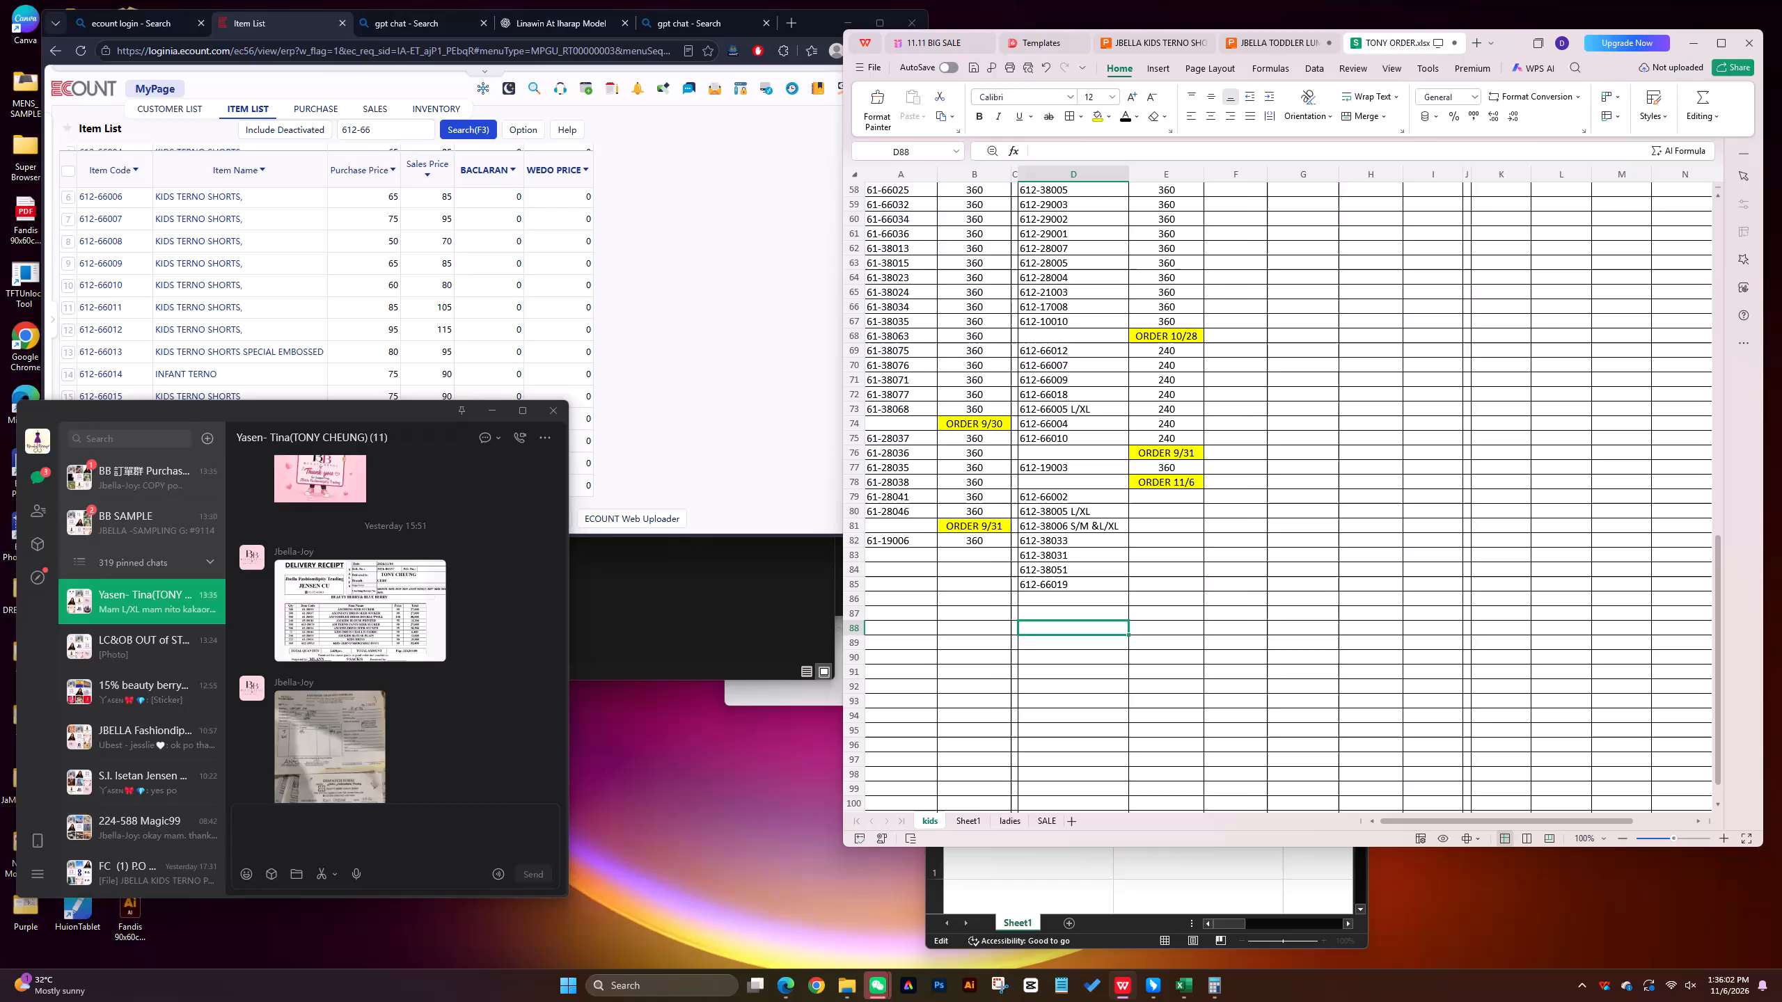
Save the #9114 dress picture from the BB SAMPLE chat as 9114=180 in BEAUTYBERRY's PADDED & CROP TOP ecount folder.
left_click(180, 479)
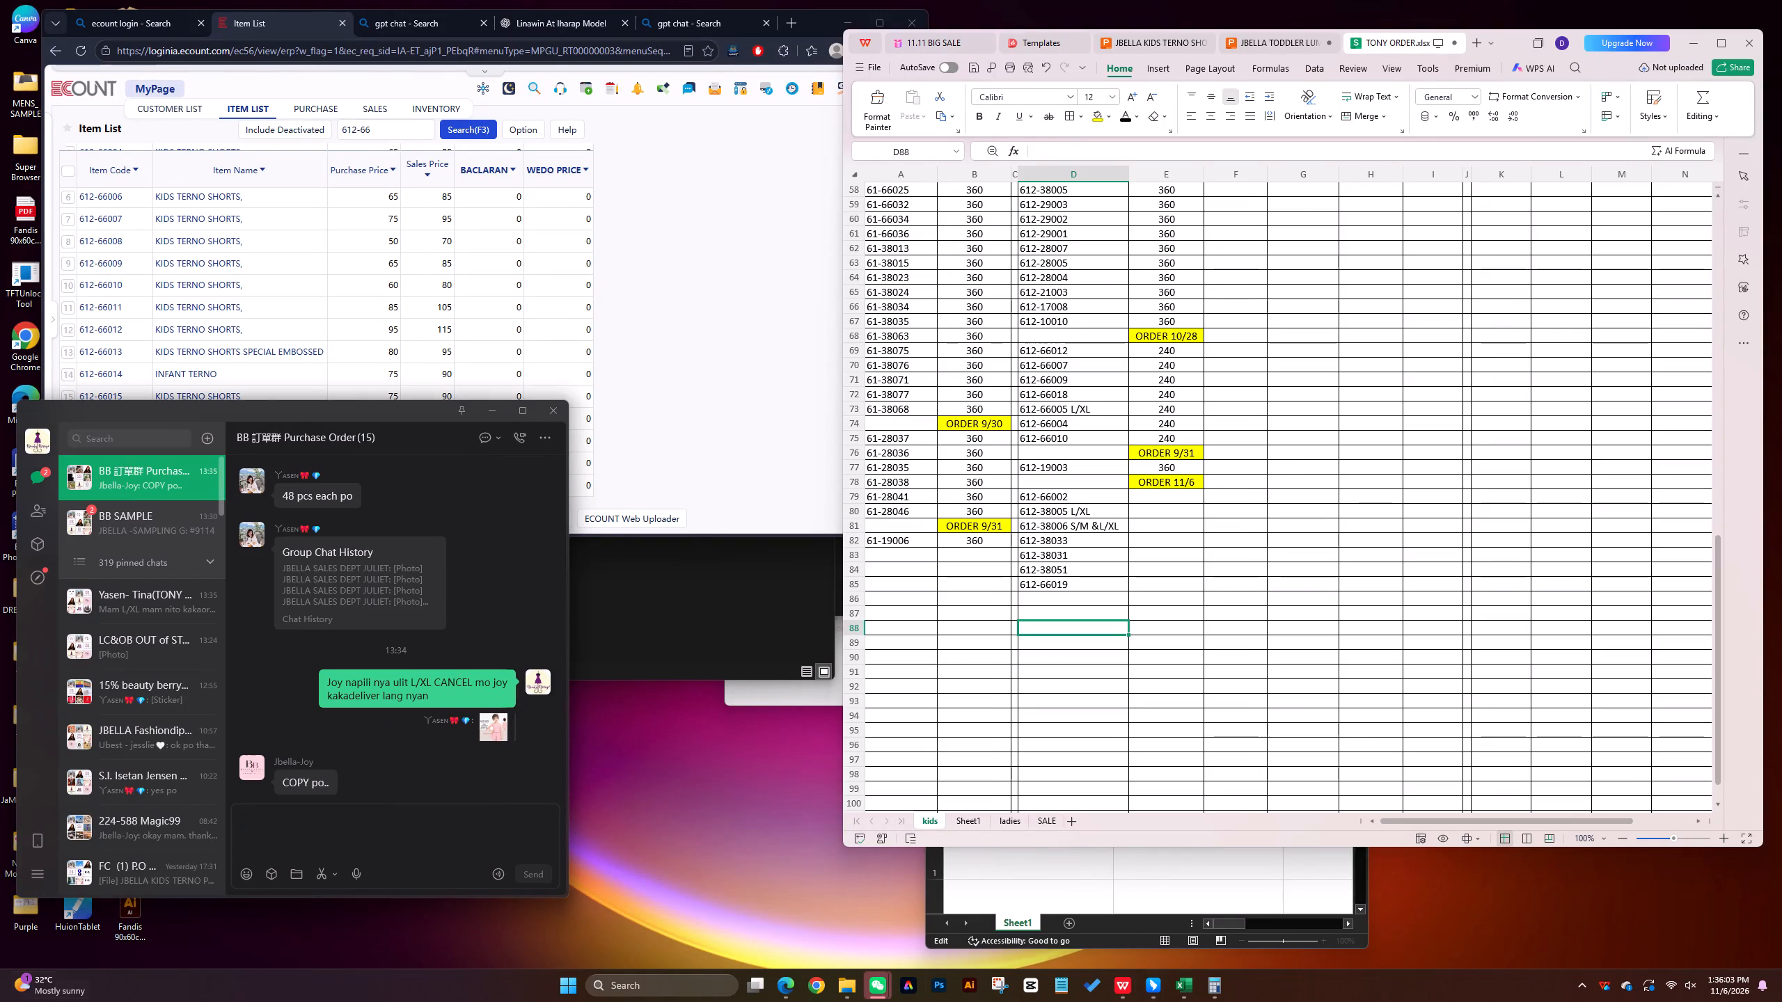
left_click(79, 517)
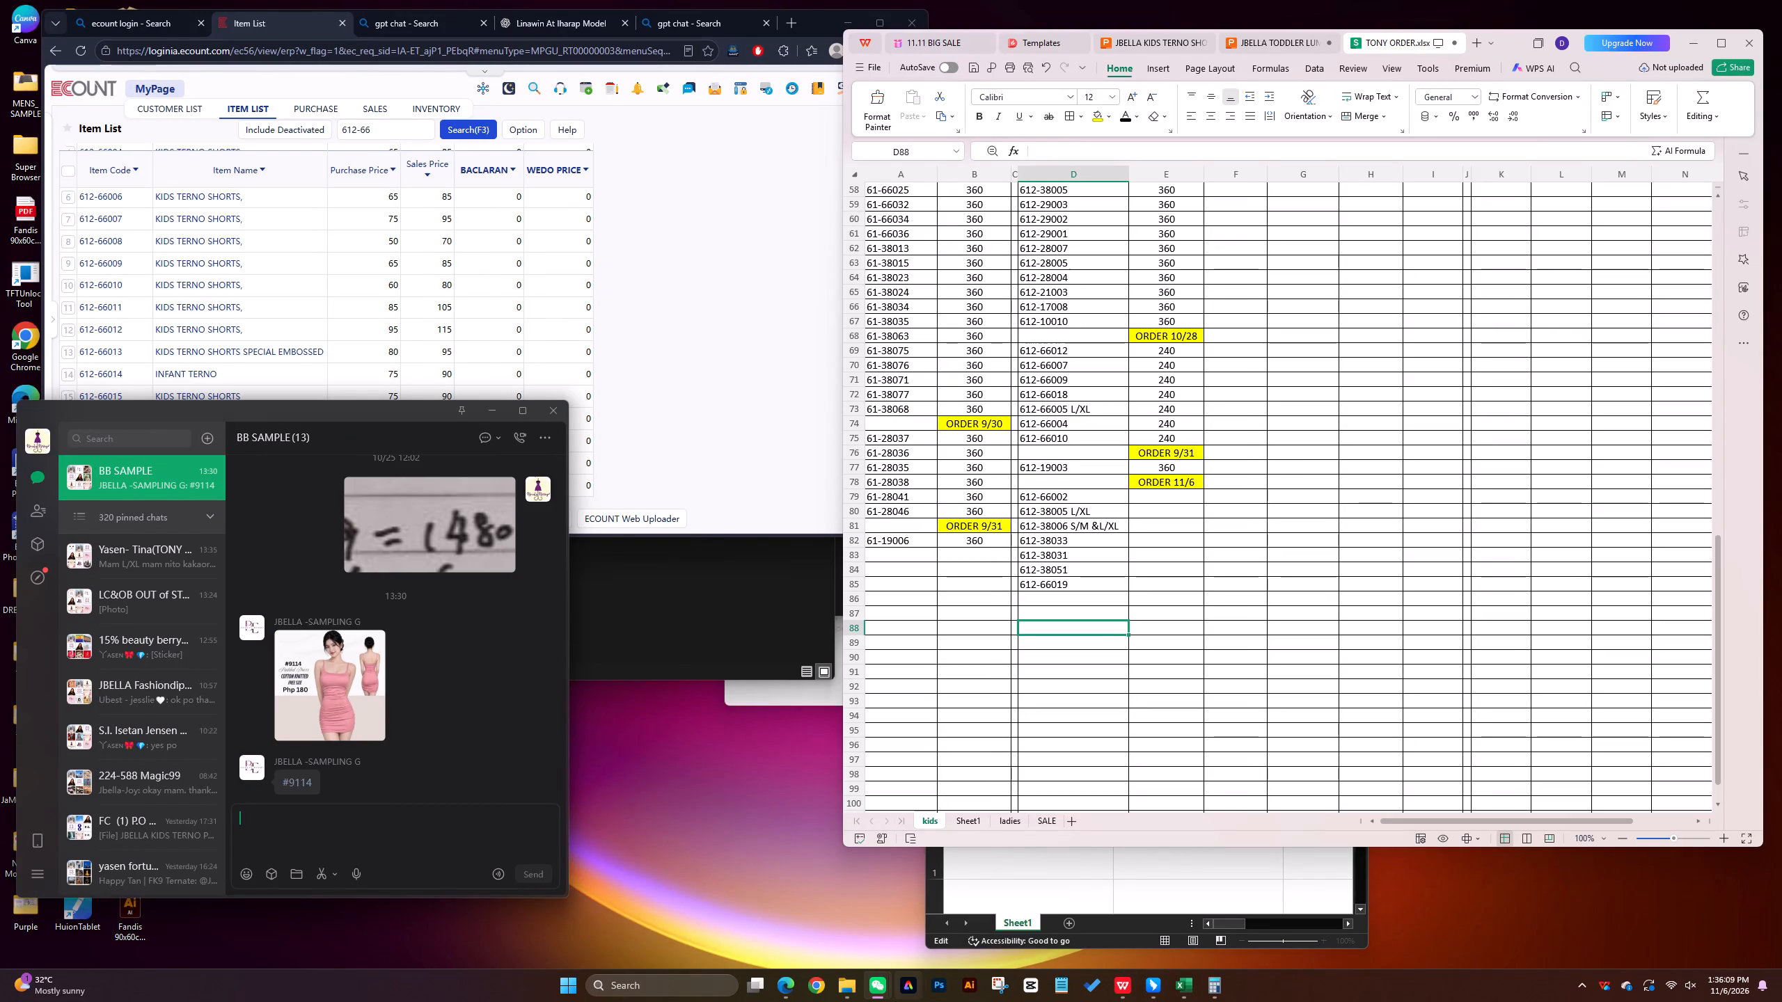
left_click(843, 980)
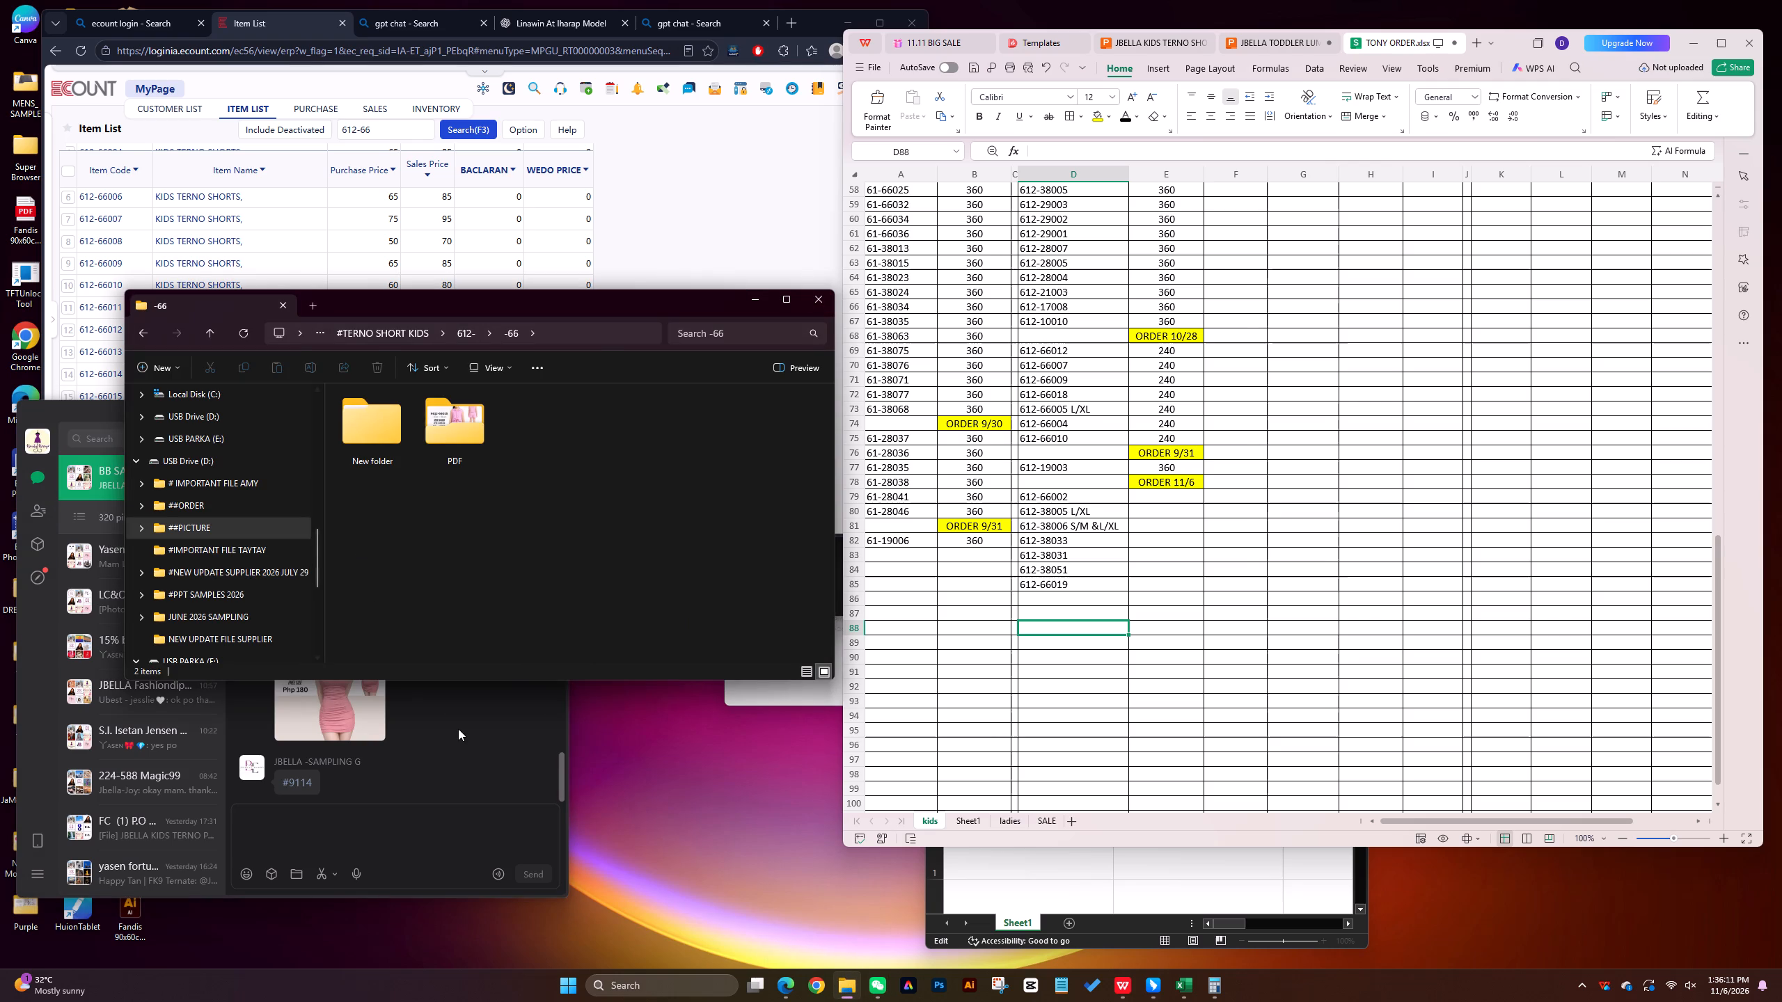
left_click(458, 729)
right_click(338, 675)
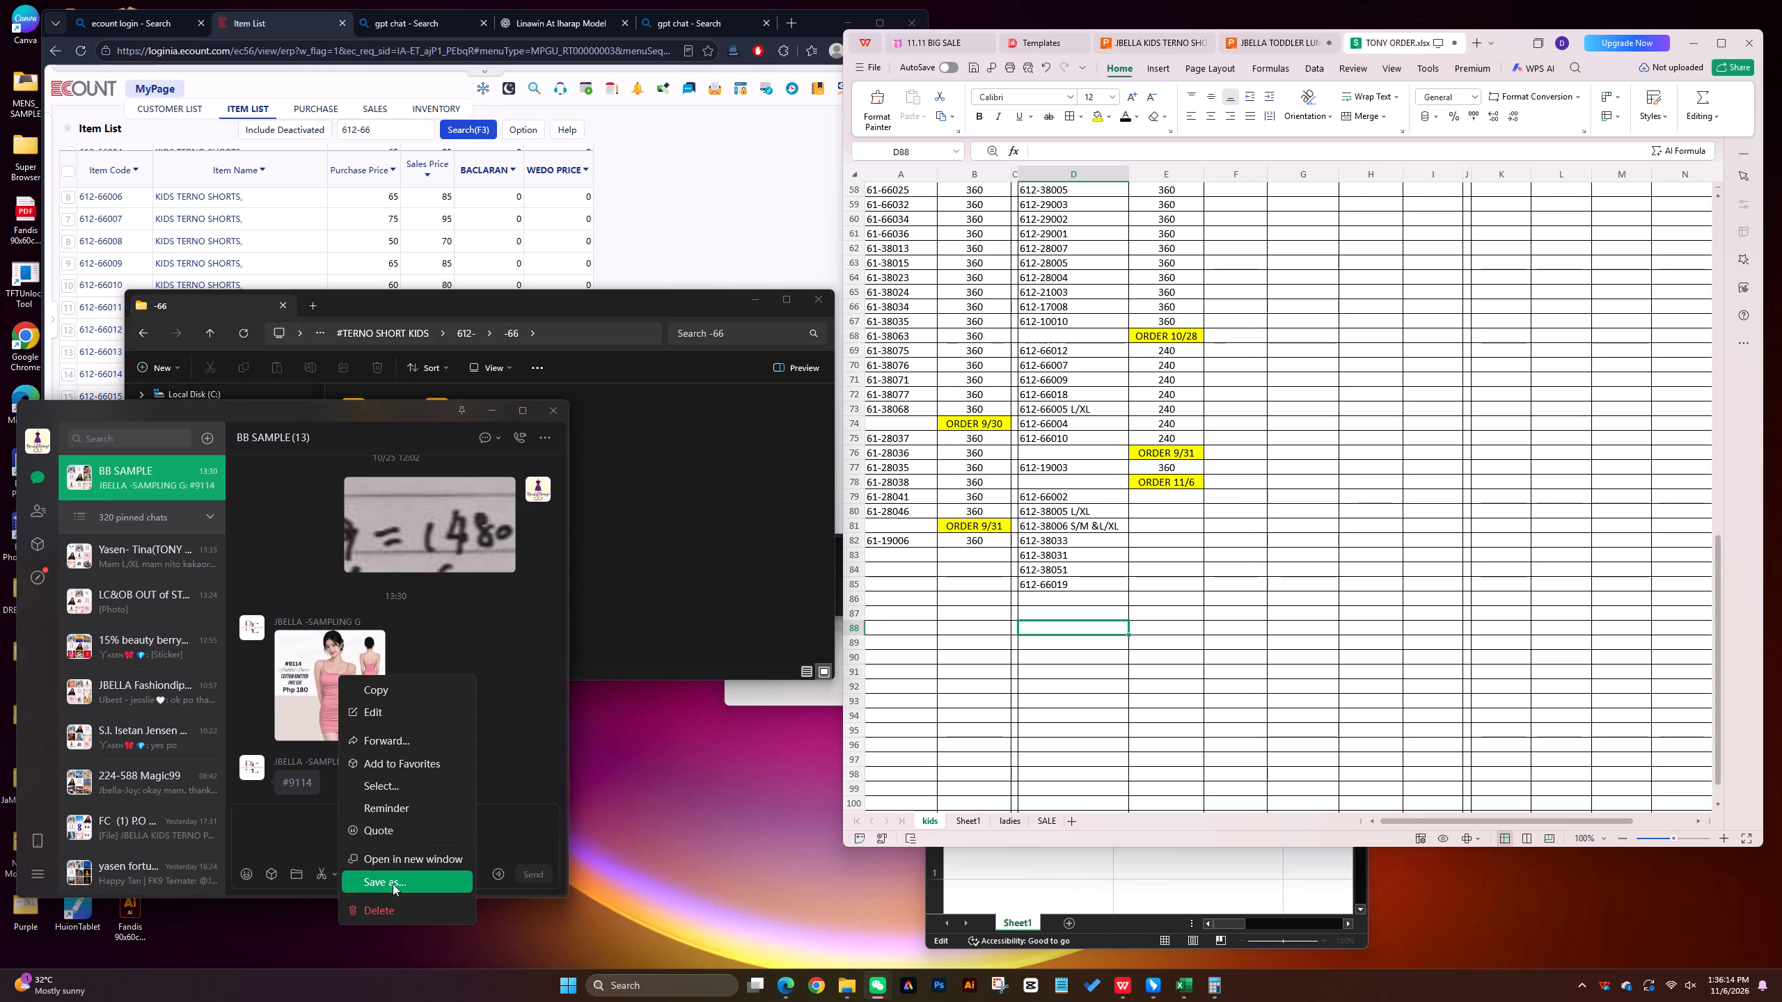
left_click(393, 884)
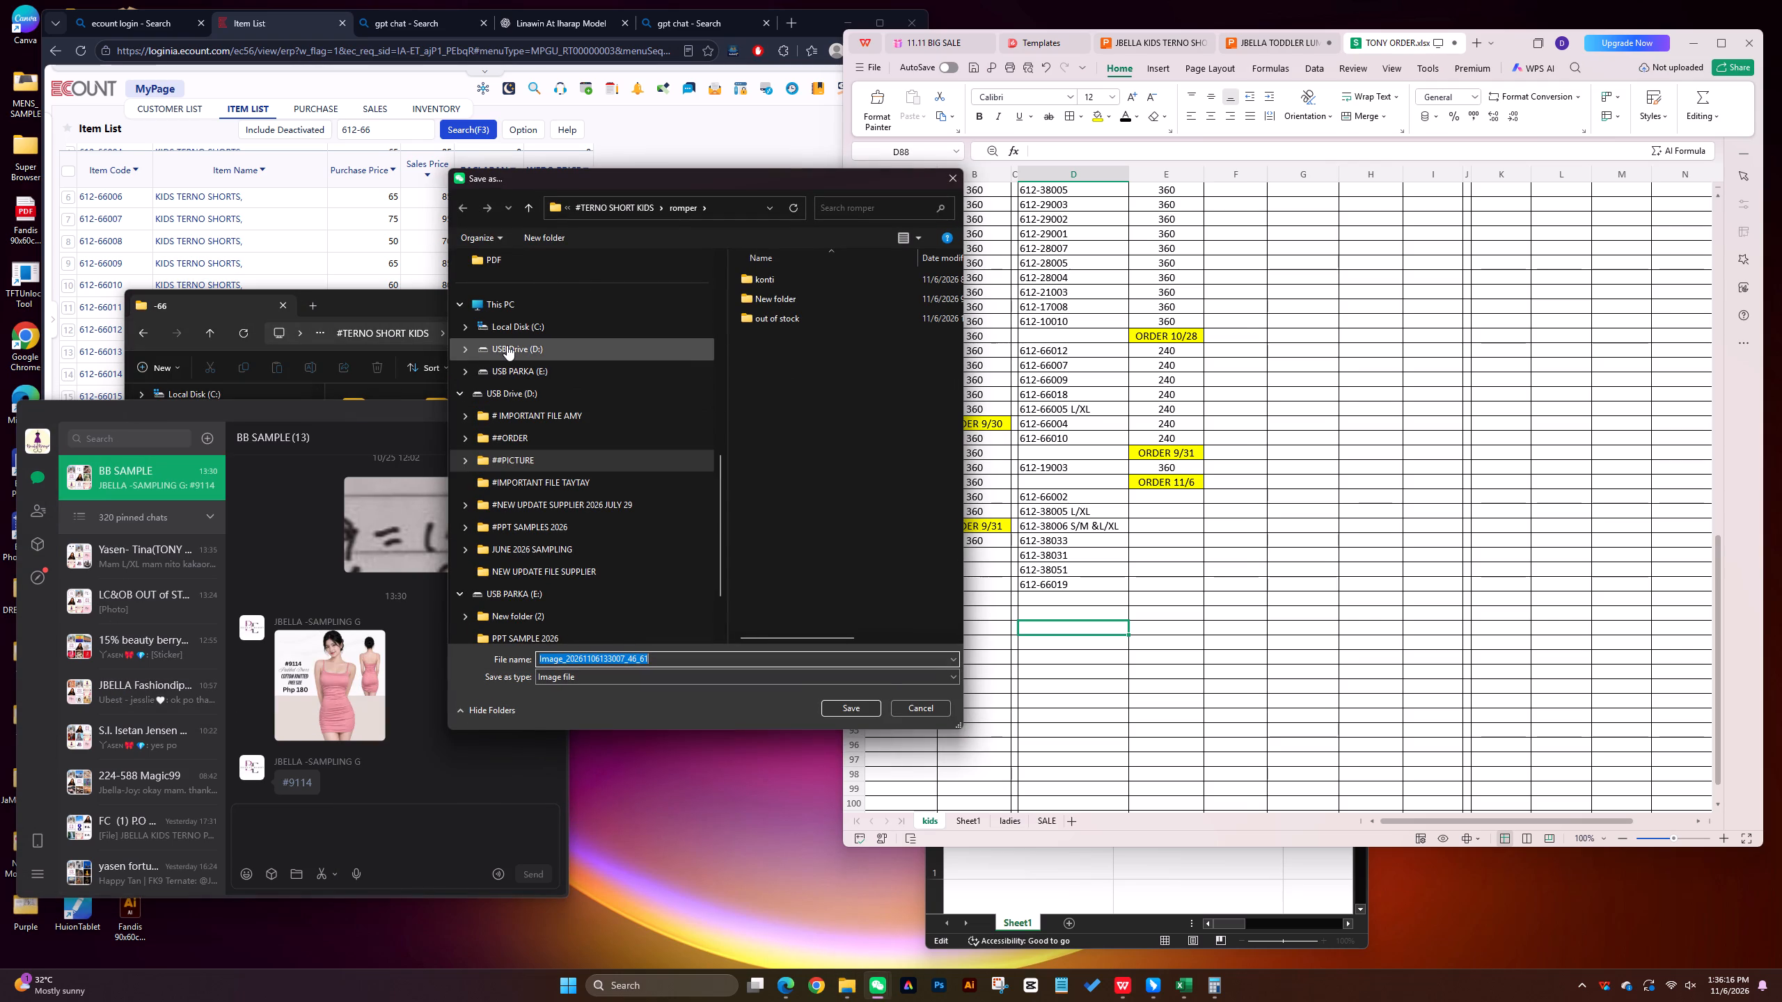
left_click(506, 345)
double_click(773, 318)
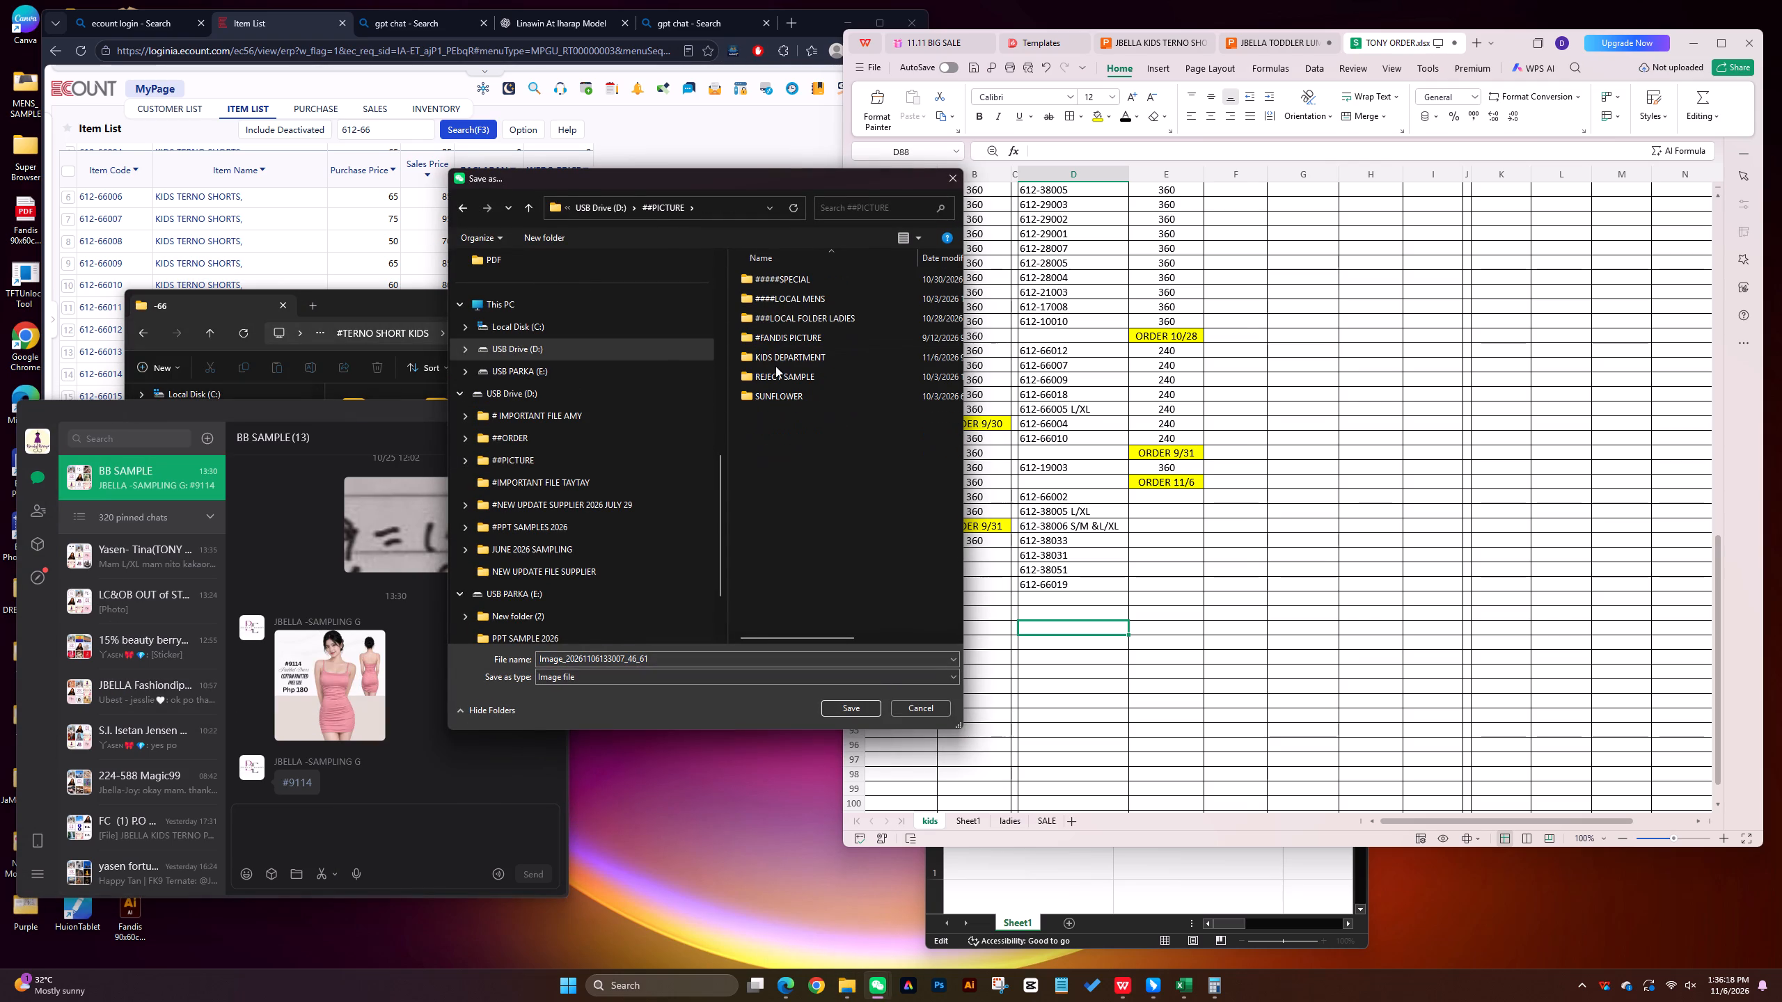
double_click(794, 321)
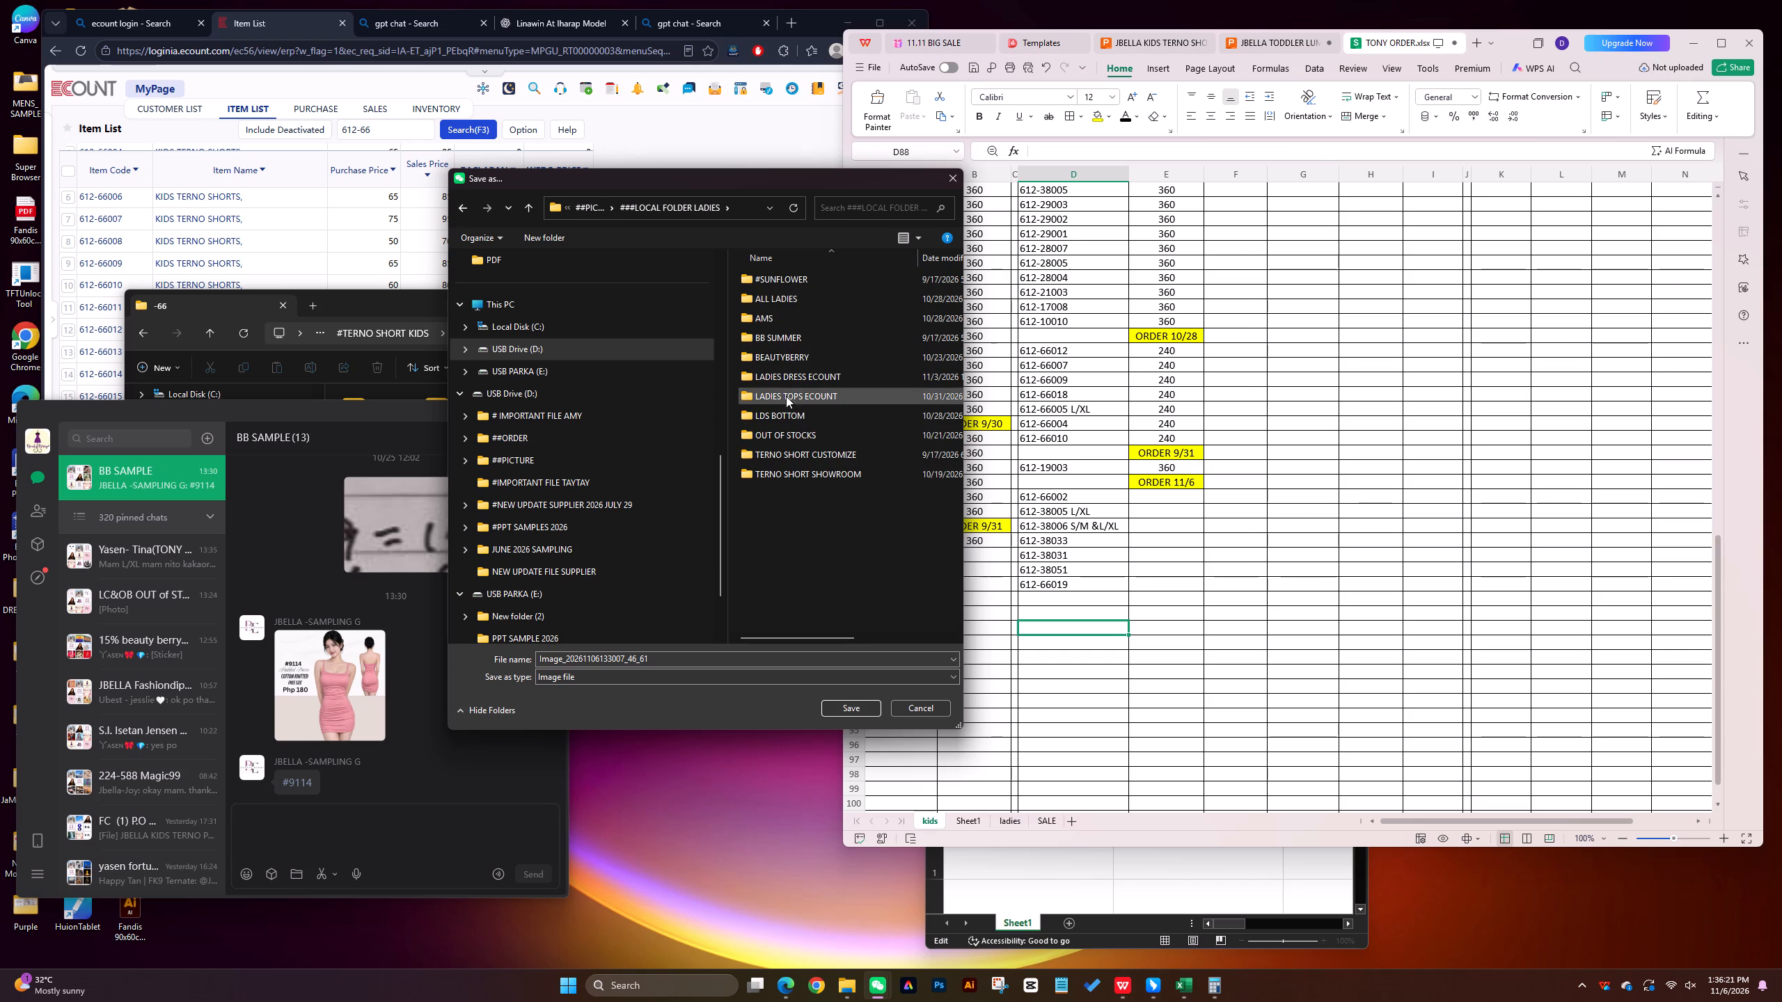
double_click(786, 361)
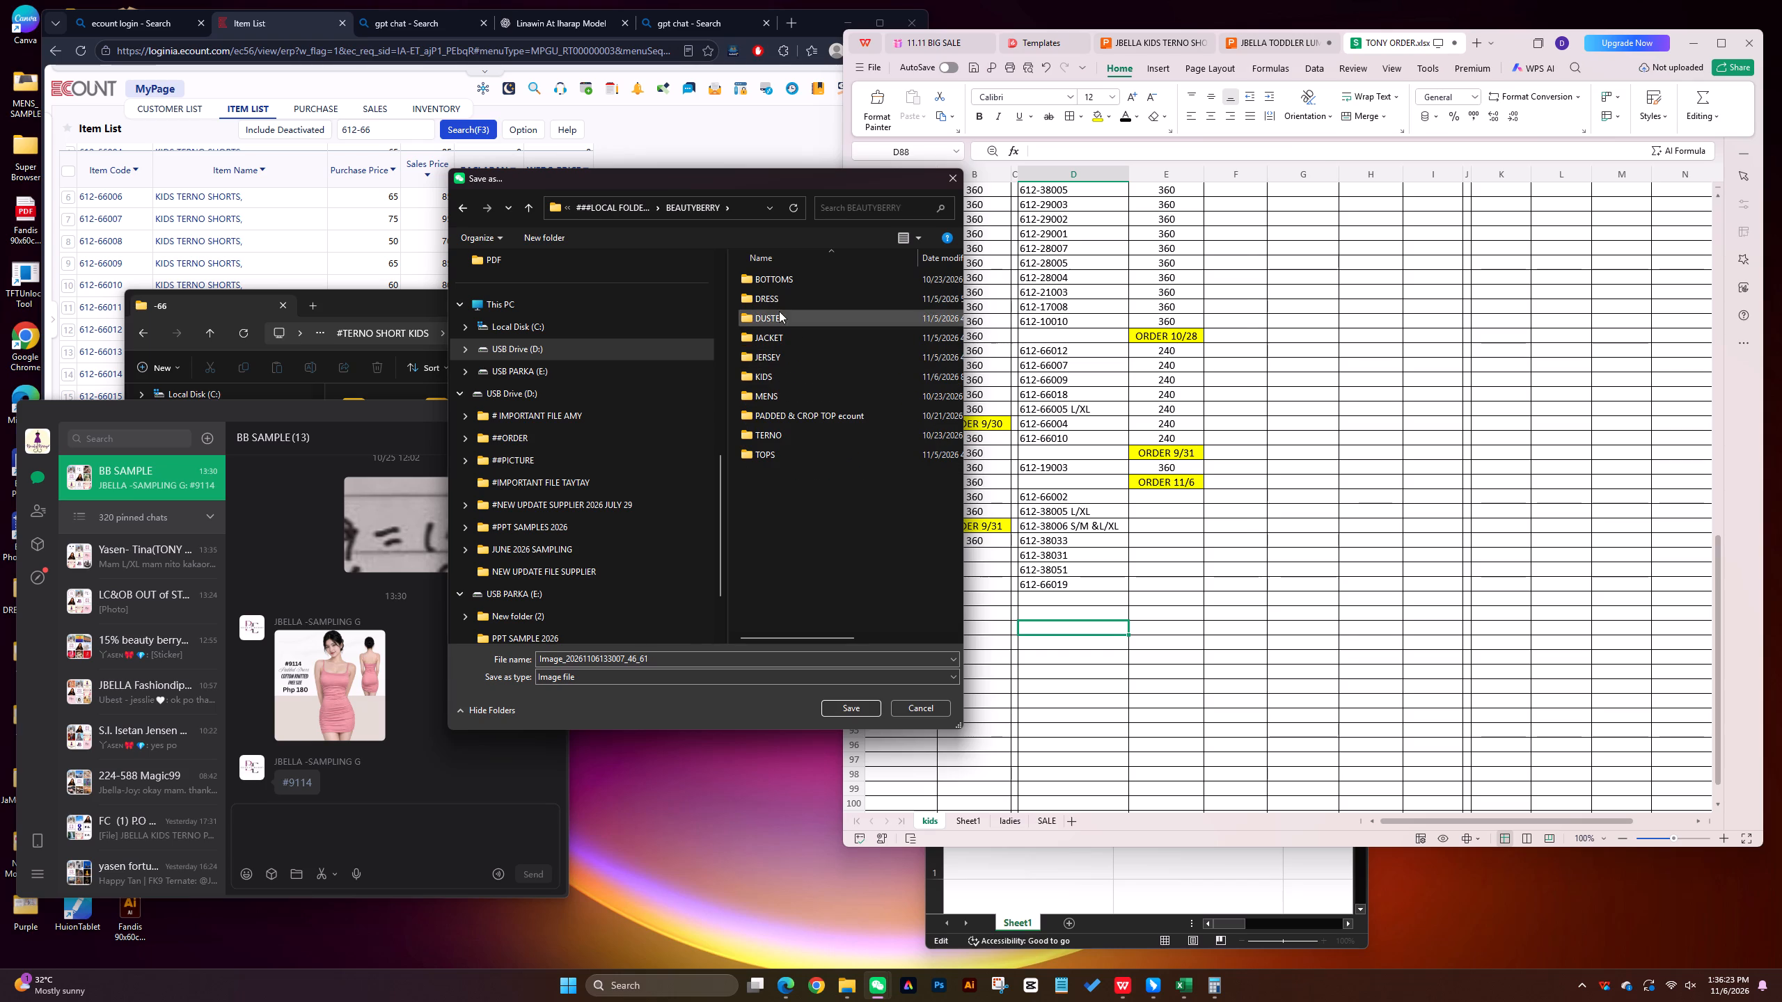
double_click(778, 414)
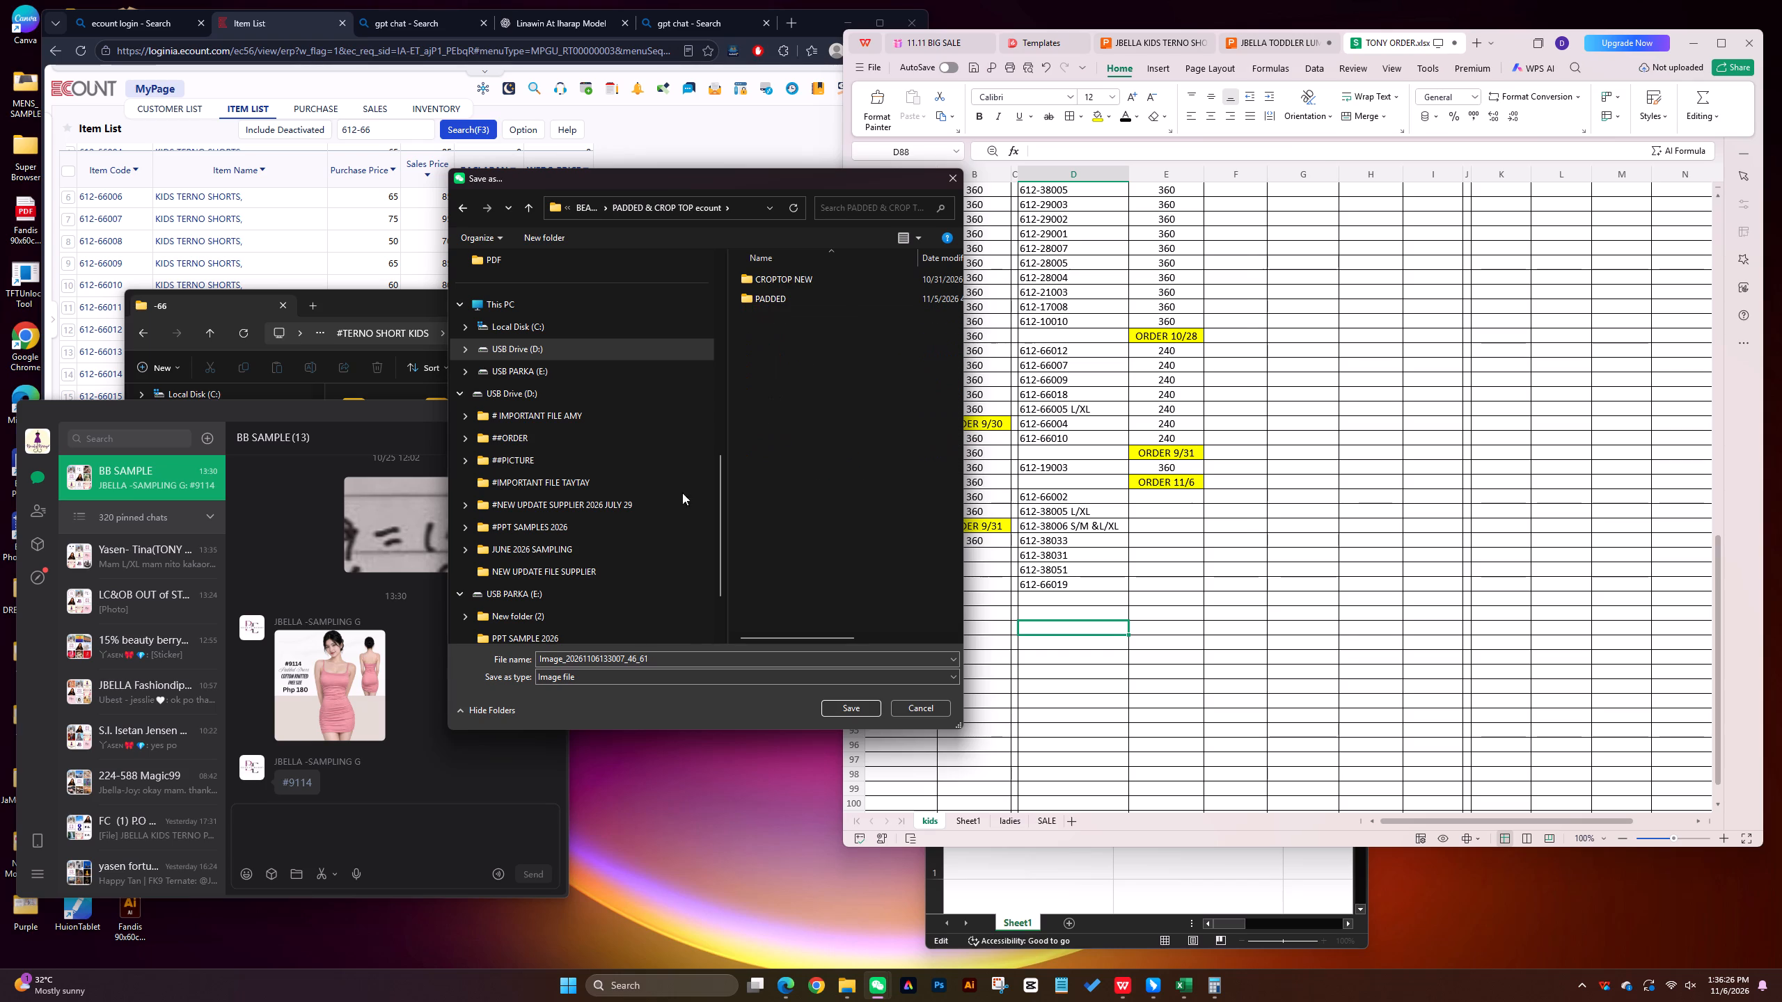
left_click(680, 658)
type("9114=")
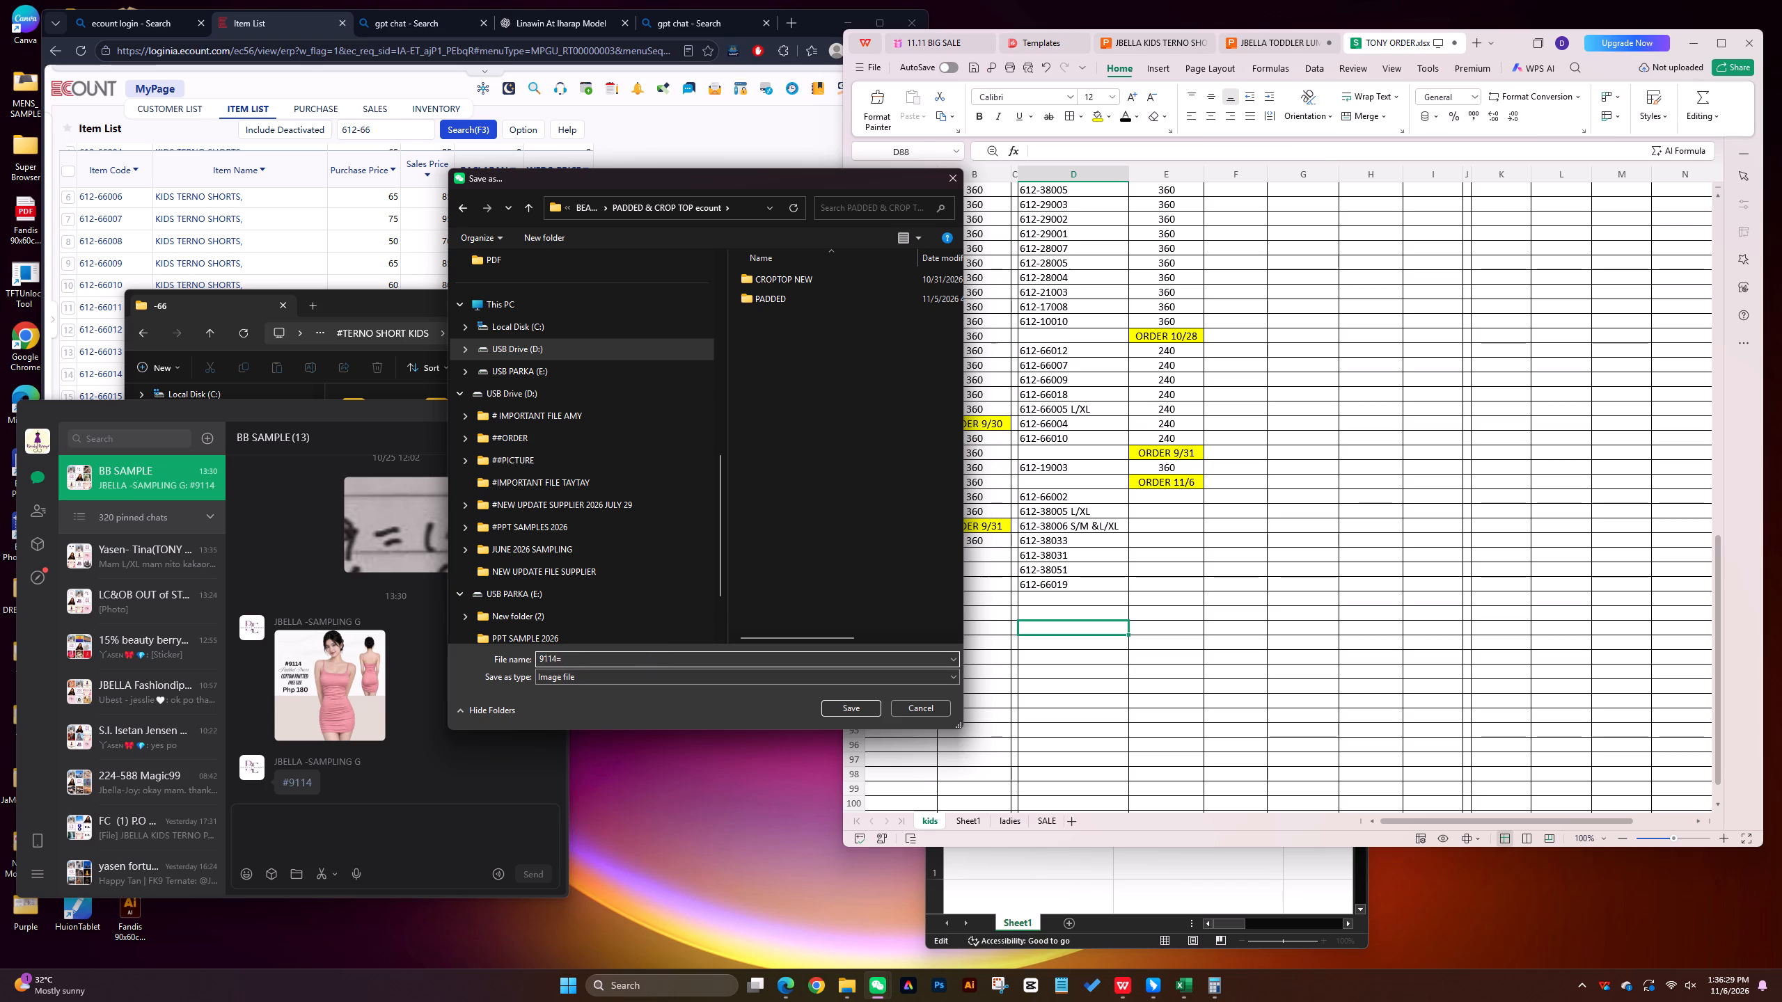
type("180")
key("Return")
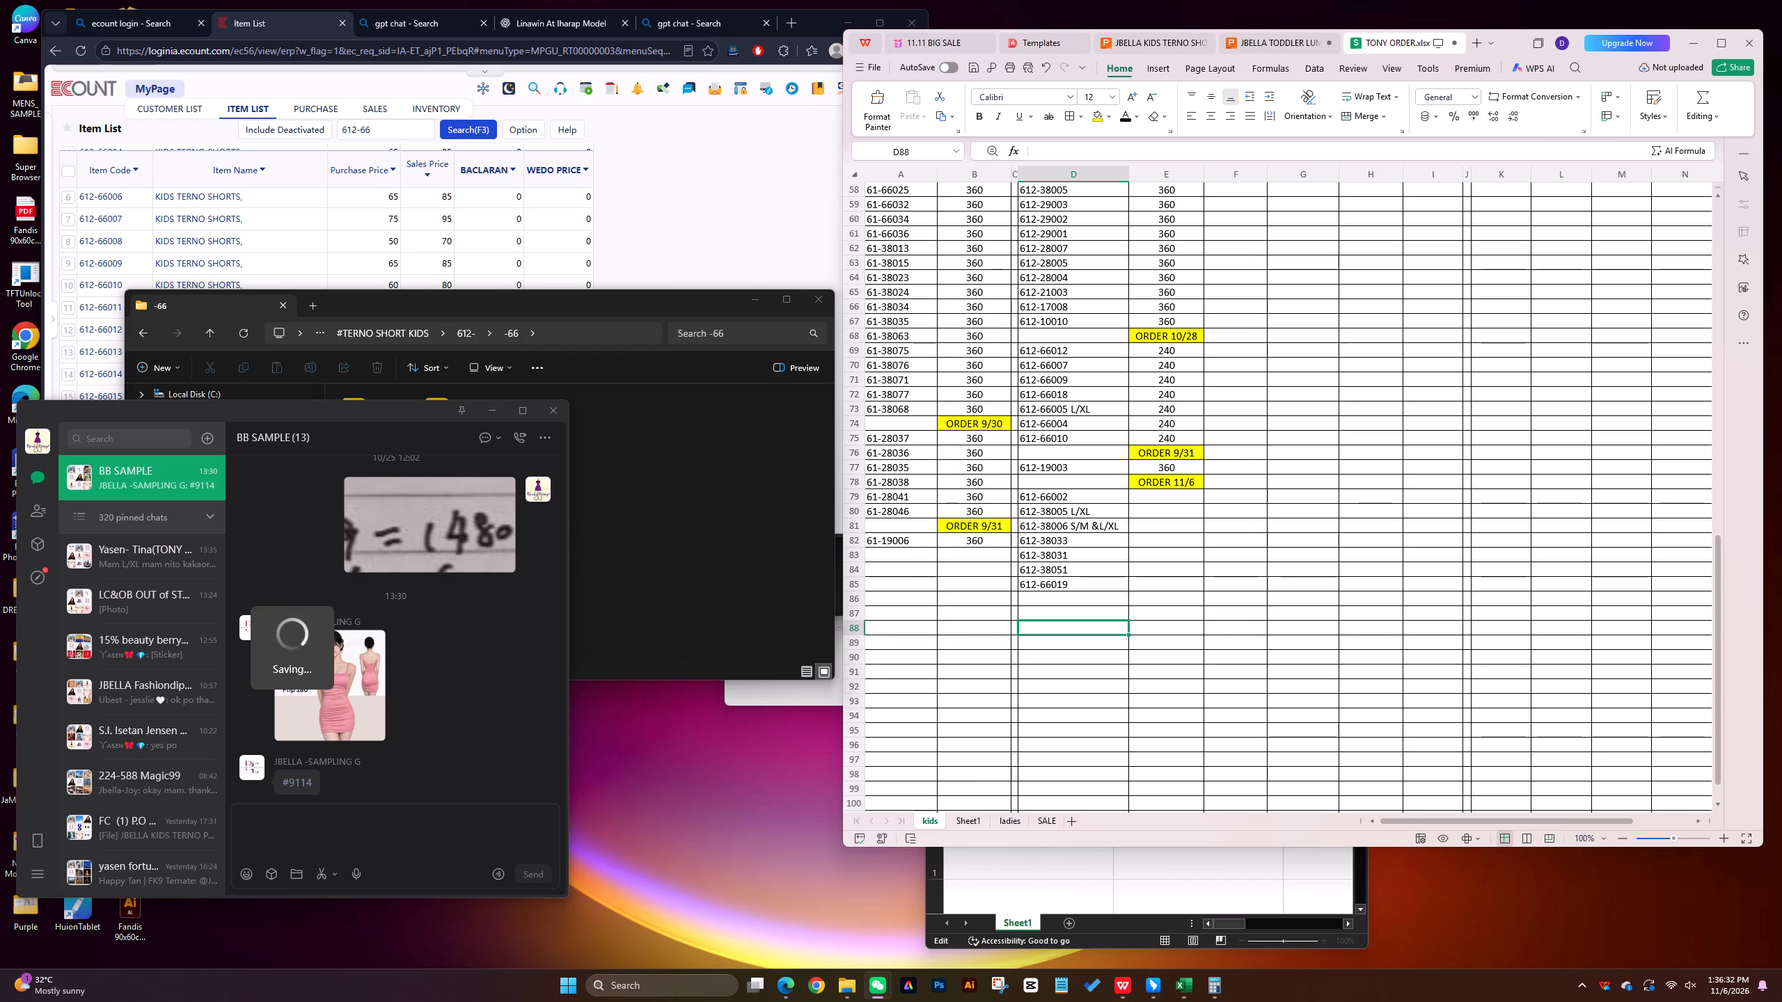
Save the TONY ORDER workbook in WPS Office.
left_click(1162, 569)
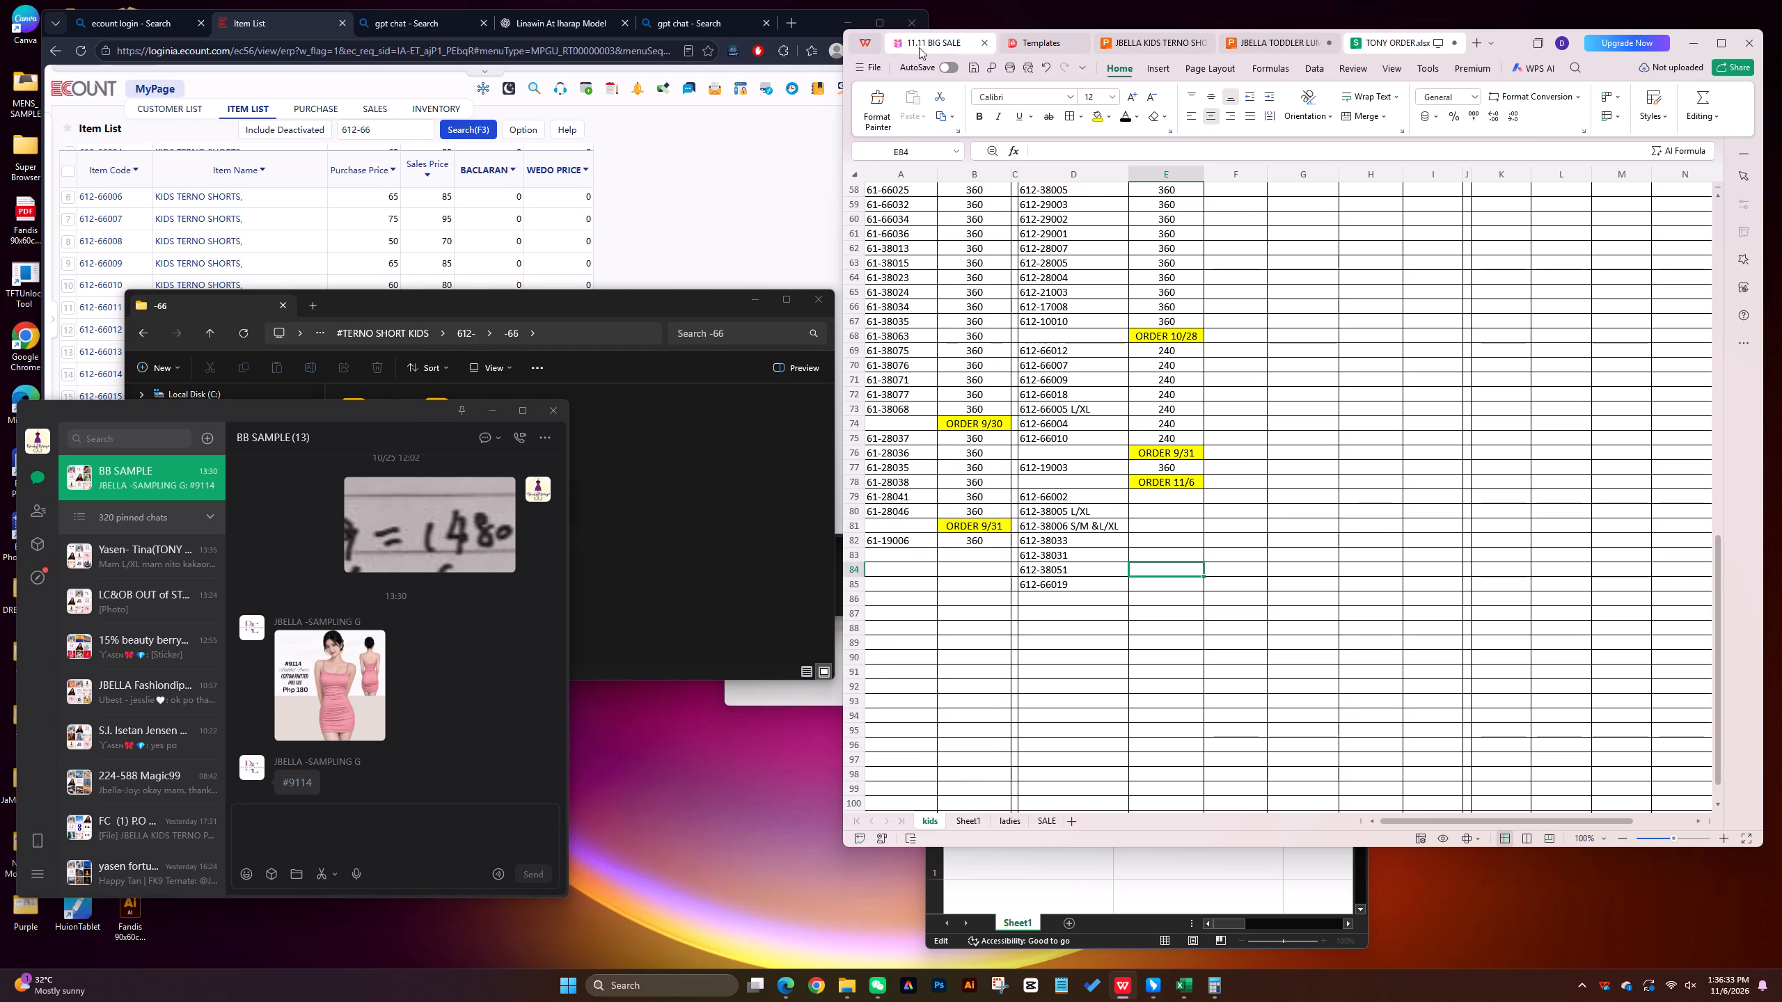
left_click(978, 65)
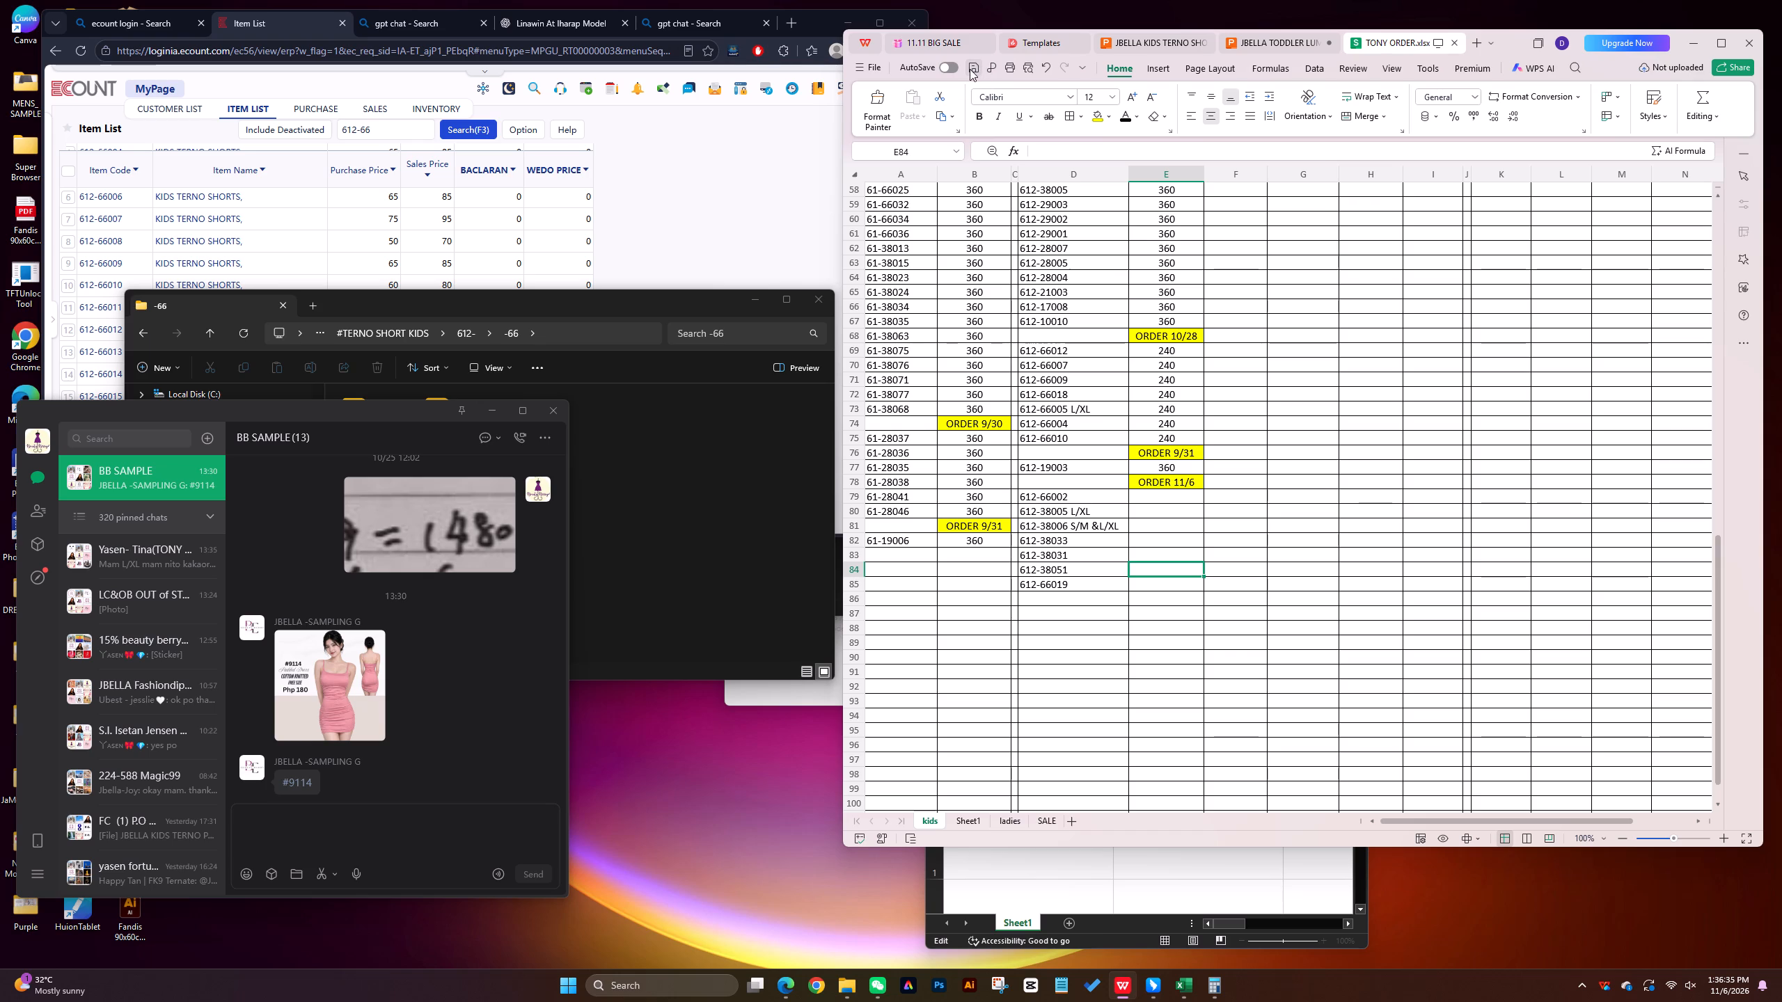
left_click(975, 67)
Send the 612-21003 picture from the #TERNO SHORT KIDS 612- > -21 > New folder to the Yasen- Tina group chat.
left_click(716, 513)
left_click(189, 459)
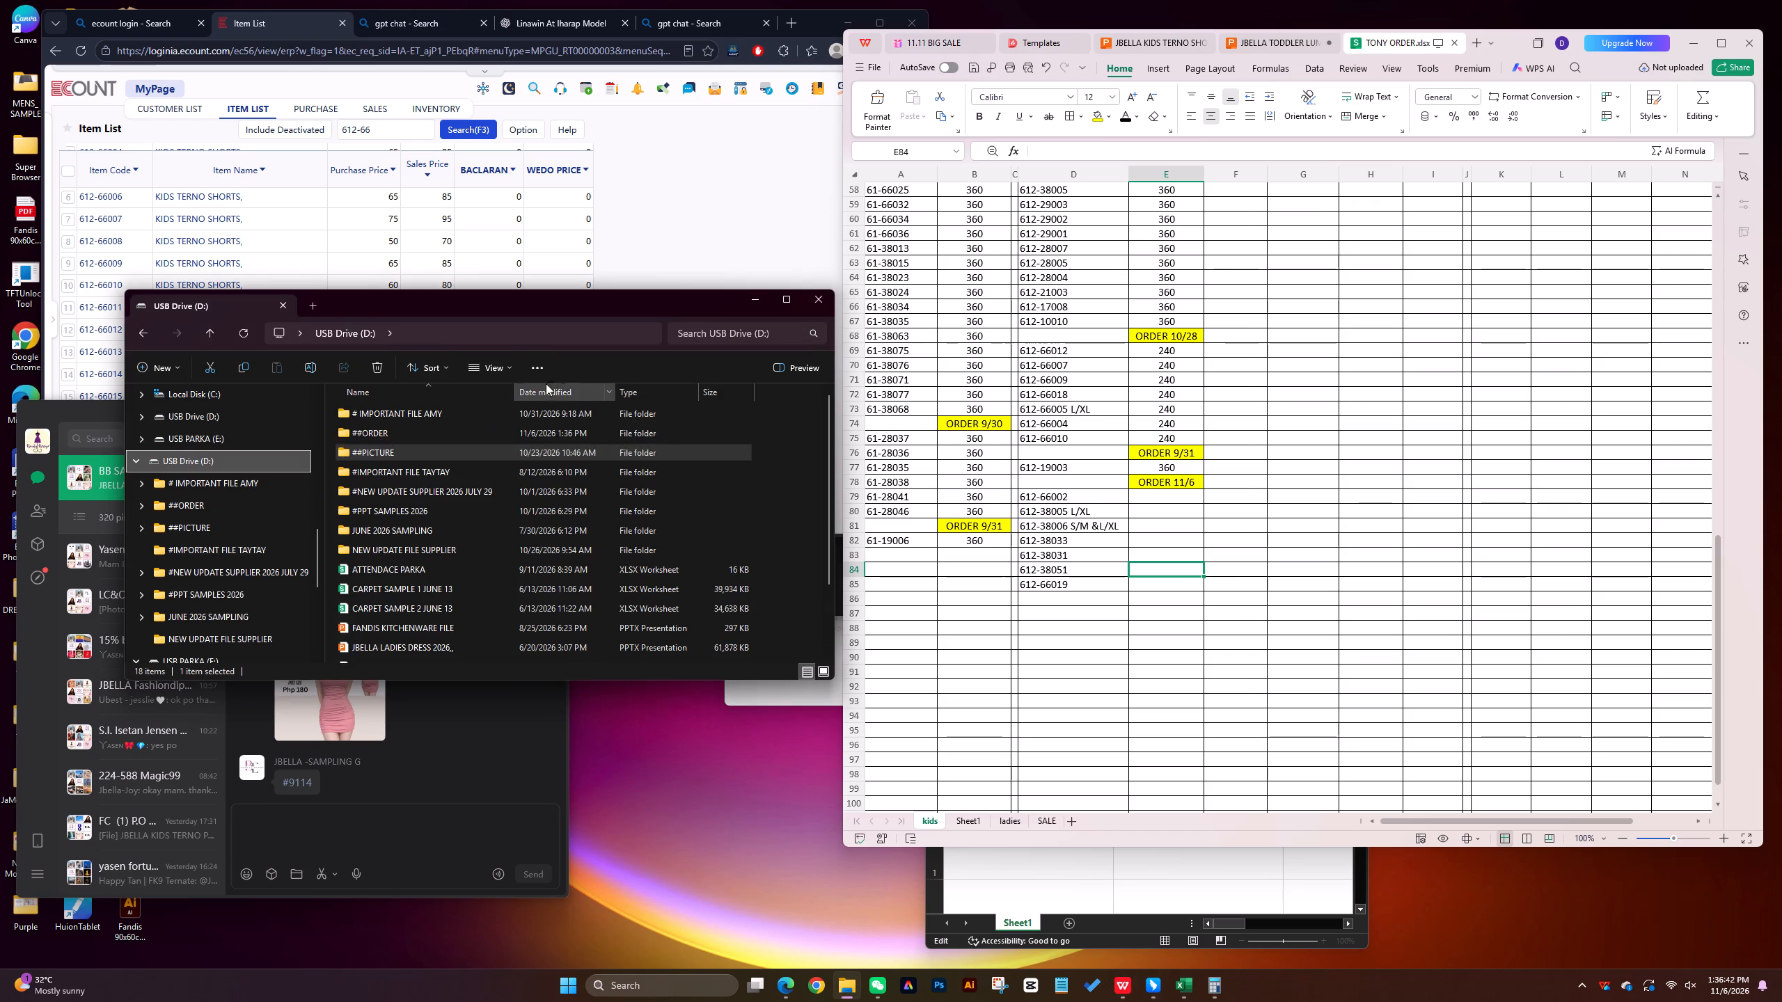
double_click(423, 457)
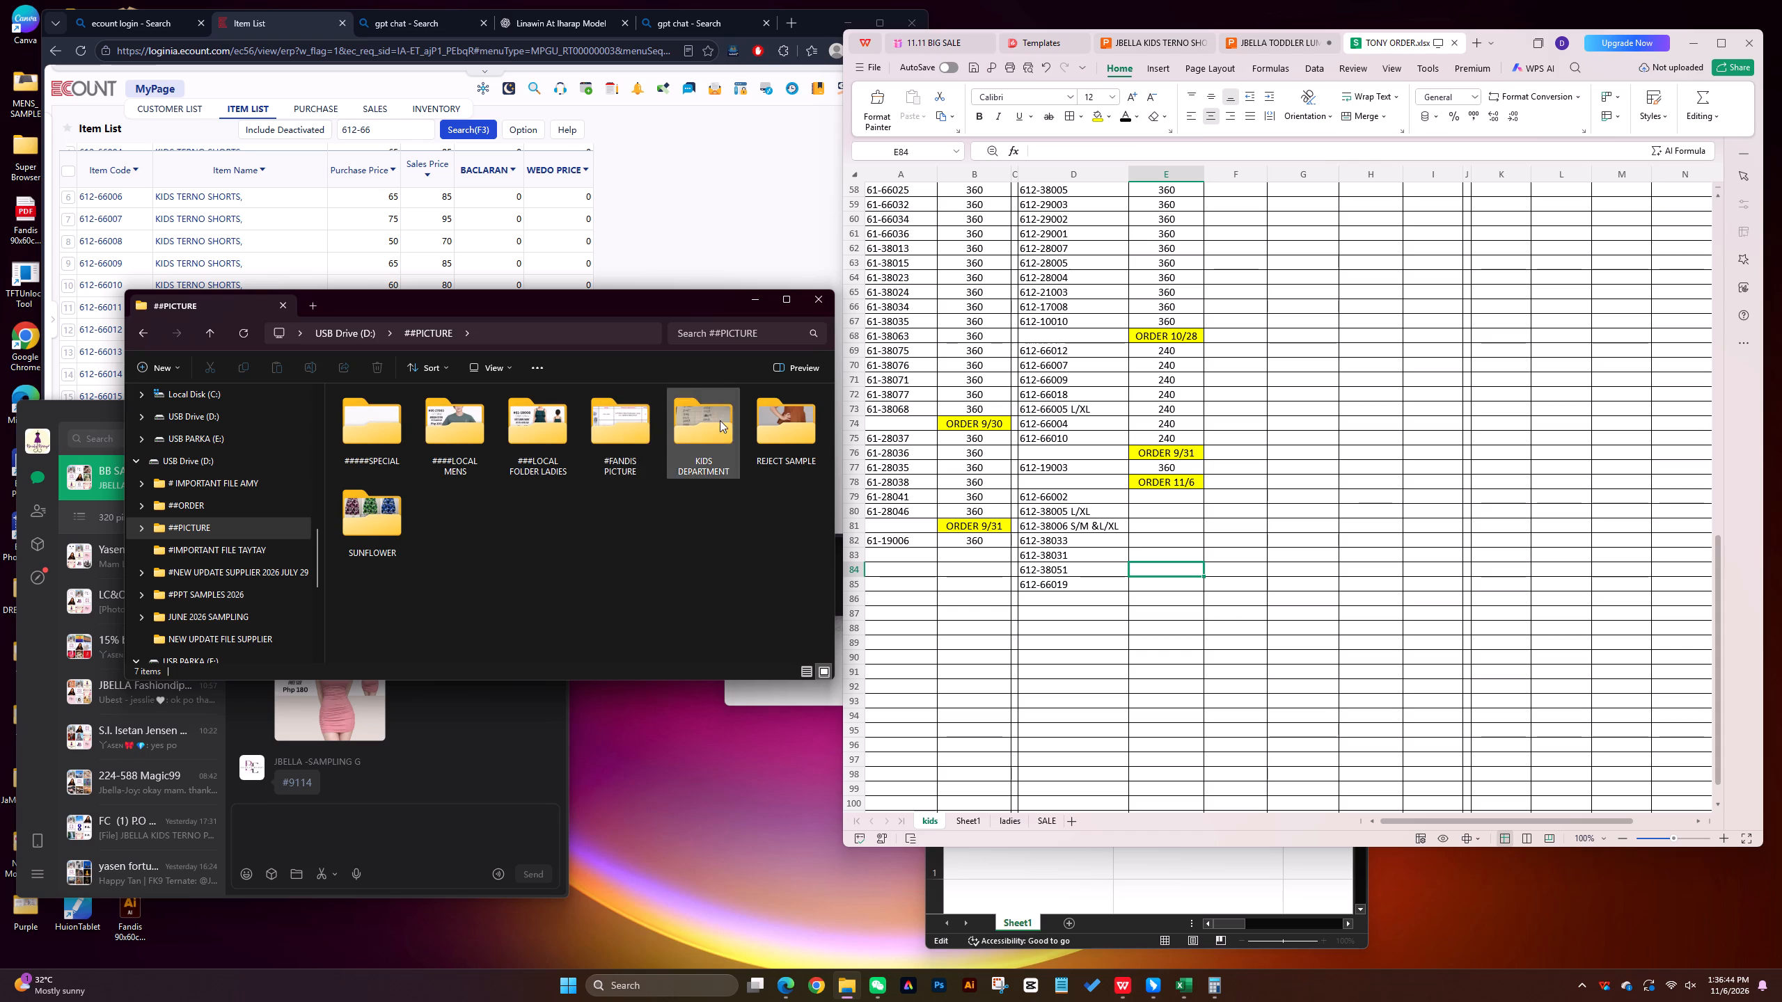
double_click(720, 420)
left_click_drag(590, 305, 1058, 152)
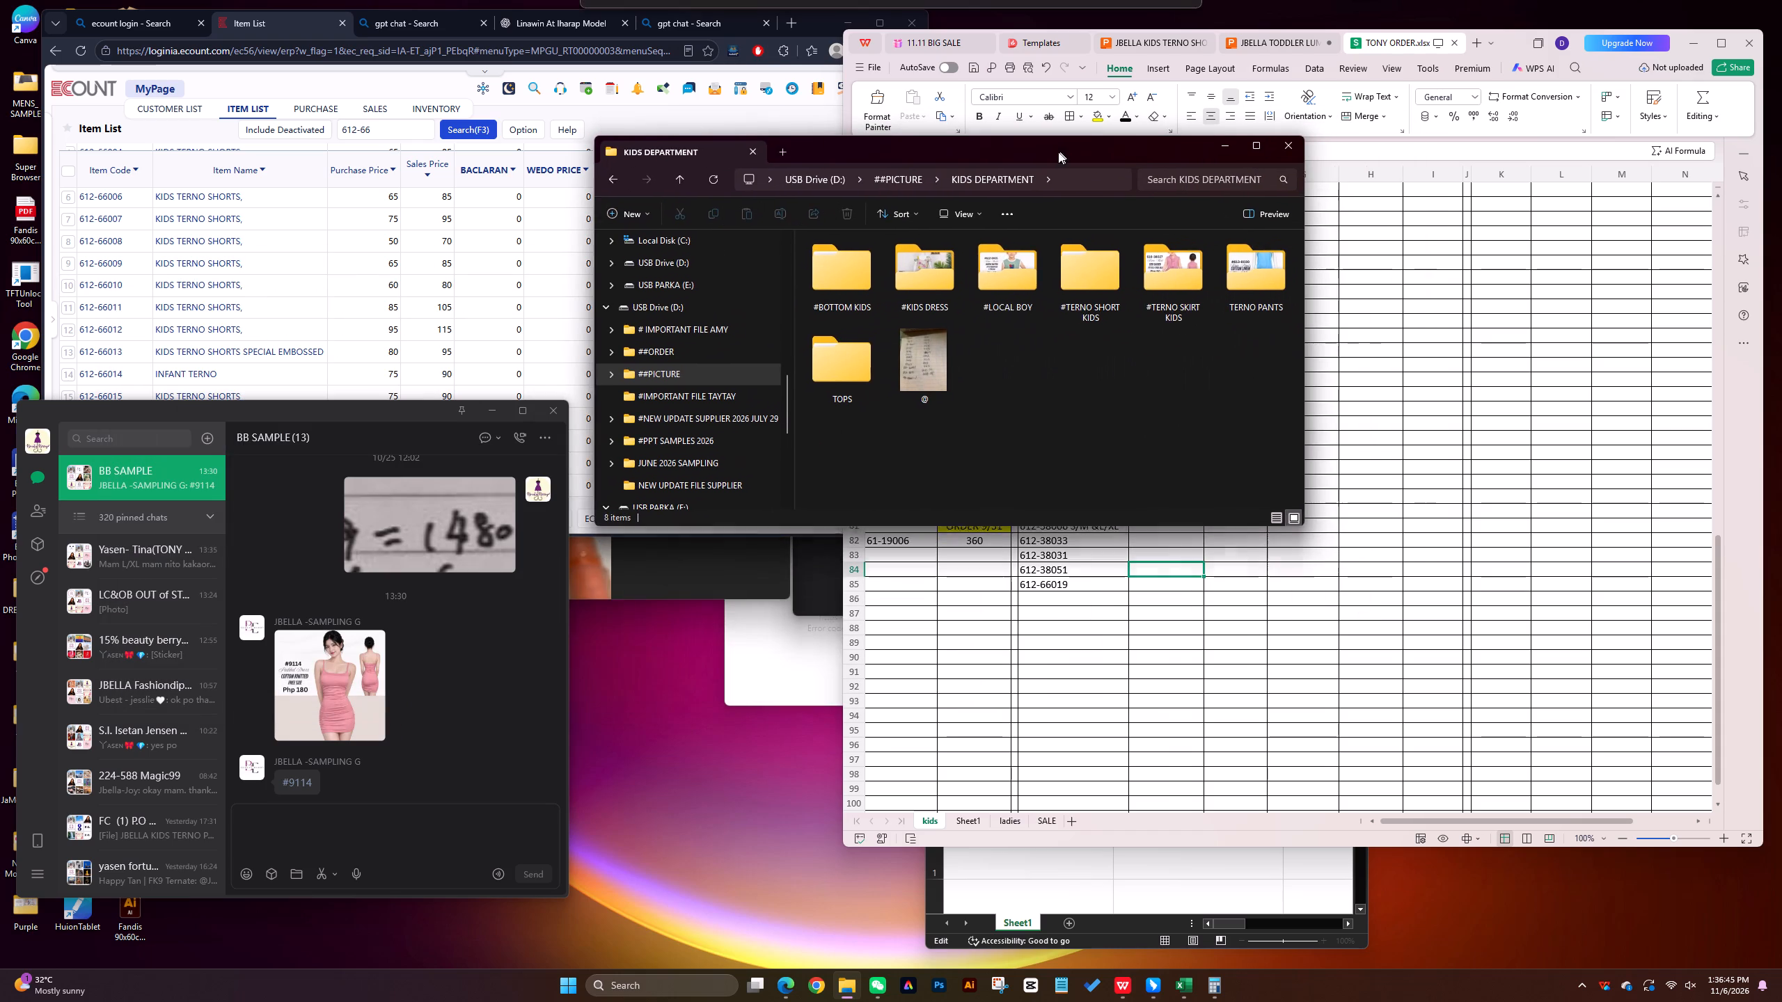
left_click_drag(1058, 152, 1057, 153)
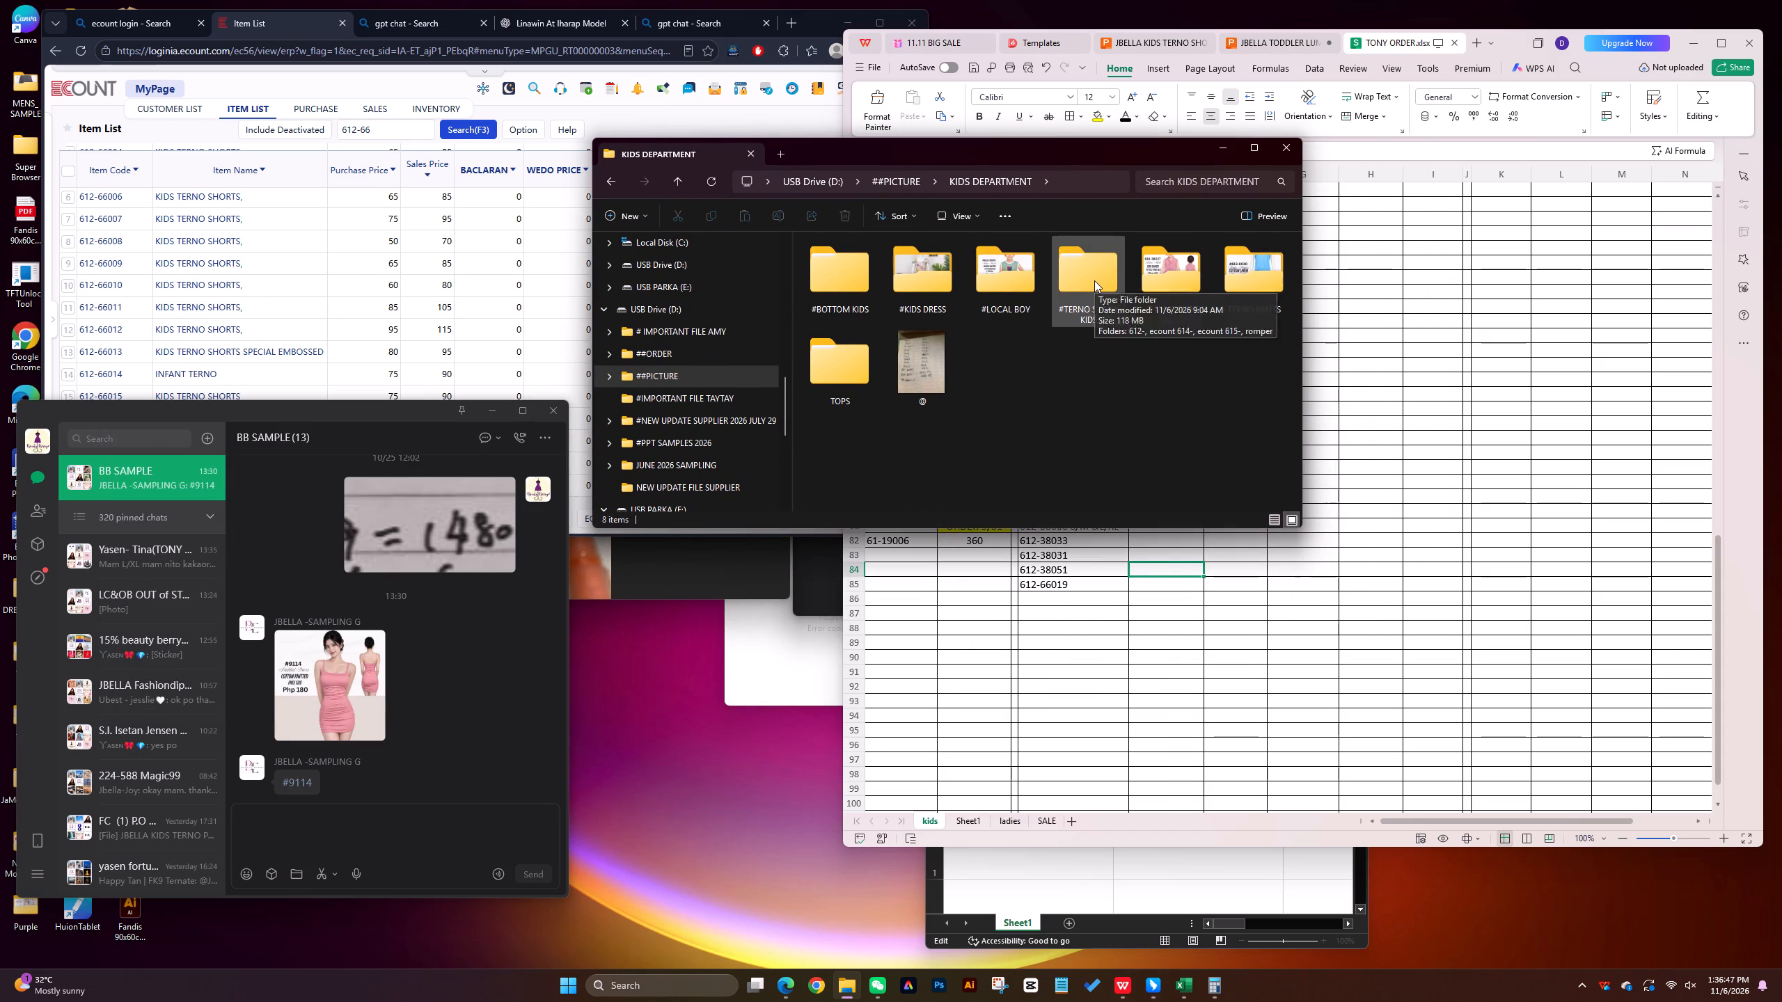
double_click(1094, 280)
double_click(846, 276)
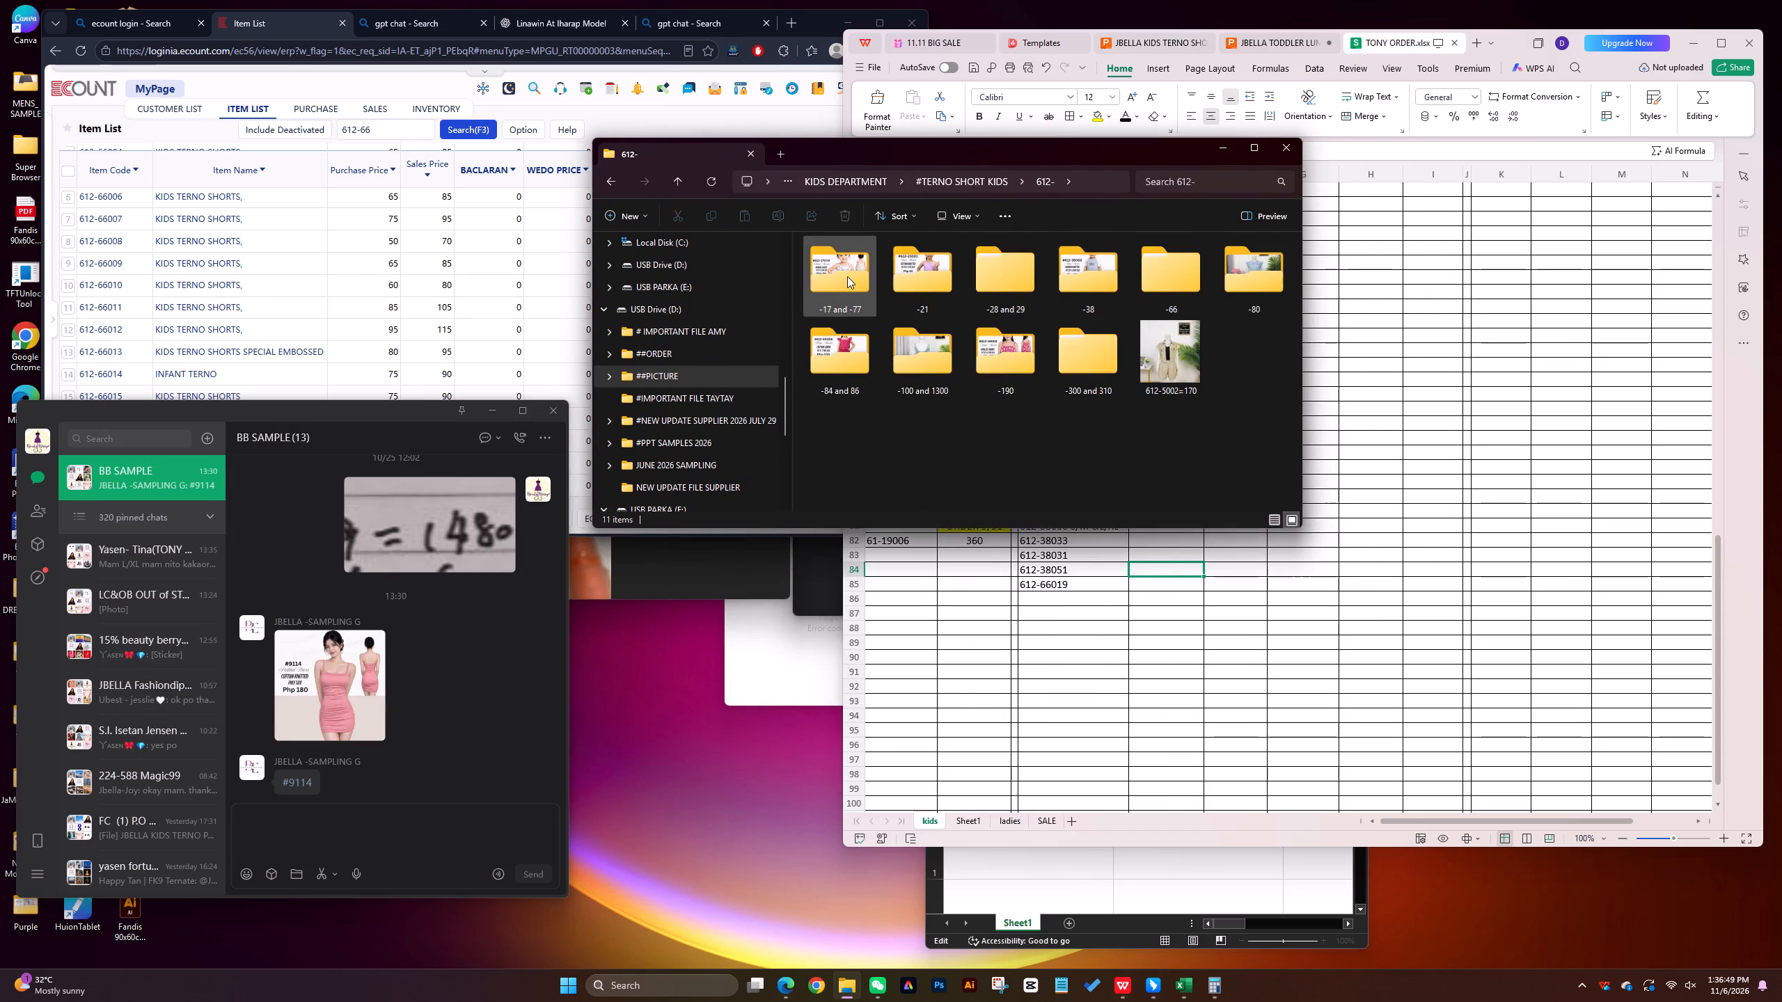
double_click(924, 276)
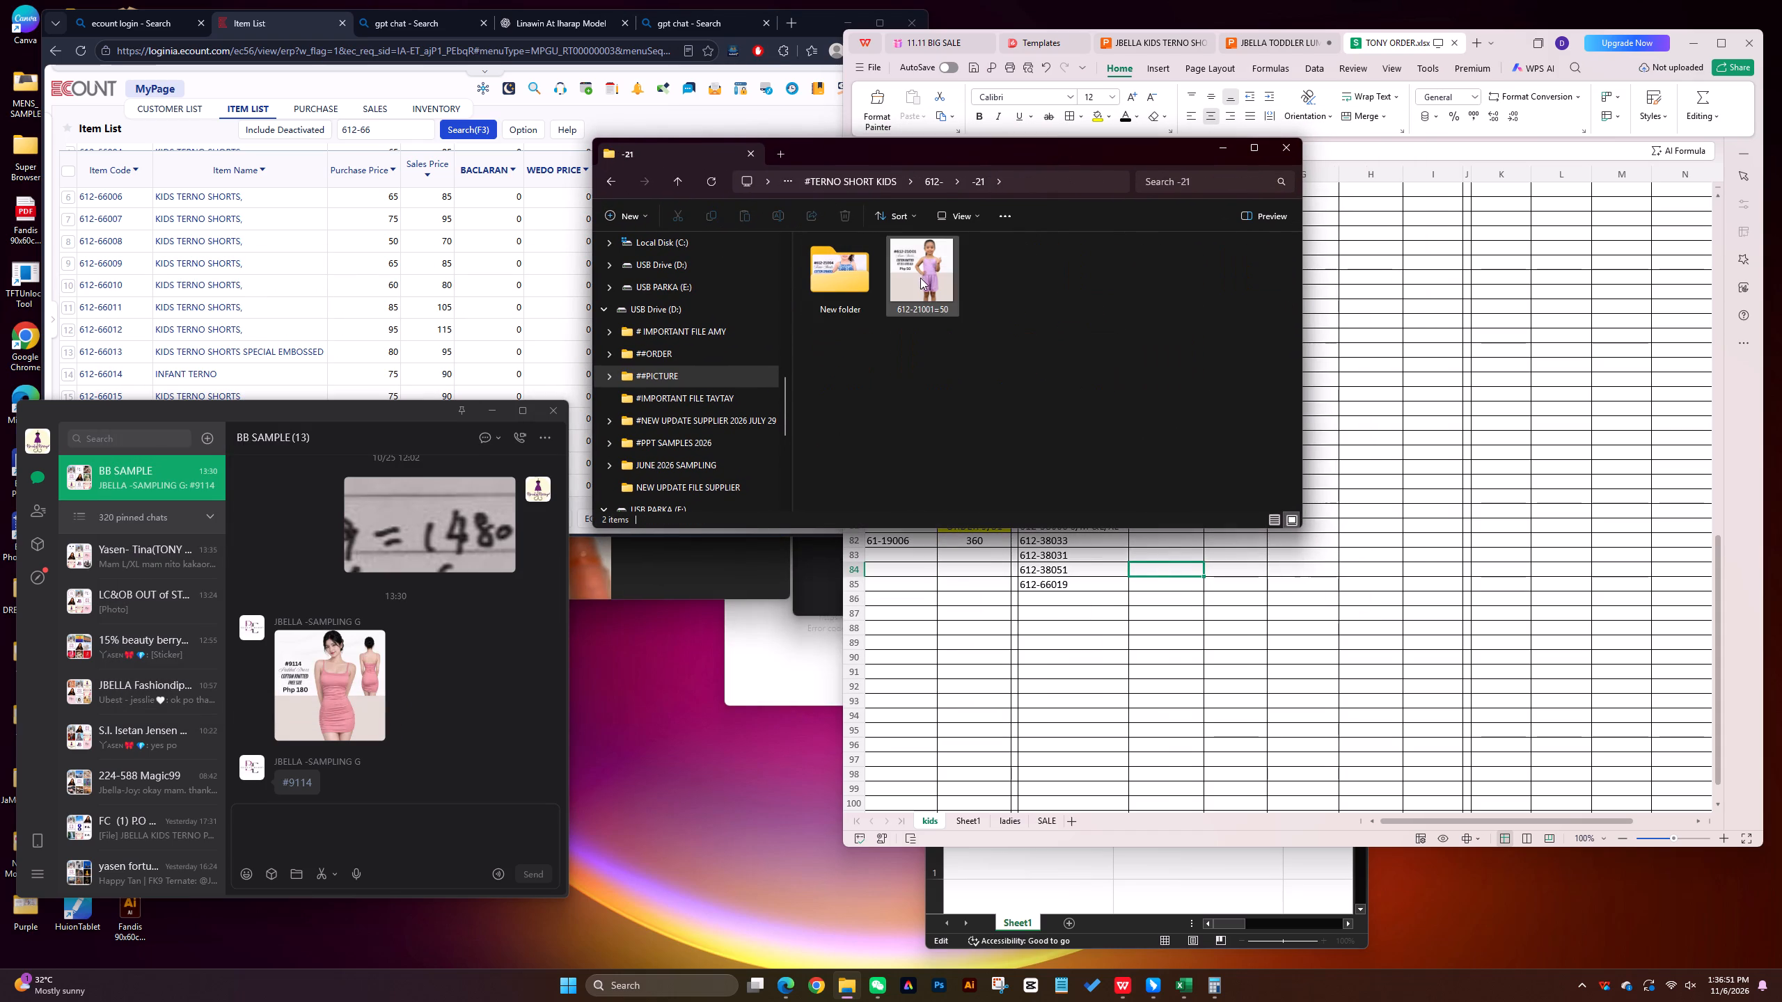
double_click(855, 282)
left_click(894, 422)
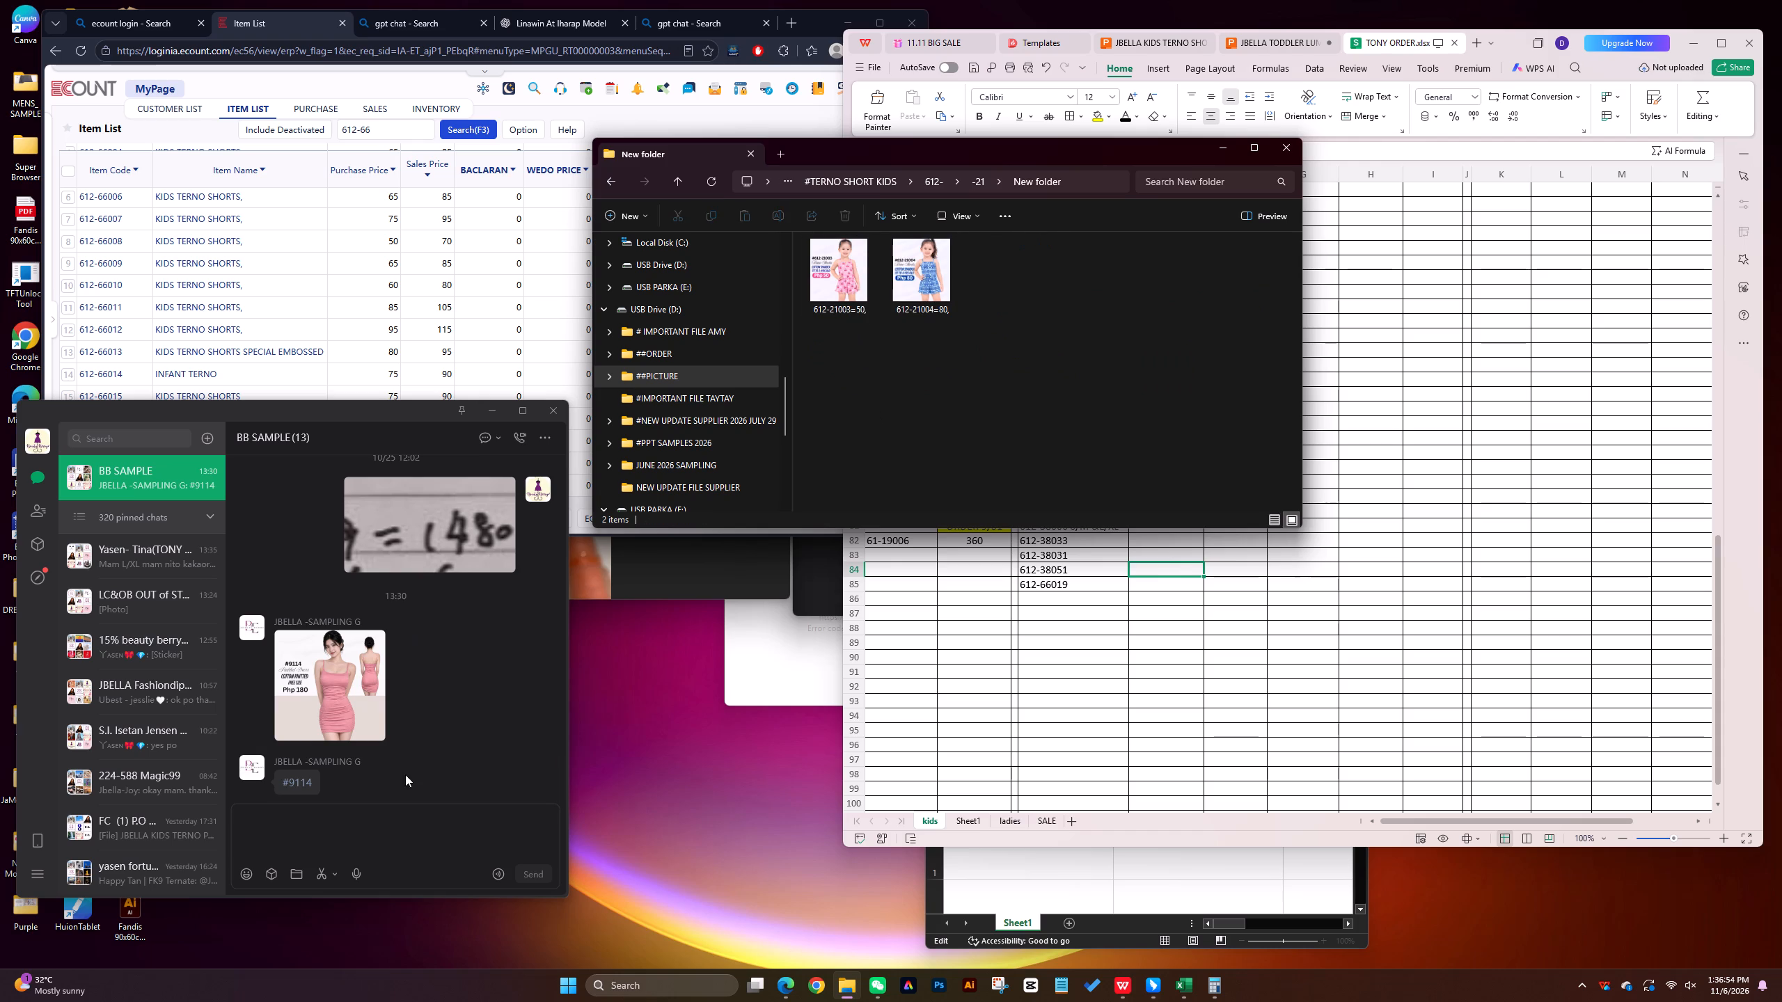
left_click(138, 557)
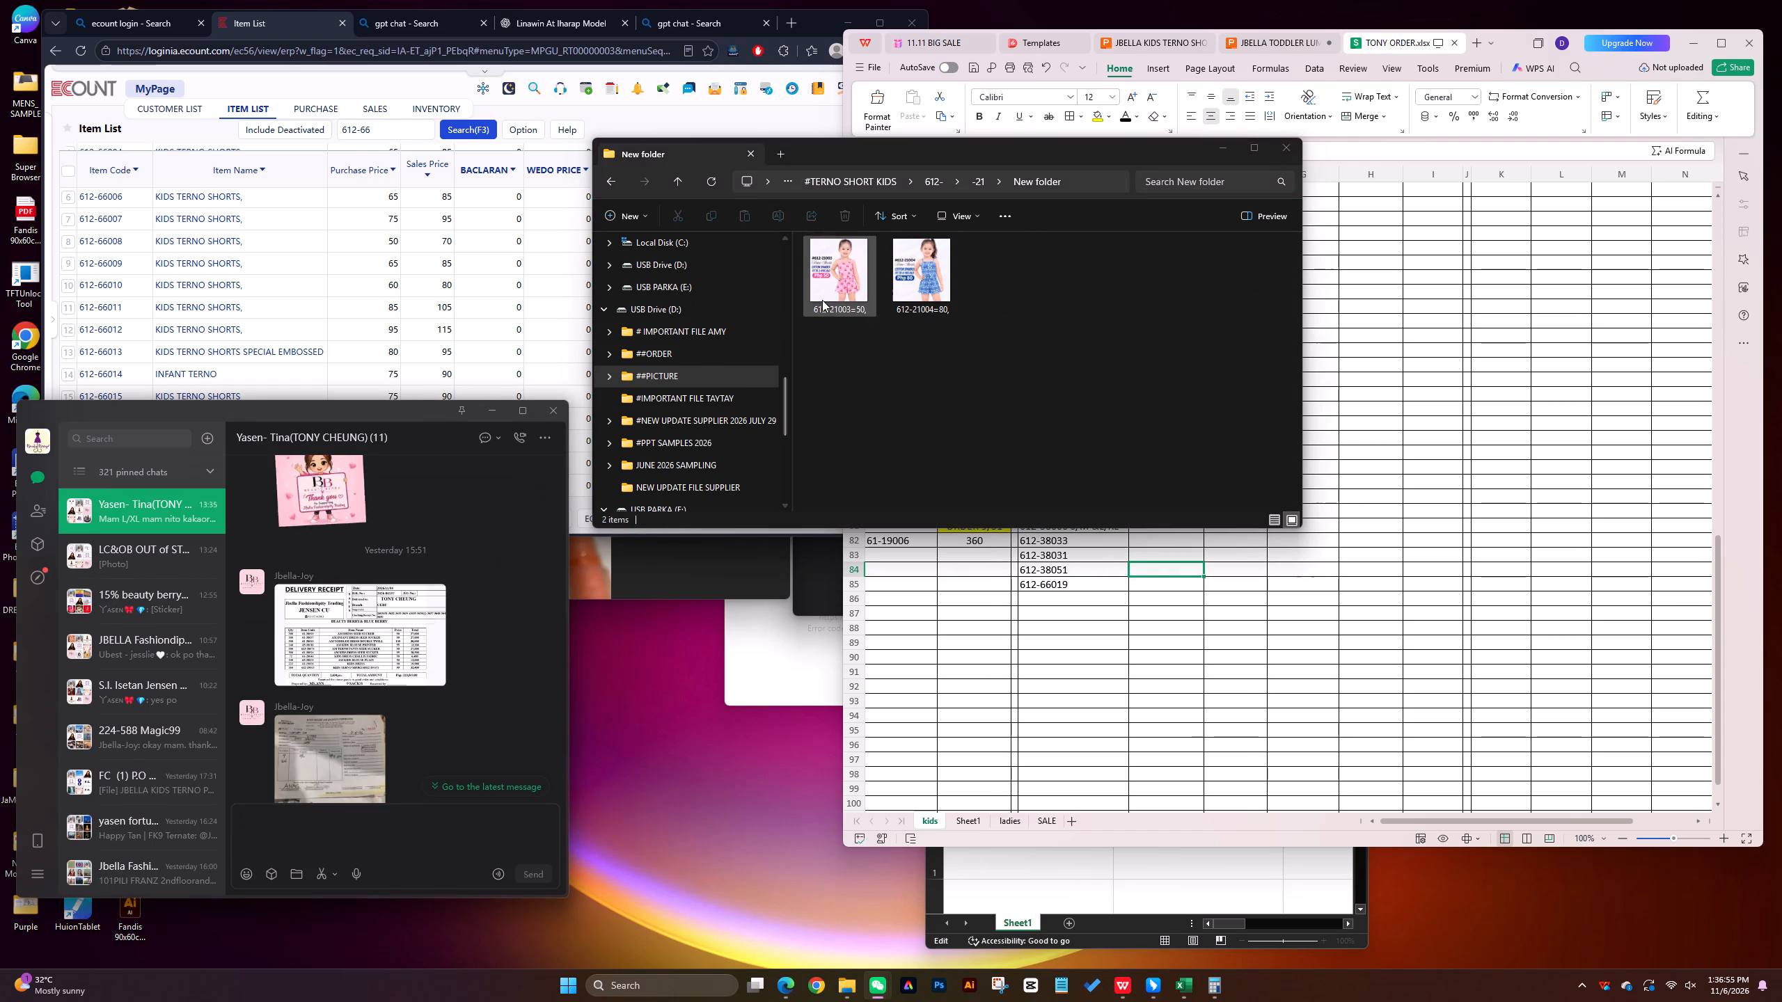
left_click_drag(837, 280, 433, 742)
left_click(533, 870)
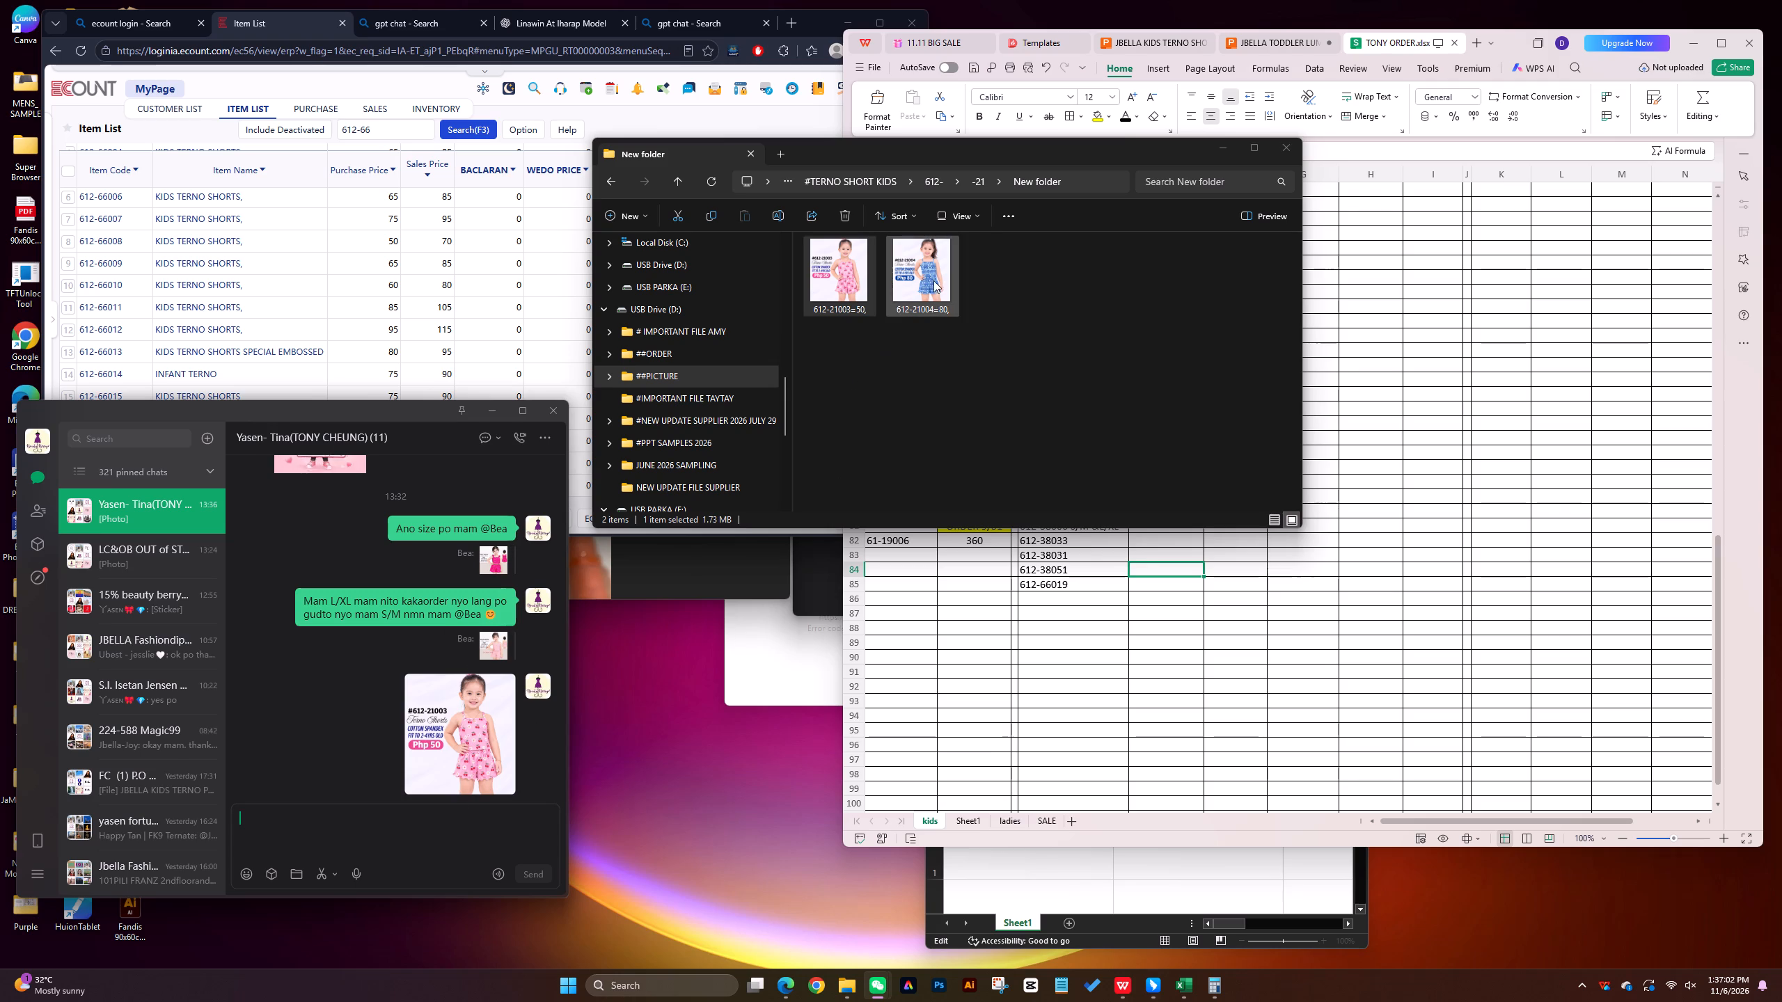
Look up the ECOUNT inventory balance for location 19, filtered to 612-21 items.
left_click(656, 116)
left_click(404, 130)
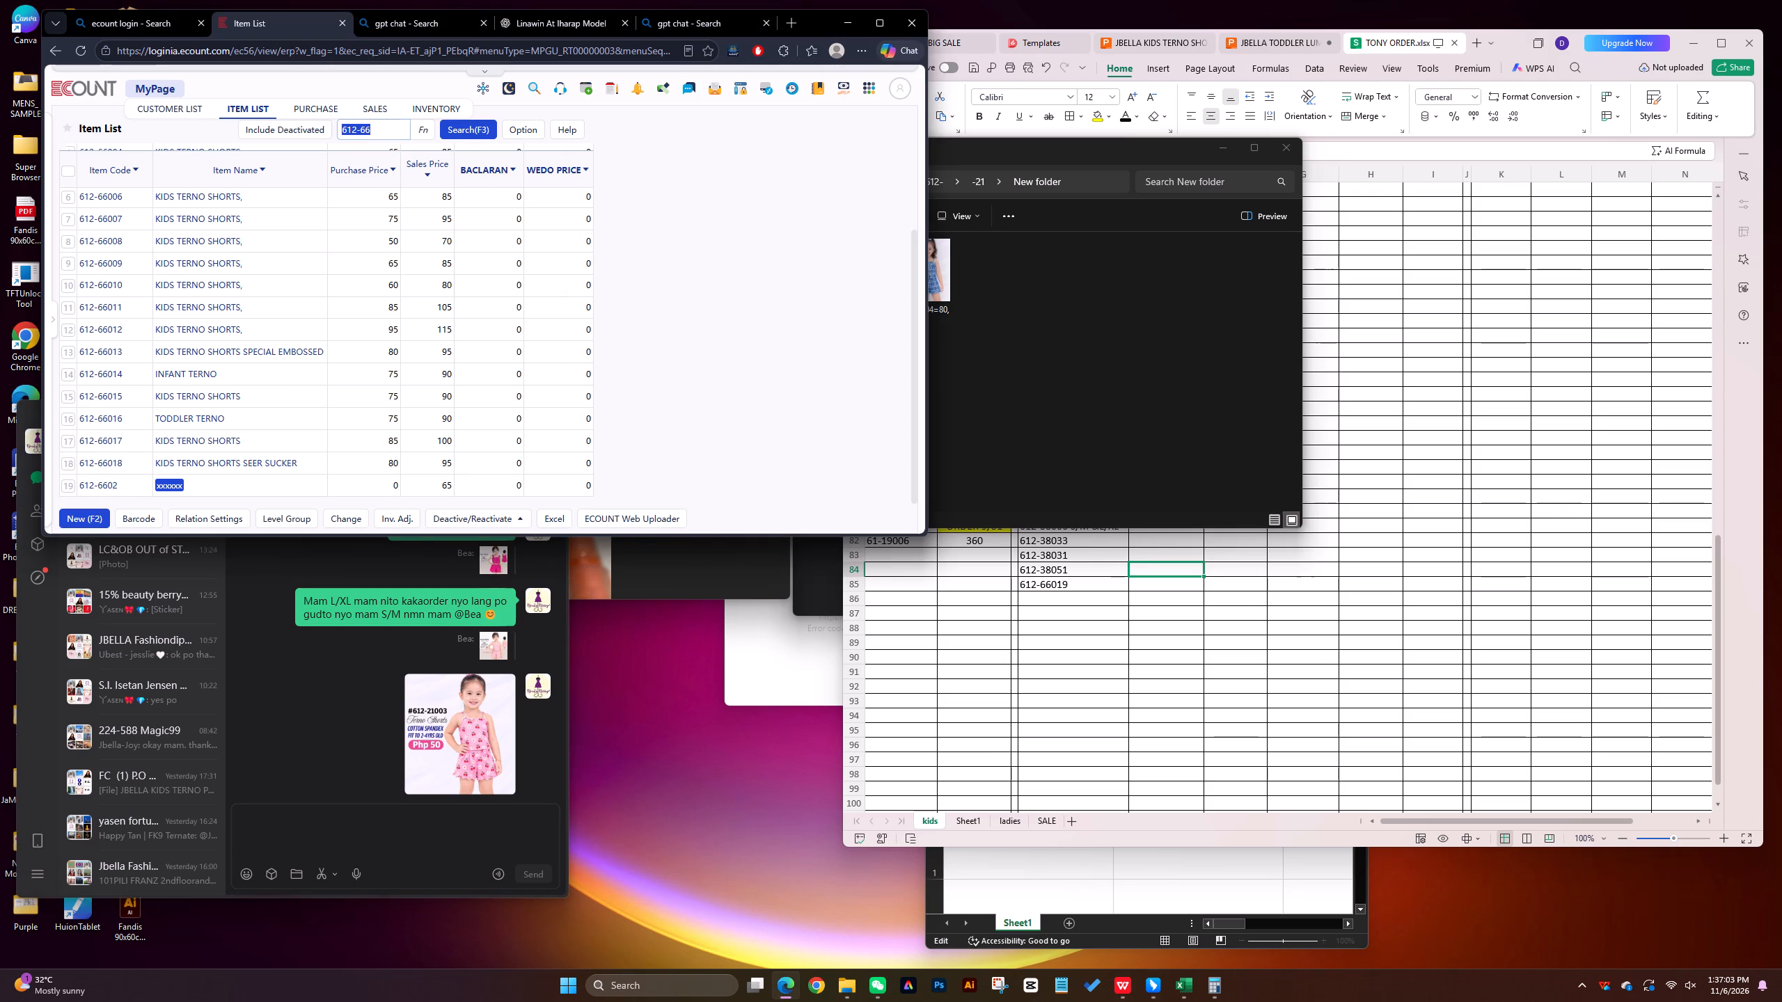
left_click(434, 109)
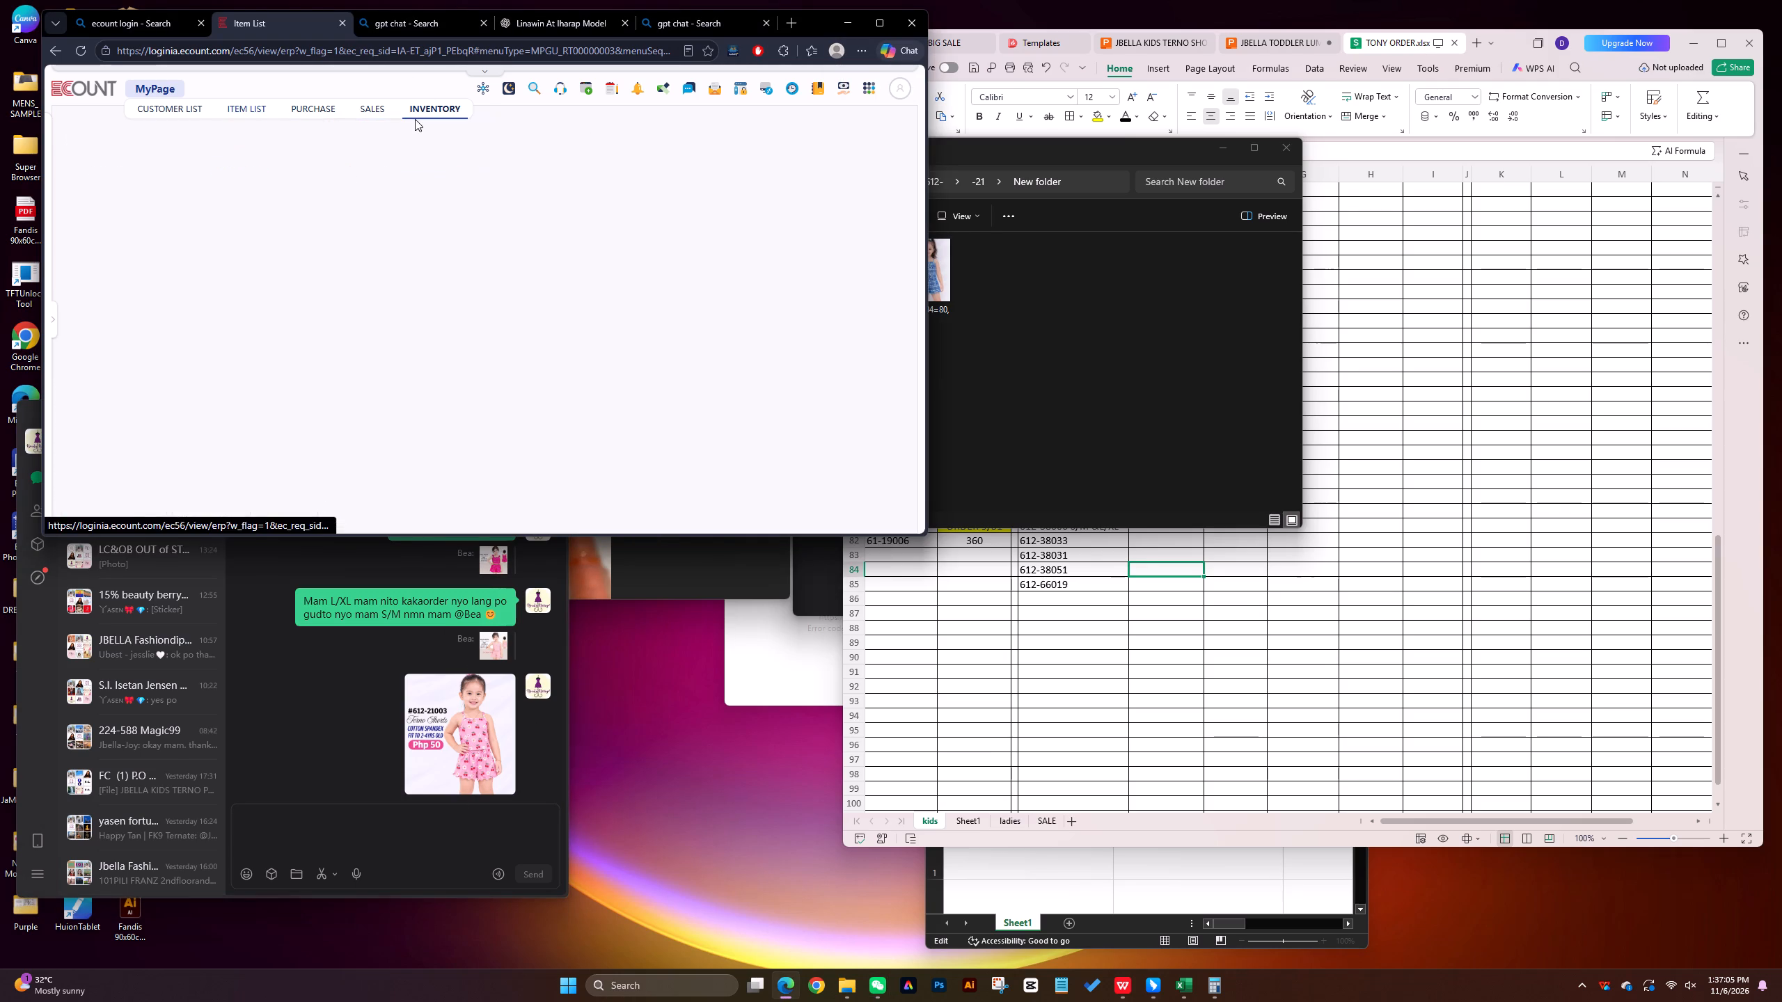
left_click(238, 219)
type("19")
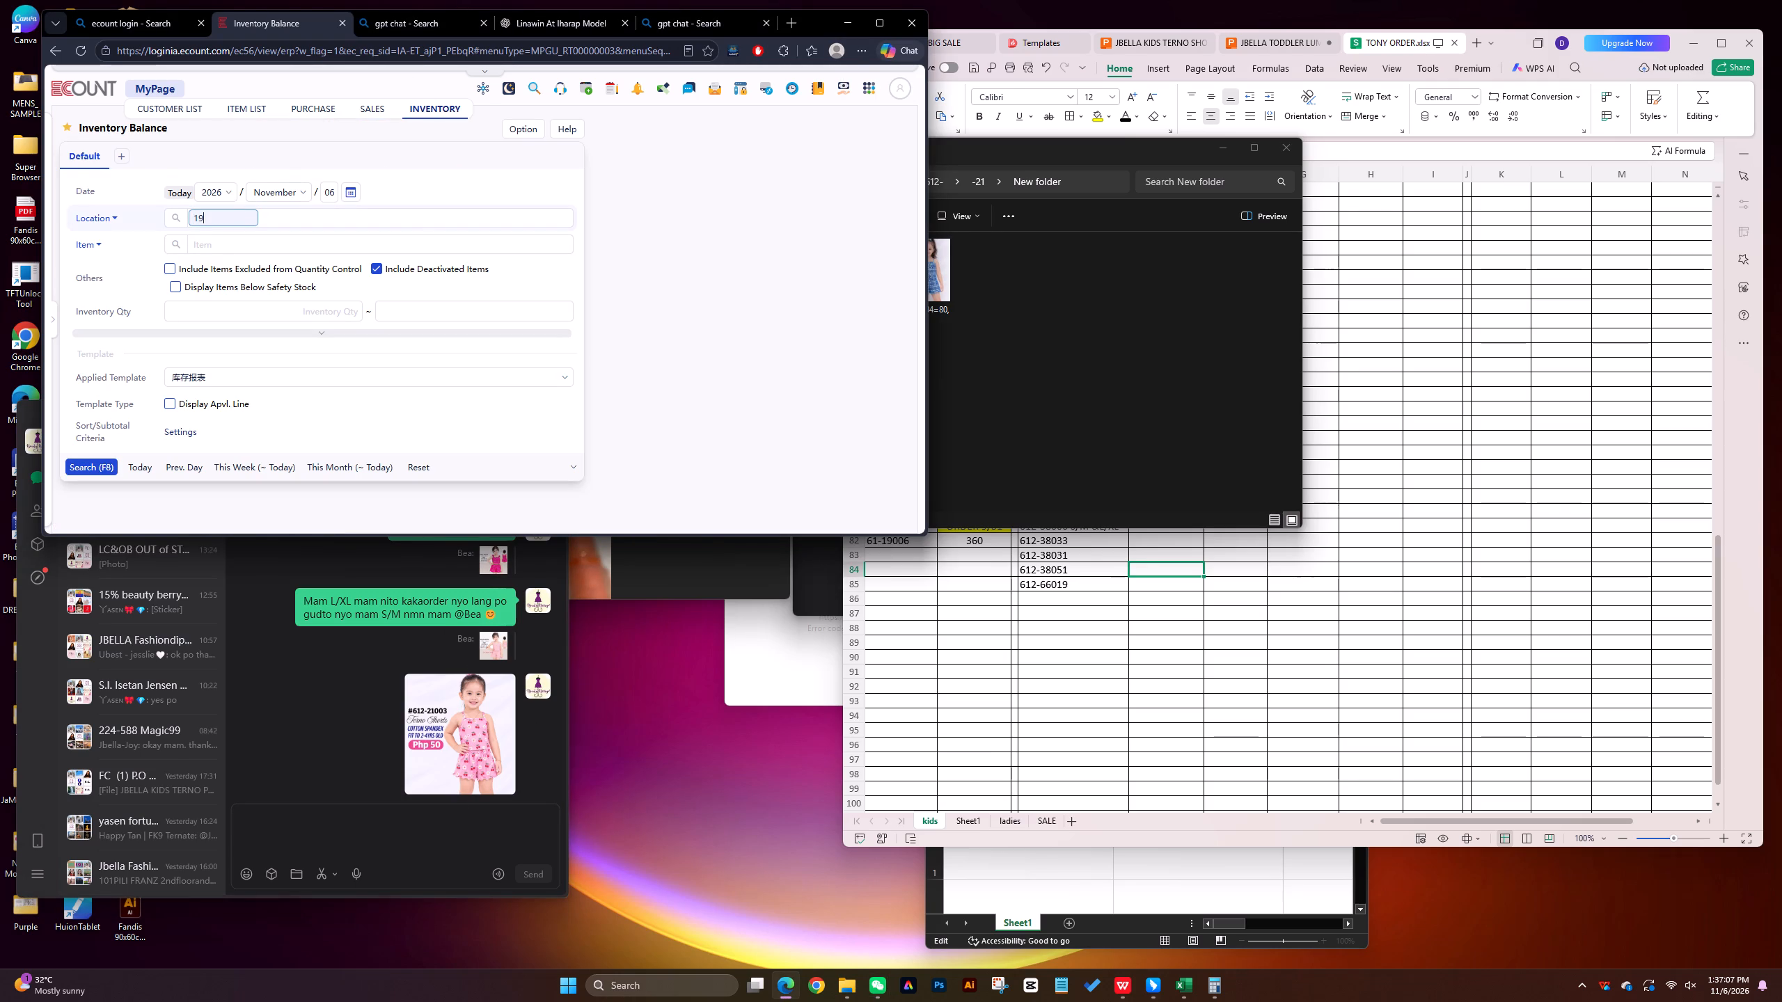
key("Return")
left_click(98, 464)
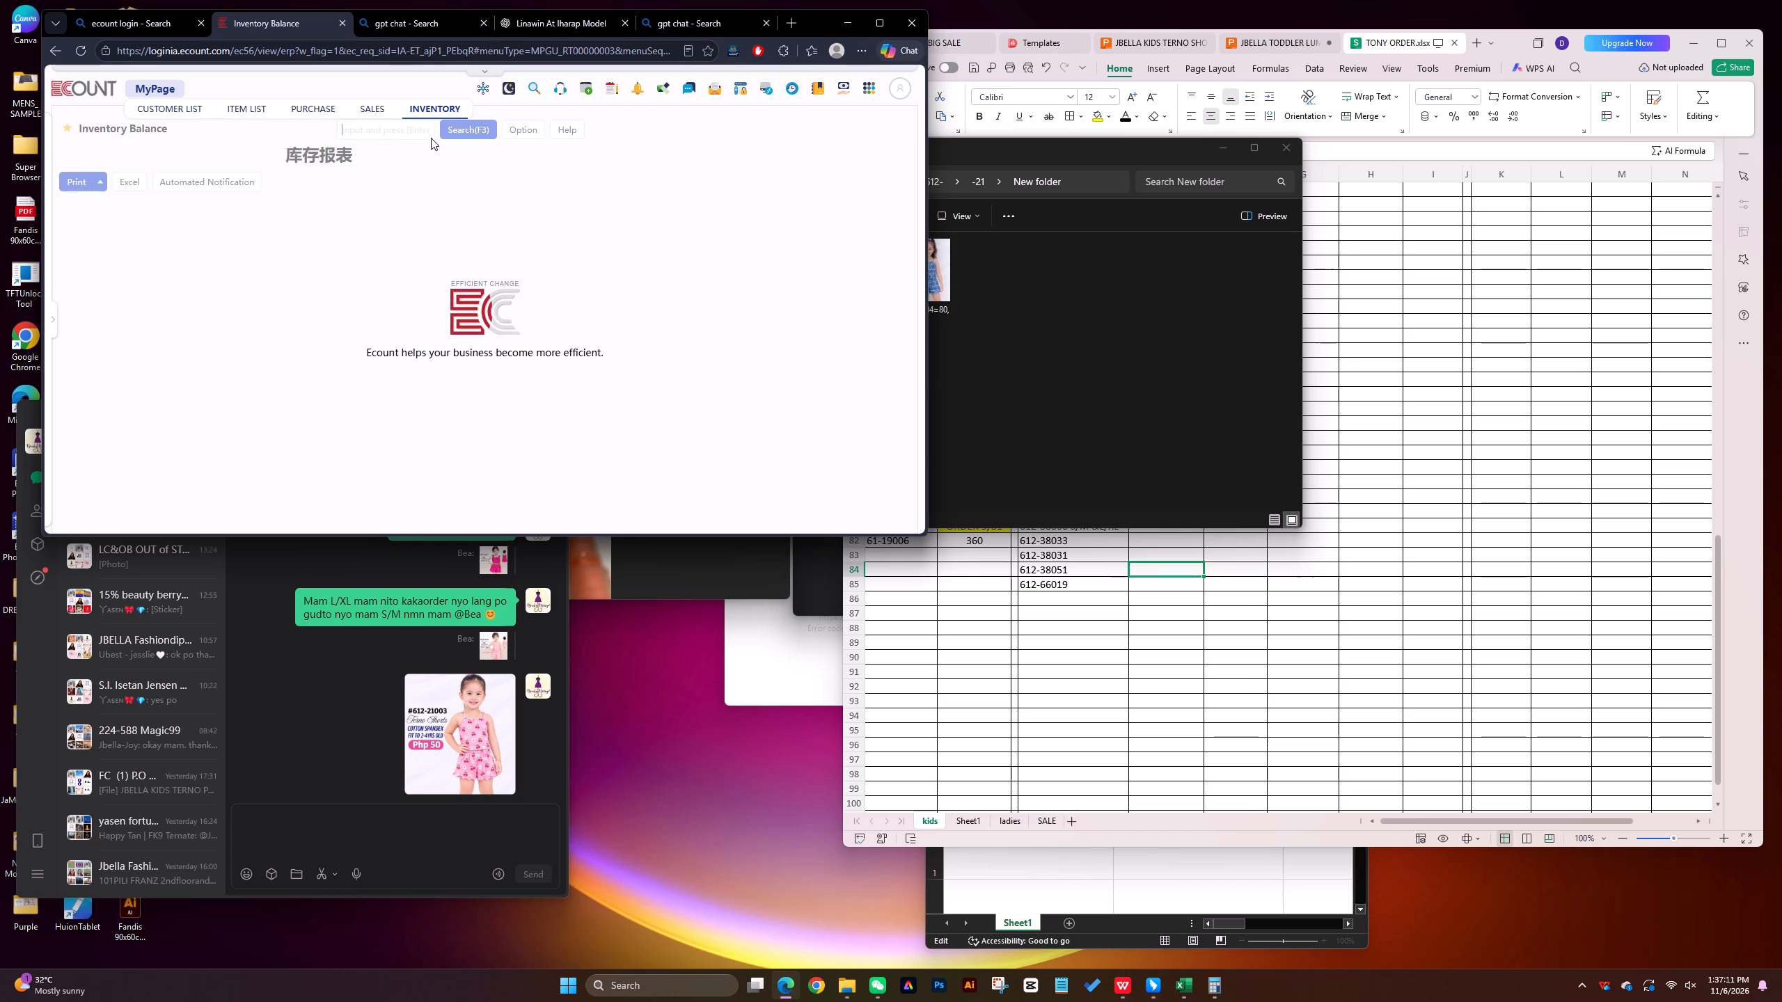
left_click(379, 130)
type("612-21")
key("Return")
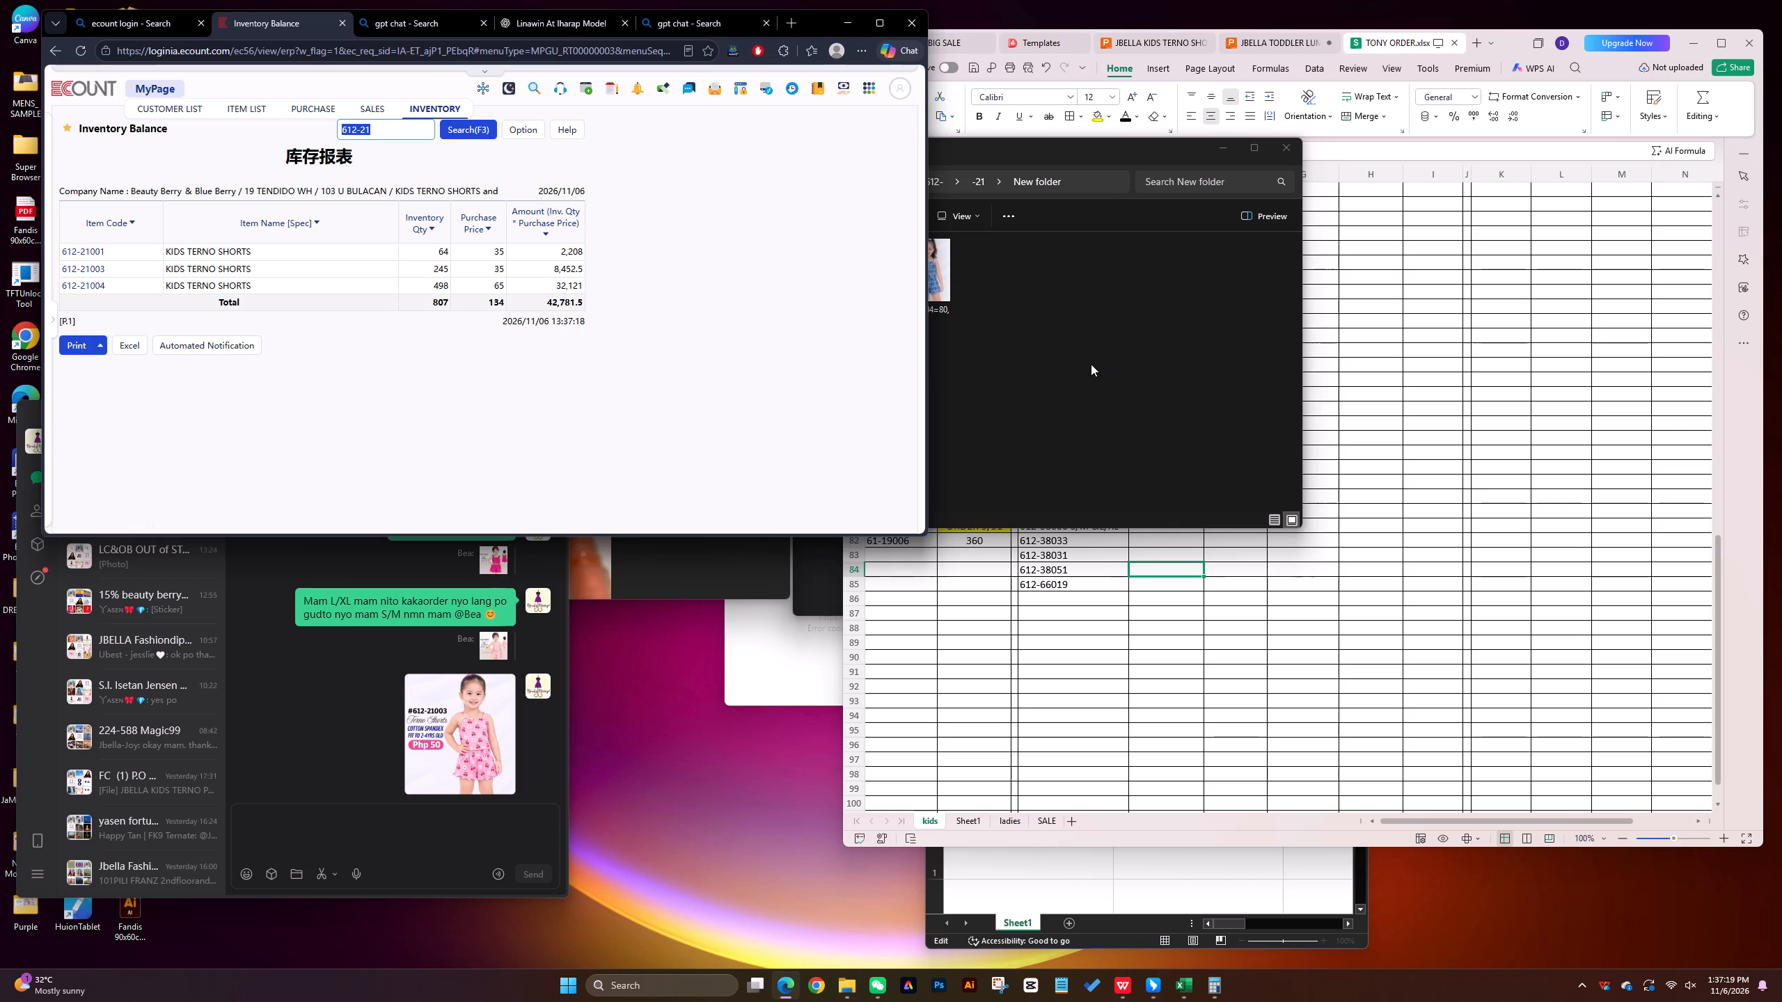
Send the 612-21004 picture from the open New folder to the Yasen- Tina group chat.
left_click_drag(1091, 364, 1084, 362)
left_click_drag(937, 286, 488, 806)
left_click(530, 872)
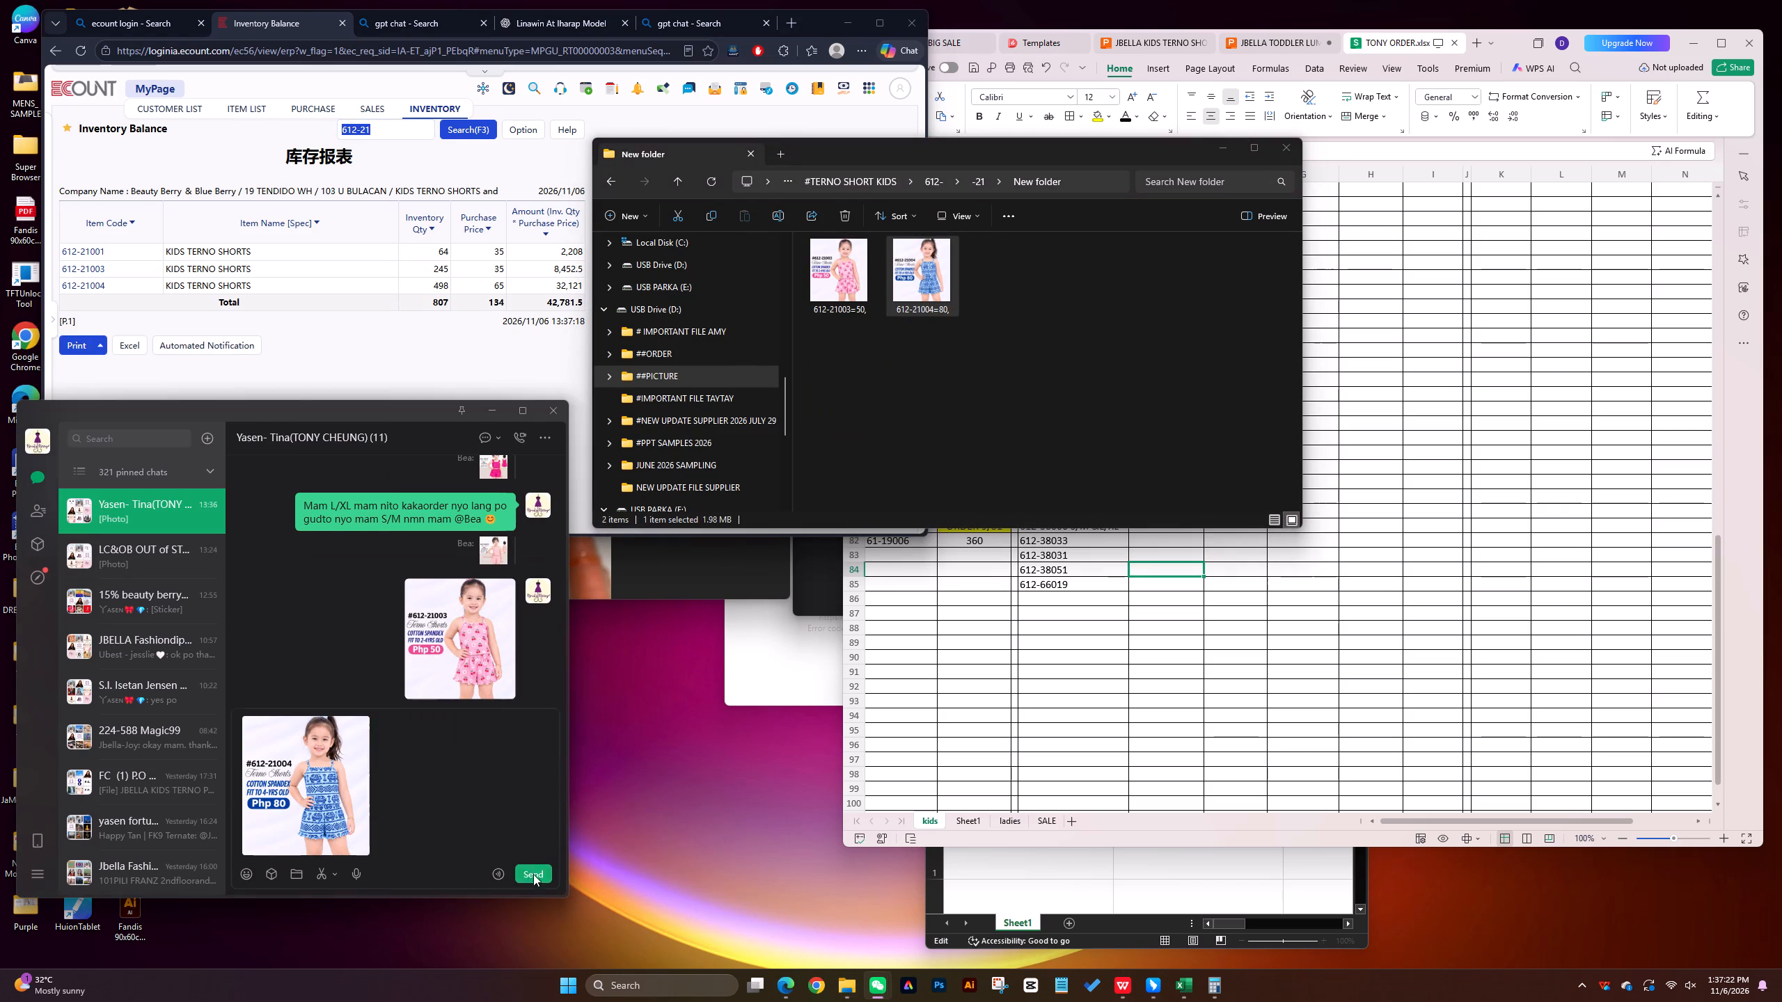
Browse the pictures in the PDF and New folder subfolders of #TERNO SHORT KIDS > 612- > -28 and 29, ending in PDF.
left_click(679, 181)
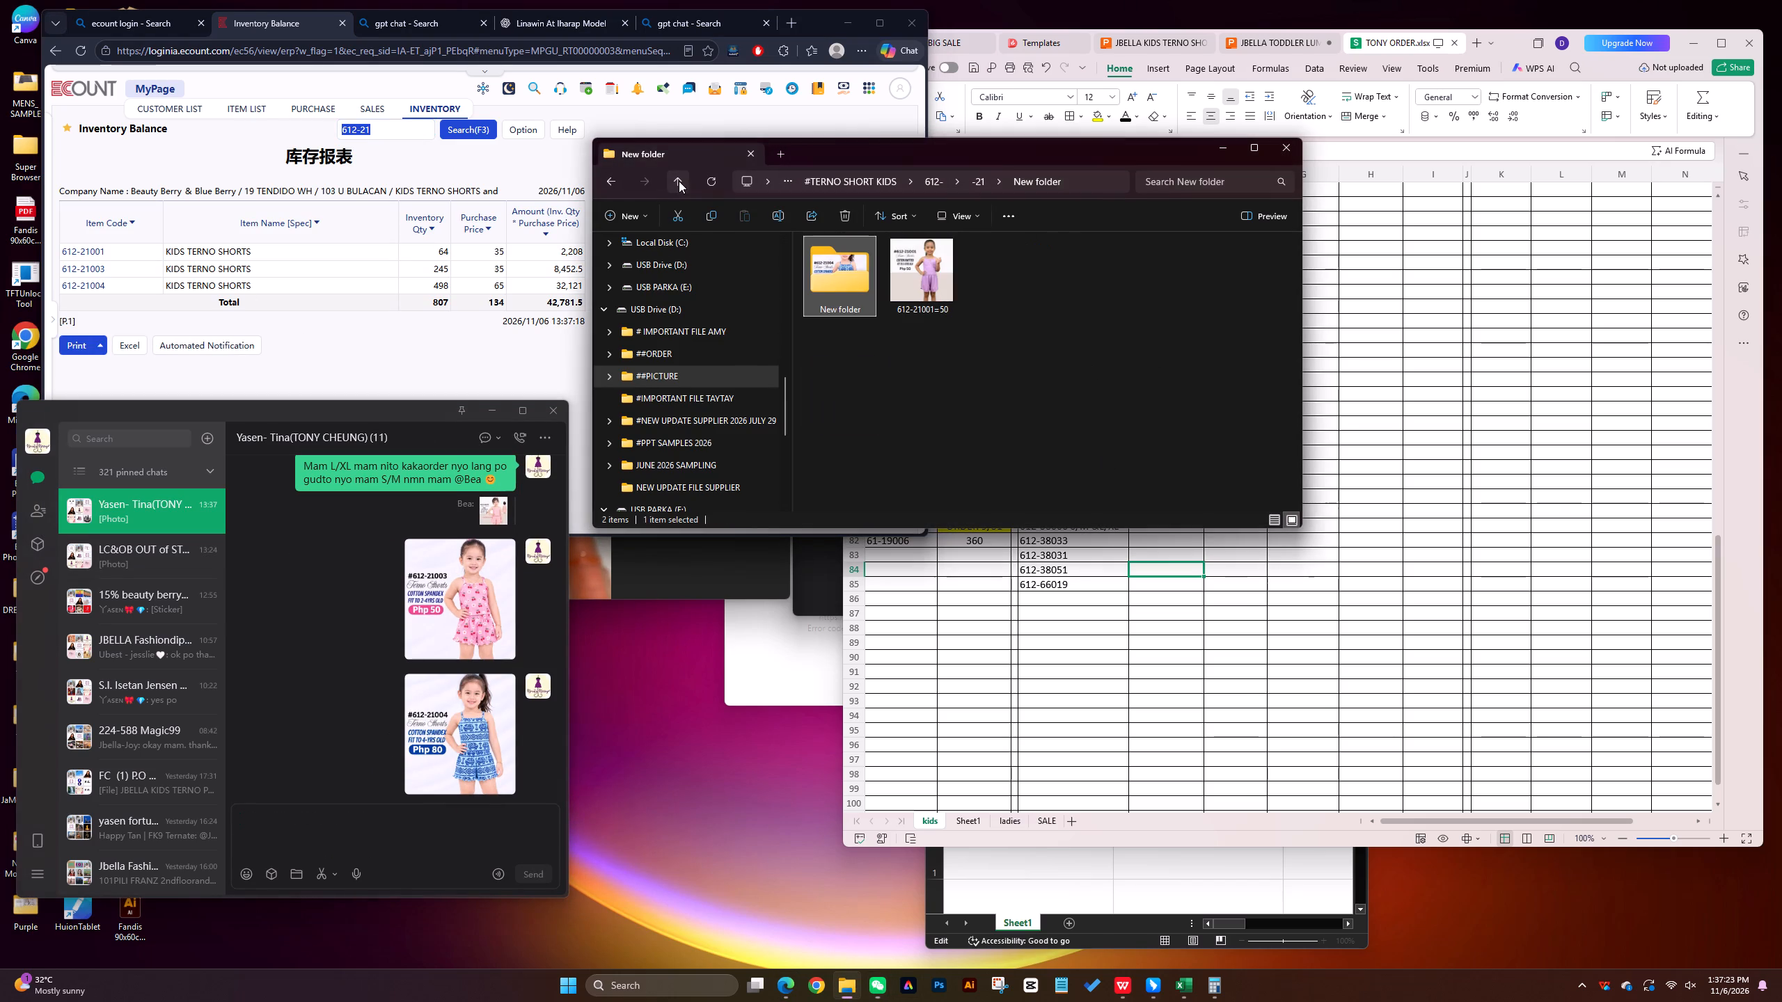
left_click(679, 181)
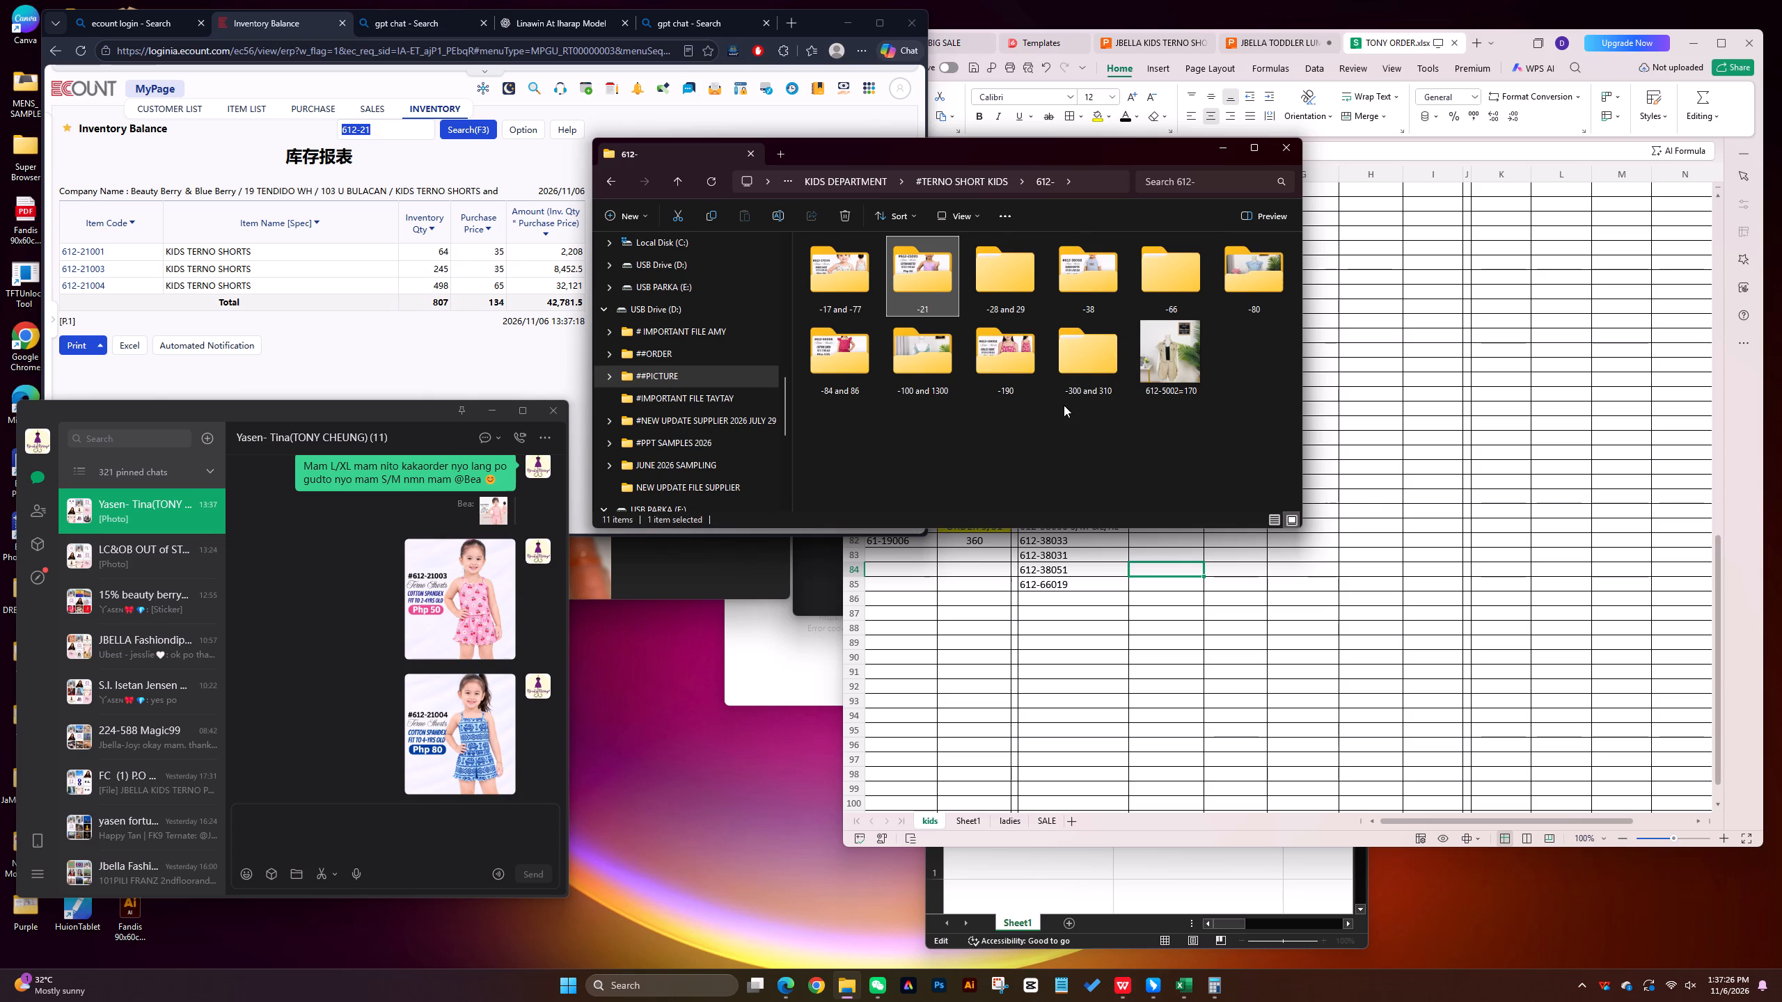
left_click(1064, 405)
double_click(1001, 246)
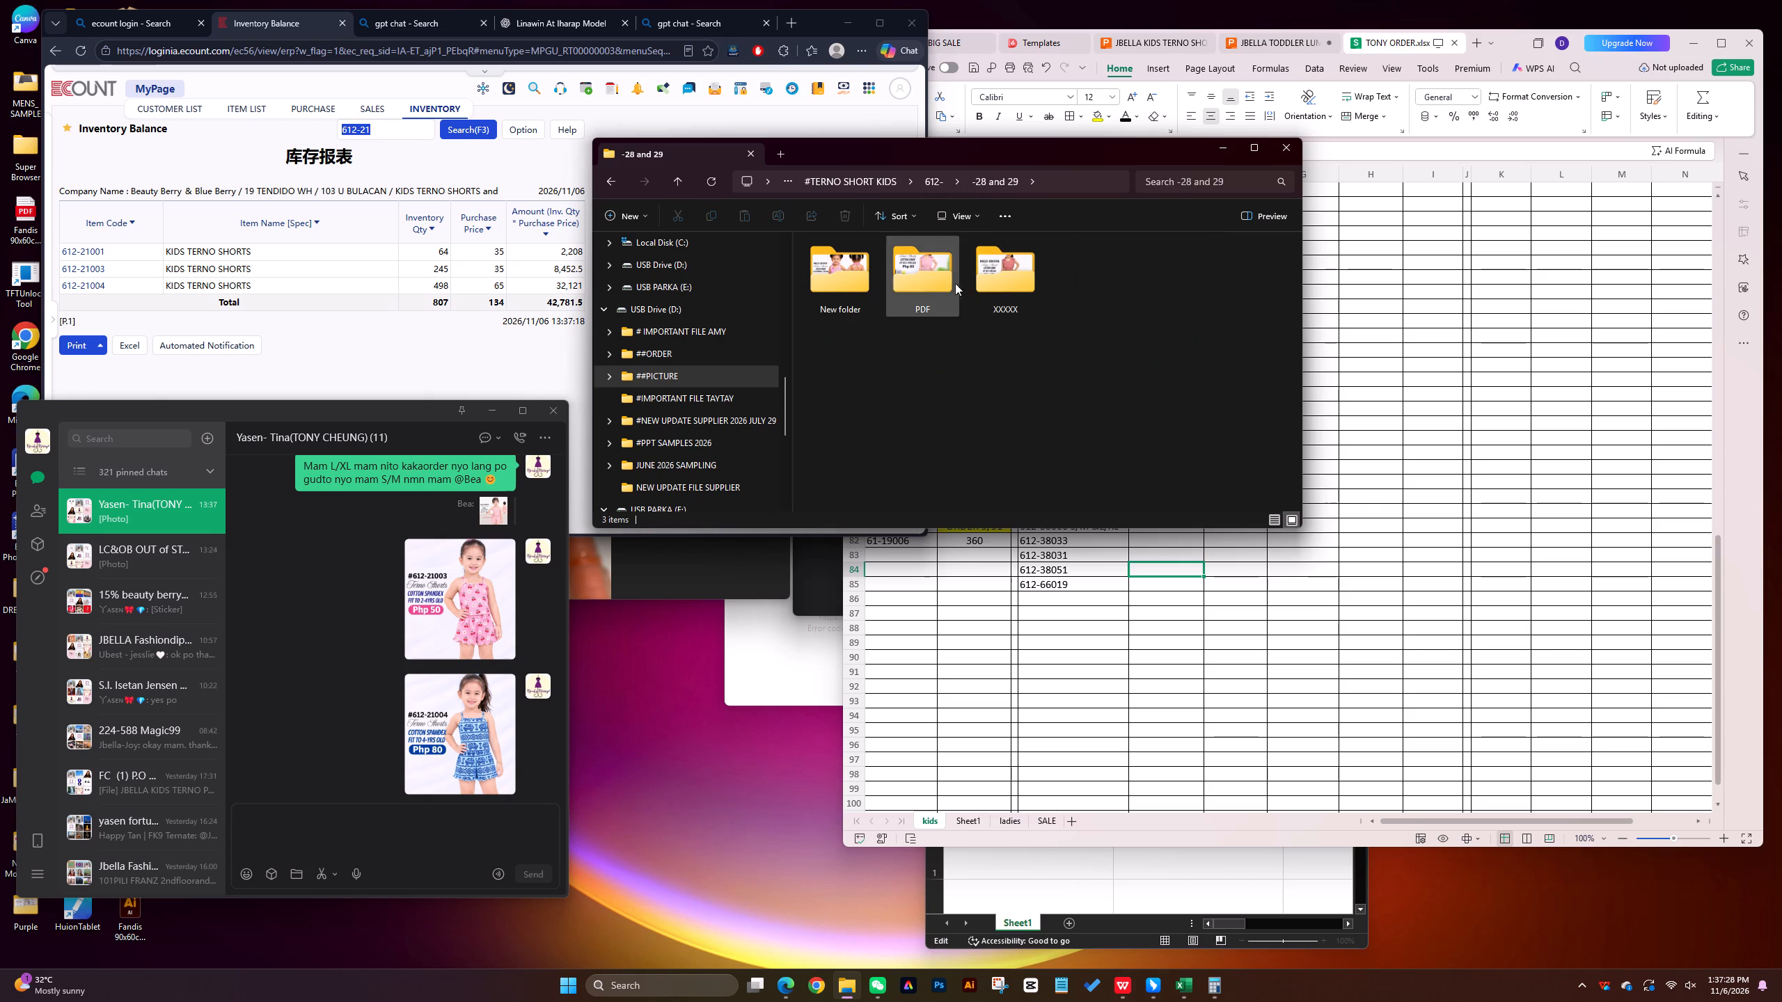
double_click(910, 273)
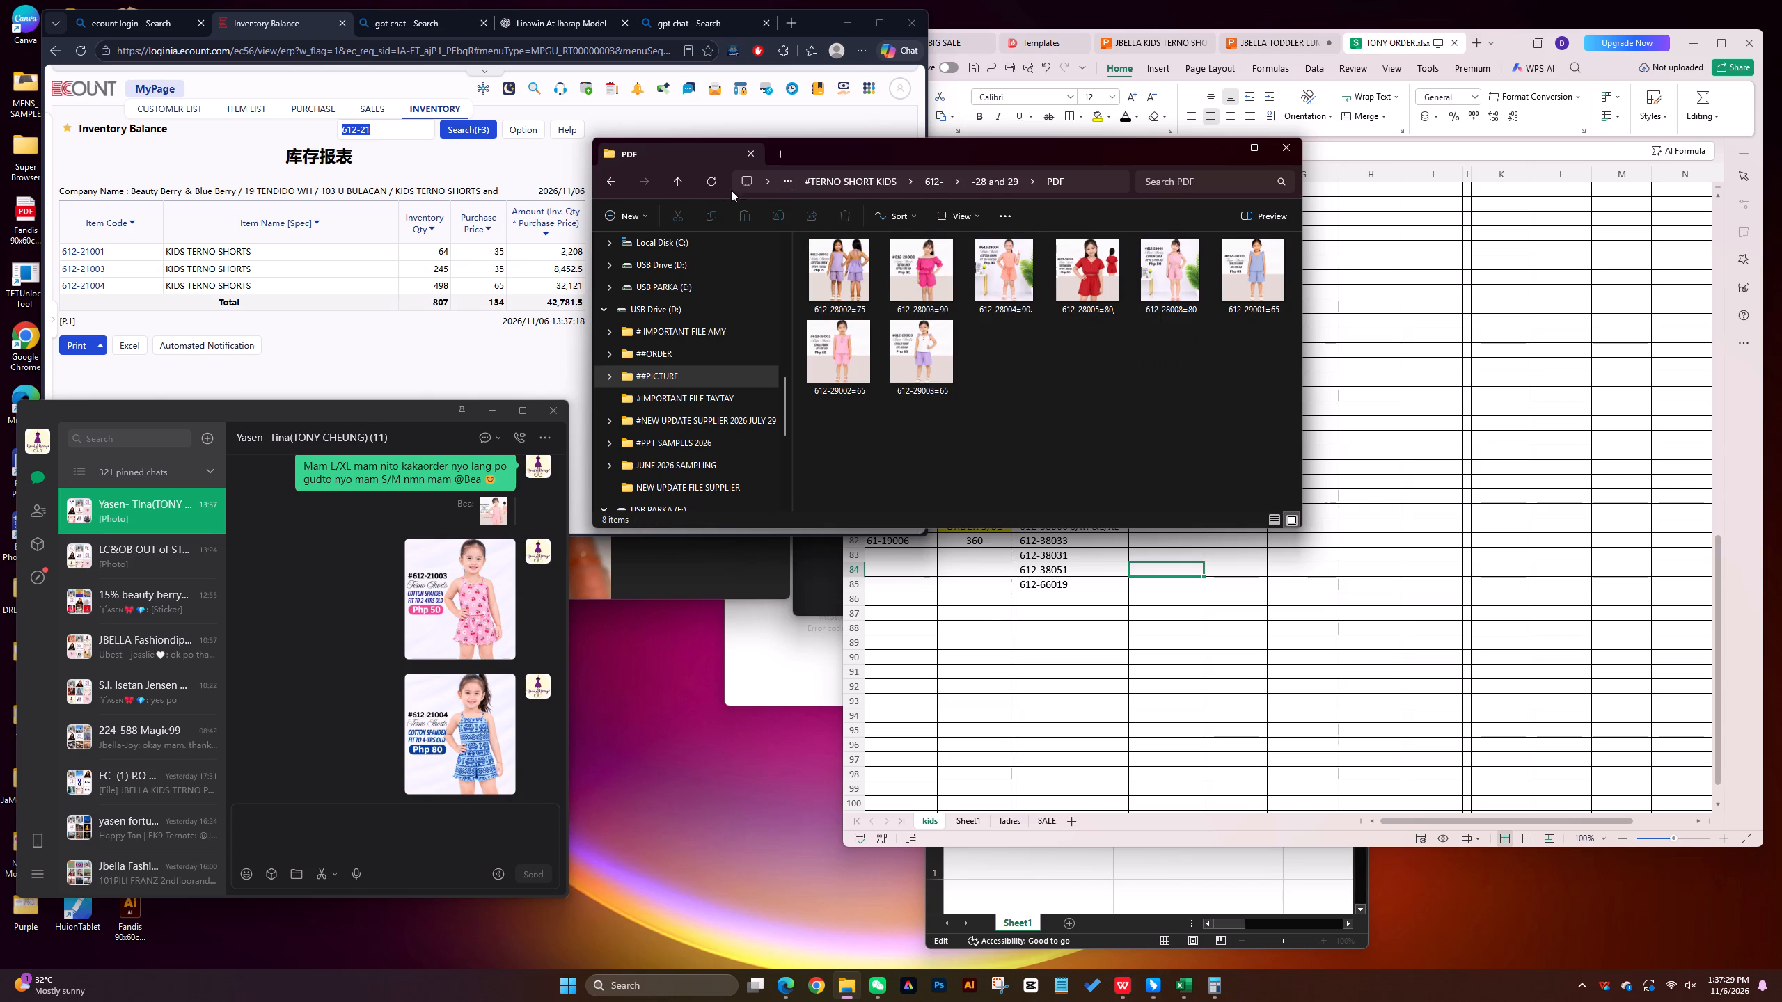
left_click(680, 181)
double_click(852, 268)
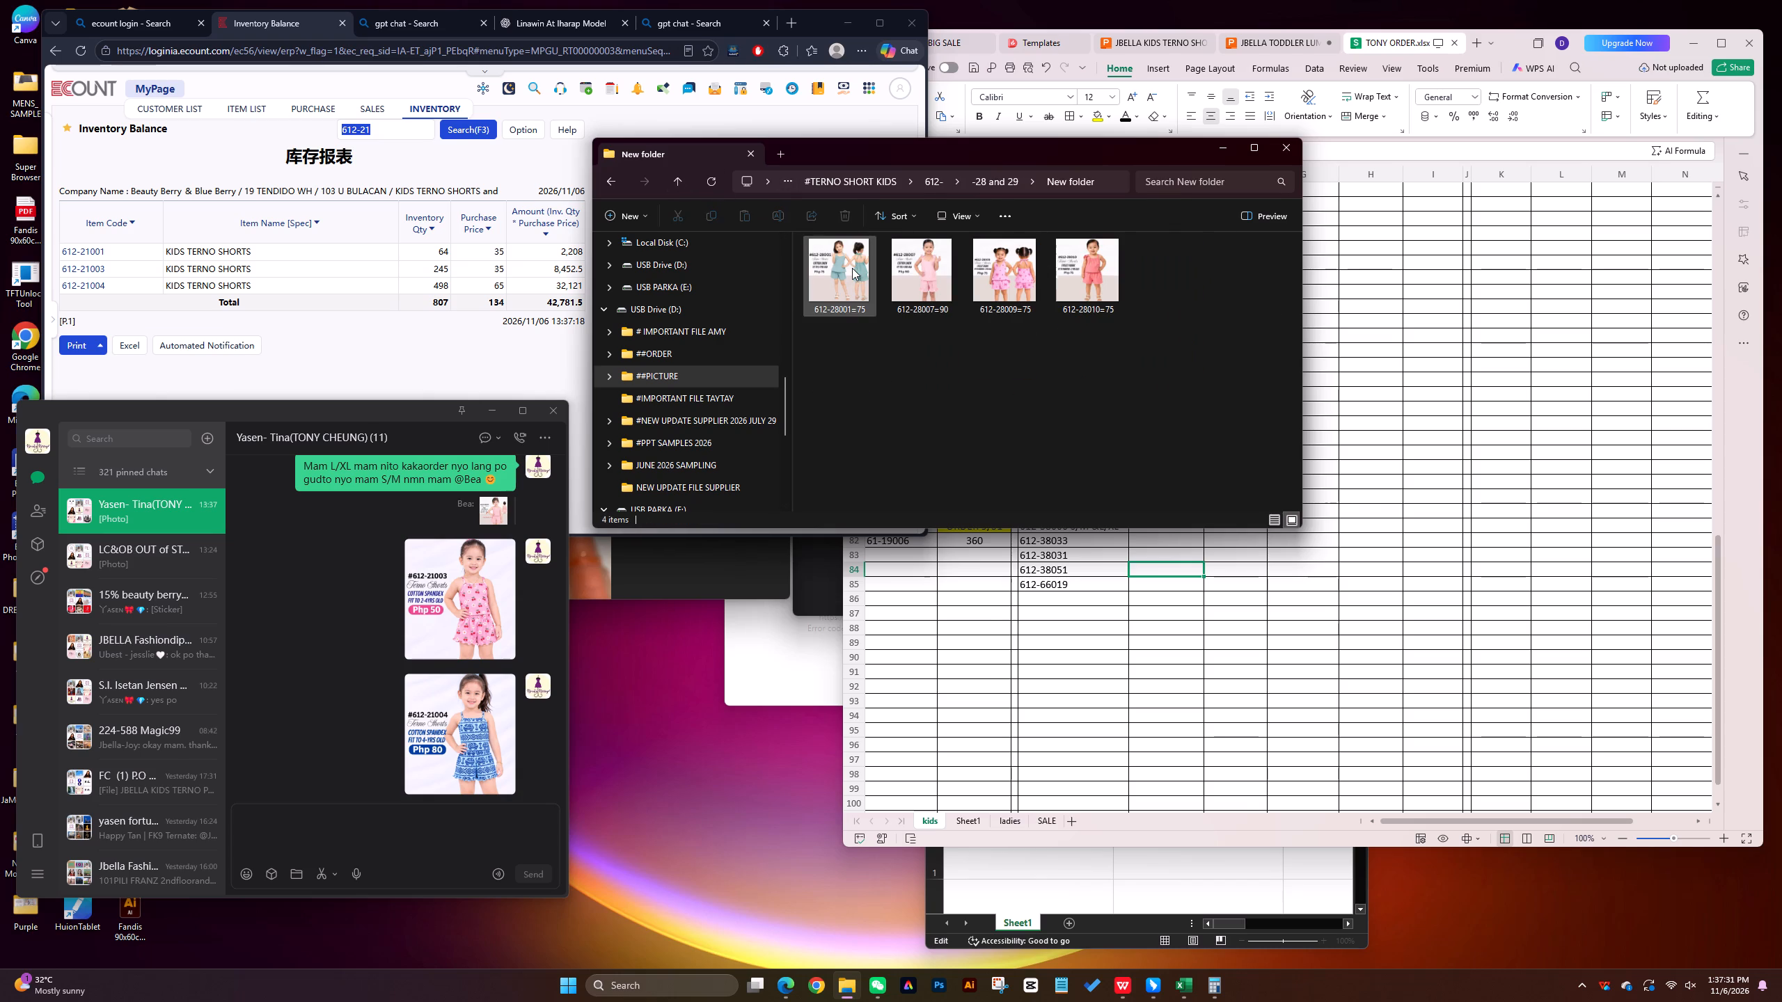
left_click(677, 180)
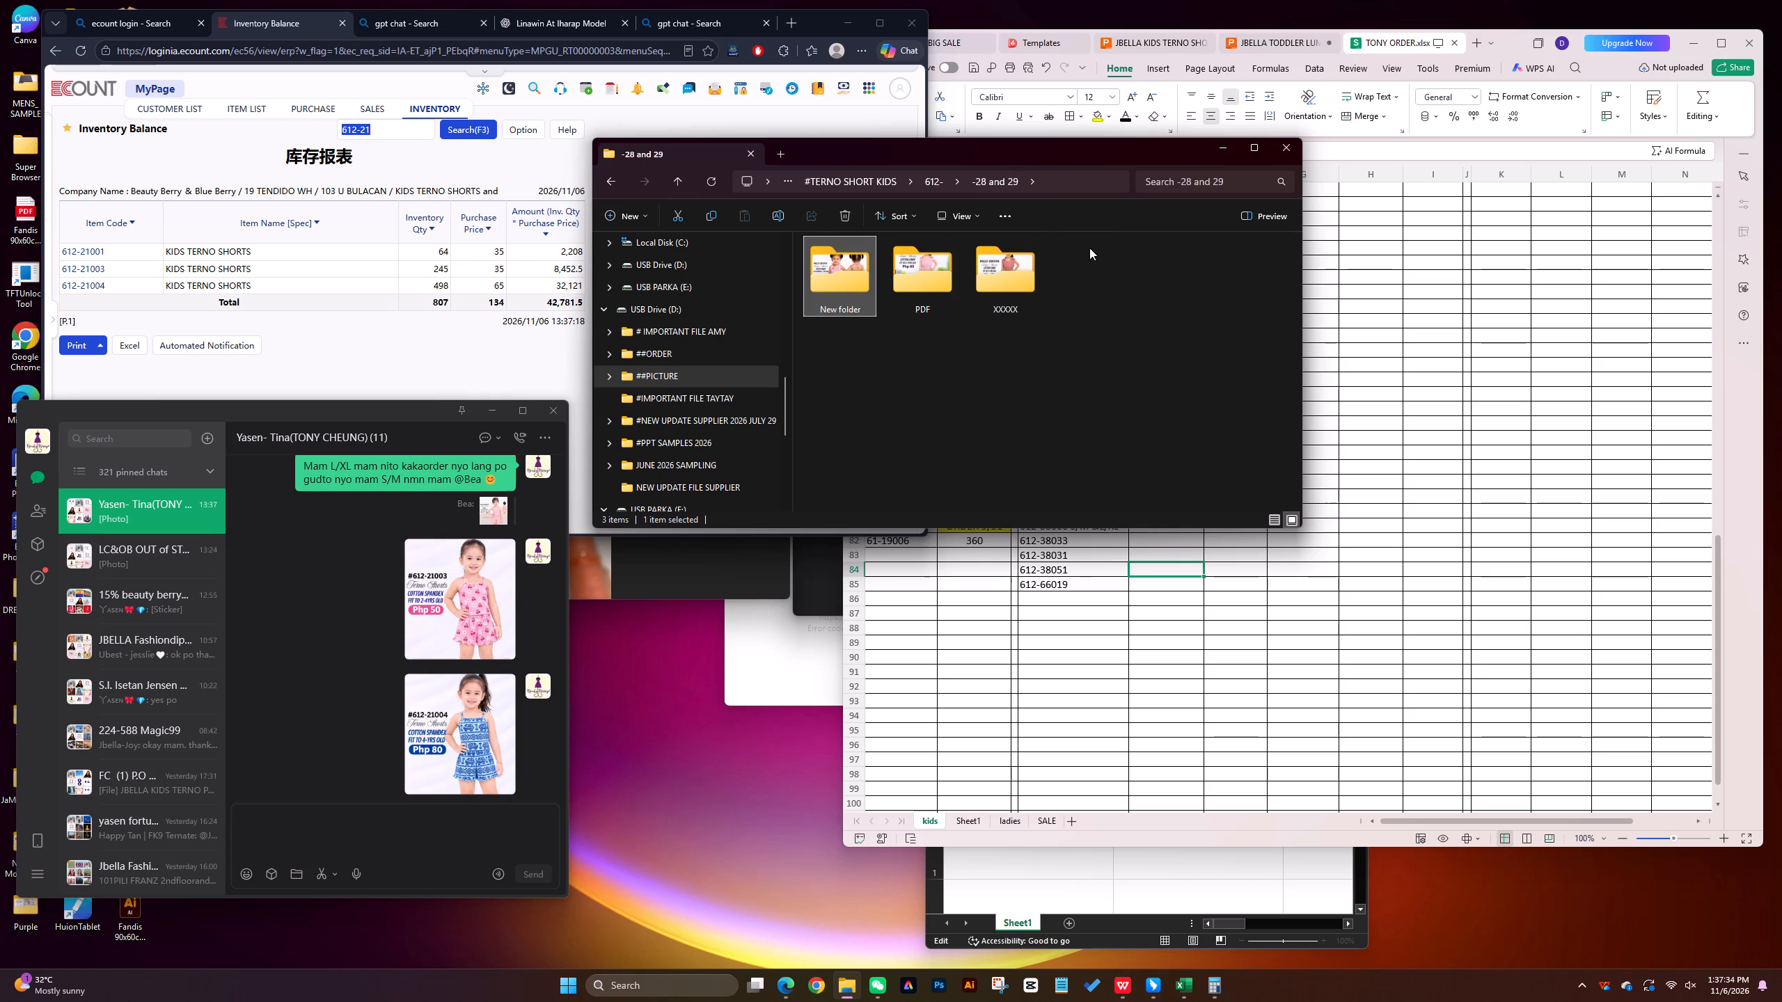
left_click(957, 273)
double_click(941, 273)
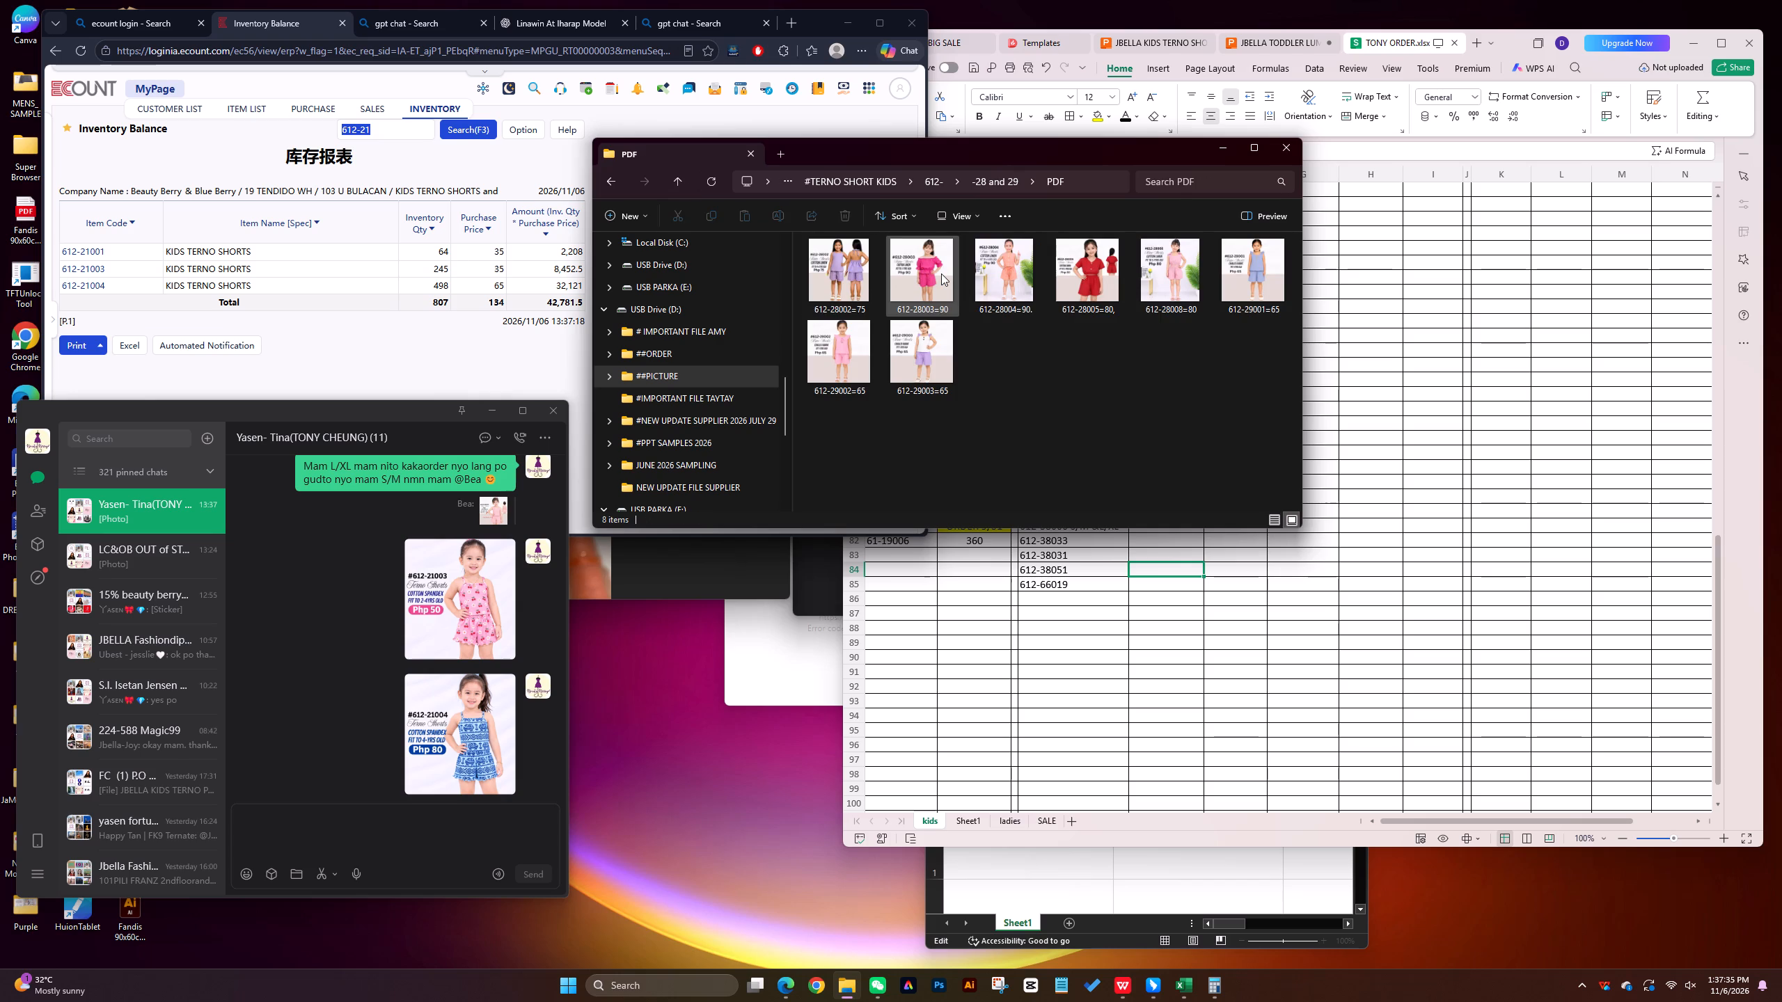
left_click(1157, 372)
Look up the ECOUNT inventory balance filtered to 612-28 items.
left_click(278, 127)
left_click(372, 128)
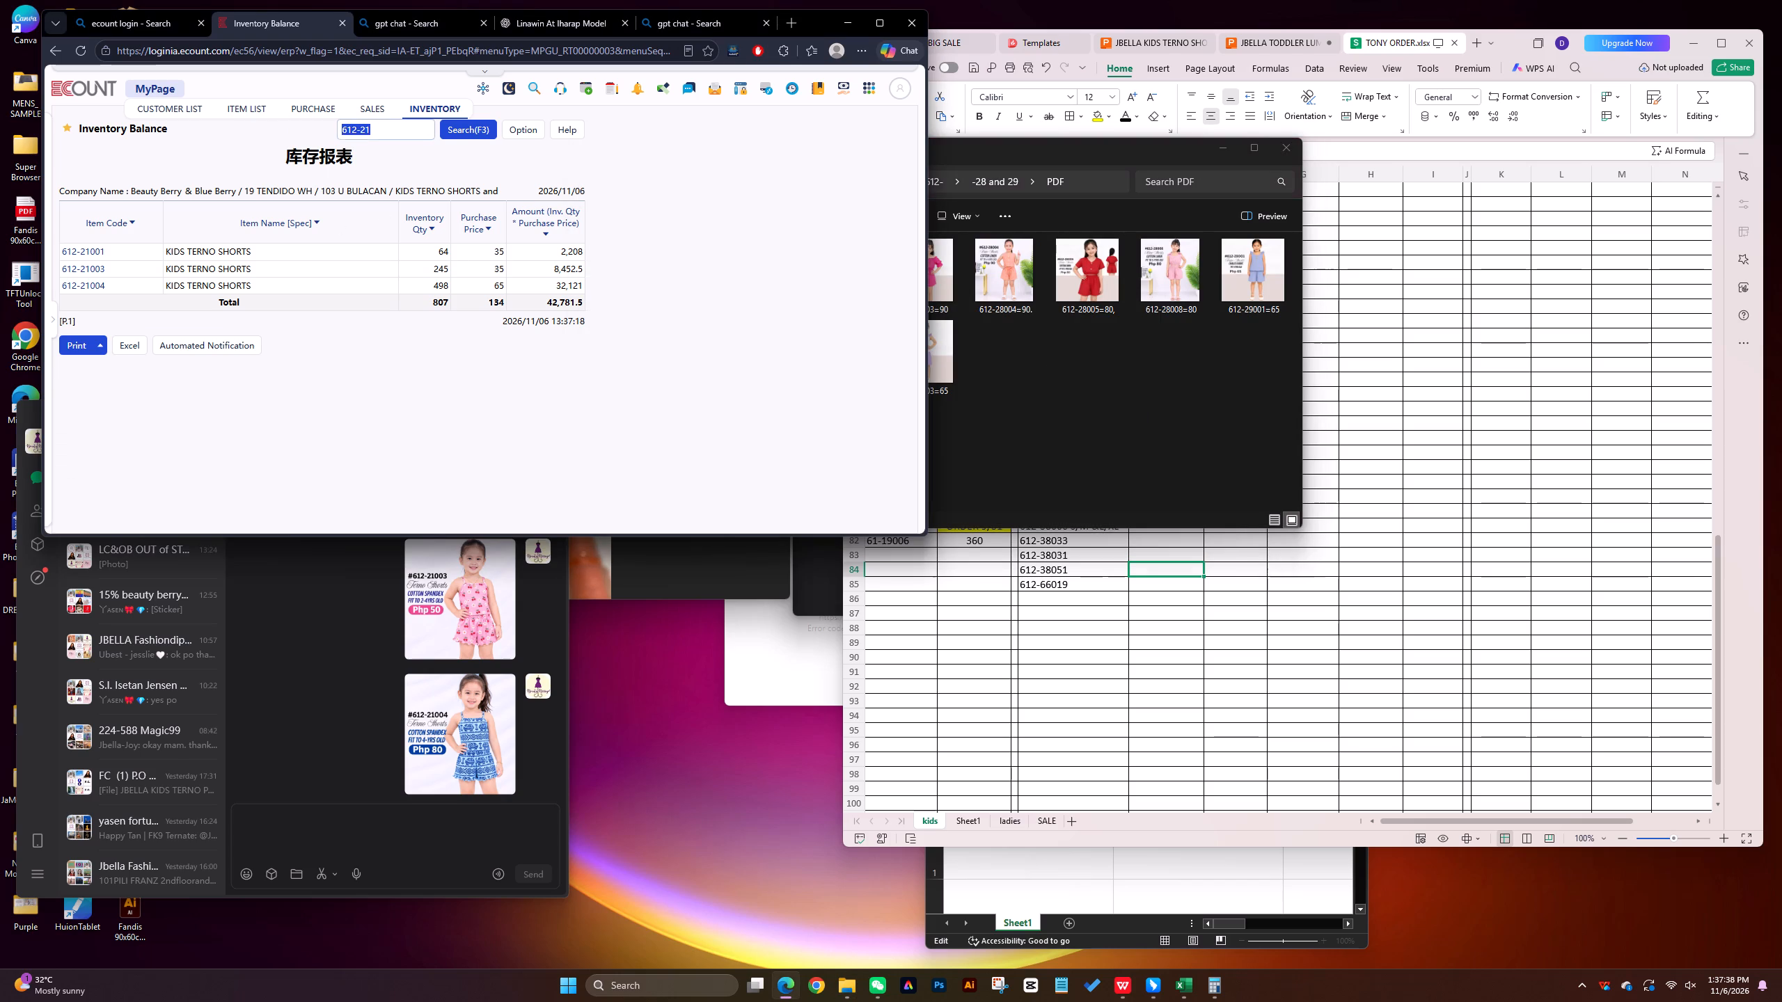
type("612-28")
key("Return")
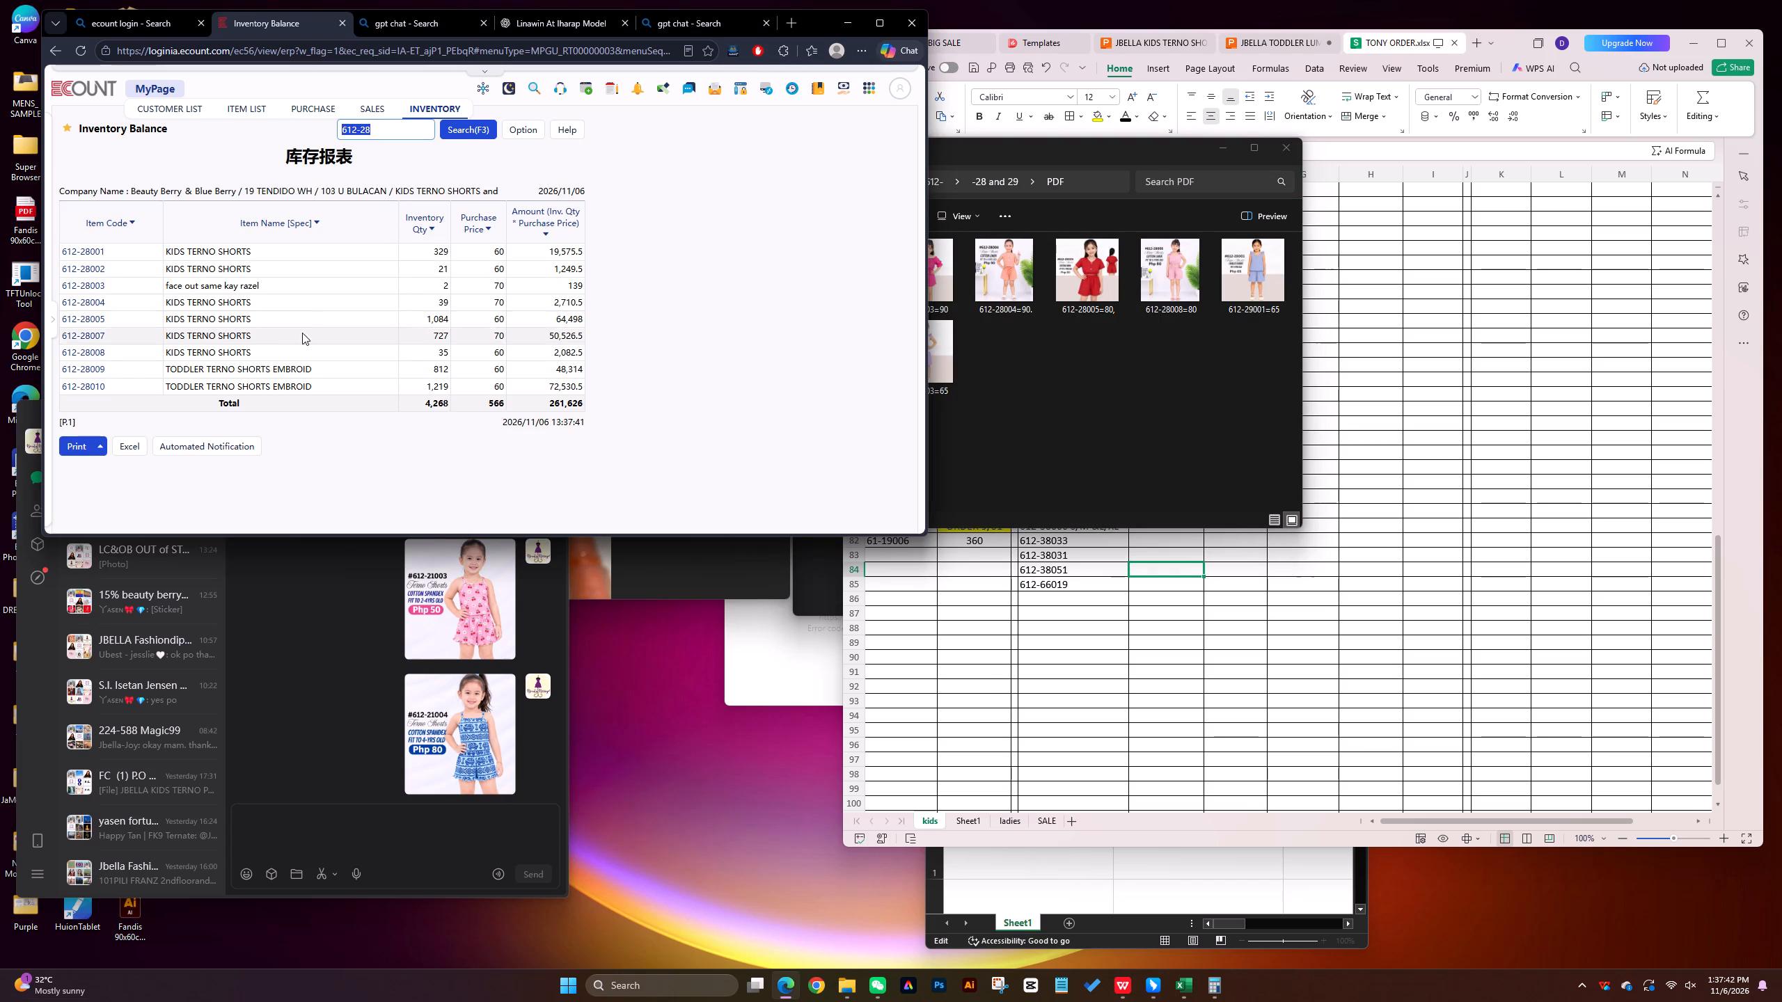
Send the 612-28005 picture from the open PDF folder to the Yasen- Tina group chat.
left_click_drag(1089, 284, 550, 606)
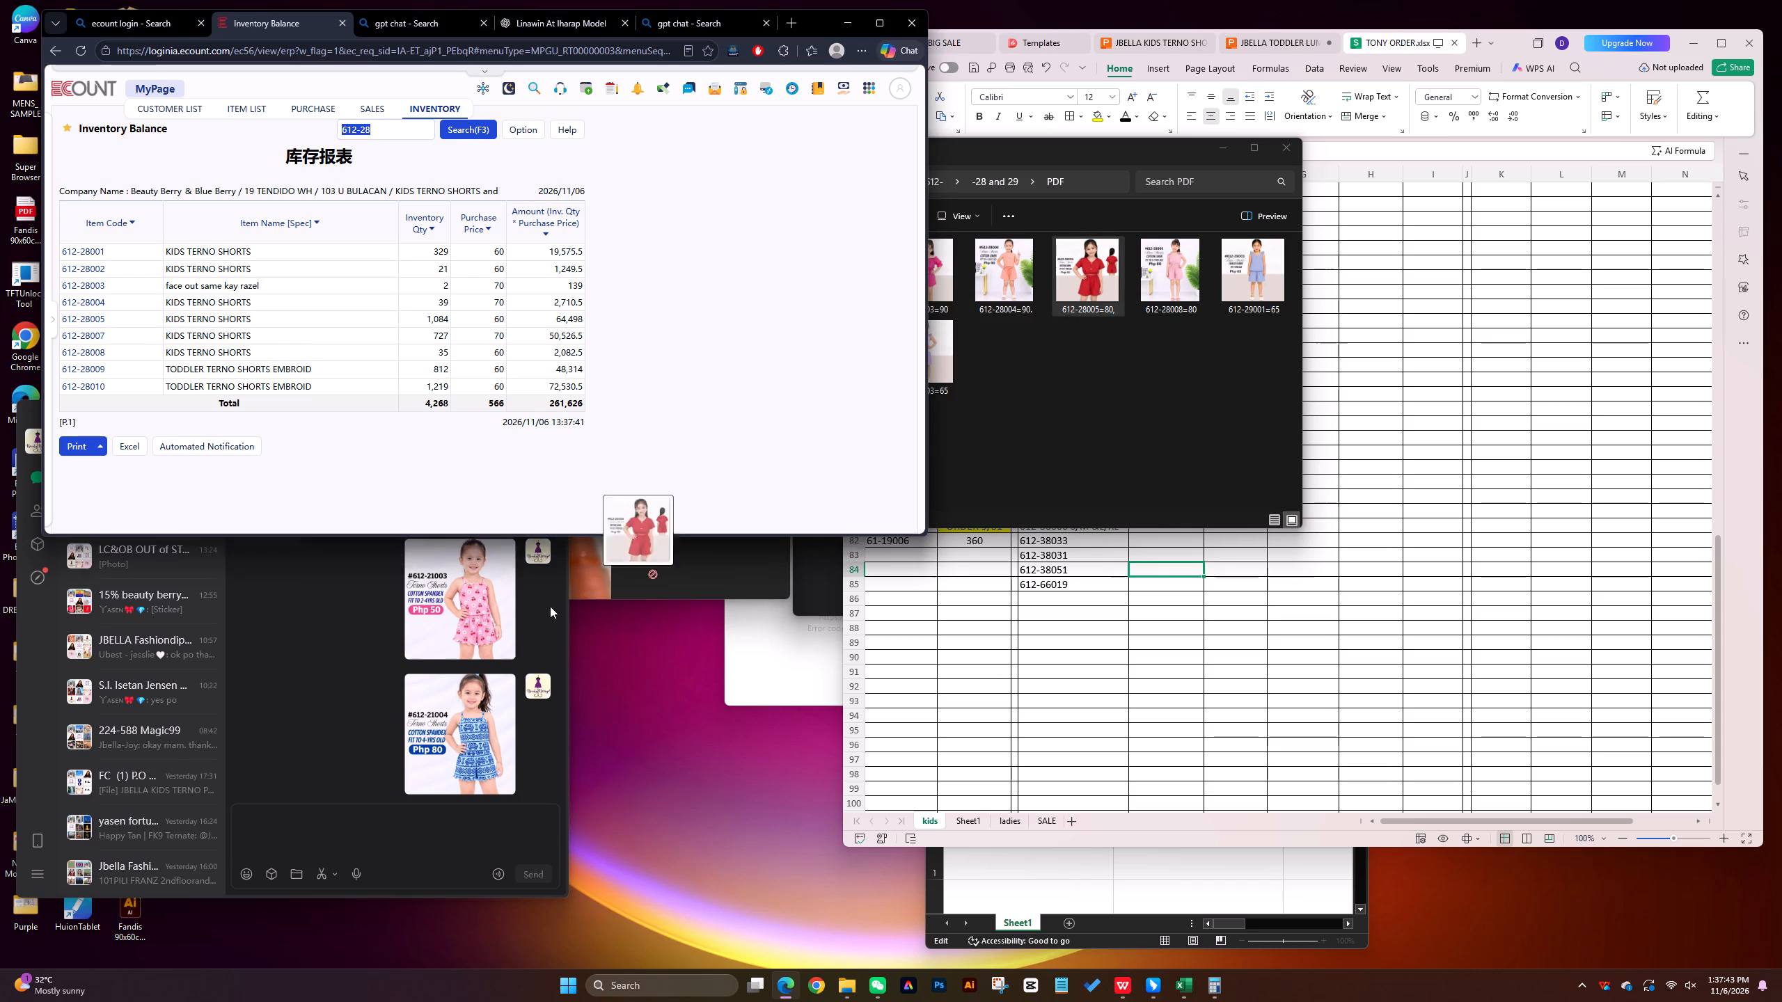
left_click_drag(550, 606, 379, 765)
left_click(531, 872)
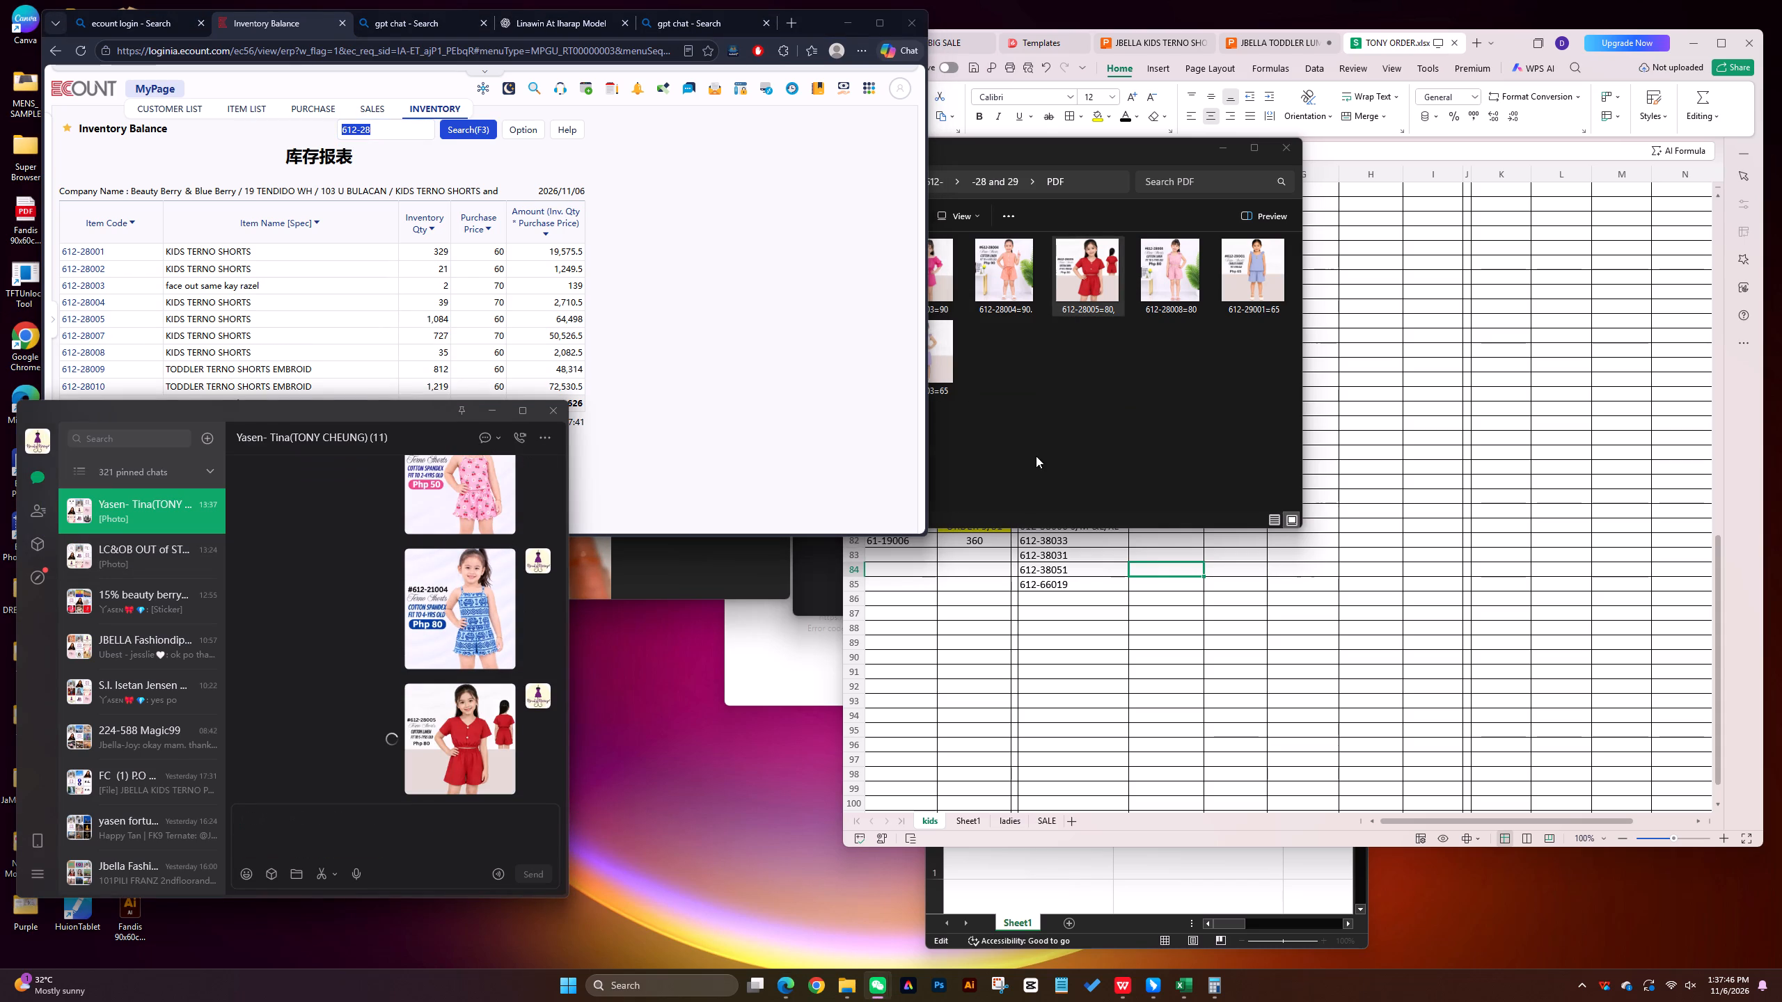
Recheck the 612-28 stock and send the 612-28007 picture from -28 and 29 > New folder to the Yasen- Tina group chat.
left_click(697, 374)
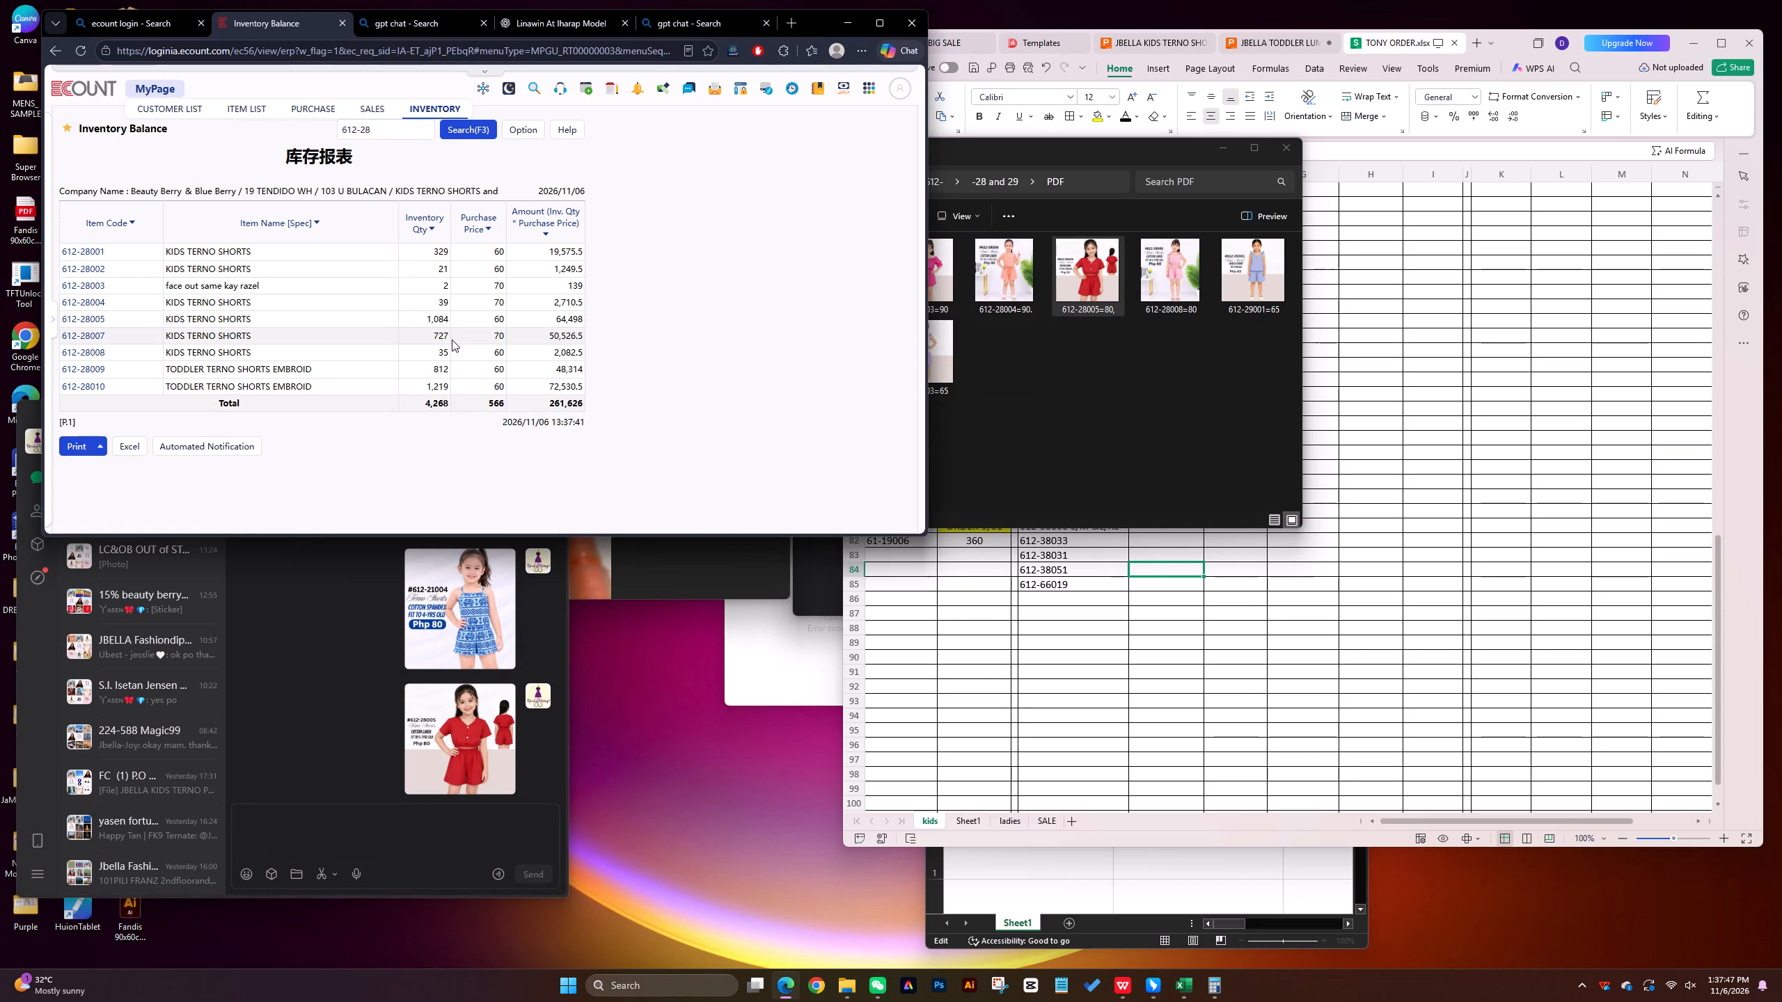
left_click(1126, 405)
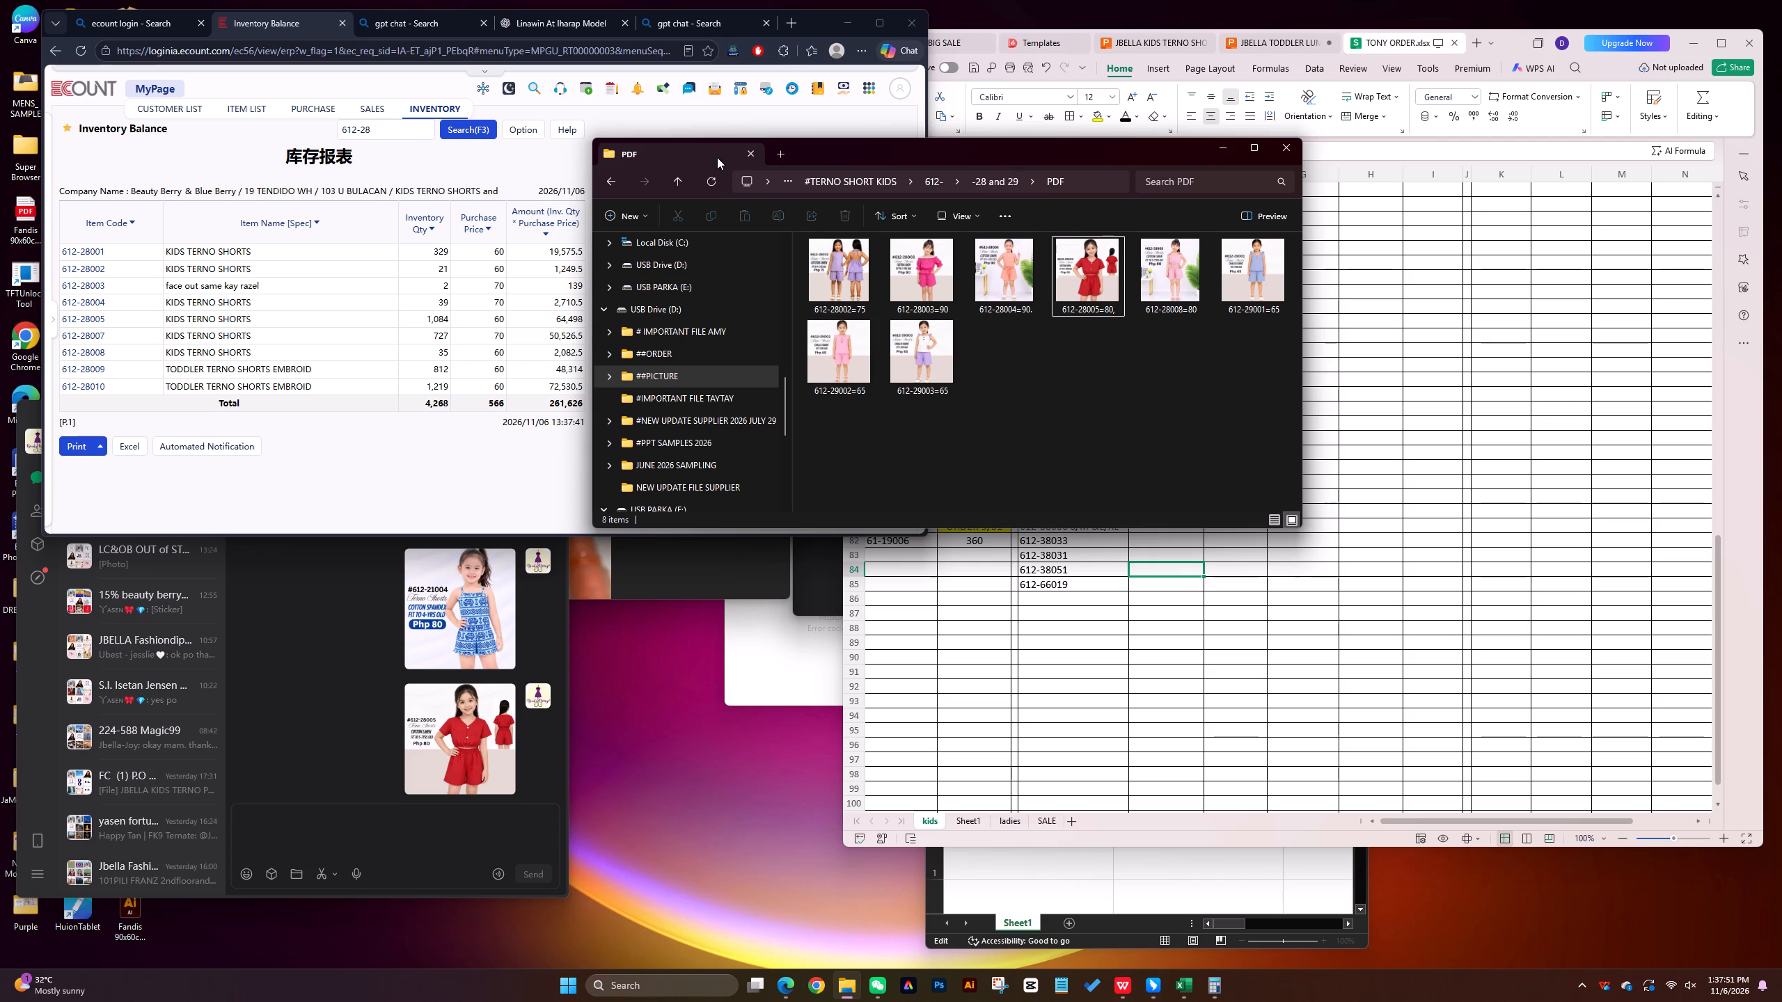
left_click(675, 177)
double_click(824, 269)
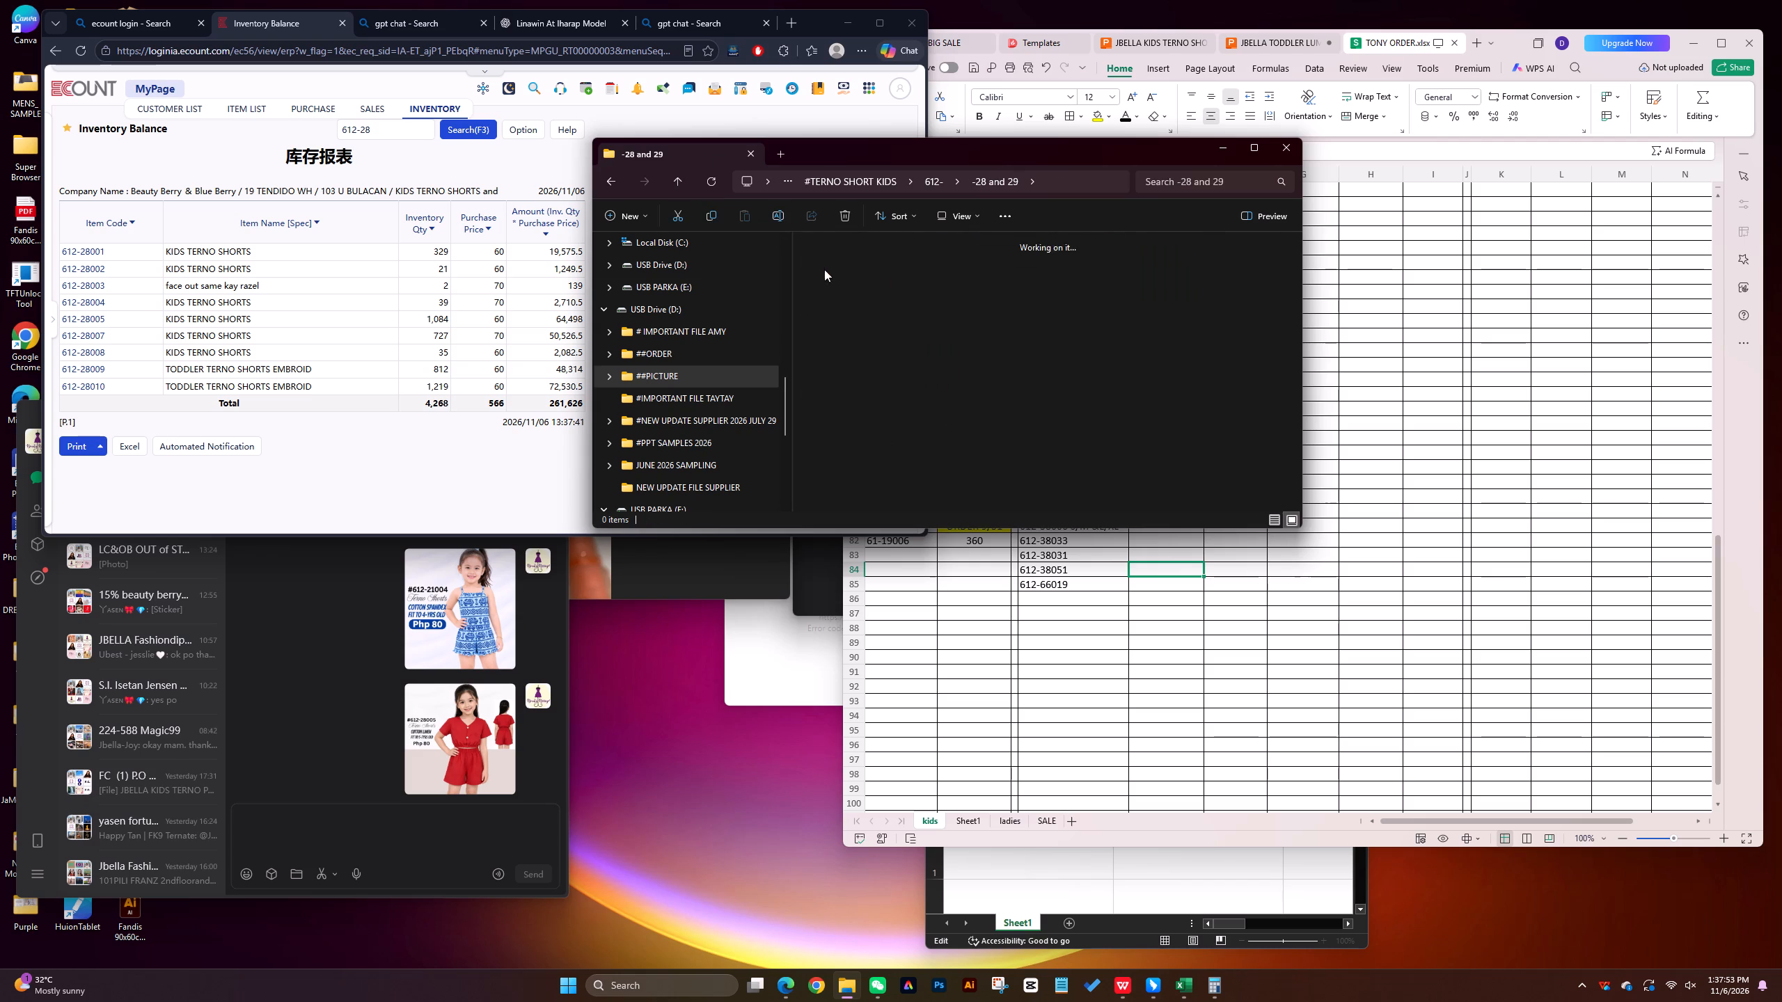
left_click(924, 384)
left_click_drag(929, 280, 574, 772)
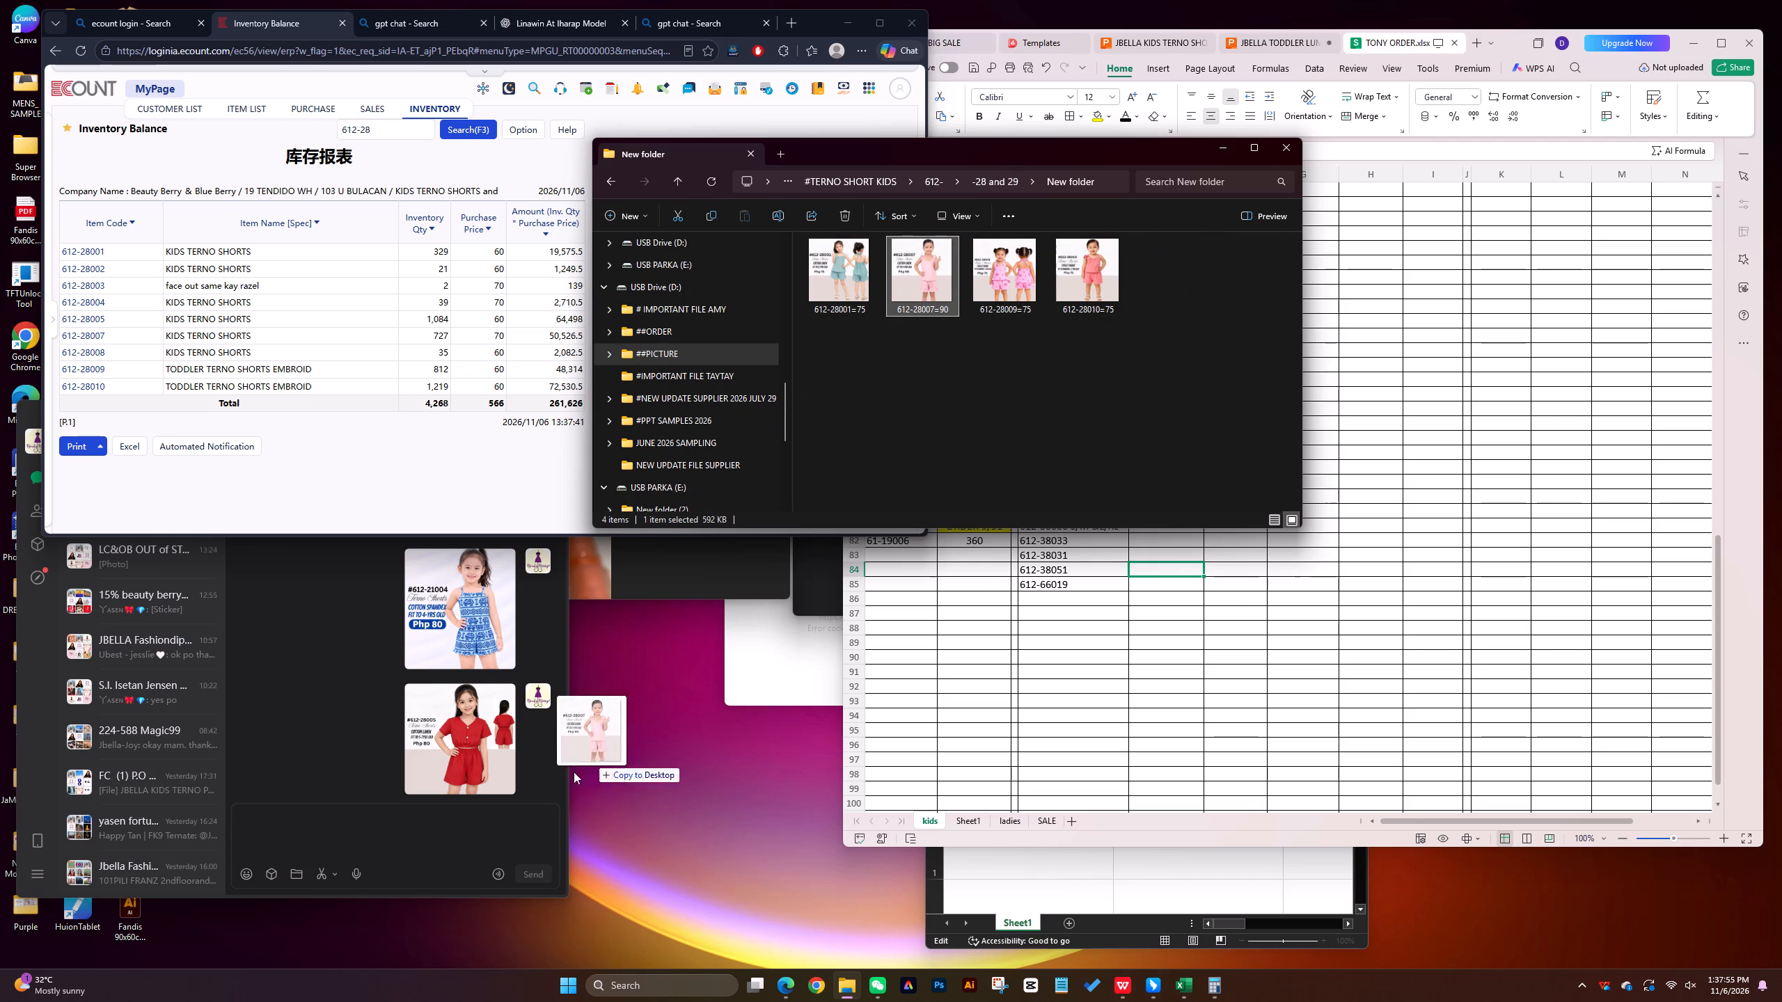
left_click_drag(574, 772, 523, 787)
left_click(528, 869)
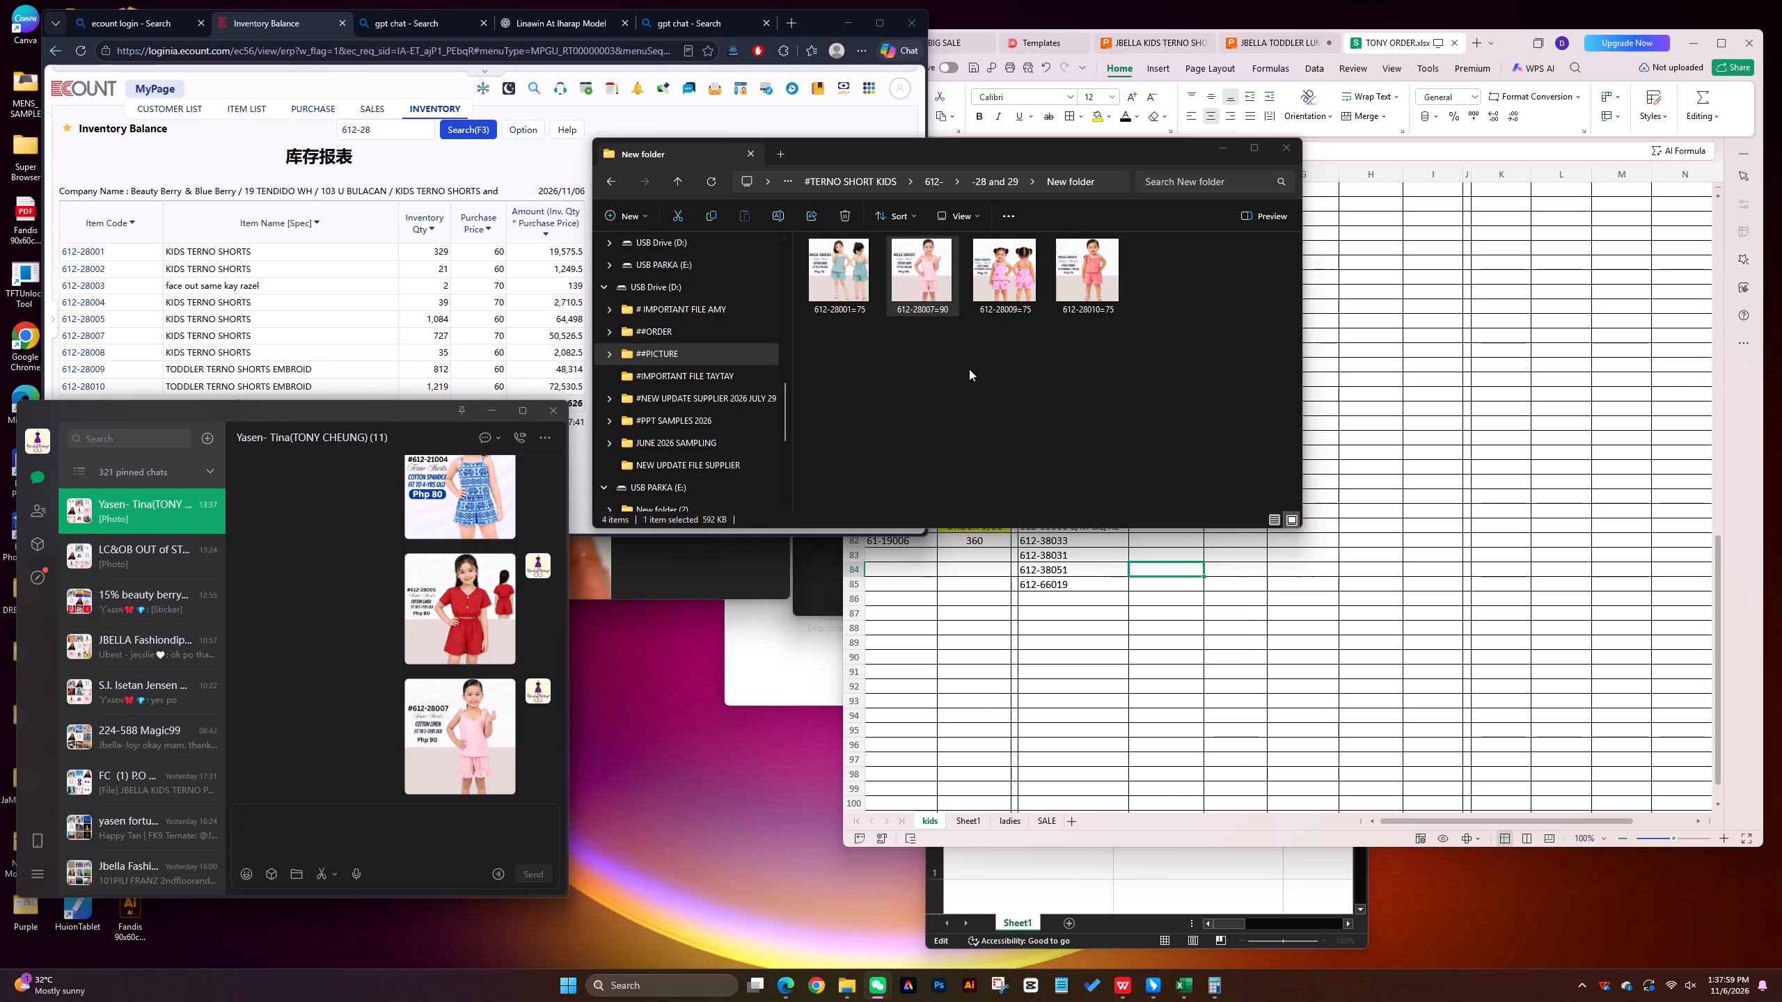
Send the 612-28009 picture from the open New folder to the Yasen- Tina group chat.
left_click_drag(969, 369, 974, 363)
left_click_drag(998, 285, 476, 758)
left_click(528, 872)
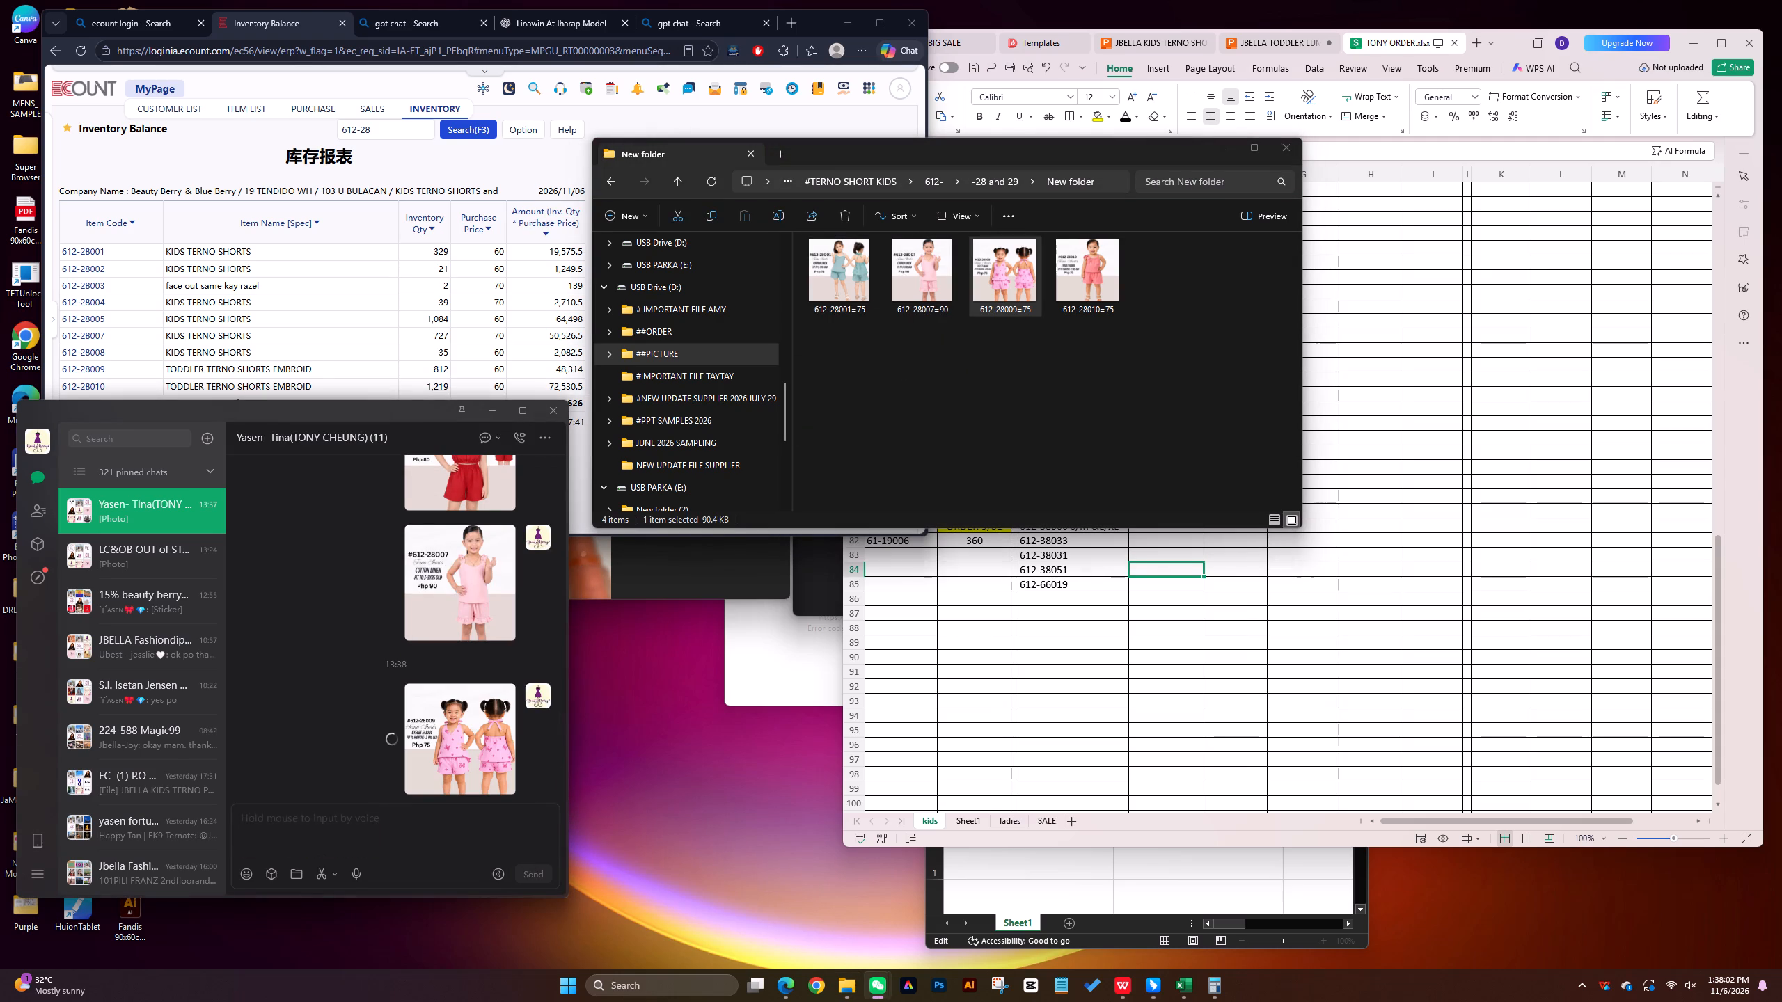
Check the 612-28 inventory balance against the TONY ORDER workbook and close the order list photo.
left_click(610, 115)
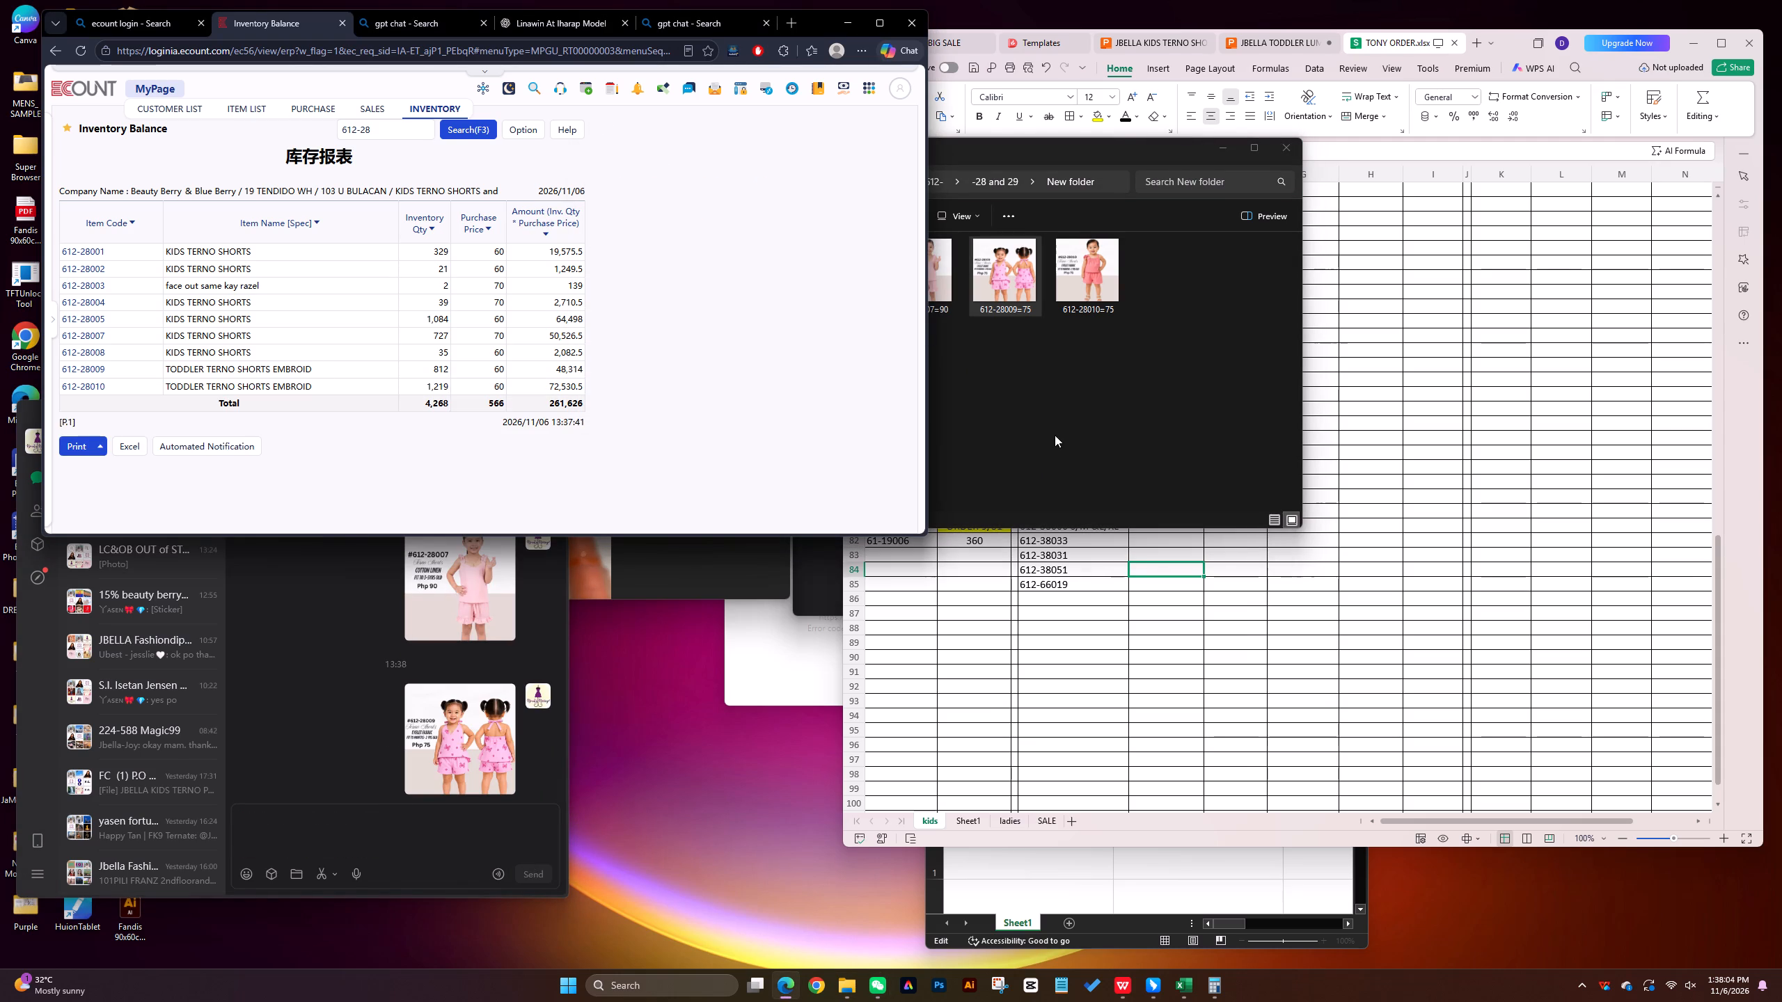
left_click(1086, 692)
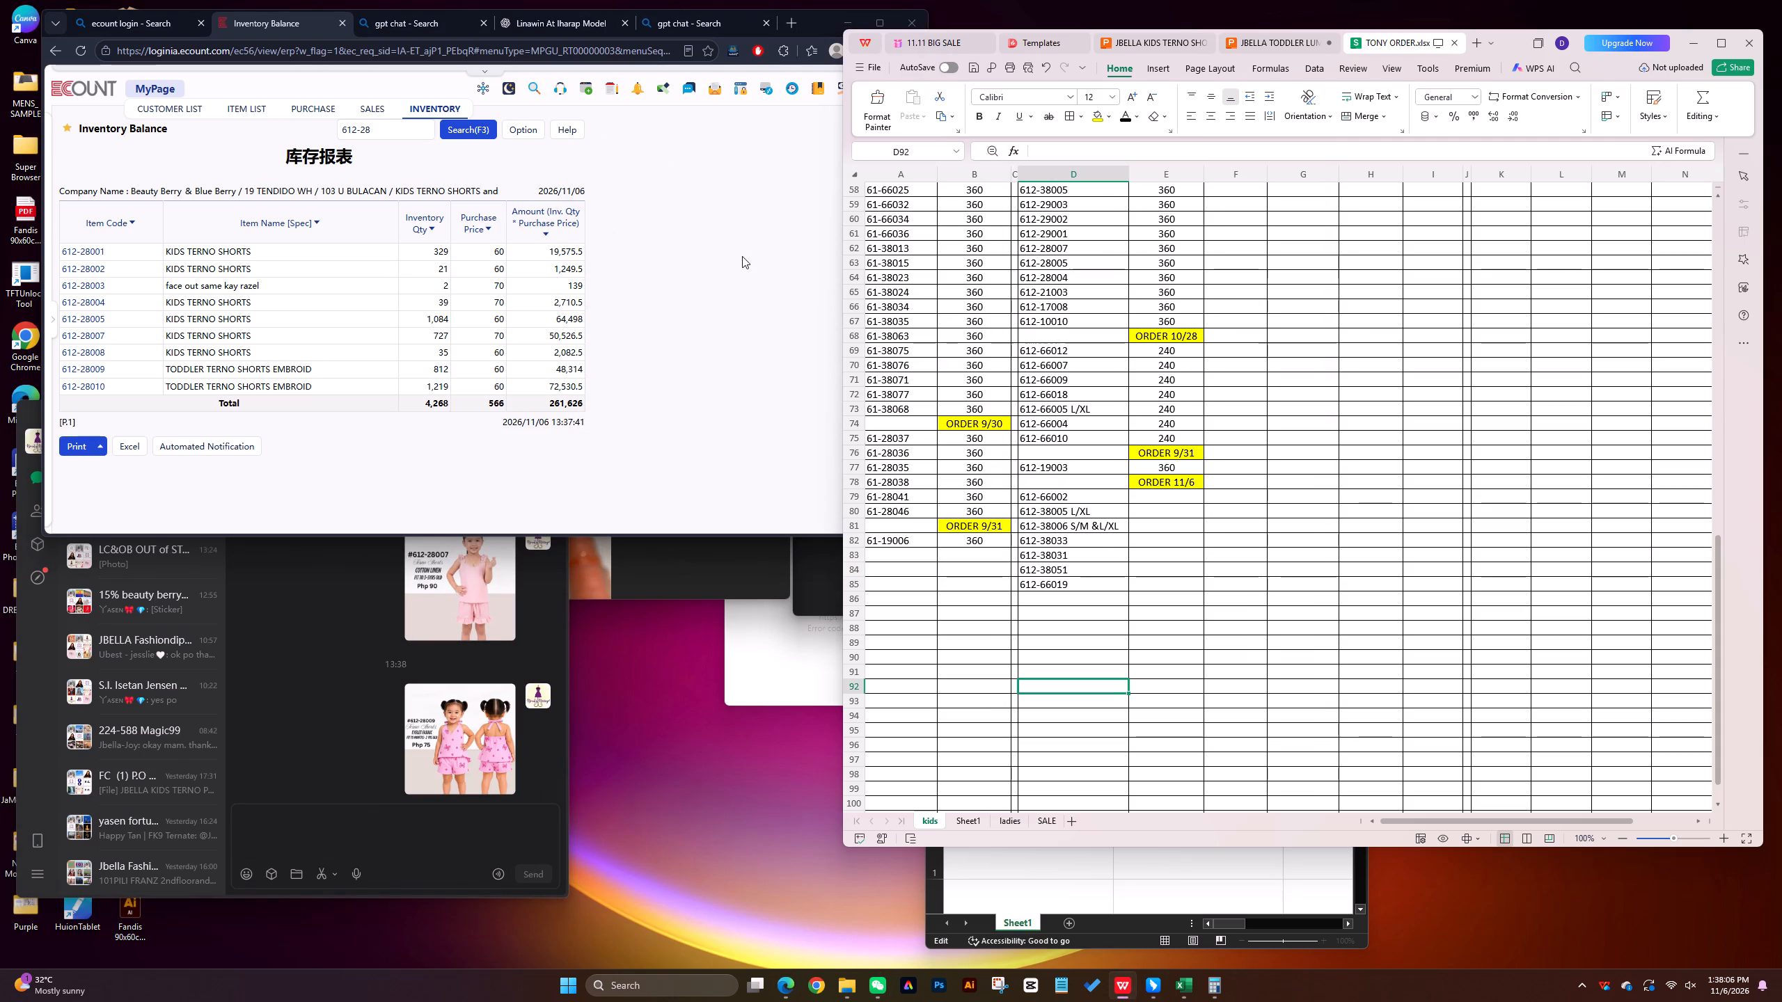
left_click(722, 575)
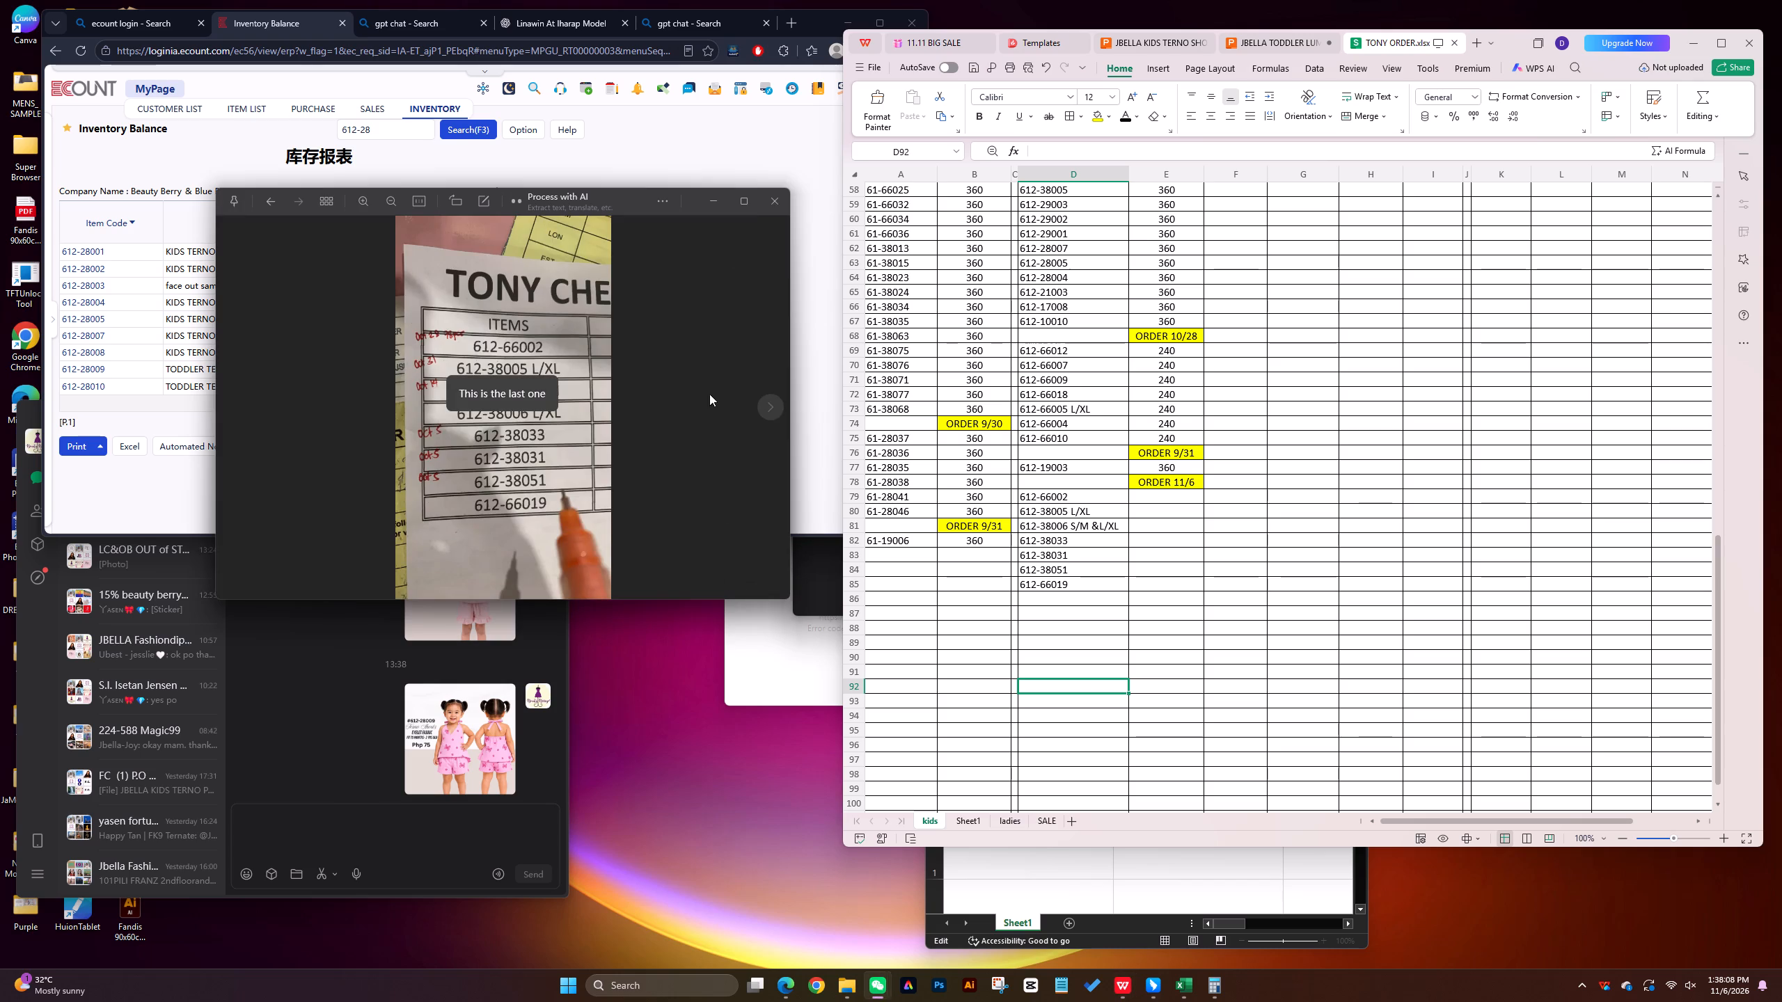
left_click(768, 201)
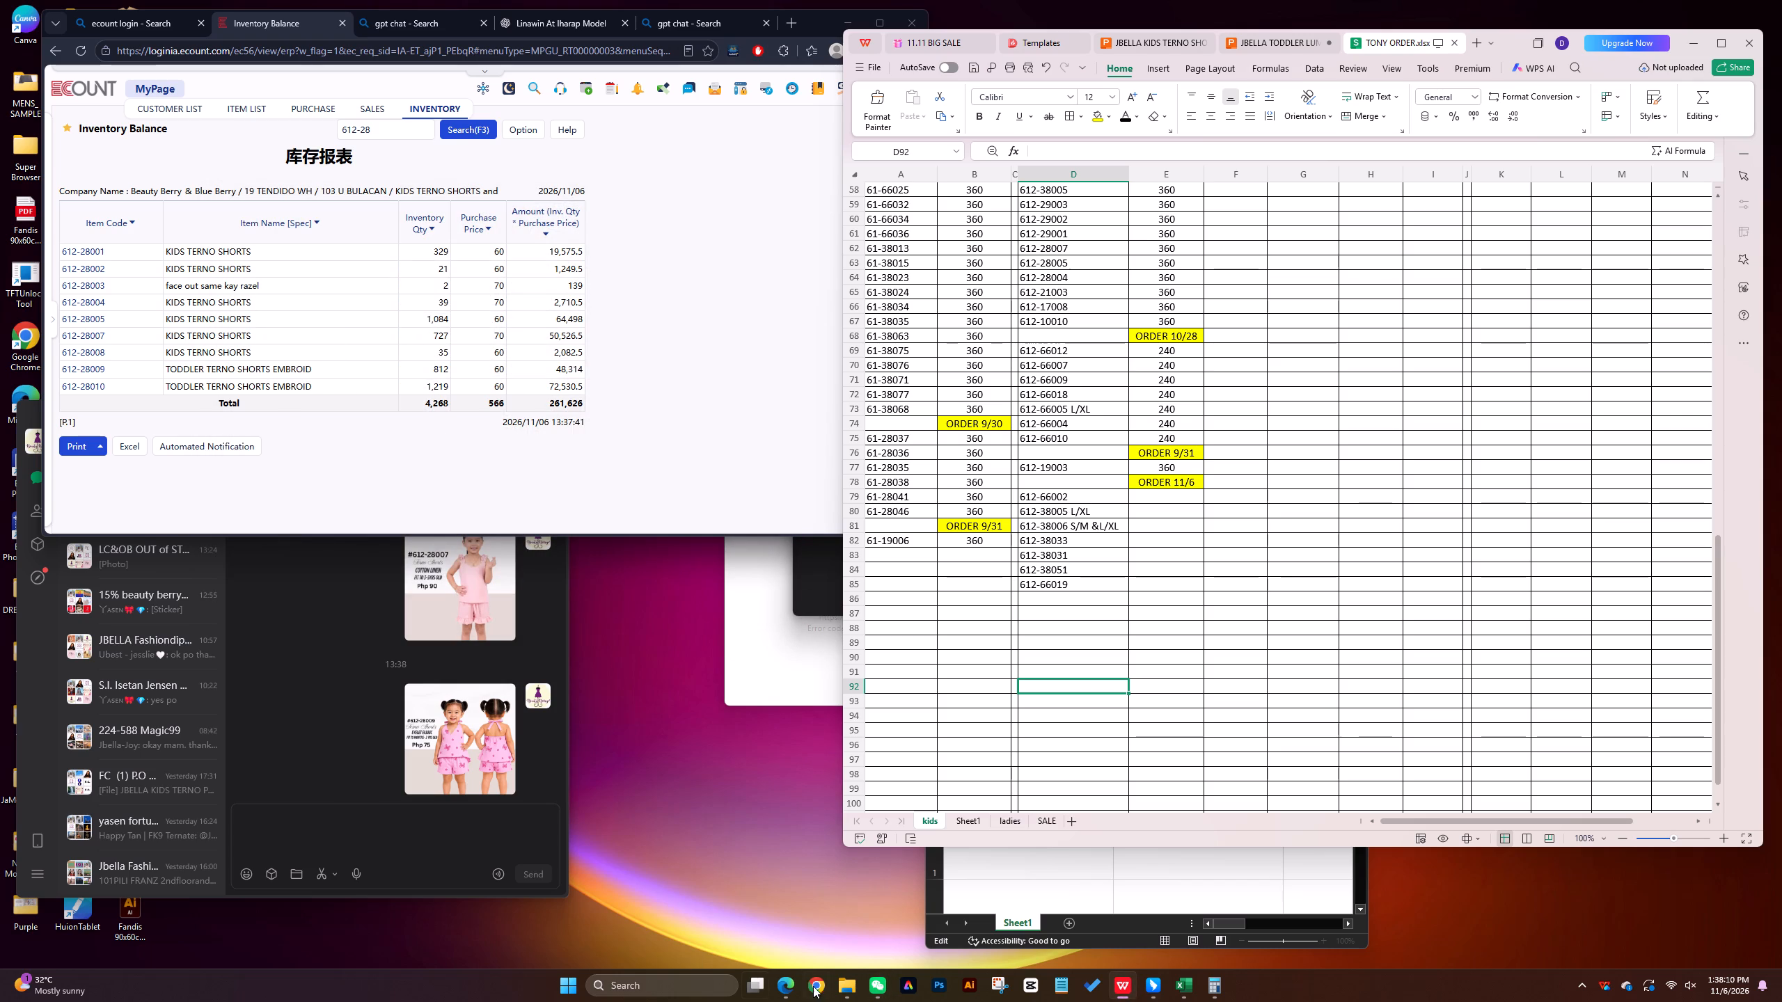
Send the 612-28010 picture from -28 and 29 > New folder to the Yasen- Tina group chat.
left_click(842, 985)
left_click_drag(925, 366, 925, 360)
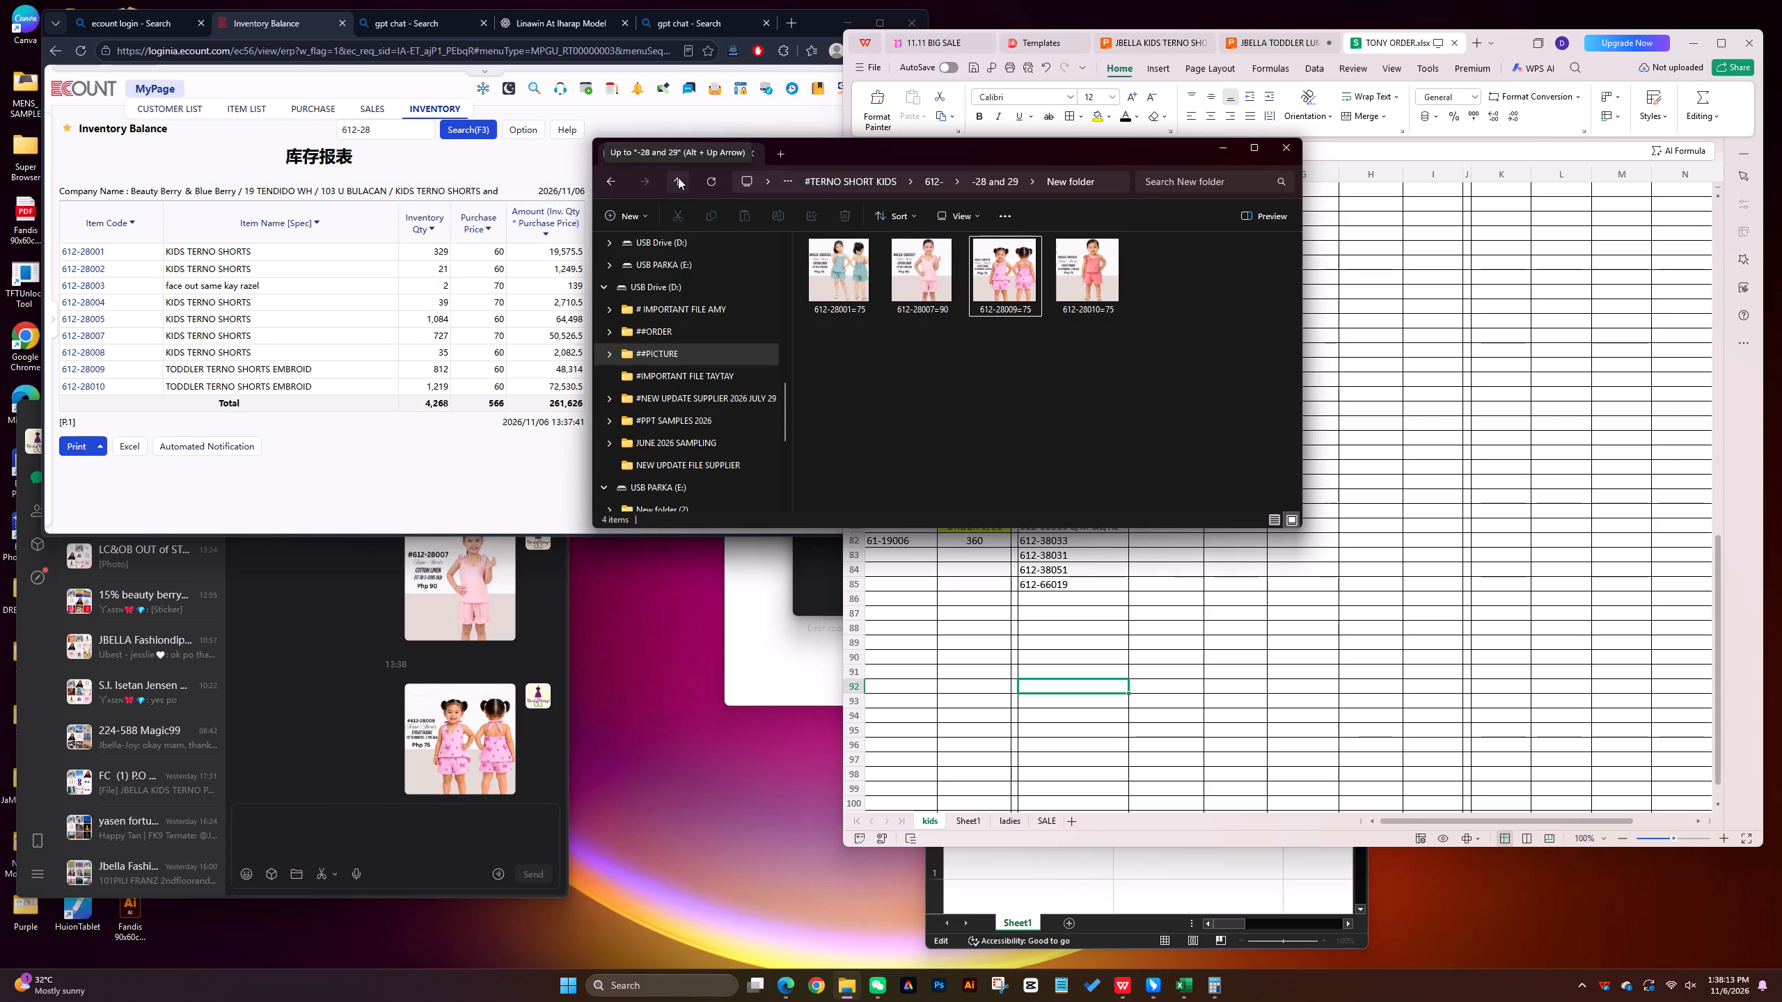
left_click_drag(1092, 294, 445, 830)
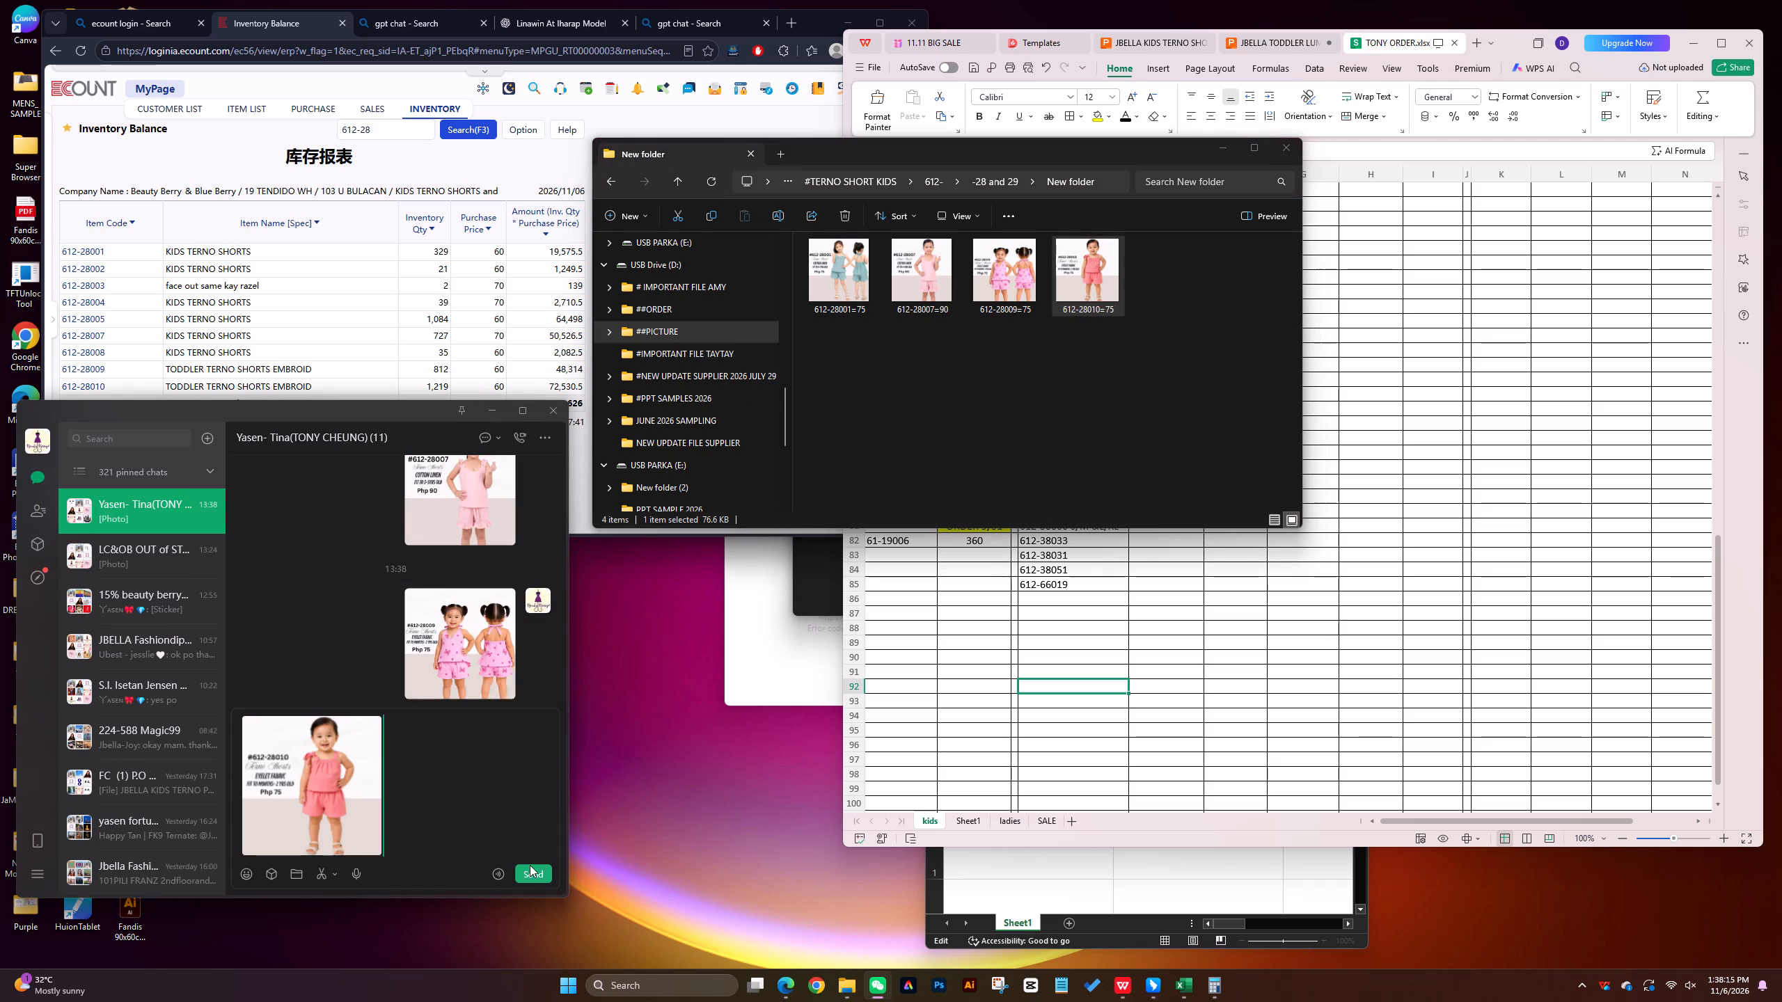
left_click(530, 866)
Open the 612- > -66 > PDF folder and show its pictures as large thumbnails.
left_click(674, 177)
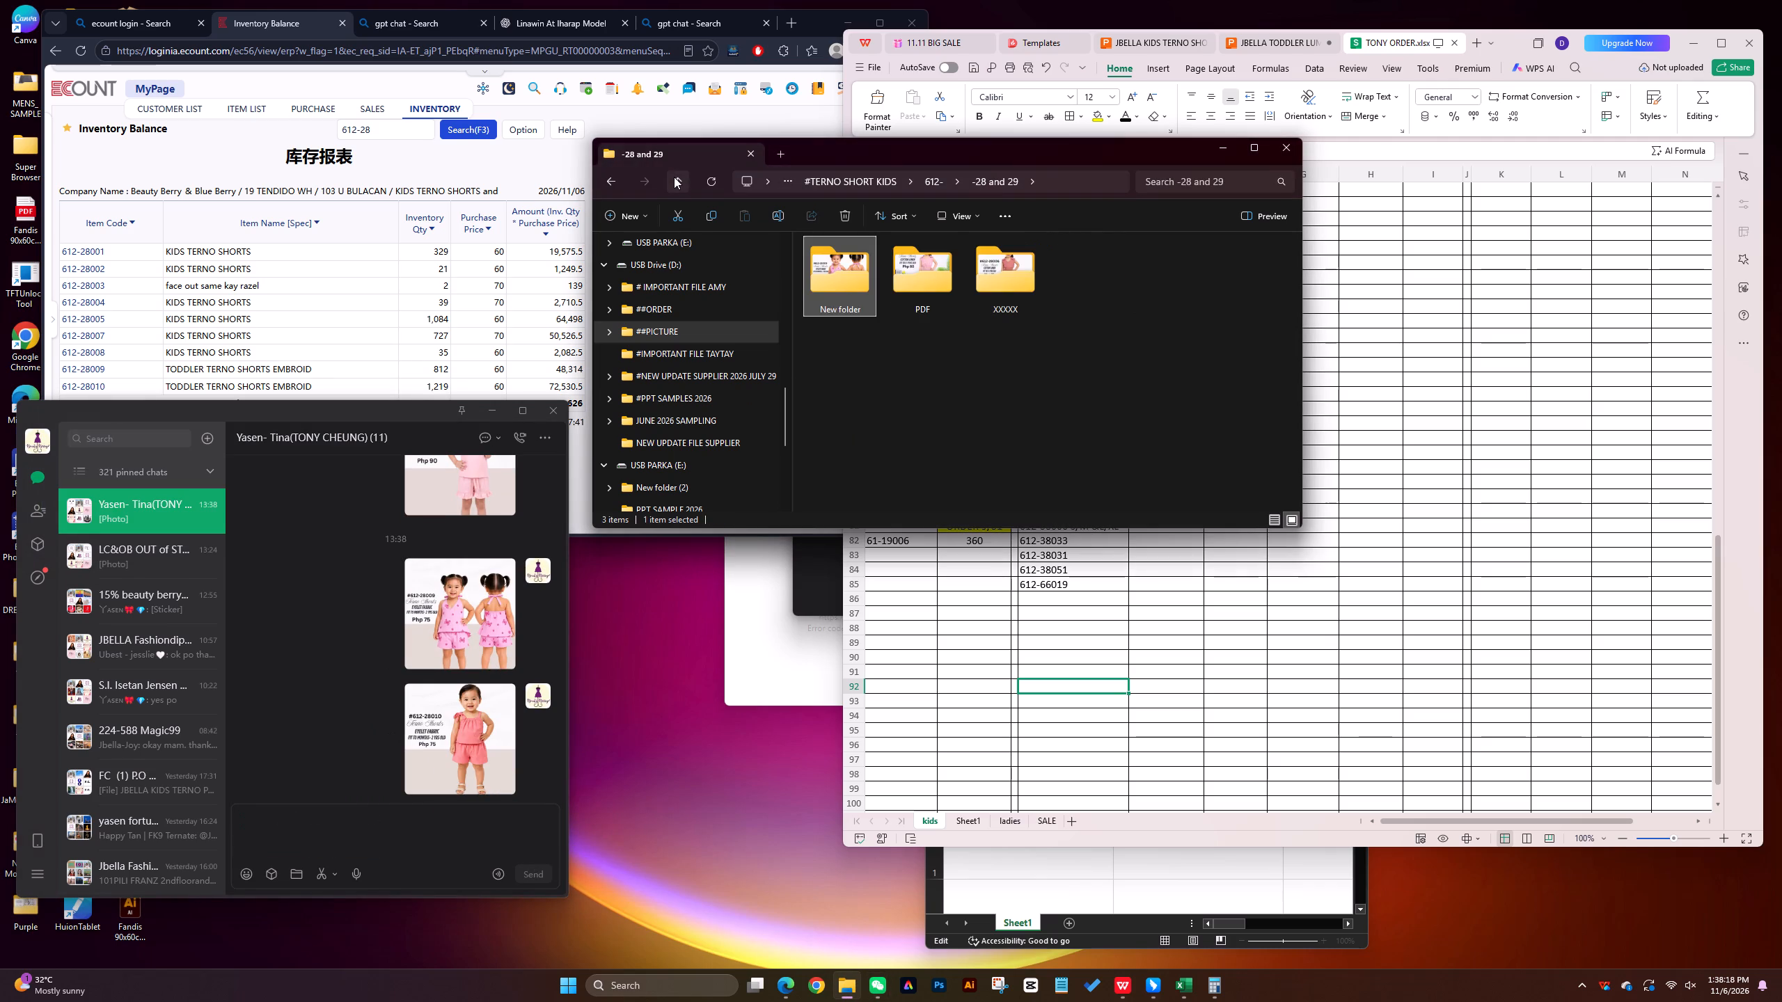
left_click(674, 177)
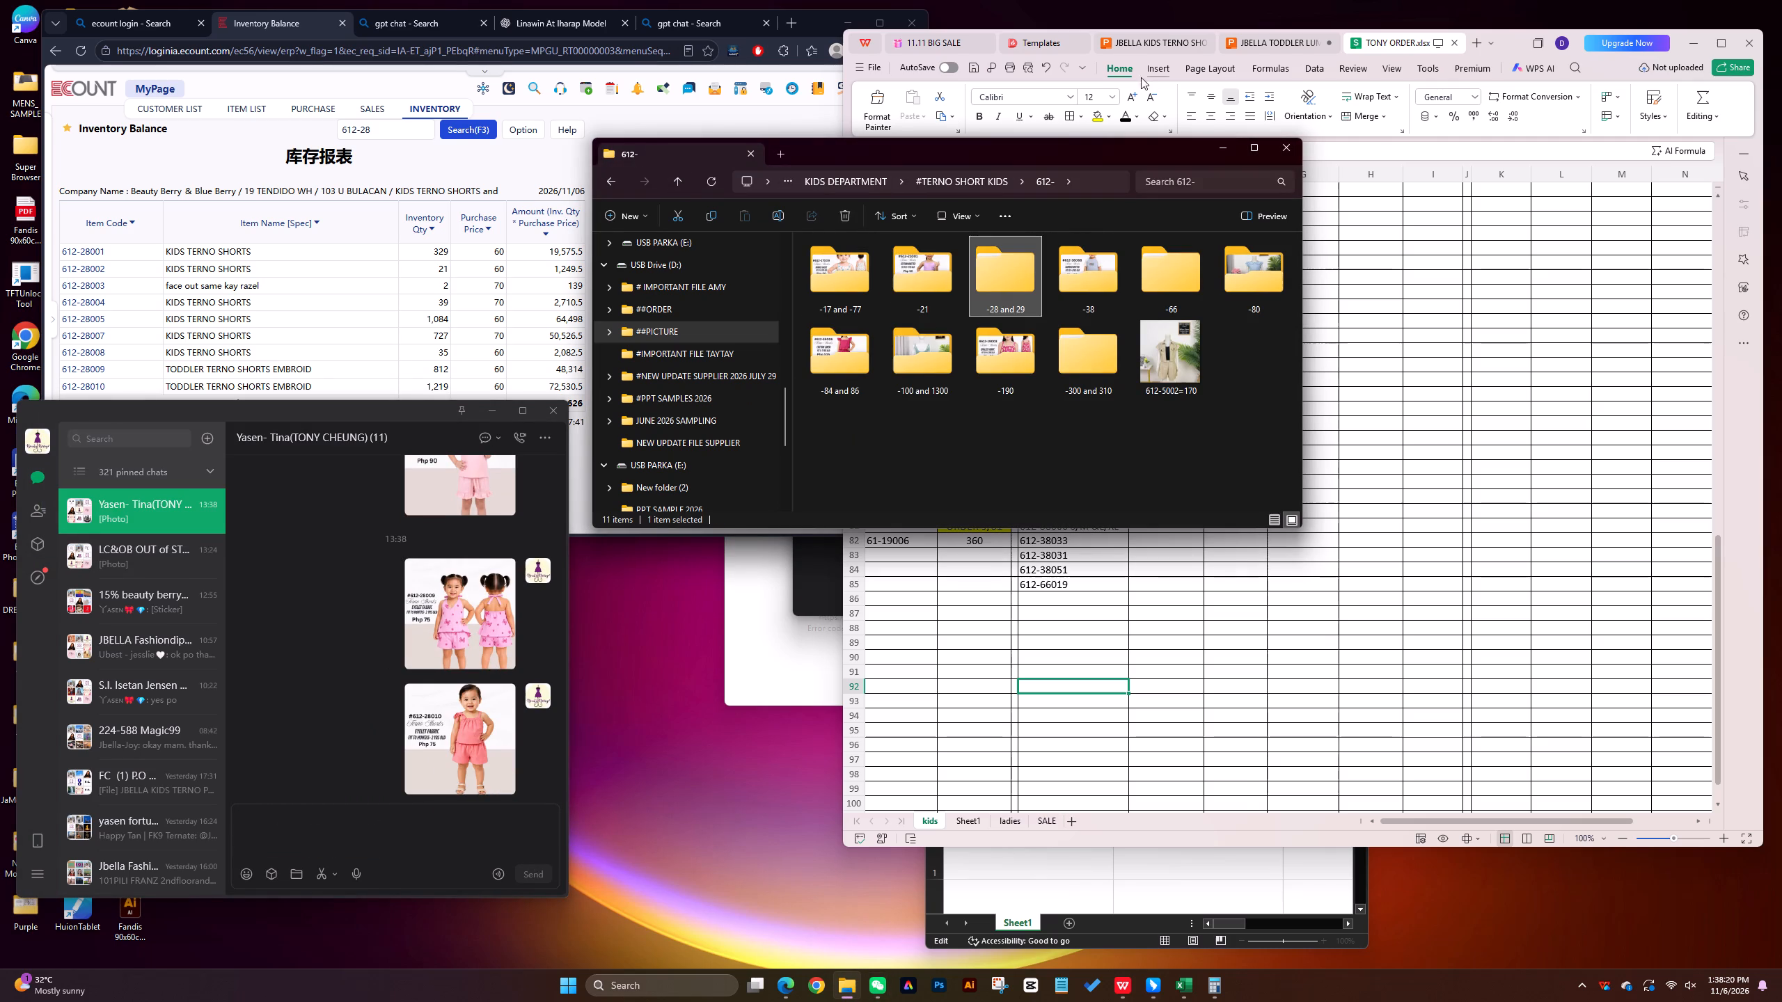
double_click(1159, 280)
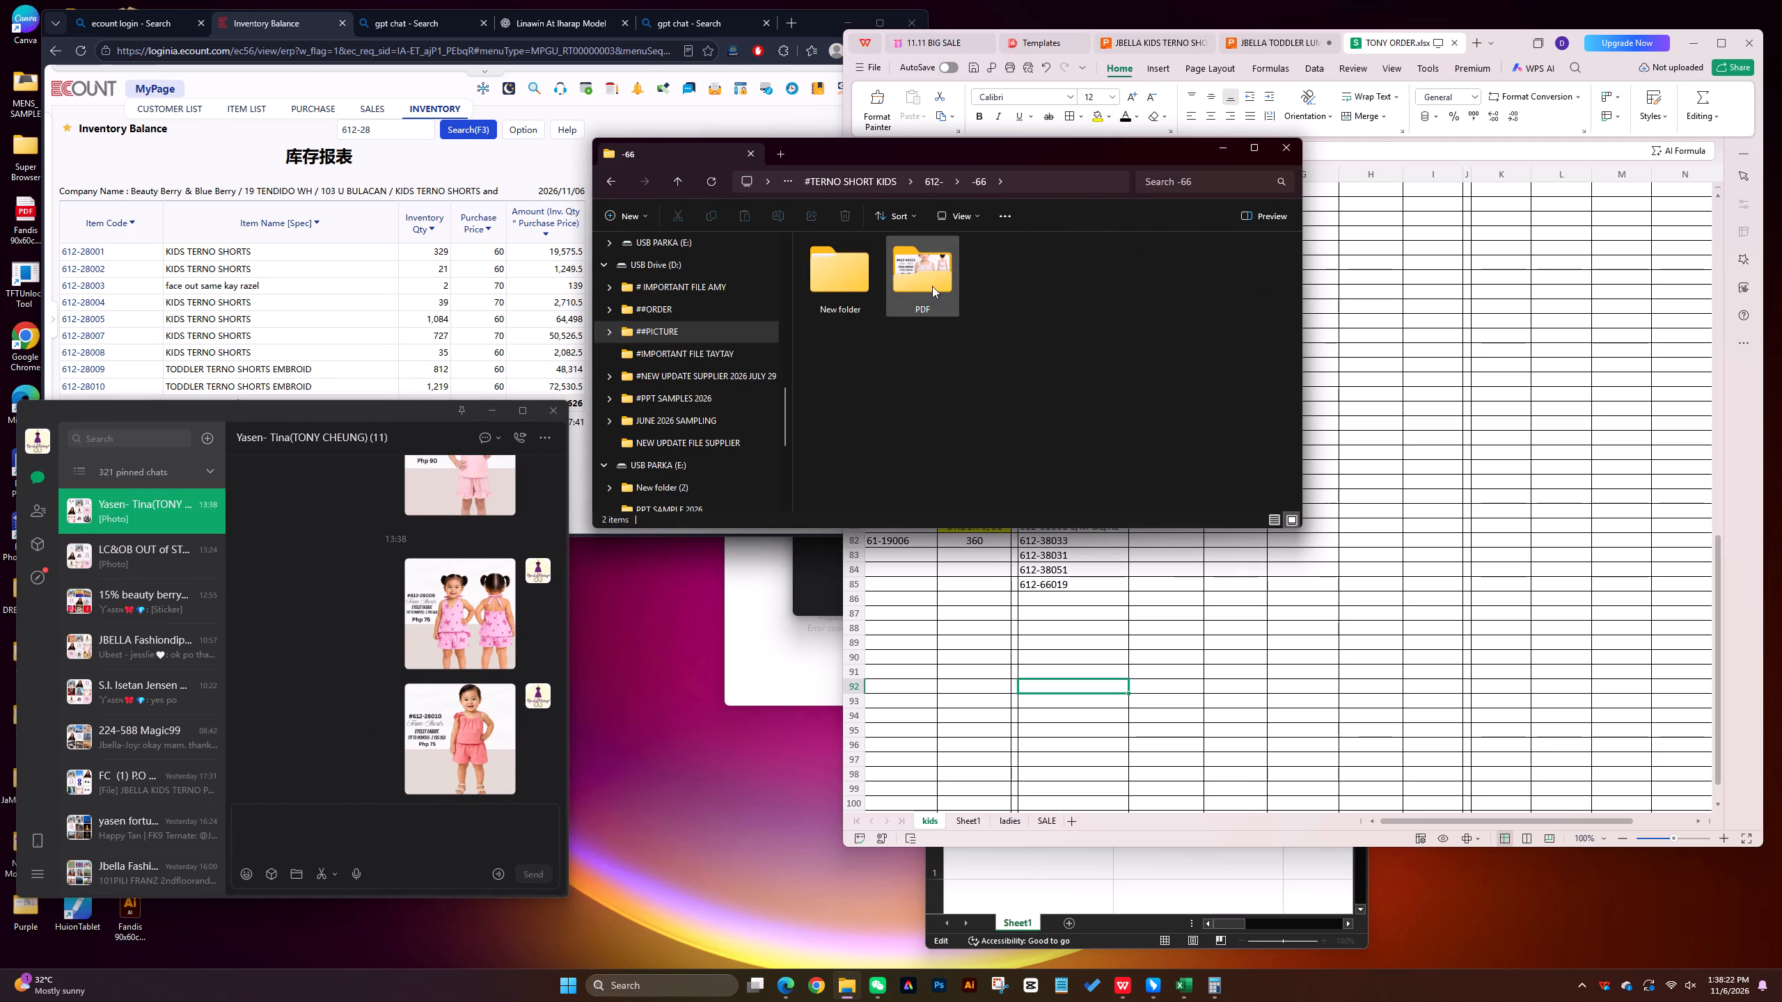
double_click(849, 270)
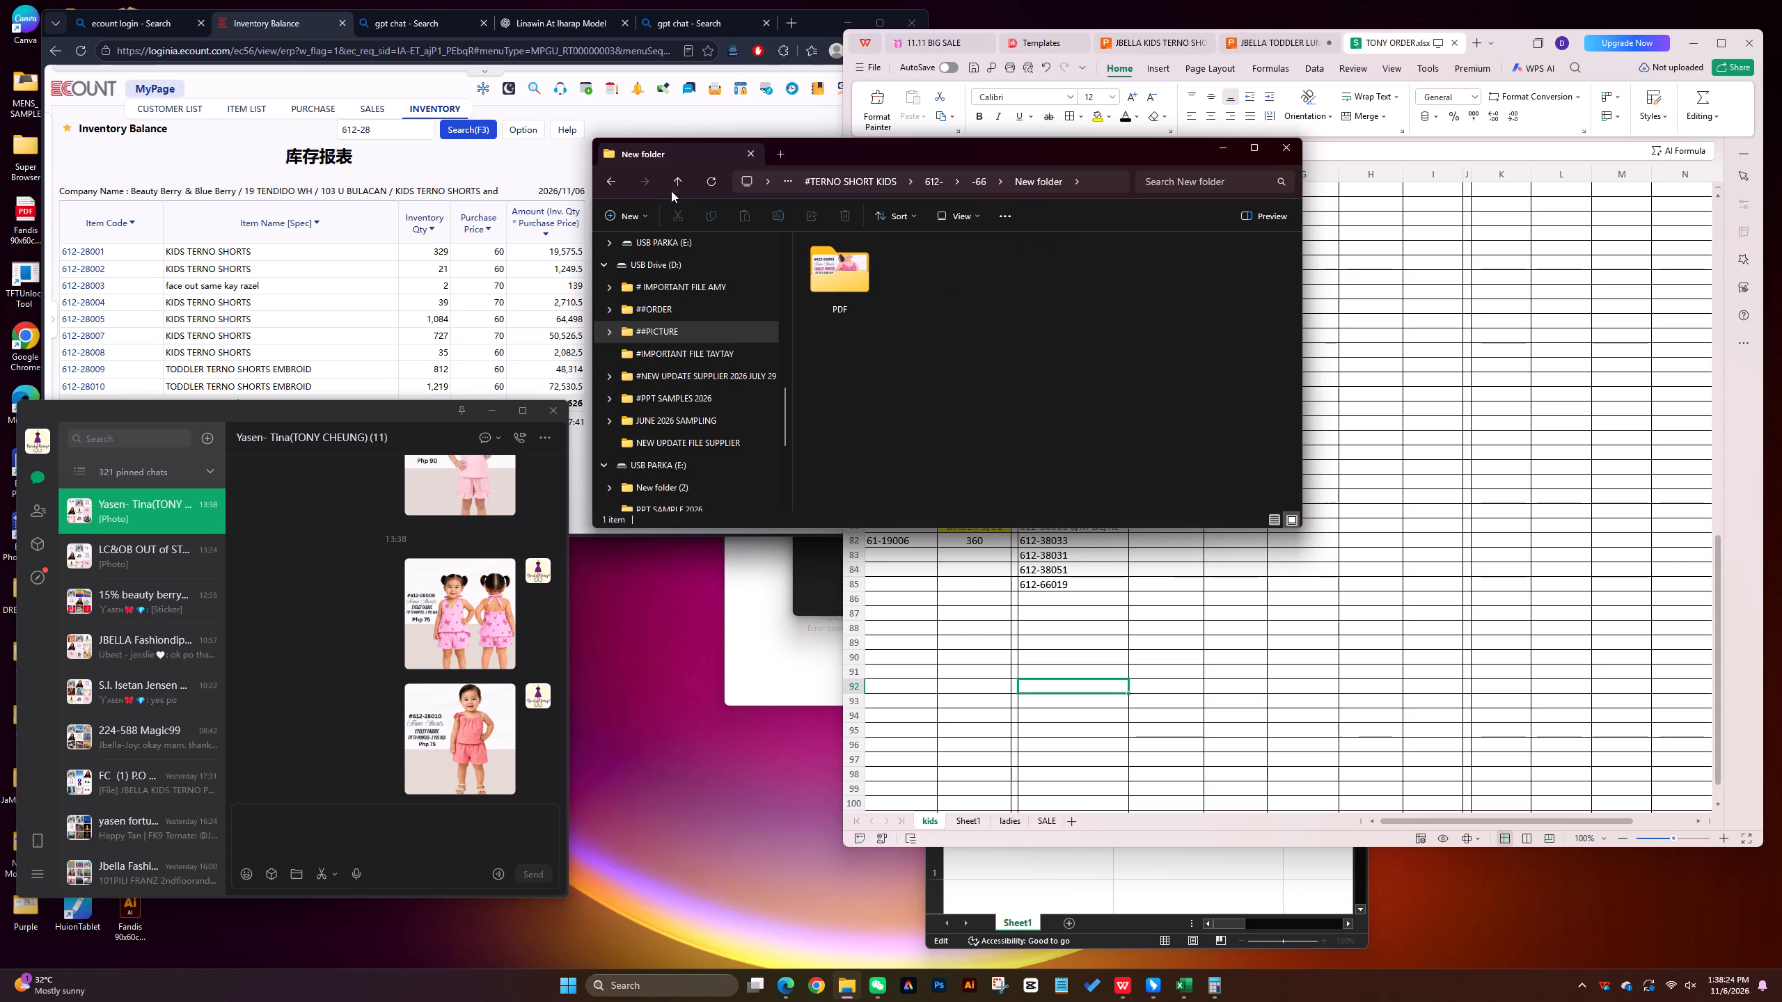
left_click(684, 182)
double_click(910, 271)
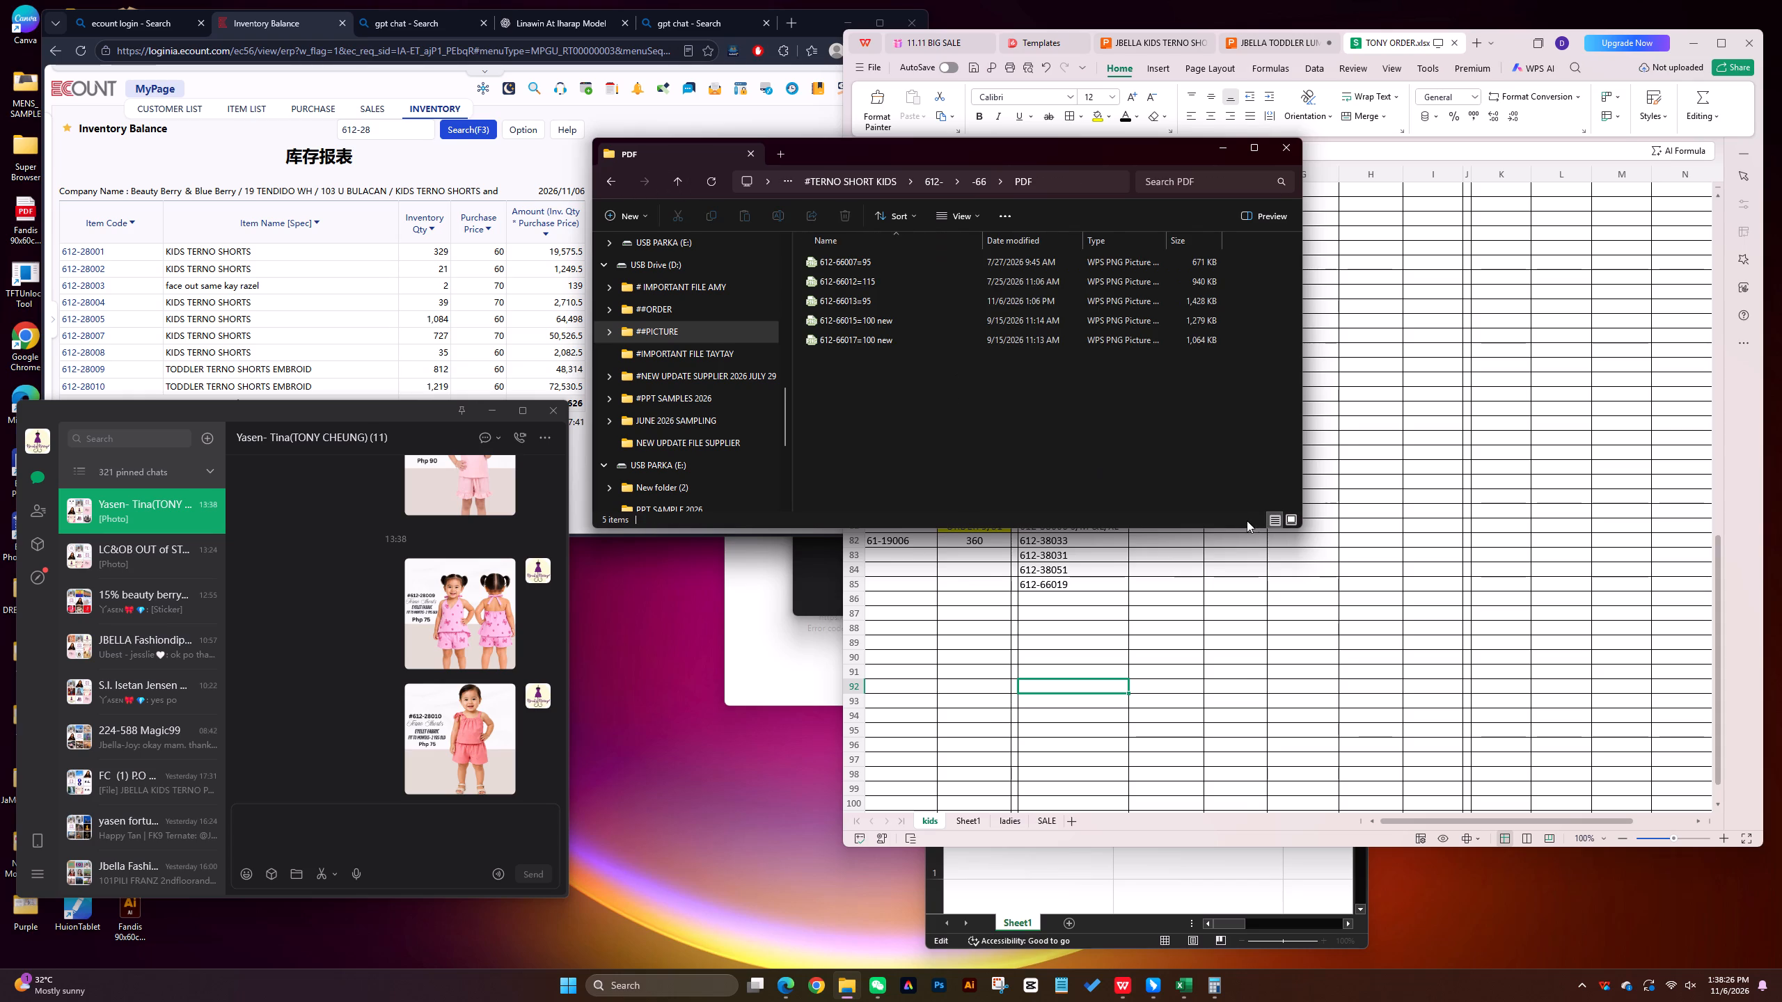
left_click(1291, 520)
Look up the ECOUNT inventory balance filtered to 612-66 items.
left_click(436, 163)
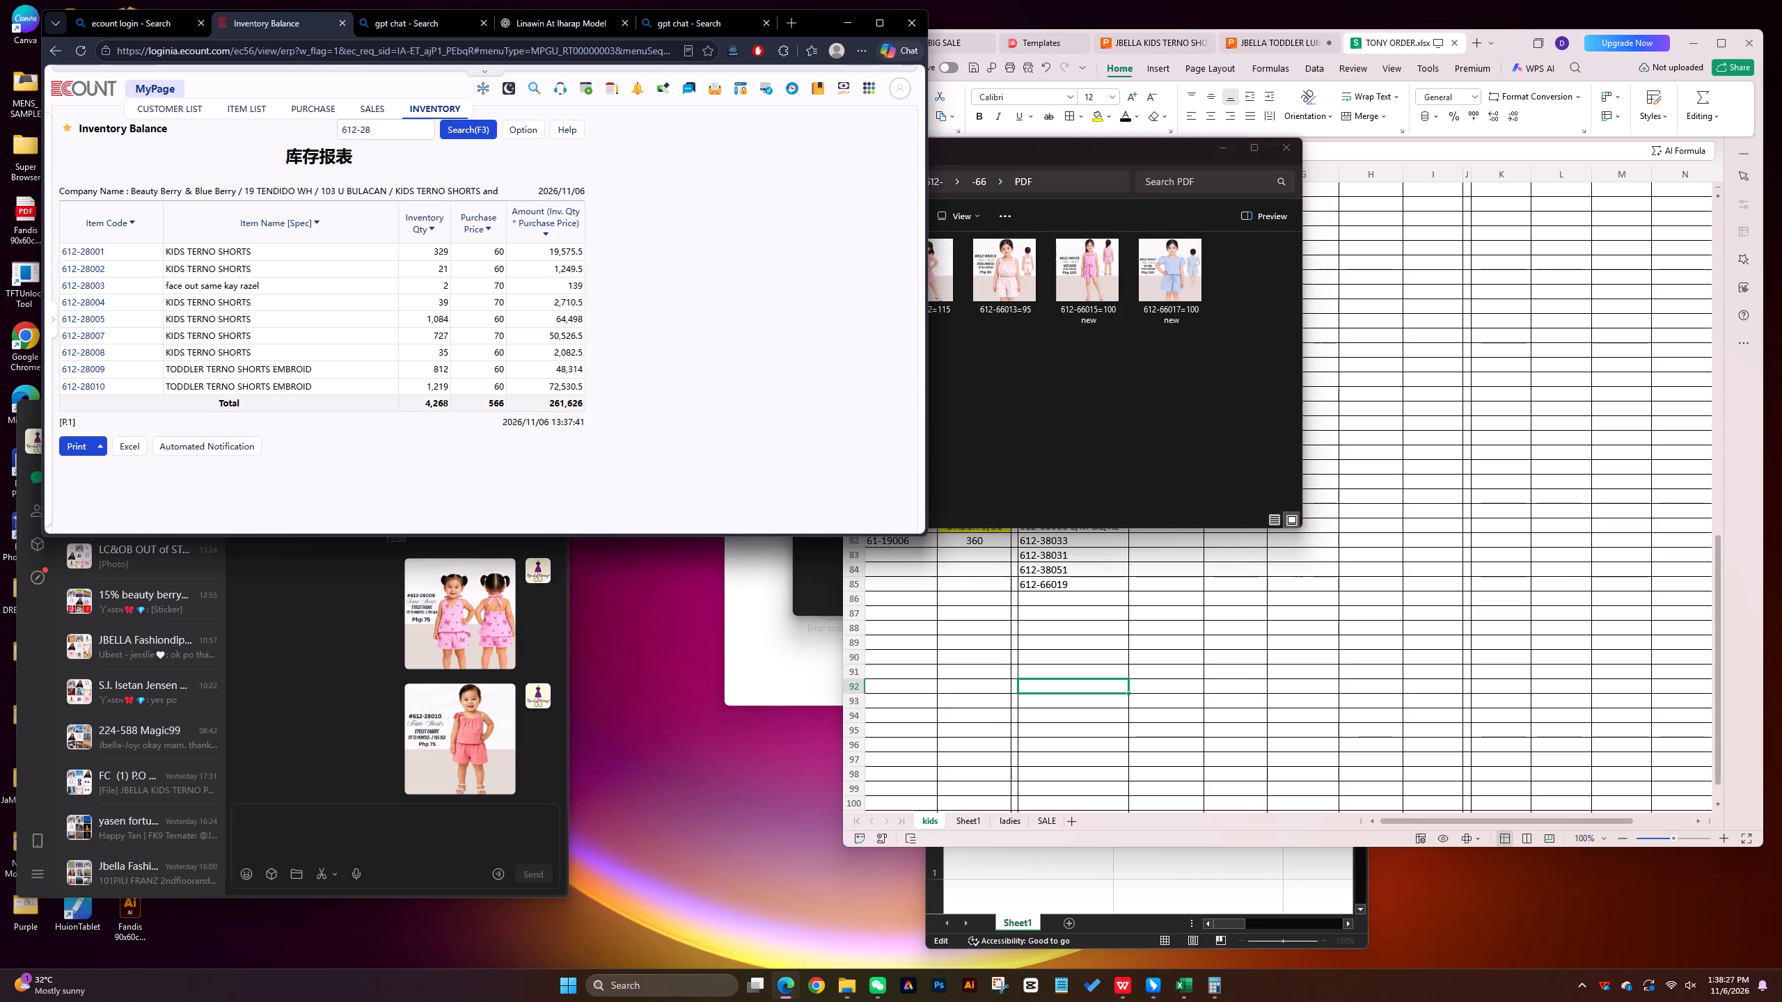
left_click(375, 128)
type("612-66")
key("Return")
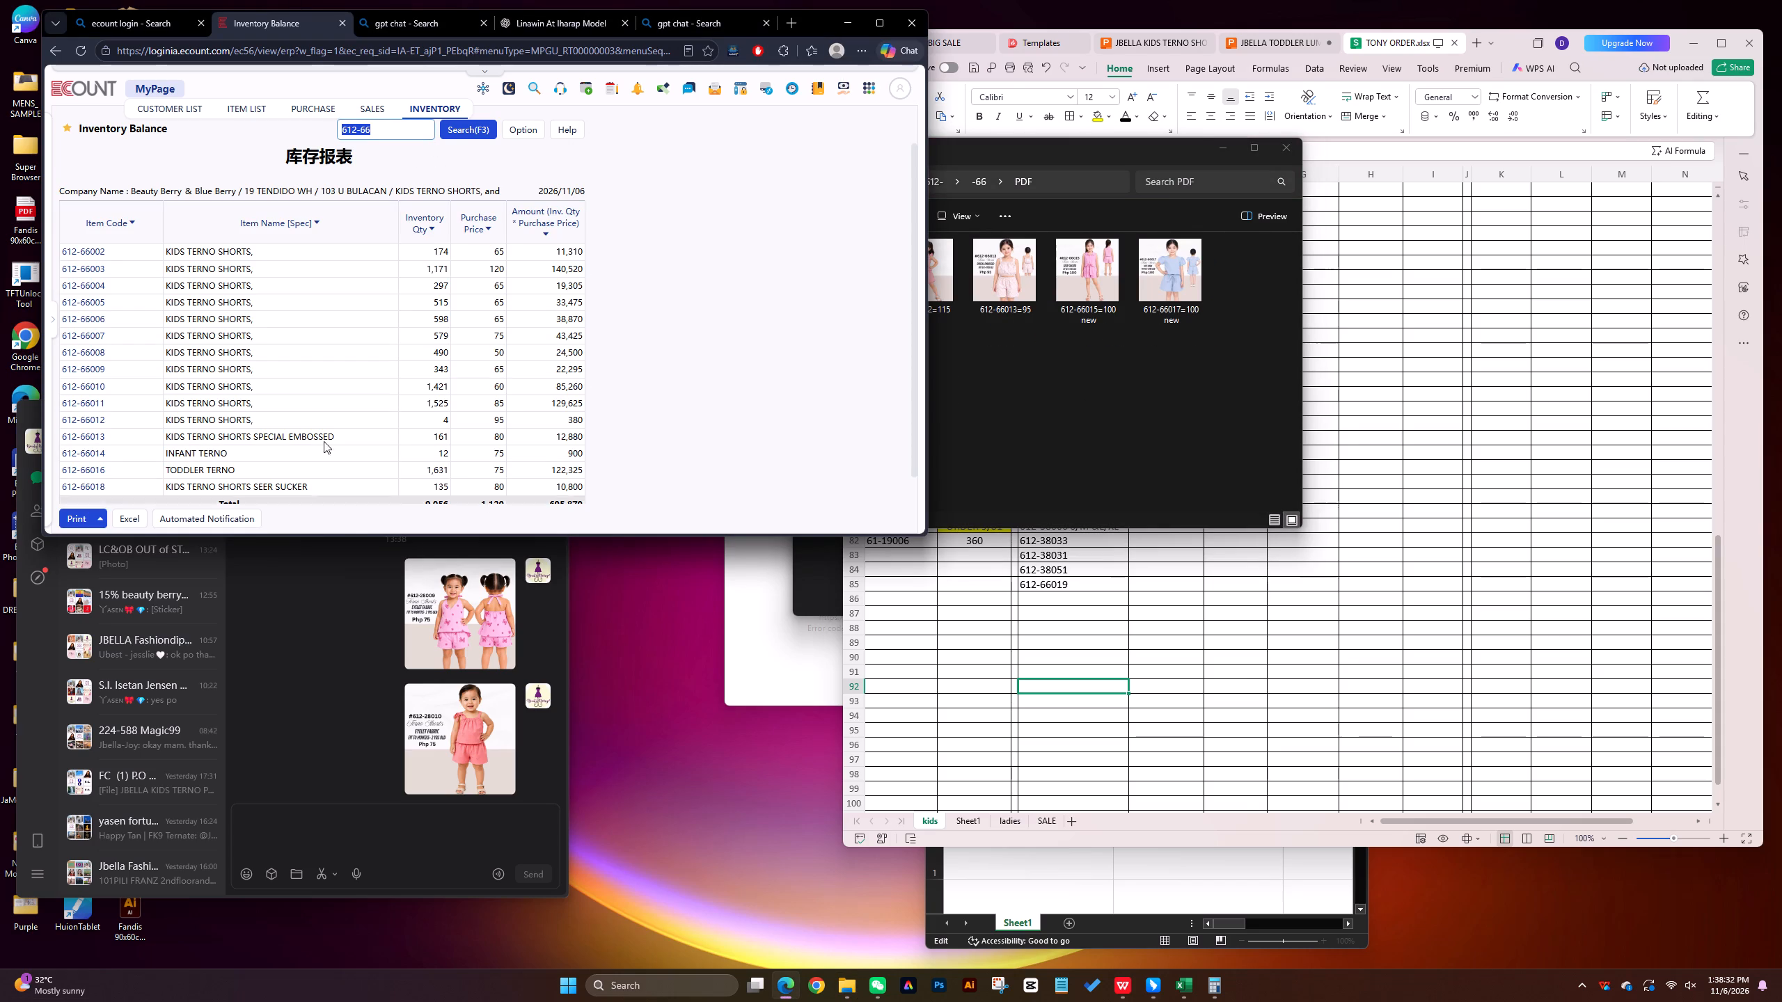
Open the -66 > New folder > PDF folder and show its pictures as large thumbnails.
left_click(1002, 386)
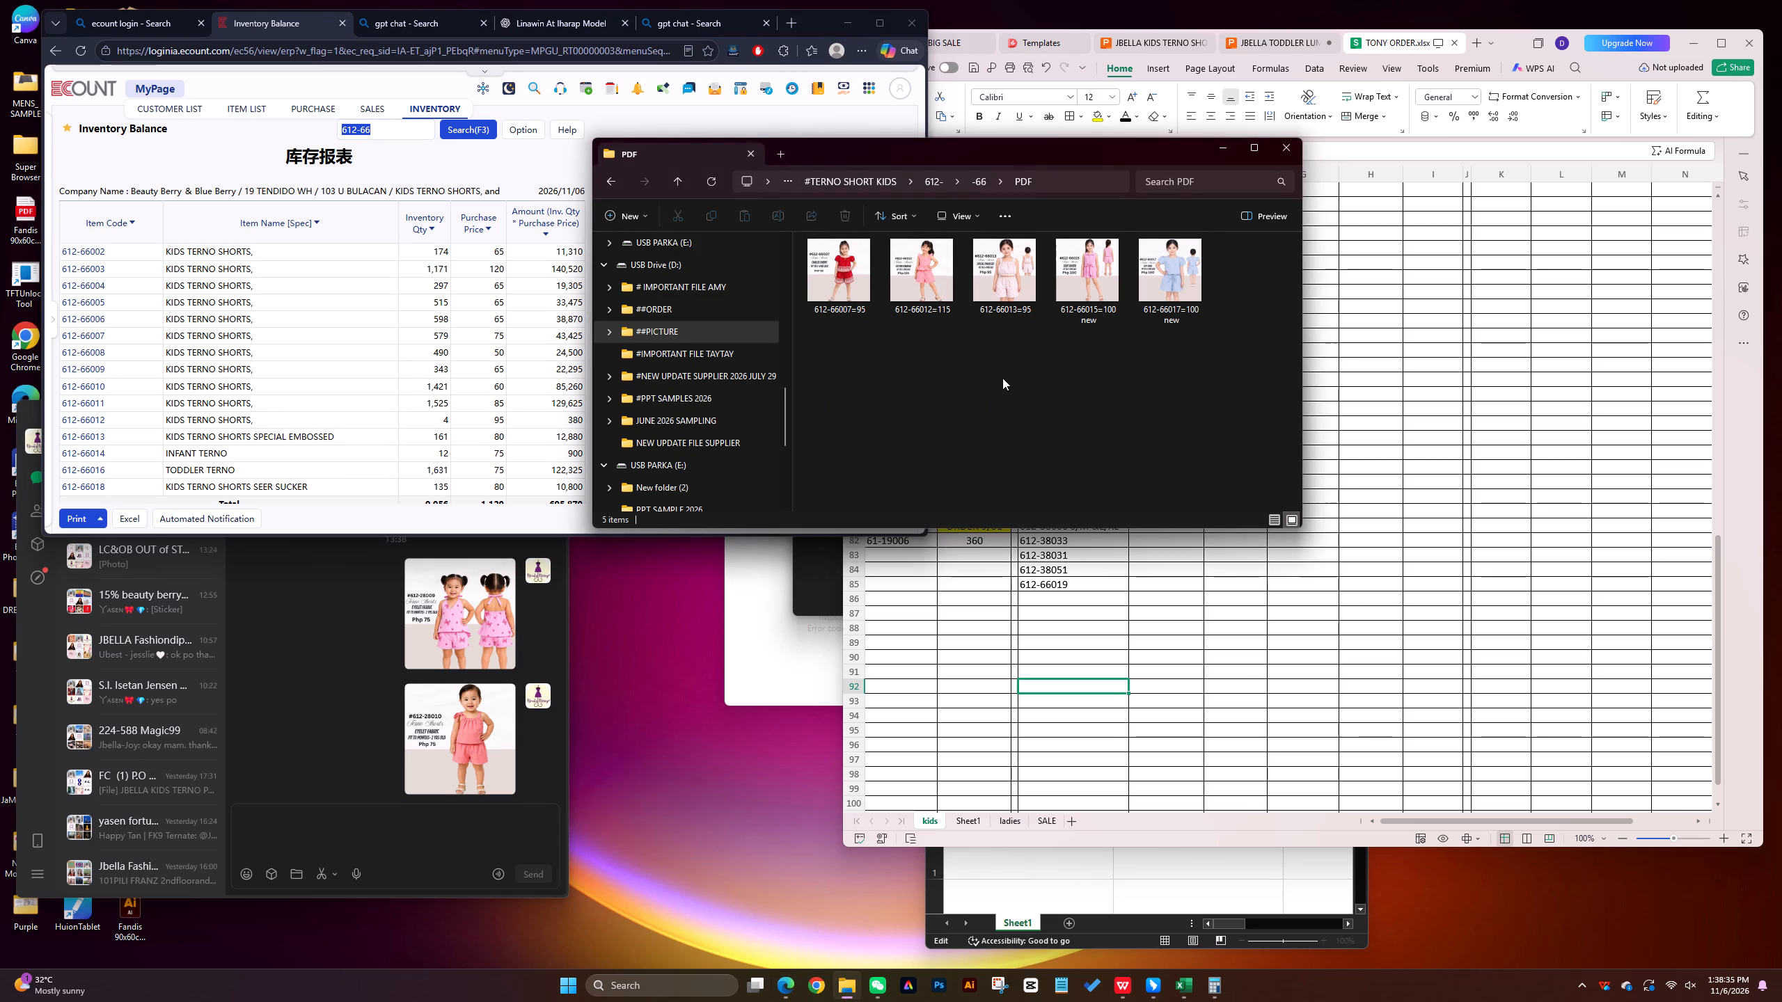
left_click(681, 177)
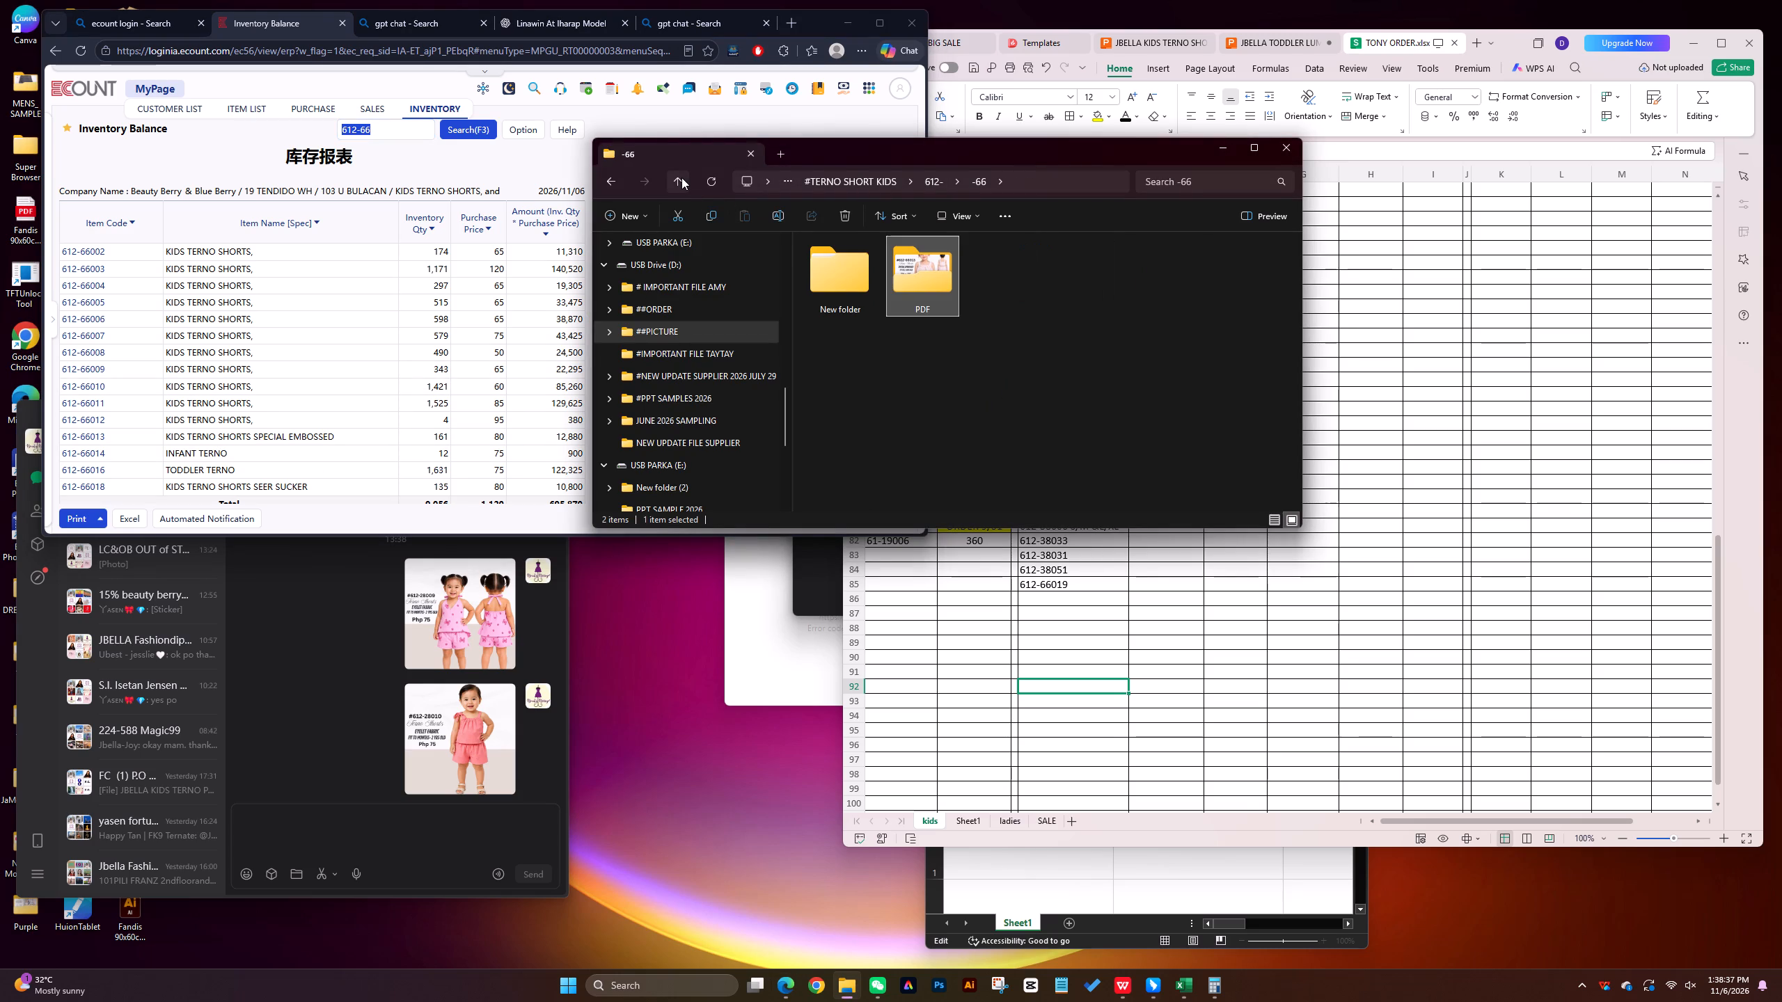
double_click(808, 262)
double_click(842, 271)
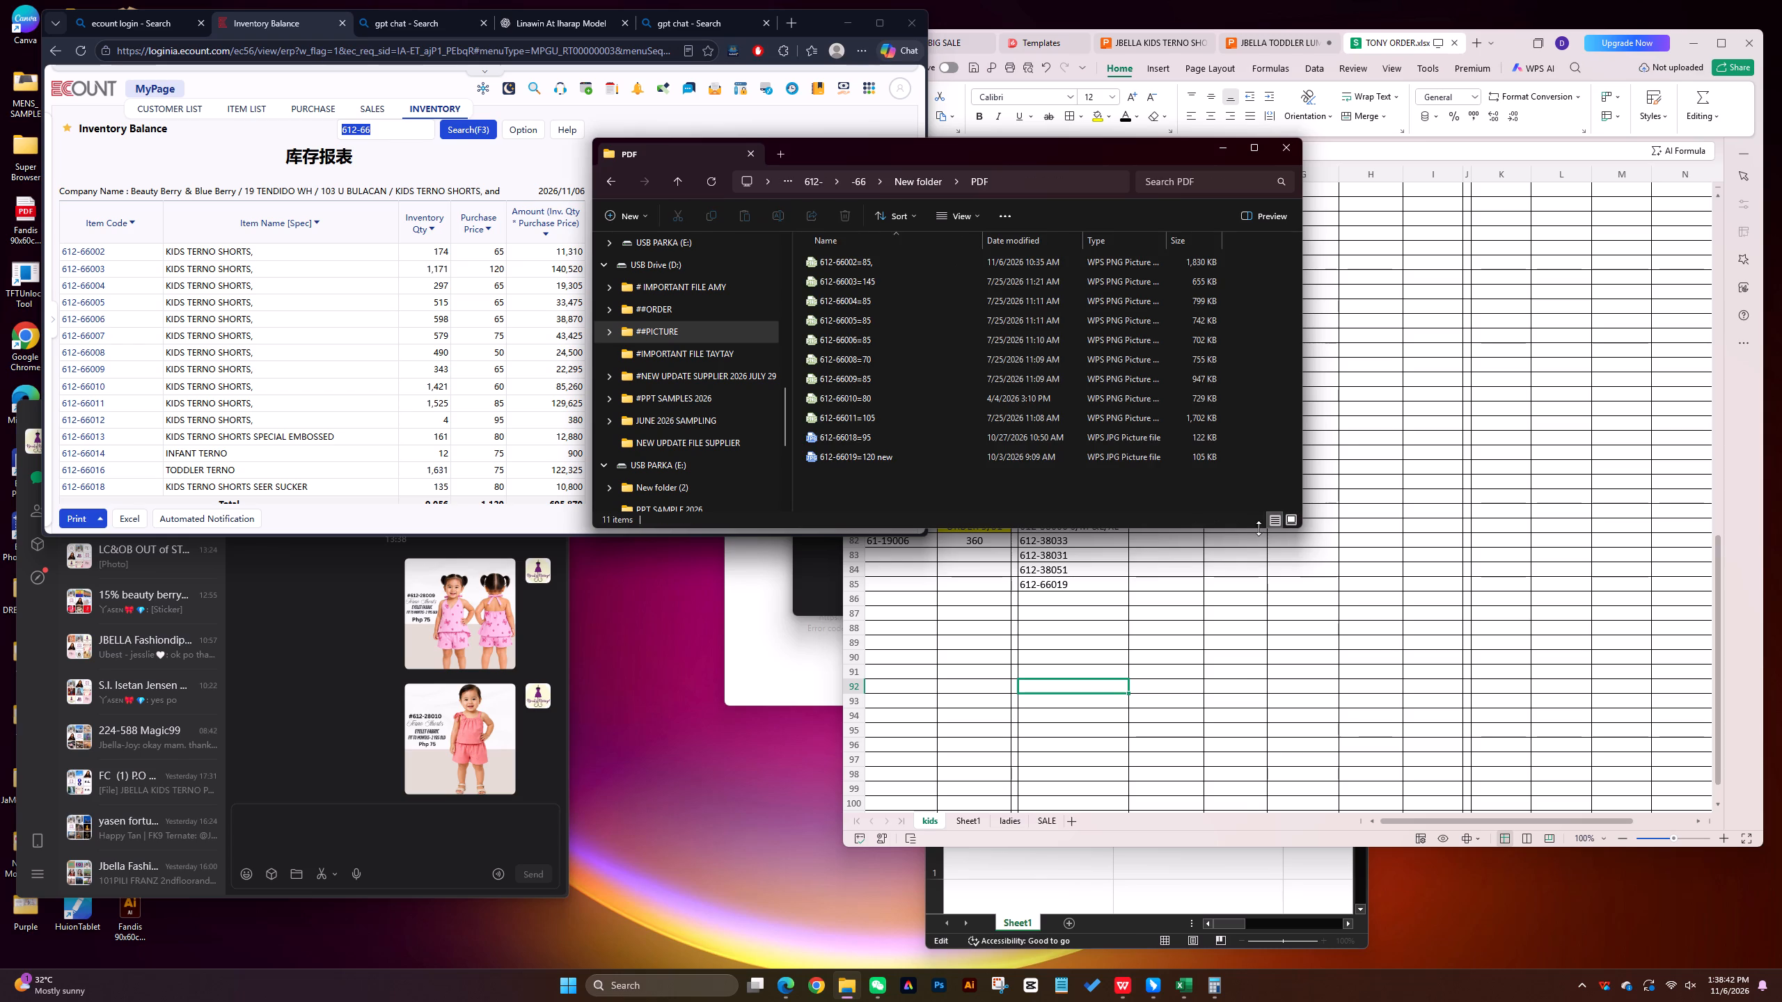
left_click(1298, 523)
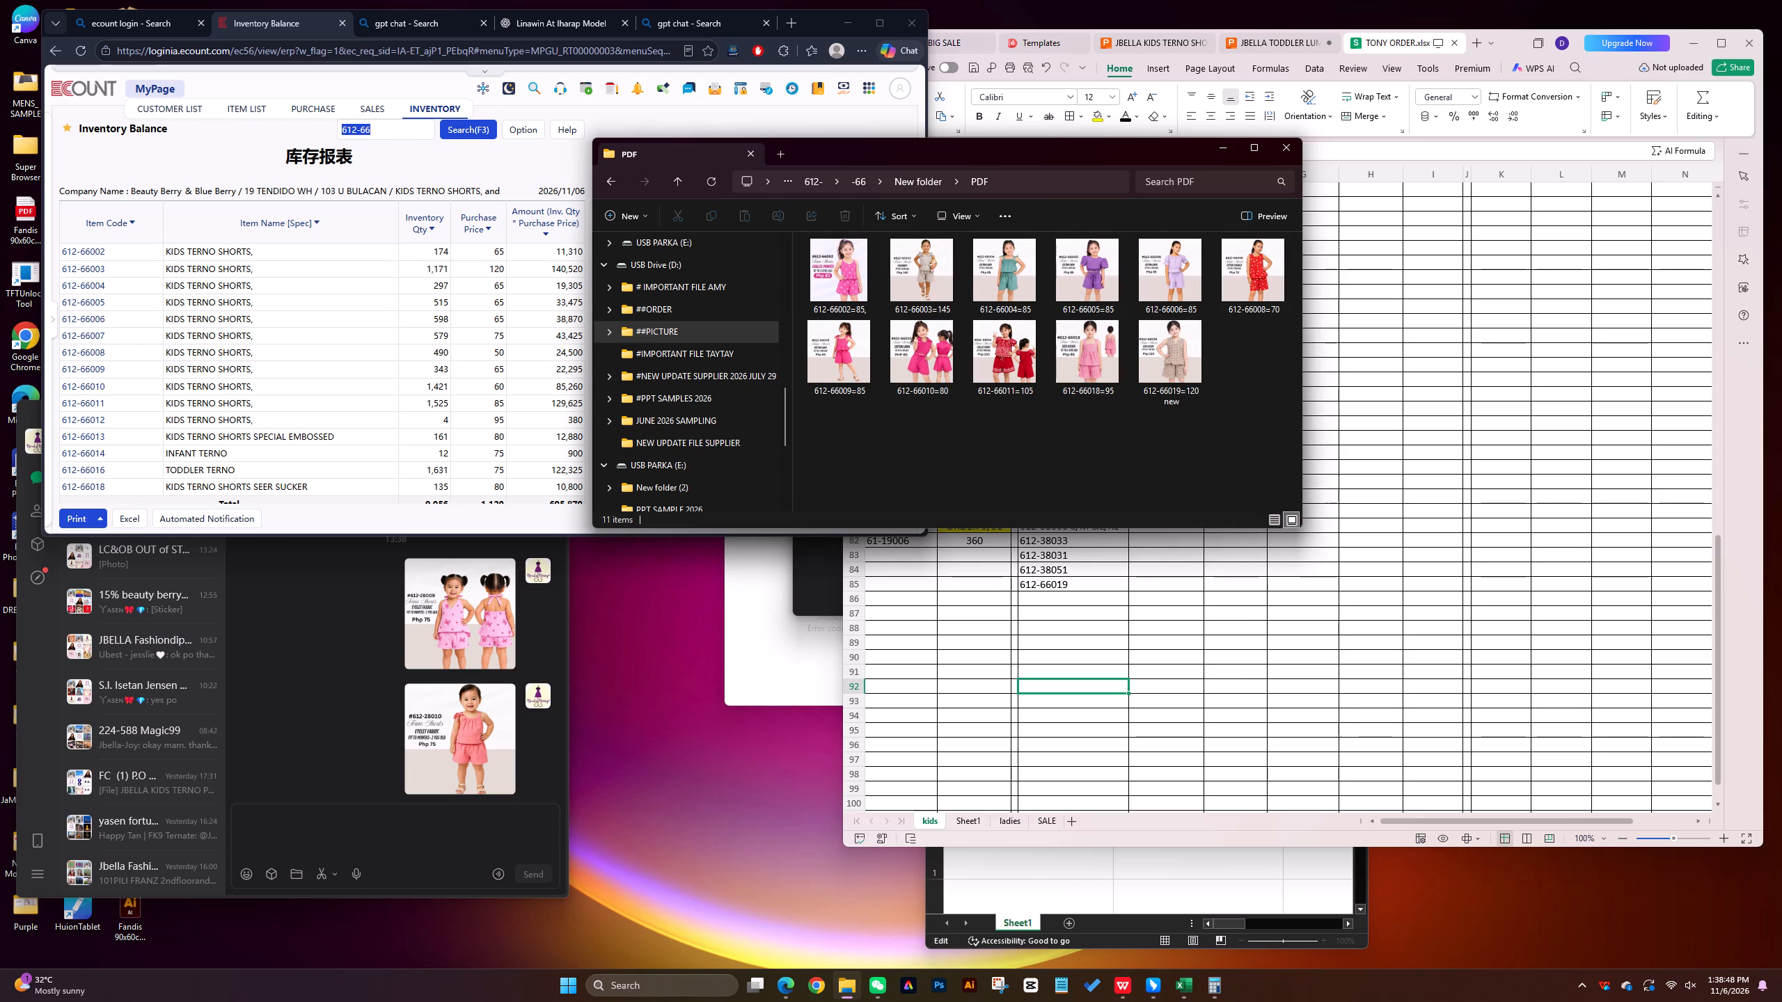
Send the 612-66010 and 612-66009 pictures from the -66 > New folder > PDF folder to the Yasen- Tina group chat.
left_click(1035, 638)
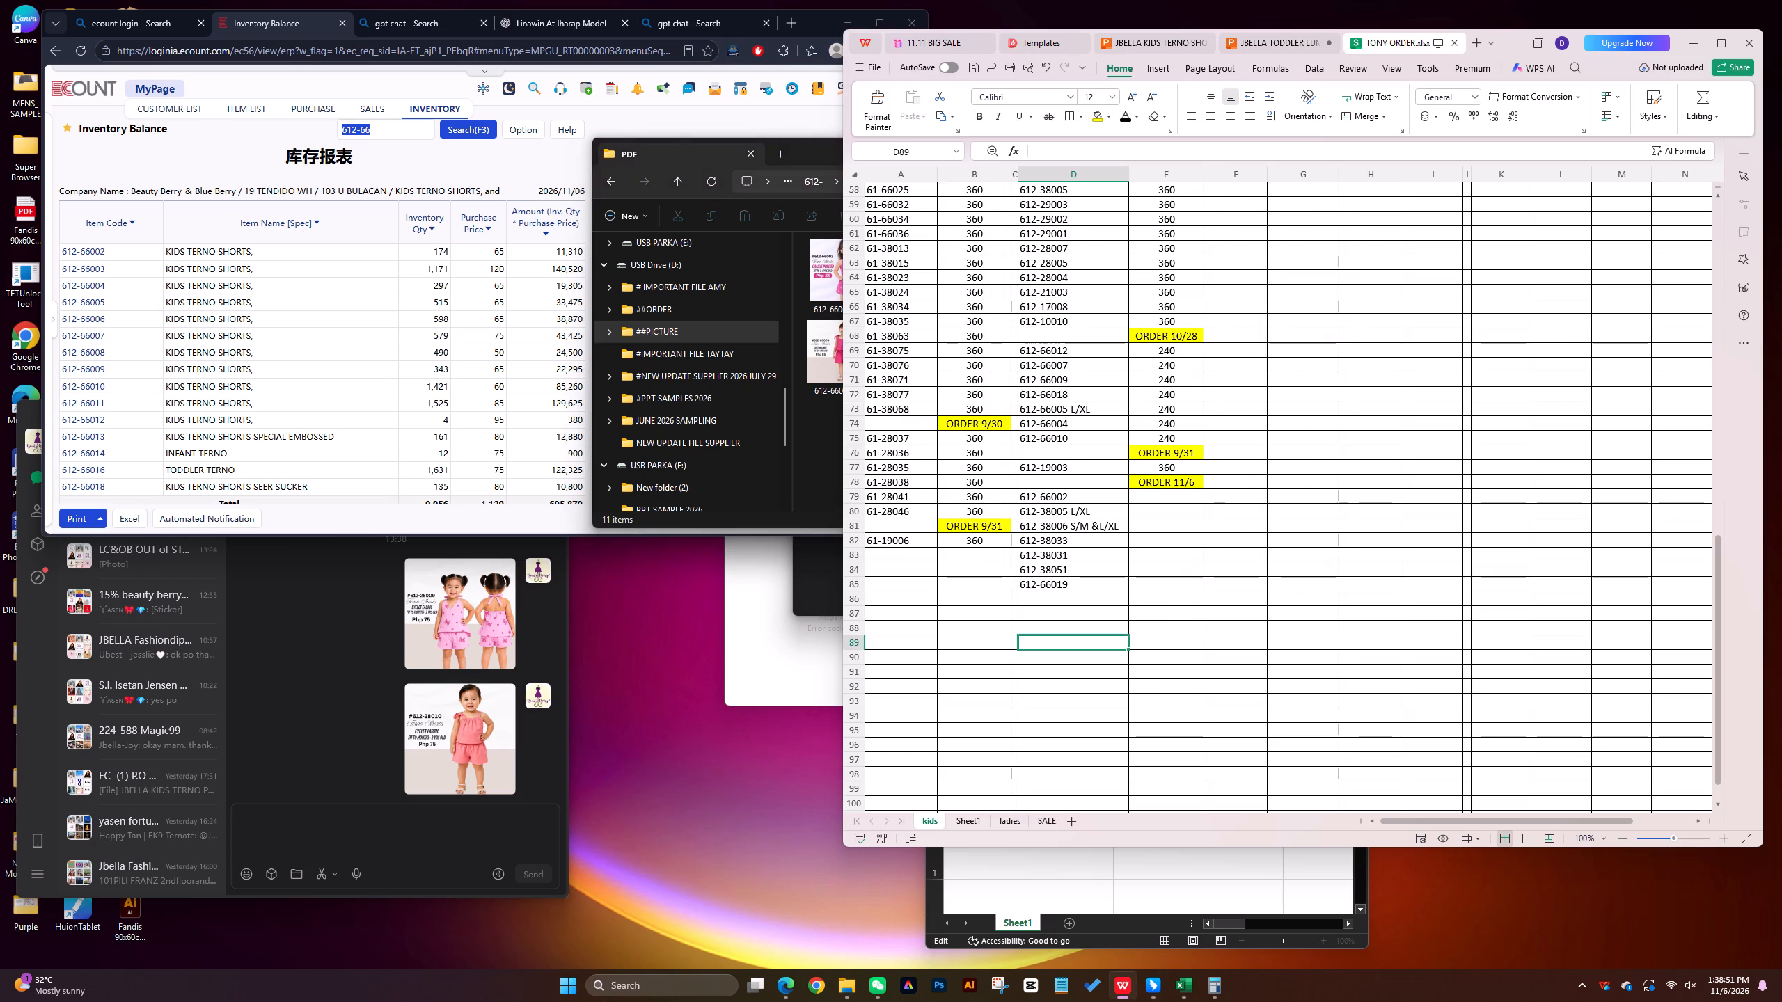
left_click(819, 454)
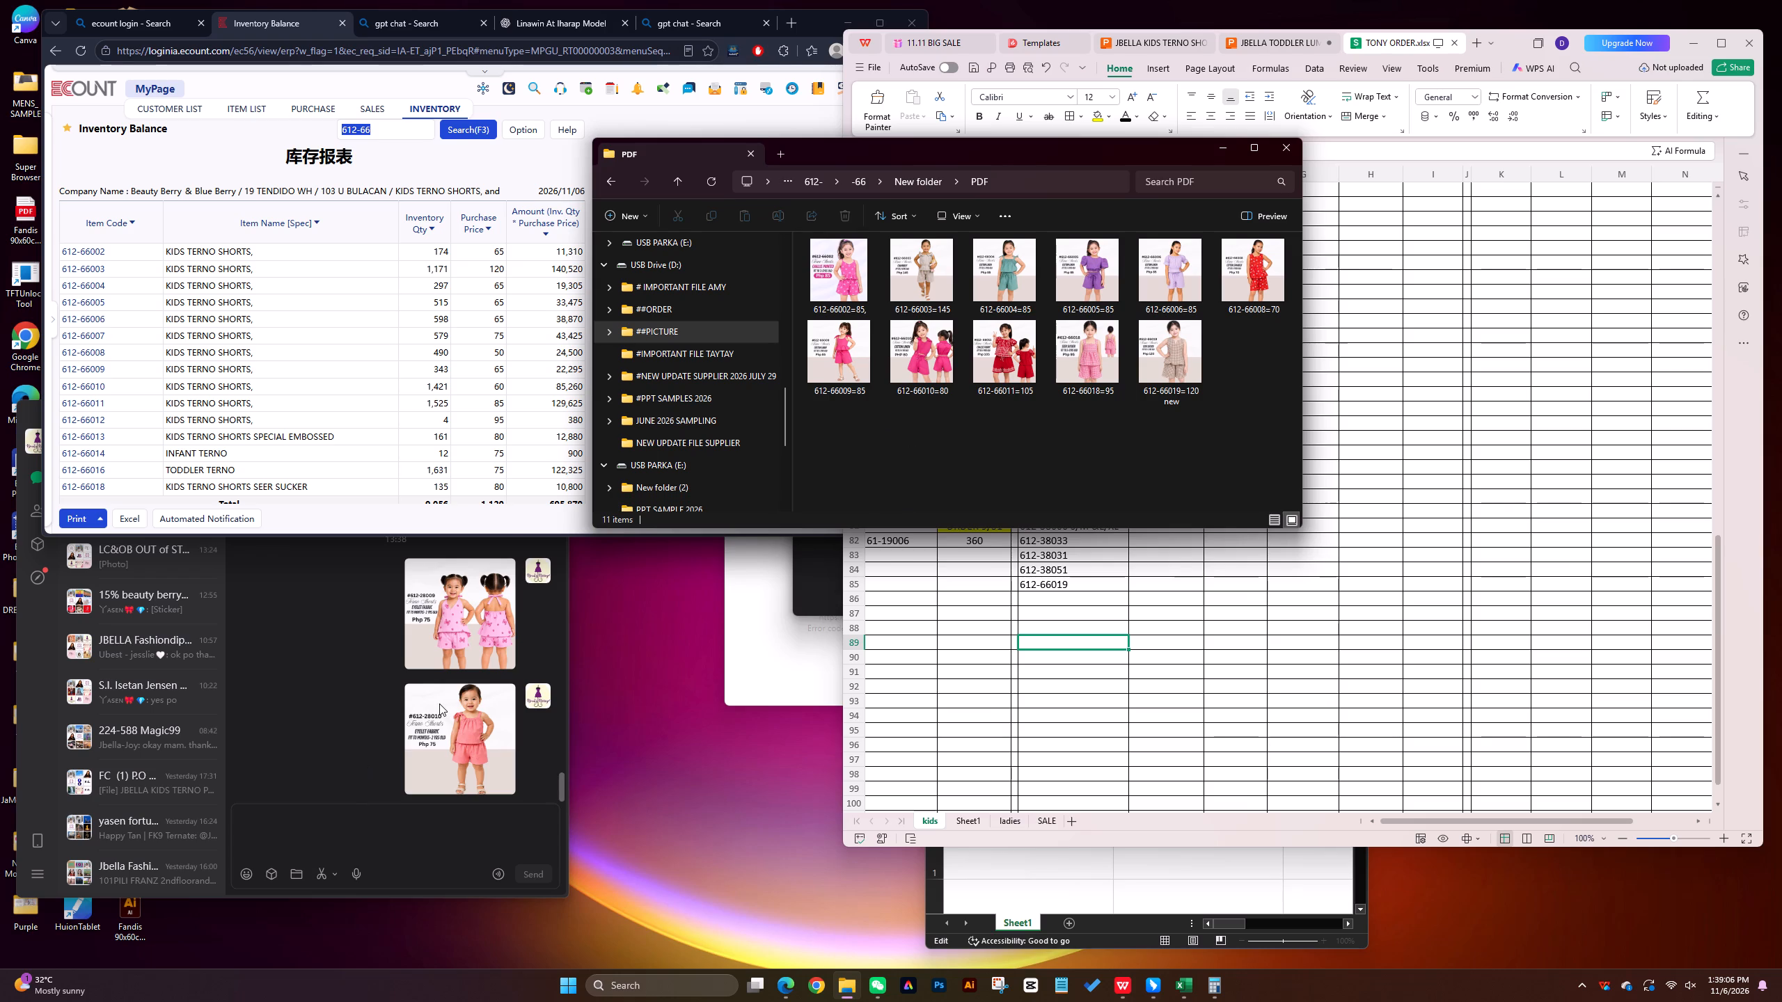
scroll(439, 702, "up", 9)
scroll(439, 702, "down", 3)
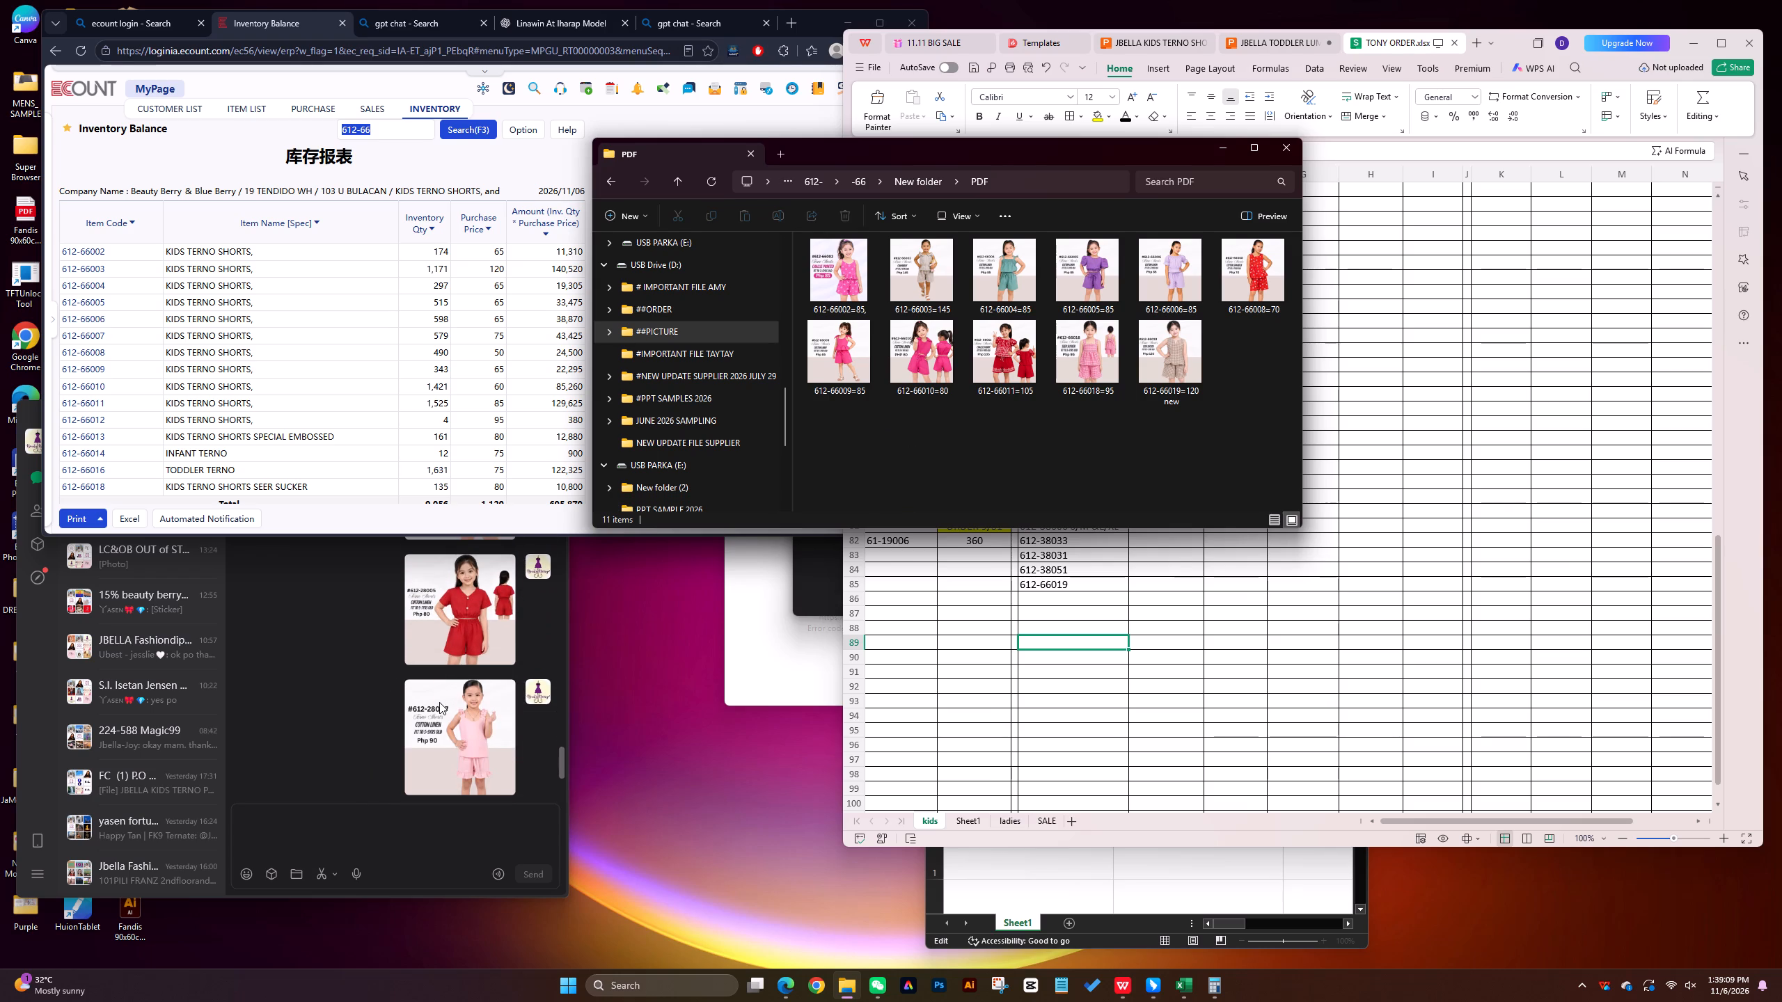
scroll(439, 702, "down", 3)
left_click_drag(917, 352, 455, 740)
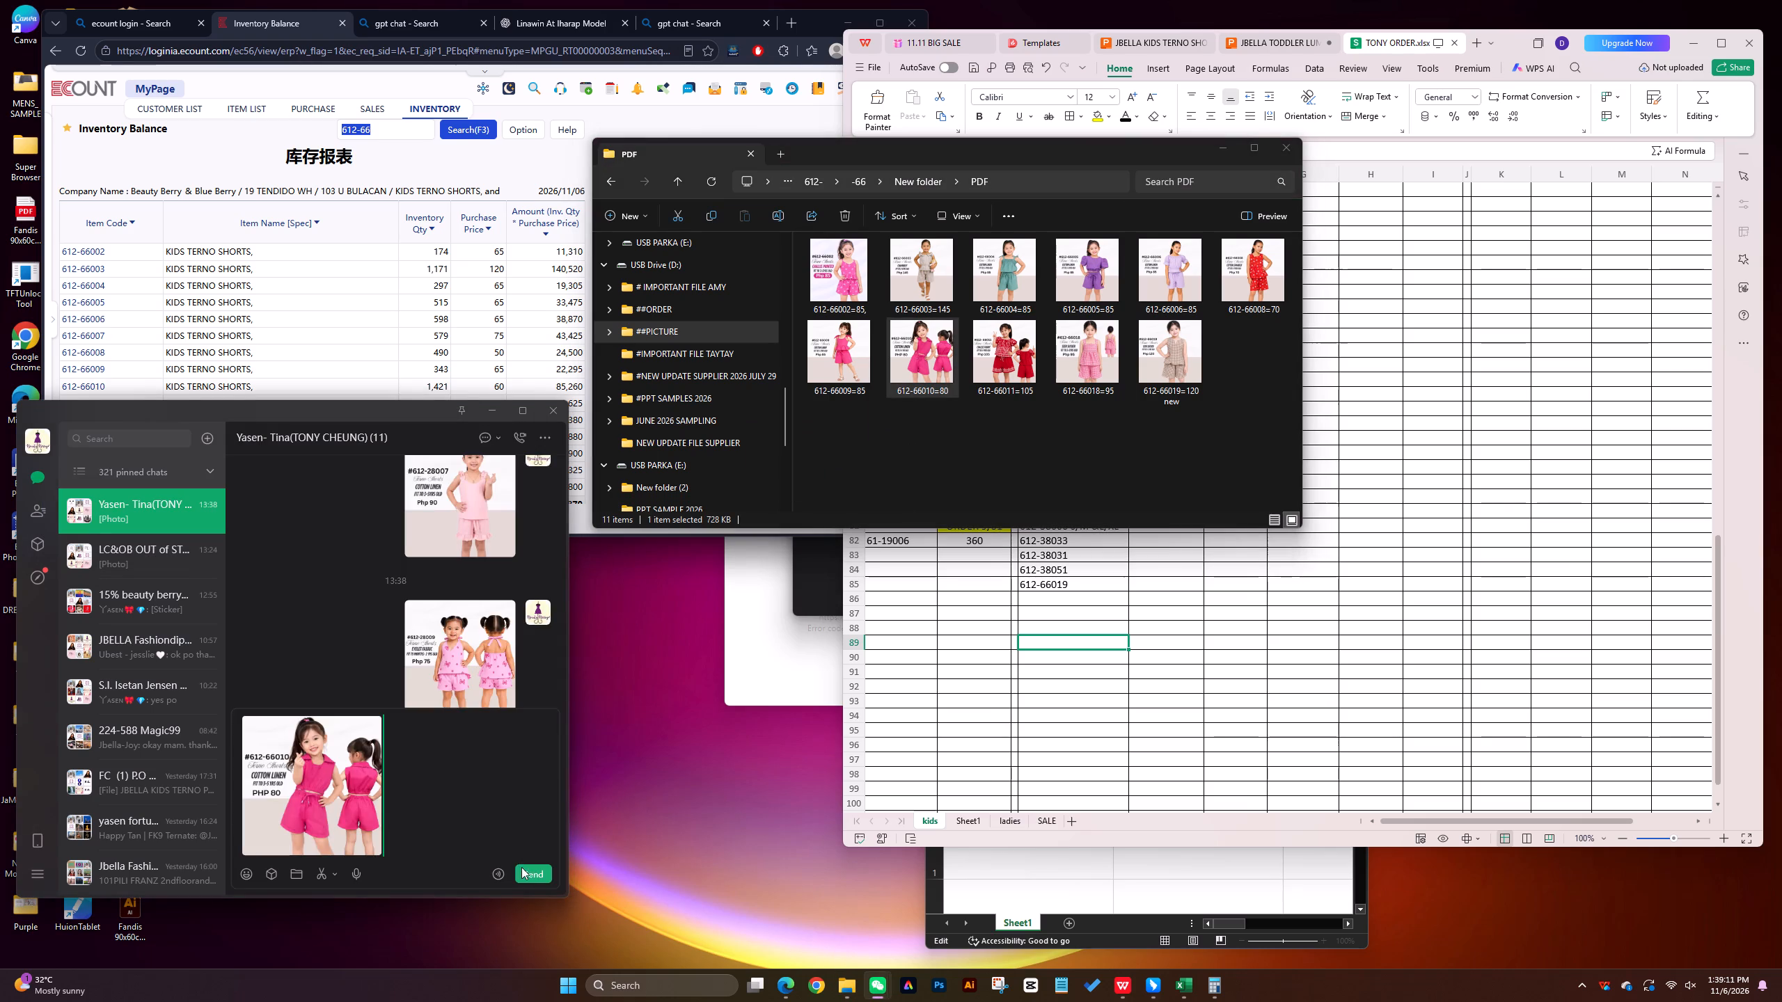
left_click(524, 875)
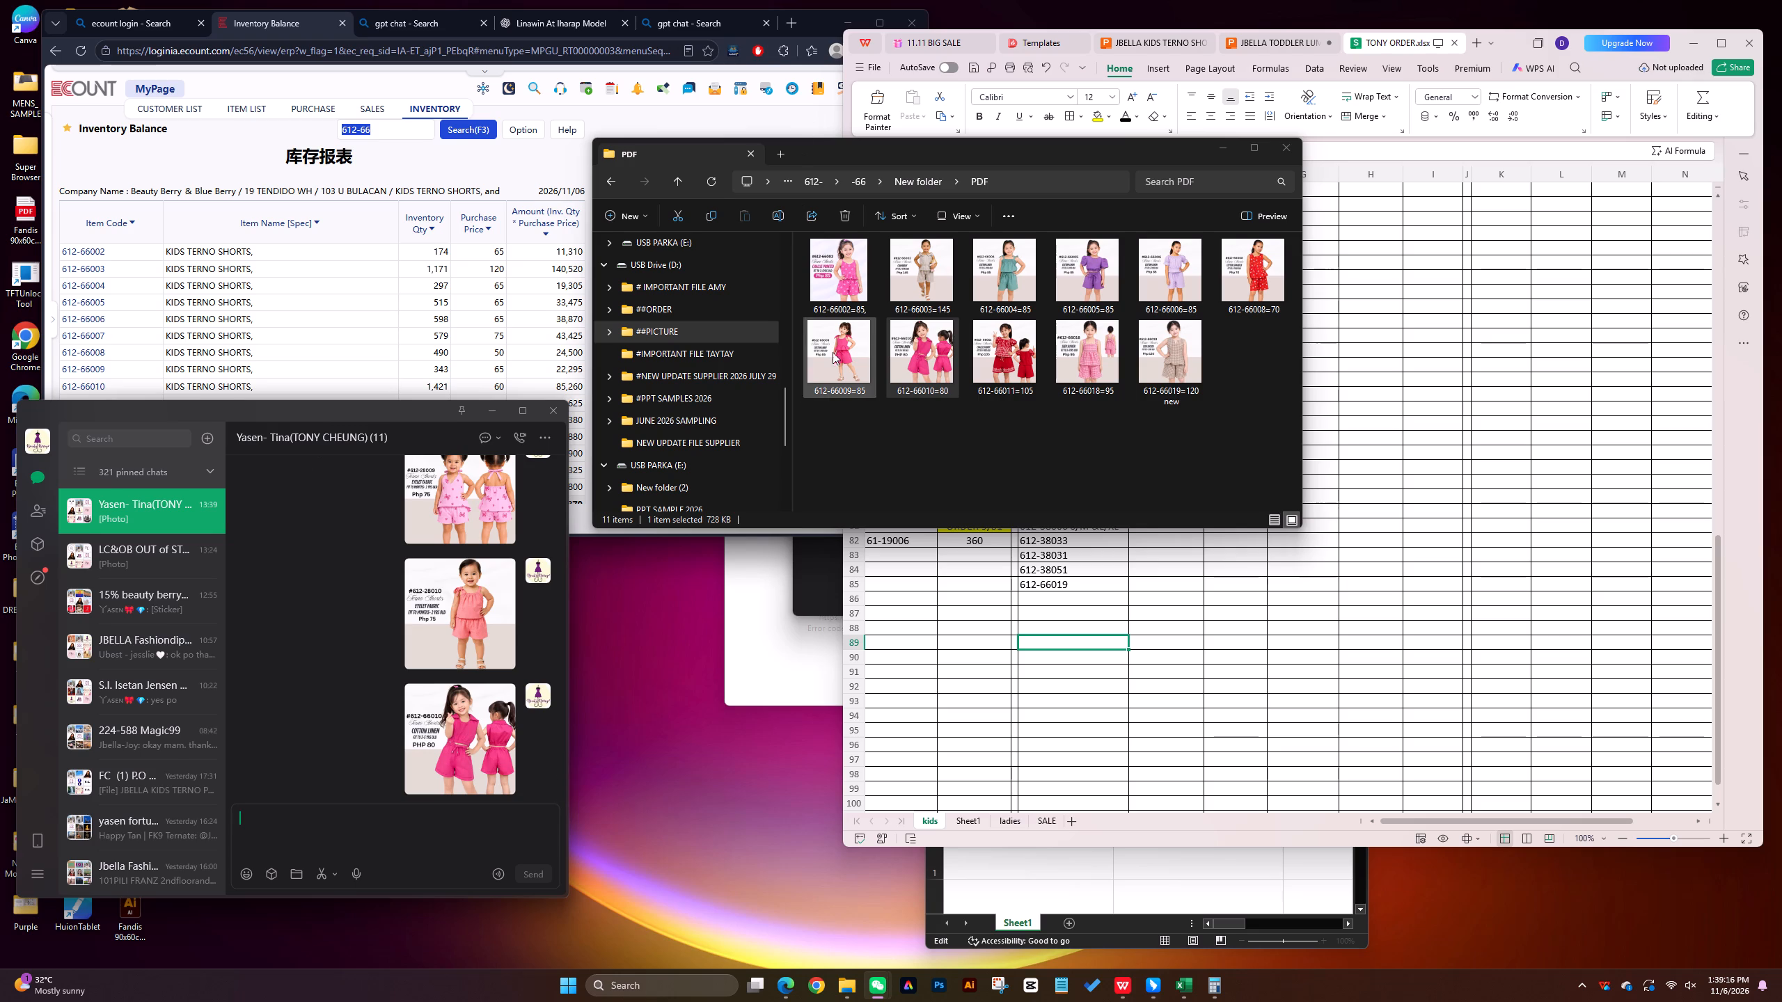
left_click_drag(833, 350, 426, 775)
left_click(533, 874)
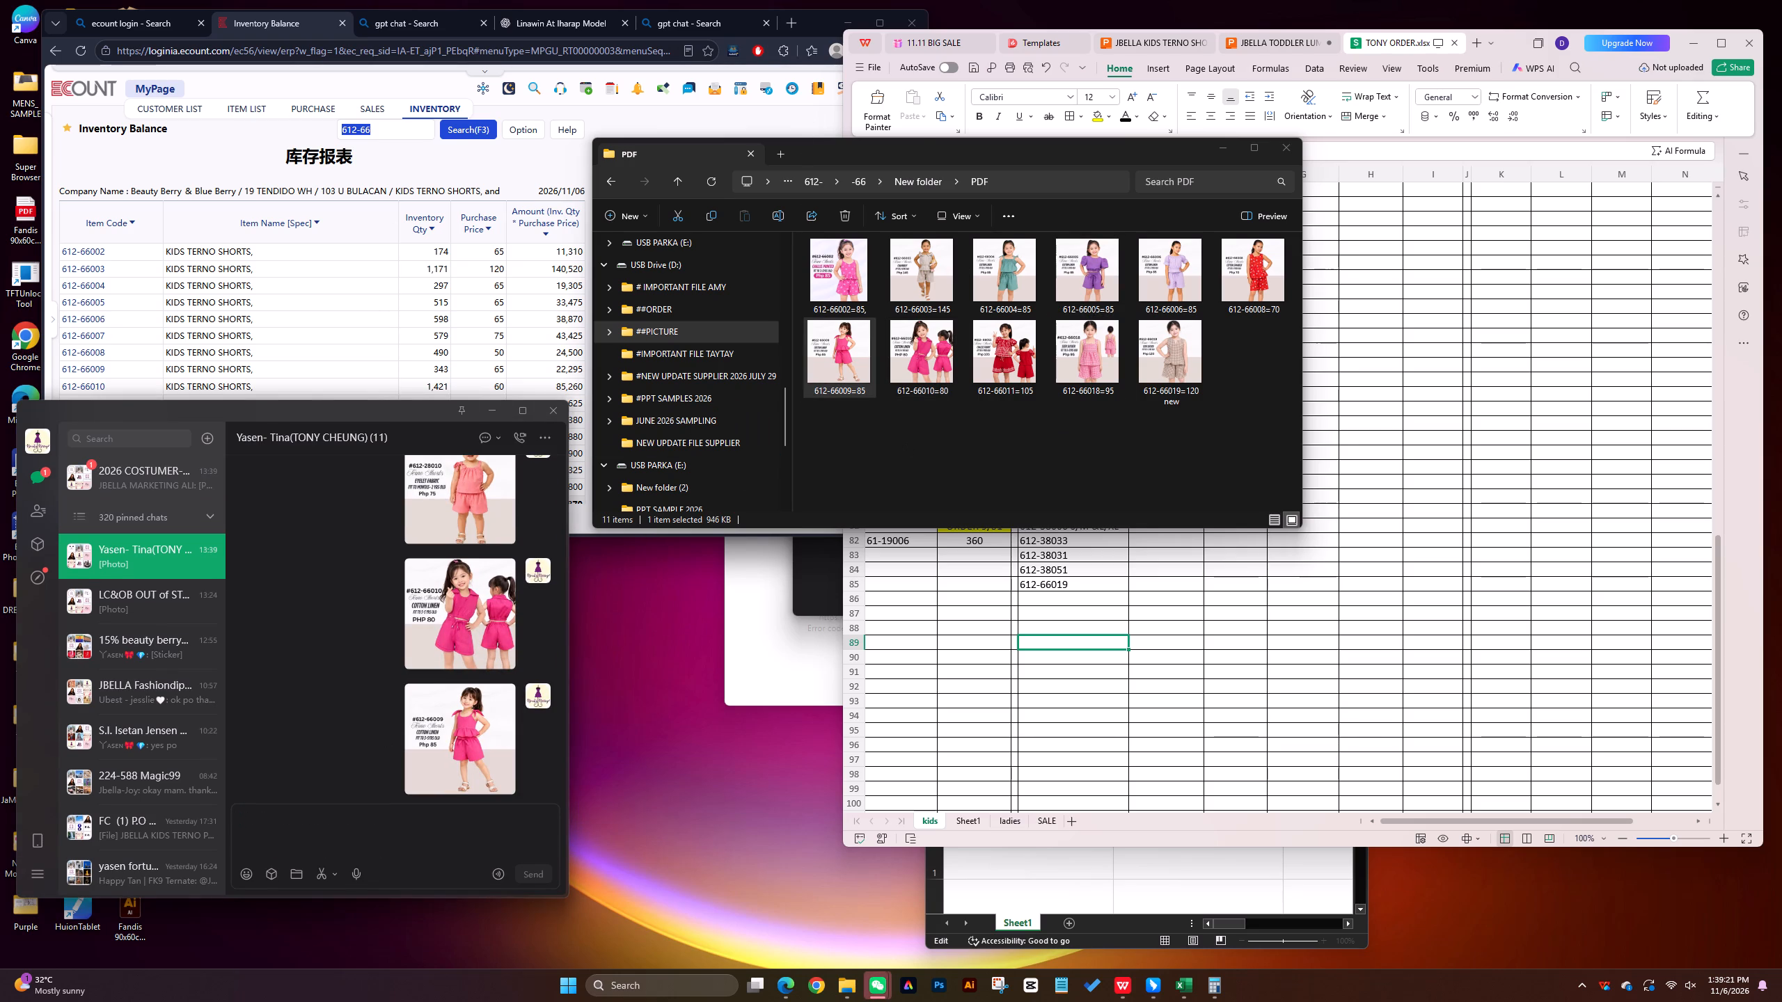
Recheck the 612-66 stock list, and open the 612- > -80 > New folder to view its pictures.
left_click(419, 154)
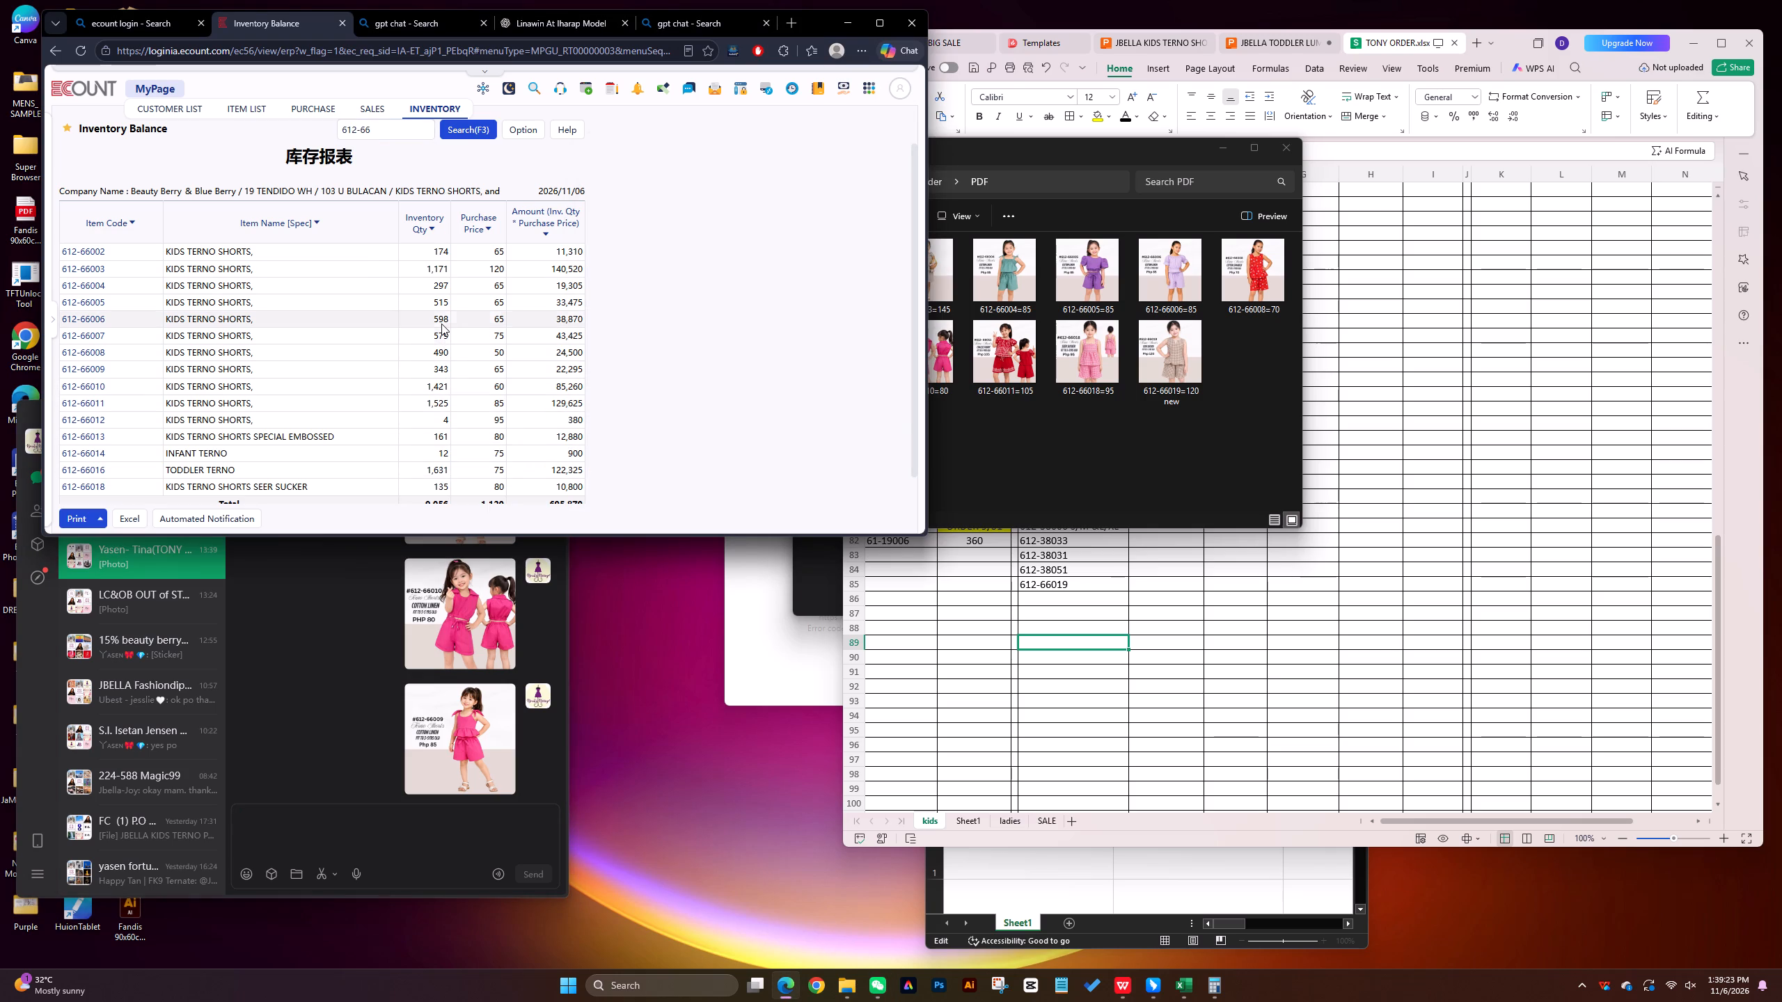
left_click(1020, 430)
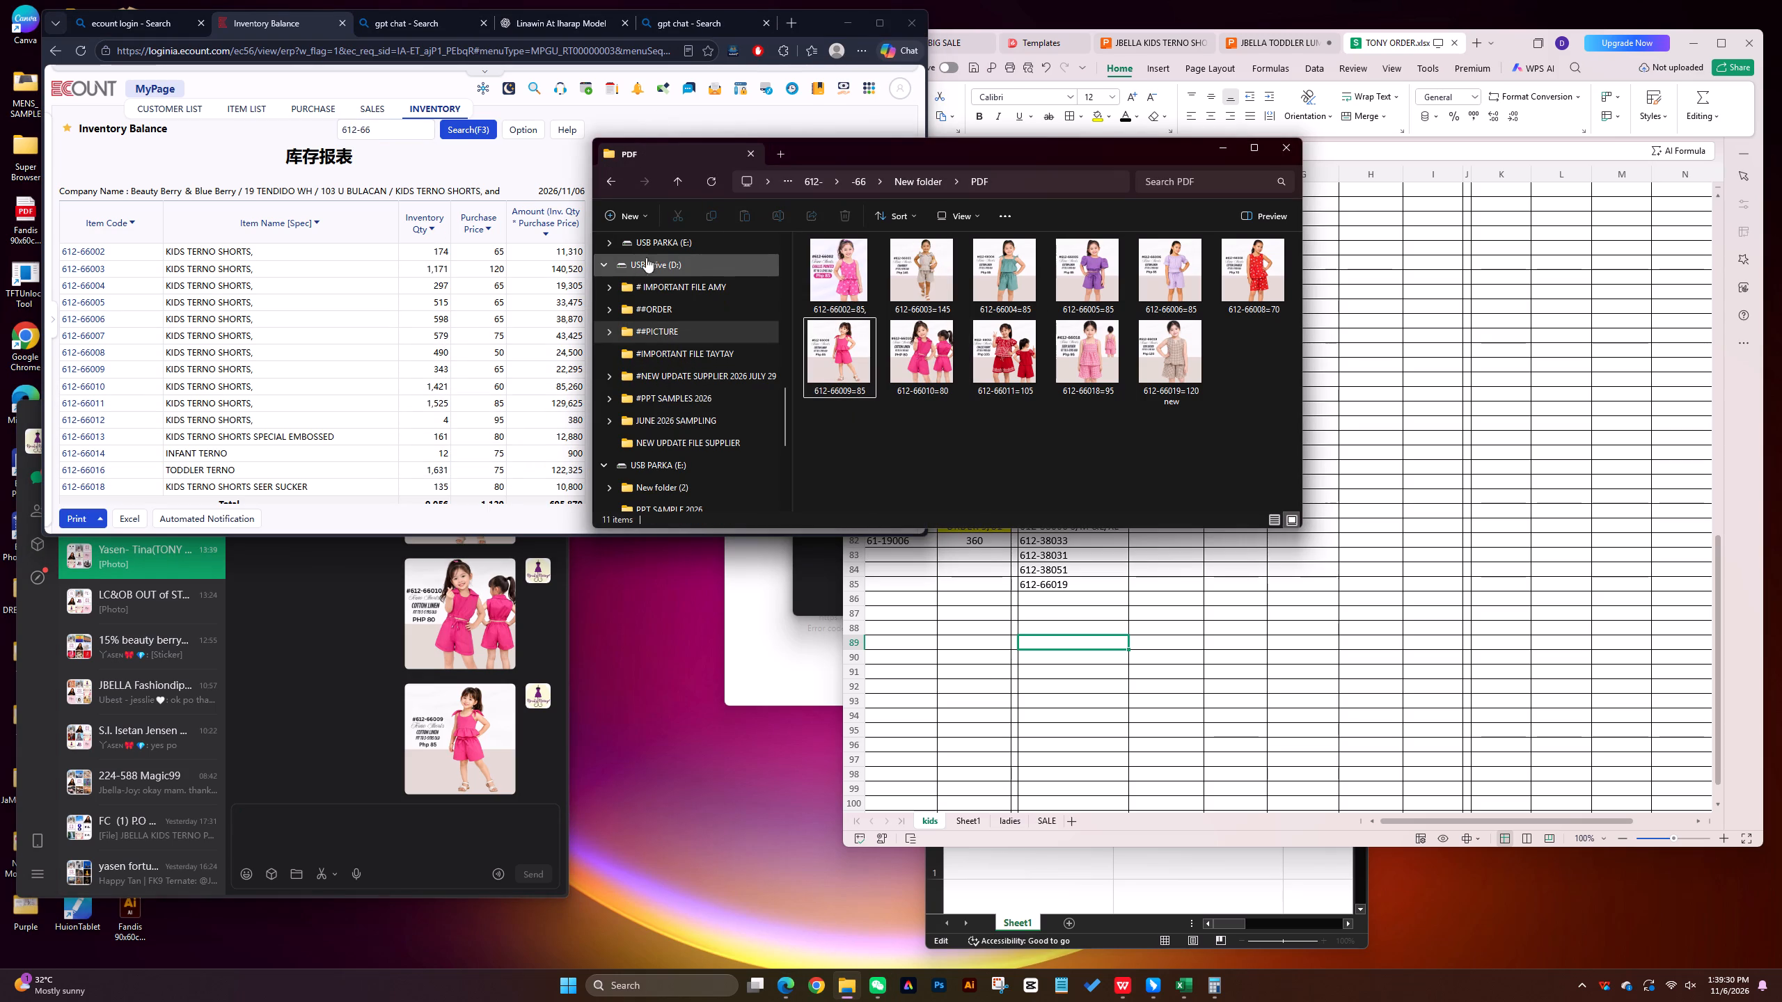
left_click(670, 180)
left_click(670, 180)
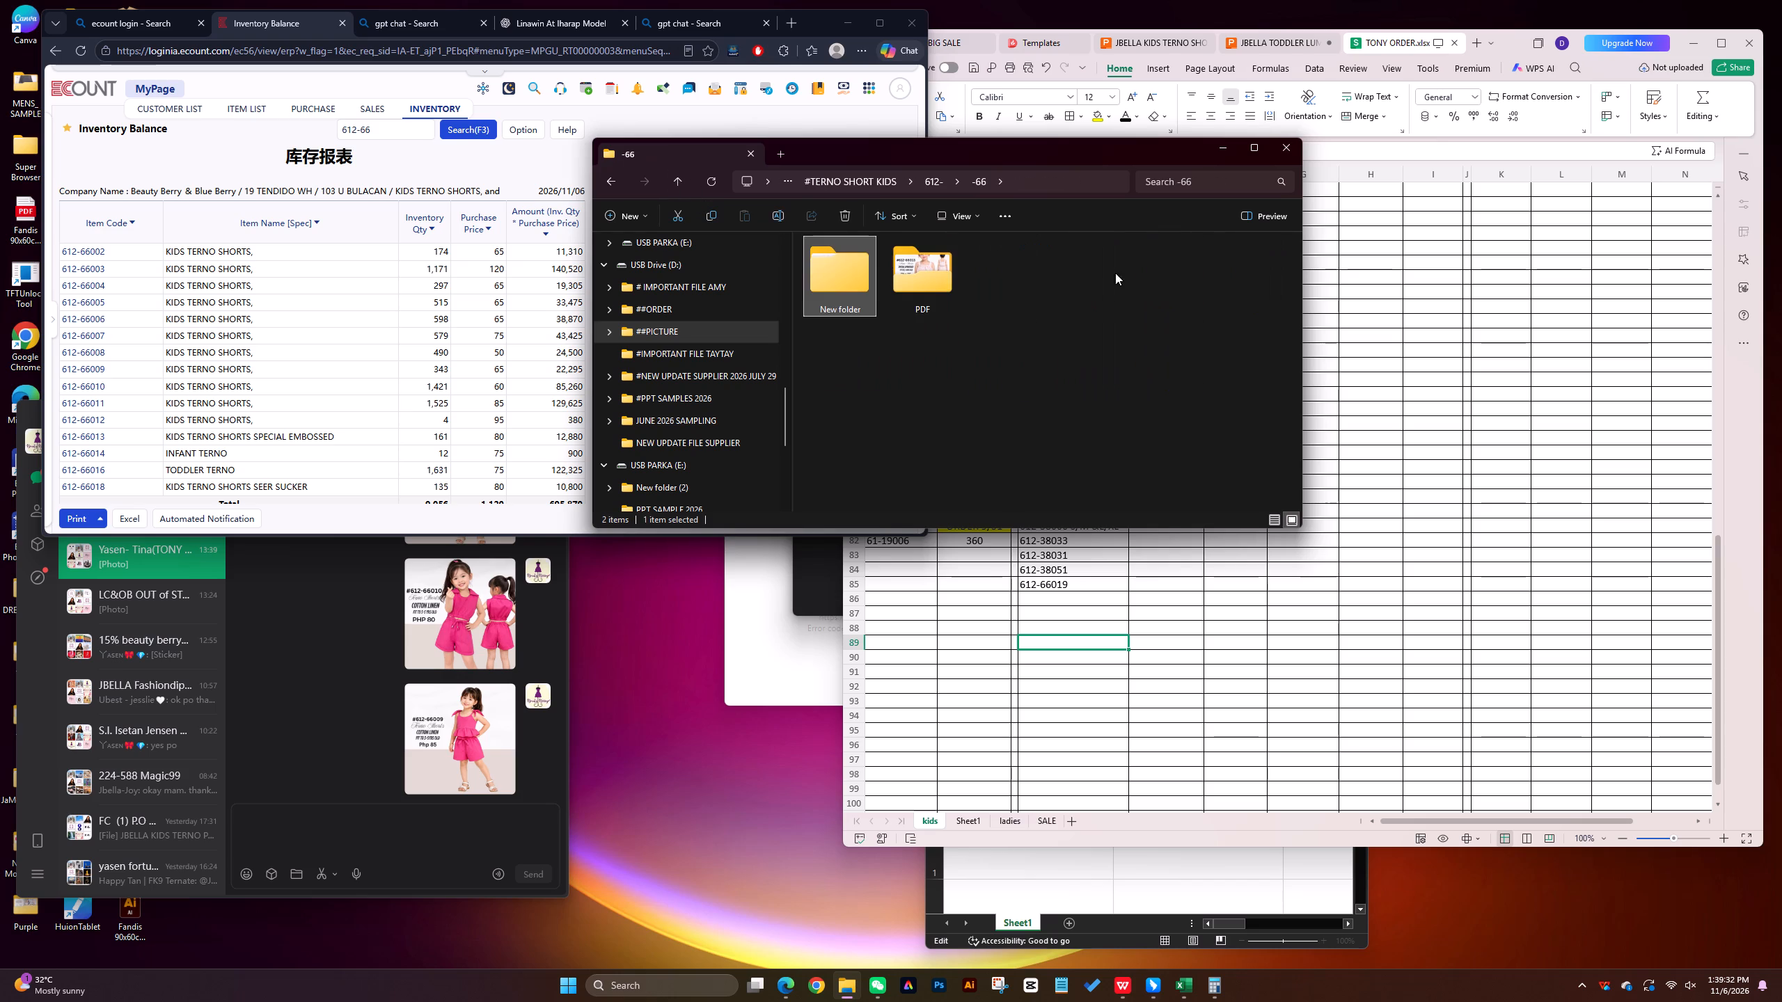
left_click(680, 180)
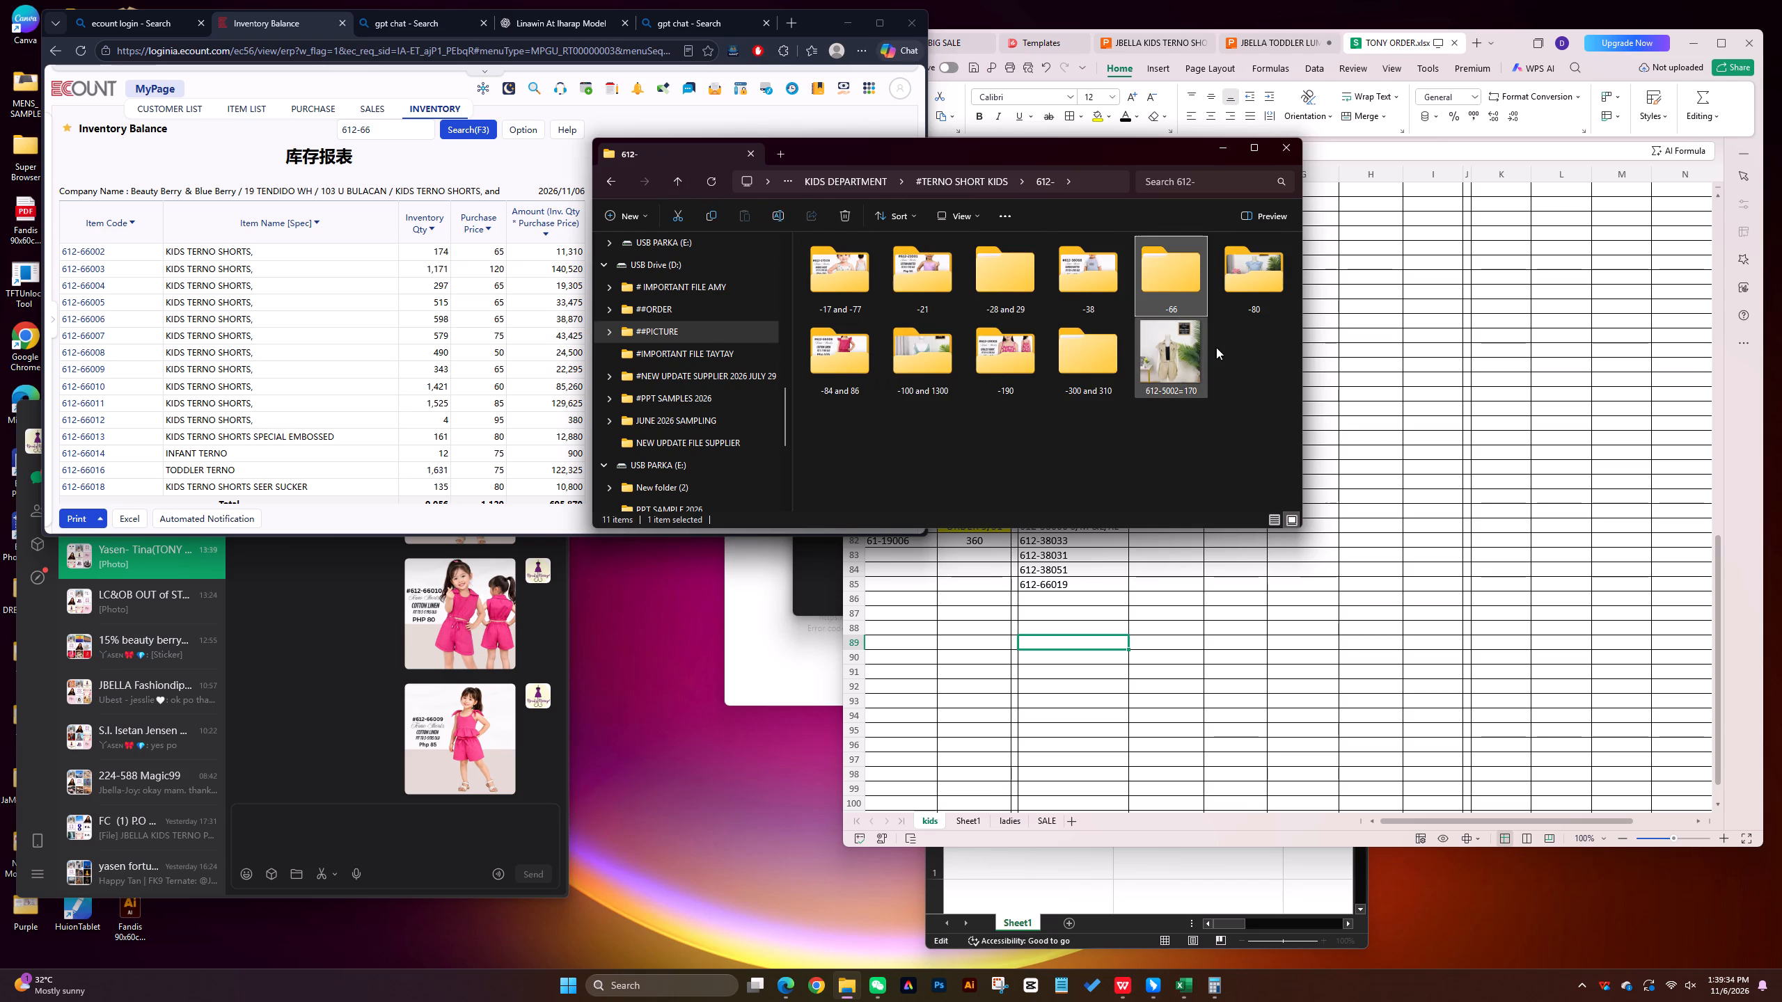
double_click(1254, 268)
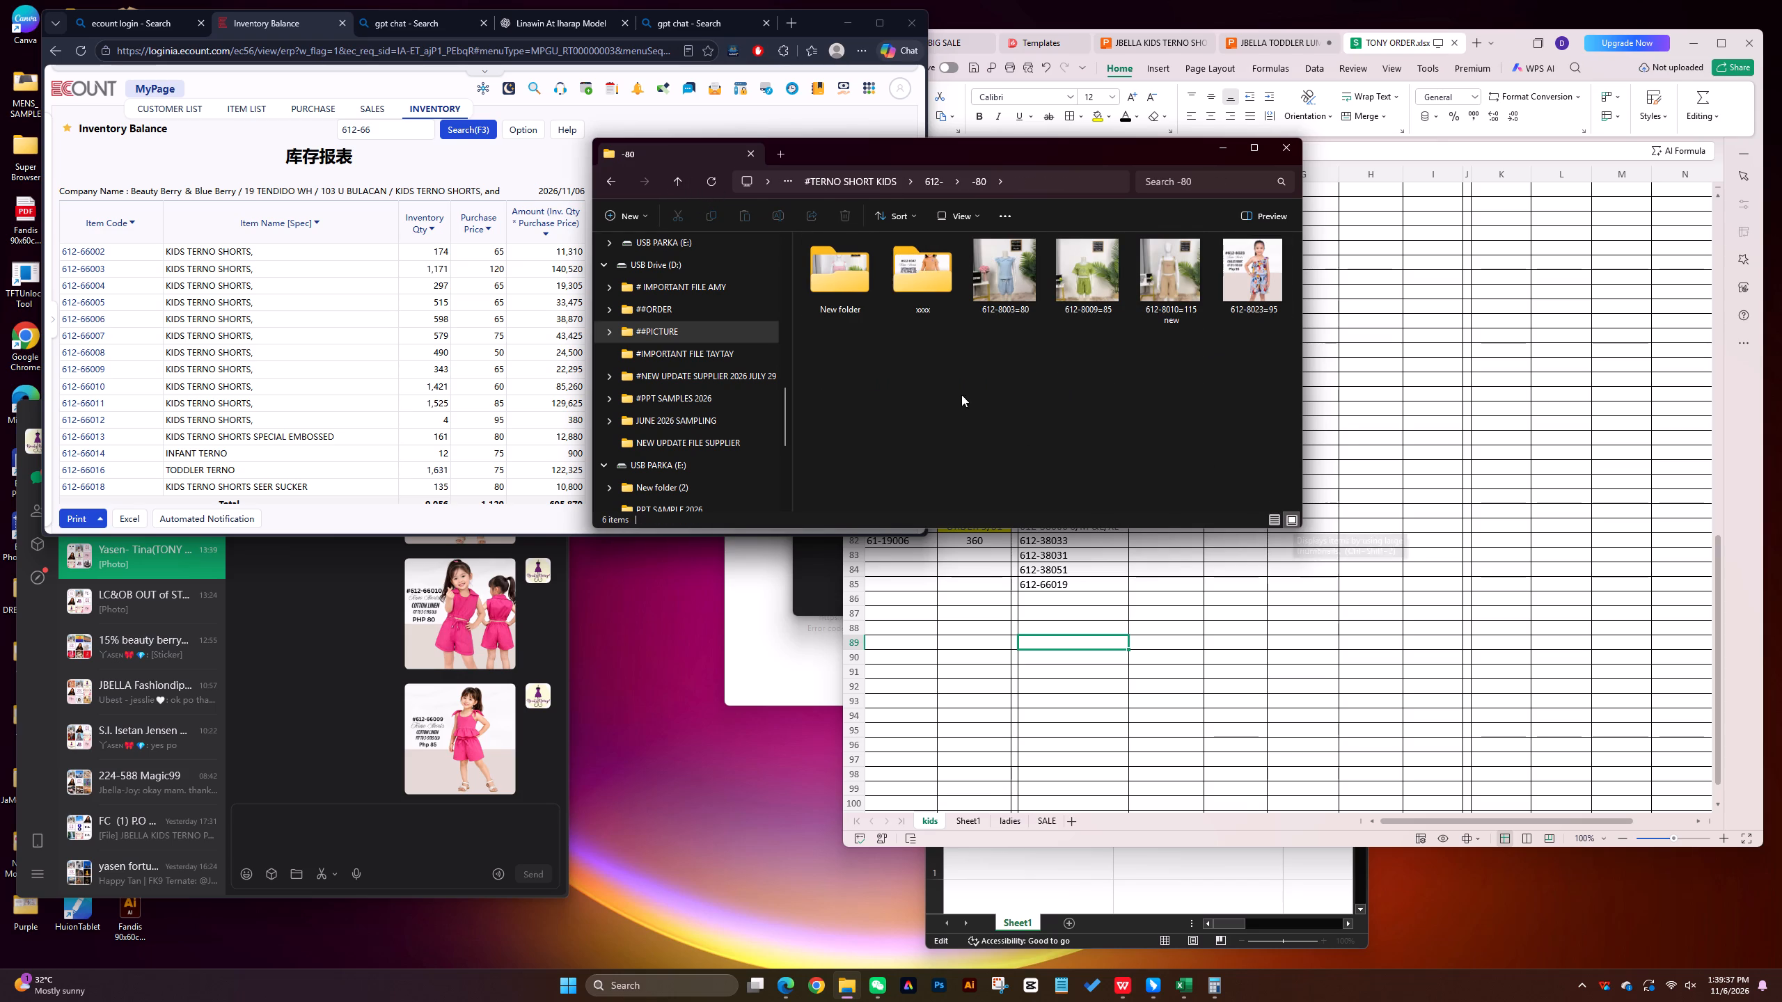
left_click_drag(956, 394, 955, 385)
double_click(838, 279)
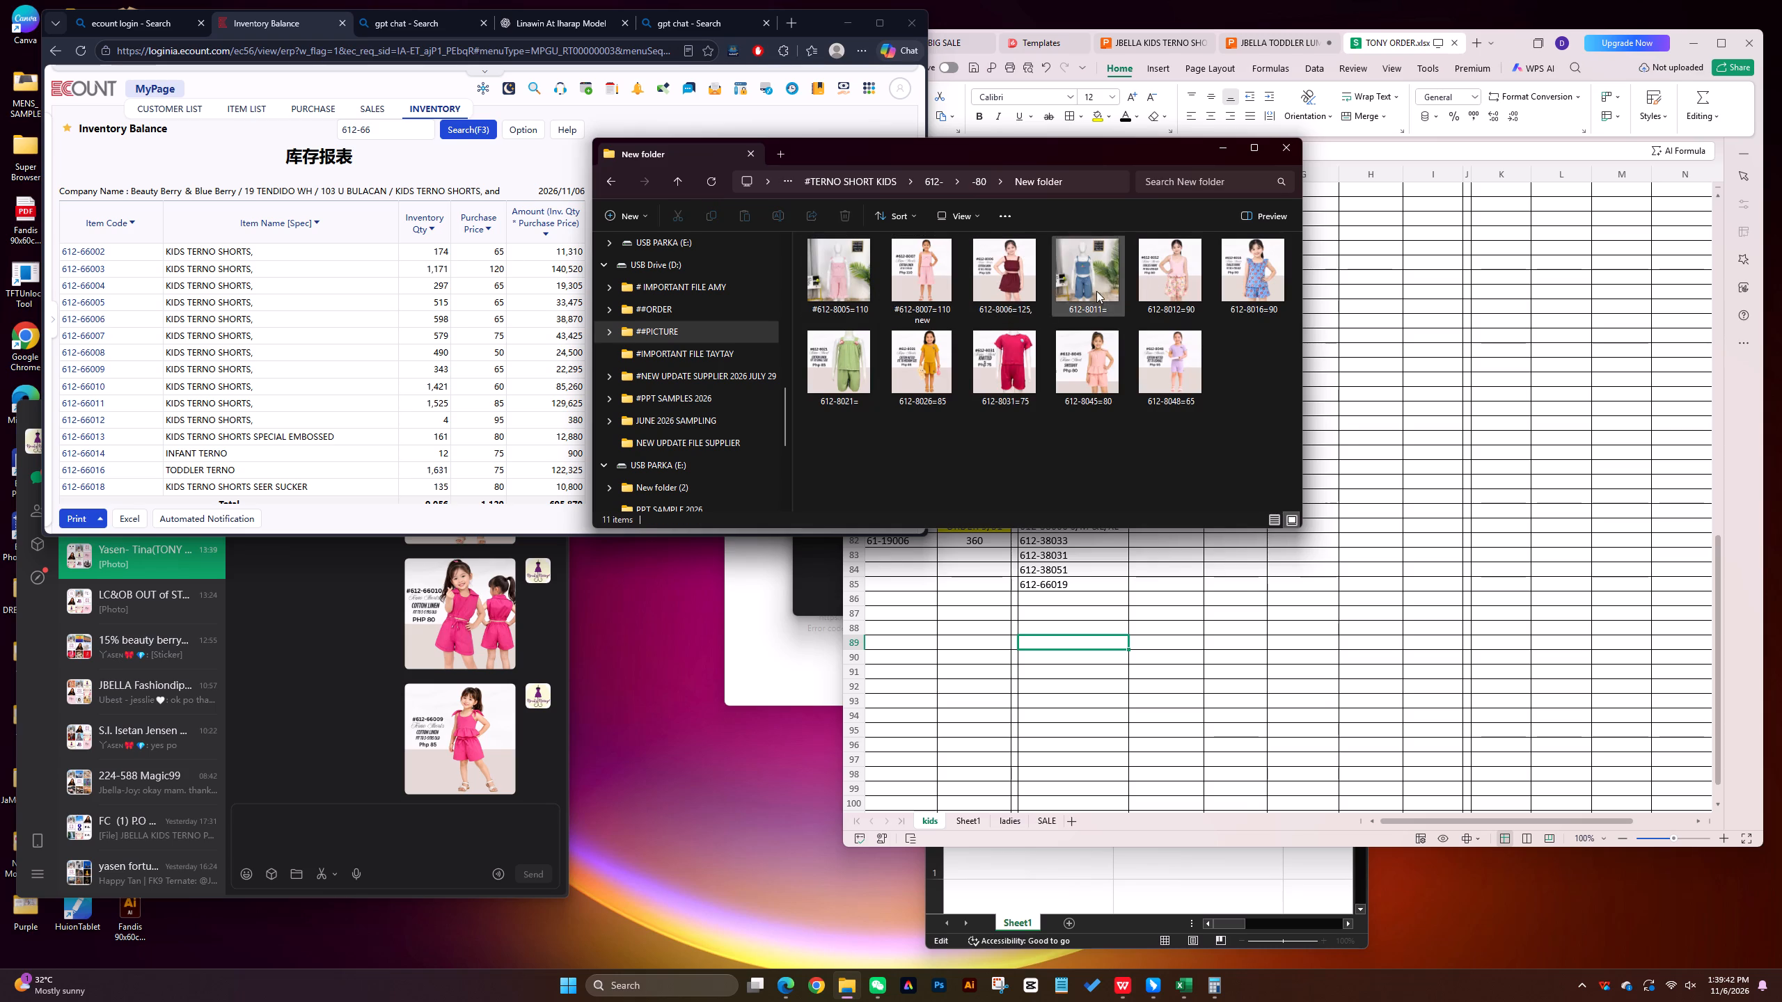
left_click(924, 447)
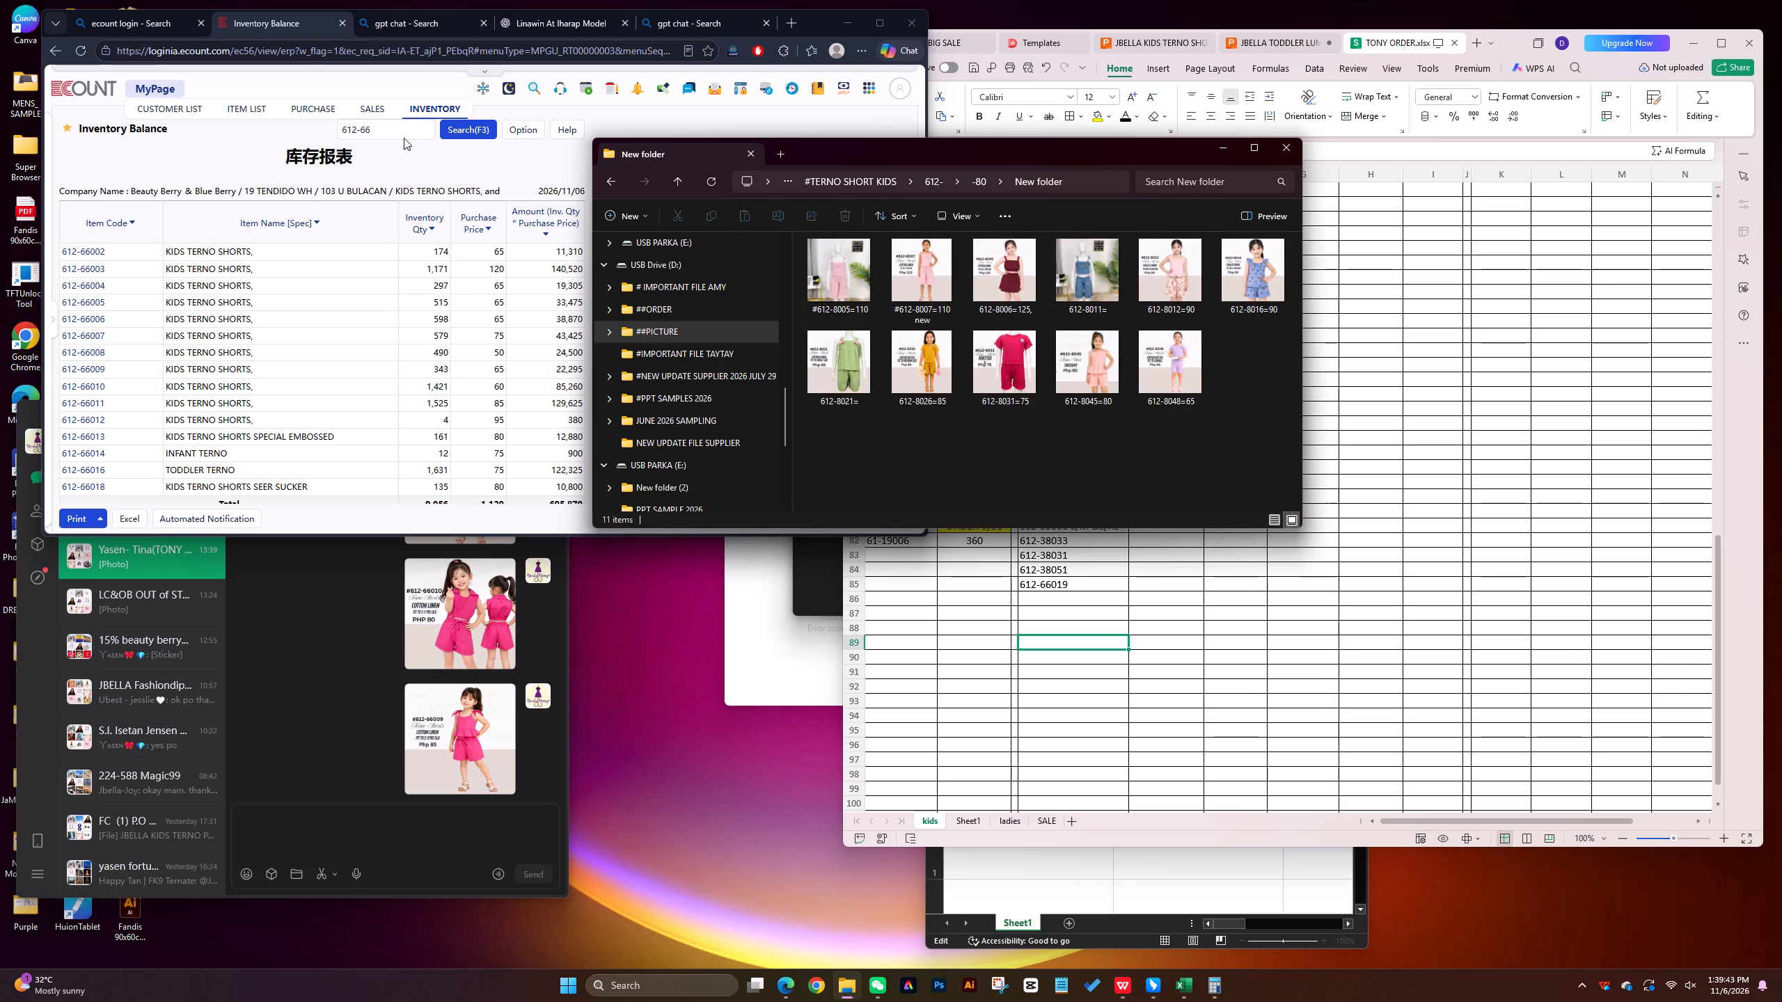
Look up the ECOUNT inventory balance filtered to 612-80 items and review the whole list.
left_click(400, 134)
type("612-80")
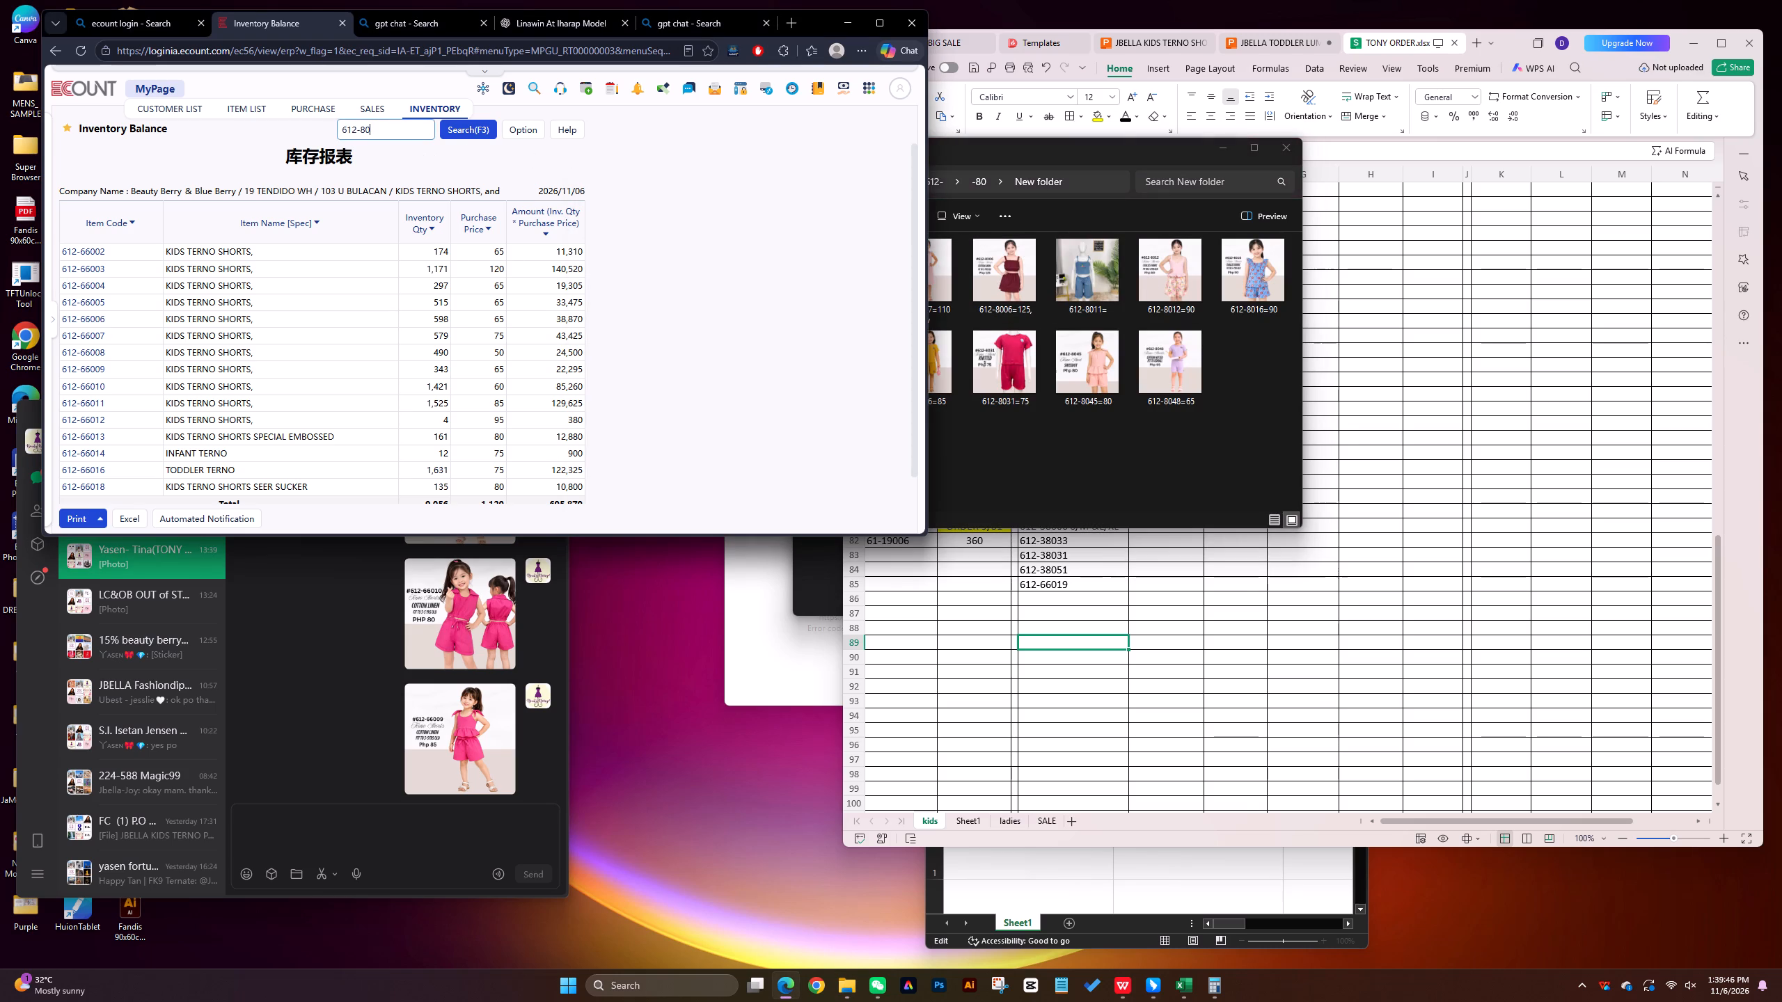
key("Return")
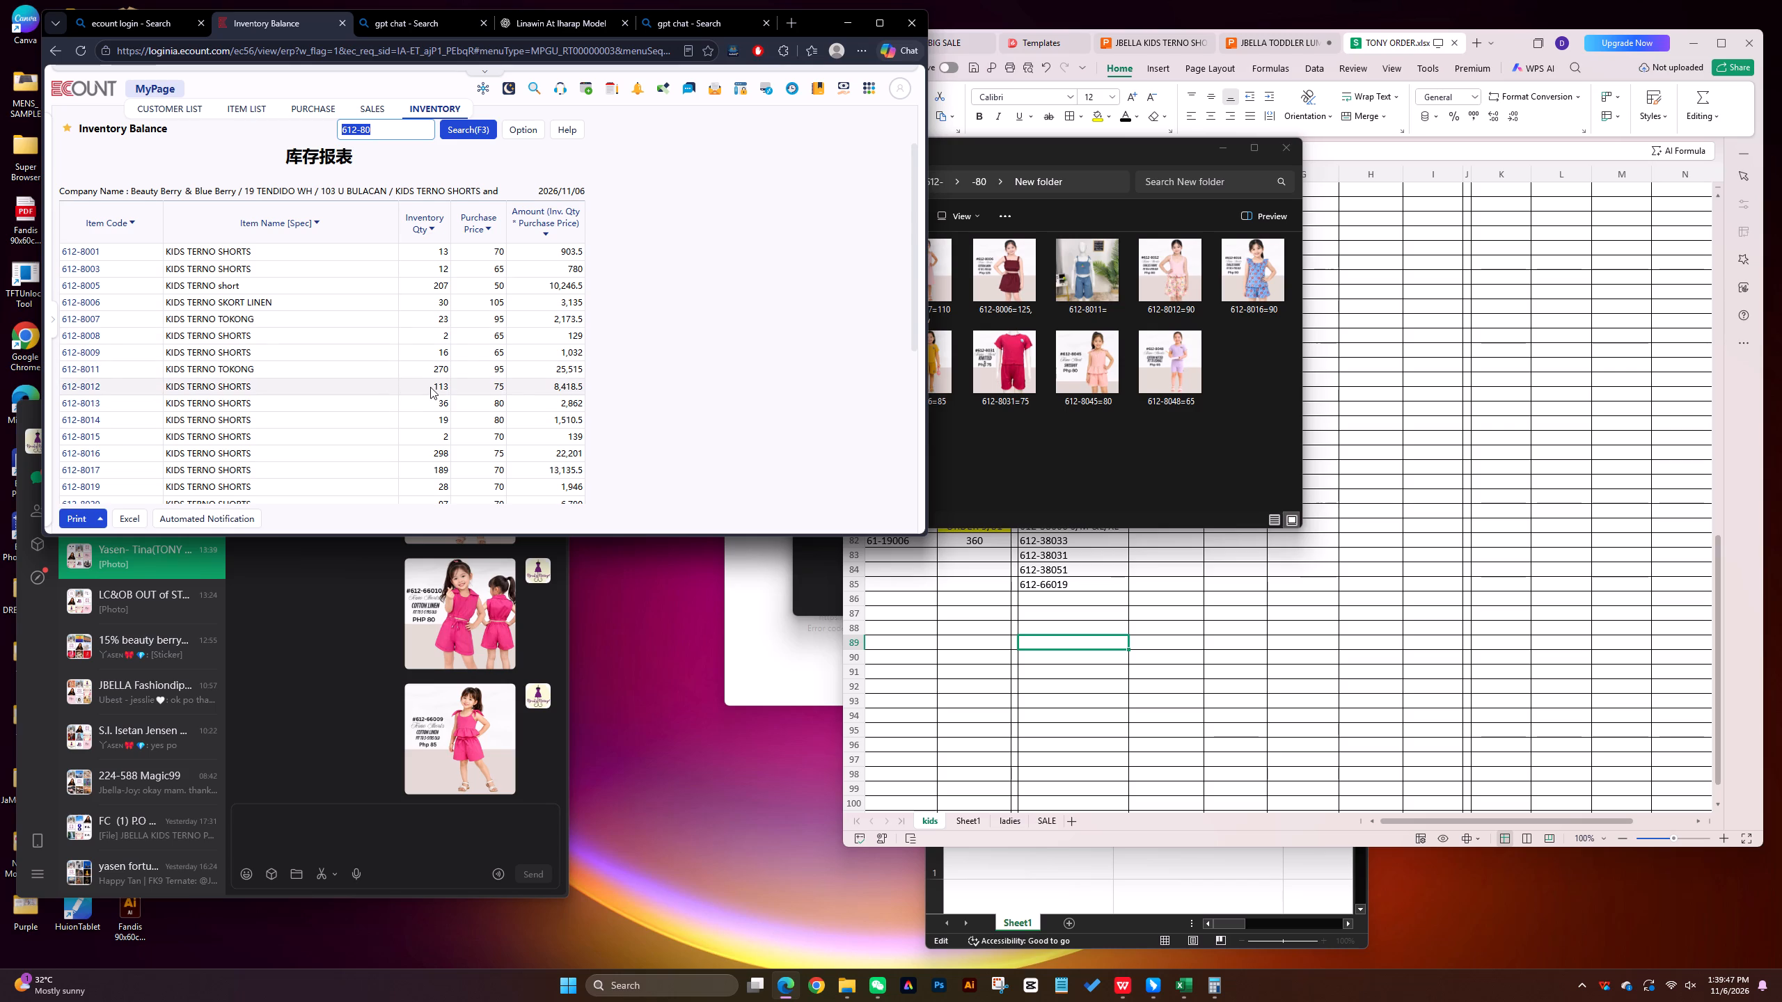
scroll(430, 388, "down", 4)
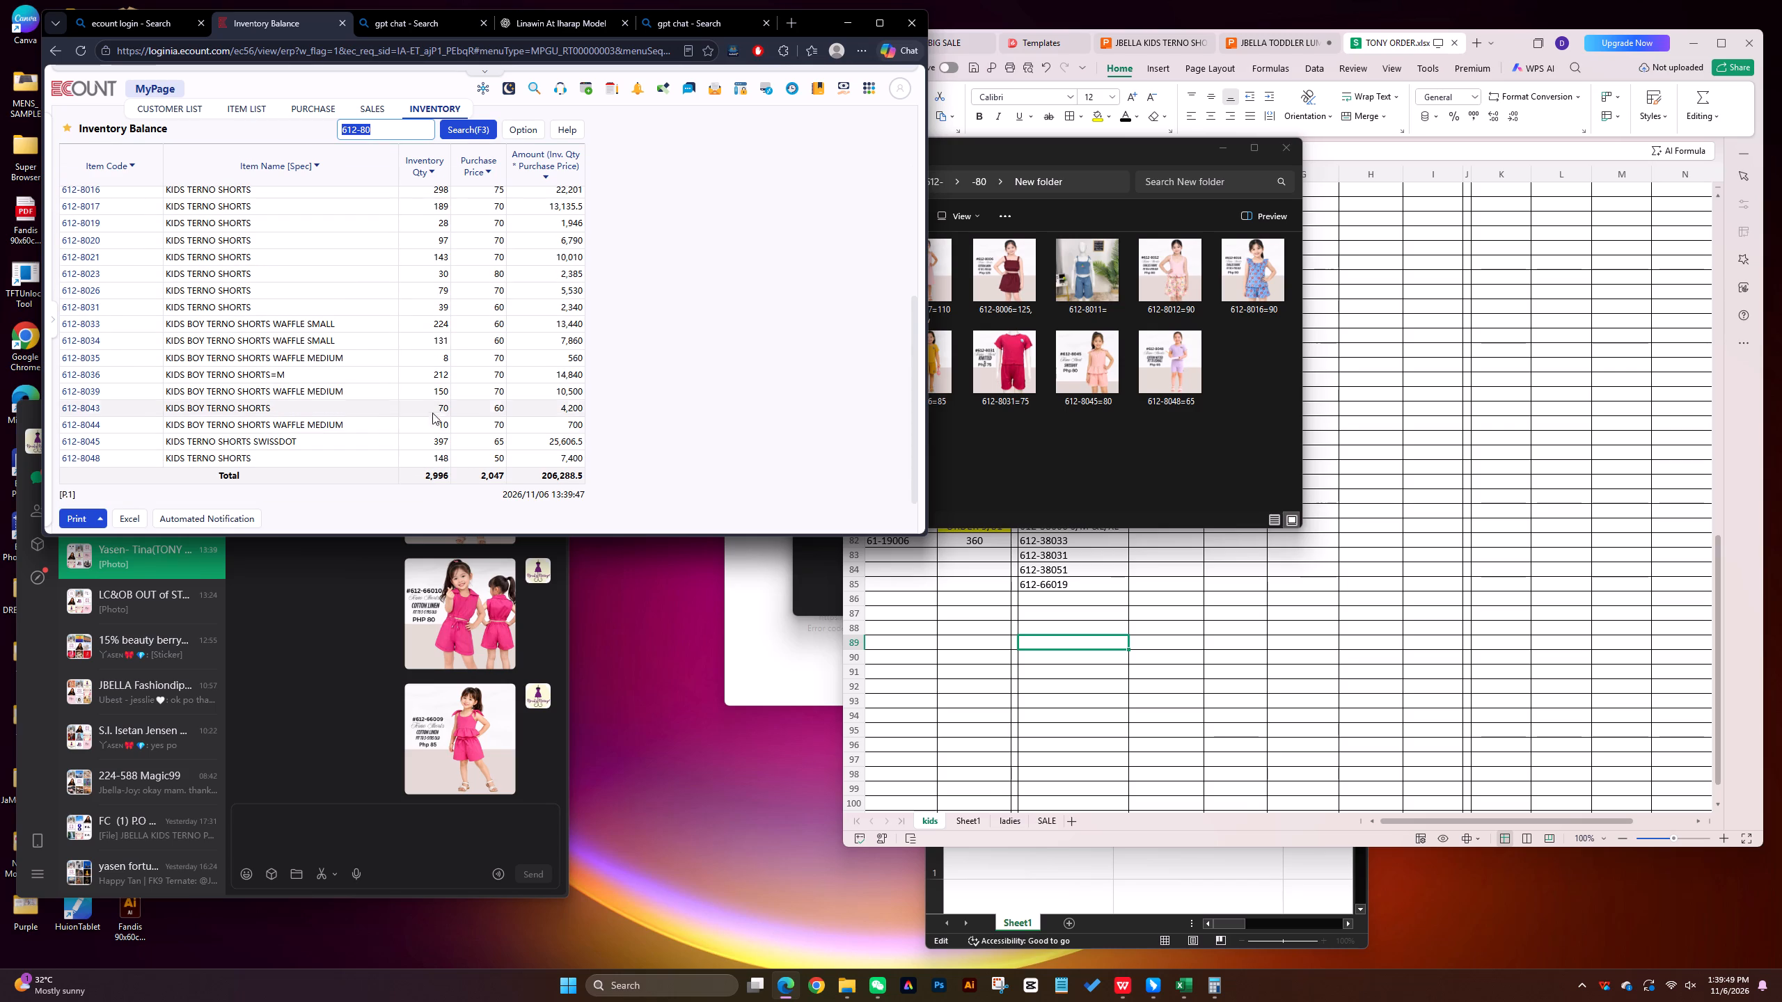
scroll(416, 291, "up", 4)
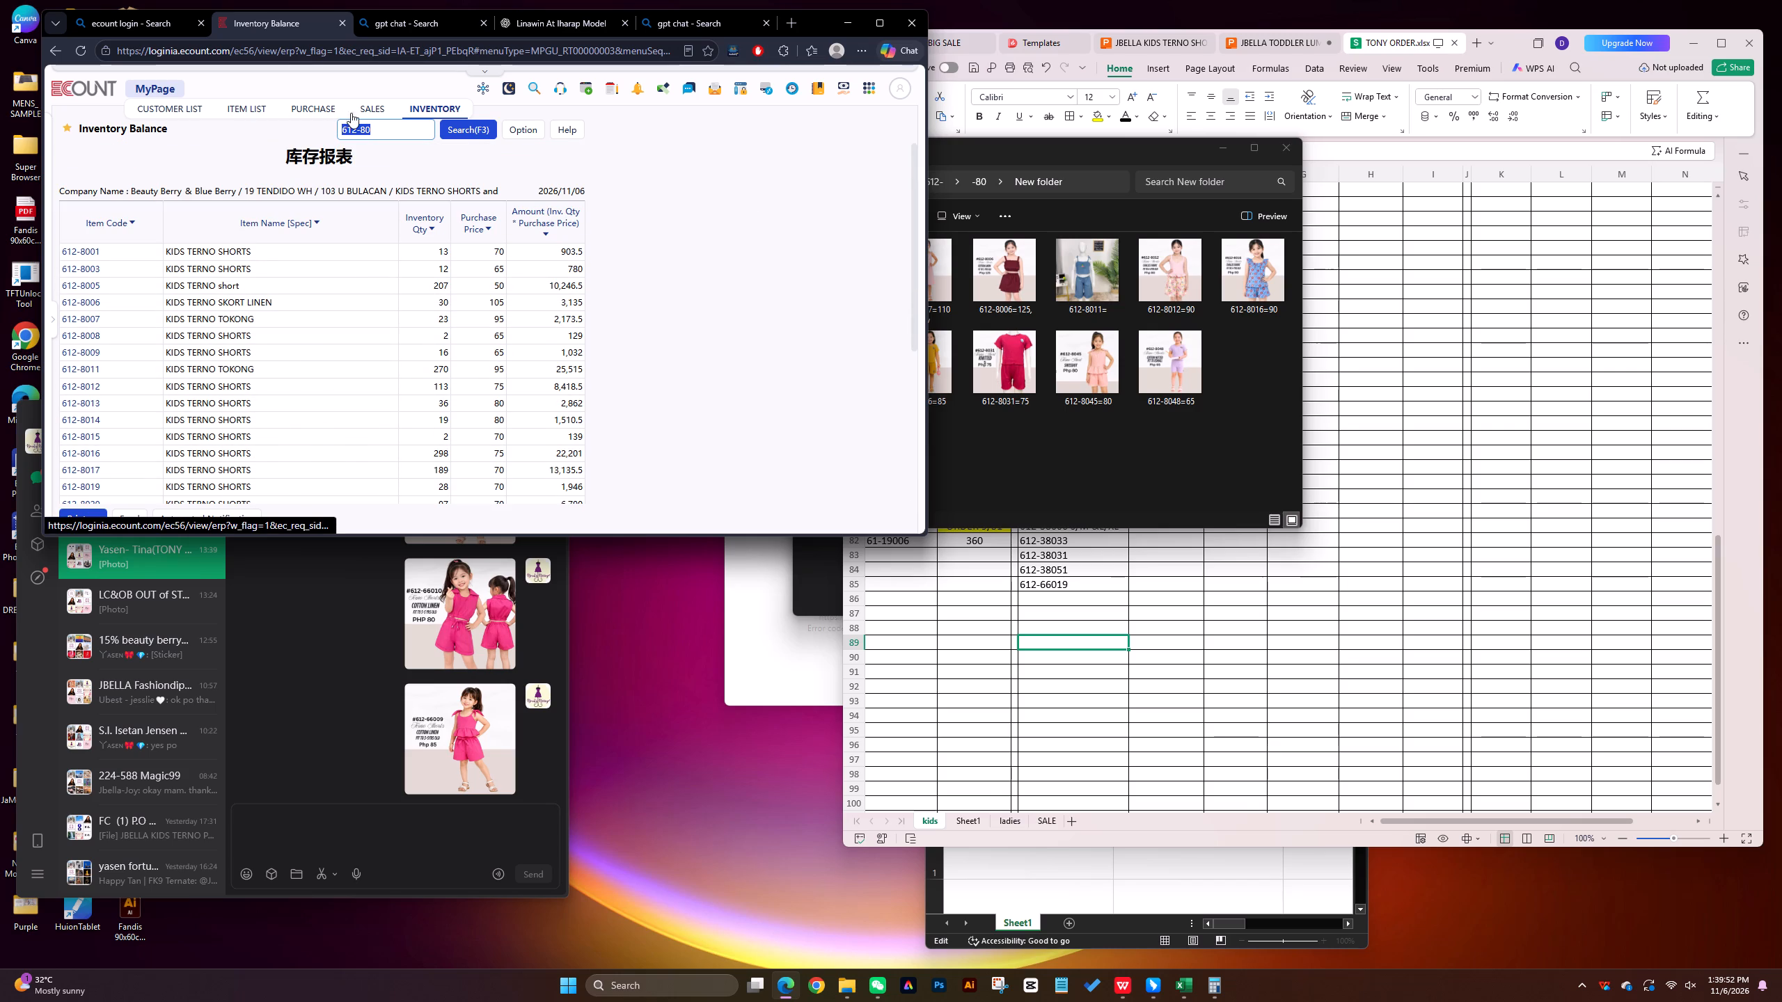
Open the 612- > -84 and 86 > New folder to view its pictures.
left_click(1096, 439)
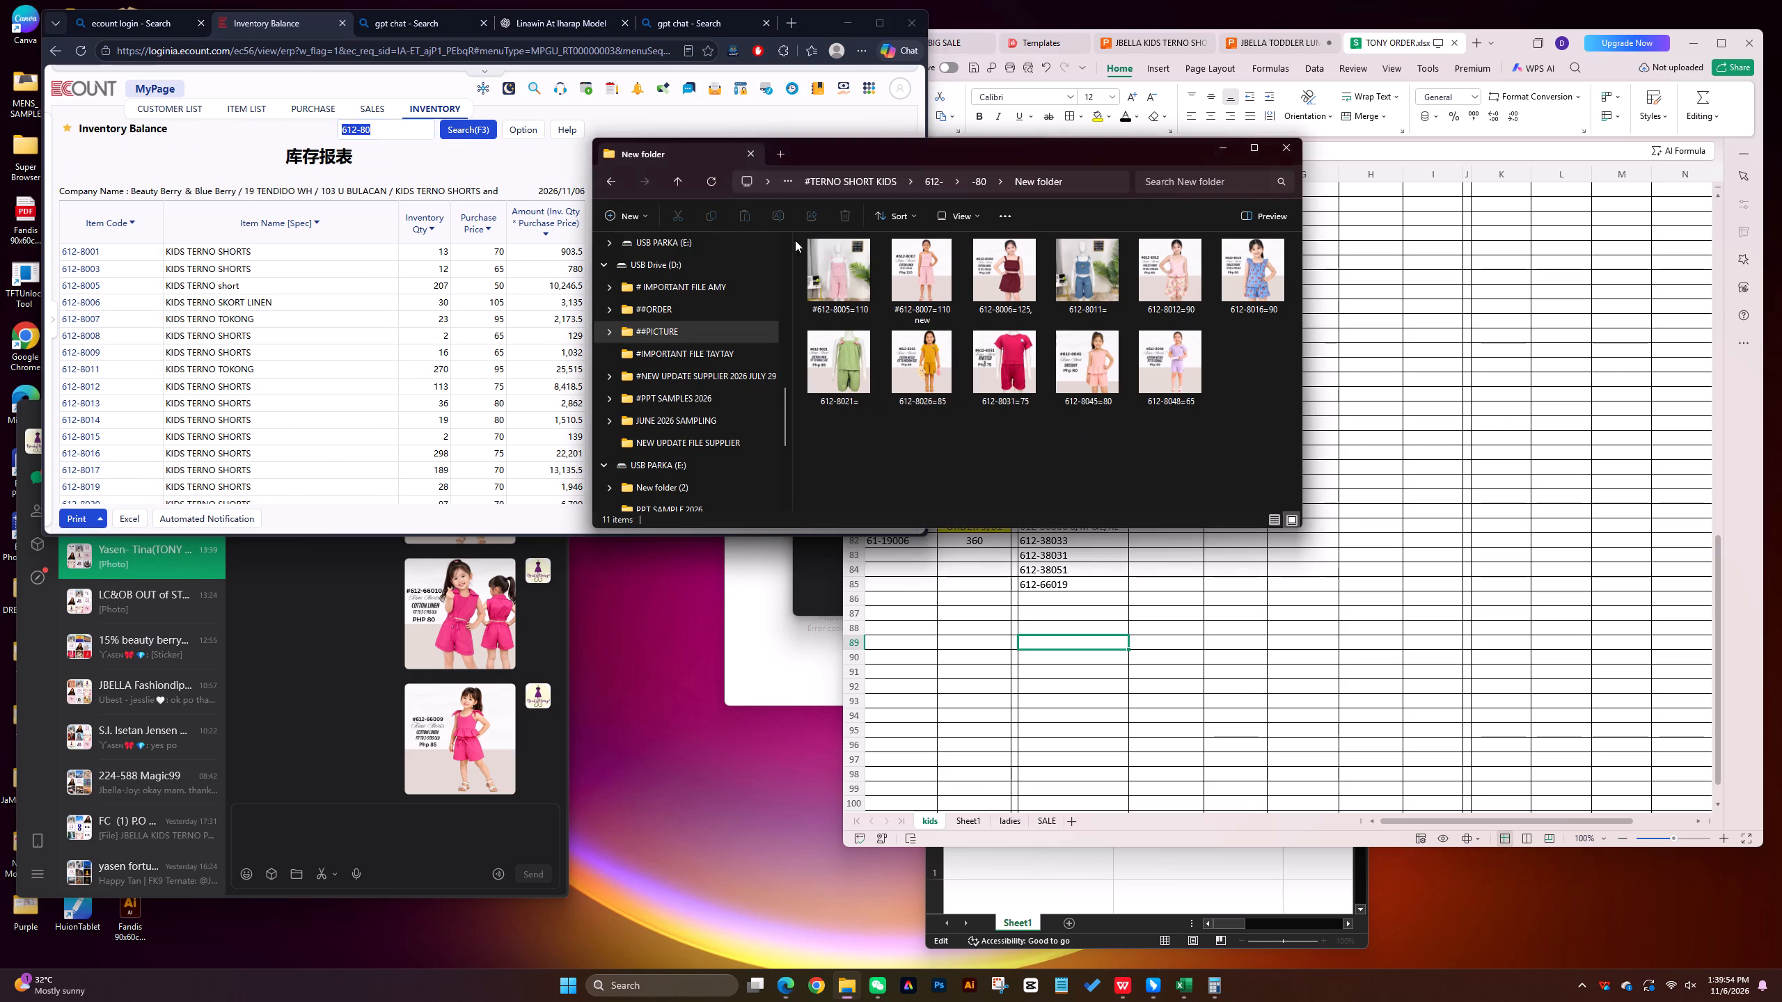
left_click(676, 179)
left_click(676, 179)
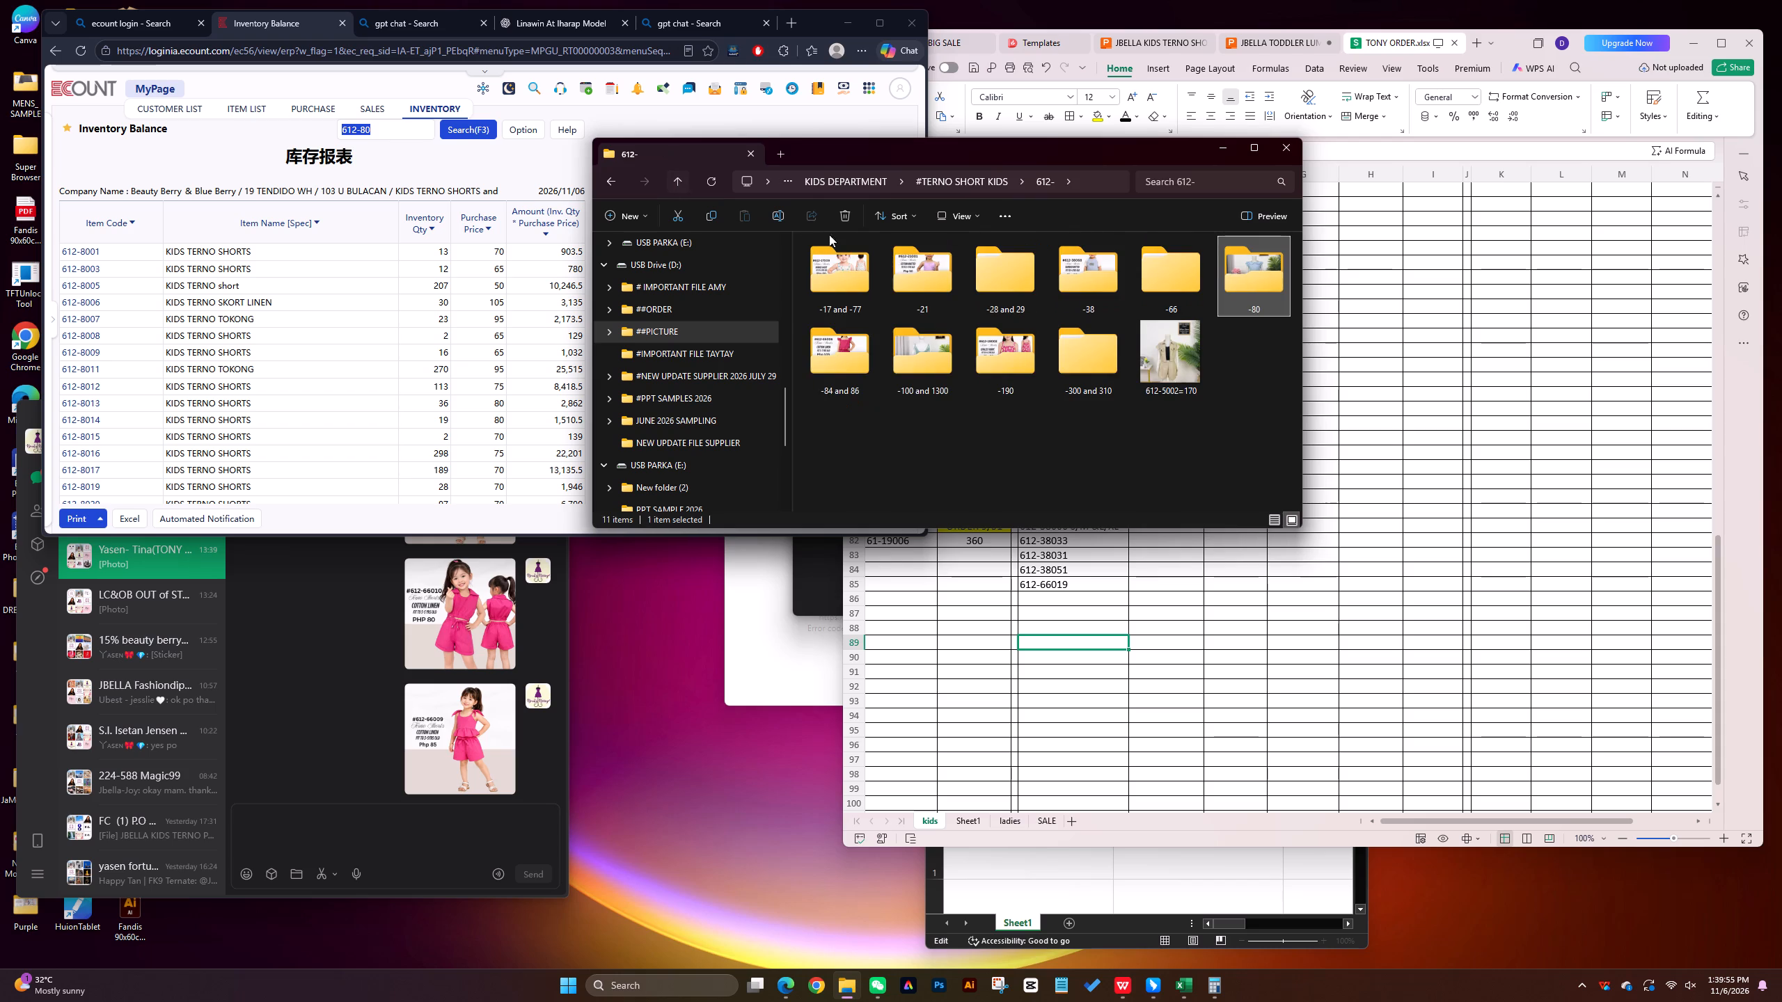
left_click(915, 429)
double_click(842, 349)
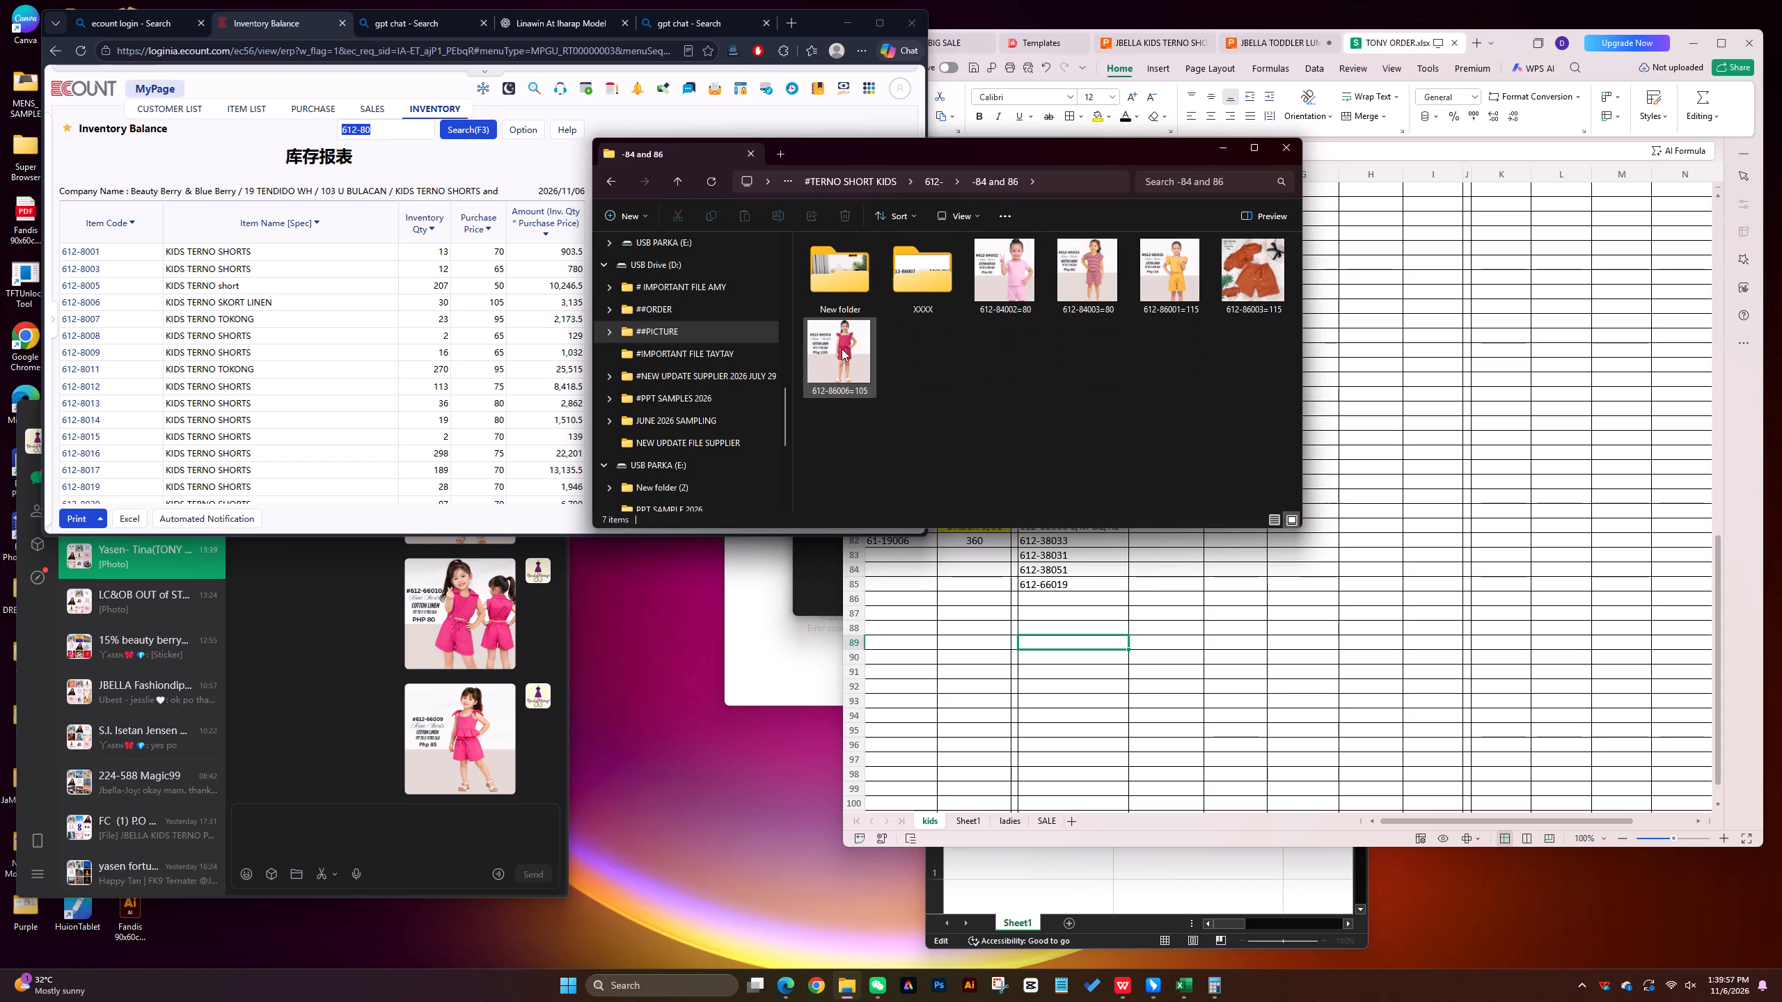
left_click(1036, 380)
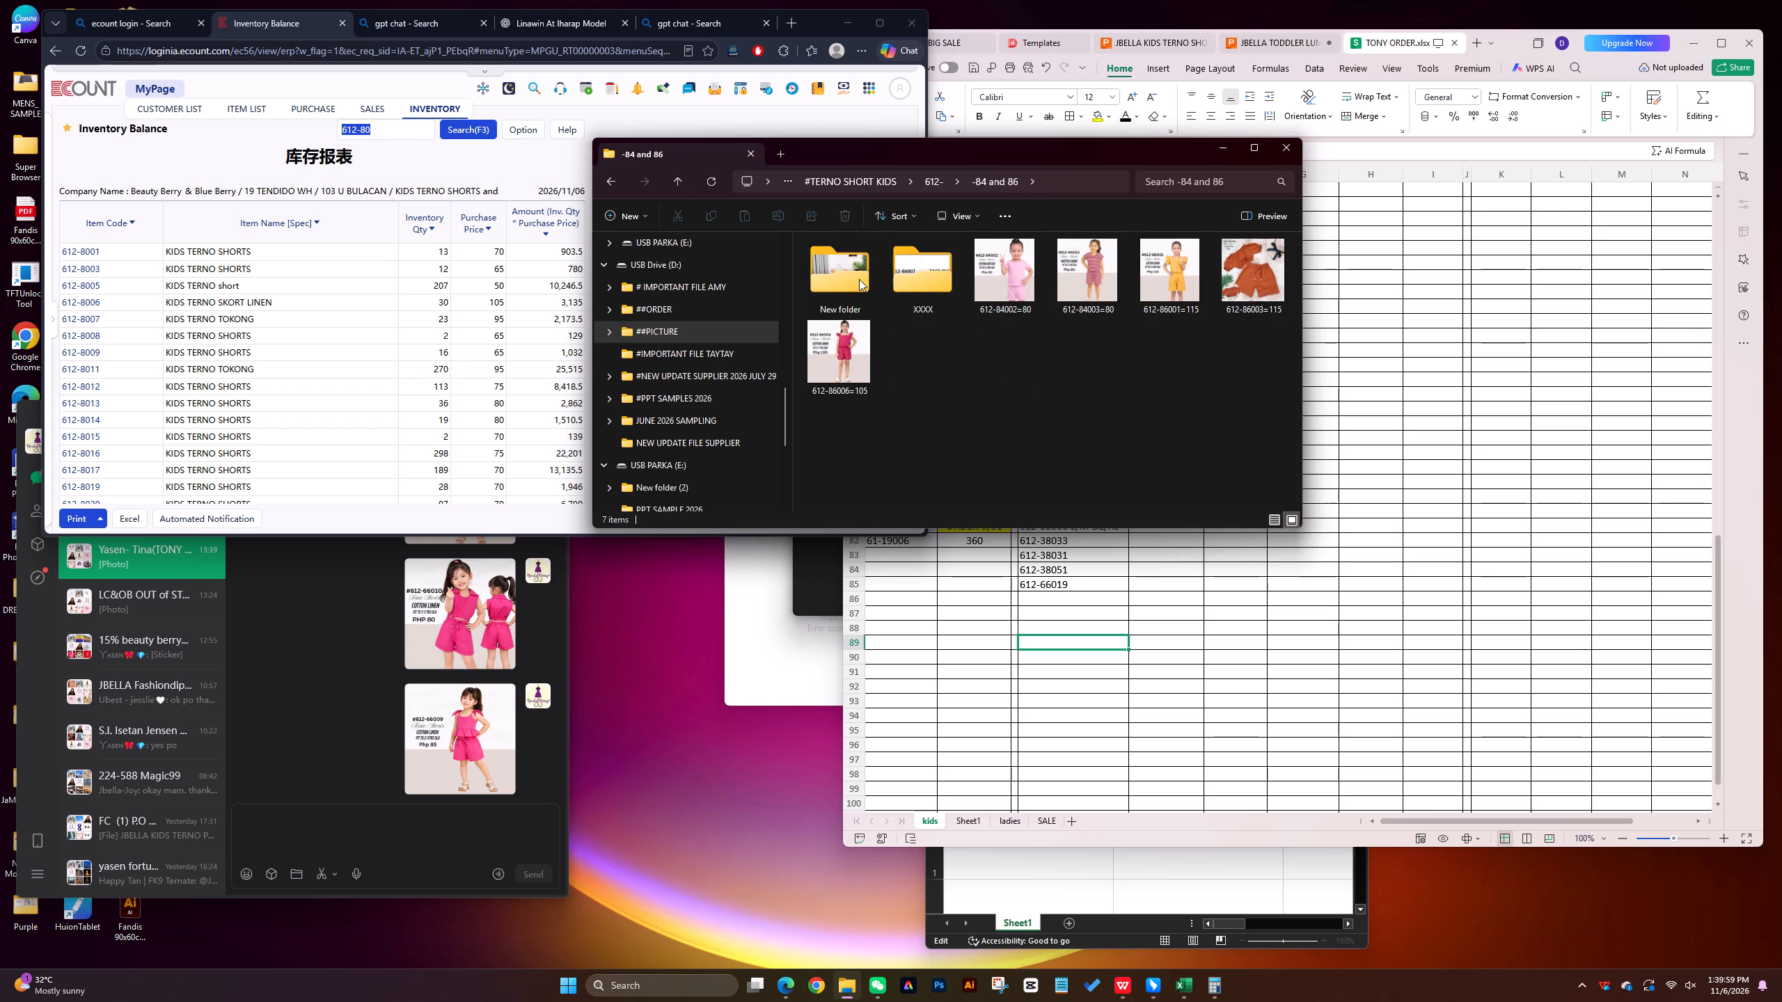
double_click(859, 279)
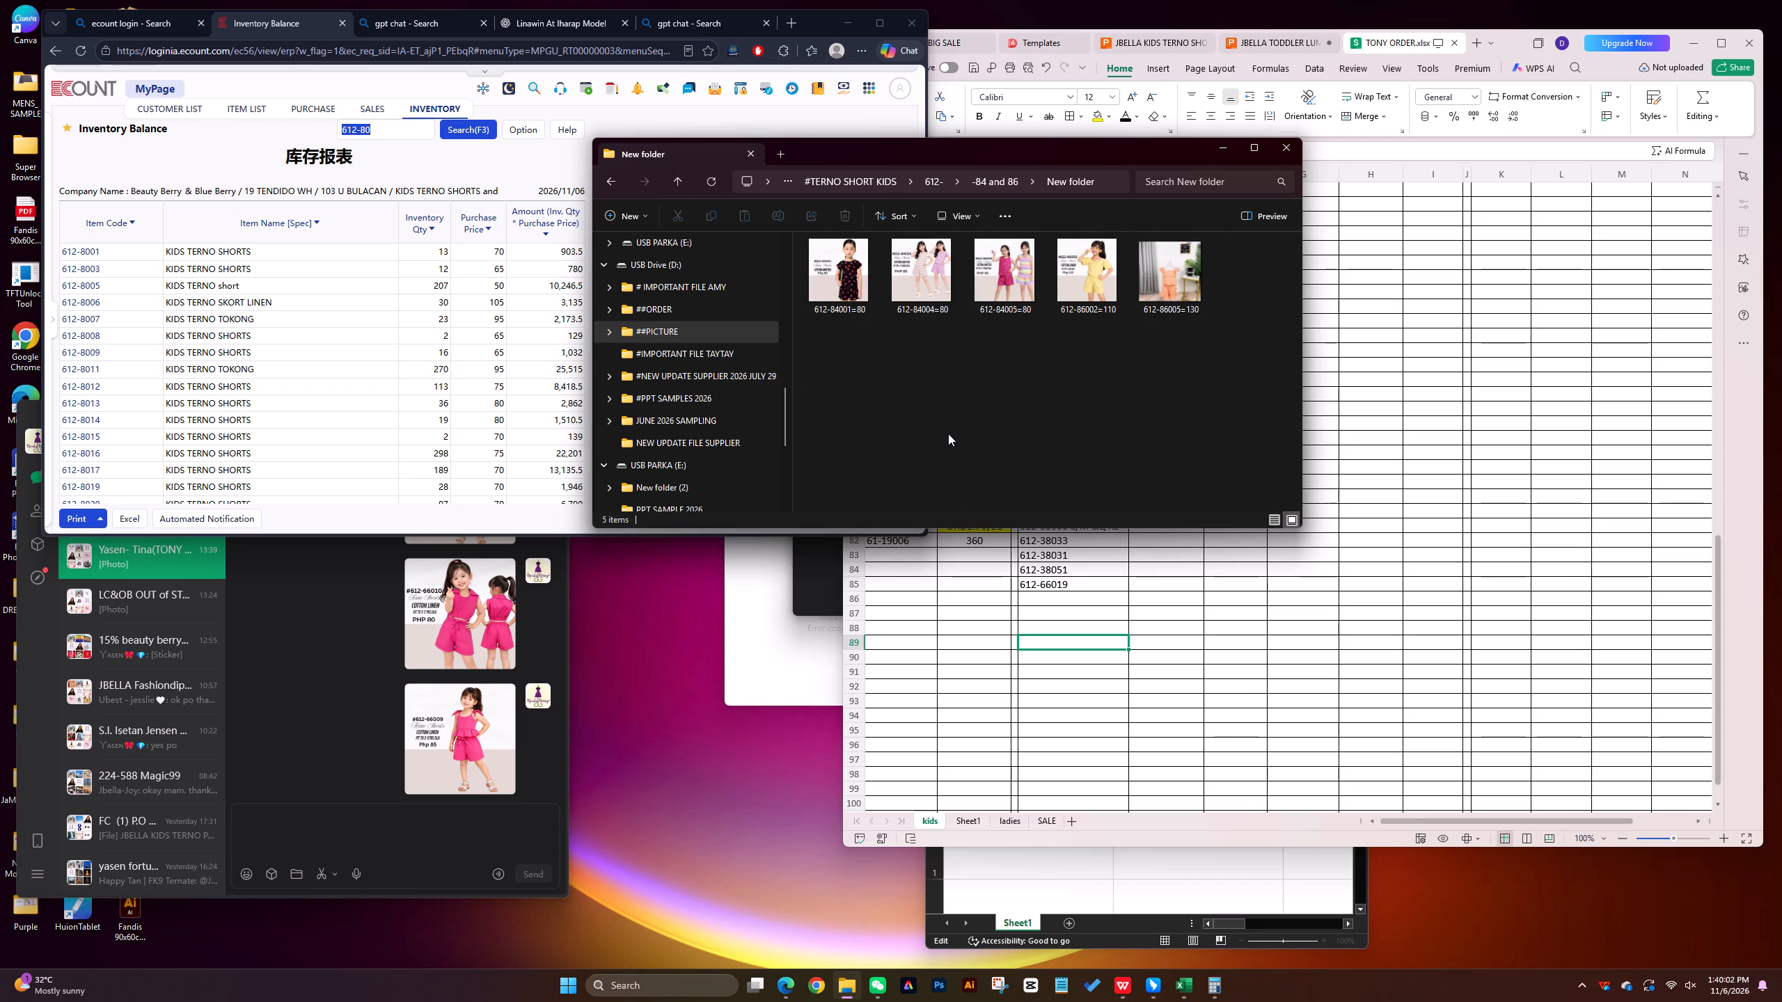
left_click(948, 434)
Look up the ECOUNT inventory balance filtered to 612-84 items.
left_click(395, 166)
left_click(393, 126)
type("612-84")
key("Return")
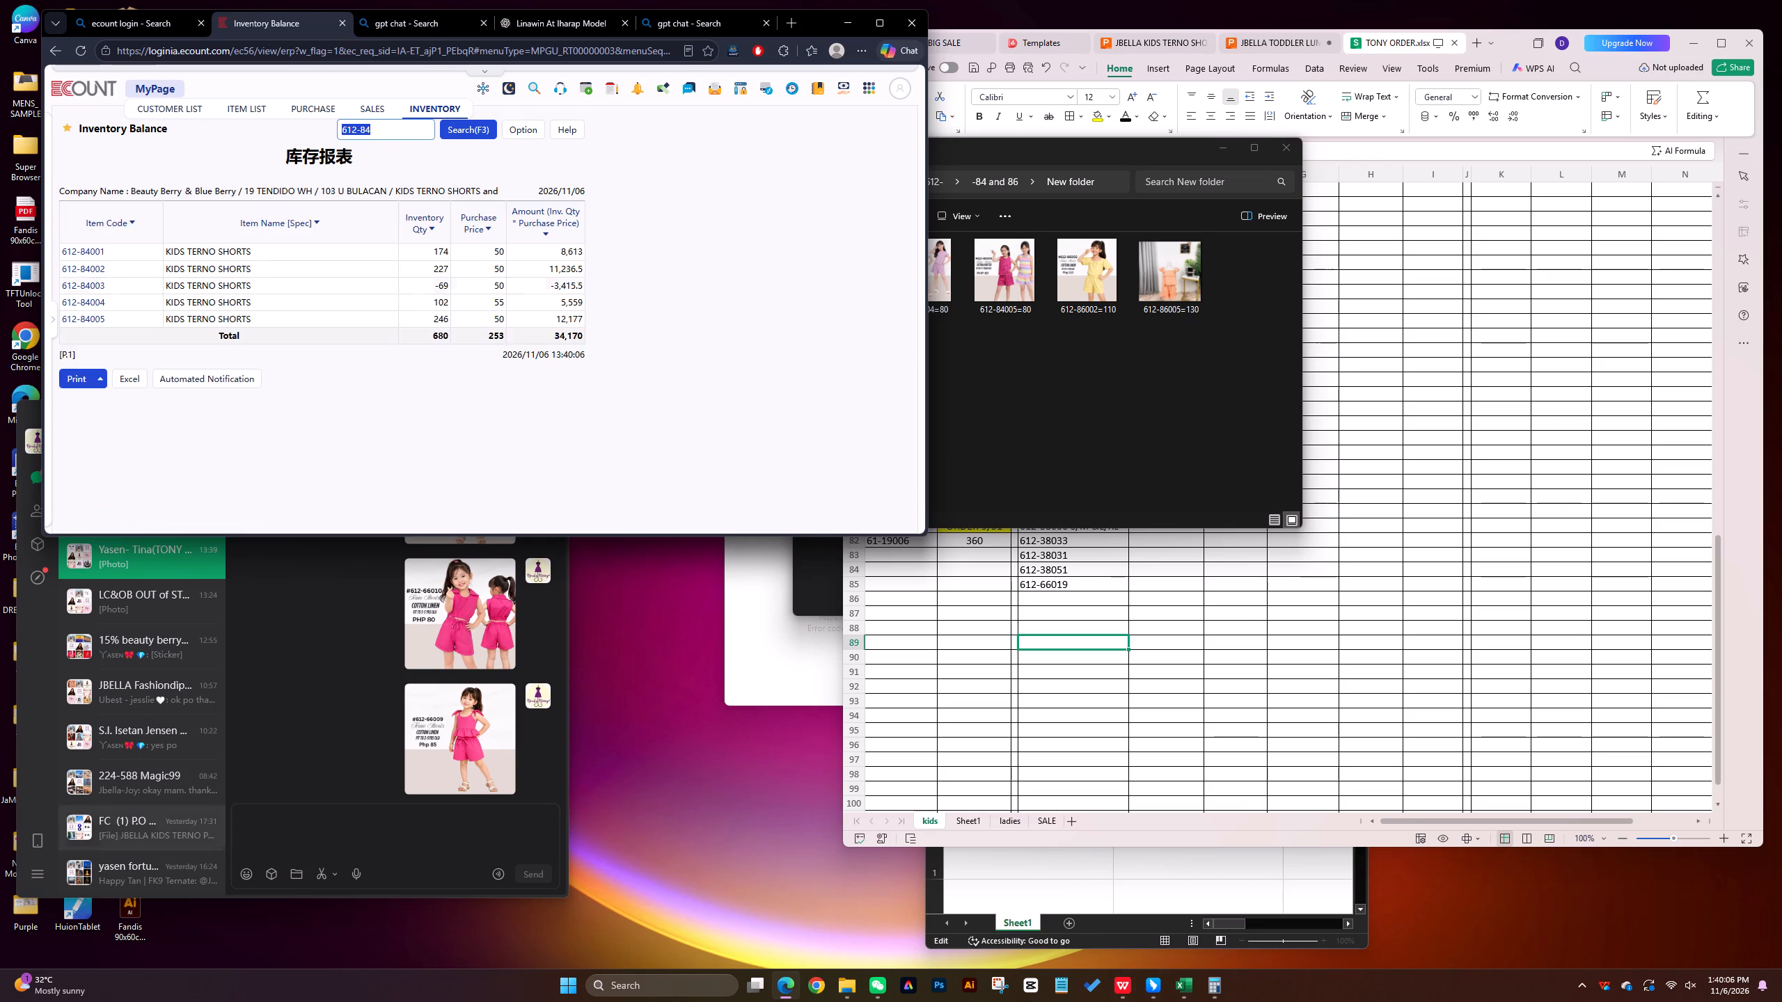
left_click(784, 365)
Open the 612- > -100 and 1300 folder and show its pictures as large thumbnails.
left_click(1119, 388)
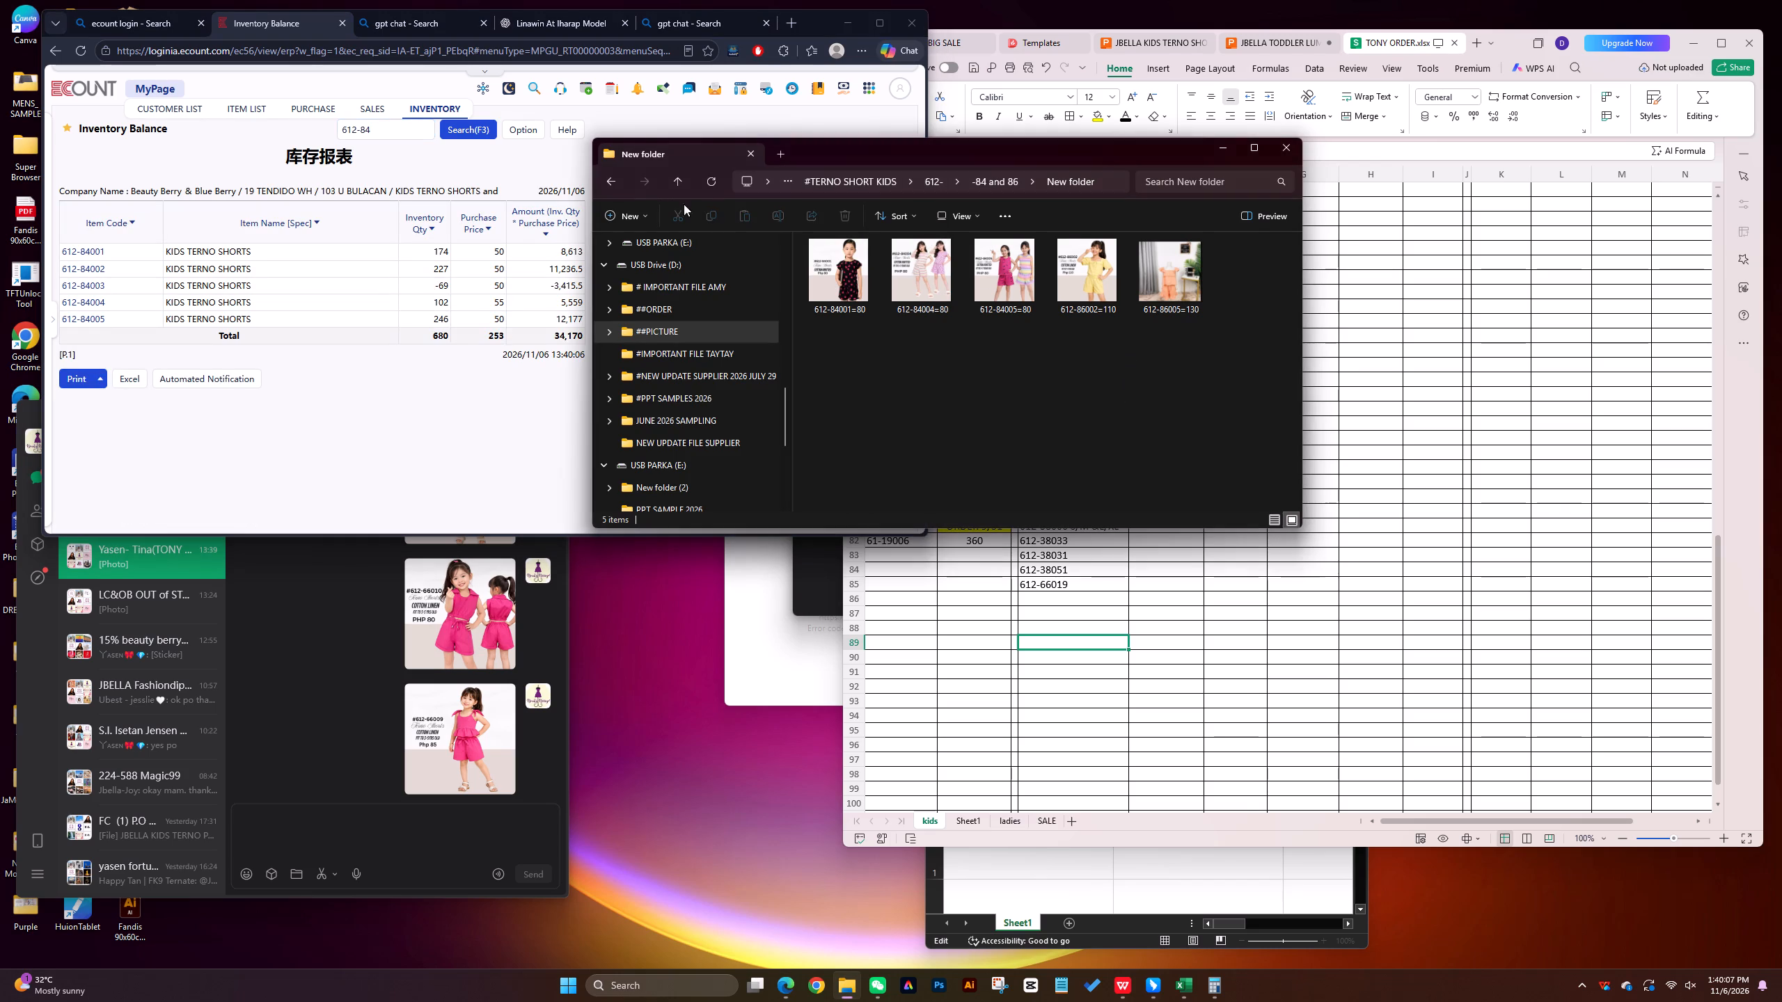
left_click(684, 178)
left_click(684, 178)
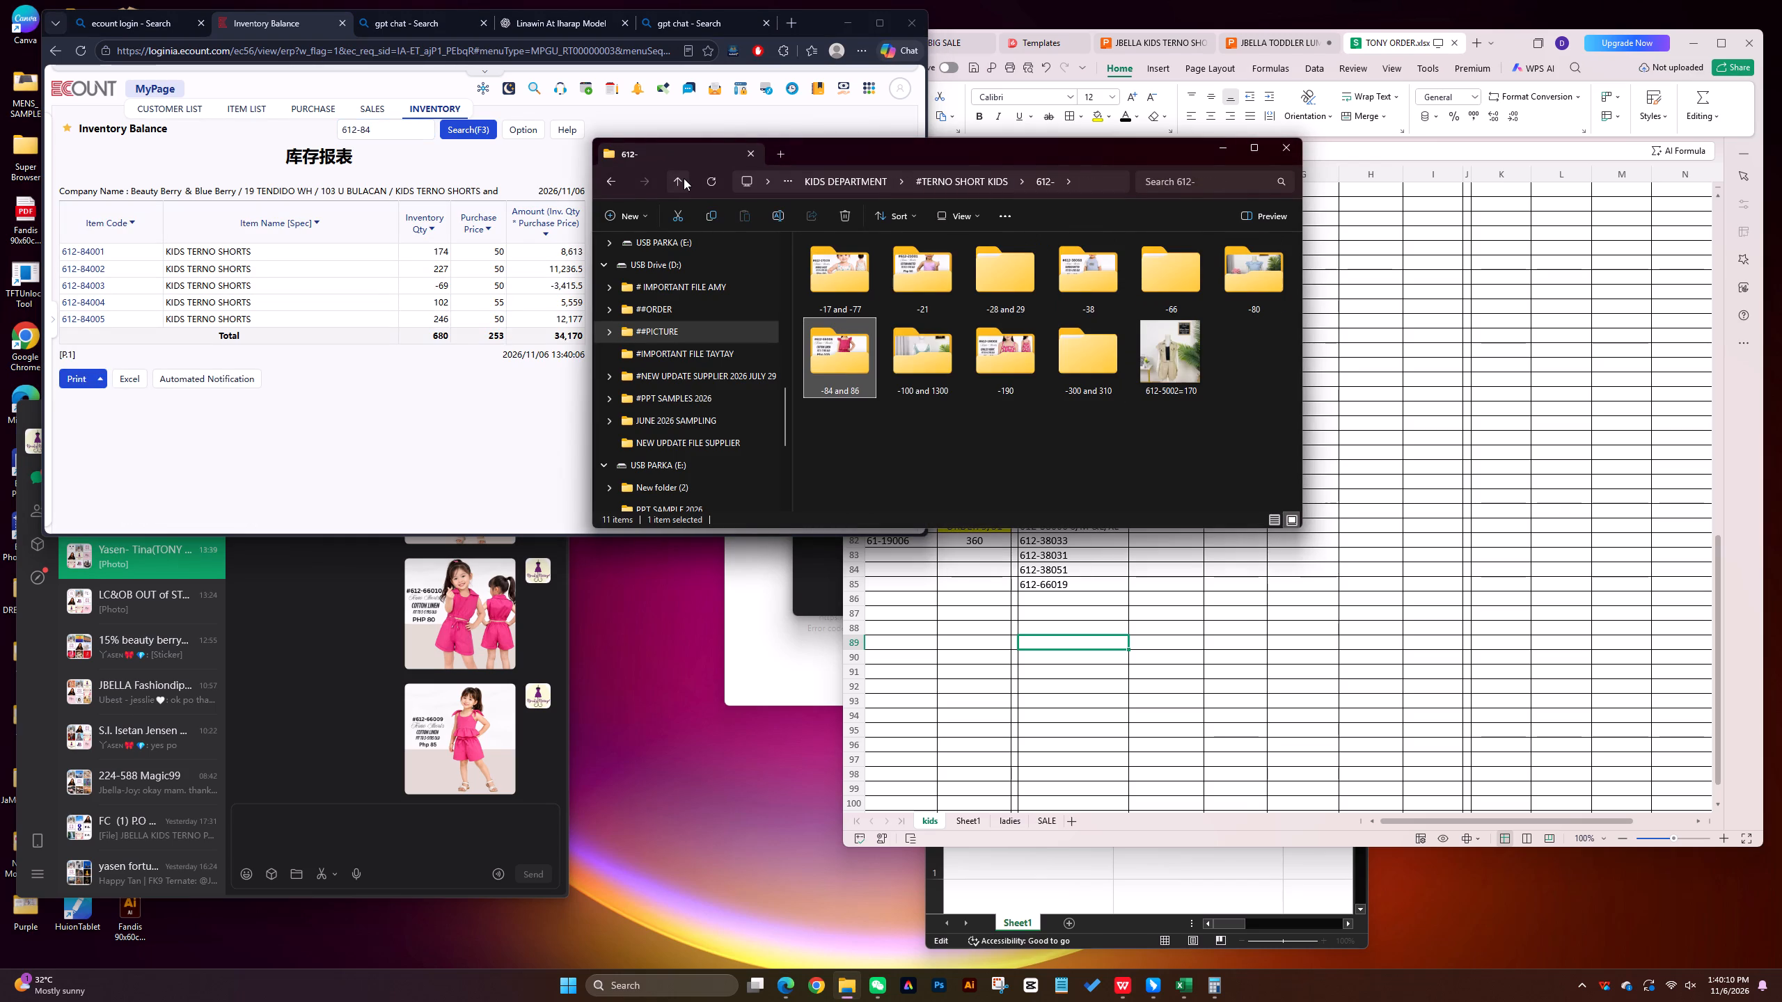
double_click(933, 358)
left_click(310, 640)
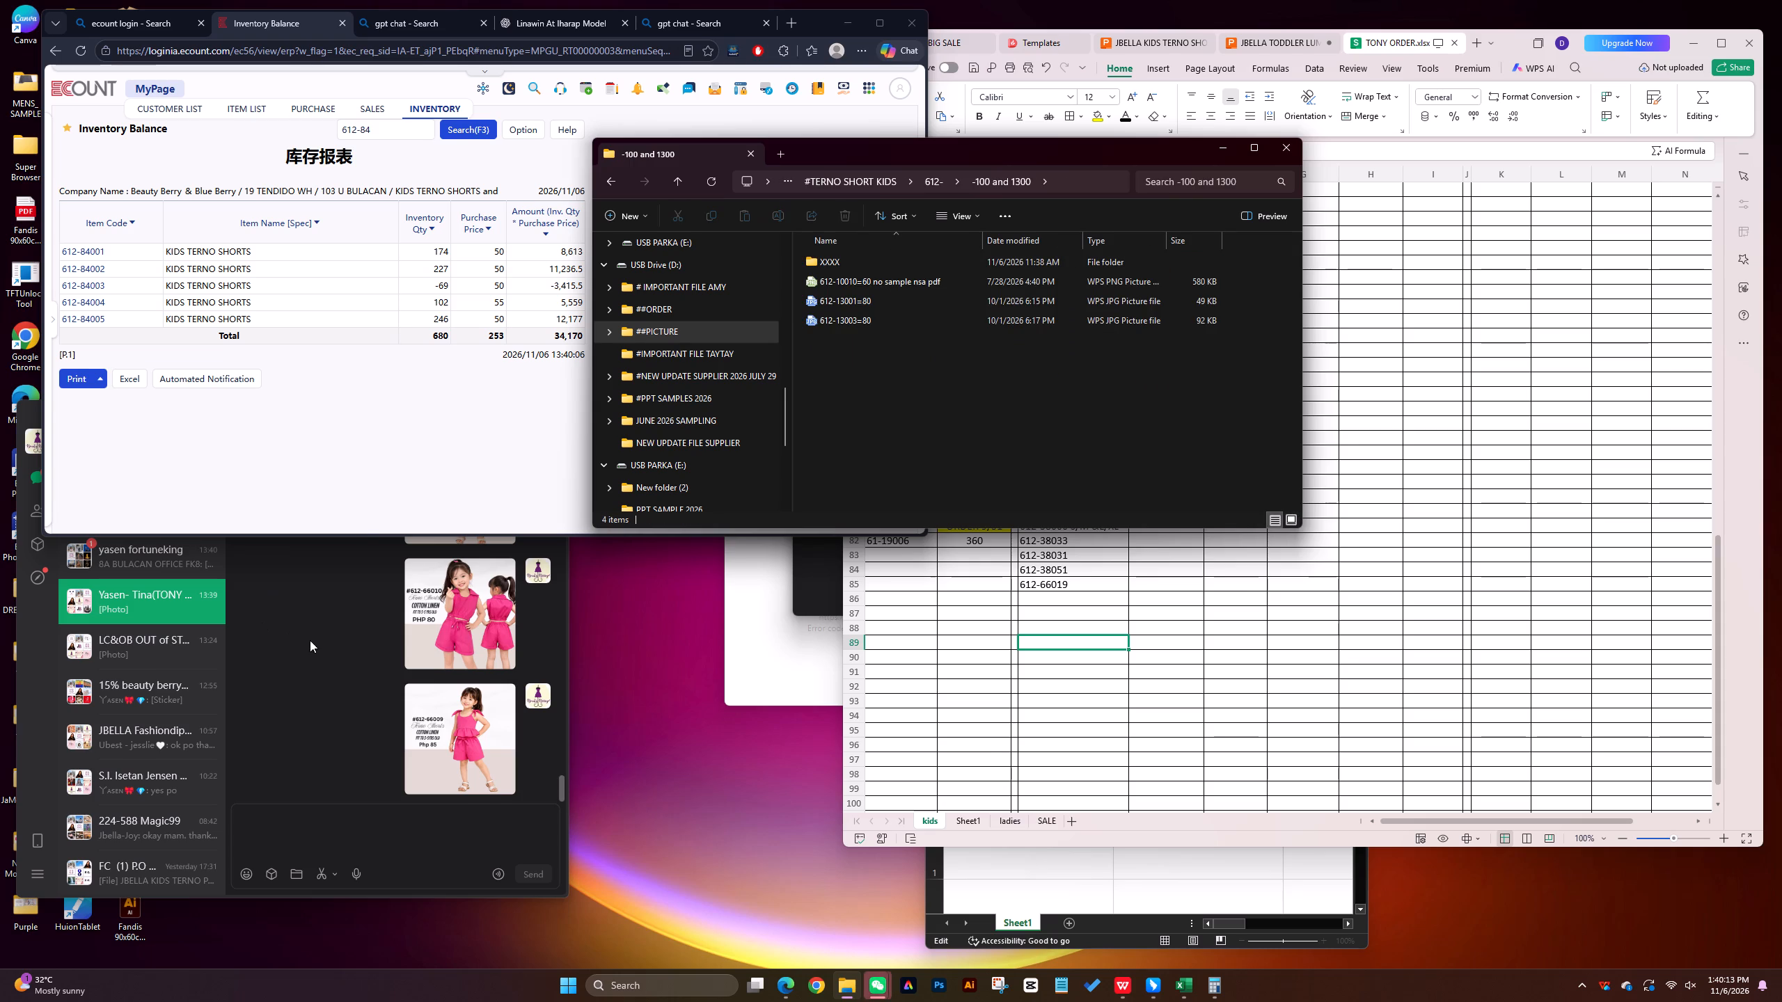
left_click(180, 606)
left_click(146, 606)
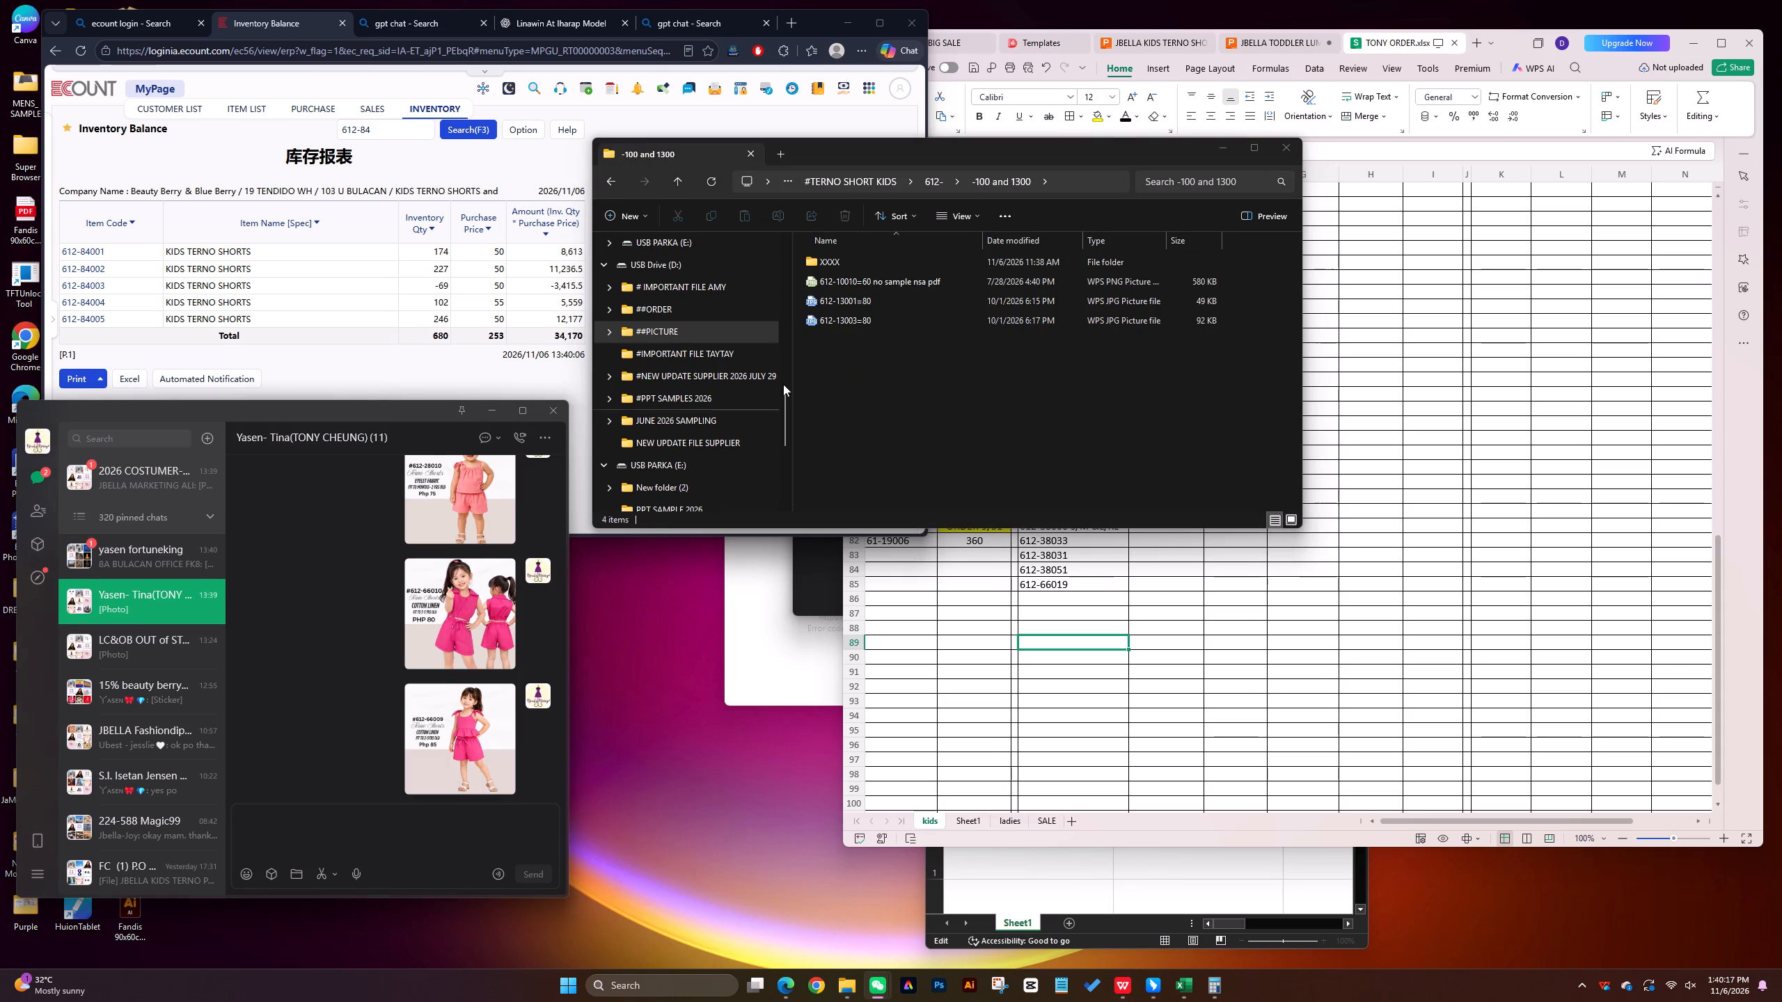
left_click(1290, 519)
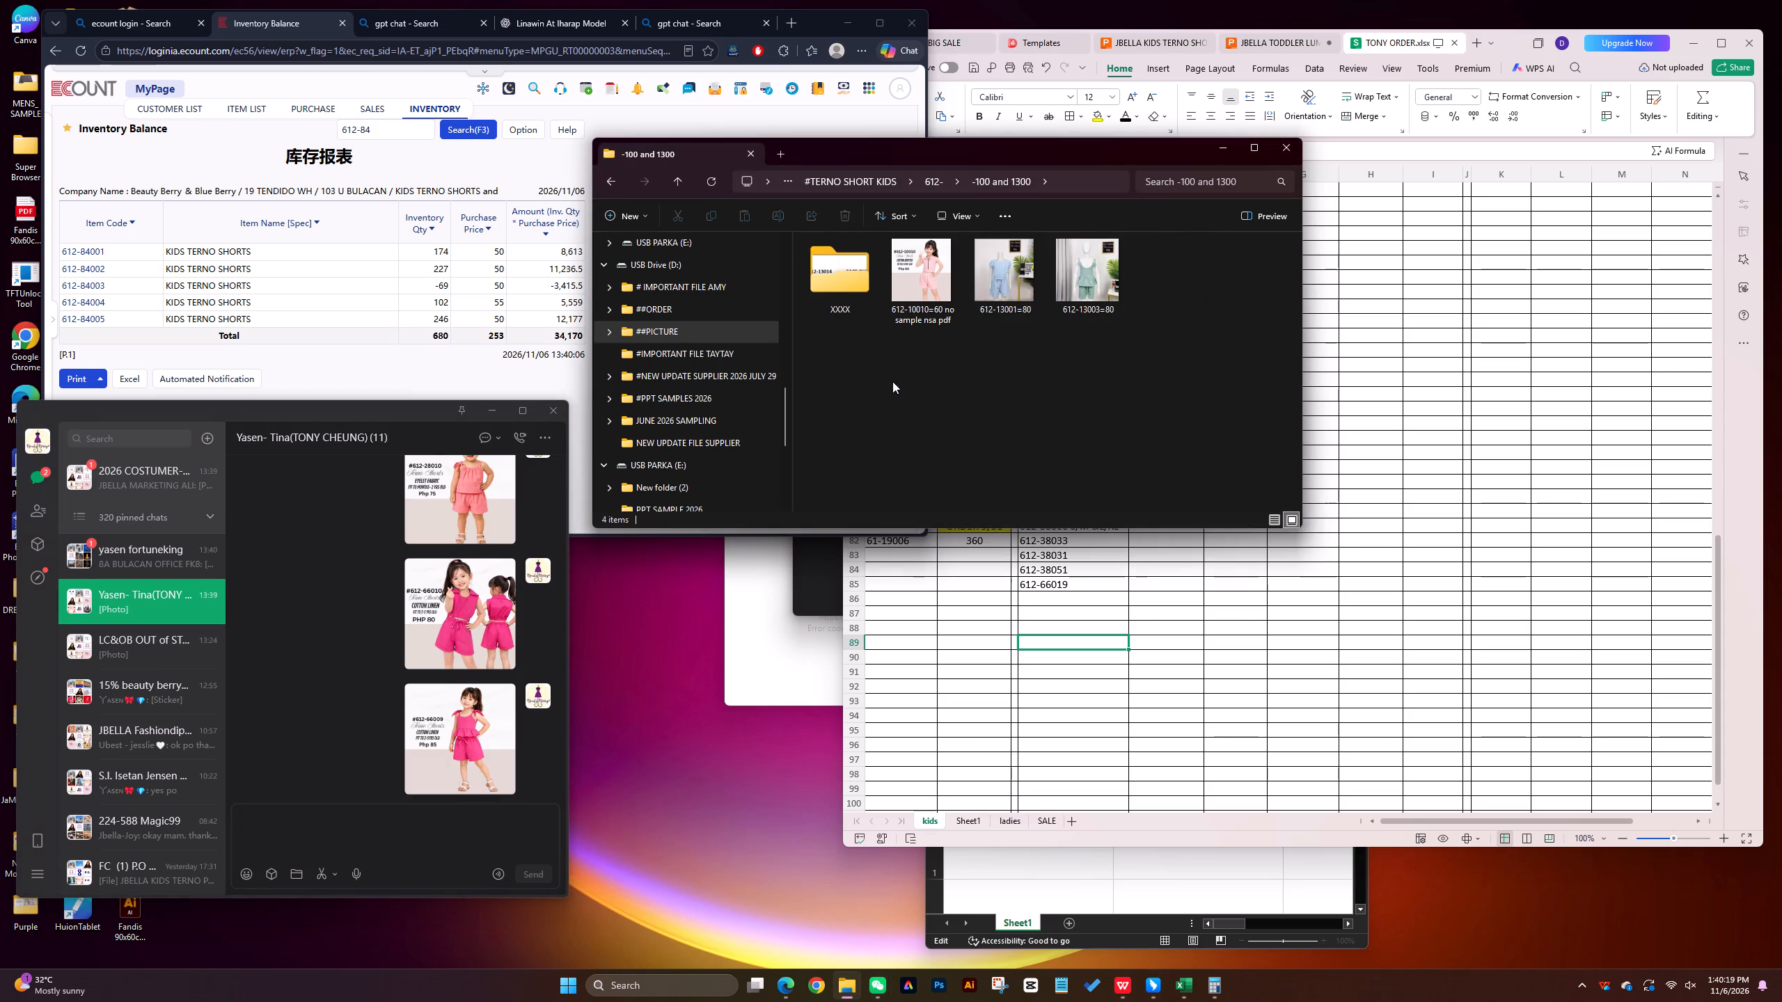
left_click(892, 381)
Check the XXXX subfolder, and open the #TERNO SHORT KIDS > ecount 614- folder to view its pictures.
double_click(830, 264)
double_click(685, 184)
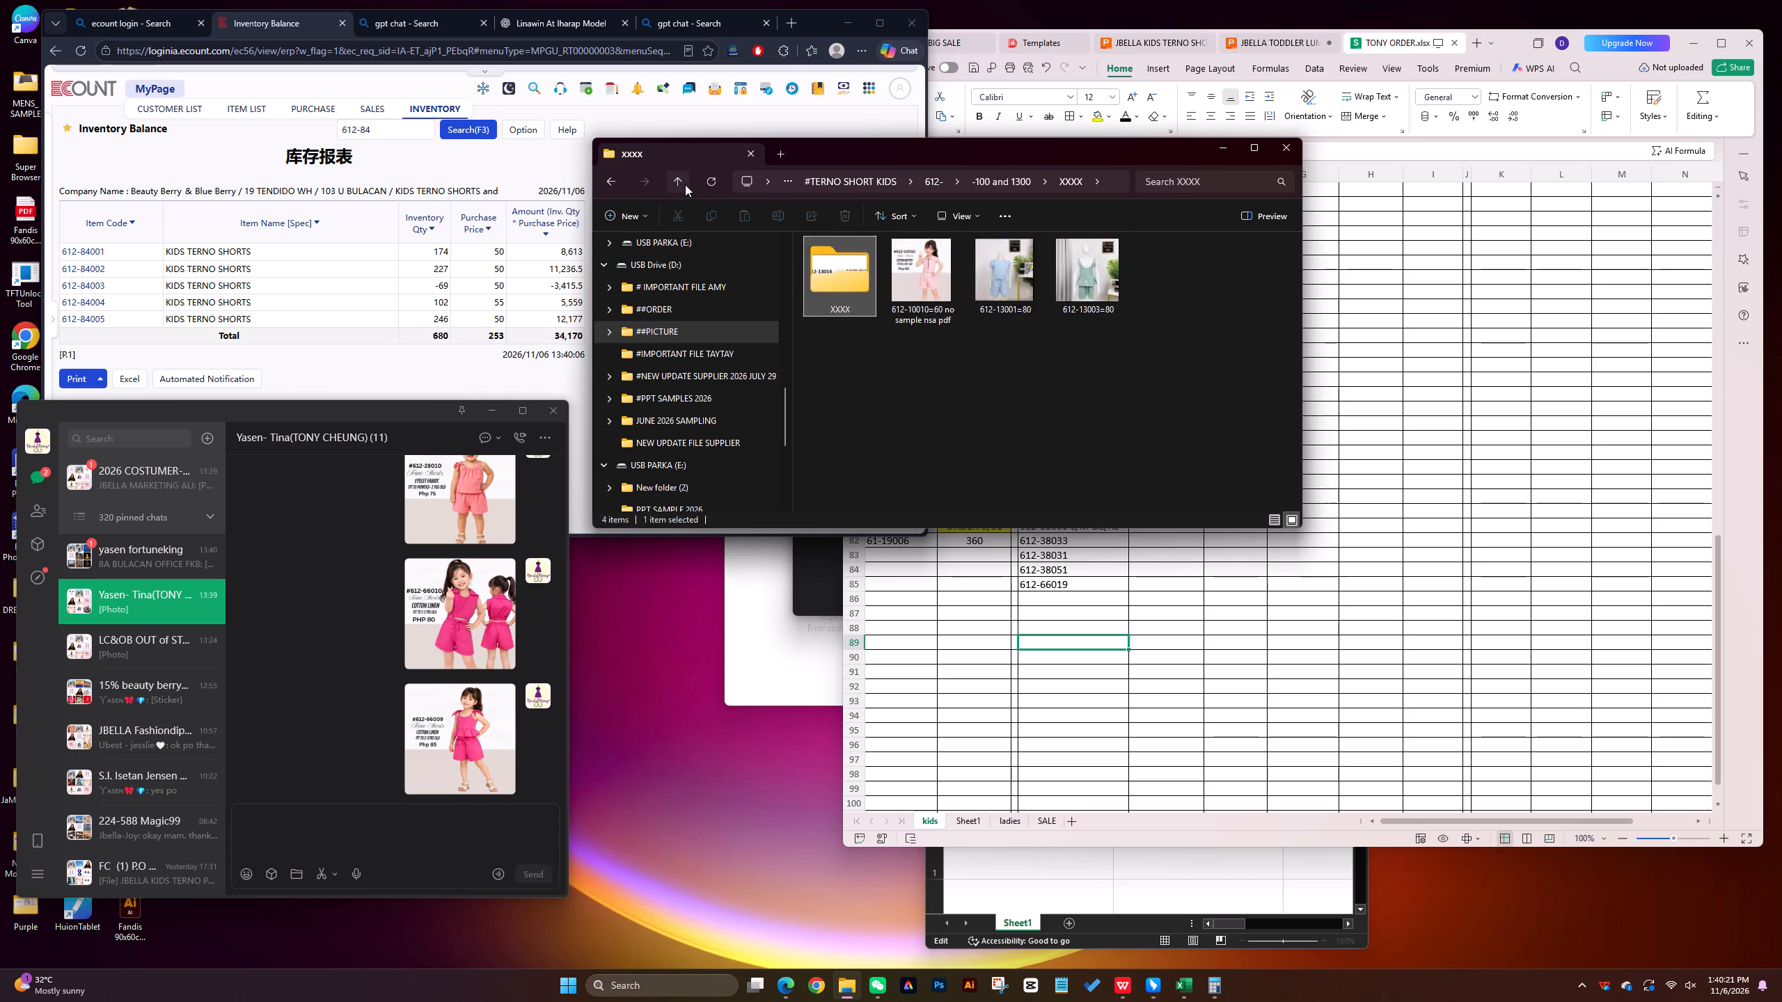
left_click(685, 184)
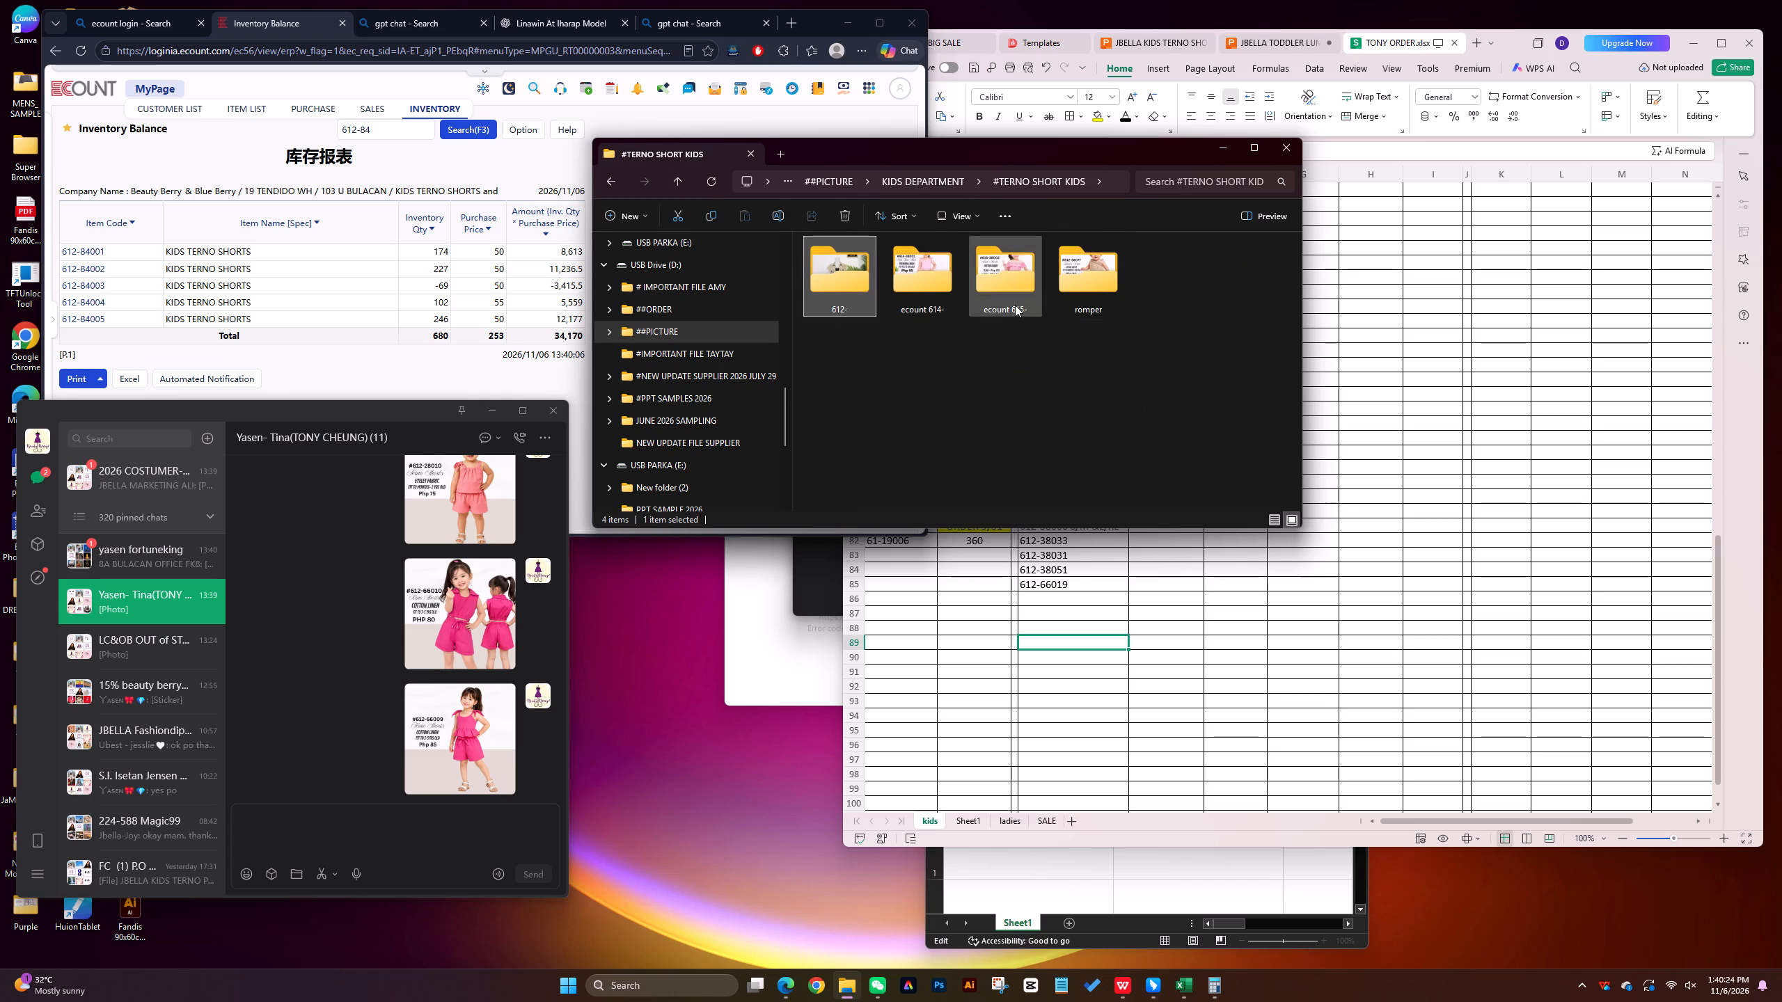
double_click(920, 263)
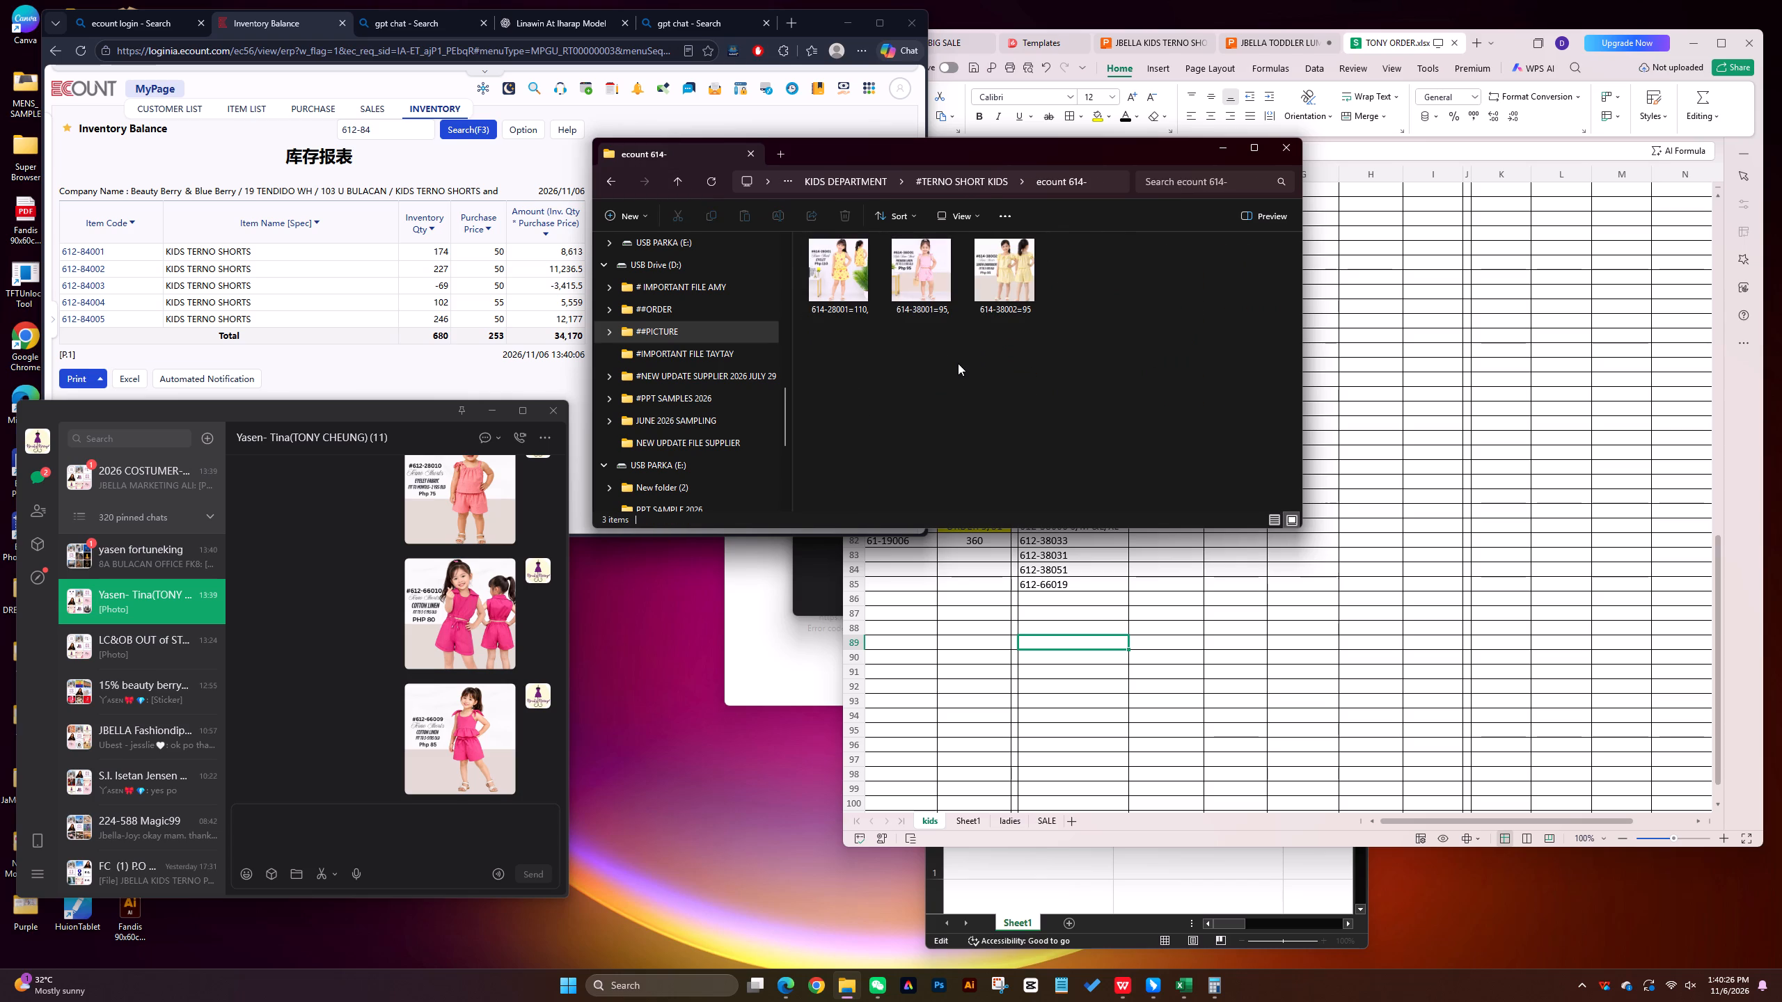
left_click(958, 363)
Look up the ECOUNT inventory balance filtered to 614- items and return to the ecount 614- picture folder.
left_click(420, 165)
left_click(396, 129)
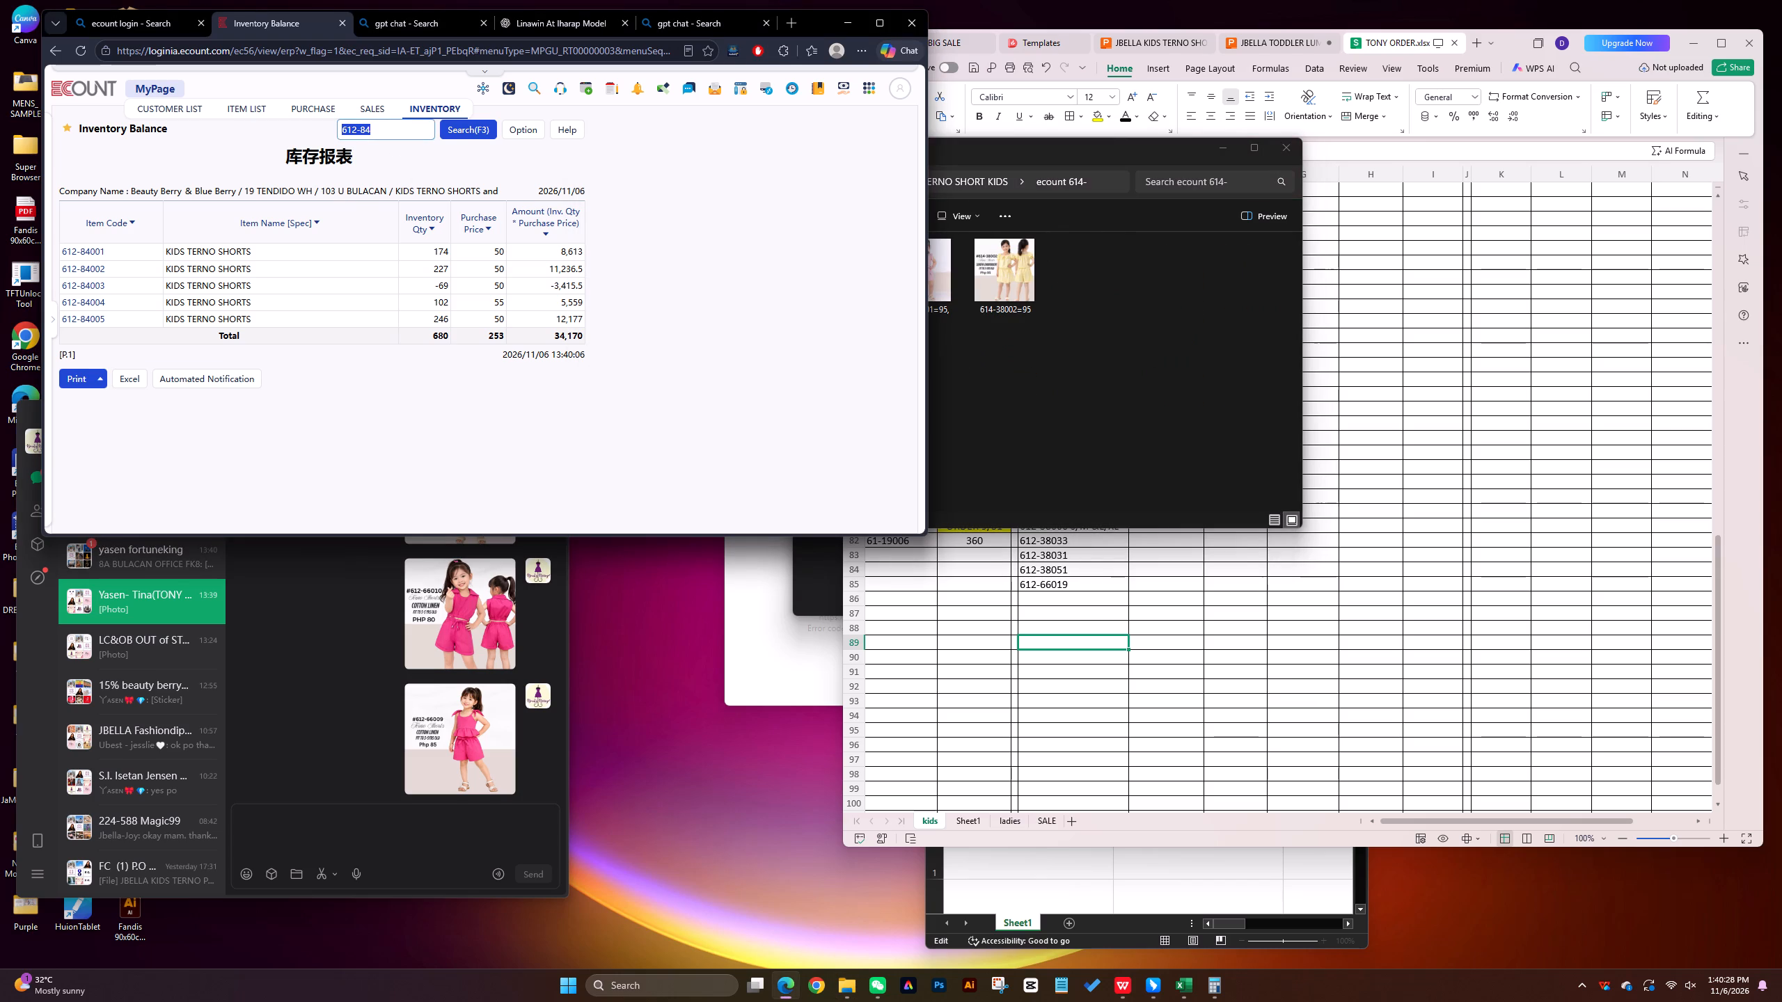
type("614")
key("minus")
key("Return")
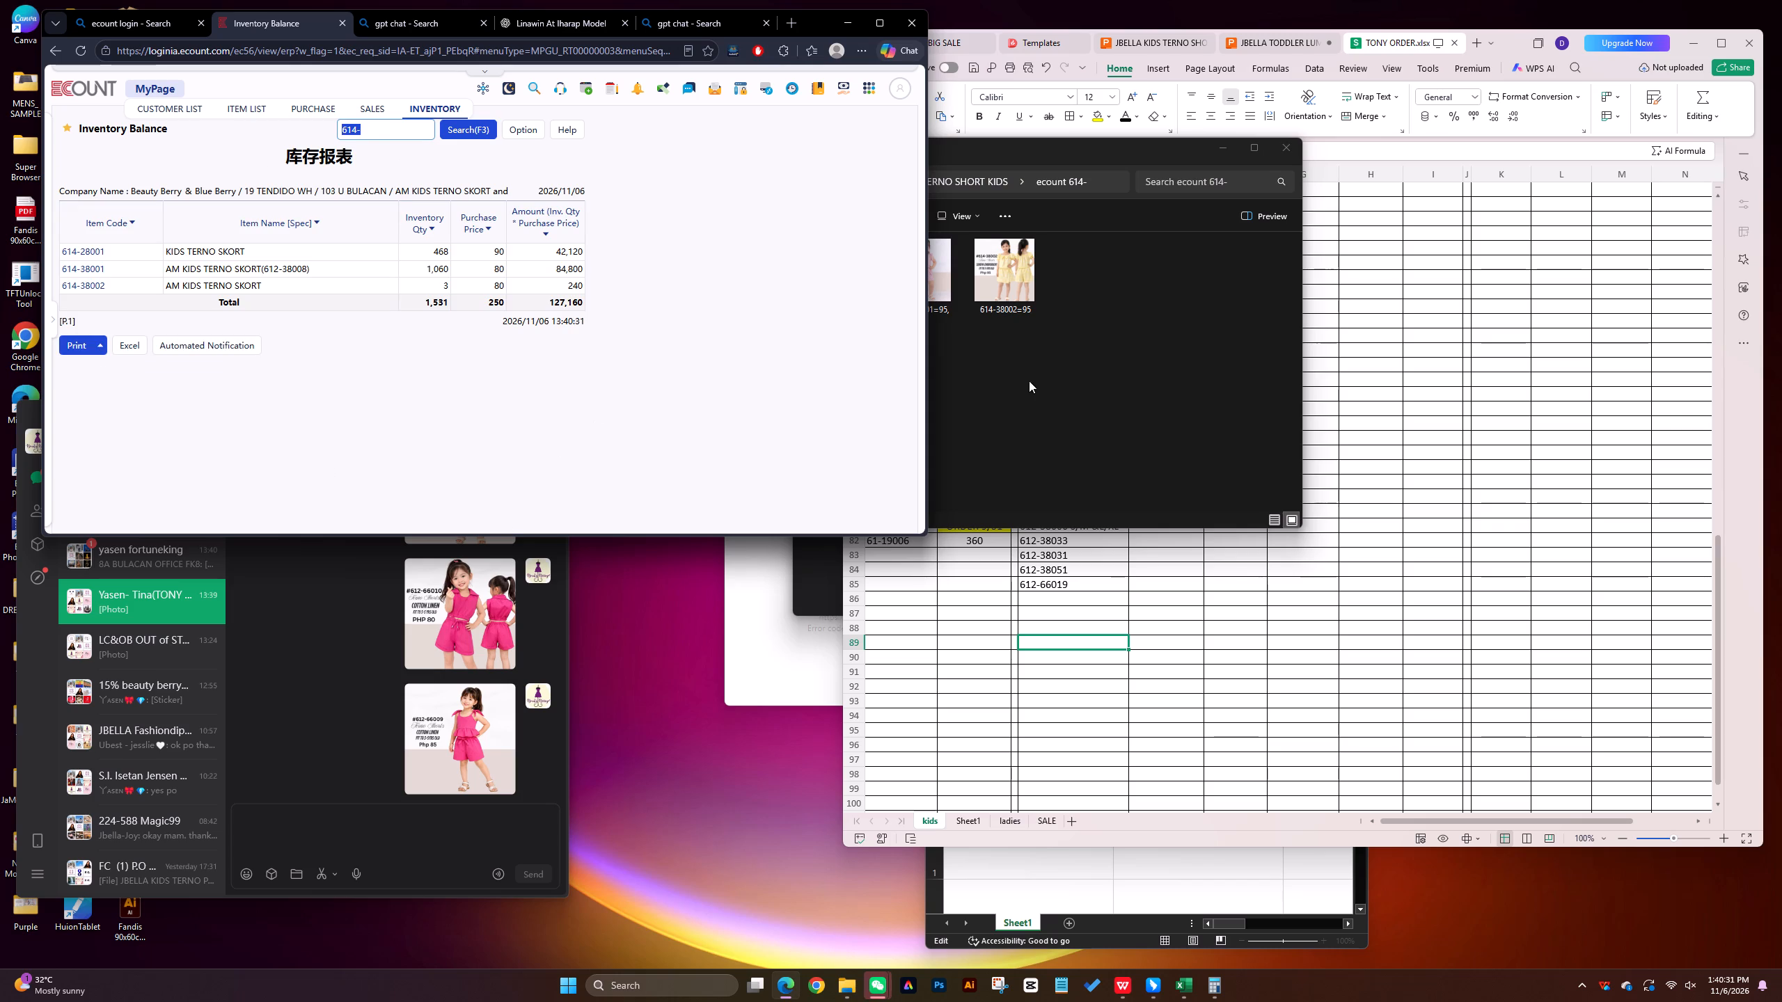
left_click(1054, 388)
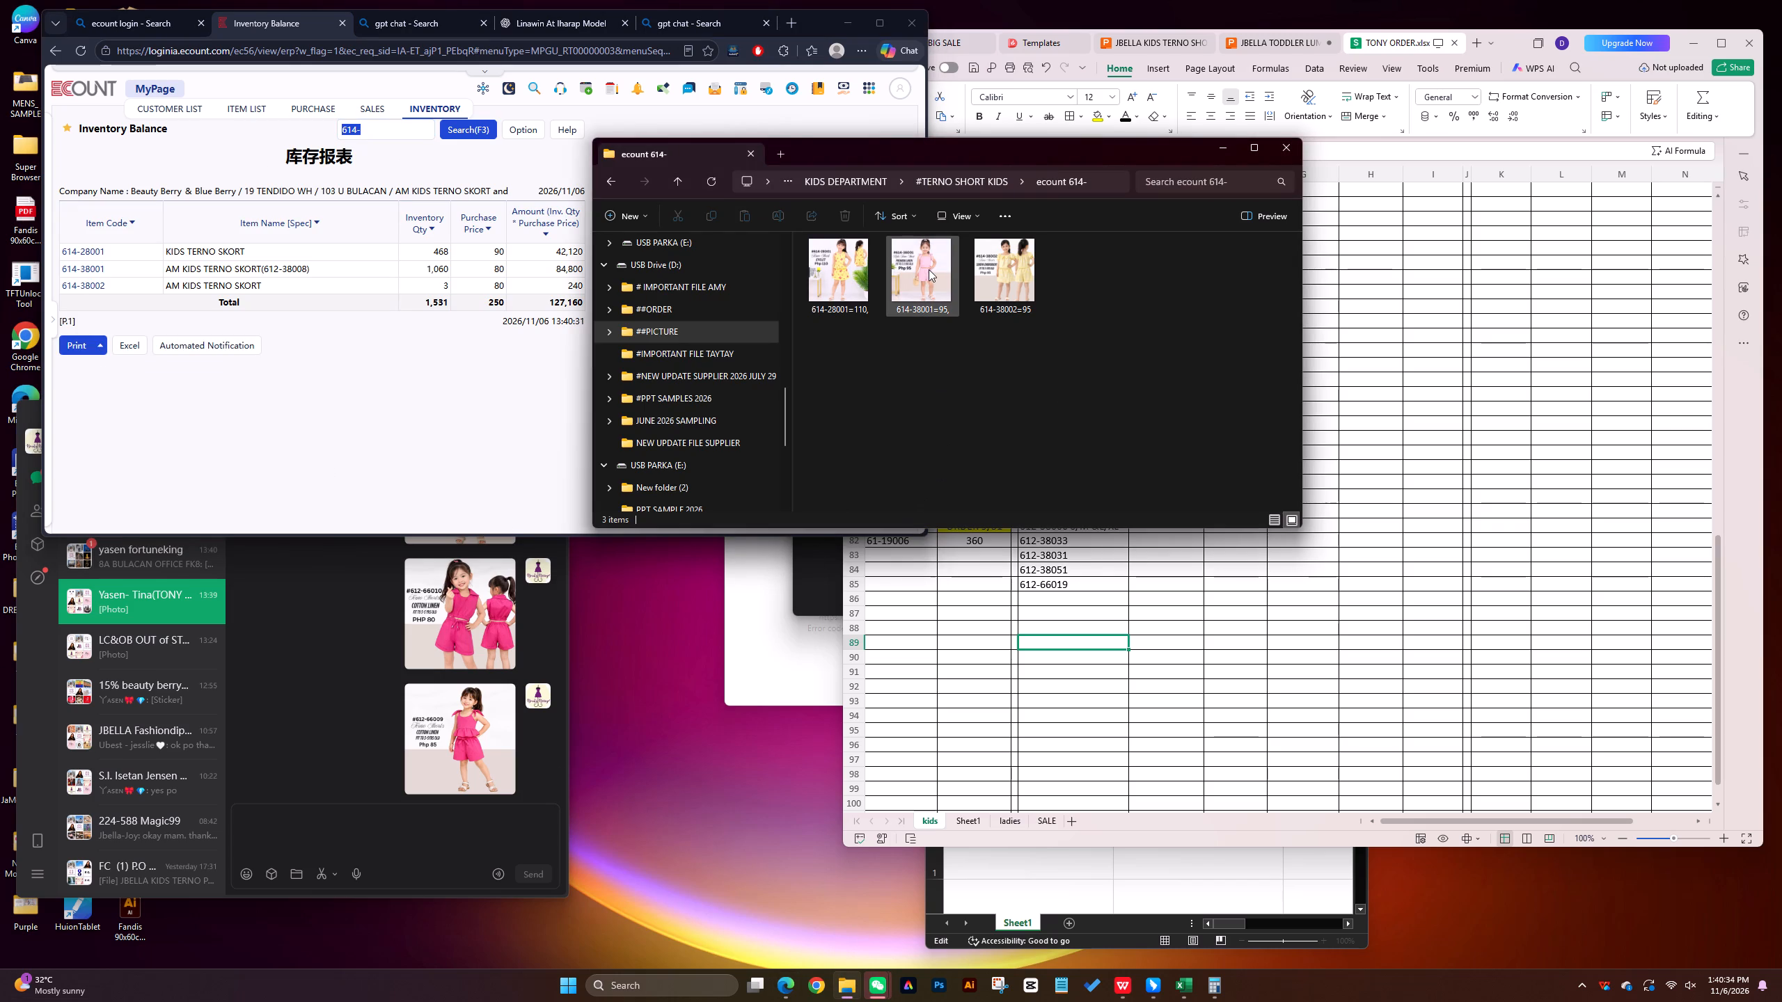
left_click_drag(926, 286, 480, 782)
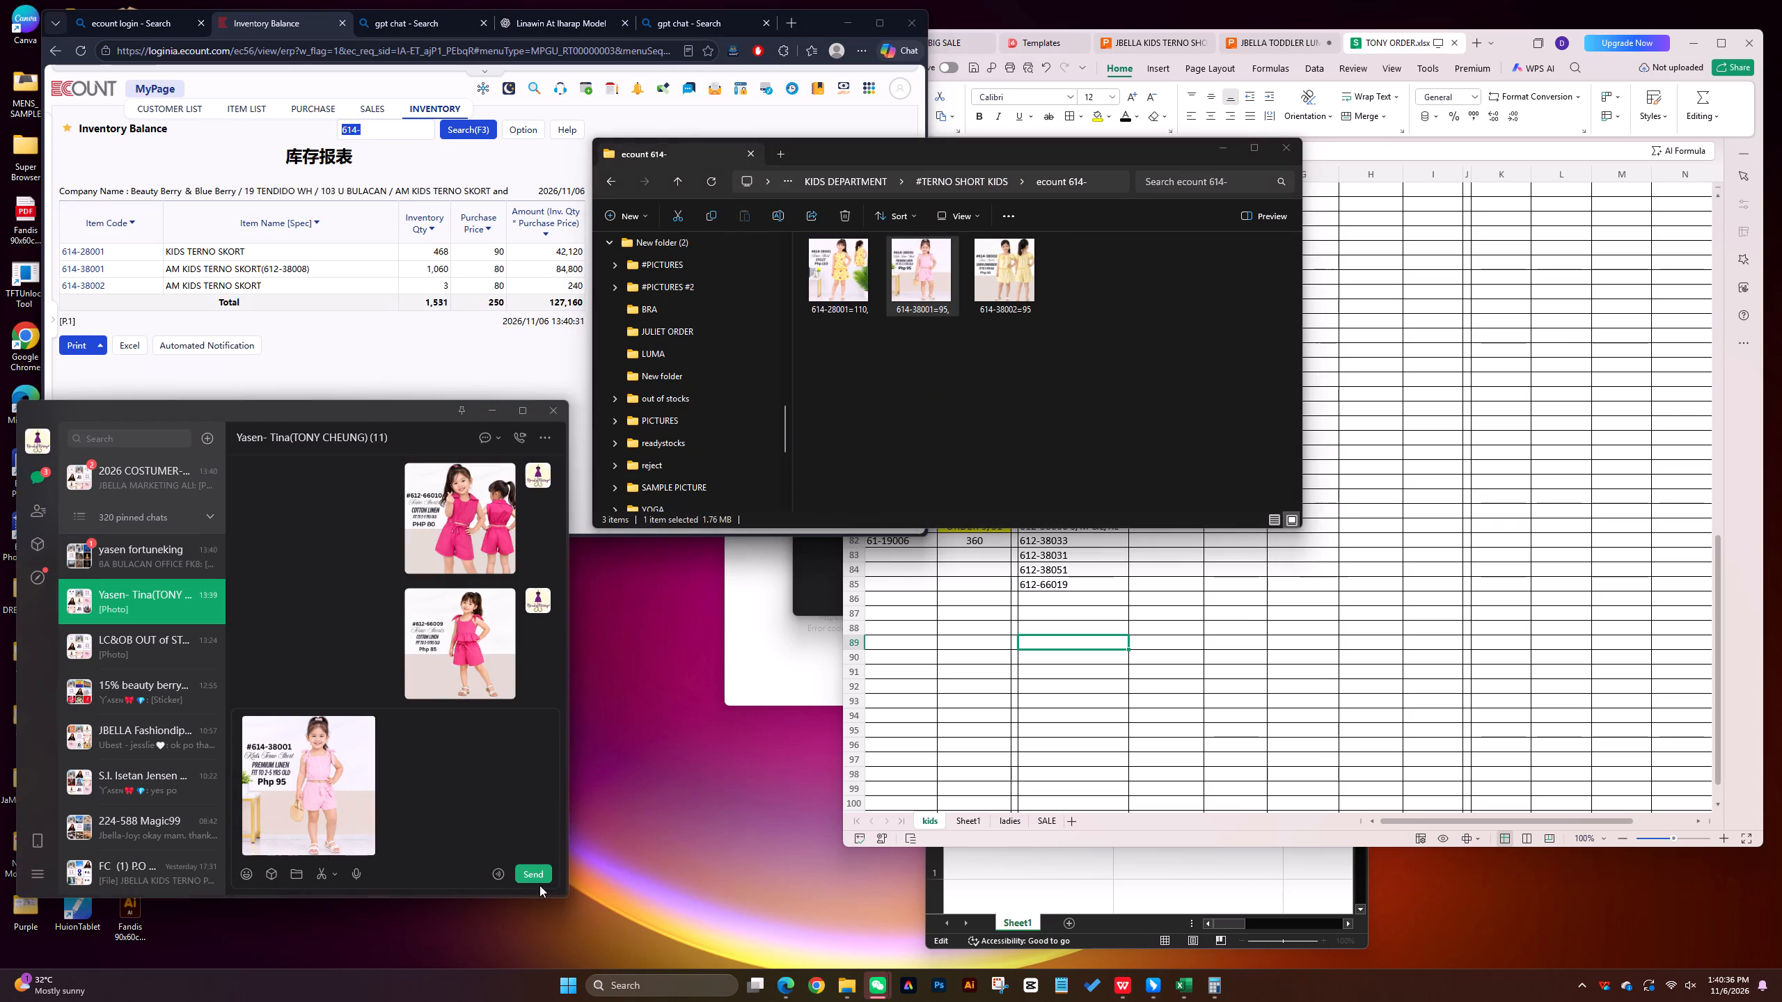
left_click(537, 877)
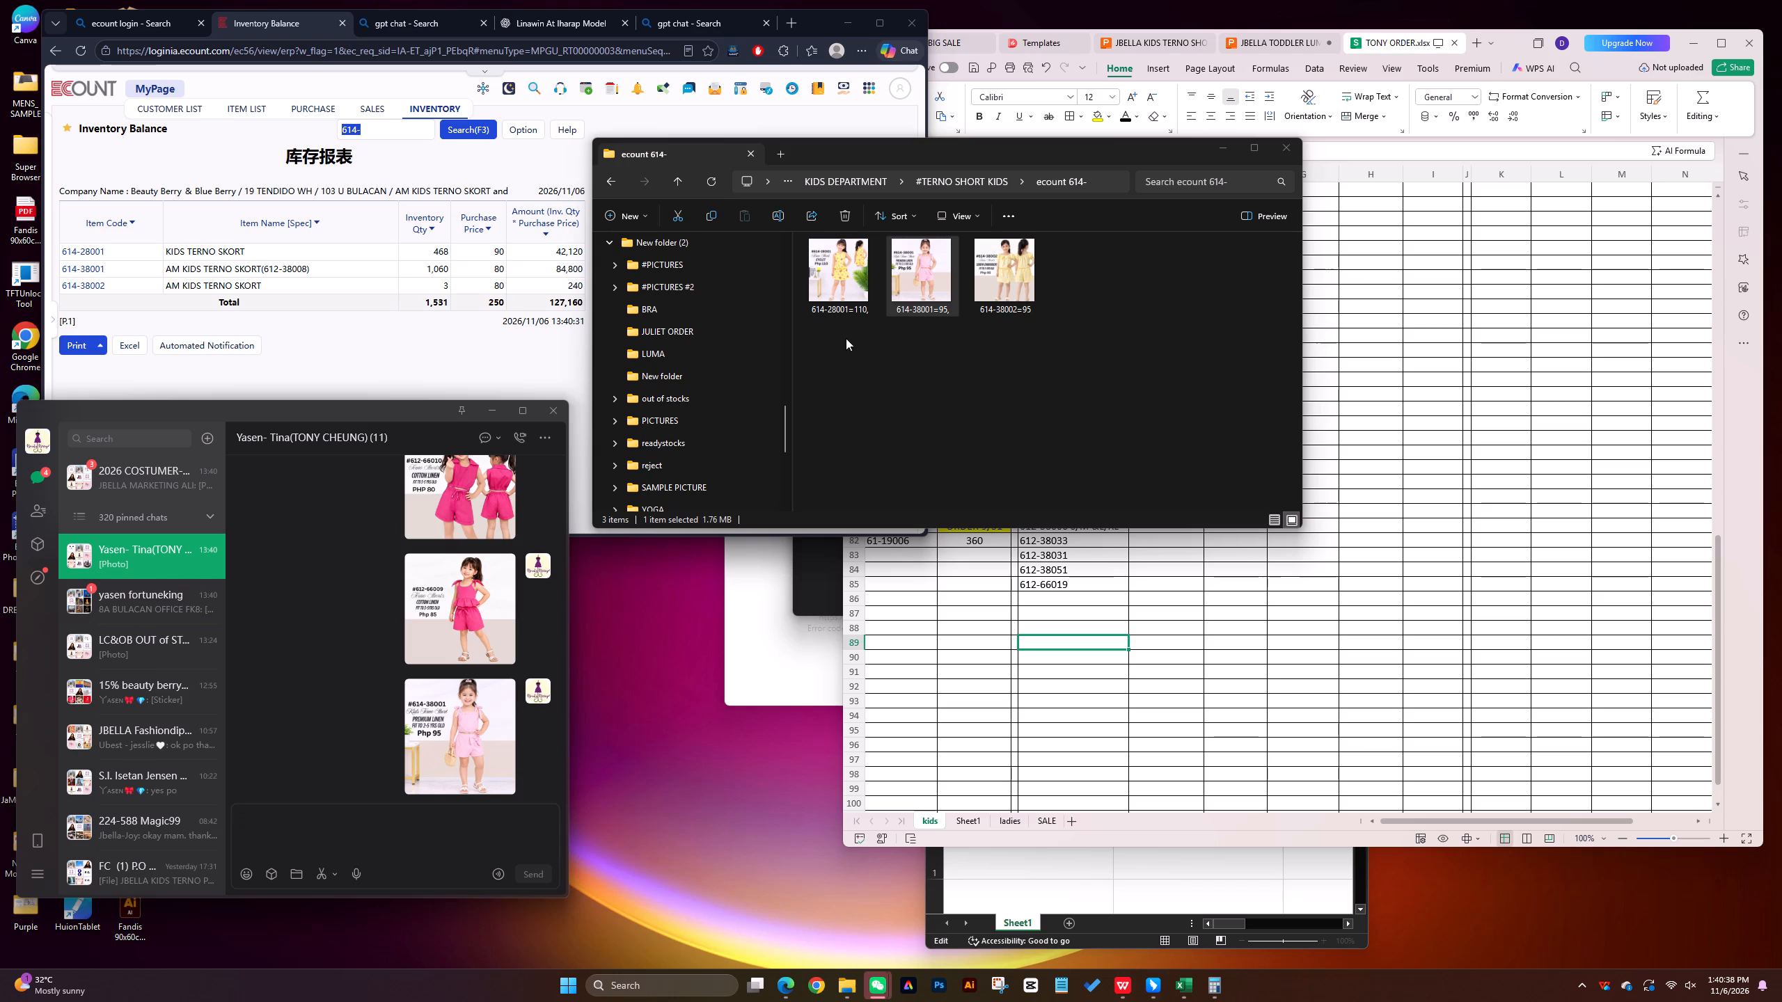
left_click_drag(821, 266, 819, 301)
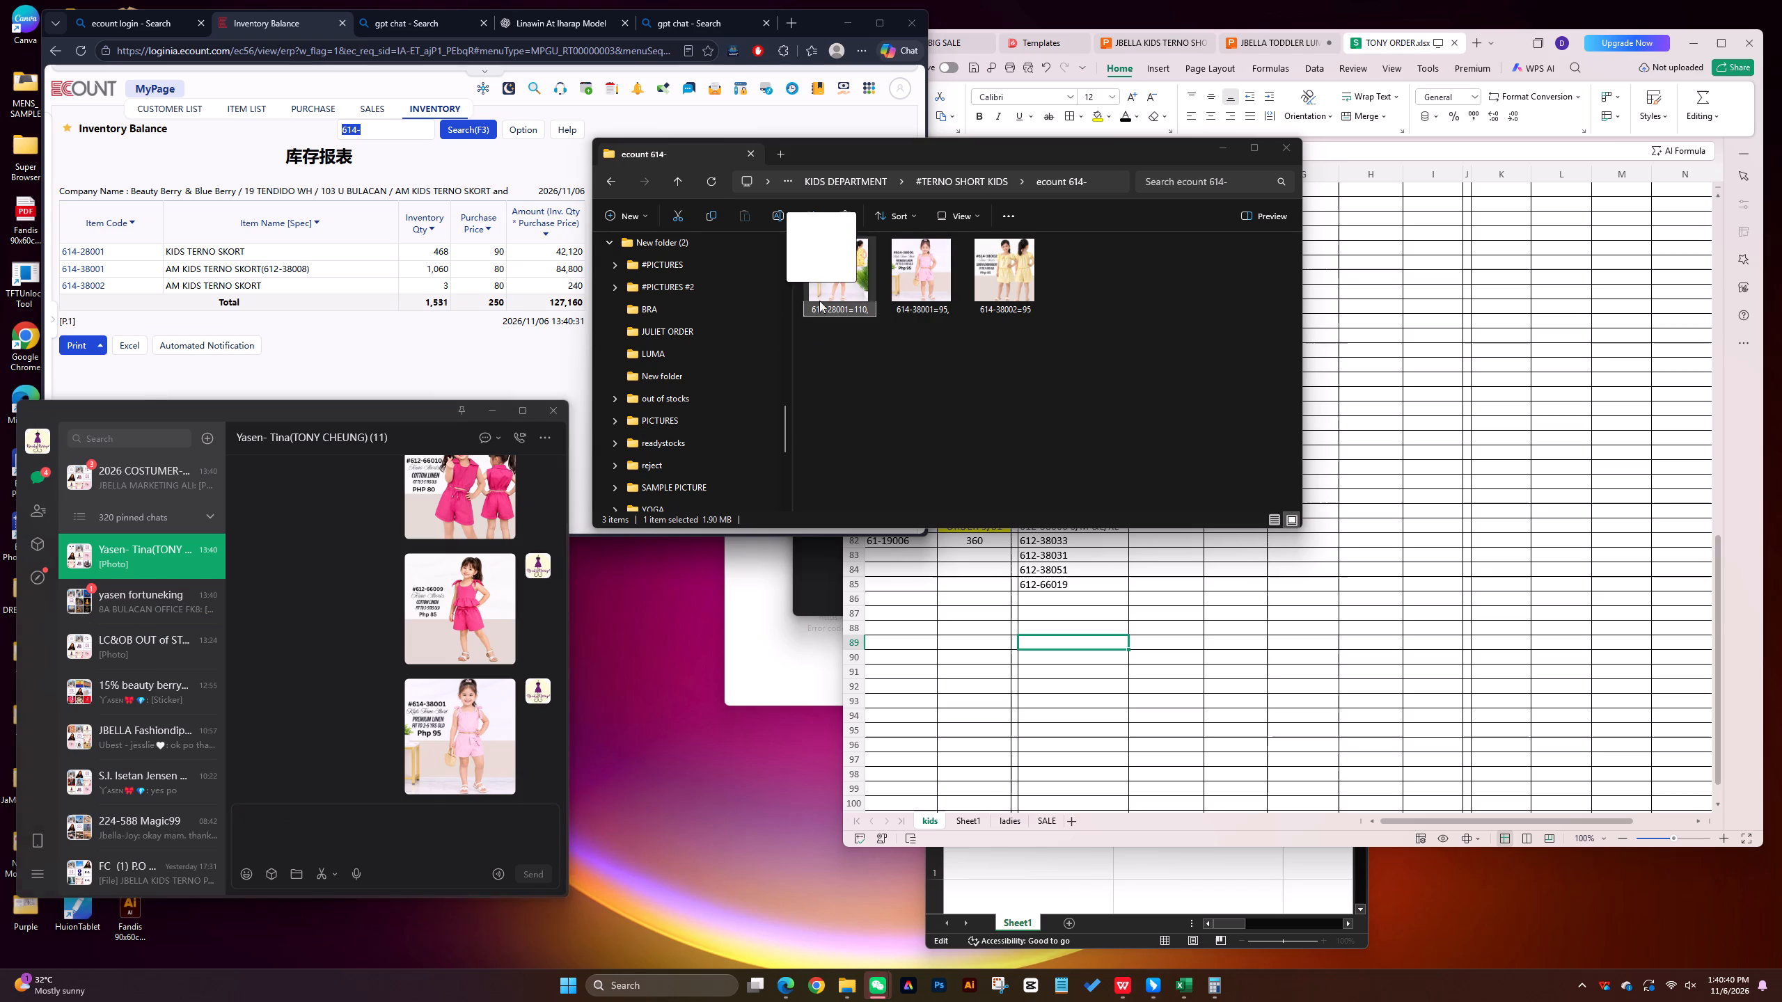
left_click_drag(819, 301, 426, 743)
left_click(522, 874)
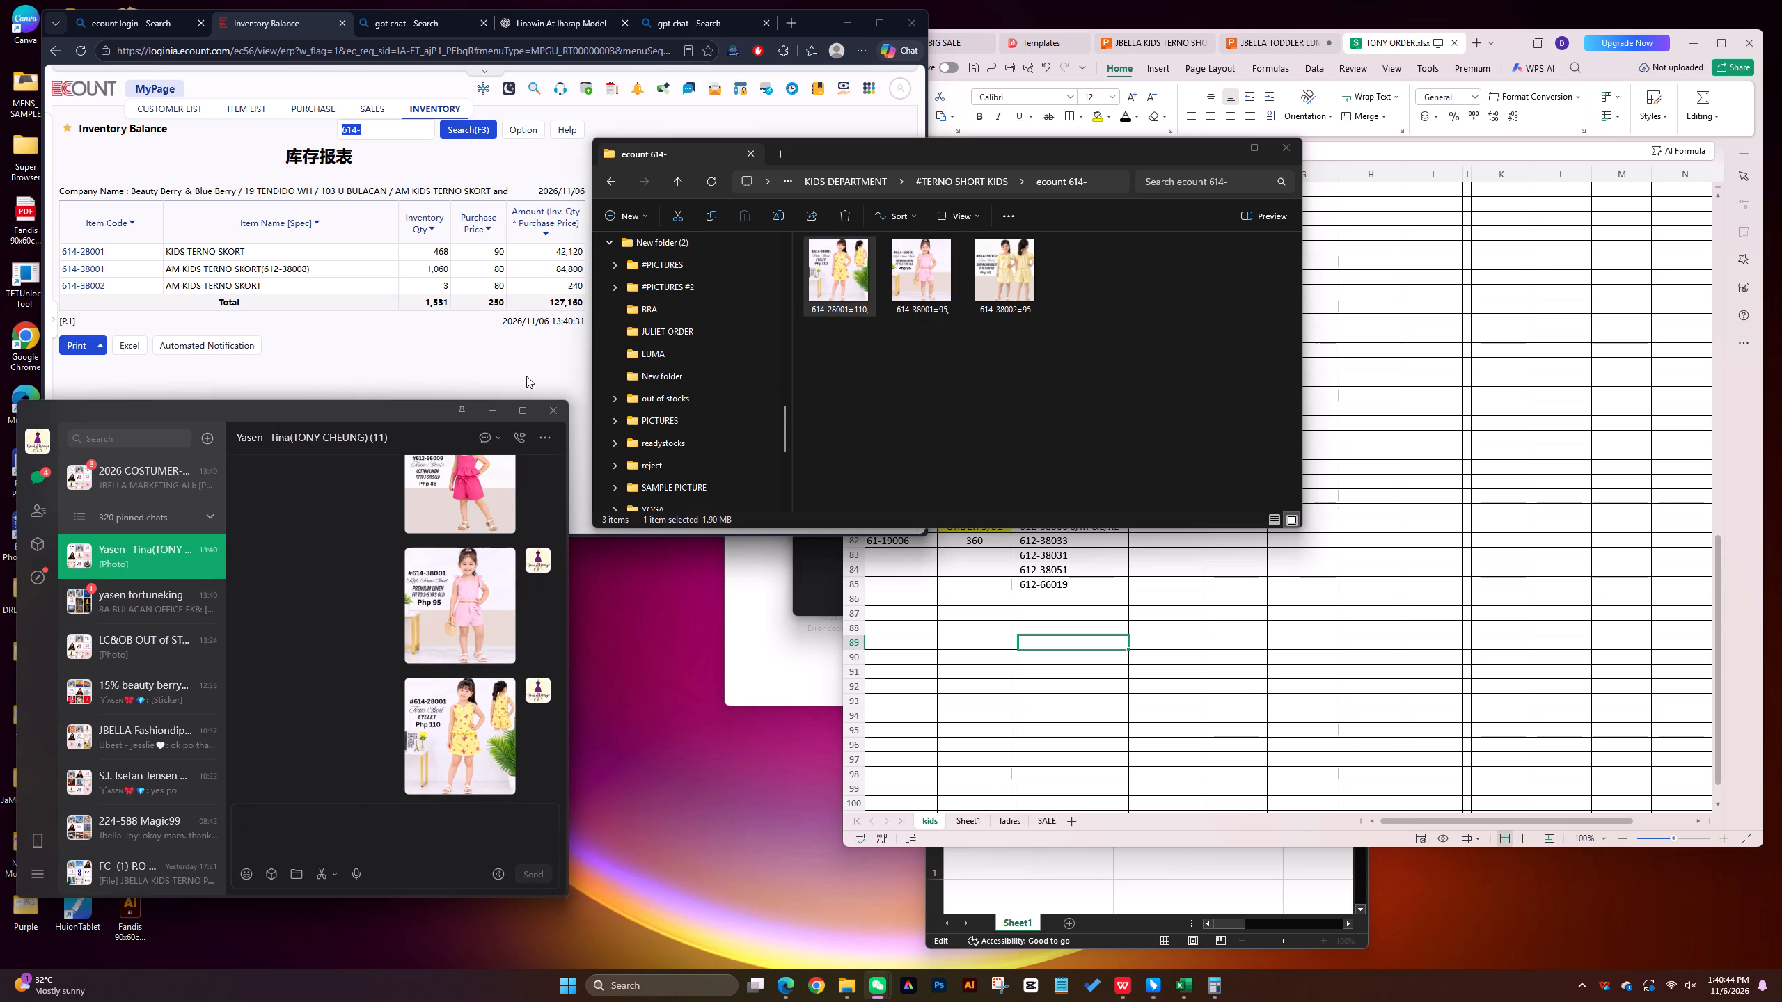
Open the #TERNO SHORT KIDS > romper folder and check the pictures in its New folder subfolder.
left_click(948, 413)
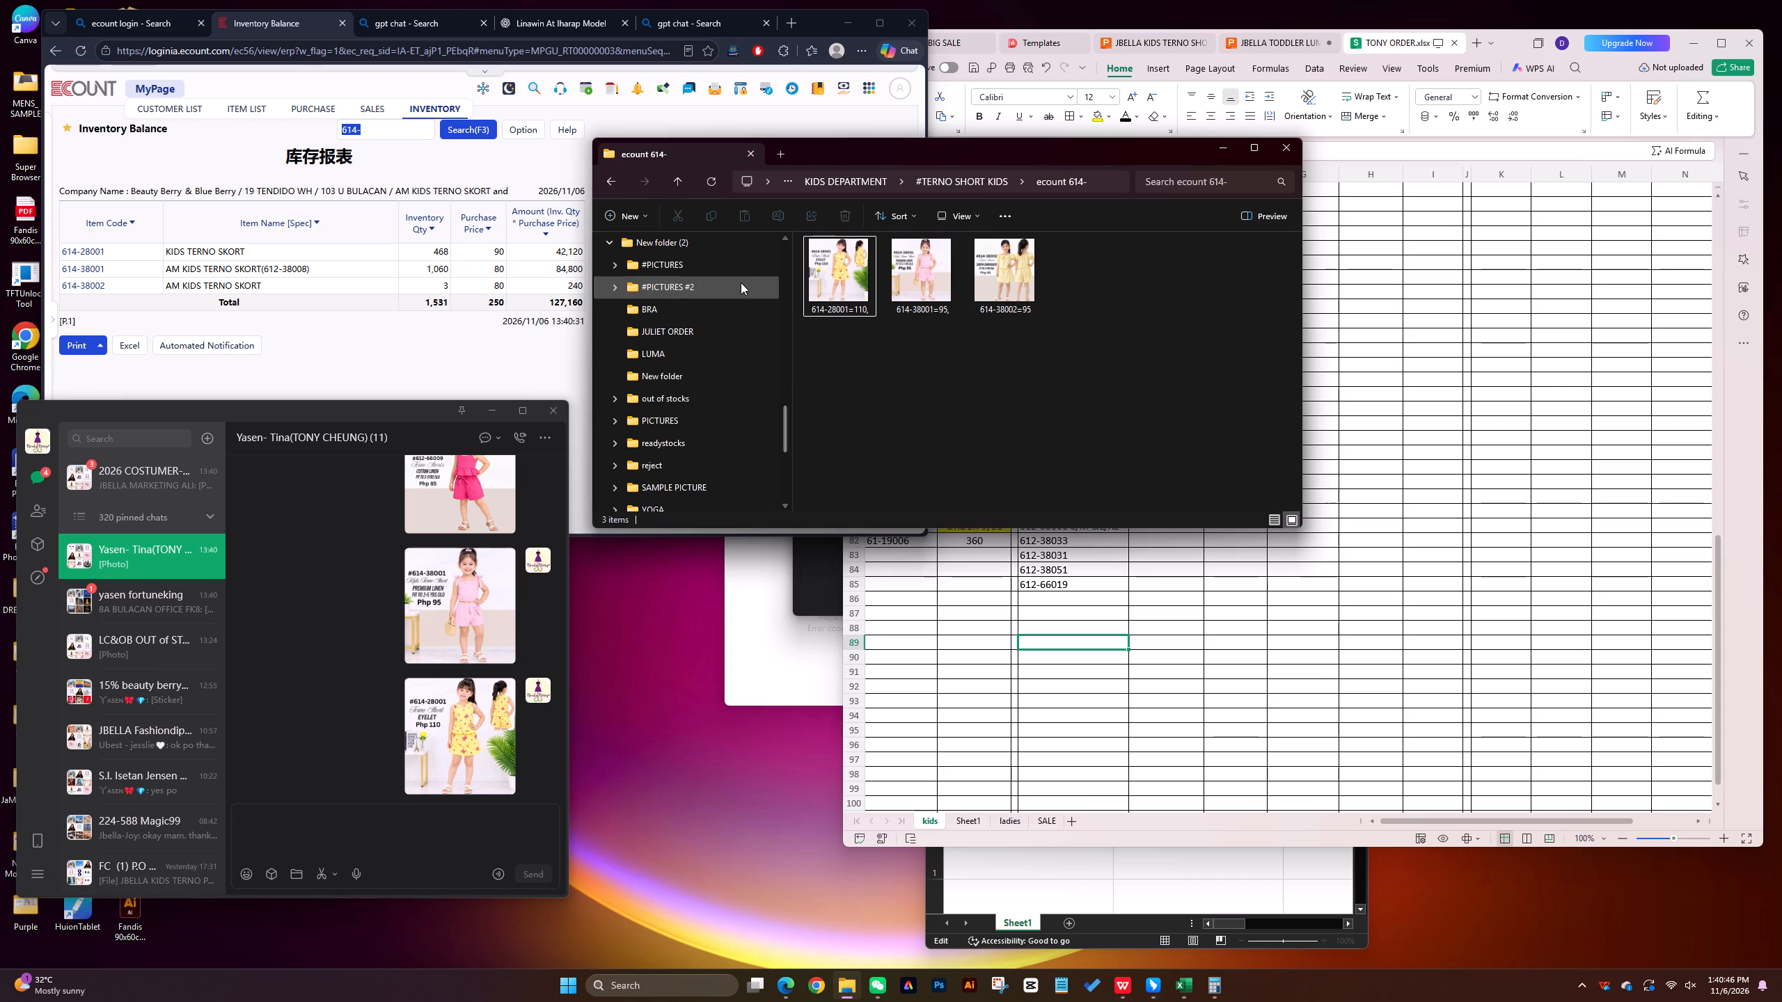
left_click(678, 182)
left_click(953, 363)
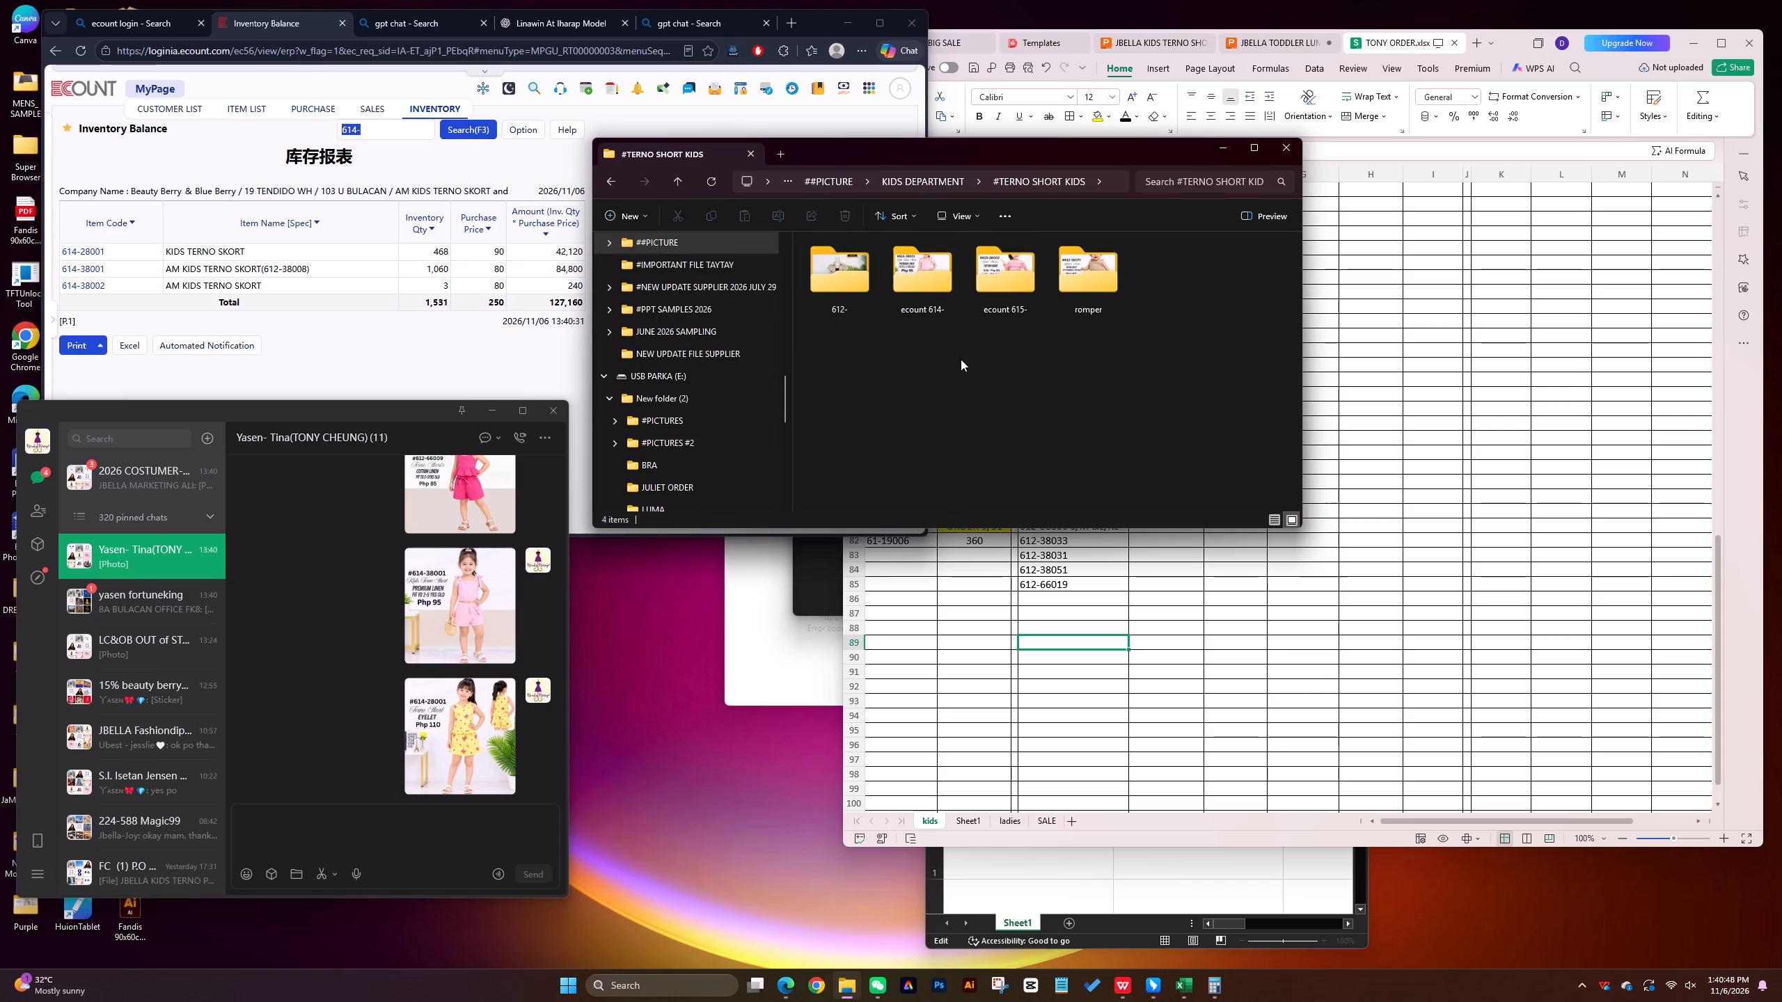
double_click(1082, 274)
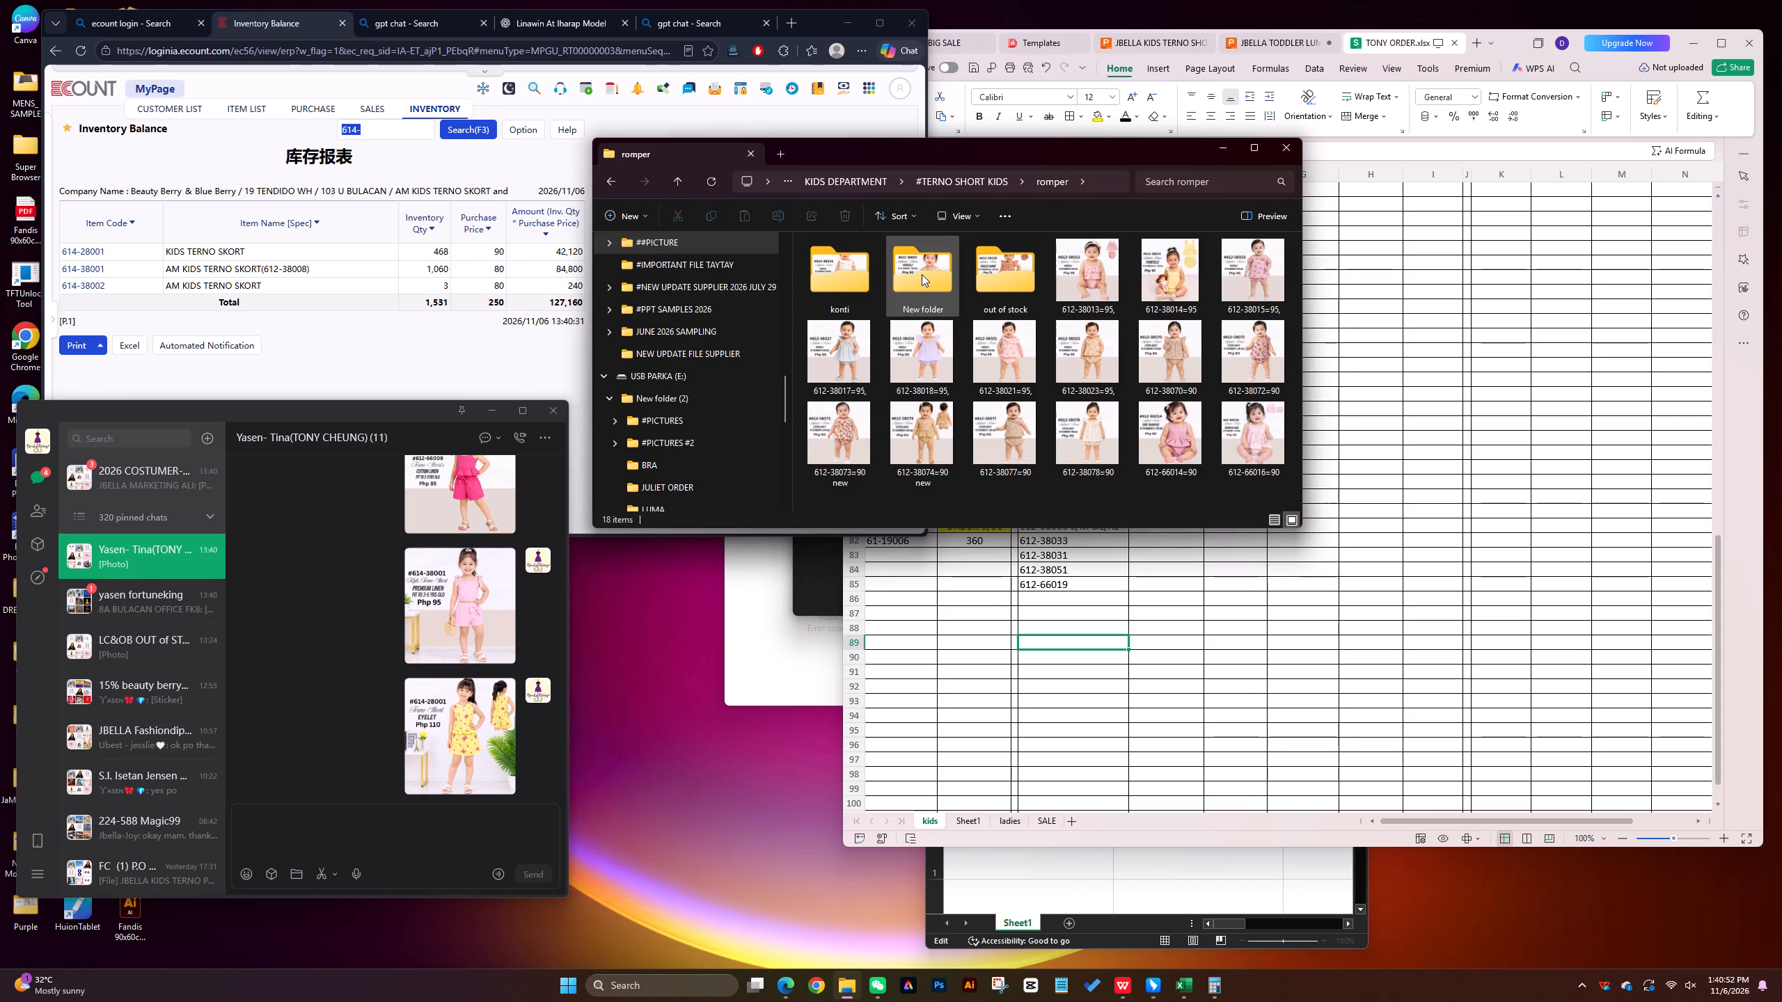
double_click(922, 274)
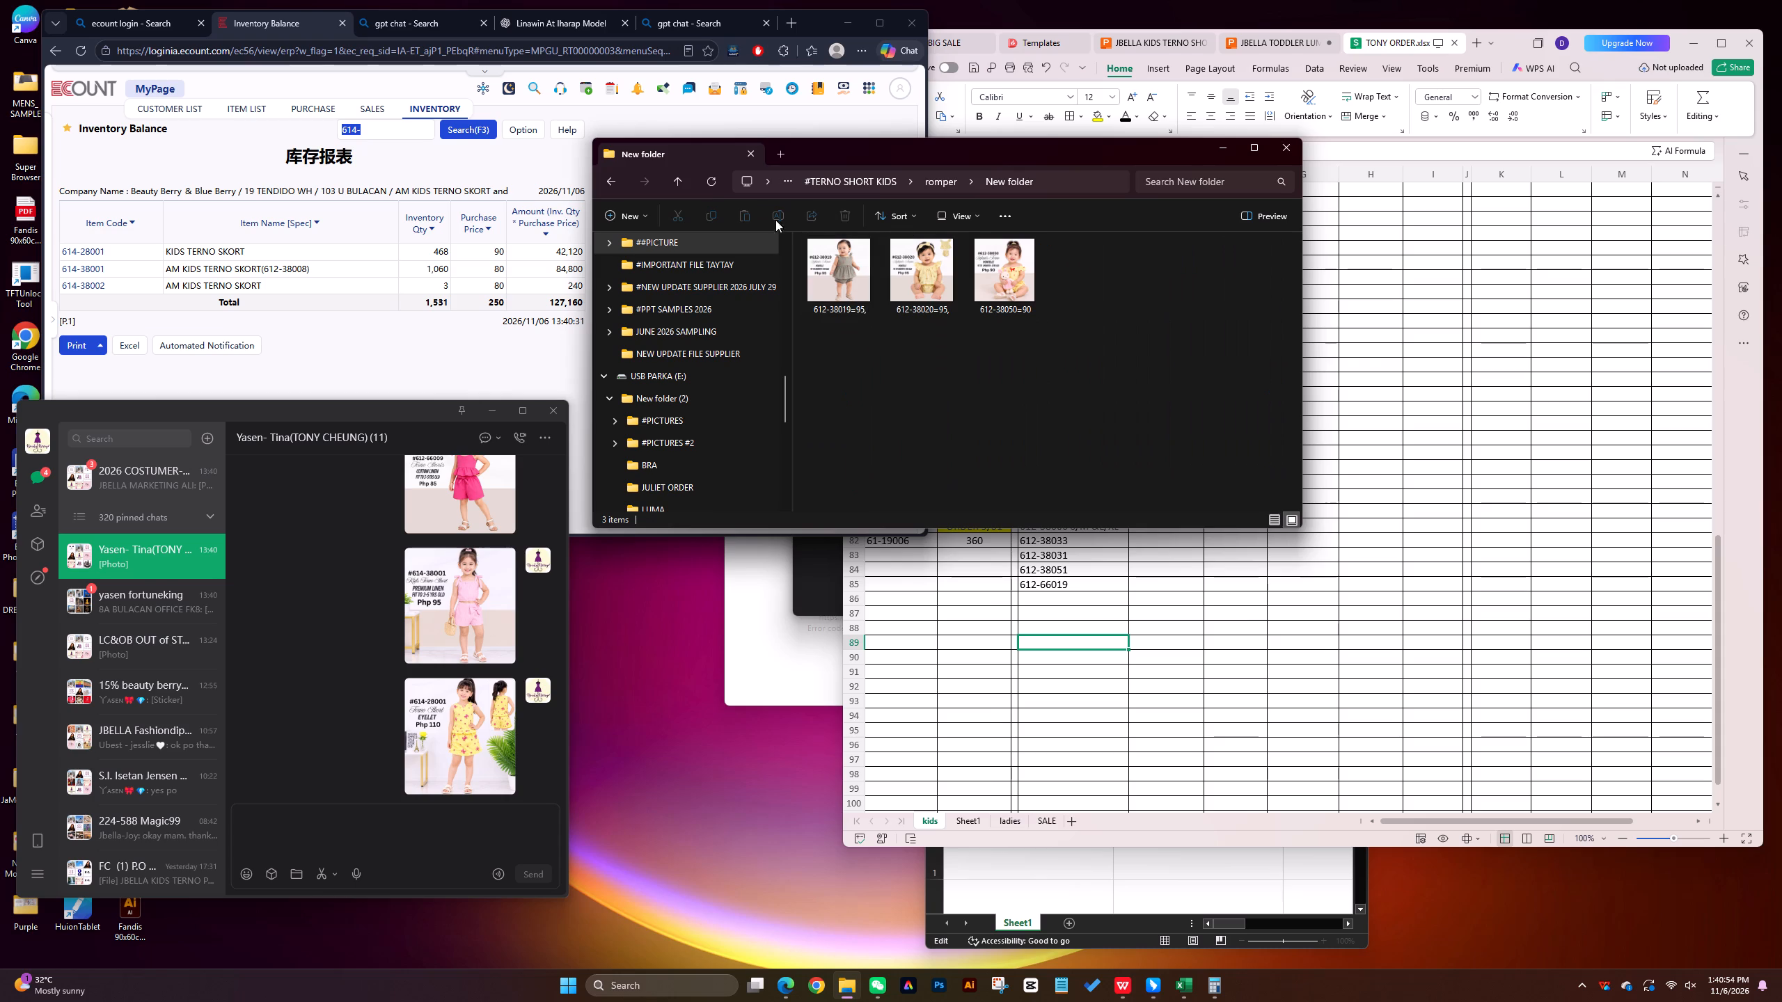
left_click(686, 182)
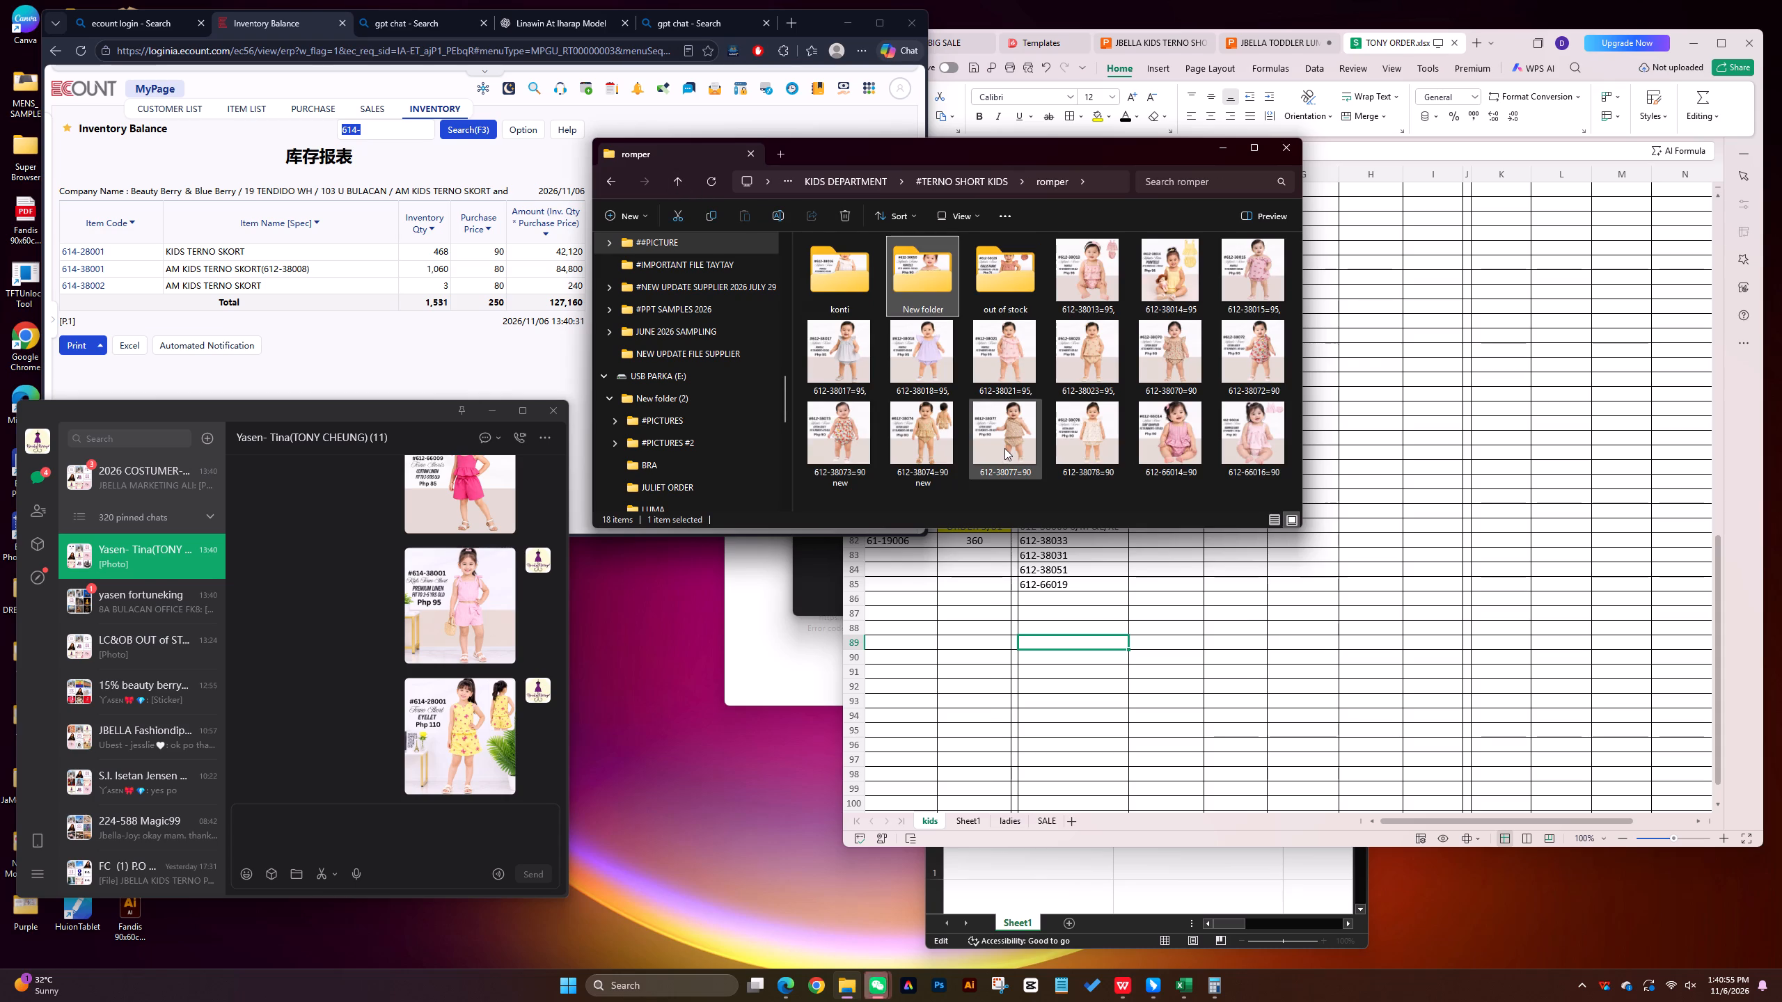
Look up the ECOUNT inventory balance filtered to 612-66 items and read through the list.
left_click(396, 344)
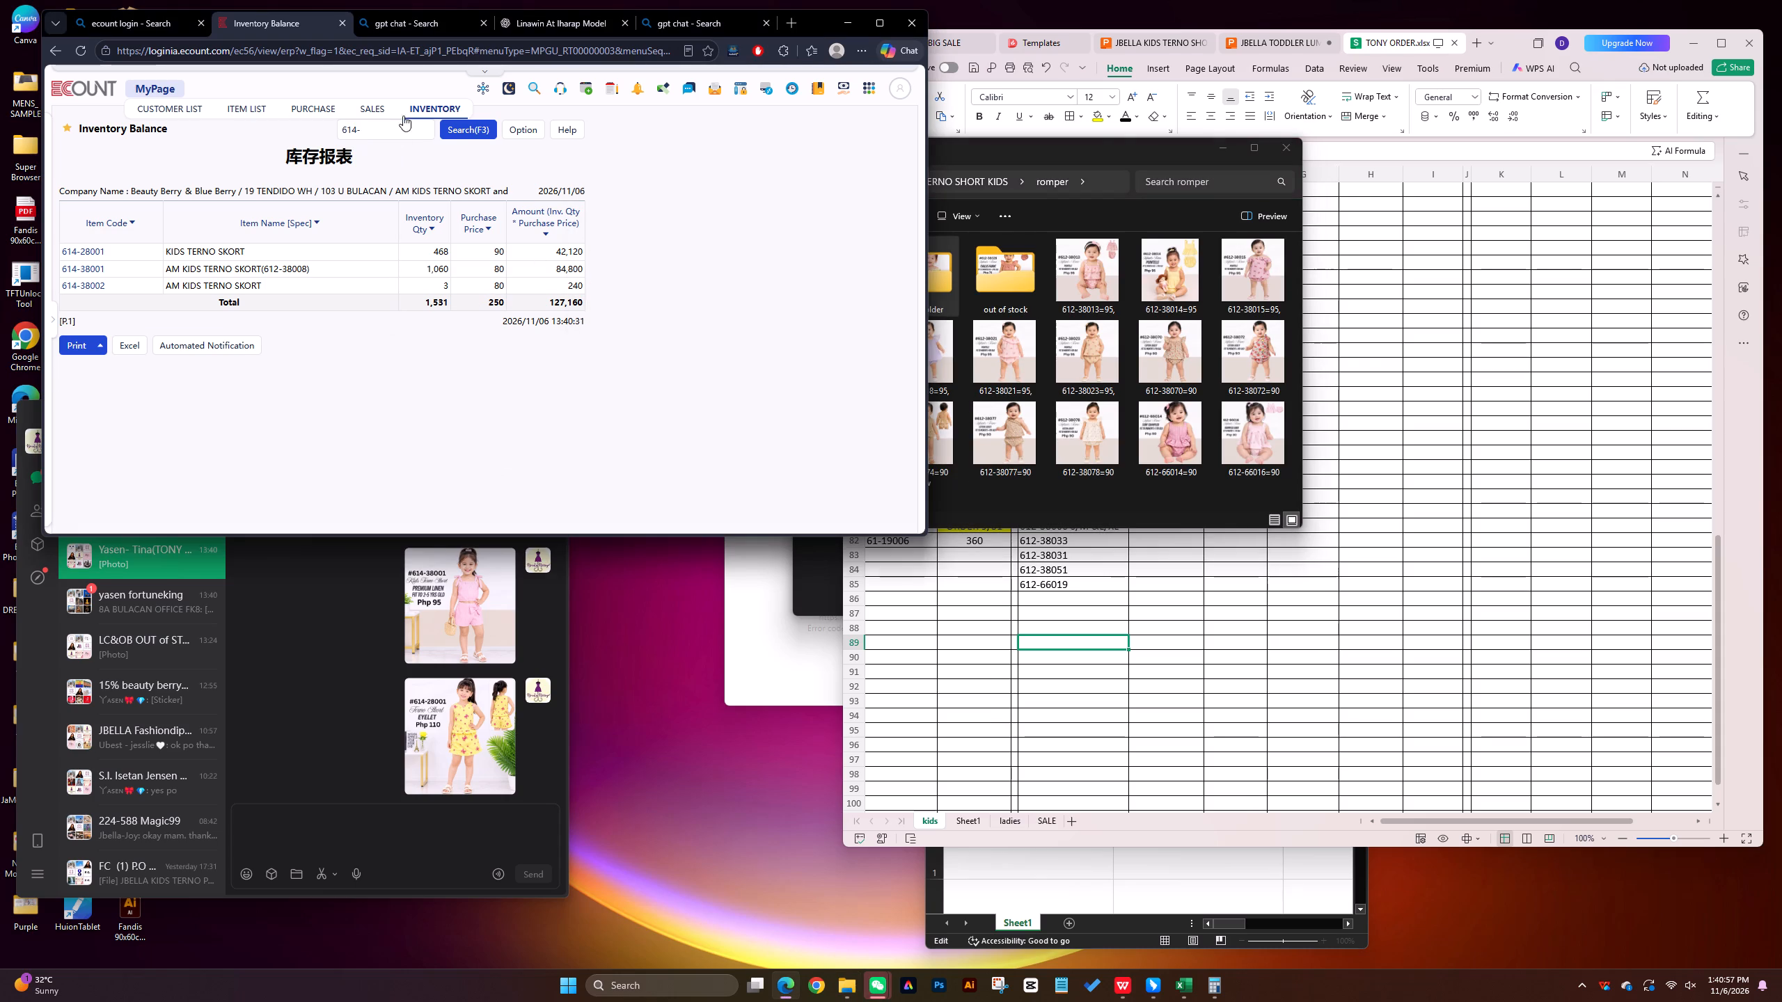
left_click(395, 124)
type("612-66")
key("Return")
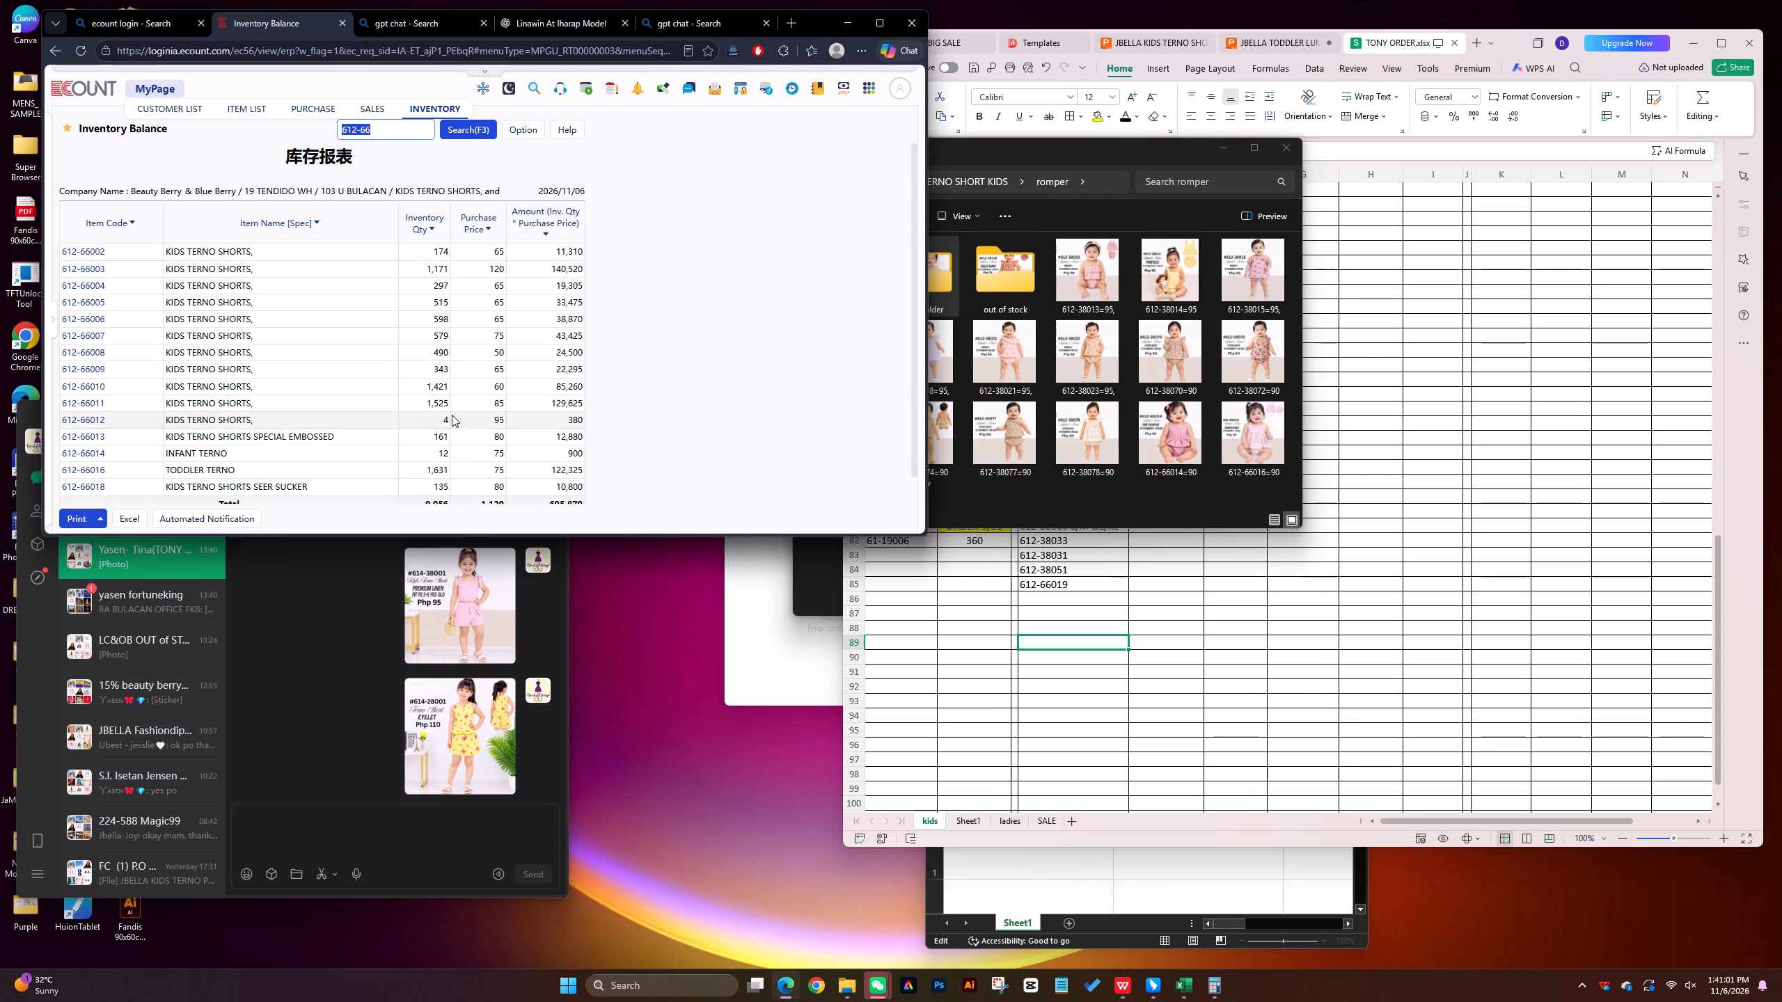
scroll(448, 412, "down", 8)
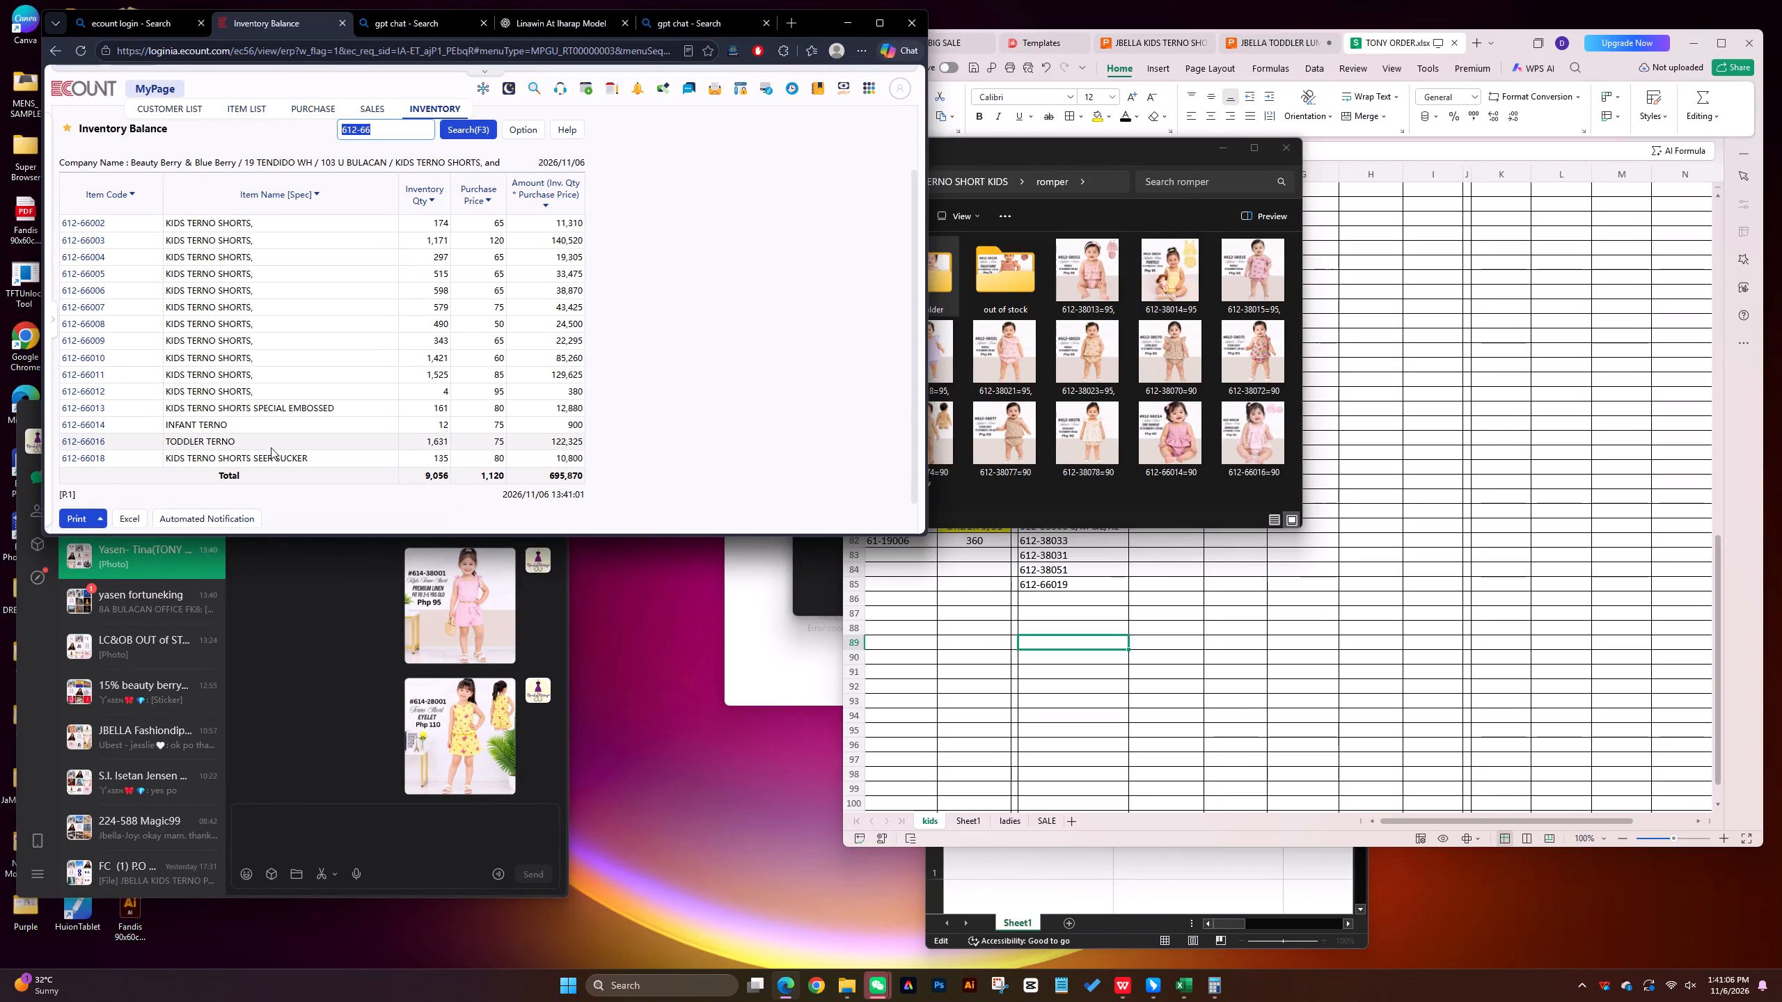
Send the 612-66016 picture from the romper folder to the Yasen- Tina chat.
left_click_drag(1259, 440, 660, 724)
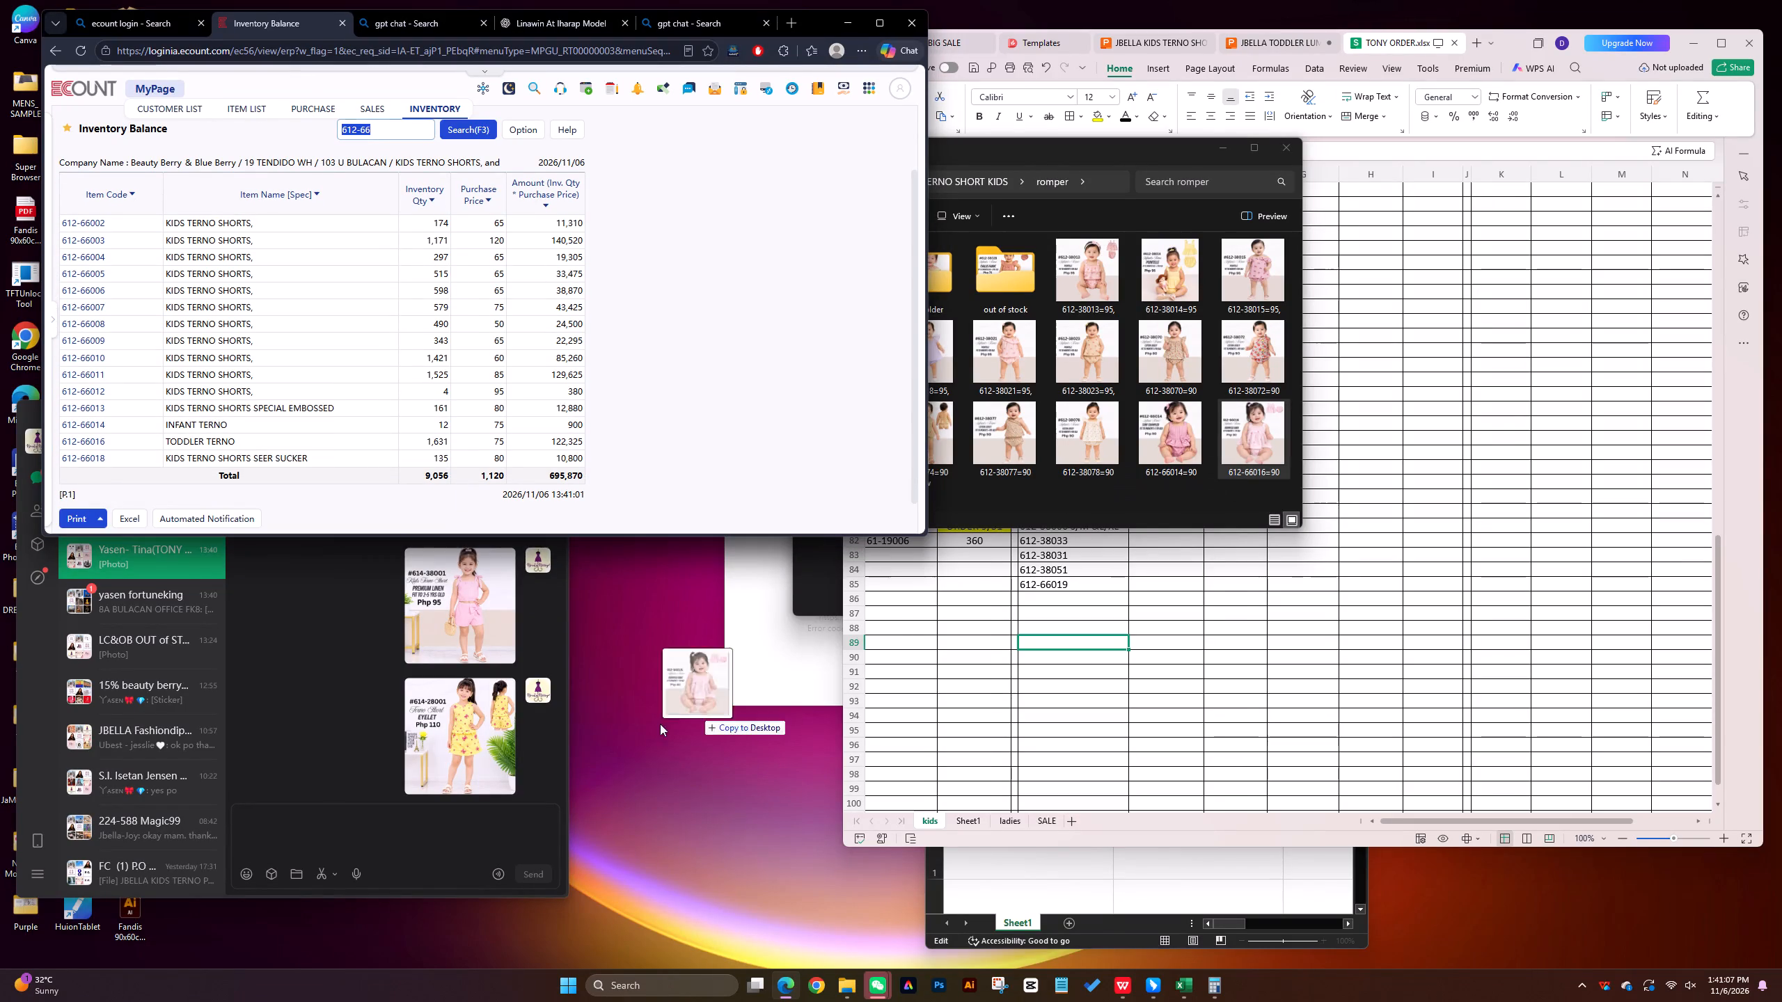
left_click_drag(660, 724, 418, 802)
left_click(526, 869)
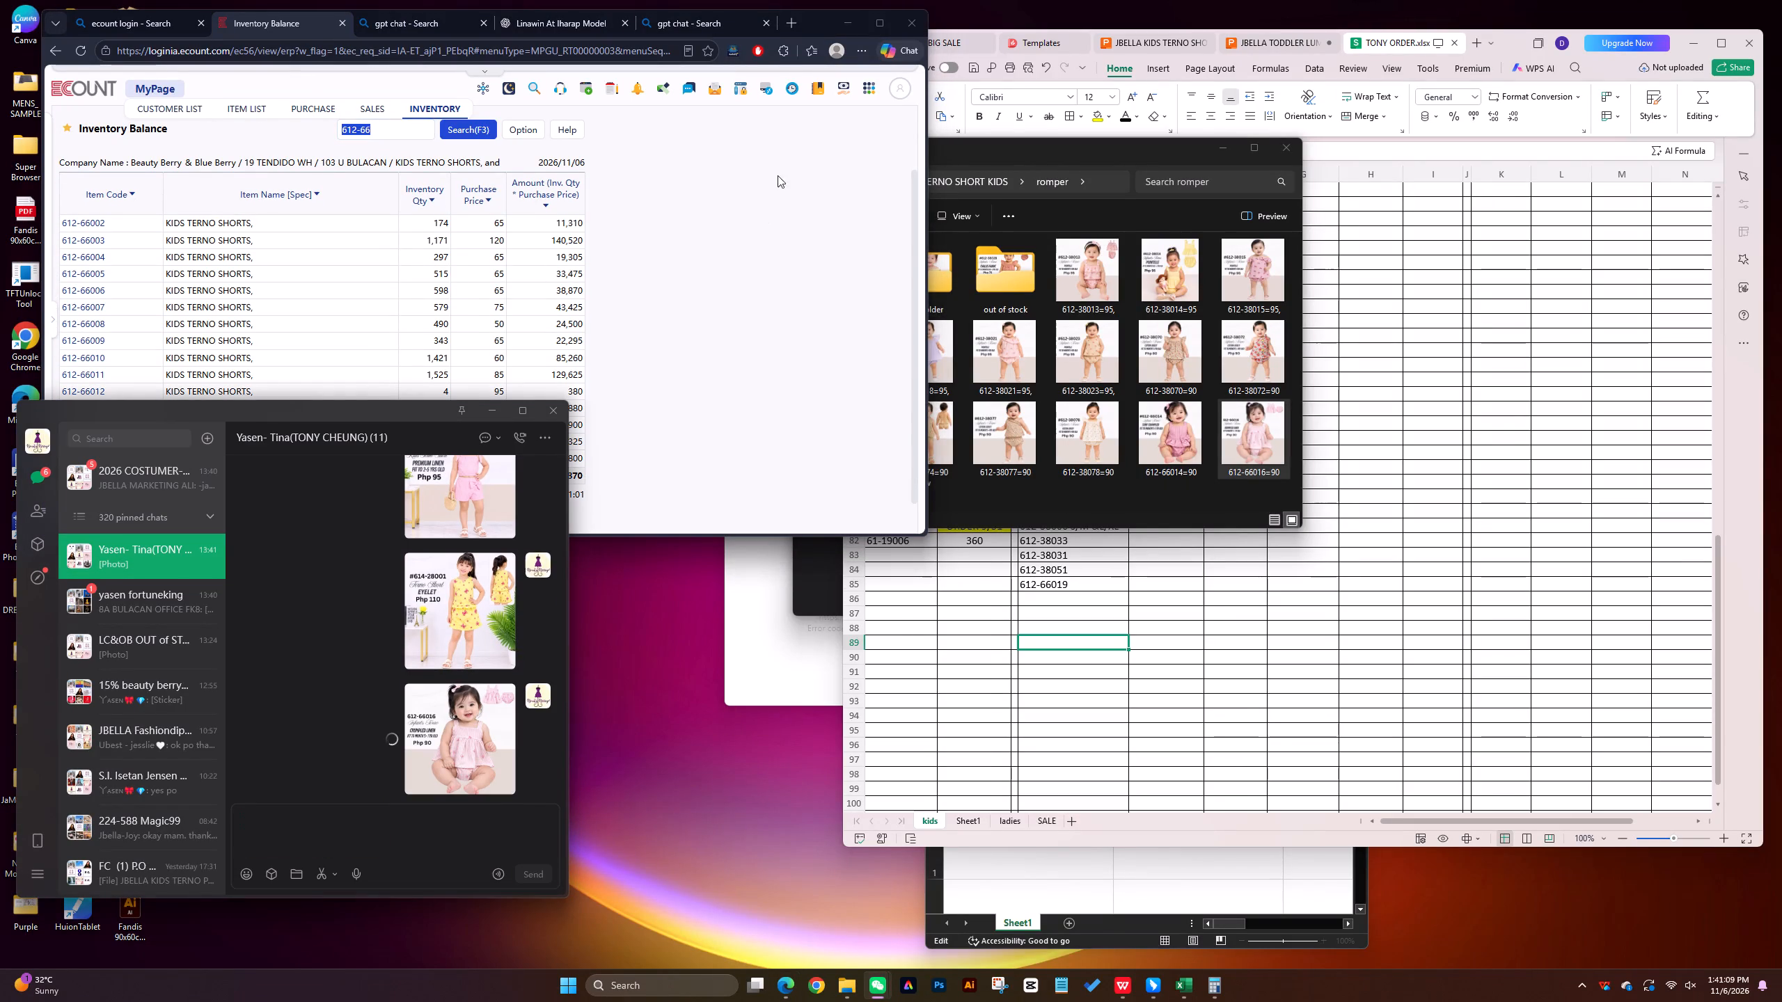
Look up the ECOUNT inventory balance filtered to 612-38 items and compare the list with the romper pictures.
left_click(394, 126)
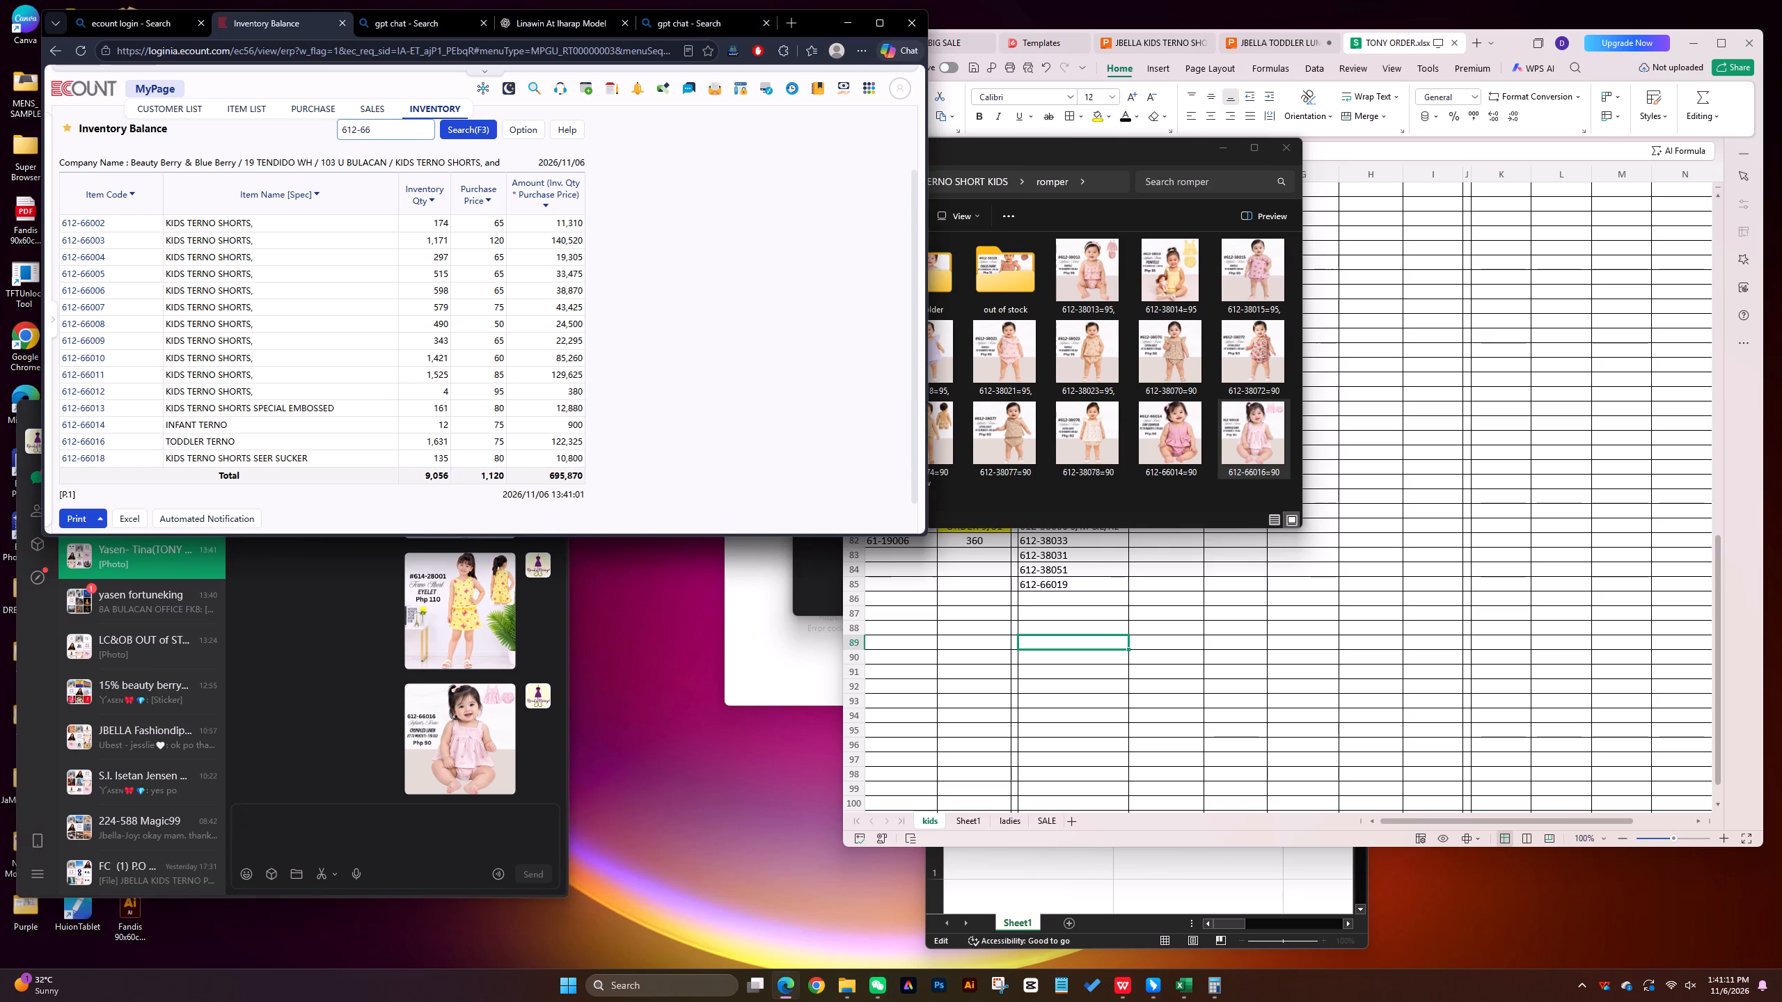
key("BackSpace")
key("BackSpace")
type("38")
key("Return")
left_click(1059, 150)
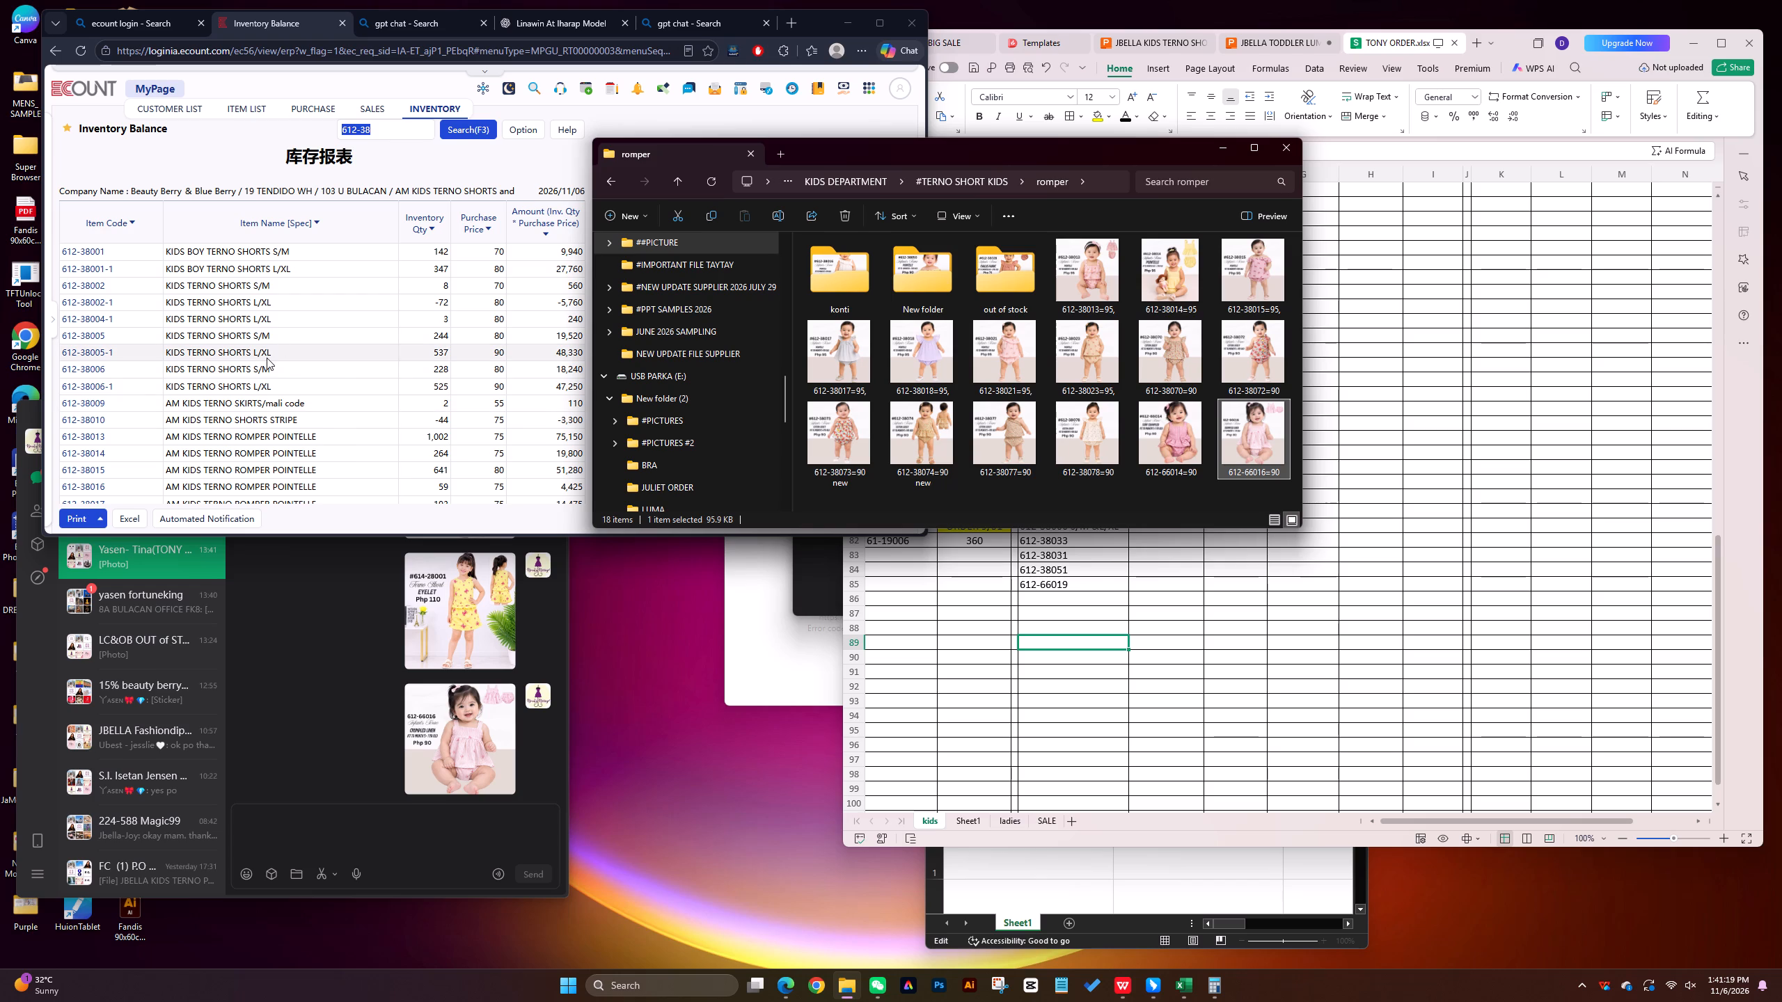
scroll(267, 358, "down", 4)
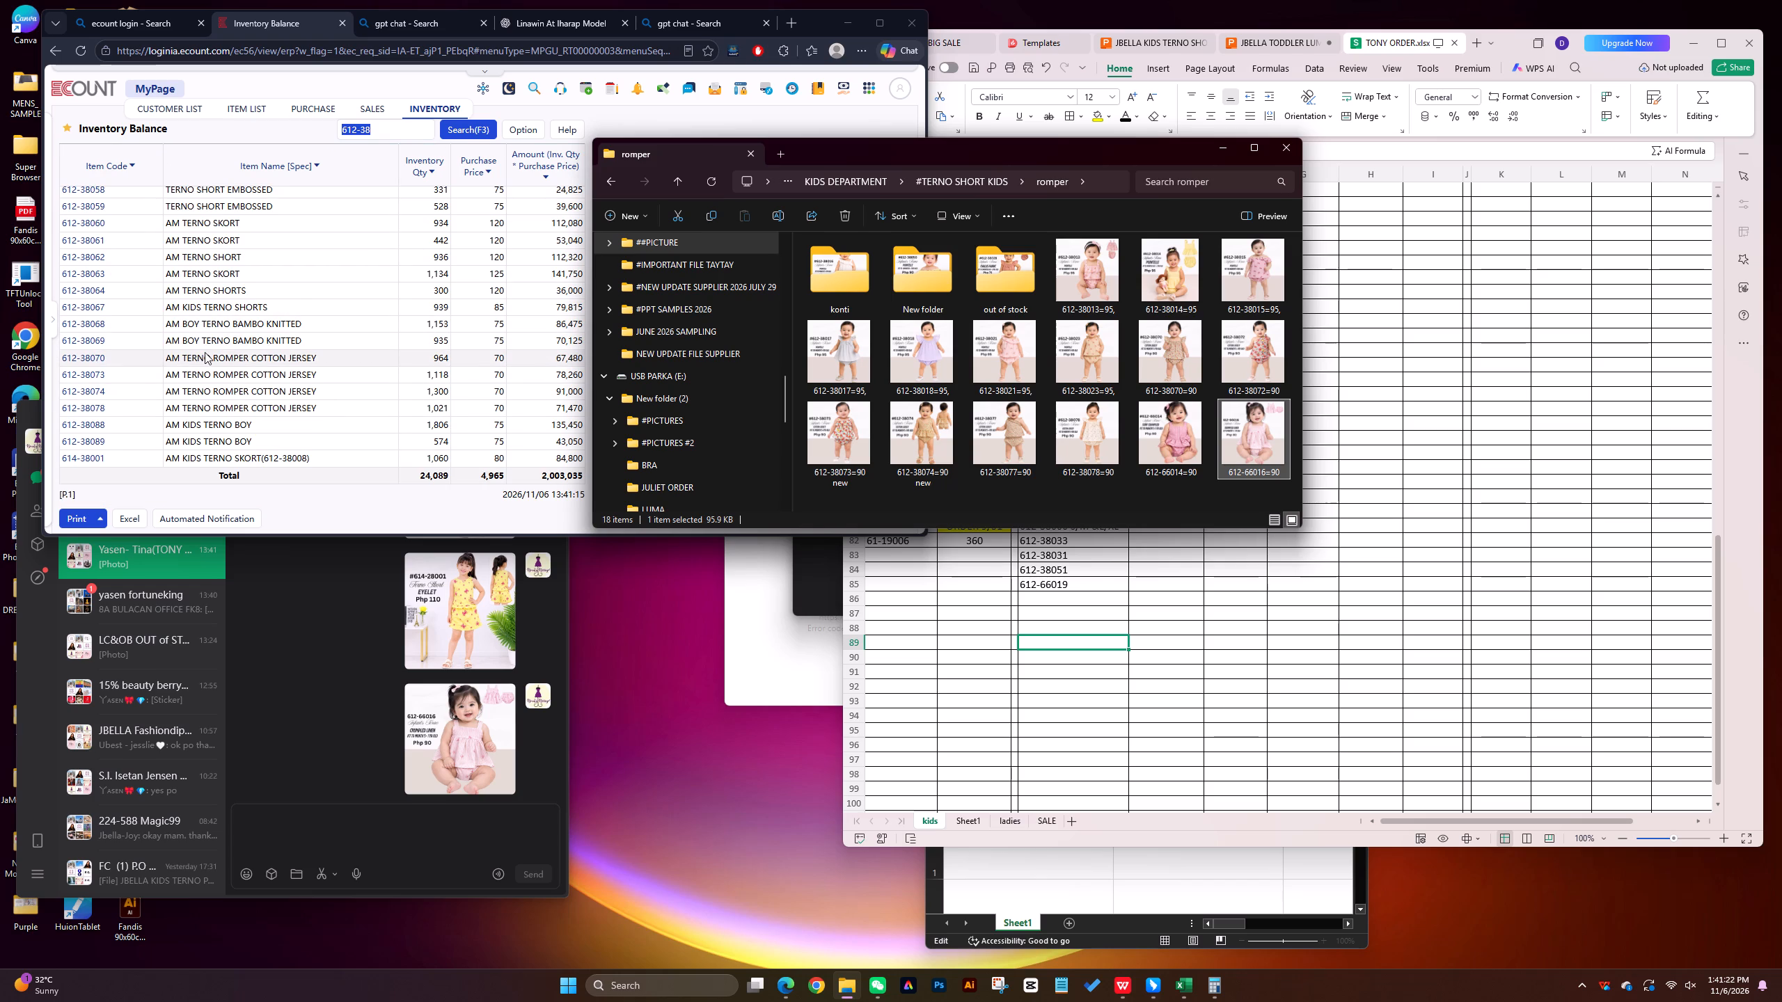
Send the 612-38070 romper picture to the Yasen- Tina chat.
left_click_drag(1165, 355, 371, 749)
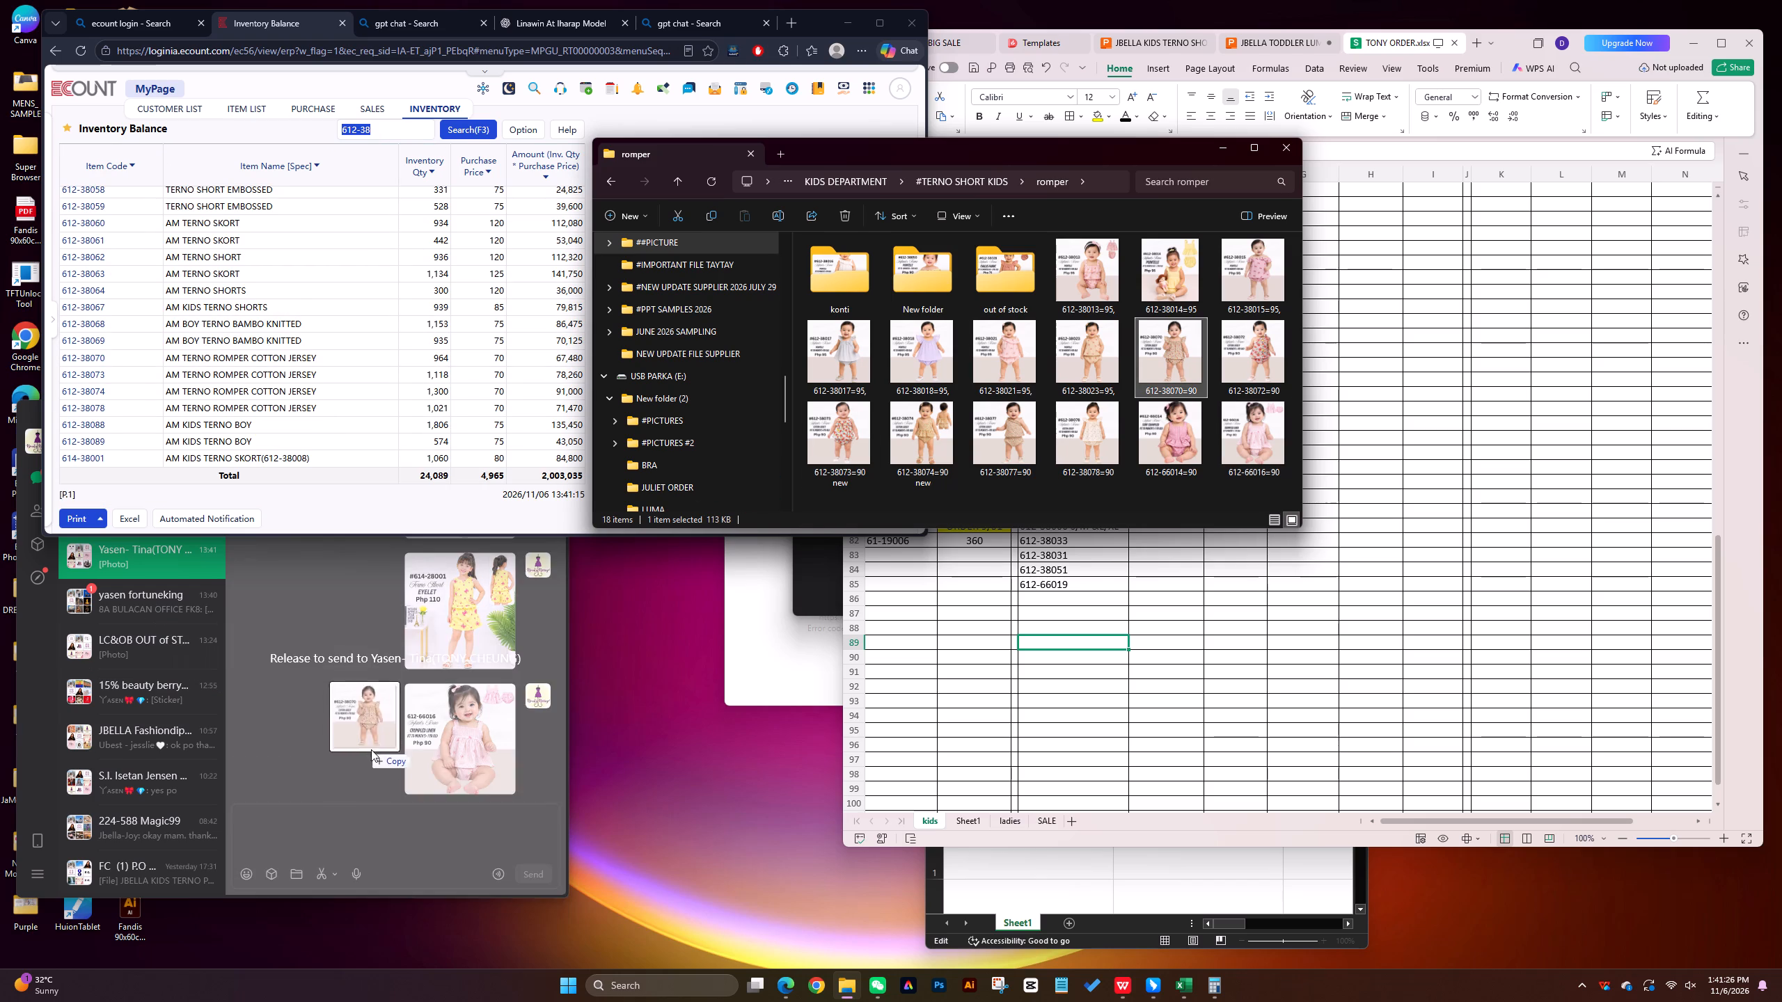
left_click_drag(371, 749, 404, 771)
left_click(542, 877)
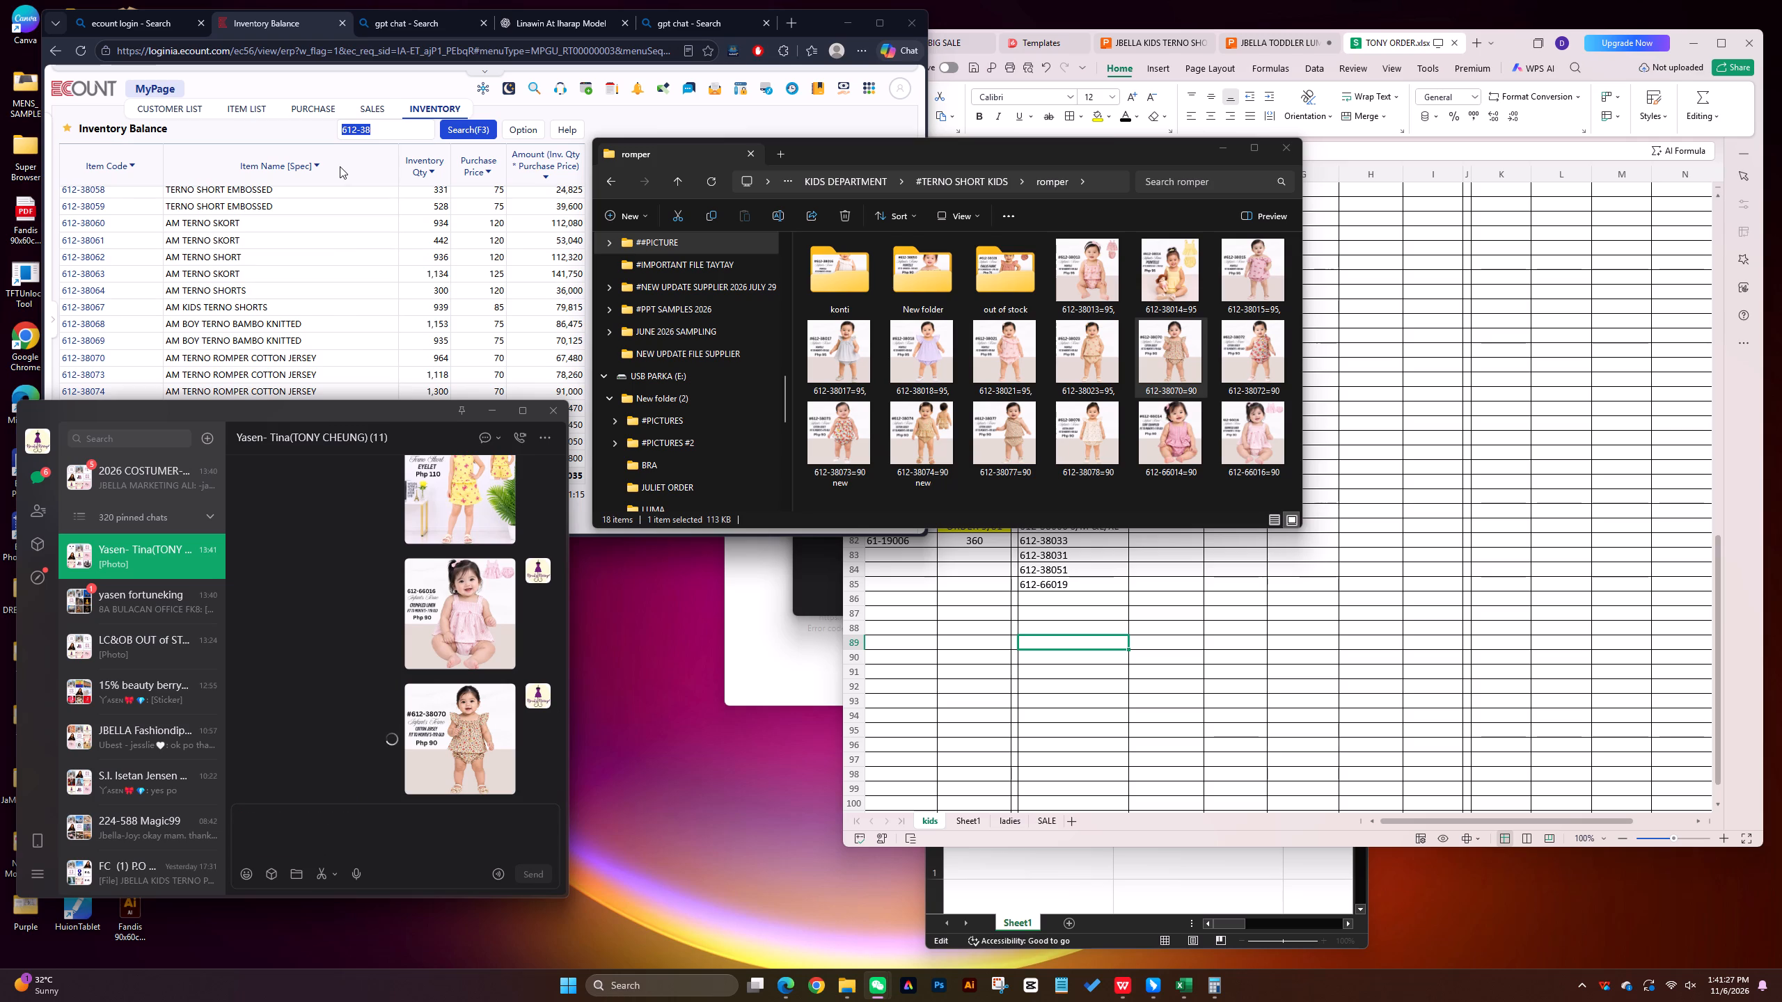
Check the 612-38 stock list again and move the 612-38072 picture into the romper folder's out of stock subfolder.
left_click(340, 166)
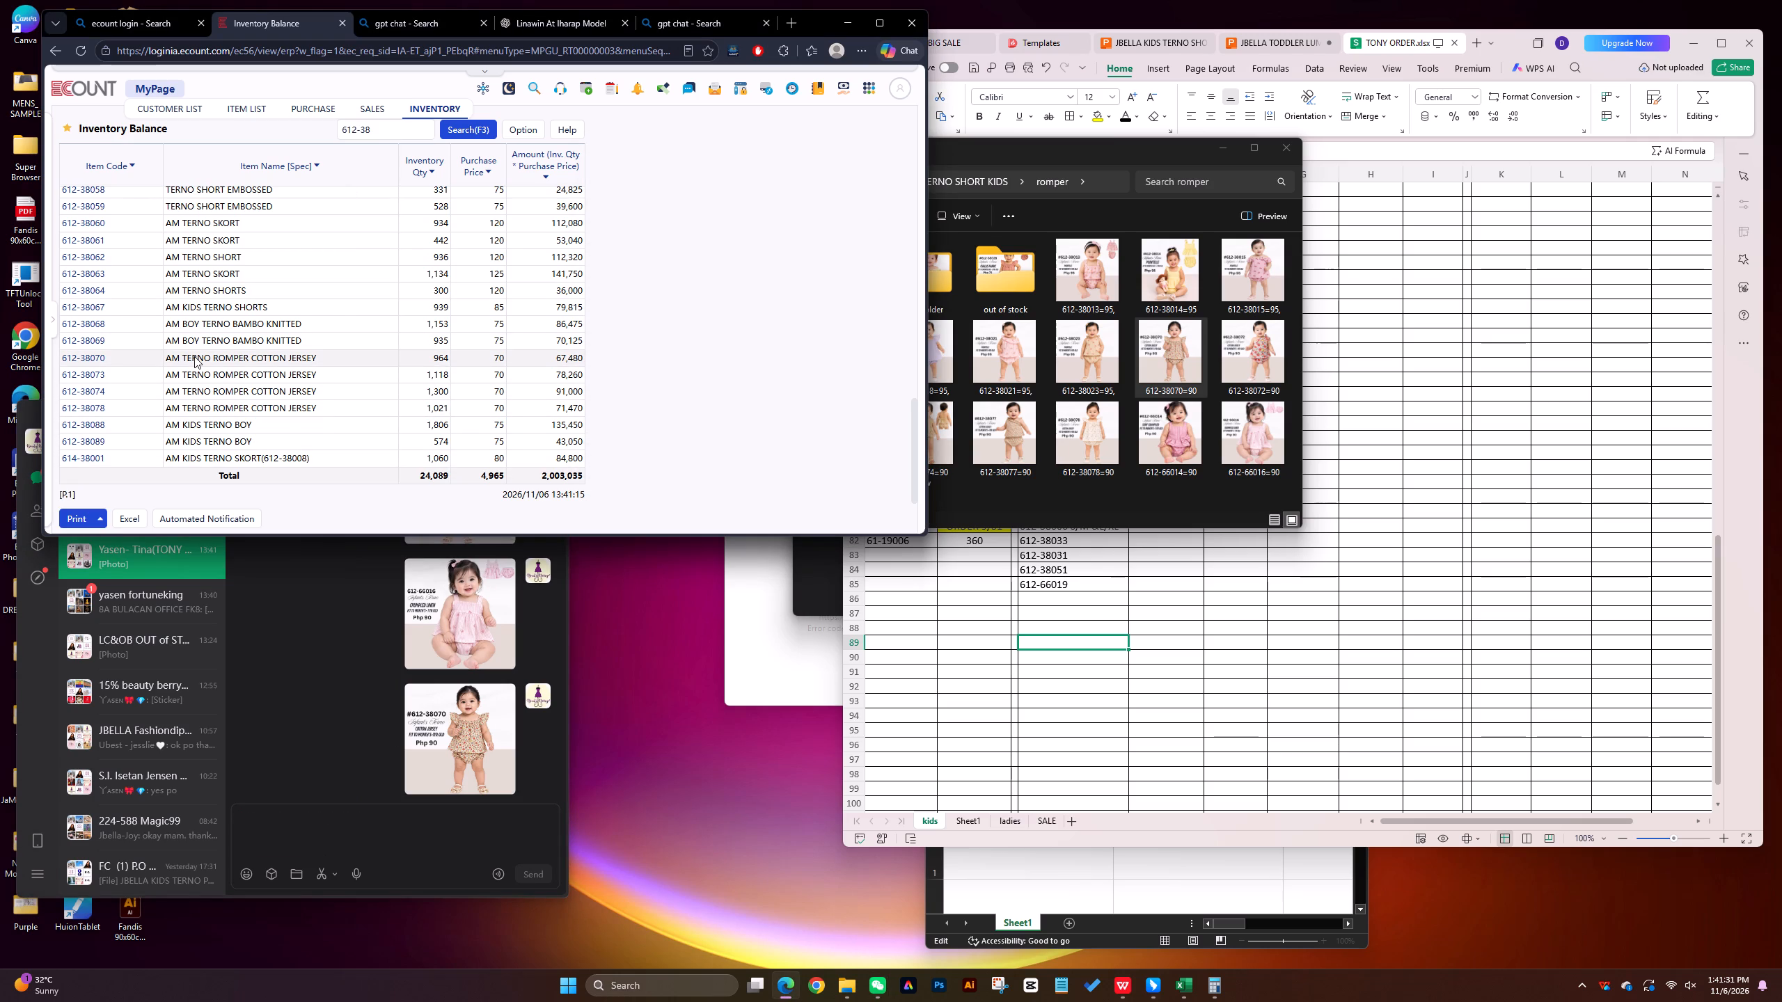
left_click(1073, 154)
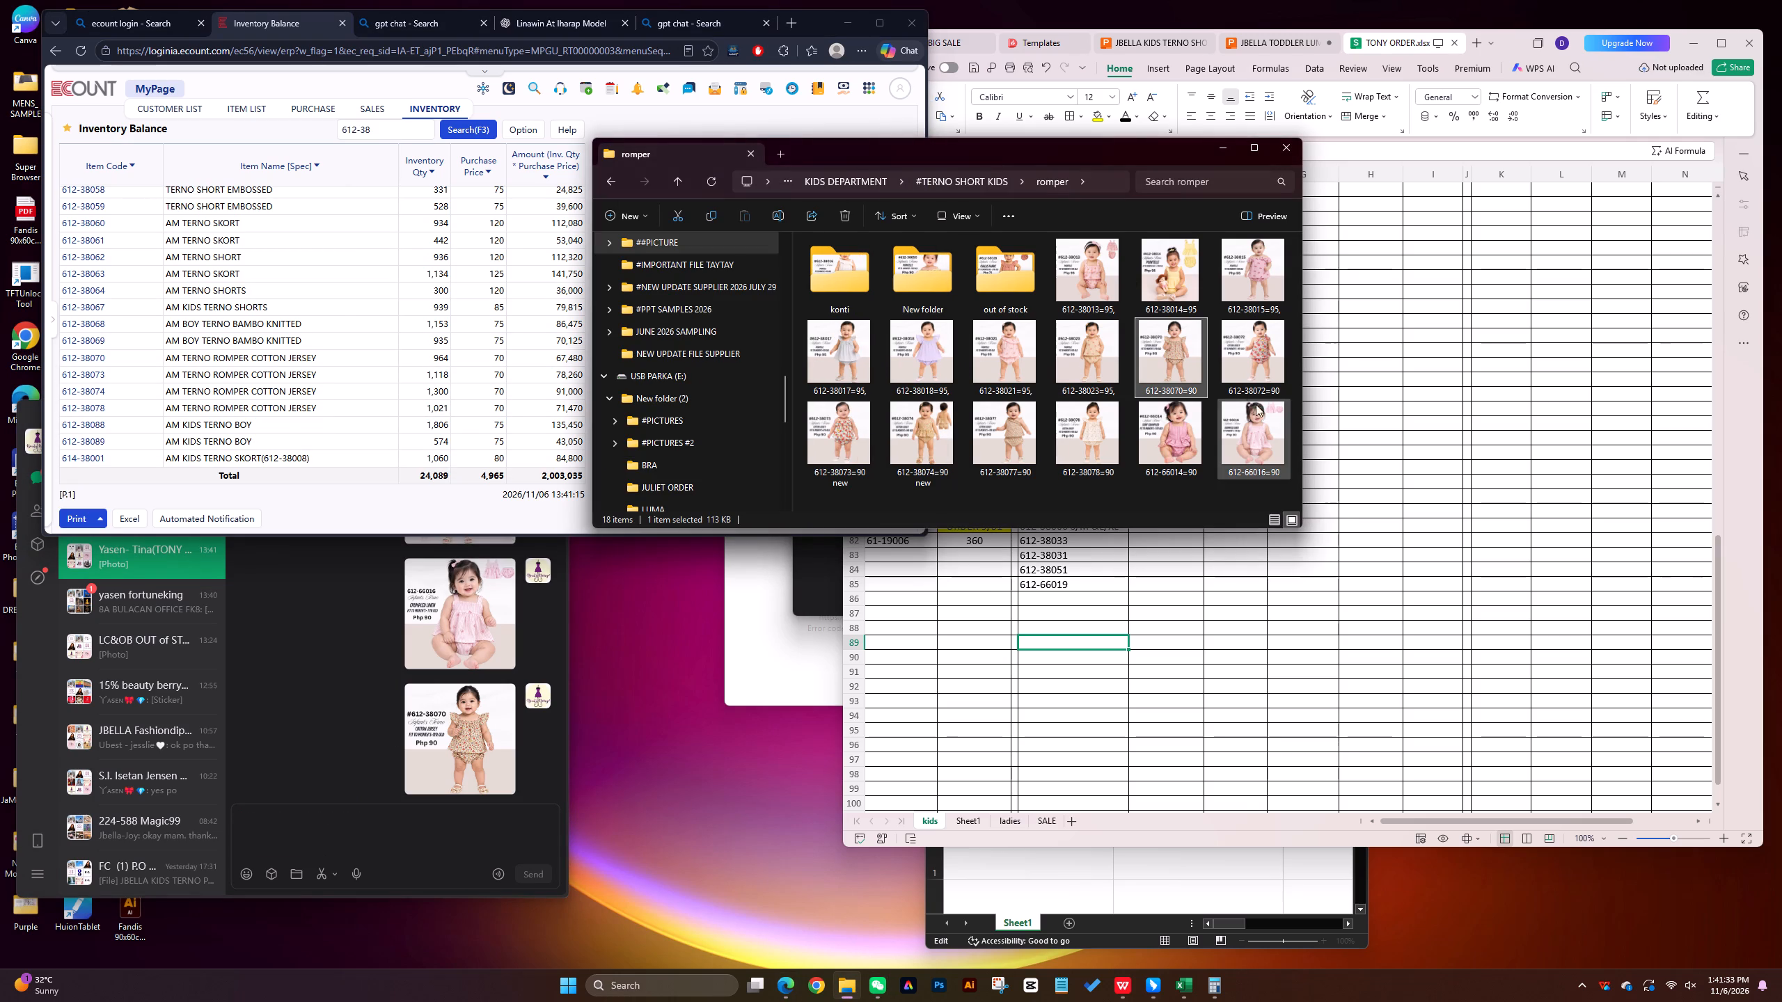
left_click_drag(1248, 360, 1030, 309)
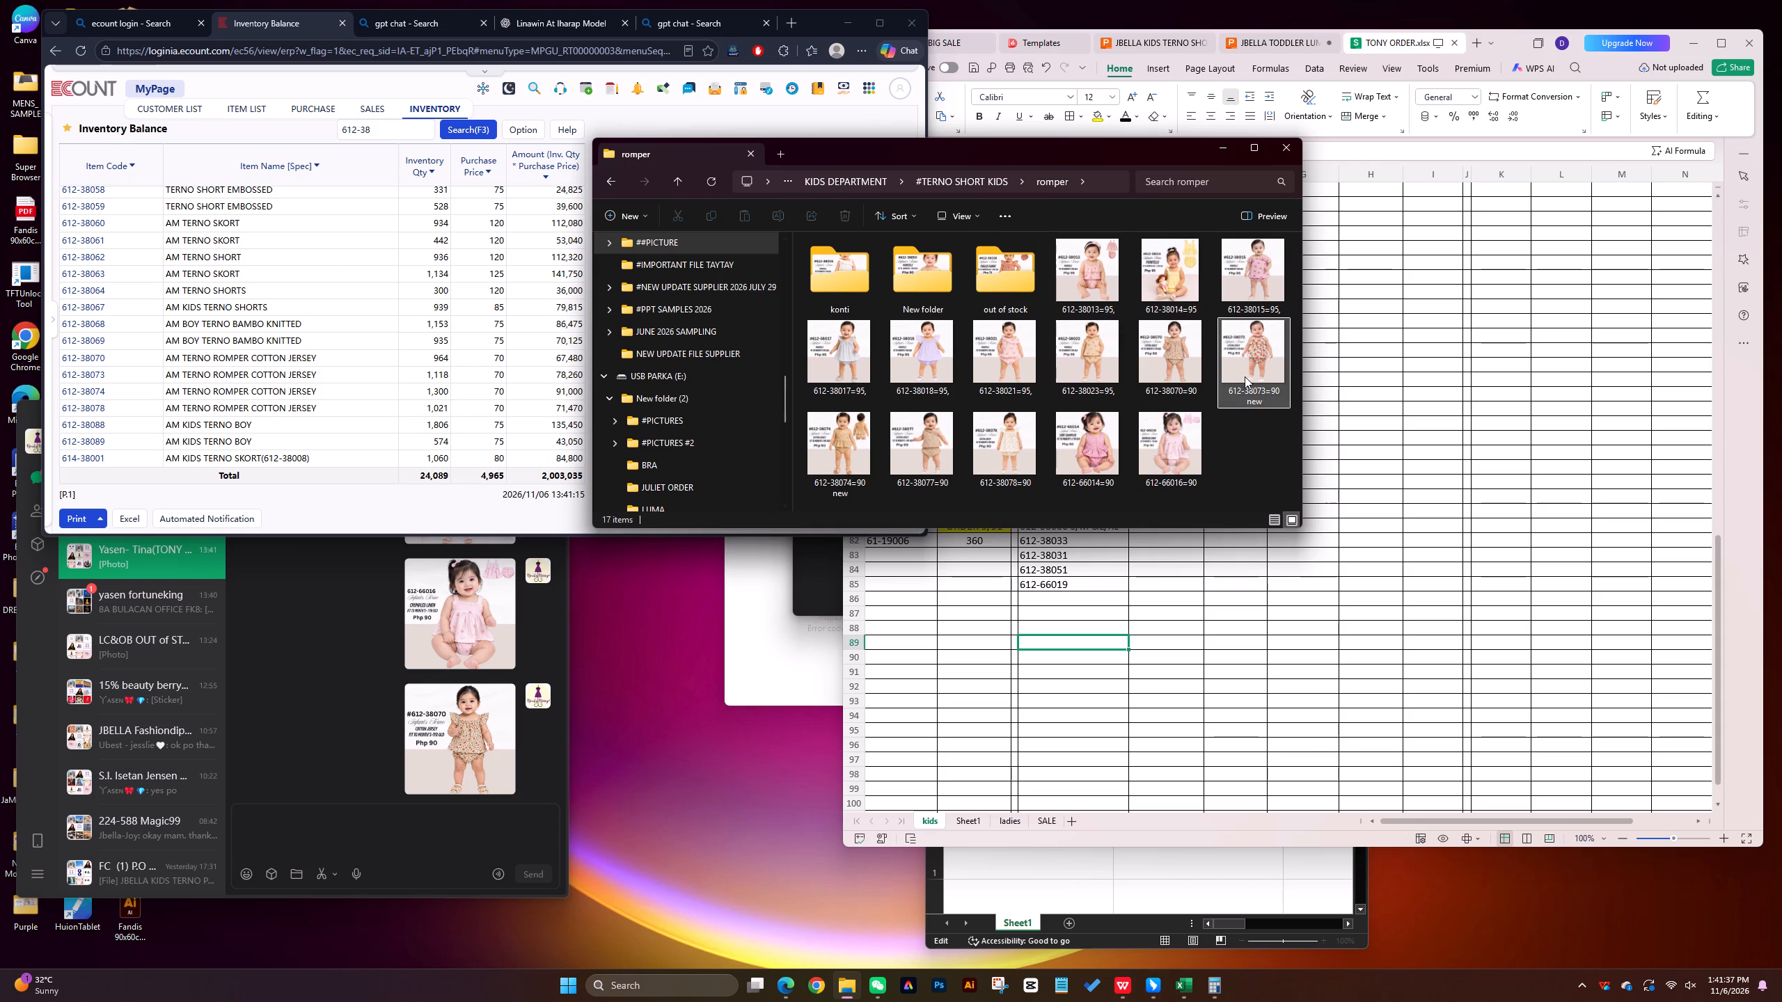
Send the 612-38073 and 612-38078 romper pictures to the Yasen- Tina chat, checking the ECOUNT list between them.
left_click_drag(1249, 356, 443, 781)
left_click(526, 869)
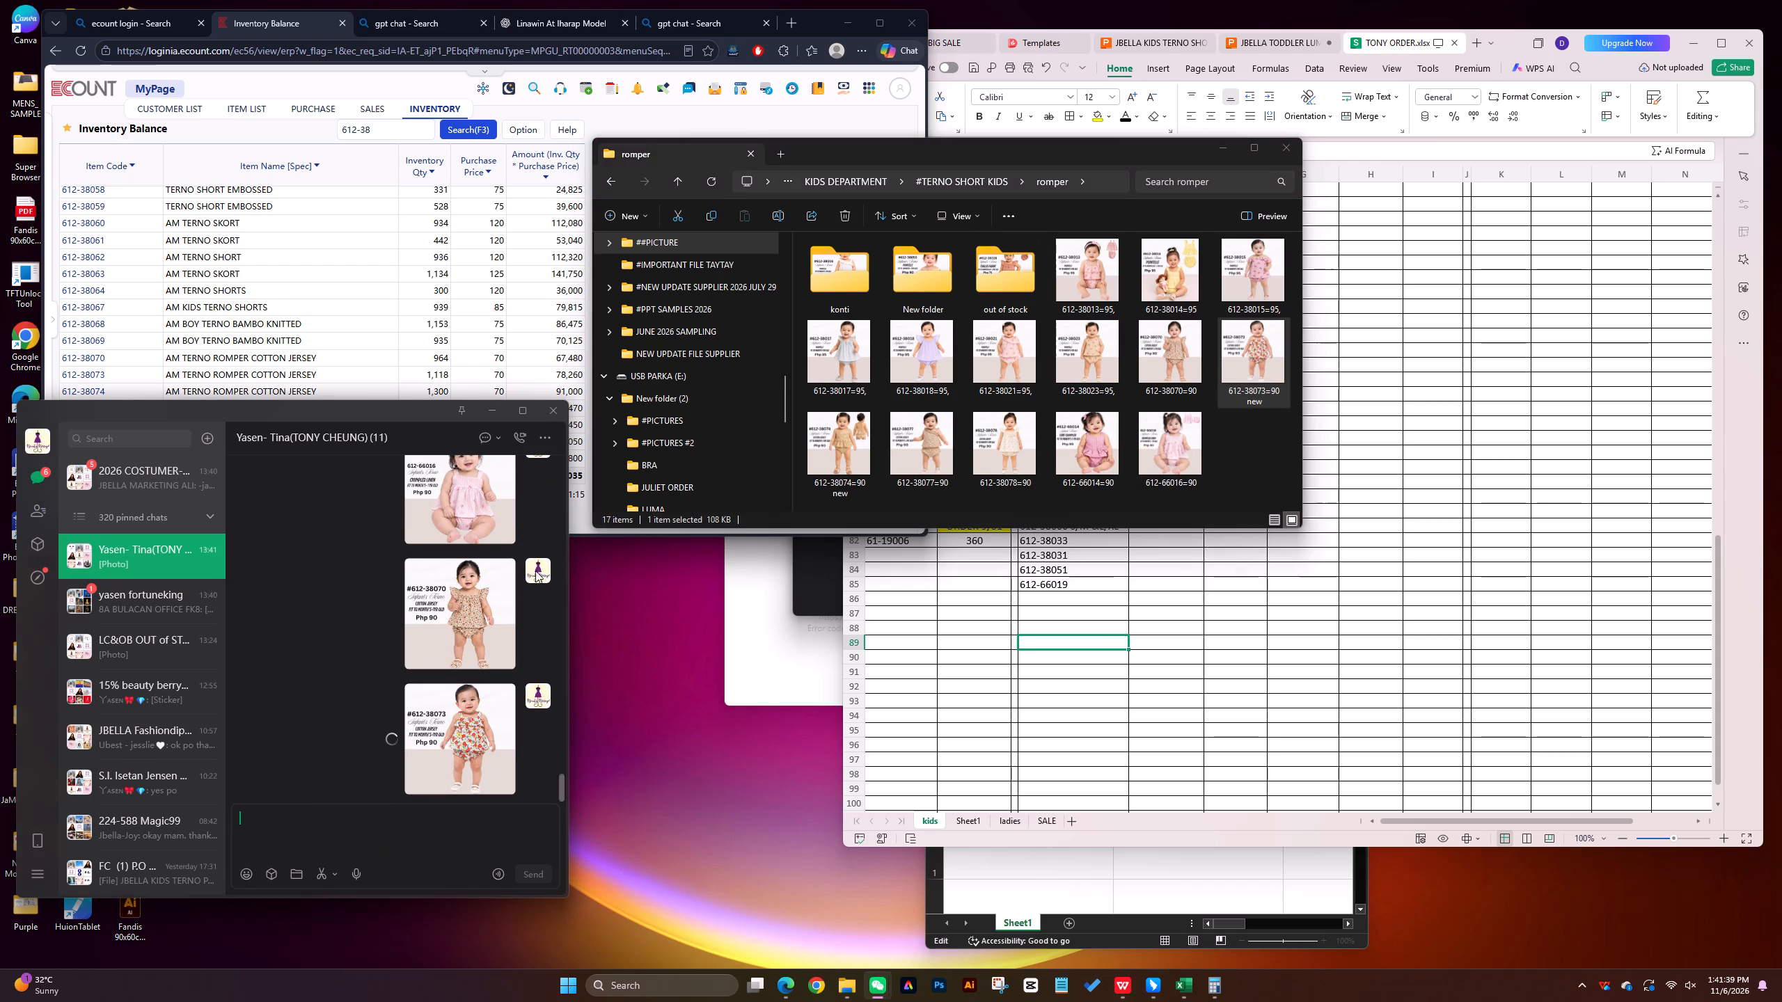
left_click(646, 111)
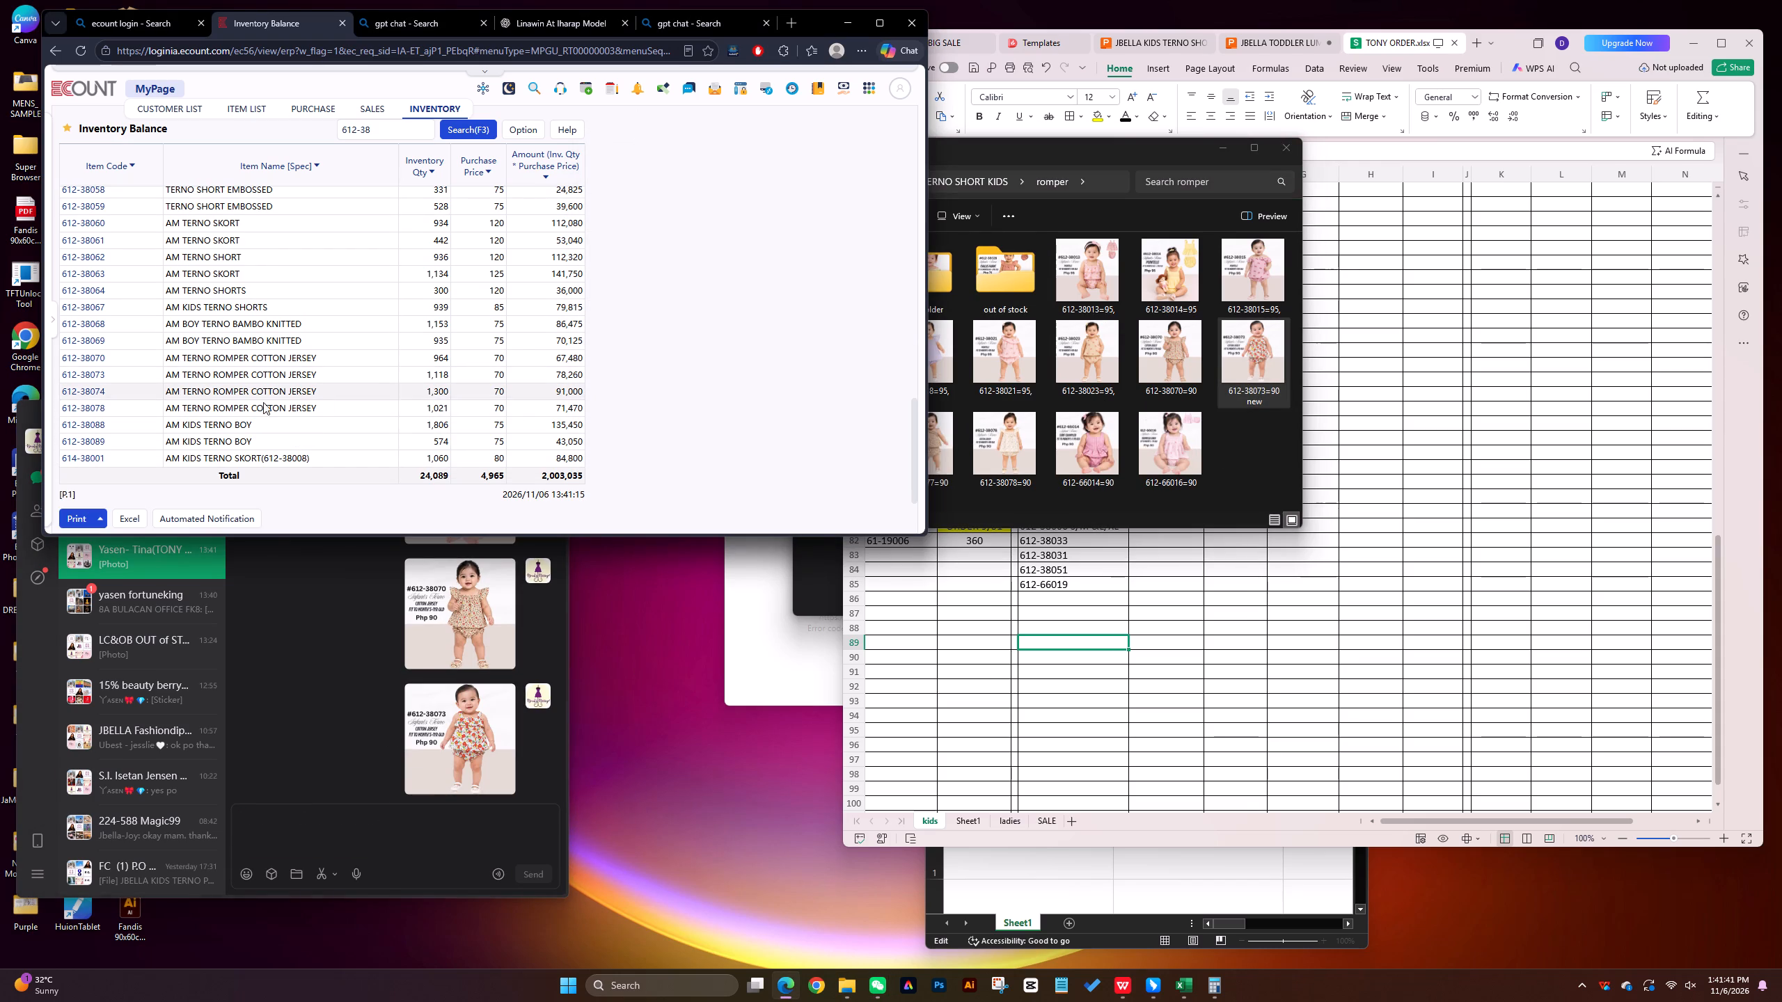
left_click(1266, 472)
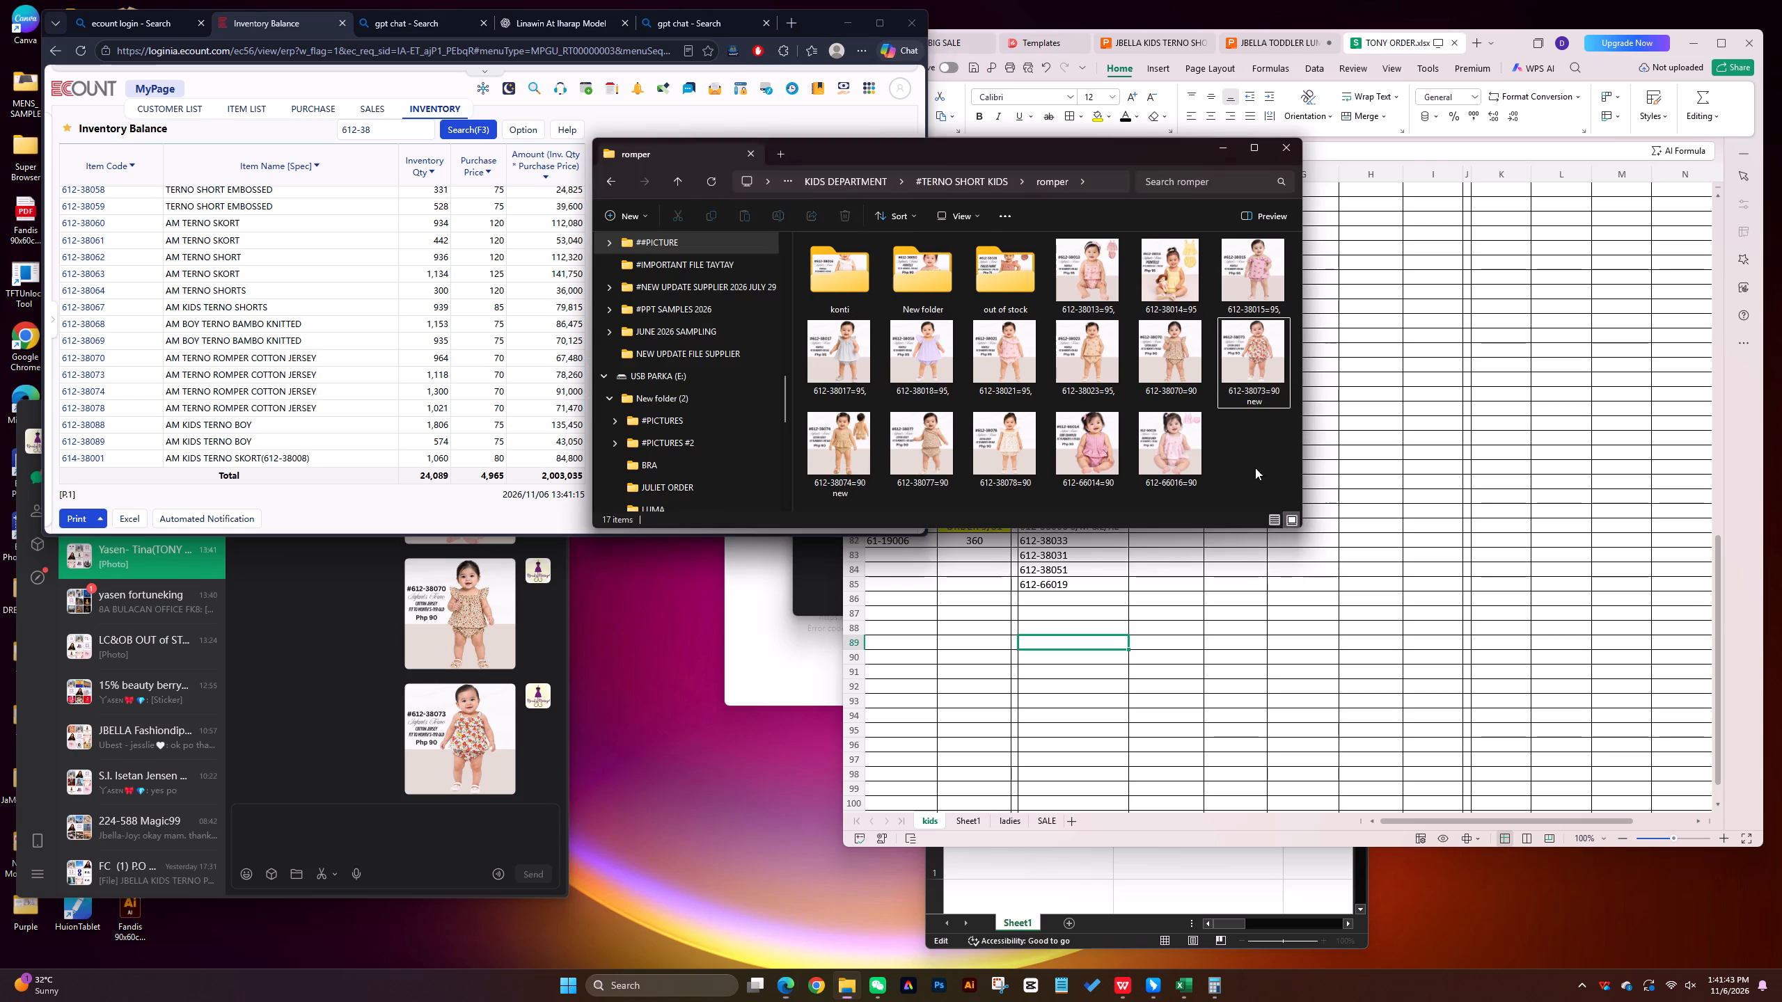
left_click(839, 433)
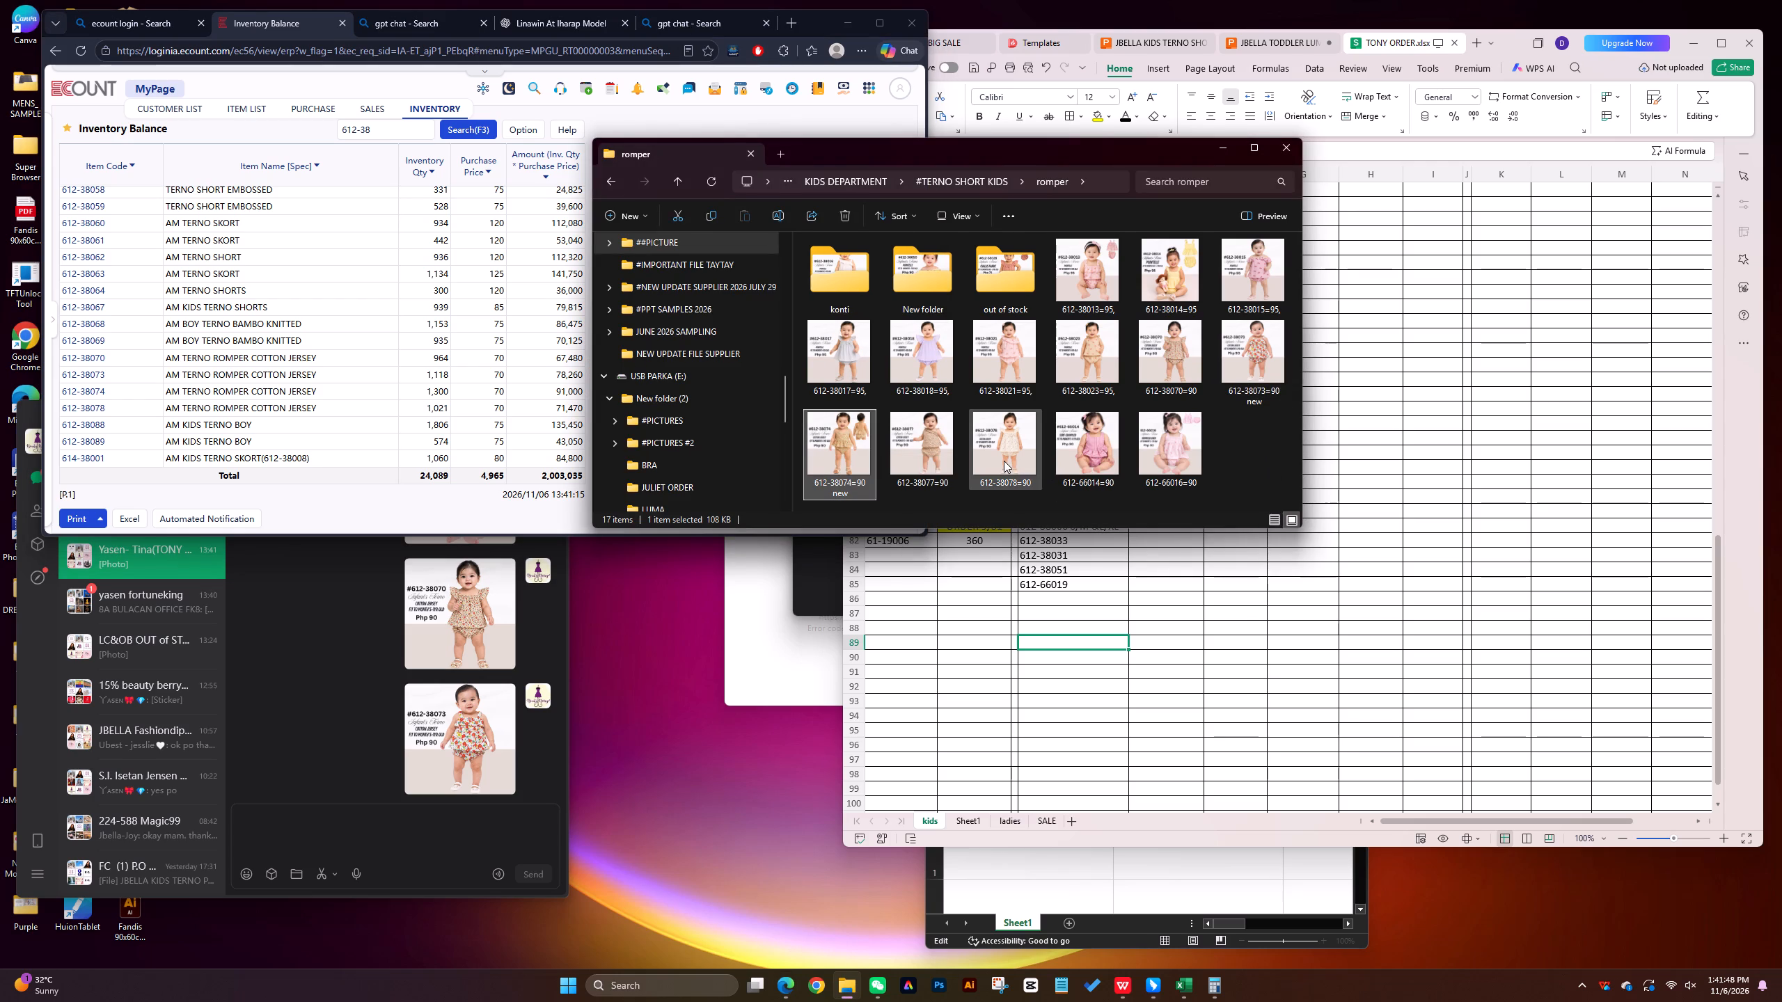
left_click_drag(1002, 443, 609, 669)
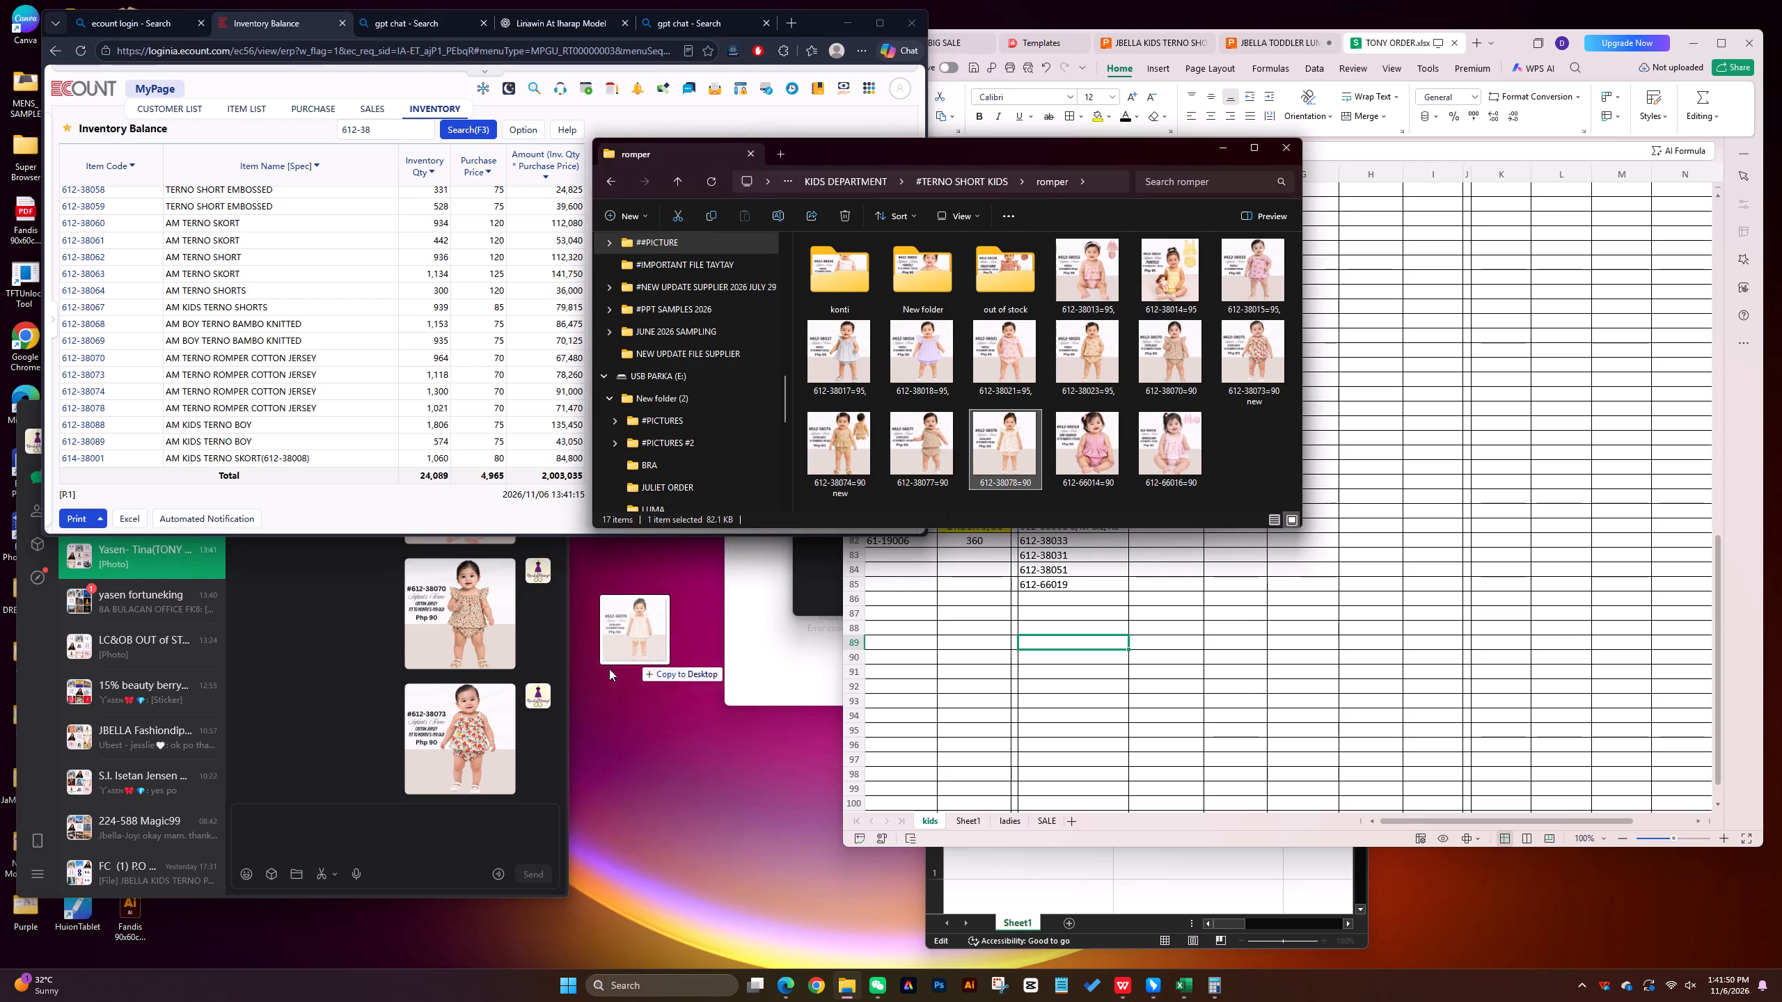
left_click_drag(609, 669, 434, 779)
left_click(531, 868)
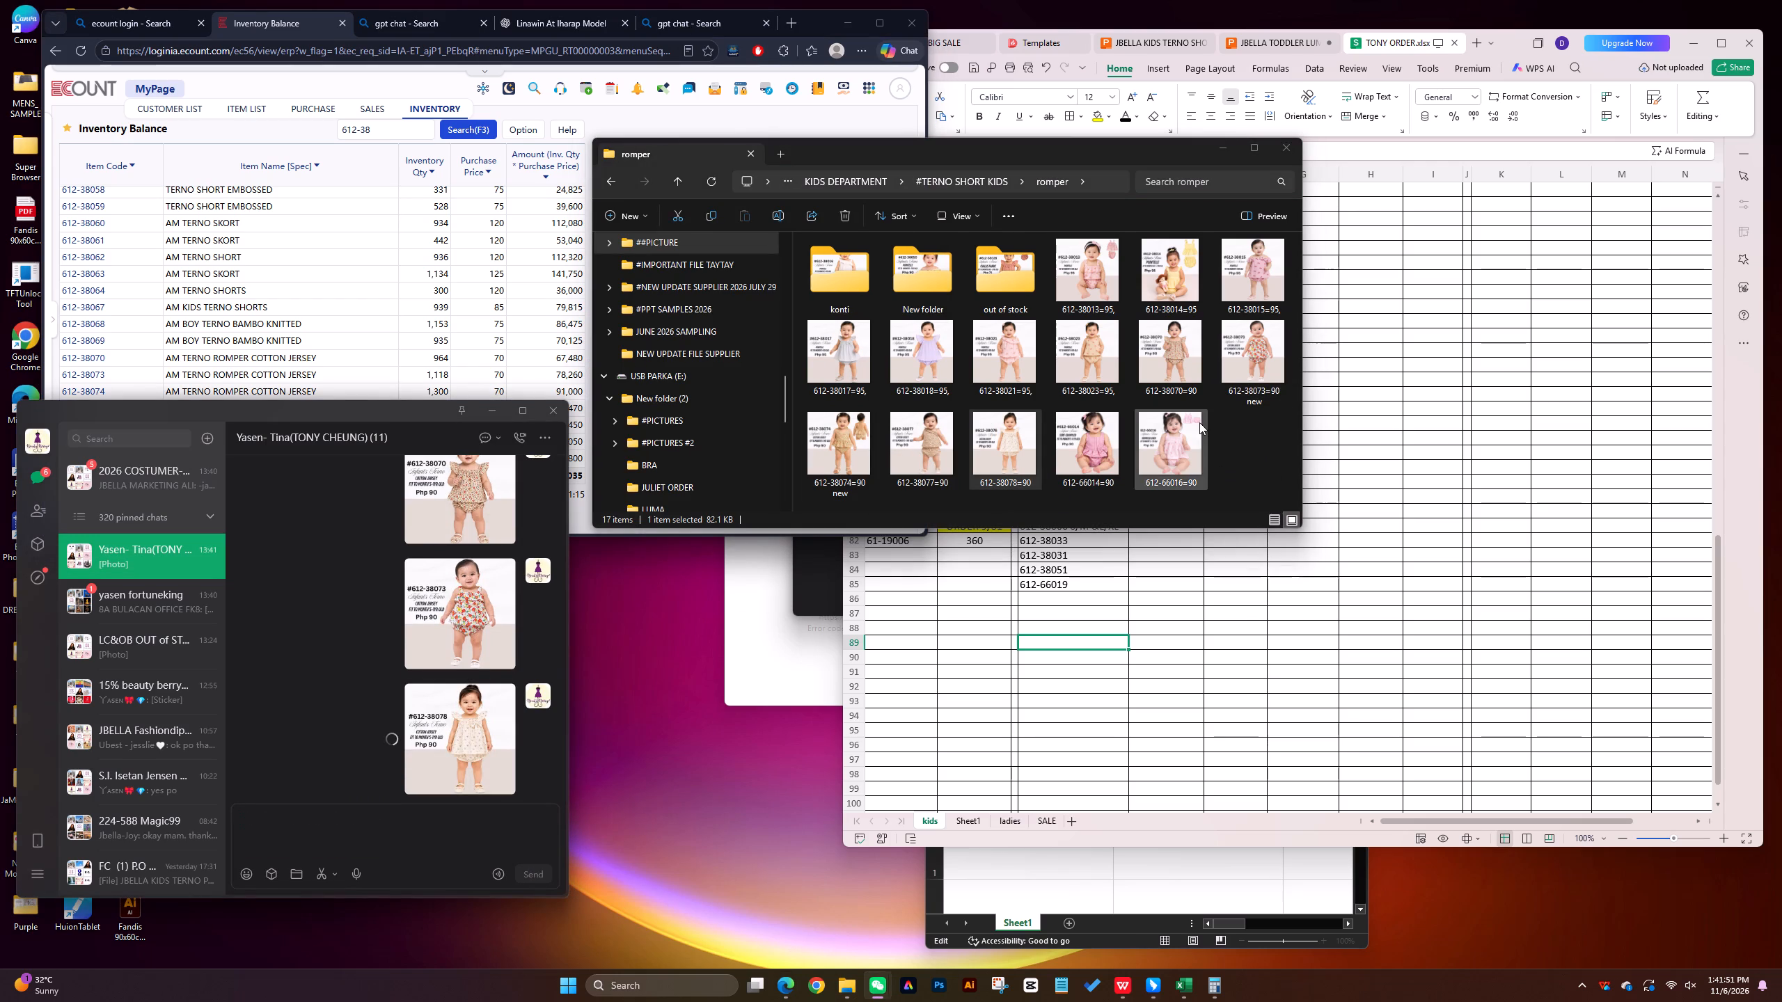
Review the pictures already sent in the Yasen- Tina chat.
left_click(1229, 436)
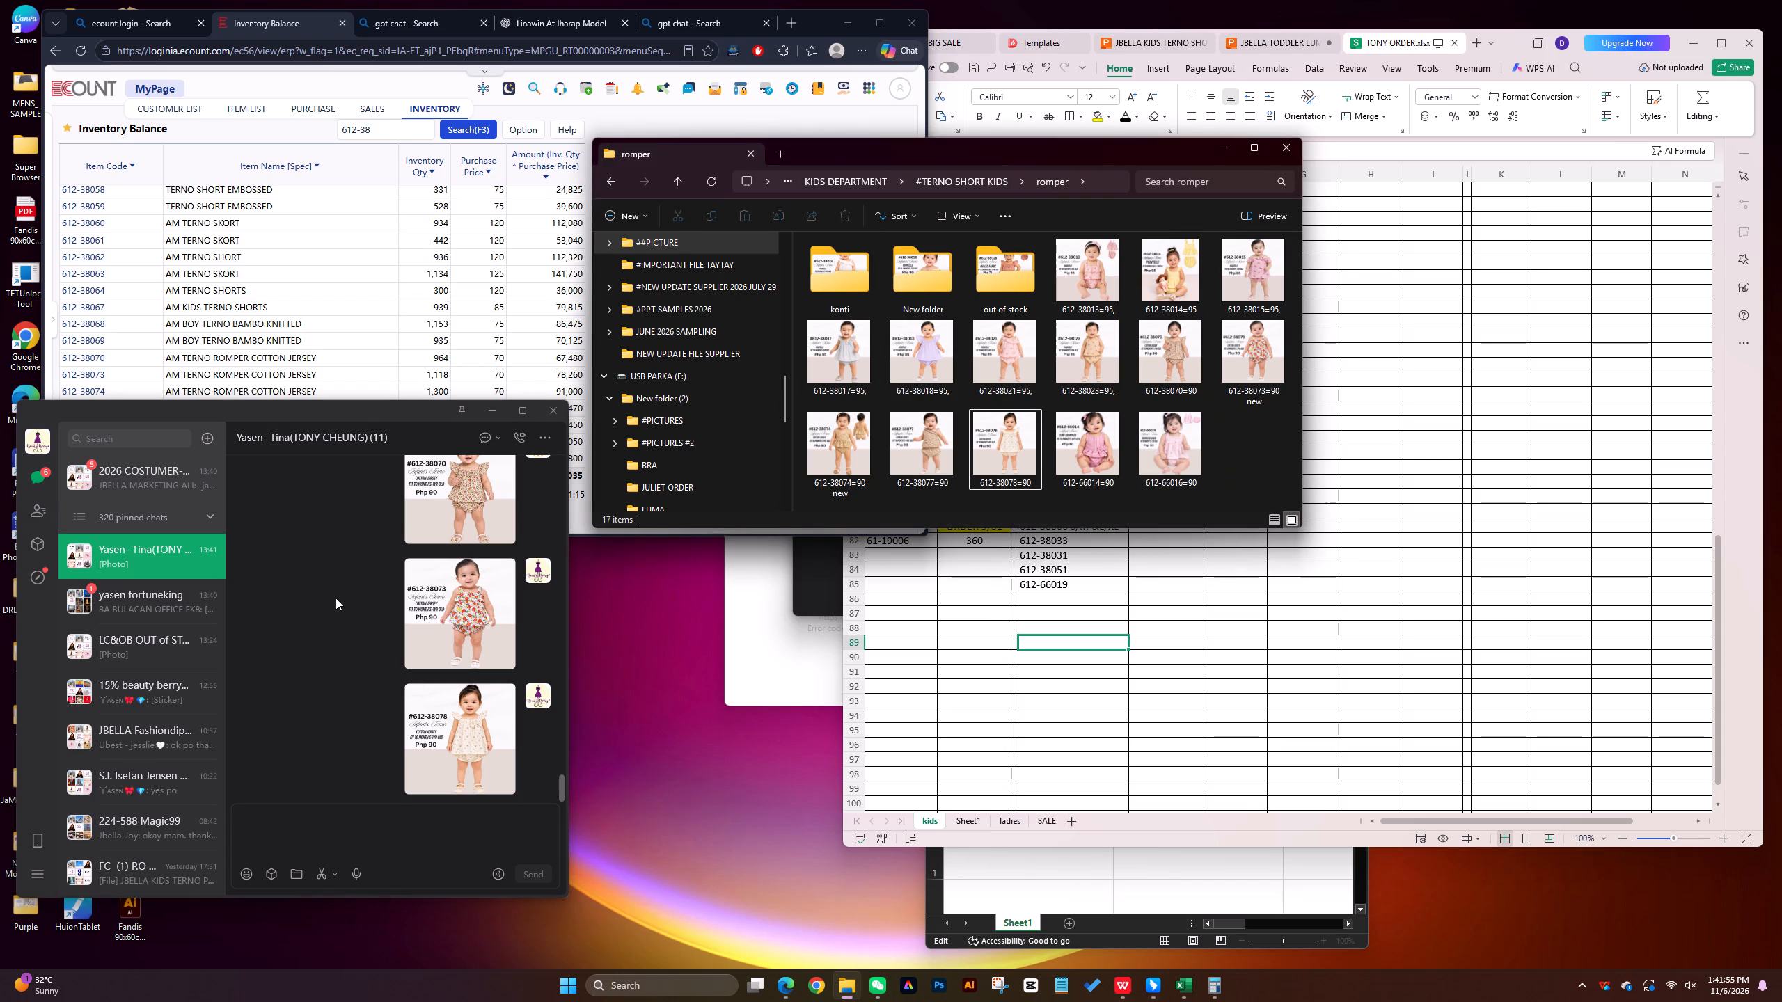
scroll(352, 603, "up", 20)
scroll(352, 603, "up", 3)
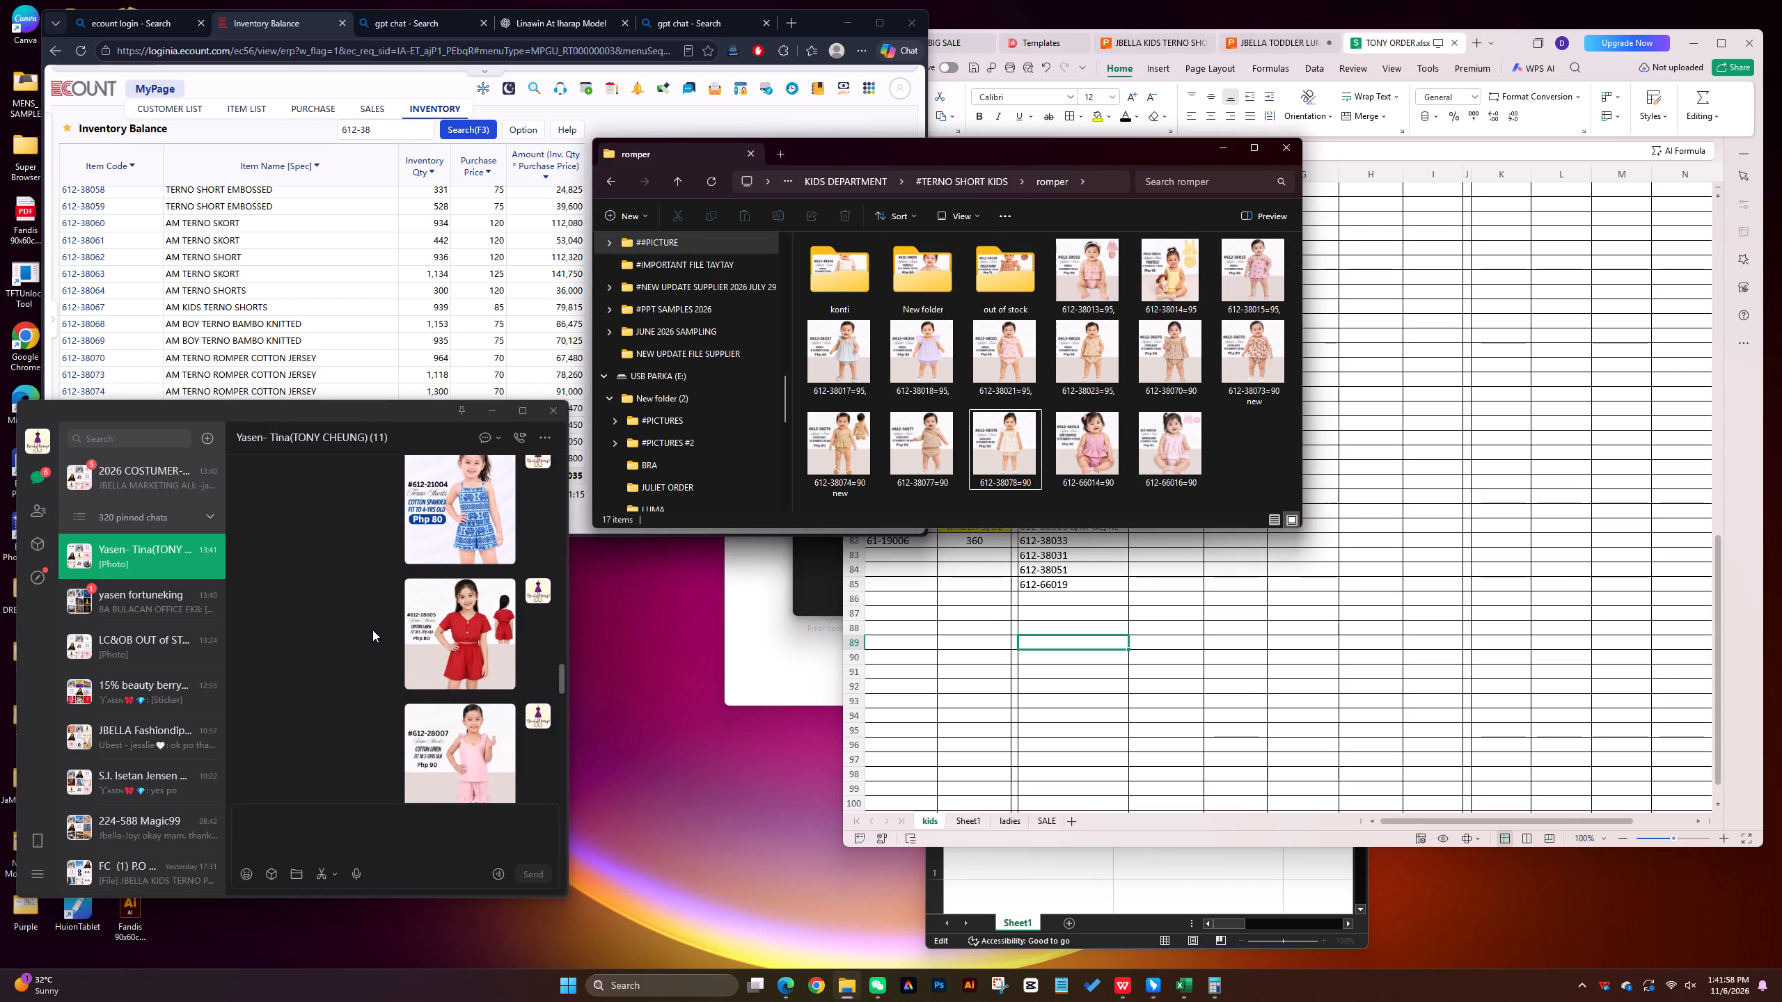
scroll(372, 630, "up", 6)
scroll(395, 635, "down", 9)
Open the KIDS DEPARTMENT > #LOCAL BOY folder to view its pictures.
left_click(885, 145)
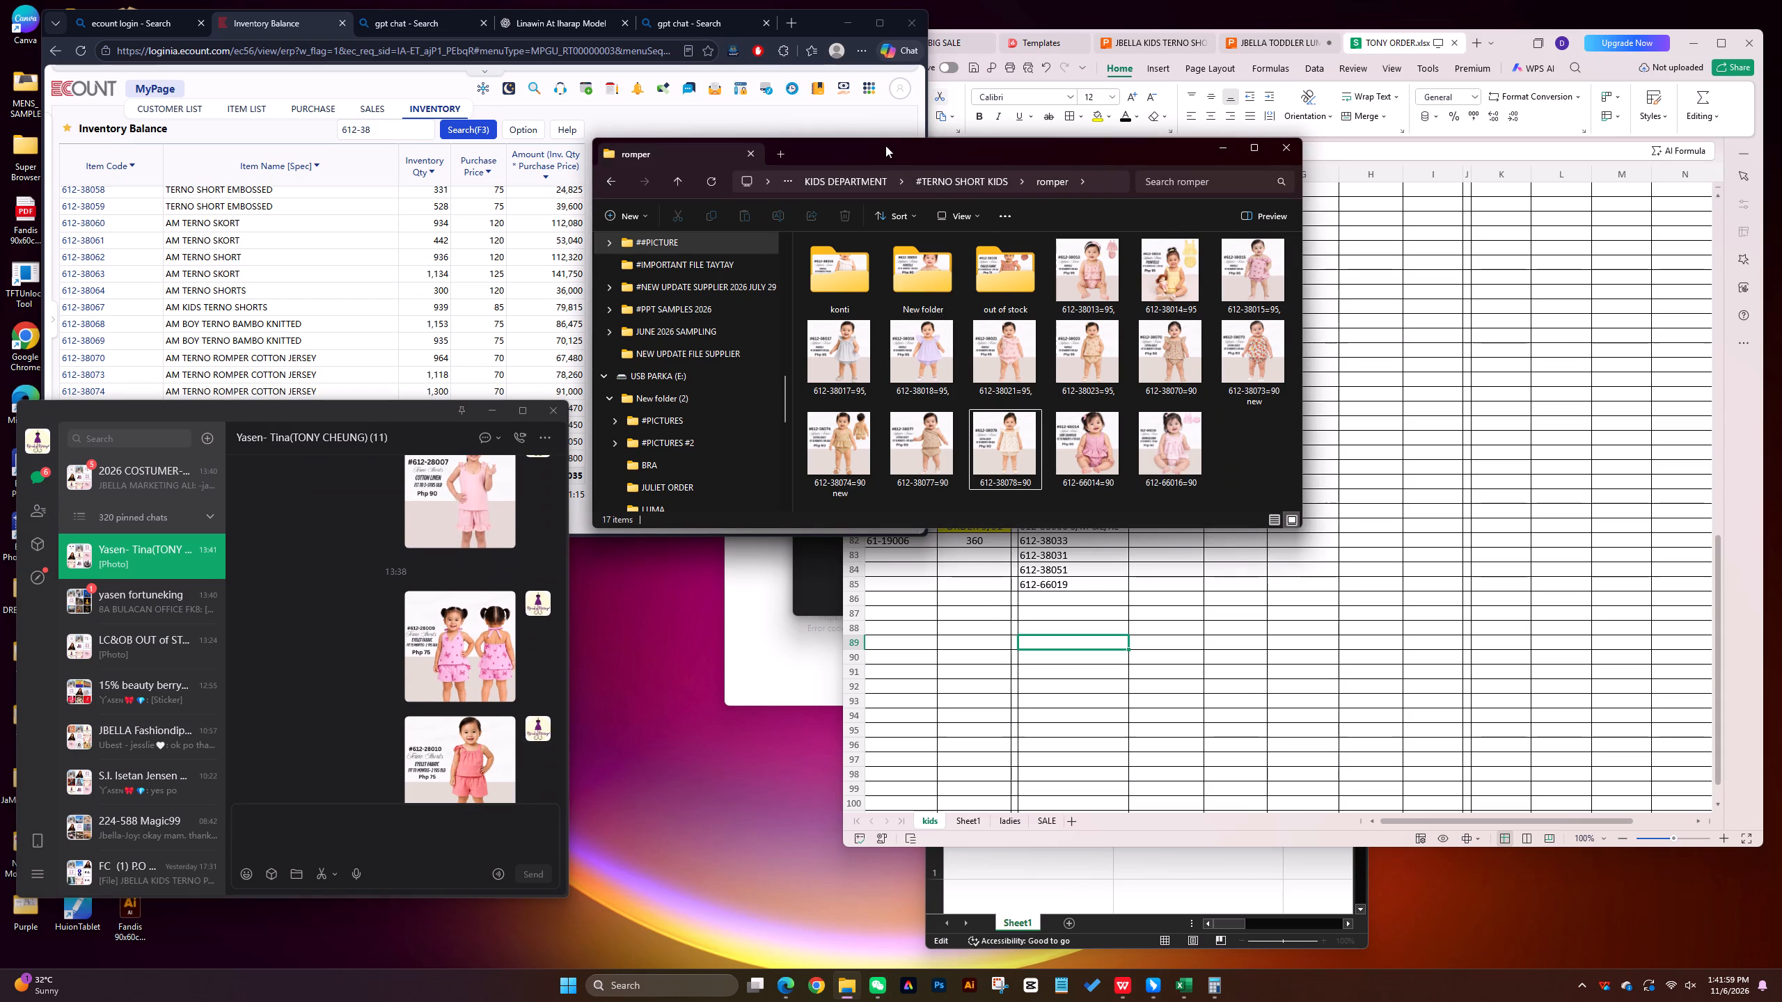
left_click(675, 177)
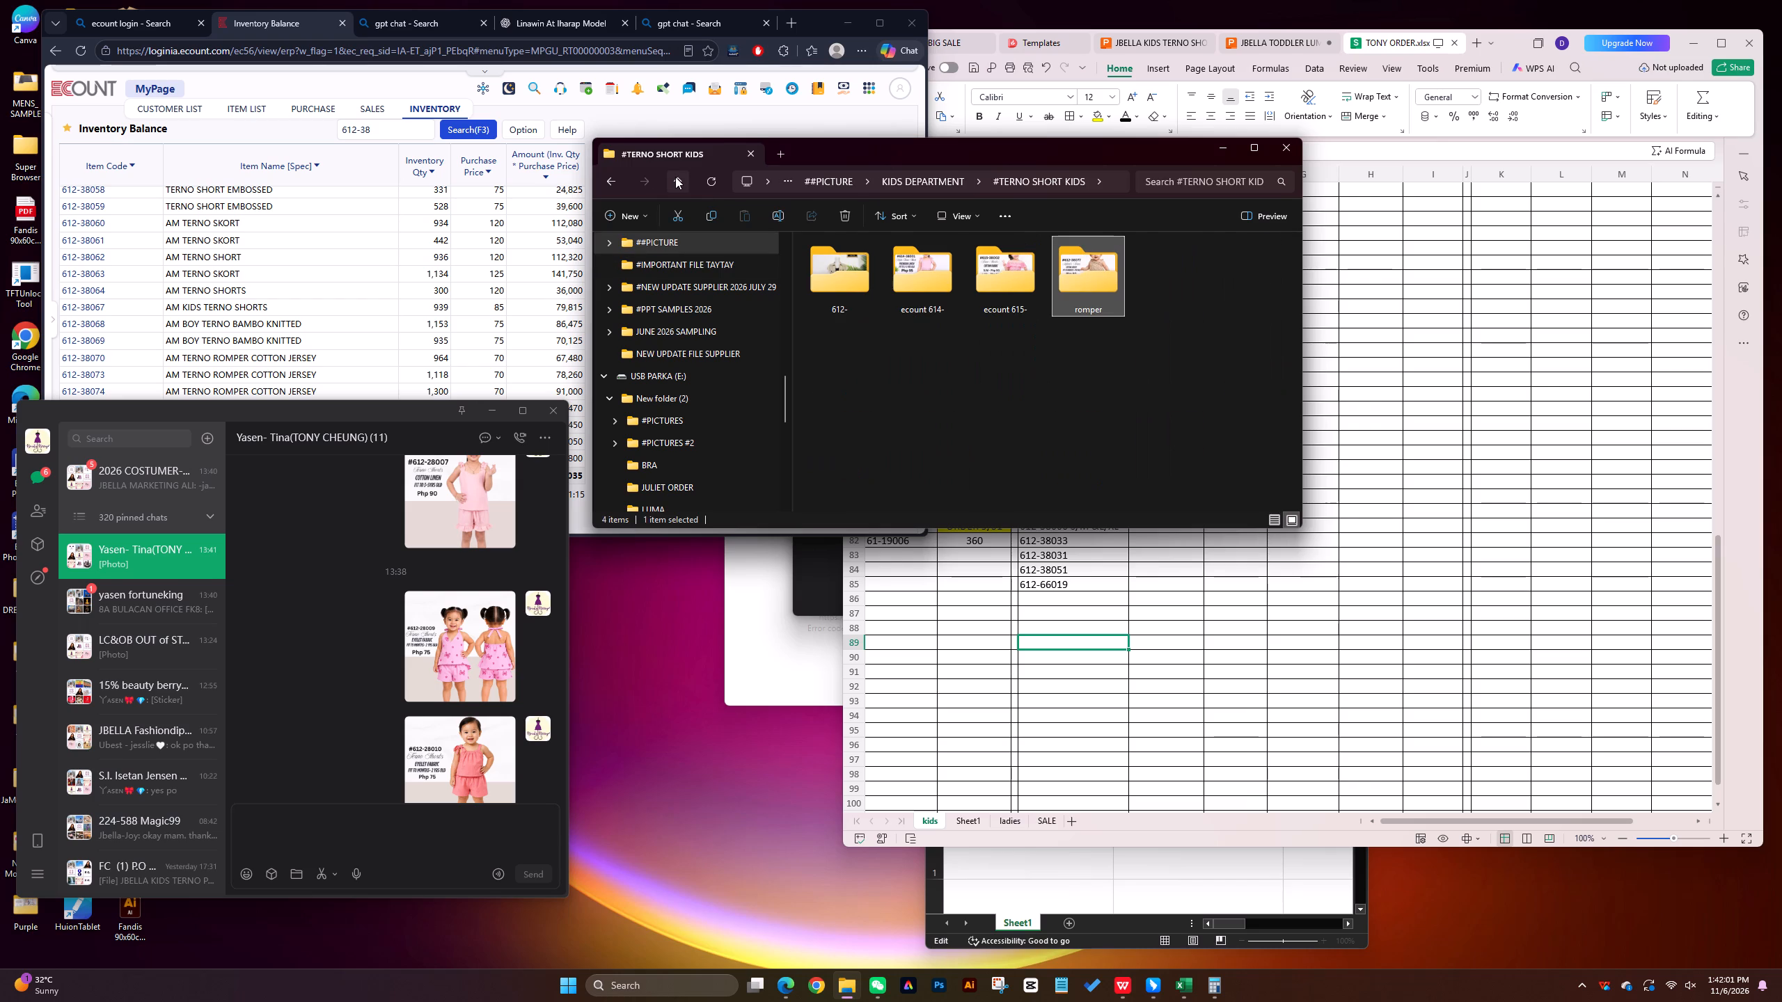
left_click(675, 177)
left_click(1068, 419)
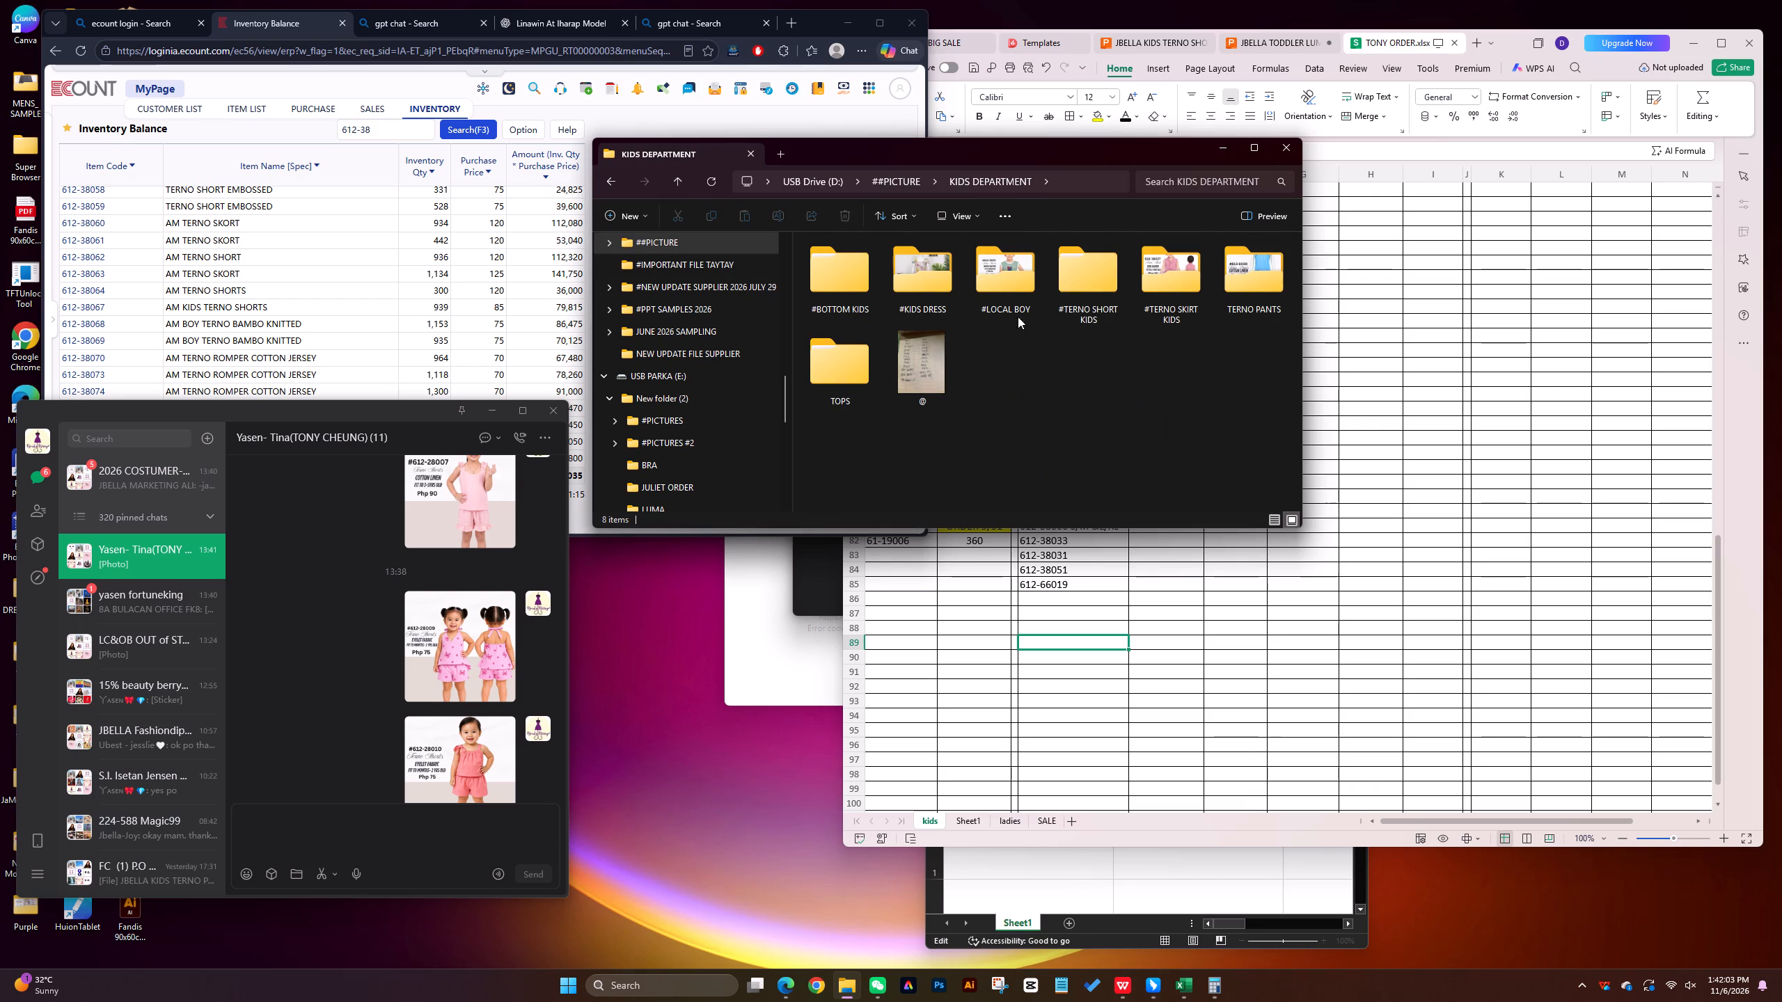
double_click(1000, 279)
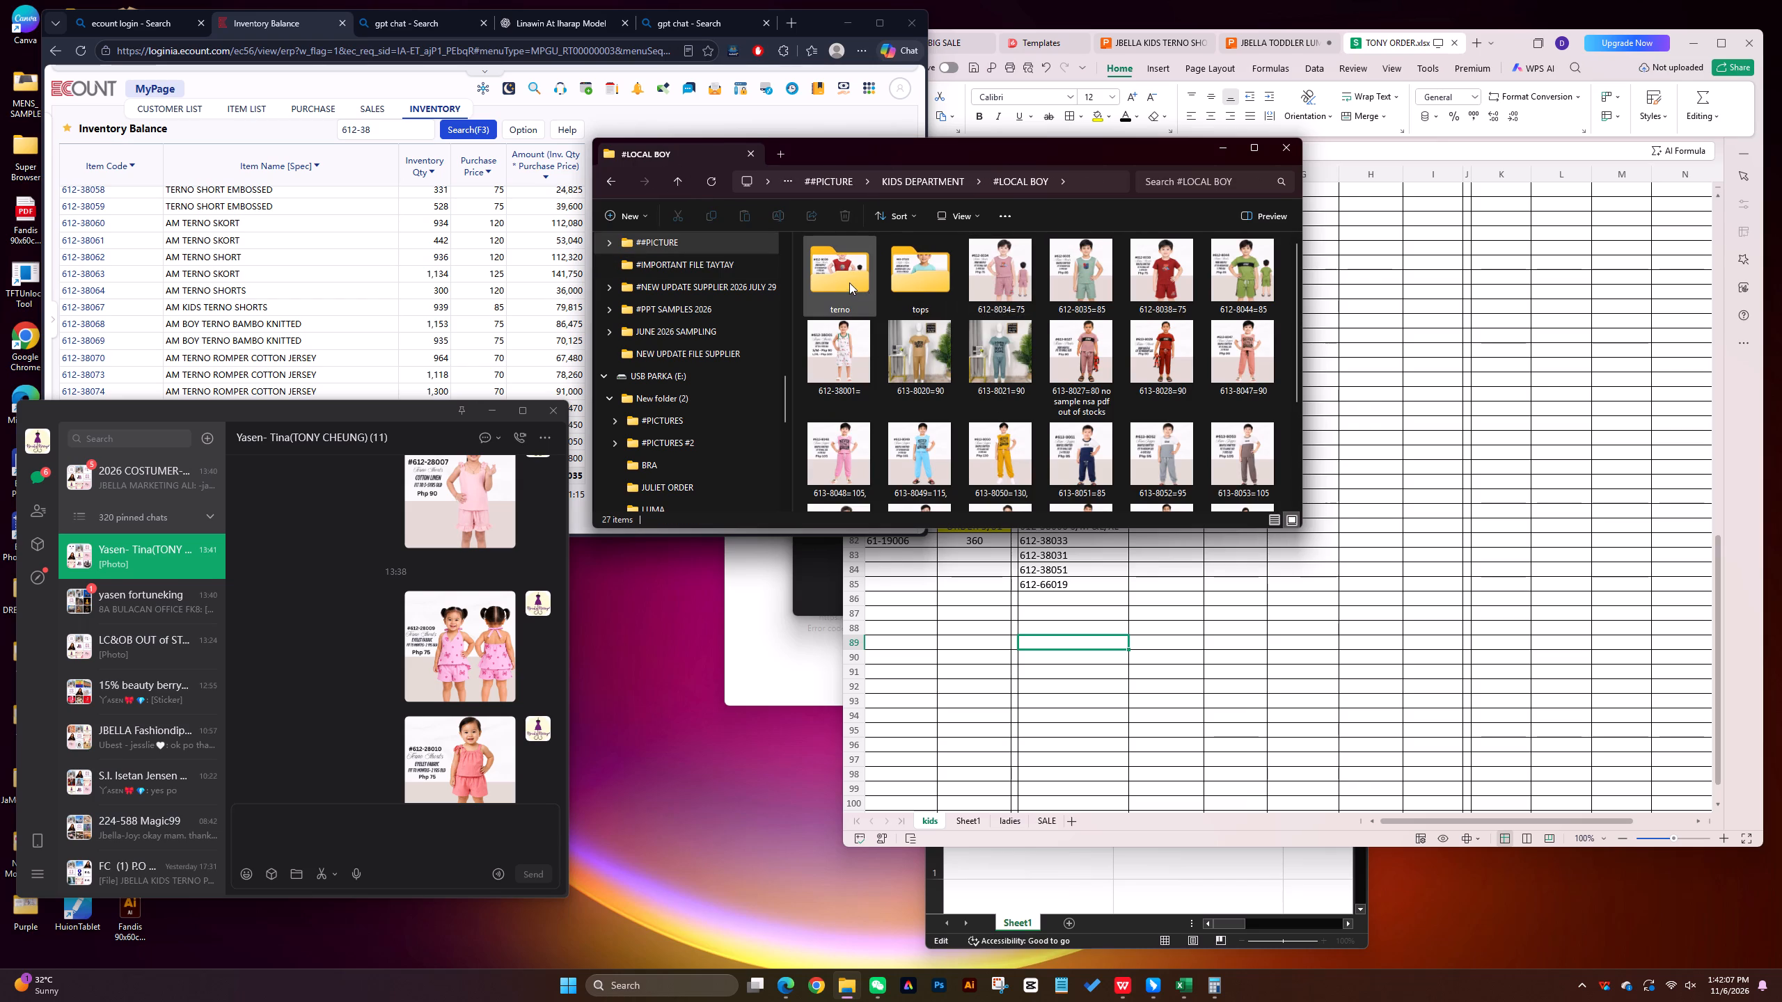
Look through the pictures in the #LOCAL BOY folder and its terno subfolder.
scroll(1025, 390, "down", 4)
scroll(1025, 390, "up", 3)
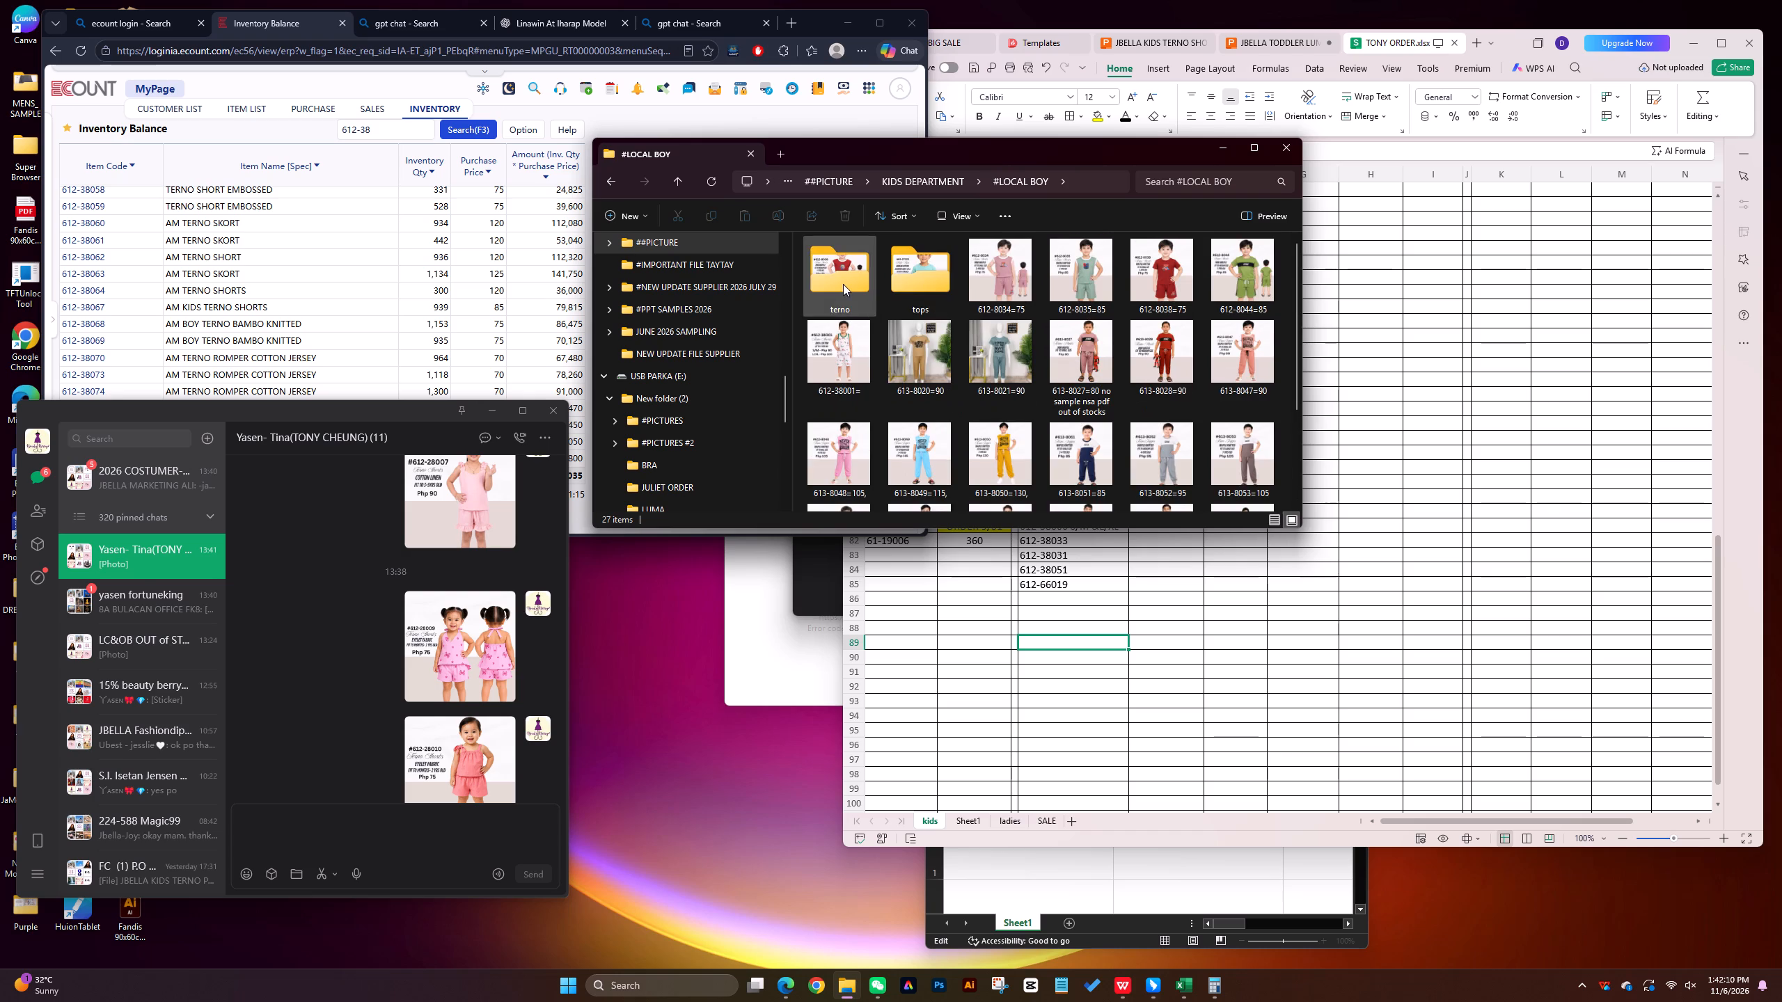
double_click(843, 284)
left_click(927, 406)
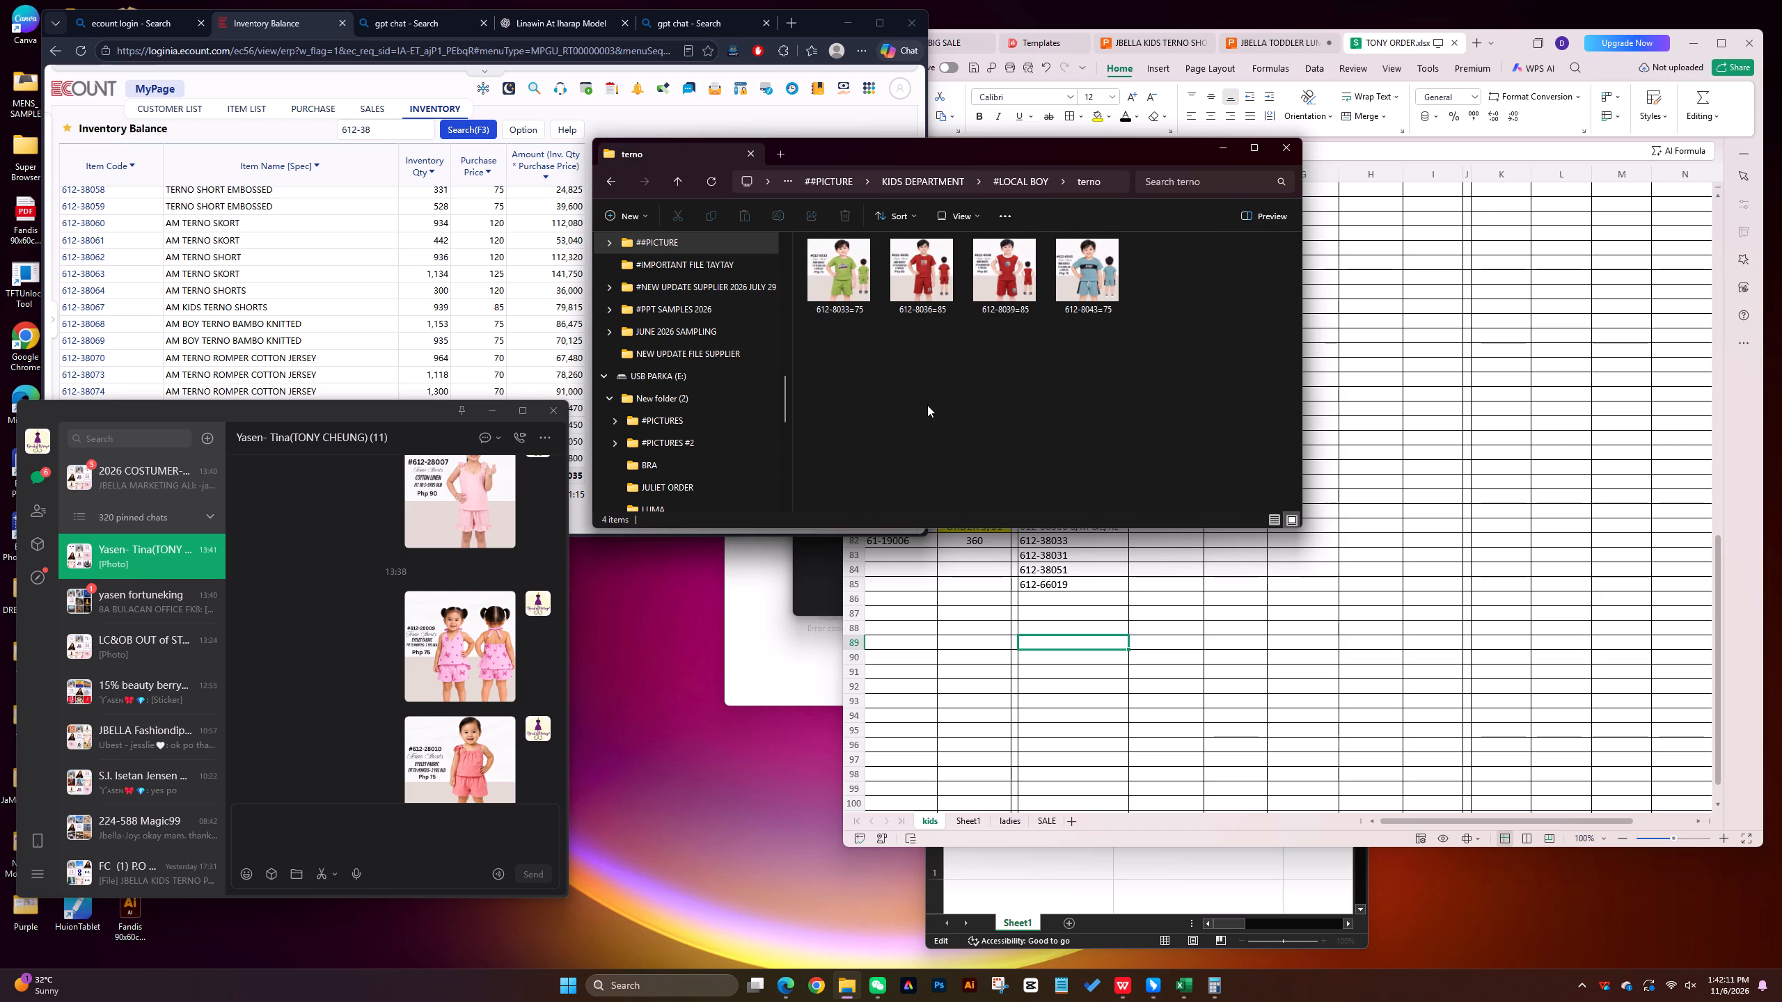
left_click(684, 179)
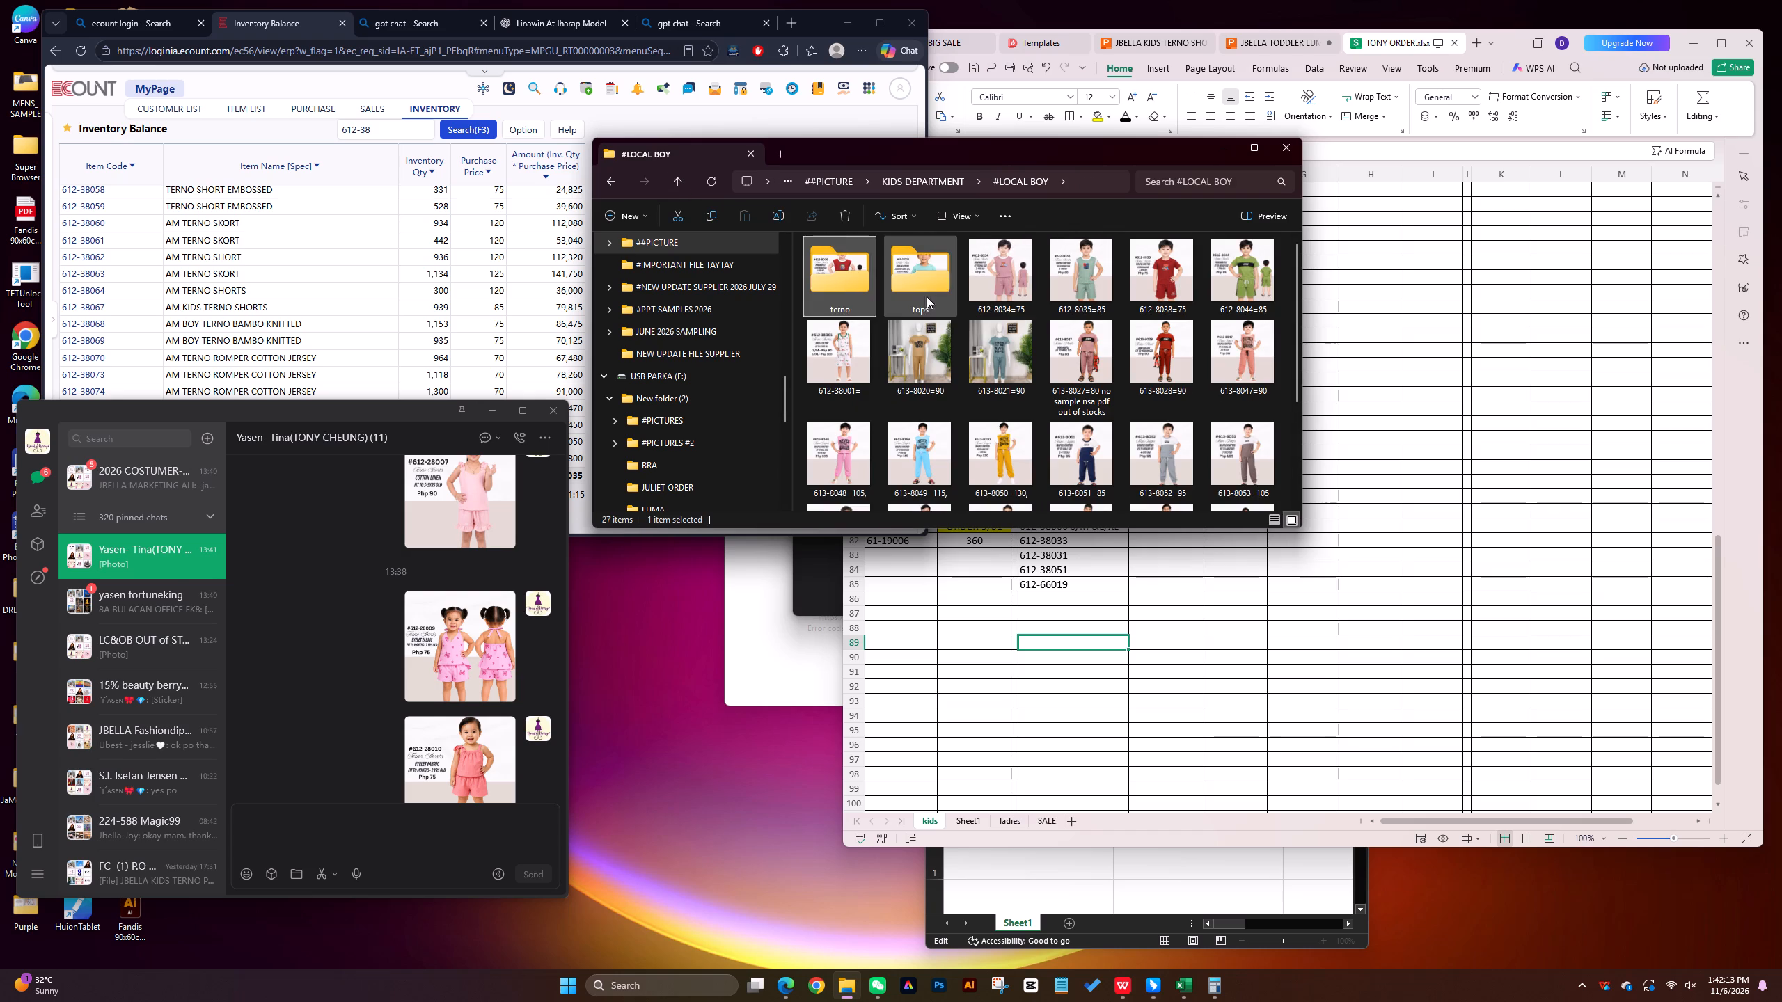
left_click(927, 276)
scroll(1140, 427, "down", 2)
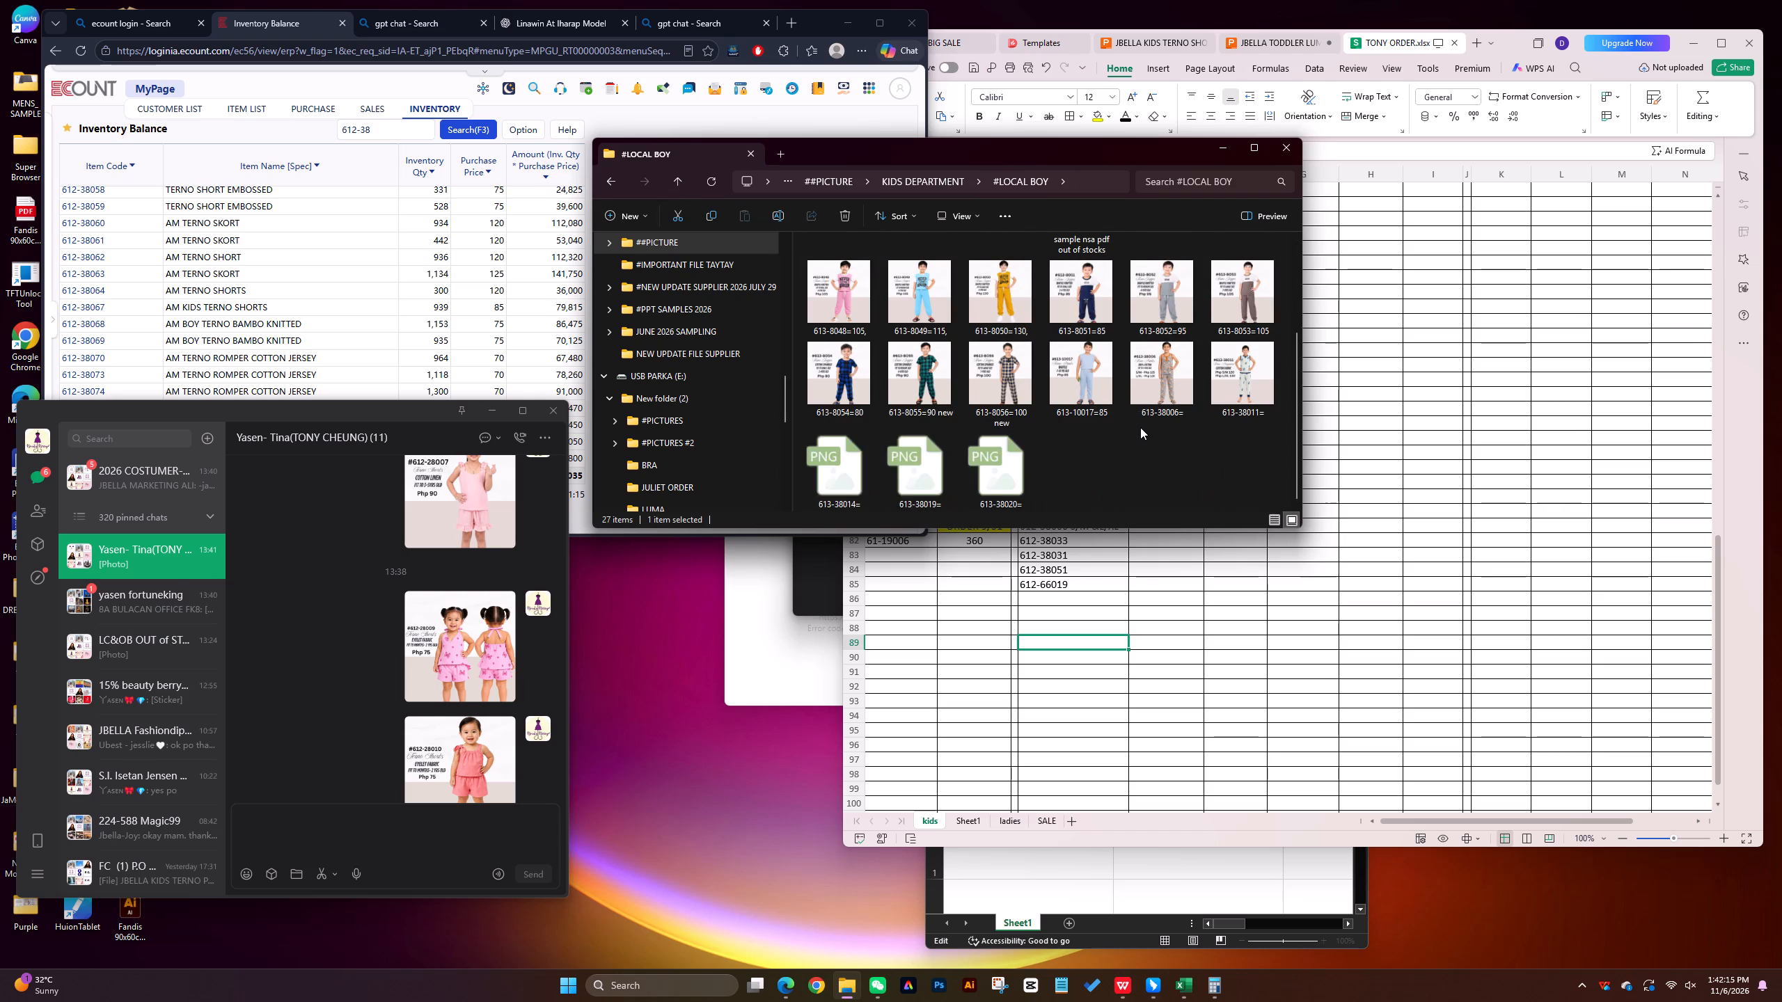
scroll(1140, 427, "up", 2)
Send the 612-38068 and 612-38069 pictures from KIDS DEPARTMENT > #TERNO SHORT KIDS > 612- > -38 to the Yasen- Tina chat.
left_click(682, 176)
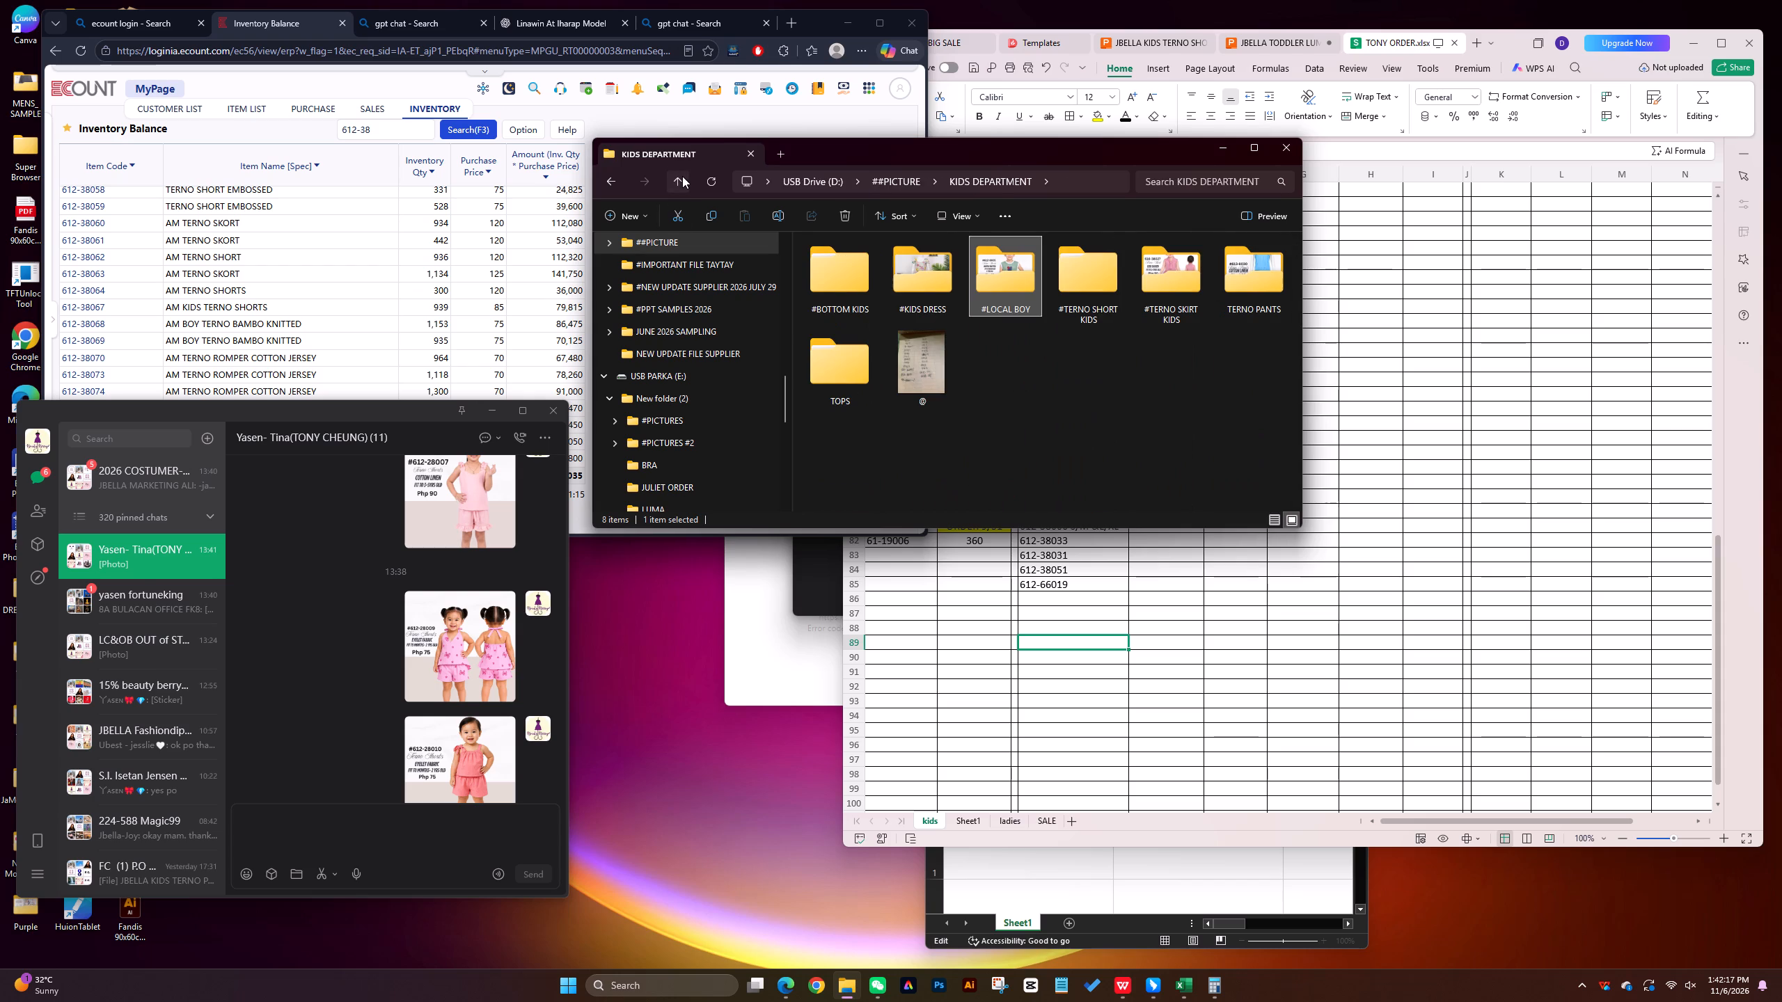
double_click(1080, 282)
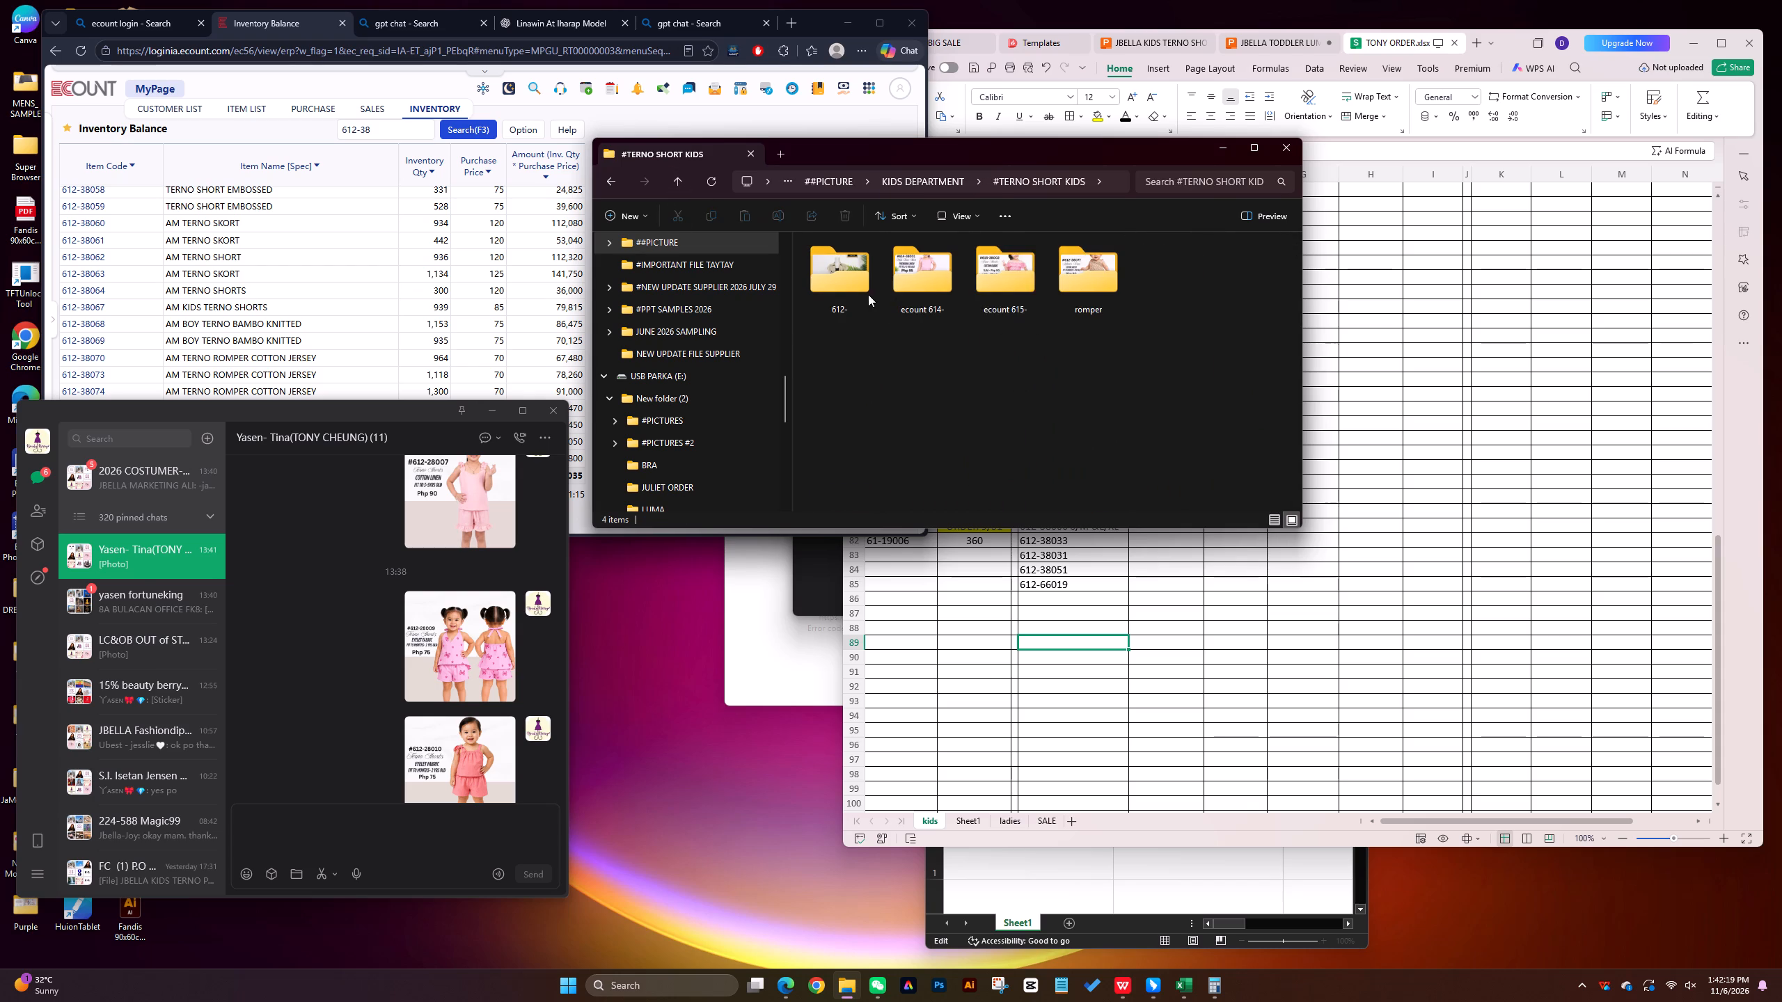
double_click(835, 276)
left_click(1044, 439)
double_click(1084, 295)
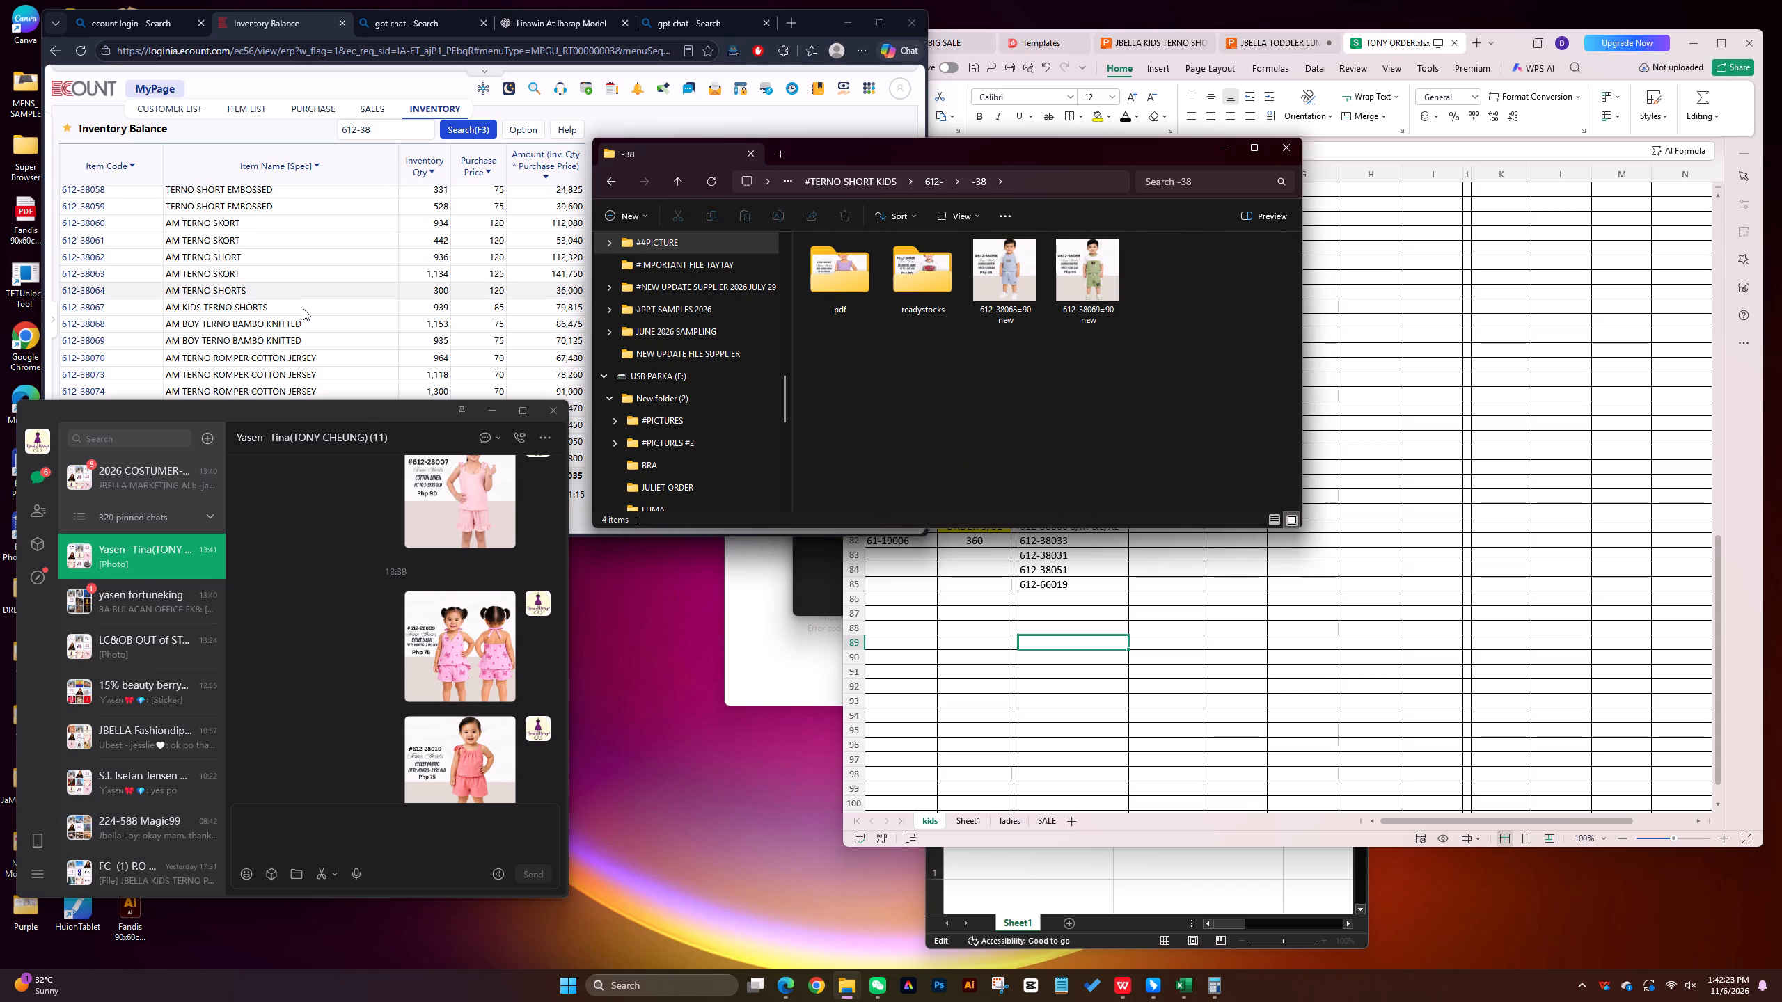
left_click_drag(1004, 271, 788, 504)
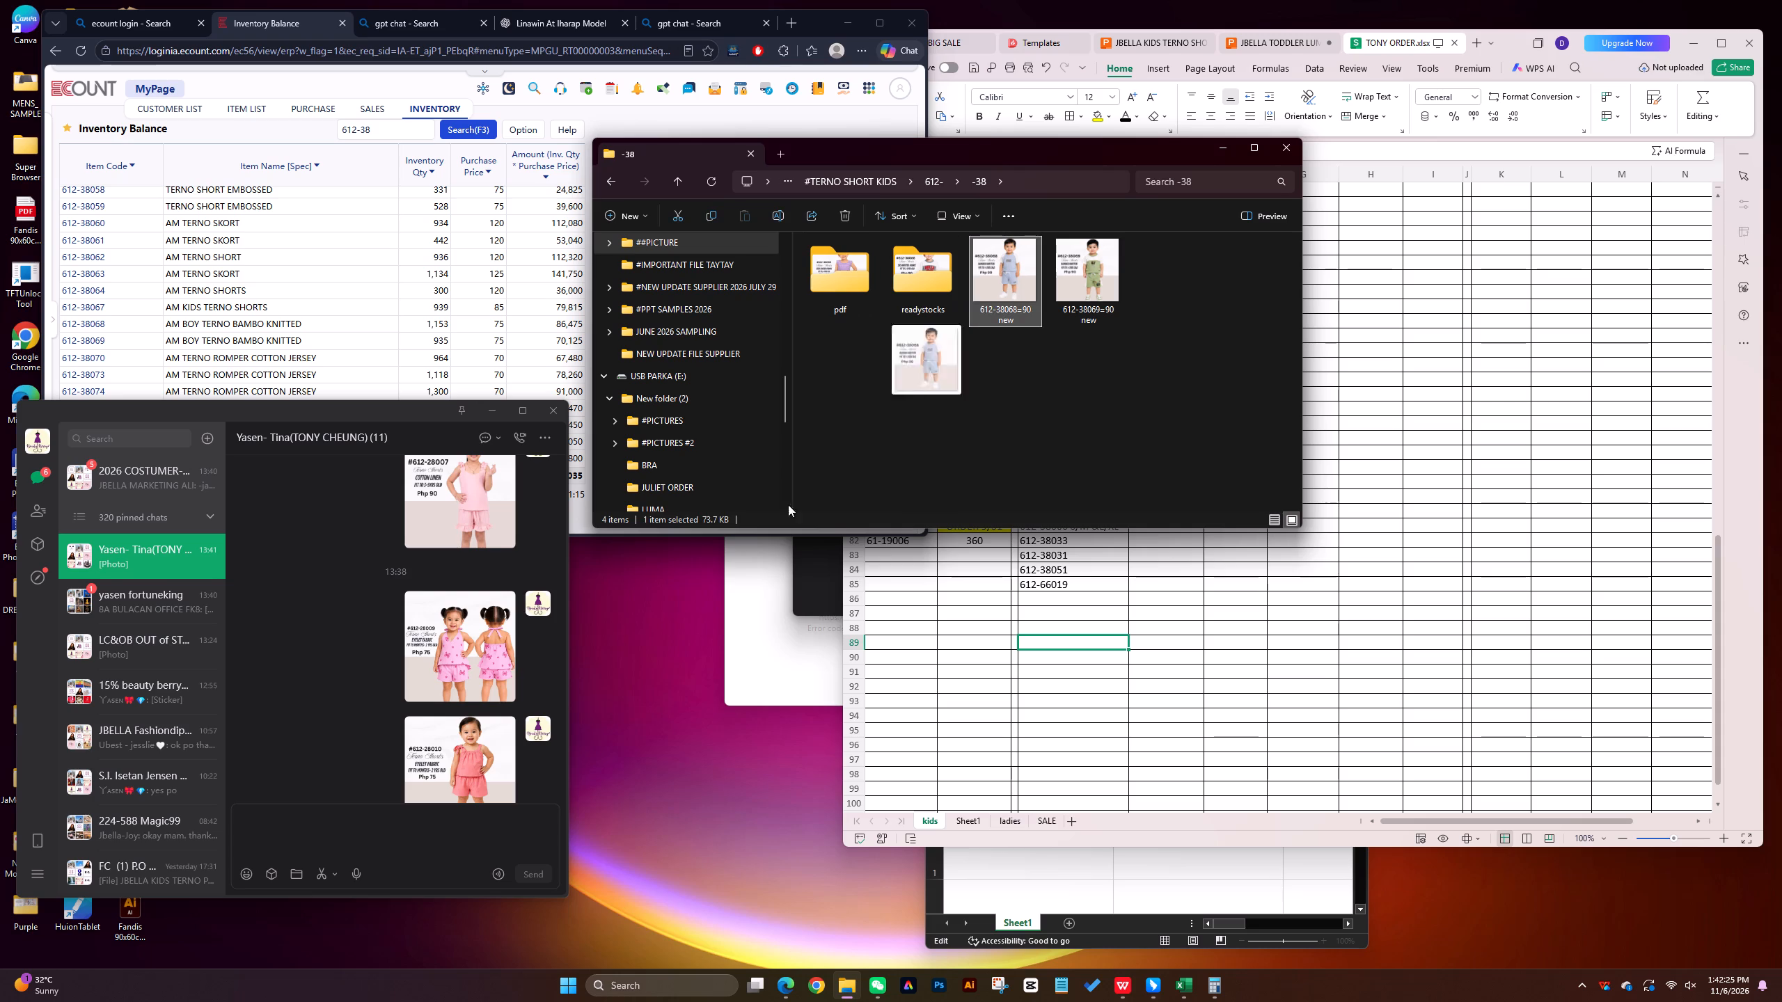
left_click_drag(788, 504, 388, 771)
left_click(539, 870)
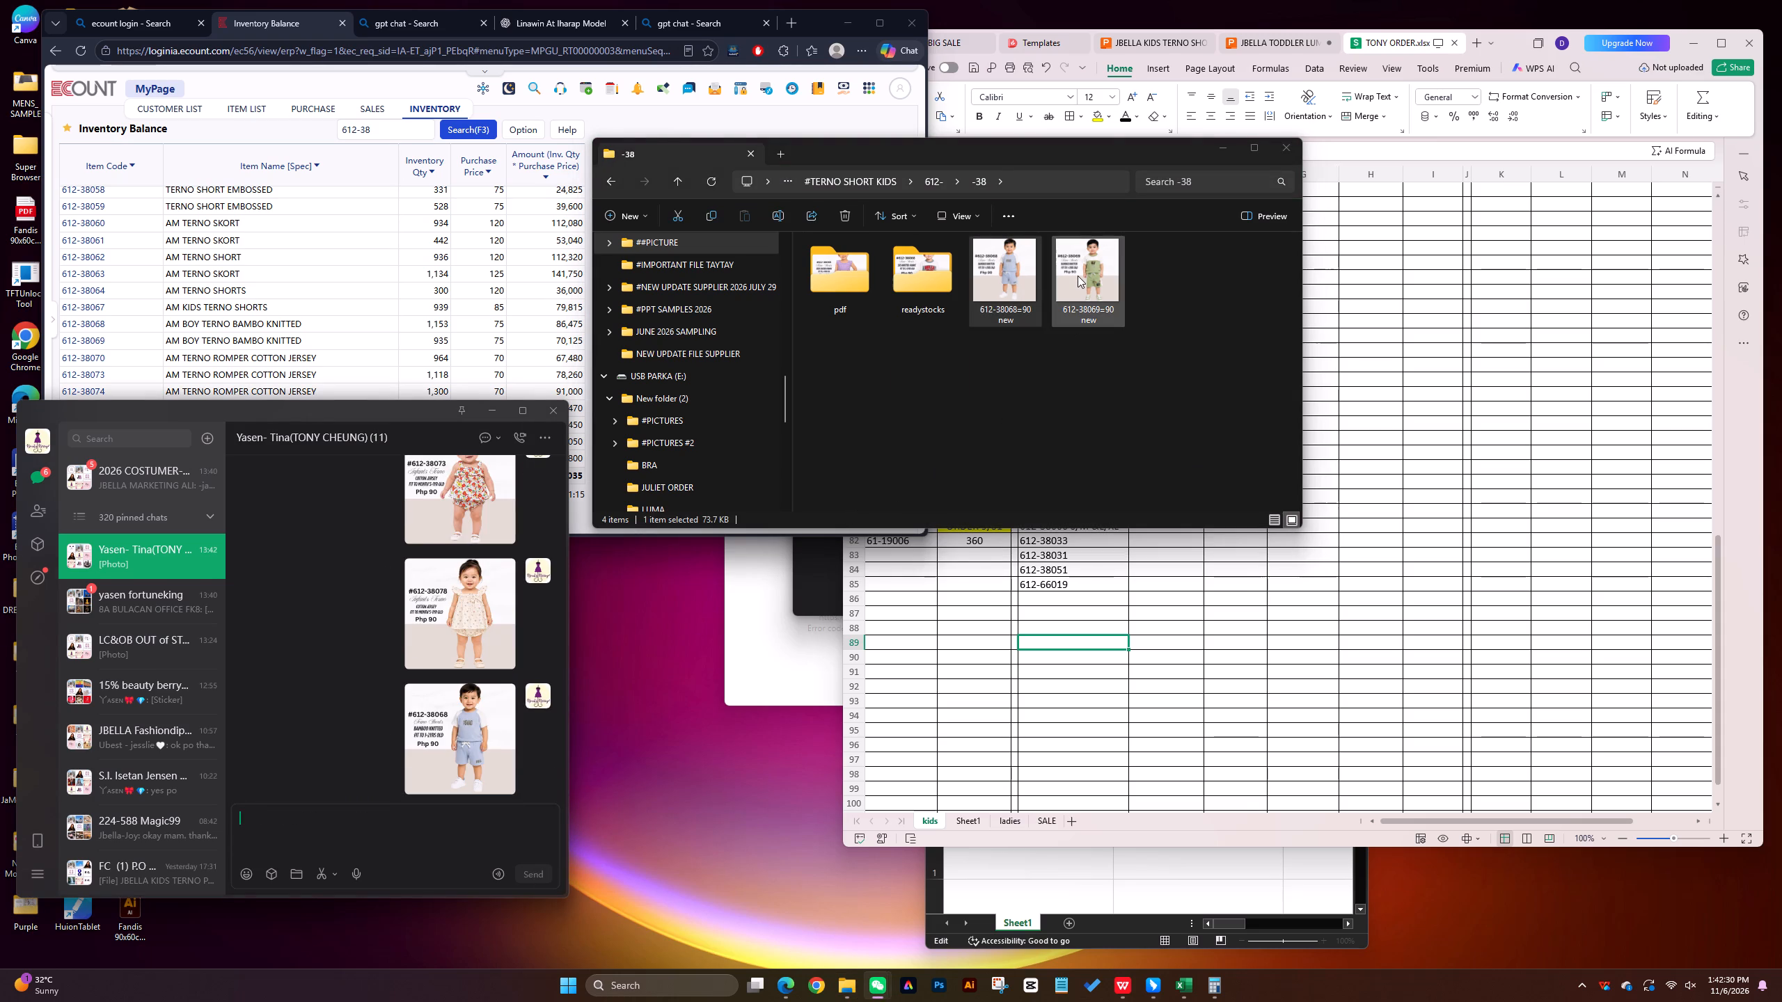
left_click(1155, 642)
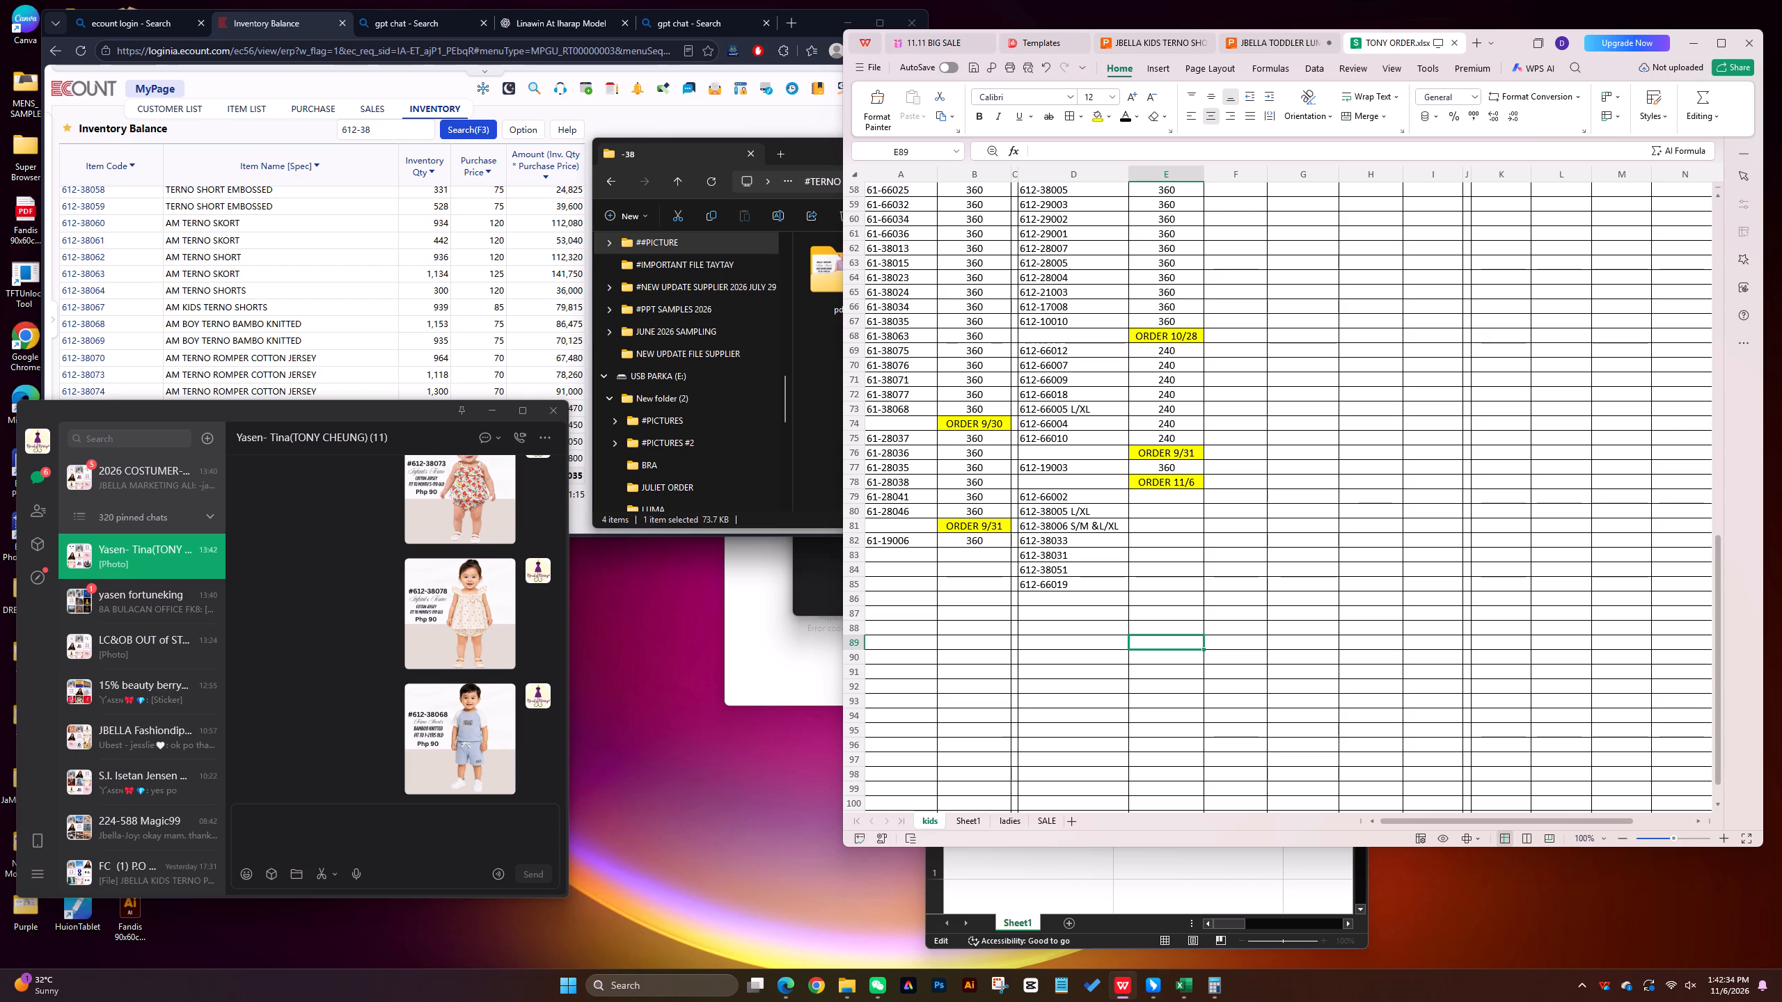
left_click(815, 374)
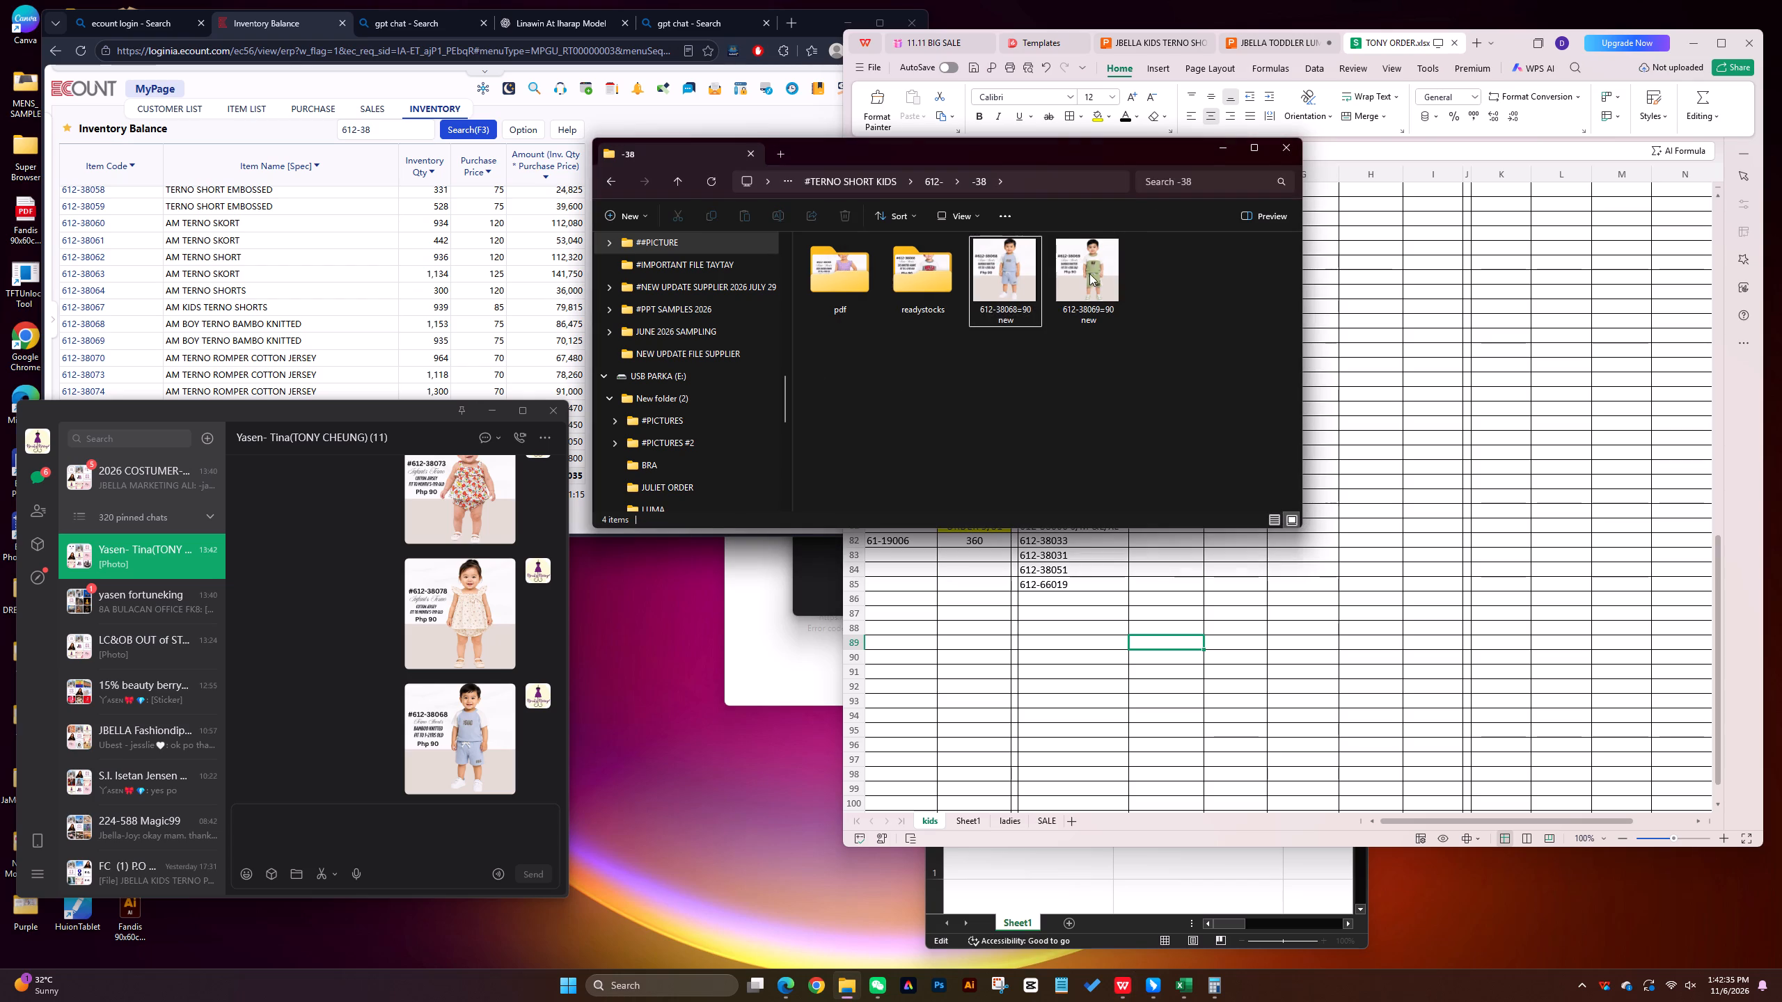
left_click_drag(1089, 273, 452, 781)
left_click(533, 874)
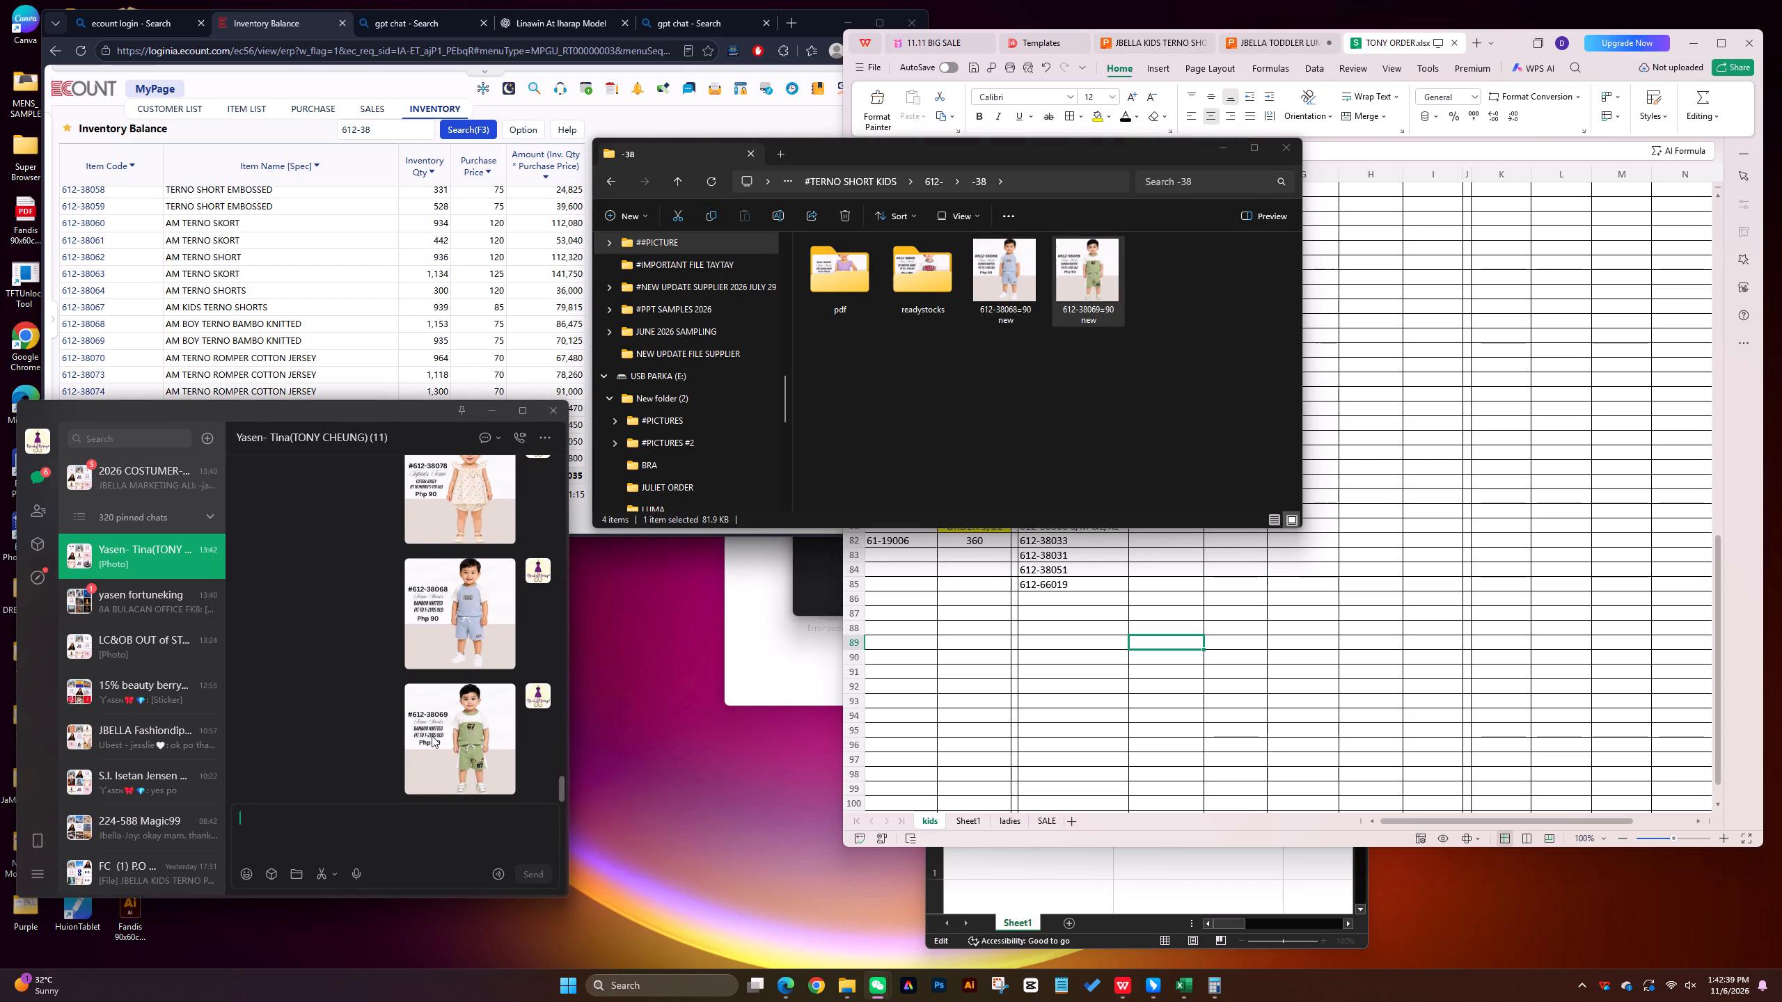
Check ECOUNT for the boy ternos in the readystocks subfolder, send the 612-38088 and 612-38089 pictures to the Yasen- Tina chat, and review them.
left_click(1052, 443)
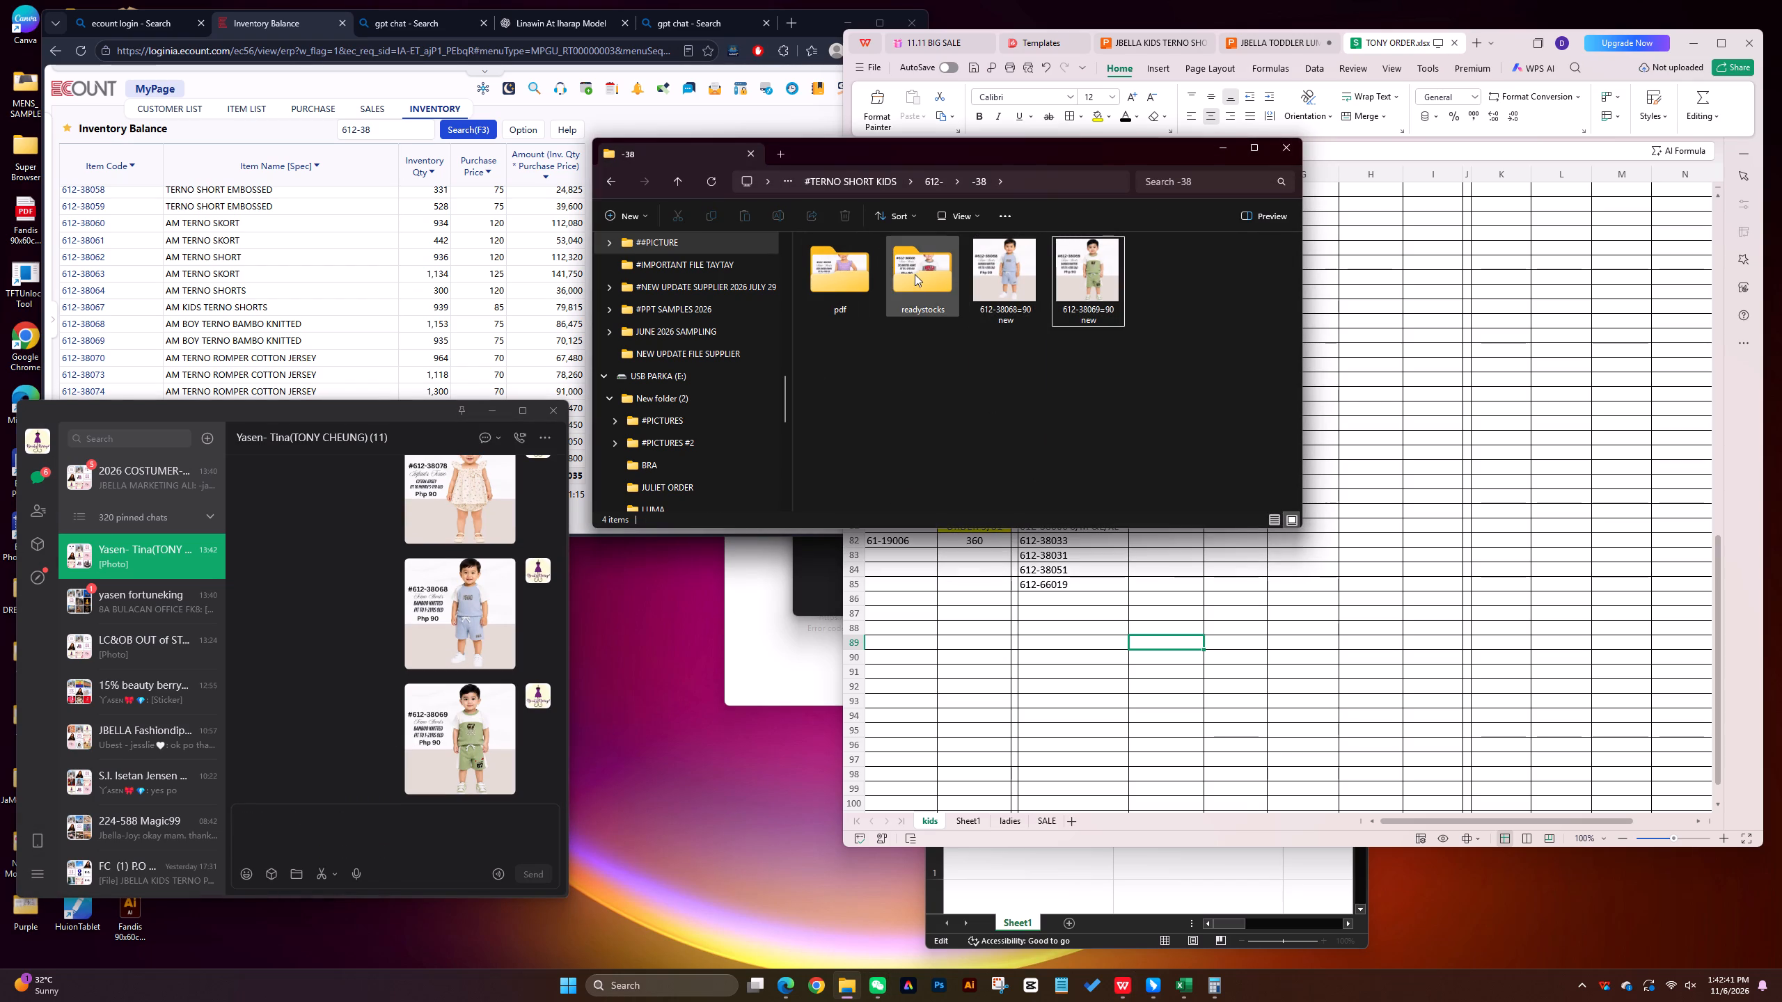
double_click(914, 271)
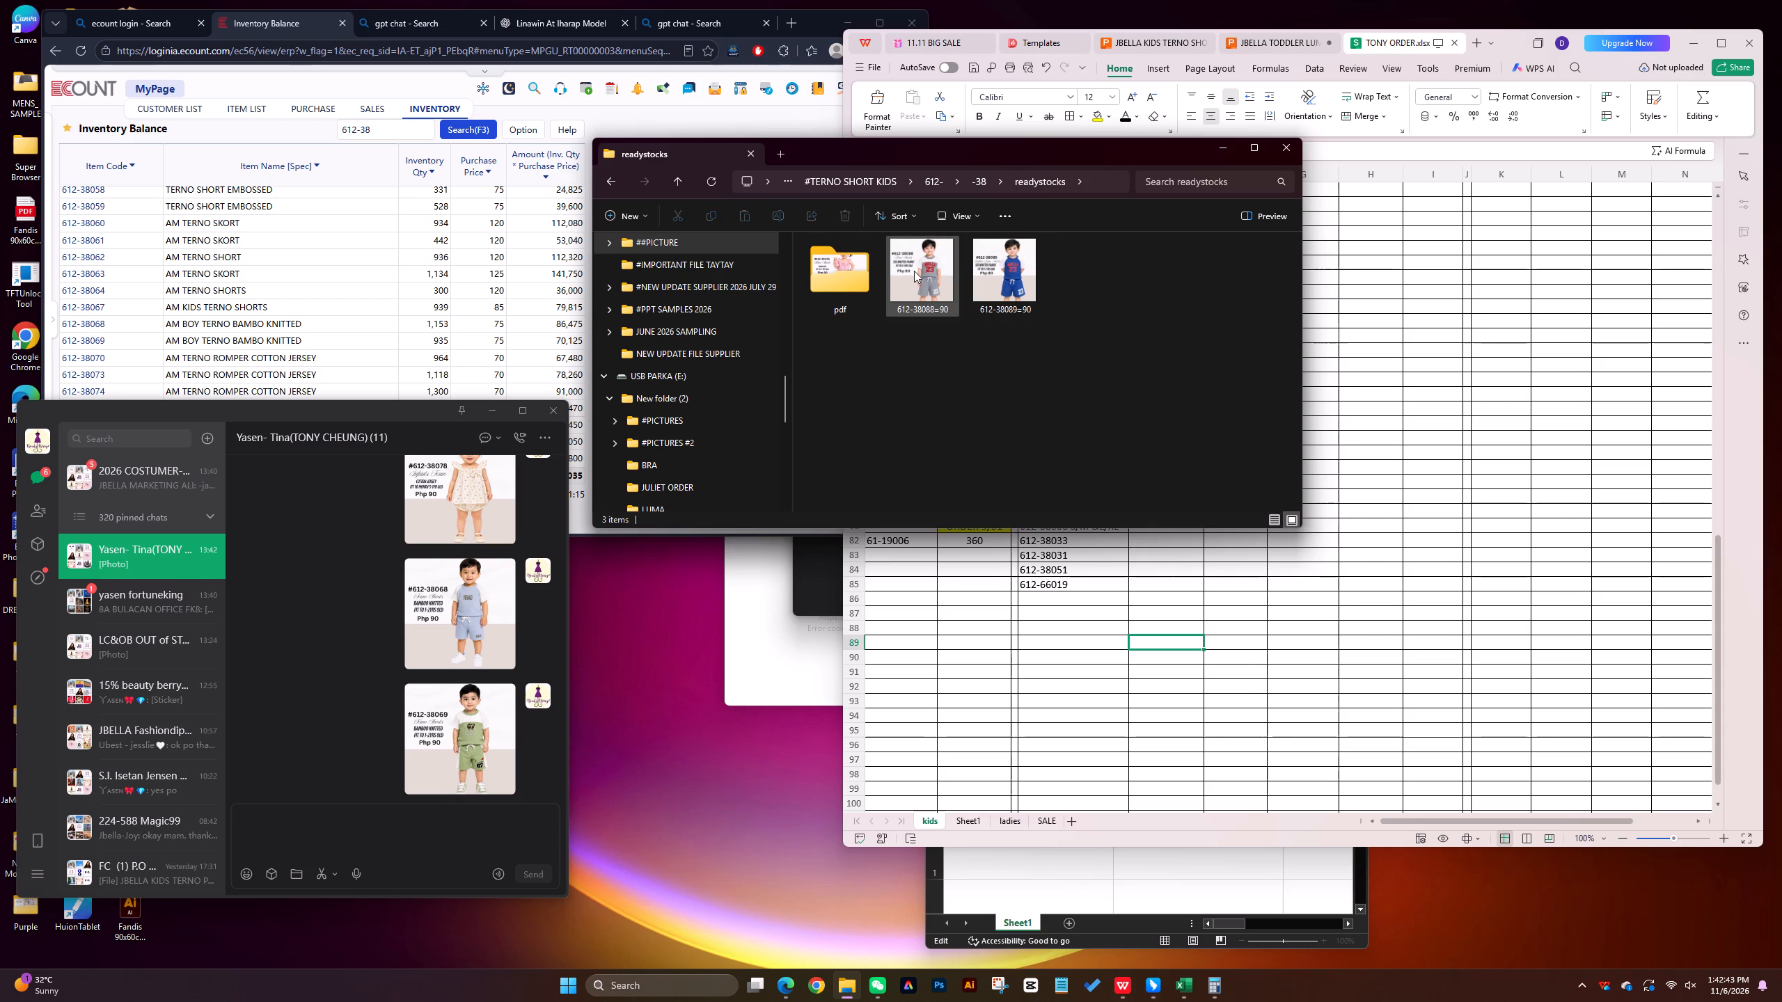
left_click(203, 294)
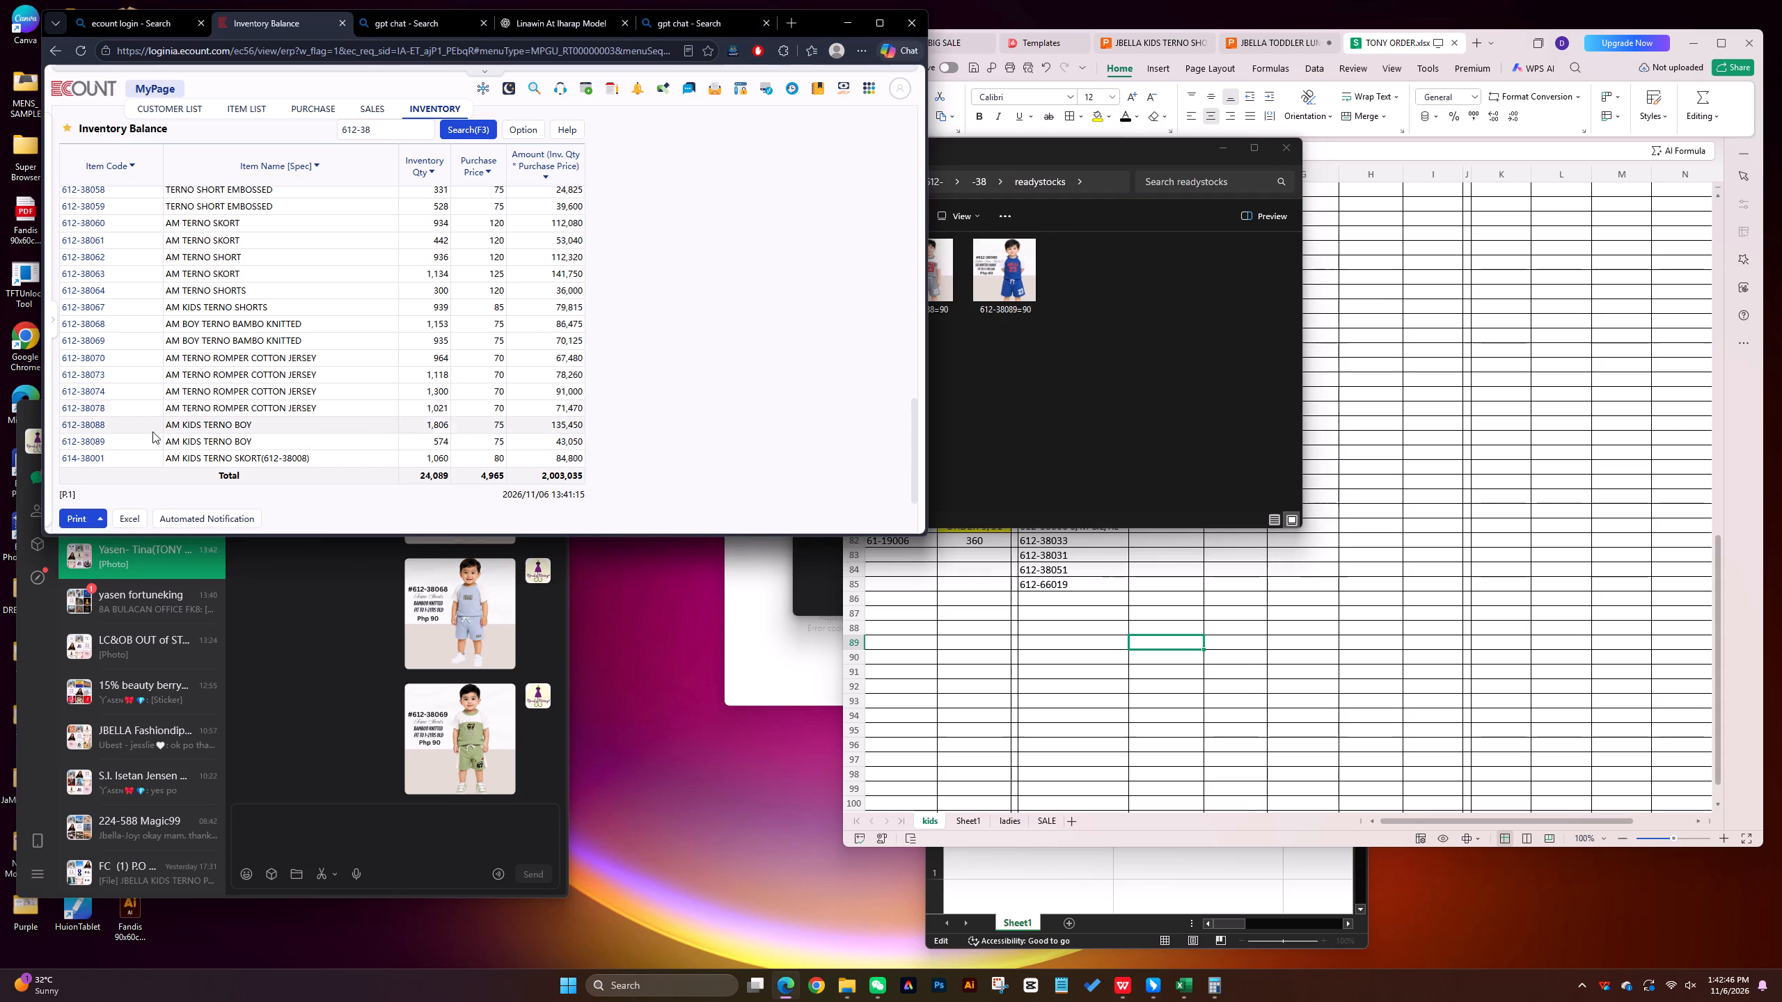
left_click(994, 373)
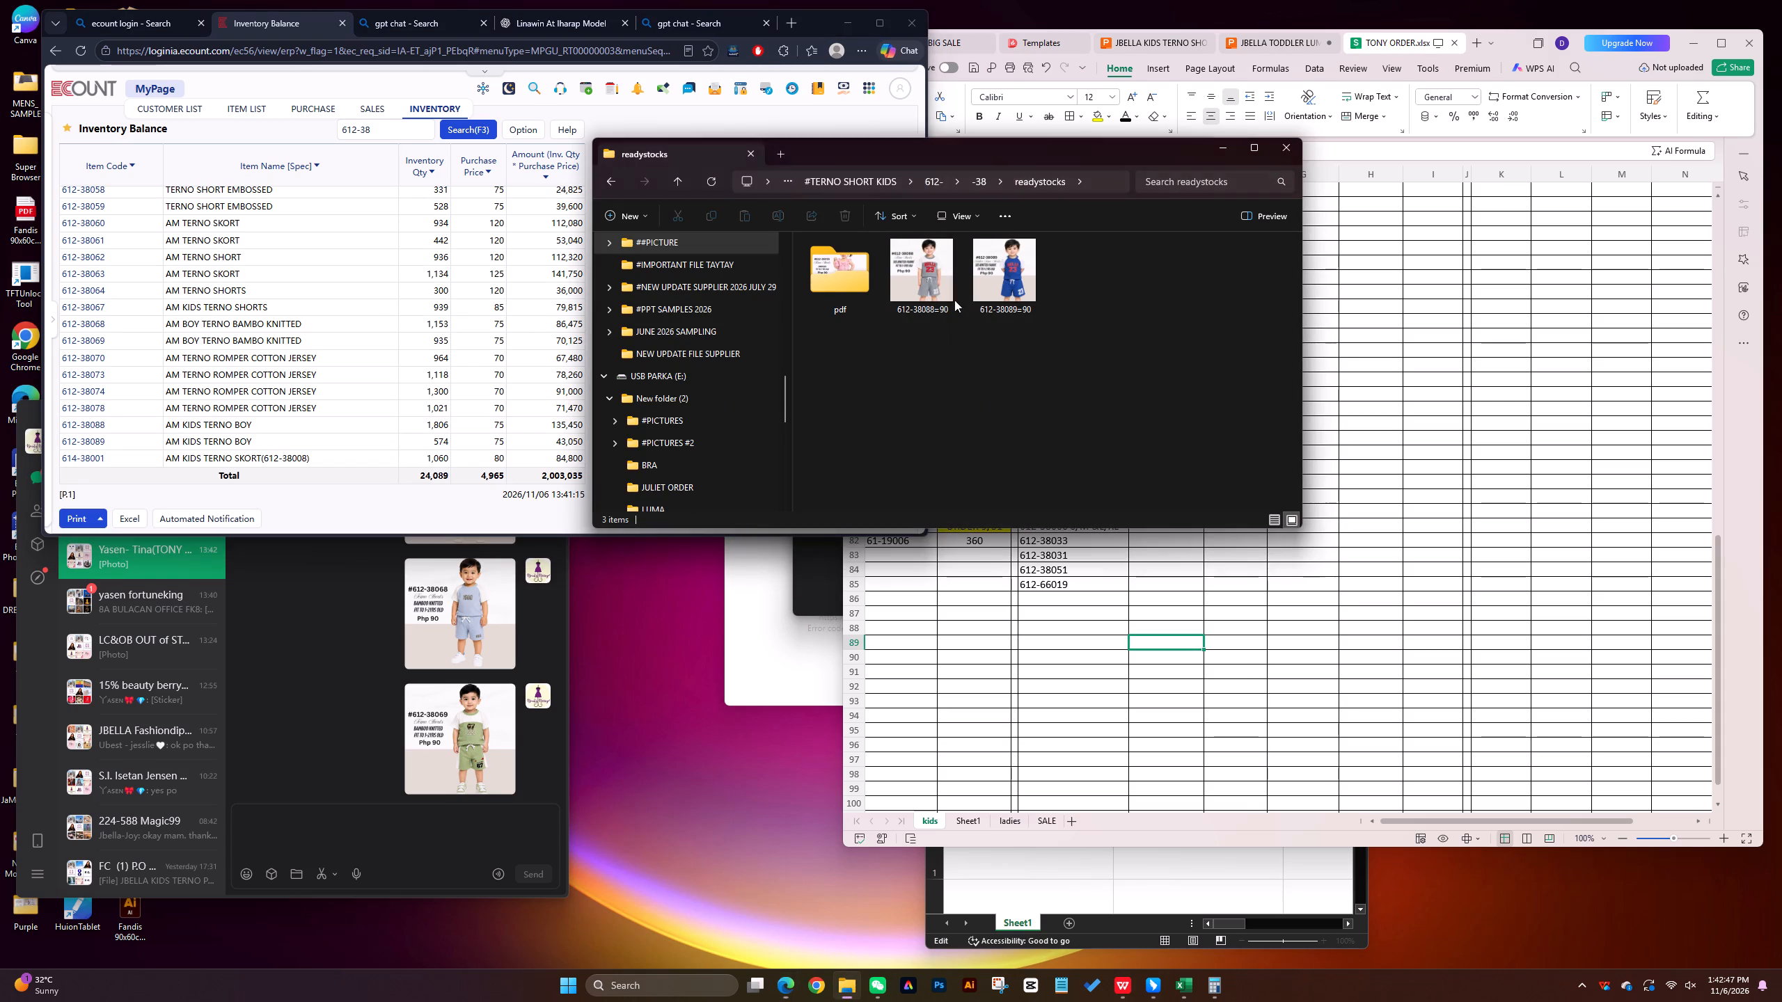
left_click_drag(908, 272, 417, 777)
left_click(521, 872)
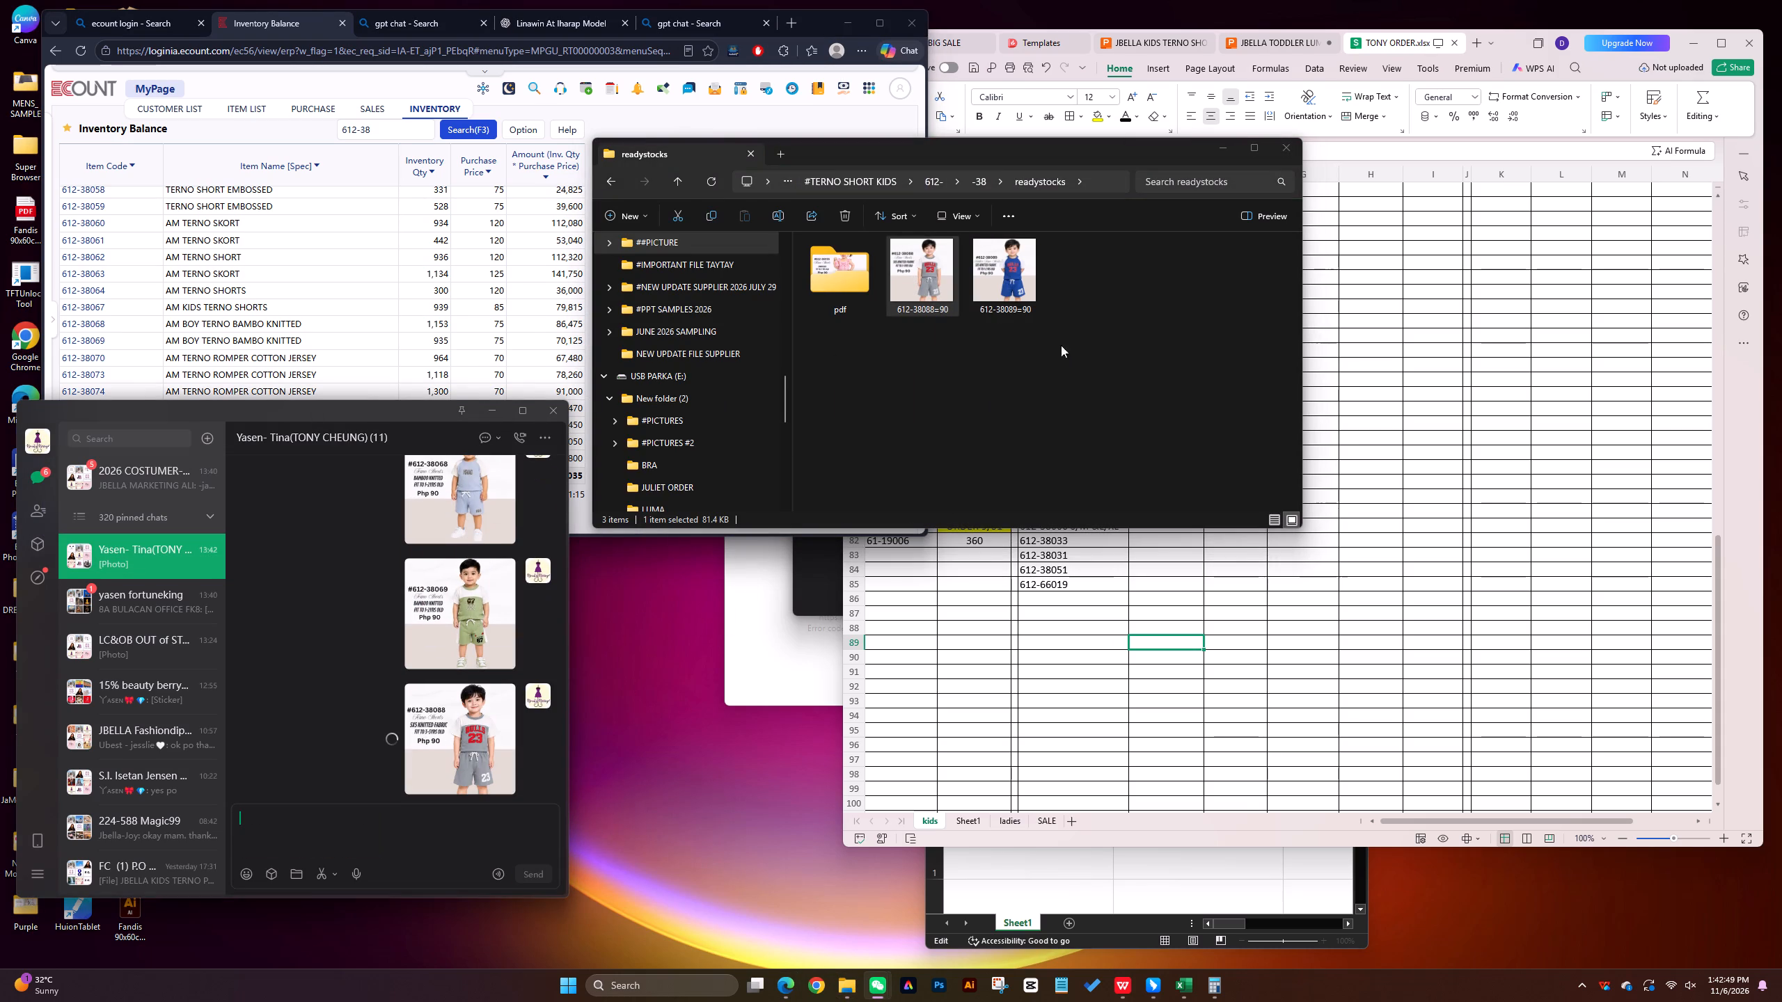
left_click_drag(1002, 282, 478, 816)
left_click(533, 875)
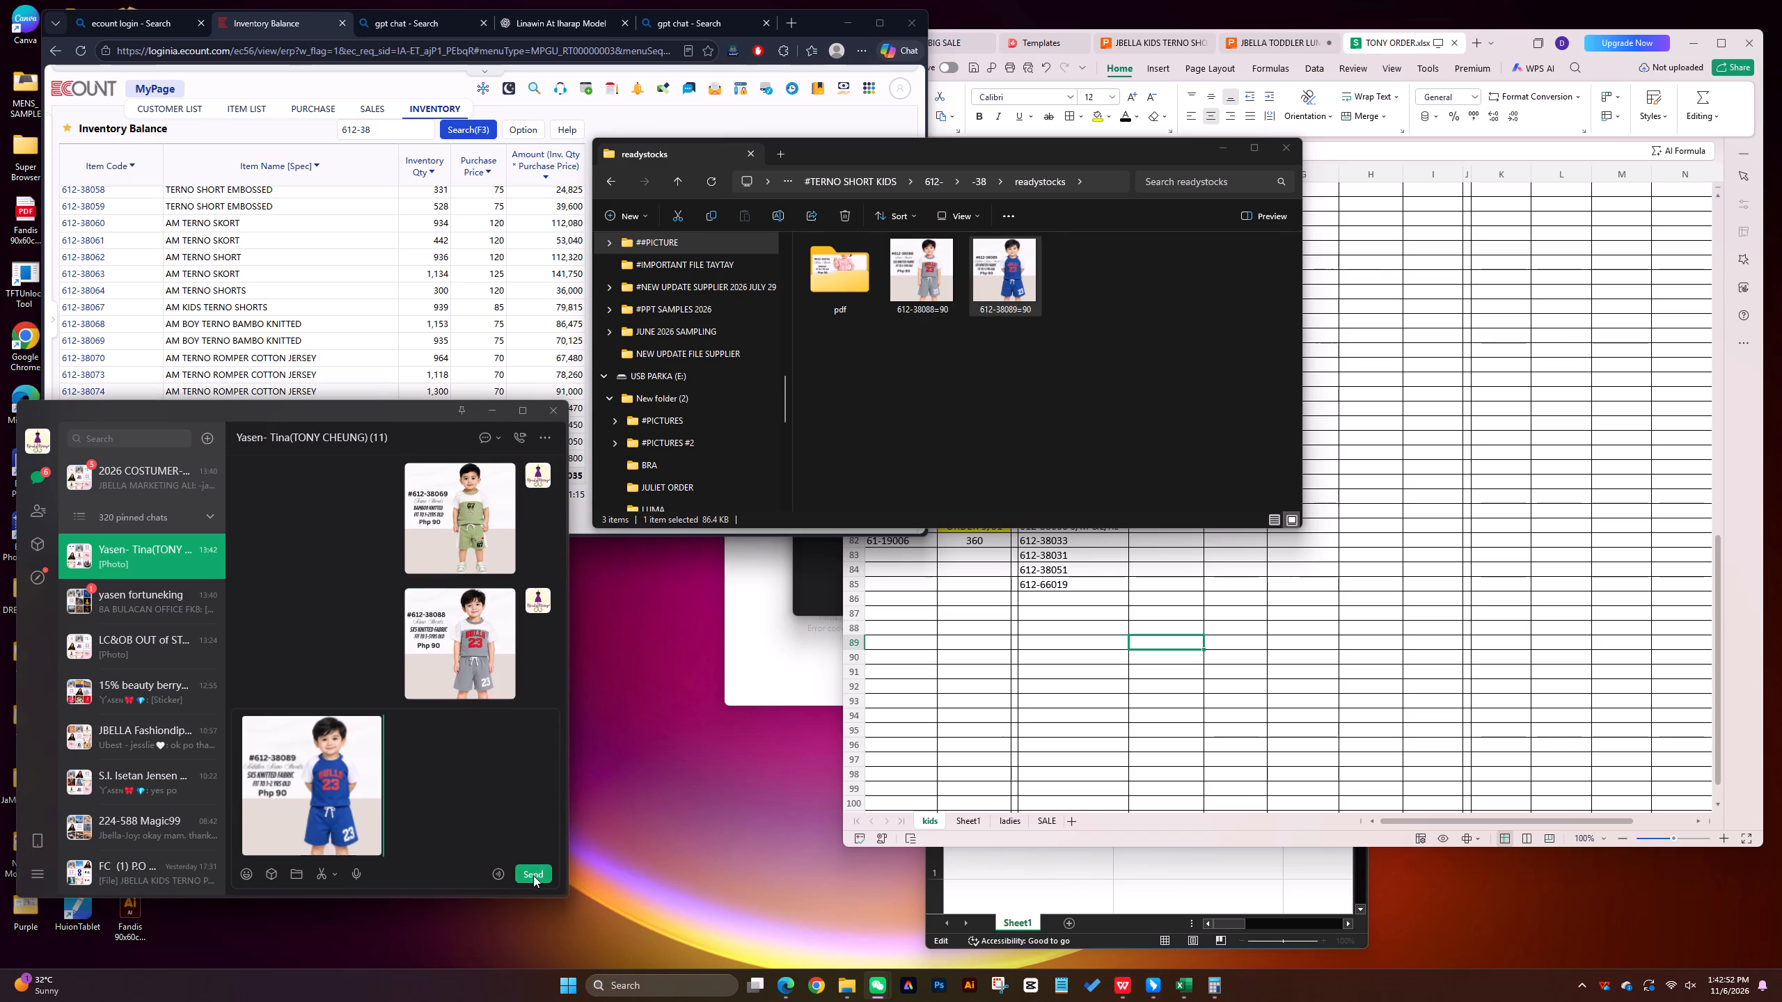
left_click(314, 595)
scroll(394, 550, "up", 6)
scroll(410, 585, "down", 5)
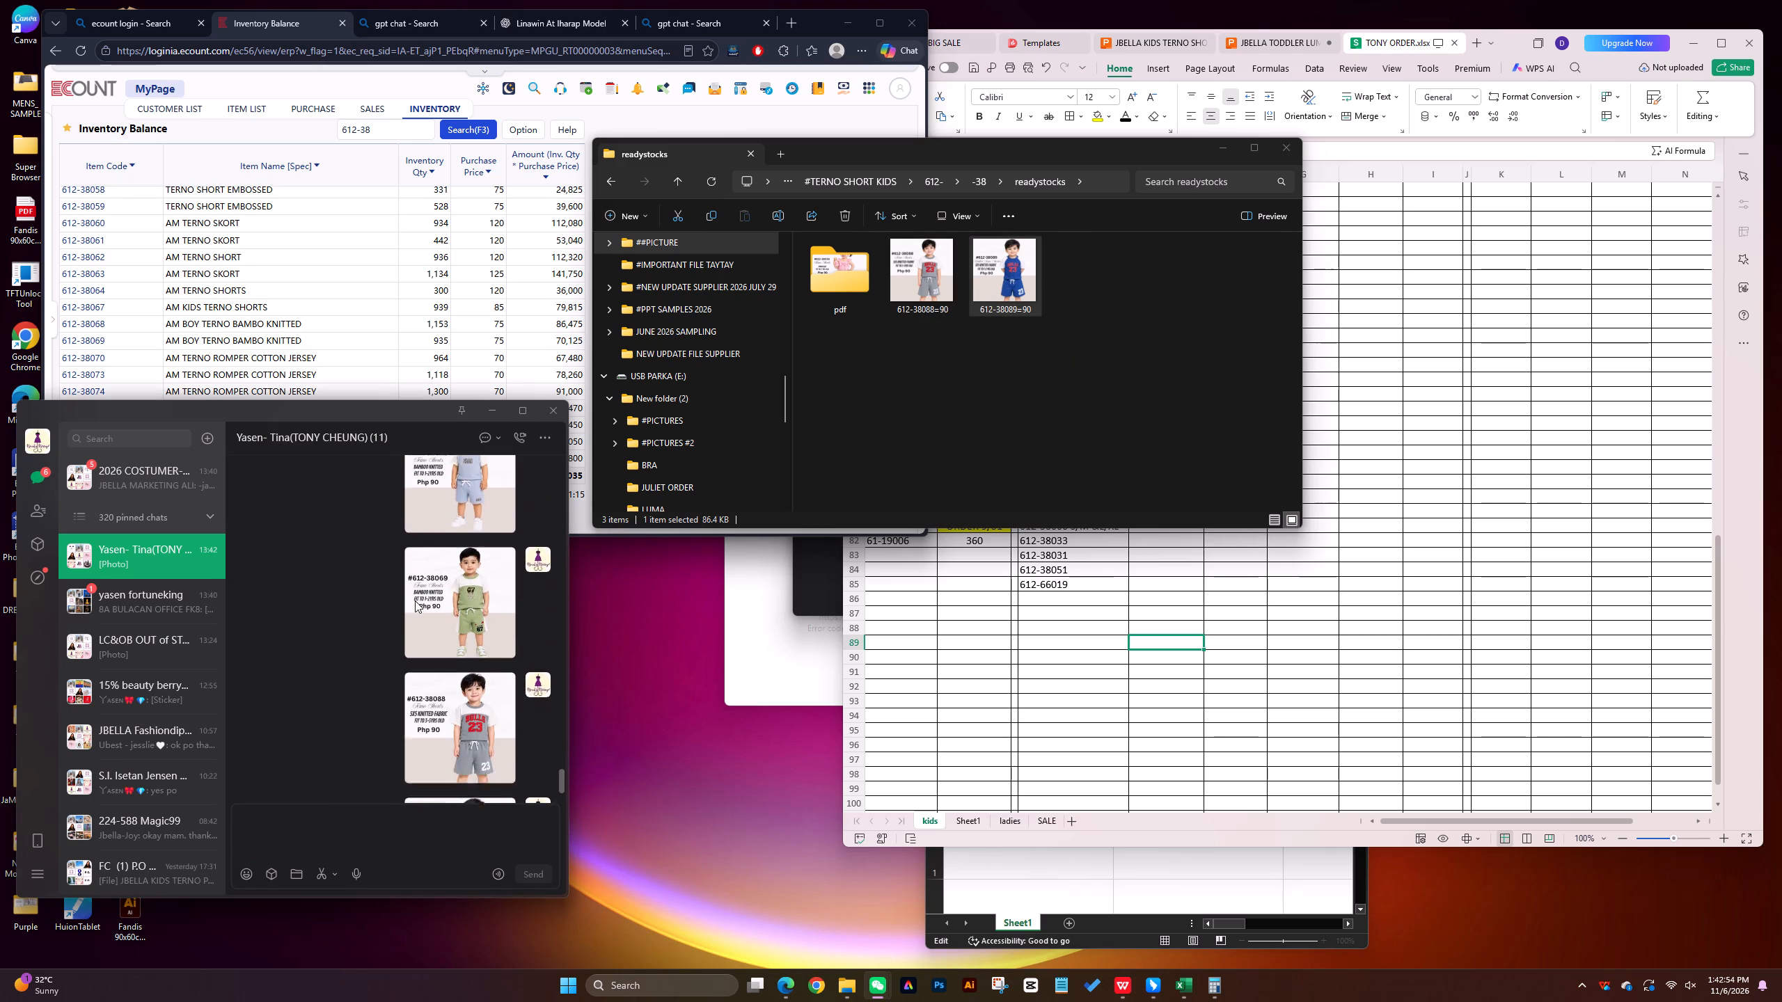
scroll(415, 601, "down", 5)
left_click(303, 822)
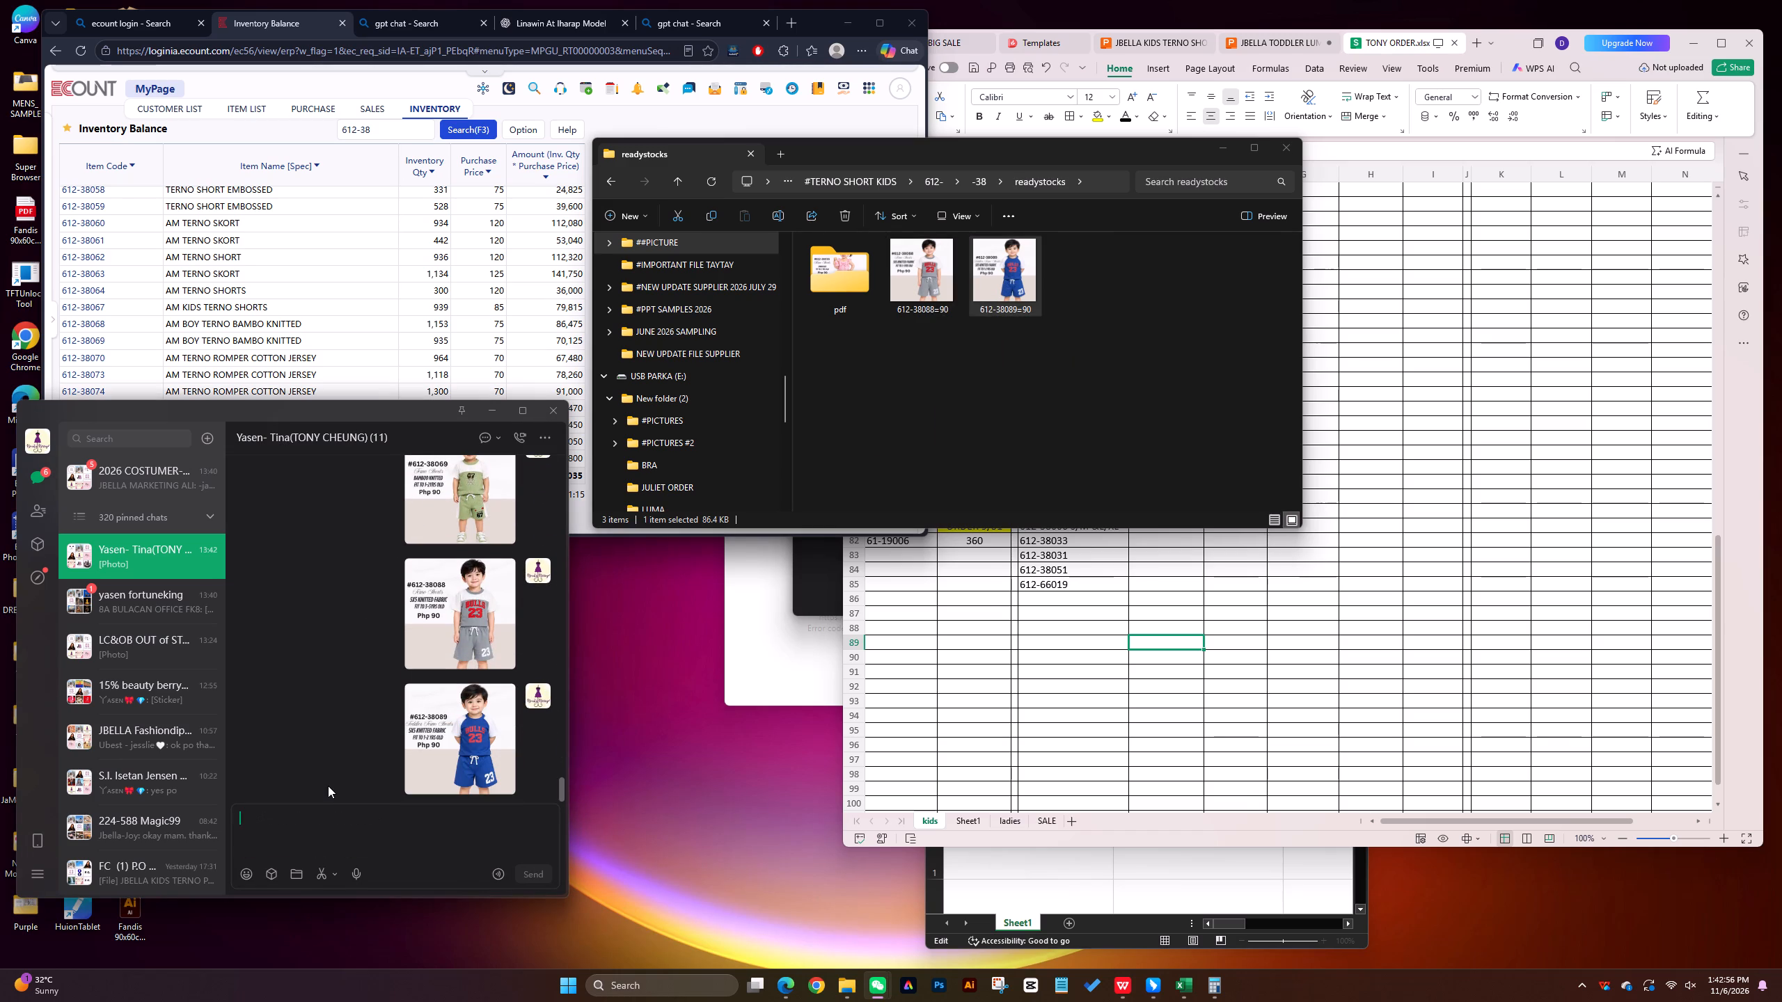
type("MAY")
key("BackSpace")
key("BackSpace")
key("BackSpace")
type("ir")
key("BackSpace")
key("BackSpace")
type("ito po ang dumating mam @")
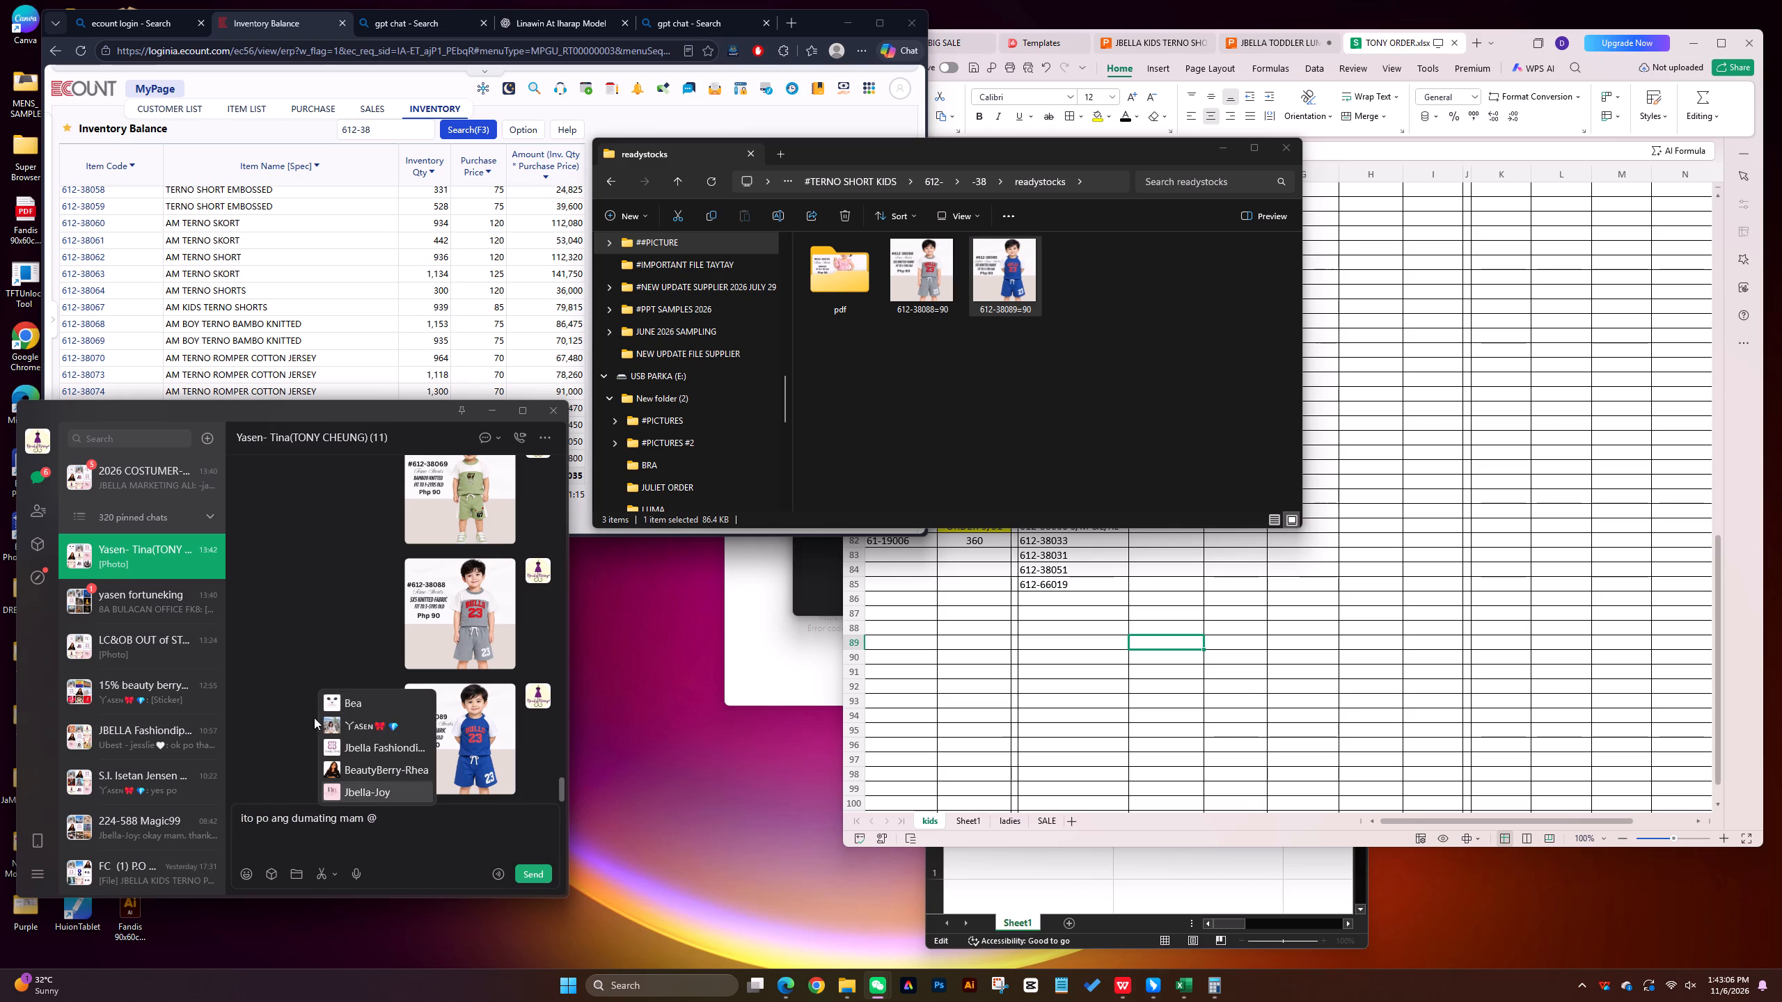
left_click(337, 705)
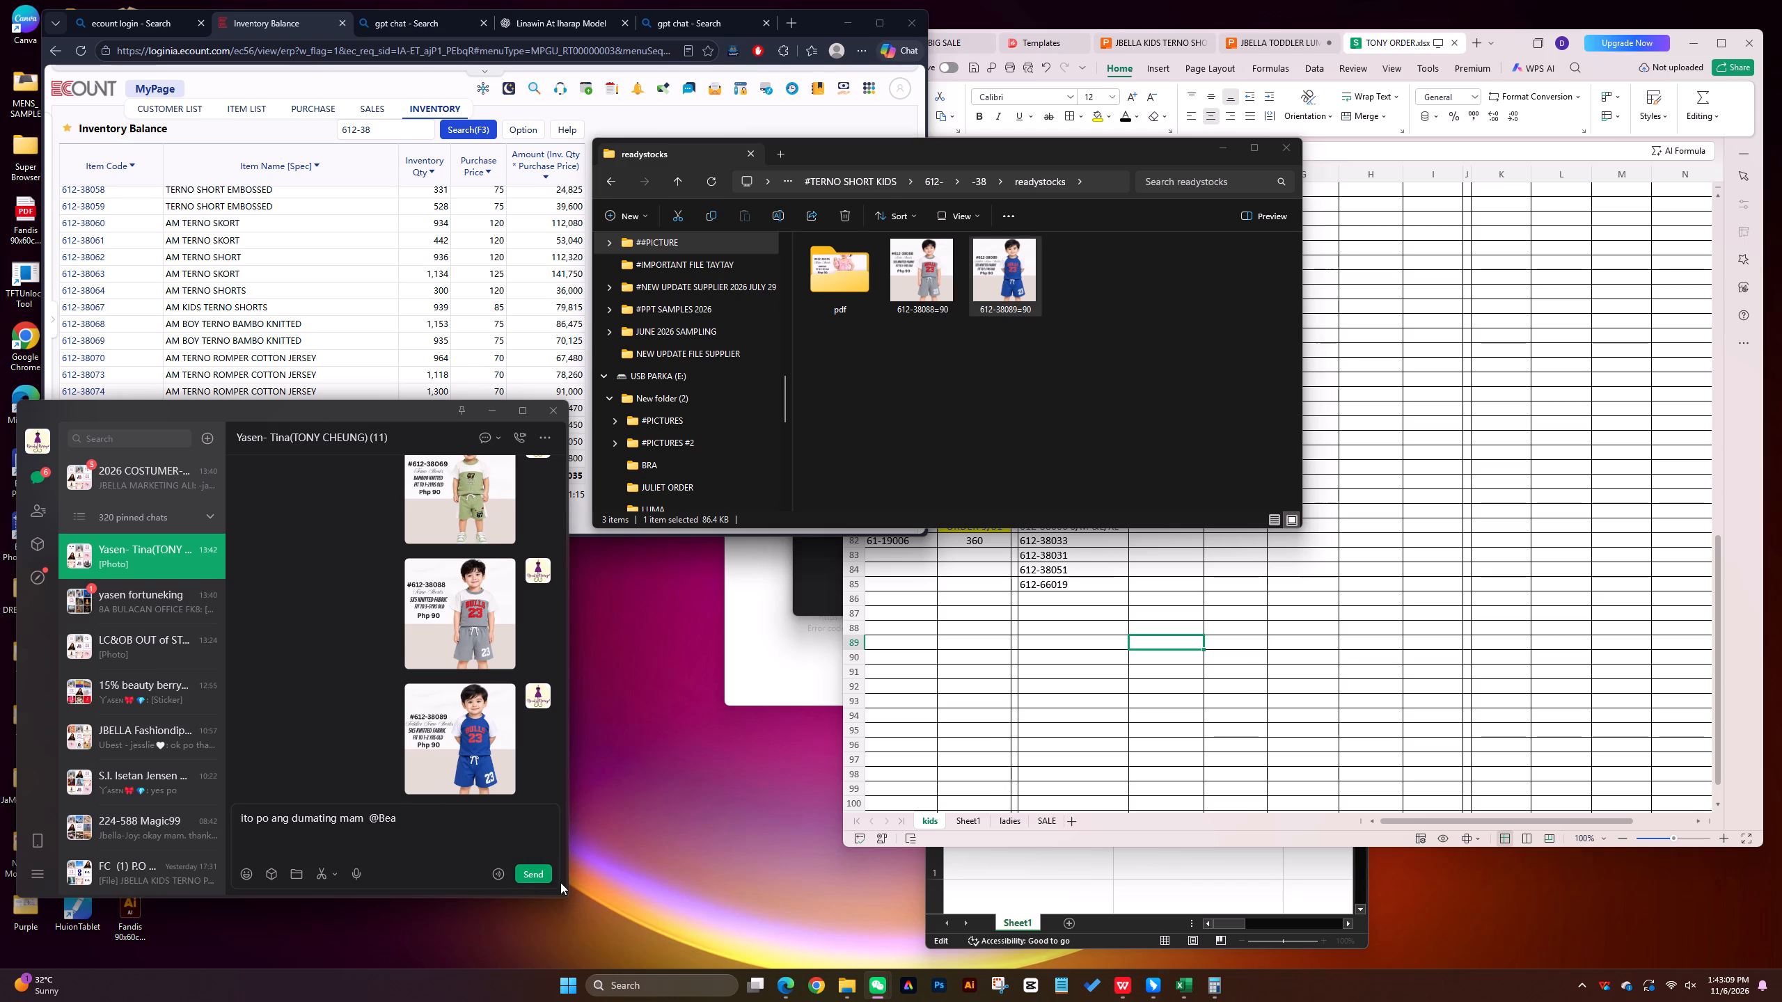
left_click(472, 839)
key("space")
type("ulit po")
key("Return")
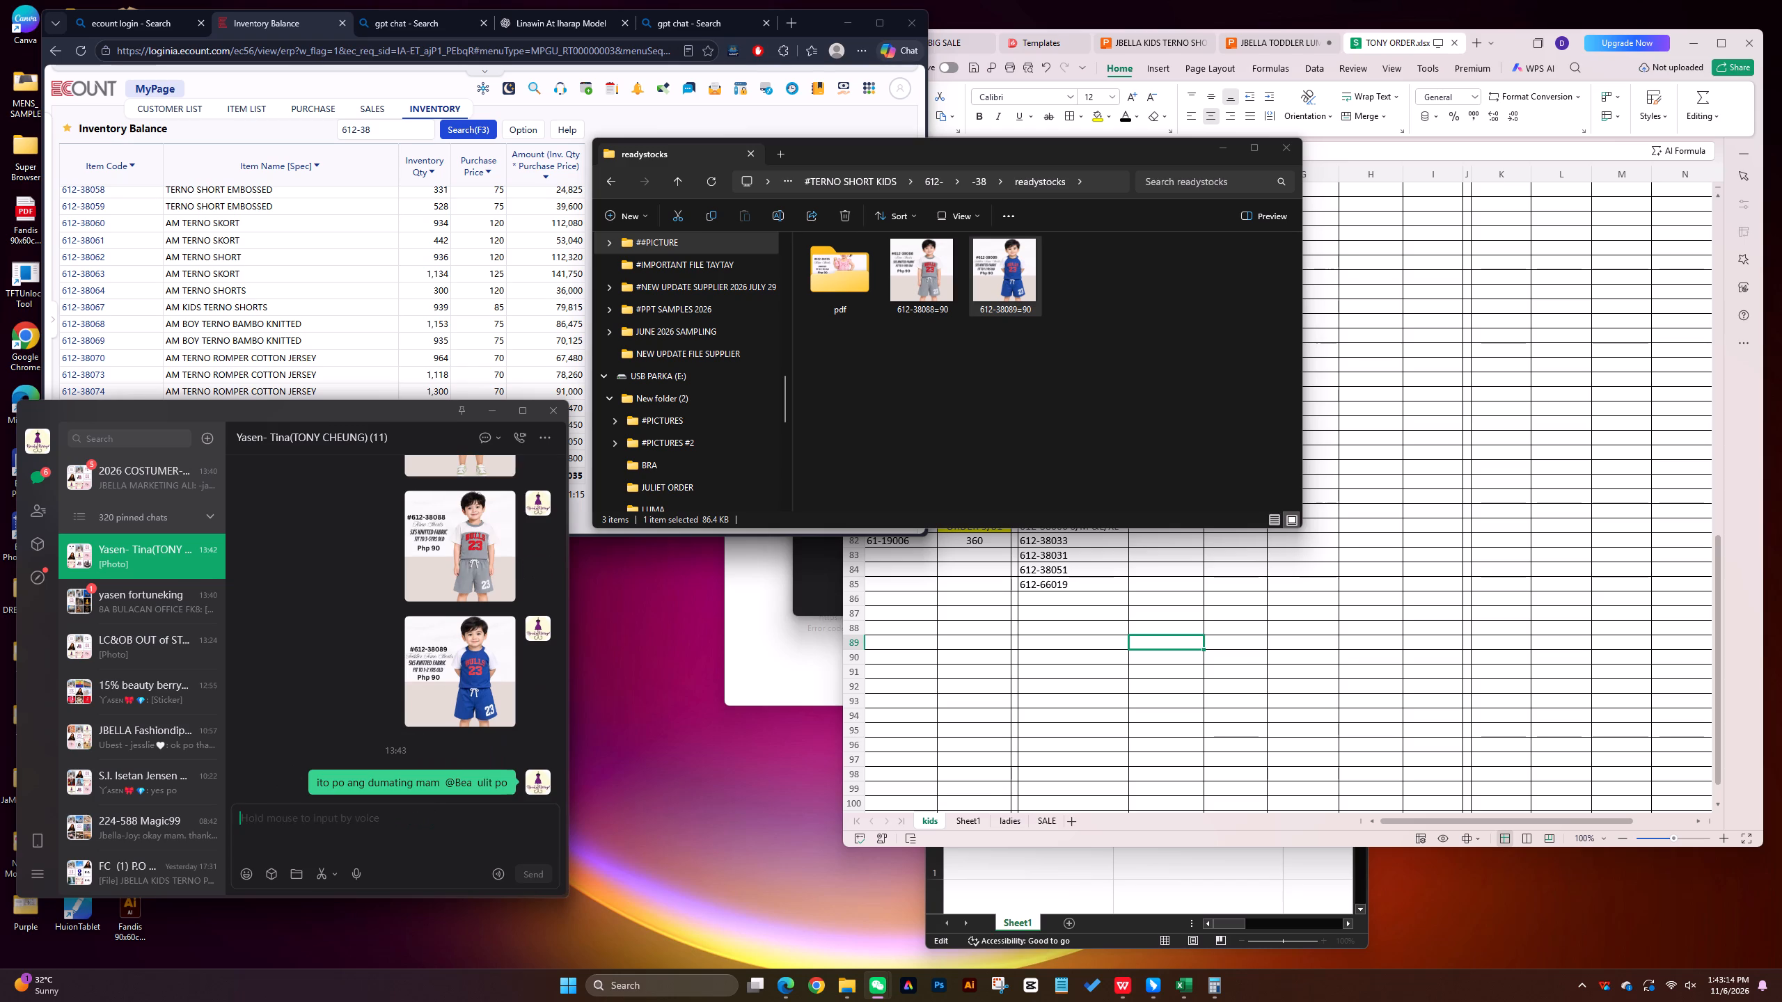
left_click(175, 600)
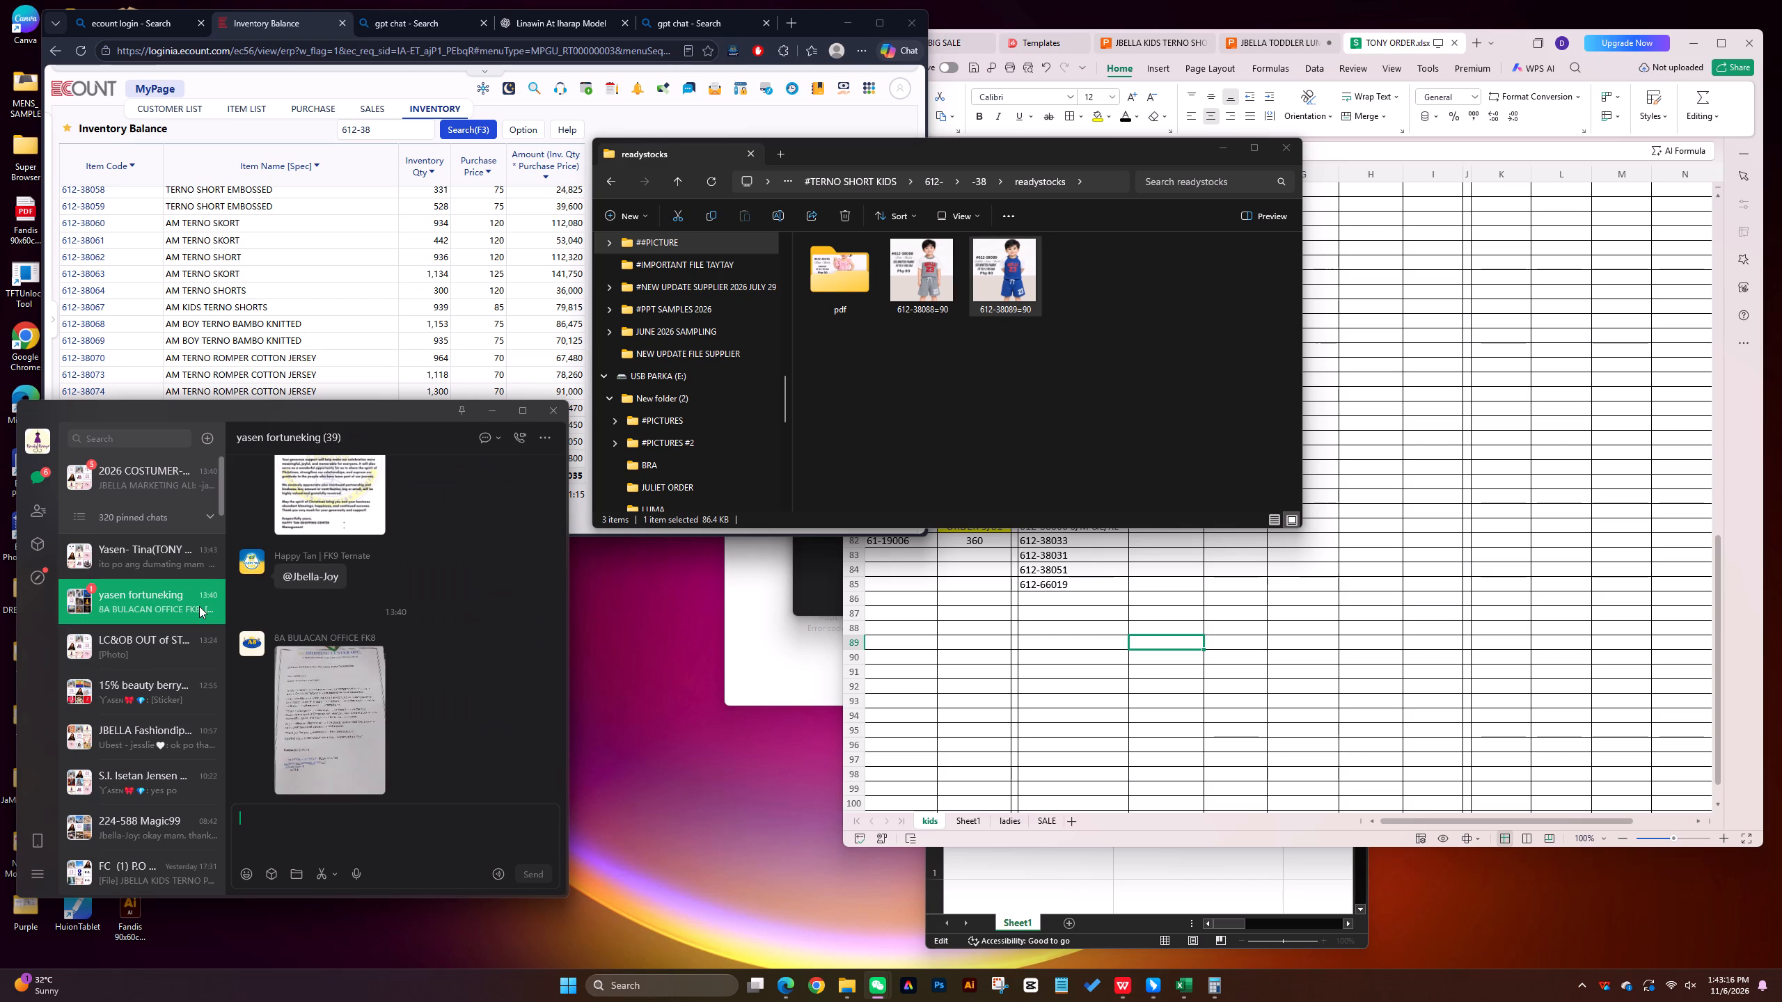
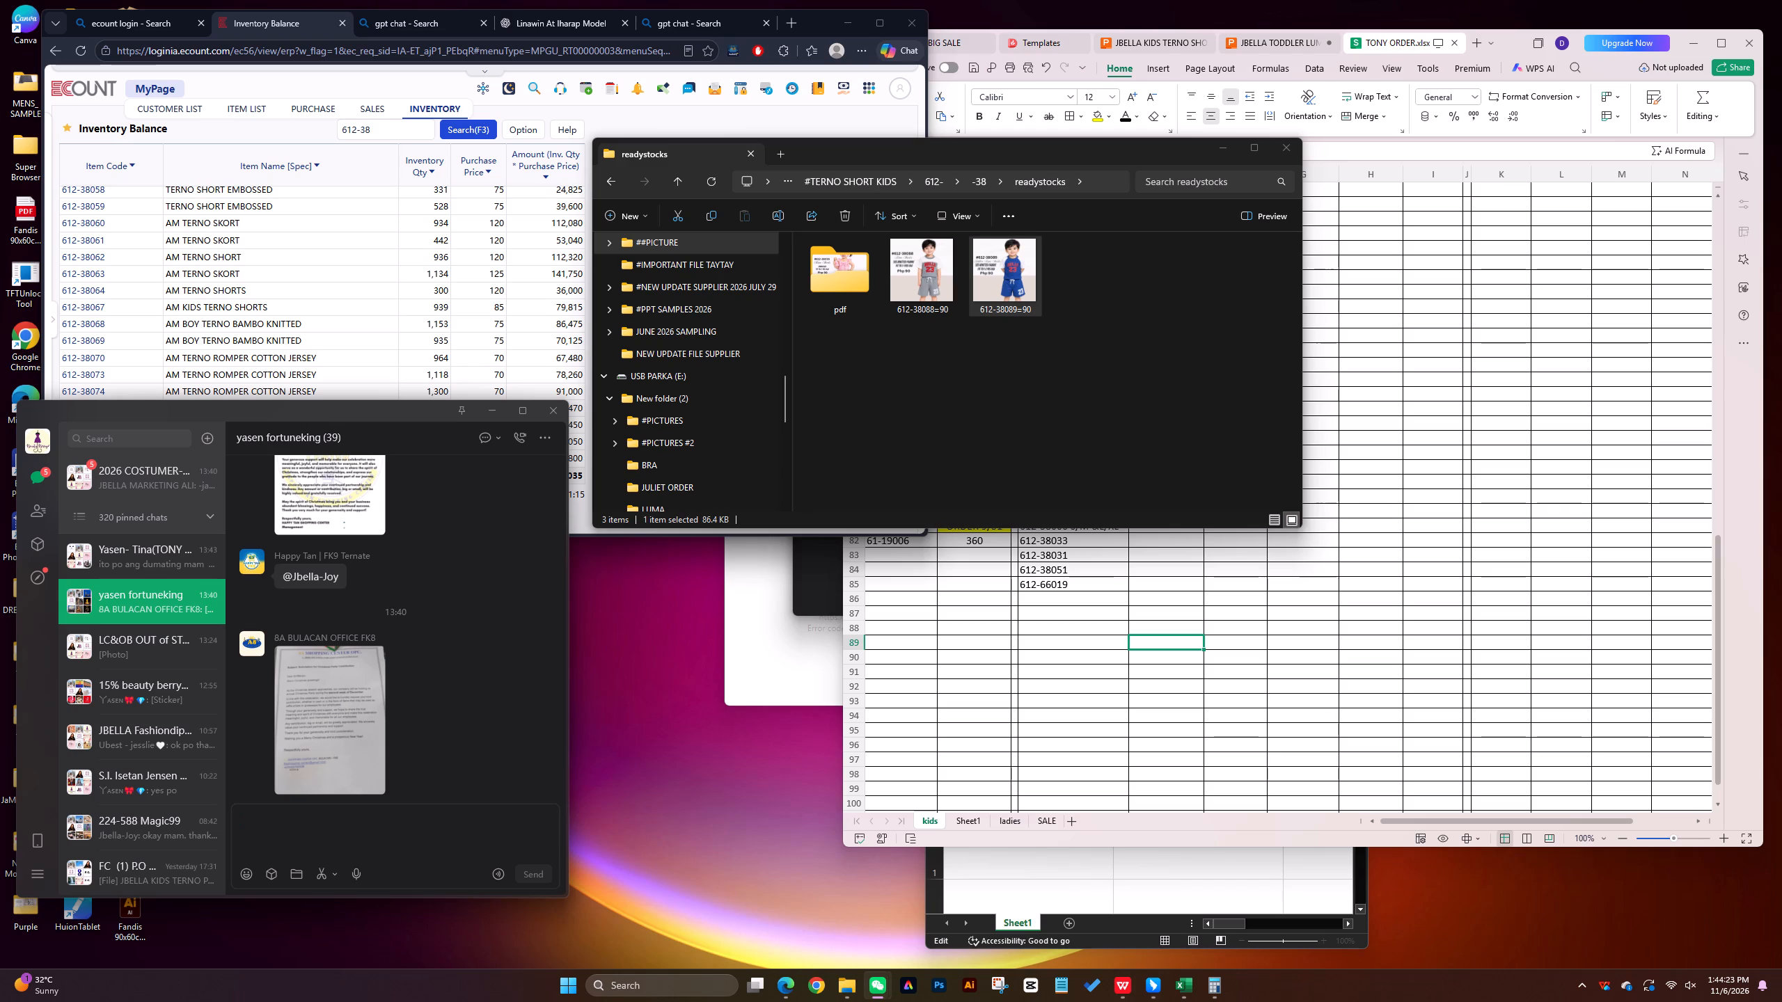
Open the pdf subfolder of -38 and the Yasen- Tina chat, widening and moving the folder window clear of the ECOUNT list.
left_click(876, 353)
left_click(677, 183)
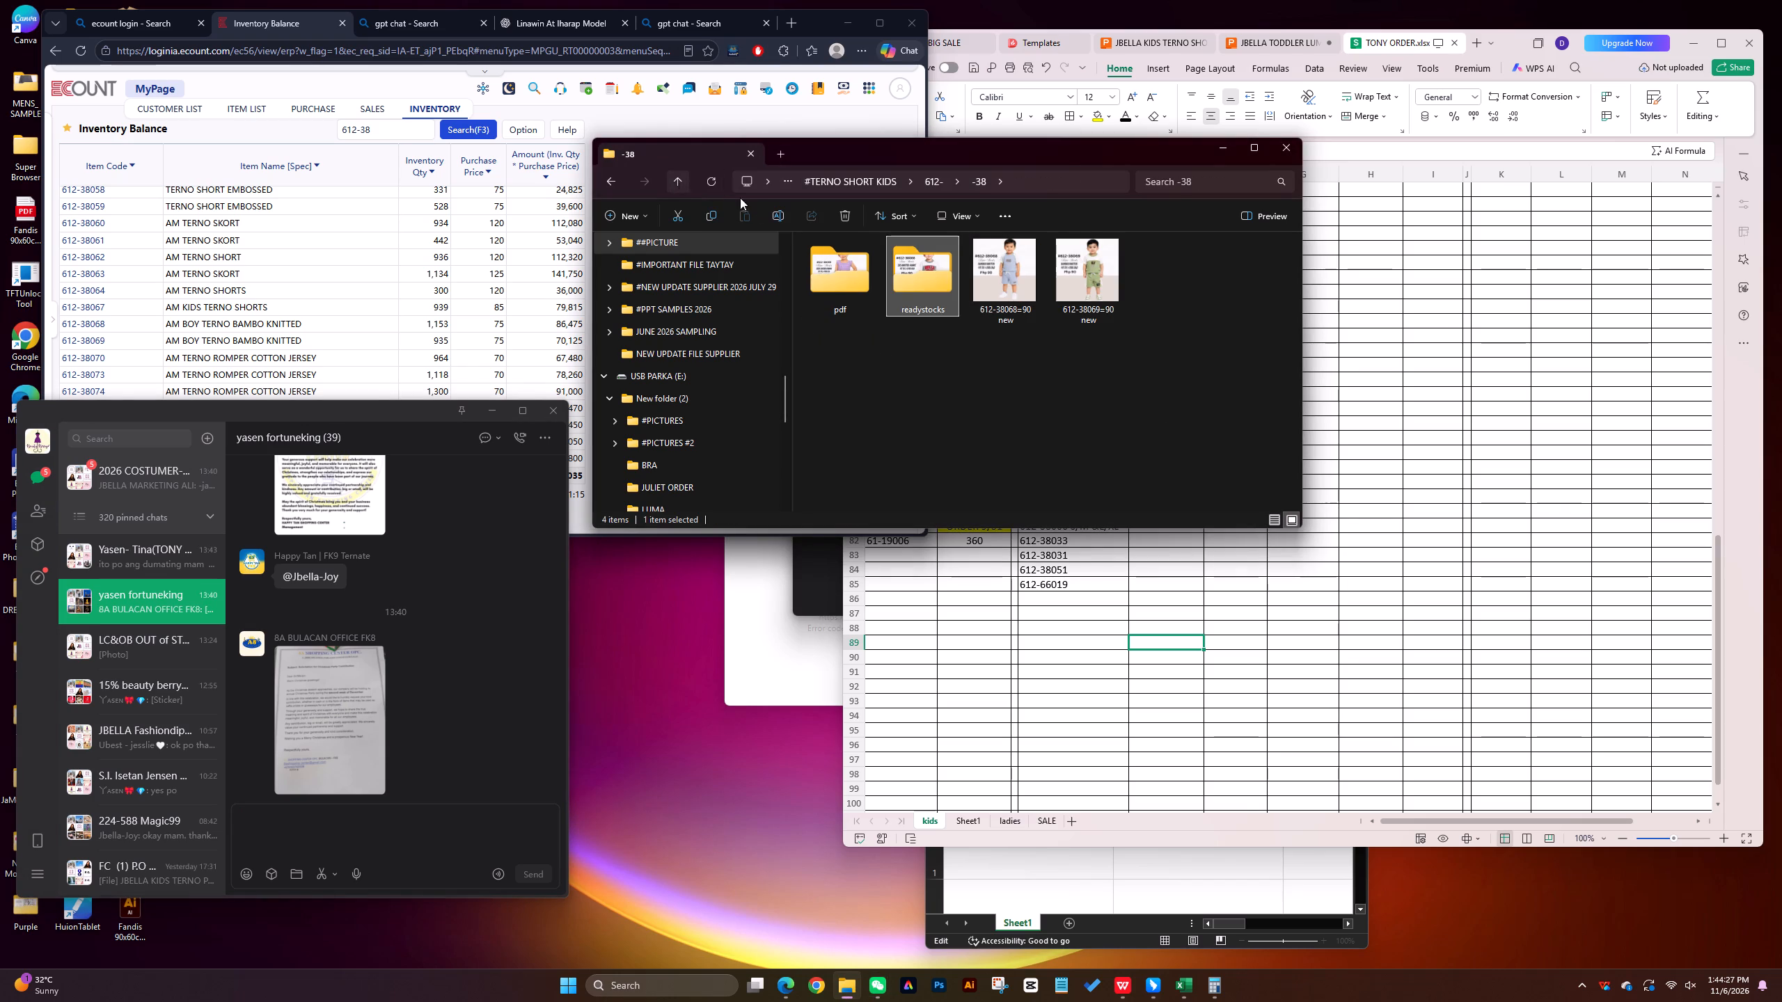
double_click(851, 278)
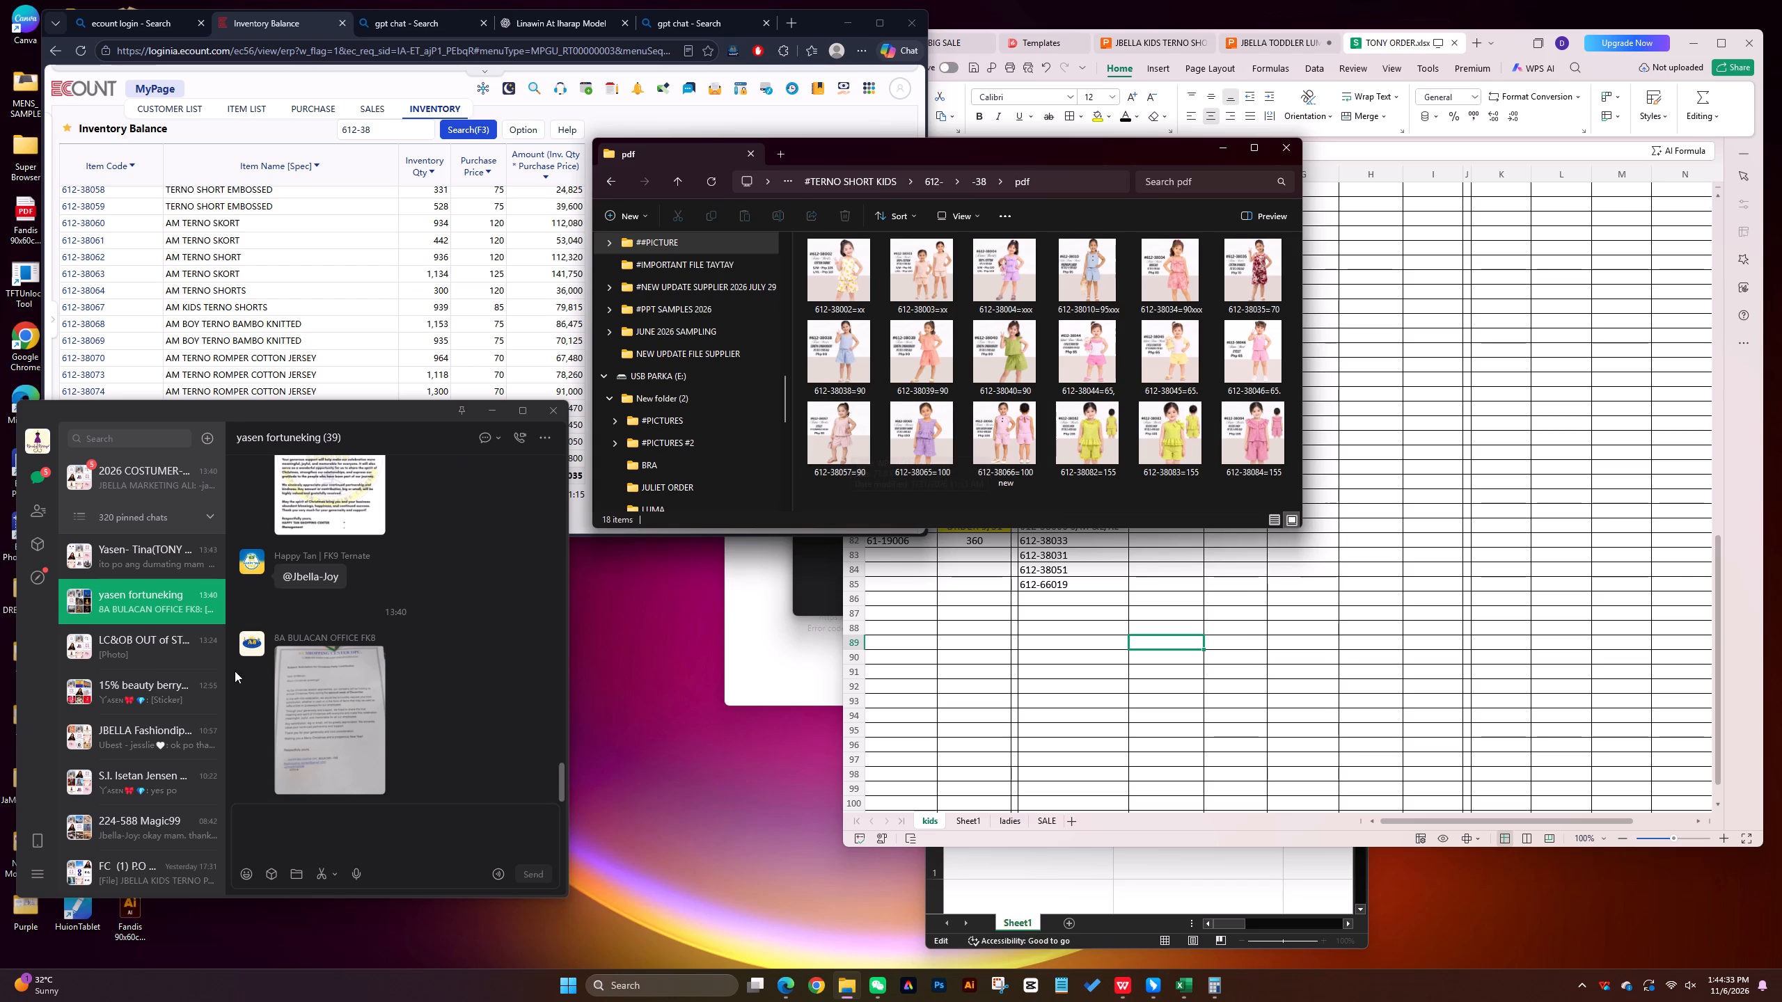
left_click(171, 555)
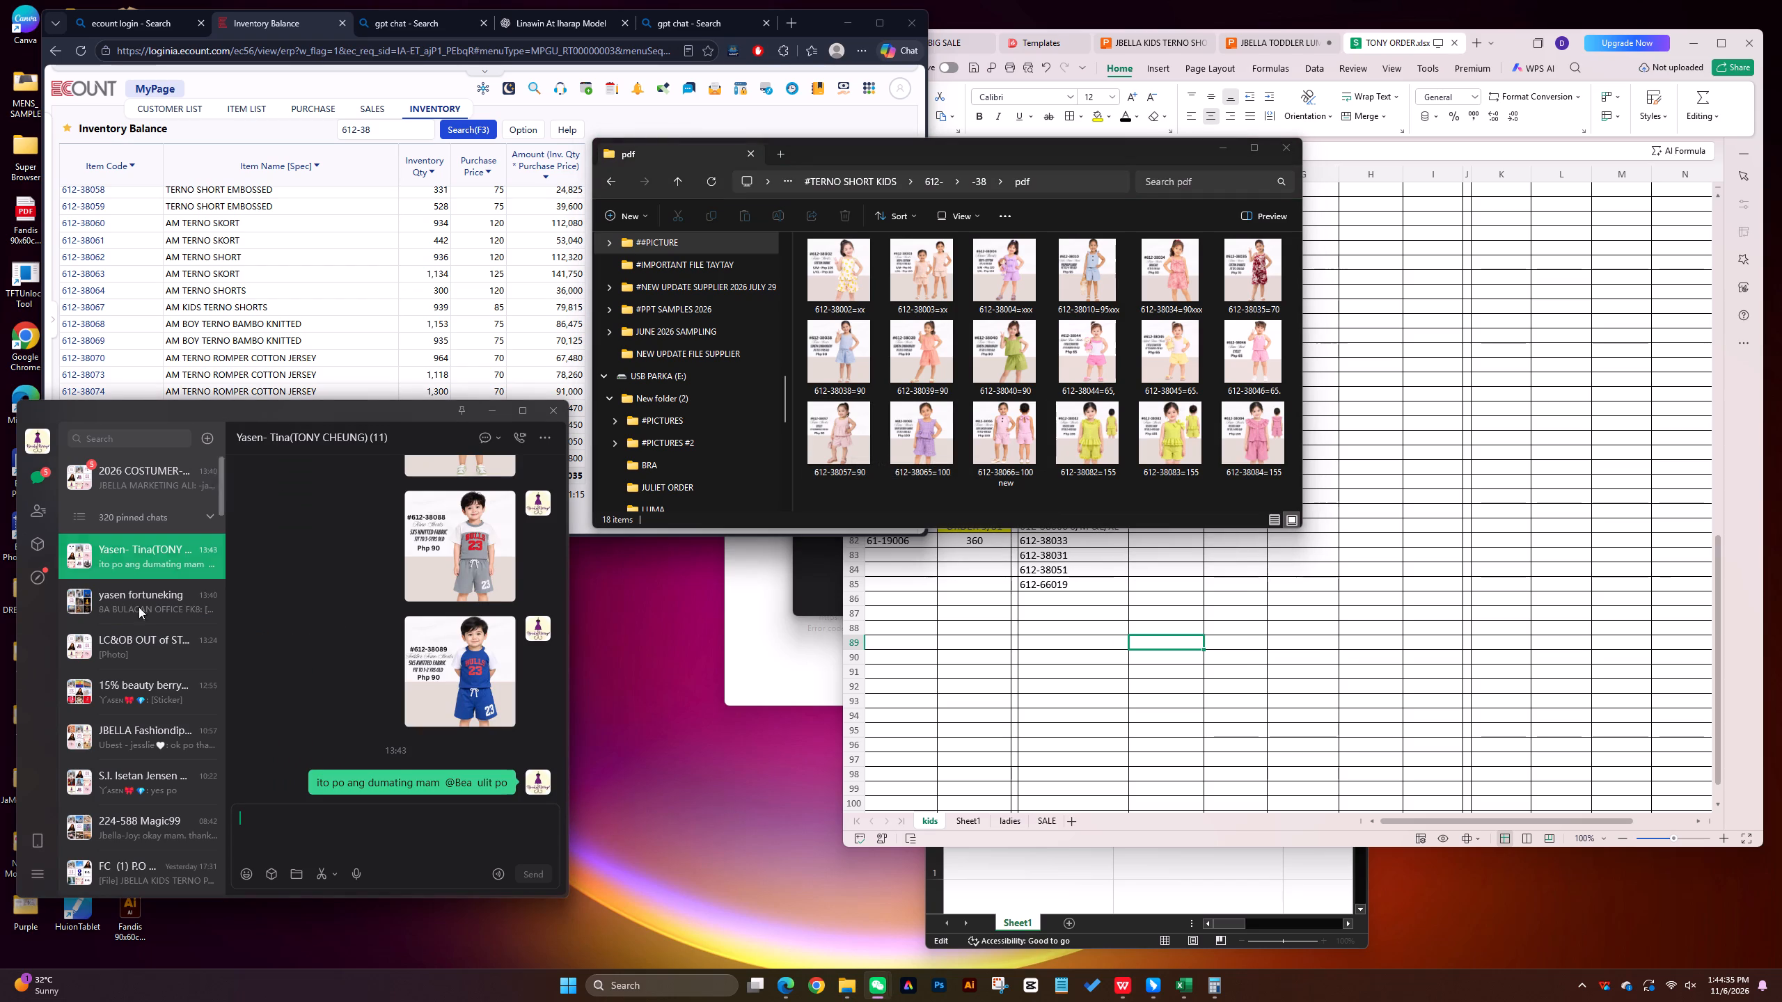
left_click(1169, 634)
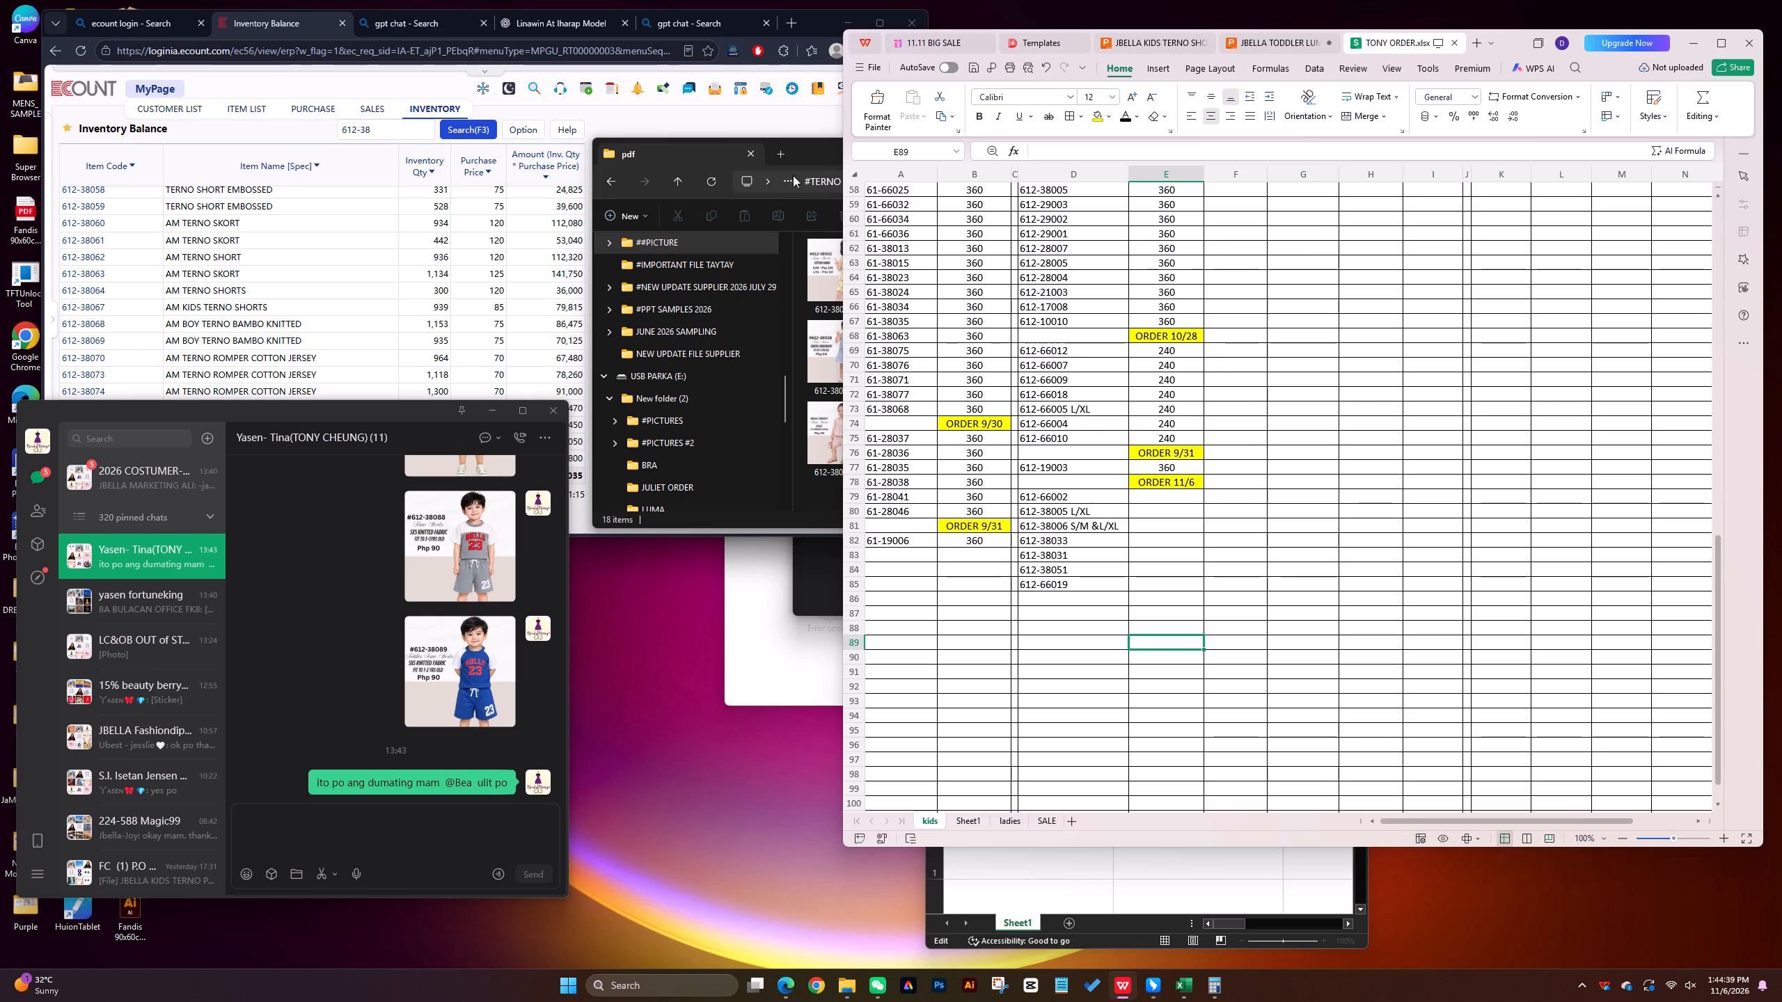
left_click(821, 150)
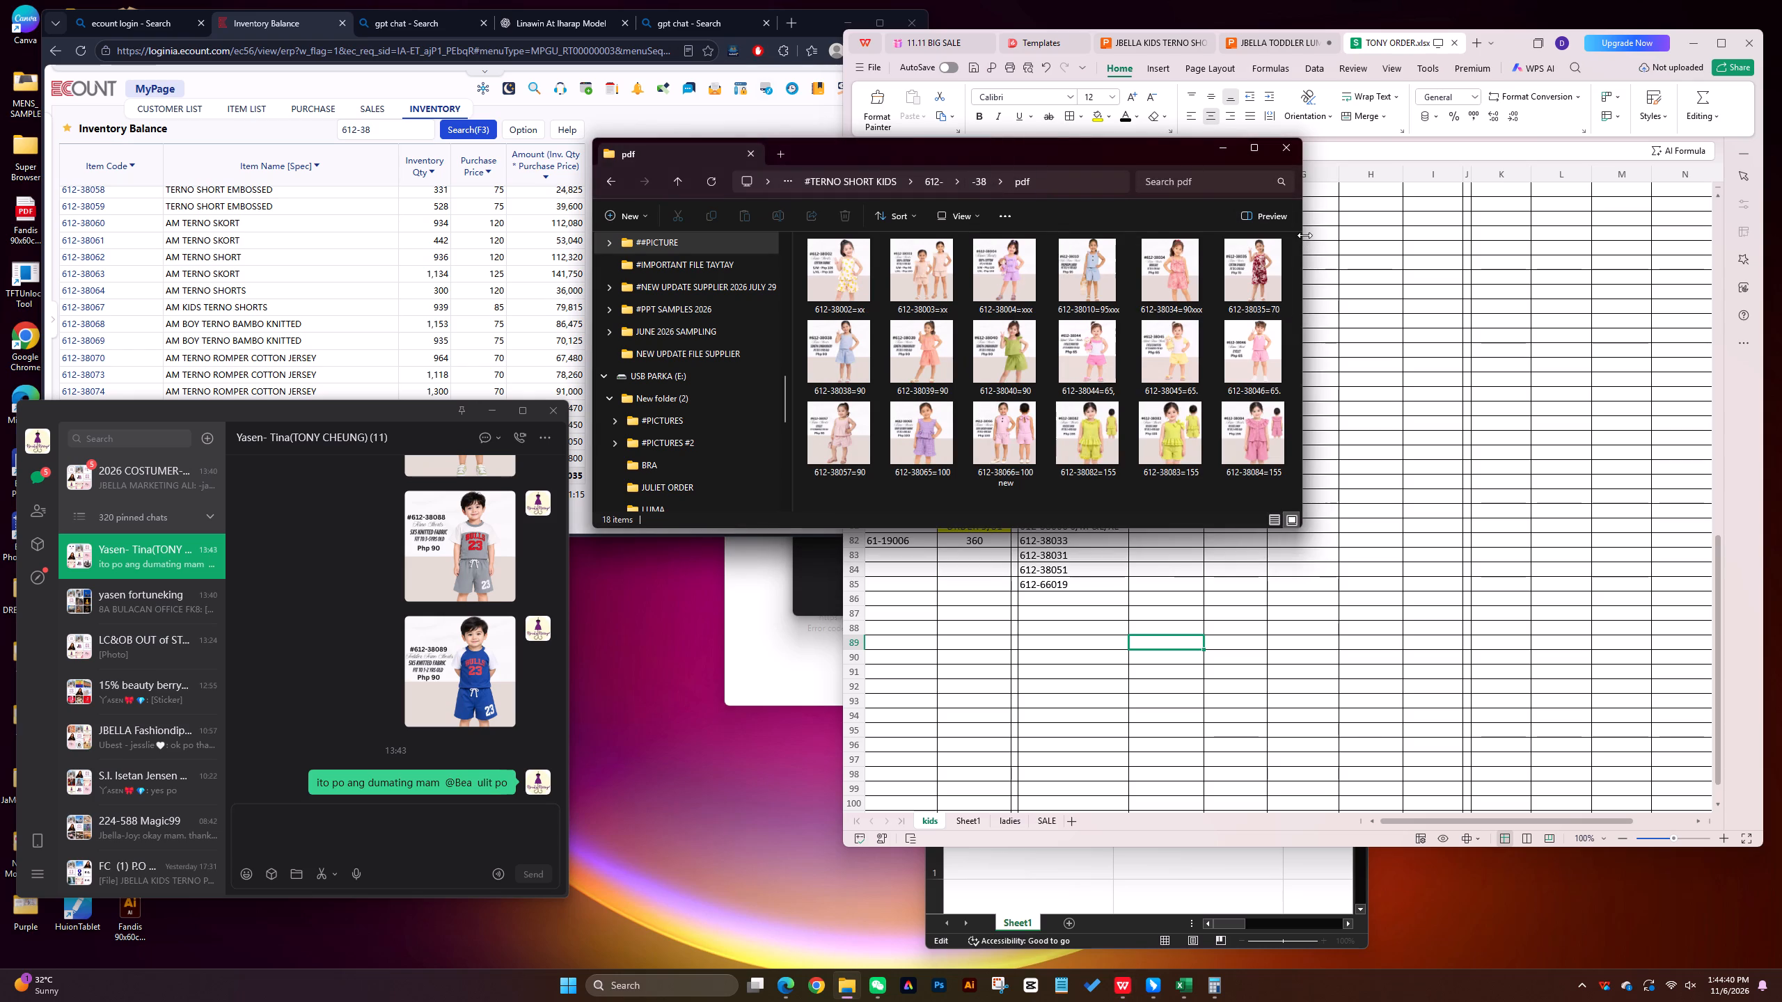
left_click_drag(1304, 235, 1371, 311)
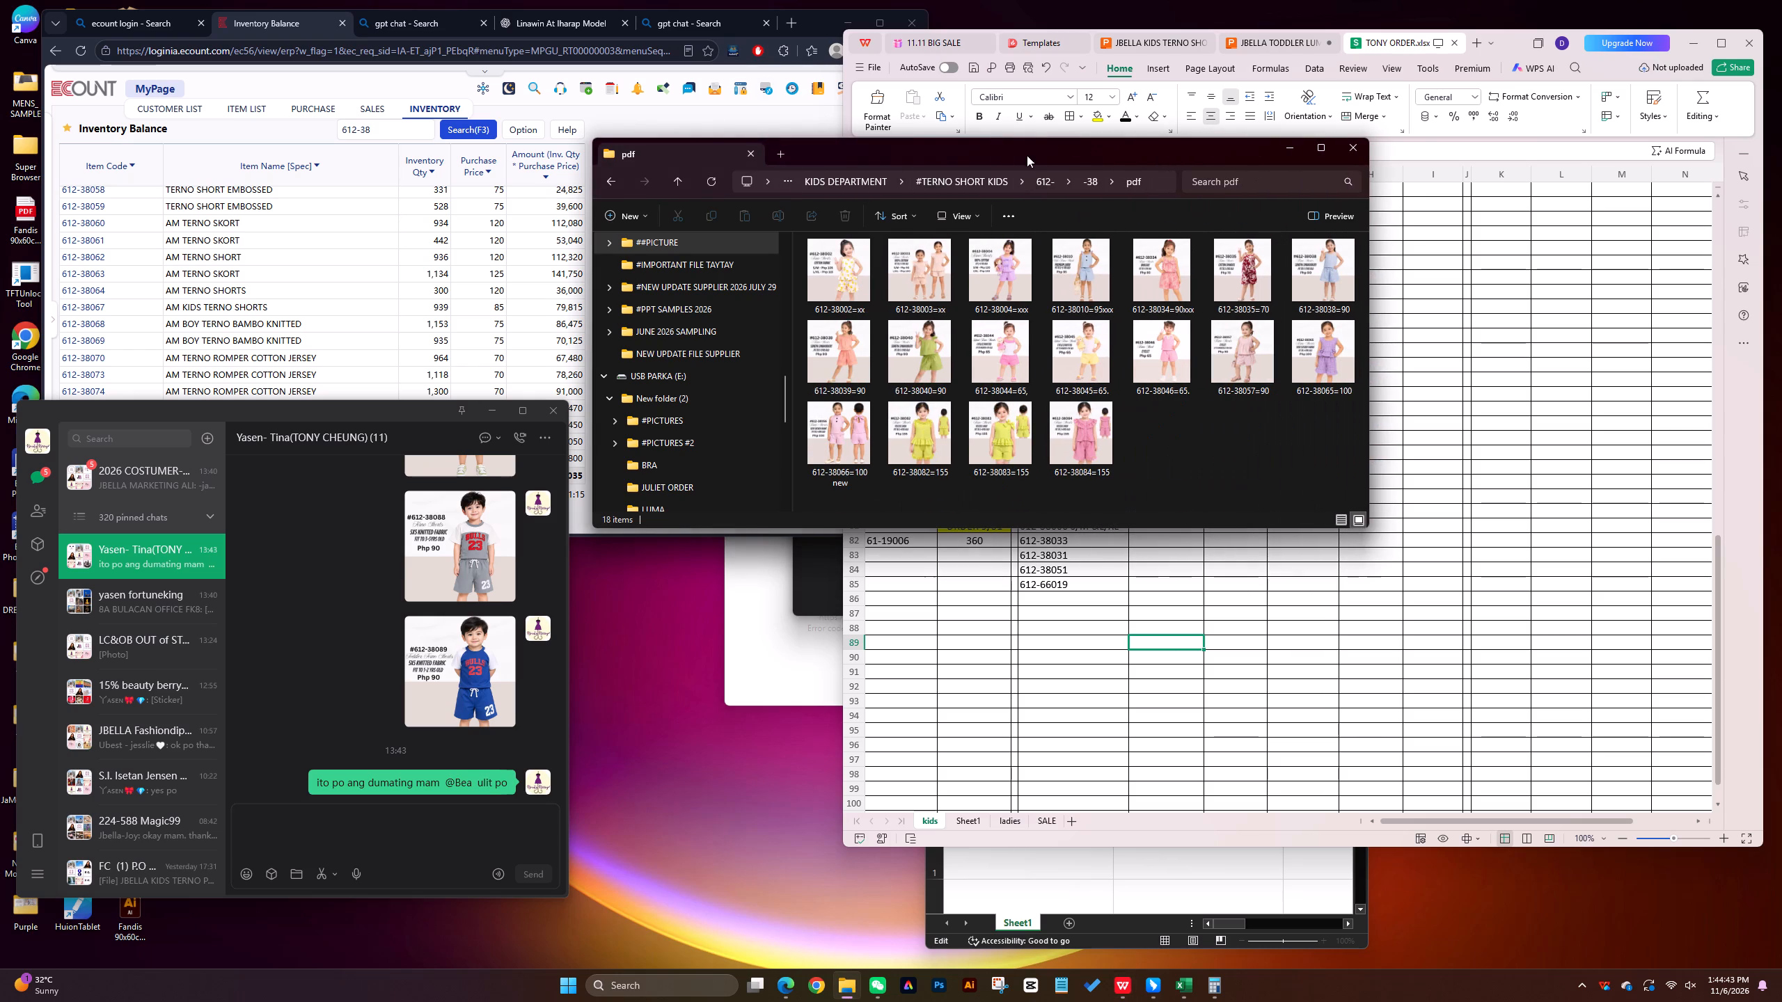
left_click_drag(1027, 152, 491, 45)
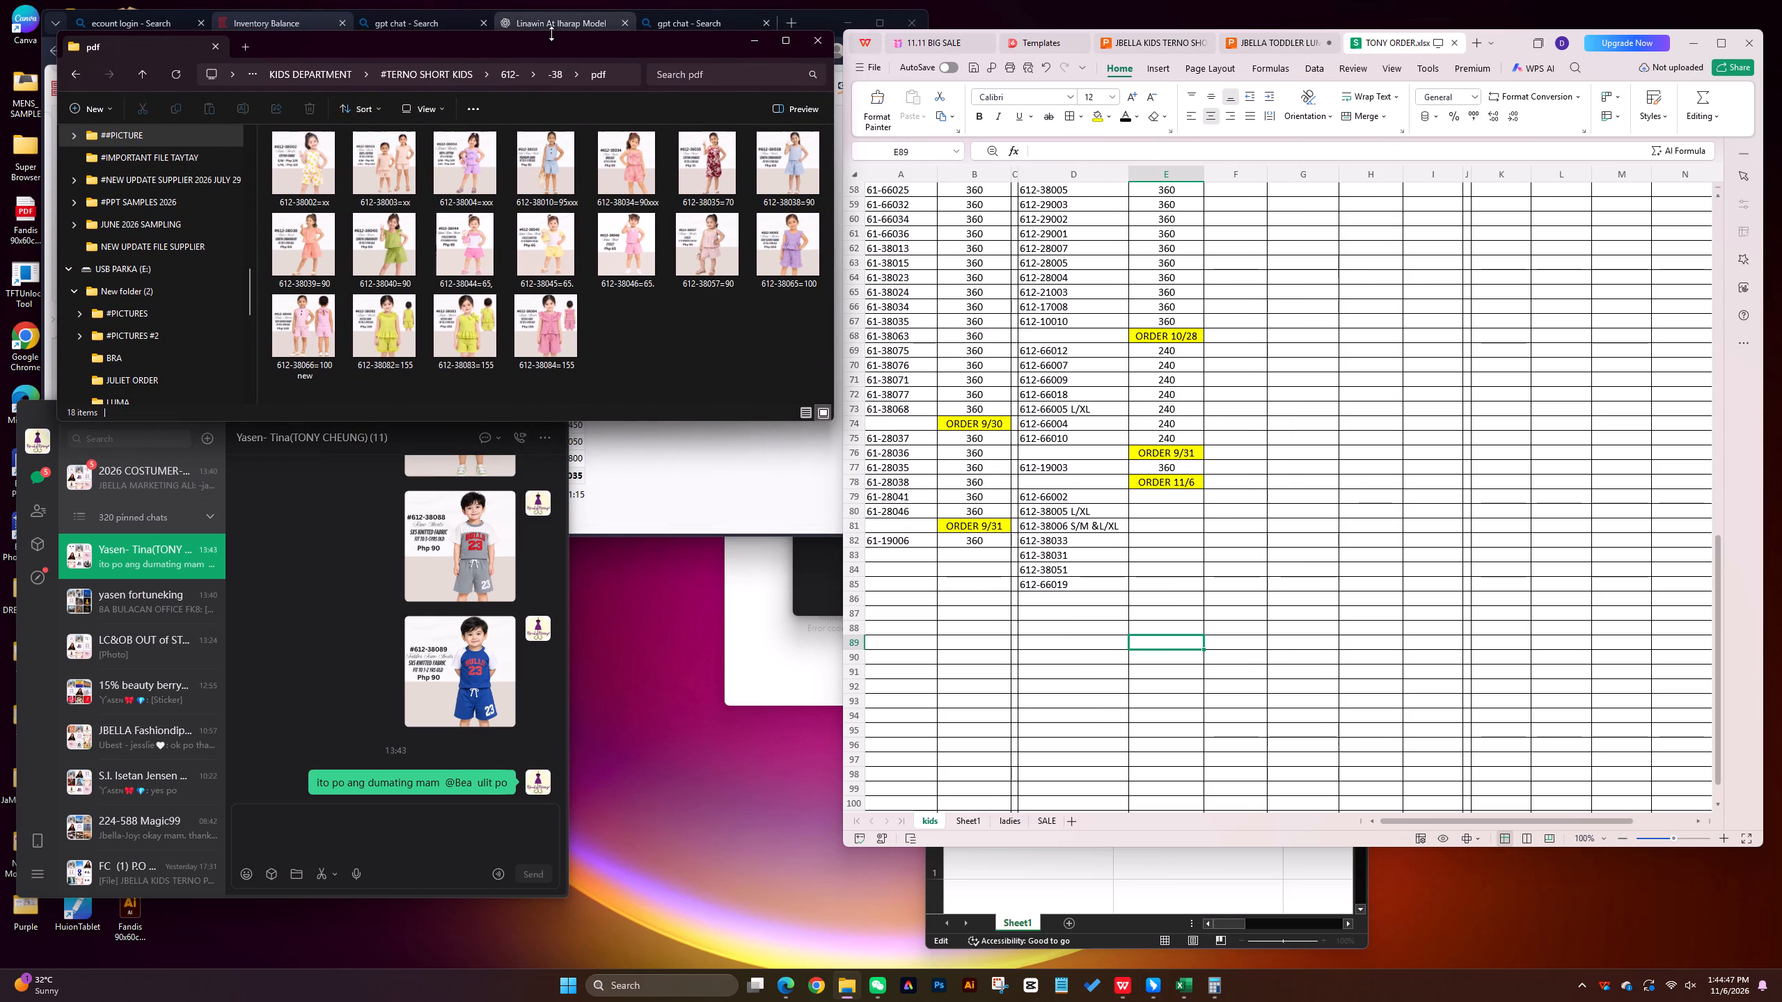
left_click_drag(464, 46, 1066, 537)
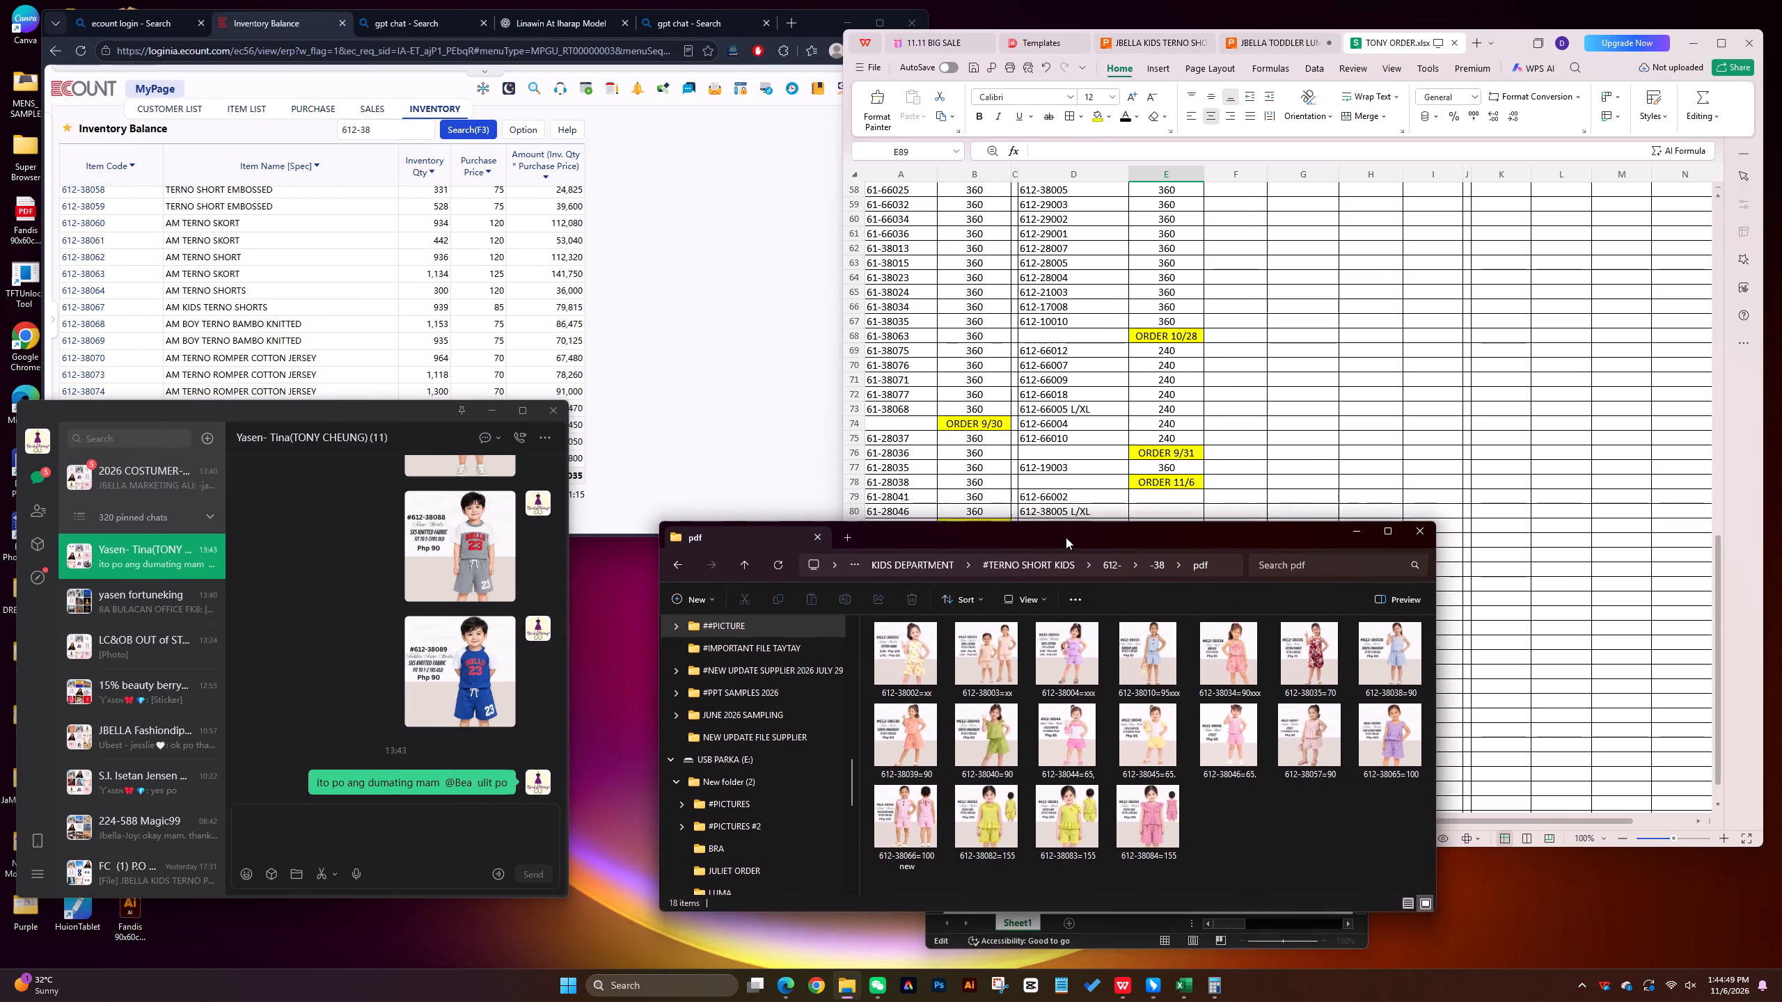
left_click_drag(1066, 537, 1020, 546)
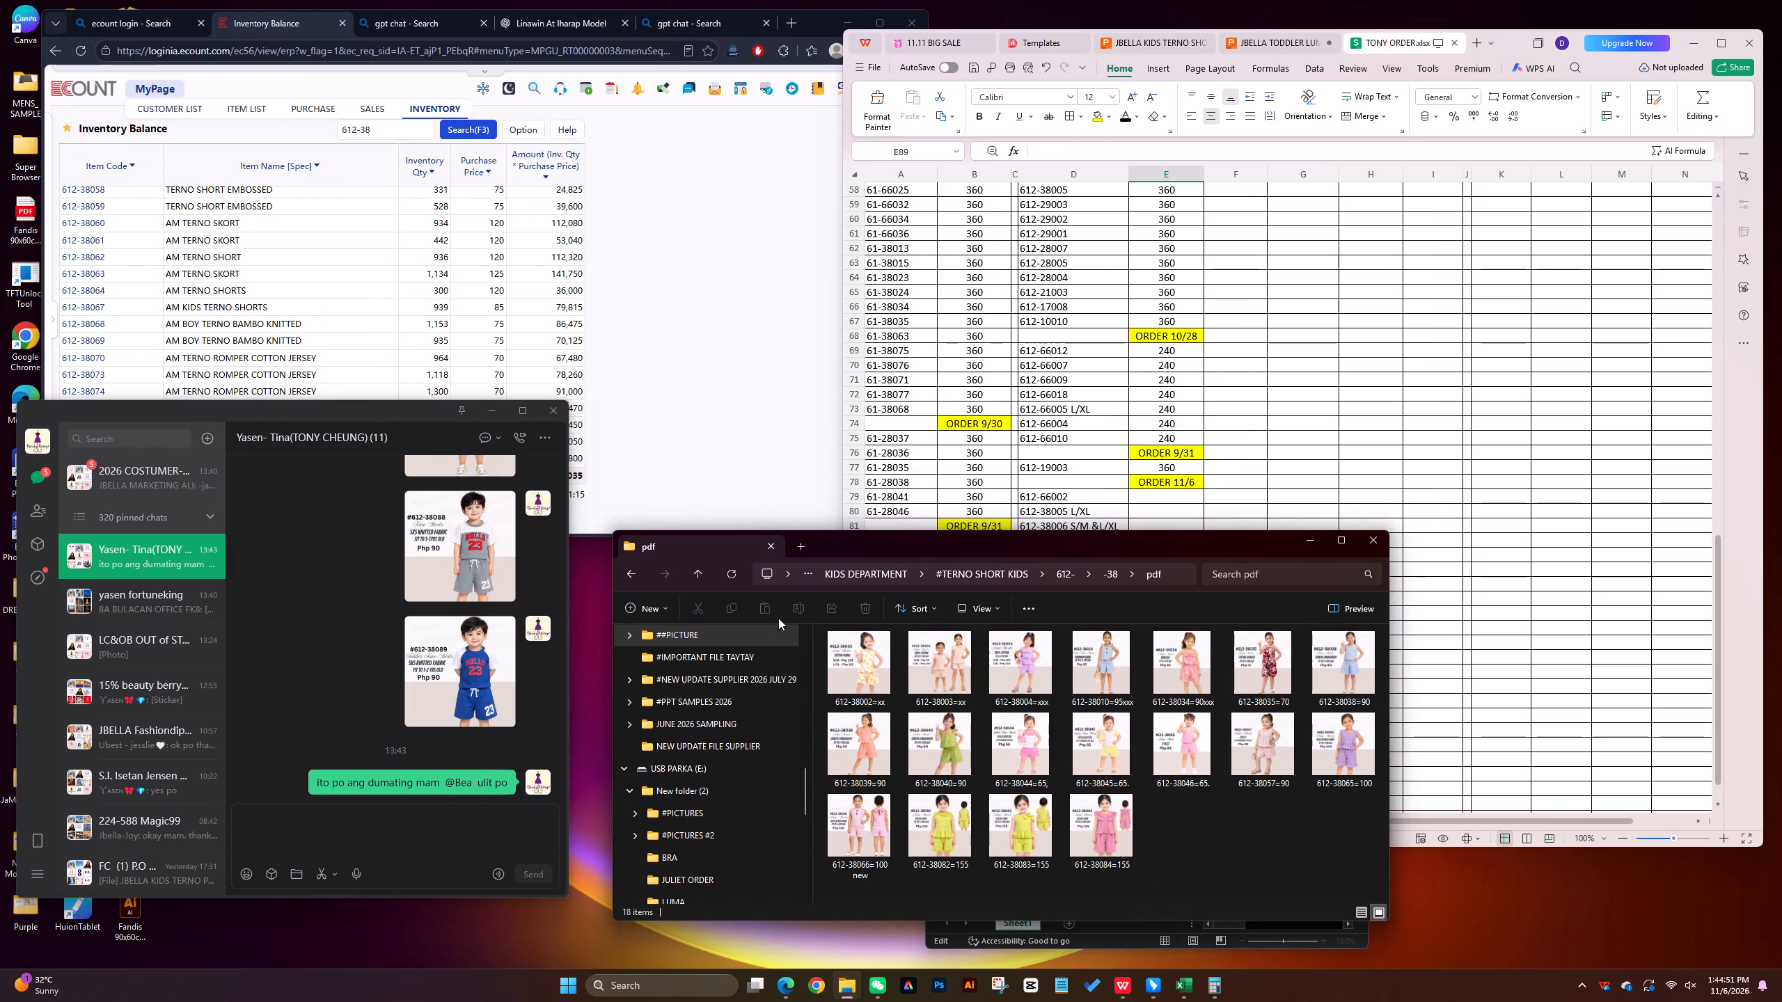
left_click(701, 575)
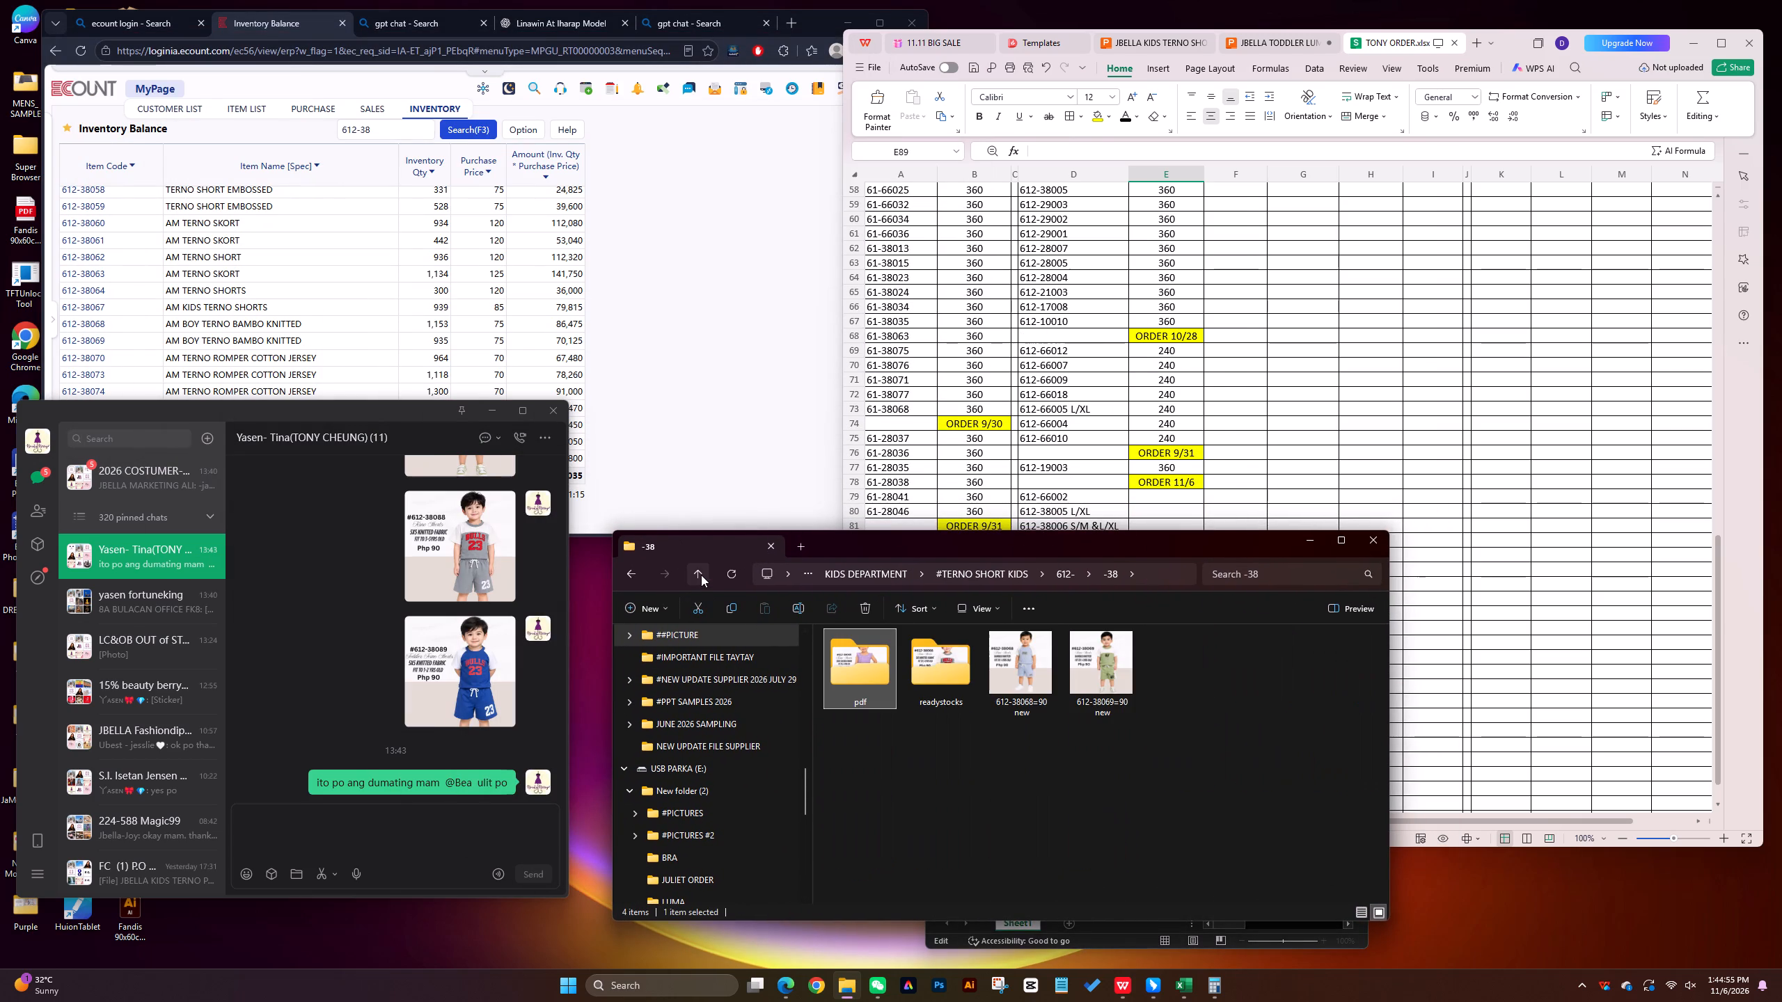
double_click(863, 662)
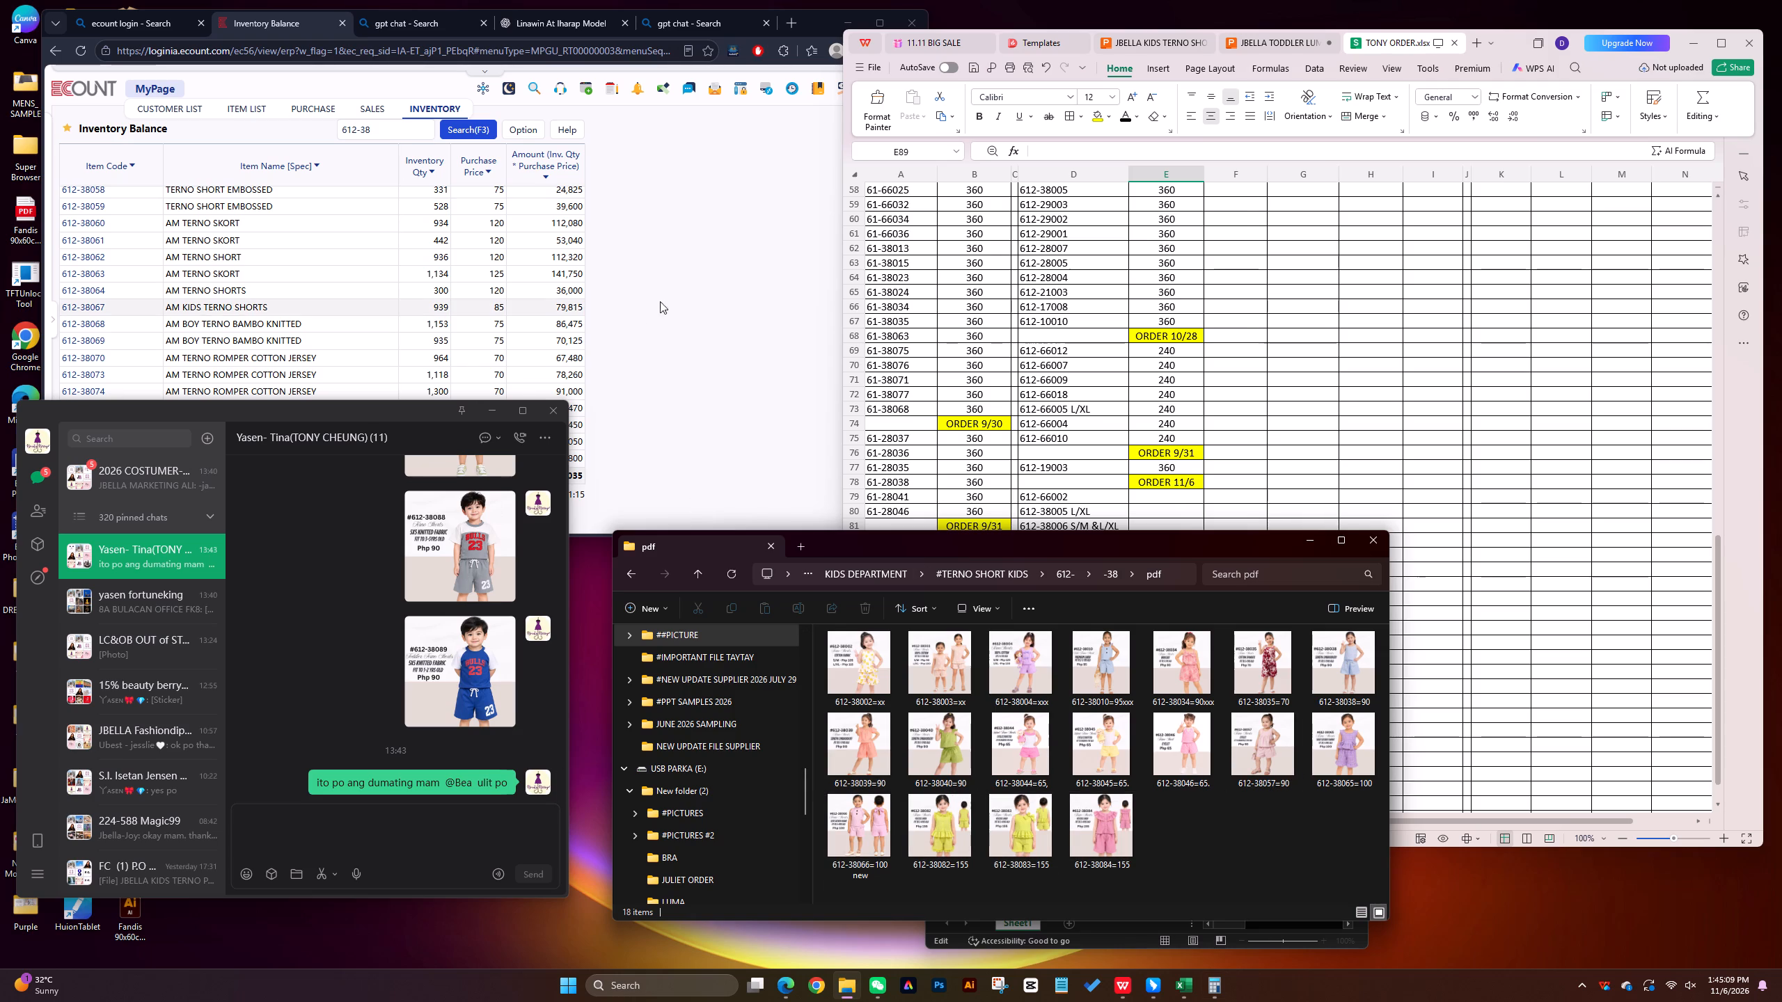
Check the 612-38 items in the ECOUNT Inventory Balance and send the 612-38057 picture to the Yasen- Tina chat.
left_click(713, 297)
scroll(152, 266, "up", 2)
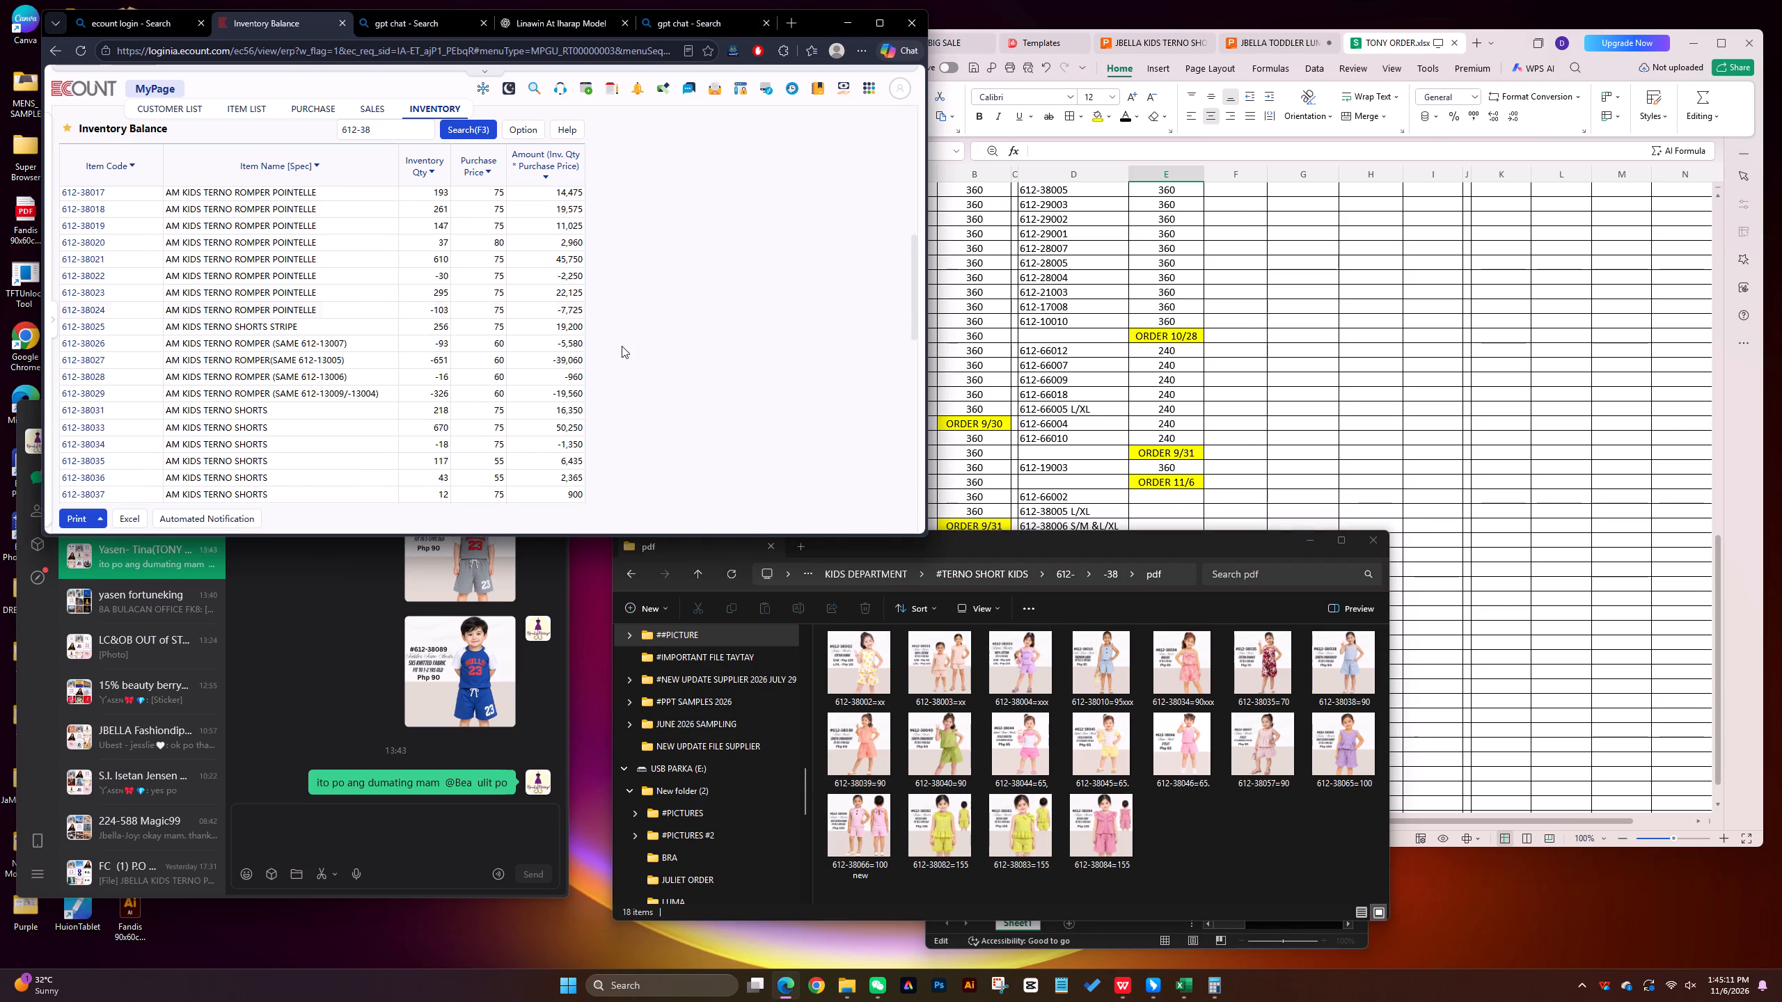
scroll(157, 452, "down", 2)
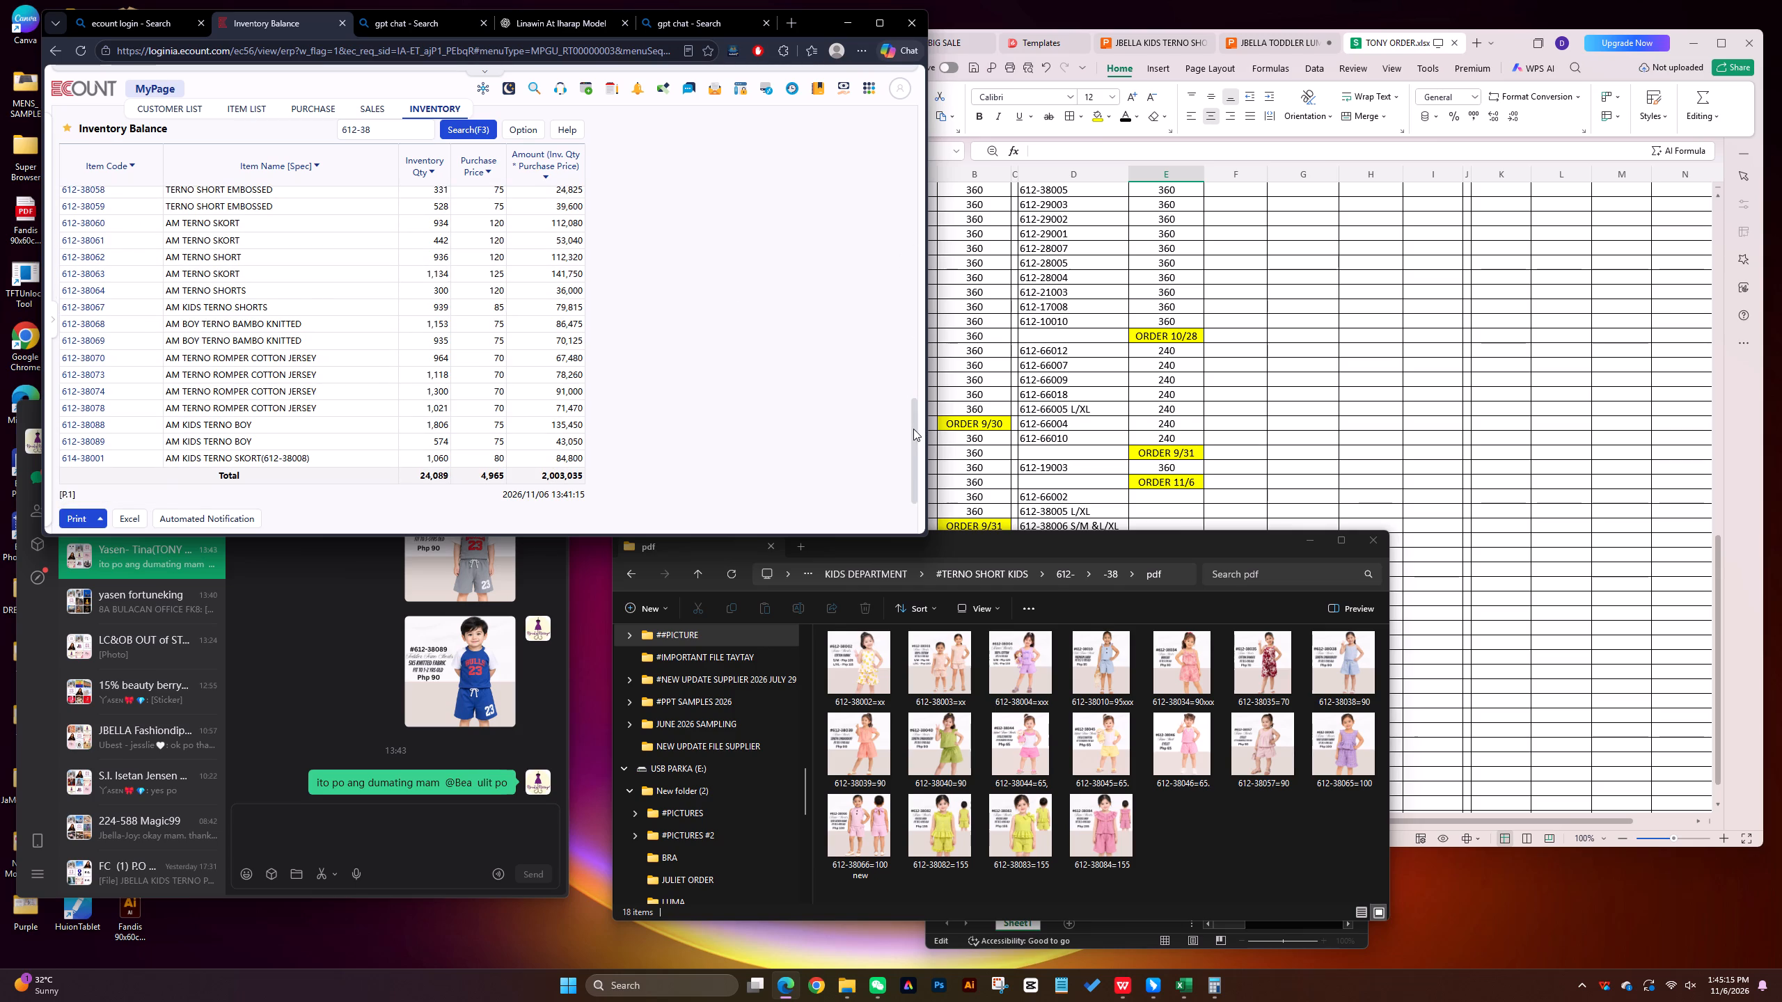
left_click_drag(913, 429, 916, 408)
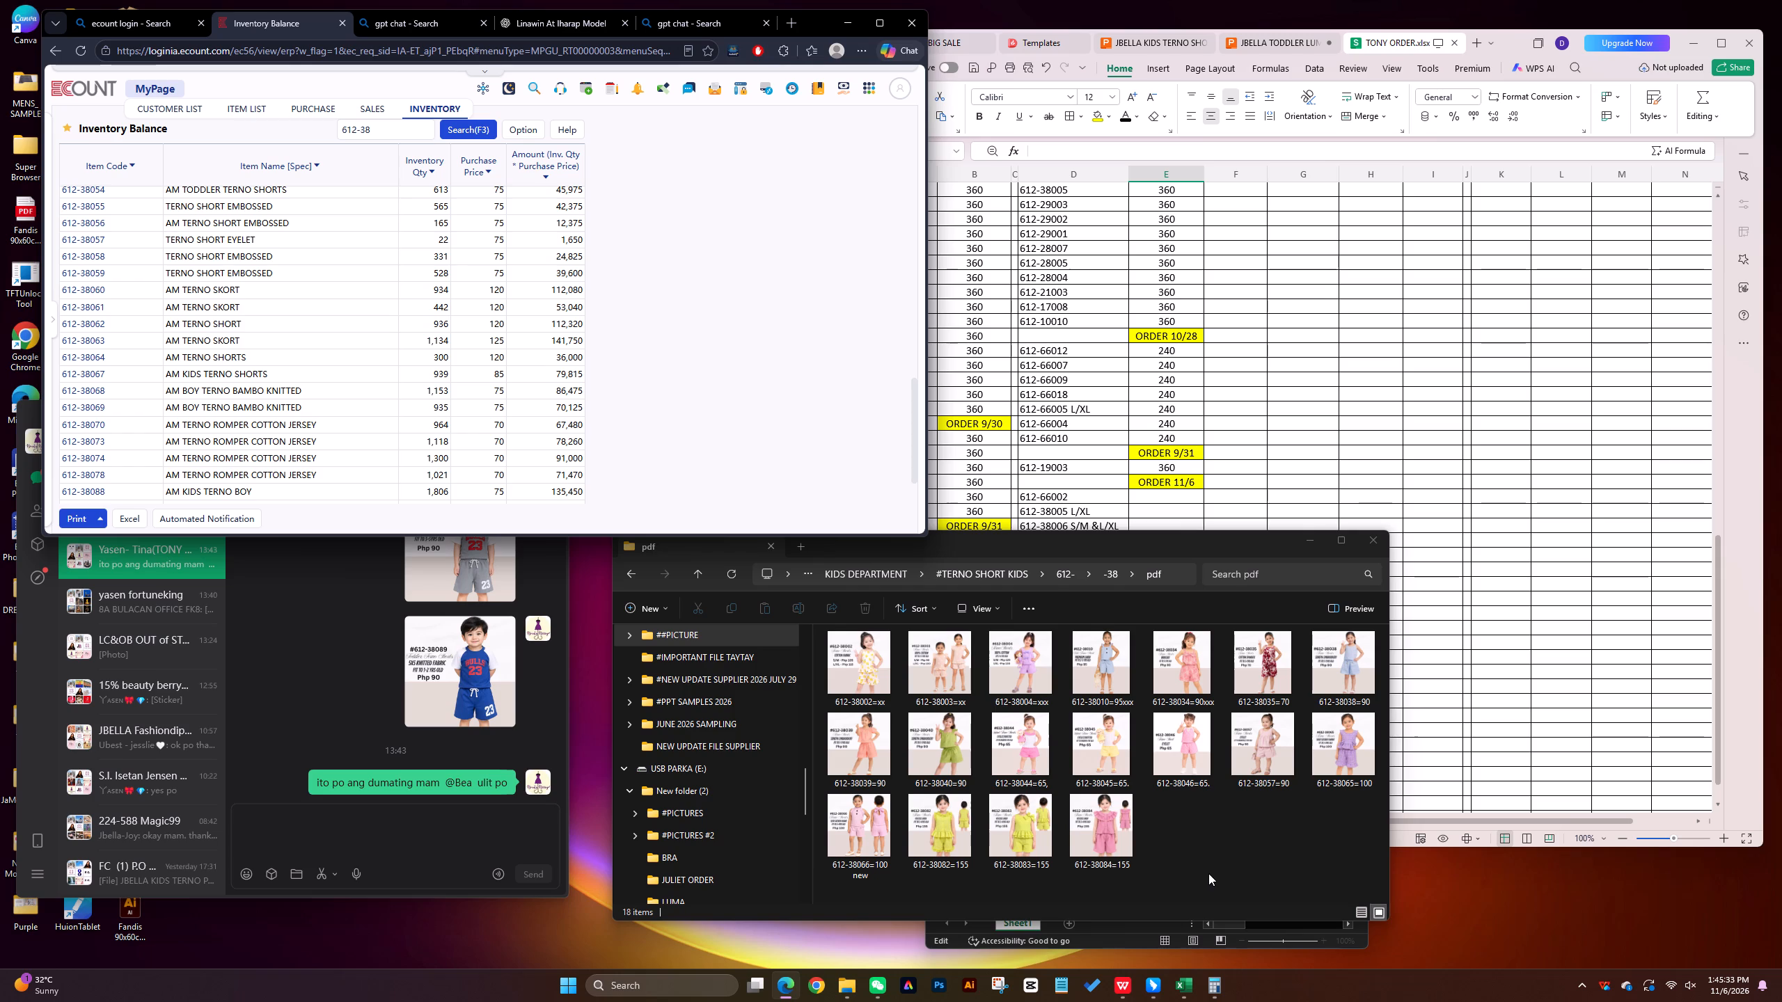
left_click(1265, 845)
left_click_drag(1265, 736, 460, 802)
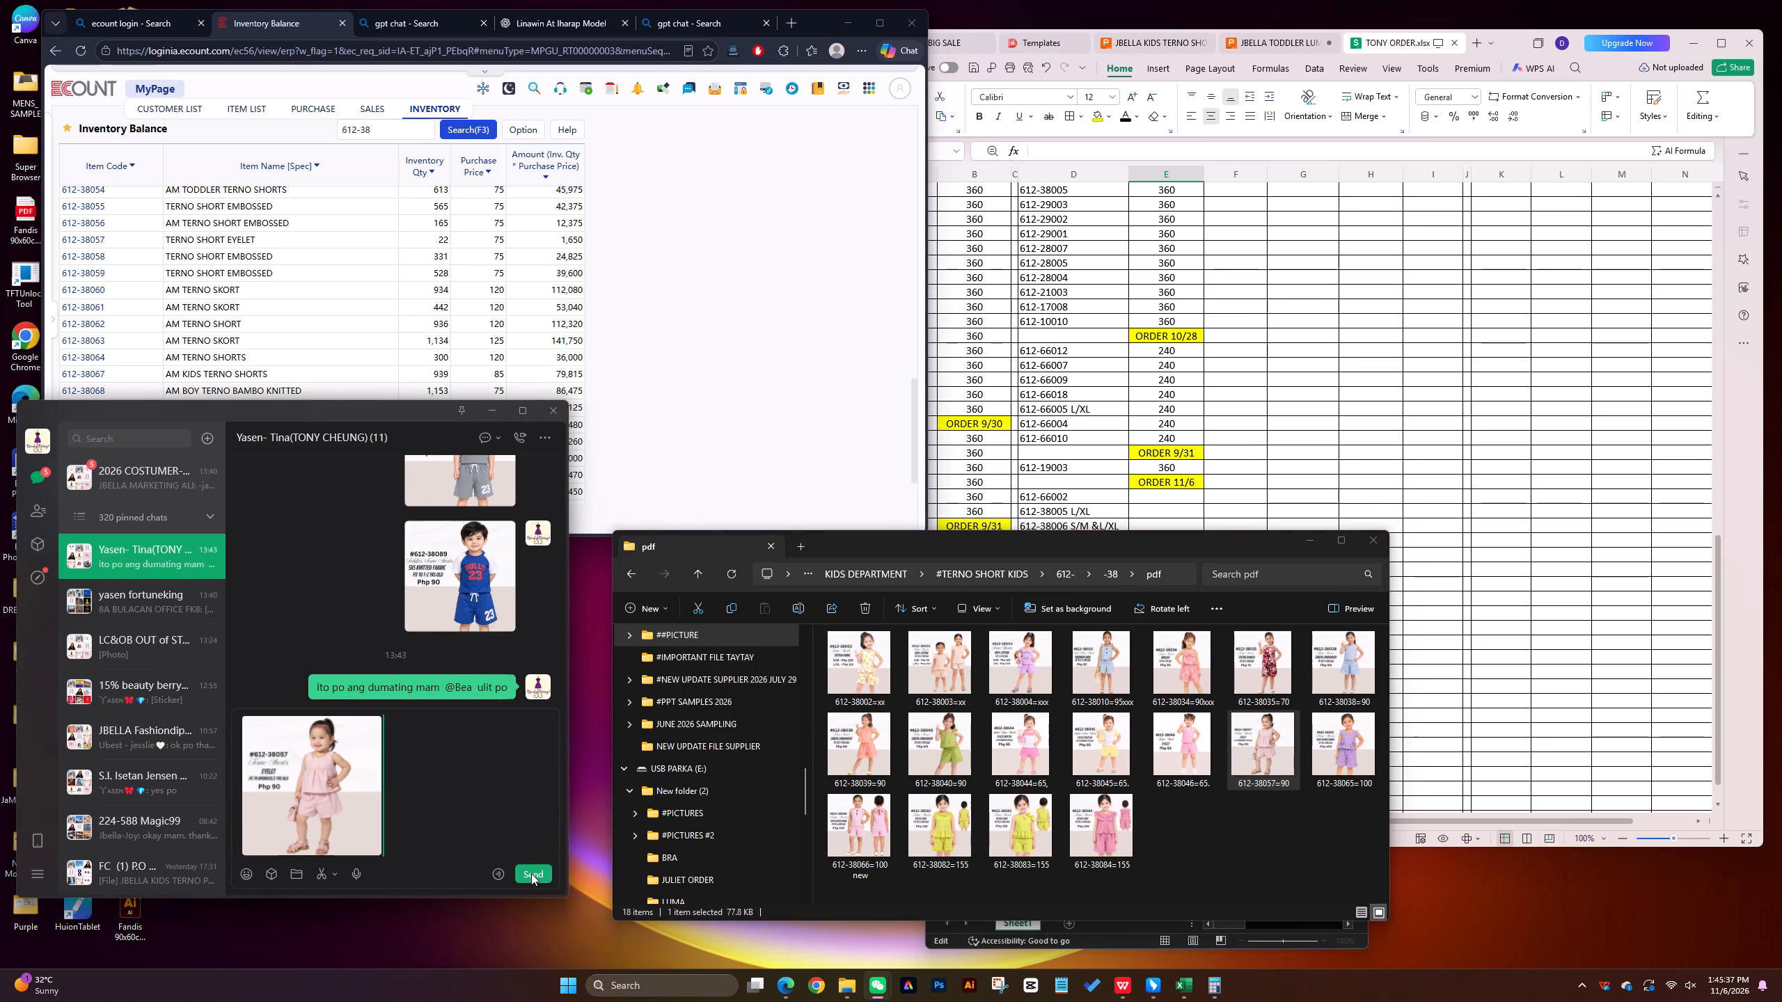
left_click(531, 873)
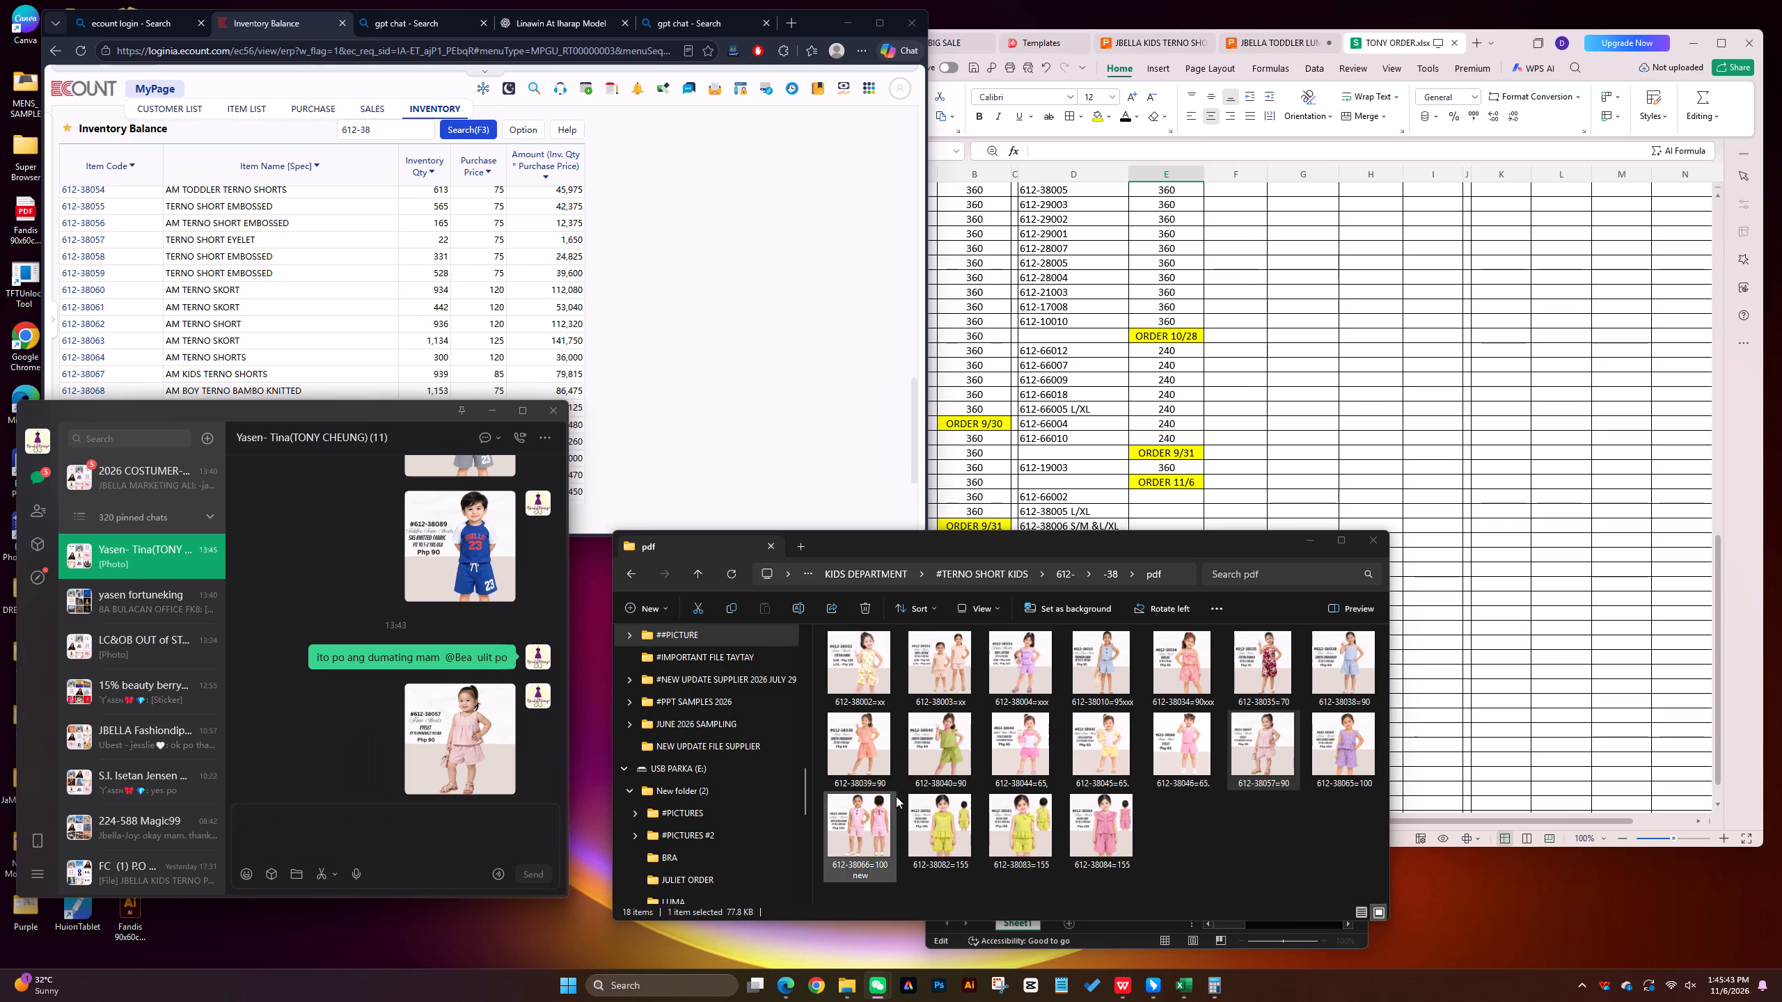
Move the 612-38057 picture out of the pdf subfolder into its parent -38 folder.
left_click_drag(1249, 740, 1105, 557)
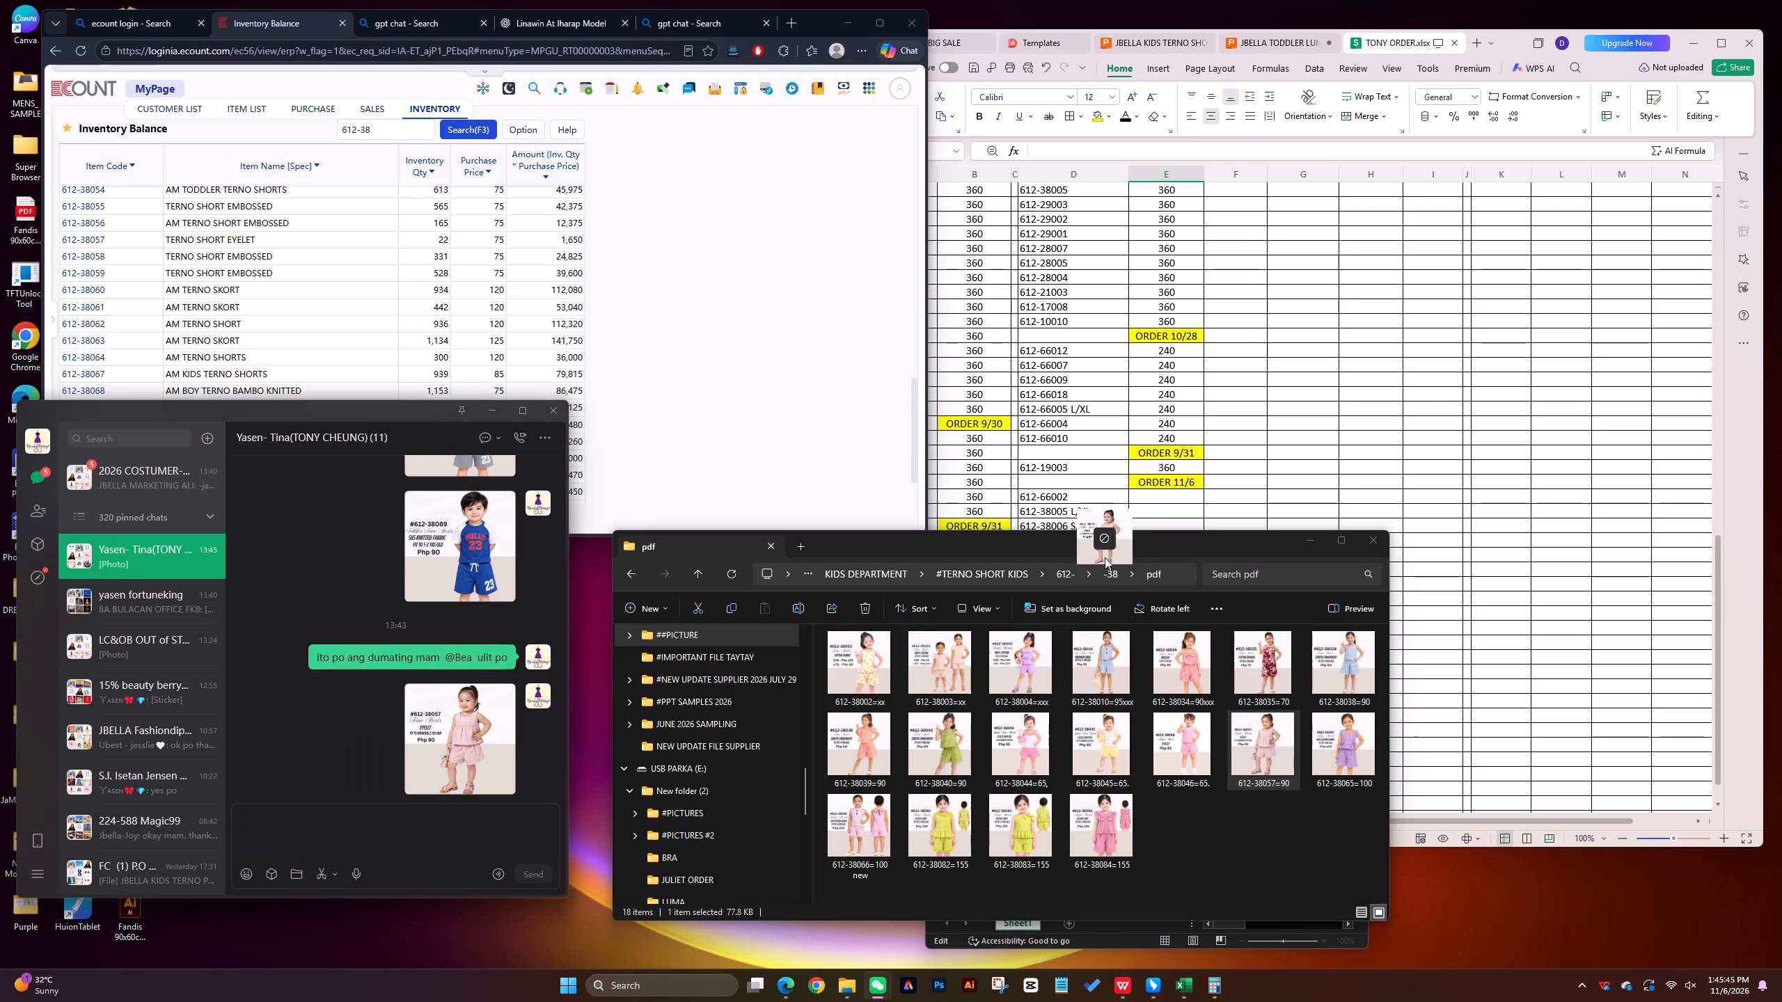
left_click_drag(1105, 557, 1106, 573)
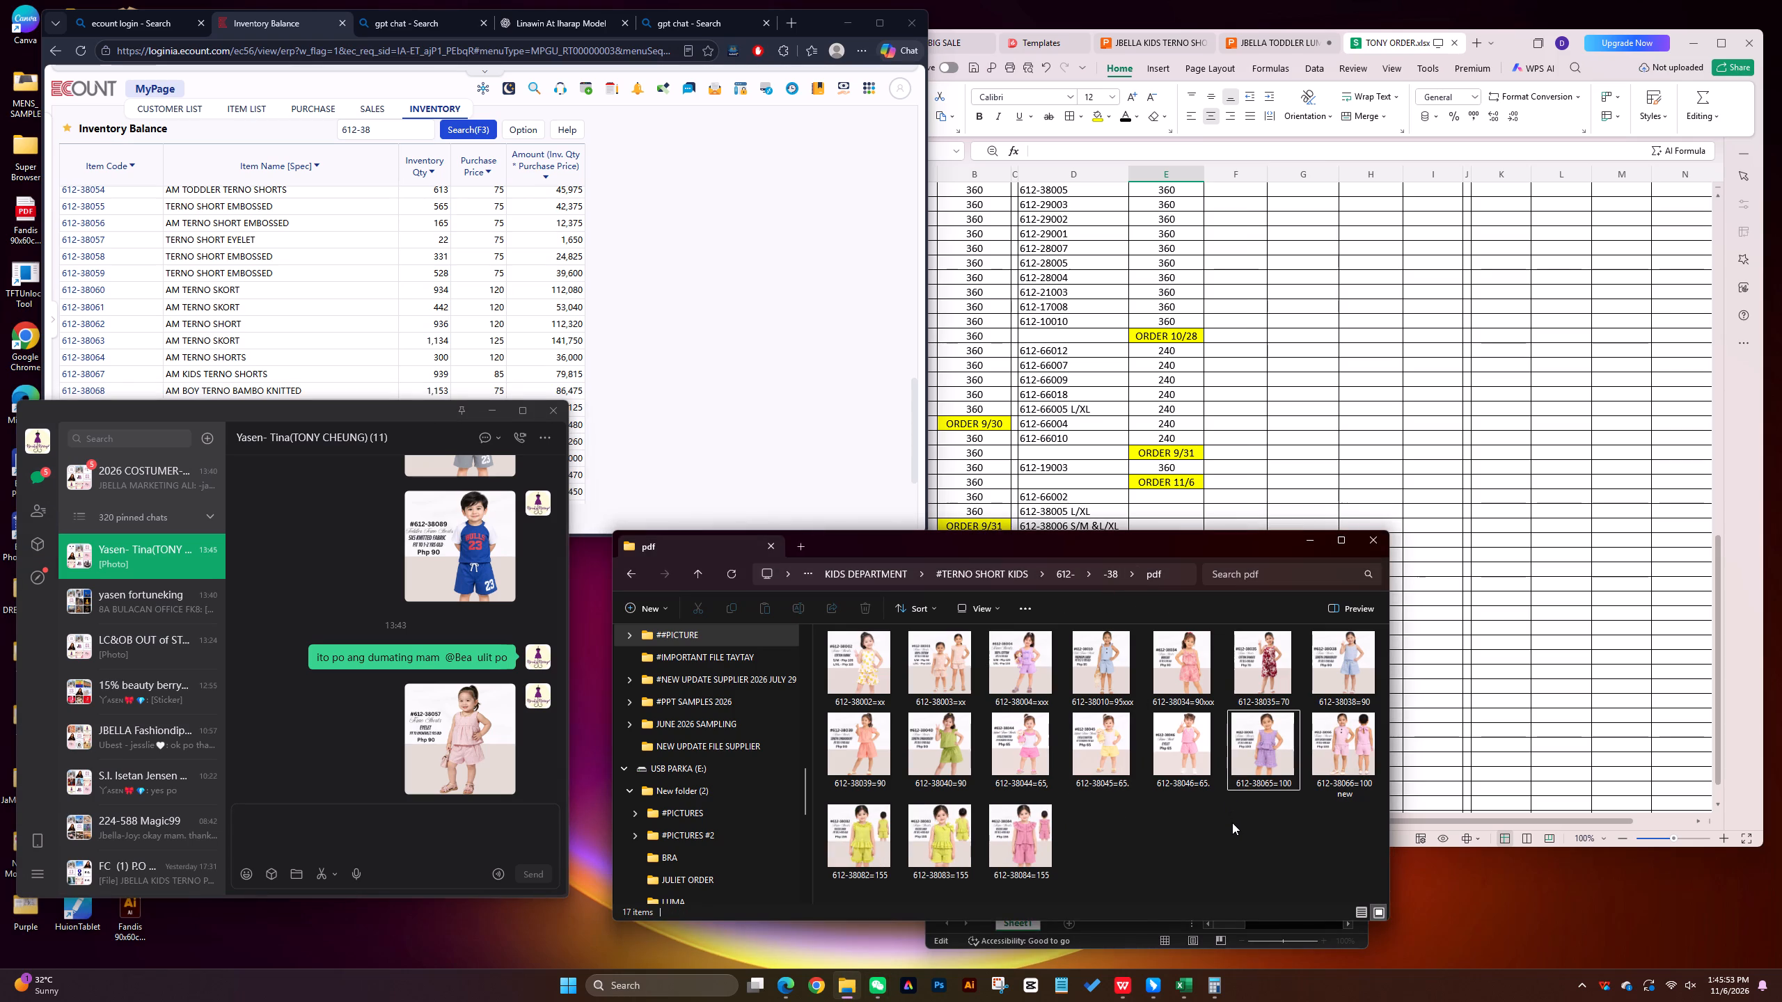
Find the 612-38063 picture in the readystocks > pdf subfolder of -38 and send it to the Yasen- Tina chat.
left_click(696, 570)
double_click(948, 679)
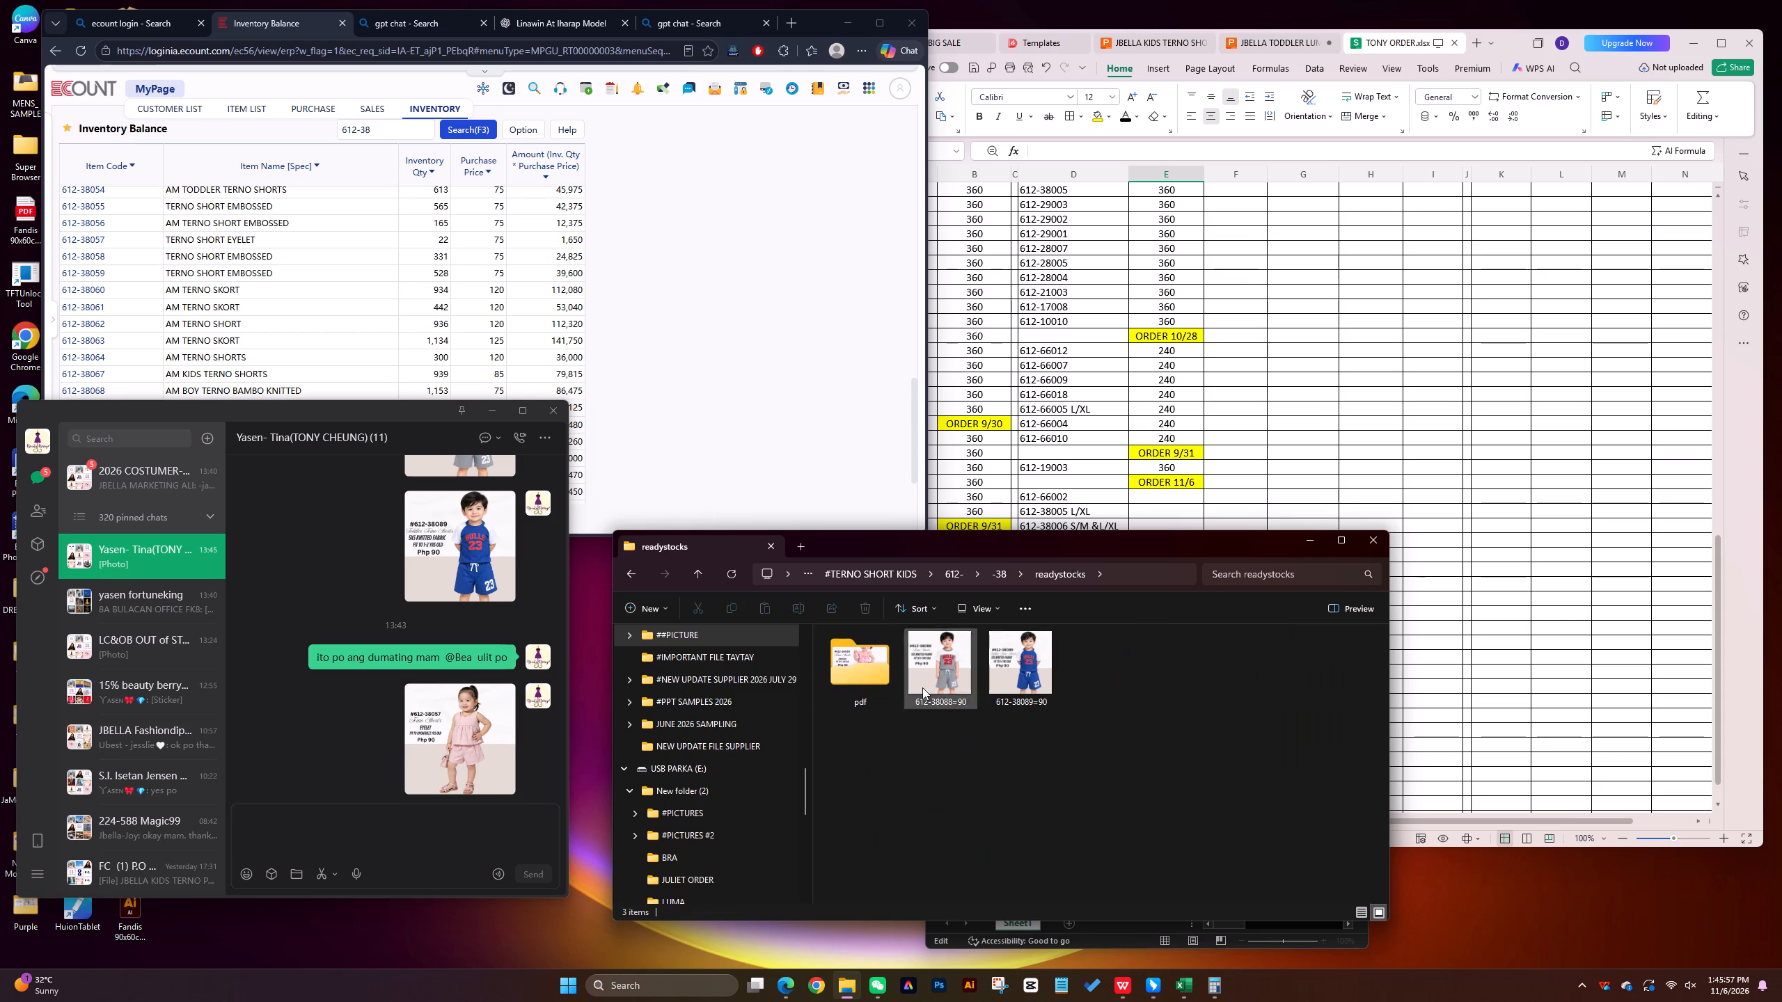
double_click(850, 666)
scroll(946, 841, "down", 6)
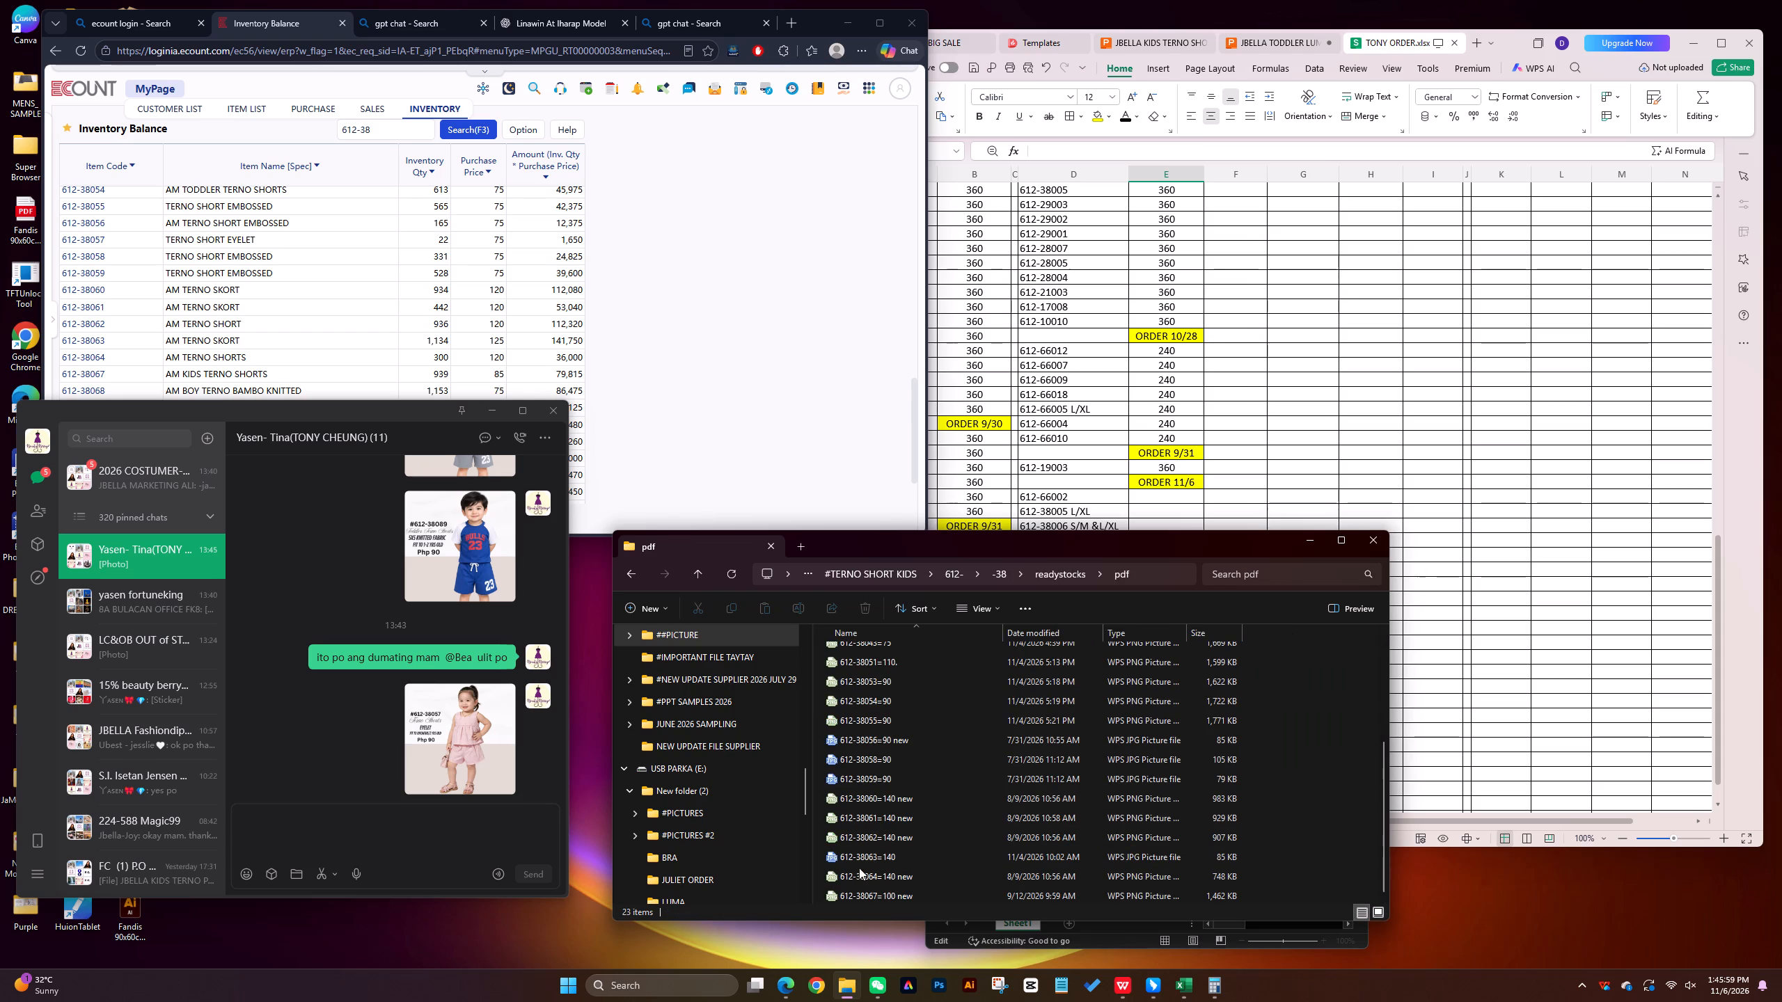
scroll(883, 692, "up", 3)
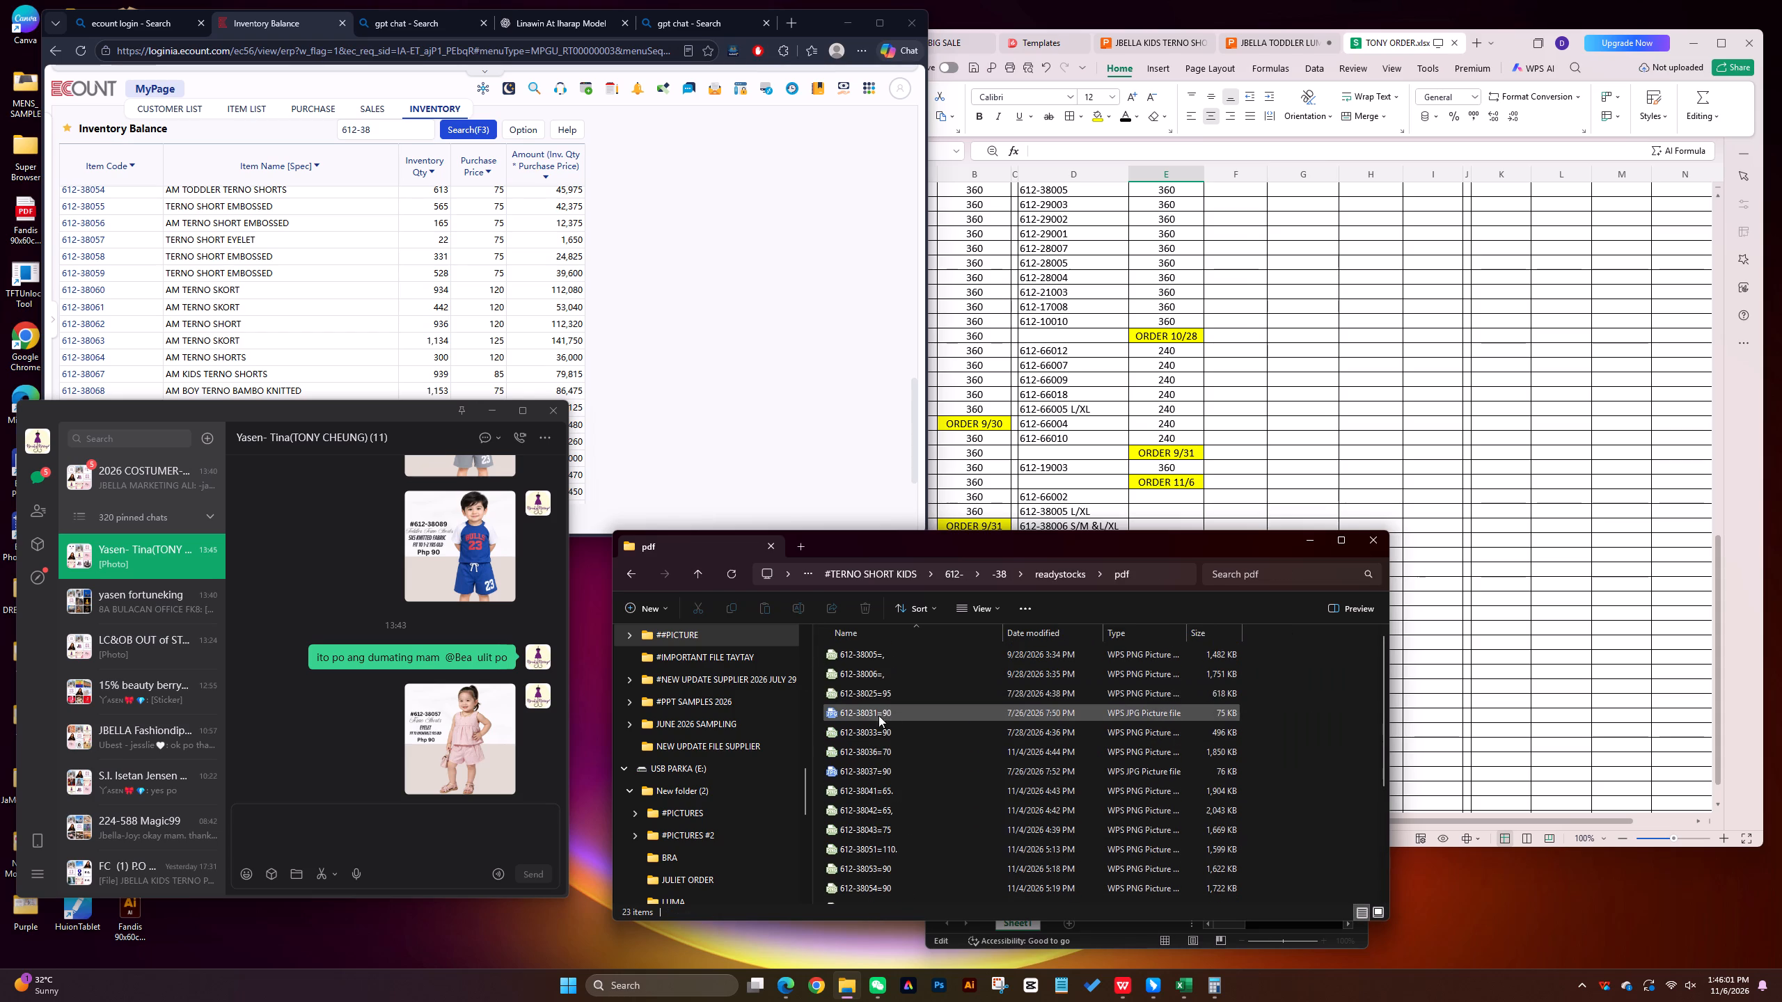
left_click(694, 569)
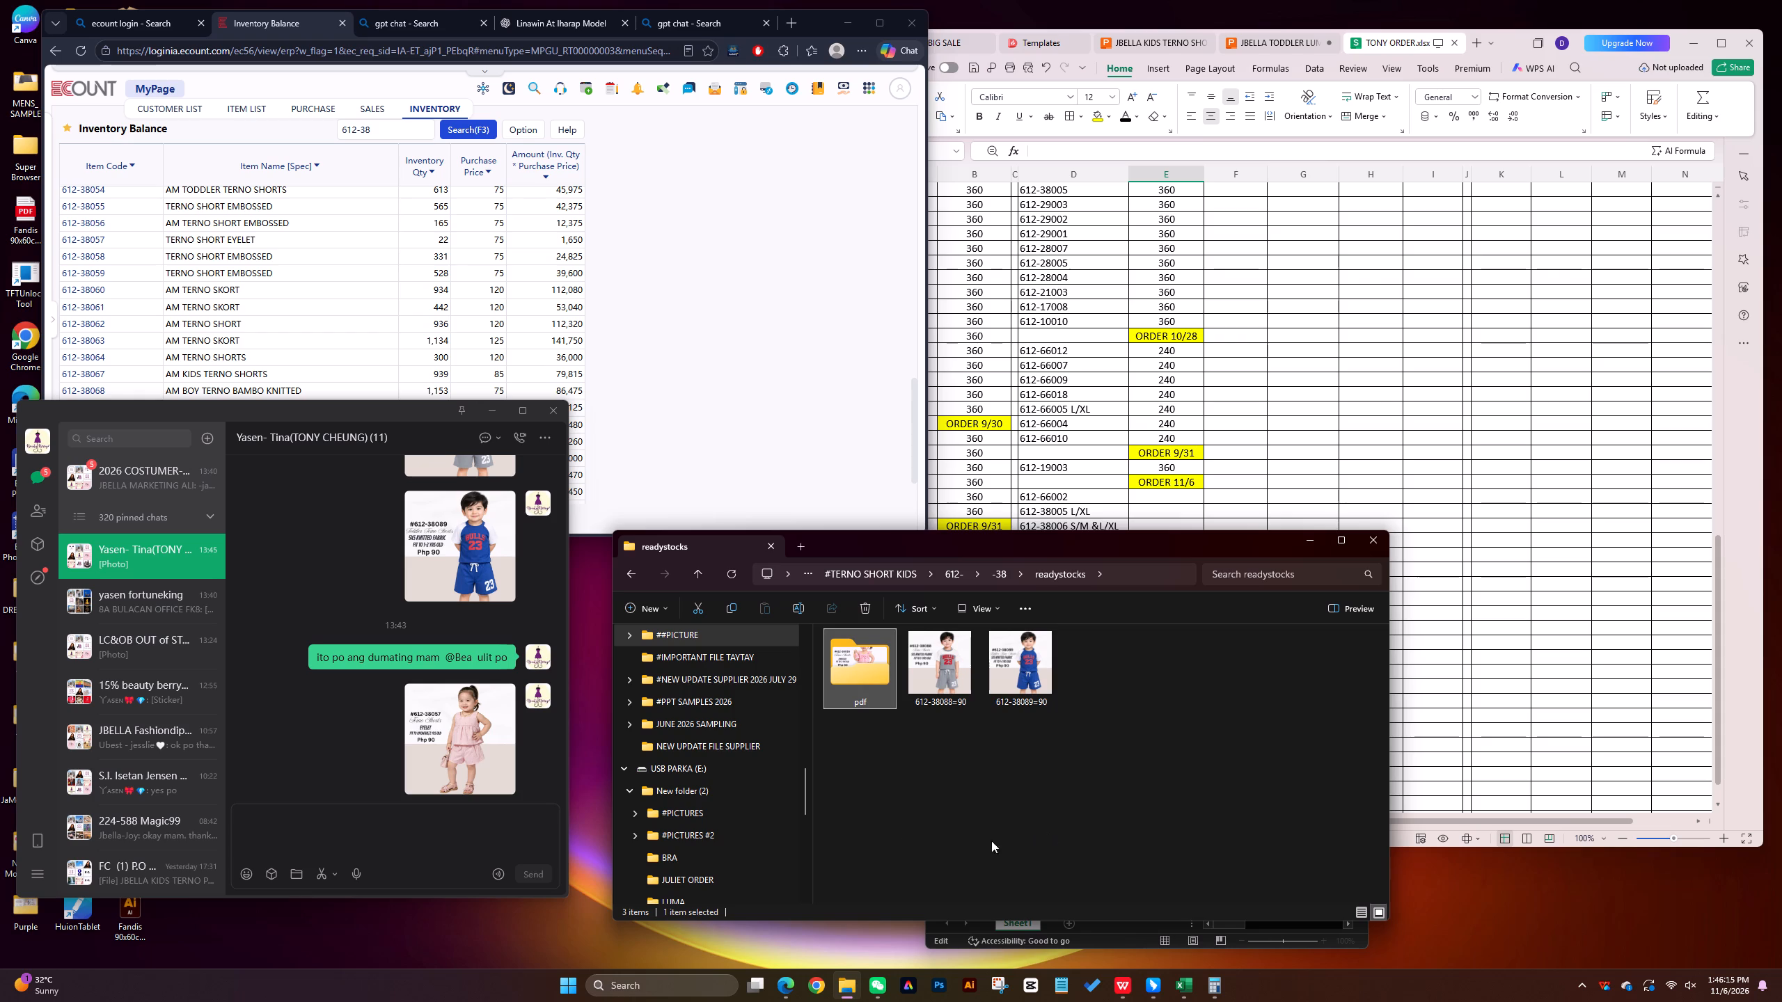
double_click(850, 659)
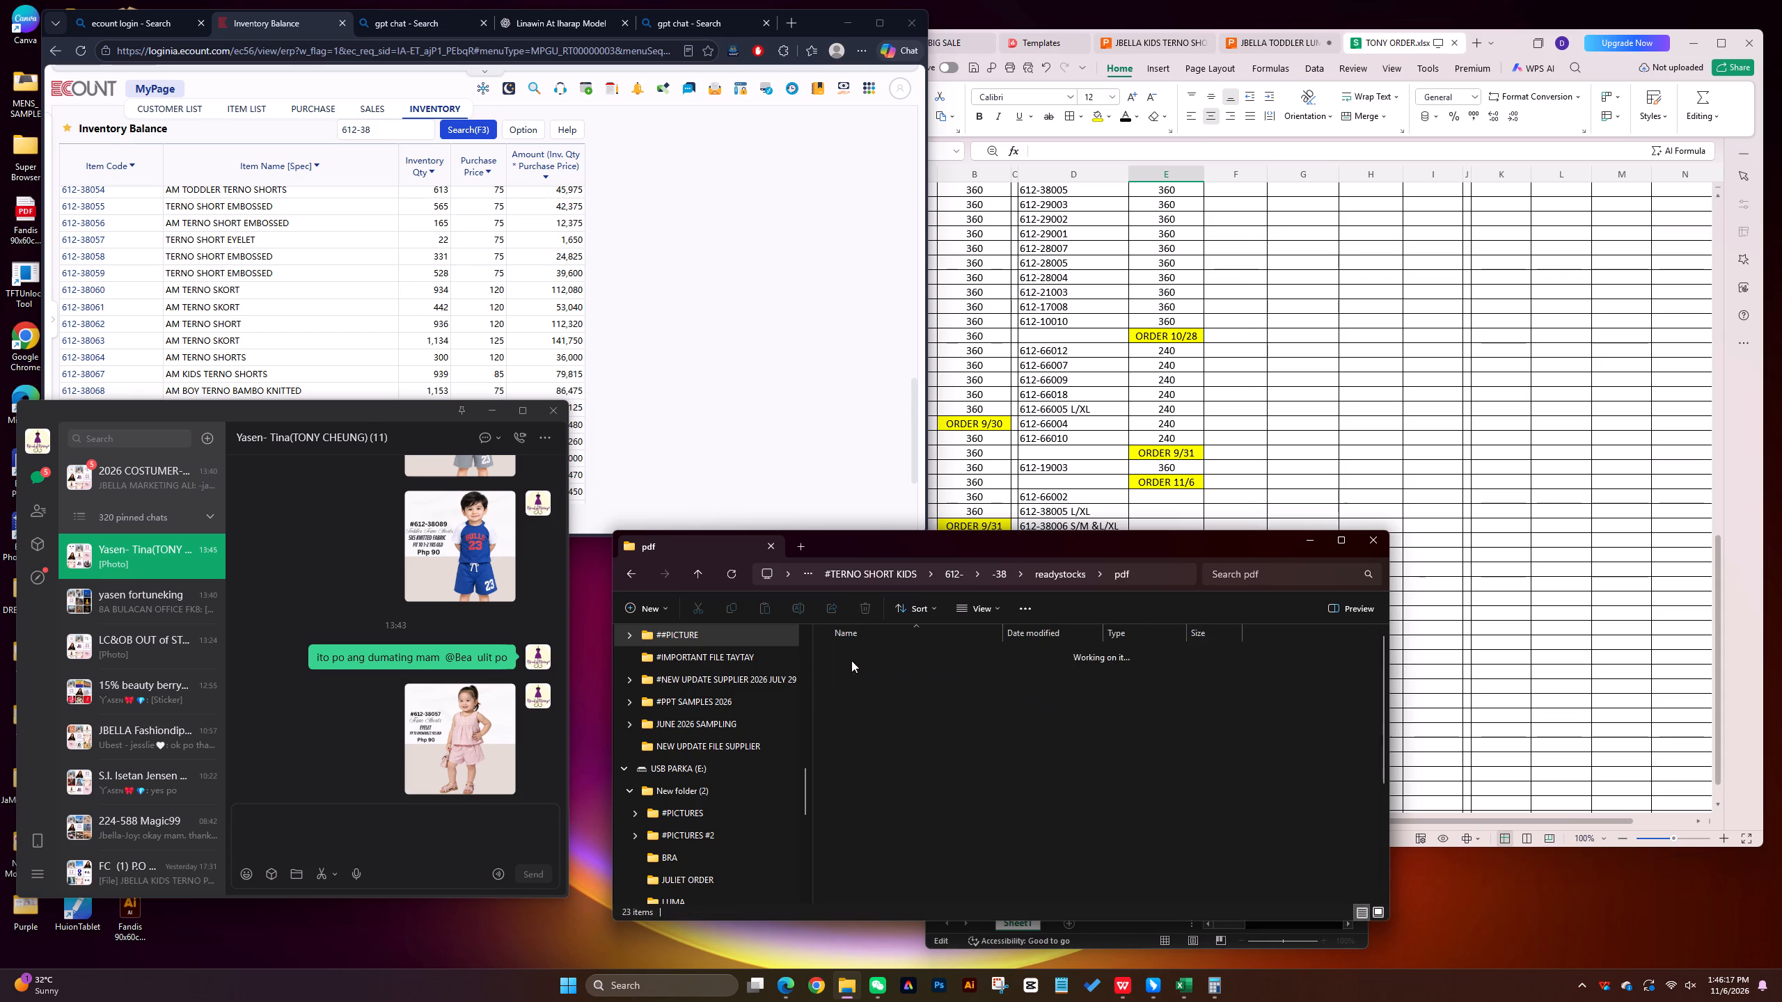
scroll(887, 857, "down", 3)
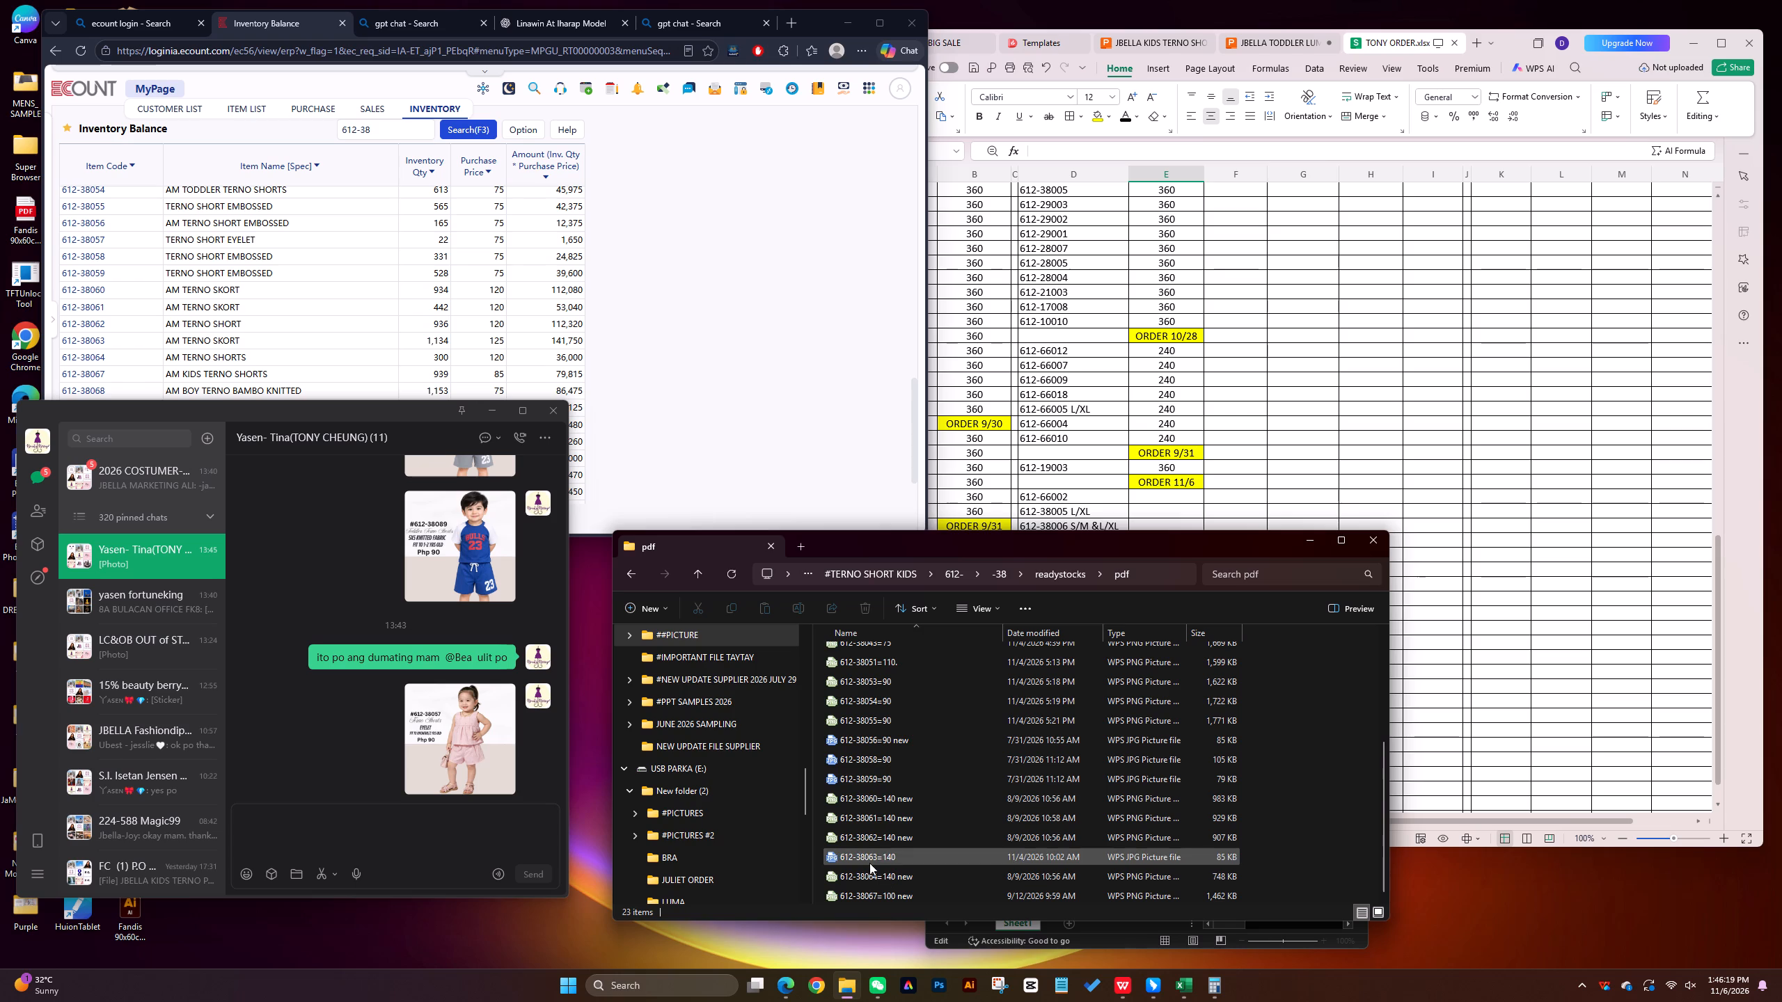
left_click_drag(869, 857, 468, 798)
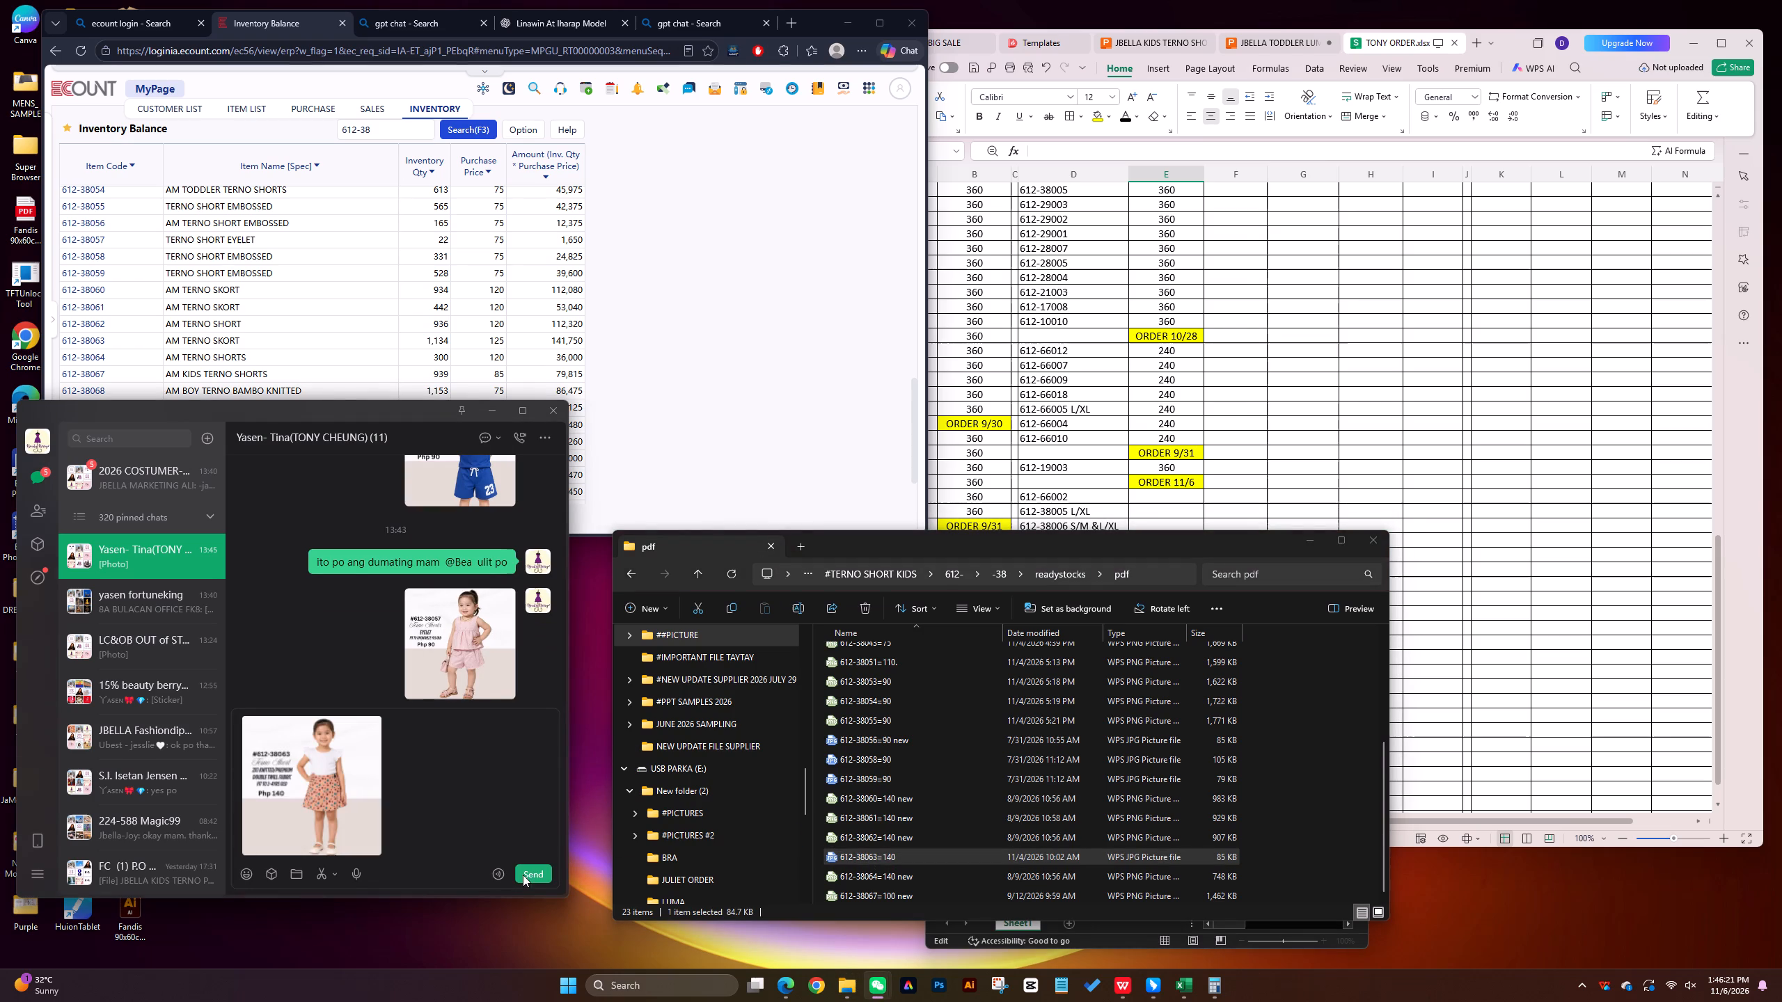
left_click(524, 871)
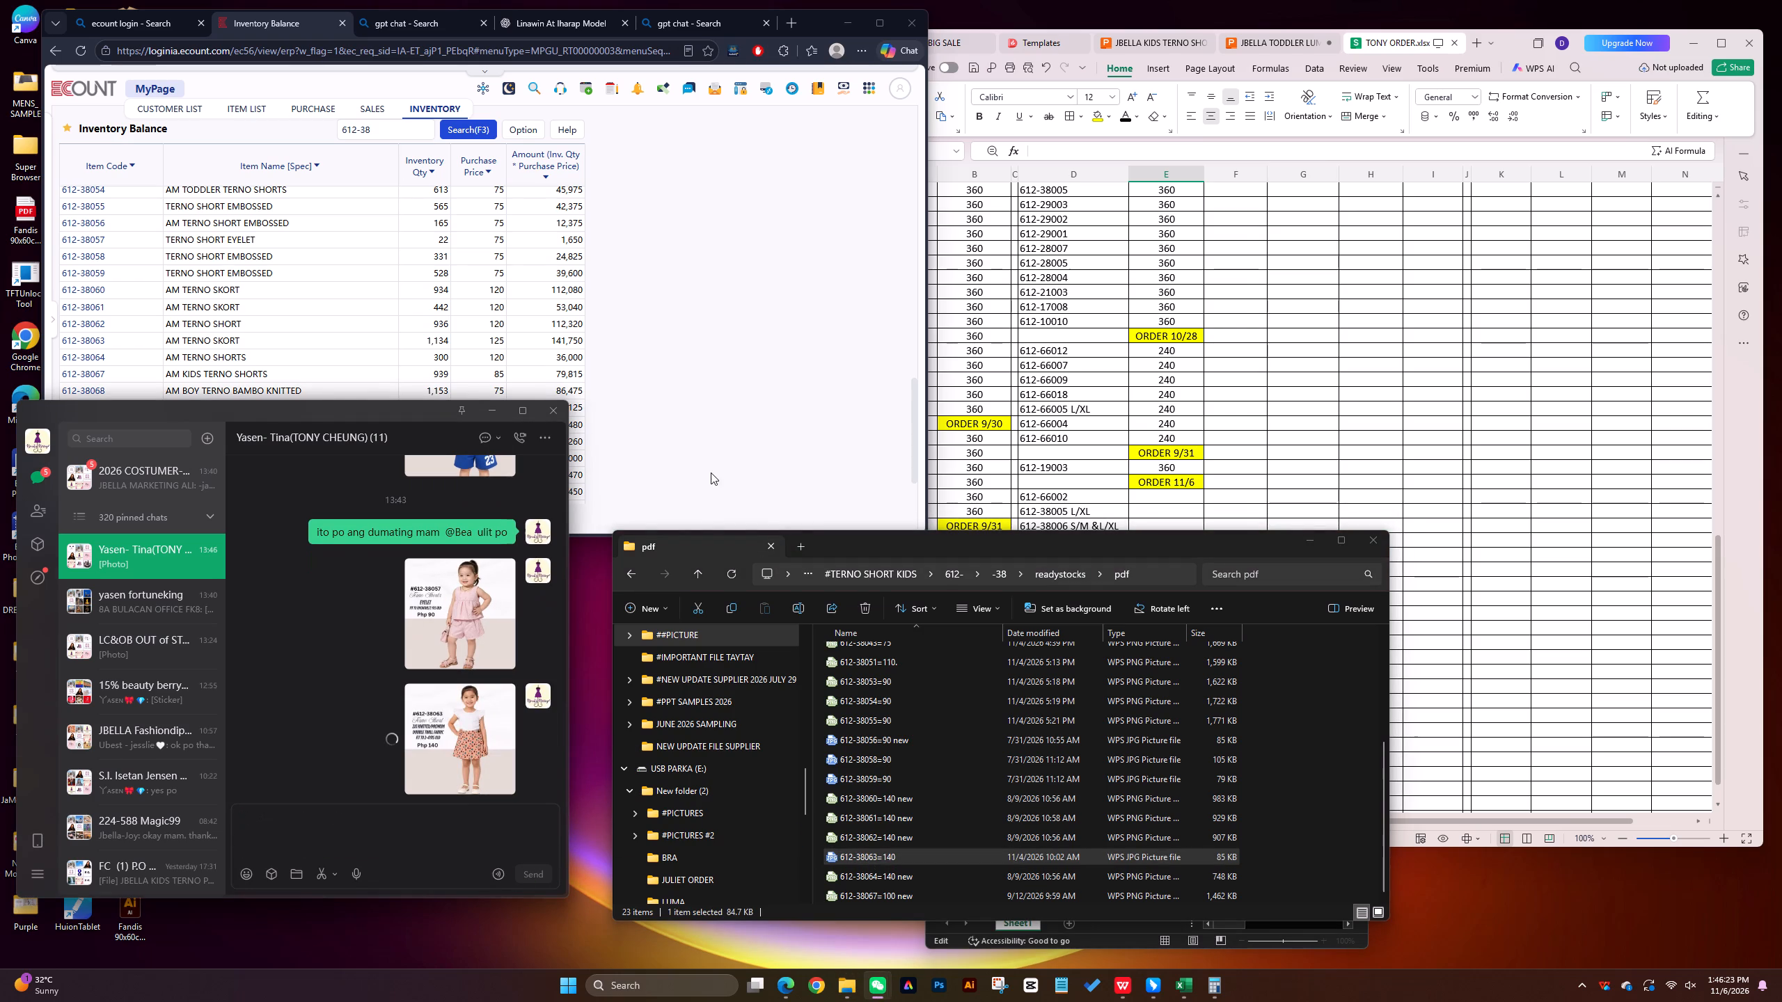
Move the 612-38057 picture from -38 into the readystocks > pdf subfolder and return to the -38 folder.
left_click(695, 568)
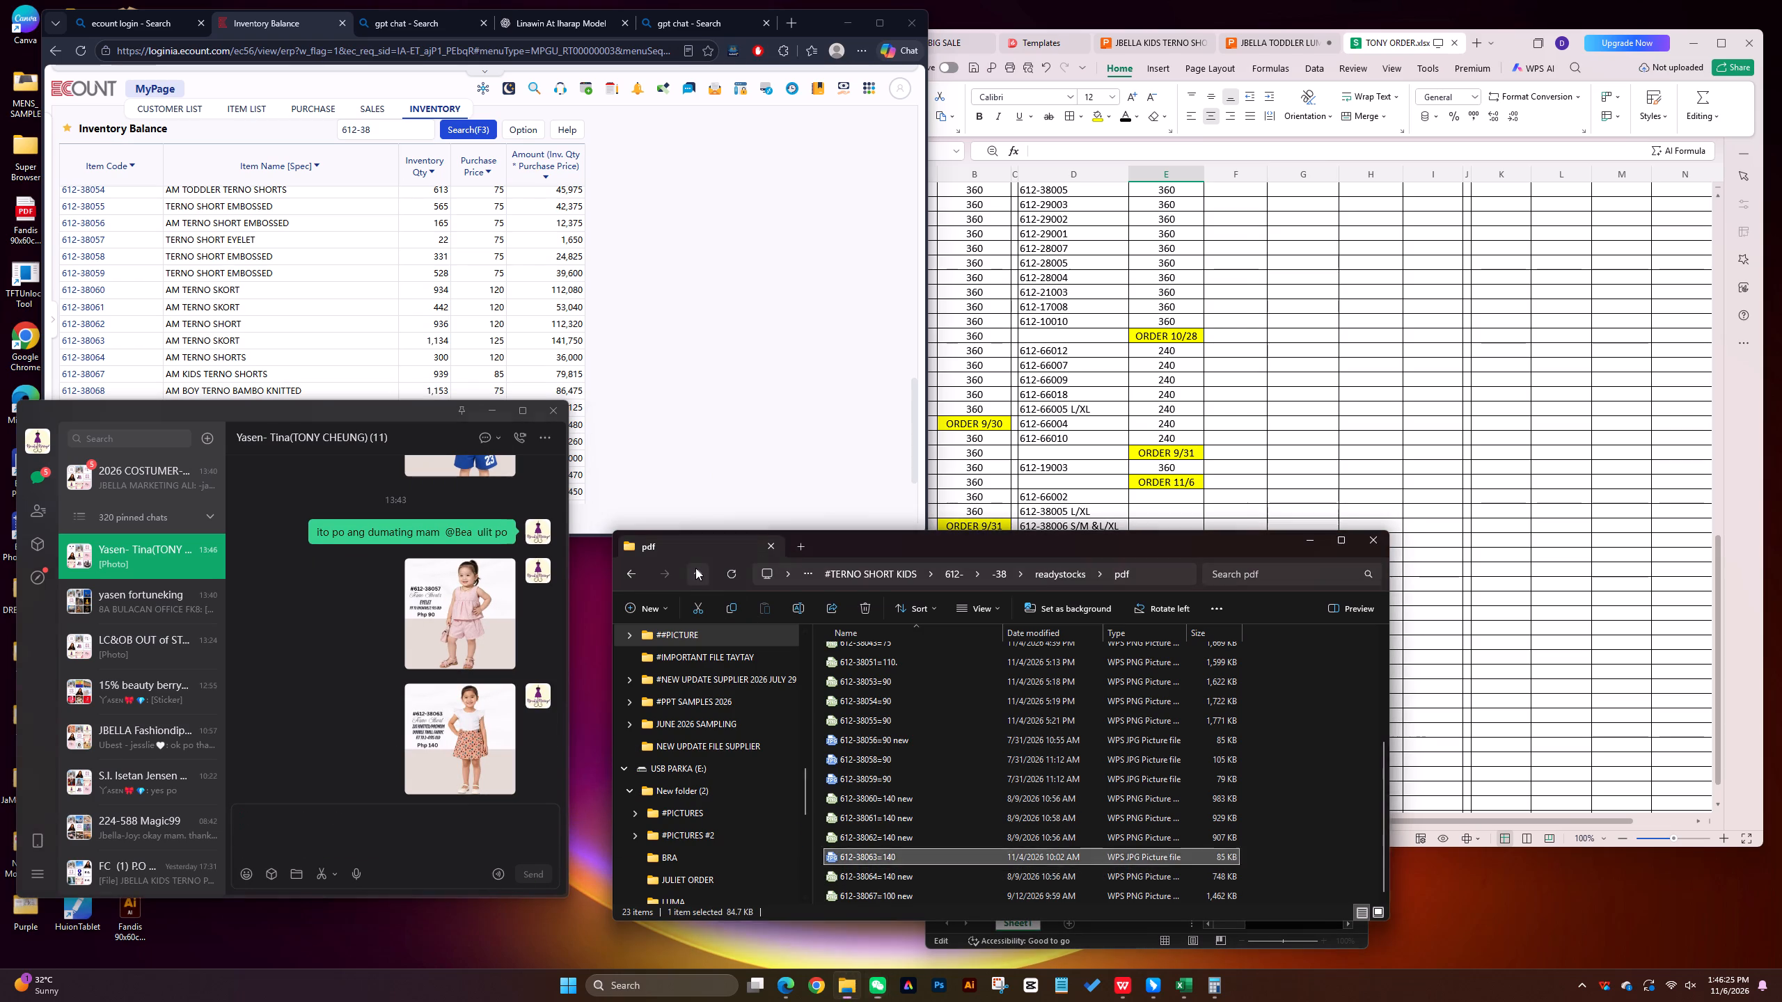
left_click(698, 576)
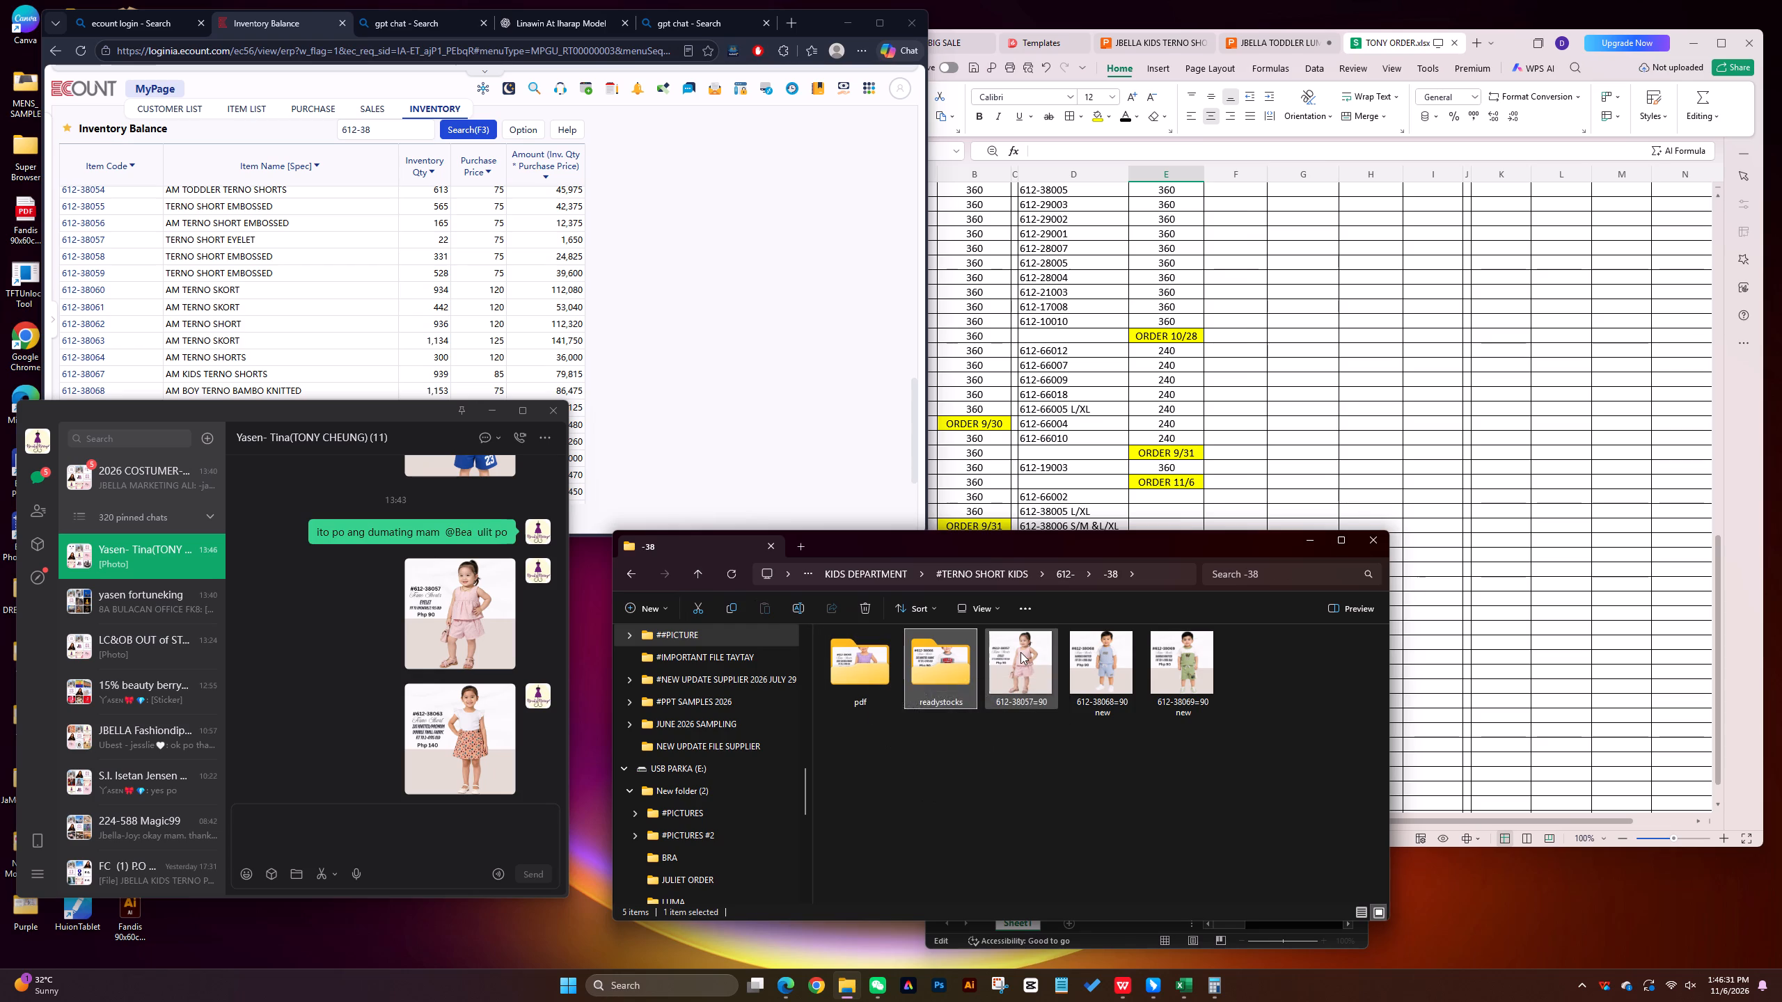
left_click_drag(1020, 652, 940, 680)
double_click(933, 662)
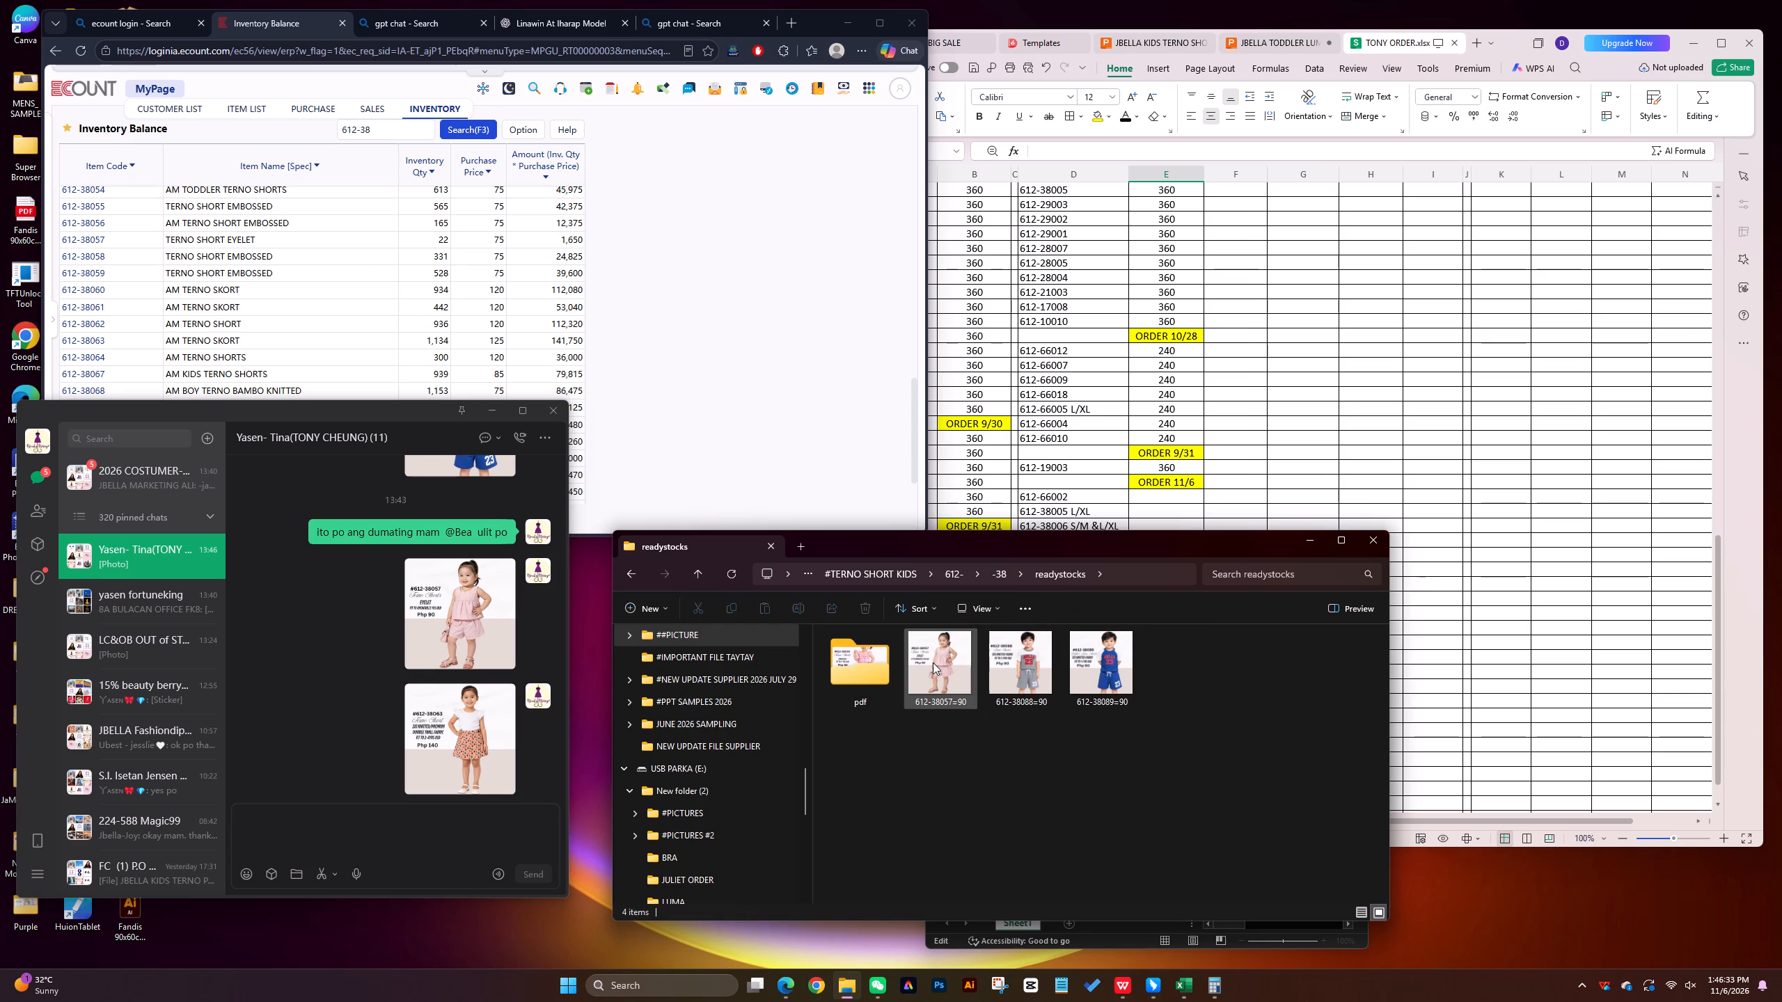
left_click_drag(929, 674, 881, 694)
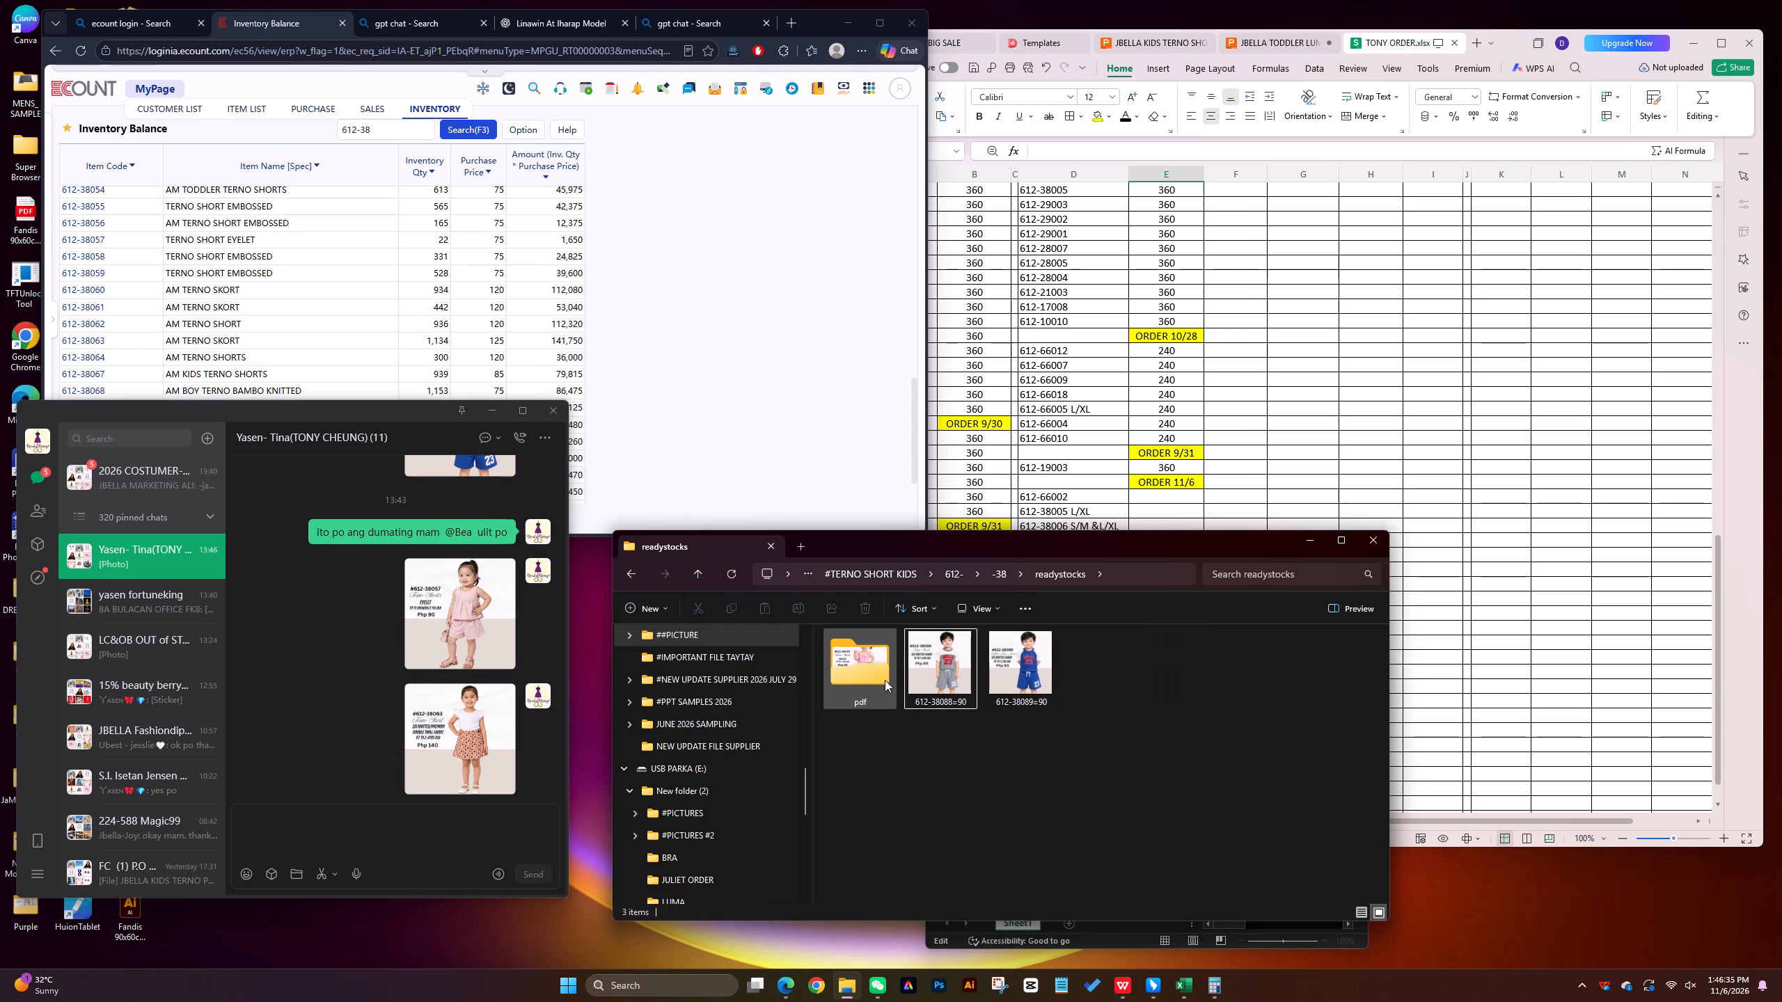
left_click(700, 574)
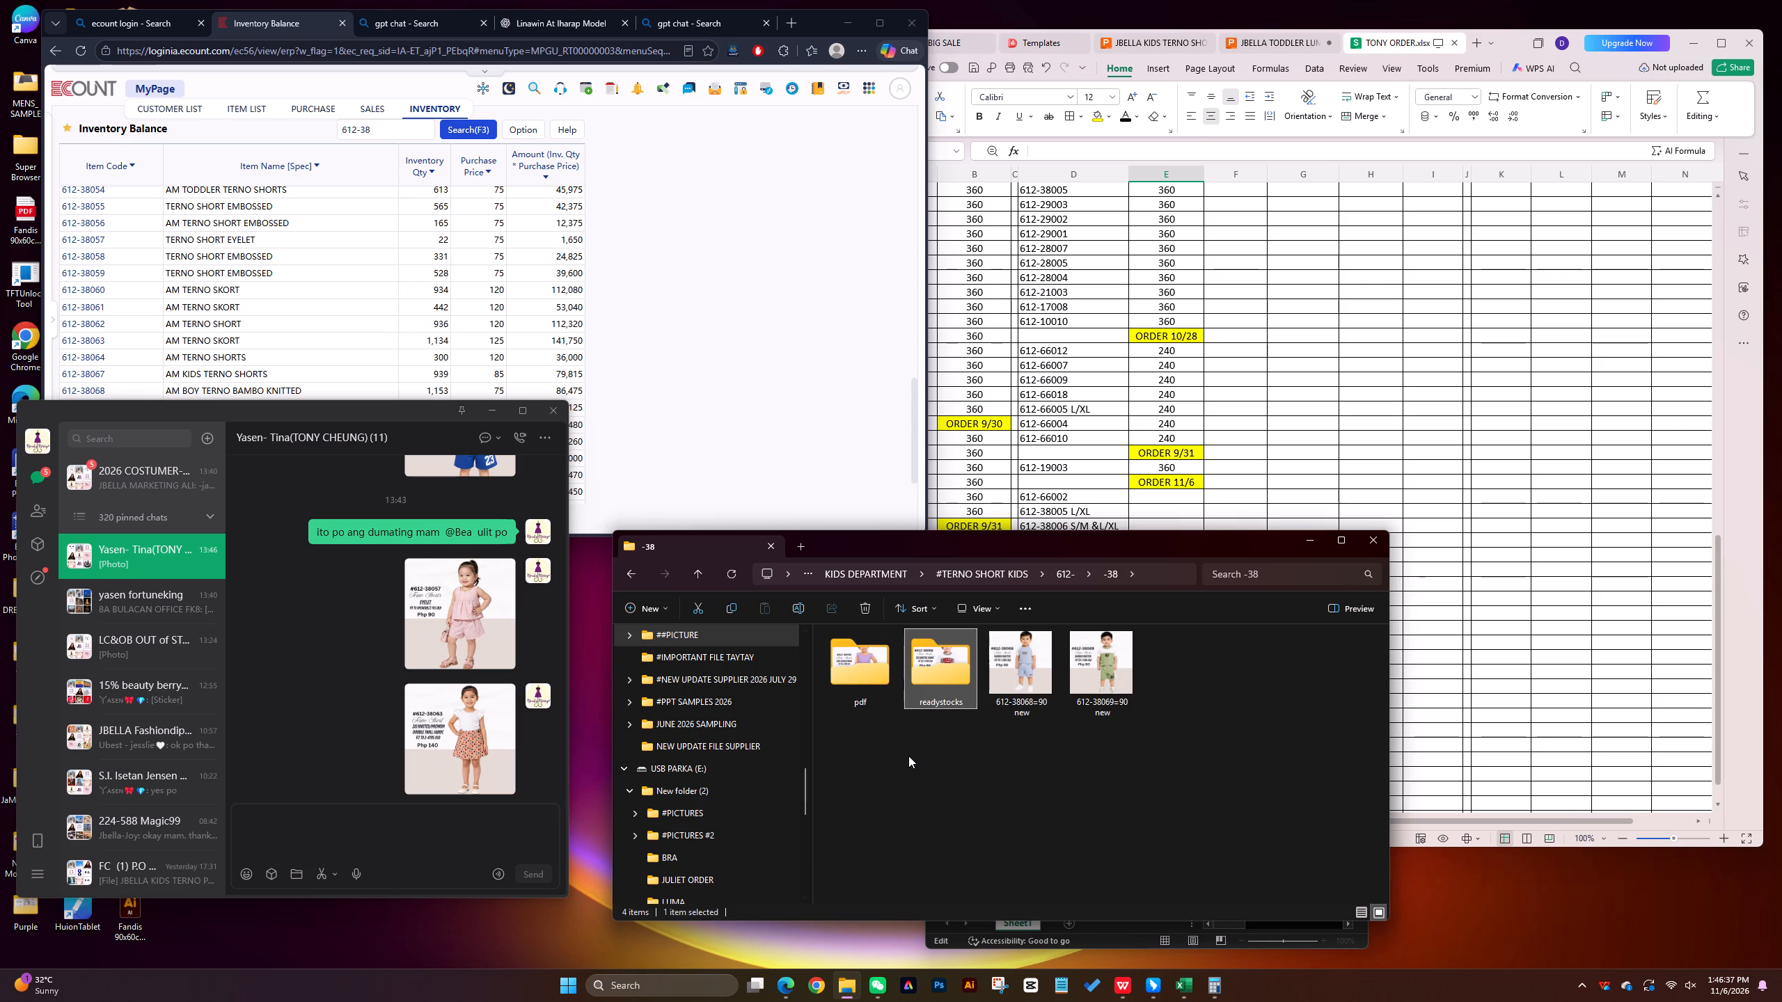
left_click(908, 756)
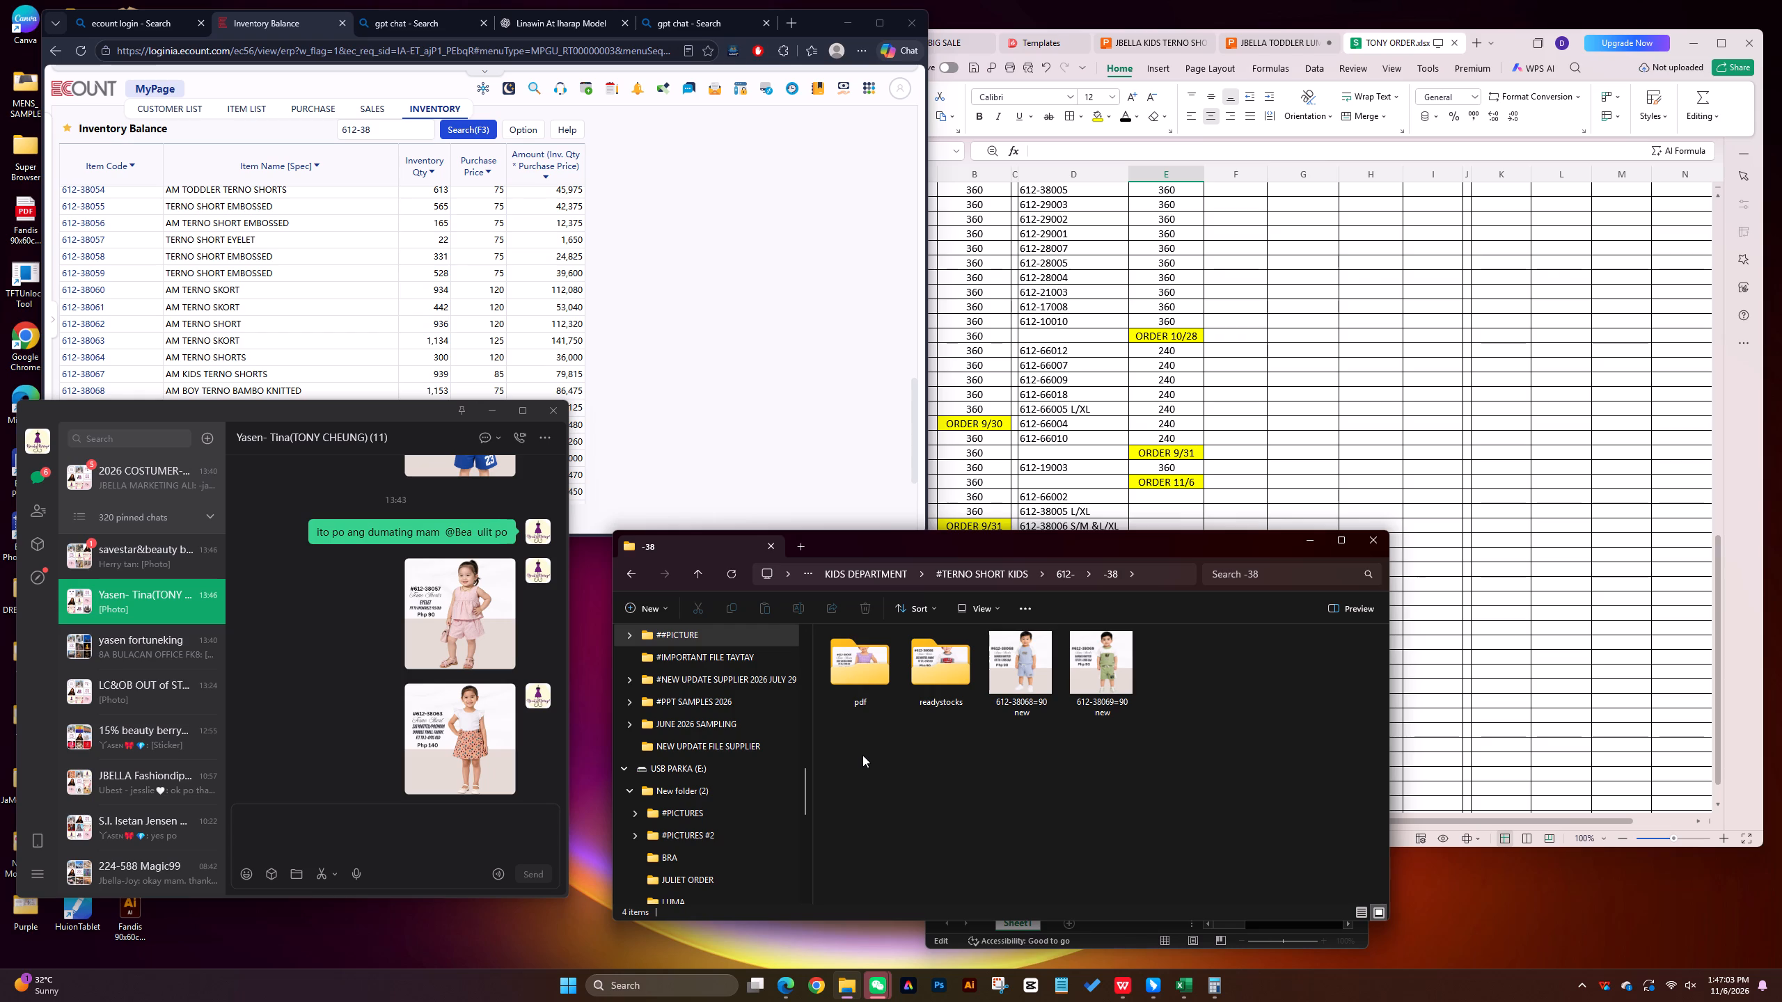
Open the savestar&beauty berry group chat and view its latest messages.
left_click(150, 552)
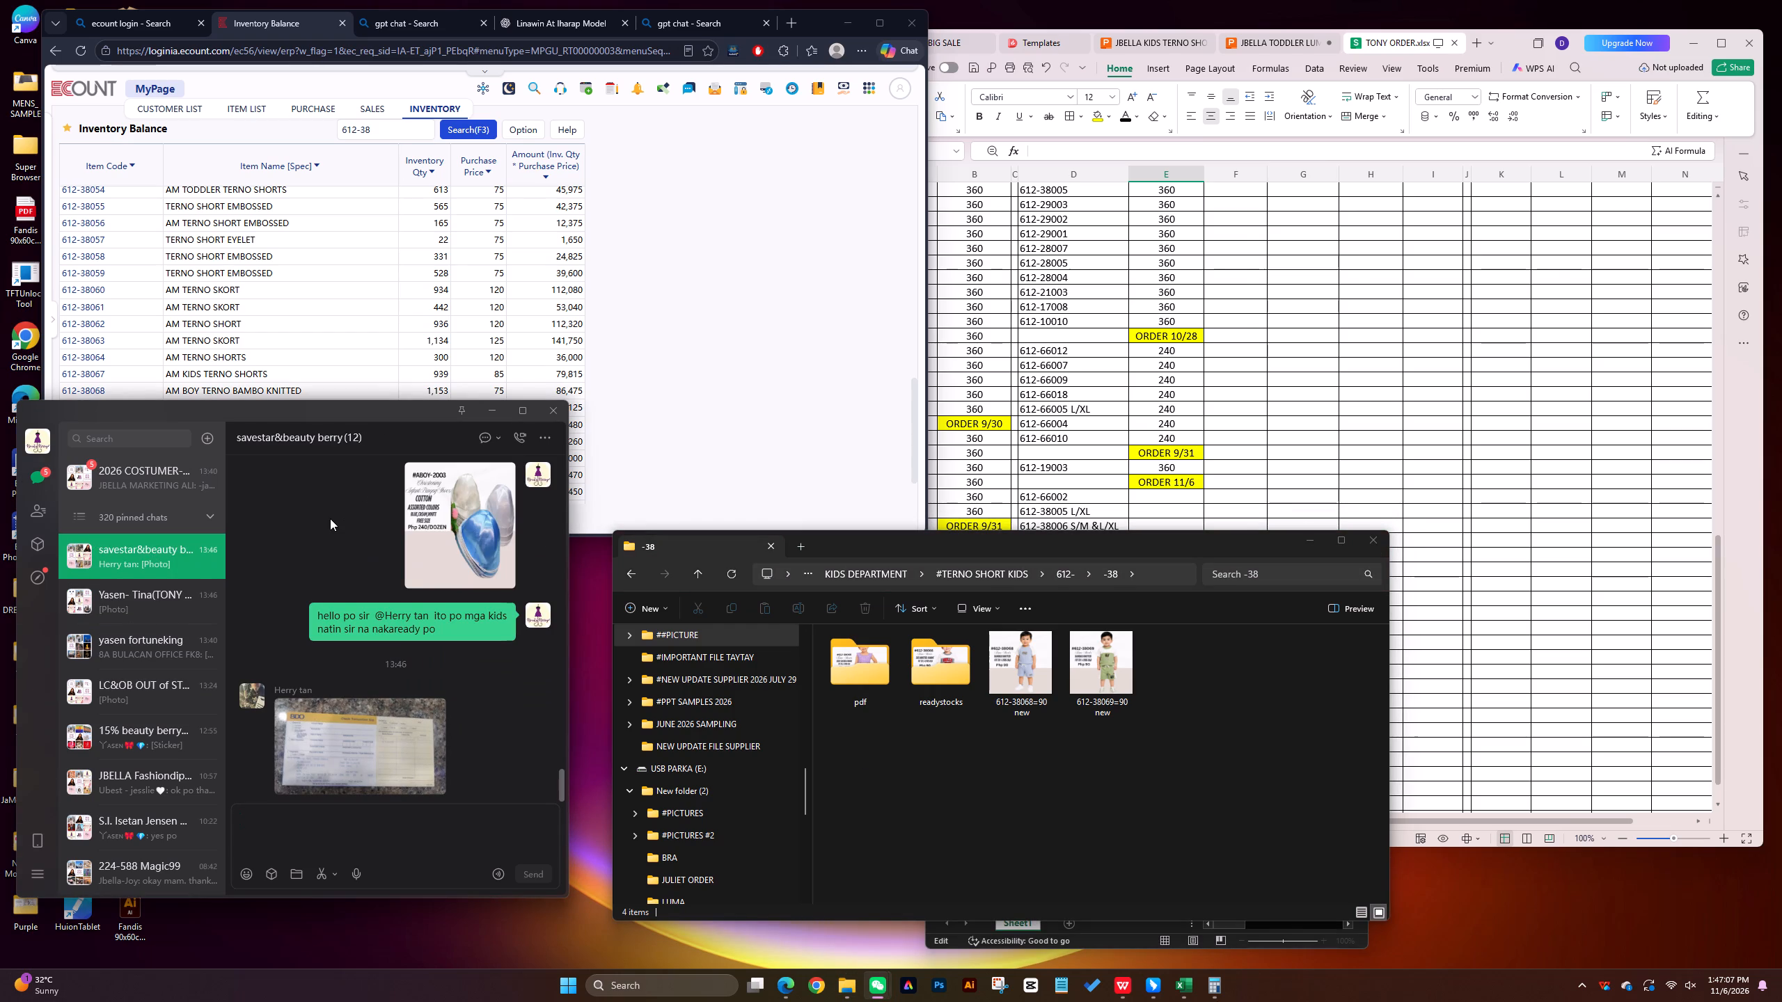
scroll(330, 518, "up", 4)
scroll(332, 520, "down", 7)
left_click(951, 809)
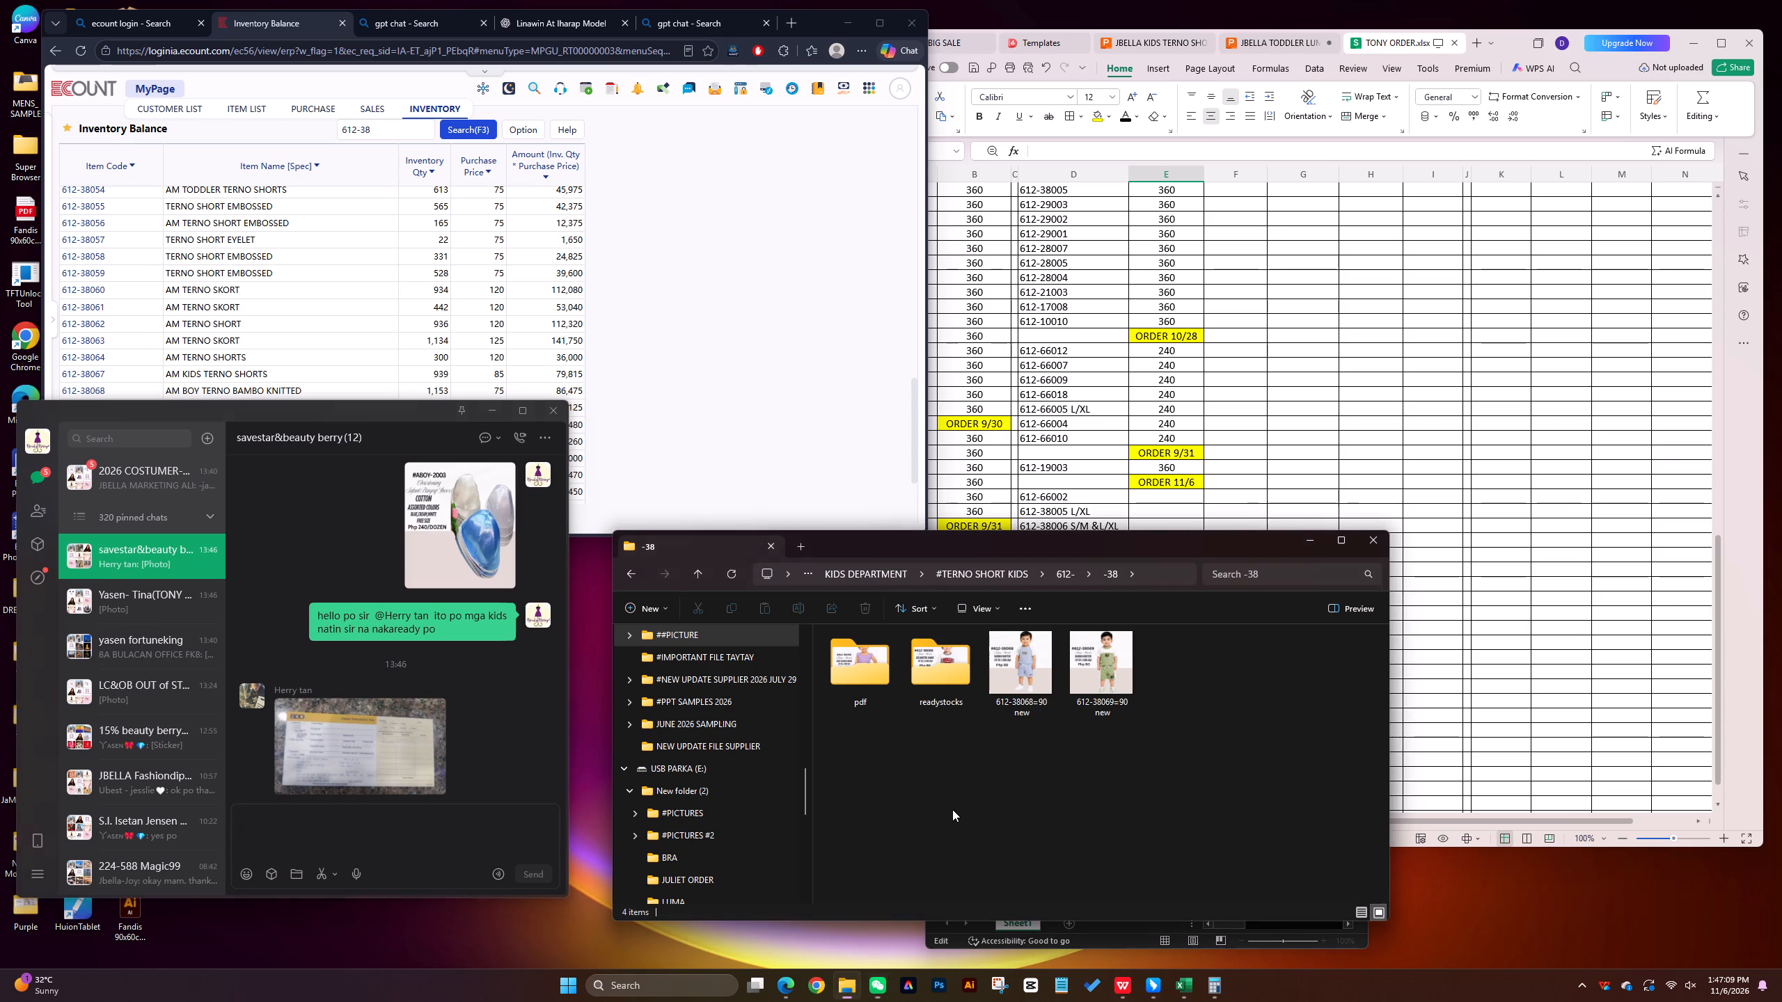
Send the message "additional na dumting po" to the Yasen- Tina chat.
left_click(1008, 545)
left_click(128, 605)
left_click(357, 817)
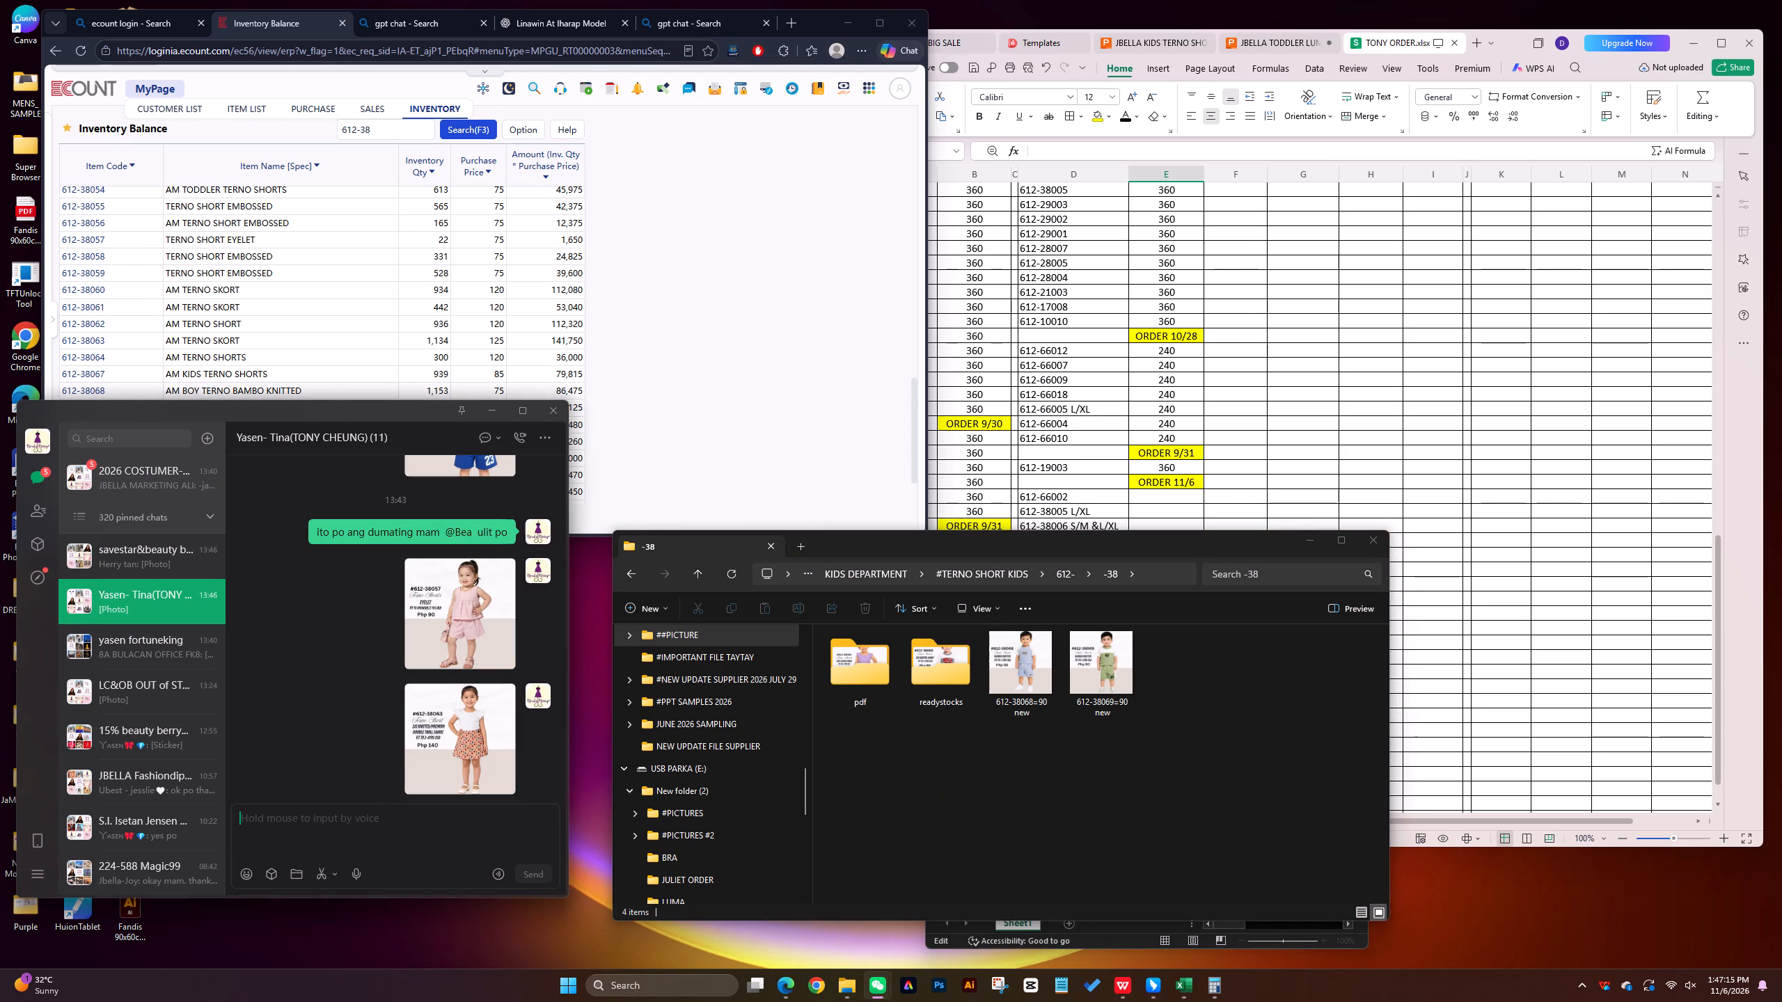
type("dl")
key("BackSpace")
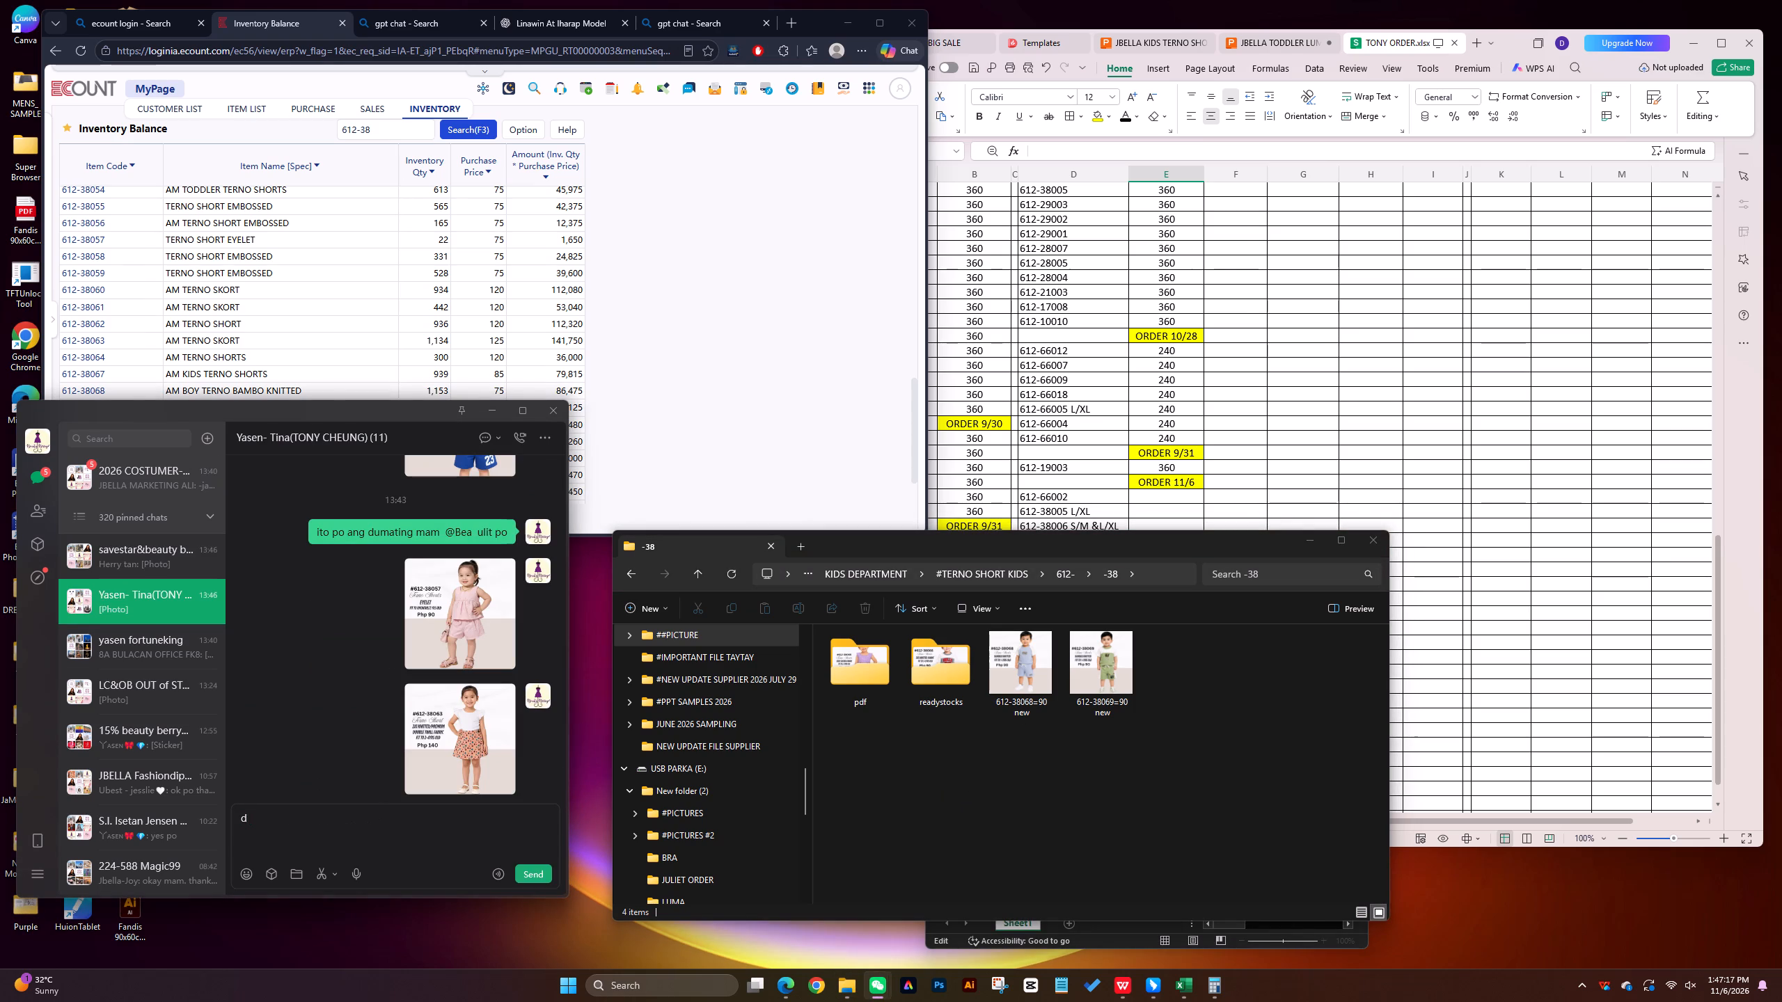
key("BackSpace")
key("BackSpace")
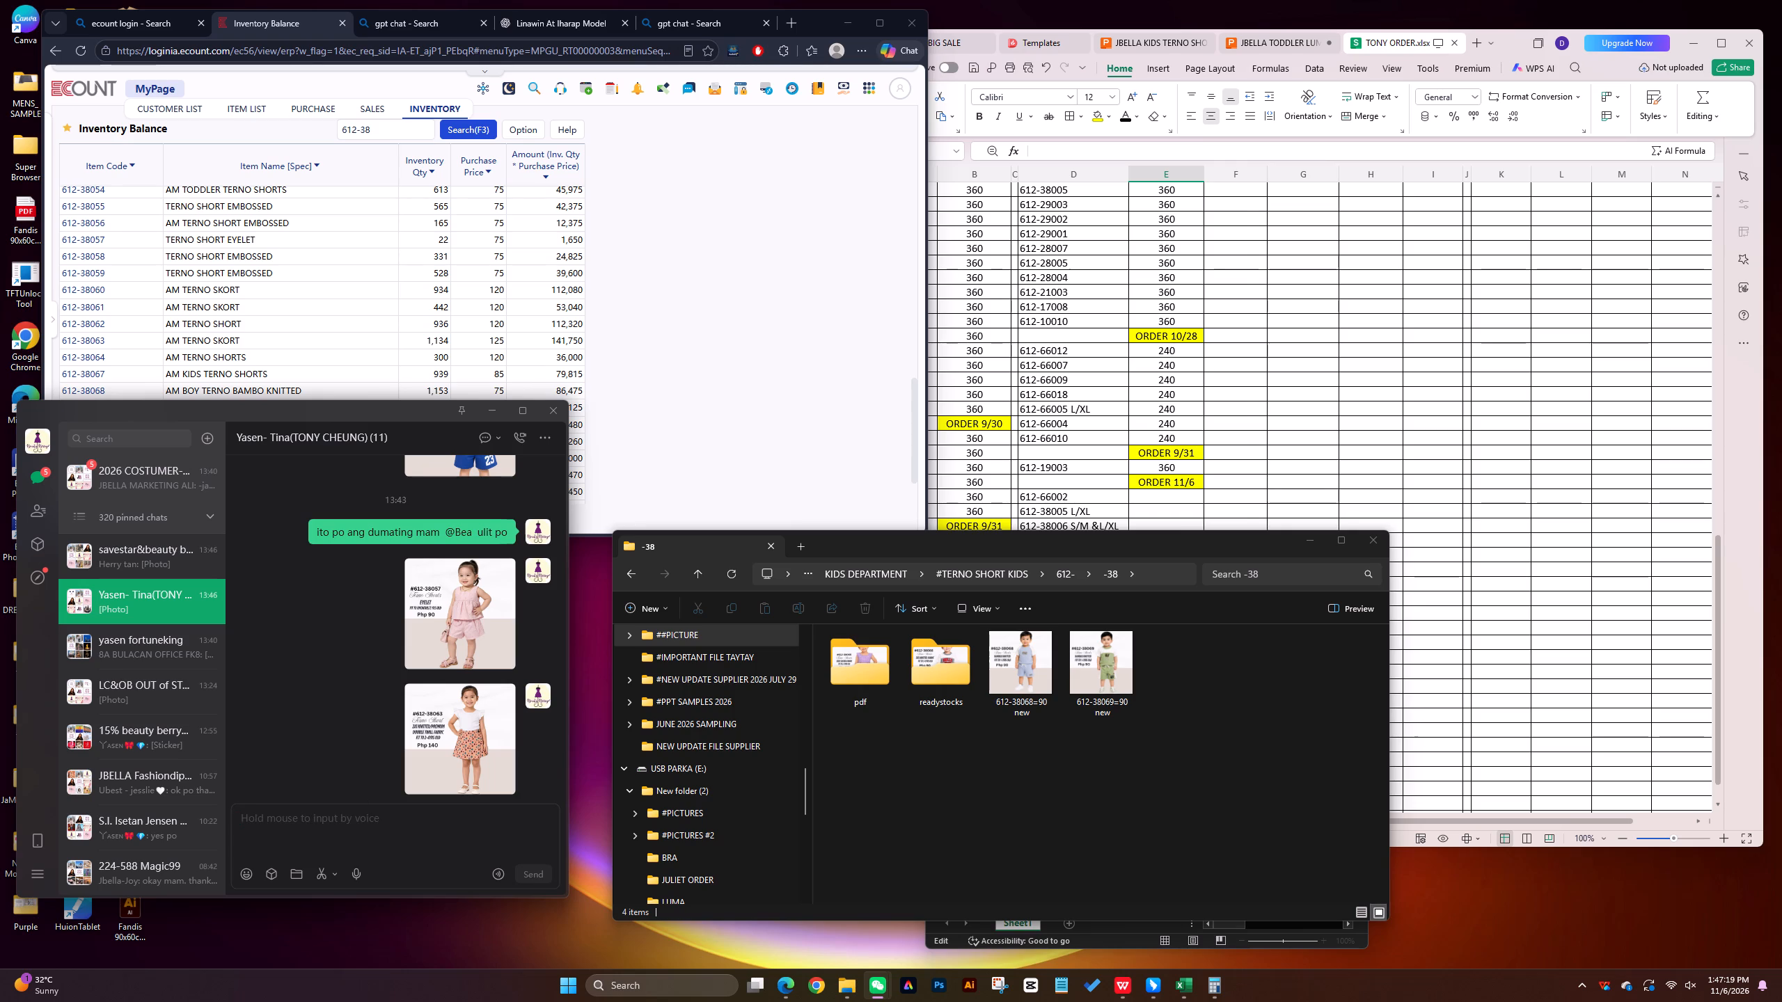
type("additionasl")
key("BackSpace")
key("BackSpace")
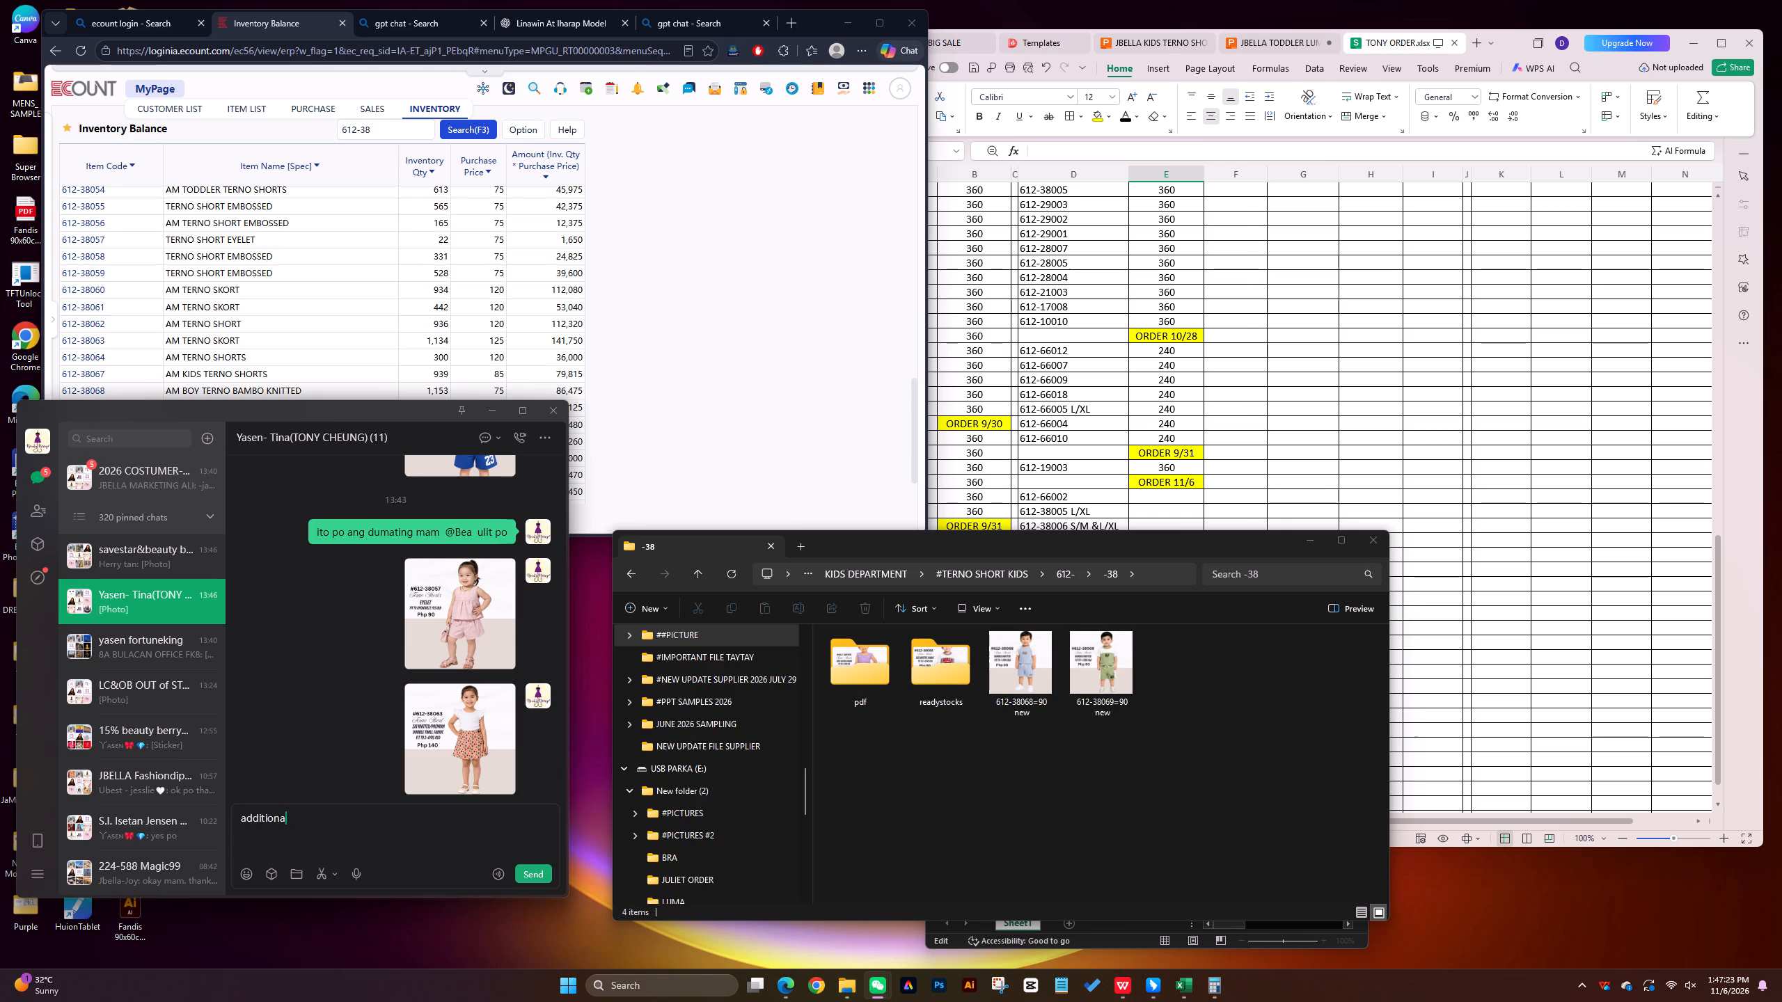
key("BackSpace")
key("a")
type("l na dumting")
key("space")
key("o")
key("BackSpace")
type("po")
key("Return")
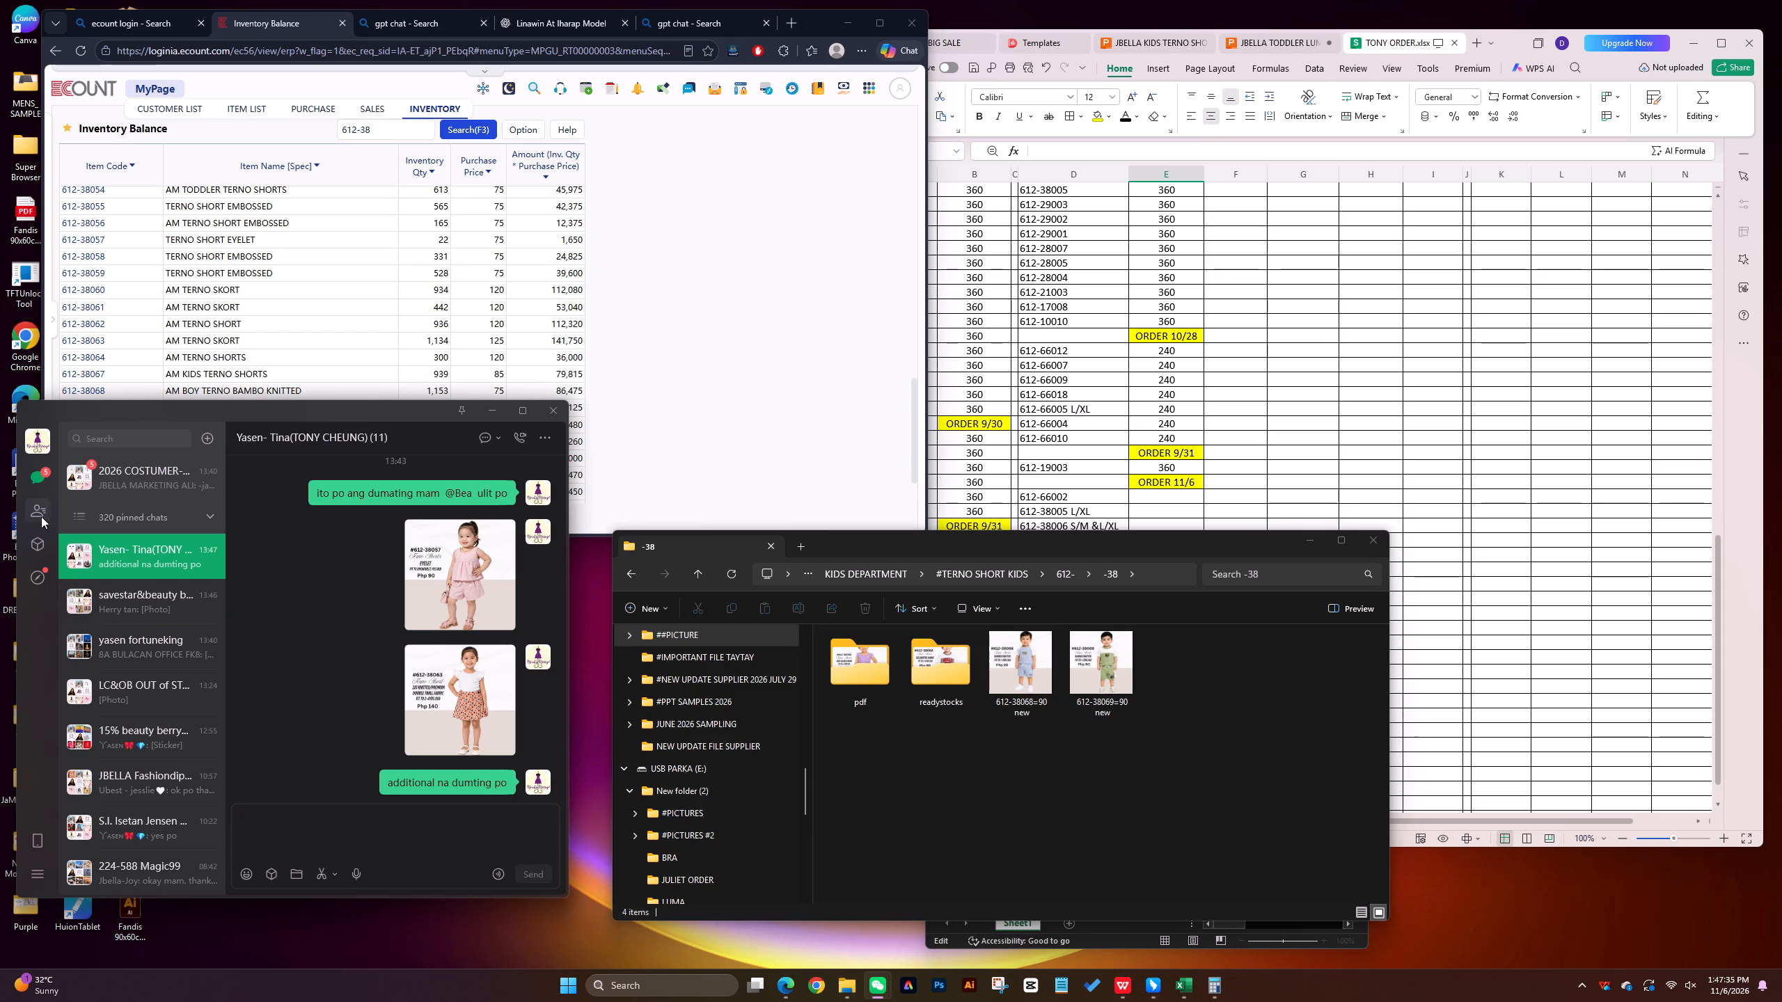
Open the 2026 COSTUMER chat and view its latest messages.
left_click(90, 486)
Save the TONY ORDER workbook.
left_click(694, 280)
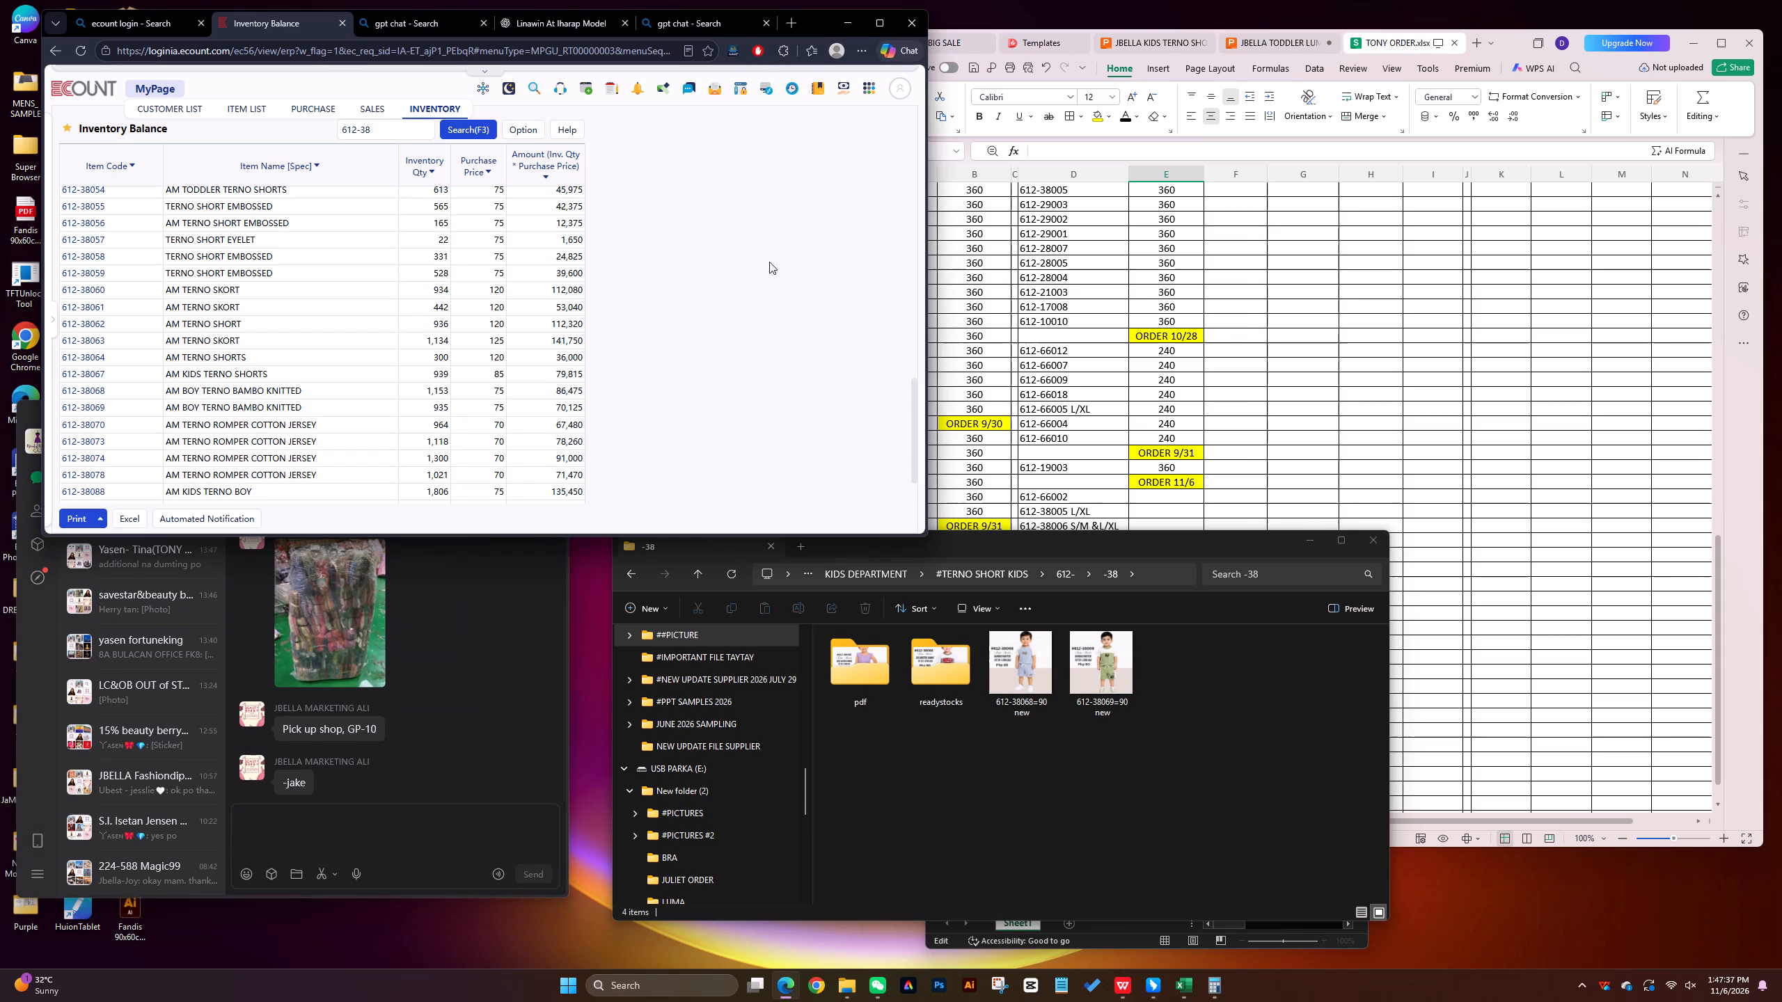
left_click(1364, 286)
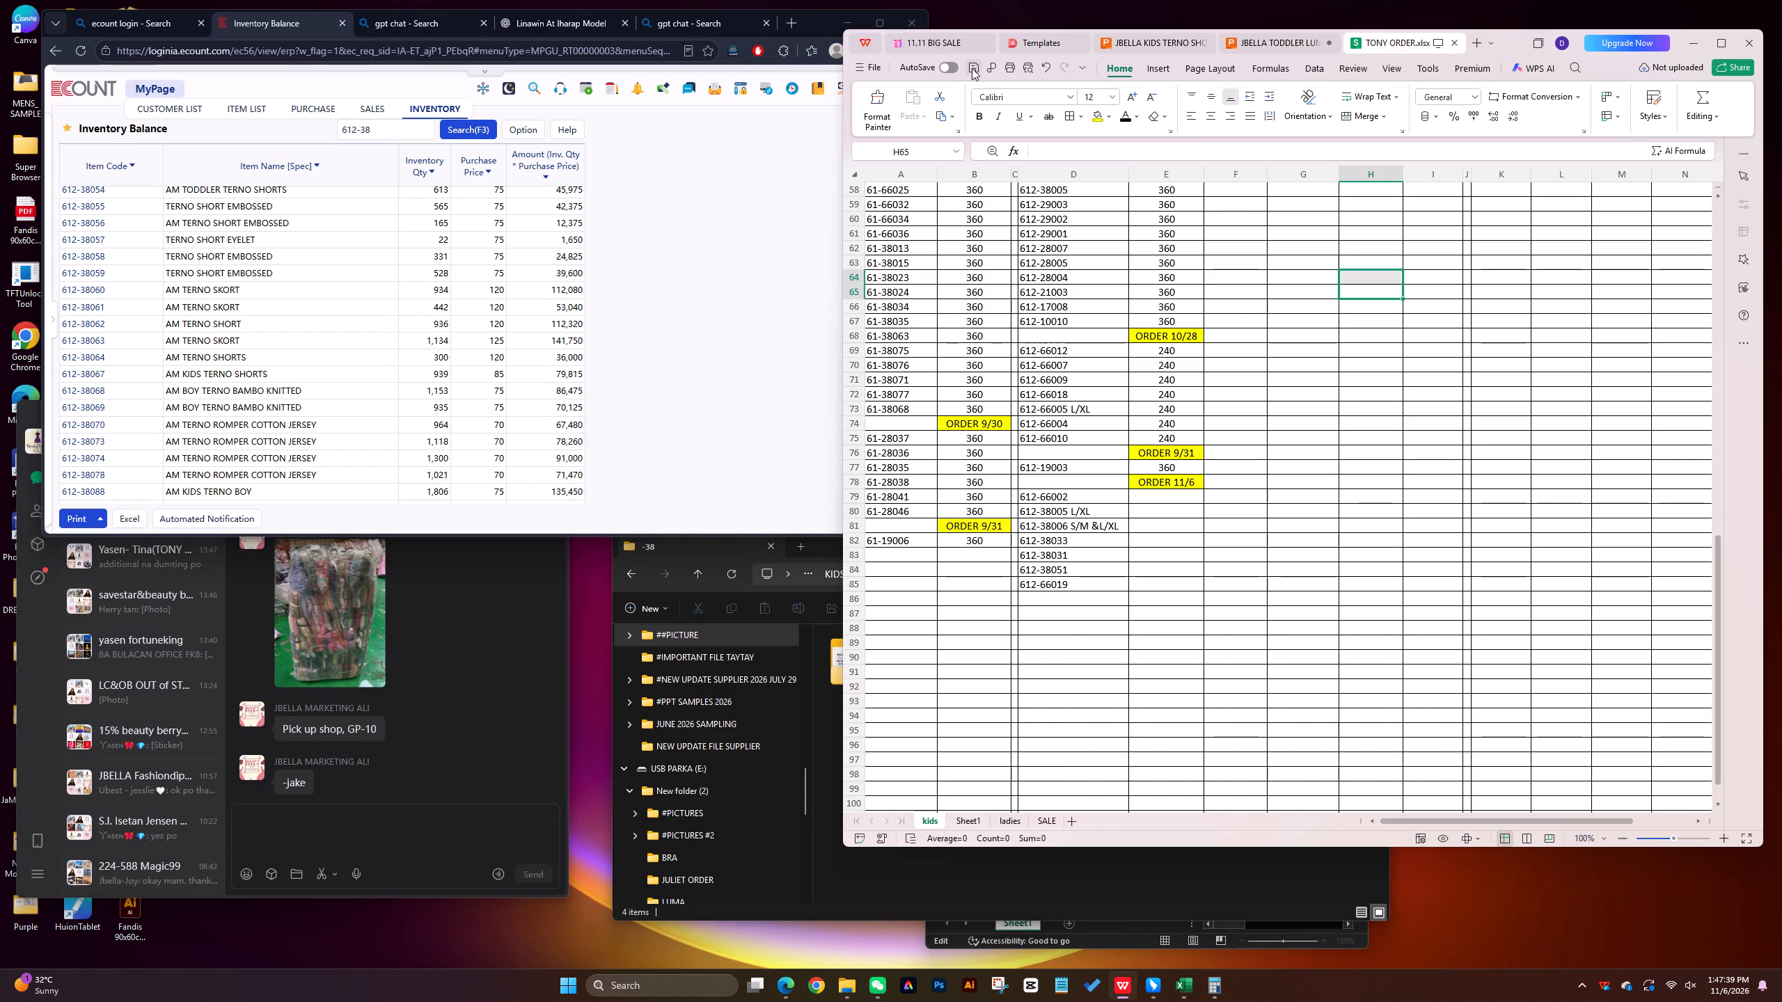
left_click(975, 68)
left_click(975, 68)
In the JBELLA KIDS TERNO presentation, delete the product category list on the cover slide back to "TER" in its first line.
left_click(1159, 40)
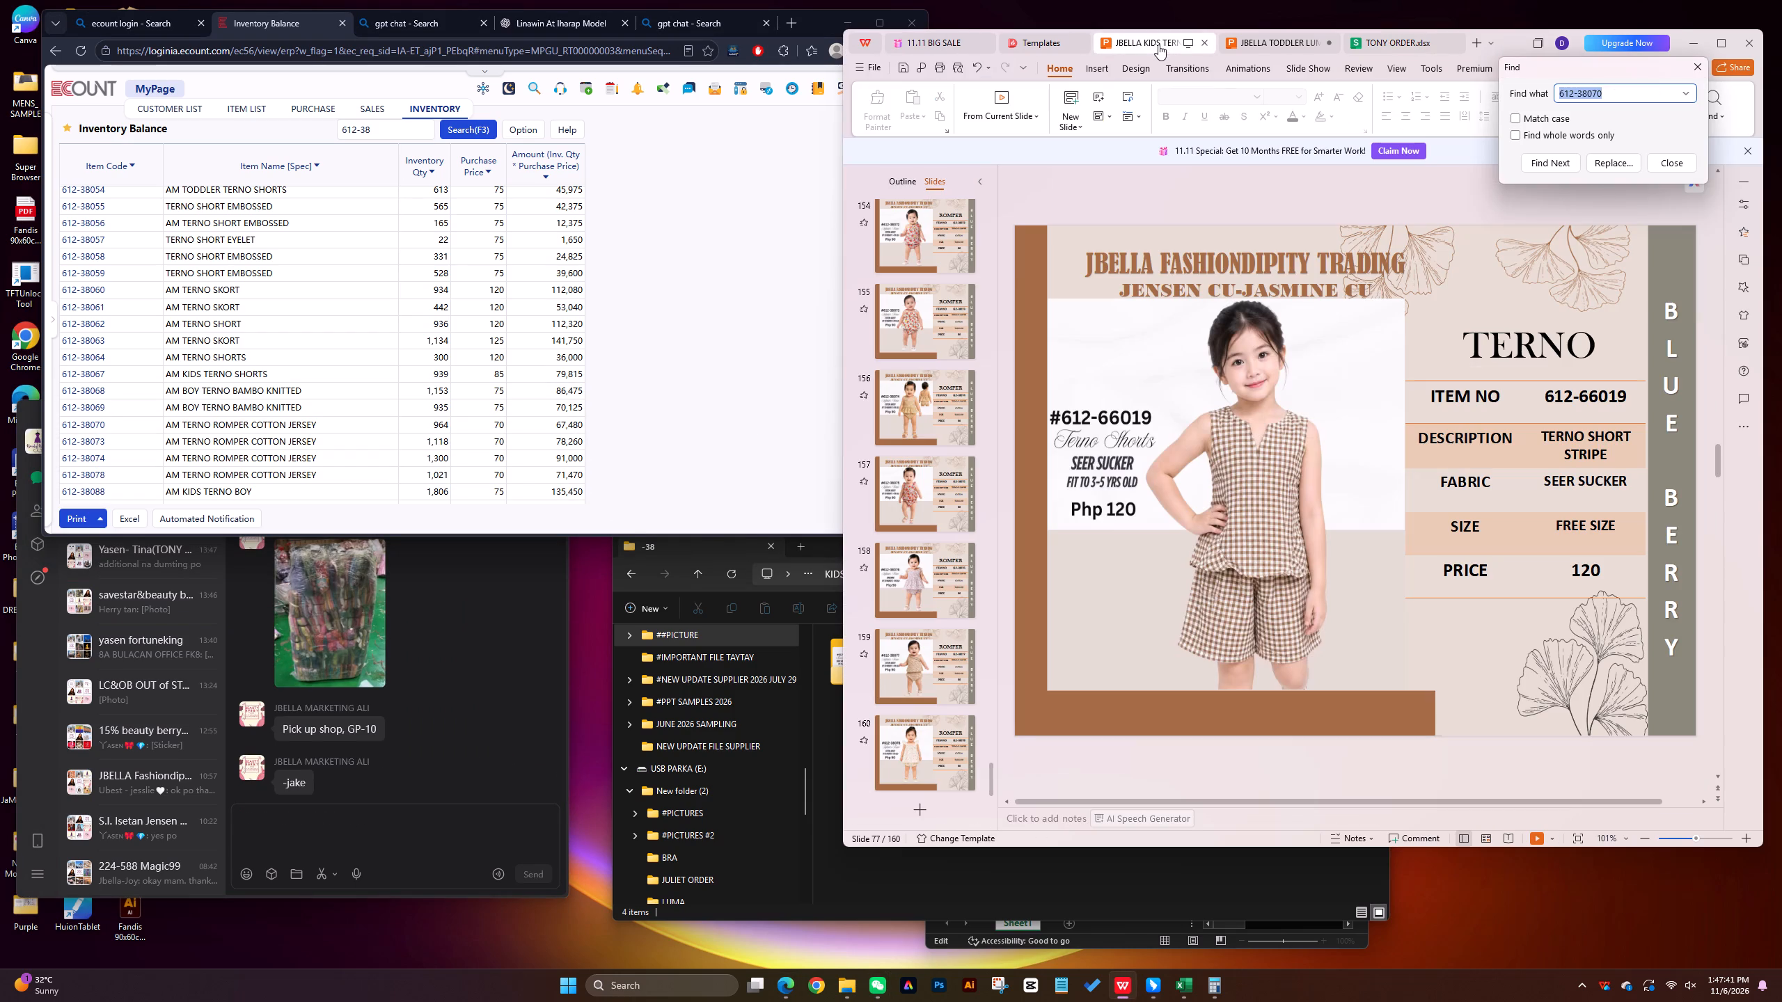
left_click_drag(991, 778, 990, 778)
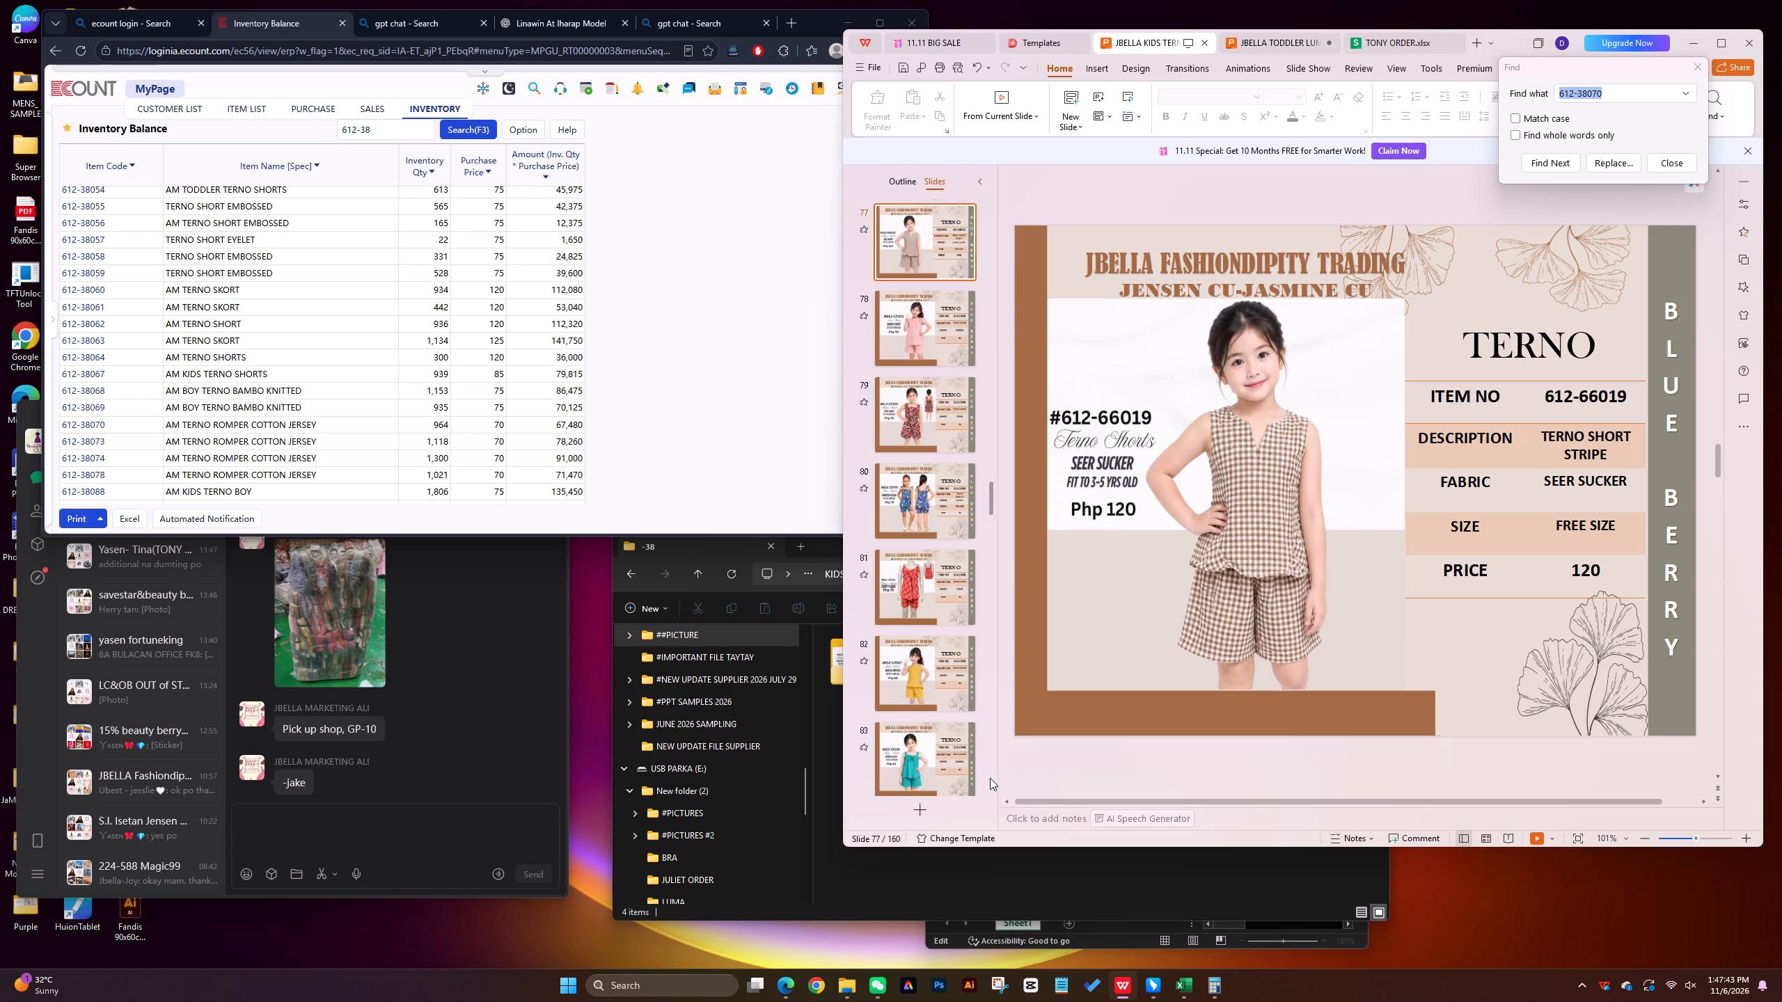
left_click_drag(990, 778, 991, 193)
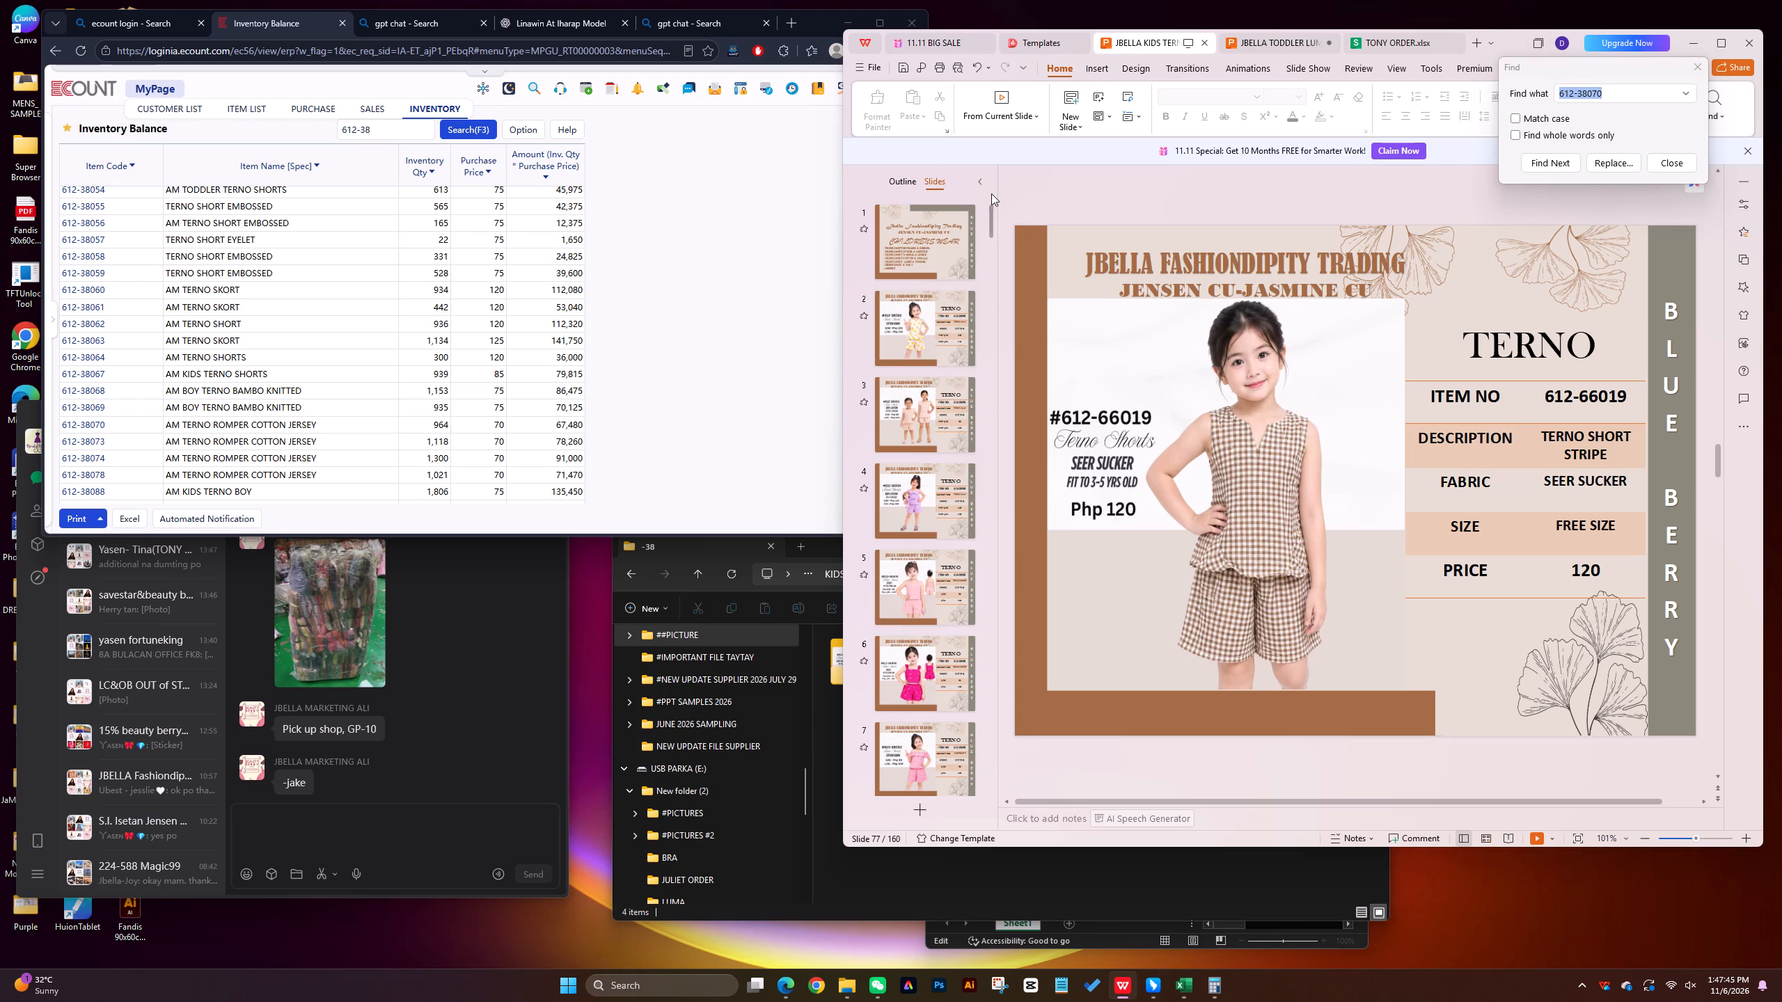
left_click_drag(991, 193, 991, 193)
left_click(936, 248)
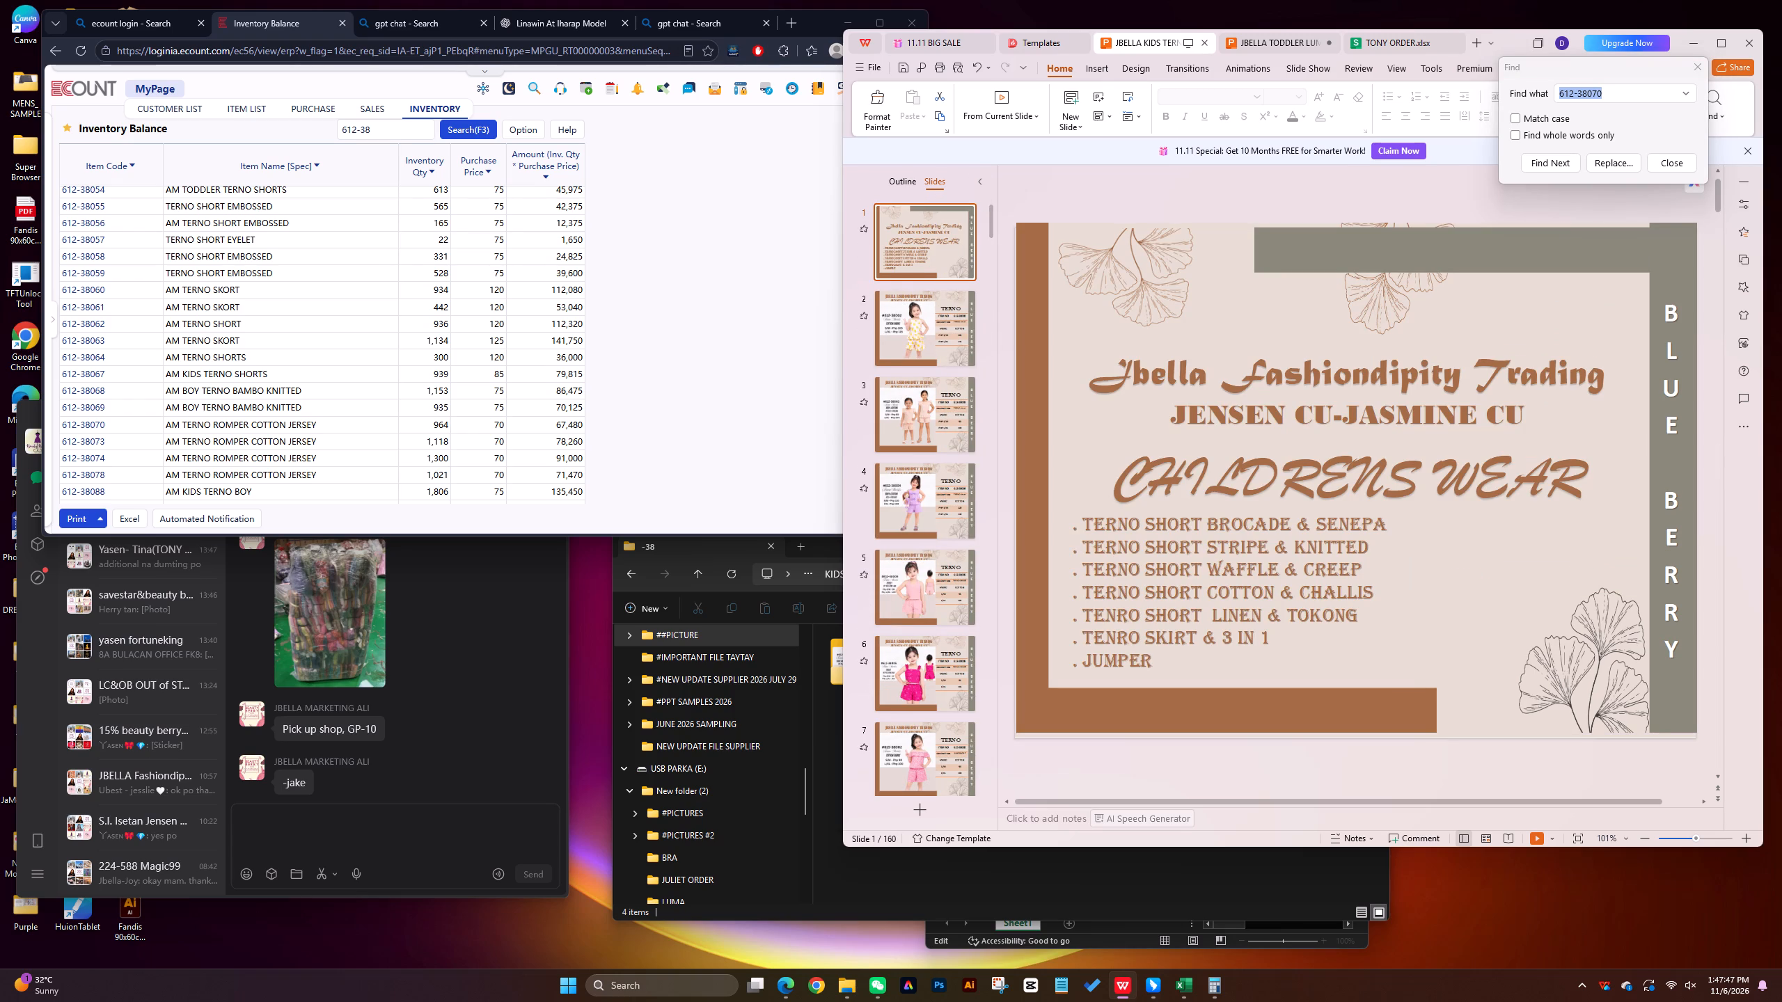
left_click(1159, 662)
key("BackSpace")
key("BackSpace")
key("BackSpace")
key("BackSpace")
key("BackSpace")
key("BackSpace")
key("BackSpace")
key("BackSpace")
key("BackSpace")
key("BackSpace")
key("BackSpace")
key("BackSpace")
key("BackSpace")
key("BackSpace")
key("BackSpace")
key("BackSpace")
key("BackSpace")
key("BackSpace")
key("BackSpace")
key("BackSpace")
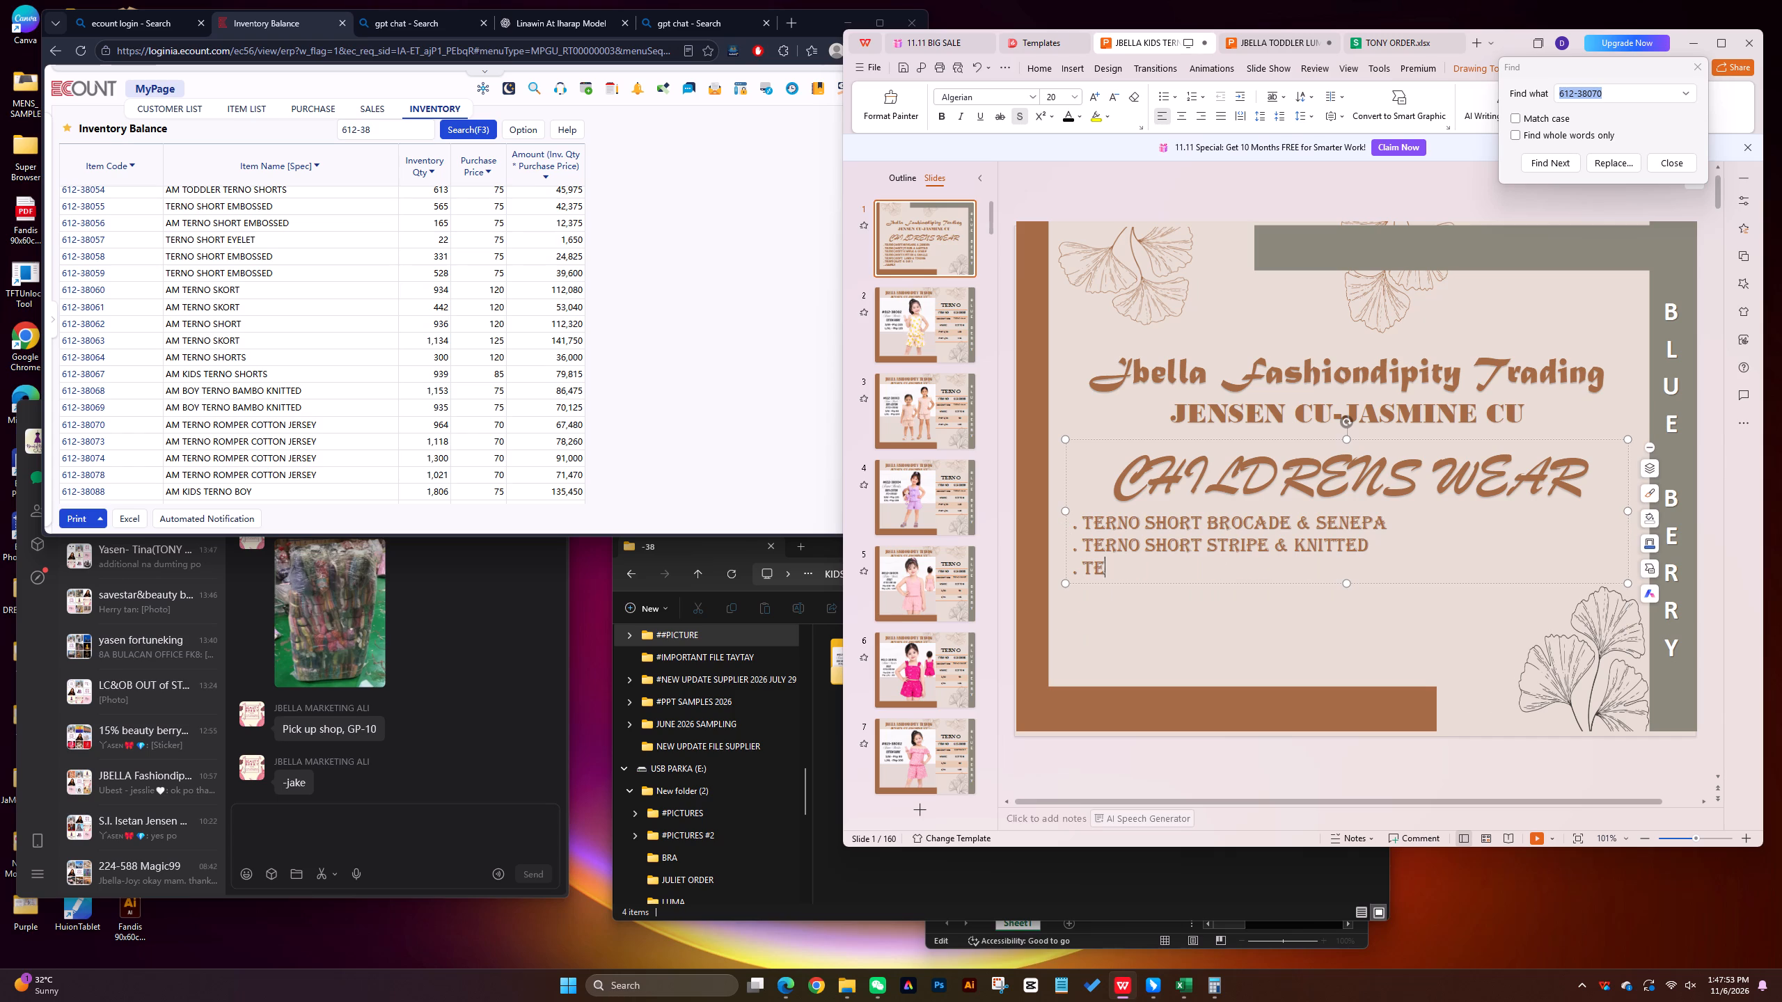
key("BackSpace")
key("BackSpace")
key("BackSpace")
key("BackSpace")
key("BackSpace")
key("BackSpace")
key("BackSpace")
key("BackSpace")
key("BackSpace")
key("BackSpace")
key("BackSpace")
key("BackSpace")
key("BackSpace")
key("BackSpace")
key("BackSpace")
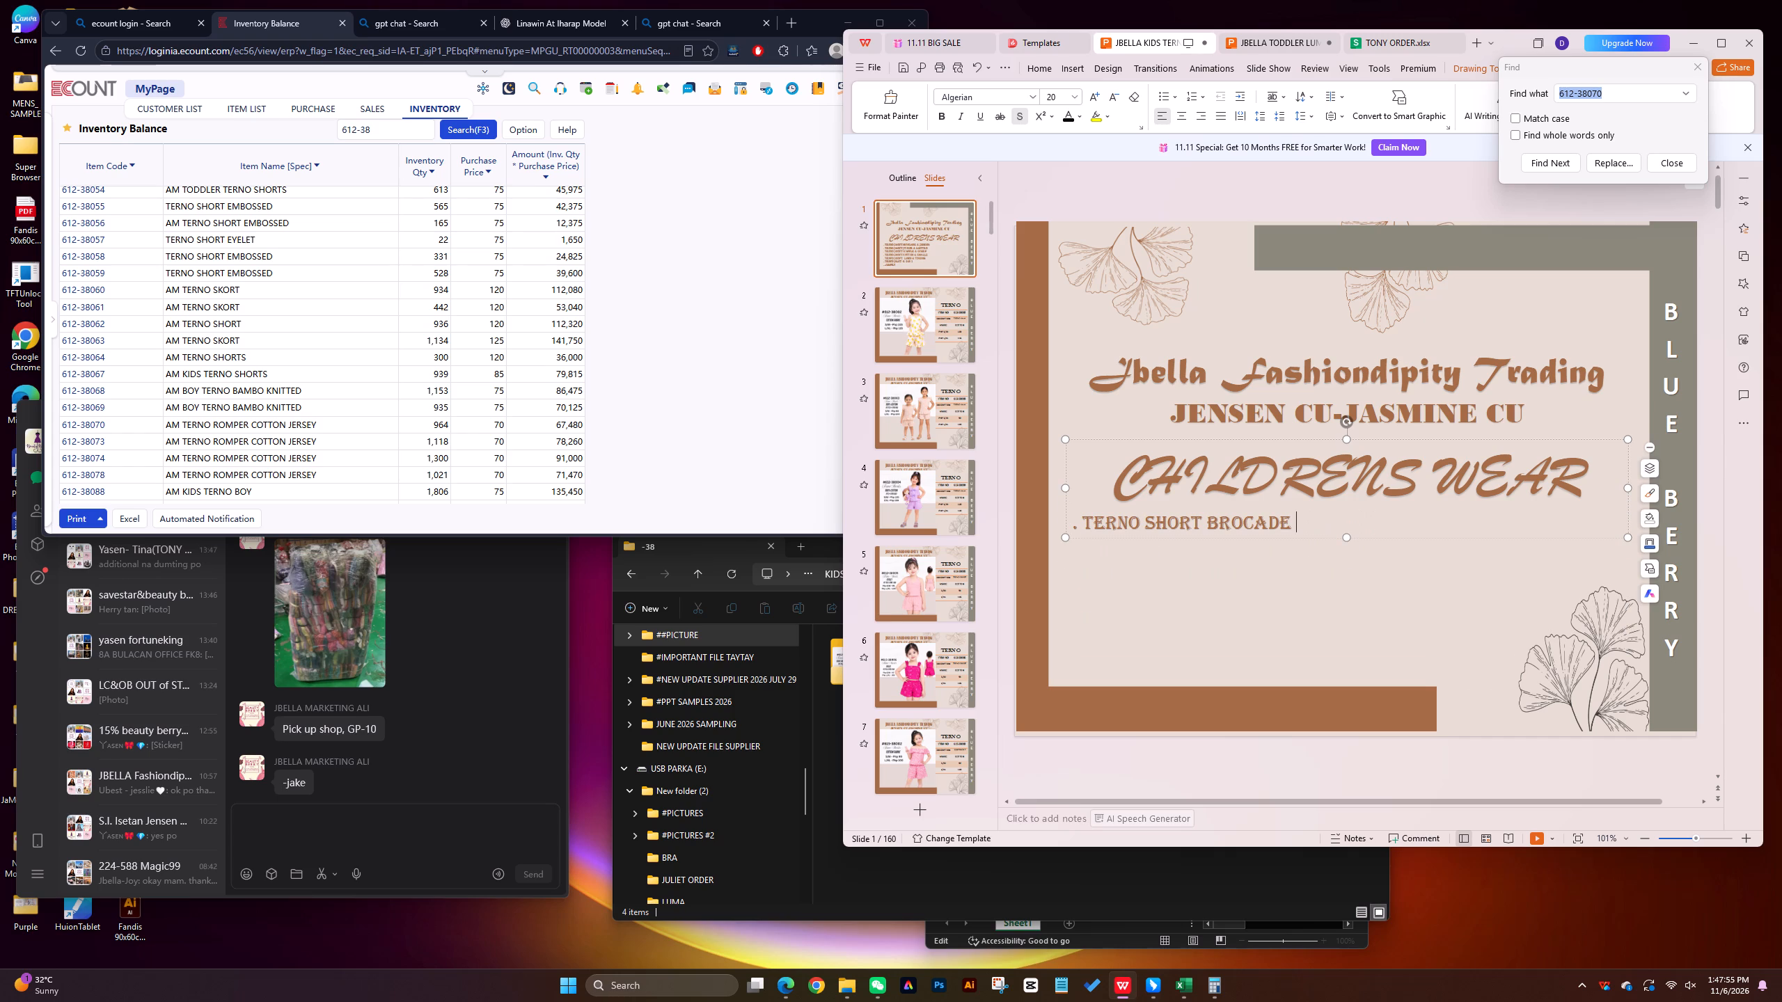
key("BackSpace")
key("BackSpace")
key("BackSpace")
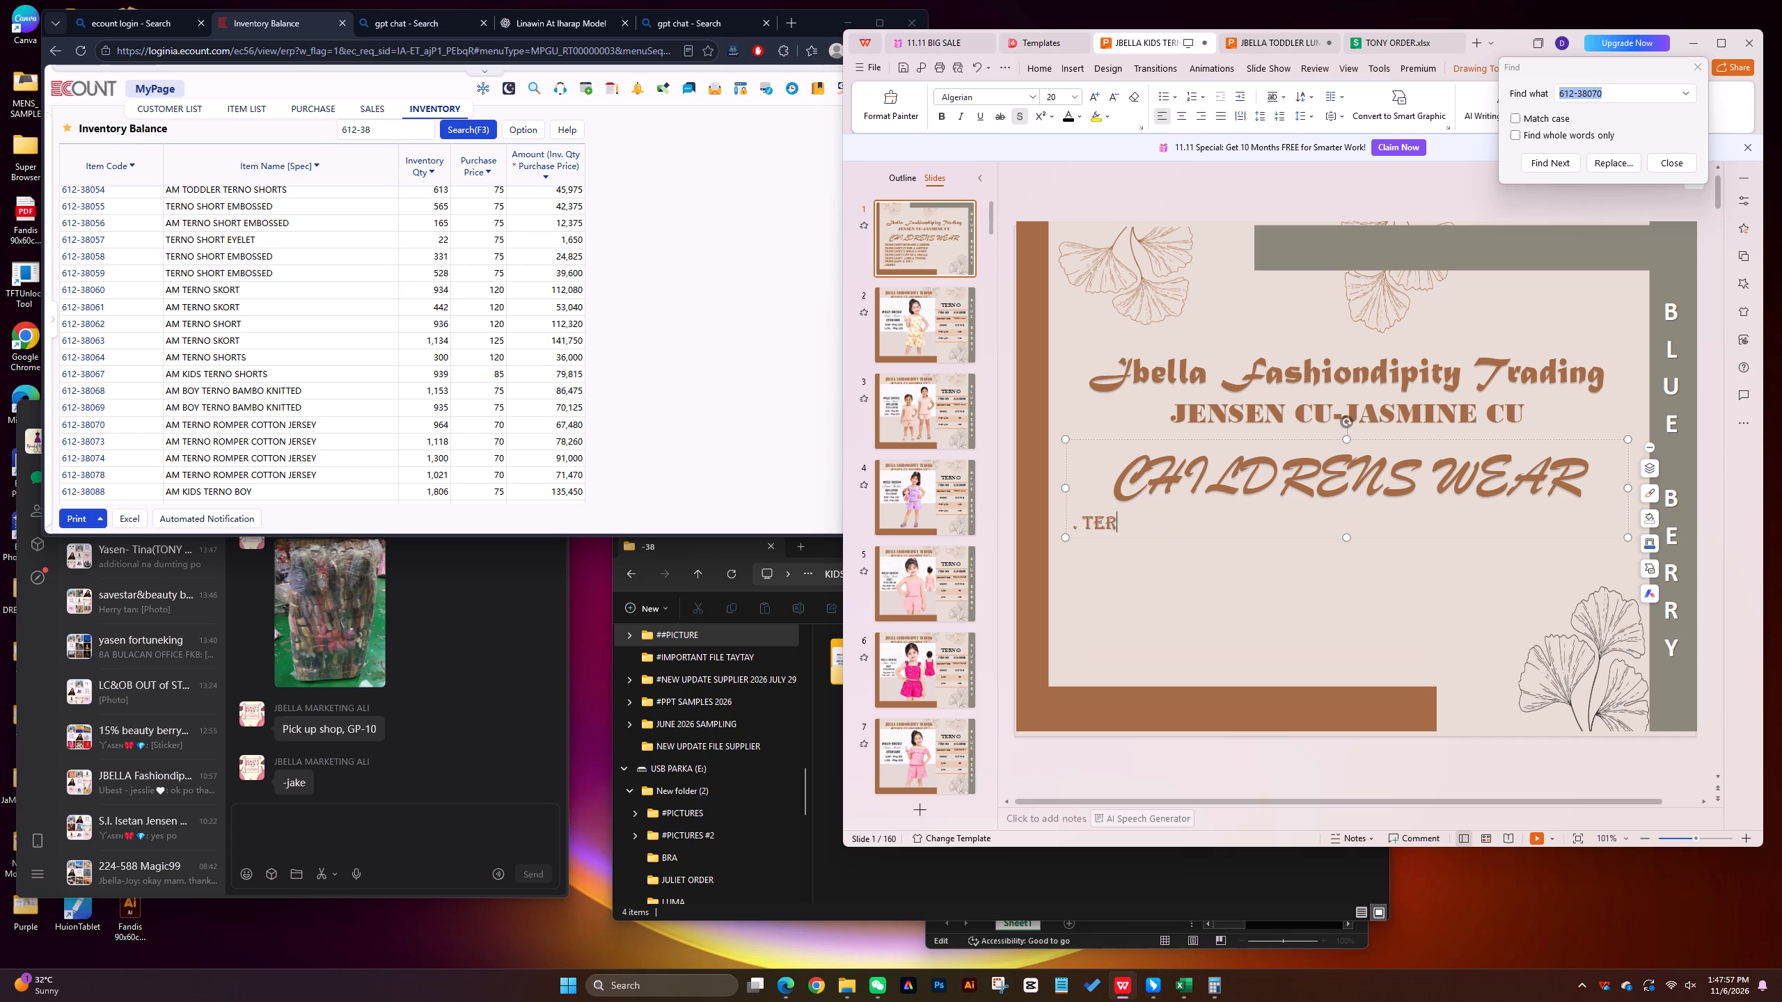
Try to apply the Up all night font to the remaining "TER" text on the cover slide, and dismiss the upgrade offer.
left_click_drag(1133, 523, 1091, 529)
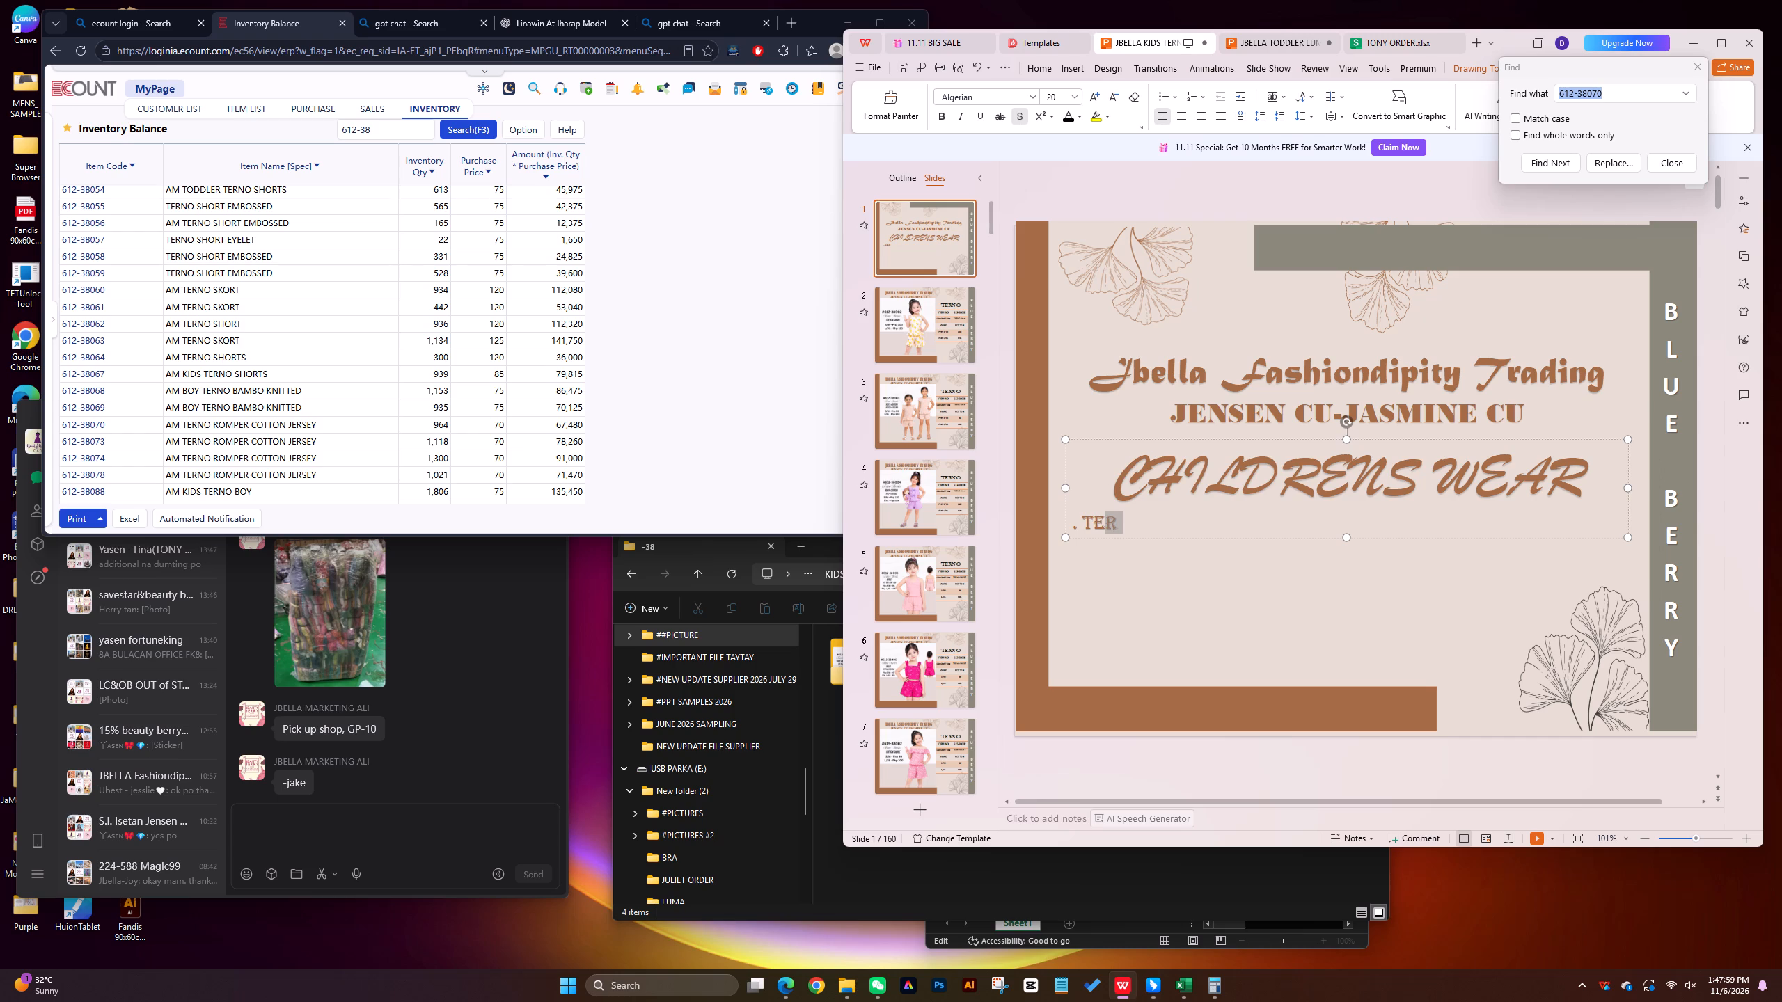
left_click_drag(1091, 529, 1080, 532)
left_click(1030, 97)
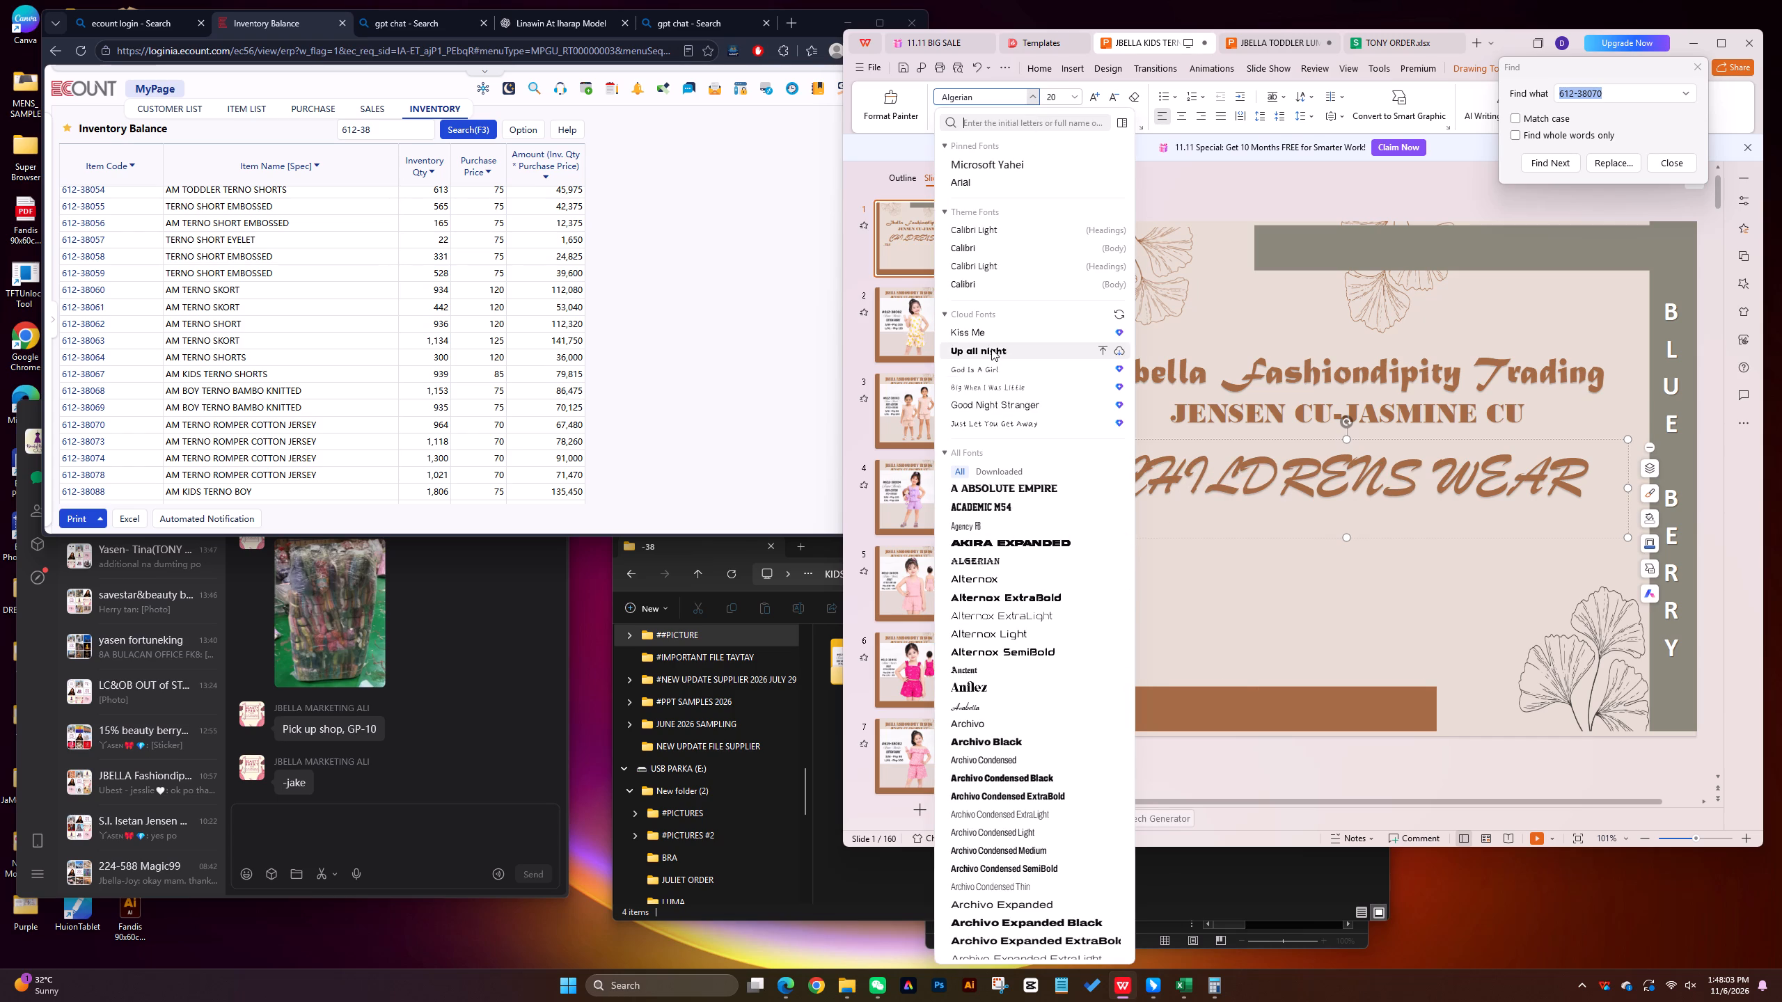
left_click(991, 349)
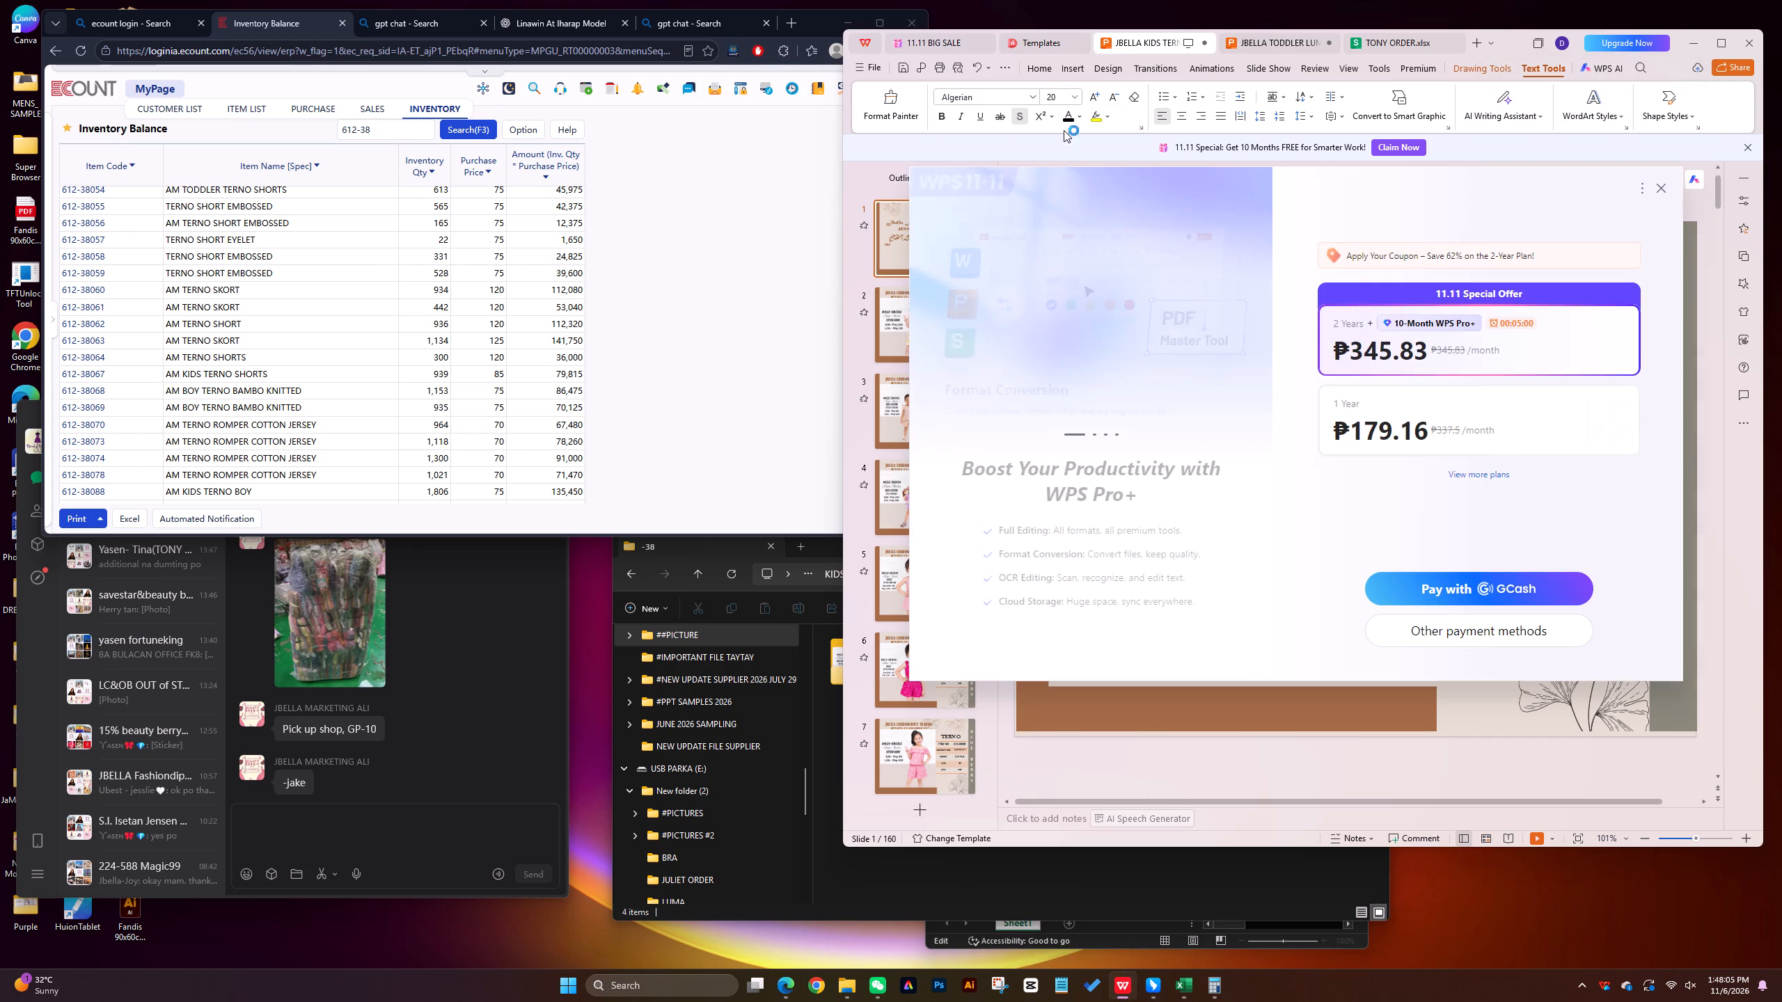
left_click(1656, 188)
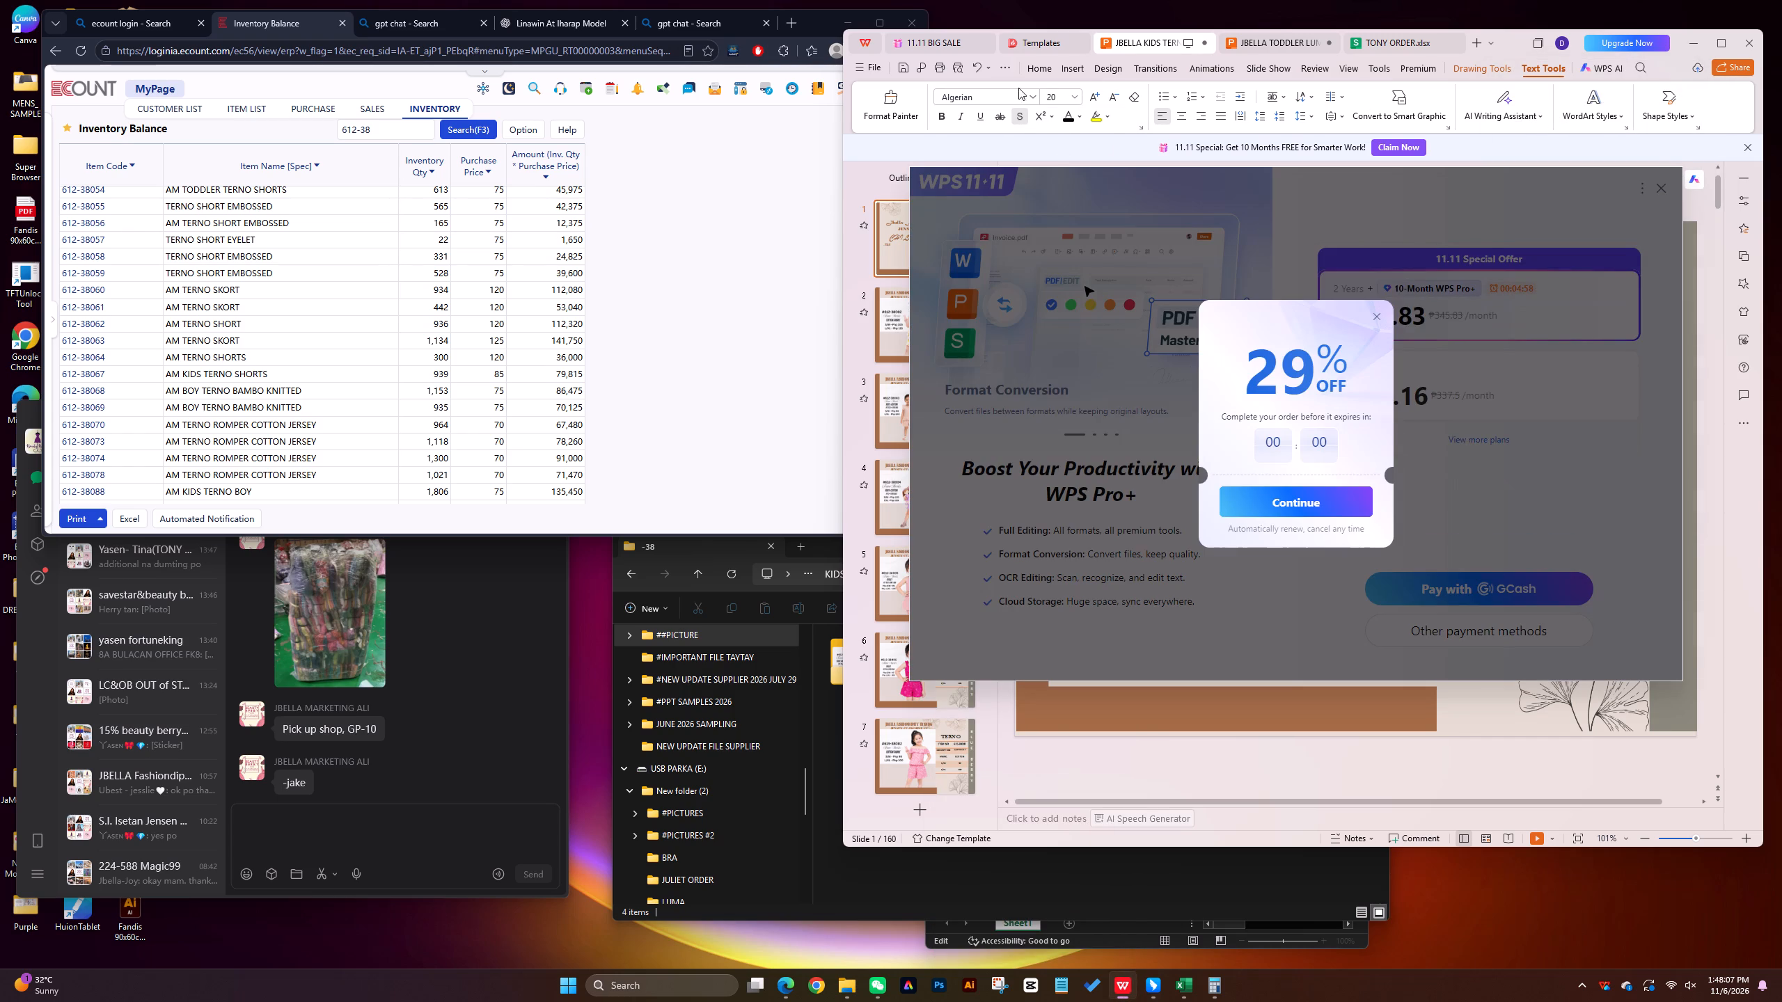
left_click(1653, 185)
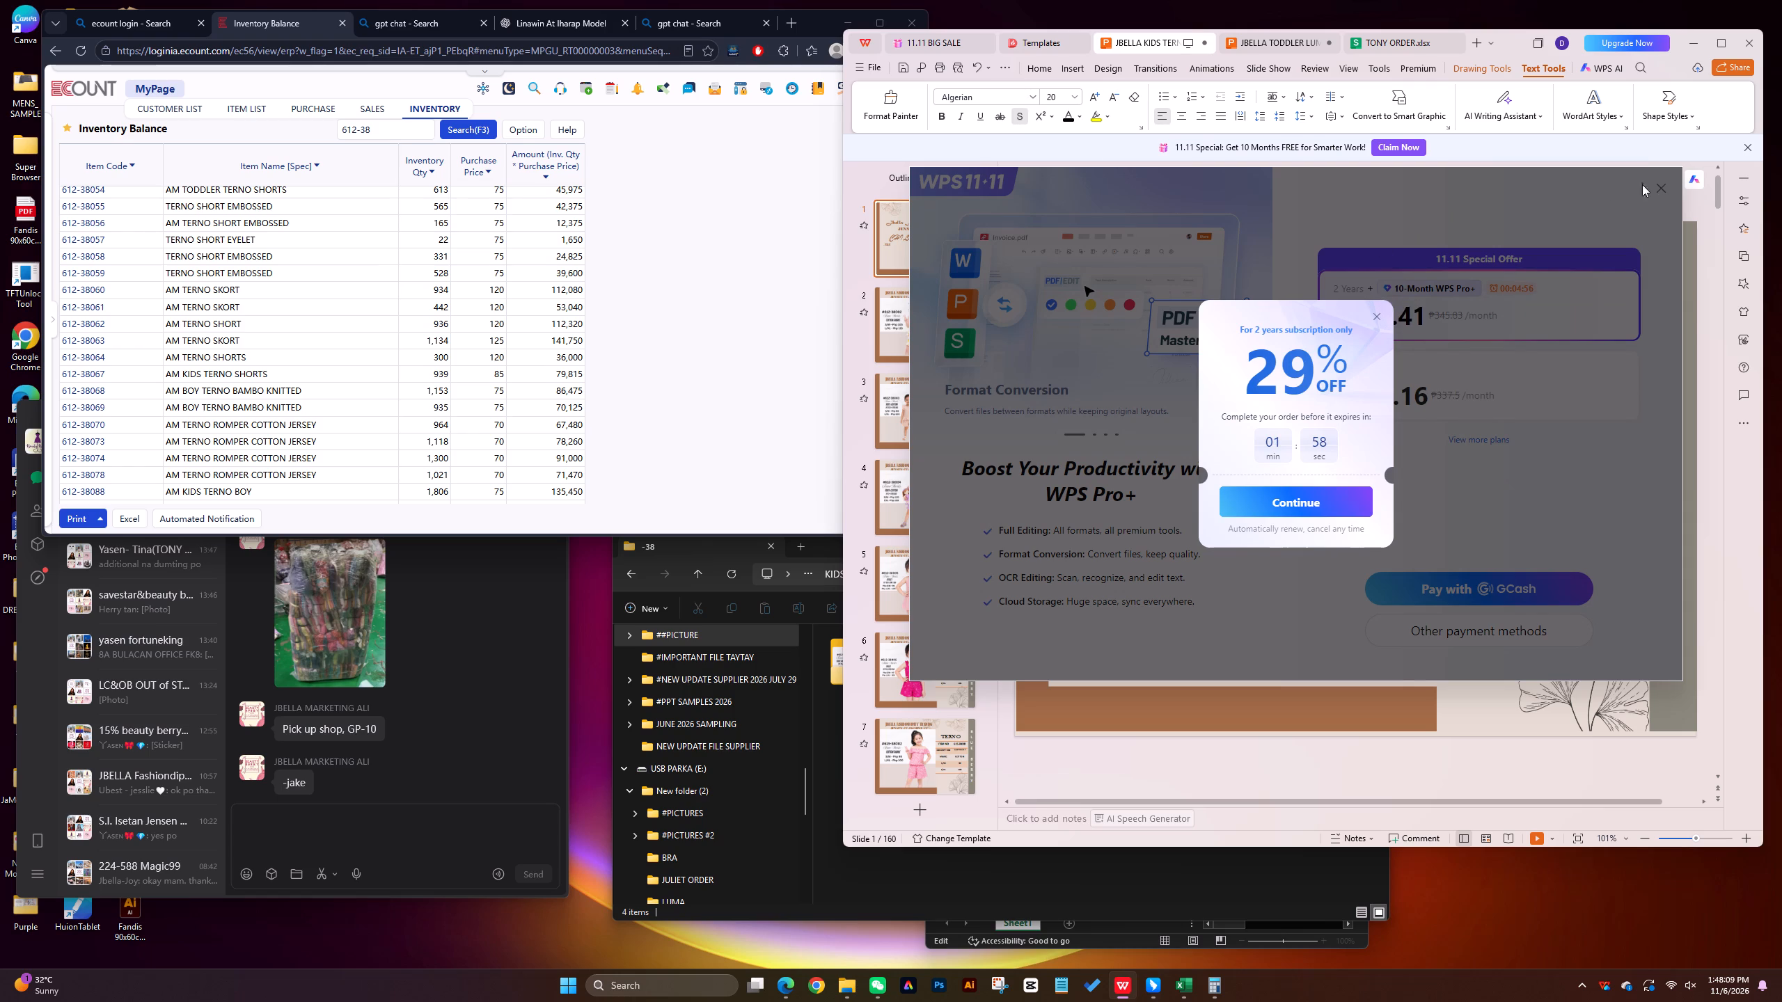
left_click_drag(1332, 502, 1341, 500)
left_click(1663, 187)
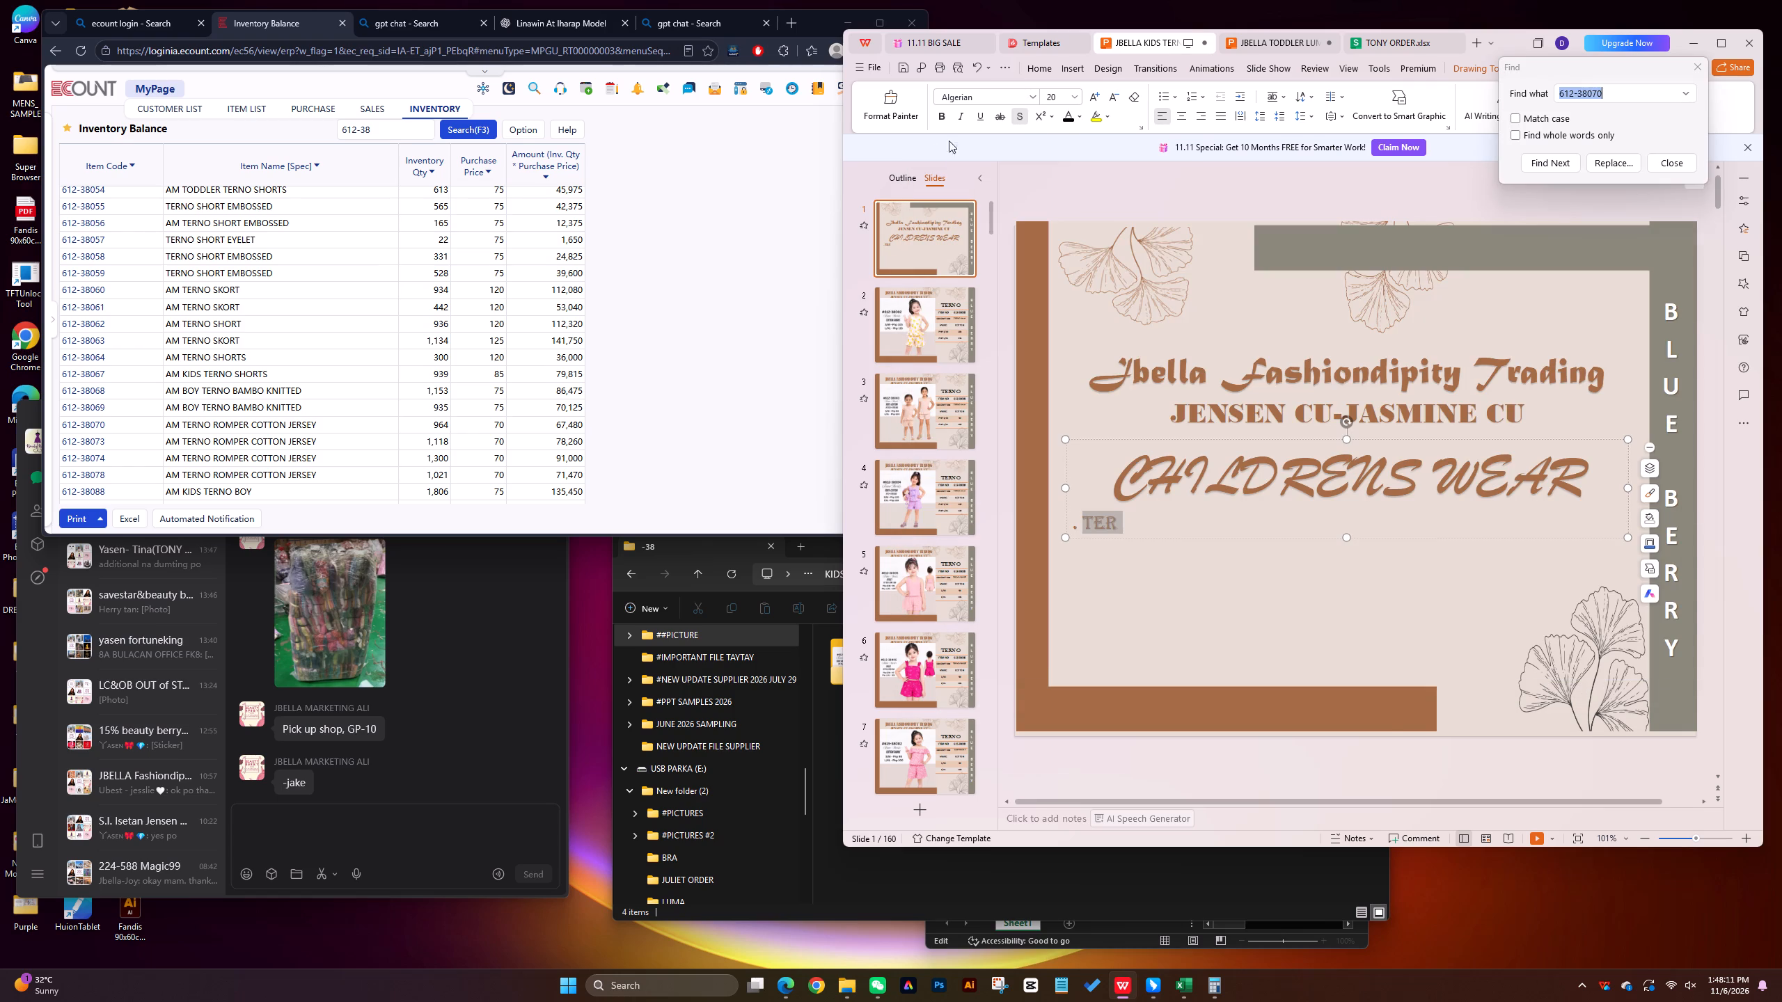
Set the font of the remaining "TER" text to Calibri (Body).
left_click(1032, 97)
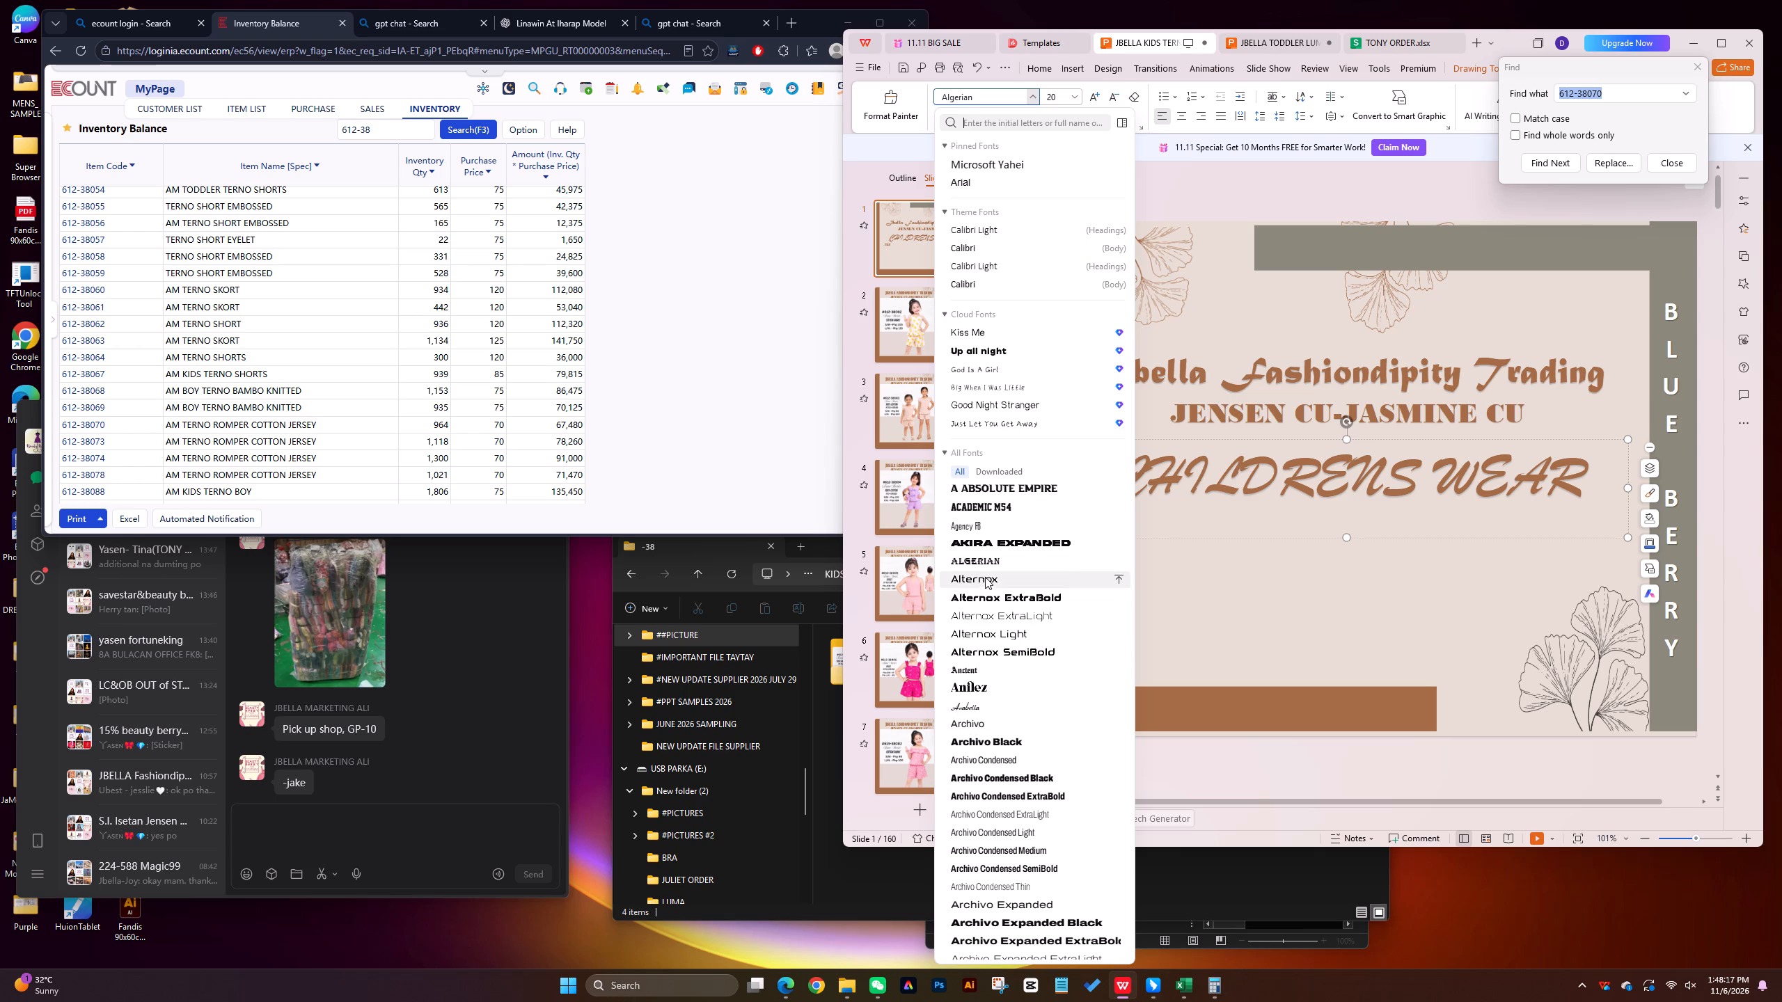
left_click(983, 280)
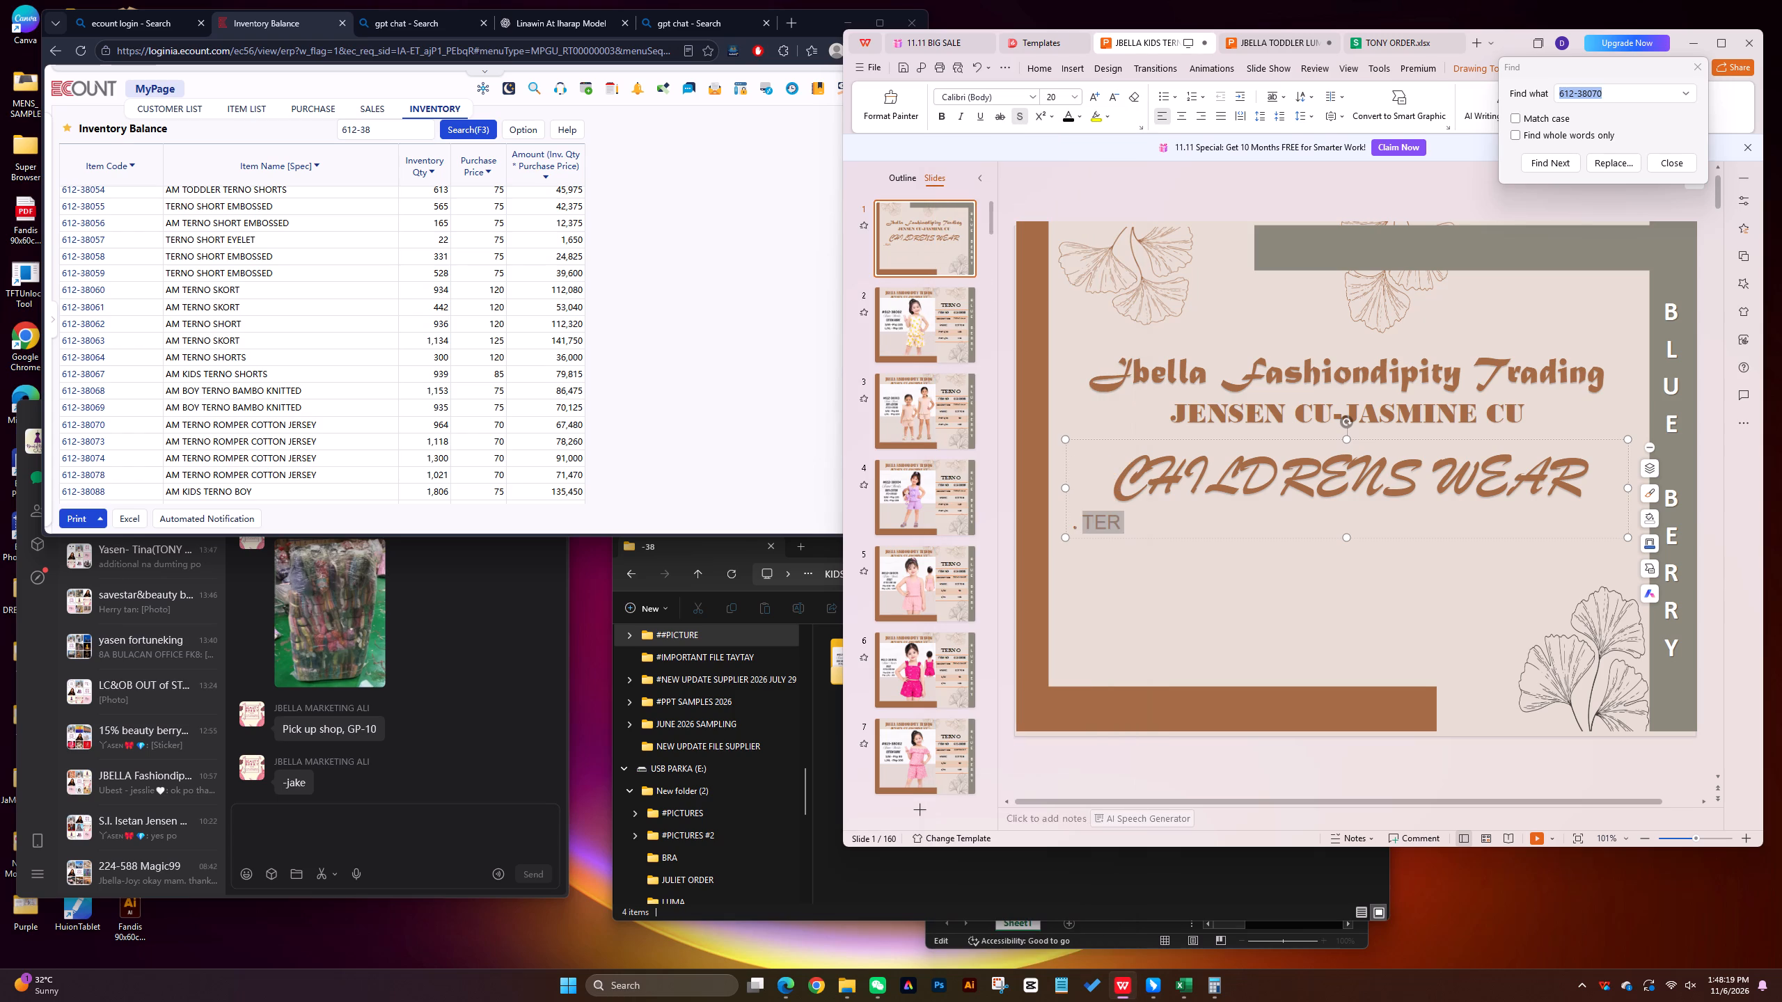
Complete the first list line under CHILDRENS WEAR as "TERNO SHORT KIDS" in capitals.
left_click(1142, 522)
type("no short")
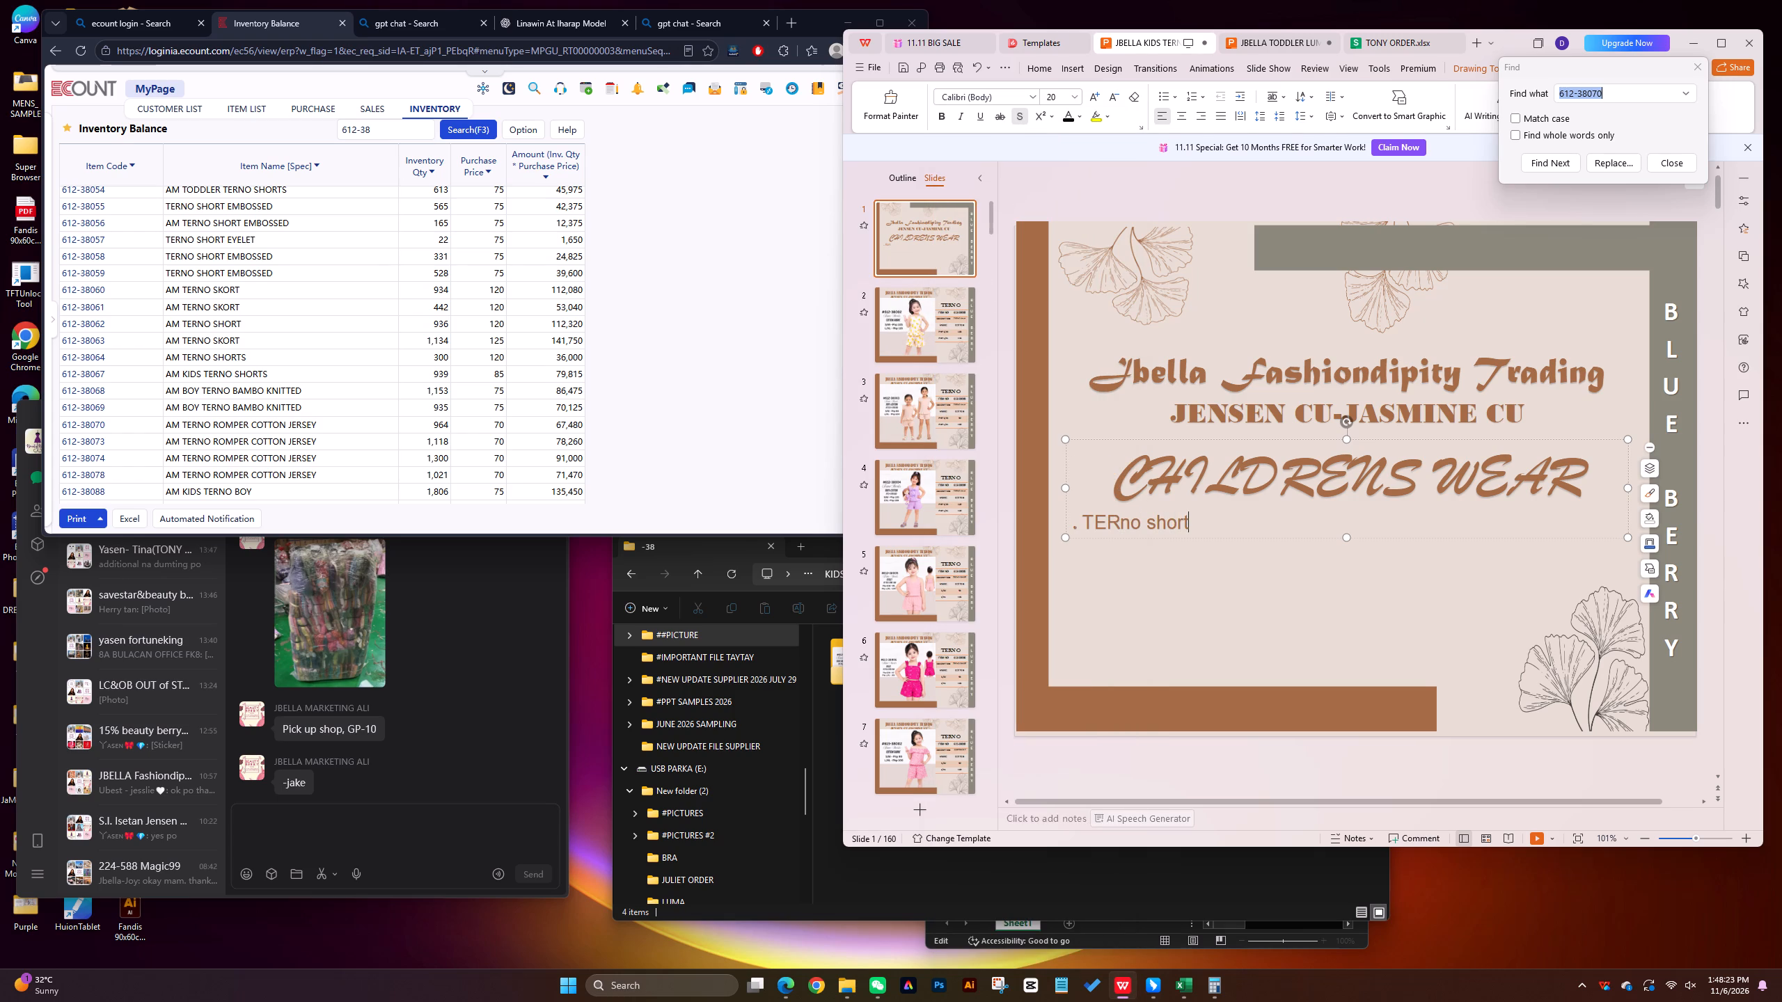
key("BackSpace")
key("BackSpace")
key("BackSpace")
key("BackSpace")
key("BackSpace")
key("BackSpace")
key("BackSpace")
key("BackSpace")
type("no short")
key("BackSpace")
key("BackSpace")
key("BackSpace")
key("BackSpace")
key("BackSpace")
key("BackSpace")
key("BackSpace")
key("BackSpace")
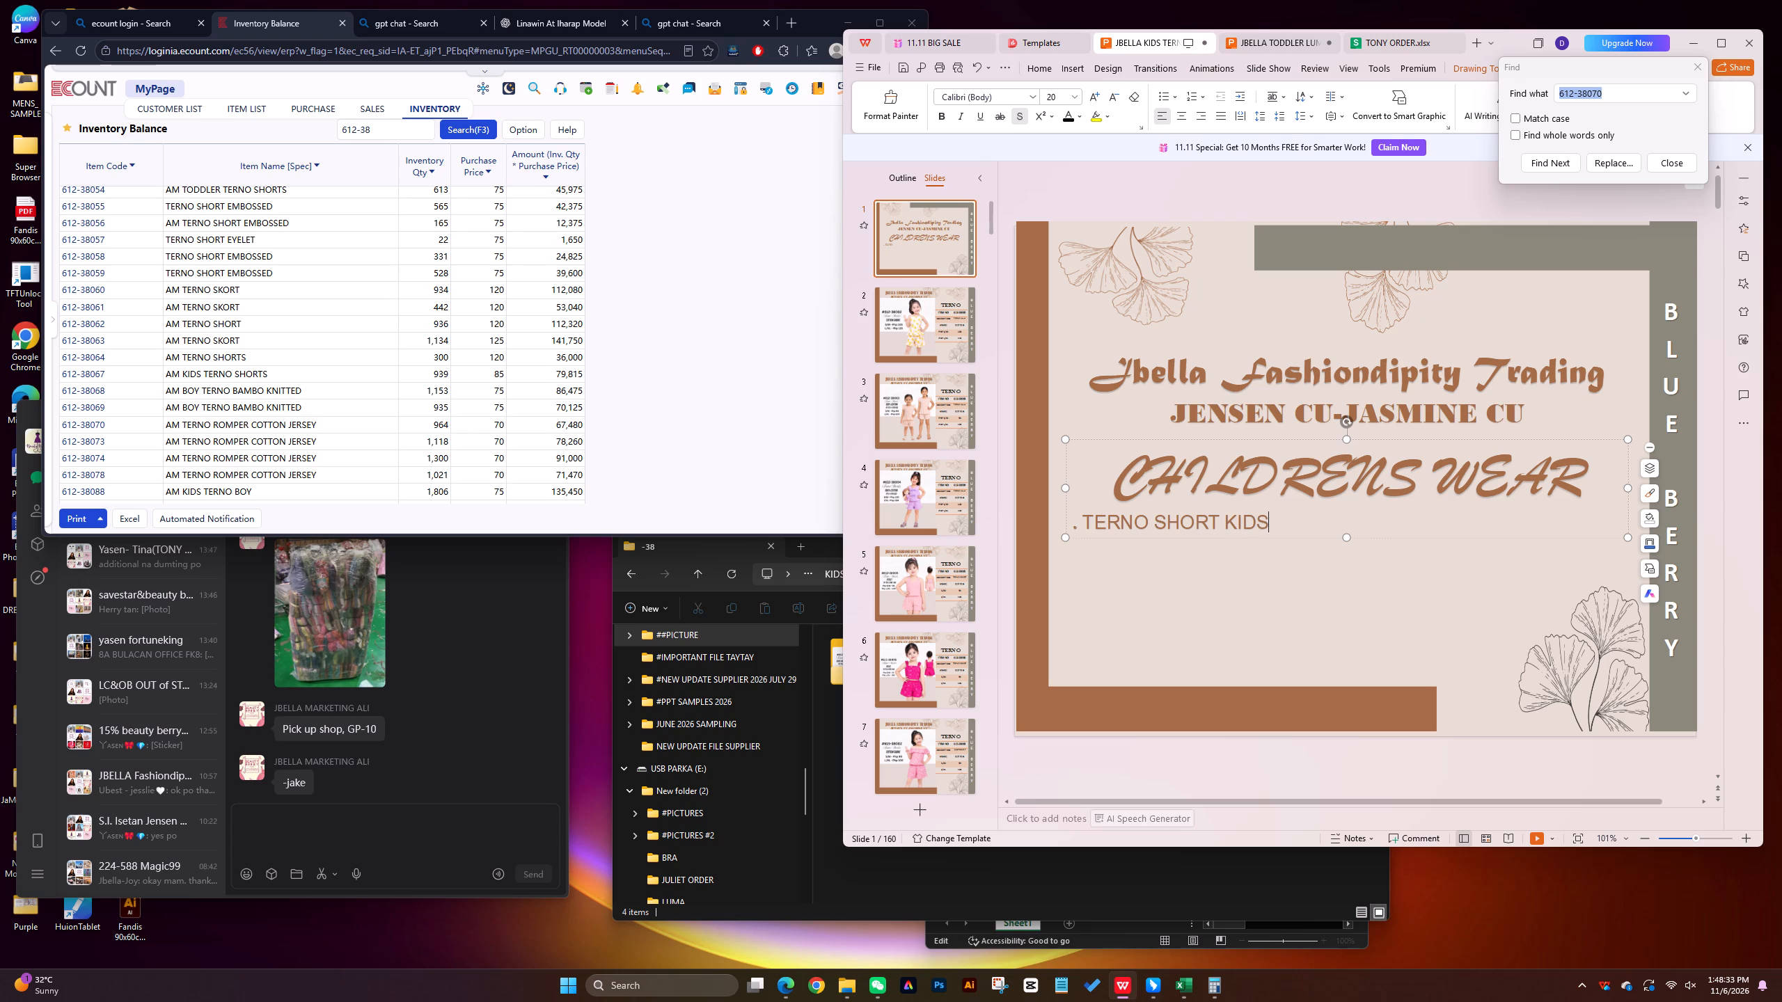
Add a second list line reading ". TERNO ROMPER" below the first one.
key("Return")
key("period")
key("space")
type("TERNO ROMPER")
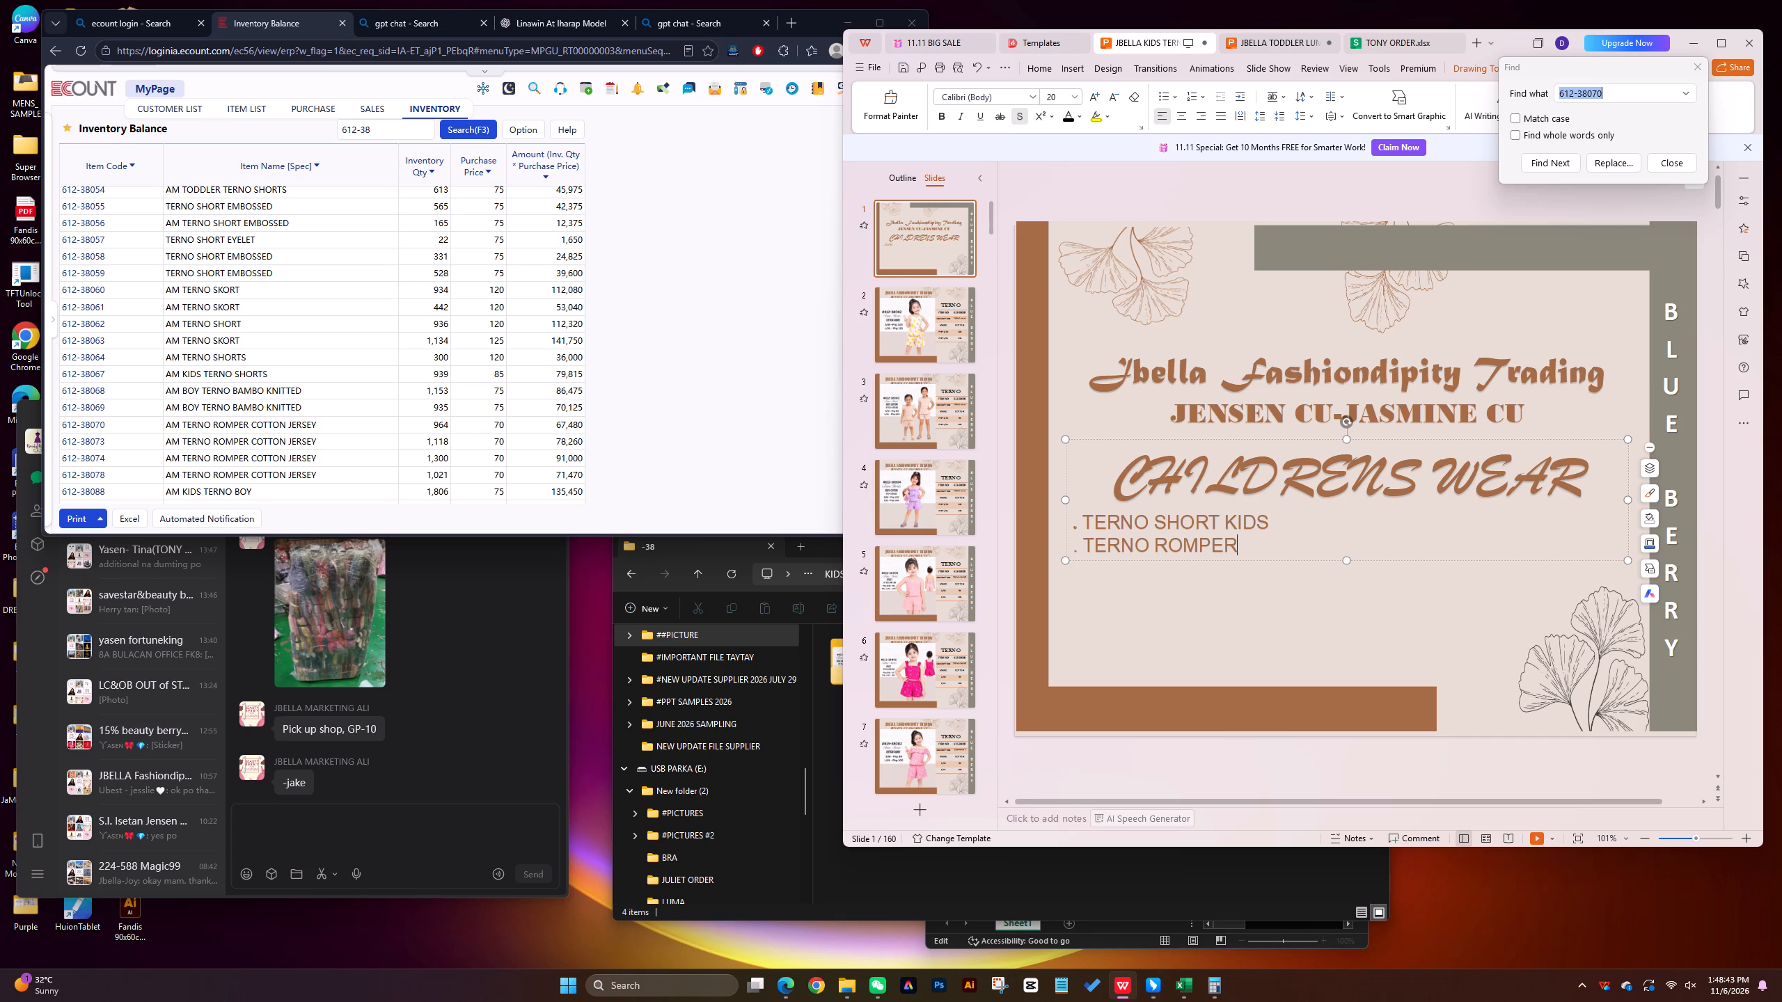
left_click(991, 217)
Check through to the final slides of the kids terno short and romper presentation and save it.
left_click_drag(991, 216, 993, 377)
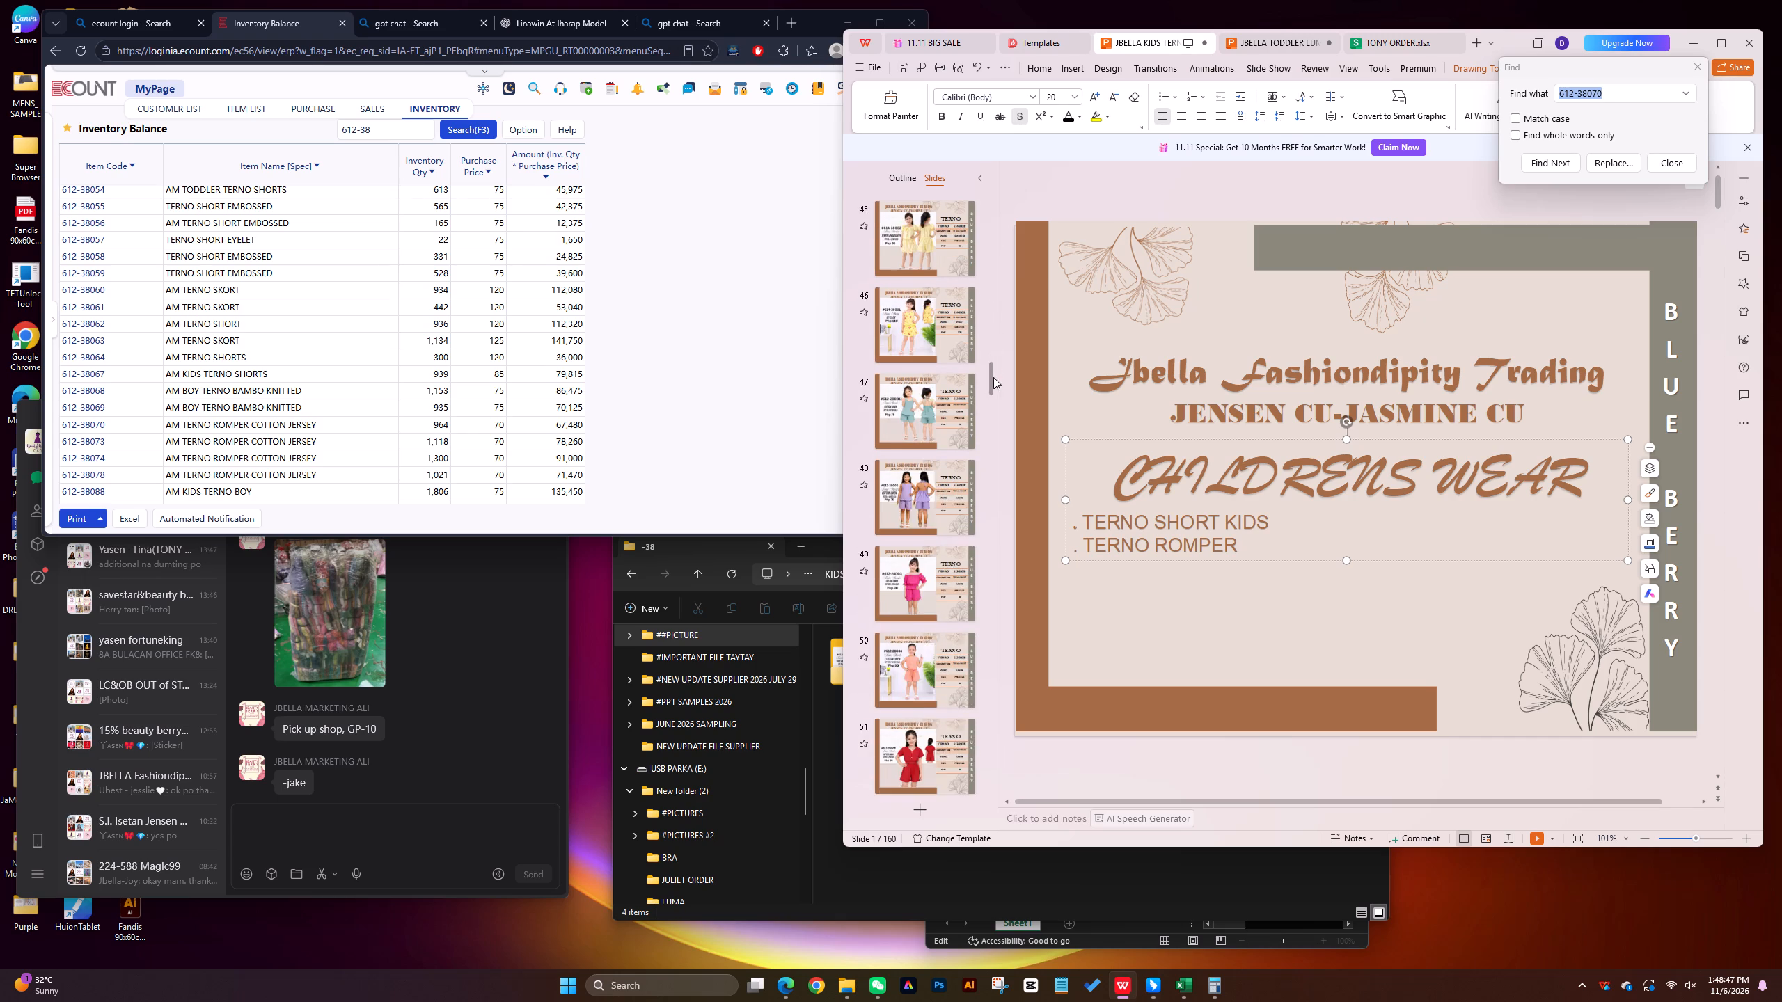
left_click_drag(993, 377, 980, 662)
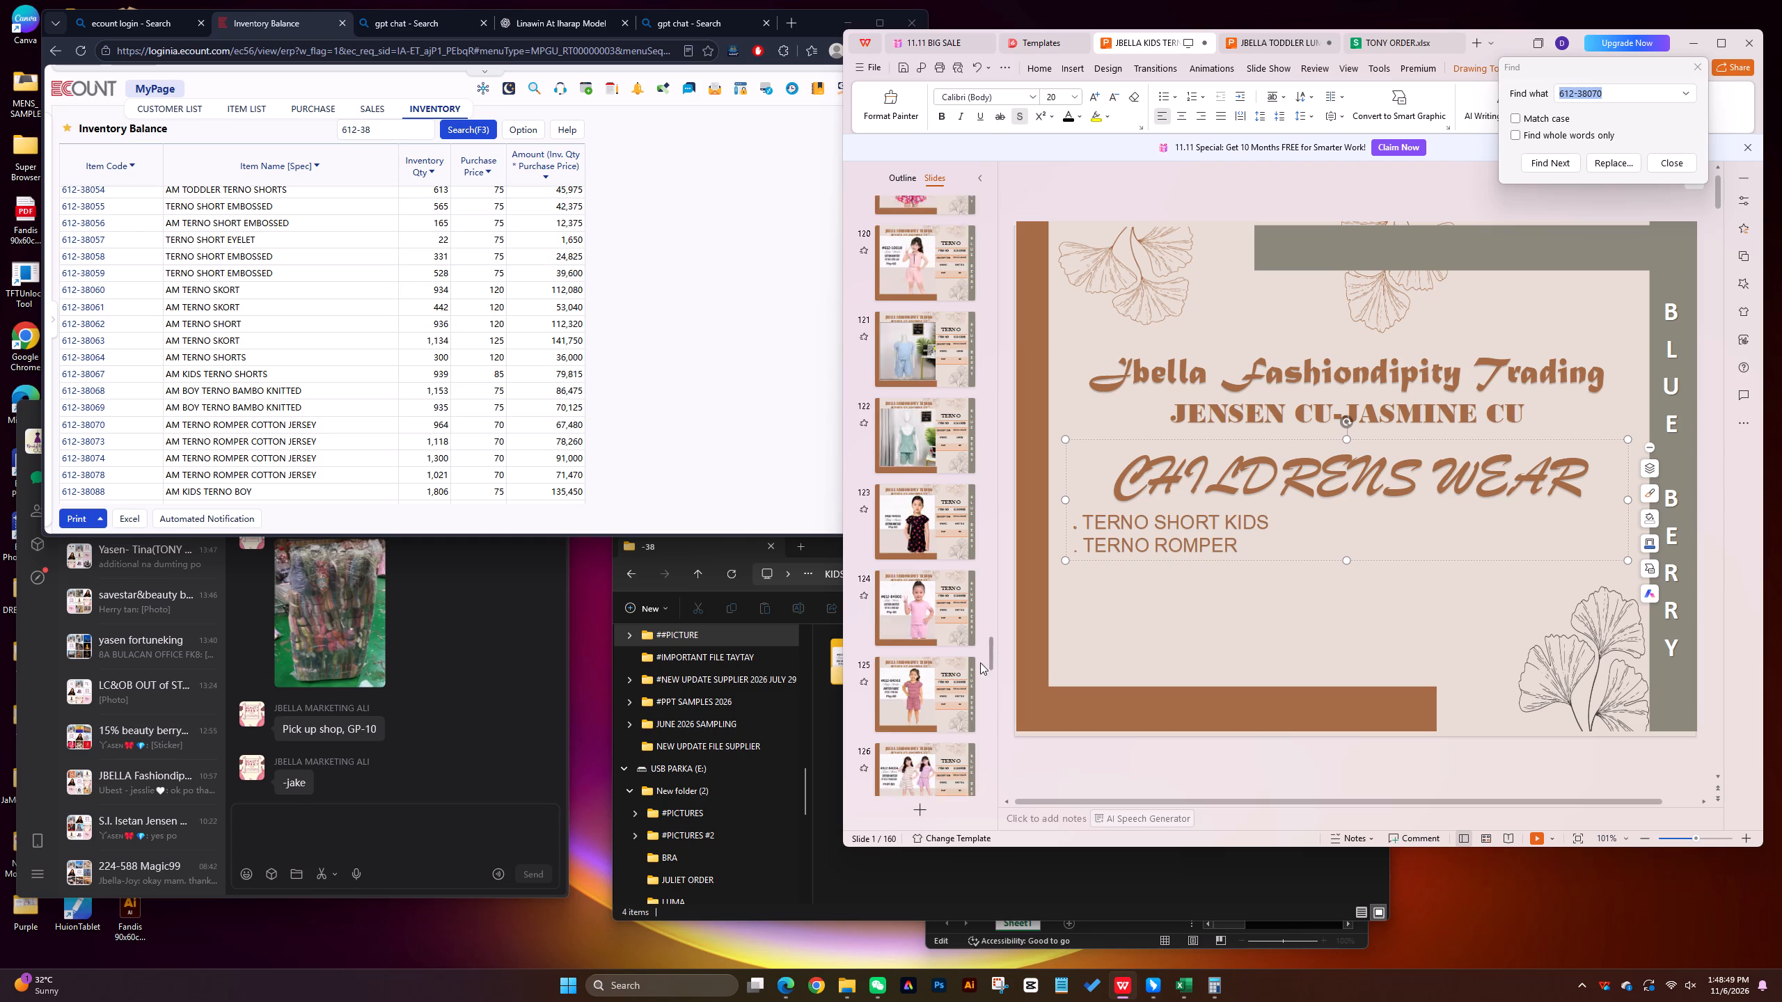
left_click_drag(980, 662, 959, 795)
left_click(1222, 605)
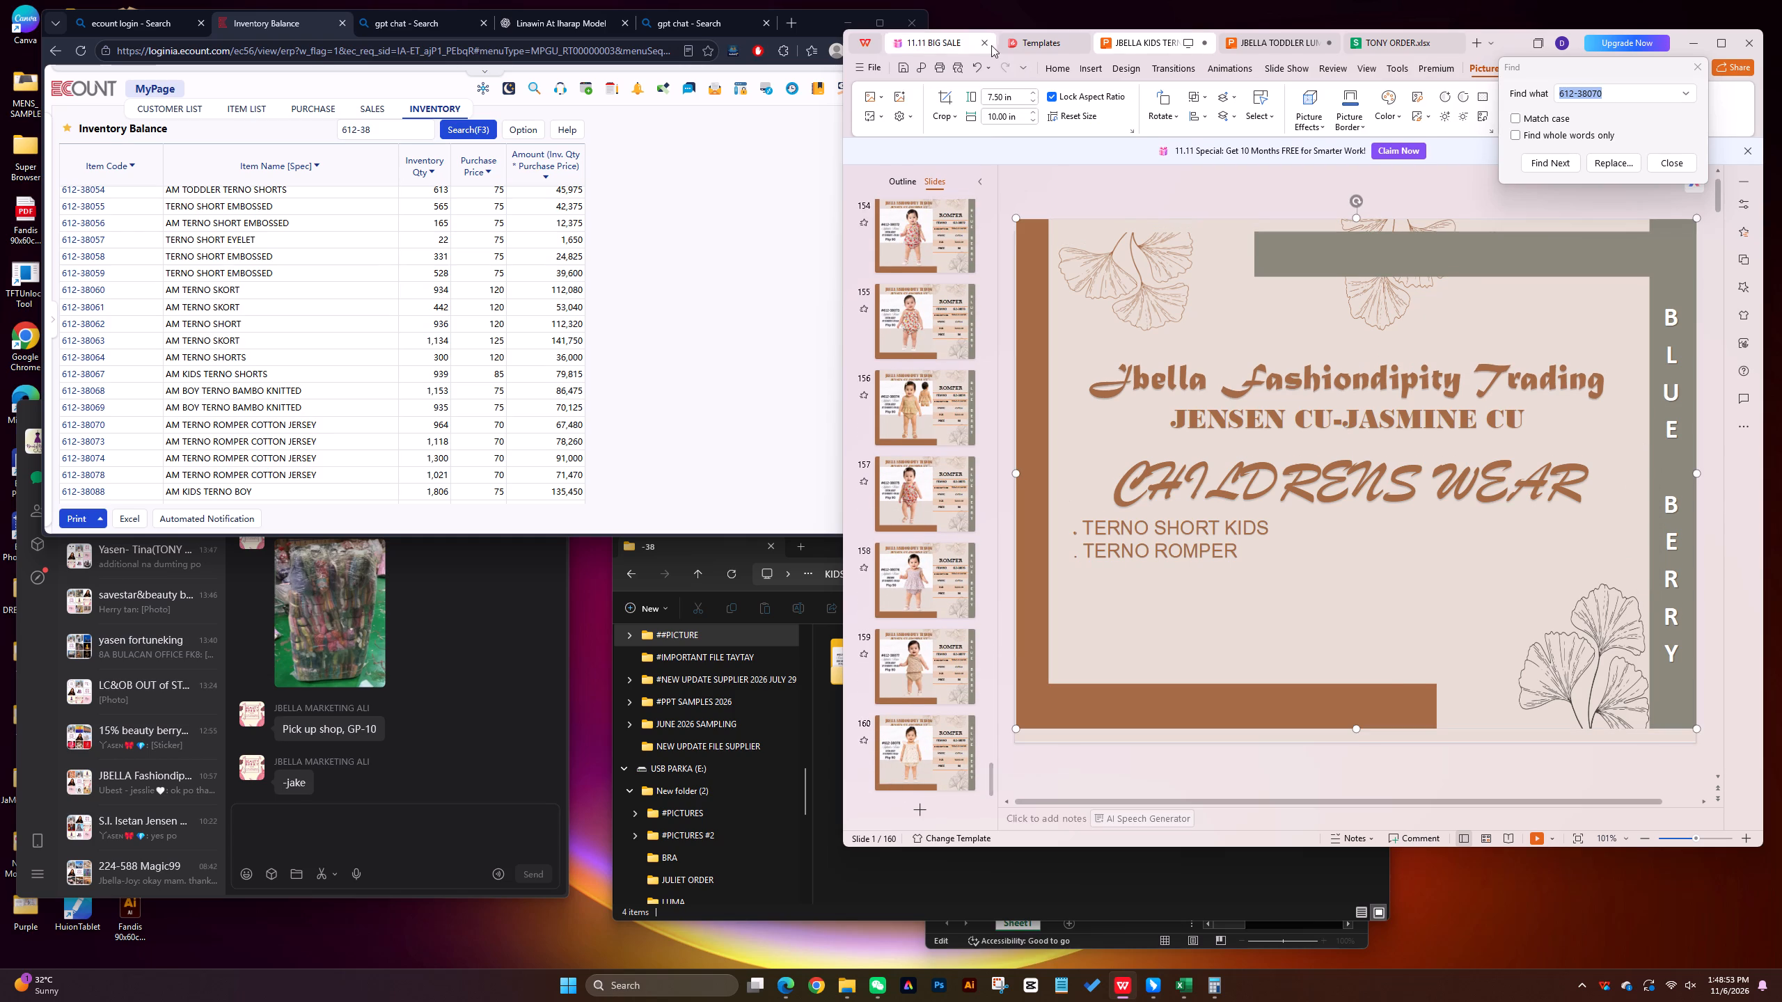
left_click(906, 70)
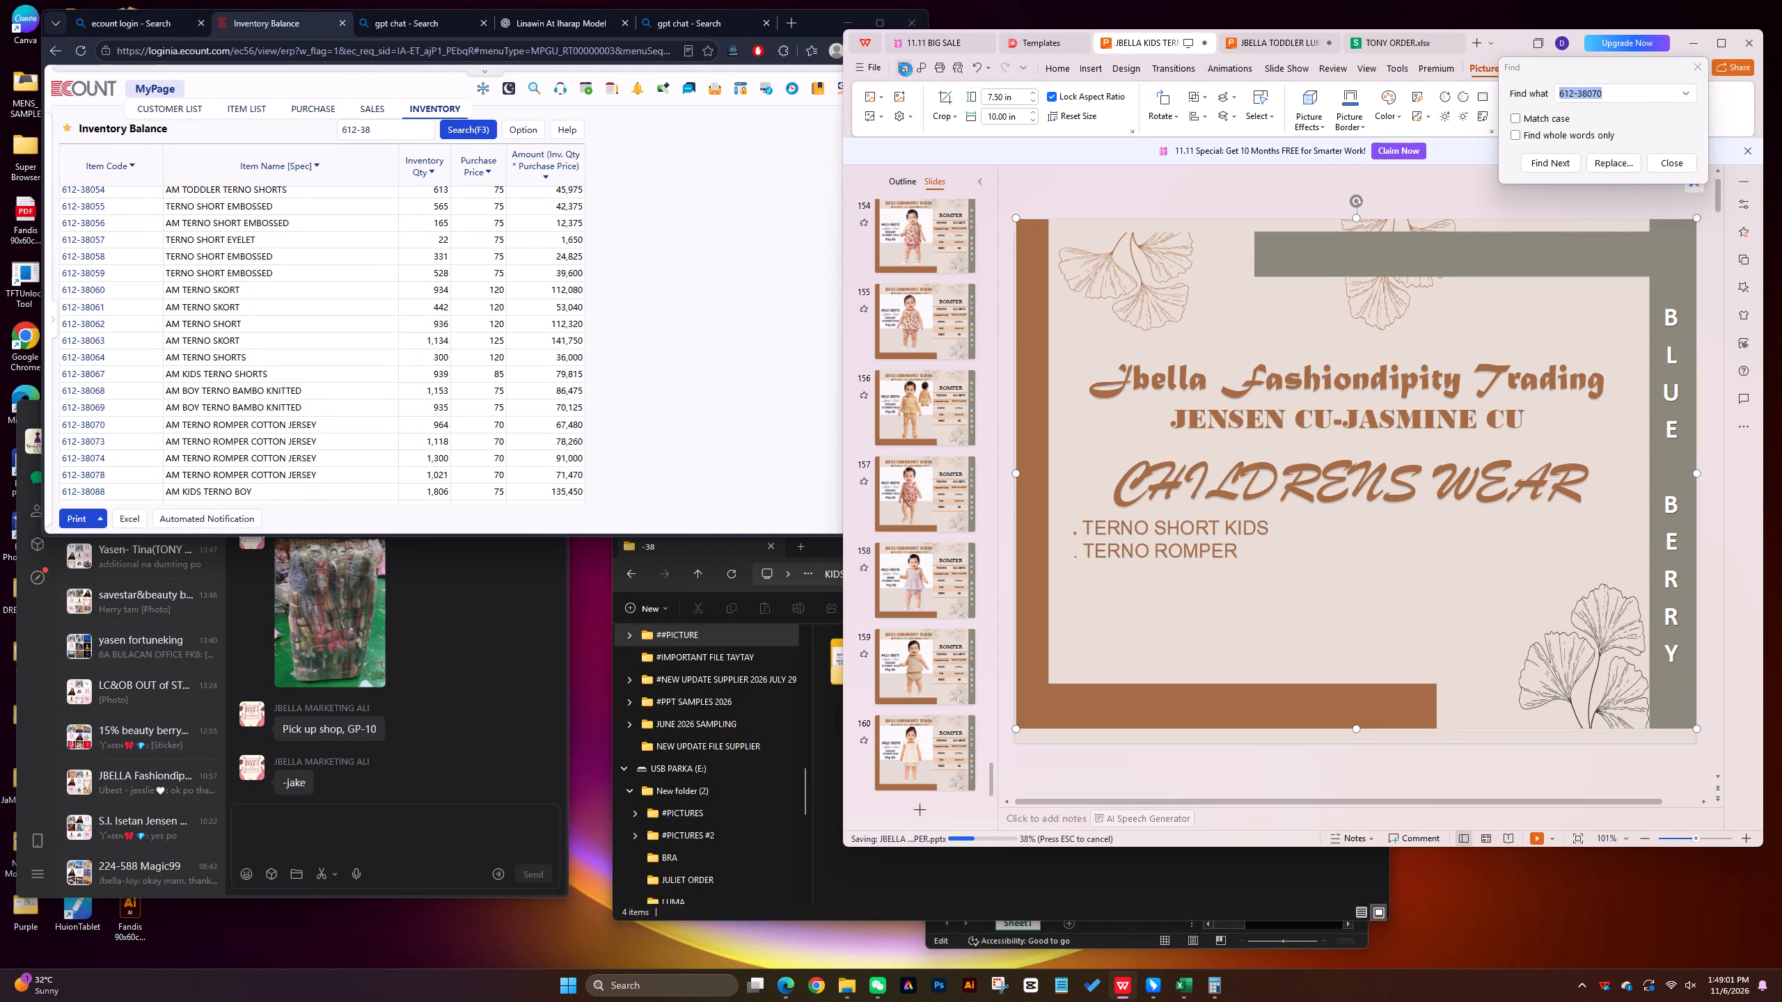
Switch to File Explorer and browse to the #PPT SAMPLES 2026 > #KIDS > LOCAL > NEW folder on USB Drive (D:).
left_click(827, 877)
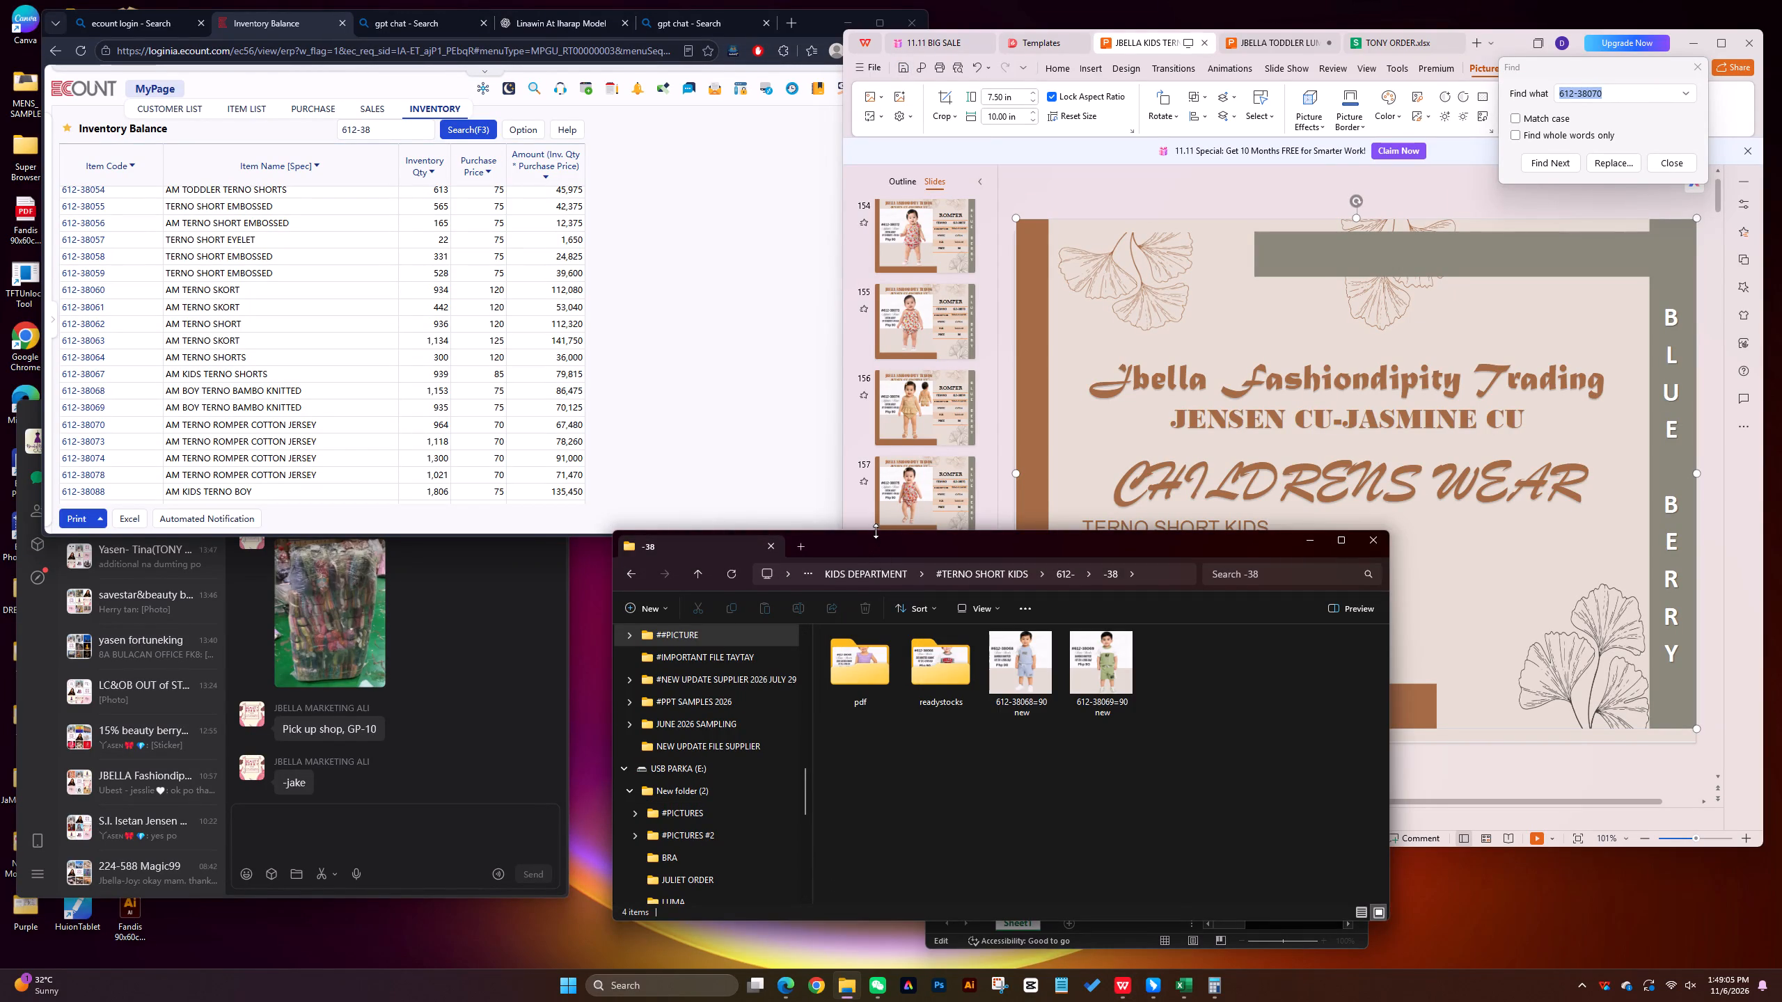
left_click_drag(876, 531, 878, 214)
left_click_drag(882, 232, 665, 212)
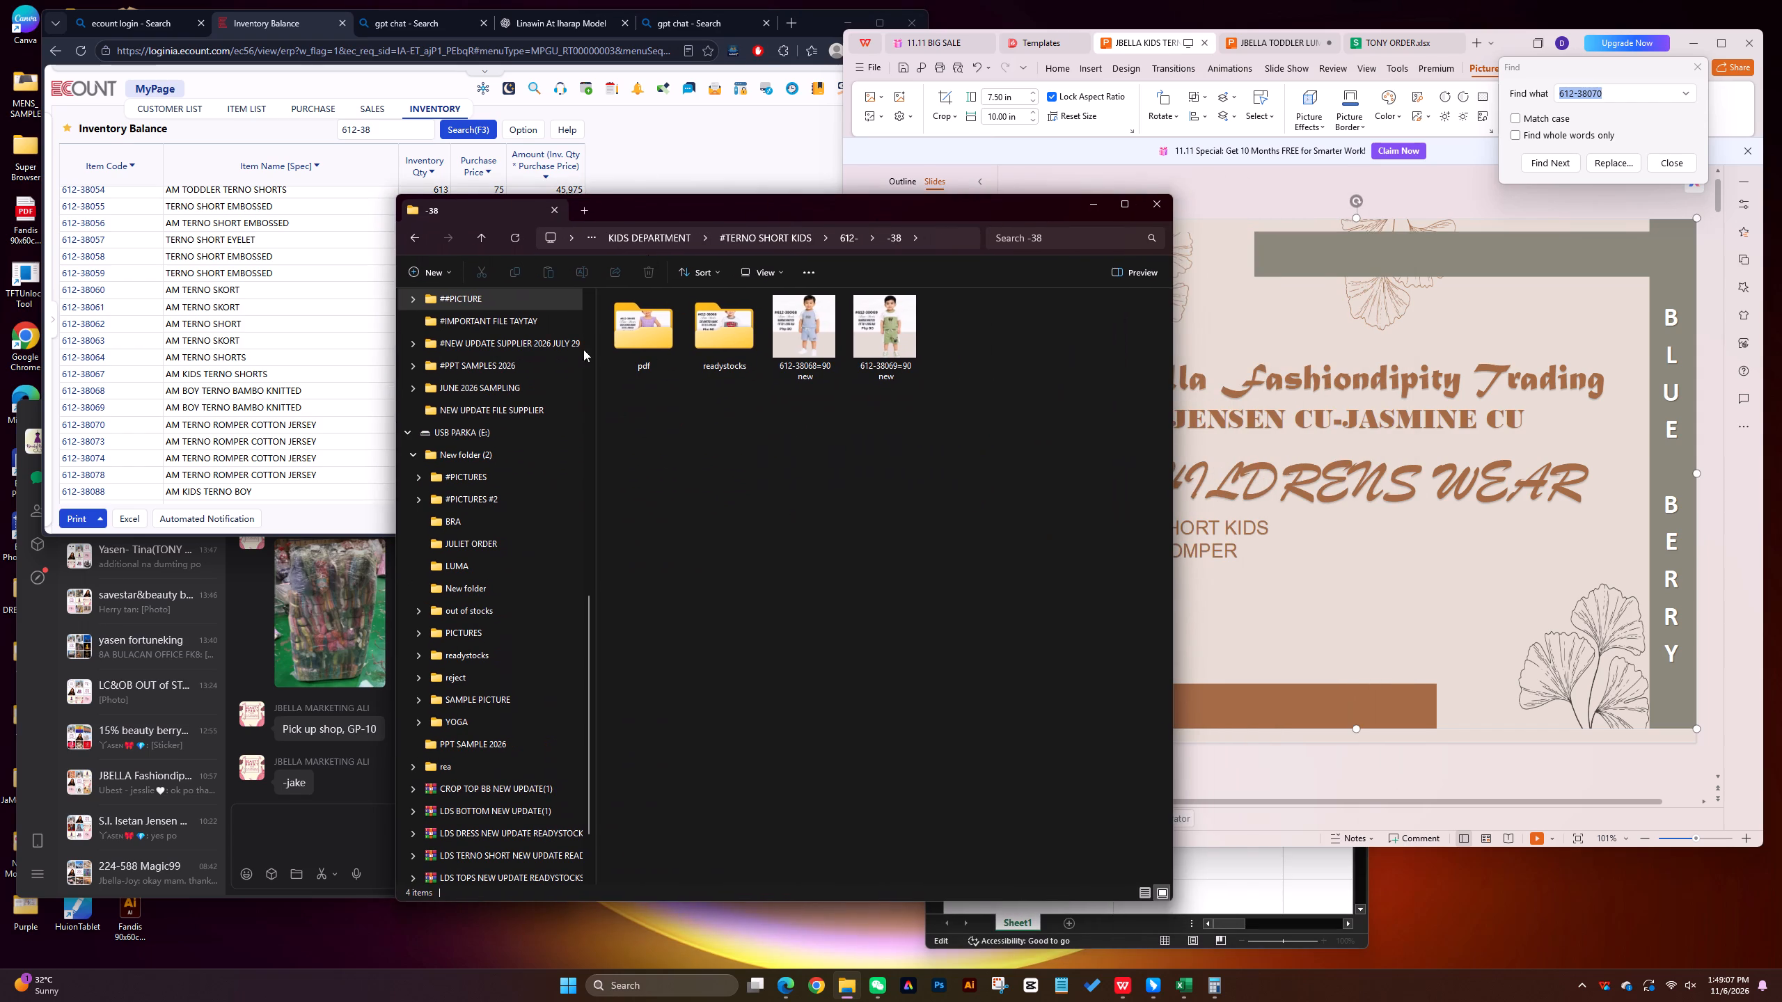
left_click(458, 374)
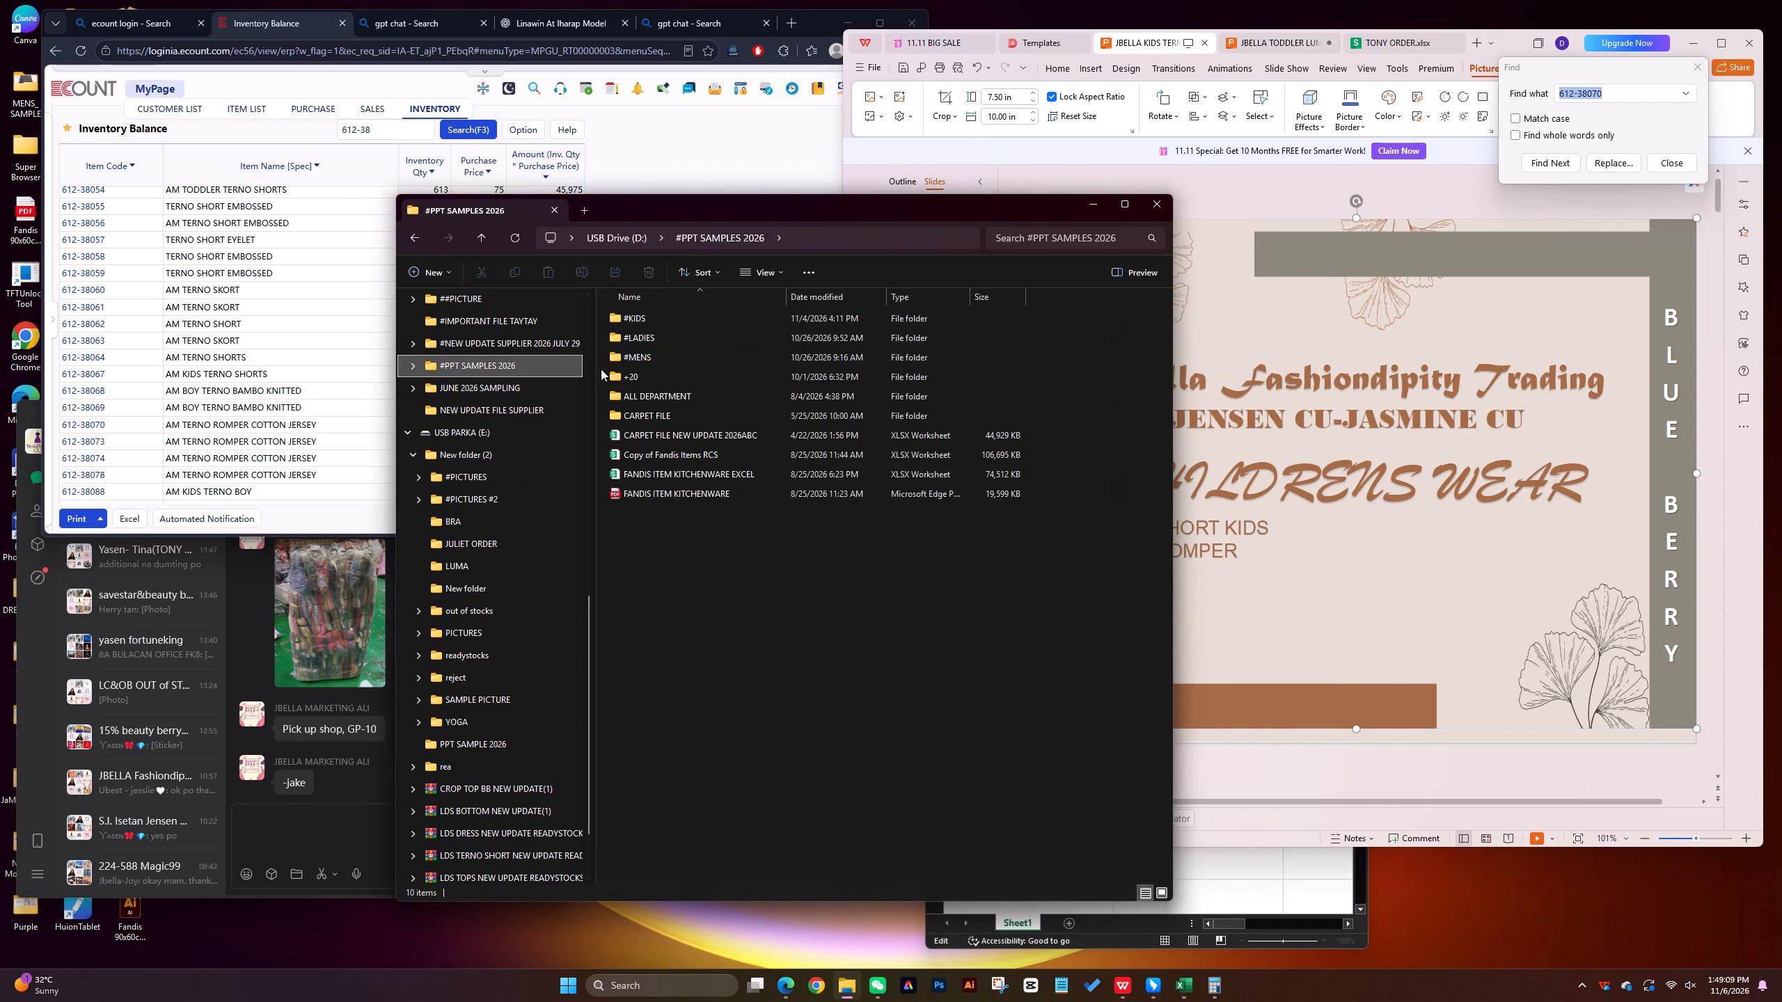
double_click(636, 319)
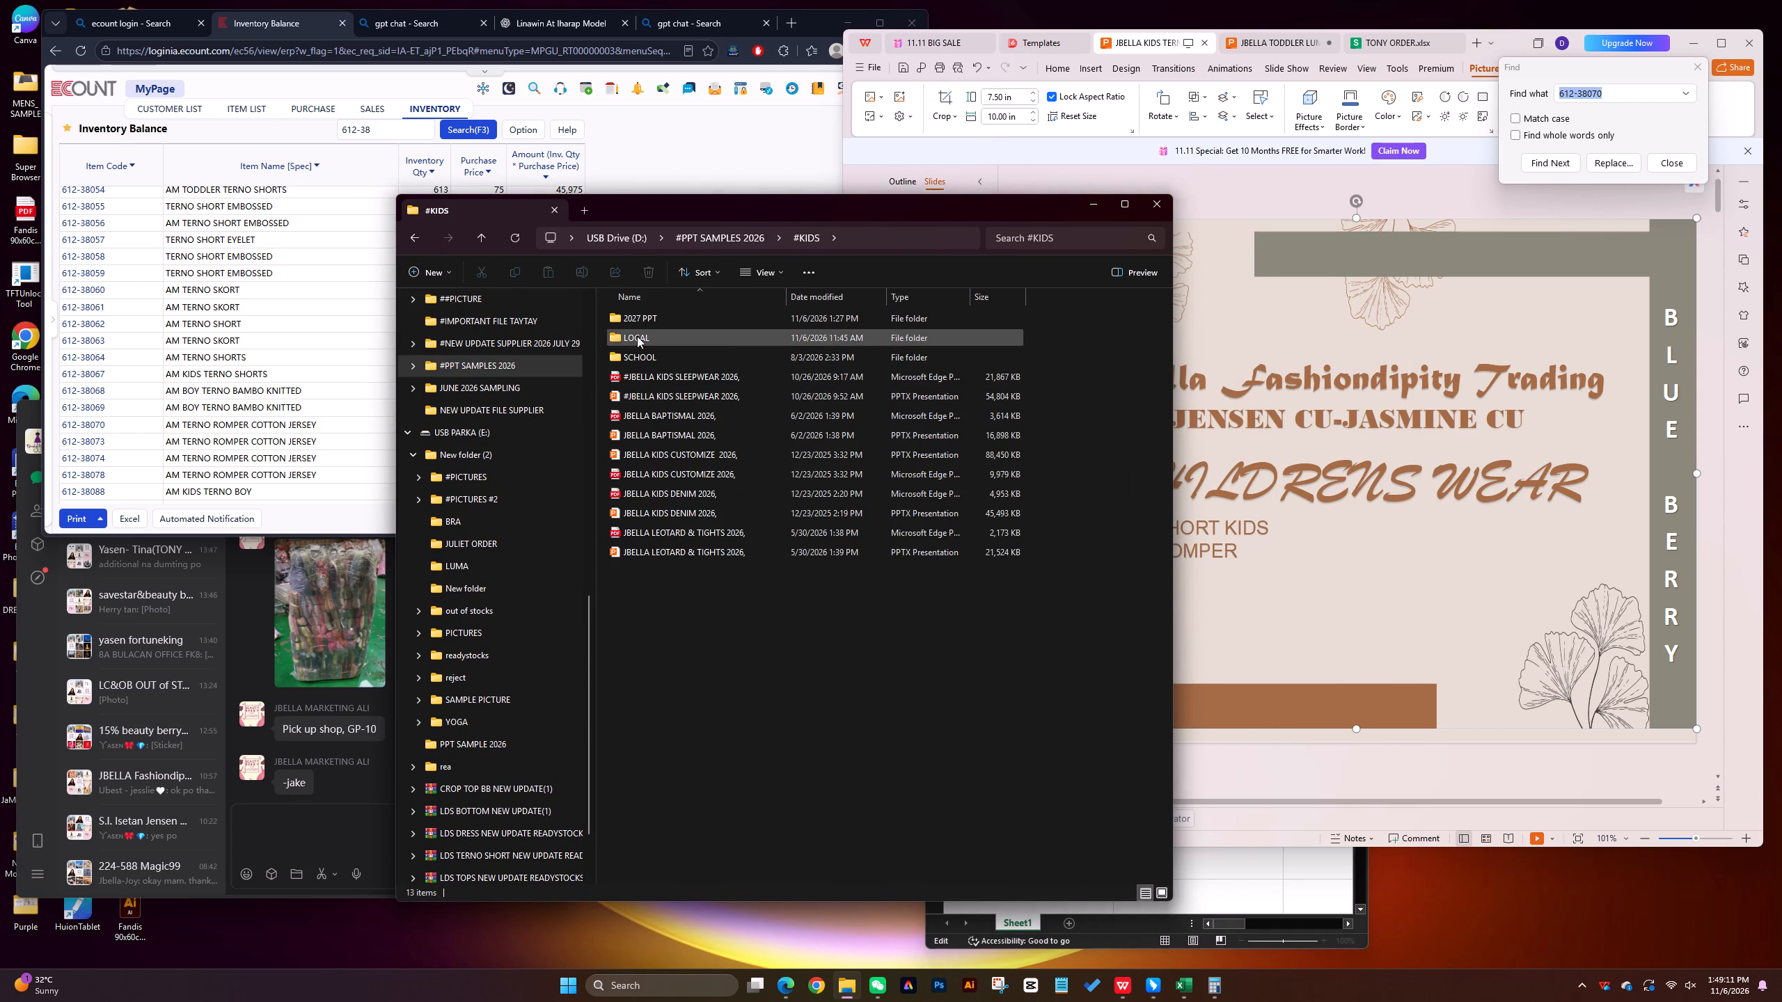
double_click(639, 341)
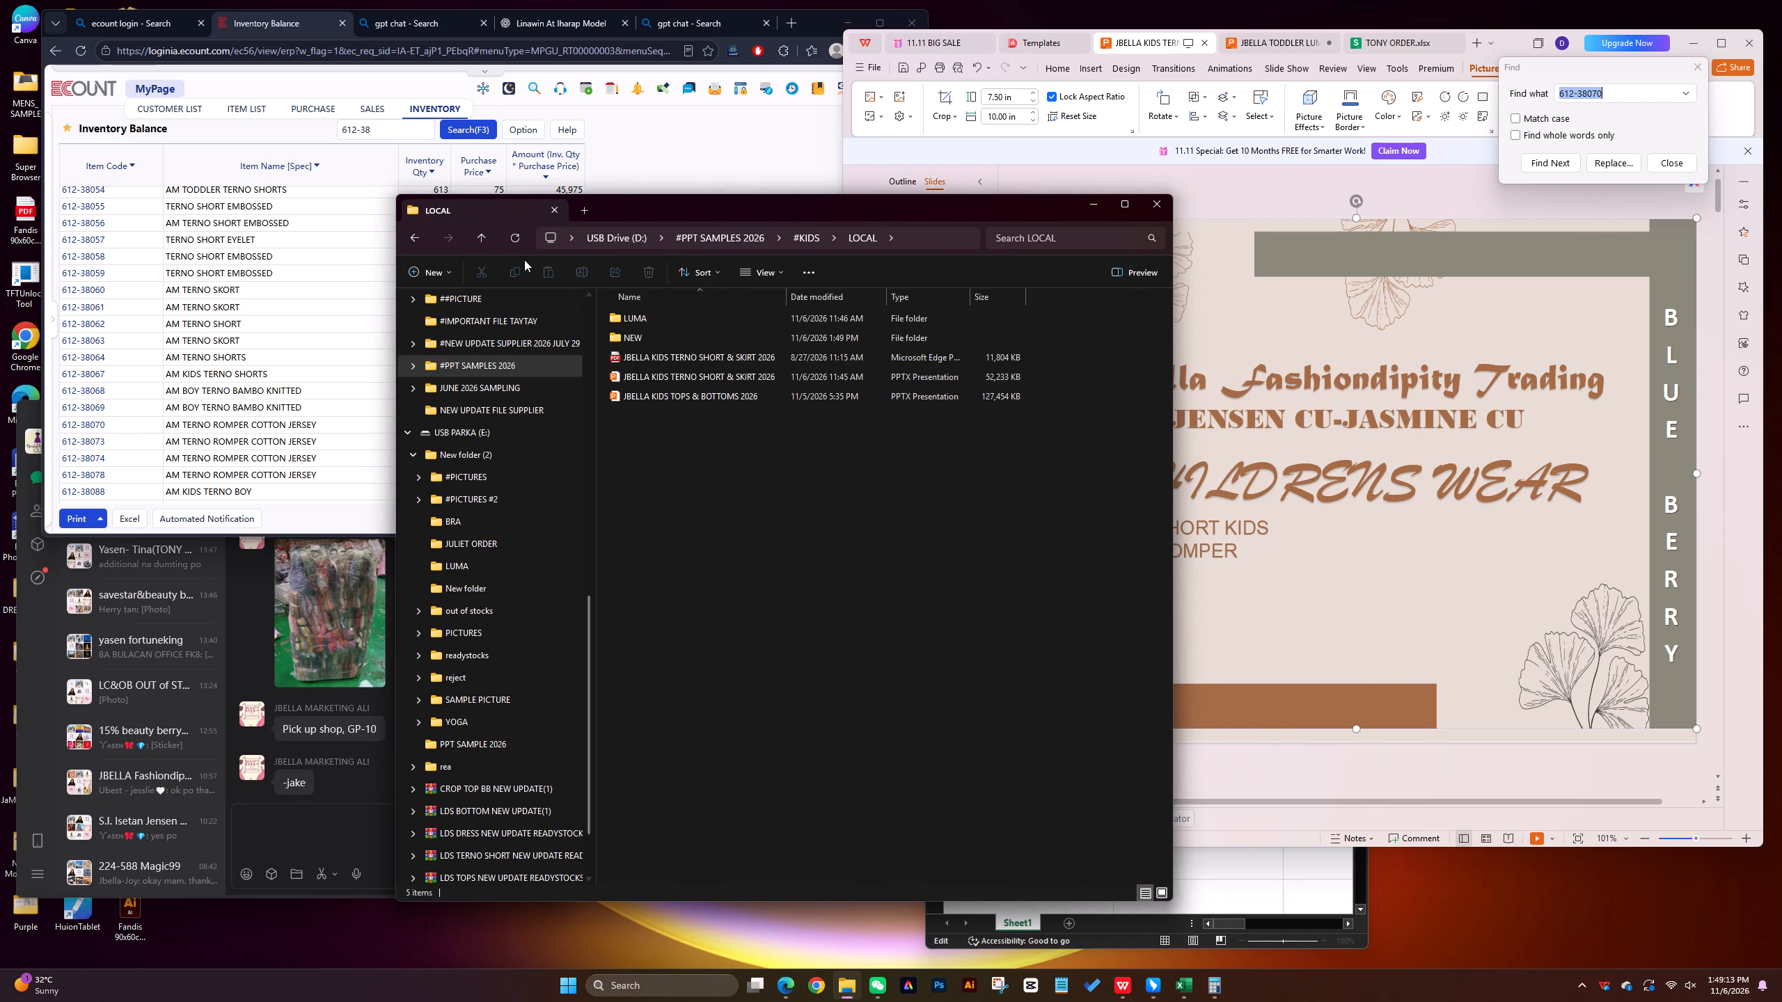
double_click(638, 335)
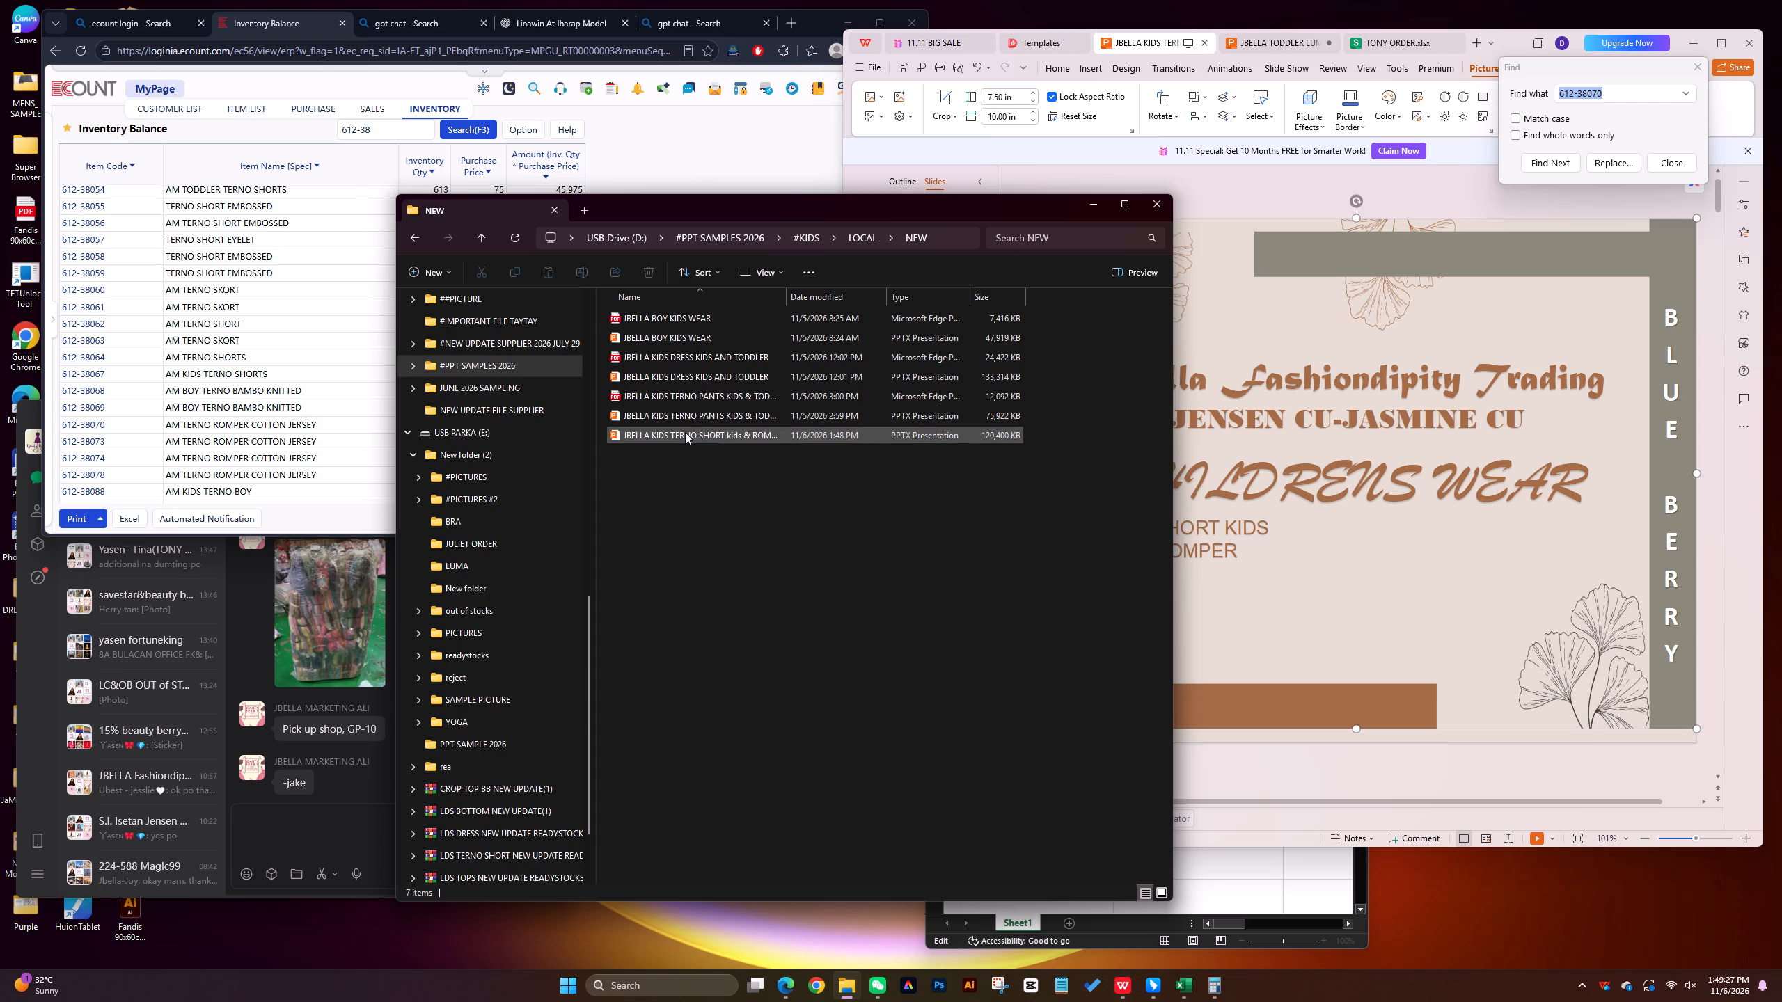
left_click(752, 493)
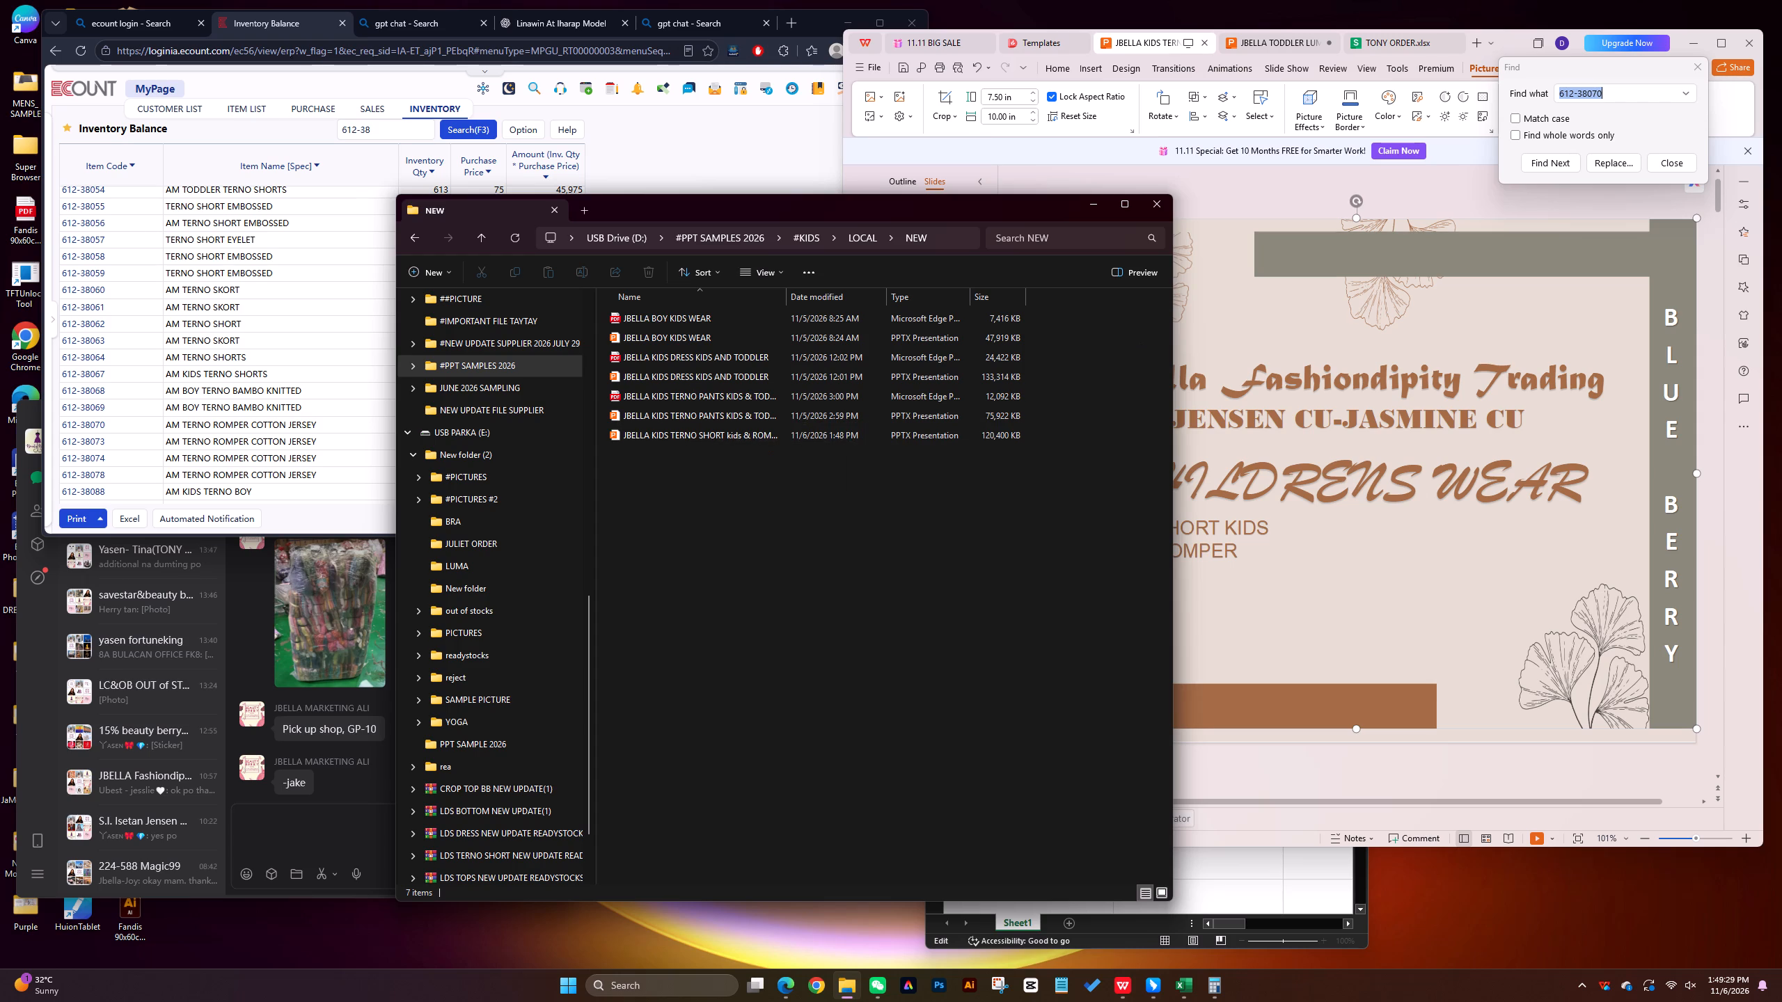
Return to the presentation and begin saving a copy in D: > #PPT SAMPLES 2026 > #KIDS > LOCAL > NEW.
left_click(1246, 194)
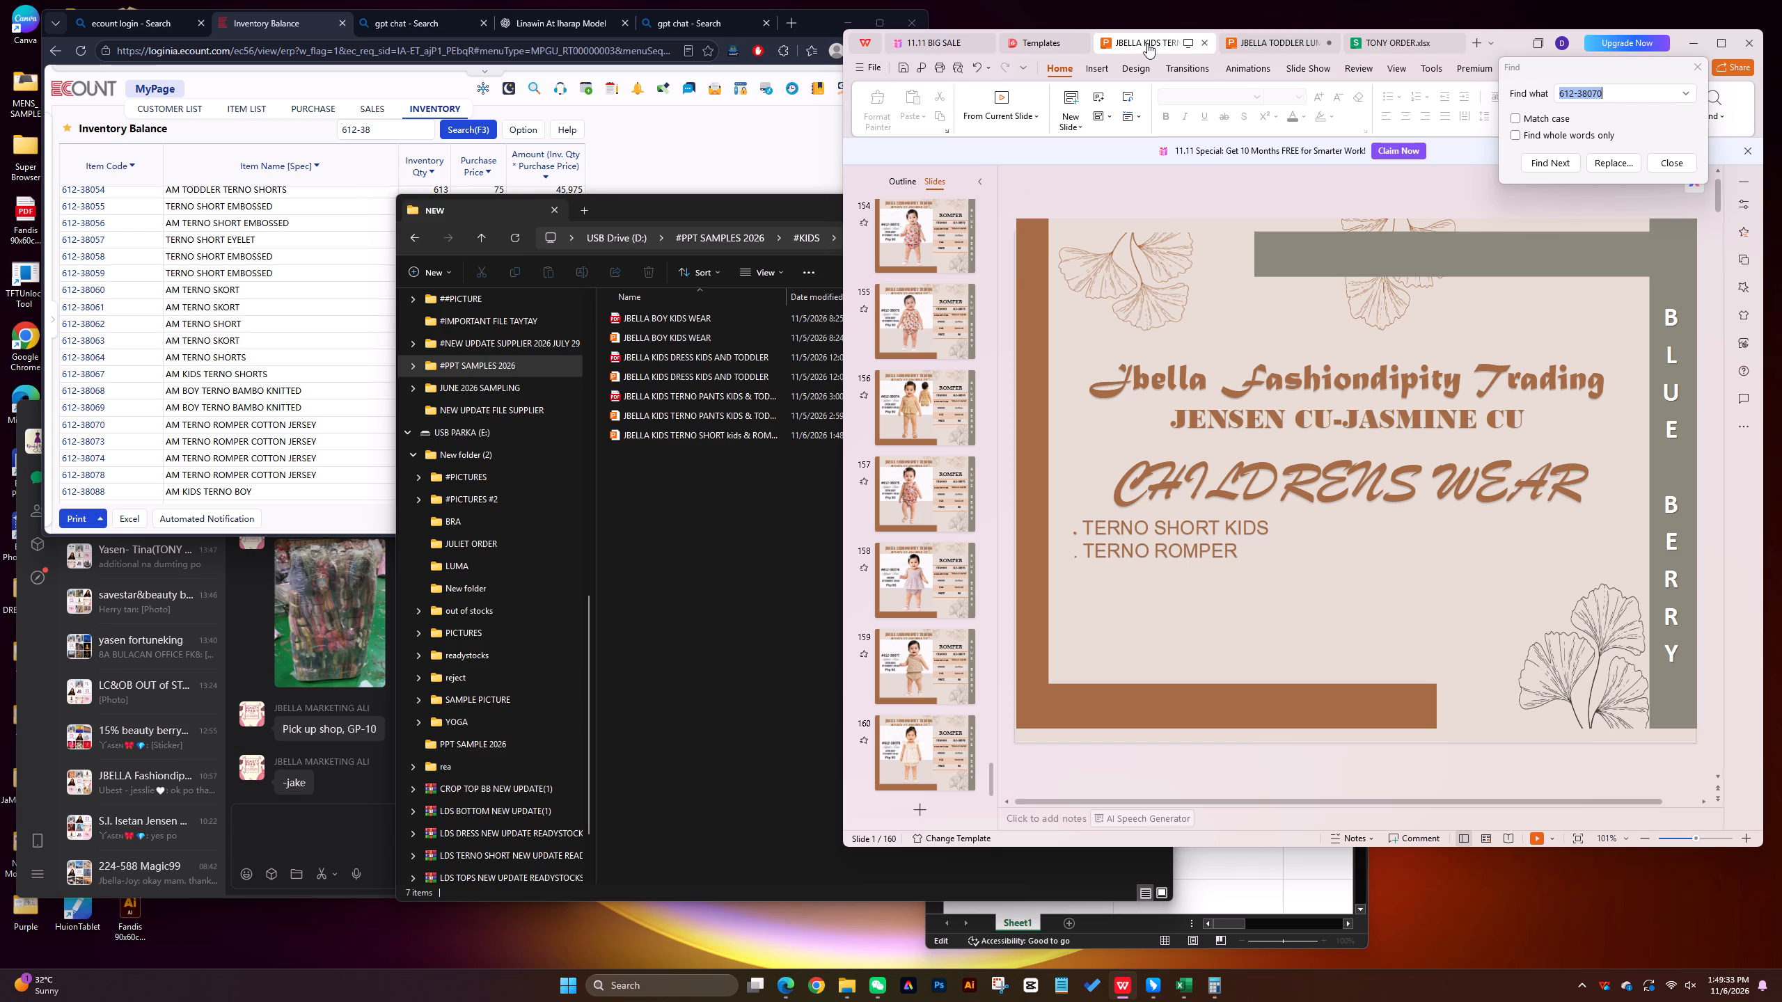
left_click(867, 70)
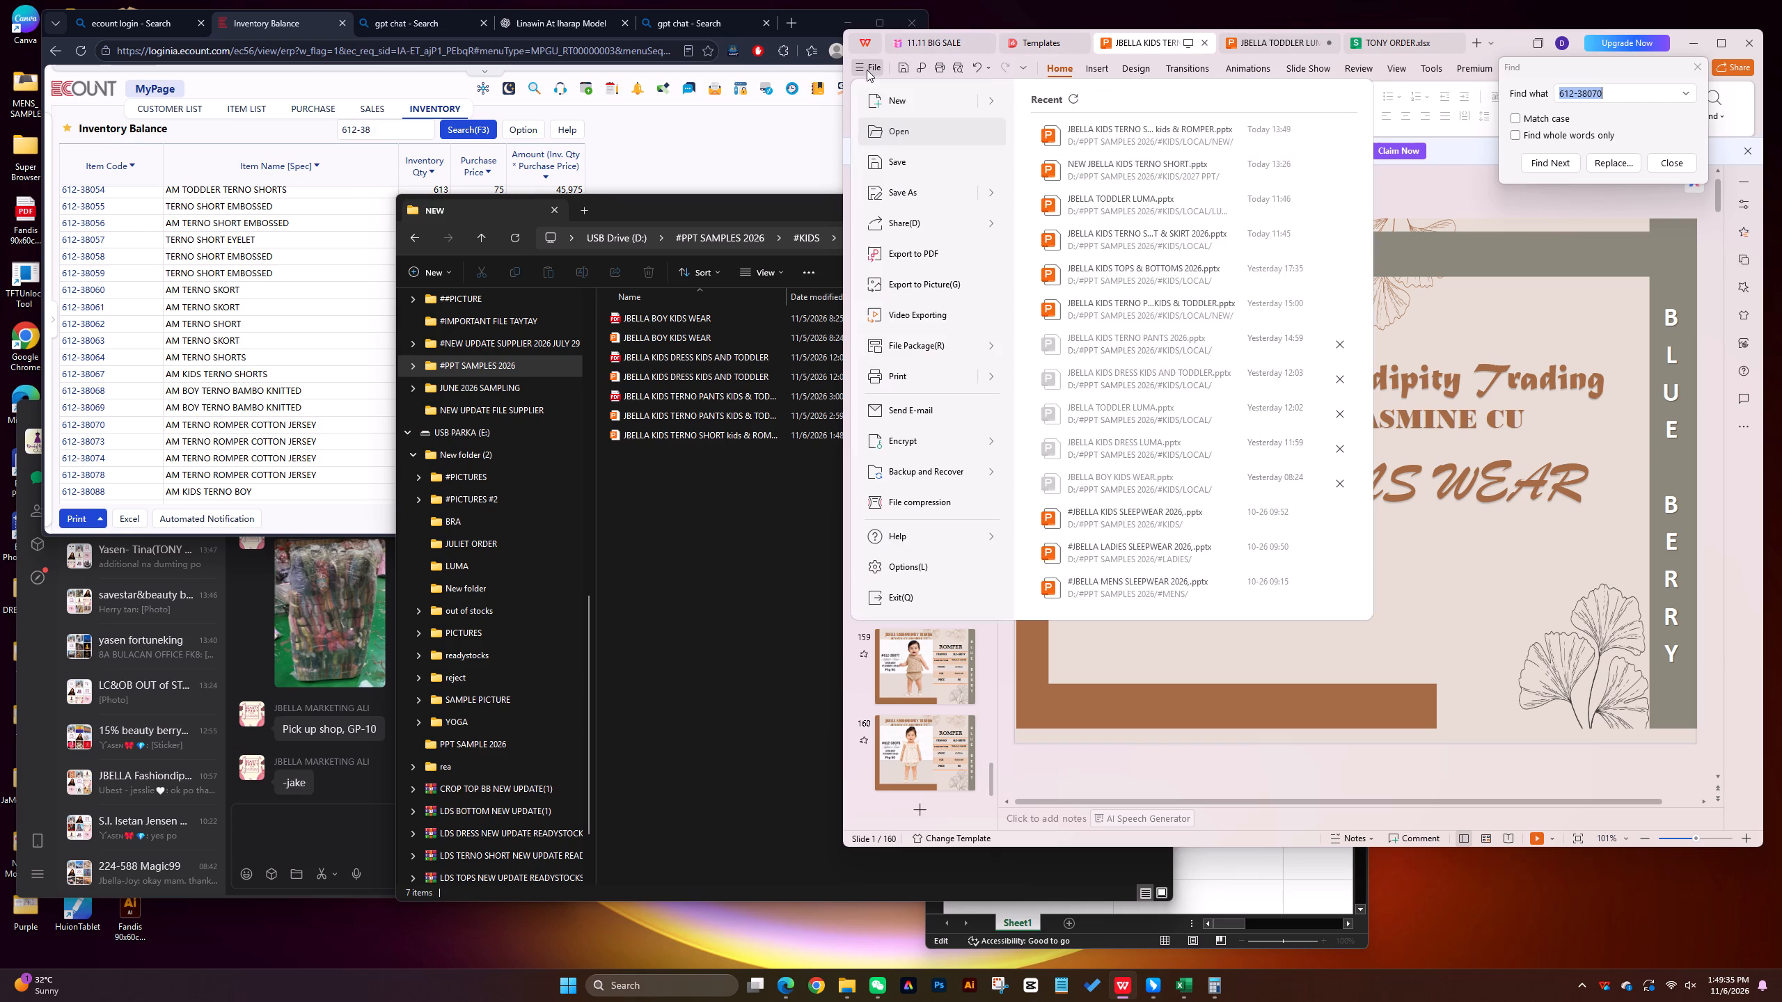
left_click(894, 184)
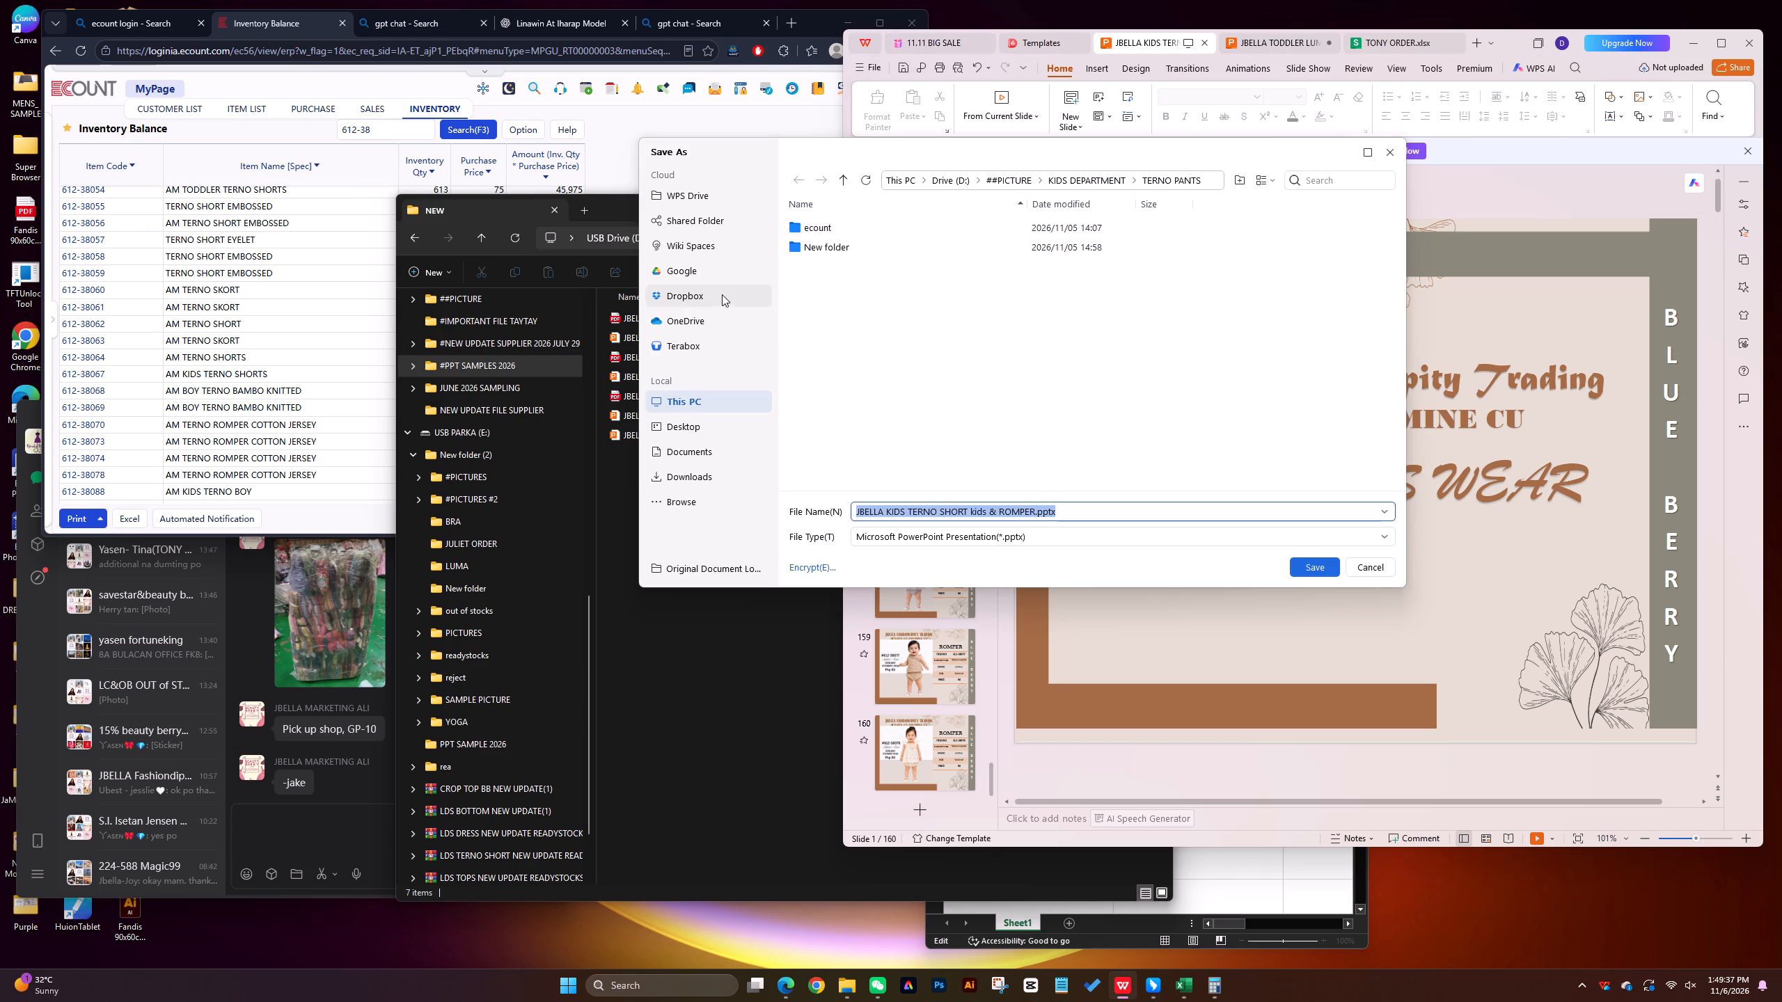
left_click(675, 502)
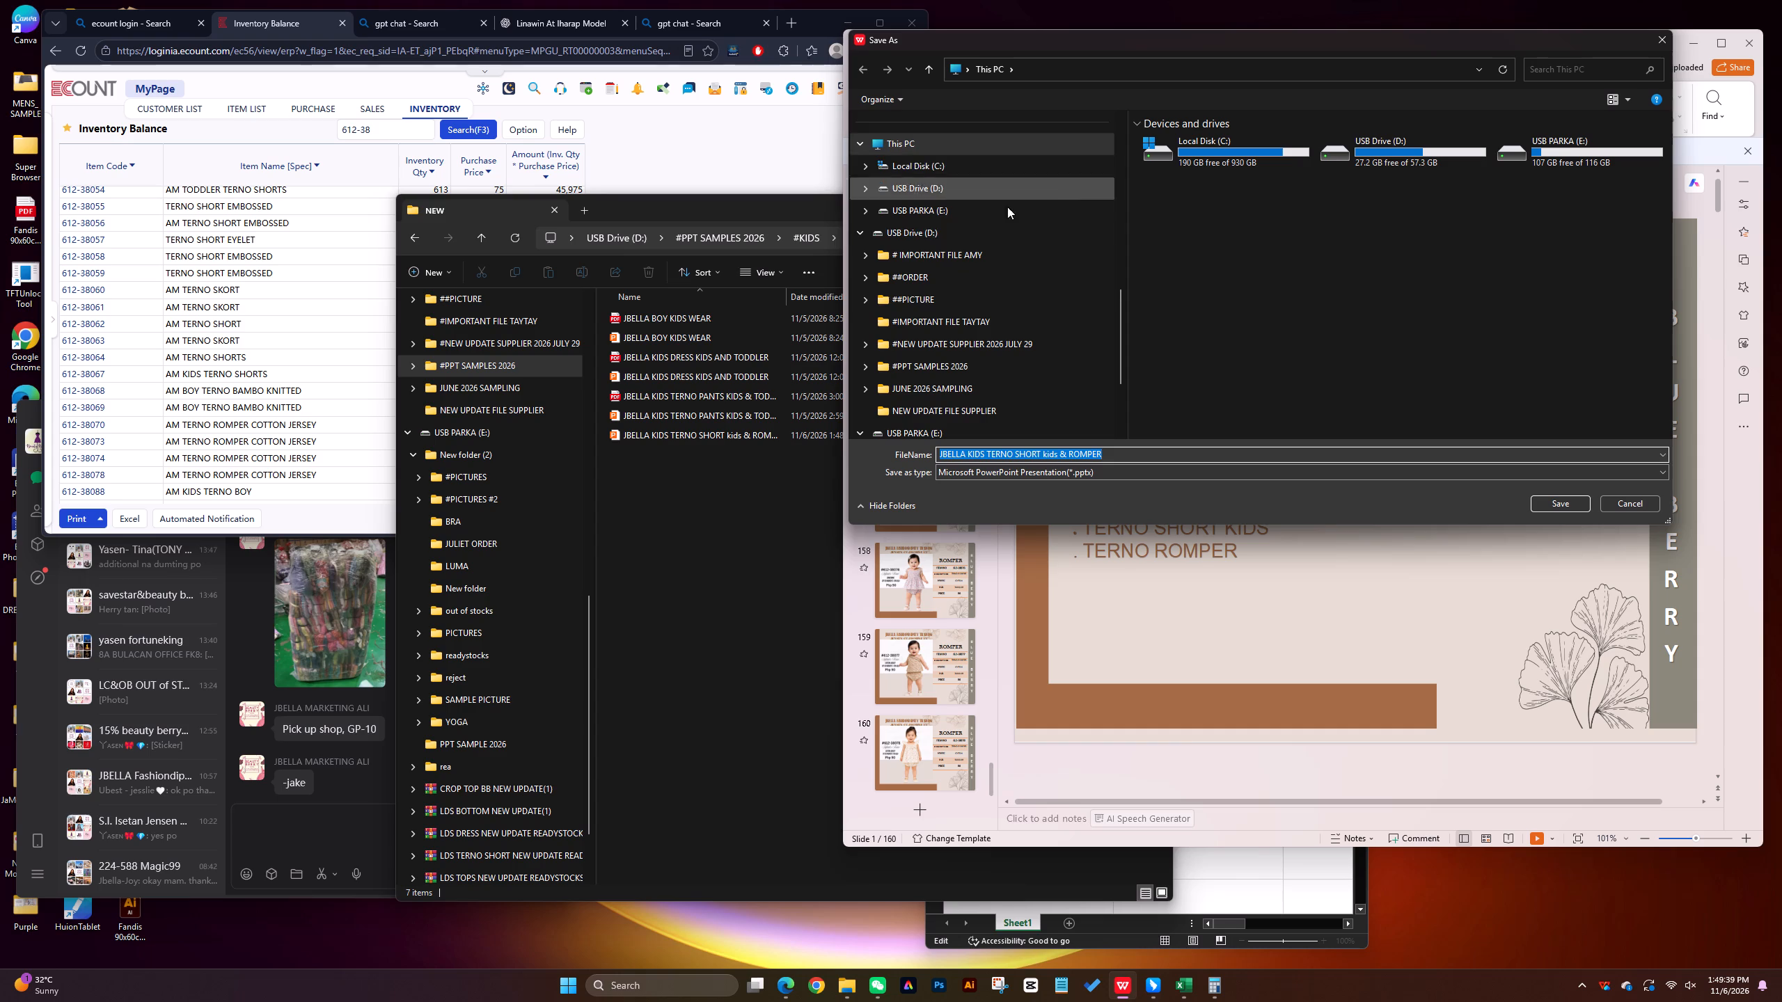
left_click(898, 230)
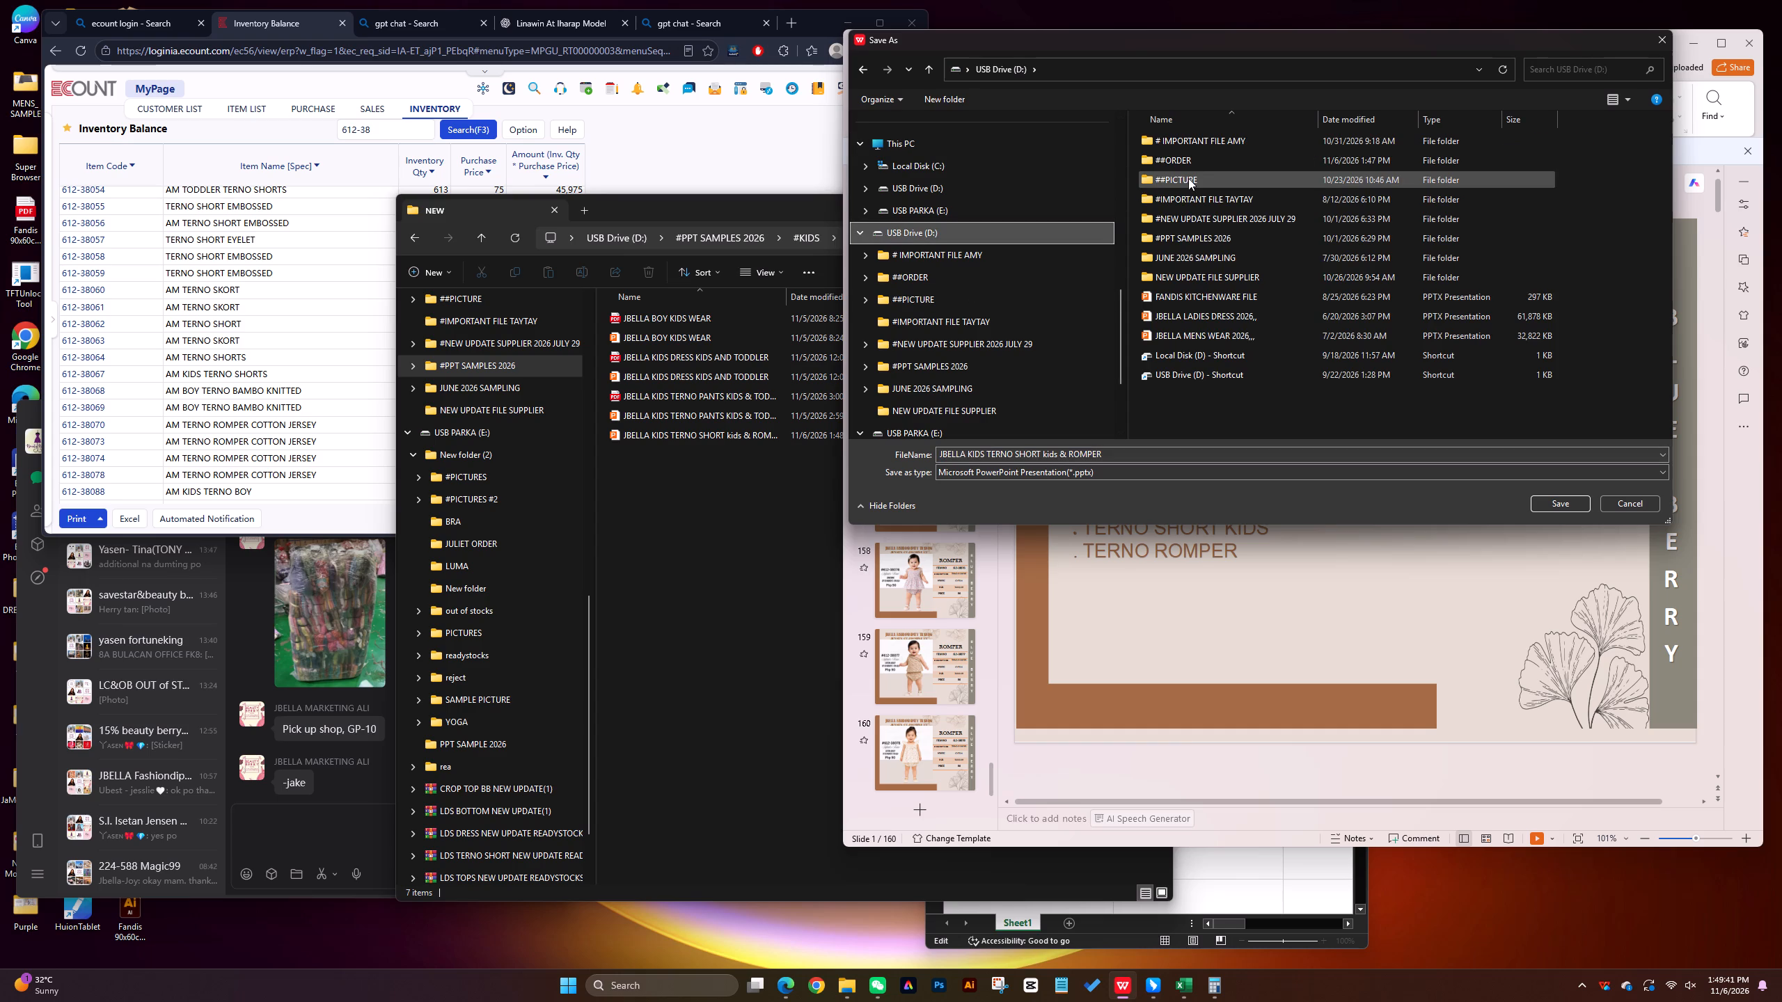
double_click(1176, 238)
double_click(1172, 141)
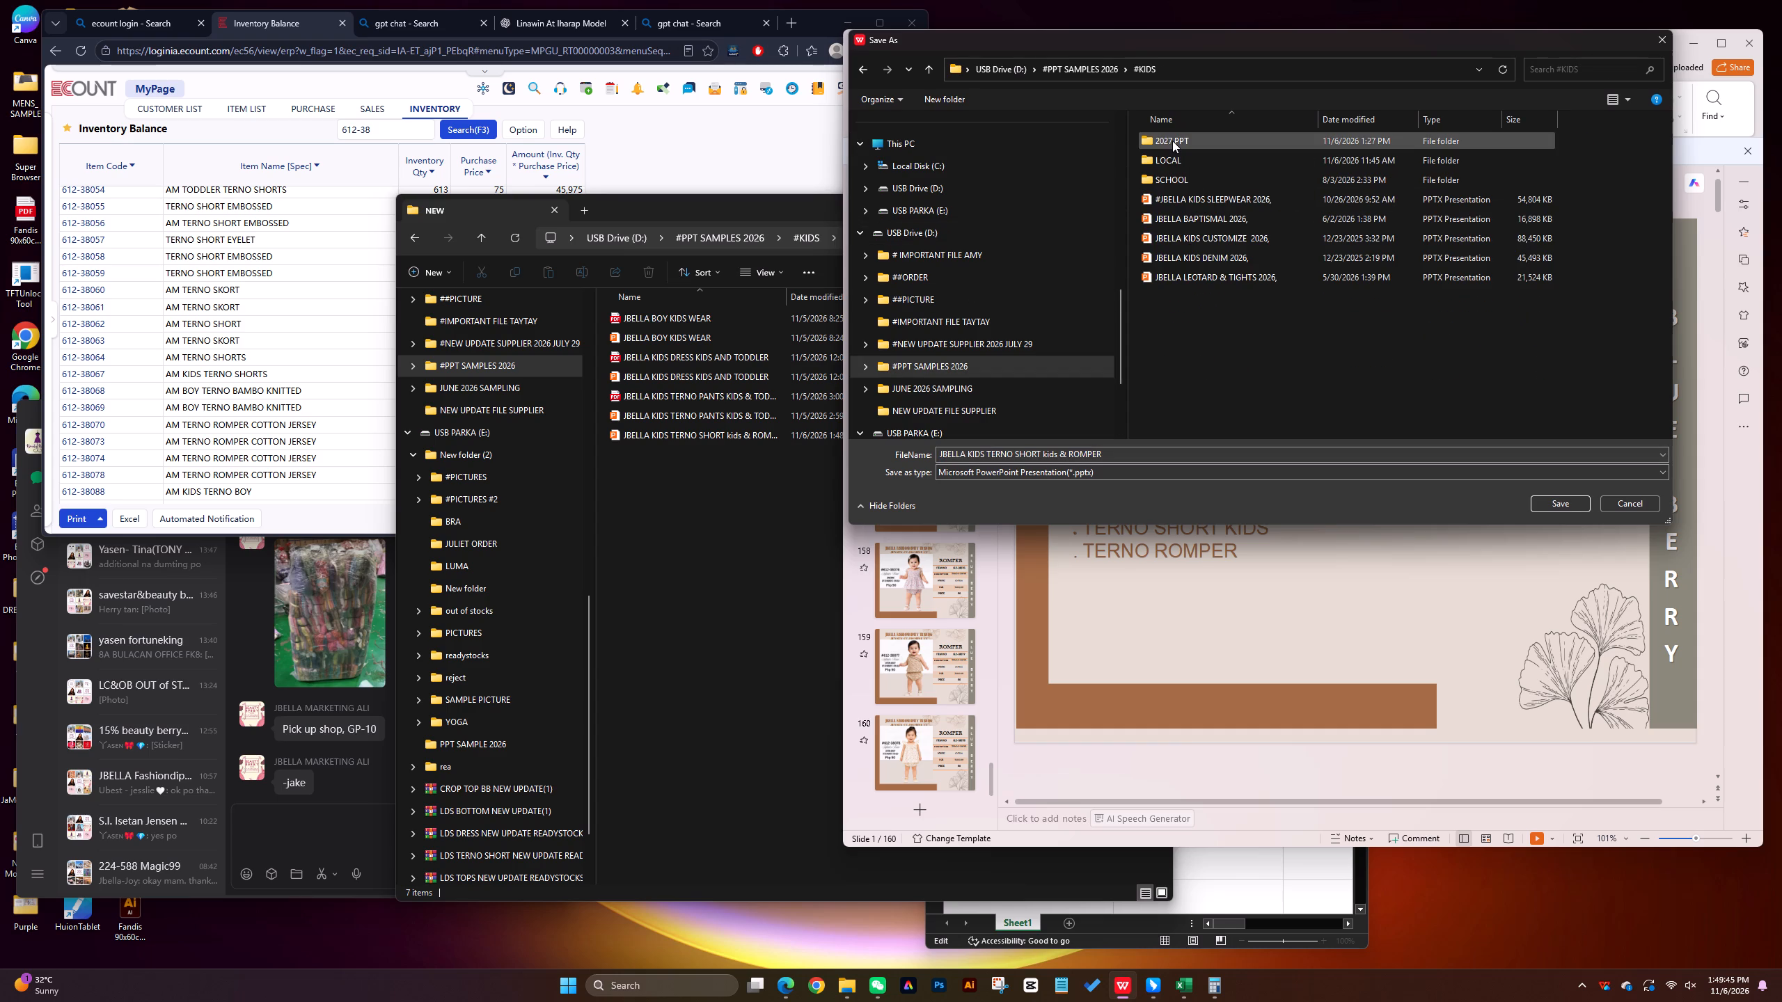
double_click(1170, 161)
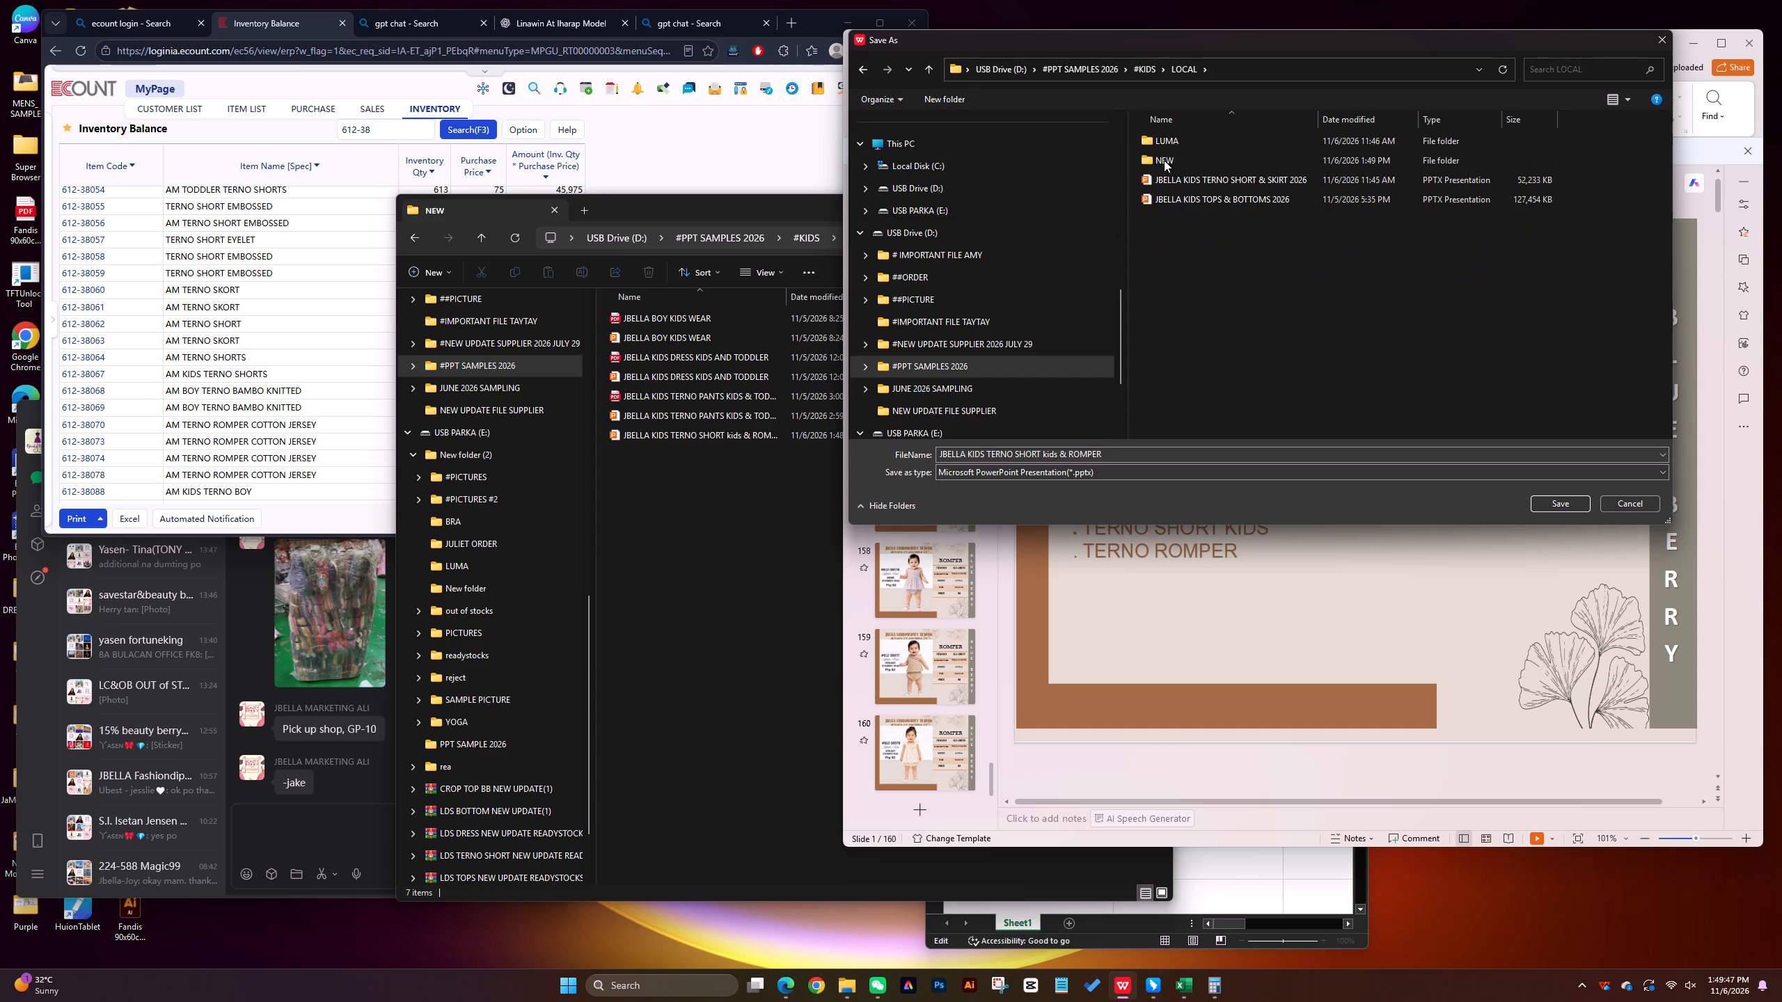
double_click(1164, 160)
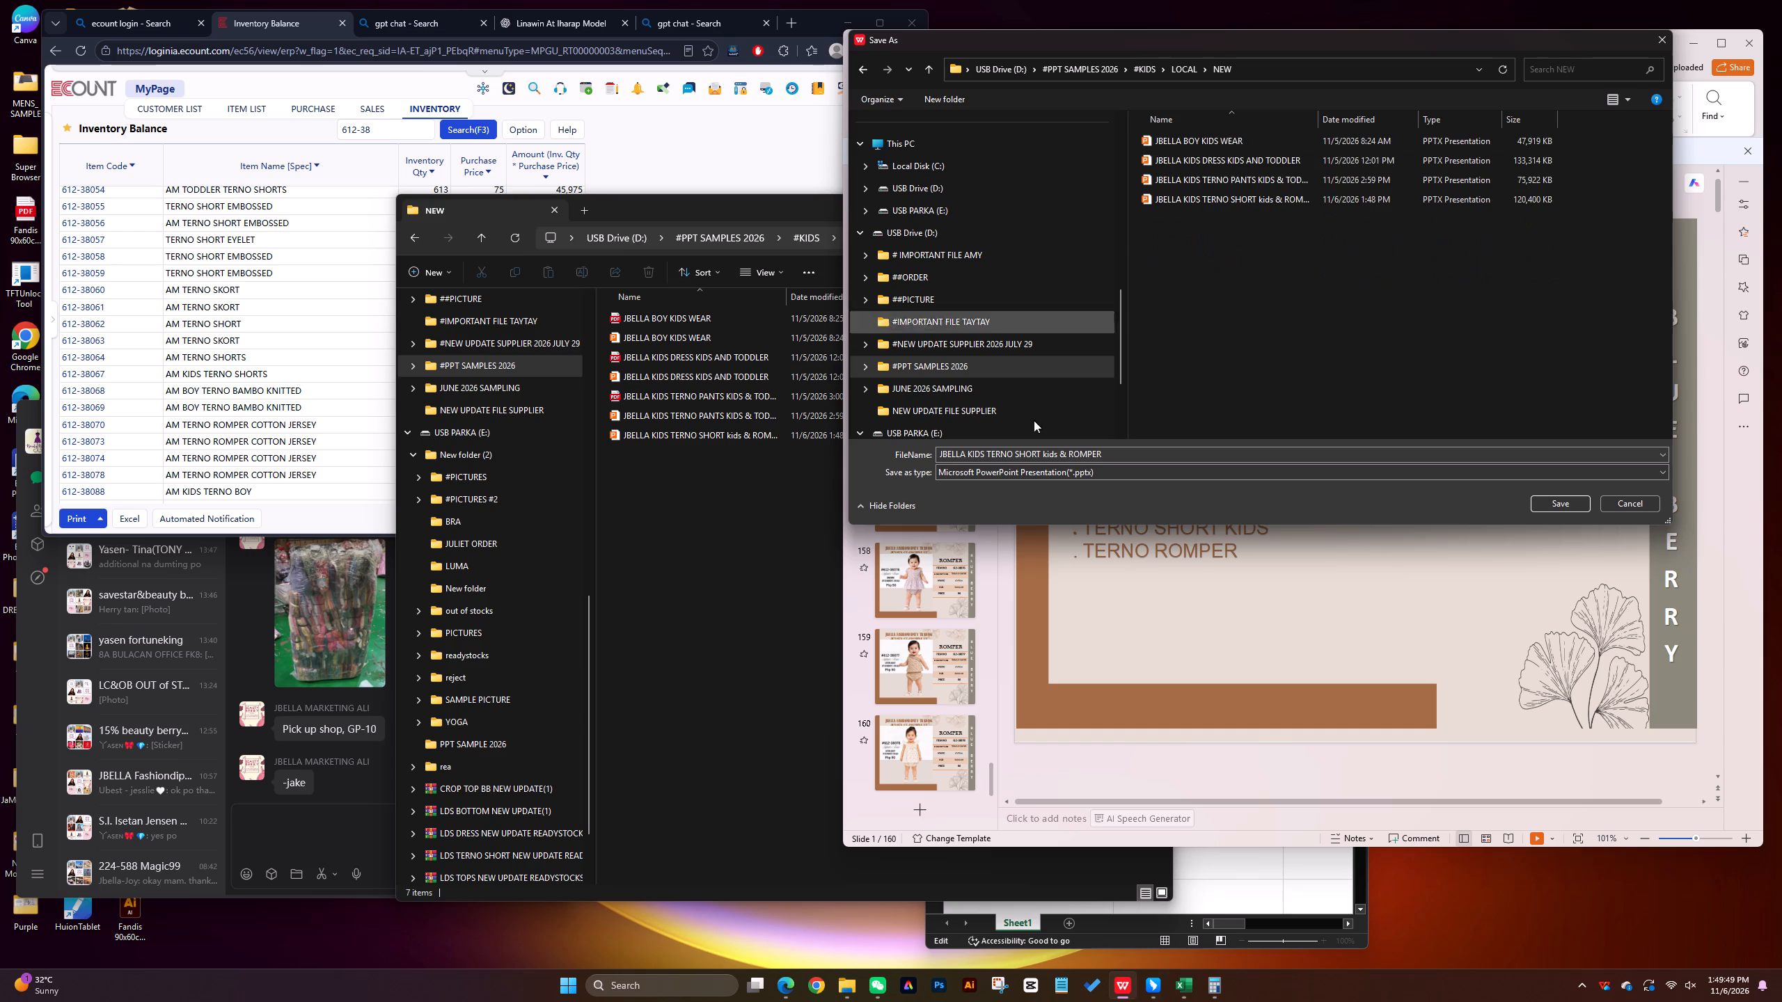
Capitalize "kids" in the copy's file name so it reads "JBELLA KIDS TERNO SHORT KIDS & ROMPER".
left_click(1057, 456)
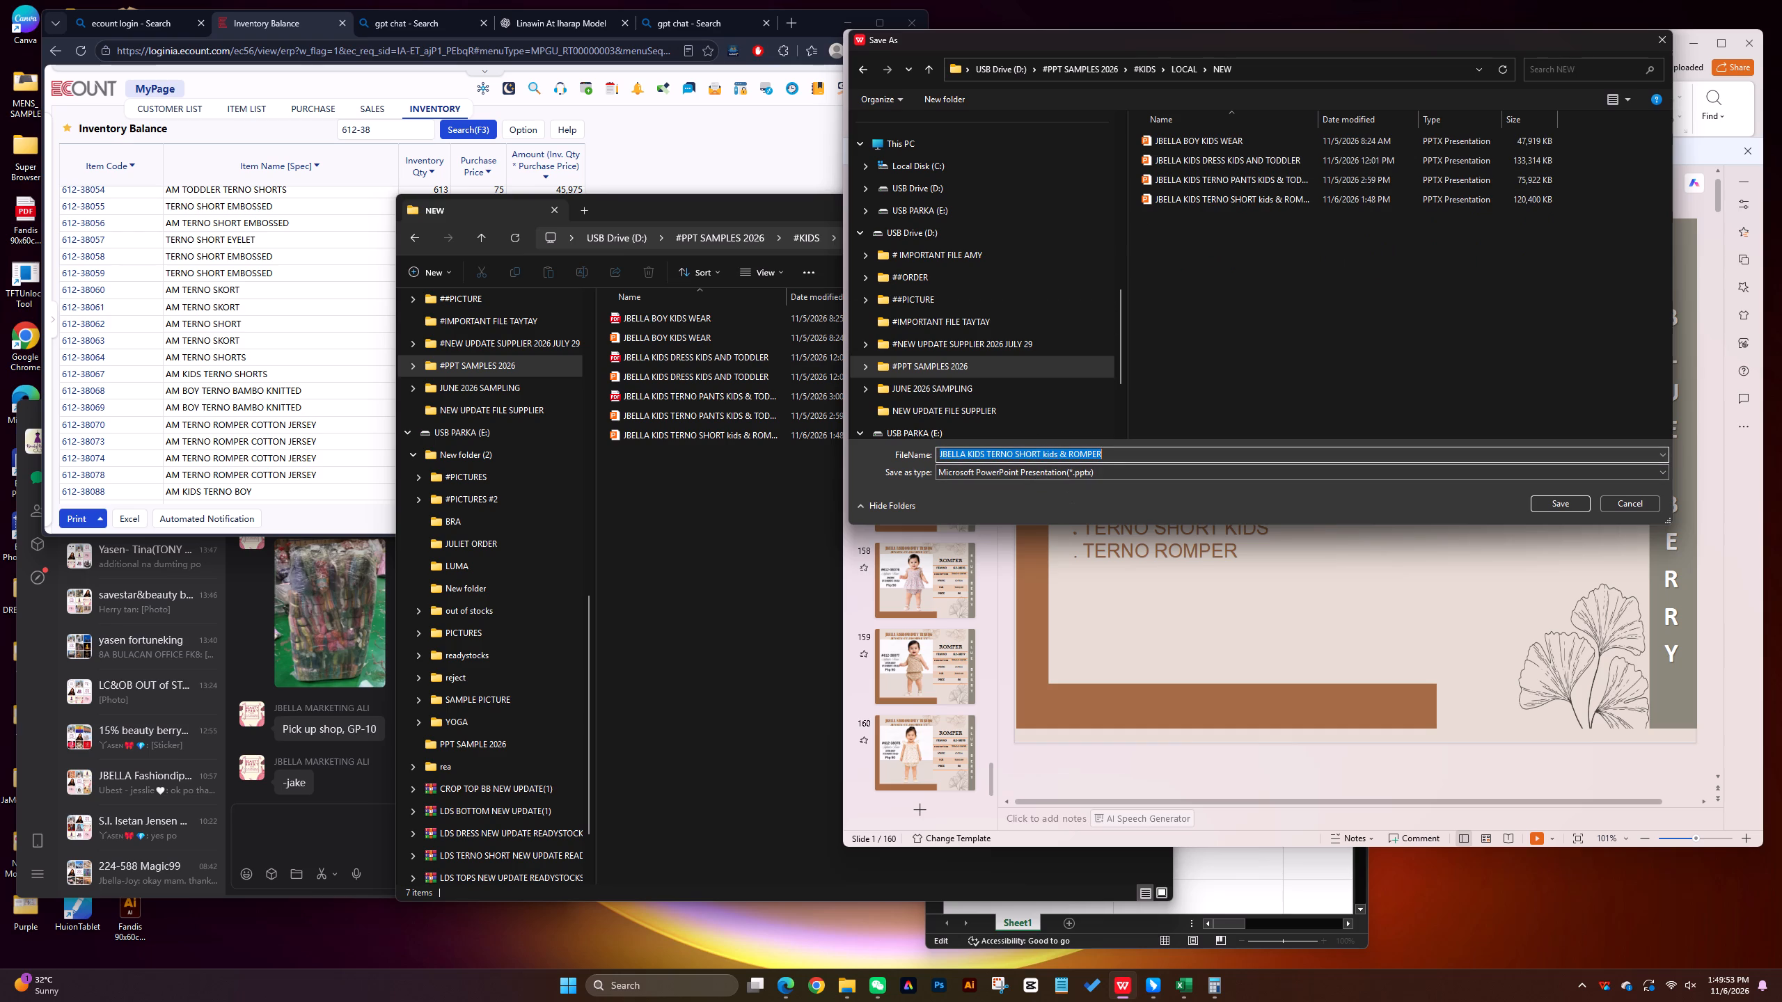
left_click(1057, 452)
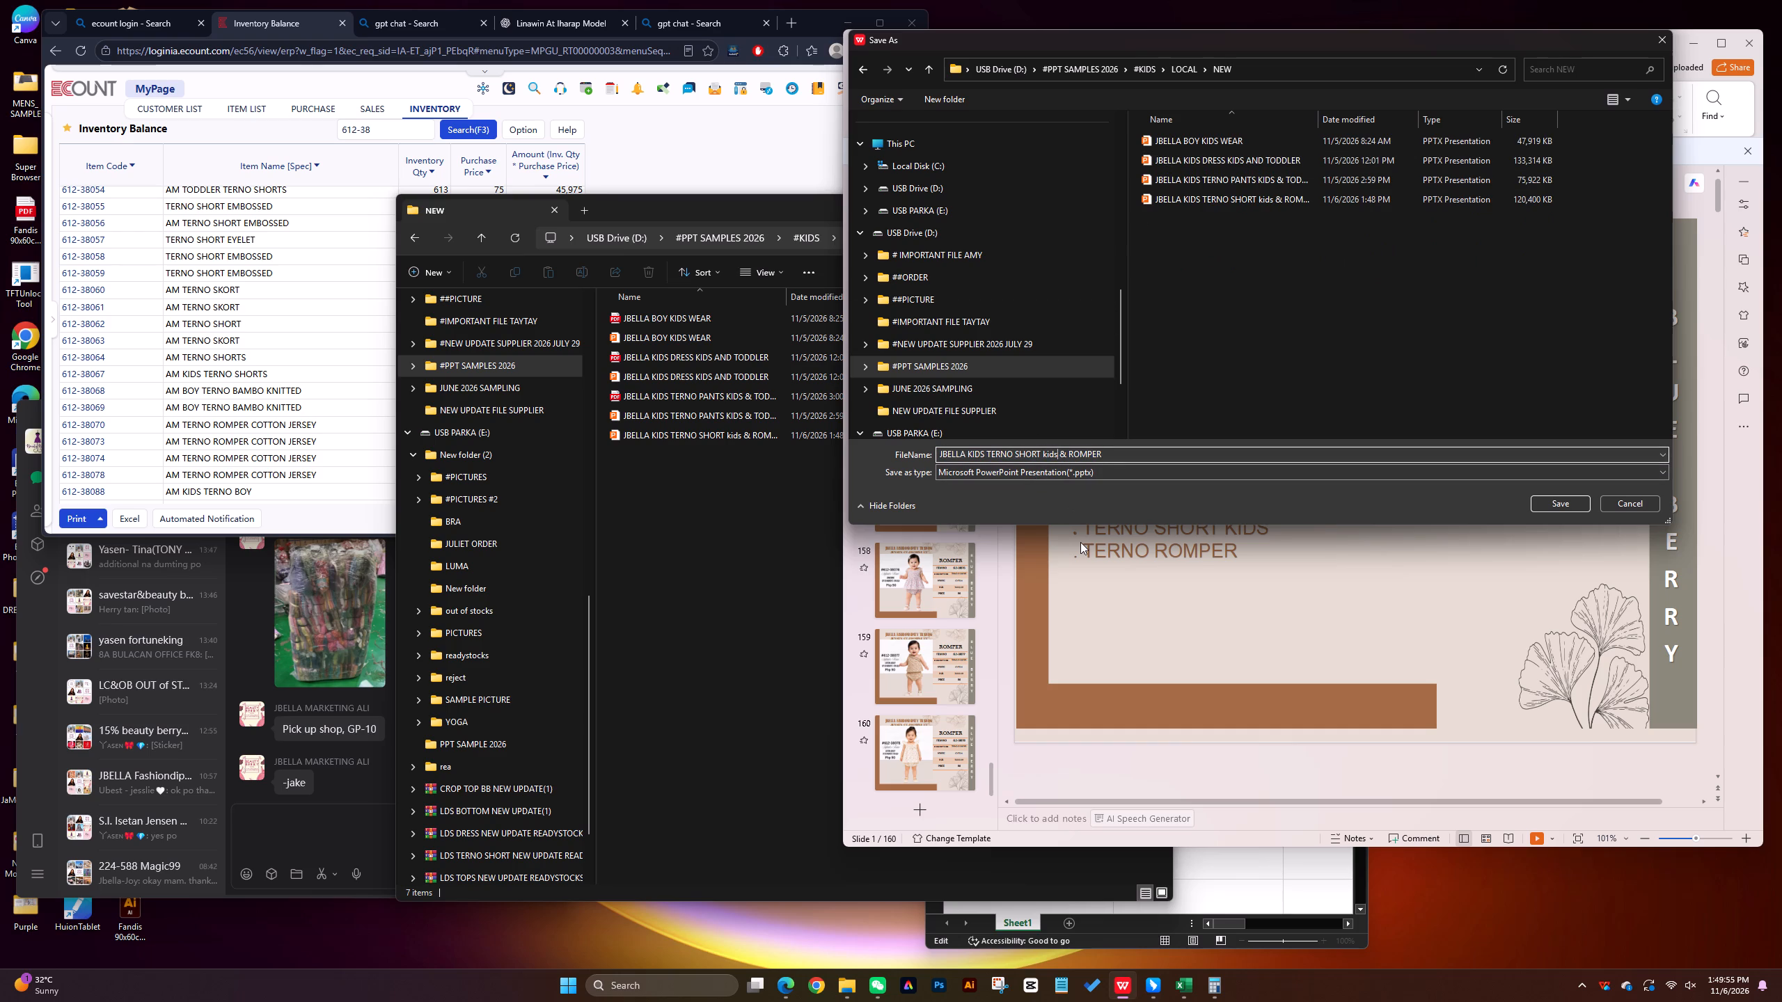
key("BackSpace")
key("BackSpace")
key("BackSpace")
key("BackSpace")
key("BackSpace")
key("BackSpace")
key("BackSpace")
key("BackSpace")
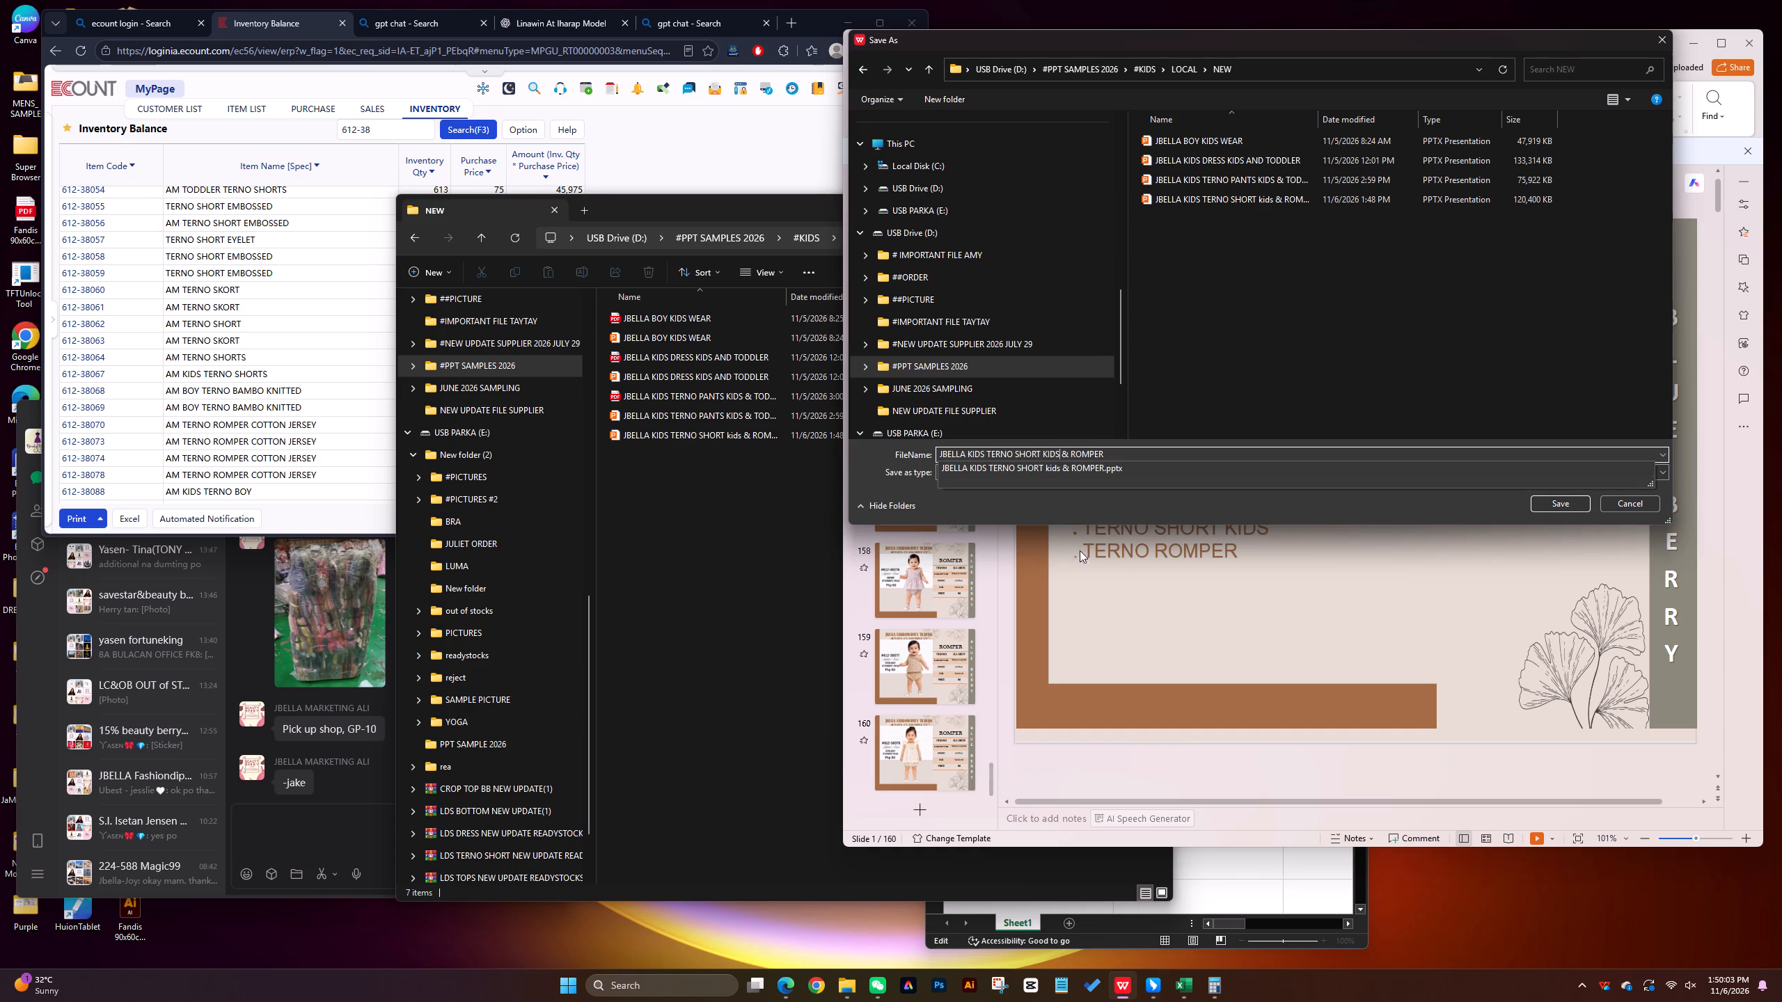
left_click(1093, 493)
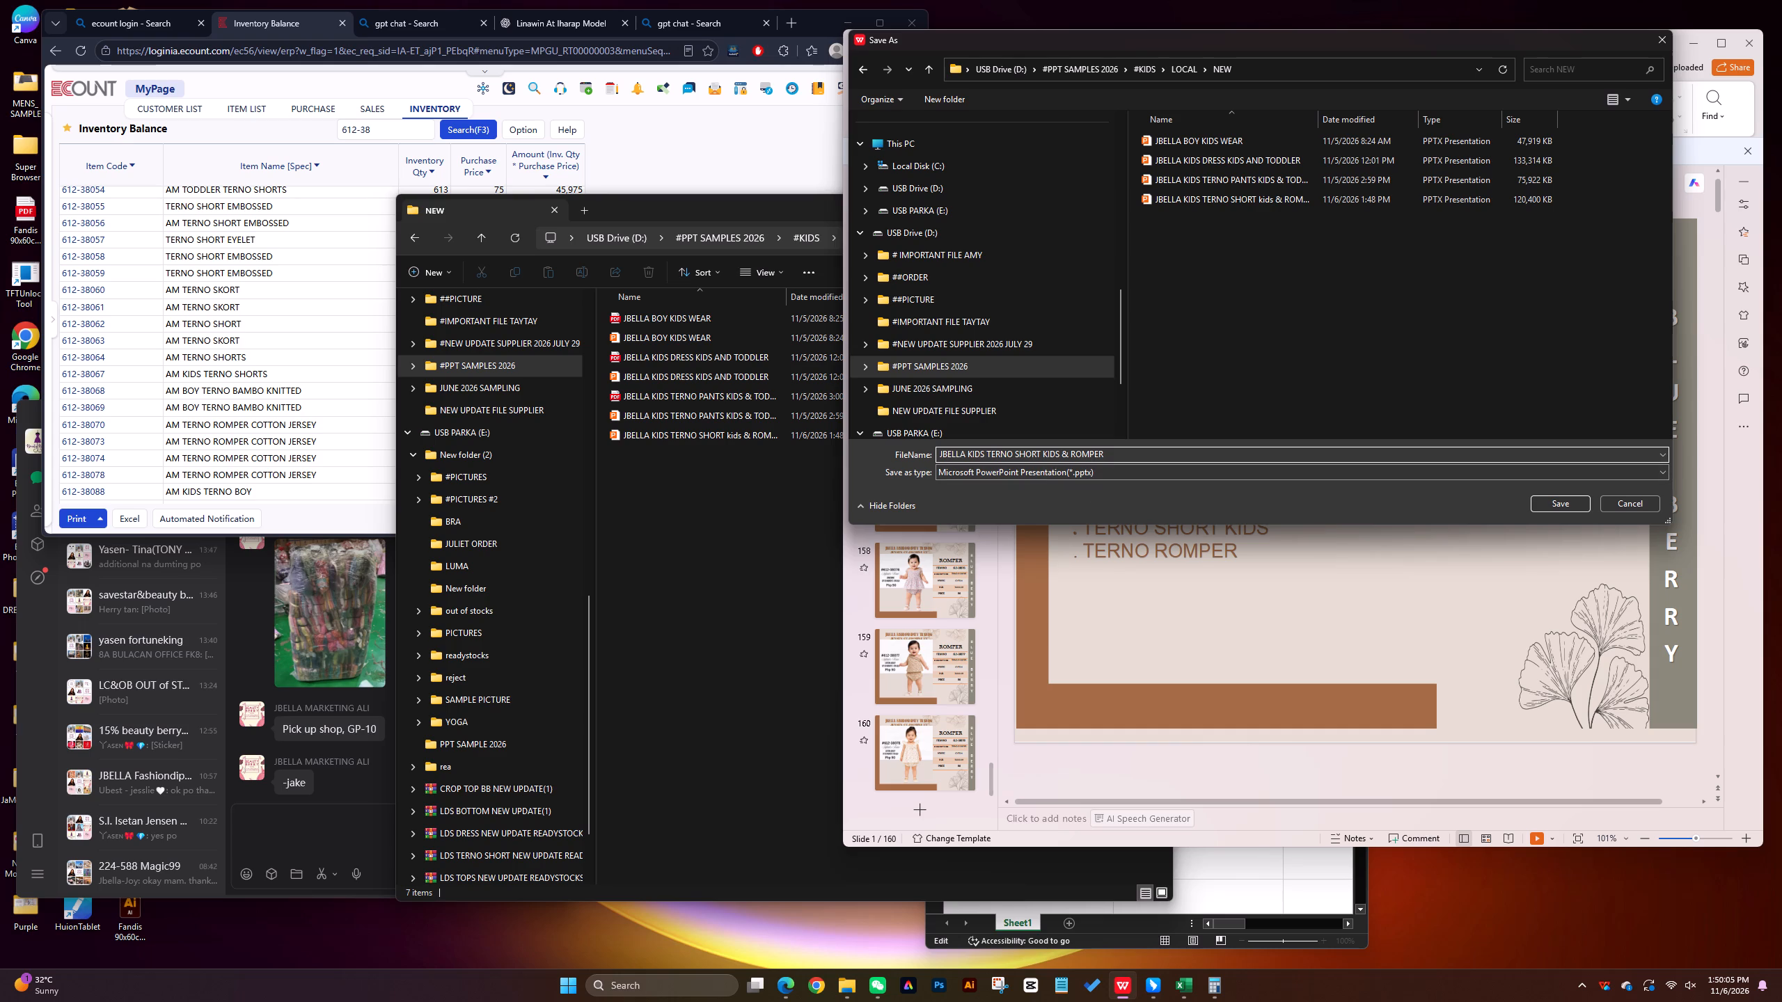
Set the copy's file type to PDF Format (*.pdf) and save it.
left_click(1105, 470)
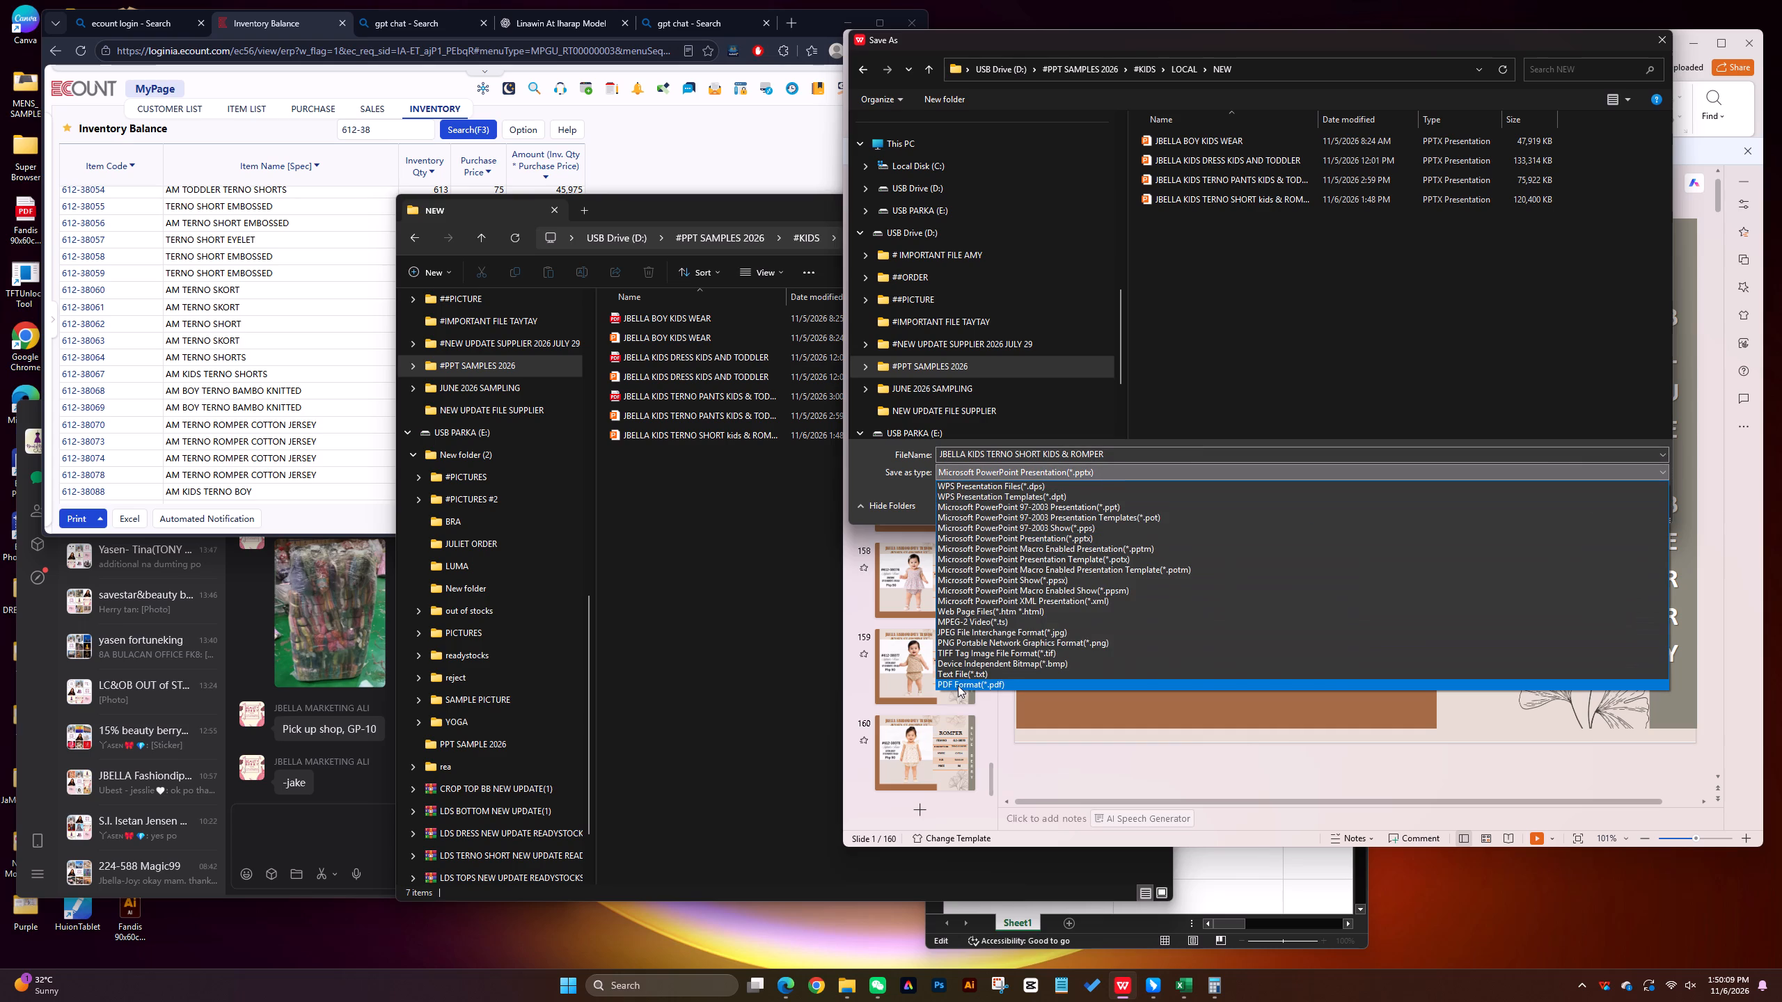
left_click(958, 685)
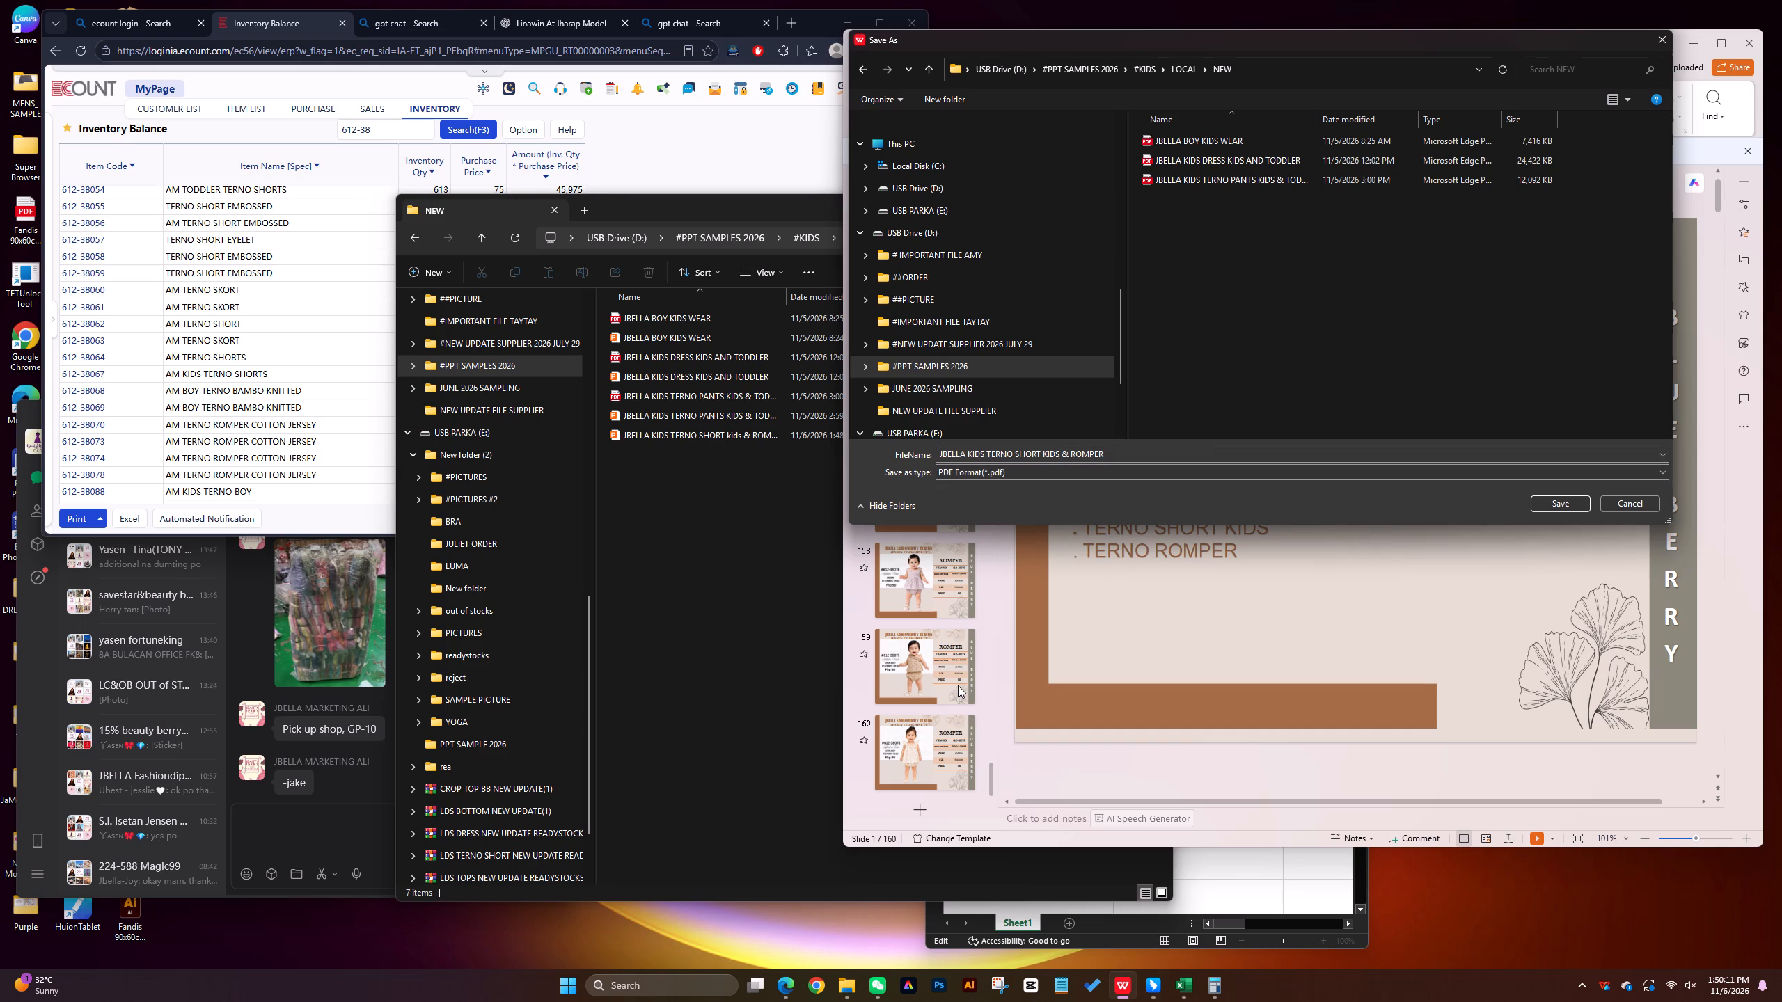
left_click(1556, 504)
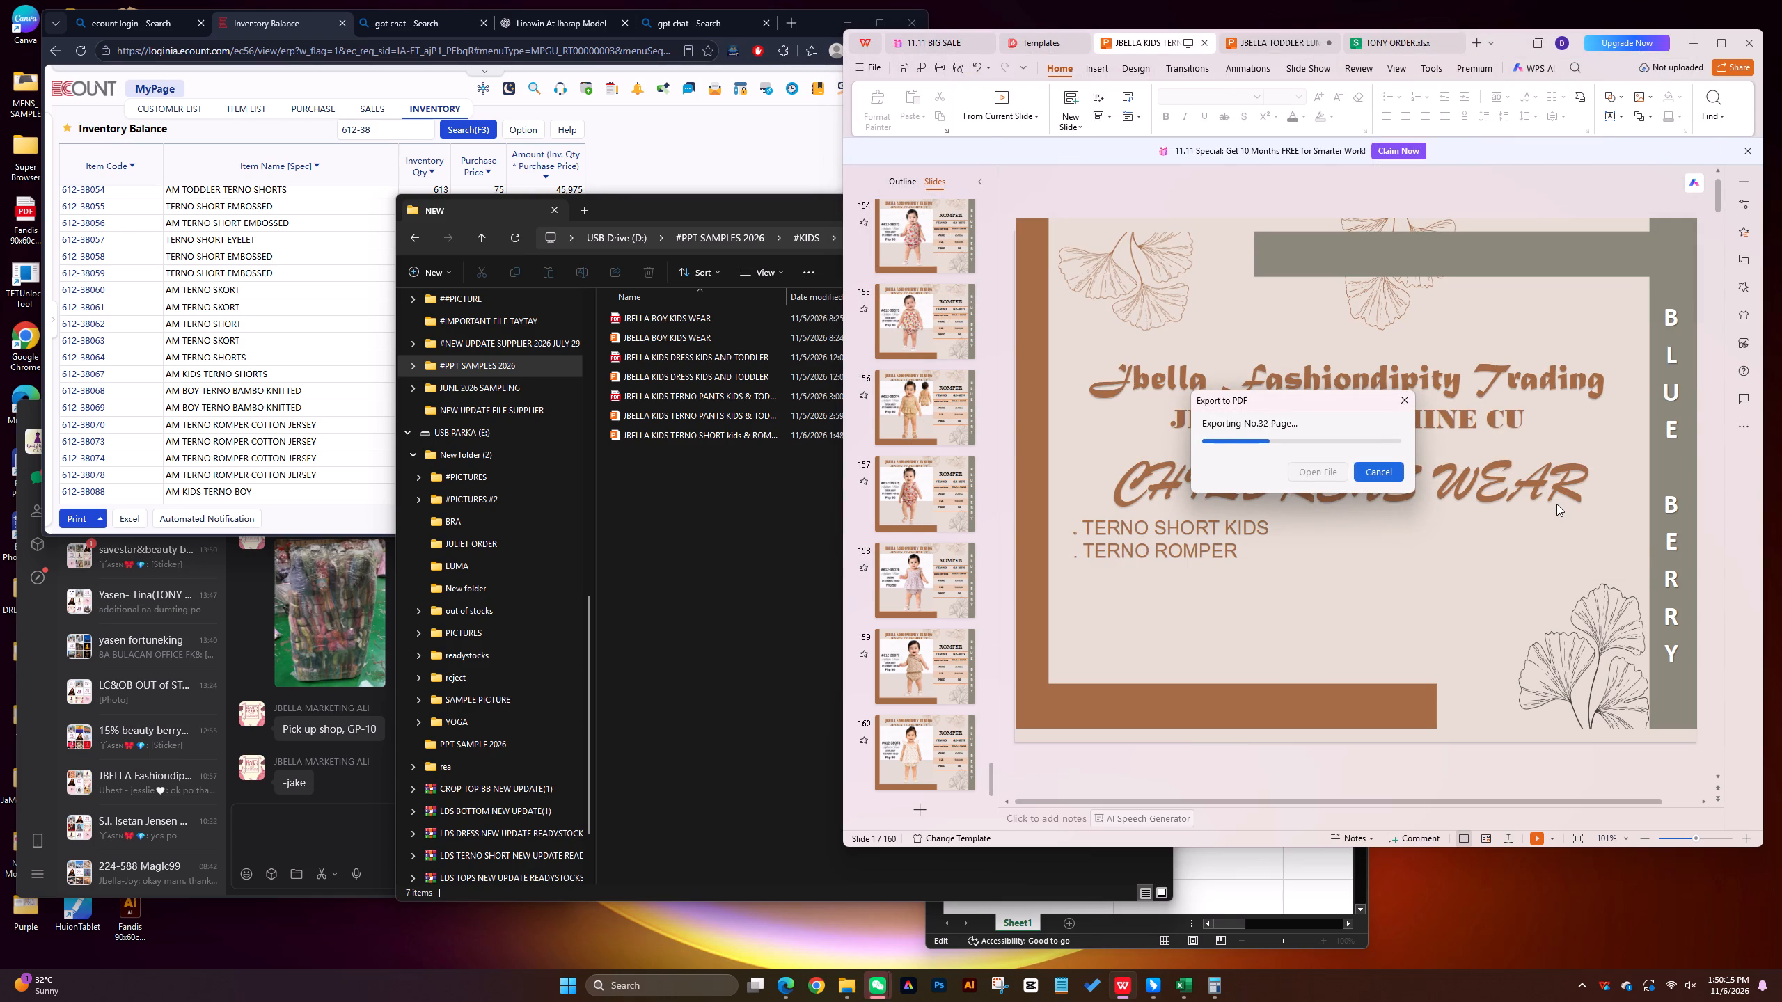
Switch to Weixin and check the new messages in the savestar&beauty berry group chat.
left_click(116, 566)
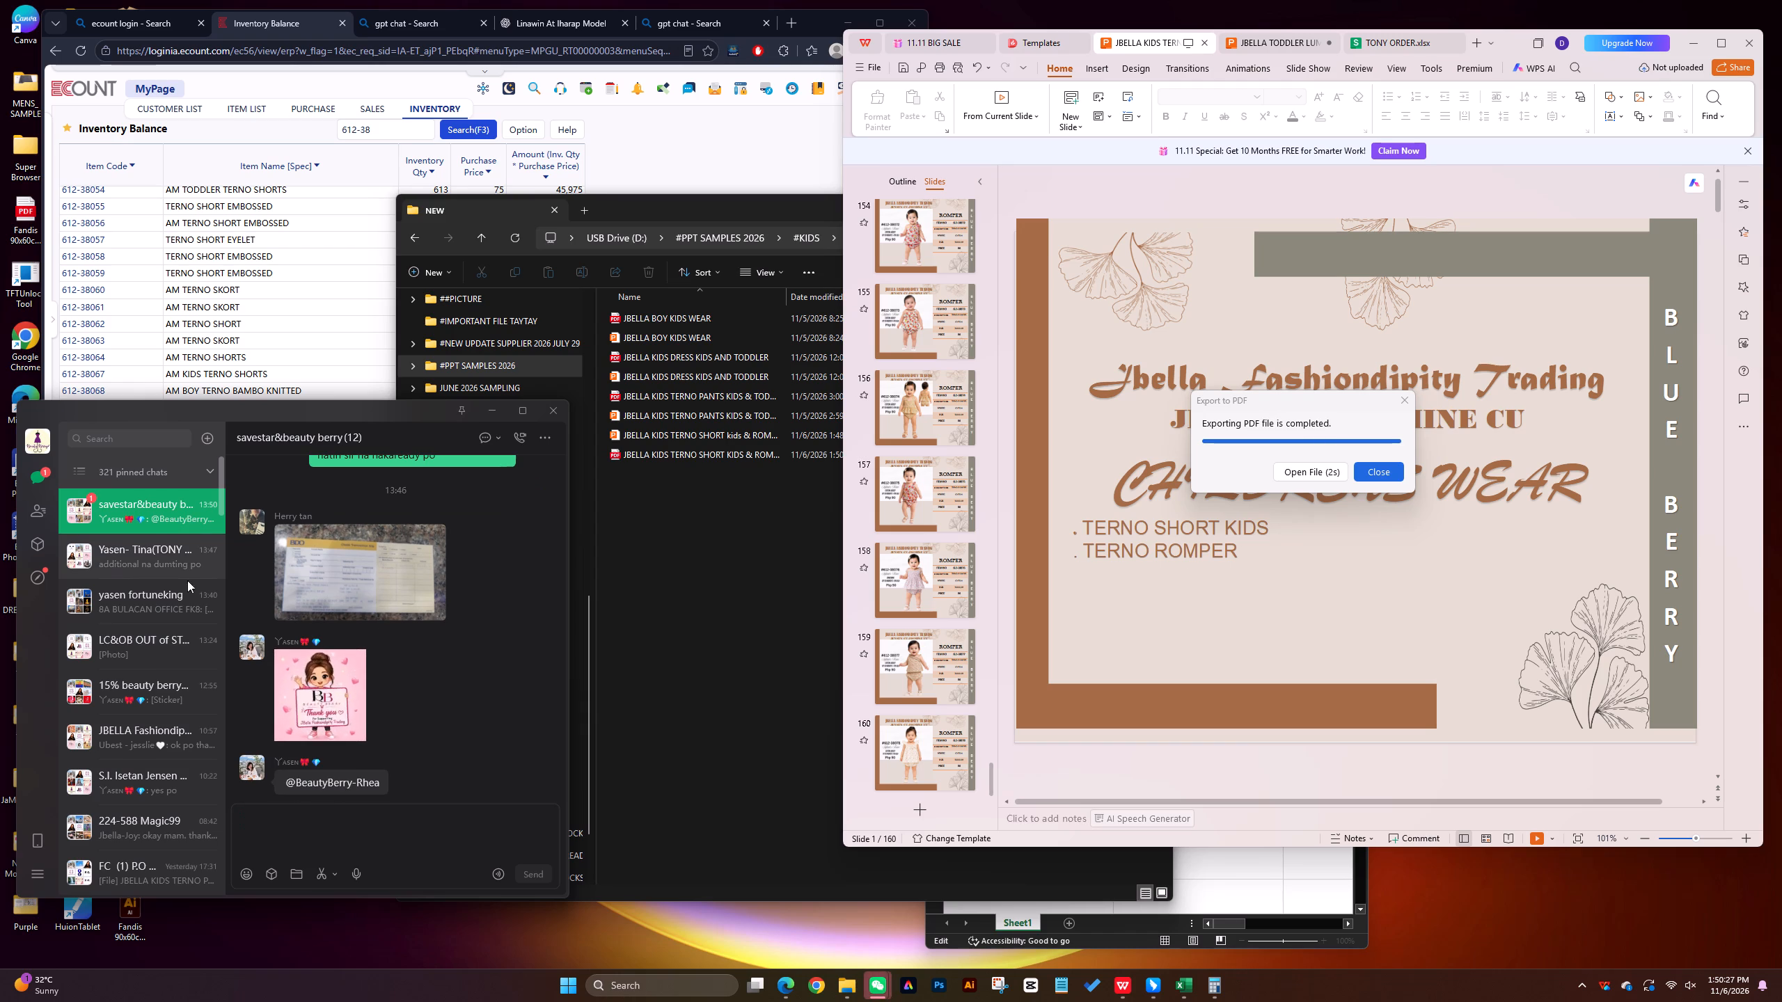
Check the NEW folder, return to the exported kids terno PDF and review its cover and first product pages.
left_click(679, 610)
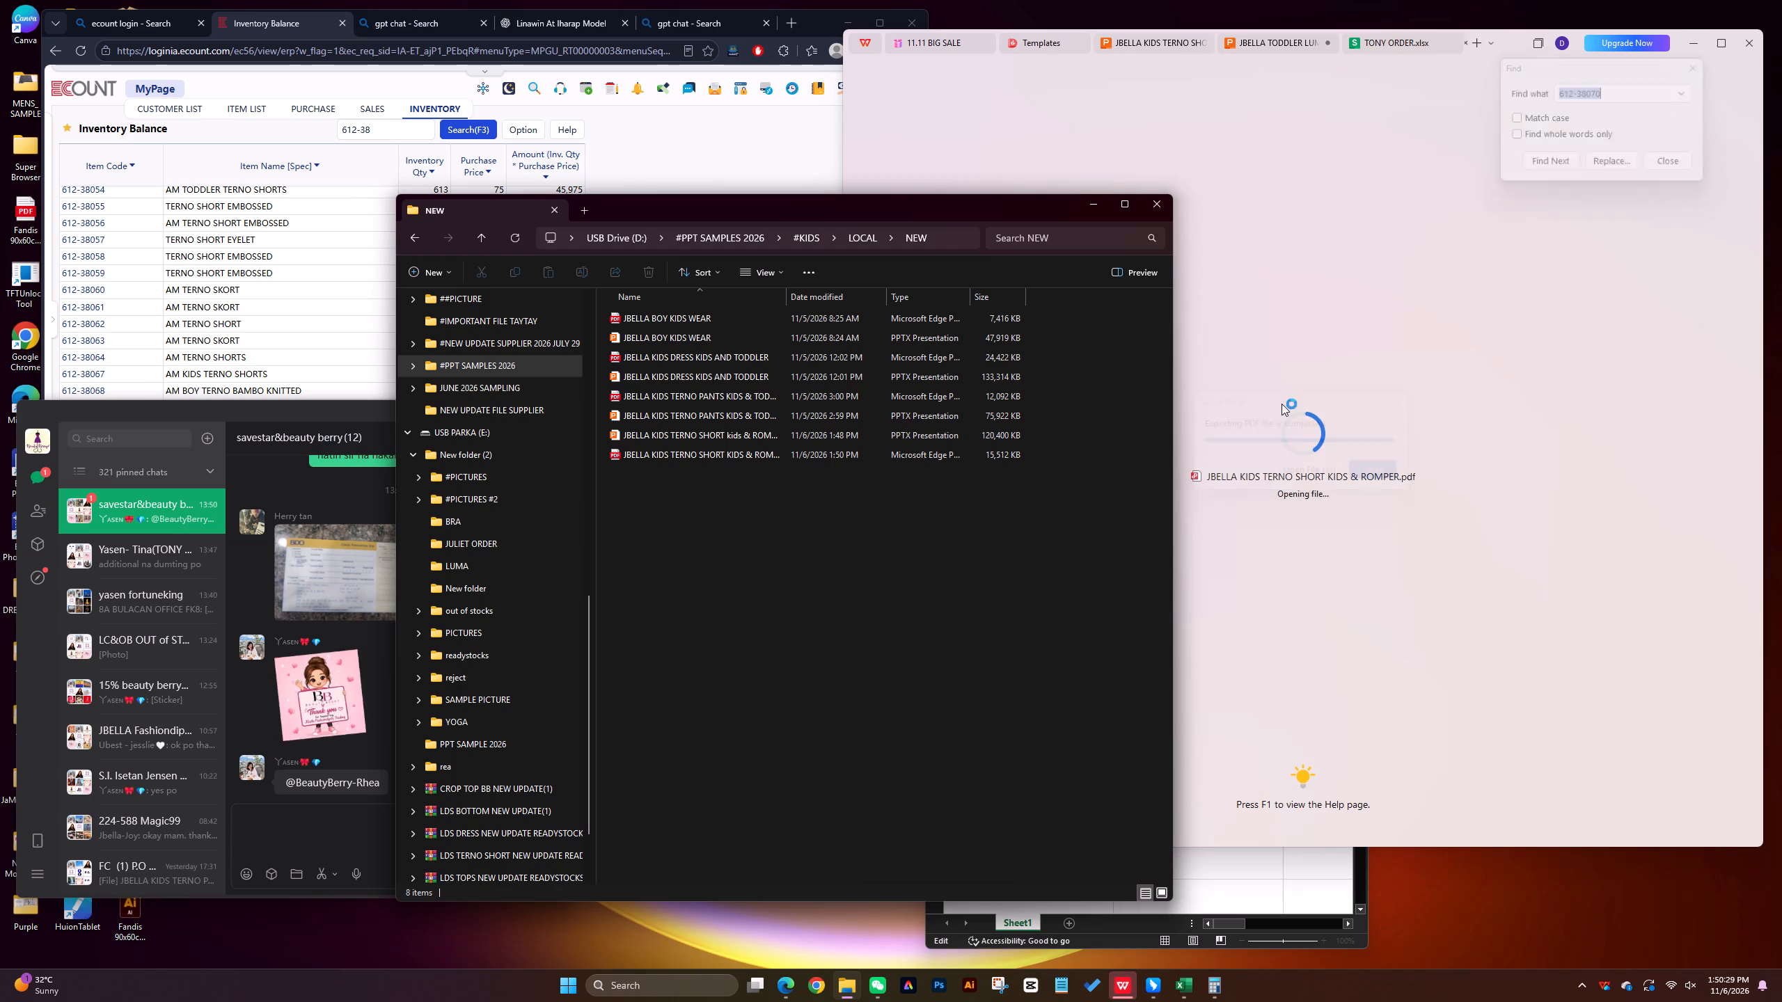
left_click(1429, 382)
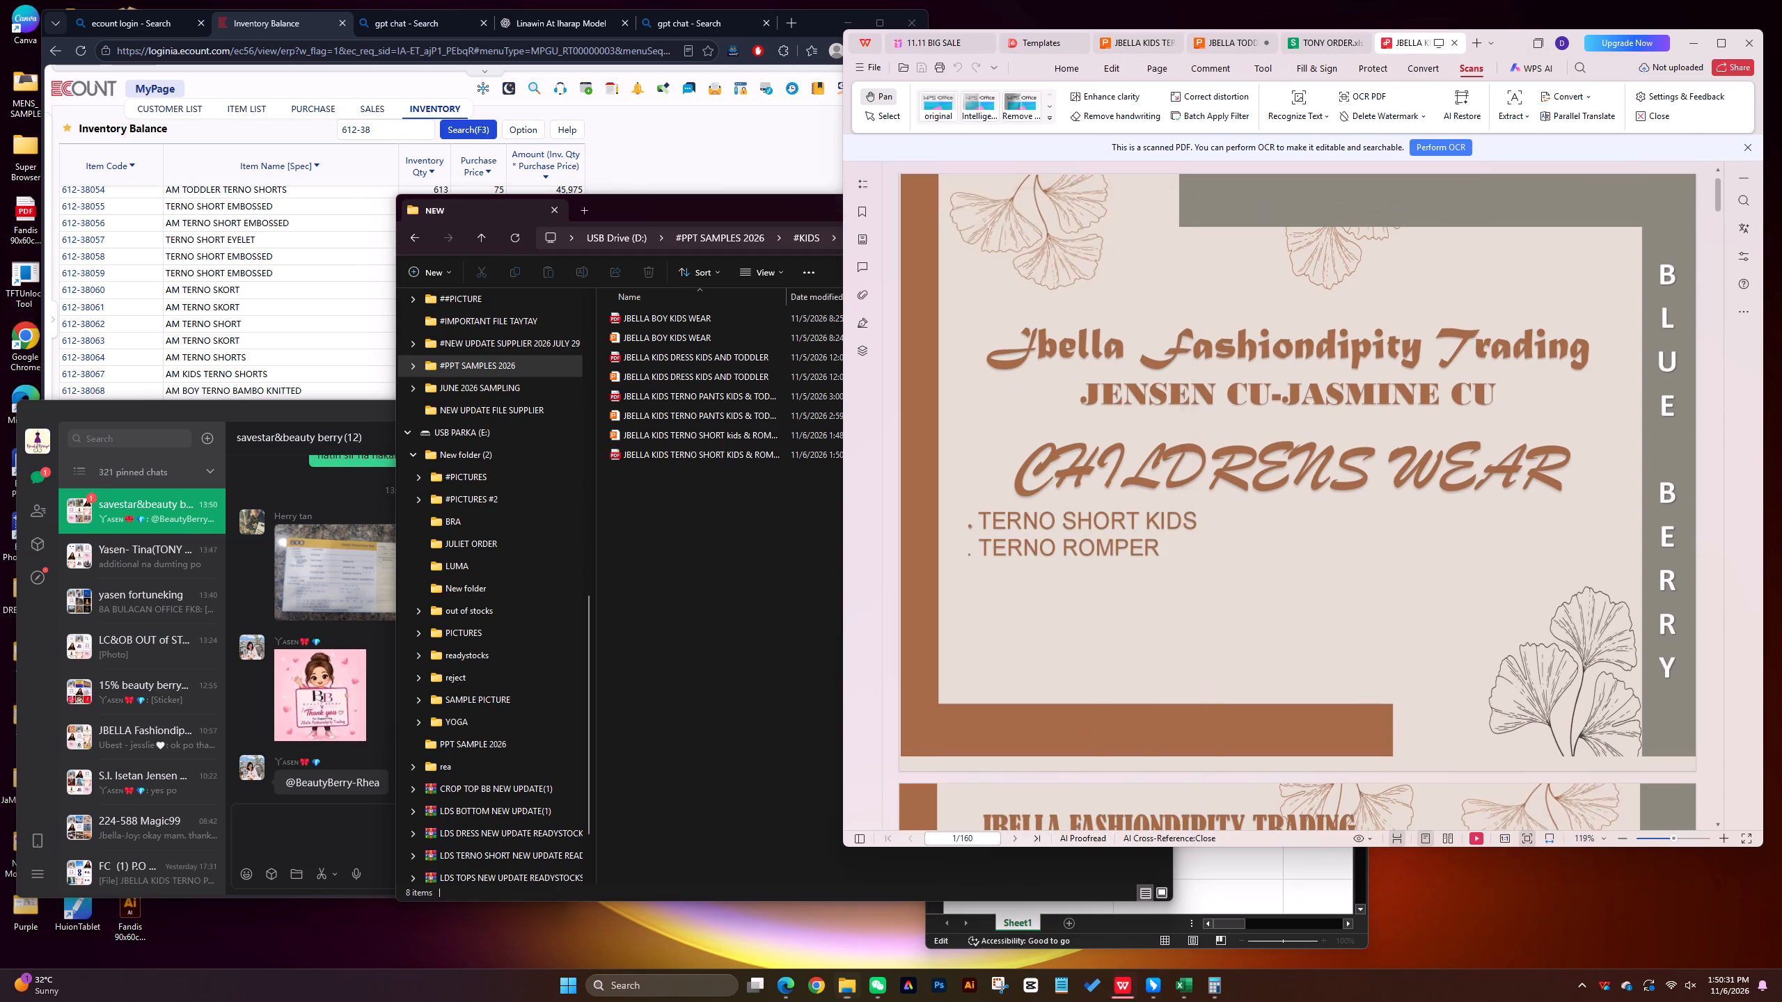
scroll(1403, 406, "down", 10)
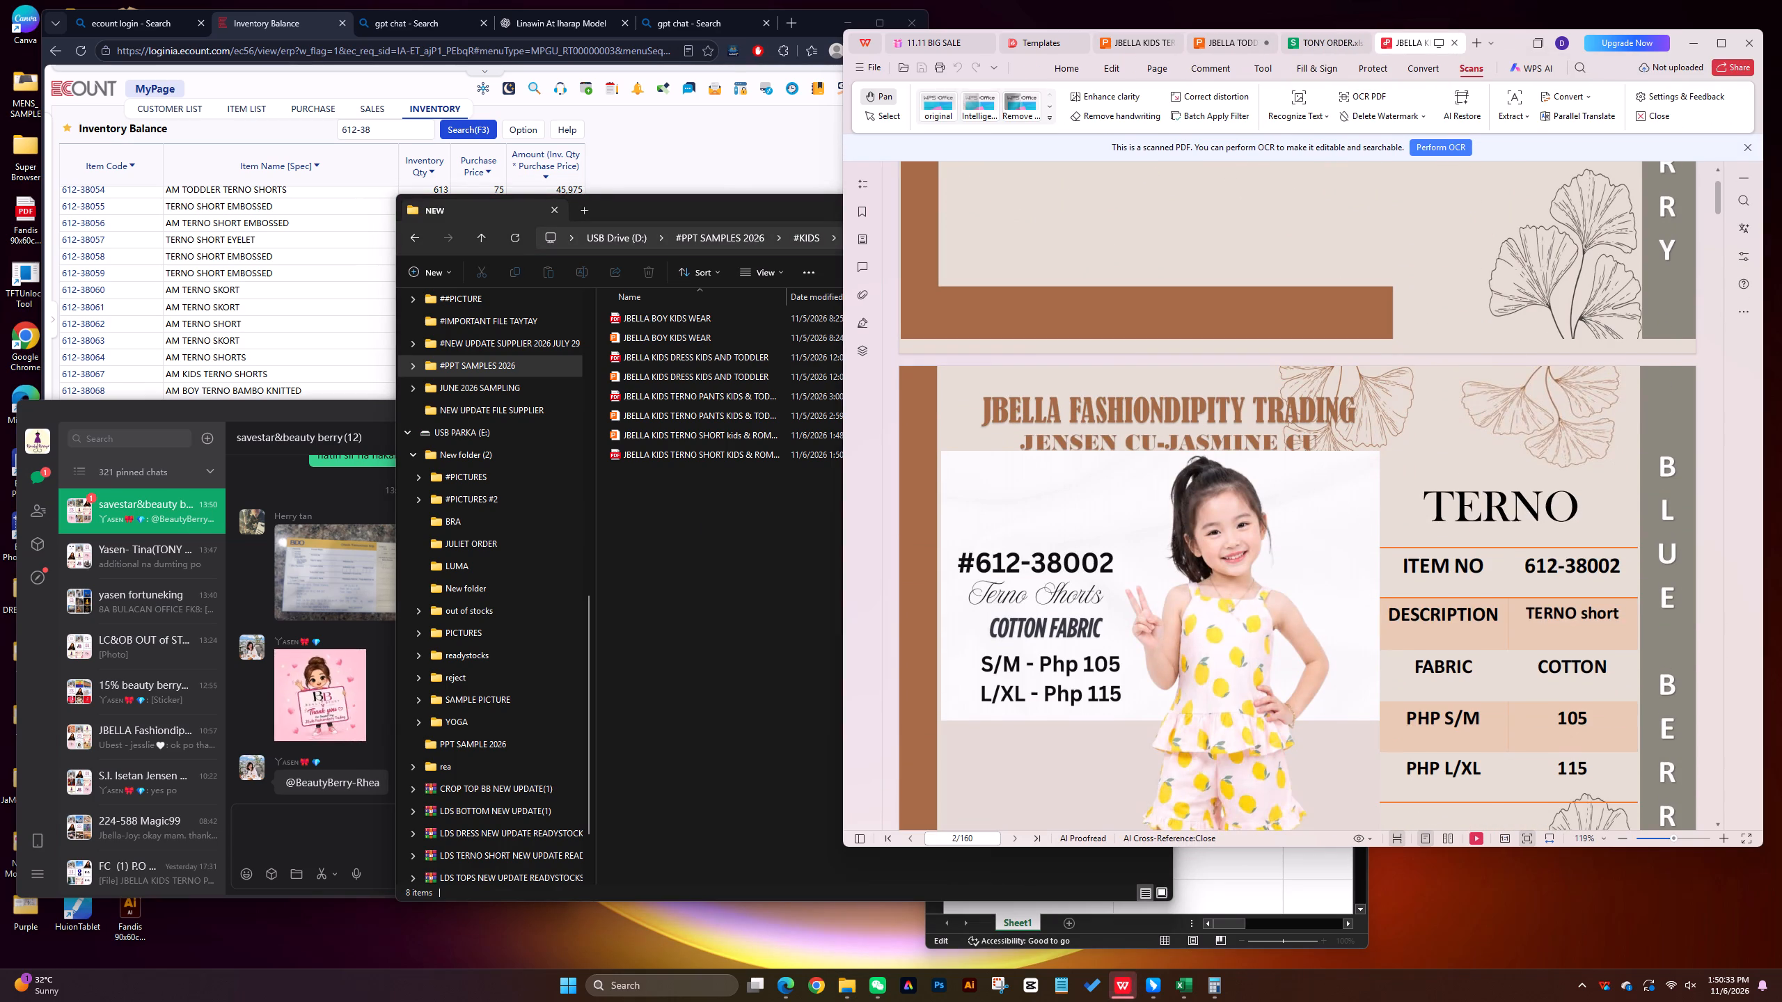
scroll(1403, 408, "down", 6)
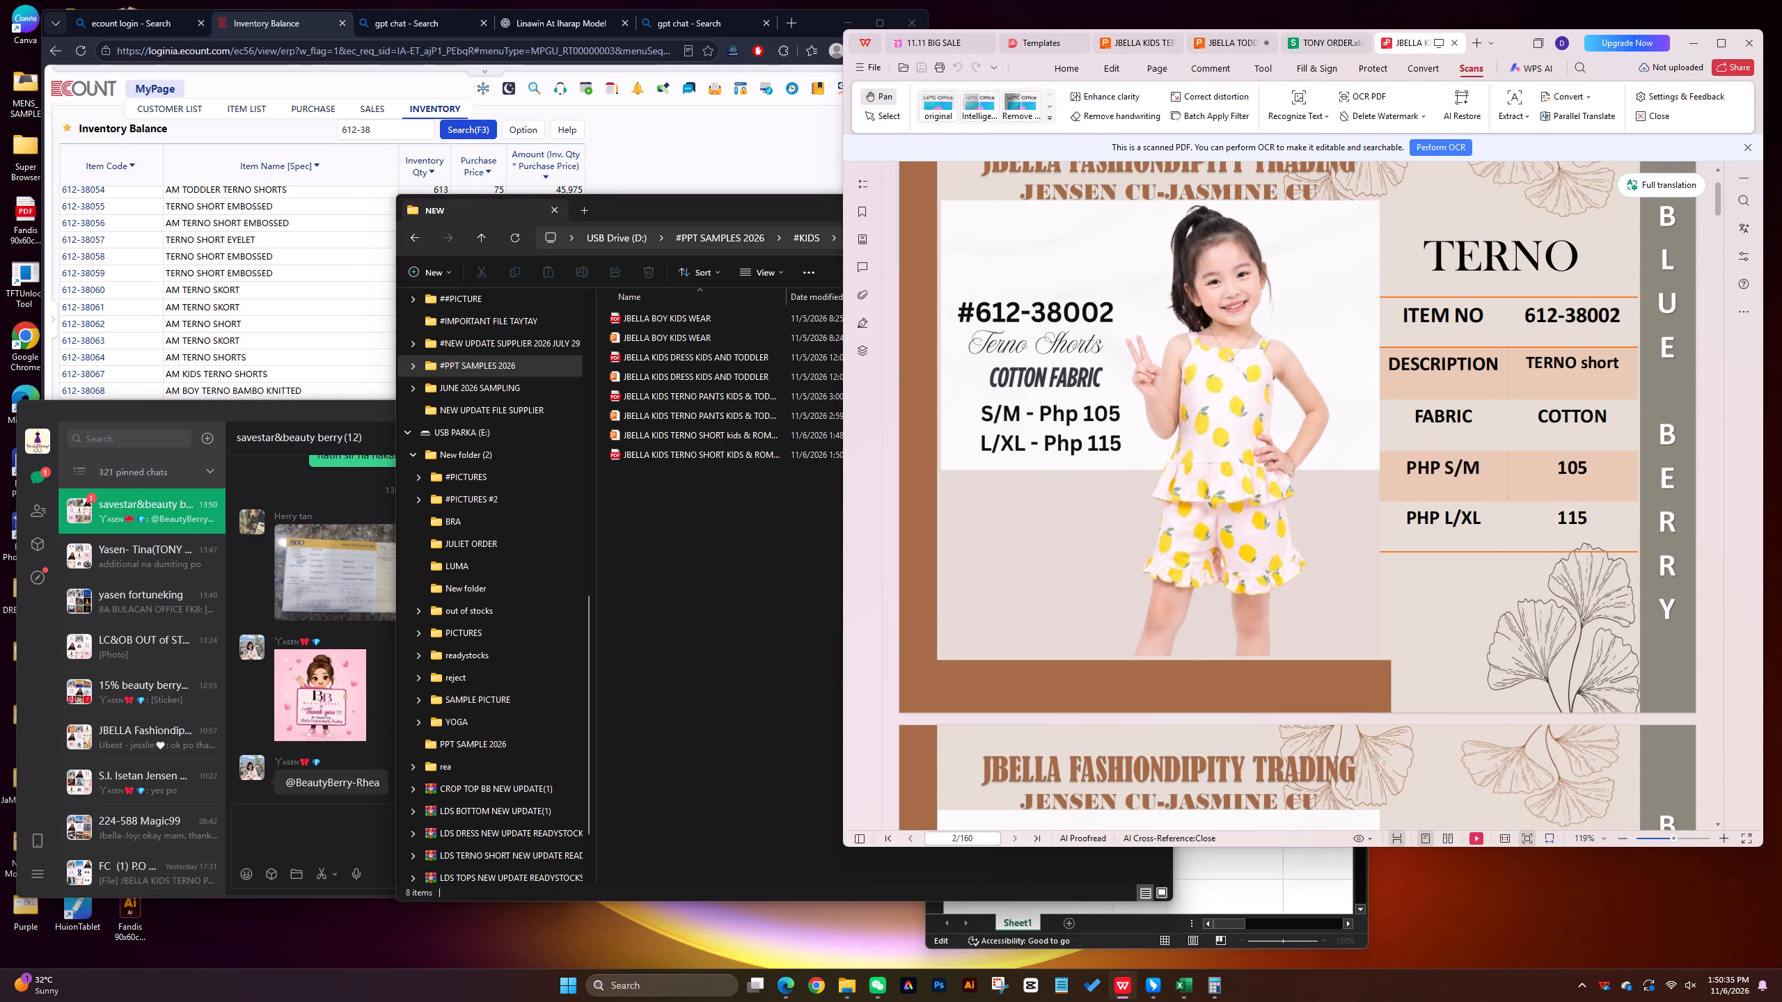
scroll(1403, 408, "down", 8)
scroll(1403, 408, "down", 14)
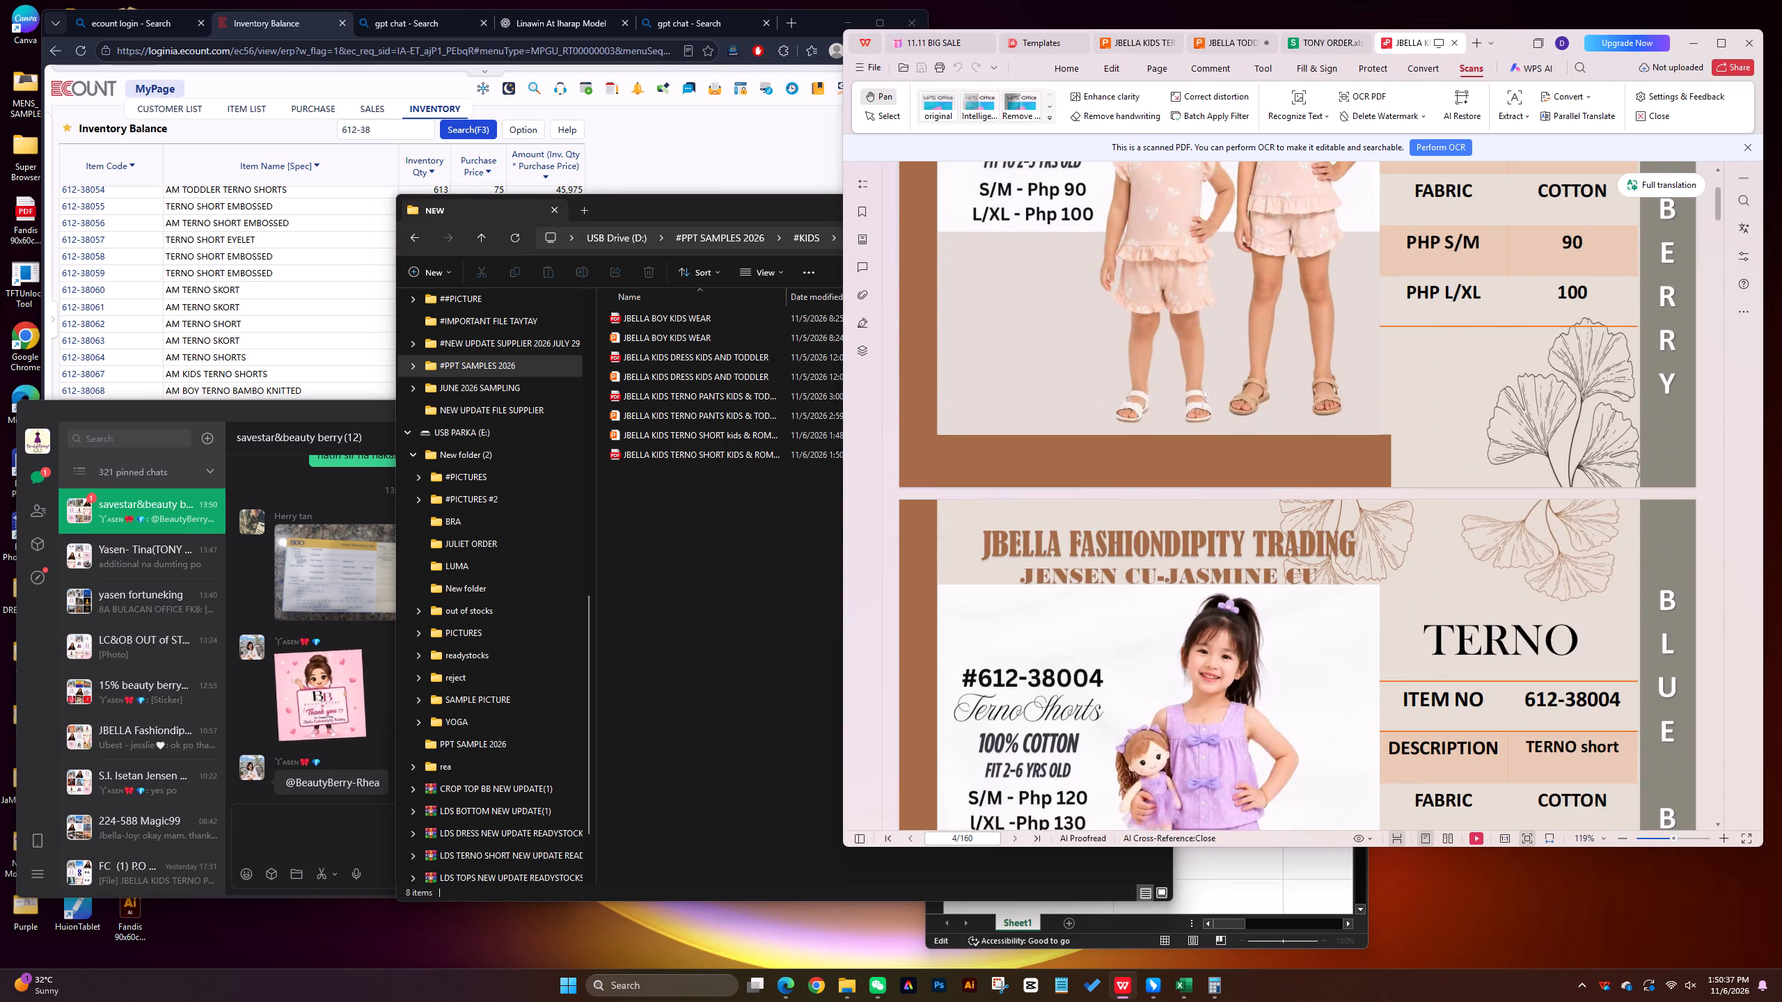
scroll(1406, 408, "down", 6)
Close all the open WPS documents, saving the changes to JBELLA TODDLER LUMA.pptx.
left_click(1751, 46)
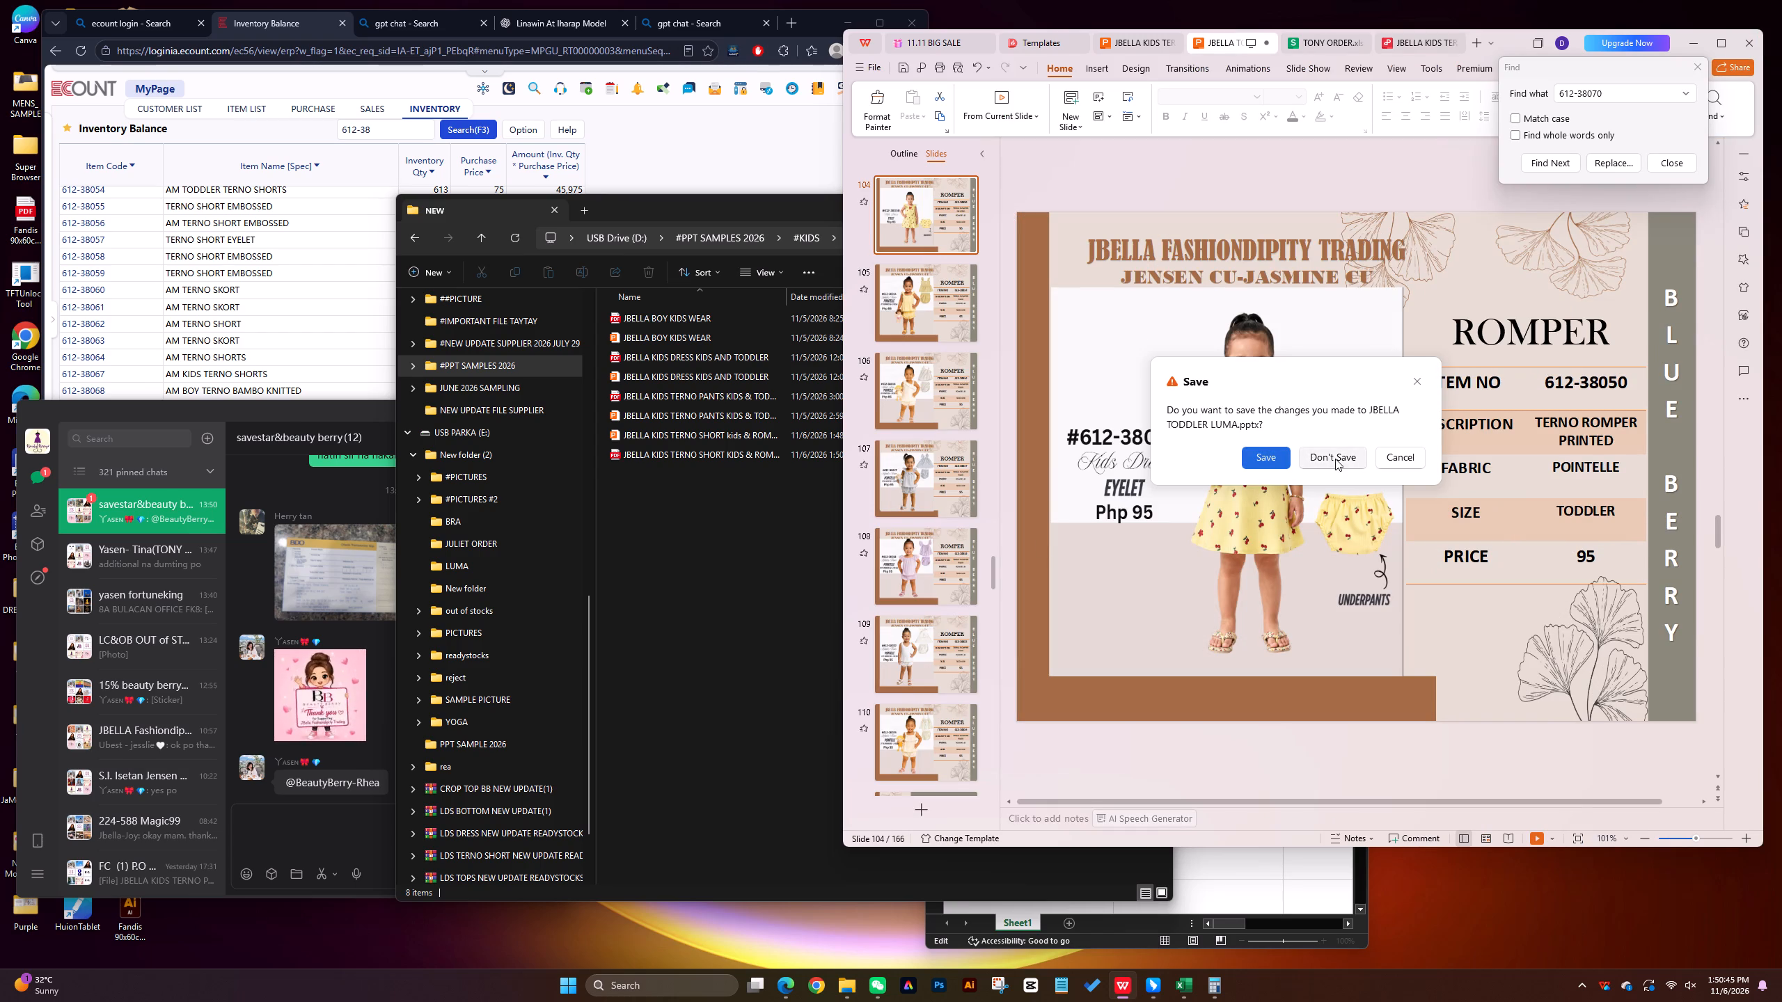
left_click(1268, 459)
left_click(1211, 196)
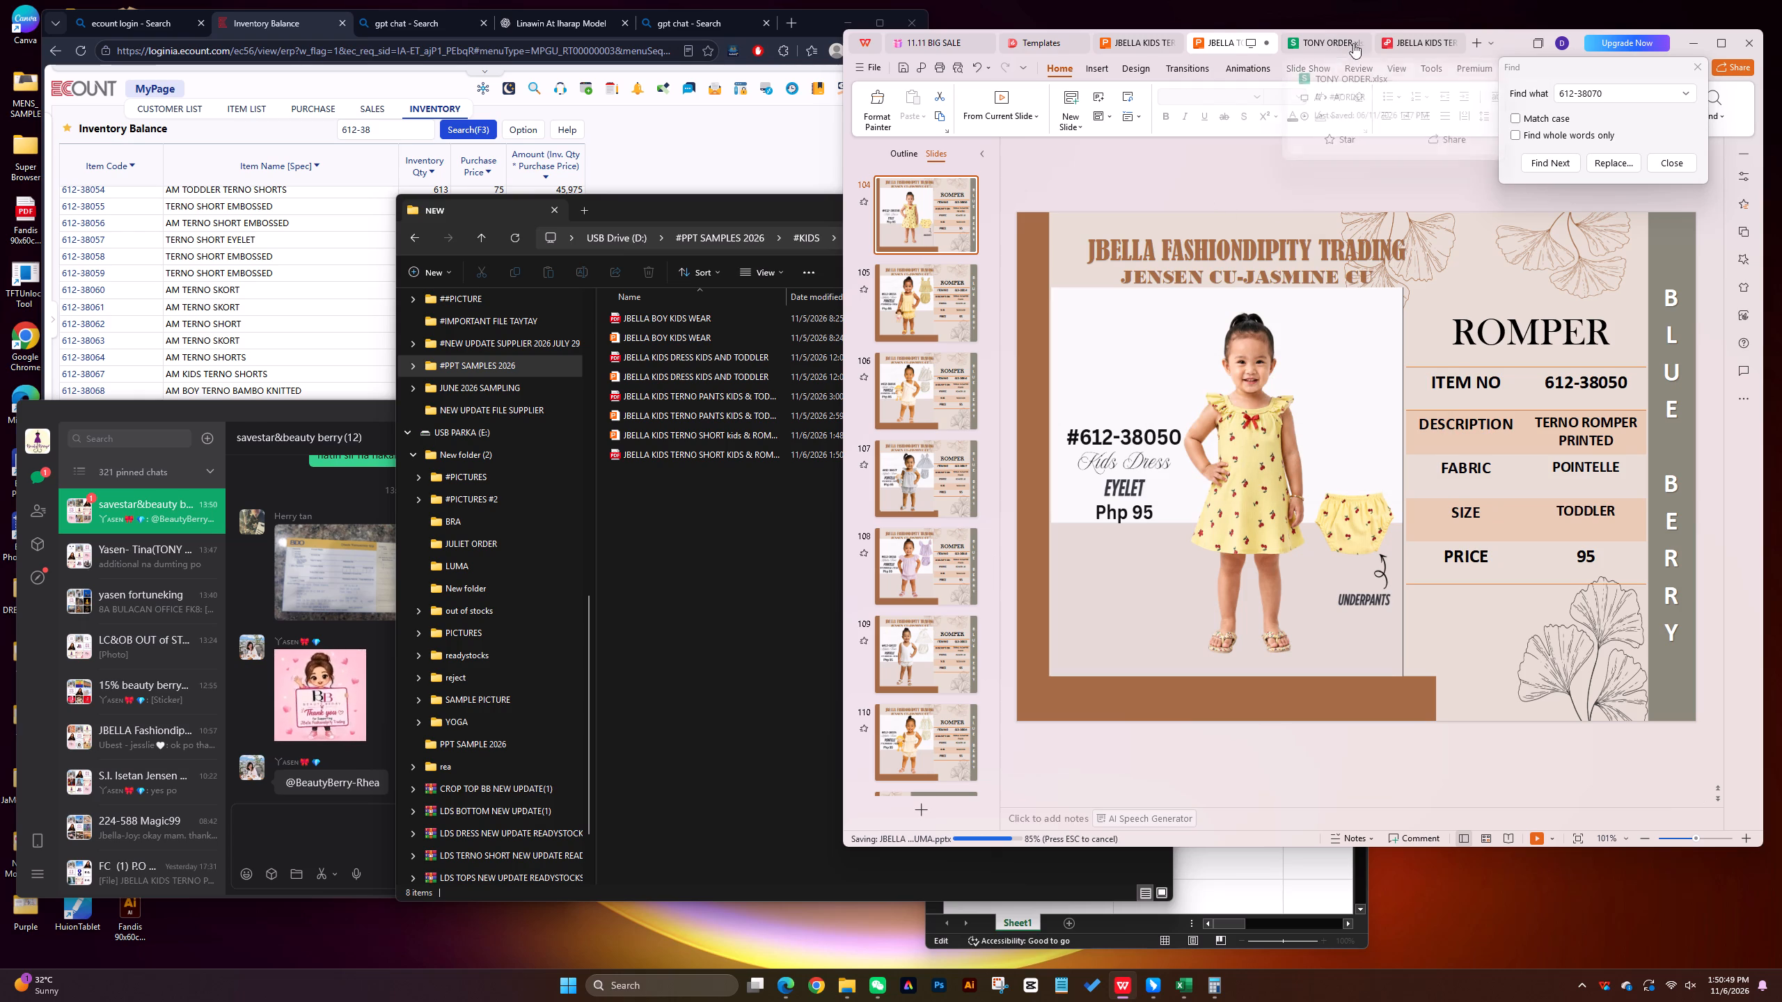
left_click(1418, 40)
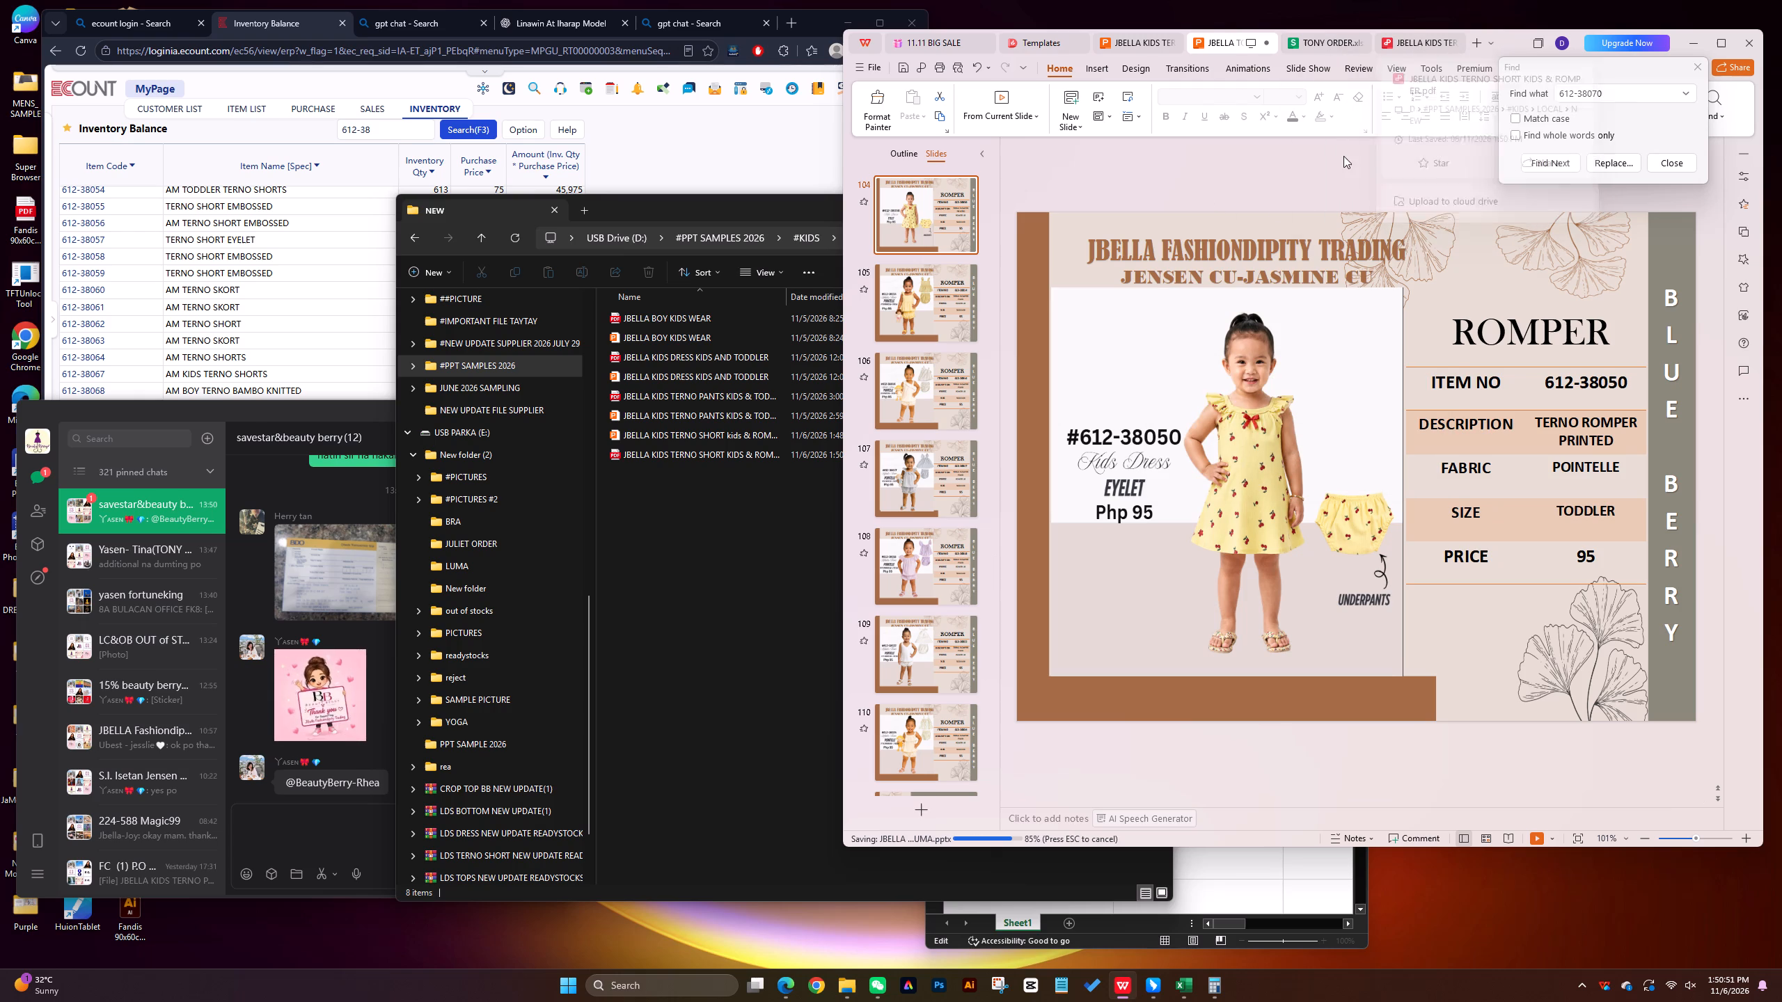
left_click(1343, 156)
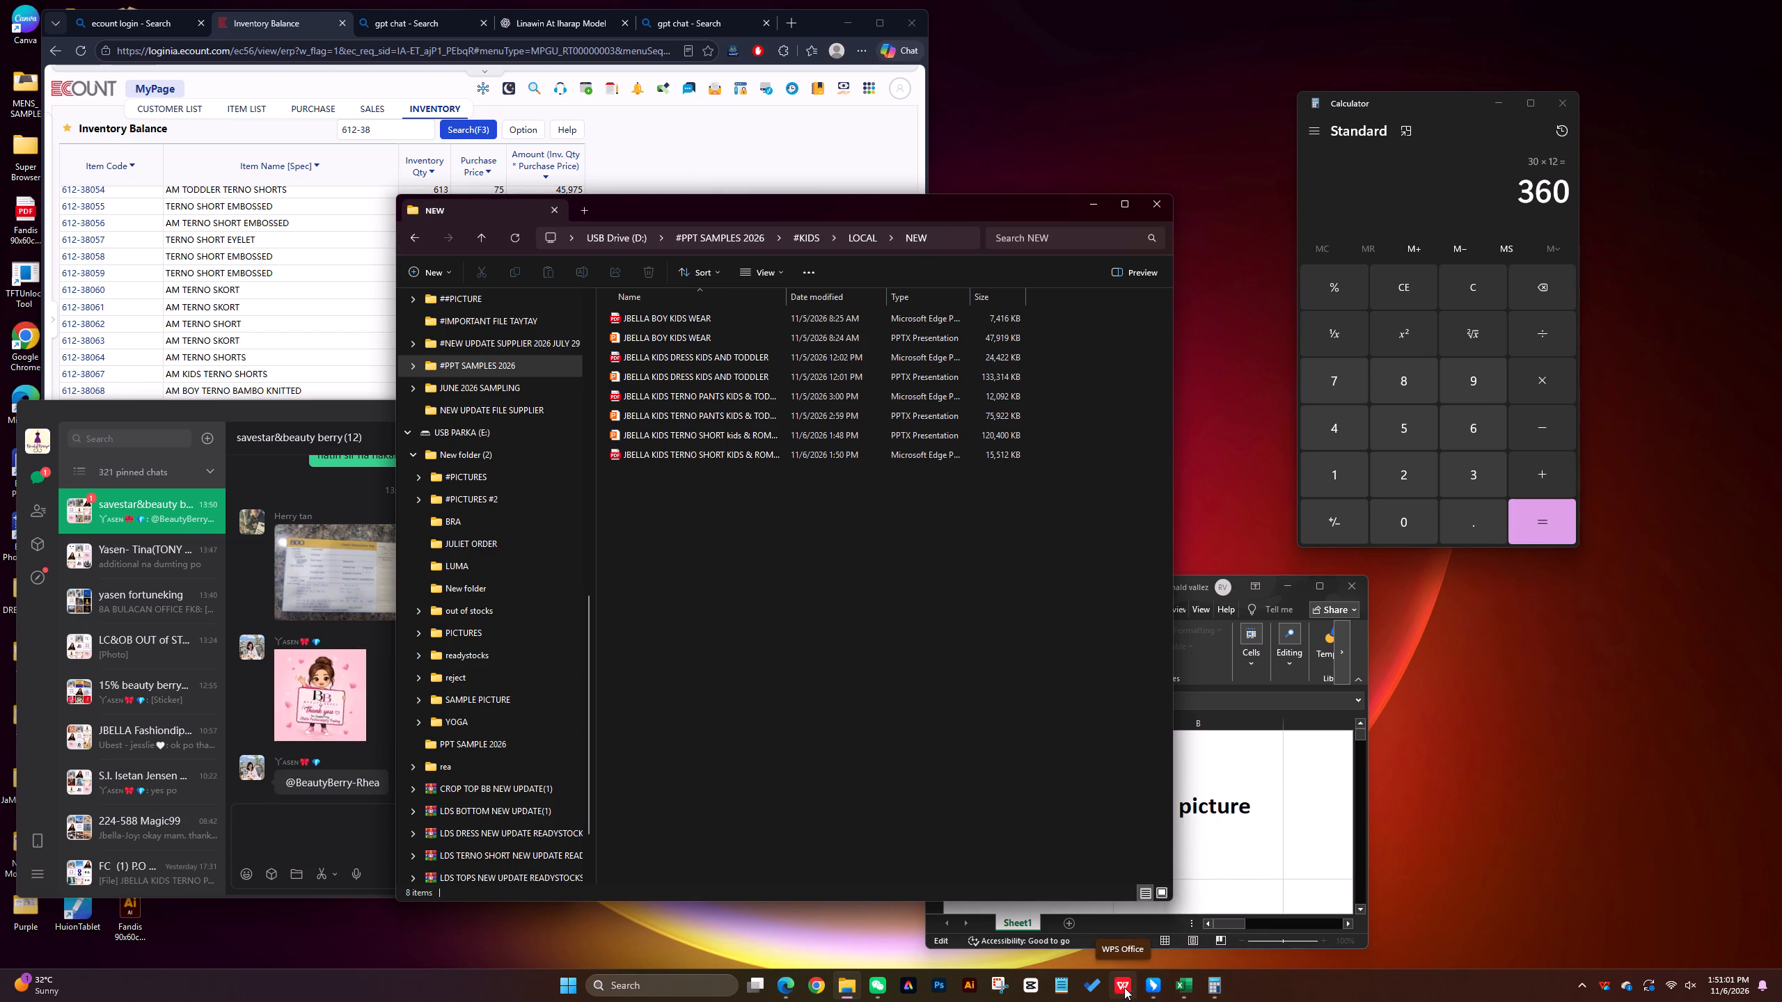
In the NEW folder, rename the kids terno short presentation as "JBELLA KIDS TERNO SHORT KIDS & ROMPER", capitalizing "kids".
left_click(1180, 985)
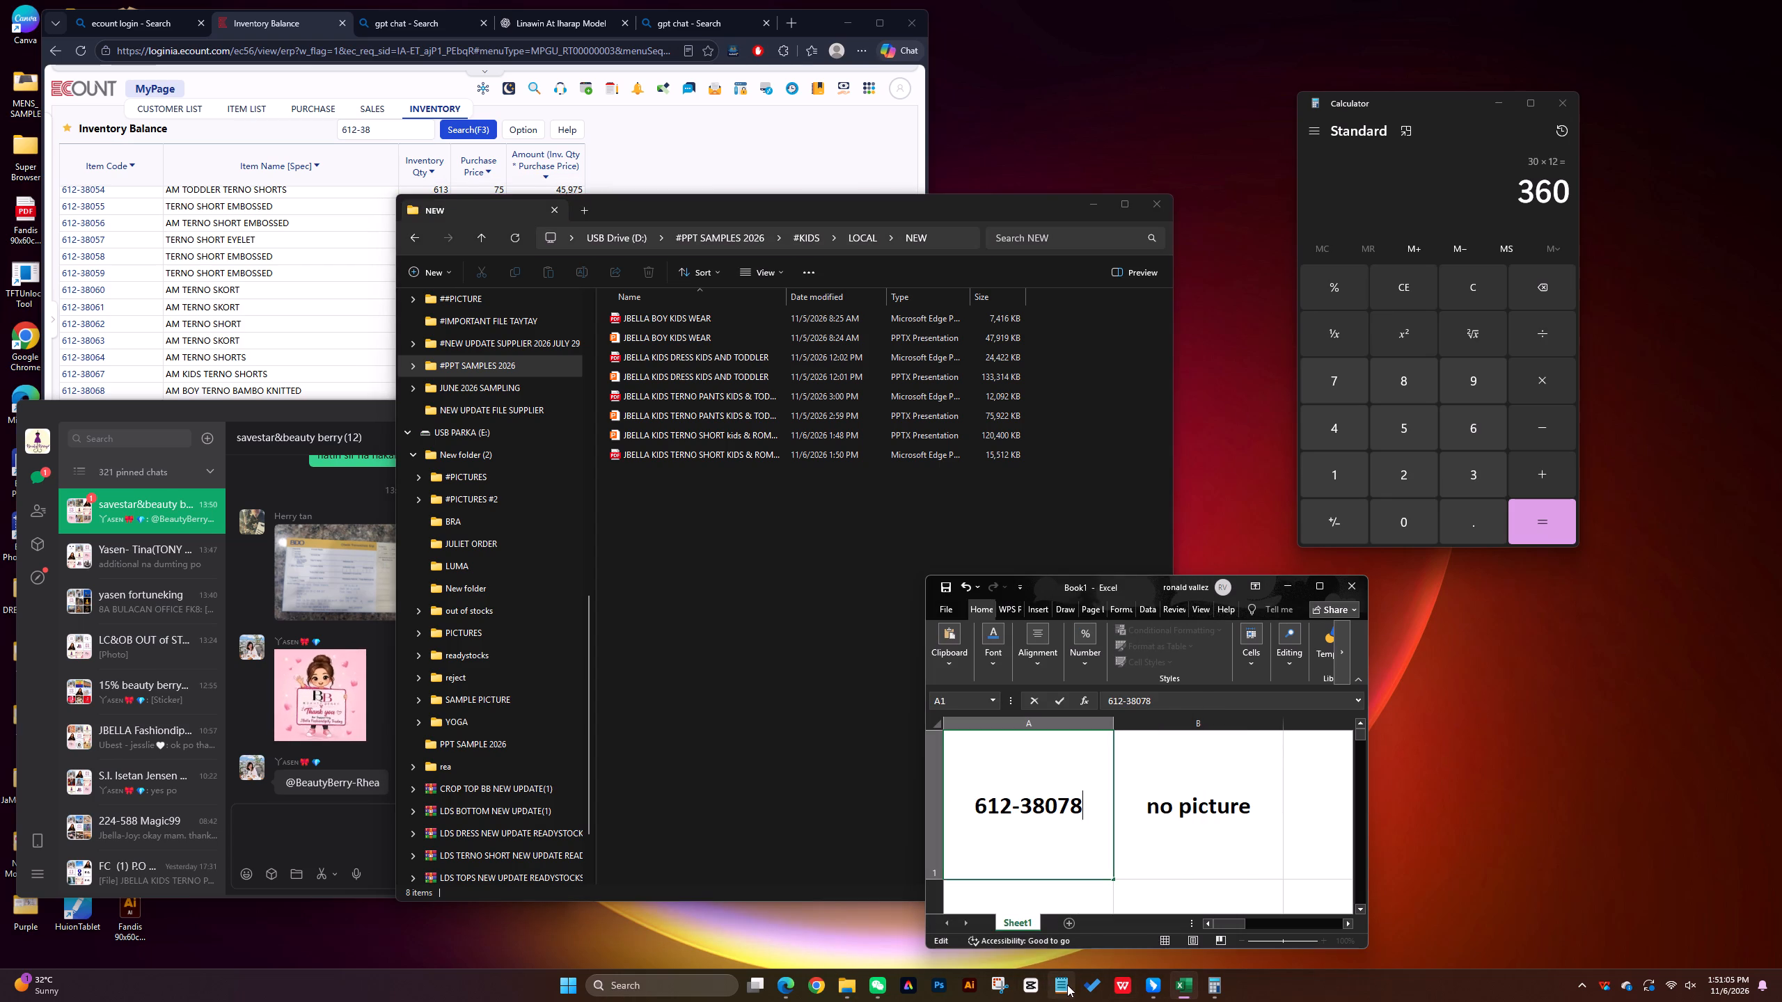
left_click(849, 986)
left_click_drag(754, 611, 754, 601)
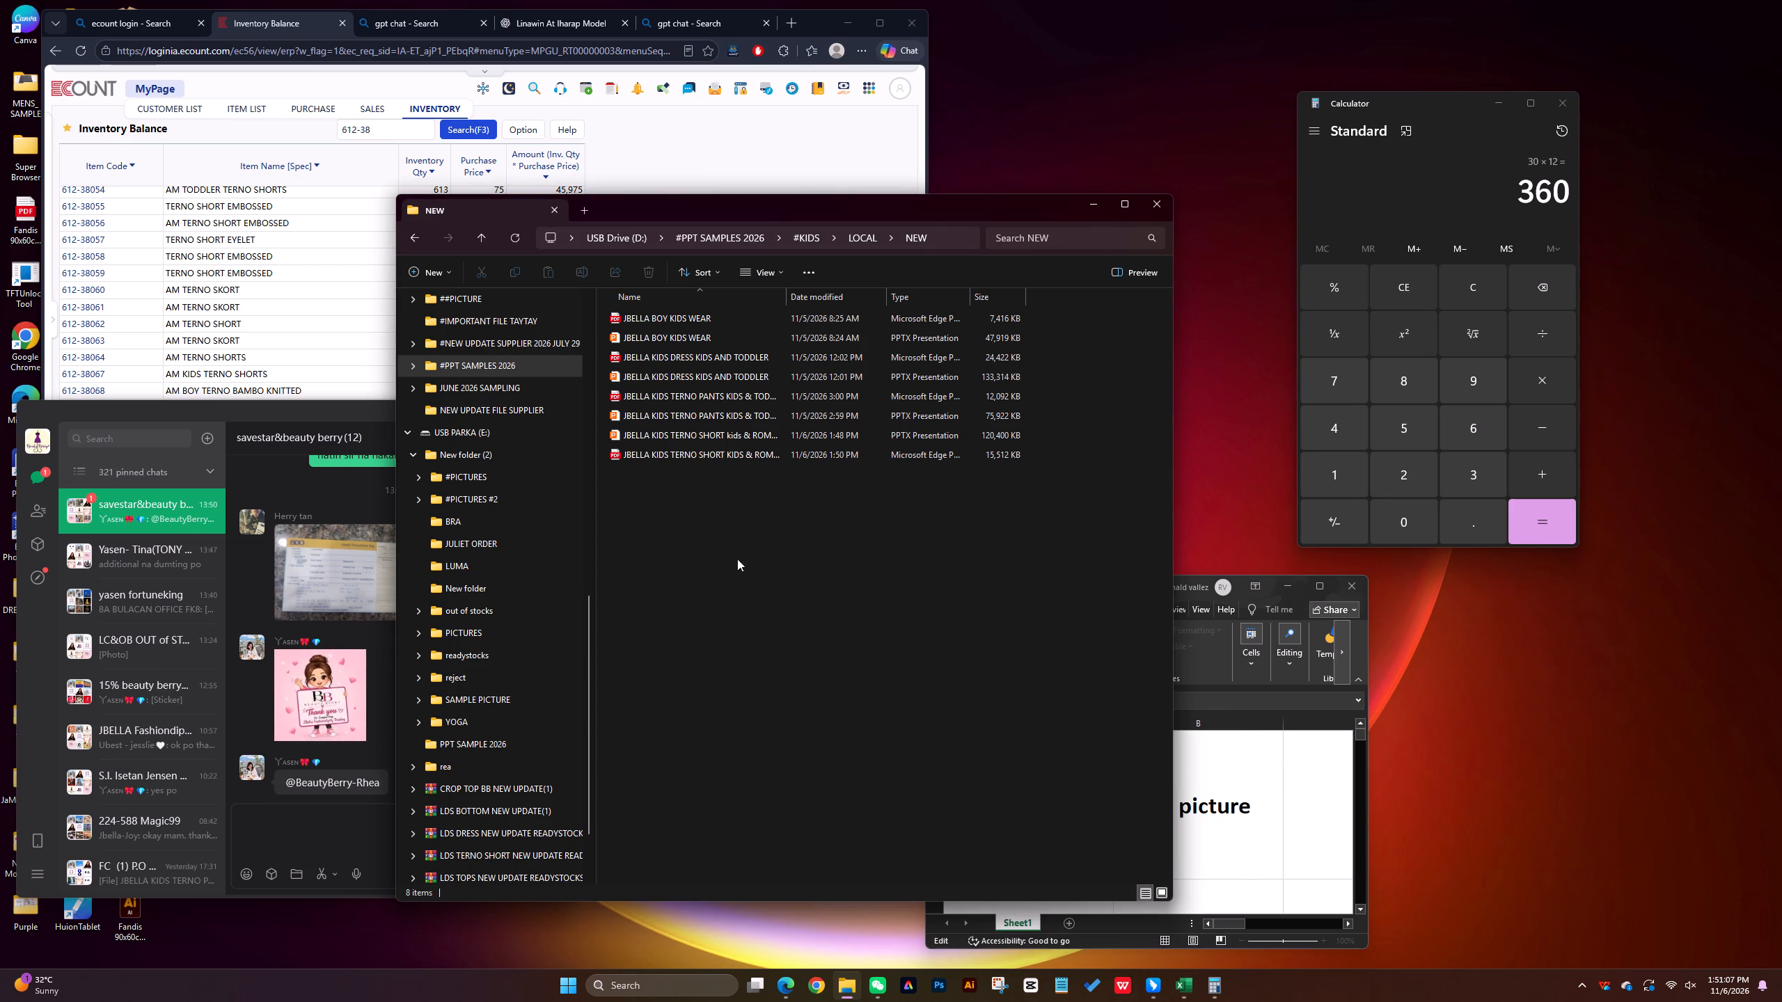
right_click(688, 435)
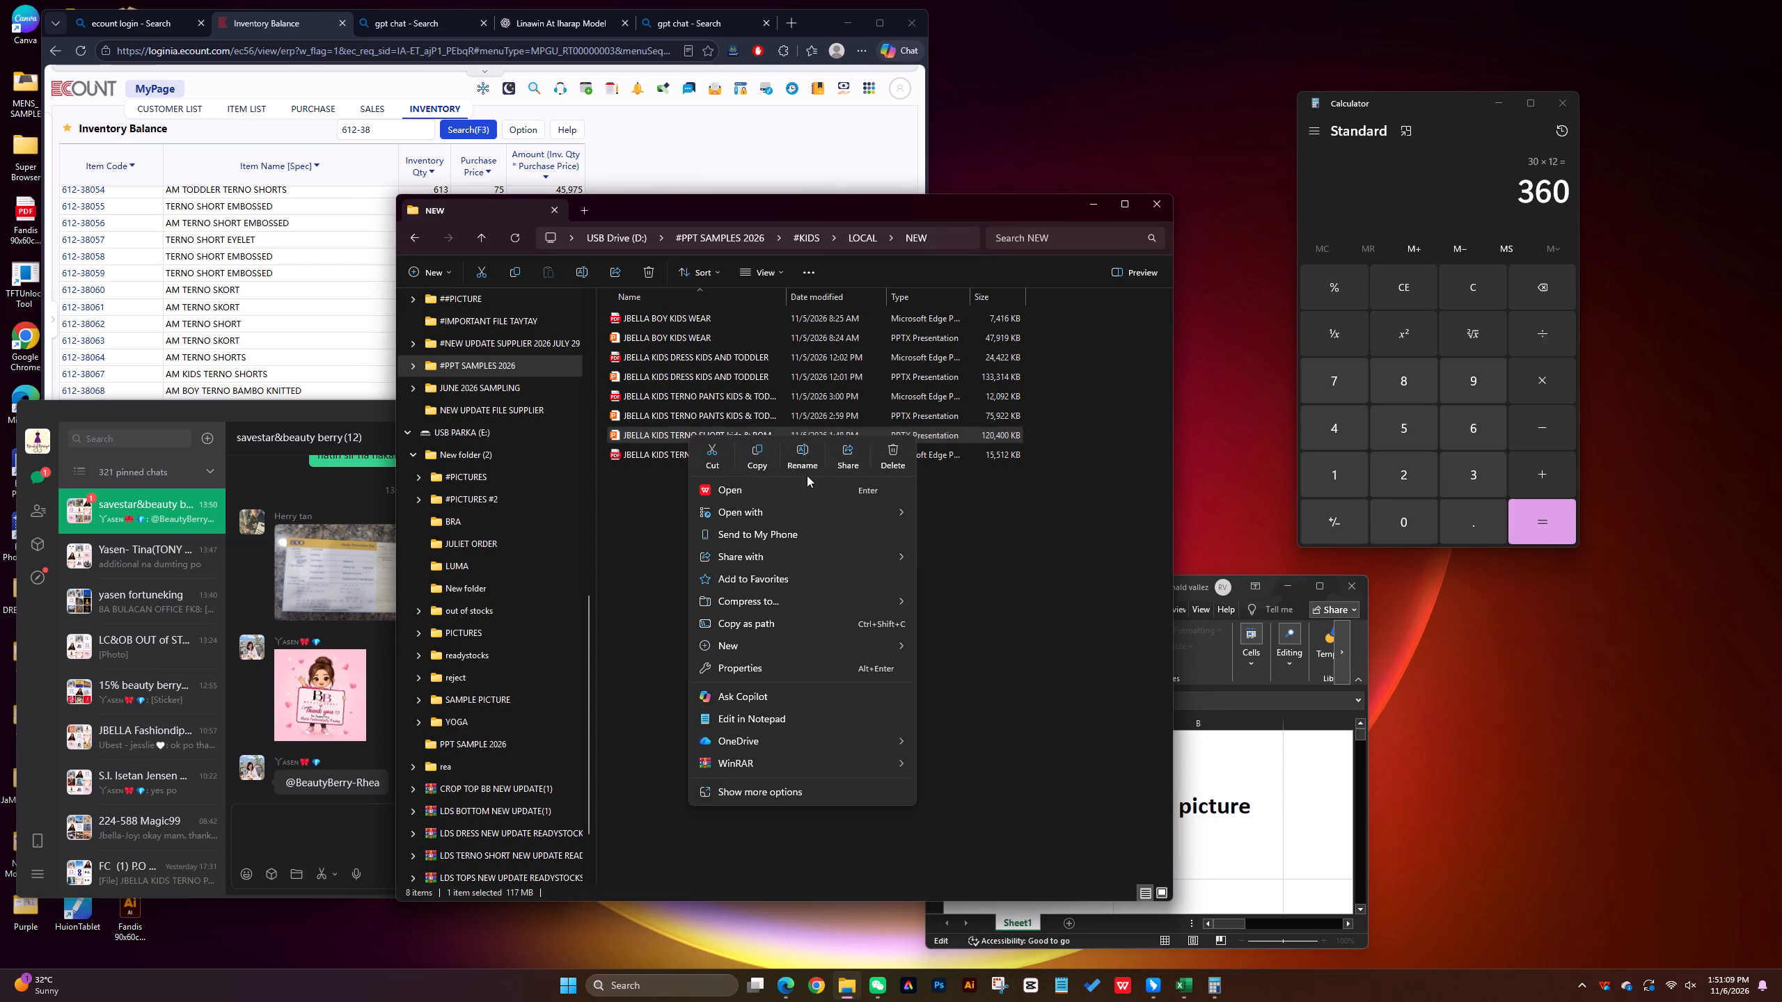
left_click(802, 452)
left_click(741, 433)
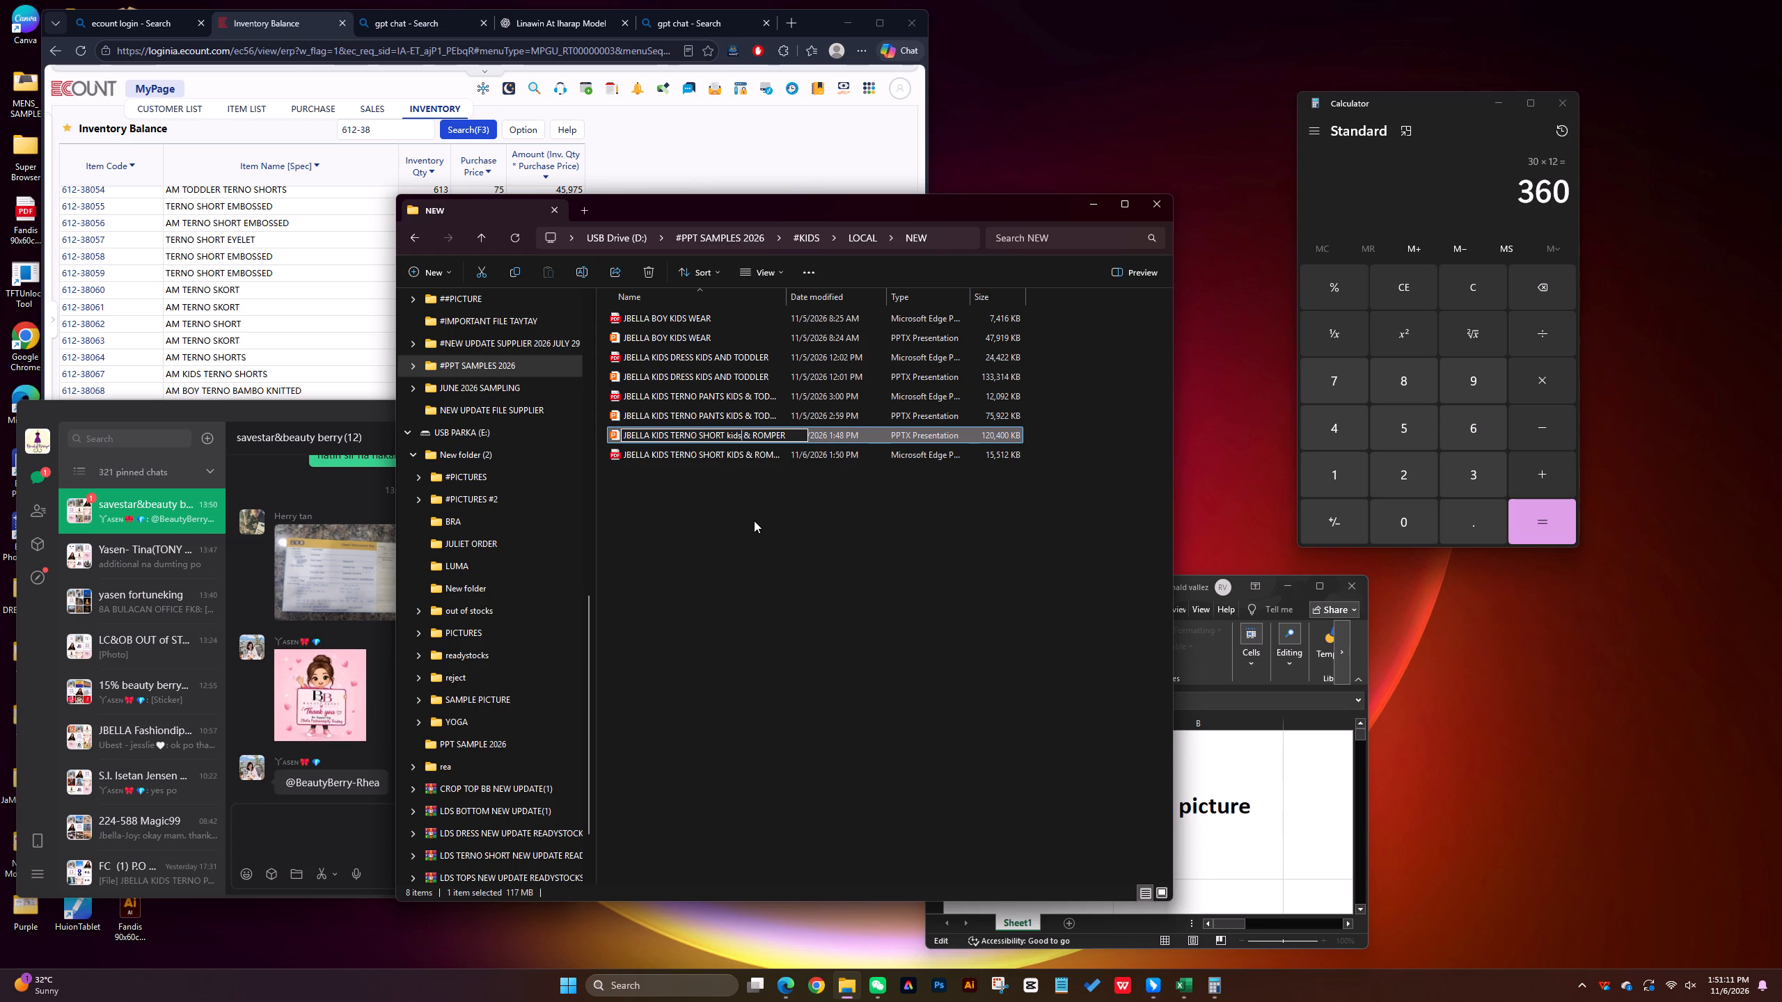
key("BackSpace")
key("BackSpace")
key("BackSpace")
key("BackSpace")
type("KIDS")
left_click(754, 520)
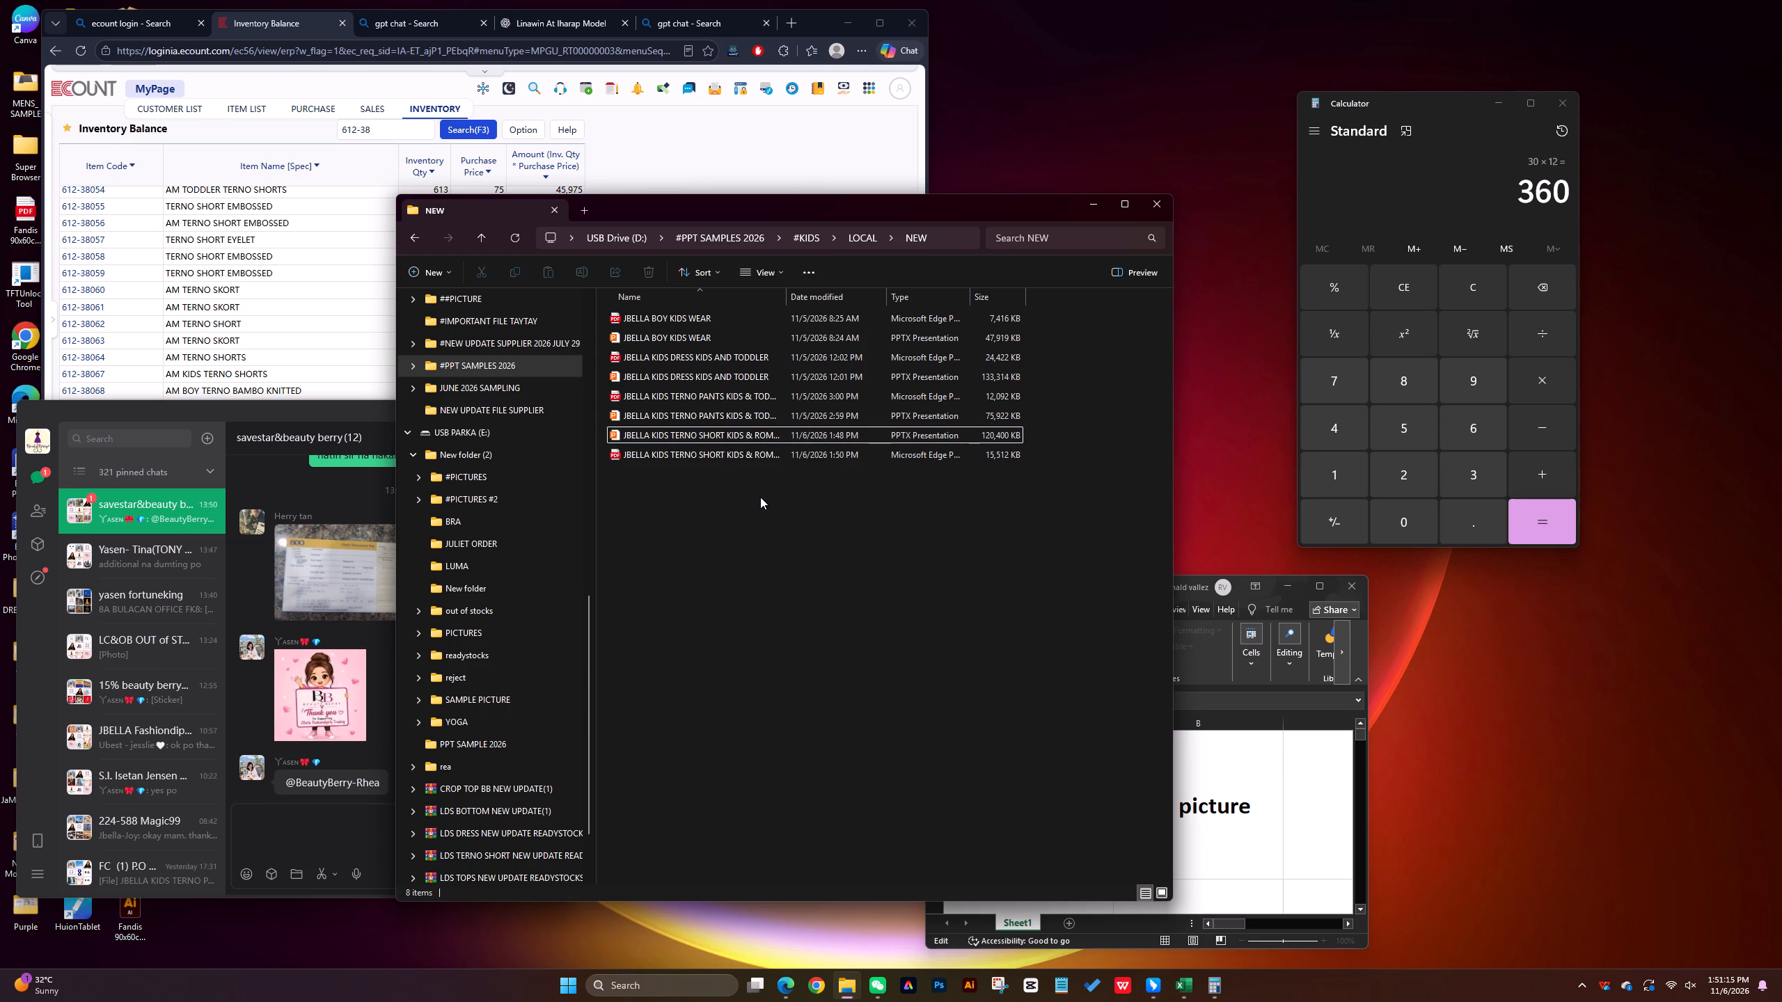
Open the JBELLA BOY KIDS WEAR presentation from the NEW folder and look through its slide thumbnails.
left_click_drag(1177, 399, 1357, 404)
left_click(880, 550)
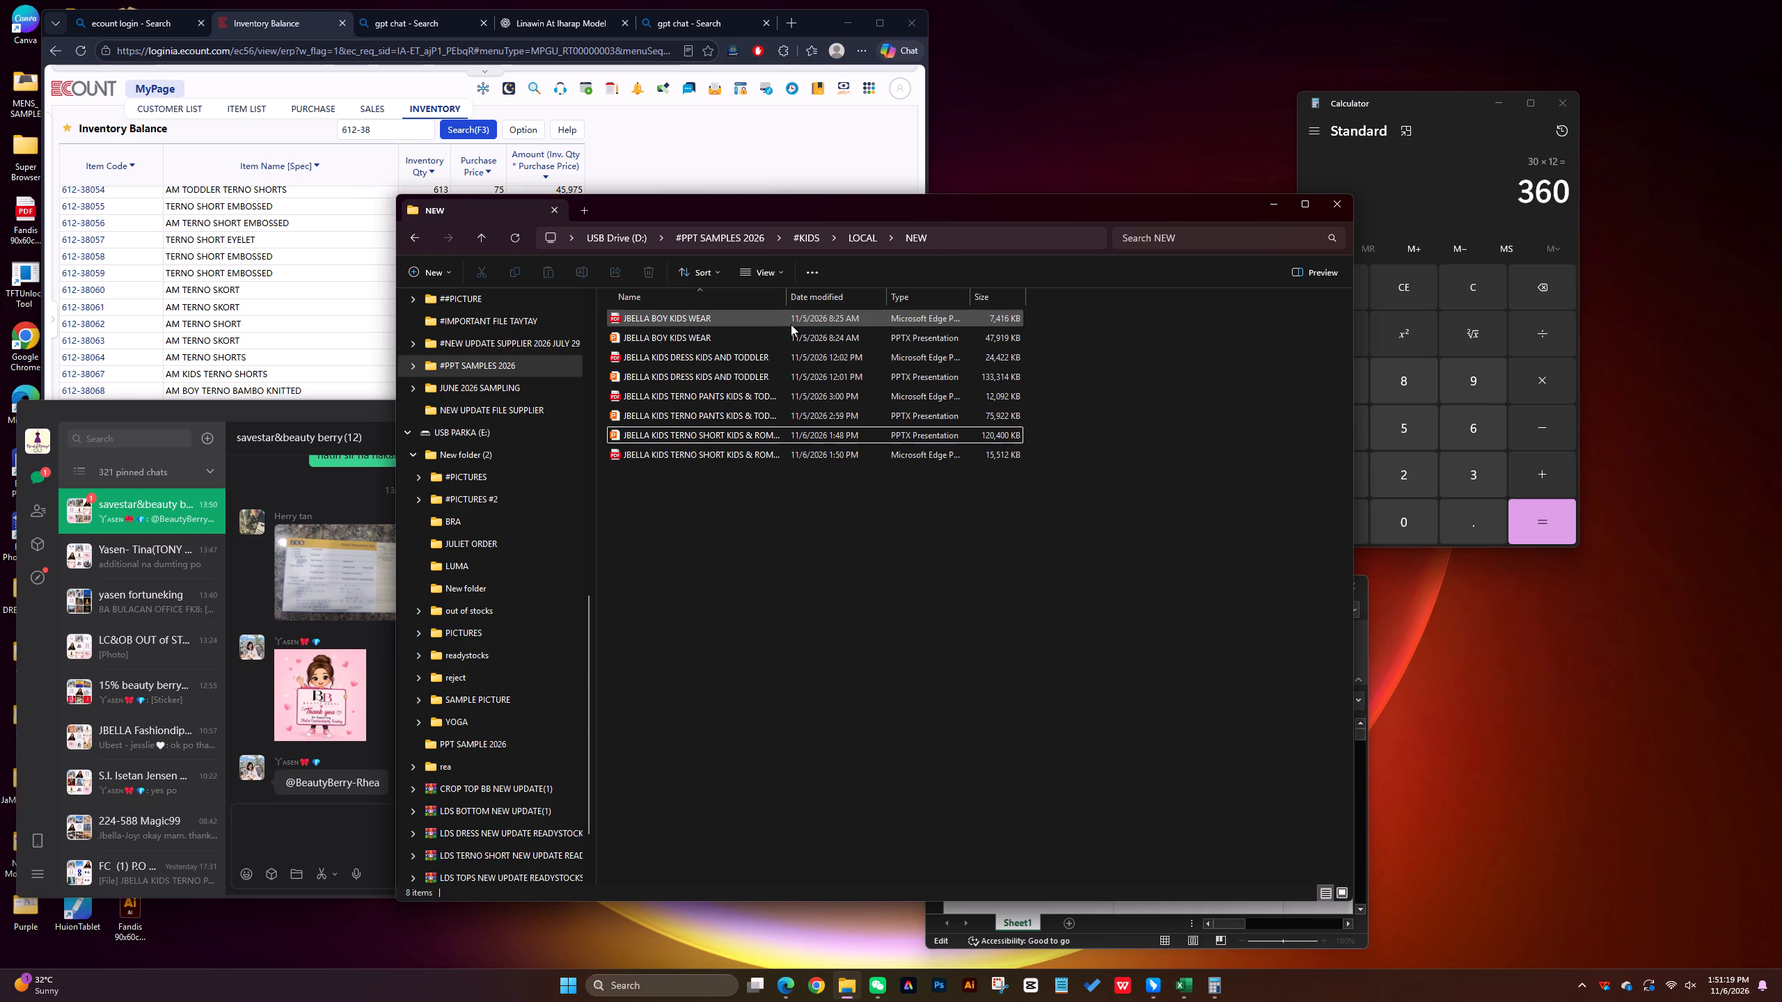
left_click(780, 539)
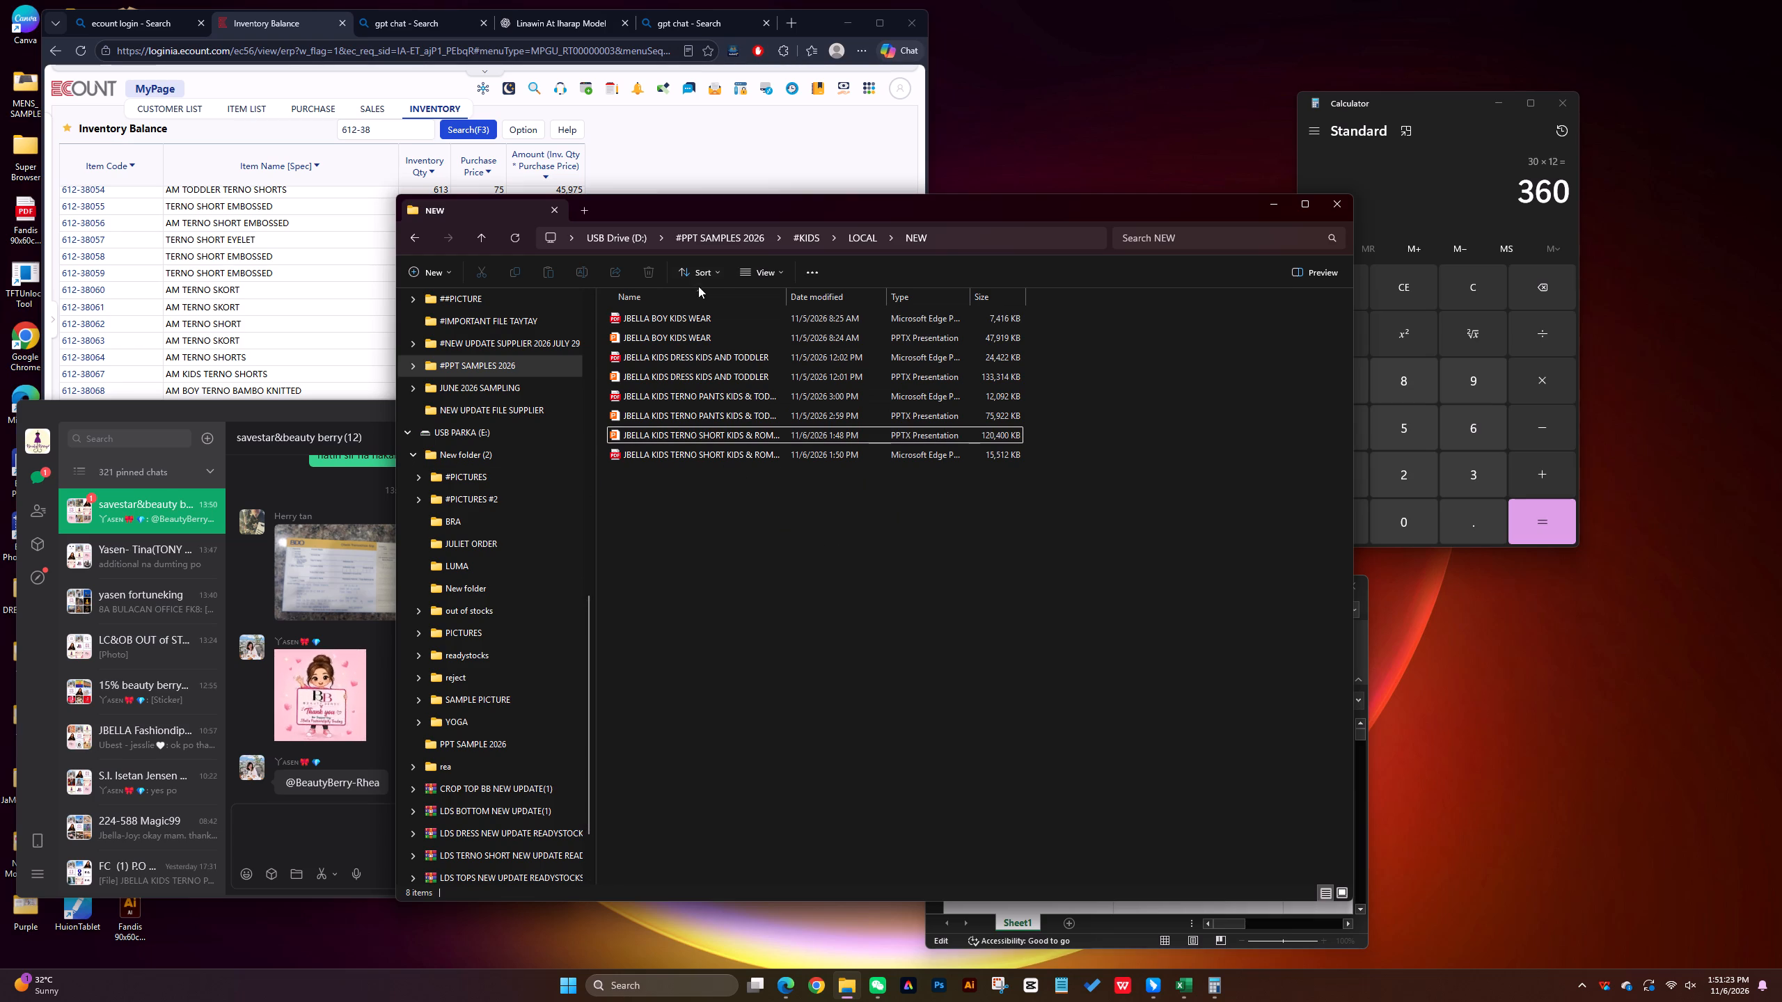
double_click(661, 338)
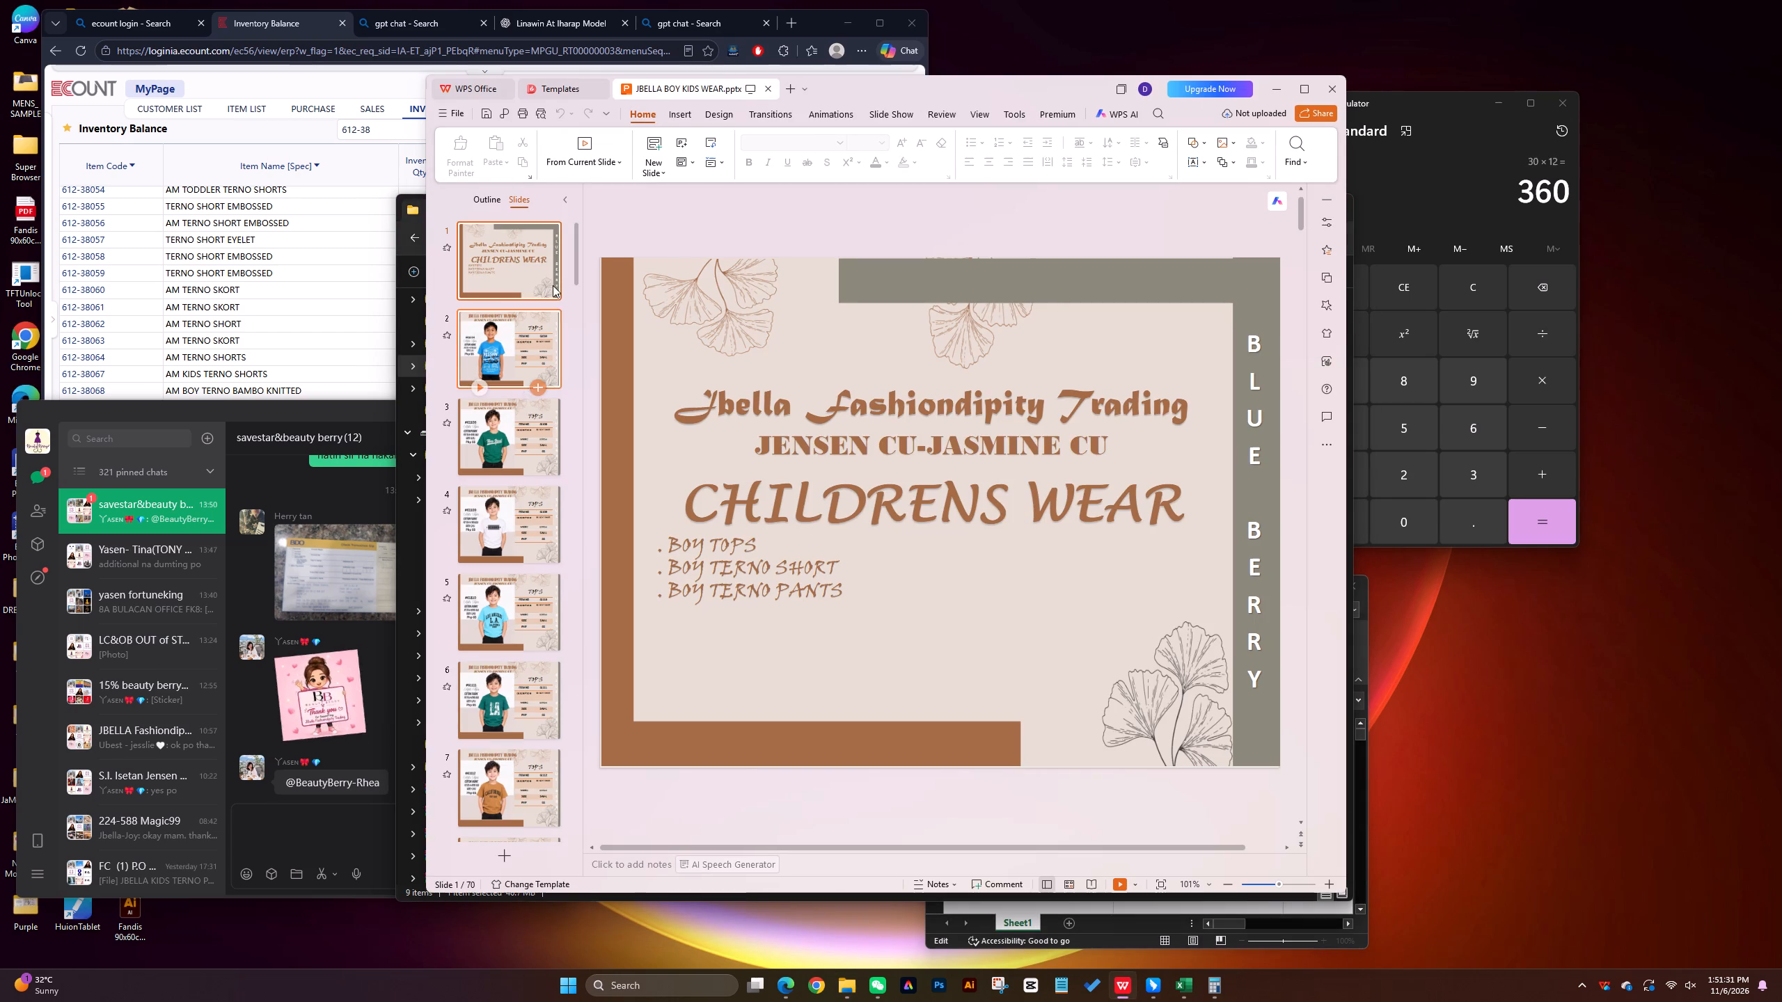
left_click_drag(576, 250, 571, 415)
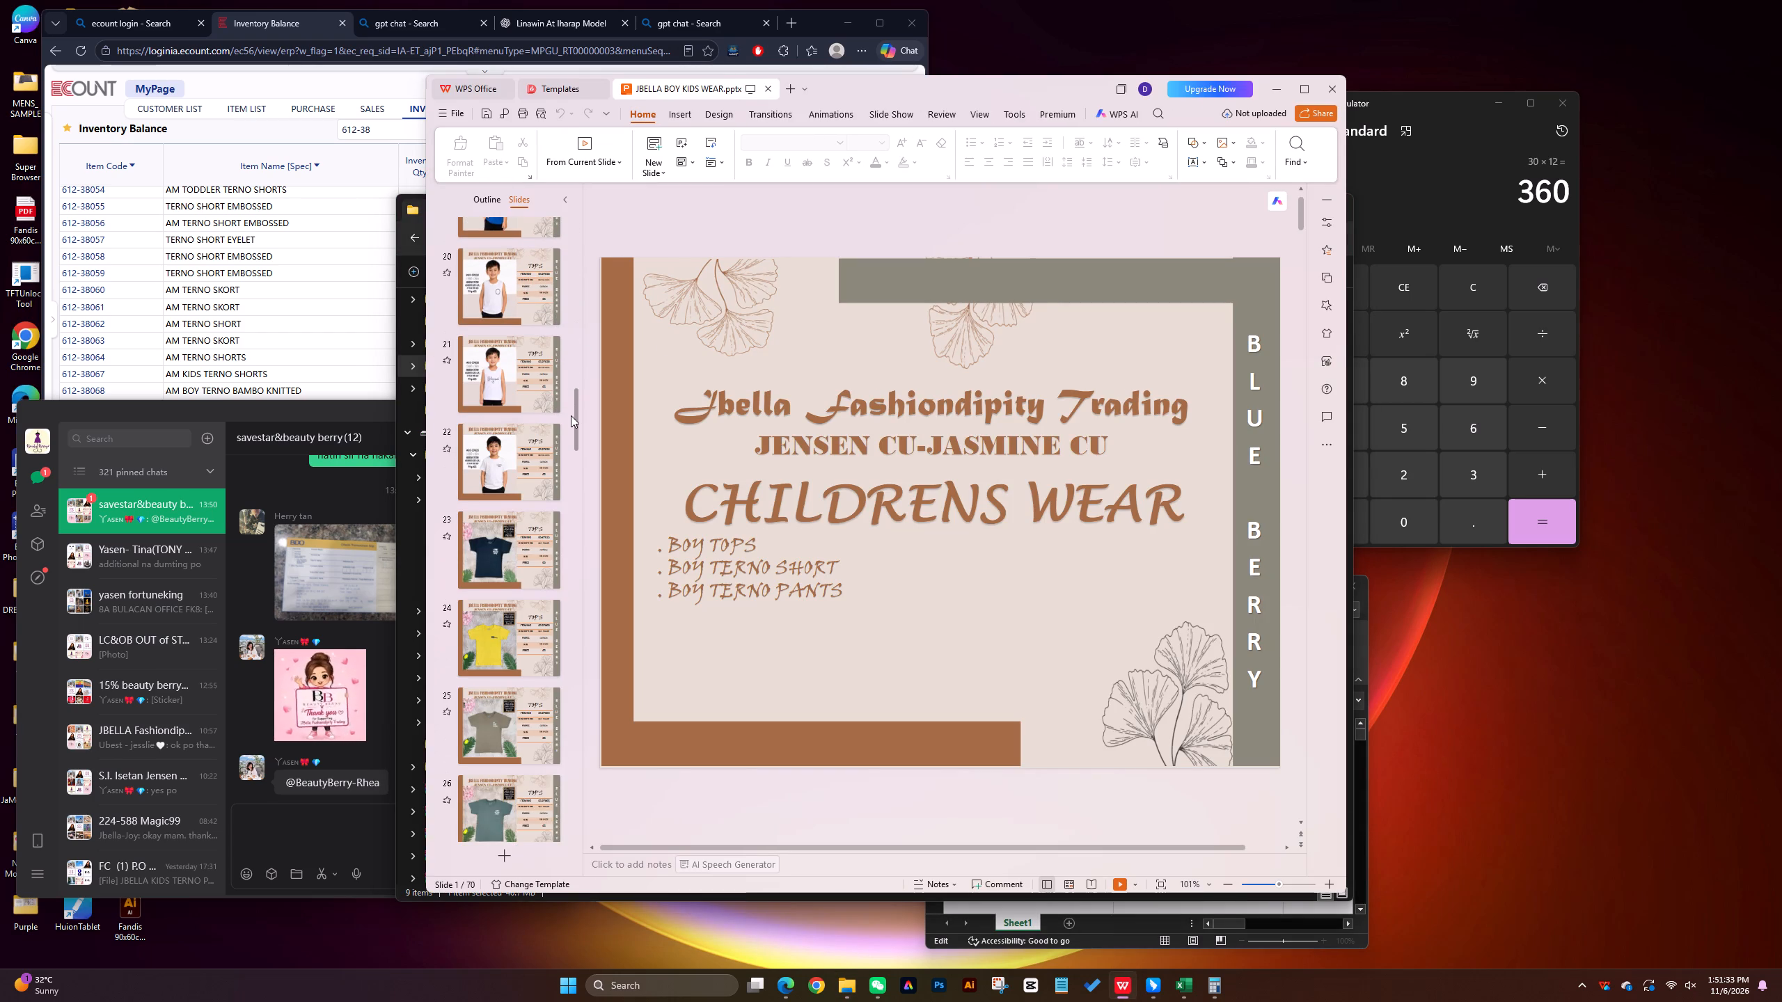
left_click_drag(571, 415, 563, 555)
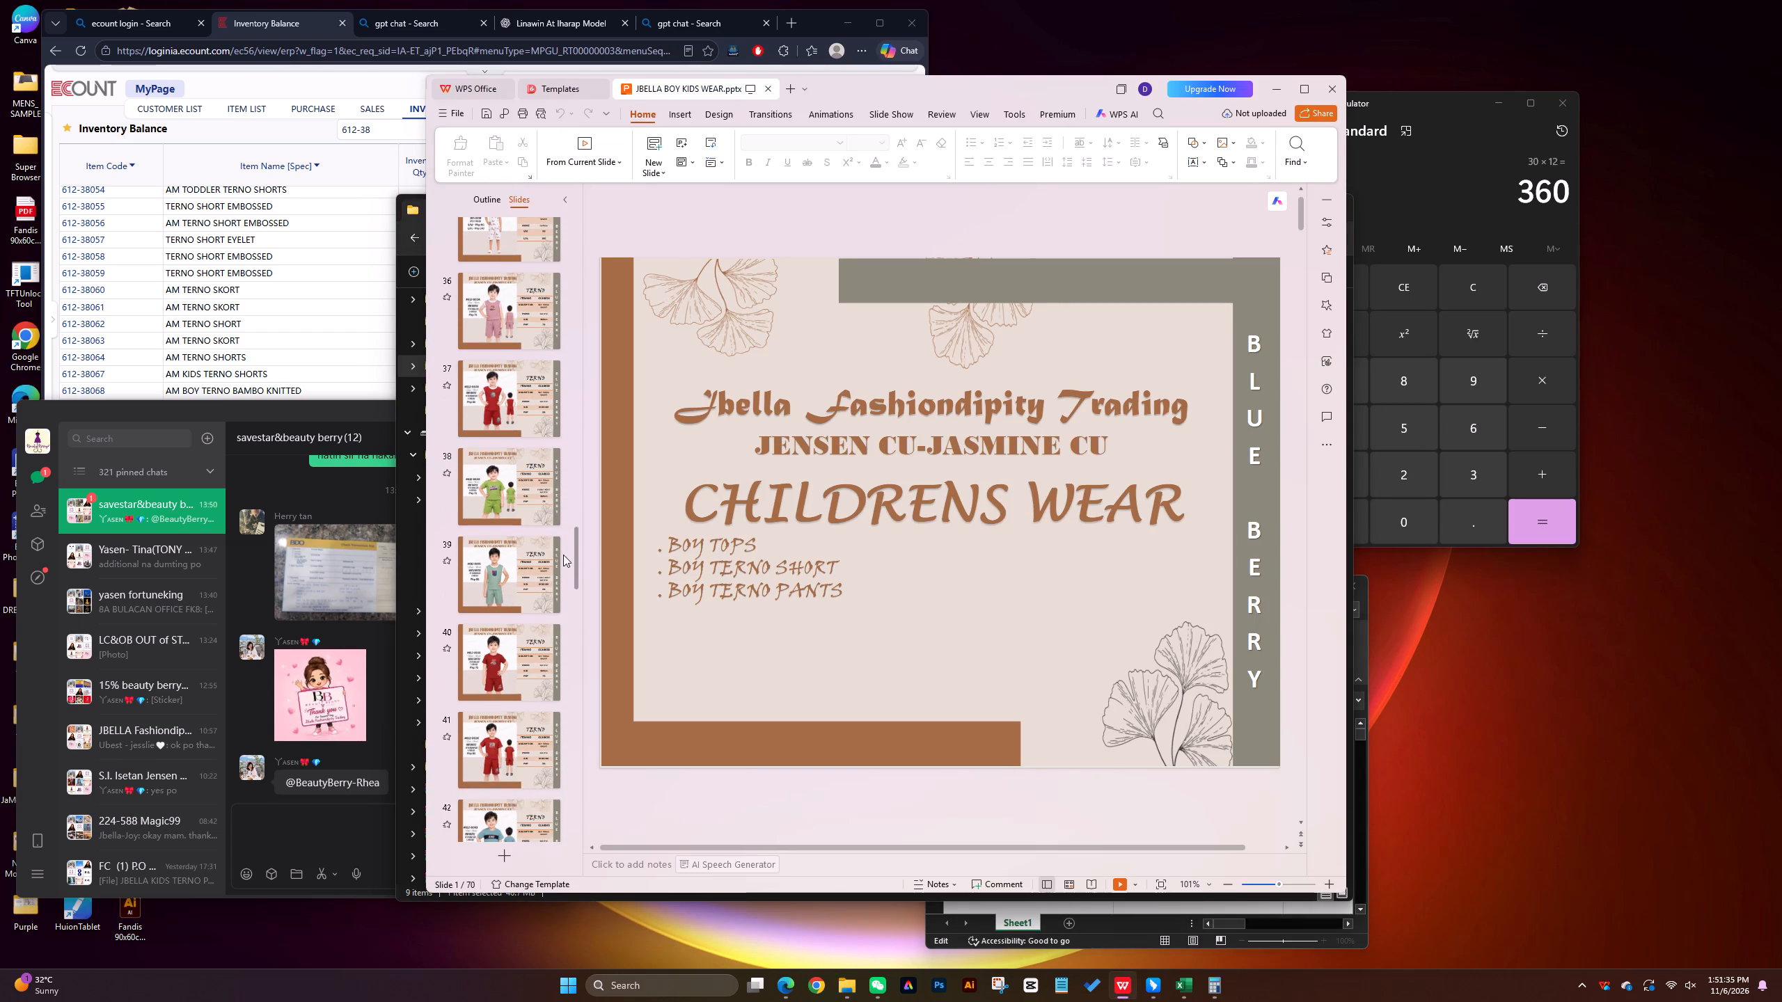
left_click_drag(563, 555, 565, 655)
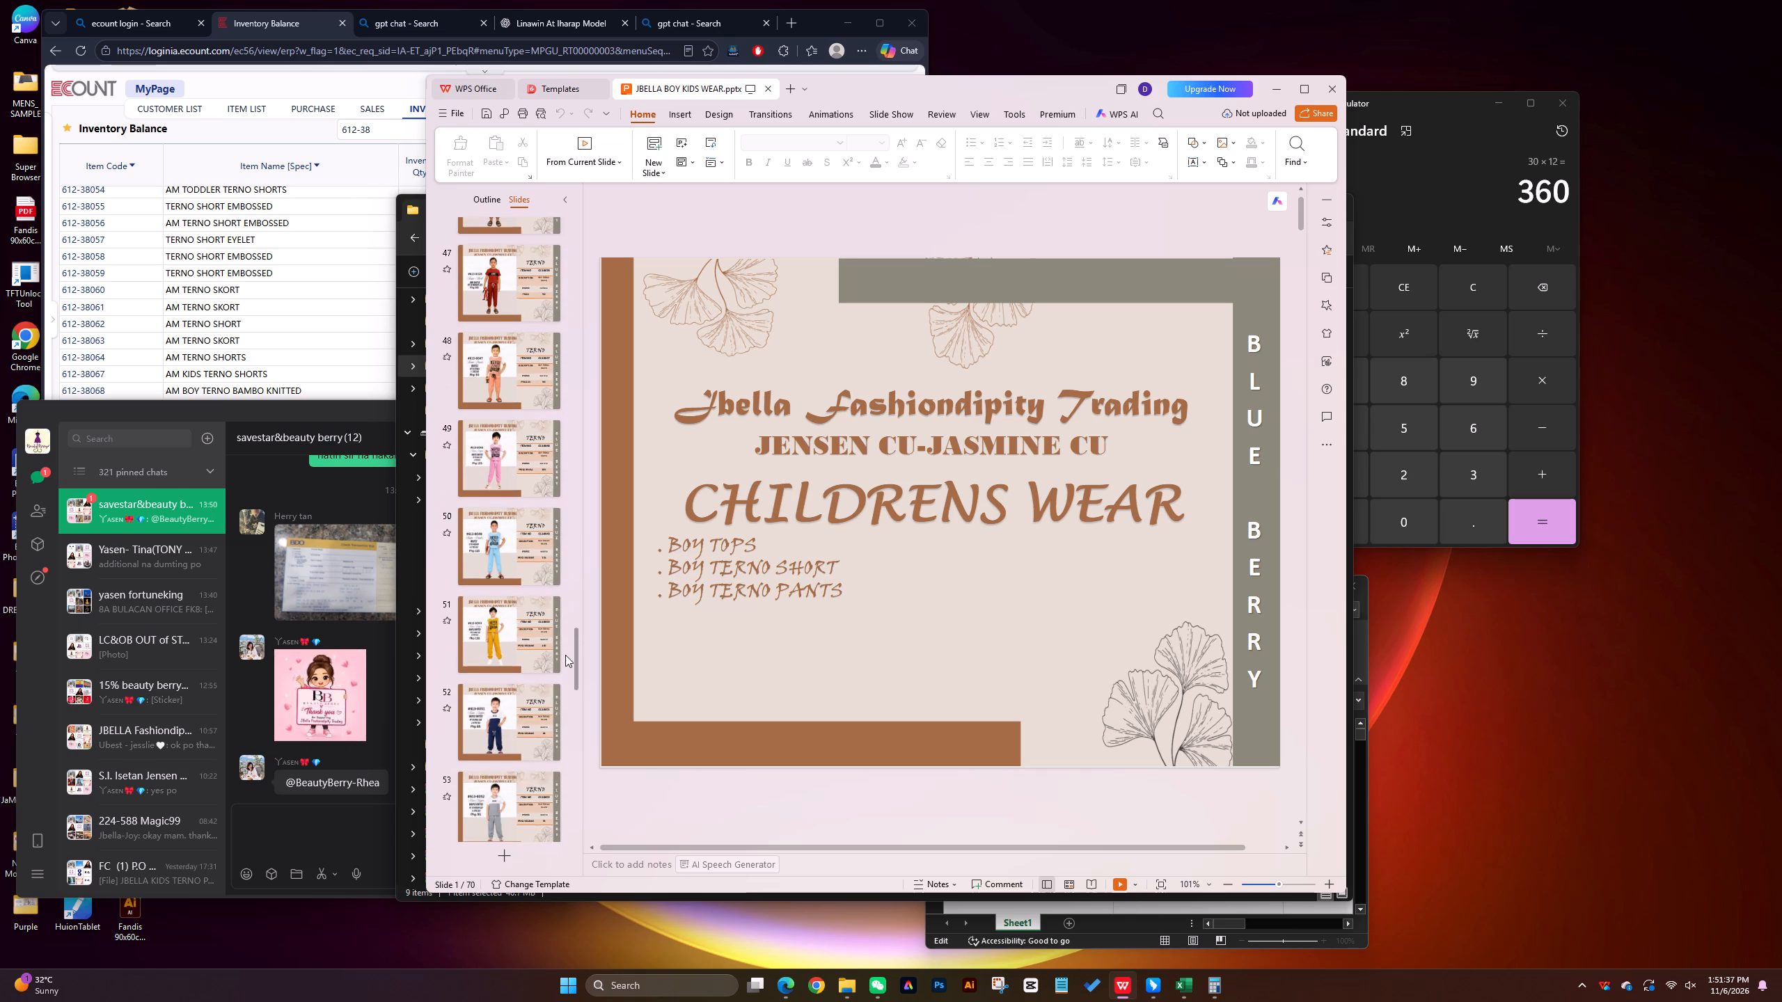
left_click_drag(565, 655, 581, 473)
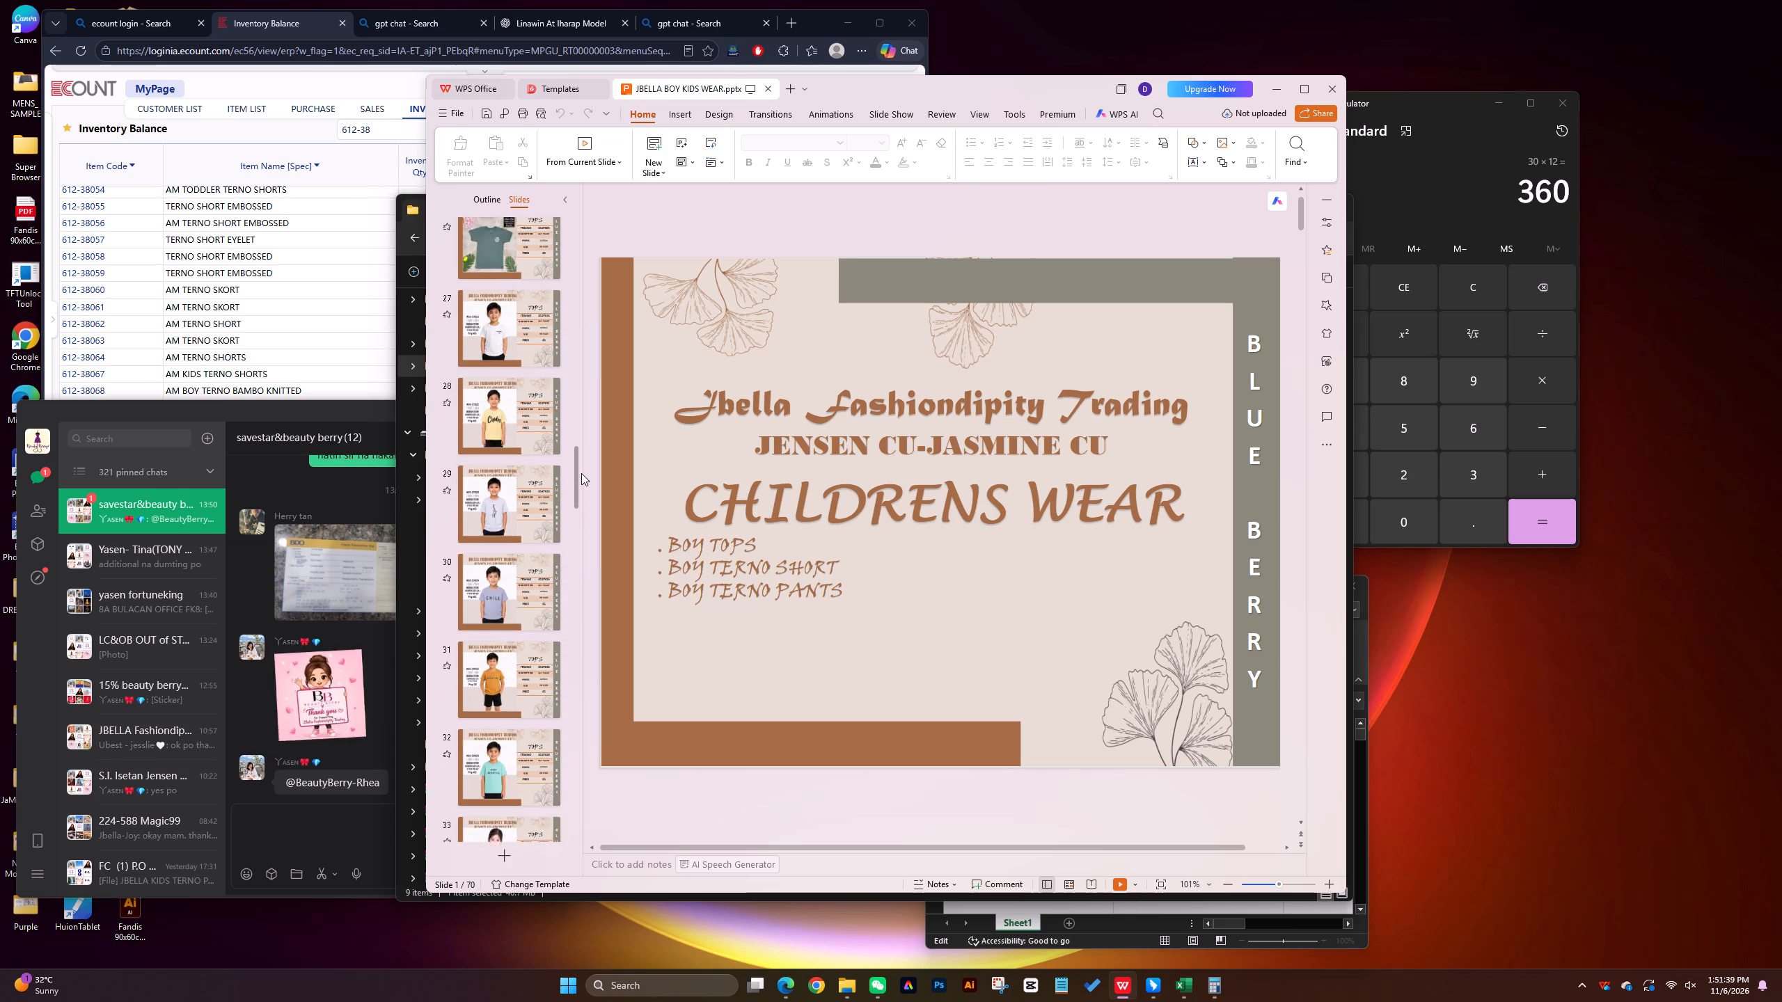
left_click_drag(581, 473, 579, 597)
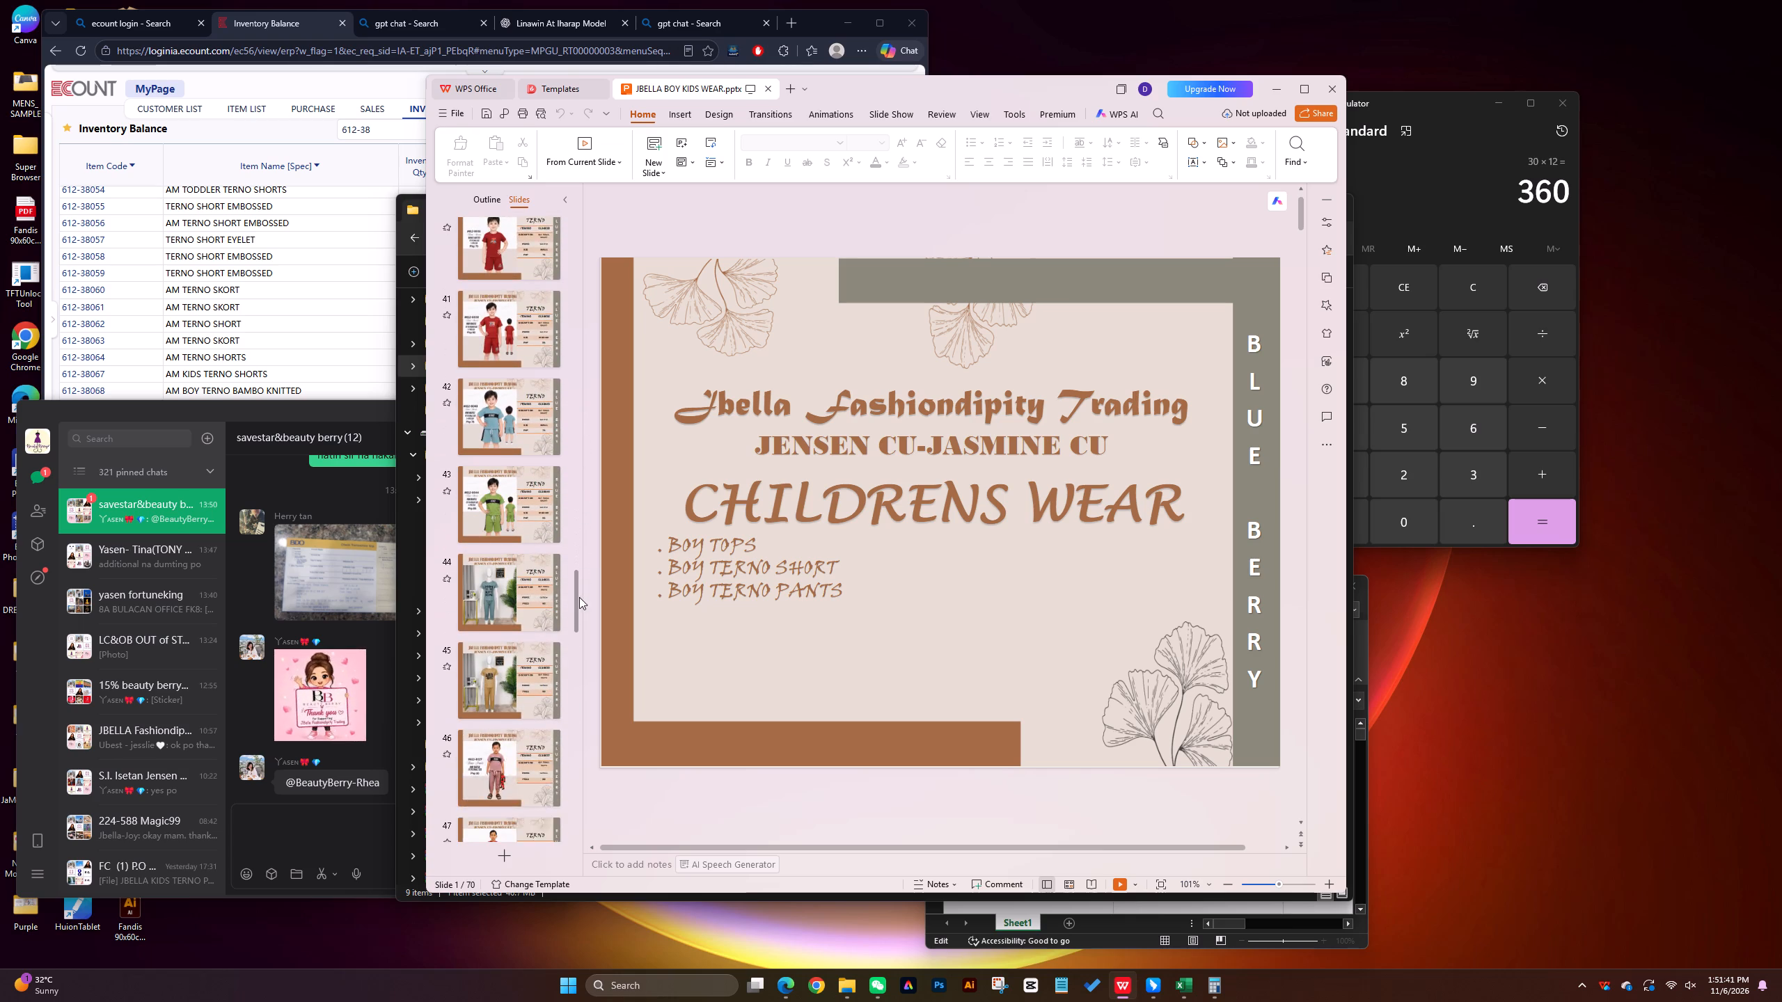
left_click_drag(579, 597, 568, 823)
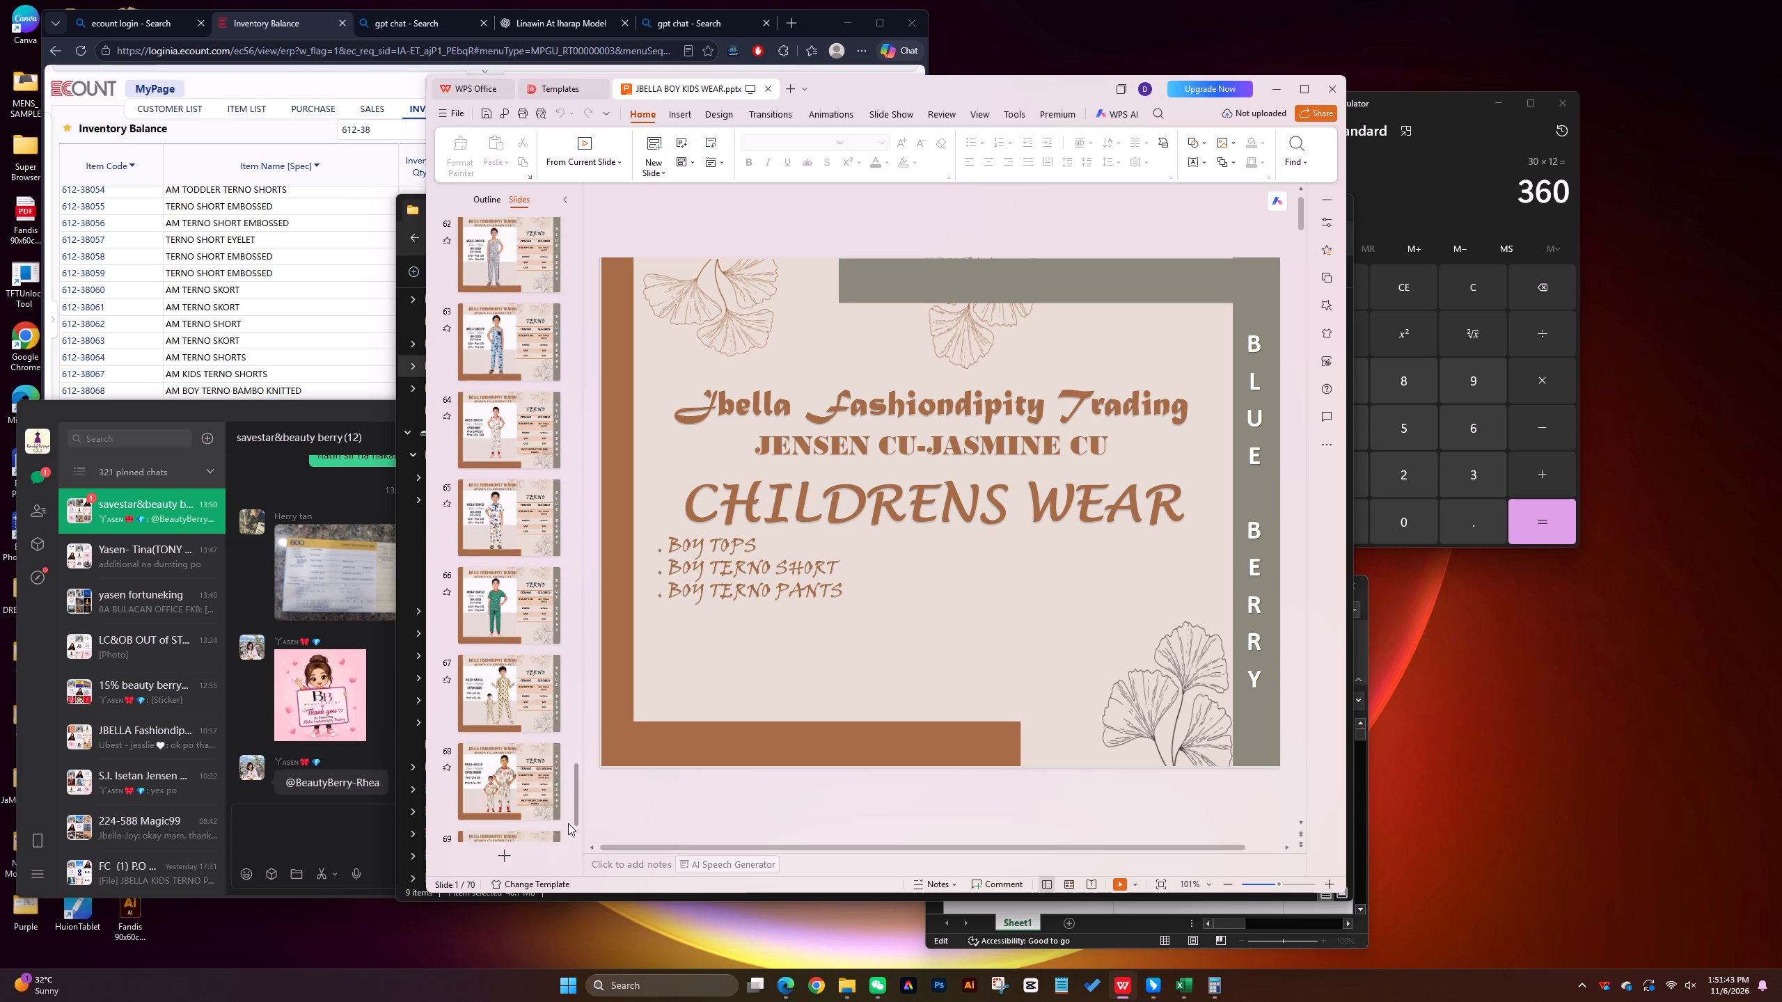
left_click_drag(568, 823, 570, 699)
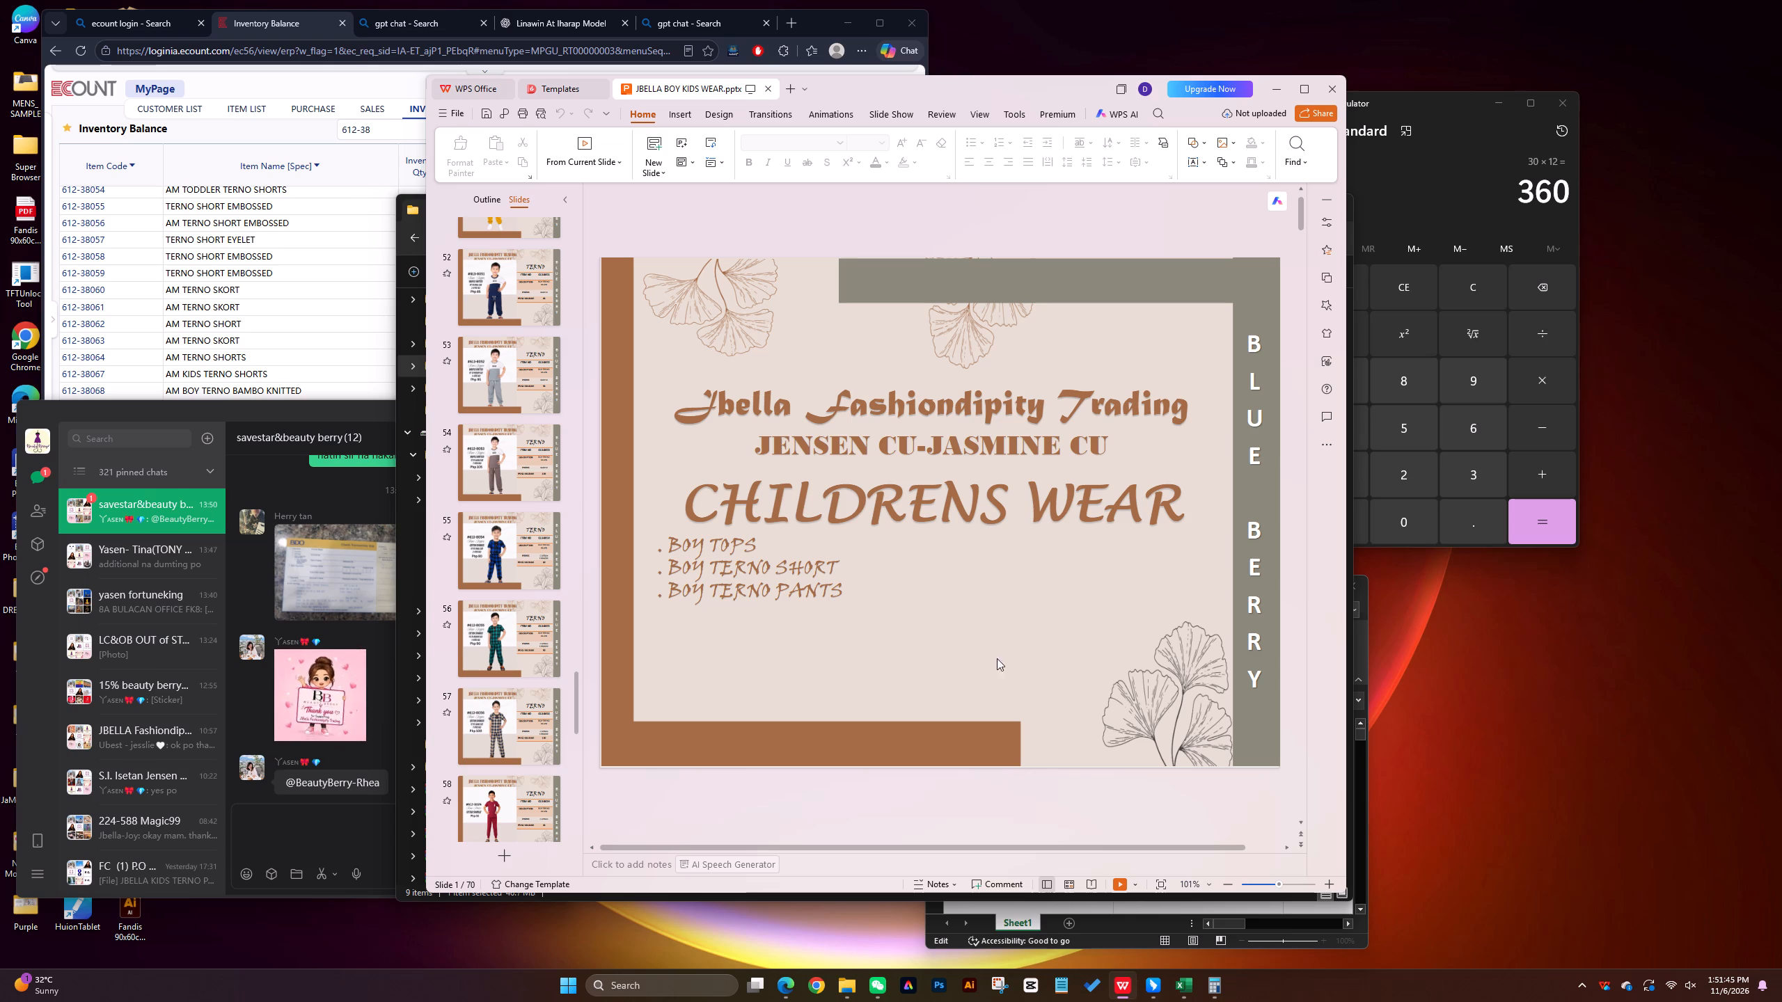
left_click_drag(935, 86, 1314, 40)
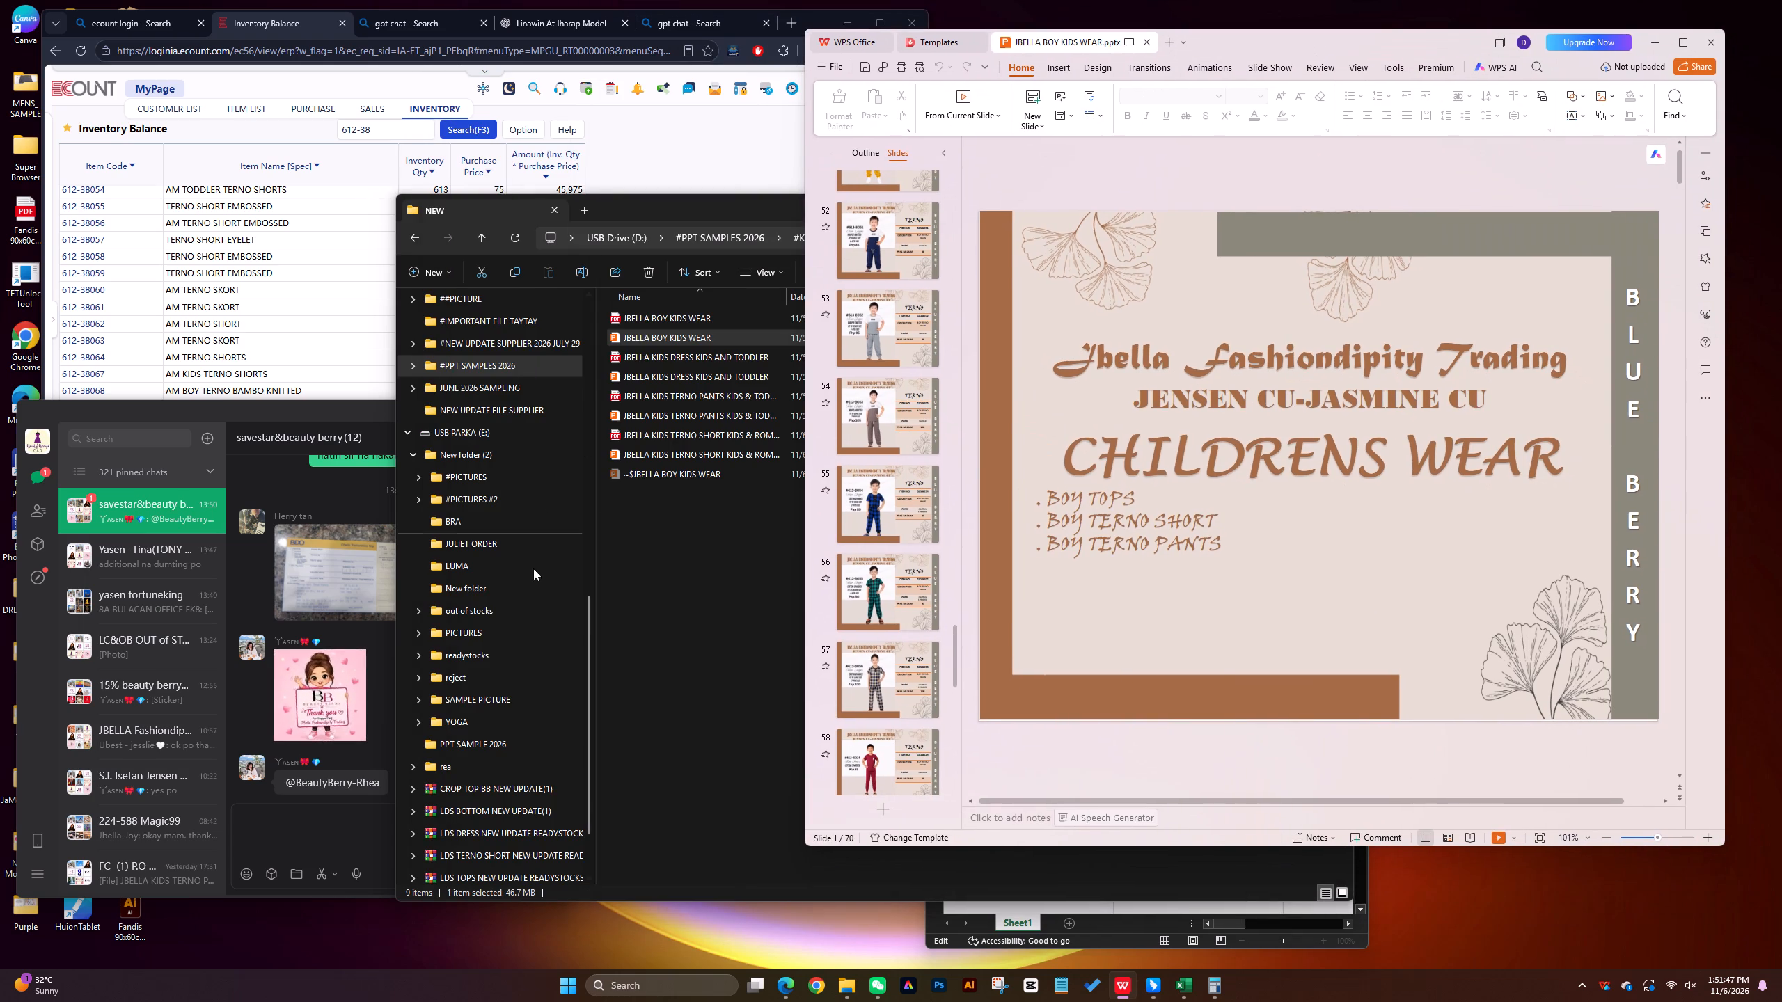
Delete the JBELLA BOY KIDS WEAR PDF from the NEW folder, keeping the presentation.
left_click_drag(666, 570, 666, 555)
right_click(652, 316)
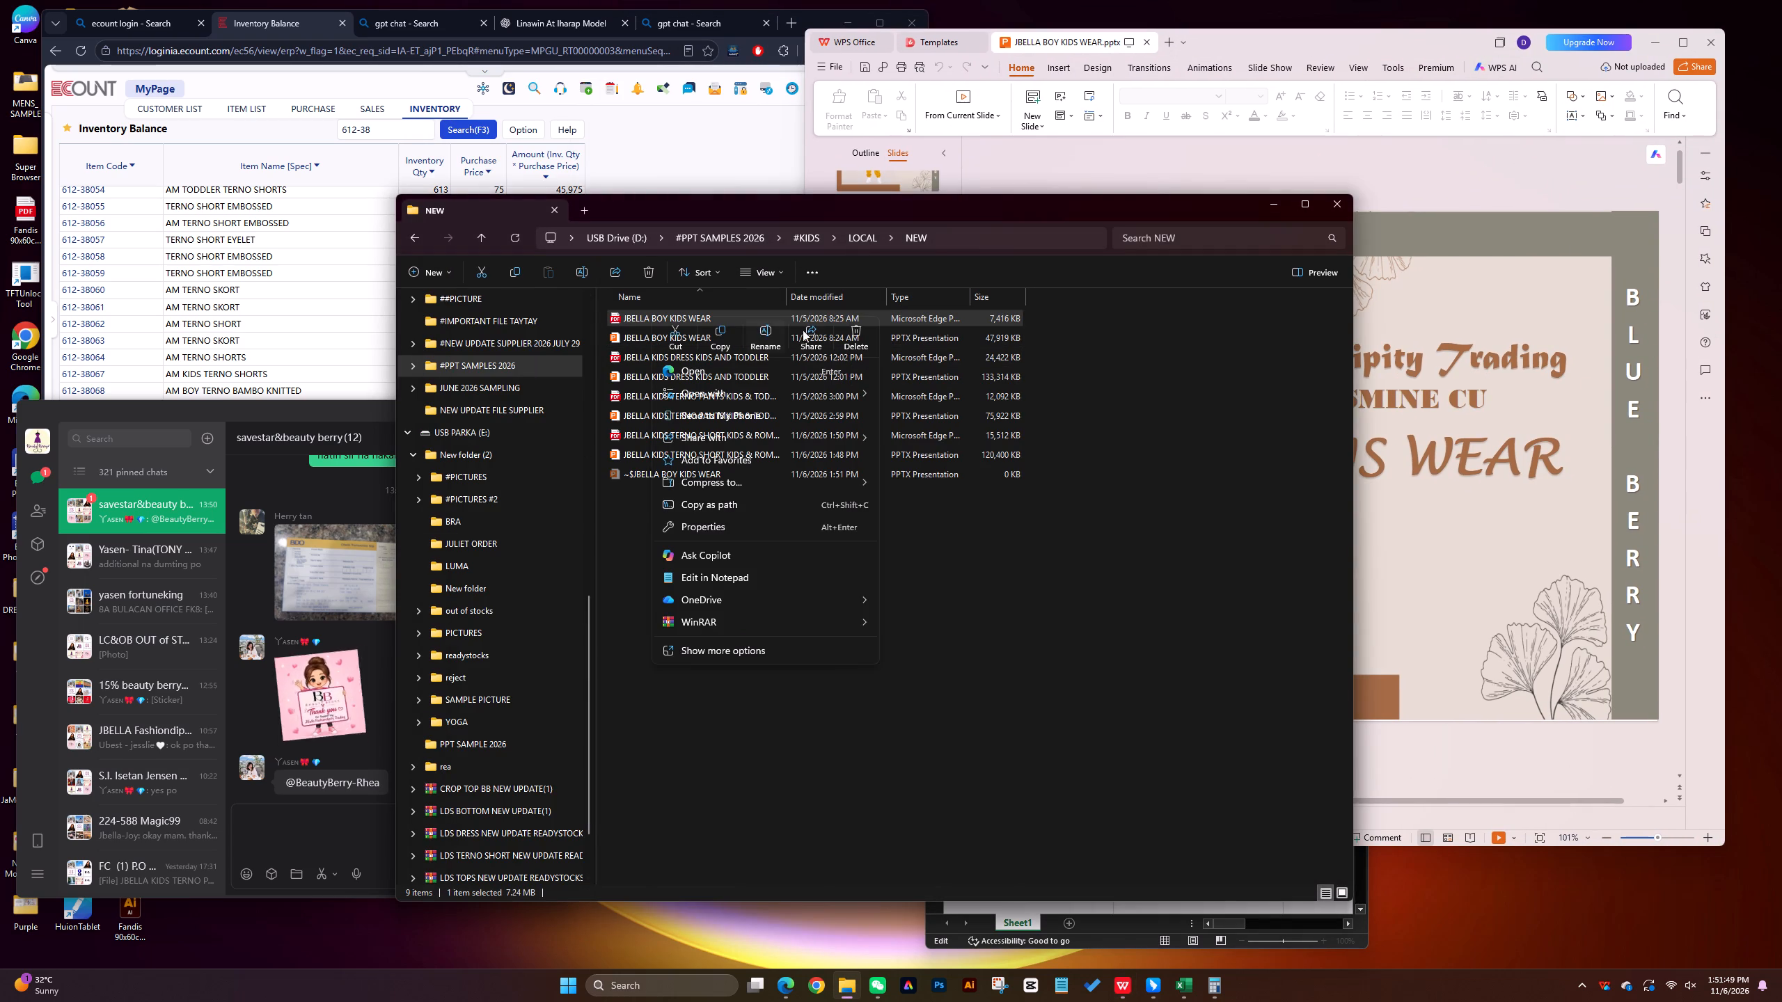
left_click(860, 340)
left_click(949, 525)
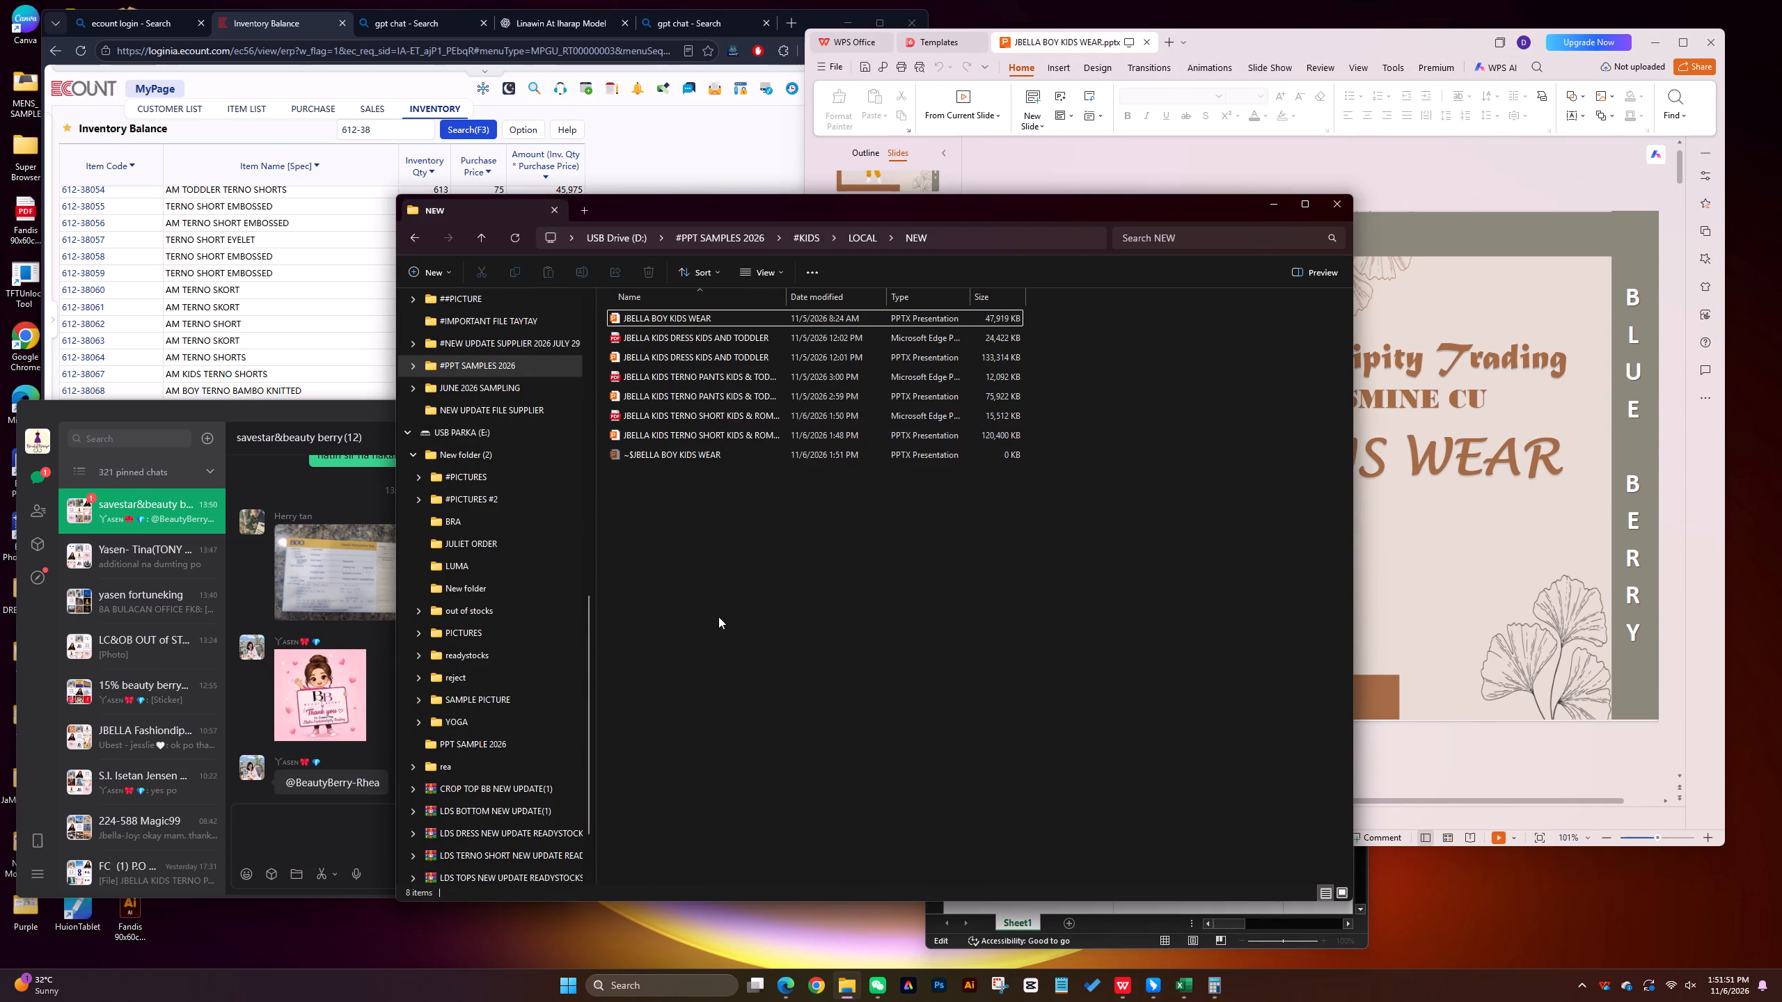
left_click(717, 628)
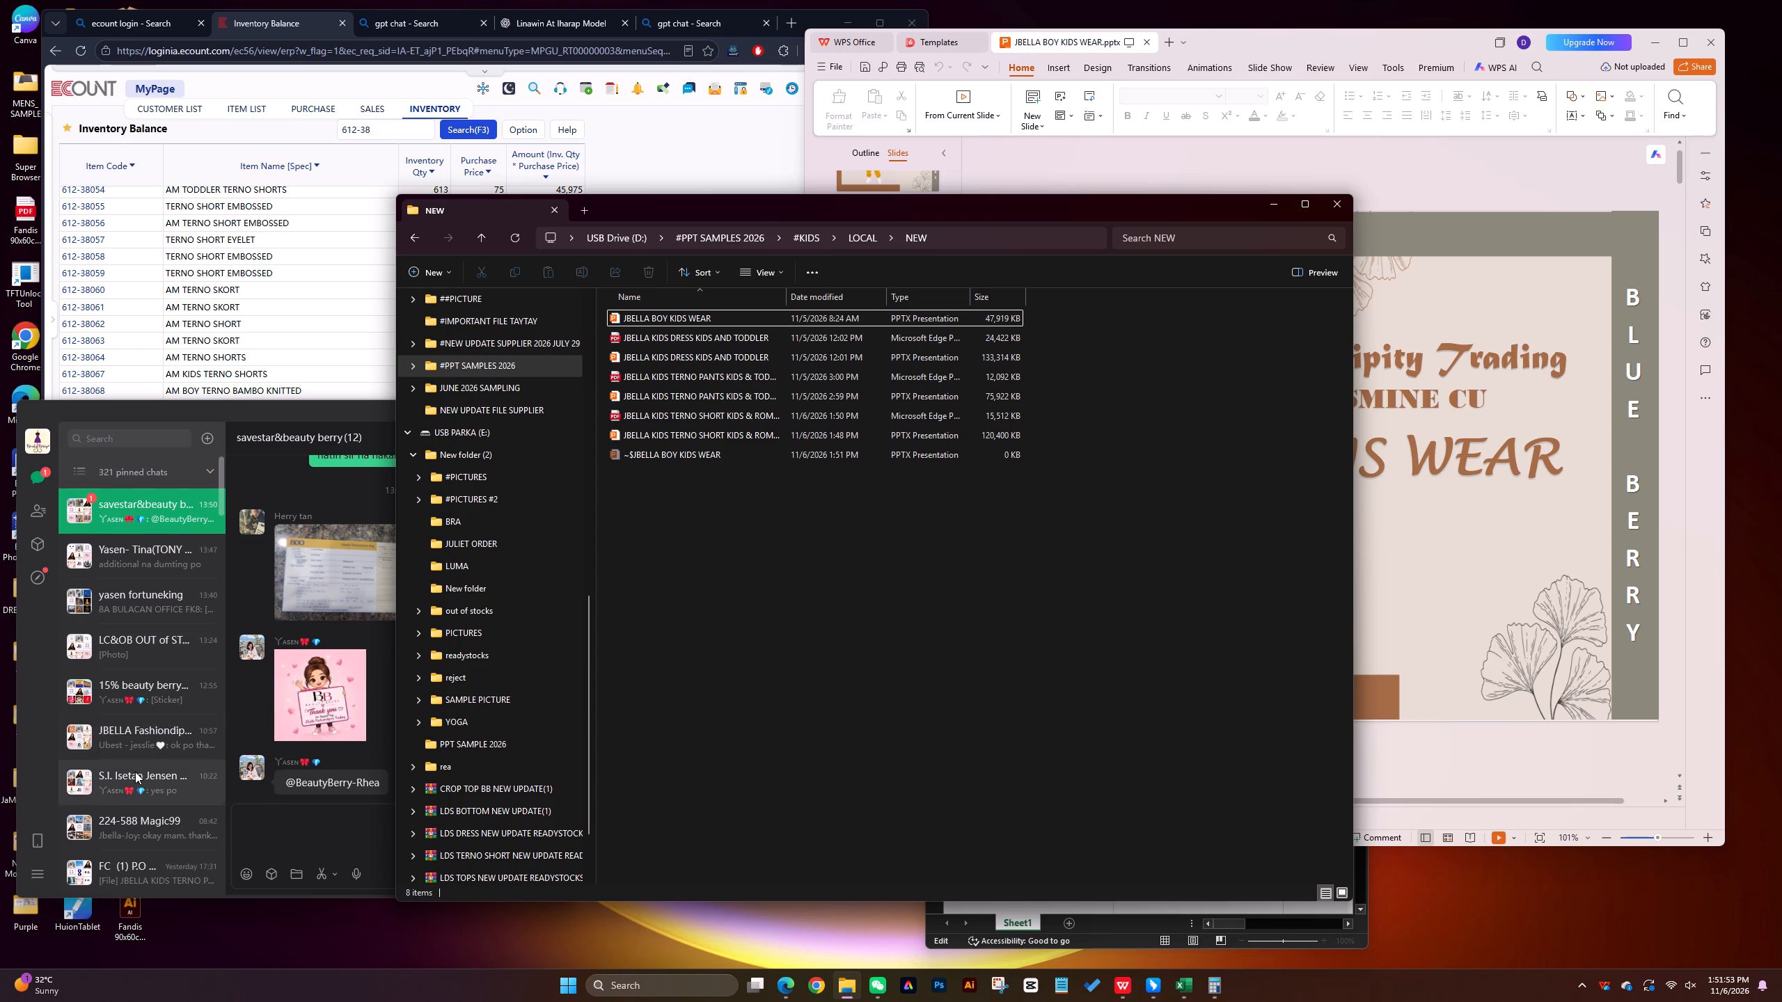
Send the JBELLA KIDS TERNO SHORT KIDS & ROMPER PDF to the FC (1) RO 02 group chat in Weixin.
scroll(115, 840, "down", 1)
left_click(119, 845)
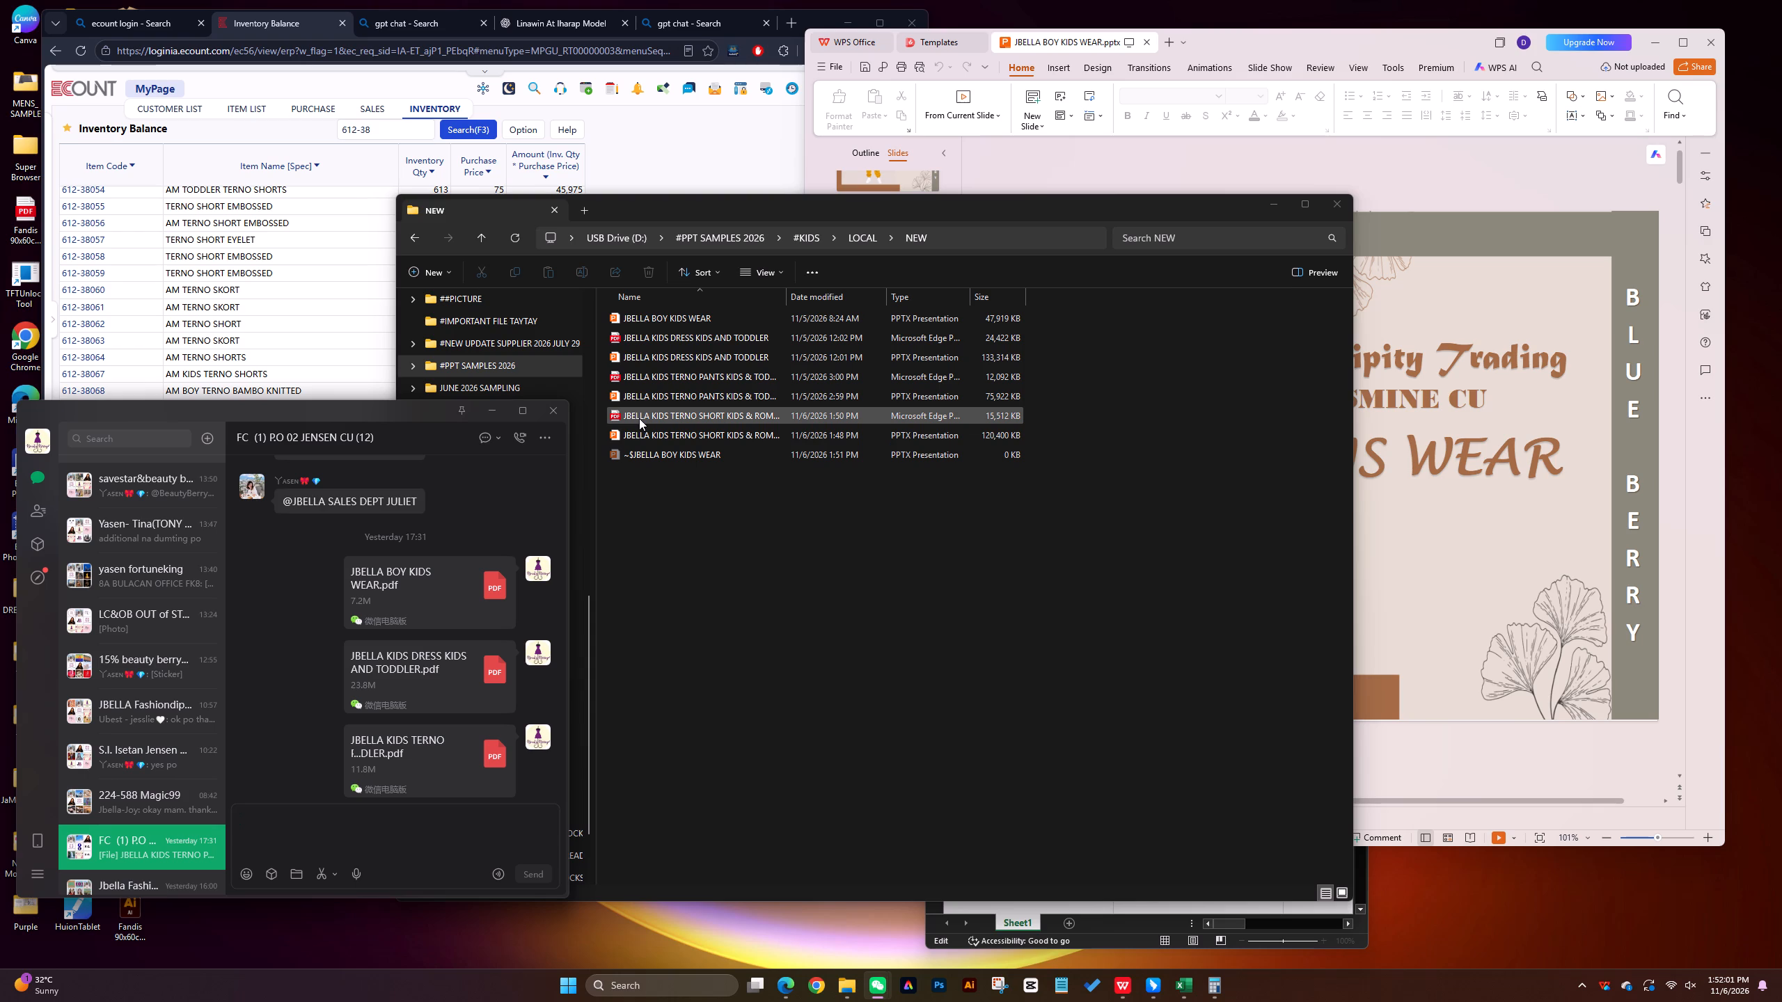
left_click_drag(642, 417, 365, 854)
left_click(532, 875)
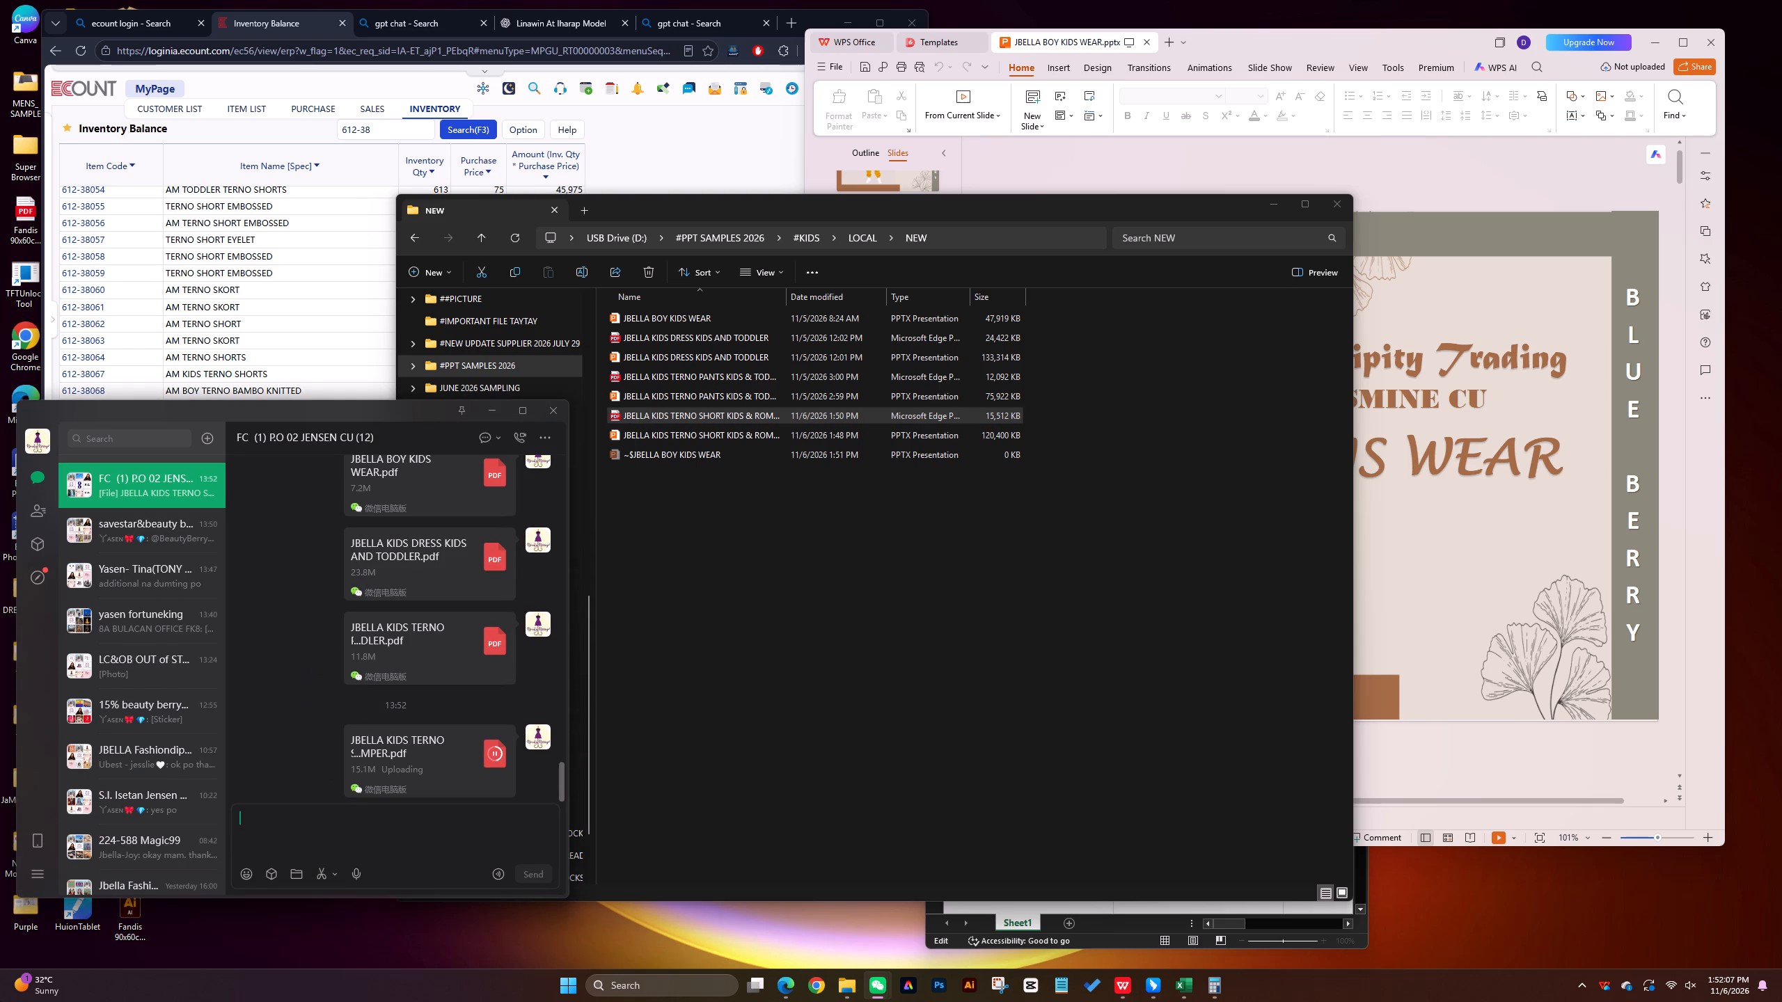
Open the -38 picture folder under ##PICTURE, KIDS DEPARTMENT, #TERNO SHORT KIDS, 612-.
left_click(826, 555)
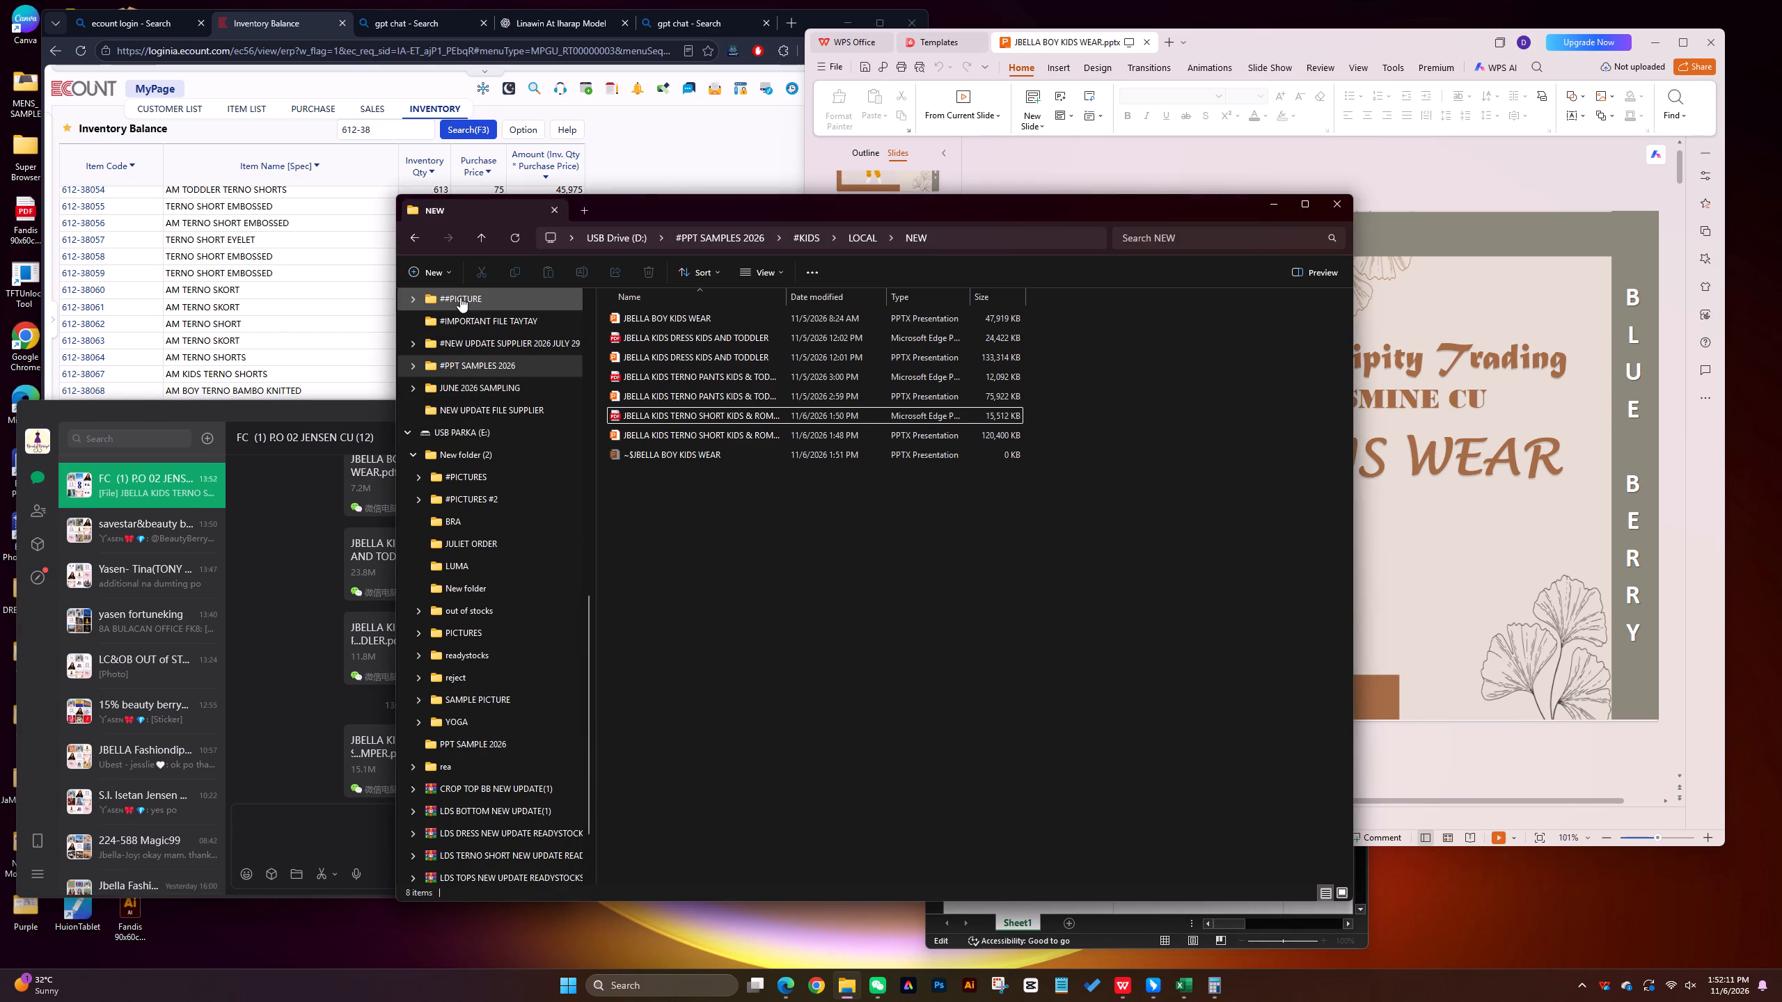
left_click(460, 297)
double_click(952, 322)
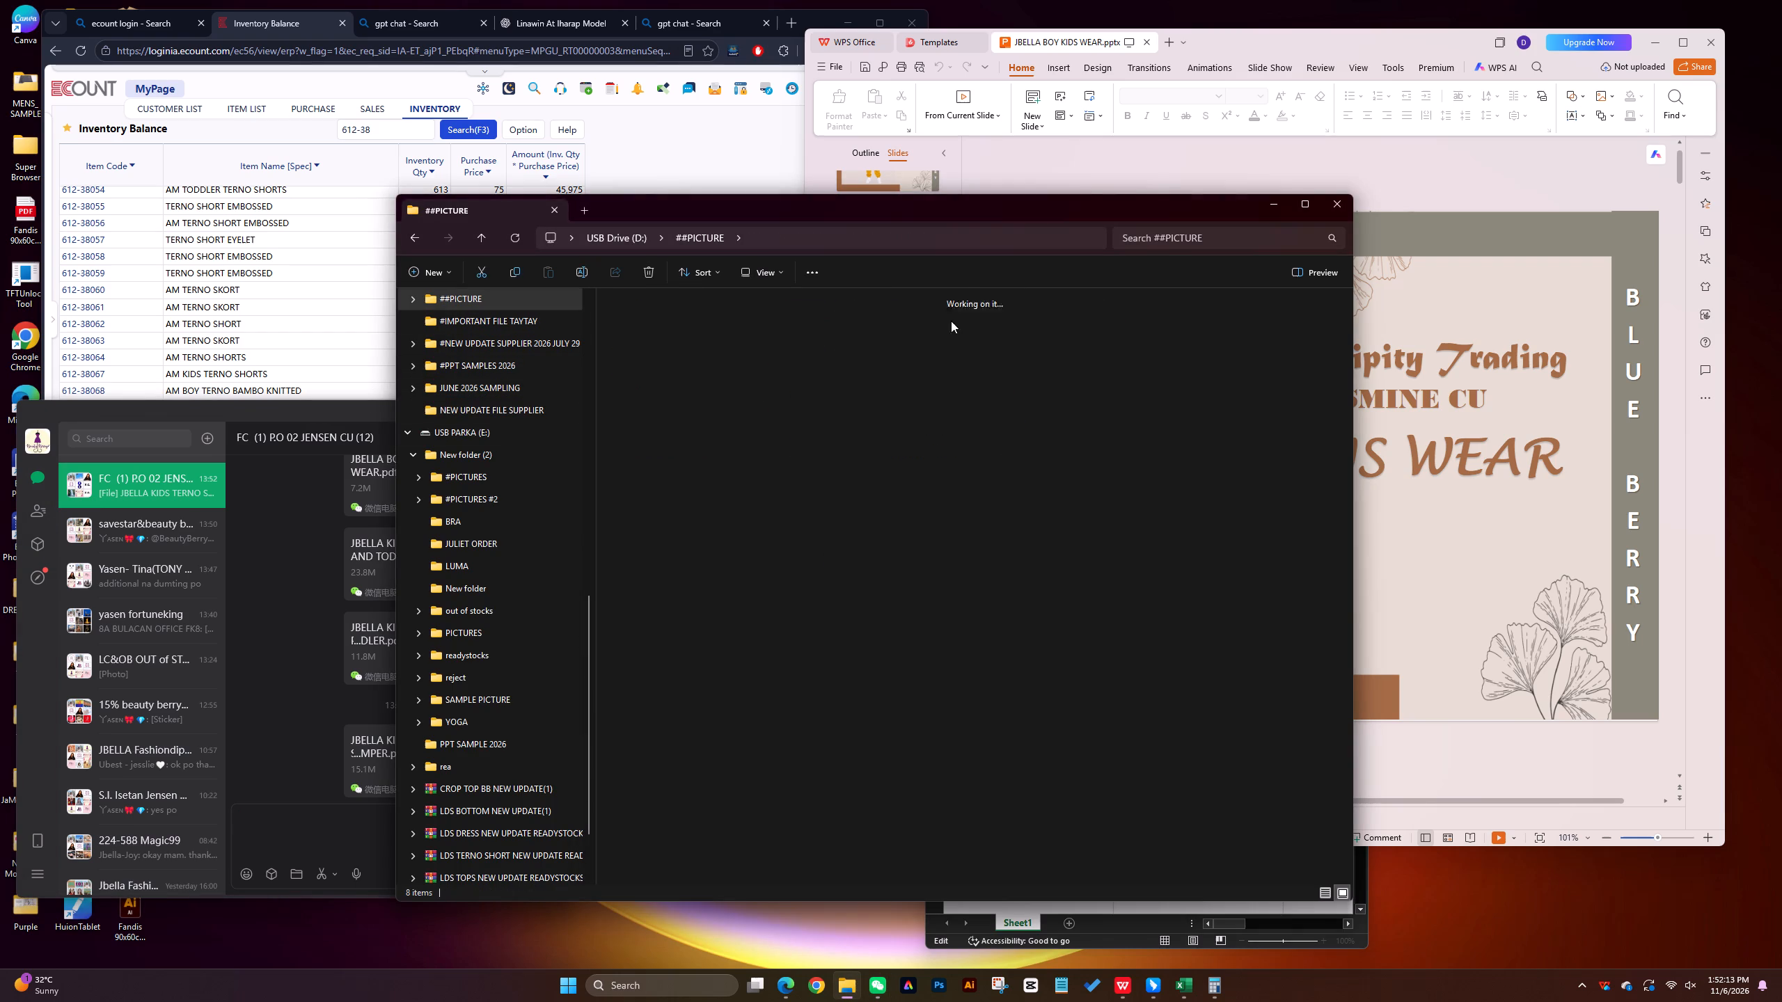
left_click(803, 323)
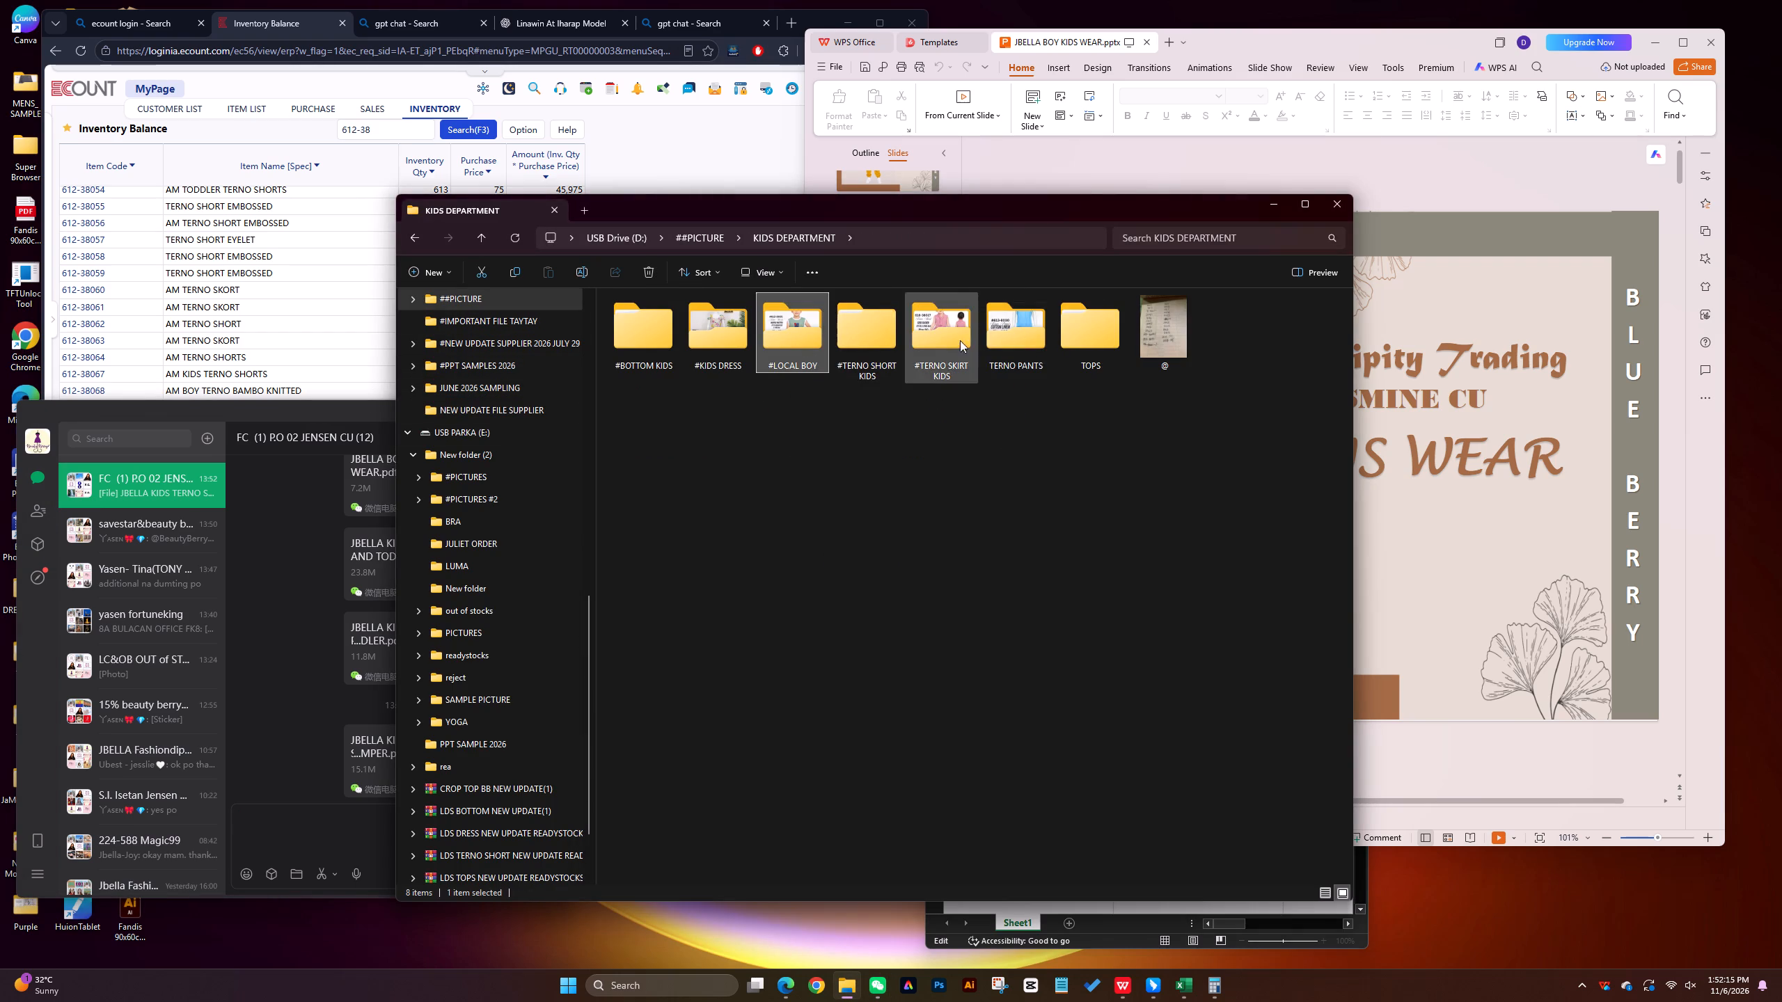
double_click(855, 332)
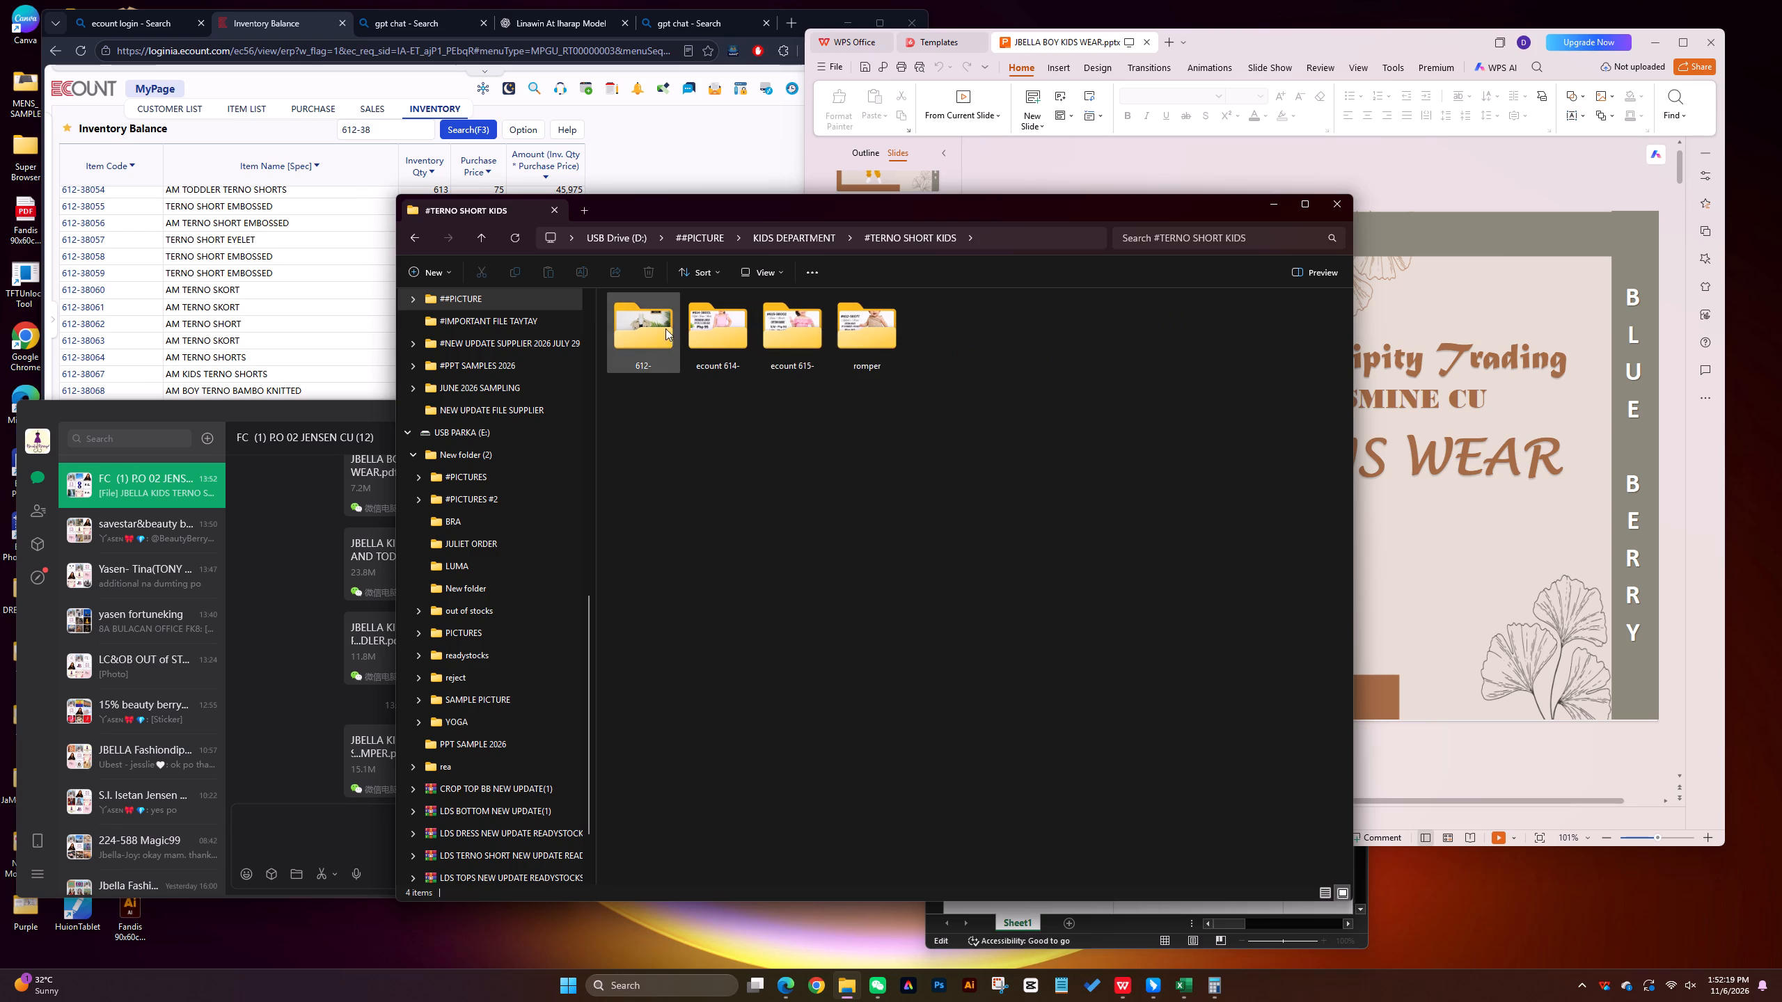
double_click(660, 326)
double_click(863, 324)
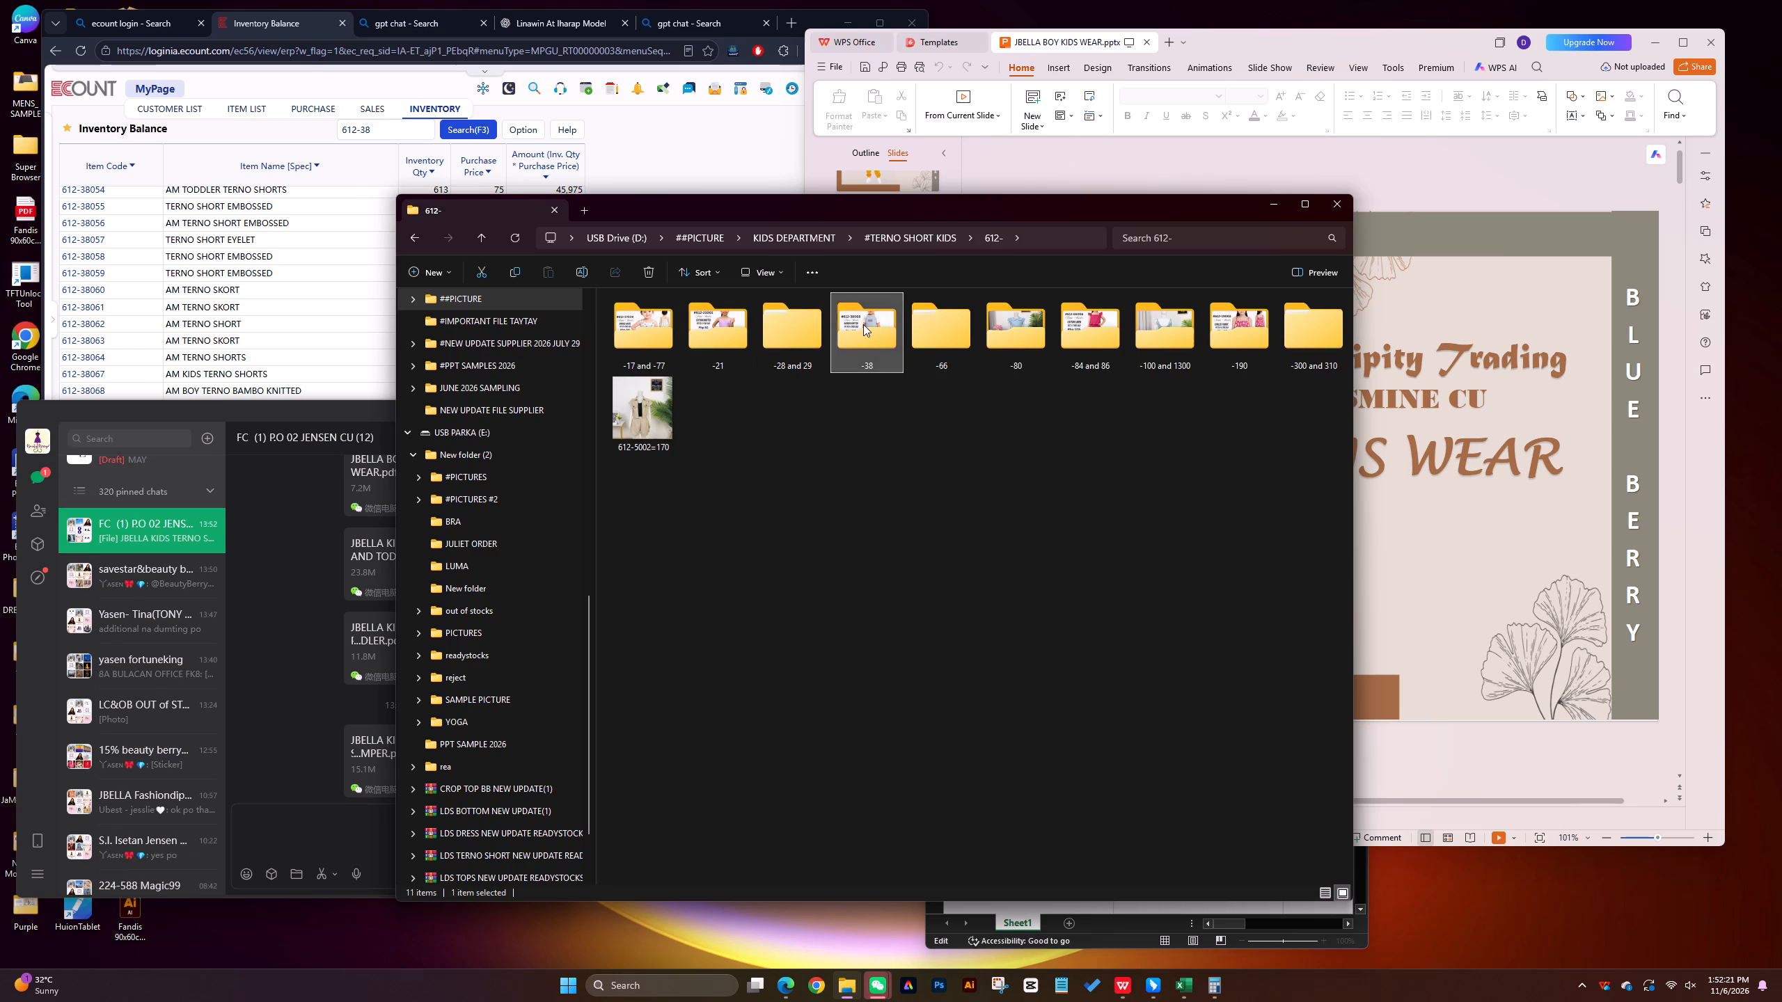
left_click(845, 500)
Search the JBELLA BOY KIDS WEAR presentation for item 612-38068.
left_click(1516, 301)
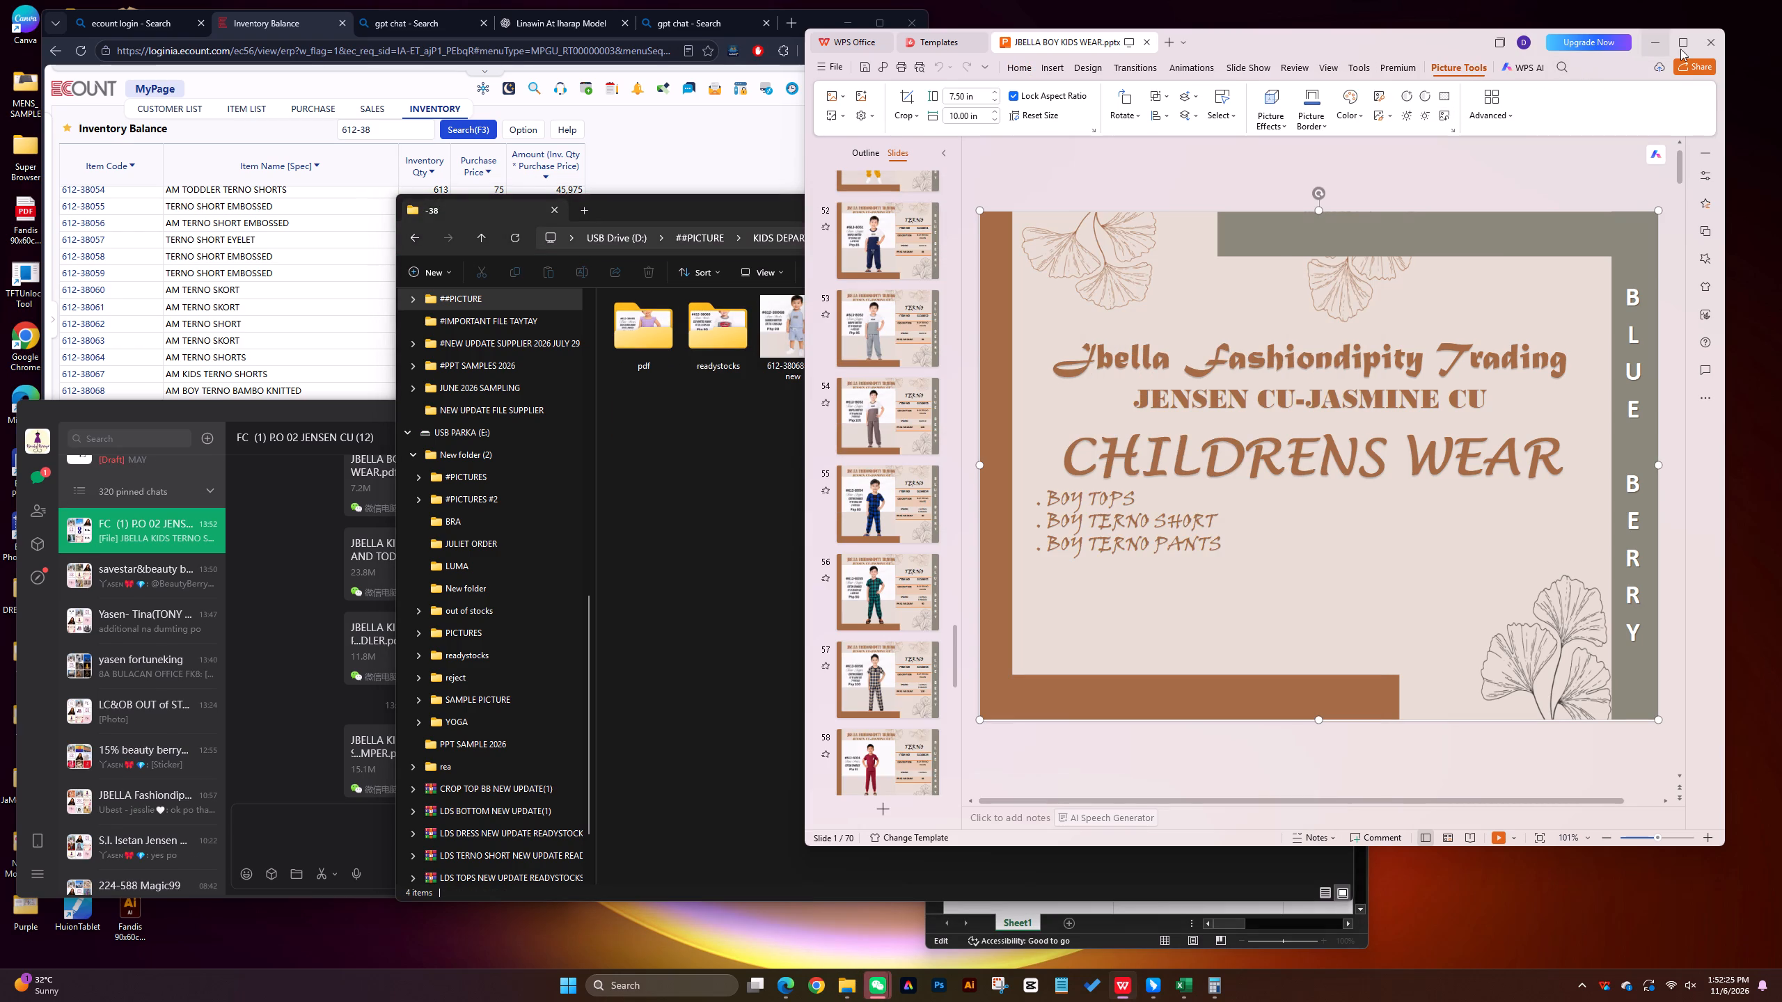
left_click(1020, 67)
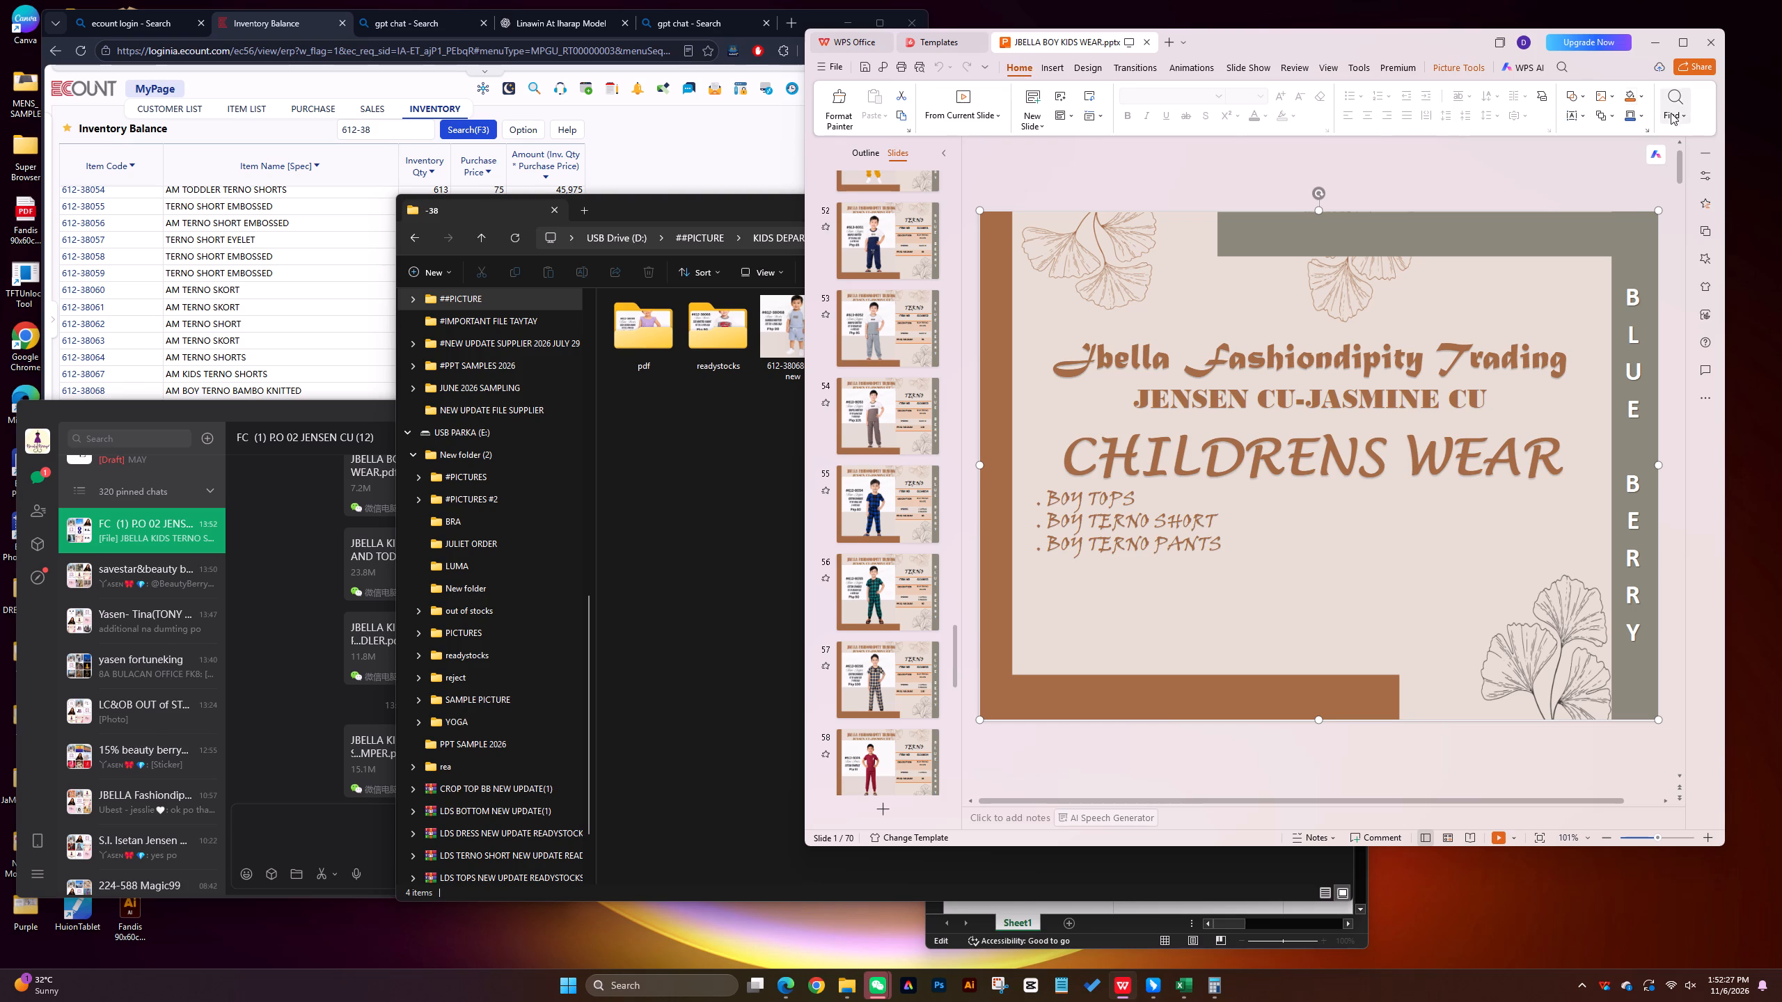
left_click(1675, 106)
left_click(1583, 134)
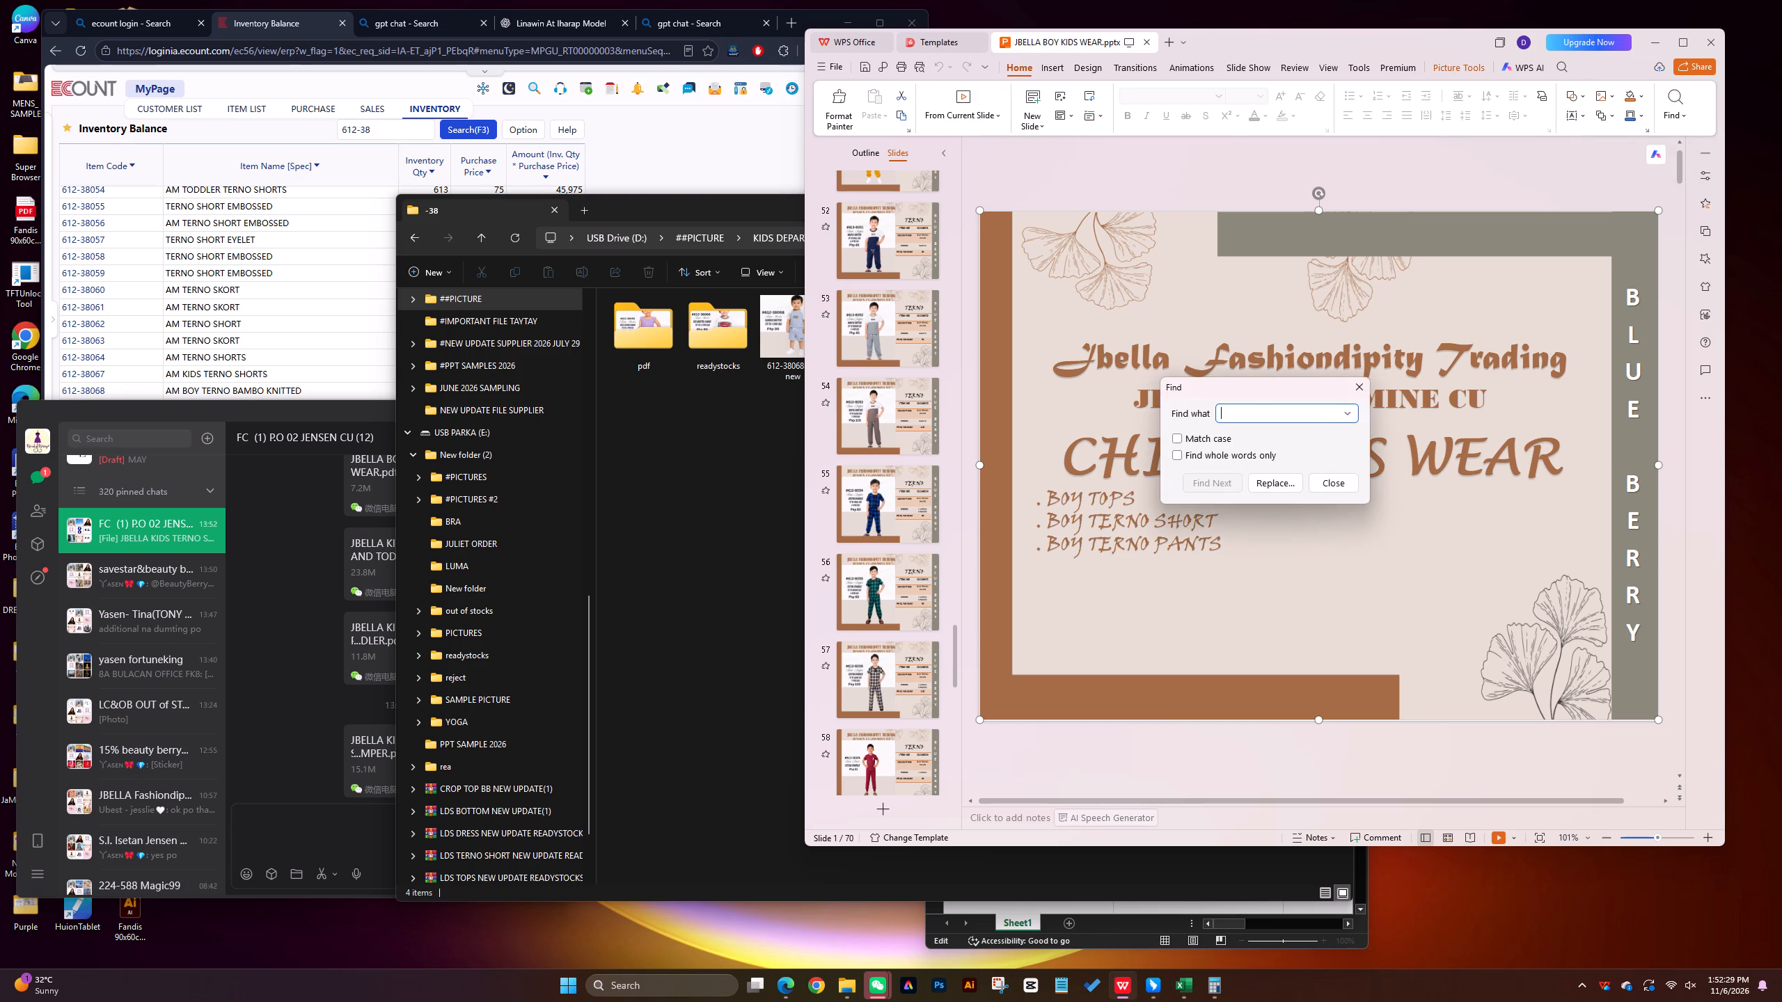
left_click_drag(1271, 381, 1536, 83)
left_click(1523, 116)
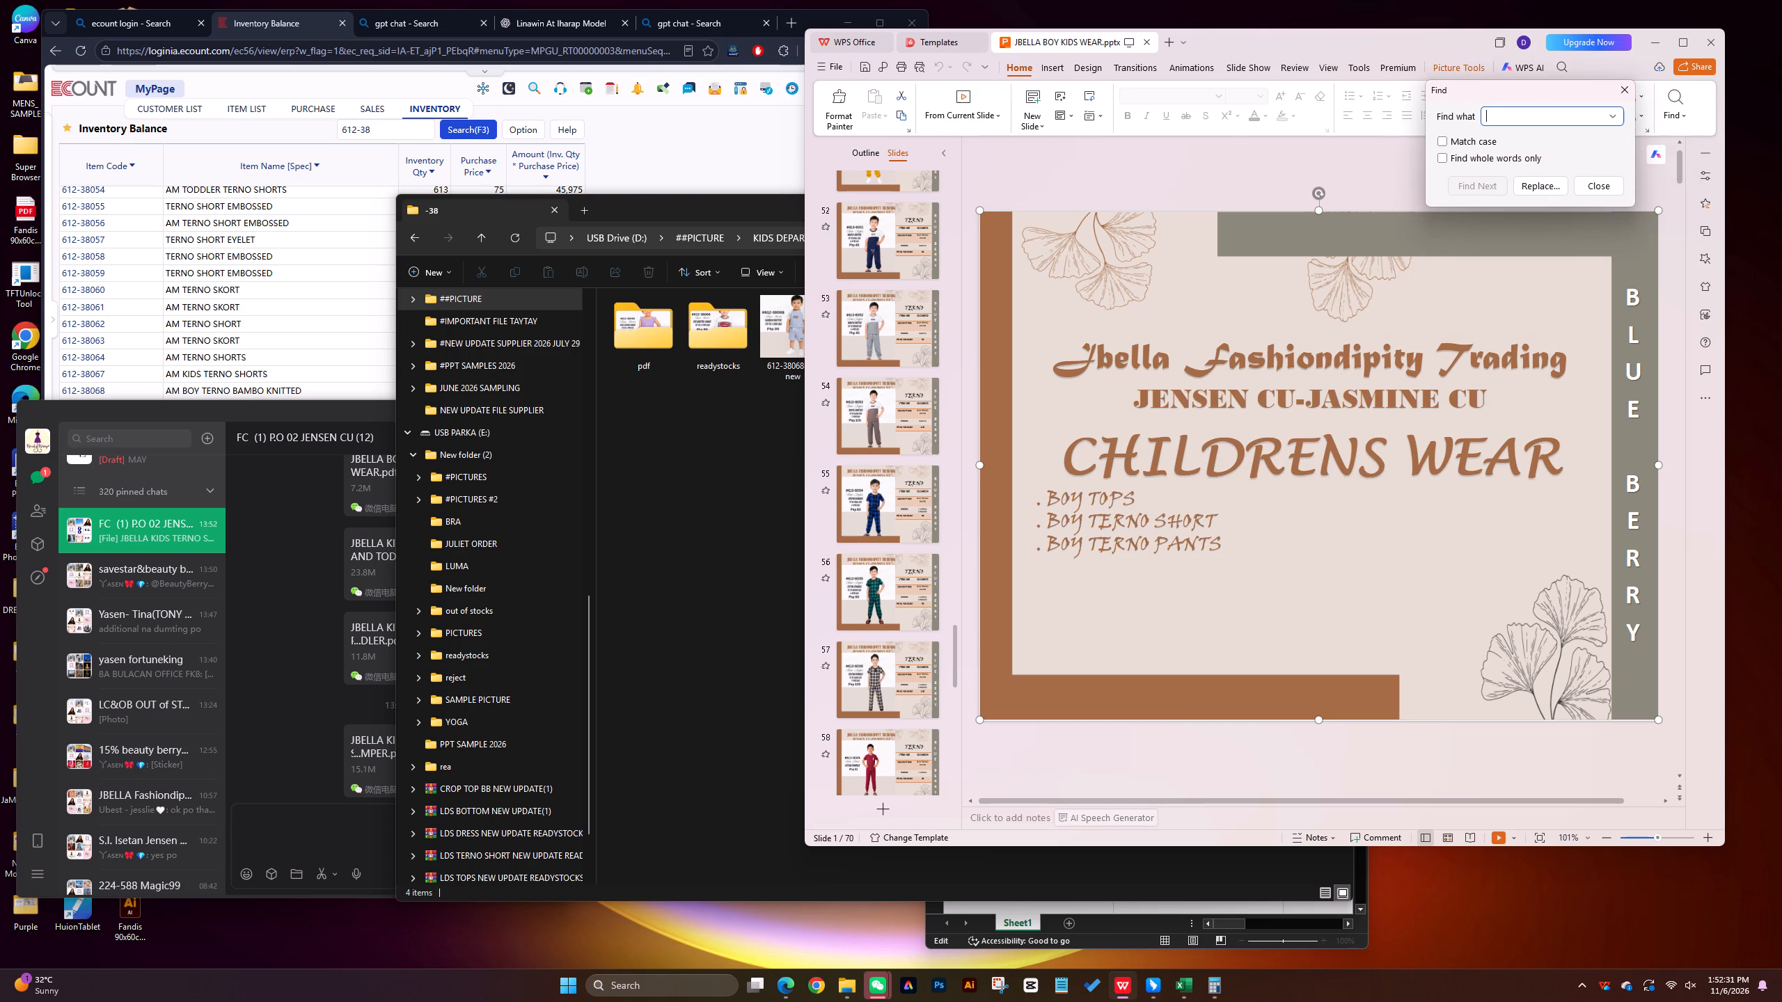
type("612-38")
type("068")
key("Return")
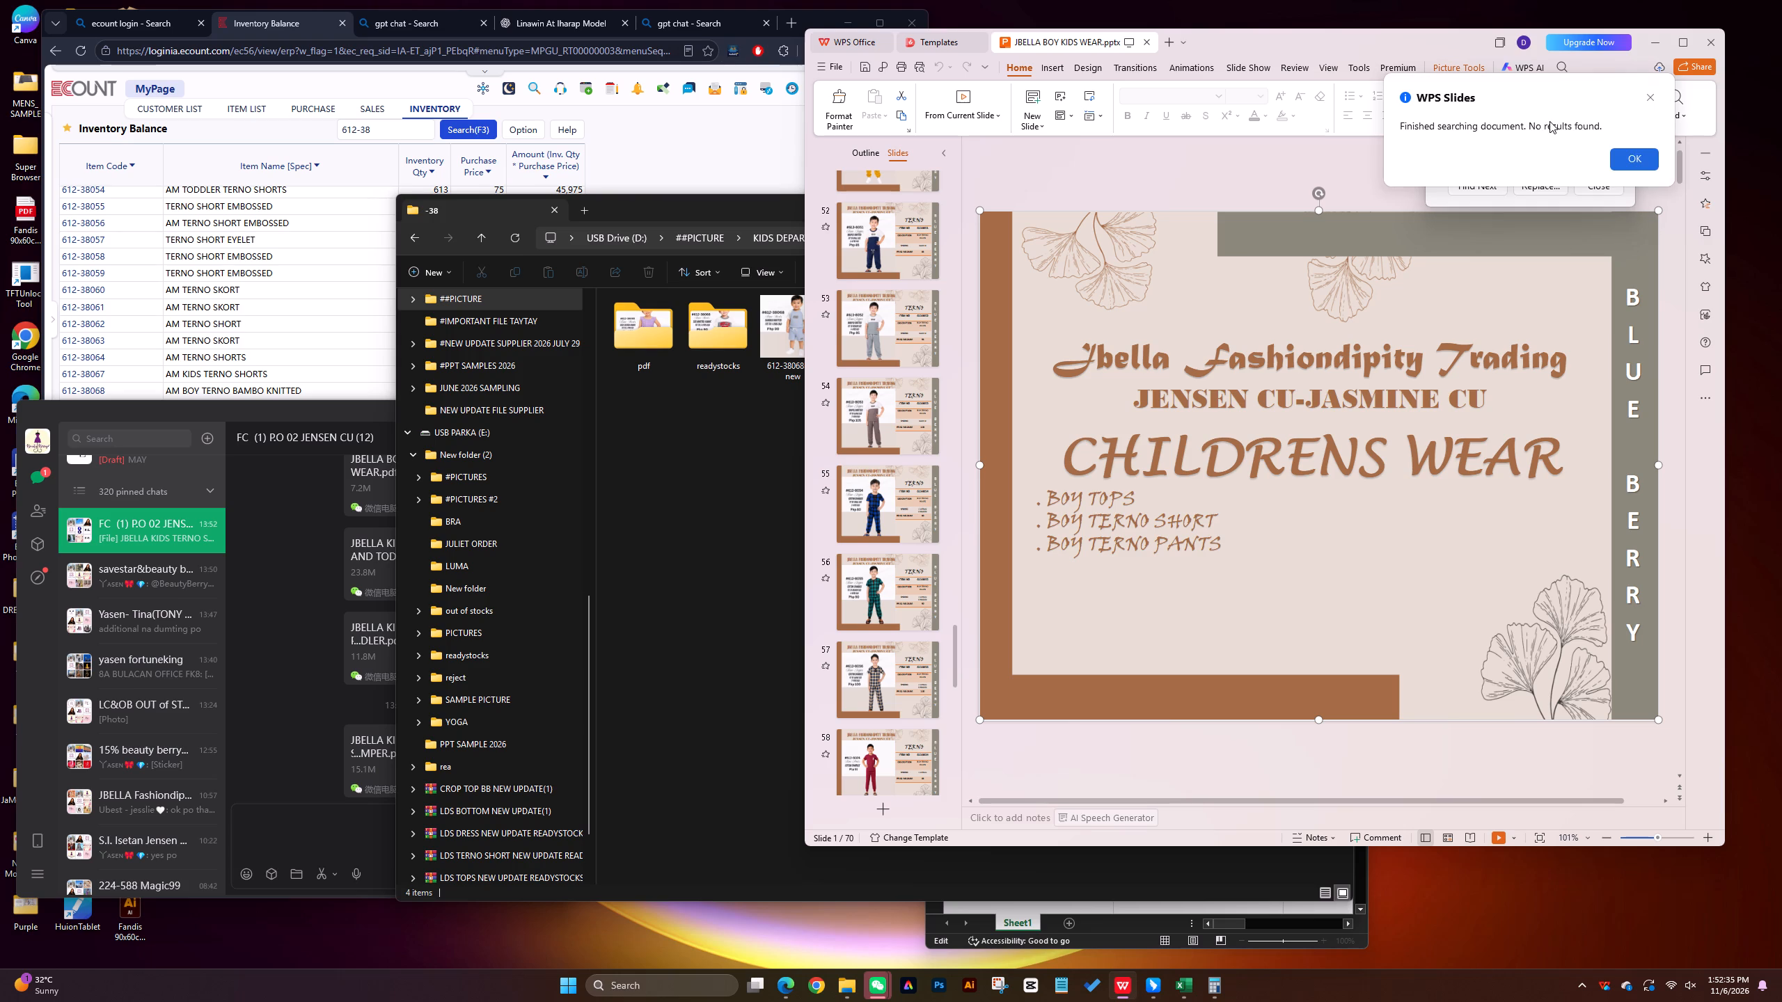
left_click(1650, 161)
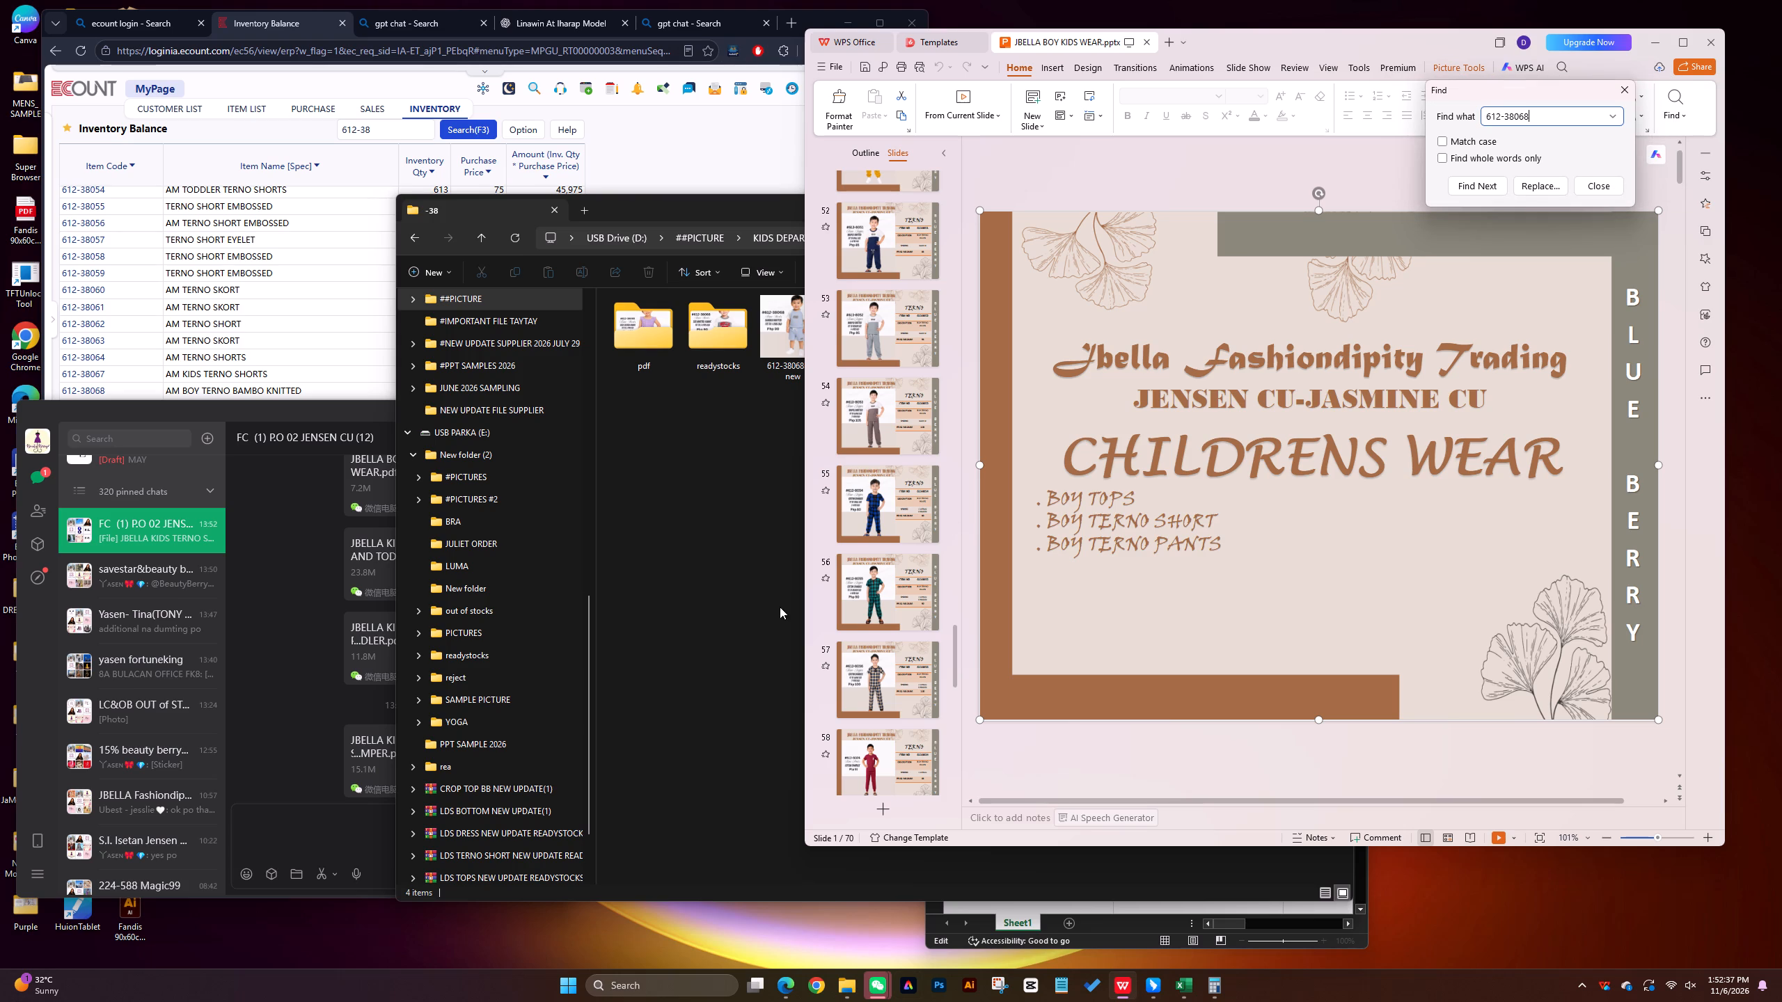
Move the 612-38001 terno shorts slide from position 35 to position 43, just before the blue-grey terno slide.
left_click_drag(955, 653, 959, 607)
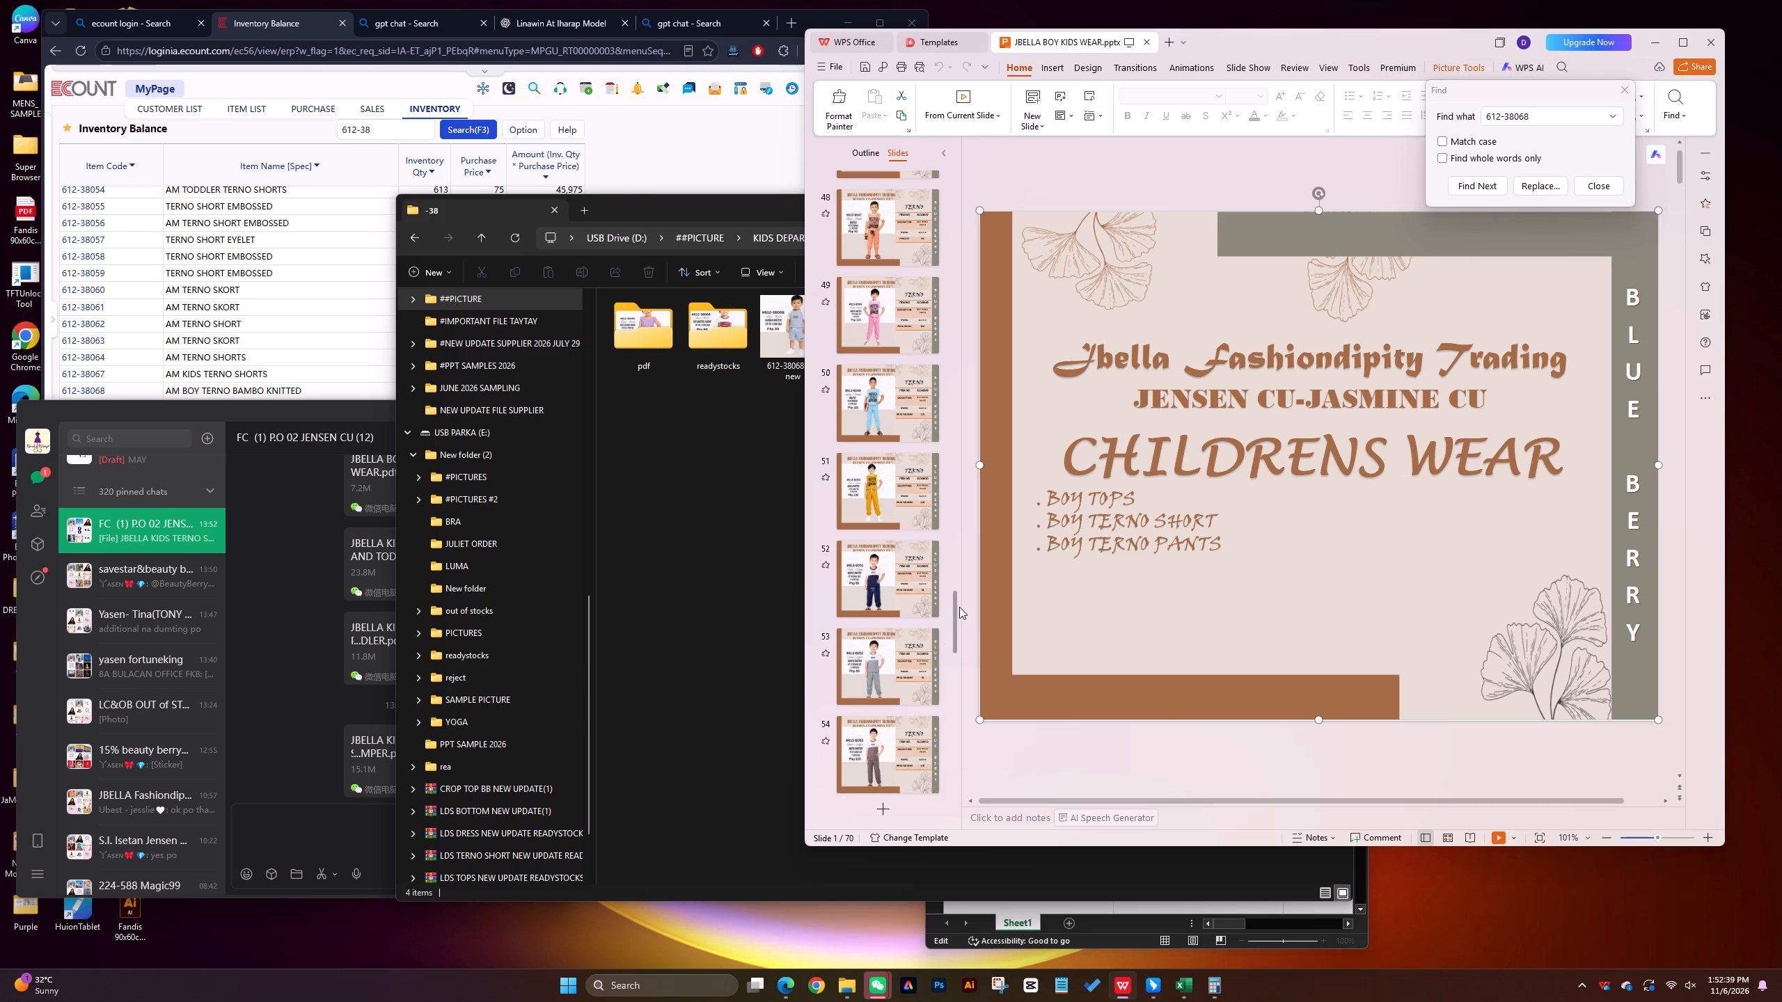
left_click_drag(959, 607, 965, 571)
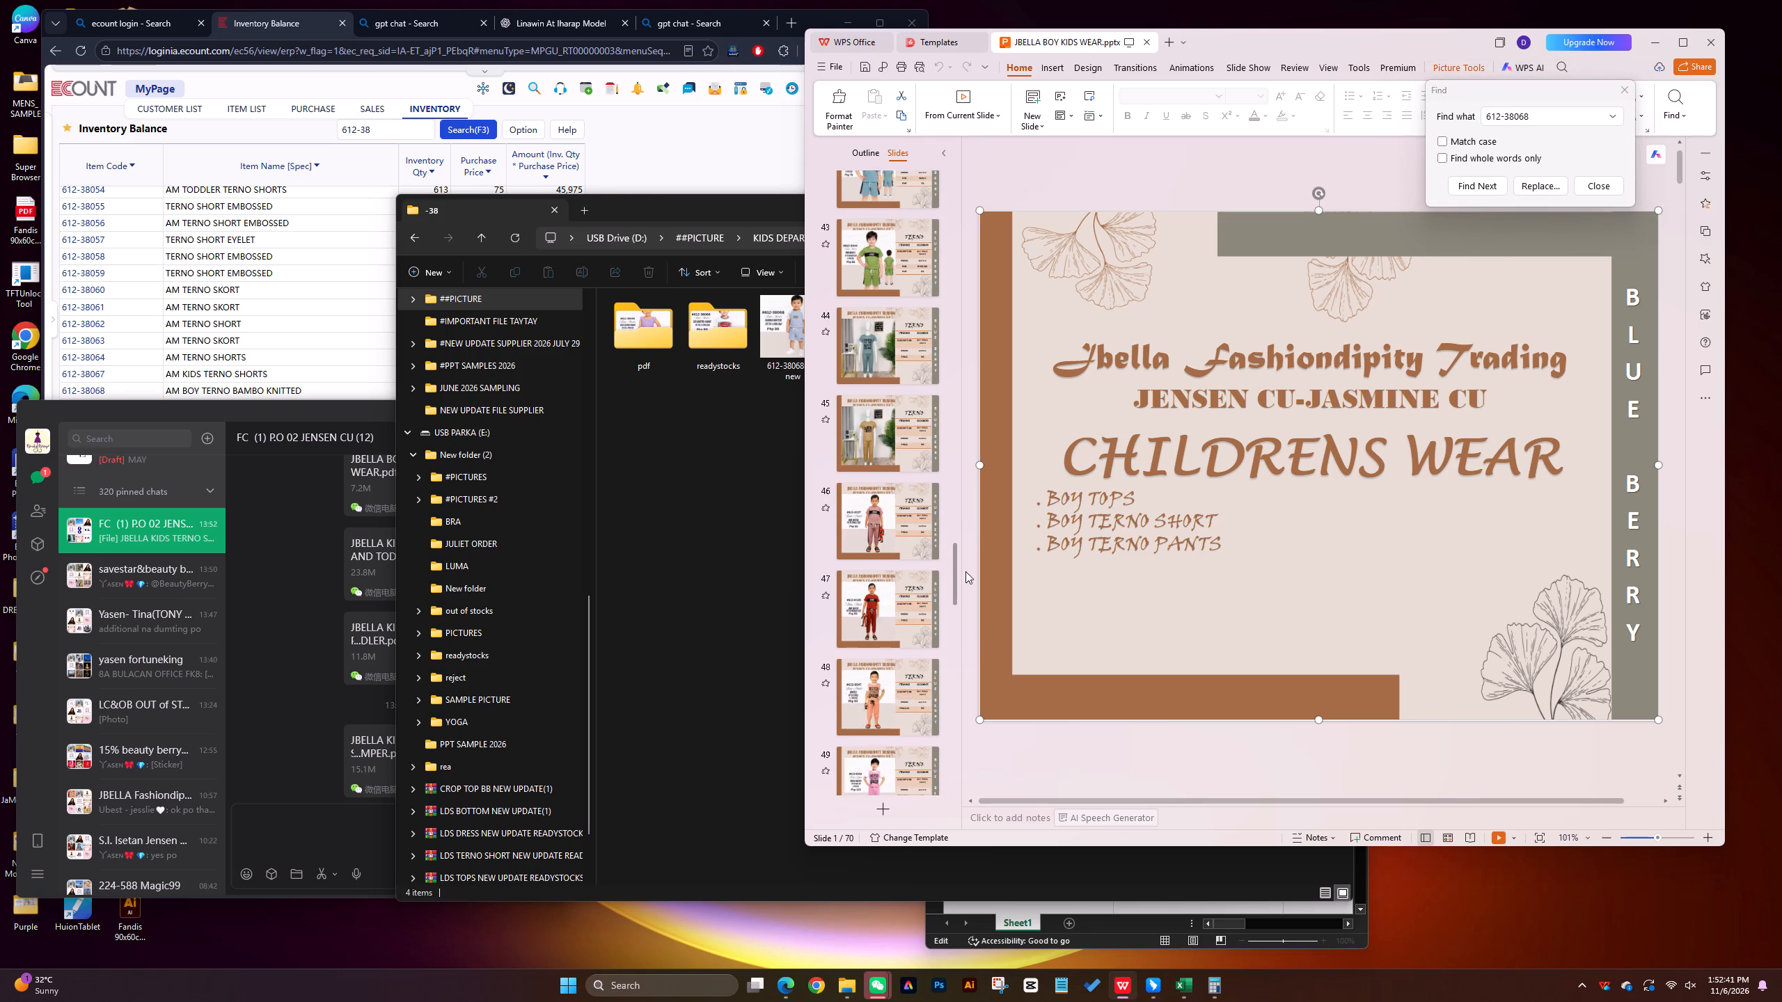
left_click_drag(965, 571, 969, 527)
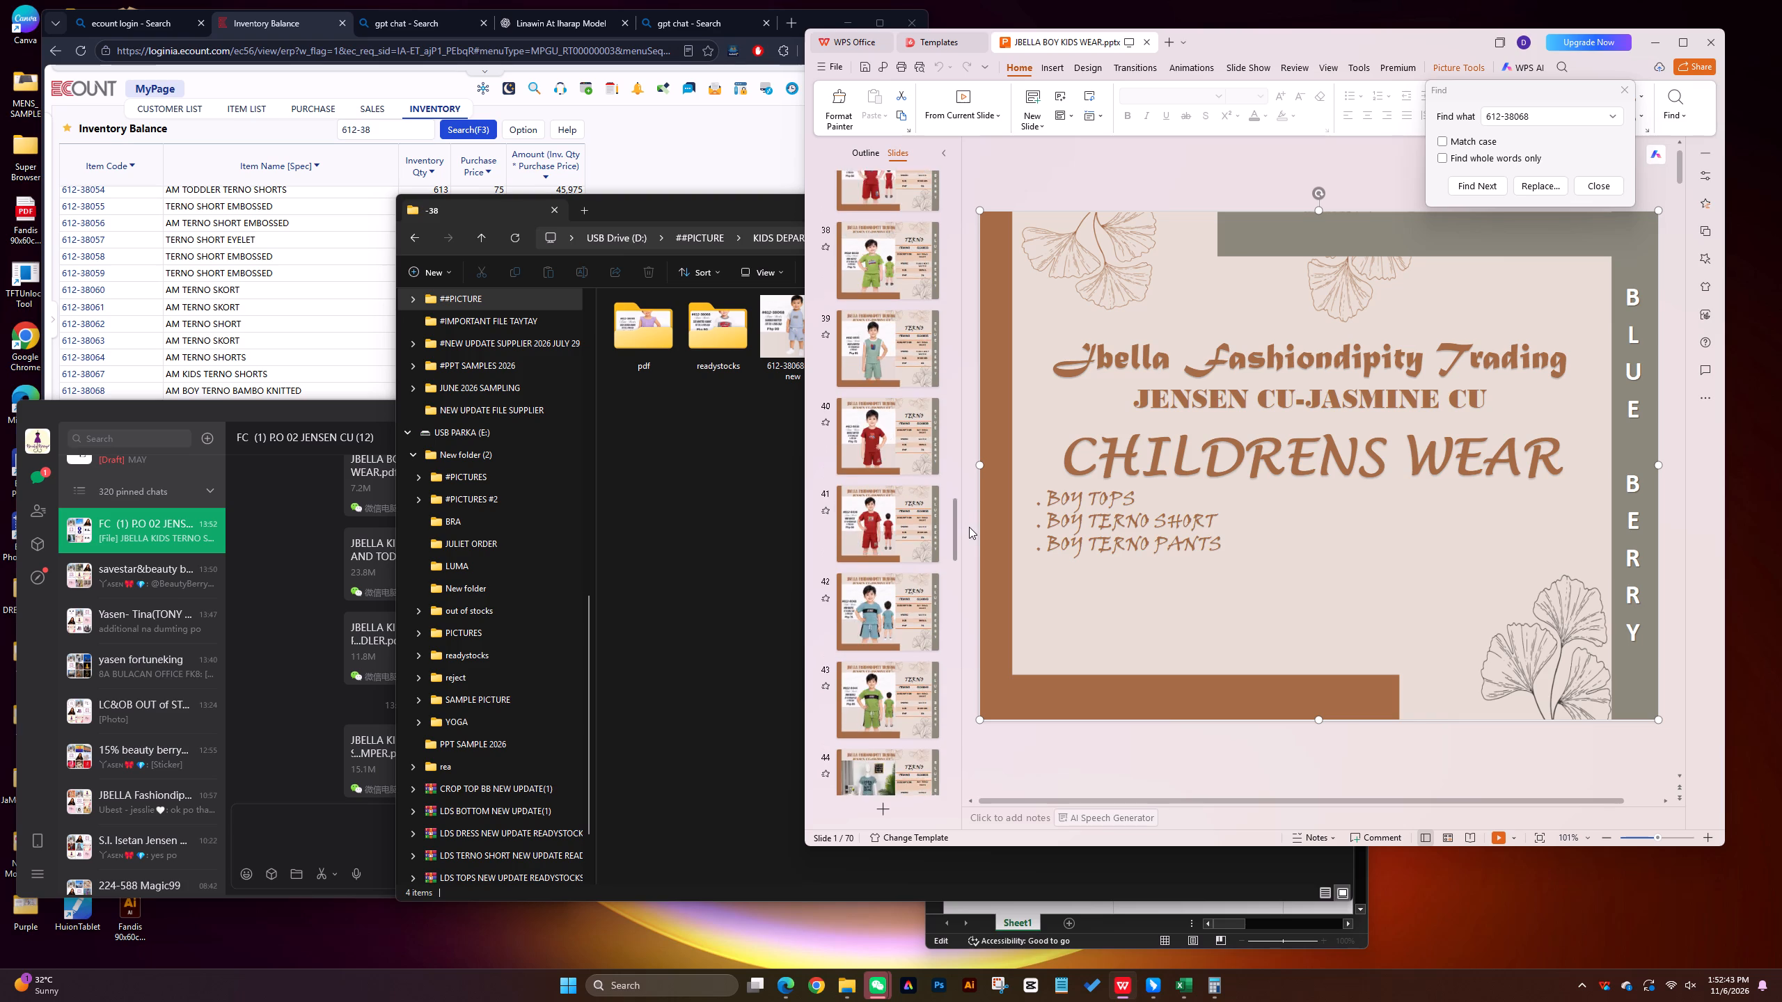
left_click_drag(969, 527, 971, 487)
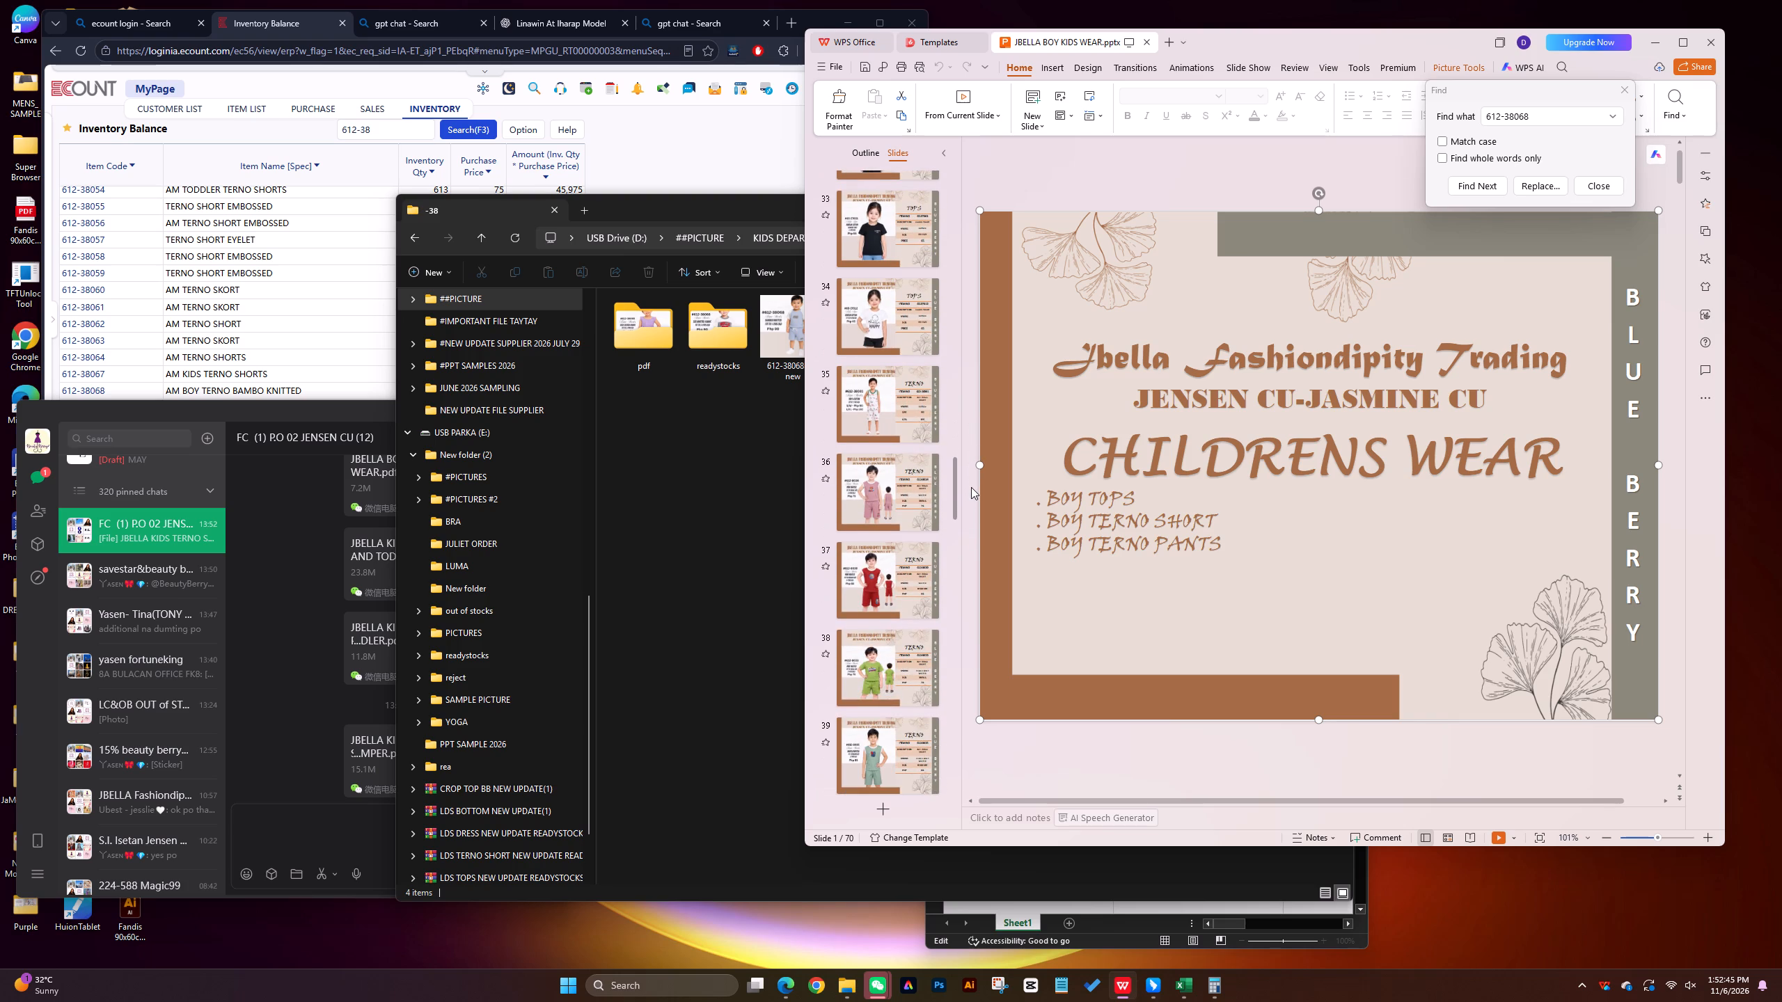
left_click_drag(971, 487, 972, 510)
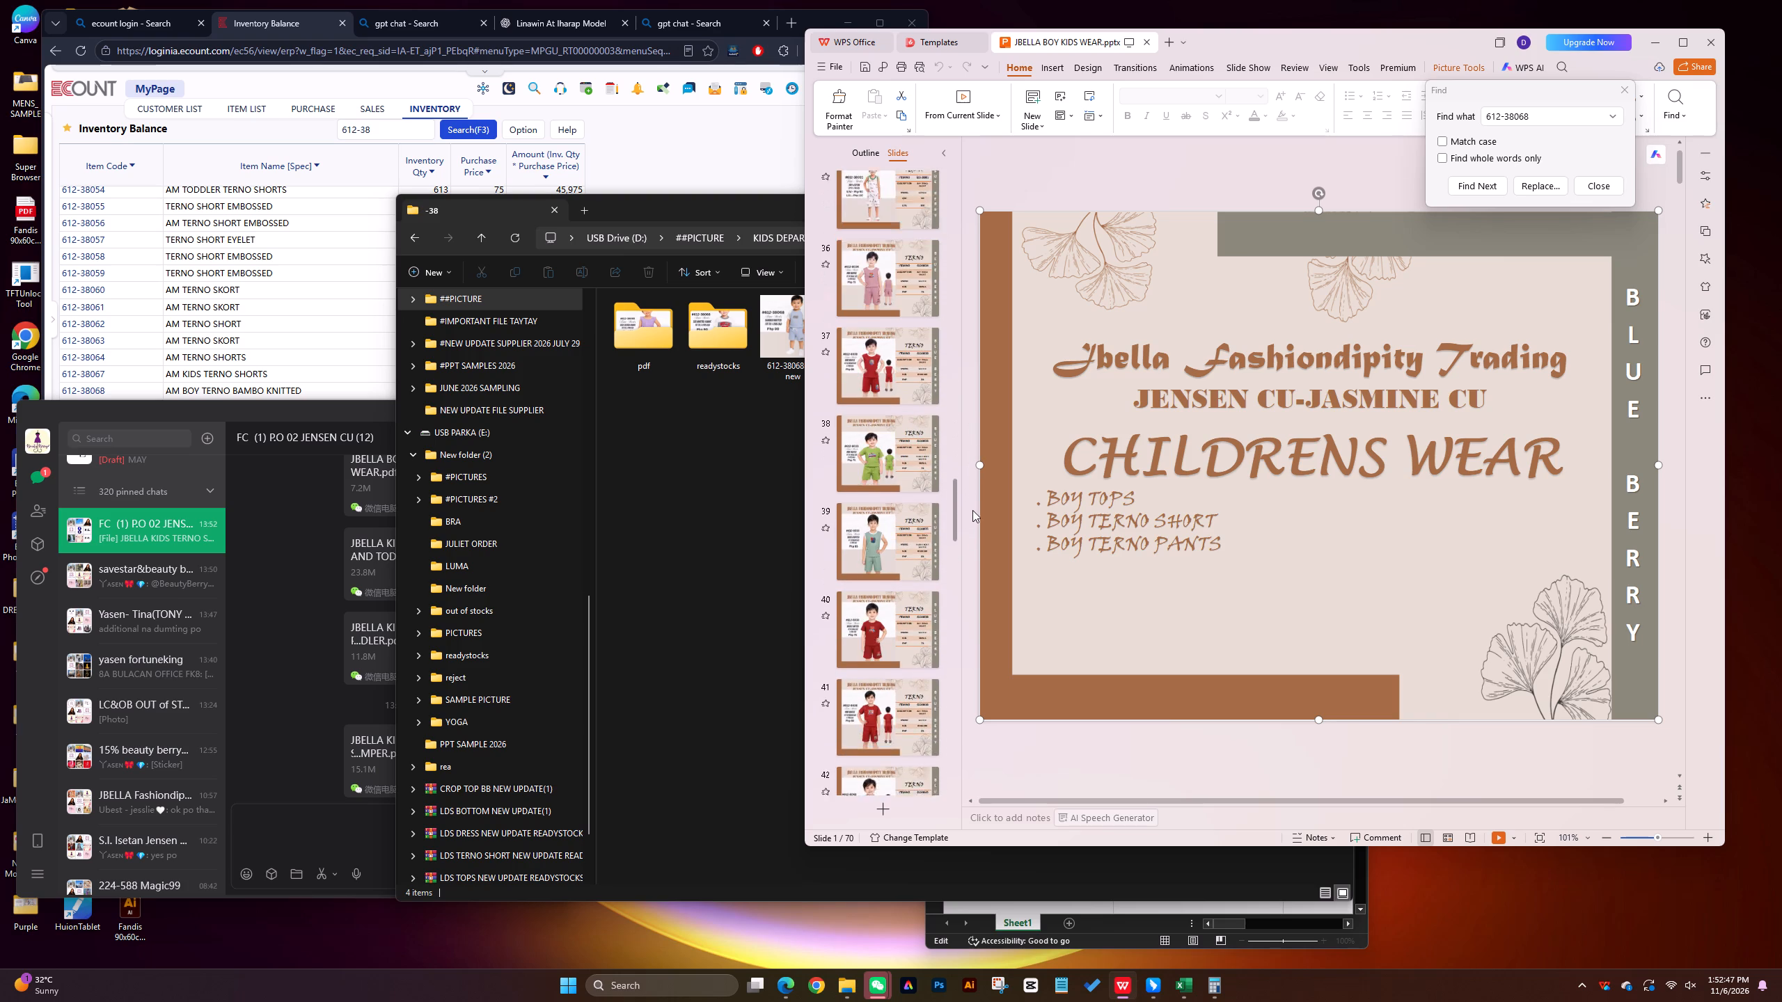
left_click_drag(972, 510, 972, 486)
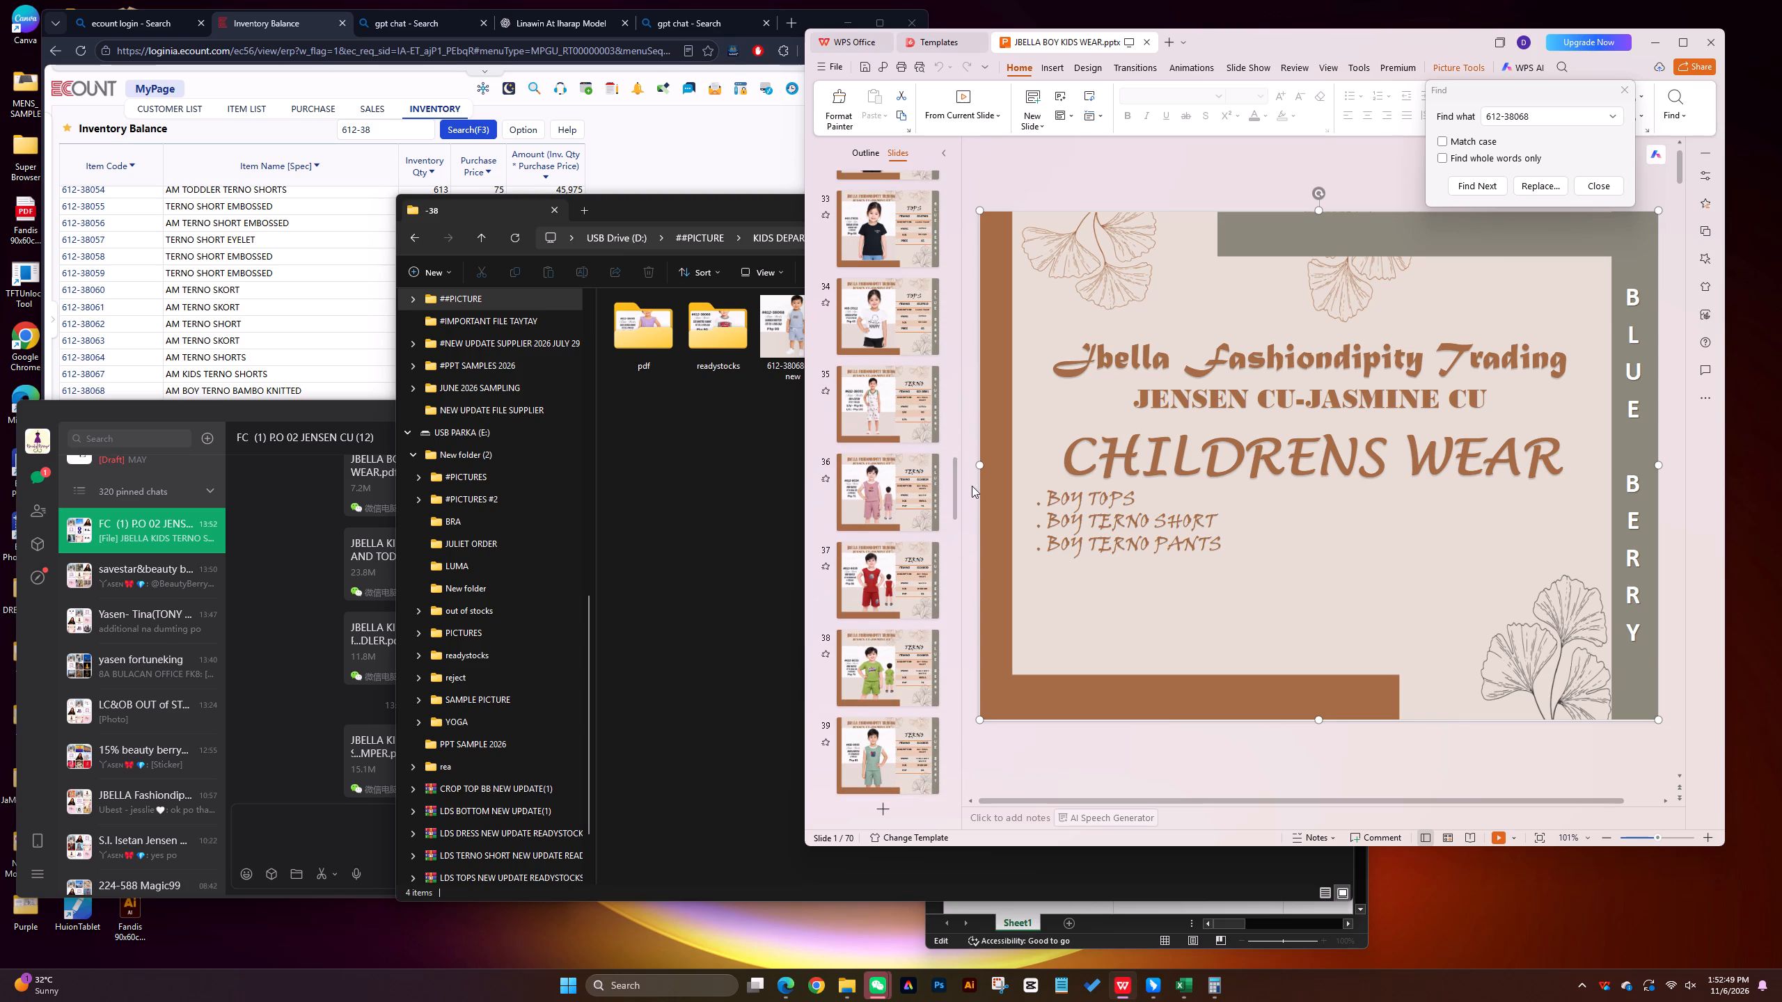
left_click_drag(872, 412, 880, 765)
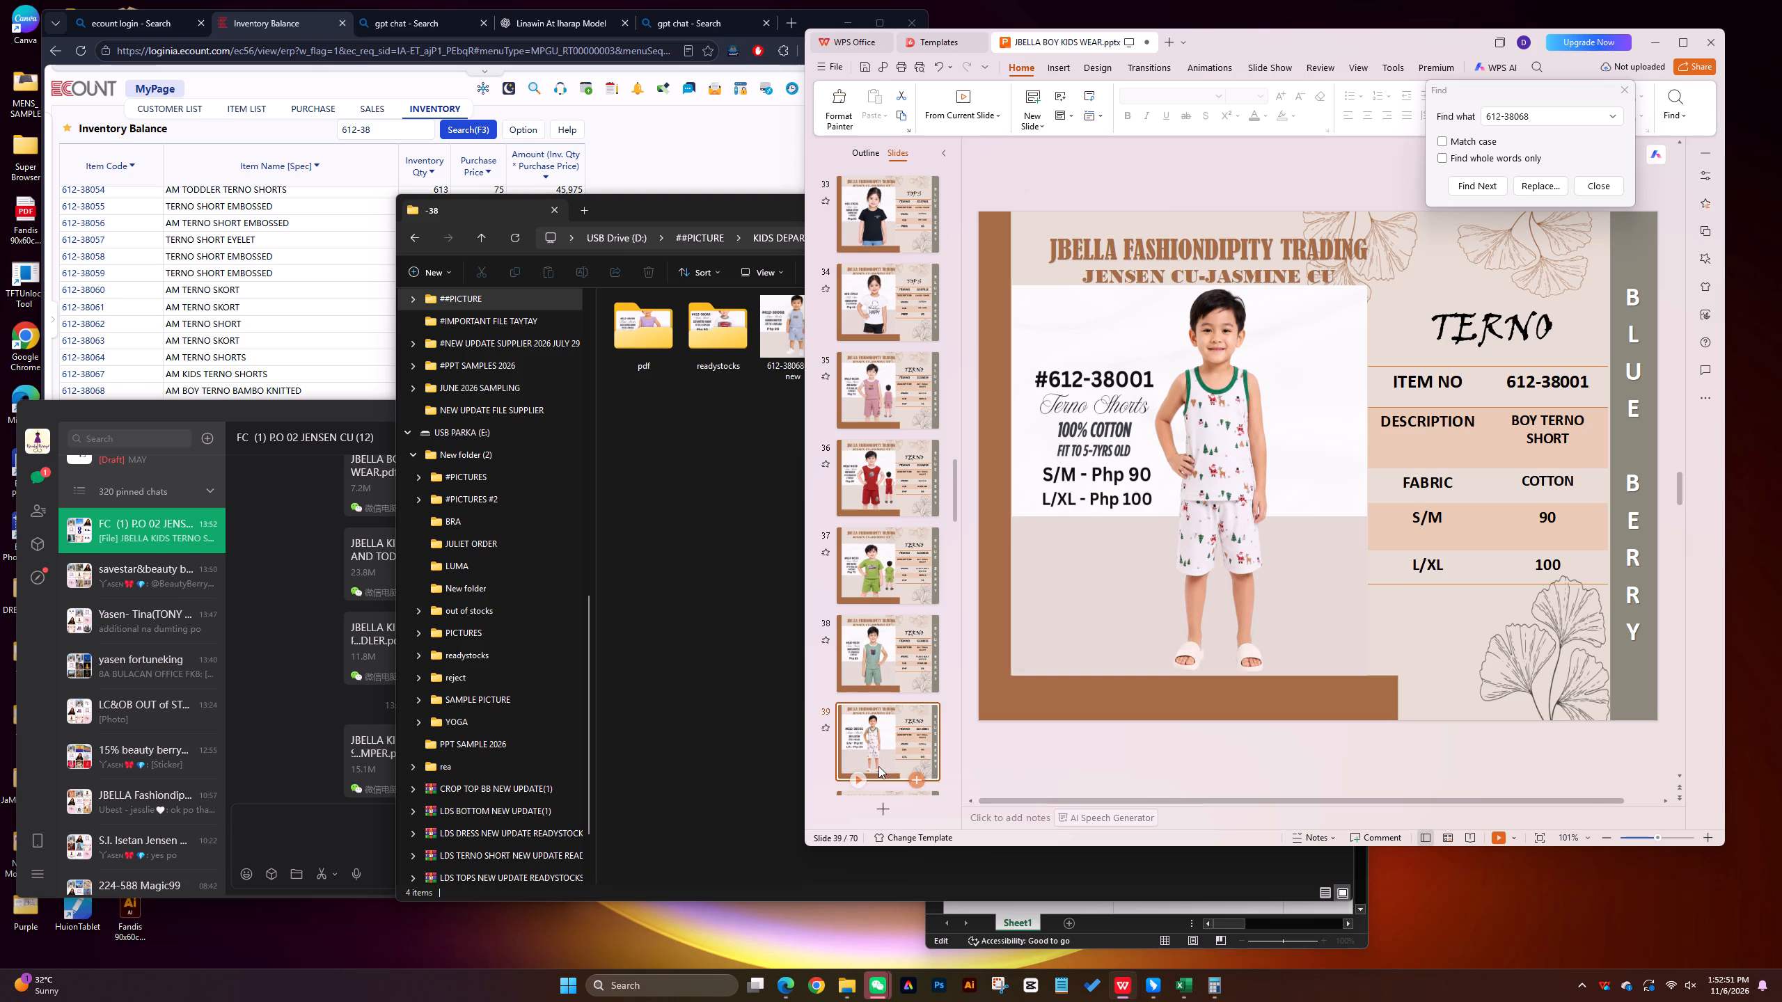
scroll(883, 699, "down", 2)
left_click_drag(886, 581, 883, 786)
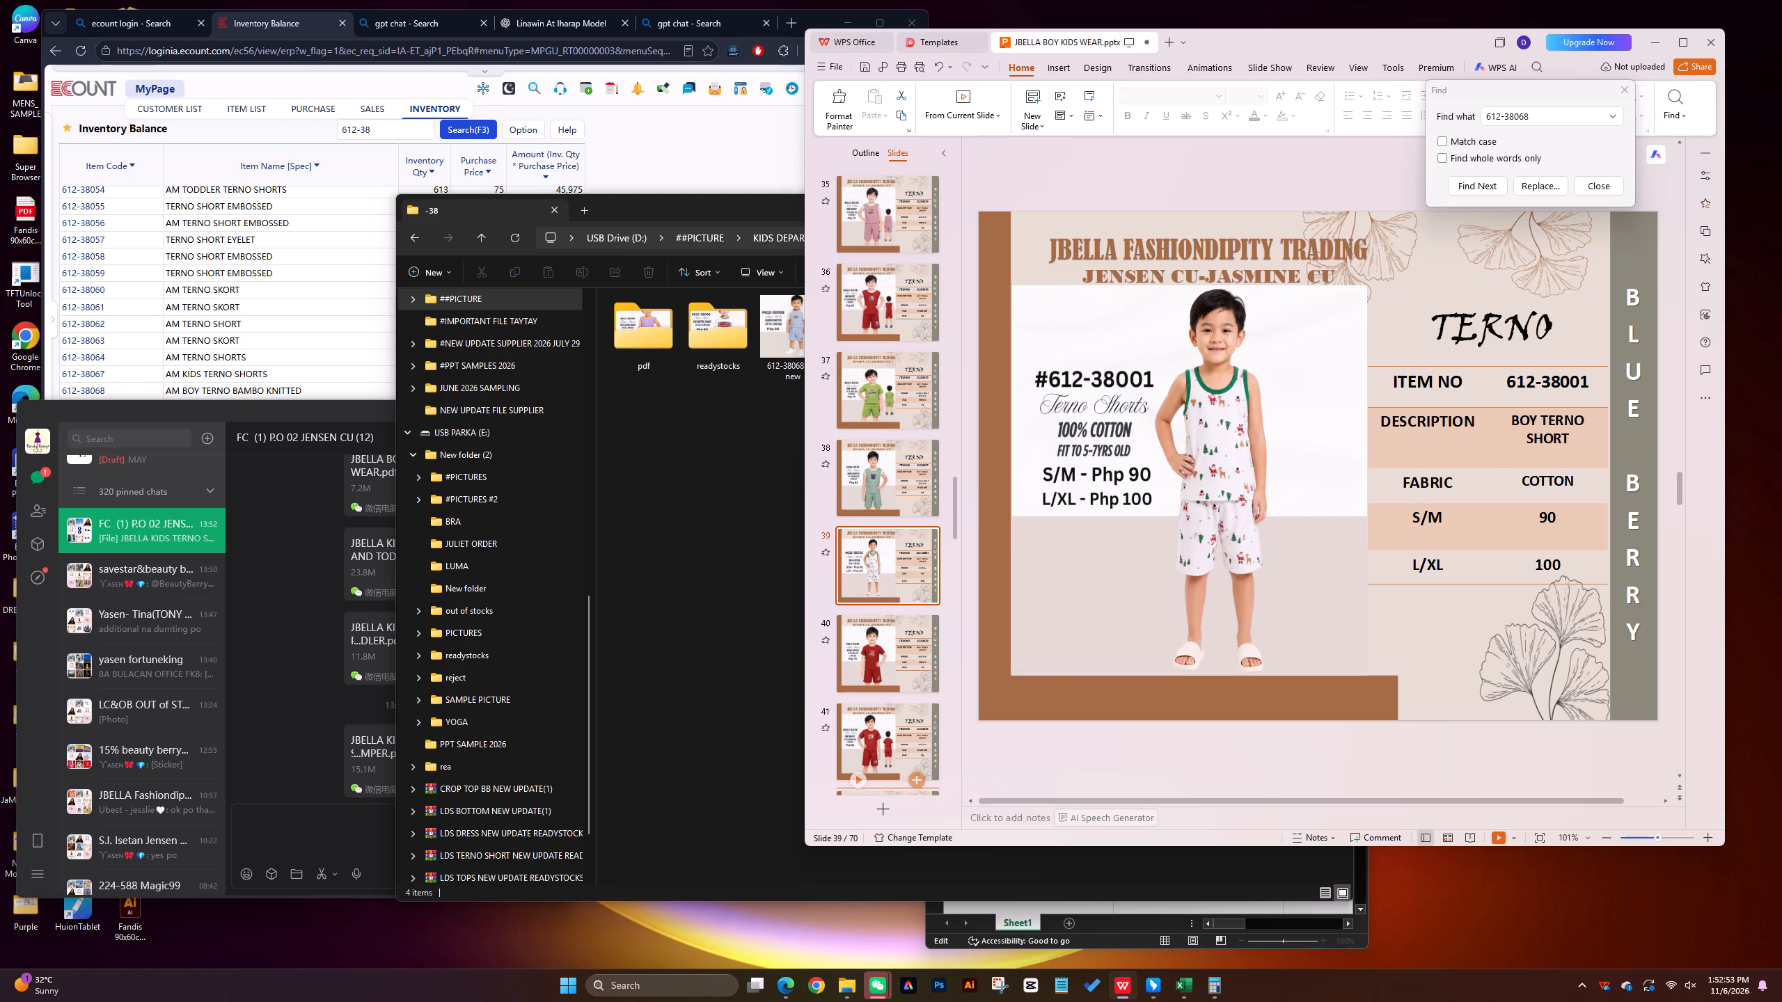
left_click_drag(883, 786, 869, 429)
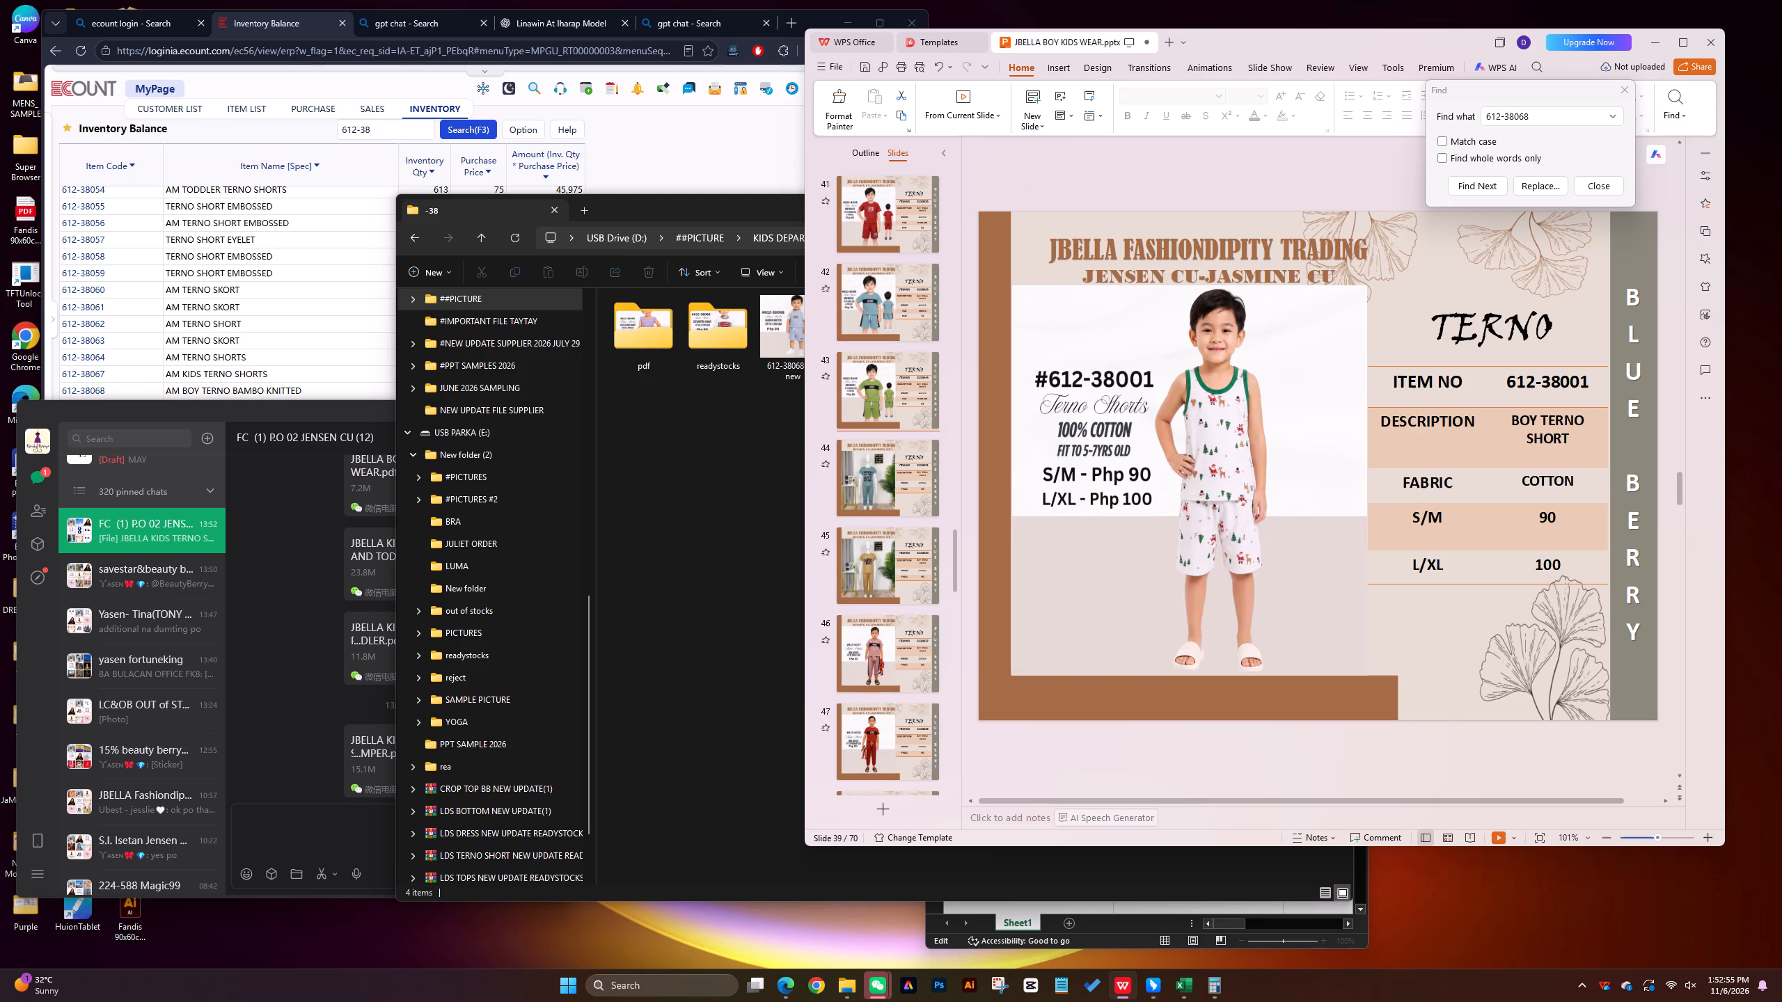
left_click_drag(869, 429, 869, 412)
Duplicate the 612-38001 slide at position 43.
left_click(889, 393)
right_click(890, 392)
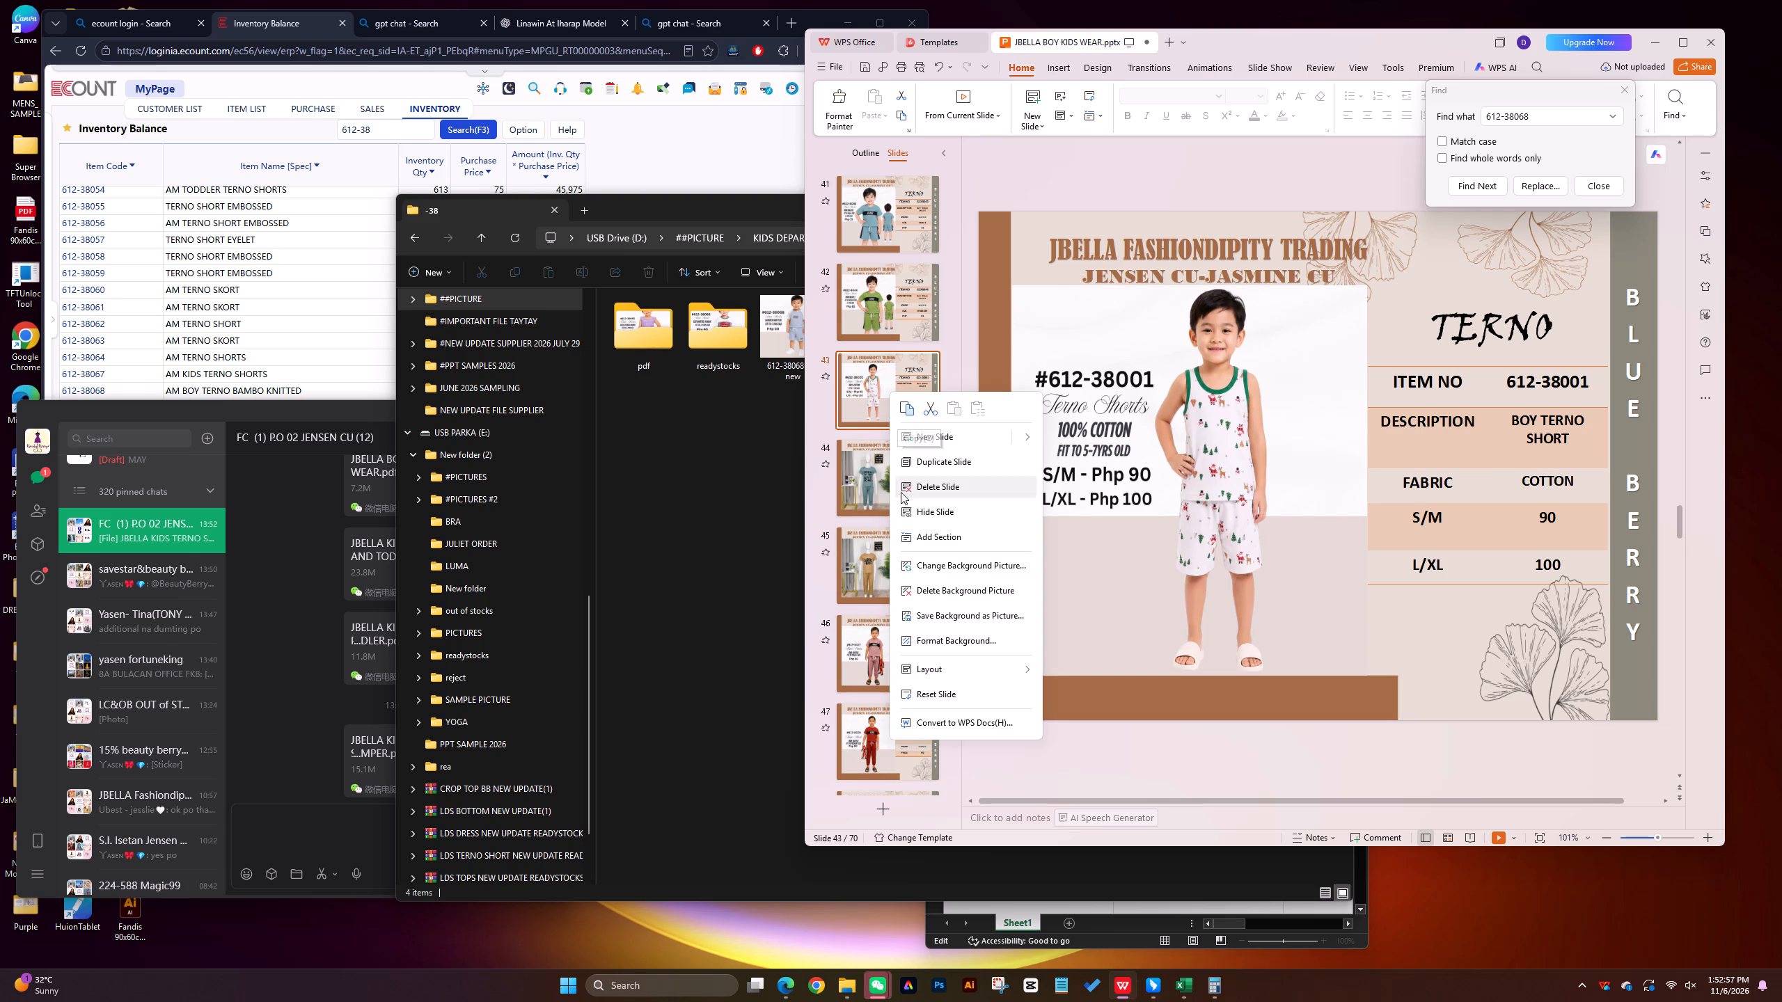
left_click(934, 460)
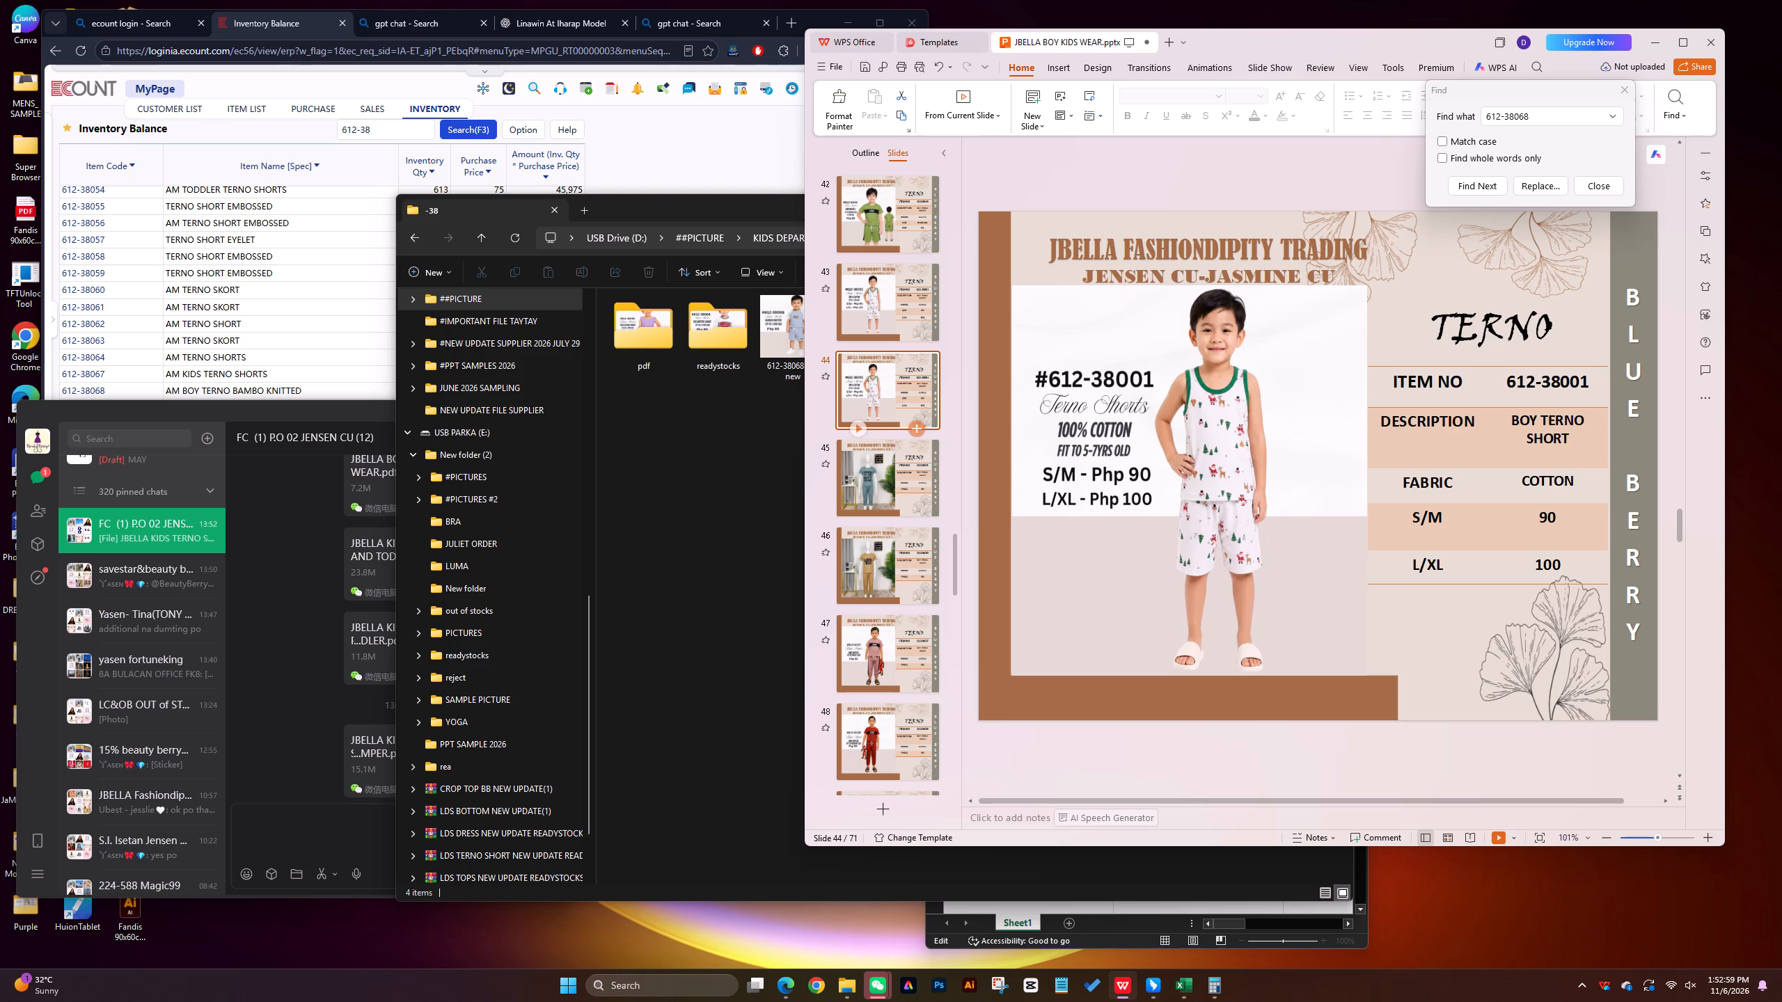
Replace the product photo on slide 43 with the 612-38068=90 new picture from the -38 folder, scaled to about 4.92 in square.
left_click(871, 299)
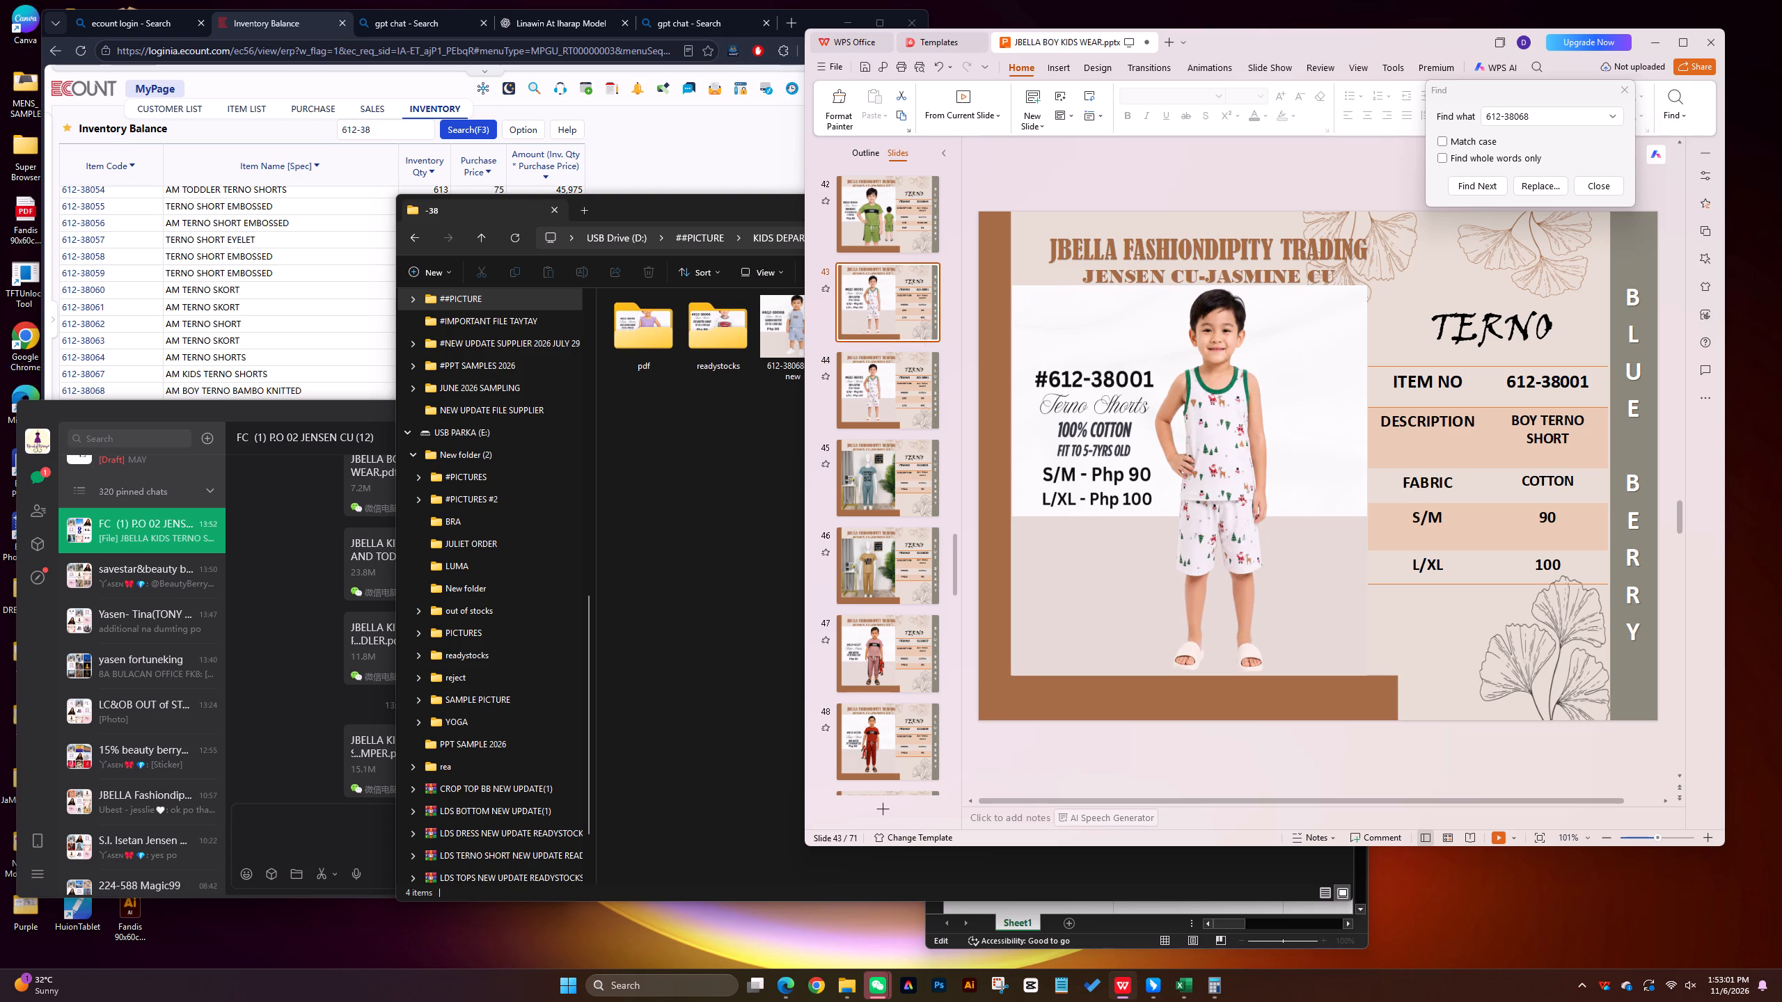
left_click(1085, 460)
key("Delete")
left_click_drag(725, 436, 732, 424)
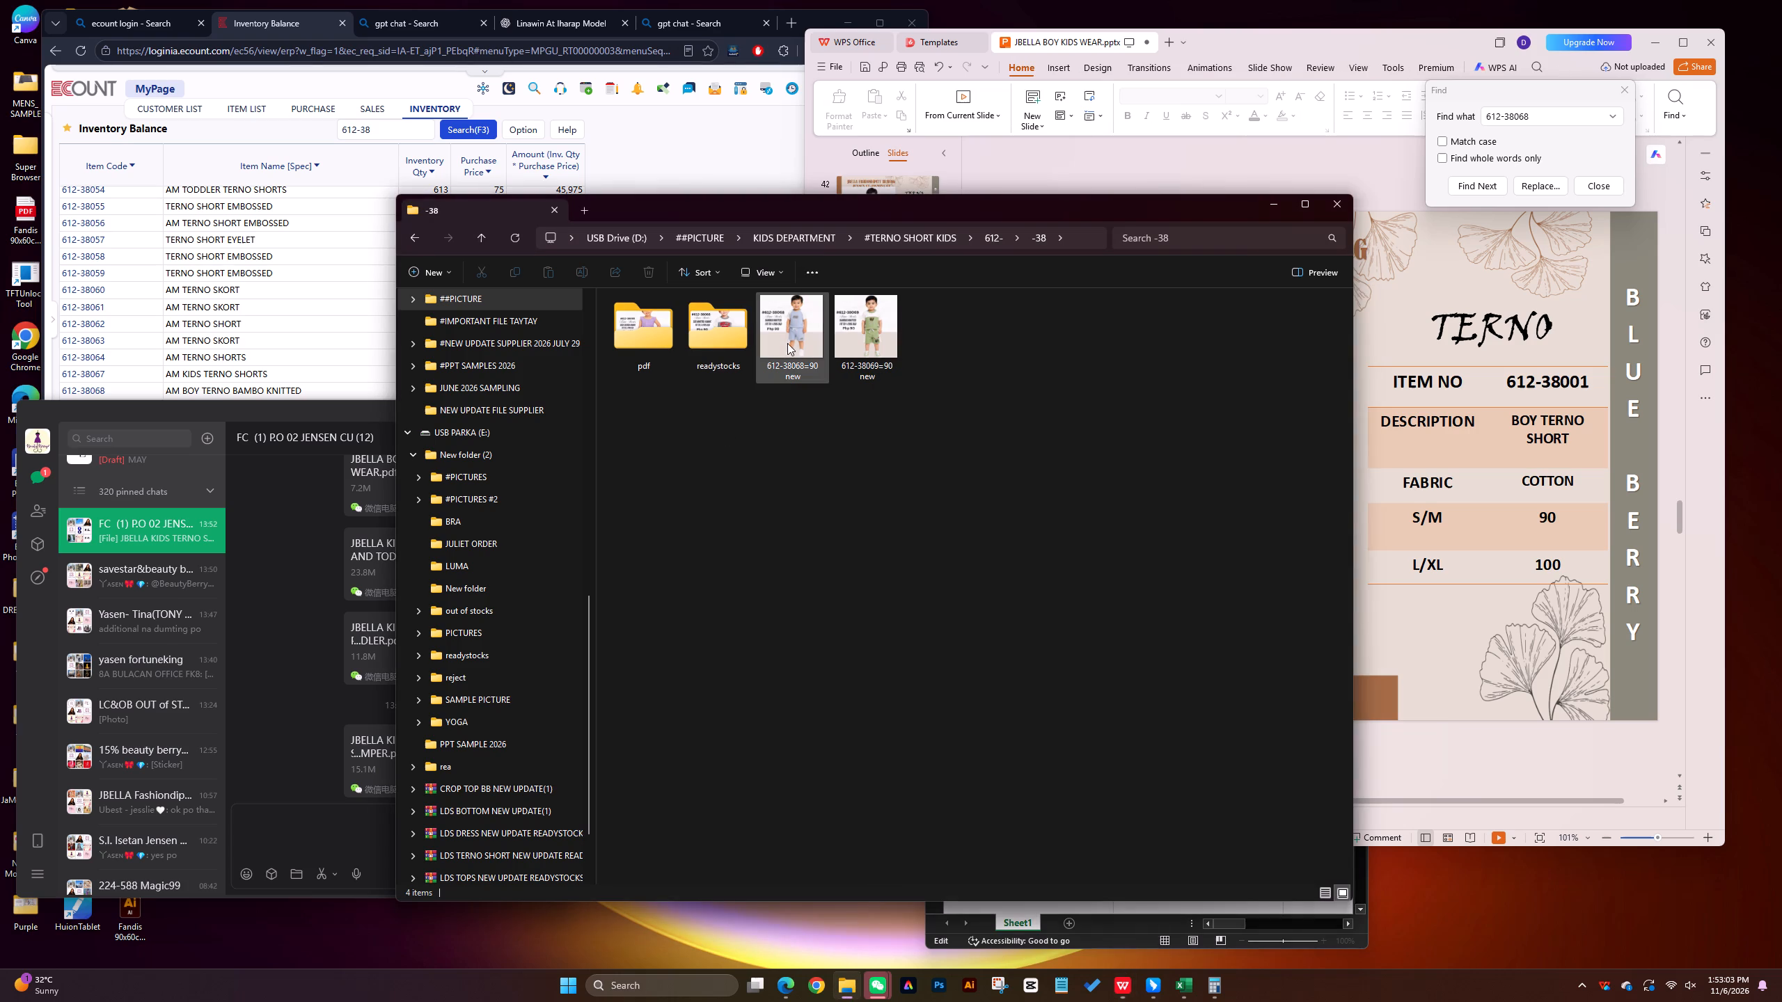
left_click_drag(789, 341, 1369, 350)
left_click_drag(1523, 399, 1217, 326)
left_click_drag(1572, 242, 1538, 264)
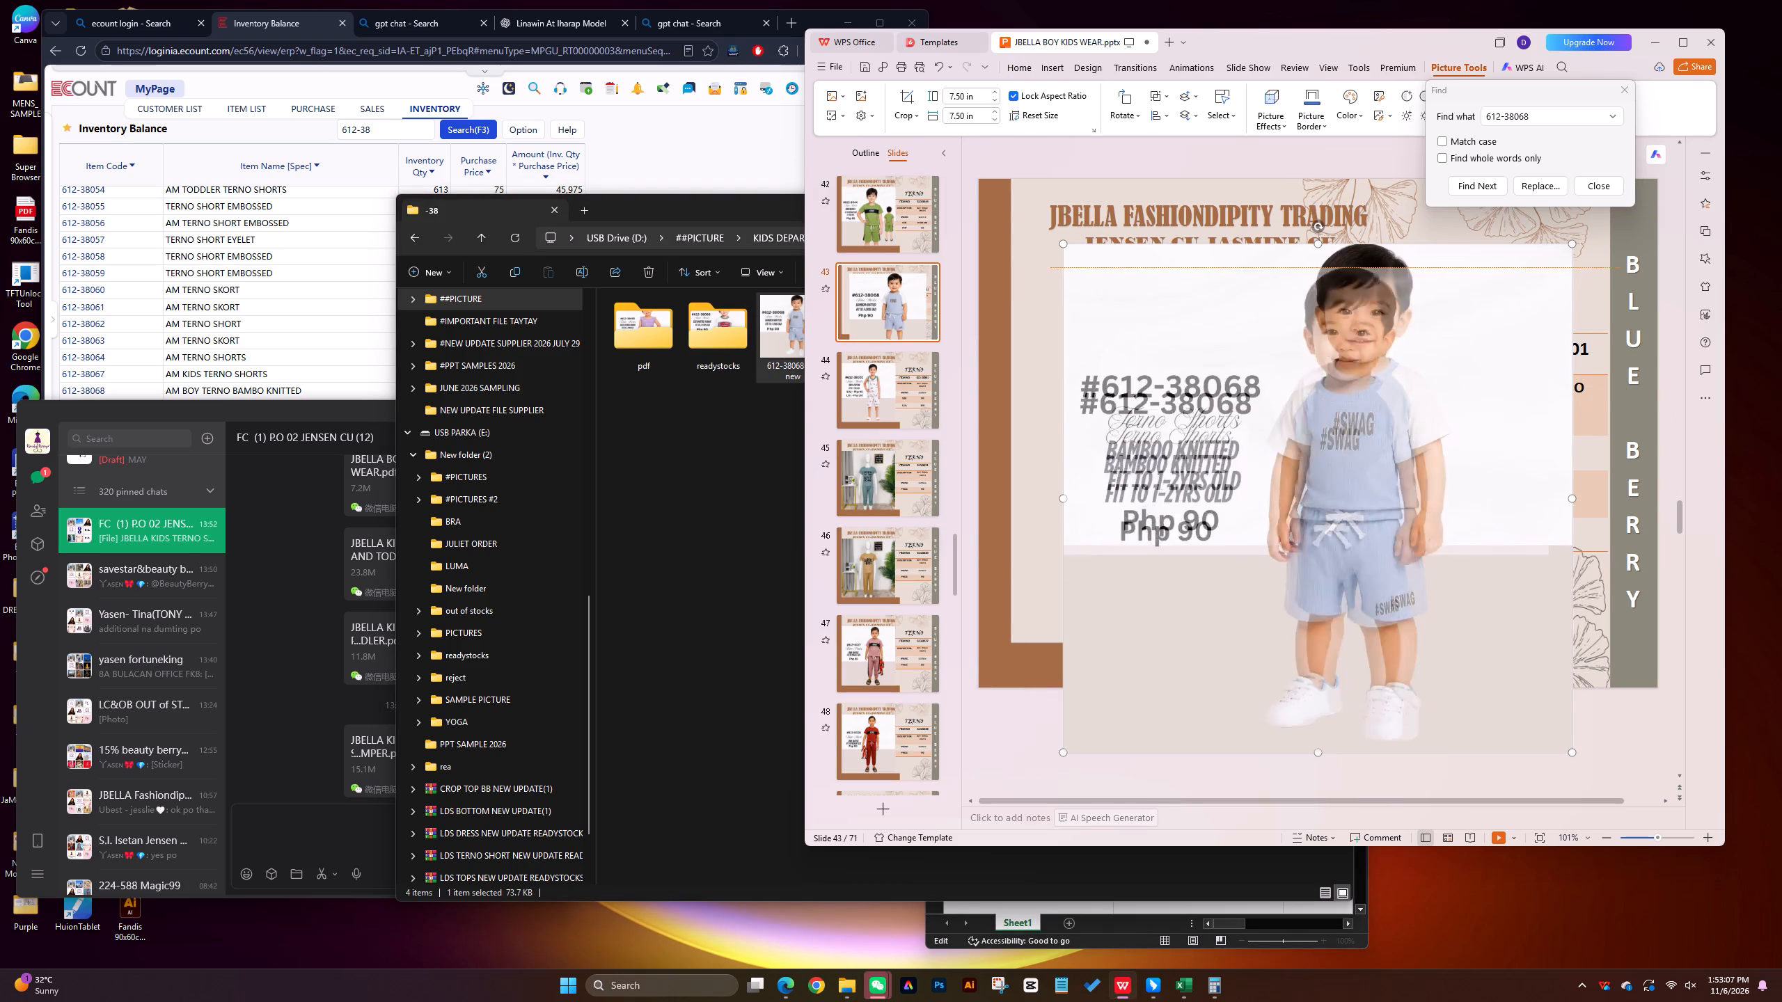
left_click_drag(1538, 264, 1271, 417)
Move and narrow the -38 folder window so that it sits clear of the presentation.
left_click_drag(762, 488, 762, 478)
left_click_drag(798, 212, 549, 179)
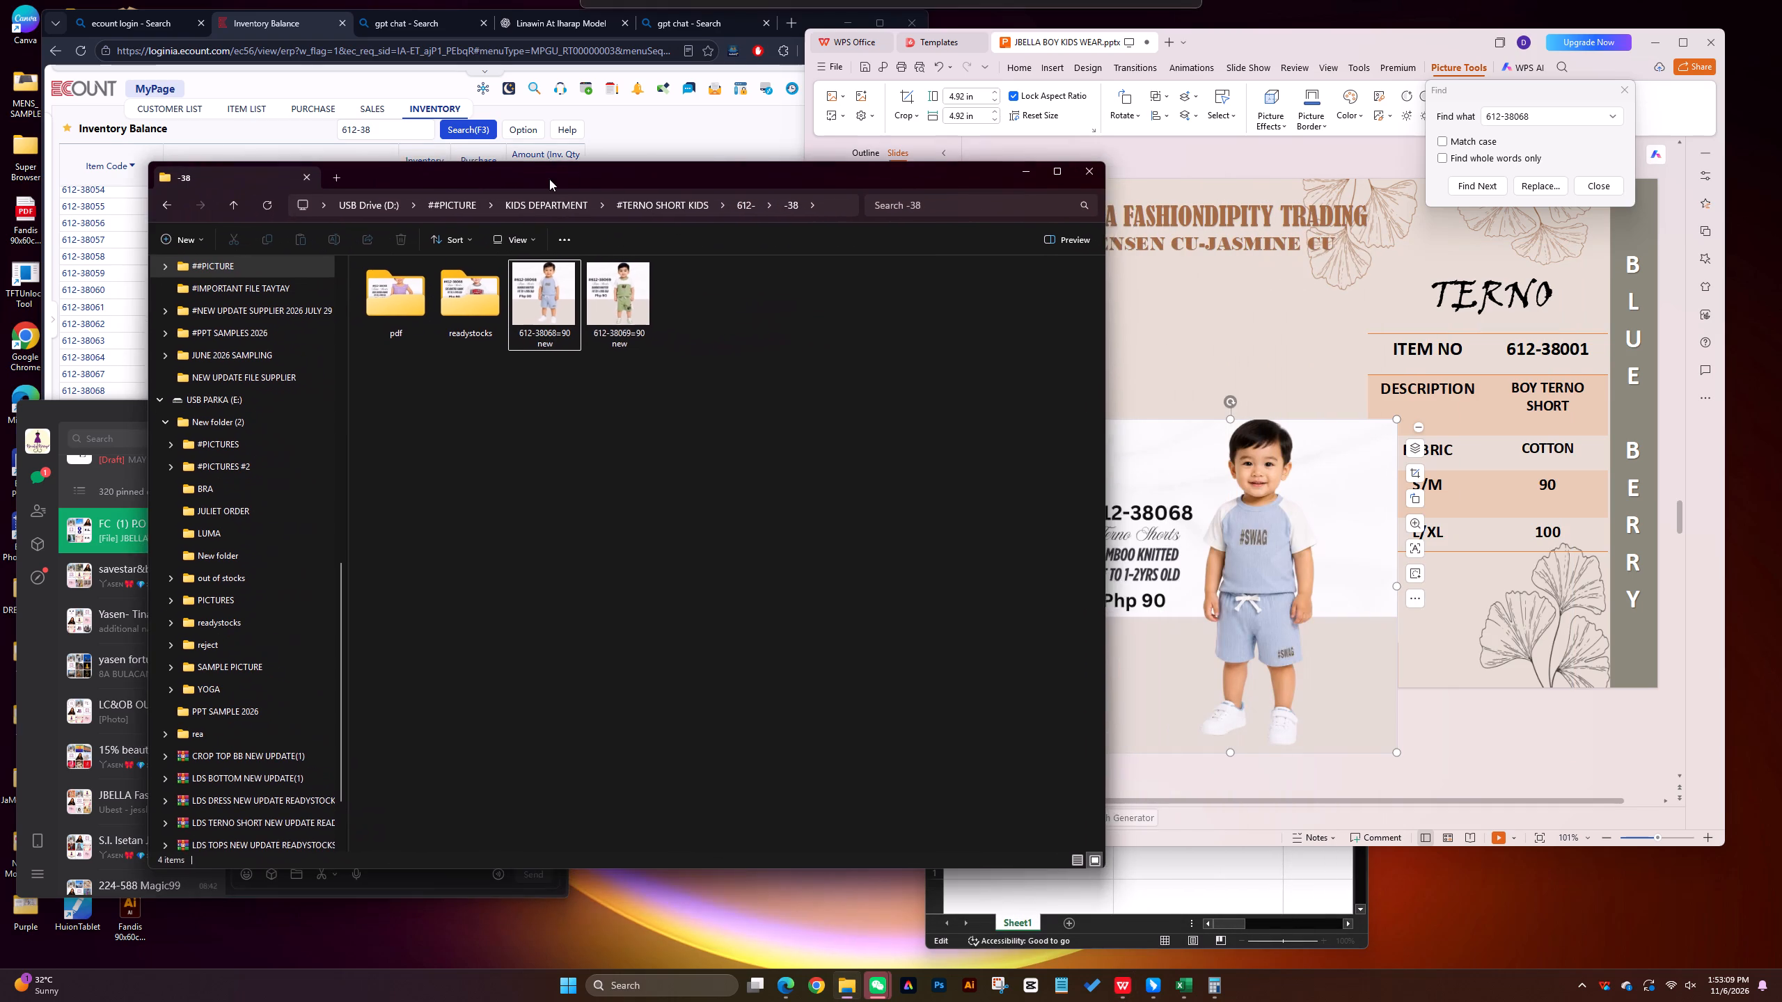
left_click_drag(549, 179, 566, 178)
left_click_drag(1122, 397, 713, 456)
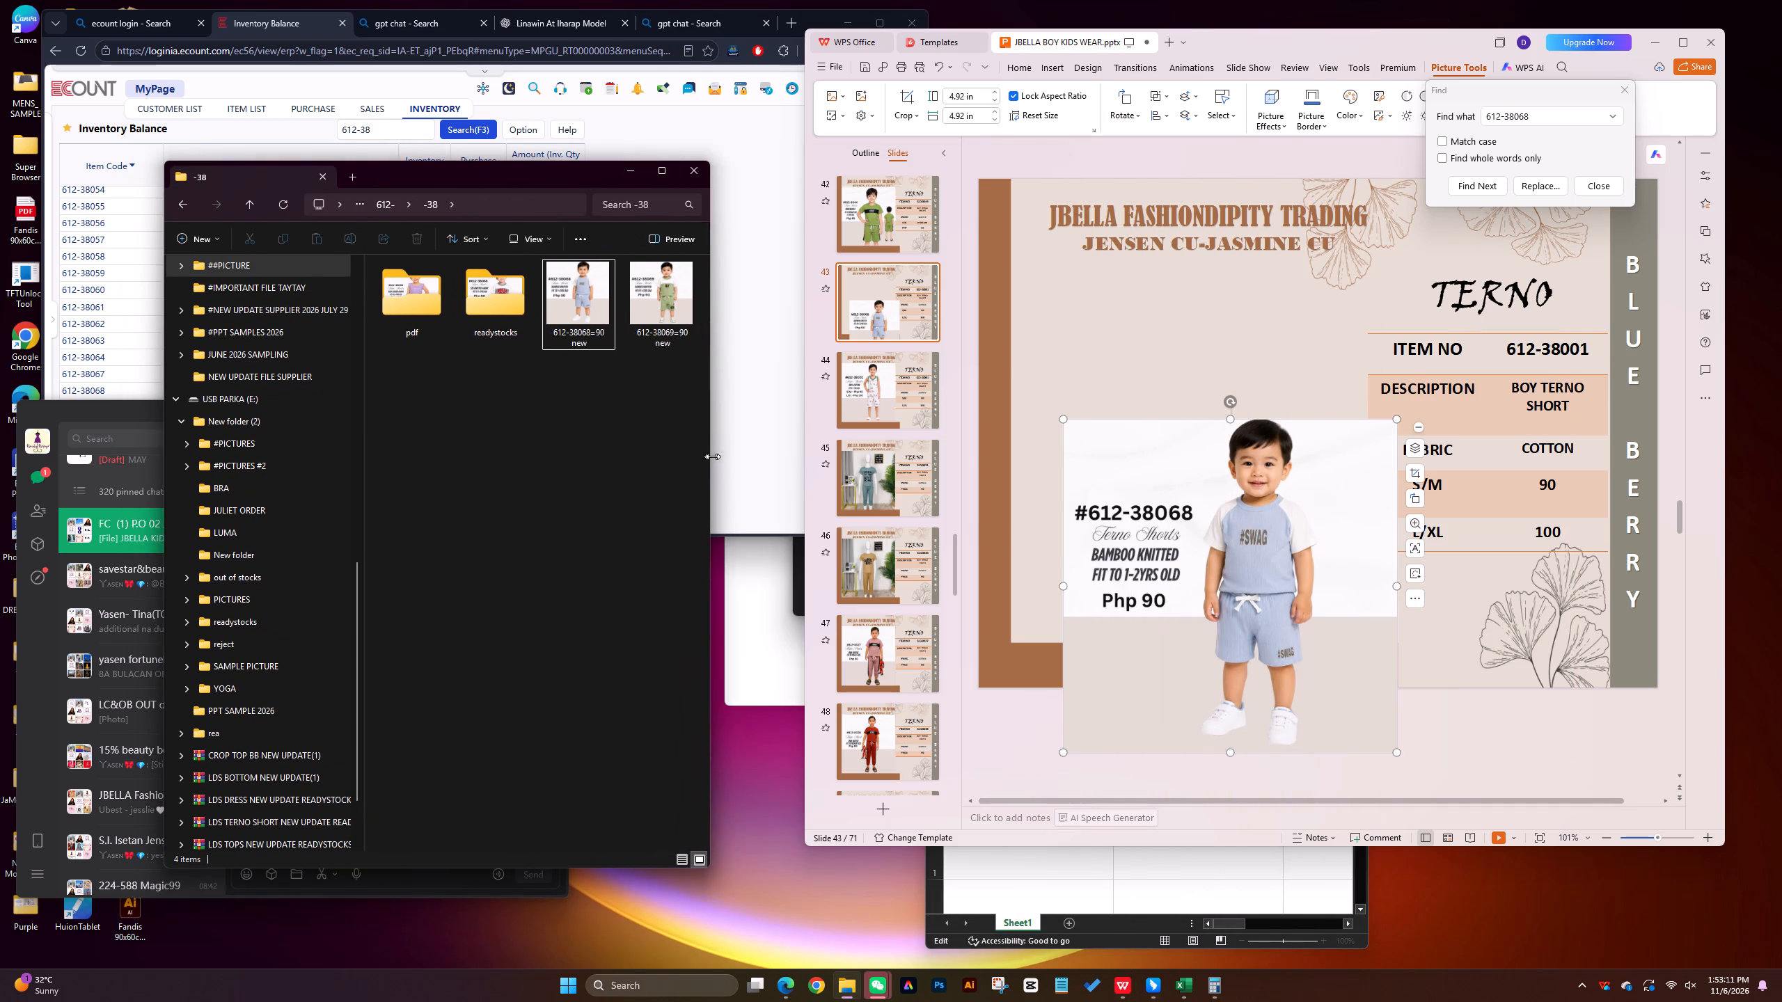
left_click_drag(713, 456, 760, 446)
Position the 612-38068 picture against the brown border's inner edge, directly below the company heading on slide 43.
left_click(1239, 485)
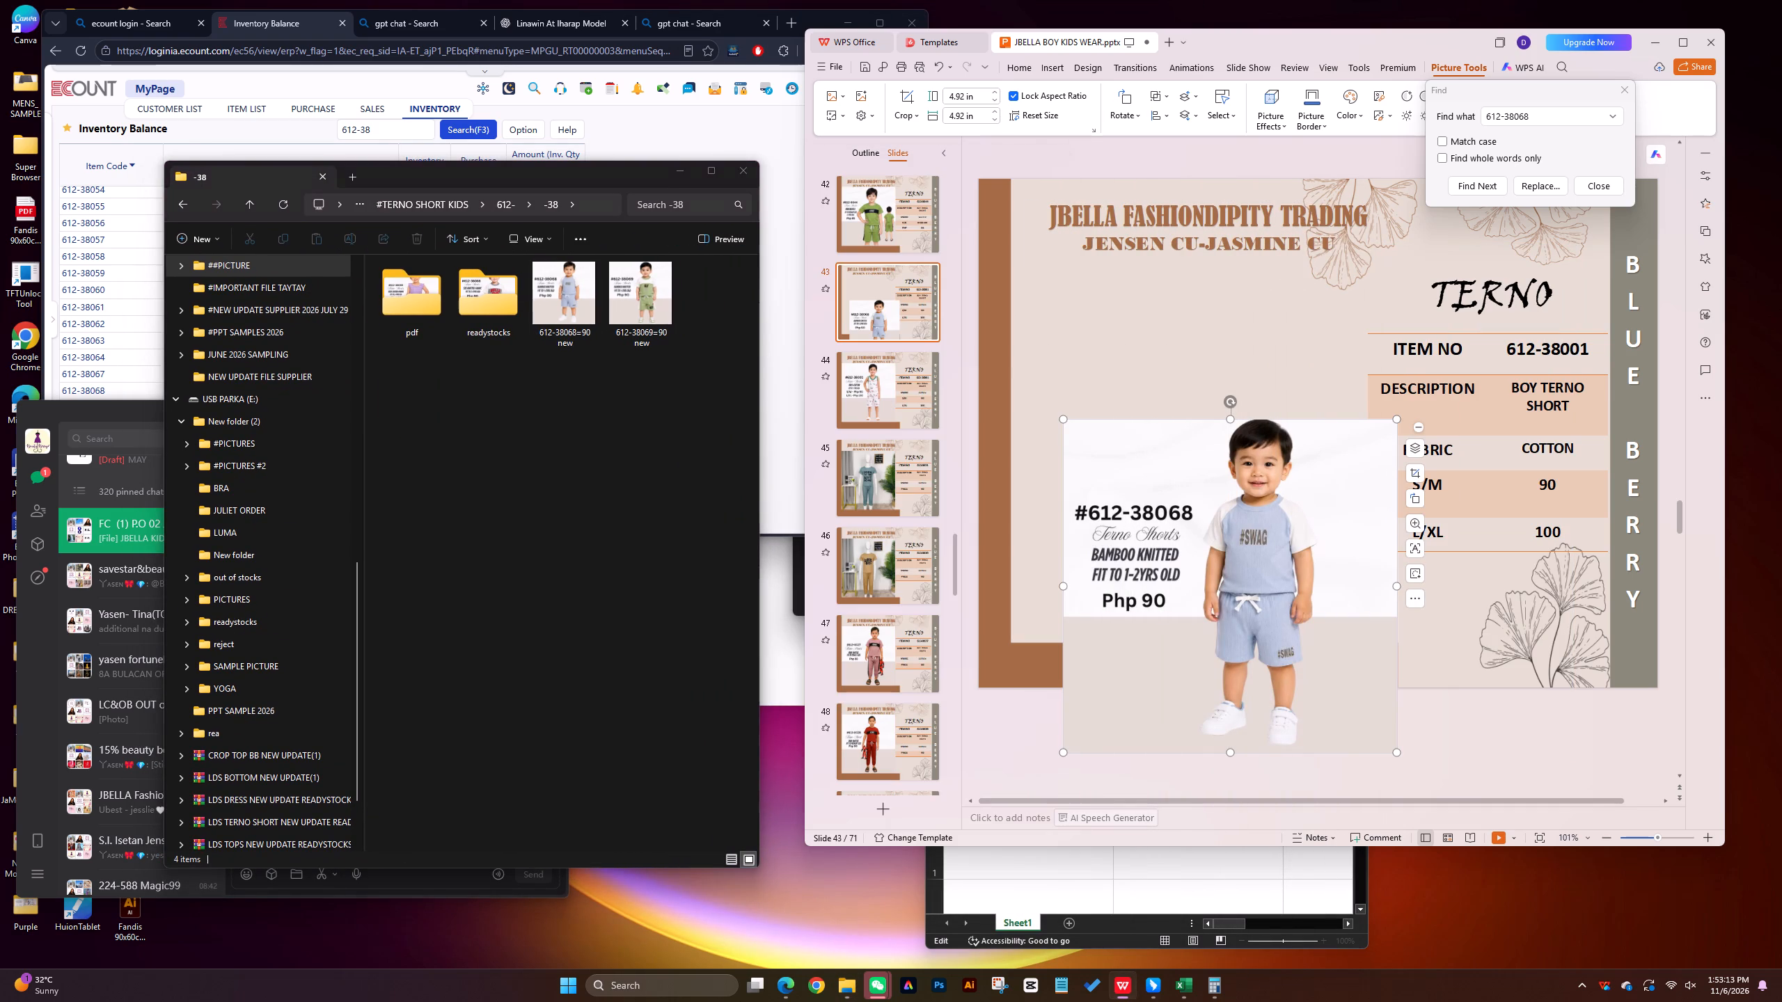
left_click_drag(1229, 524, 1187, 361)
key("Left")
key("Left")
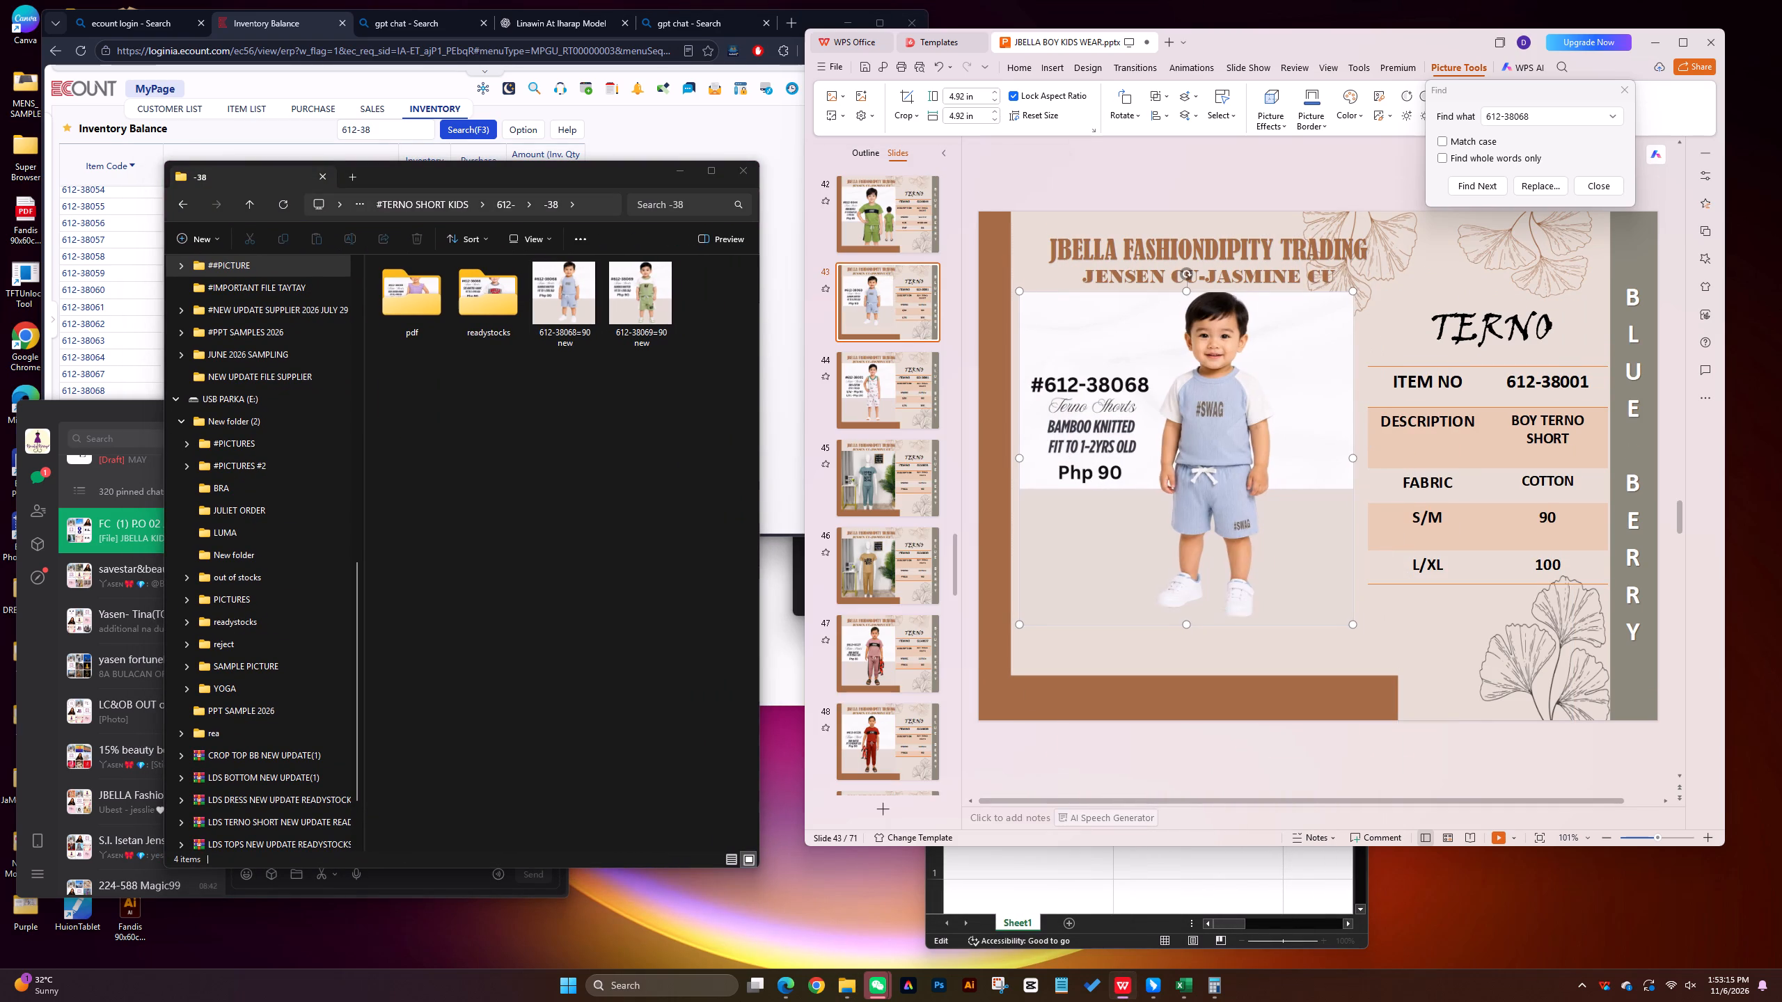
key("Left")
key("Left")
key("Left")
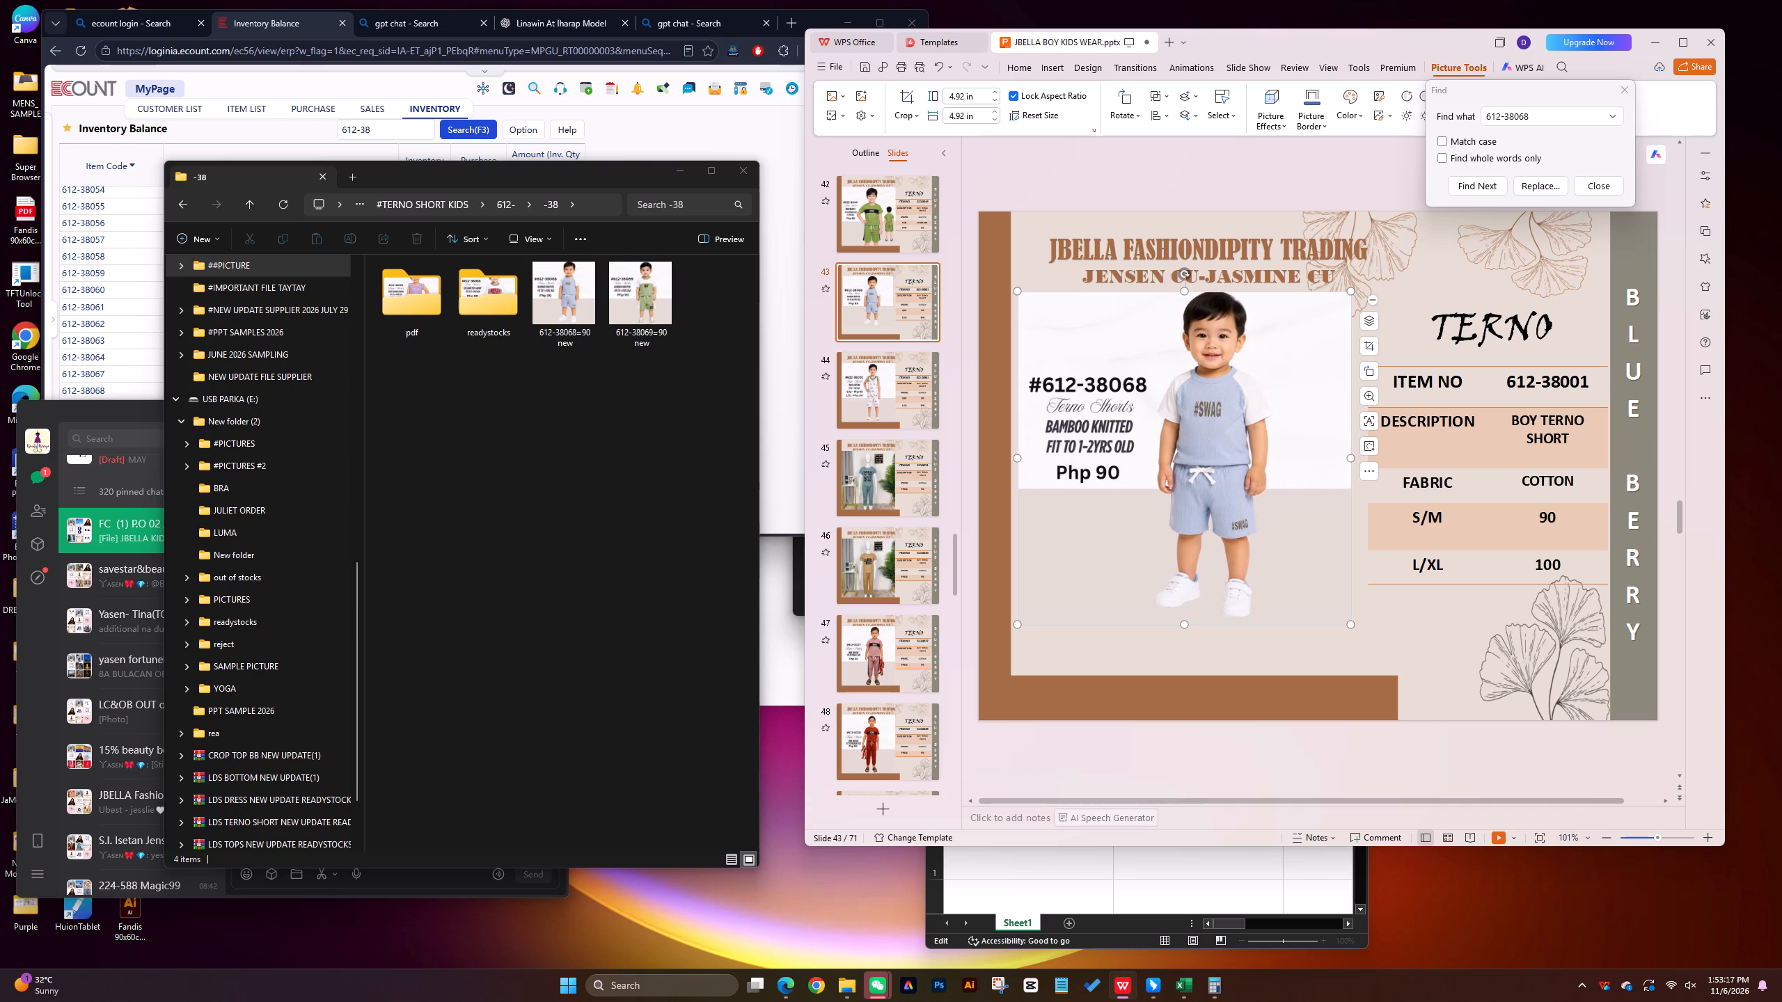
key("Left")
key("Left")
key("Left")
key("Left")
key("Left")
key("Left")
key("Left")
key("Left")
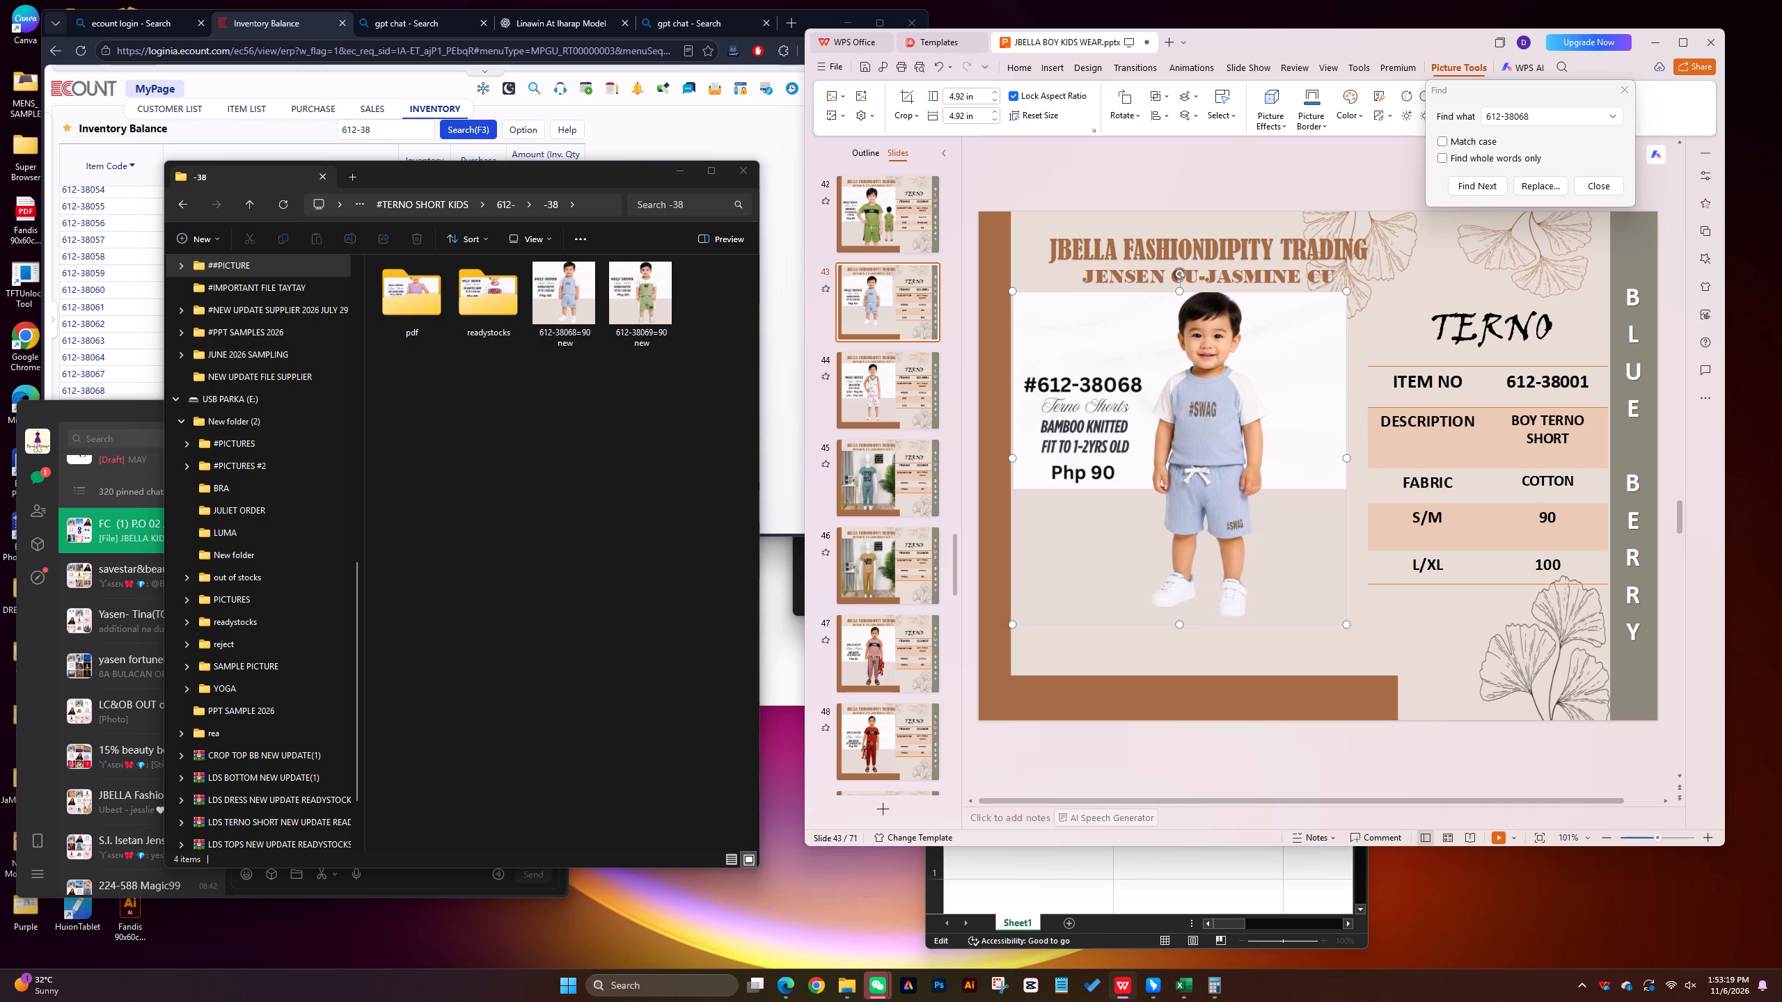
key("Up")
key("Up")
key("Up")
key("Up")
key("Up")
key("Up")
key("Up")
key("Up")
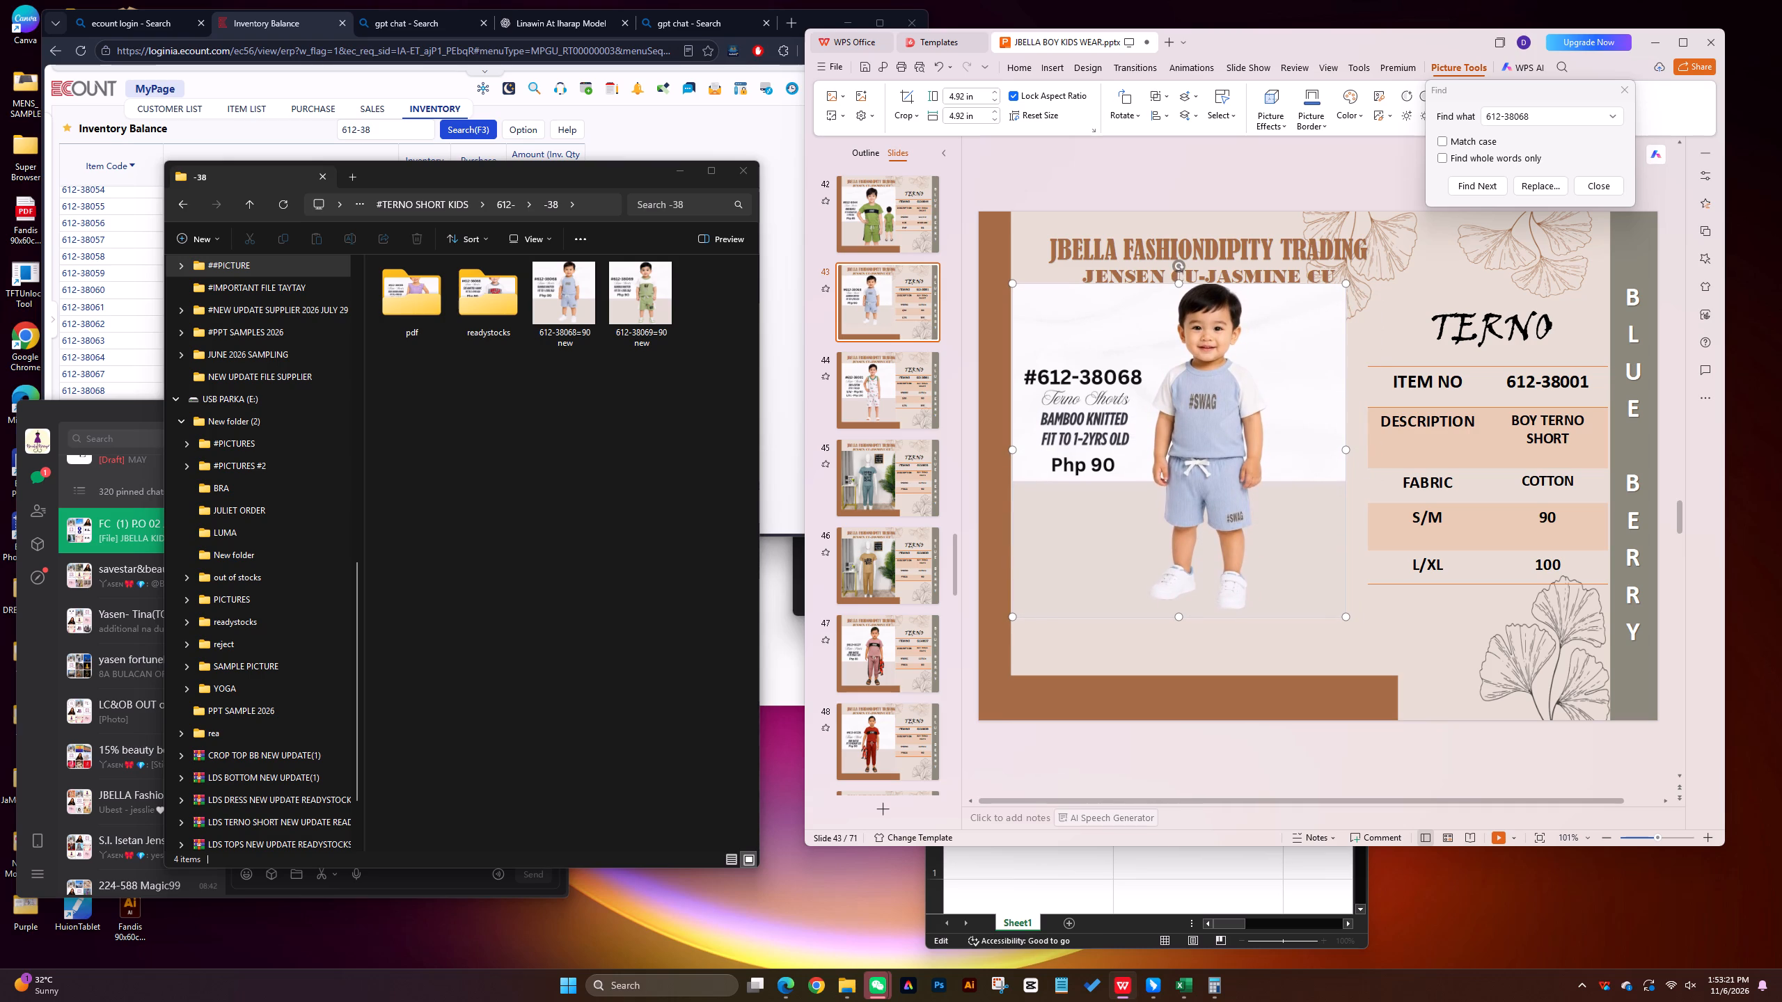
Stretch the 612-38068 picture to about 5.78 in high and widen it to meet the details table.
left_click_drag(1176, 618, 1181, 669)
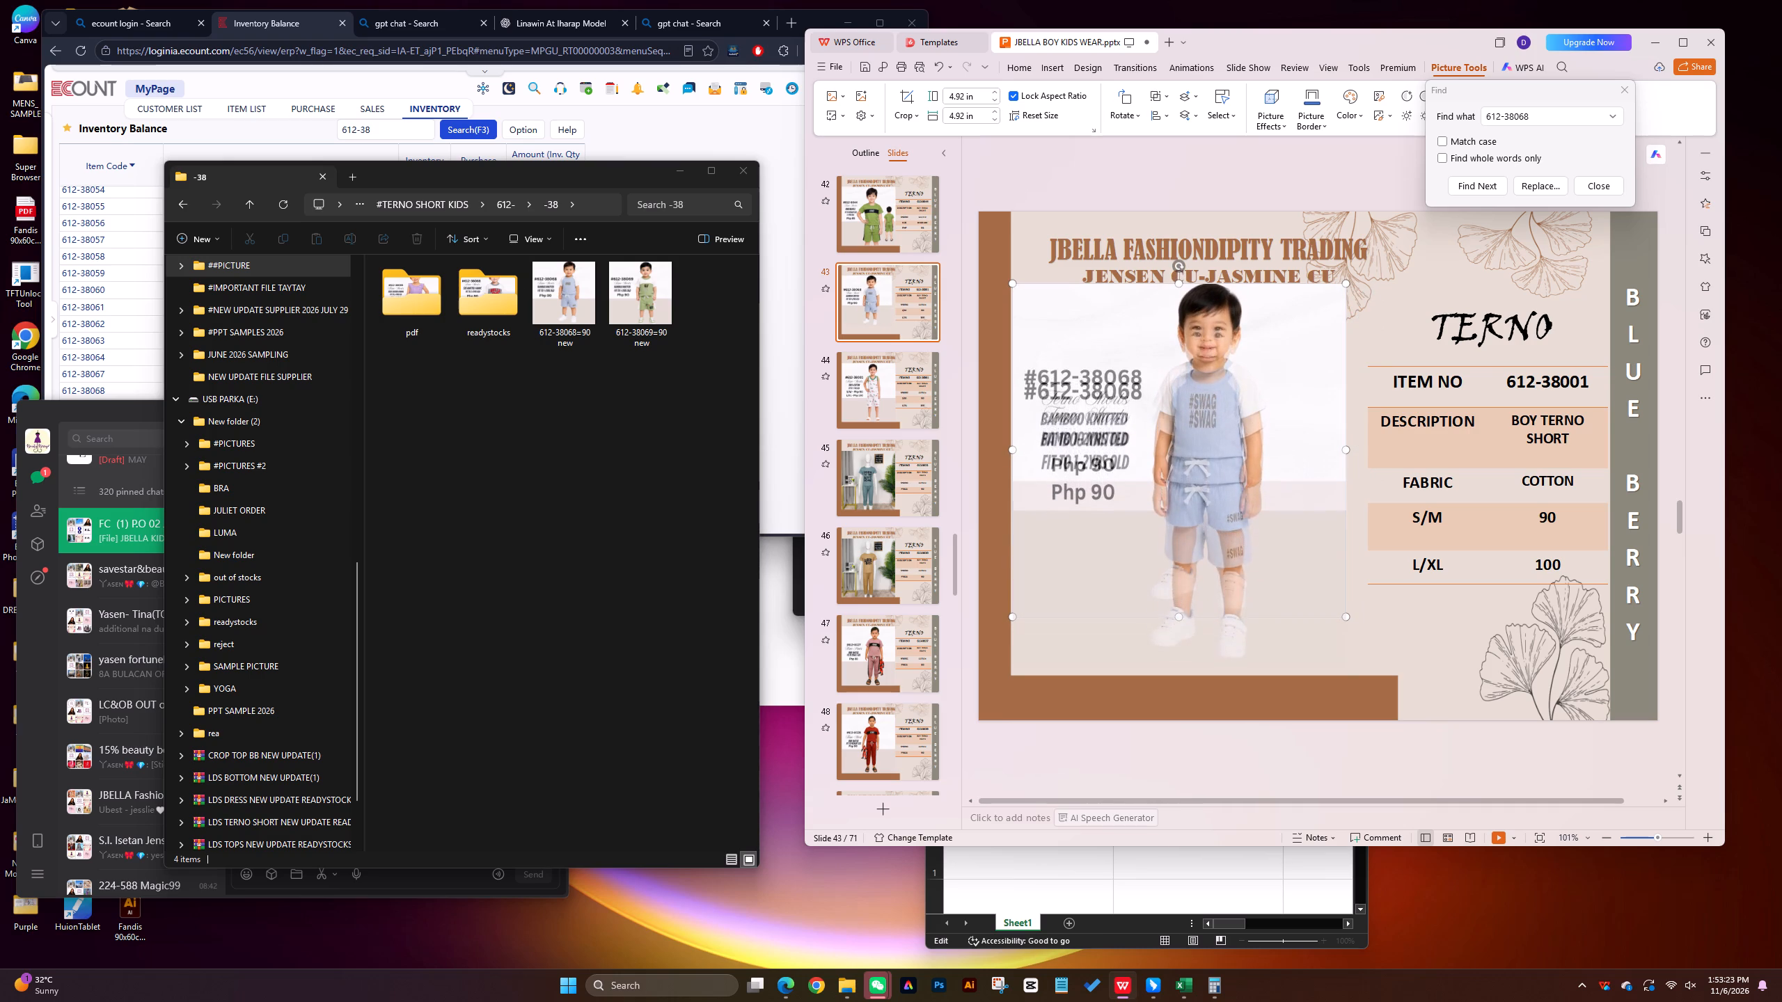
left_click_drag(1181, 669, 1181, 672)
left_click(1181, 671)
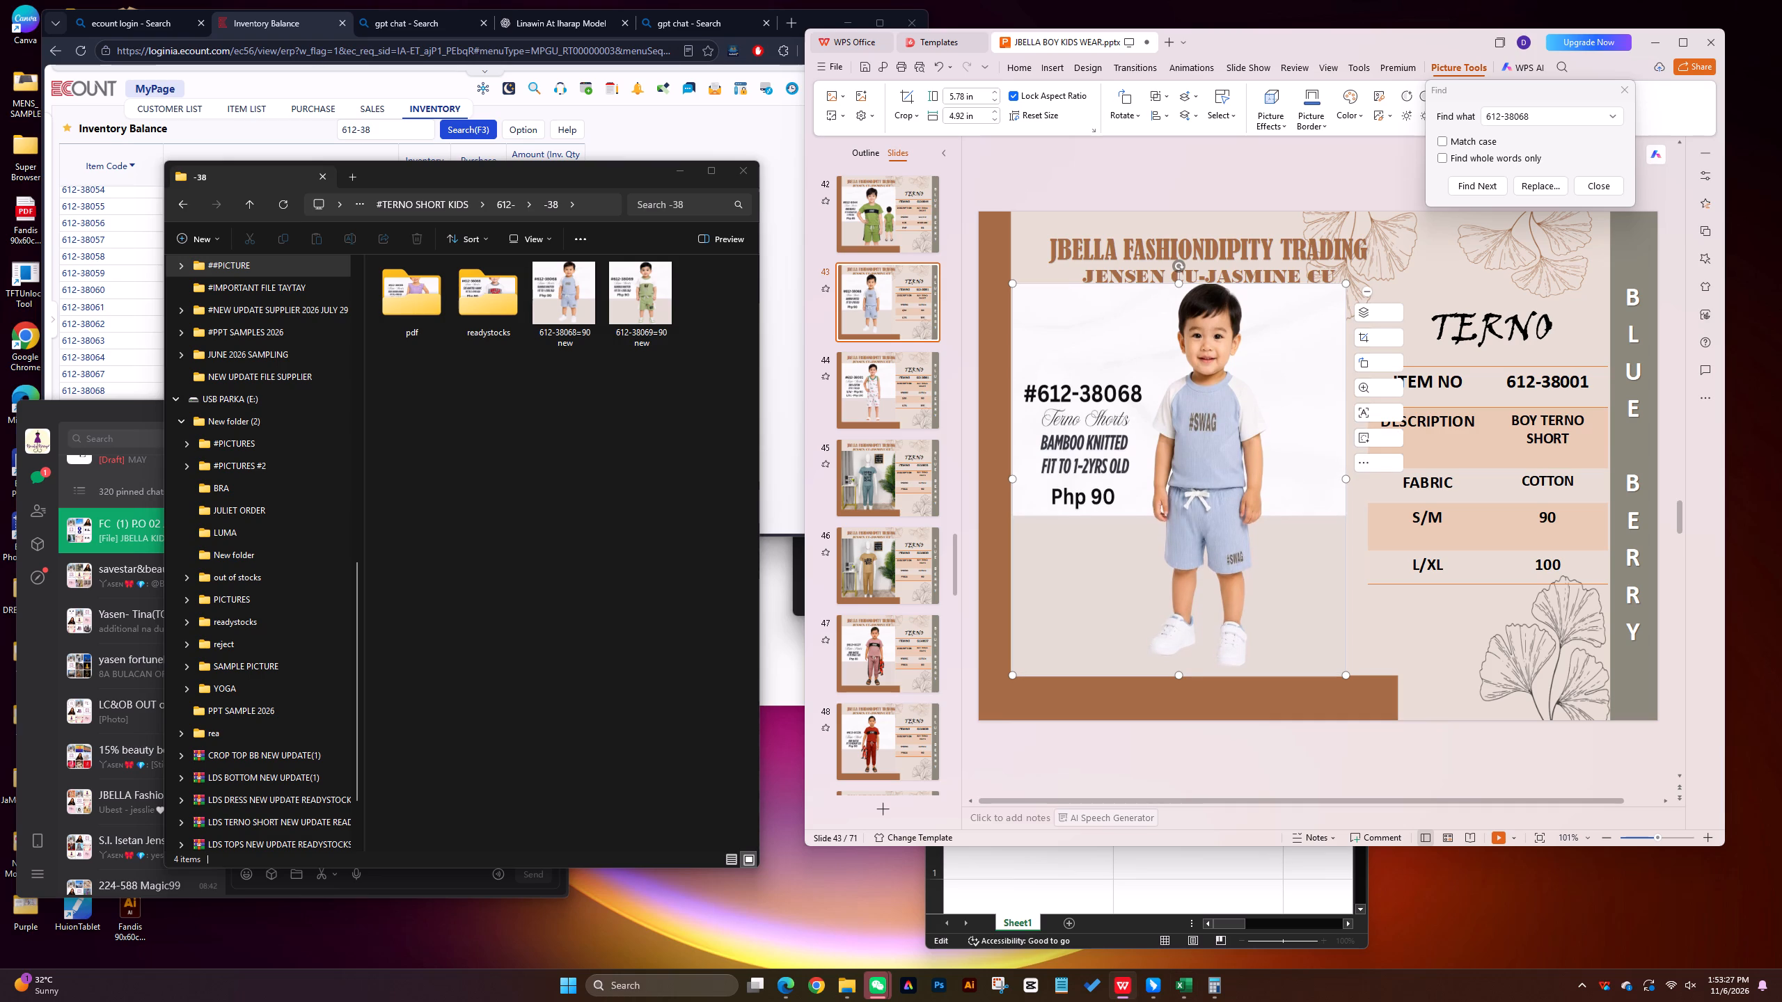
left_click_drag(1343, 479, 1363, 479)
Change the item number in slide 43's details table to 612-38068.
left_click(1583, 383)
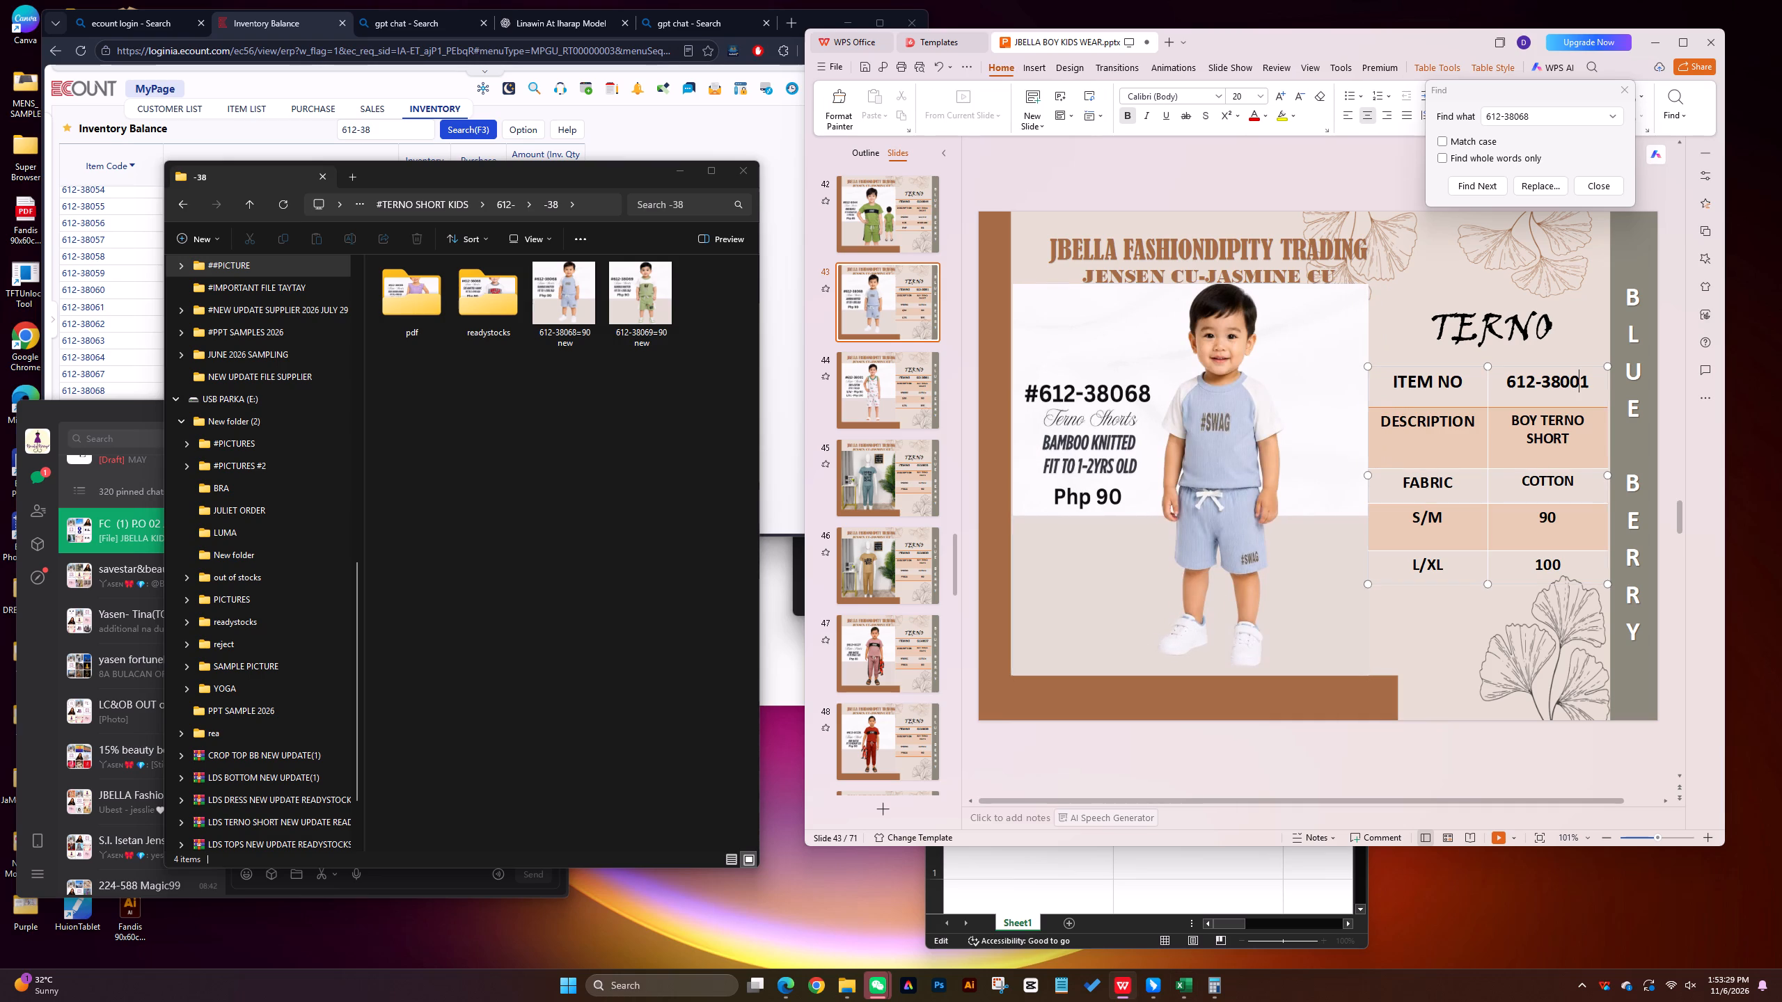
left_click(1587, 382)
key("BackSpace")
key("BackSpace")
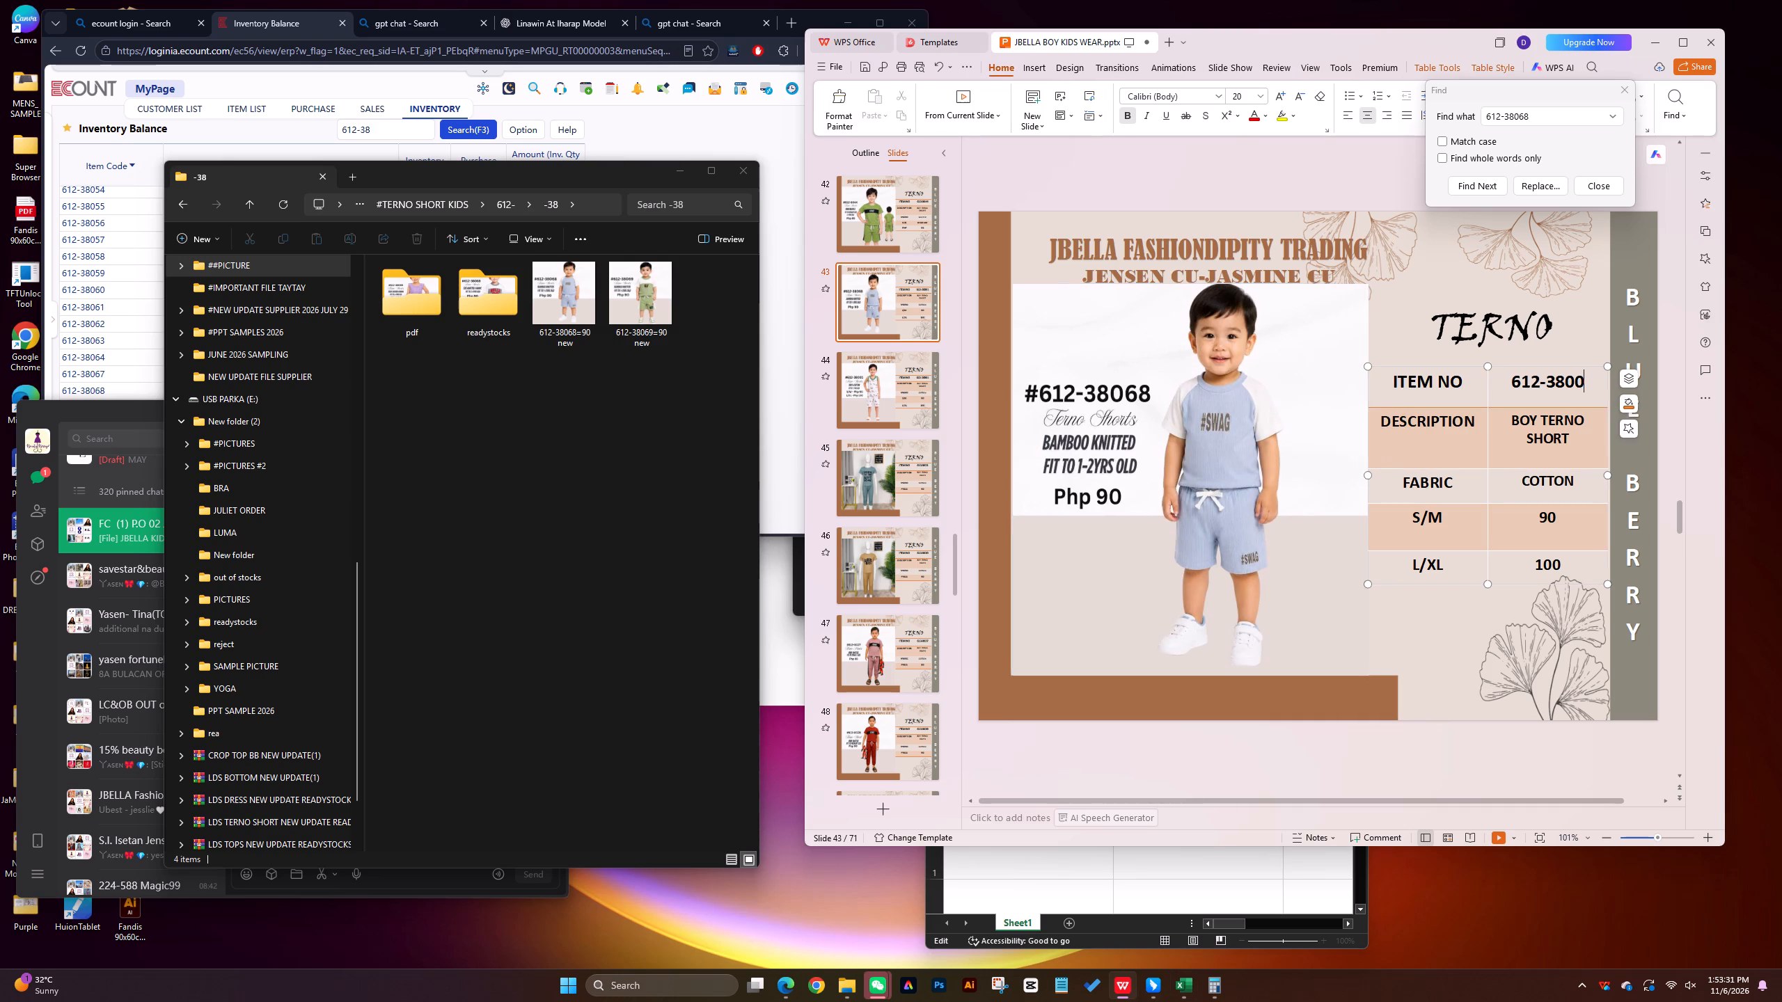
type("68")
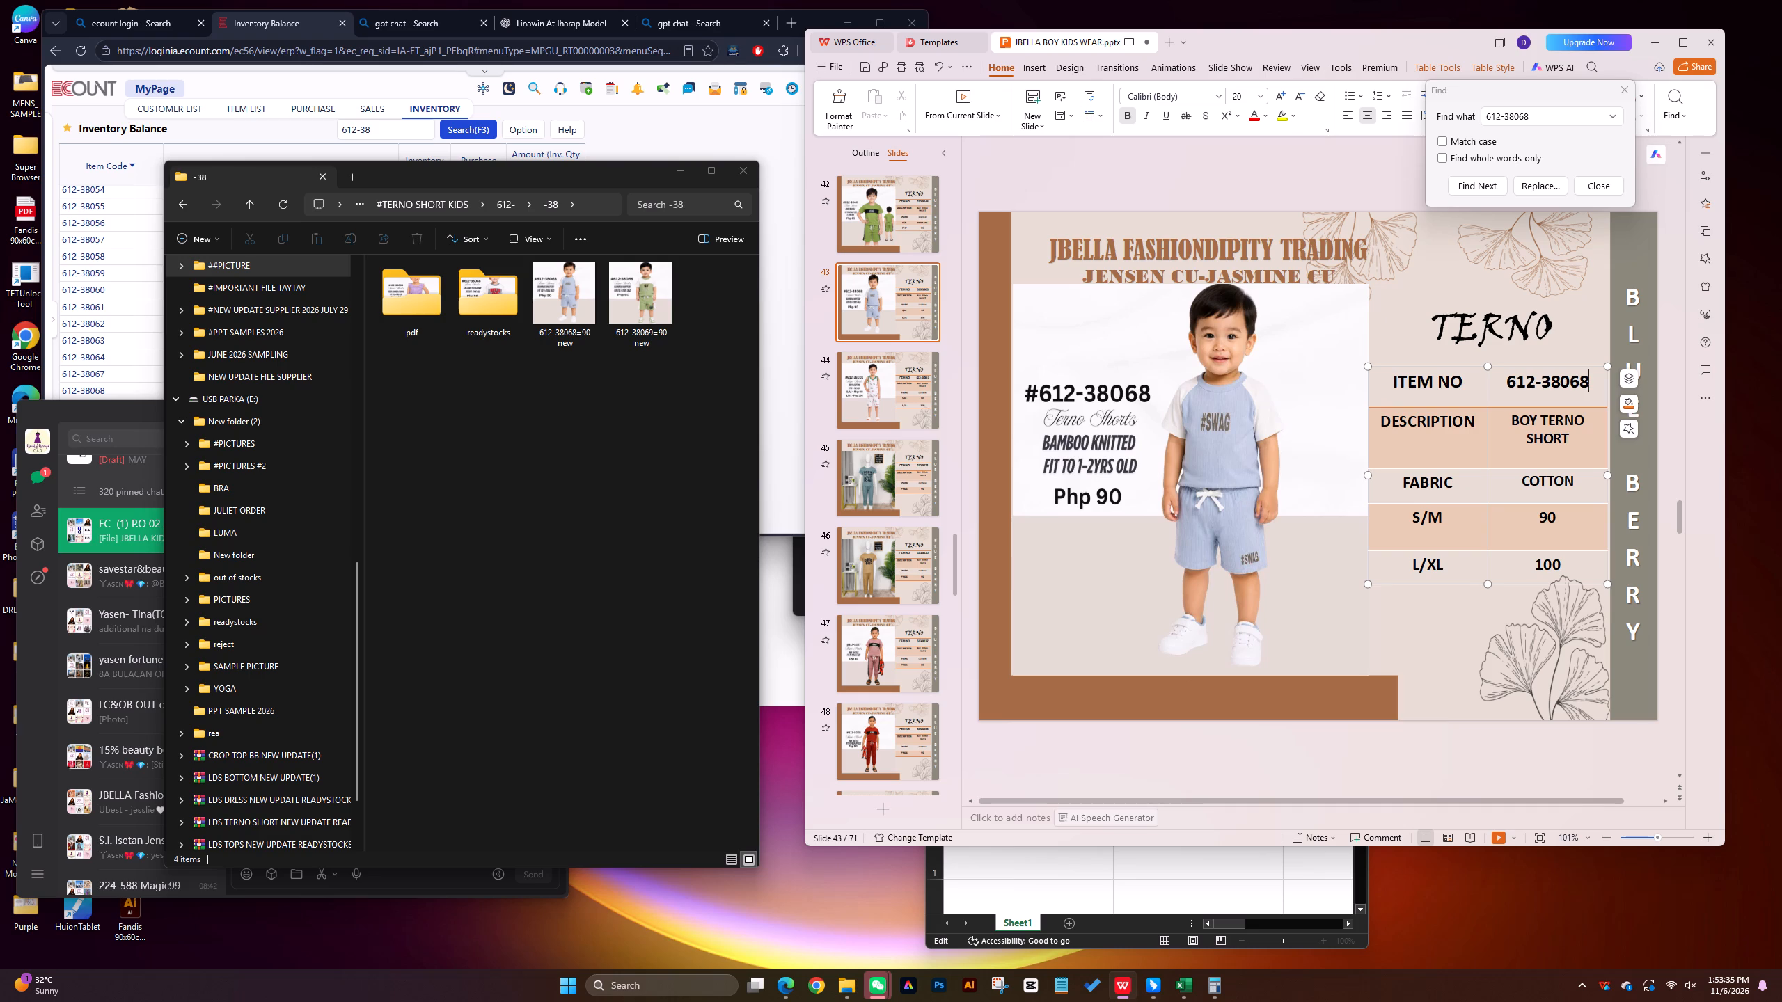
Replace the S/M label in slide 43's details table with PHP.
left_click(1456, 520)
key("BackSpace")
key("BackSpace")
key("BackSpace")
type("PHP")
Delete the L/XL row from slide 43's details table and extend the table's bottom edge slightly downward.
left_click(1567, 524)
left_click(1454, 568)
right_click(1454, 568)
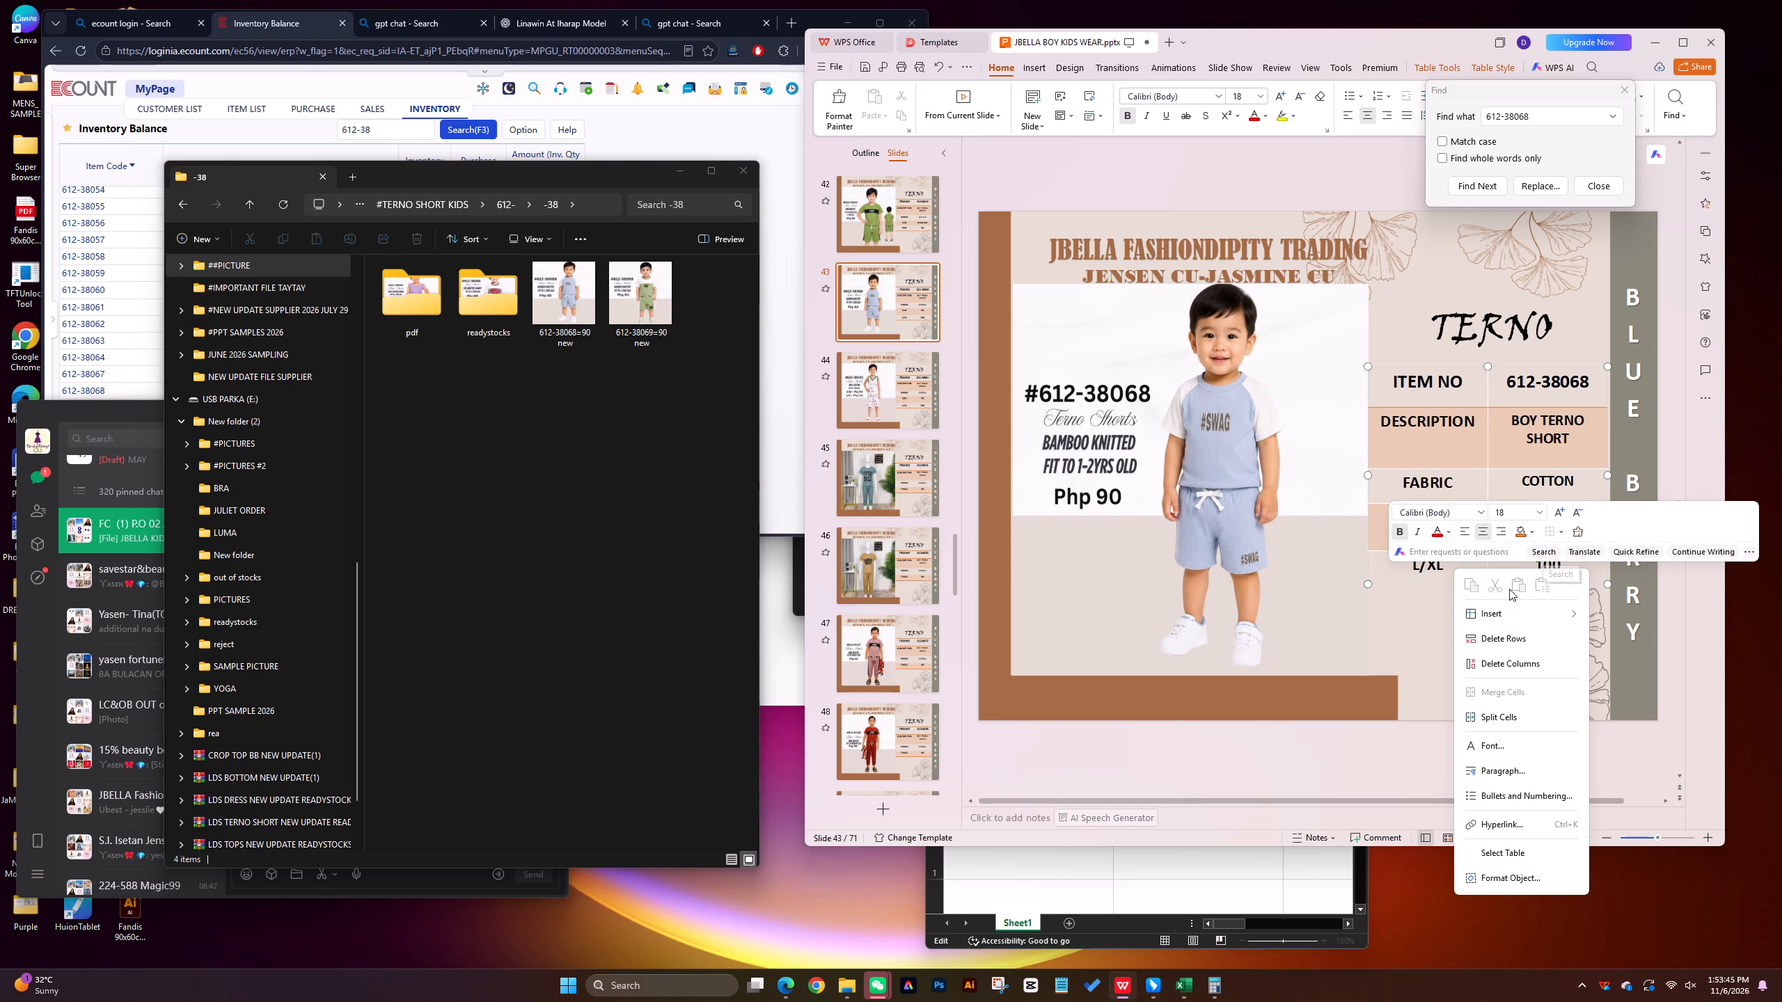
left_click(1499, 640)
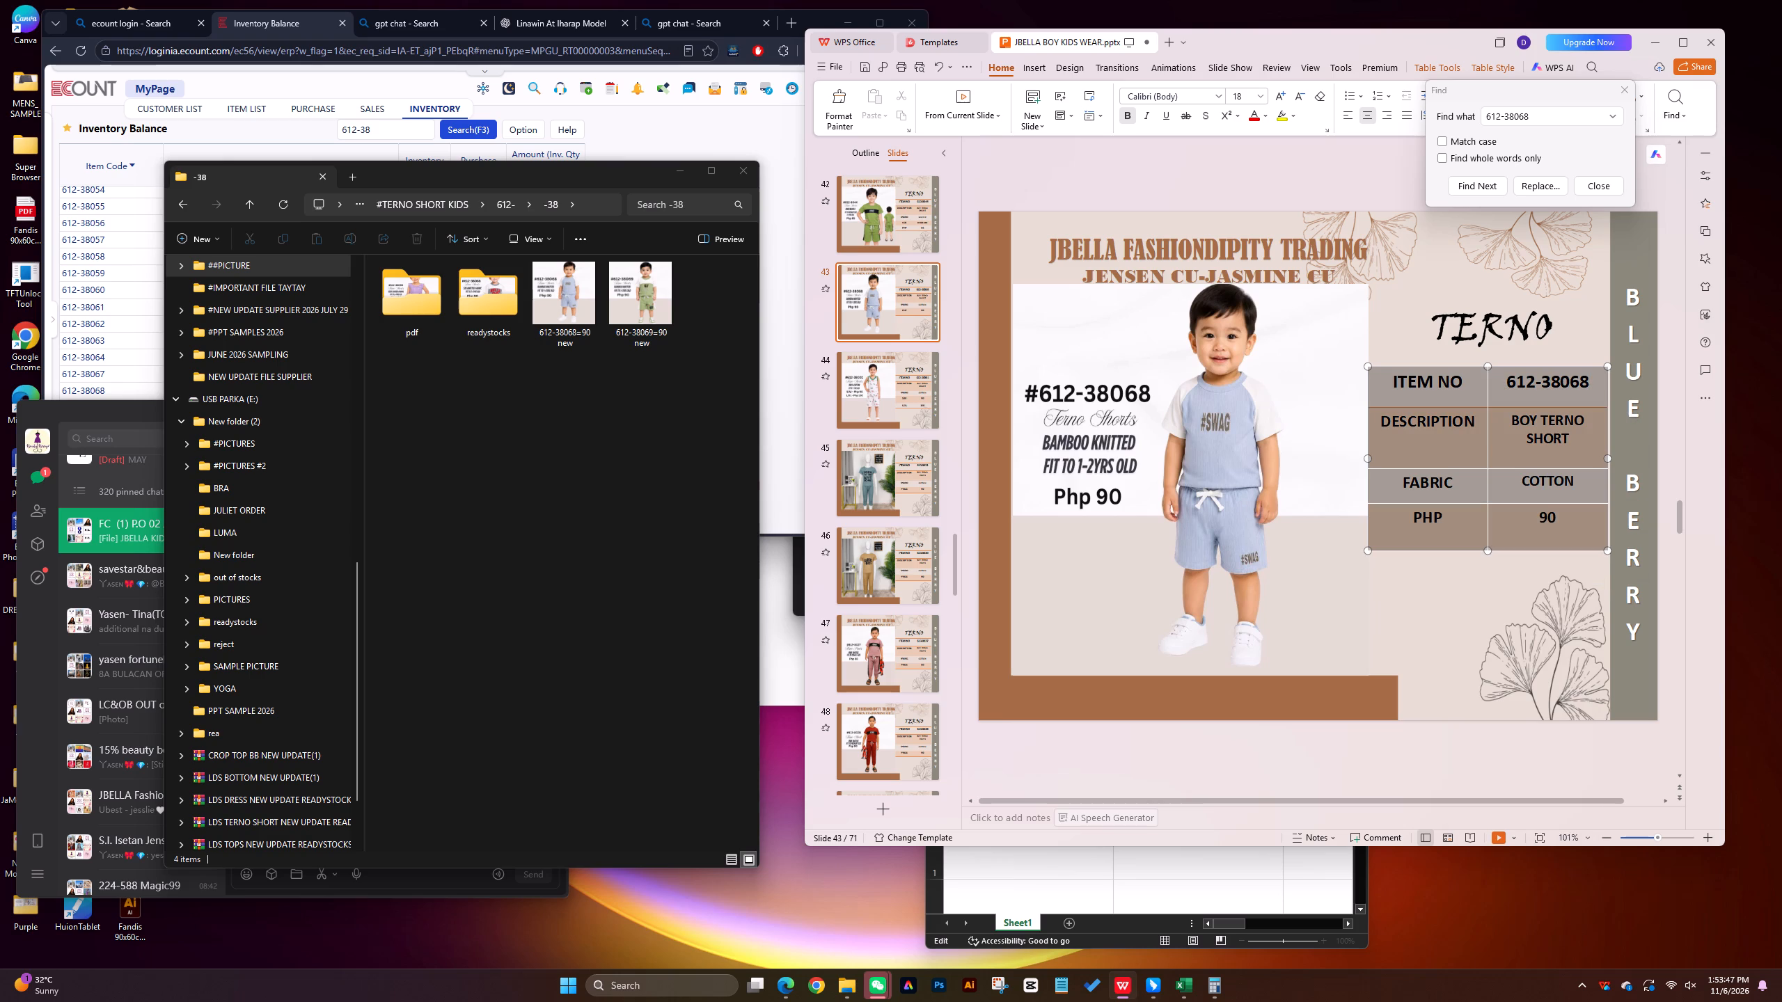
left_click_drag(1488, 552, 1491, 578)
left_click(1472, 633)
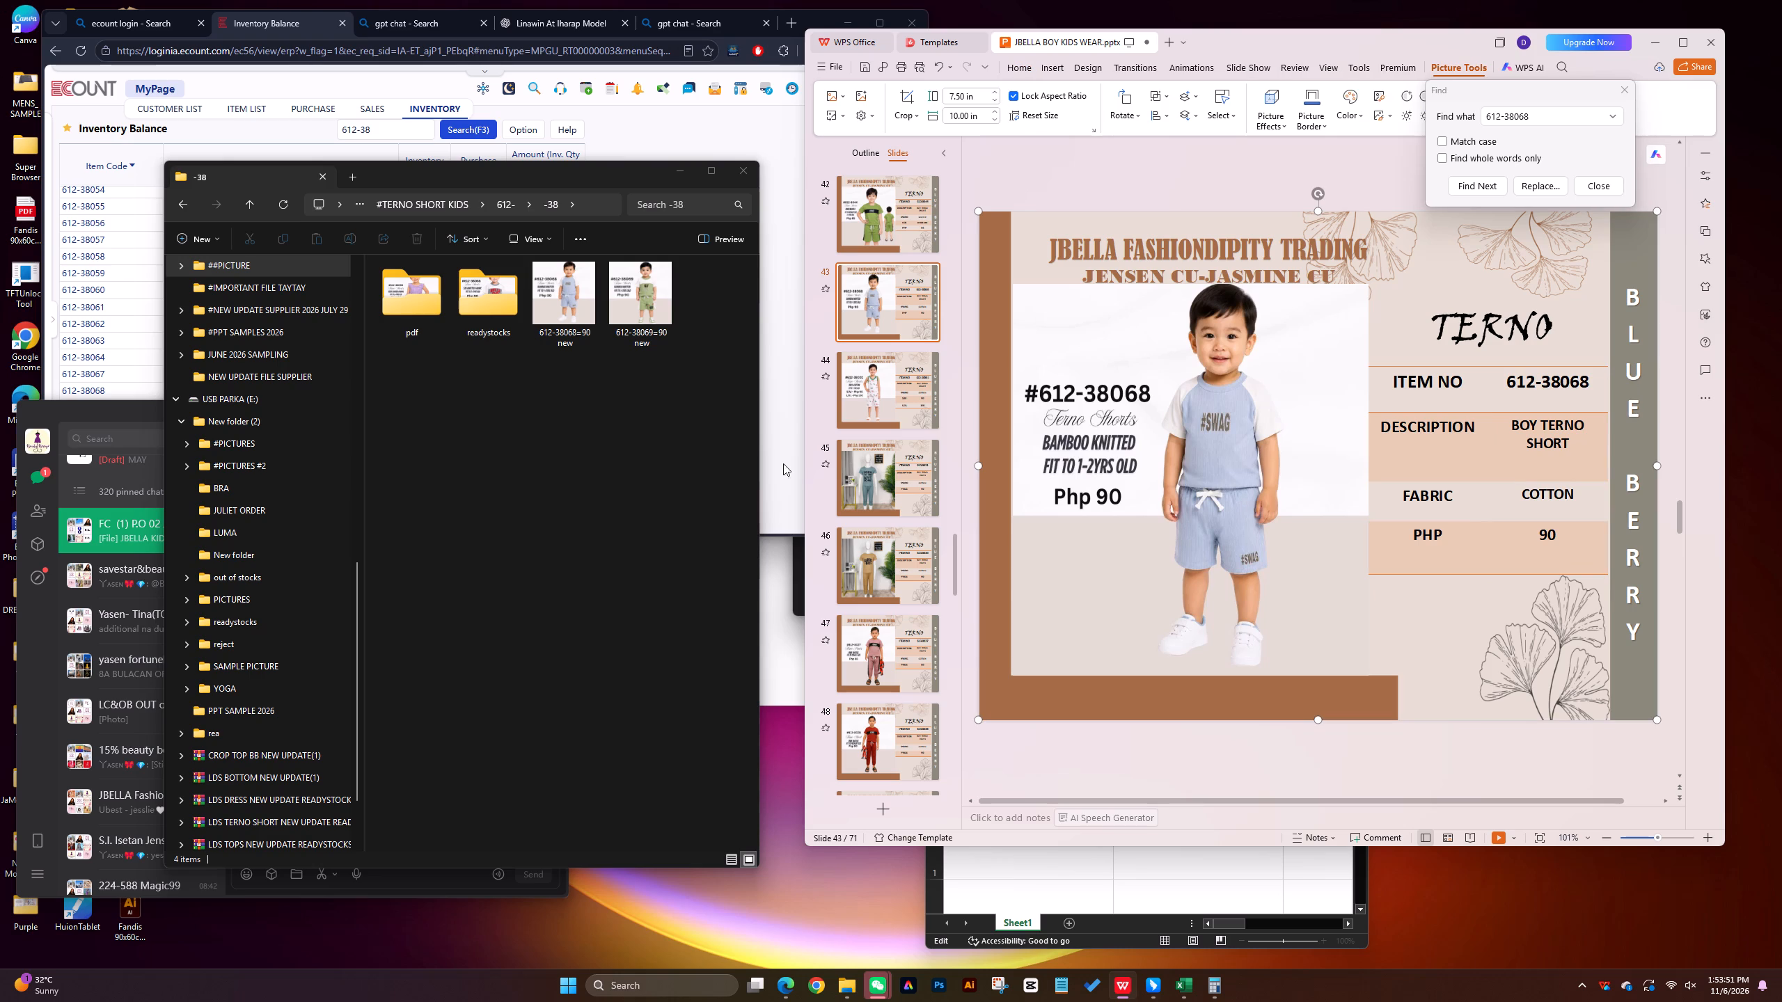
Duplicate slide 43 and delete the 612-38068 picture from the copy.
left_click(894, 296)
right_click(894, 296)
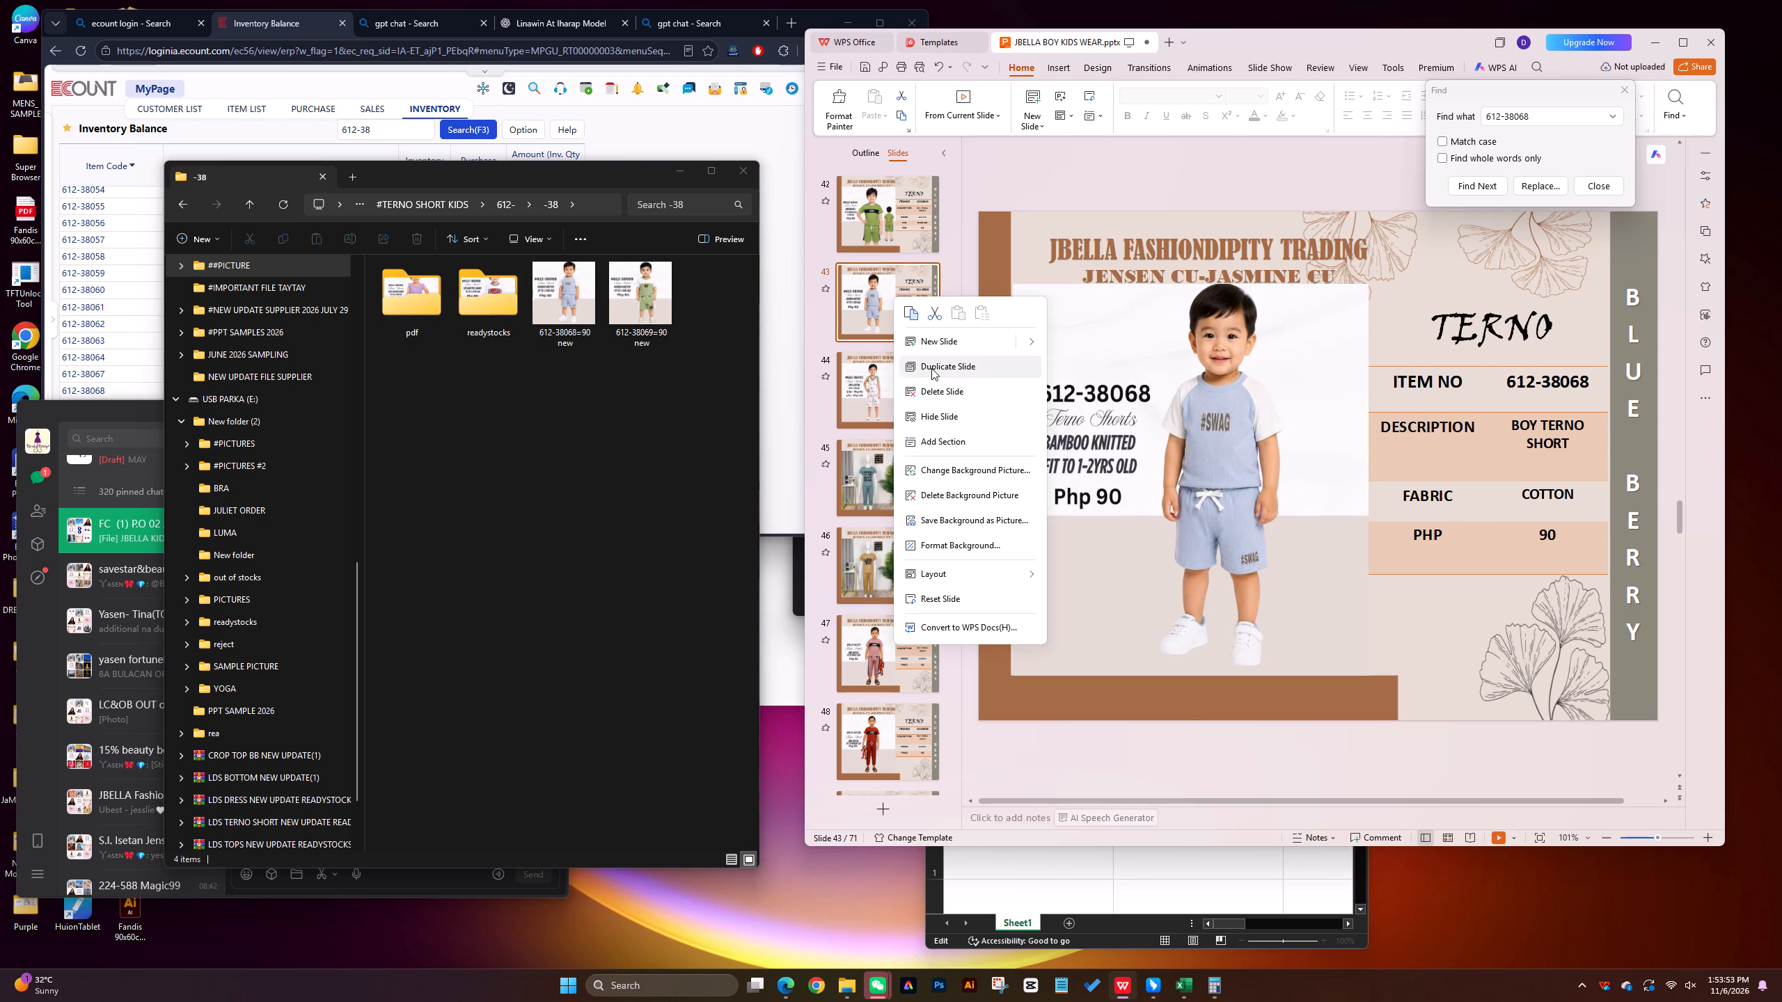
left_click(934, 366)
left_click(1120, 406)
key("Delete")
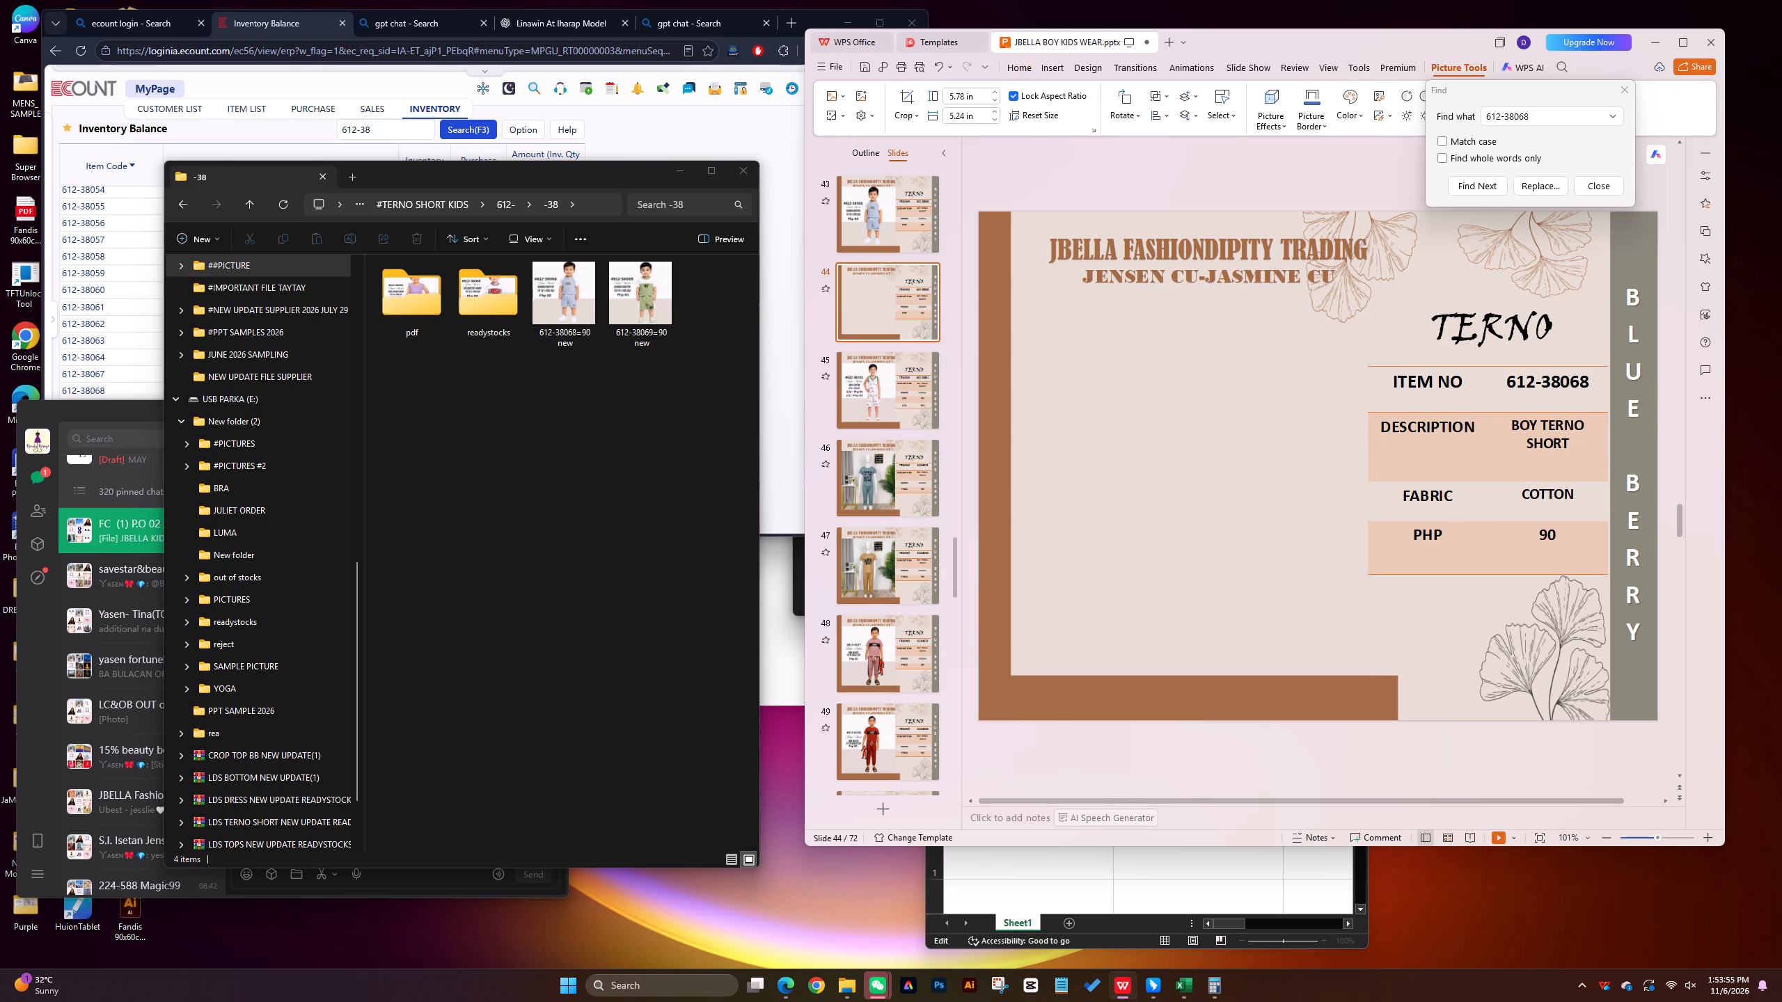
Insert the 612-38069 picture from the -38 folder onto slide 44 and shrink it to about 4.20 in square.
left_click_drag(631, 292, 1081, 326)
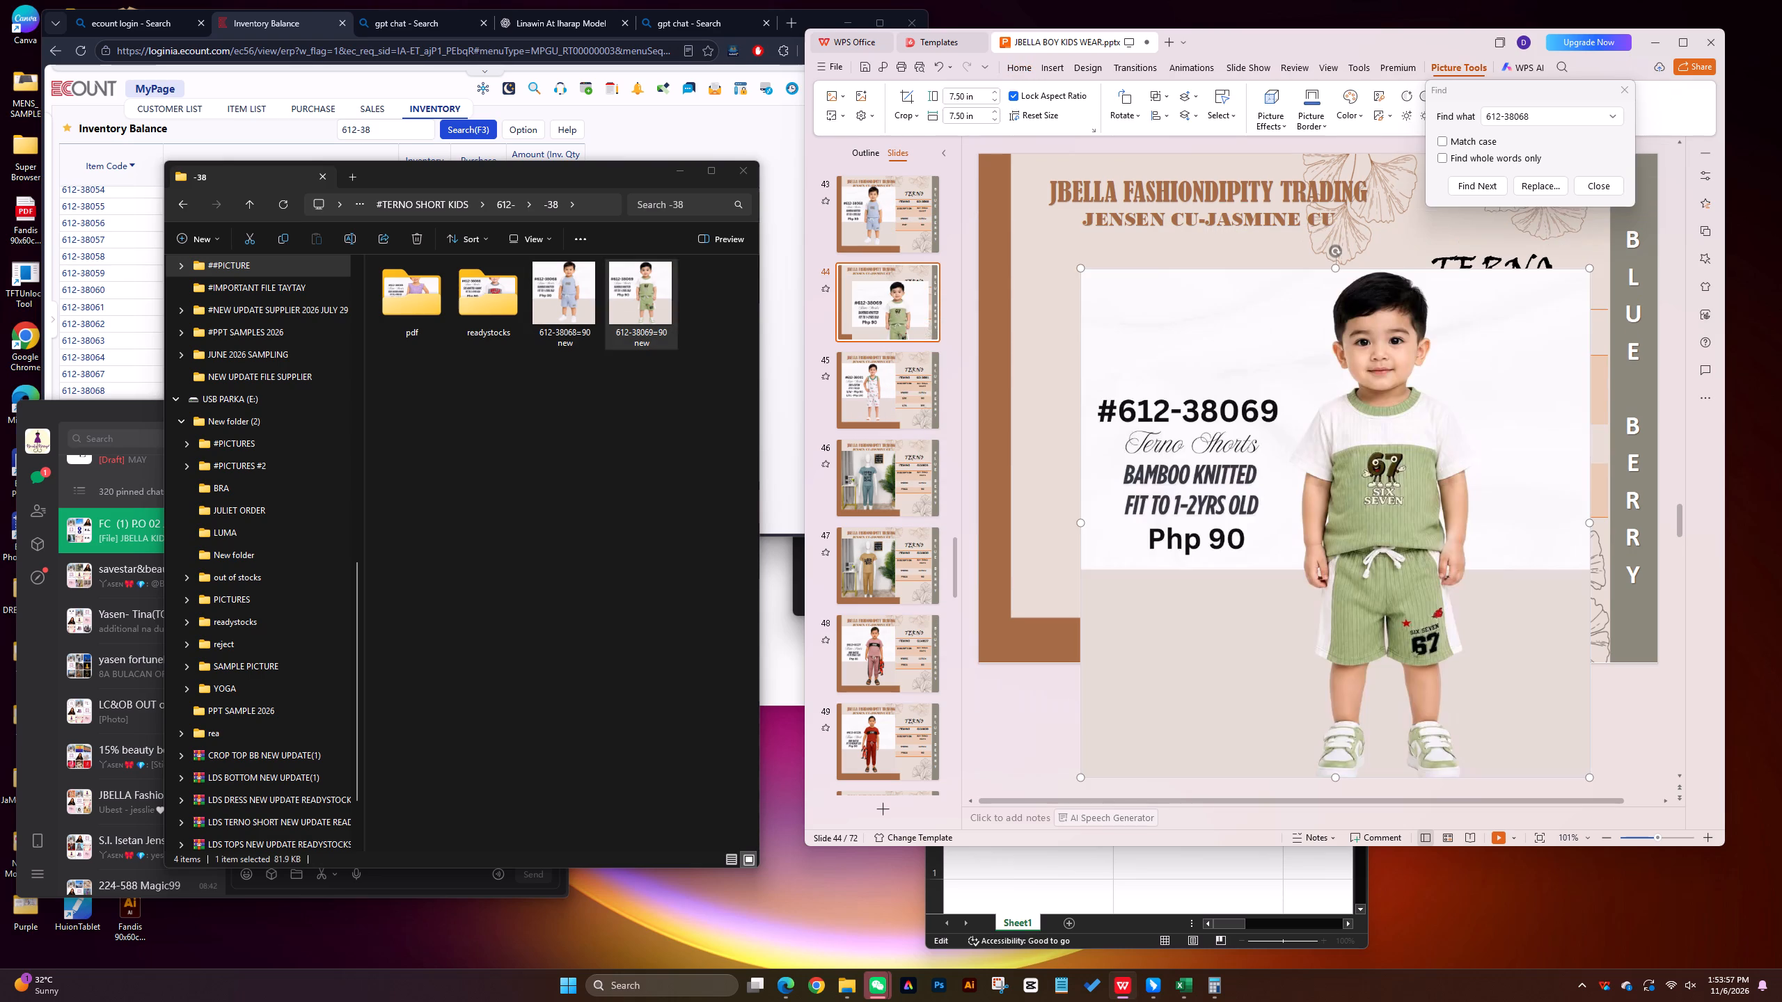
left_click_drag(1588, 267, 1302, 491)
Position the 612-38069 picture against the brown border's inner edge, directly below the company heading on slide 44.
left_click_drag(1206, 646, 1139, 386)
key("Left")
key("Left")
key("Left")
key("Left")
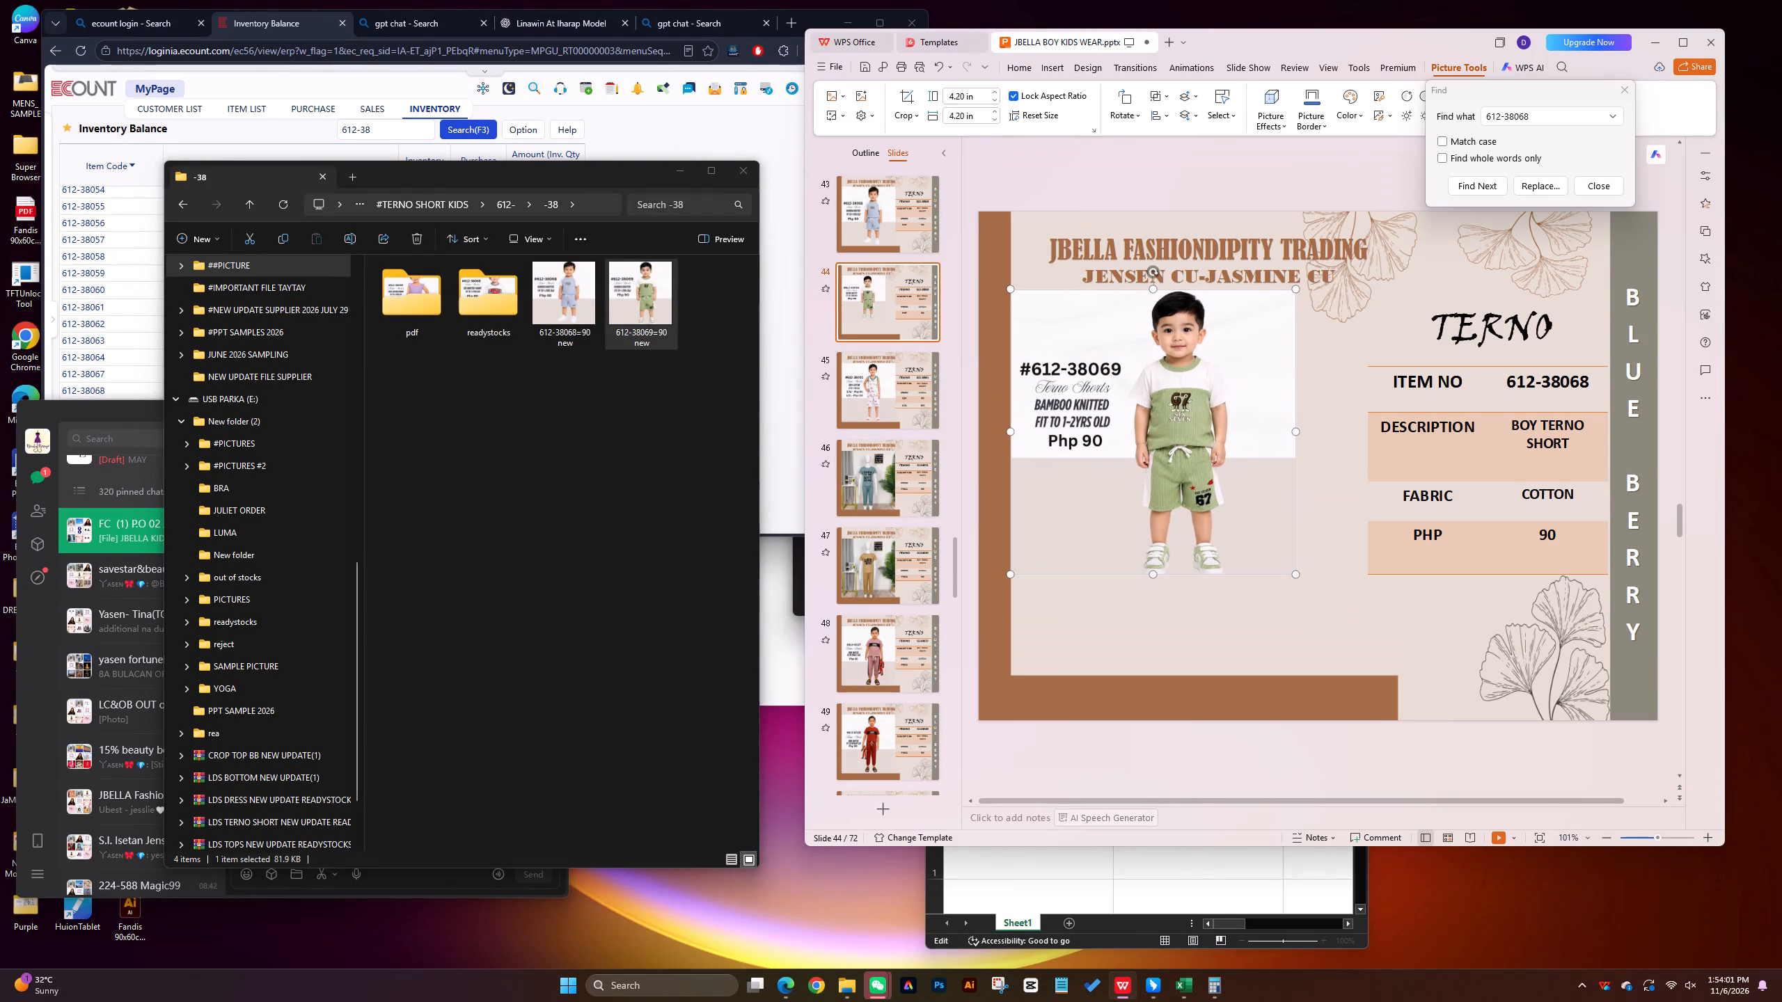
key("Right")
key("Right")
key("Right")
key("Up")
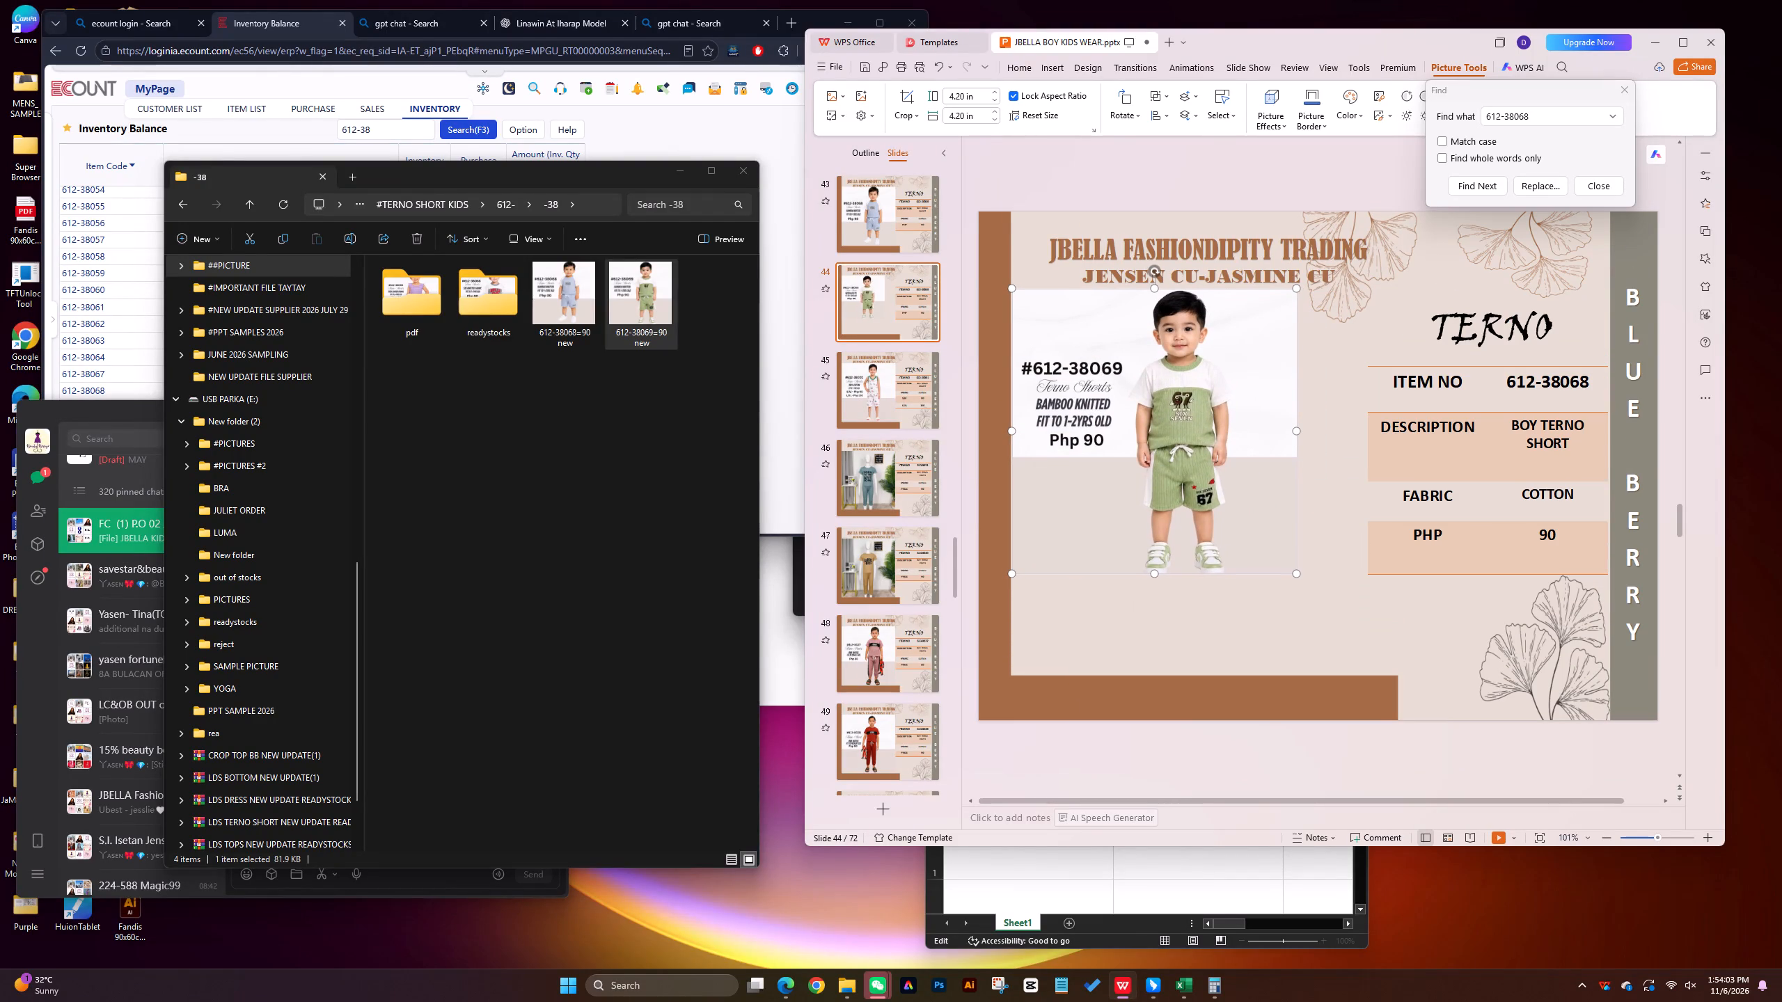
key("Up")
key("Up")
key("Up")
key("Up")
key("Up")
key("Up")
key("Up")
key("Up")
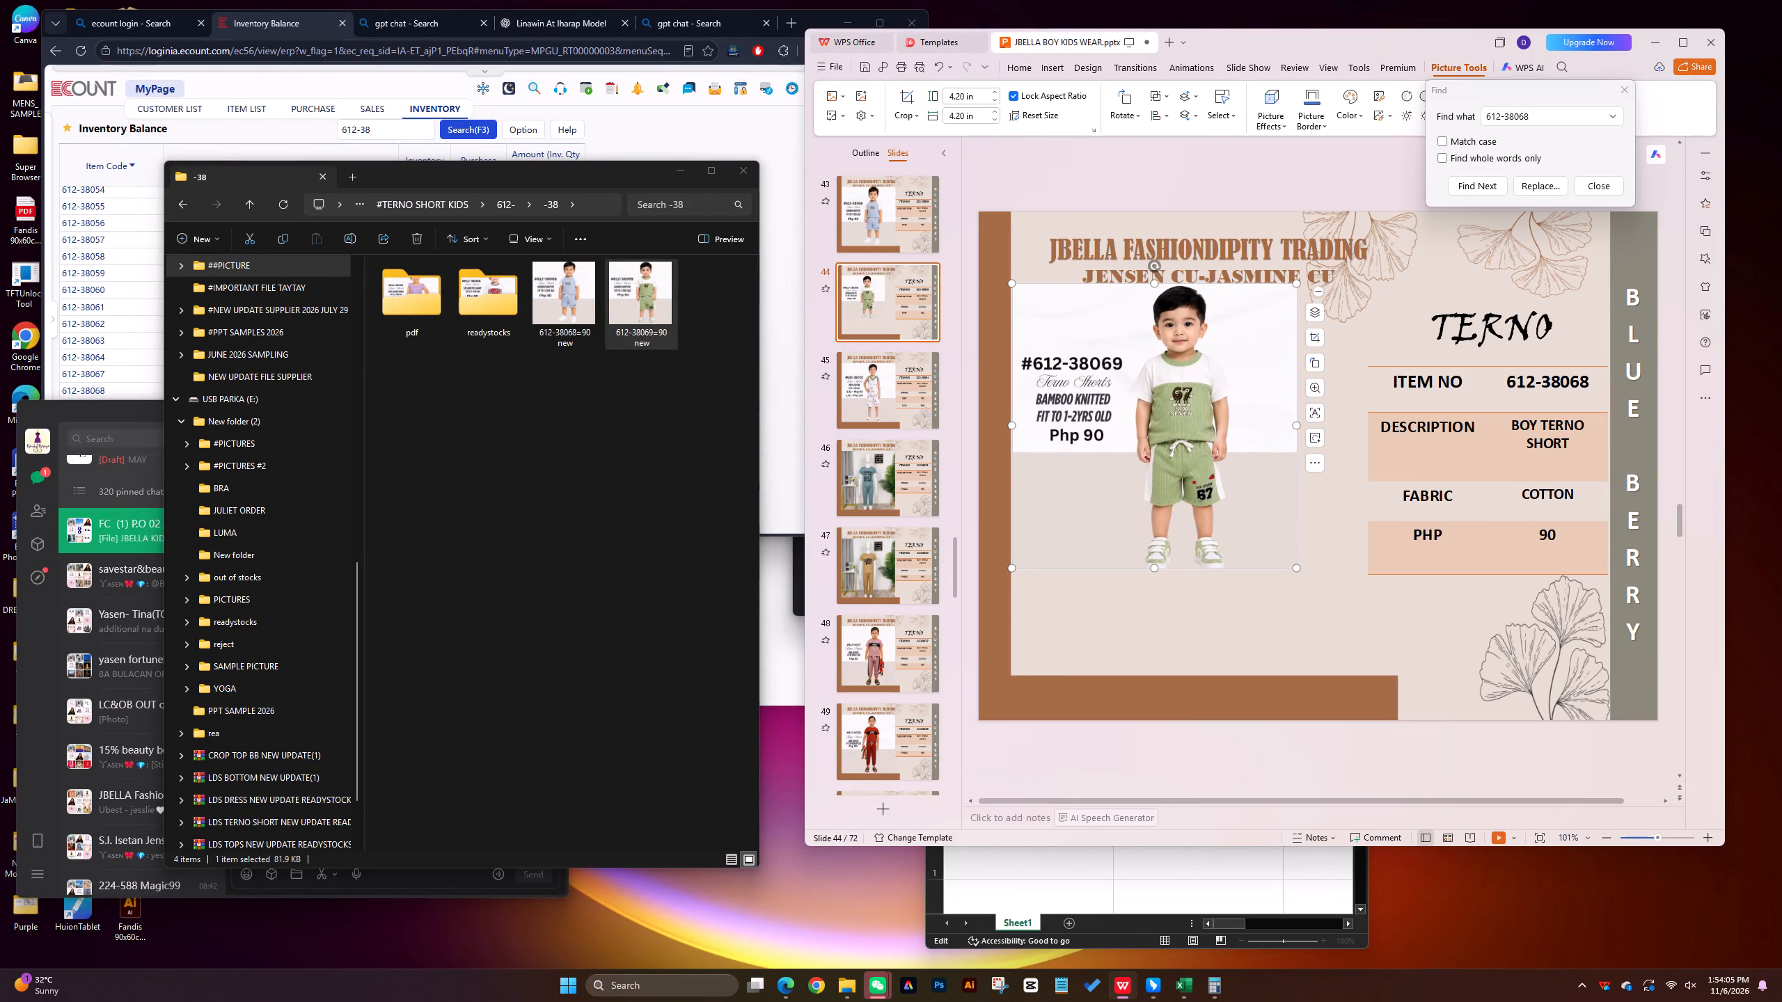
Stretch the 612-38069 picture to about 5.78 in high and 5.24 in wide, meeting the details table.
left_click_drag(1155, 568, 1164, 671)
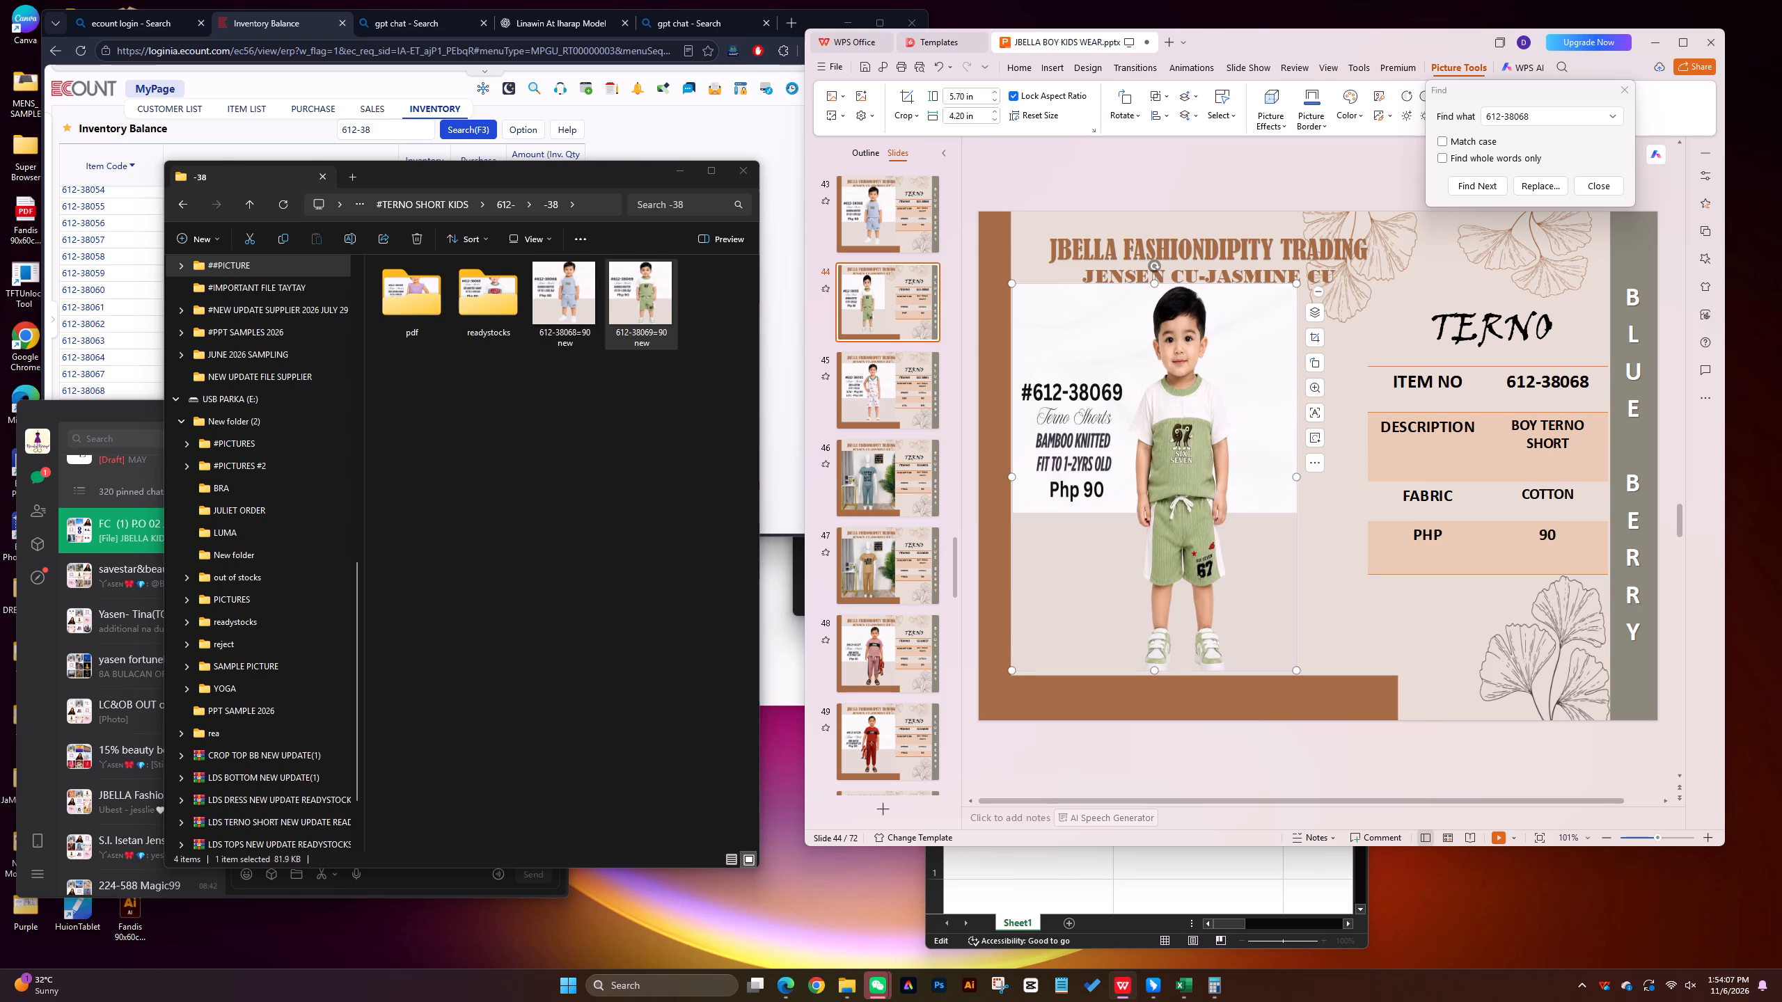
left_click(1155, 669)
left_click_drag(1297, 479, 1359, 481)
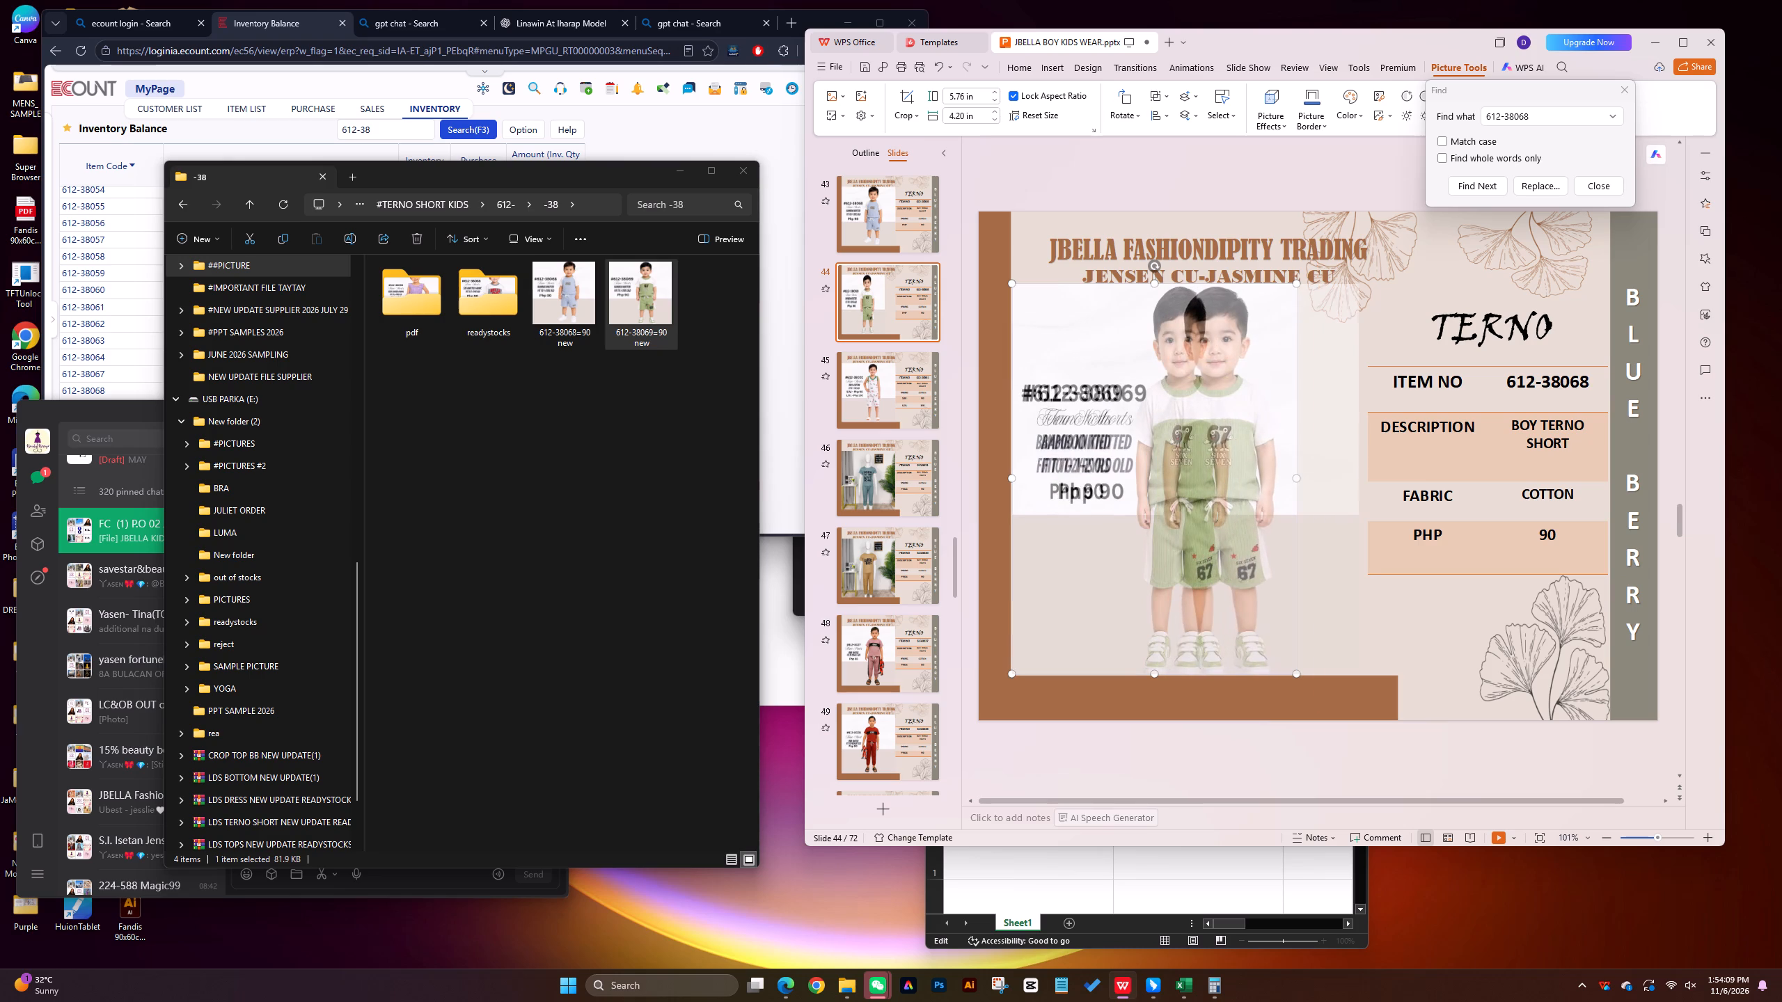
left_click_drag(1359, 481, 1364, 482)
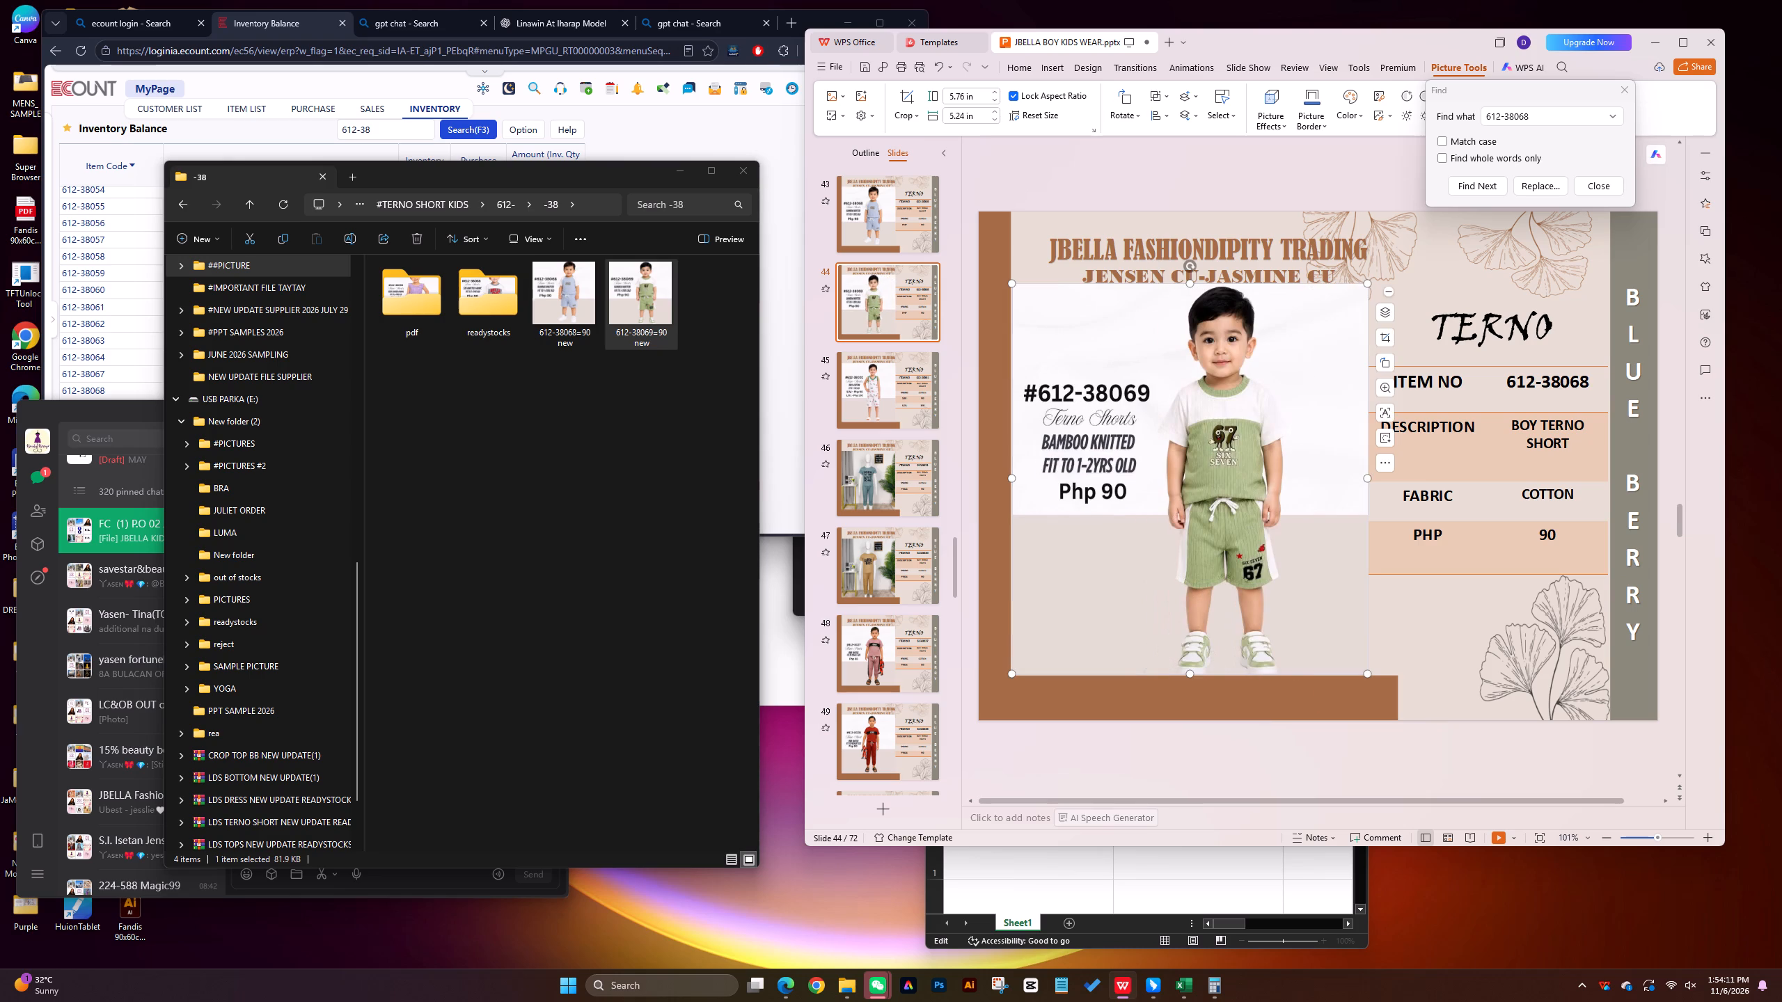
Change the item number in slide 44's details table to 612-38069.
left_click(1593, 378)
key("BackSpace")
key("BackSpace")
key("9")
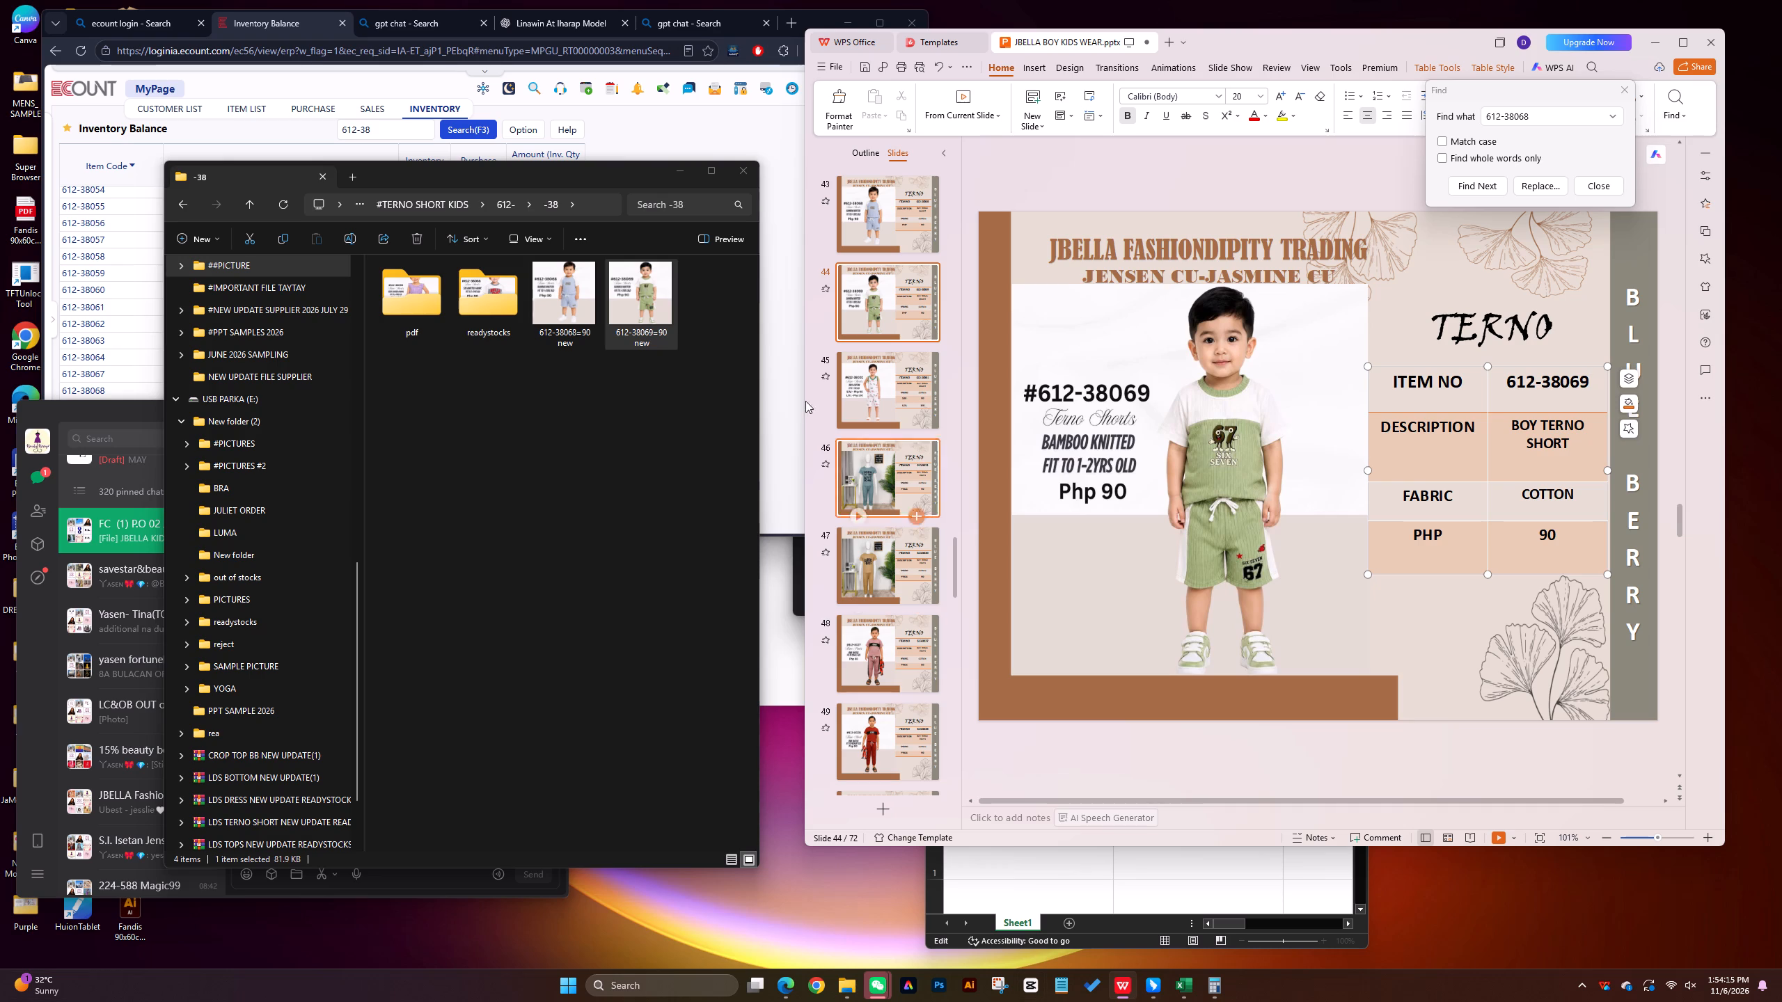
Open the readystocks folder inside the -38 picture folder.
left_click_drag(519, 438, 514, 426)
double_click(497, 321)
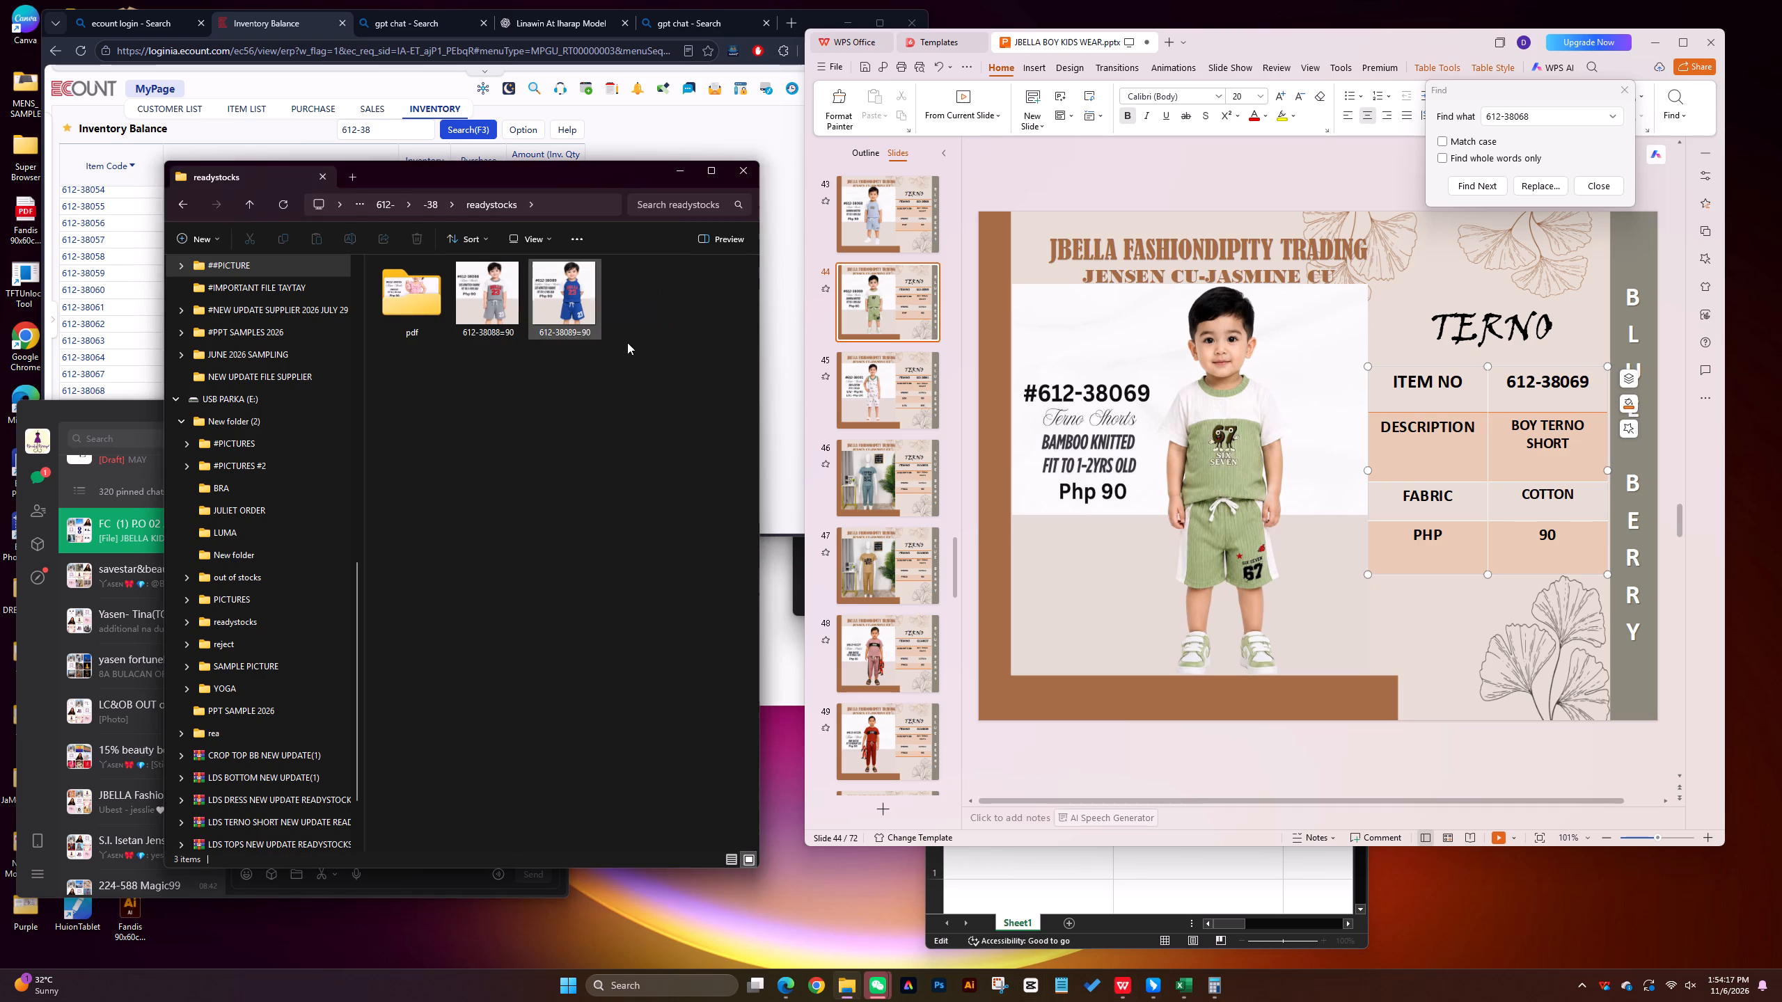
Duplicate slide 44 and delete the 612-38069 picture from the copy.
left_click(882, 310)
right_click(882, 310)
left_click(911, 375)
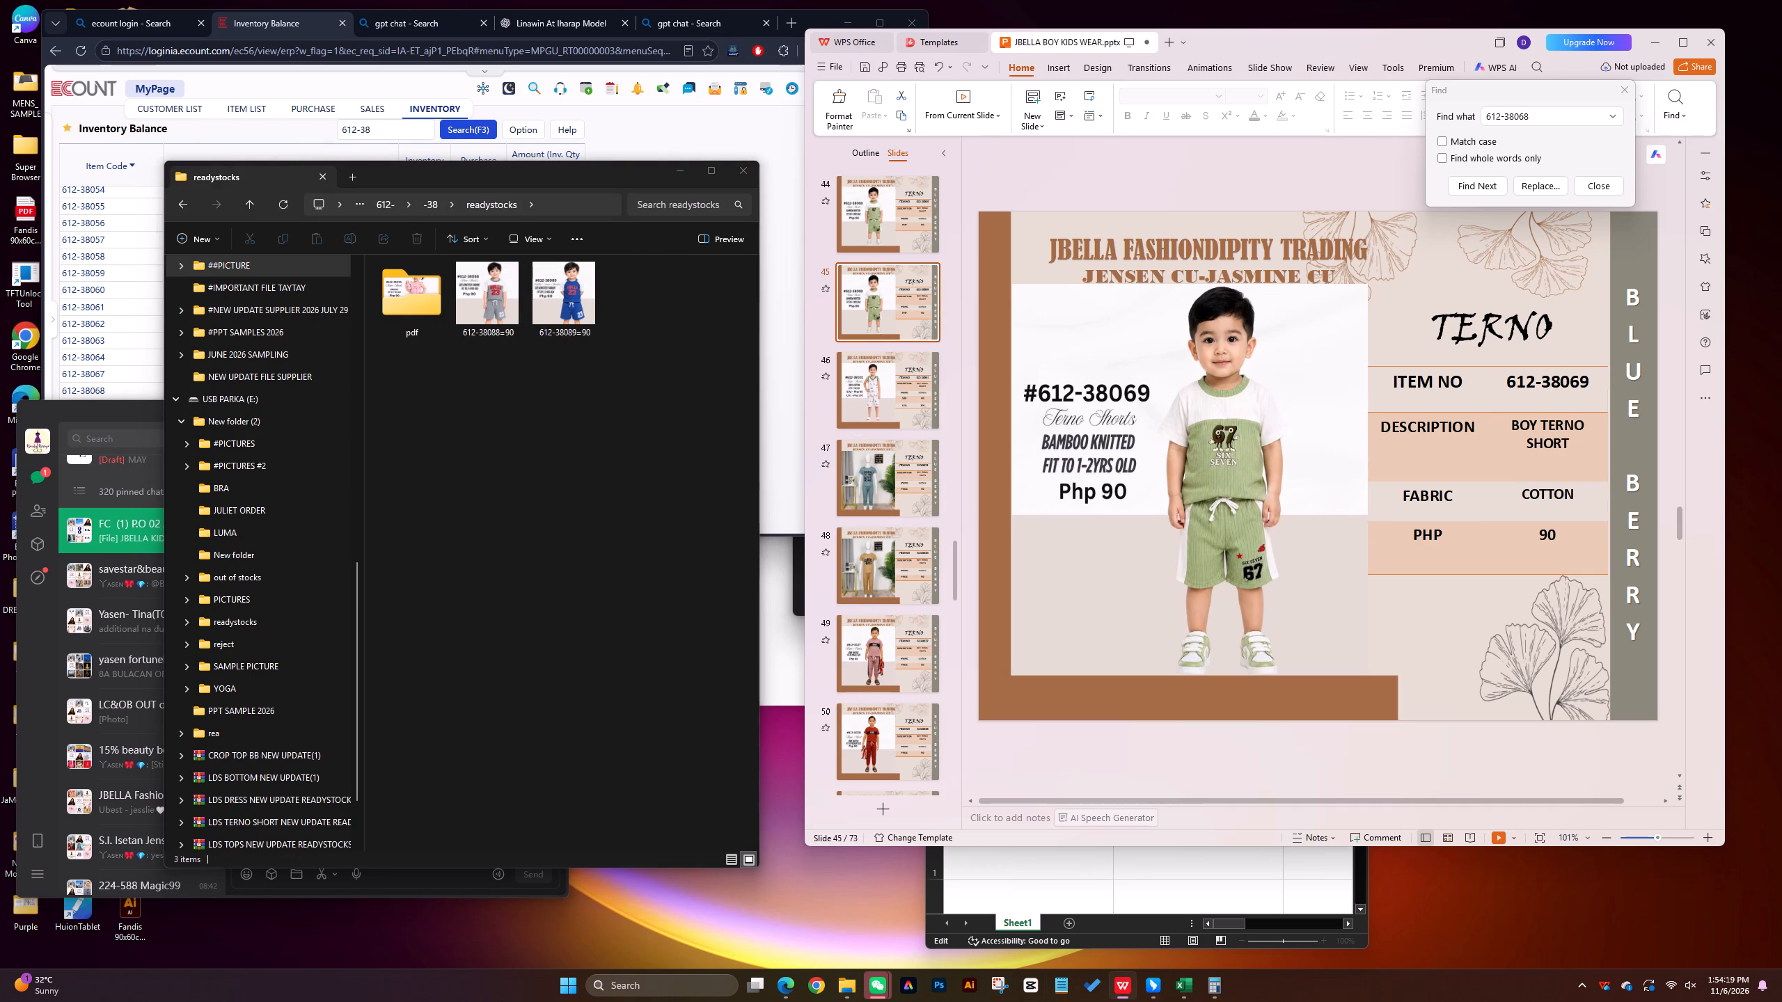
left_click(1068, 372)
key("Delete")
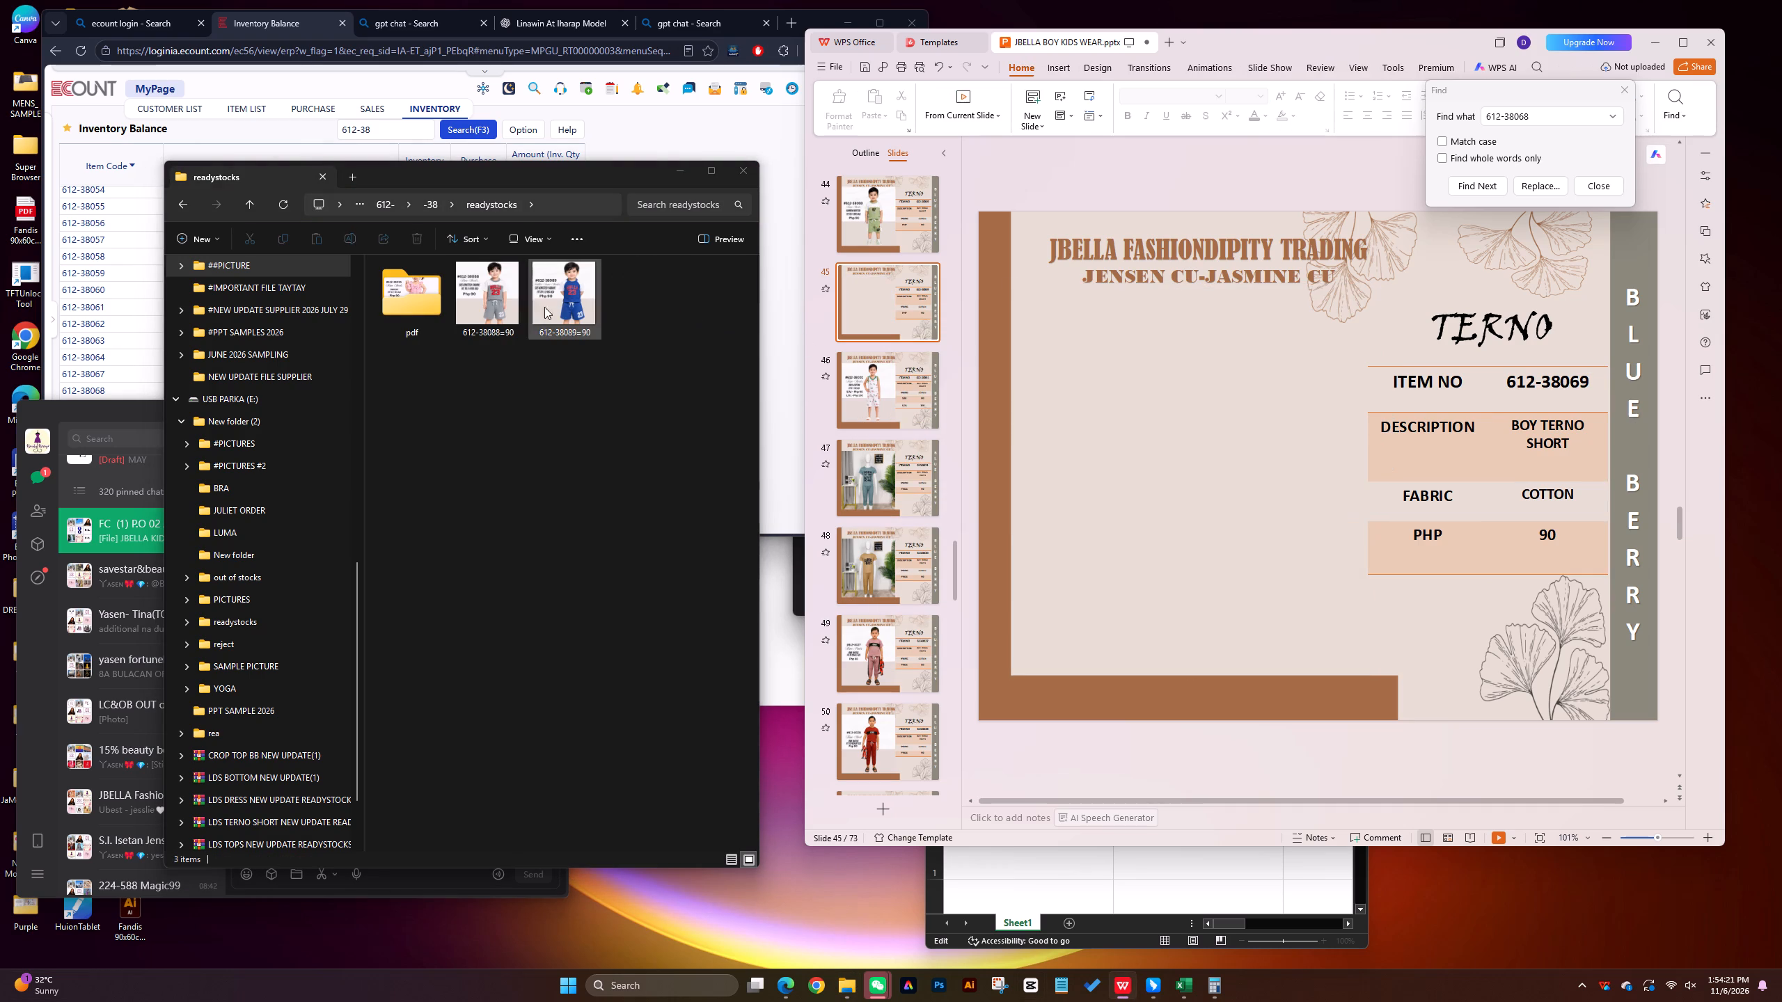
Insert the 612-38088 picture from the readystocks folder onto slide 45 and shrink it to about 4.25 in square.
left_click_drag(482, 294, 1041, 310)
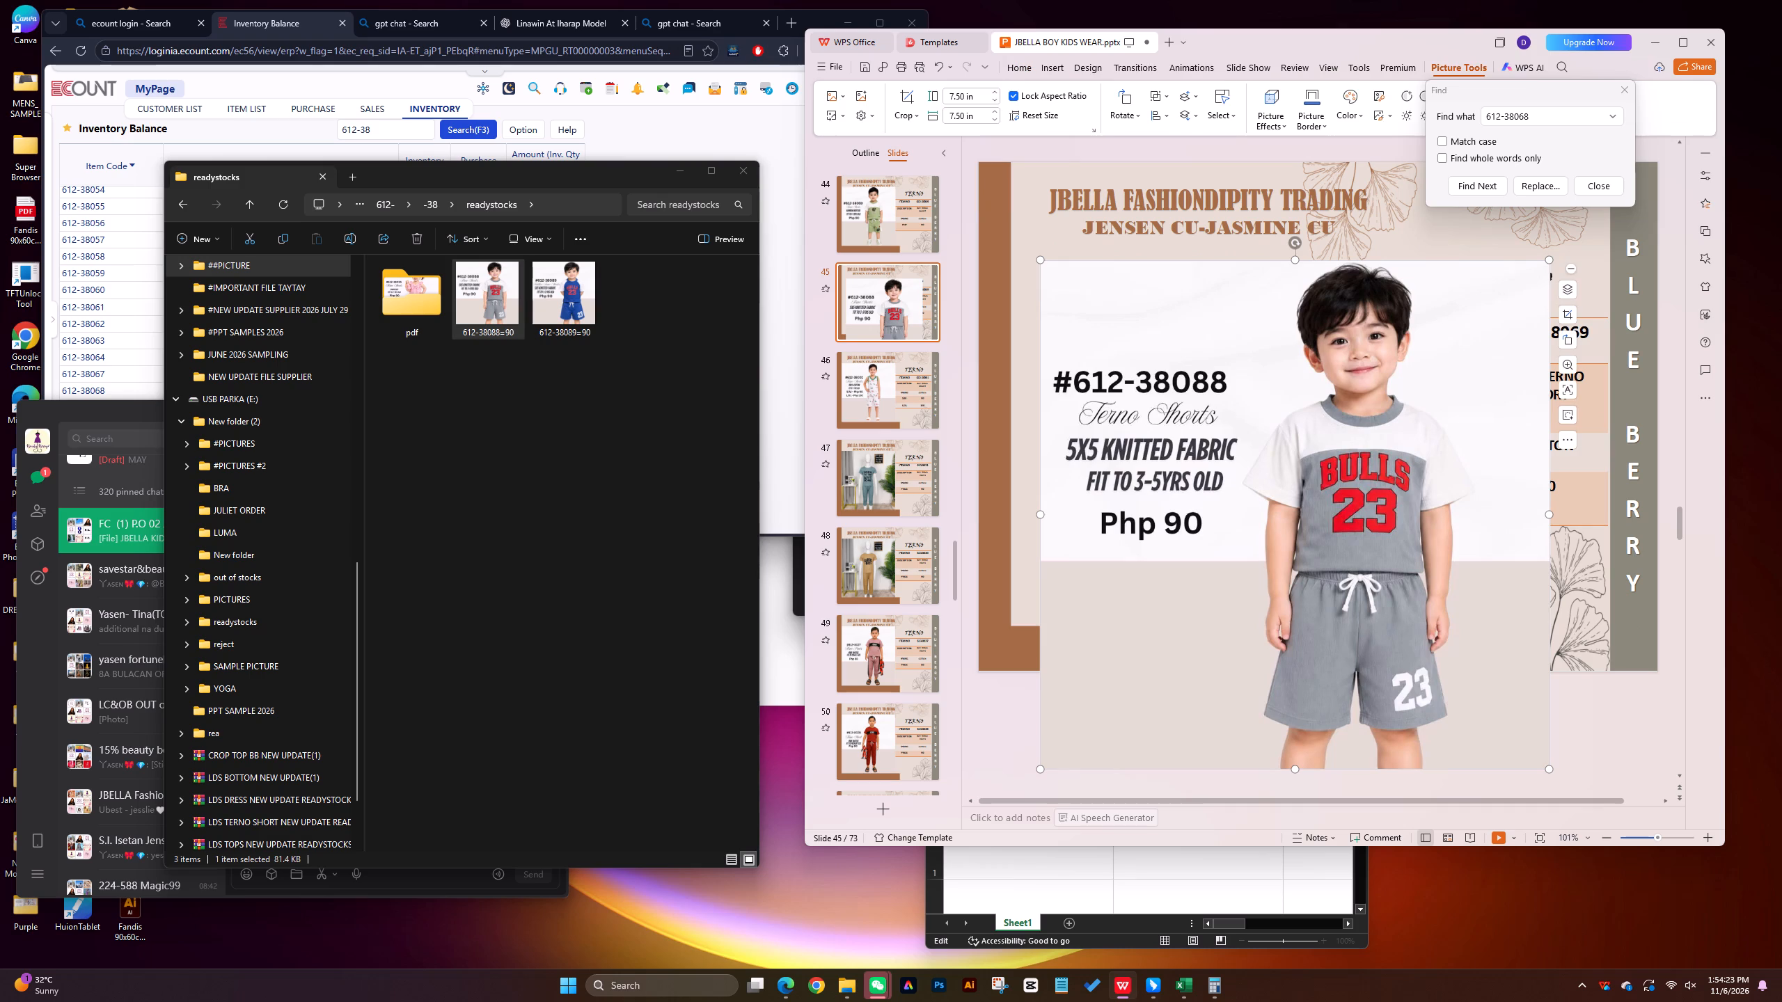
left_click_drag(1547, 260, 1296, 480)
Position the 612-38088 picture against the brown border's inner edge, directly below the company heading on slide 45.
left_click_drag(1204, 635, 1186, 430)
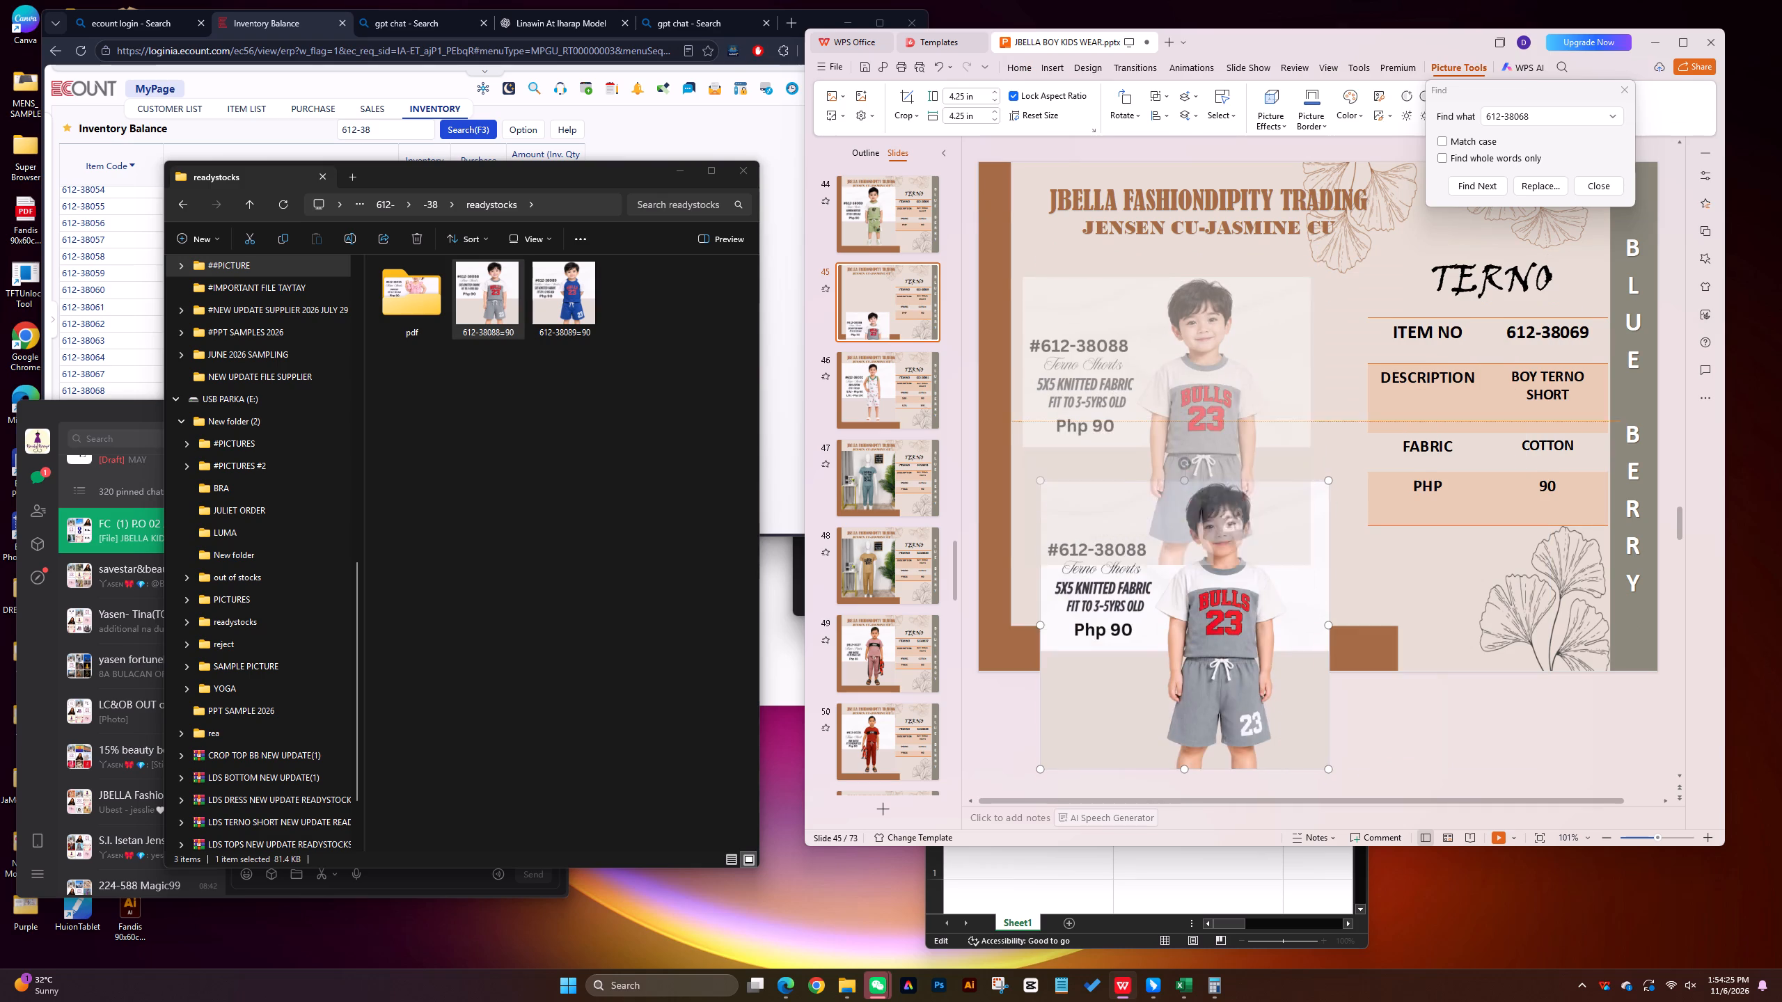
left_click_drag(1186, 430, 1176, 390)
key("Up")
key("Up")
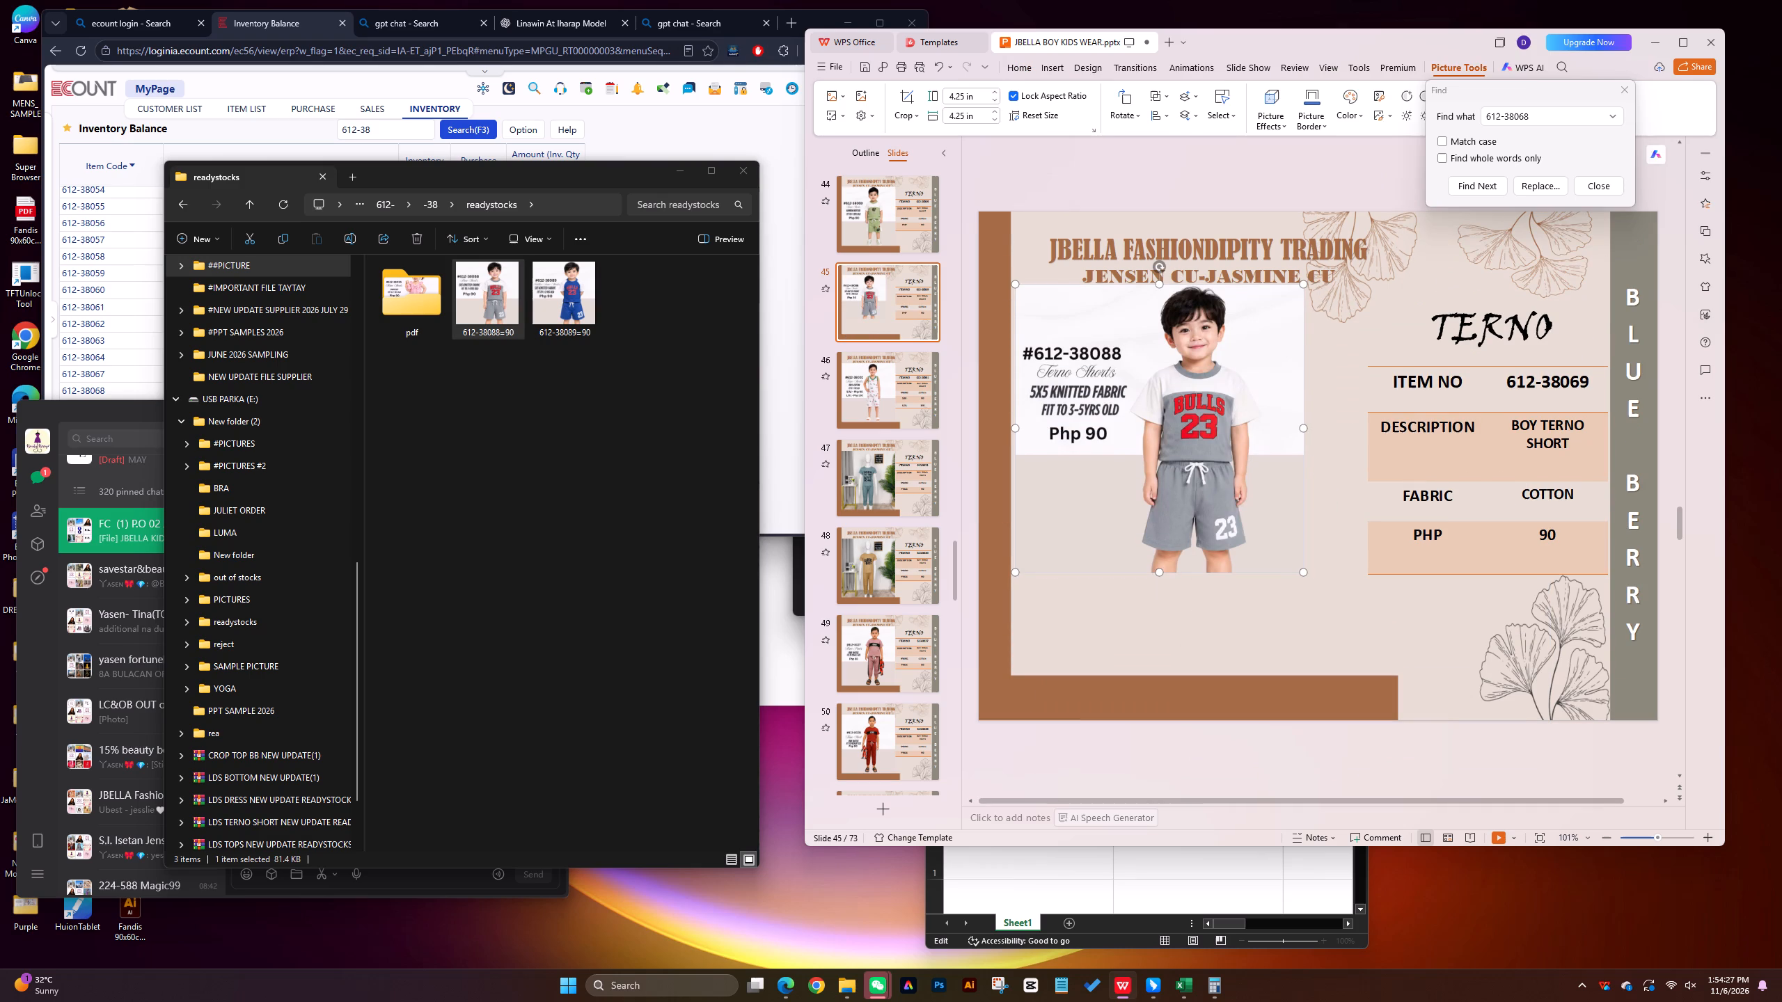
key("Left")
key("Left")
key("Left")
key("Left")
key("Left")
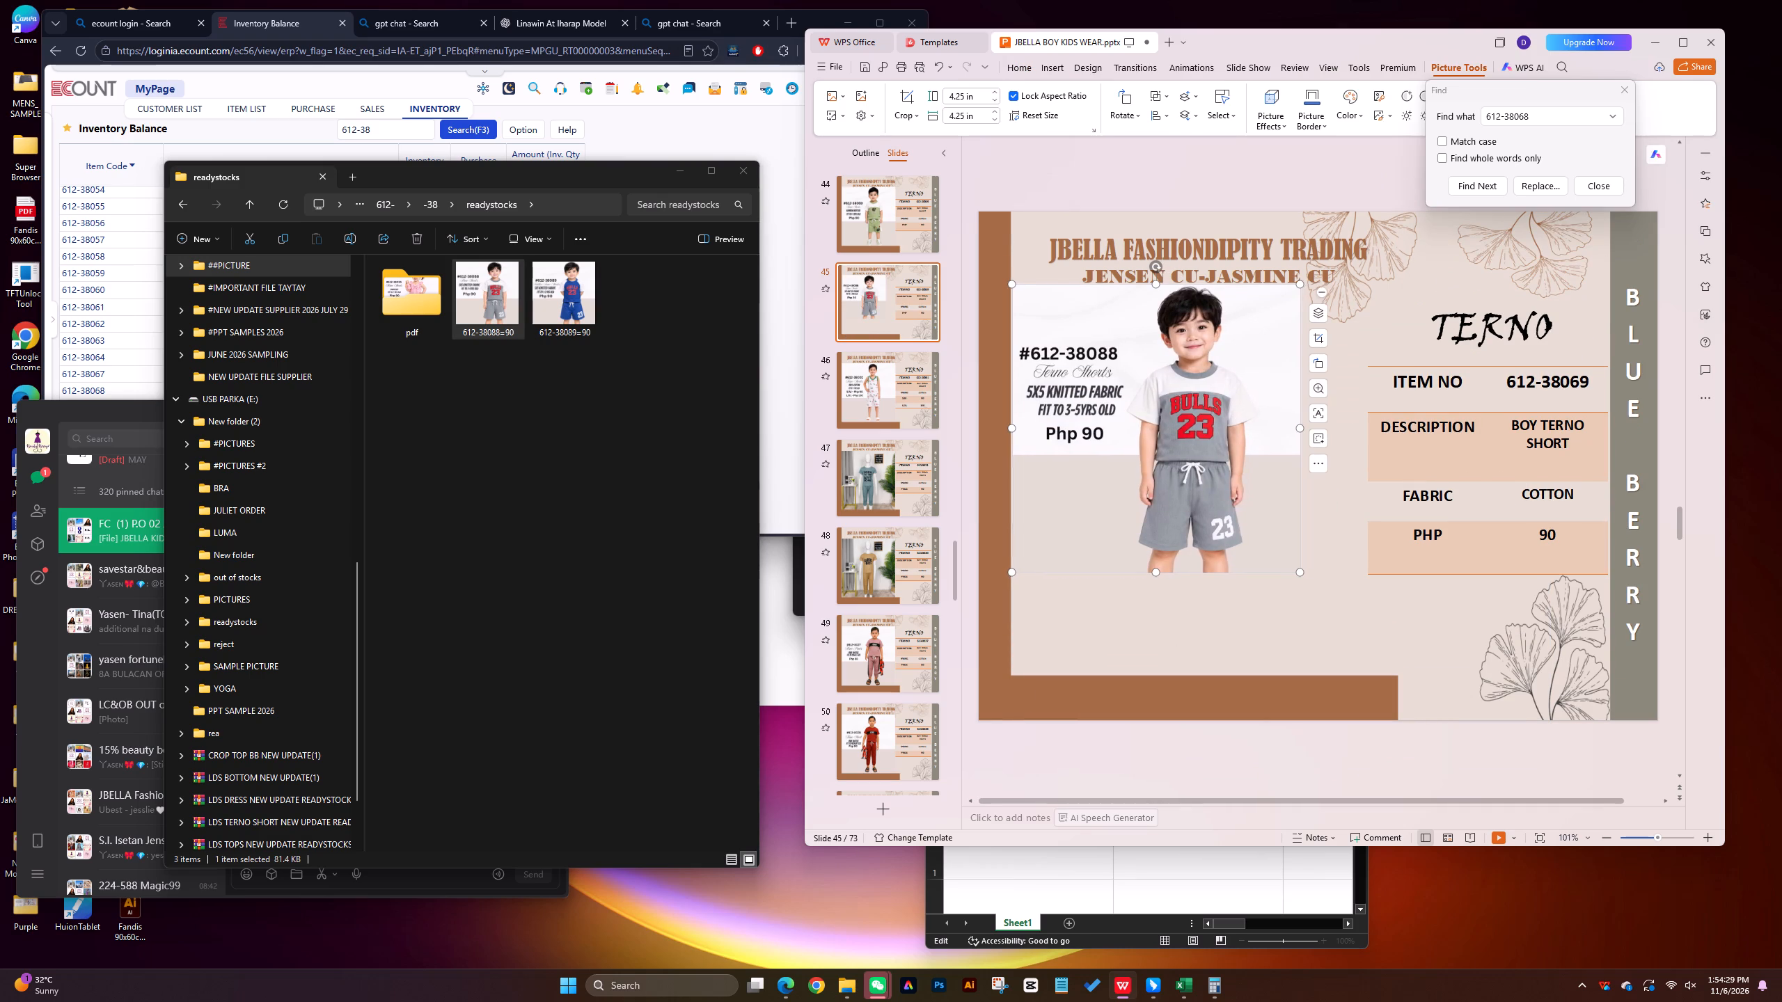
Stretch the 612-38088 picture to about 5.74 in high and 5.24 in wide, meeting the details table.
left_click_drag(1158, 576, 1166, 676)
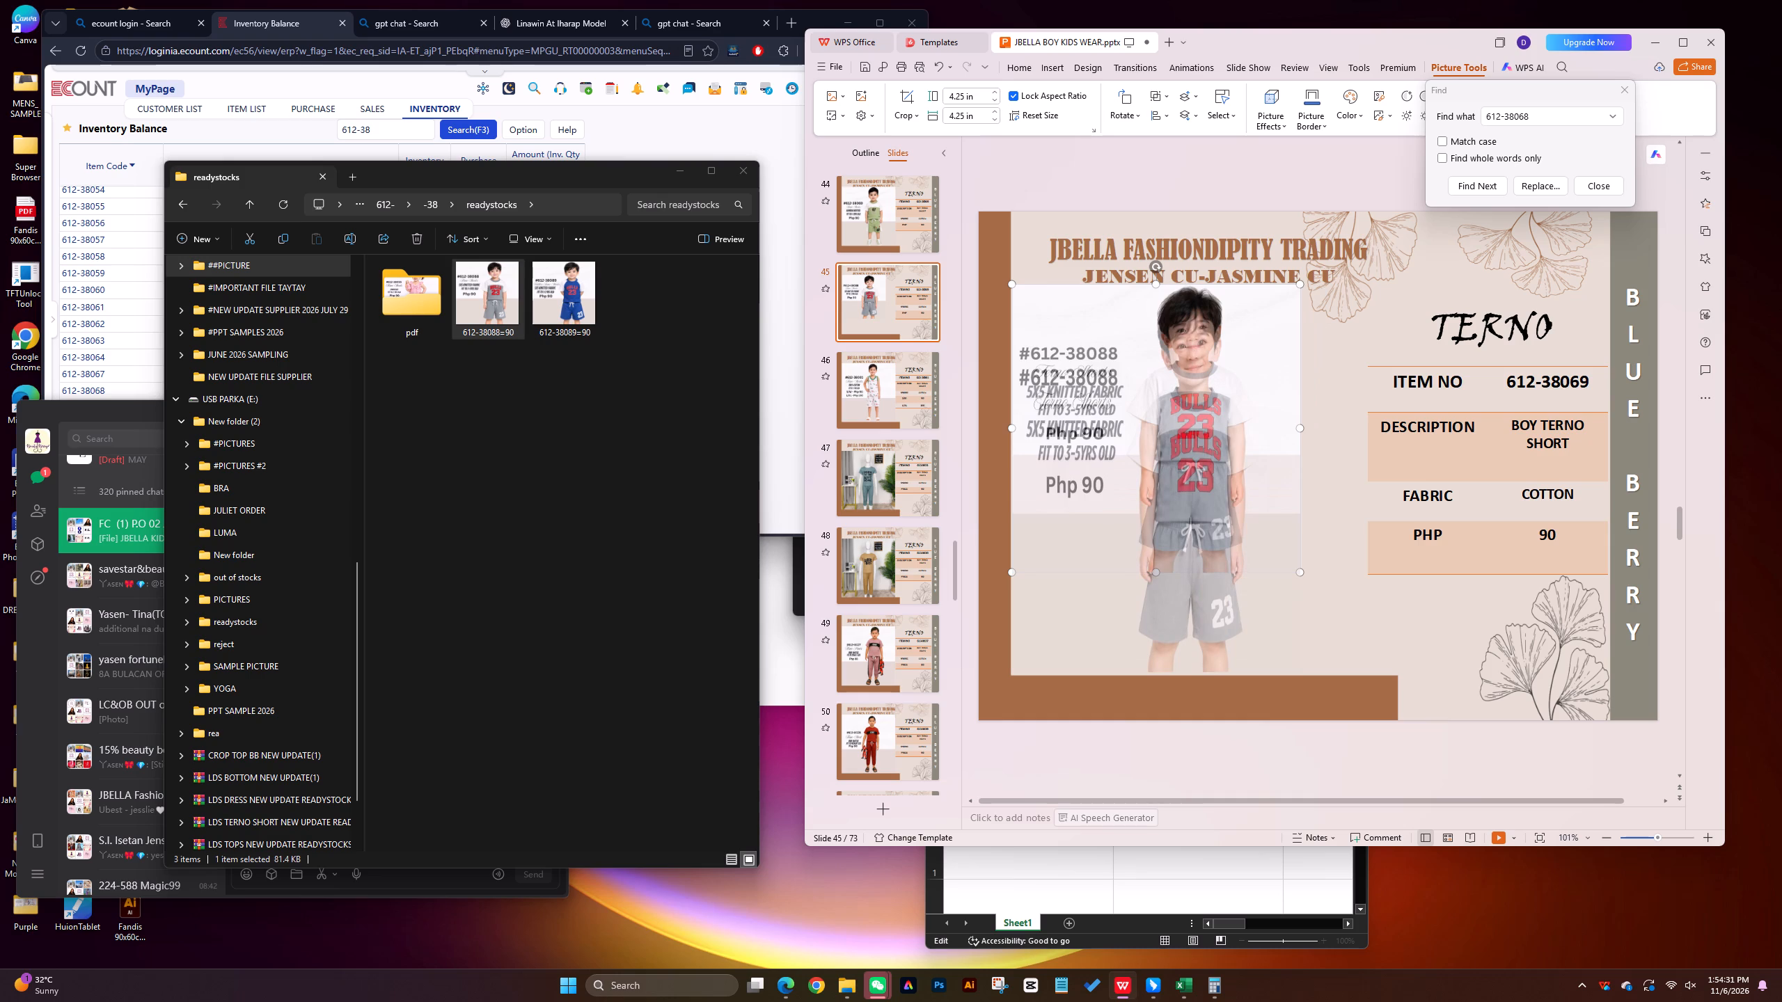
left_click_drag(1166, 676, 1166, 677)
left_click_drag(1297, 477, 1355, 482)
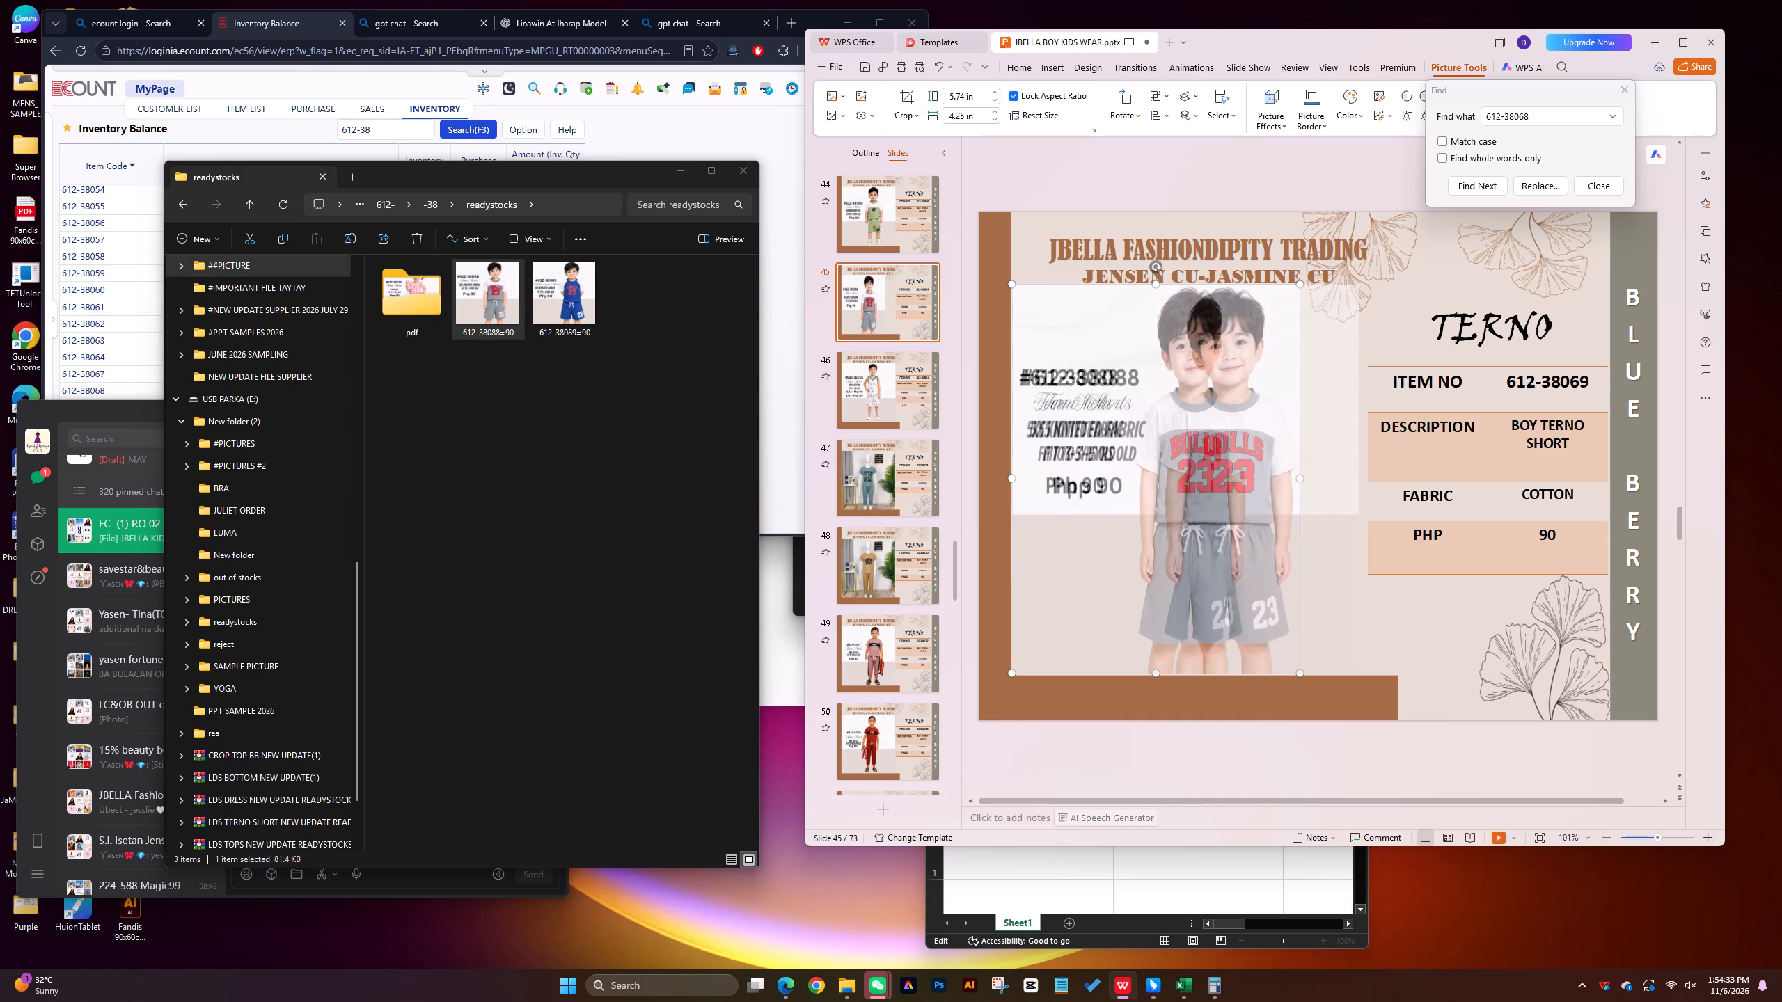
left_click_drag(1355, 482, 1359, 495)
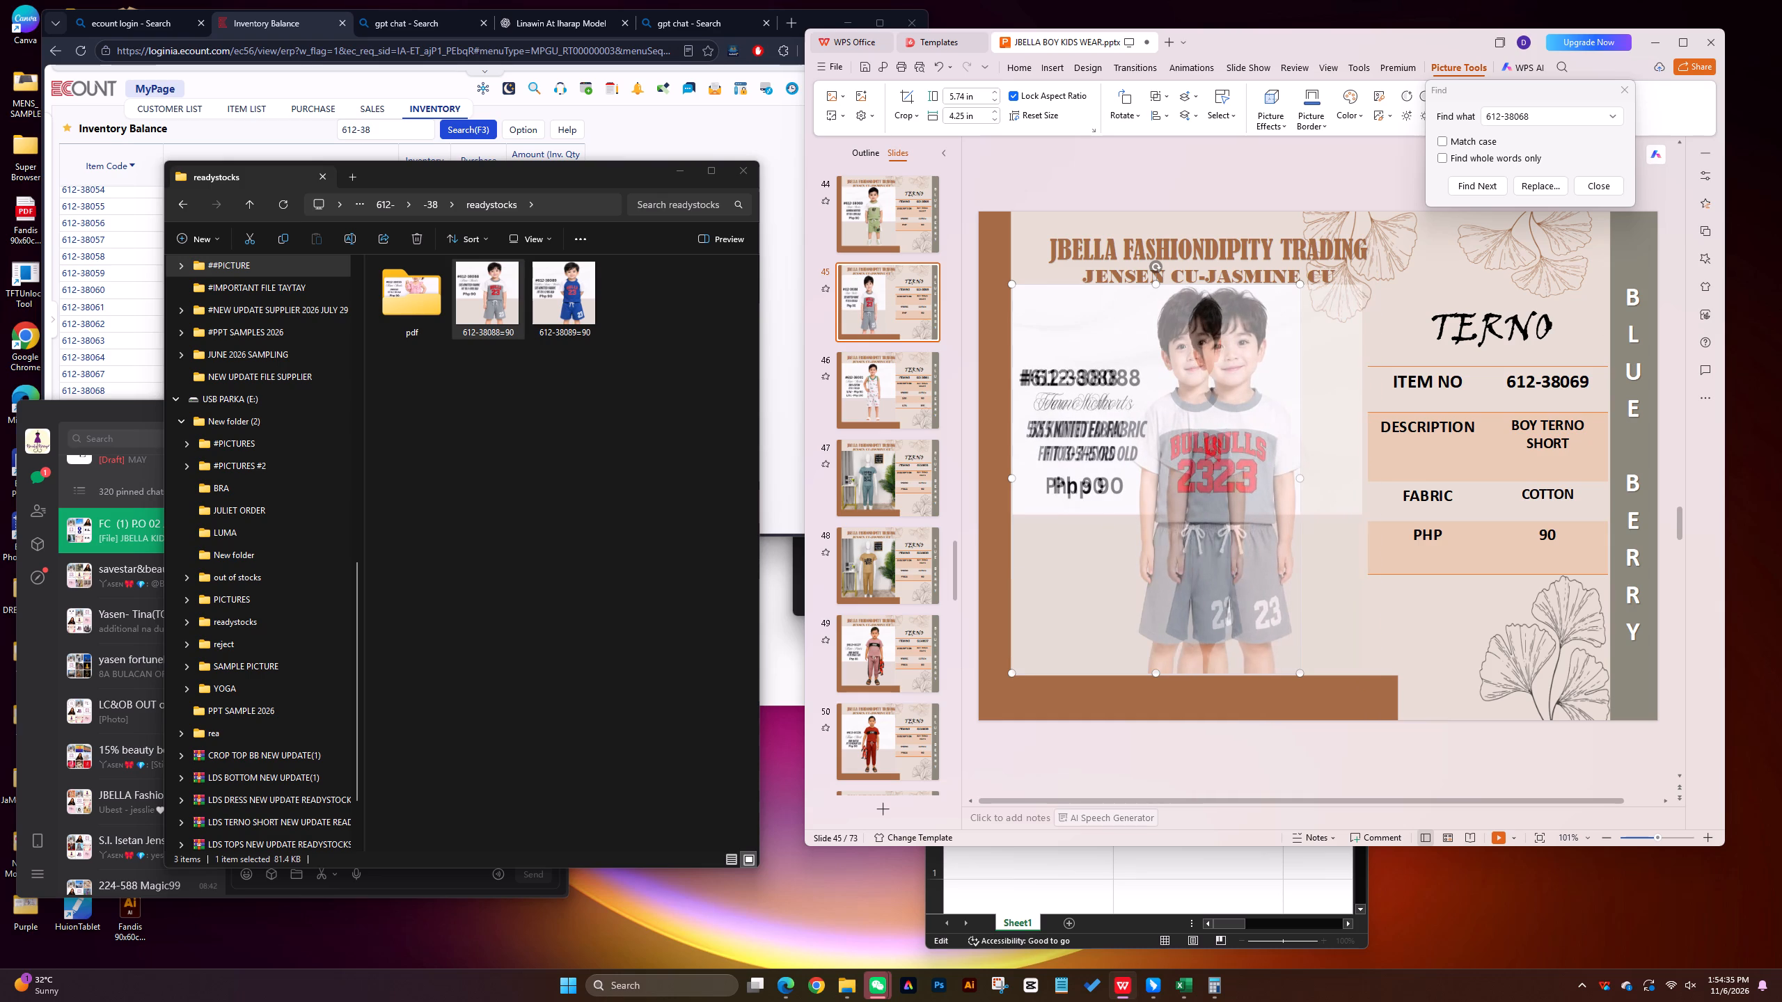
left_click_drag(1359, 495, 1362, 496)
Change the item number in slide 45's details table to 612-38088.
left_click(1588, 383)
key("BackSpace")
key("BackSpace")
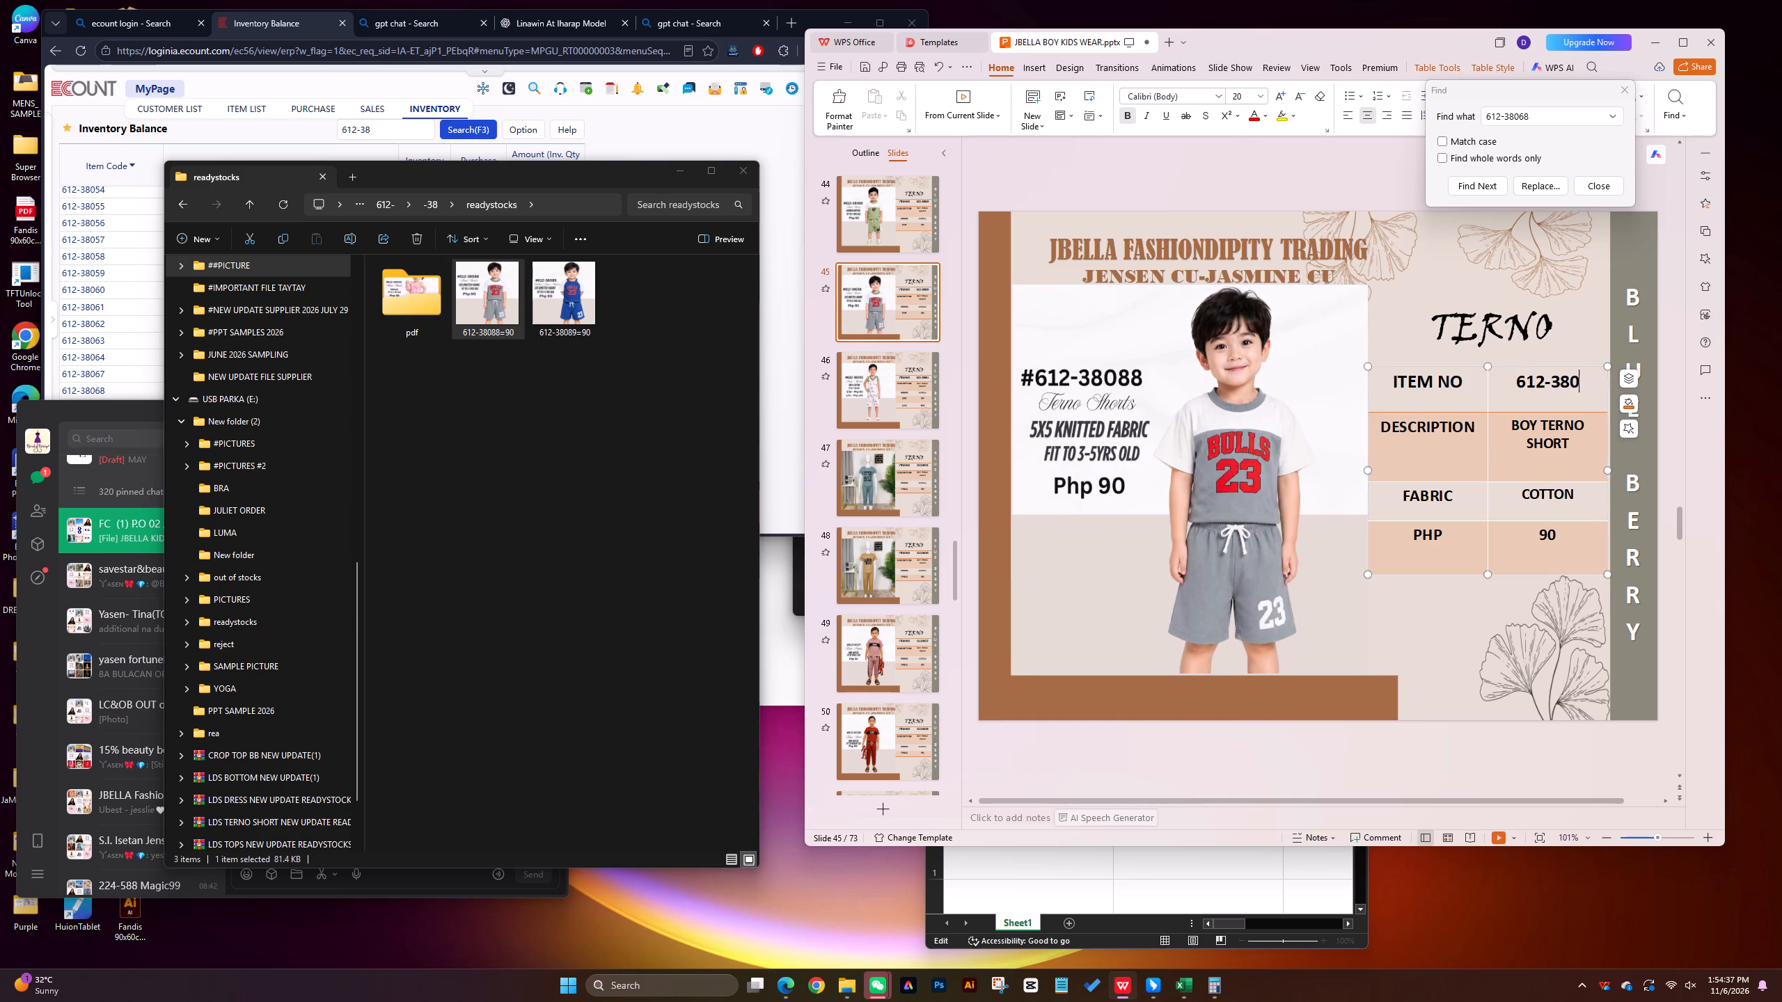
type("88")
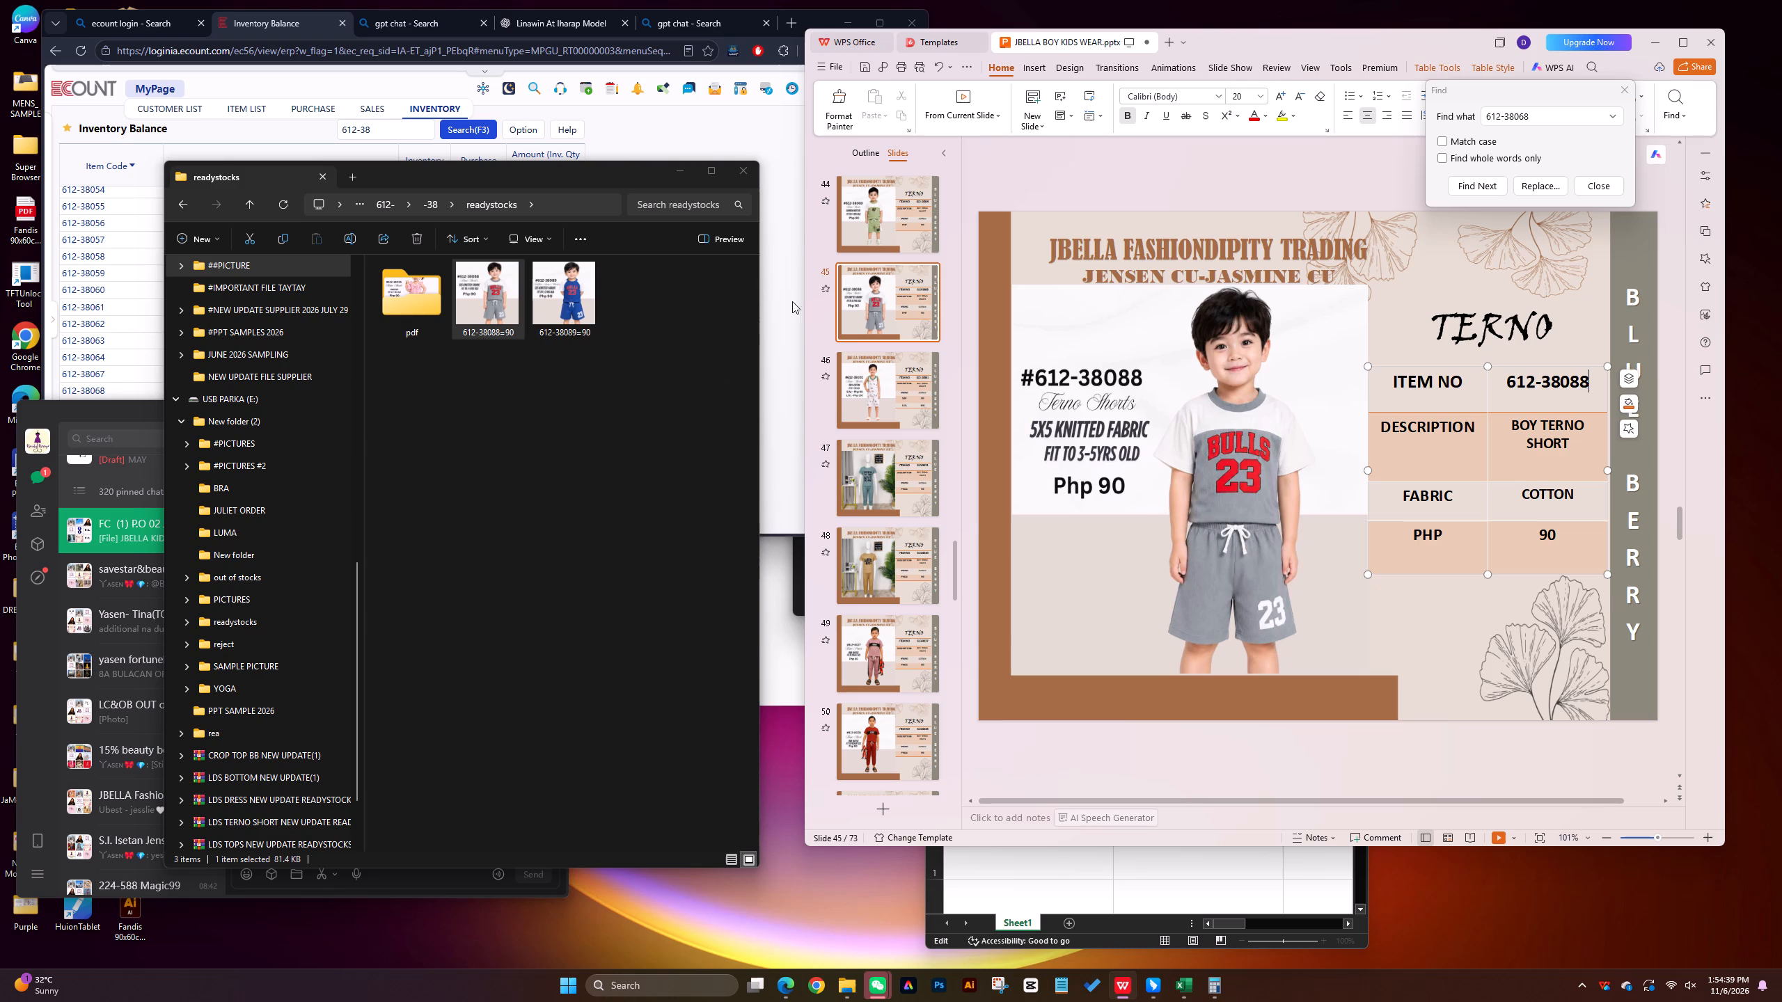
Duplicate slide 45 and delete the 612-38088 picture from the copy.
left_click(860, 303)
right_click(860, 303)
left_click(892, 367)
left_click(1058, 378)
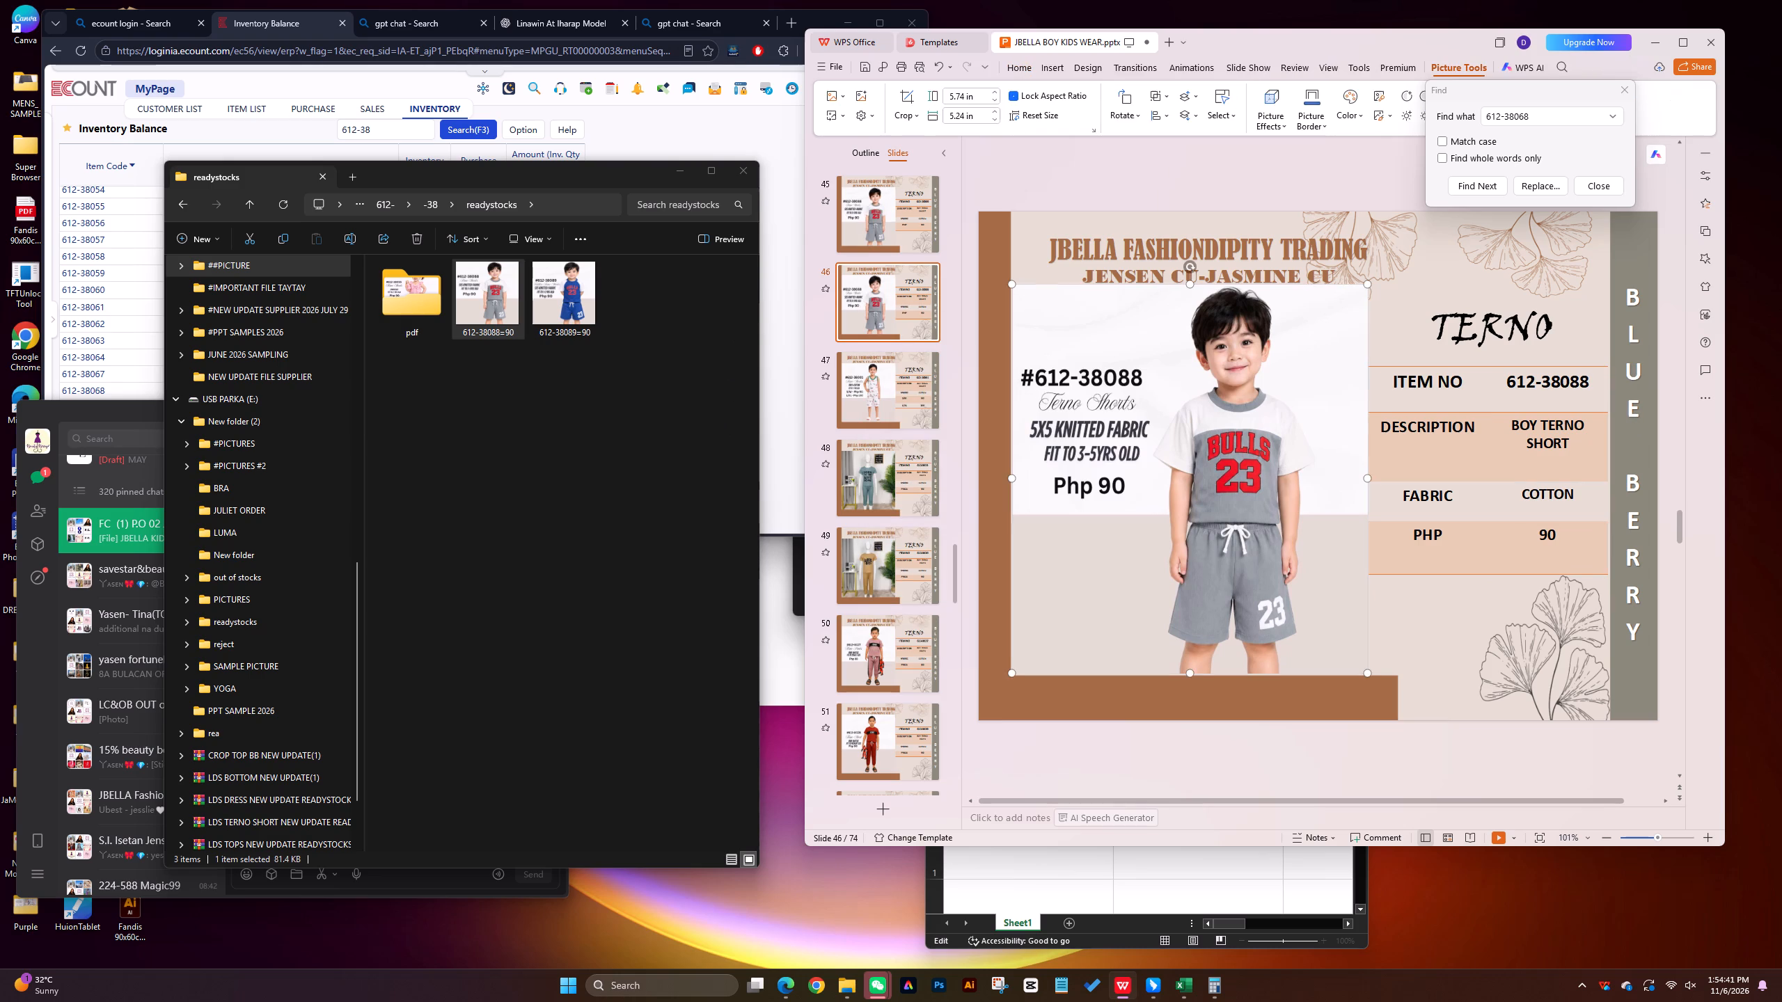
key("Delete")
Insert the 612-38089 picture from the readystocks folder onto slide 46 and shrink it to about 4.63 in square.
left_click_drag(577, 296, 1069, 337)
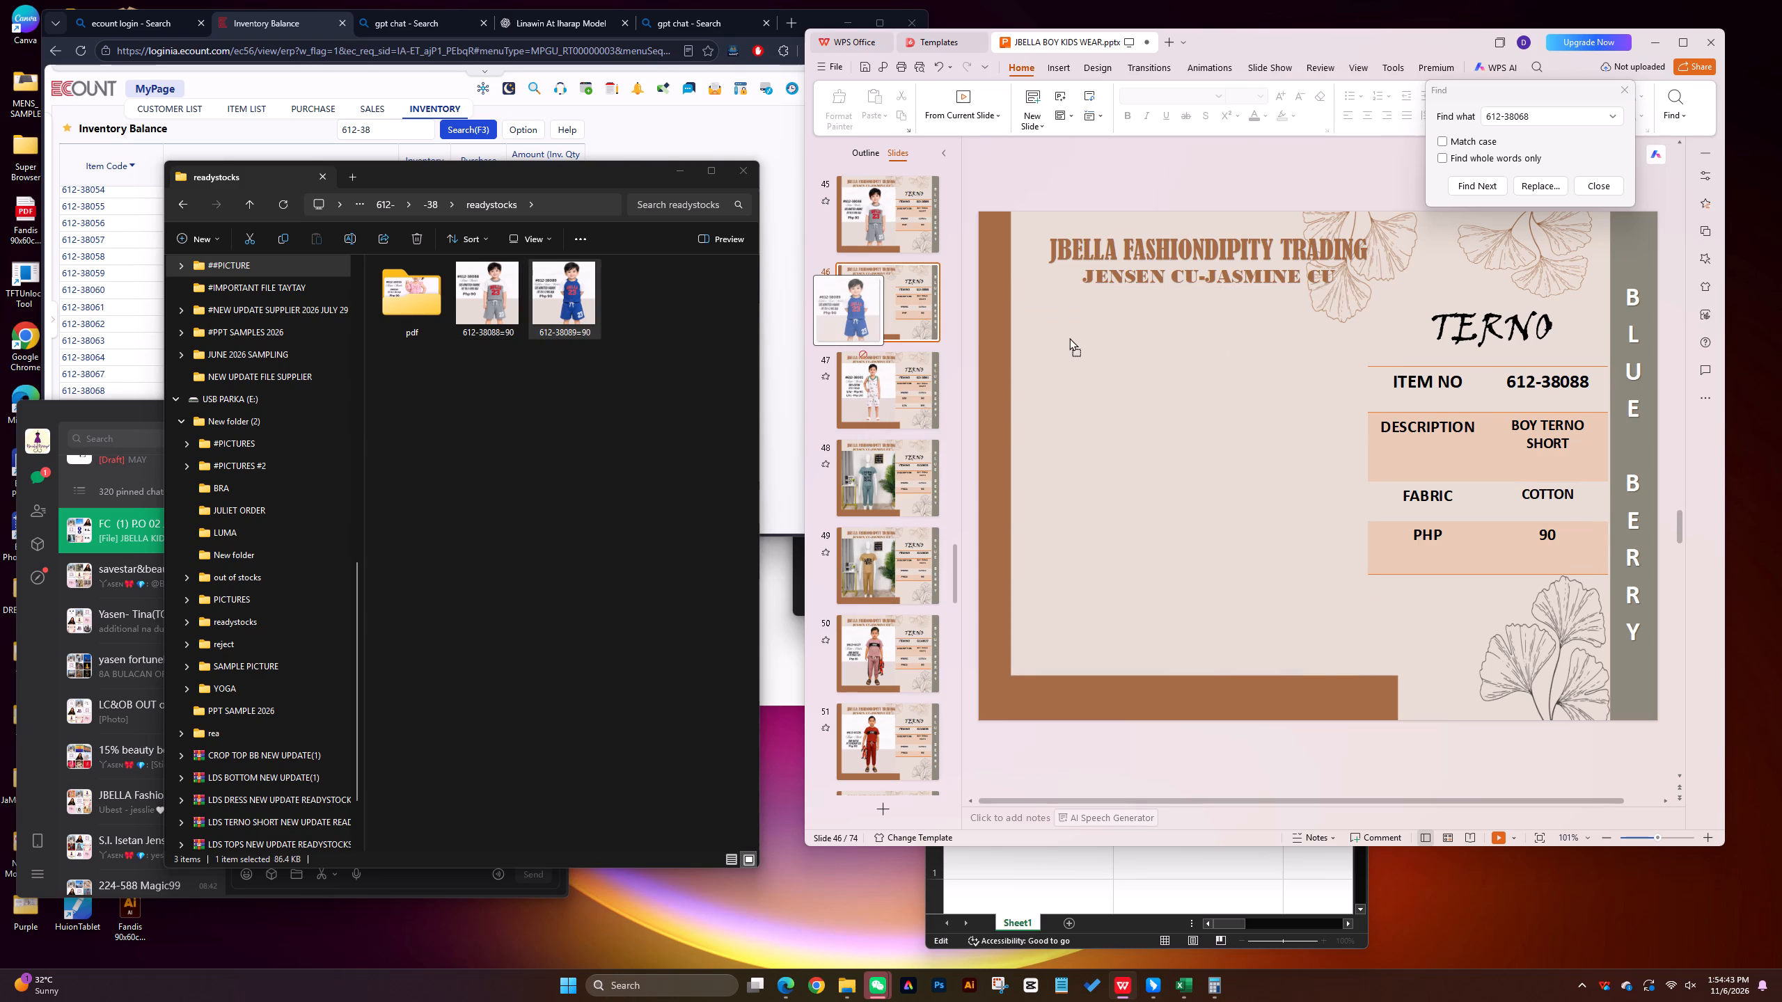
left_click_drag(1069, 337, 1062, 339)
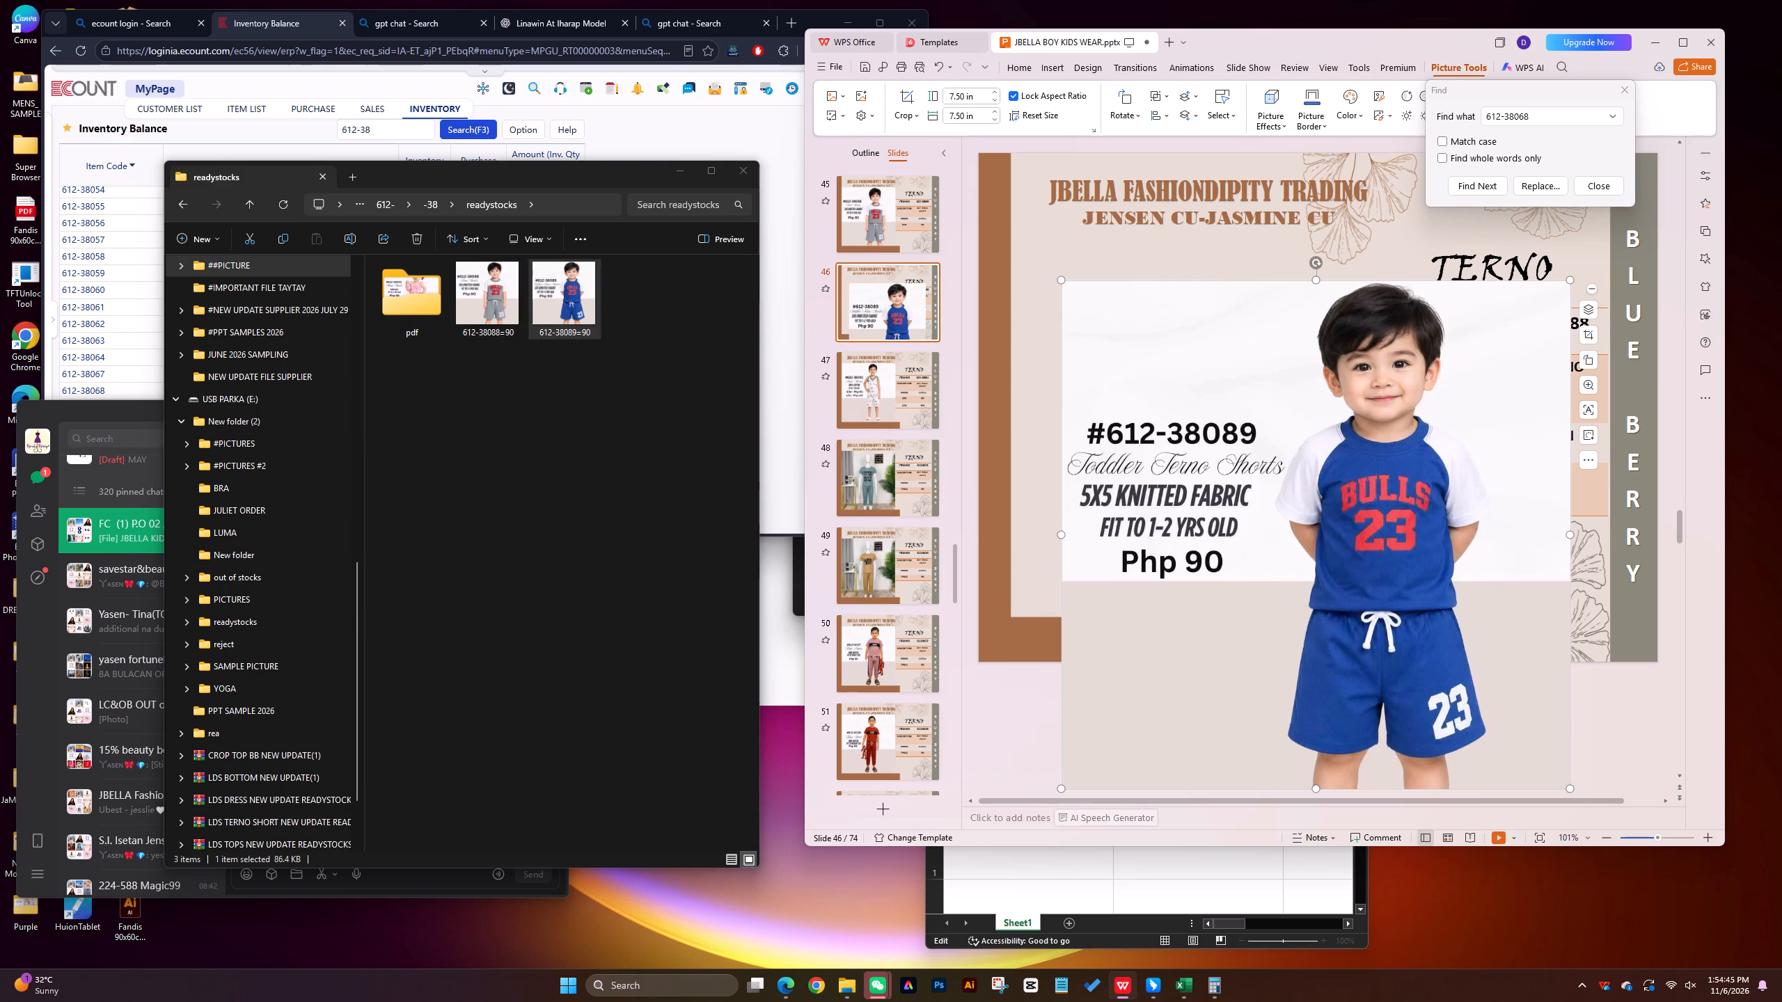
left_click(1575, 280)
left_click(1519, 321)
left_click_drag(1571, 278, 1320, 473)
Position the 612-38089 picture against the brown border's inner edge, directly below the company heading on slide 46.
left_click_drag(1193, 643, 1152, 397)
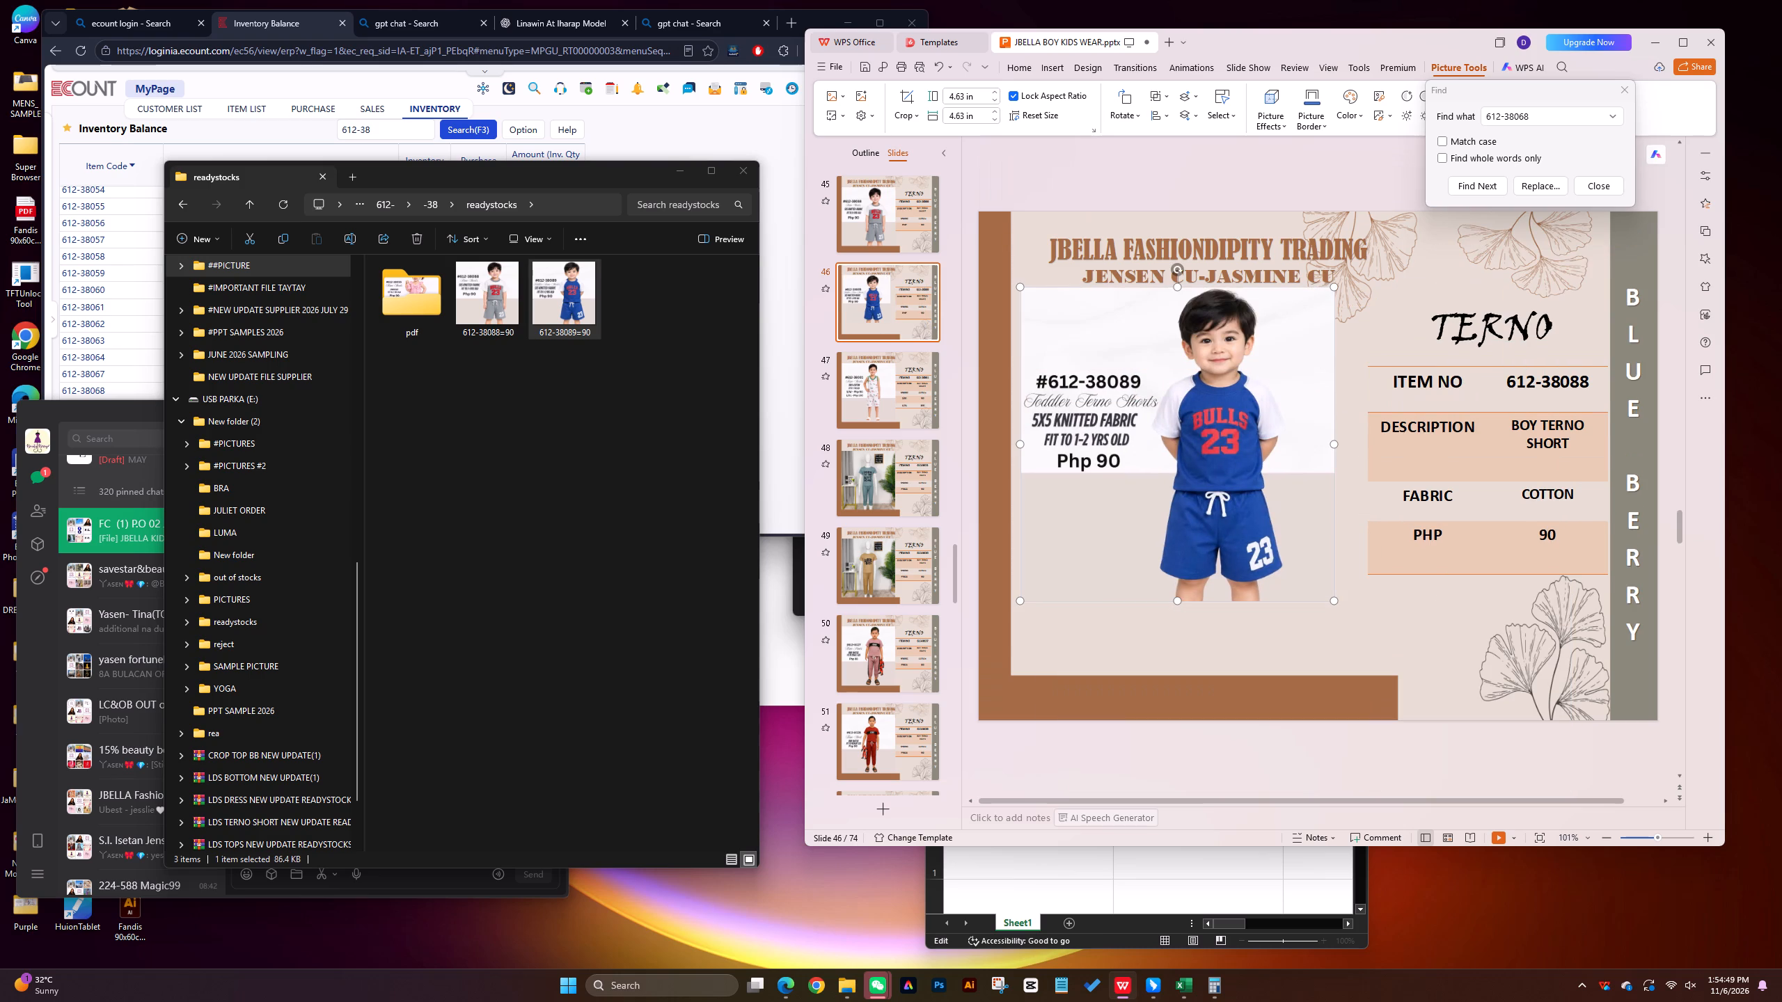
key("Left")
key("Left")
key("Left")
key("Left")
key("Left")
key("Left")
key("Left")
key("Left")
key("Left")
key("Left")
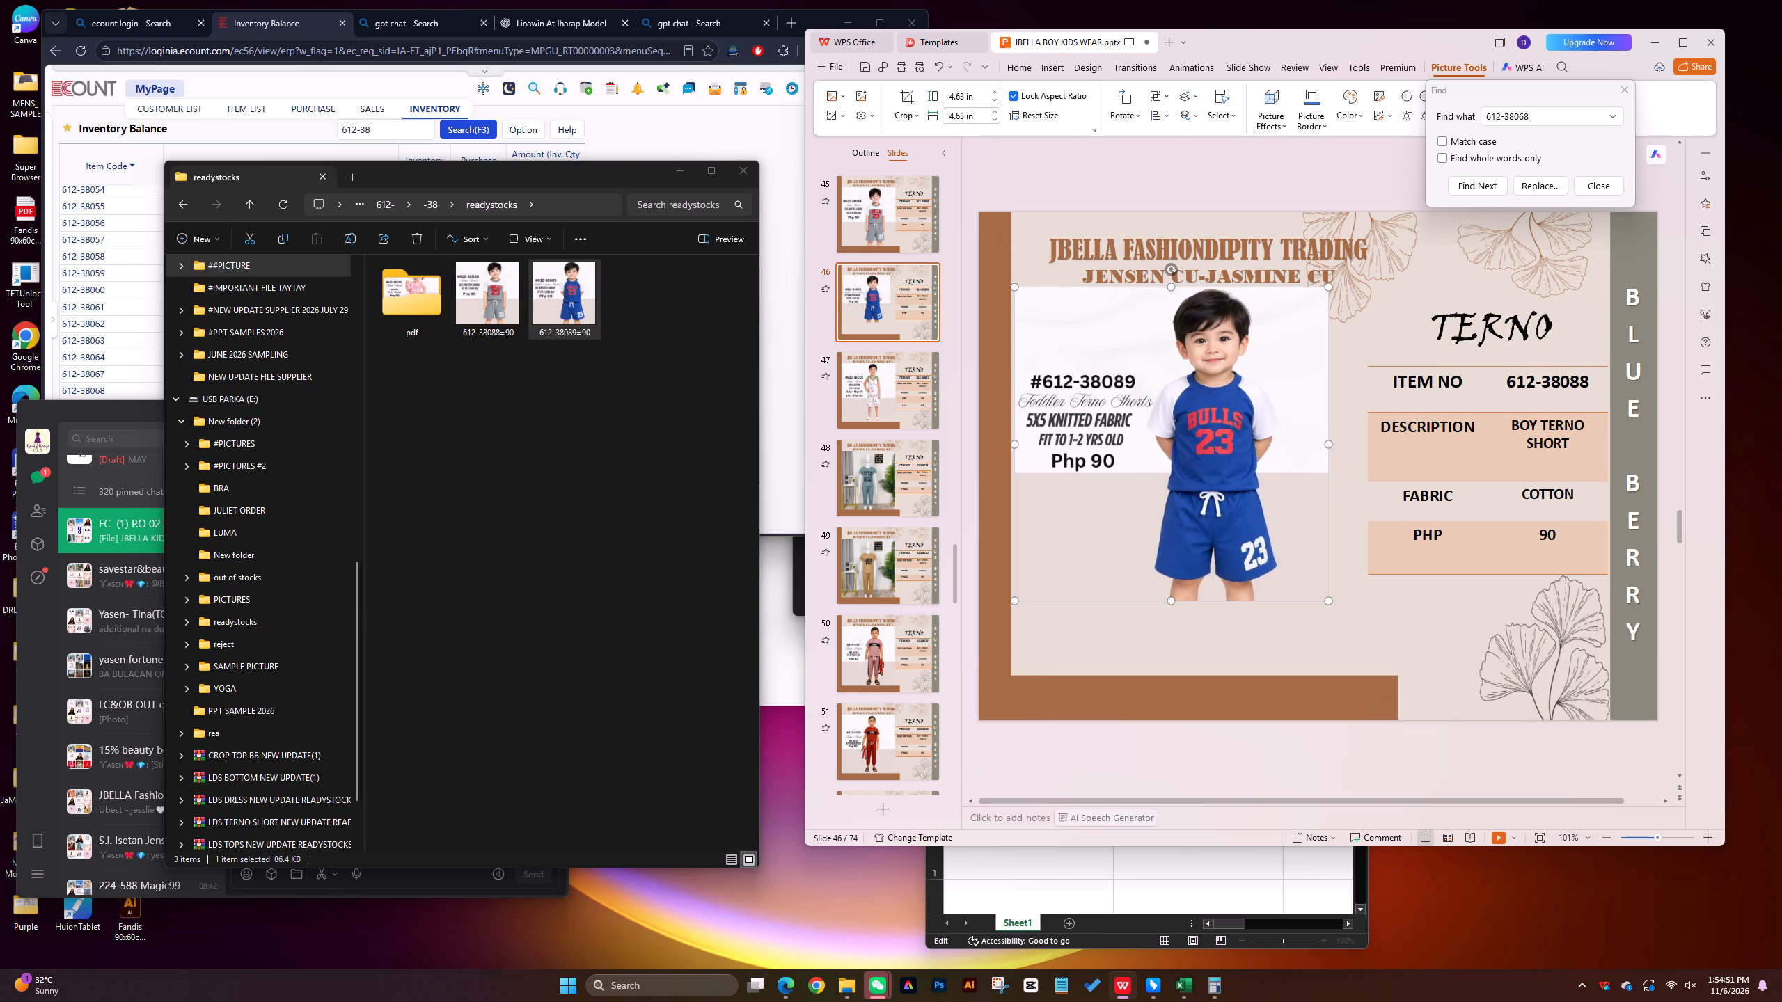
key("Left")
key("Left")
key("Up")
key("Up")
key("Up")
key("Up")
key("Up")
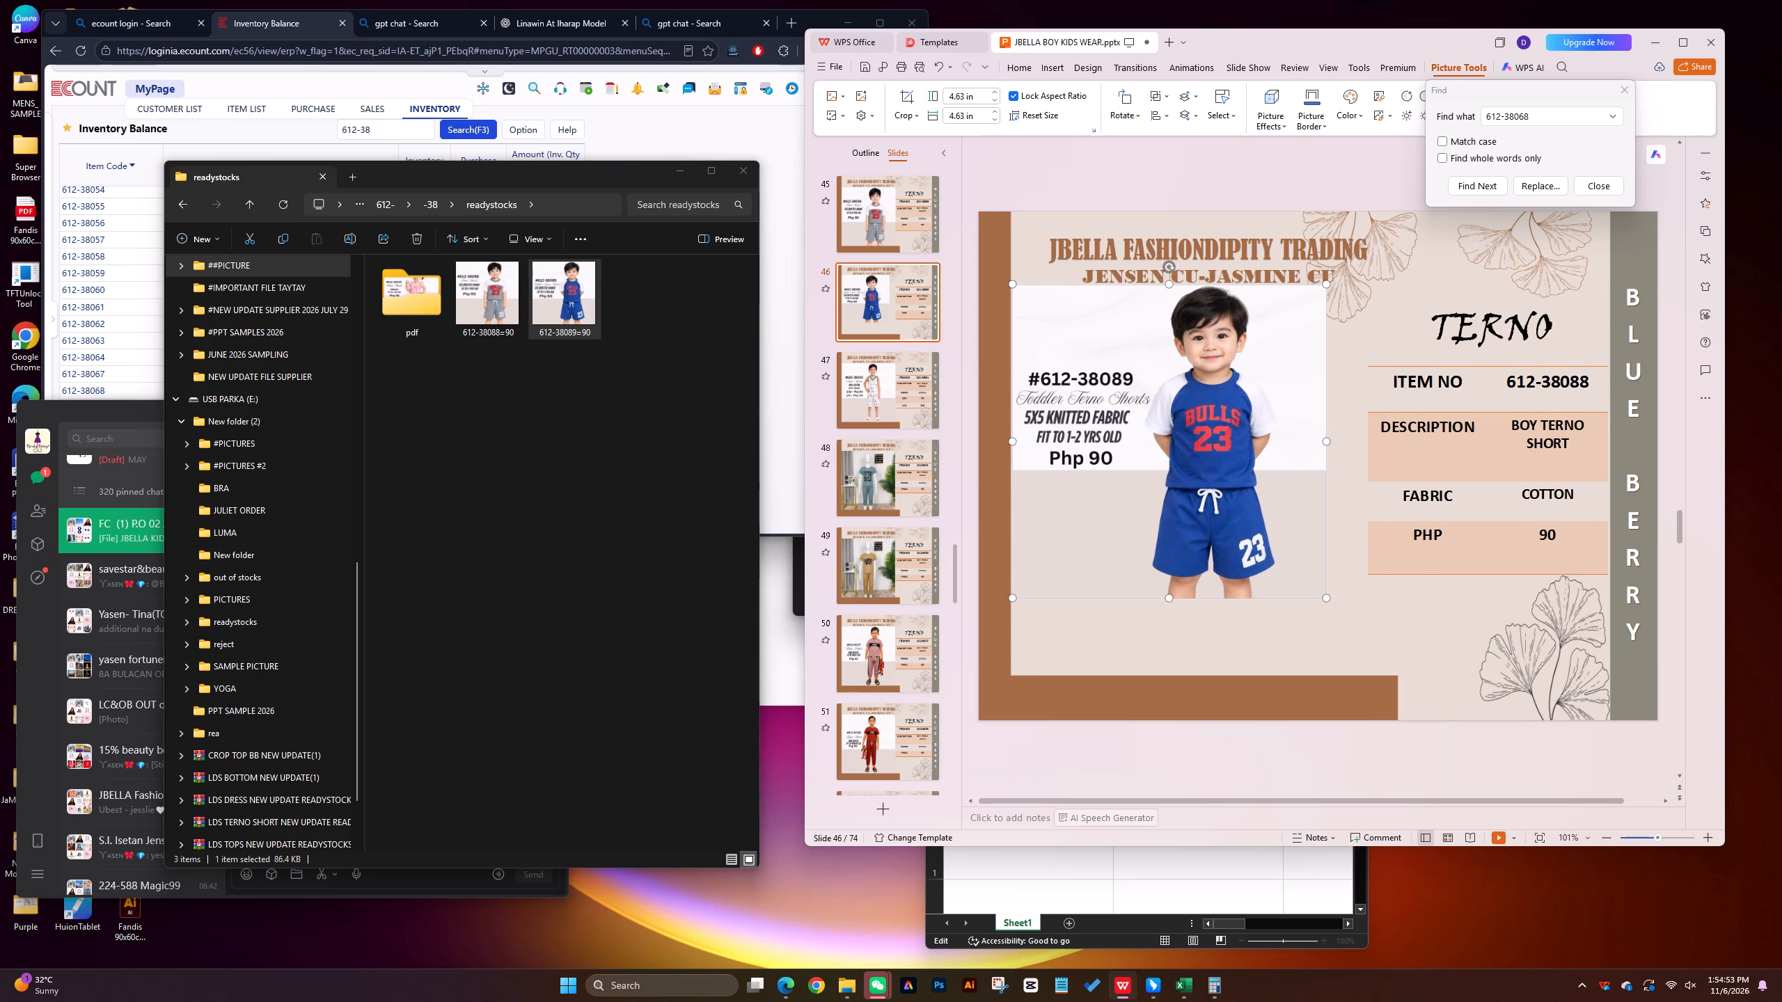
key("Up")
Stretch the 612-38089 picture on slide 46 down to the brown border and across to the details table, about 5.77 in high and 5.23 in wide.
left_click_drag(1169, 596, 1175, 672)
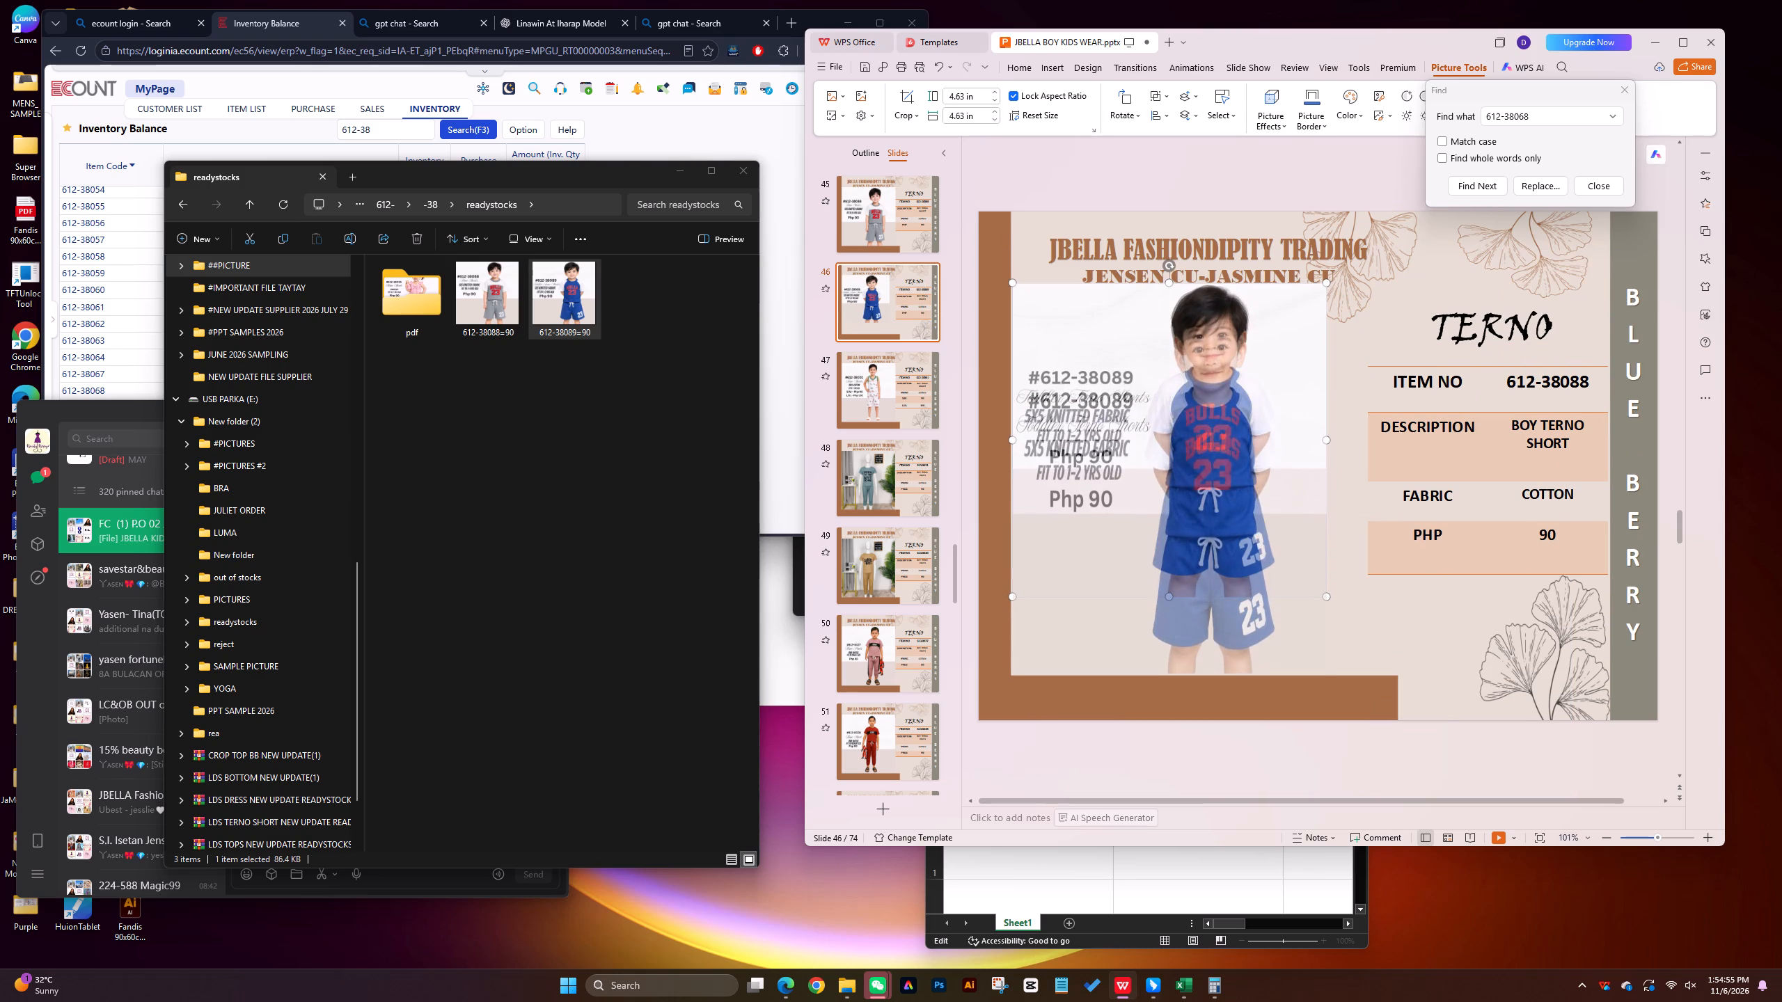
left_click_drag(1175, 672, 1175, 673)
left_click_drag(1326, 477, 1355, 479)
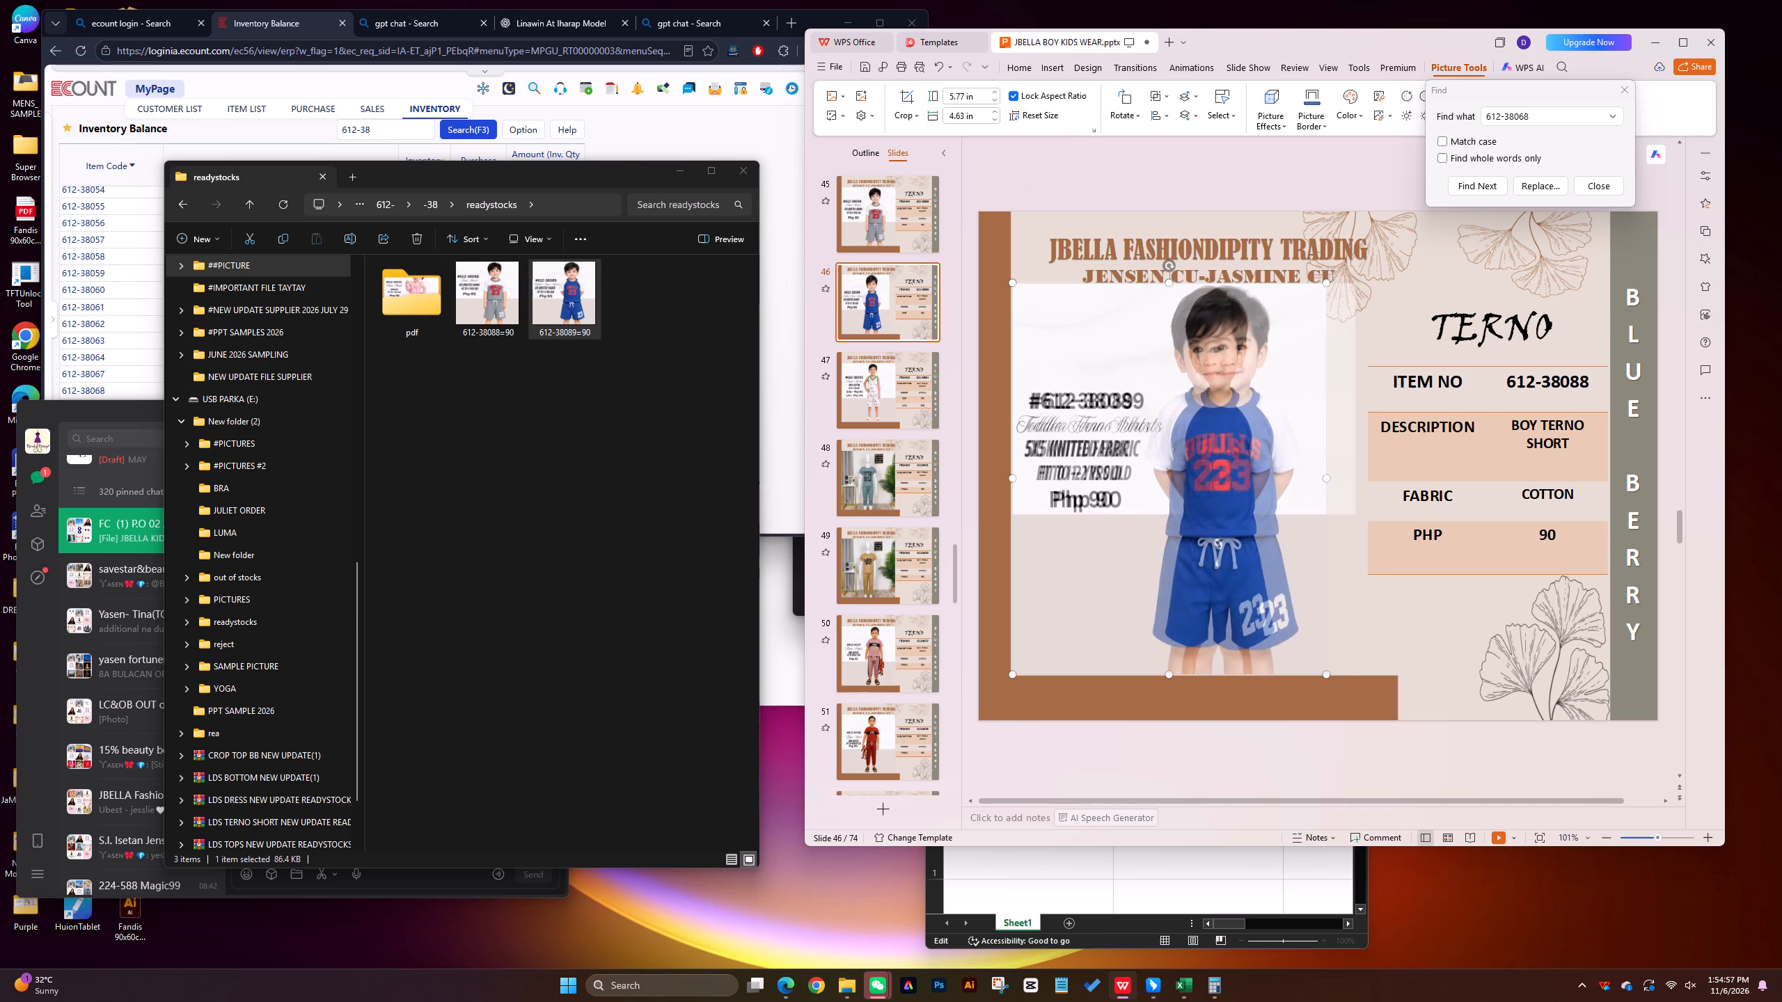
left_click_drag(1355, 479, 1366, 485)
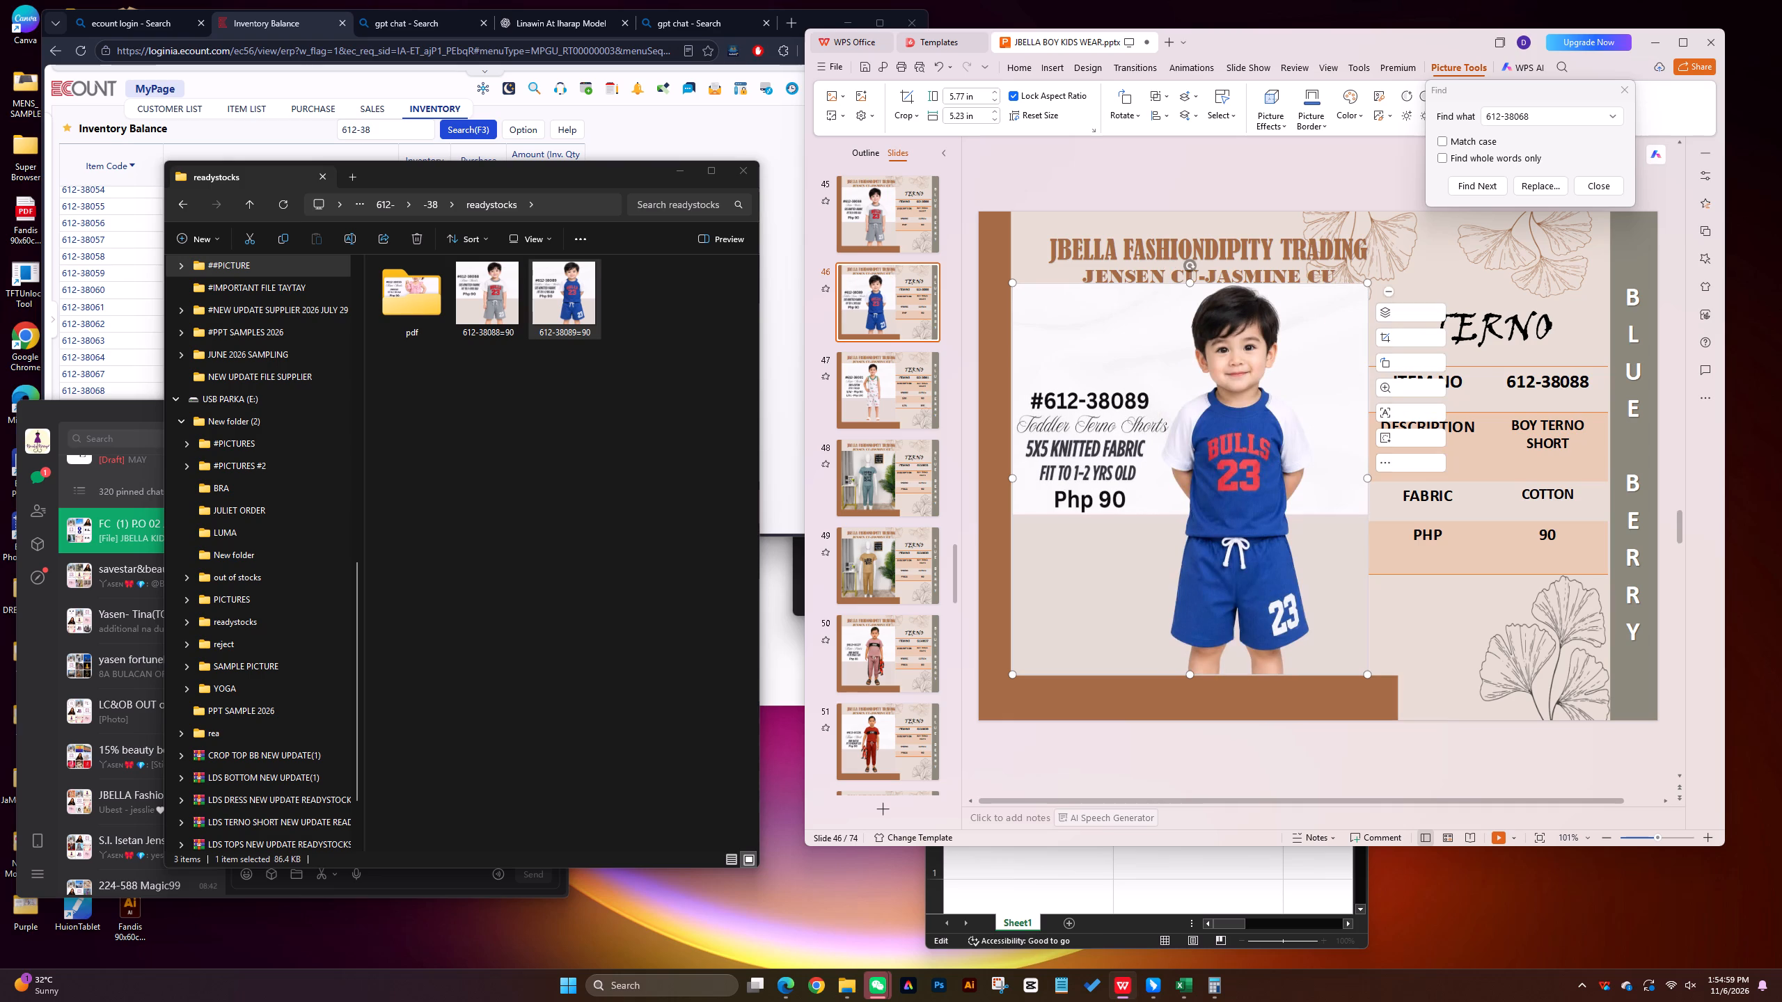
Change the item number in slide 46's details table to 612-38089 and save the presentation.
left_click(1591, 387)
key("BackSpace")
key("9")
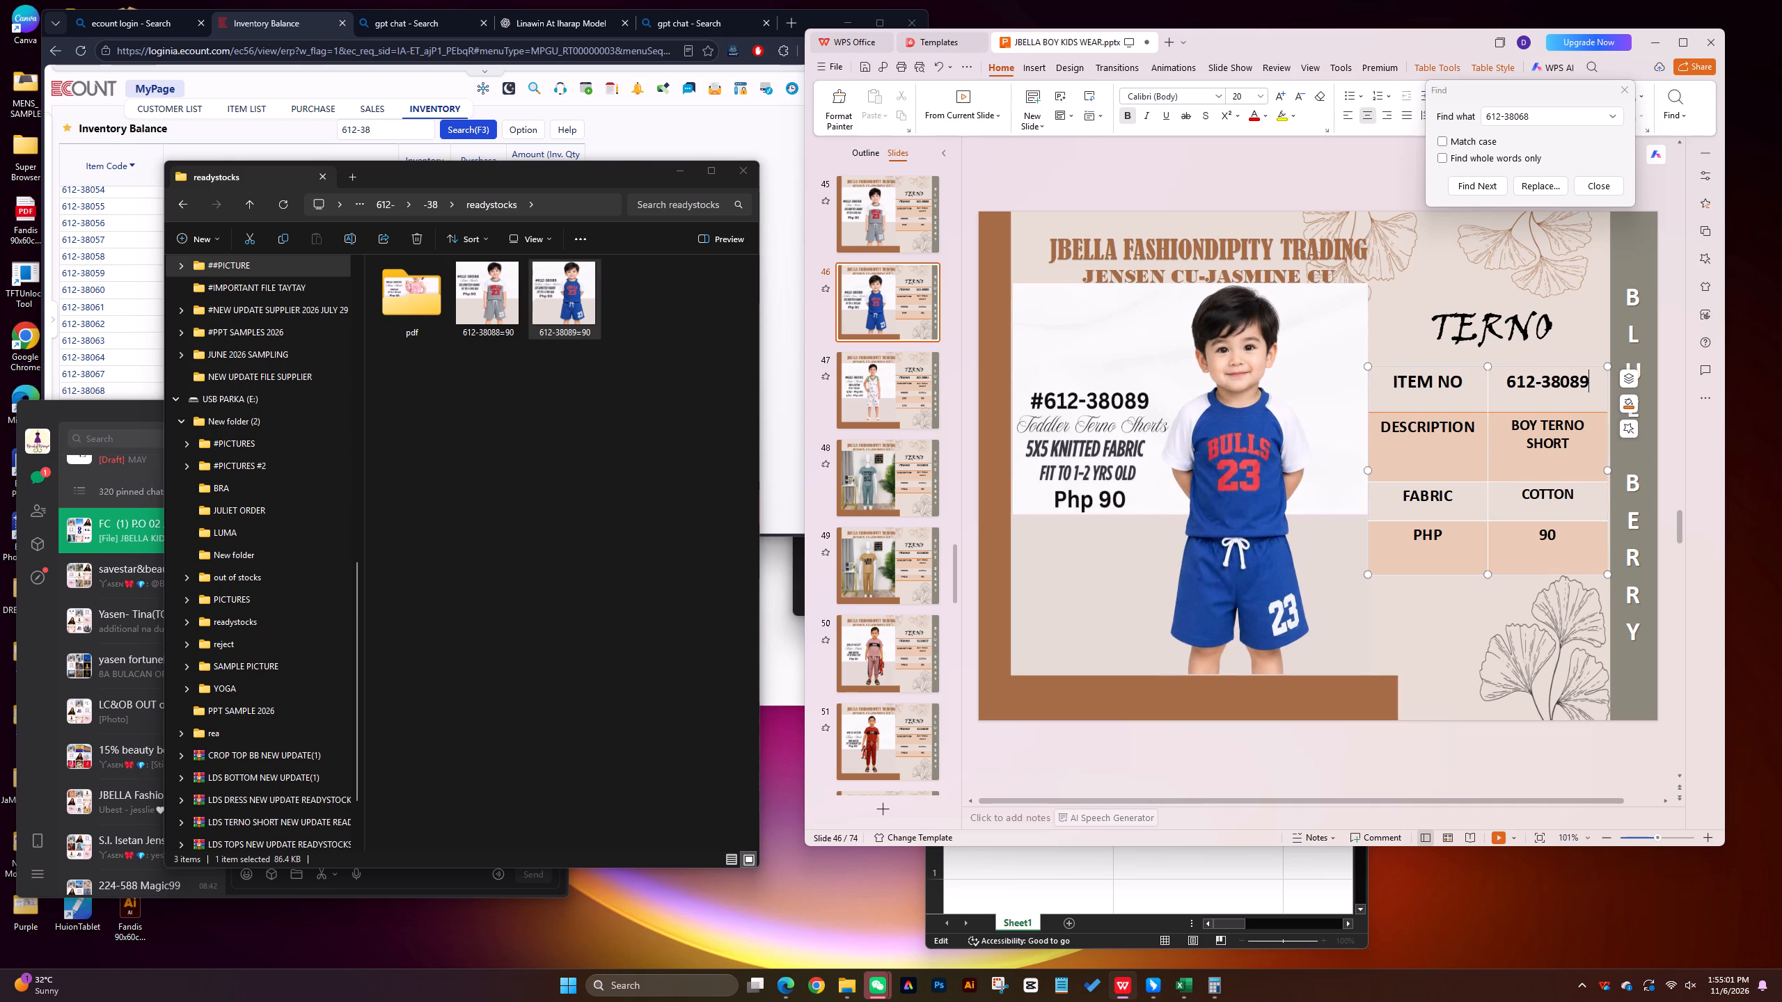
left_click(865, 68)
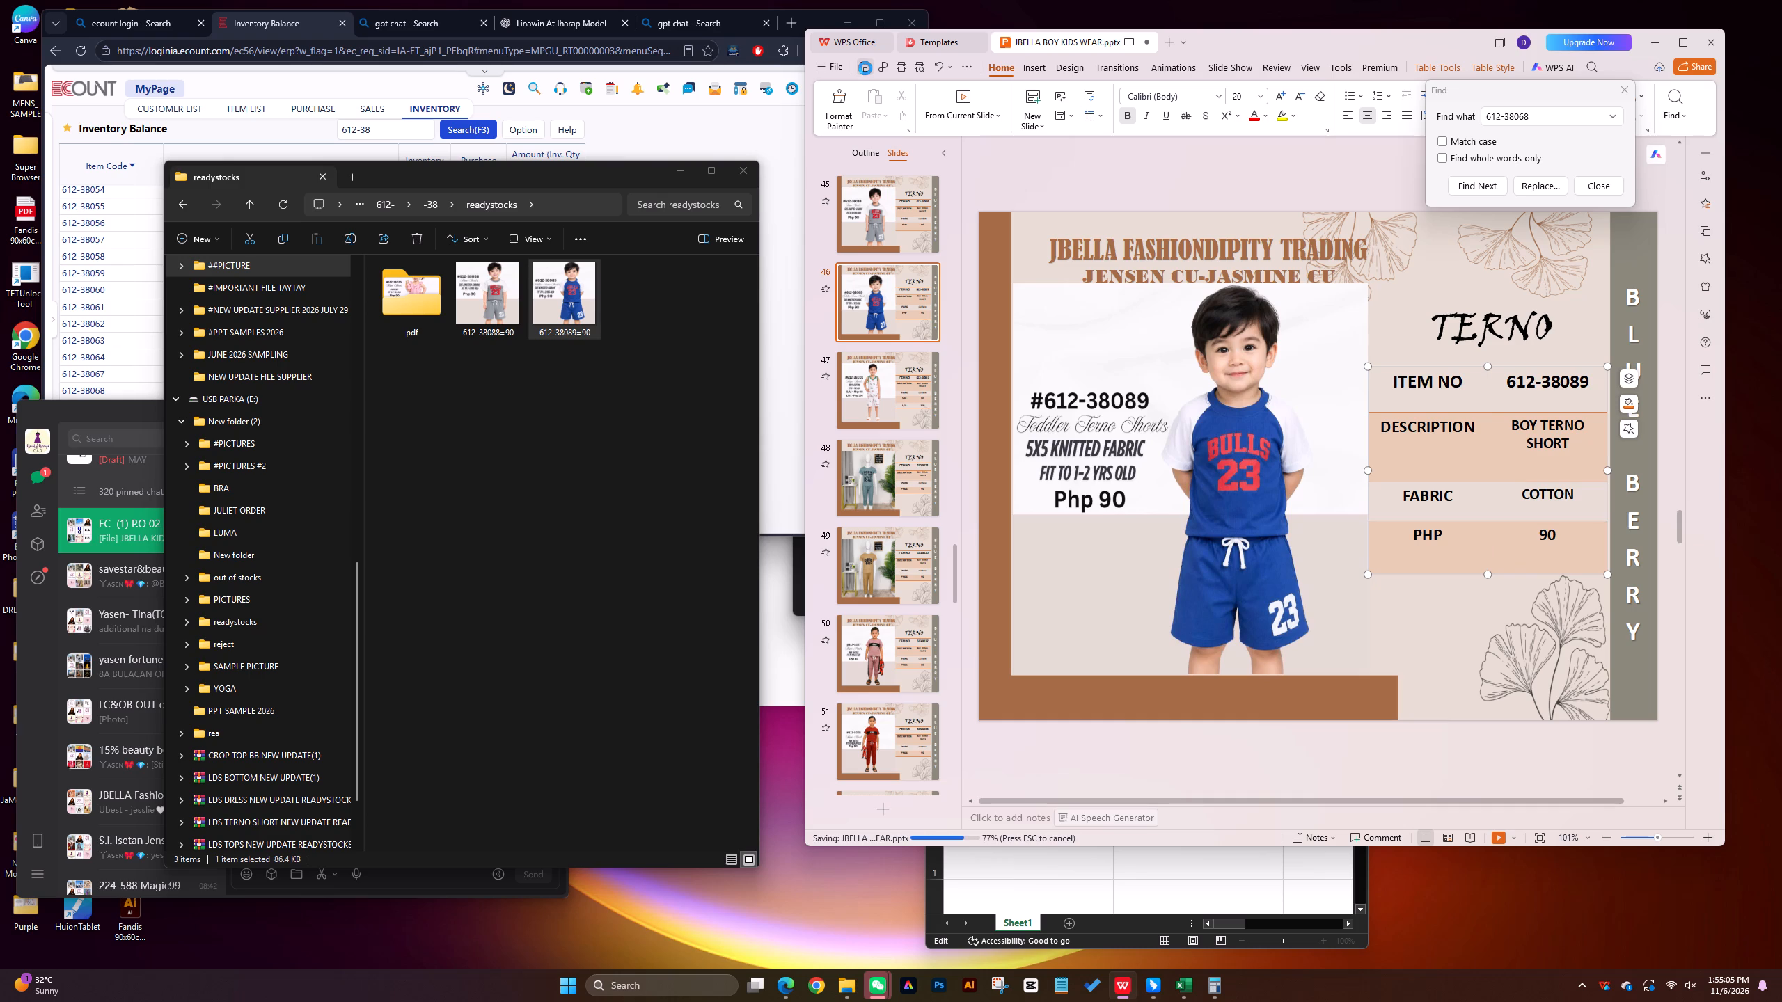
In File Explorer, open the NEW folder under #PPT SAMPLES 2026, #KIDS, LOCAL.
left_click(405, 408)
double_click(214, 333)
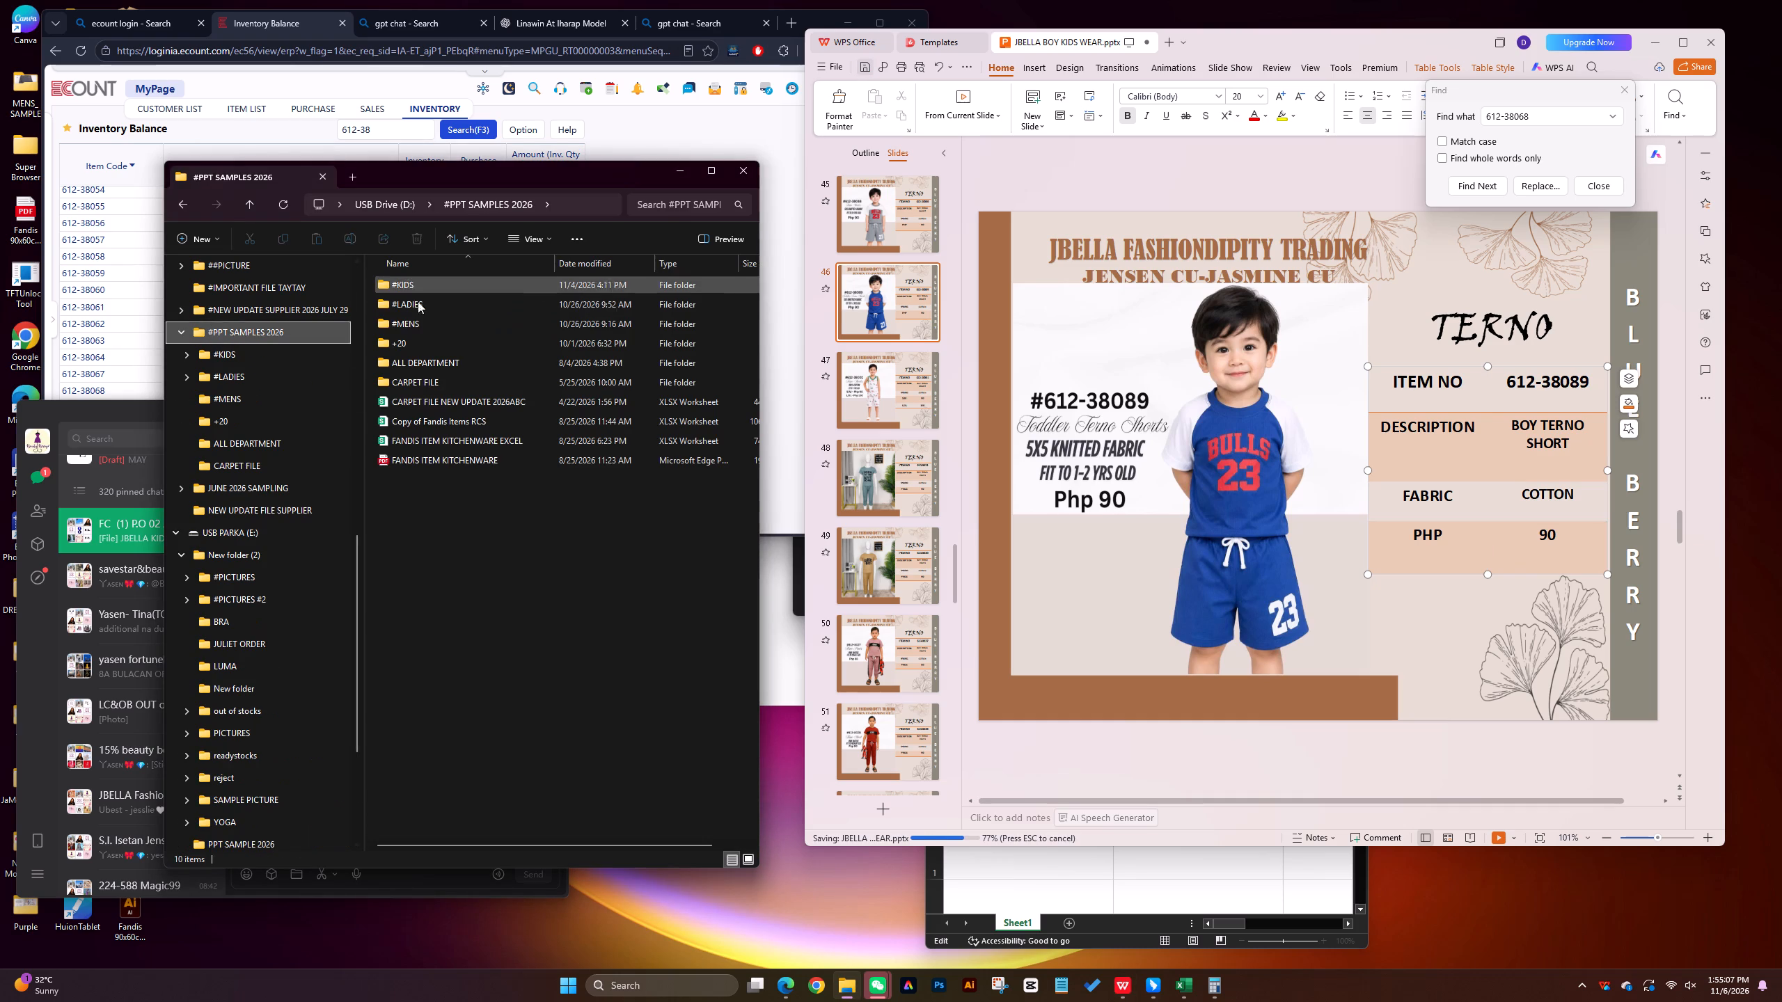
double_click(405, 282)
double_click(411, 306)
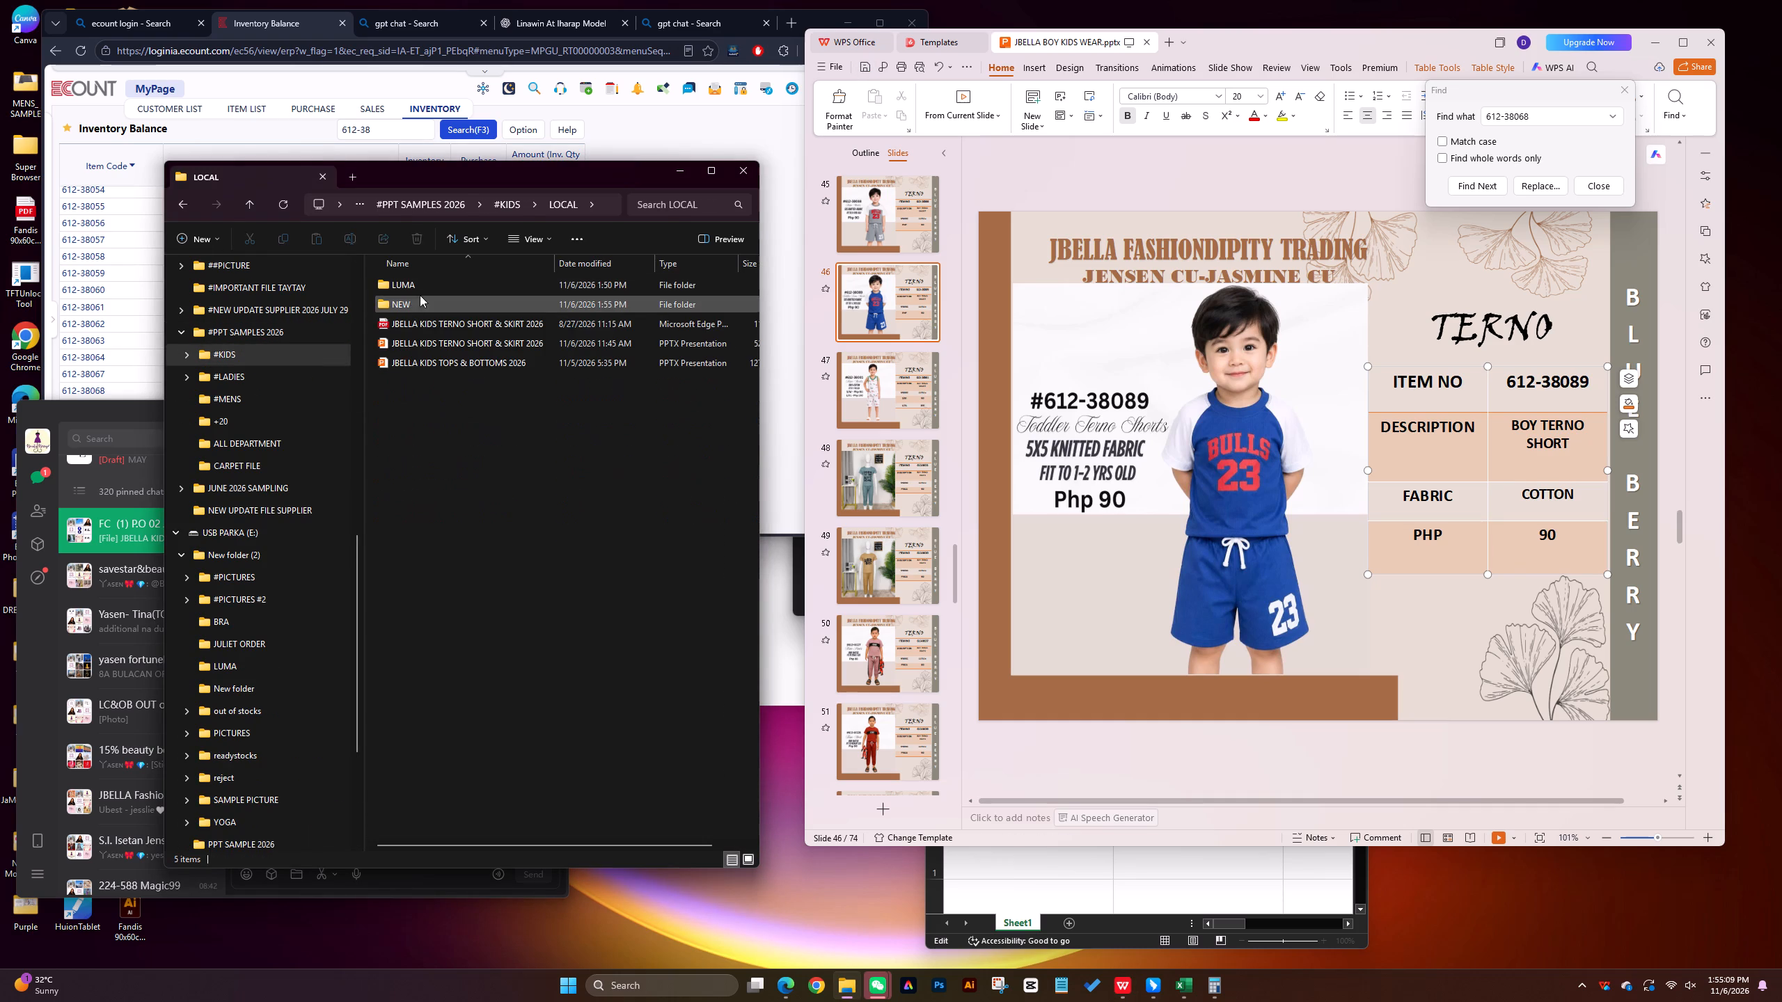
double_click(402, 303)
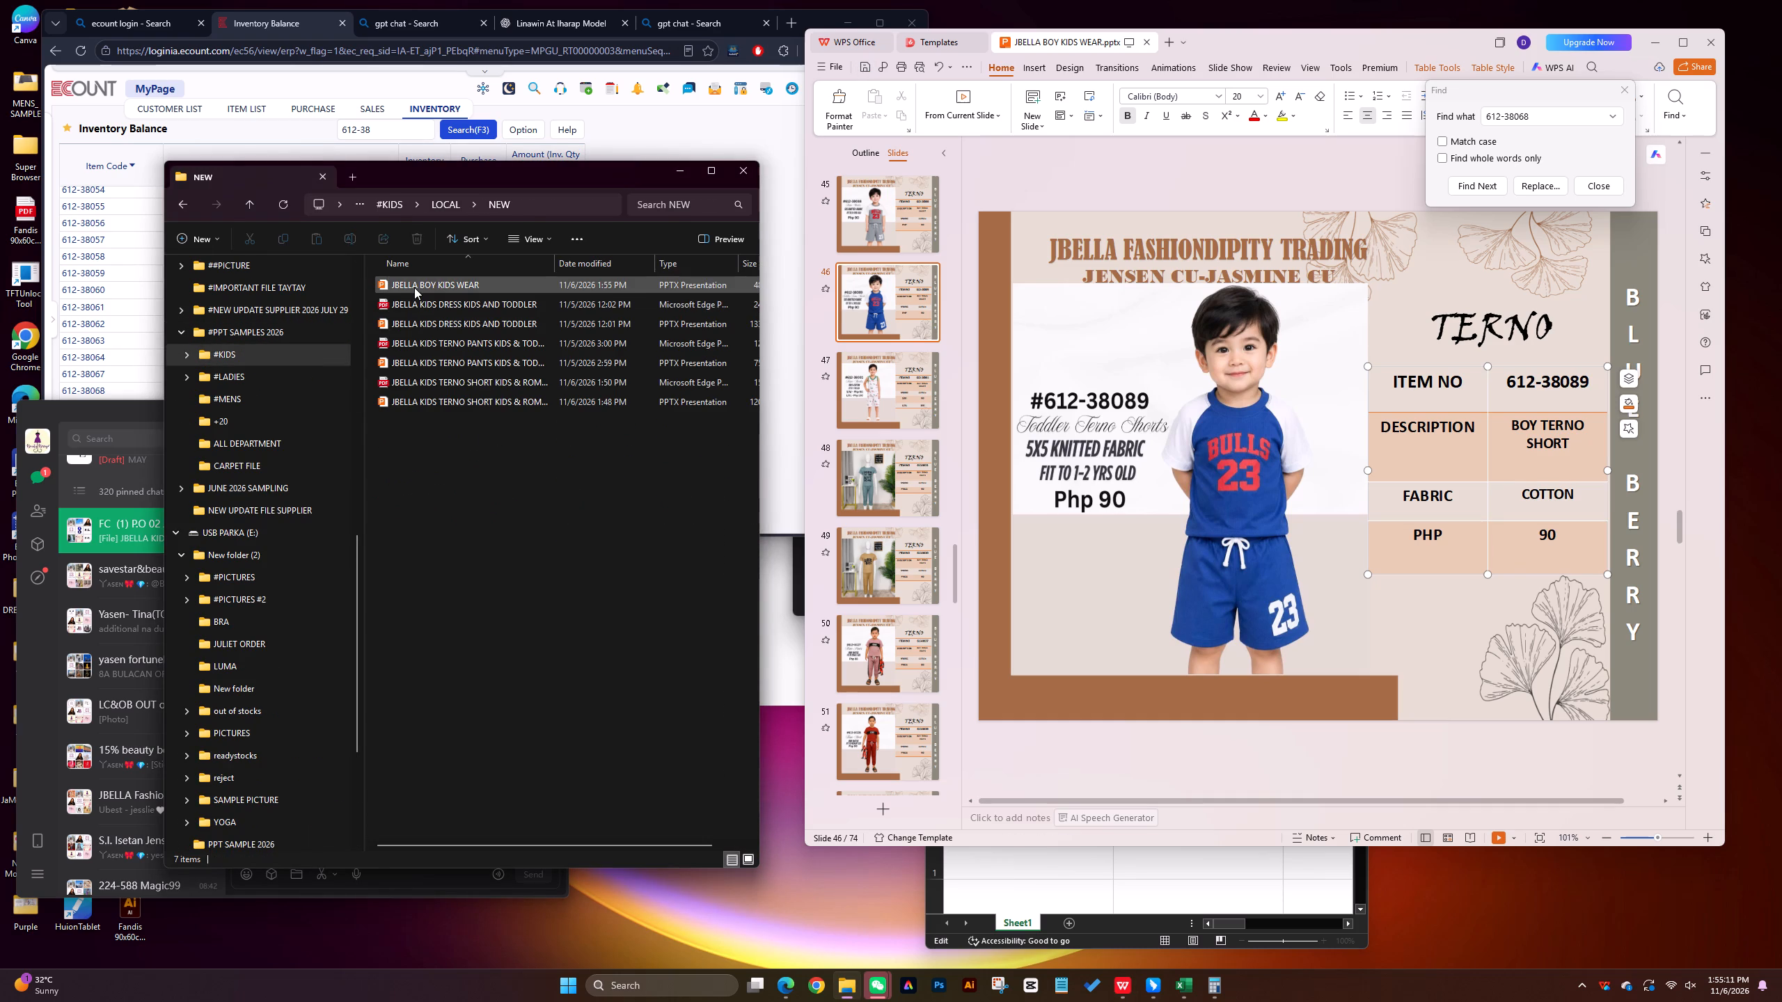
Save the presentation as the PDF JBELLA BOY KIDS WEAR in the #PPT SAMPLES 2026 > #KIDS > LOCAL > NEW folder.
left_click(826, 62)
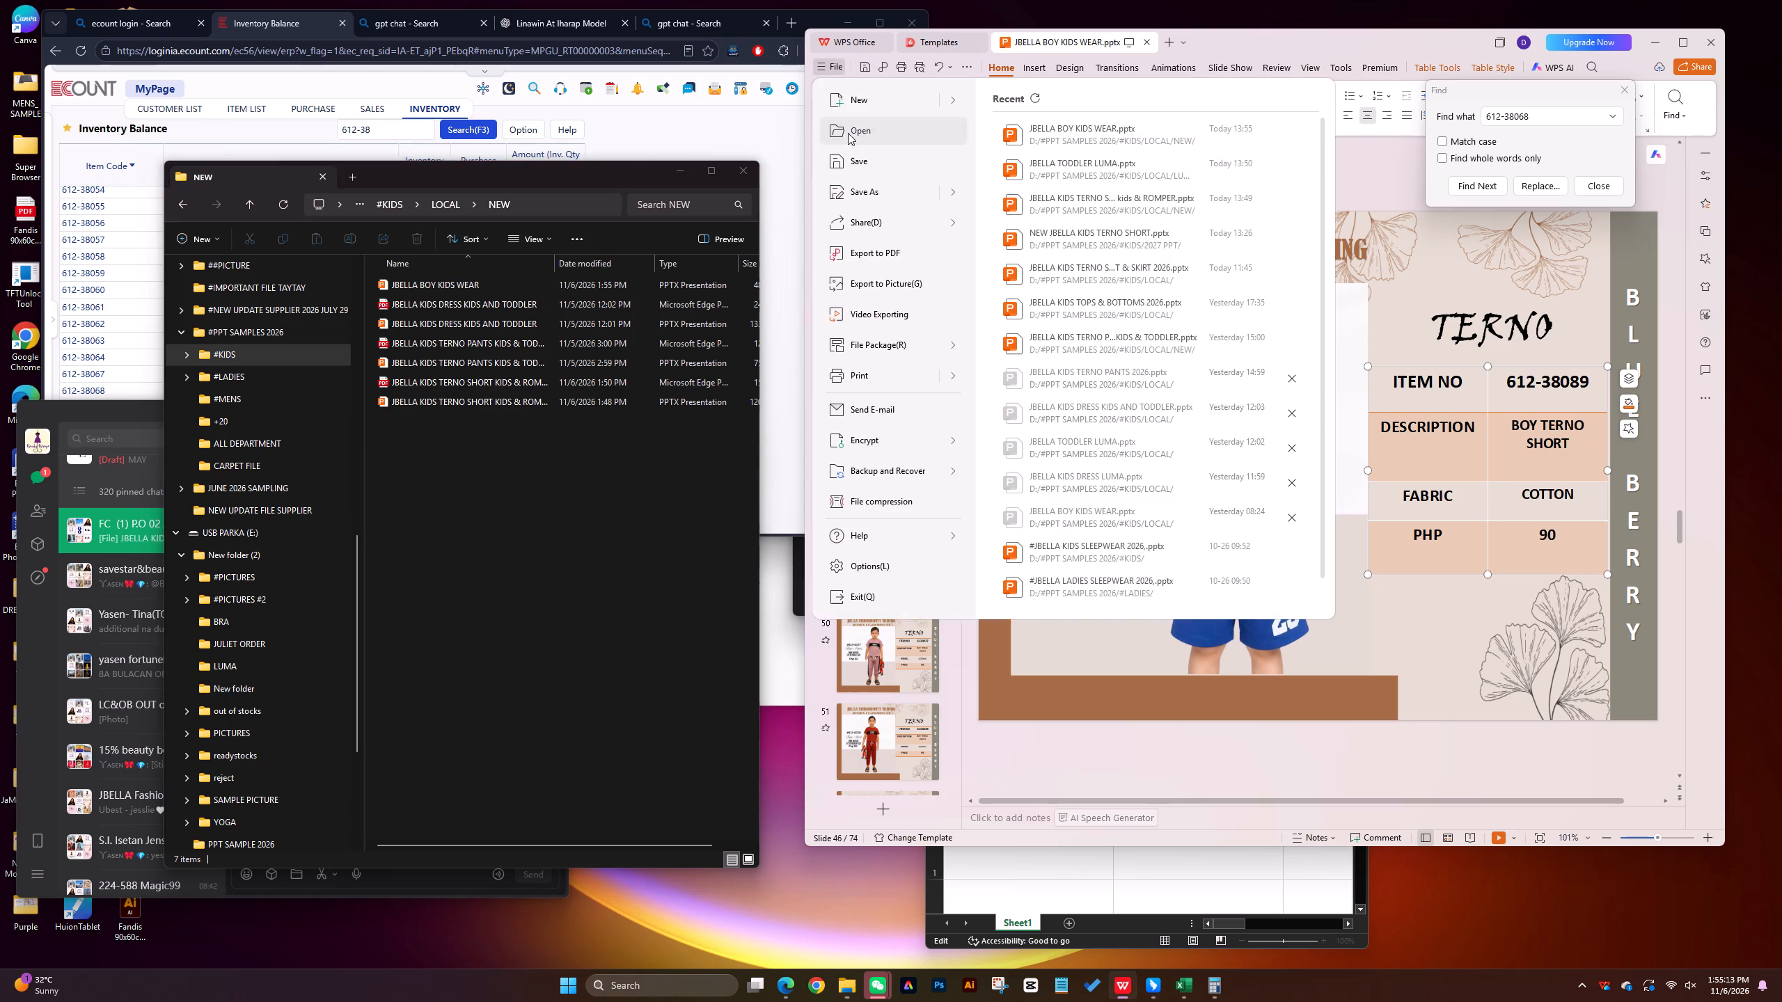
left_click(853, 193)
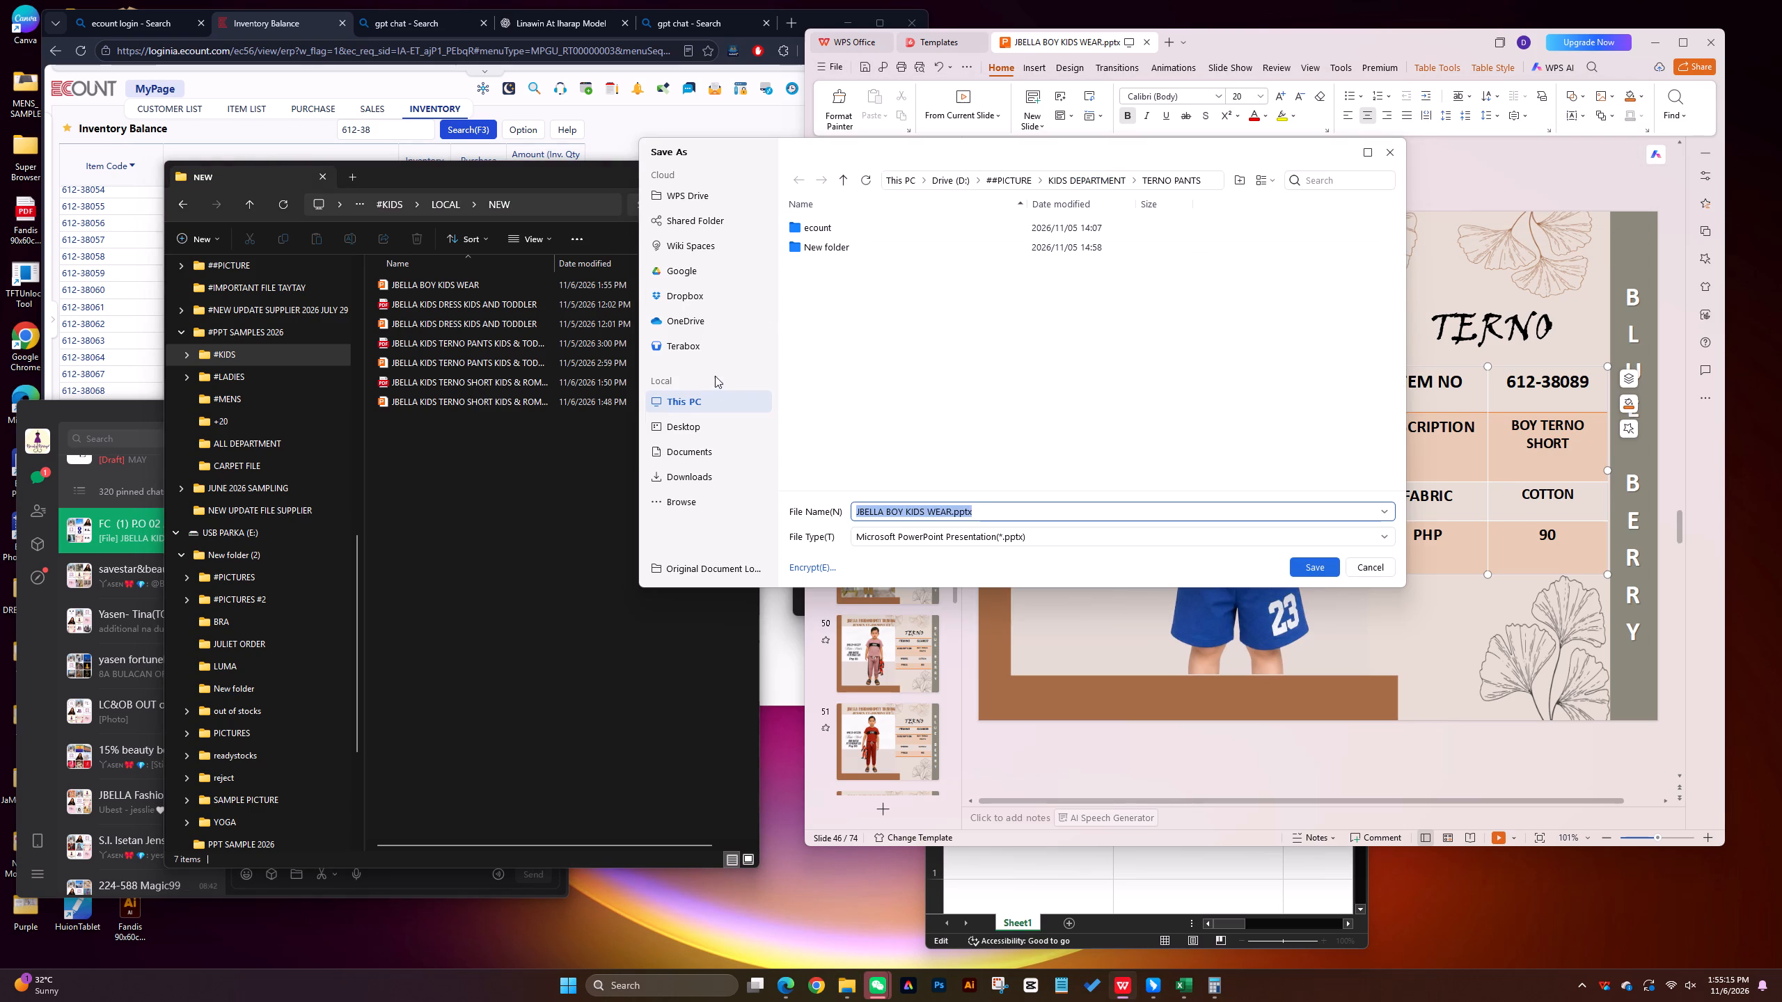
left_click(678, 499)
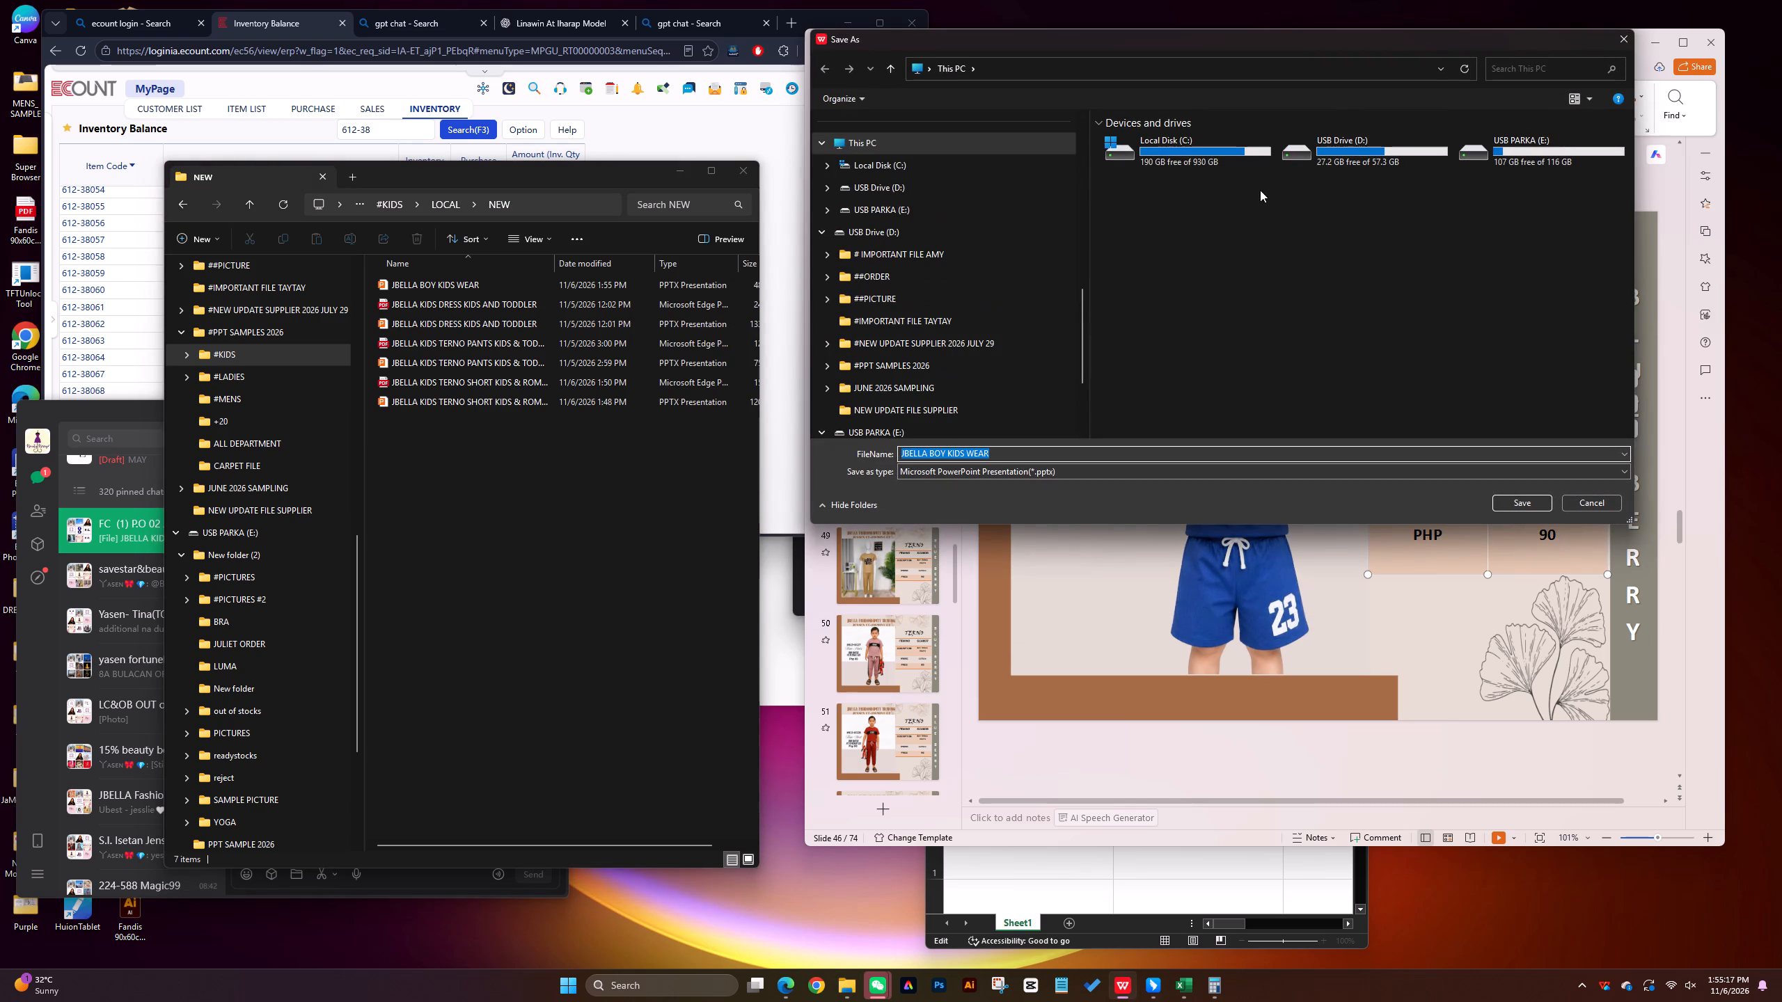
left_click(881, 232)
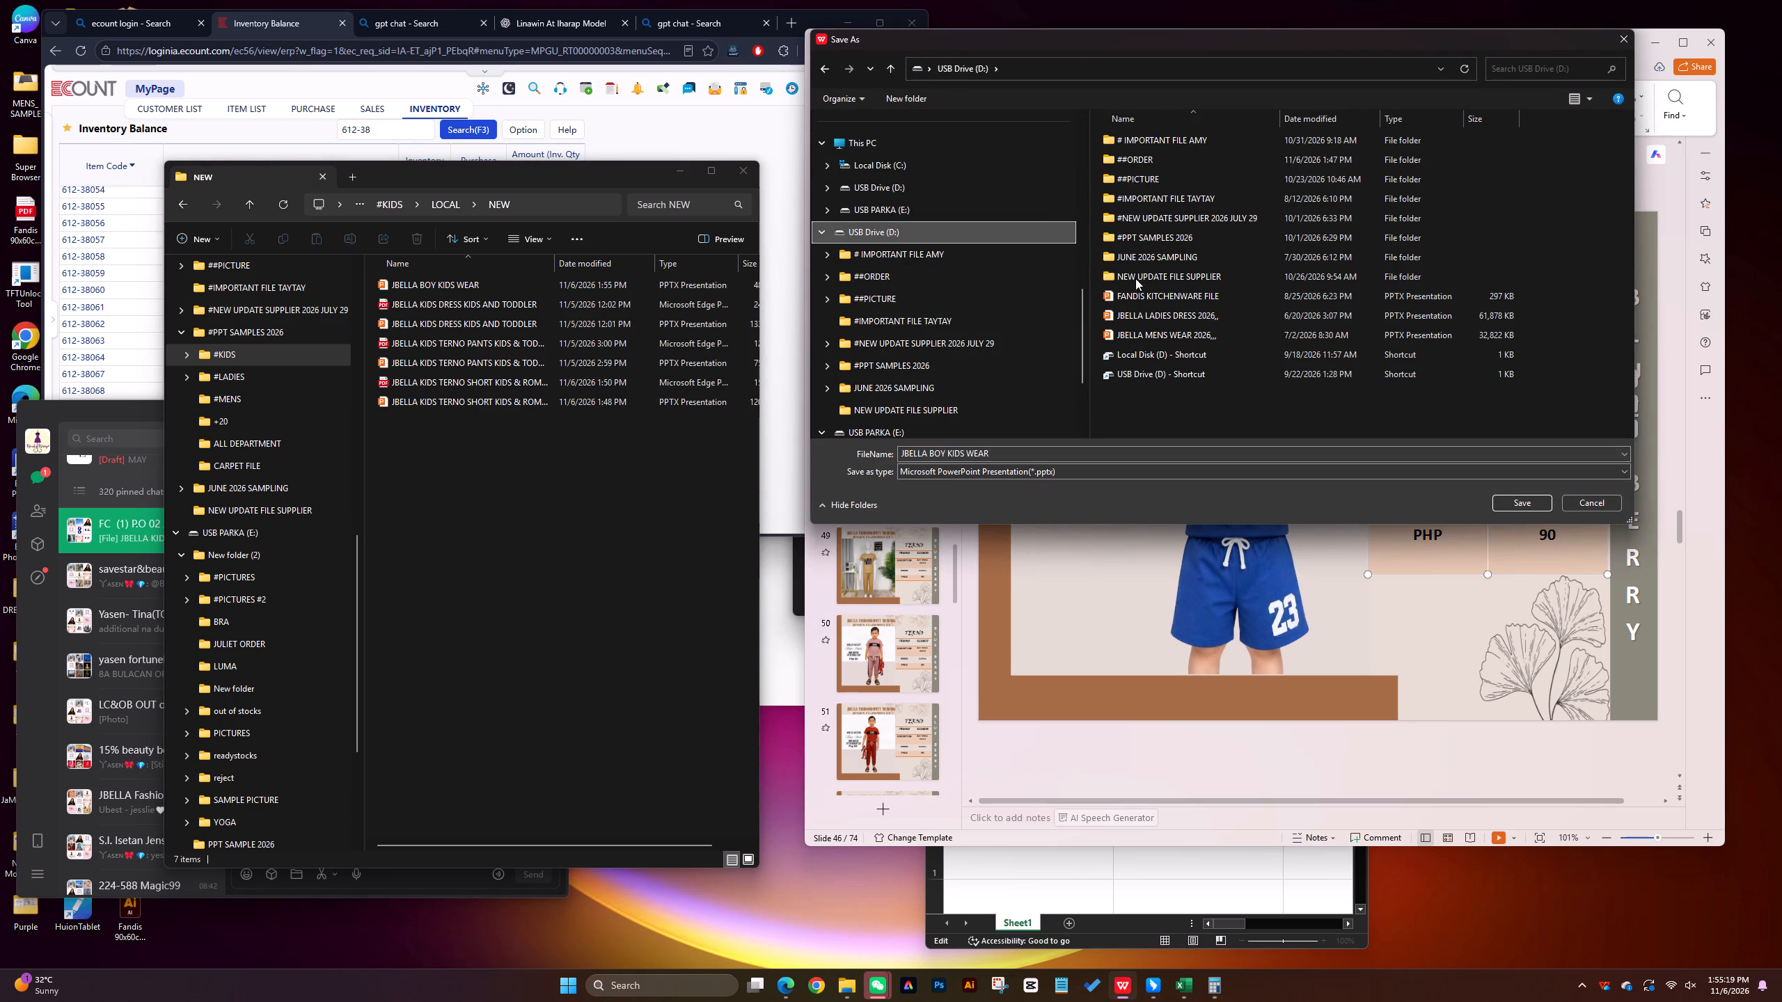
double_click(1133, 230)
double_click(1133, 139)
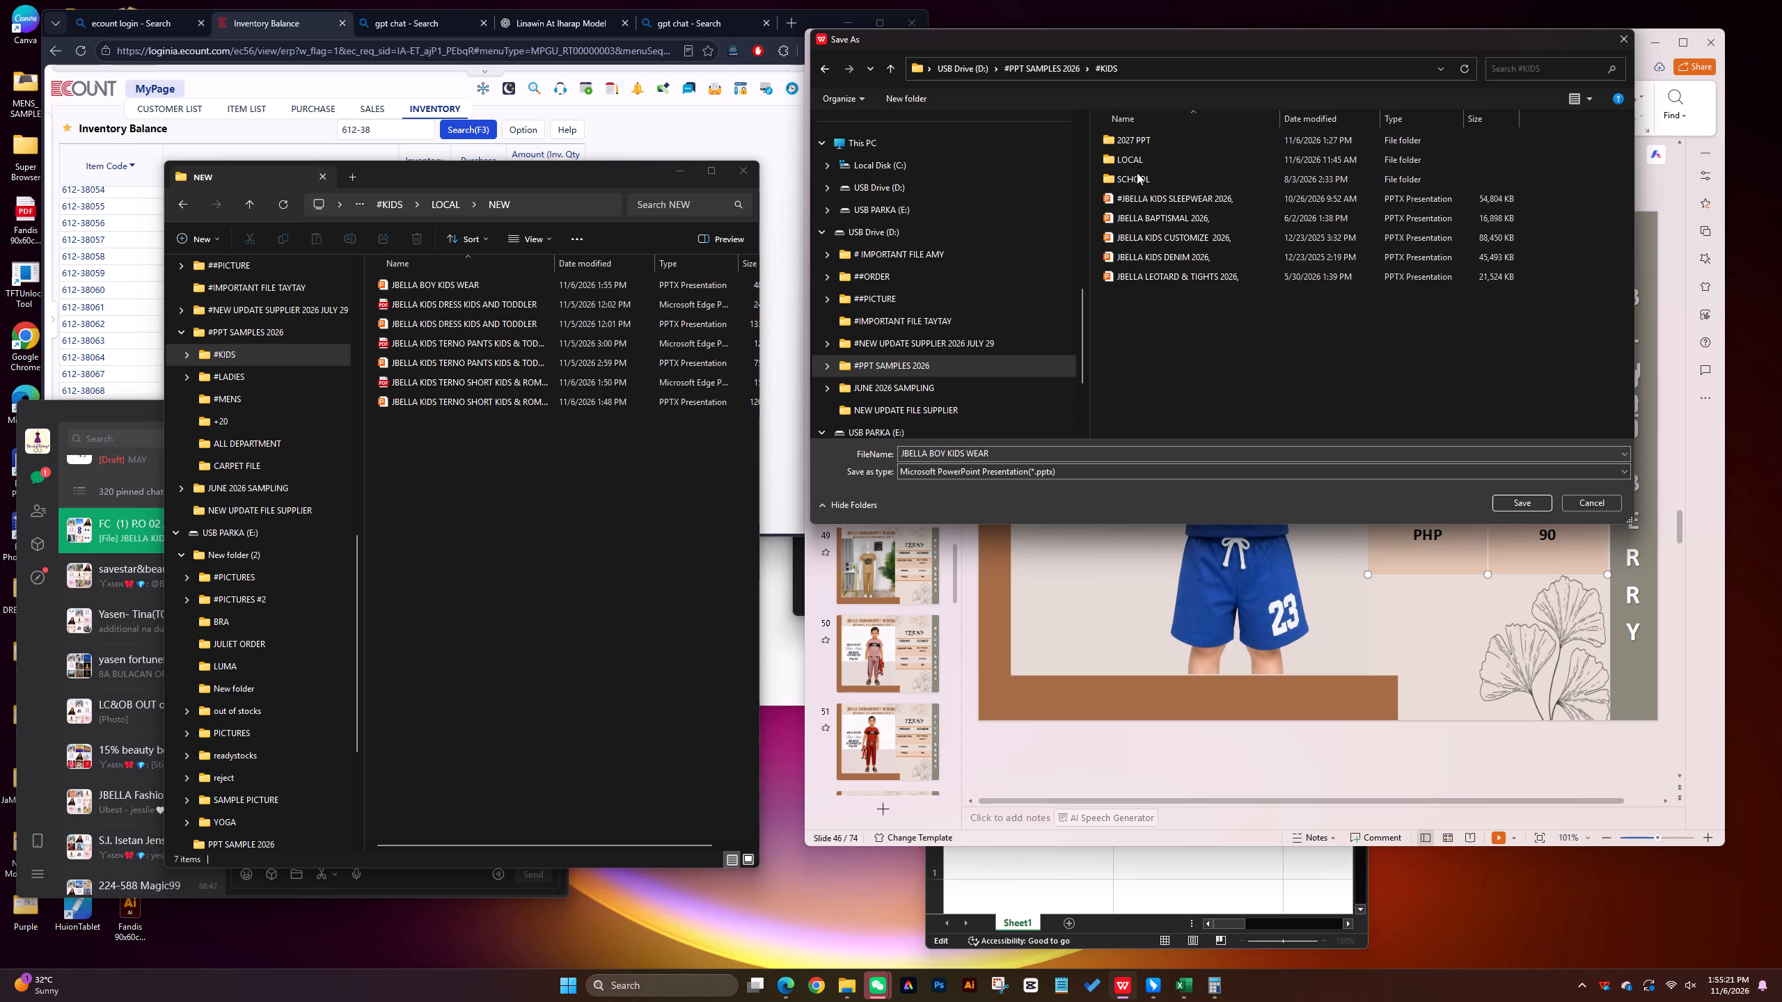
double_click(1131, 159)
double_click(1133, 161)
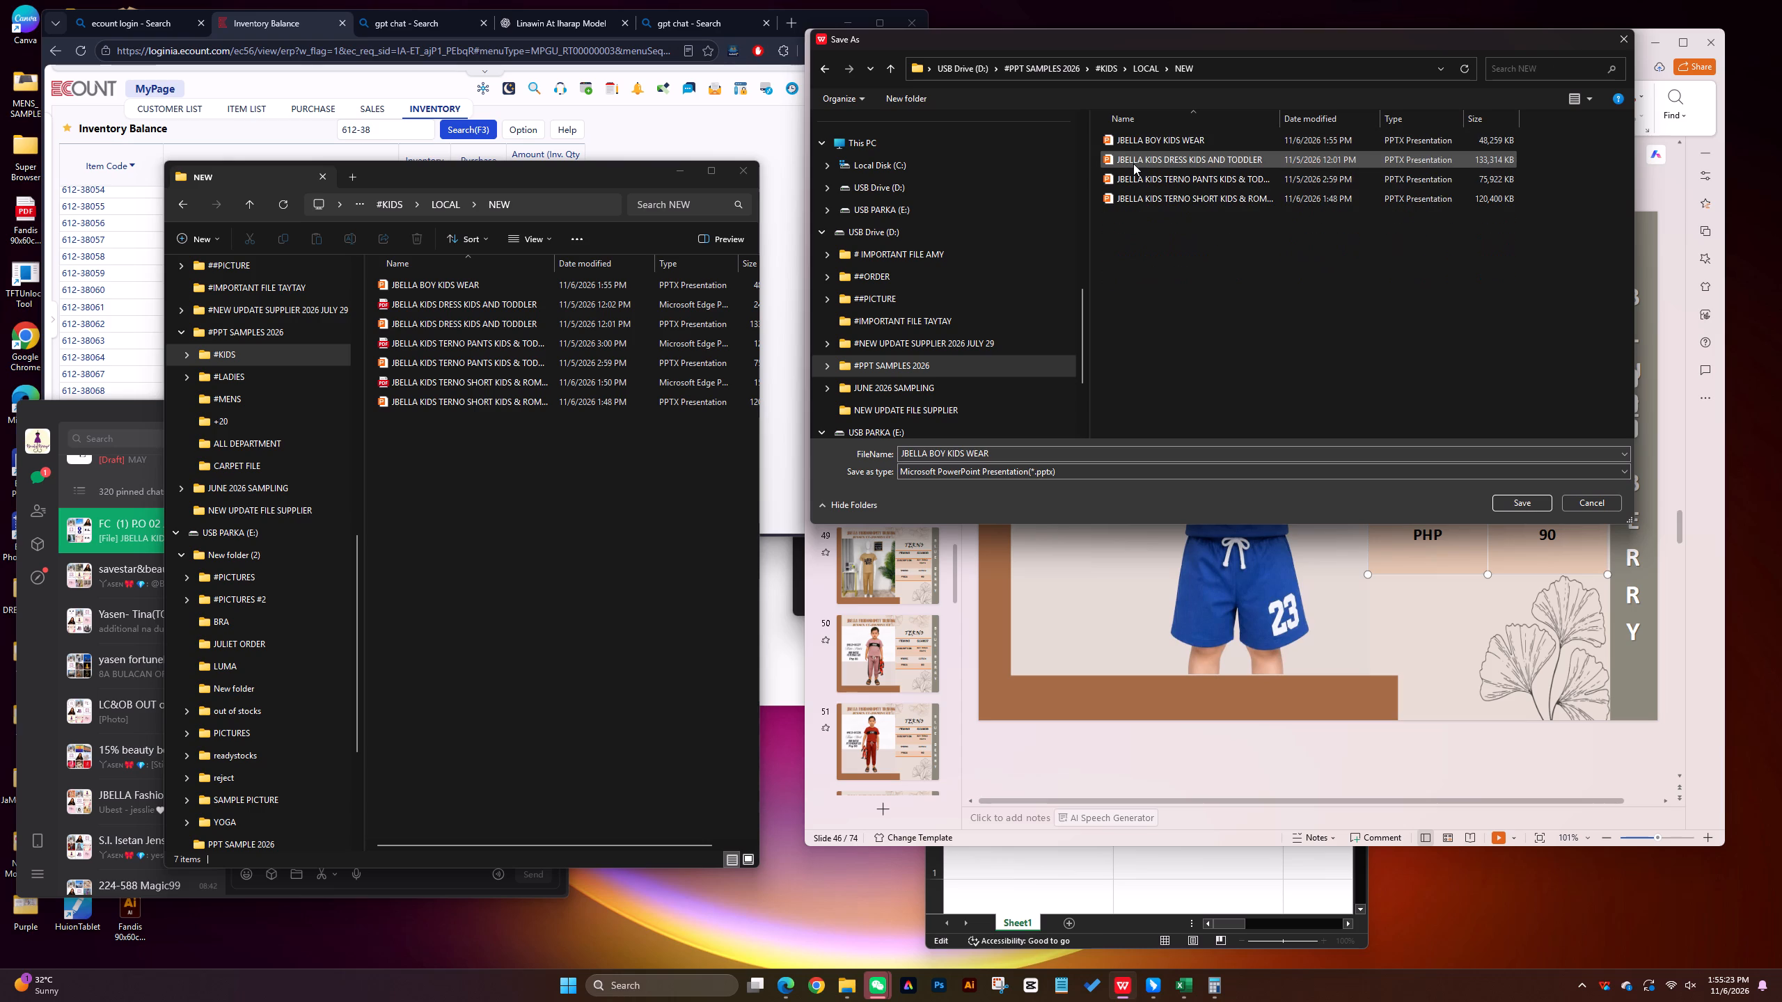
left_click(1004, 472)
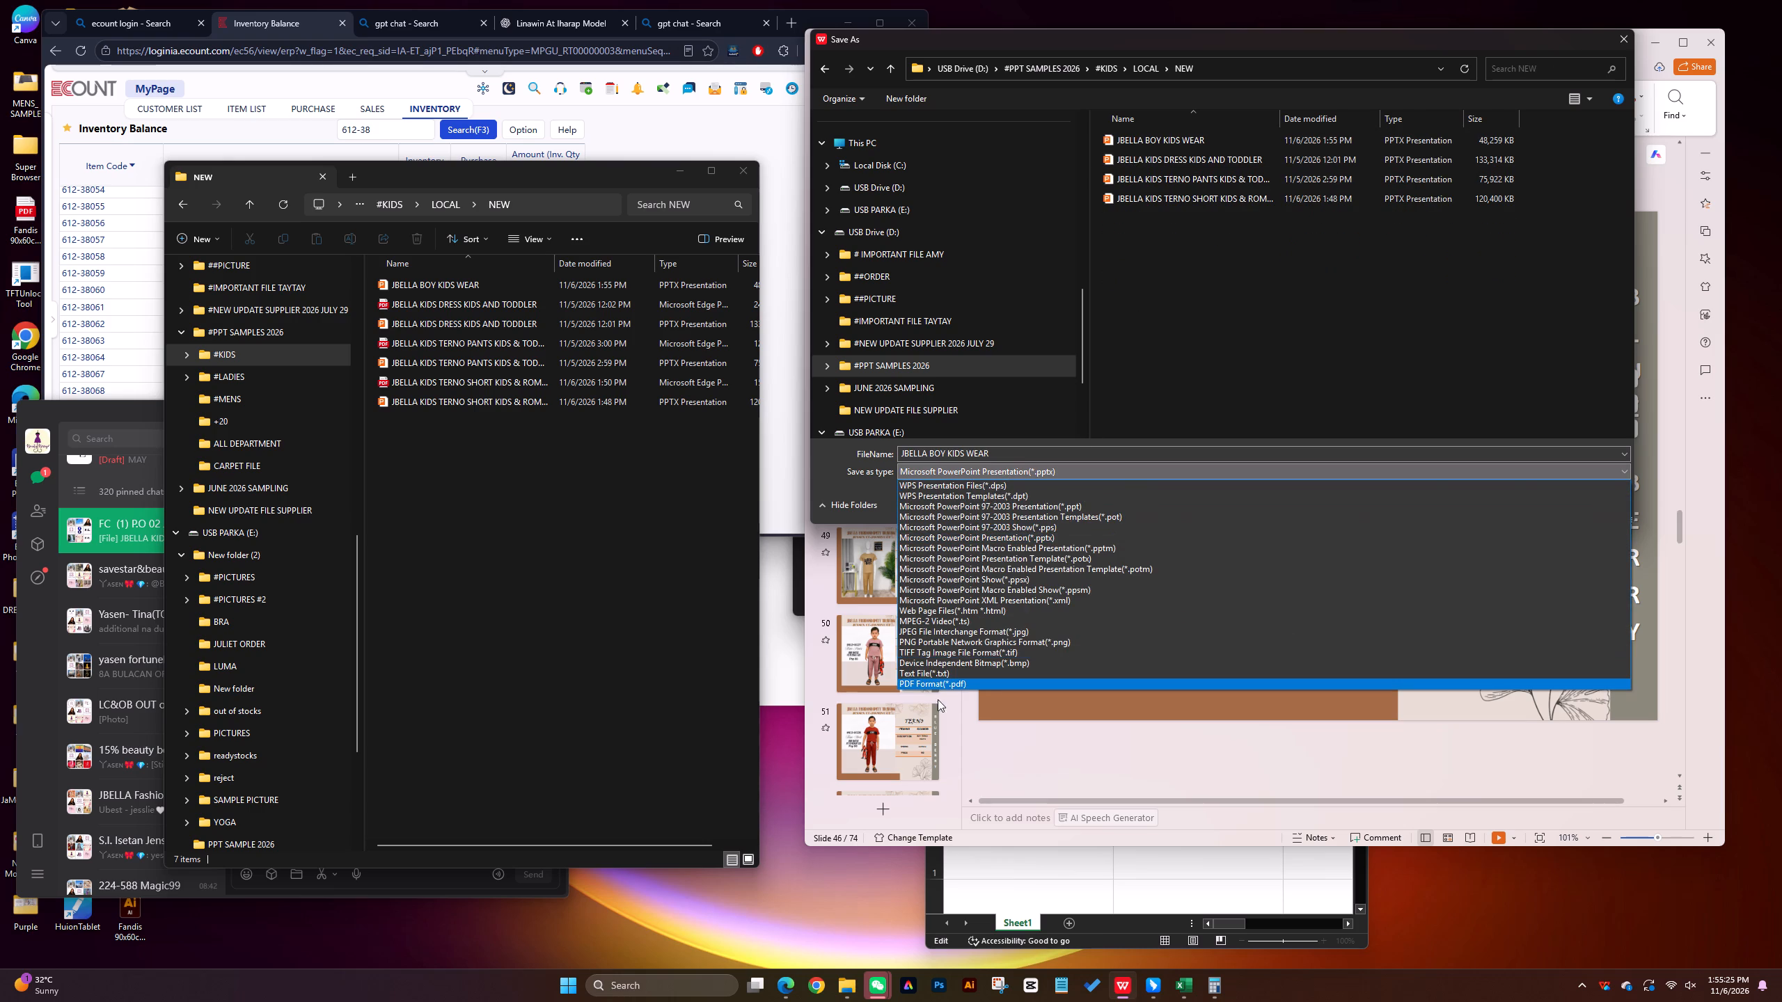
left_click(939, 685)
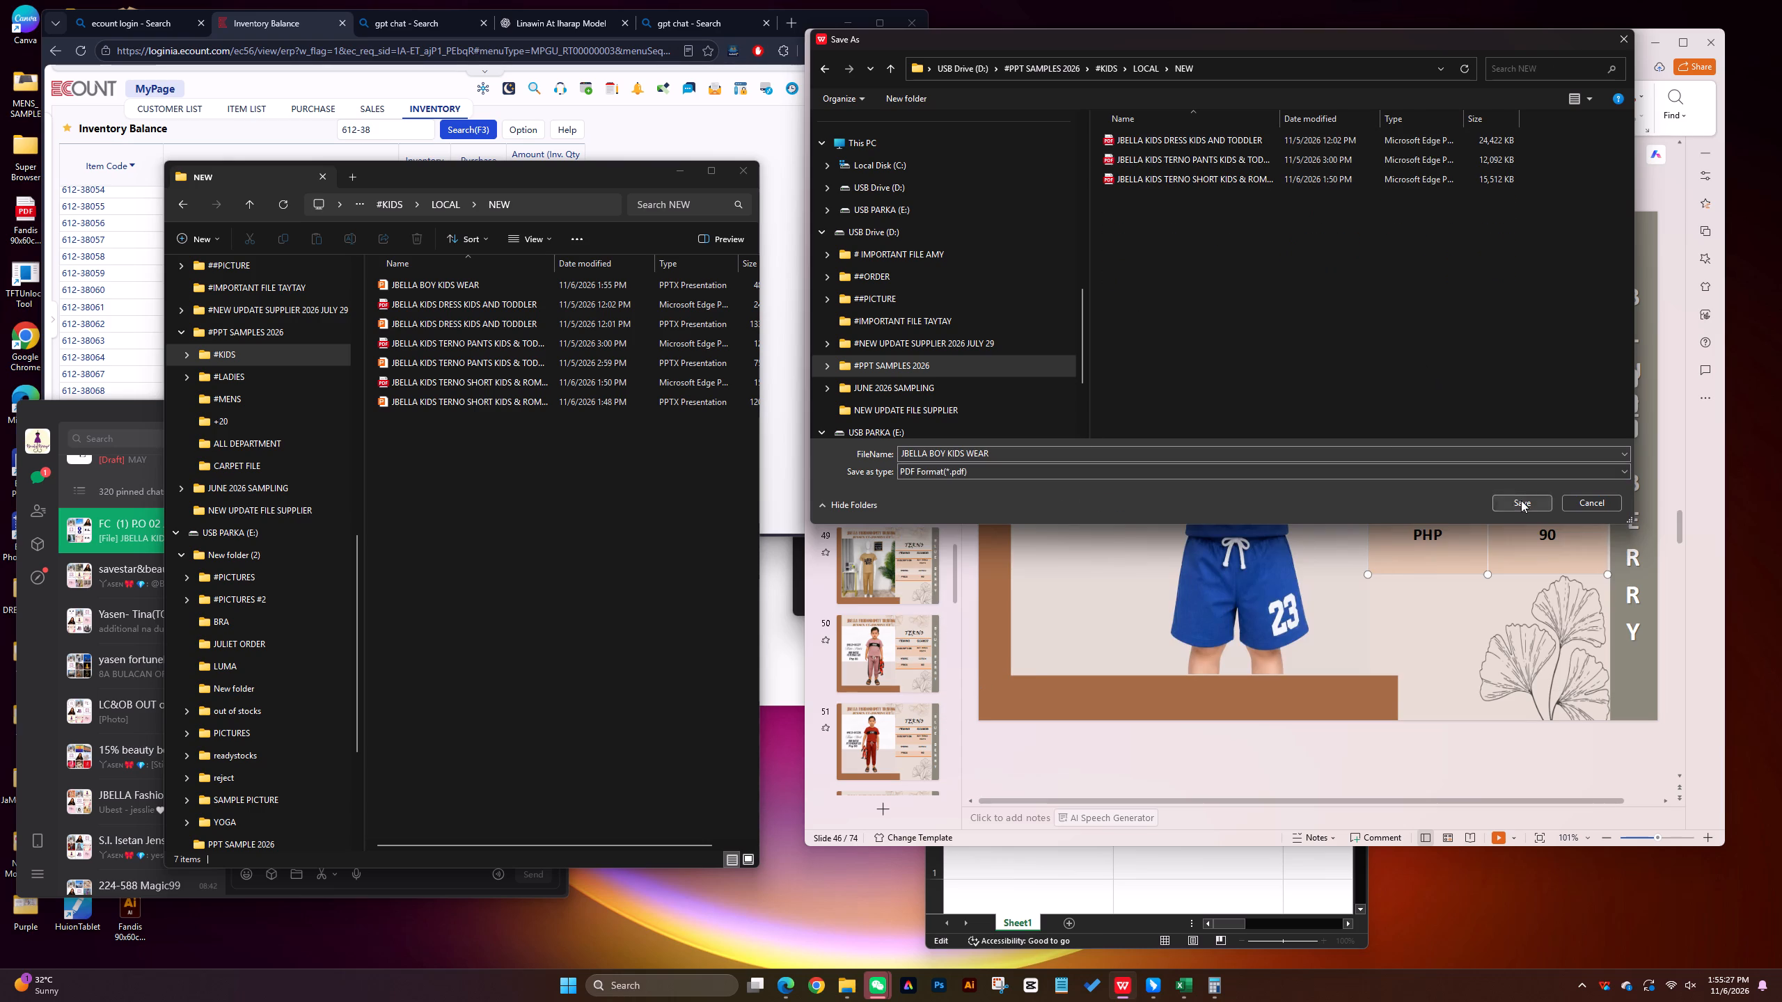
left_click(1521, 500)
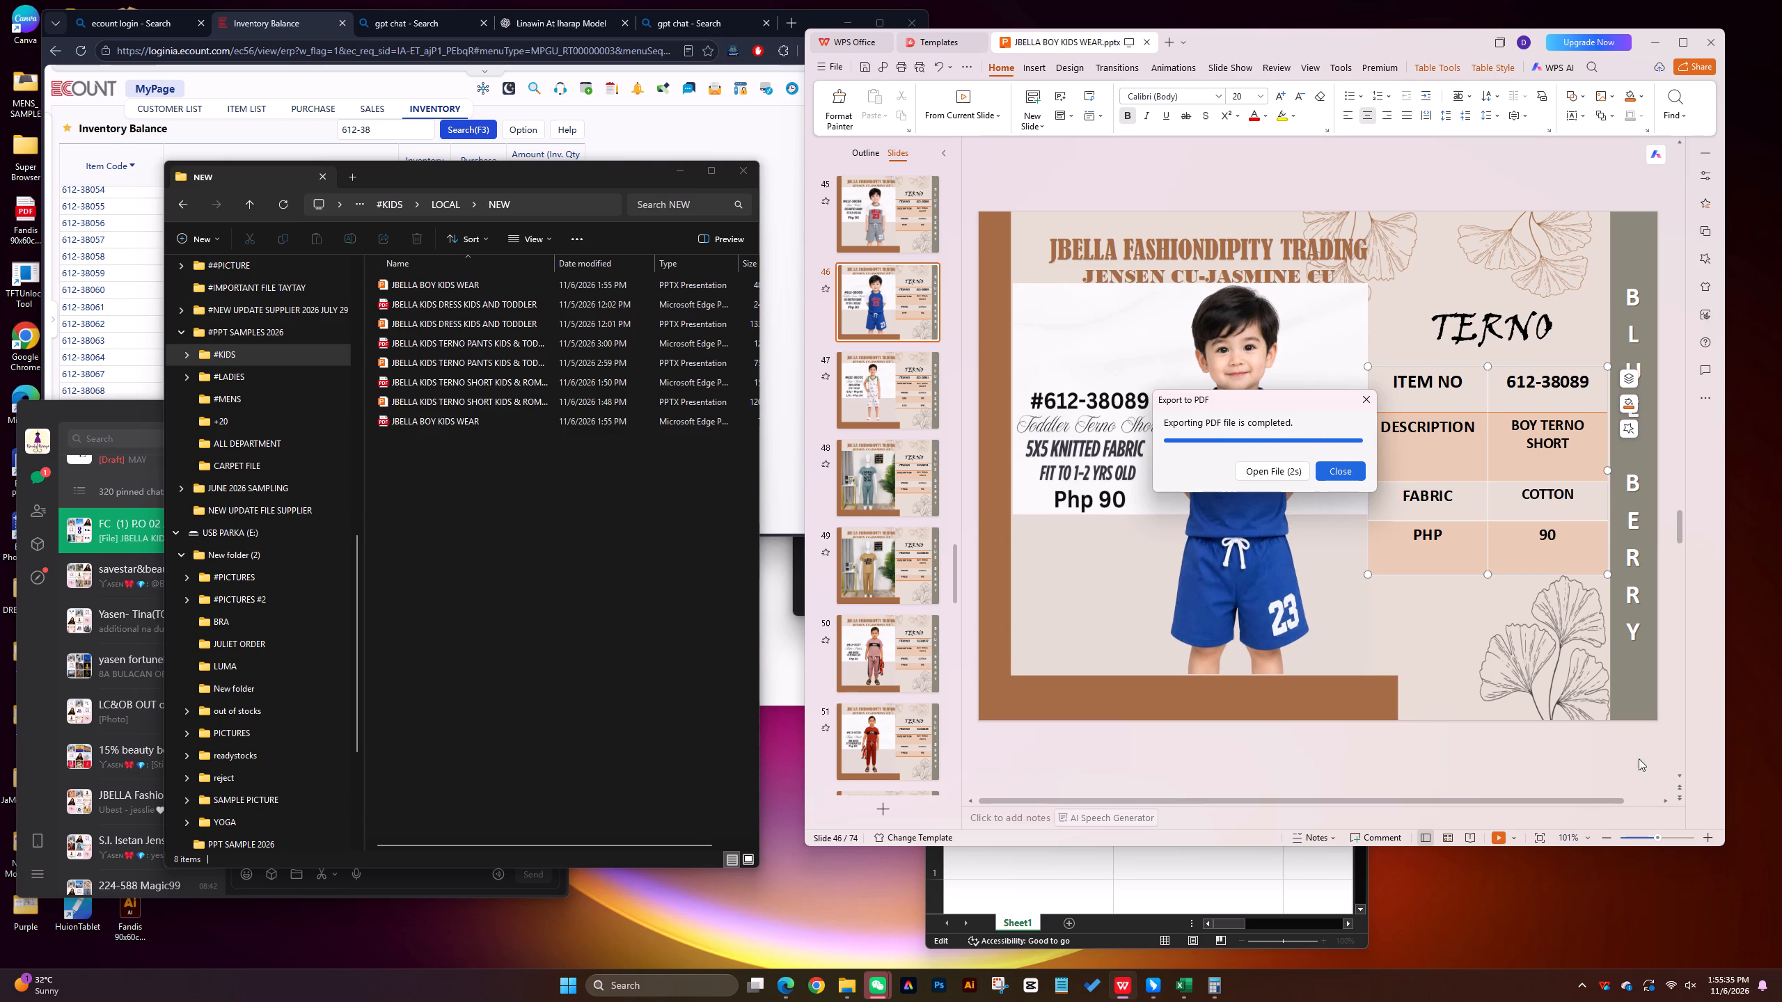
Close the exported JBELLA BOY KIDS WEAR PDF and its source presentation.
left_click(460, 459)
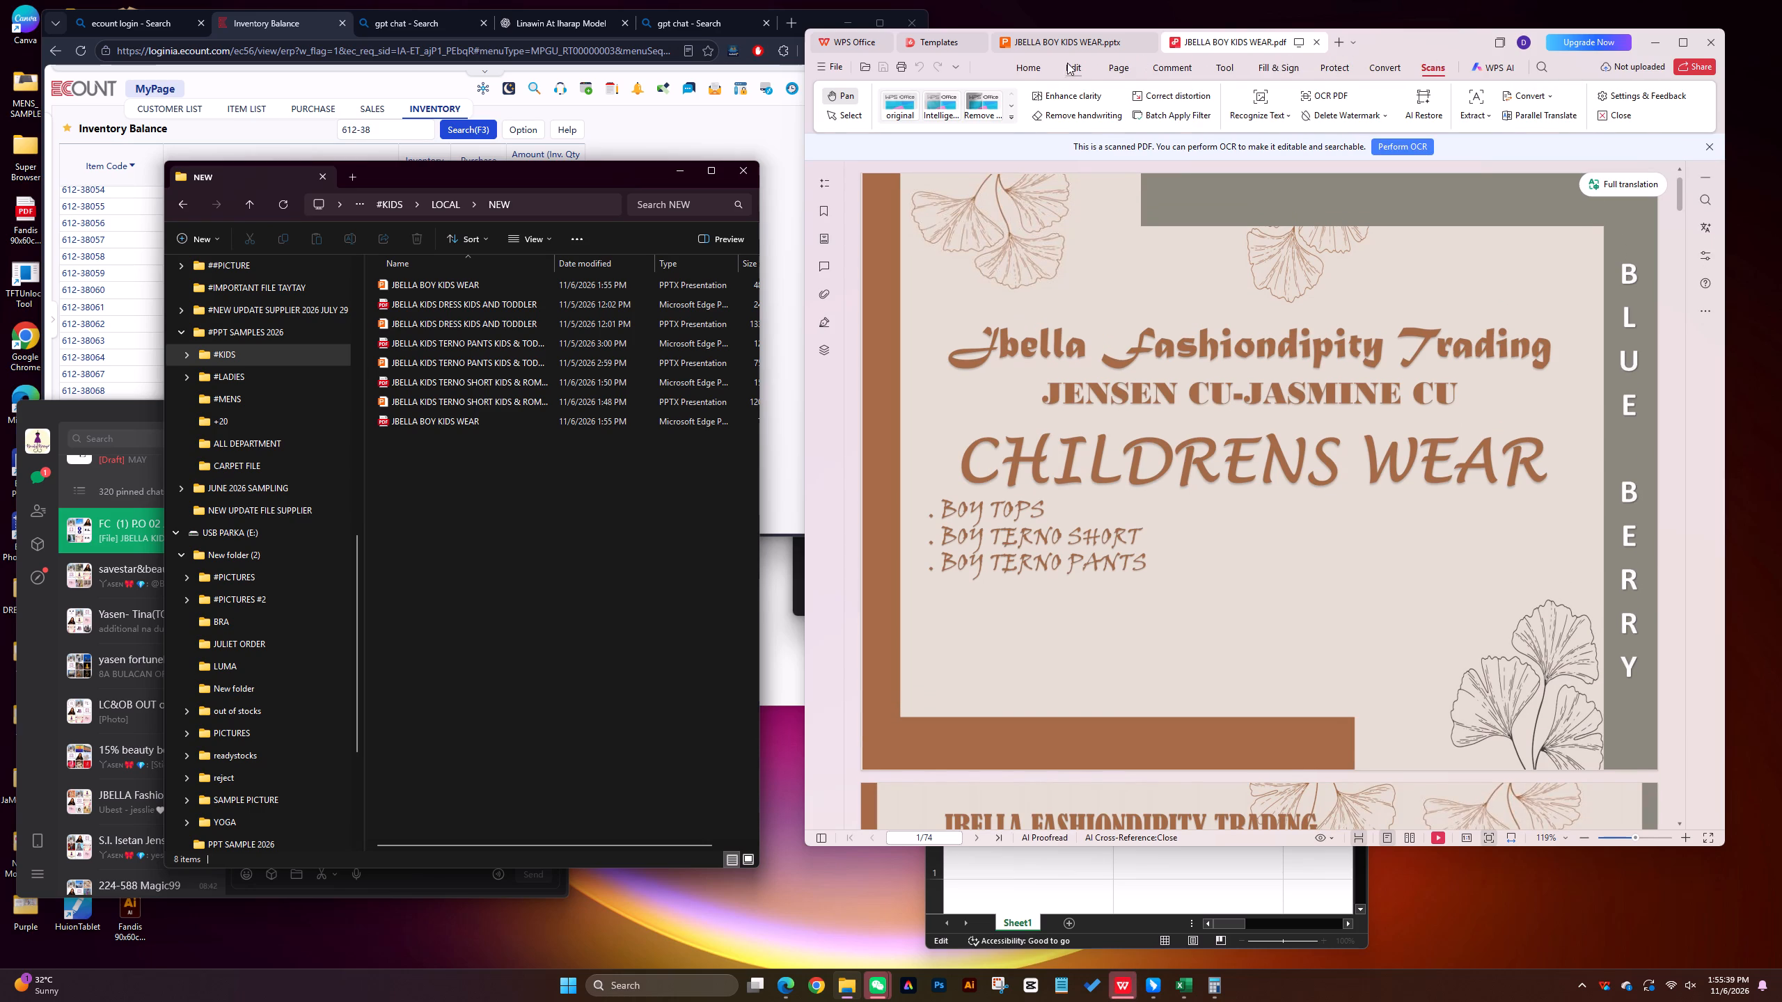
left_click(1314, 42)
left_click(1148, 41)
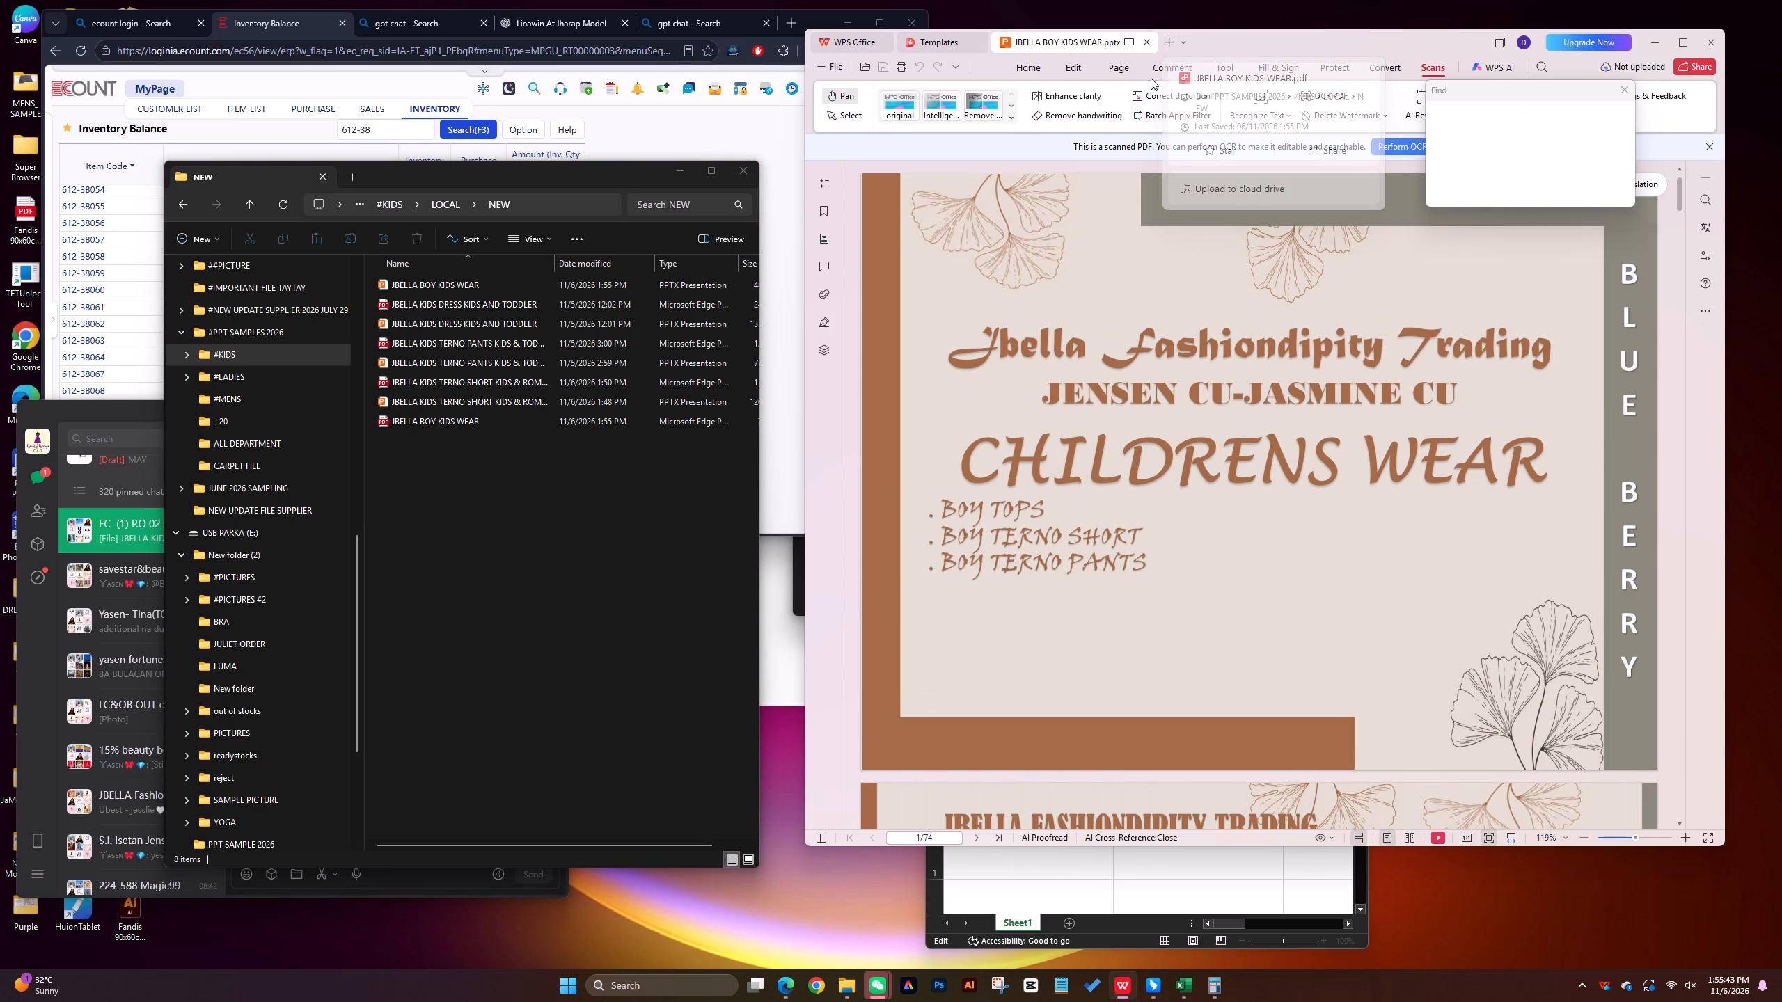
left_click(1150, 44)
left_click(1214, 283)
left_click_drag(532, 592, 526, 571)
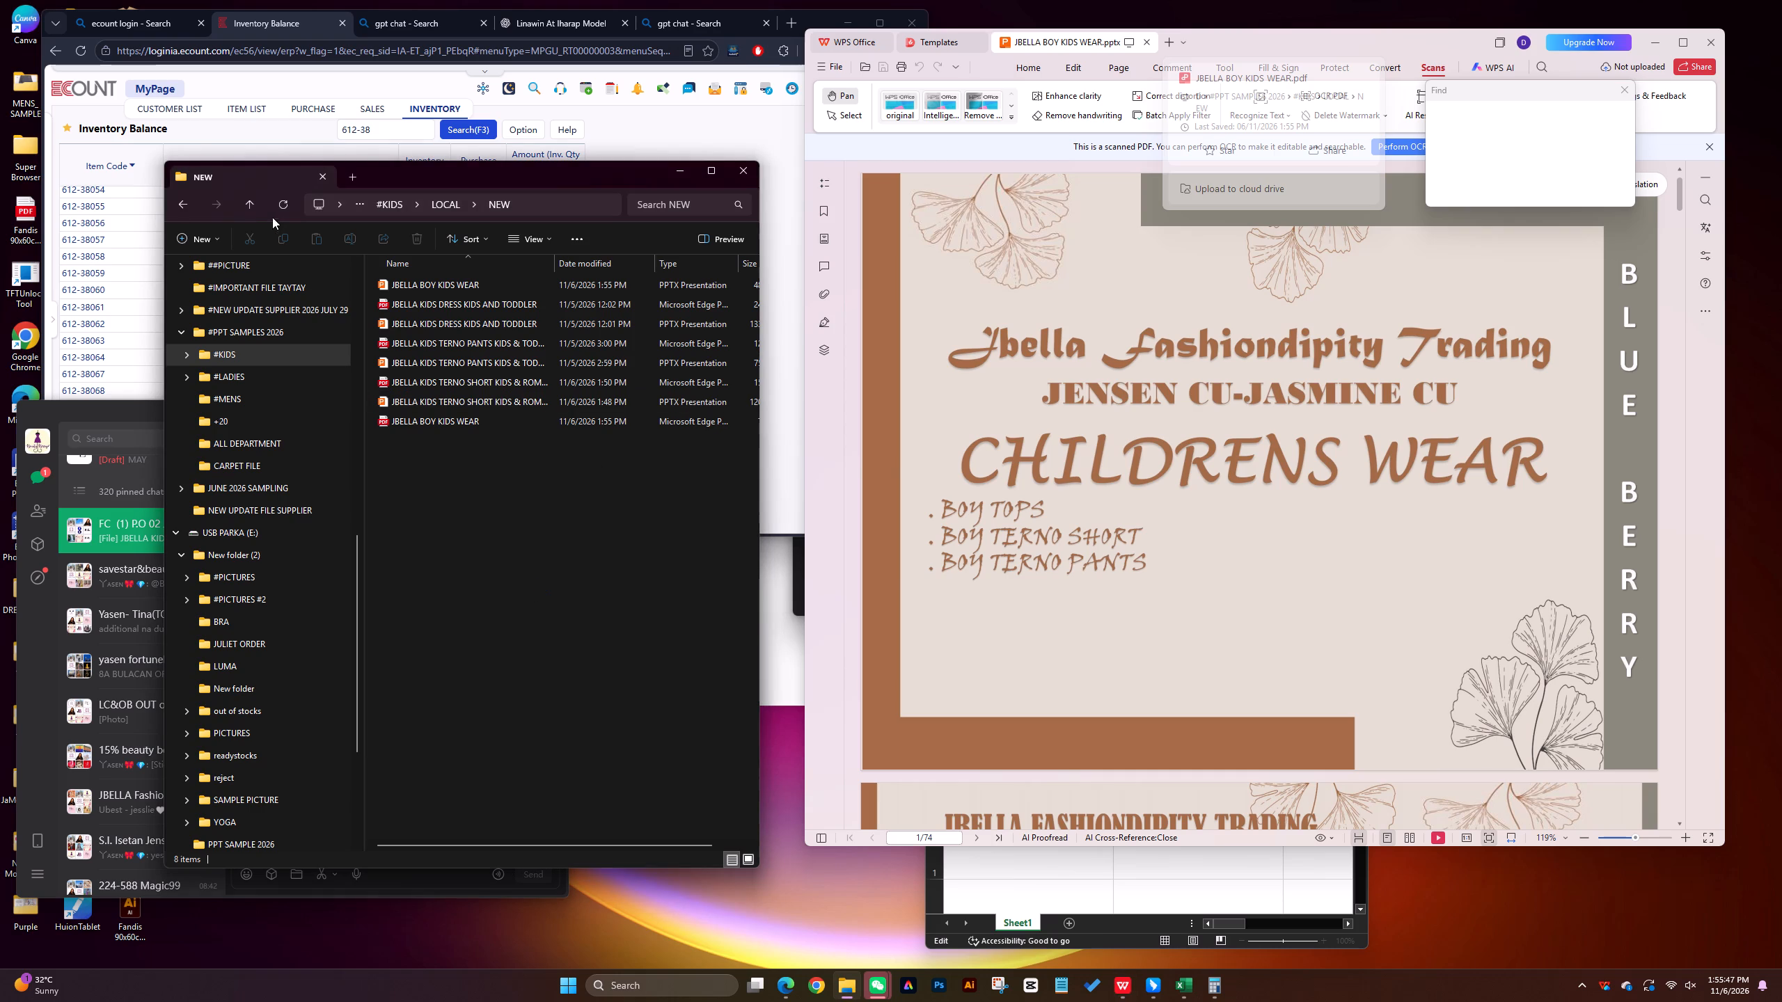
Examine the kids files stored in the LOCAL folder and its LUMA subfolder.
left_click(246, 202)
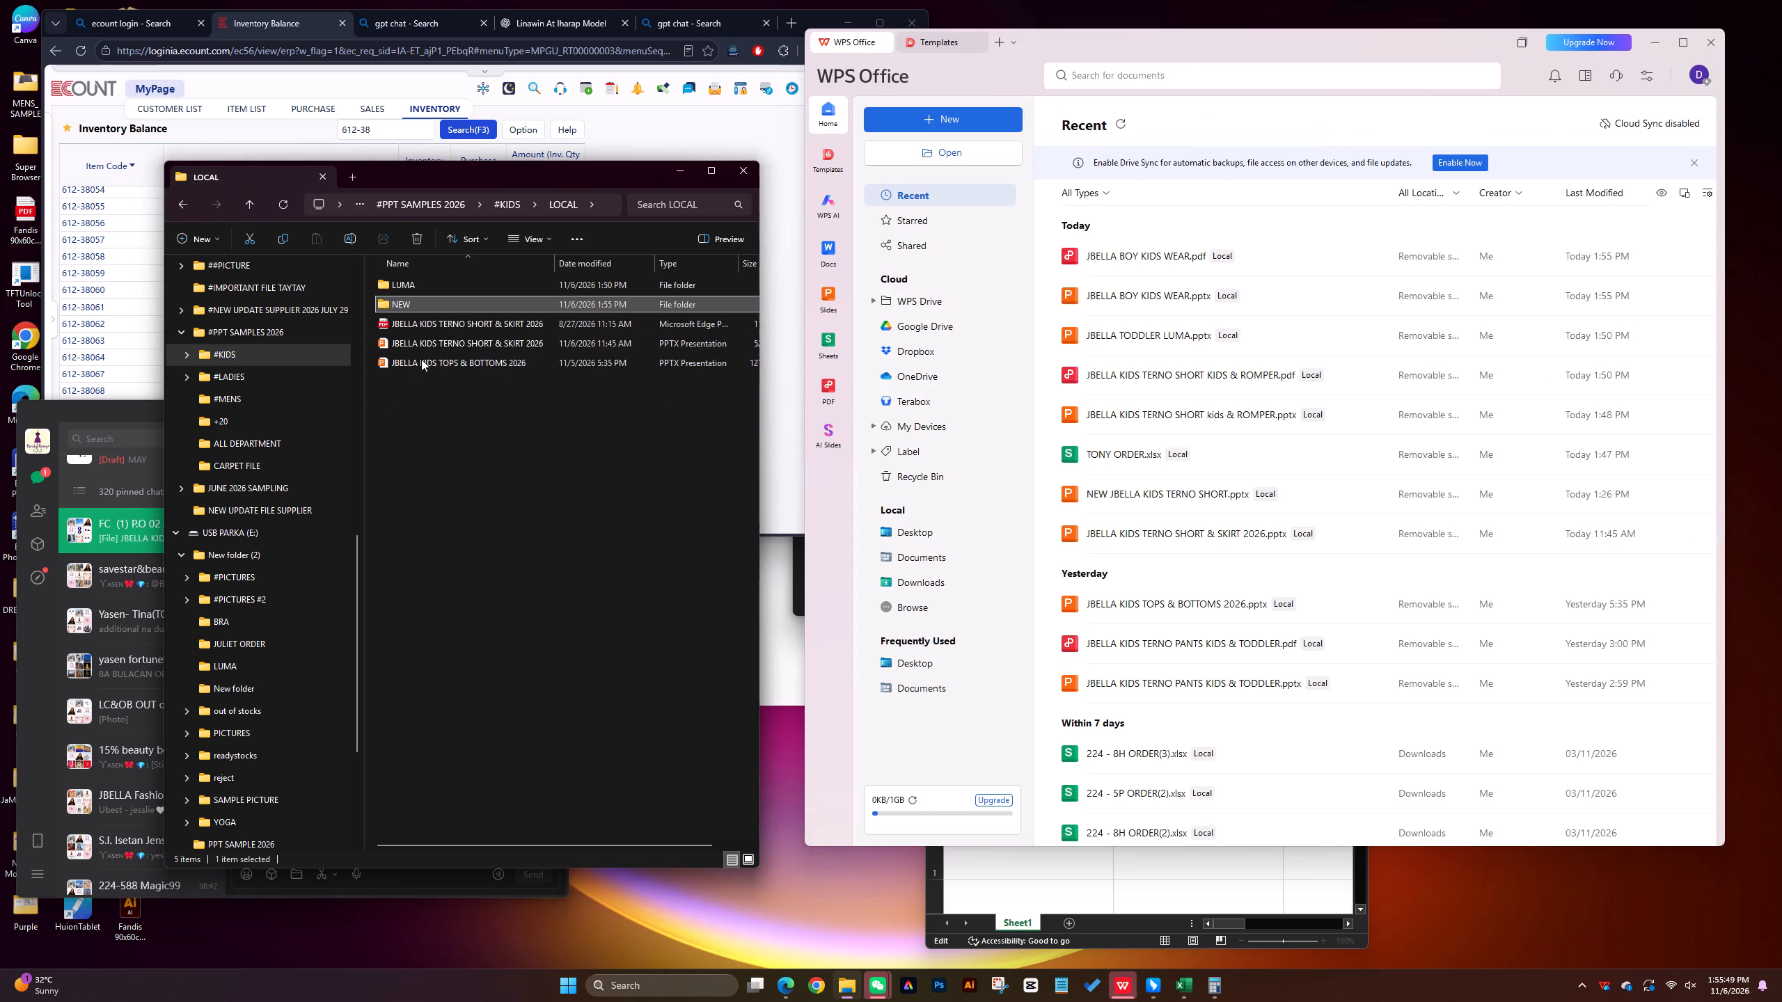
left_click(447, 396)
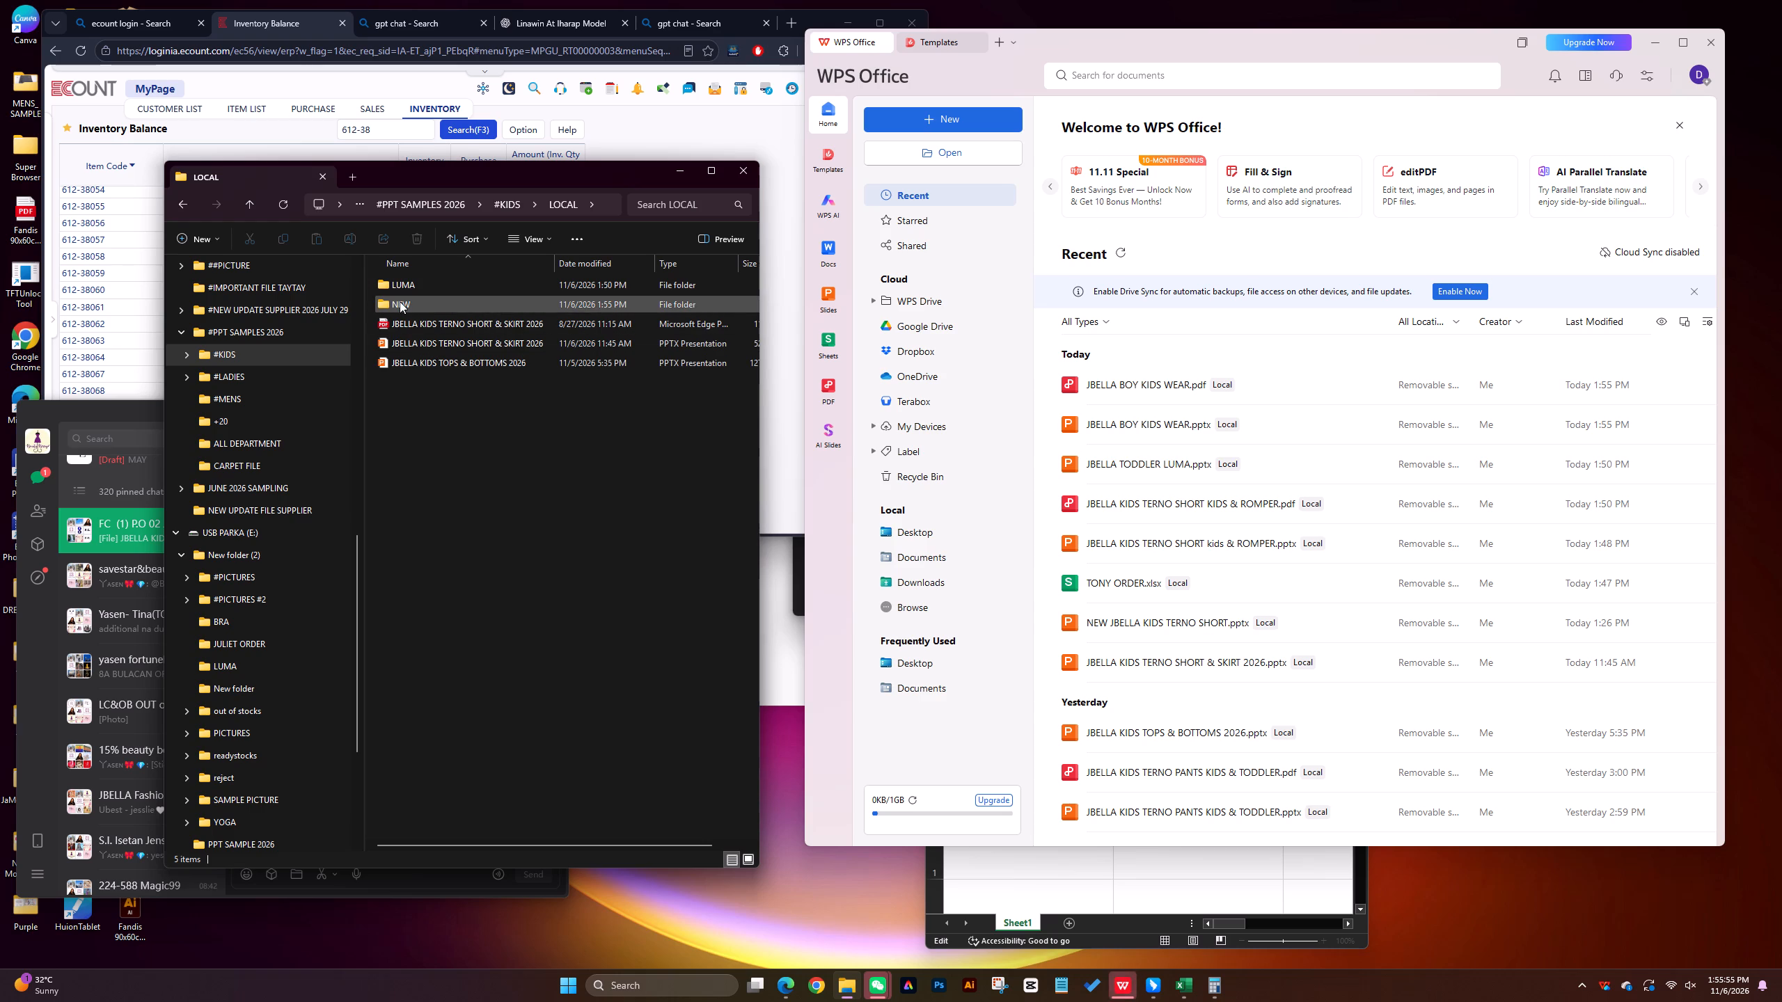
double_click(402, 283)
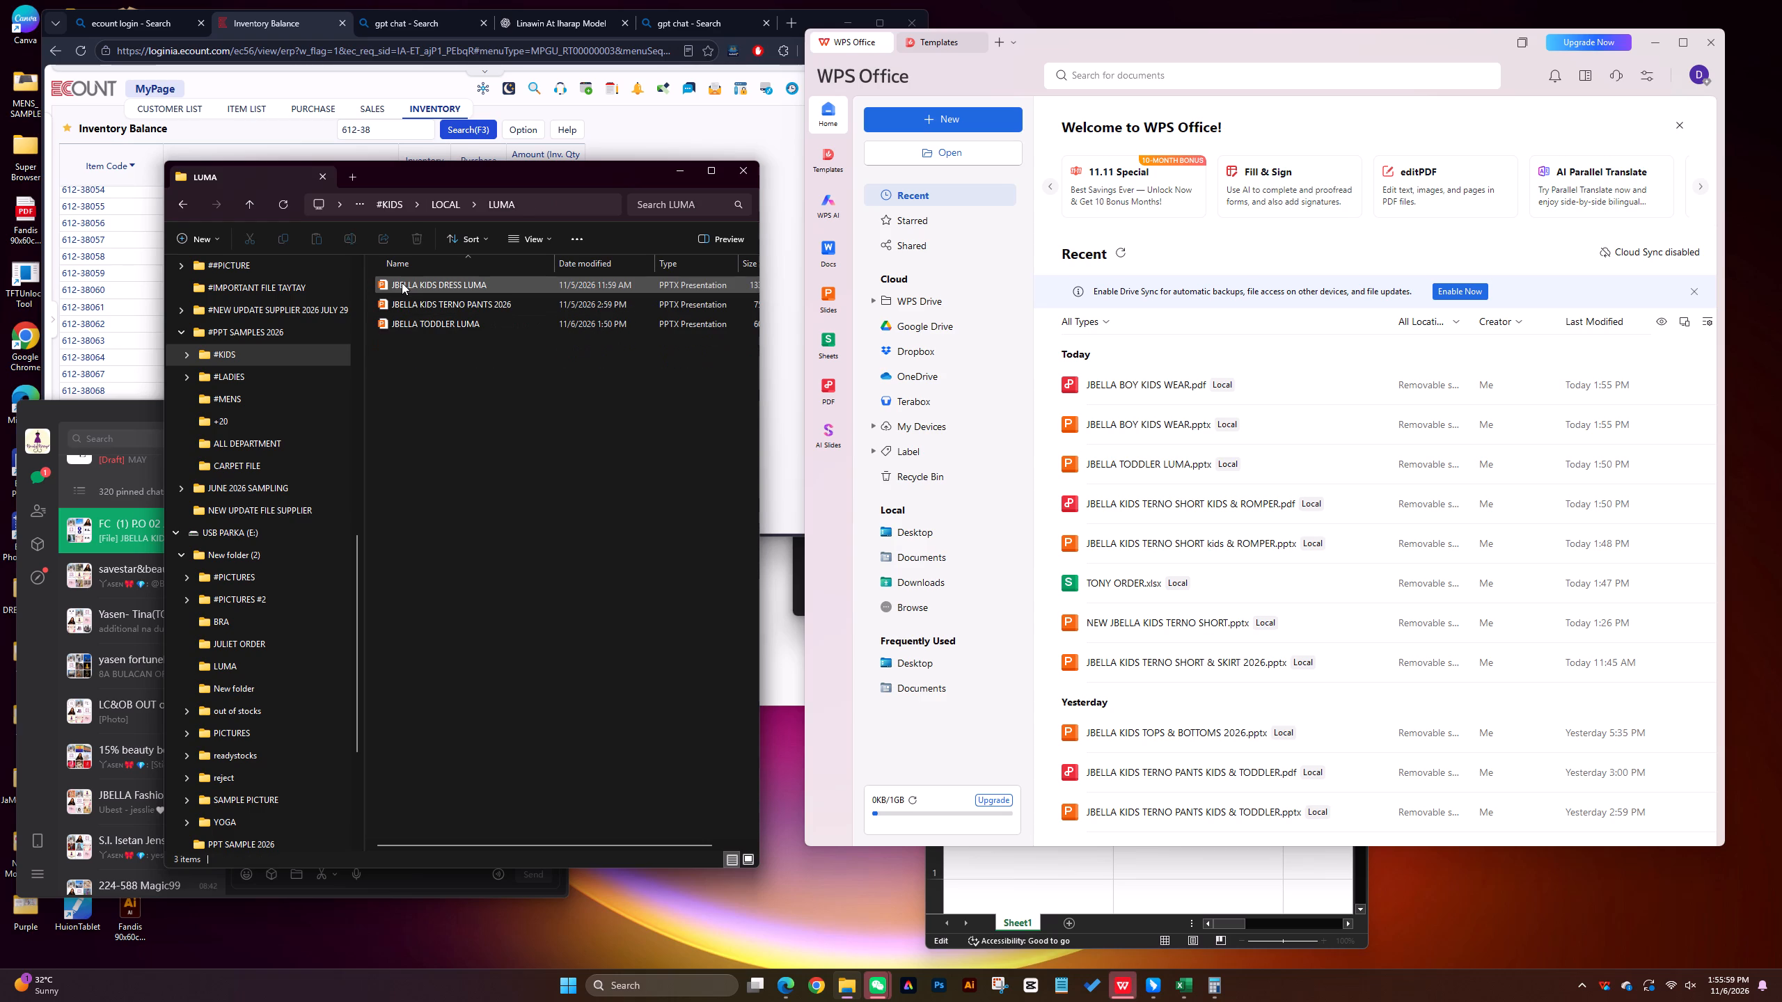
left_click(433, 349)
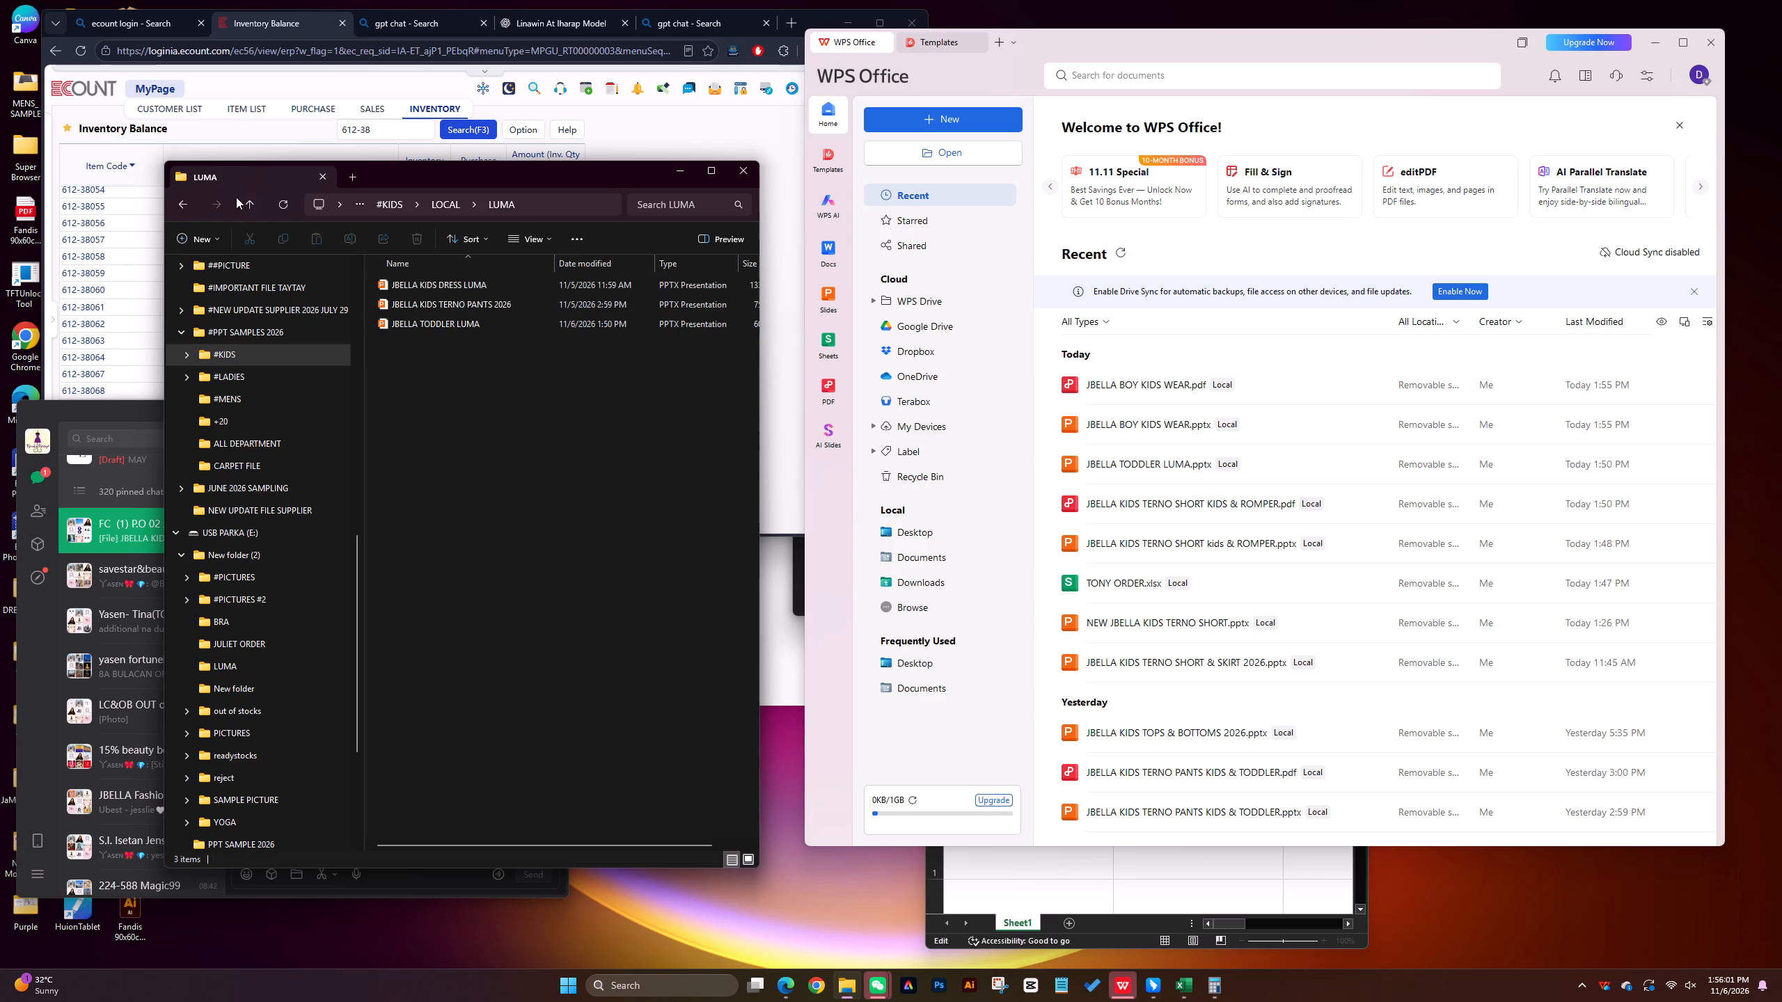
left_click(251, 199)
left_click(409, 391)
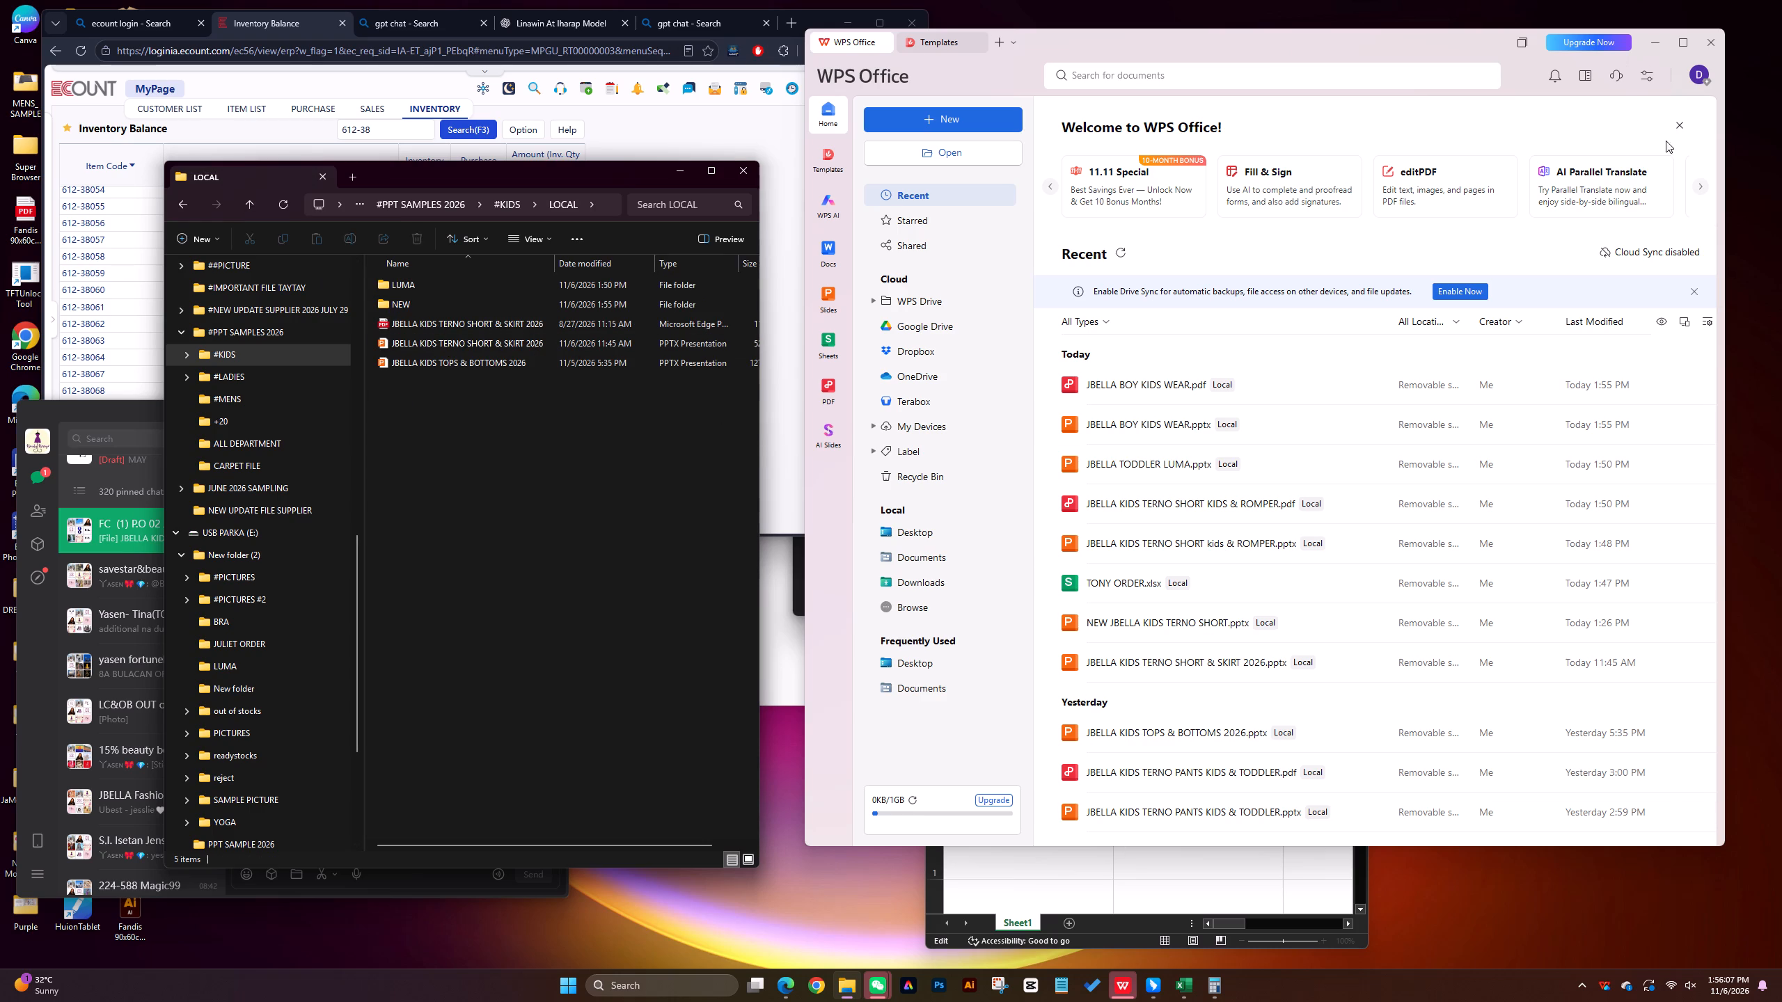
left_click(1679, 127)
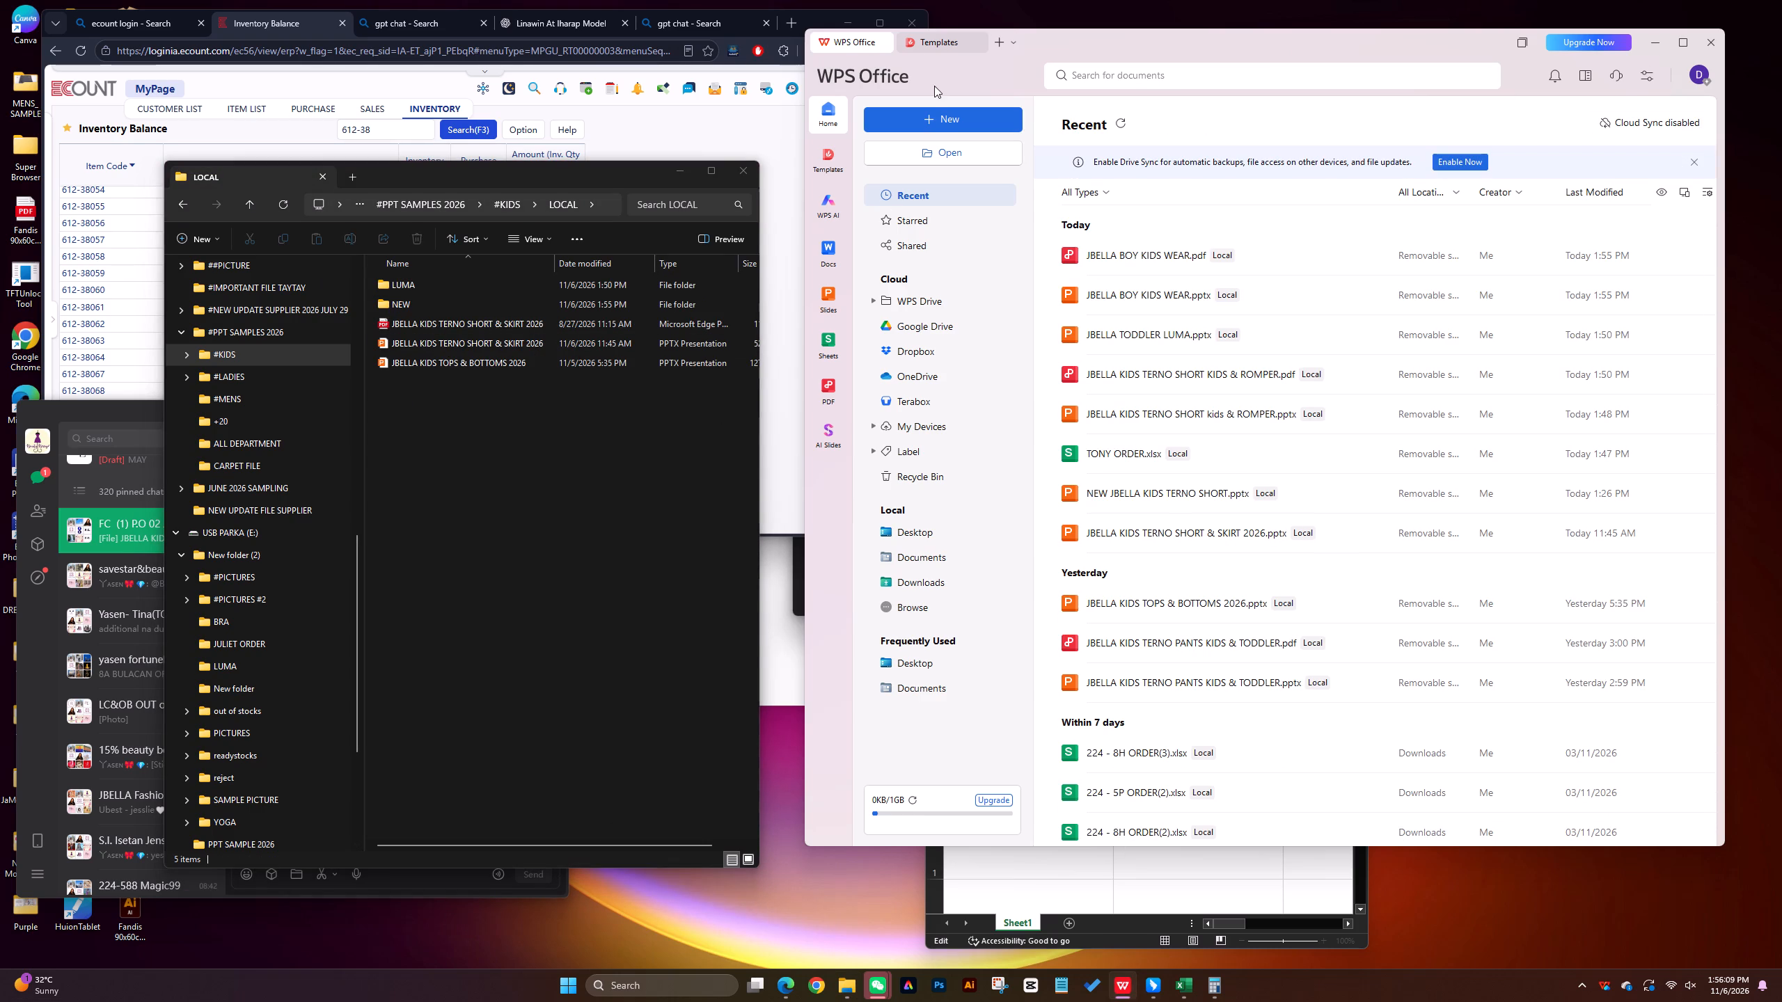
right_click(430, 320)
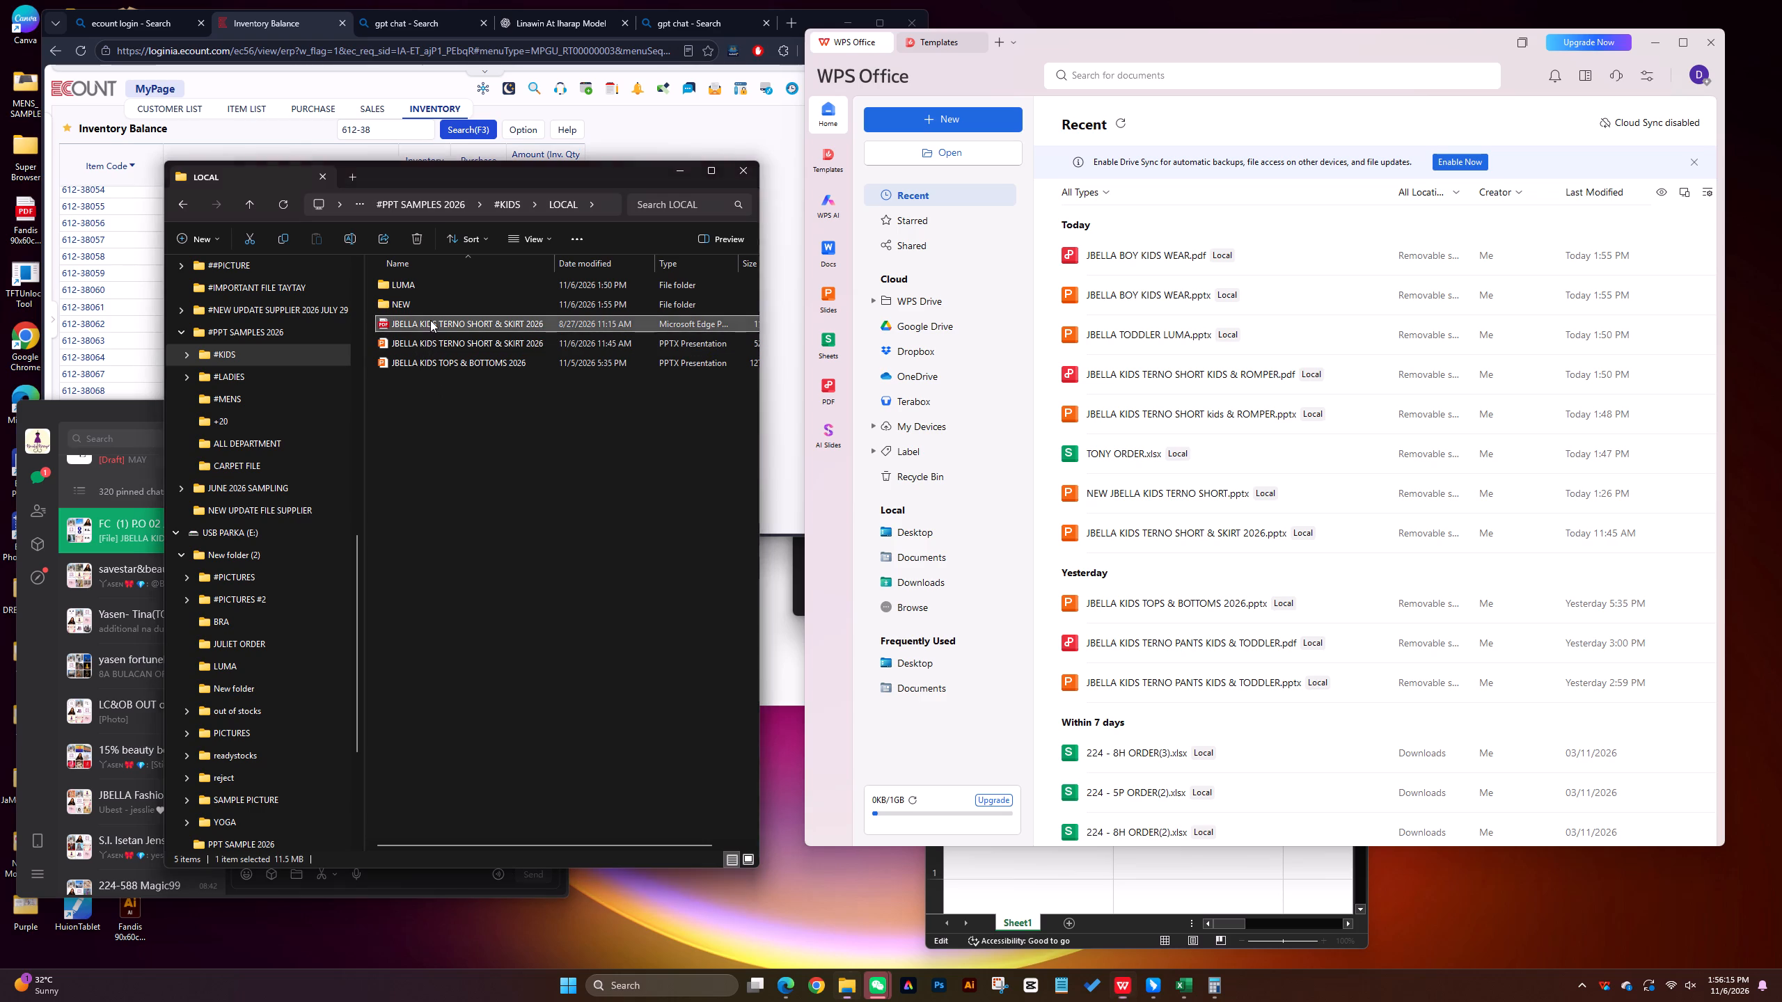
left_click(399, 375)
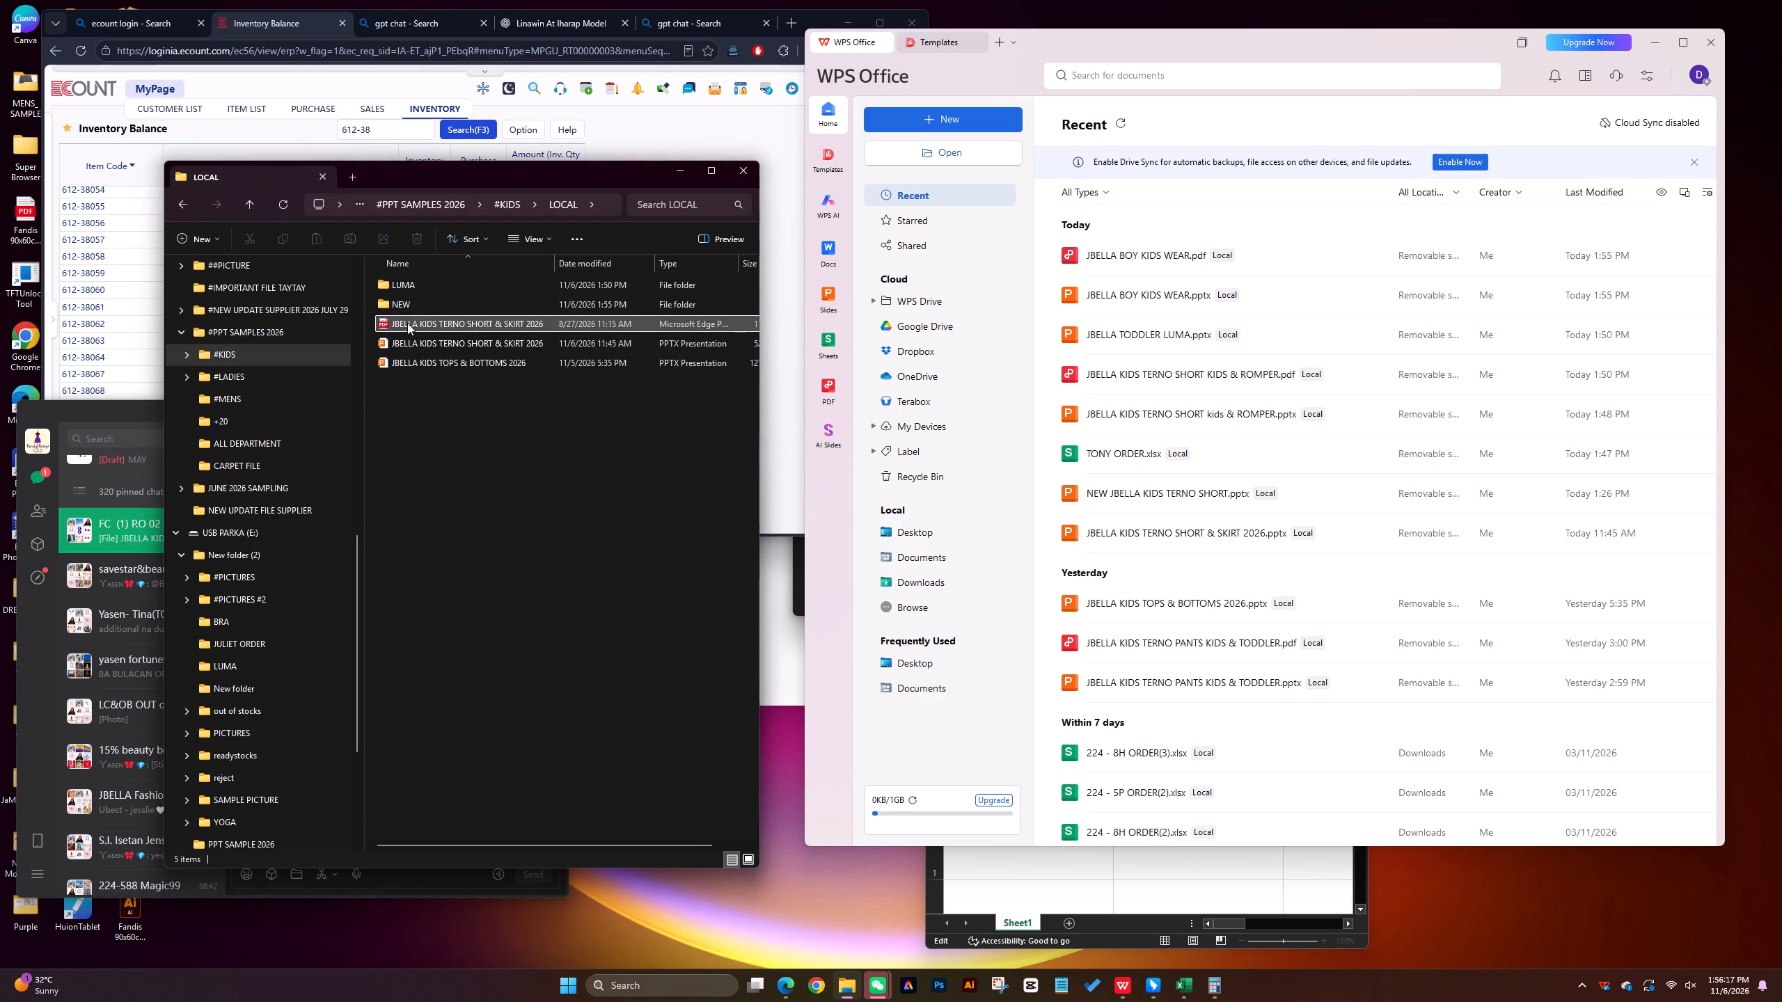
double_click(400, 282)
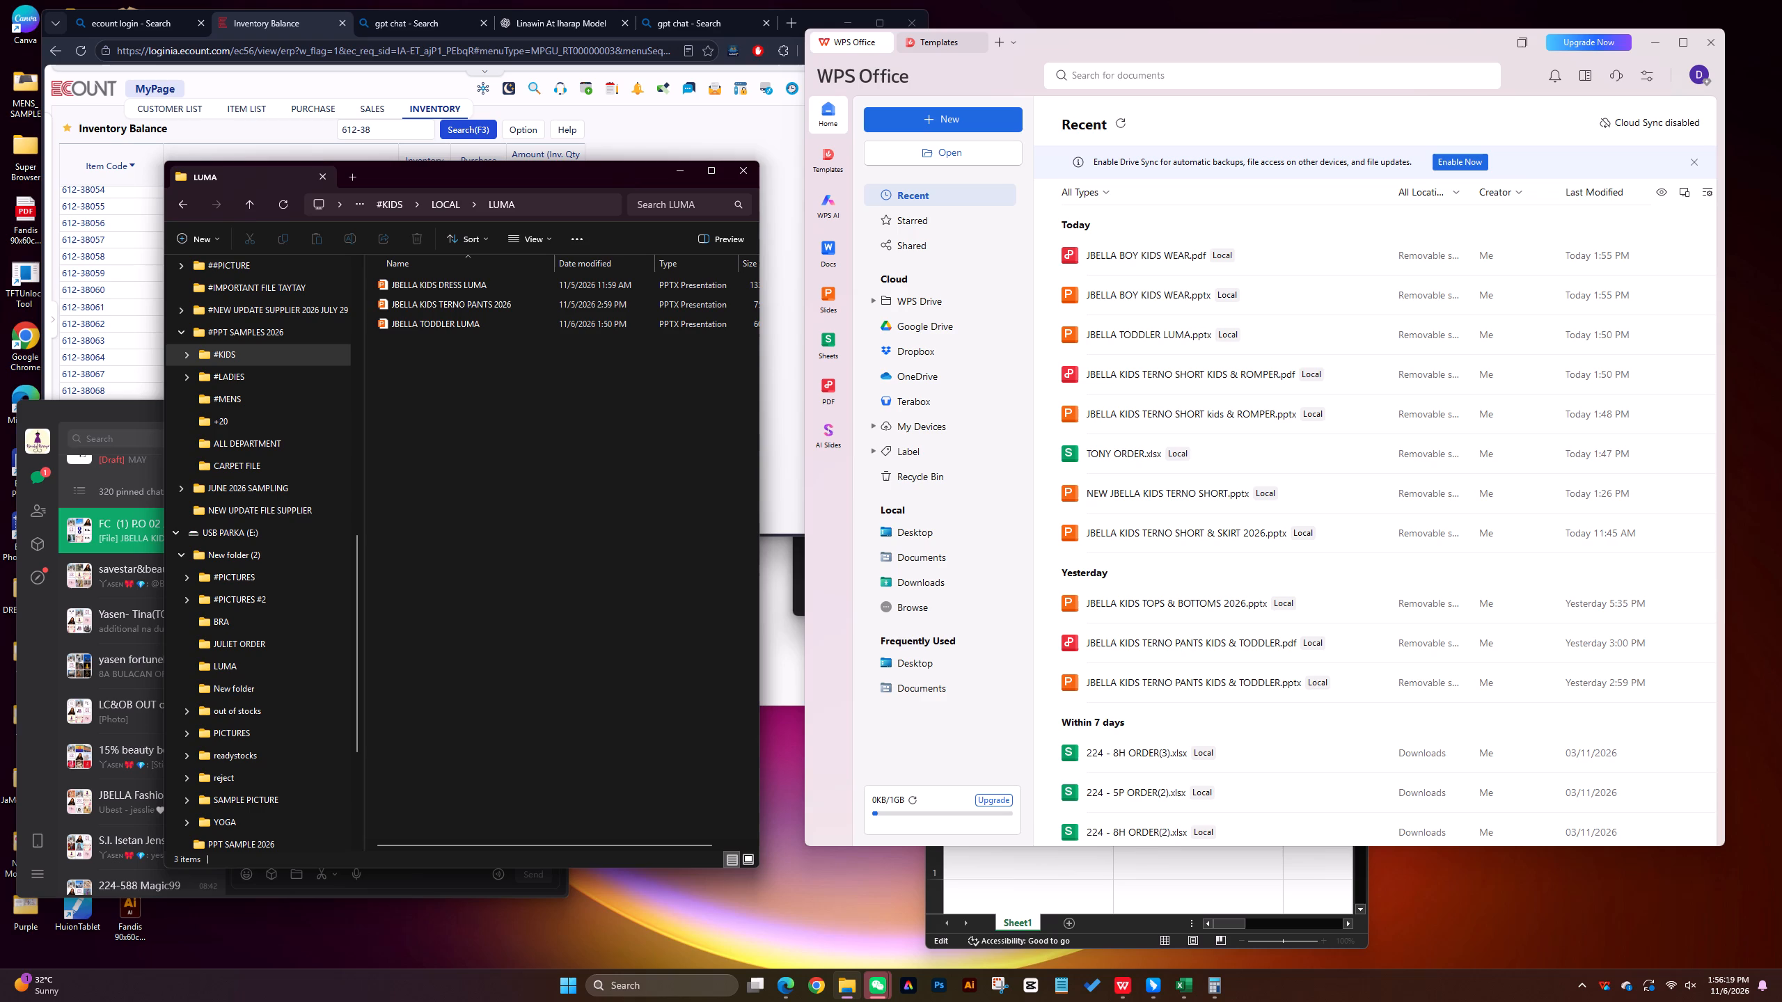
left_click(246, 205)
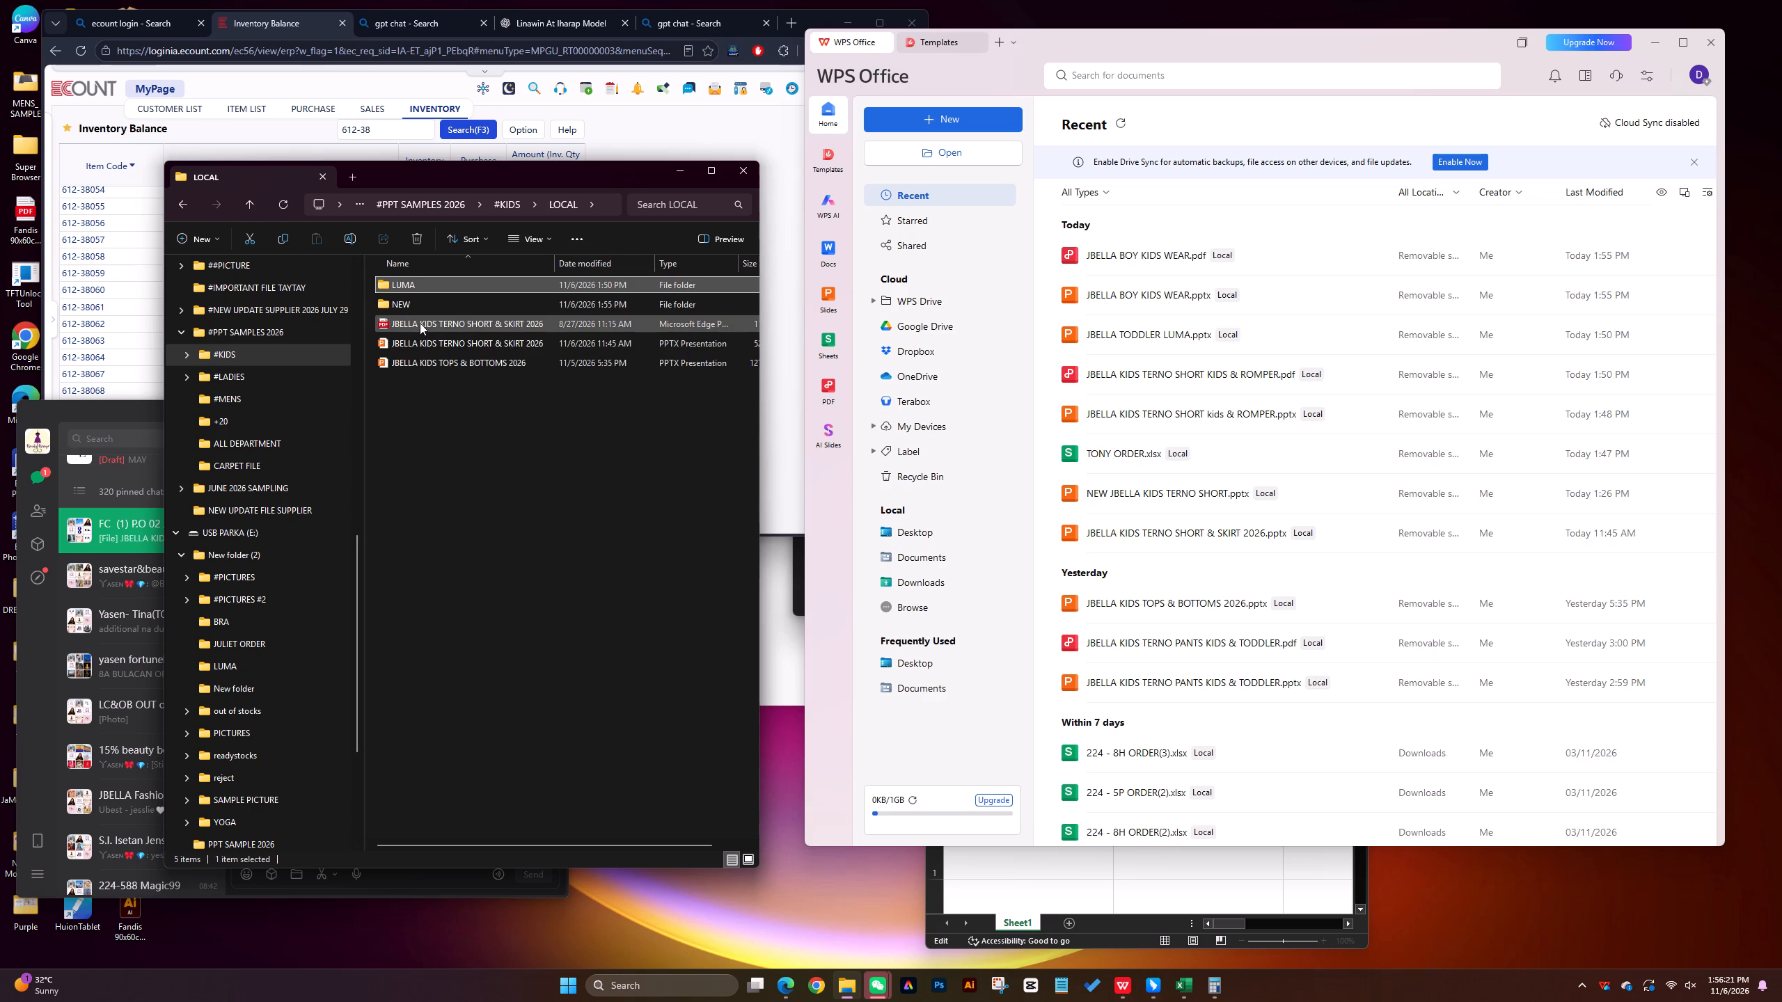
Permanently delete the JBELLA KIDS TERNO SHORT & SKIRT 2026 PDF from the LOCAL folder.
right_click(420, 323)
left_click(620, 343)
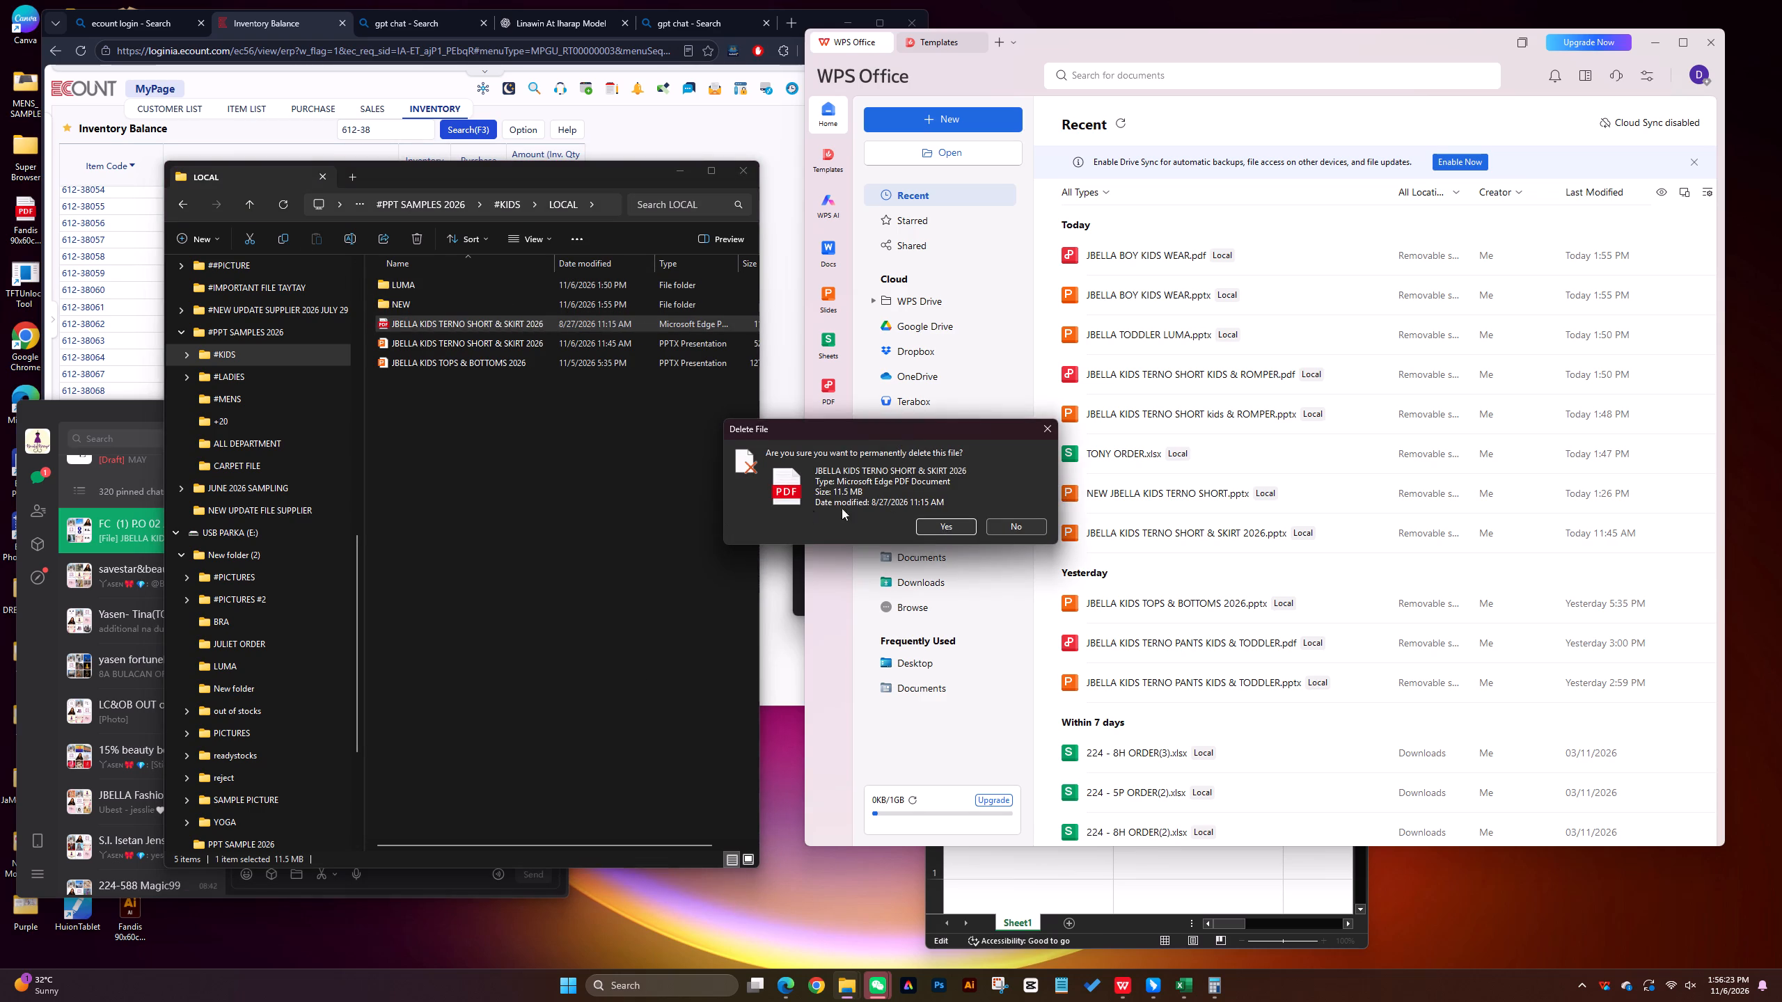
left_click(939, 523)
Open the JBELLA KIDS TERNO SHORT & SKIRT 2026 presentation from the LOCAL folder.
left_click_drag(497, 441, 497, 421)
double_click(468, 326)
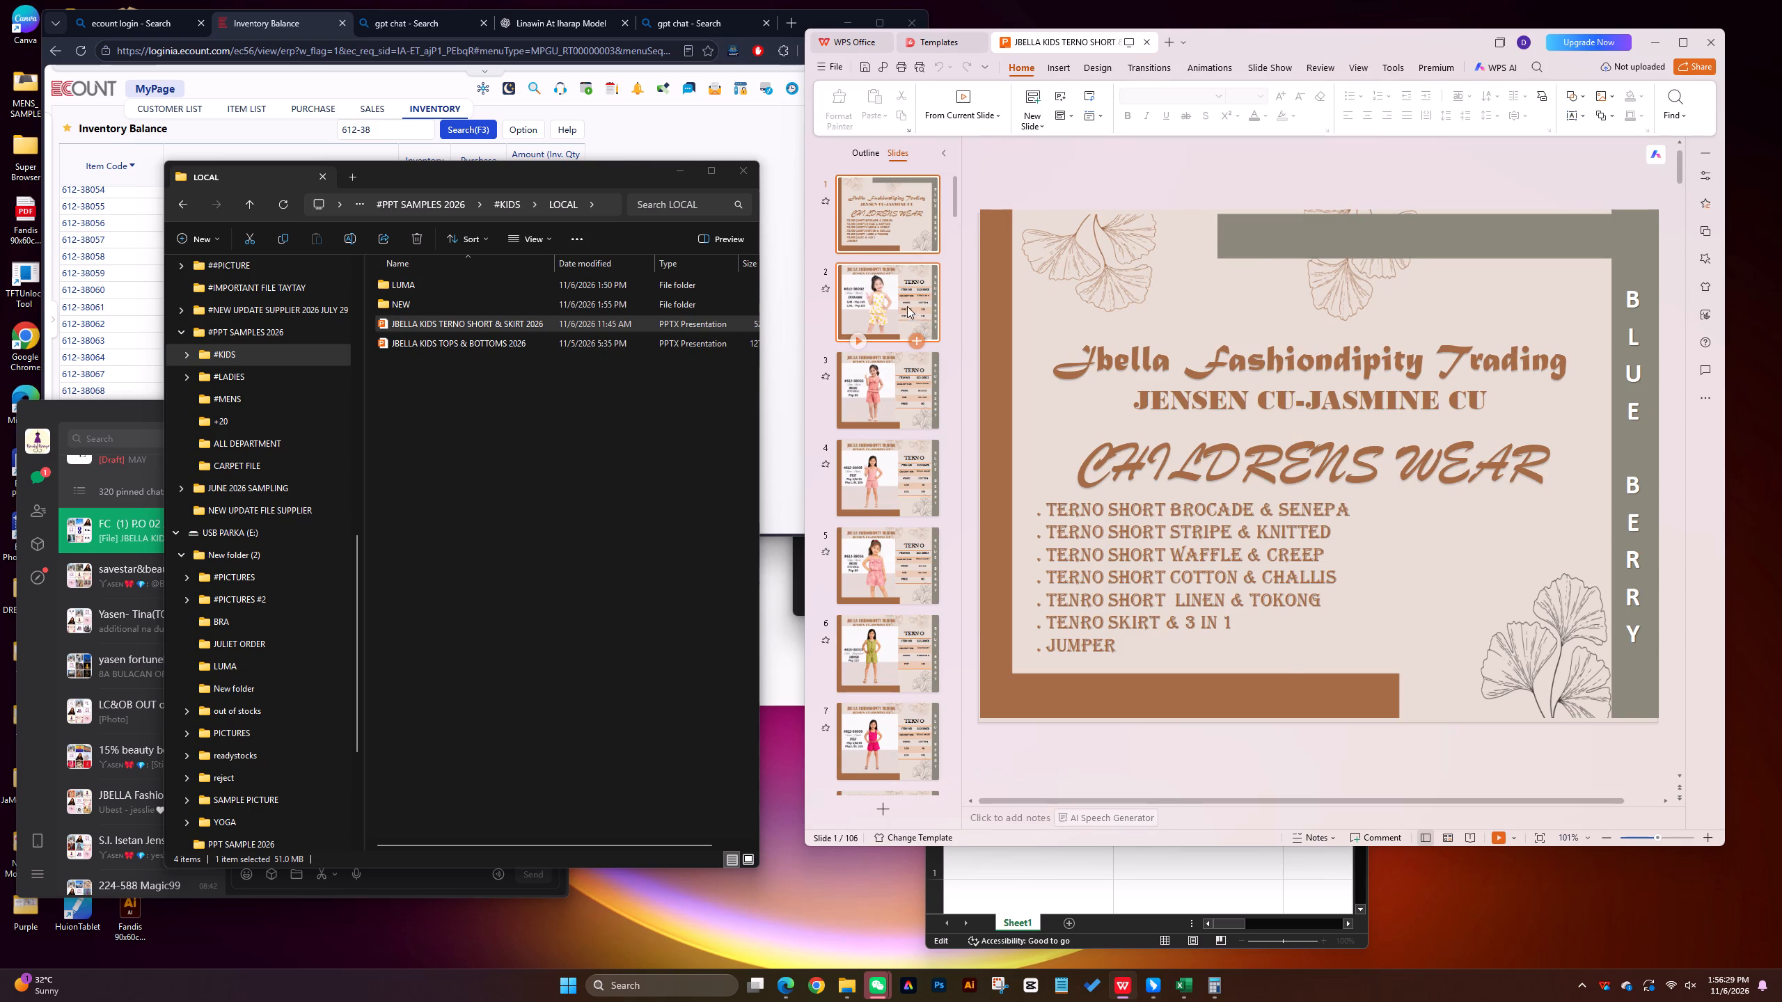
Delete all slides between the cover and the #616-38009 terno skirt slide, including the TERNO SKIRT divider slide.
left_click(894, 301)
key("Delete")
key("Delete")
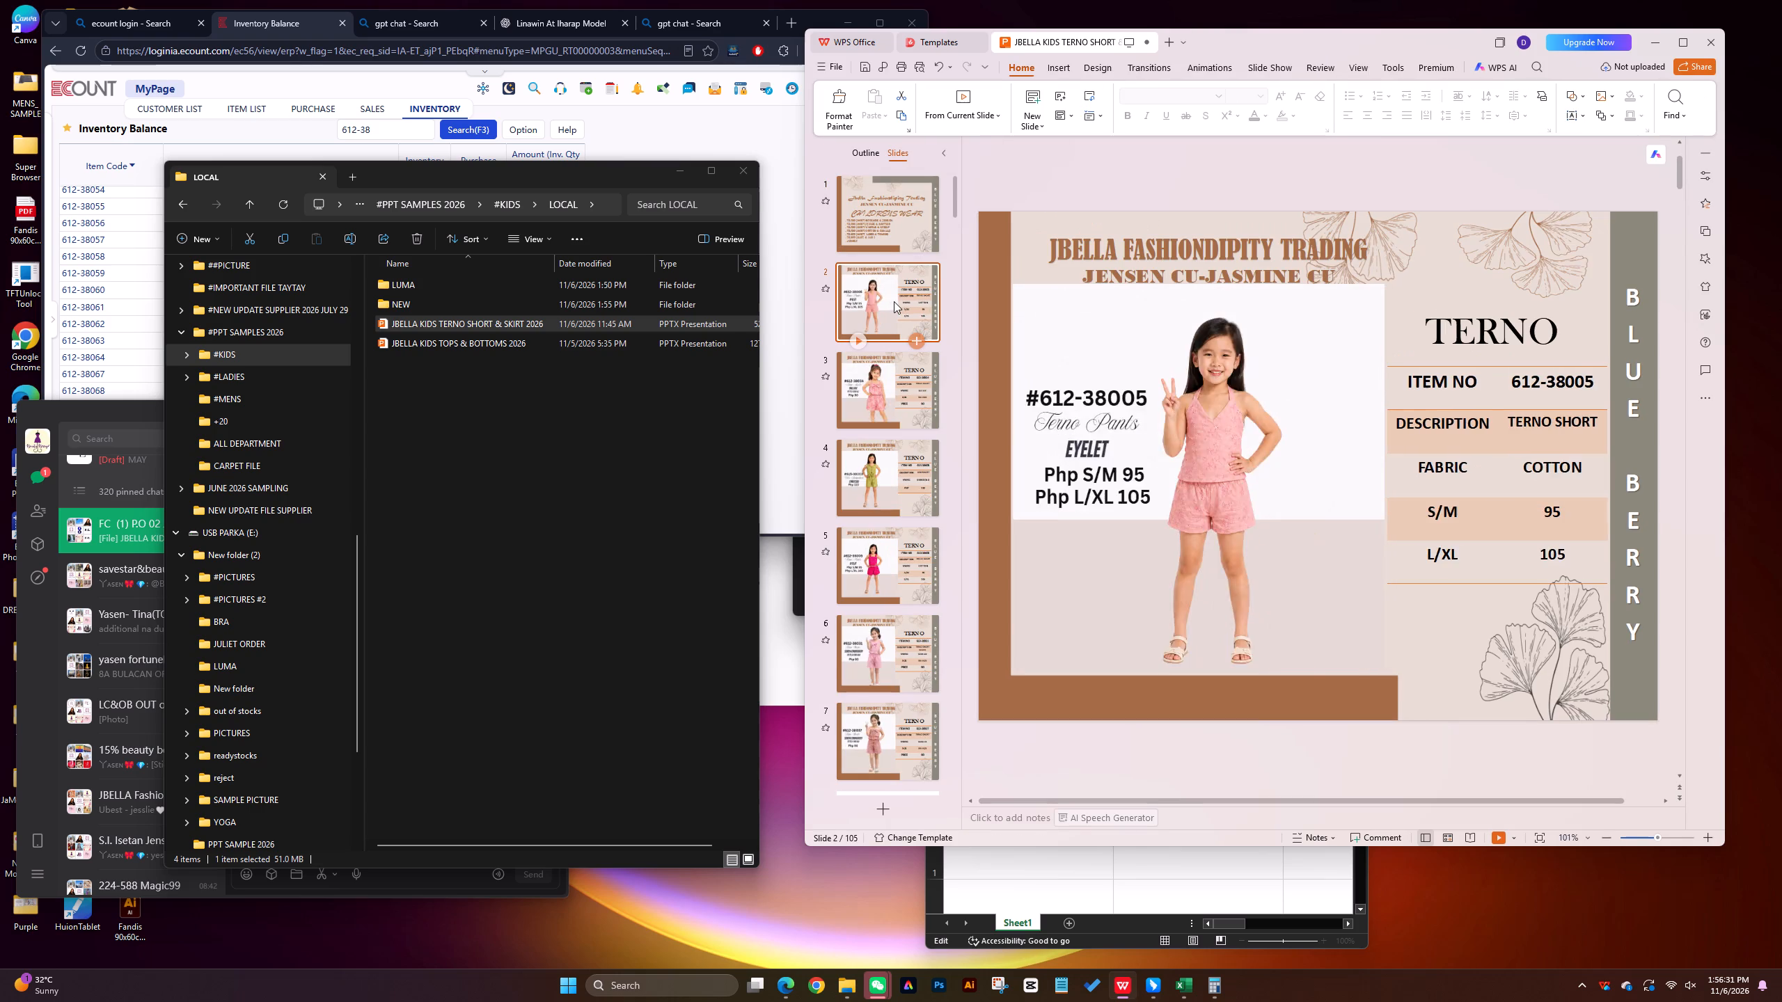
key("Delete")
key("Delete")
key("Delete")
key("Delete")
key("Delete")
key("Delete")
key("Delete")
key("Delete")
key("Delete")
key("Delete")
key("Delete")
key("Delete")
key("Delete")
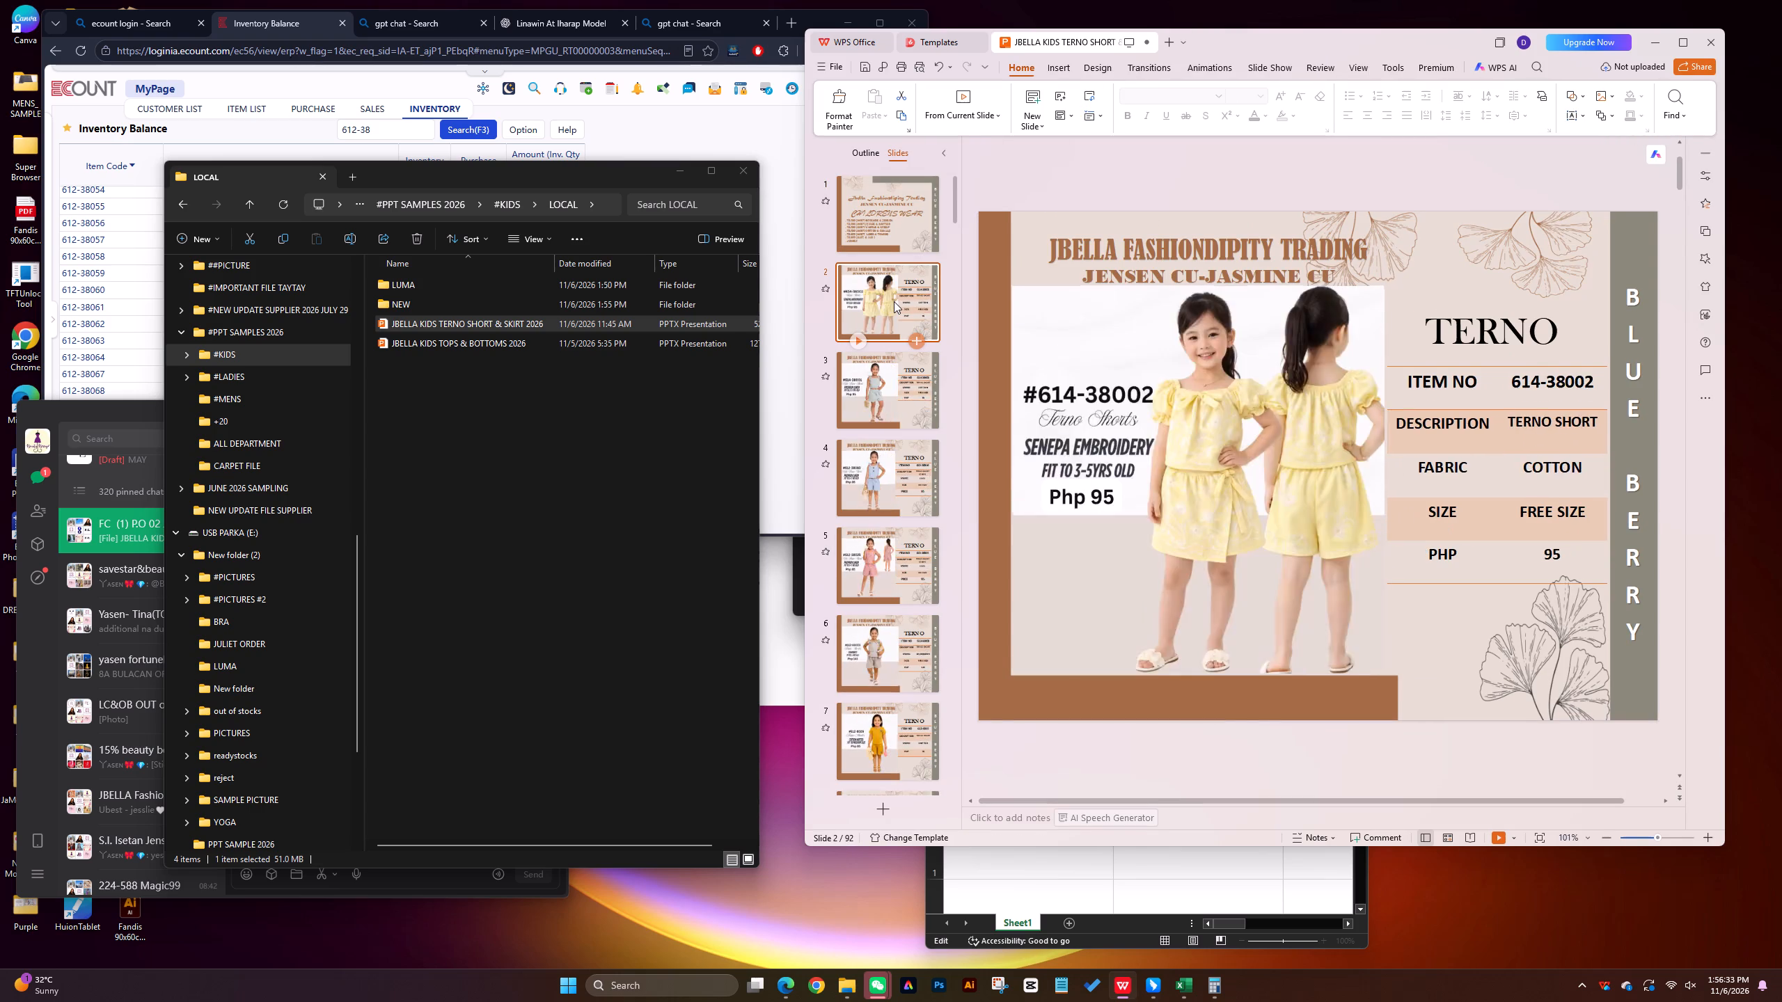
key("Delete")
key("Delete")
key("Delete")
key("Delete")
key("Delete")
key("Delete")
key("Delete")
key("Delete")
key("Delete")
key("Delete")
key("Delete")
key("Delete")
key("Delete")
key("Delete")
key("Delete")
key("Delete")
key("Delete")
key("Delete")
key("Delete")
key("Delete")
key("Delete")
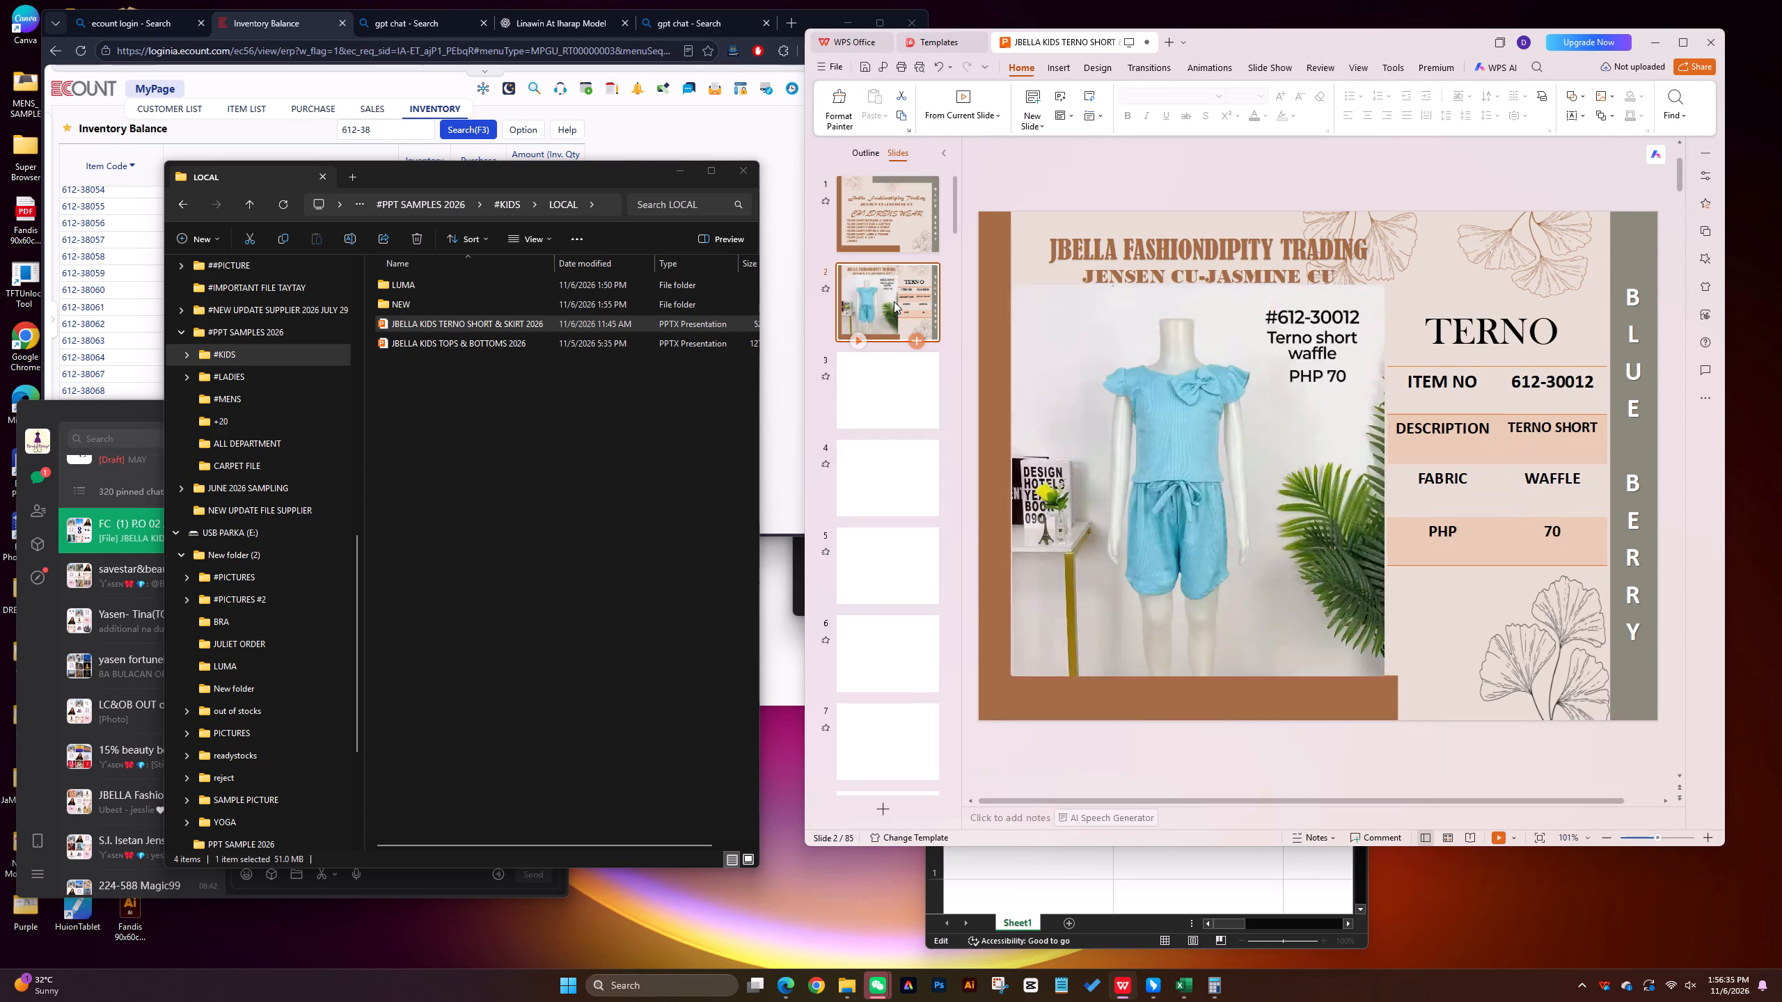
key("Delete")
key("Delete")
key("Delete")
key("Delete")
key("Delete")
key("Delete")
key("Delete")
key("Delete")
key("Delete")
key("Delete")
key("Delete")
key("Delete")
key("Delete")
key("Delete")
key("Delete")
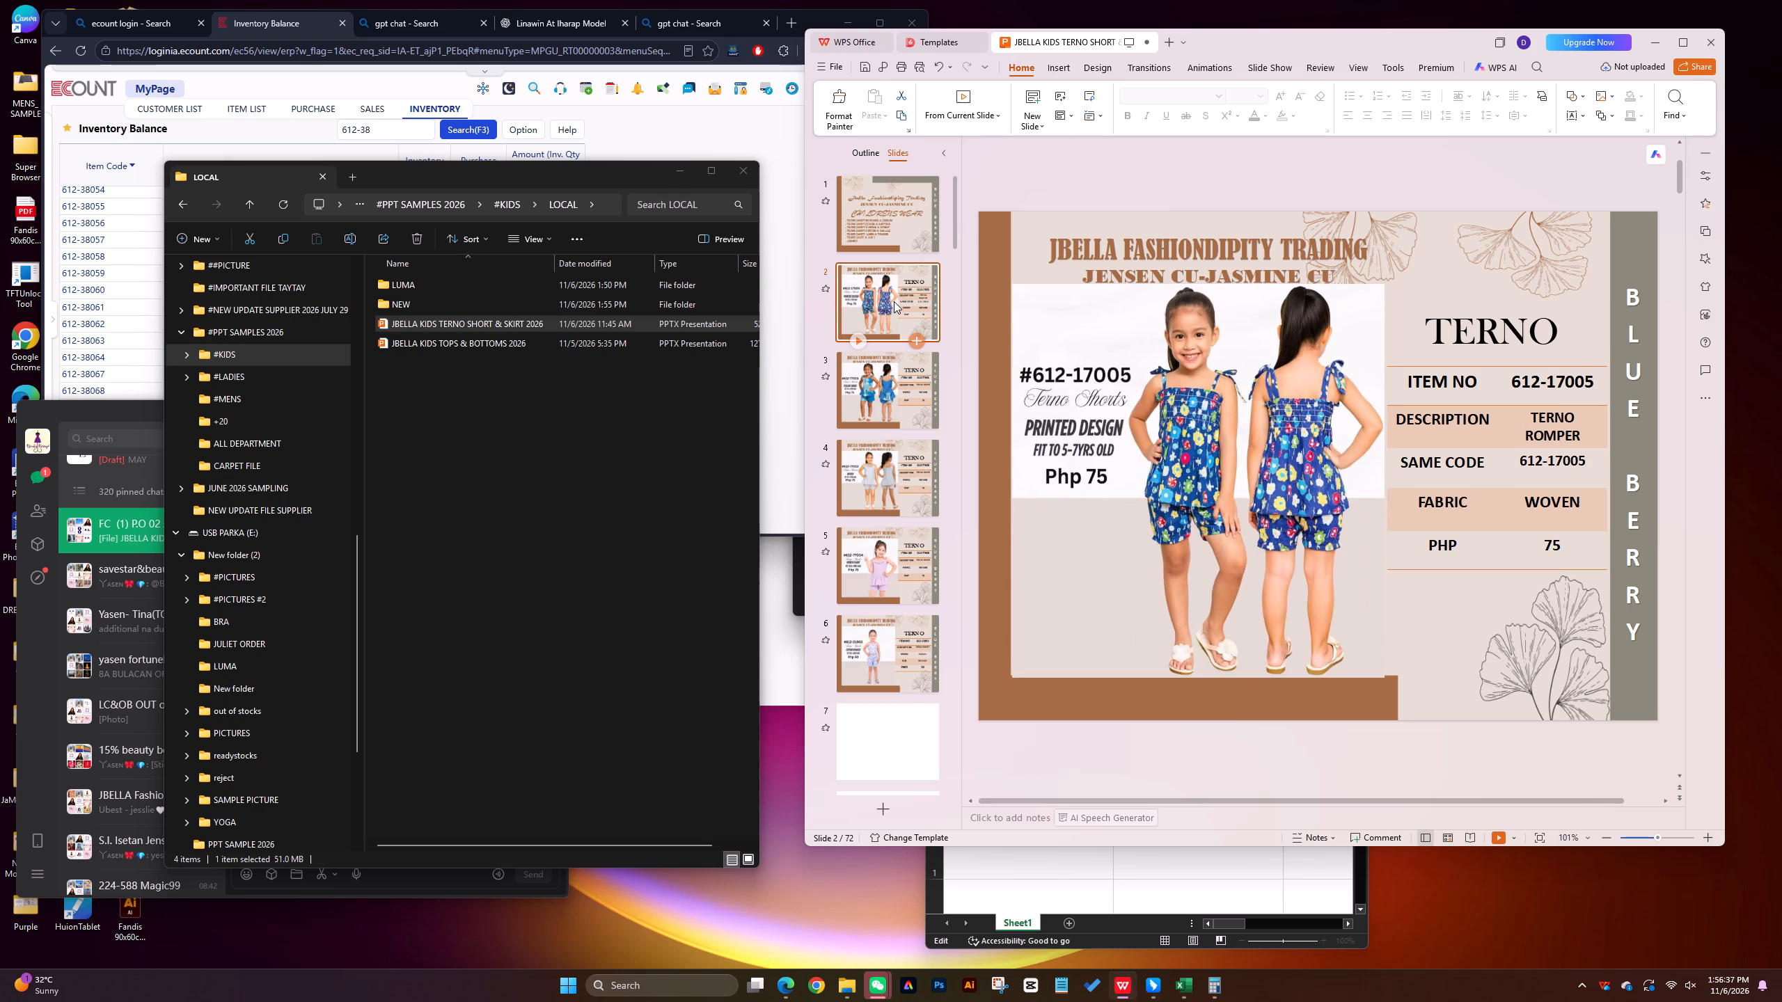
key("Delete")
key("Delete")
key("Delete")
key("Delete")
key("Delete")
key("Delete")
key("Delete")
key("Delete")
key("Delete")
key("Delete")
key("Delete")
key("Delete")
key("Delete")
key("Delete")
key("Delete")
key("Delete")
key("Delete")
key("Delete")
key("Delete")
key("Delete")
key("Delete")
key("Delete")
key("Delete")
key("Delete")
key("Delete")
key("Delete")
key("Delete")
key("Delete")
key("Delete")
key("Delete")
key("Delete")
key("Delete")
key("Delete")
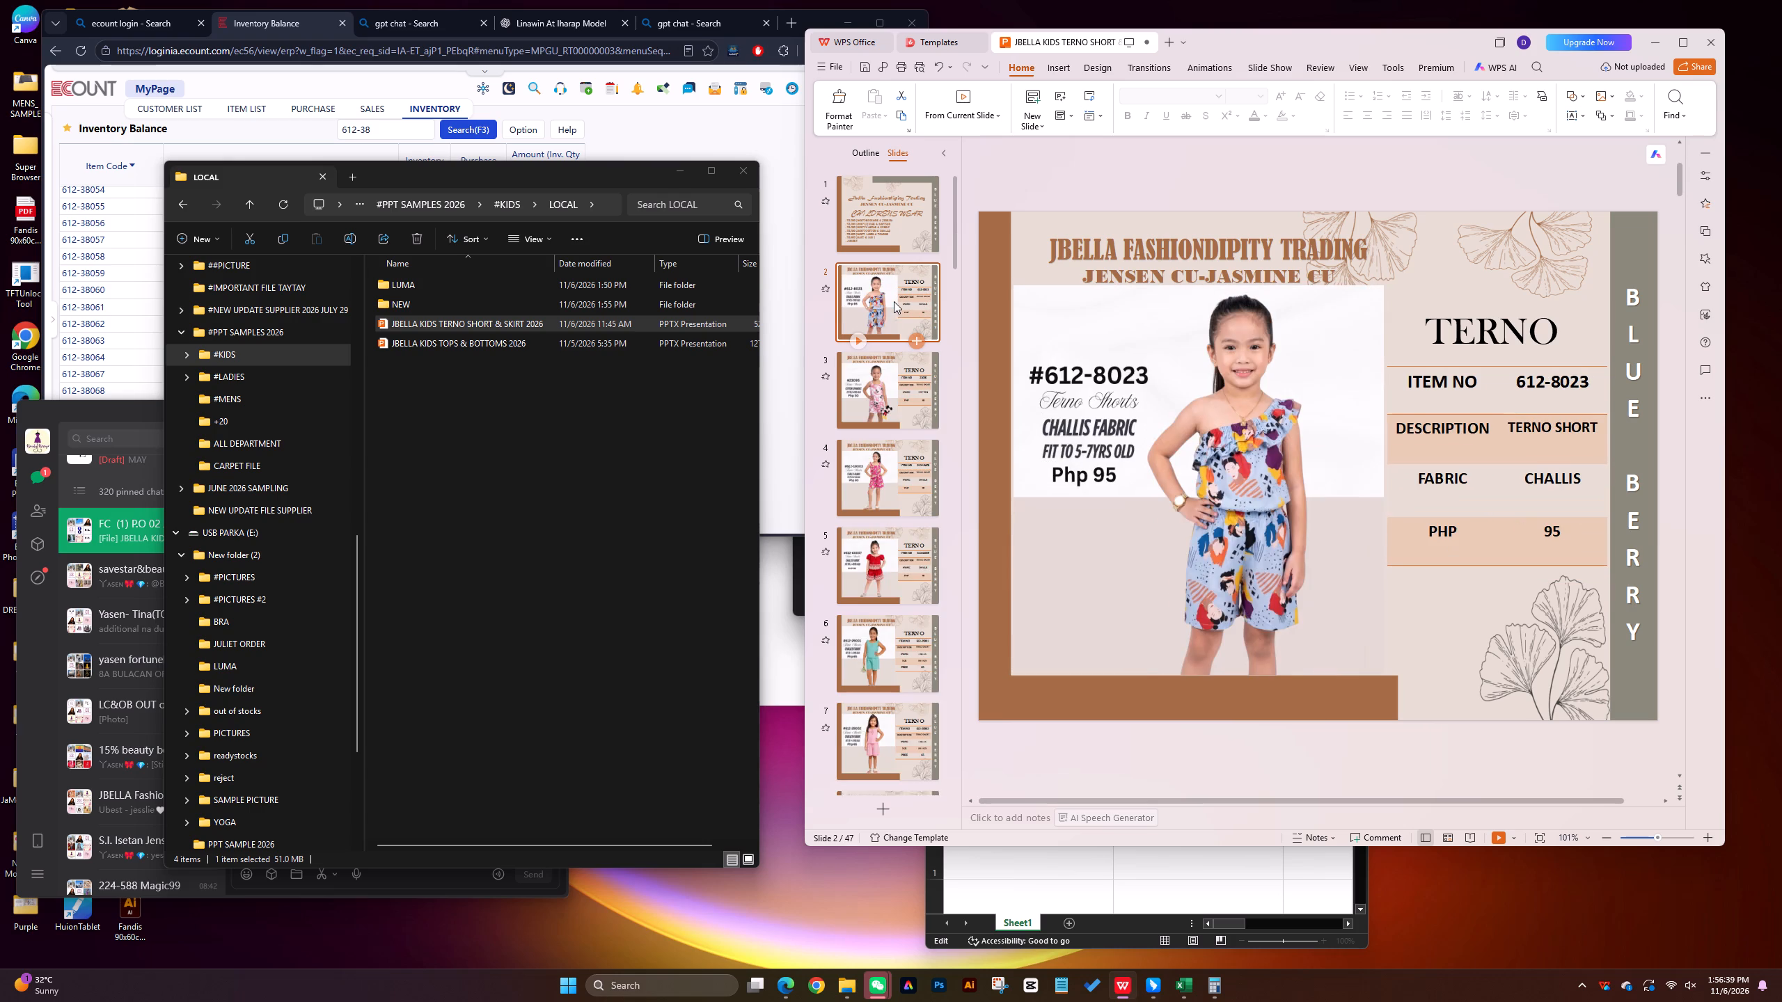
key("Delete")
key("Delete")
key("Delete")
key("Delete")
key("Delete")
key("Delete")
key("Delete")
key("Delete")
key("Delete")
key("Delete")
key("Delete")
key("Delete")
key("Delete")
key("Delete")
key("Delete")
key("Delete")
key("Delete")
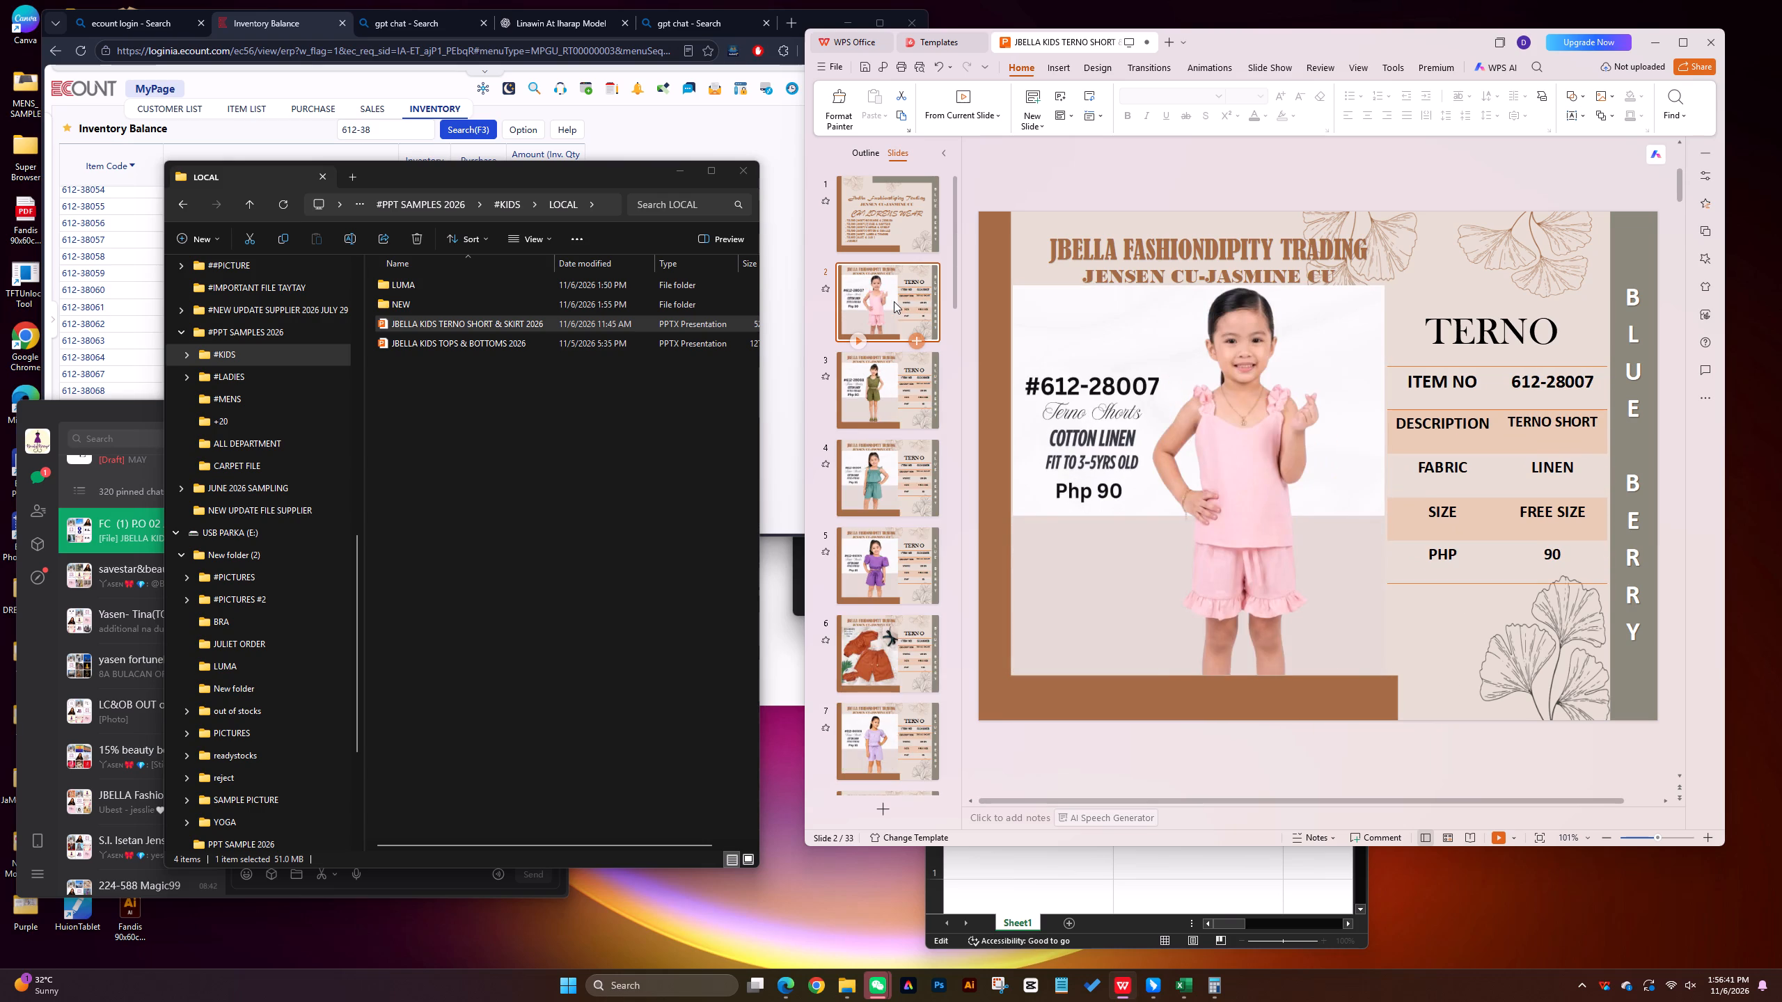
key("Delete")
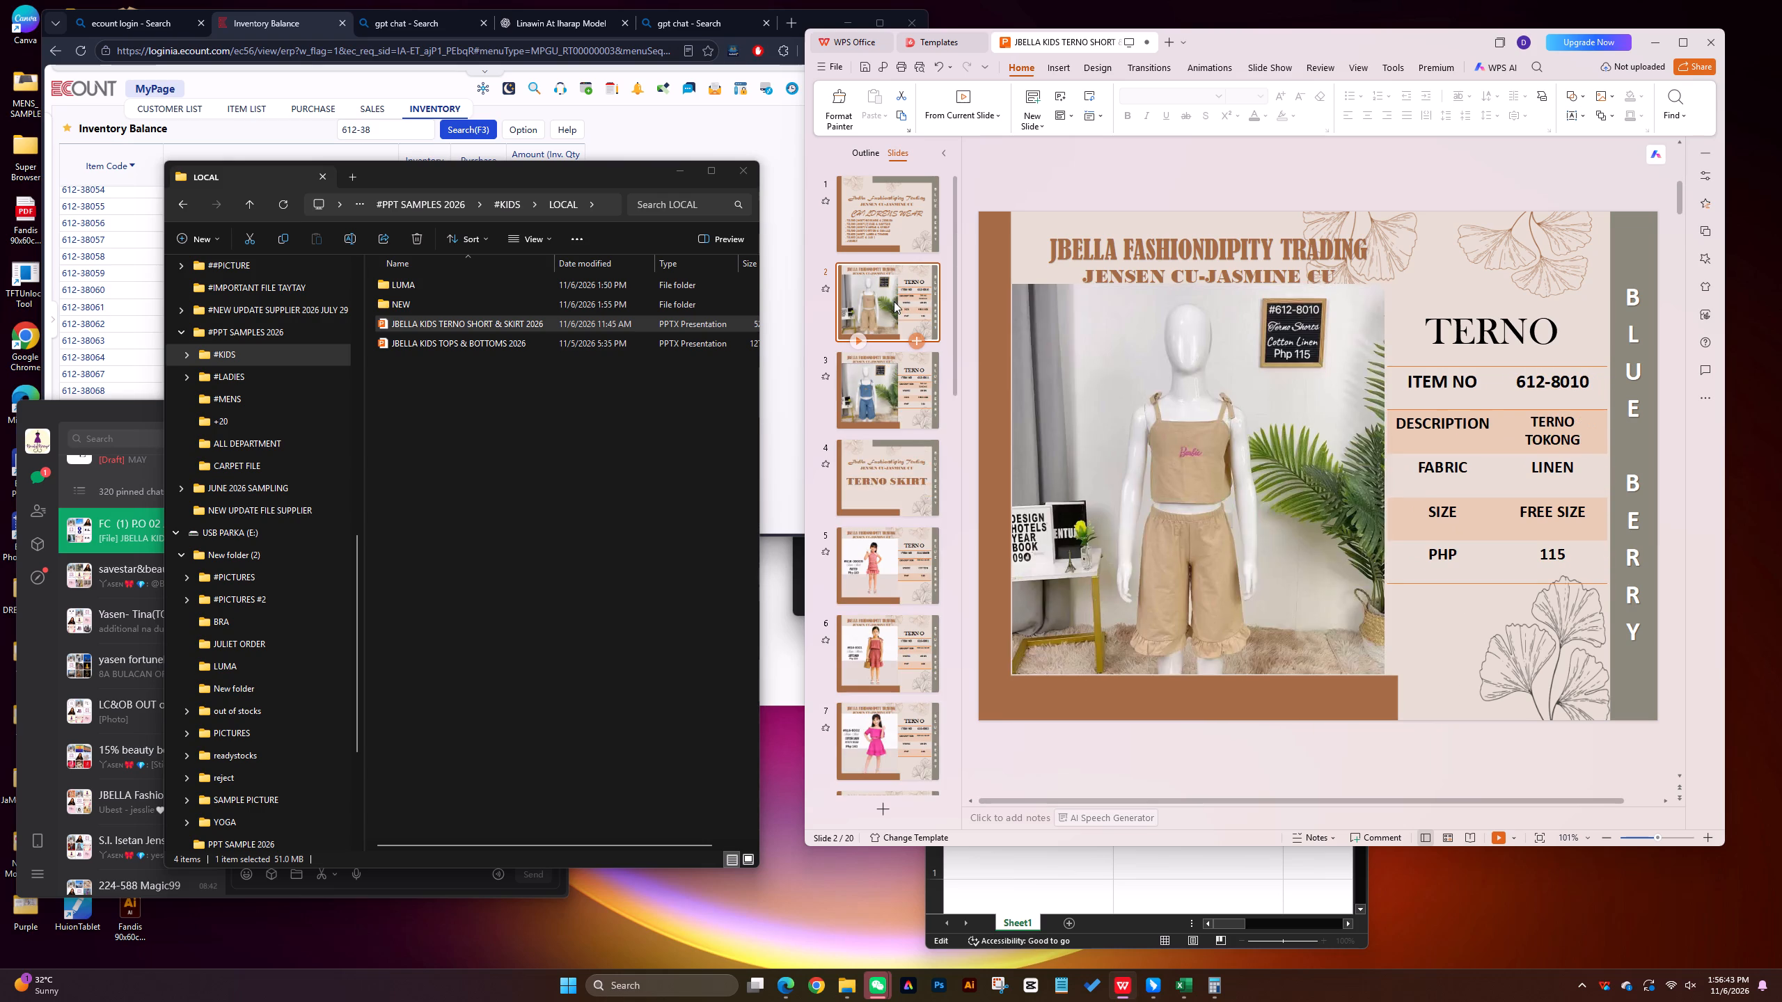
key("Delete")
key("Delete")
key("Delete")
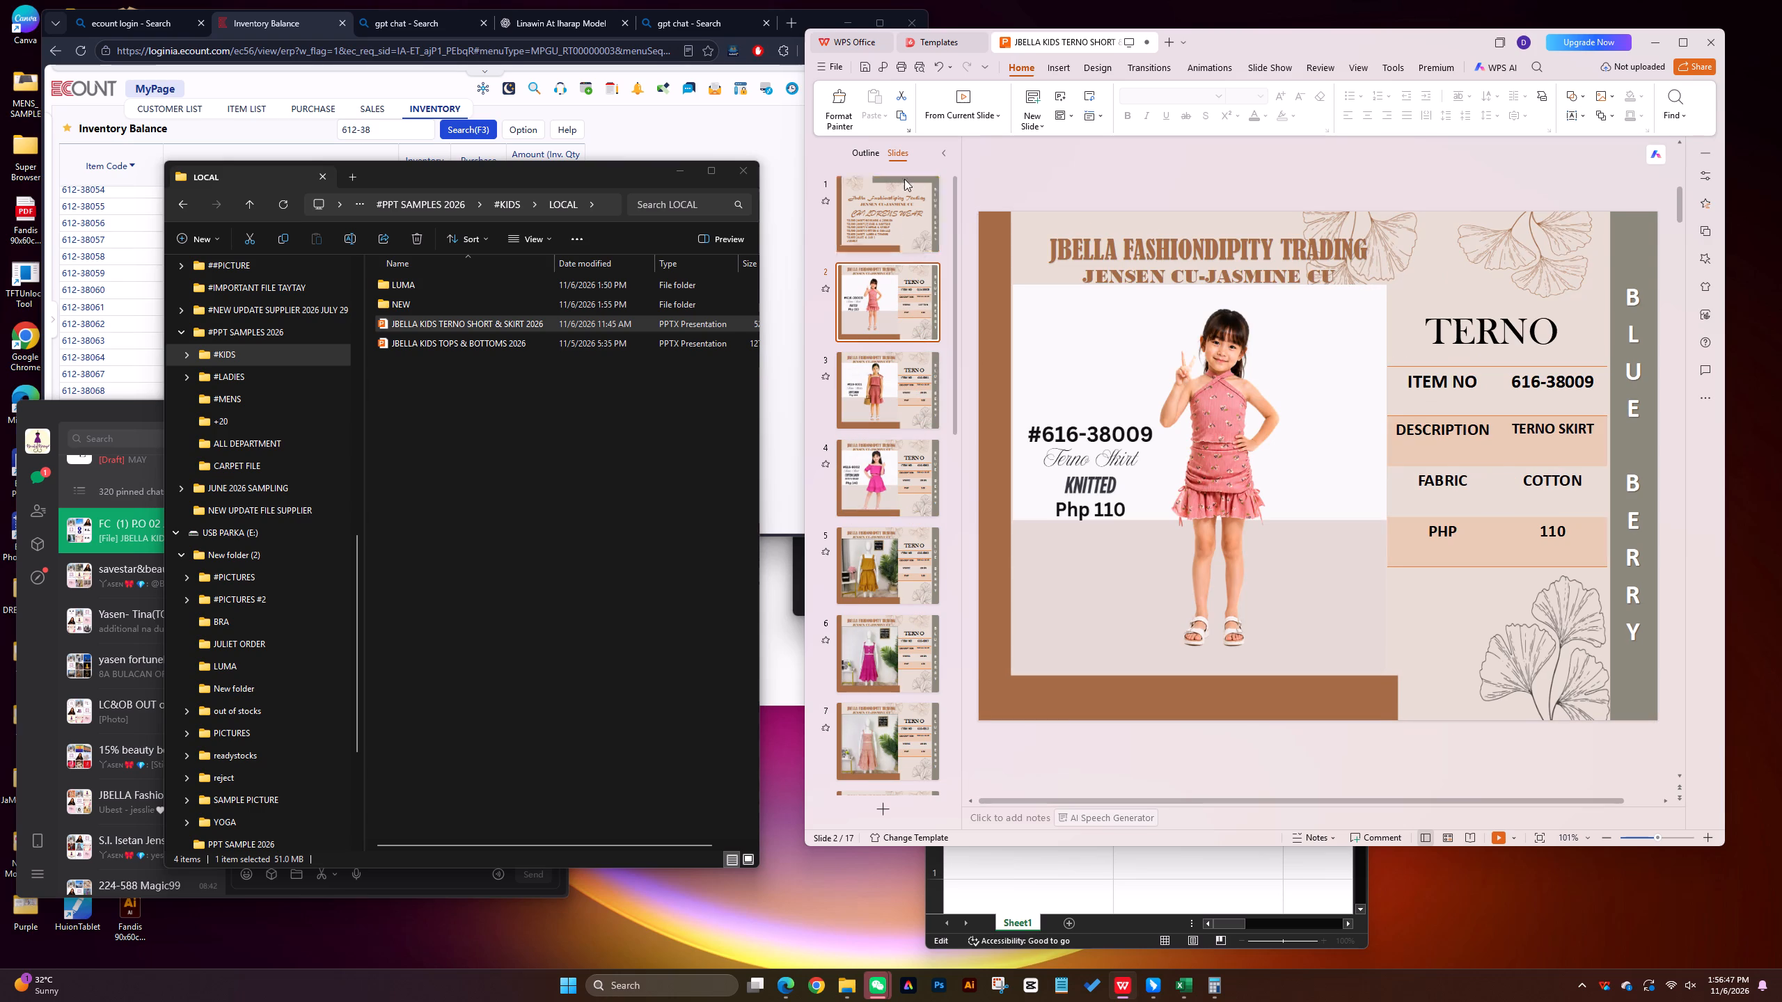
Erase the terno short, skirt and jumper category list under CHILDRENS WEAR on the cover, back to the first line's opening letters.
left_click(888, 232)
left_click(1130, 653)
key("BackSpace")
key("BackSpace")
key("BackSpace")
key("BackSpace")
key("BackSpace")
key("BackSpace")
key("BackSpace")
key("BackSpace")
key("BackSpace")
key("BackSpace")
key("BackSpace")
key("BackSpace")
key("BackSpace")
key("BackSpace")
key("BackSpace")
key("BackSpace")
key("BackSpace")
key("BackSpace")
key("BackSpace")
key("BackSpace")
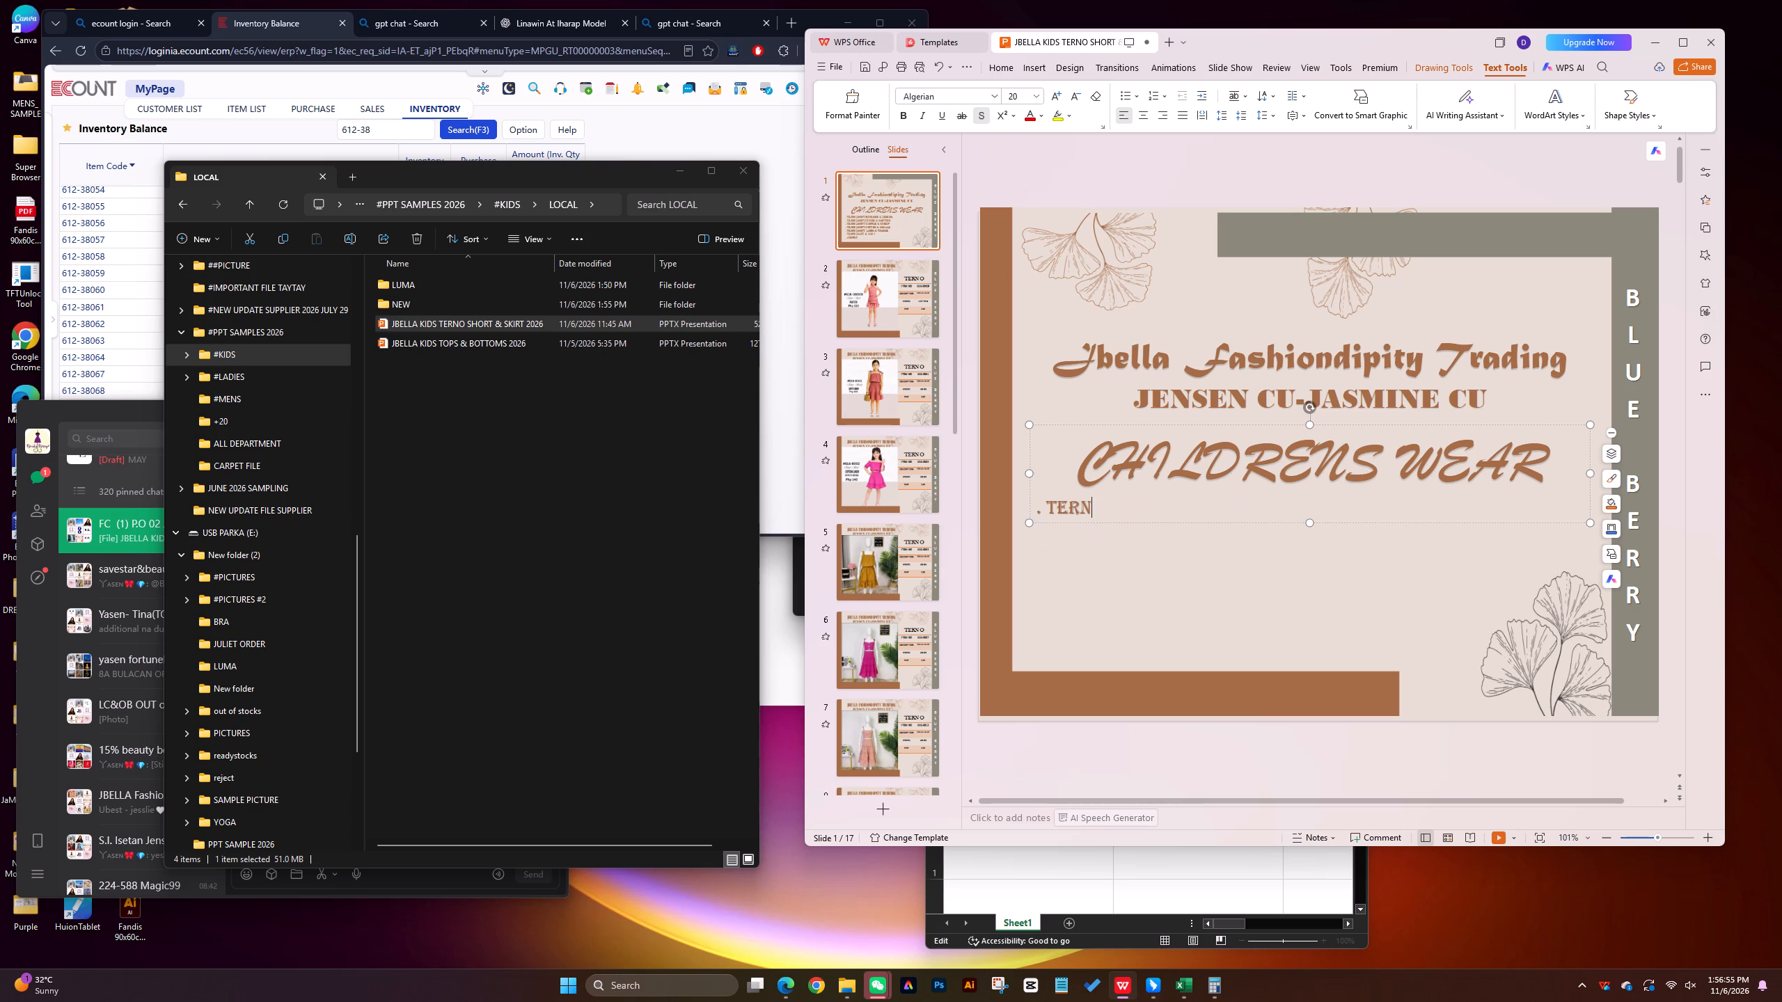
key("BackSpace")
Set the leftover letters of the cover list to Calibri (Body) and replace them with "TERNO SKIRT".
left_click_drag(1075, 500, 1040, 511)
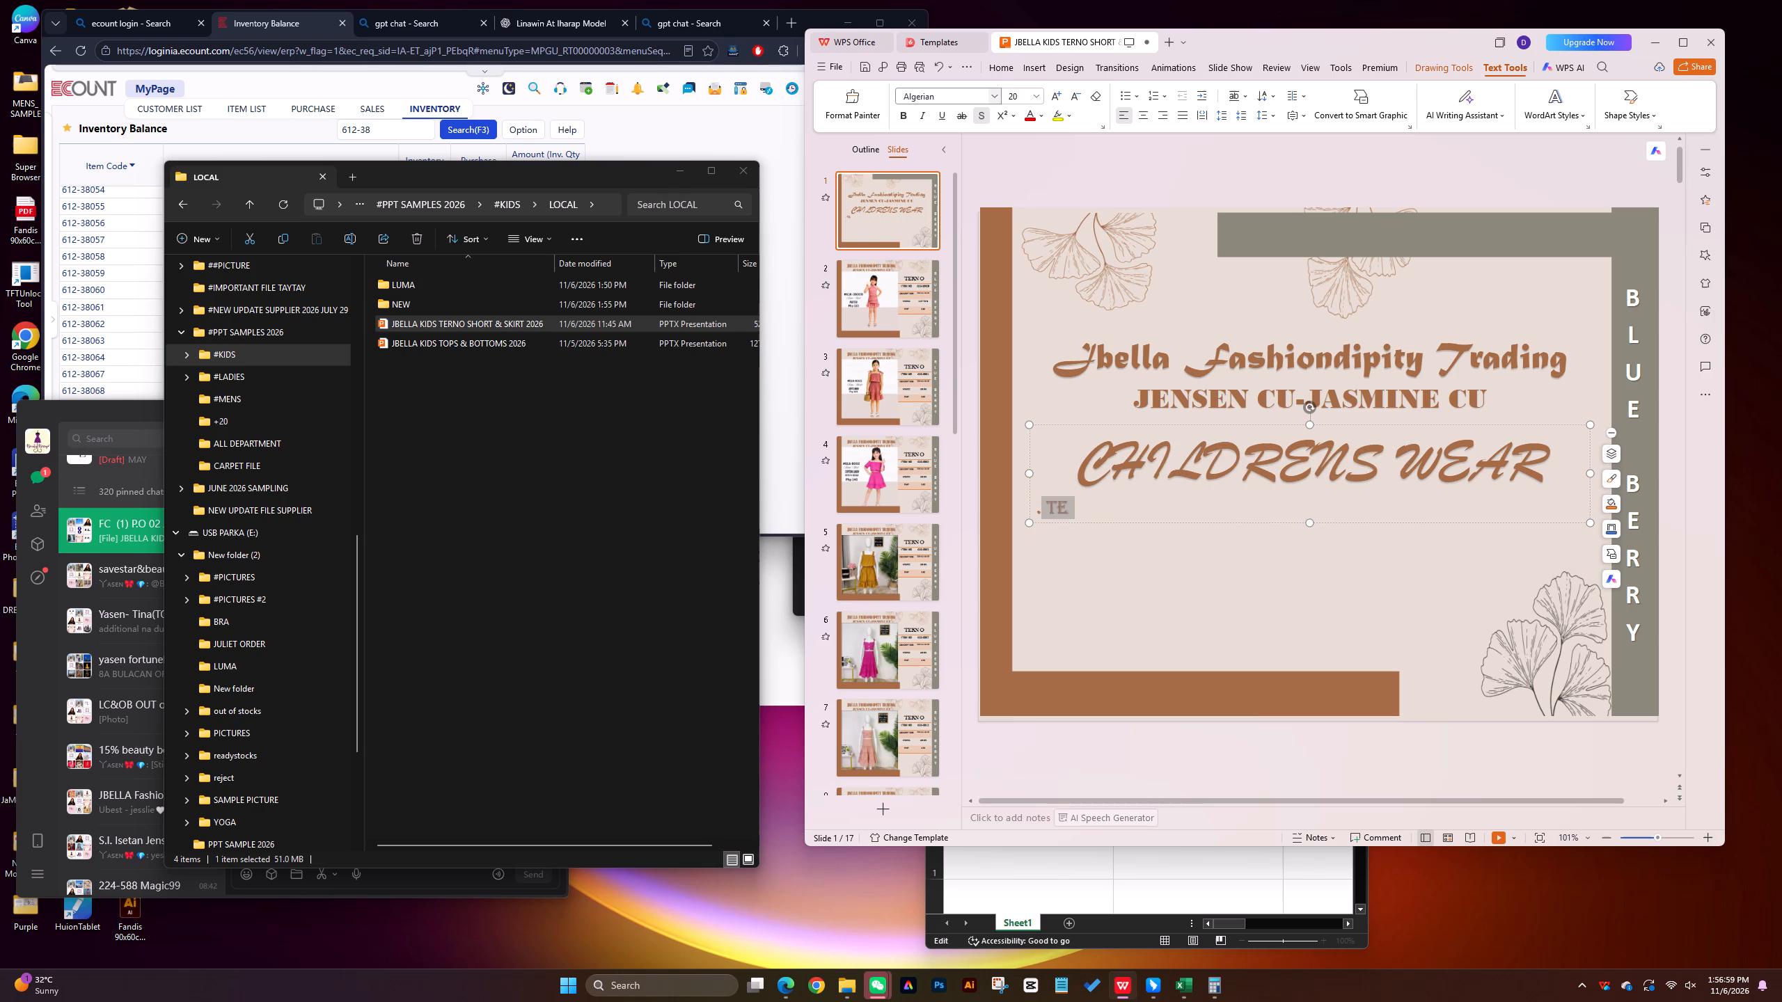
left_click(993, 95)
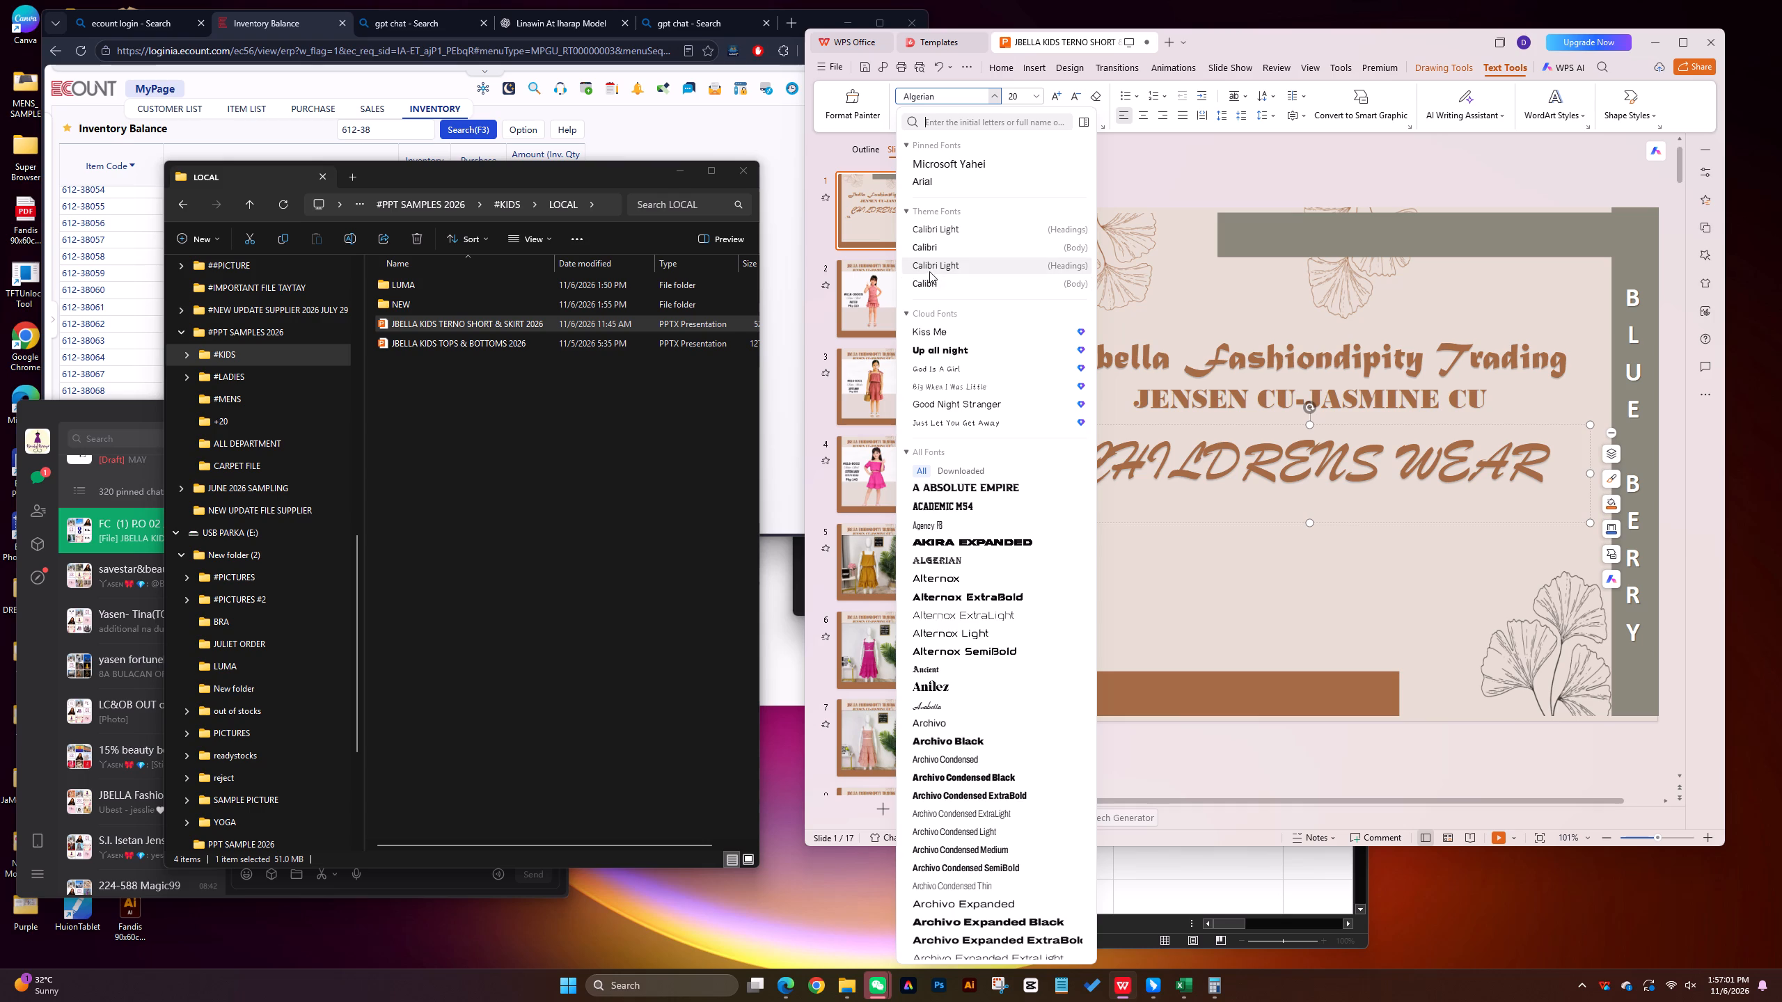
left_click(929, 284)
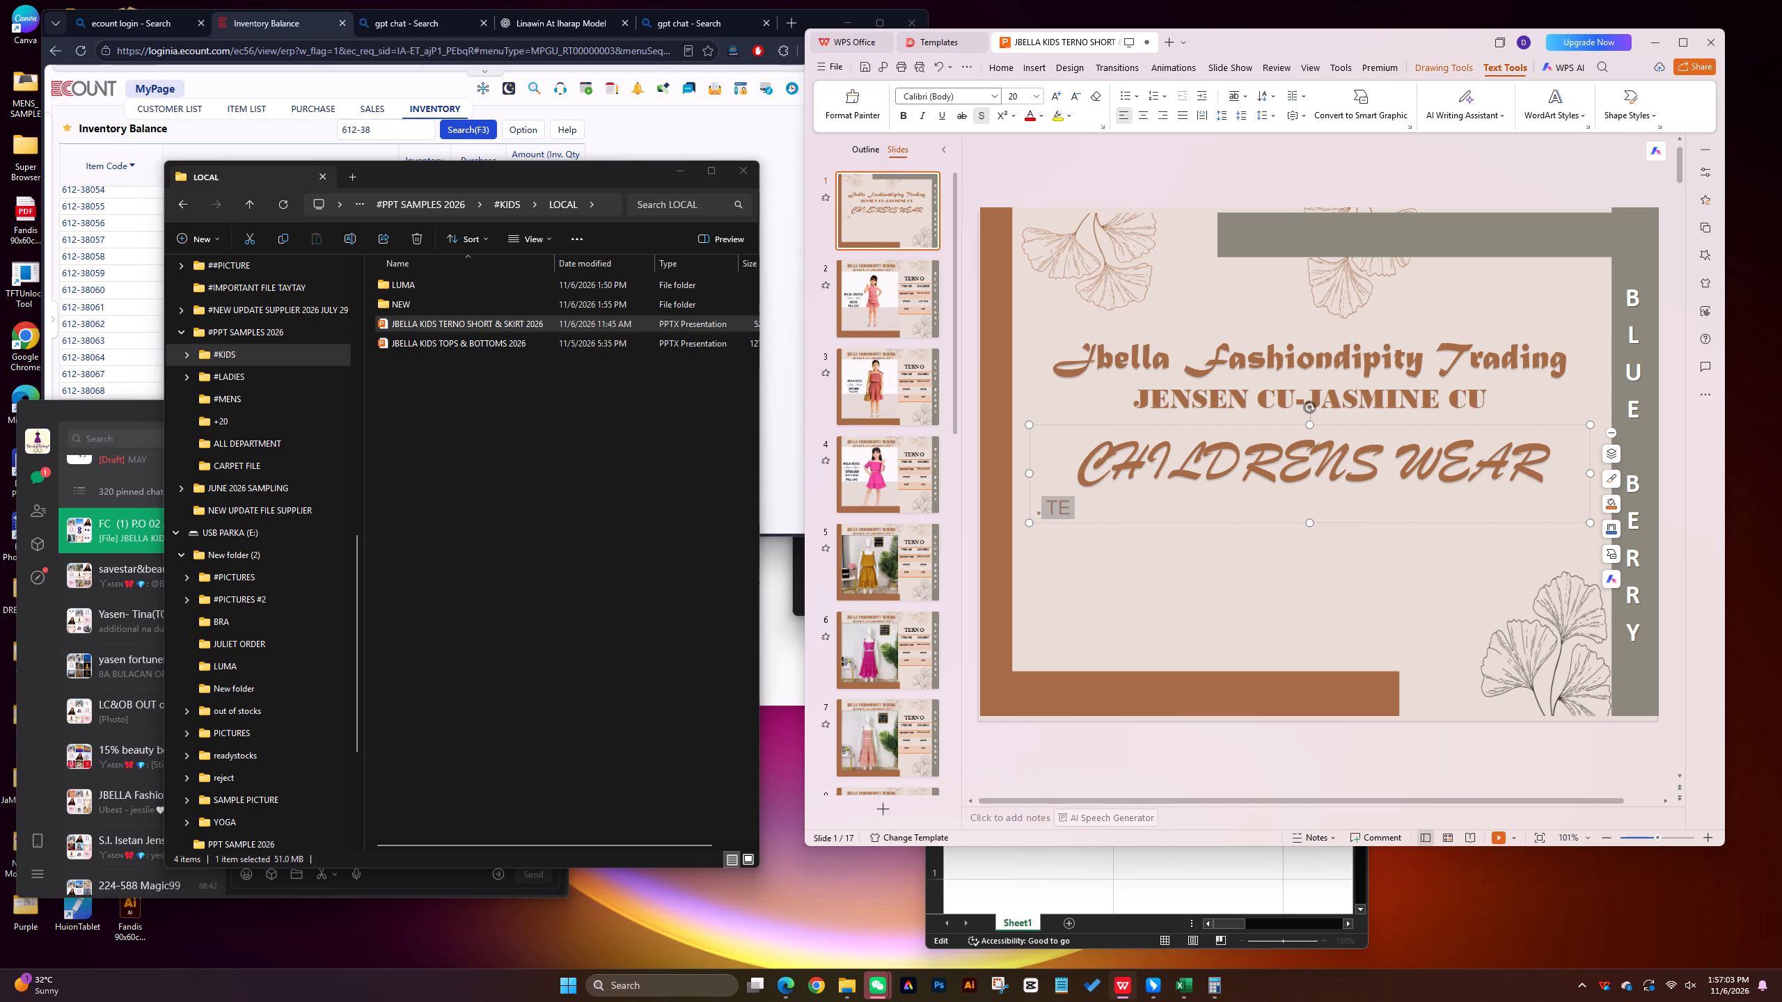
key("r")
type("NI")
key("BackSpace")
key("BackSpace")
key("BackSpace")
key("space")
type("TERNO")
key("space")
type("SKIRT")
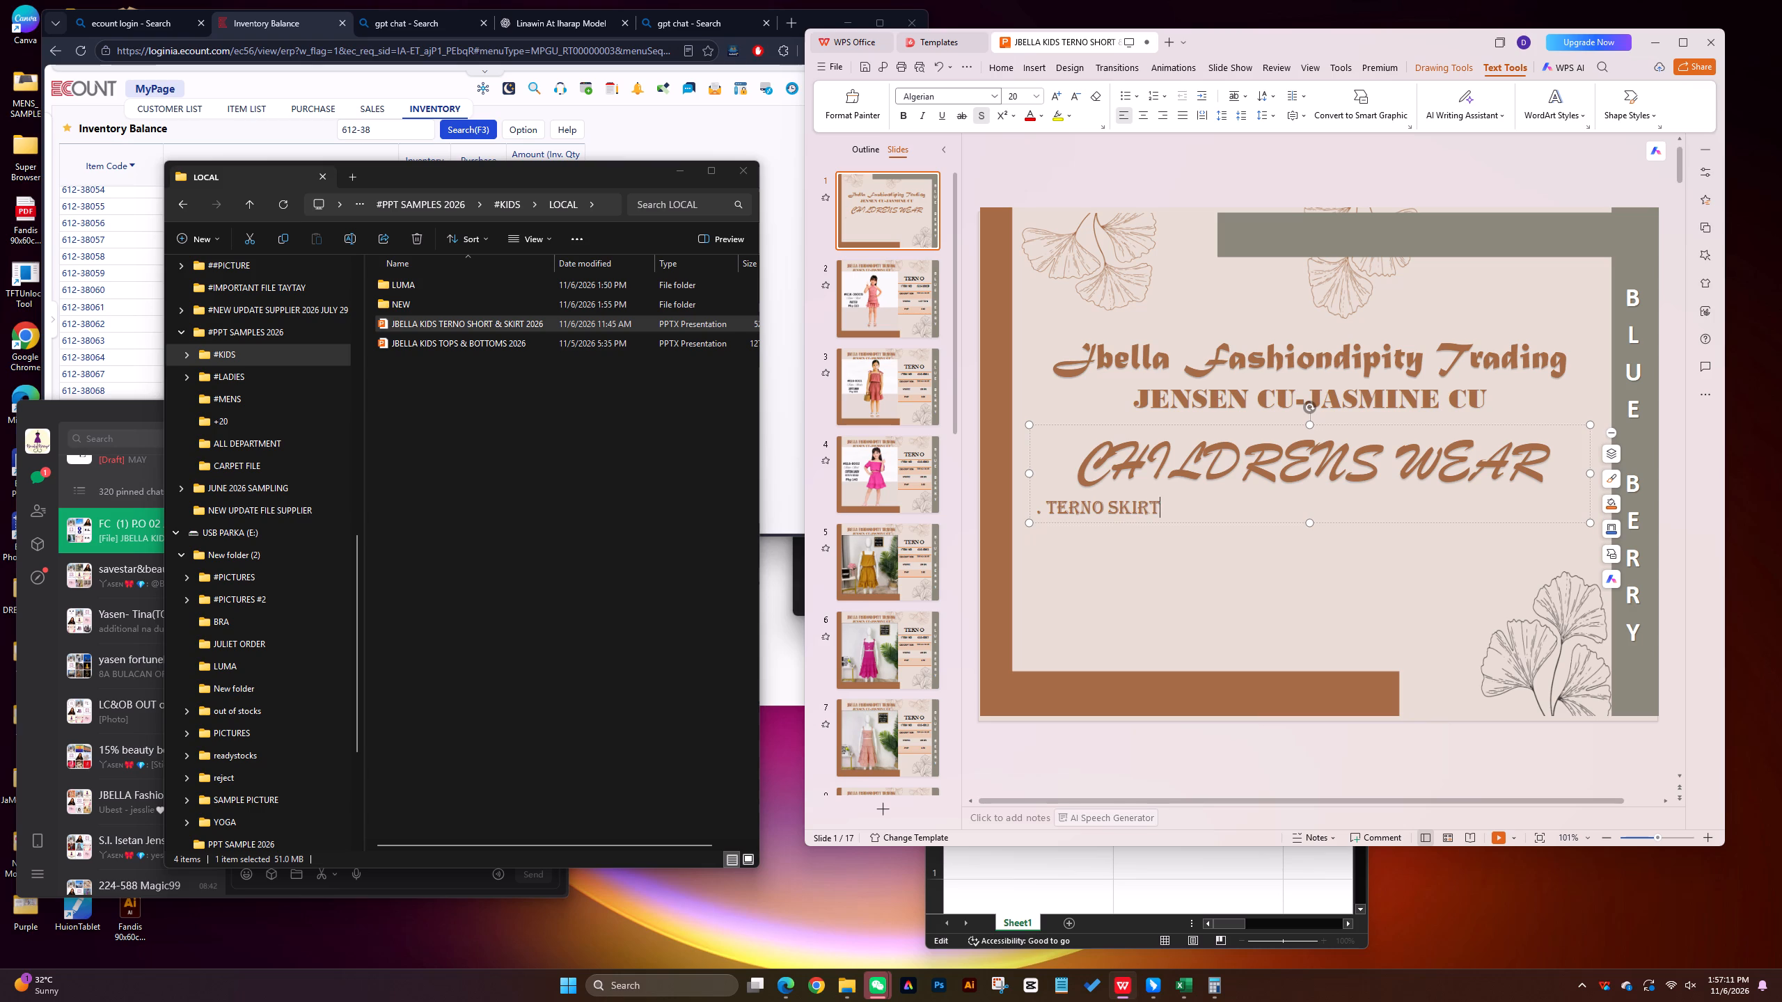
Format the TERNO SKIRT line on the cover in Calibri (Body) at size 36.
left_click_drag(1168, 504, 1043, 515)
left_click(994, 94)
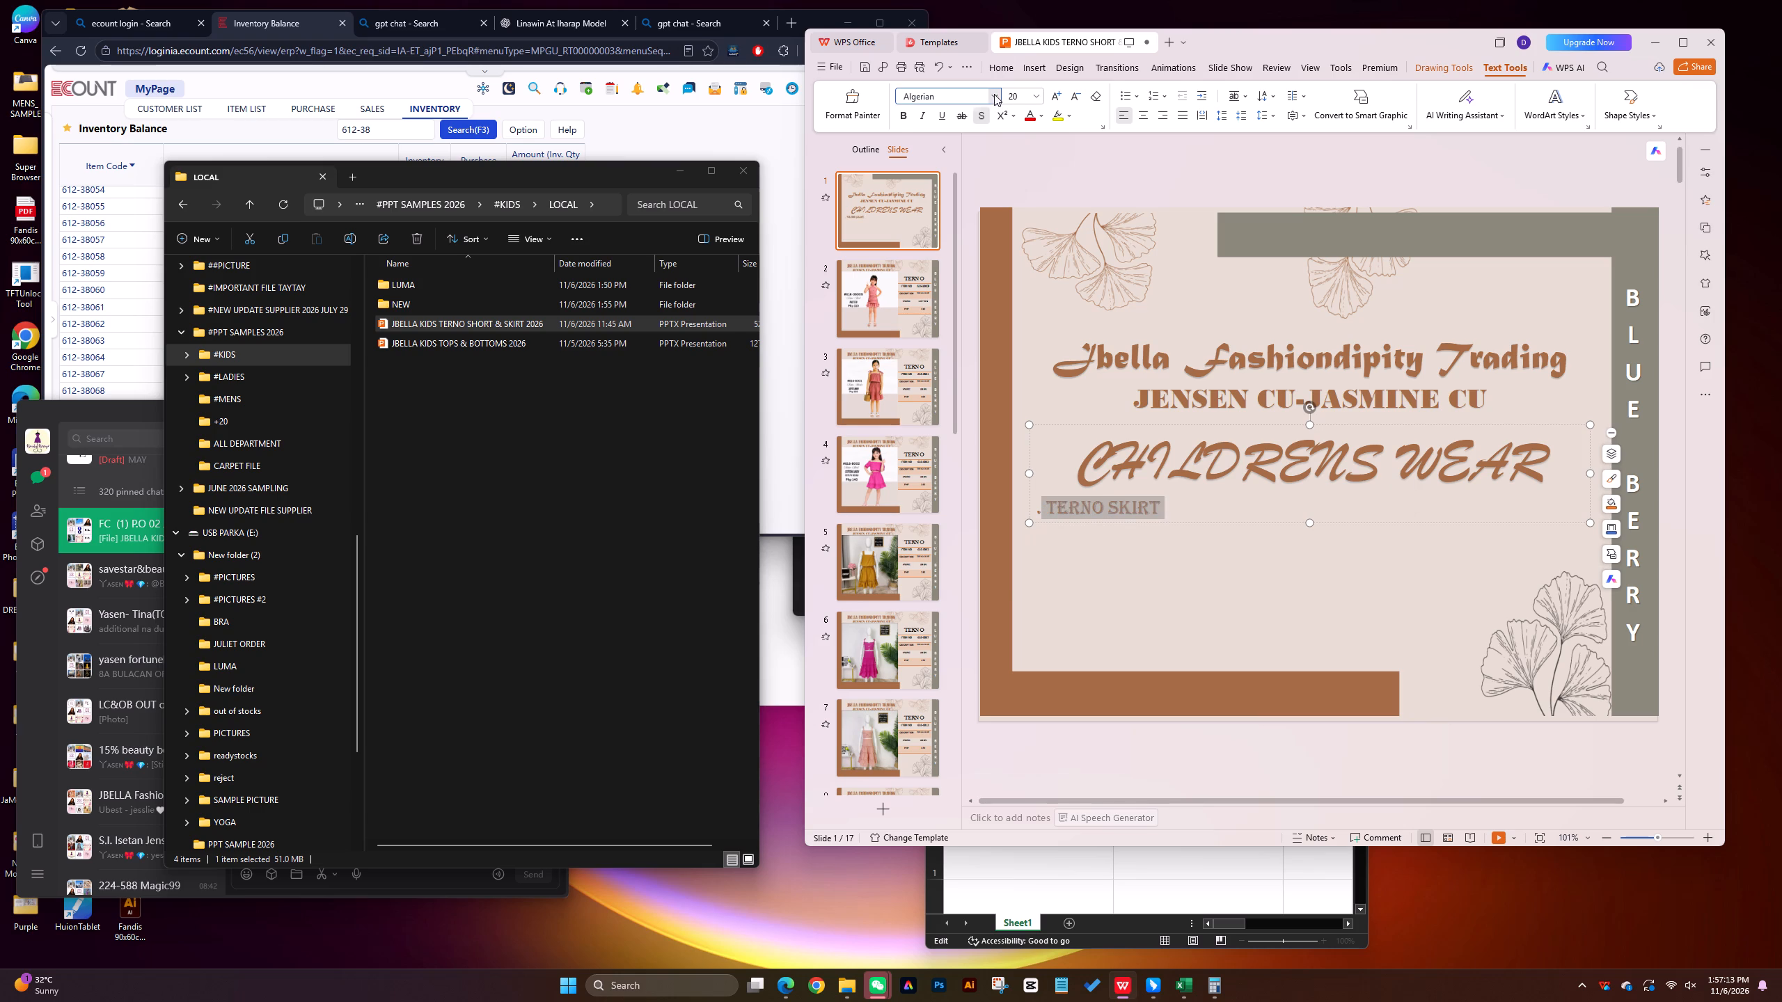
left_click(927, 290)
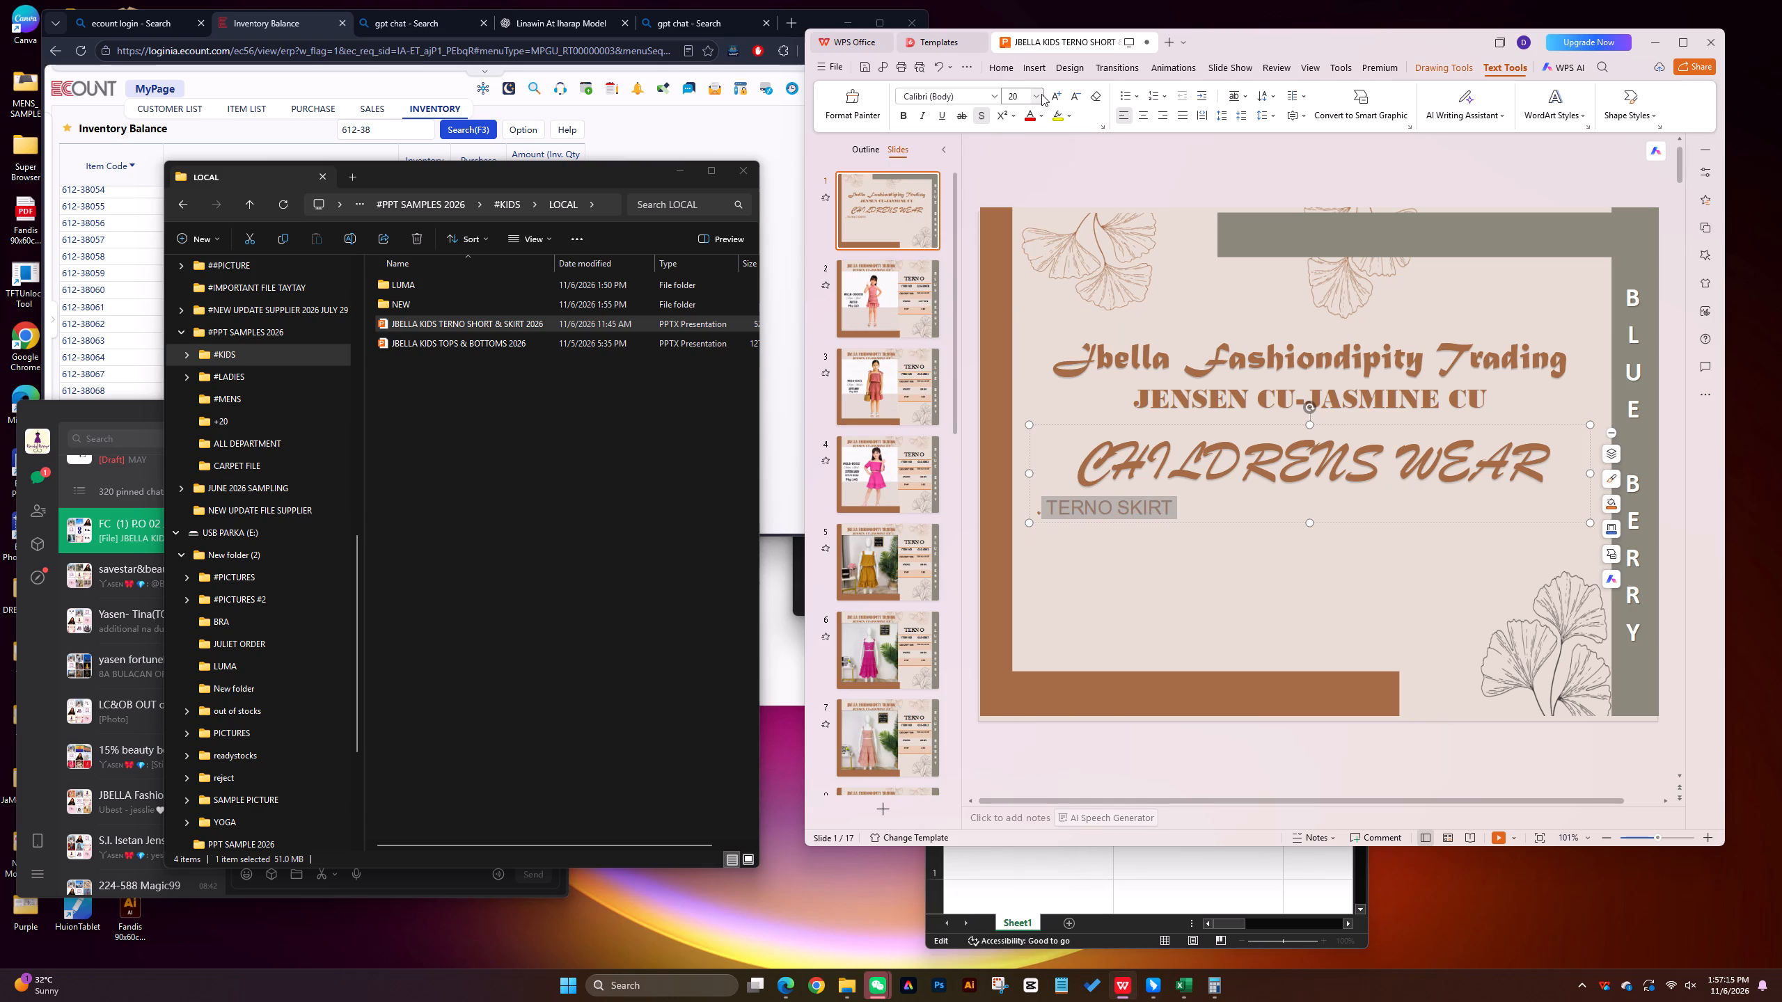
left_click(1037, 93)
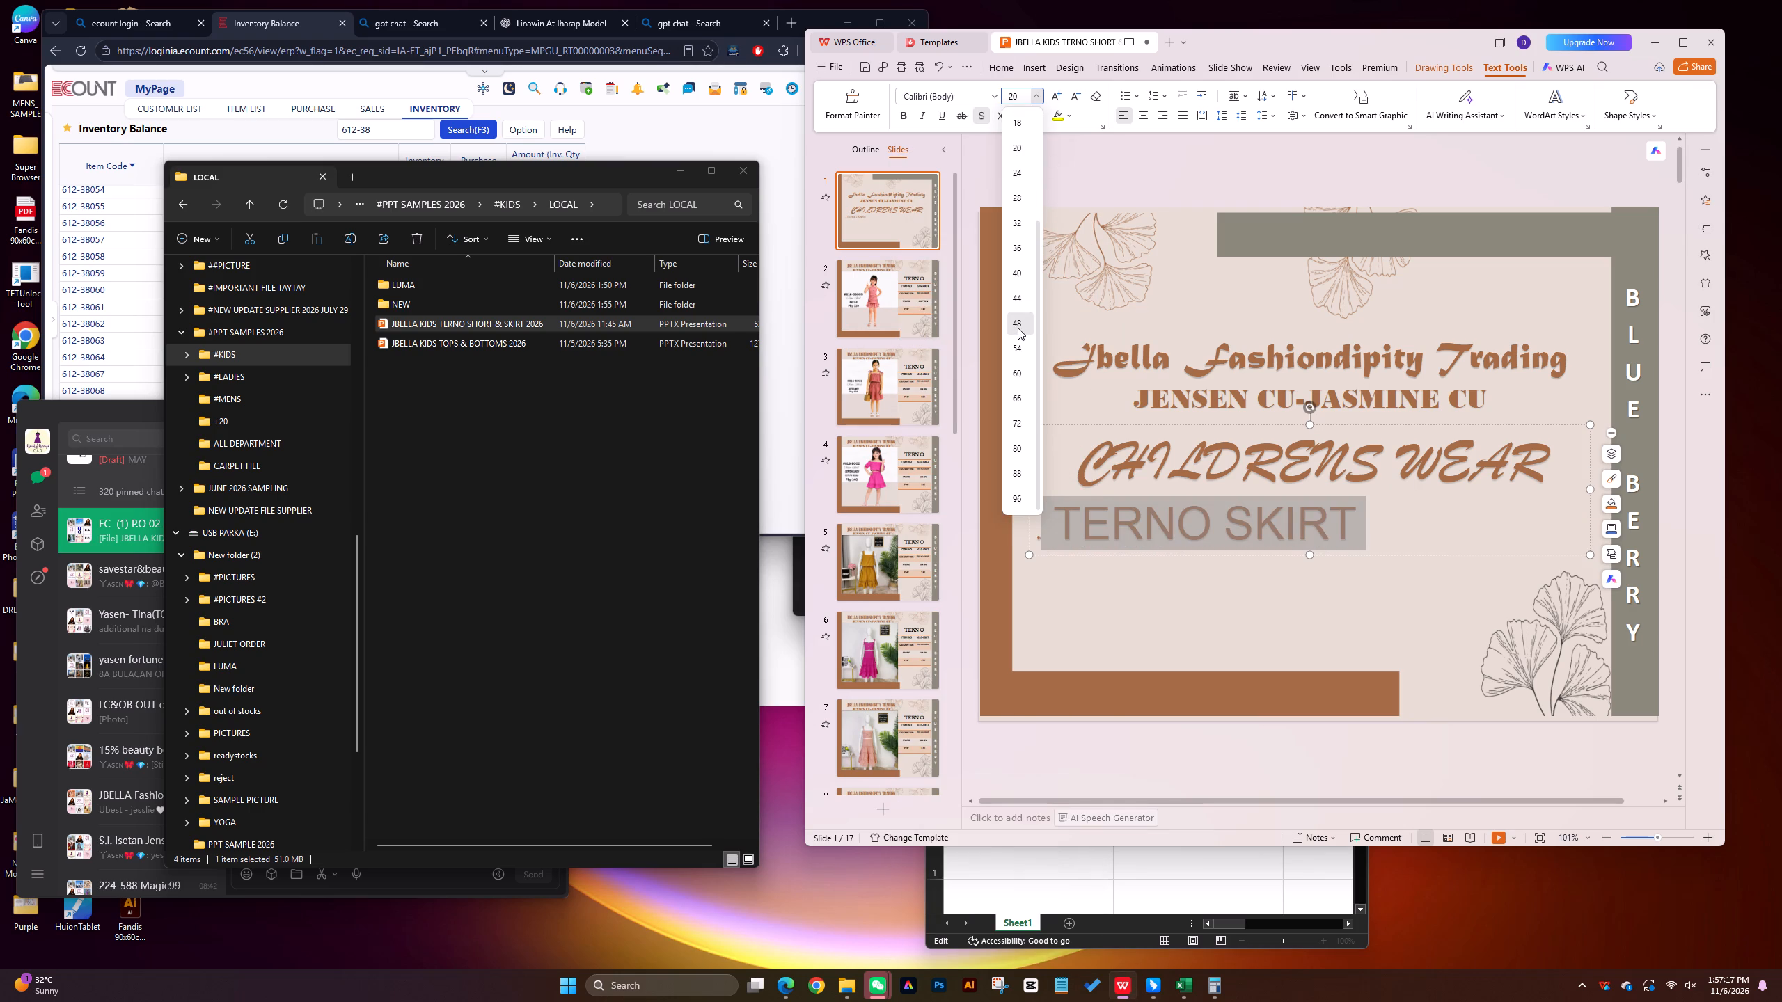
left_click(1018, 247)
left_click(1252, 557)
Extend the cover's list line to read "TERNO SKIRT KIDS".
left_click(1271, 517)
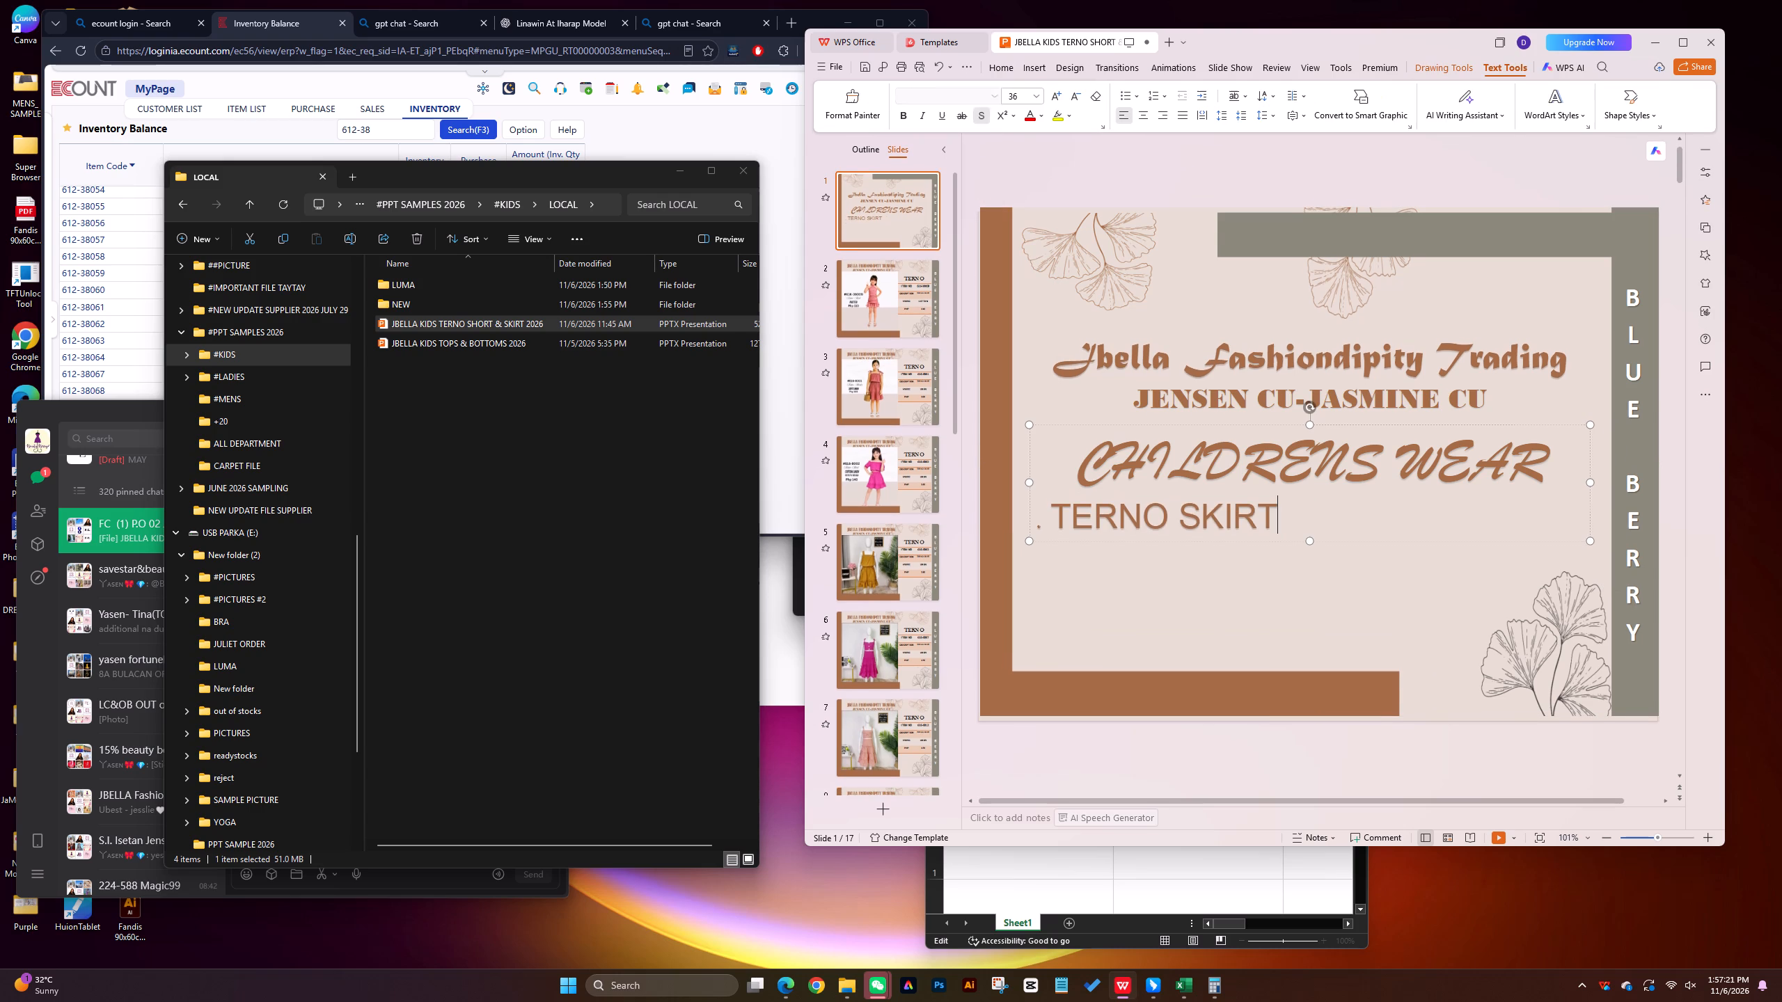
key("Return")
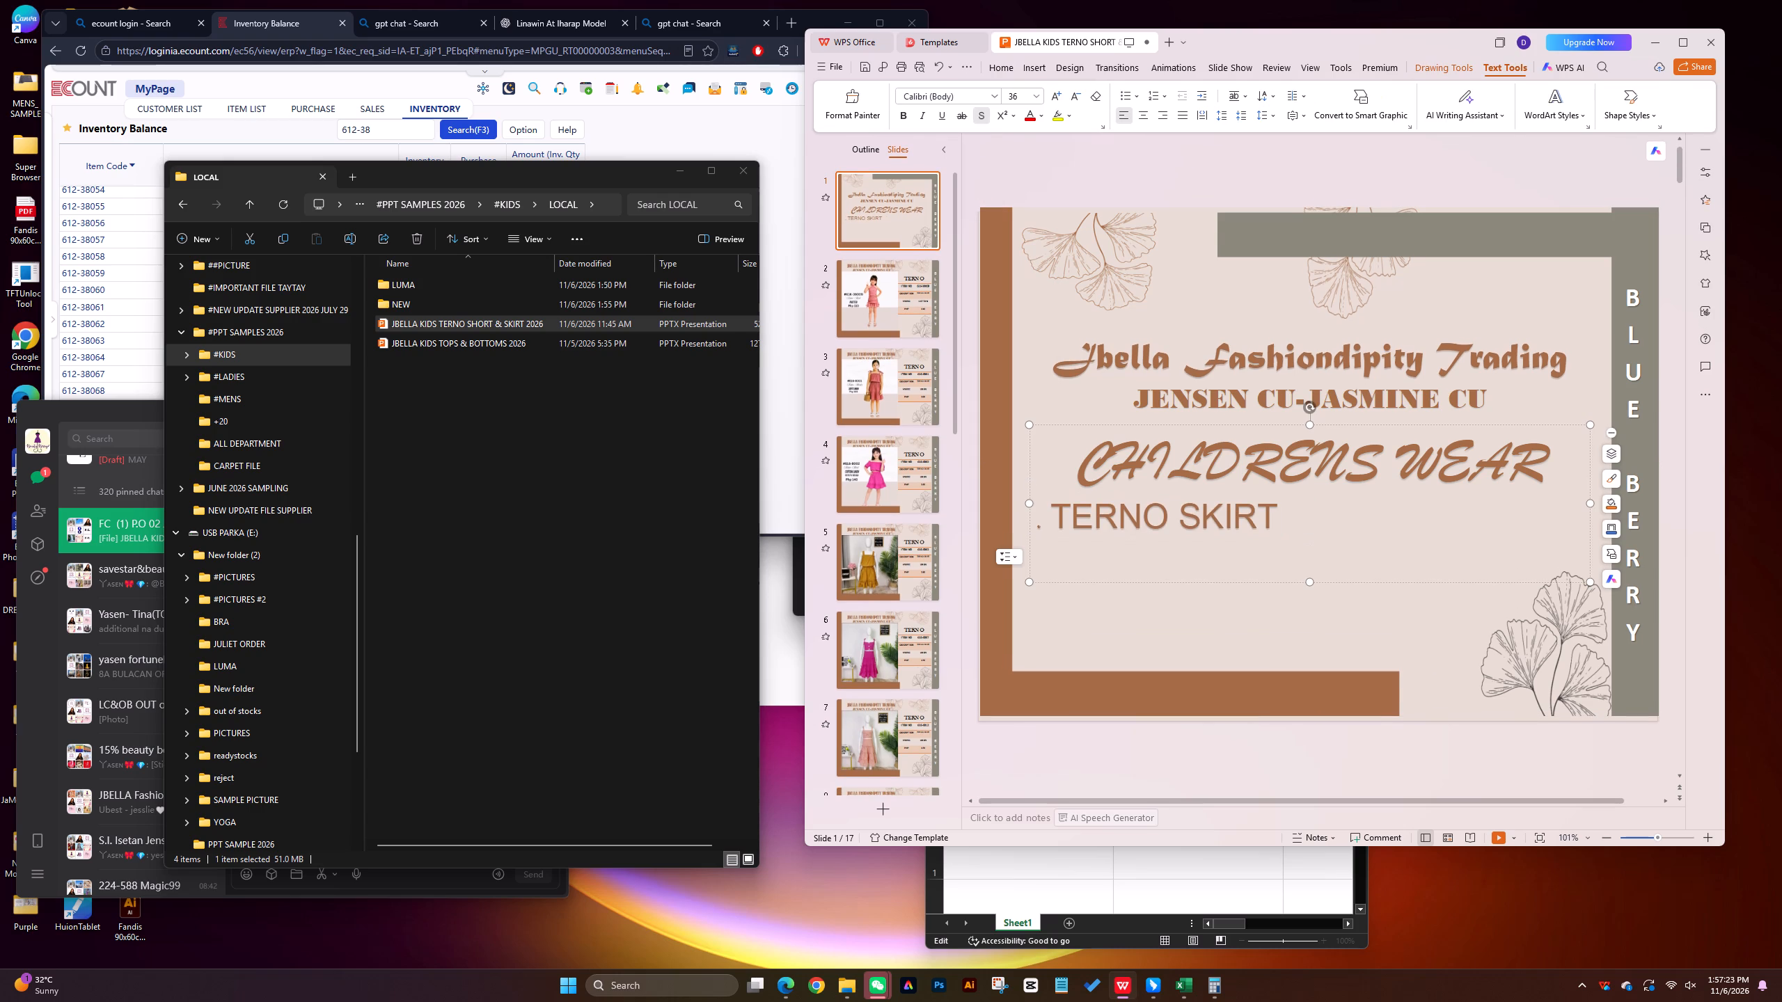
left_click(1271, 517)
key("space")
type("KIDS")
Add a second list line ". TERNO SKIRT TODDLER" below the kids line, with a space after its dot.
key("Return")
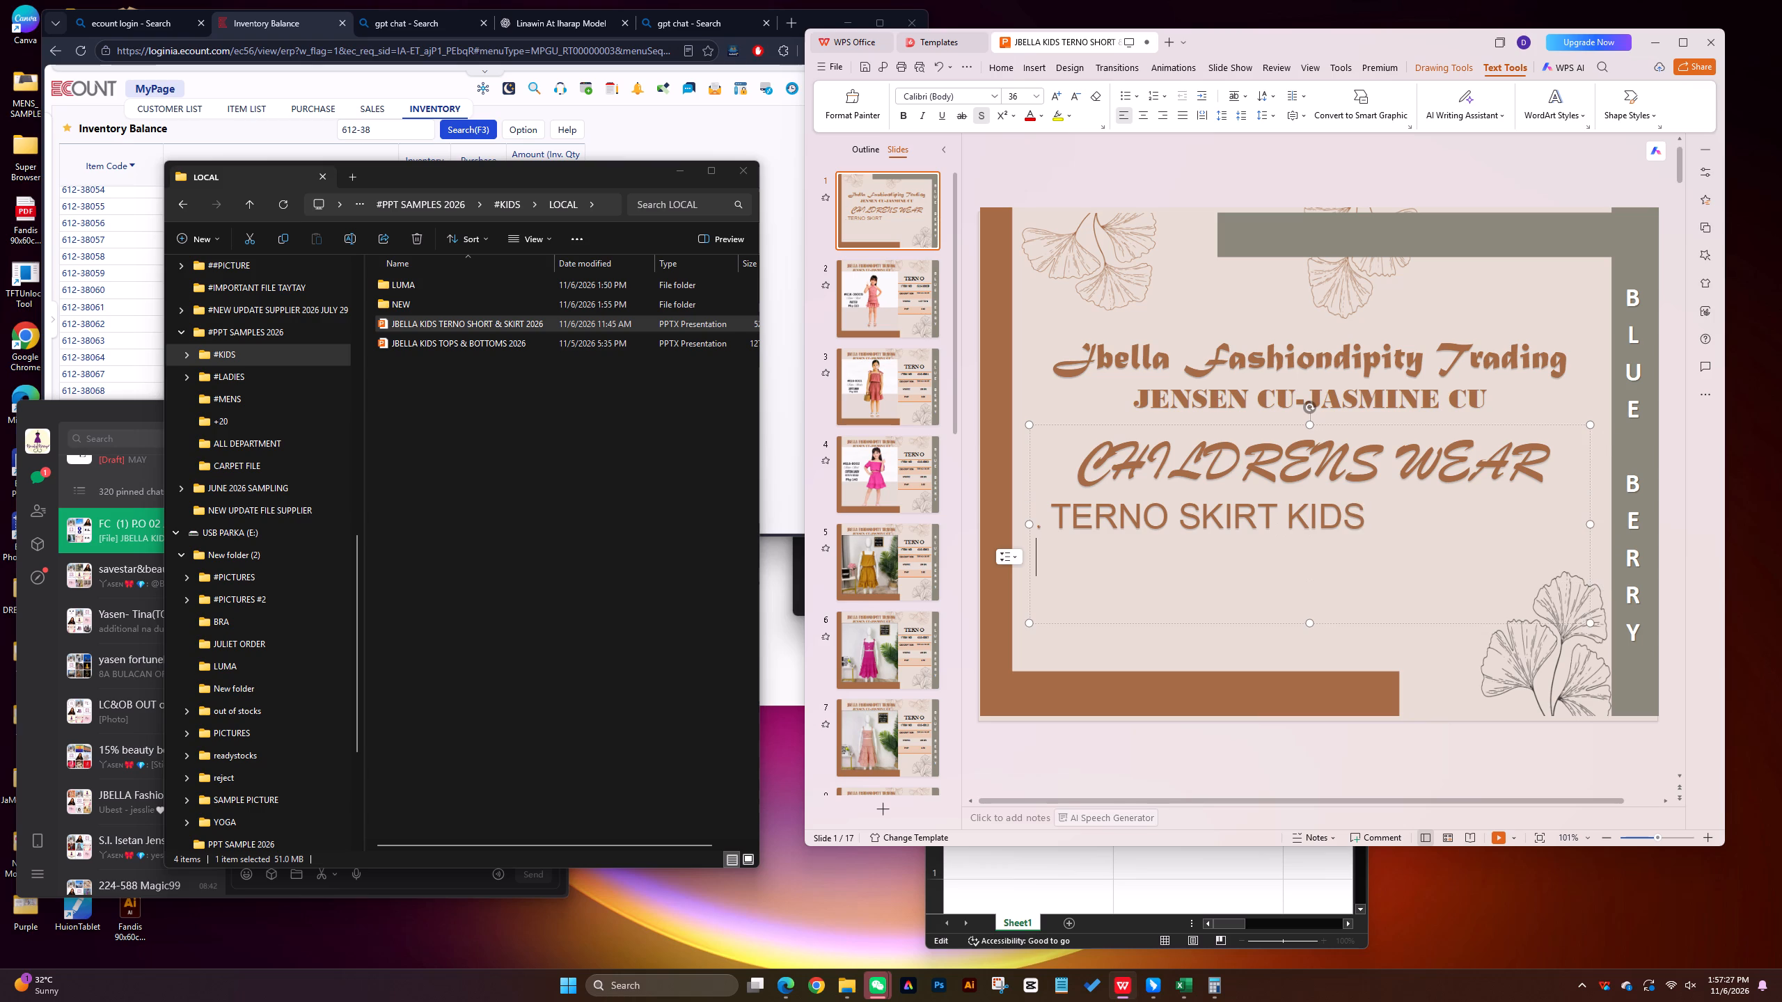
type(".TERNO SKIRT")
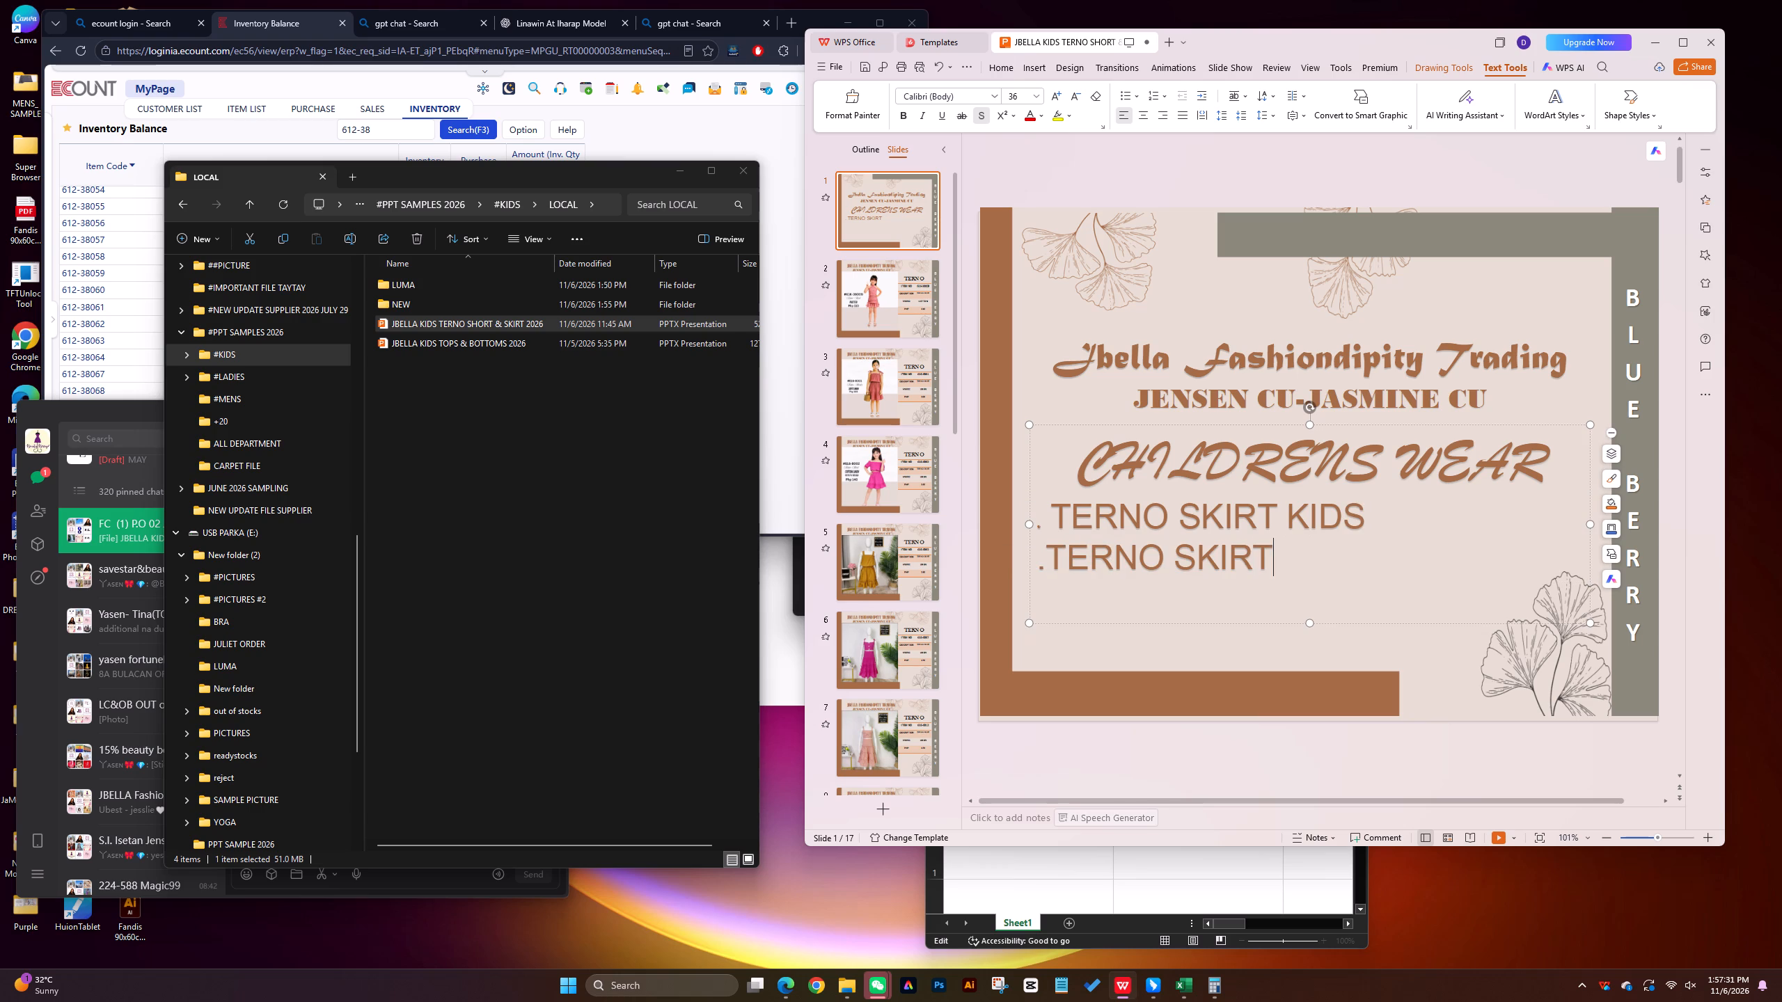
key("space")
type("TODDLER")
left_click(1059, 567)
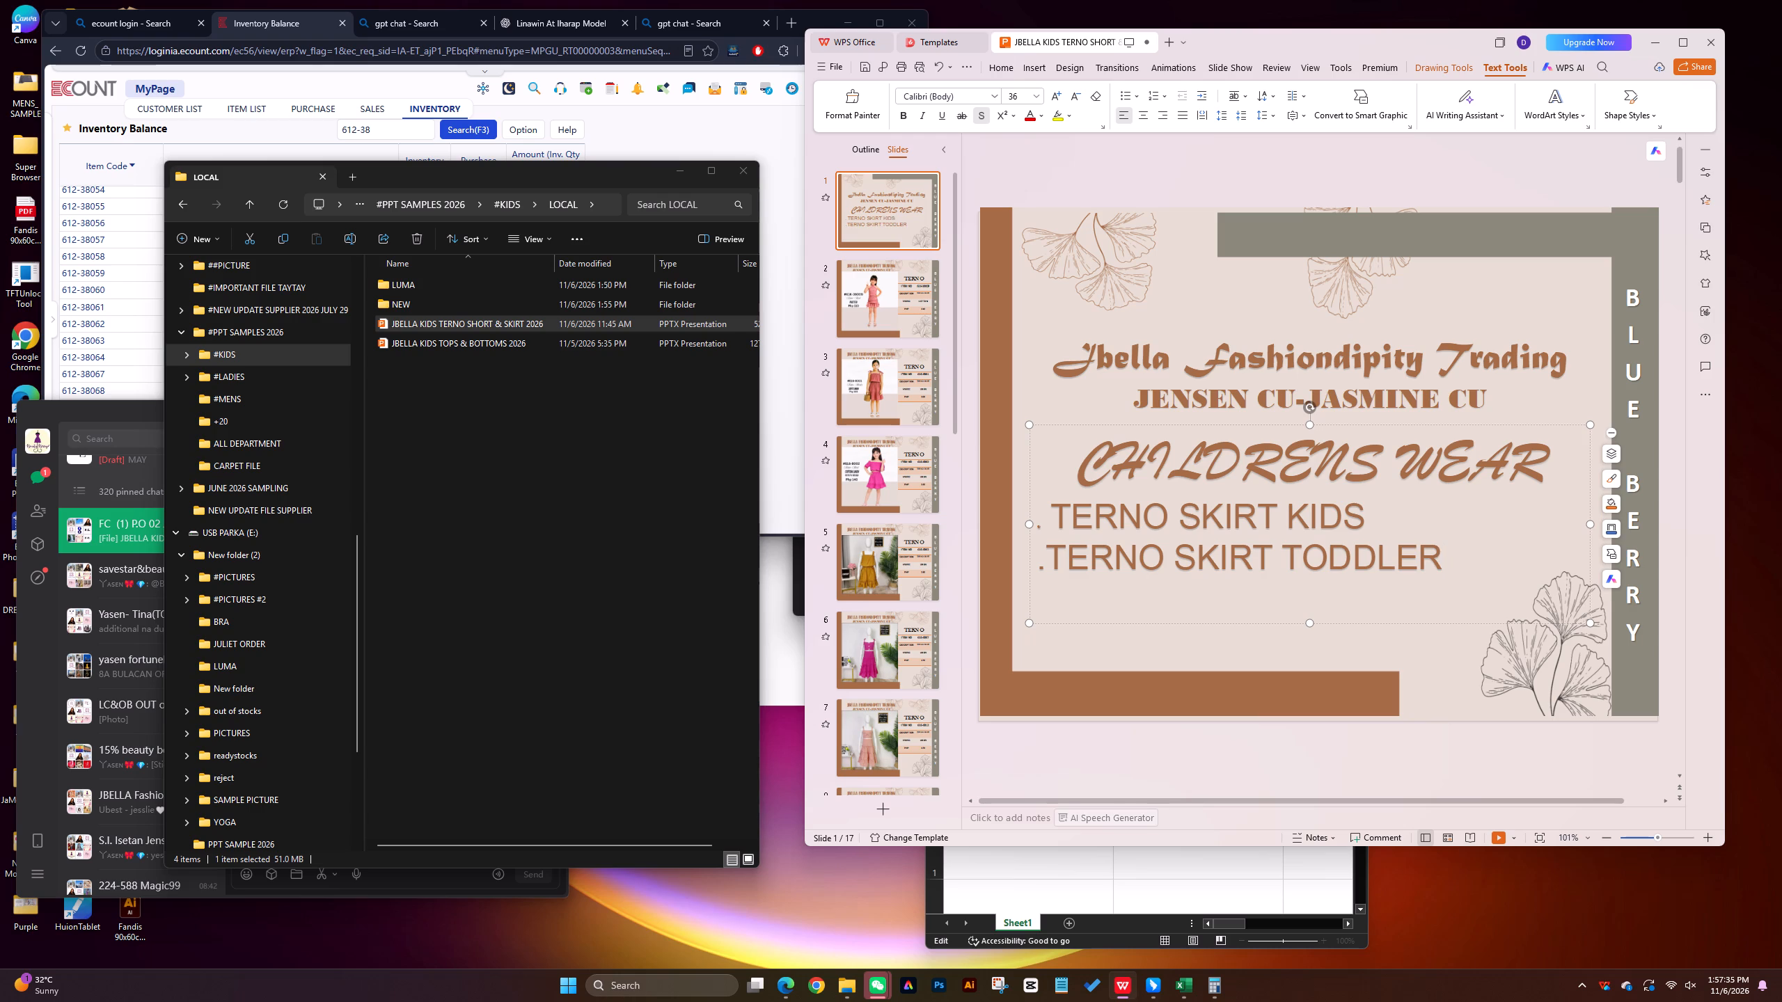
left_click(1055, 563)
key("space")
left_click(1122, 617)
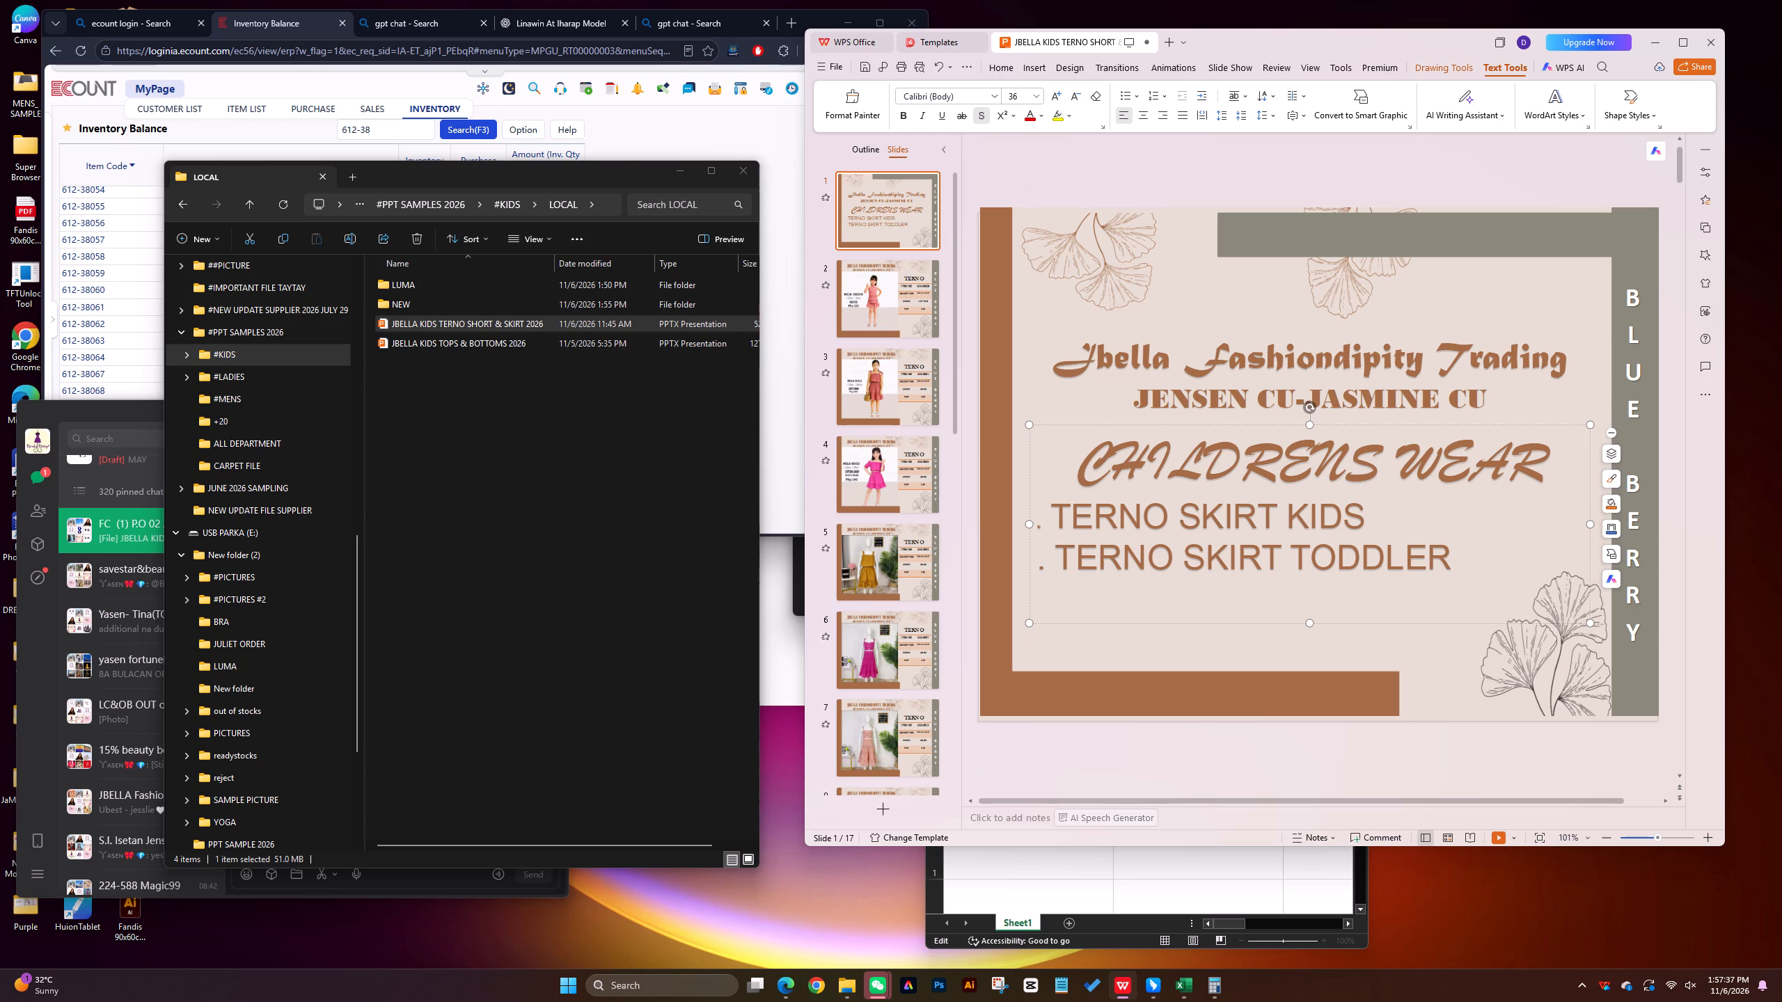
Add a third list line ". JUMPER" to the cover below the TERNO SKIRT TODDLER line.
left_click(1466, 559)
key("Return")
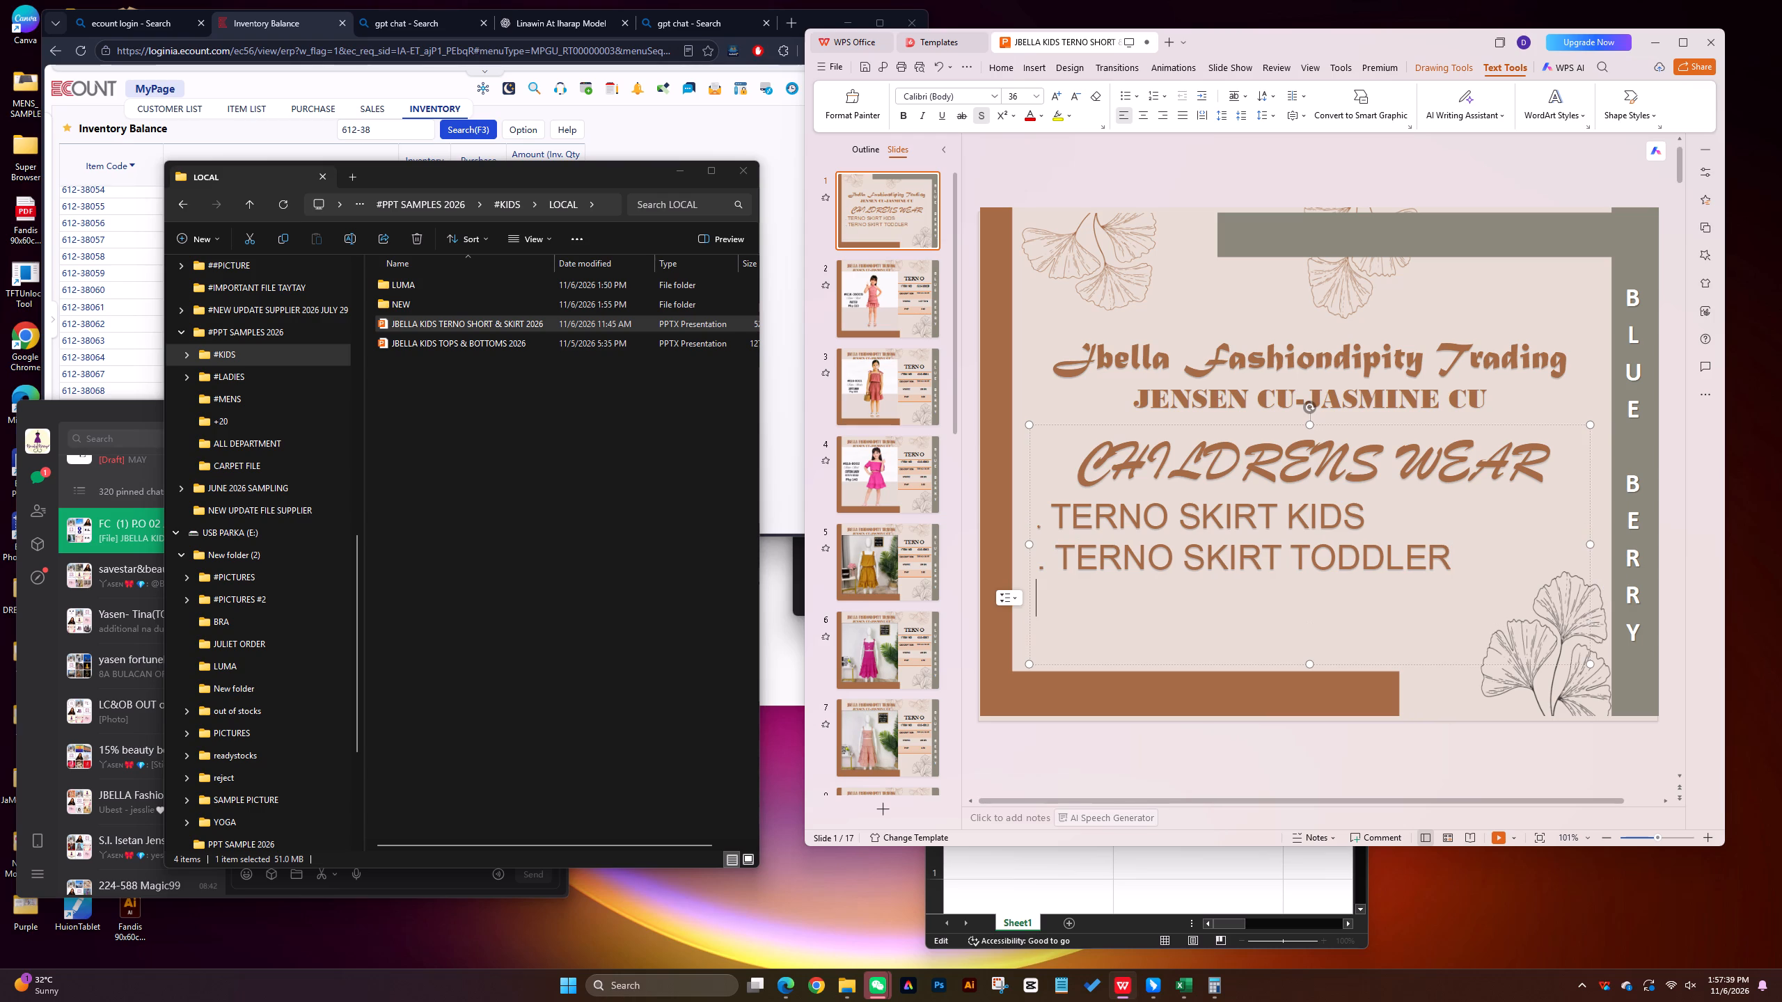
type(". JUMPER")
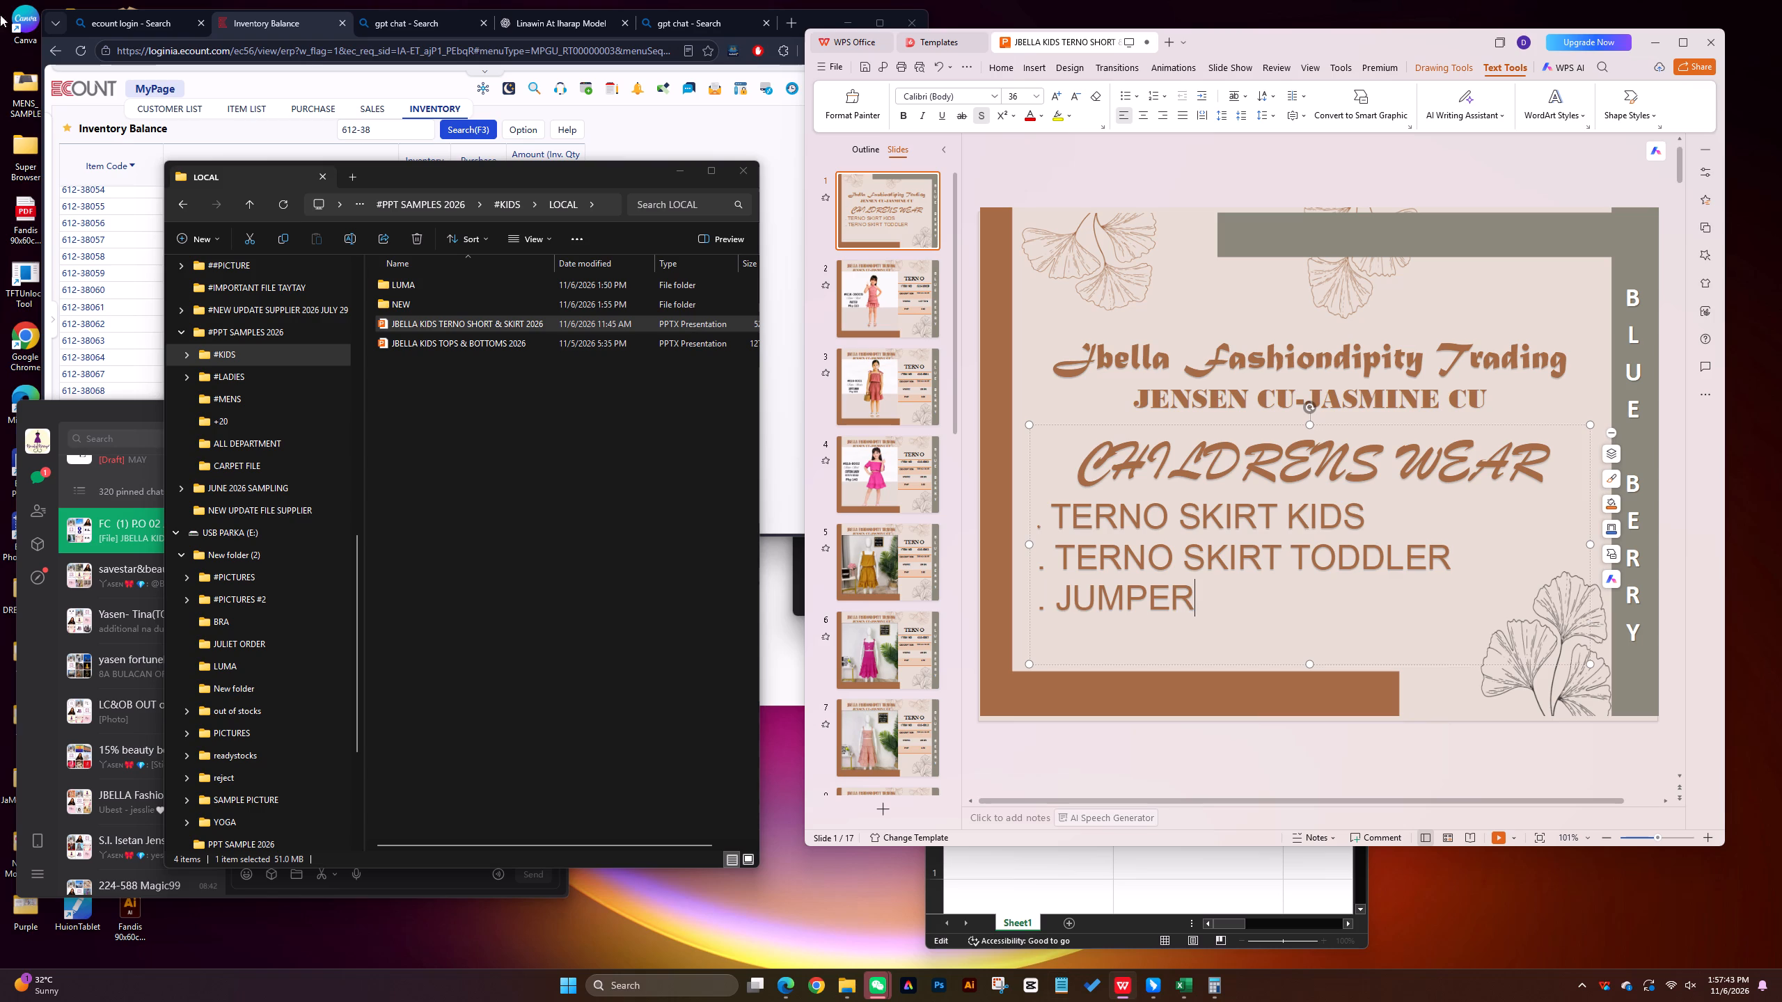
left_click(868, 301)
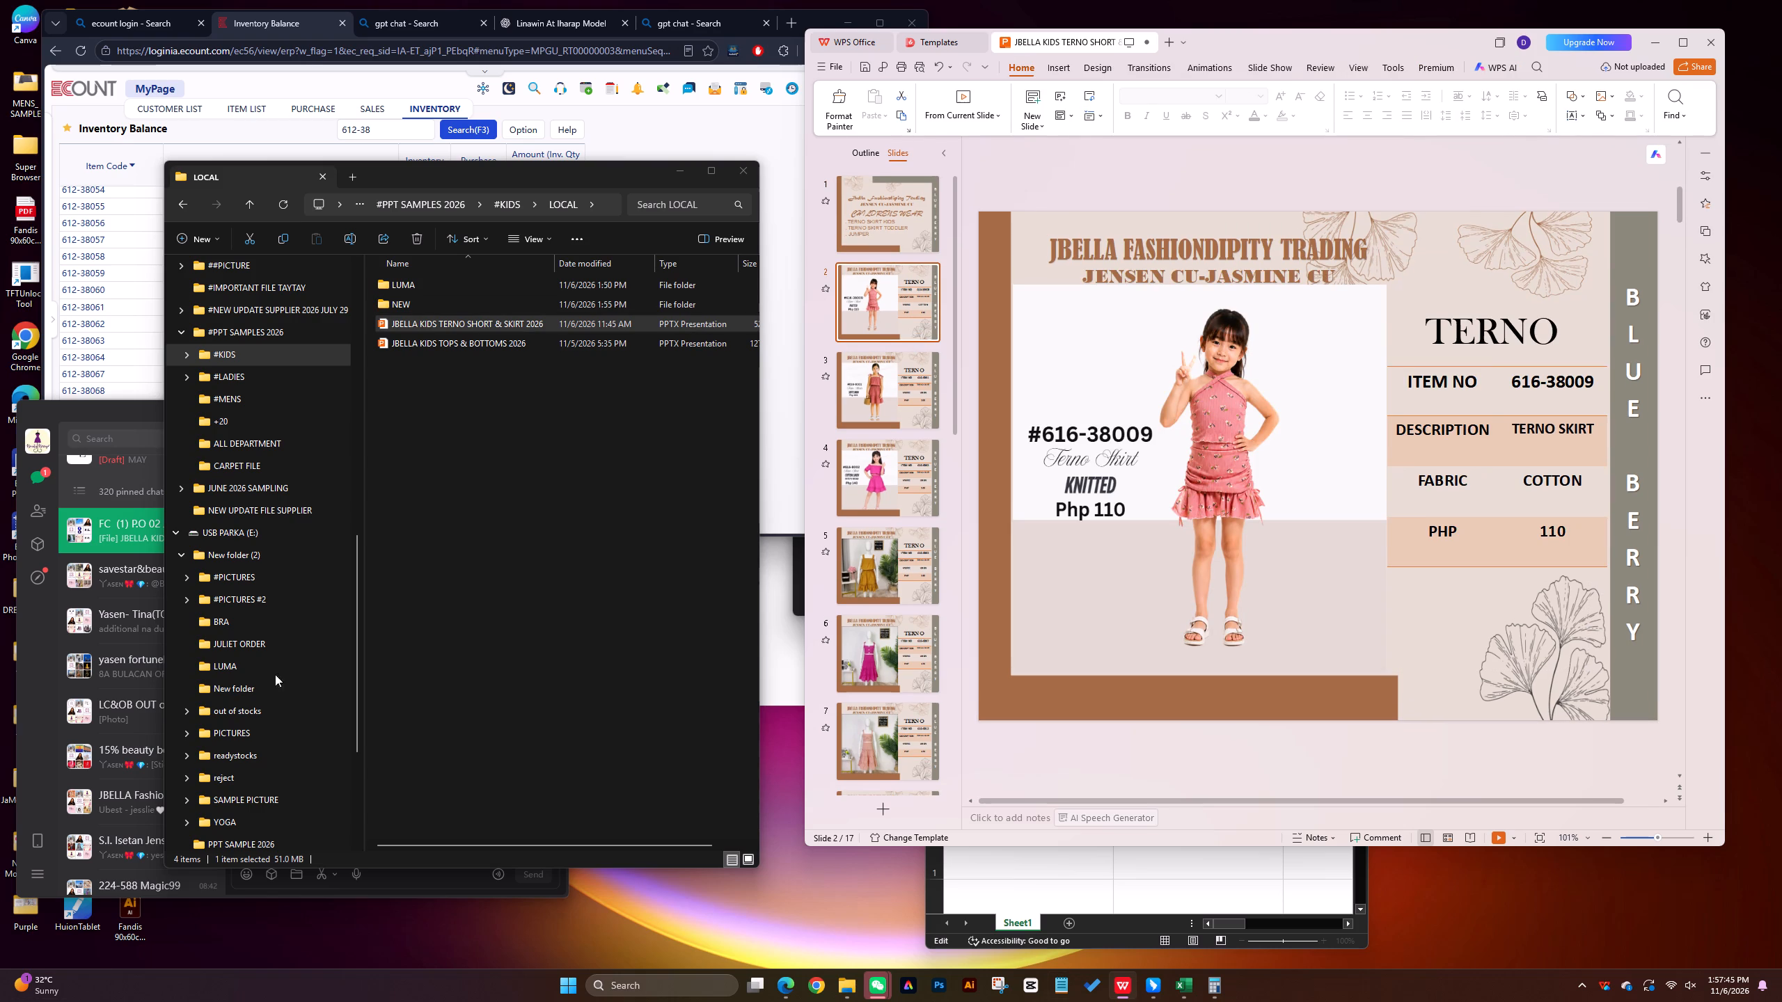
Check the files in the NEW folder inside LOCAL and return to LOCAL.
left_click(475, 492)
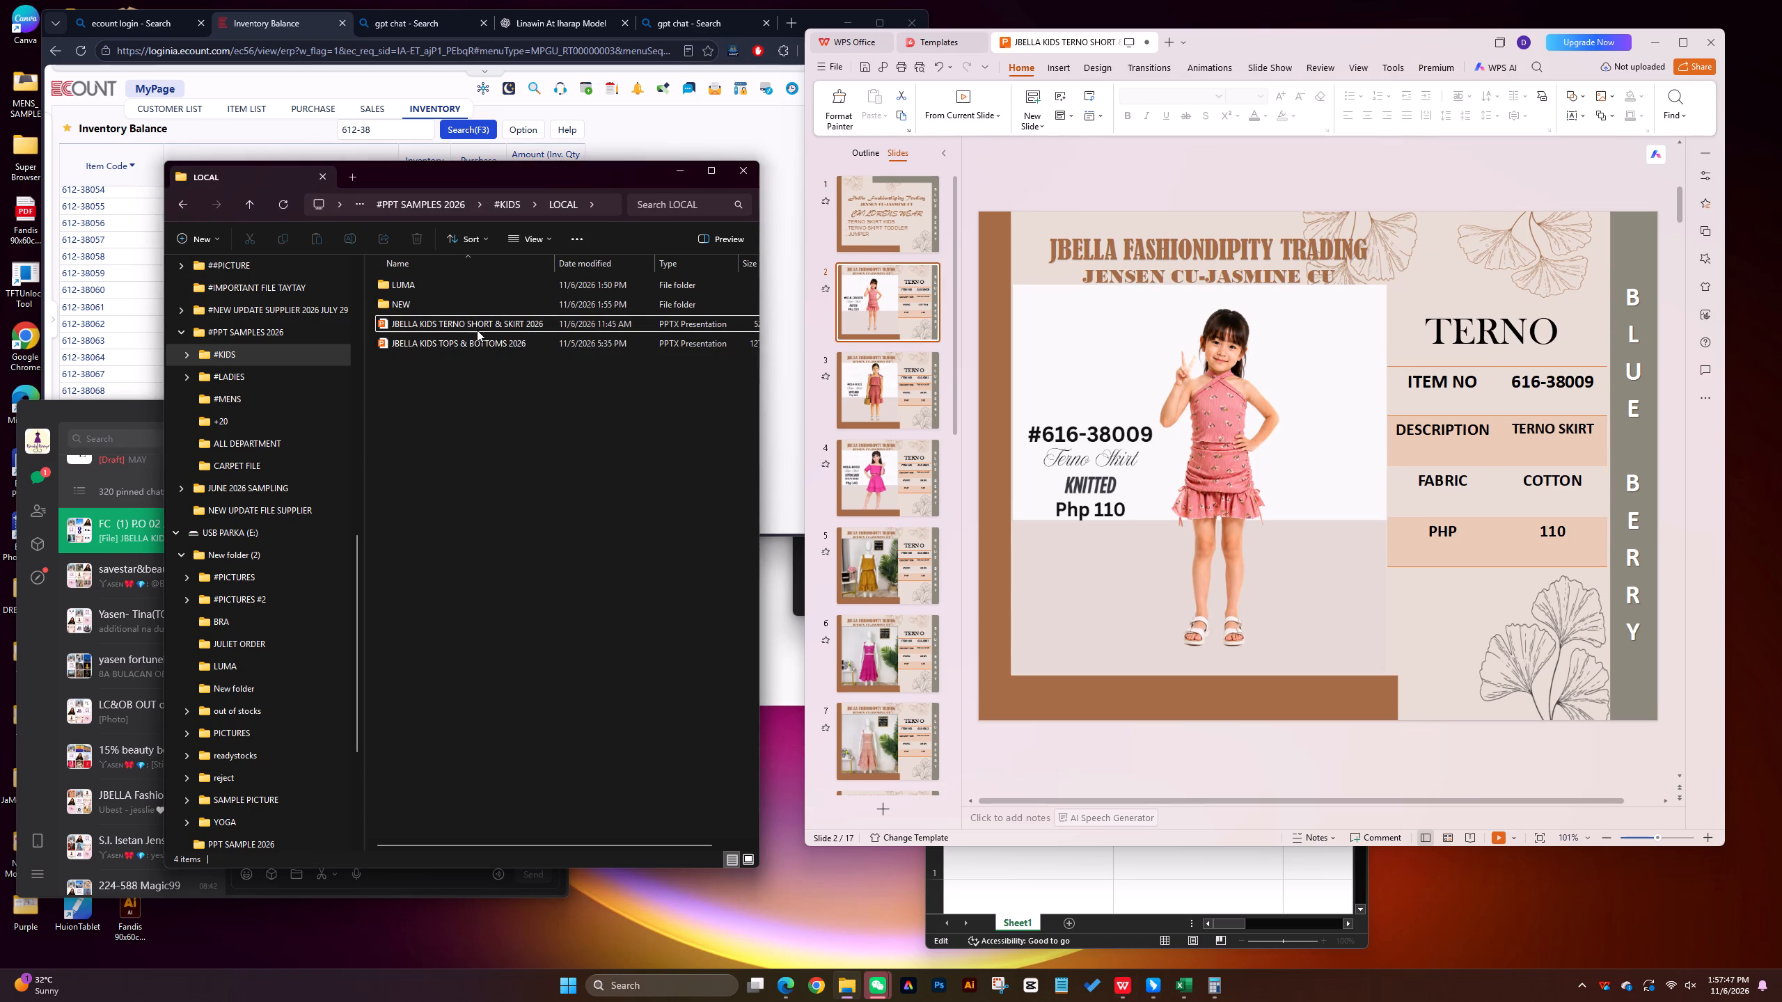
left_click(450, 389)
double_click(402, 305)
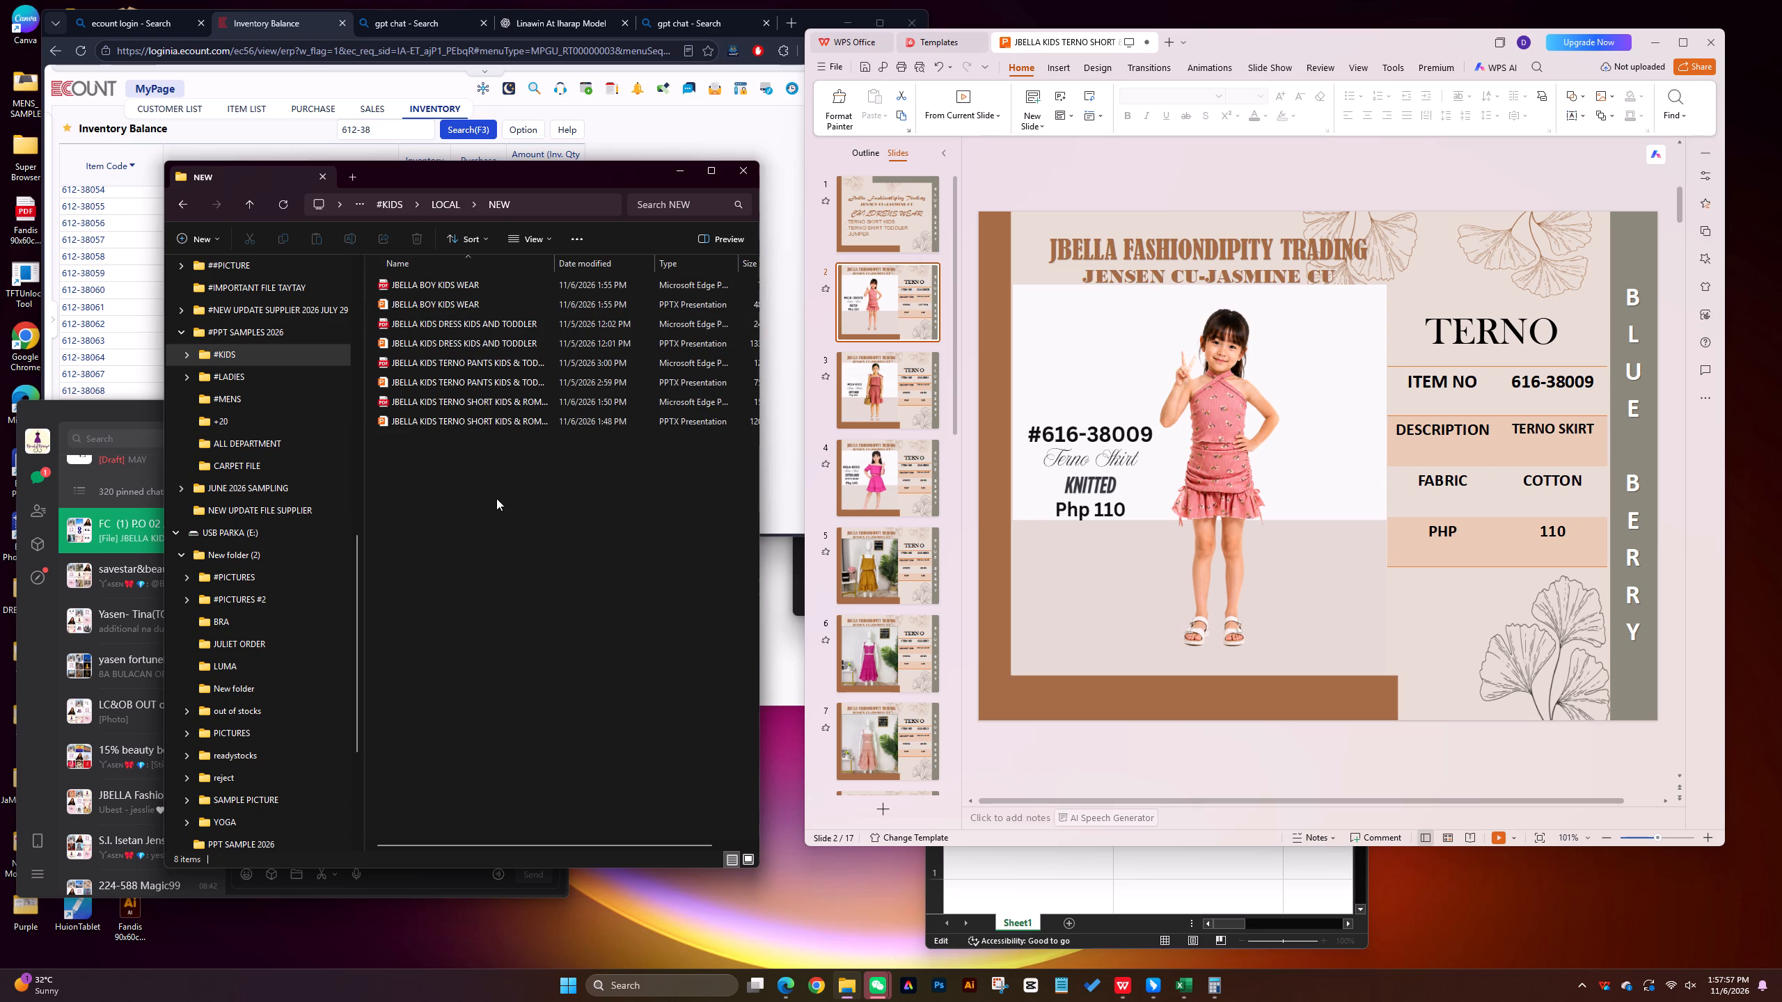
left_click(245, 202)
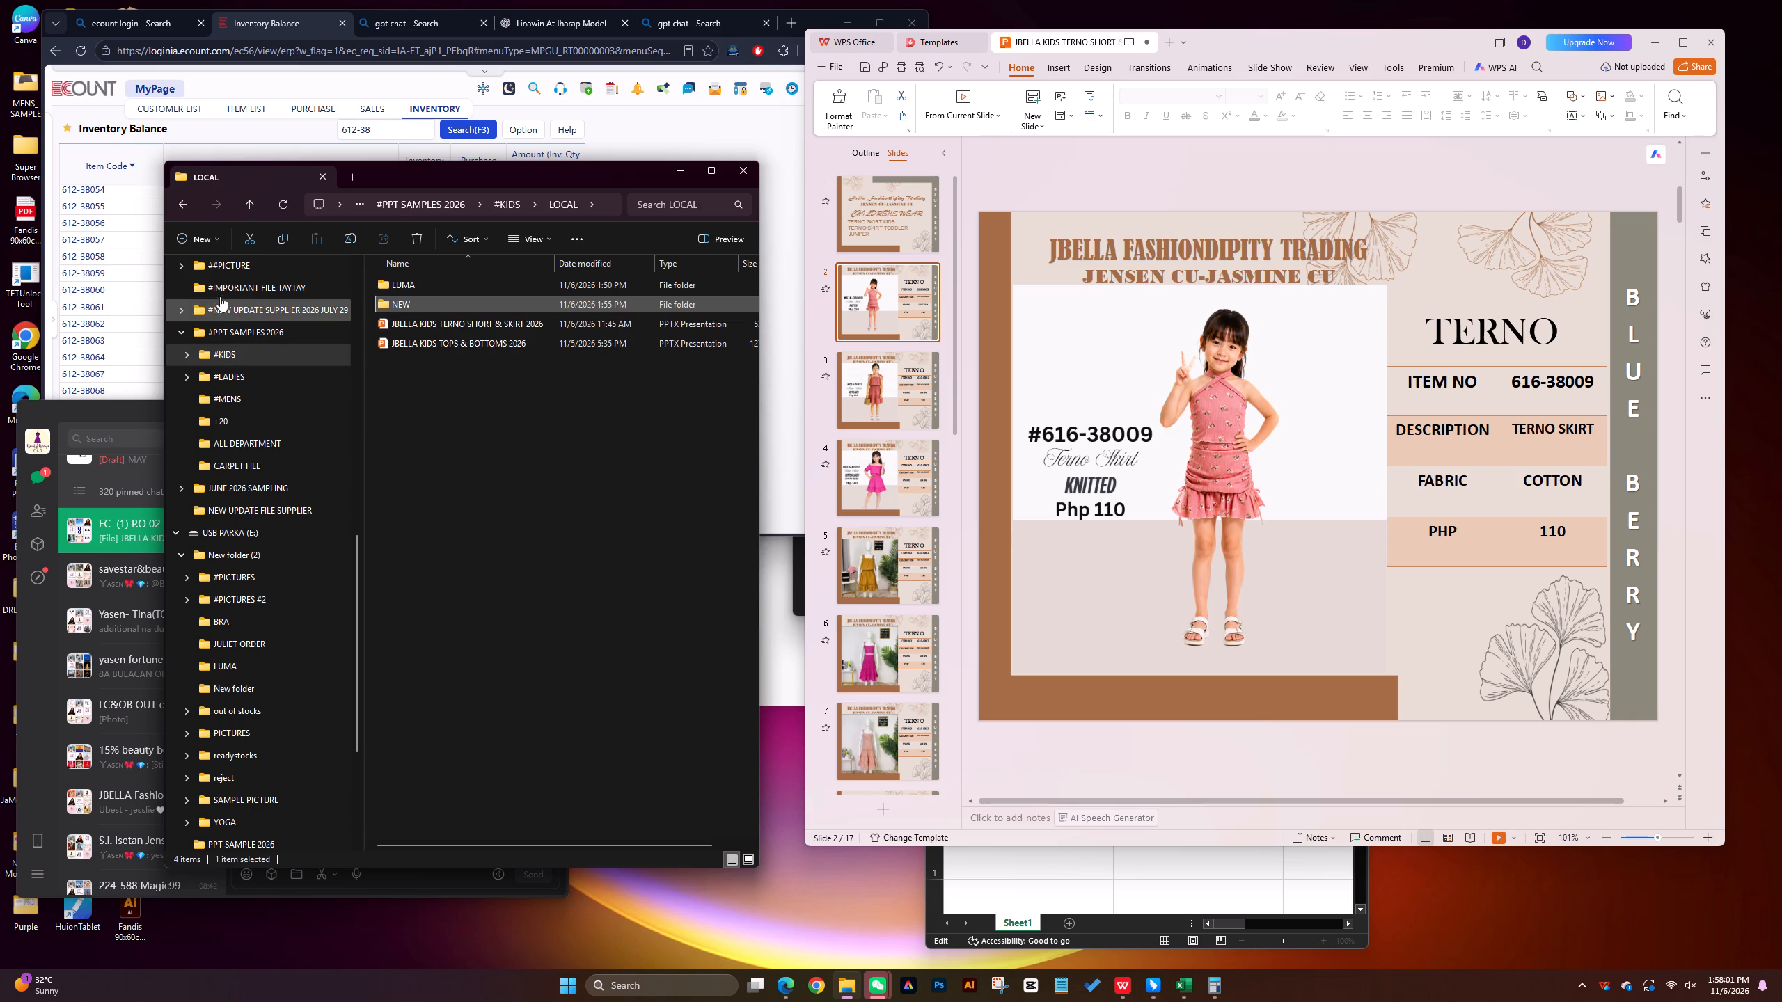
Go to the -38 picture folder under ##PICTURE, KIDS DEPARTMENT, #TERNO SHORT KIDS, 612-.
scroll(234, 490, "up", 2)
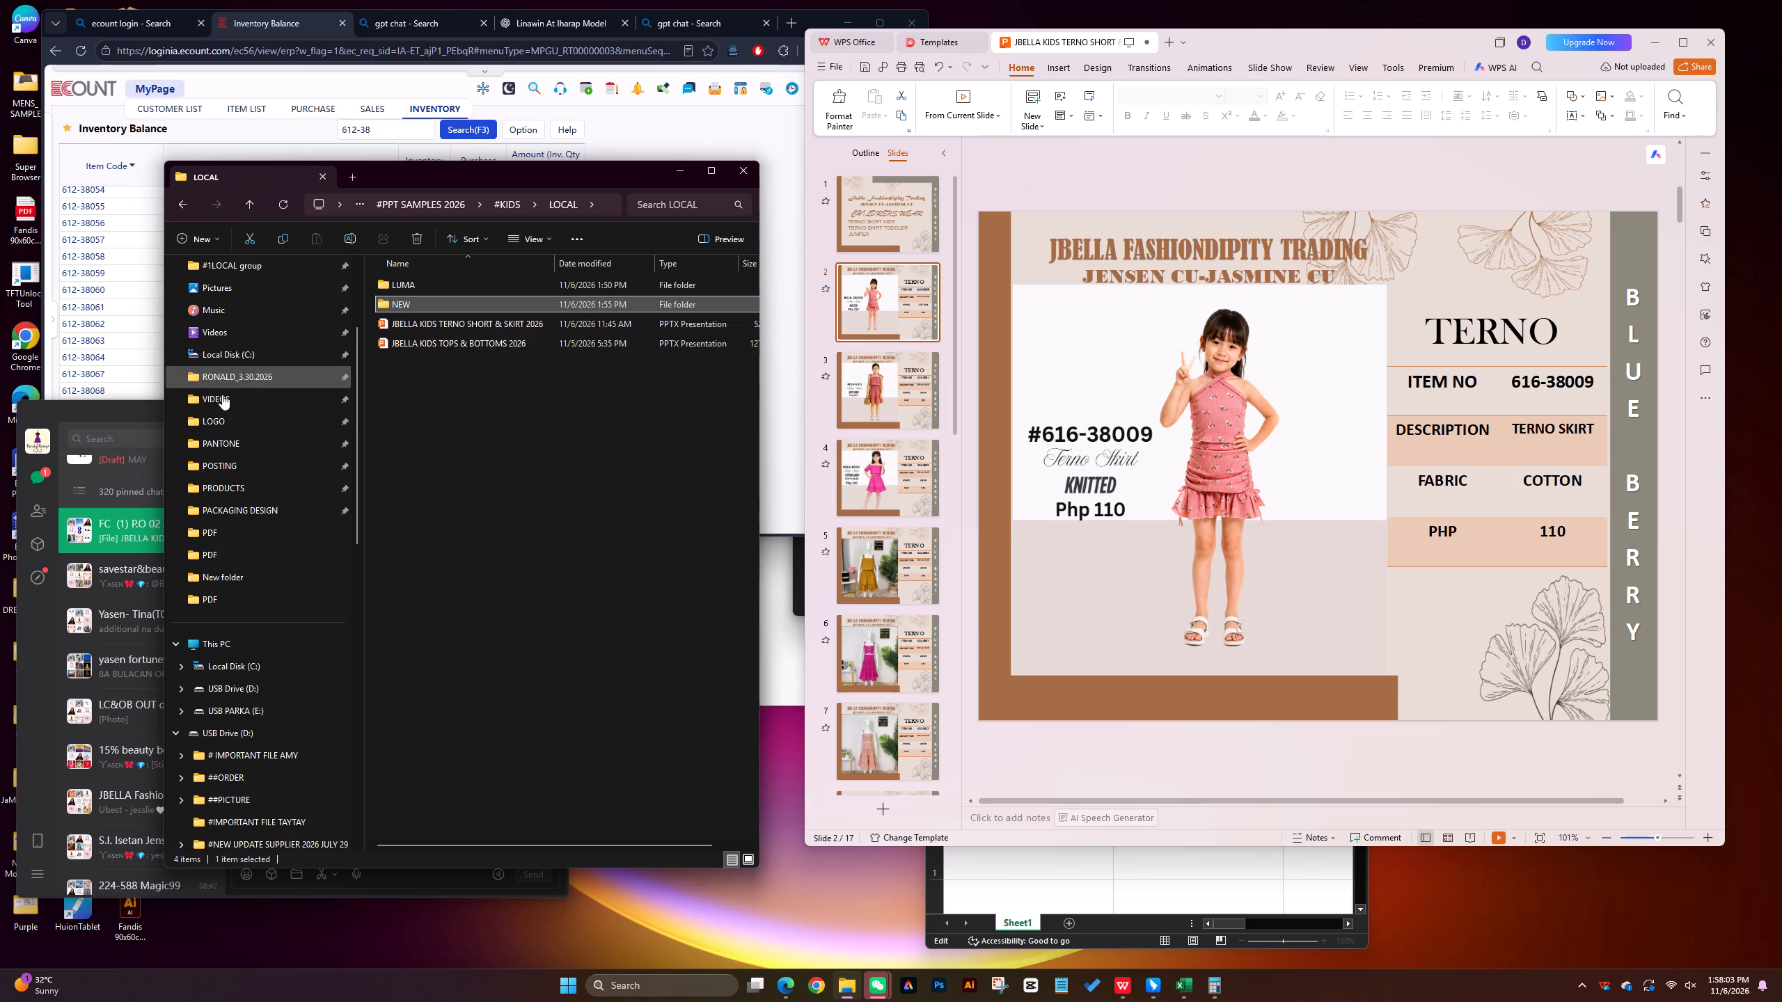
scroll(218, 694, "down", 2)
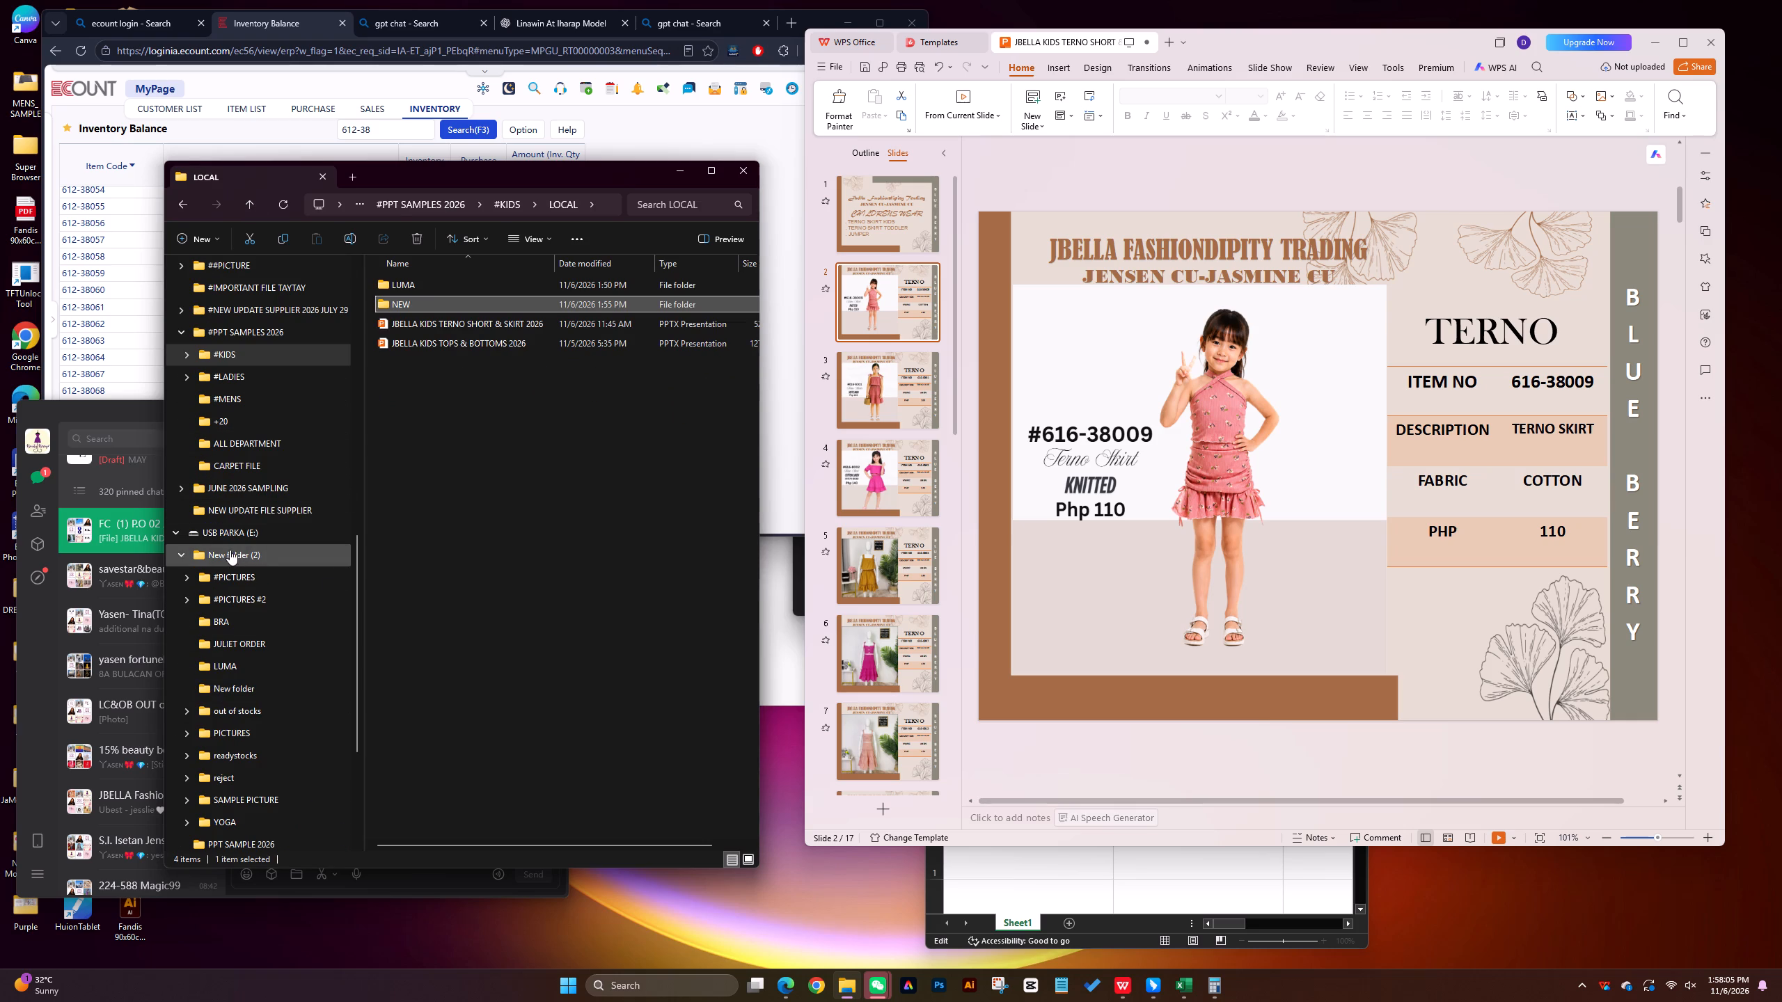
scroll(237, 599, "down", 5)
scroll(207, 422, "up", 5)
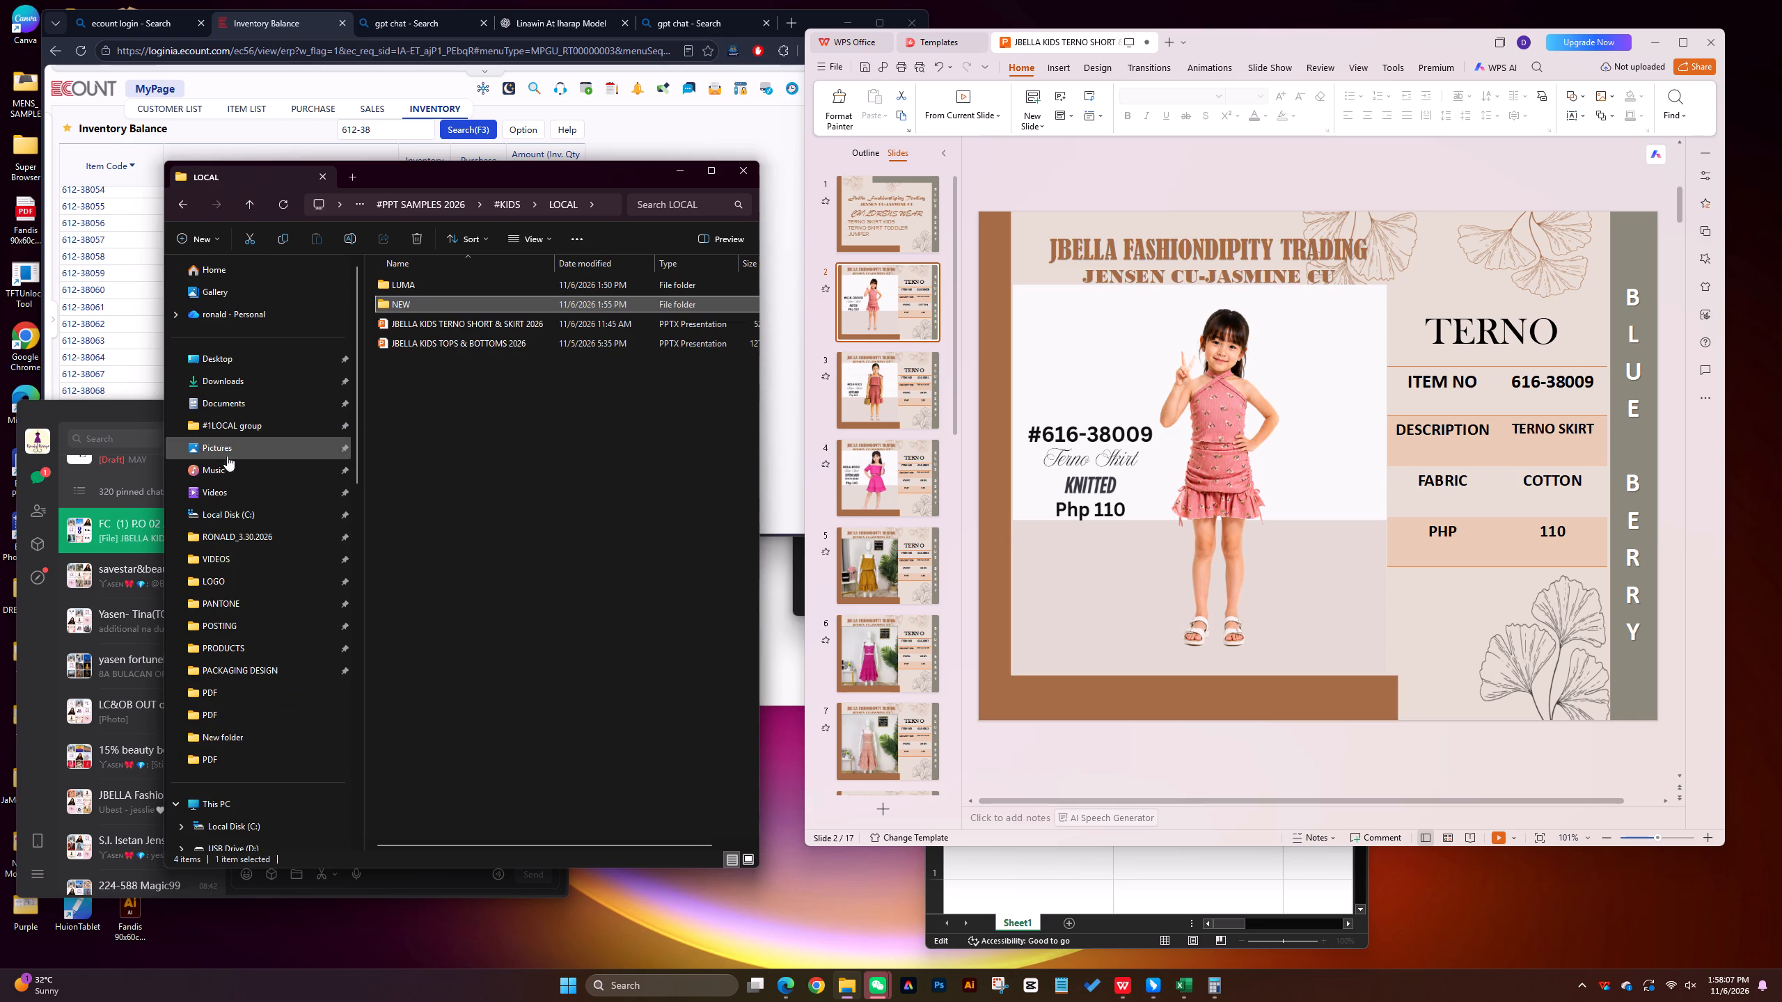
scroll(229, 680, "down", 2)
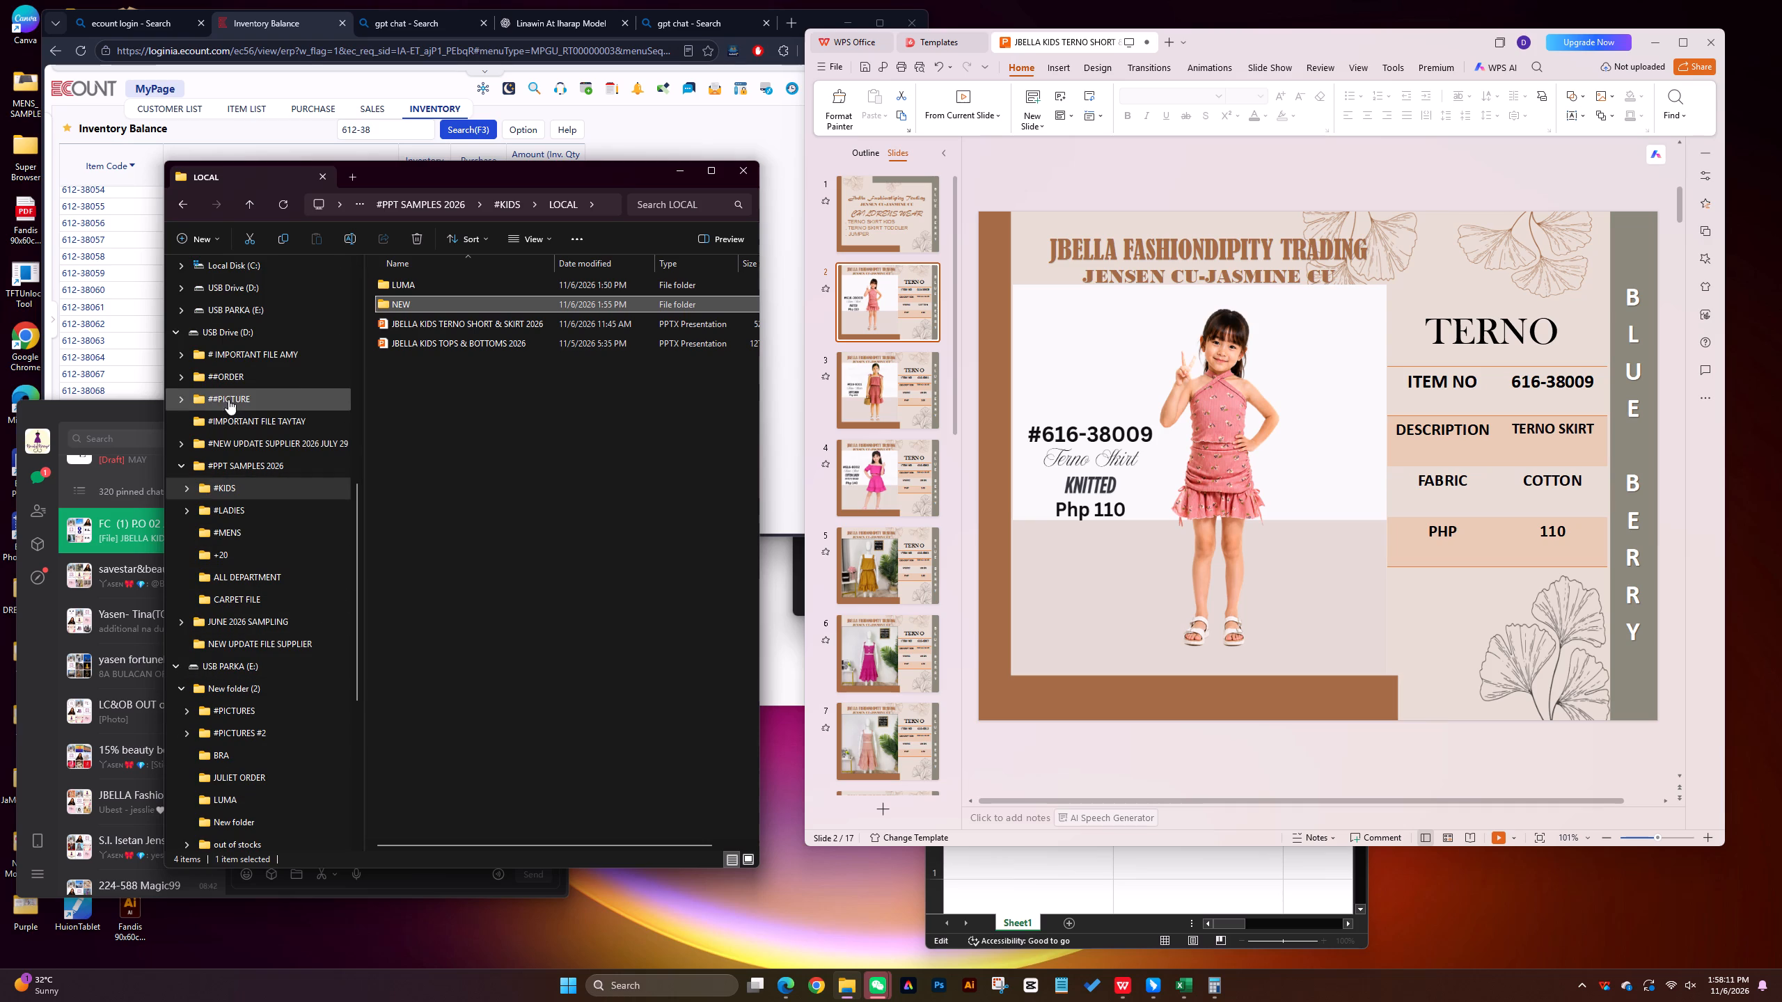
left_click(229, 333)
double_click(416, 326)
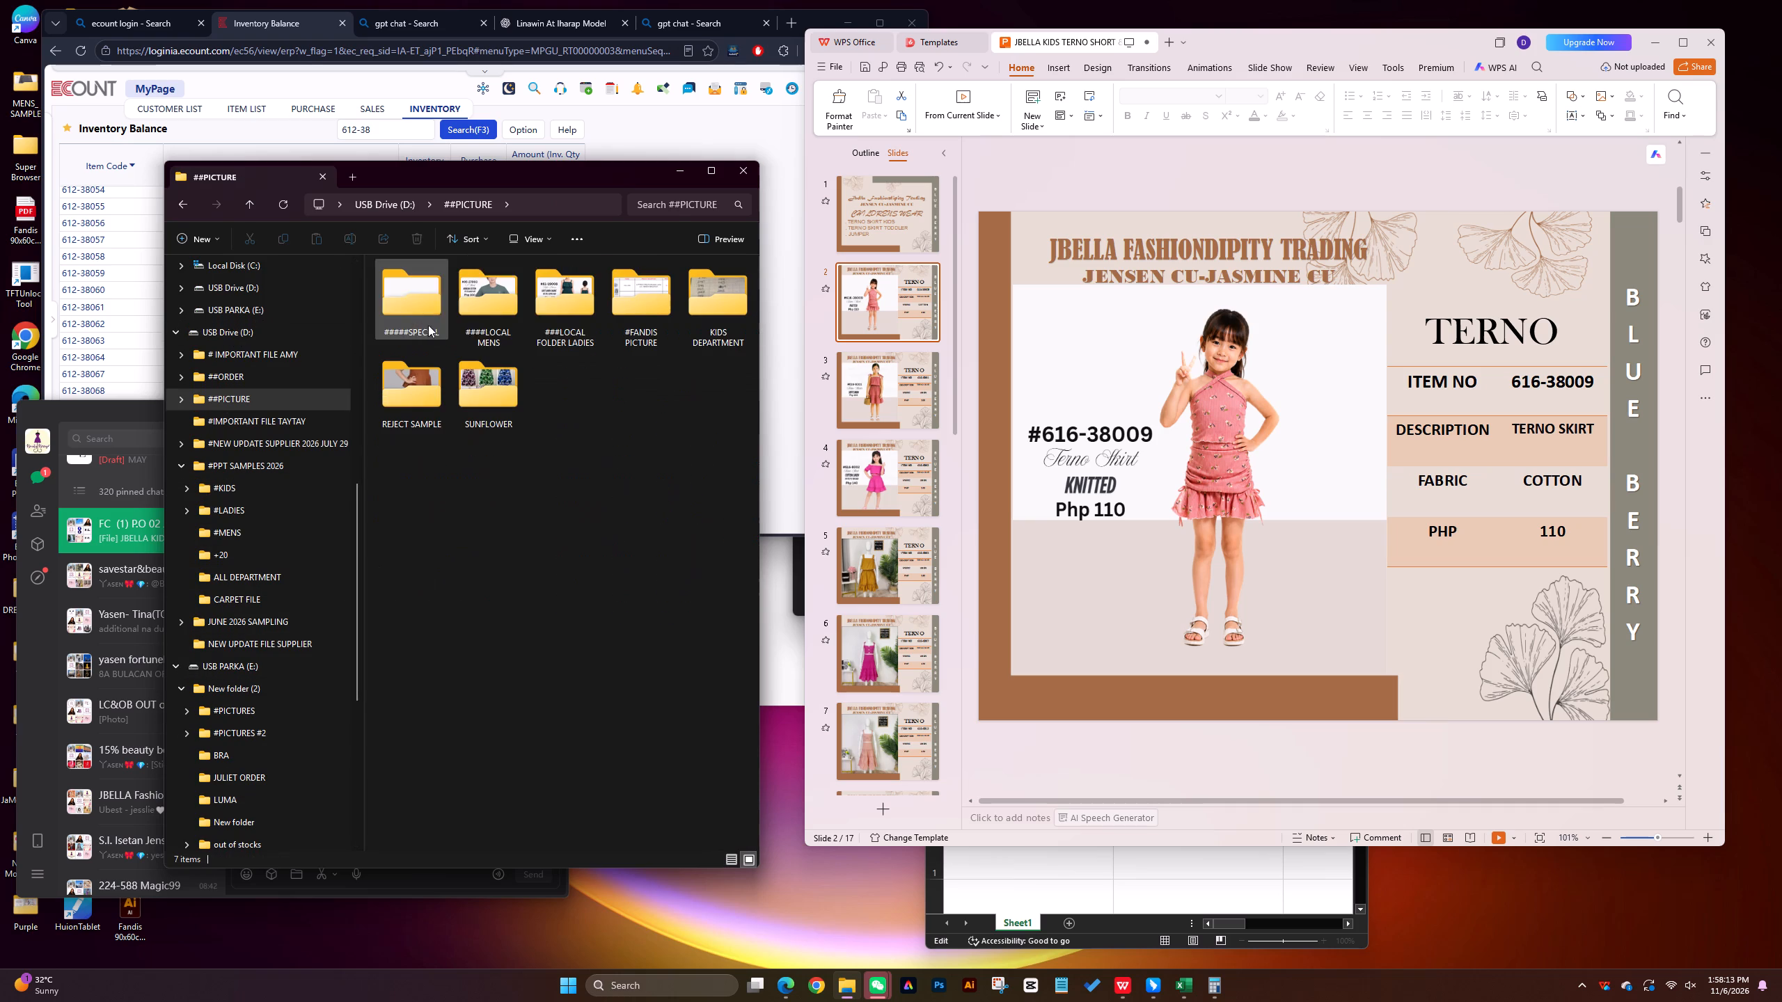
double_click(711, 301)
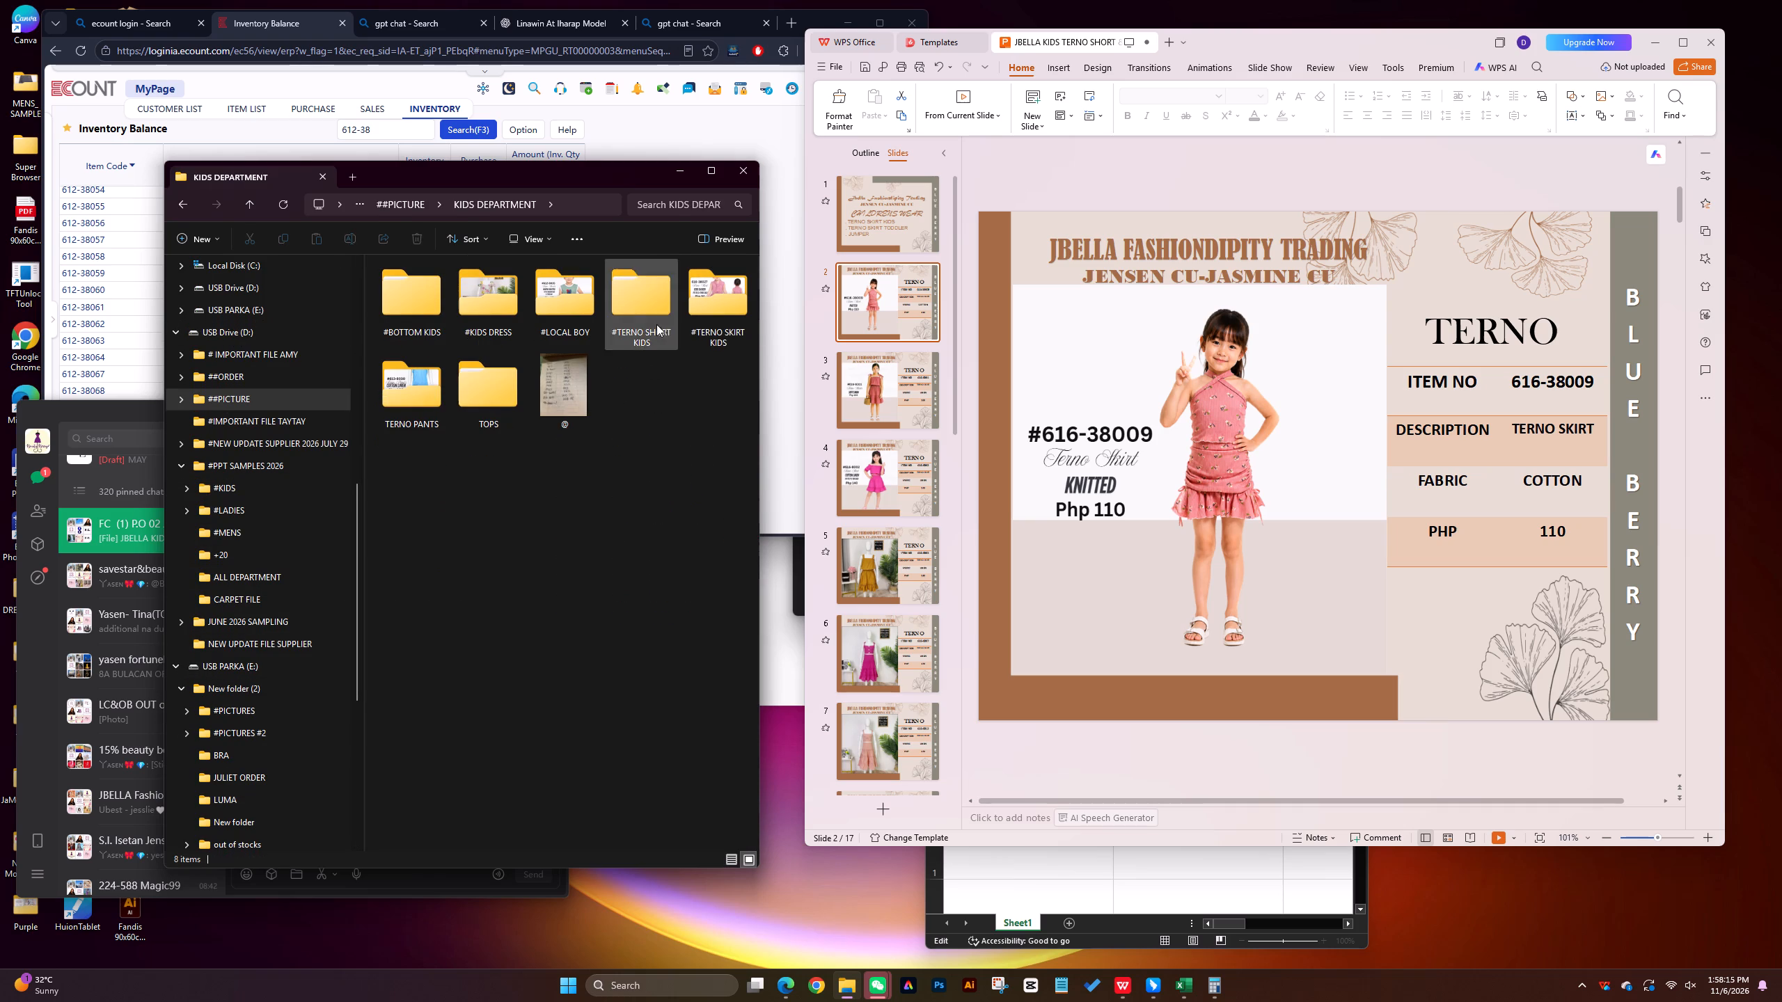
left_click(617, 509)
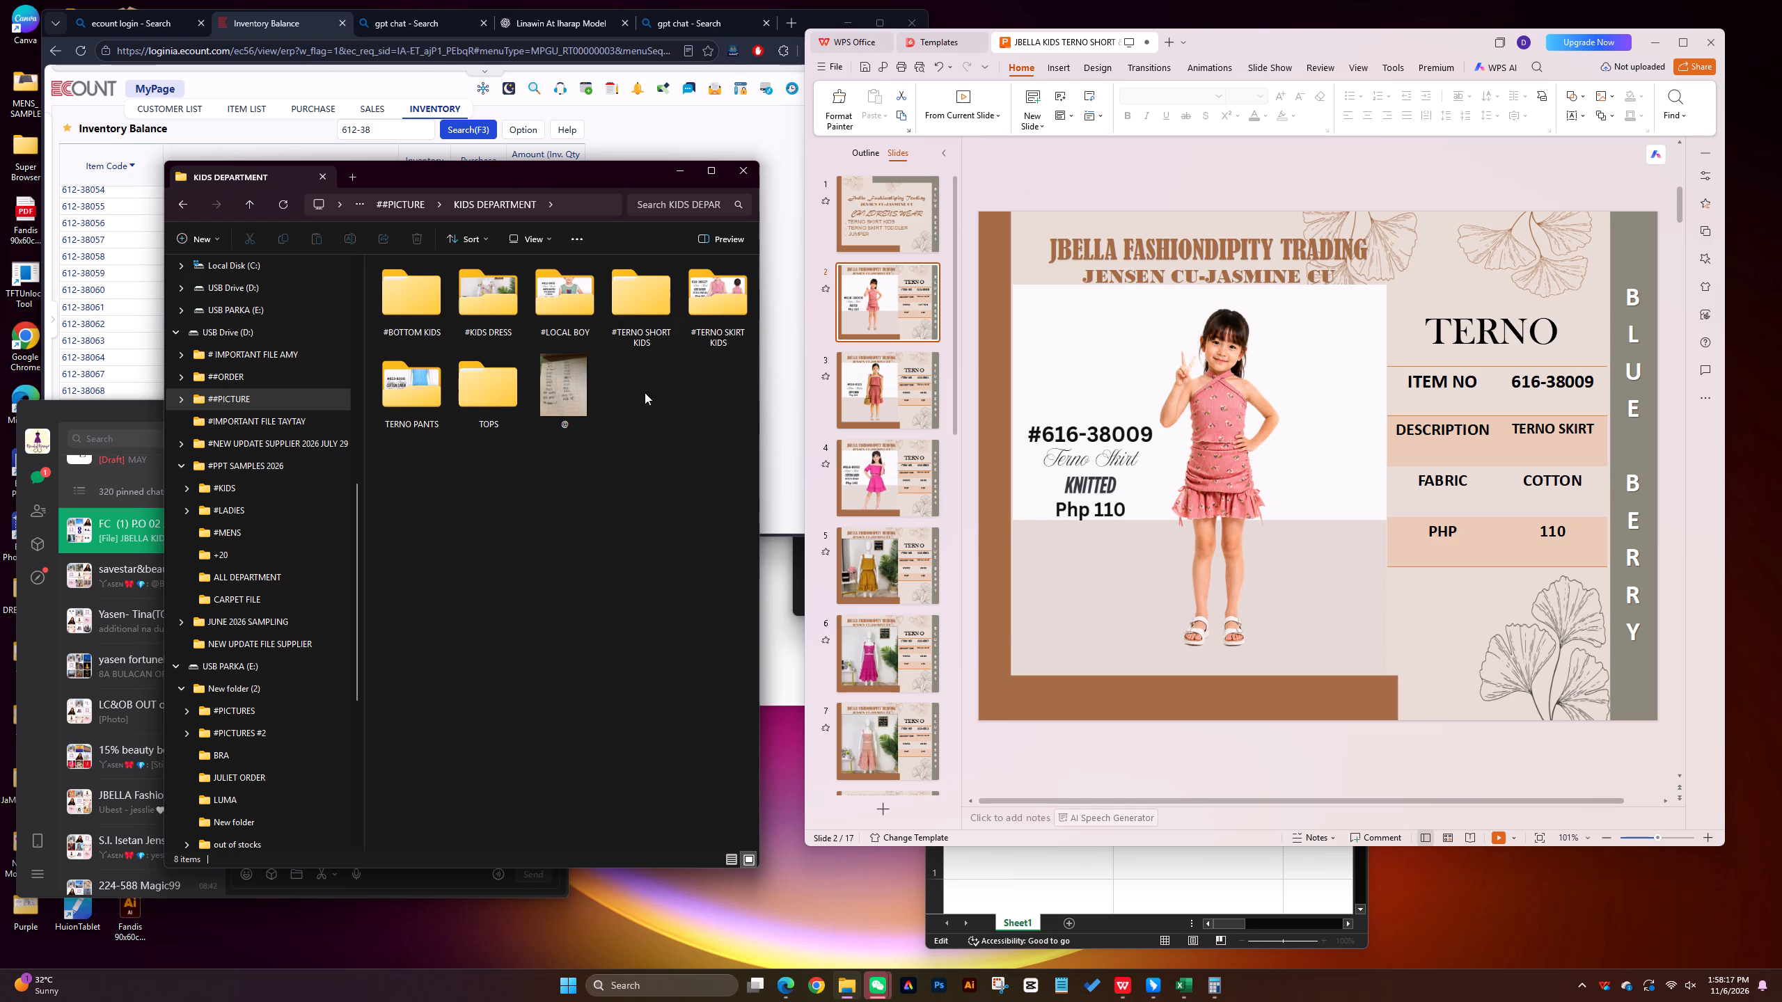
left_click(668, 383)
double_click(635, 310)
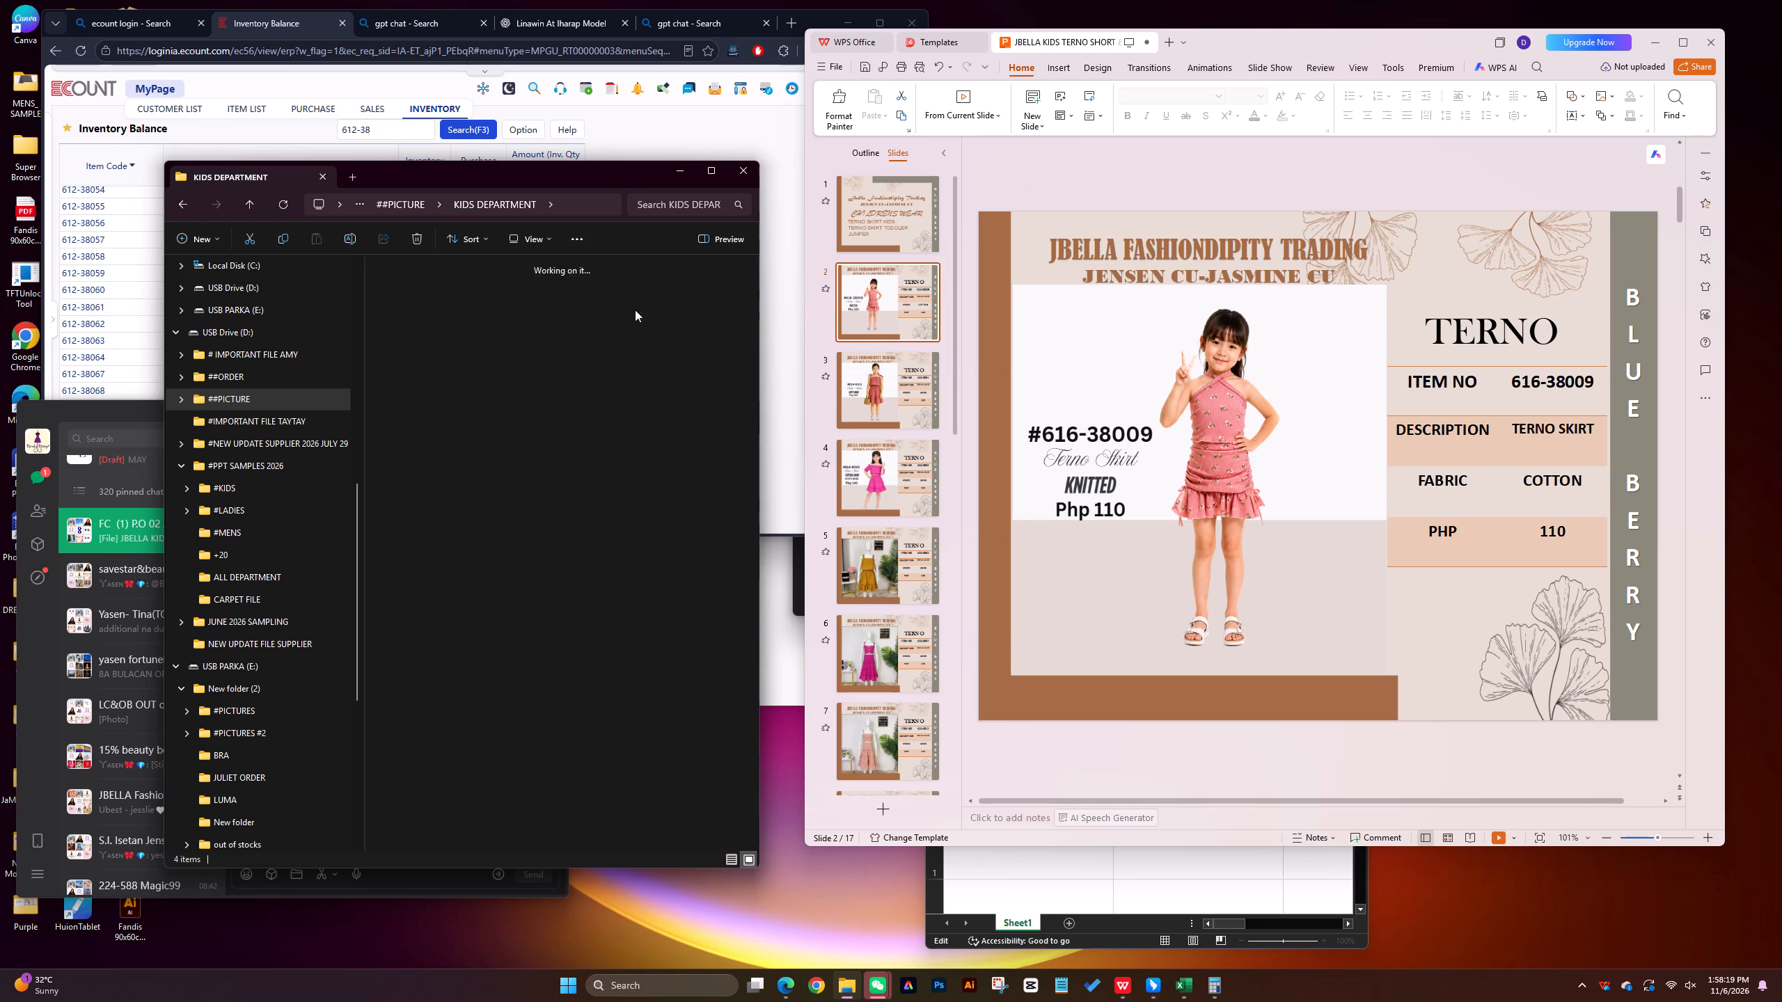
double_click(416, 293)
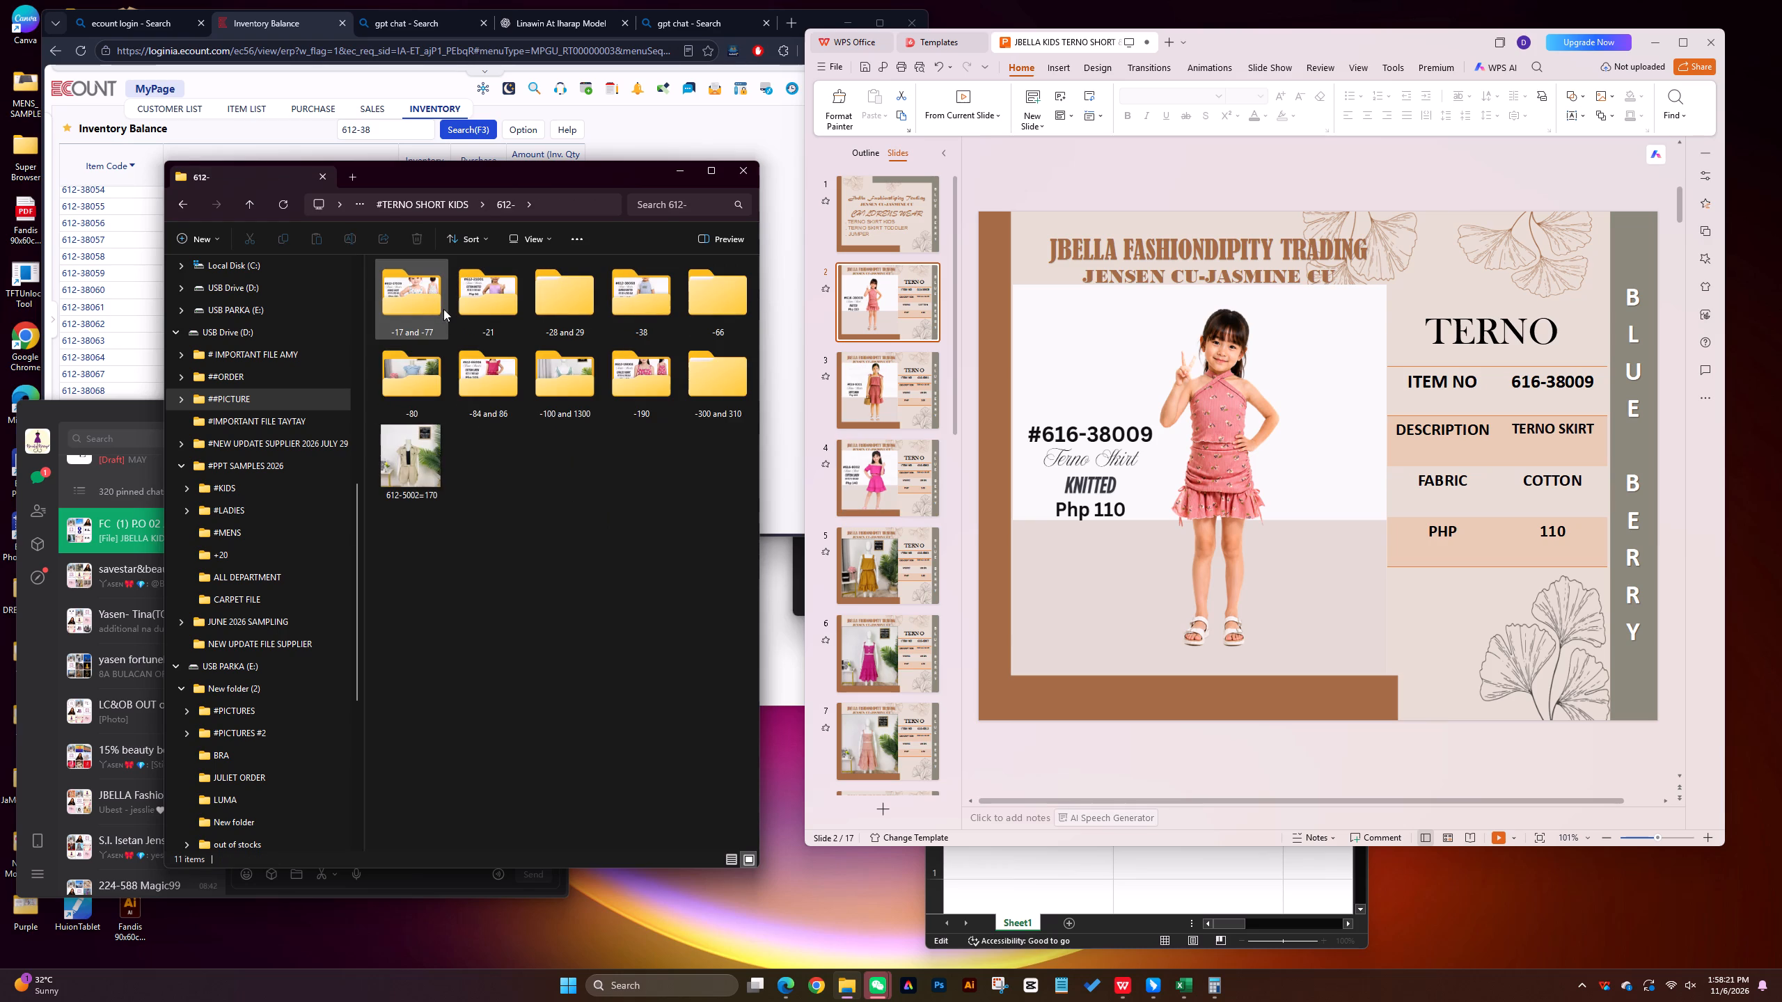
double_click(624, 301)
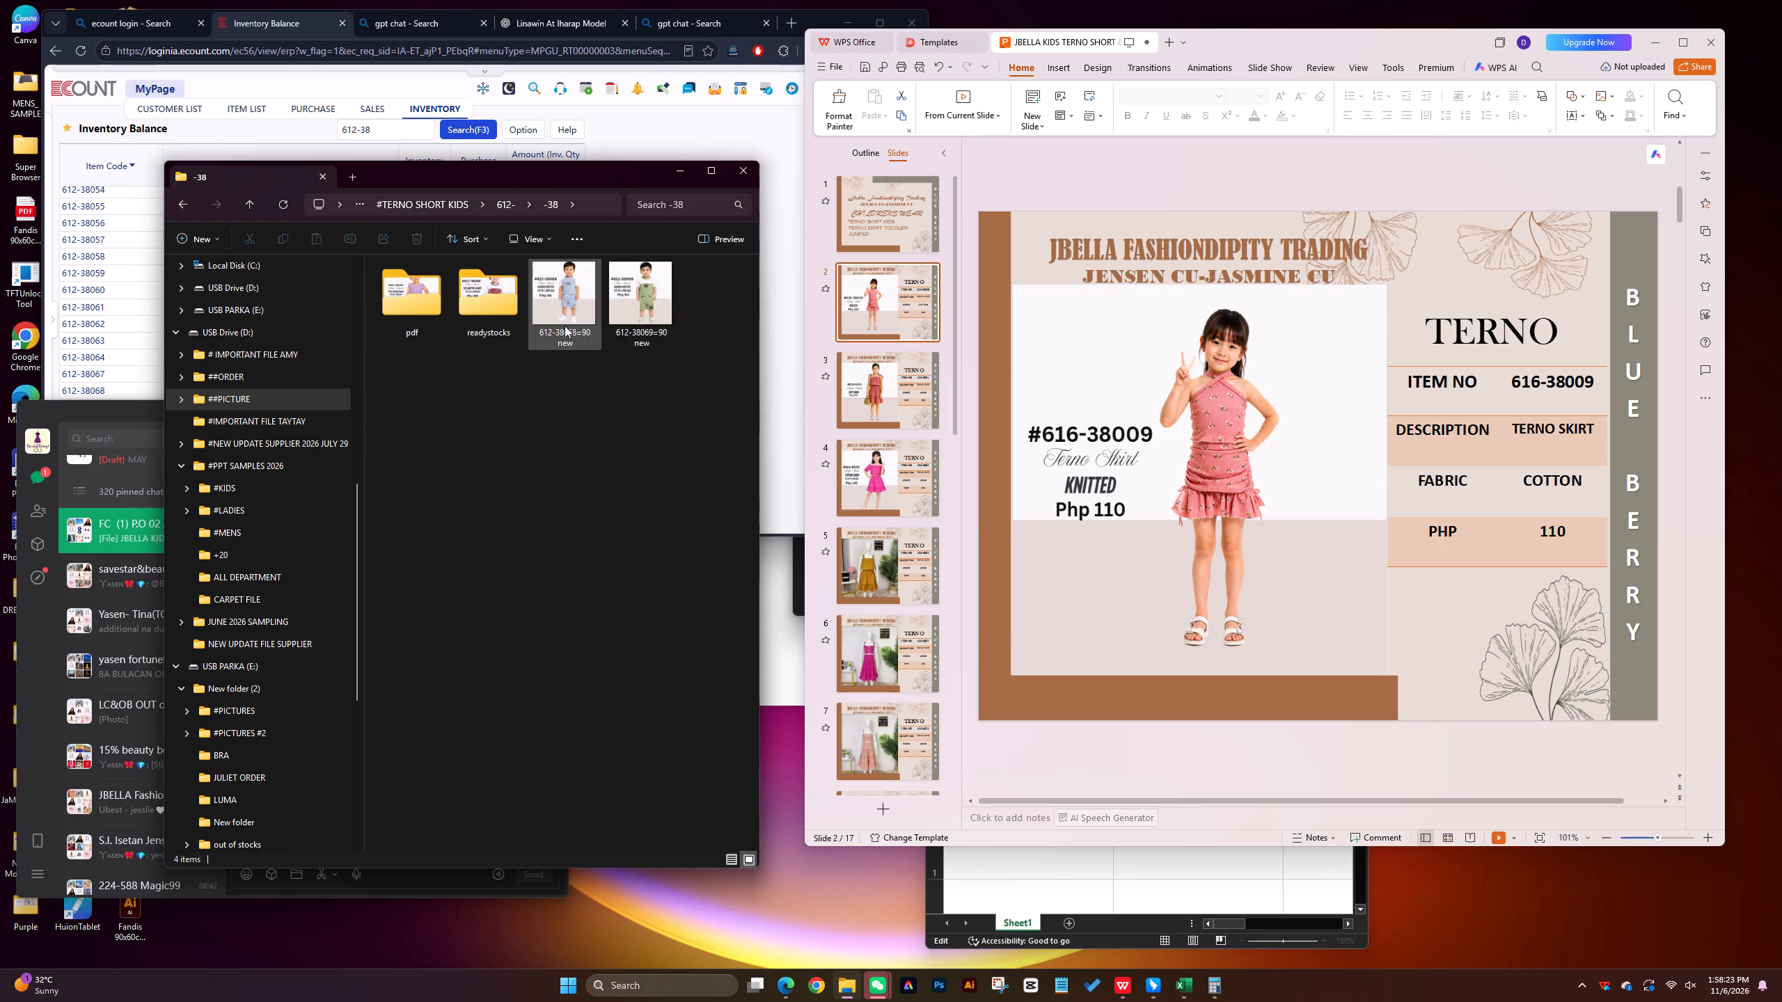
Move the pictures of 612-38088 and 612-38089 from the readystocks subfolder up into the -38 folder.
double_click(484, 303)
left_click_drag(477, 367, 585, 307)
left_click_drag(585, 306, 584, 306)
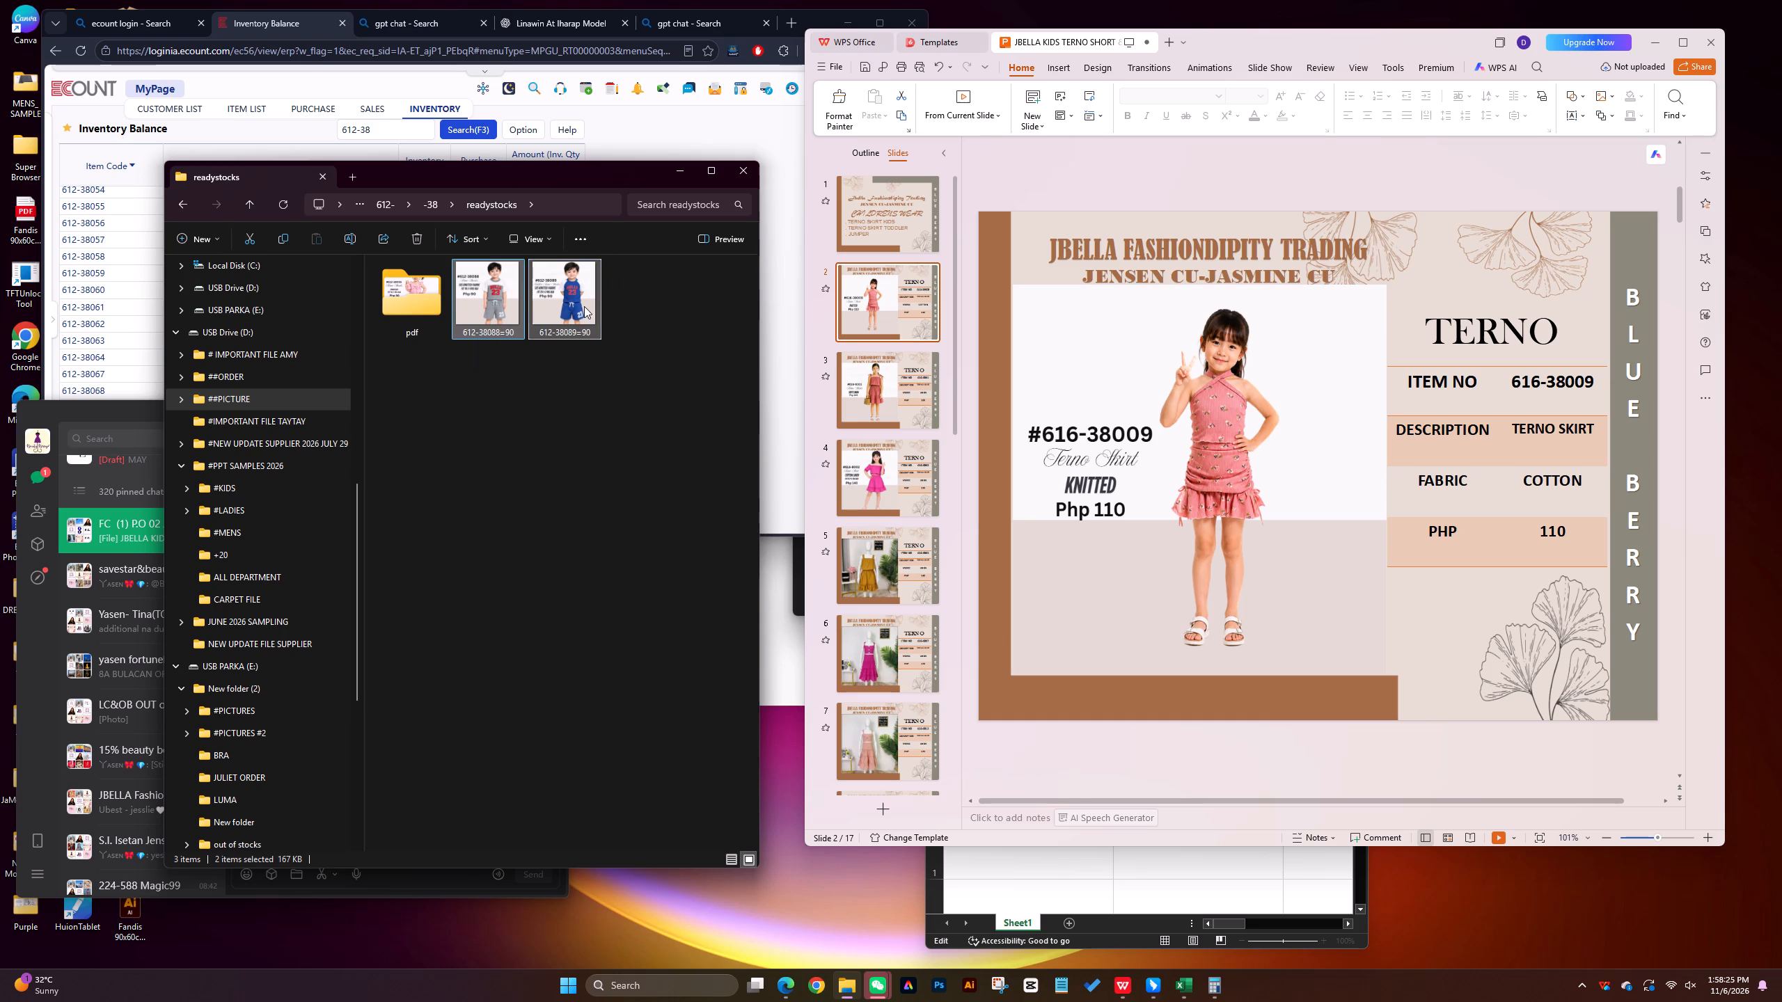
left_click_drag(584, 306, 438, 206)
left_click(435, 198)
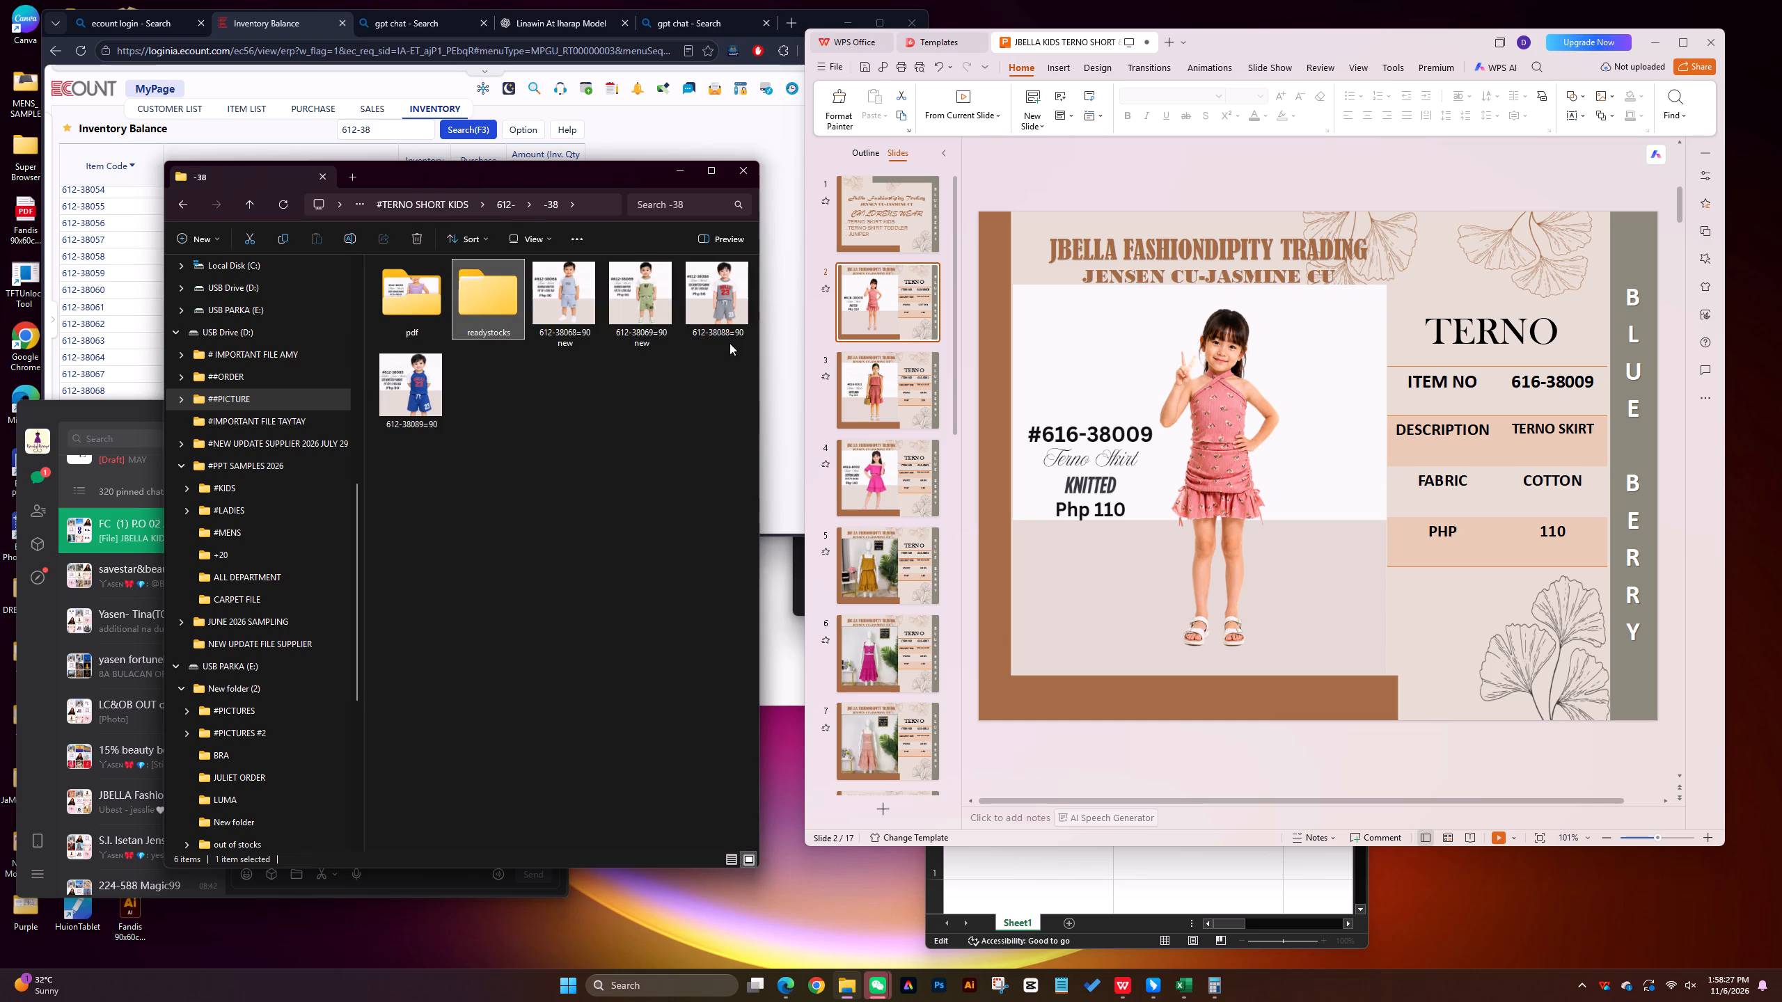
Copy the pictures of 612-38068, 612-38069, 612-38088 and 612-38089 from -38 into the #LOCAL BOY folder of KIDS DEPARTMENT.
left_click_drag(761, 377, 883, 383)
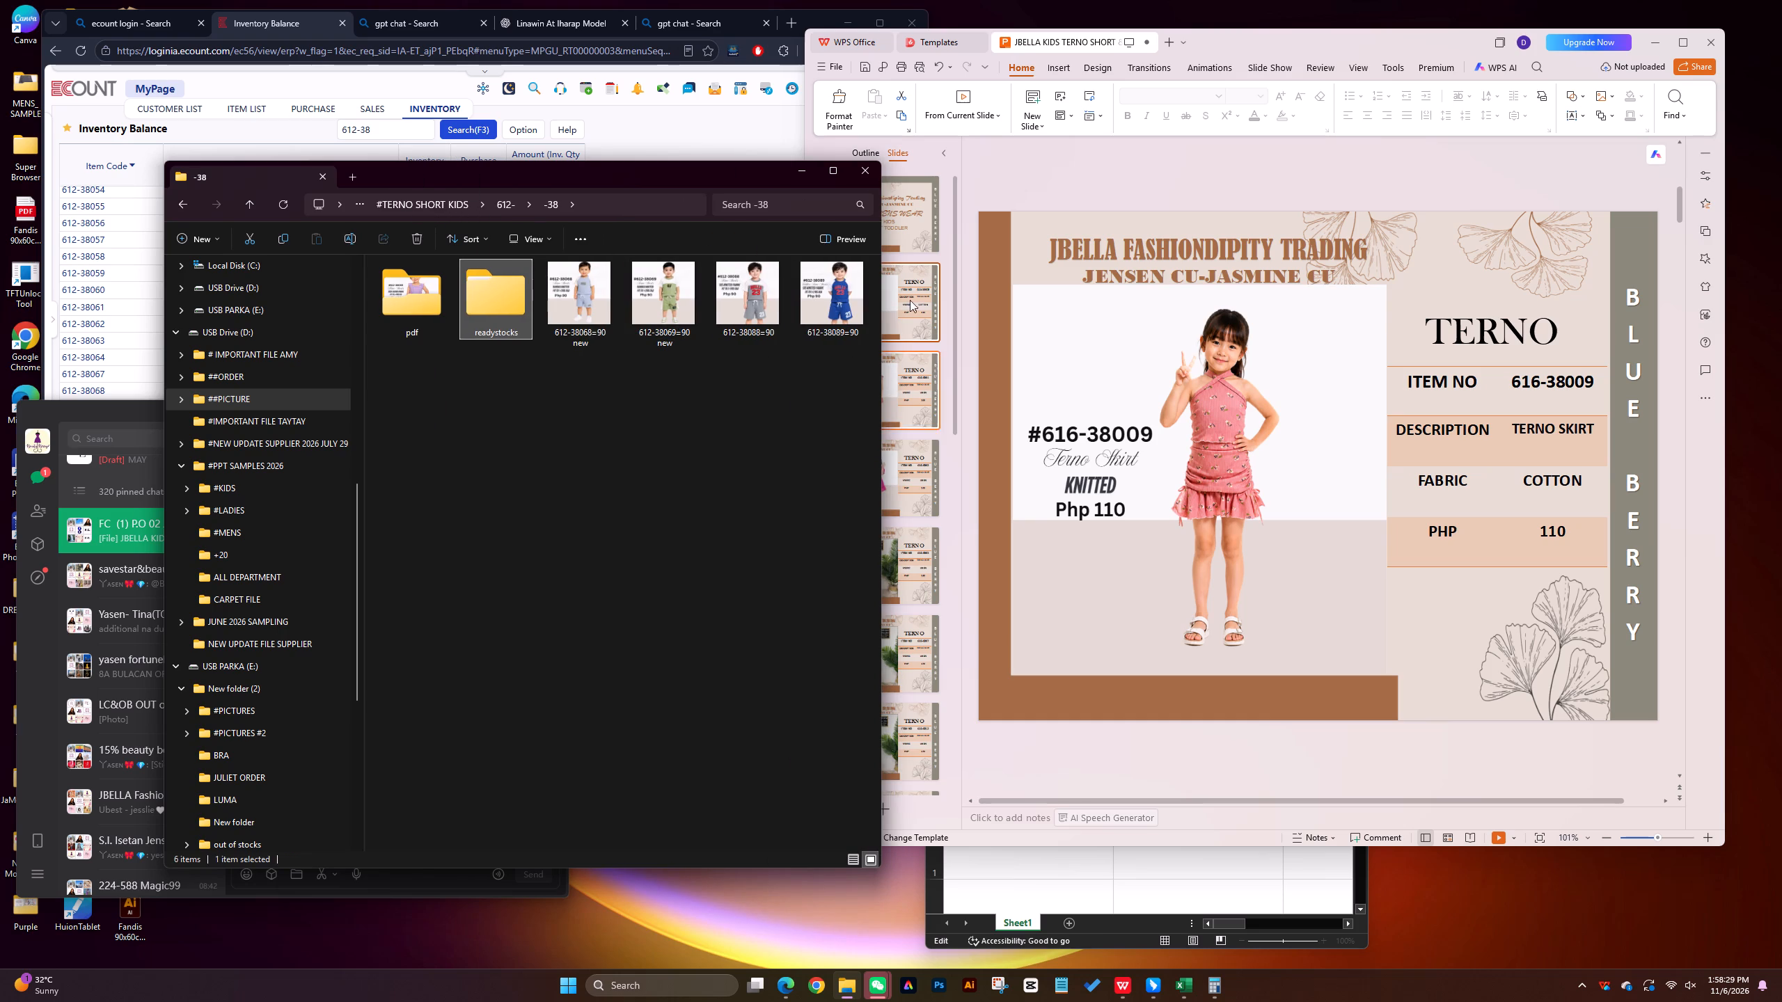
left_click_drag(876, 290, 593, 320)
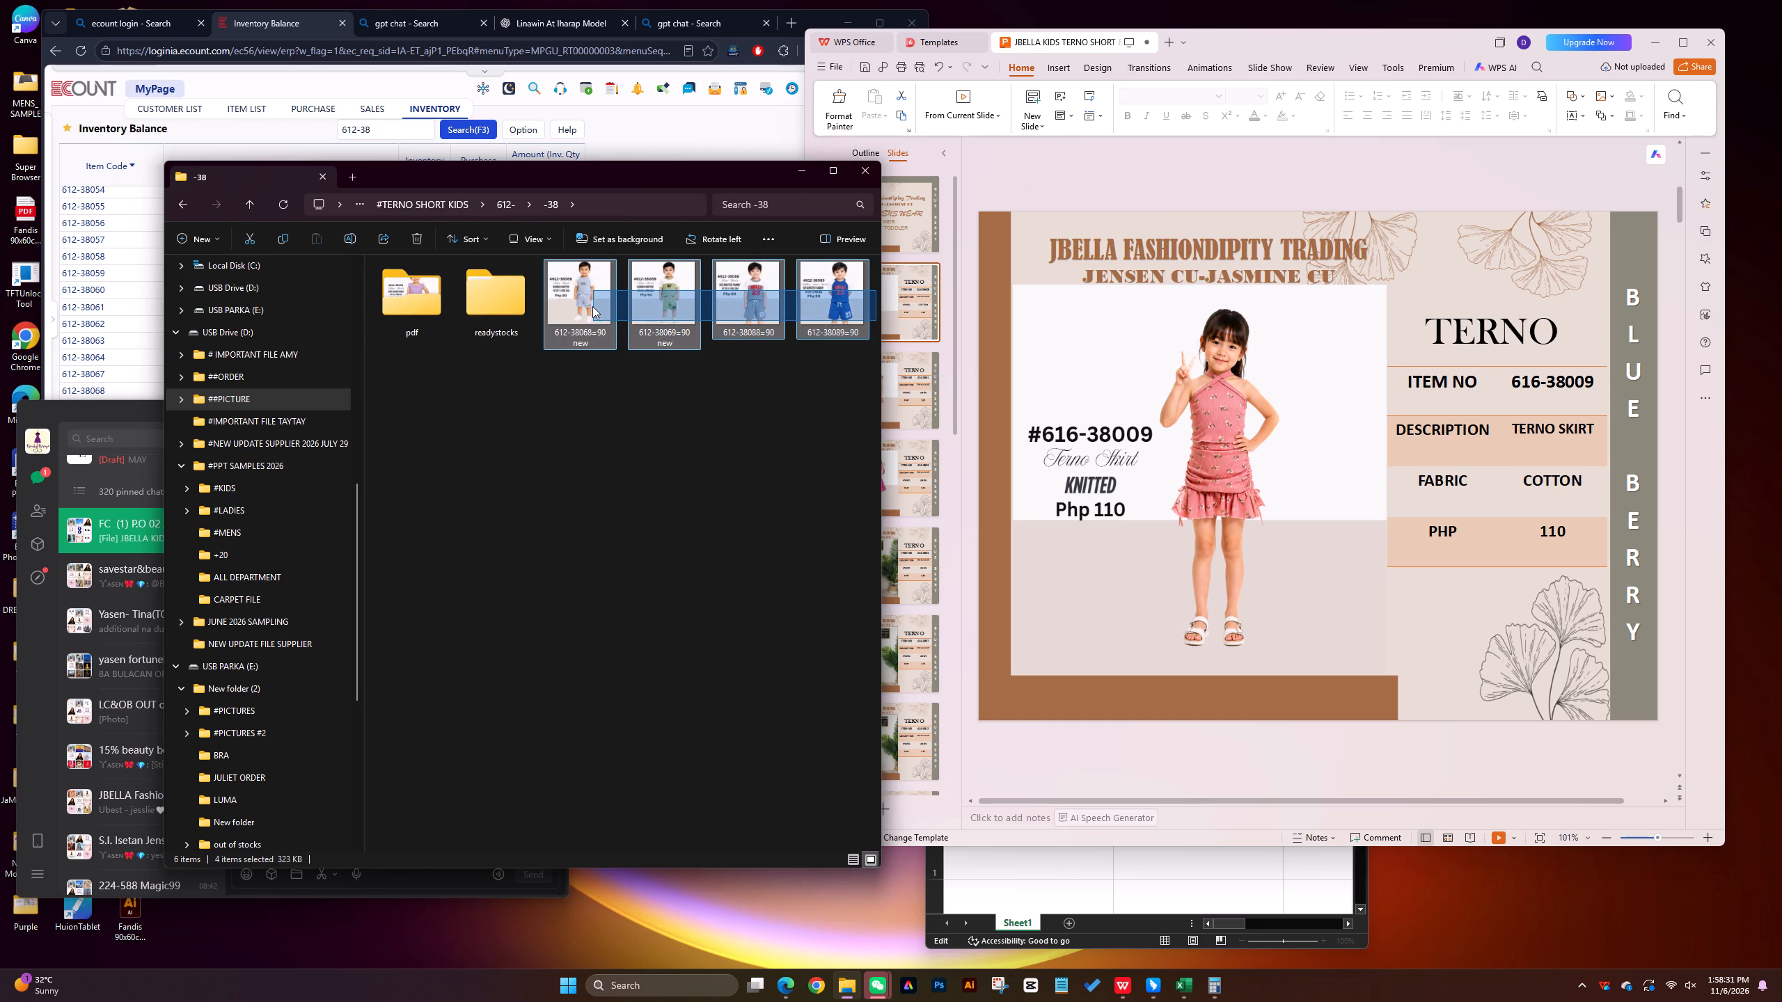
right_click(592, 306)
left_click(666, 324)
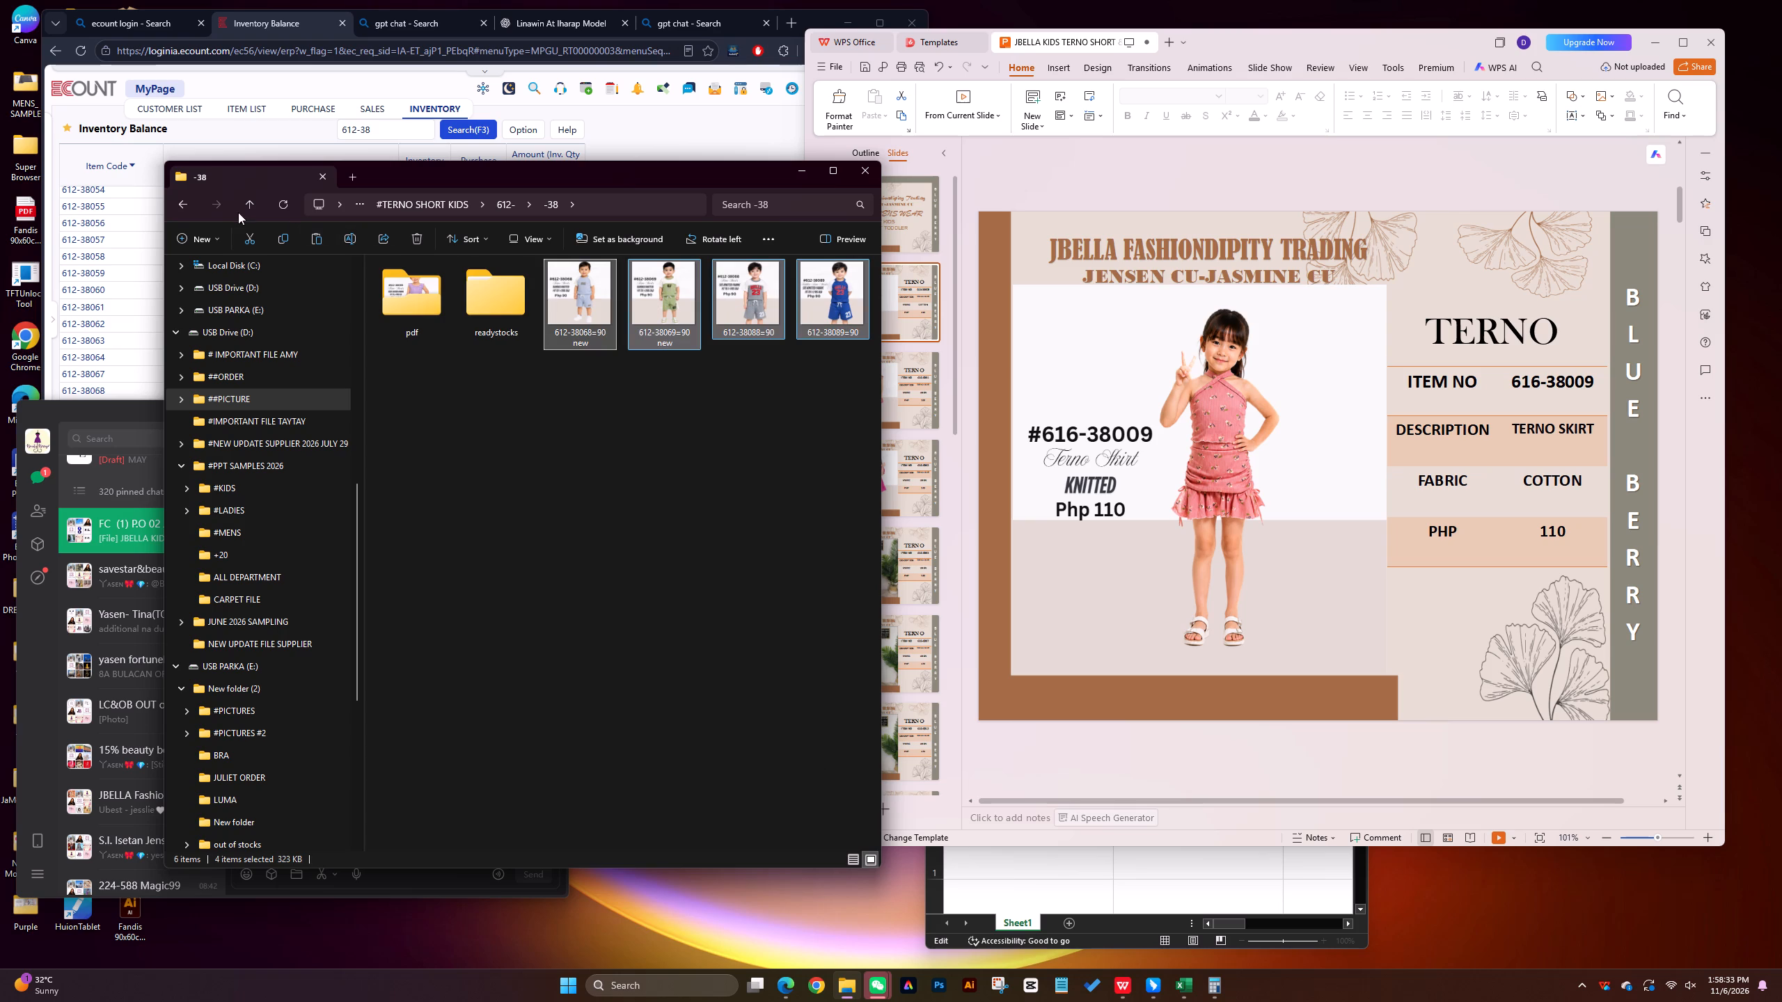
left_click(252, 207)
left_click(252, 207)
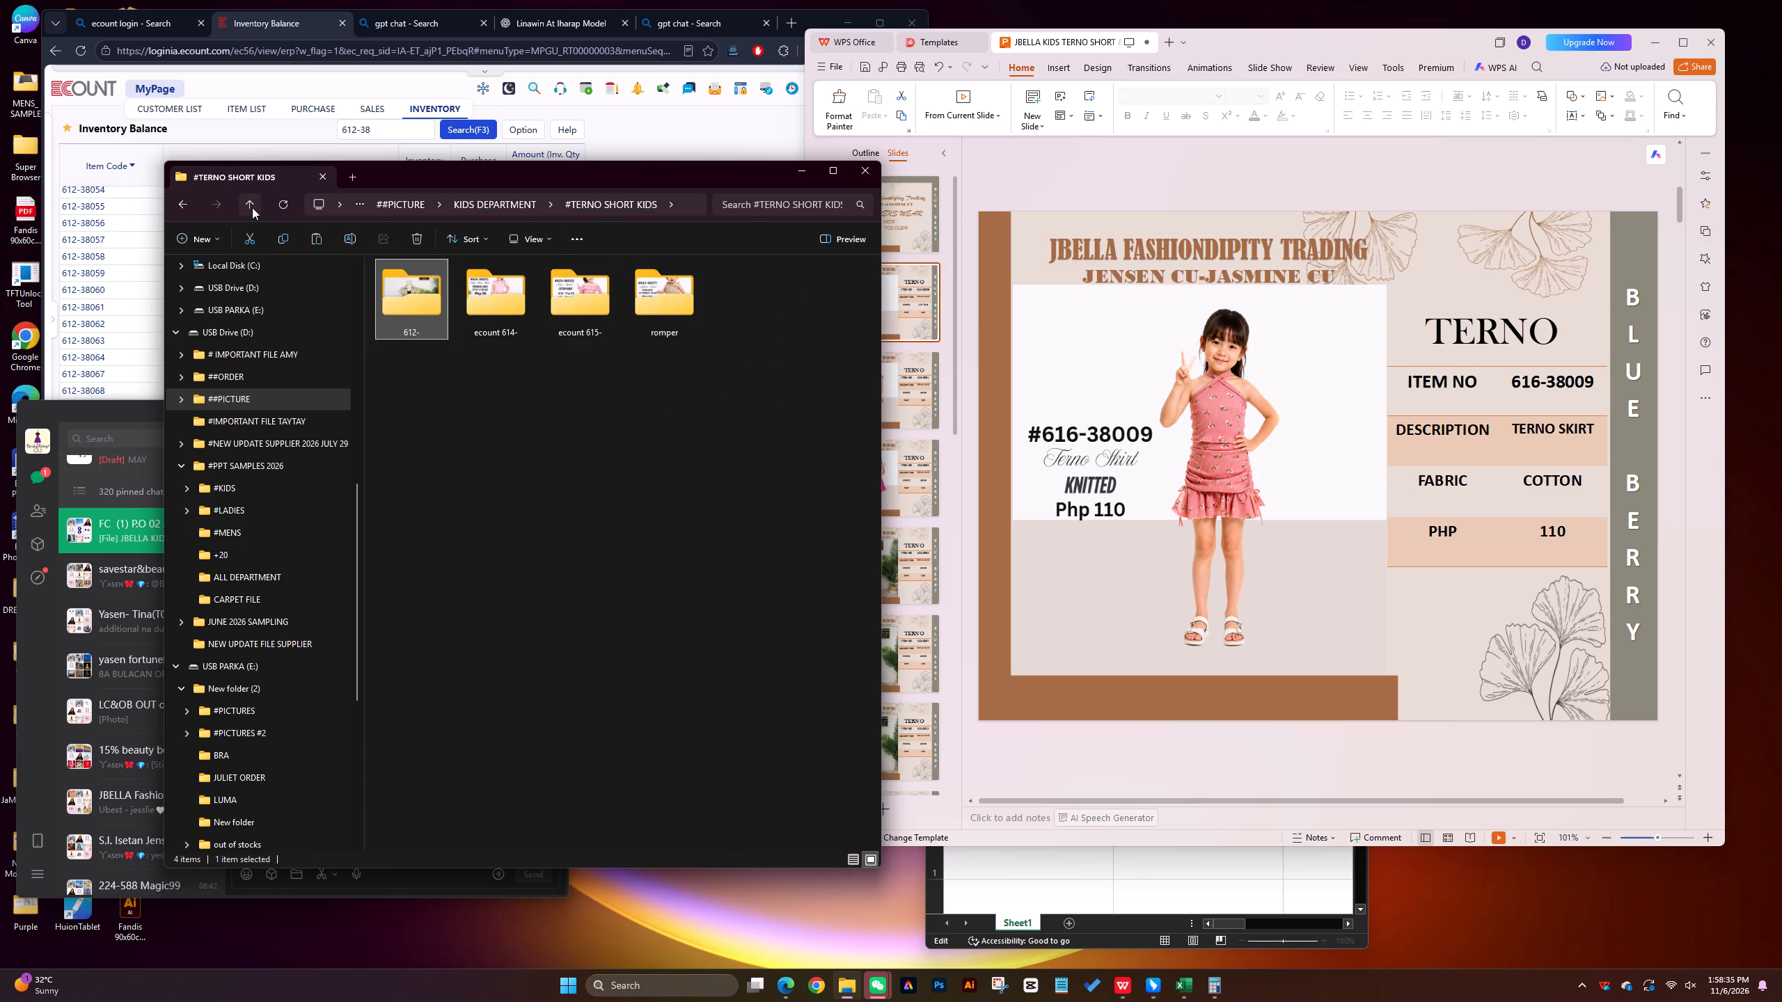
left_click(246, 205)
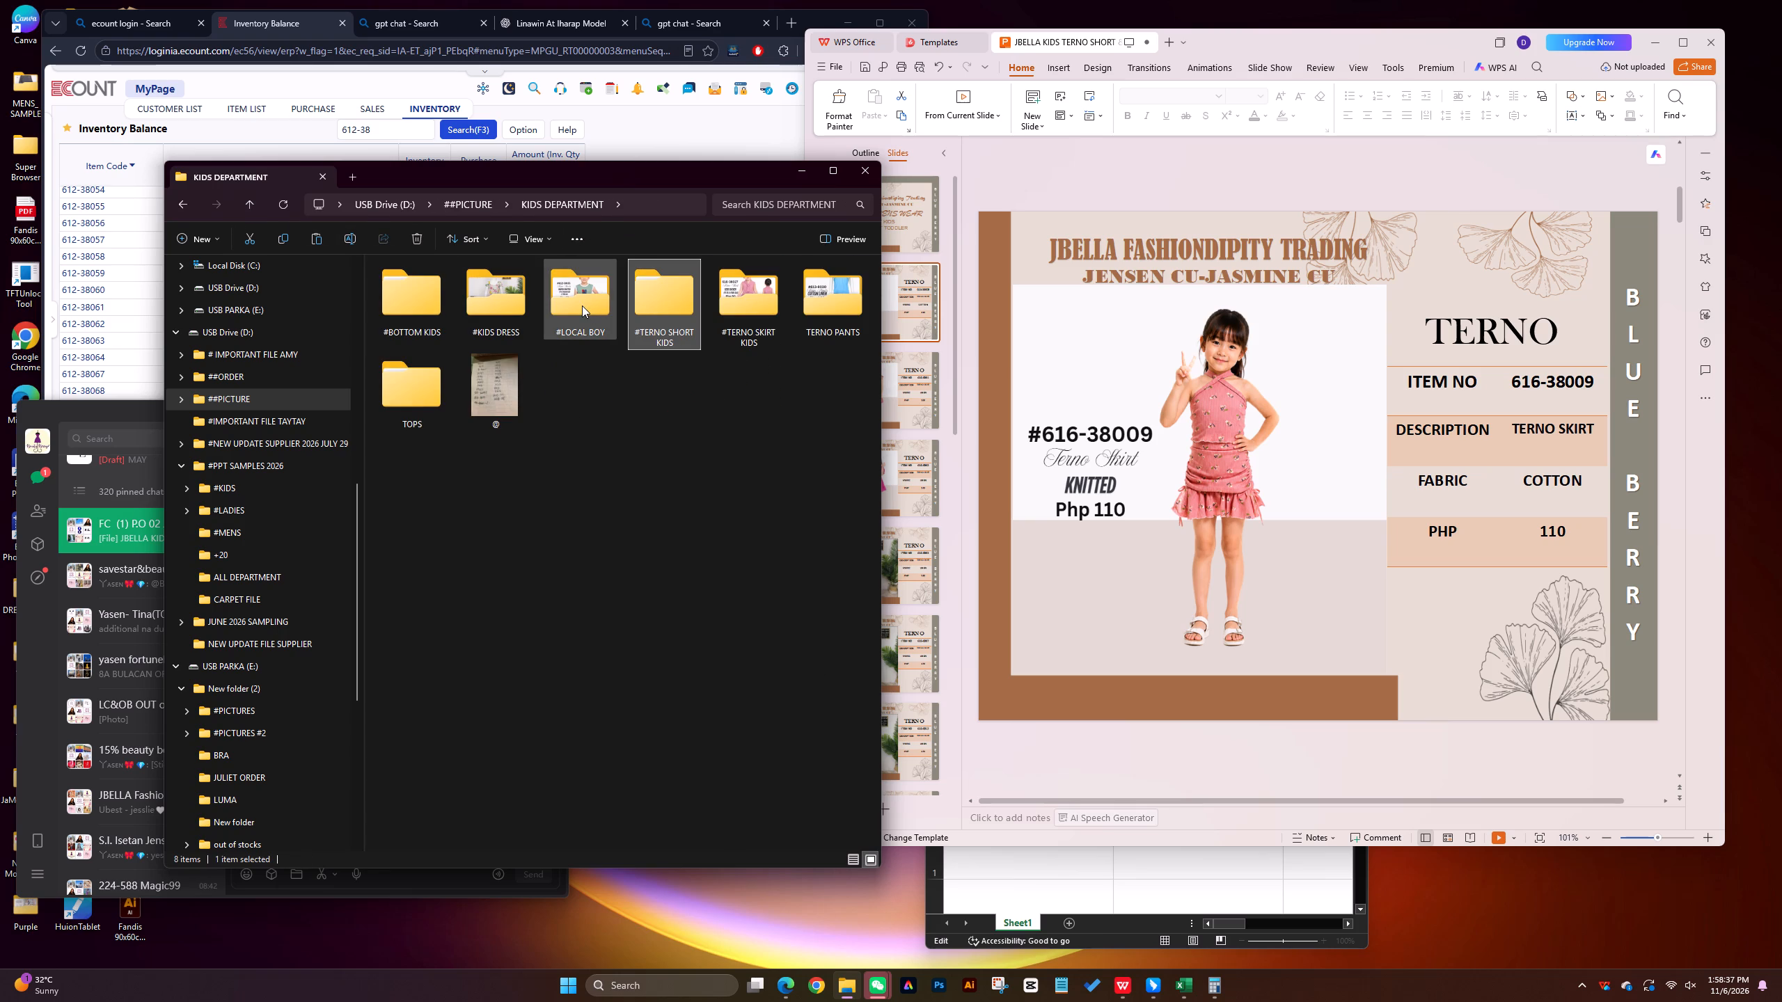
left_click(583, 304)
double_click(583, 304)
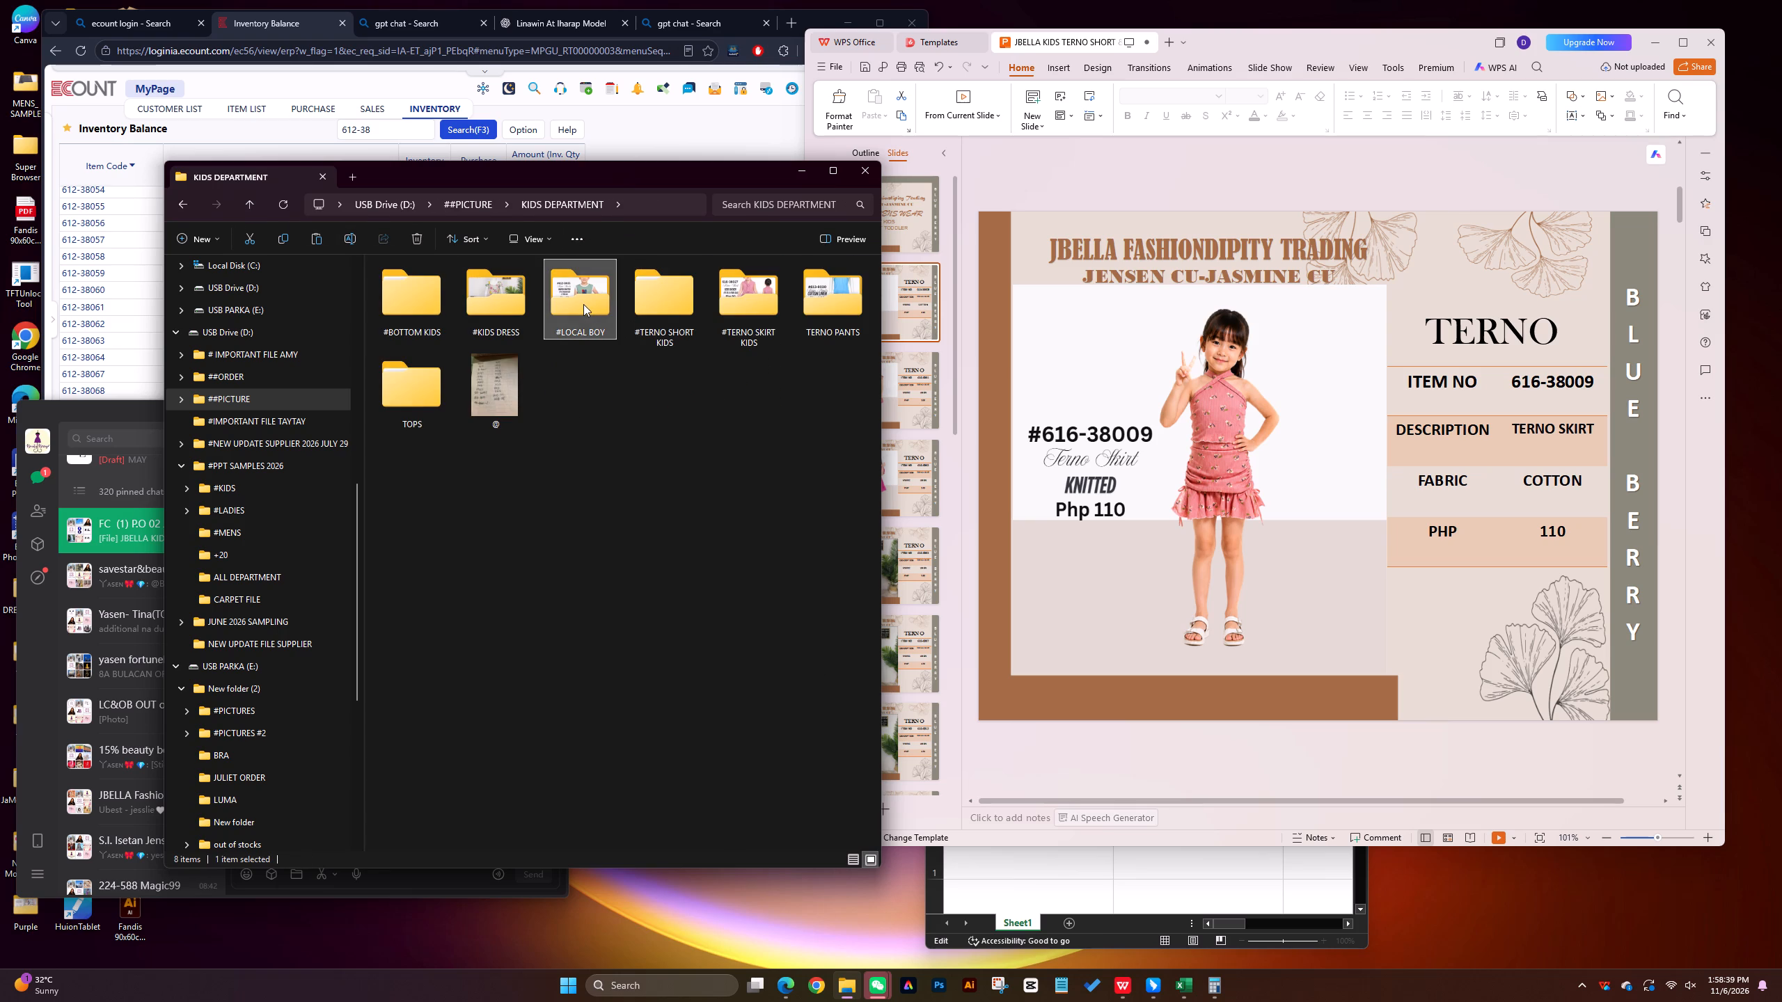
left_click(649, 669)
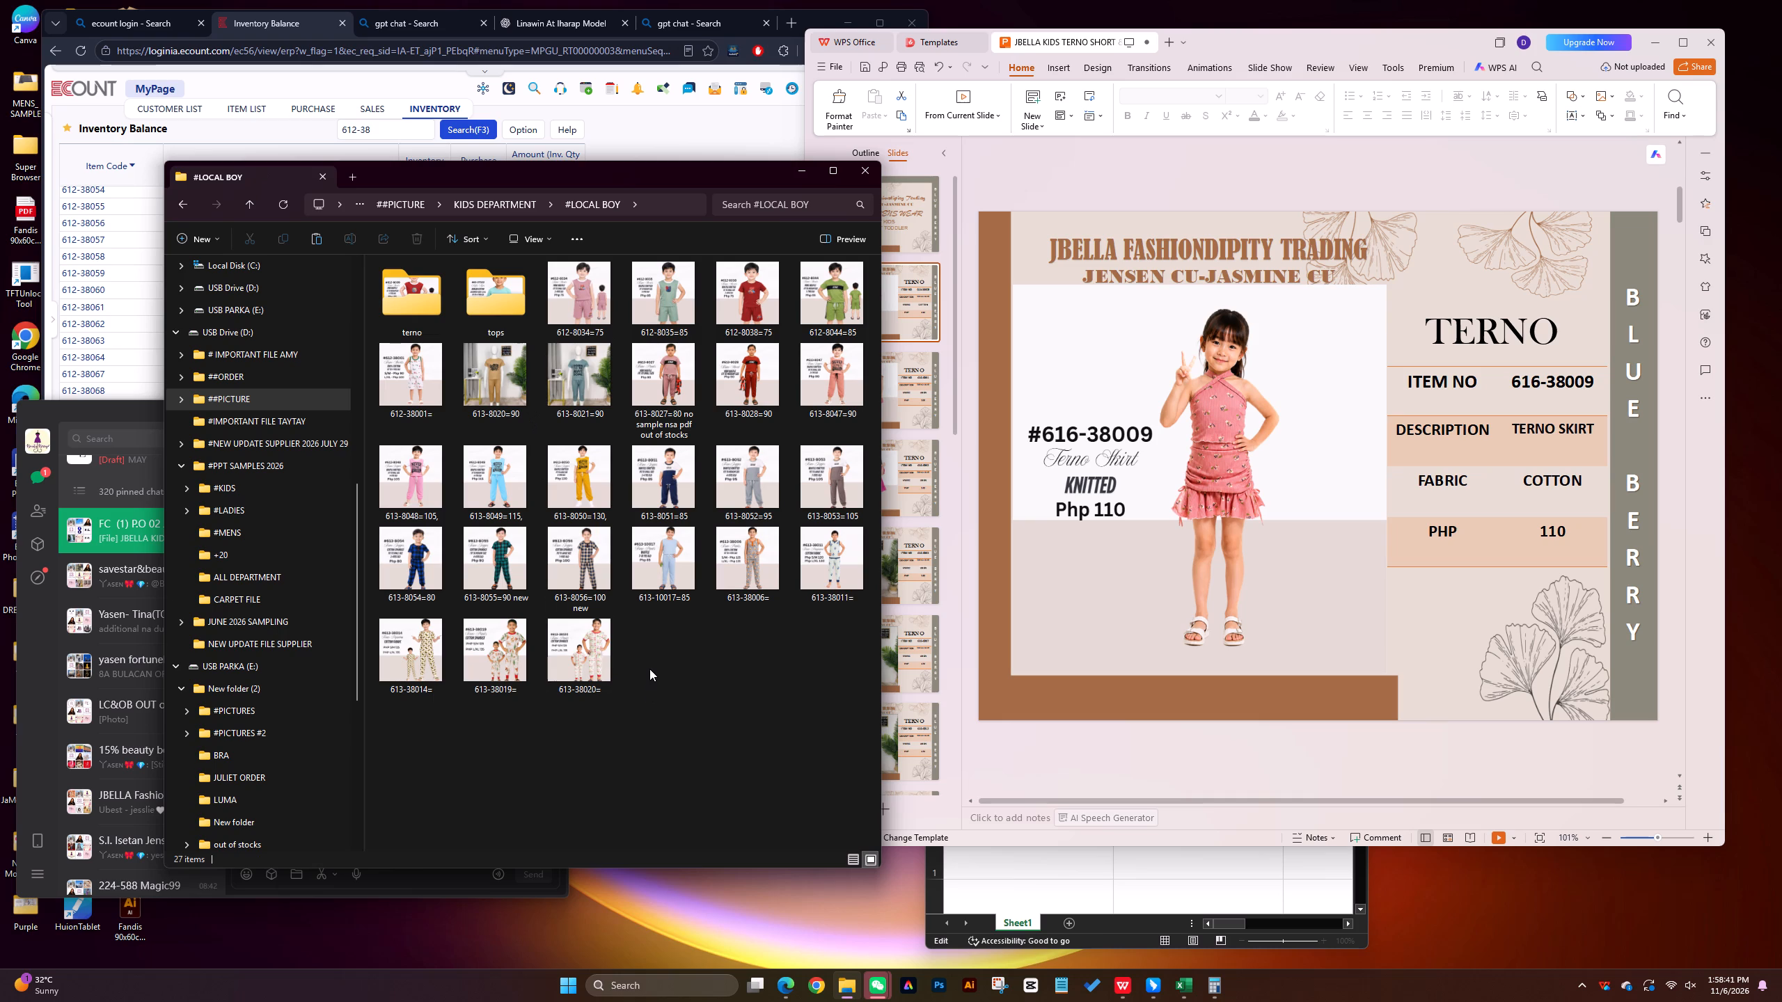
right_click(649, 669)
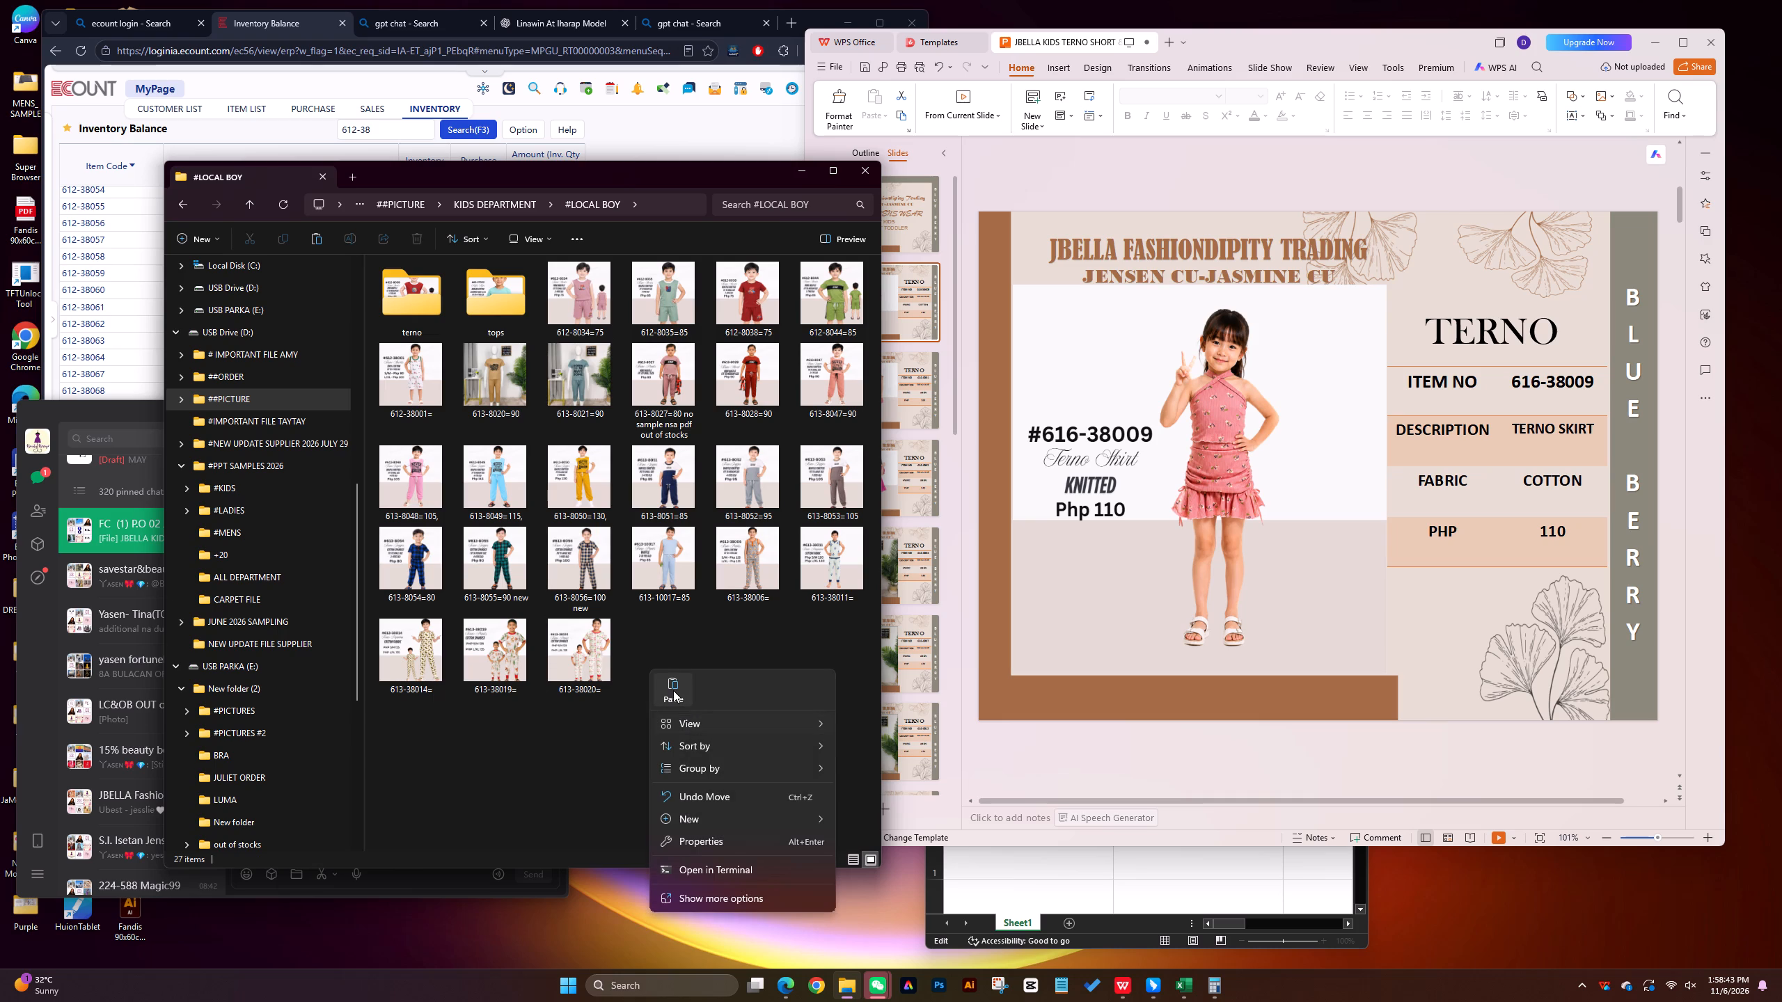
left_click(673, 690)
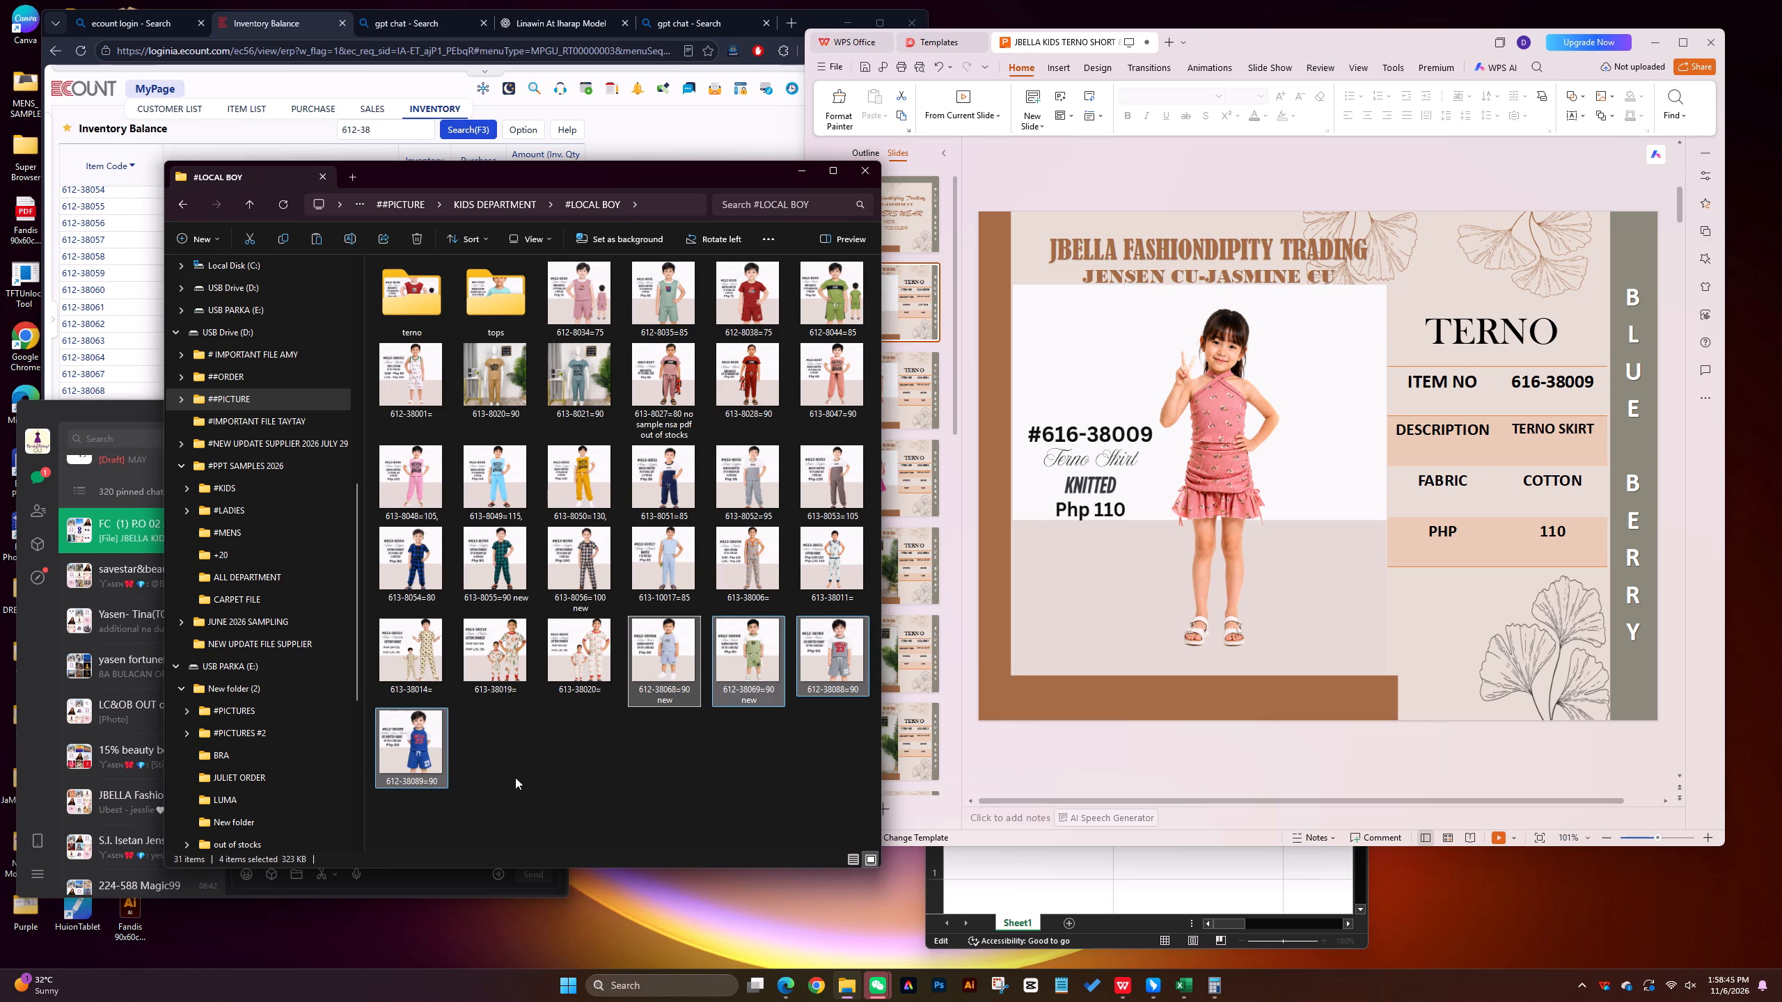
Move the four pasted 612-38 pictures into #LOCAL BOY's terno subfolder and check its contents.
left_click_drag(669, 660, 412, 320)
left_click(684, 666)
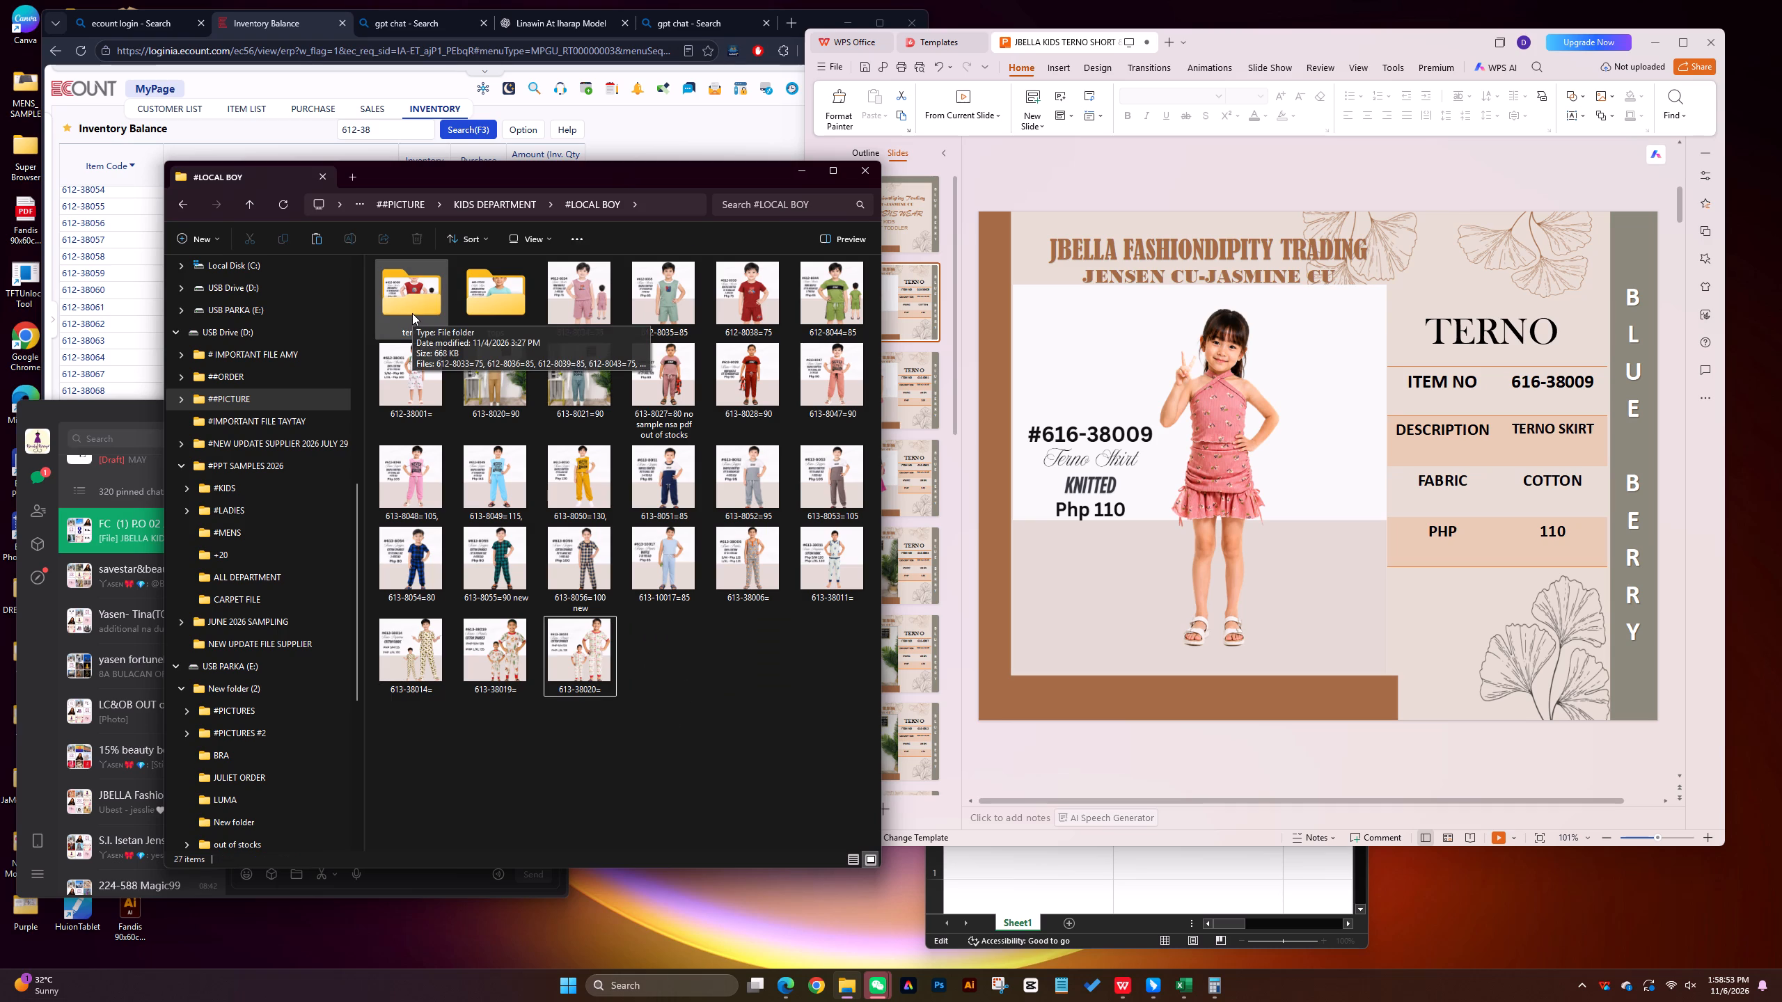
double_click(391, 298)
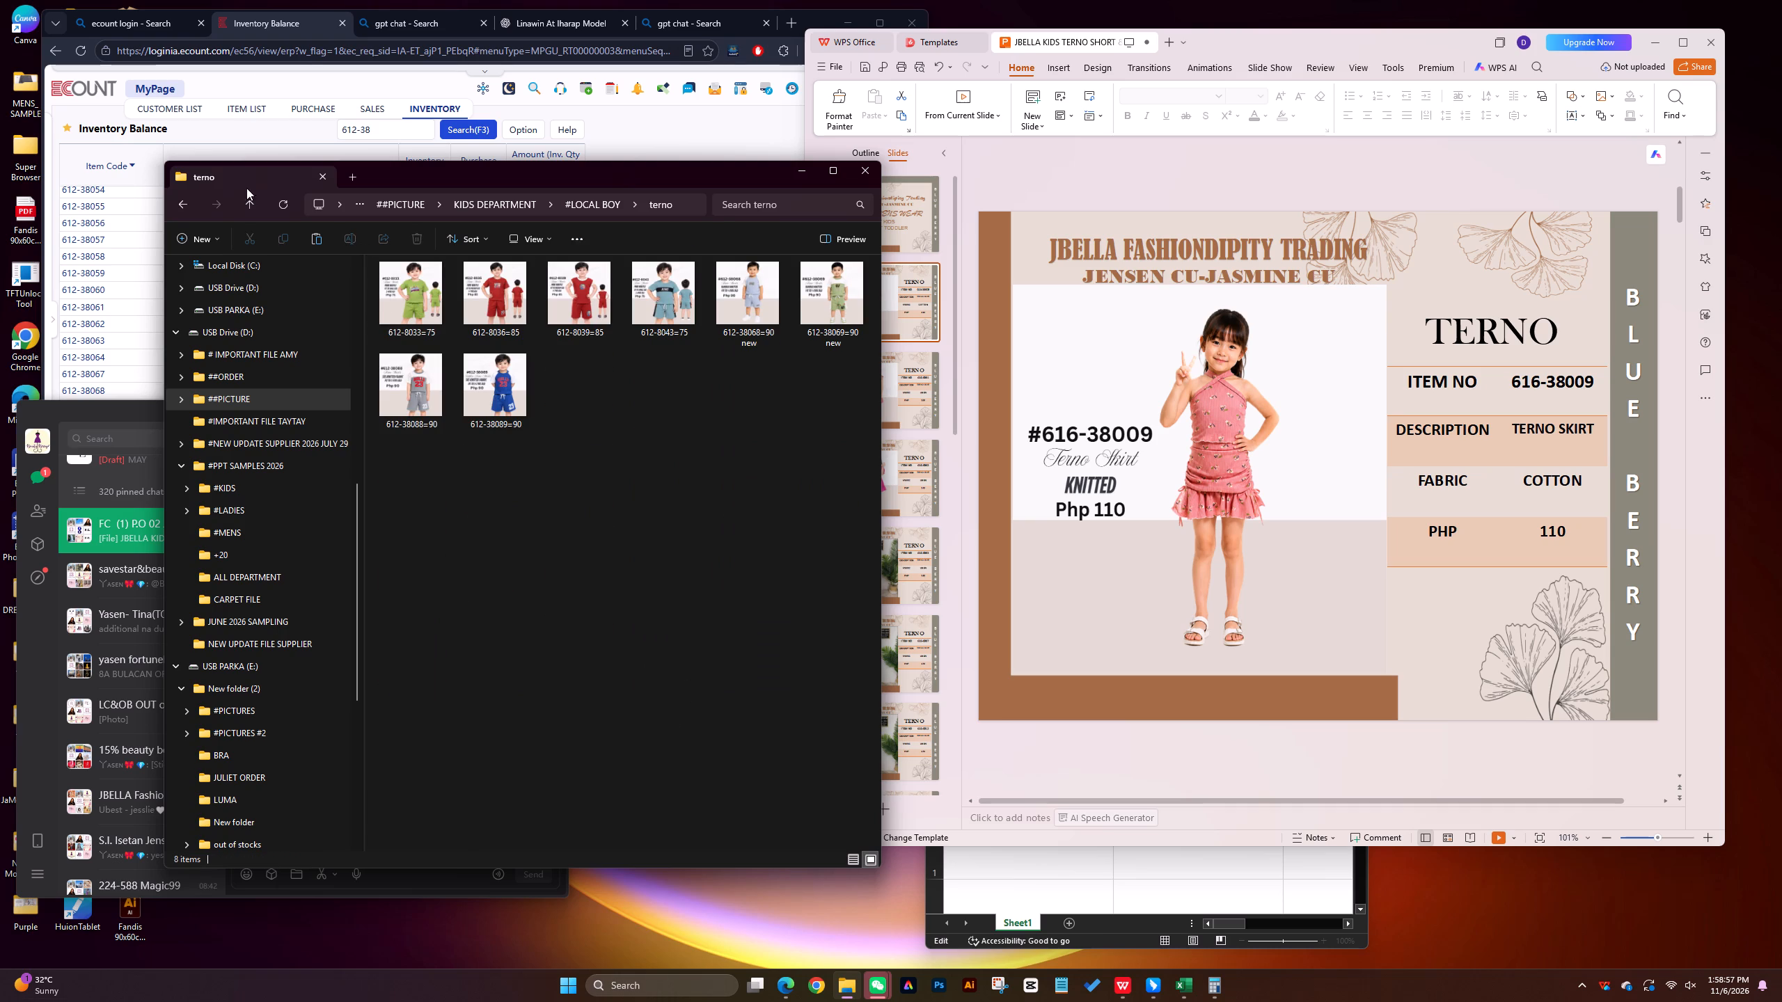
left_click(248, 207)
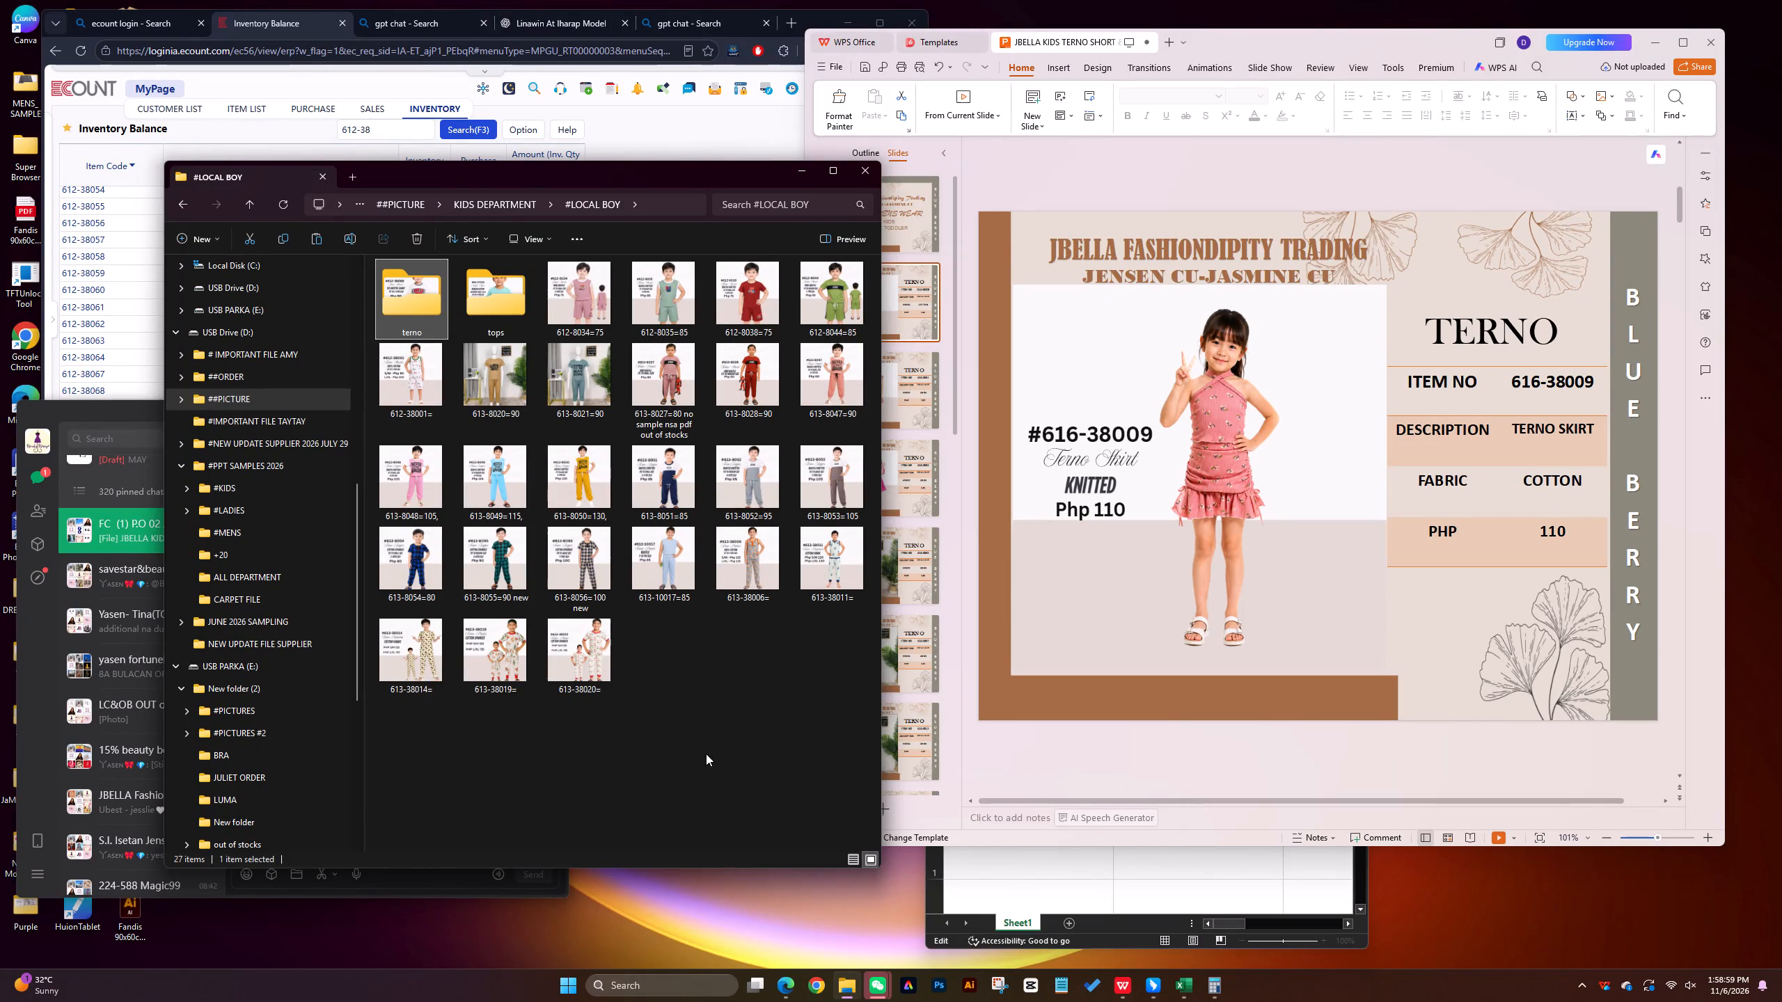
left_click(693, 728)
Go to the #TERNO SKIRT KIDS picture folder under KIDS DEPARTMENT and move its window clear of the presentation's slide thumbnails.
left_click(249, 200)
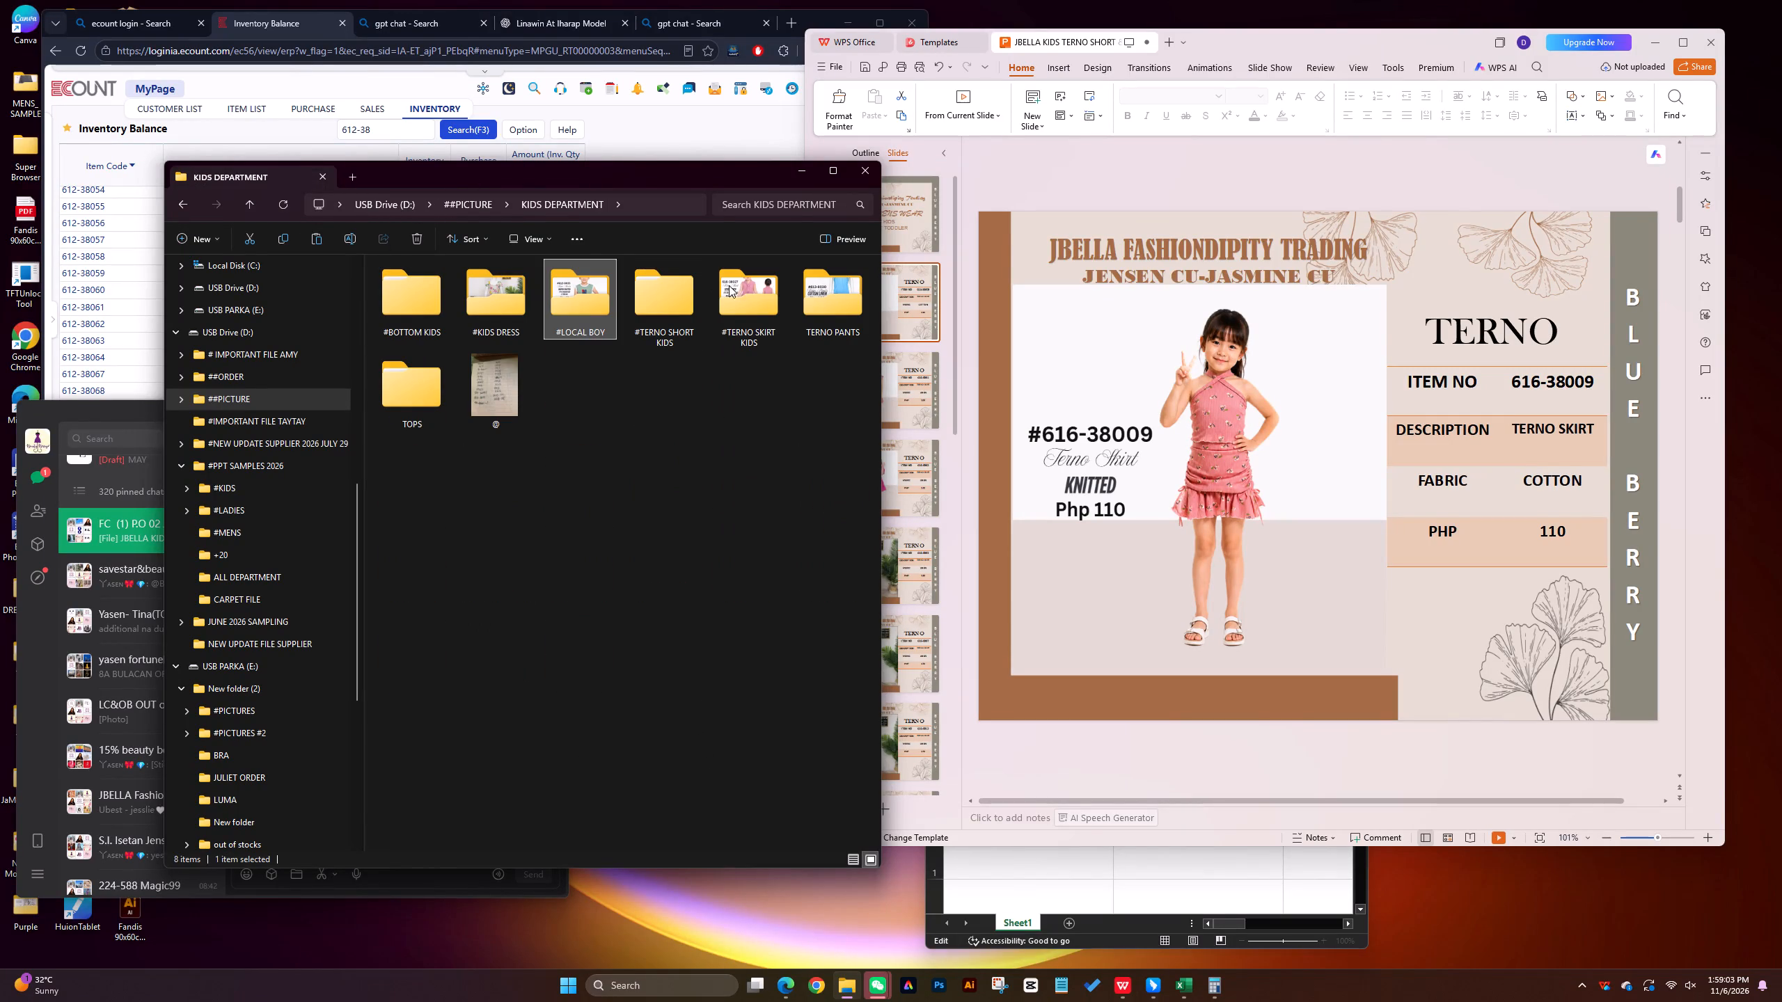
double_click(745, 292)
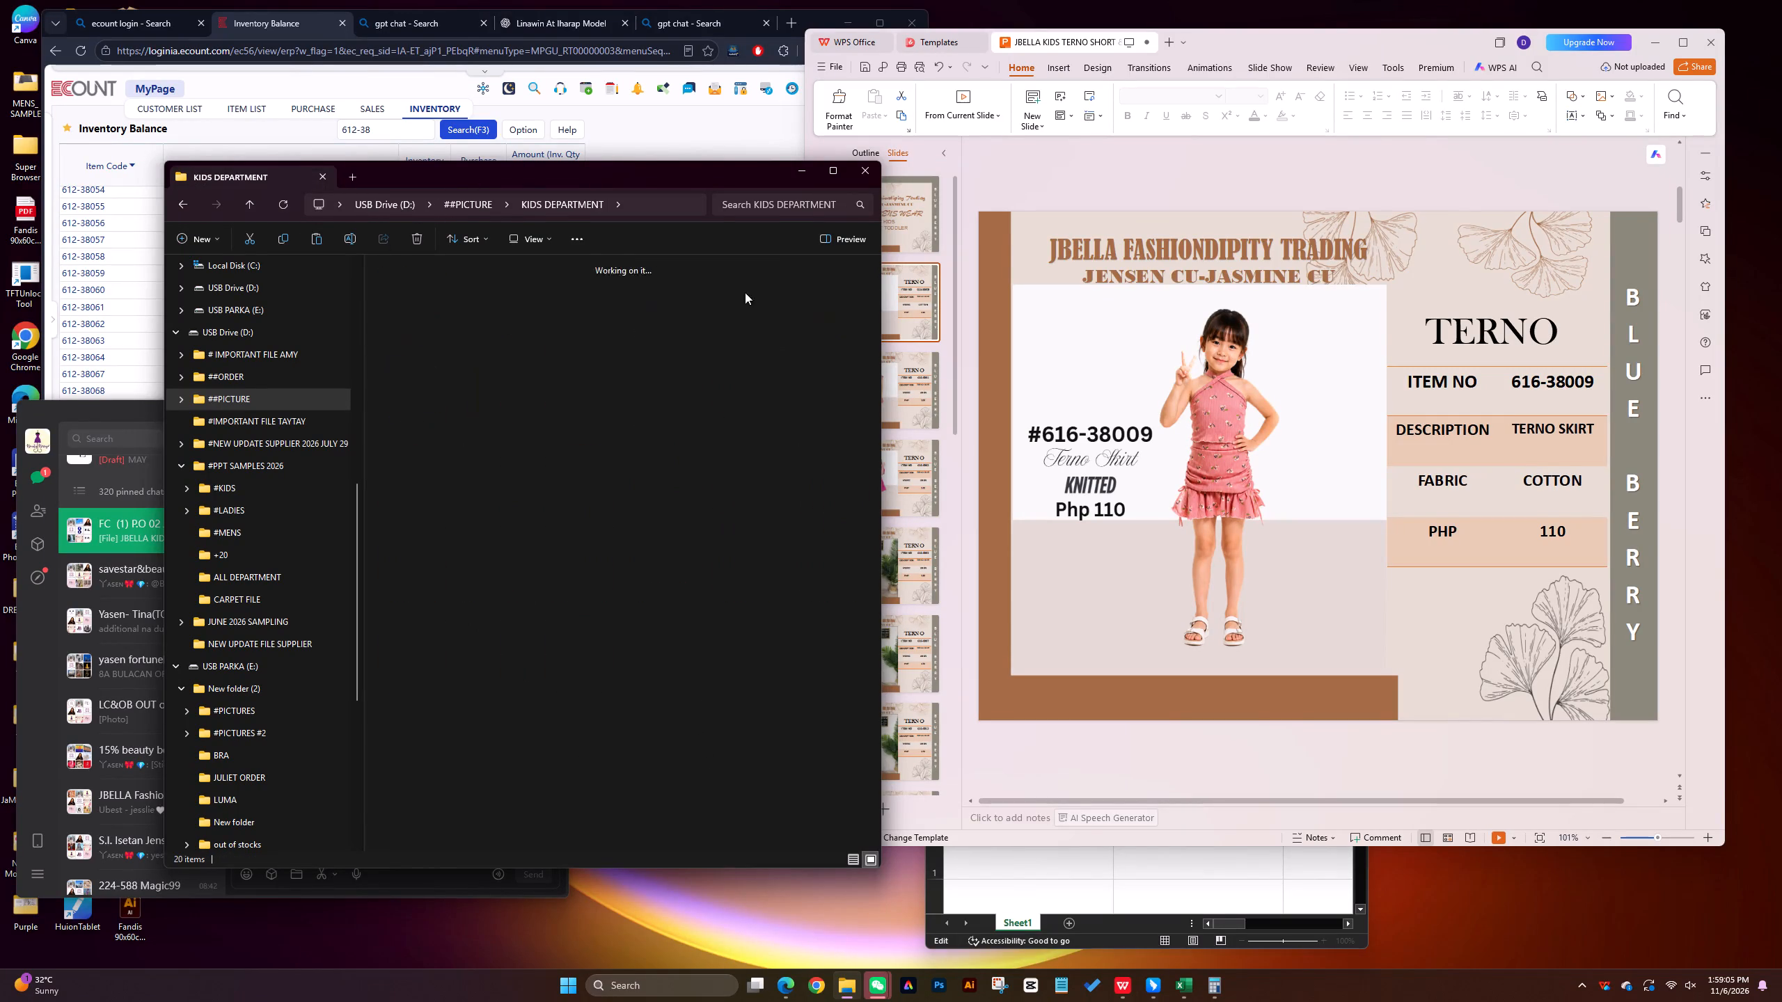
left_click(601, 608)
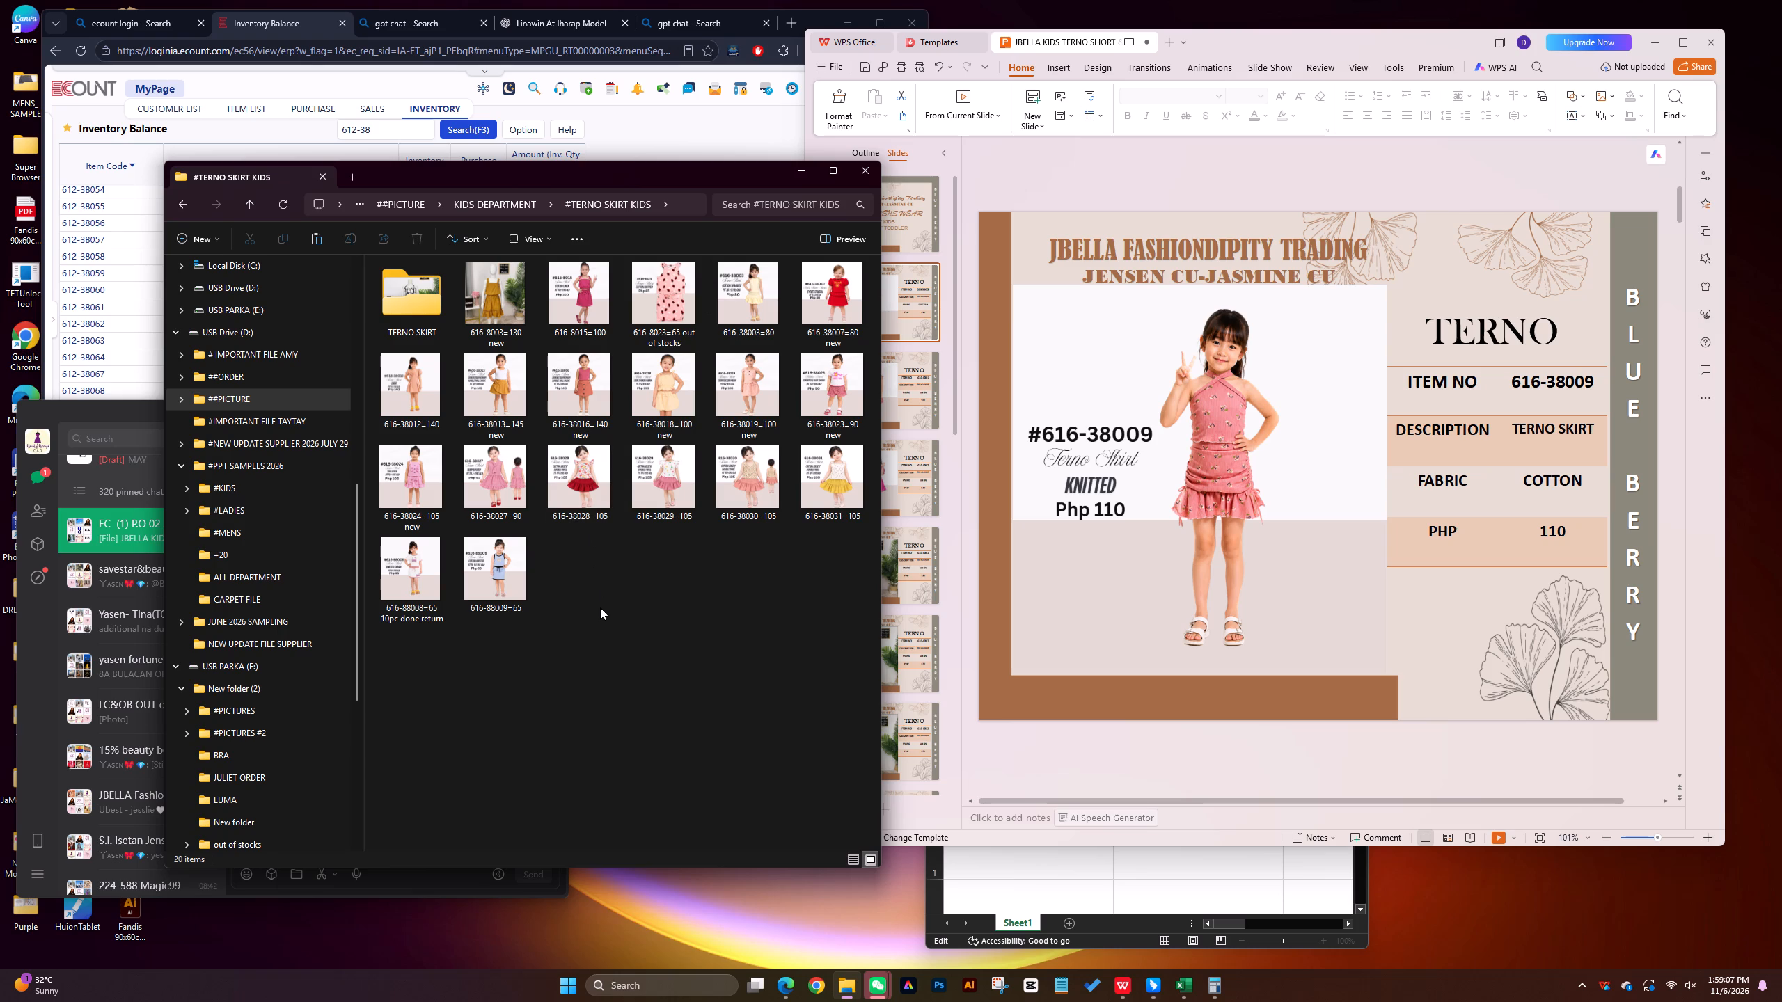
left_click(1119, 349)
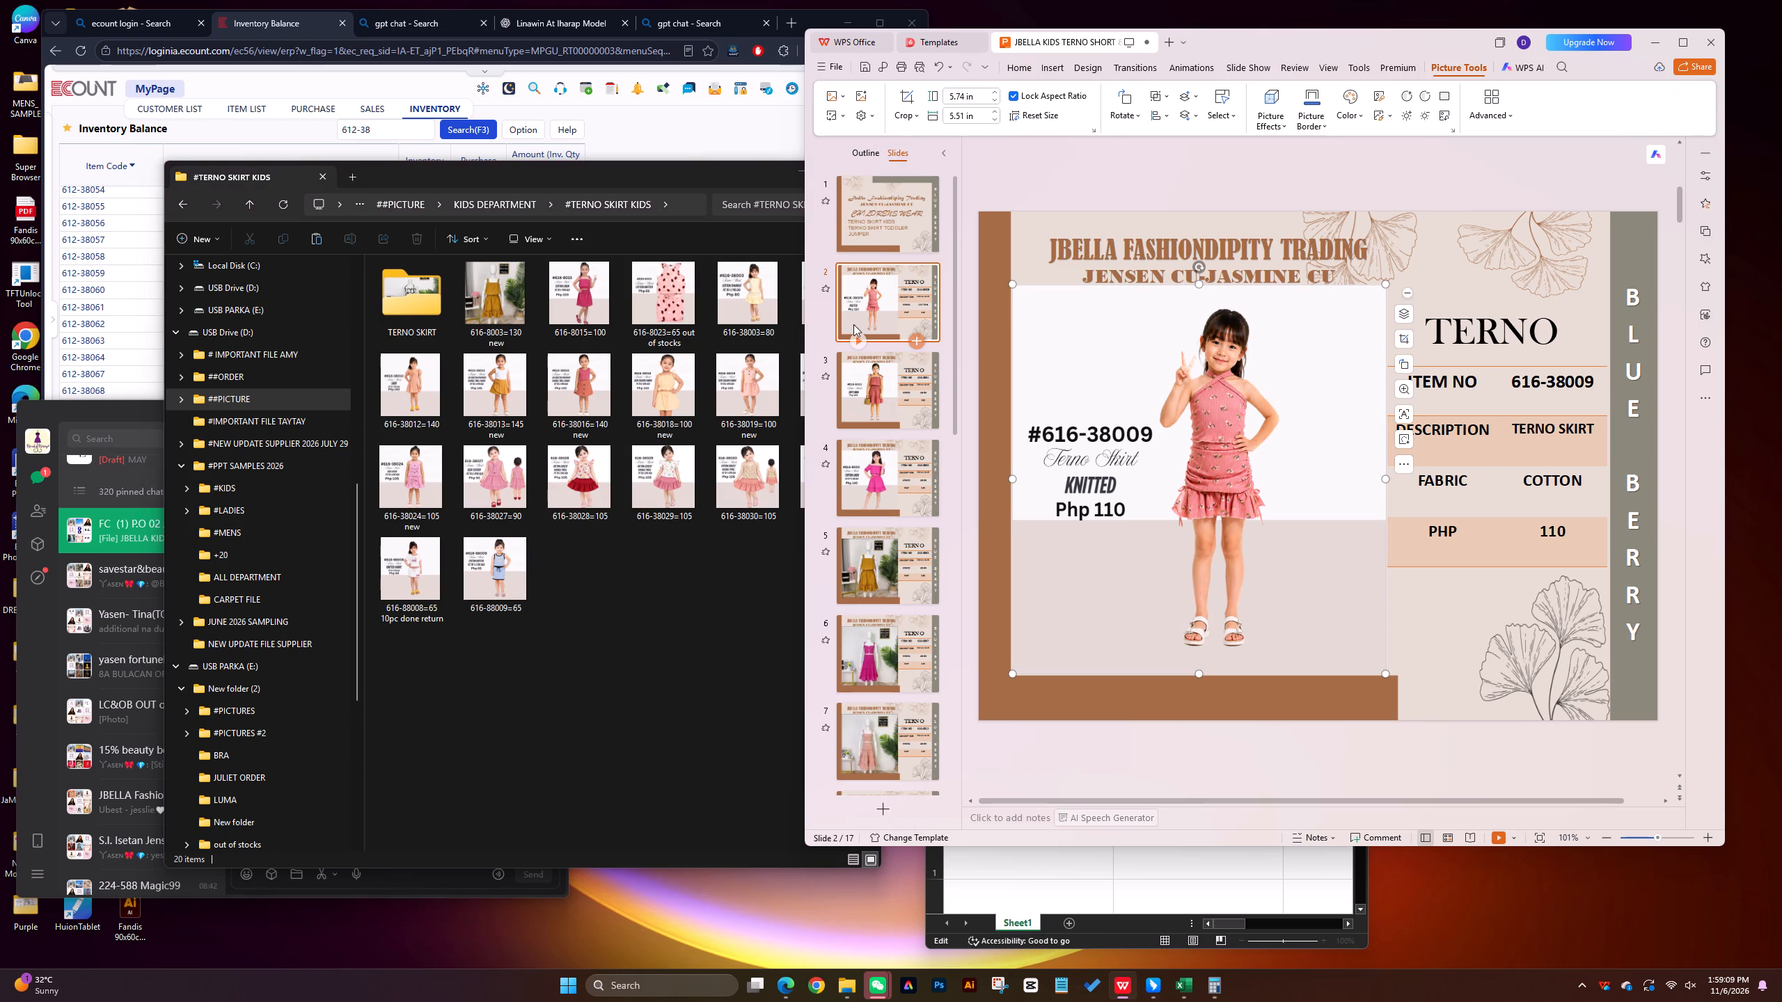
left_click(855, 299)
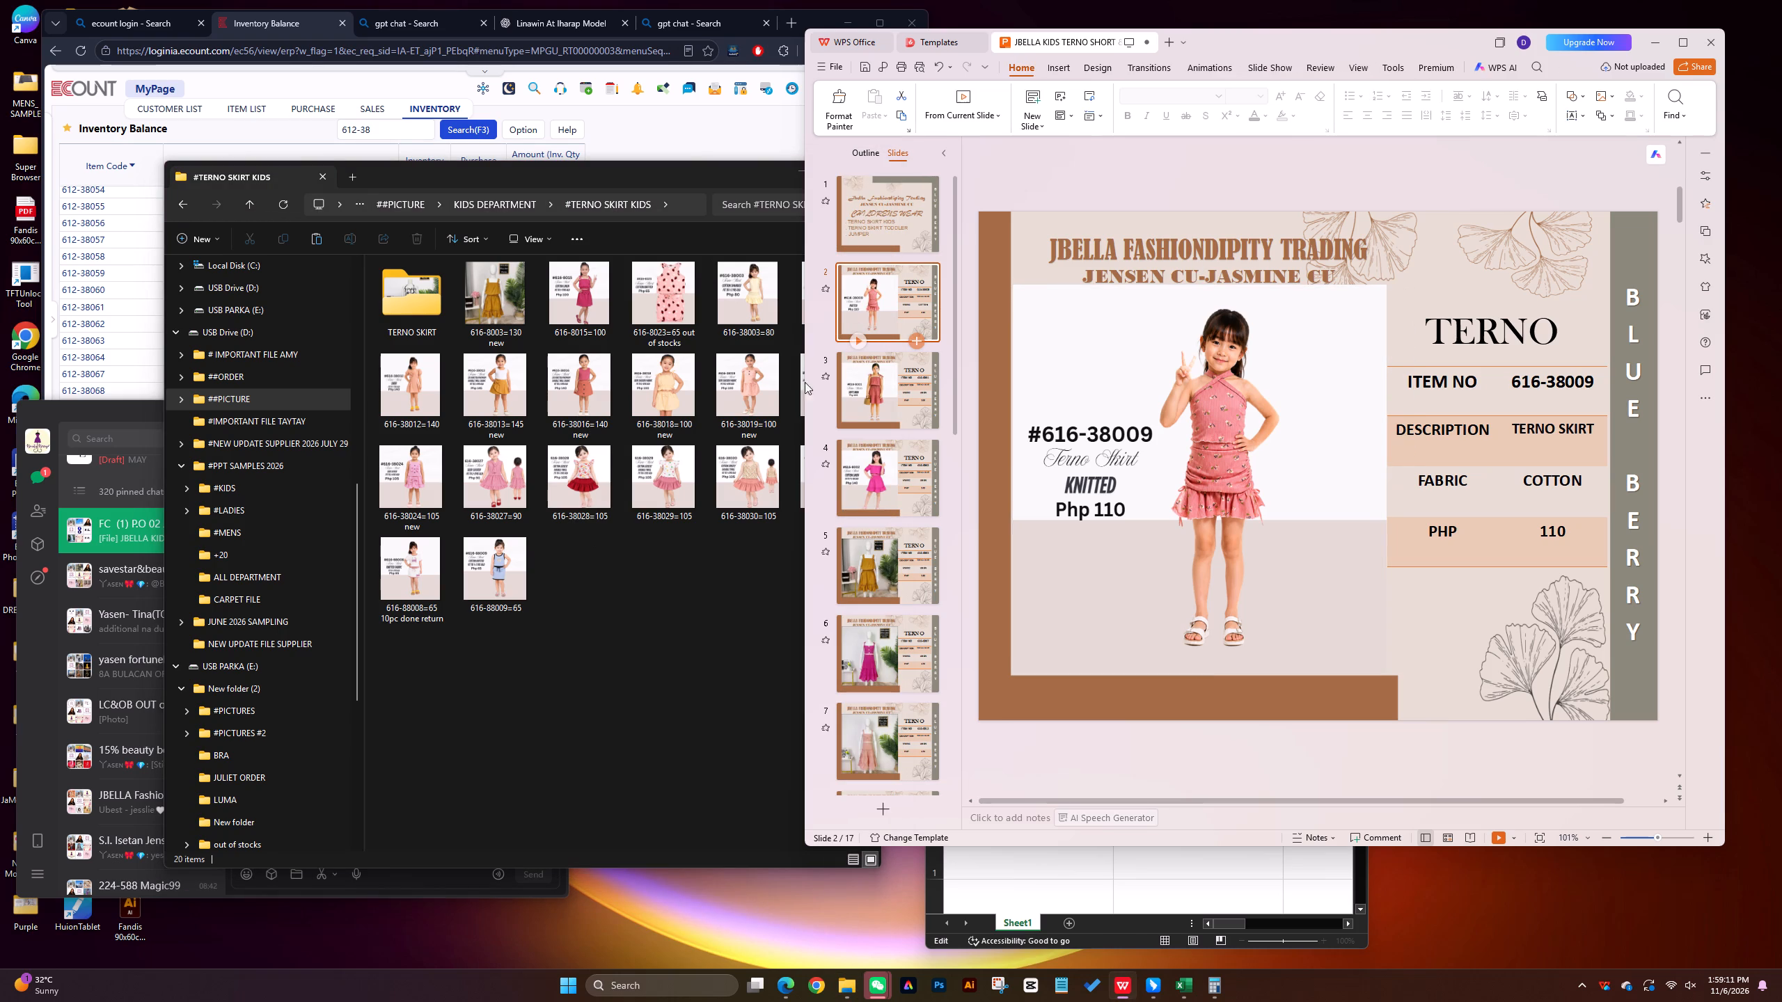
left_click_drag(557, 173, 511, 148)
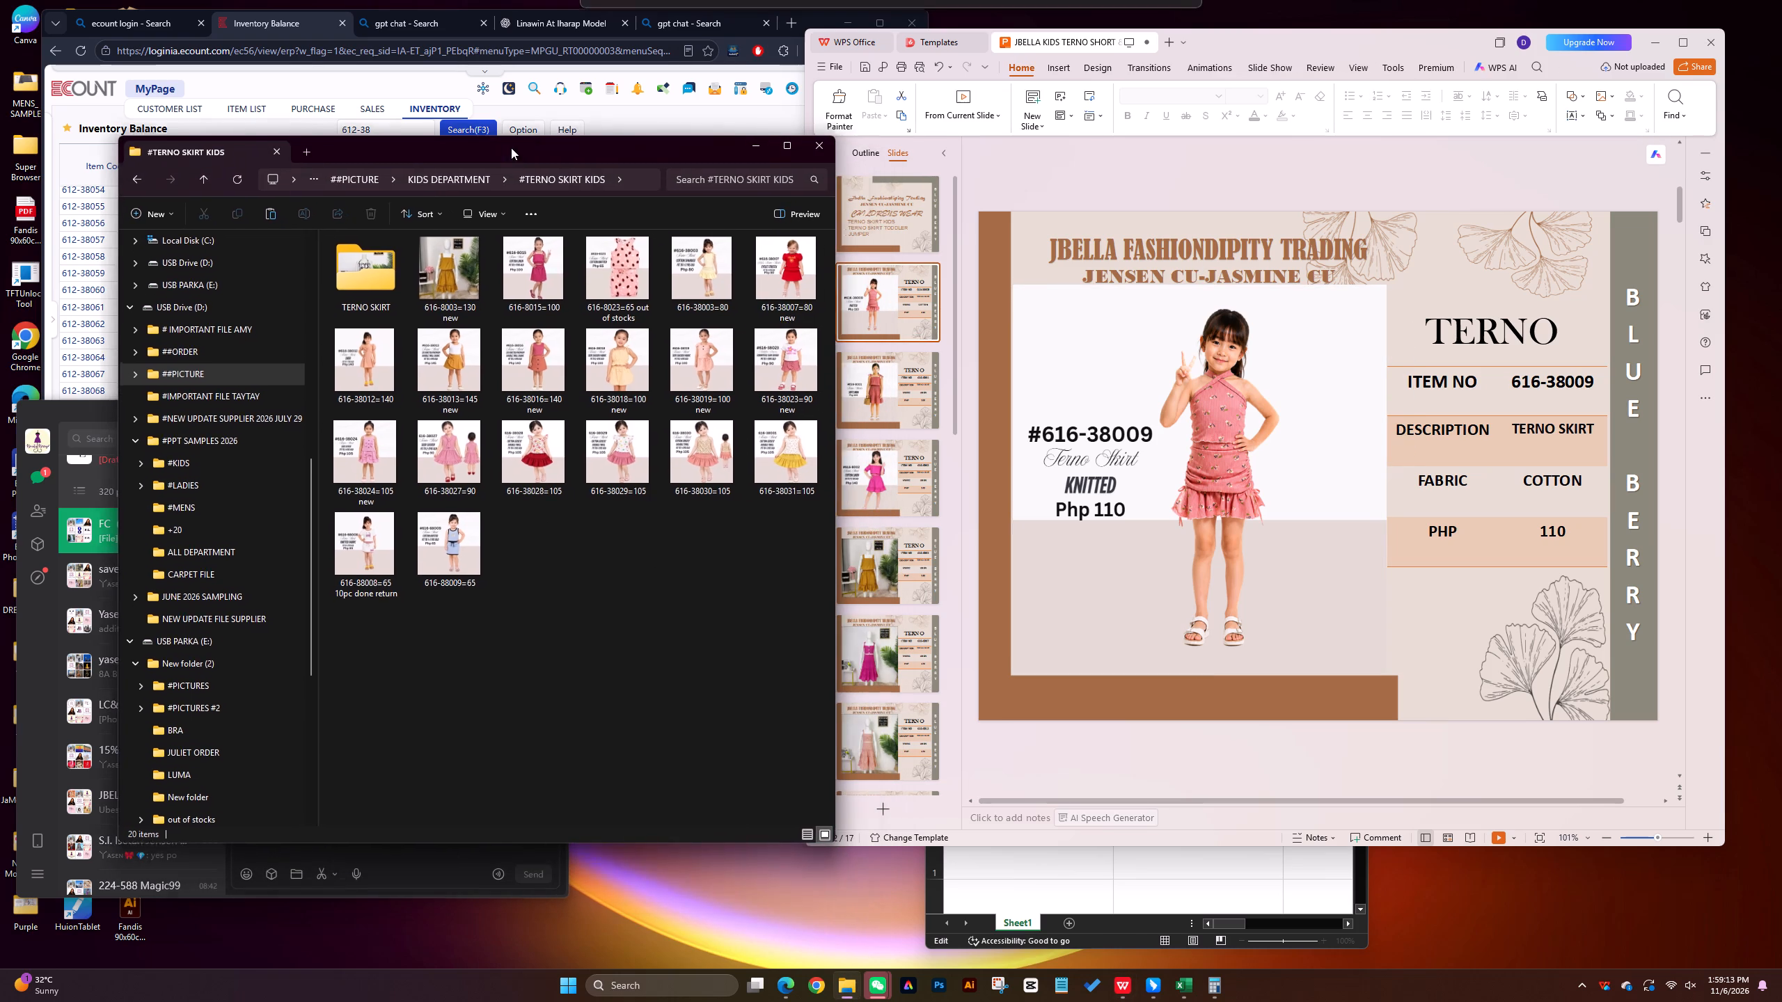
left_click_drag(511, 148, 508, 142)
Switch to Weixin, open the JBELLA -SAMPLING G chat and clear its unsent draft.
left_click(36, 470)
scroll(150, 514, "up", 4)
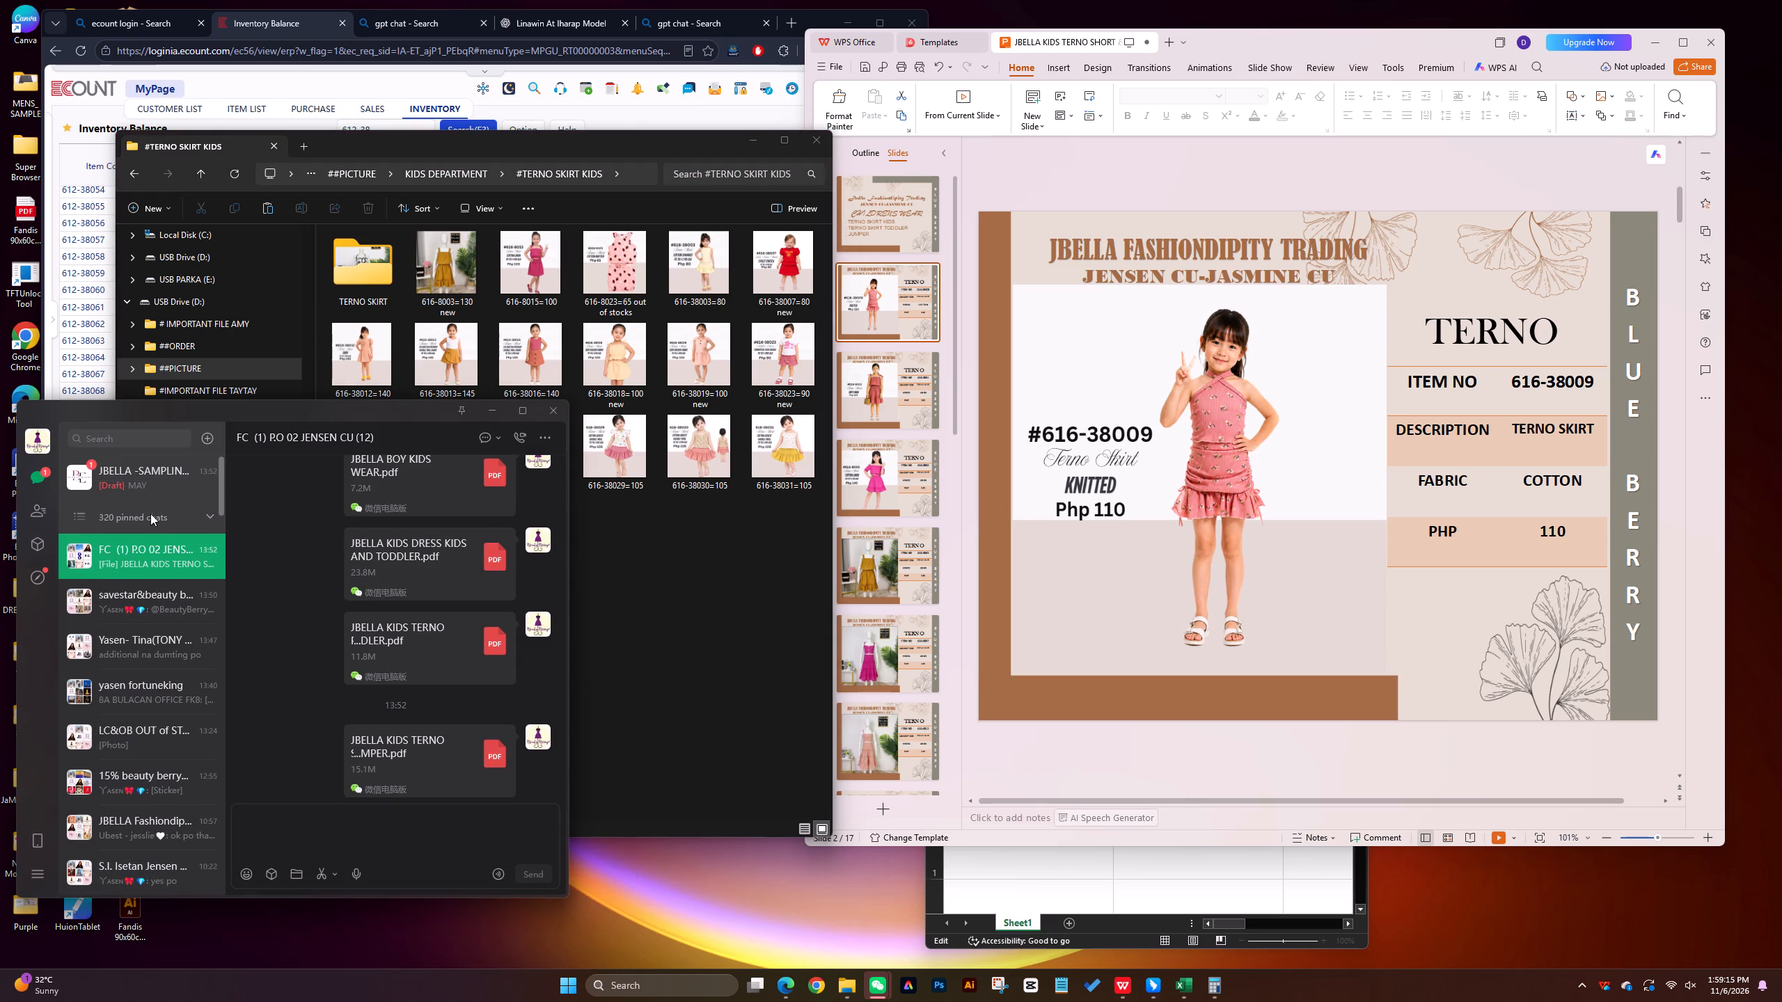
left_click(132, 477)
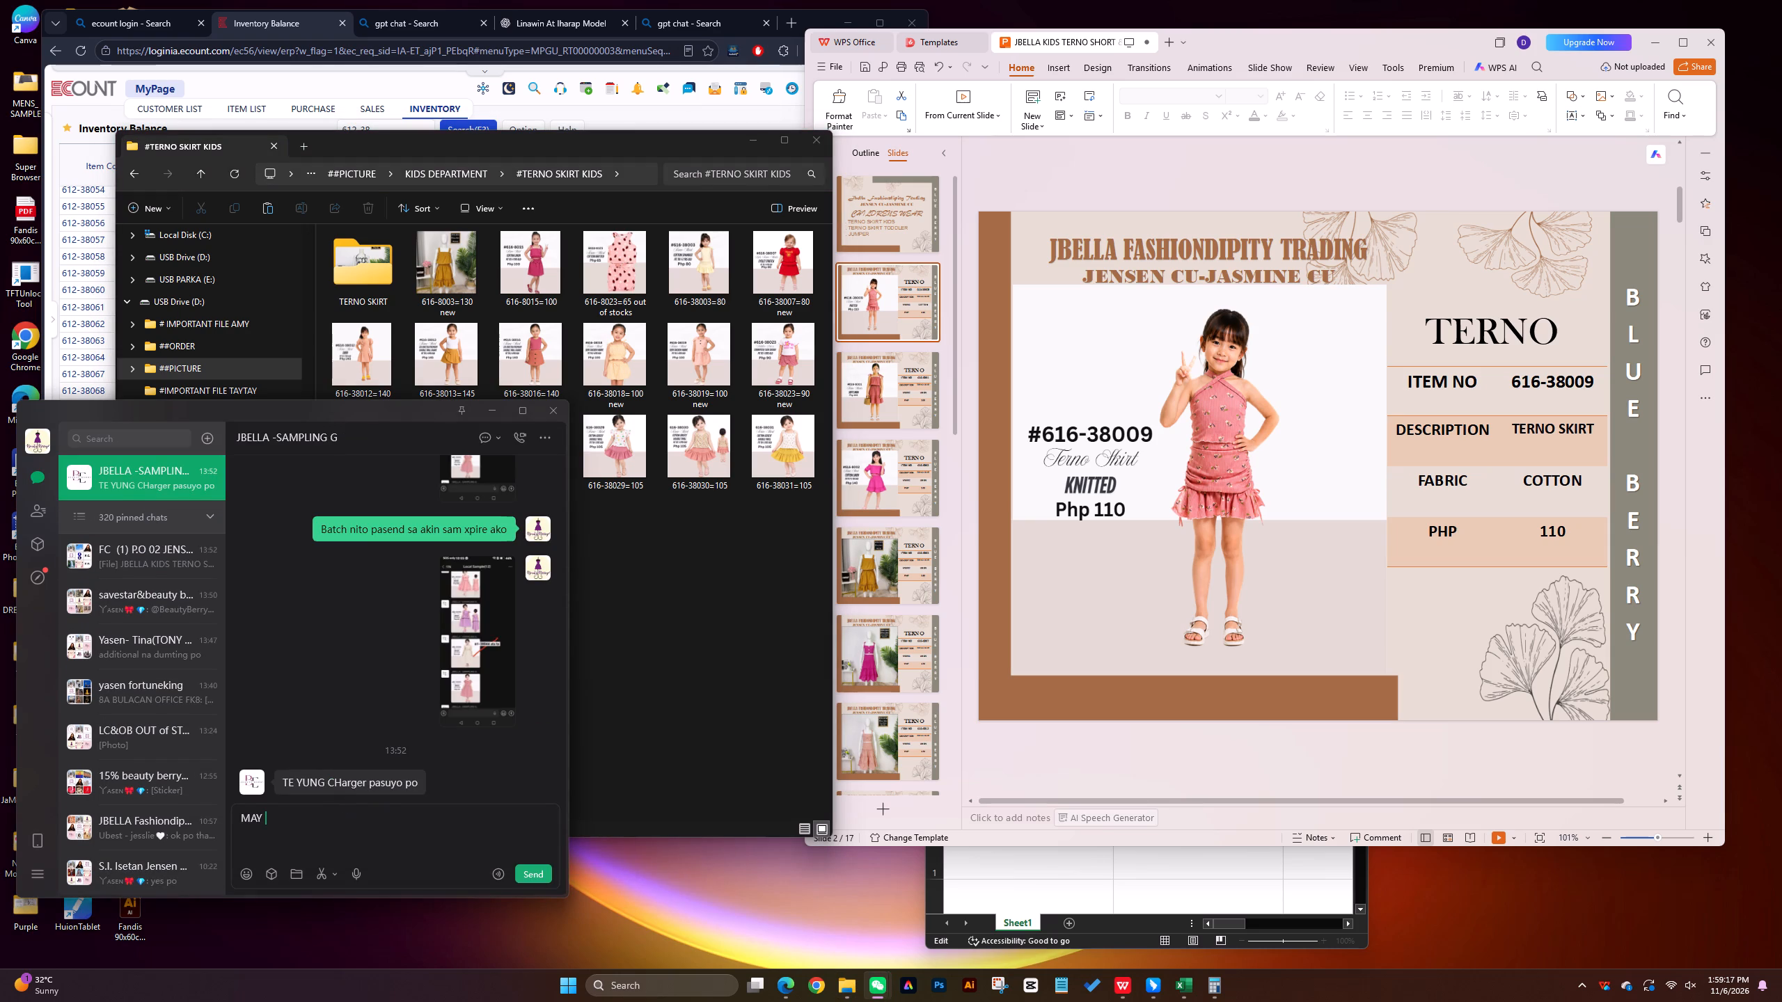
left_click(318, 829)
key("BackSpace")
key("BackSpace")
key("BackSpace")
key("BackSpace")
key("BackSpace")
key("BackSpace")
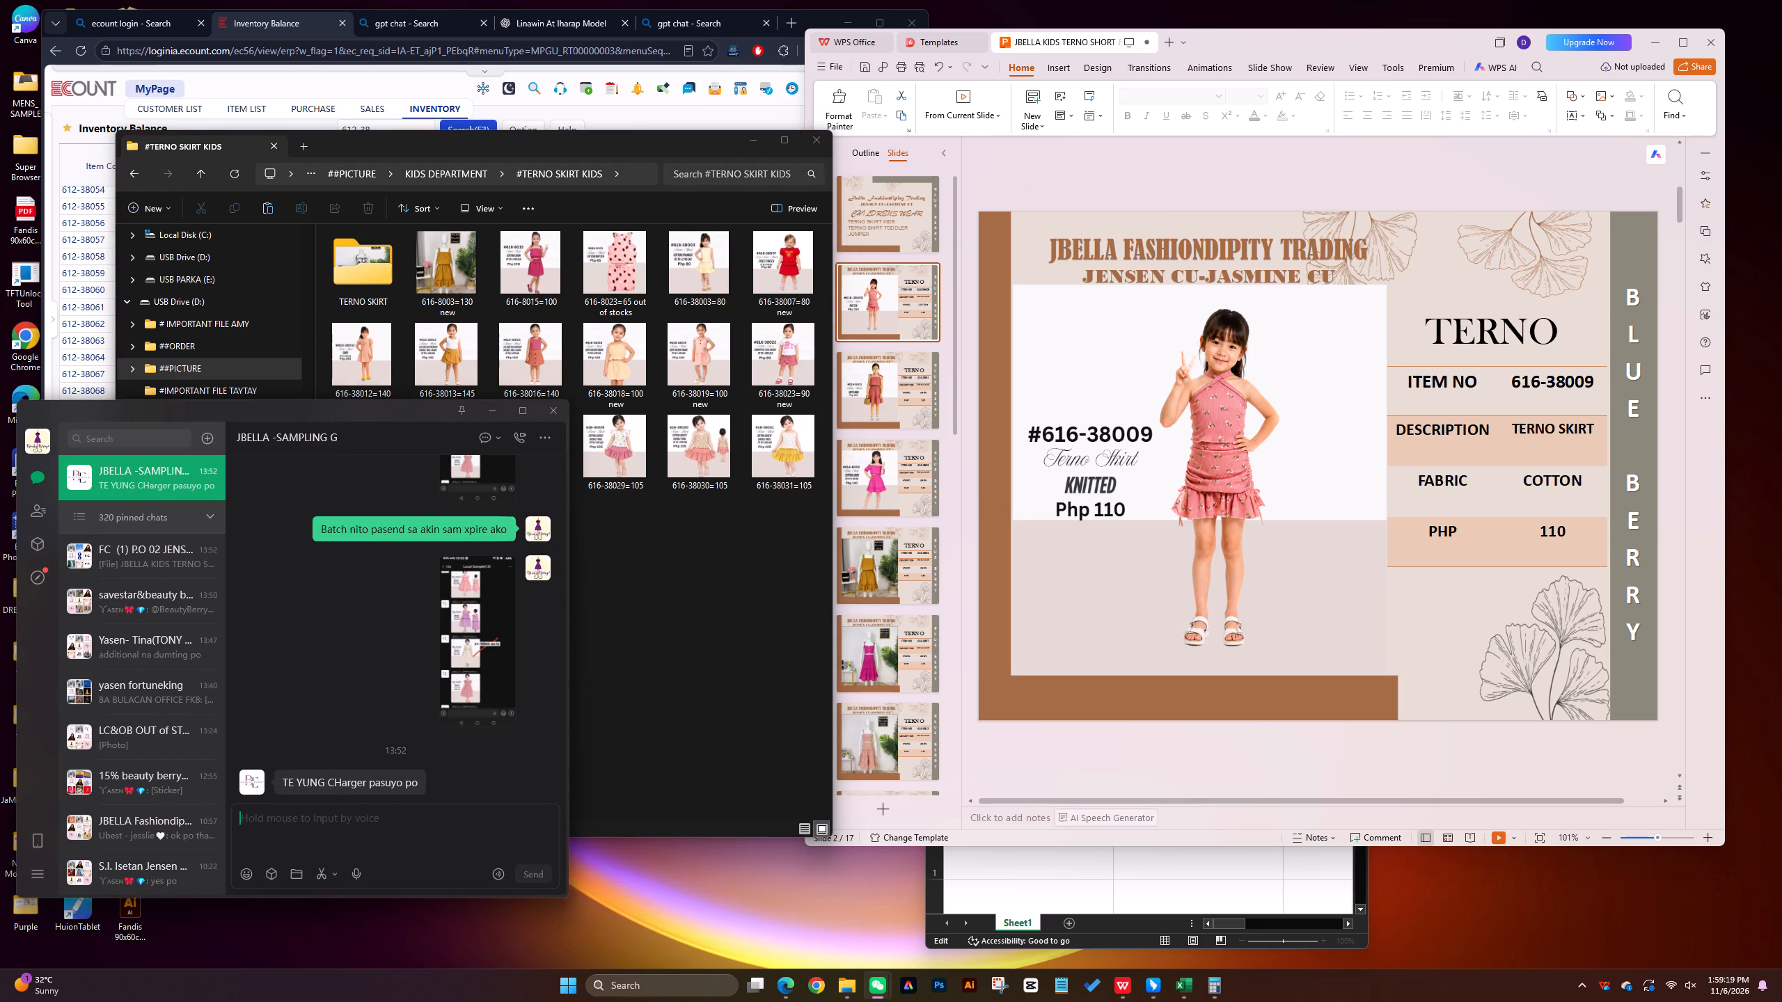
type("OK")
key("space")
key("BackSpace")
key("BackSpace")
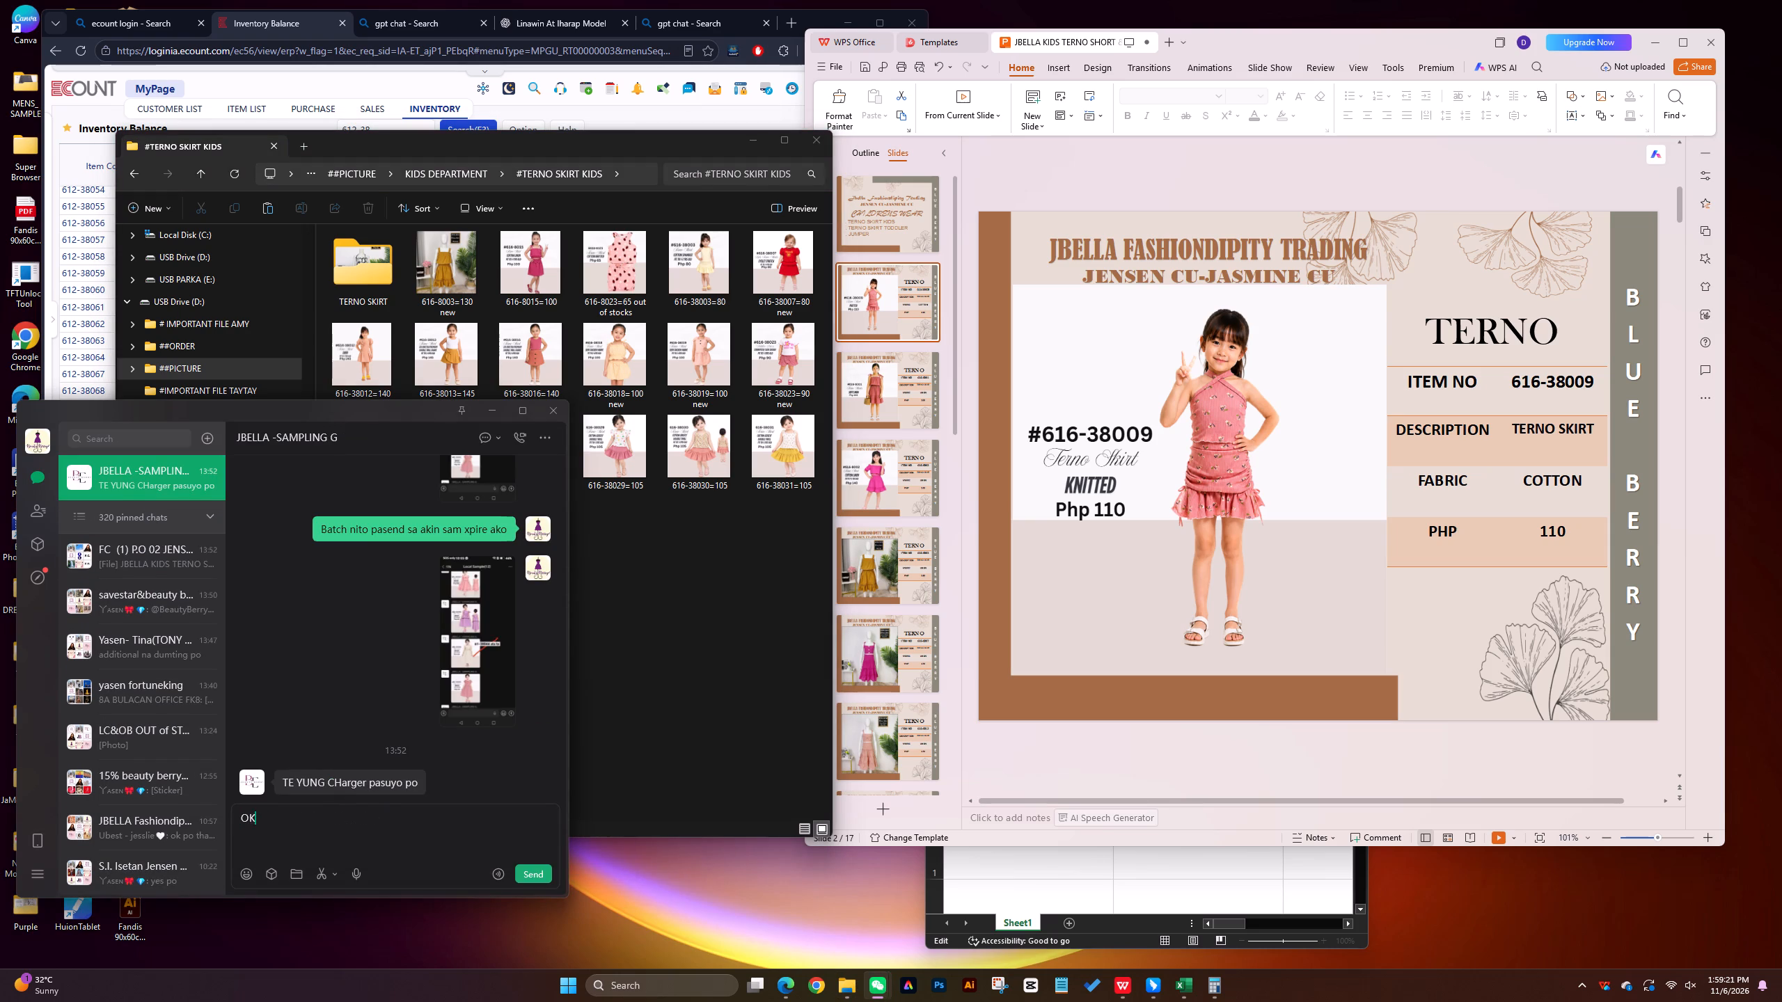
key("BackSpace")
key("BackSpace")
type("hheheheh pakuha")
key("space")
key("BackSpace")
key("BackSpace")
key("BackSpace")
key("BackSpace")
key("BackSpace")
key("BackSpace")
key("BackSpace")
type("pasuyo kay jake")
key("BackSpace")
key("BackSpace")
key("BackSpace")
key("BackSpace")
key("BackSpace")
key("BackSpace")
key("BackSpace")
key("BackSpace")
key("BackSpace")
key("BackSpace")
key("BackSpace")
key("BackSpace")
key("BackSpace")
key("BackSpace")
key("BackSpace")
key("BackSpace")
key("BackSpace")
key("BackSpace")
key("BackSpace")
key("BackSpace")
Send the reply "cgecge" in the JBELLA -SAMPLING G chat.
type("cghe")
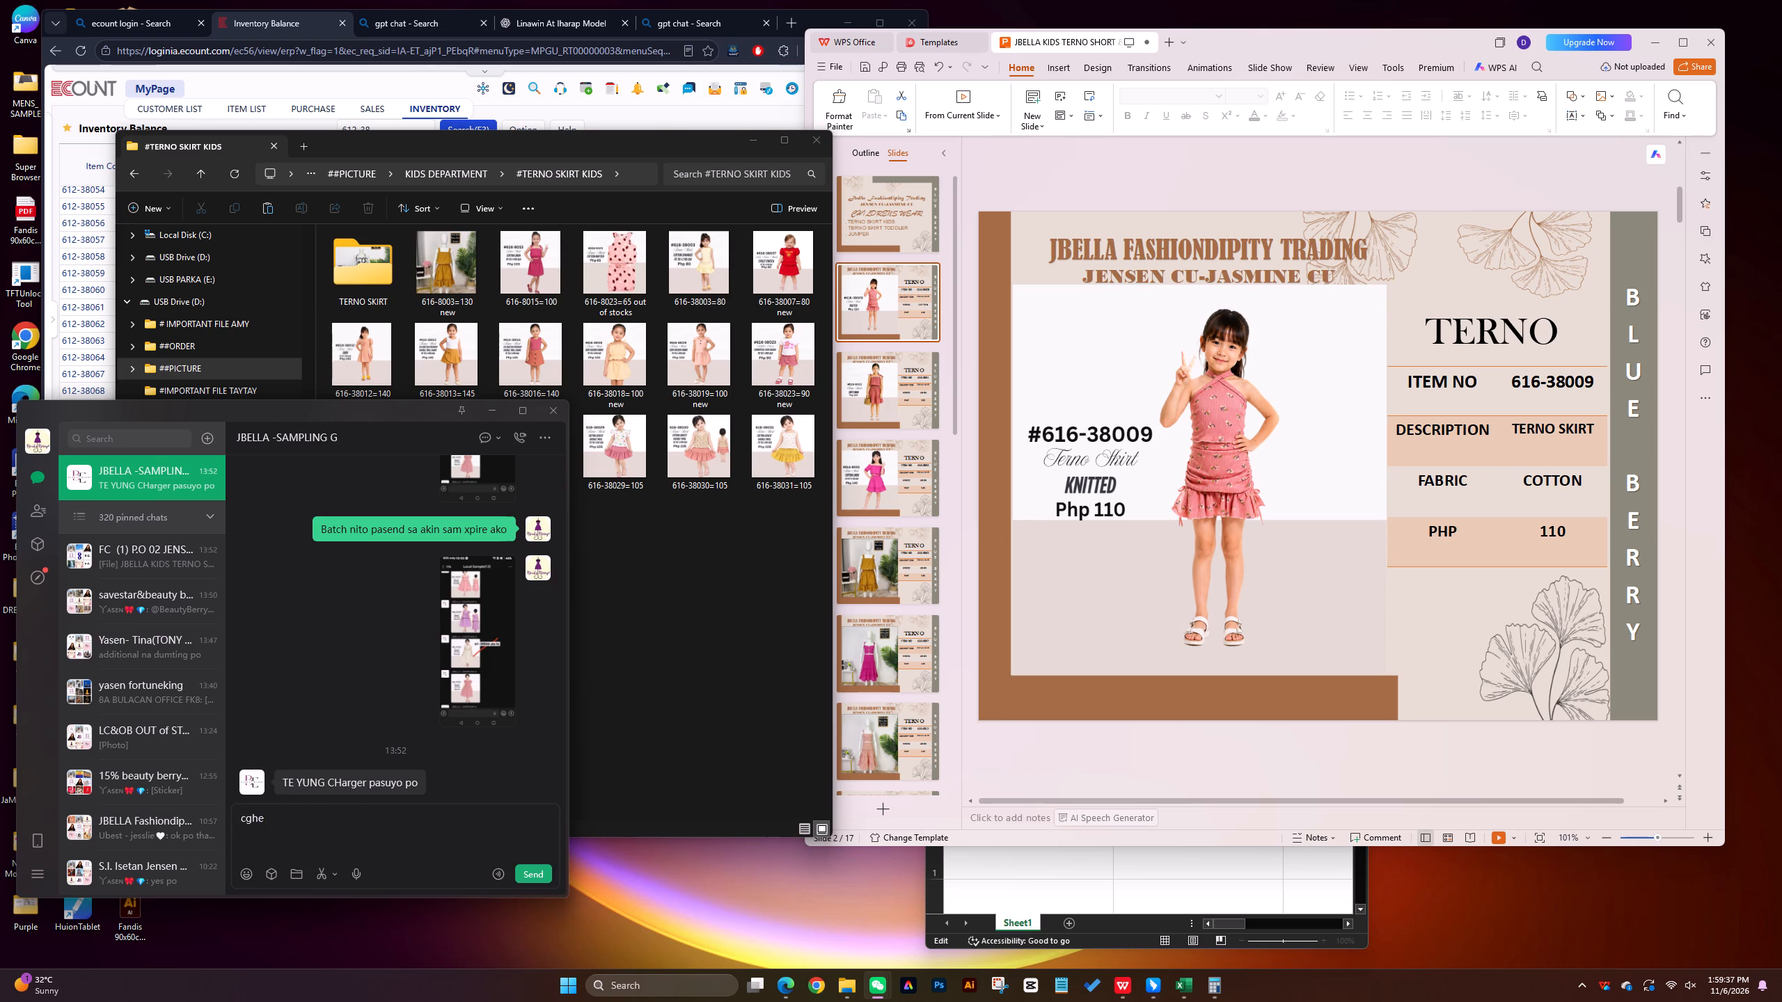
key("BackSpace")
key("BackSpace")
key("e")
type("cge")
key("Return")
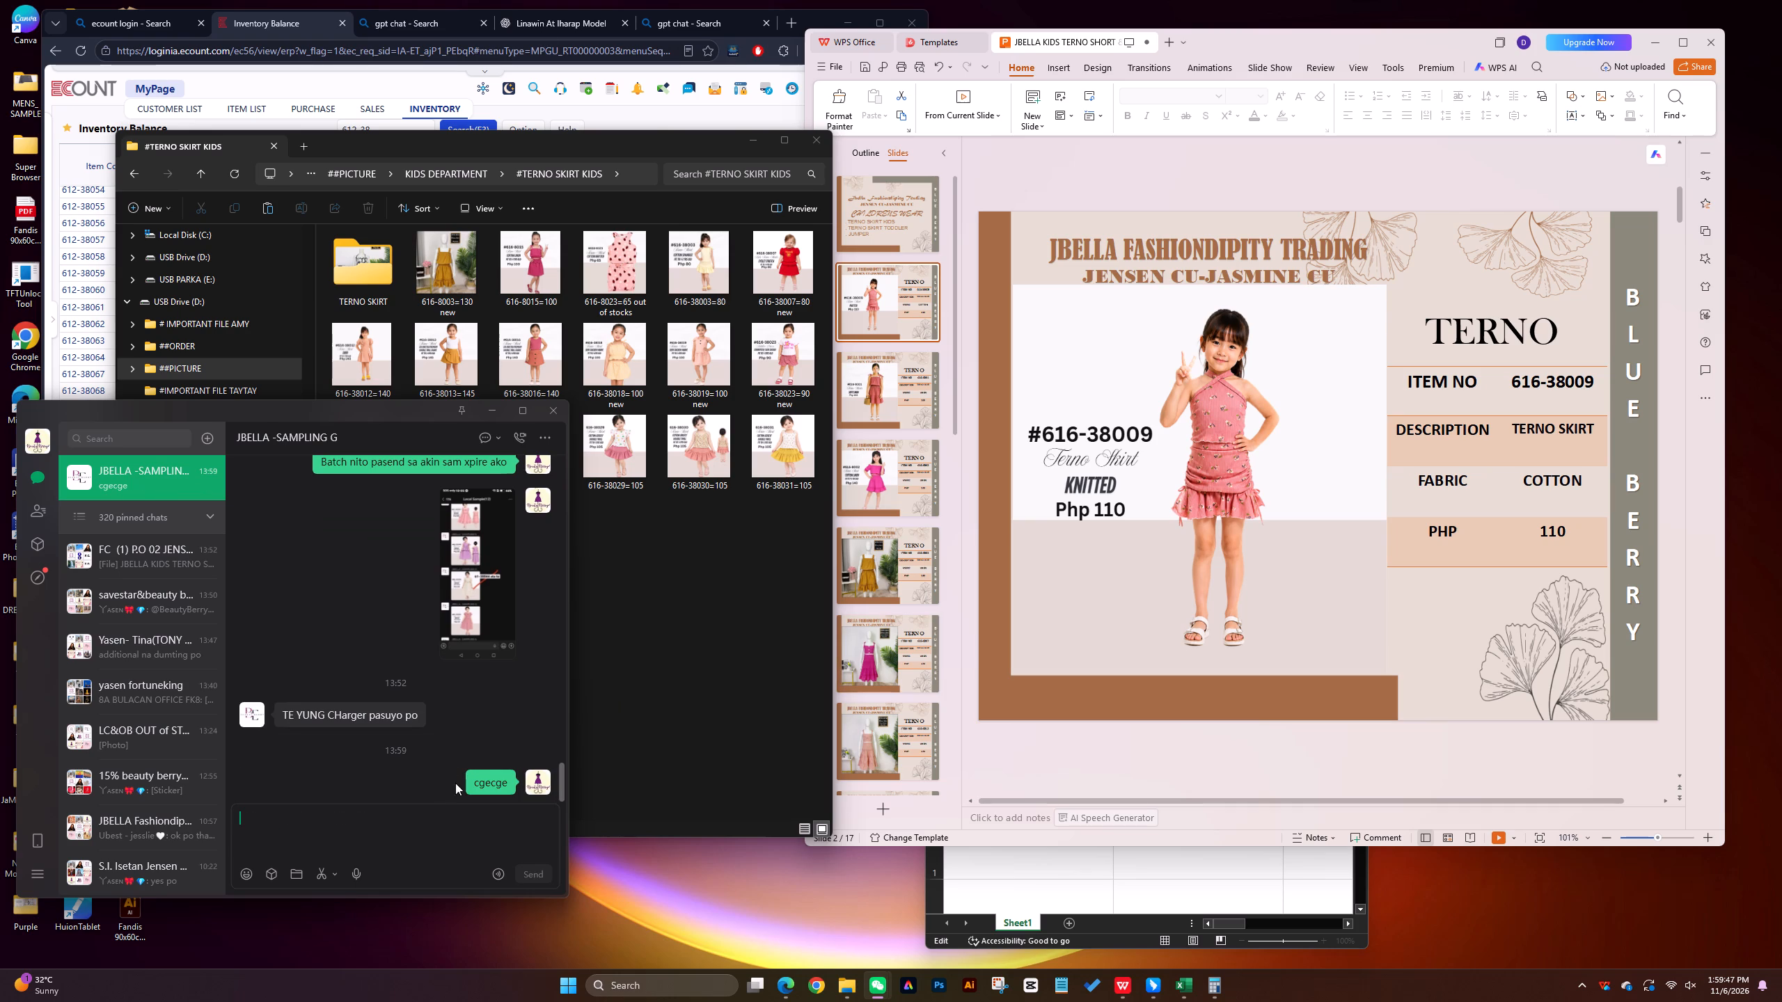
Return to the picture folders and create a folder named pdf inside #TERNO SKIRT KIDS' TERNO SKIRT subfolder, then reopen that subfolder.
left_click(671, 587)
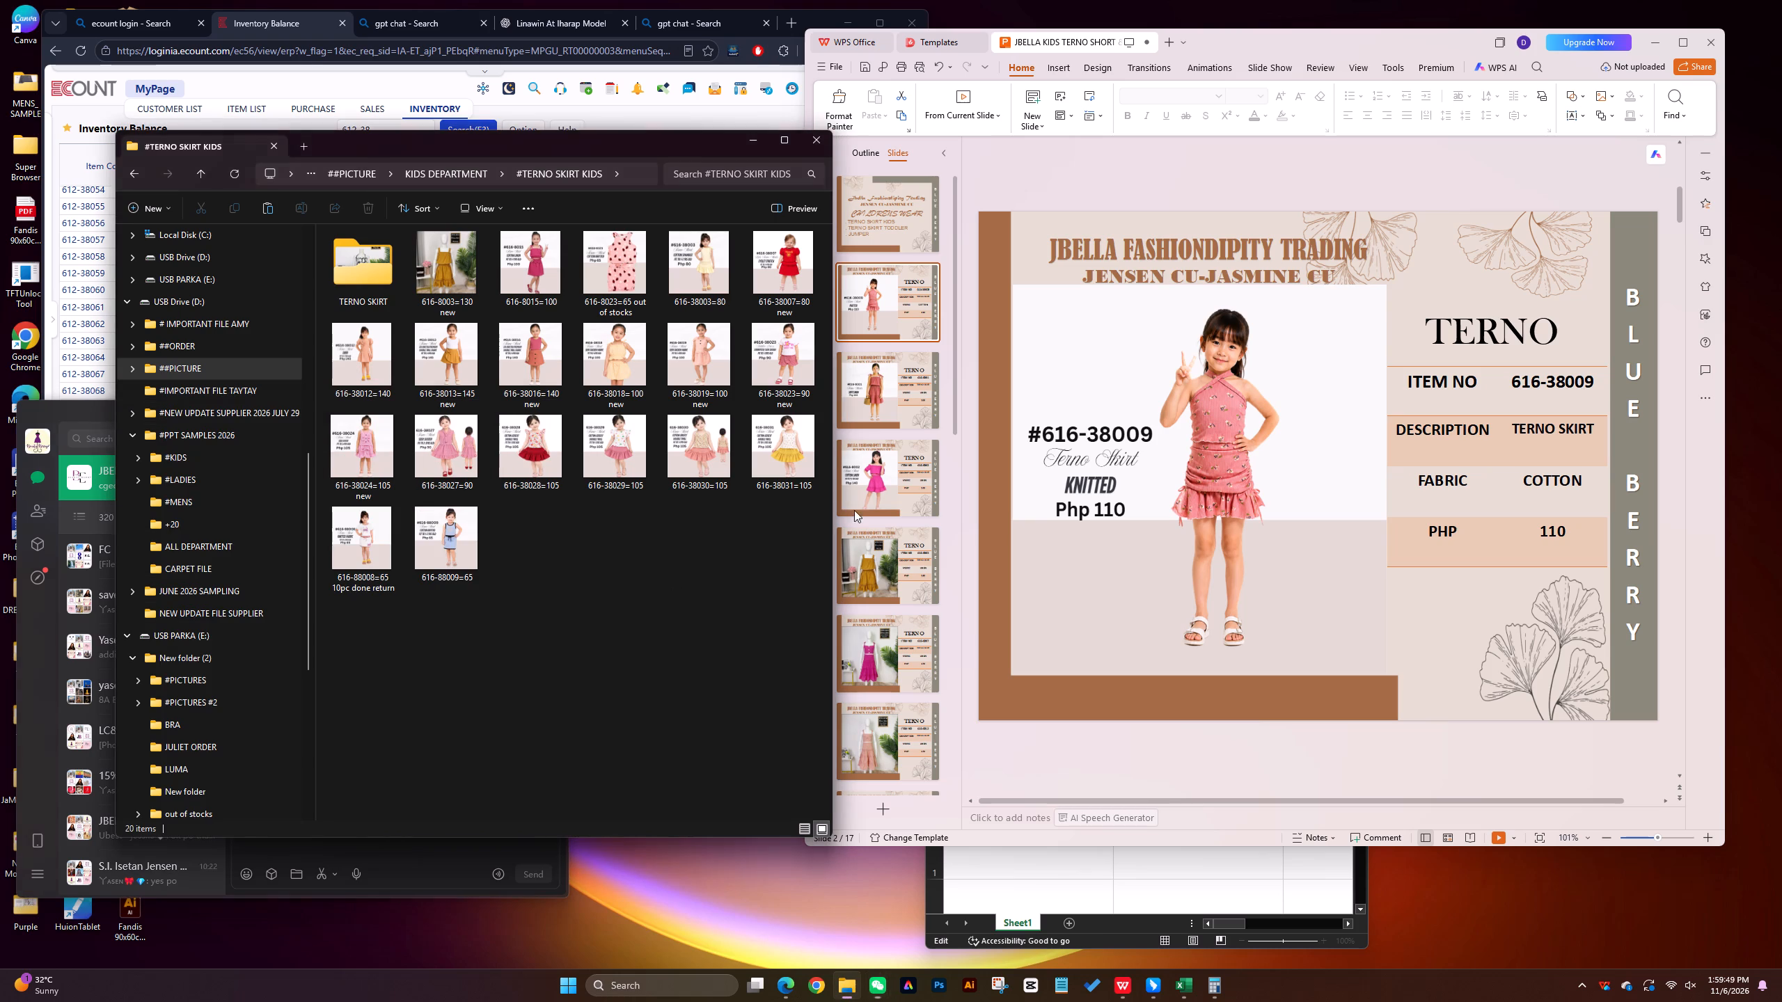
left_click(872, 296)
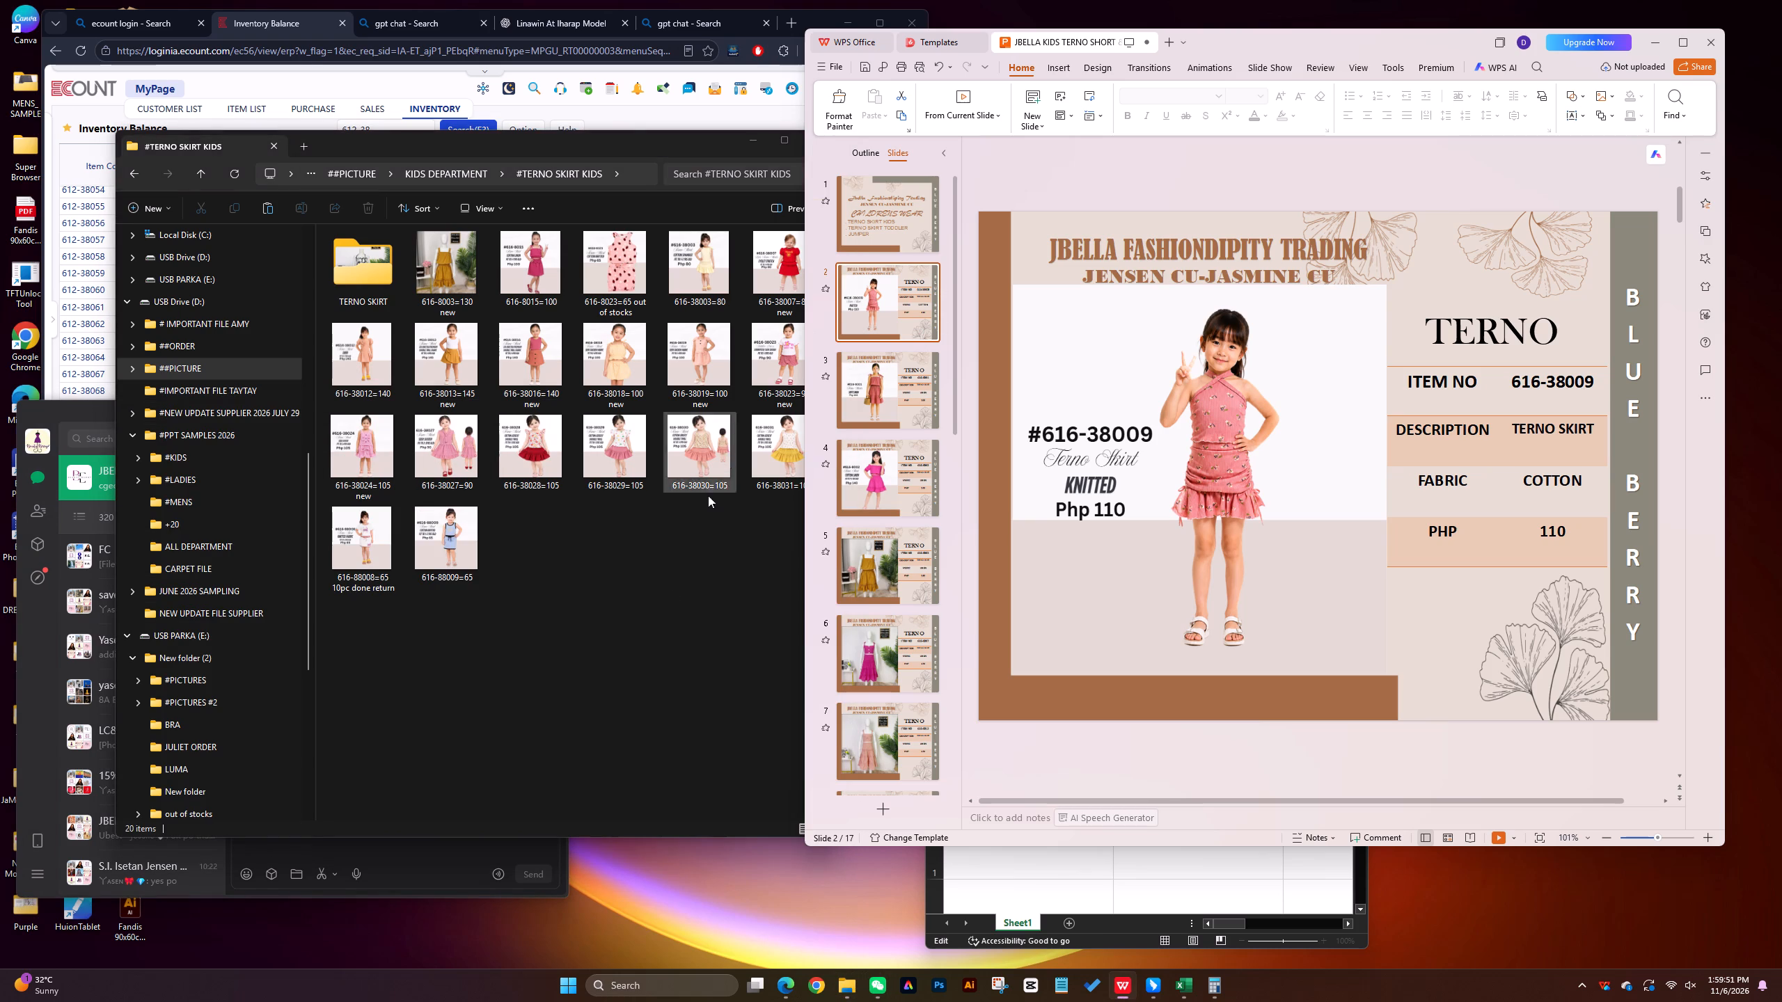
double_click(370, 269)
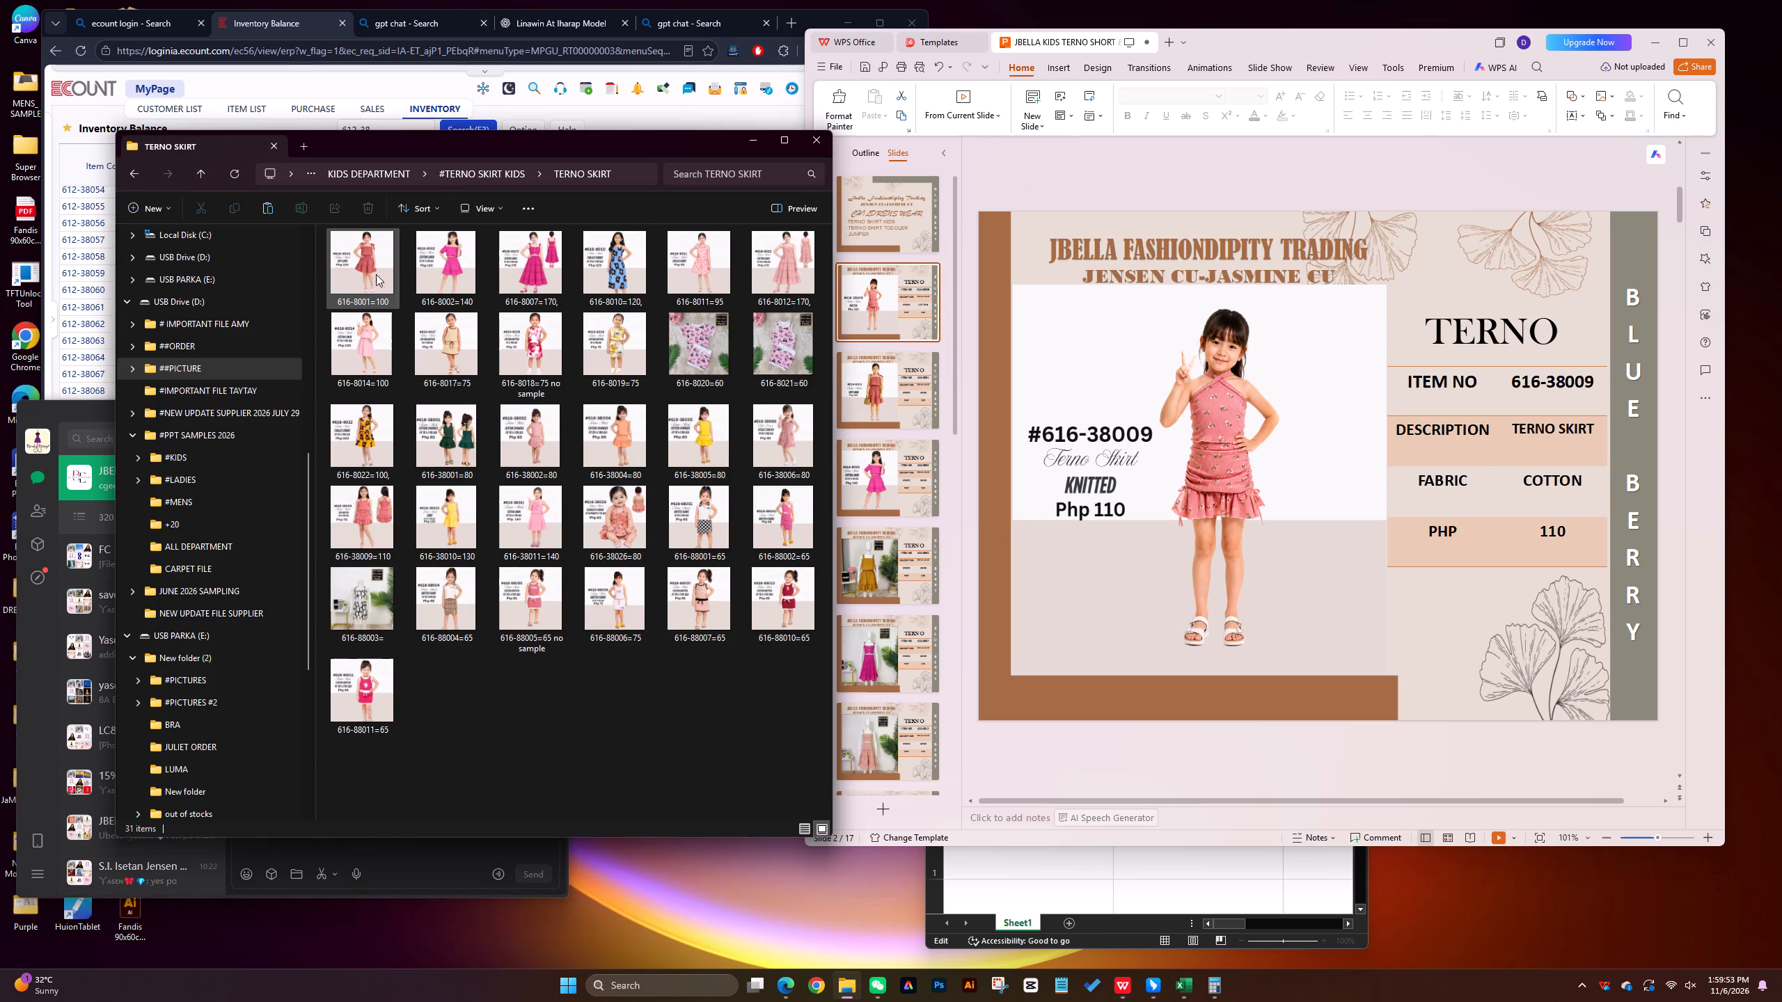
left_click(151, 204)
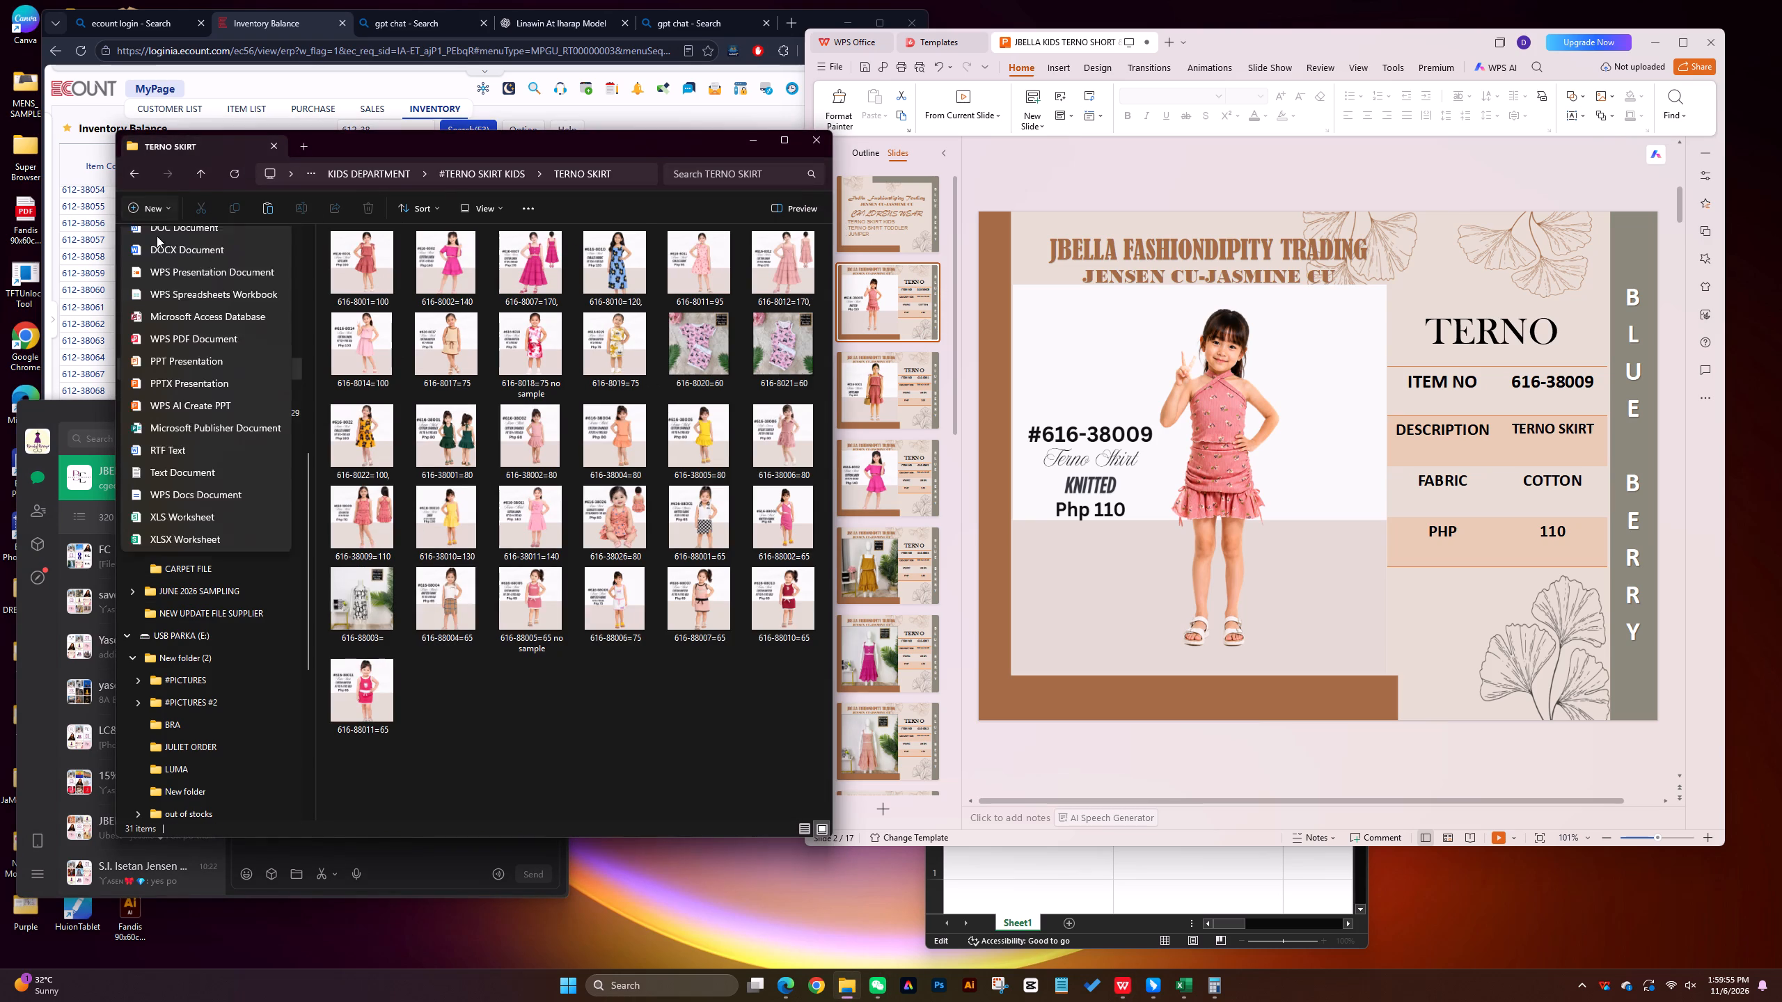
left_click(157, 241)
type("pdf")
left_click_drag(576, 739, 576, 733)
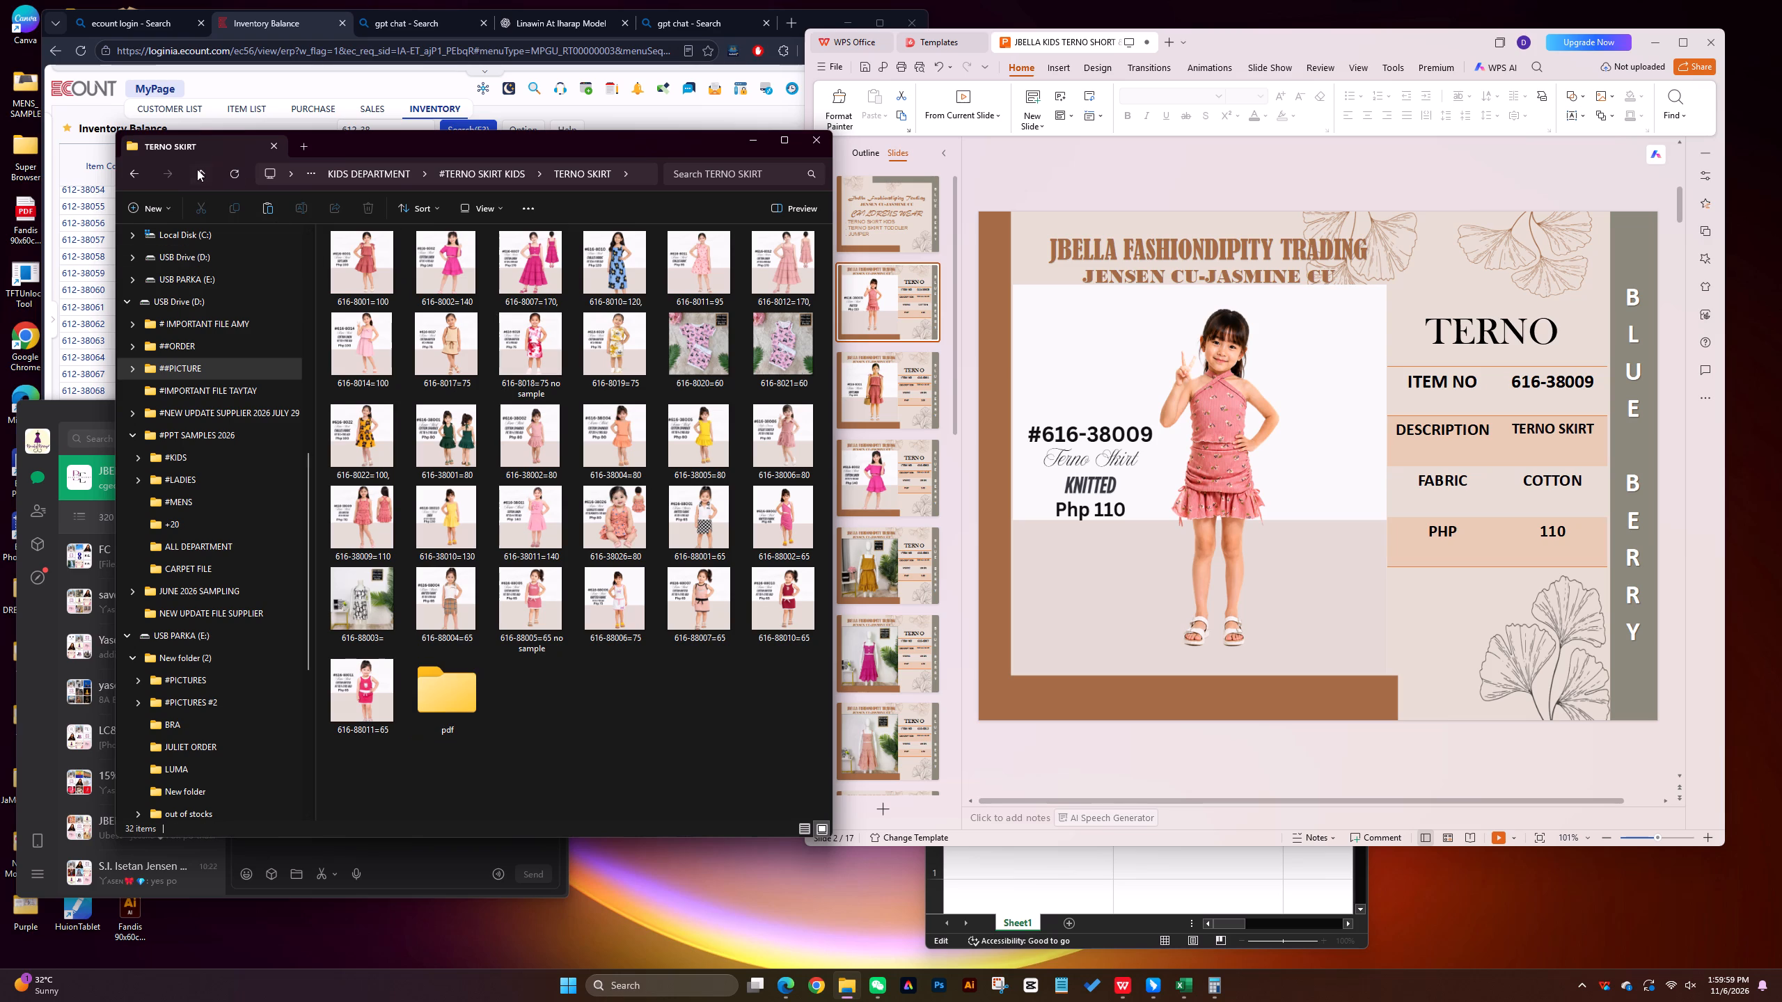
left_click(197, 169)
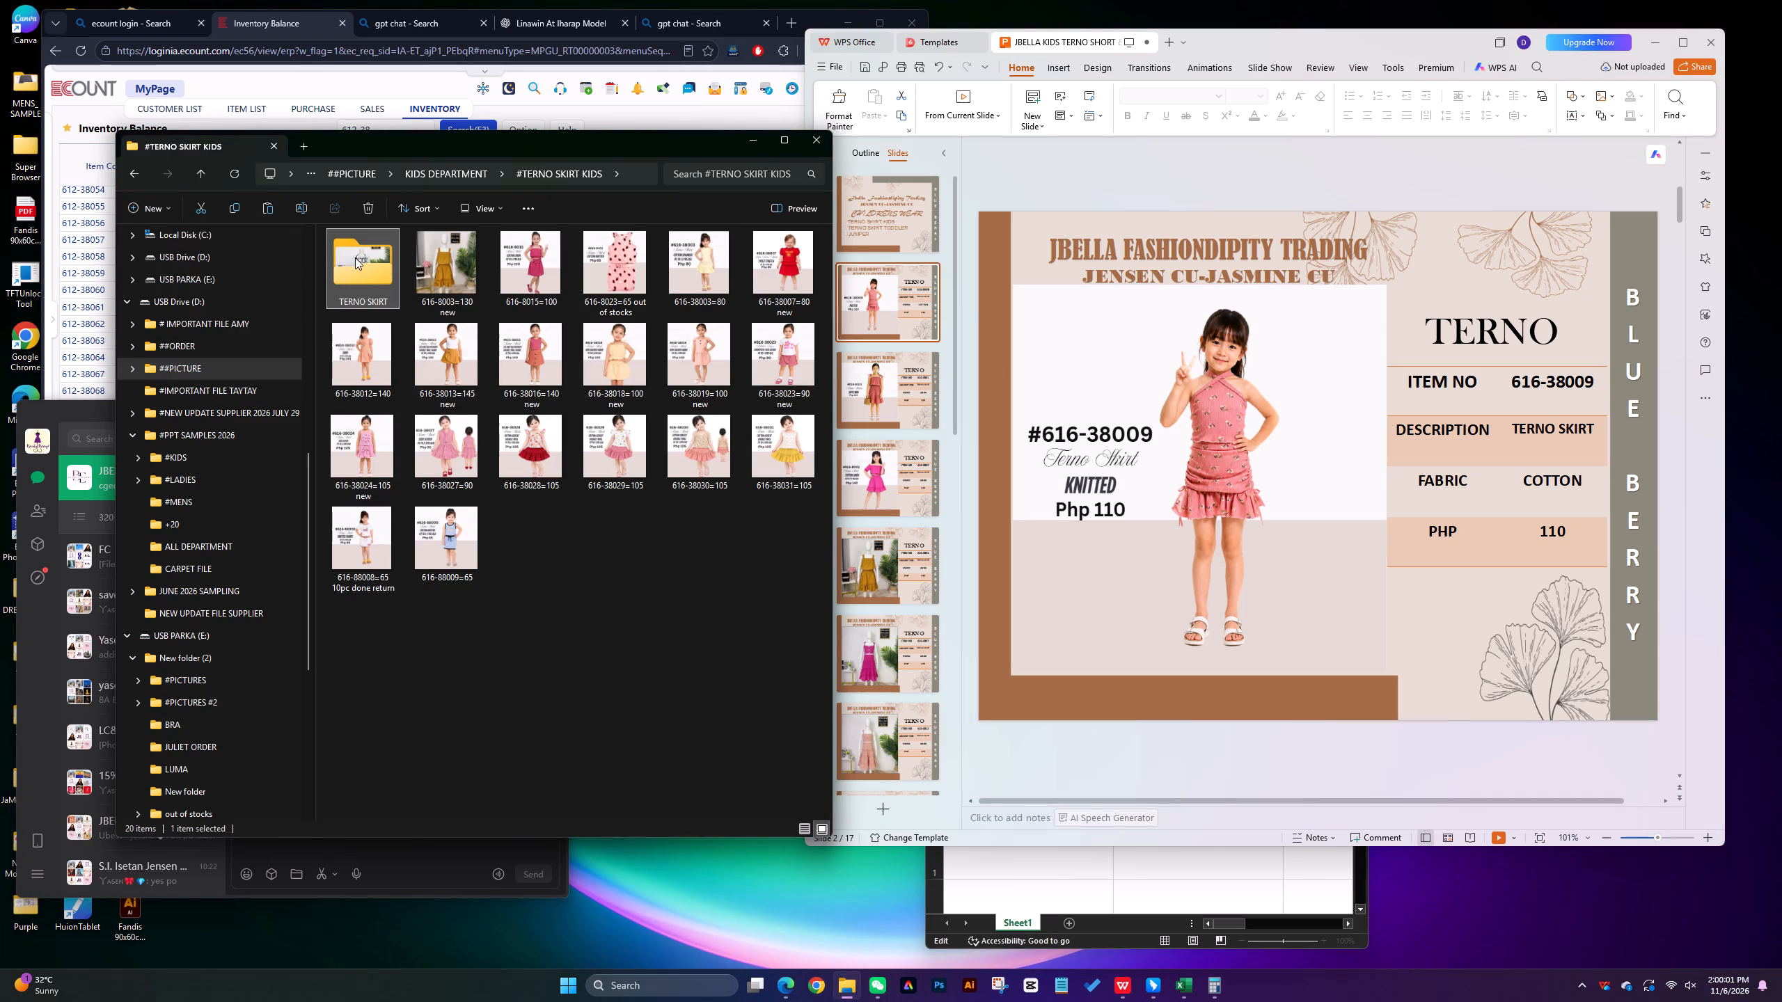
double_click(355, 257)
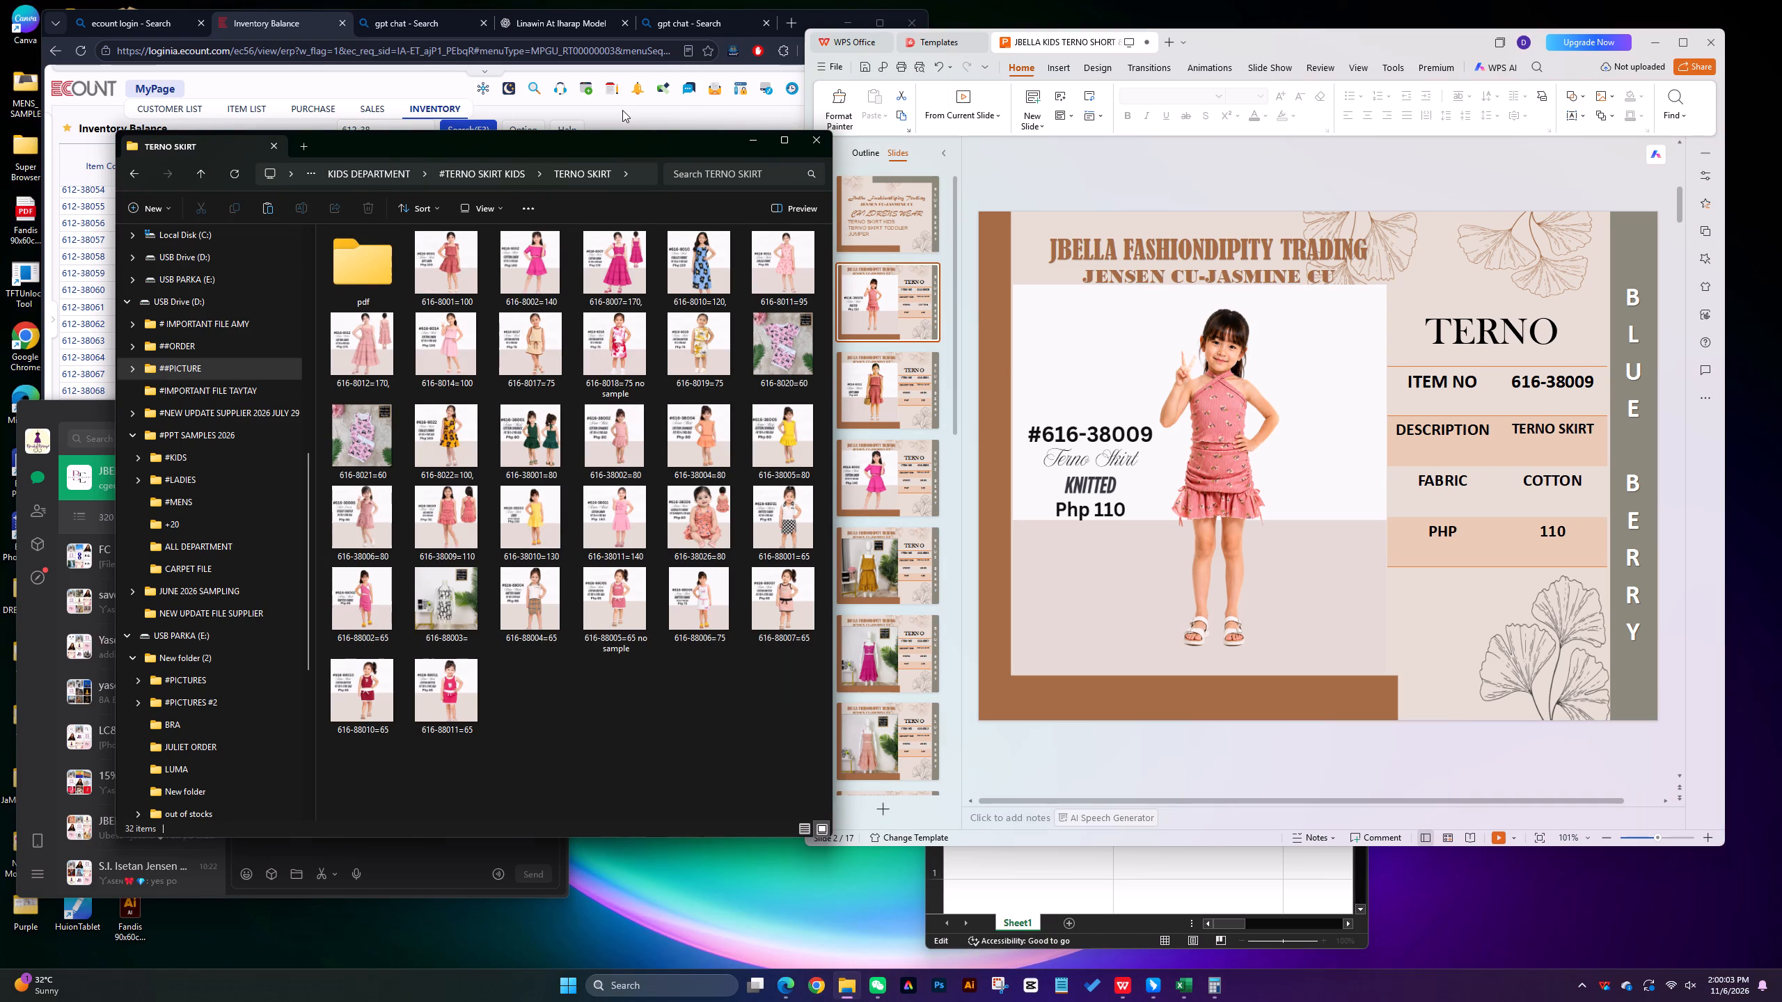
Switch to the ECOUNT Inventory Balance in the browser and search for item code 616-38.
left_click(622, 110)
left_click(402, 123)
type("616-38")
key("Return")
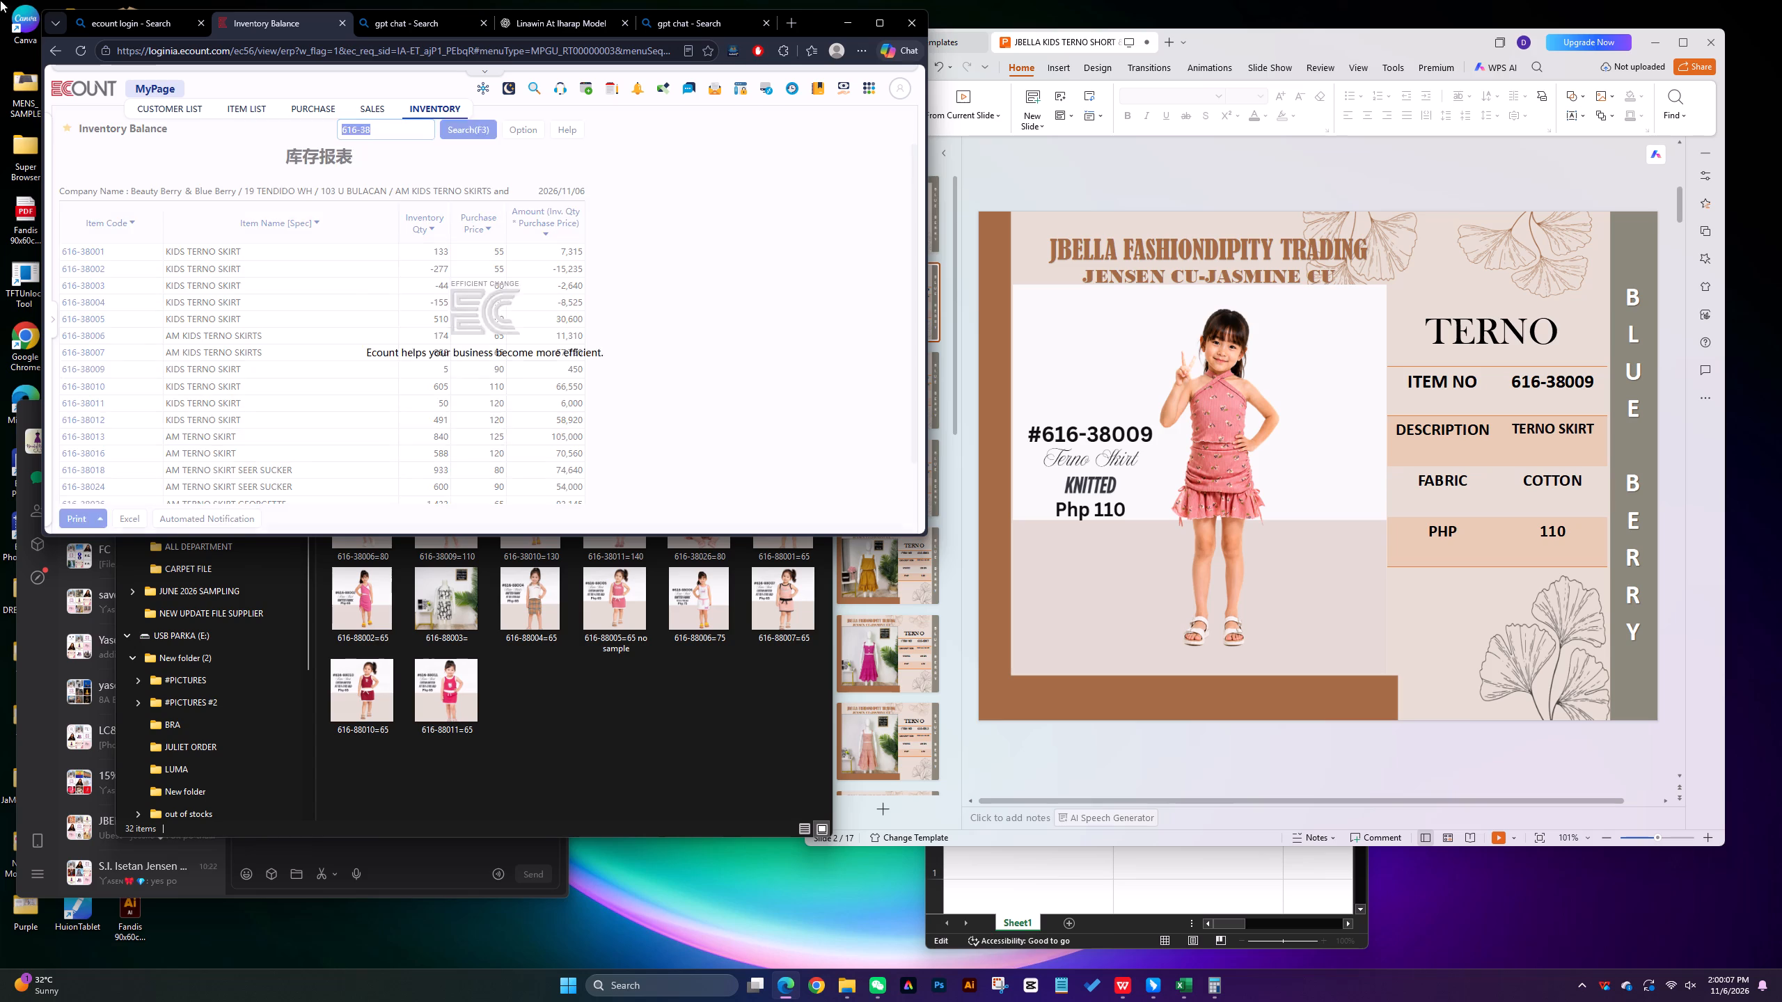
Compare the TERNO SKIRT folder's pictures with the presentation's slides and the 616-38 inventory list.
left_click_drag(578, 729, 576, 714)
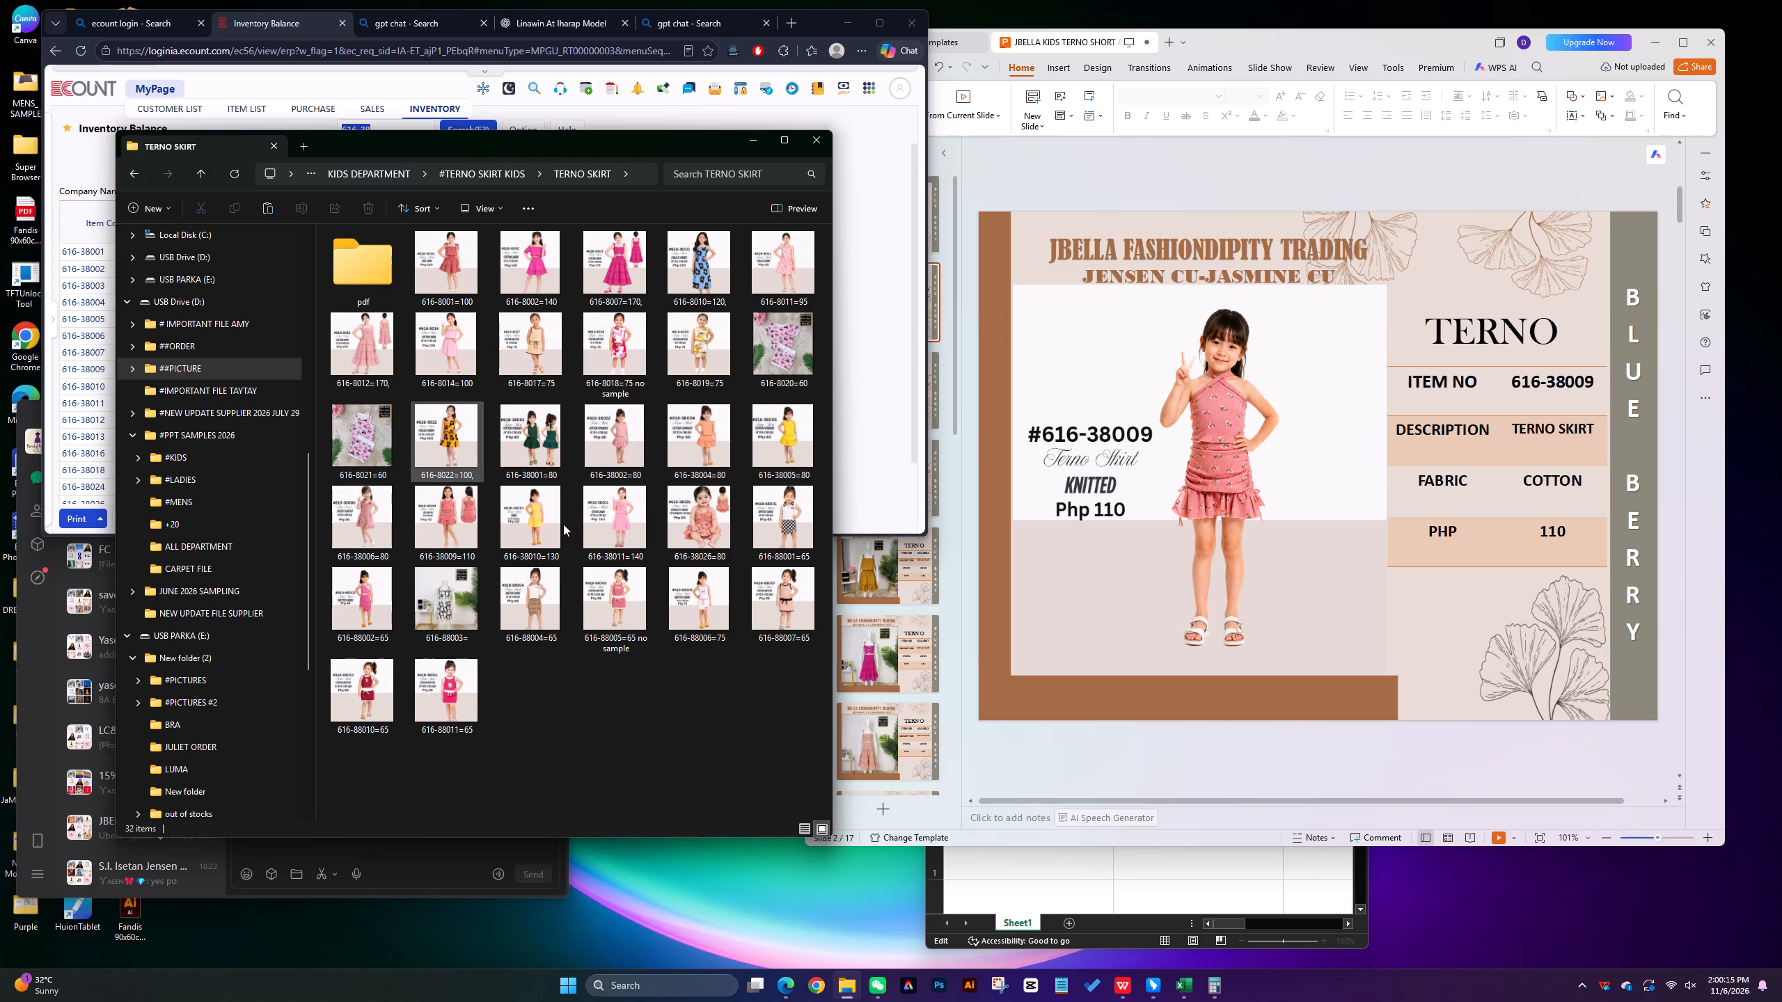
left_click(1132, 423)
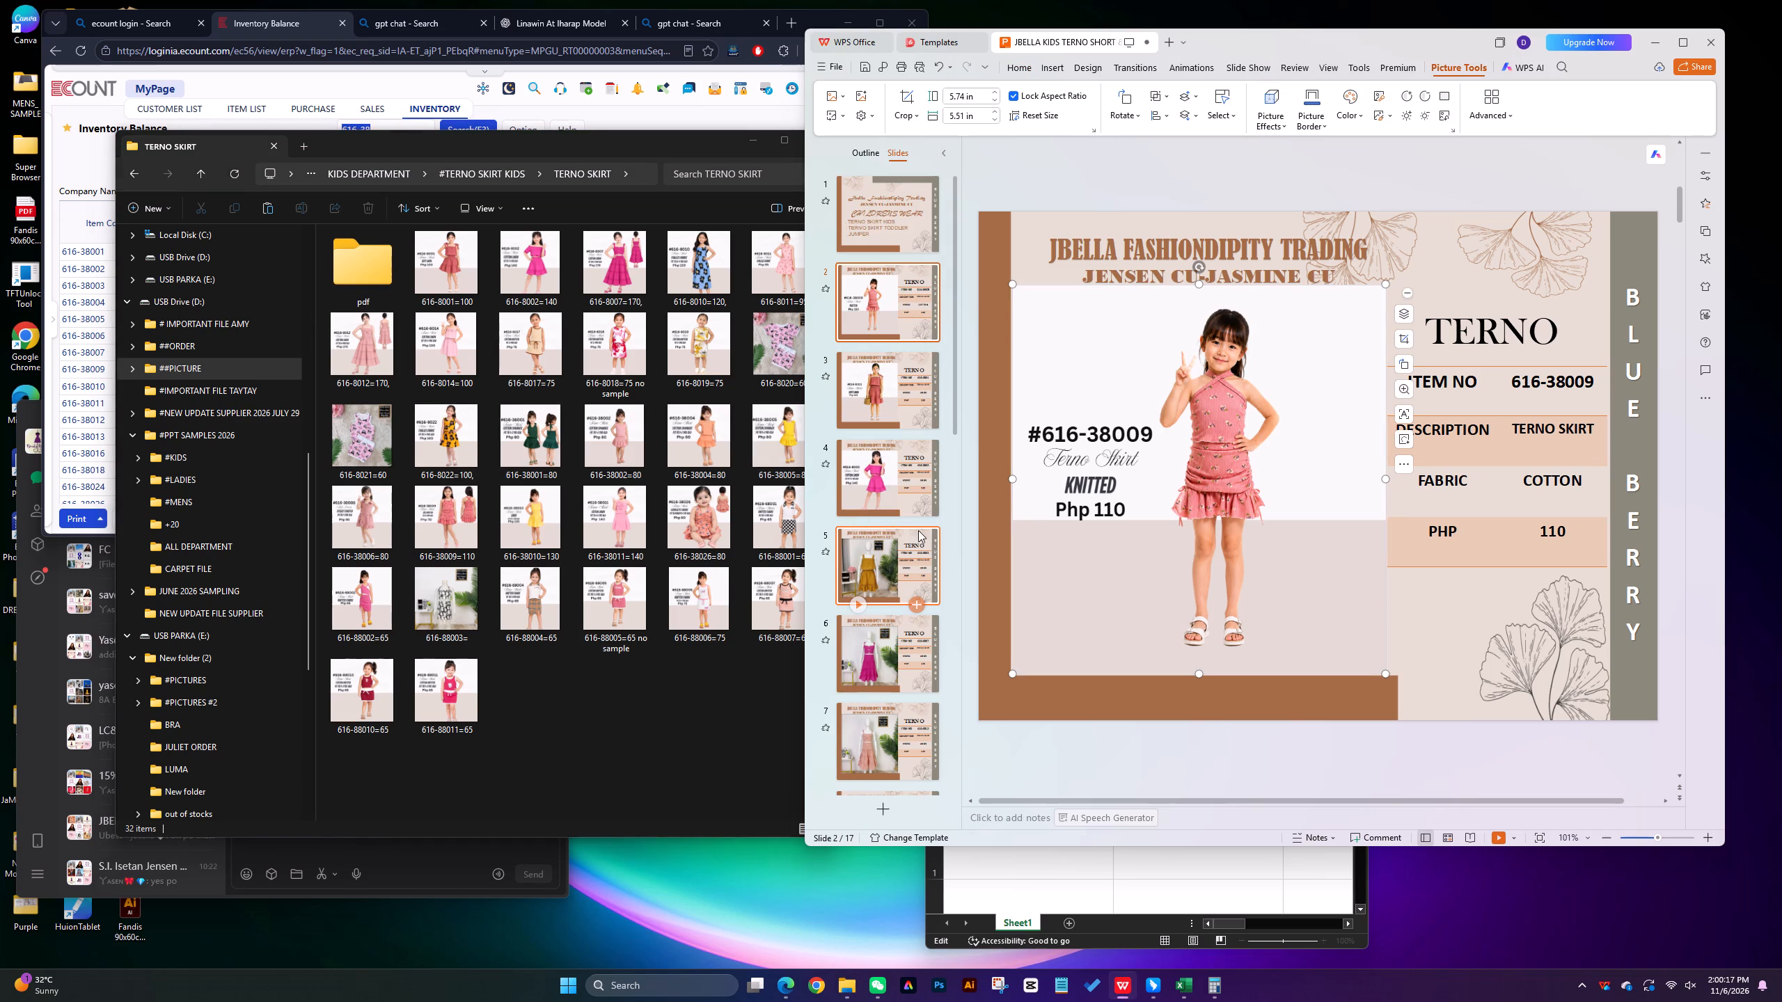
scroll(913, 536, "down", 4)
scroll(912, 541, "up", 1)
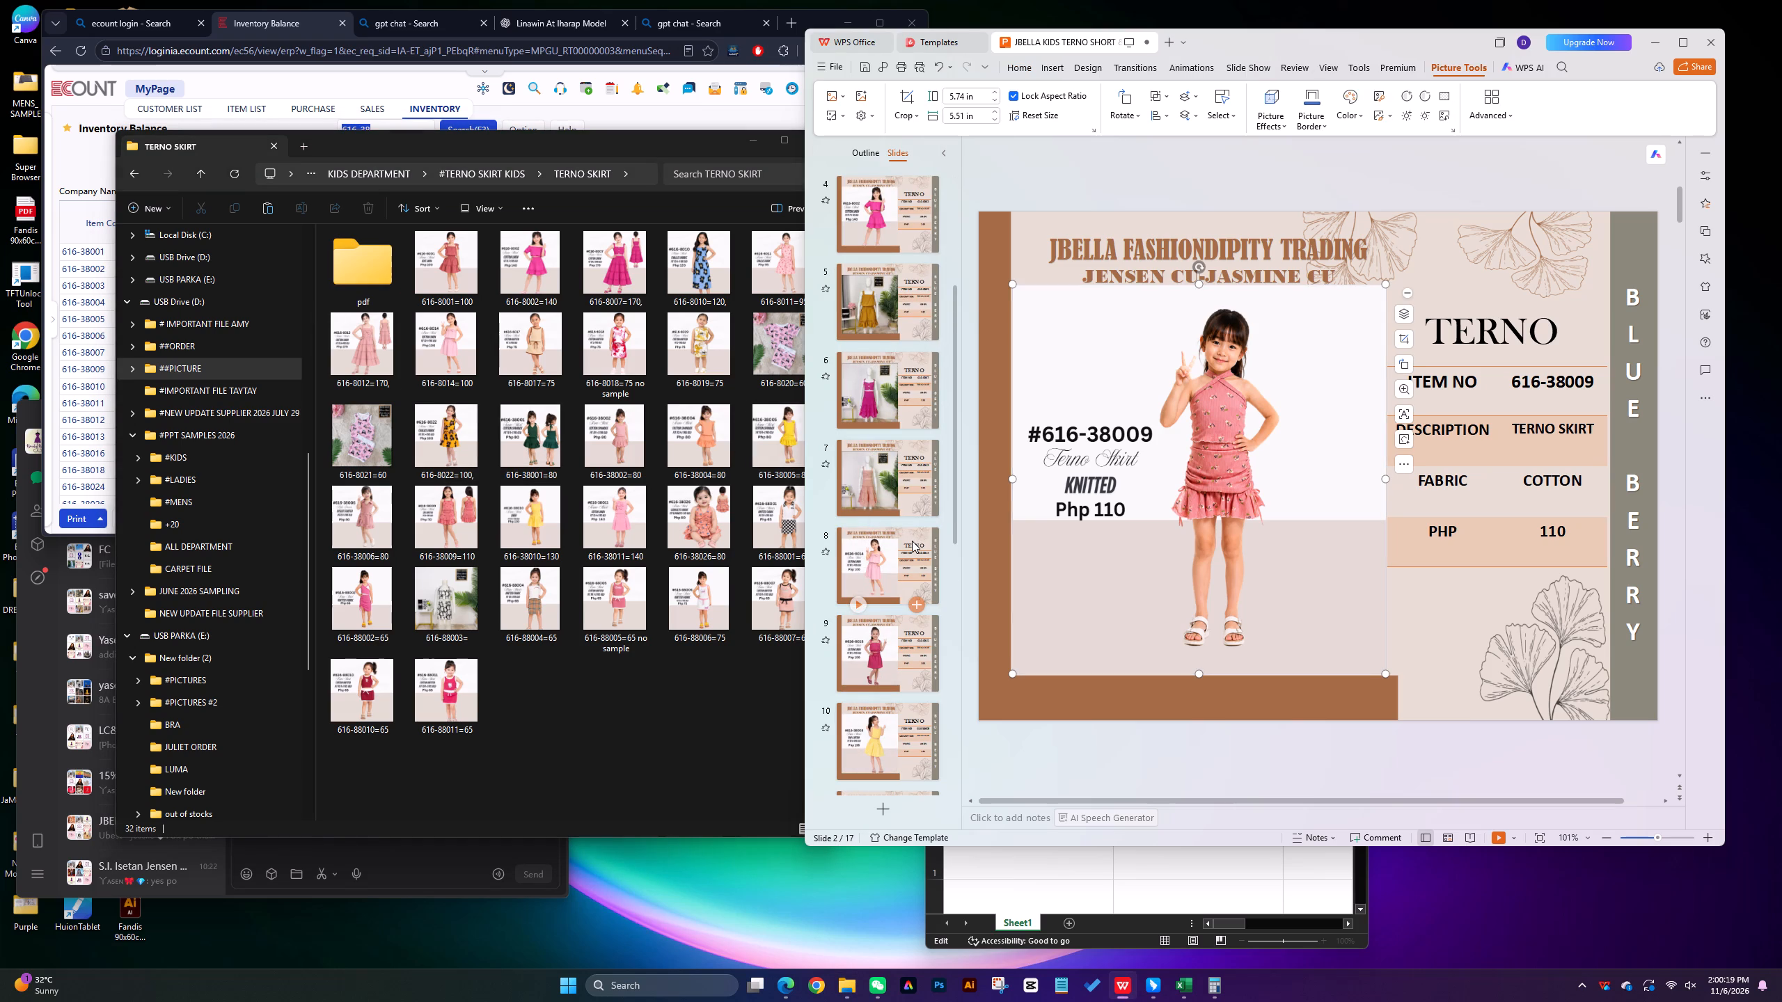
scroll(912, 541, "up", 1)
scroll(912, 541, "down", 2)
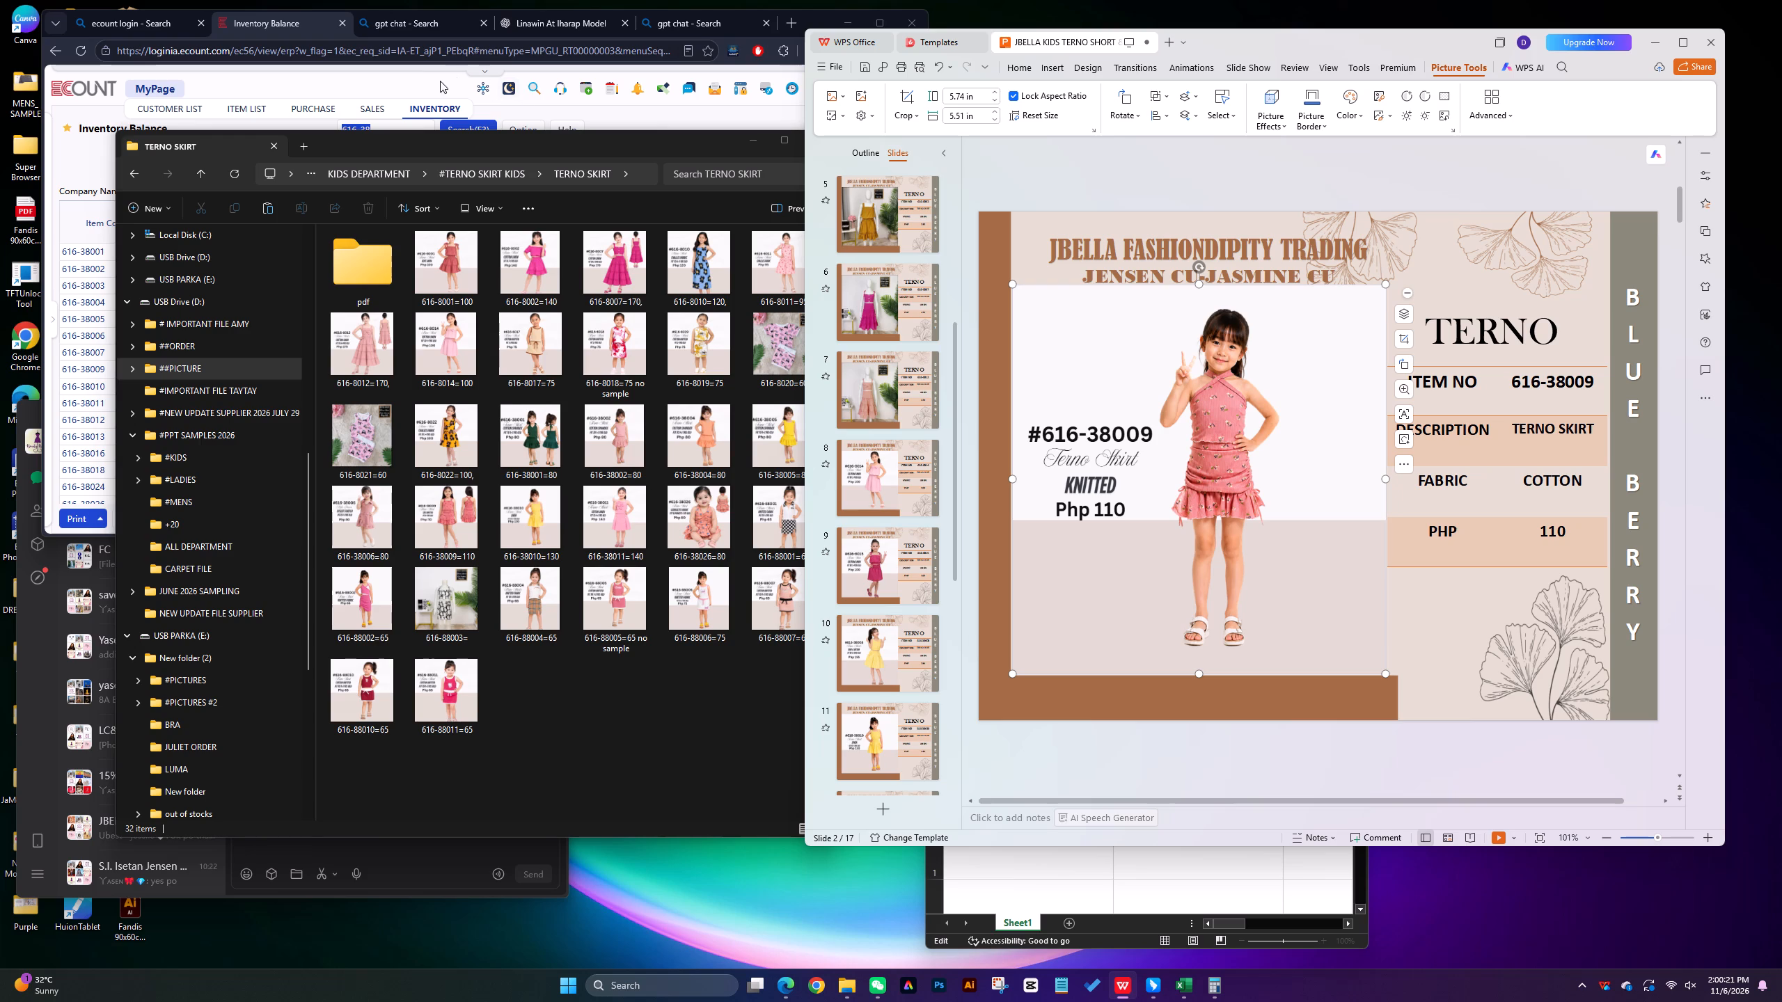
left_click(424, 83)
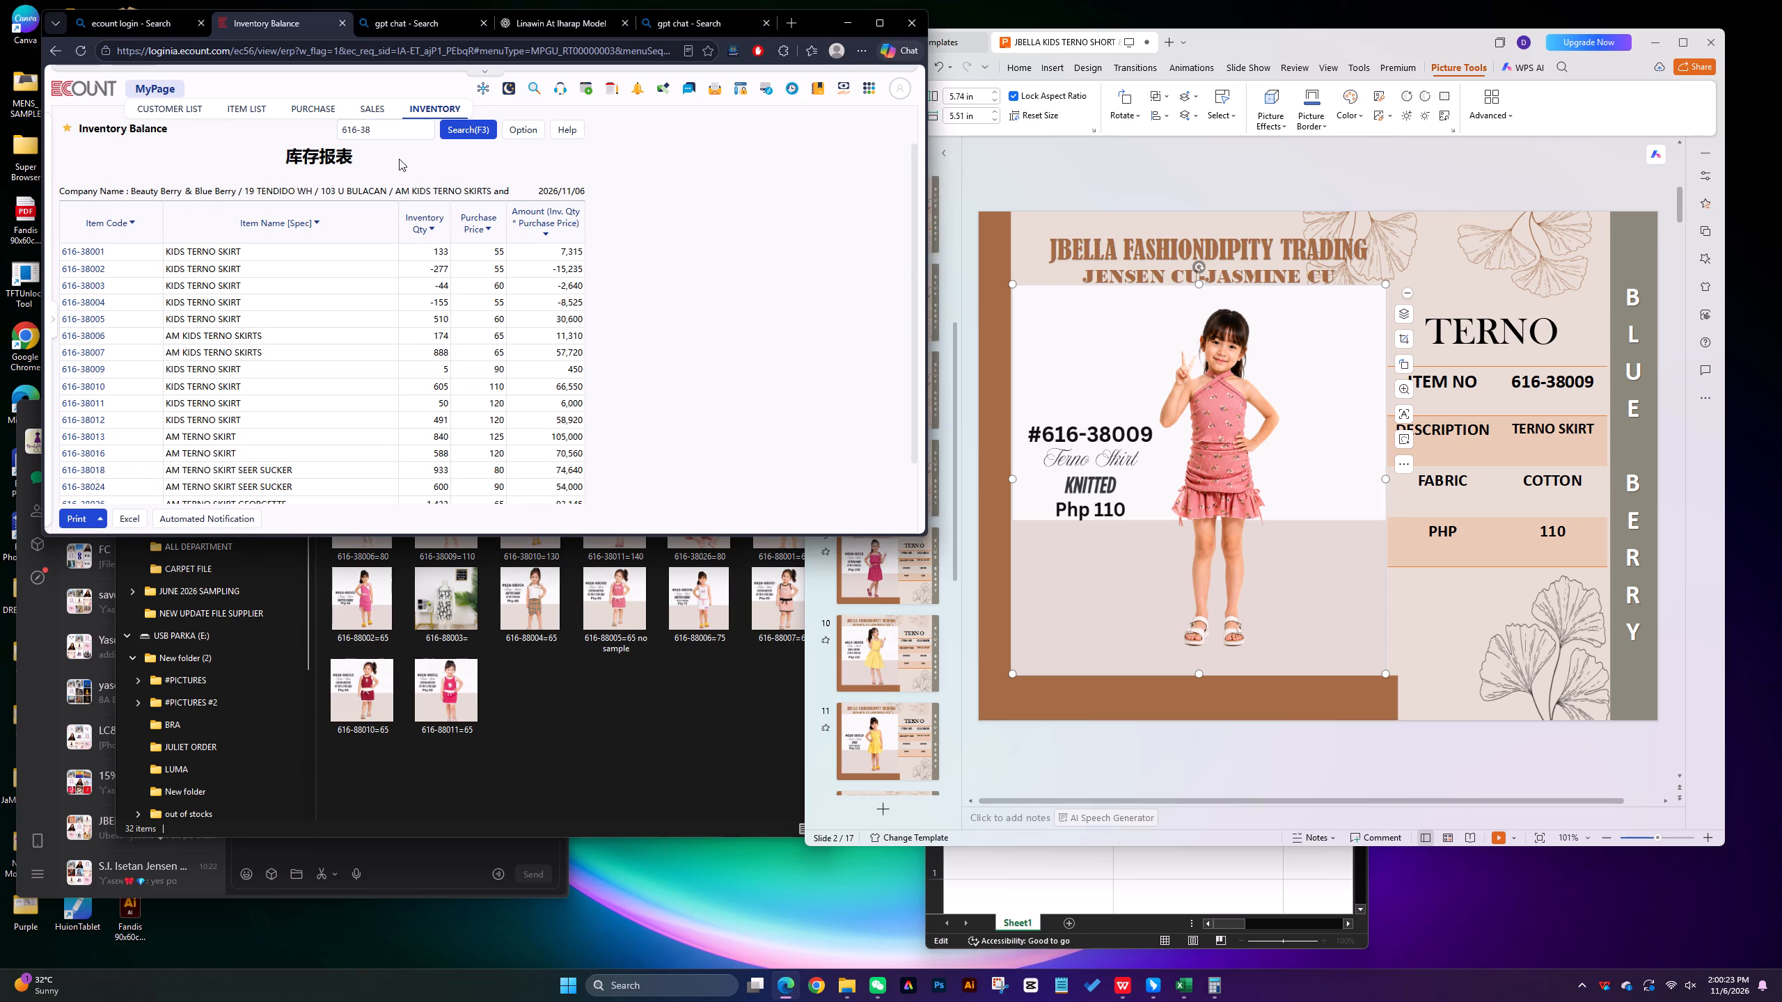
left_click(395, 134)
left_click(529, 739)
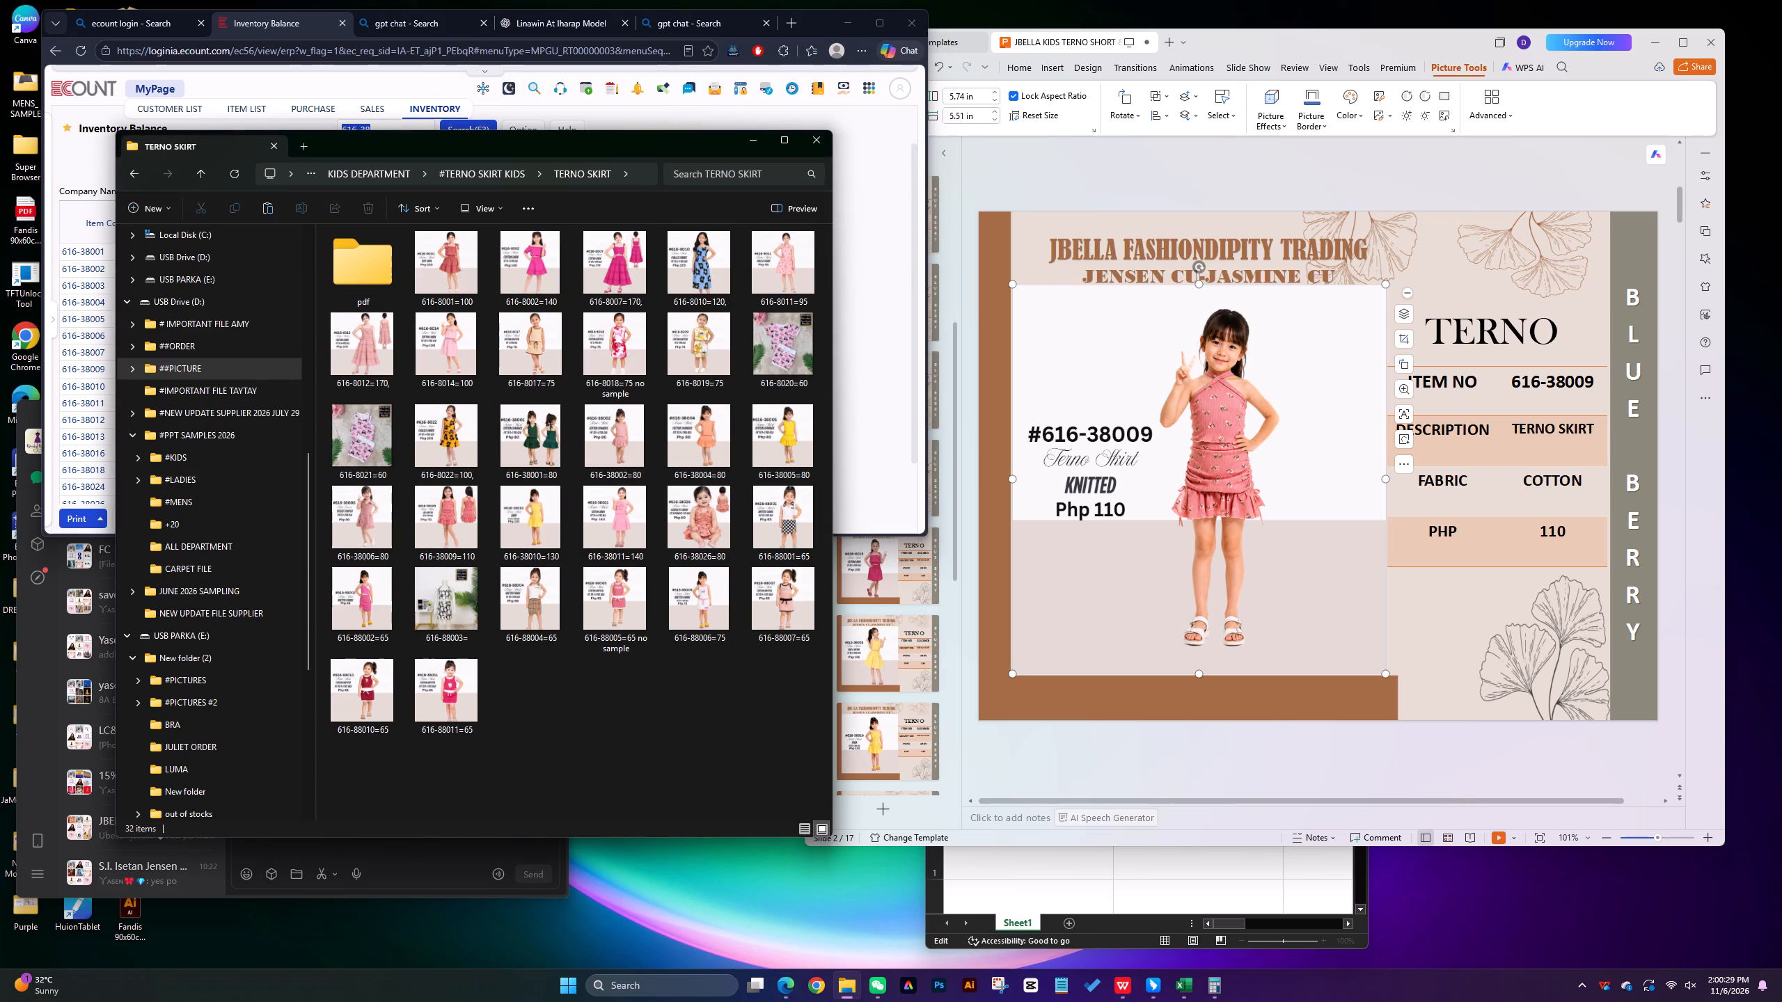
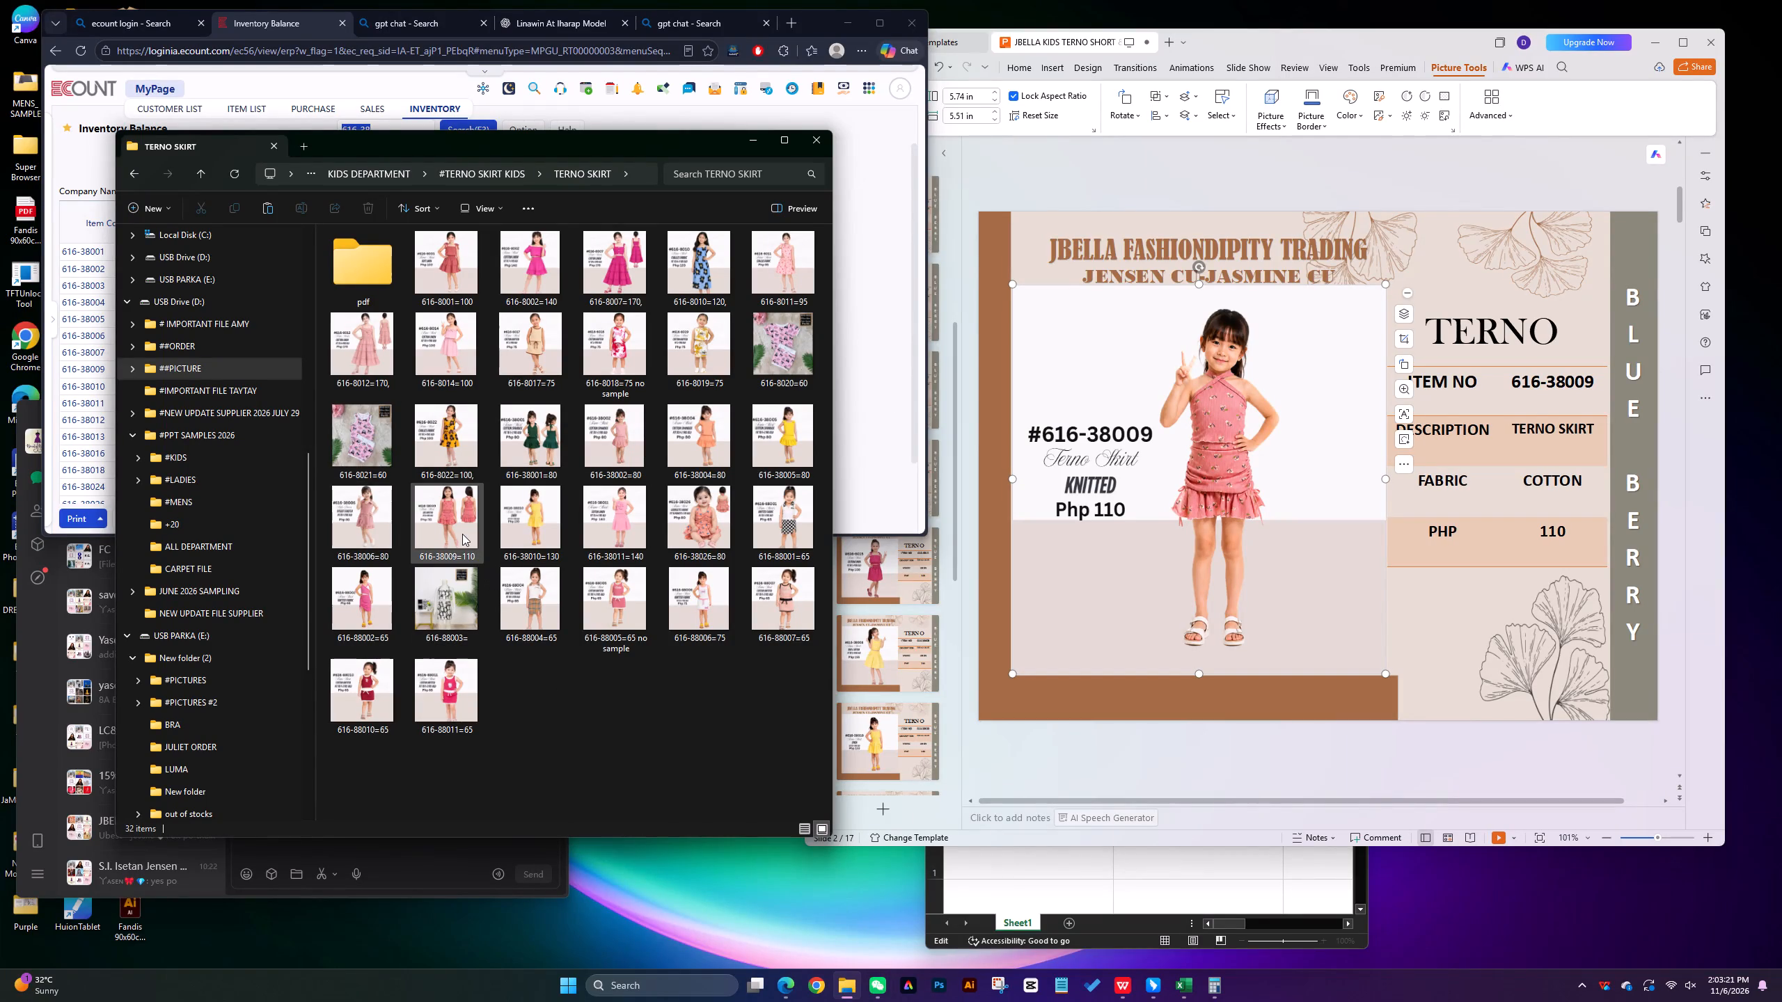
Review the presentation's slides from the 616-38009 slide to the last one to see which items are included.
left_click(1053, 166)
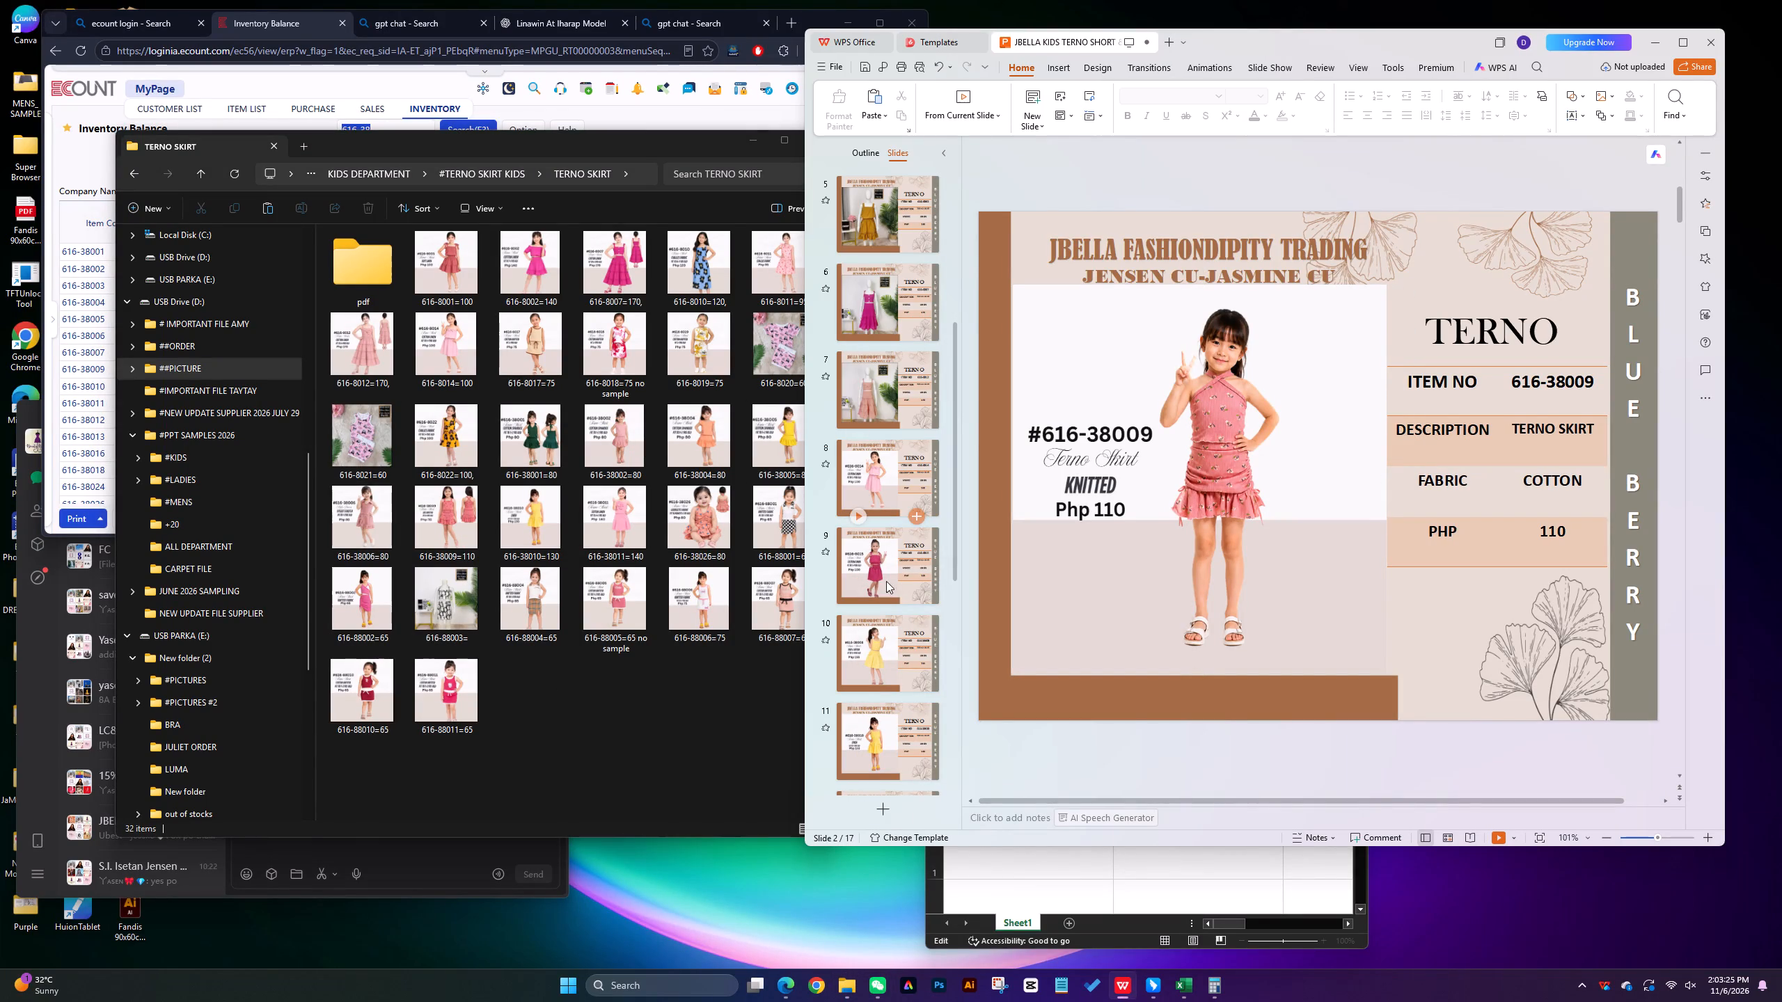
scroll(885, 607, "down", 9)
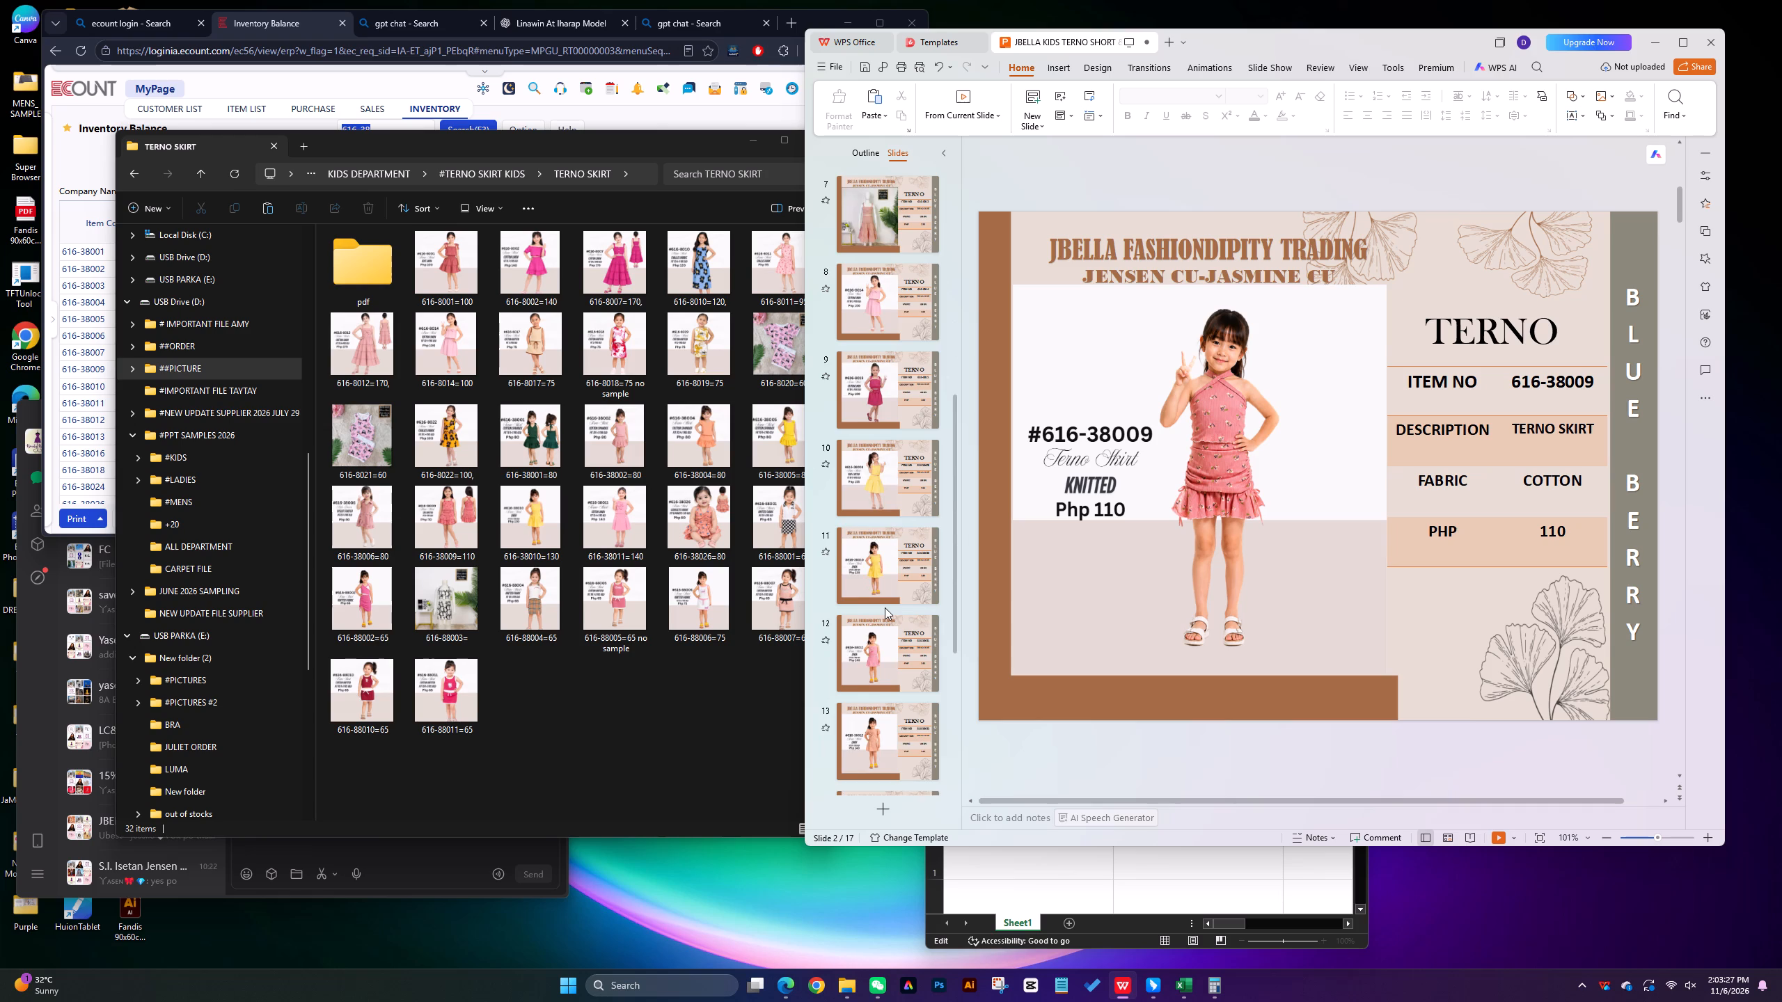
scroll(885, 607, "down", 17)
scroll(887, 610, "up", 2)
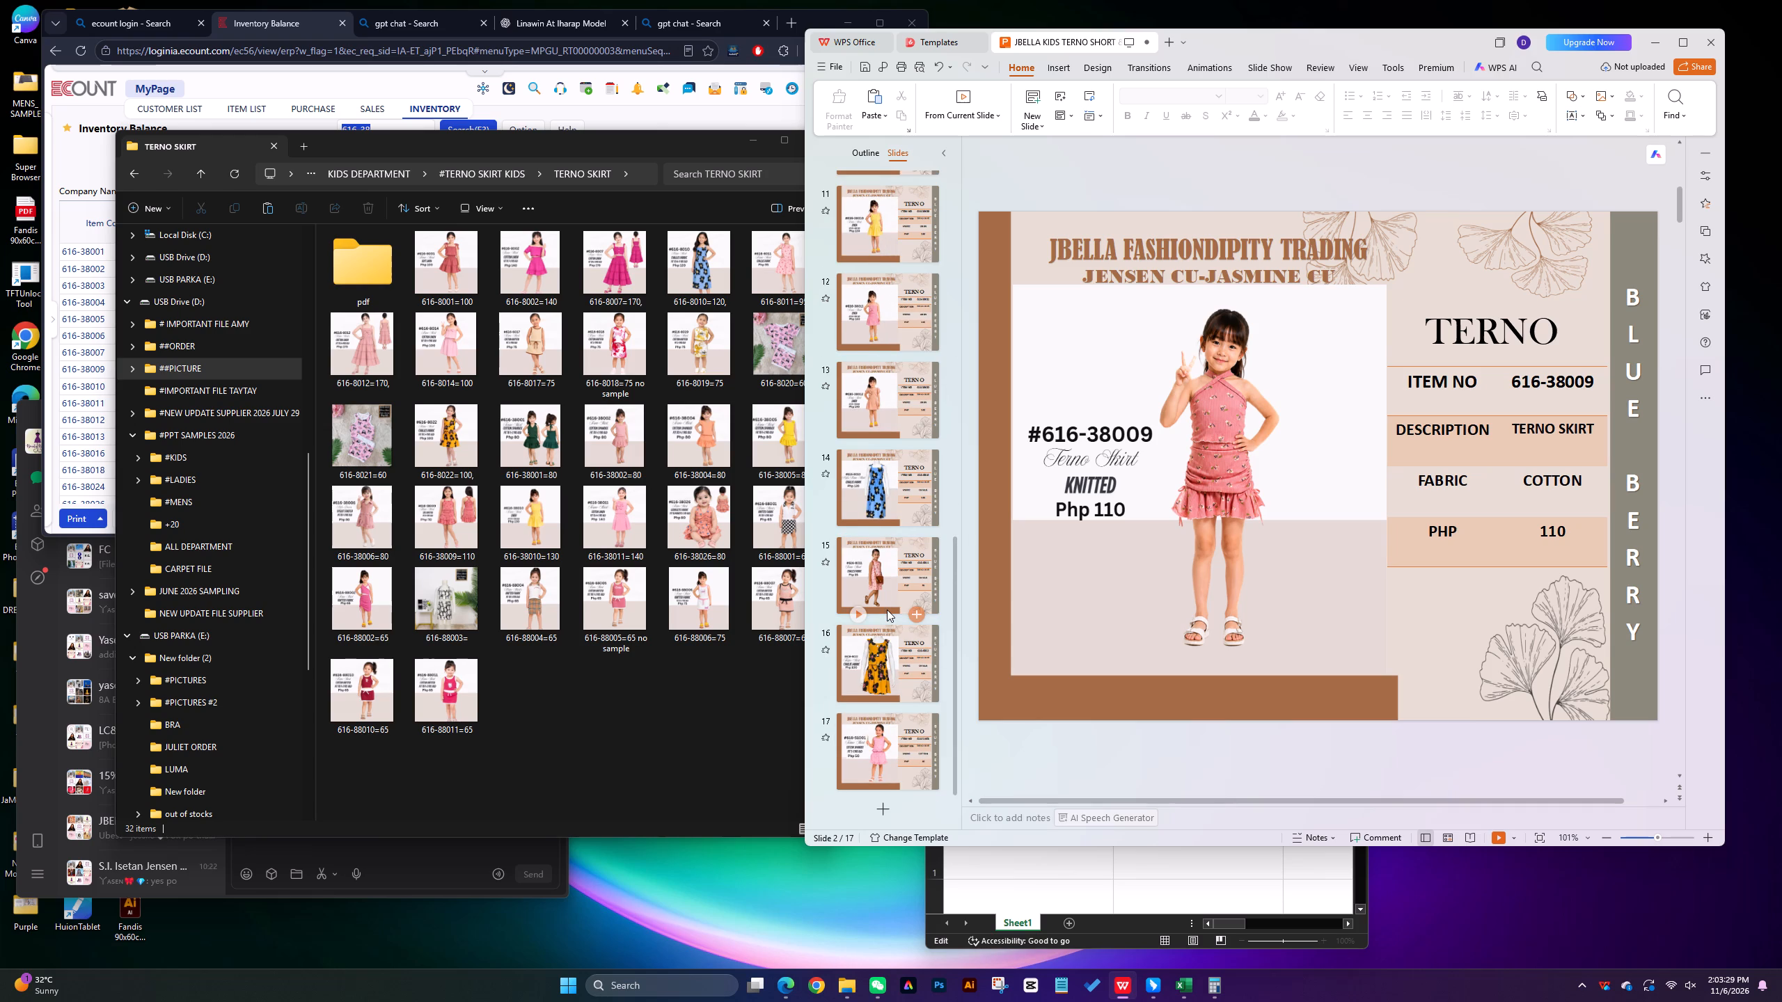
scroll(887, 610, "up", 12)
scroll(887, 610, "down", 18)
scroll(887, 610, "up", 13)
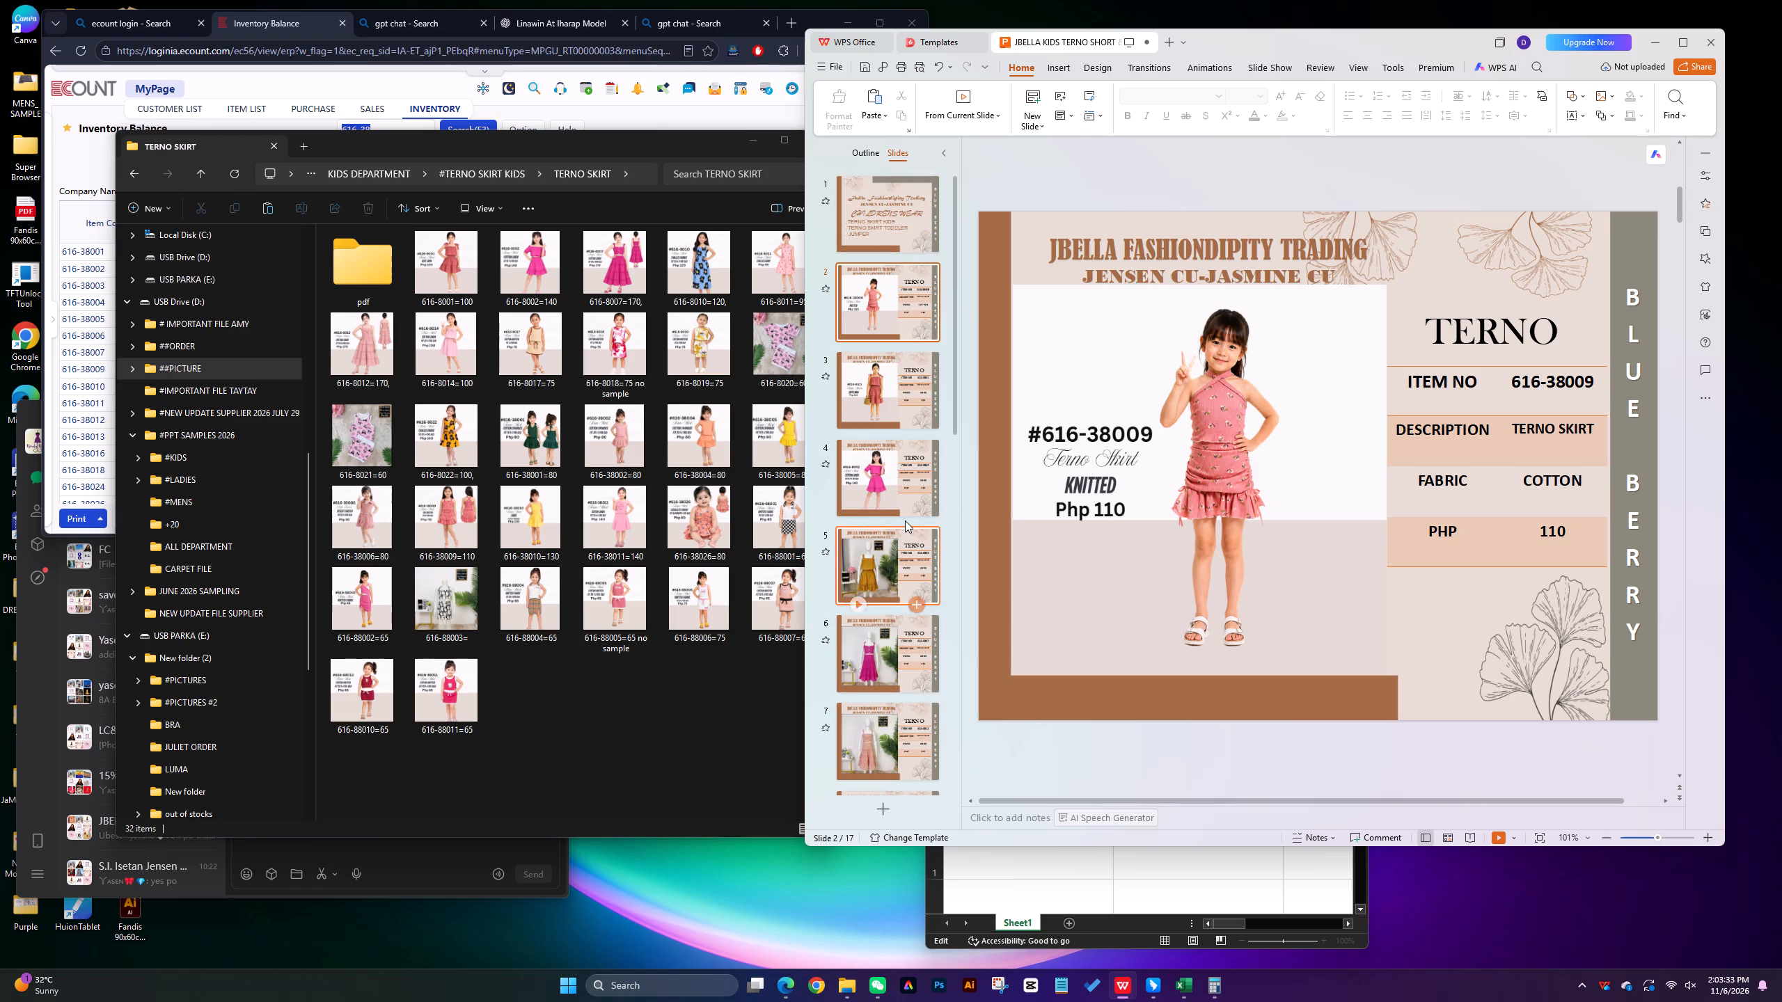
Duplicate the 616-38009 slide and delete the product picture from the first of the two copies.
left_click(878, 315)
right_click(878, 315)
left_click(908, 382)
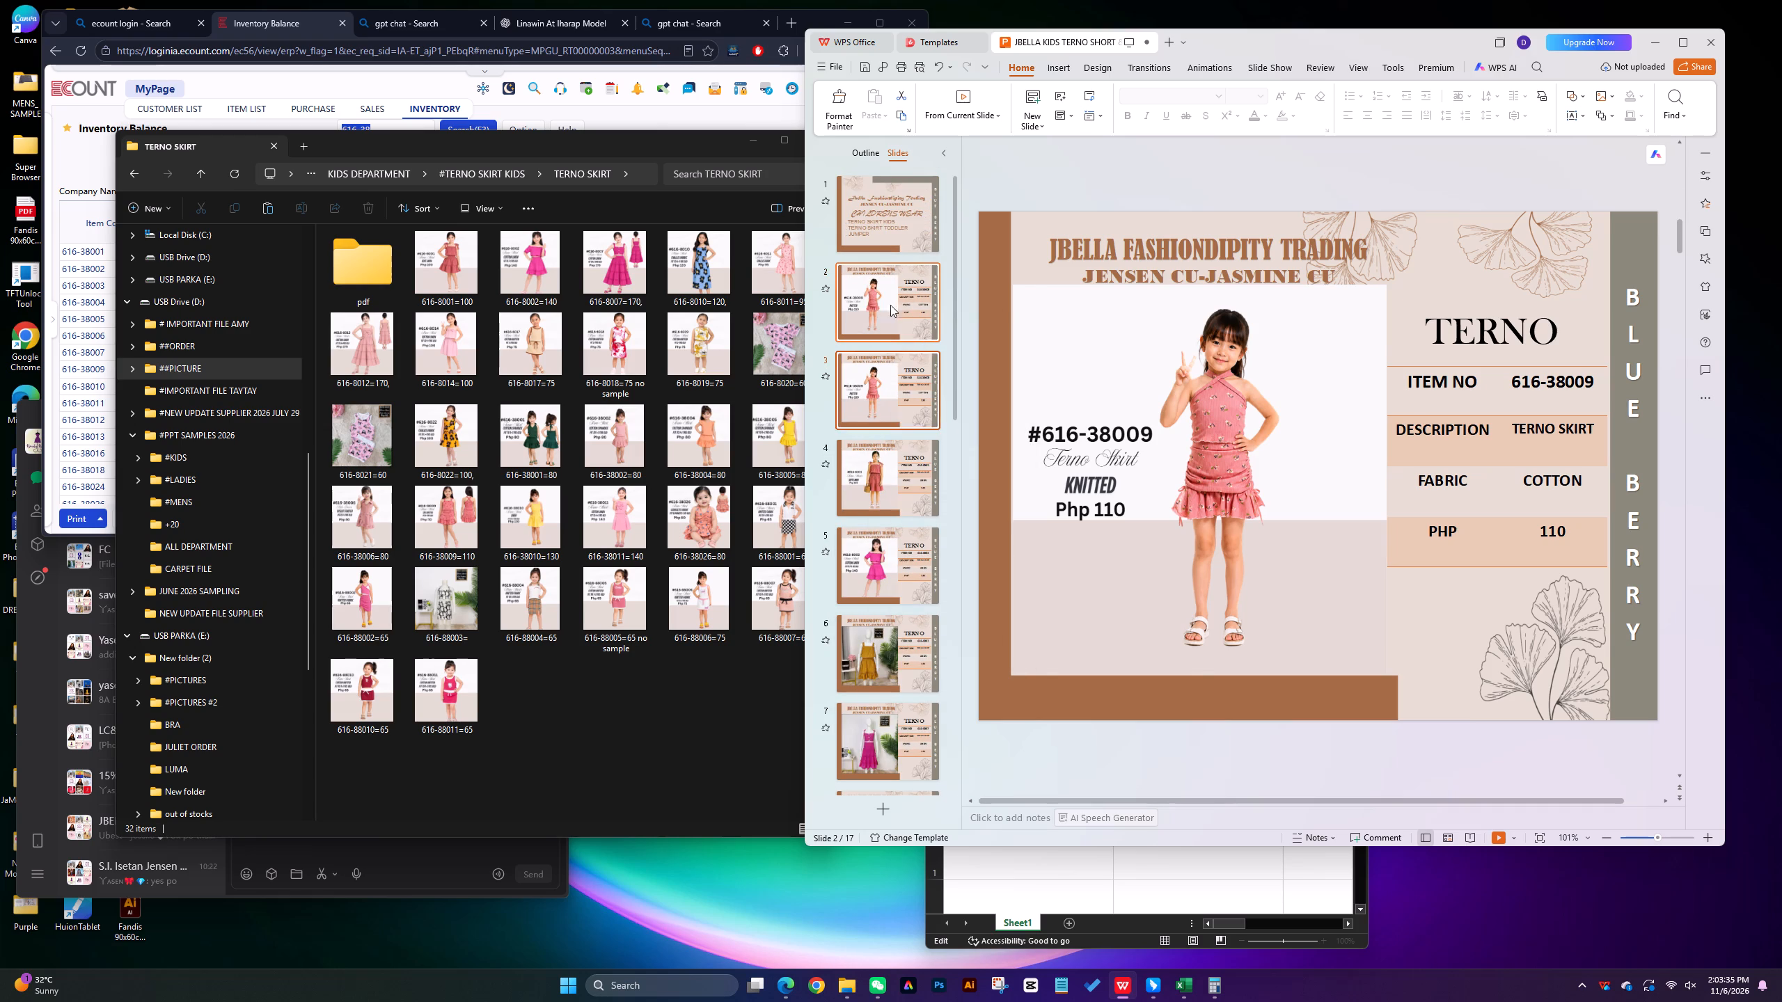
left_click(888, 293)
left_click(1069, 374)
key("Delete")
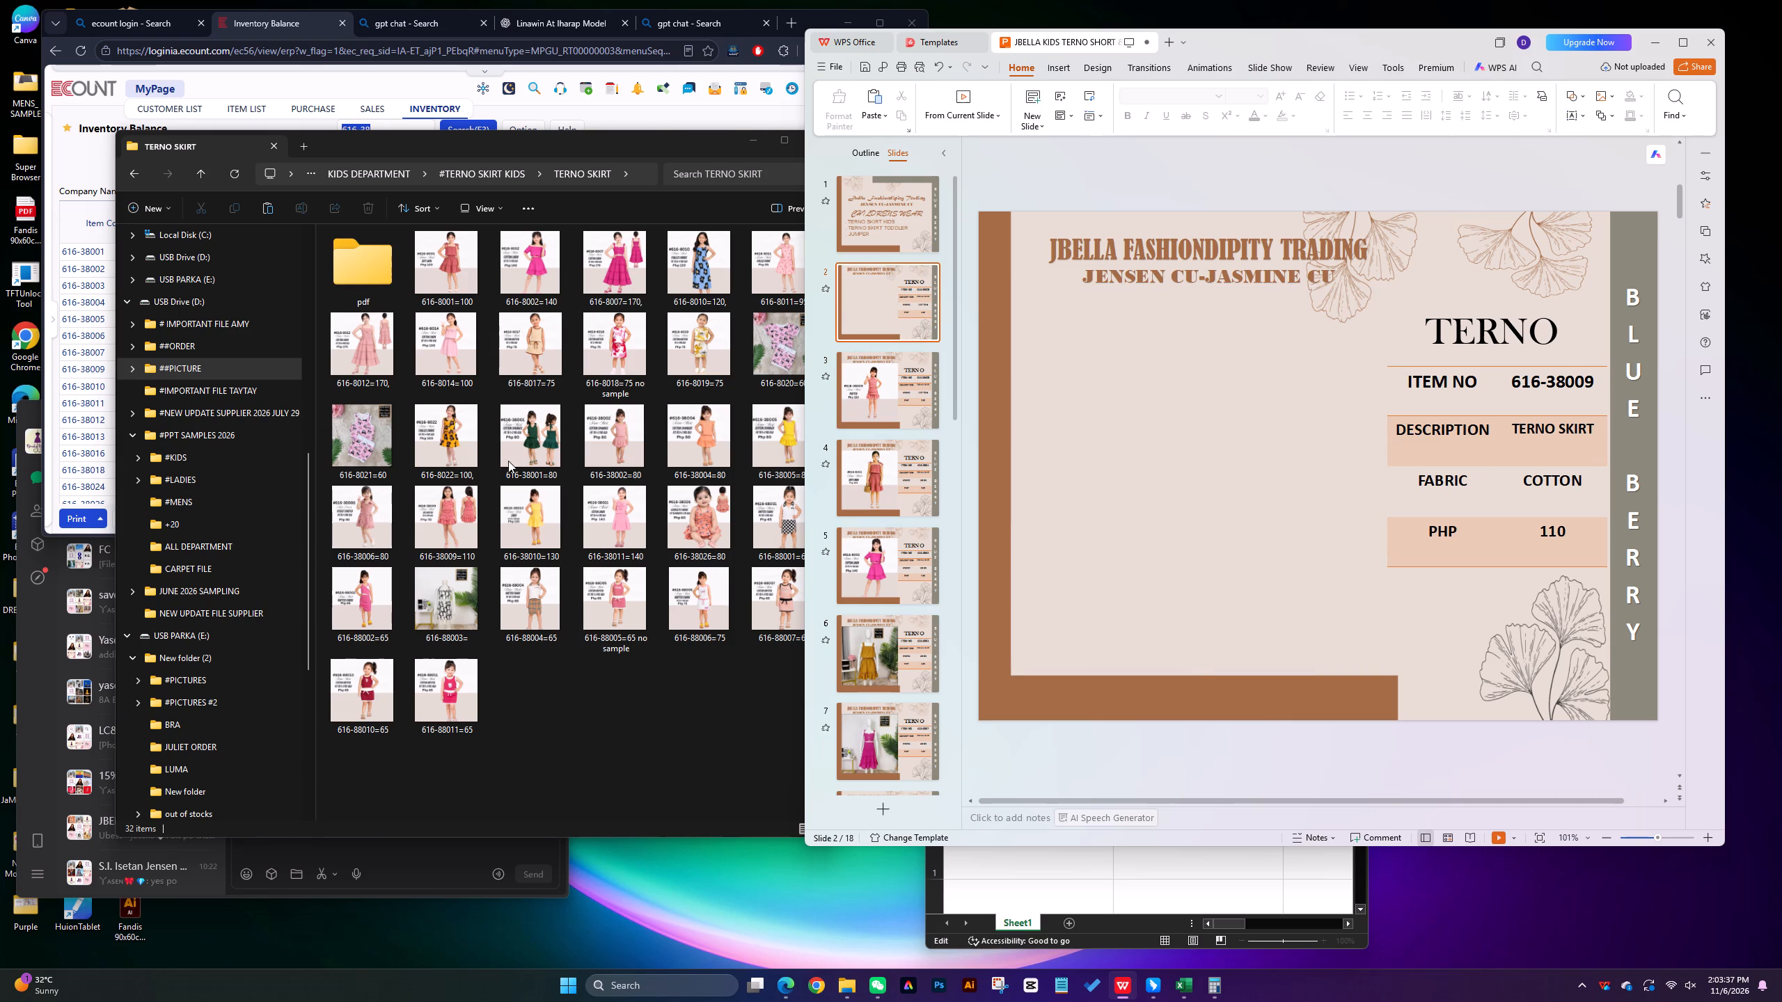
Insert the 616-38001=80 picture from the TERNO SKIRT folder on slide 2 and align it with the brown frame's inner corner.
left_click_drag(523, 447, 1048, 328)
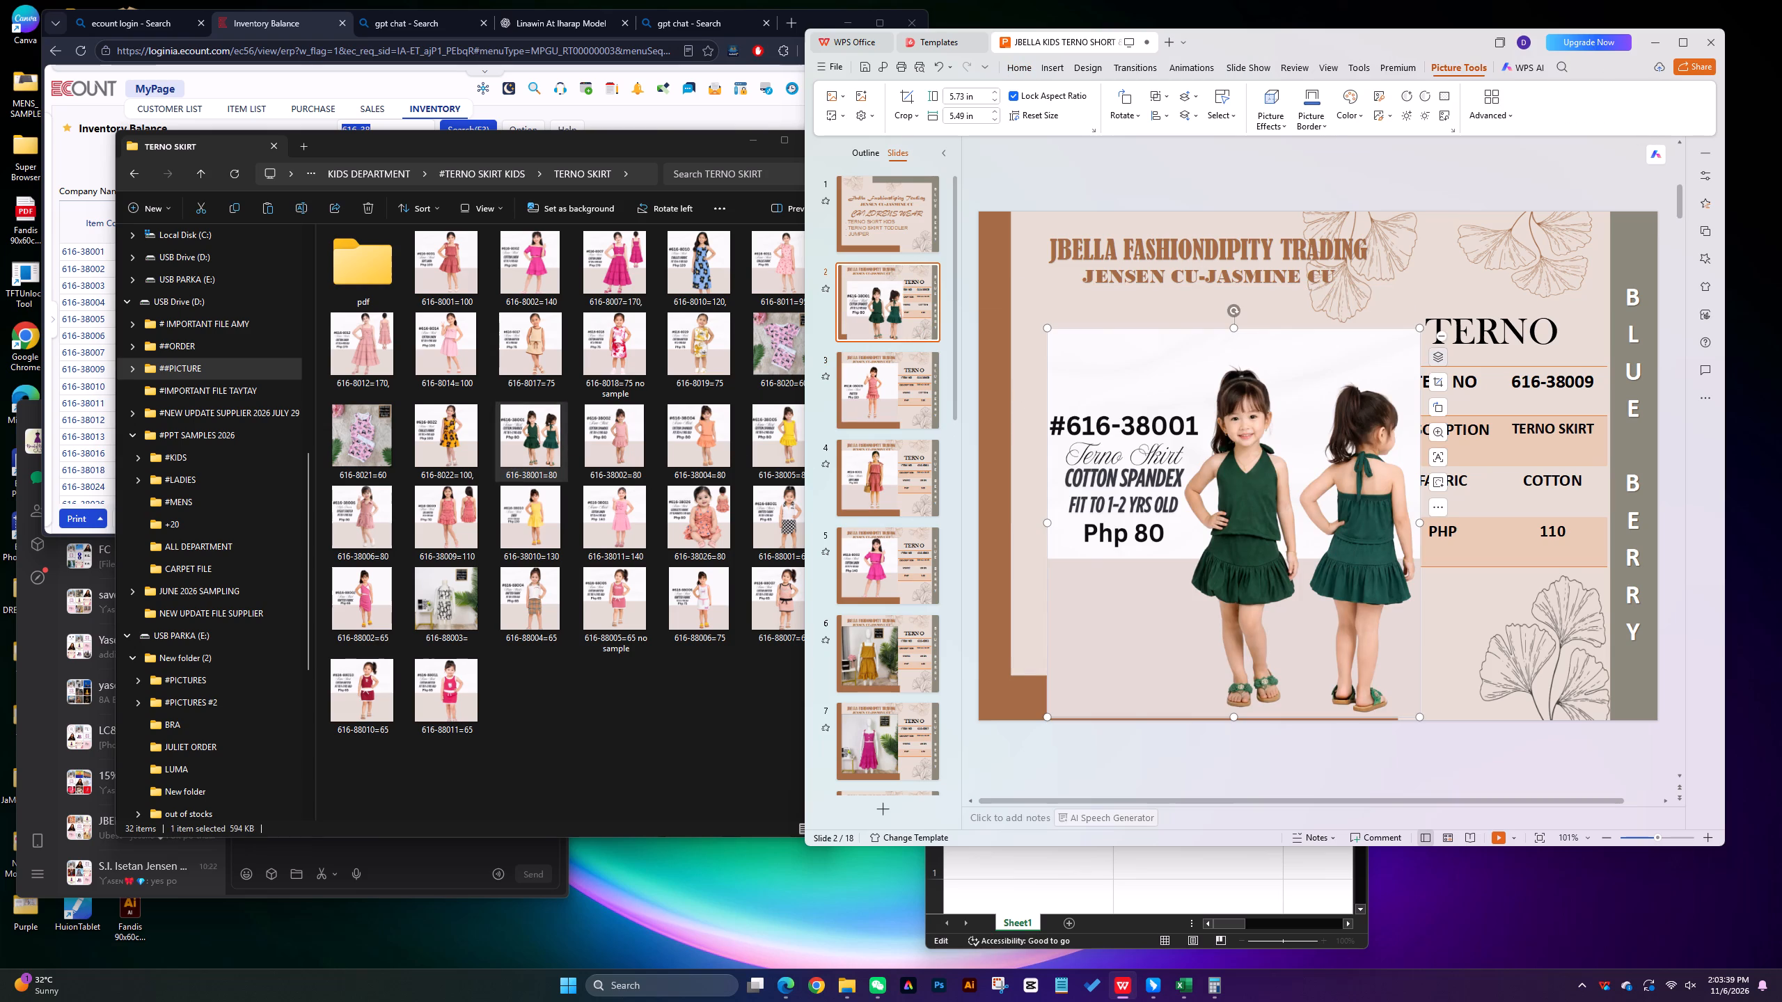
left_click_drag(1208, 470, 1172, 426)
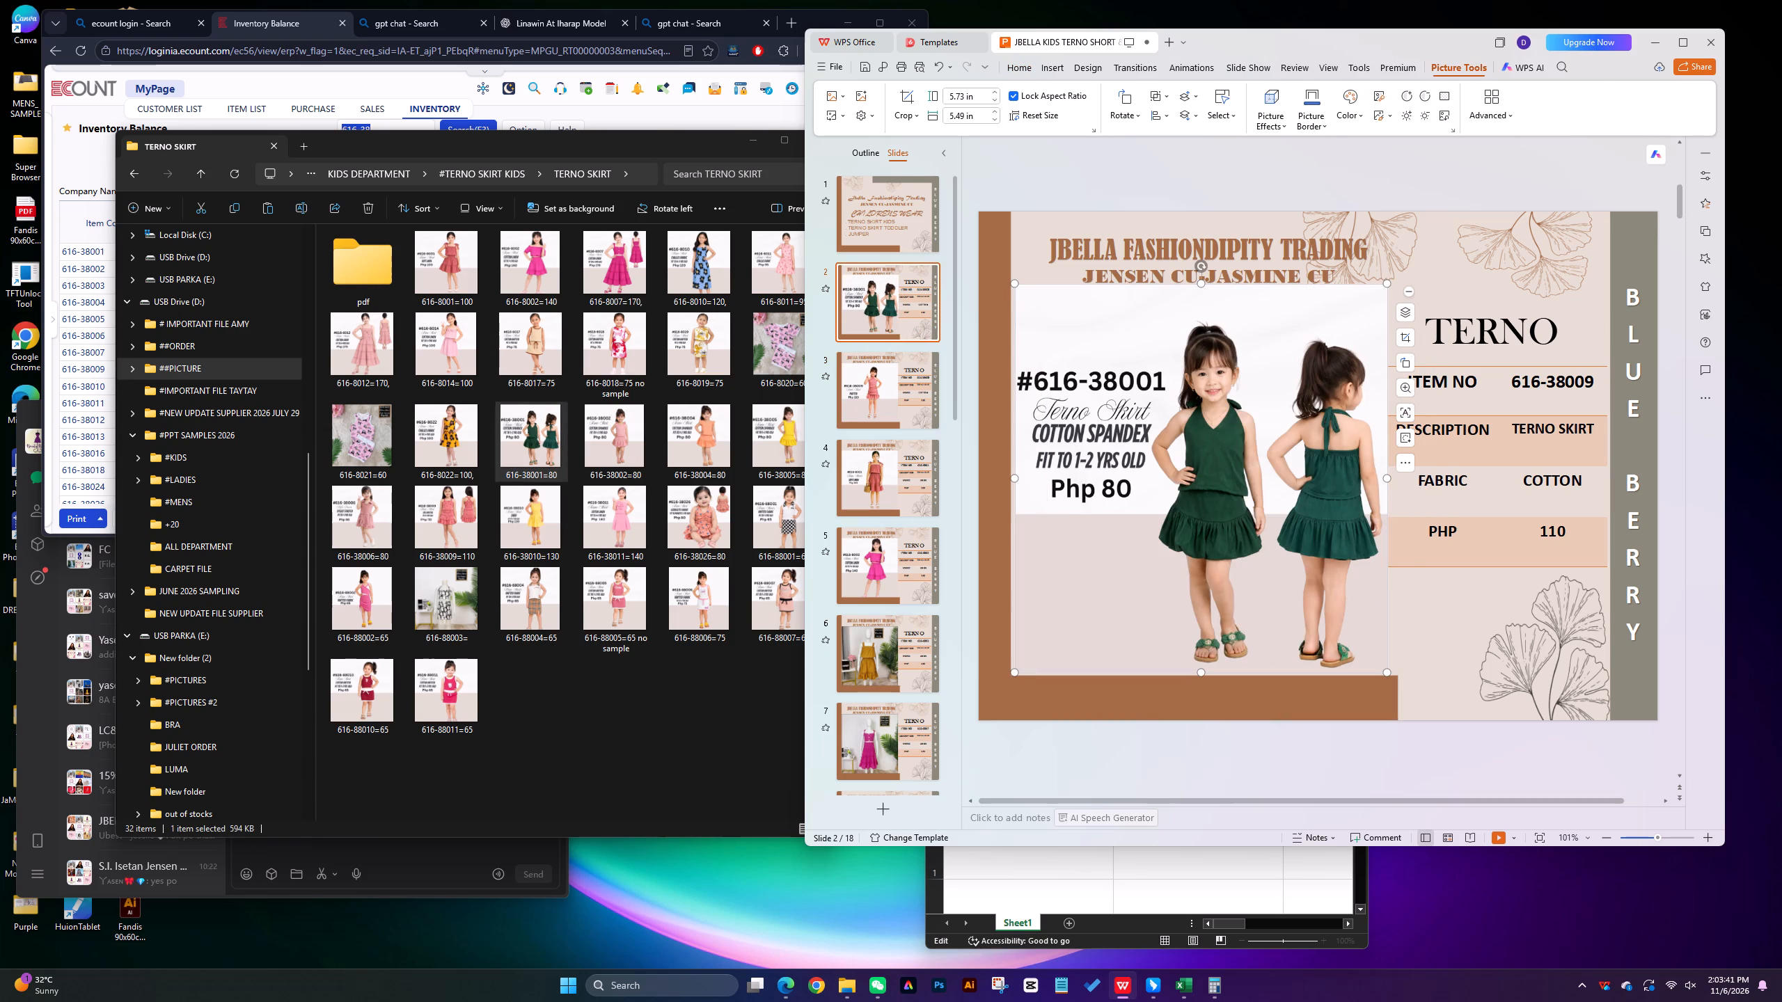
key("Up")
key("Left")
key("Left")
key("Left")
key("Left")
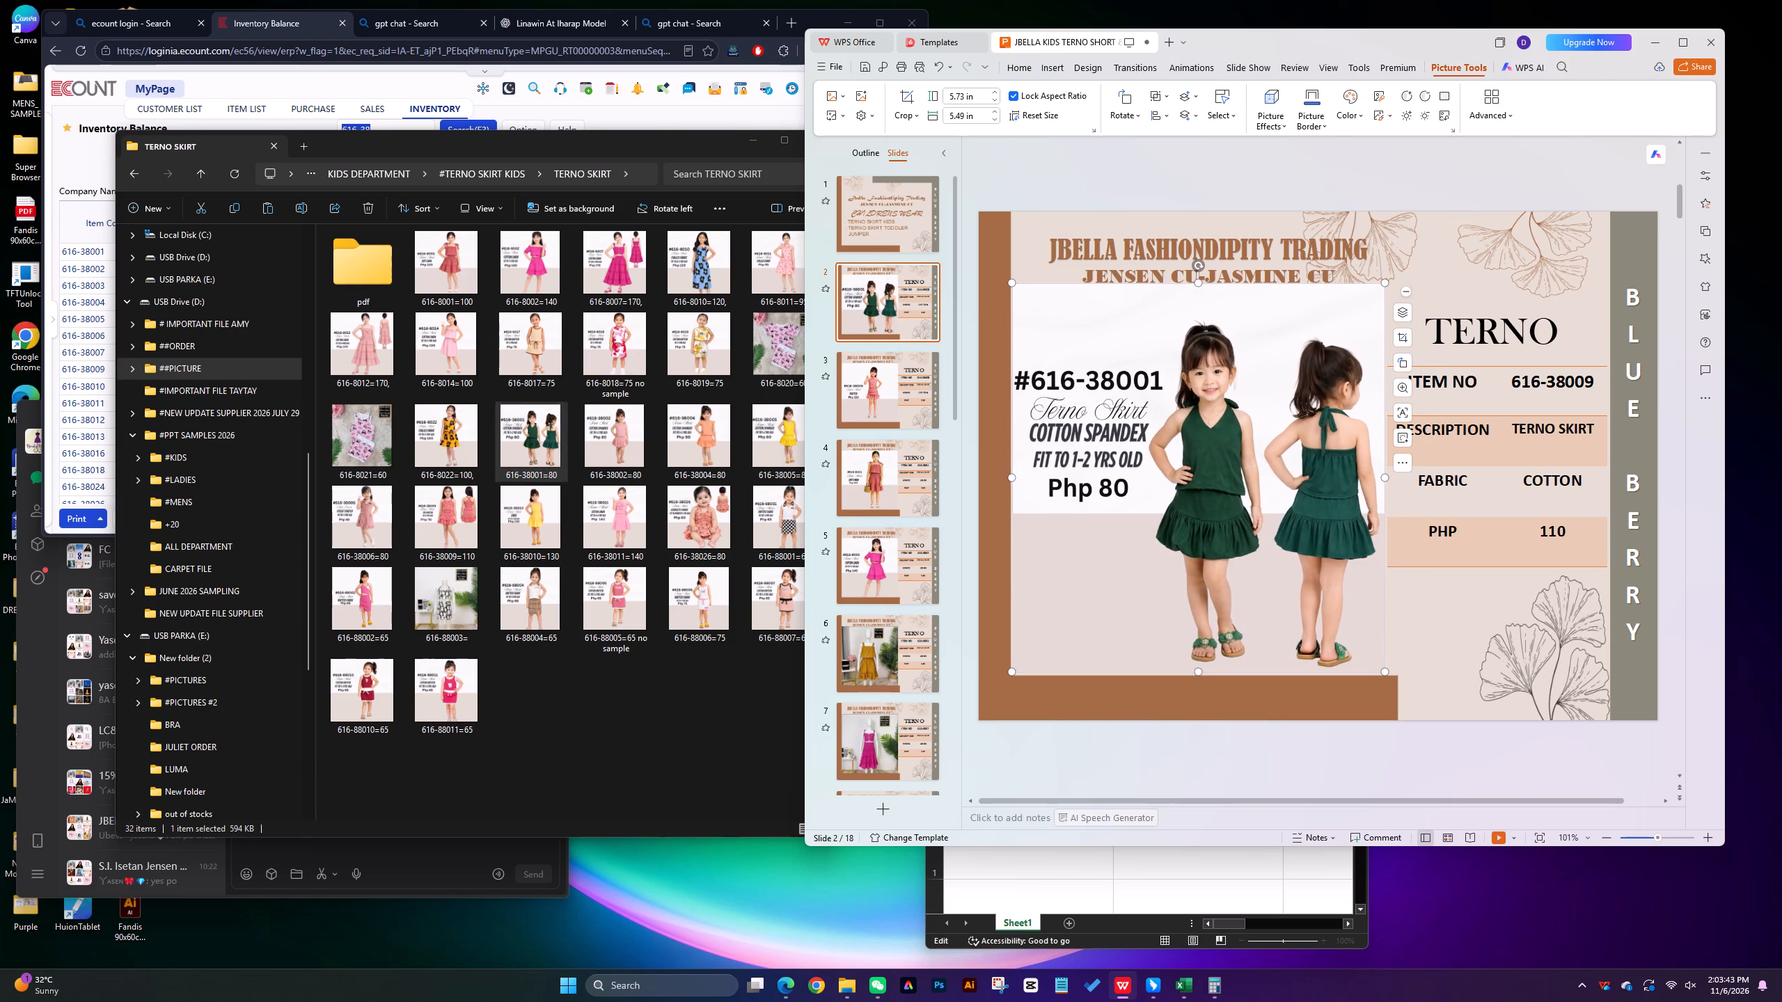
left_click(1199, 675)
Set the item number in slide 2's table to 616-38001.
left_click(1594, 384)
key("BackSpace")
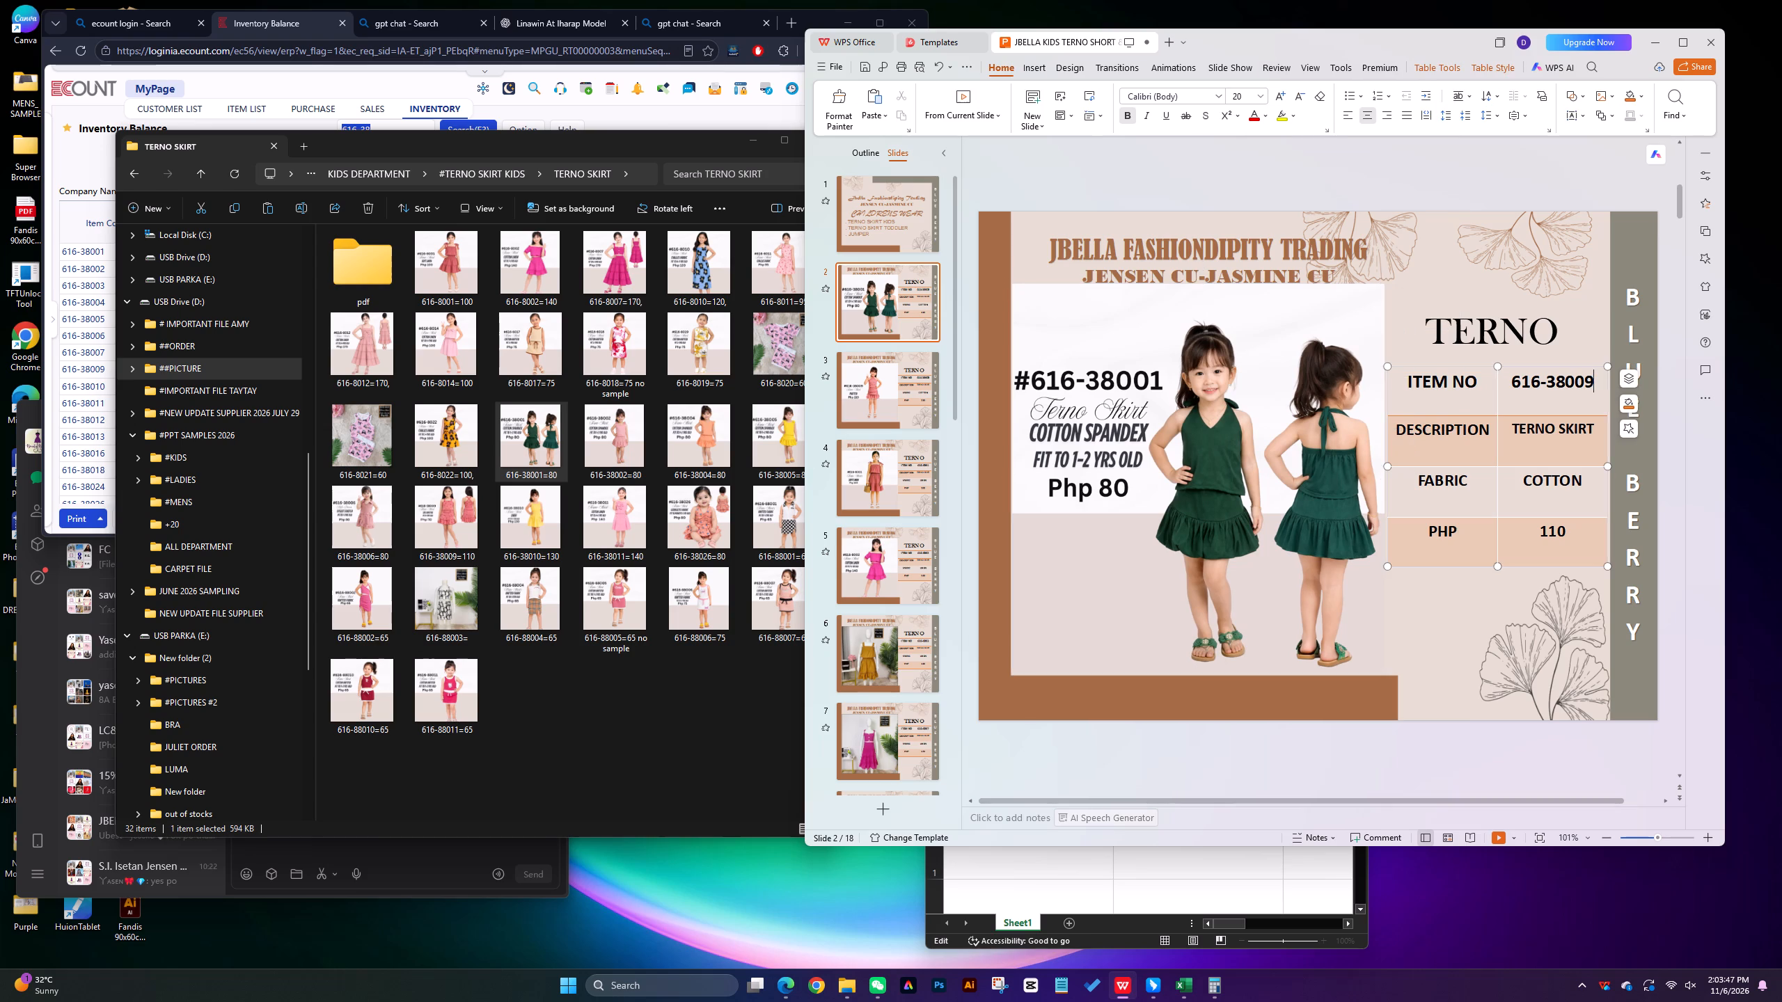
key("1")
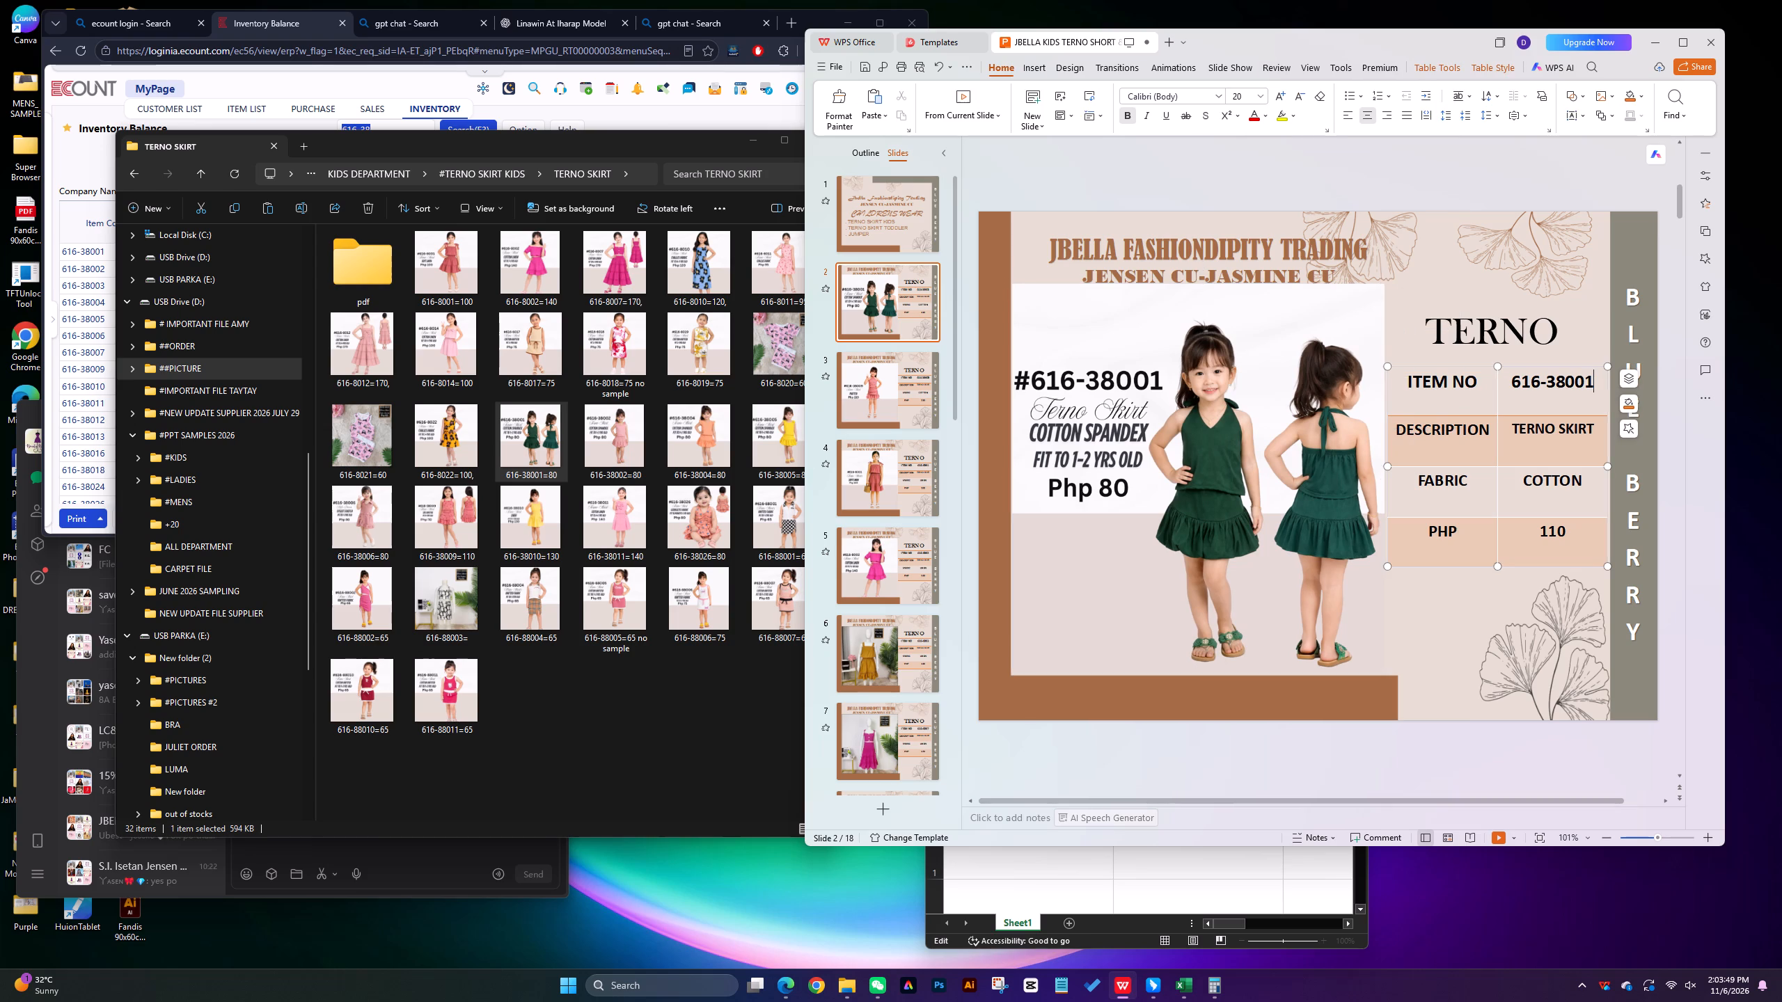
Set the fabric in slide 2's table to COTTON SPANDEX, all in capitals.
left_click(1592, 487)
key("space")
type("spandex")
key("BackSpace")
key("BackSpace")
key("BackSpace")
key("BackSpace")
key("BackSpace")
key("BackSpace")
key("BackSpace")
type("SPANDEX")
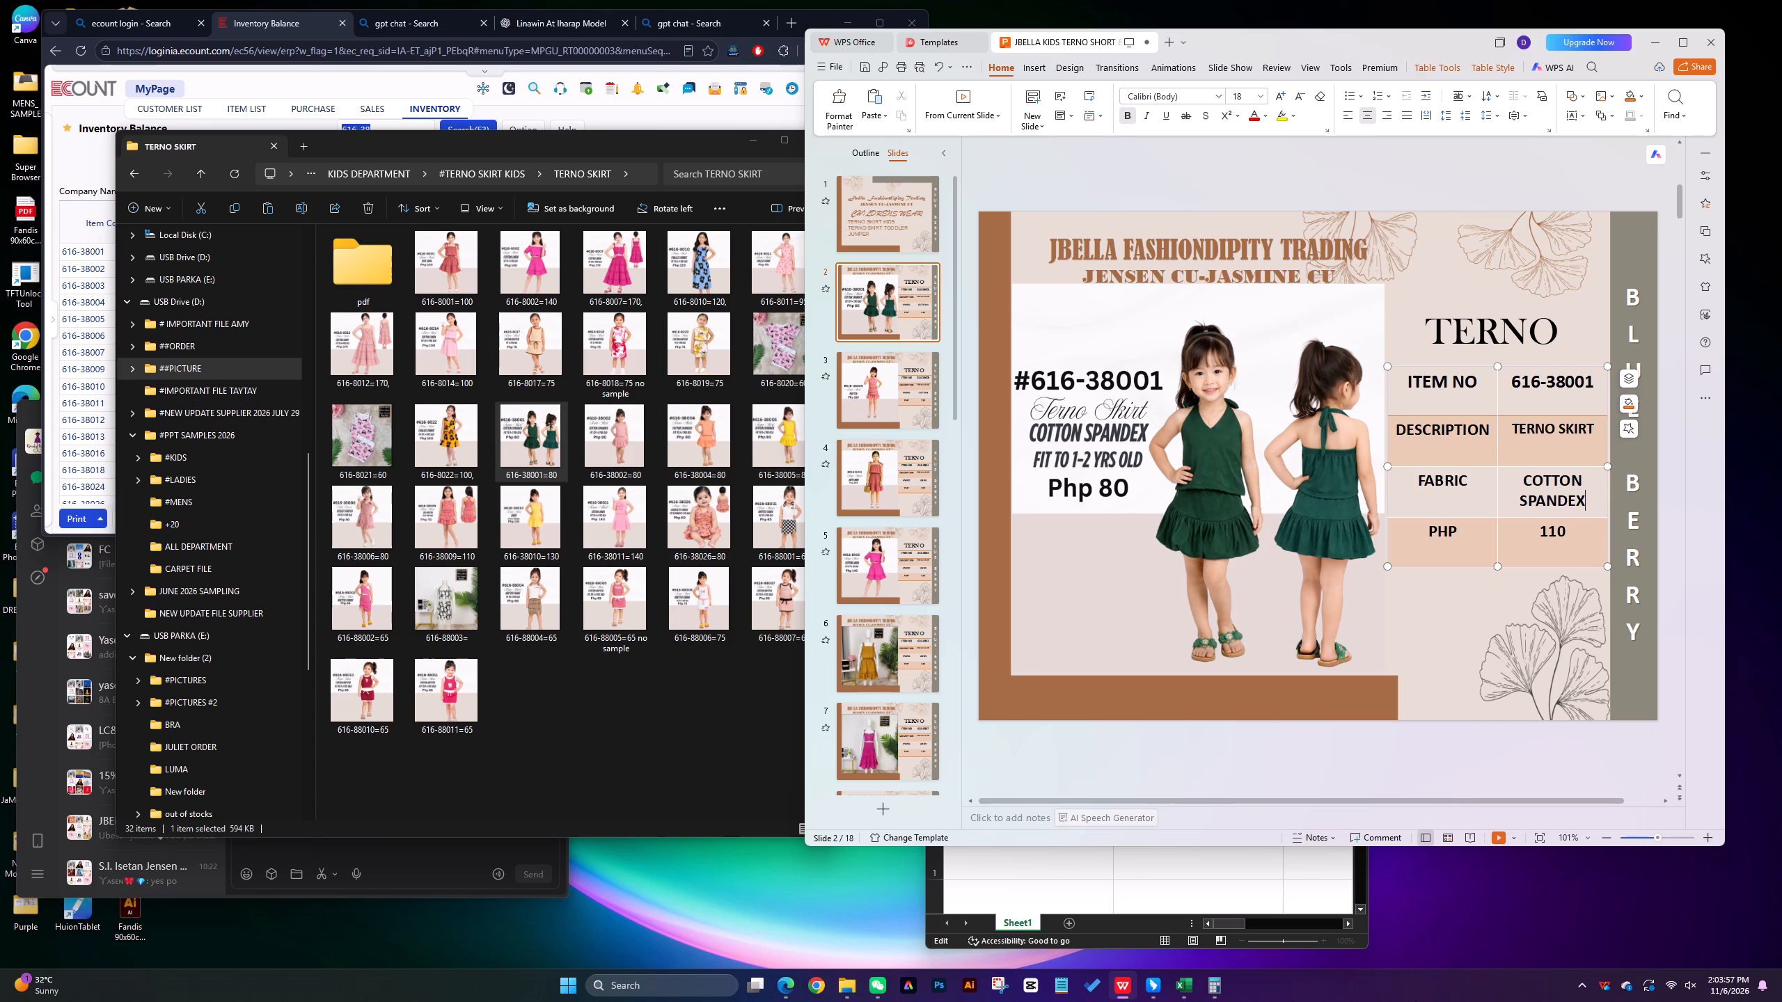
Set the PHP price in slide 2's table to 80.
left_click(1575, 537)
key("BackSpace")
key("BackSpace")
key("BackSpace")
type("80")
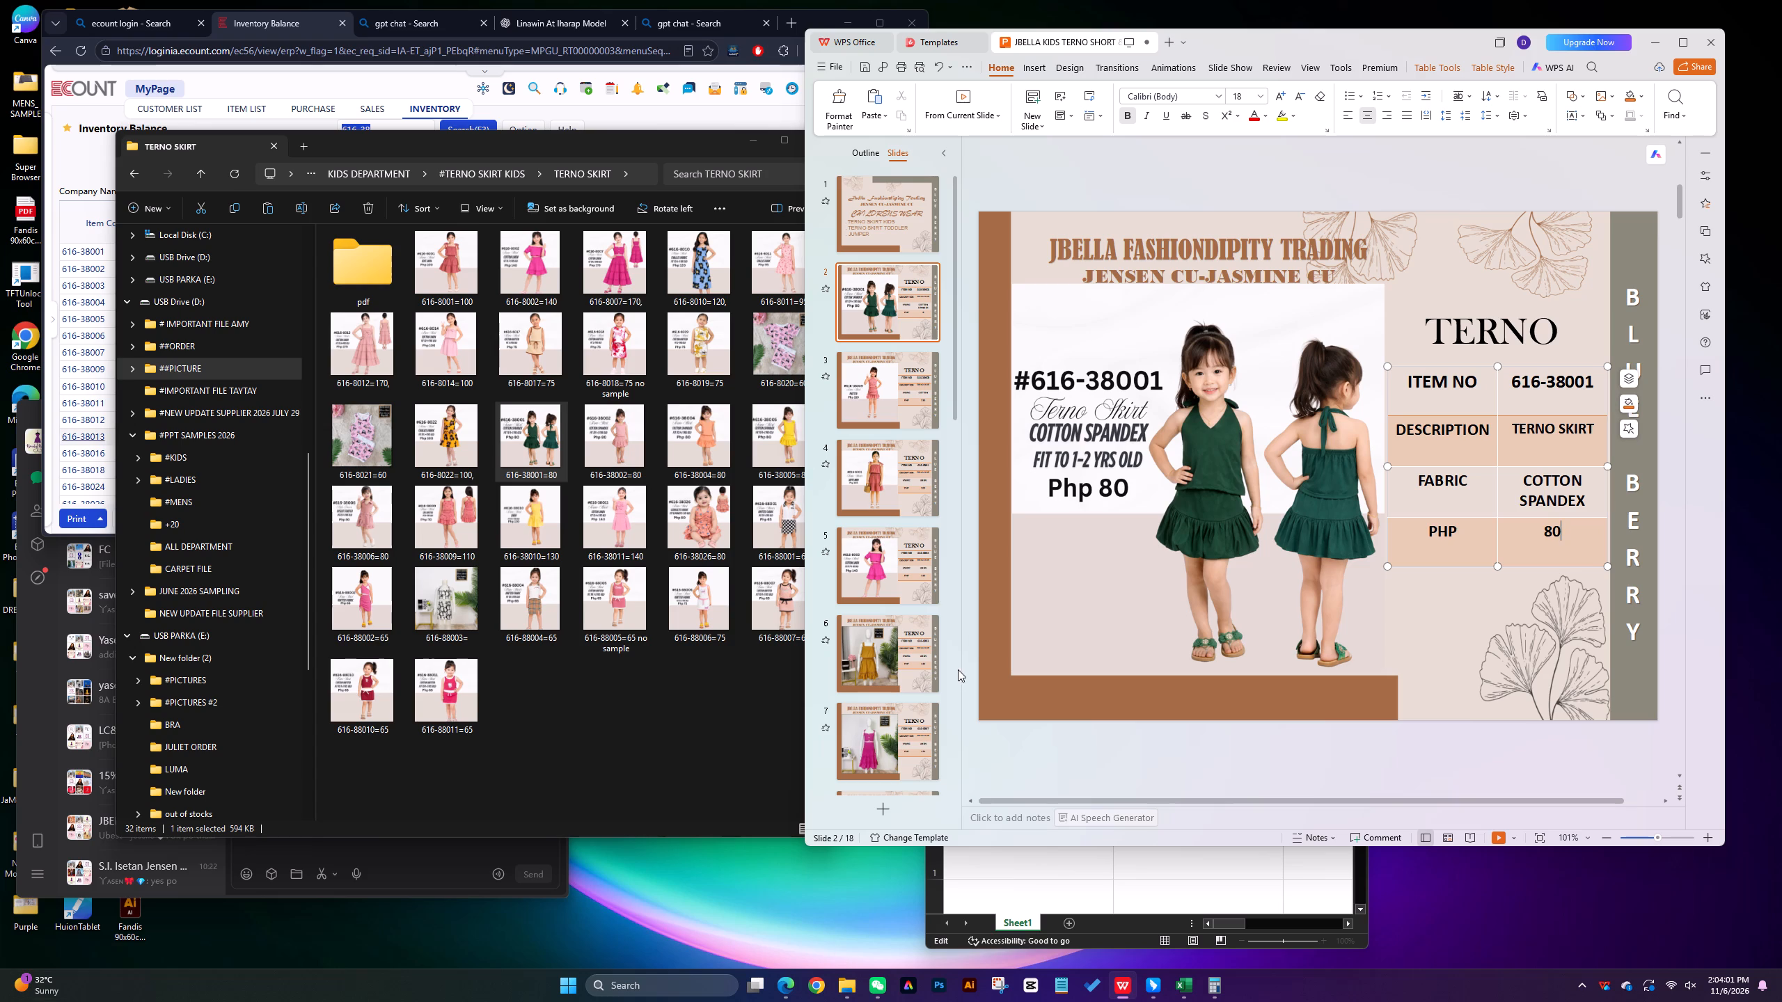
left_click(878, 300)
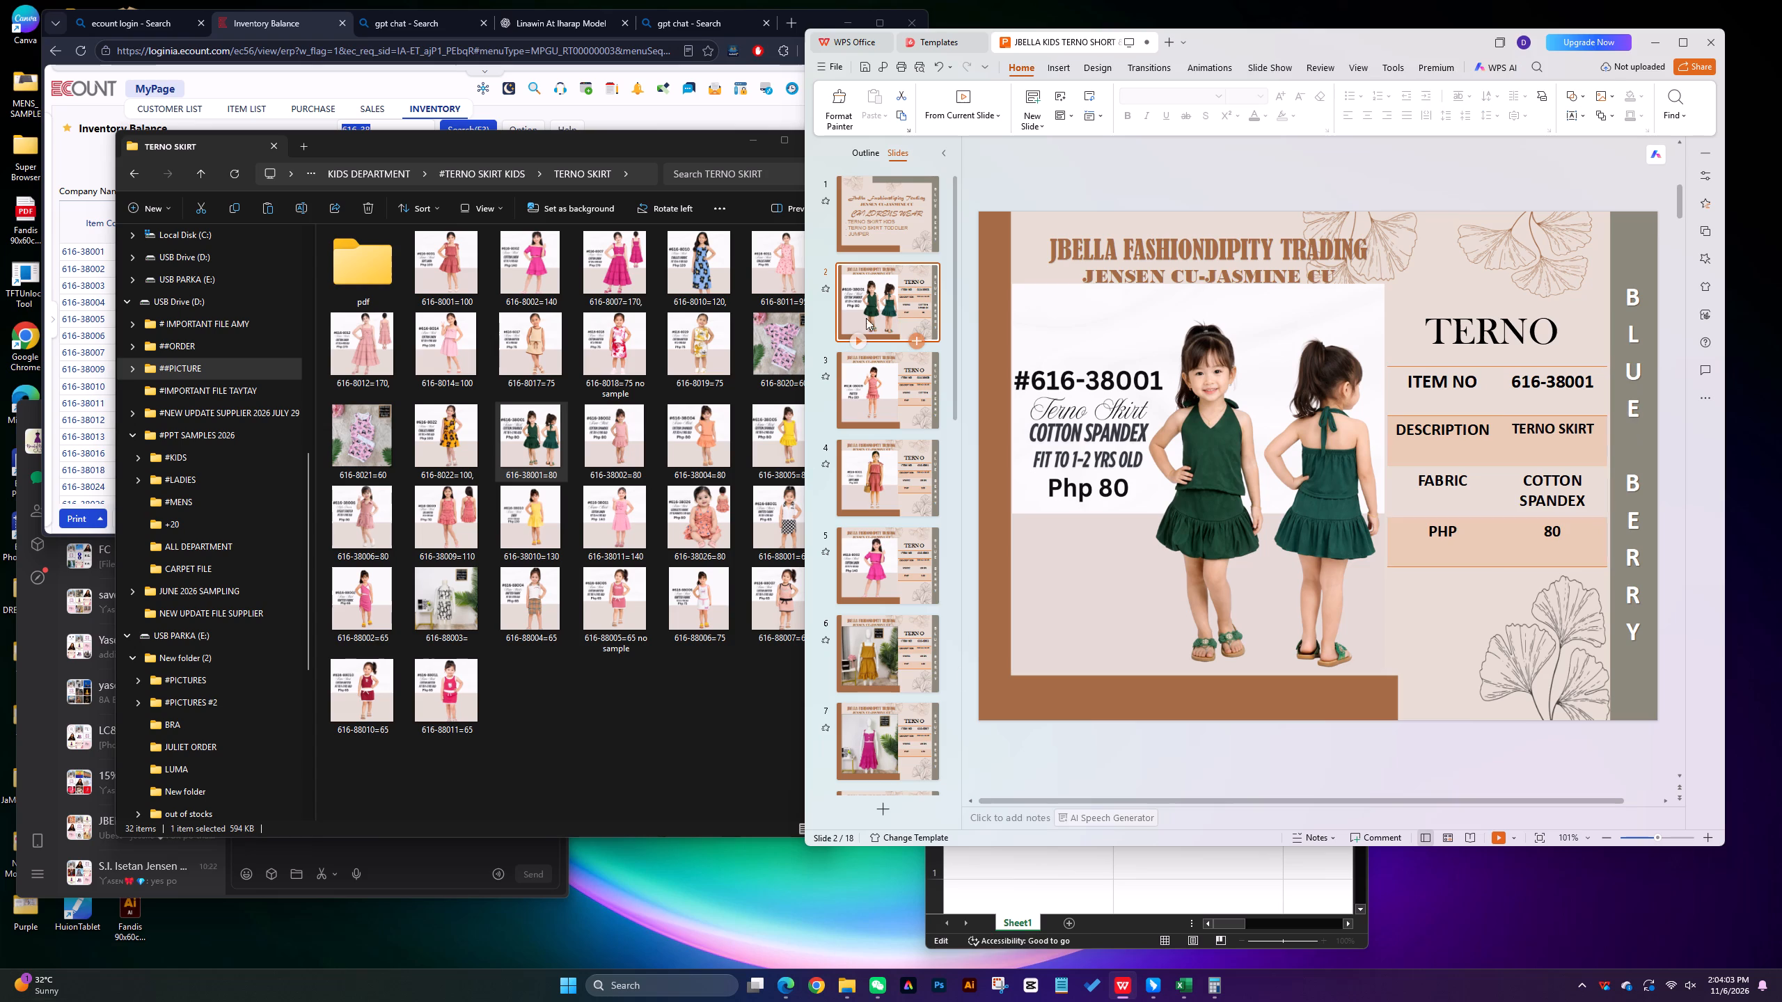
Move the 616-38001=80 picture from the TERNO SKIRT folder into its pdf subfolder.
left_click_drag(526, 438, 521, 429)
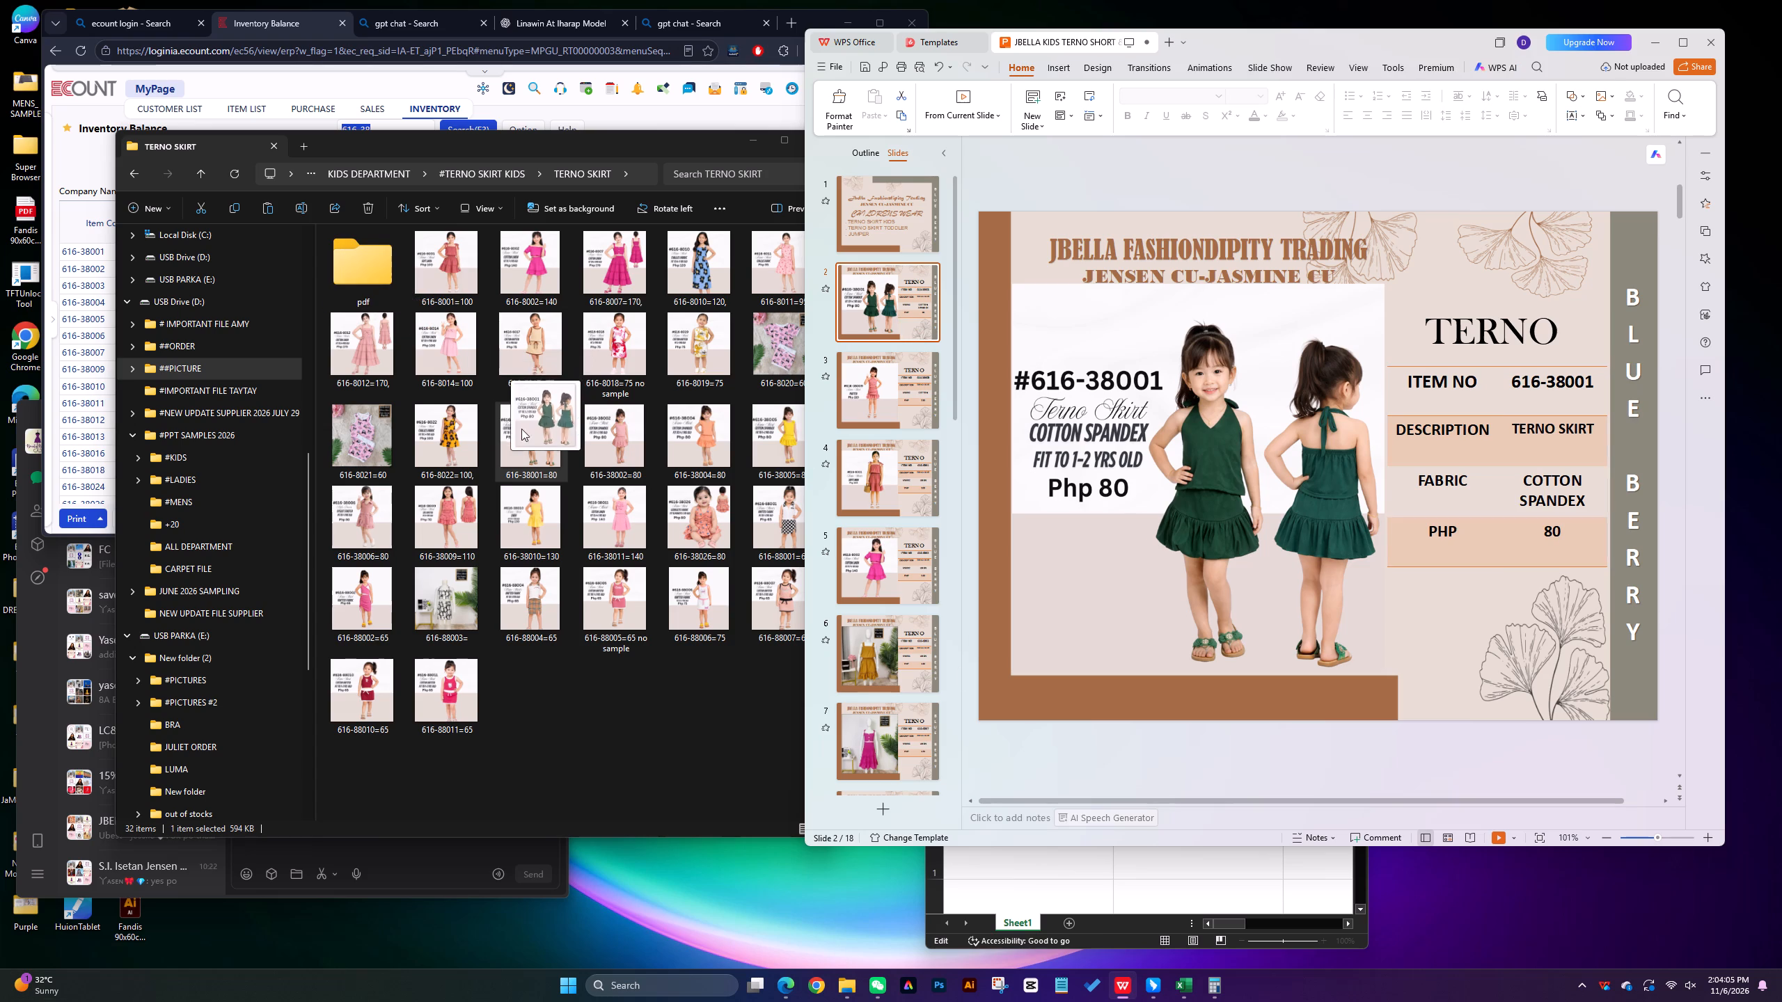
left_click_drag(521, 429, 359, 302)
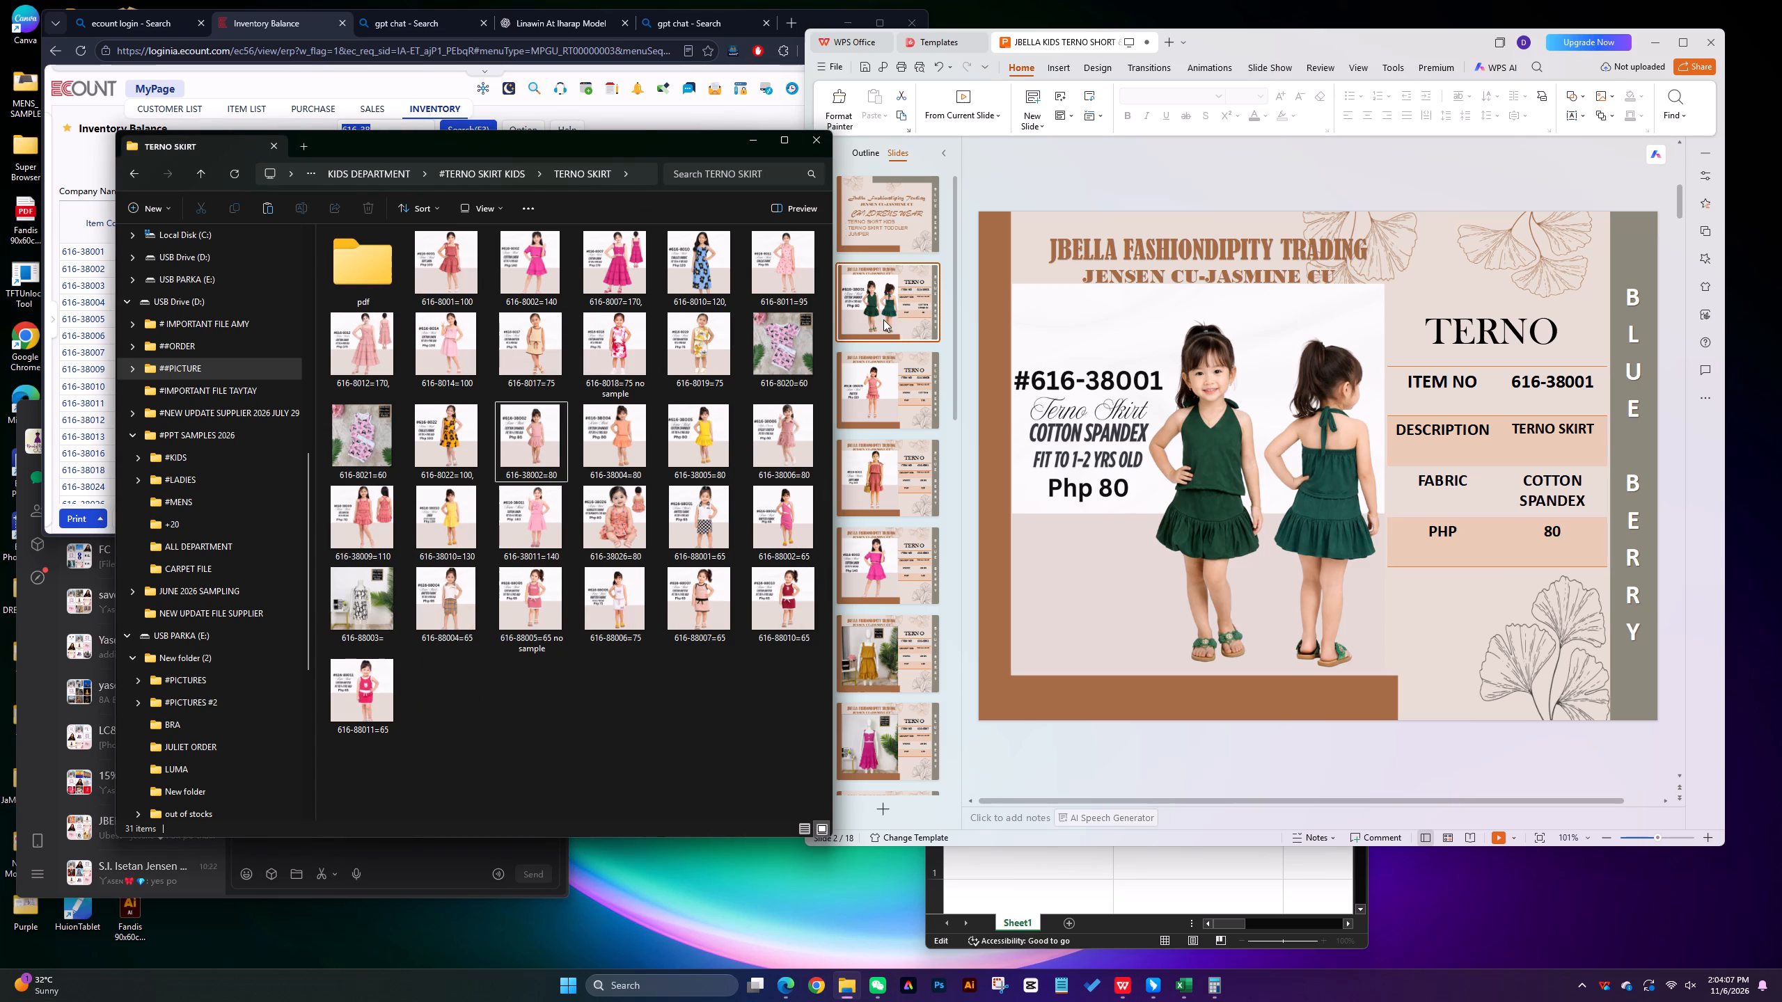
Check the 616-38 inventory list and the parent folder, and move the 616-38002=80 picture from TERNO SKIRT up into #TERNO SKIRT KIDS.
left_click(623, 116)
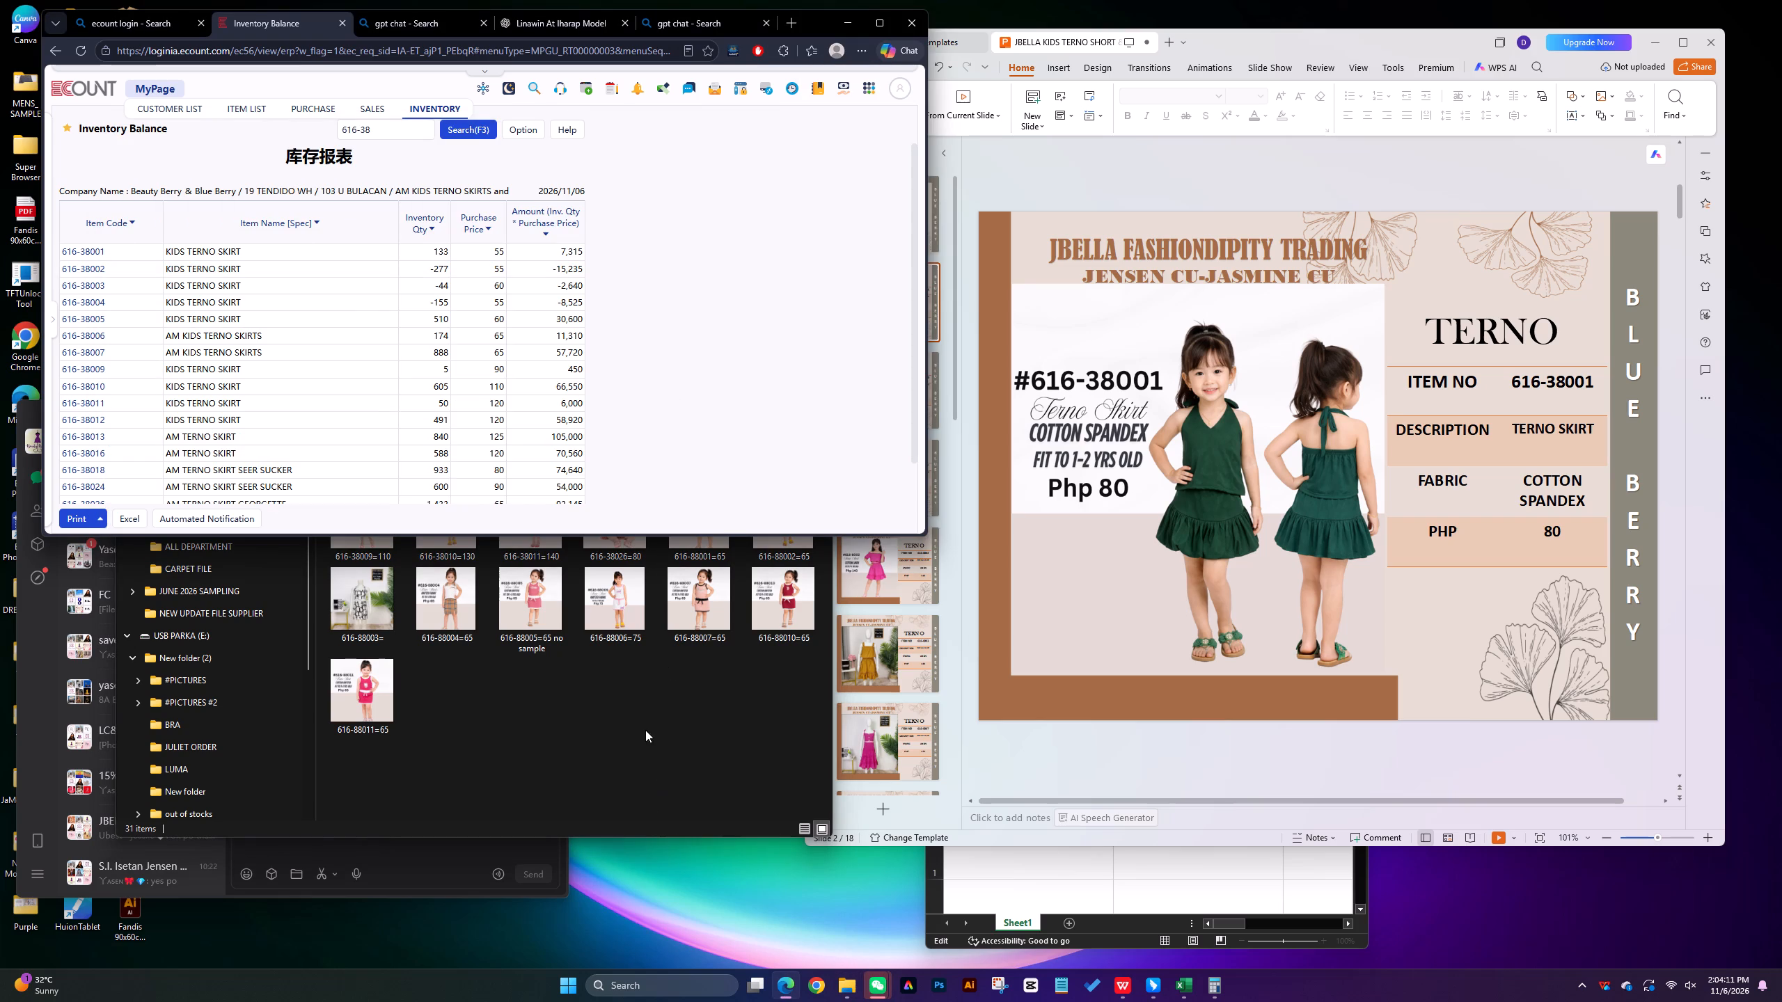
left_click(645, 727)
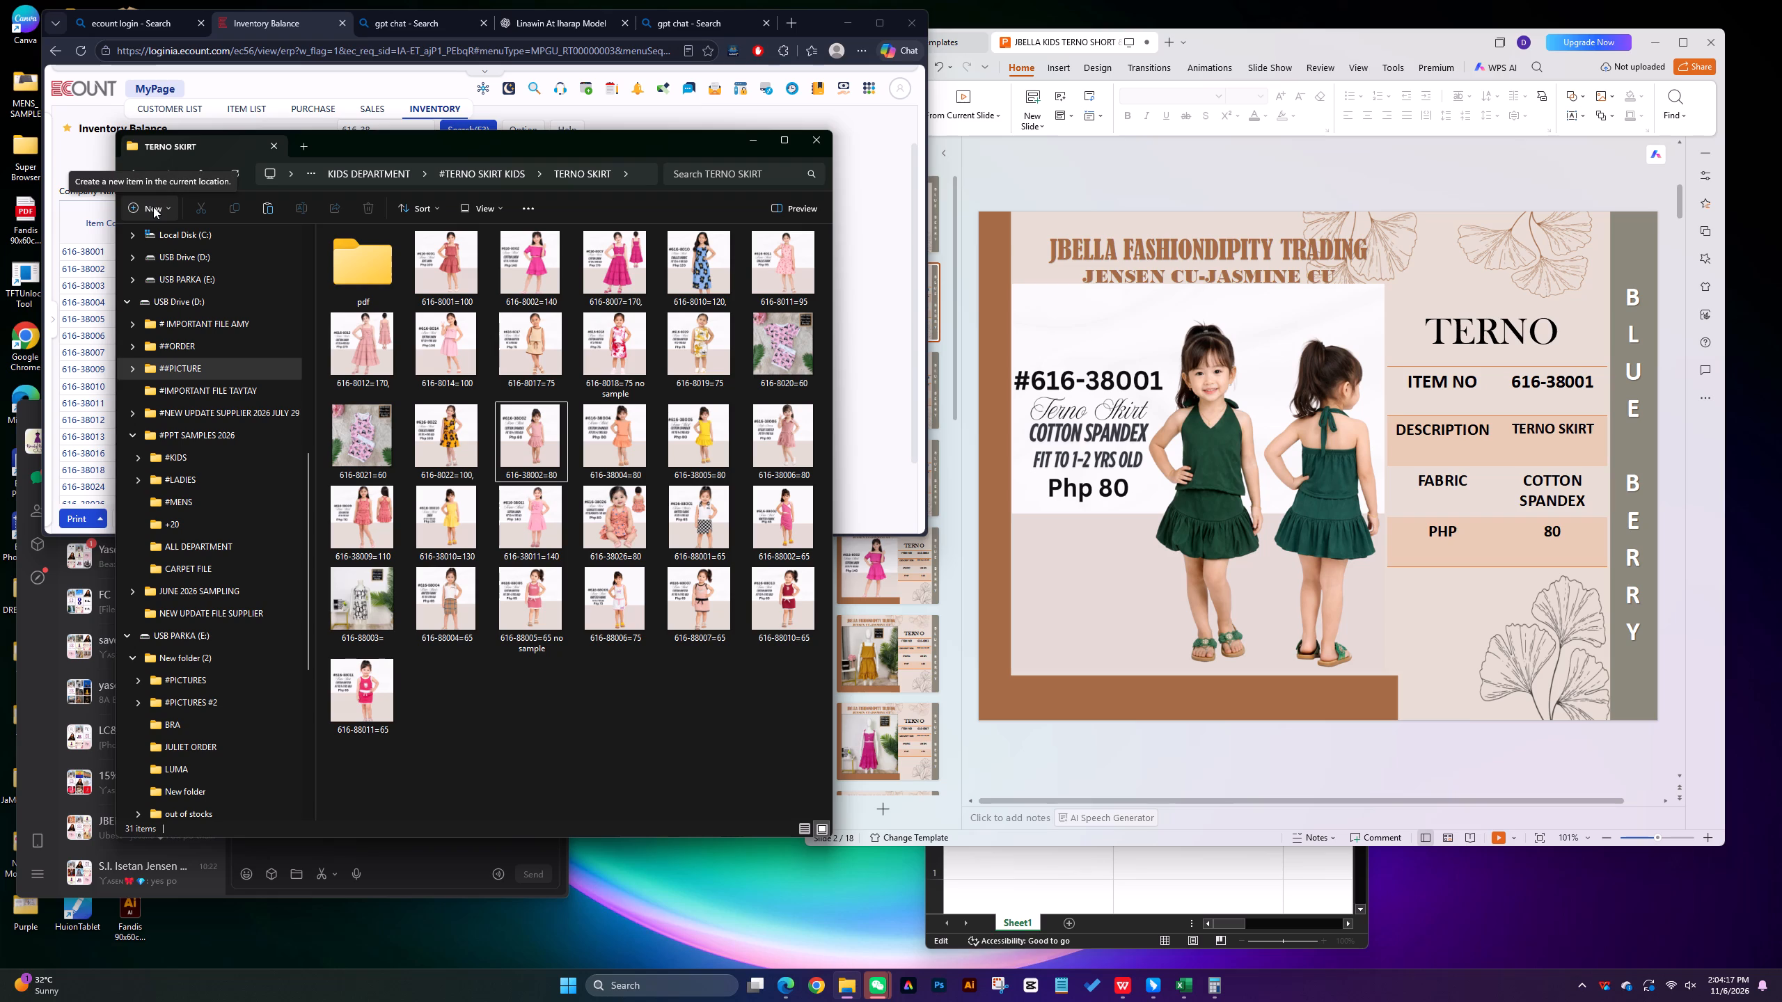
left_click(195, 172)
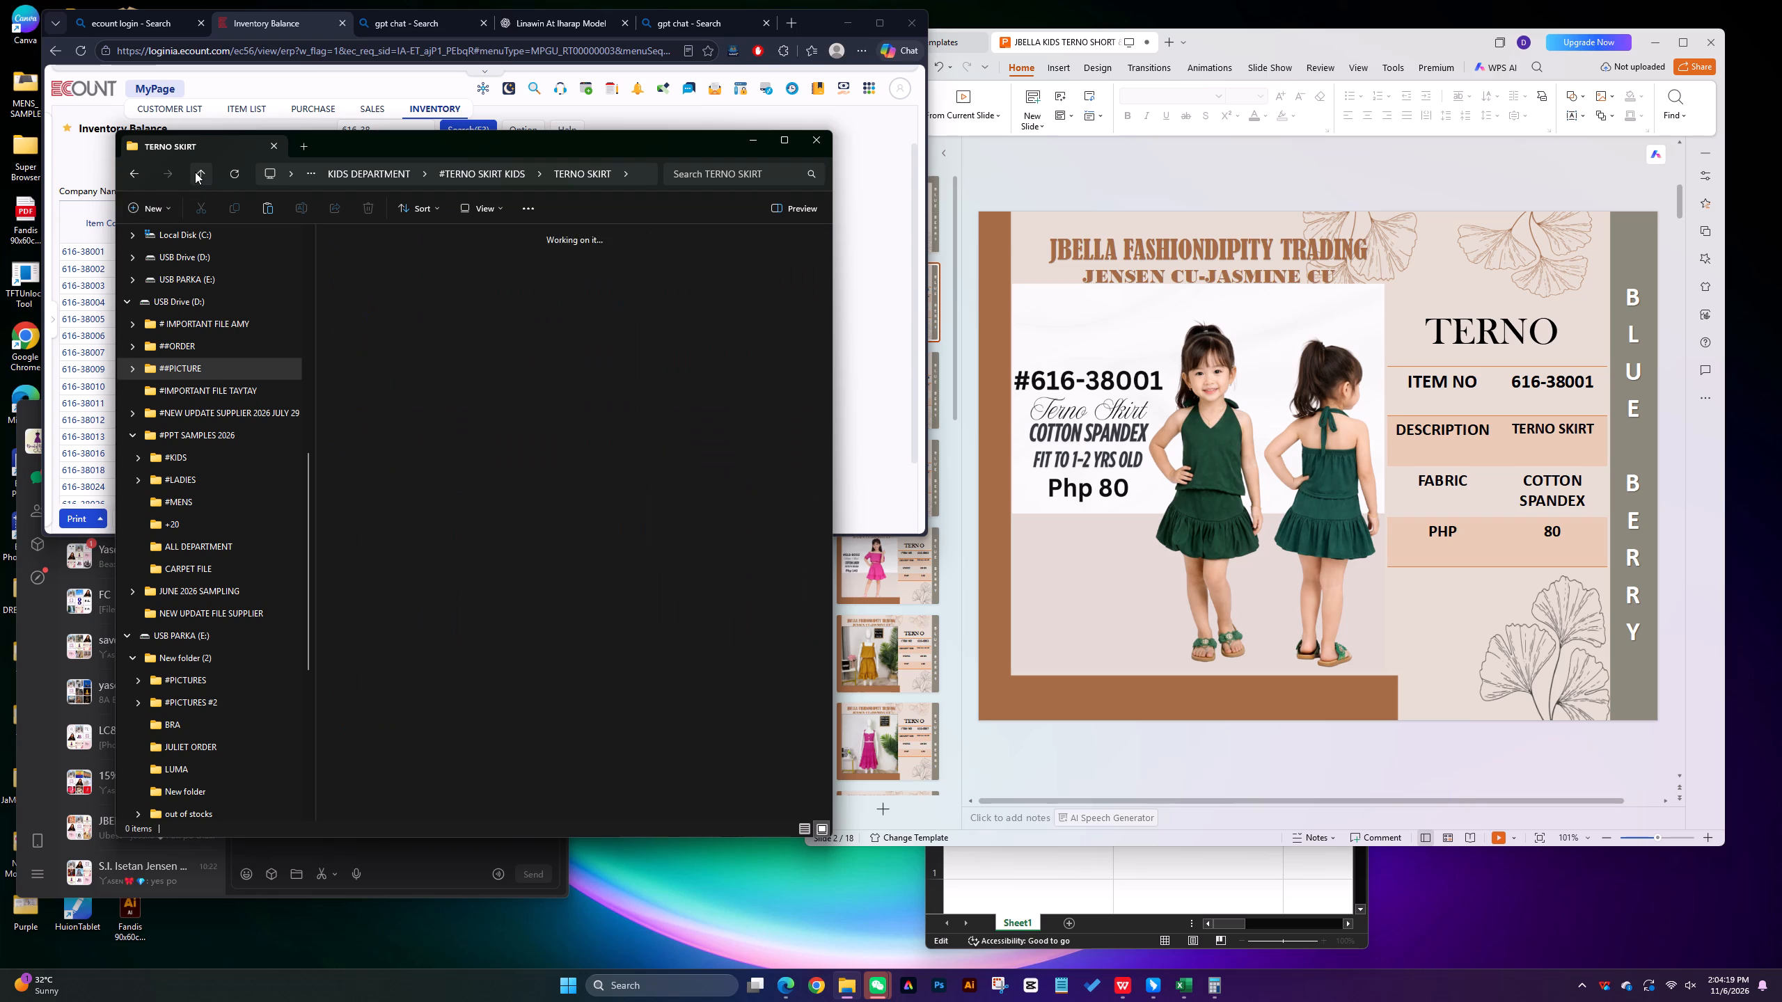
left_click(554, 615)
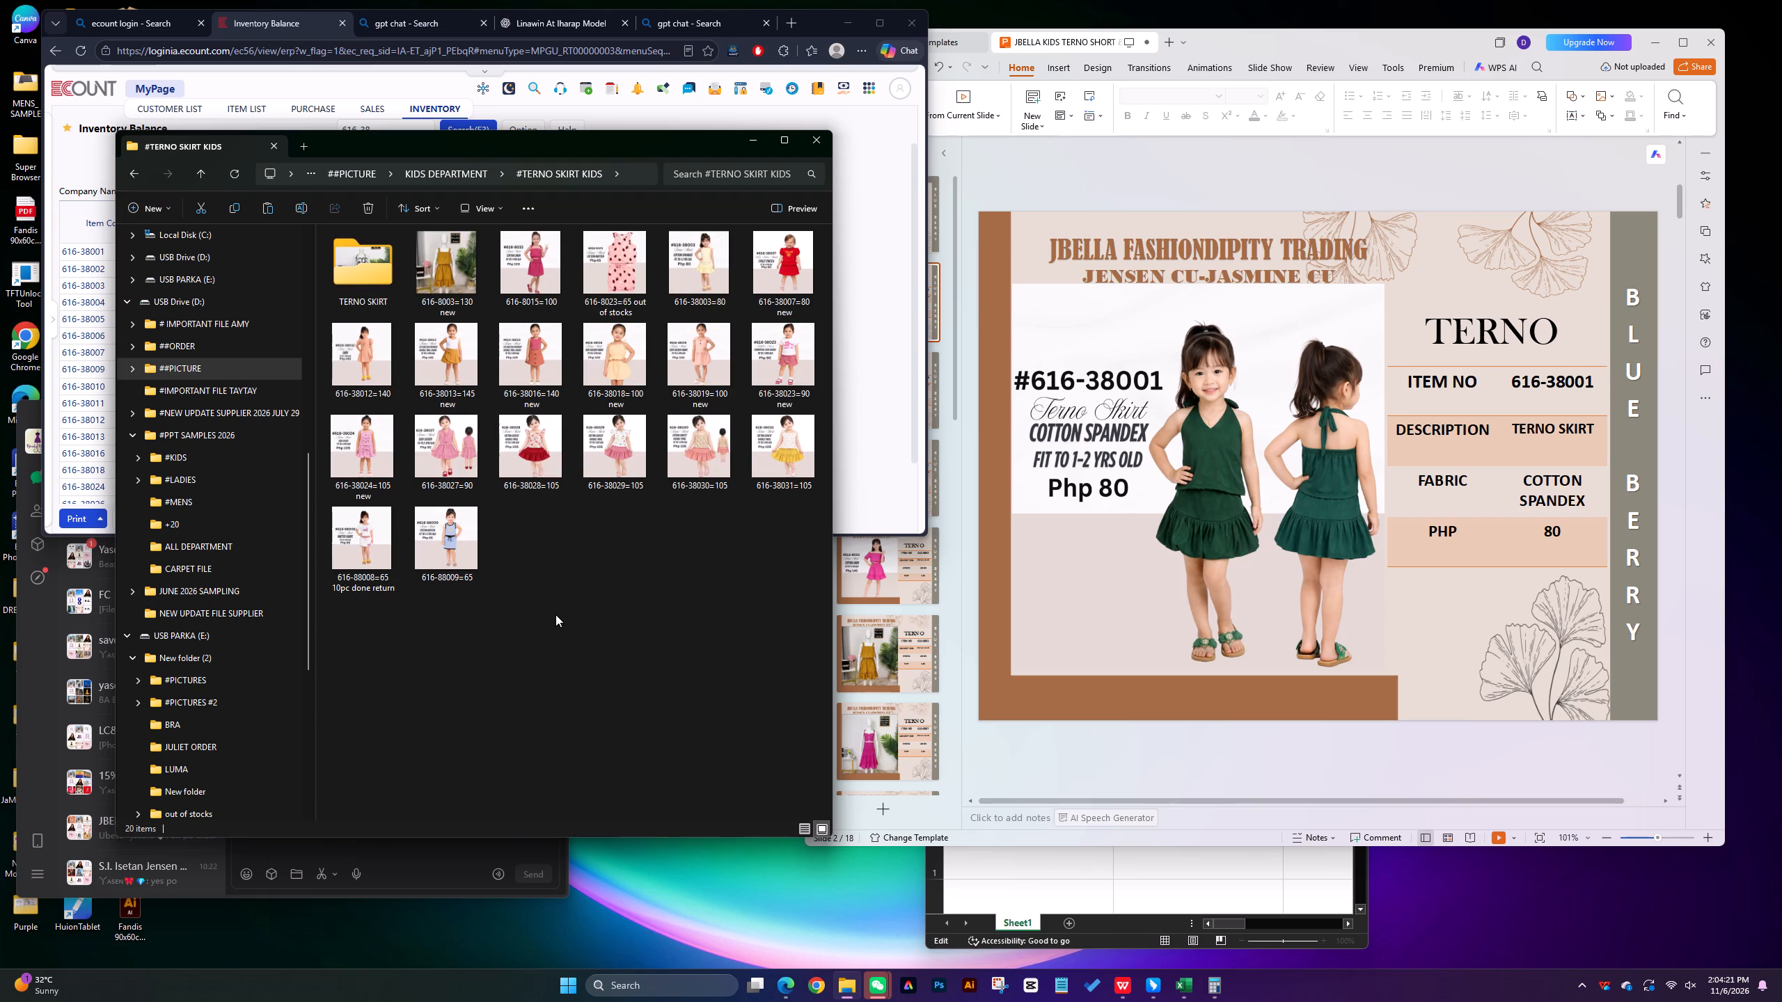
double_click(370, 264)
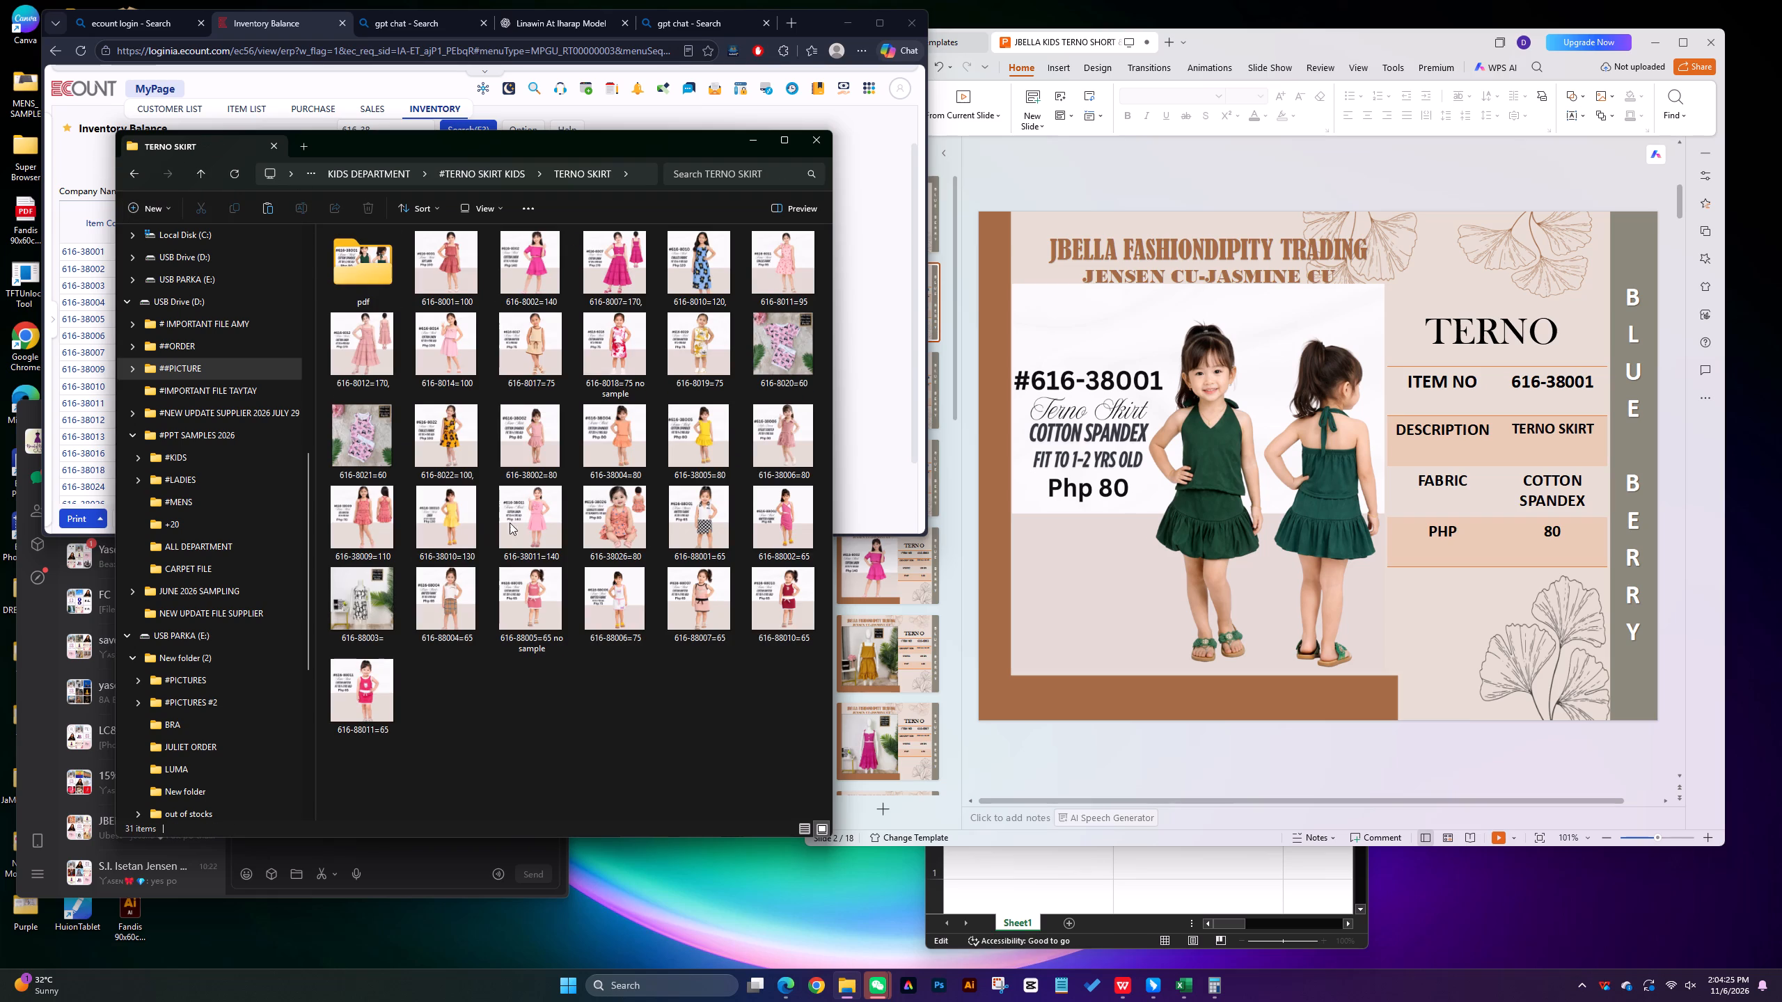
left_click(496, 740)
left_click_drag(523, 439, 500, 180)
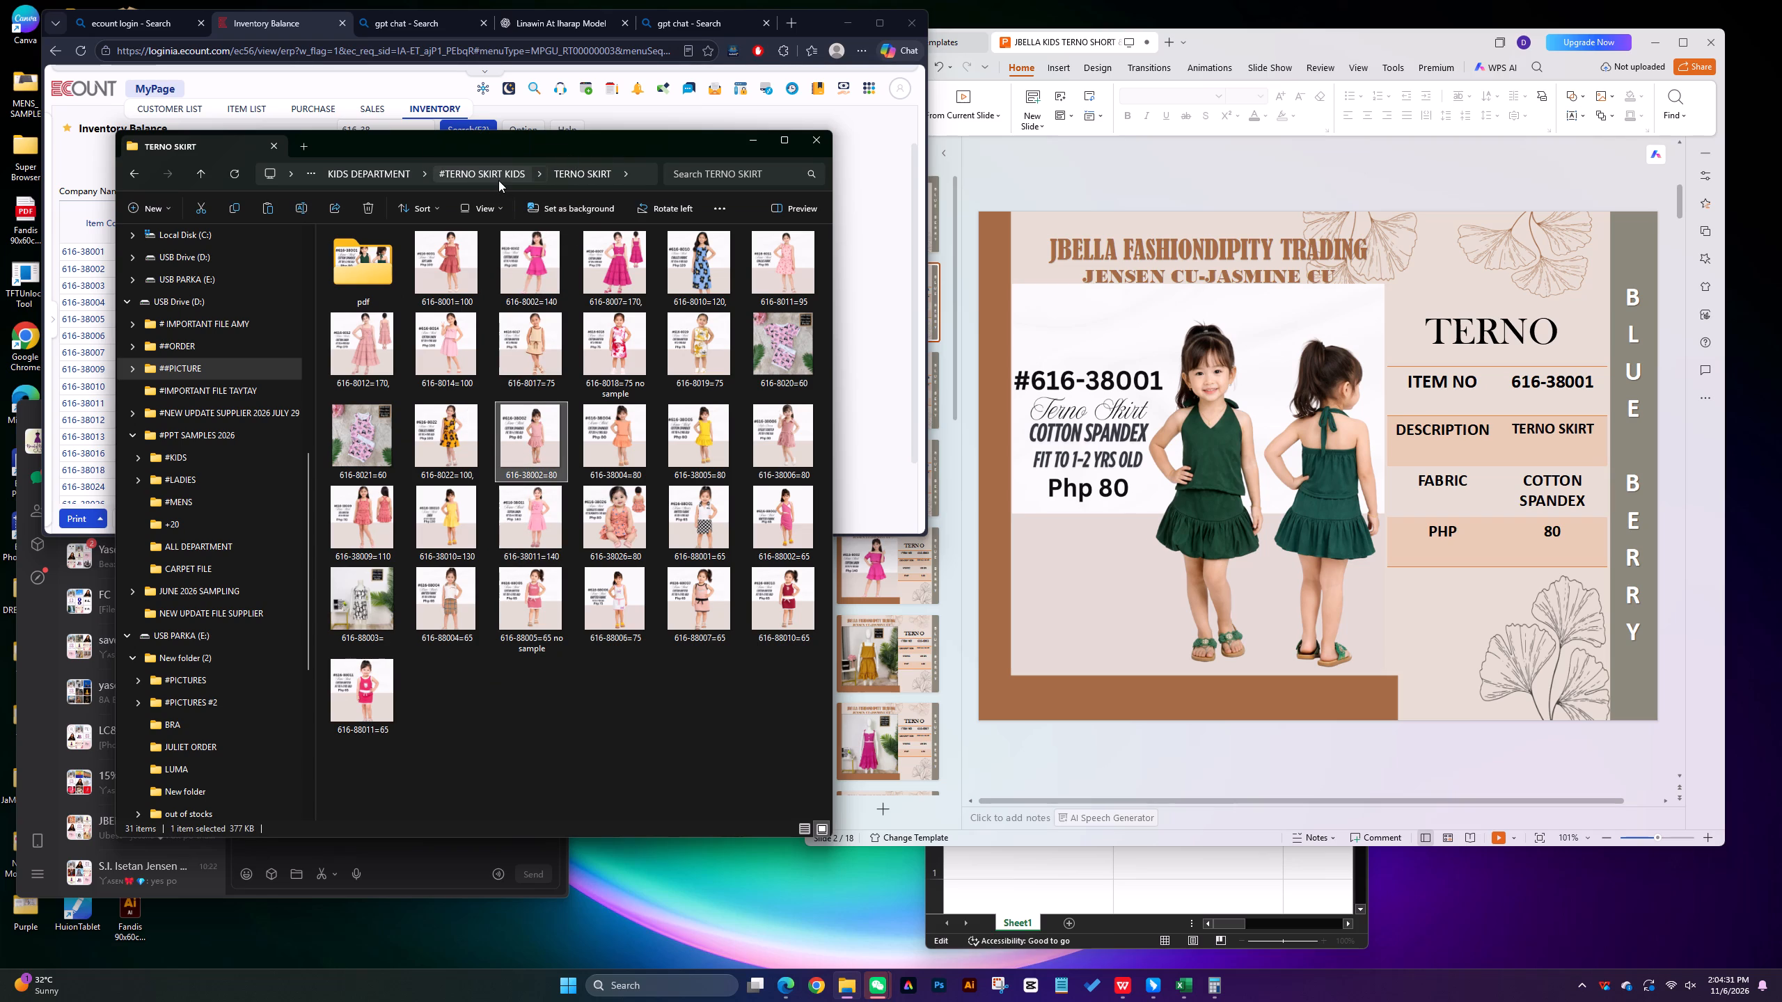
left_click(498, 175)
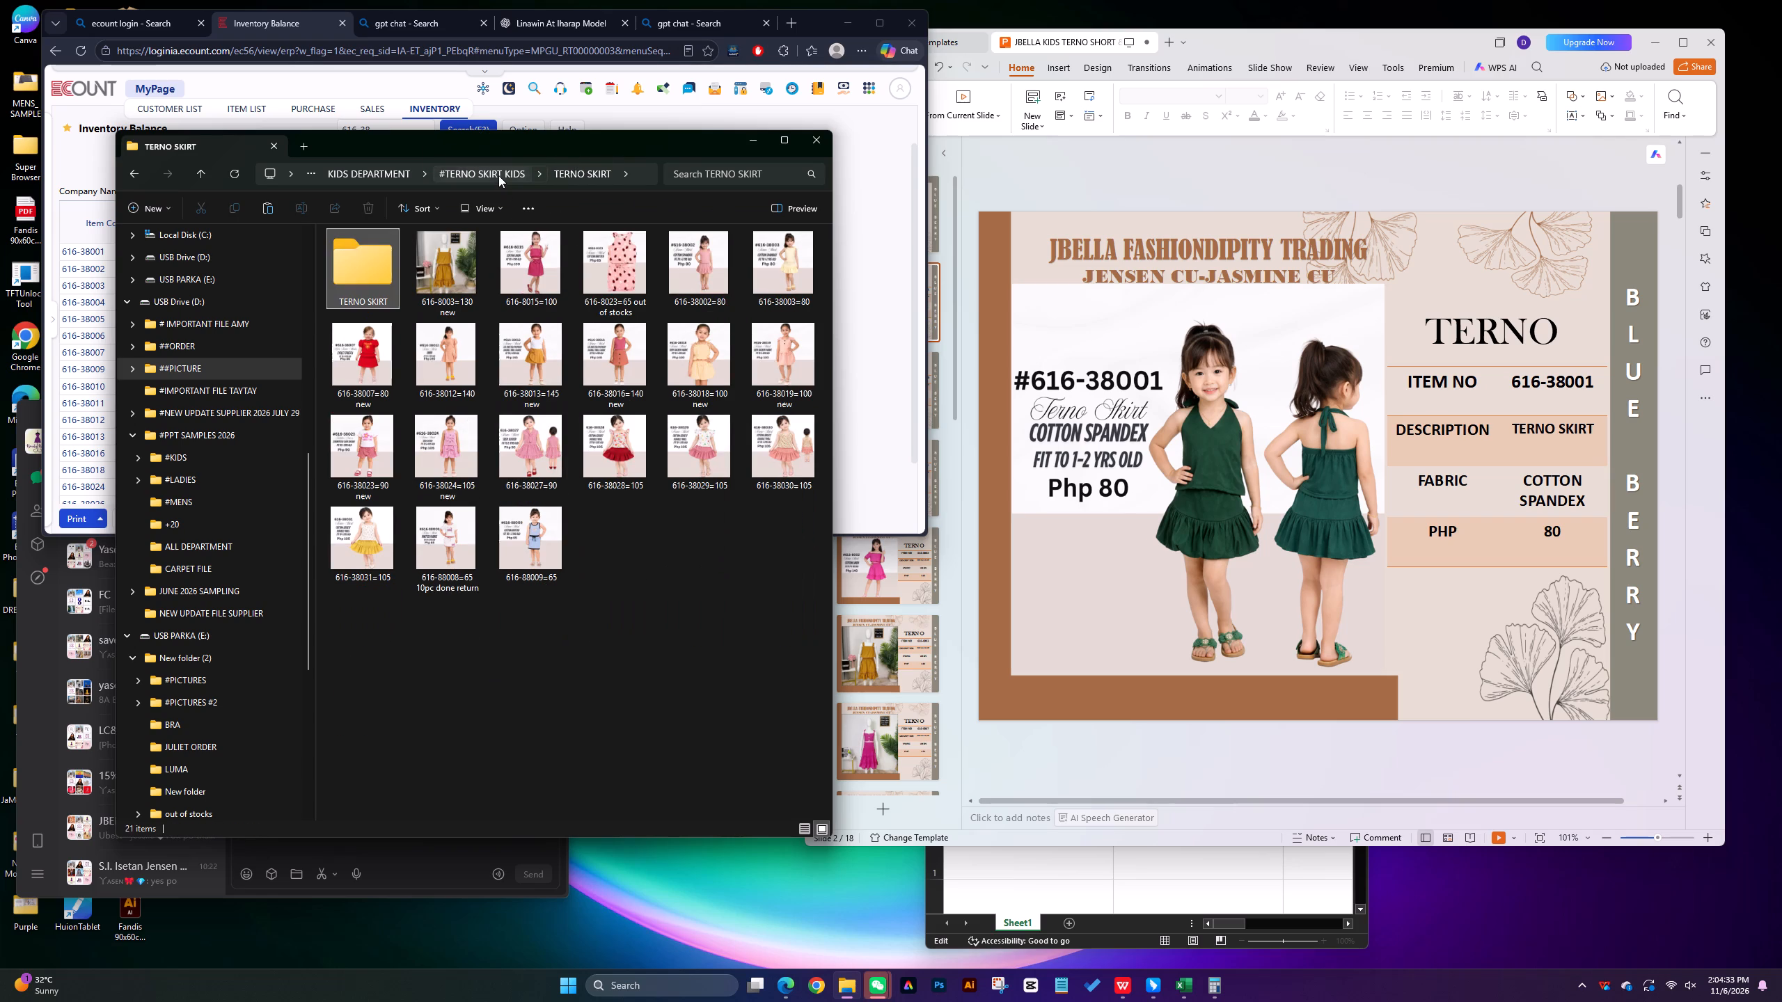
left_click(604, 580)
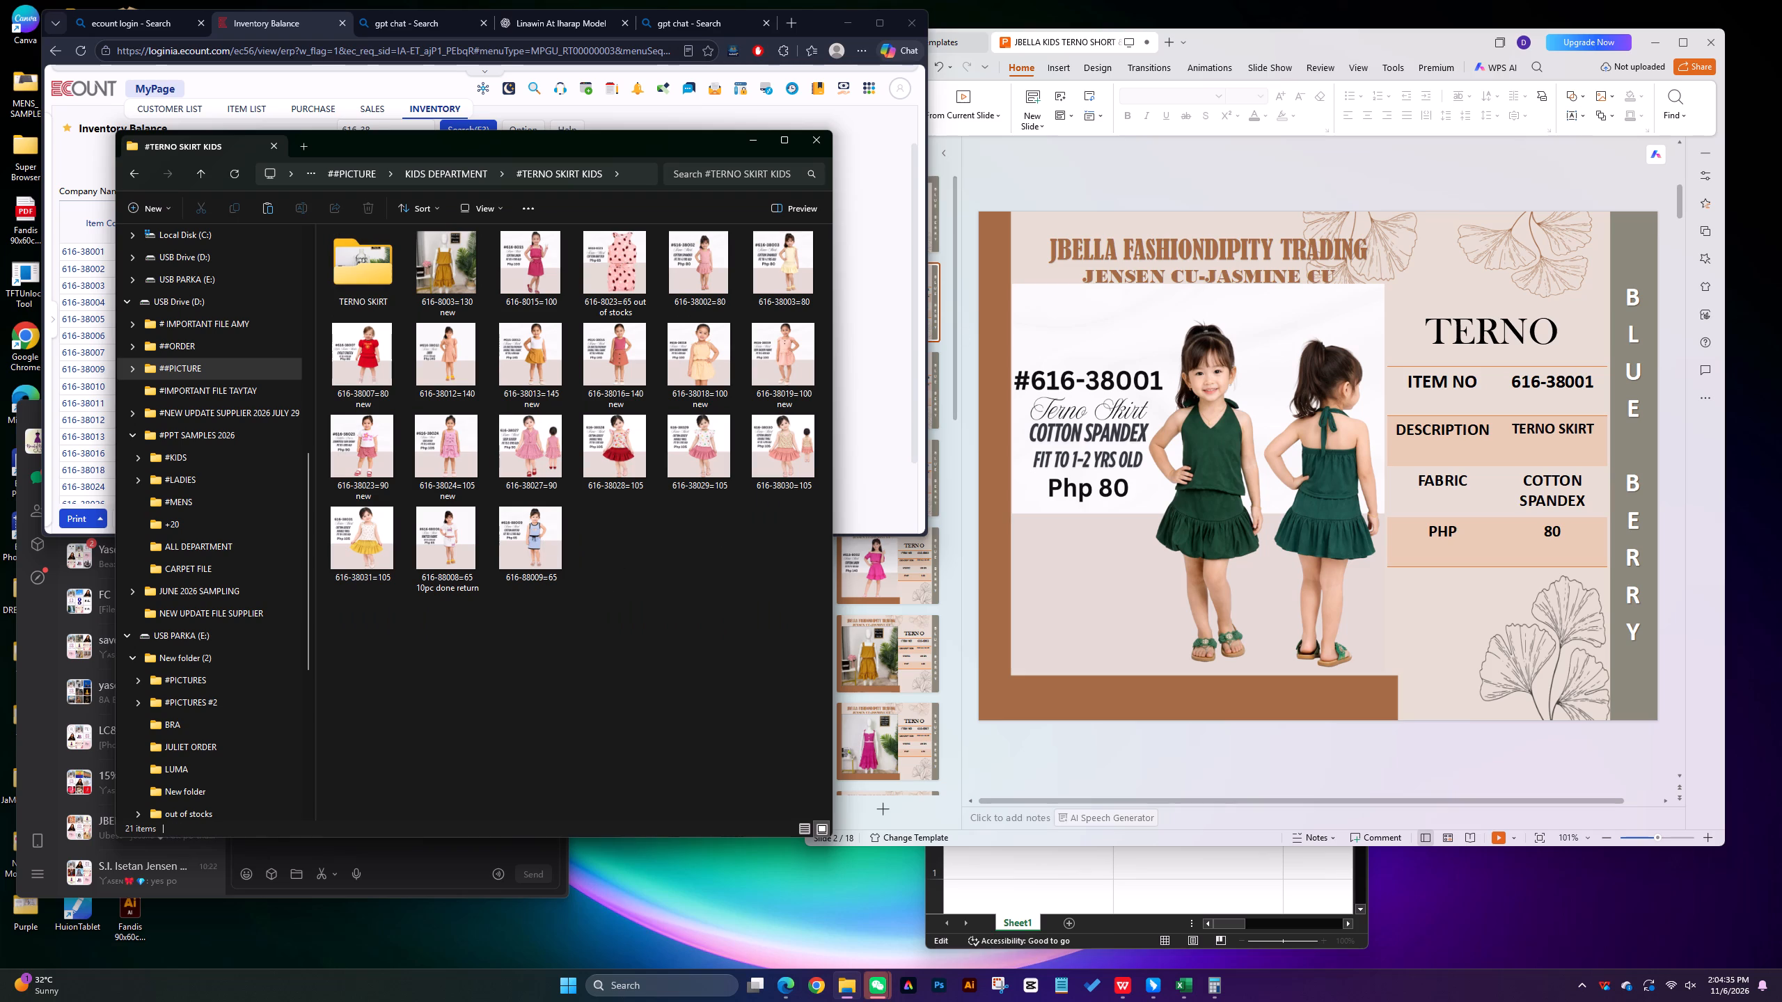
Duplicate the 616-38001 slide in the presentation and delete the product picture from the new slide 3.
left_click(1028, 168)
left_click(871, 303)
right_click(872, 302)
left_click(907, 365)
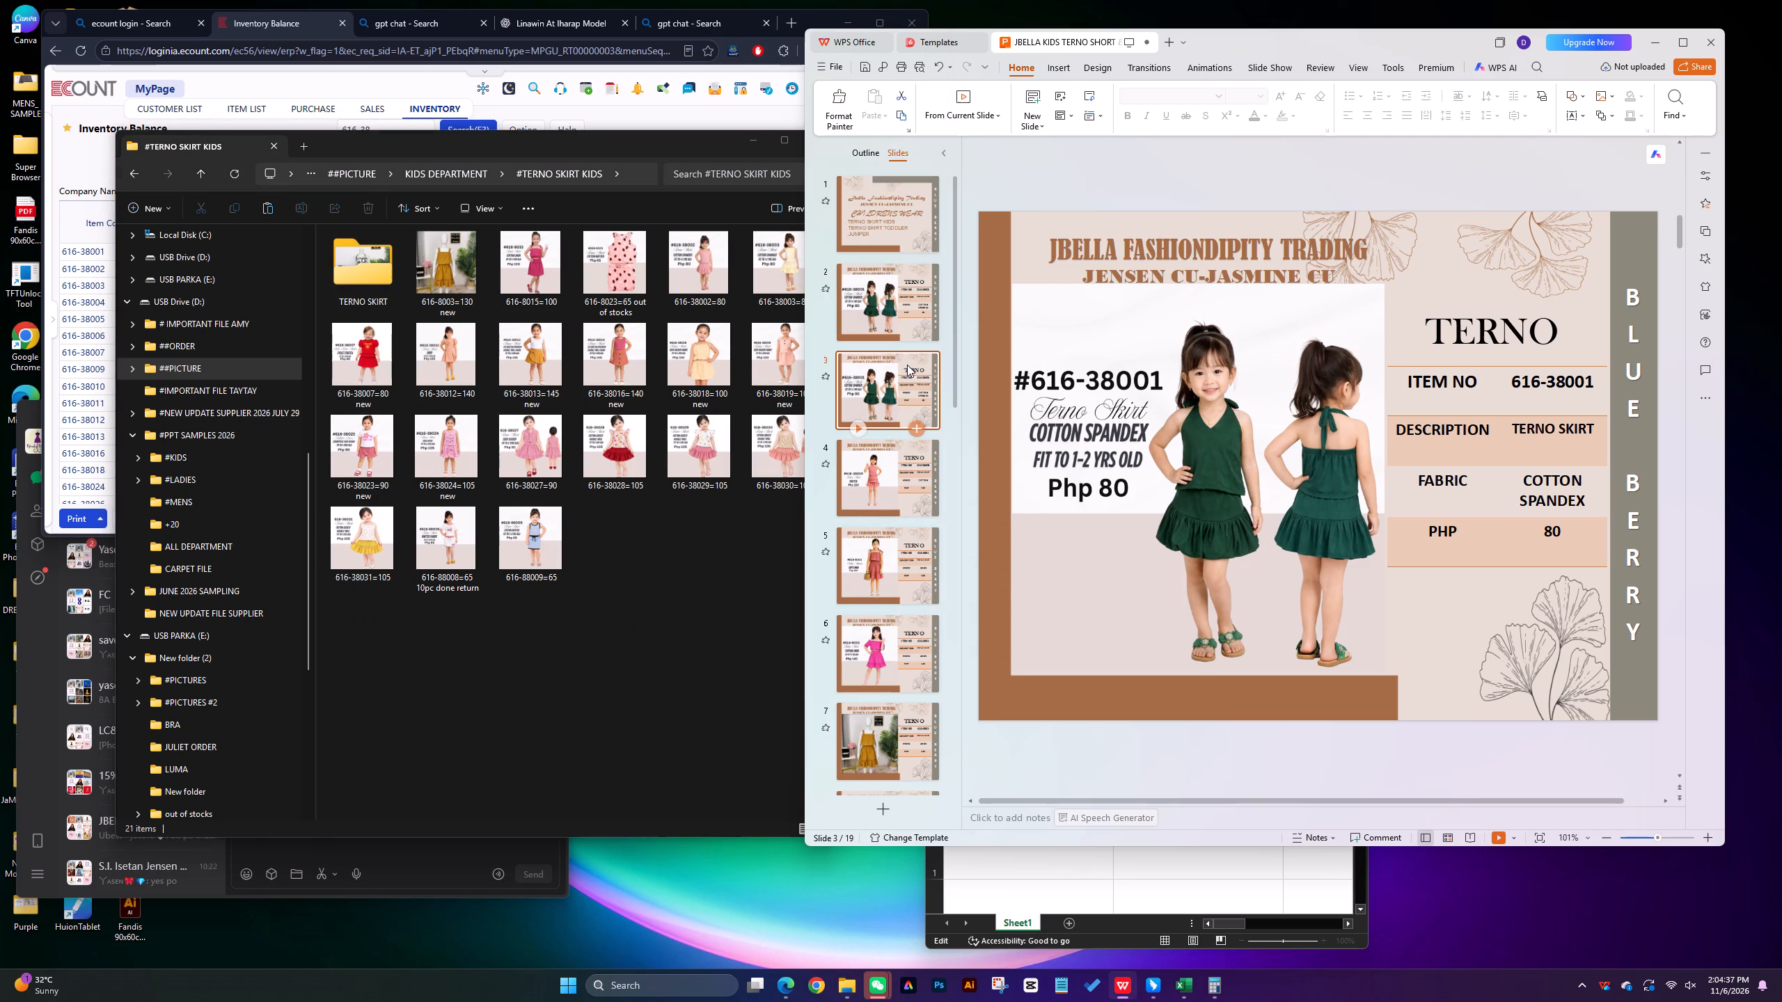
left_click(1087, 398)
key("Delete")
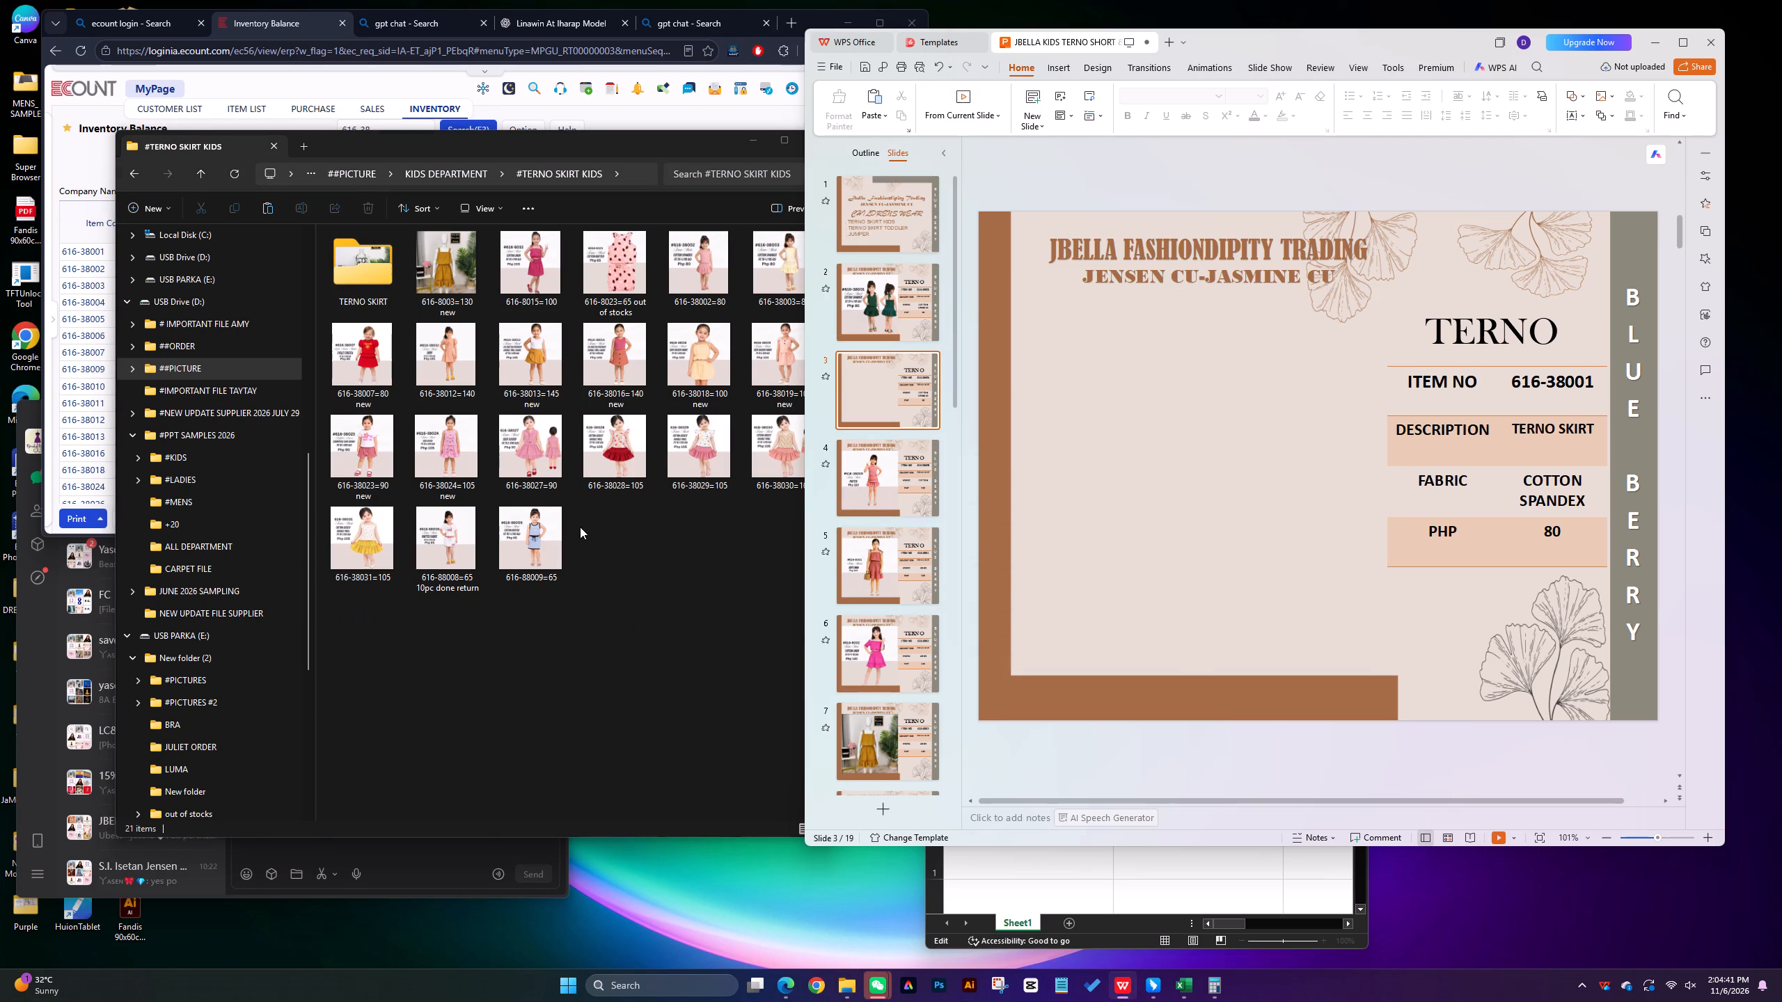
Create a folder named XXXX inside the #TERNO SKIRT KIDS picture folder.
left_click(618, 544)
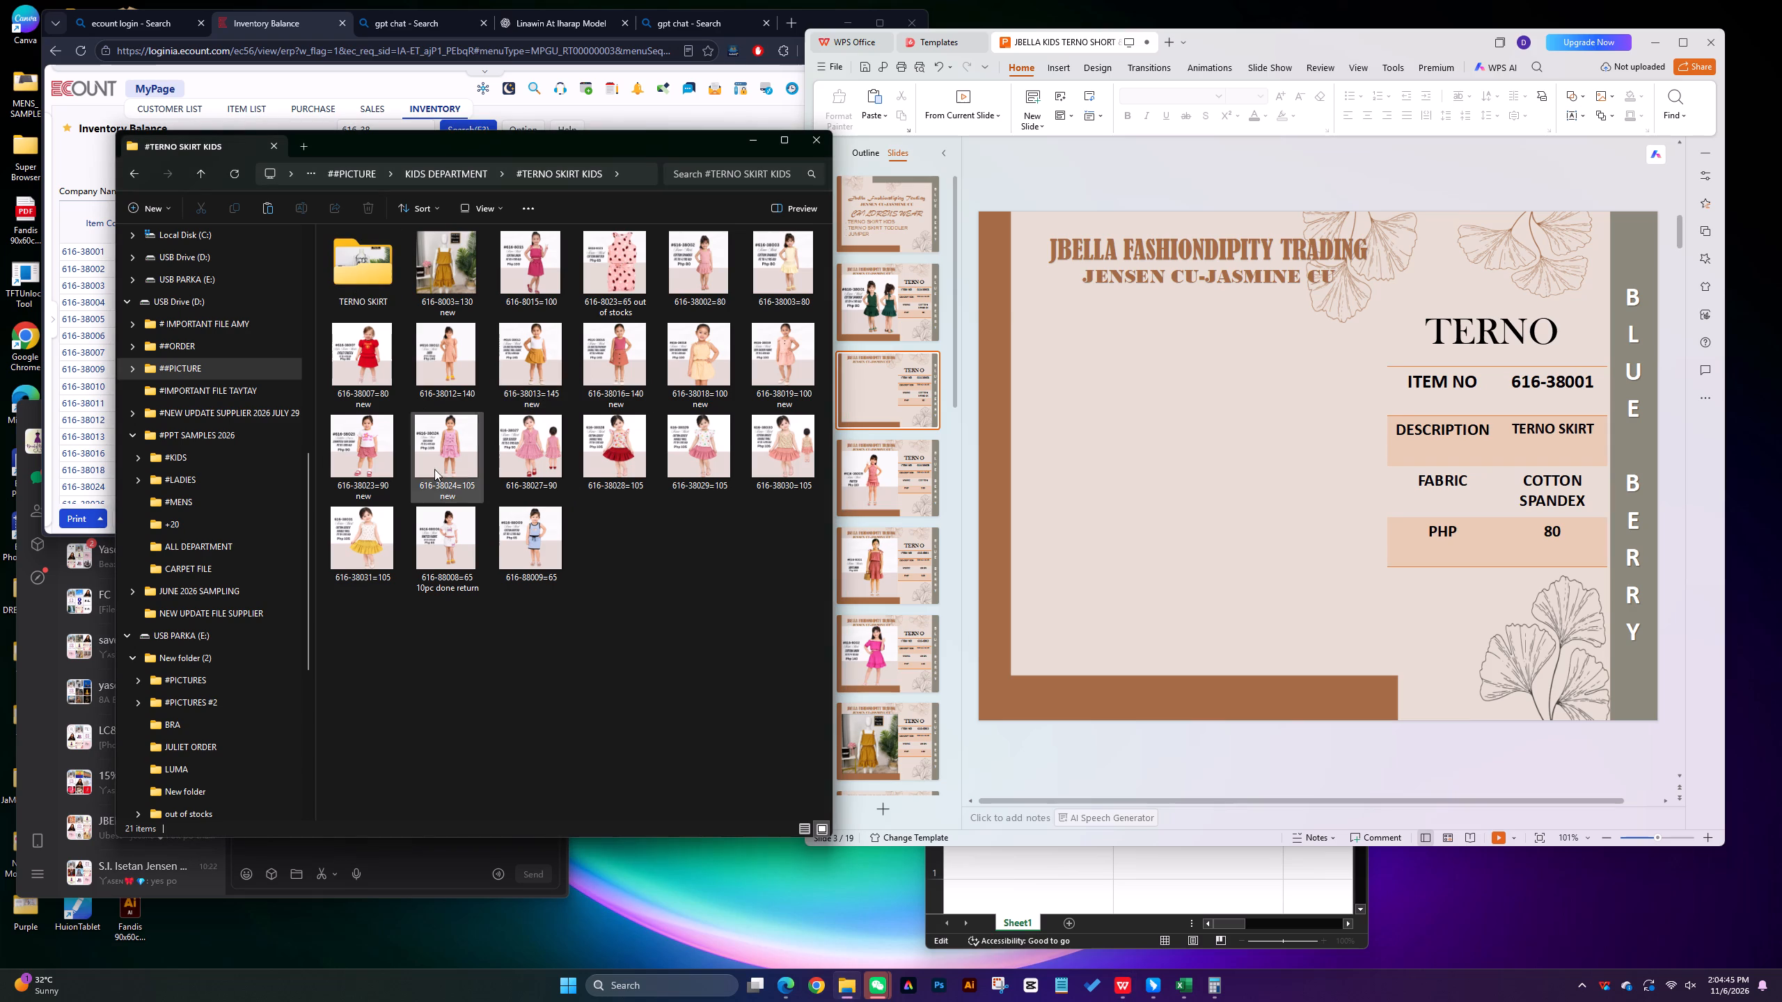
left_click(162, 204)
left_click(167, 241)
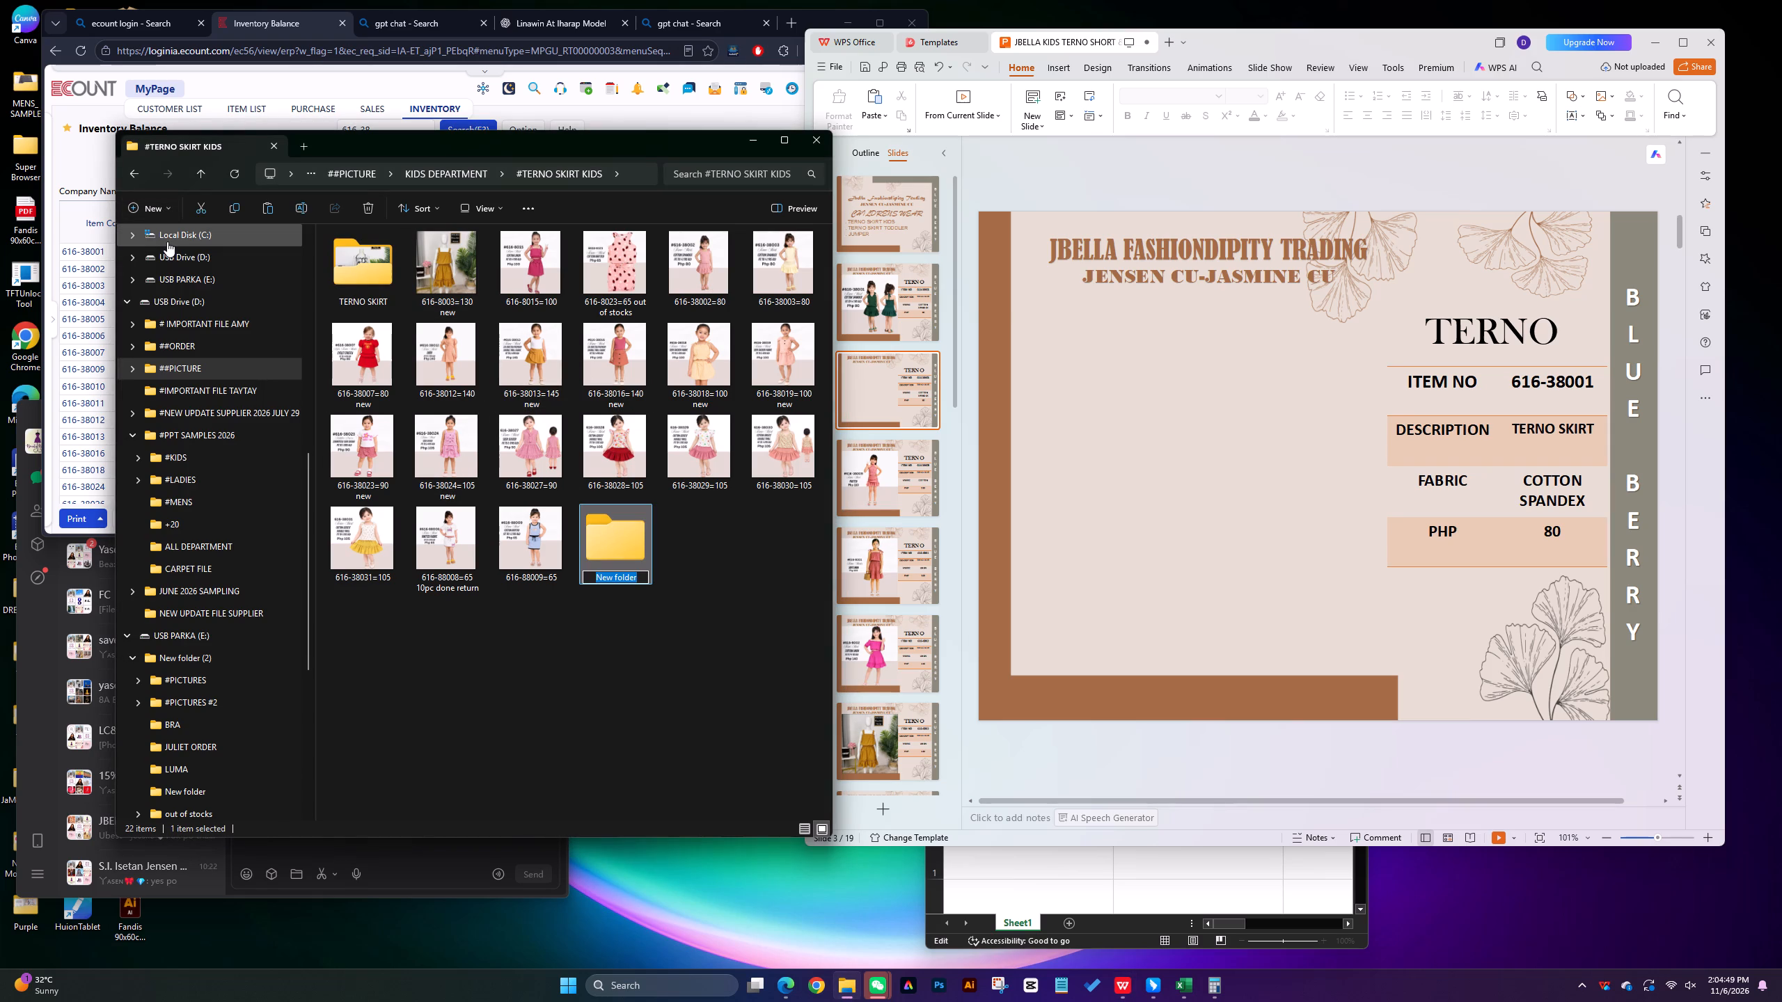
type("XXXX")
left_click(620, 741)
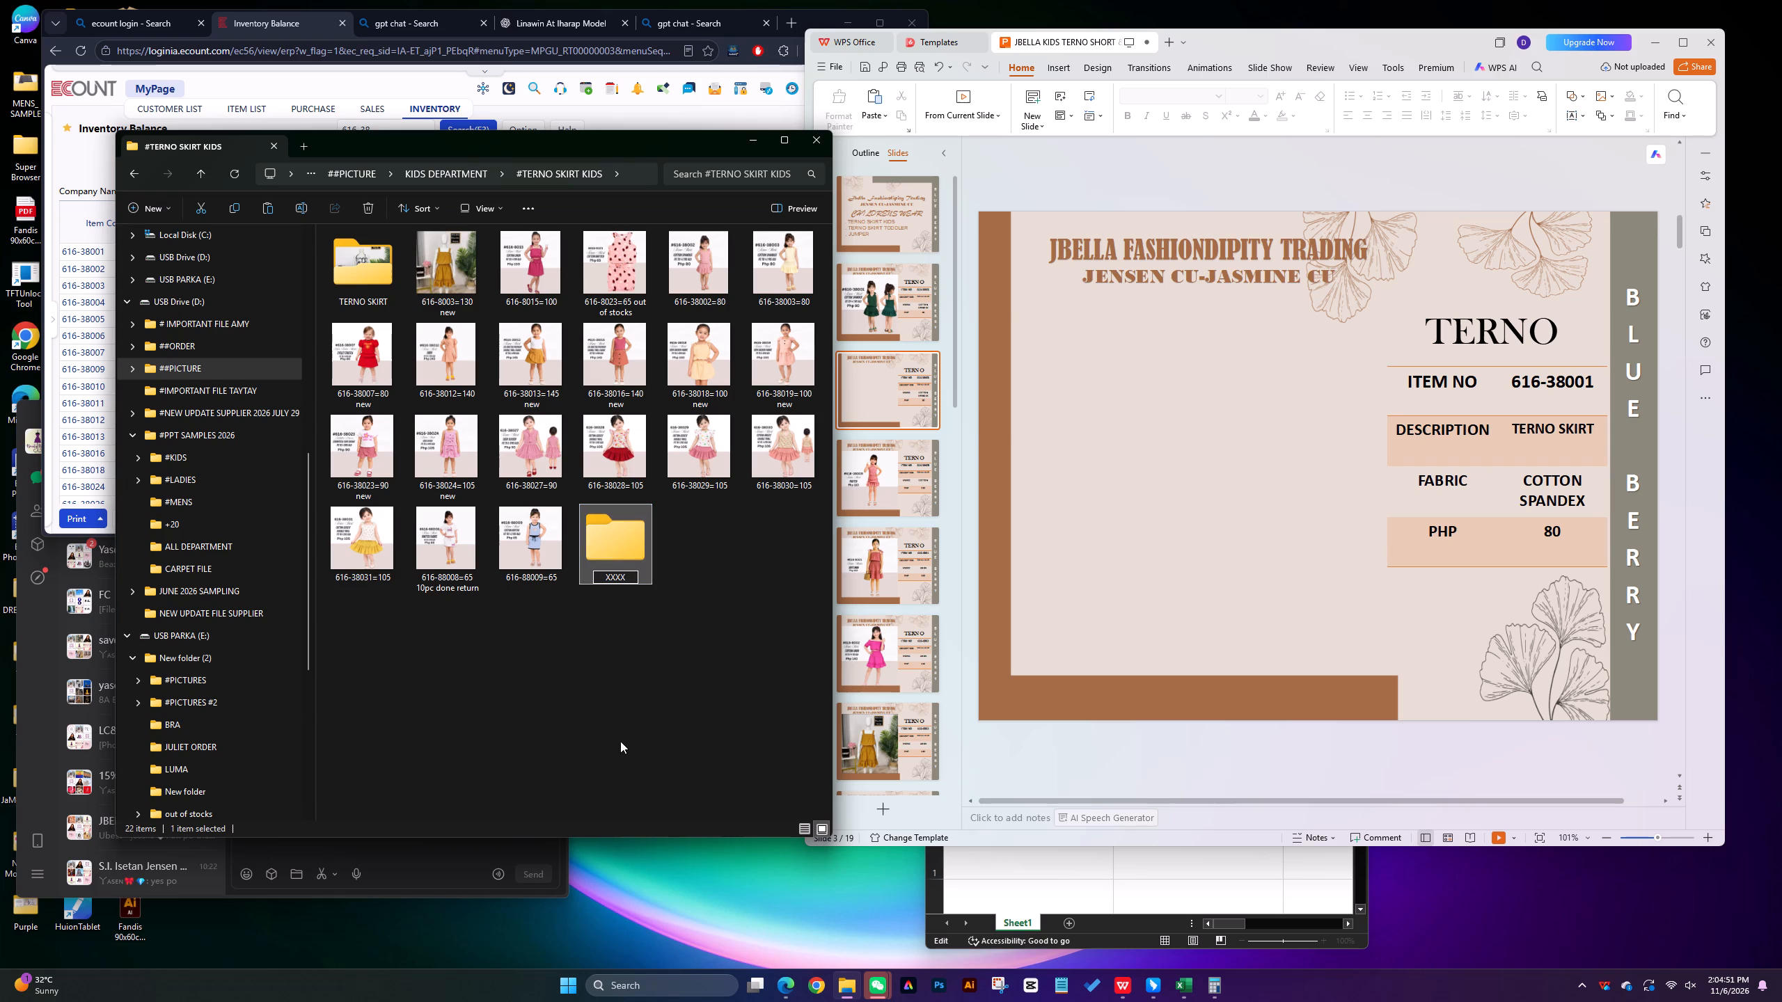
Append FACE OUT to the name of the 616-38002=80 picture and move it into the XXXX folder.
right_click(706, 259)
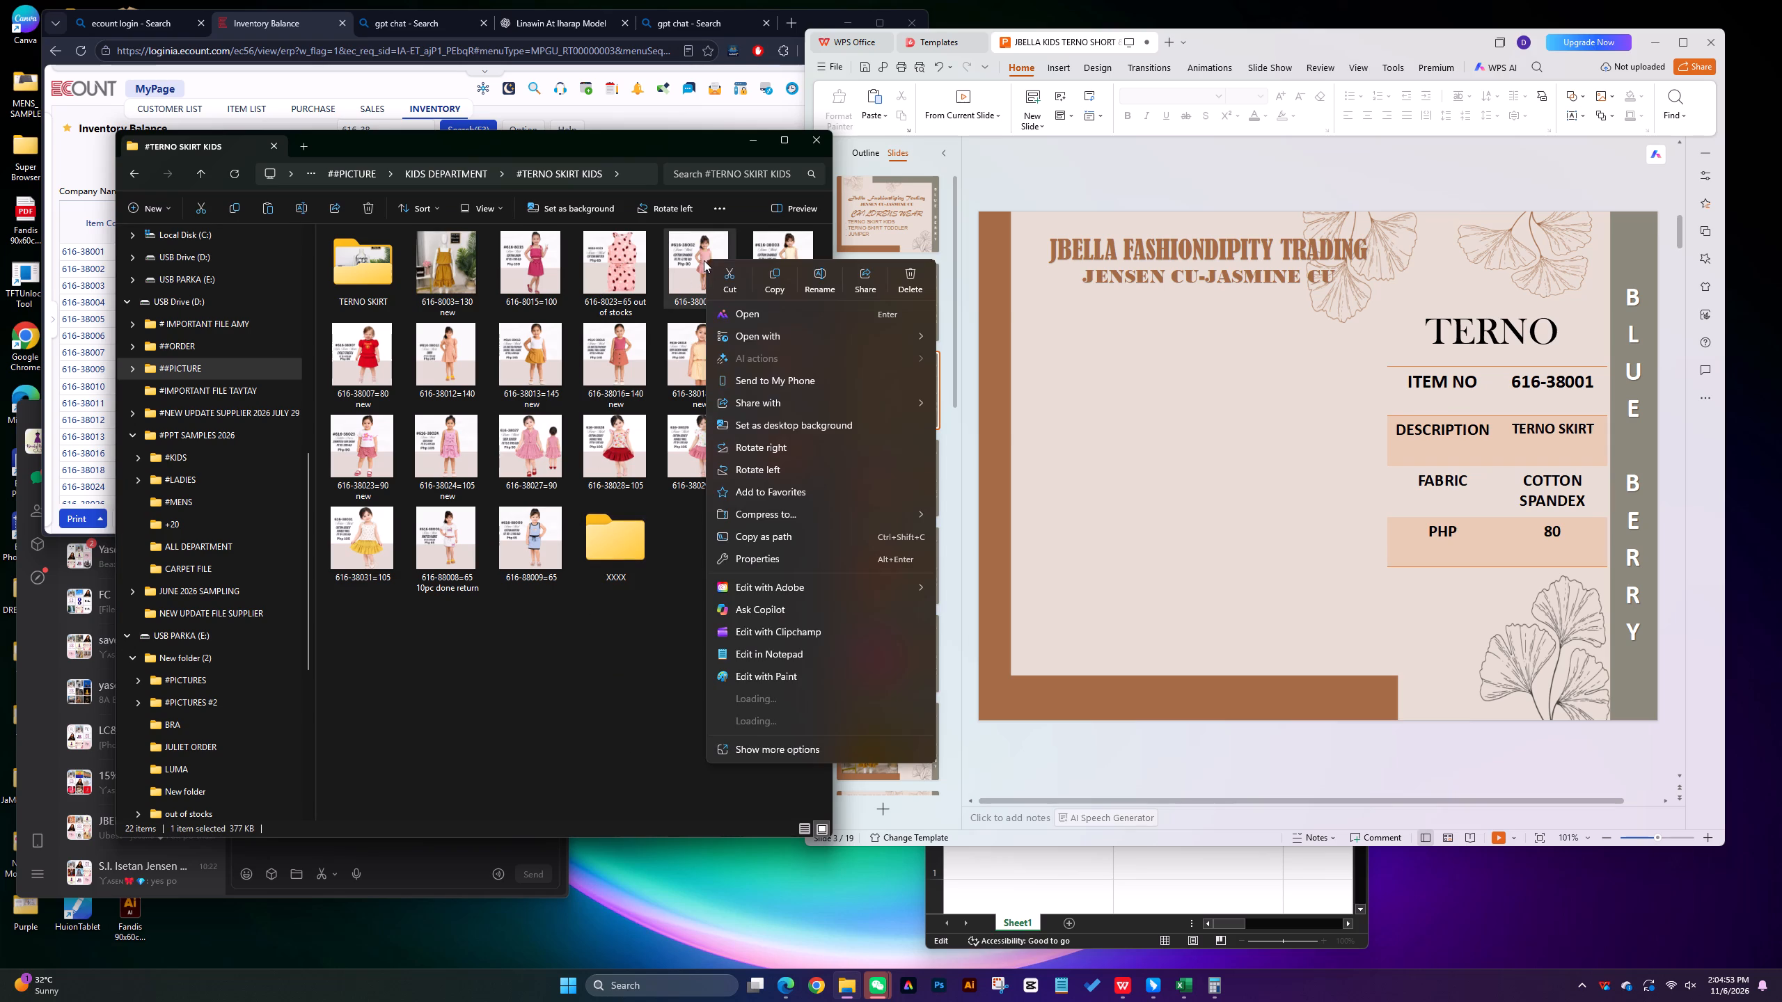
left_click(817, 270)
key("Right")
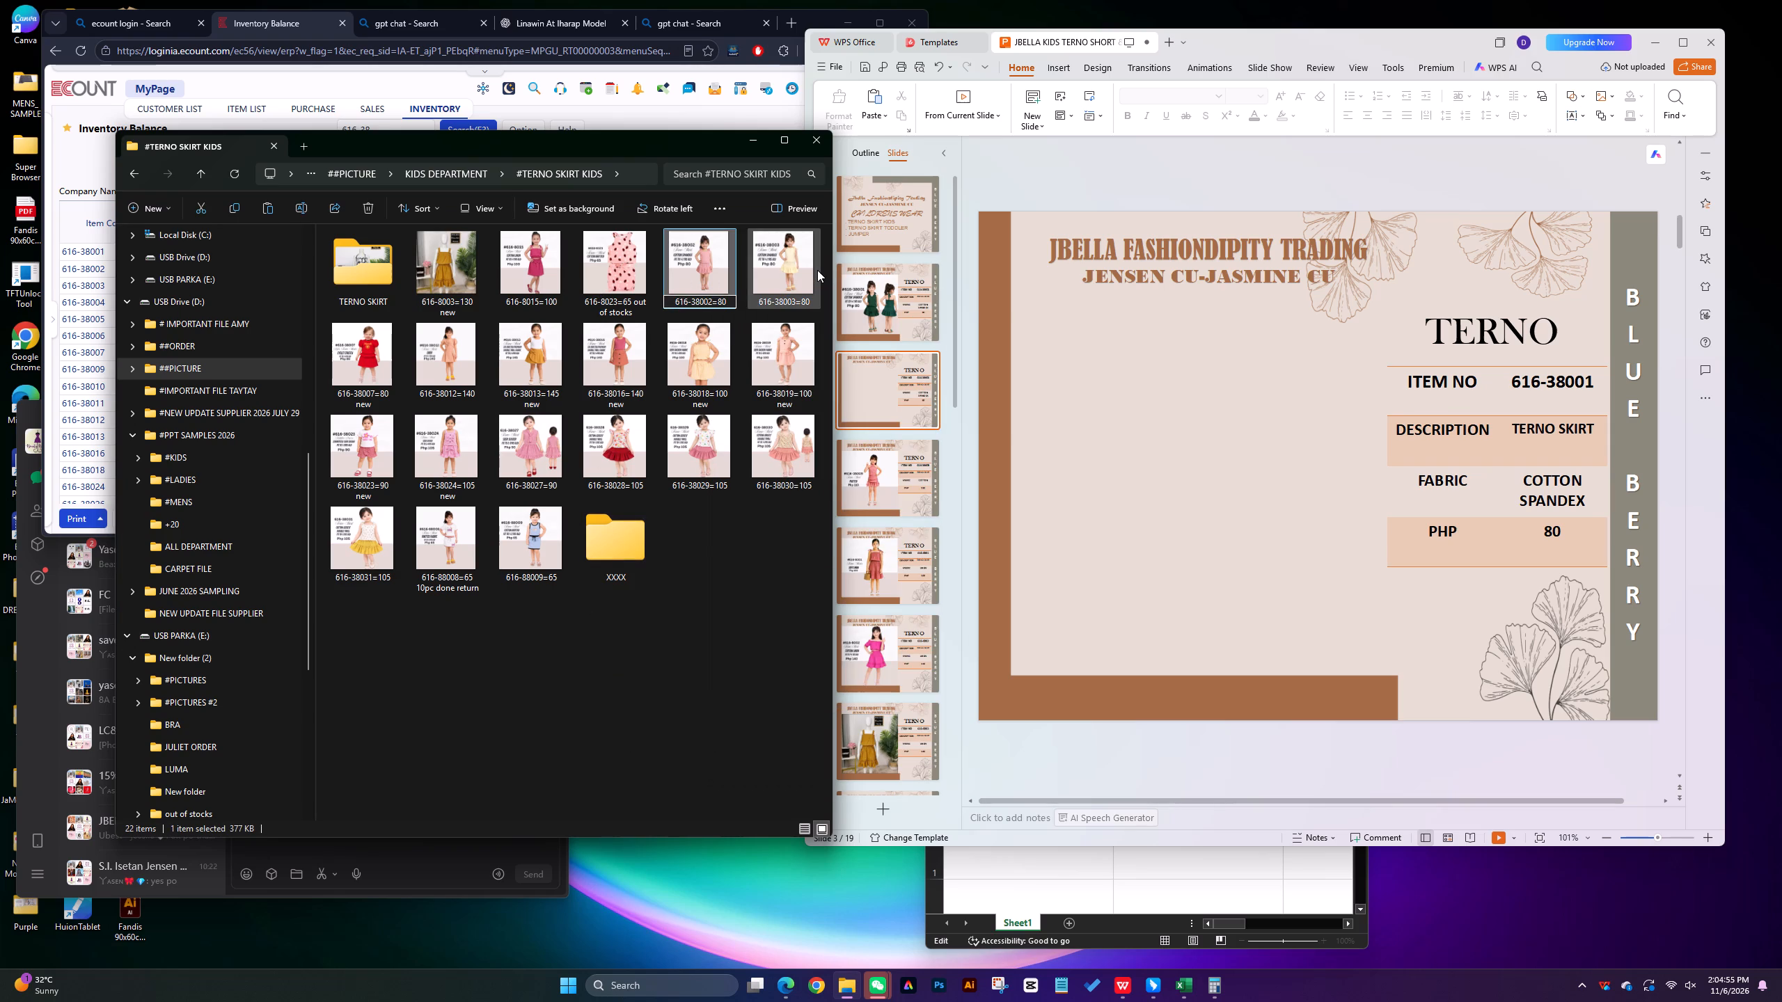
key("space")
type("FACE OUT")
left_click(659, 615)
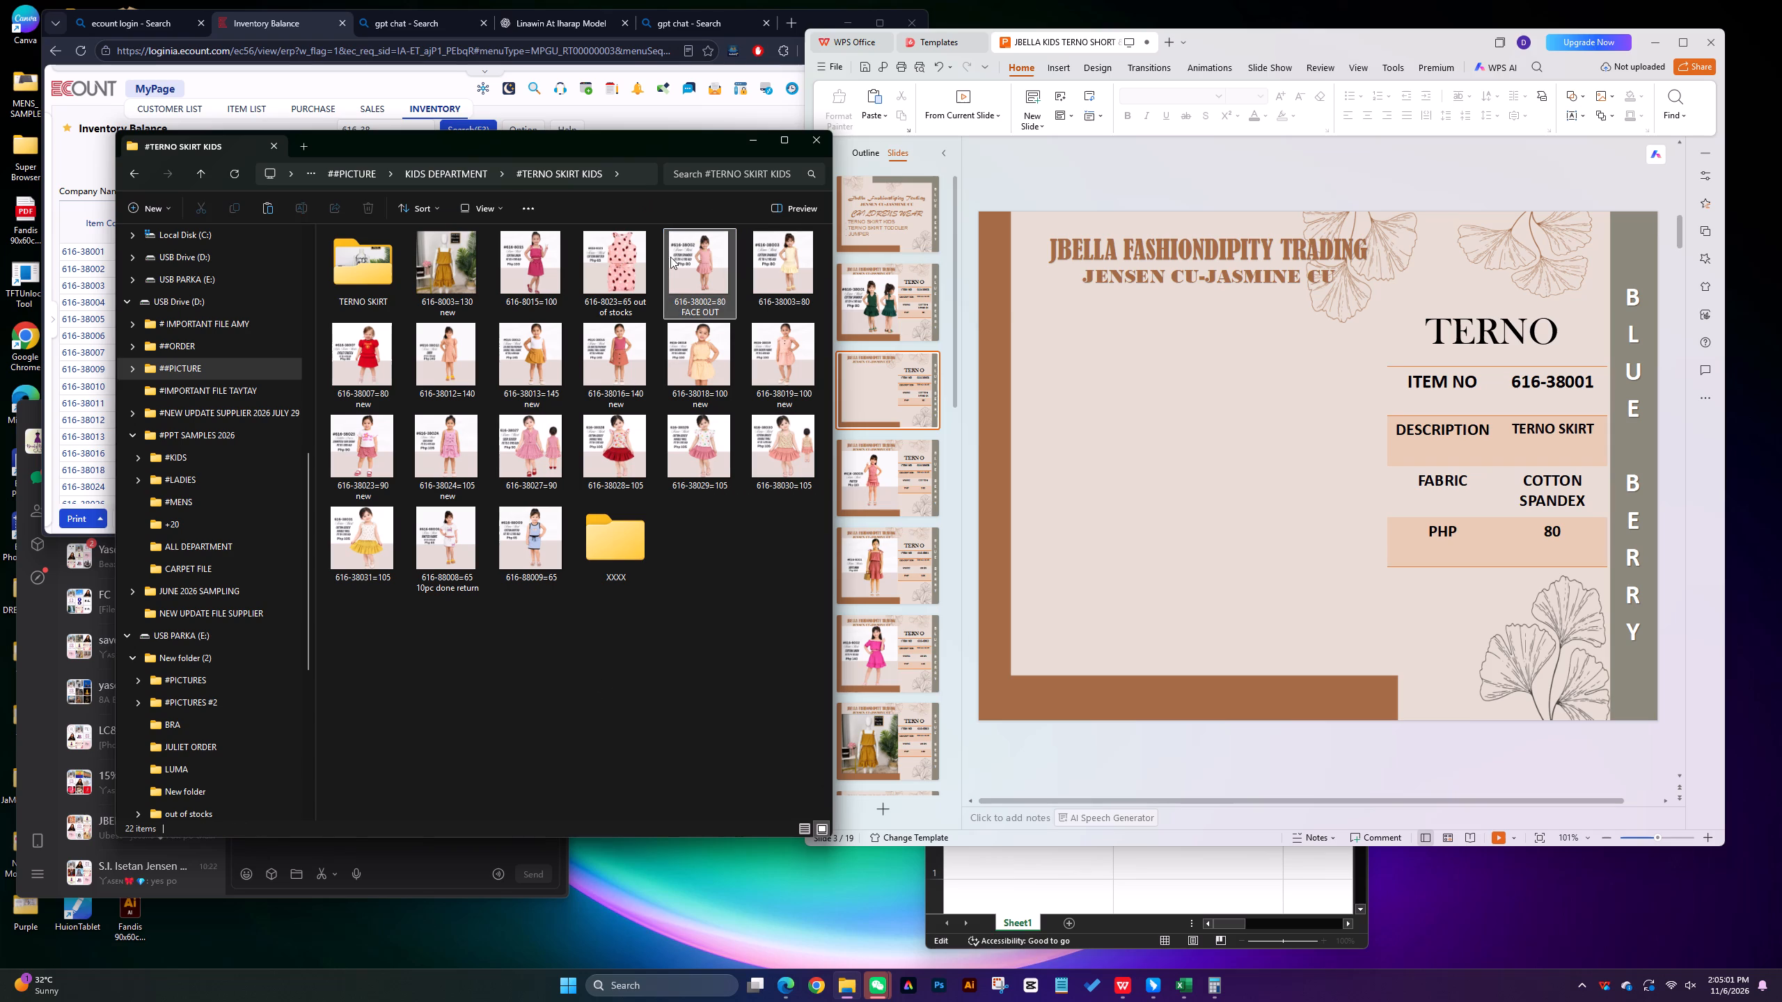
left_click_drag(690, 270, 630, 568)
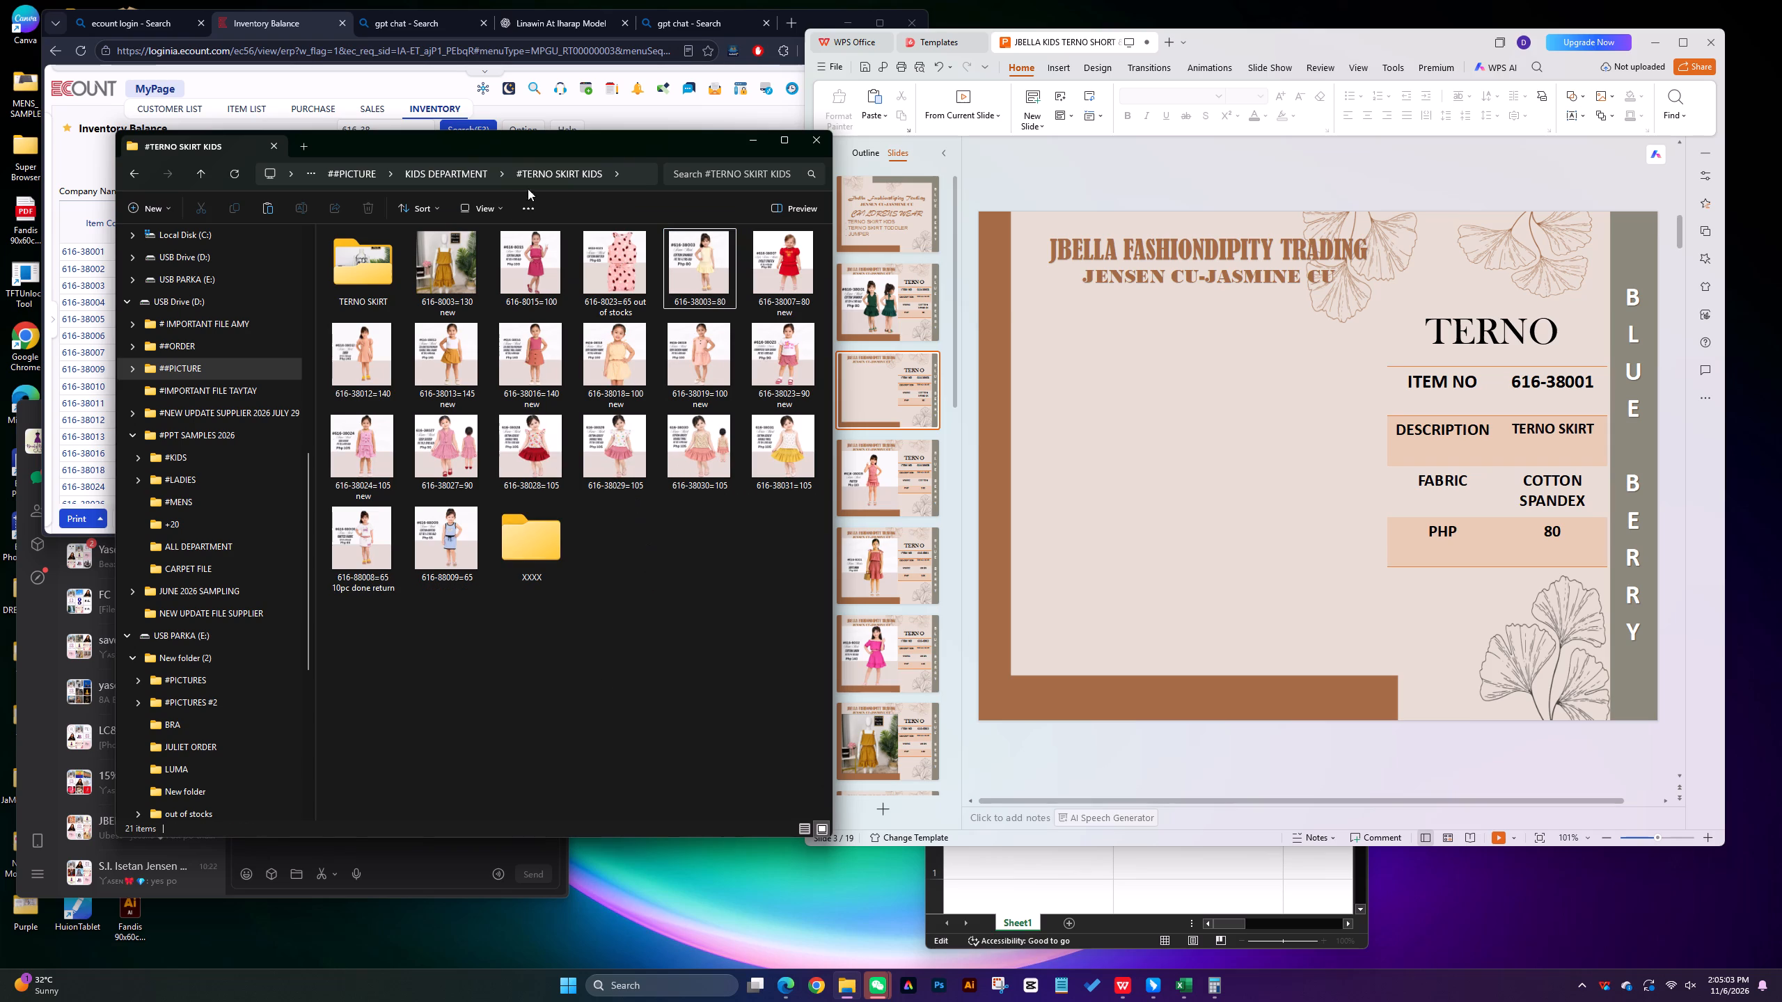
Check the 616-38 inventory list, append FACE OUT to the 616-38003=80 picture's name, and move it into the XXXX folder.
left_click(626, 106)
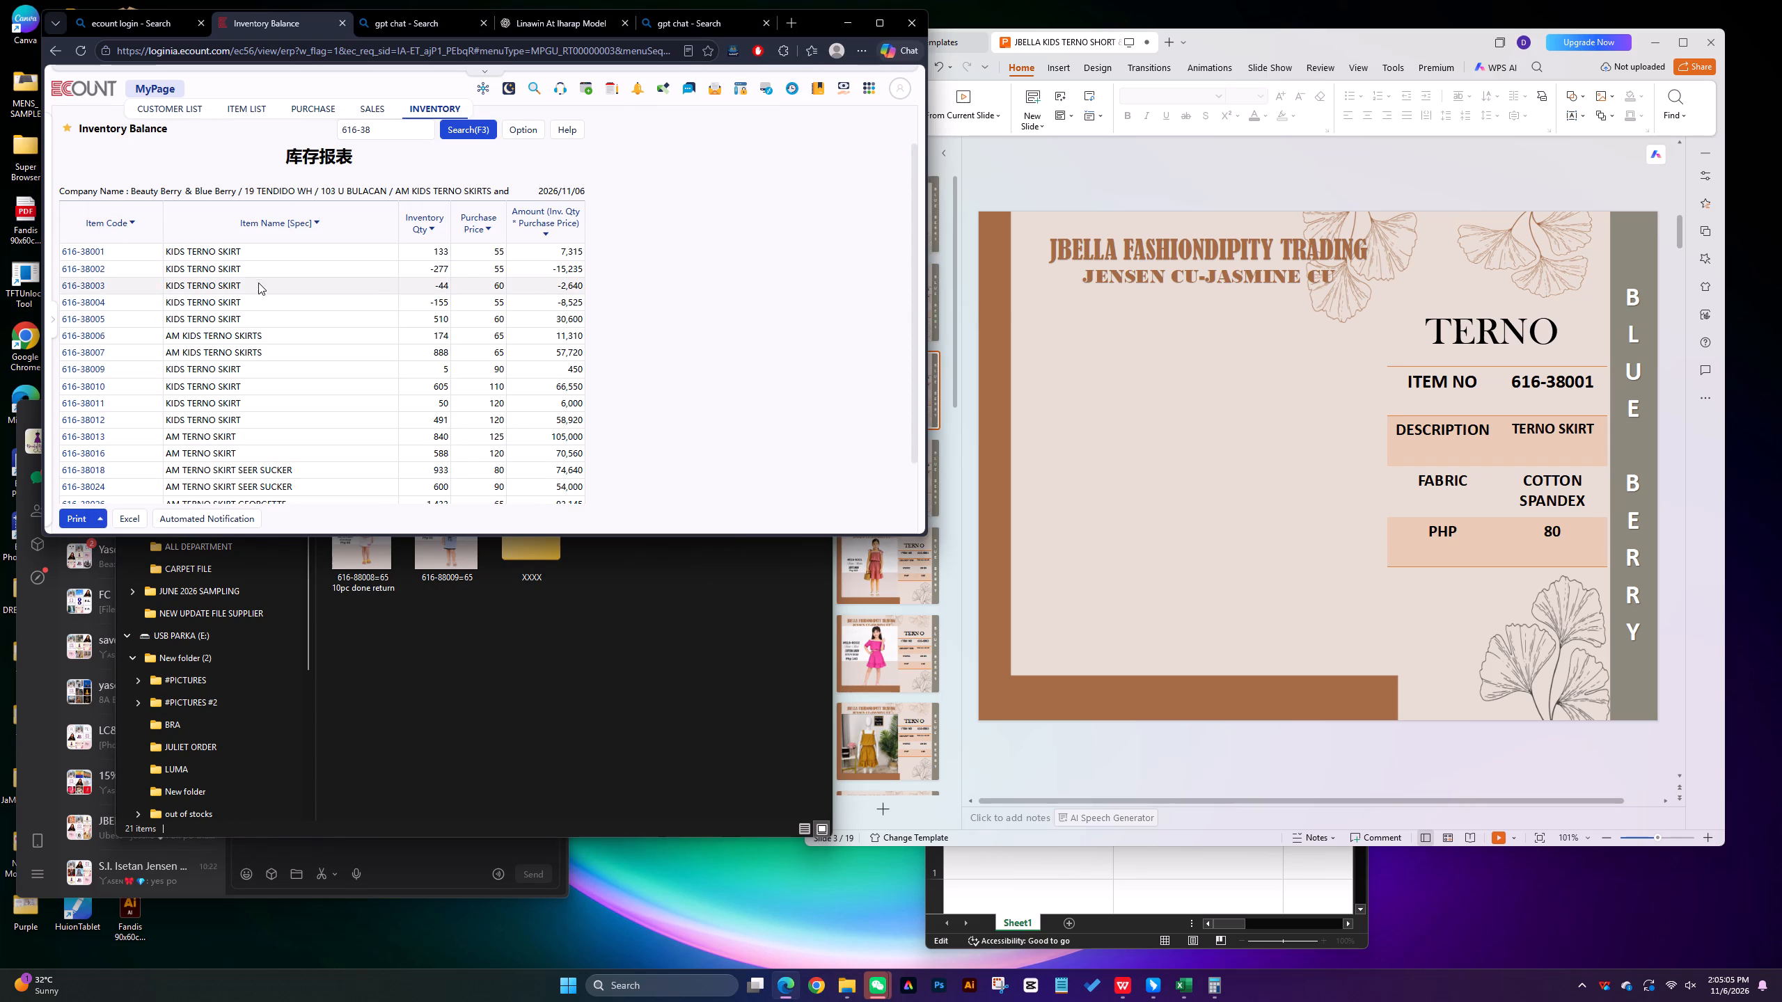
left_click_drag(577, 690, 580, 680)
right_click(711, 263)
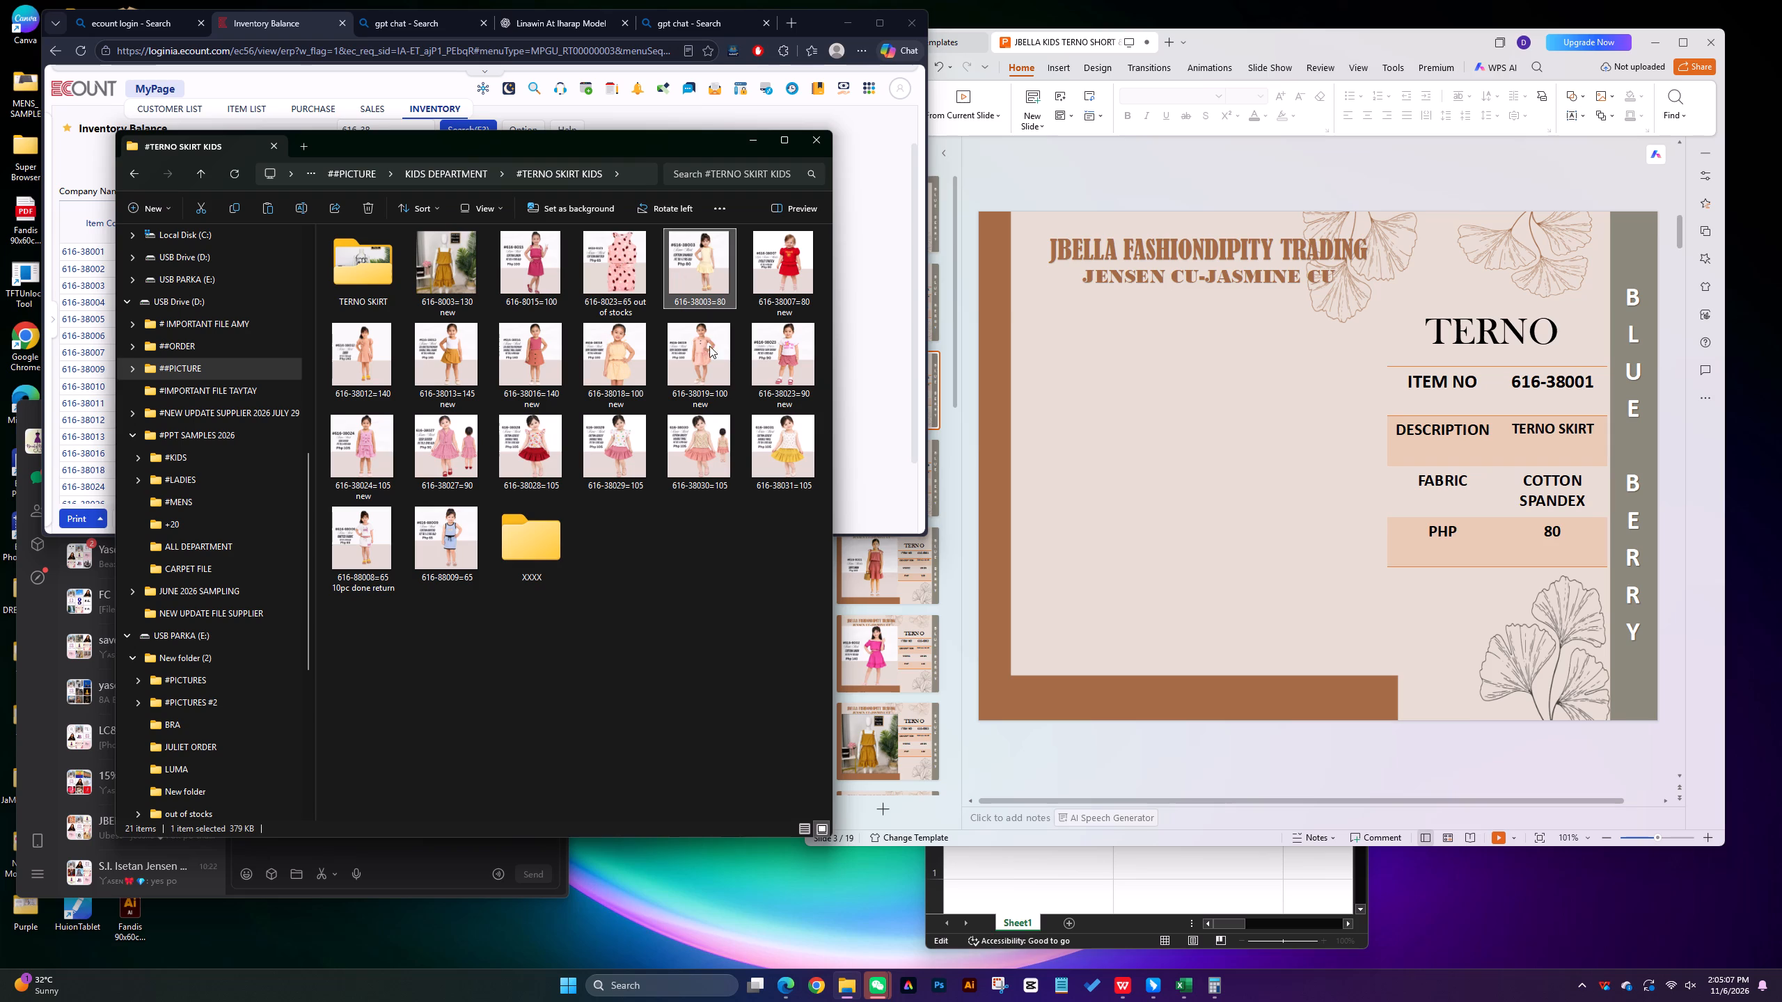
left_click(829, 282)
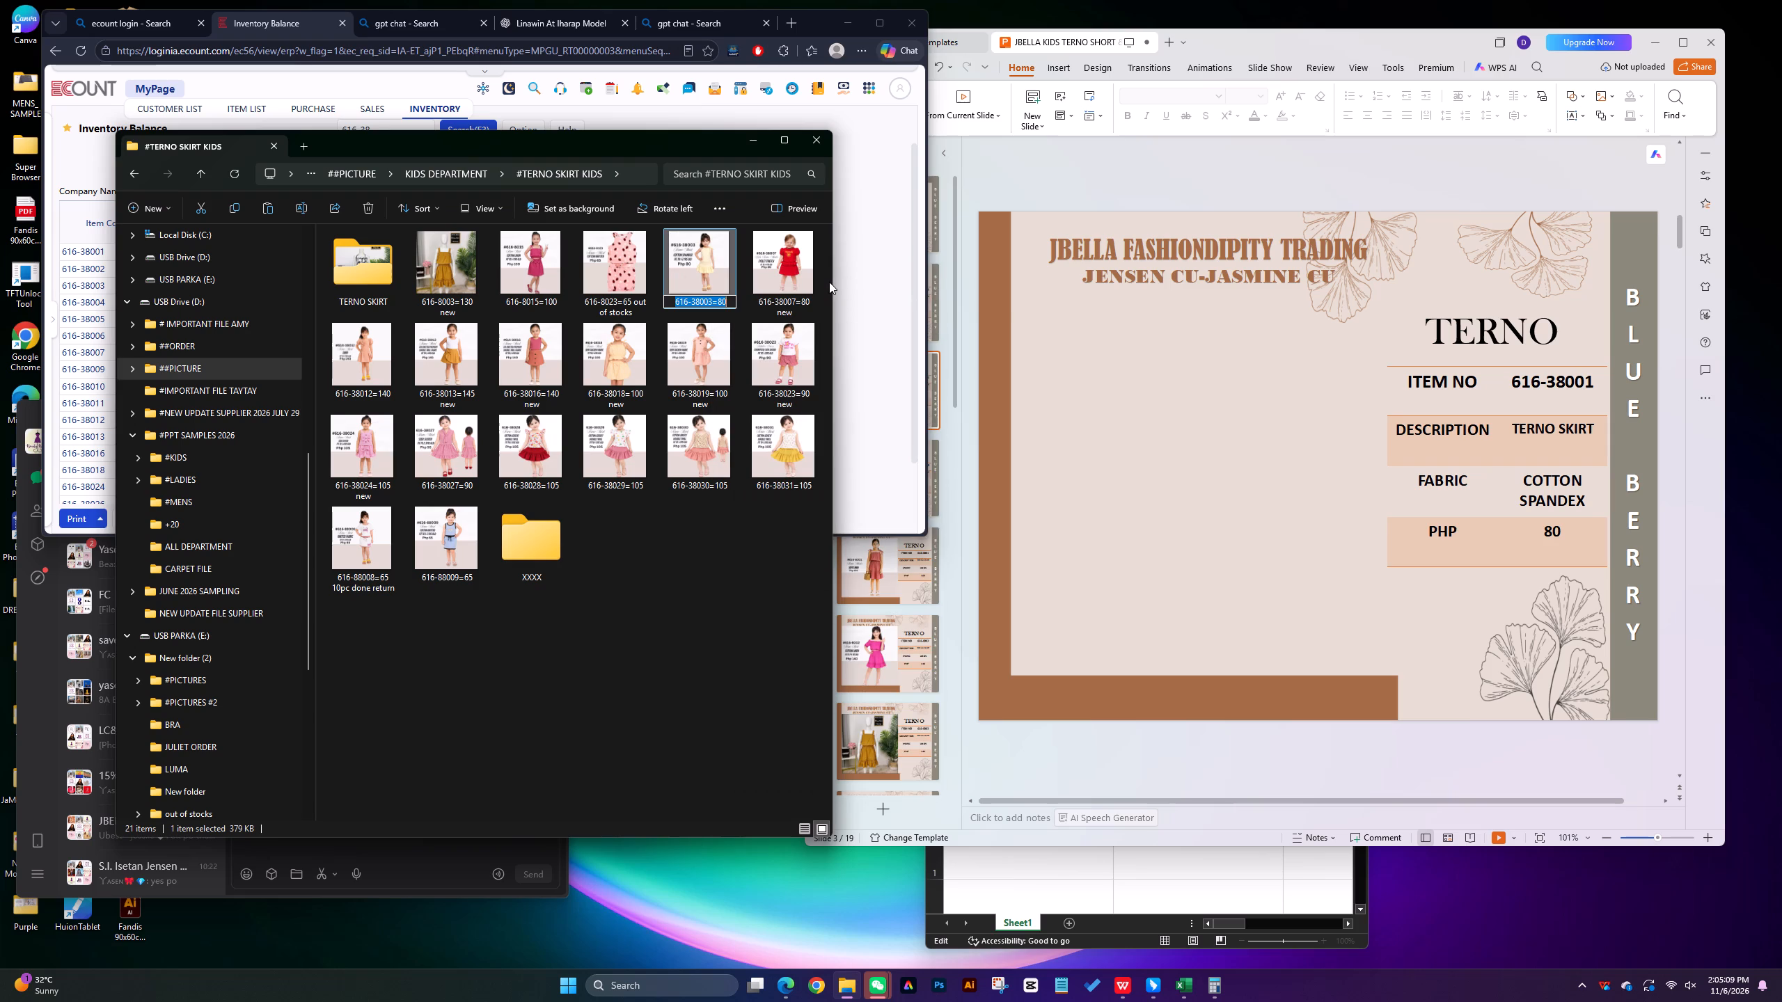
key("Right")
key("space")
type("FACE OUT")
left_click_drag(675, 592, 675, 578)
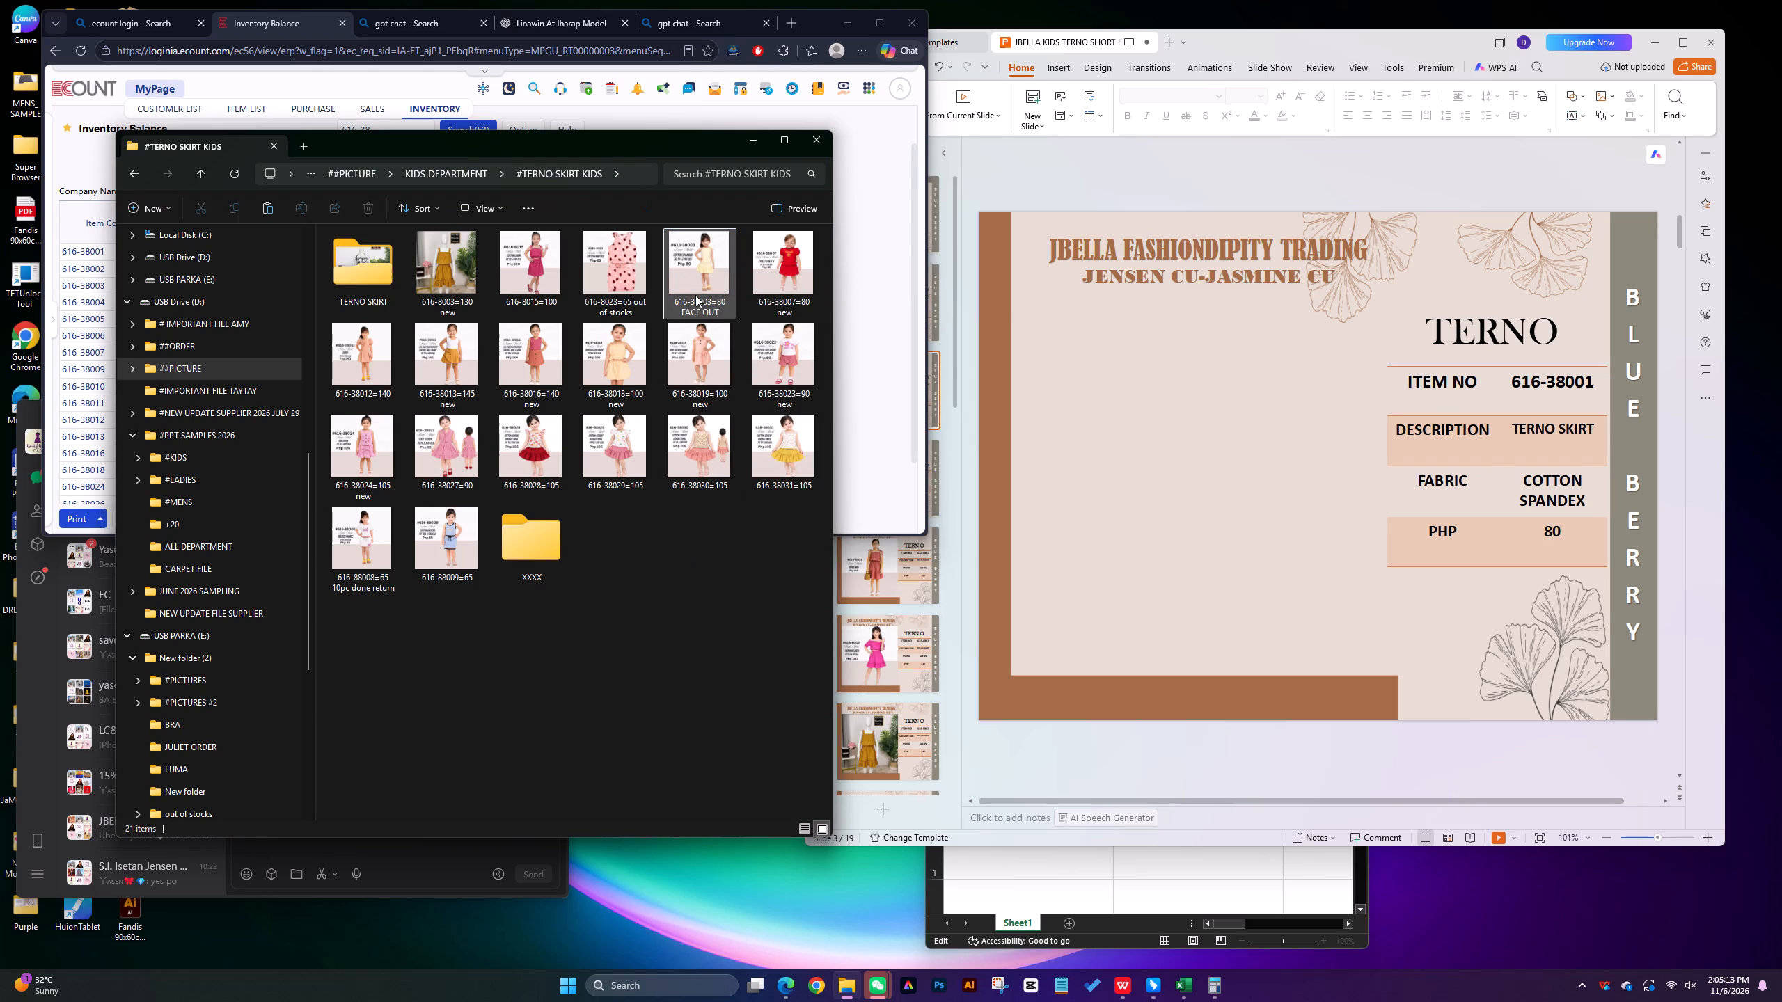
left_click_drag(700, 267, 562, 563)
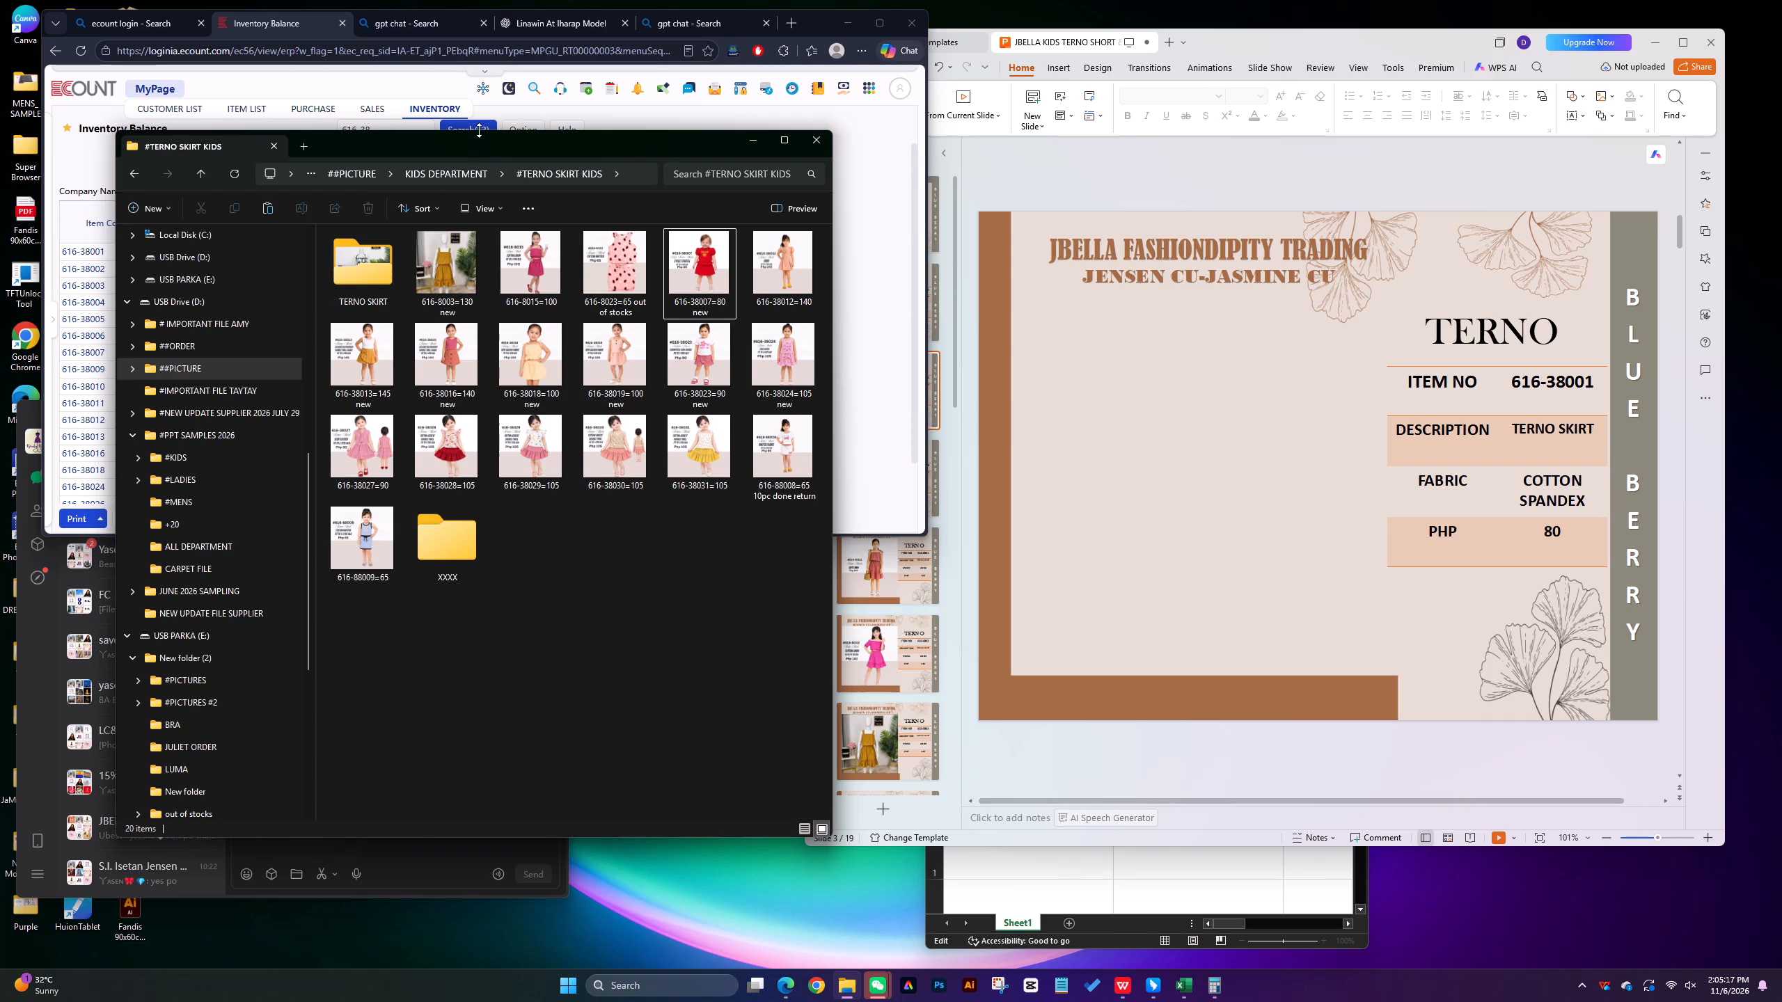
Reposition the file window to uncover the inventory list and move the 616-38004=80 picture from TERNO SKIRT up into #TERNO SKIRT KIDS.
left_click_drag(479, 130, 471, 283)
left_click_drag(472, 294, 627, 408)
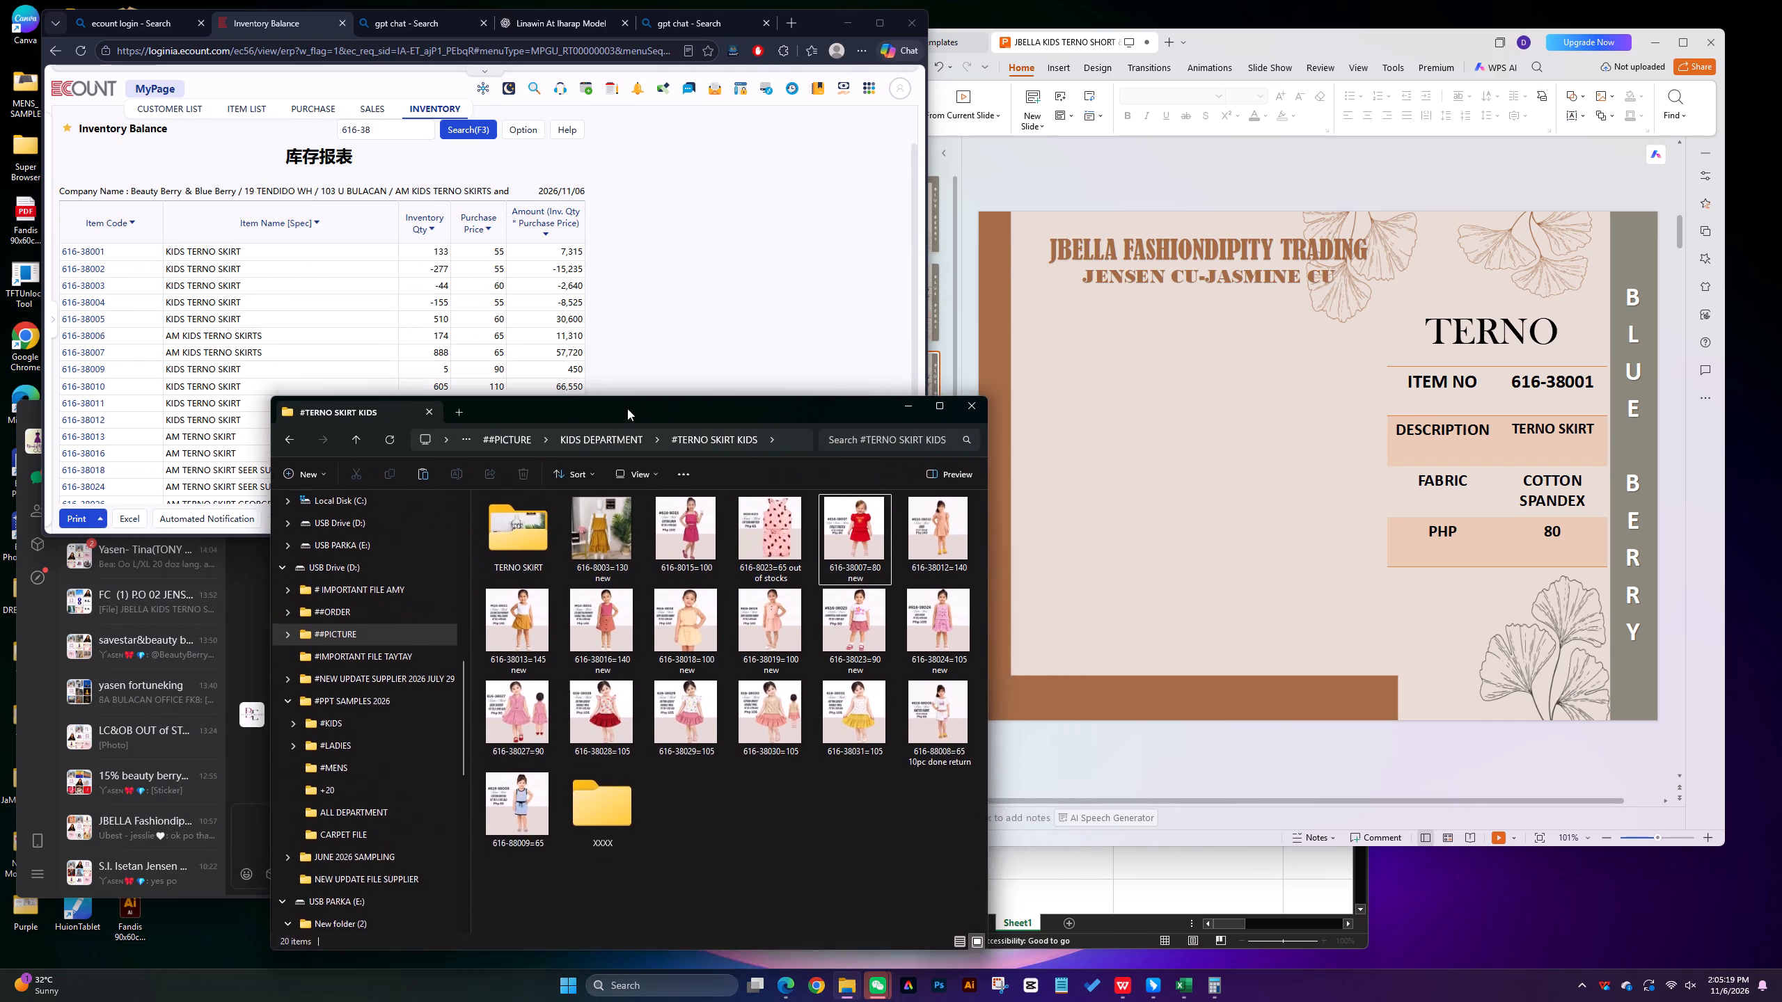
left_click_drag(627, 408, 496, 384)
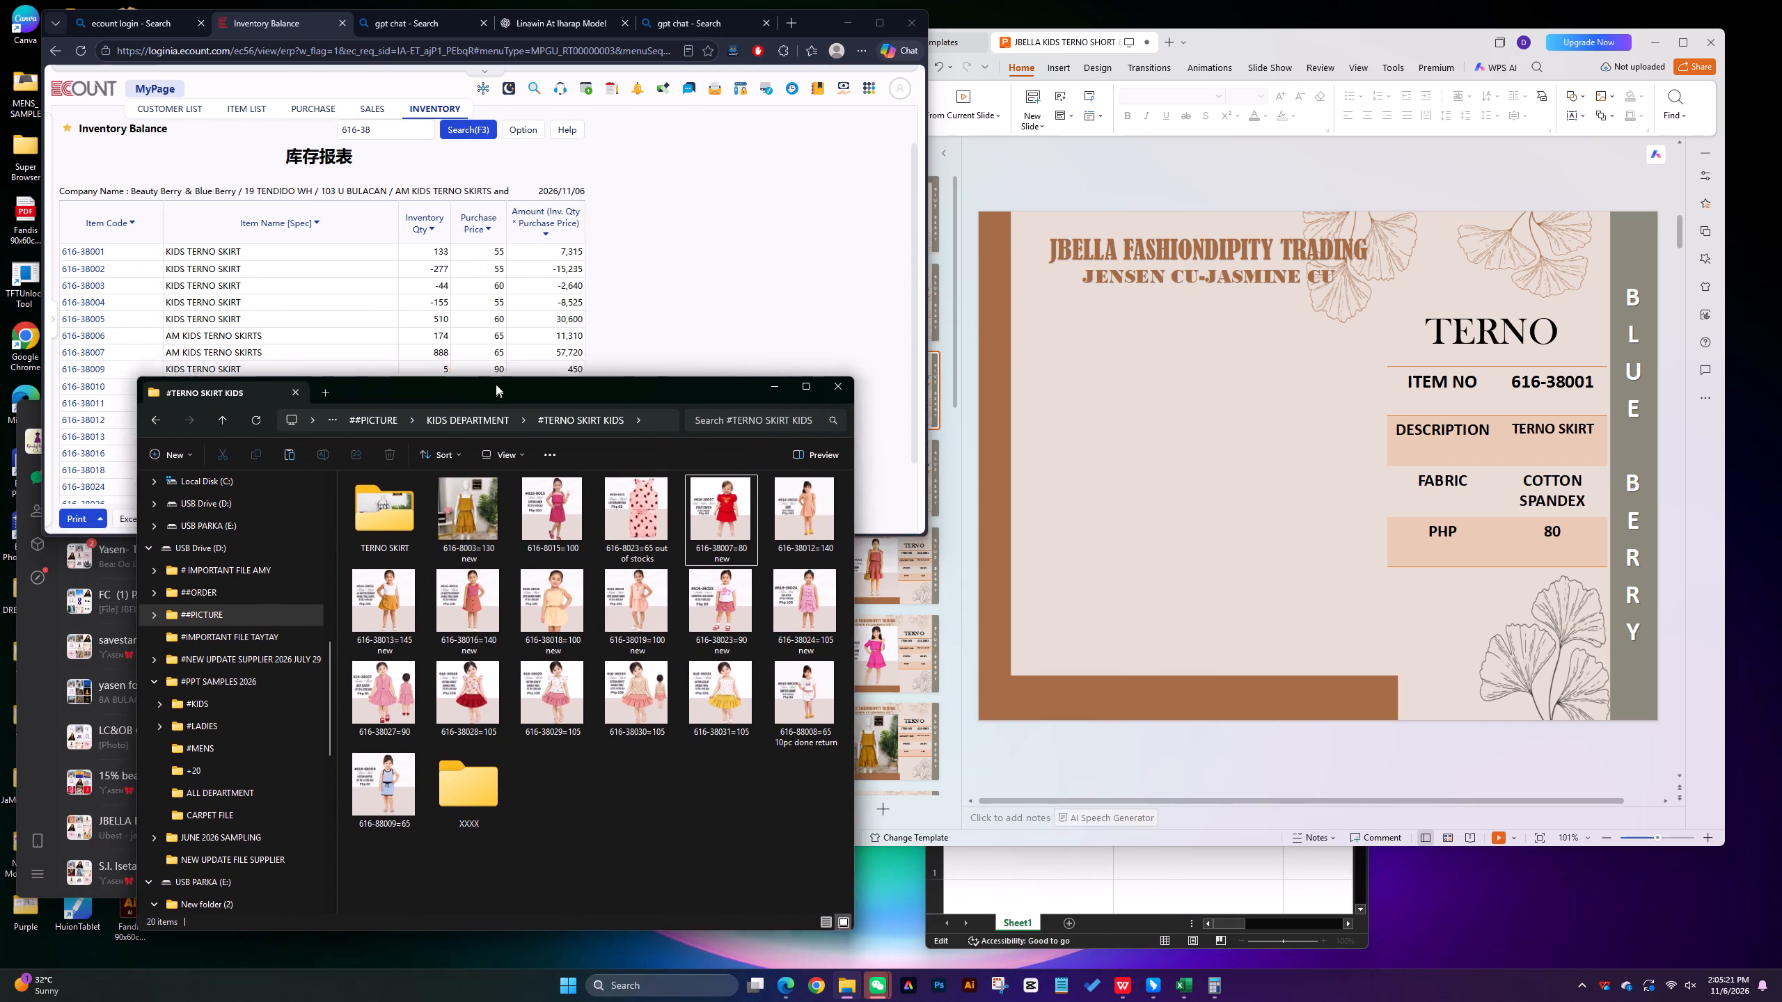
left_click_drag(496, 384, 503, 362)
double_click(407, 497)
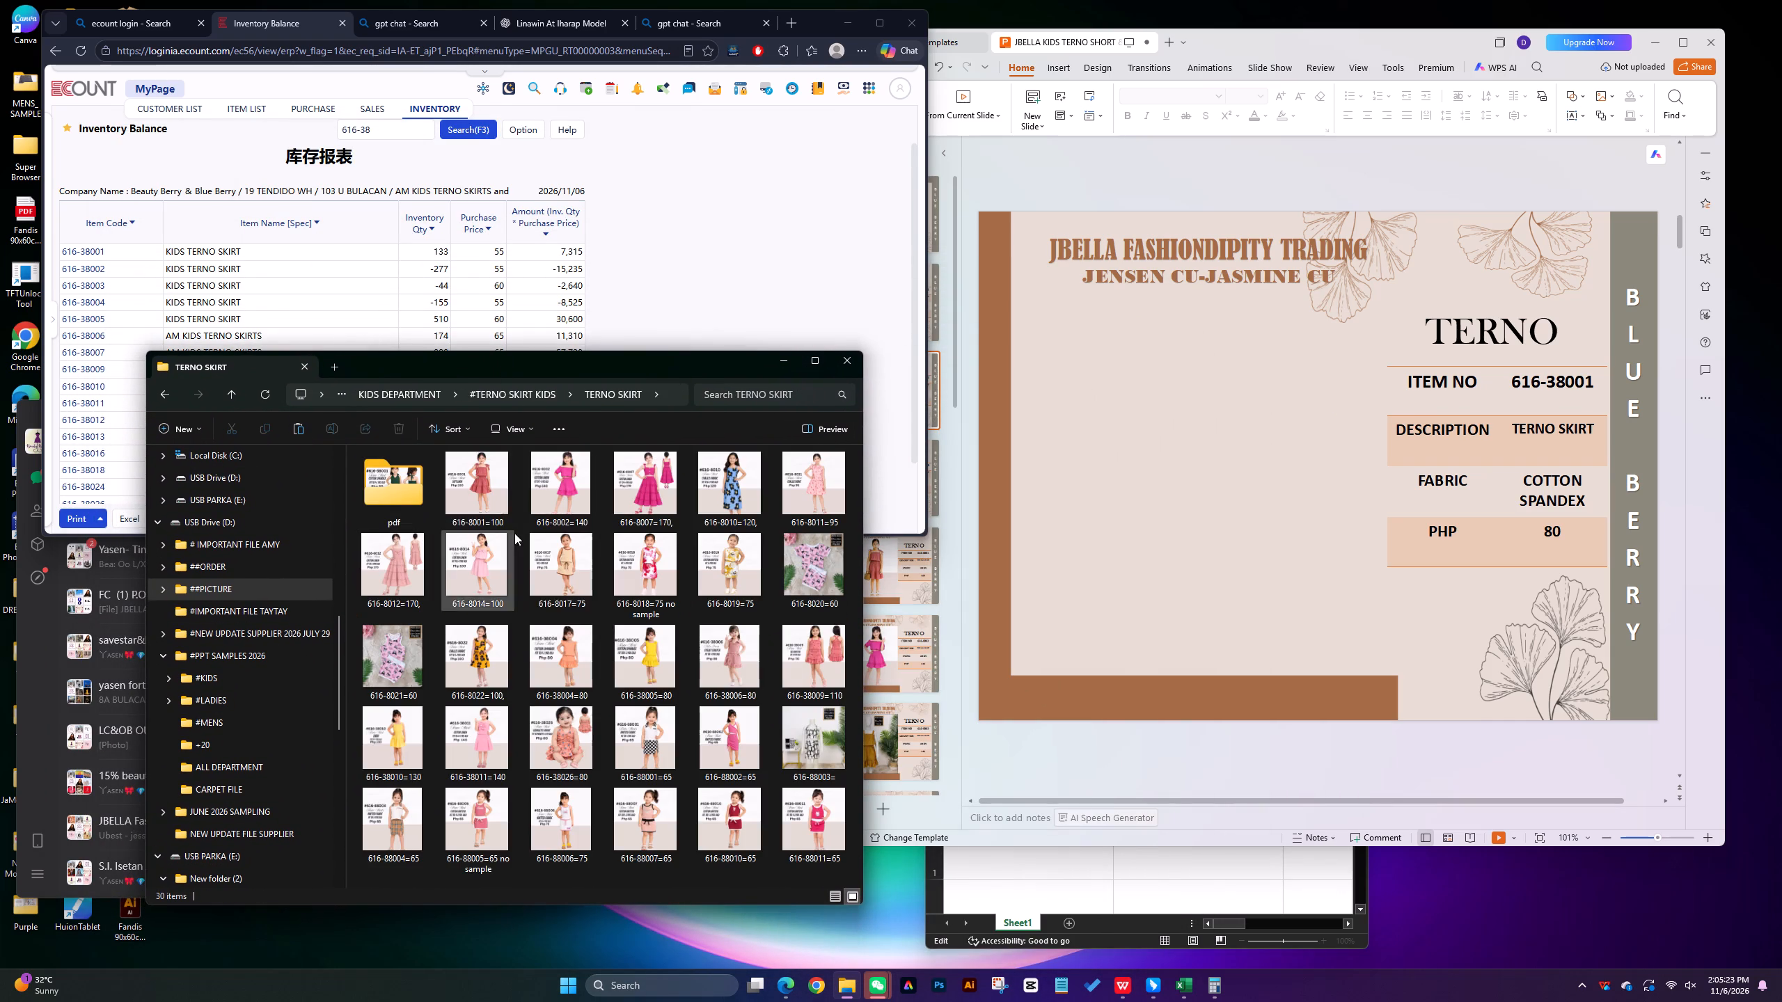
left_click(539, 654)
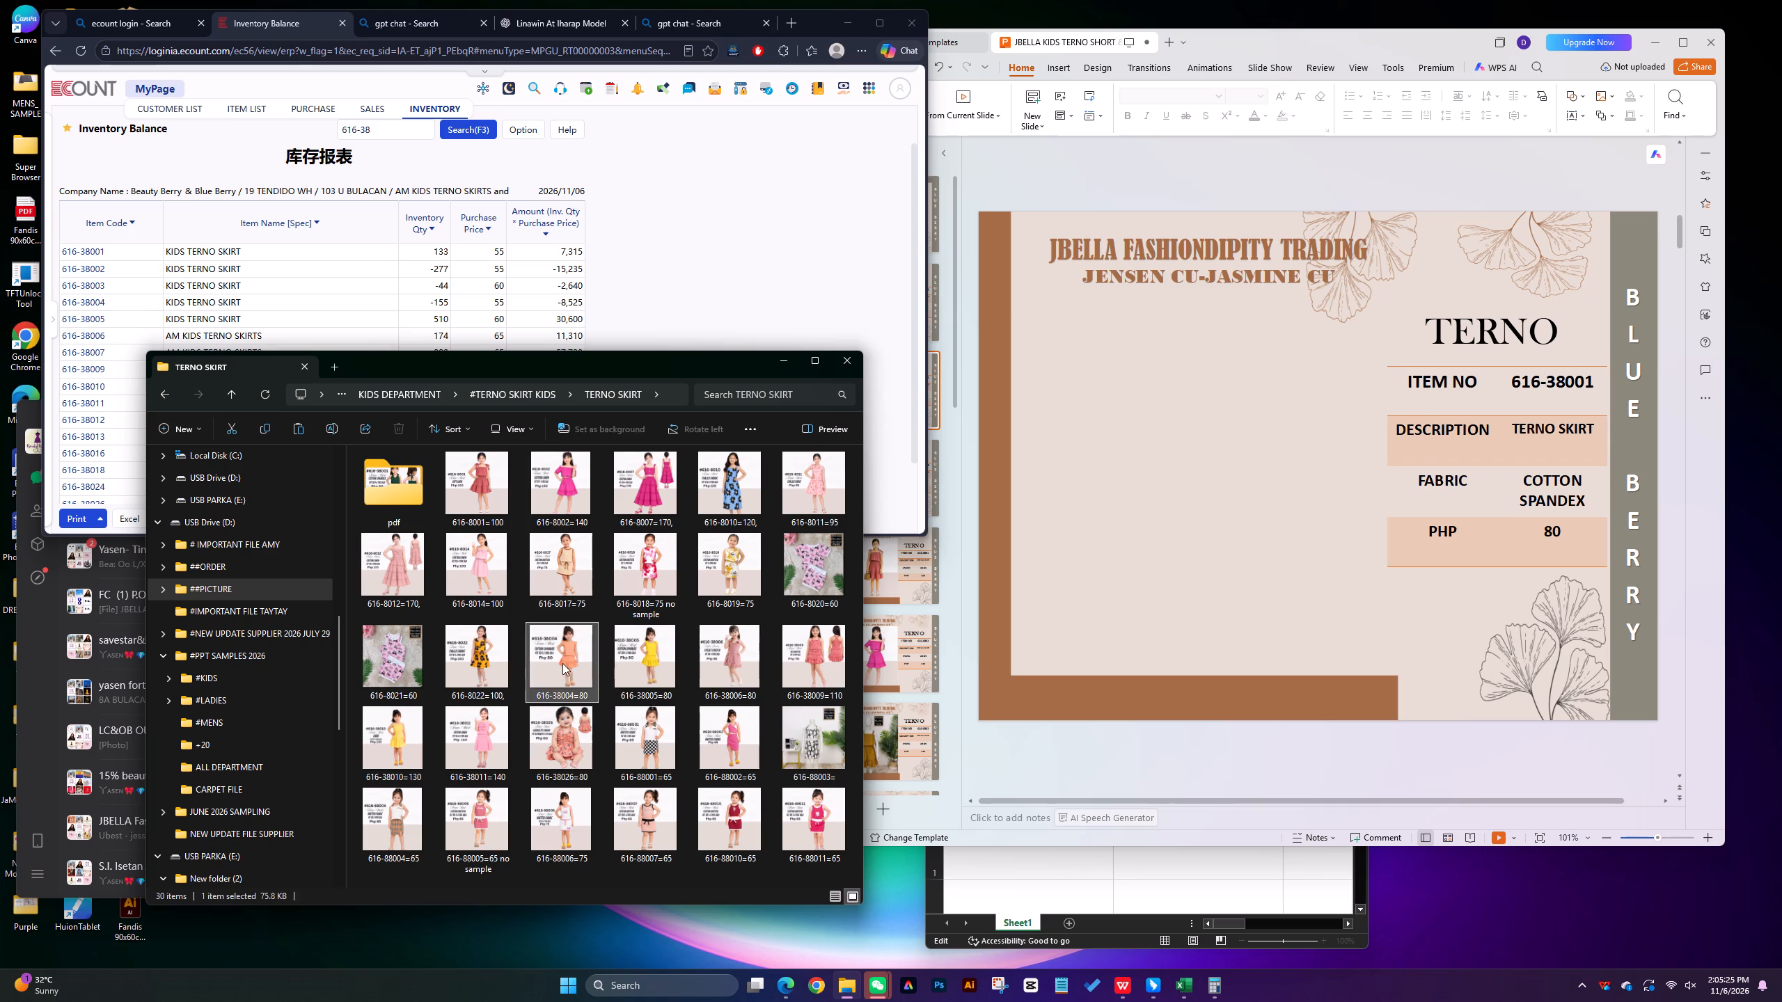
left_click_drag(564, 662, 519, 392)
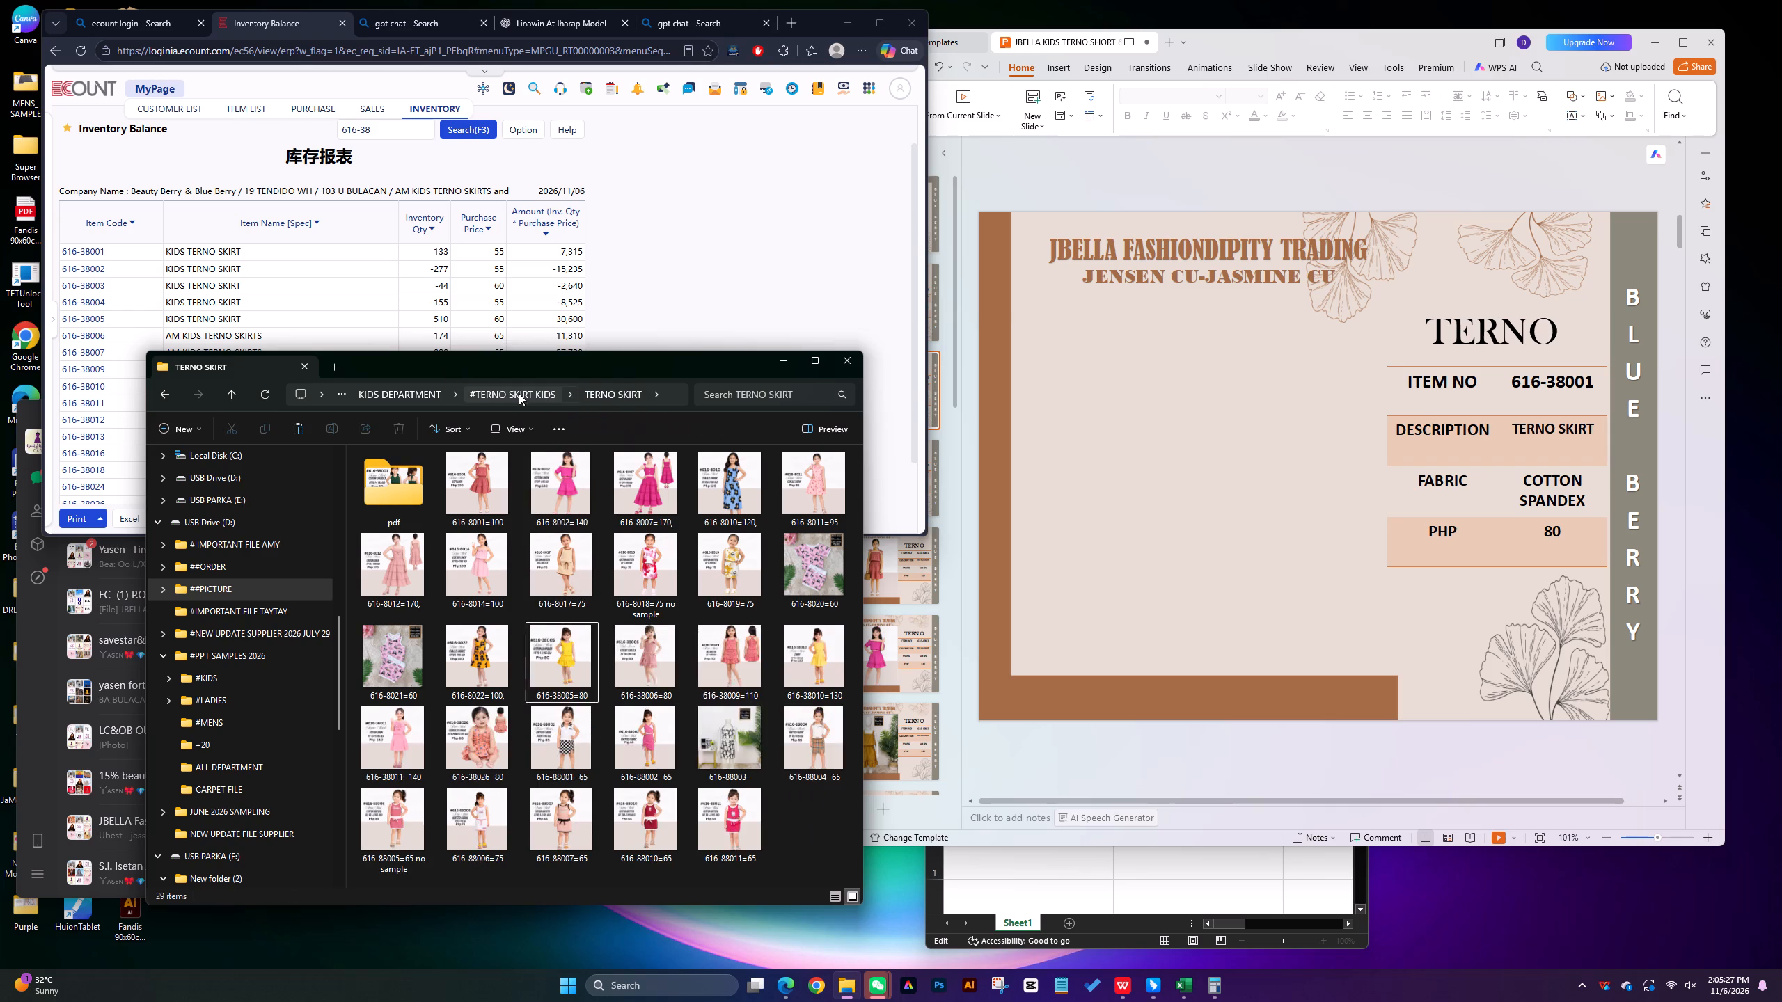
In #TERNO SKIRT KIDS, append FACE OUT to the 616-38004=80 picture's name and move it into the XXXX folder.
left_click(519, 393)
left_click_drag(675, 786, 685, 779)
right_click(785, 464)
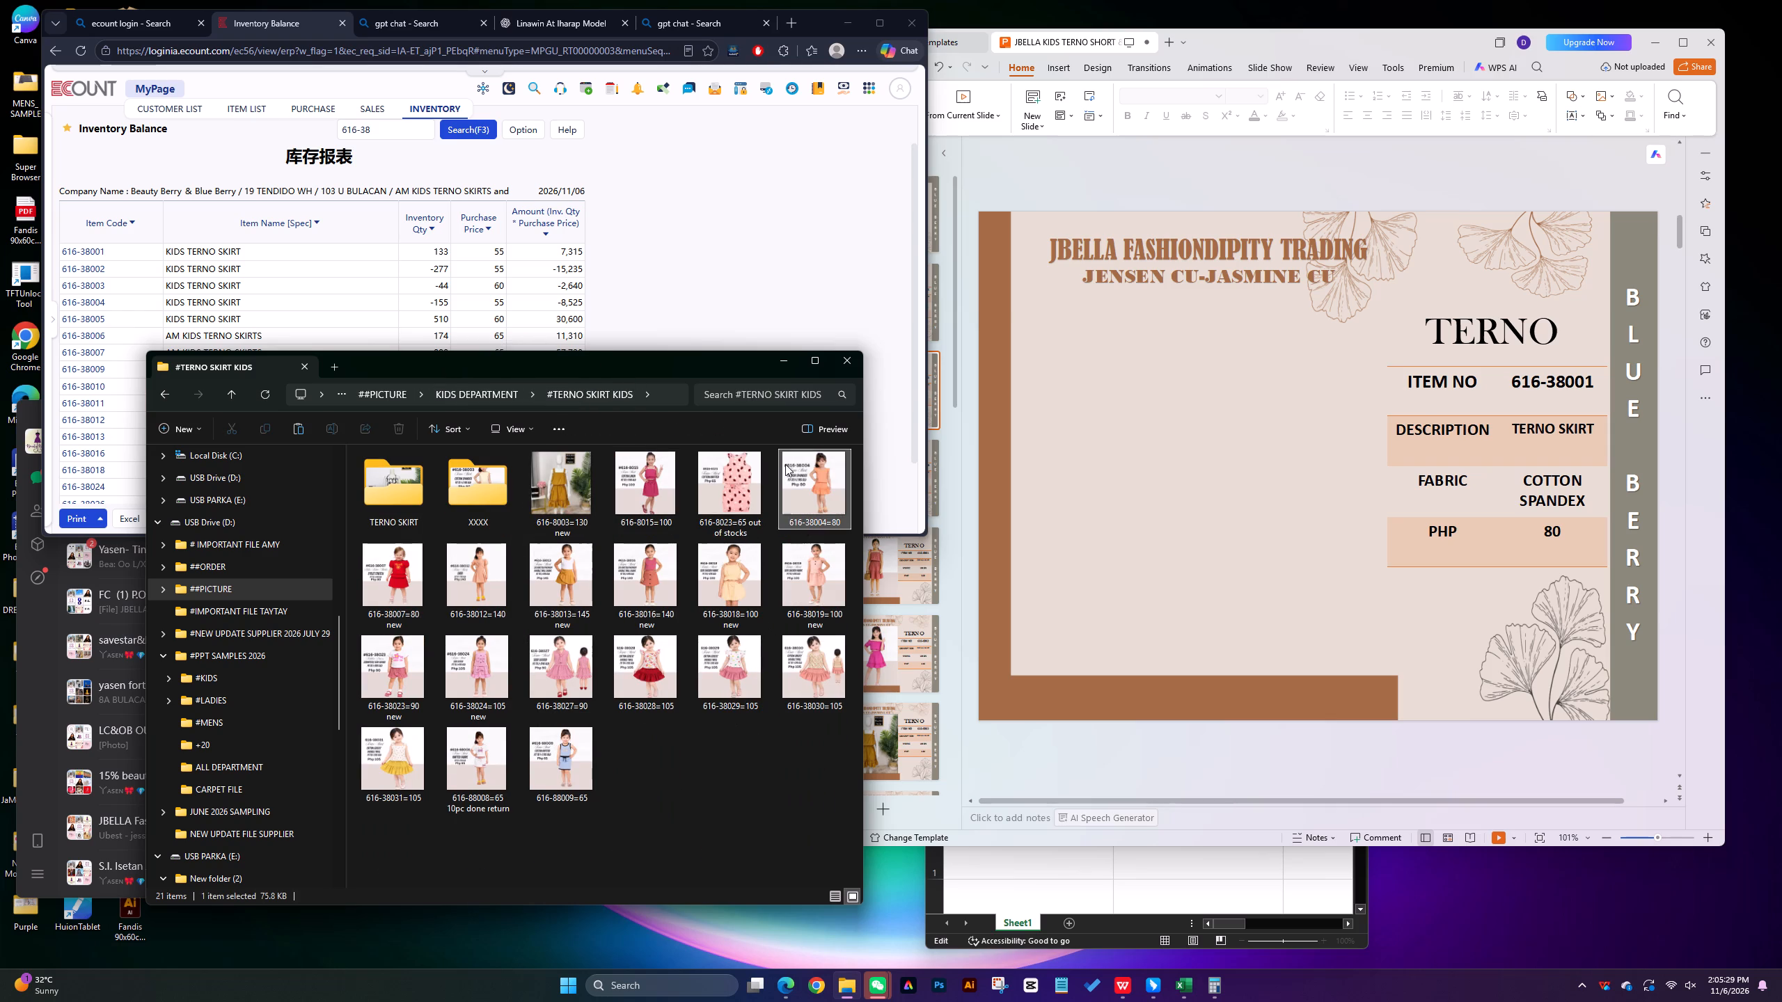
left_click(903, 388)
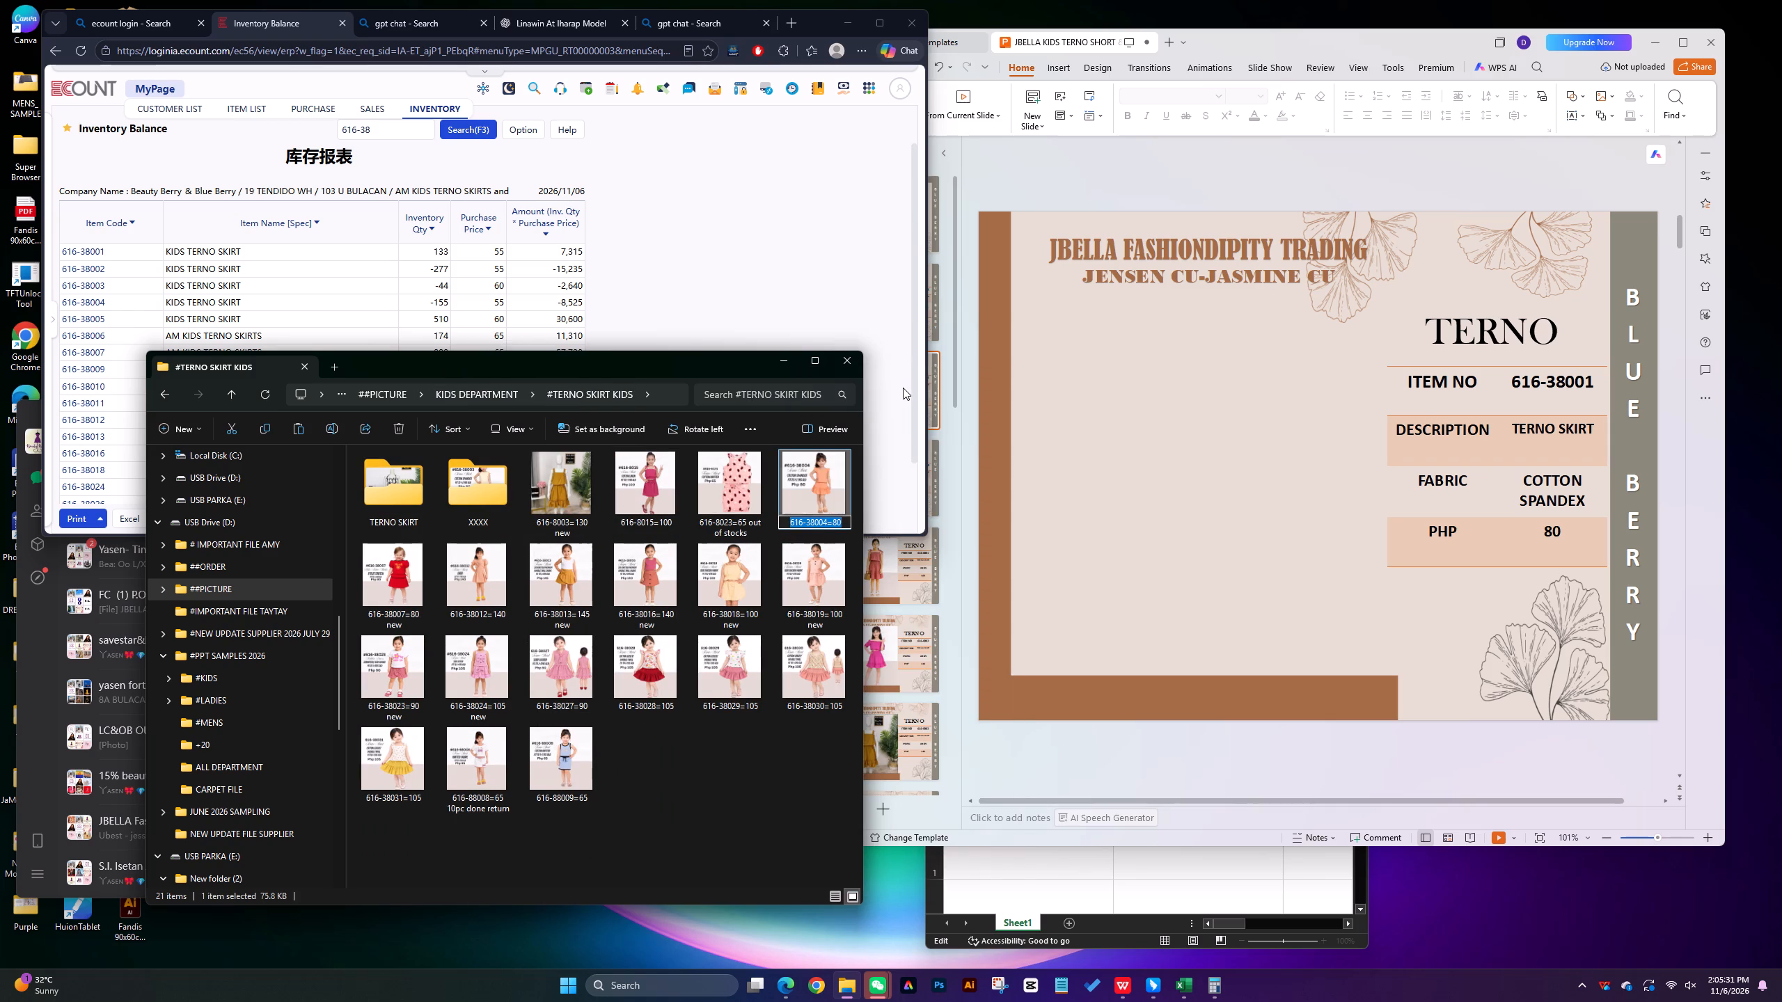
key("Right")
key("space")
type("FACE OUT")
left_click(686, 765)
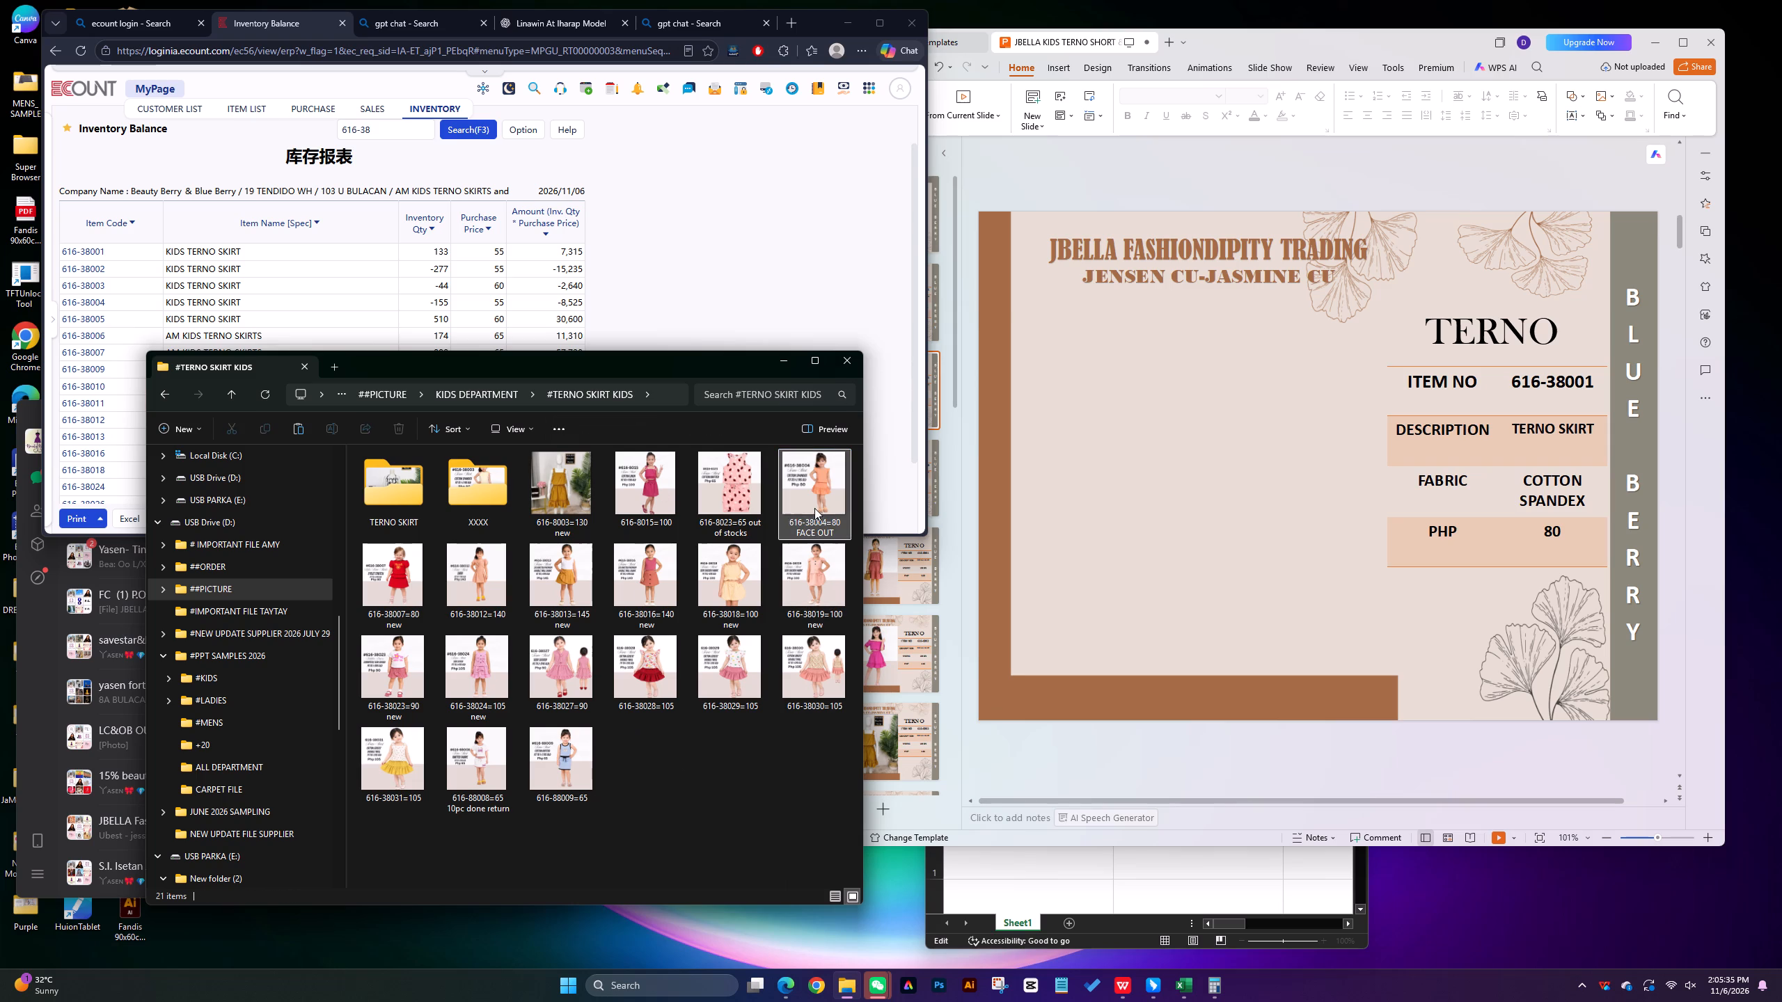
left_click_drag(815, 501, 498, 516)
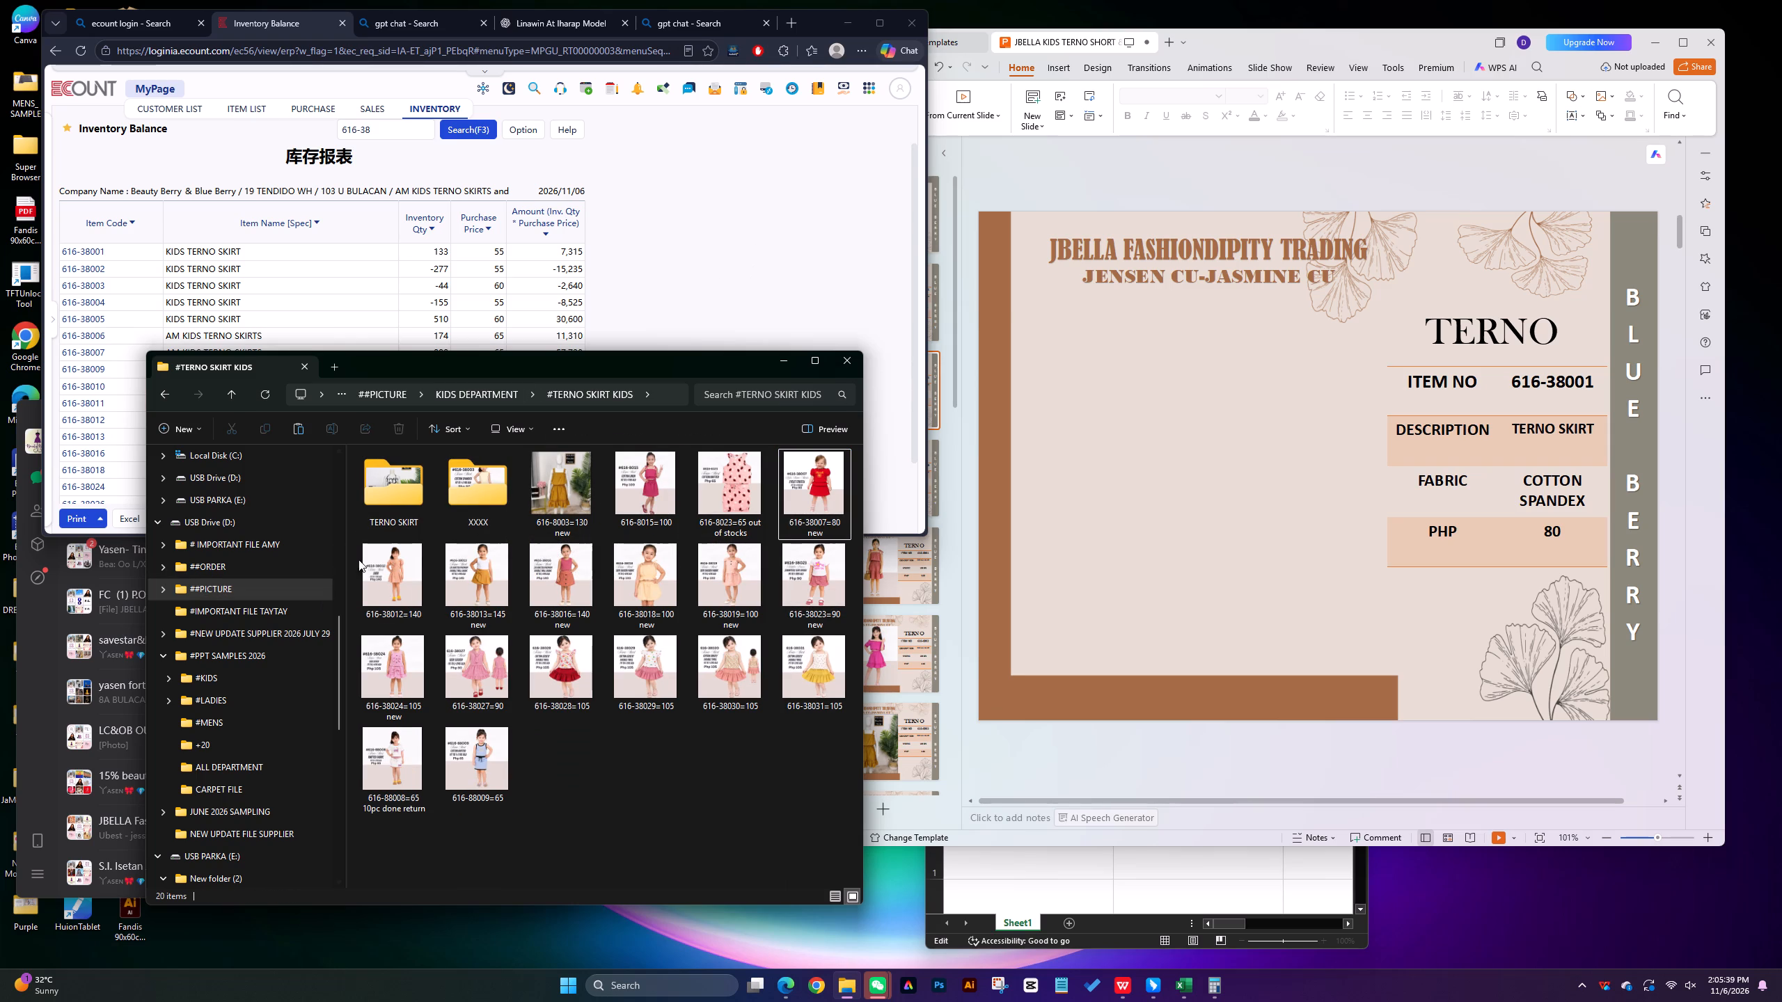
Insert the 616-38005=80 picture from TERNO SKIRT into slide 3 and align it with the blank frame beside the details table.
double_click(401, 482)
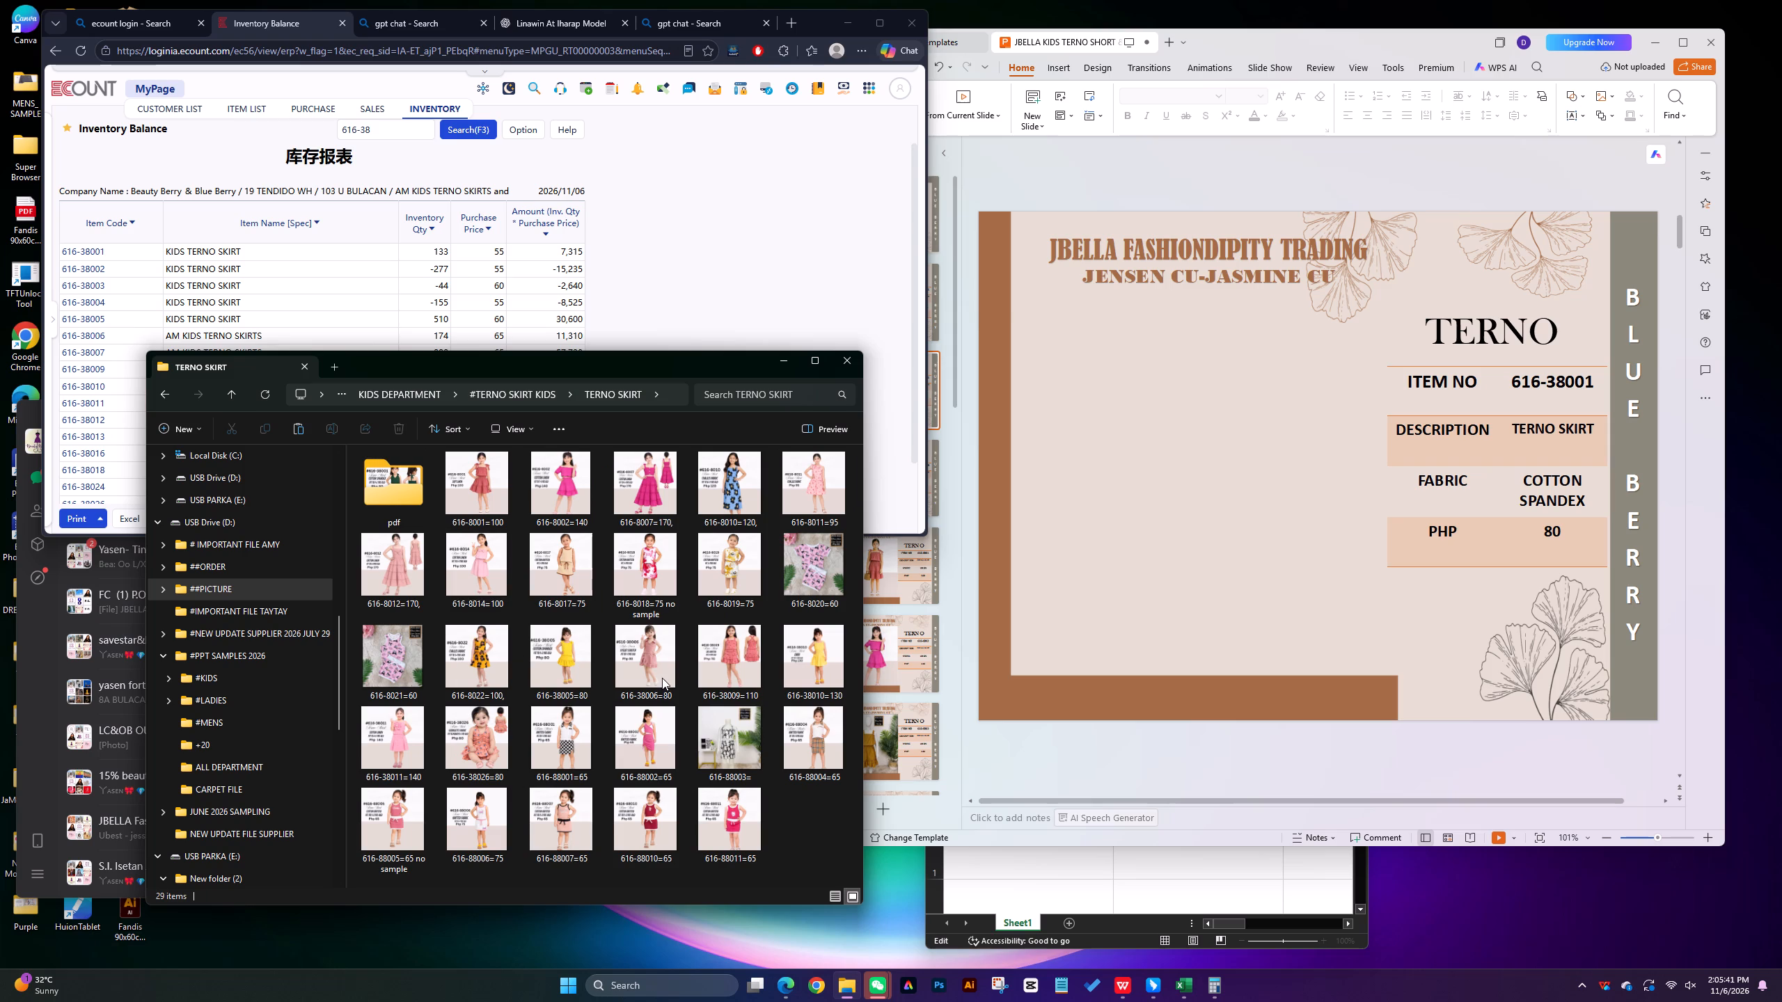
left_click_drag(565, 655, 1069, 337)
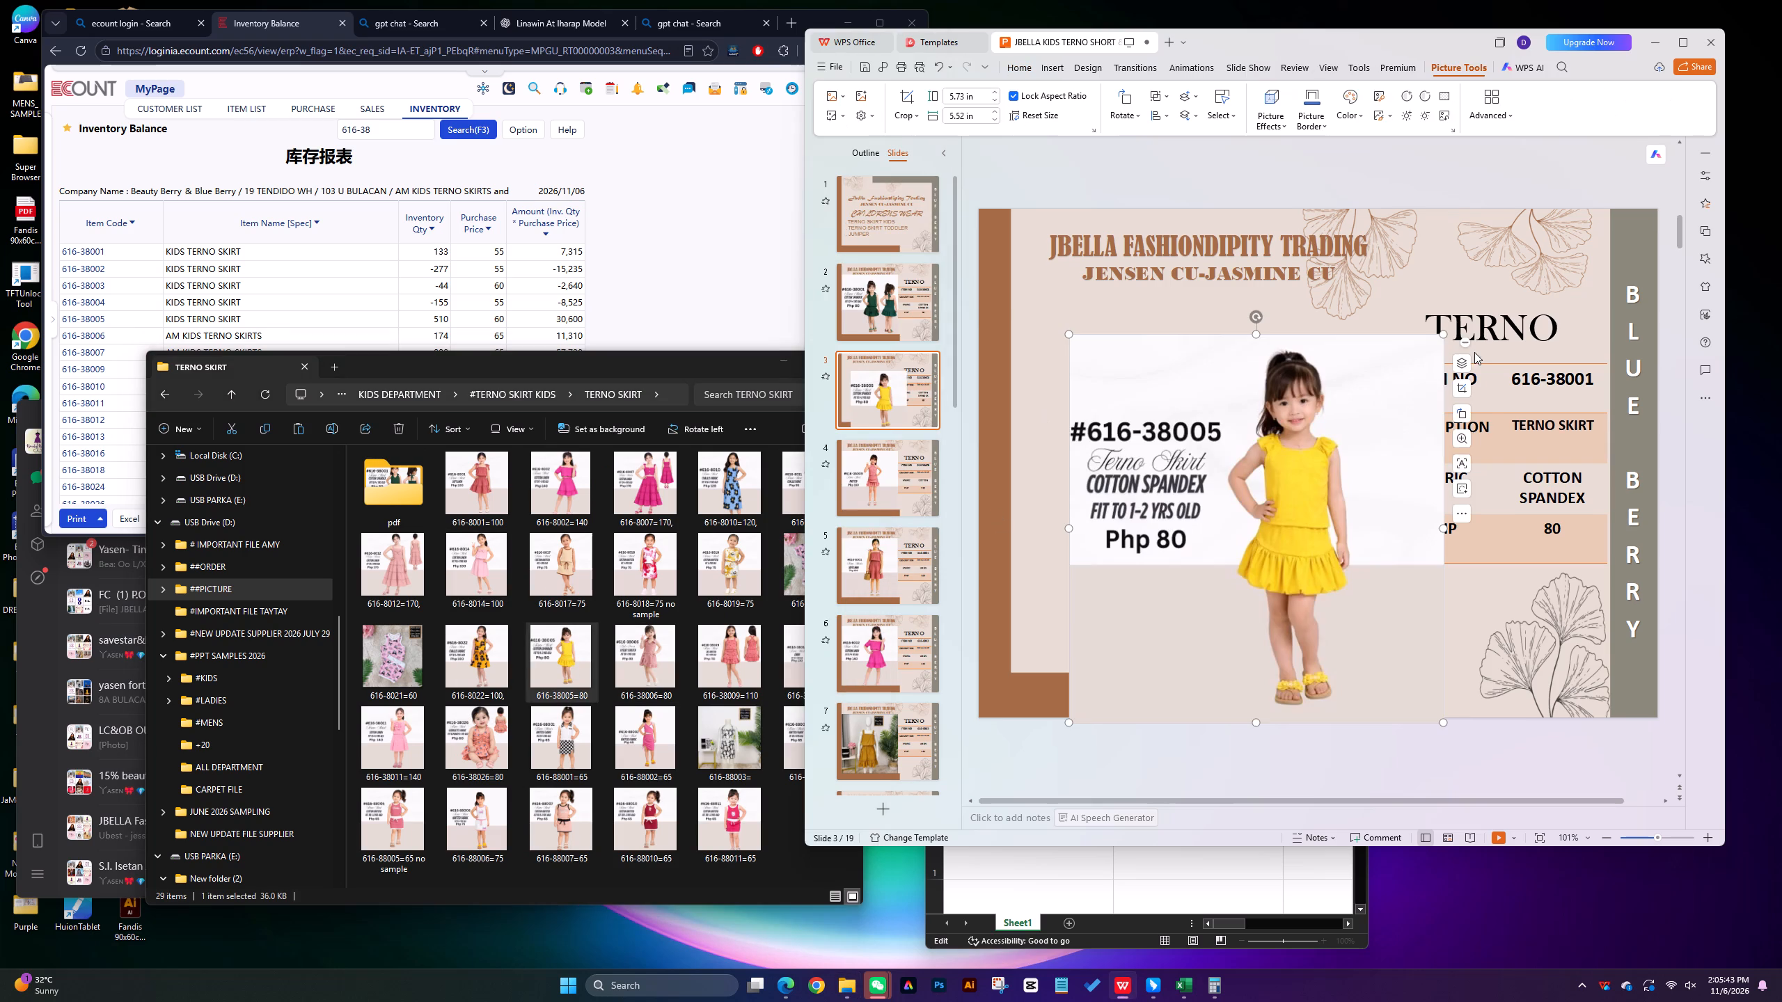
left_click_drag(1247, 526, 1197, 475)
key("Left")
key("Left")
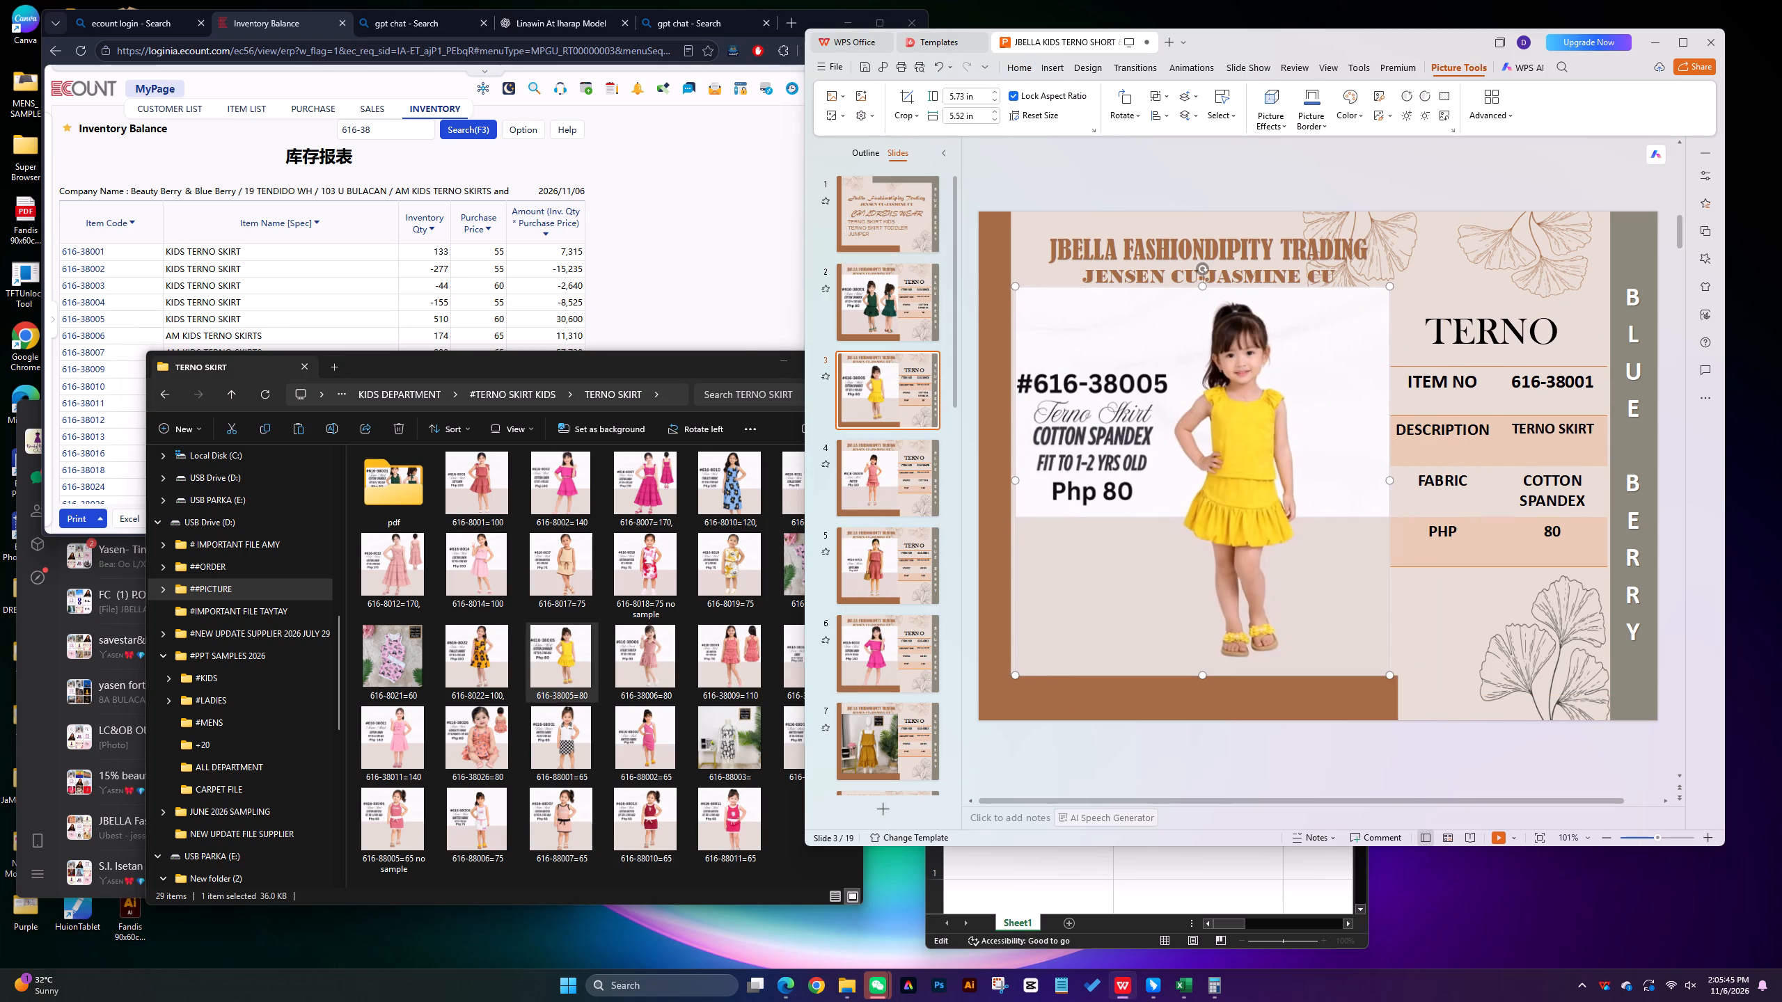
key("Left")
key("Left")
key("Left")
key("Left")
key("Up")
key("Up")
key("Up")
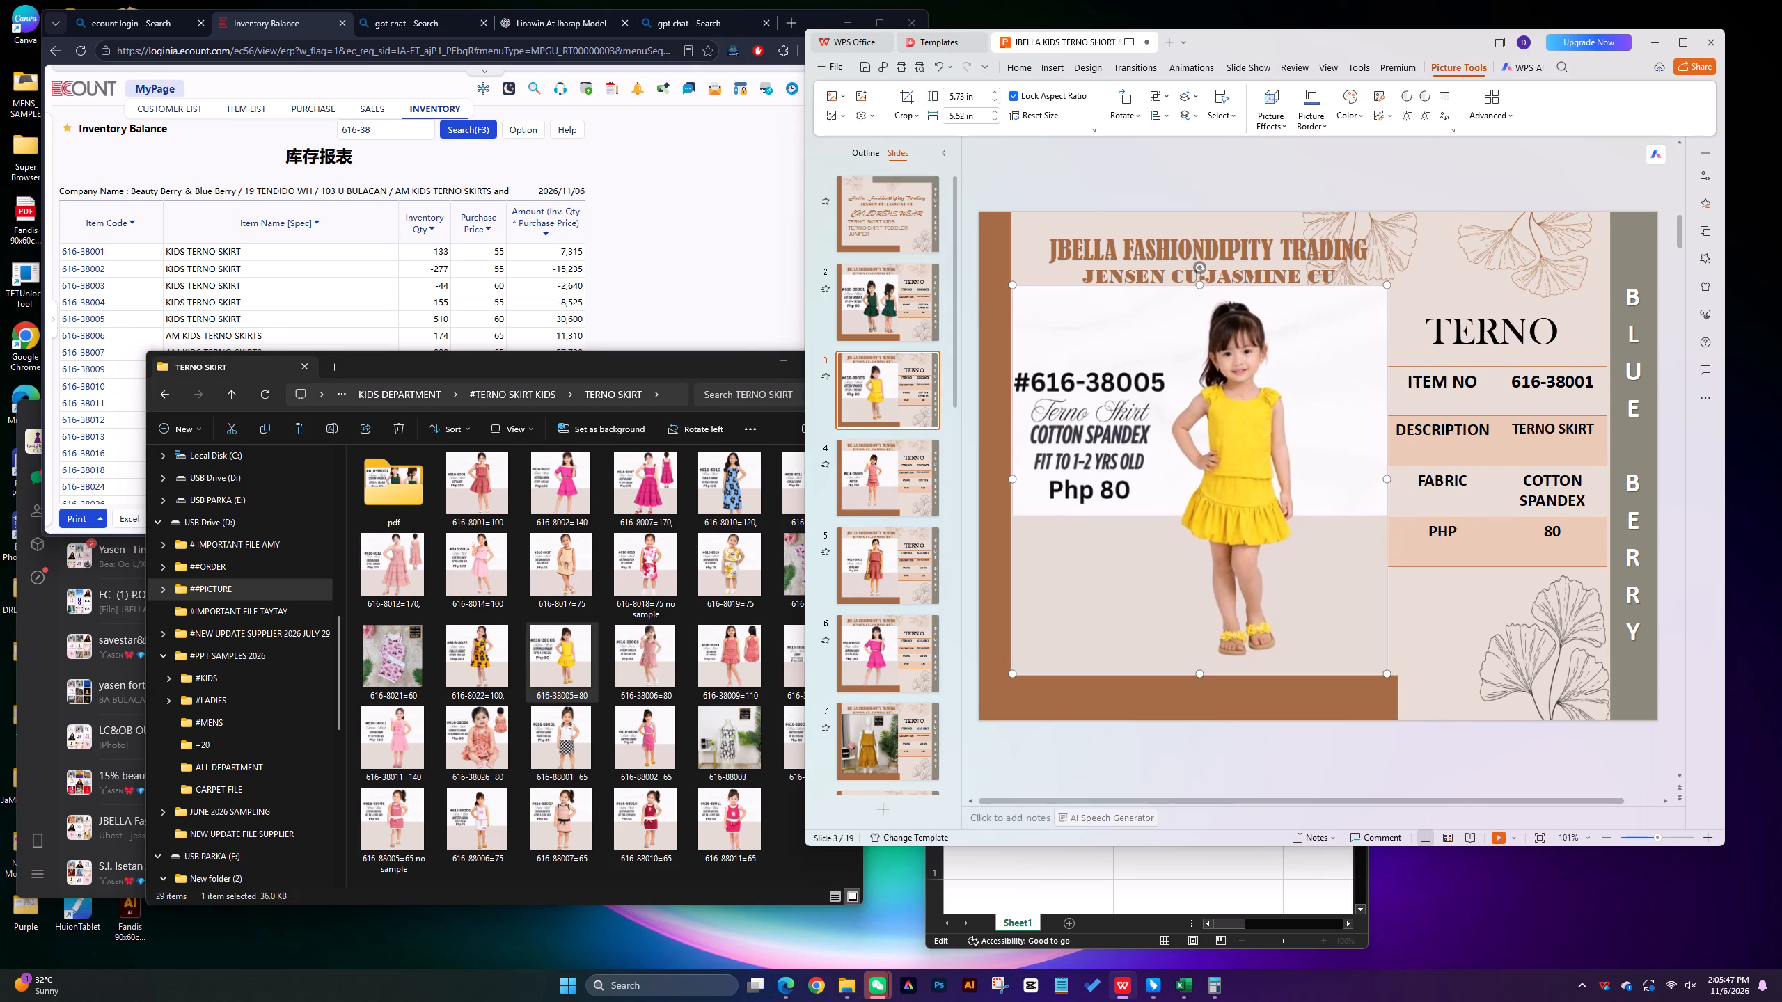
key("Up")
key("Up")
key("Left")
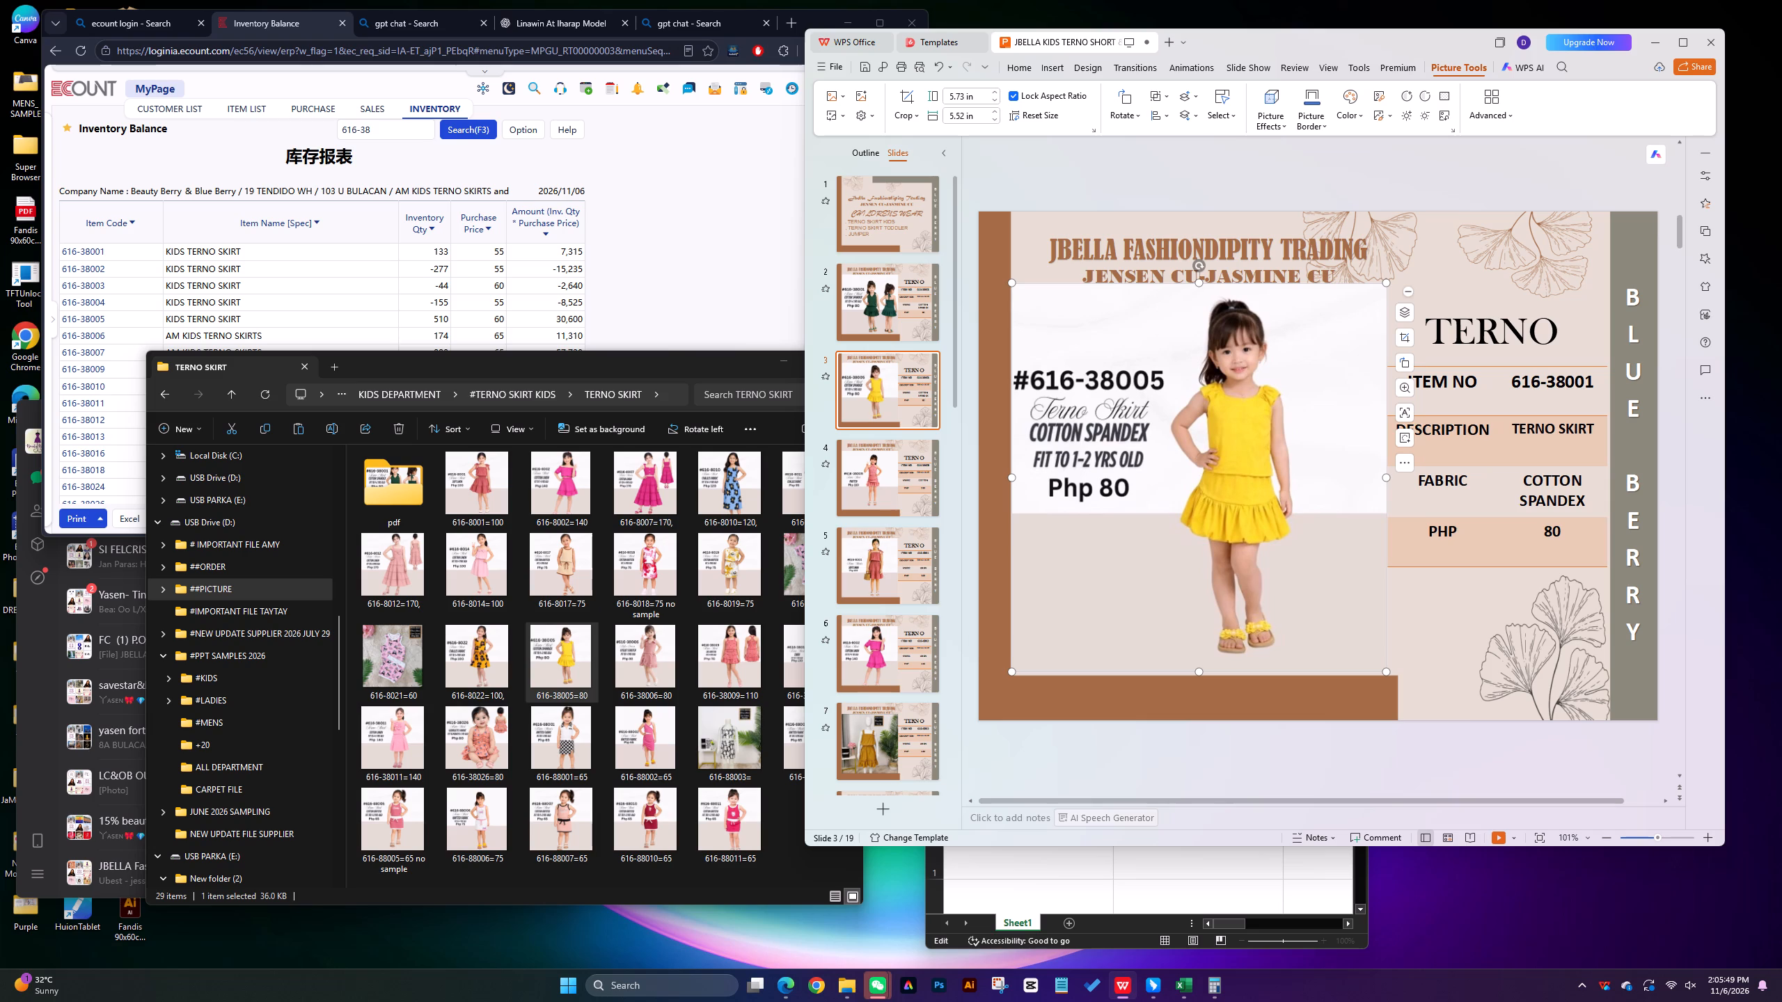
Stretch the 616-38005 picture on slide 3 to a height of about 5.78 in.
left_click(1197, 669)
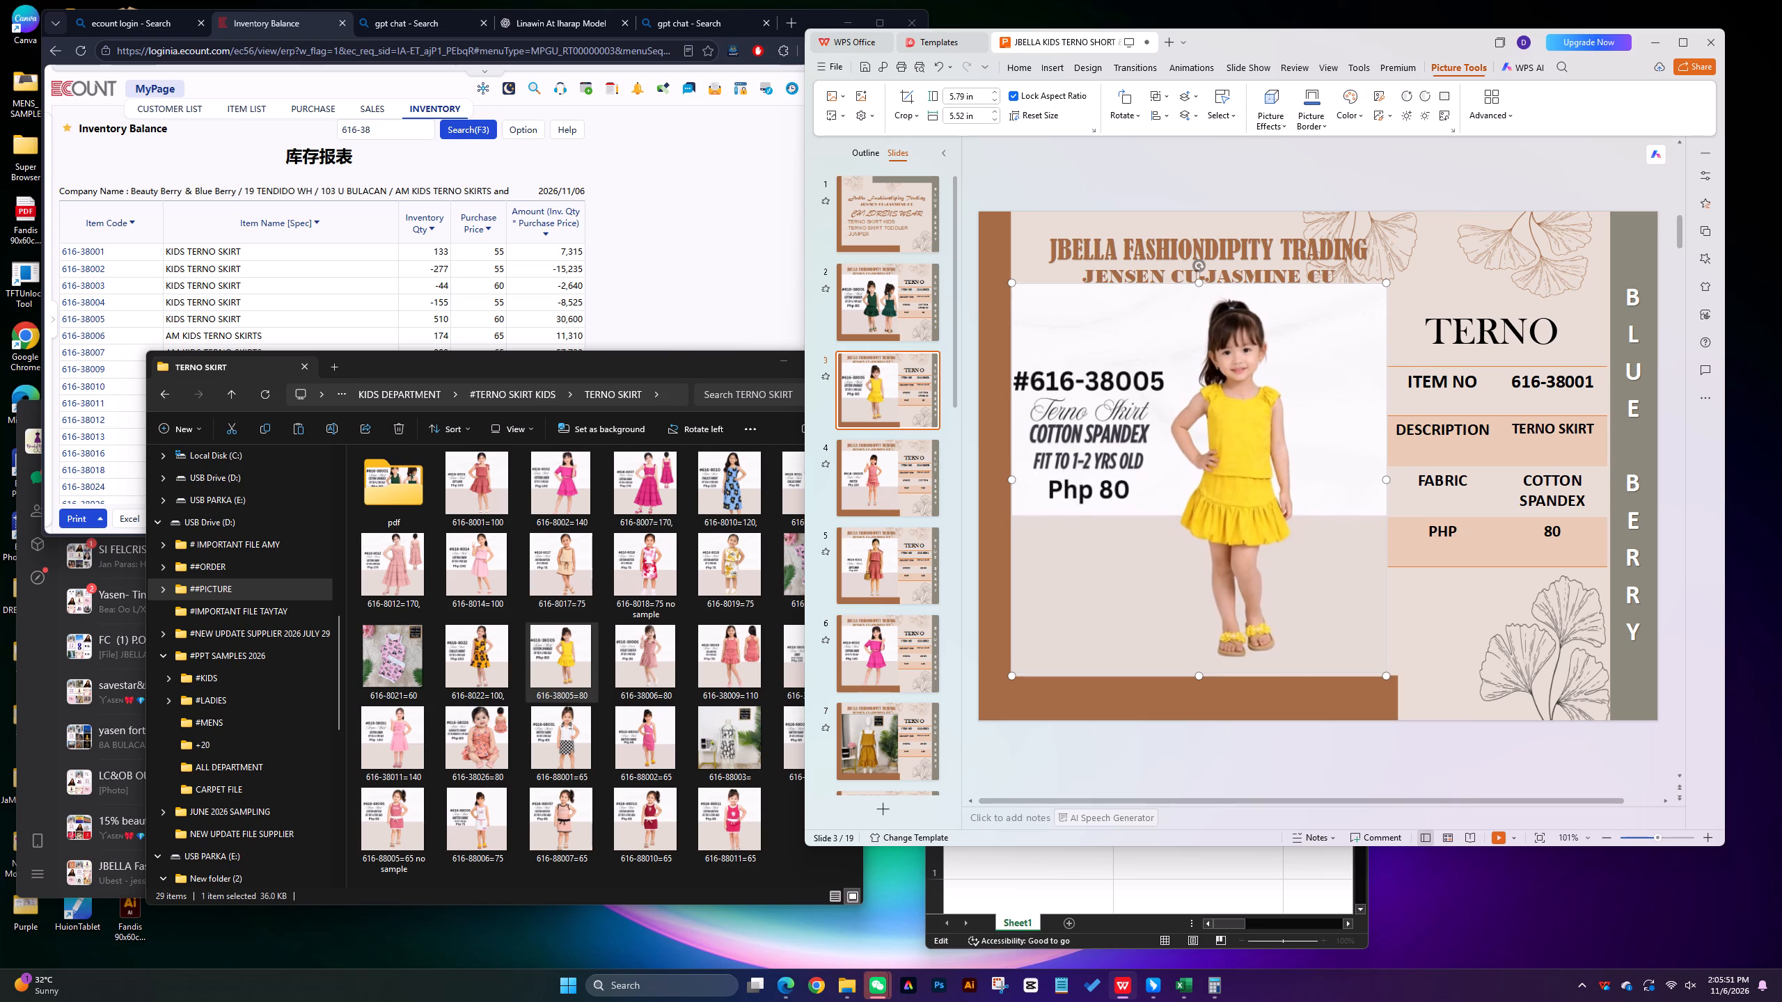
left_click(1201, 678)
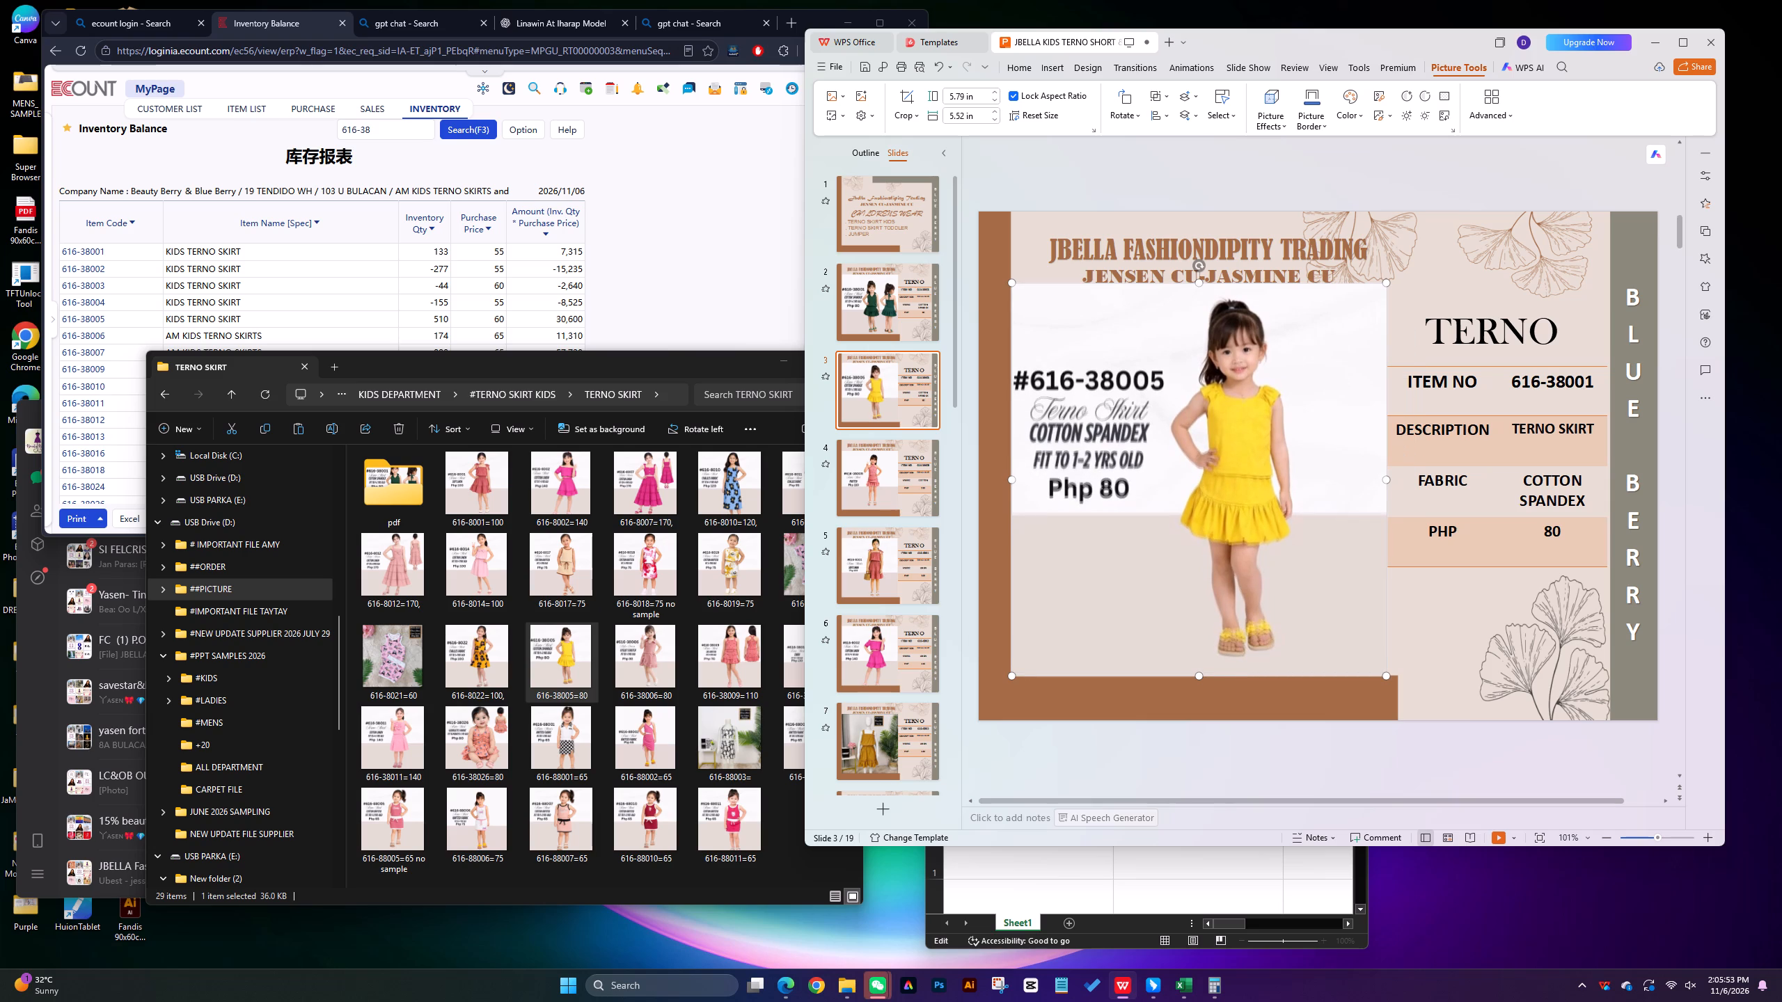
left_click(1200, 669)
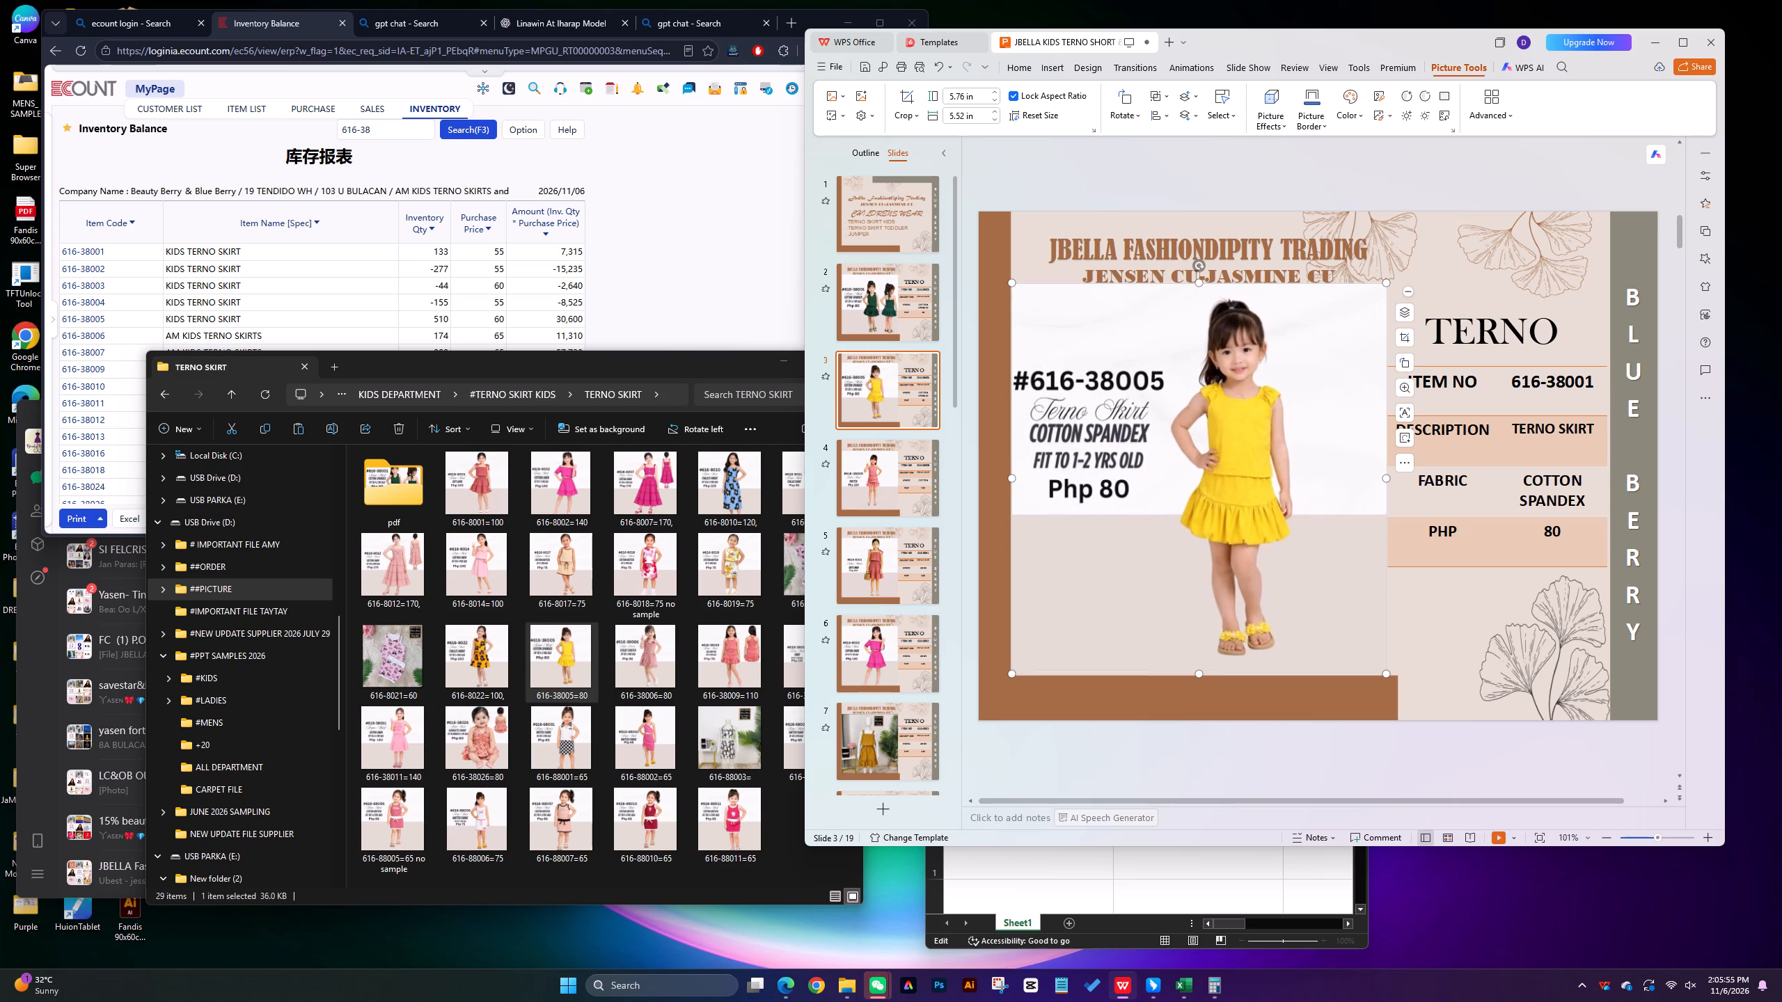
Change the item number in slide 3's details table to 616-38005.
left_click(1598, 385)
key("BackSpace")
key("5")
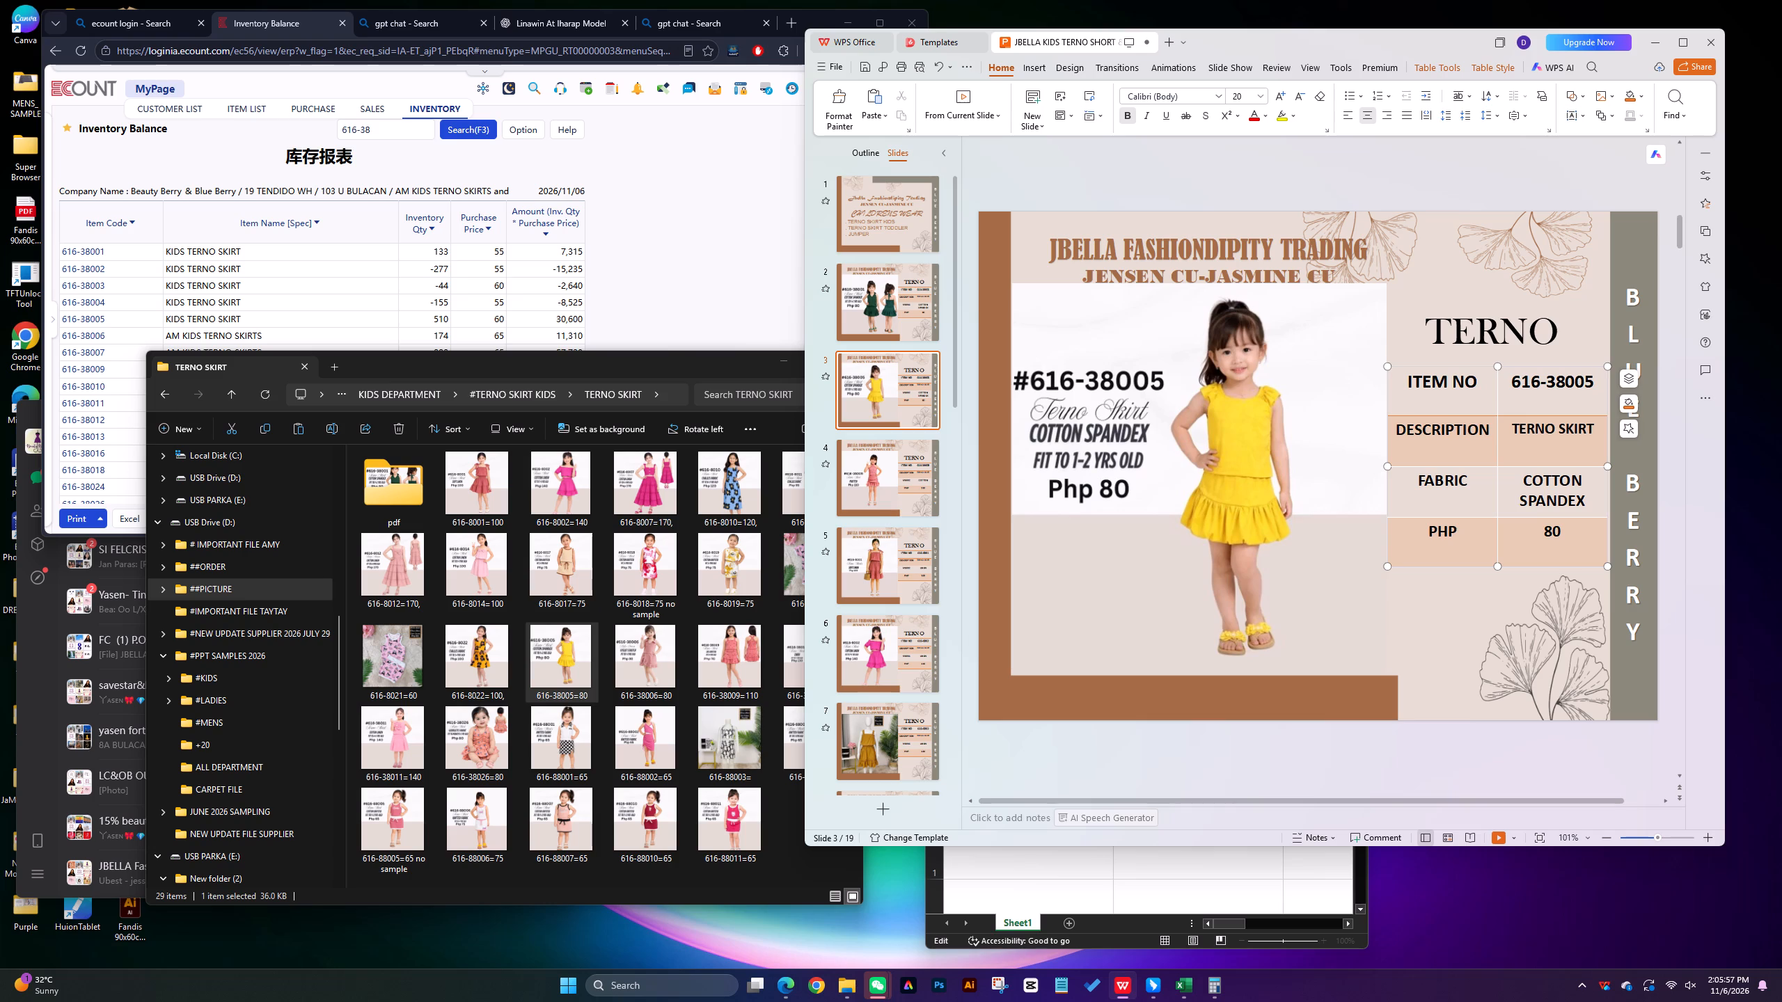
Adjust the width of the slide 3 product picture to about 5.53 in so it meets the details table.
left_click(1364, 455)
left_click_drag(1387, 477, 1375, 486)
left_click_drag(1378, 478, 1385, 477)
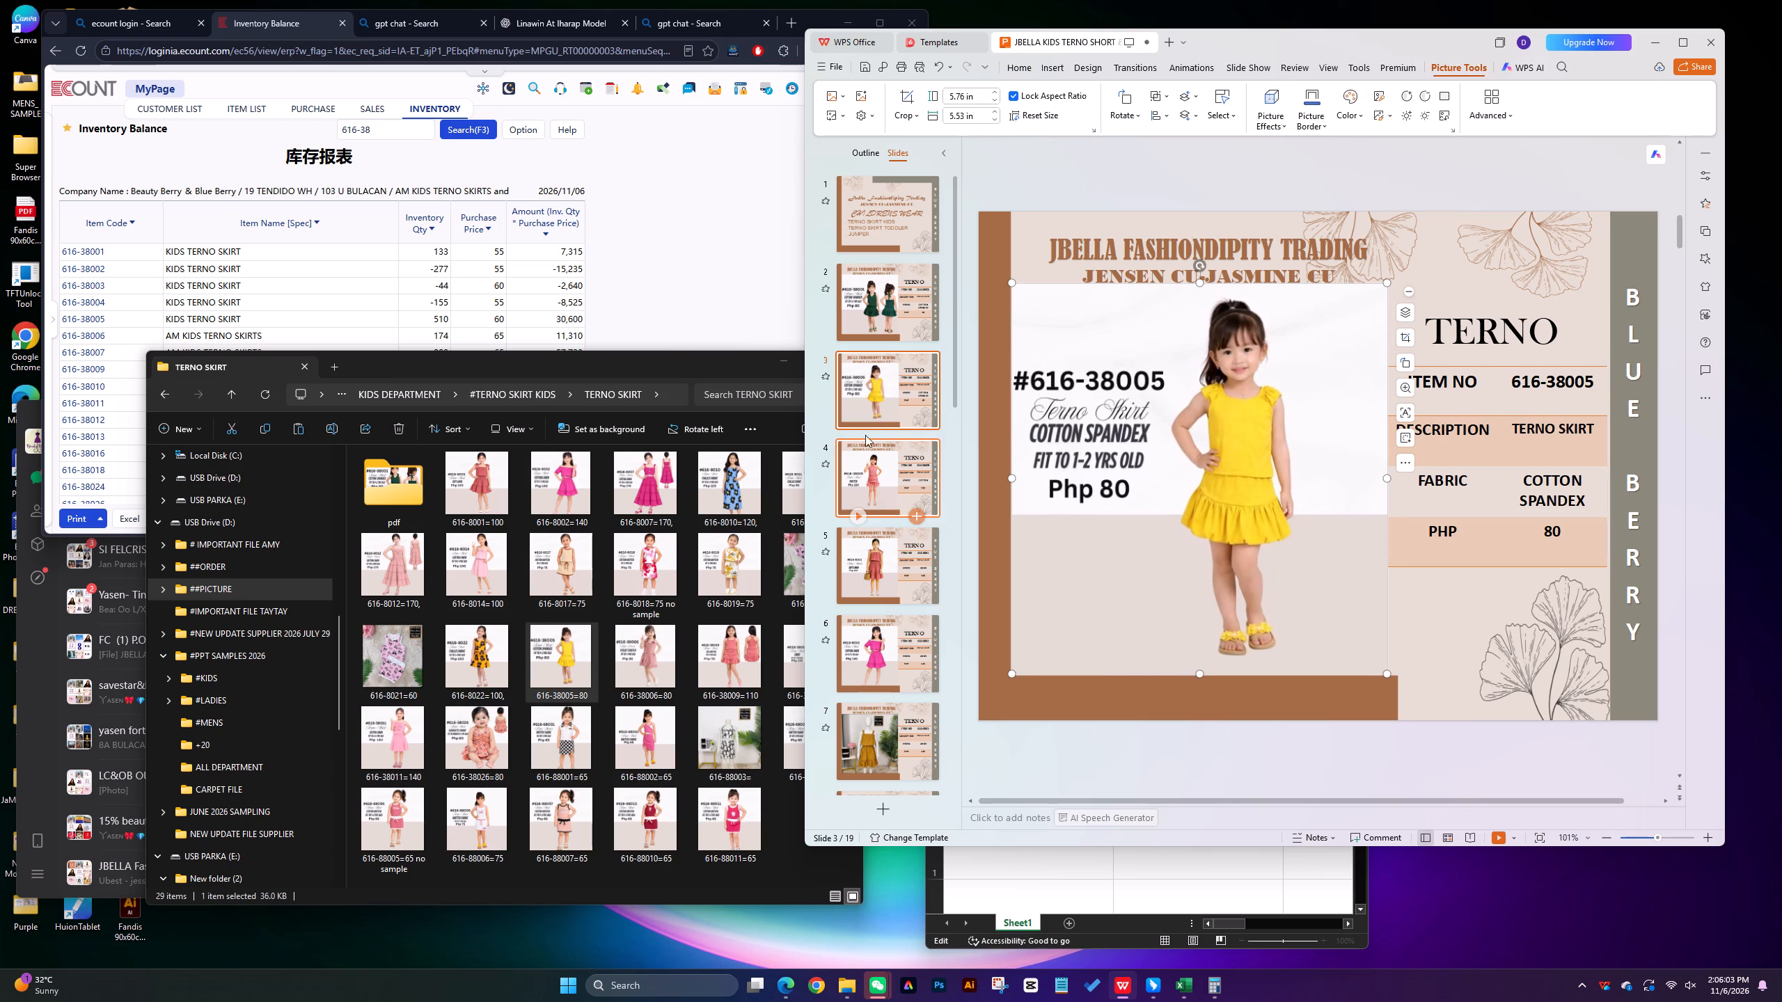
Move the 616-38005=80 picture from the TERNO SKIRT folder into its pdf subfolder.
left_click_drag(556, 661, 401, 505)
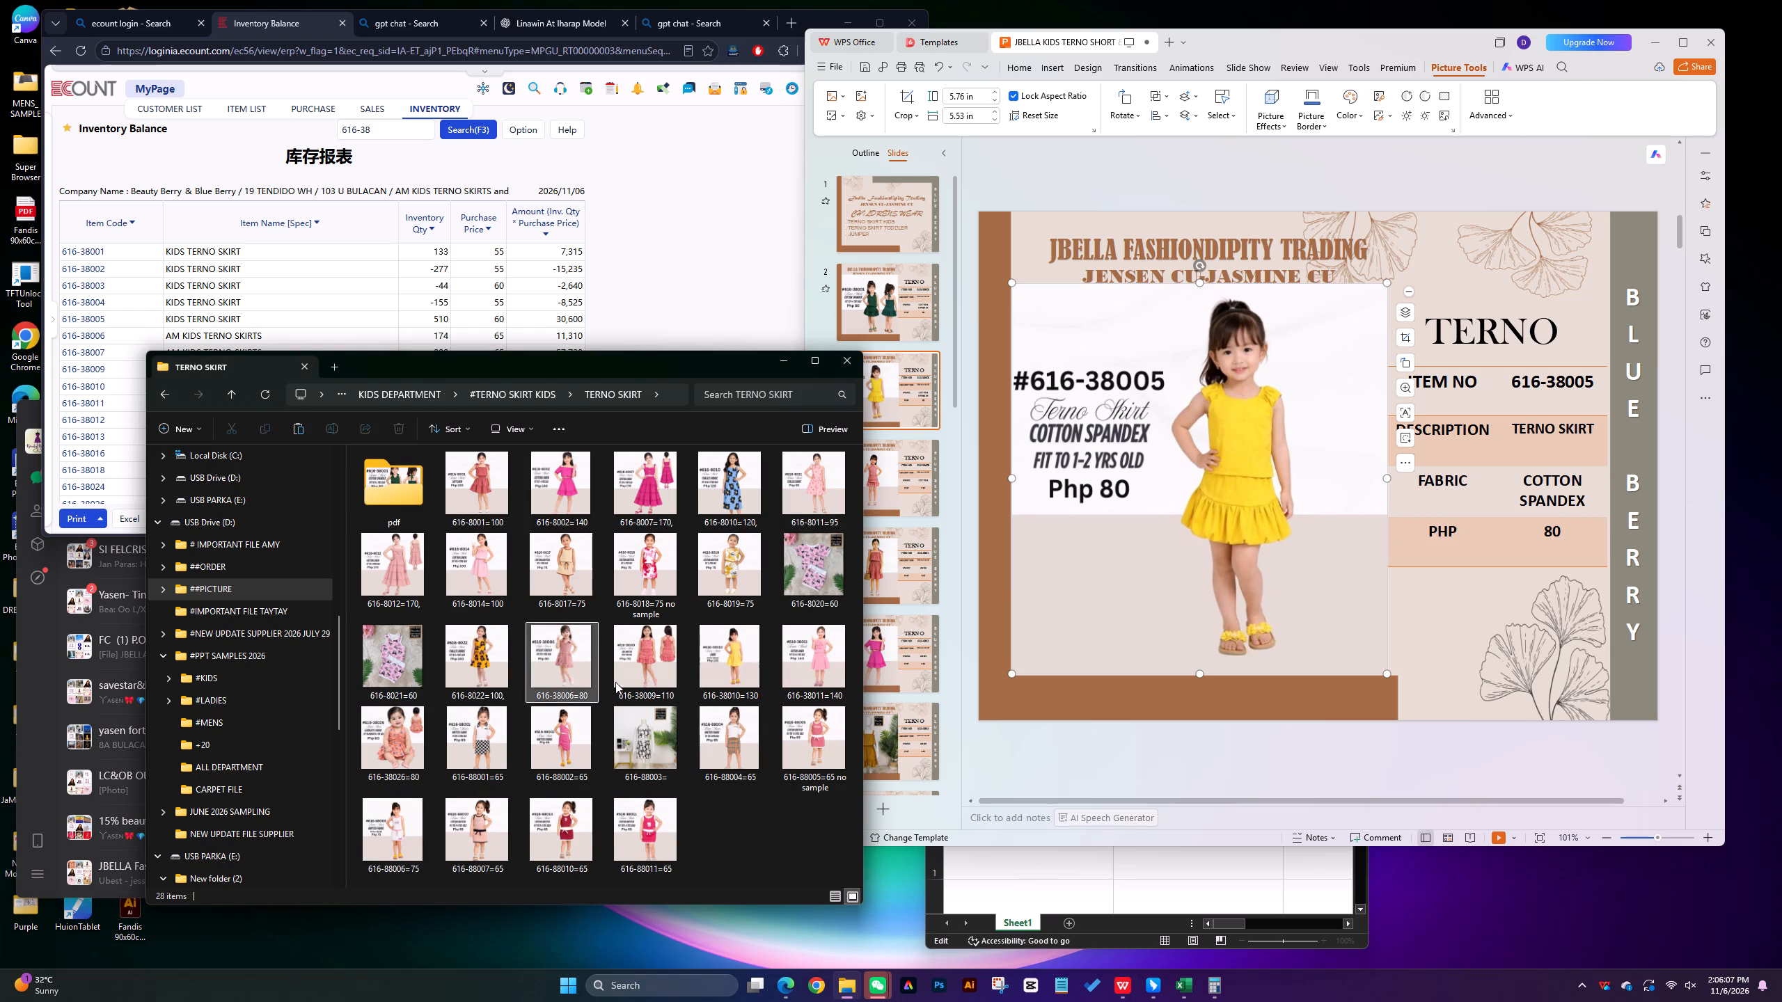
Look through the existing slides and duplicate the 616-38005 slide.
left_click(893, 401)
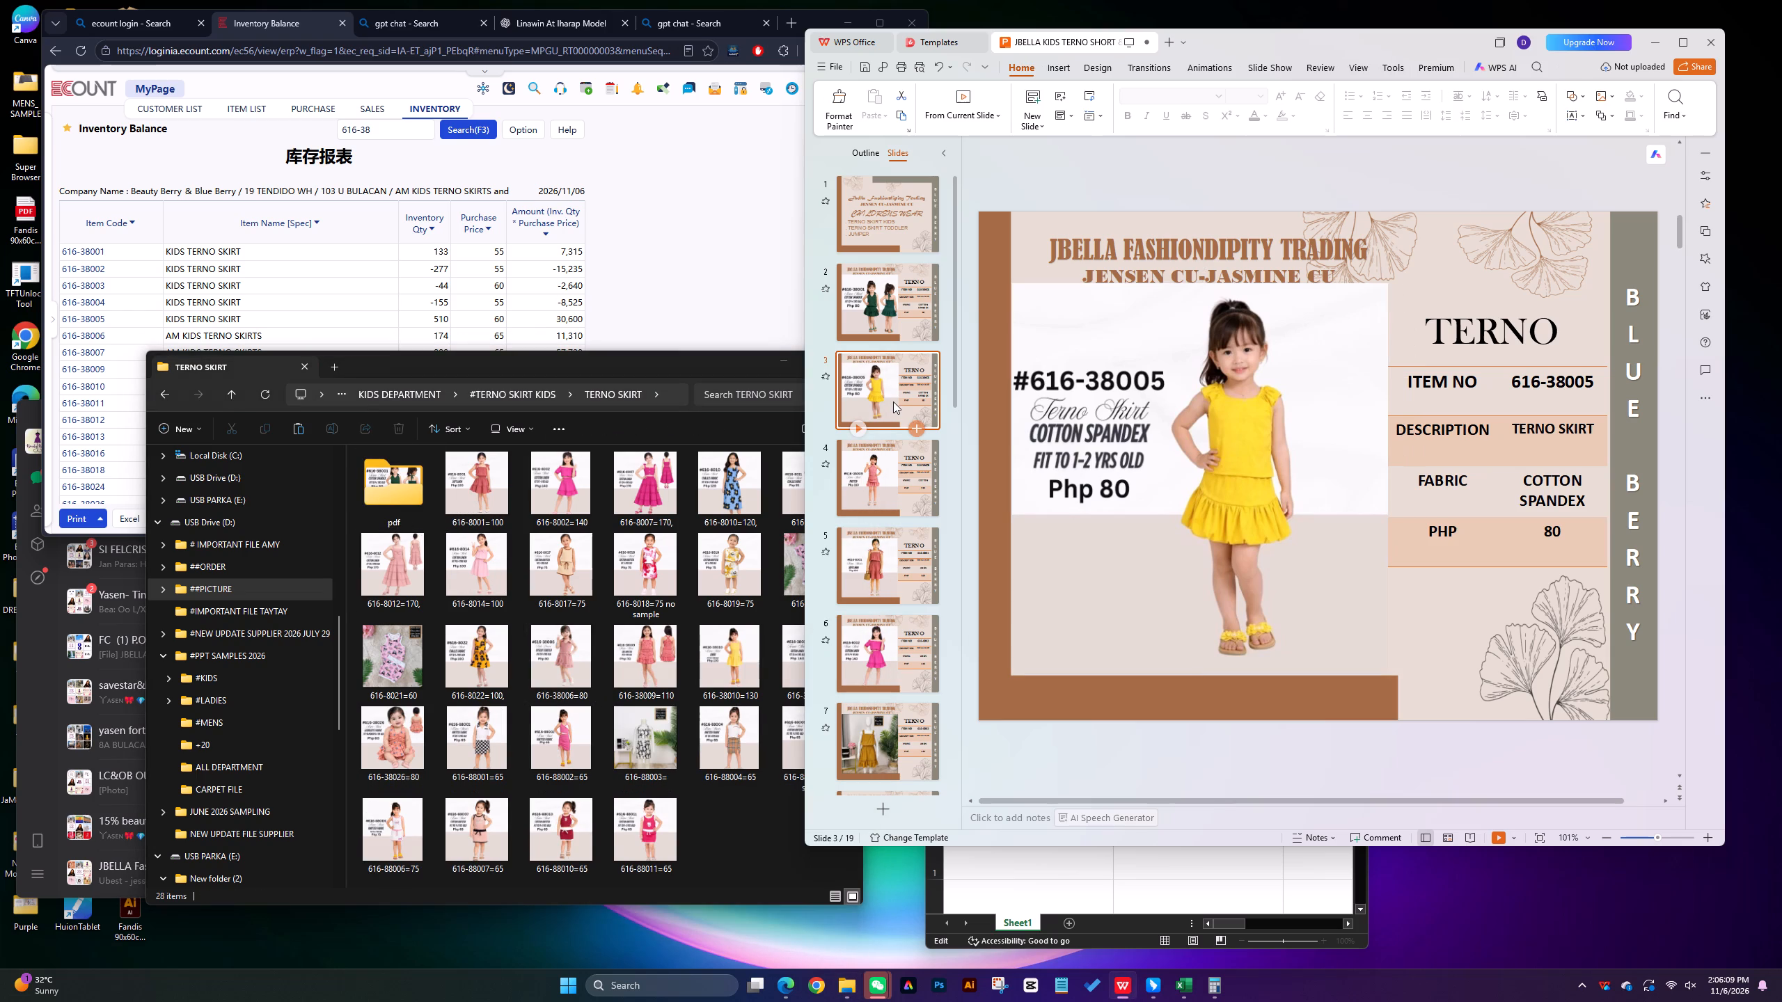
scroll(894, 702, "down", 11)
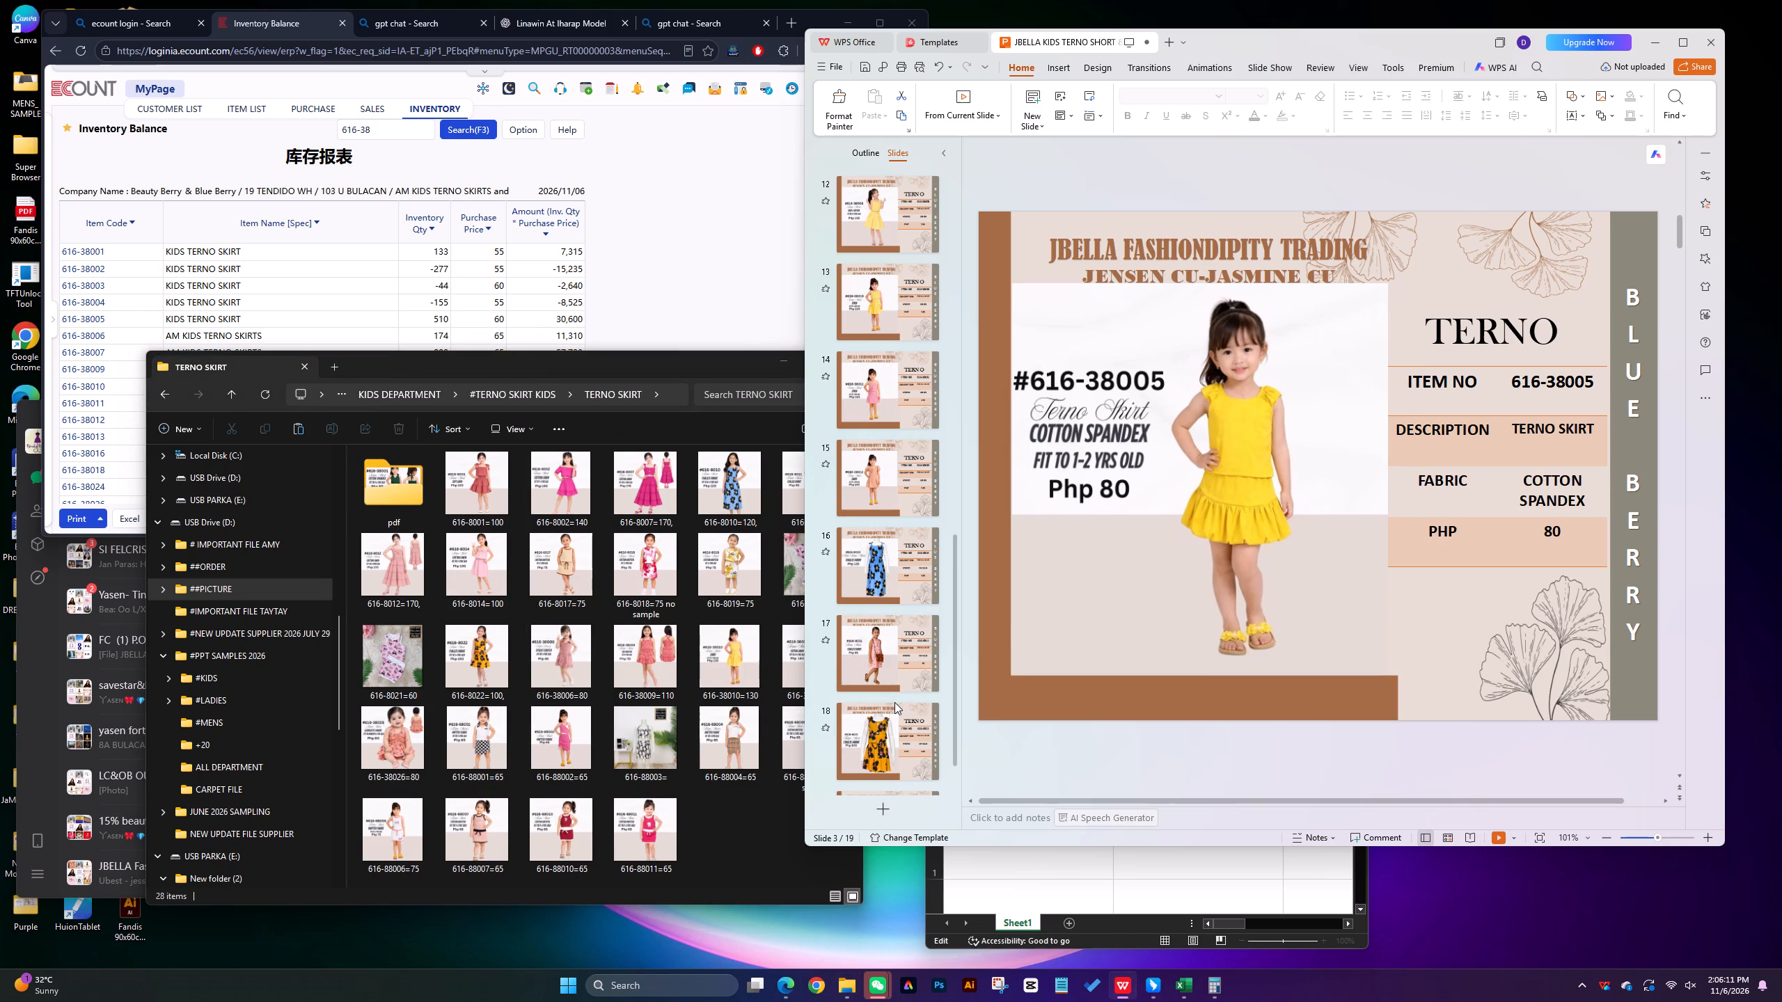
scroll(894, 702, "down", 5)
scroll(894, 702, "up", 4)
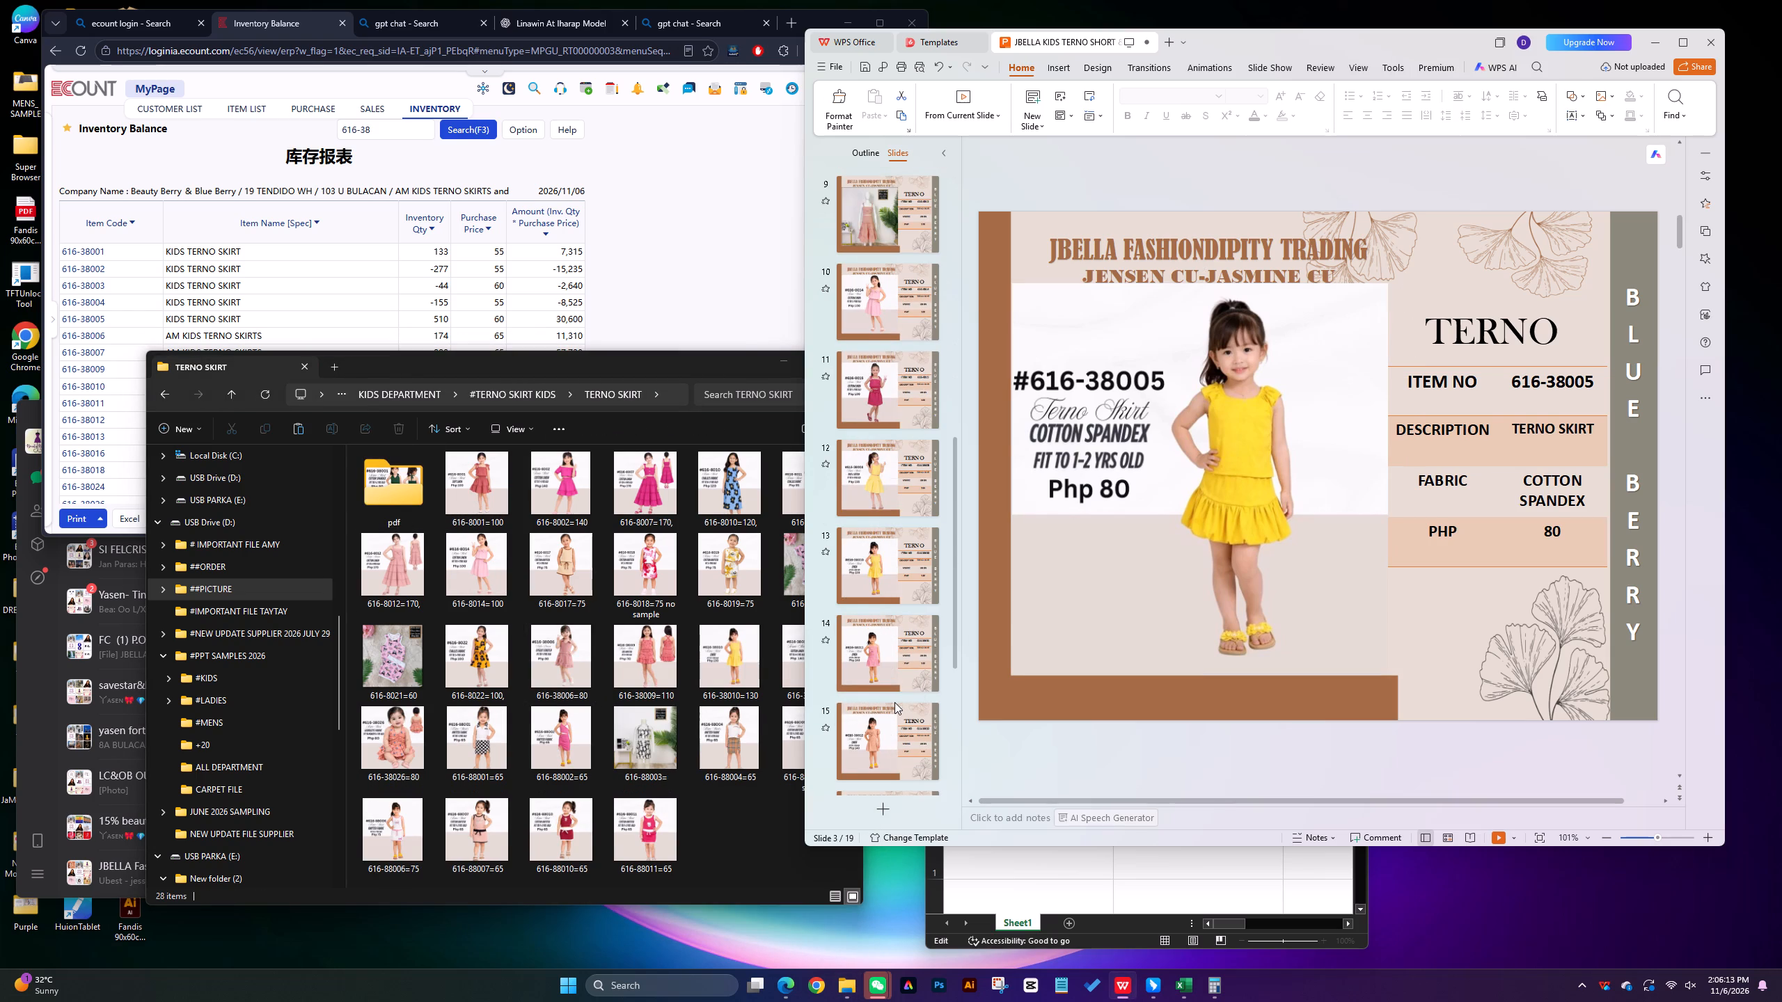
scroll(894, 702, "up", 11)
left_click(898, 385)
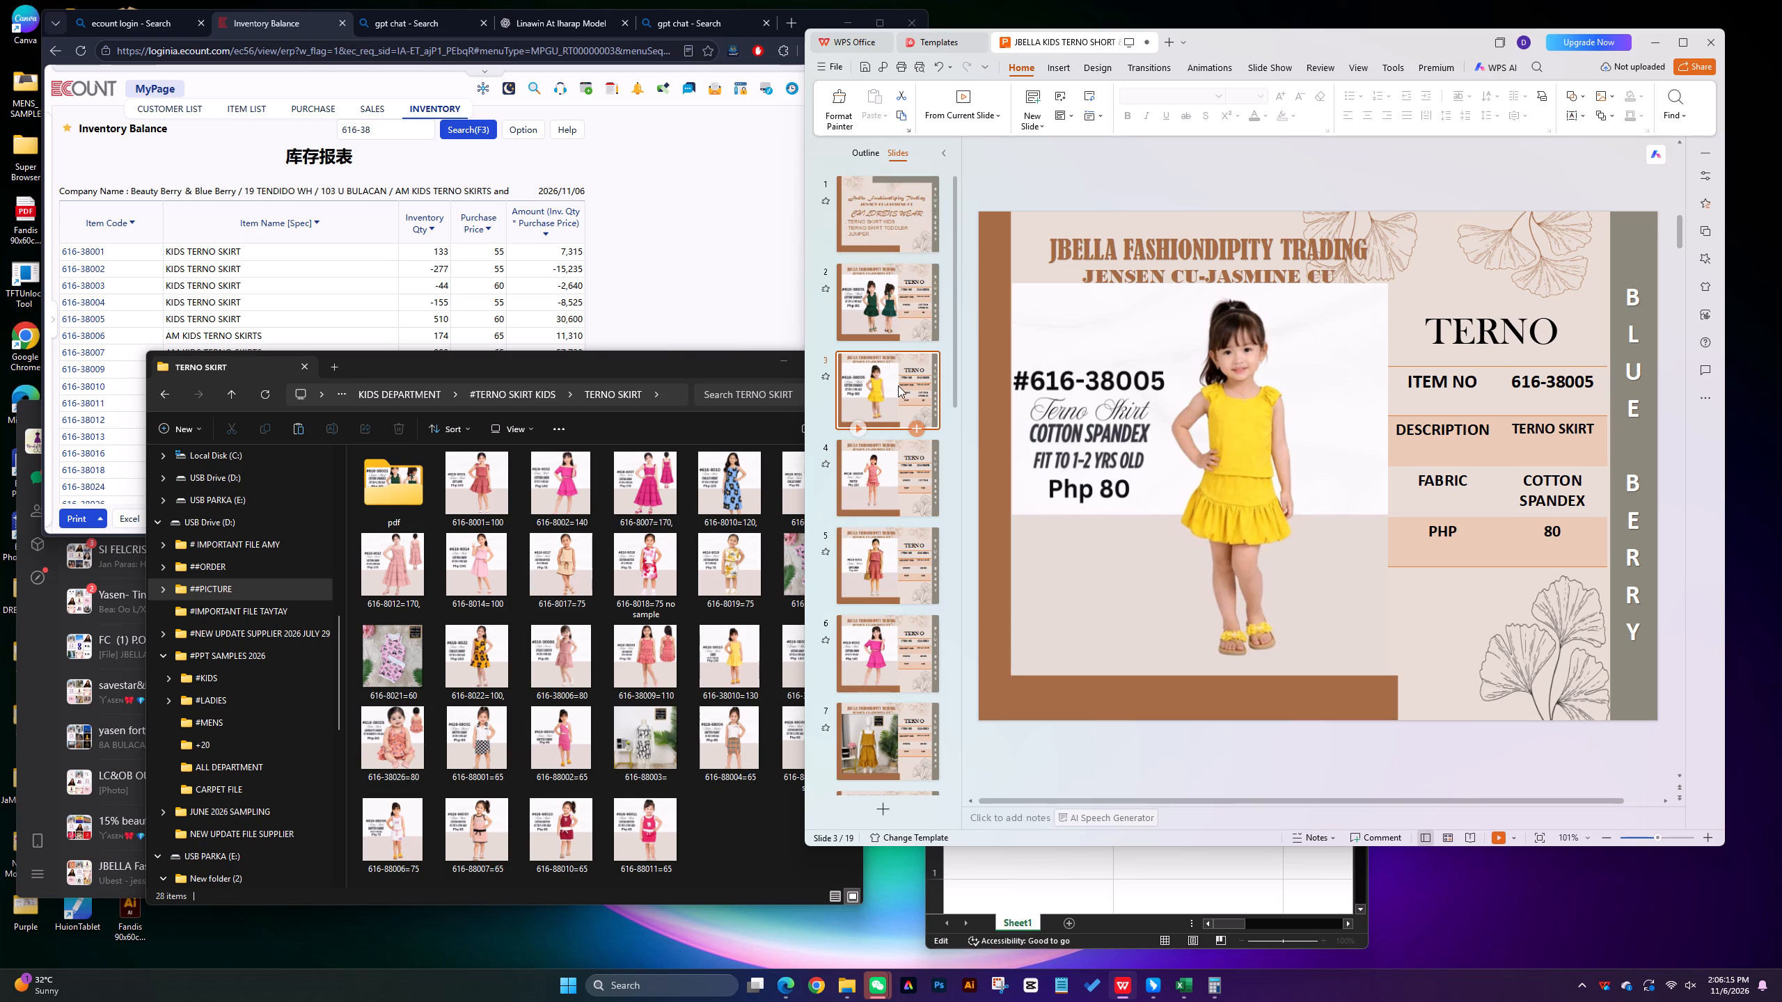
right_click(897, 385)
left_click(939, 452)
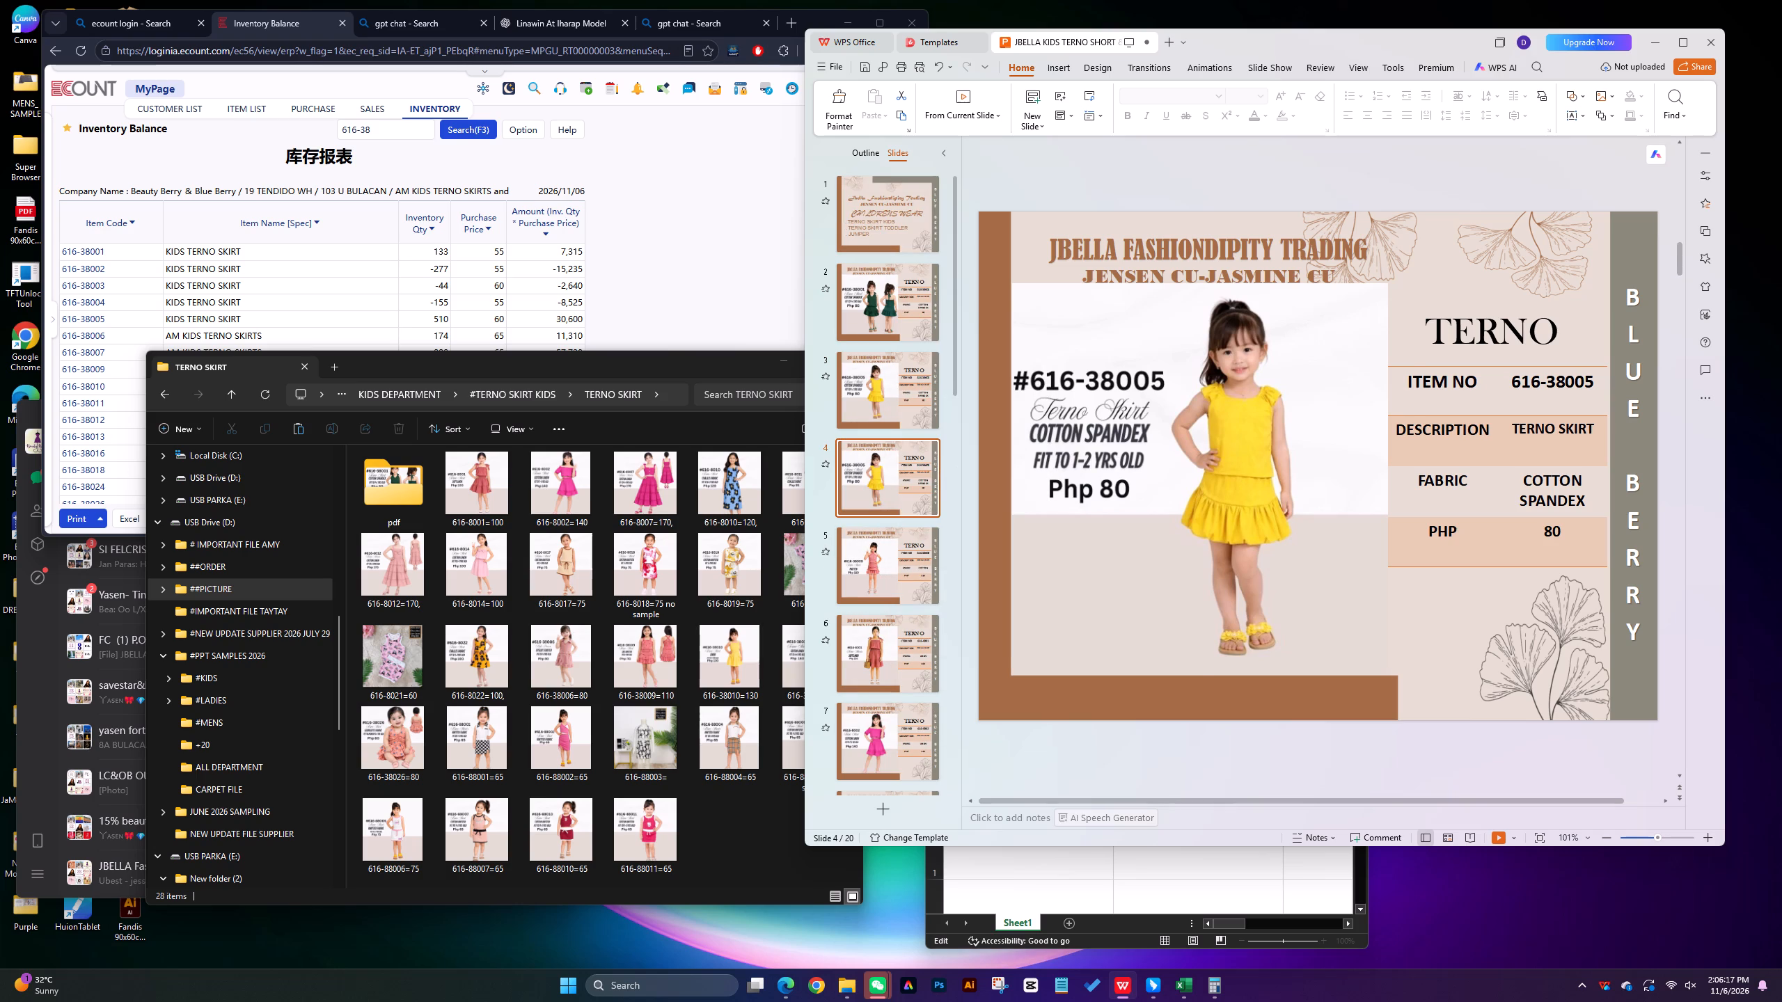
Remove the old product picture from slide 4 and change the item number in its details table to 616-38006.
left_click(1145, 445)
key("Delete")
left_click(1590, 385)
key("BackSpace")
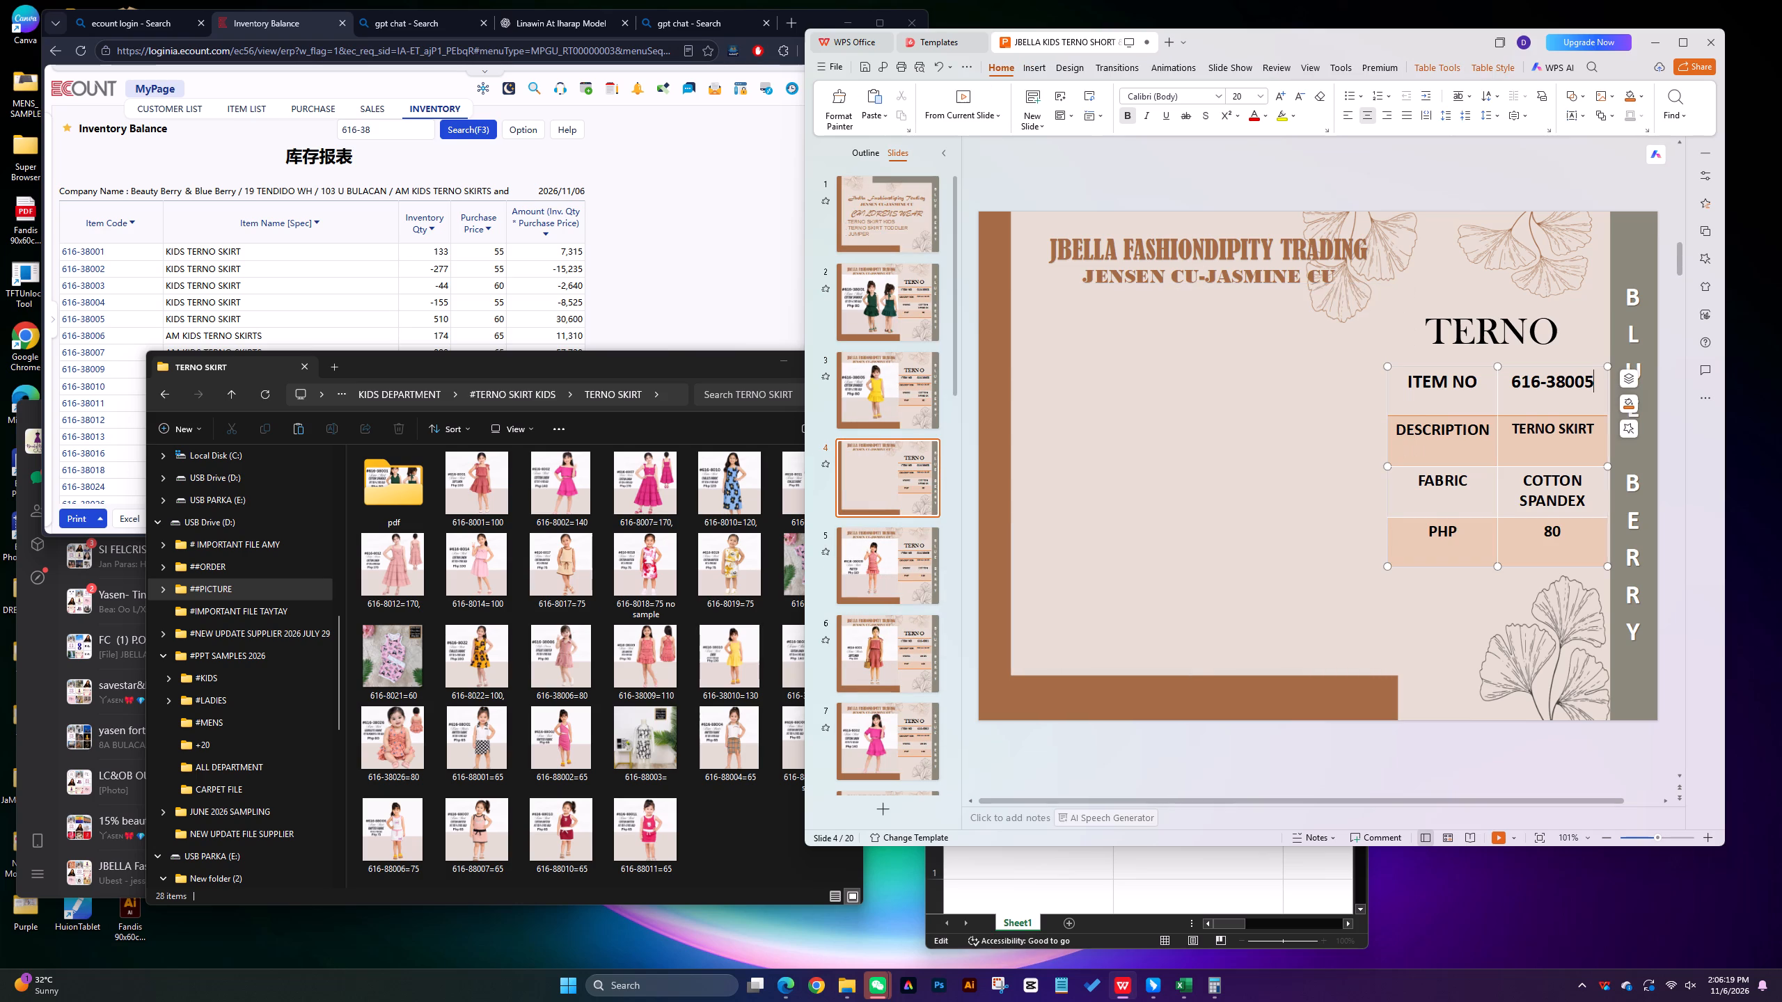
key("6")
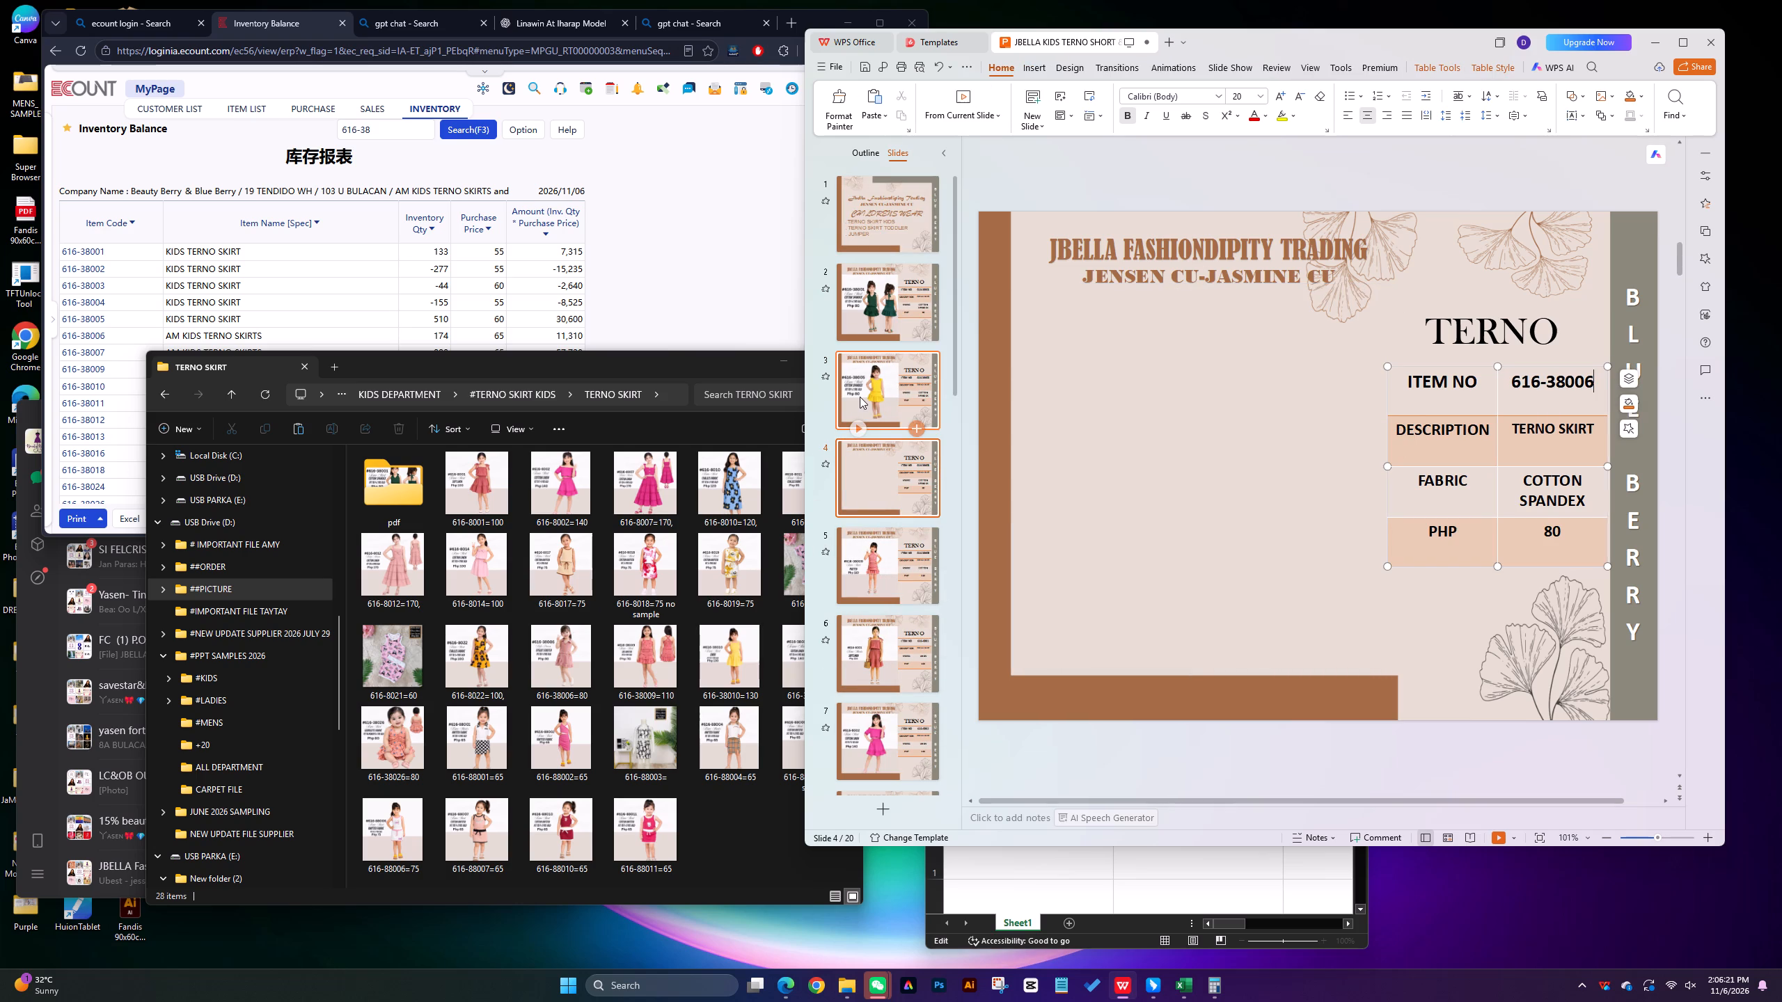
Insert the 616-38006=80 picture from the TERNO SKIRT folder on slide 4.
left_click_drag(552, 665, 800, 630)
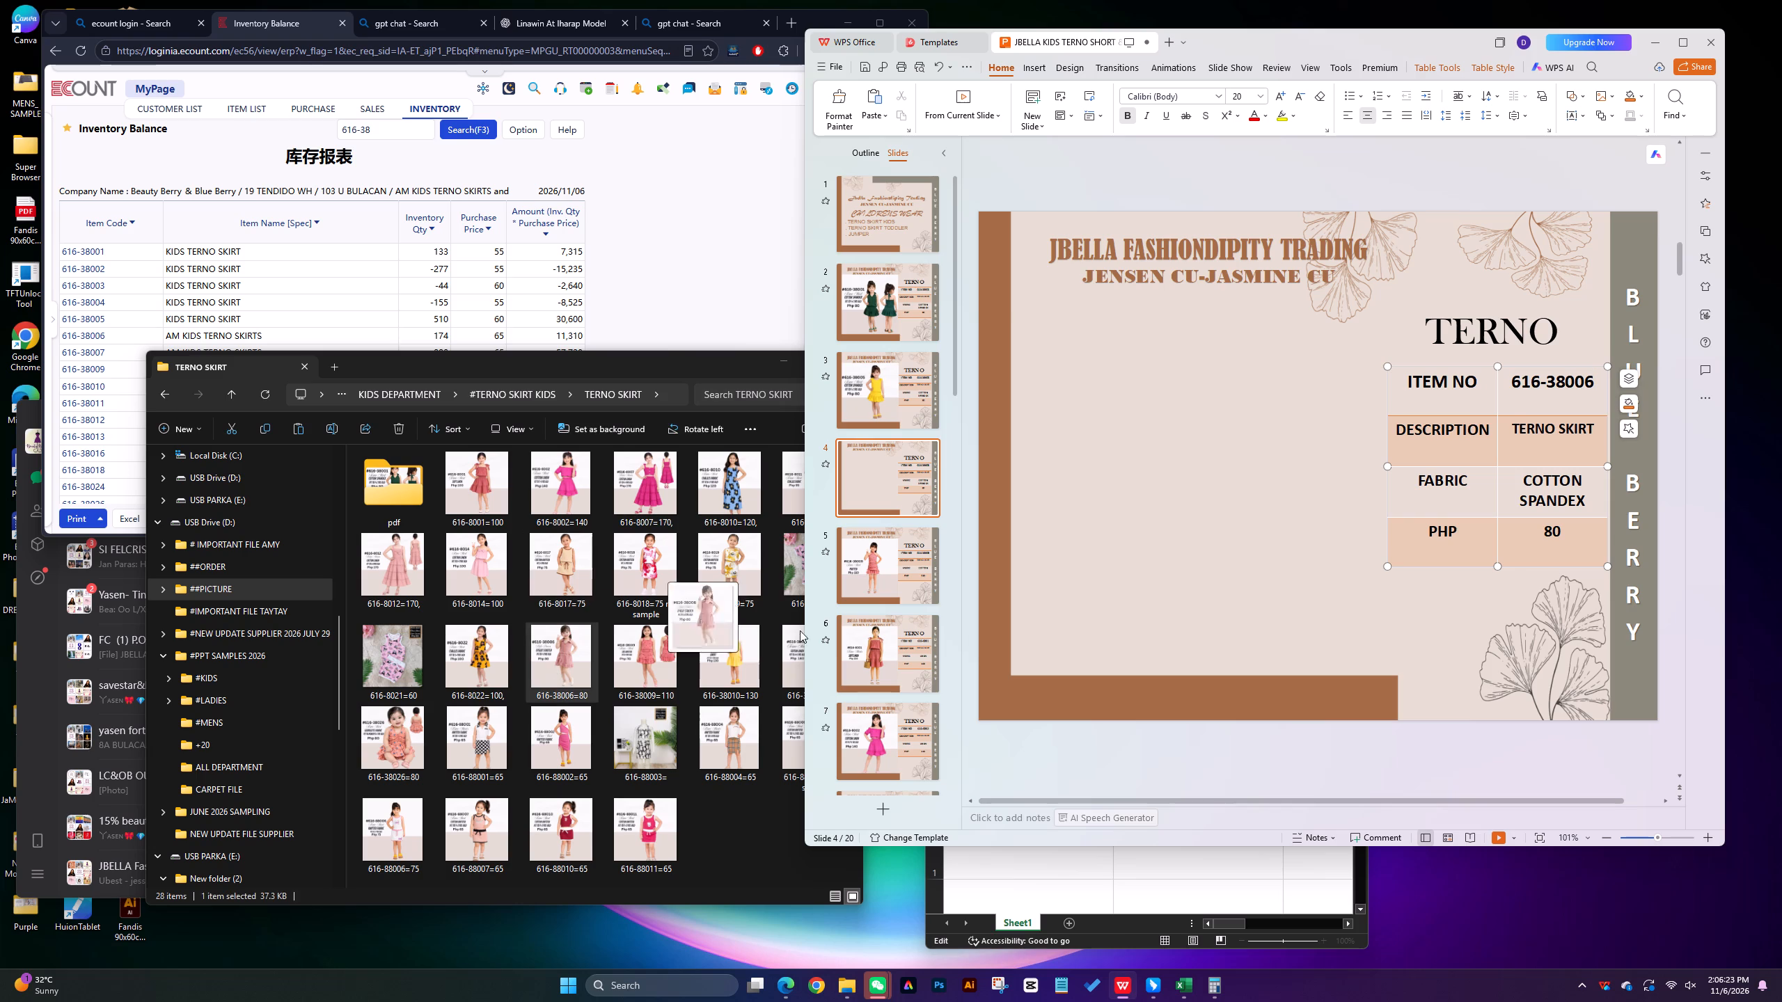
left_click_drag(800, 630, 1091, 345)
Move the 616-38006=80 picture file from the TERNO SKIRT folder into its pdf subfolder.
left_click_drag(575, 655, 413, 517)
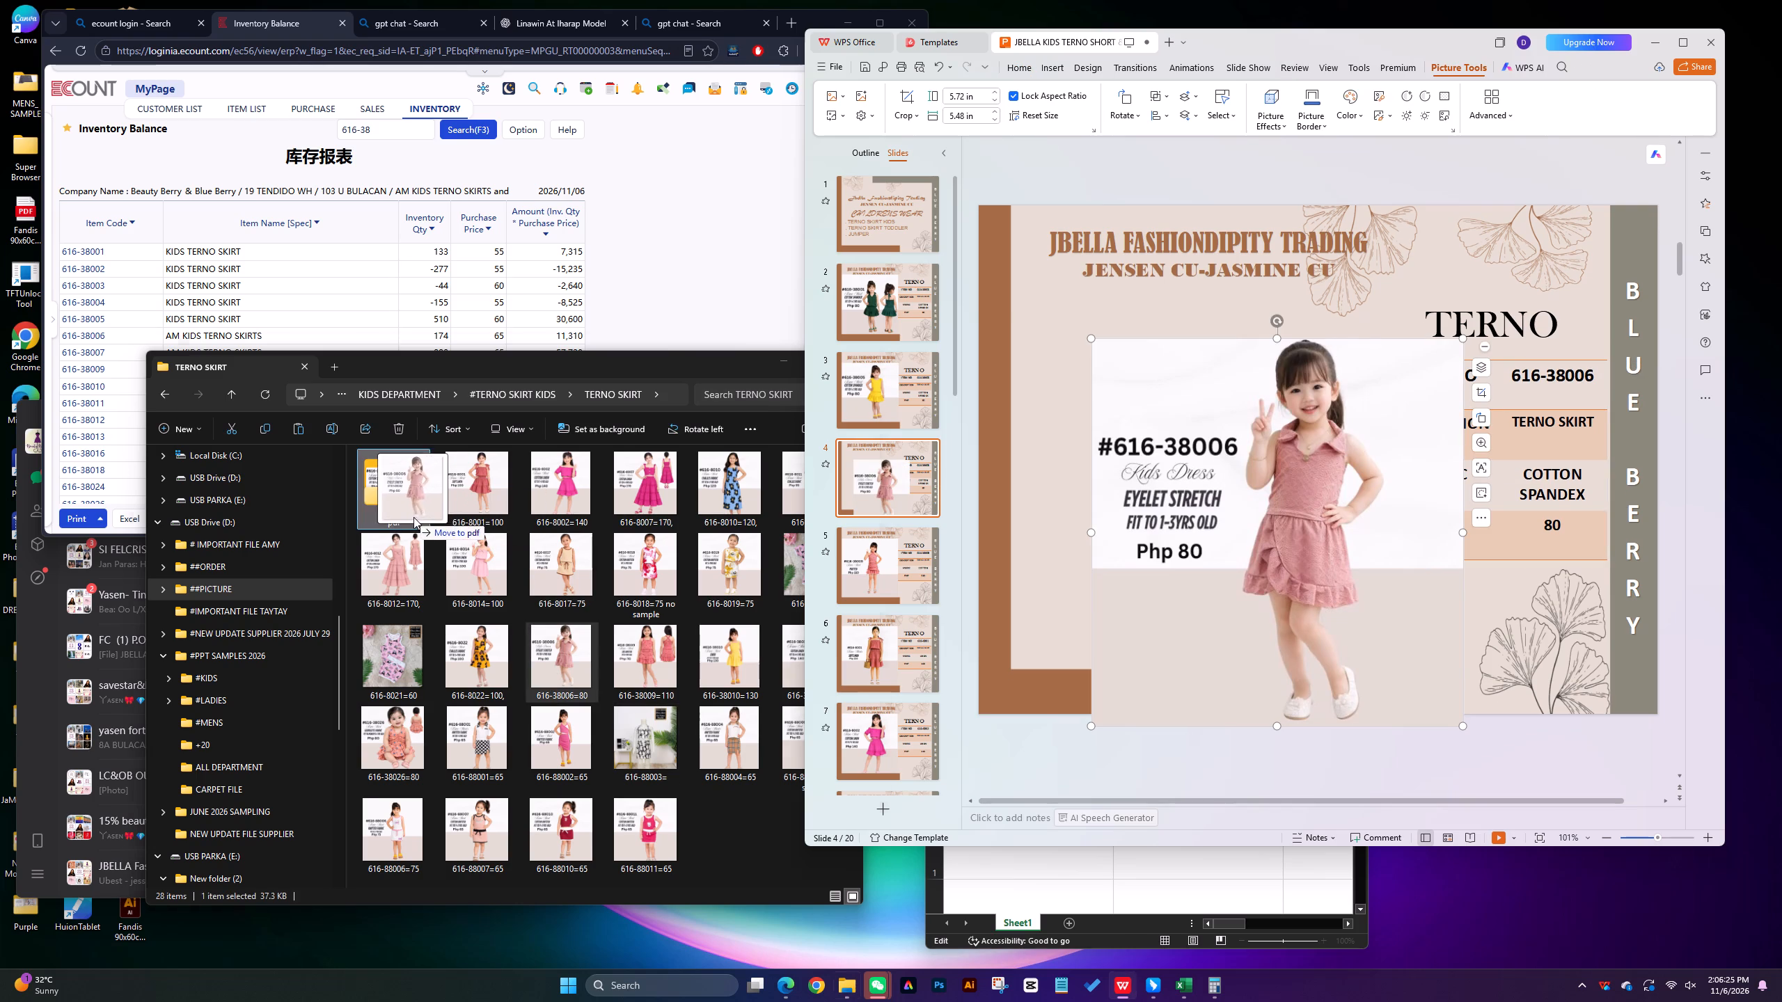
Position the 616-38006 picture on slide 4 against the brown left border, just below the JENSEN CU-JASMINE CU heading.
left_click_drag(1285, 553, 1211, 495)
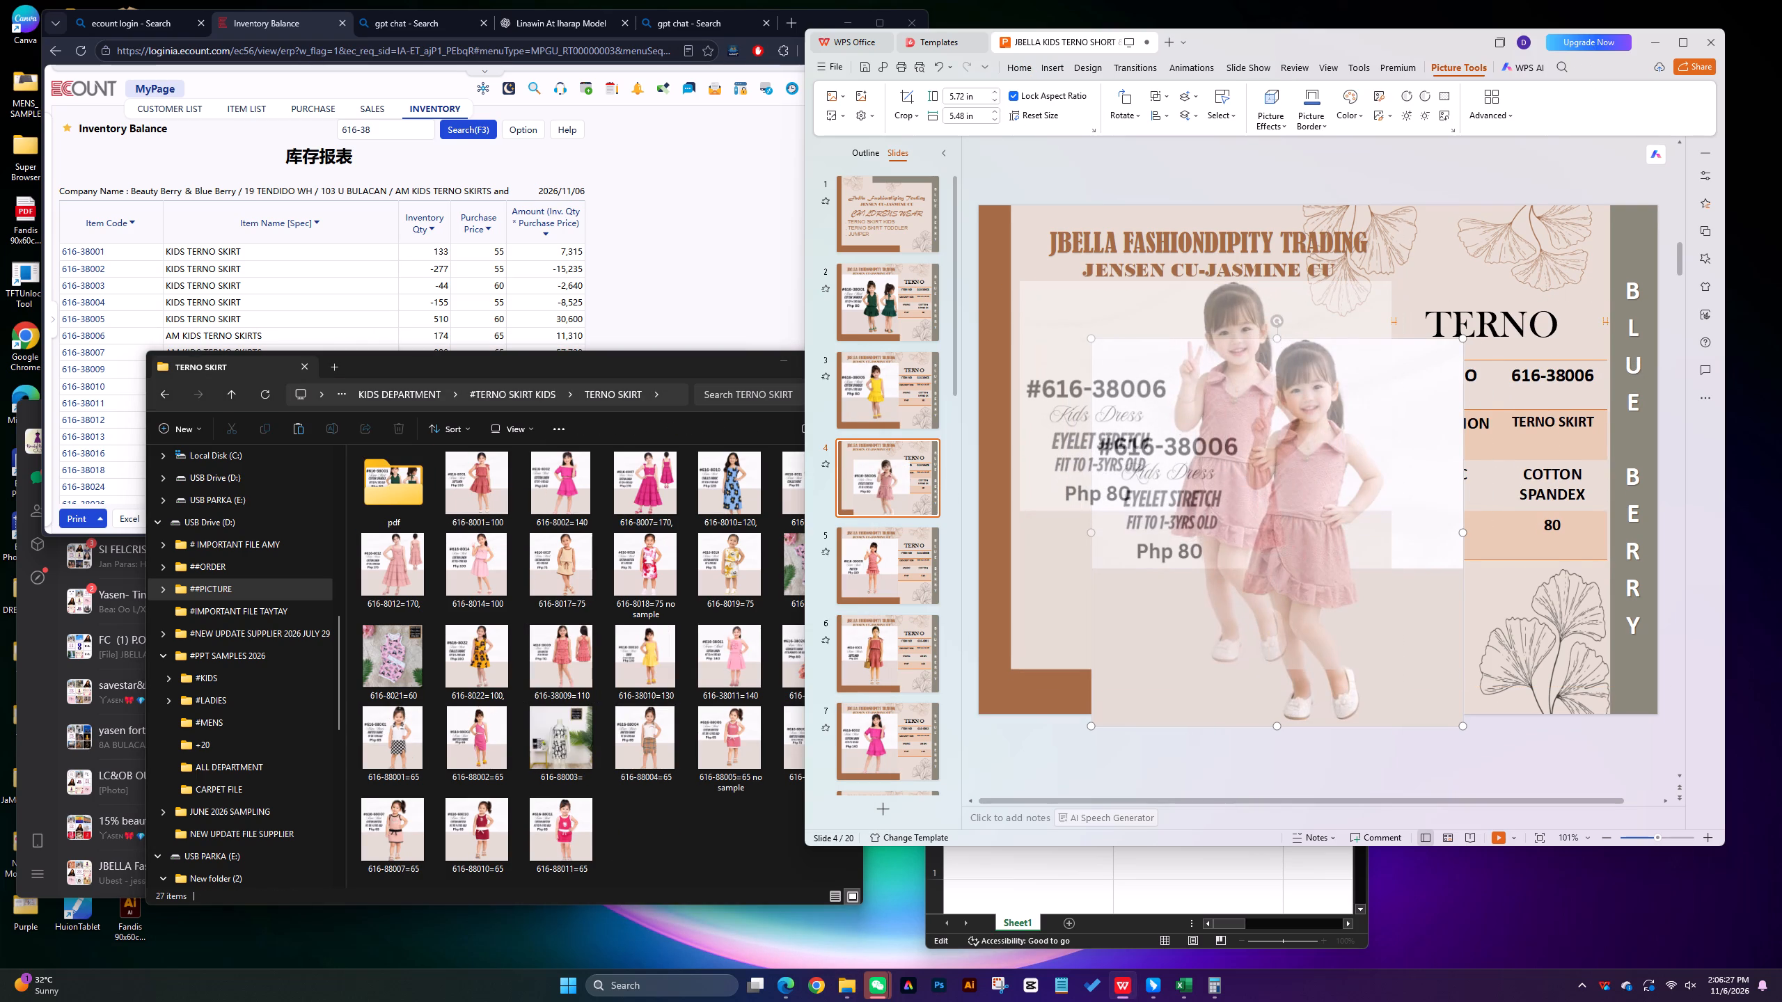
key("Left")
key("Left")
key("Left")
key("Left")
key("Left")
key("Left")
key("Left")
key("Left")
key("Left")
key("Left")
key("Left")
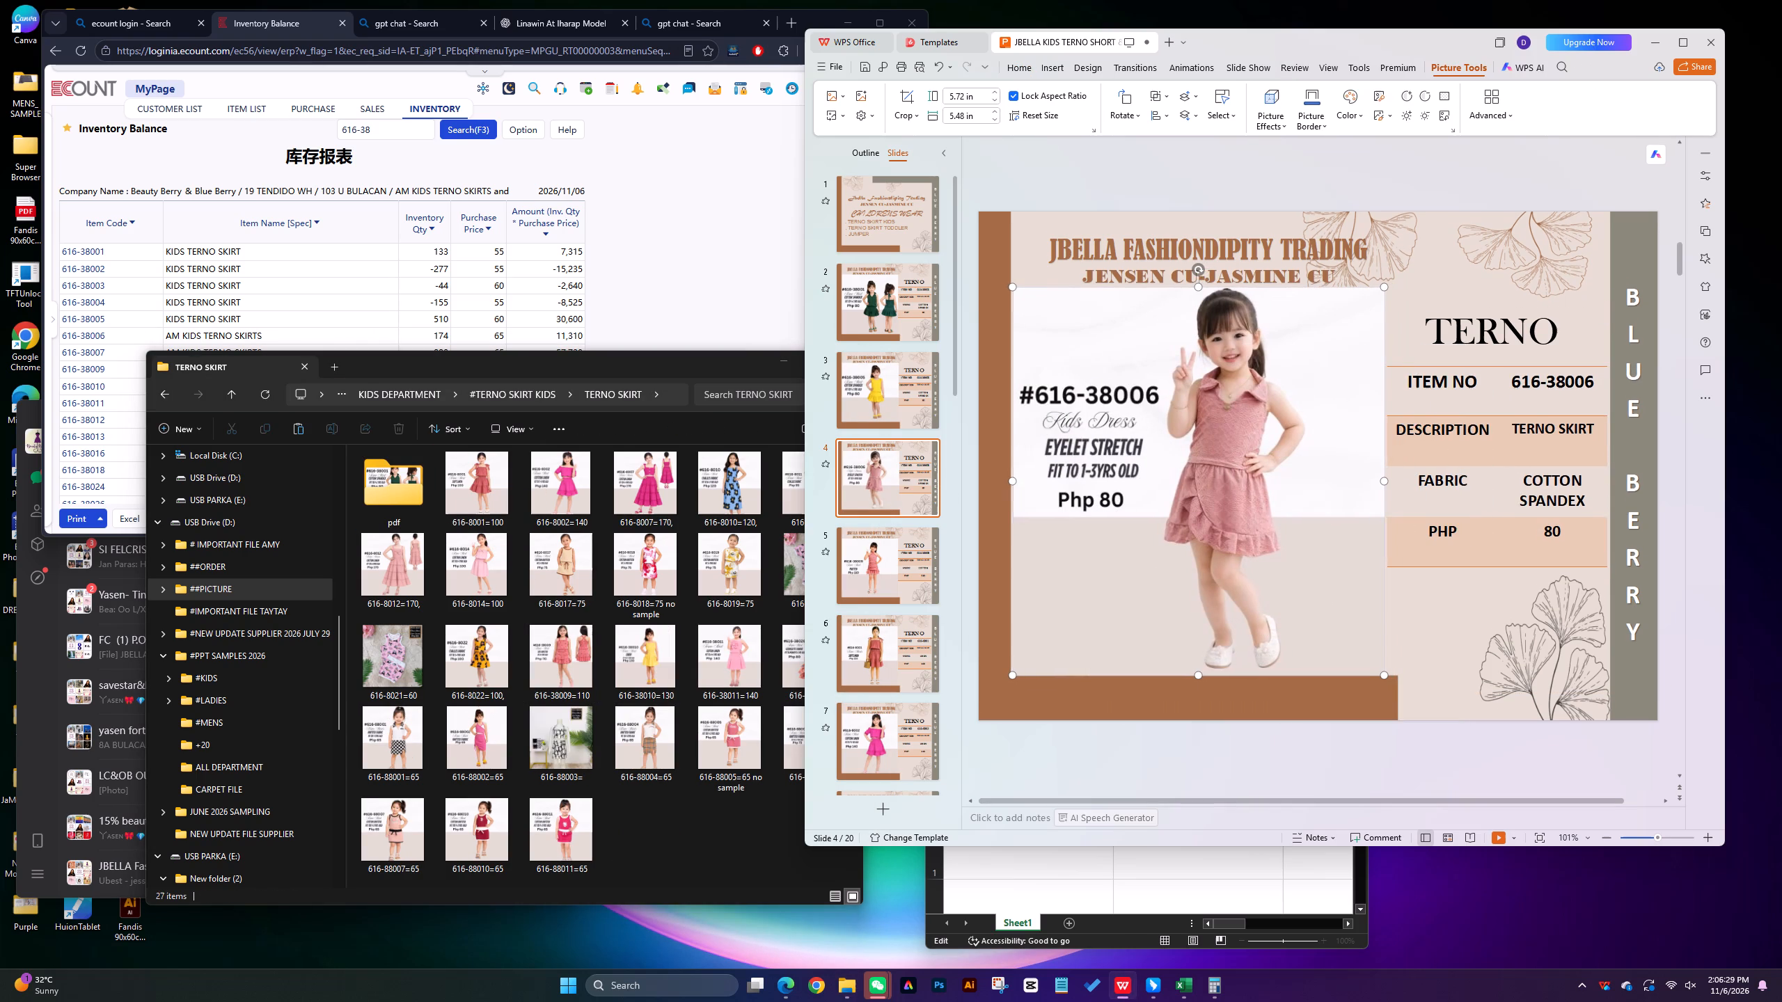
key("Up")
key("Up")
key("Up")
key("Up")
key("Up")
key("Up")
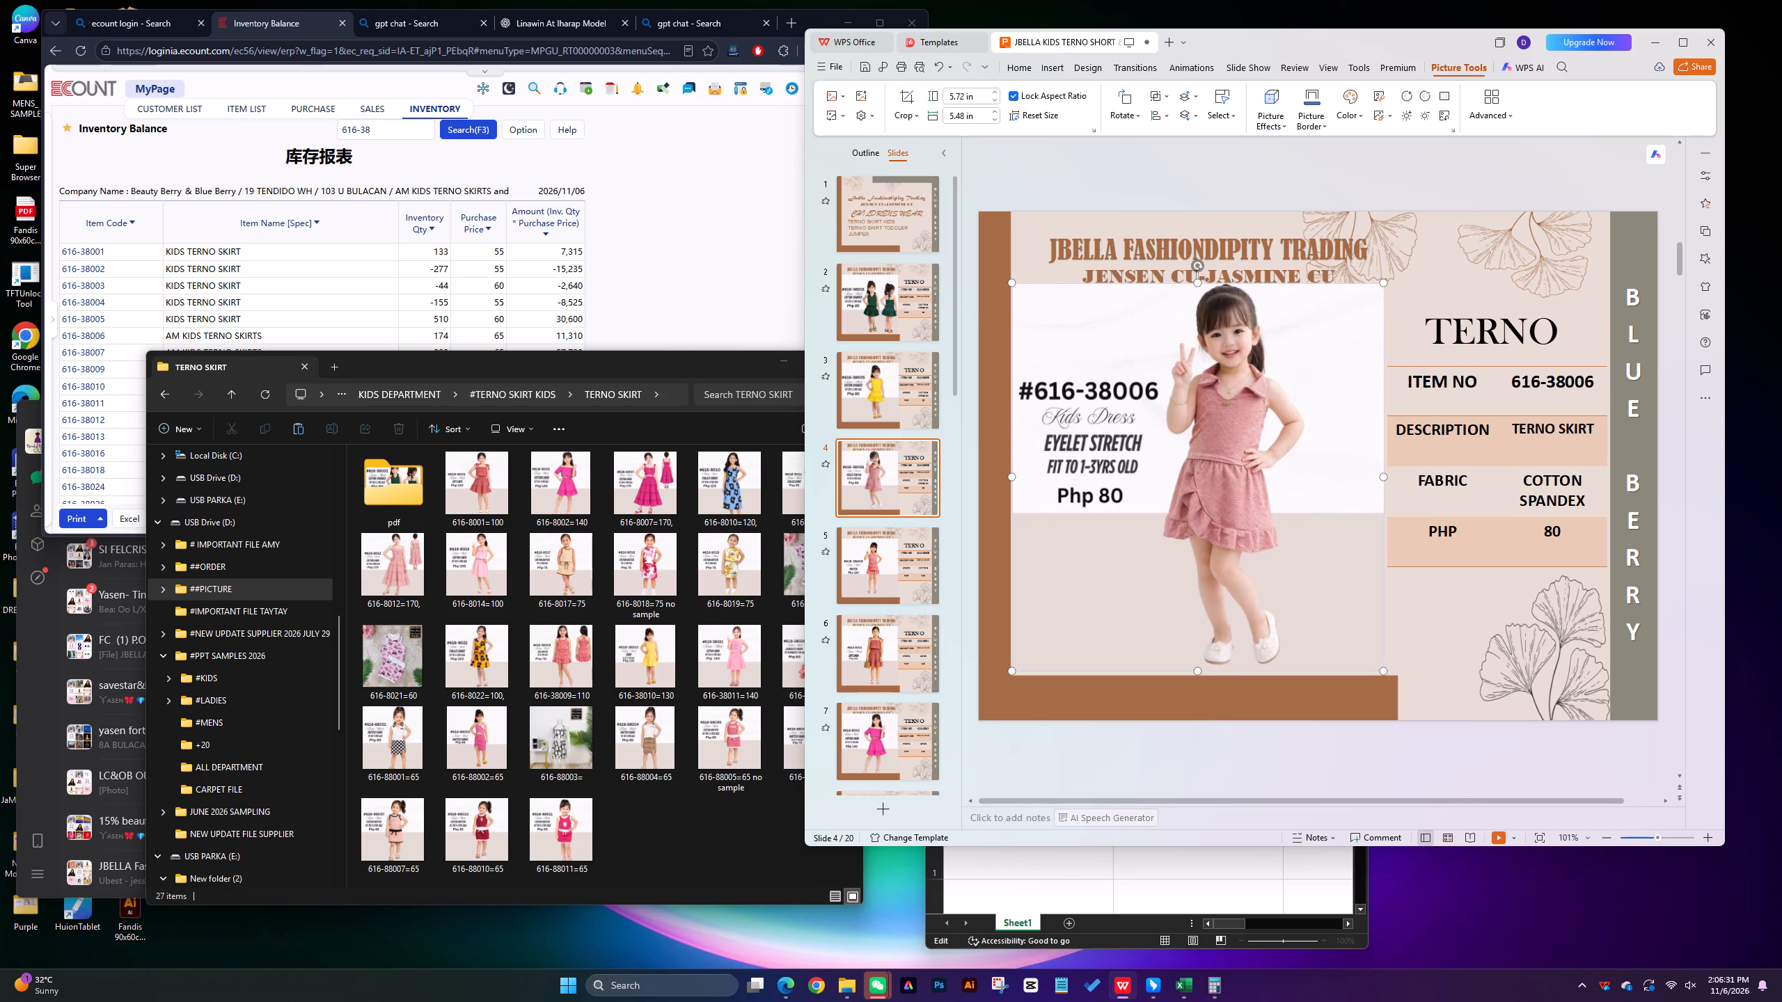
key("Left")
Resize the slide 4 product picture to about 5.77 in high and 5.54 in wide so it meets the details table.
left_click(1198, 669)
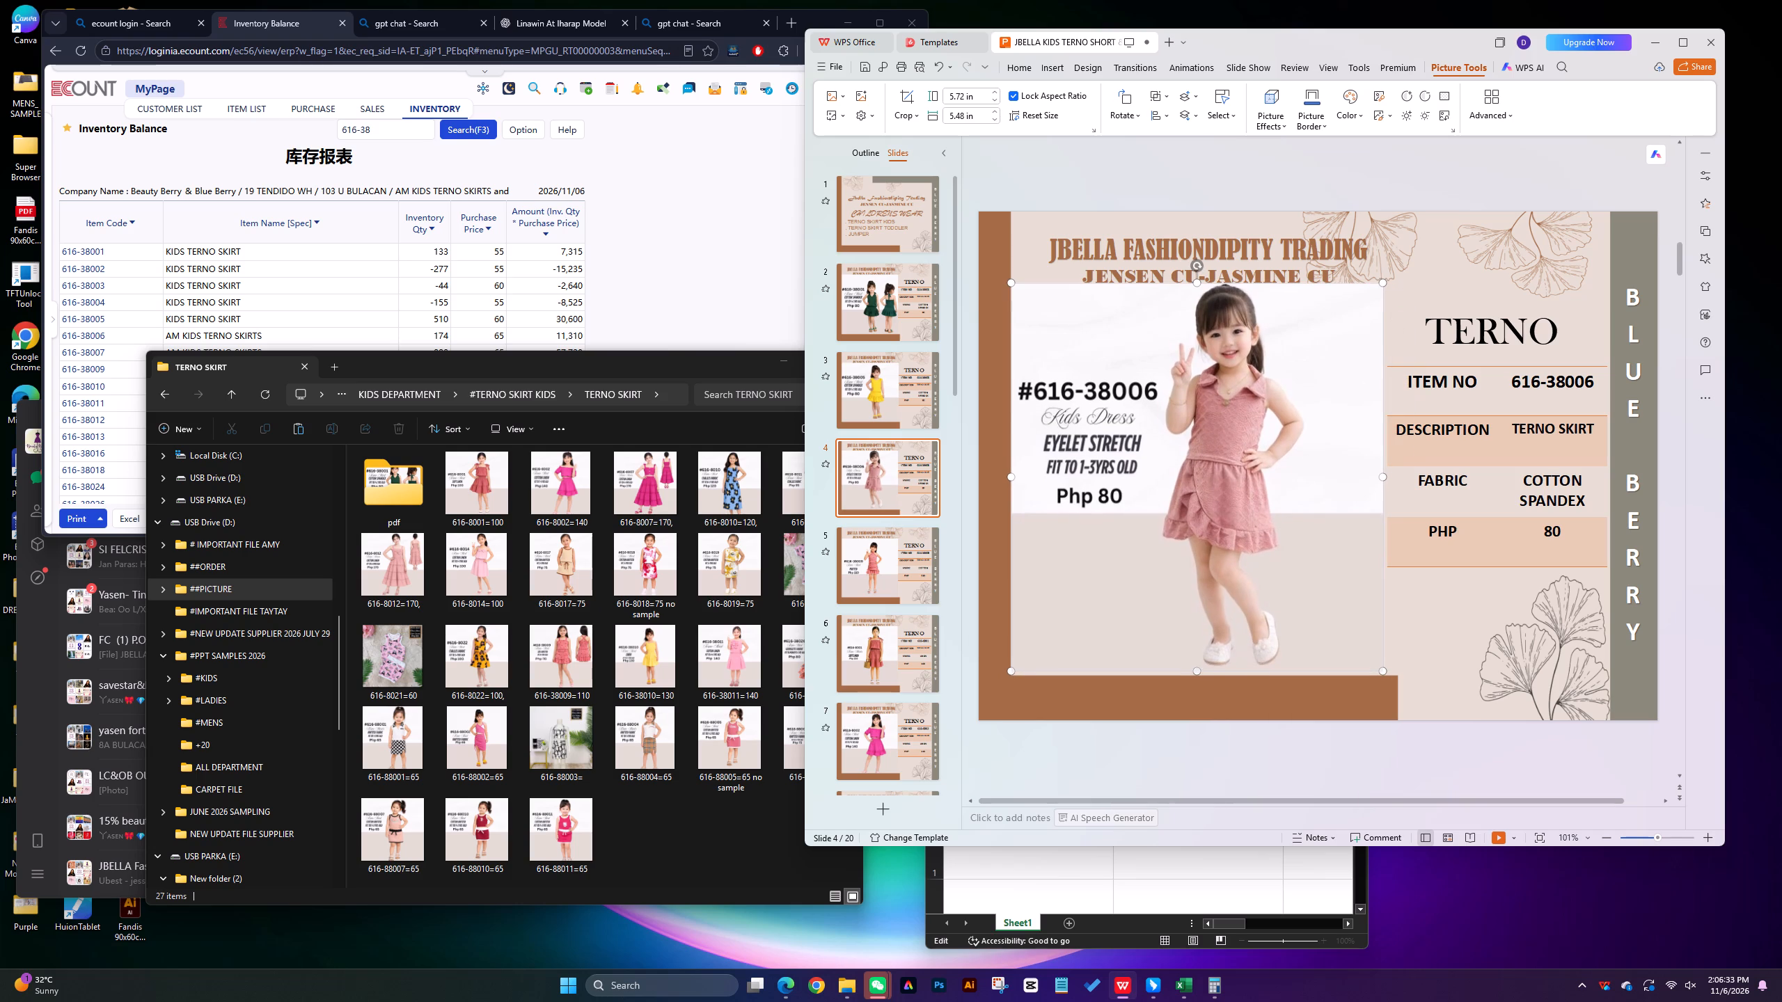
left_click(1385, 478)
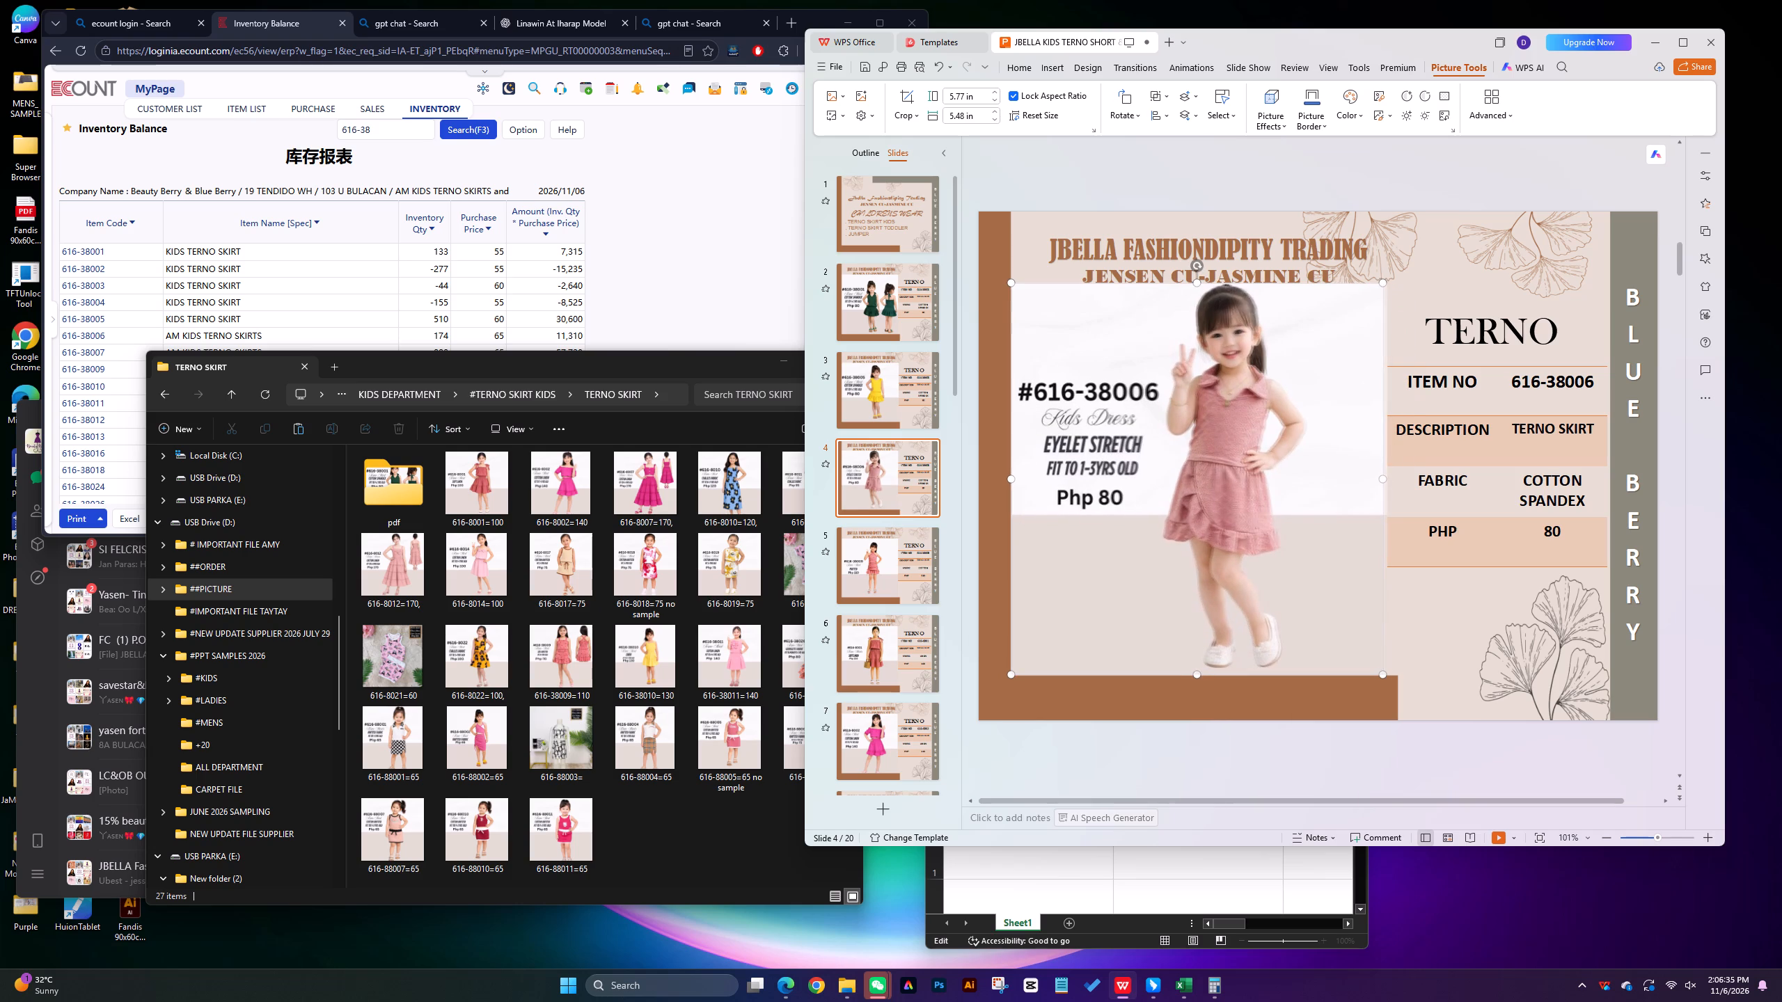
left_click(1595, 381)
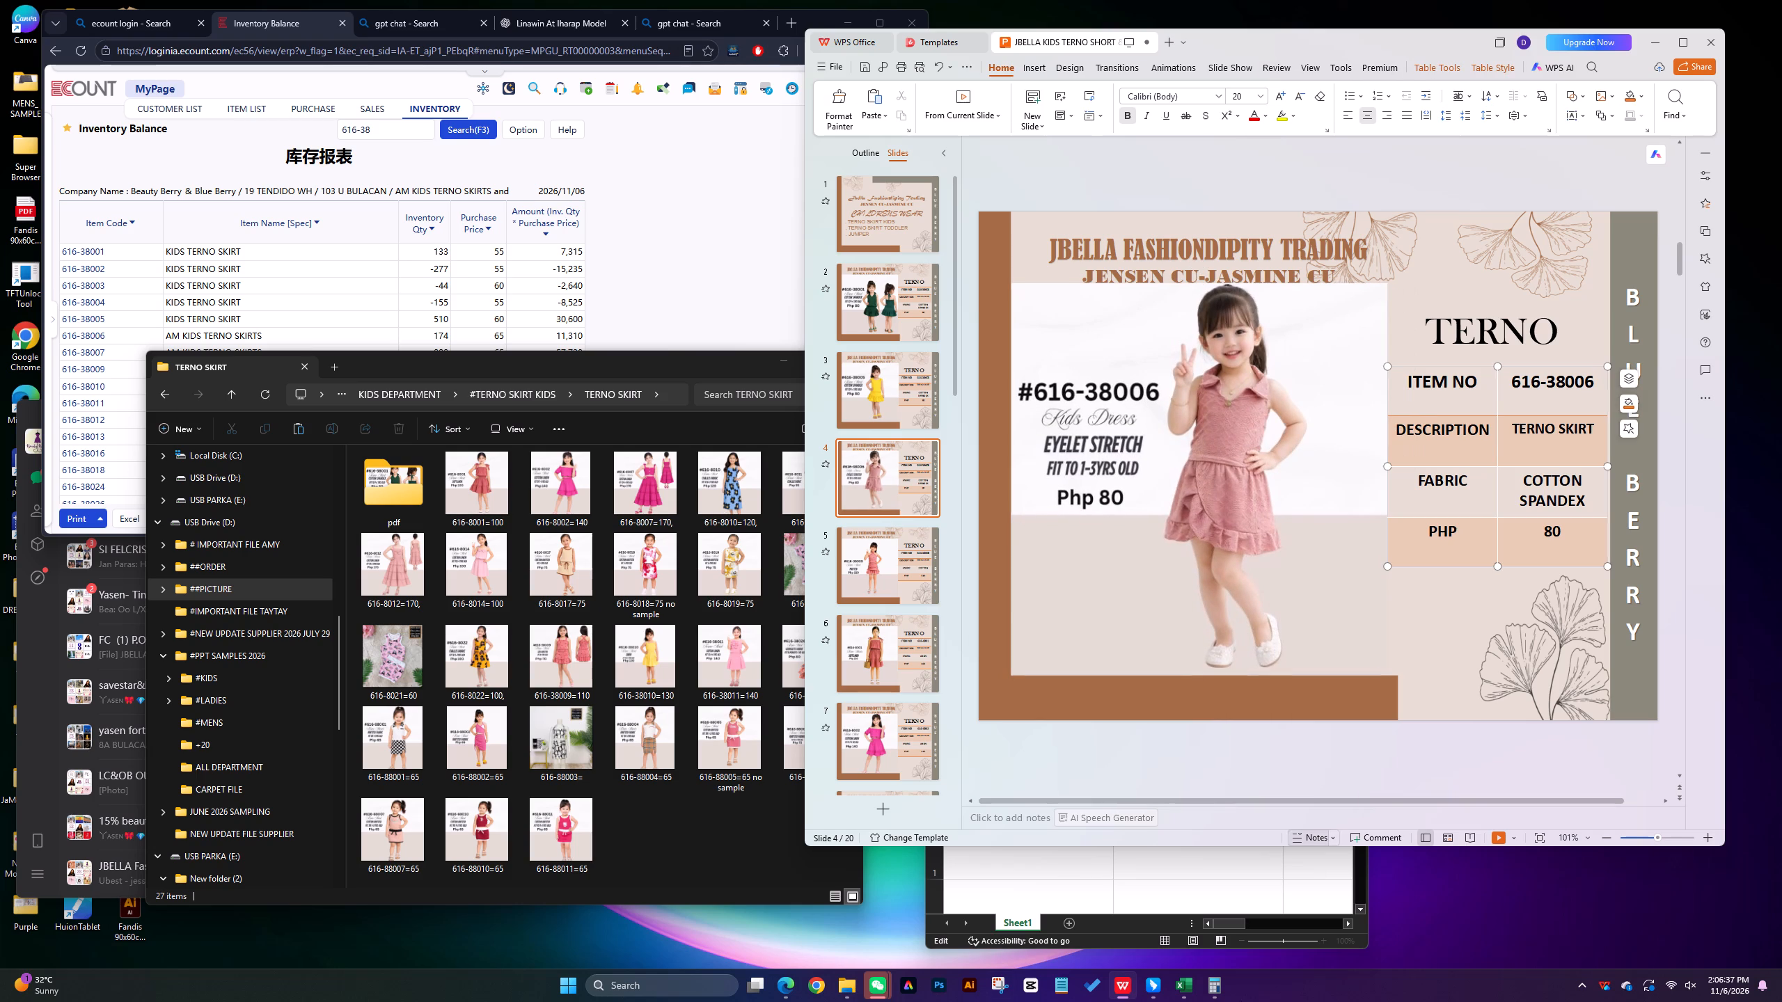
Go up from the TERNO SKIRT folder to the #TERNO SKIRT KIDS folder.
left_click(640, 819)
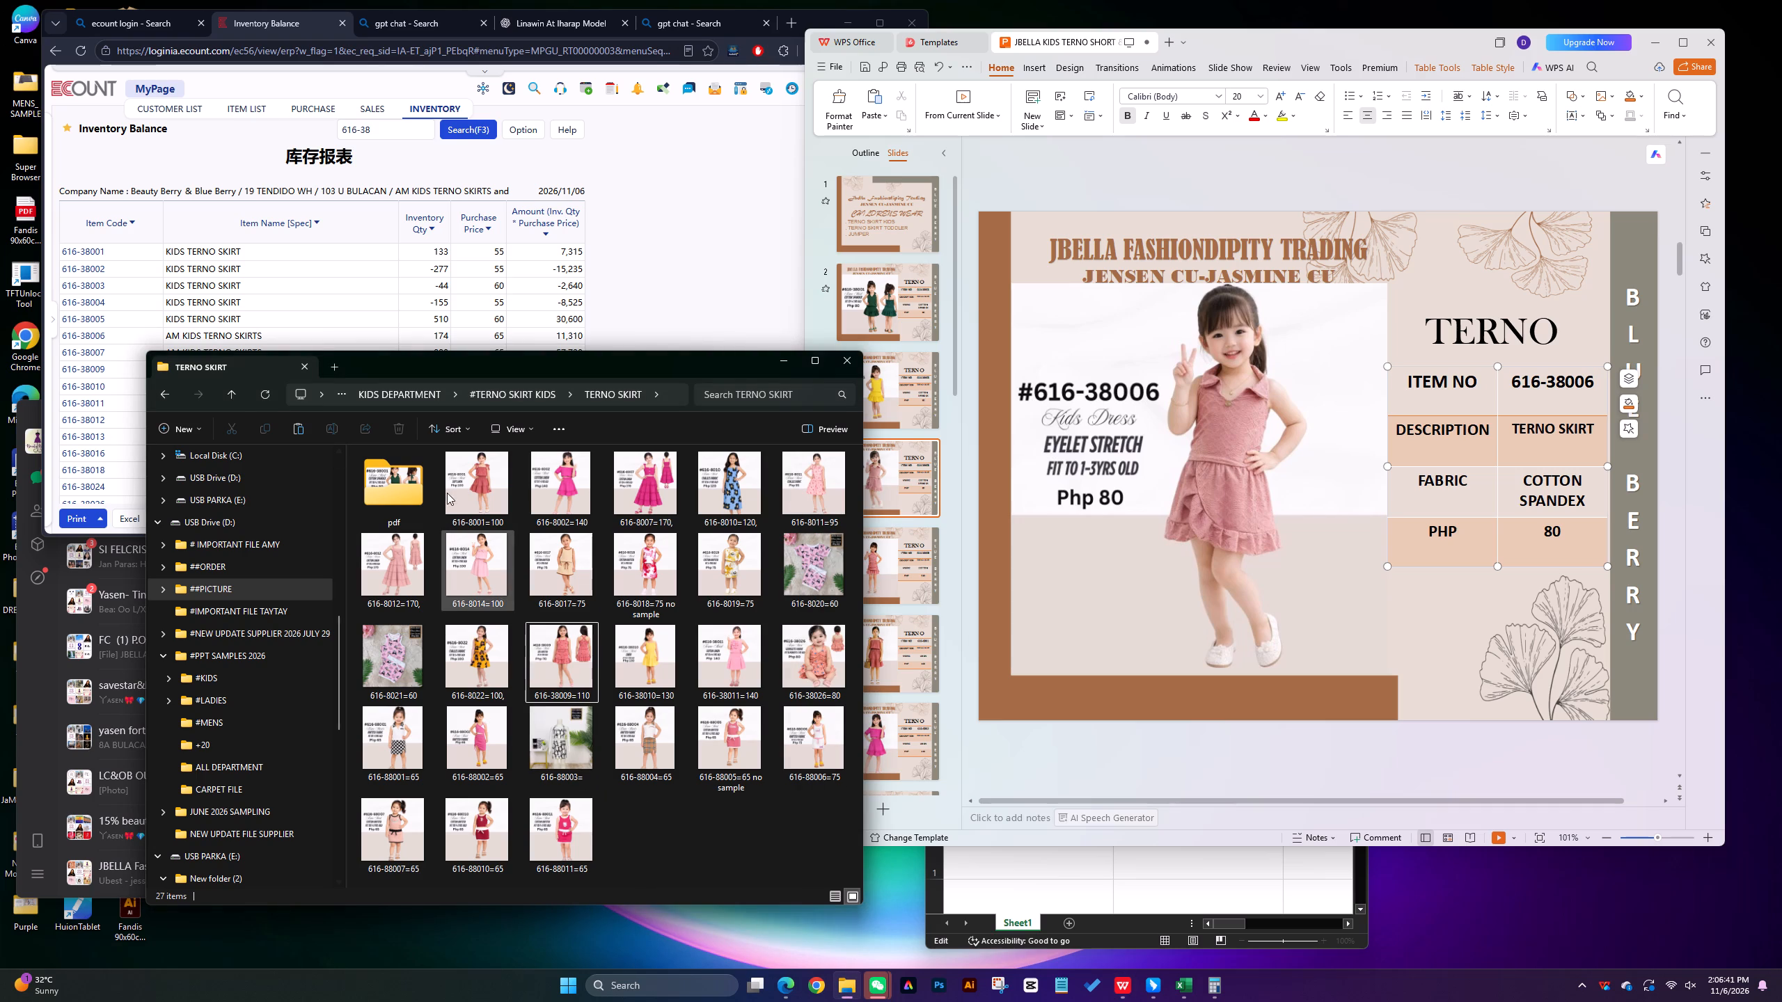
left_click(235, 395)
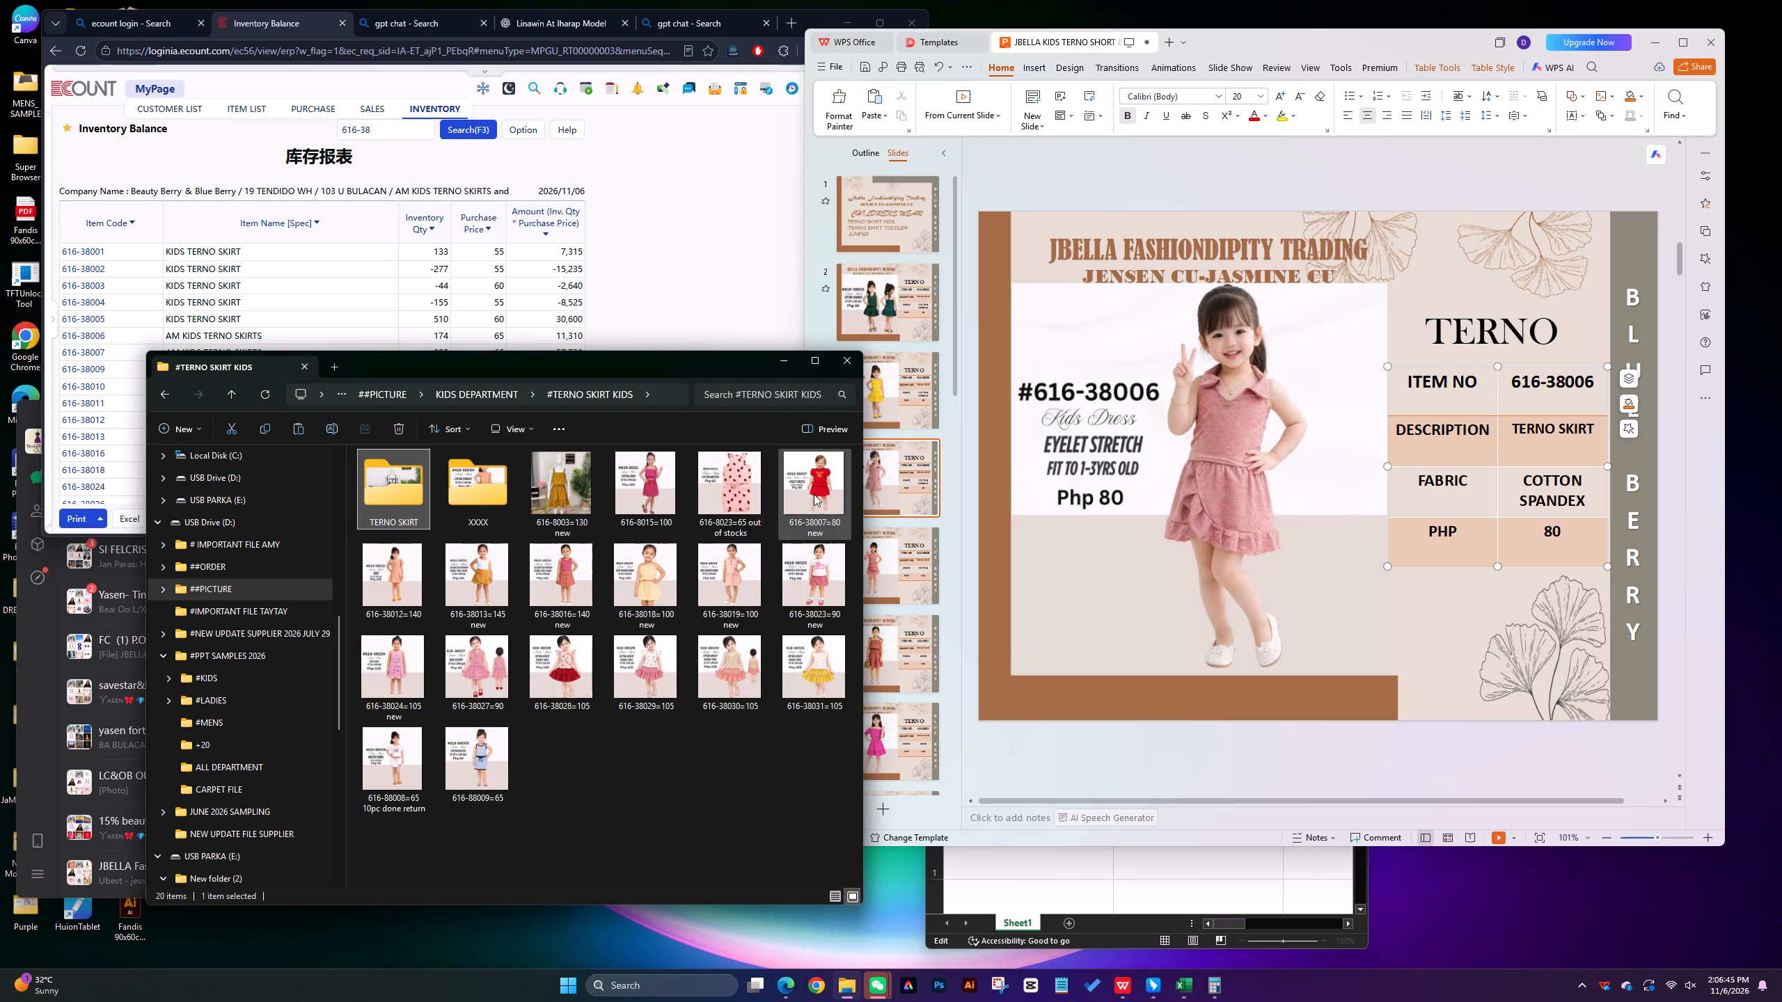
Duplicate the 616-38006 slide and delete the product picture from the copy.
left_click(901, 494)
right_click(898, 487)
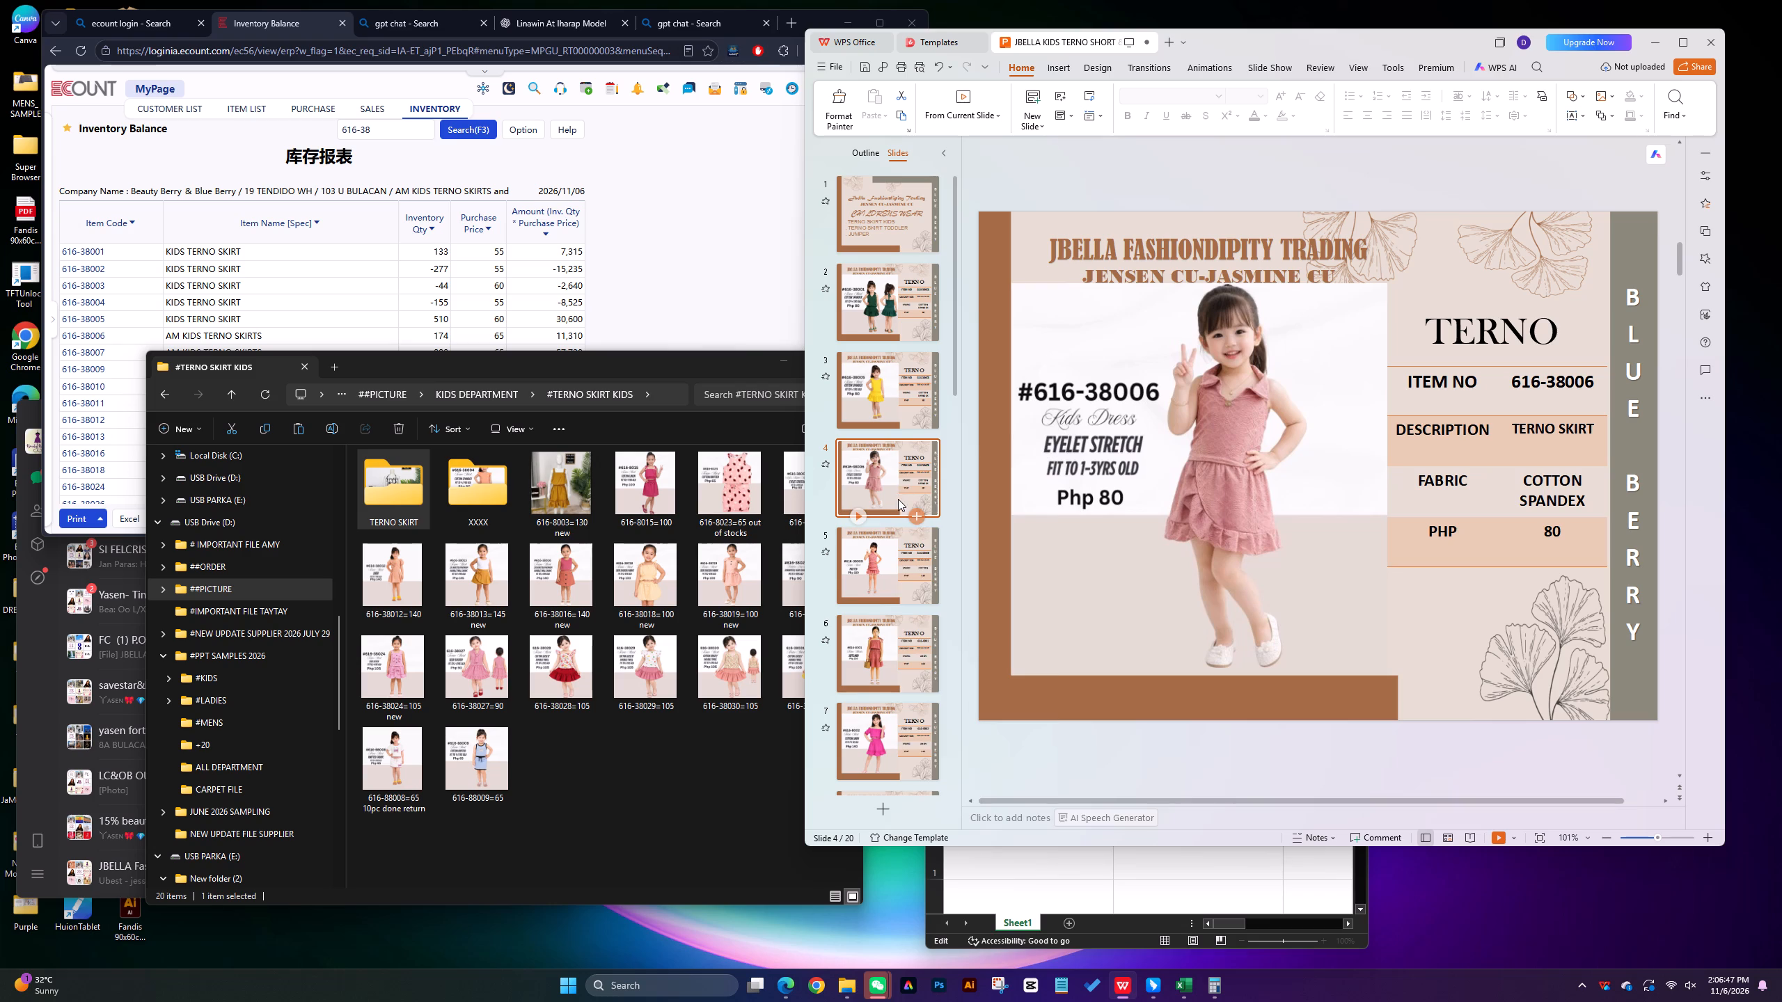
left_click(938, 560)
left_click(1050, 461)
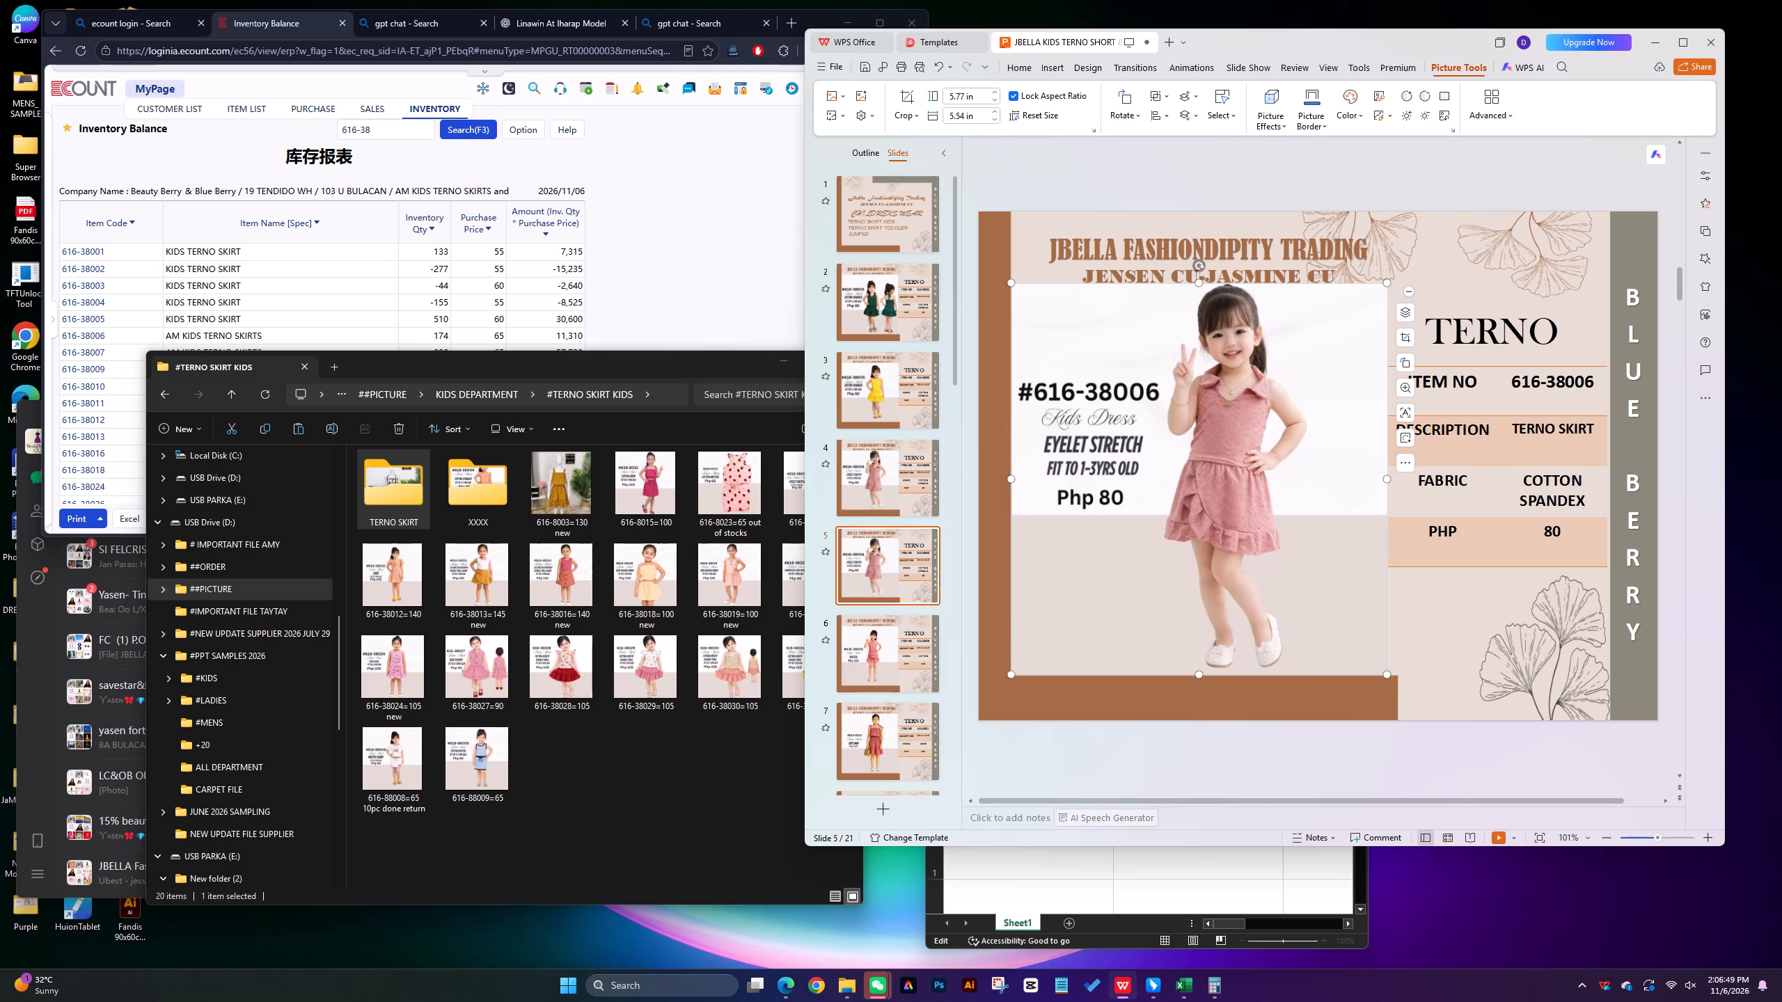
key("Delete")
Insert the 616-38007=80 new picture from the #TERNO SKIRT KIDS folder on slide 5.
left_click_drag(661, 777, 665, 770)
left_click_drag(814, 493, 814, 492)
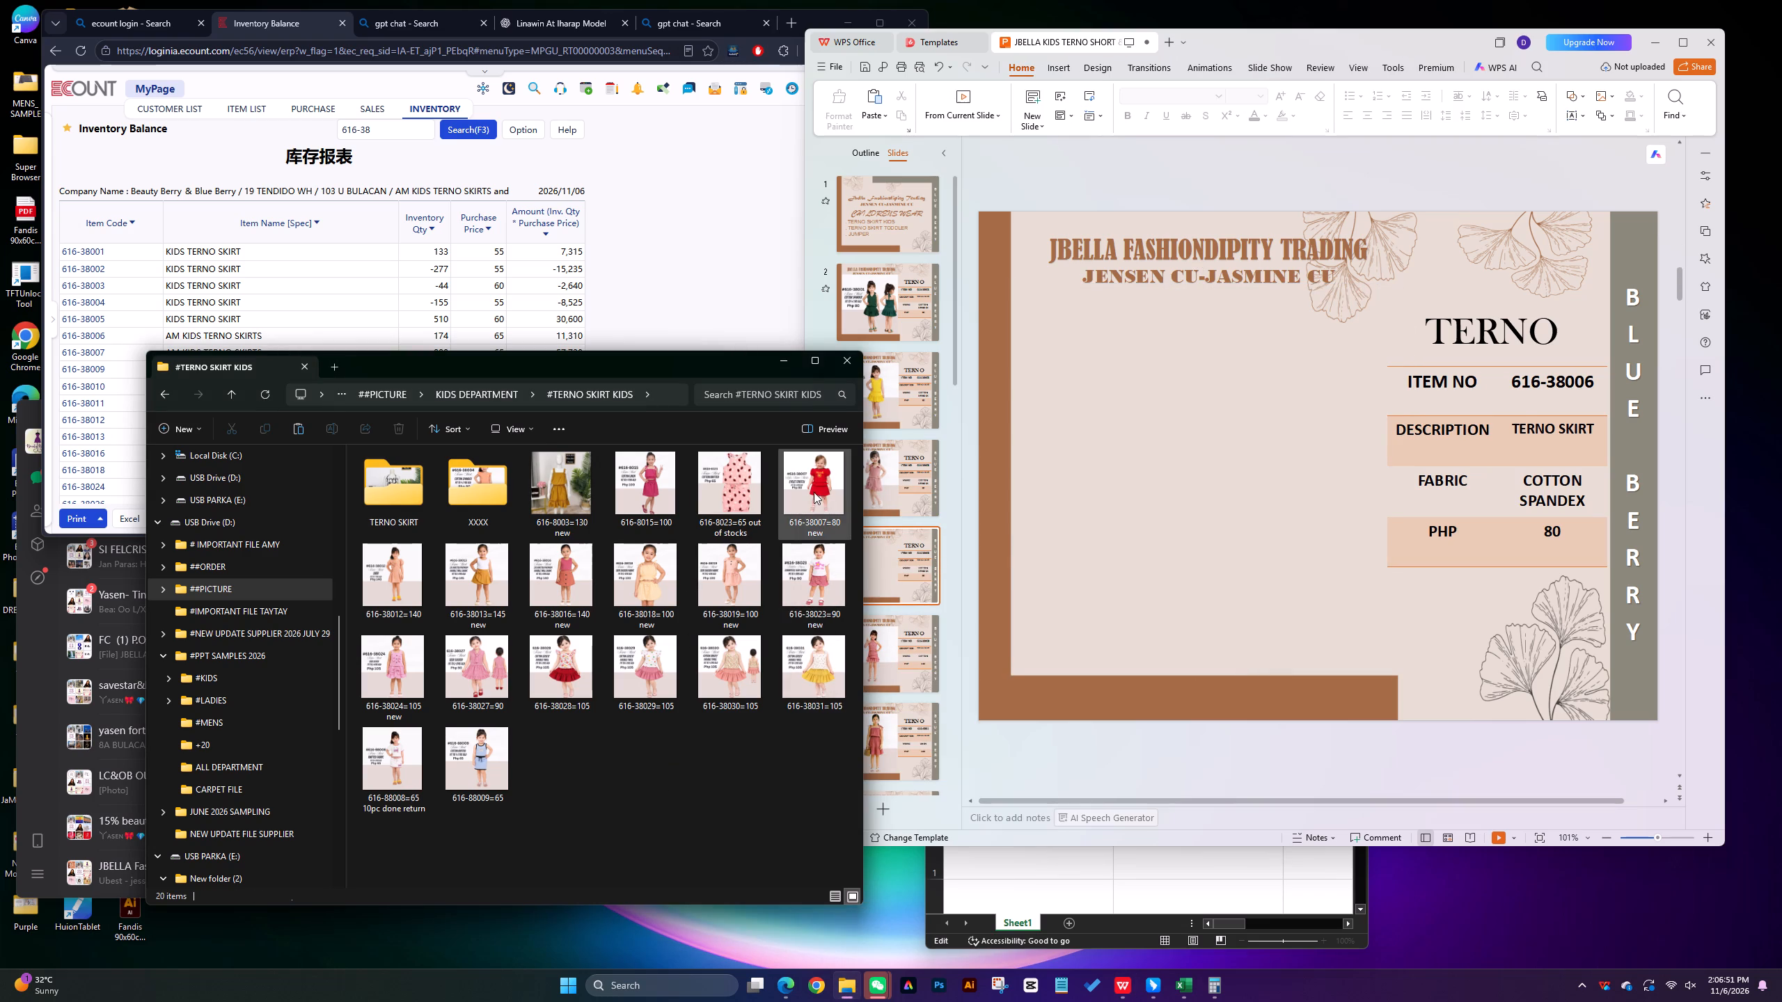
left_click_drag(814, 492, 1042, 336)
Position the 616-38007 picture on slide 5 against the brown left border, just below the JENSEN CU-JASMINE CU heading.
left_click_drag(1231, 432, 1199, 386)
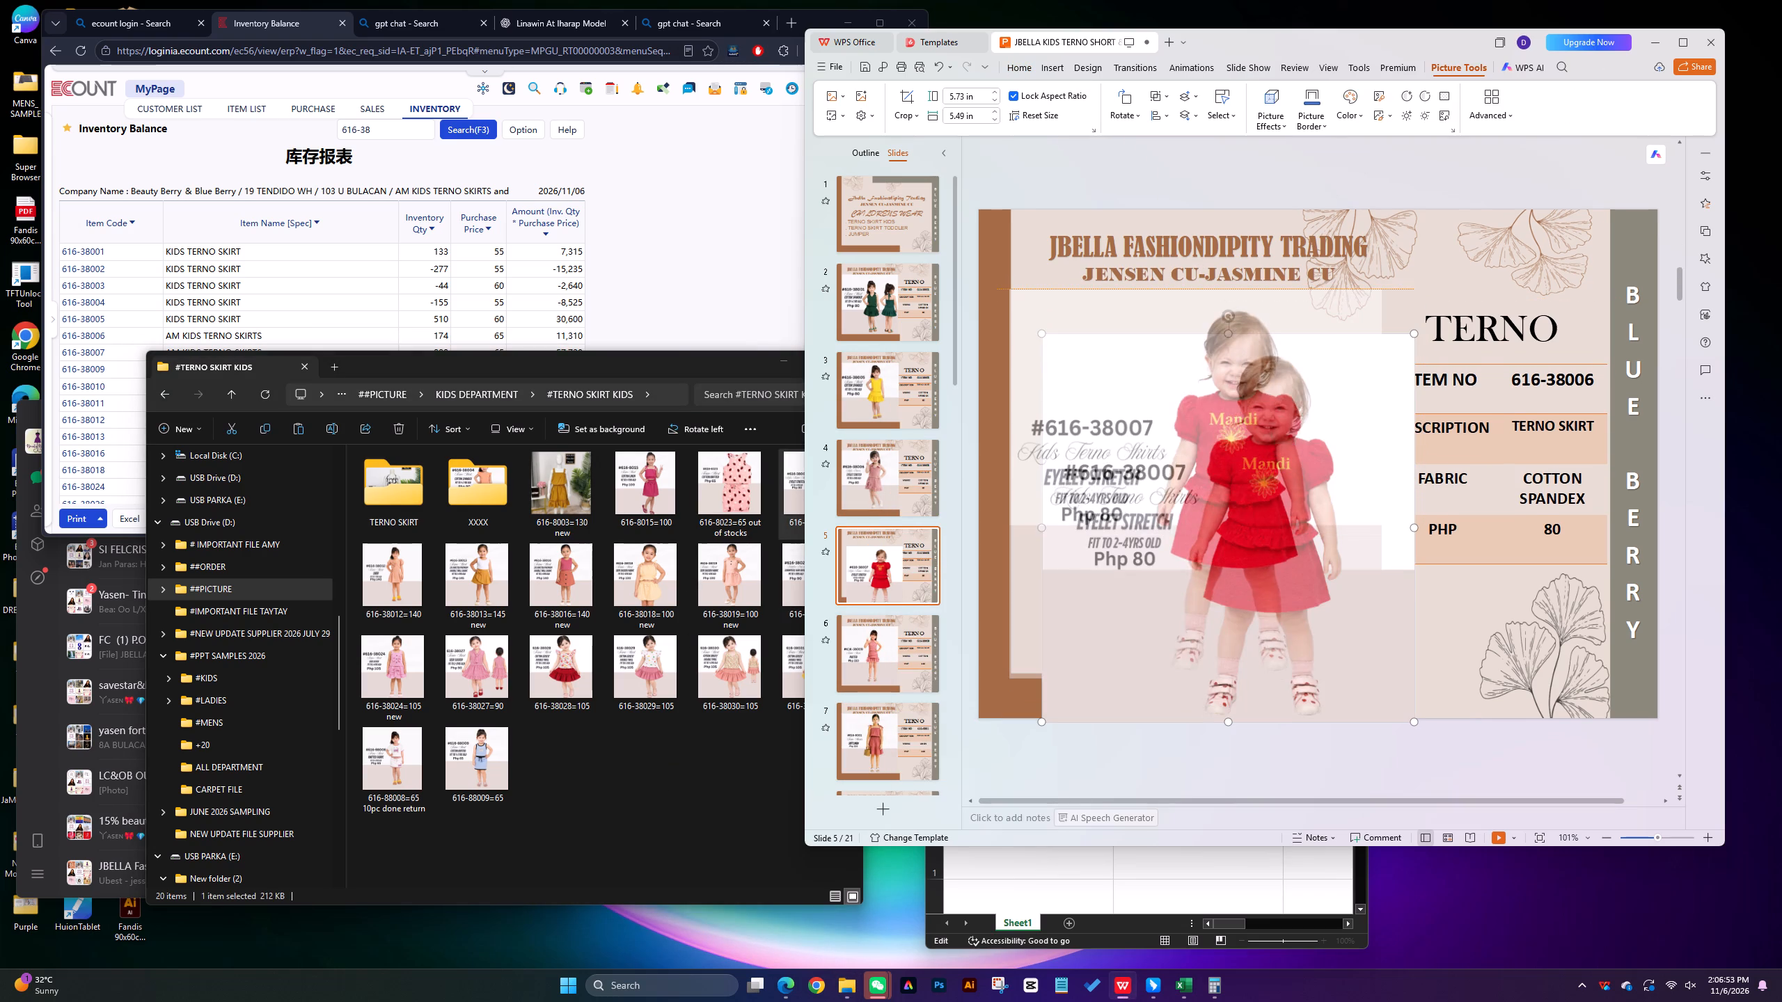
left_click_drag(1199, 386, 1204, 384)
key("Up")
key("Up")
key("Up")
key("Up")
key("Up")
key("Up")
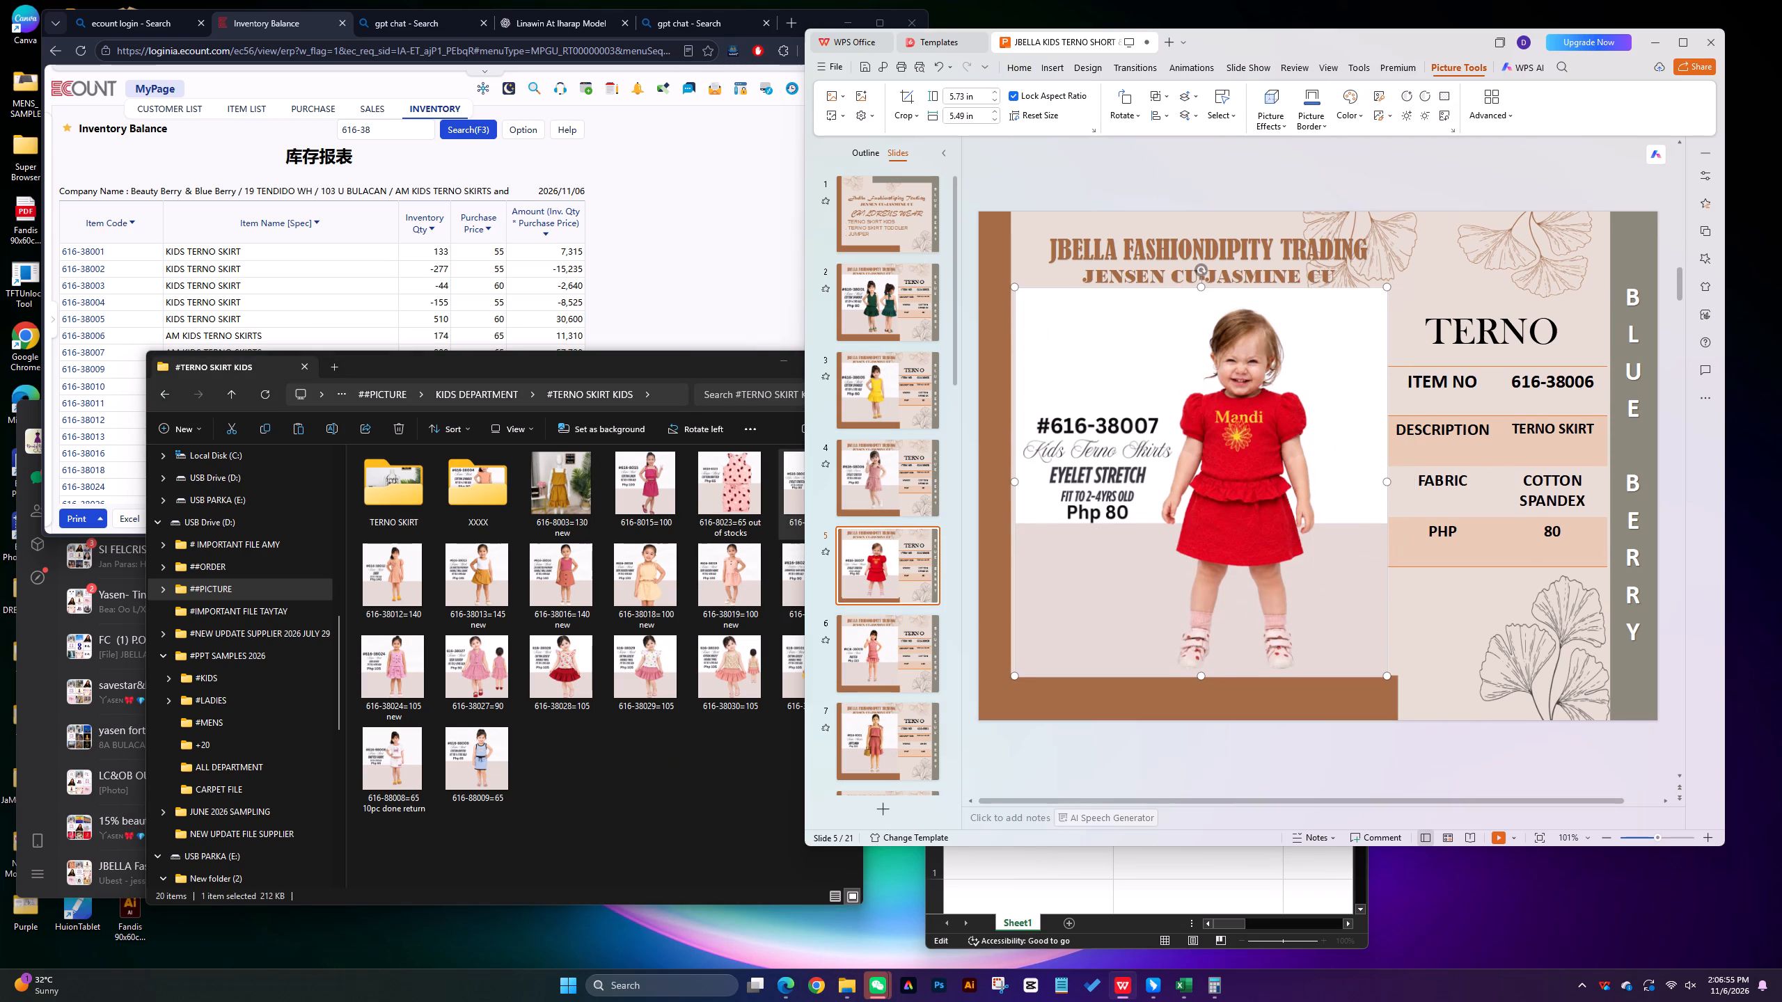
key("Up")
key("Up")
key("Up")
key("Up")
key("Up")
key("Up")
key("Left")
key("Left")
key("Left")
key("Left")
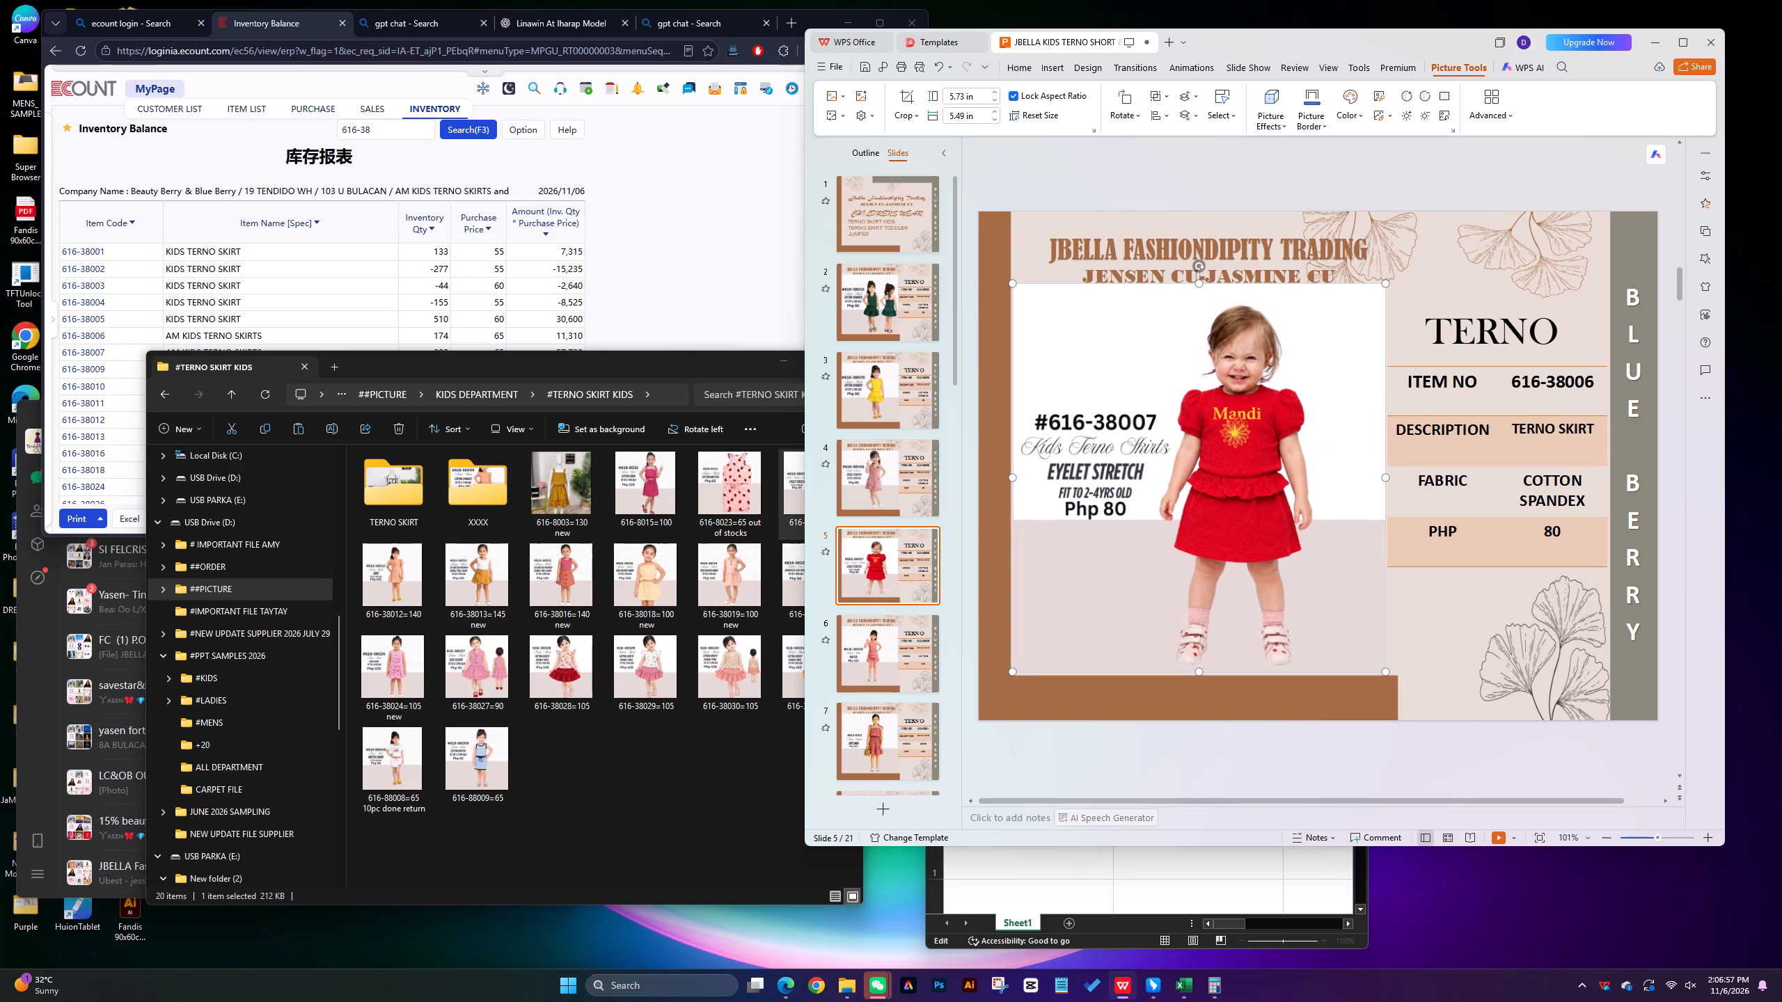
key("Left")
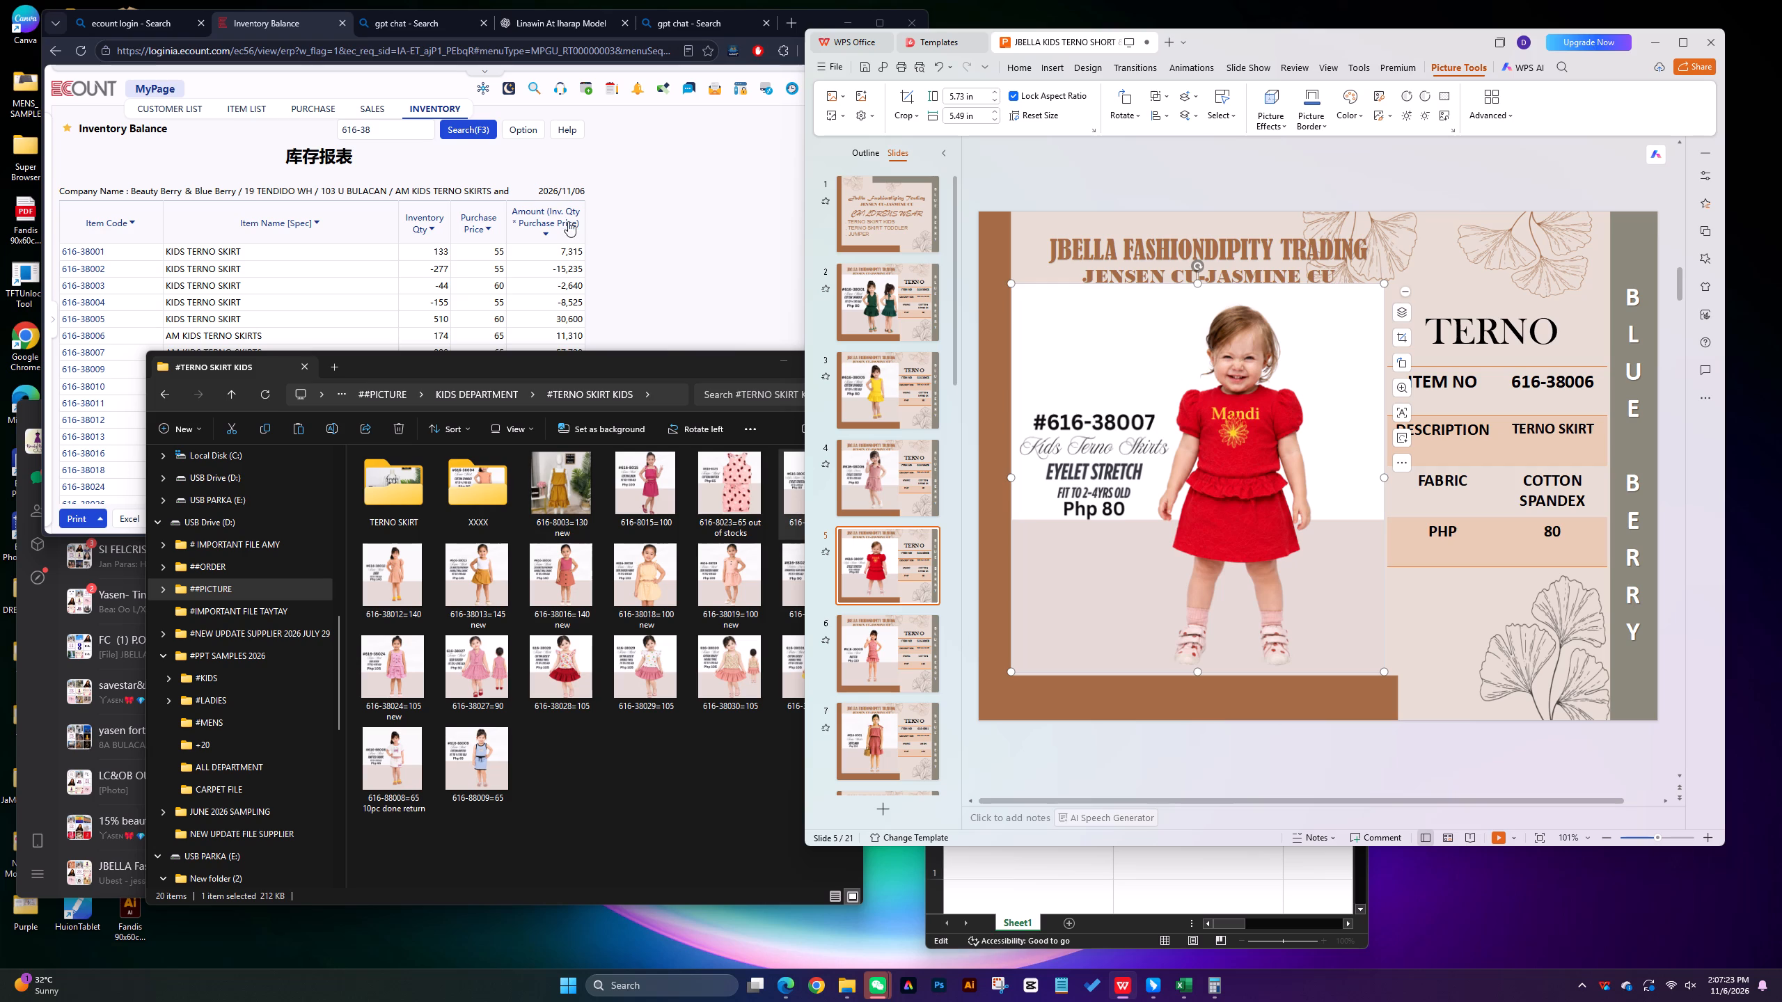
Search the ECOUNT item list for 616-38 to check the item names and prices.
left_click(249, 106)
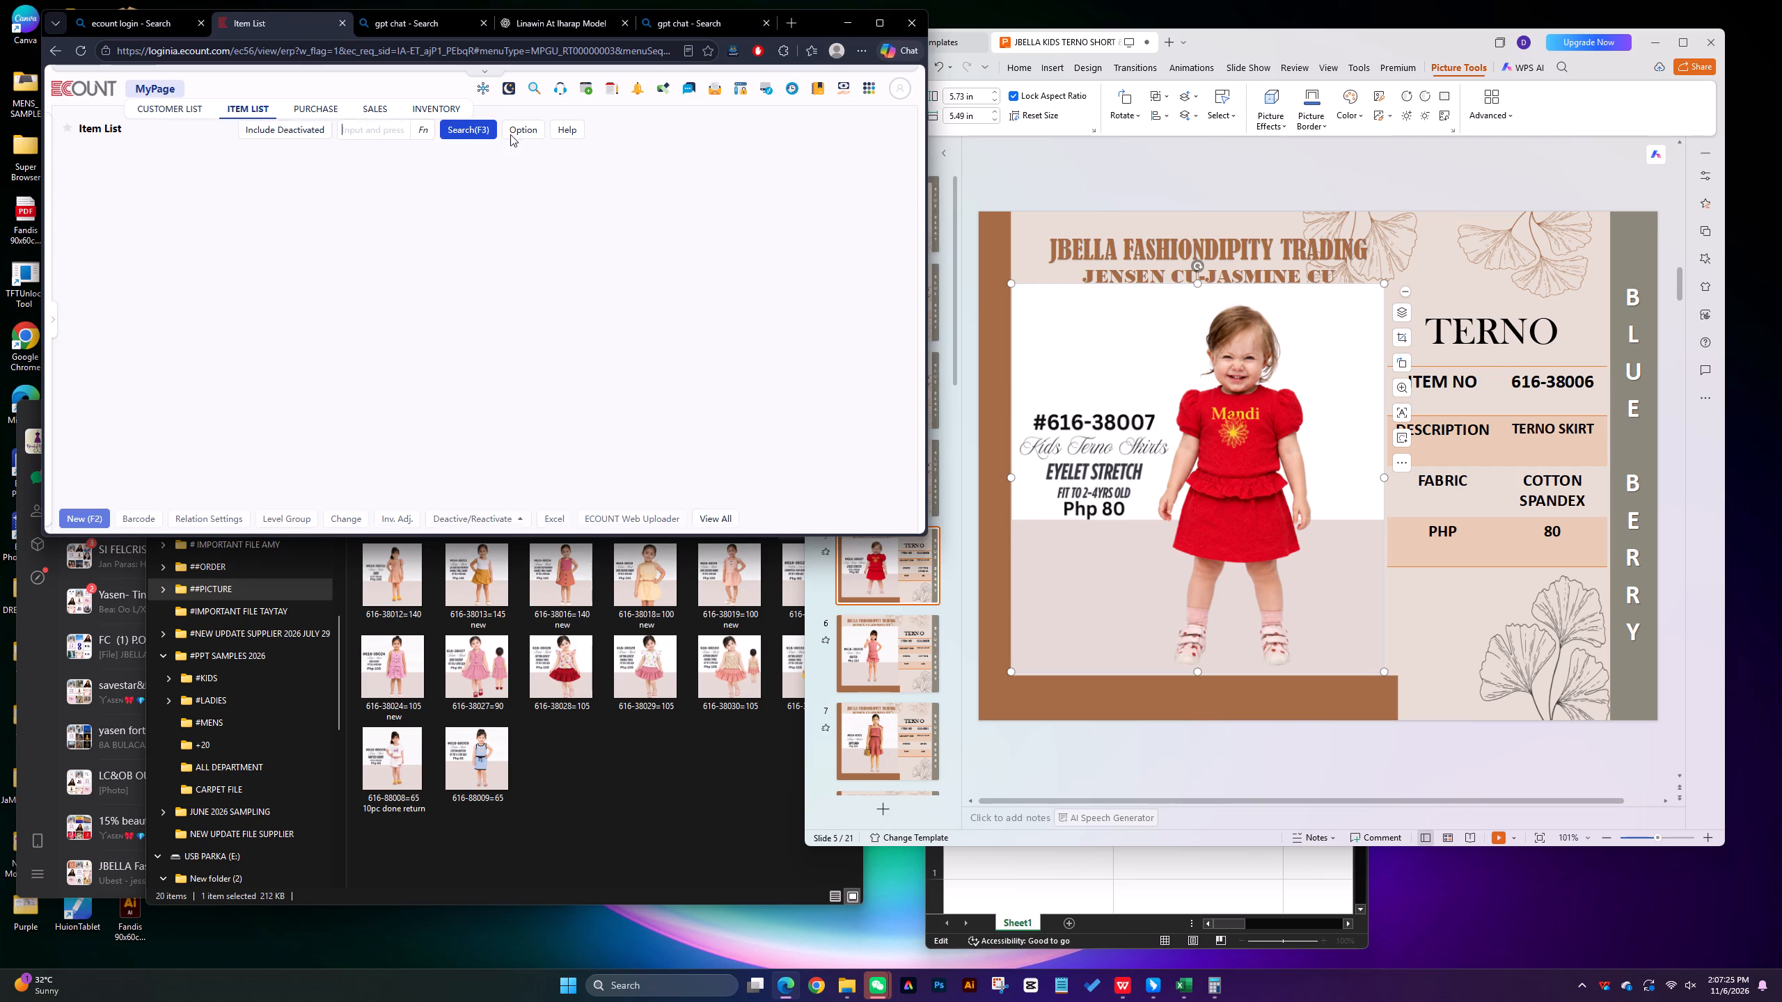
left_click(377, 128)
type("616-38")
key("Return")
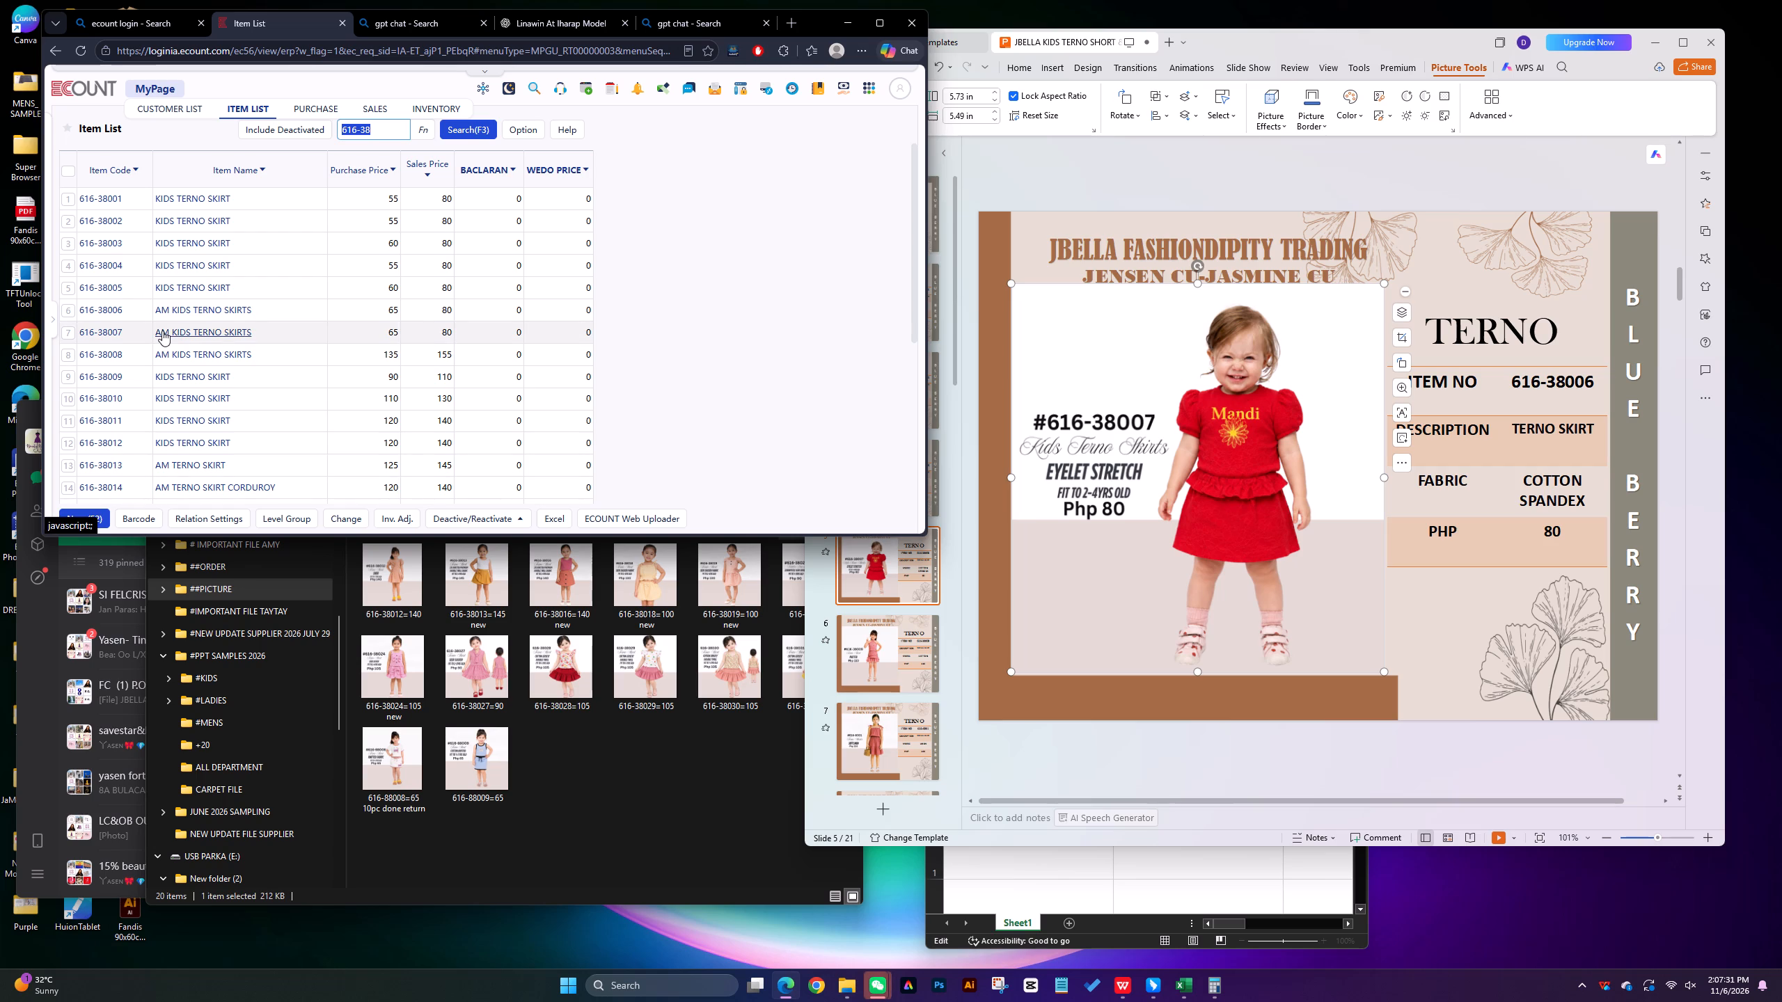
left_click(617, 826)
Run the ECOUNT Inventory Balance report for location 19.
left_click(423, 109)
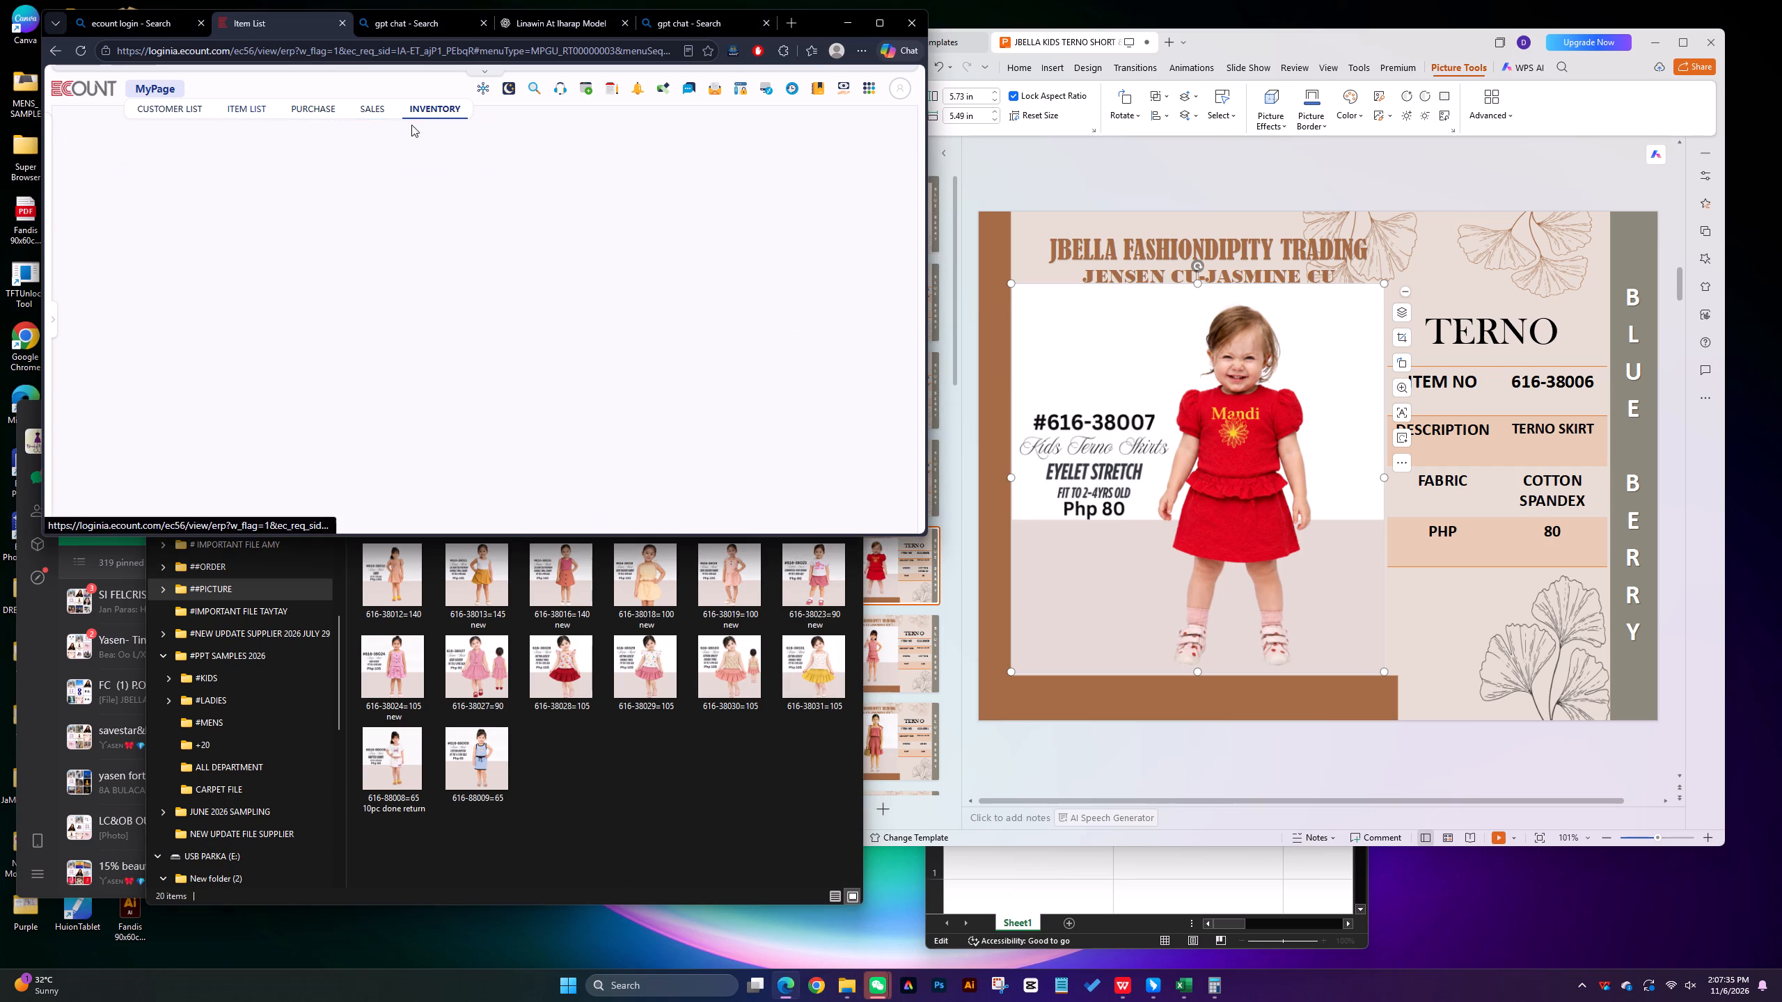
left_click(219, 210)
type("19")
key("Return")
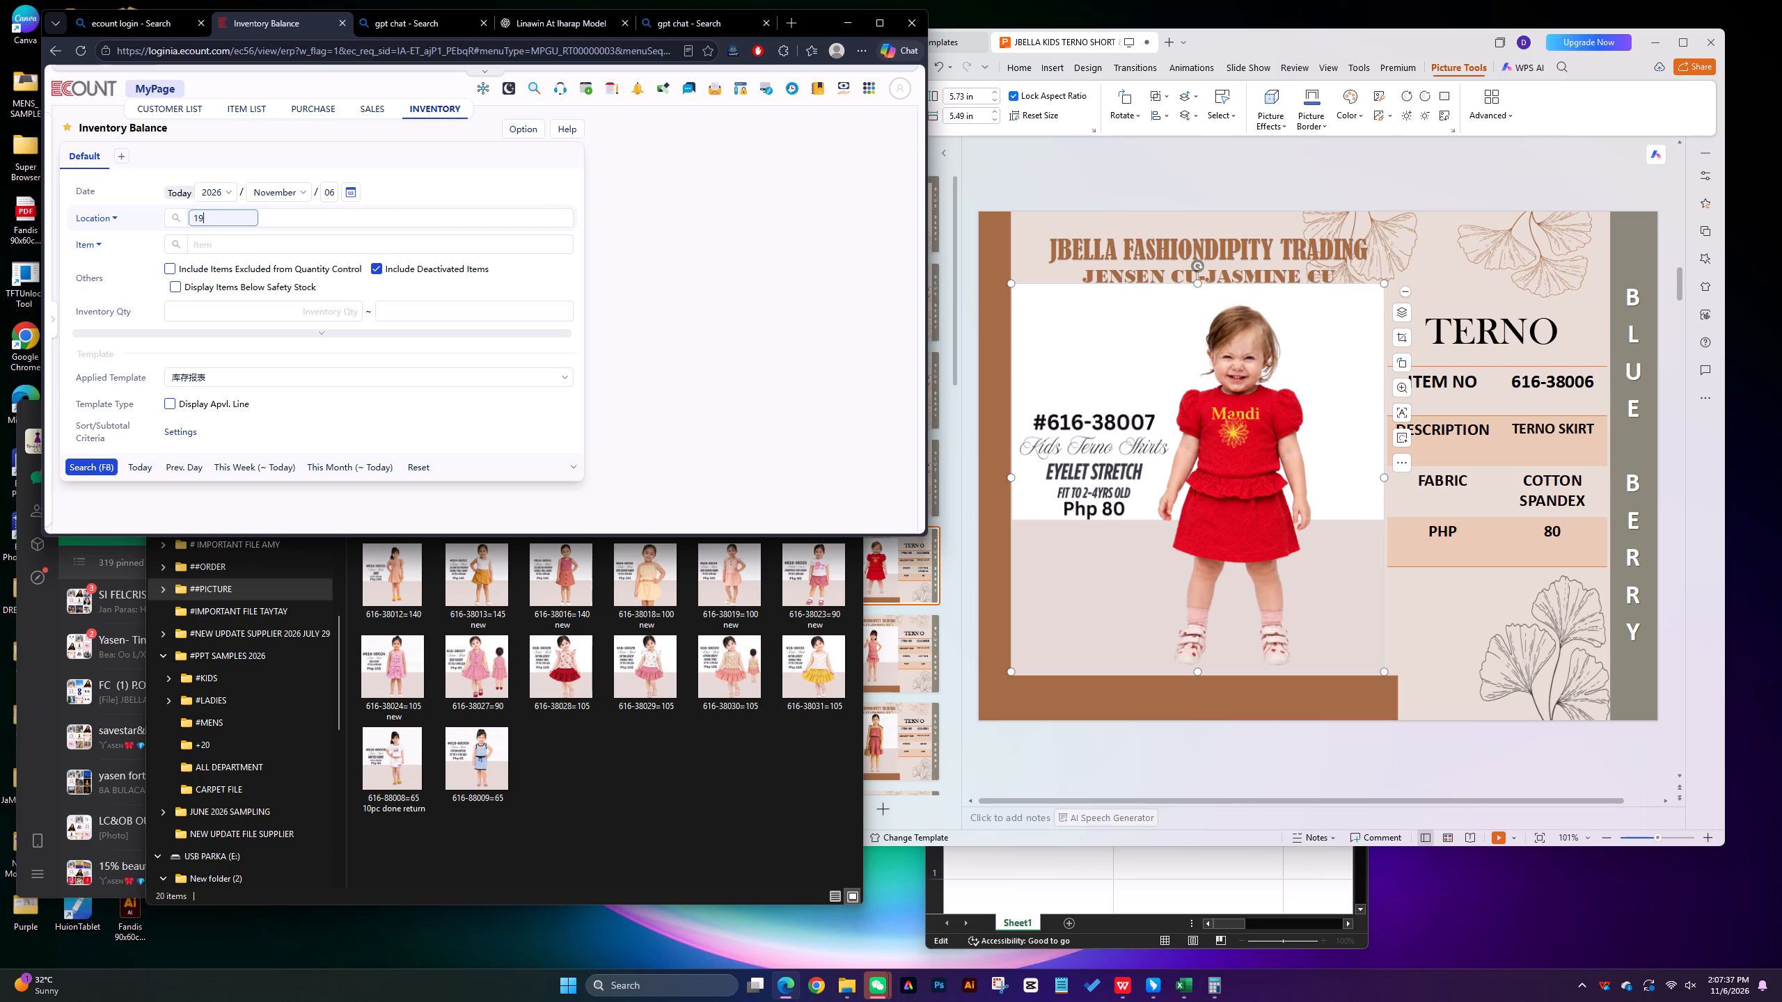
left_click(98, 464)
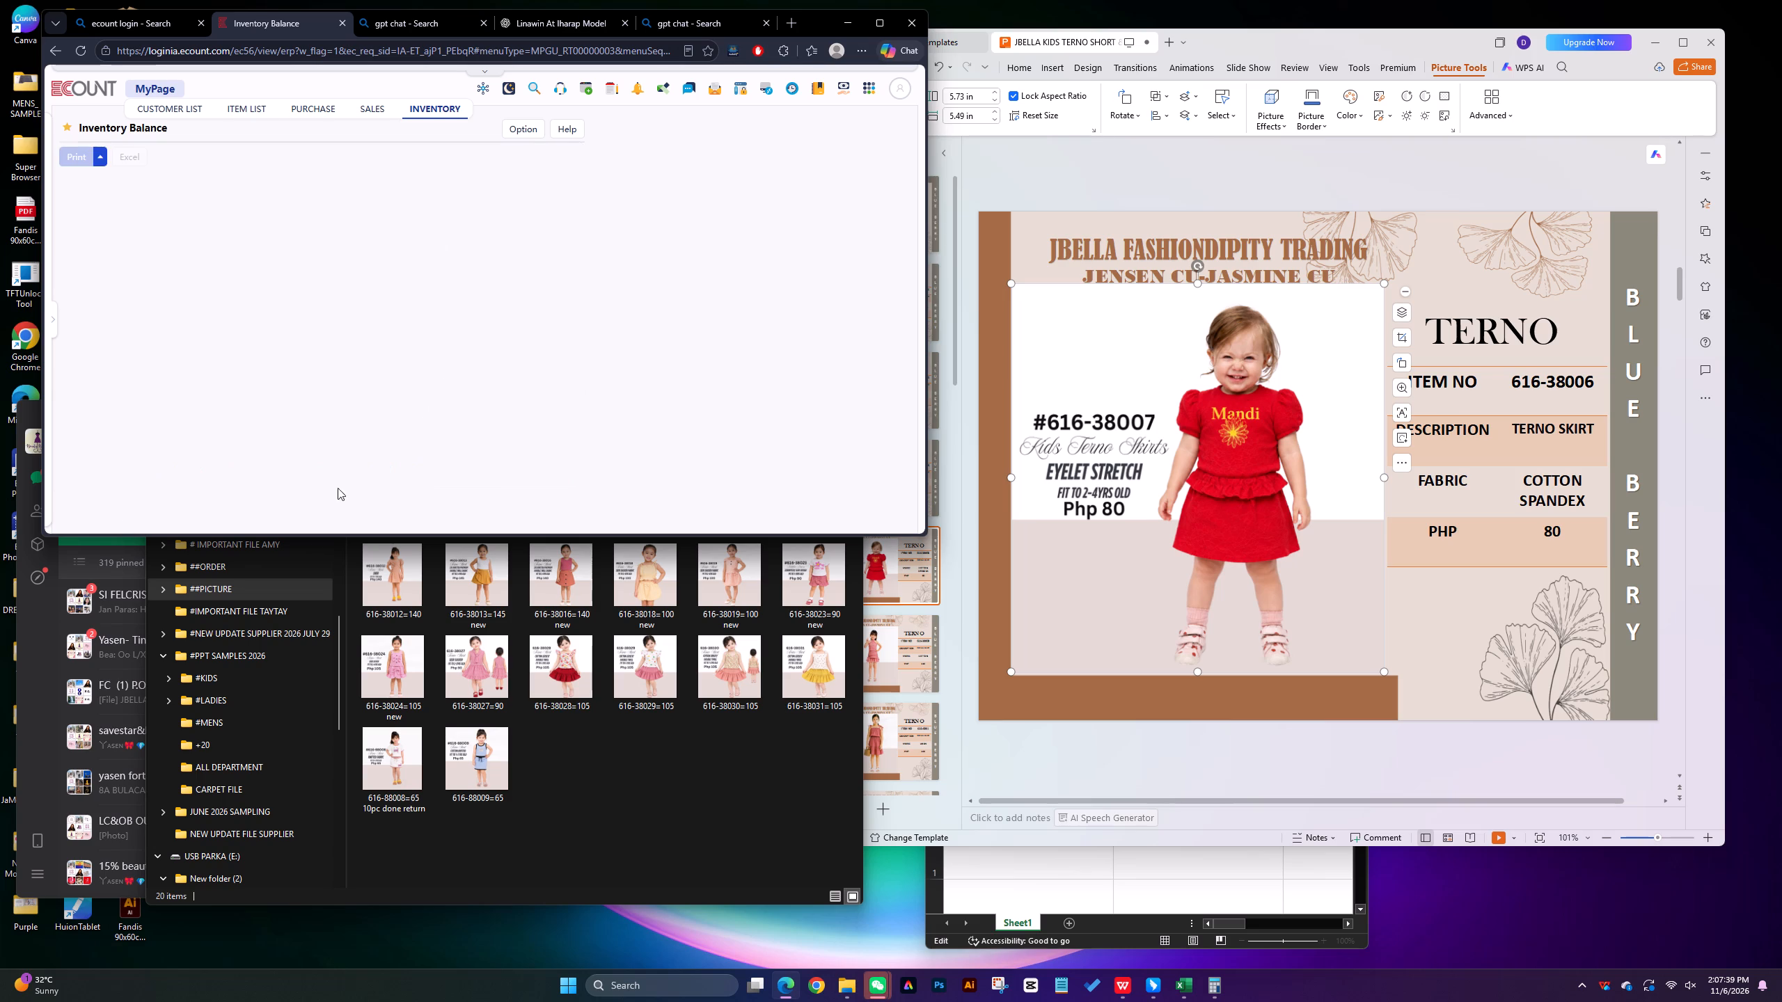
Switch to Weixin and send the reply "copy po mam" in the Yasen group chat.
left_click(109, 640)
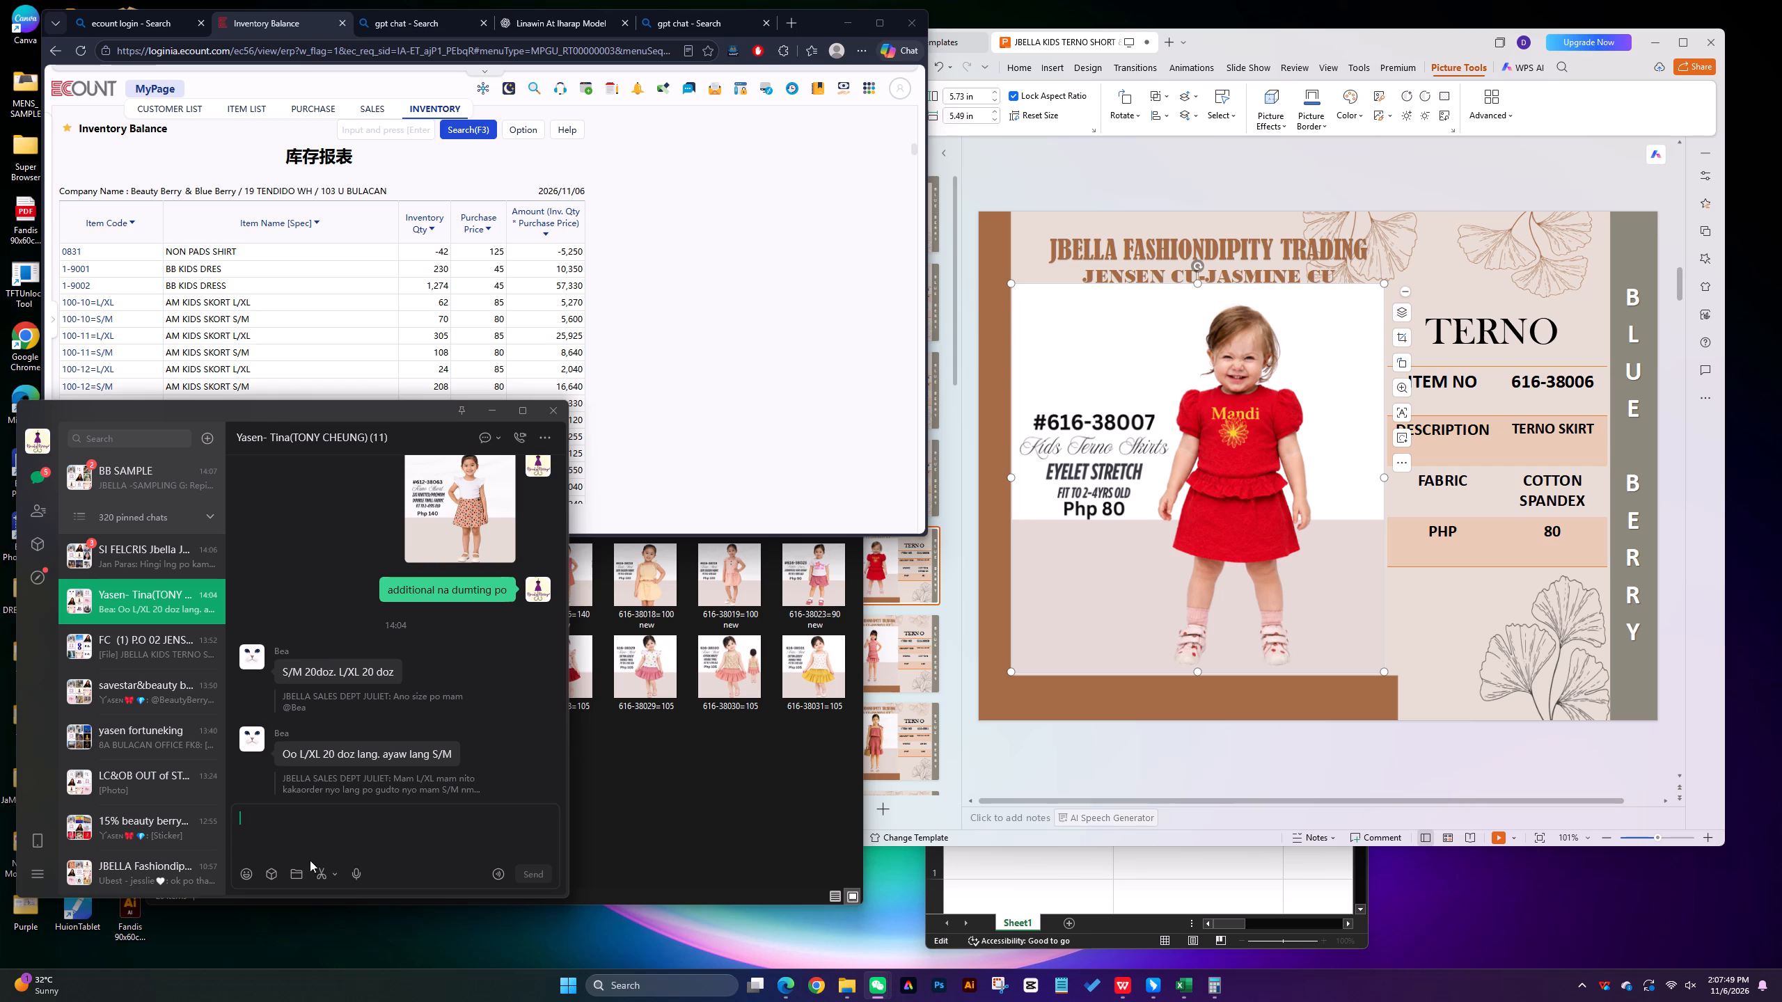
left_click(299, 829)
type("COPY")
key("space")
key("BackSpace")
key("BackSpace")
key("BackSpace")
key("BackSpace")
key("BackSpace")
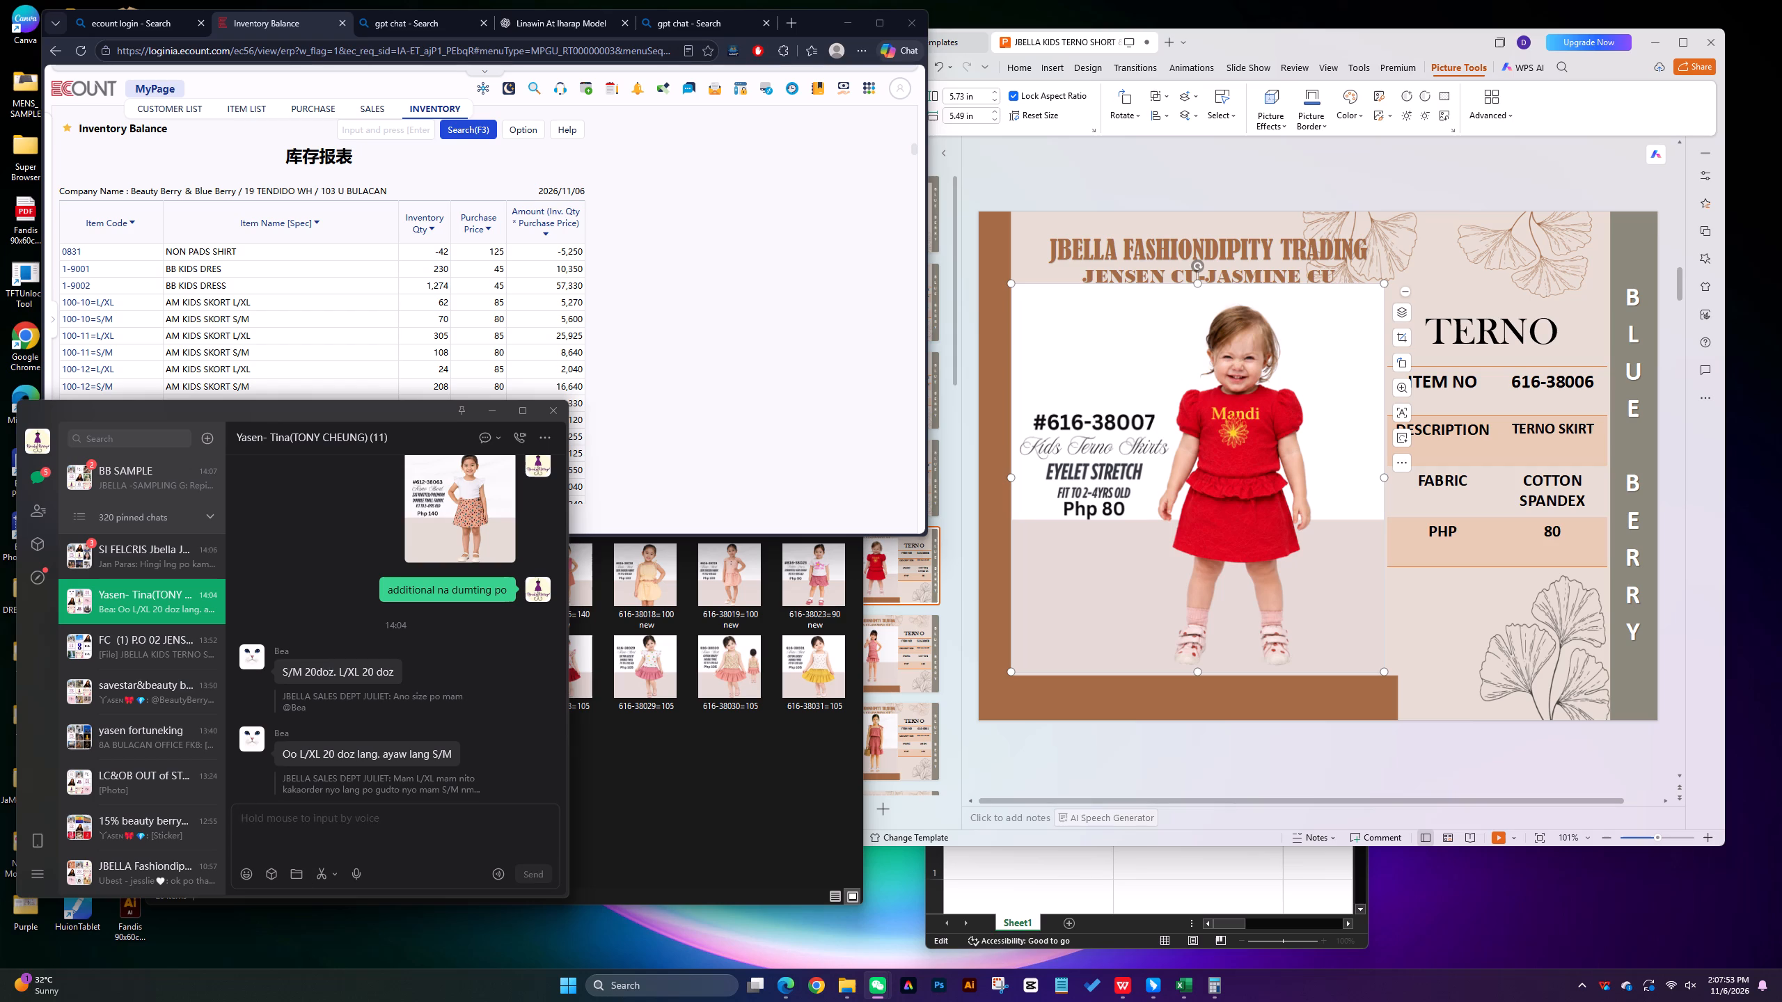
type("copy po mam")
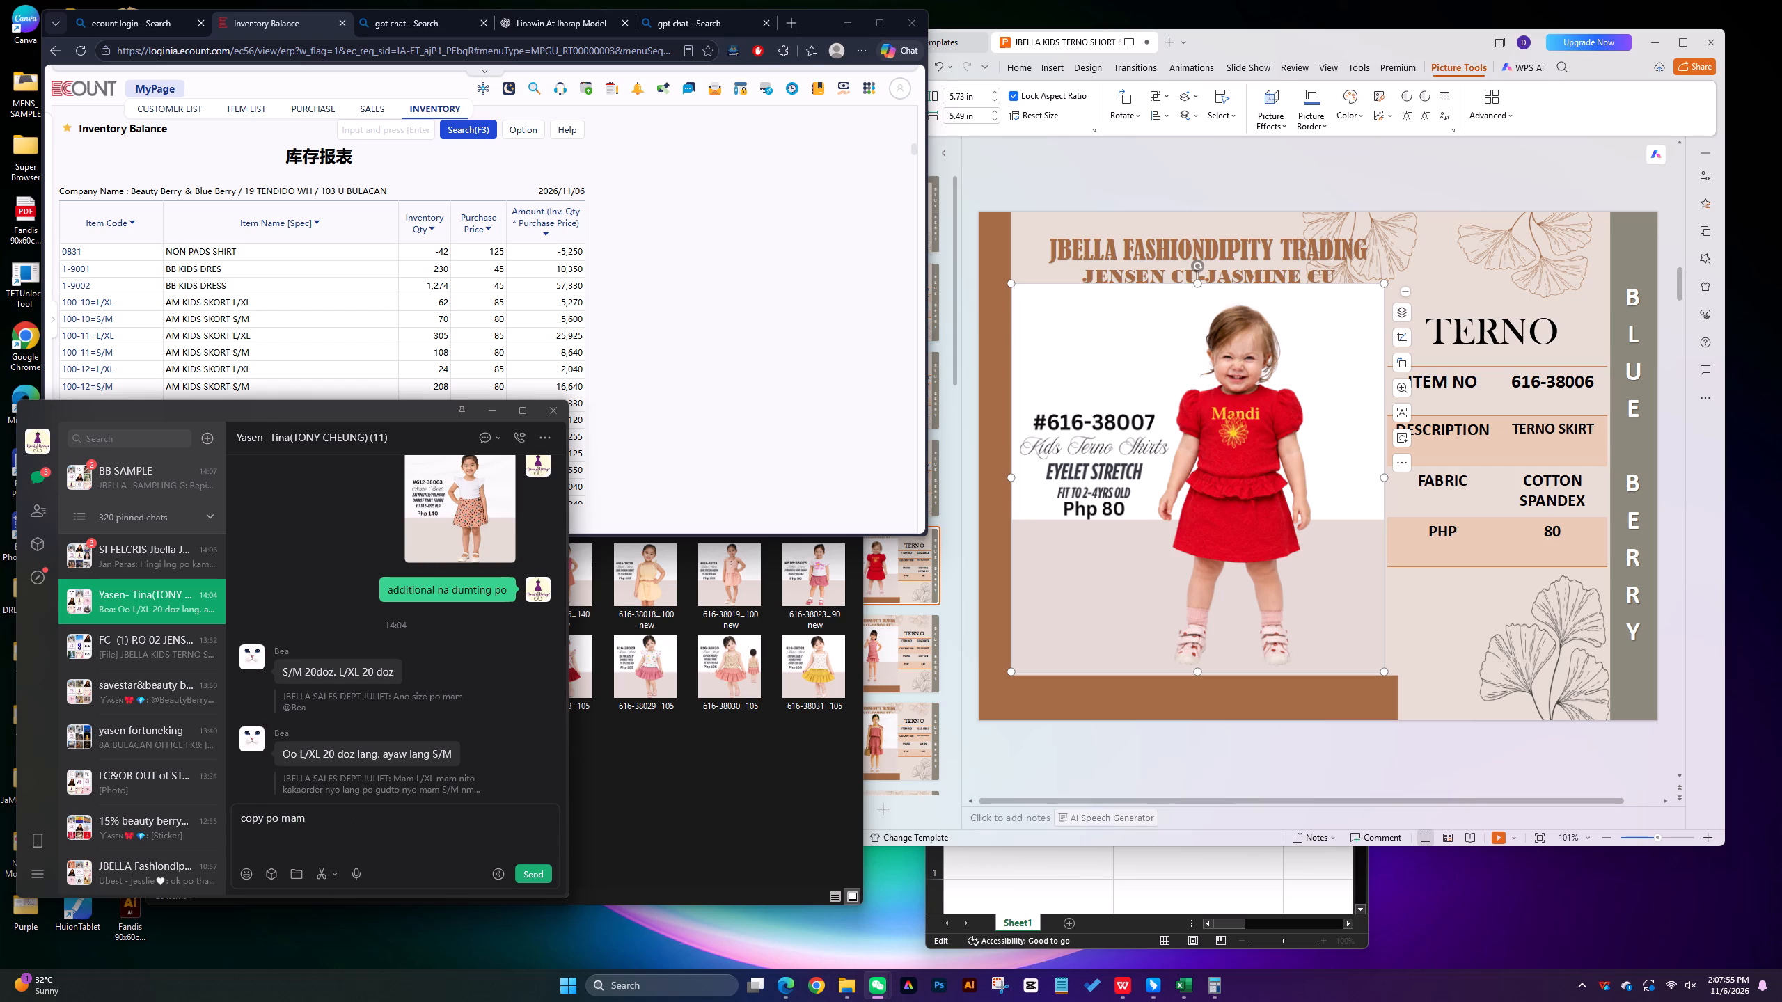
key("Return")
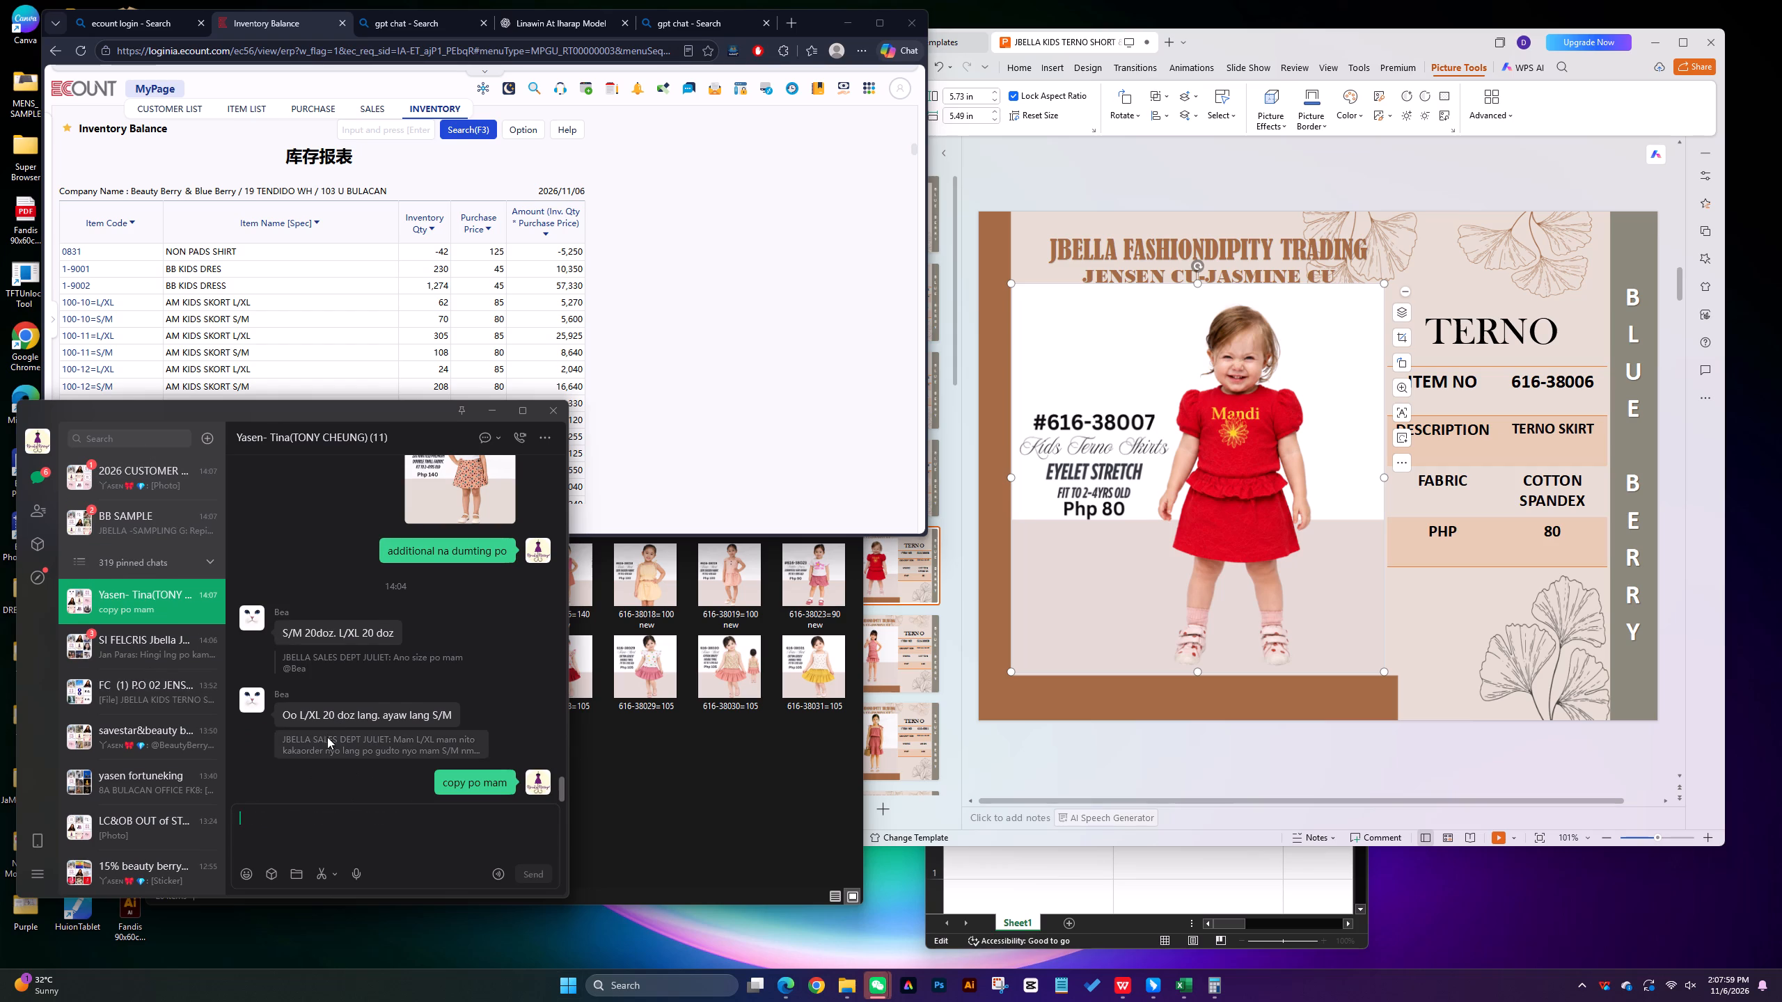
View the two quoted messages about sizes in the Yasen group chat.
left_click(368, 661)
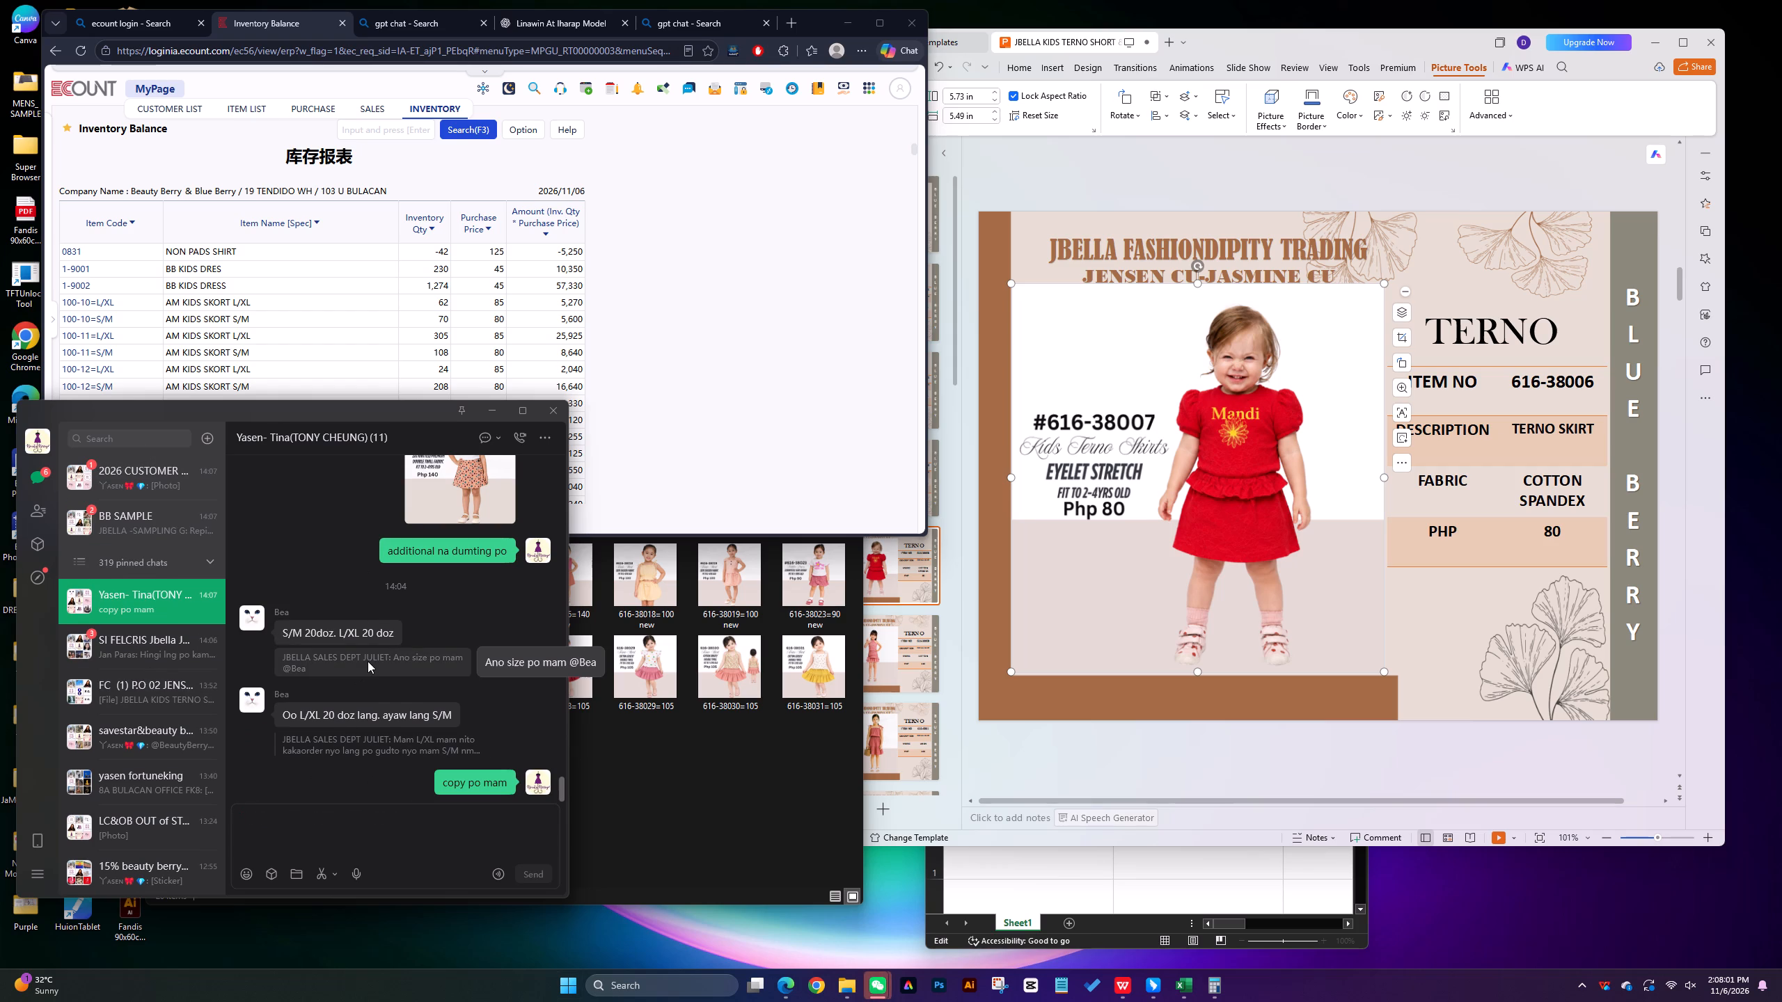
left_click(353, 745)
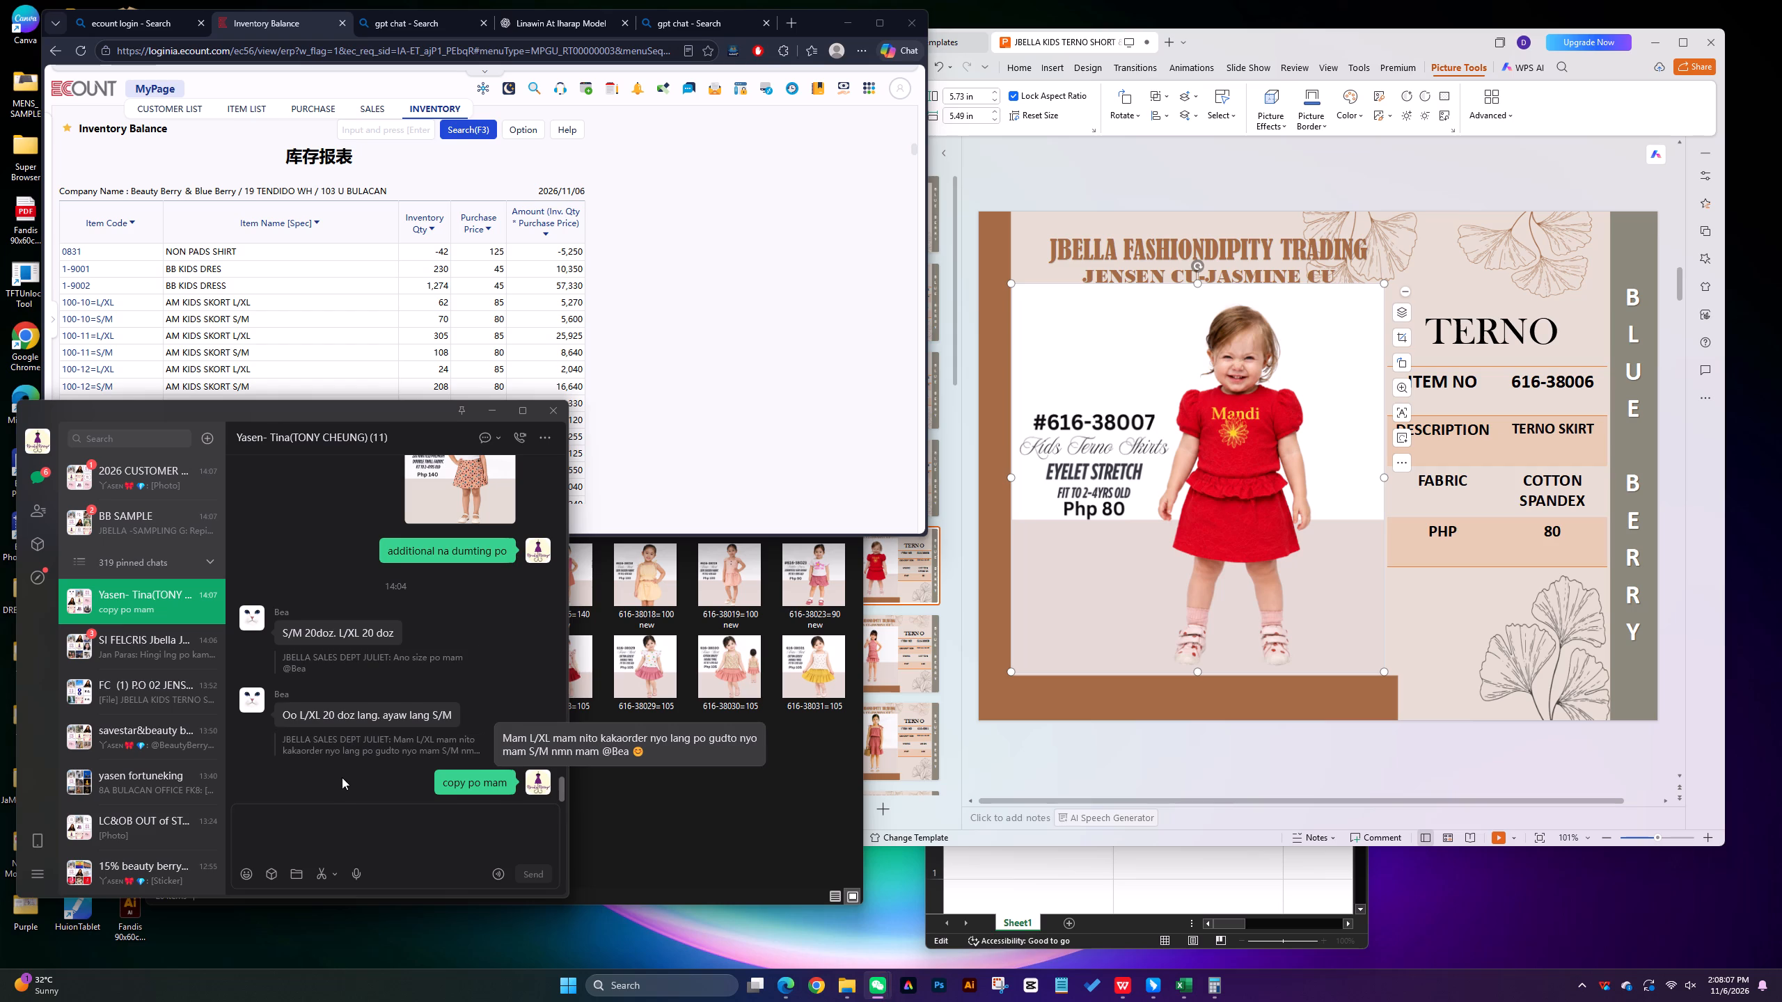
left_click(342, 777)
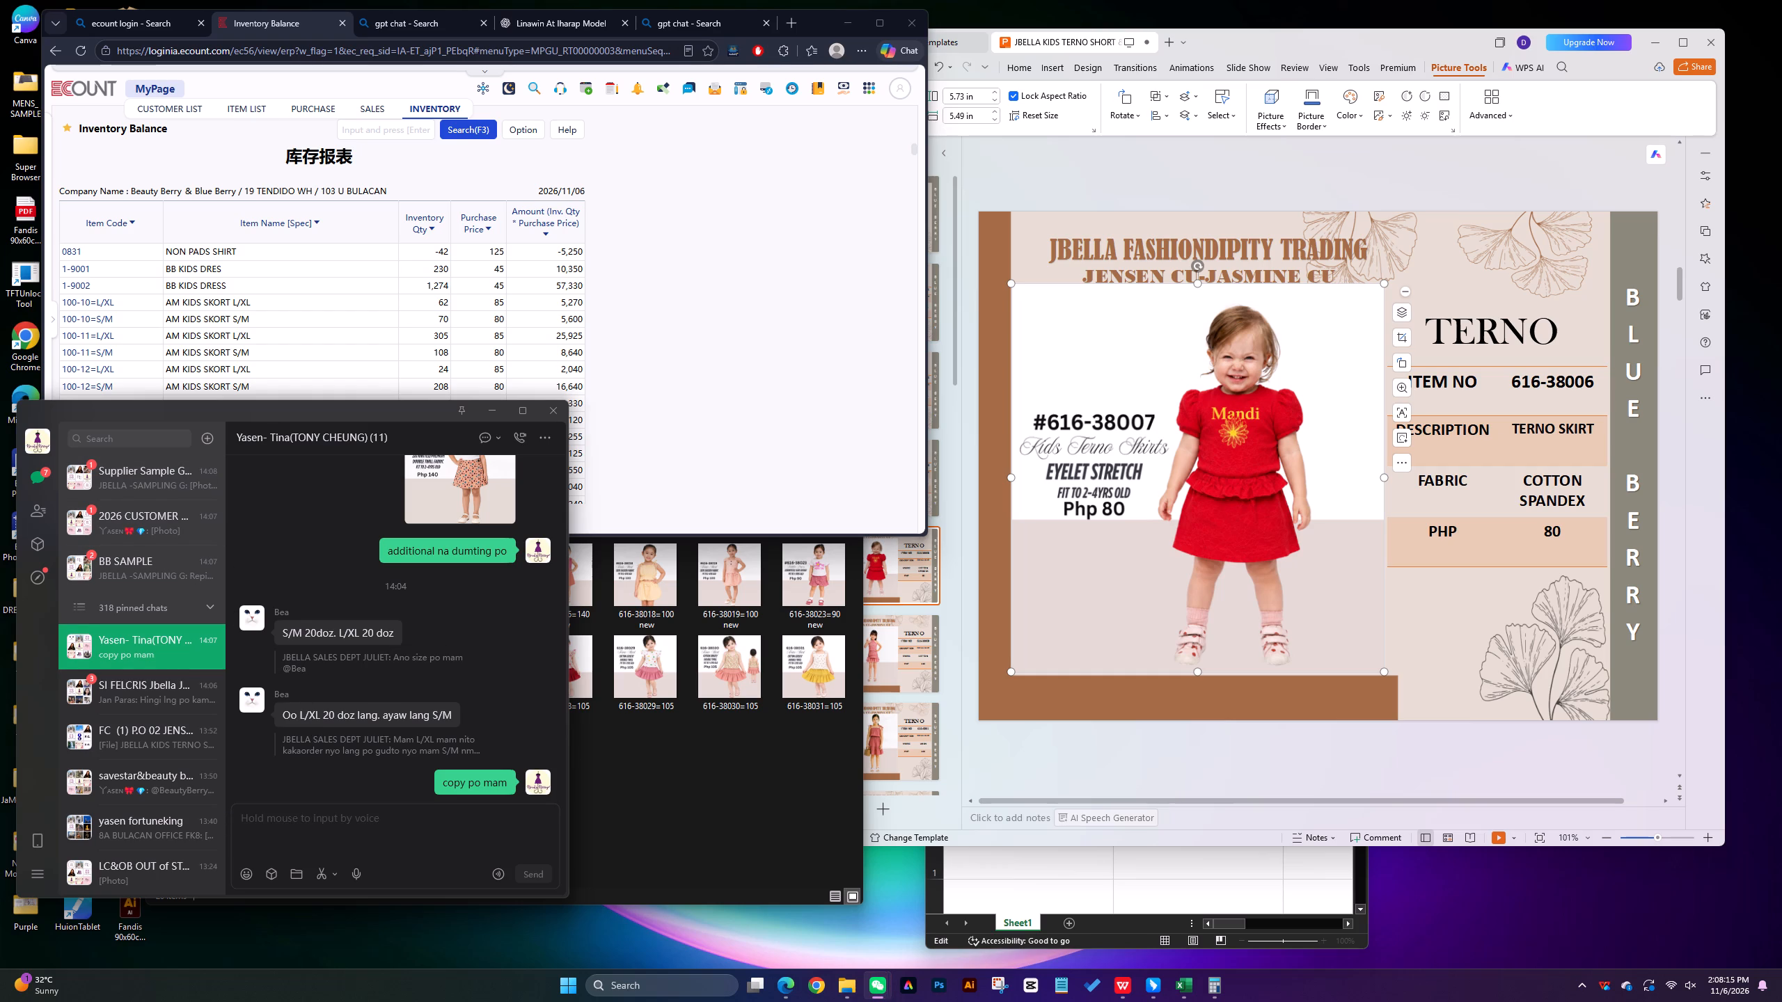
Open the Supplier Sample Group chat to read its new messages.
left_click(136, 477)
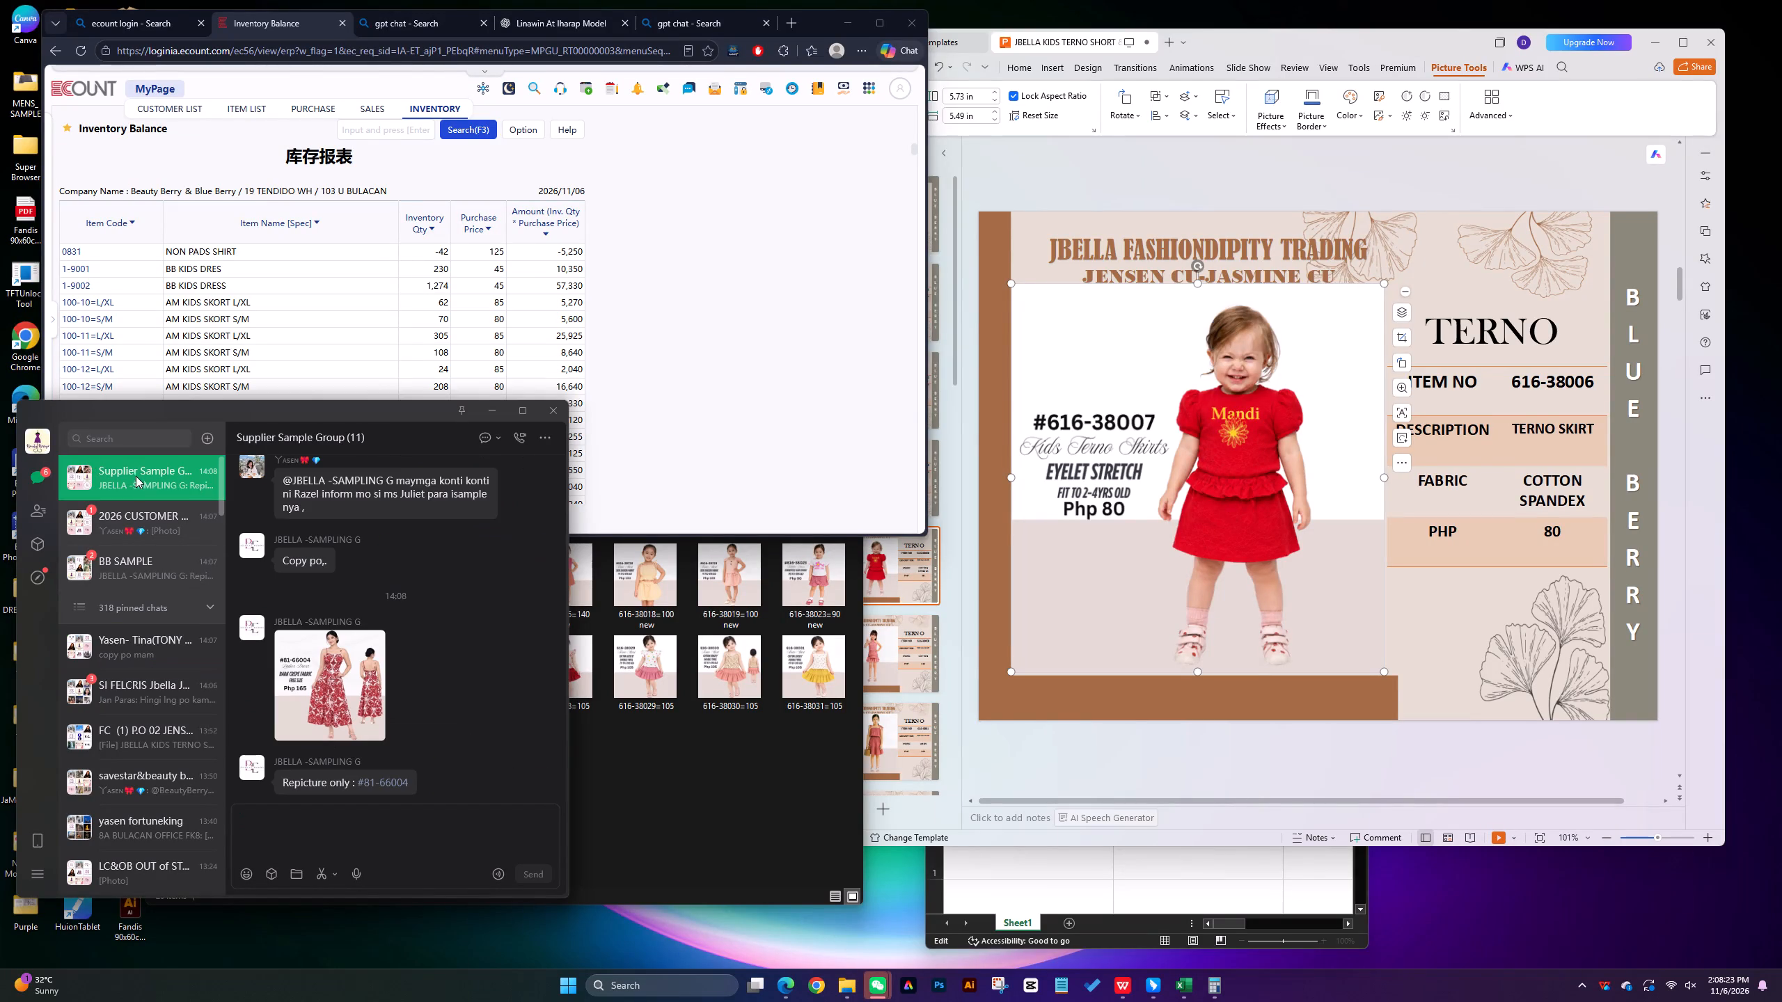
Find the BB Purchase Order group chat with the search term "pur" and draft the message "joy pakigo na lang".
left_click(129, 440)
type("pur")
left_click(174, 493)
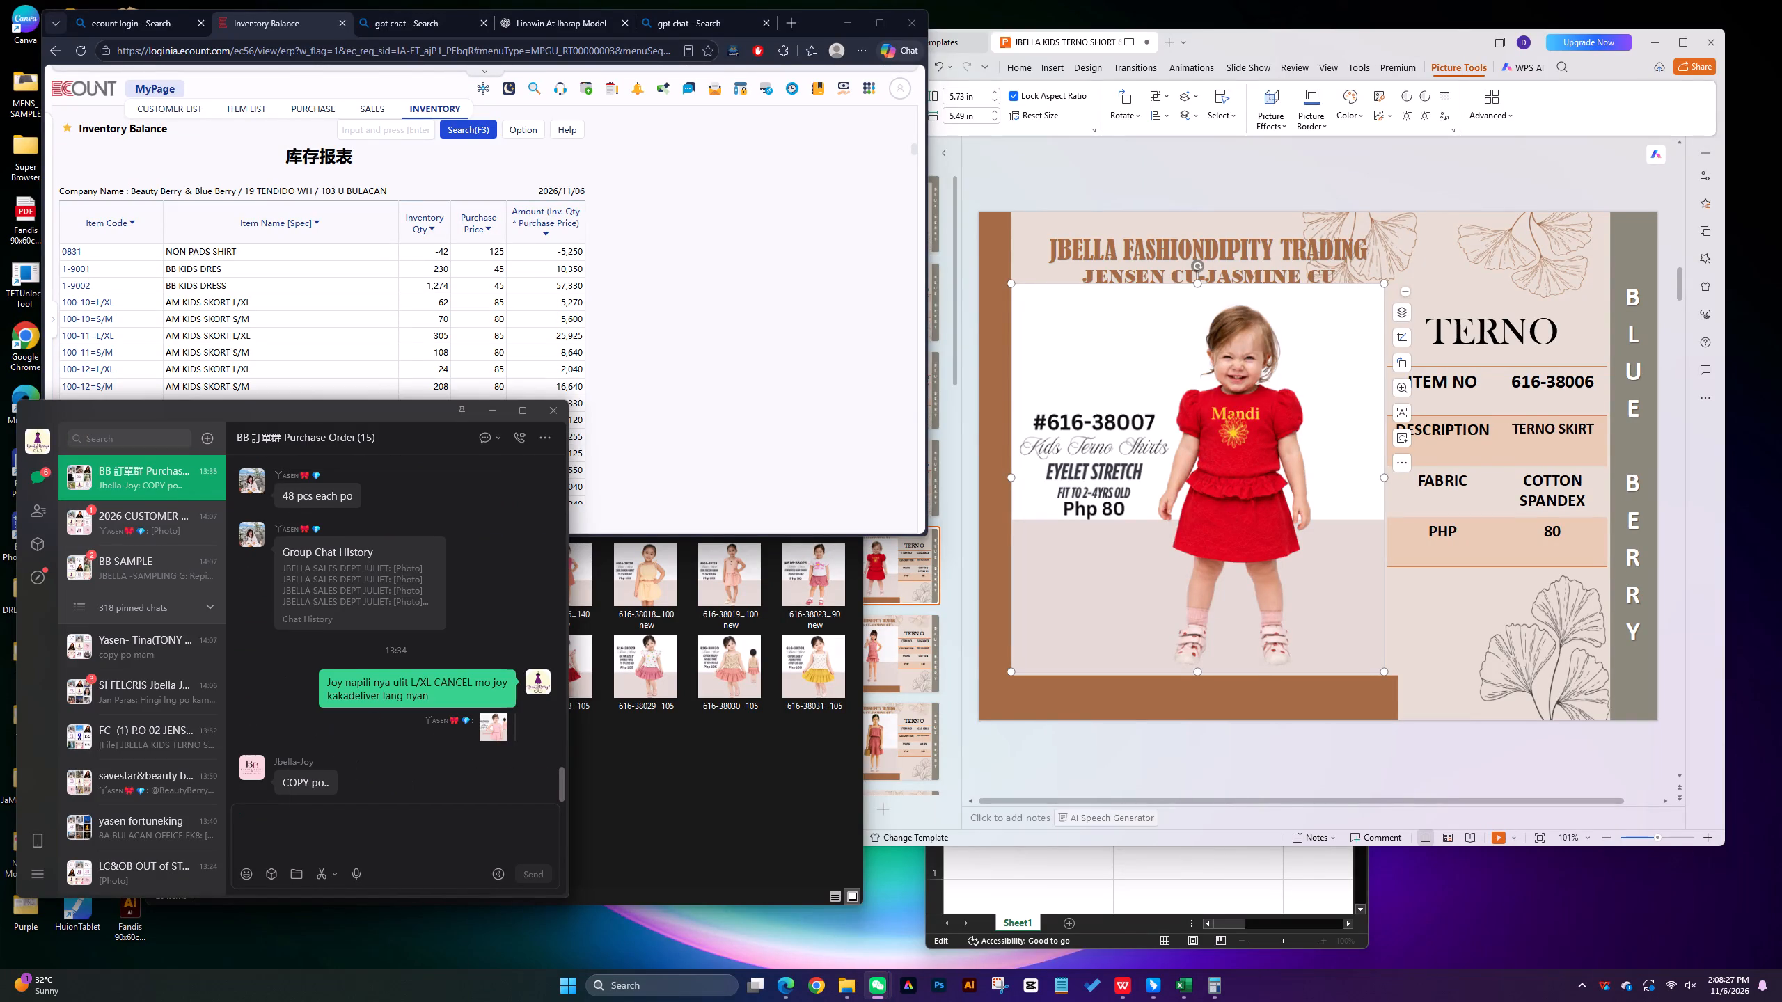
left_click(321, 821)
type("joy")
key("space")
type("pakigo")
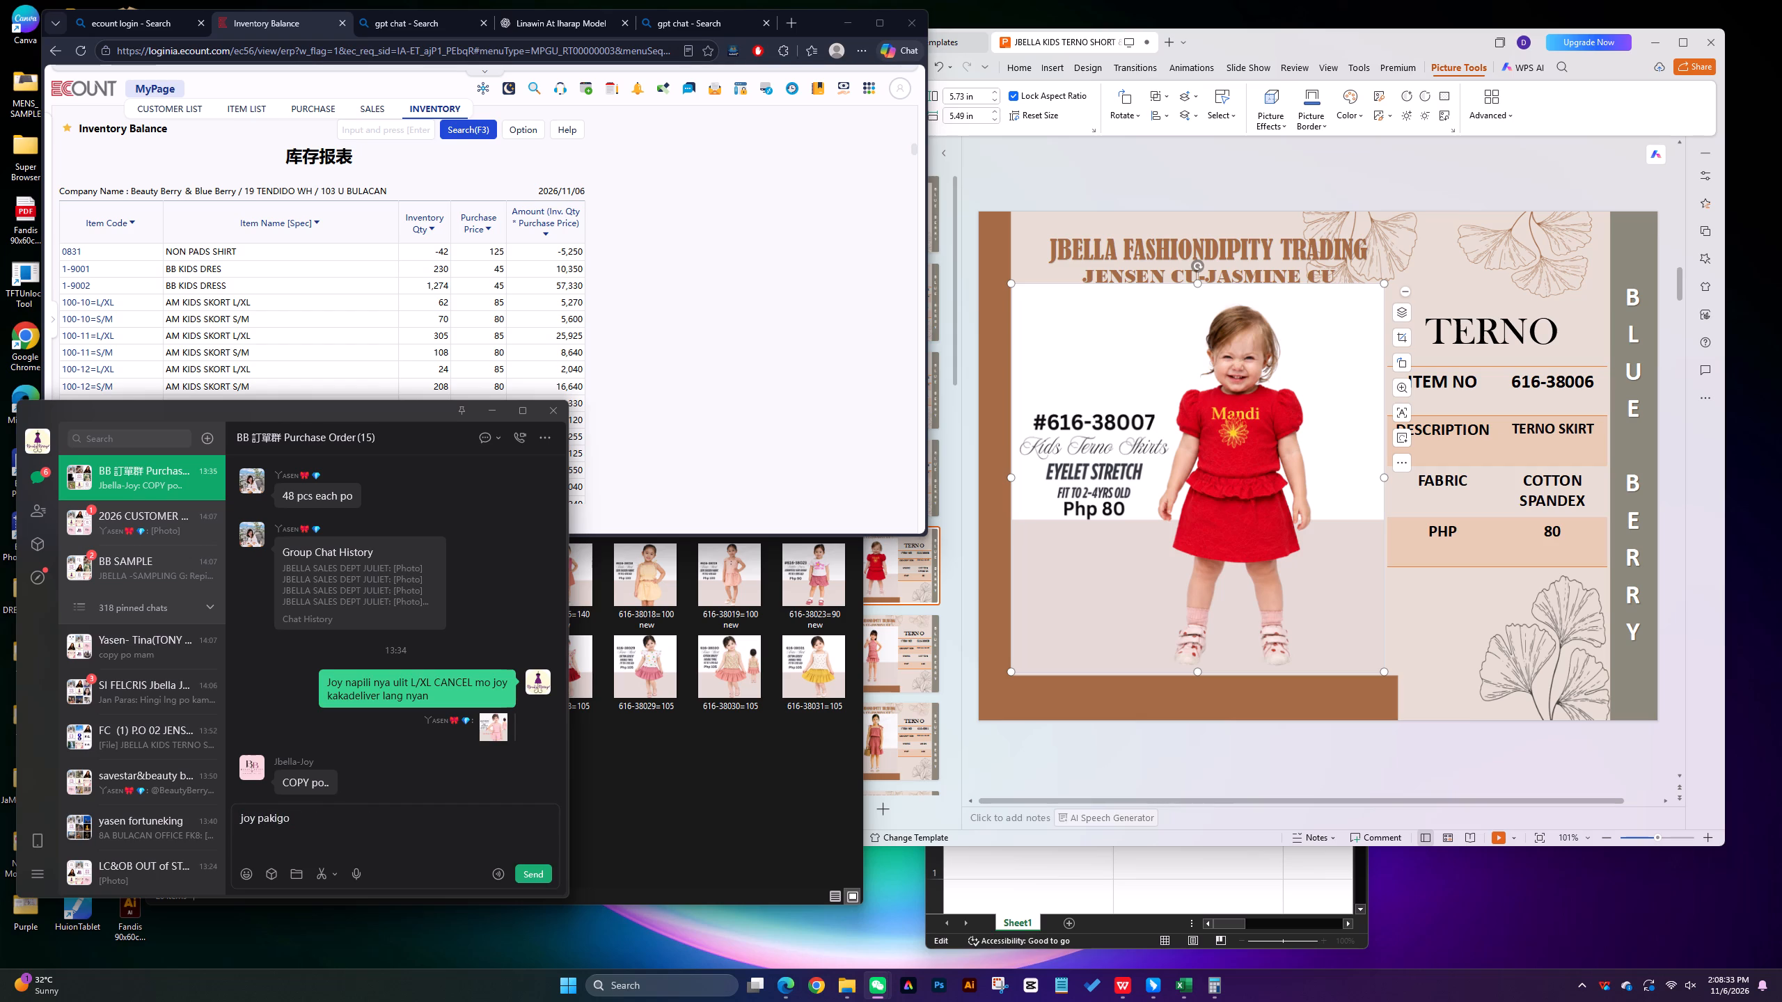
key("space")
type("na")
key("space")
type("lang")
Copy the message "S/M 20doz. L/XL 20 doz" from the Yasen group chat.
left_click(127, 662)
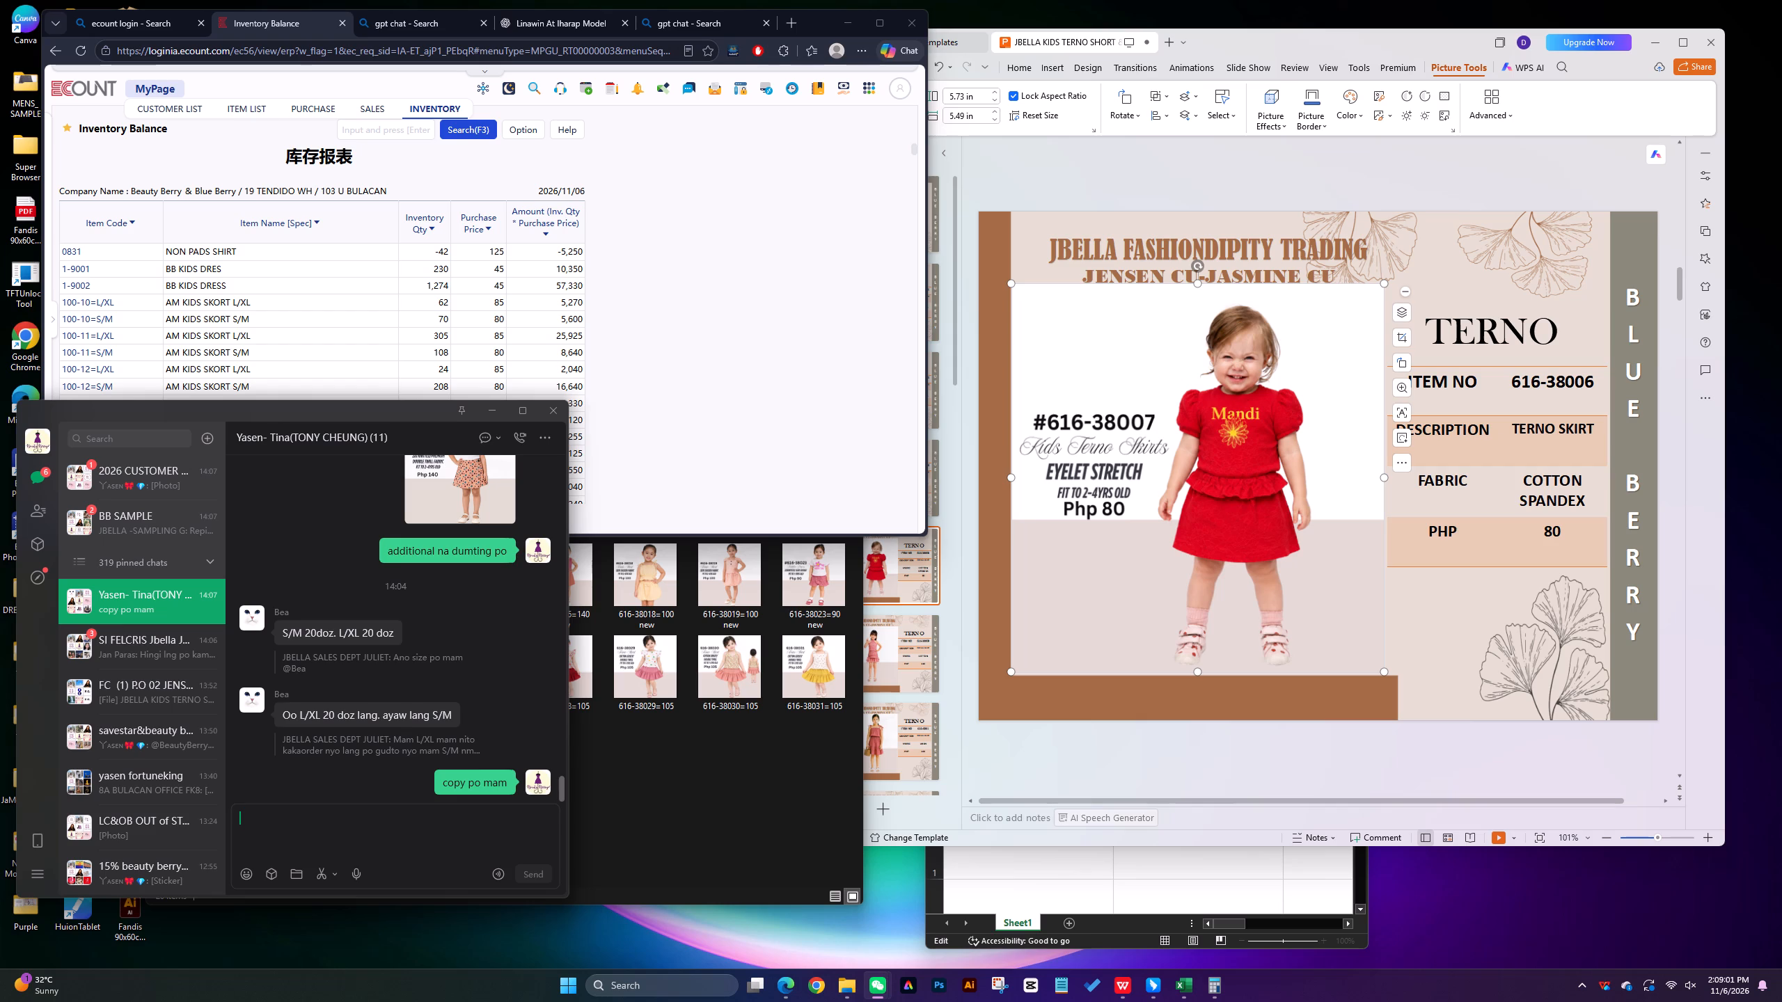
left_click(965, 867)
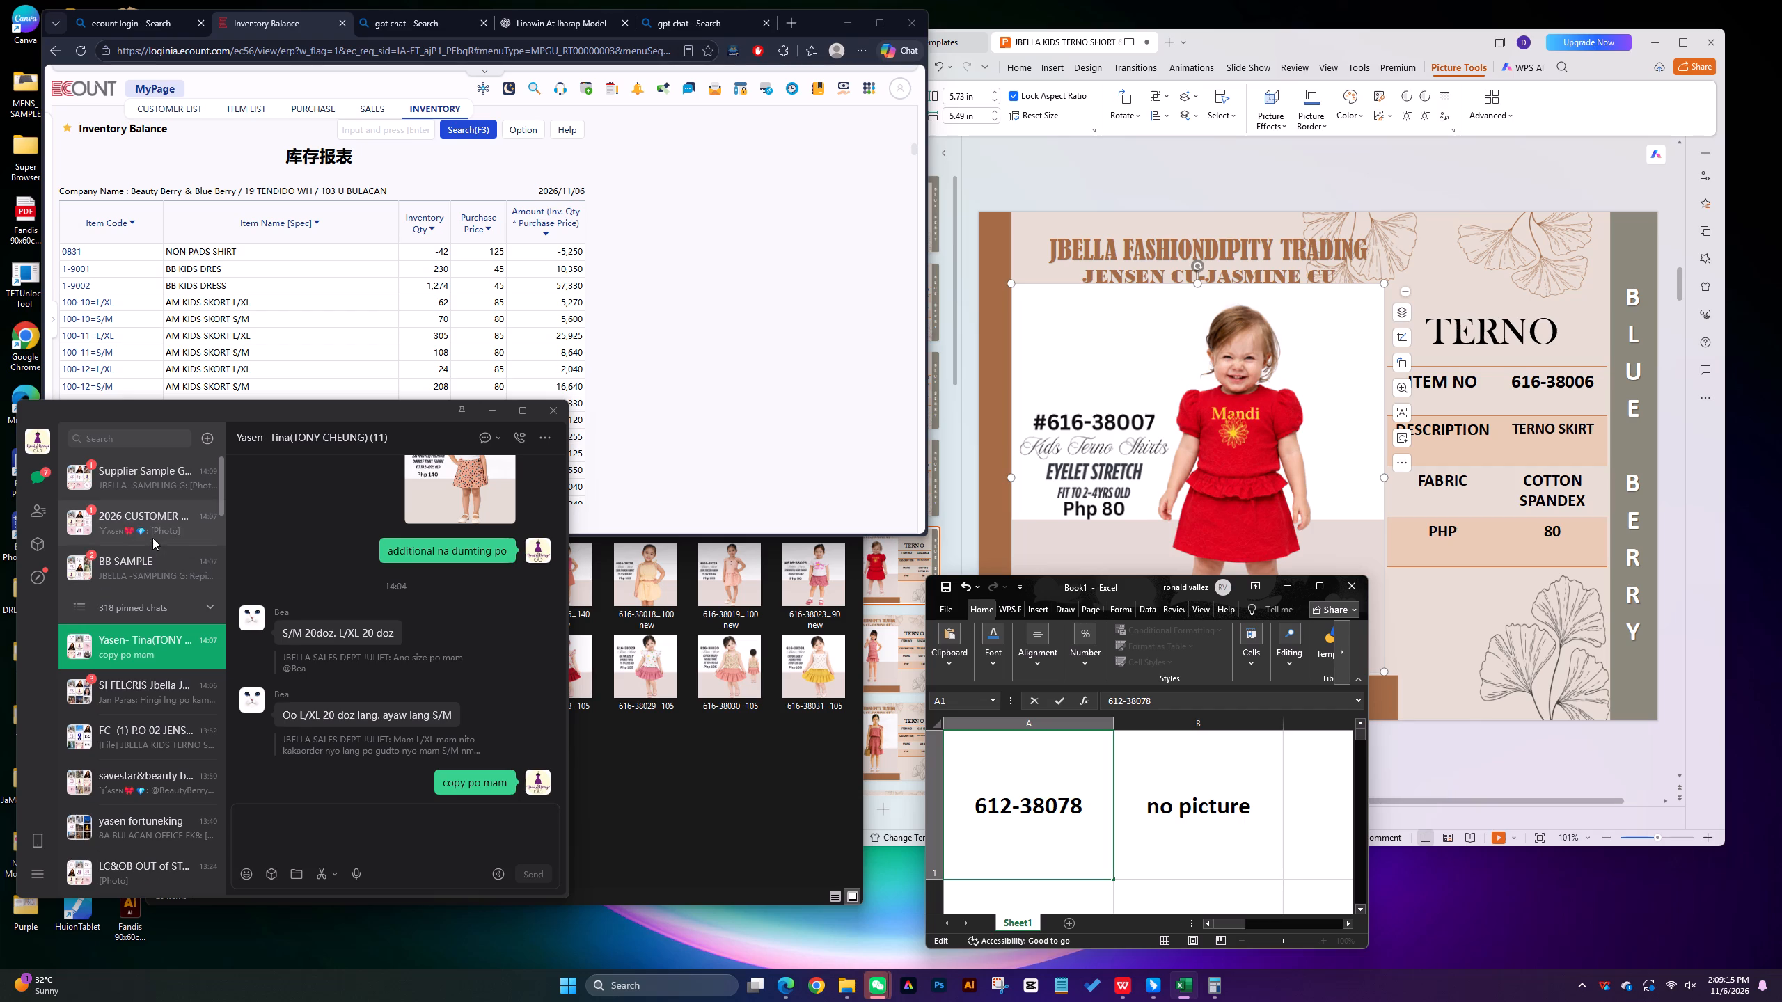
right_click(291, 627)
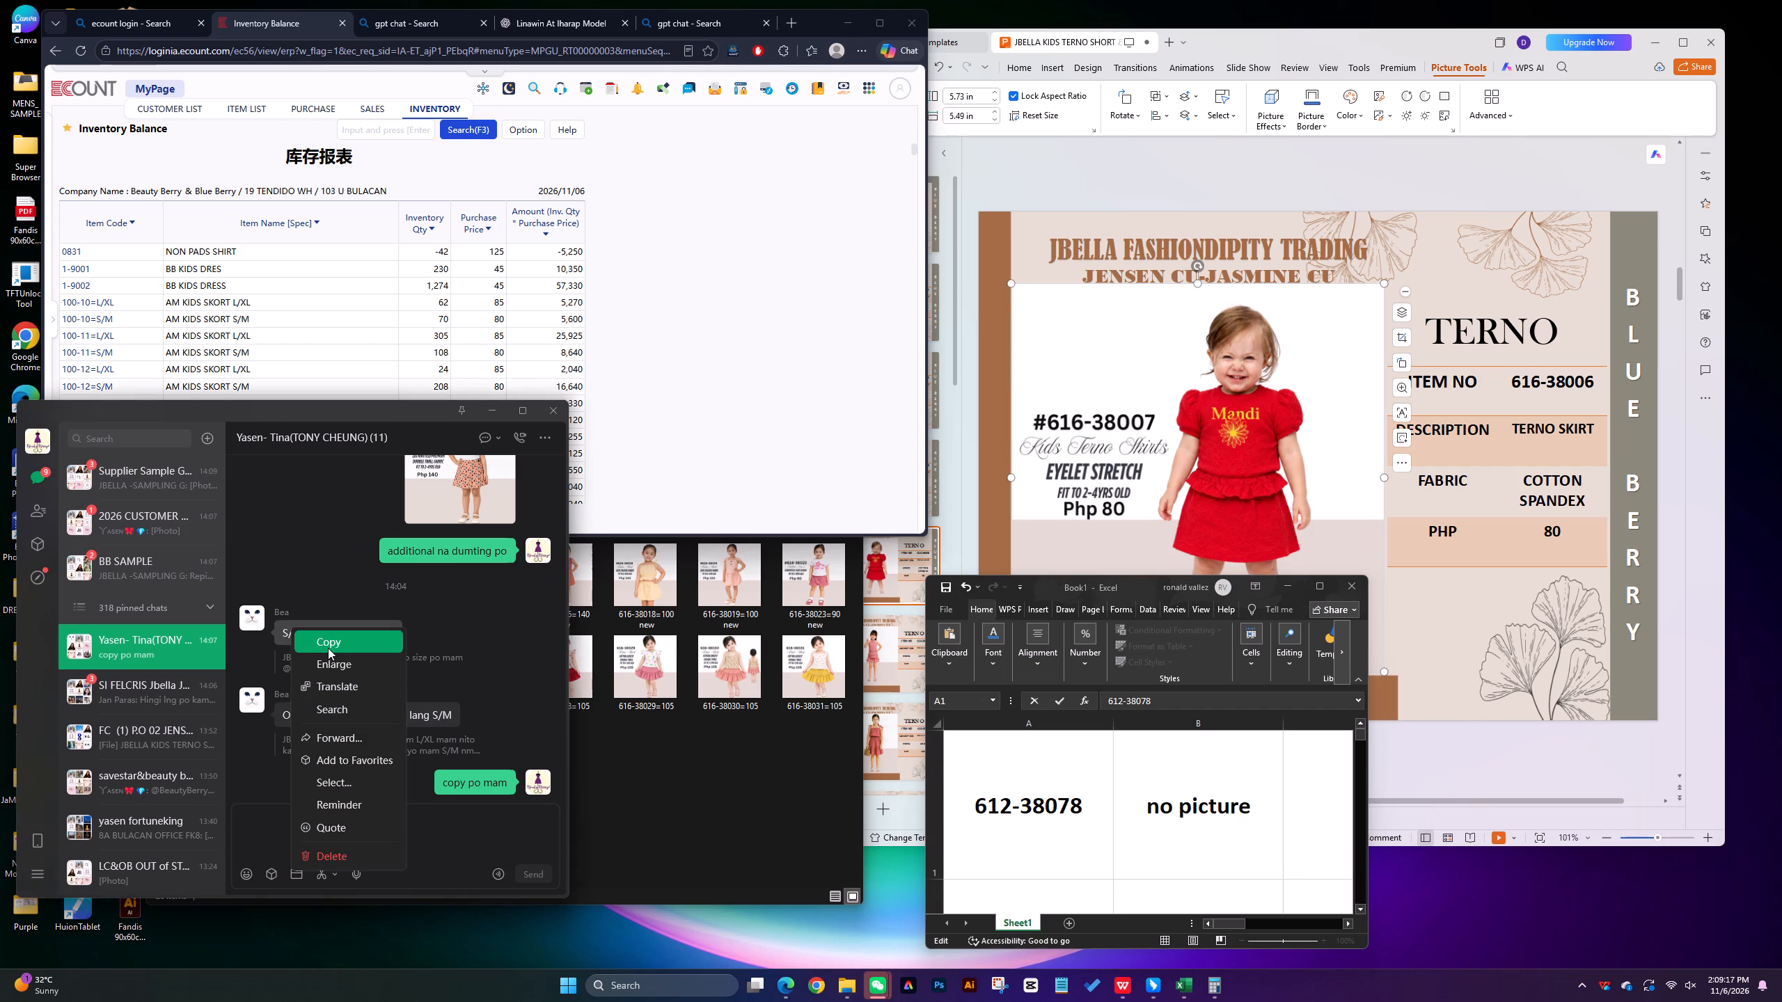
left_click(329, 641)
Reopen the BB Purchase Order group chat from the expanded pinned chats and clear its unsent draft.
left_click(208, 619)
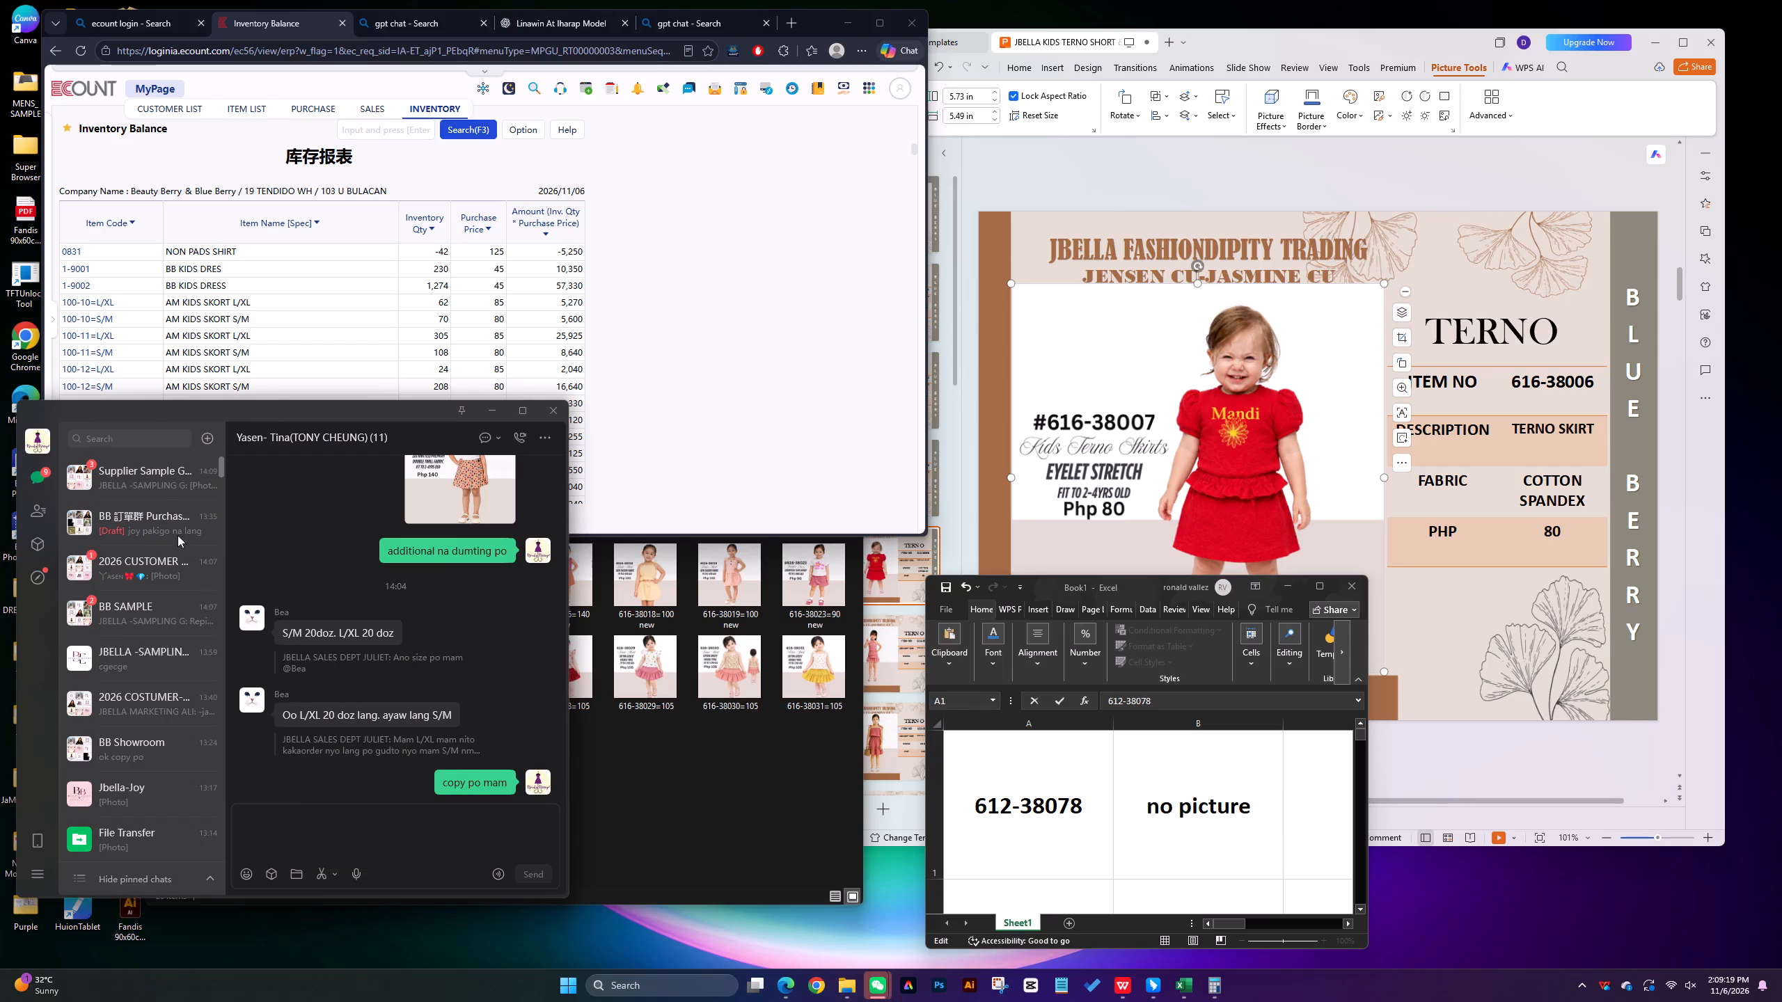
left_click(196, 805)
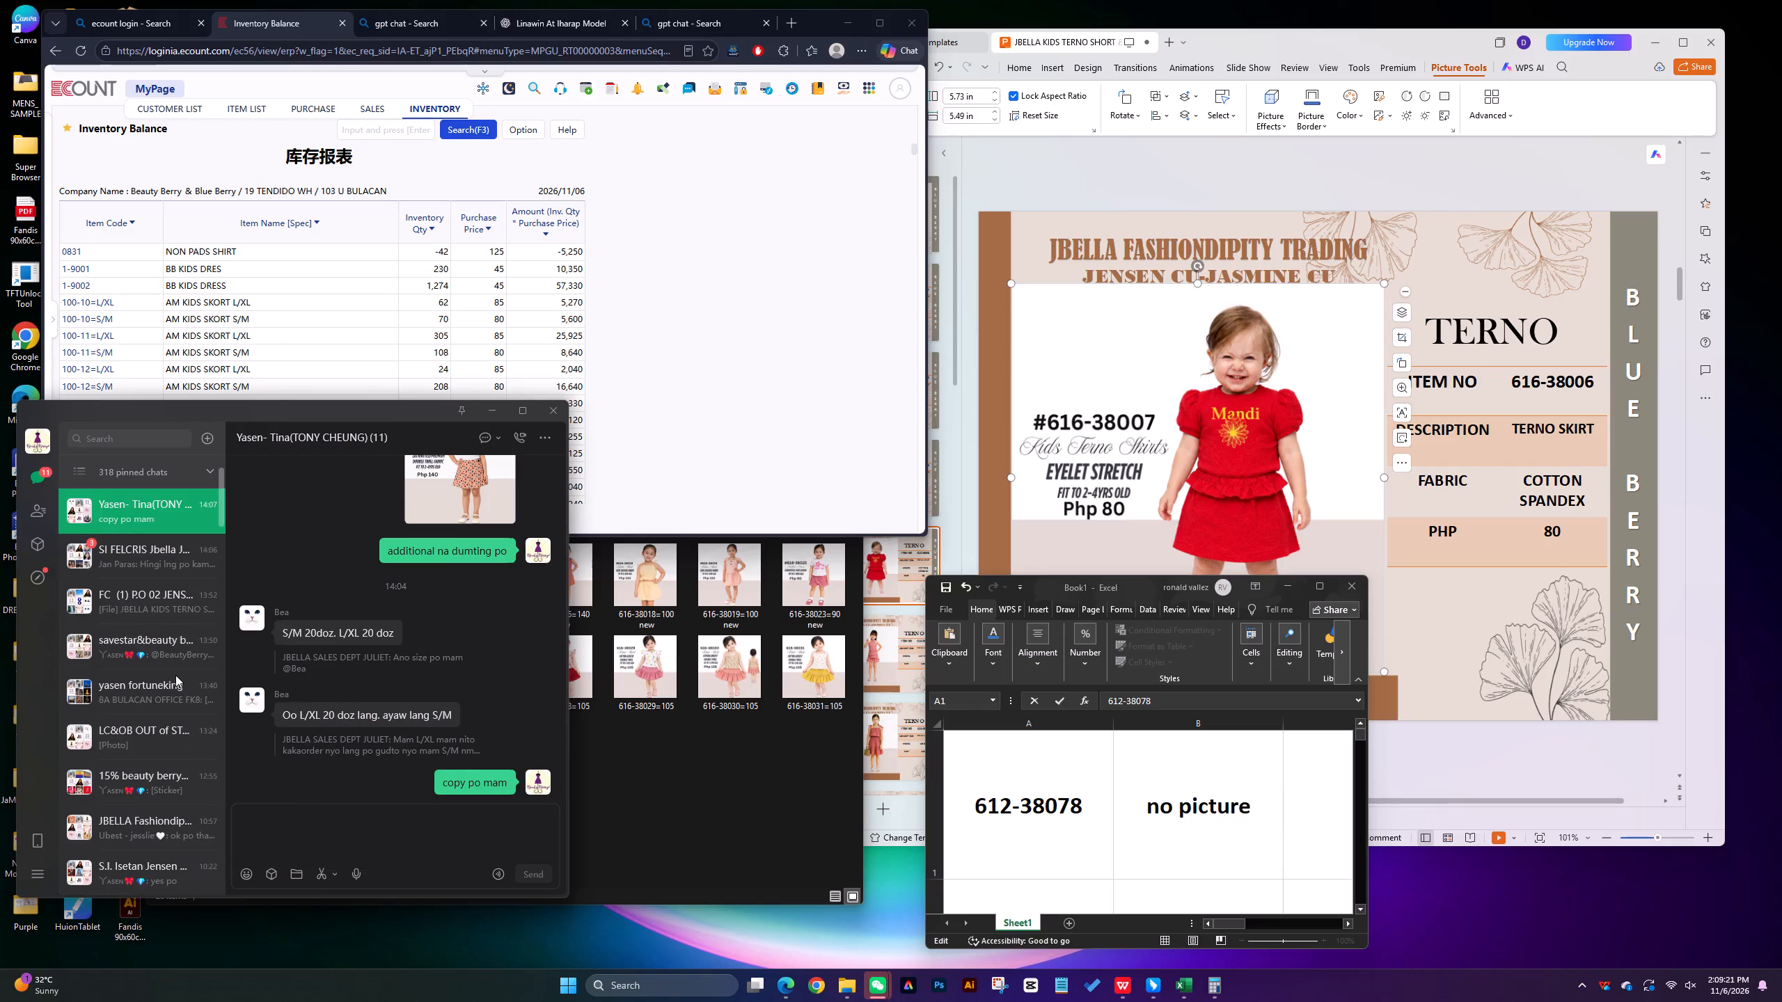
left_click(182, 480)
scroll(140, 649, "down", 2)
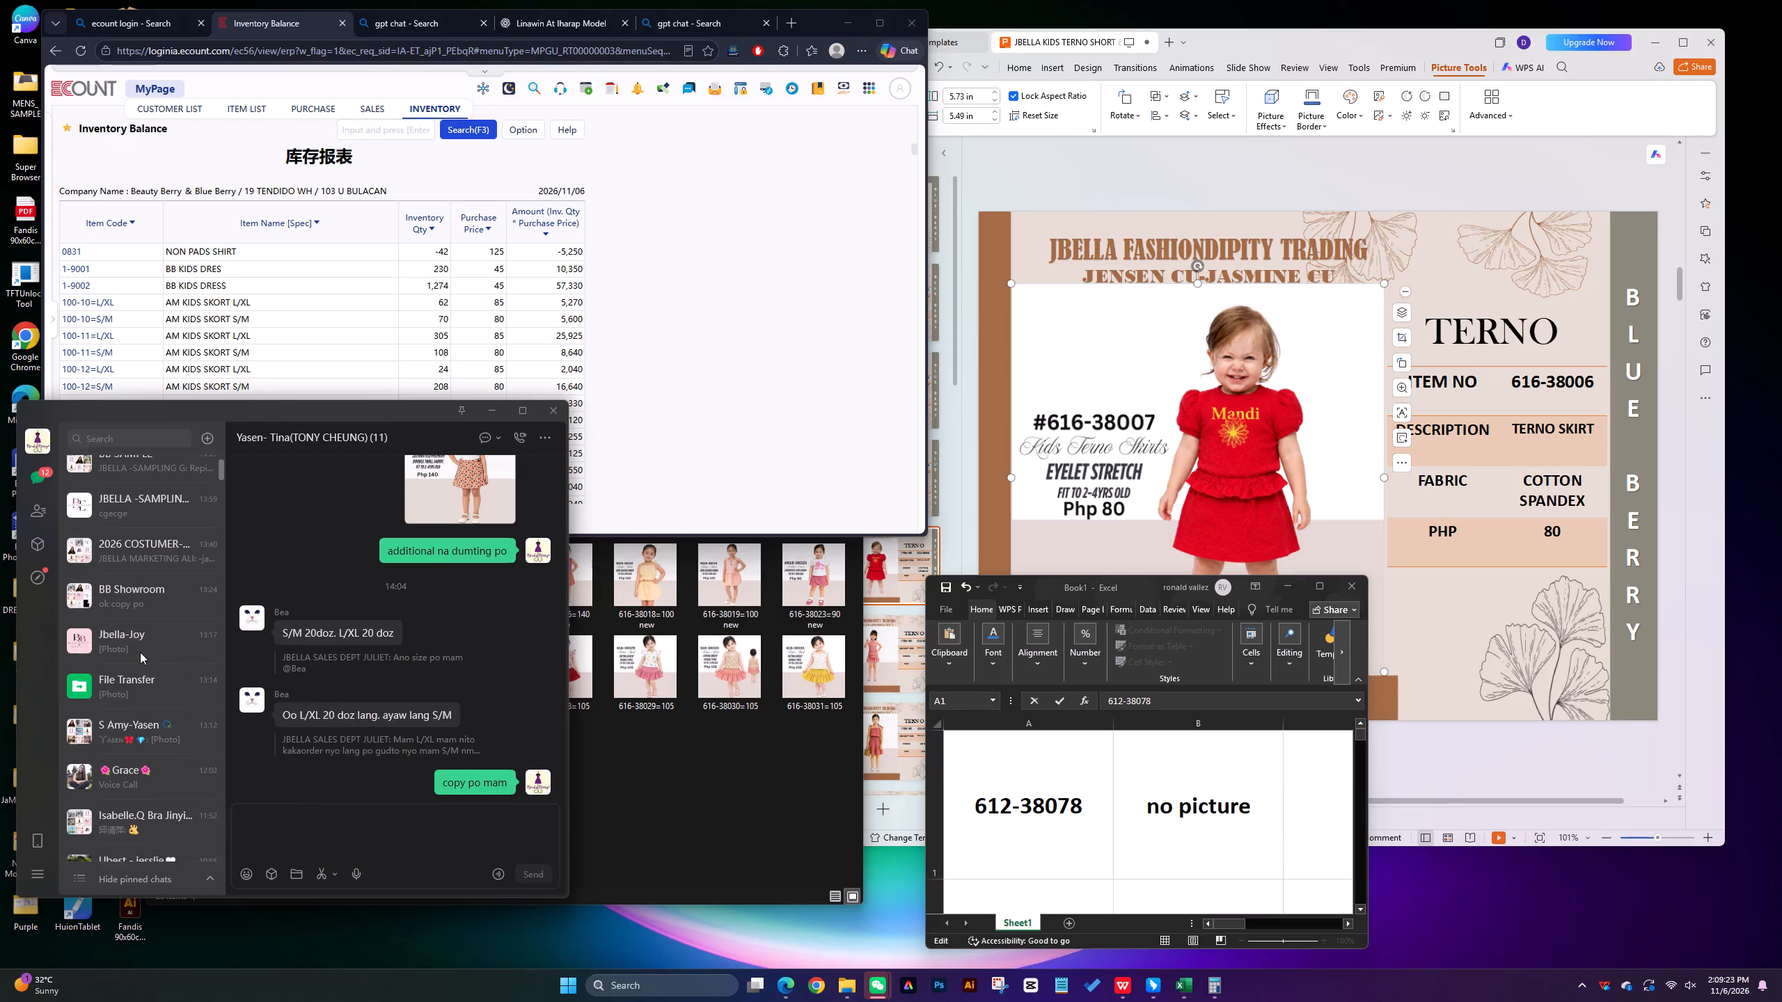
scroll(140, 652, "down", 9)
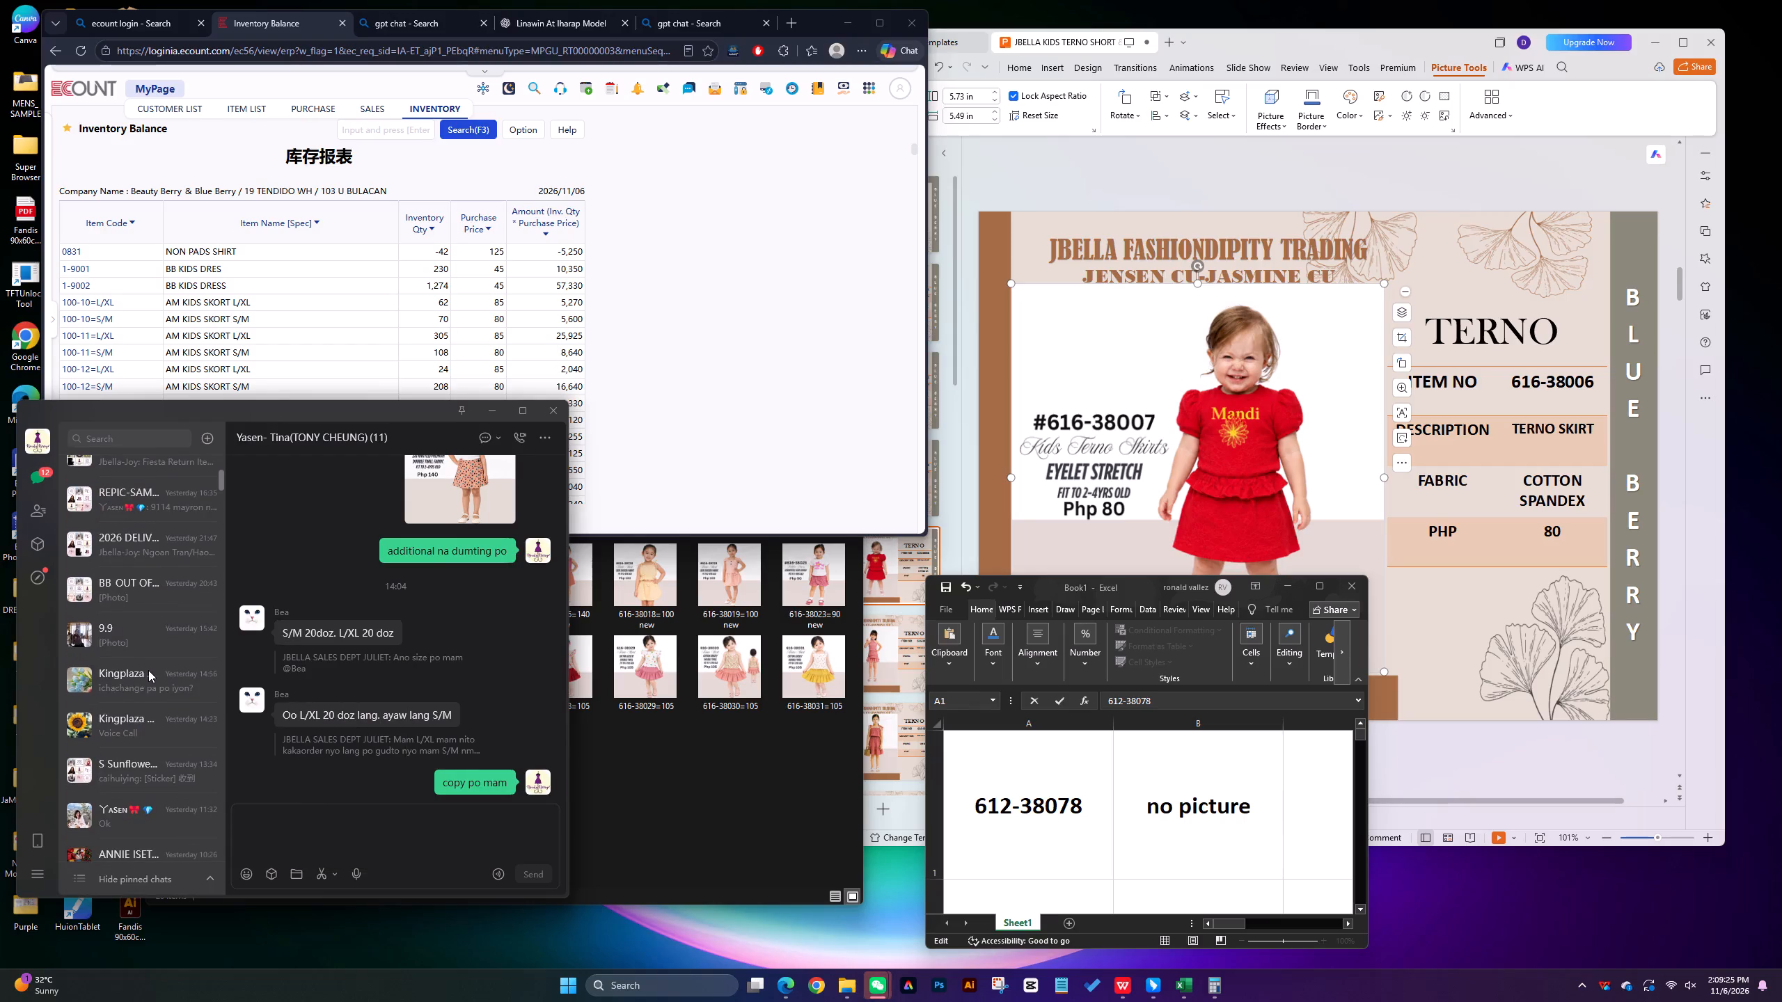
scroll(148, 670, "up", 15)
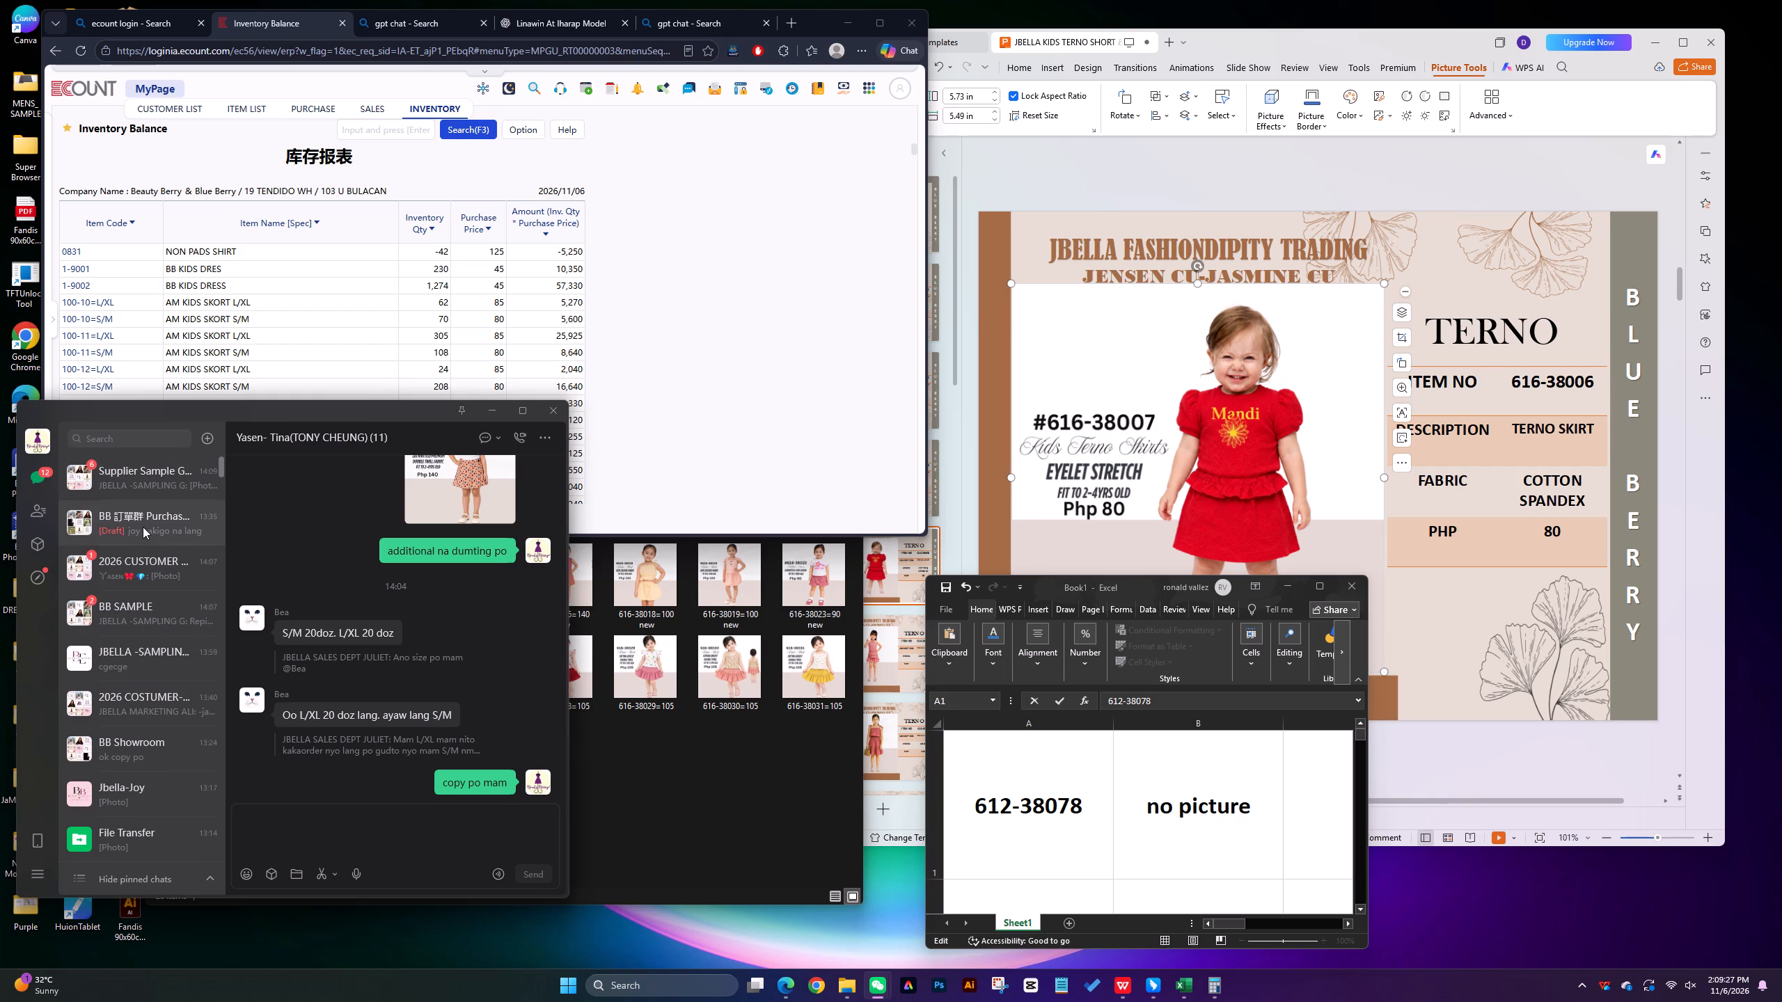
left_click(143, 525)
scroll(338, 531, "up", 2)
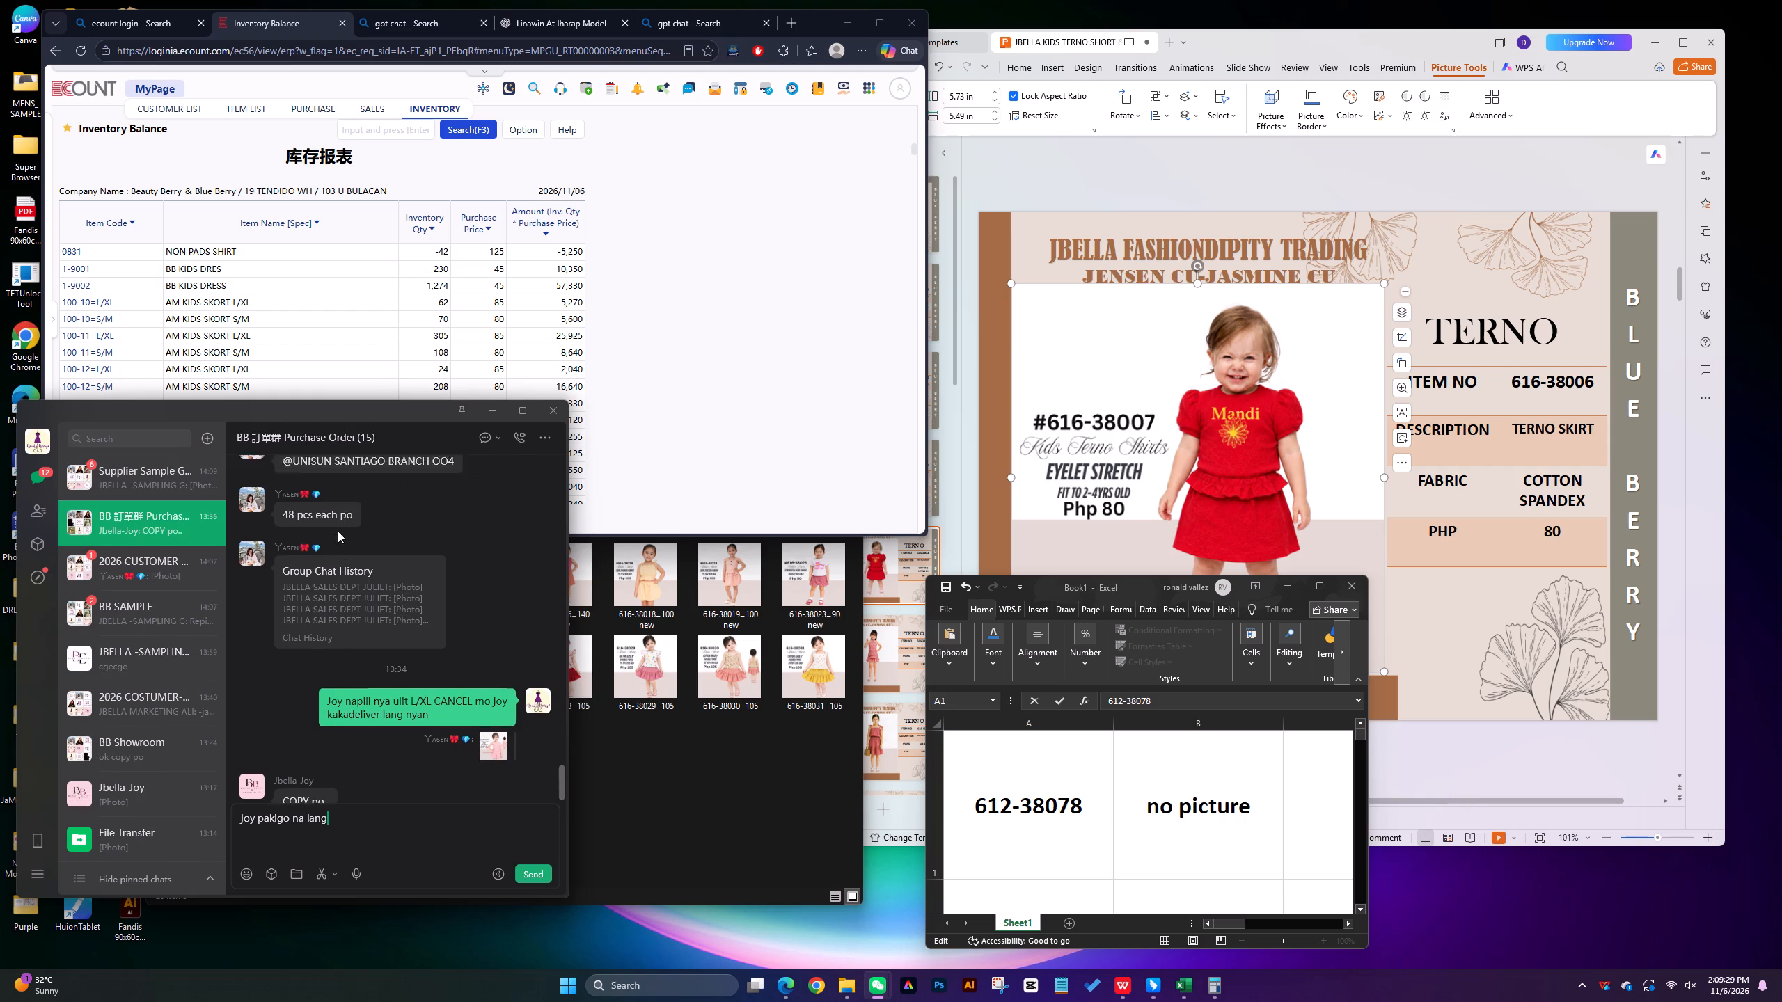
scroll(338, 531, "up", 2)
left_click(355, 832)
key("BackSpace")
key("BackSpace")
key("BackSpace")
key("BackSpace")
key("BackSpace")
key("BackSpace")
key("BackSpace")
key("BackSpace")
key("BackSpace")
key("BackSpace")
key("BackSpace")
key("BackSpace")
key("BackSpace")
key("BackSpace")
key("BackSpace")
key("BackSpace")
key("BackSpace")
key("BackSpace")
key("BackSpace")
key("BackSpace")
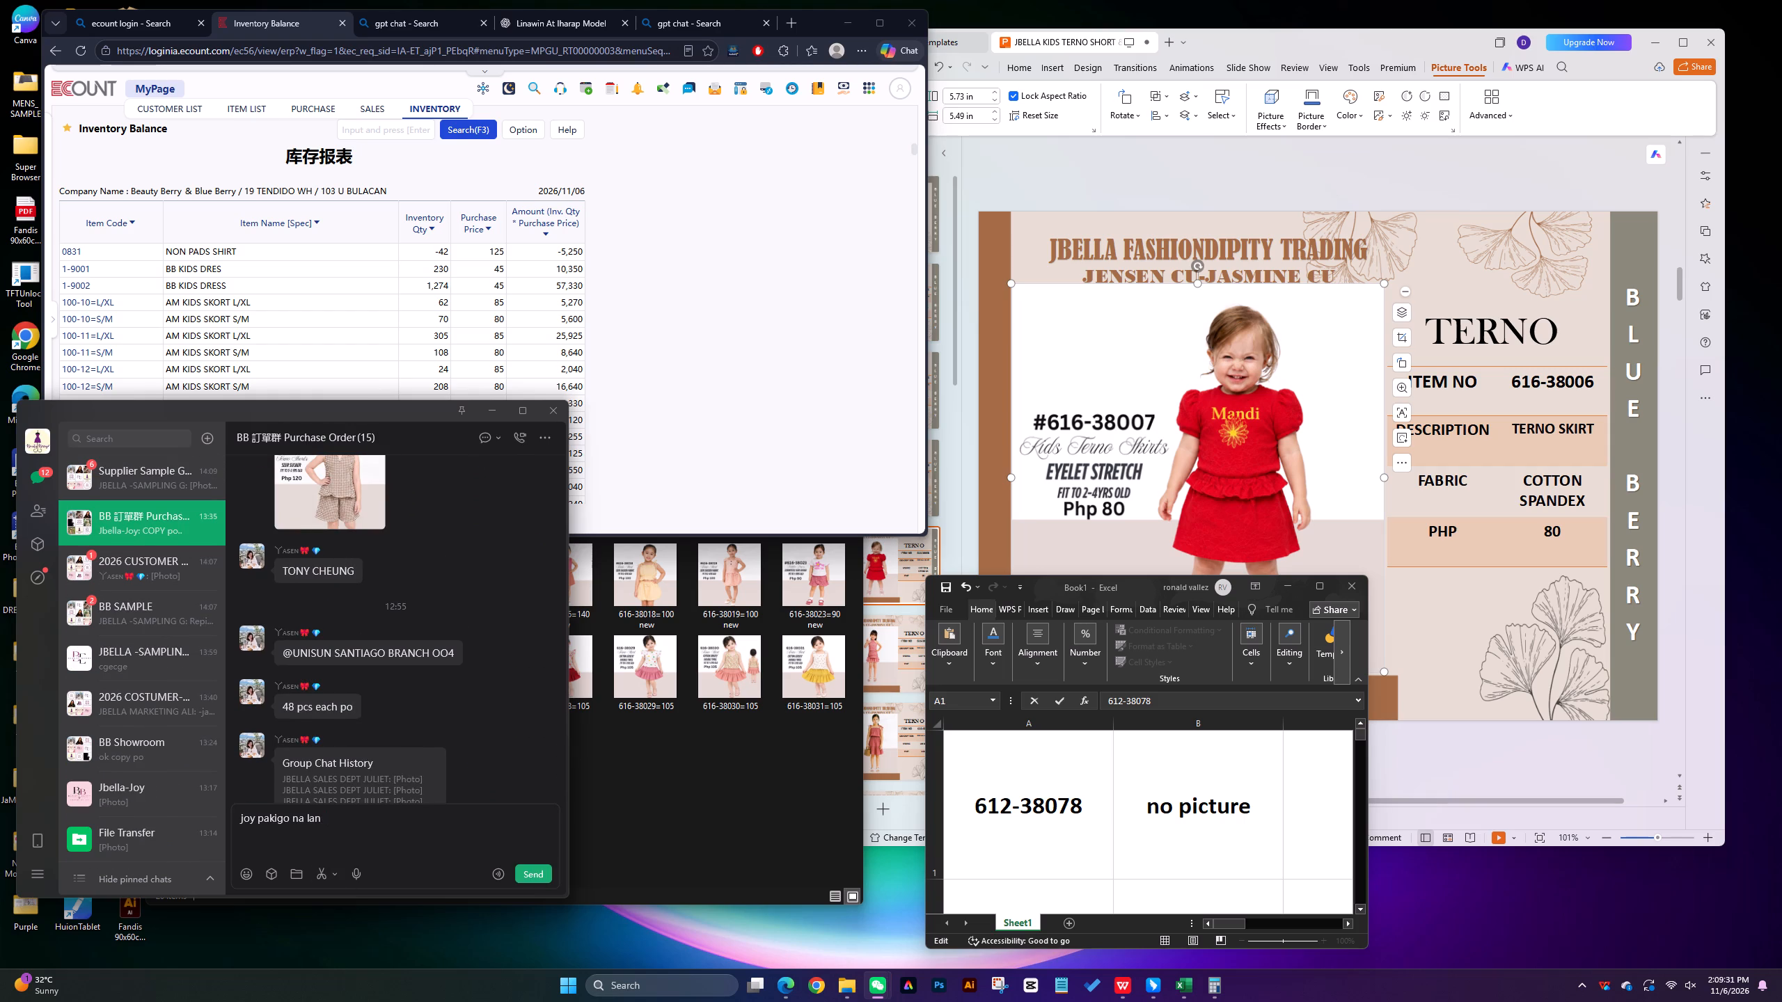
Quote the photo of the bright pink top-and-shorts set and send the copied text "S/M 20doz. L/XL 20 doz" as the reply.
scroll(359, 572, "up", 9)
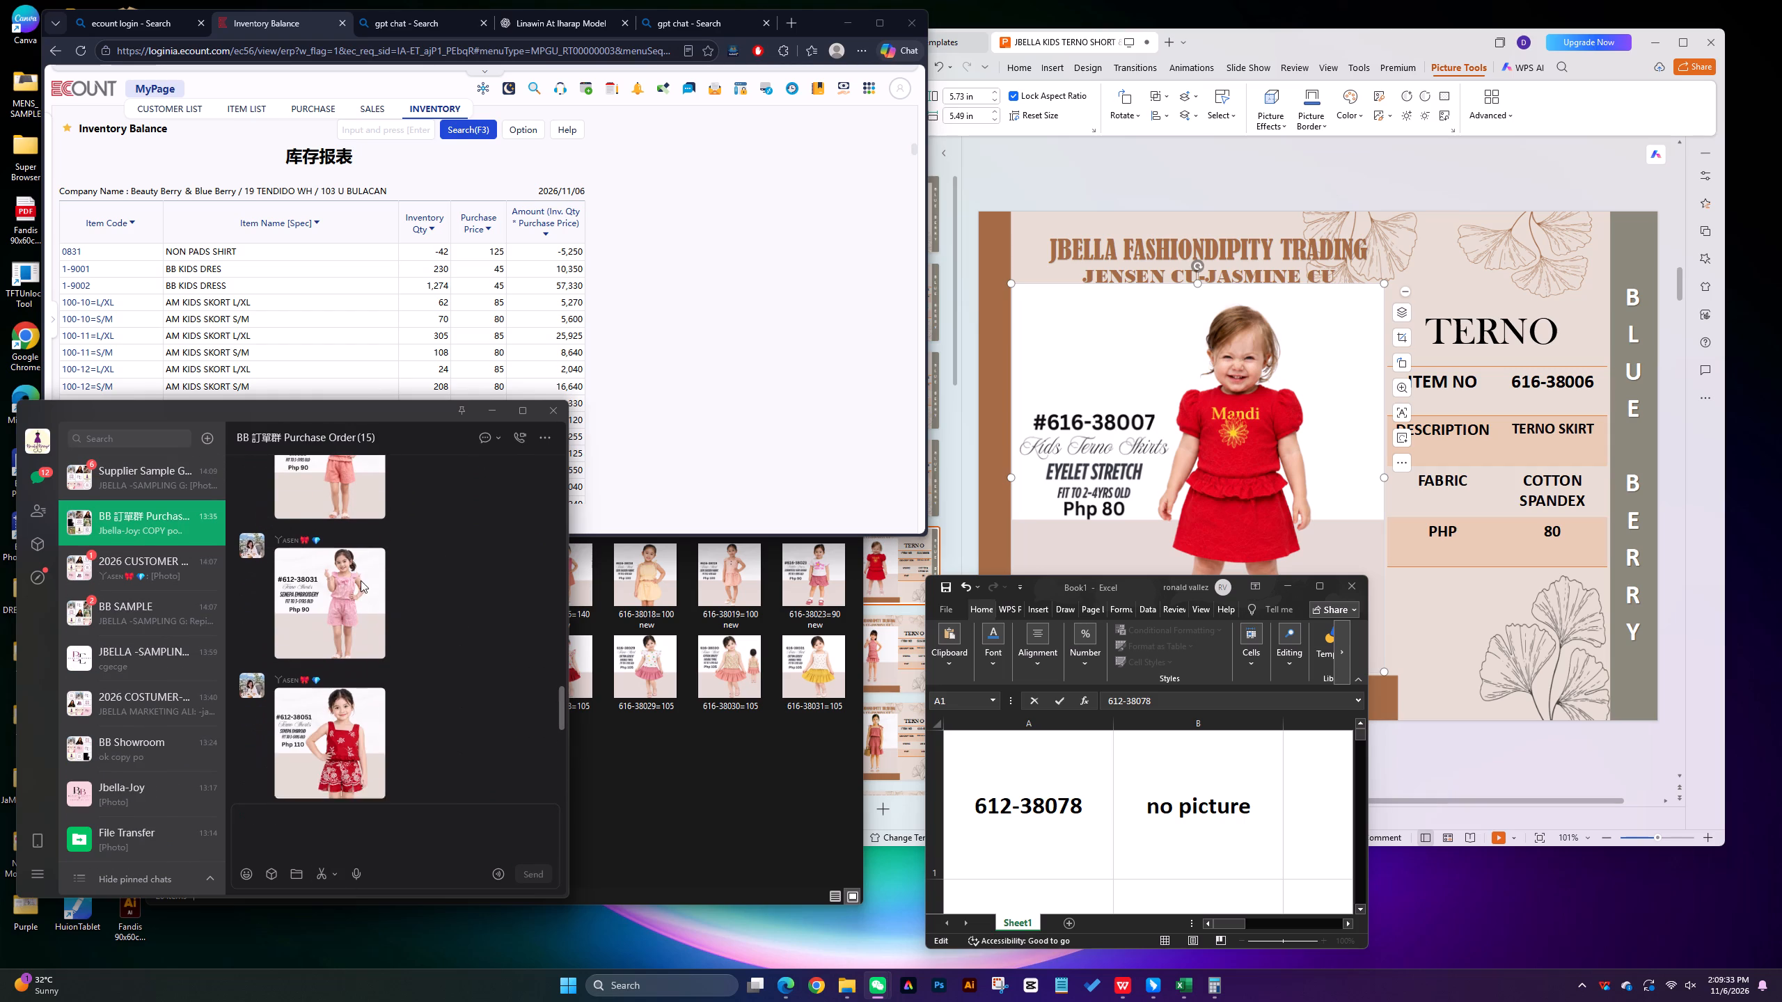
scroll(361, 585, "up", 6)
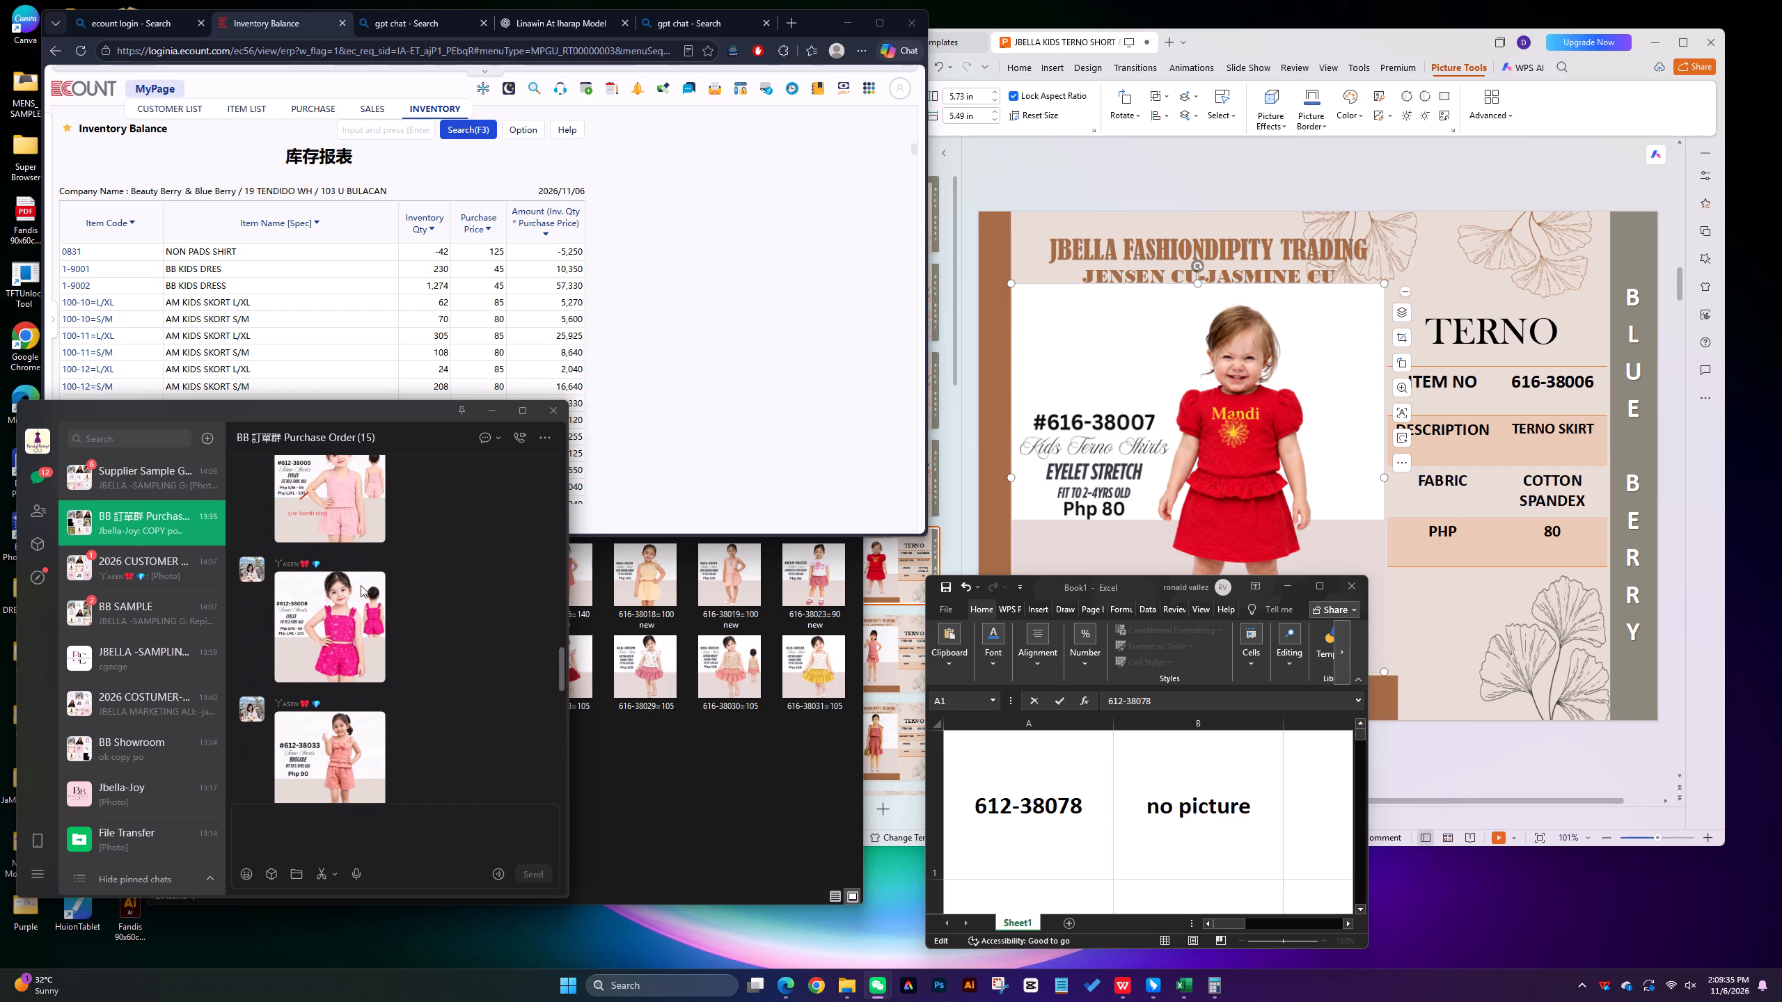
right_click(342, 649)
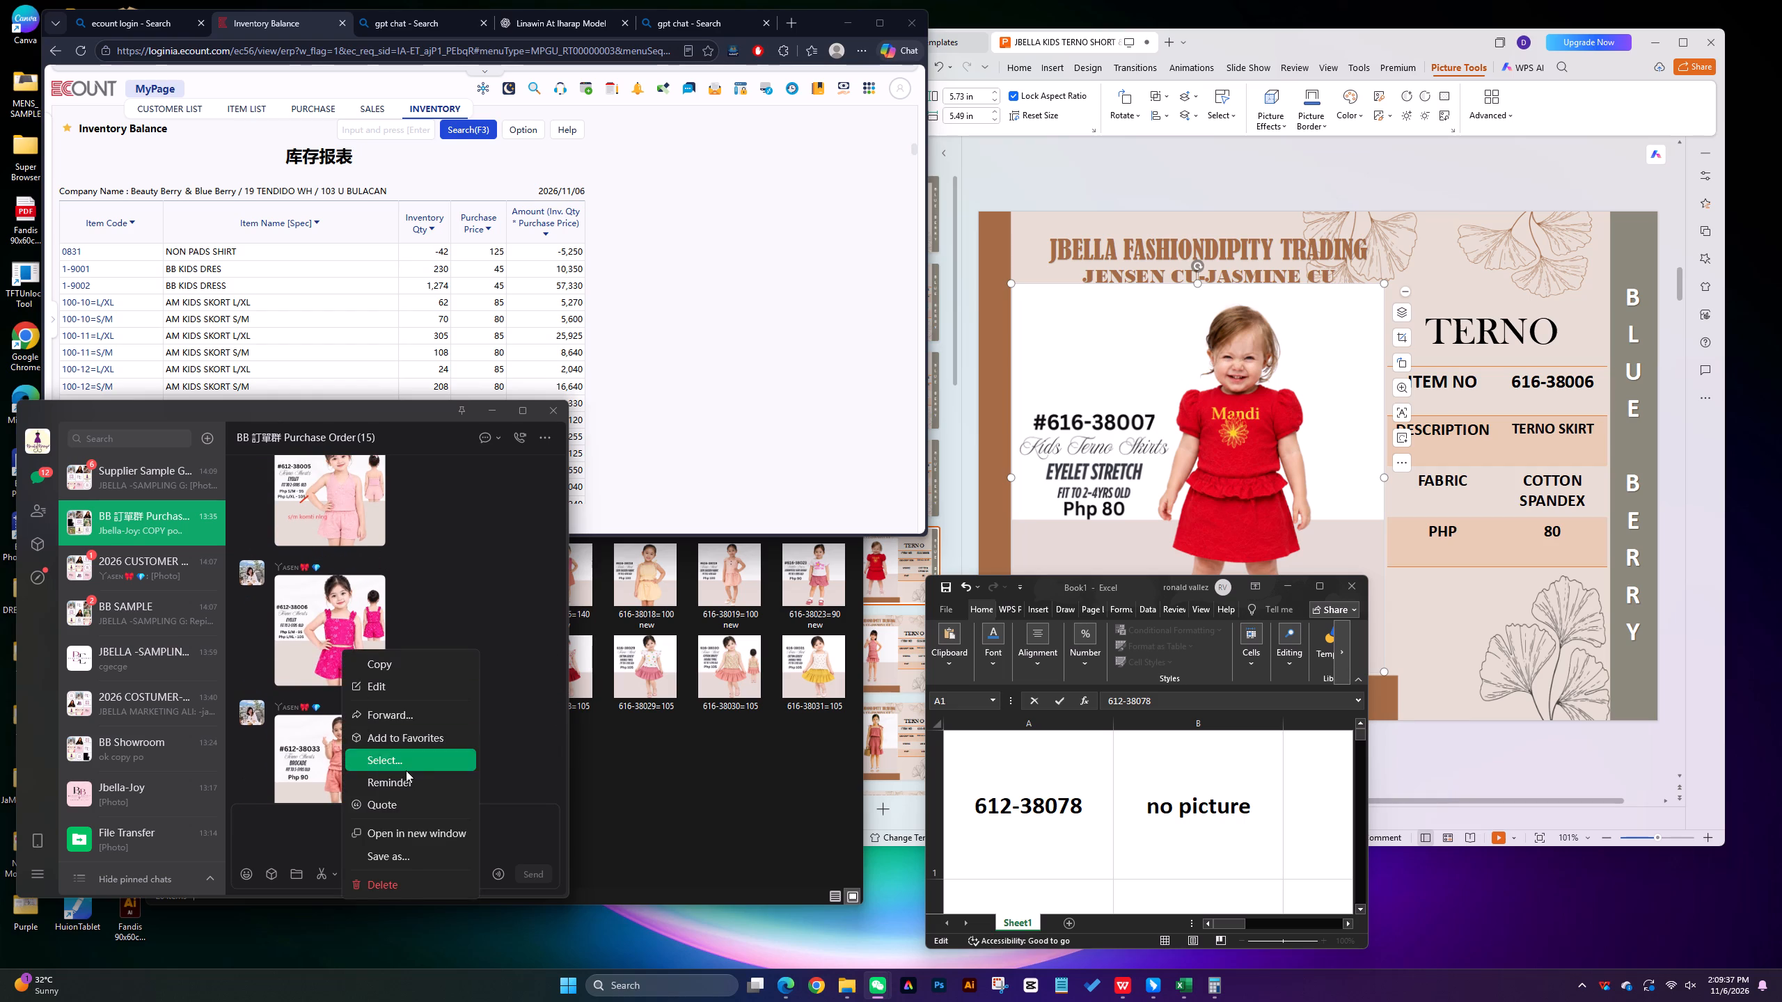
left_click(372, 802)
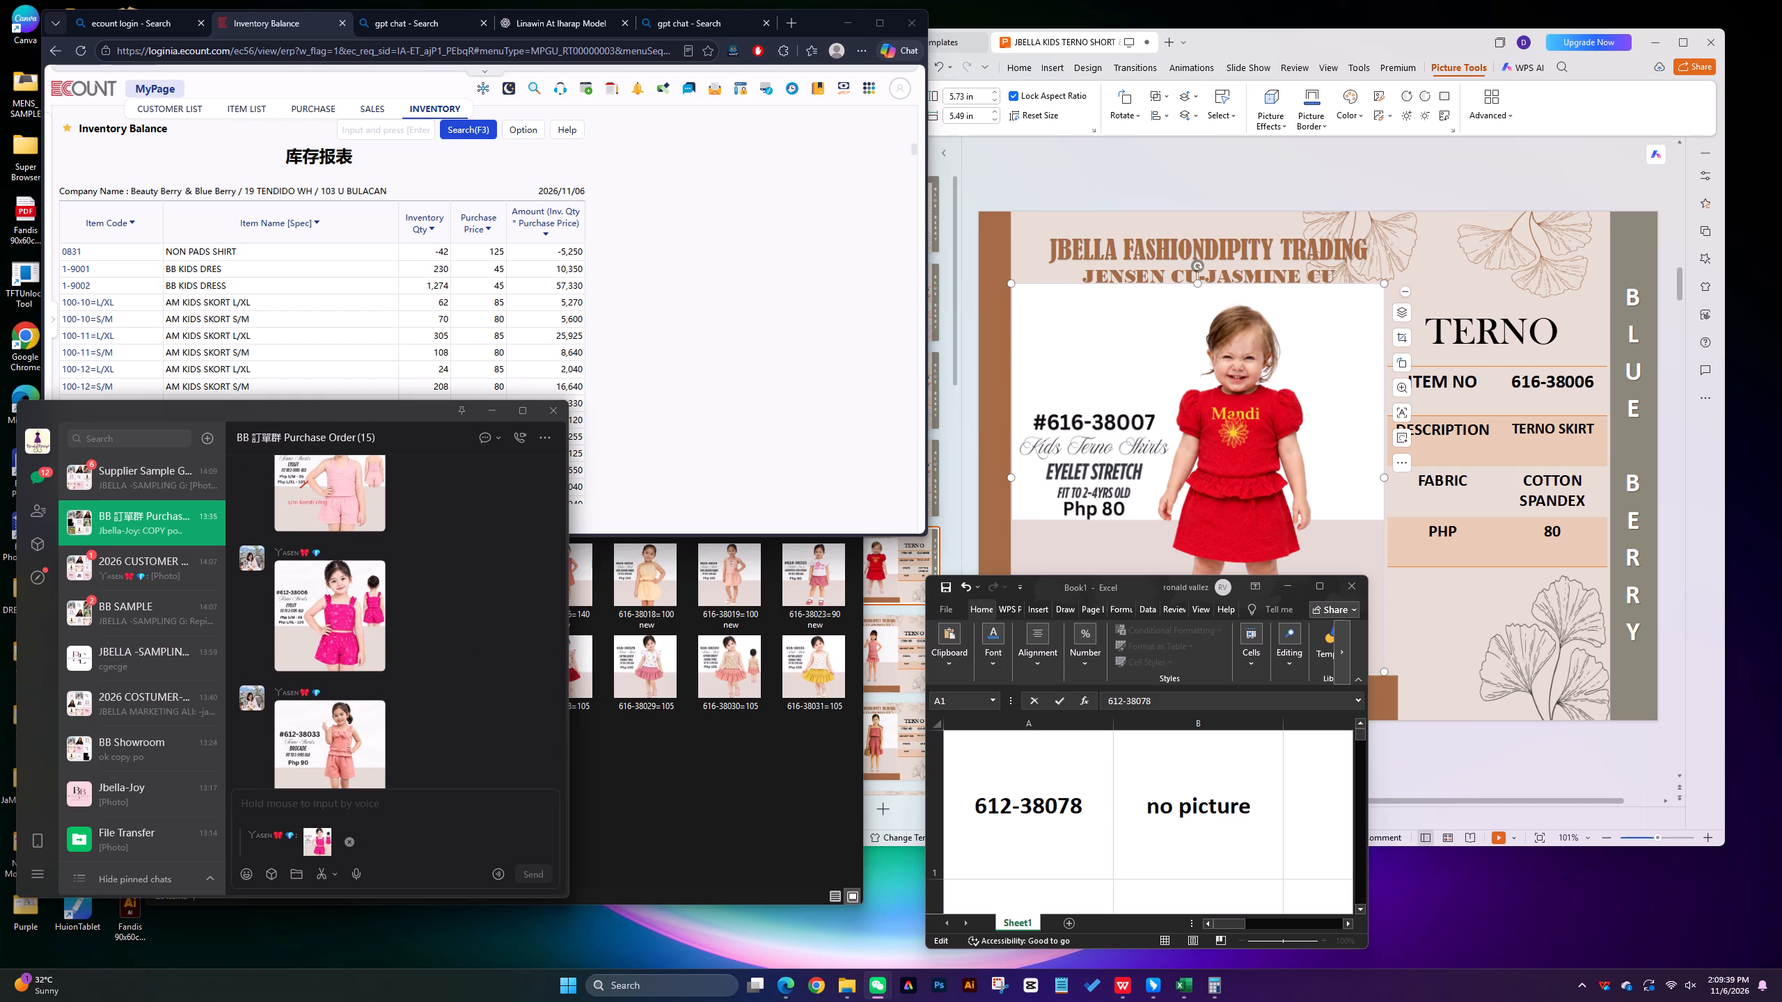
left_click(297, 804)
right_click(297, 804)
left_click(325, 820)
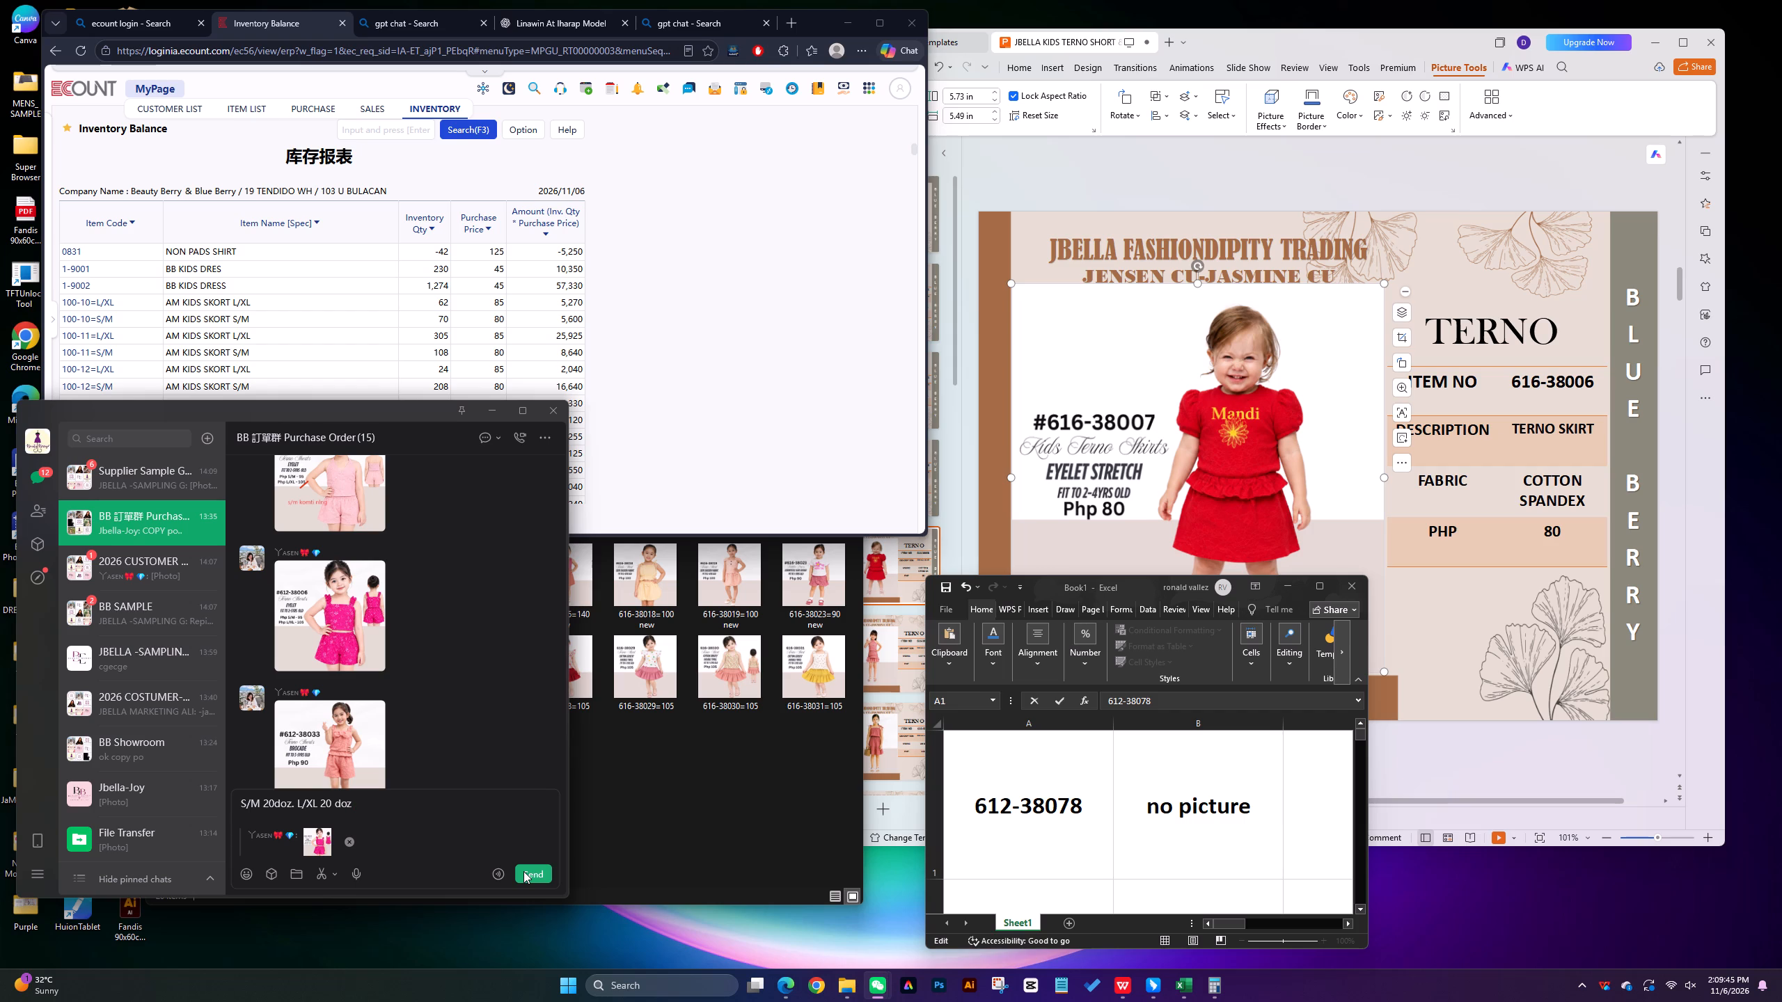
left_click(523, 871)
left_click(329, 826)
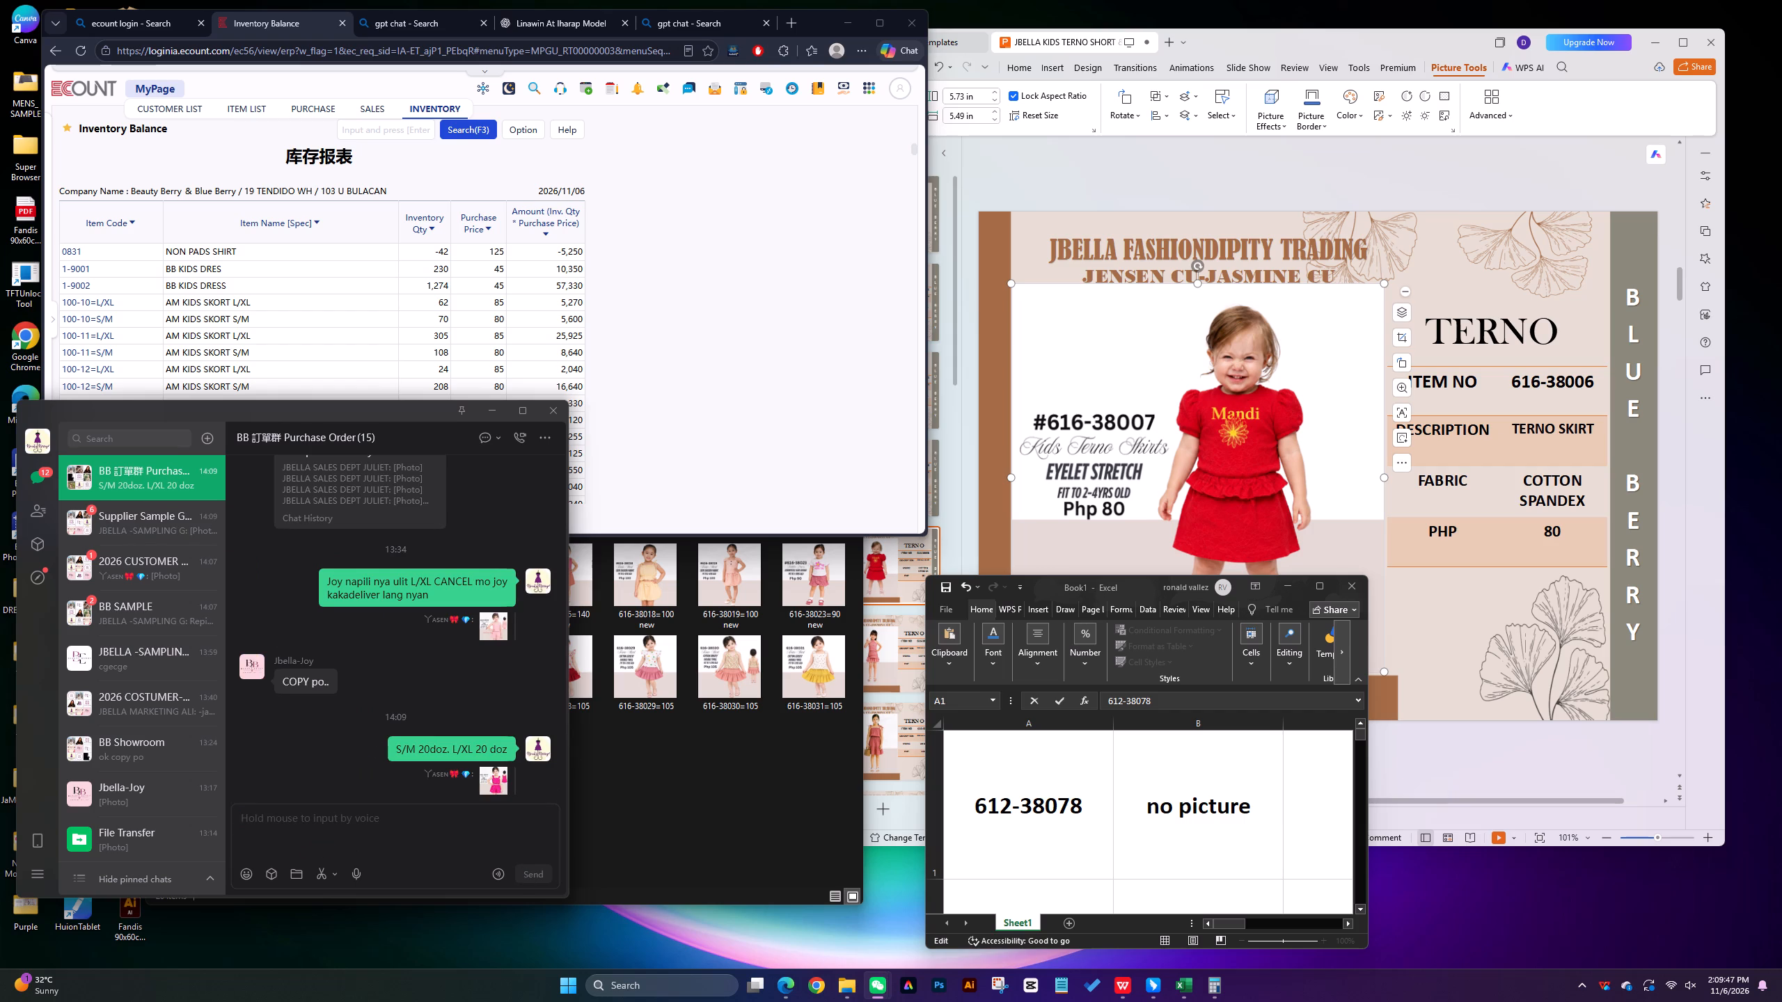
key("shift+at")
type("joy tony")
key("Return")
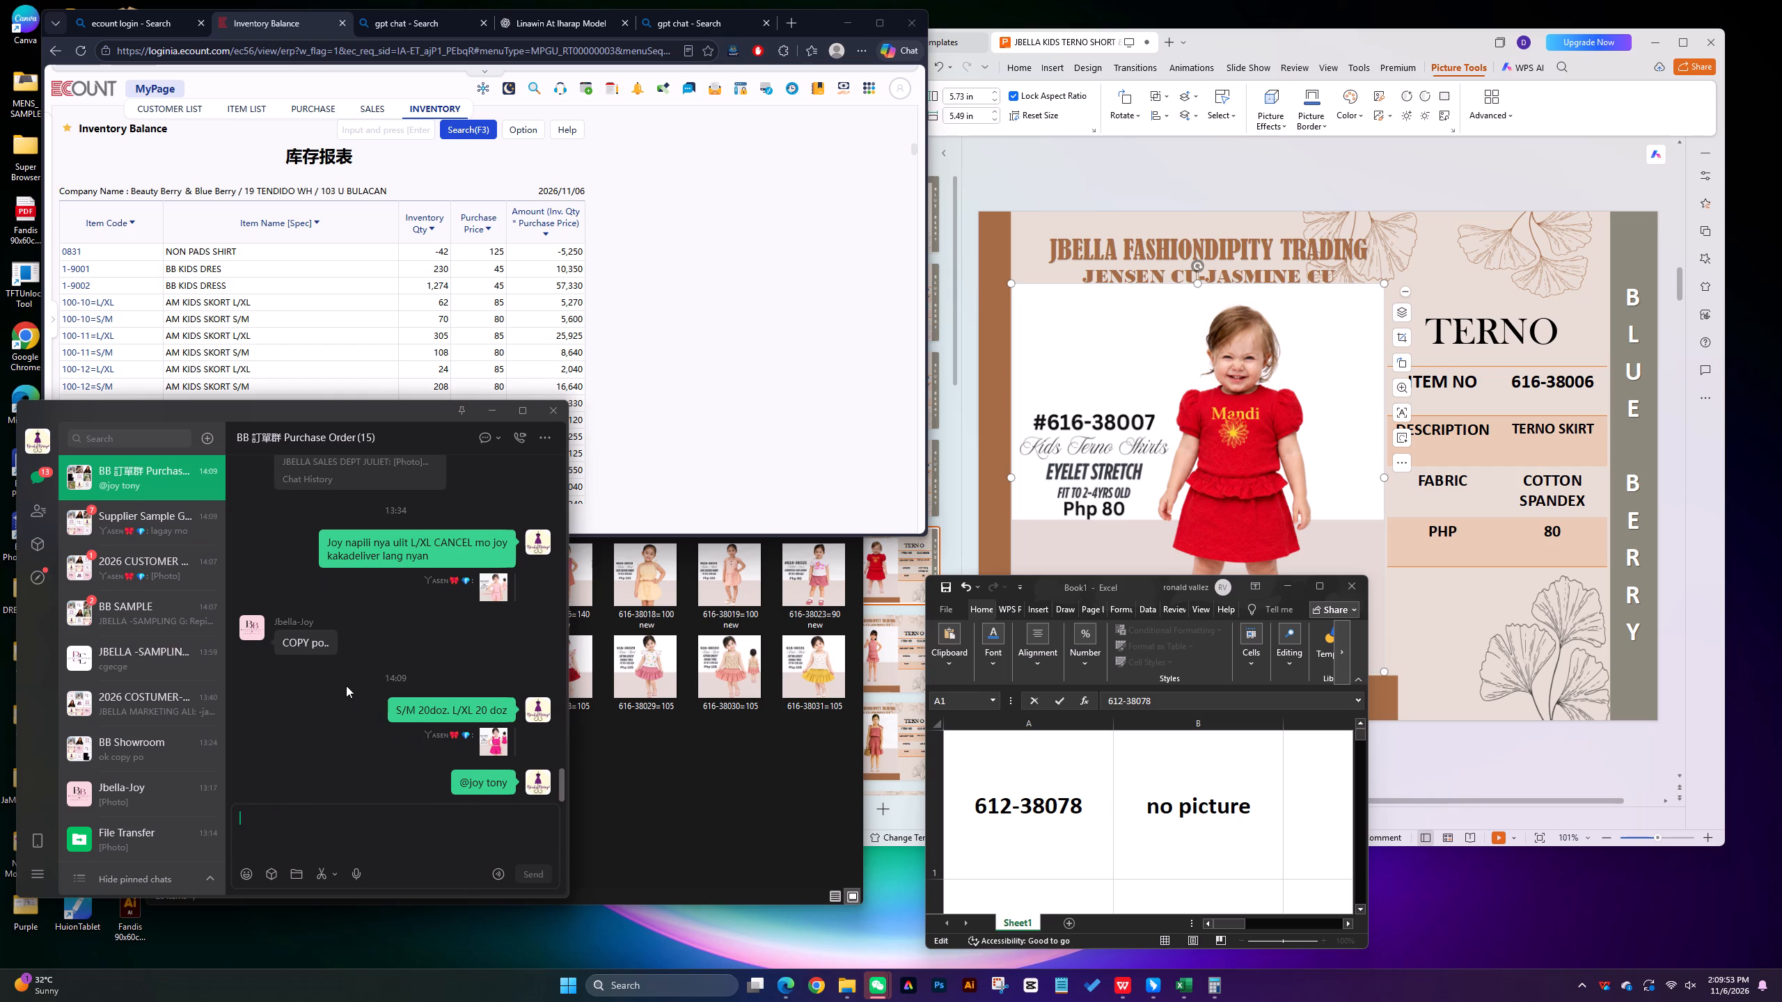
Look back through the product photos posted earlier in the BB Purchase Order group chat.
scroll(391, 587, "up", 3)
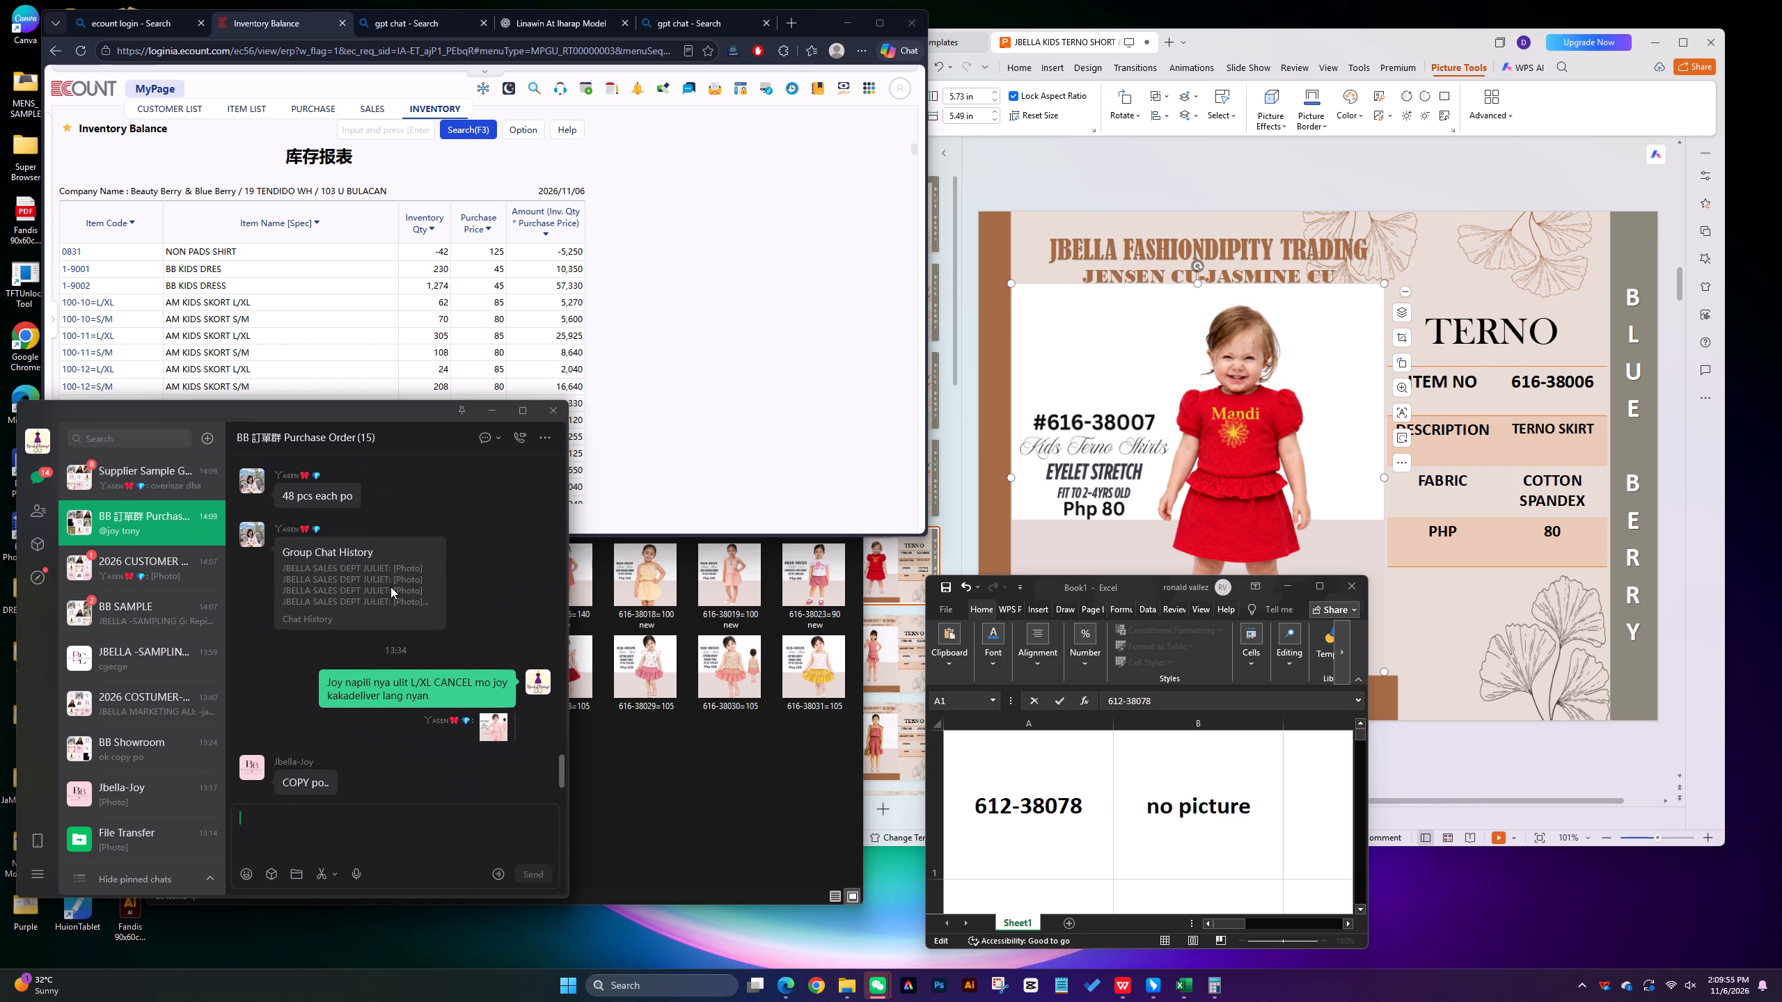
scroll(369, 578, "up", 10)
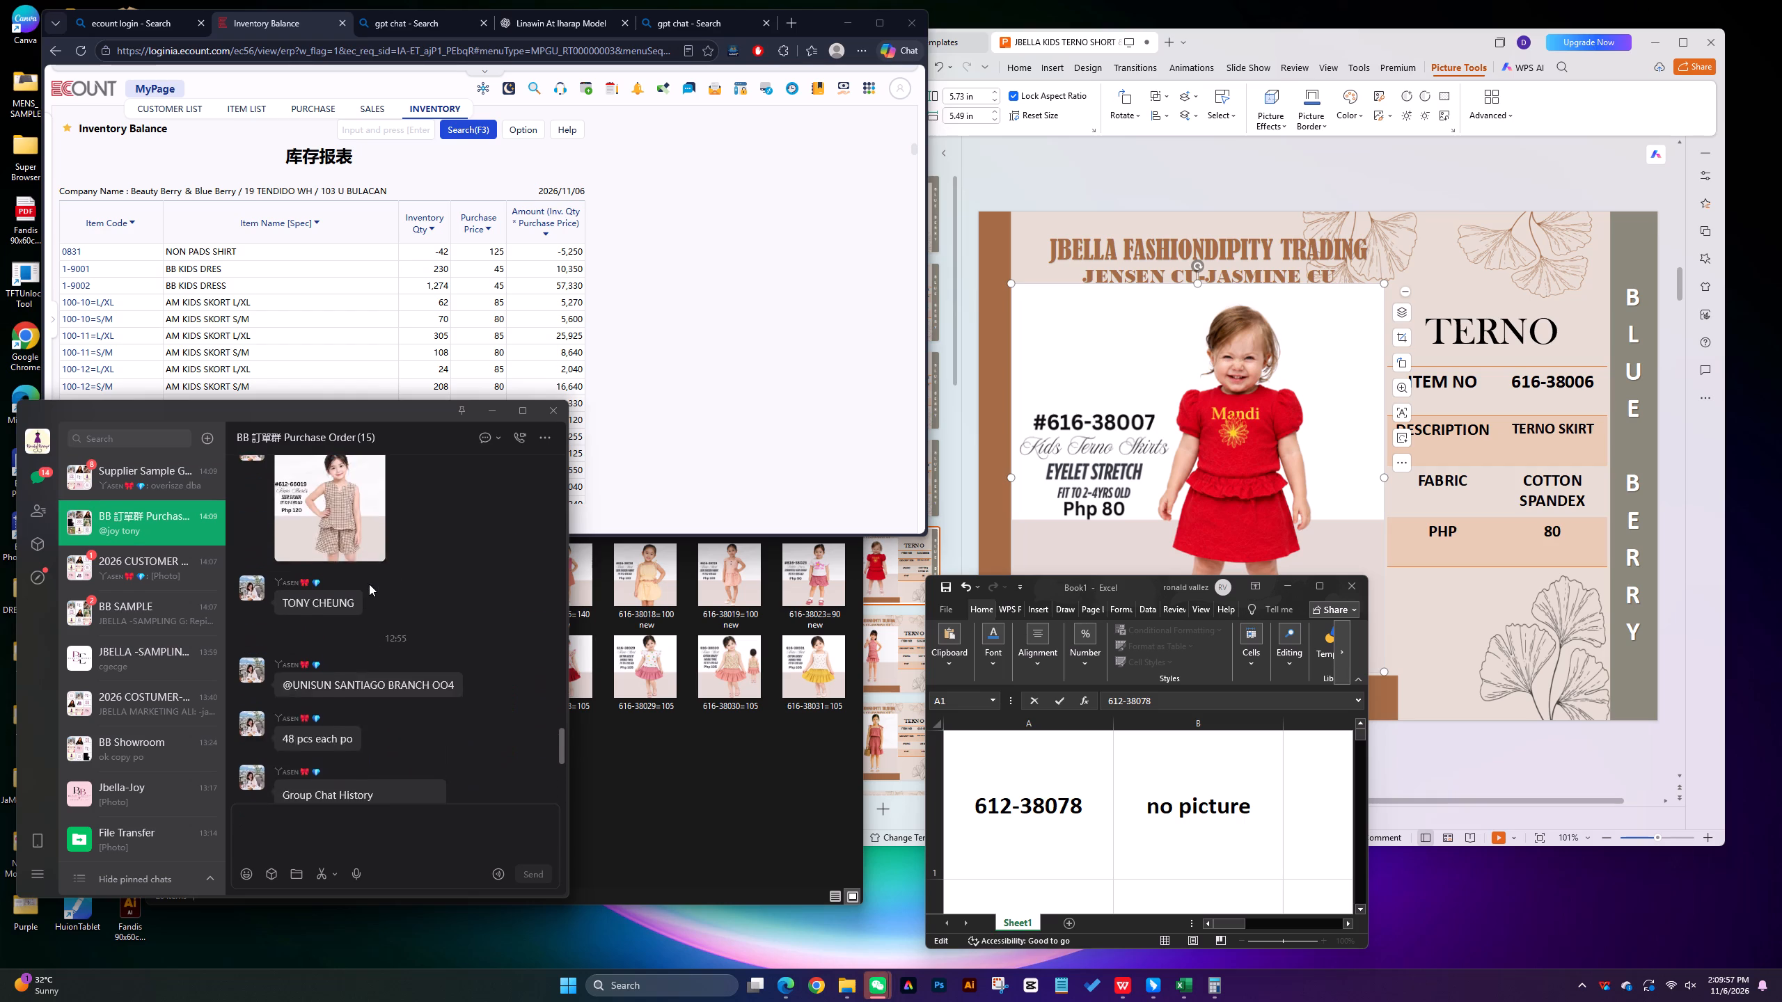
scroll(369, 584, "up", 8)
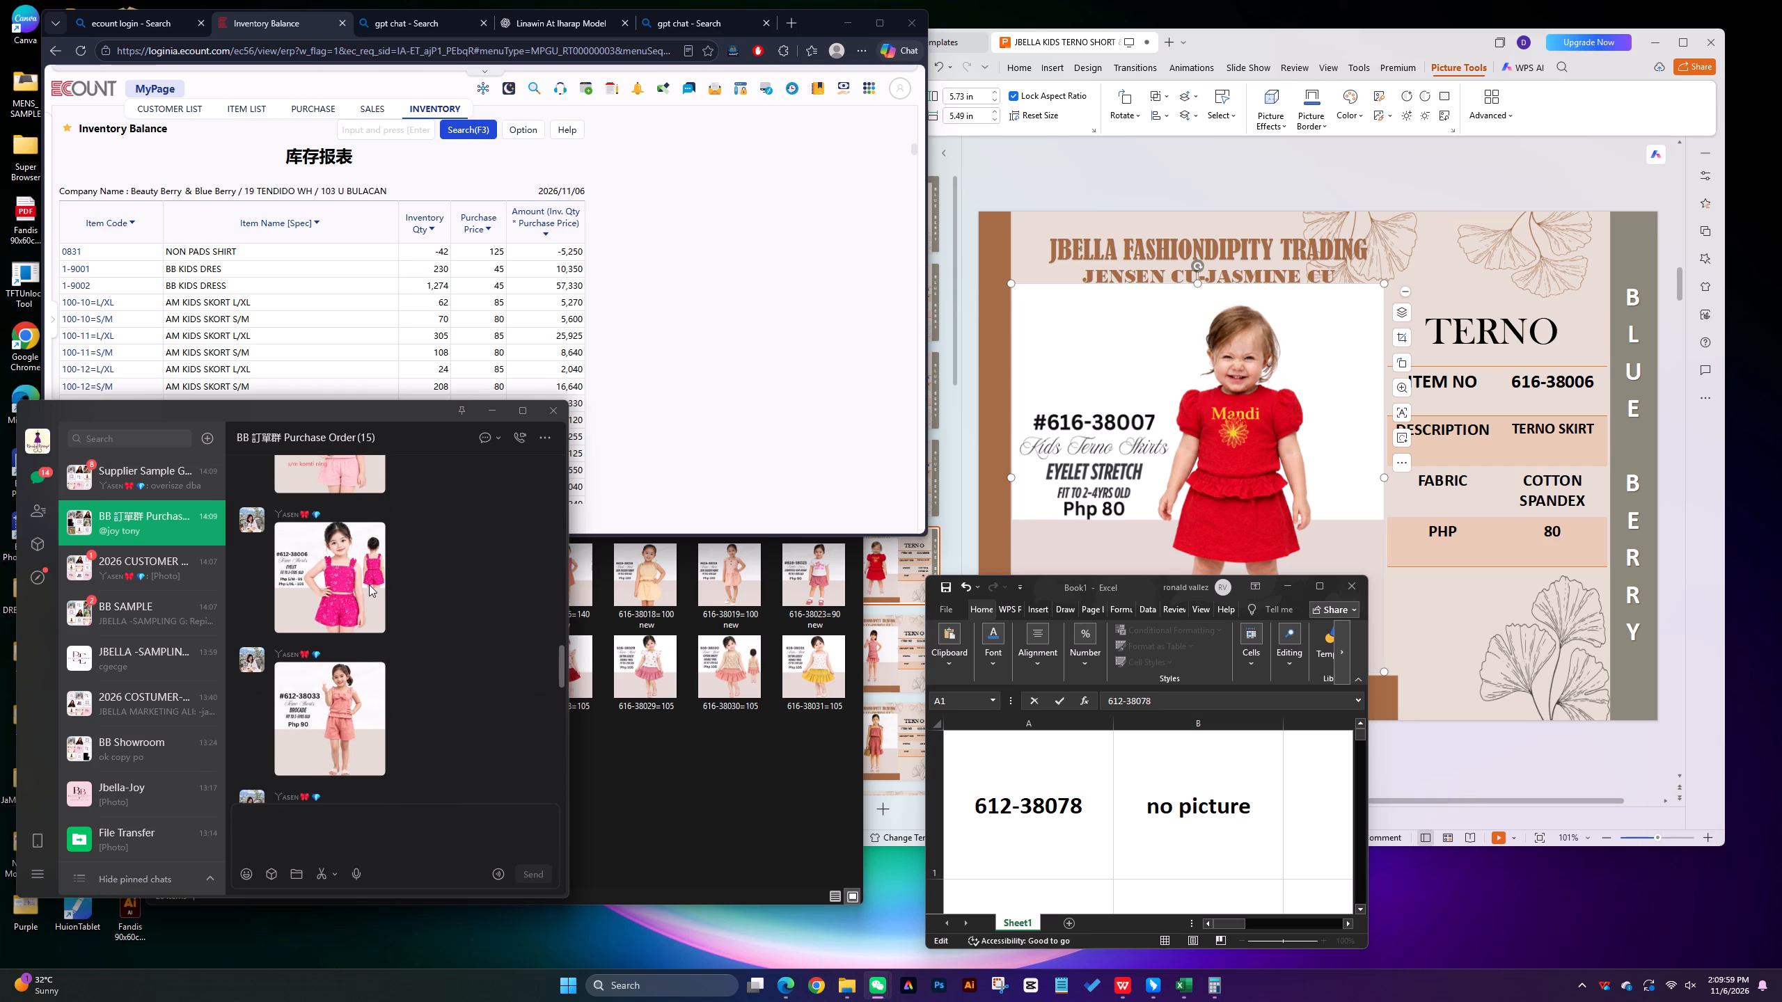
scroll(369, 584, "up", 2)
right_click(329, 519)
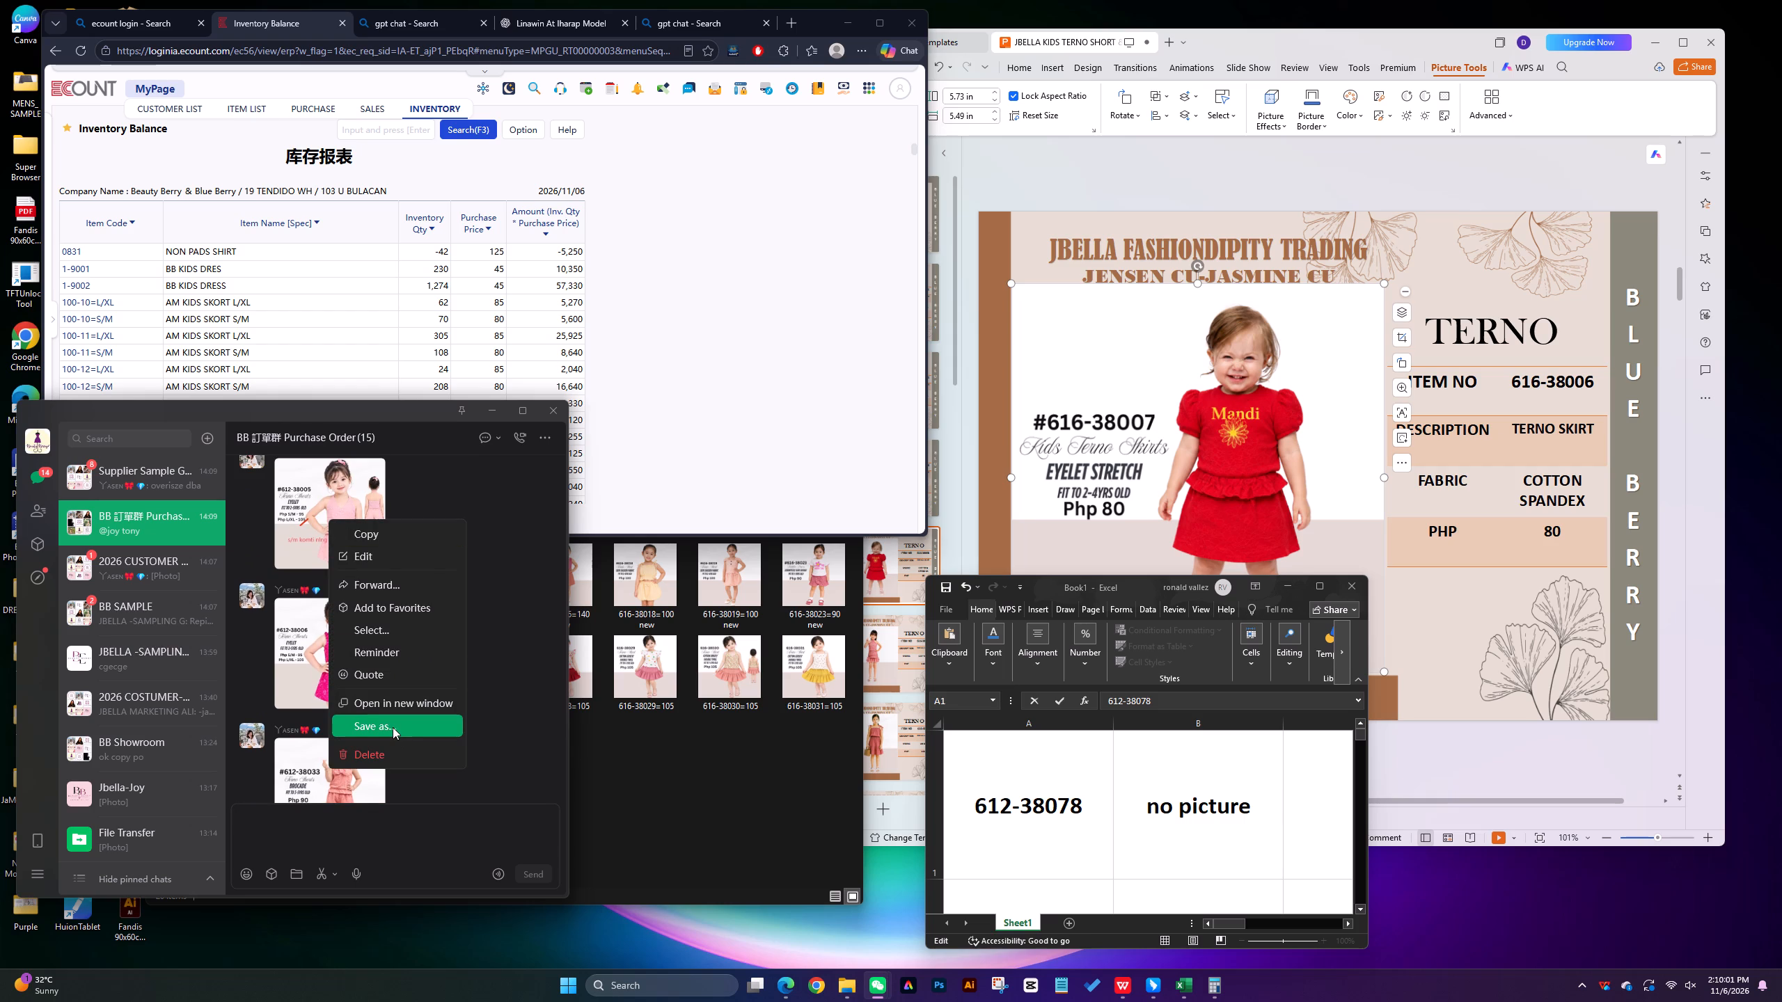
left_click(424, 504)
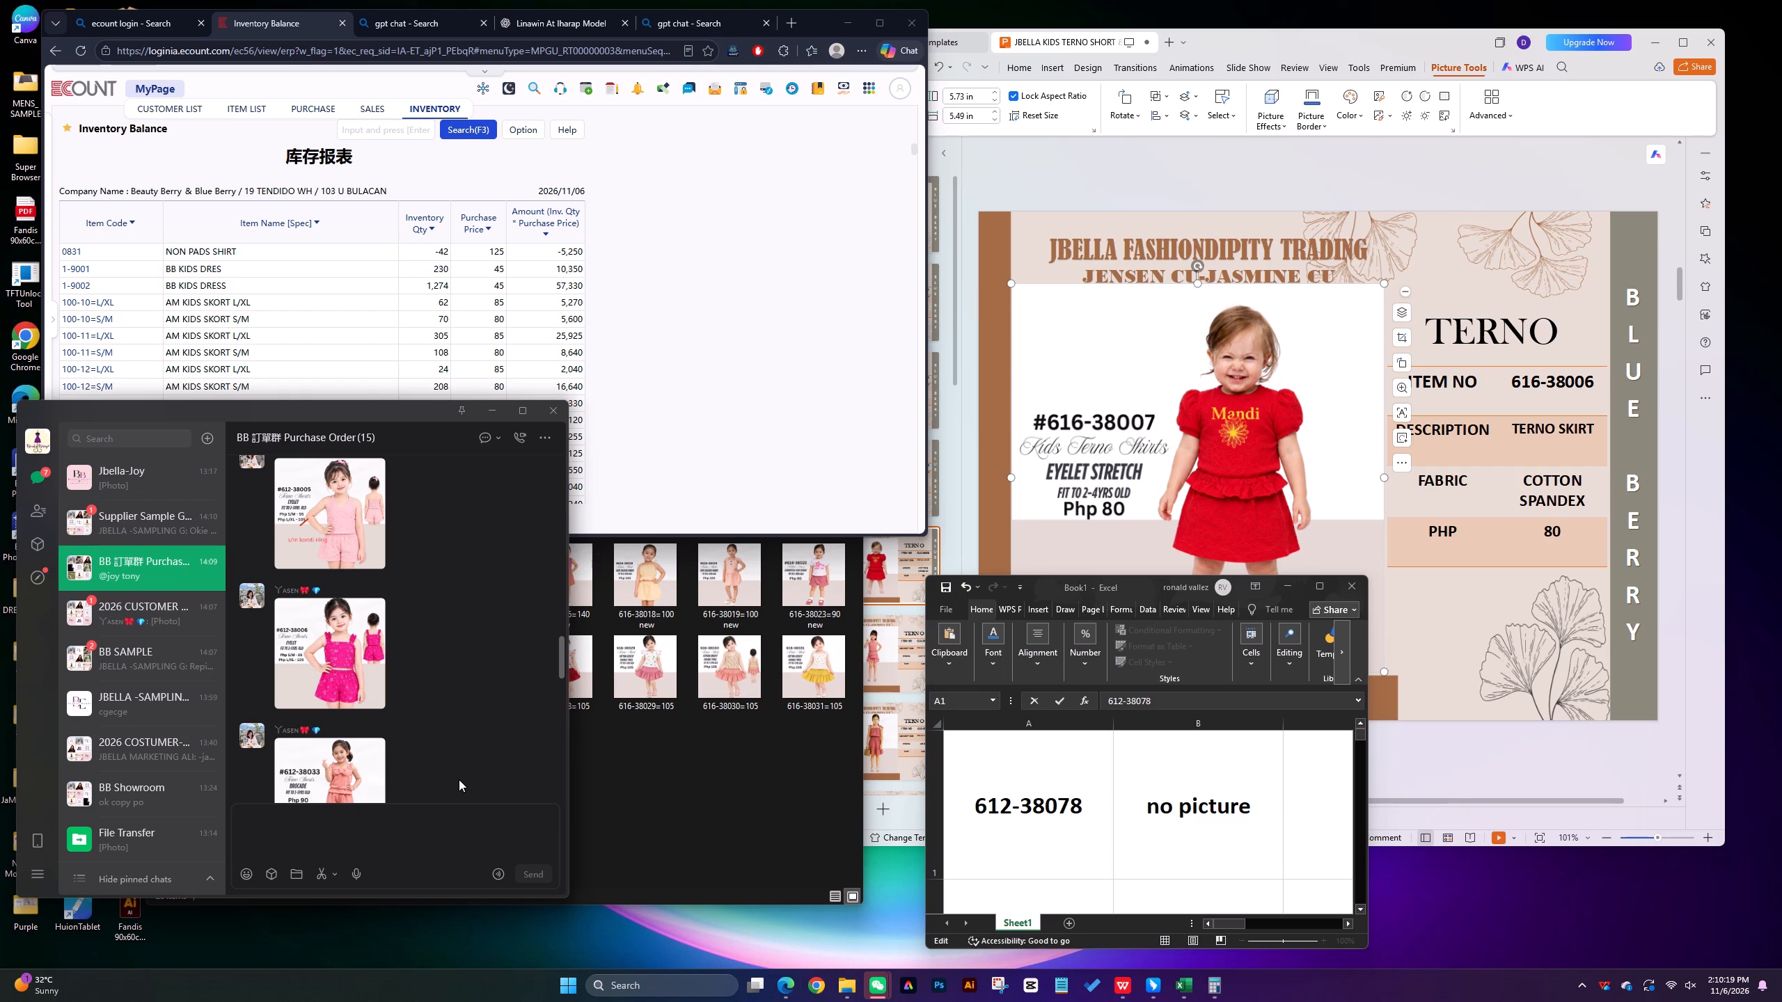
Check the new messages in the Supplier Sample Group, 2026 CUSTOMER and BB SAMPLE group chats.
left_click(143, 530)
left_click(426, 696)
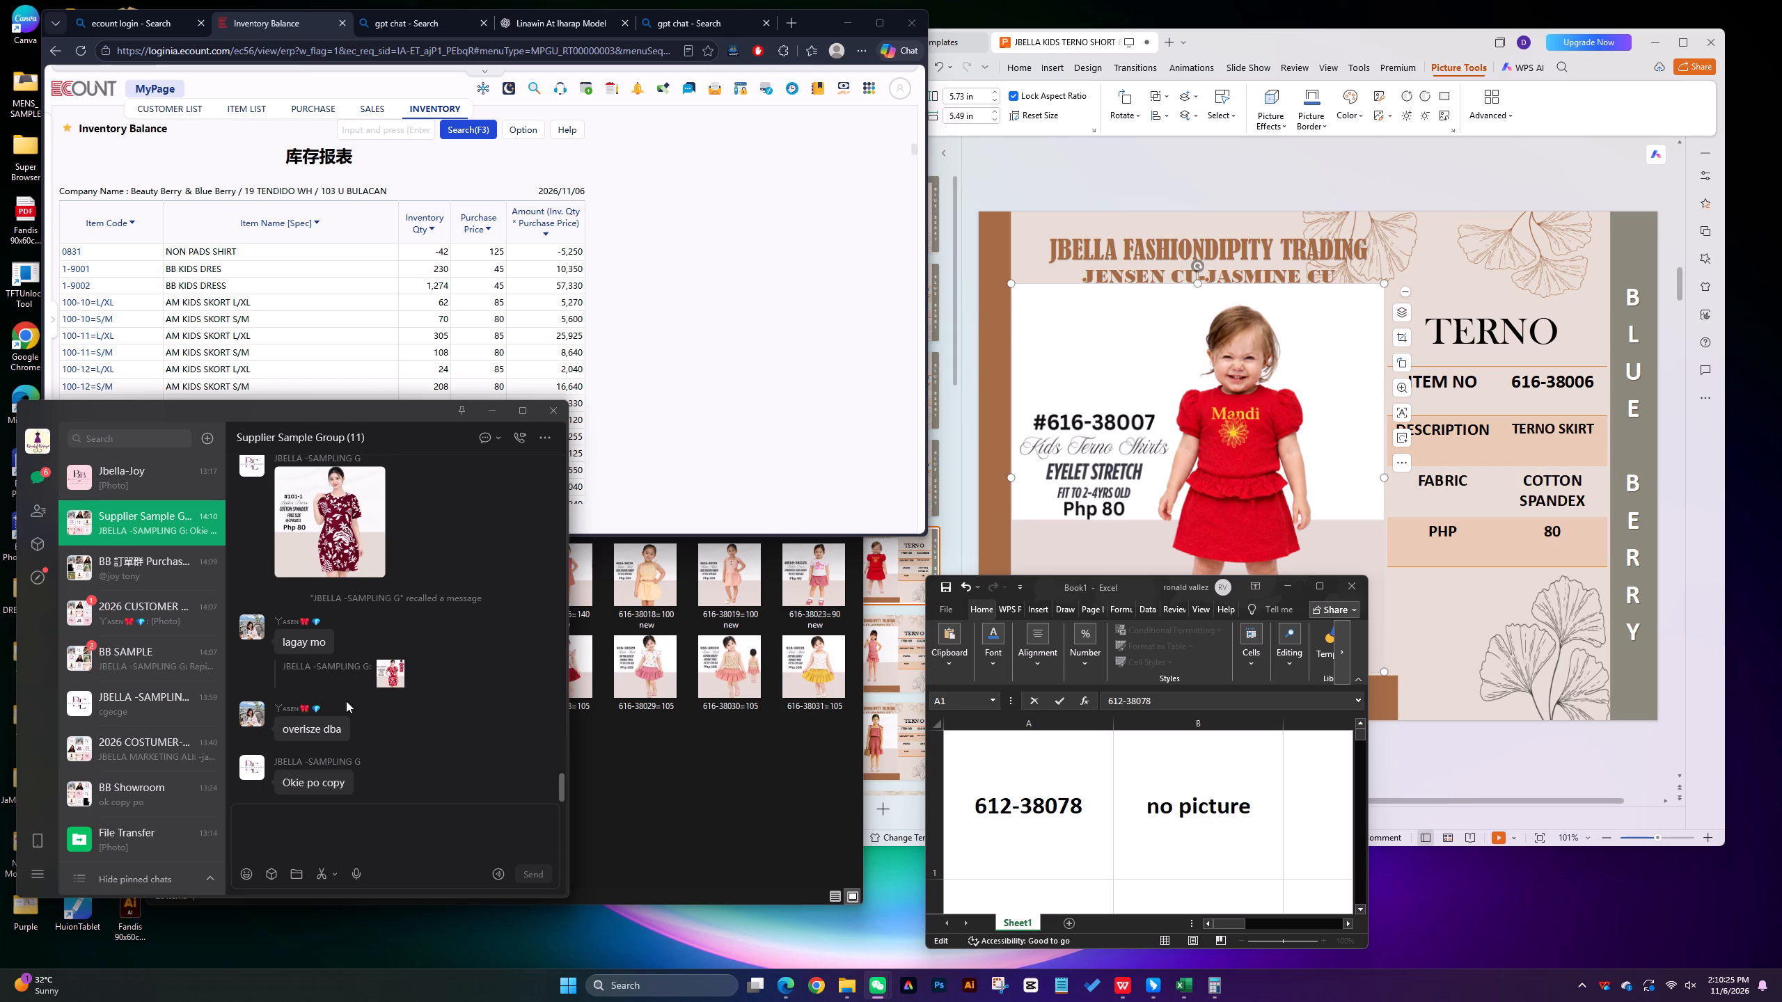
left_click(125, 603)
left_click(128, 655)
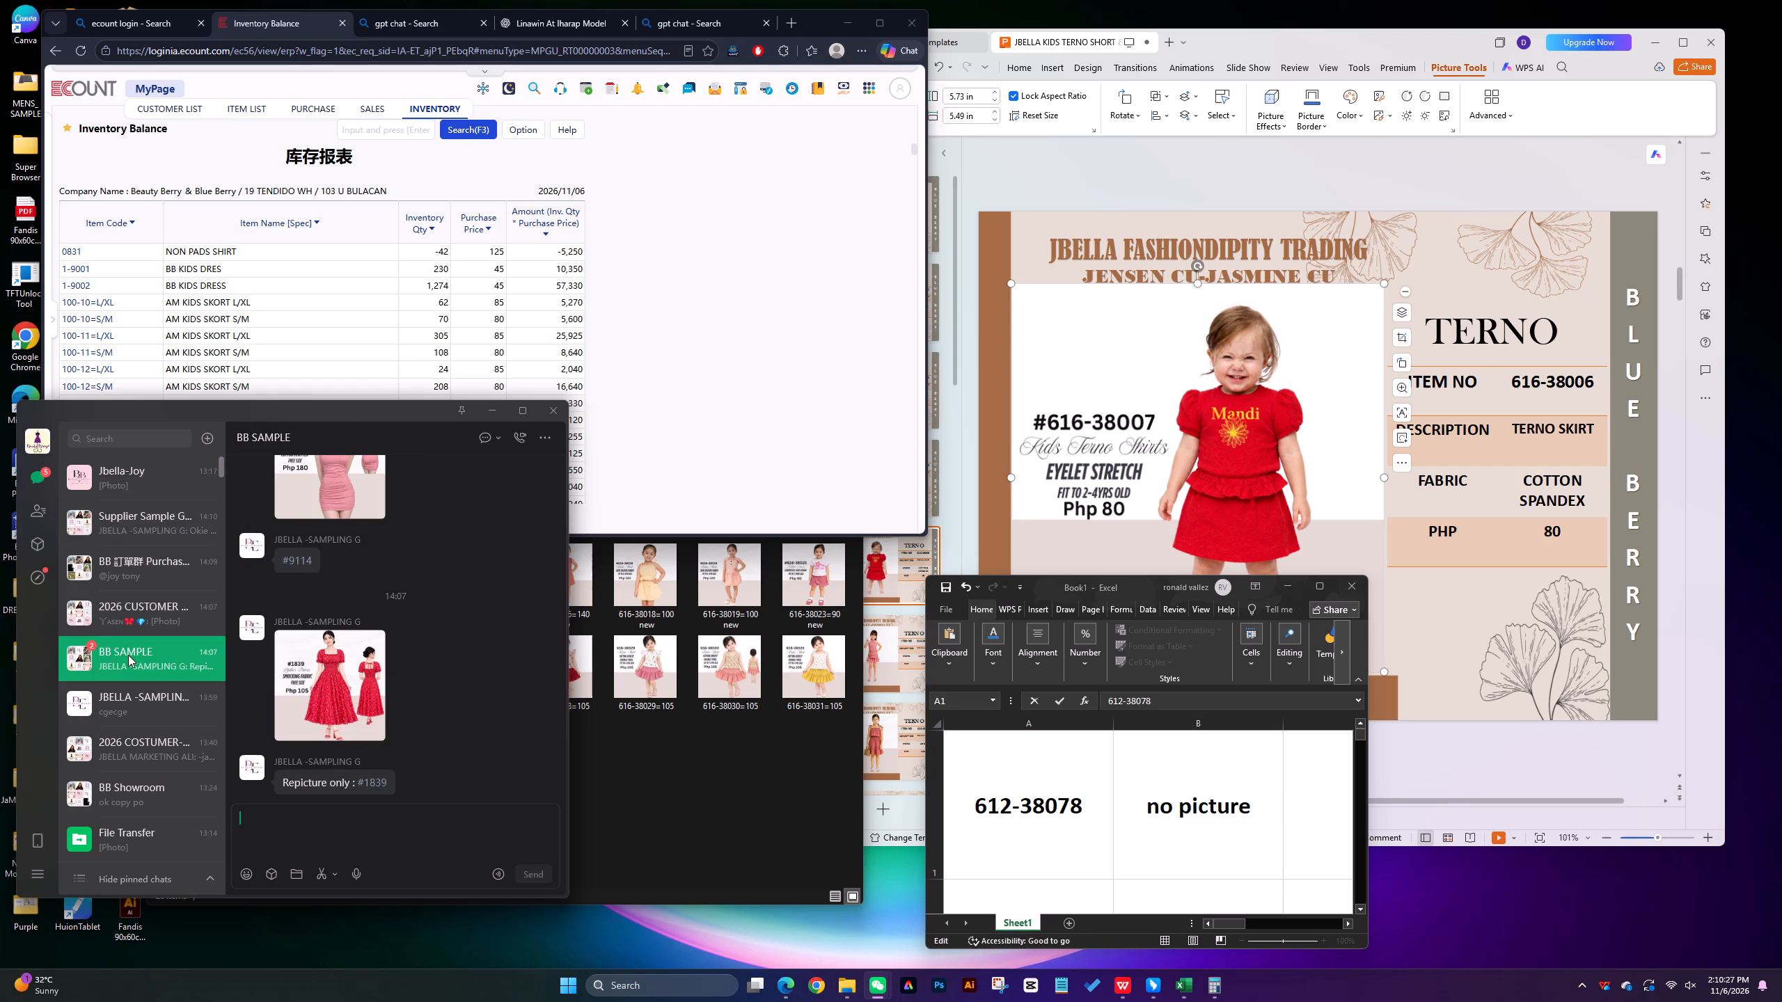
left_click(474, 544)
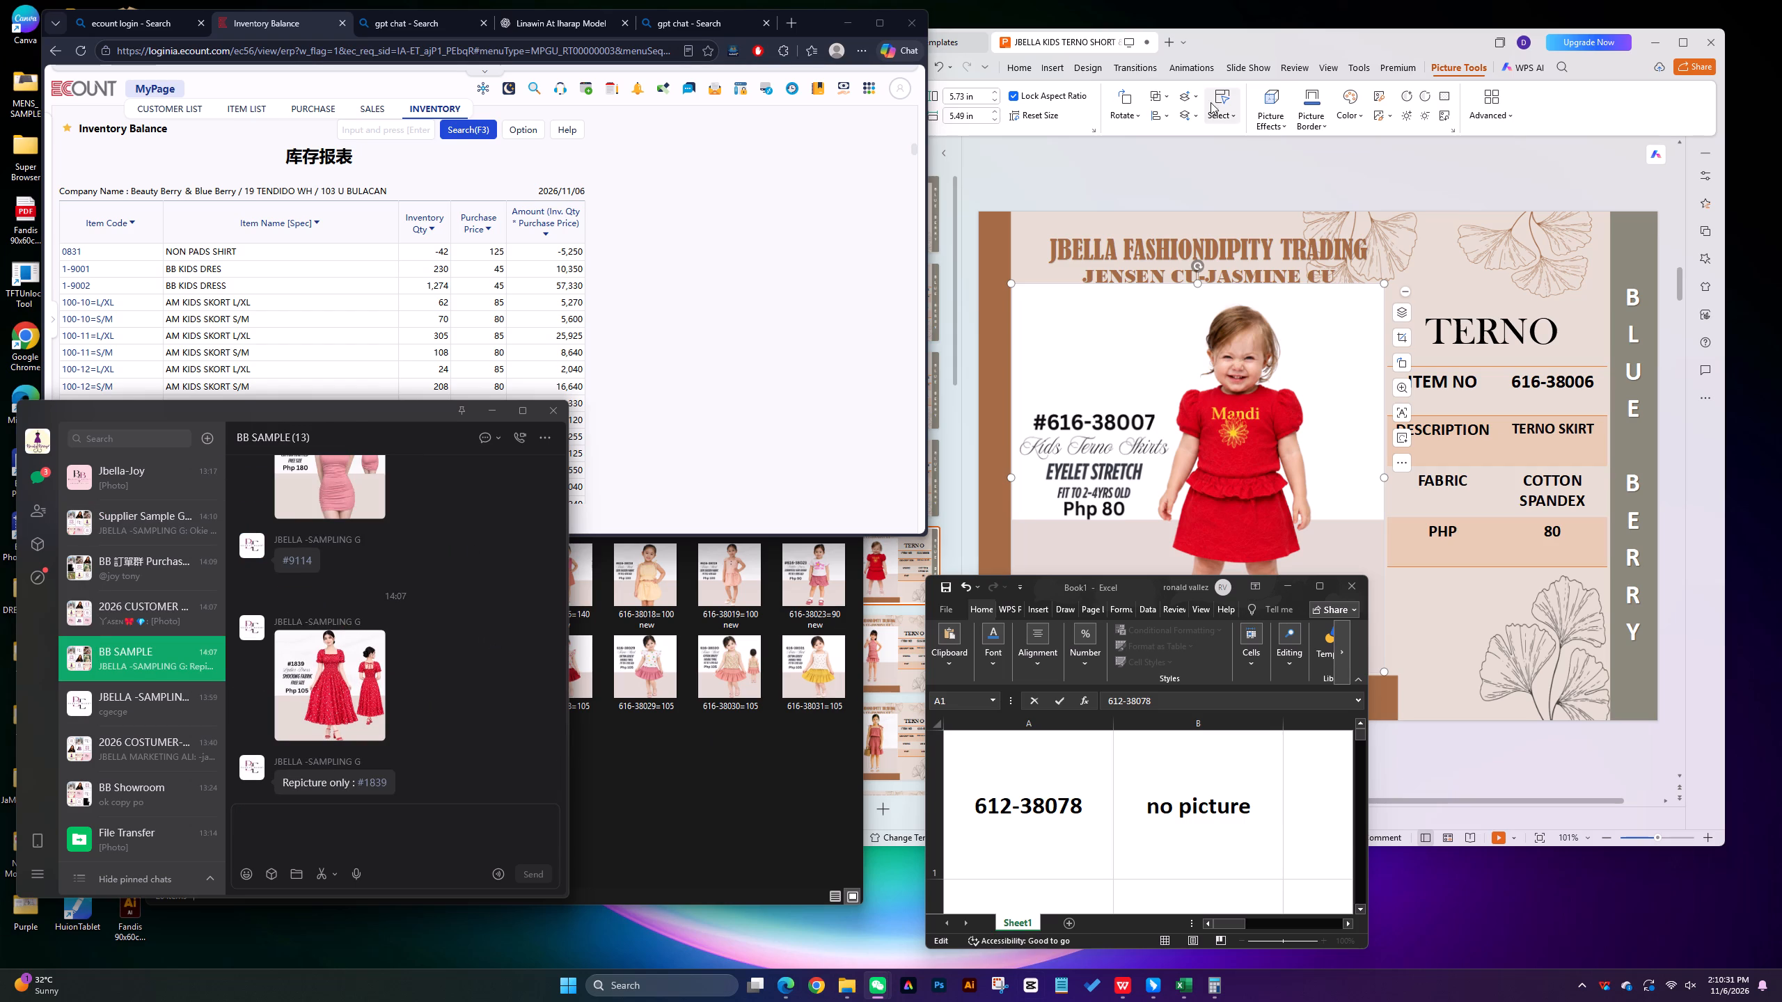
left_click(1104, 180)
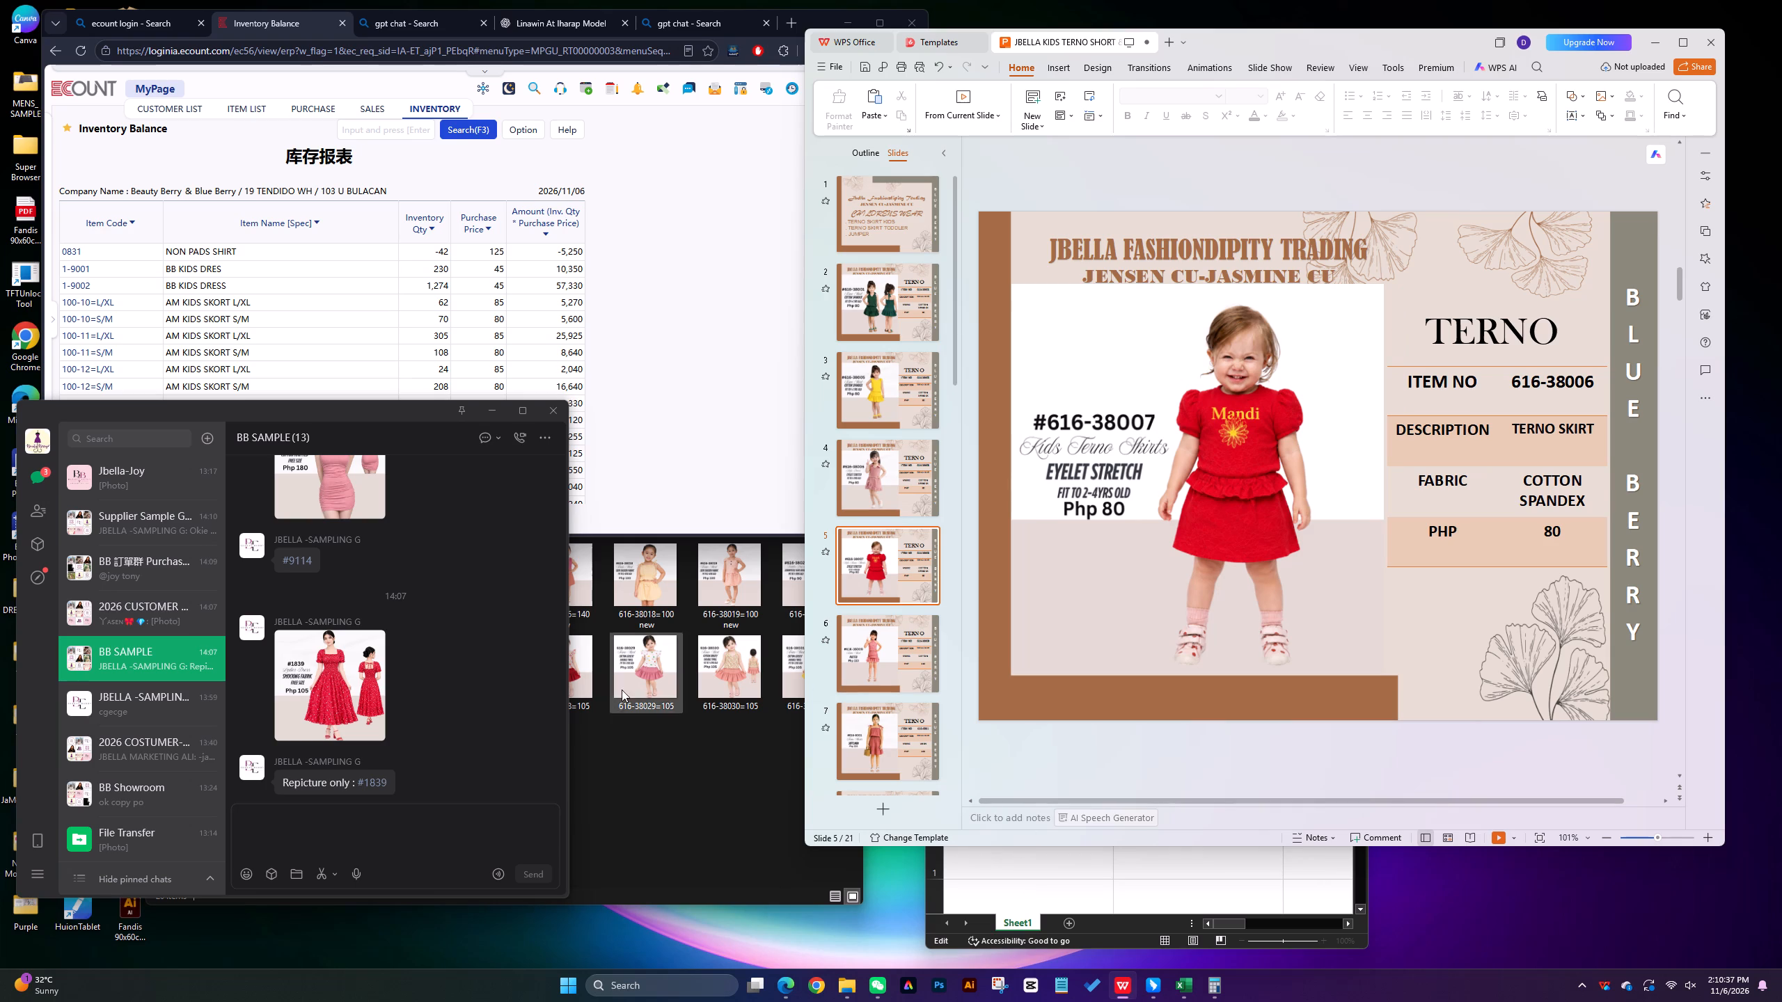
Switch to Weixin and view the BB Purchase Order chat and the new messages in the SI FELCRIS group chat.
left_click(182, 558)
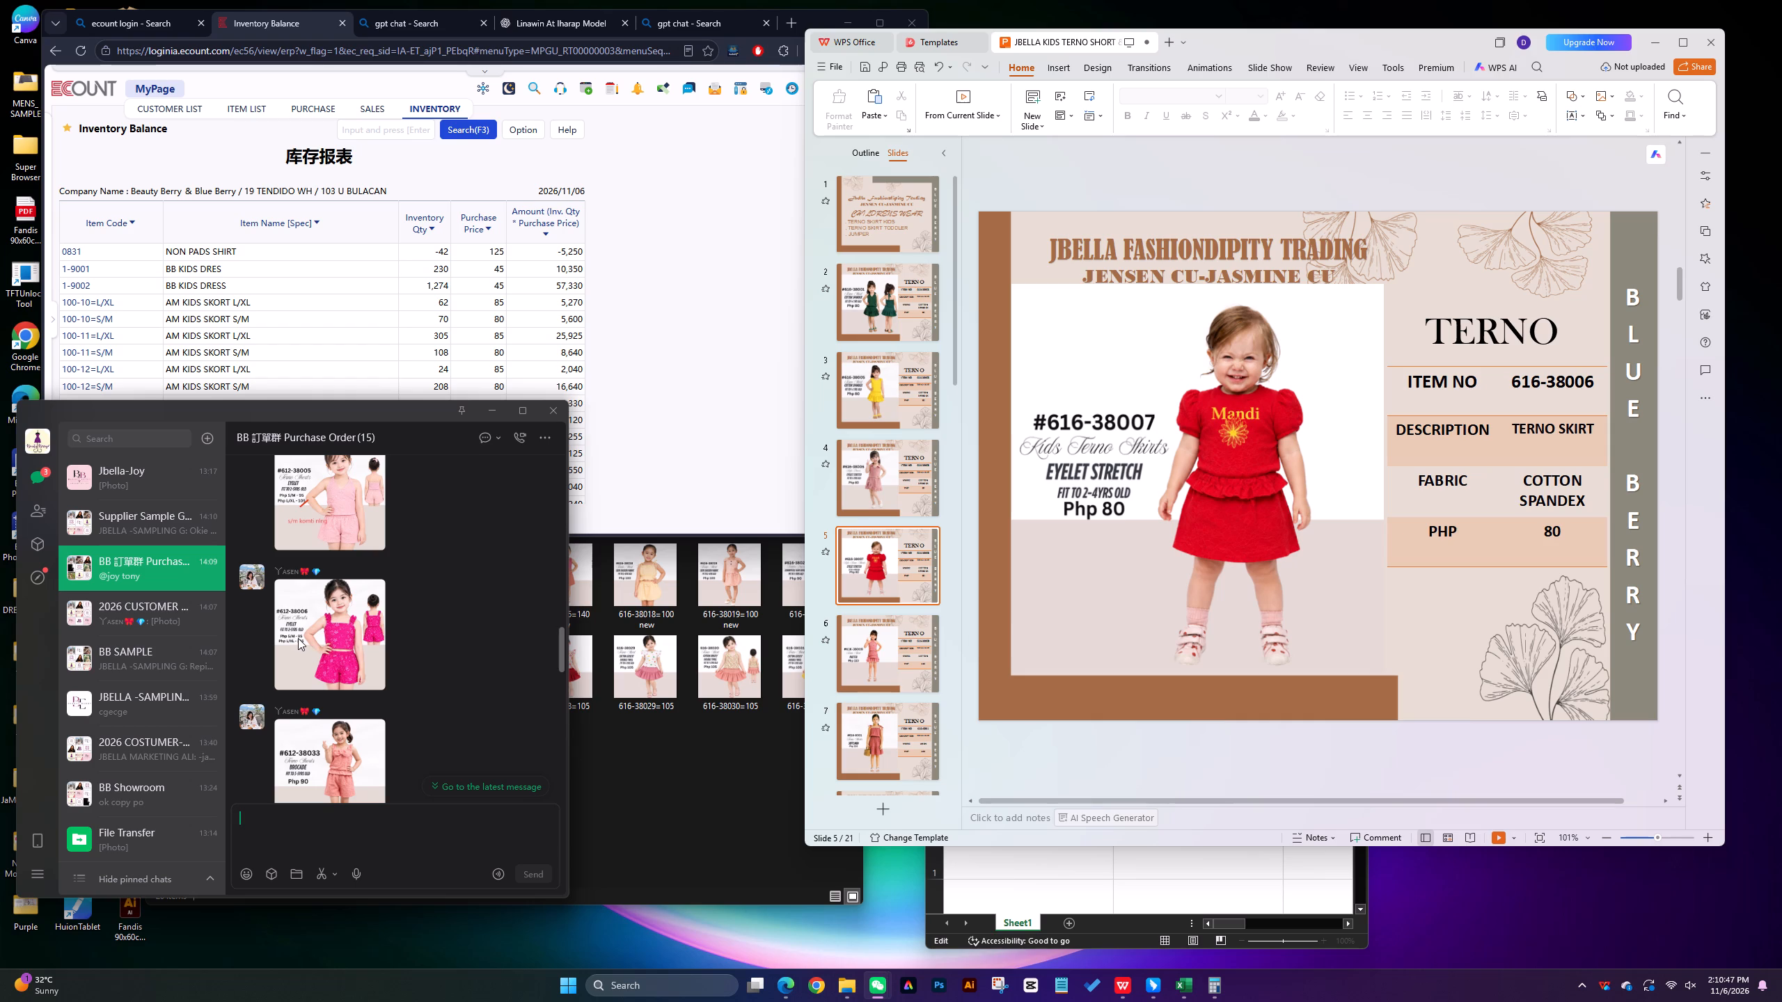
left_click(450, 521)
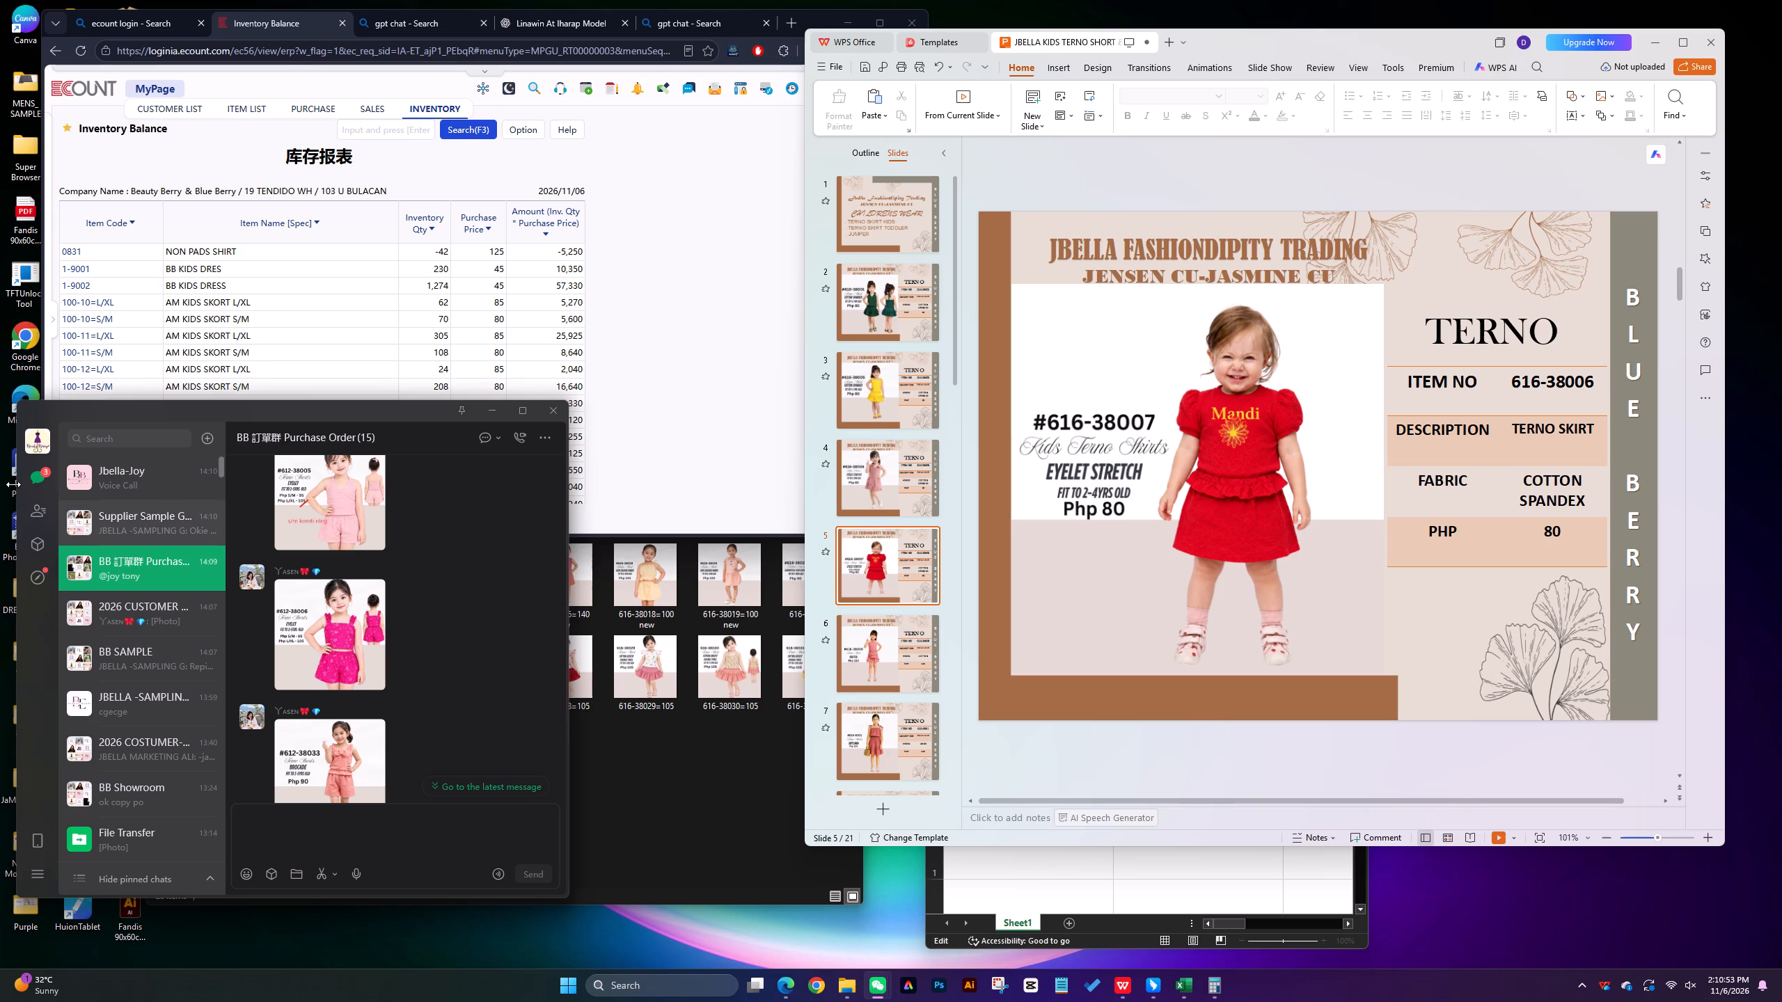
left_click(33, 477)
left_click(201, 867)
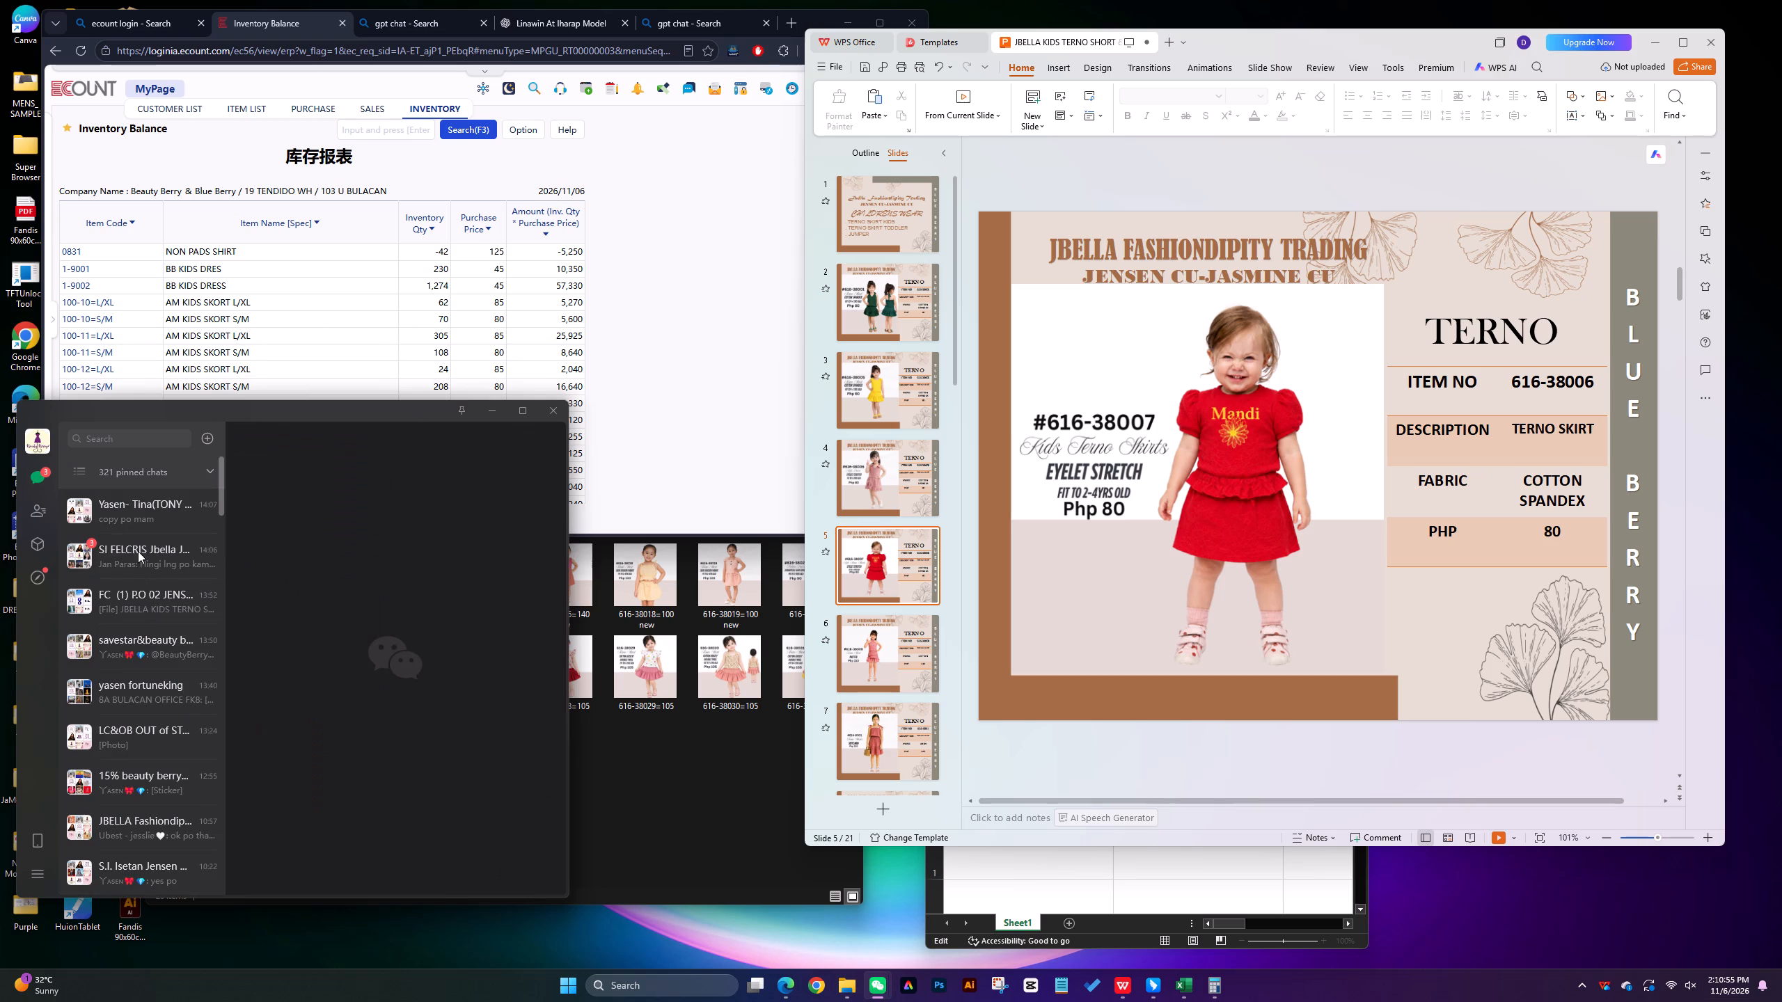
left_click(138, 551)
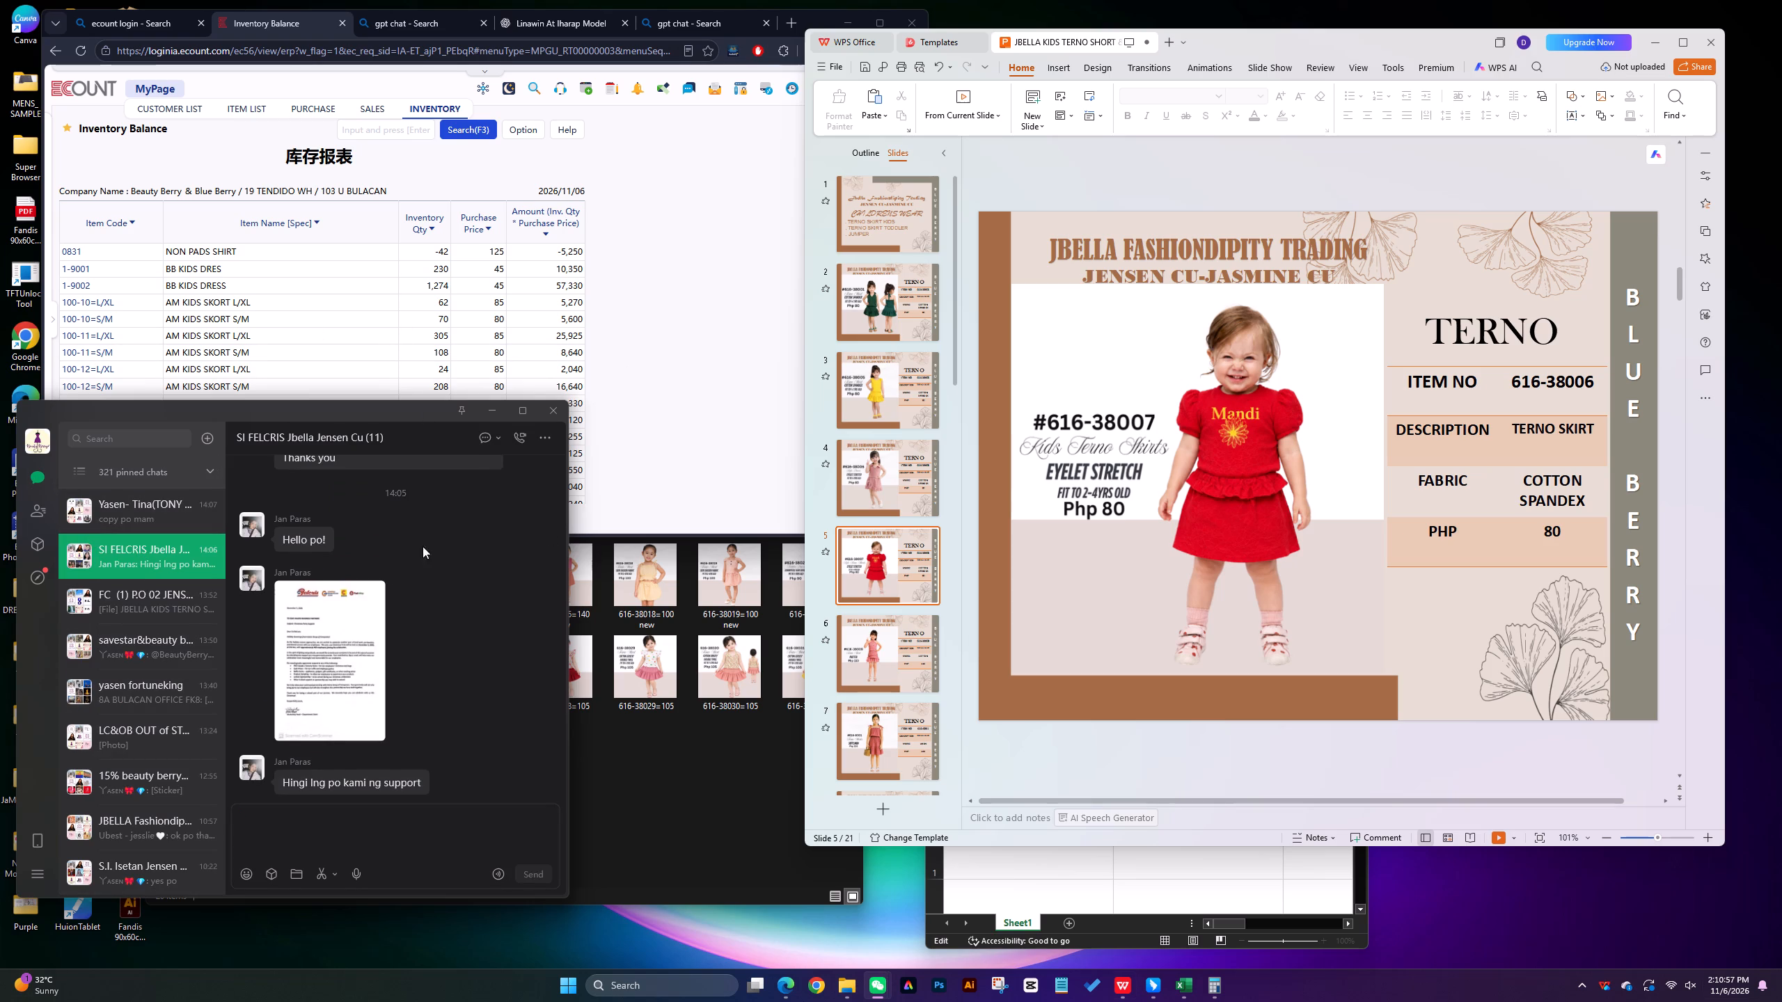
Switch to the ECOUNT Inventory Balance report in the browser.
left_click(670, 295)
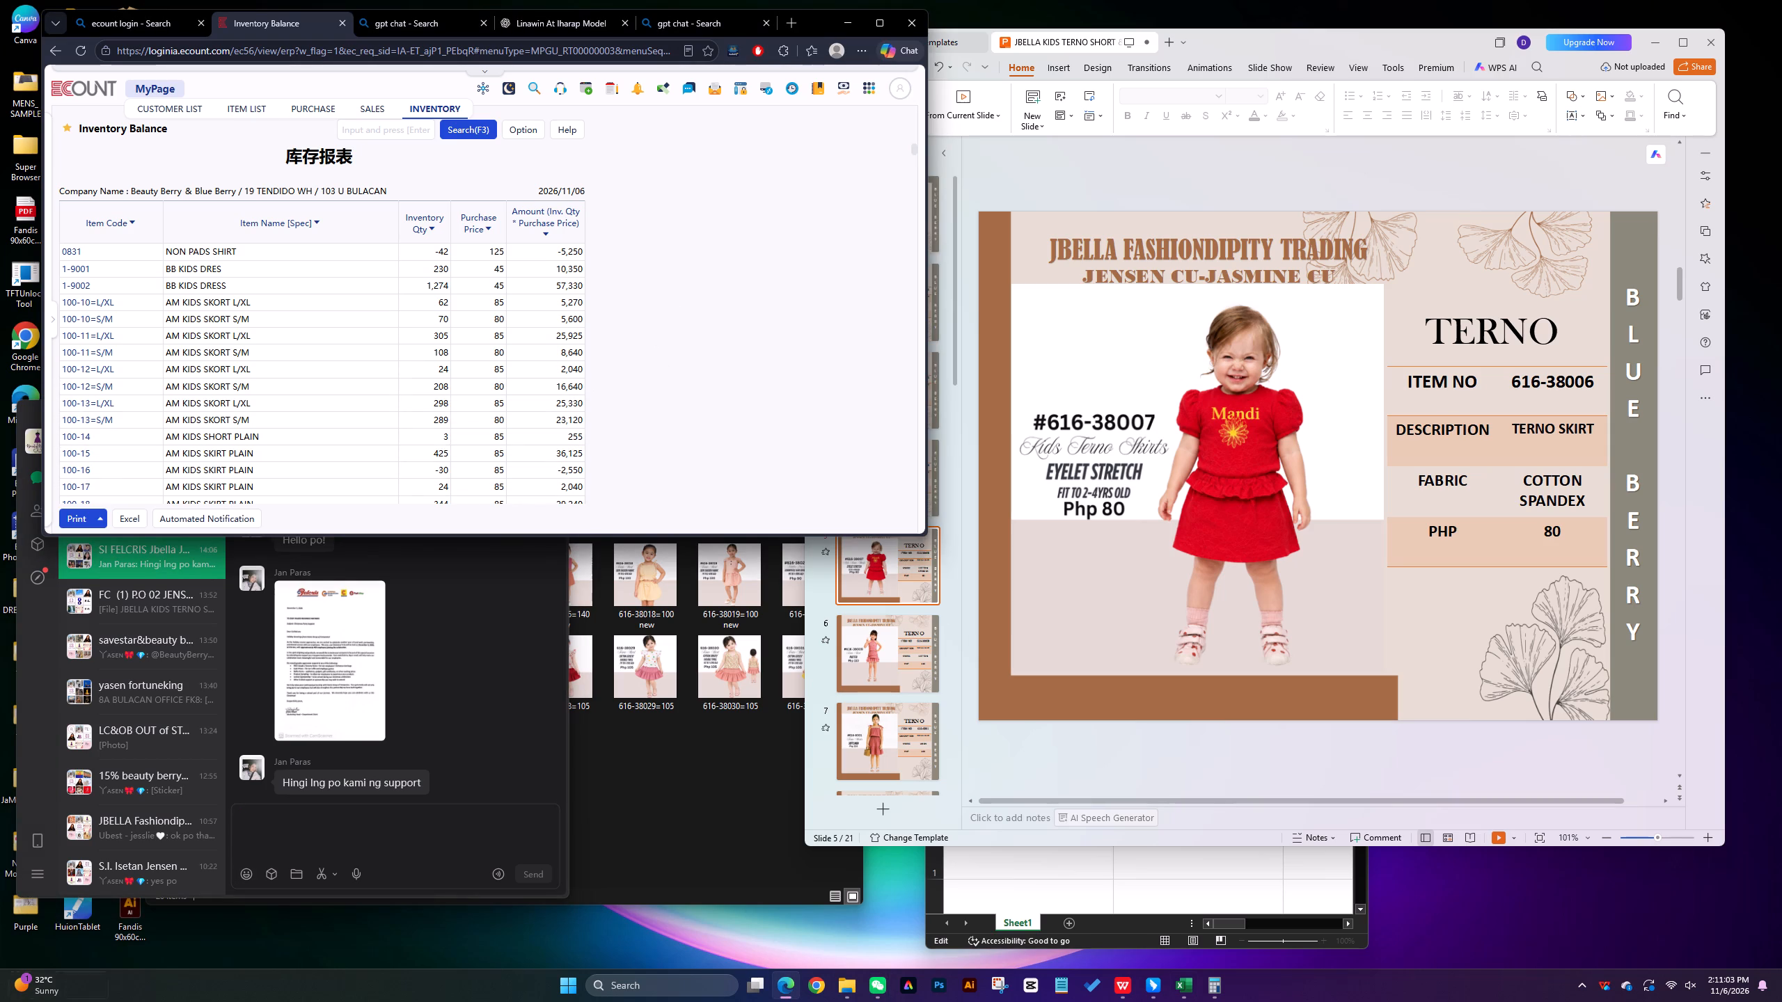
Switch to Weixin and check the new messages in the Supplier Sample Group chat.
left_click(432, 613)
left_click(137, 464)
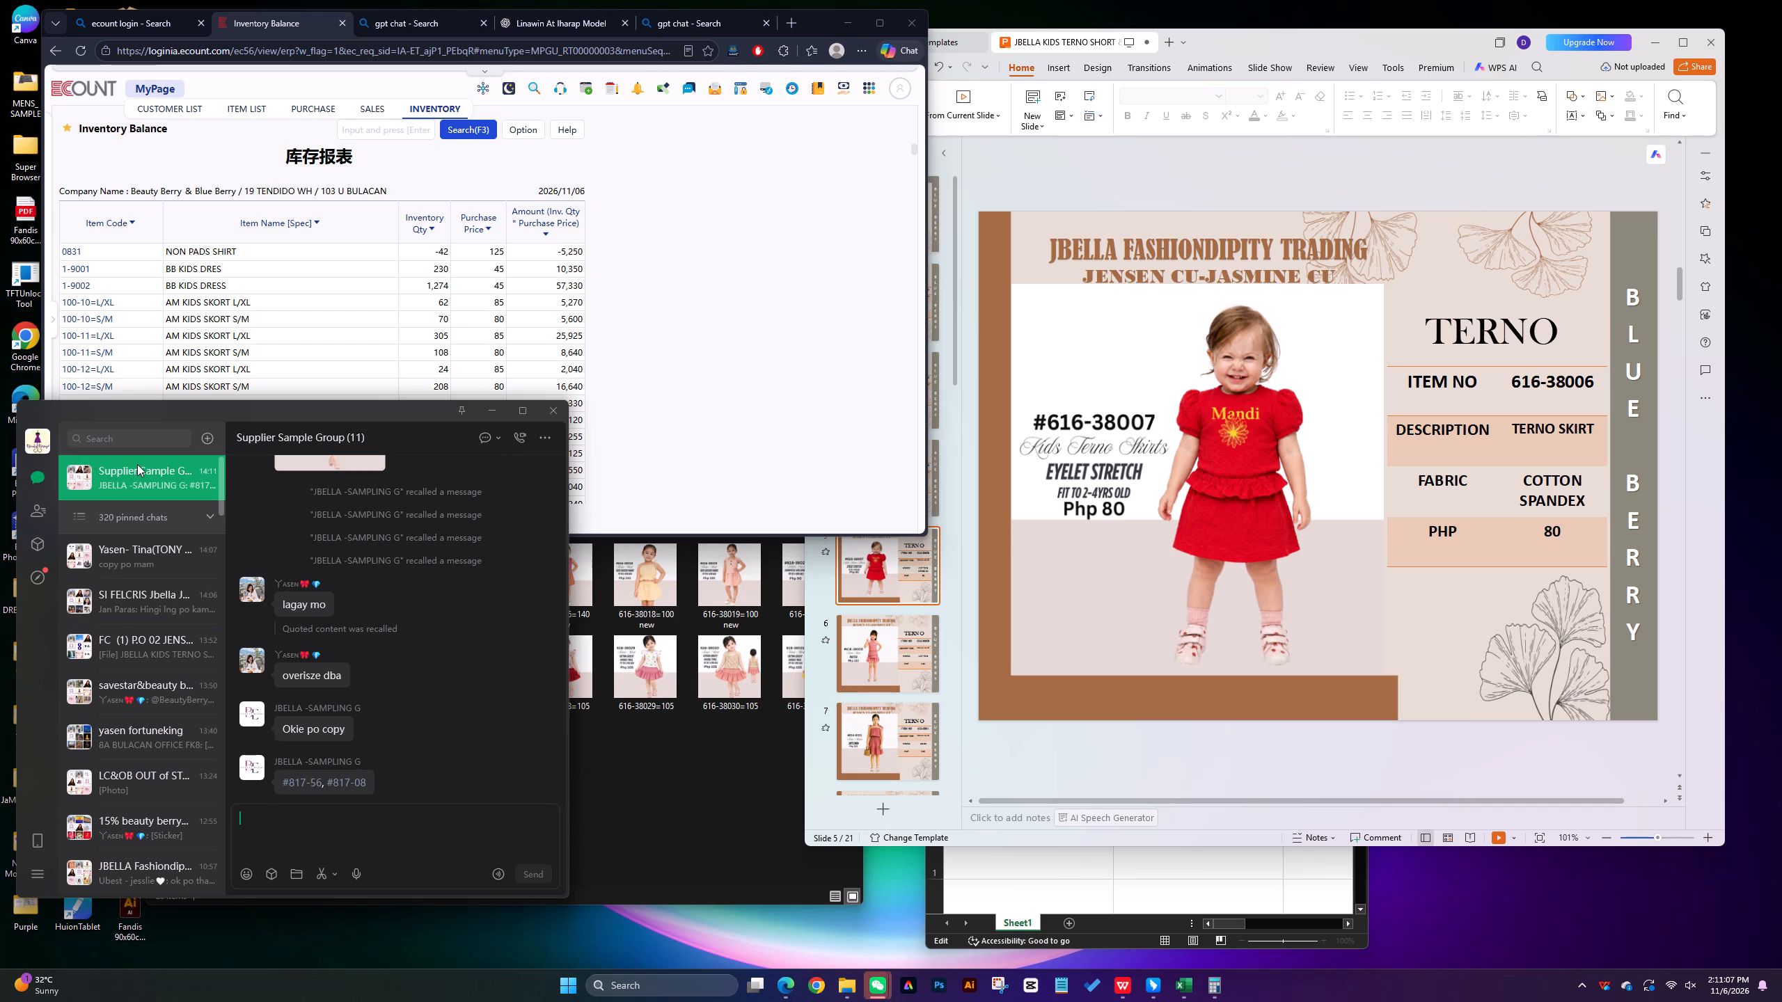
Return to the browser and search the ECOUNT Inventory Balance report for 616-38.
left_click(713, 268)
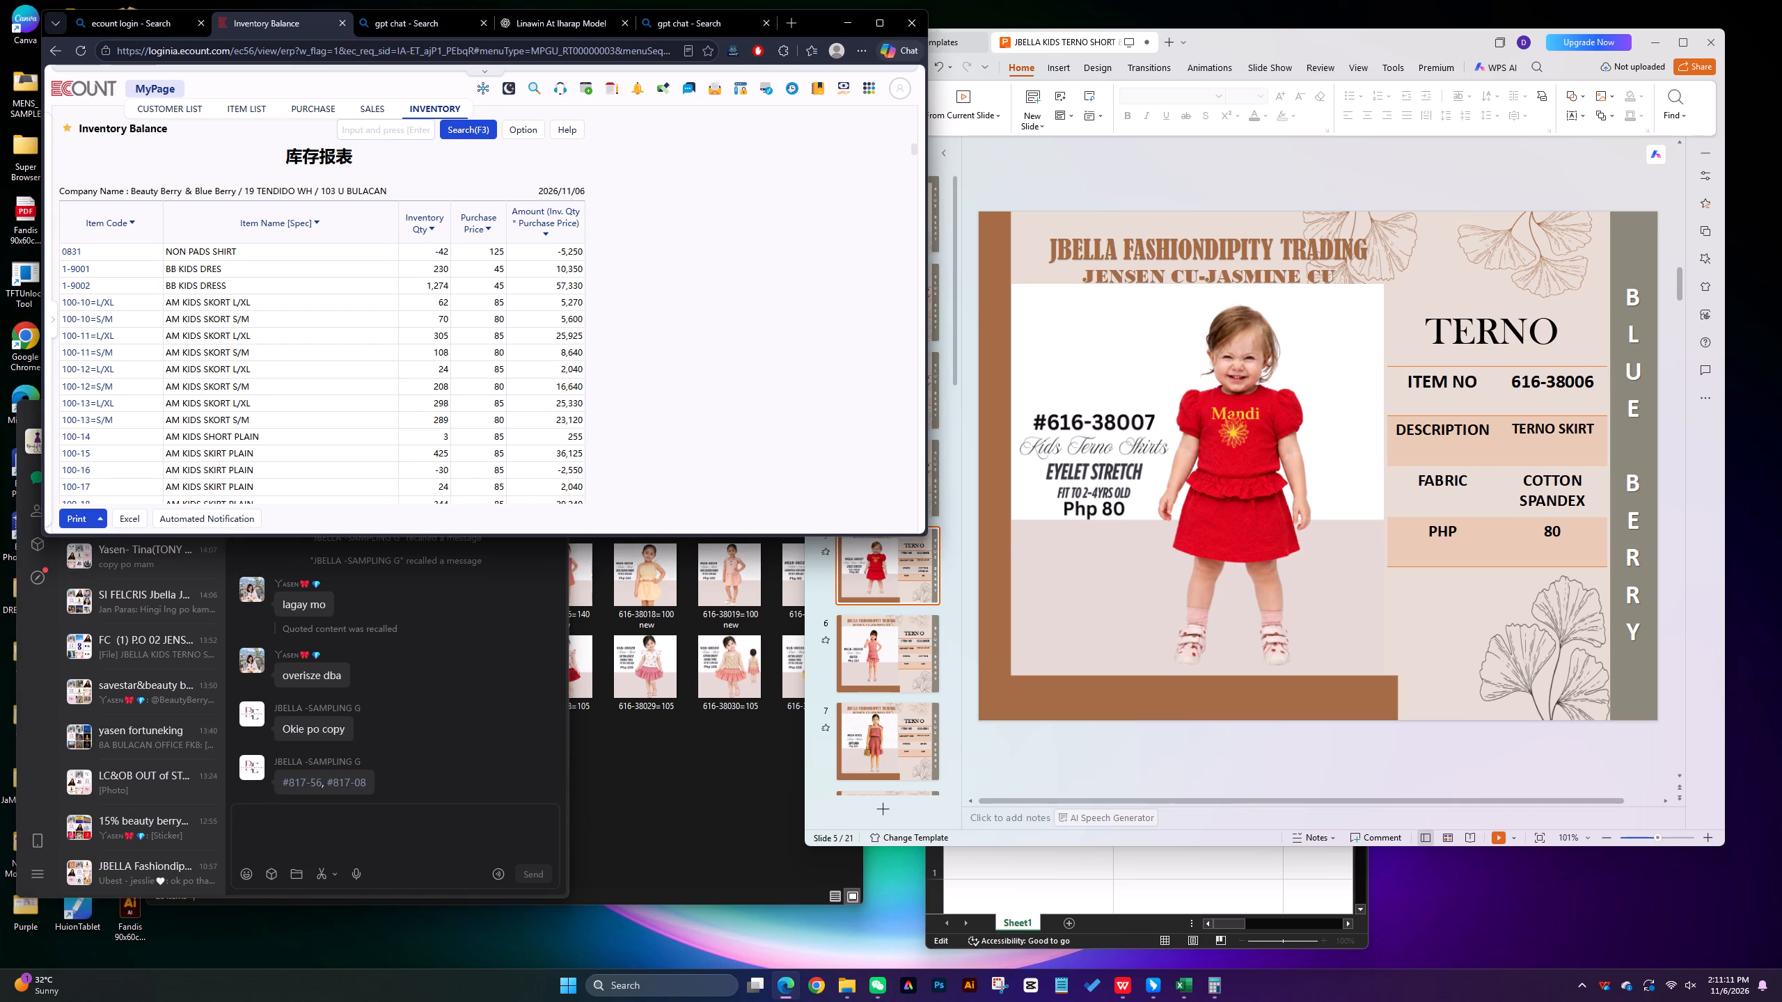
left_click(377, 132)
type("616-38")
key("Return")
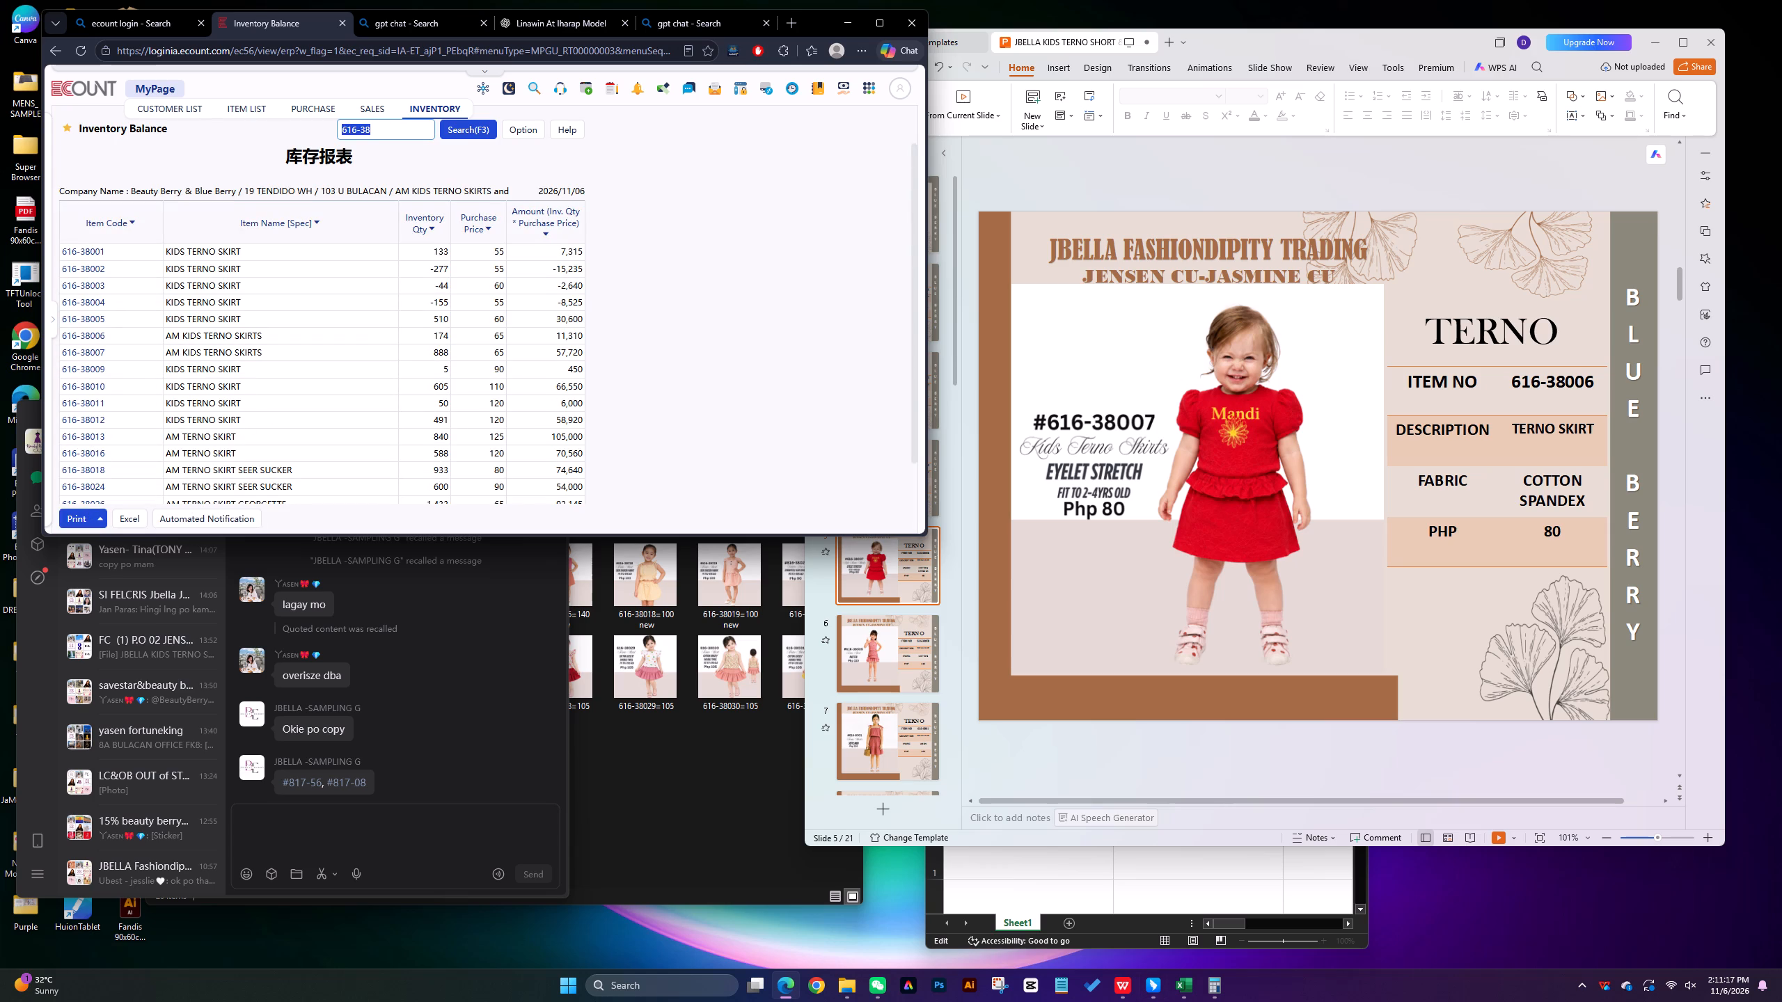
In File Explorer, move the 616-38007=80 new picture from #TERNO SKIRT KIDS into the TERNO SKIRT folder.
left_click(680, 761)
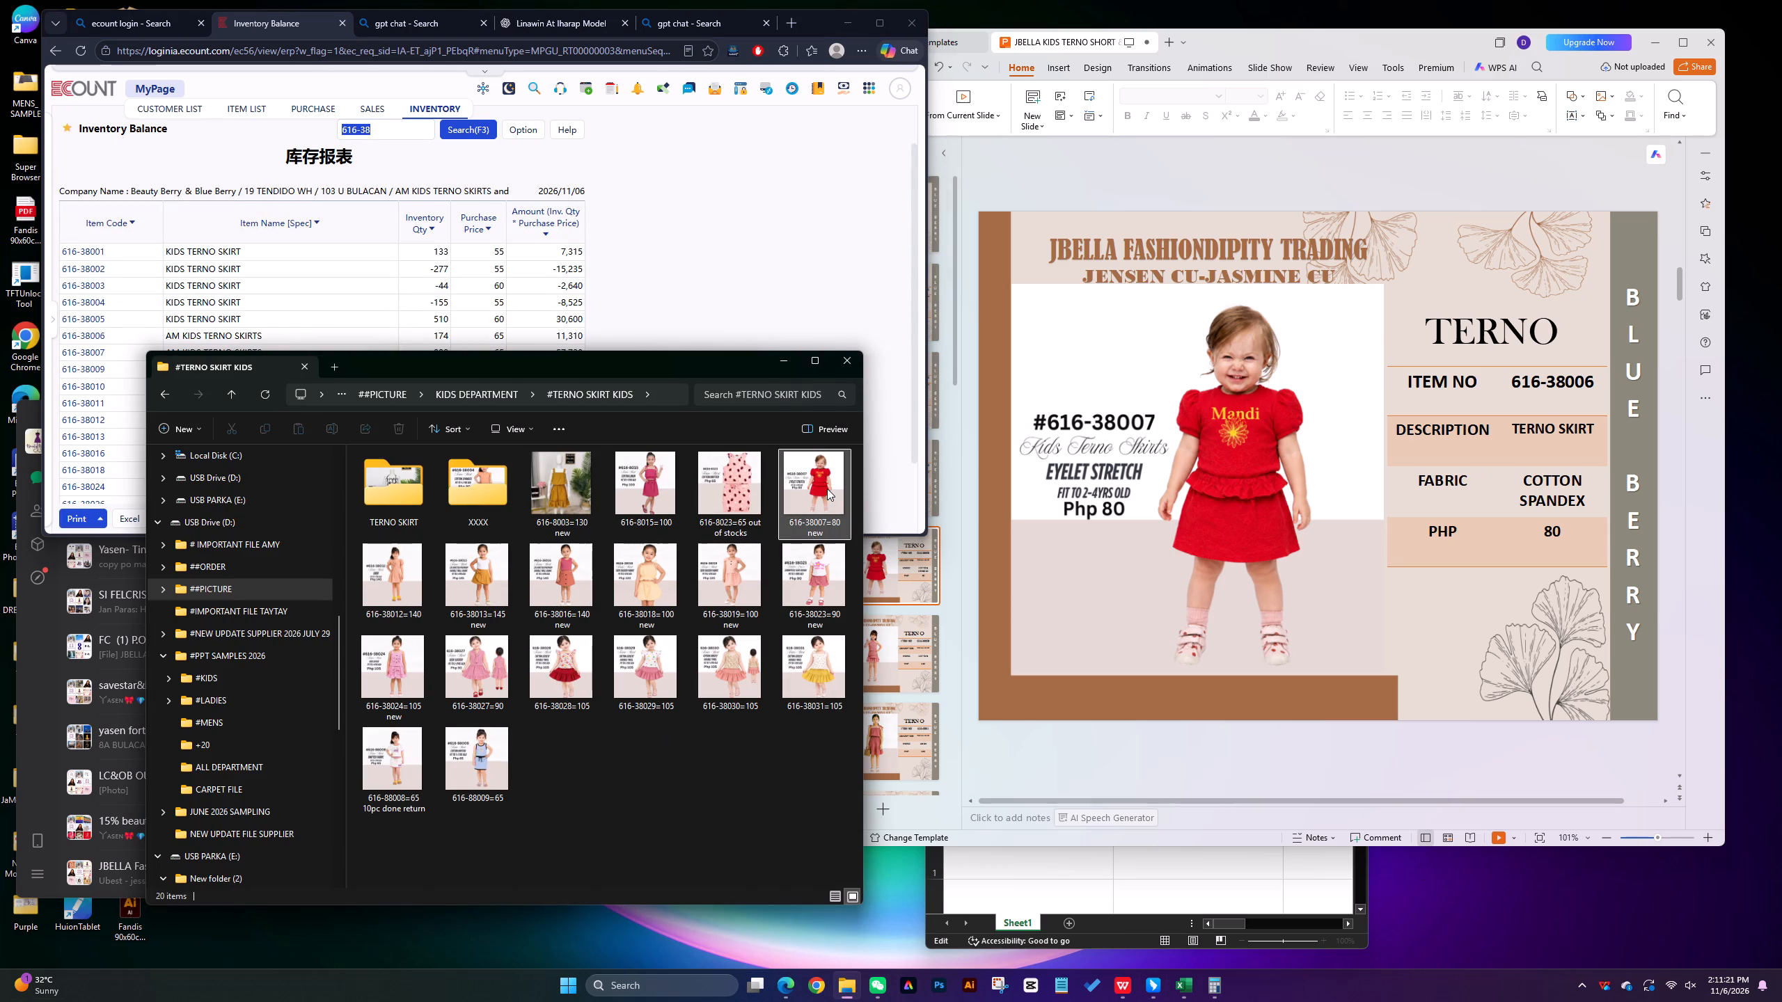
left_click_drag(810, 484, 502, 511)
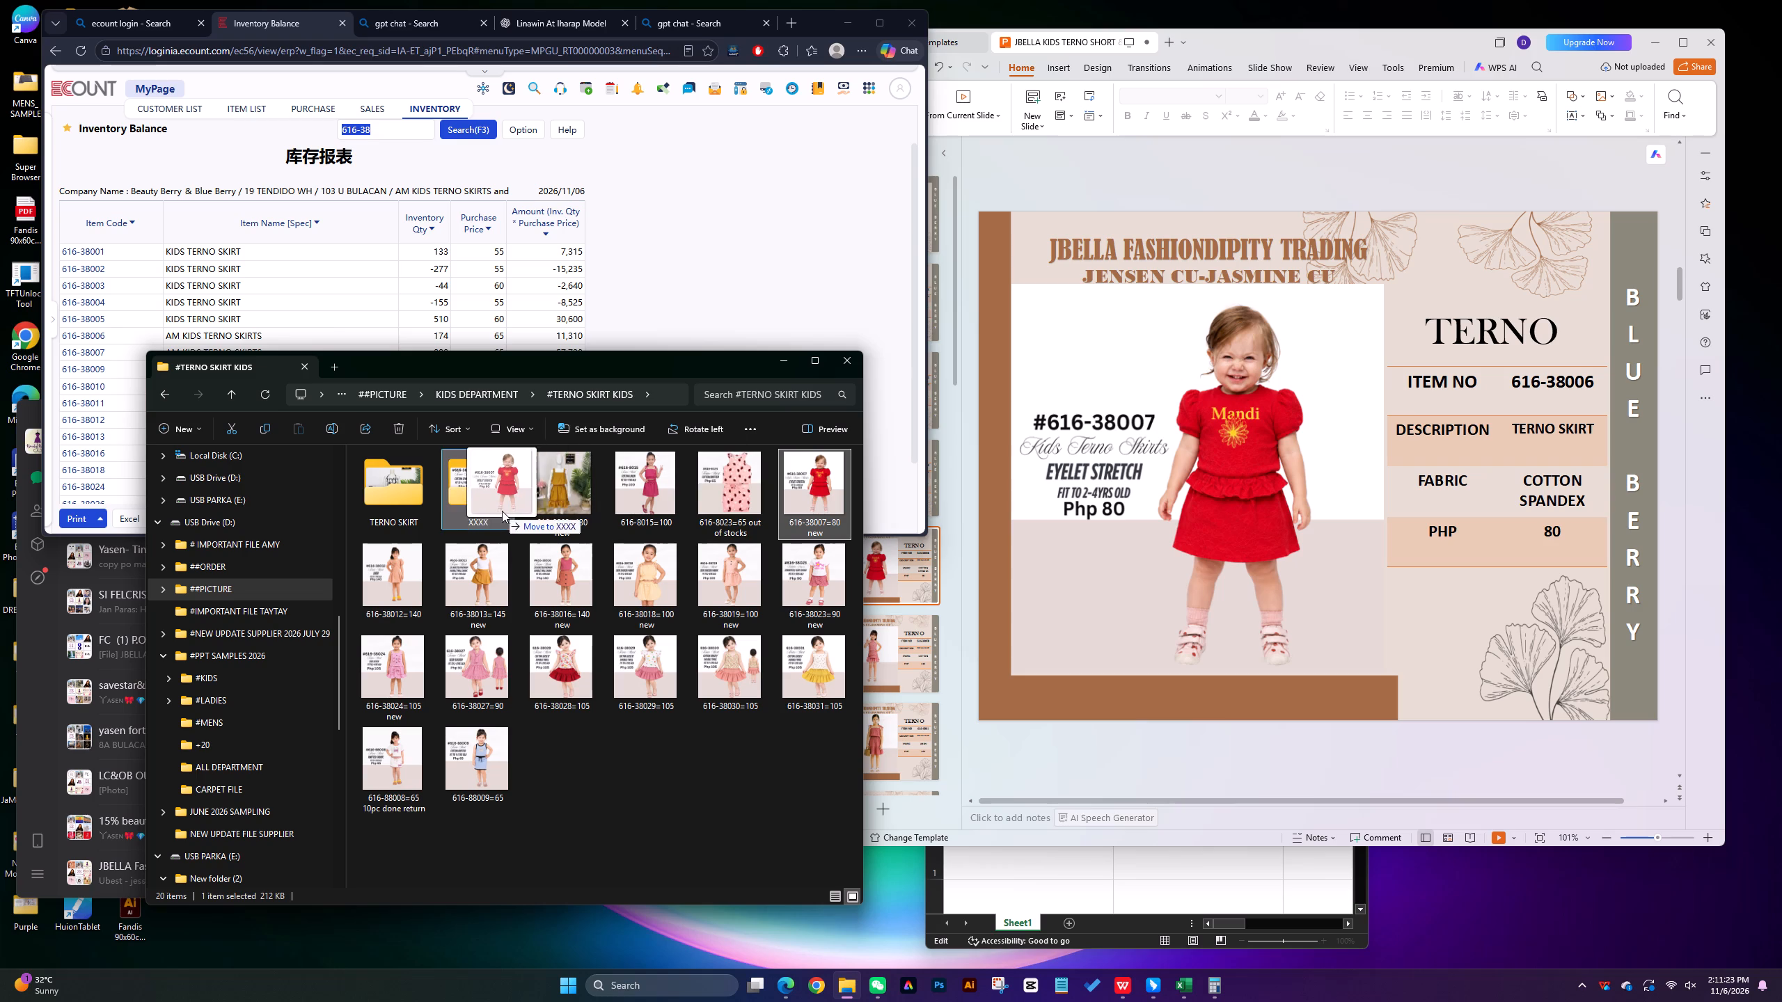
left_click_drag(502, 511, 382, 506)
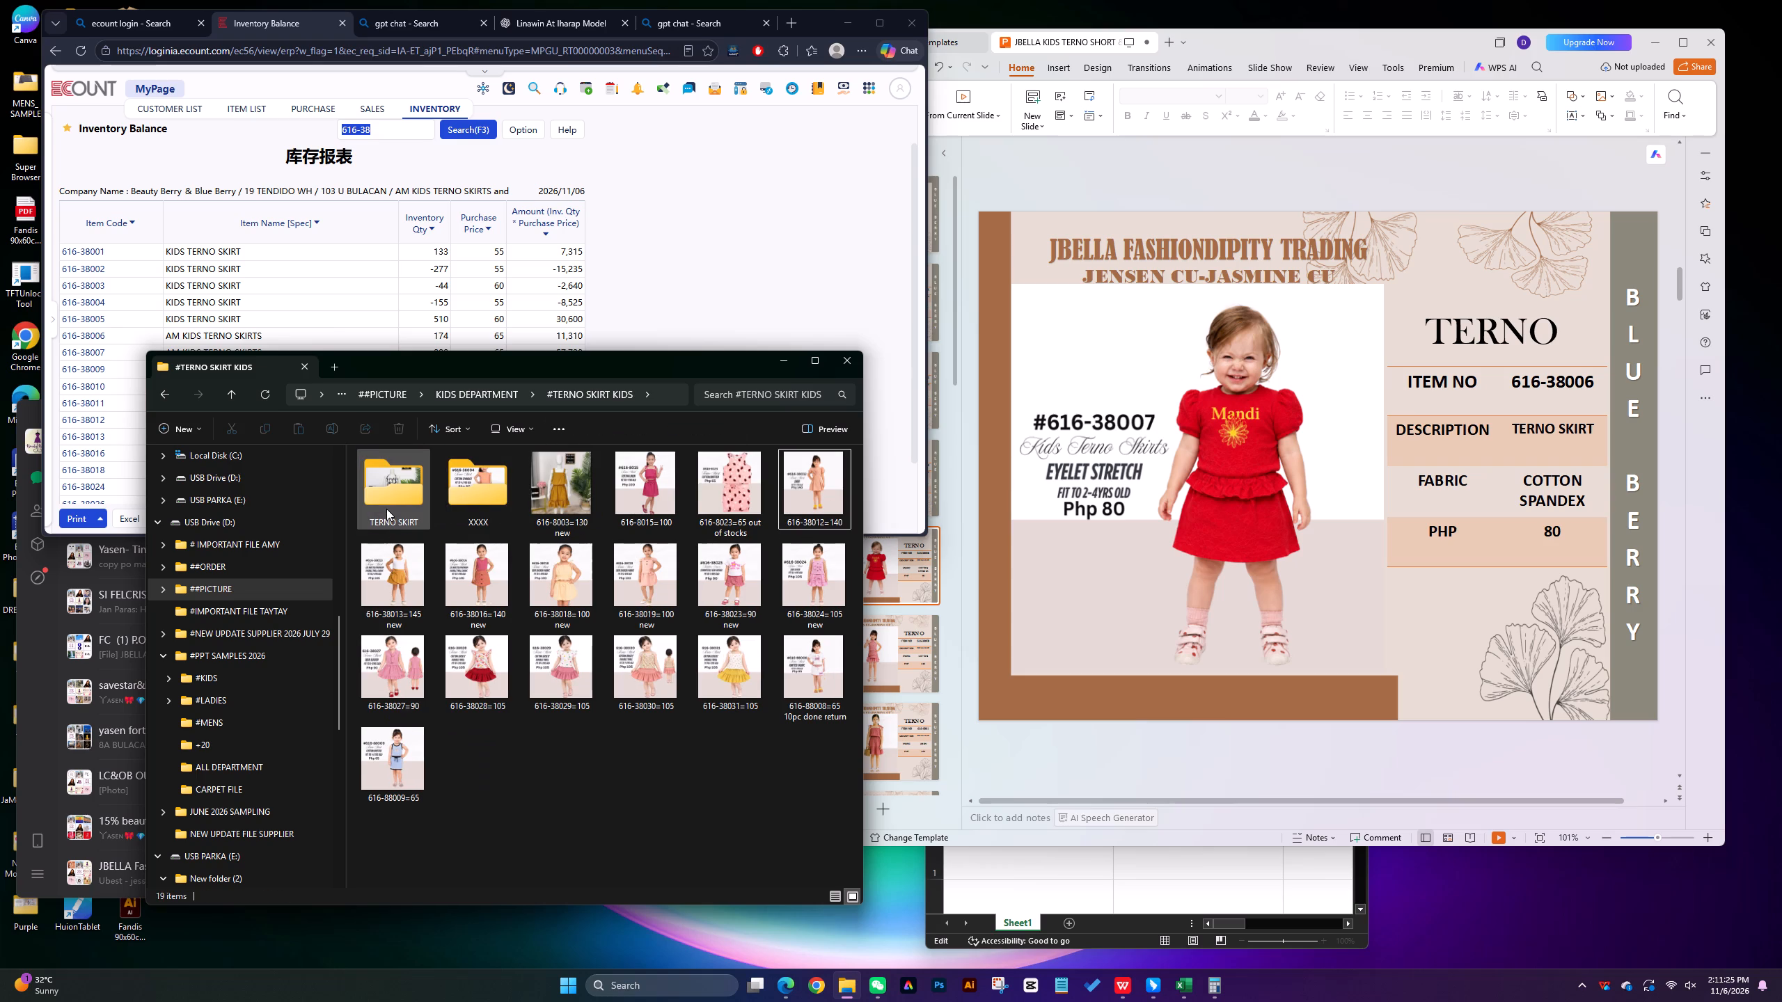
Move the 616-38007=80 new picture from TERNO SKIRT into its pdf subfolder and check that folder's files.
double_click(386, 491)
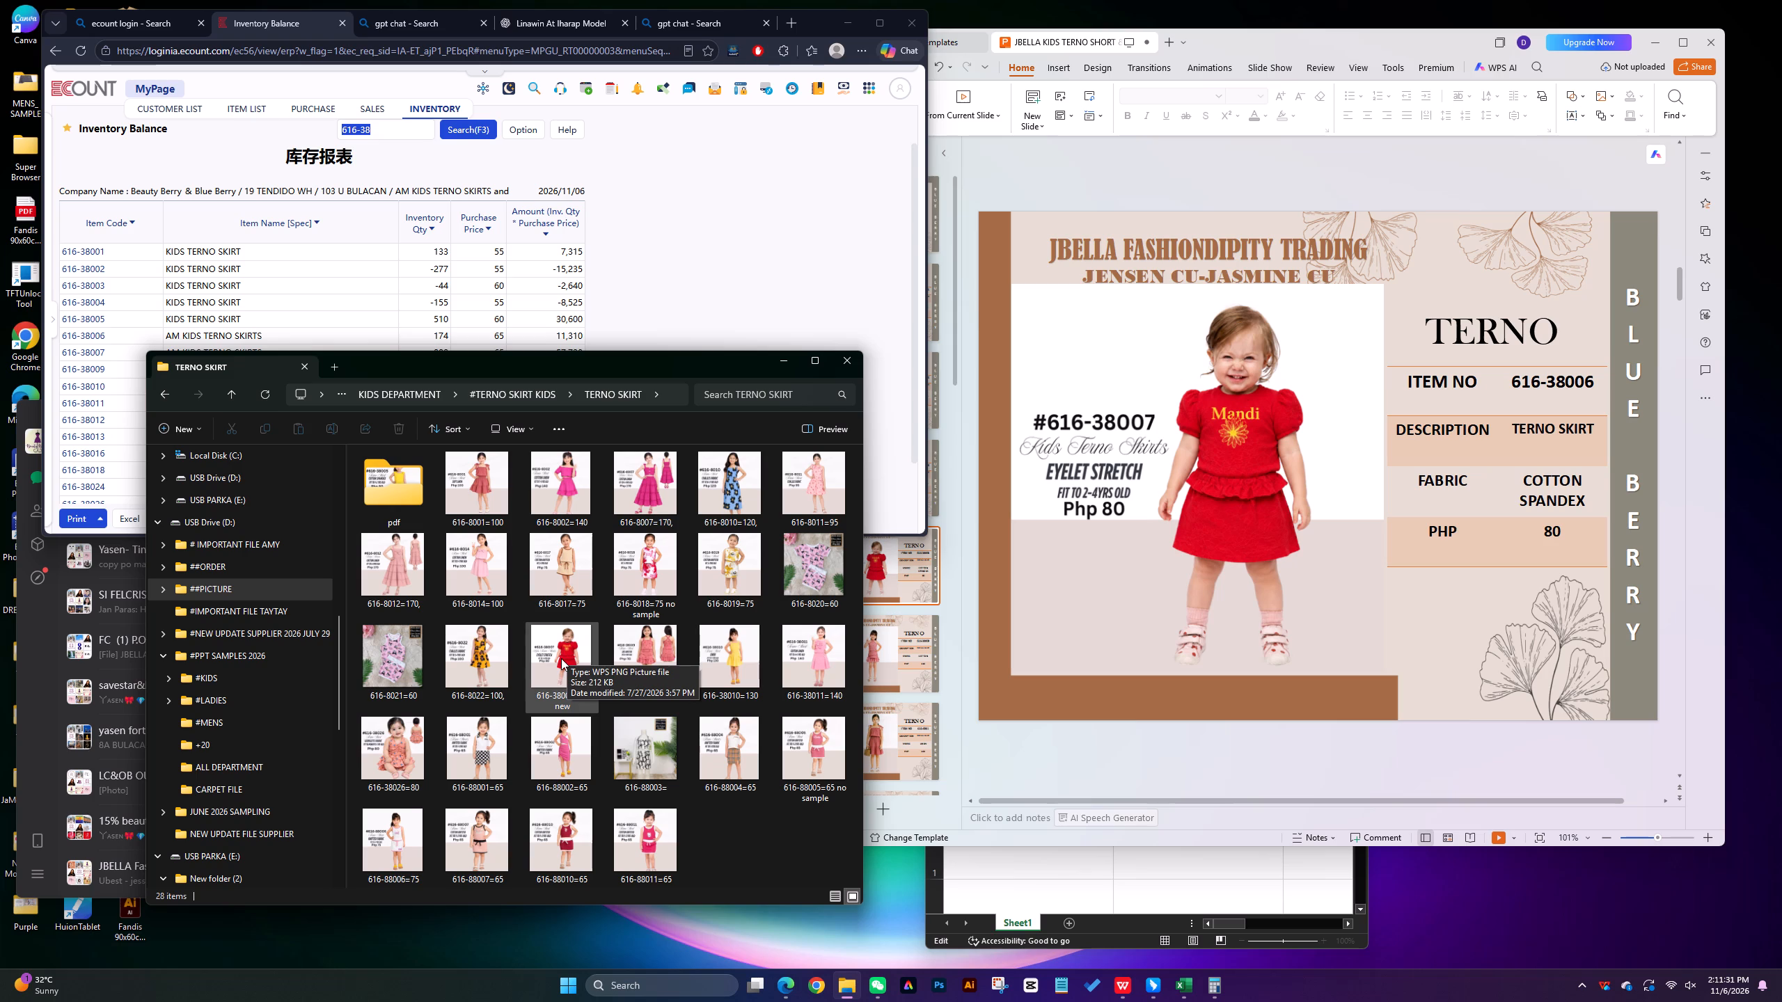
left_click_drag(561, 658, 387, 511)
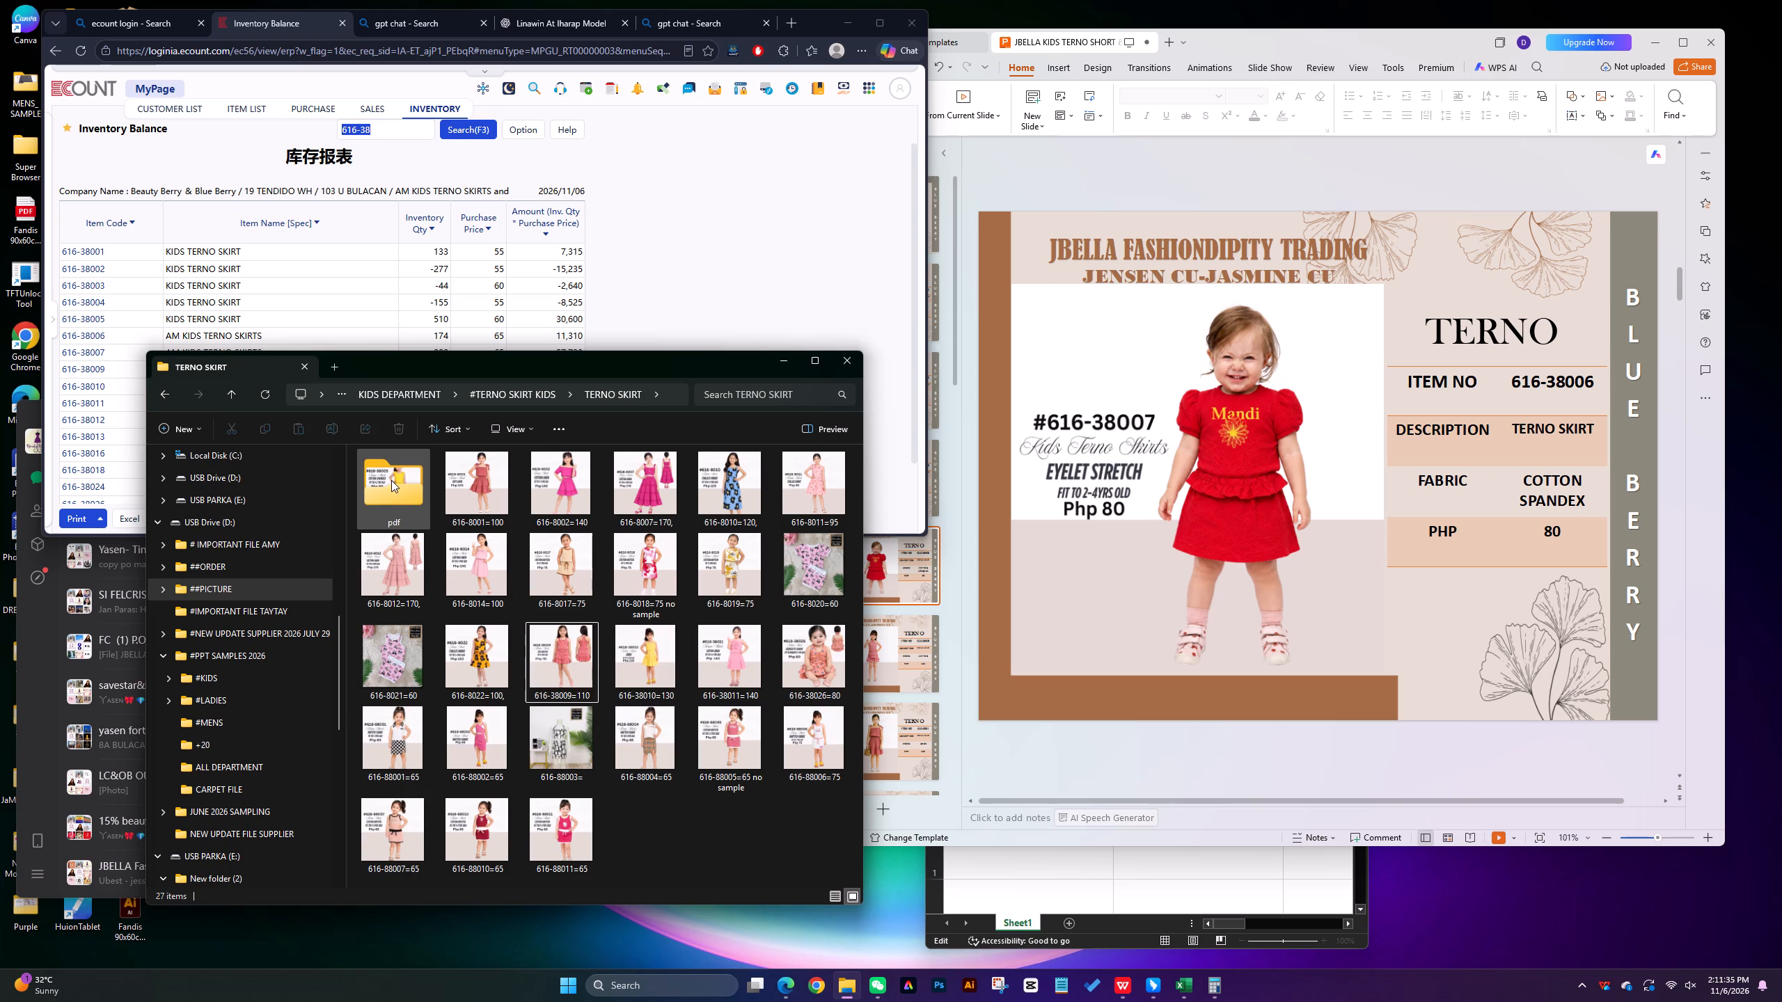
double_click(391, 482)
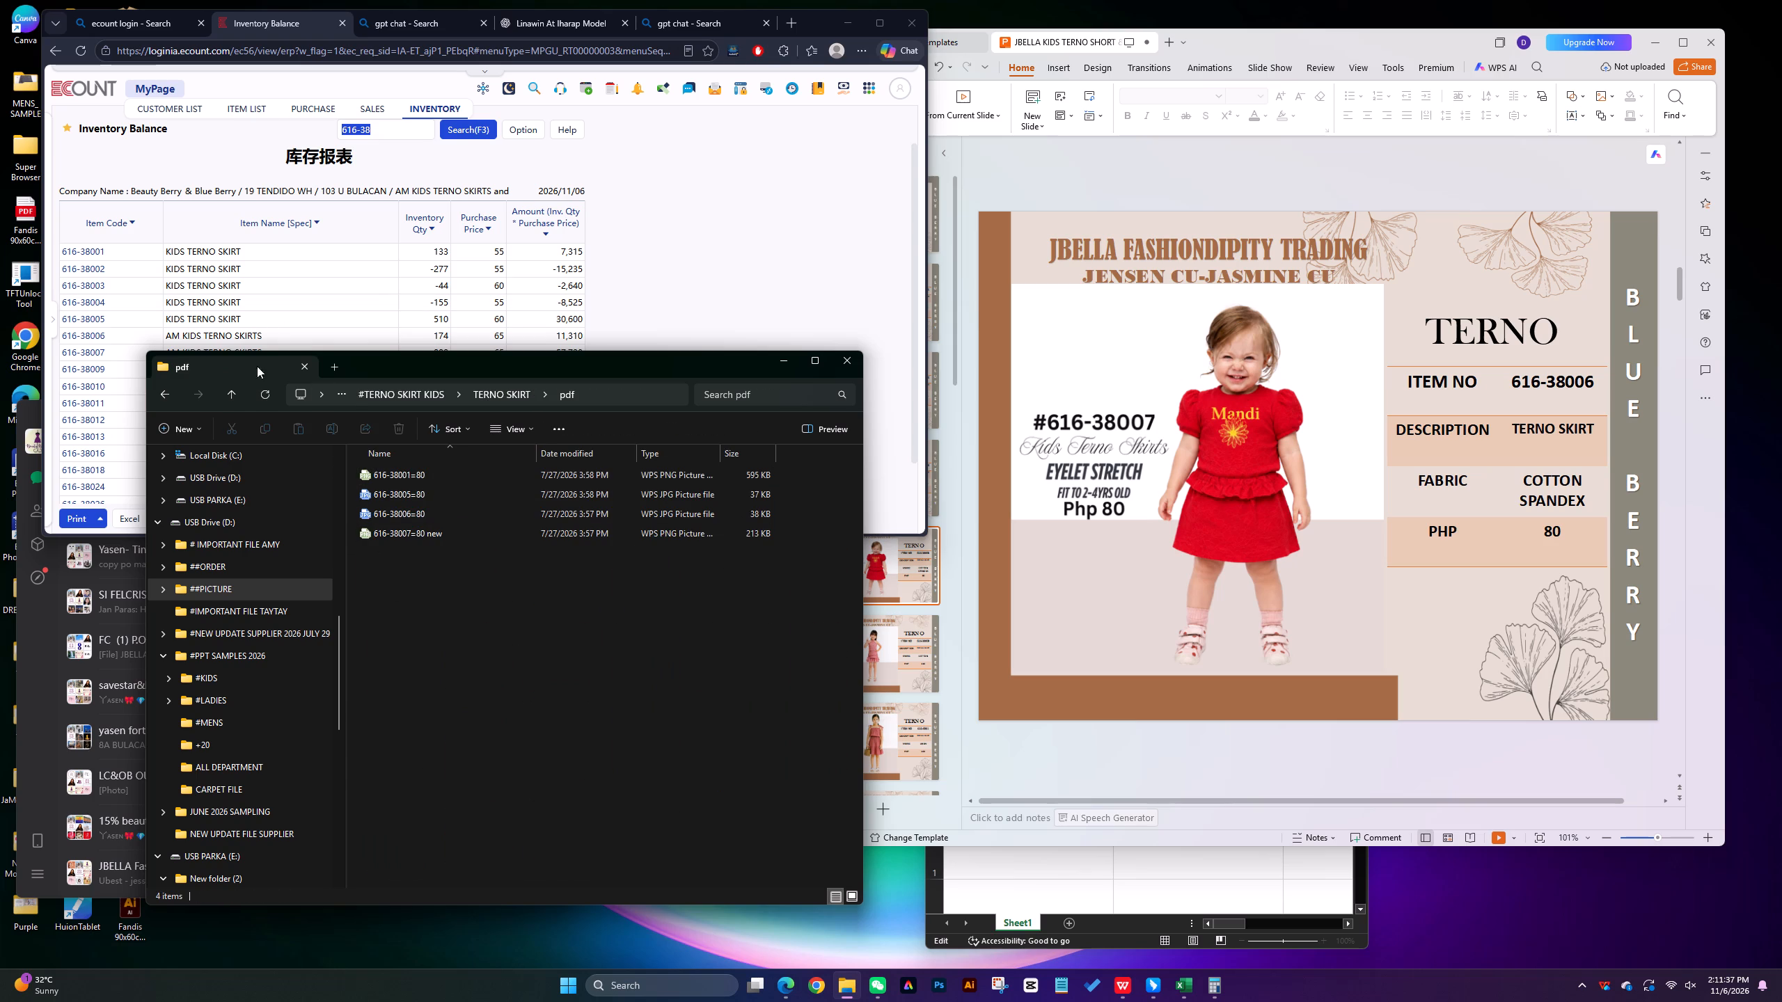
left_click(231, 395)
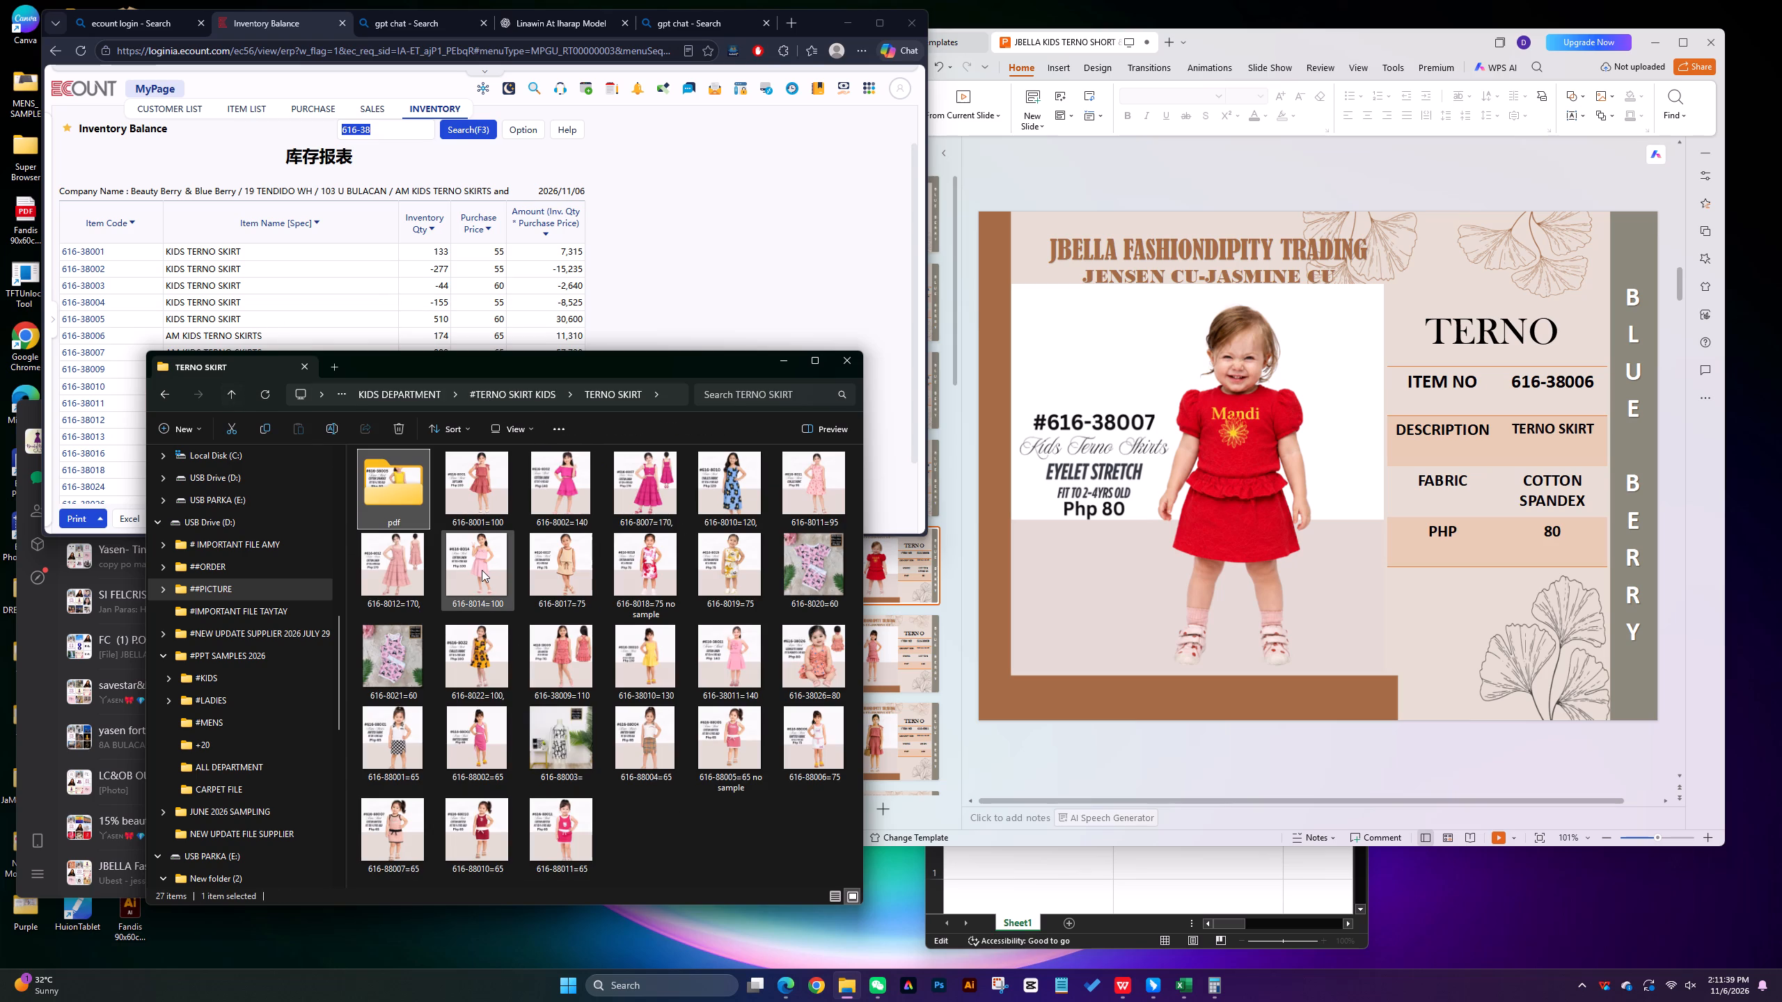
Compare the 616-38 items in the Inventory Balance report with the pictures in the #TERNO SKIRT KIDS folder.
left_click(665, 284)
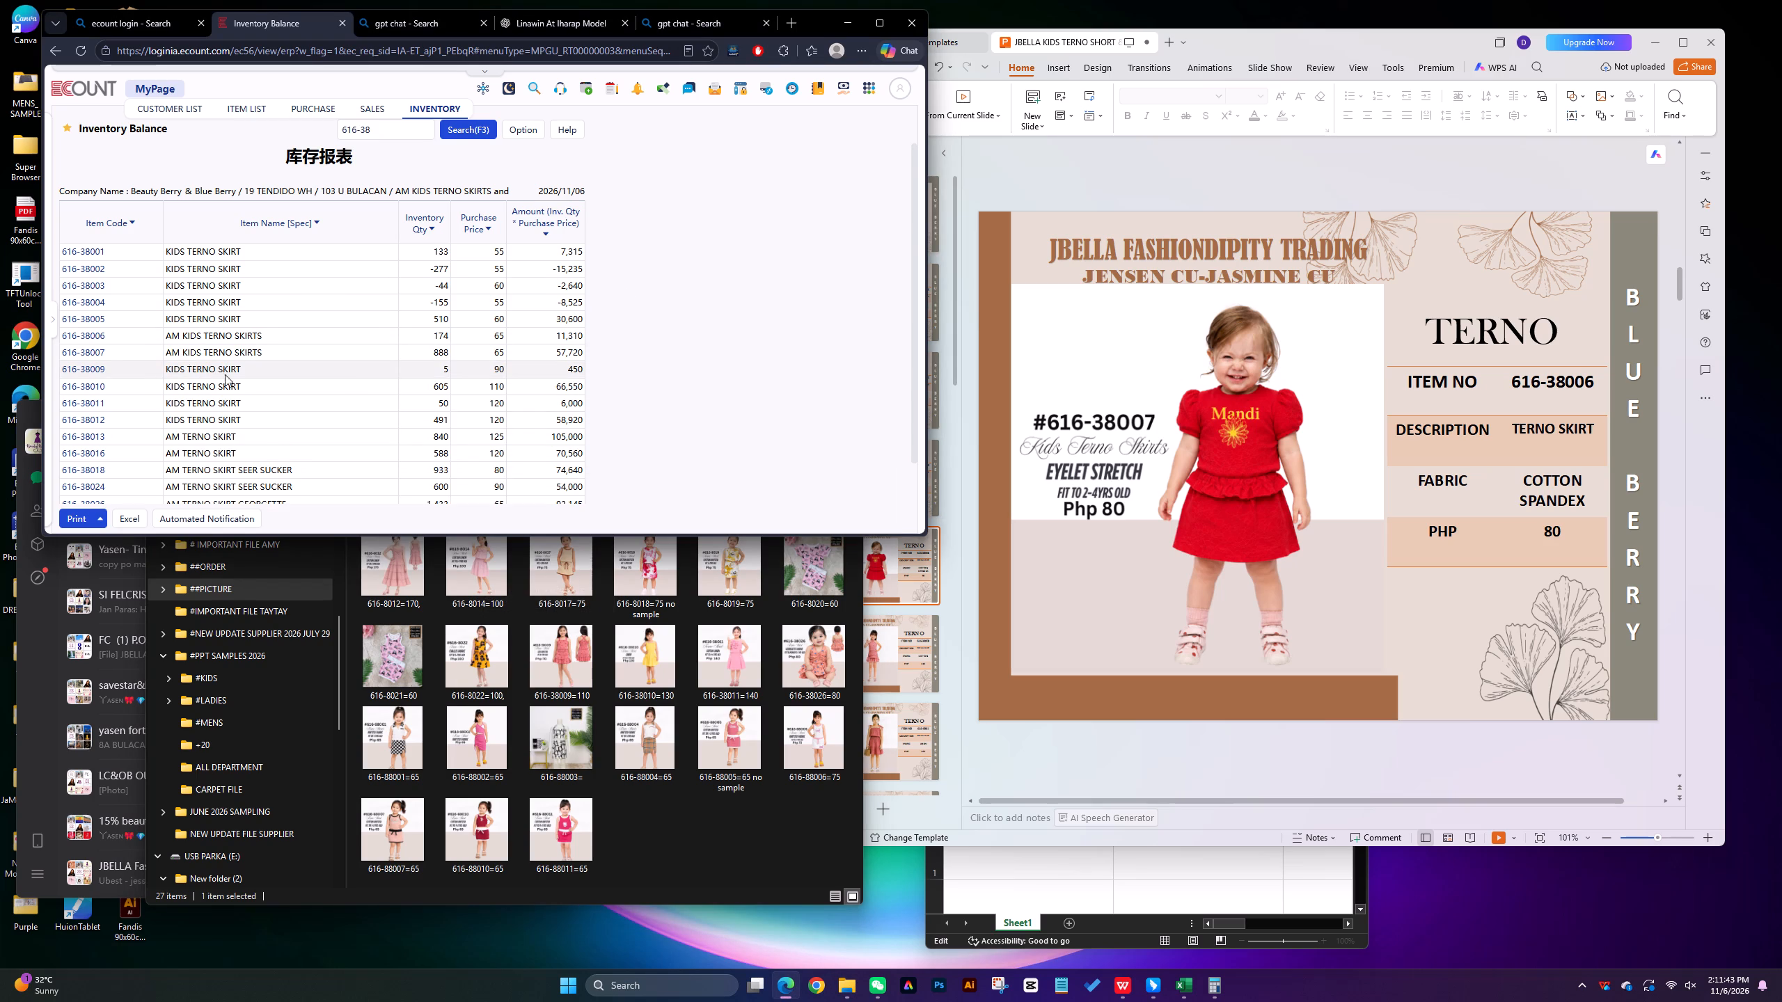
left_click(689, 811)
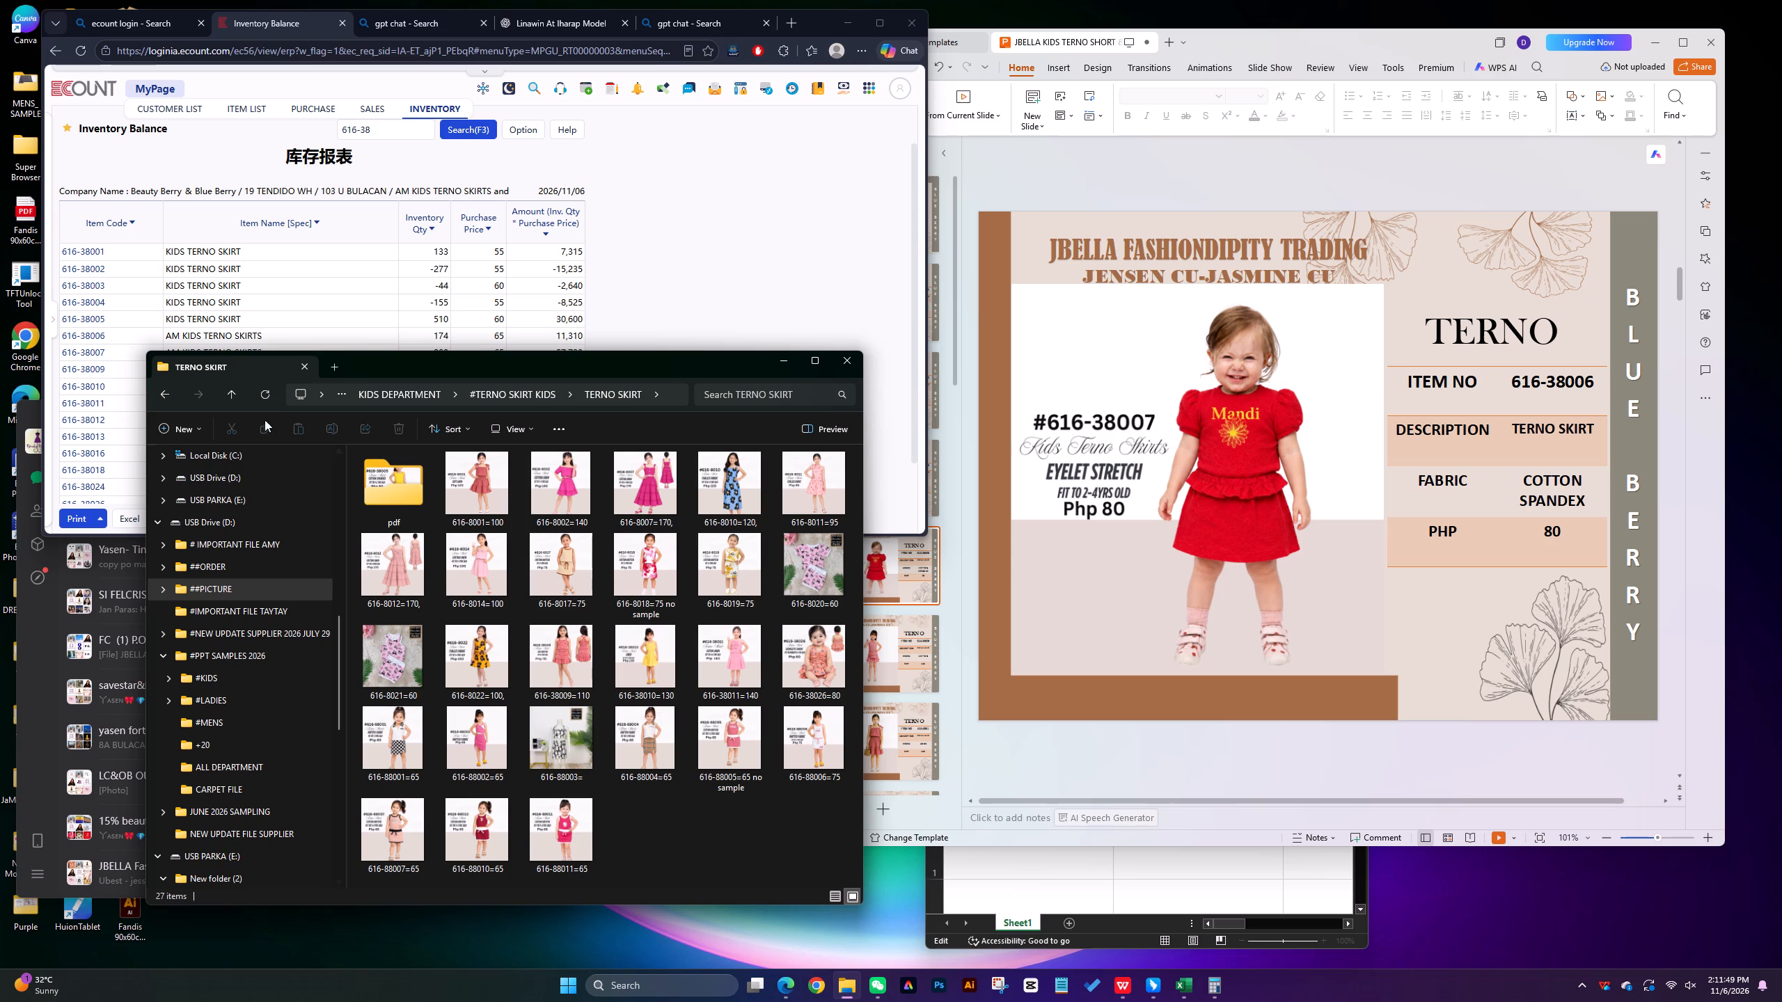
left_click(227, 390)
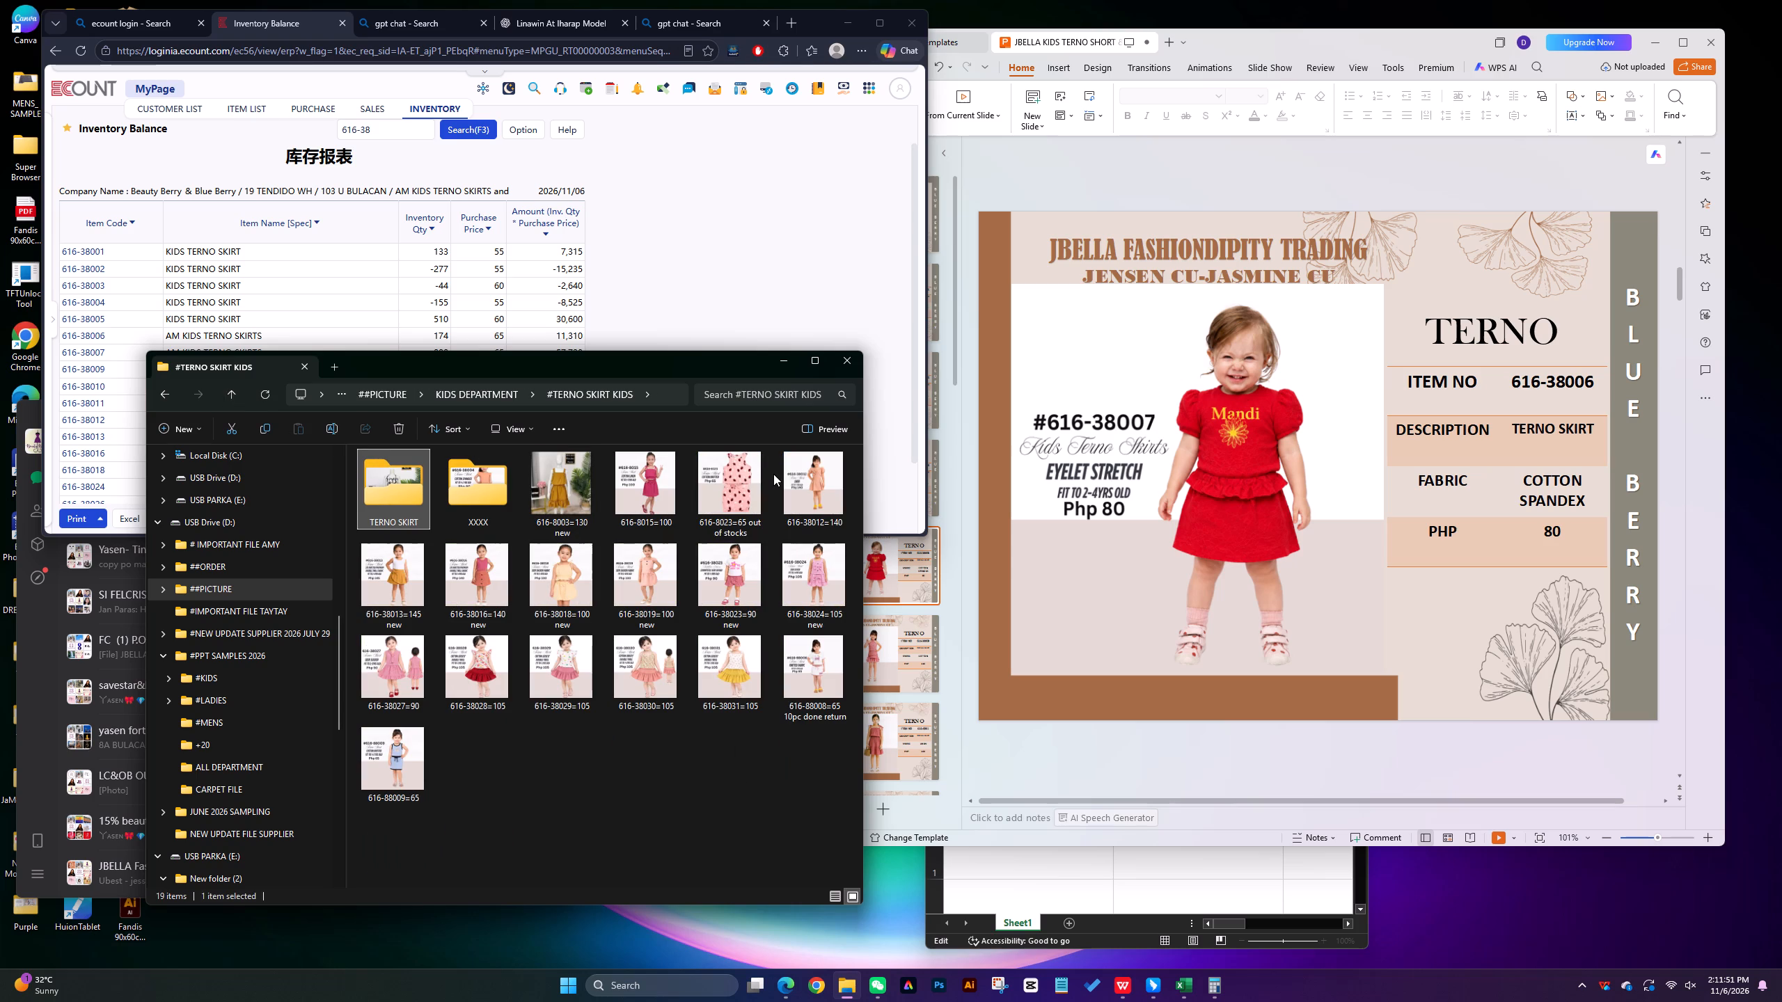
left_click_drag(752, 342, 736, 340)
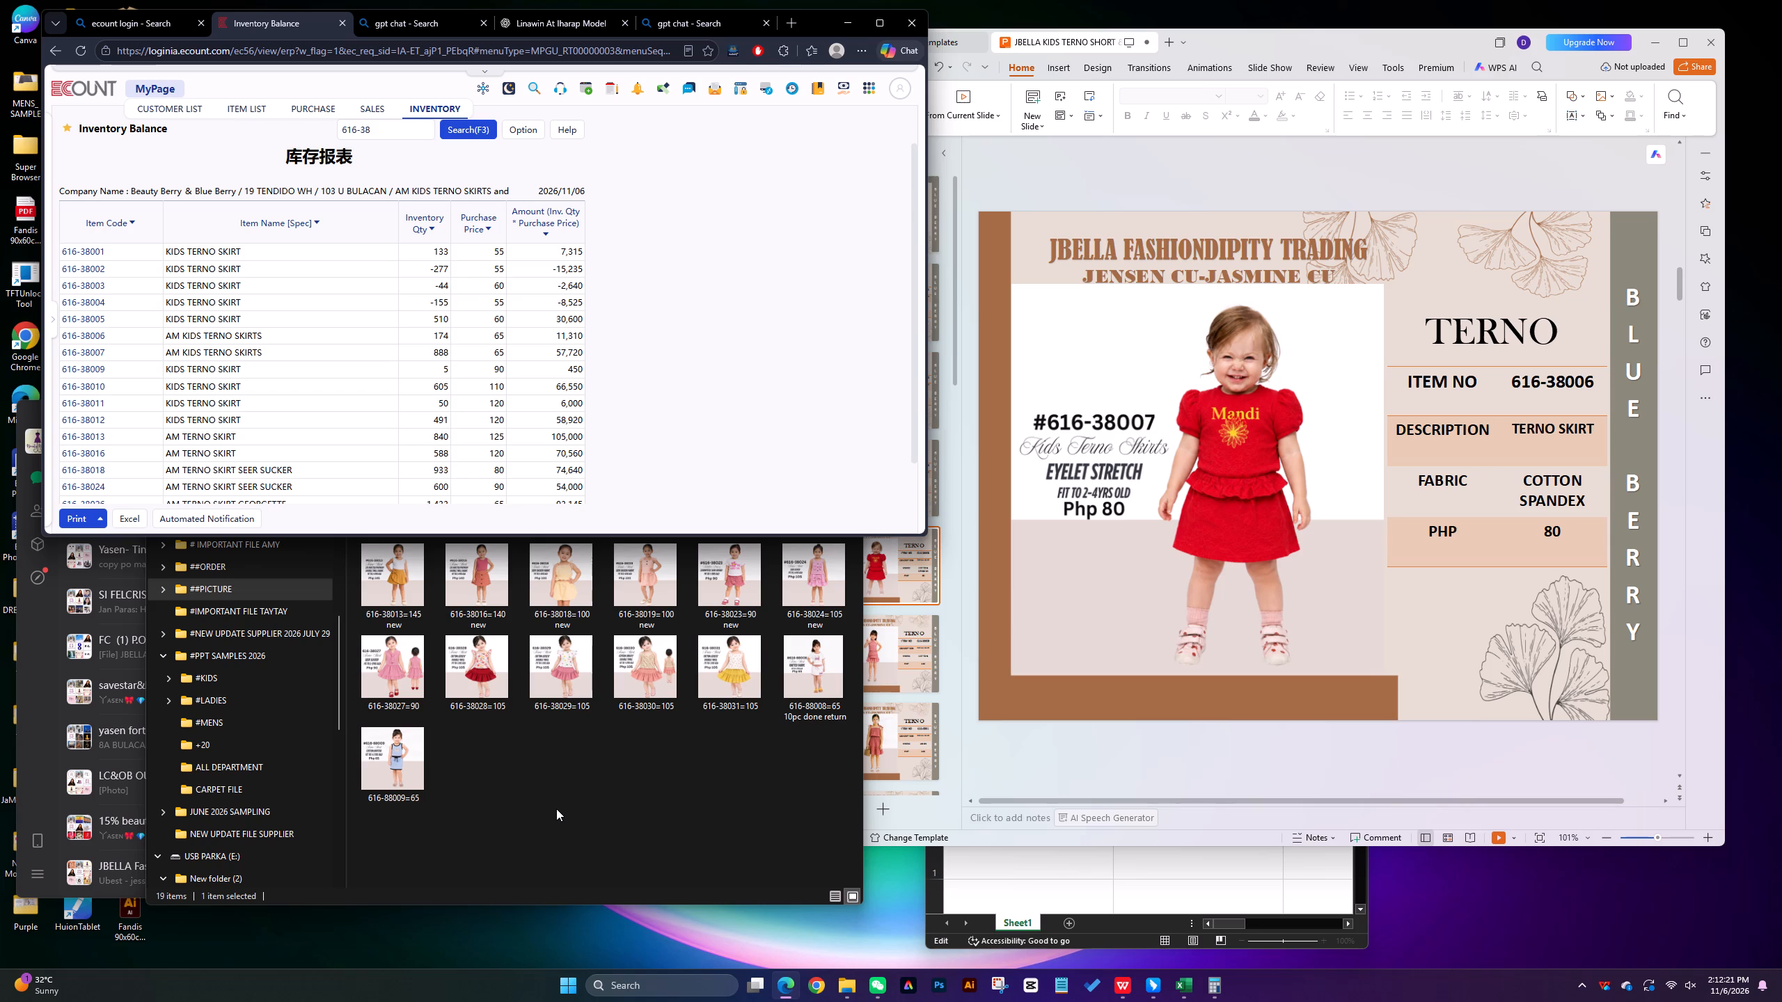
Find item 616-38008 in the WPS presentation and check it against the #TERNO SKIRT KIDS pictures and the Inventory Balance report.
left_click(1097, 773)
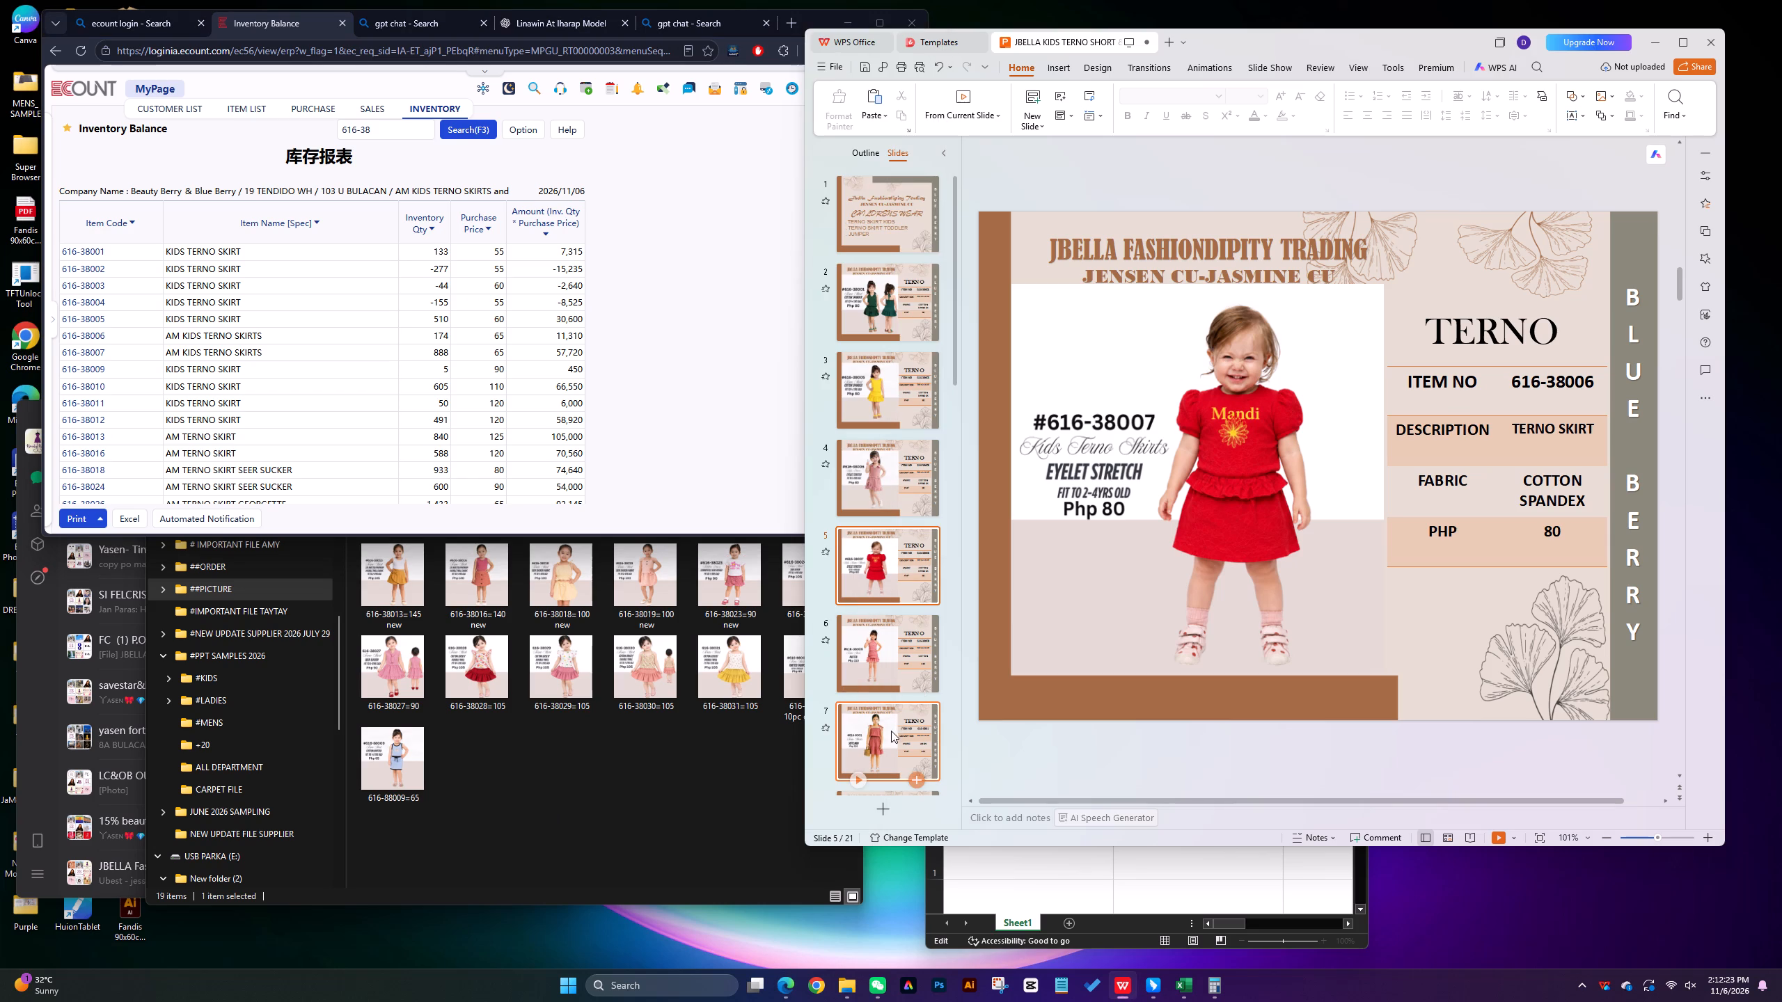
left_click(1675, 108)
left_click(1591, 135)
left_click_drag(1273, 388, 1276, 383)
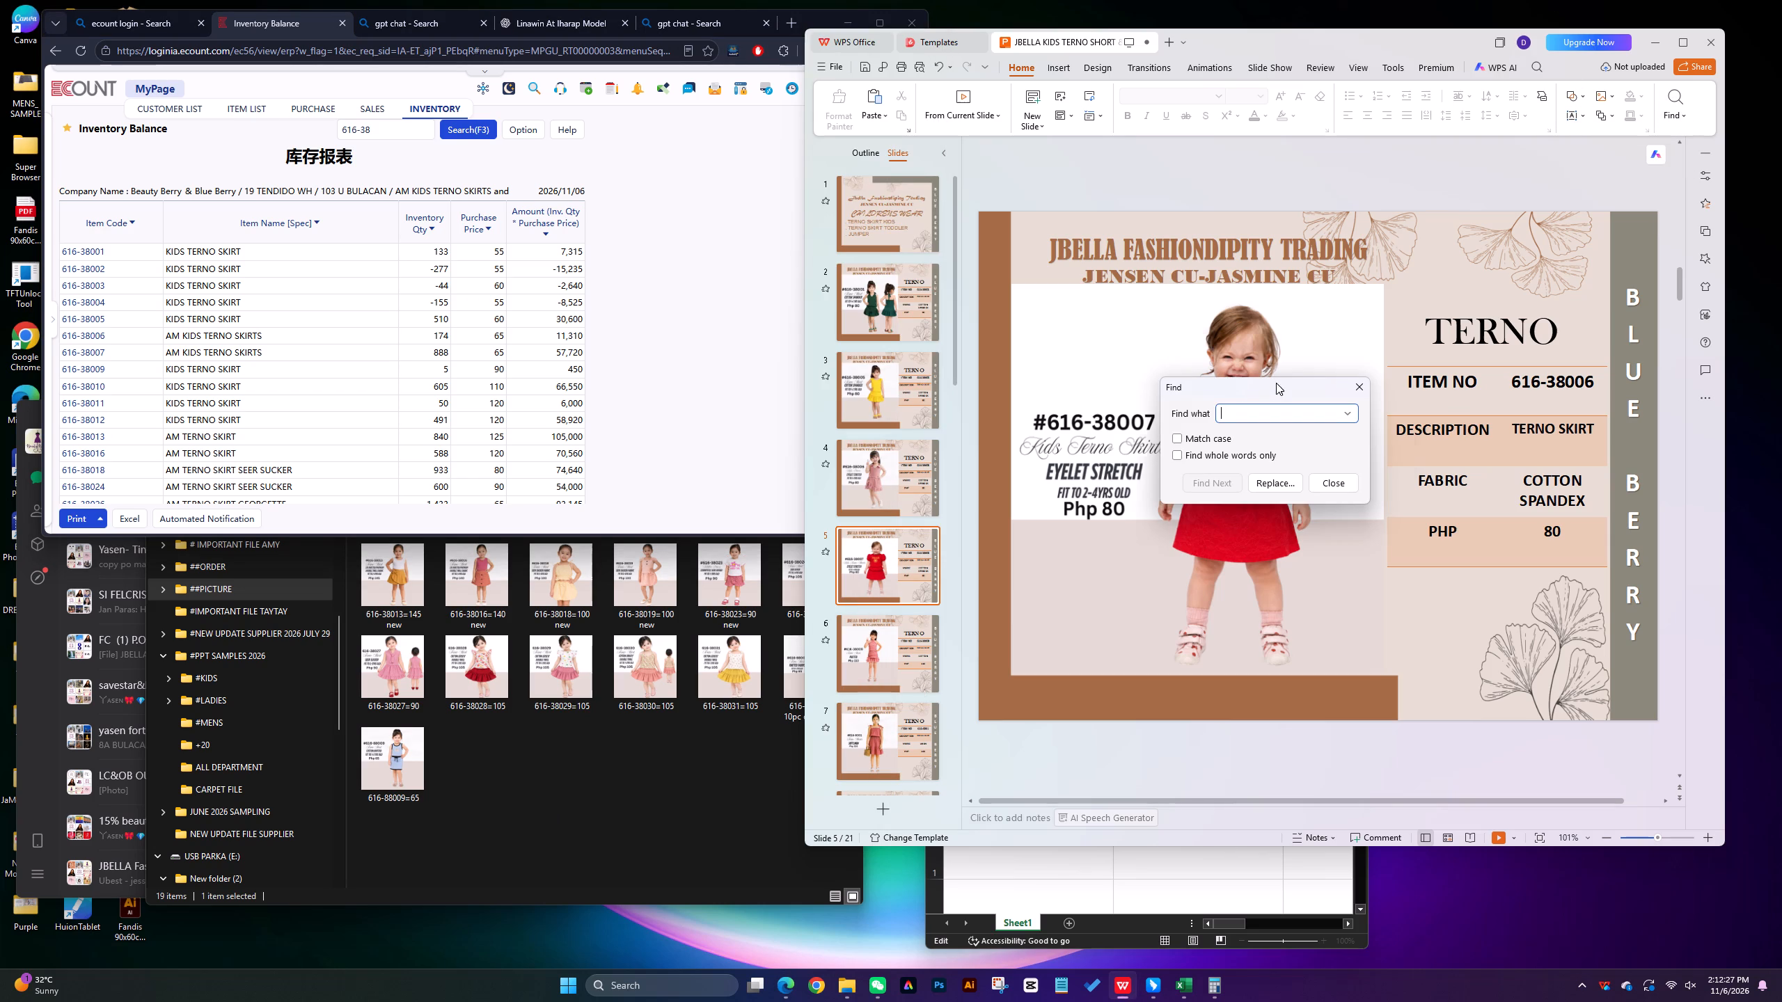
left_click_drag(1276, 383, 1453, 57)
left_click(1421, 88)
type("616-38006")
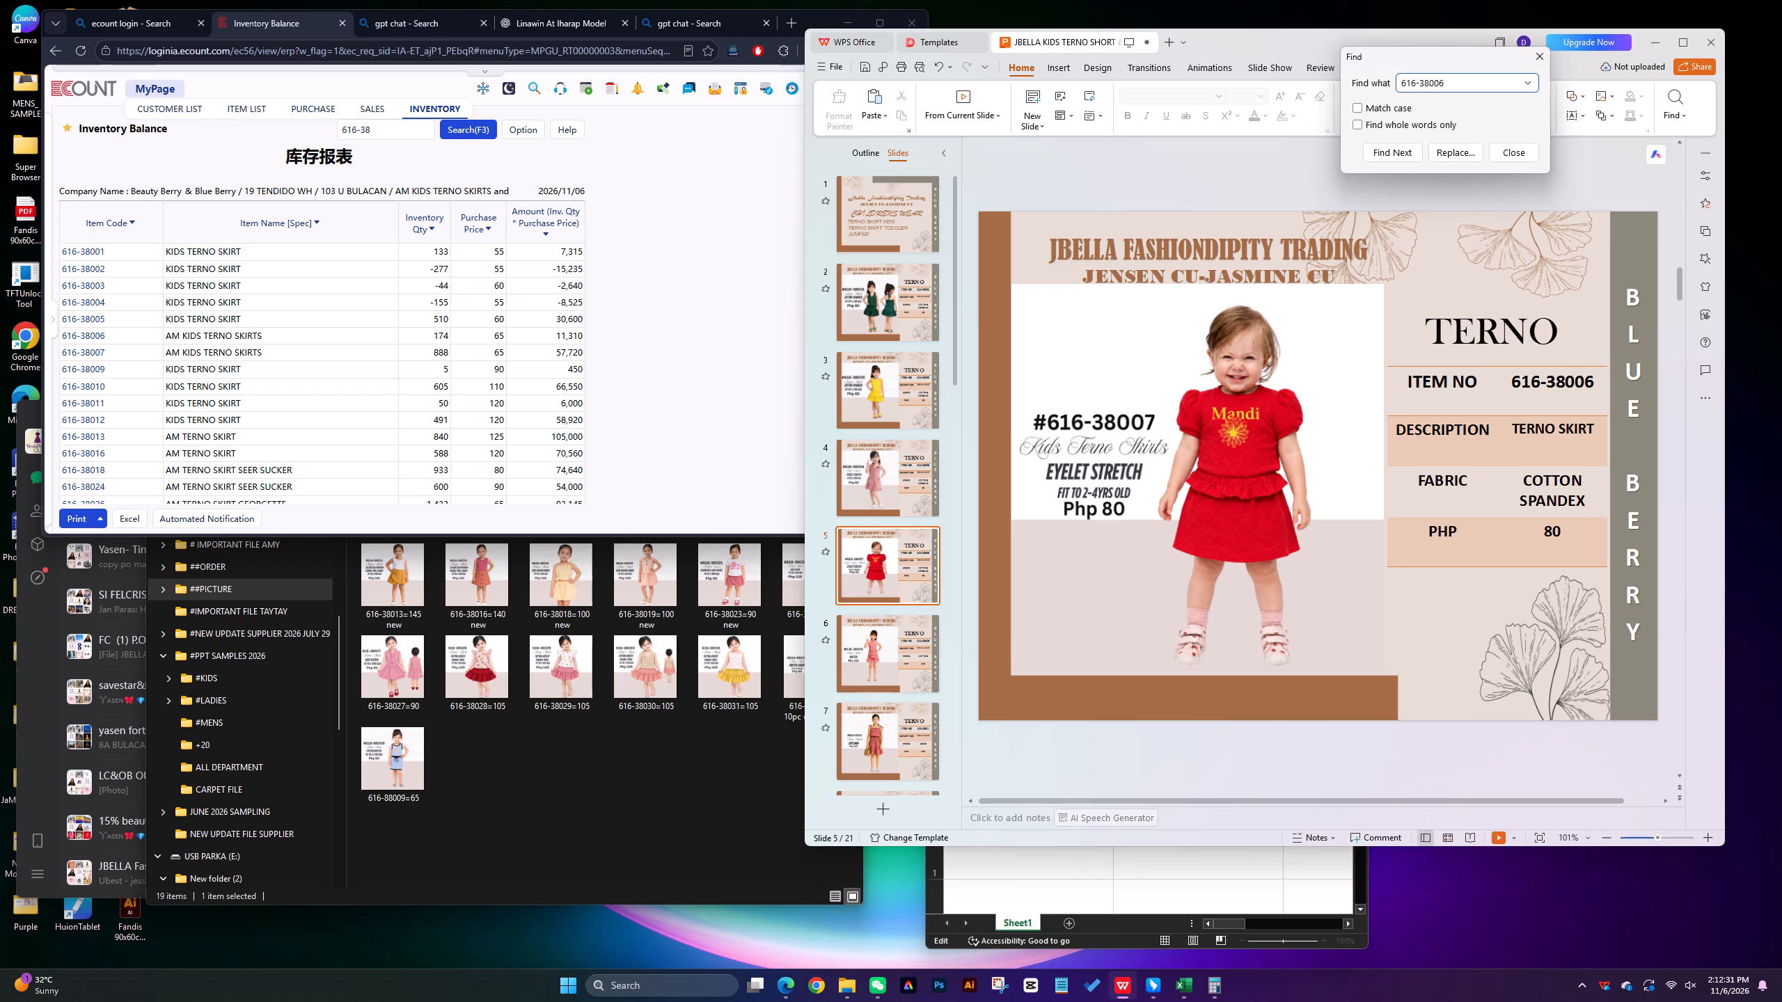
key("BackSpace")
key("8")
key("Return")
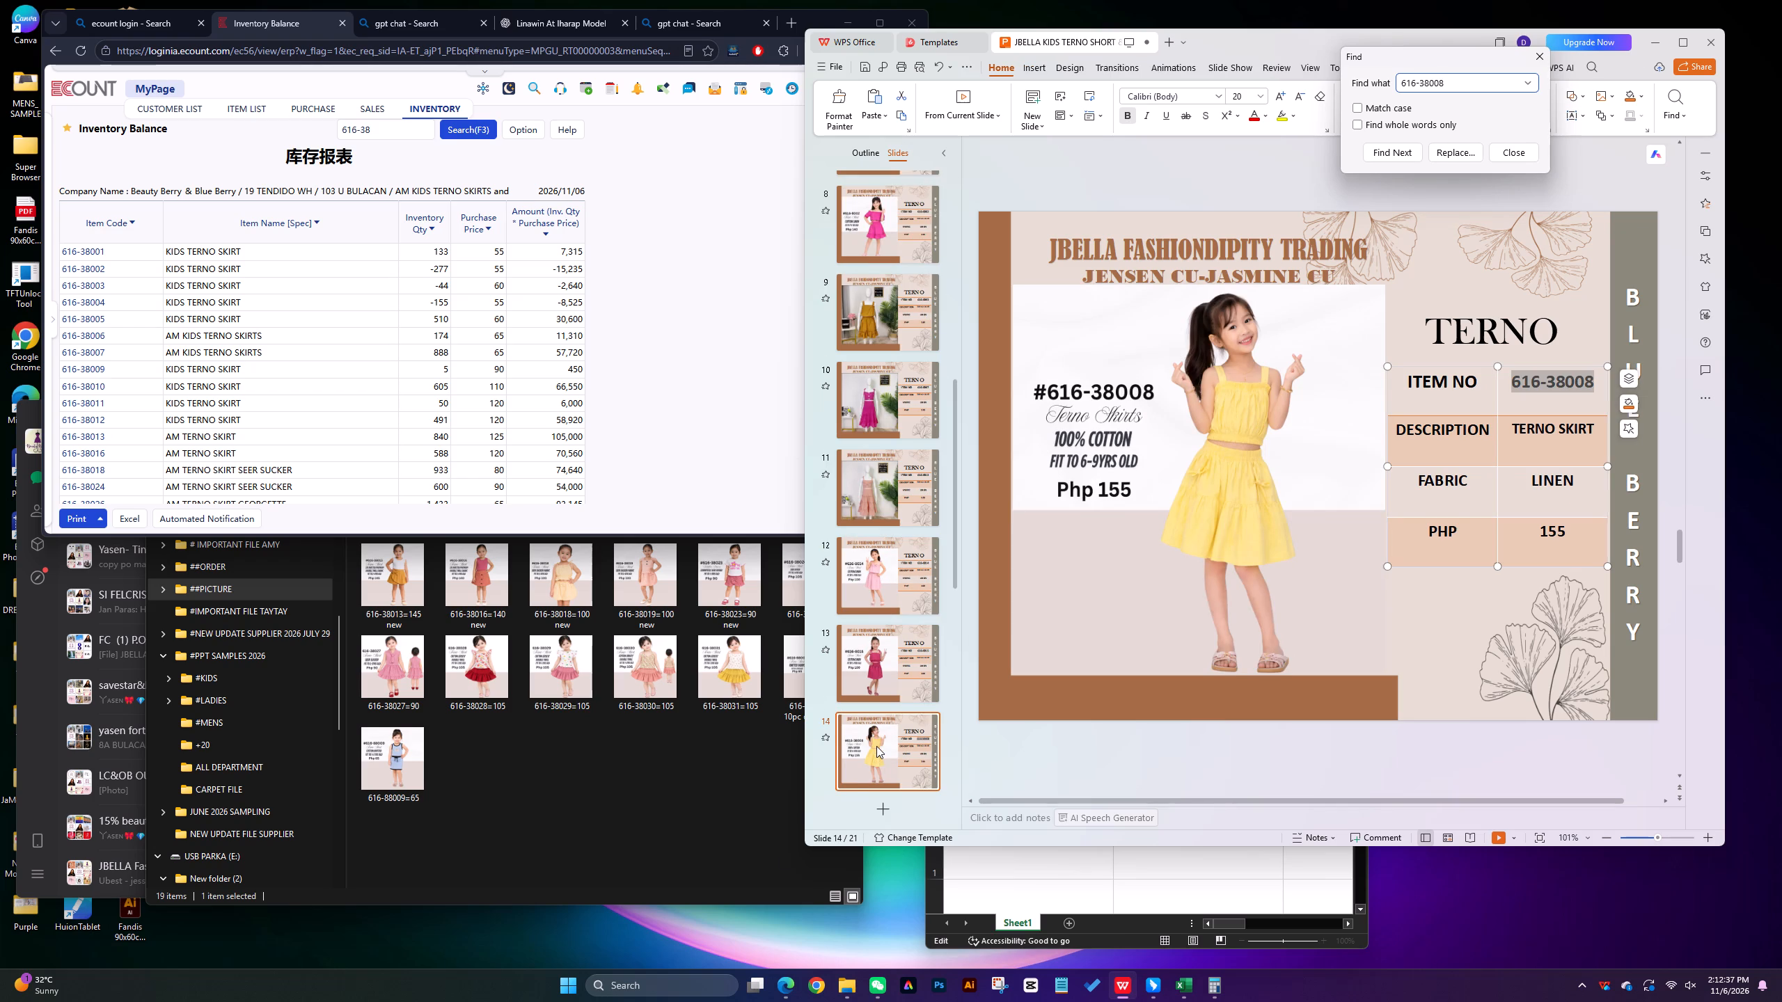
left_click(537, 791)
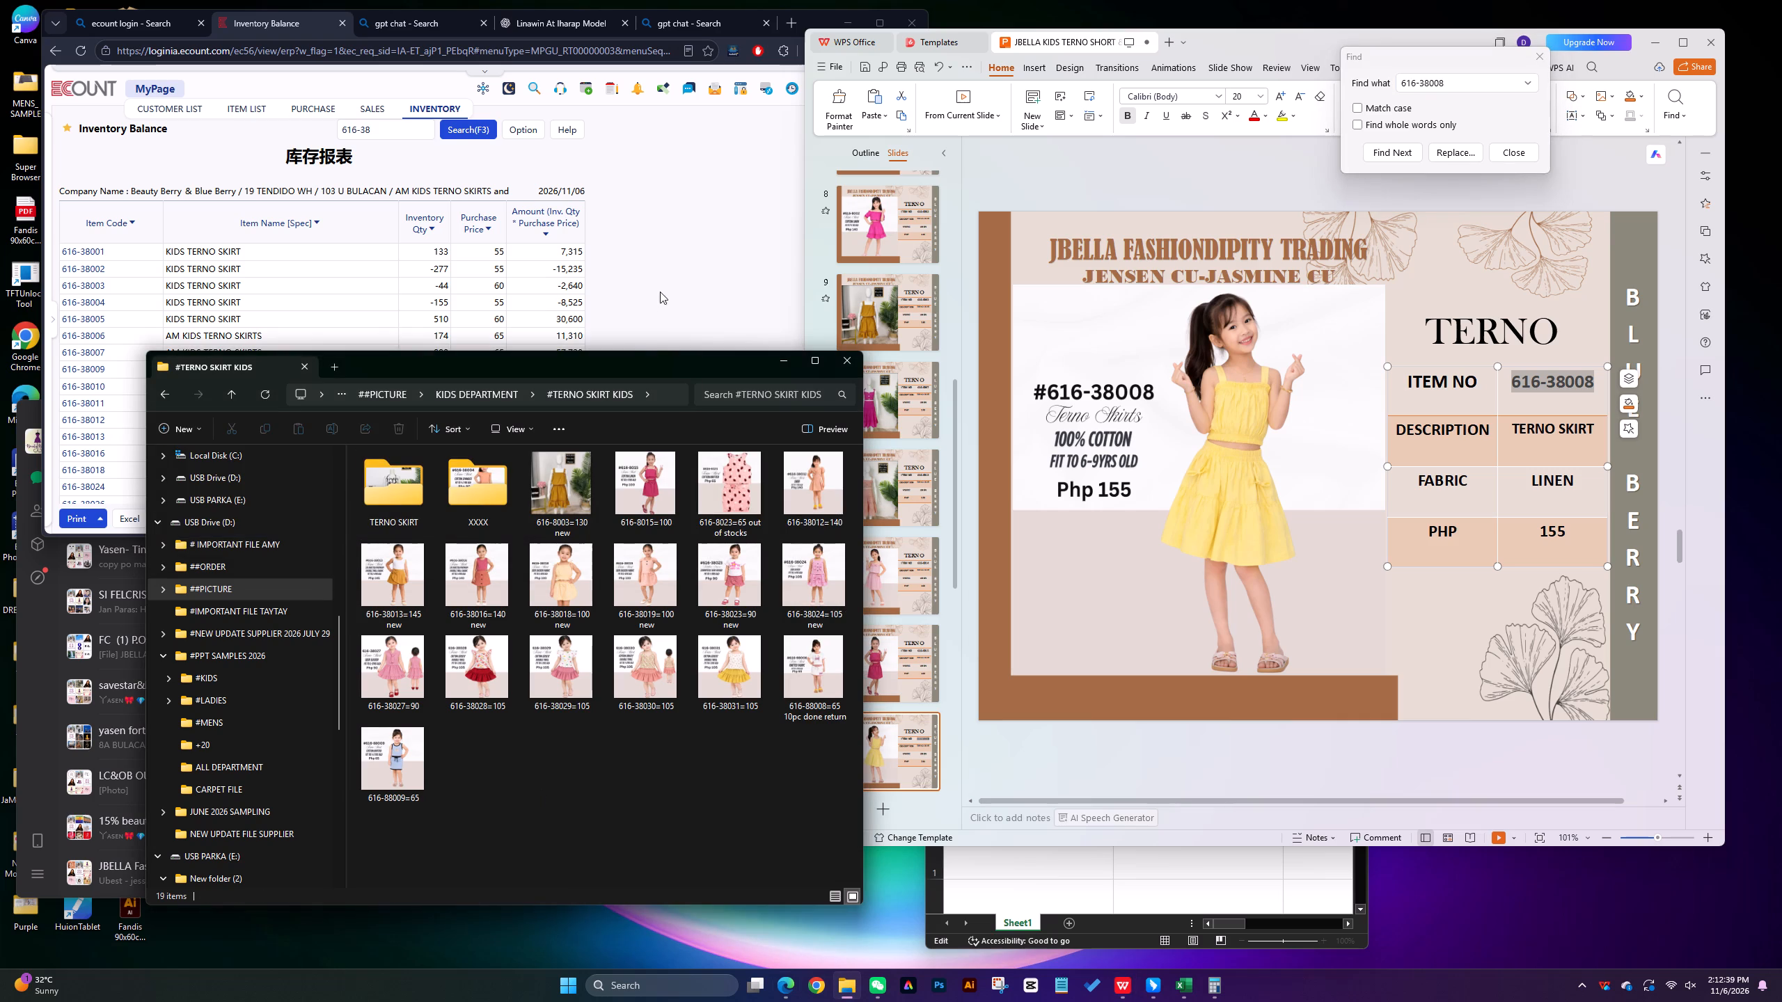
left_click(660, 288)
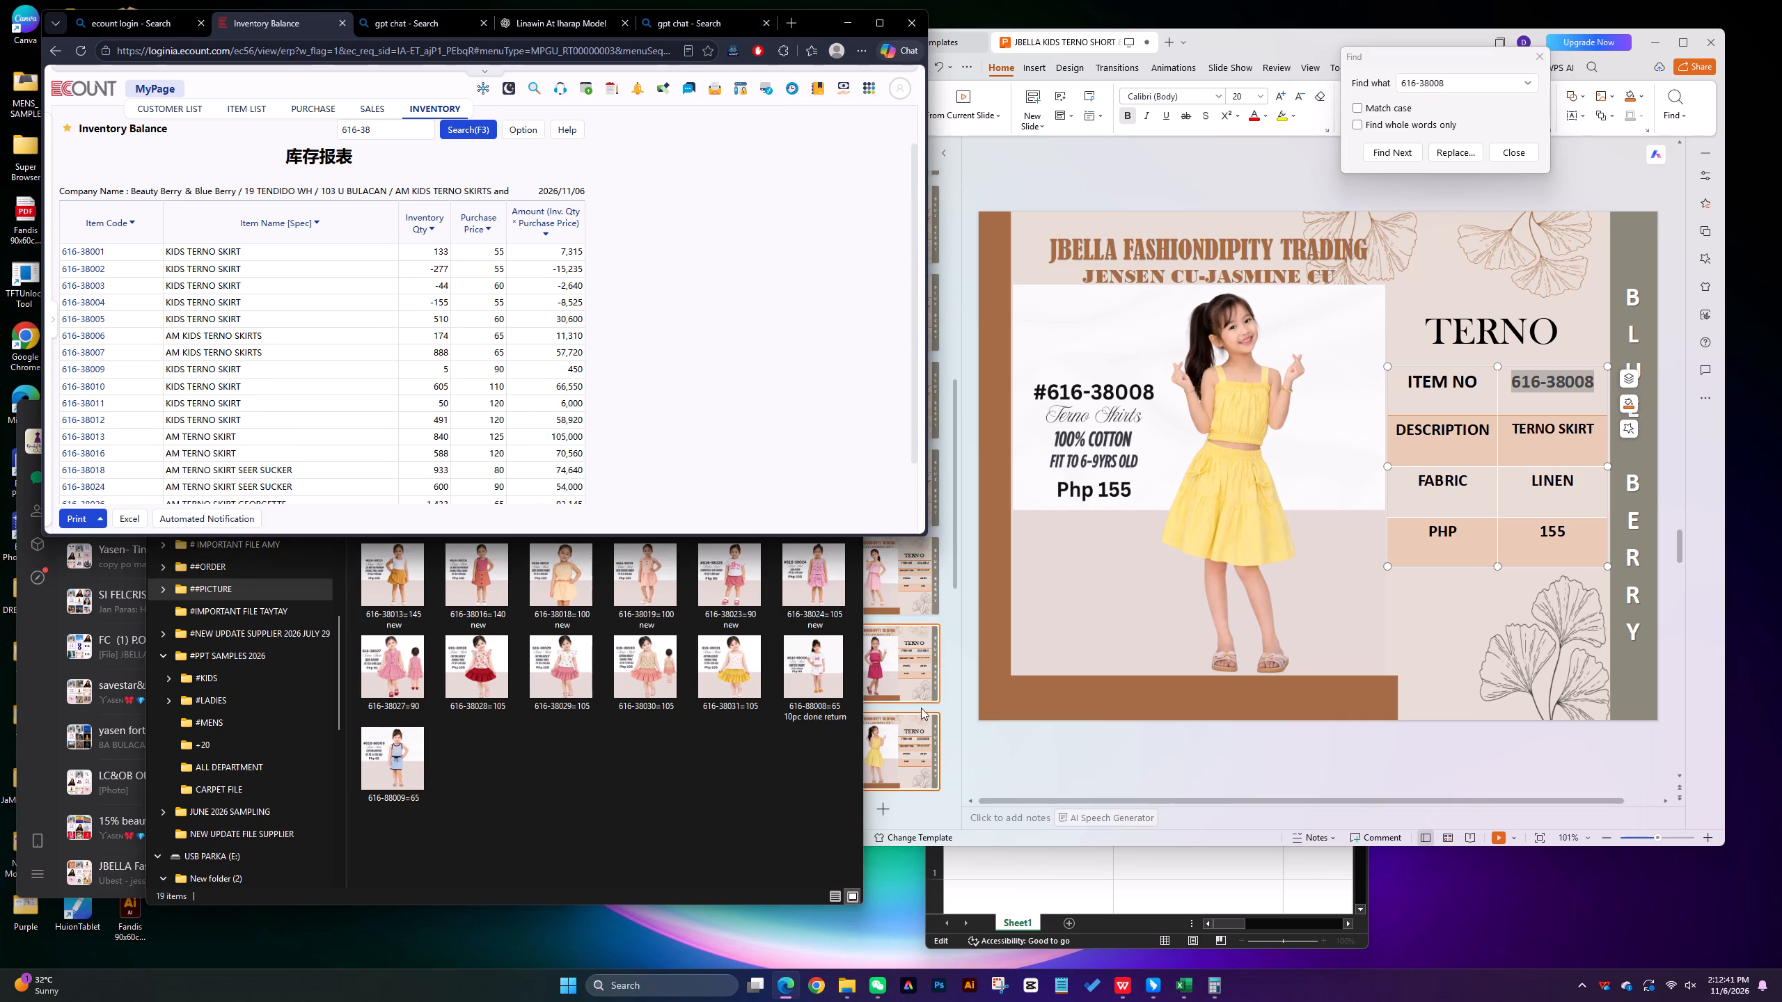
Save the 616-38008 slide's product picture as PNG "616-38006=155 face out" in the XXXX folder inside #TERNO SKIRT KIDS.
left_click(878, 738)
left_click(1097, 397)
right_click(1097, 397)
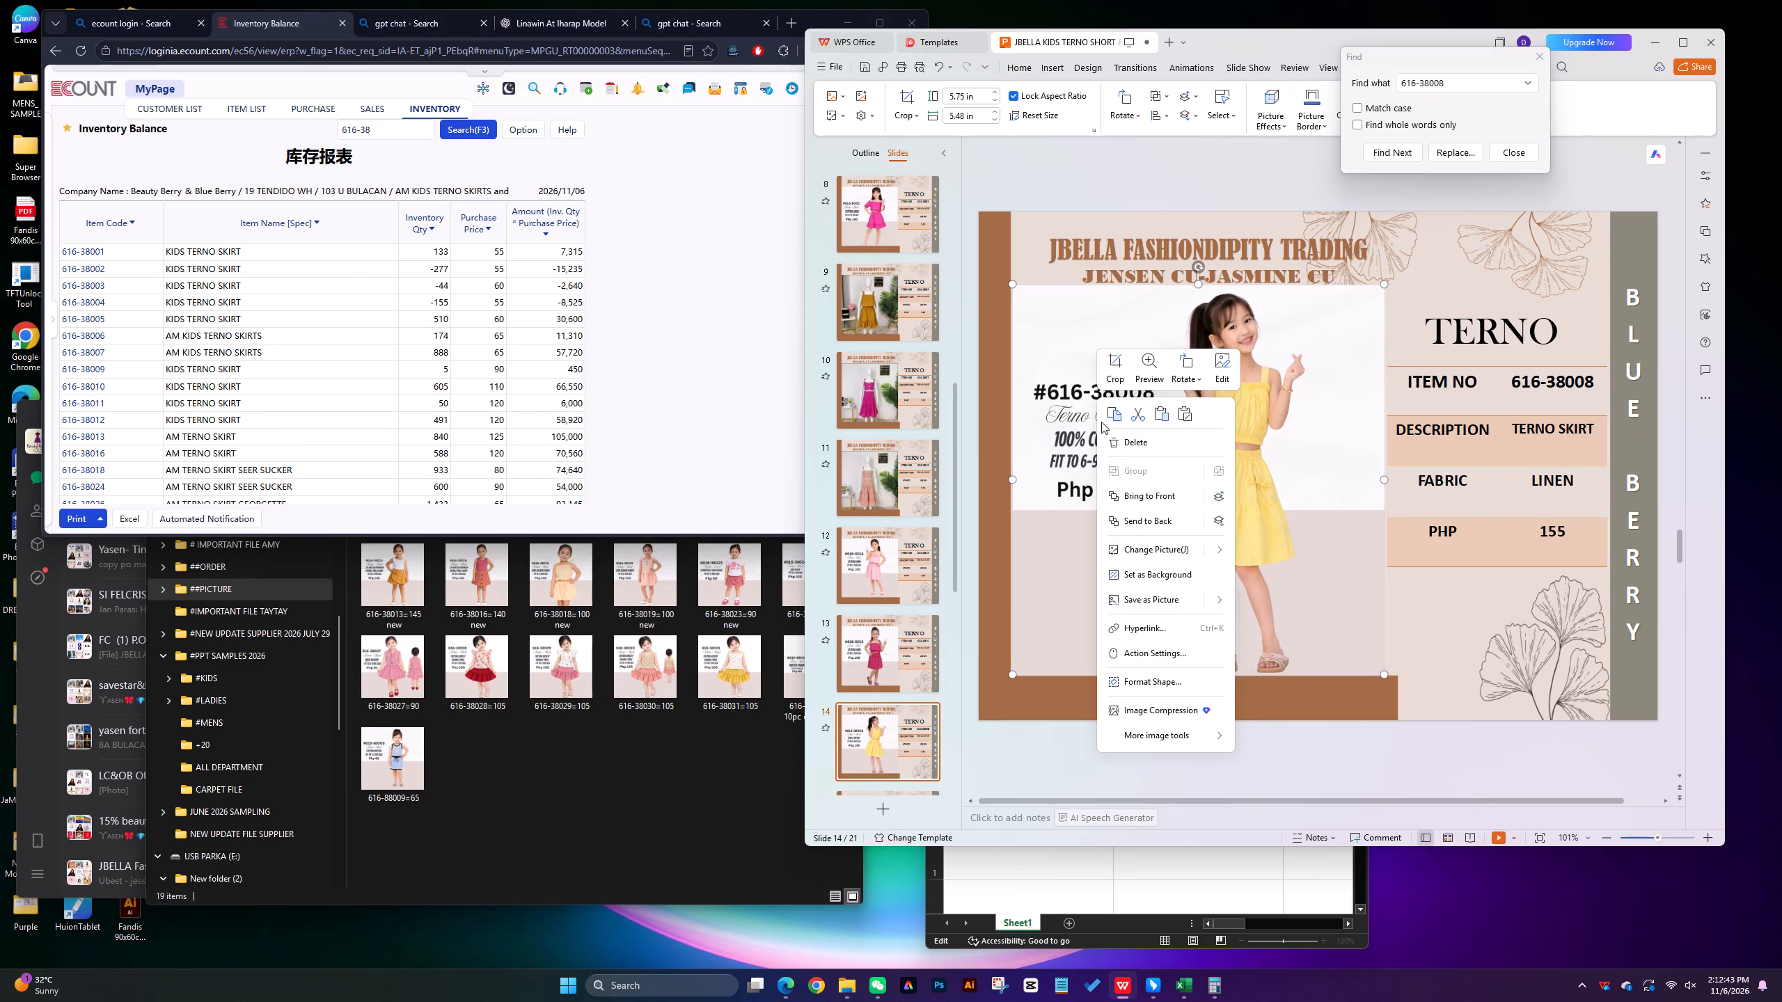
left_click(1131, 601)
left_click(672, 378)
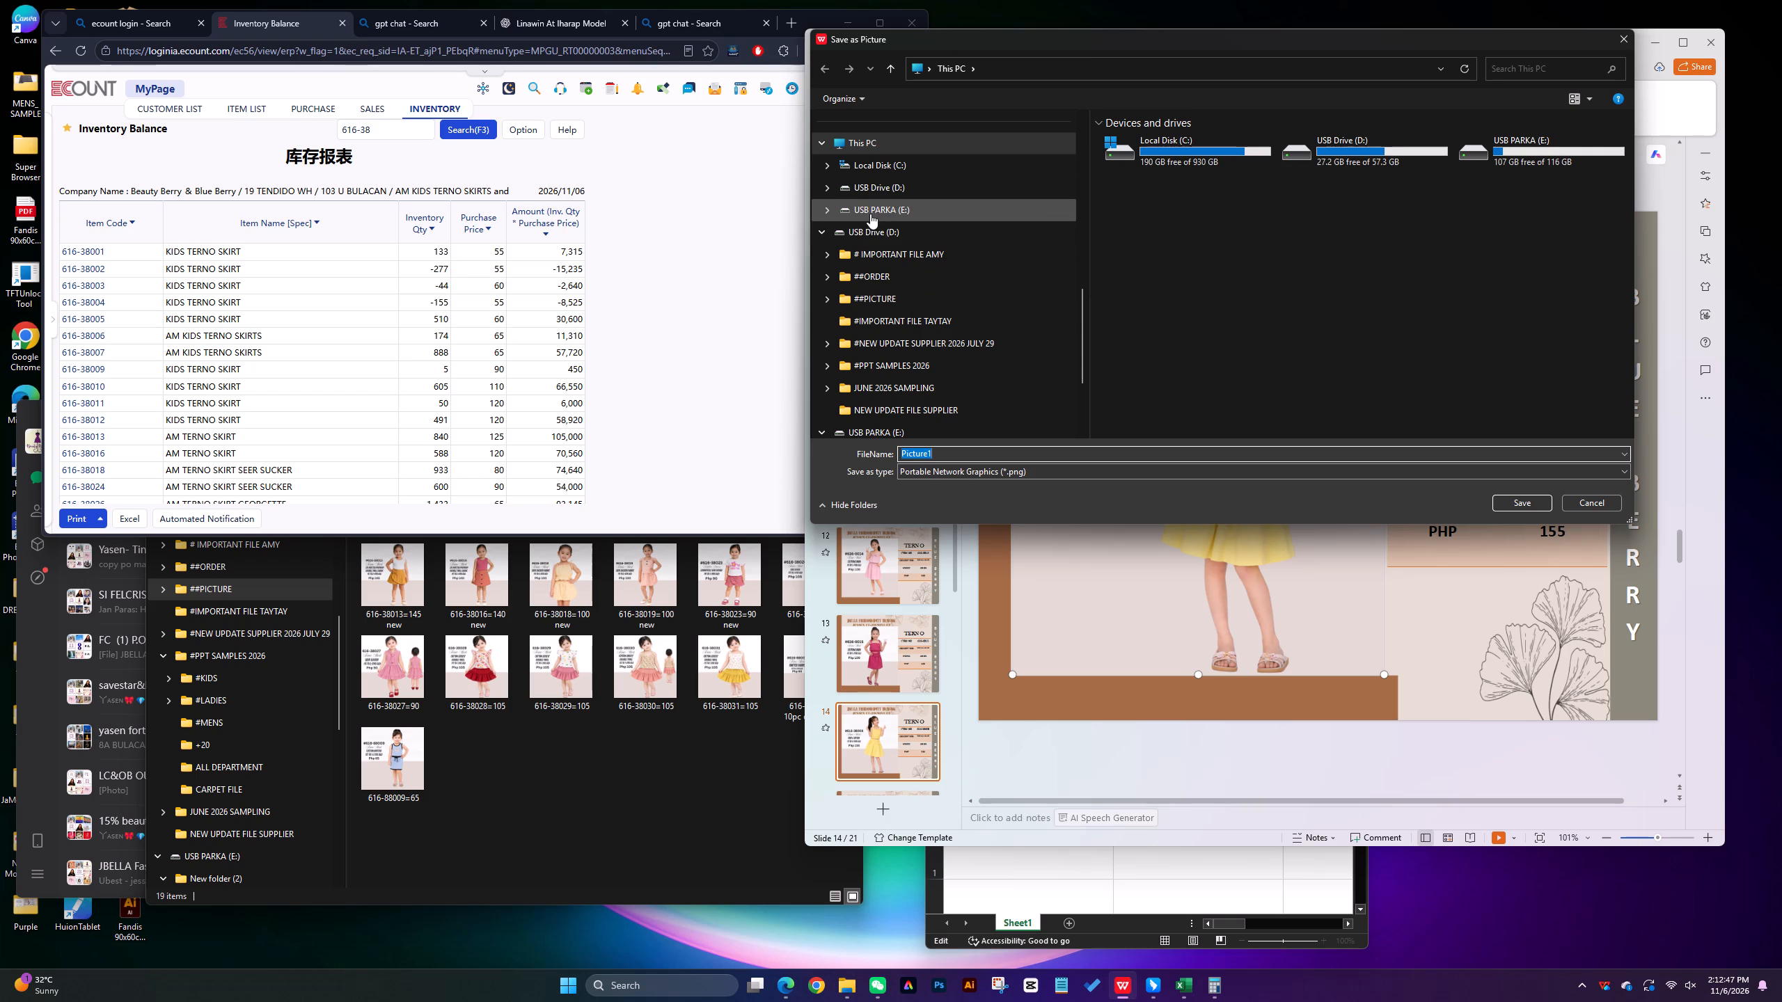
left_click(865, 228)
double_click(1142, 182)
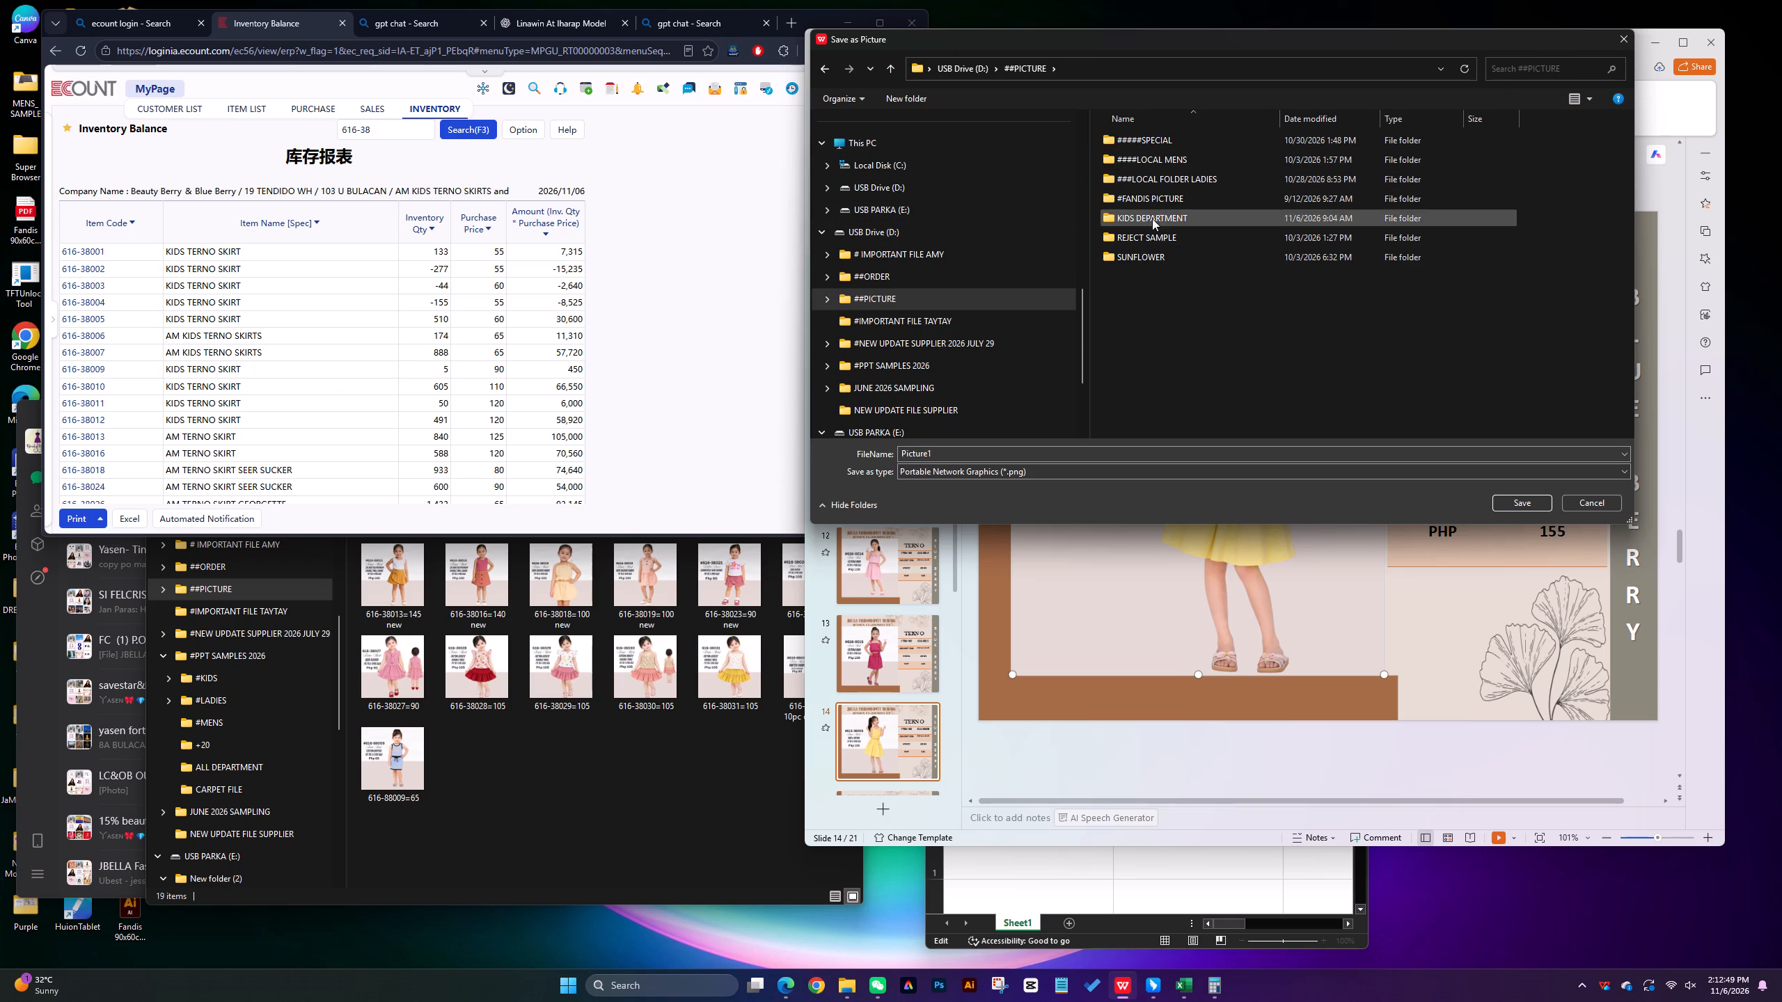
double_click(1145, 215)
double_click(1171, 215)
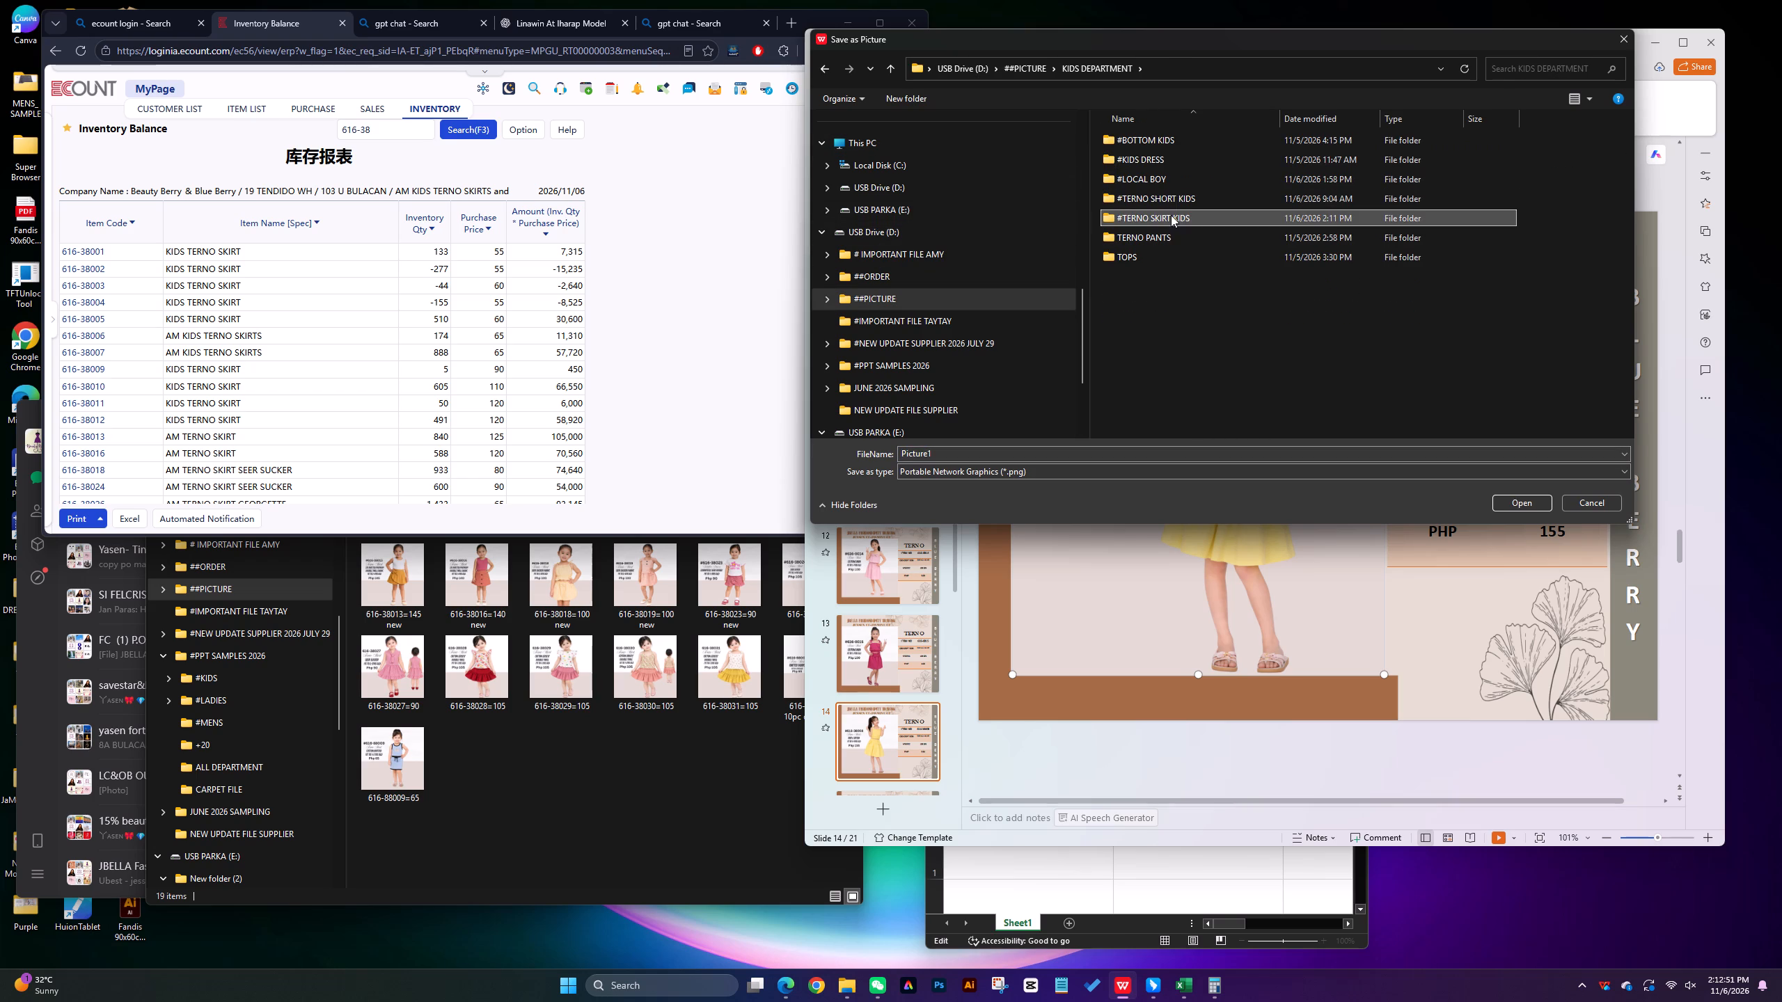
double_click(1137, 161)
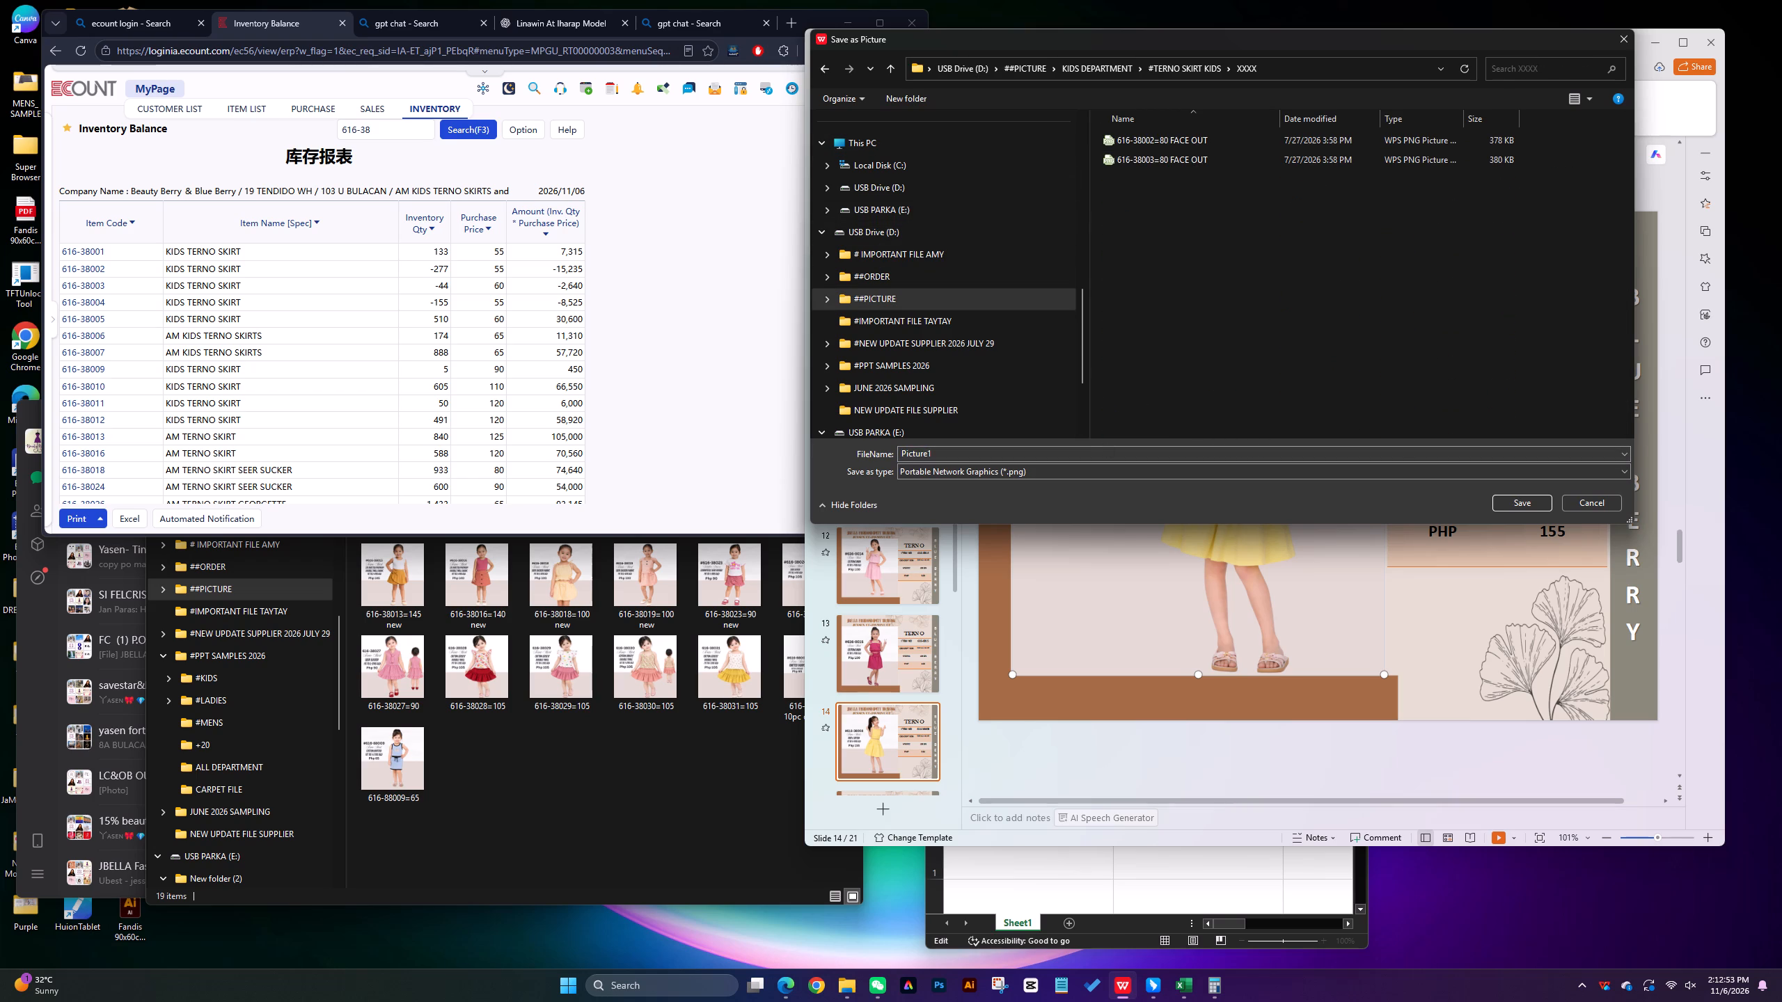
left_click(1088, 453)
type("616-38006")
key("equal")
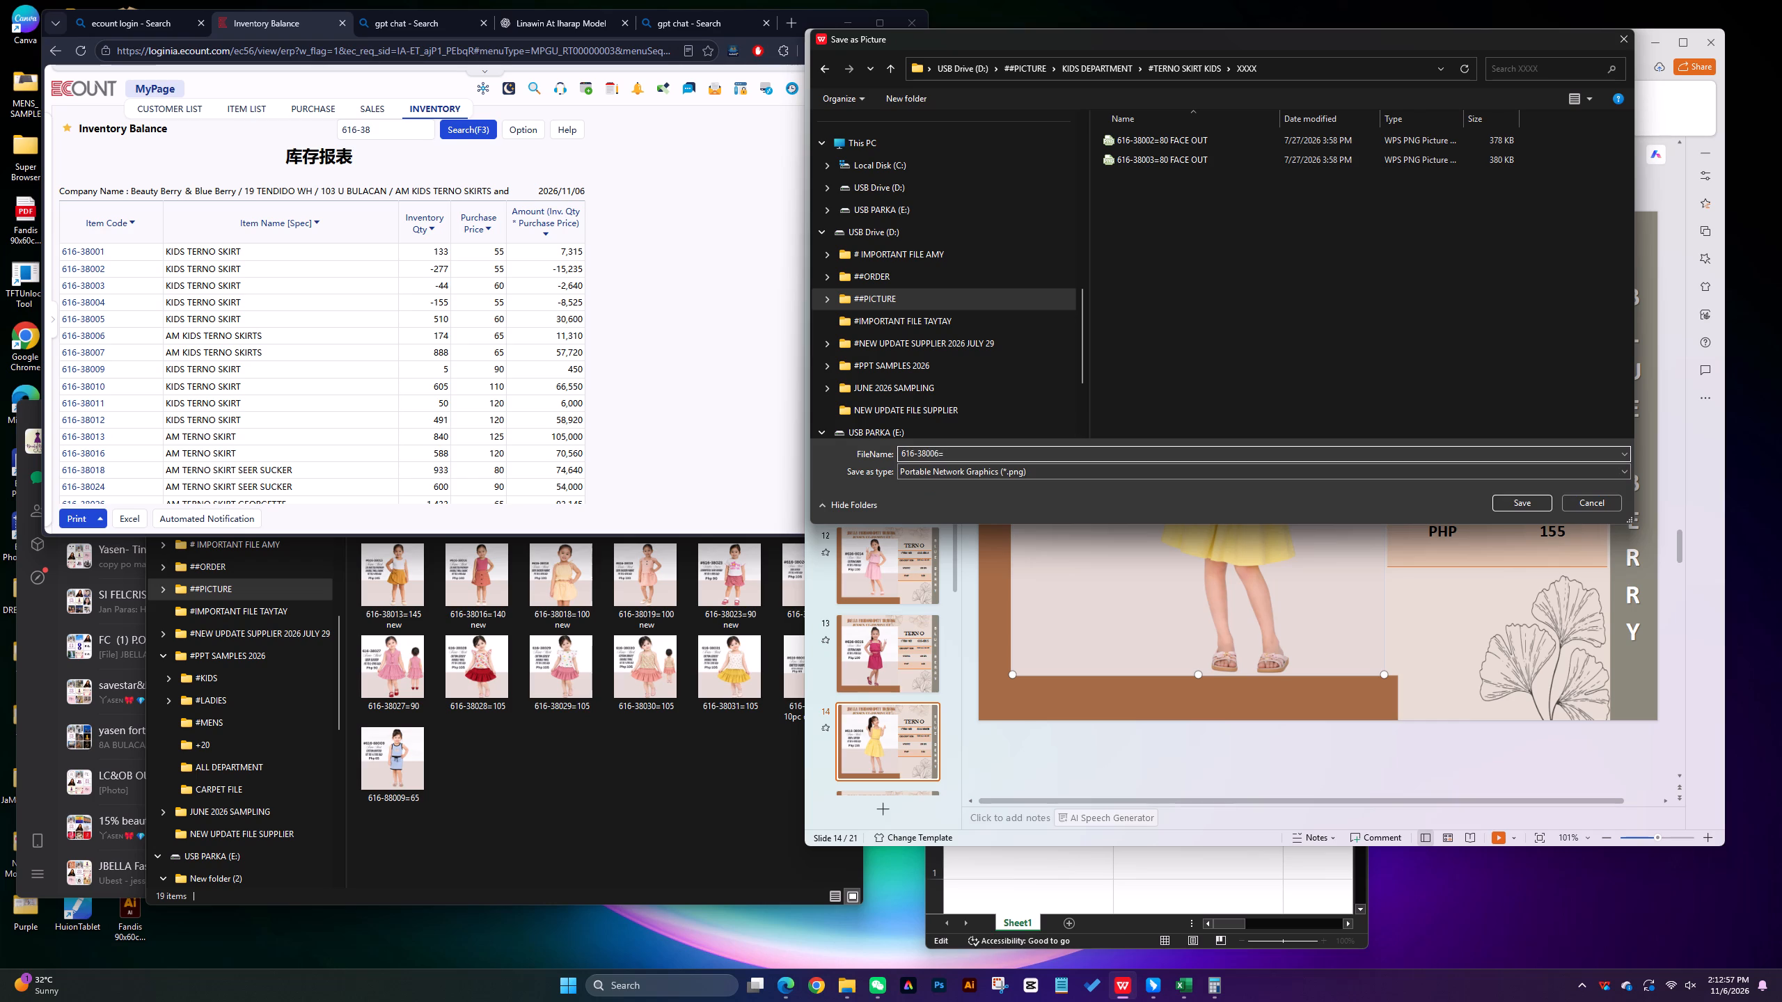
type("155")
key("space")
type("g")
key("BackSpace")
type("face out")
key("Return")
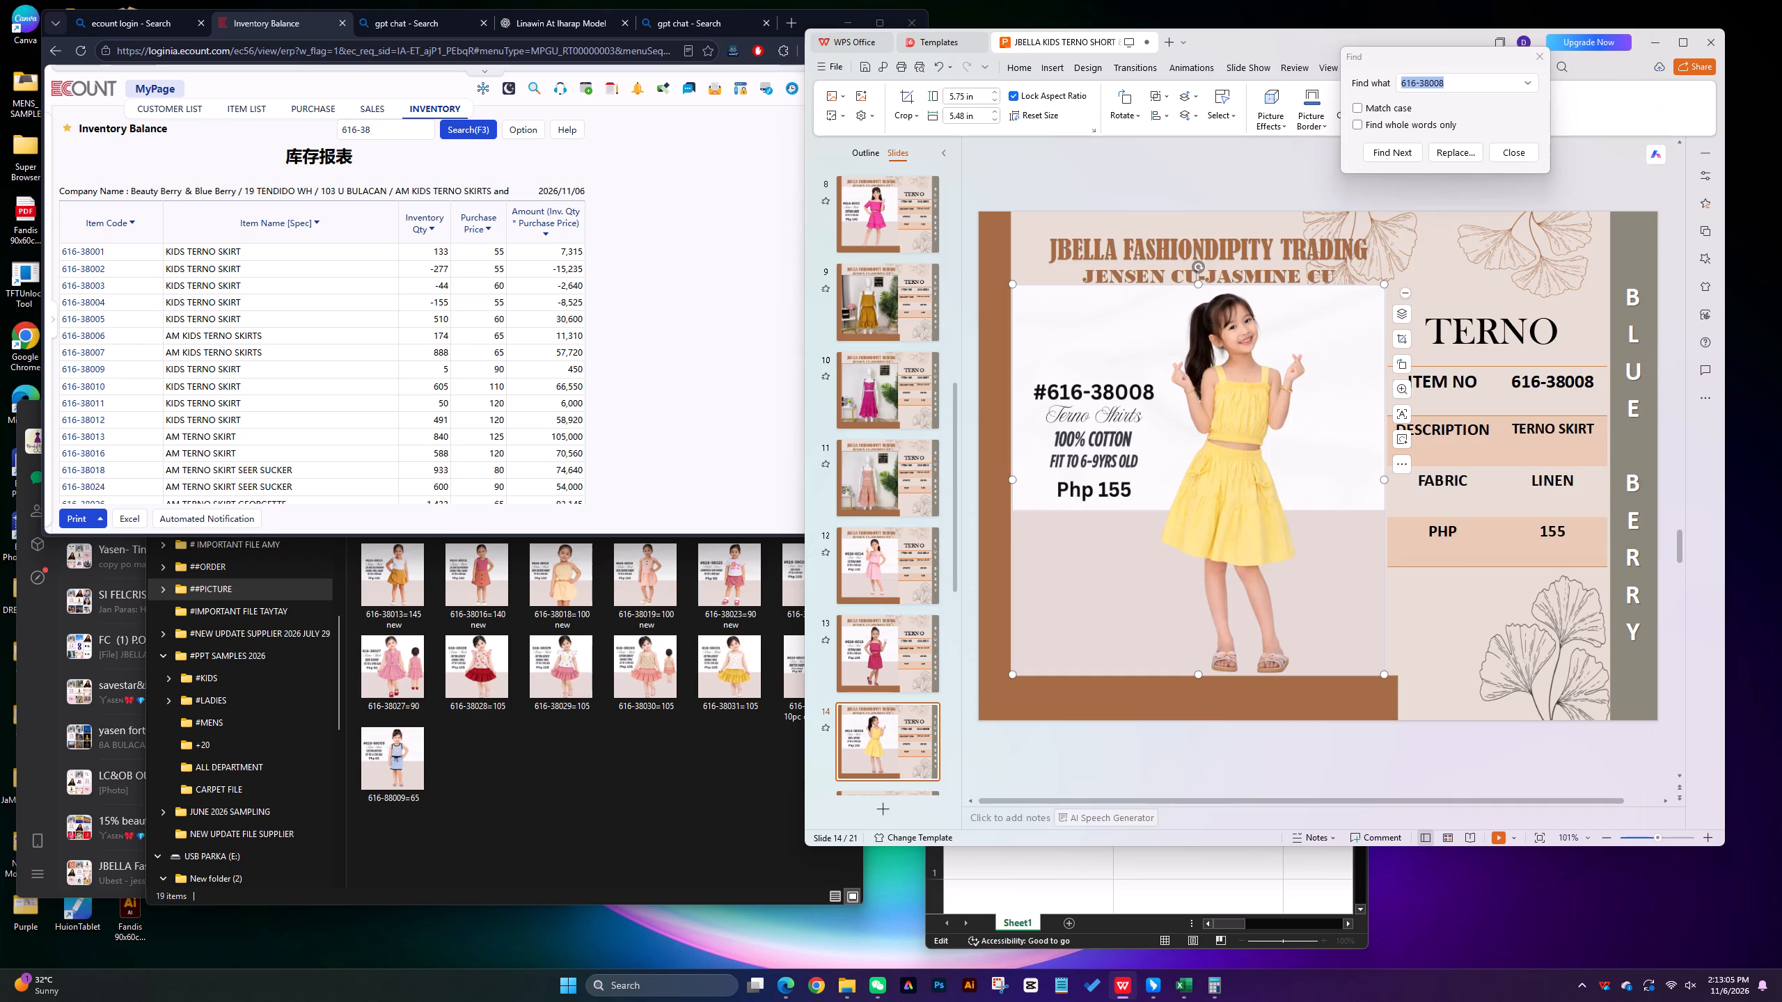
Delete the 616-38008 slide from the presentation.
left_click(635, 821)
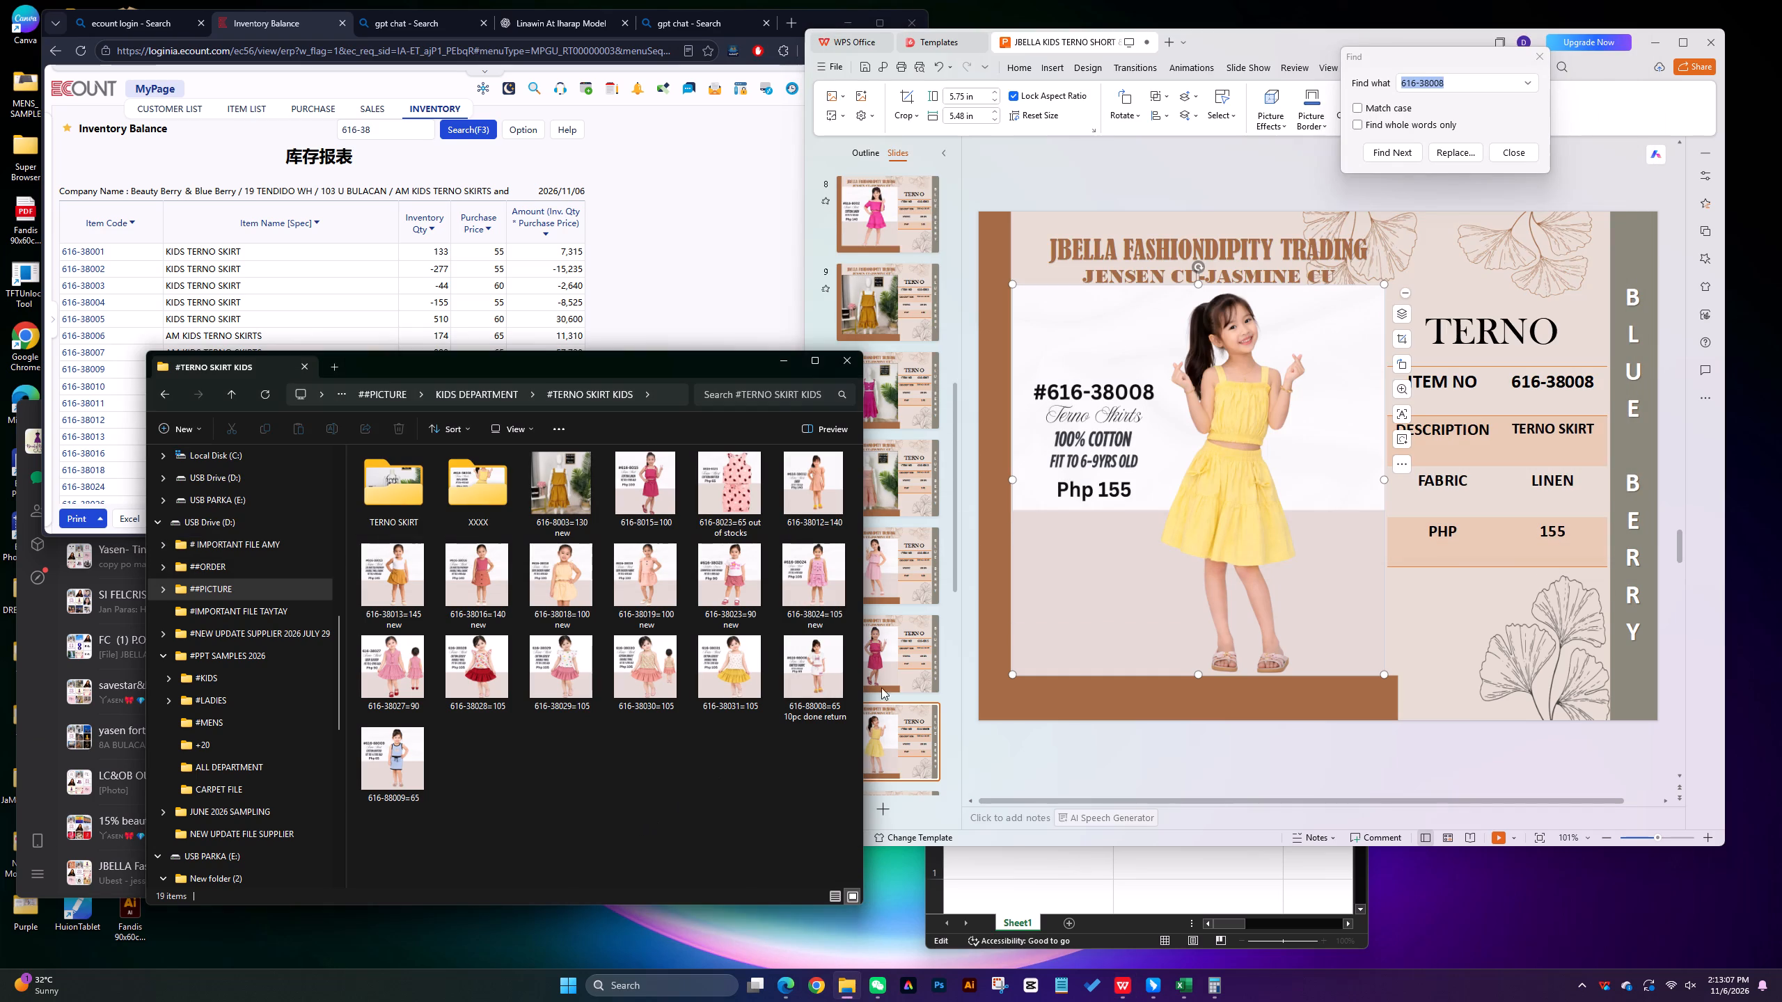
left_click(892, 728)
key("Delete")
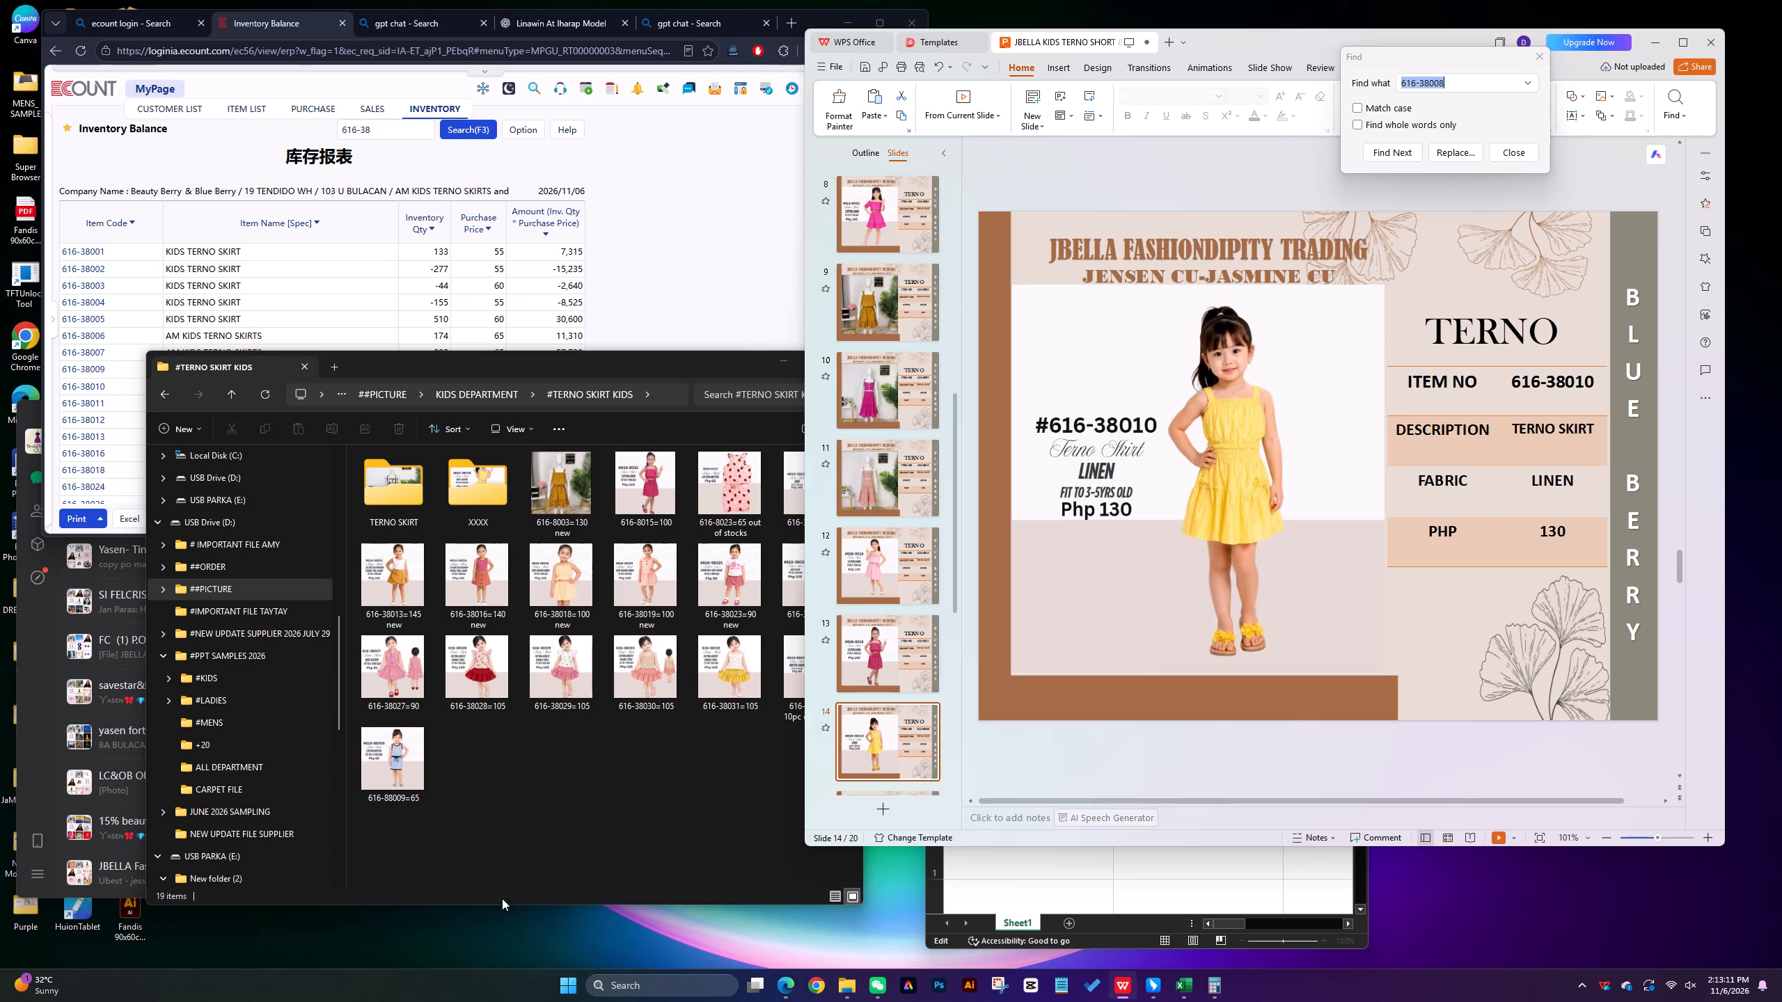
Check the 616-38 items in the Inventory Balance report against the earlier terno skirt slides in the presentation.
left_click(557, 827)
left_click(702, 202)
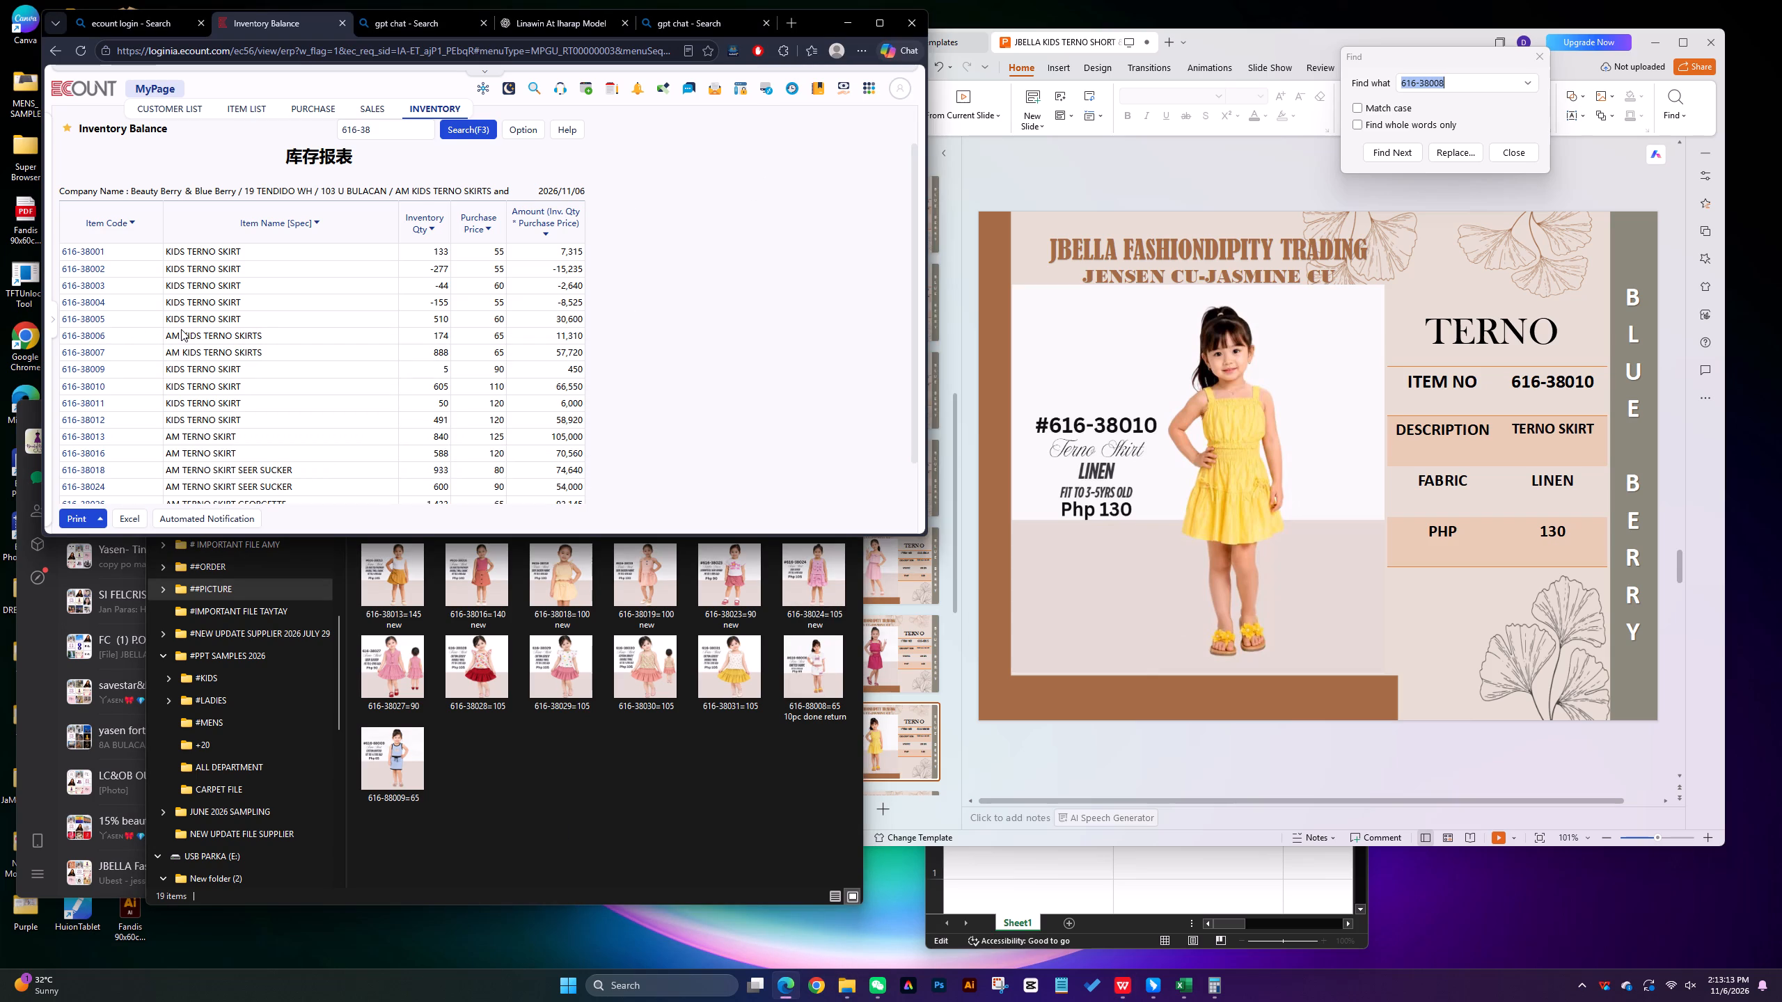
left_click(1064, 518)
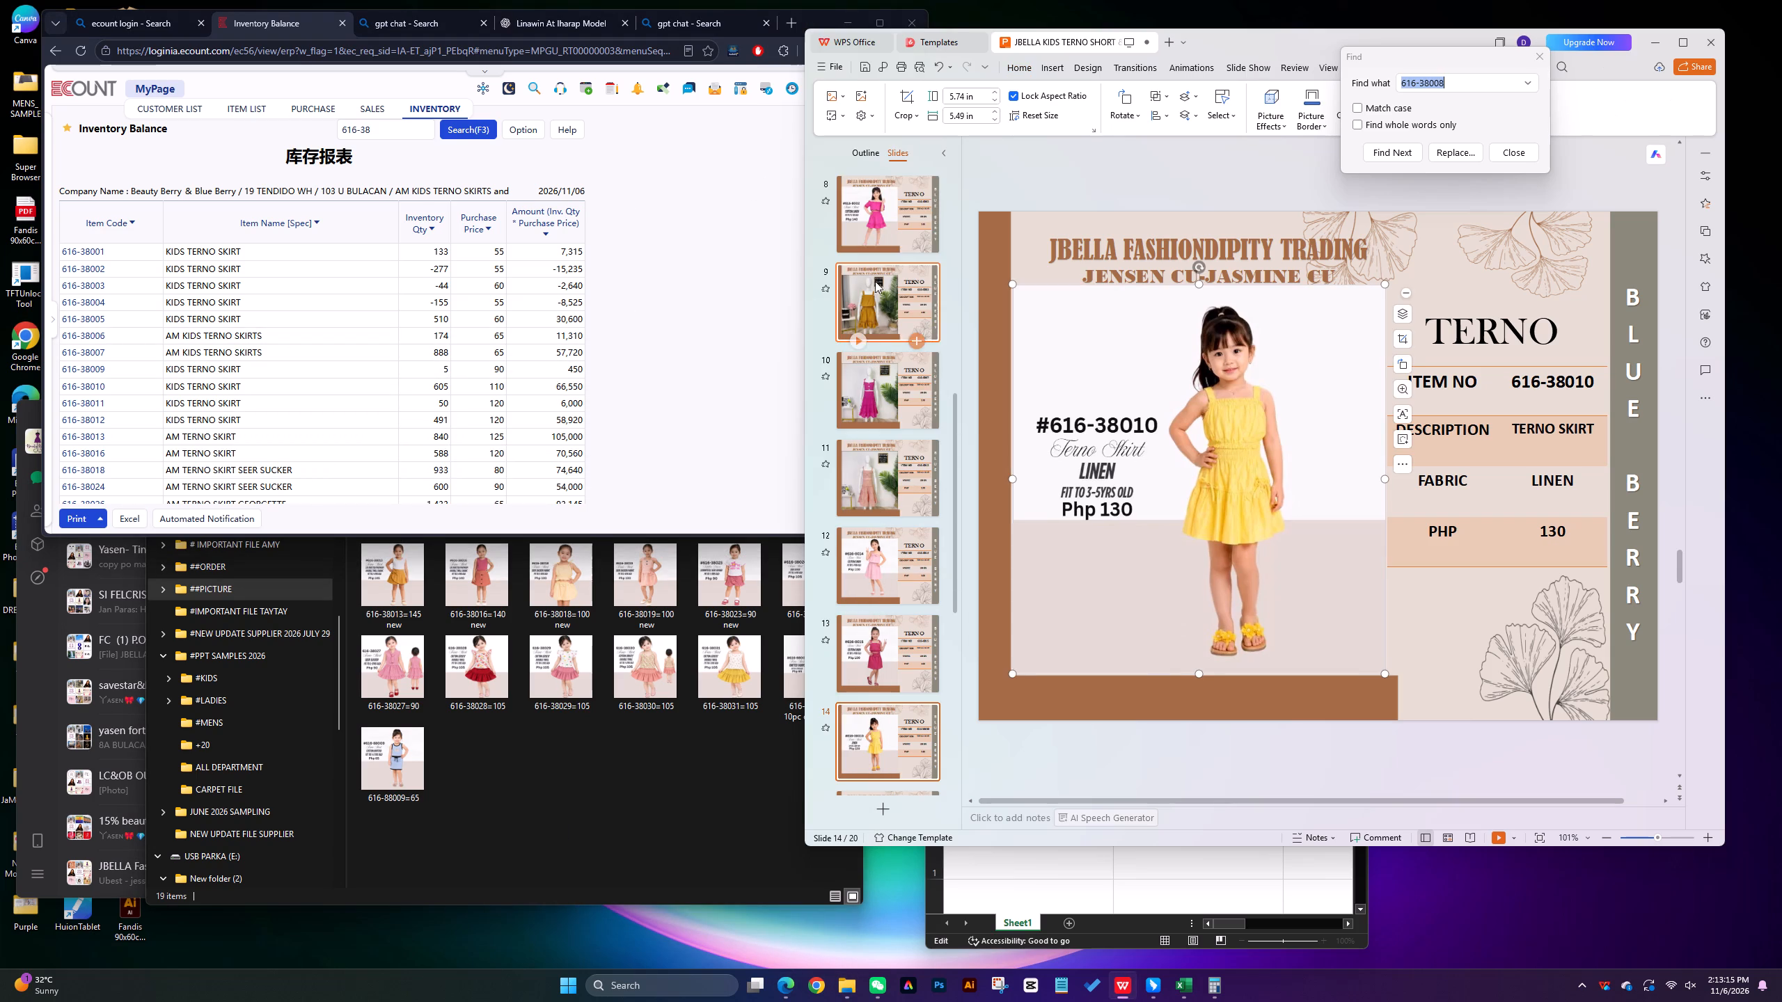
left_click_drag(954, 541, 960, 372)
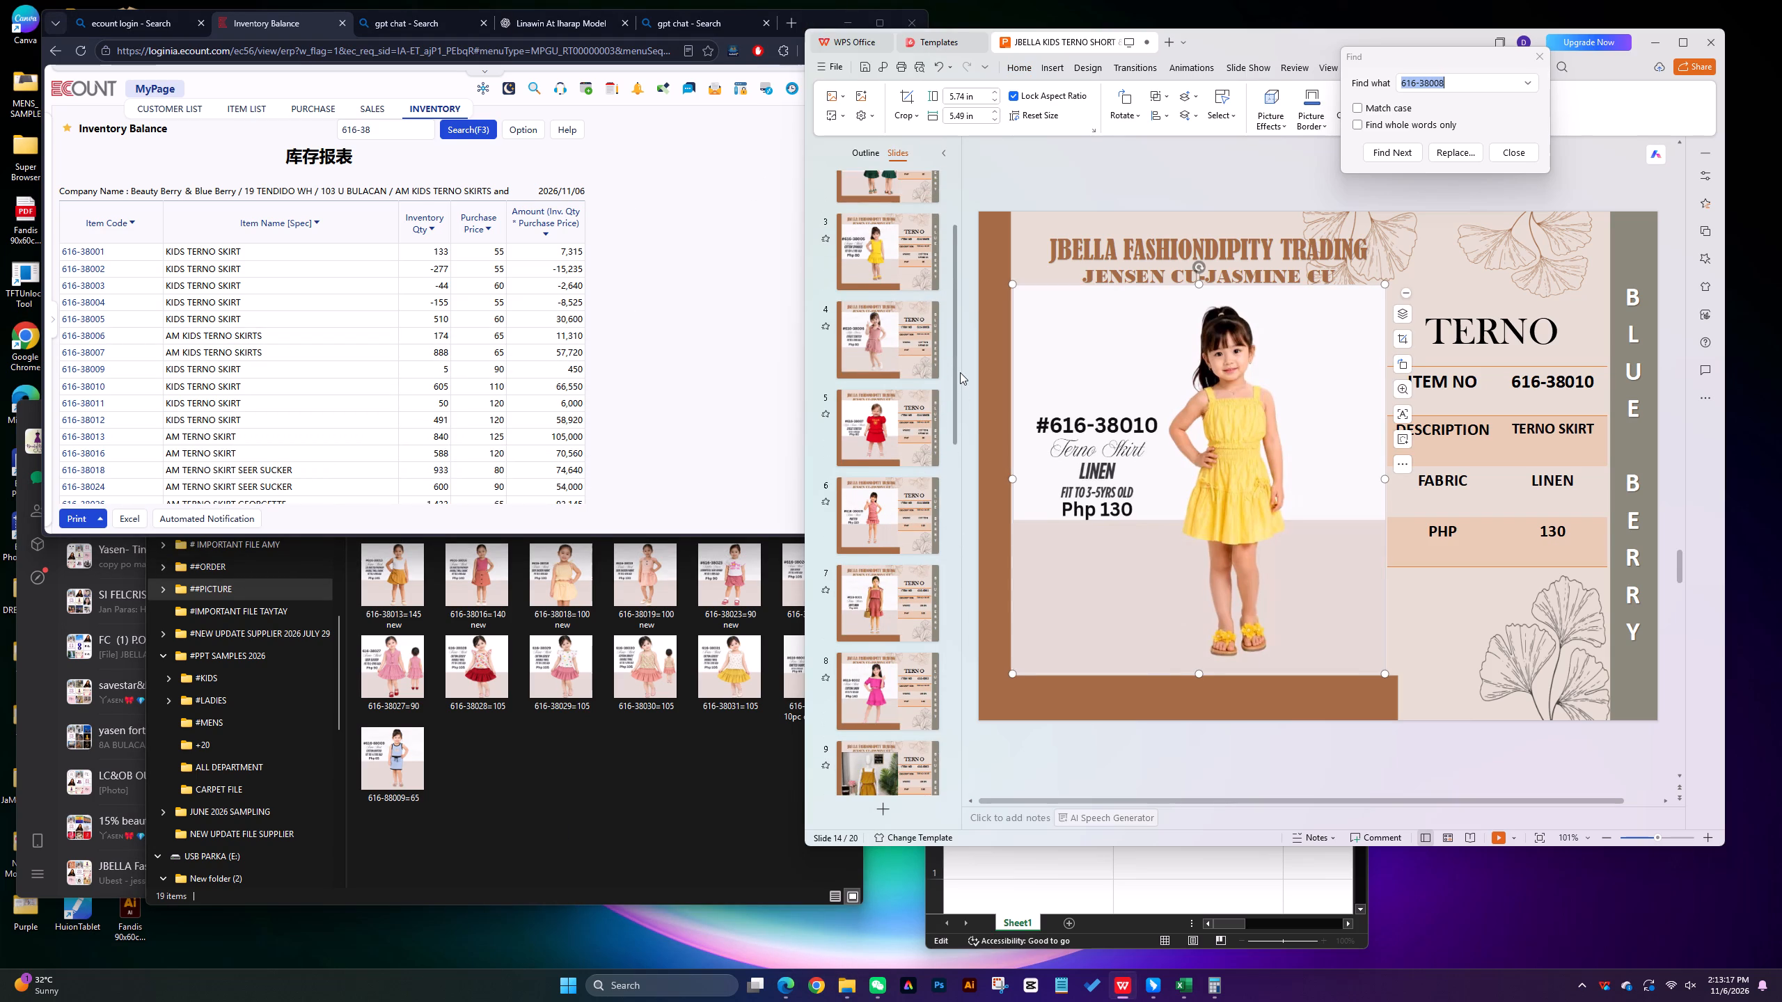
left_click_drag(960, 372, 960, 385)
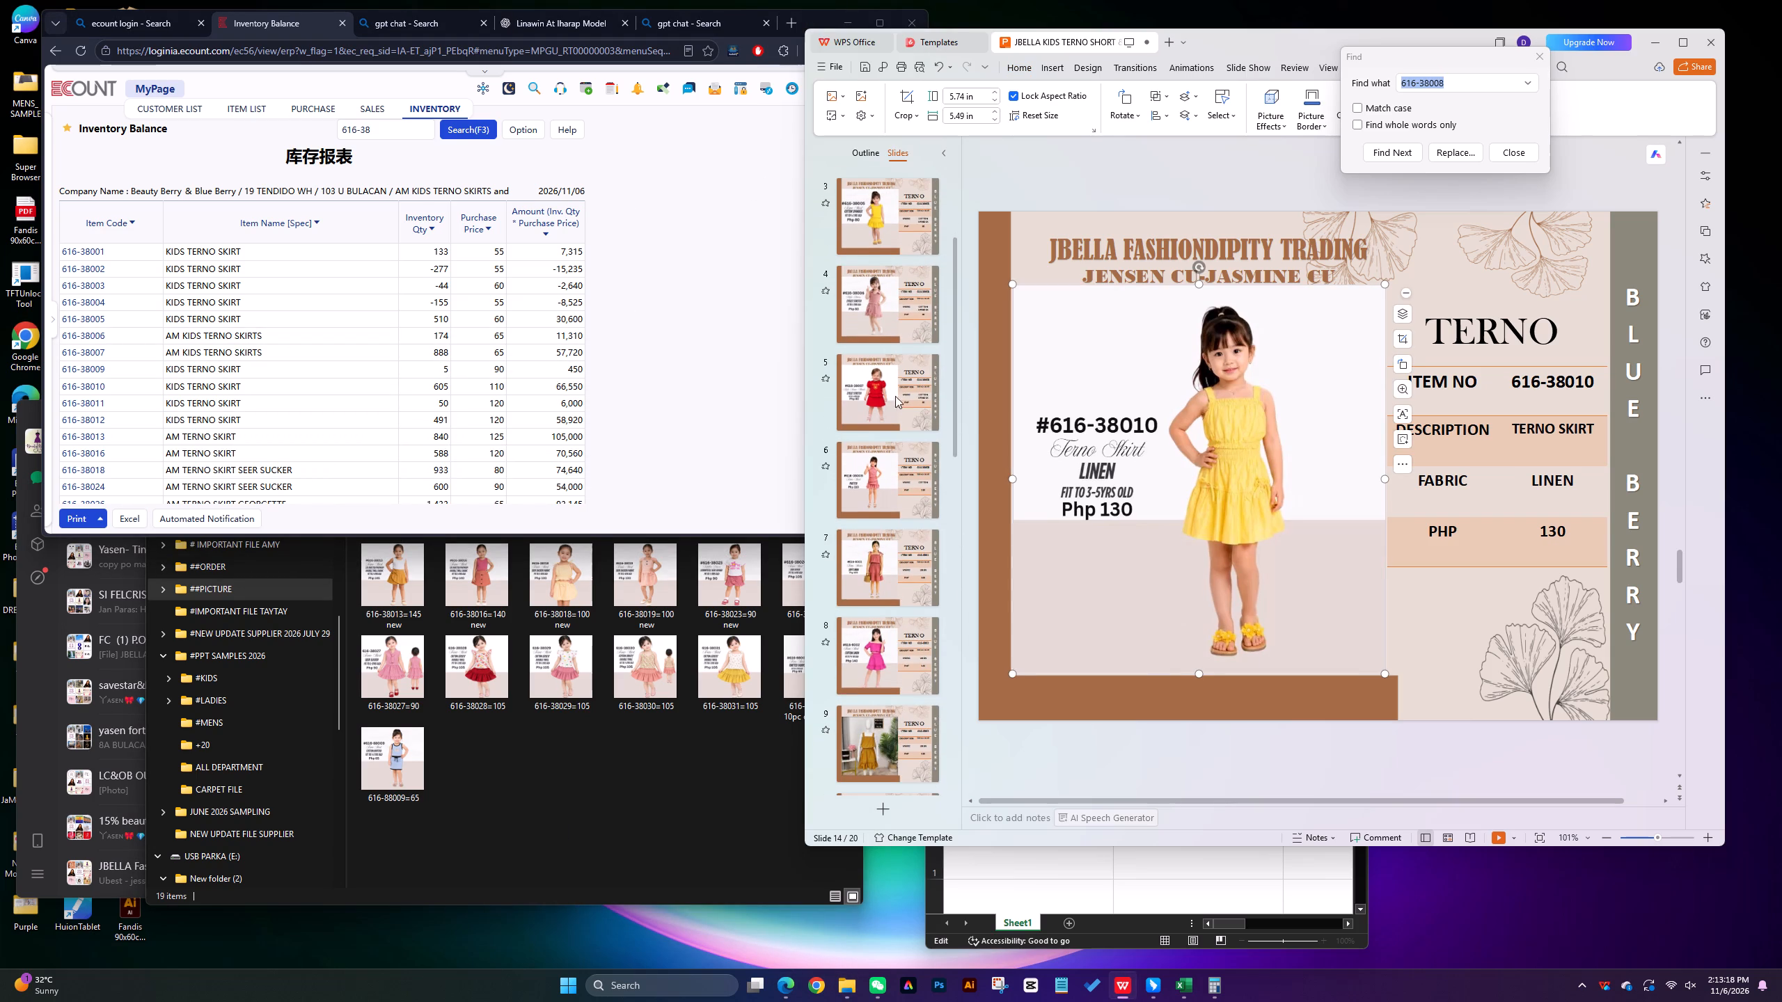
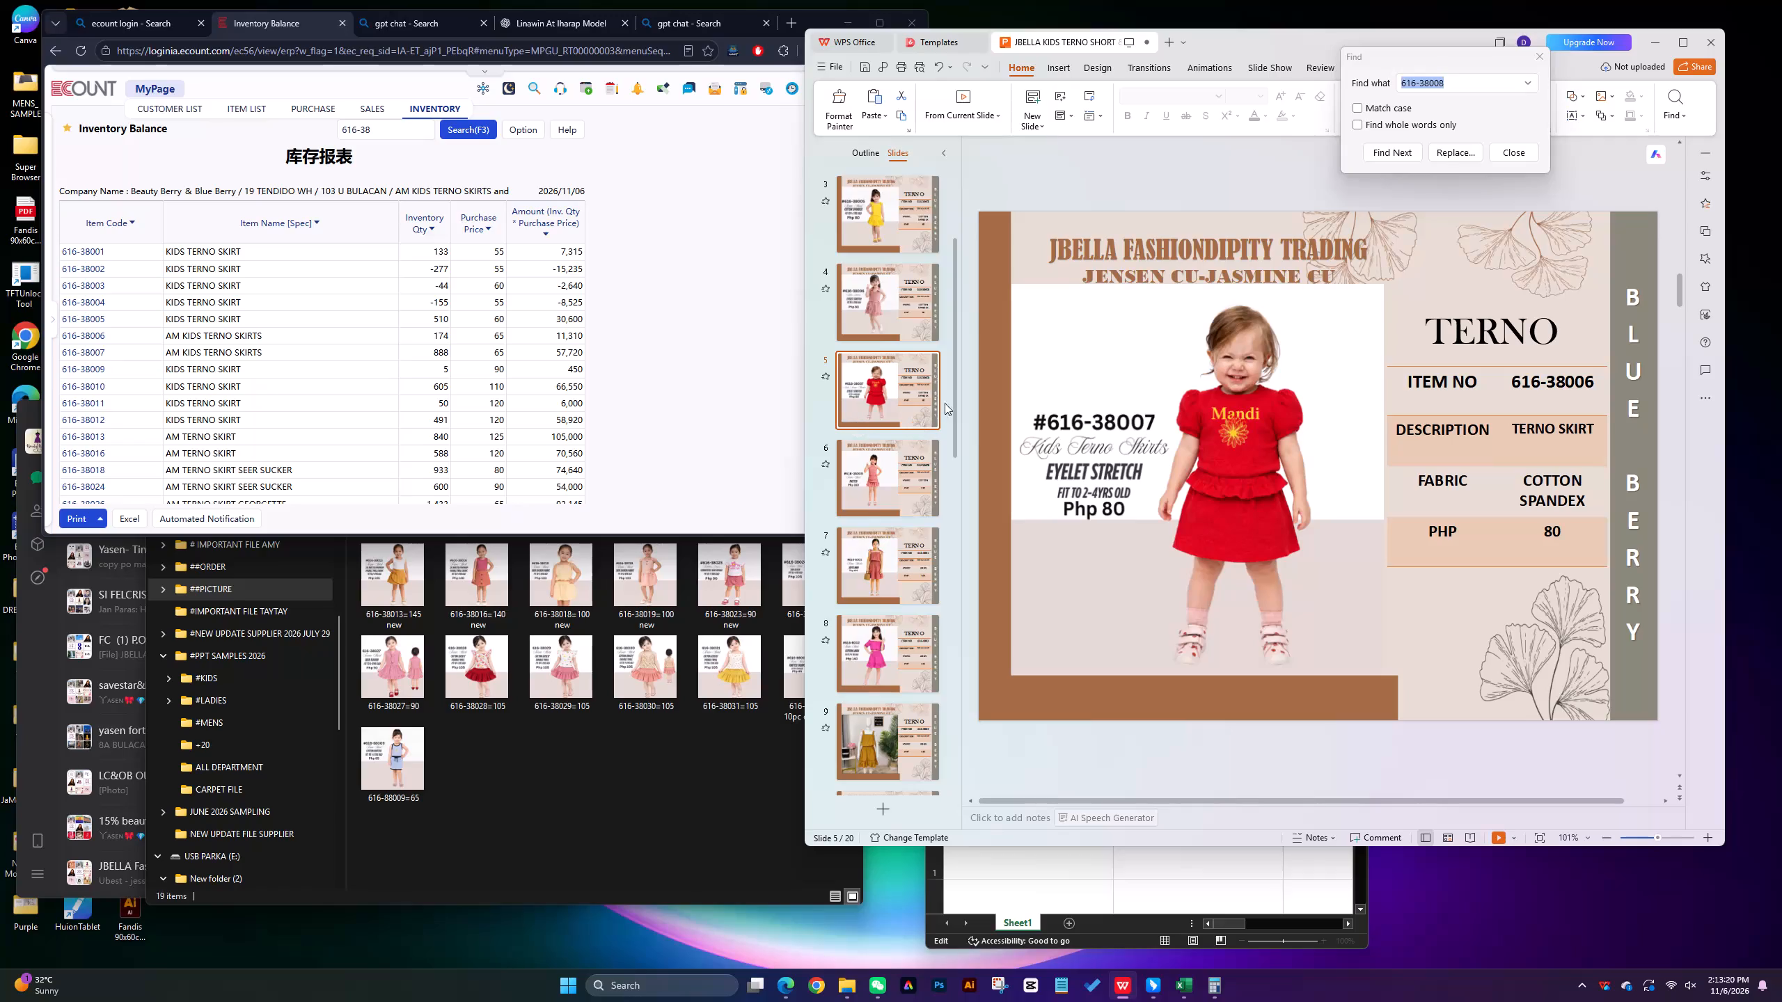
Copy the 616-38010 terno skirt slide and paste it directly after the 616-38009 slide.
left_click(956, 390)
left_click(894, 486)
left_click_drag(956, 404, 956, 415)
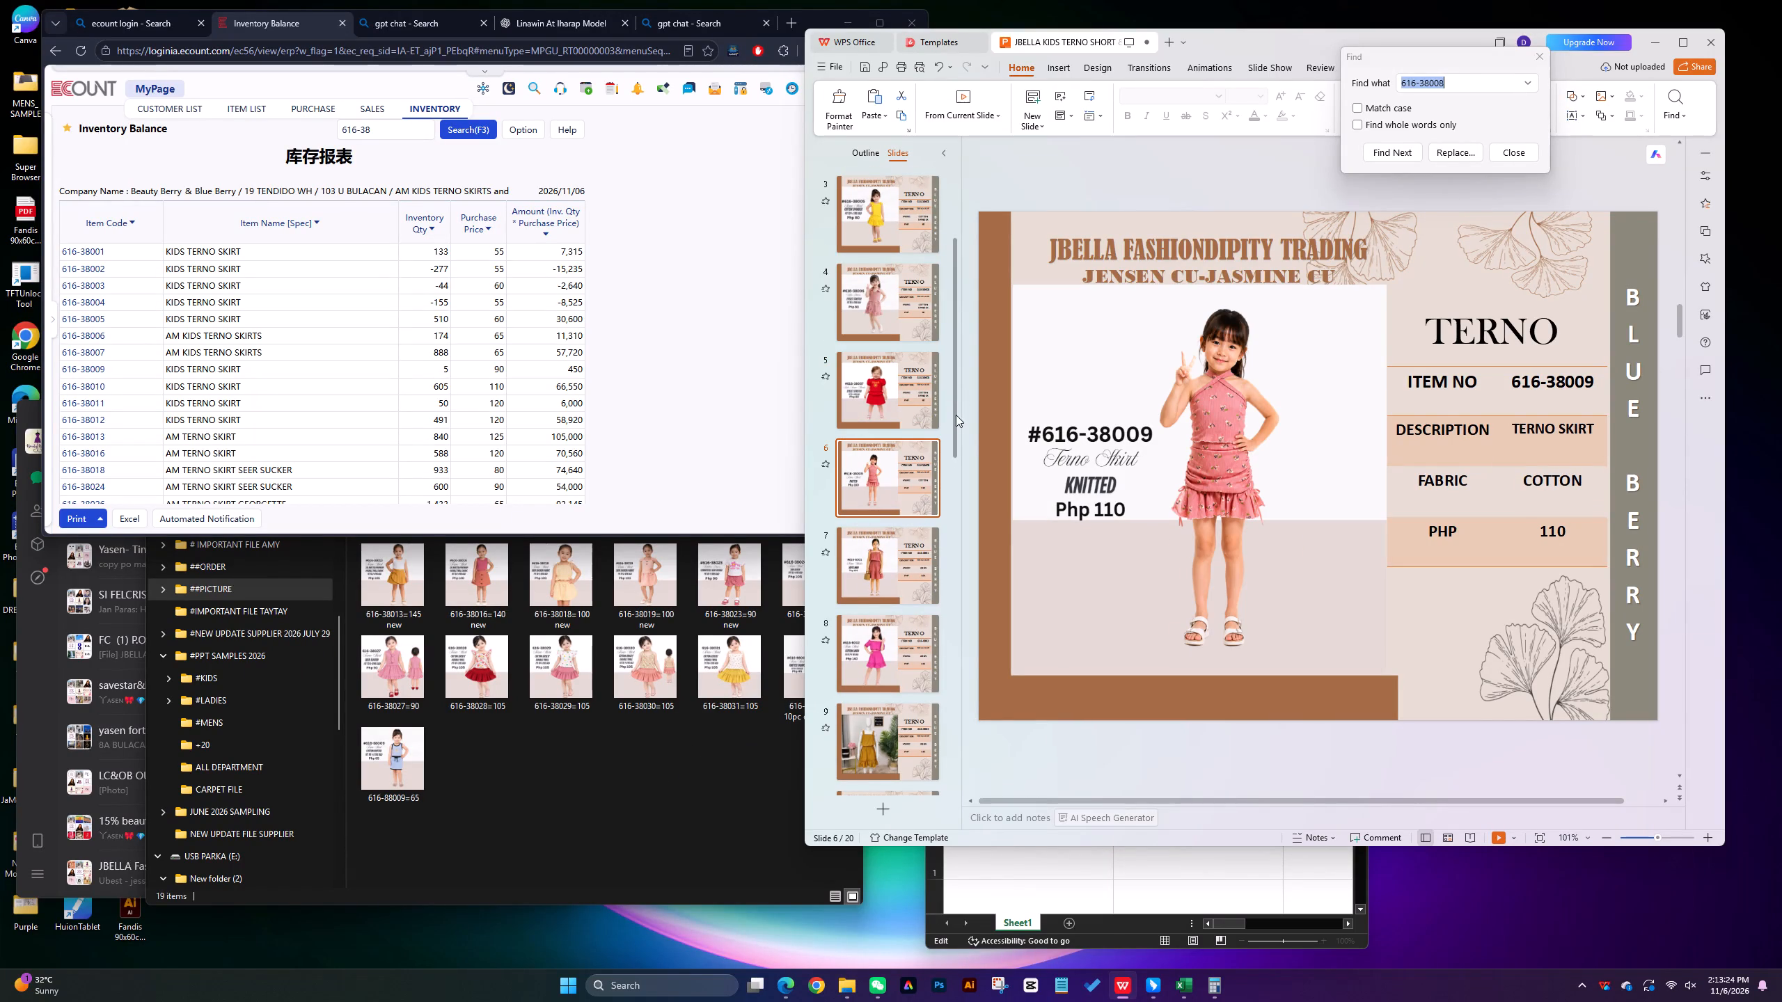
left_click_drag(956, 415, 943, 628)
left_click(844, 555)
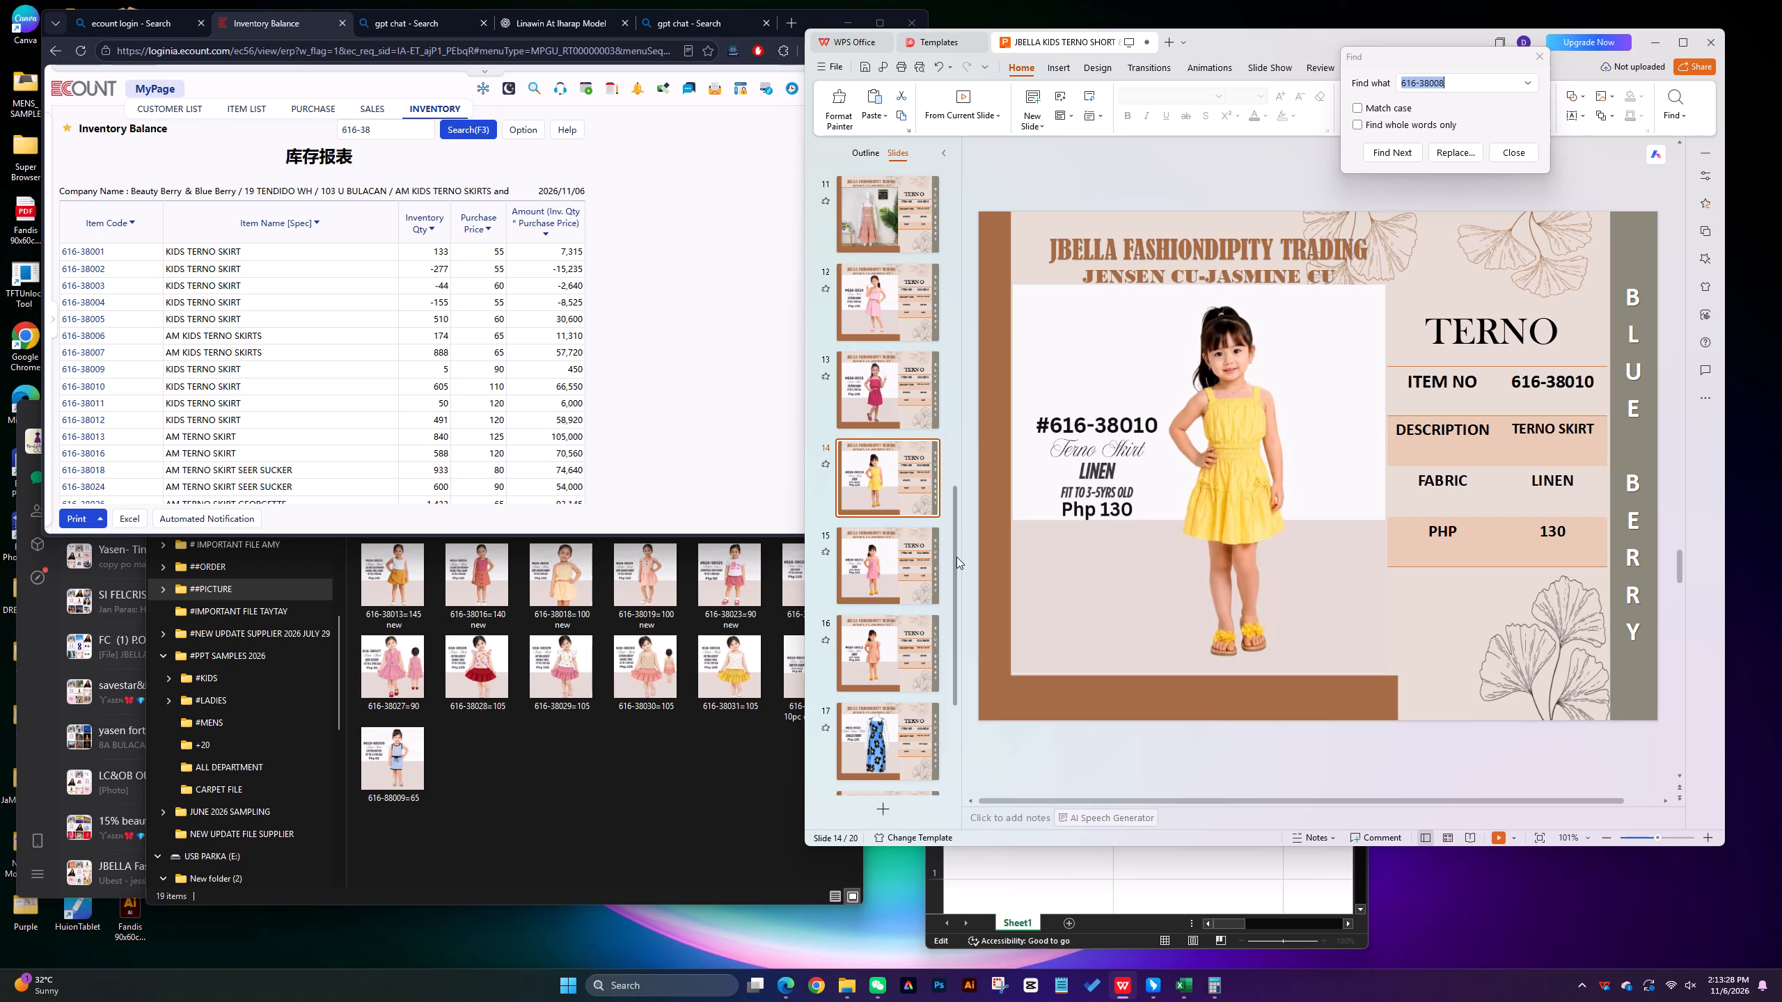
left_click_drag(956, 557, 975, 350)
key("ctrl+c")
left_click(867, 402)
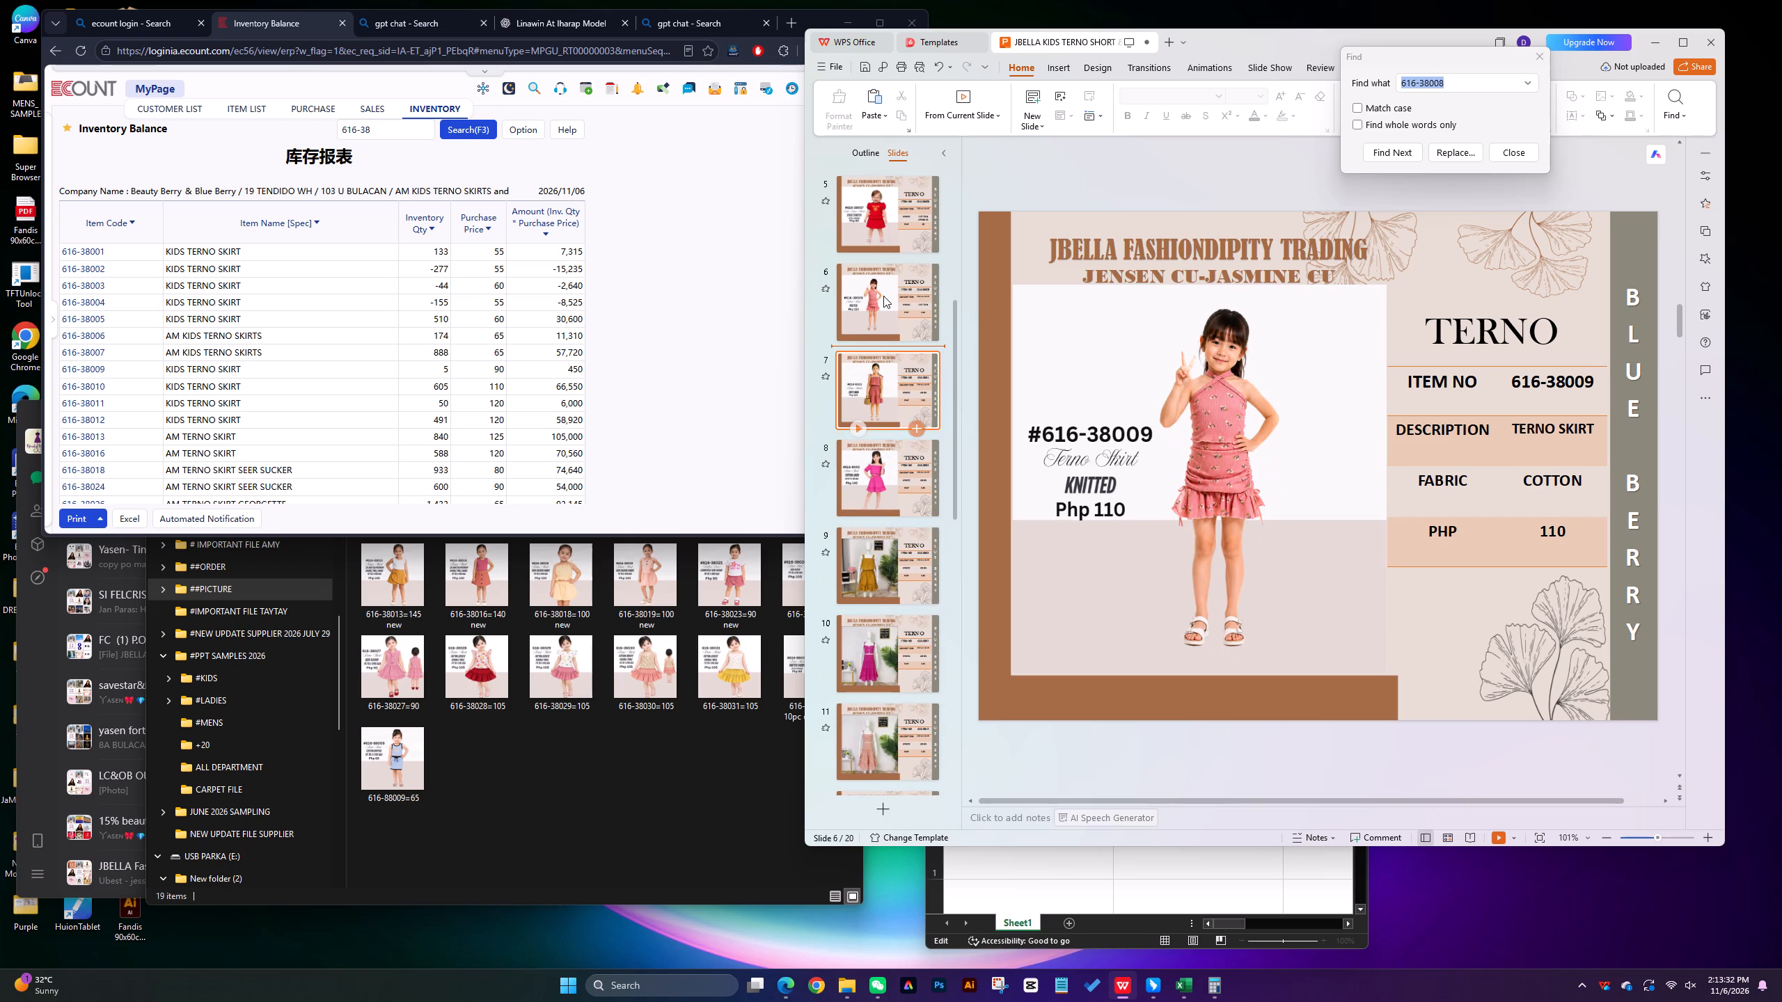
left_click(875, 344)
key("ctrl+v")
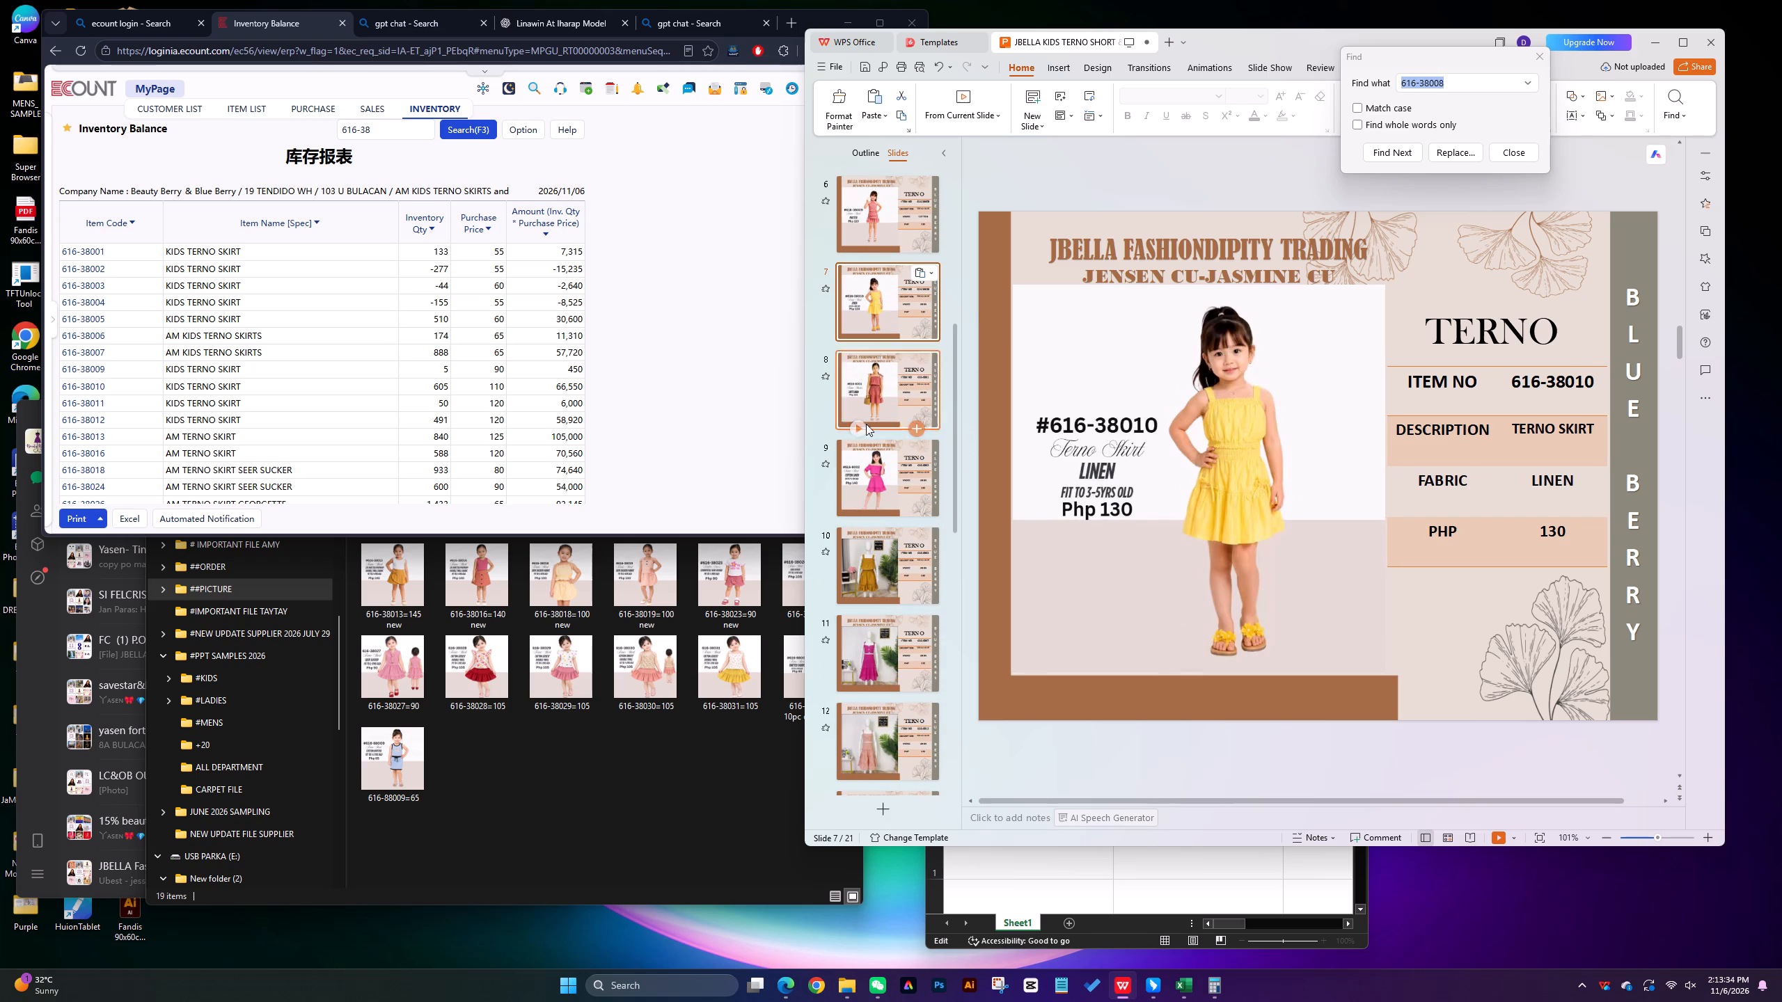
Move the 616-38010=130 picture from the TERNO SKIRT folder into its pdf subfolder.
left_click(561, 767)
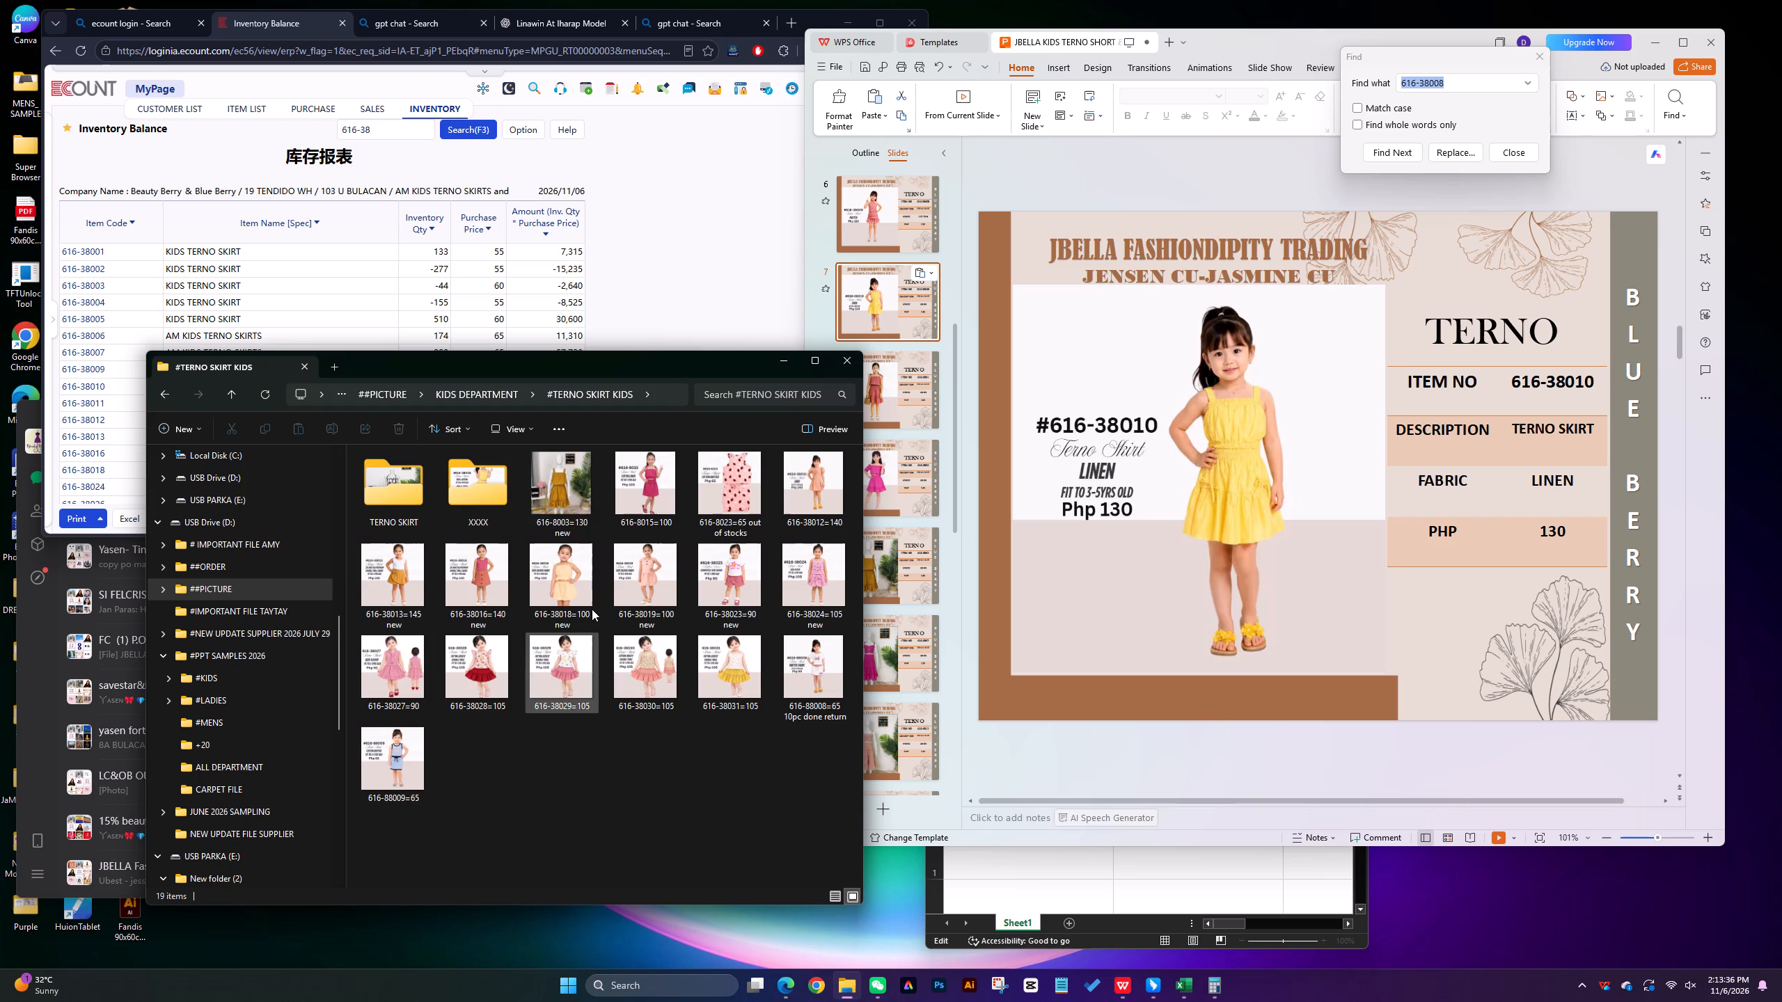
double_click(399, 472)
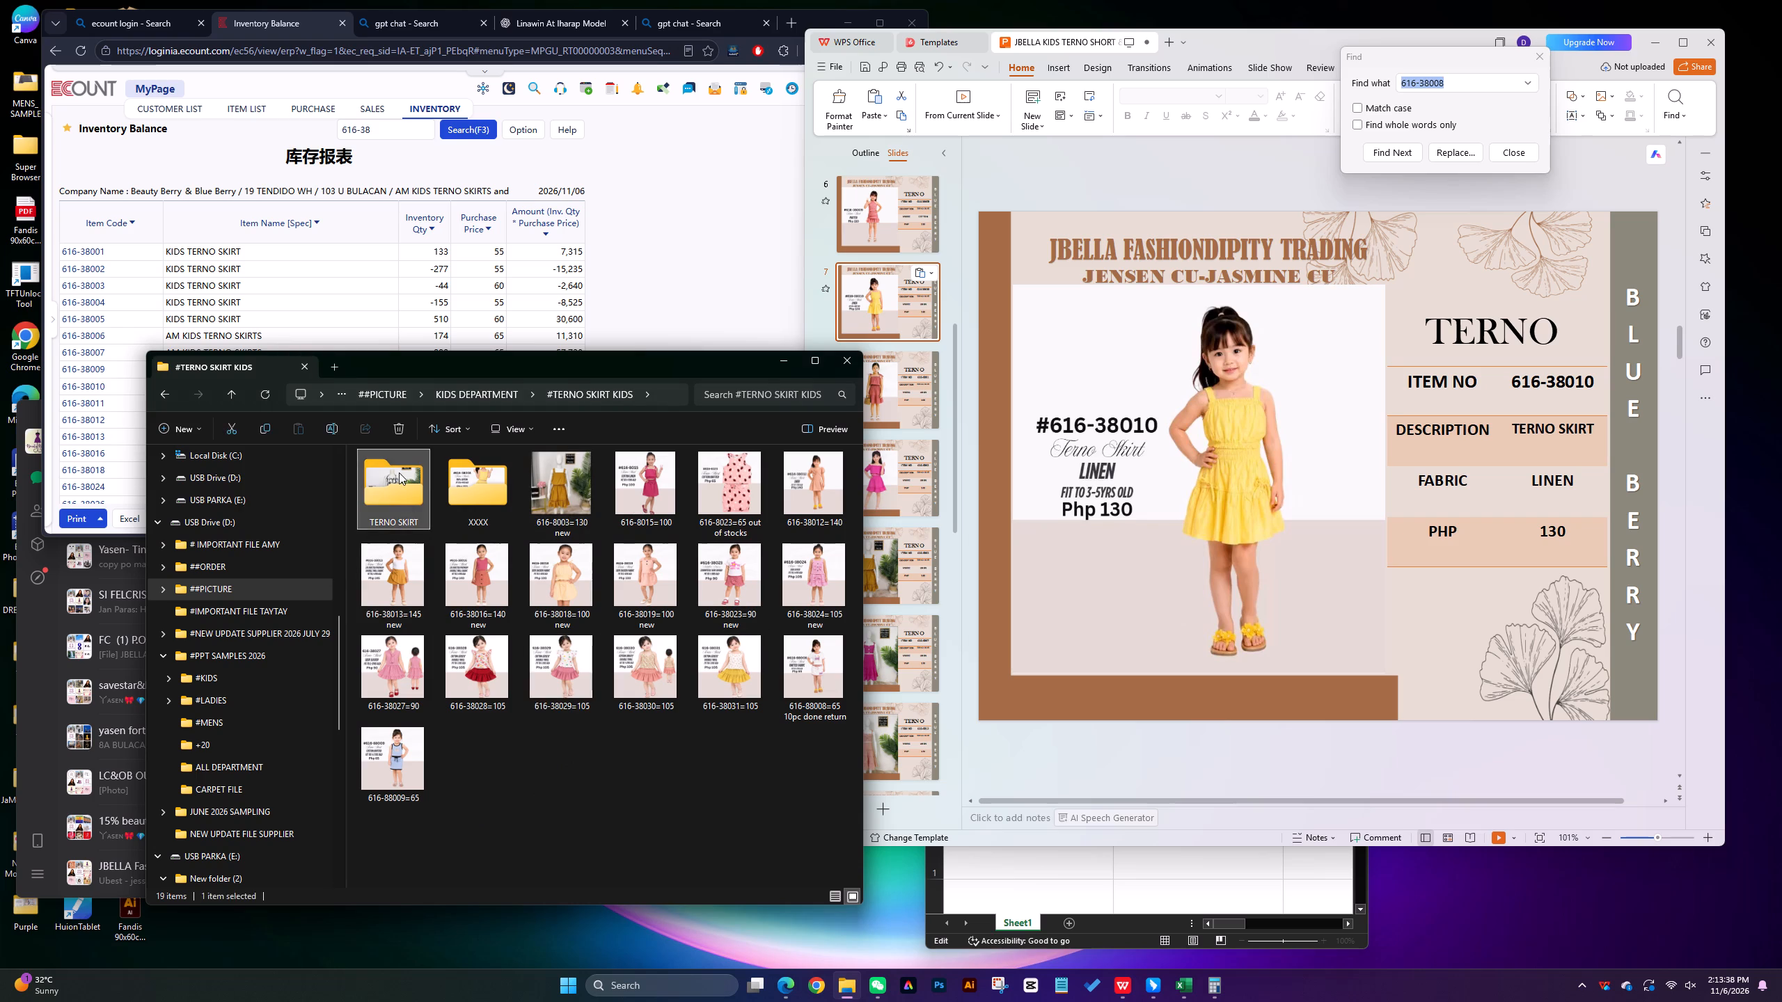
left_click_drag(647, 664, 452, 527)
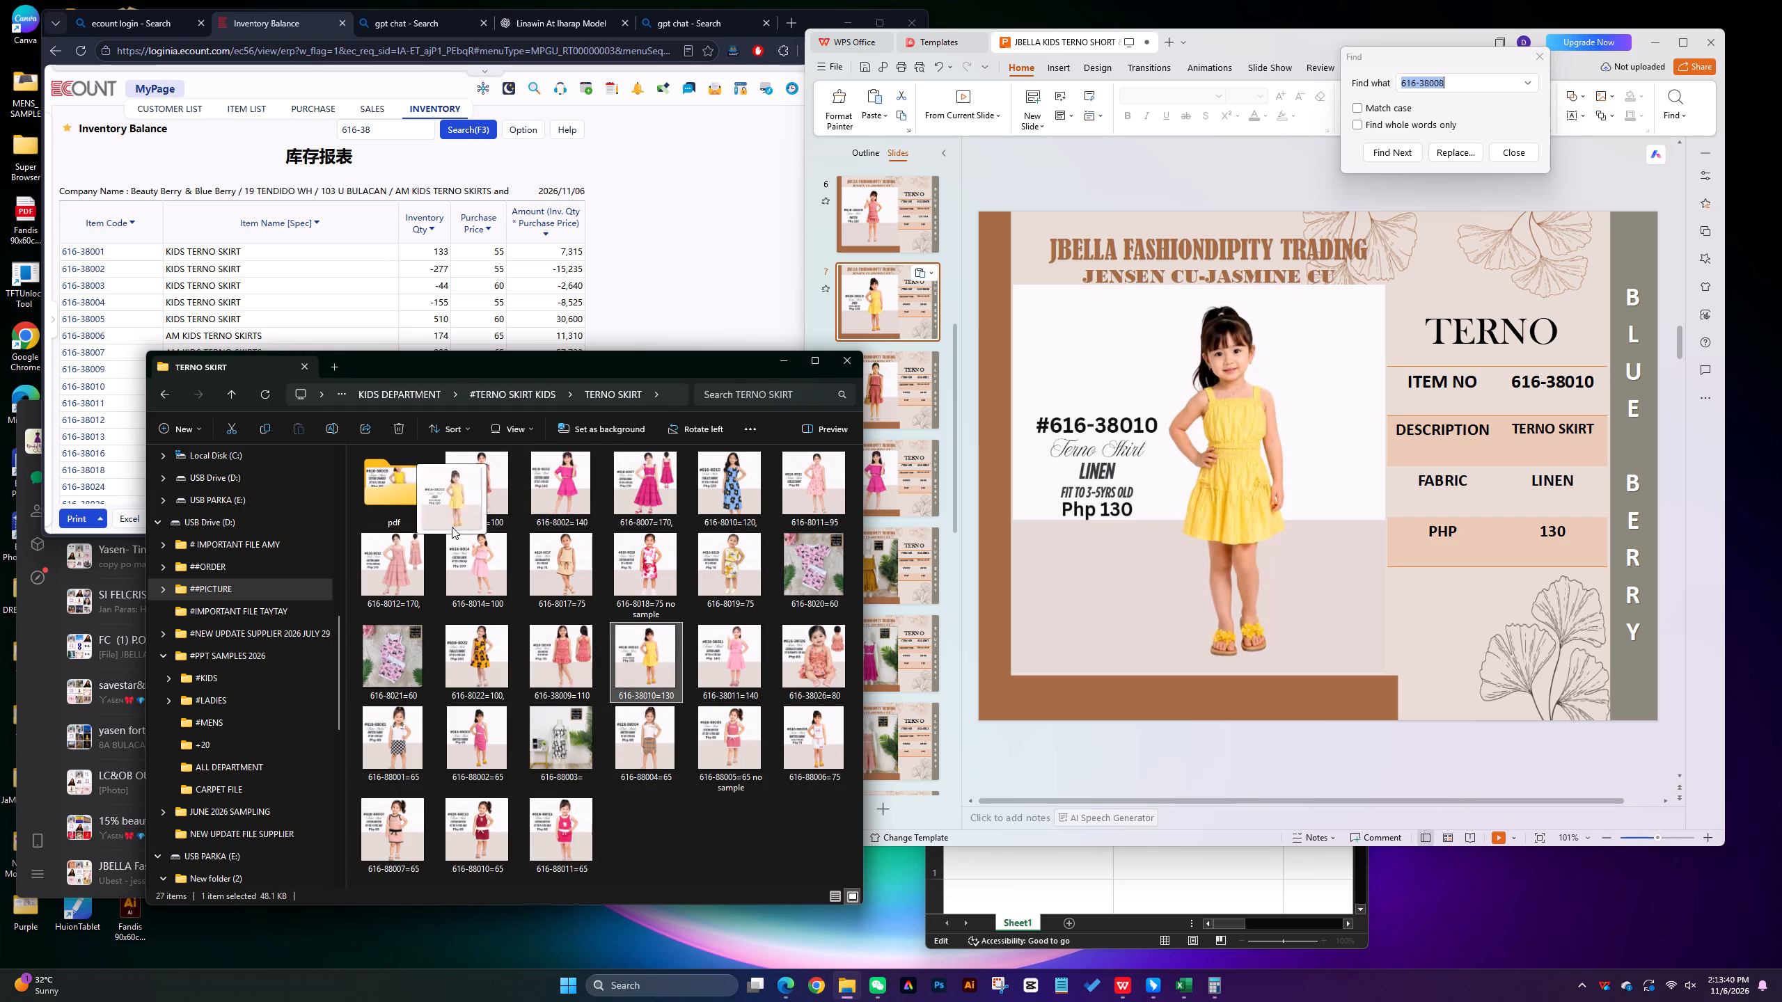
left_click_drag(452, 527, 392, 516)
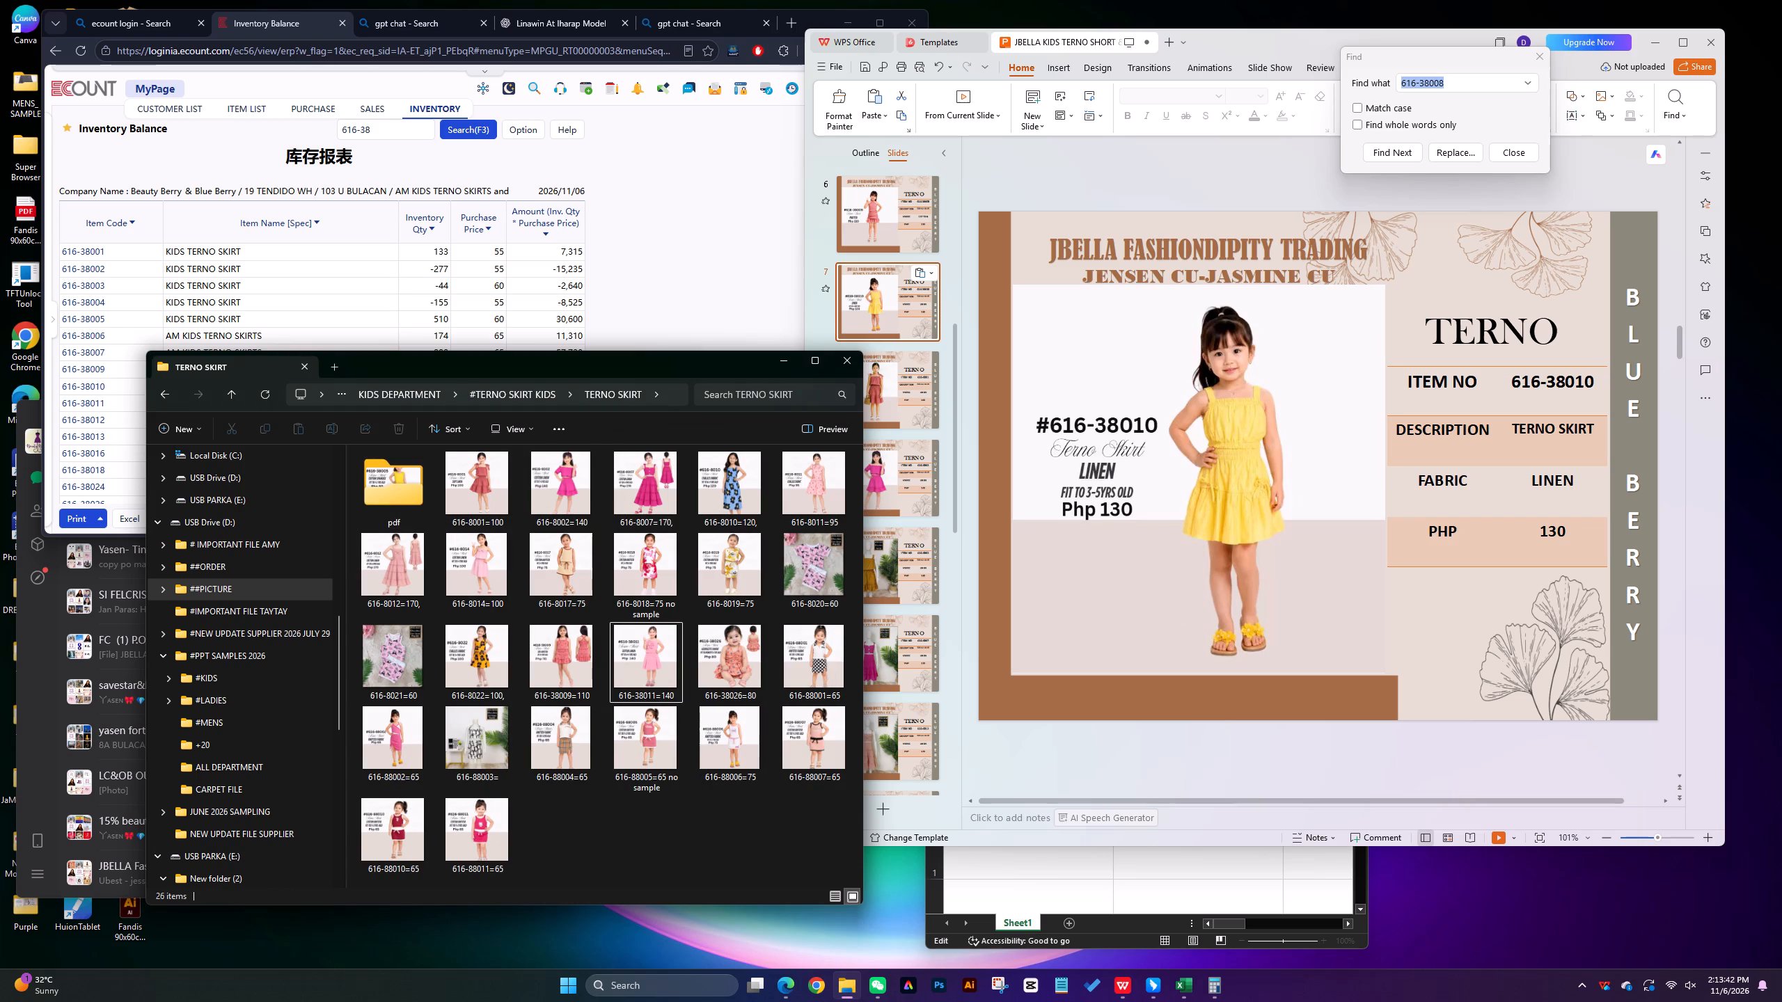
Copy the 616-38011 slide and paste it directly after the relocated 616-38010 slide.
left_click(956, 348)
left_click_drag(956, 348, 961, 478)
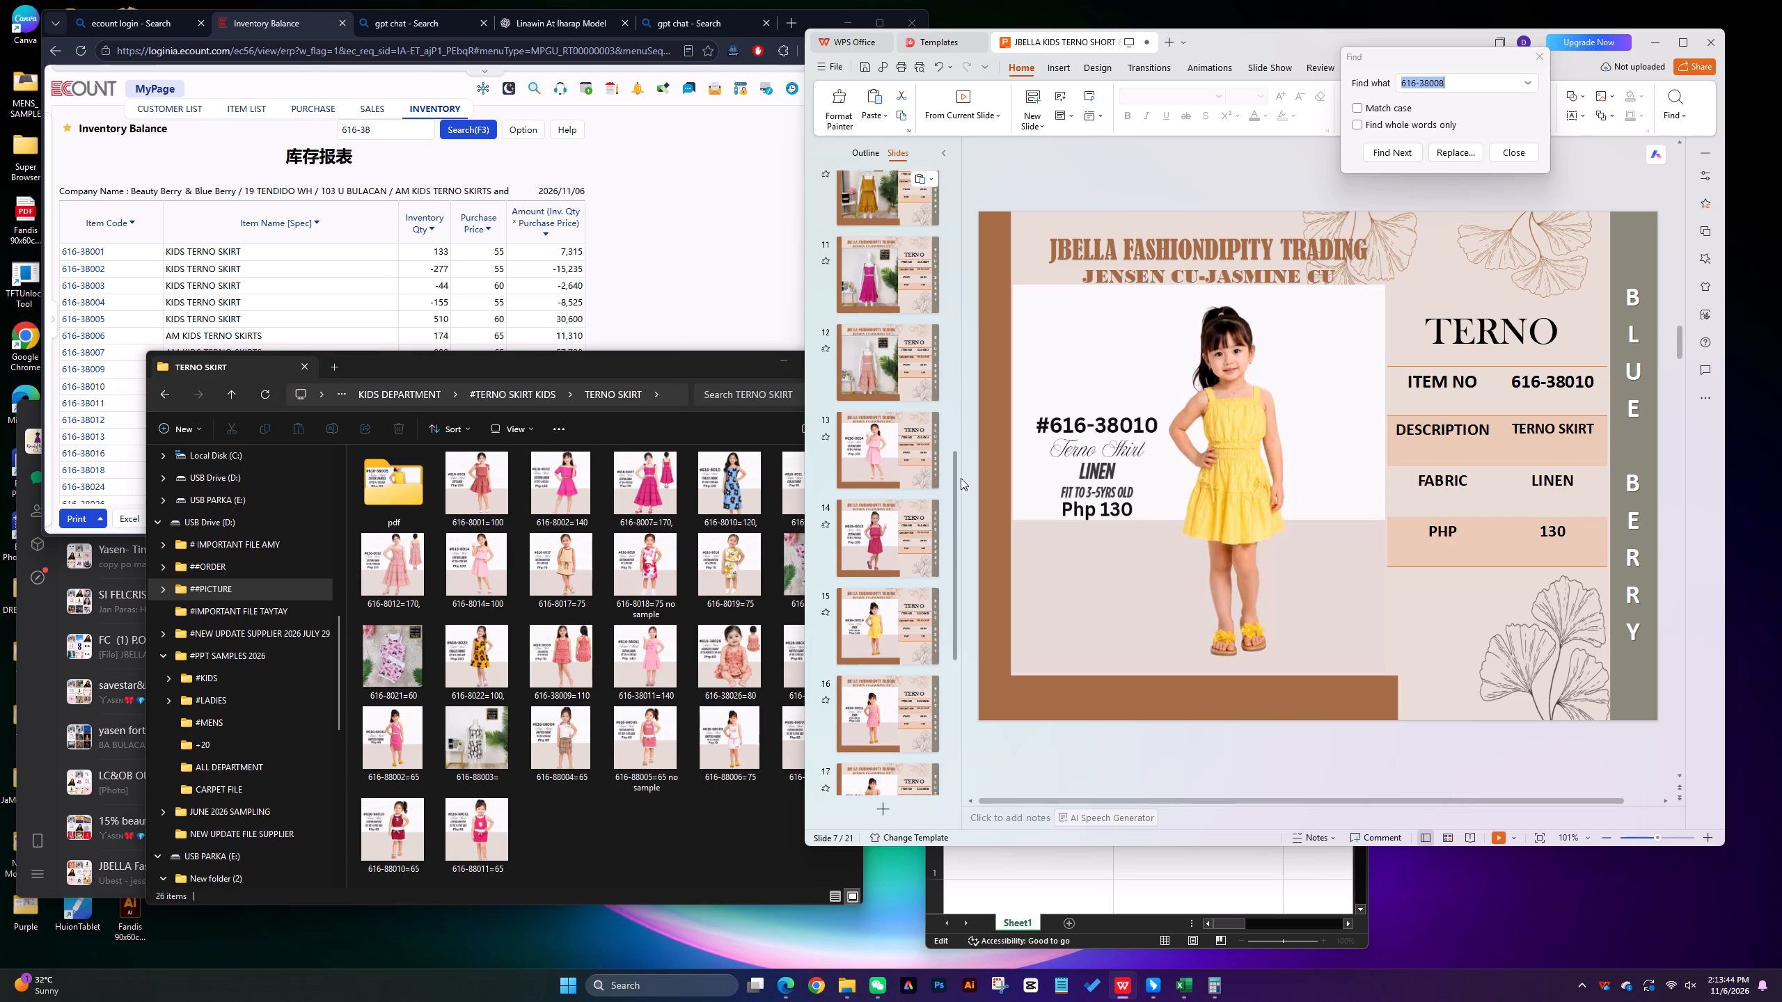
left_click_drag(961, 478, 962, 511)
left_click(876, 631)
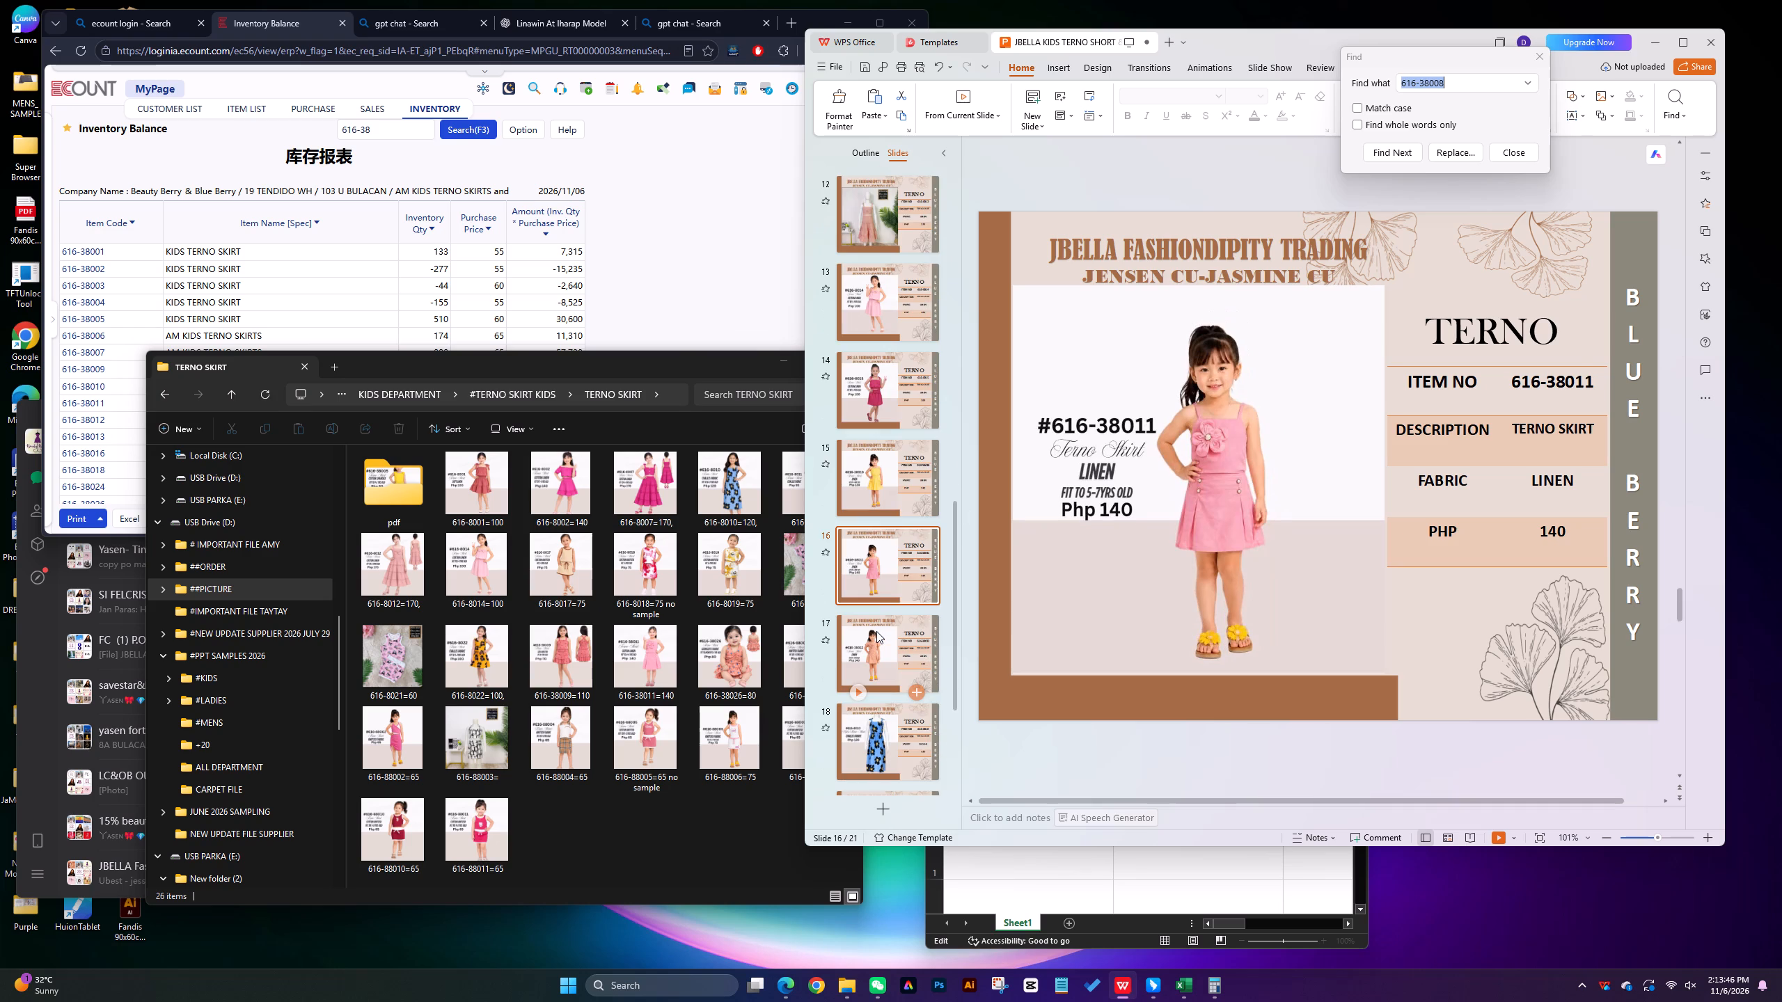
key("ctrl+c")
left_click_drag(954, 556, 972, 399)
left_click(876, 282)
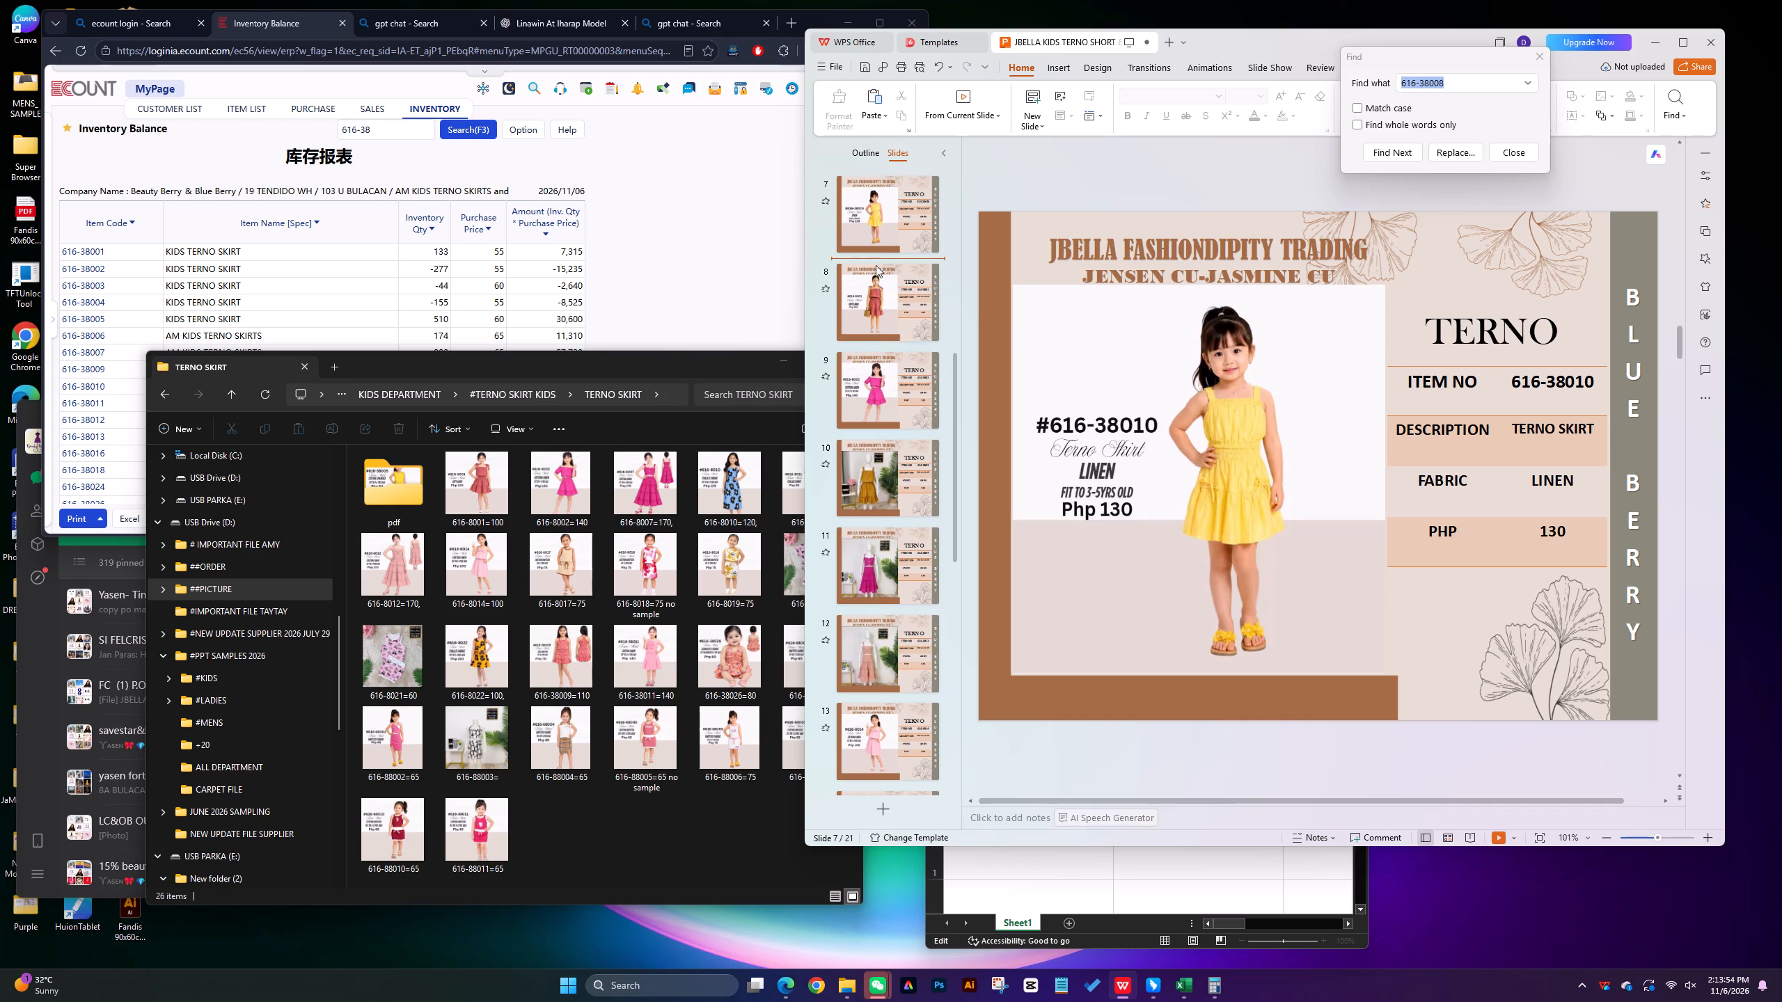
key("ctrl+v")
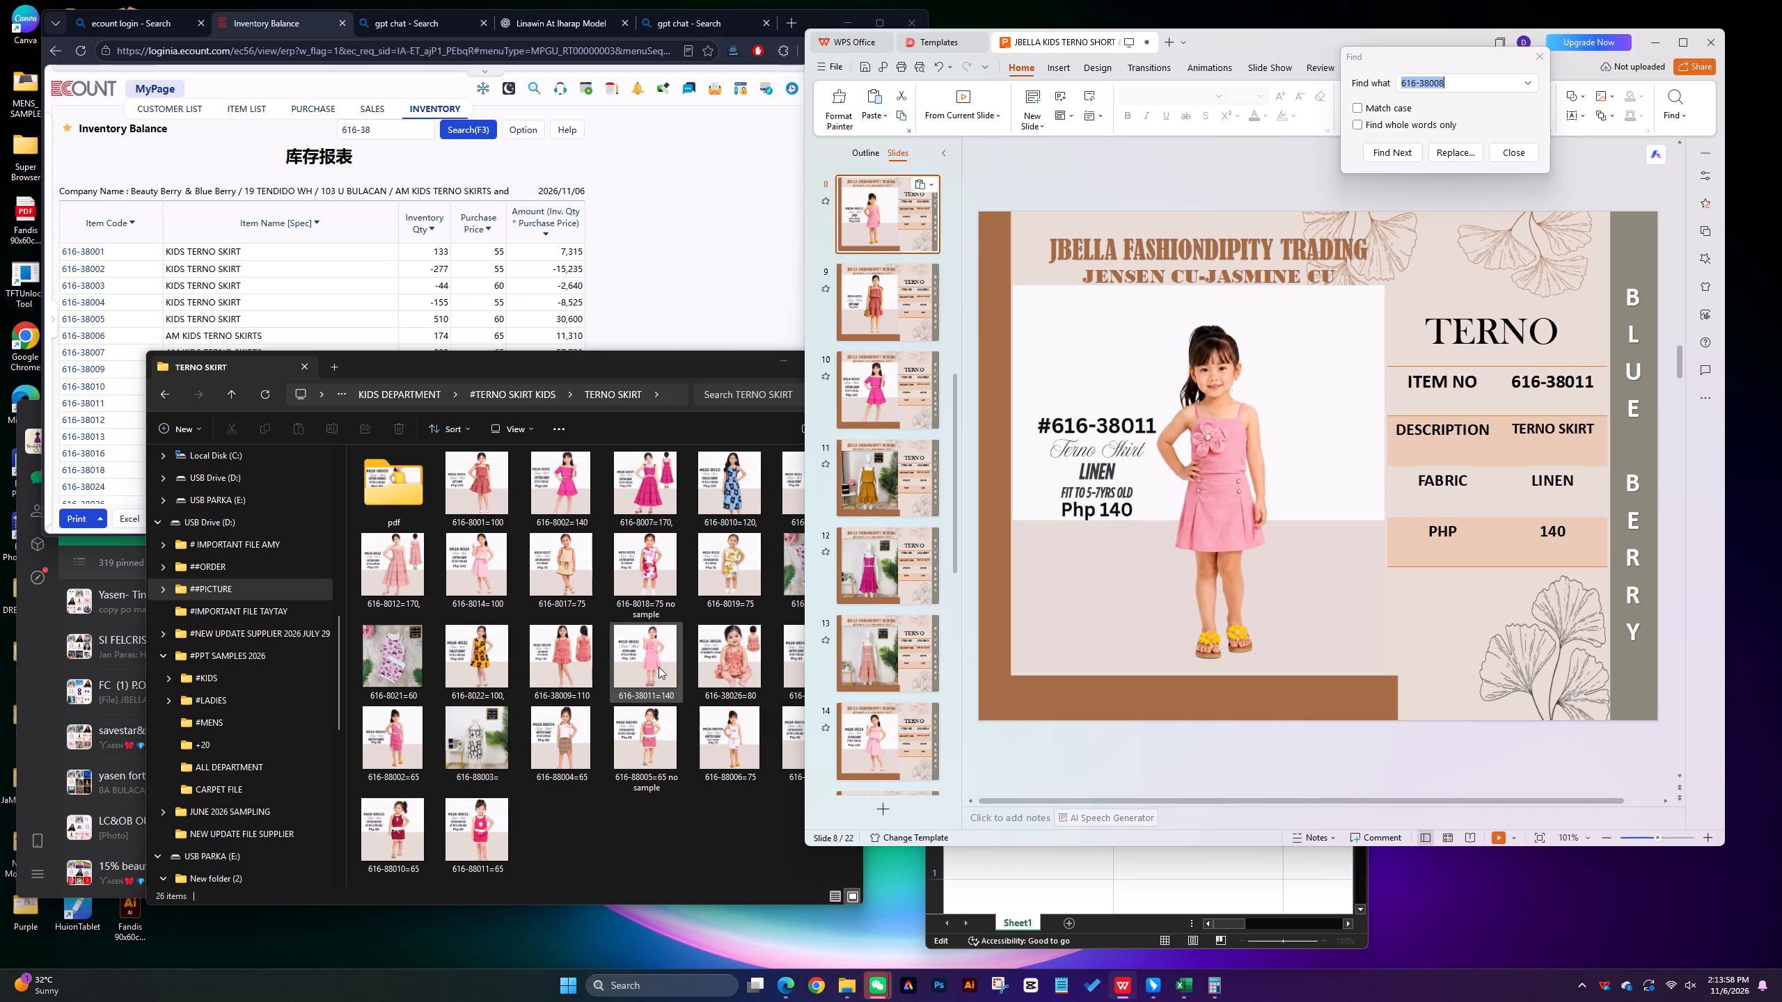
Replace the product picture on the pasted 616-38011 slide with the 616-38011=140 picture from the TERNO SKIRT folder.
left_click(1124, 428)
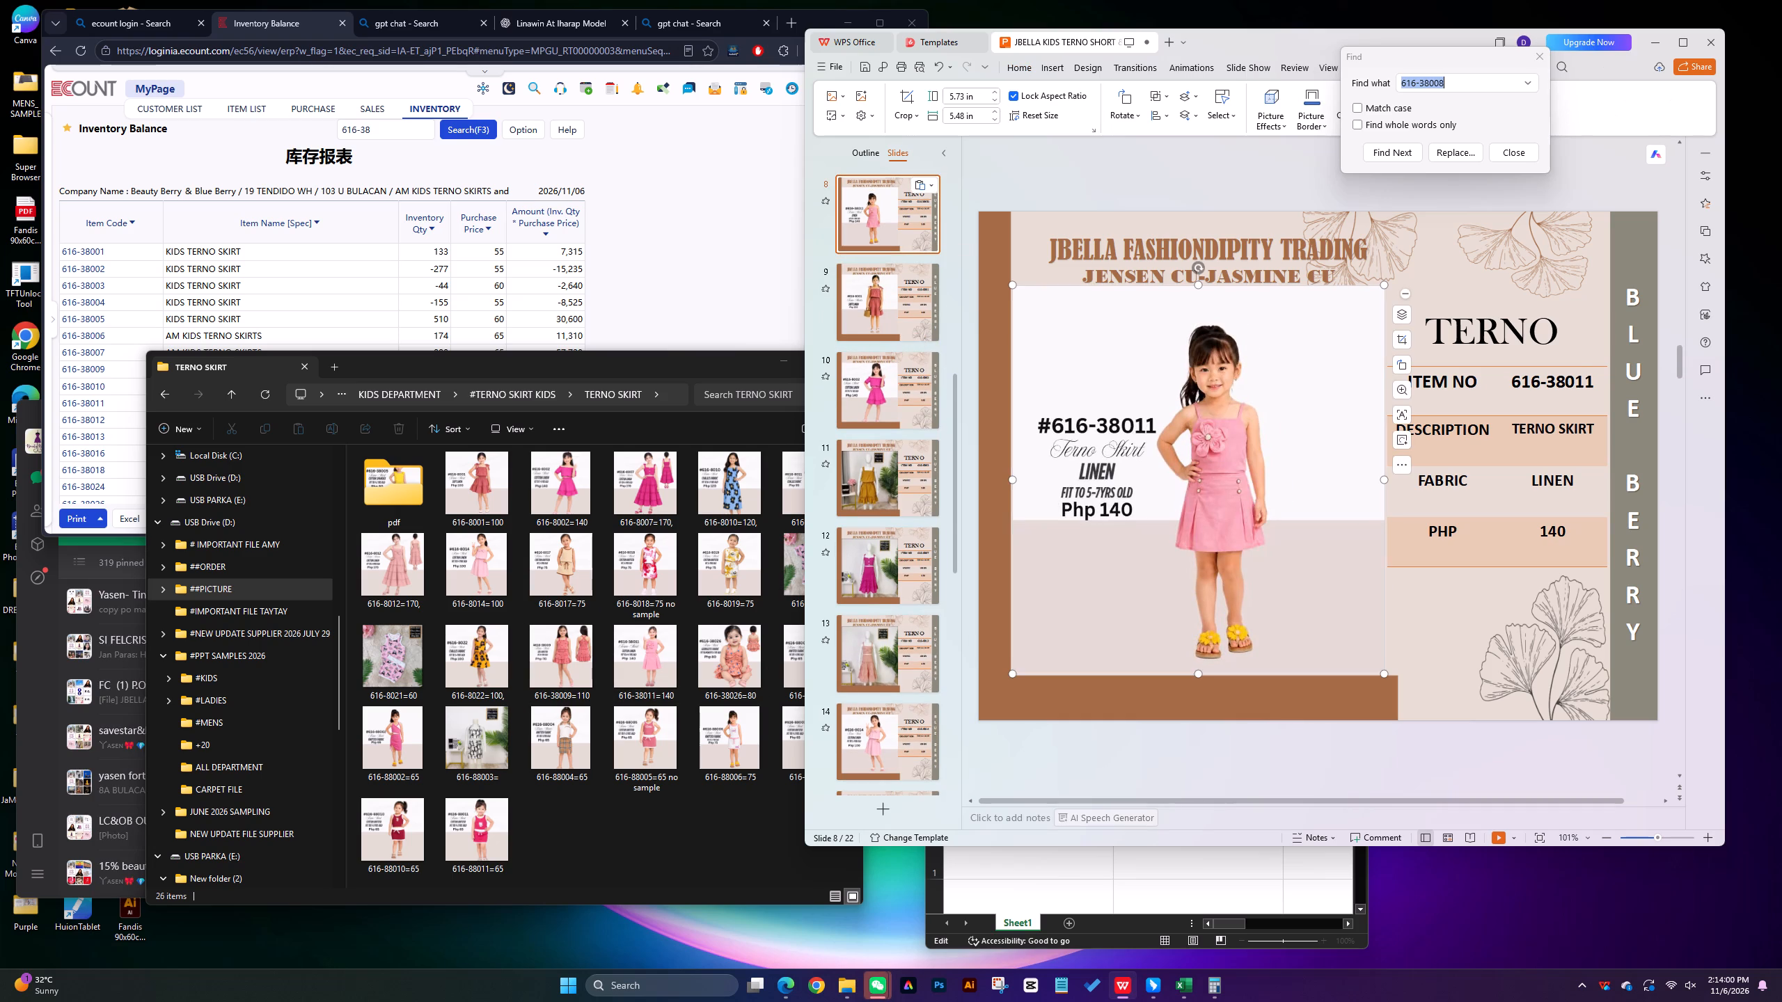
left_click(1145, 436)
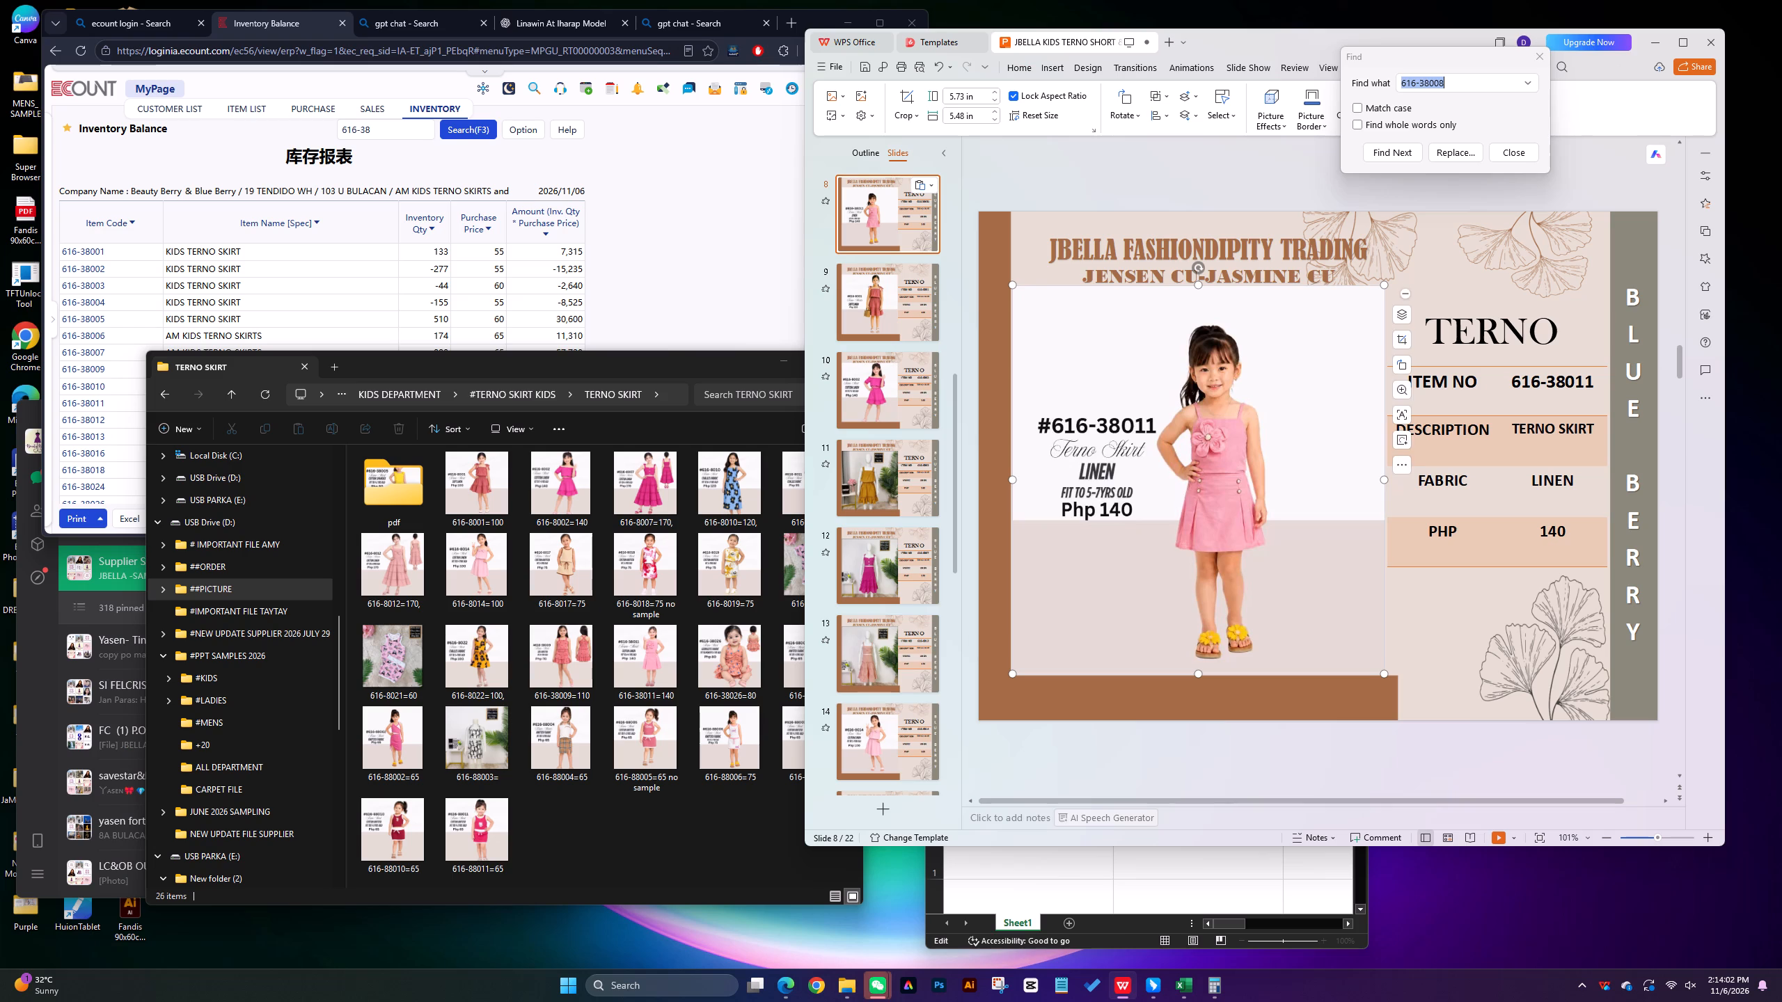
key("Delete")
left_click_drag(653, 655, 1056, 333)
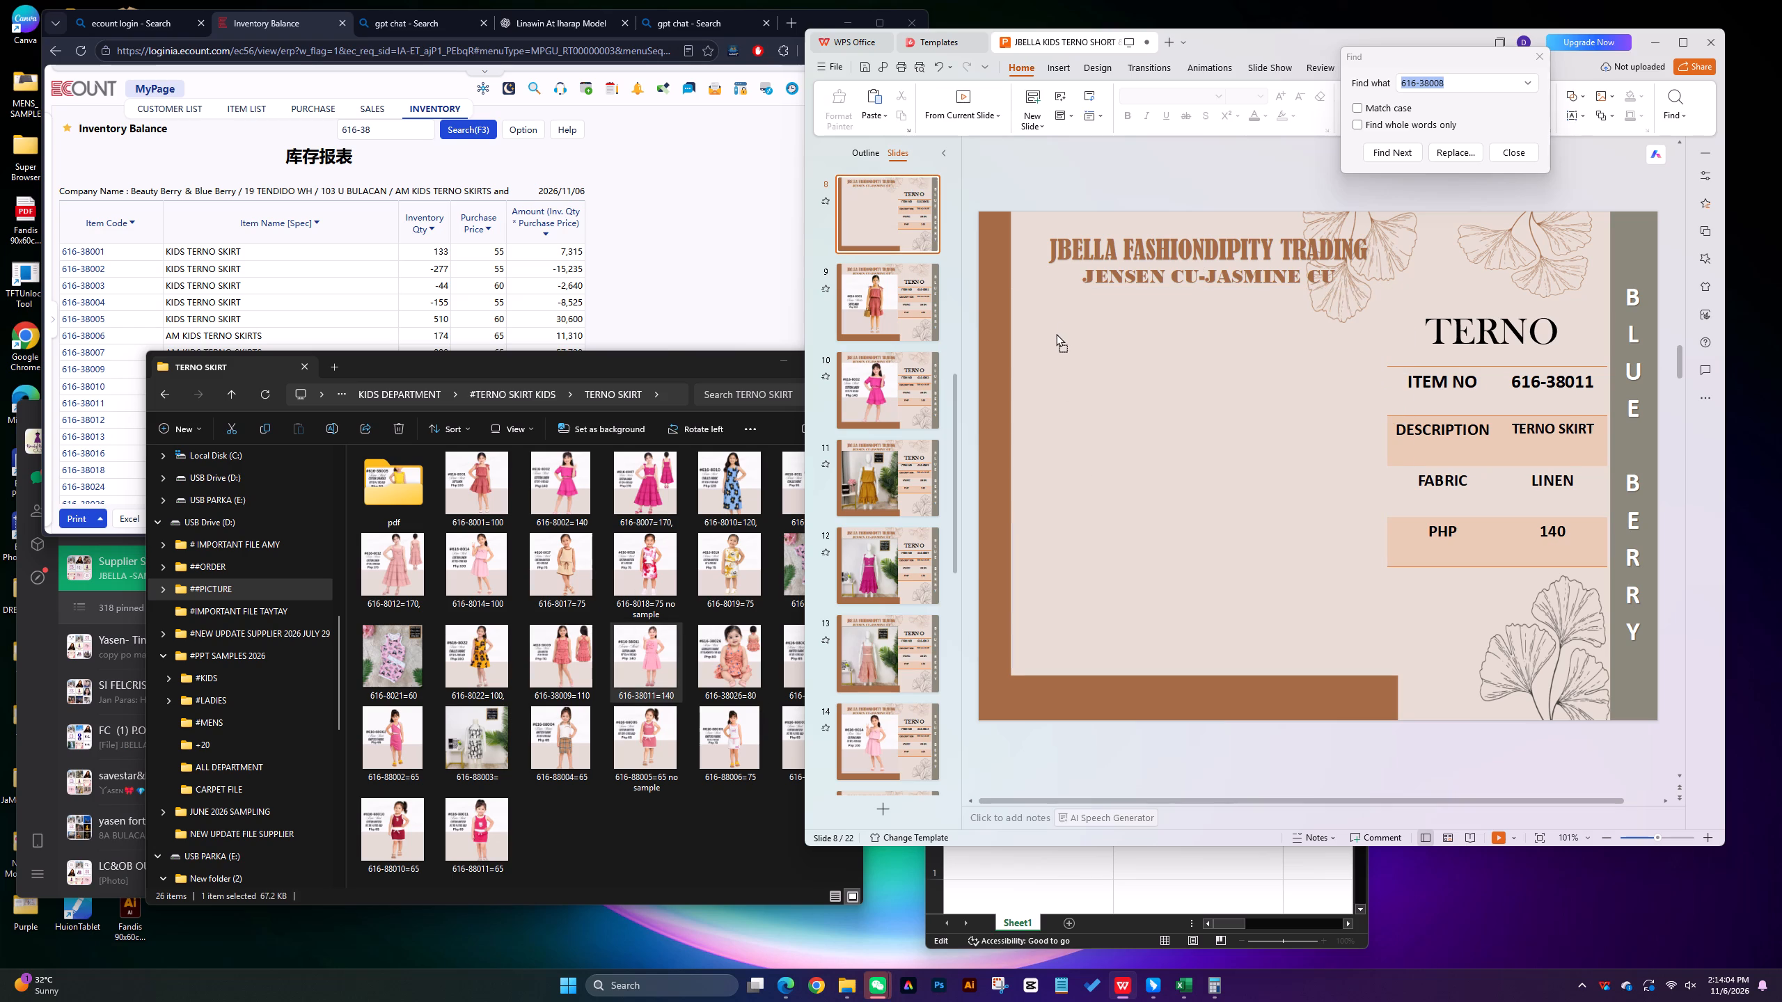
left_click_drag(1056, 333, 1059, 325)
left_click(1508, 305)
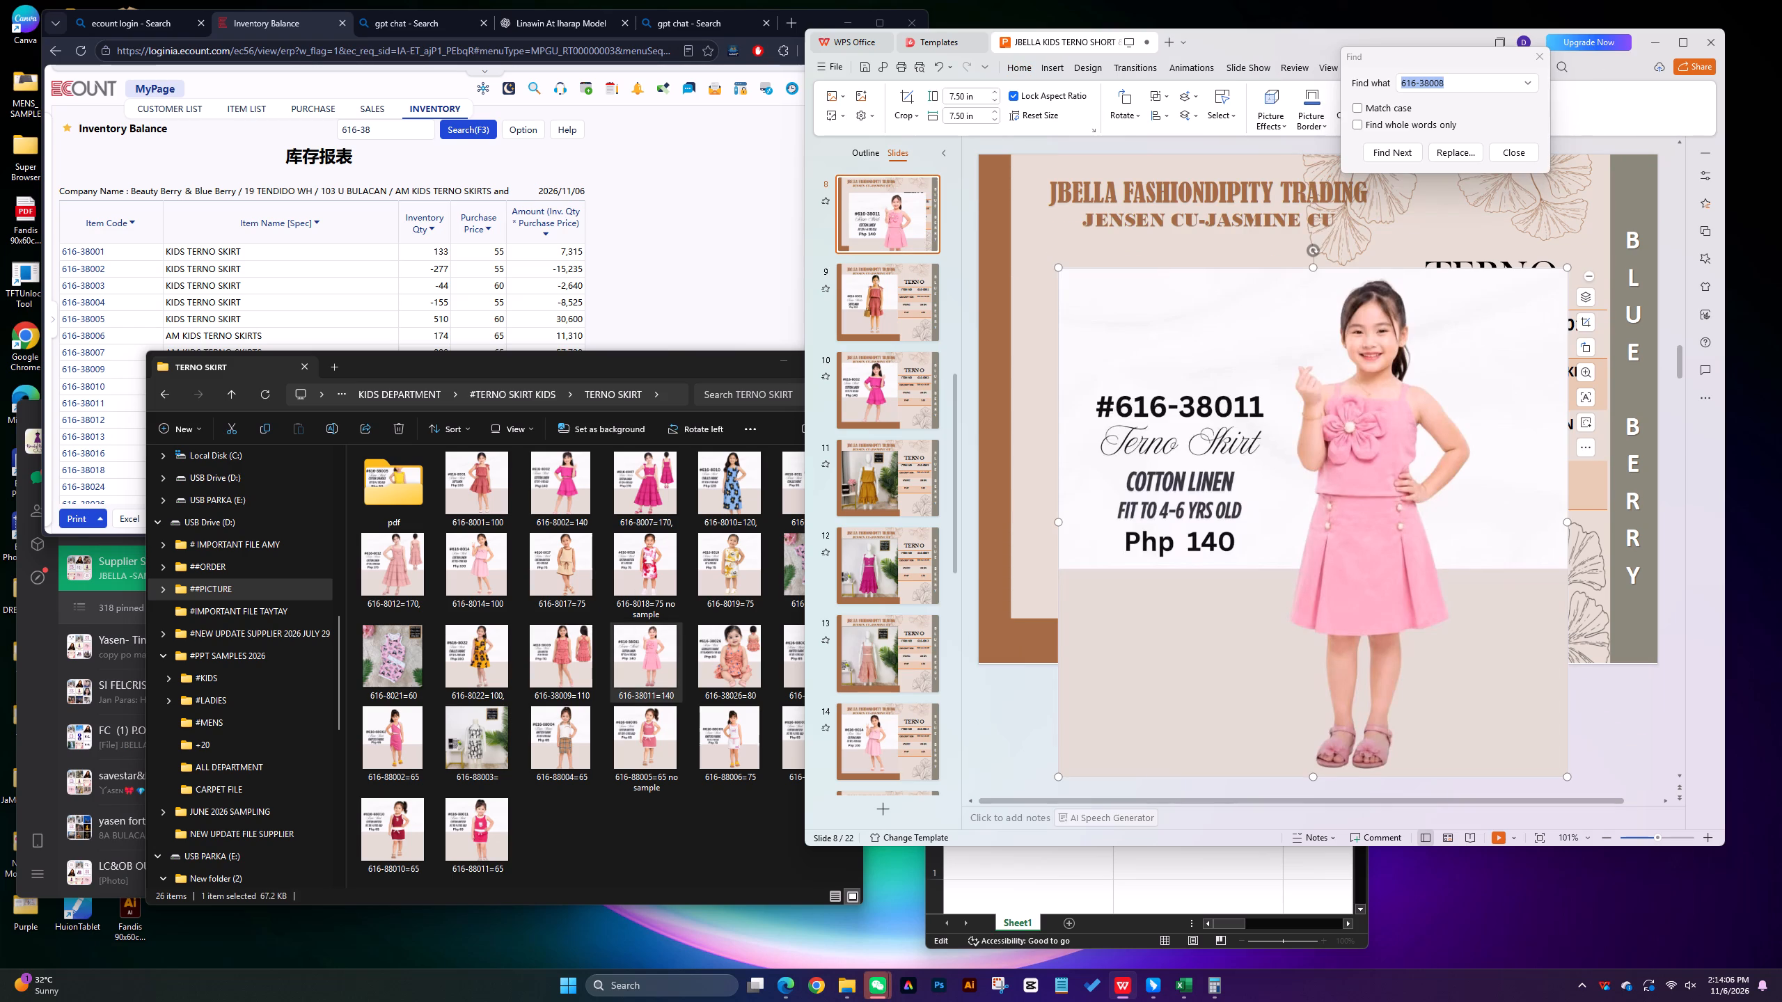
Fit the new 616-38011 picture into the slide's picture area, about 5.77 in high and 5.54 in wide.
left_click_drag(1568, 269, 1377, 473)
left_click_drag(1240, 641, 1194, 420)
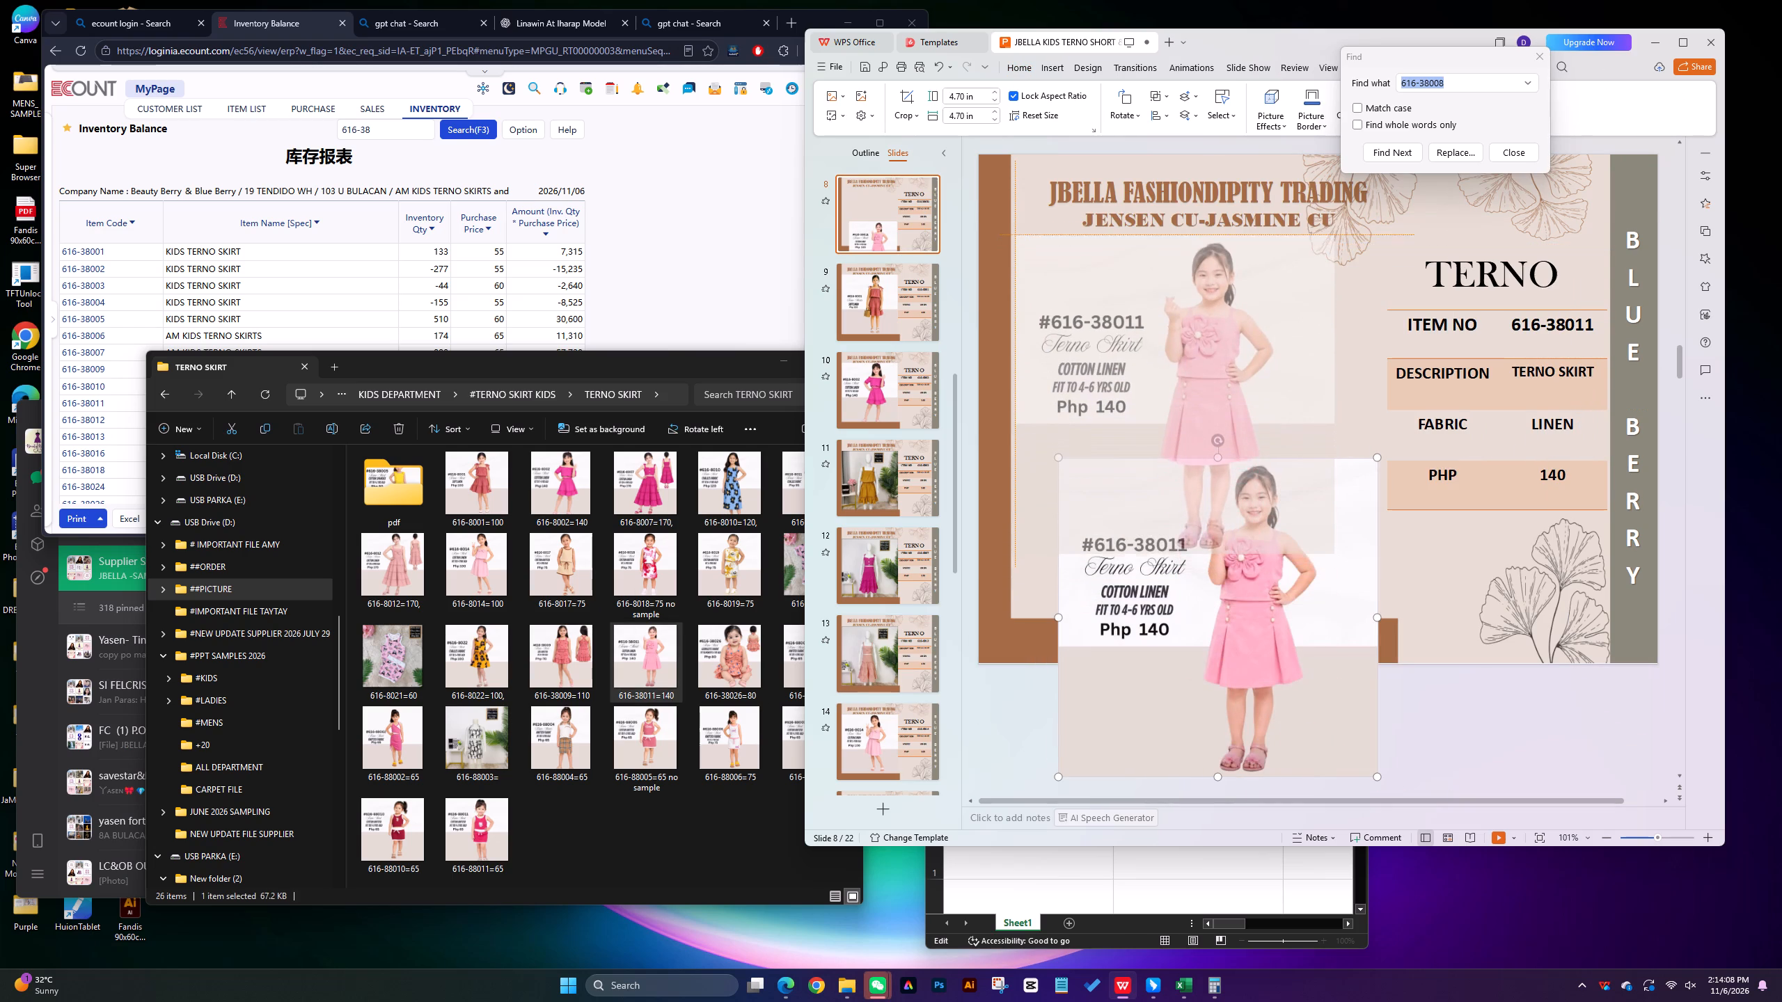
left_click_drag(1194, 420, 1194, 413)
key("Up")
key("Up")
key("Up")
key("Up")
key("Up")
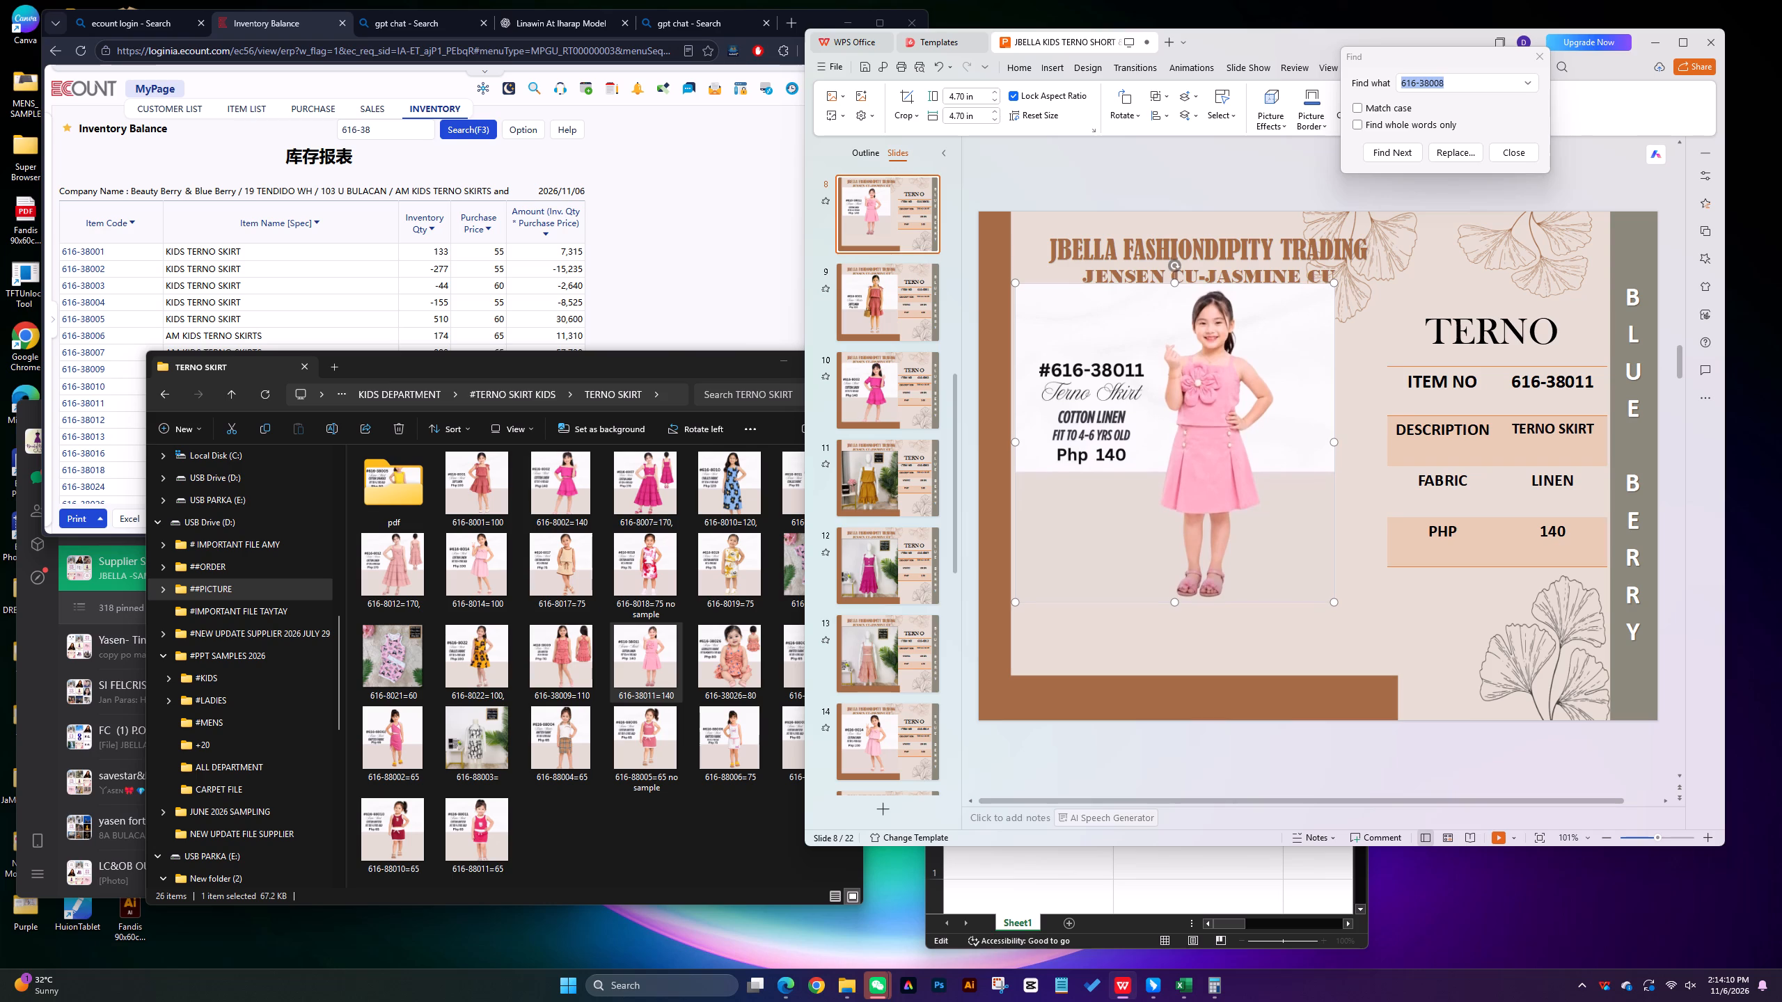
key("Left")
key("Left")
key("Left")
key("Left")
key("Left")
key("Left")
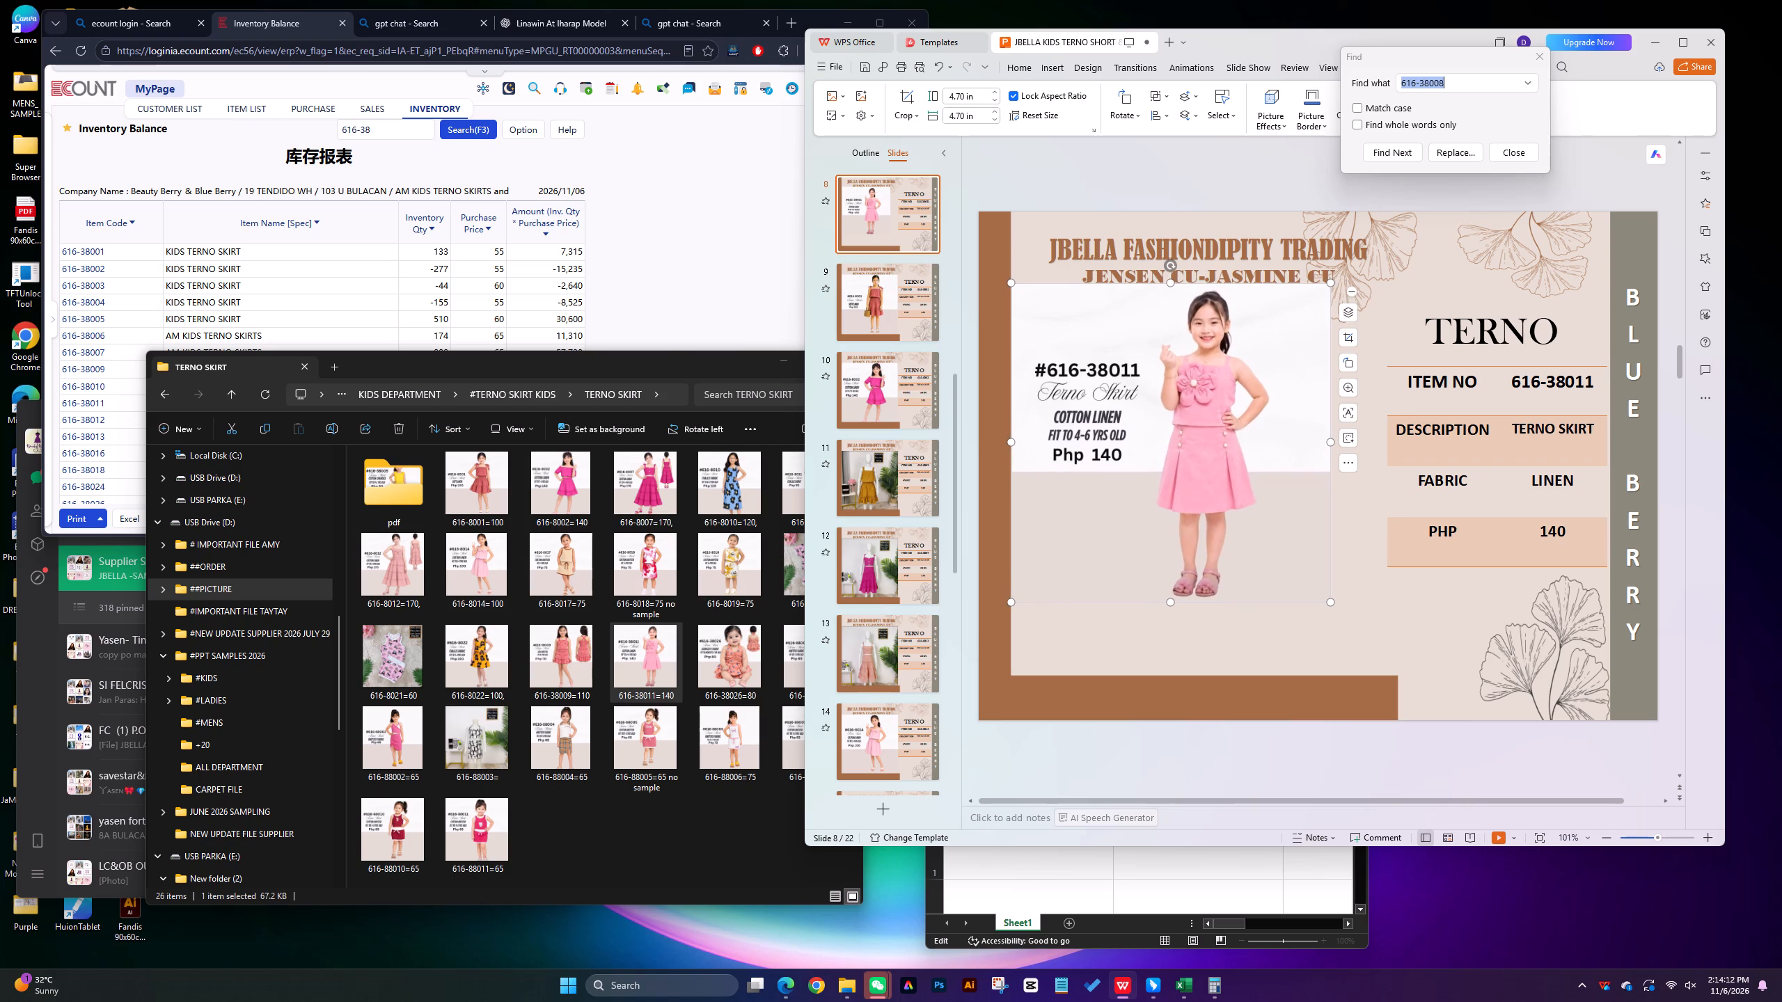
left_click_drag(1169, 605, 1171, 671)
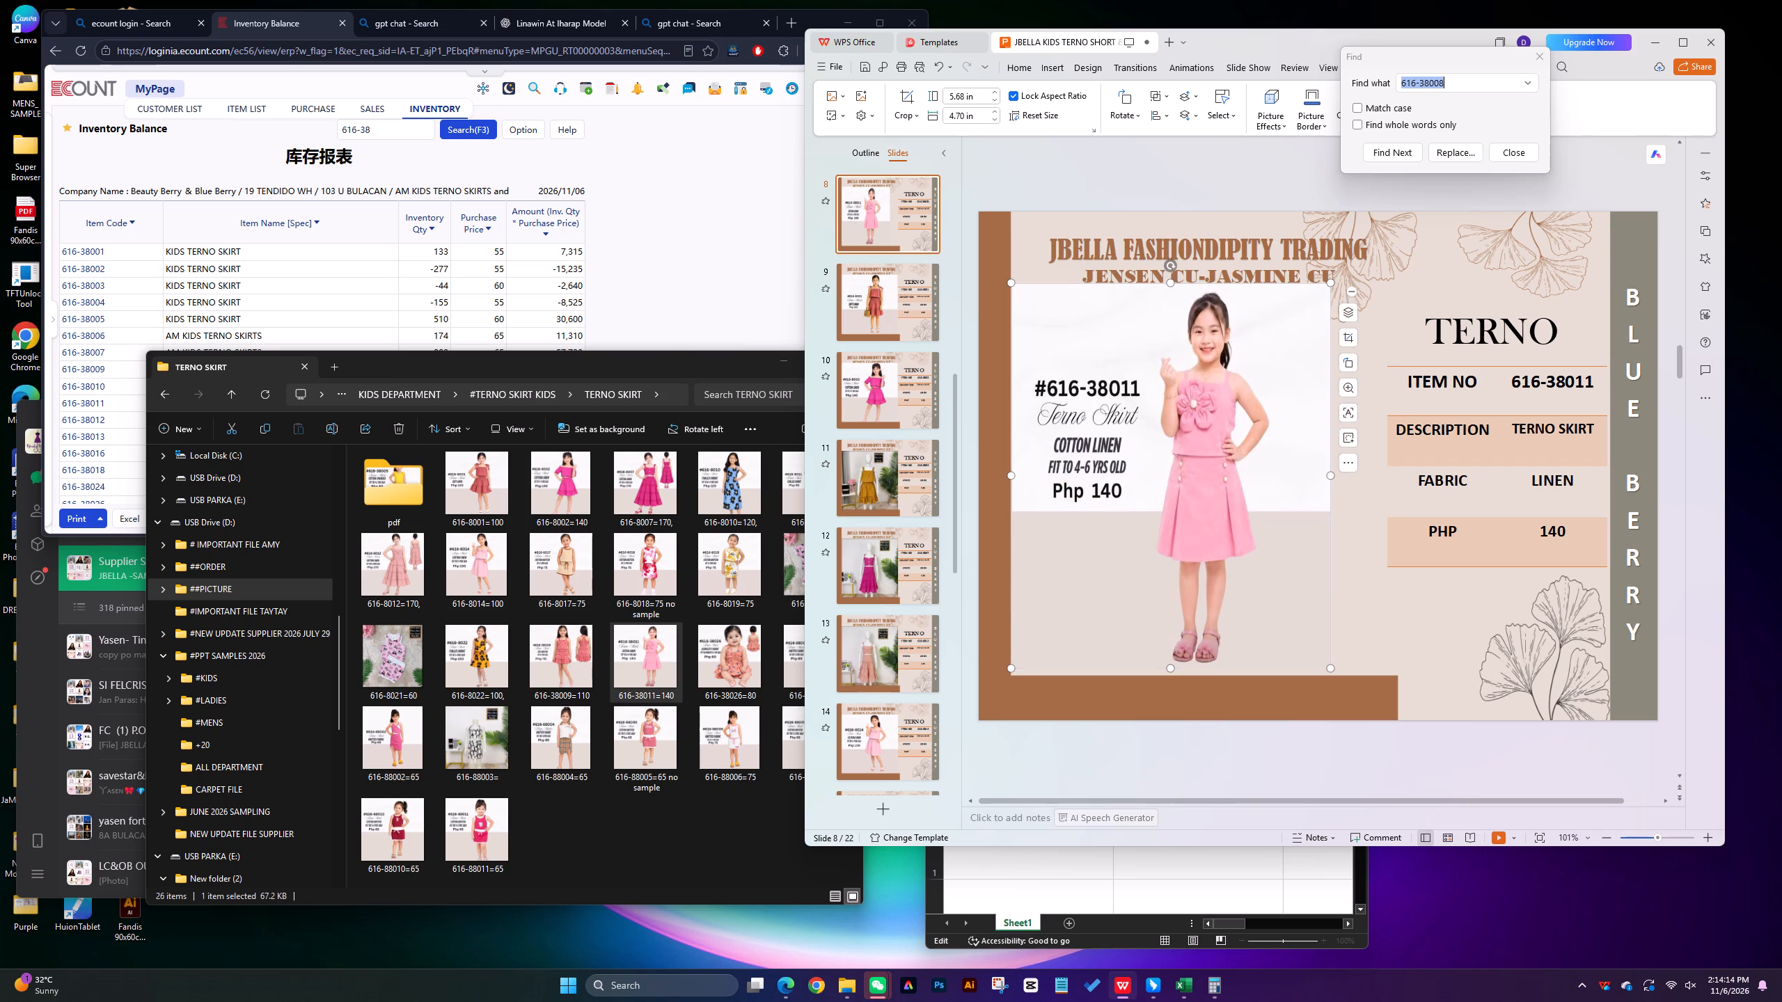
left_click(1172, 667)
left_click_drag(1332, 477, 1351, 475)
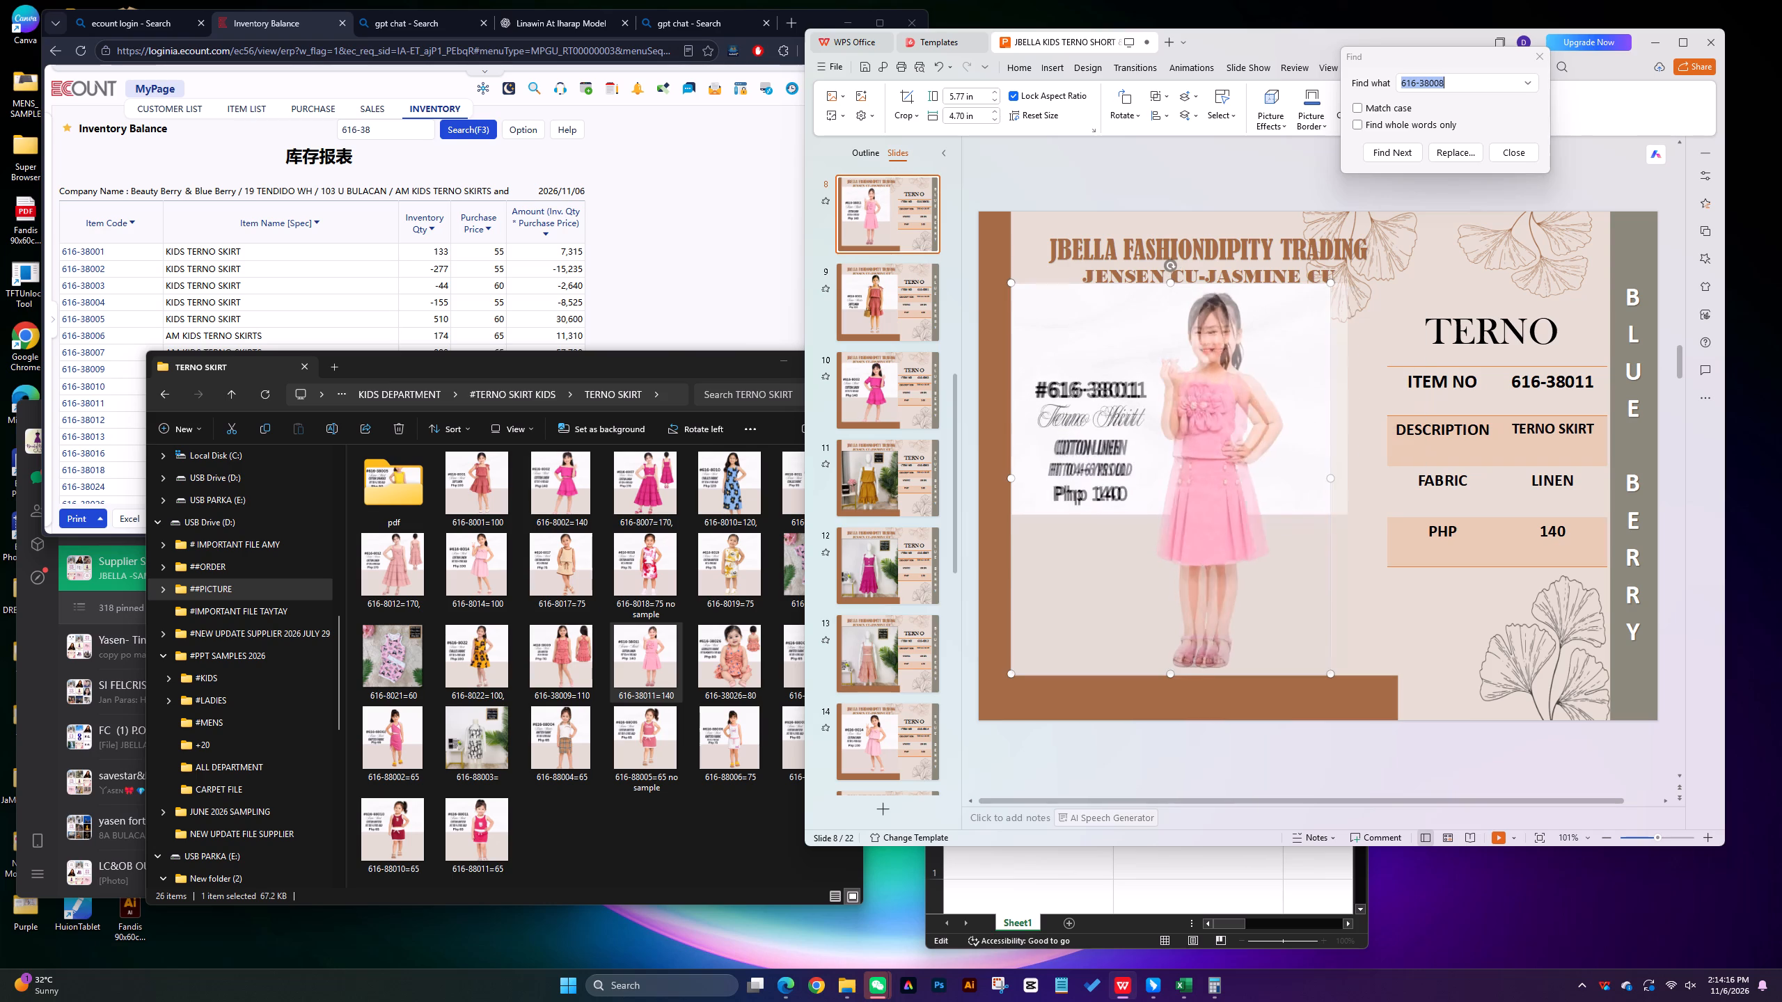
left_click_drag(1351, 475, 1385, 477)
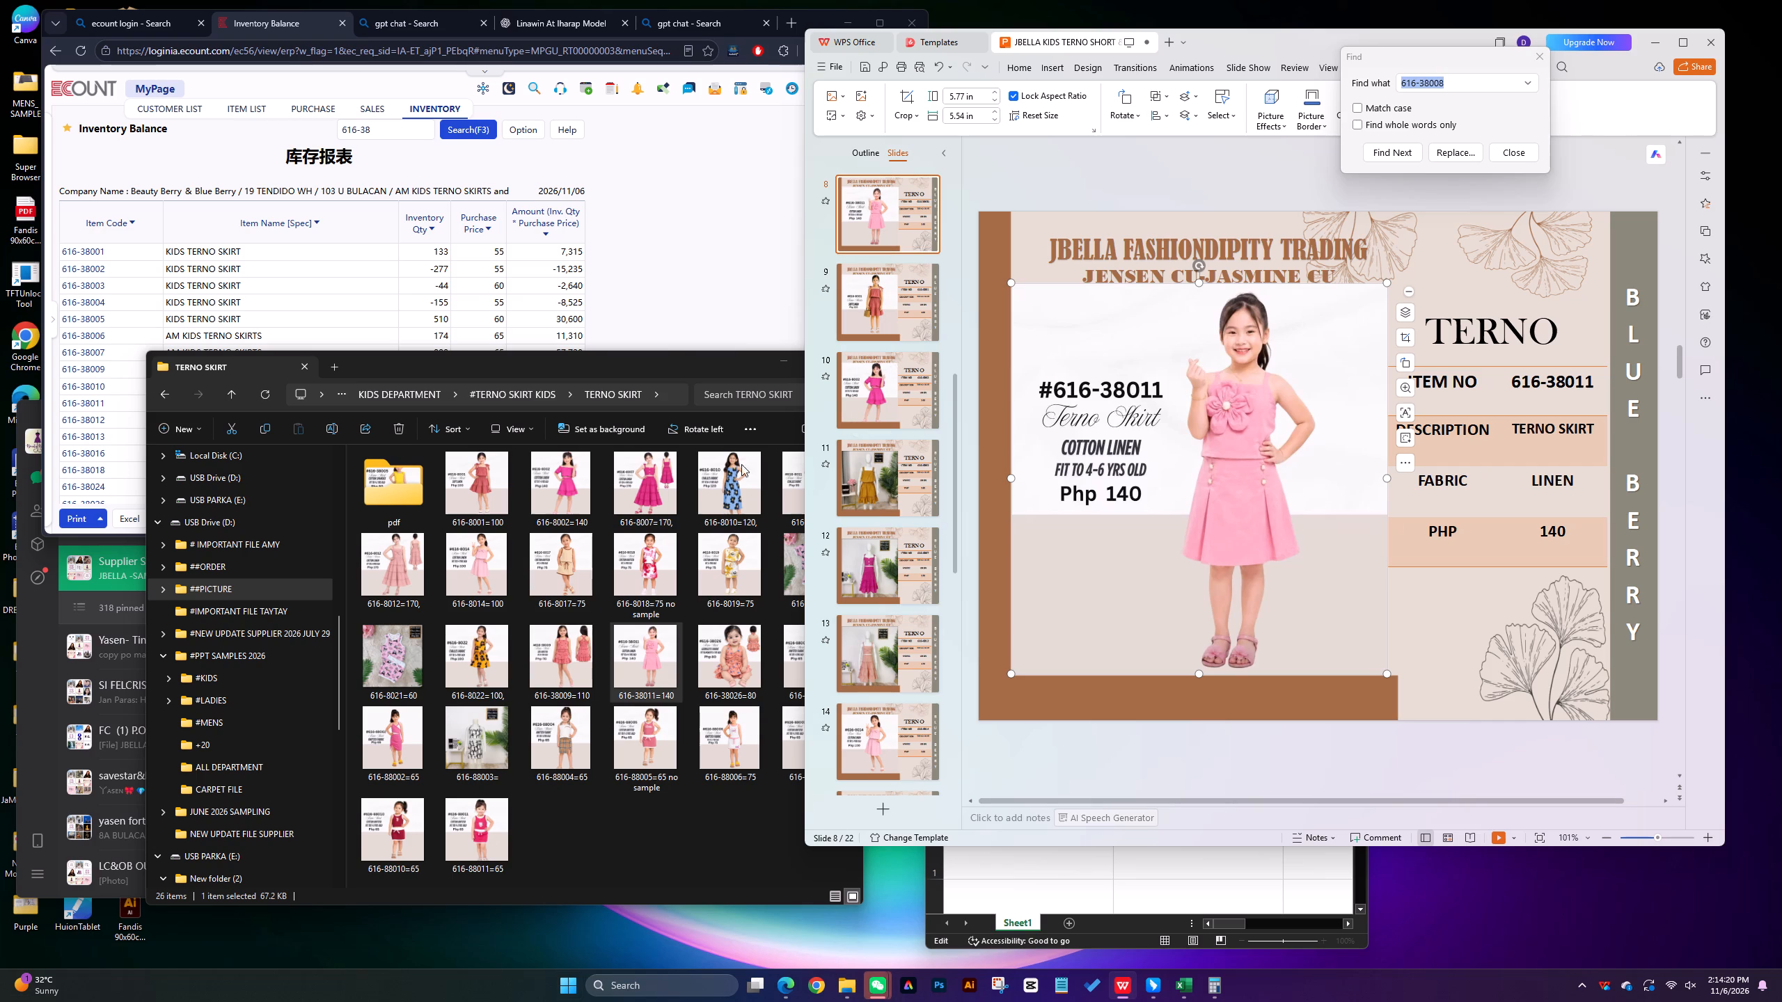
Move the 616-38011=140 picture into the pdf subfolder and return to the #TERNO SKIRT KIDS folder.
left_click_drag(650, 652, 410, 516)
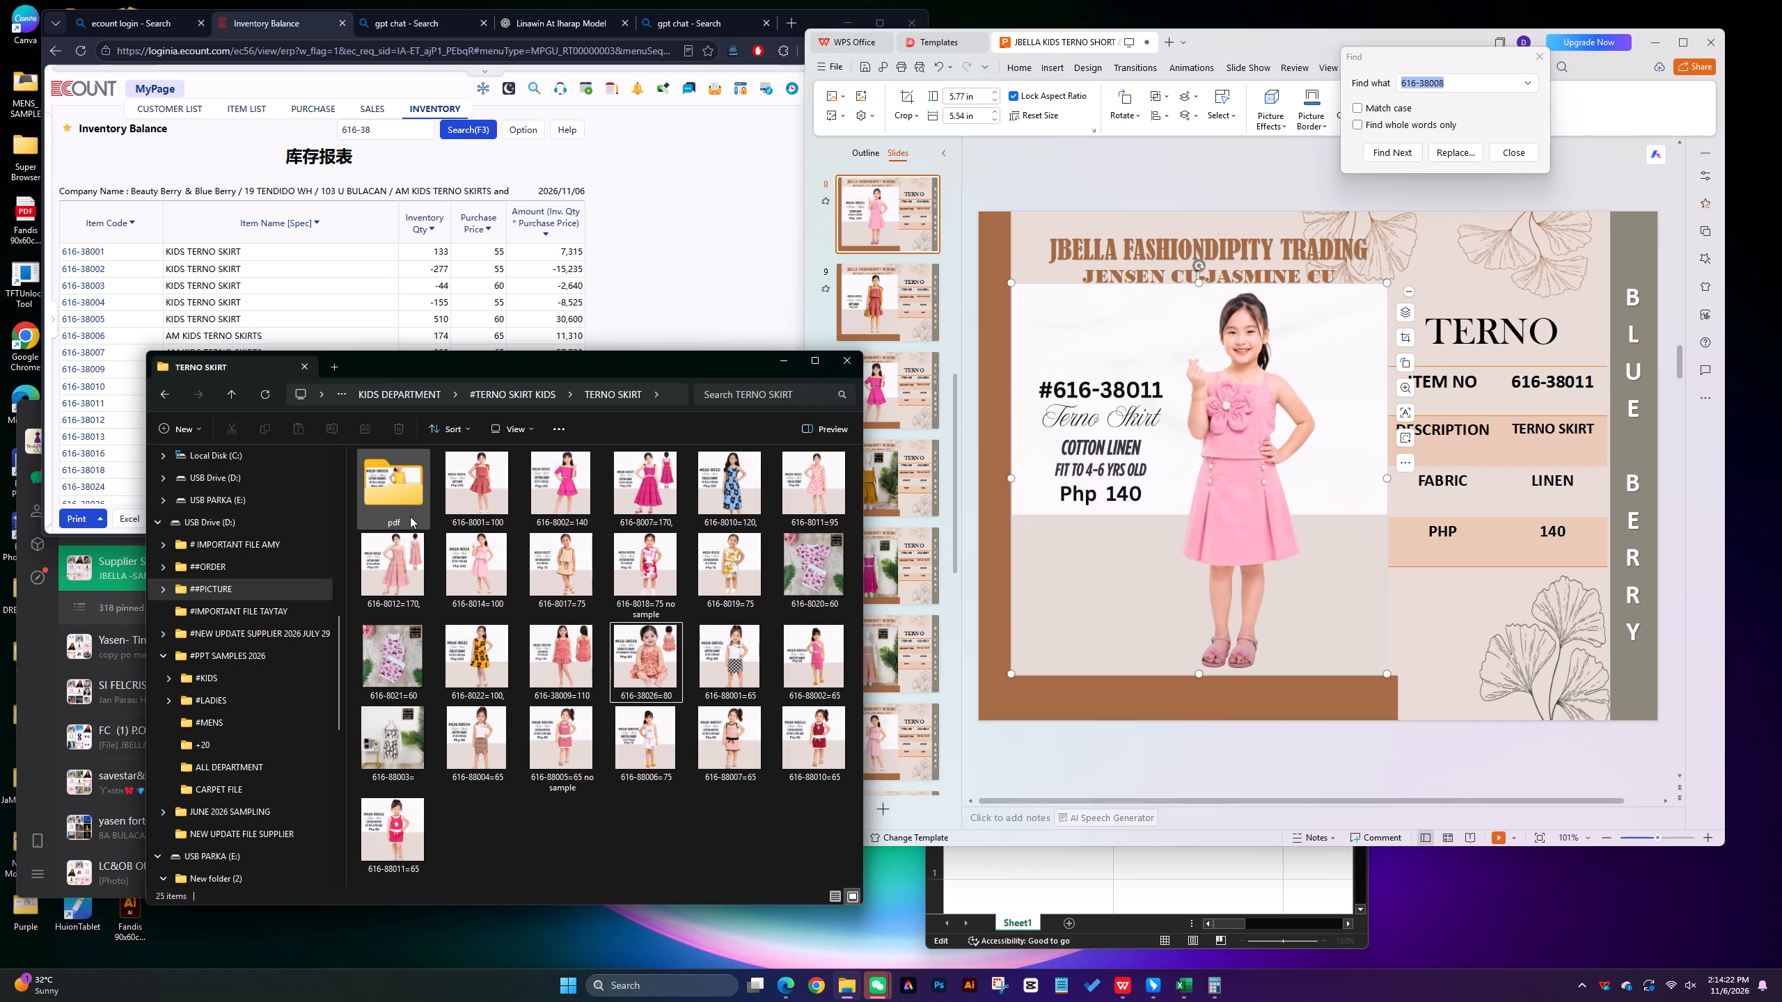
left_click(228, 390)
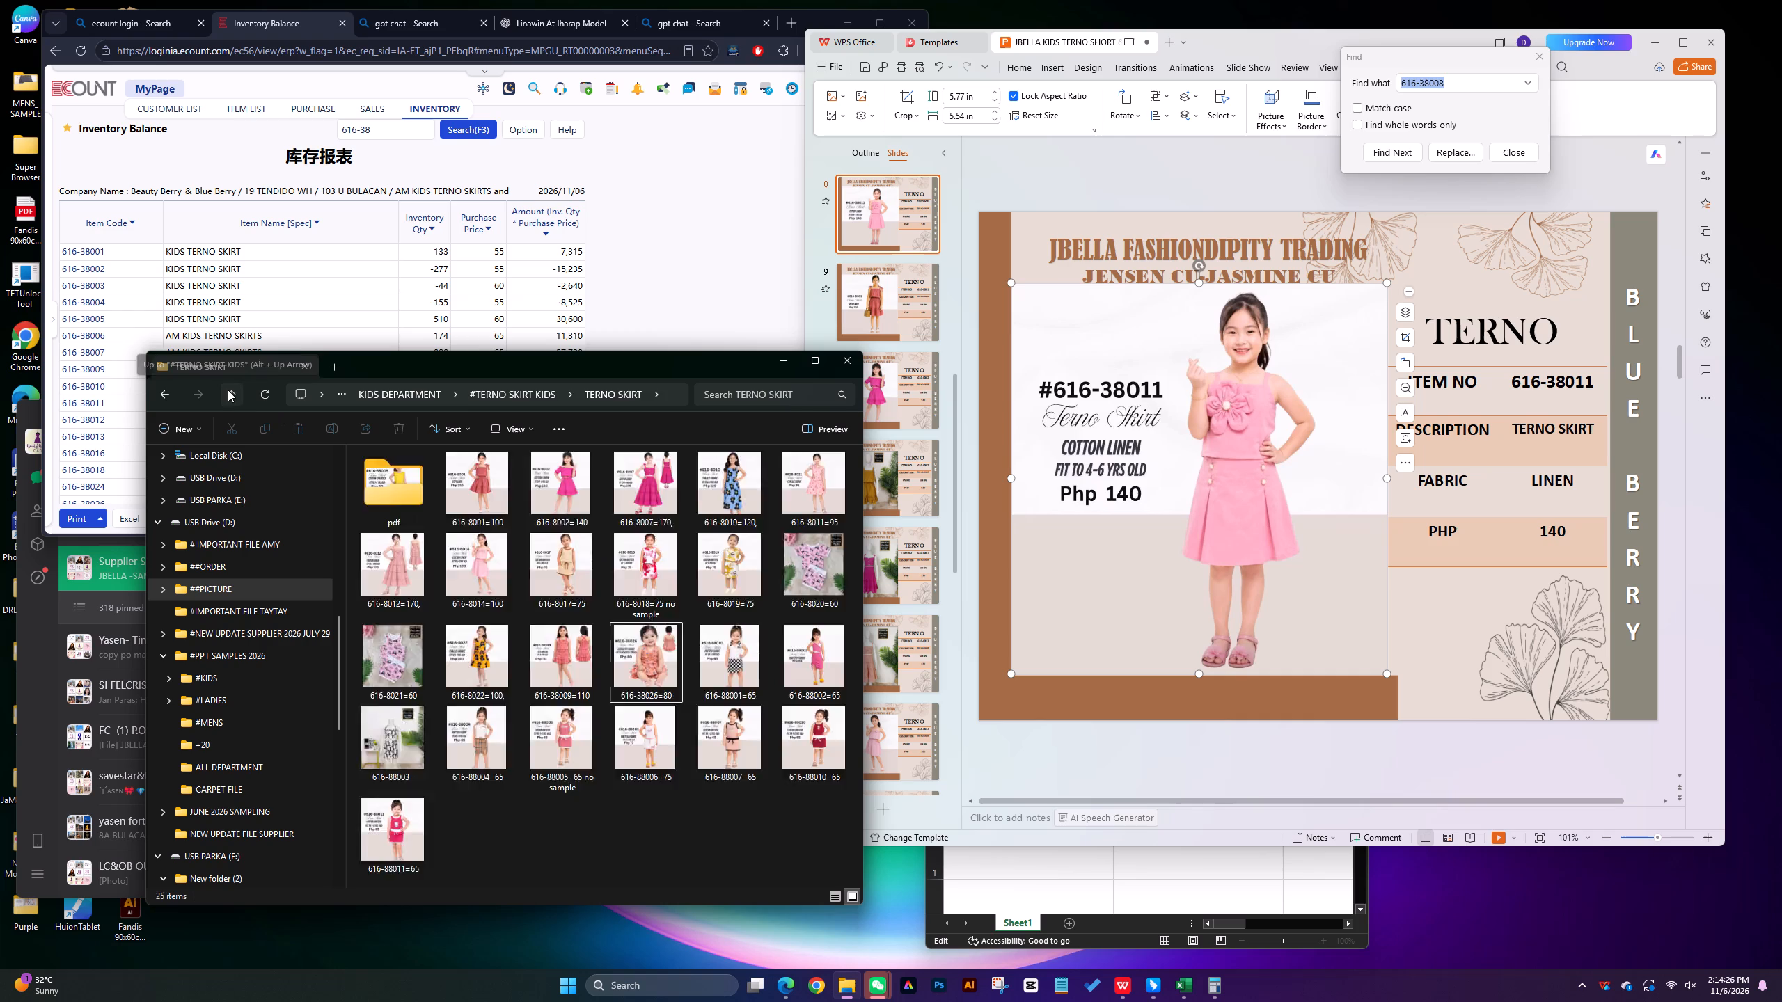
left_click(642, 752)
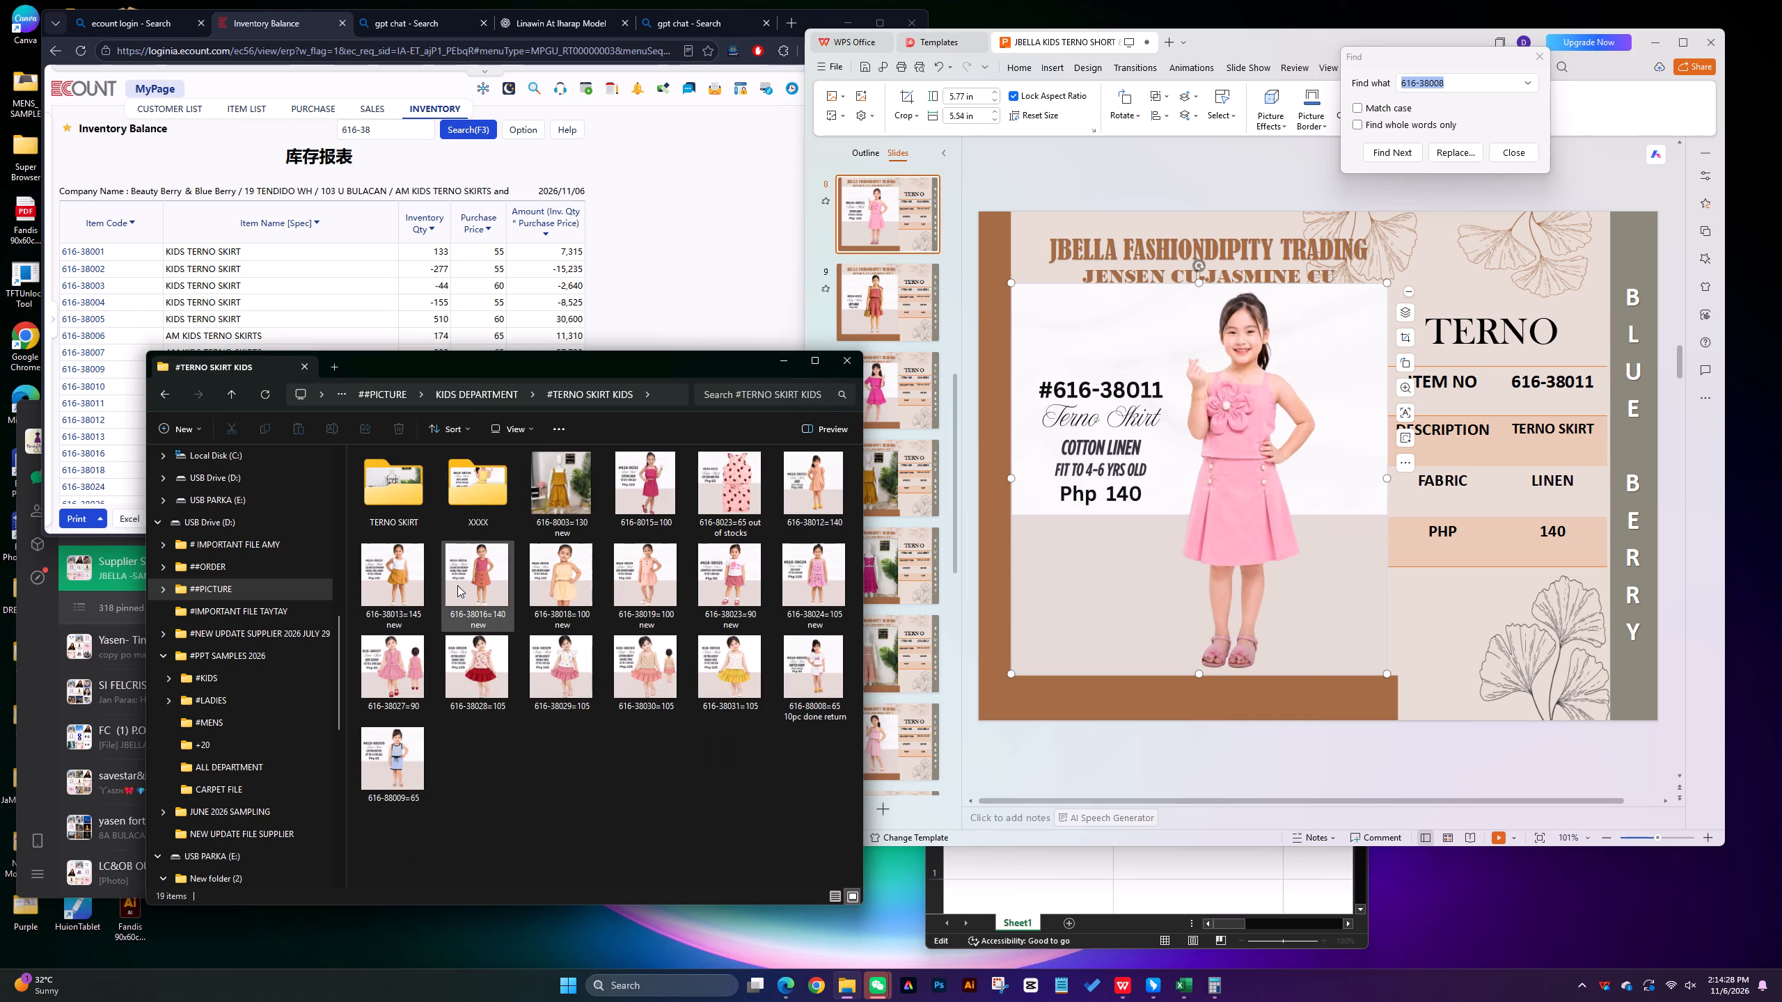
Delete the original 616-38011 and 616-38010 slides further down the presentation, keeping their relocated copies.
left_click(956, 407)
left_click_drag(958, 406, 955, 493)
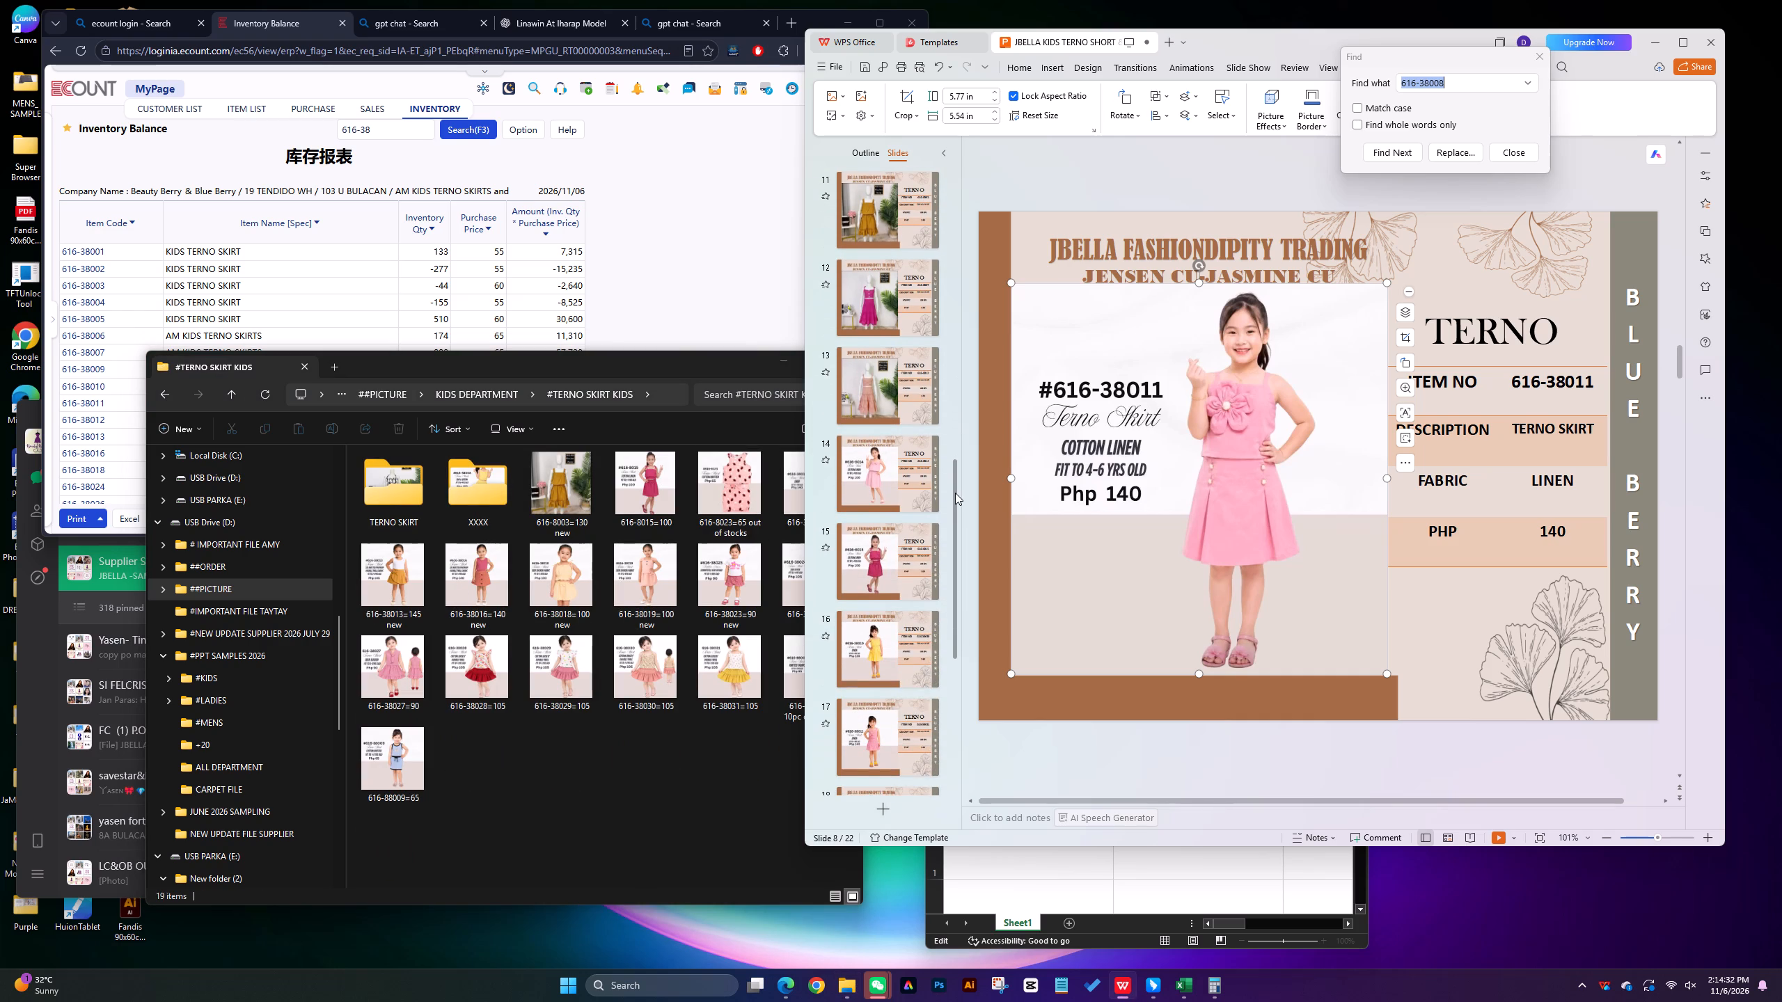
left_click_drag(955, 493, 955, 493)
left_click(868, 735)
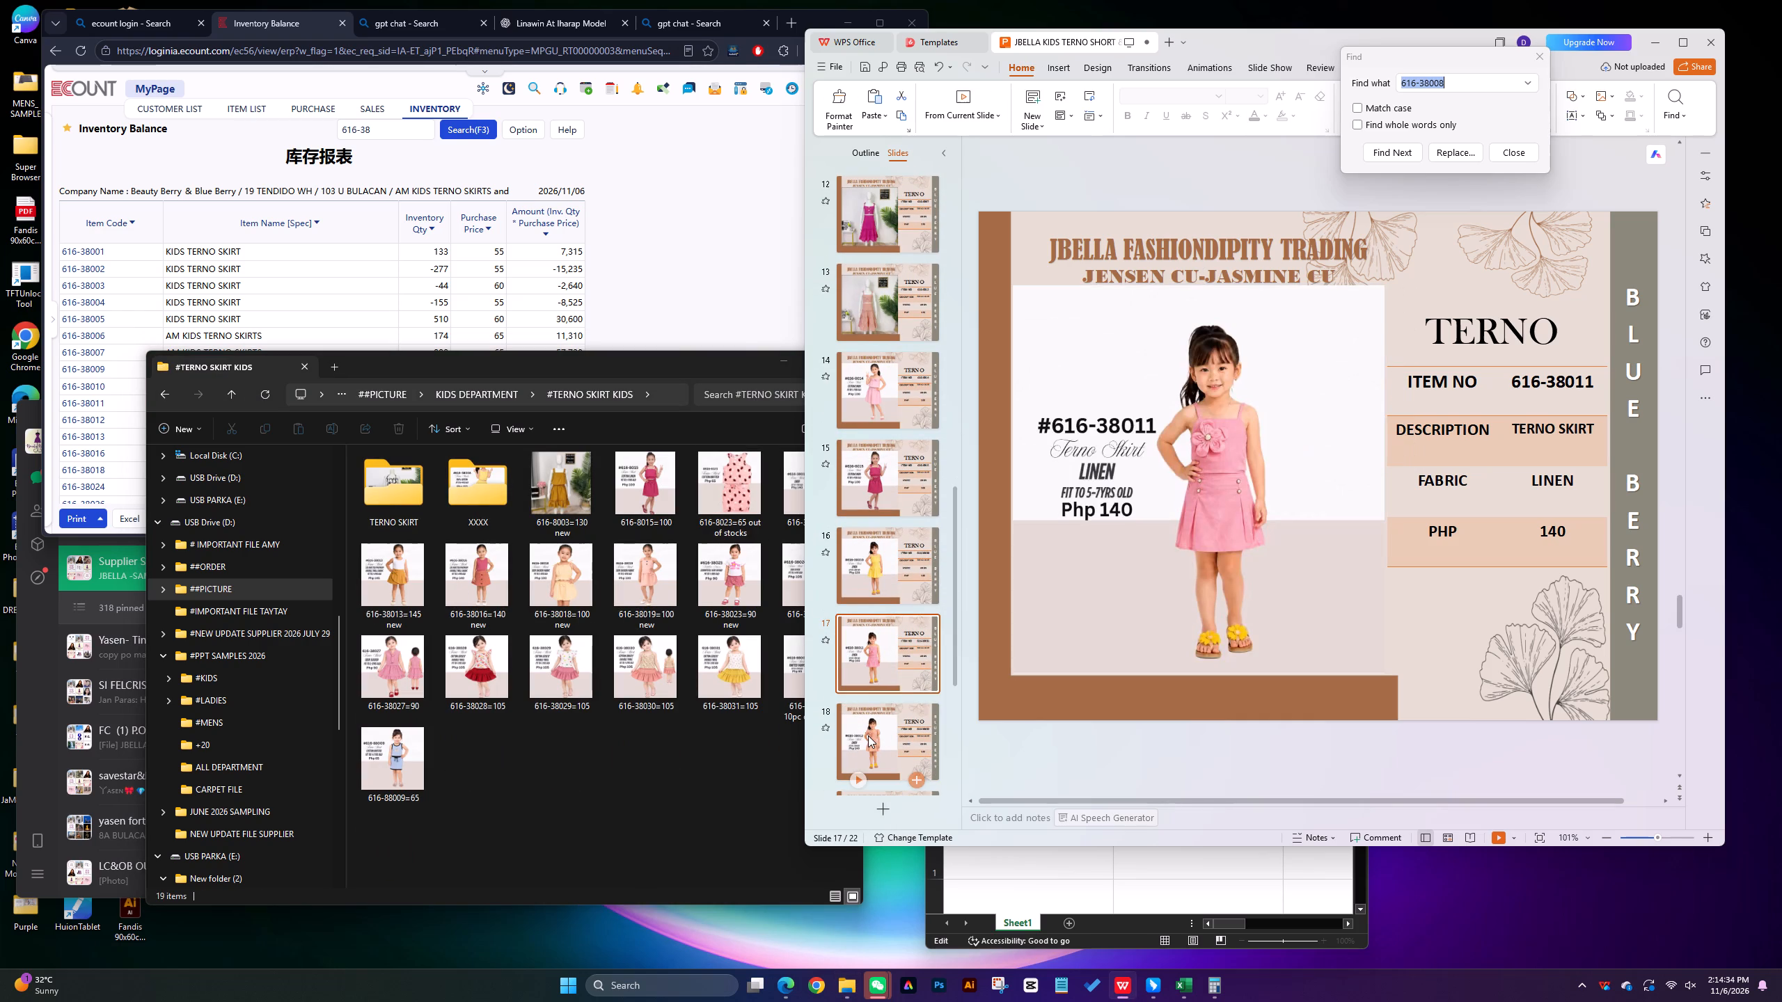
key("Delete")
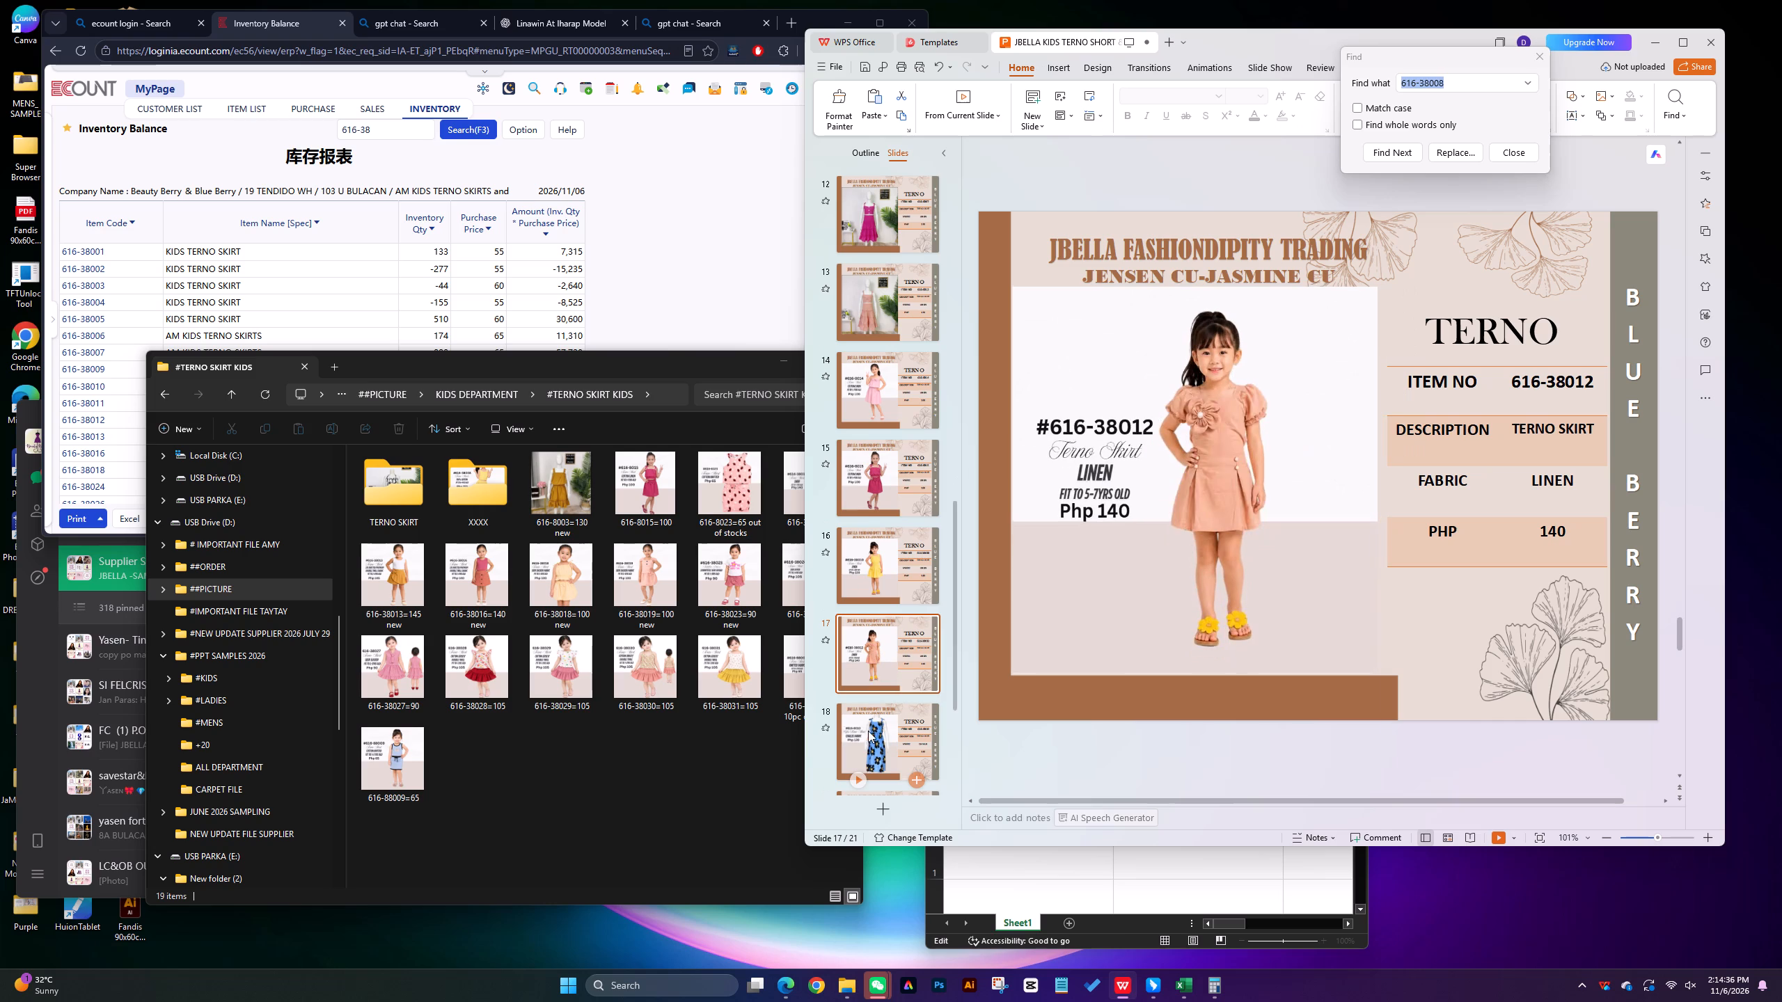
left_click(878, 565)
key("Delete")
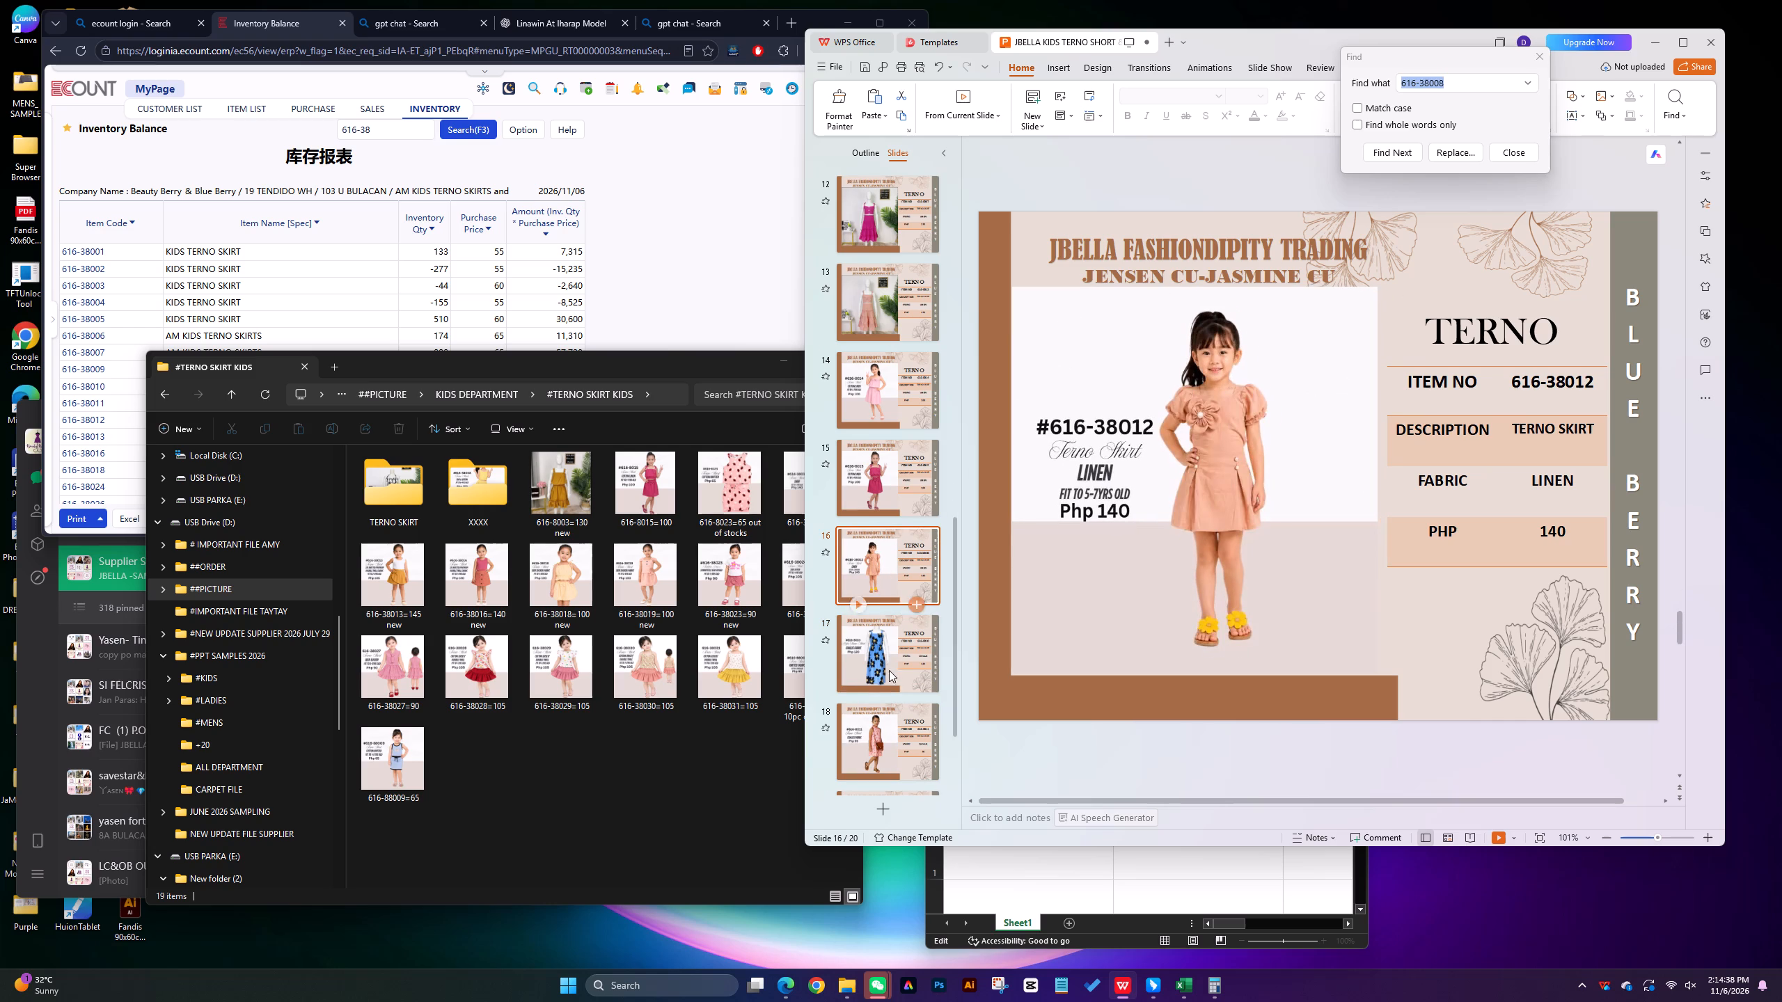
Duplicate the relocated 616-38011 slide in the presentation.
left_click_drag(955, 610, 959, 694)
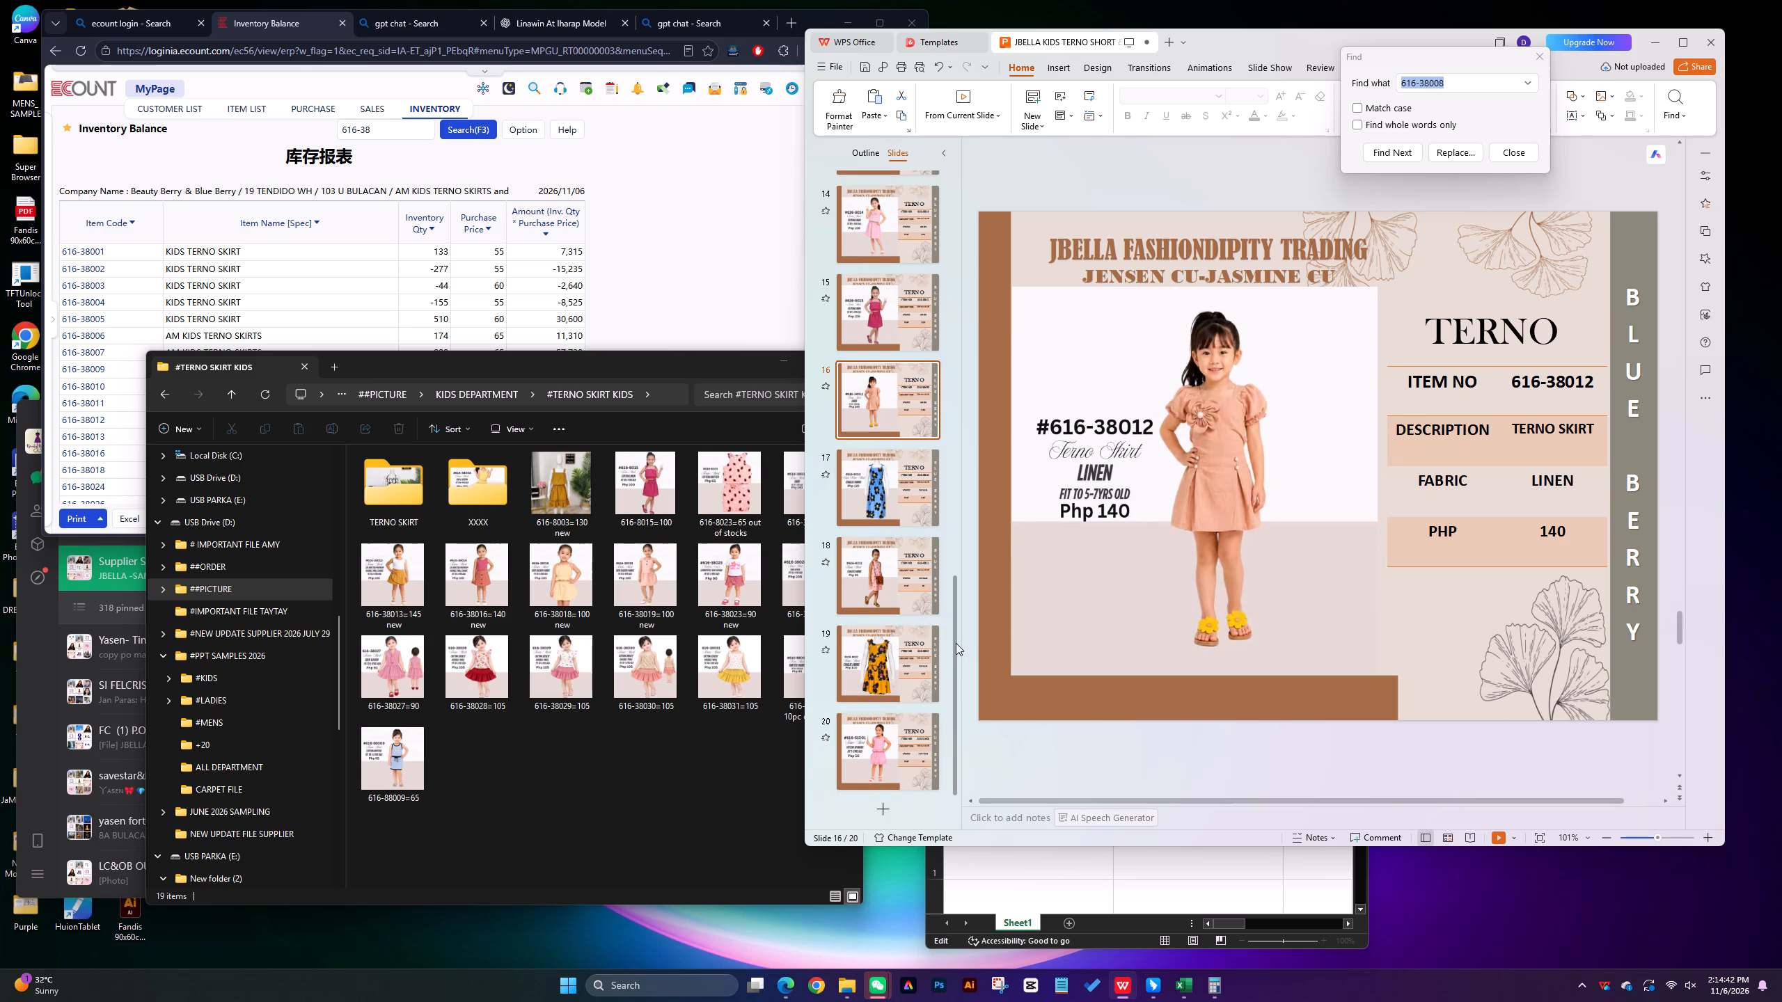
left_click_drag(956, 643, 972, 466)
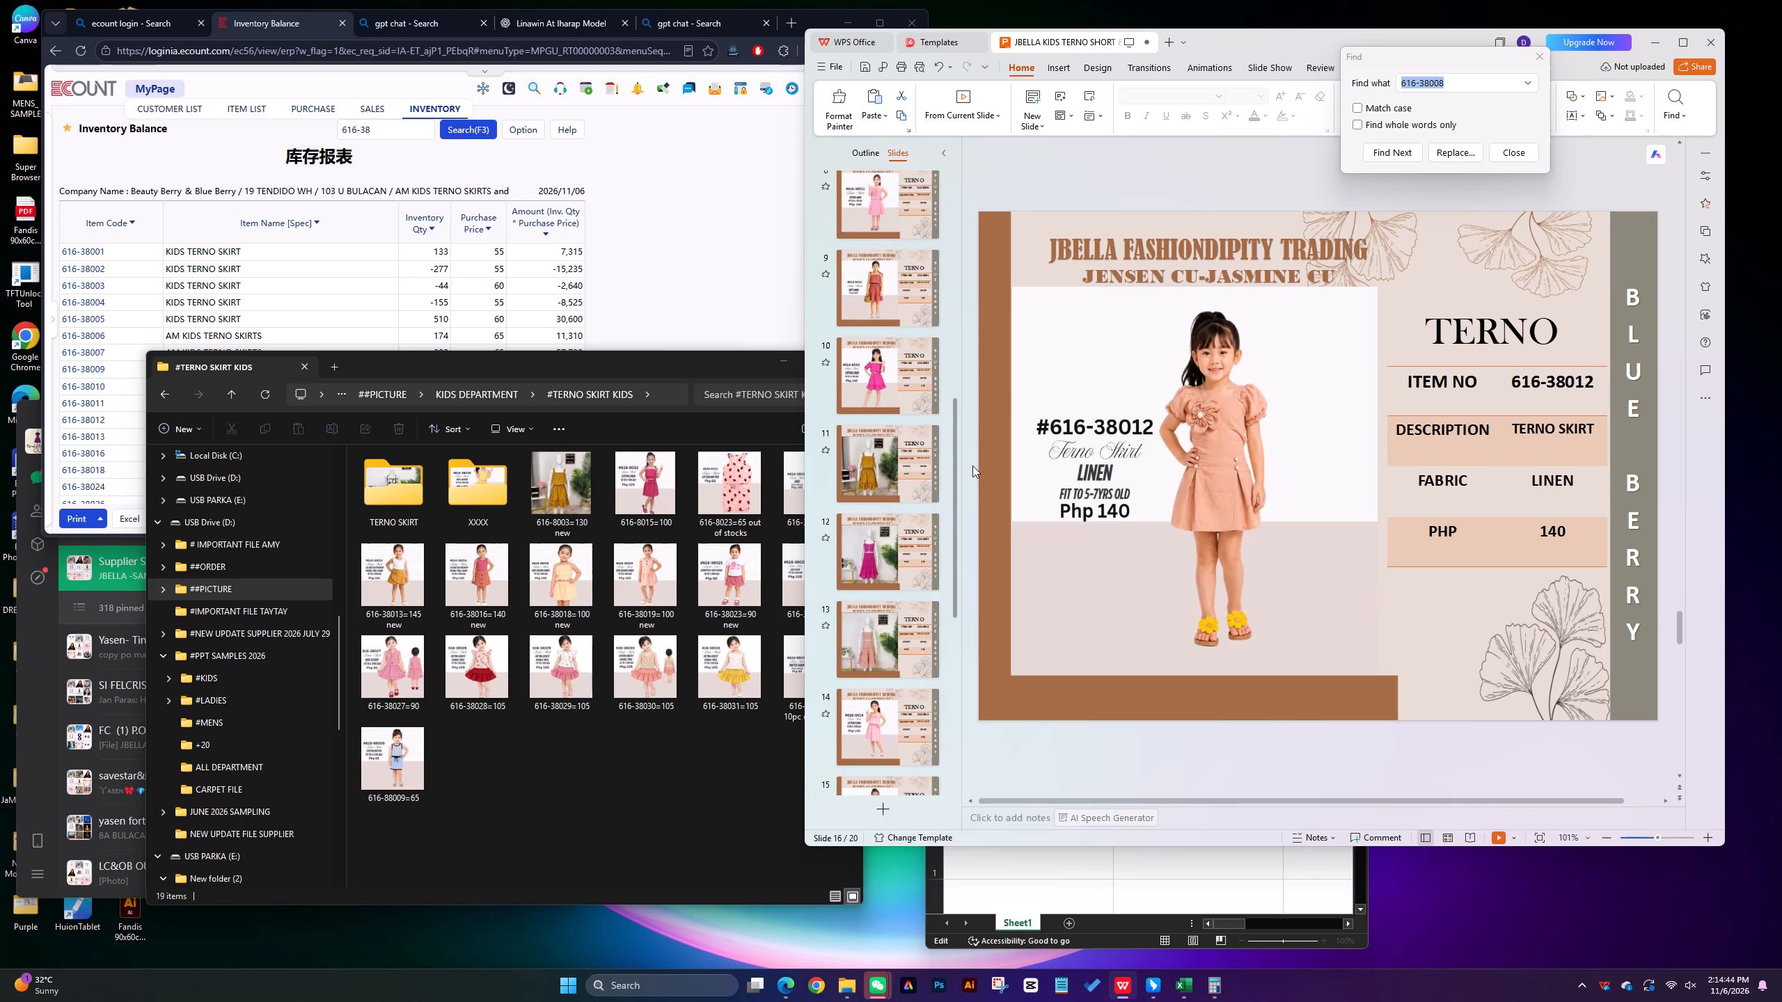
left_click_drag(972, 466, 972, 432)
left_click(886, 308)
right_click(886, 308)
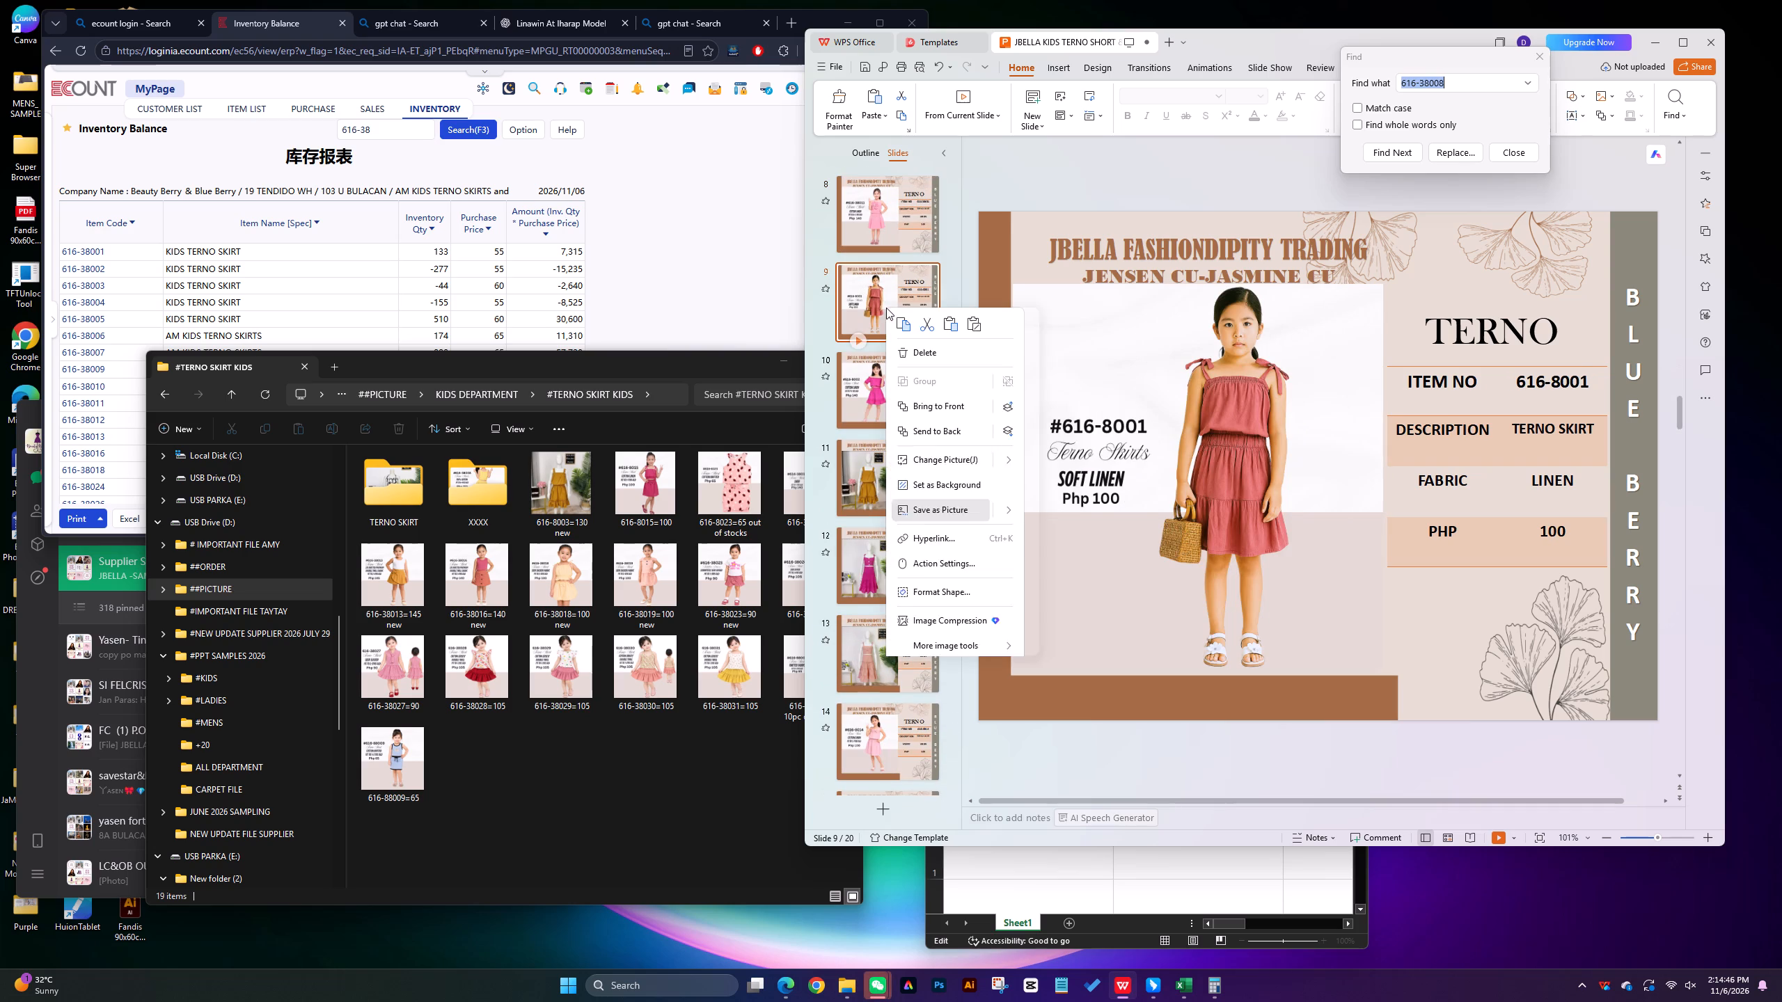
left_click(867, 228)
right_click(867, 227)
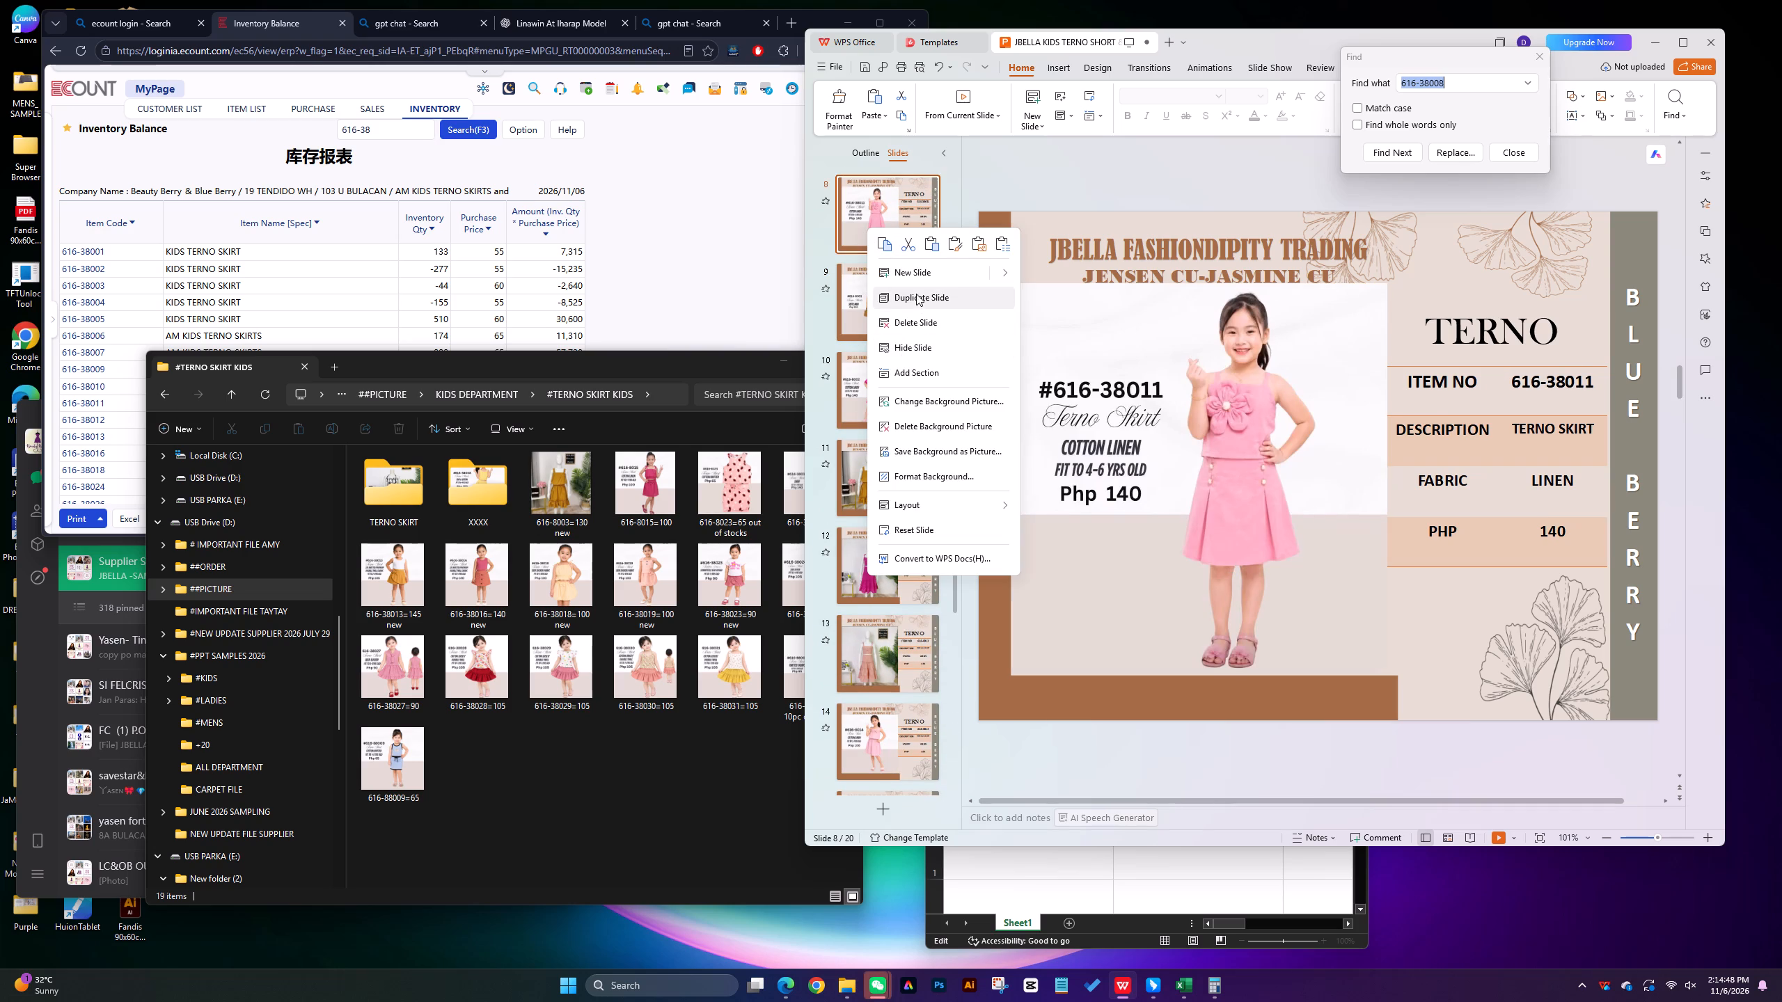
left_click(915, 295)
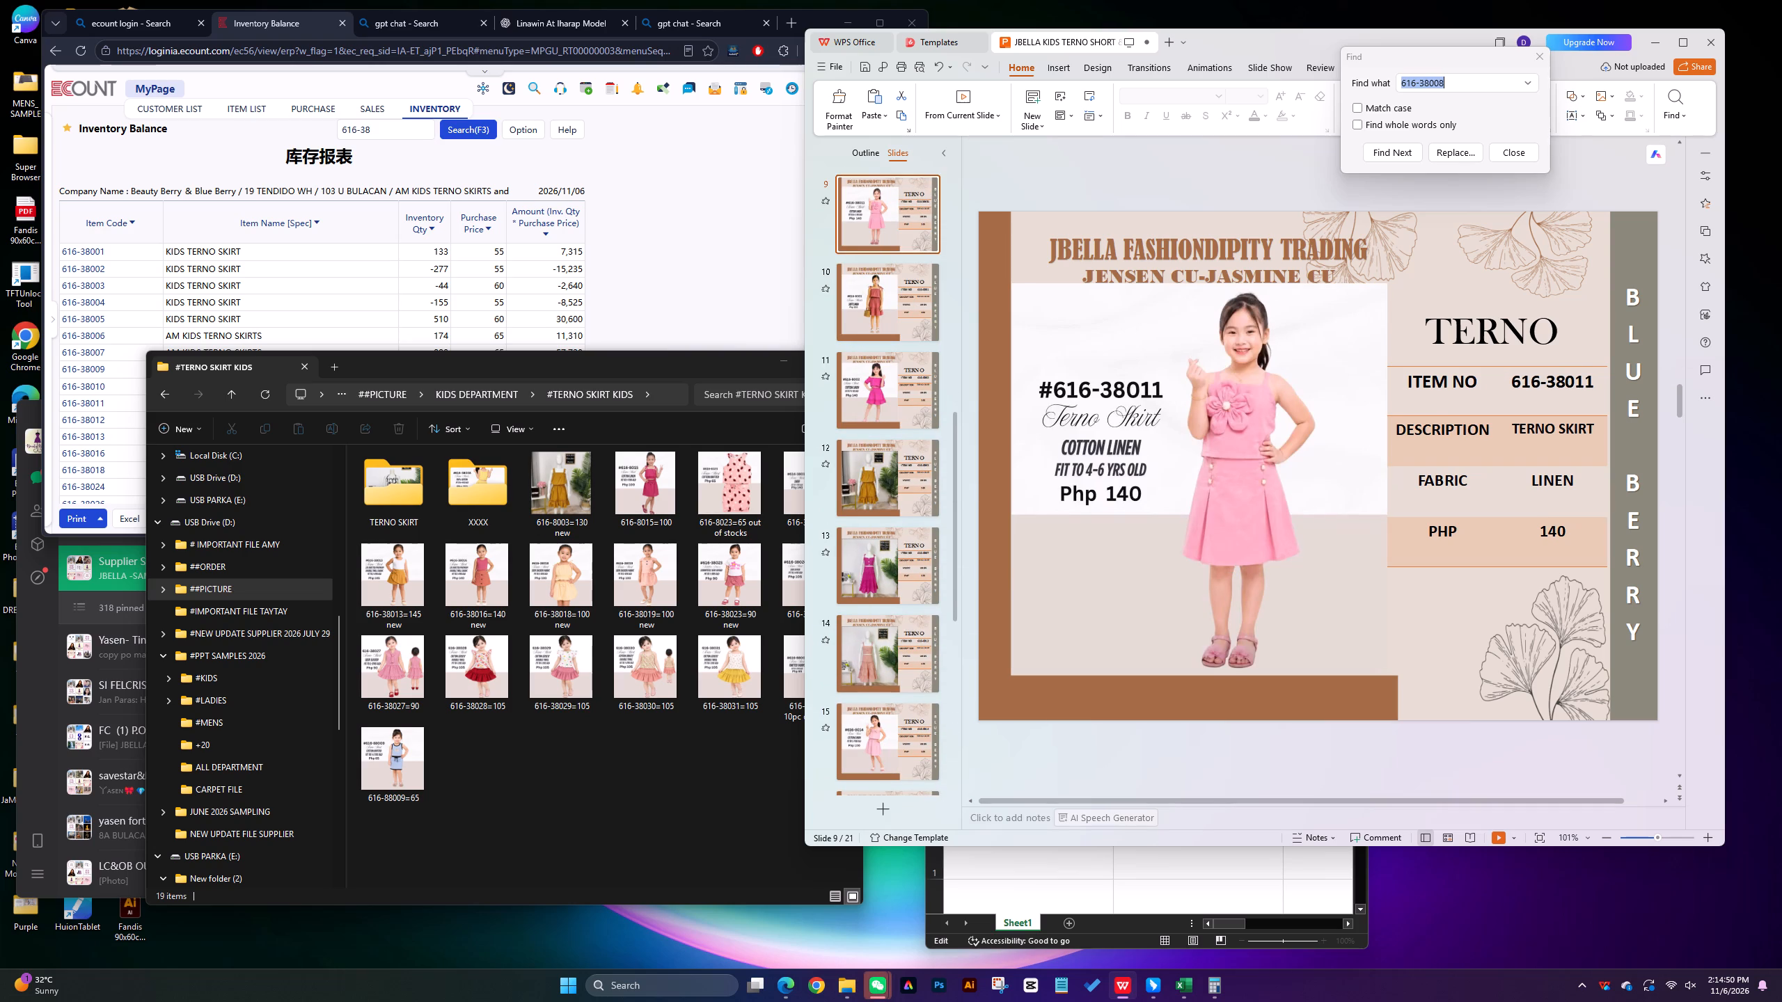
Replace the product picture on the duplicated 616-38011 slide with the 616-38012=140 picture from the #TERNO SKIRT KIDS folder.
scroll(920, 254, "up", 1)
left_click(883, 285)
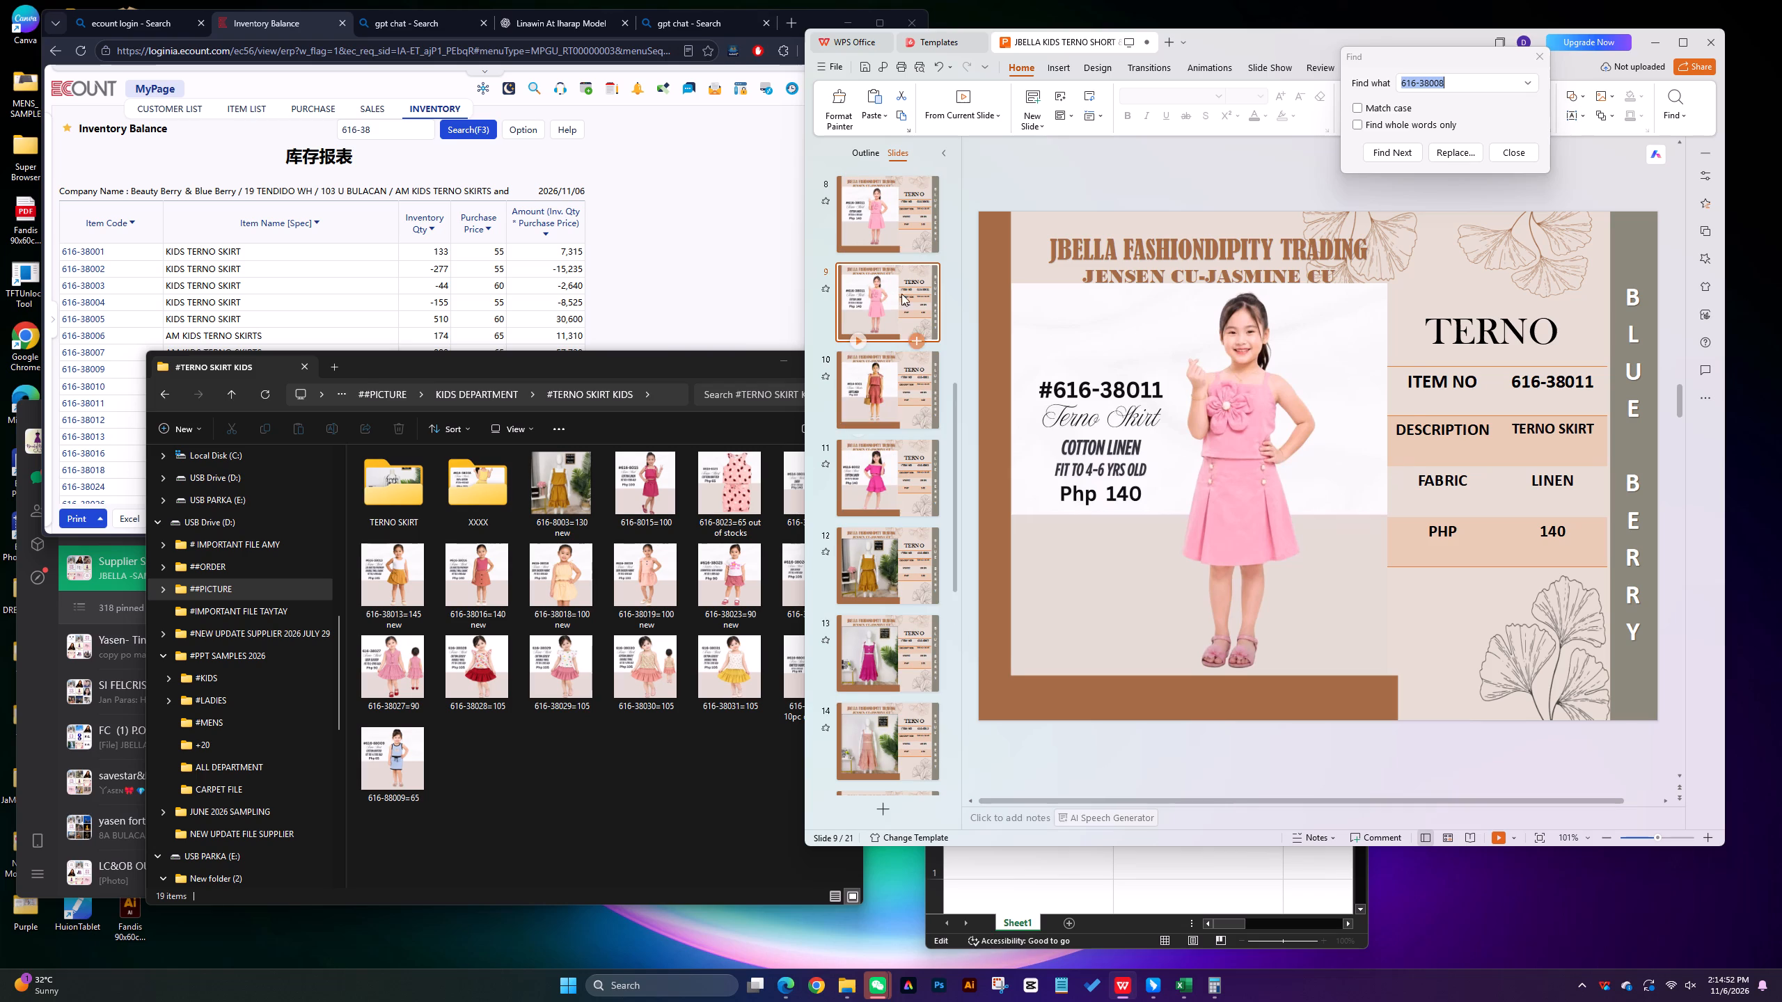
left_click(1213, 407)
key("Delete")
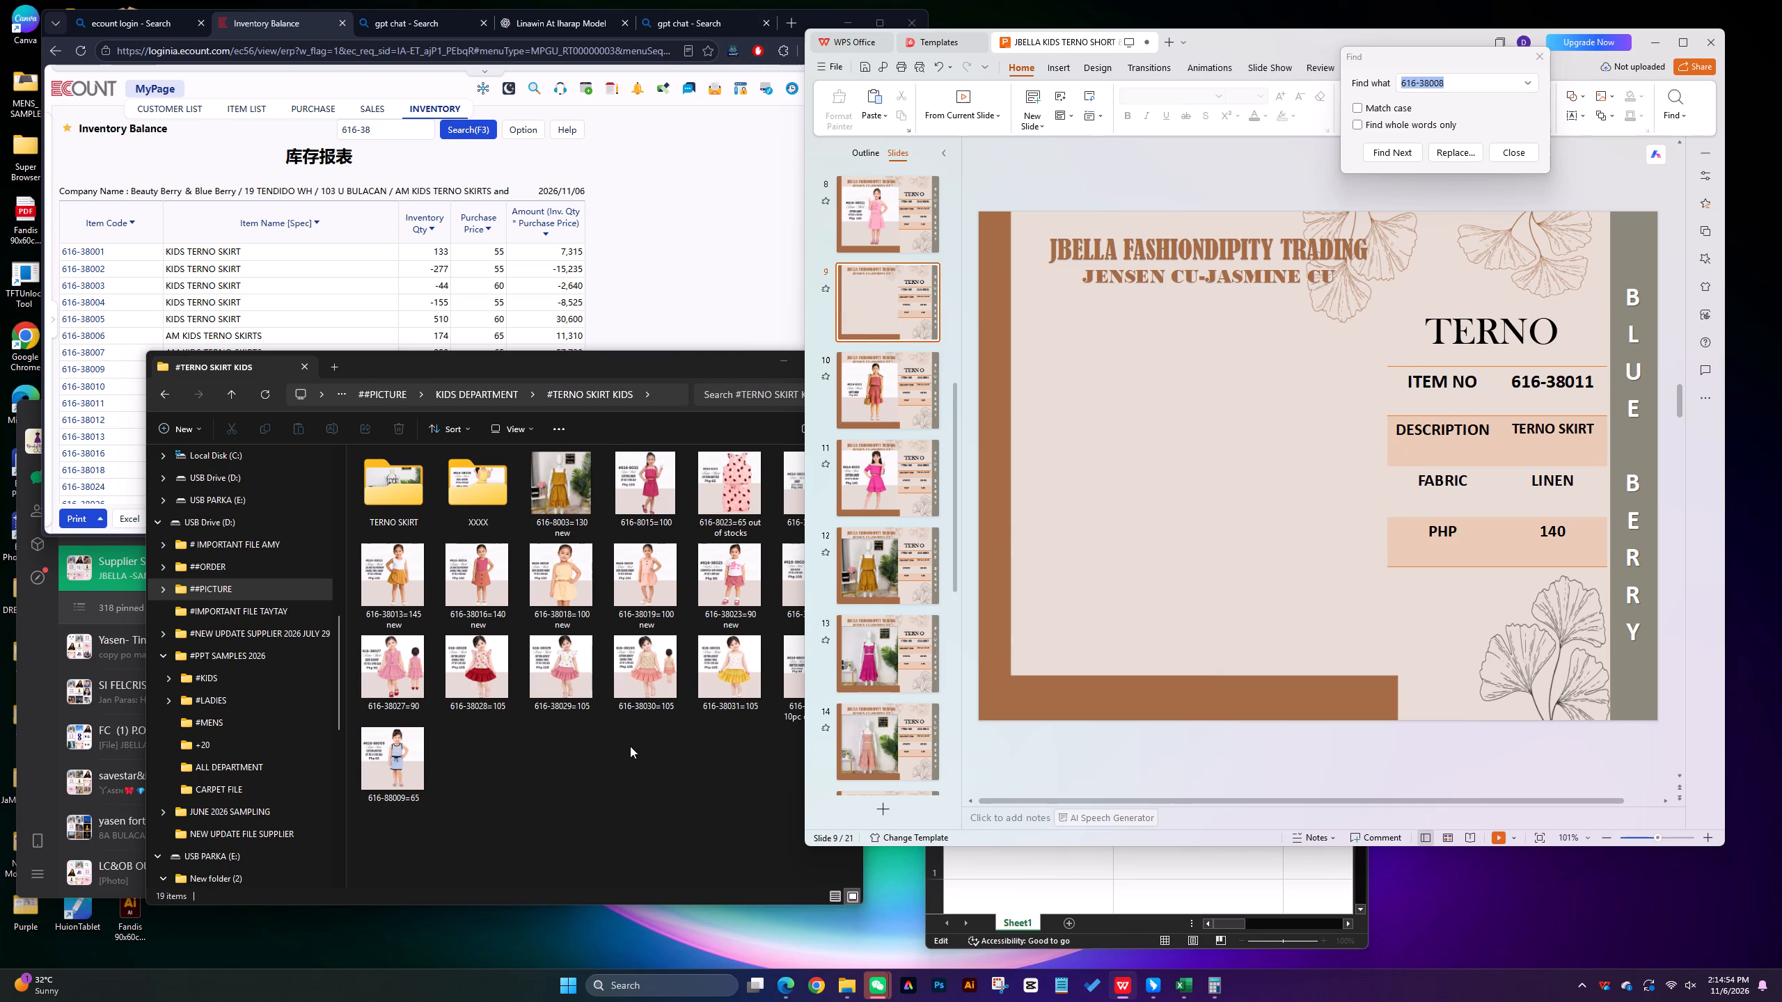
left_click(630, 746)
left_click_drag(821, 486, 1046, 333)
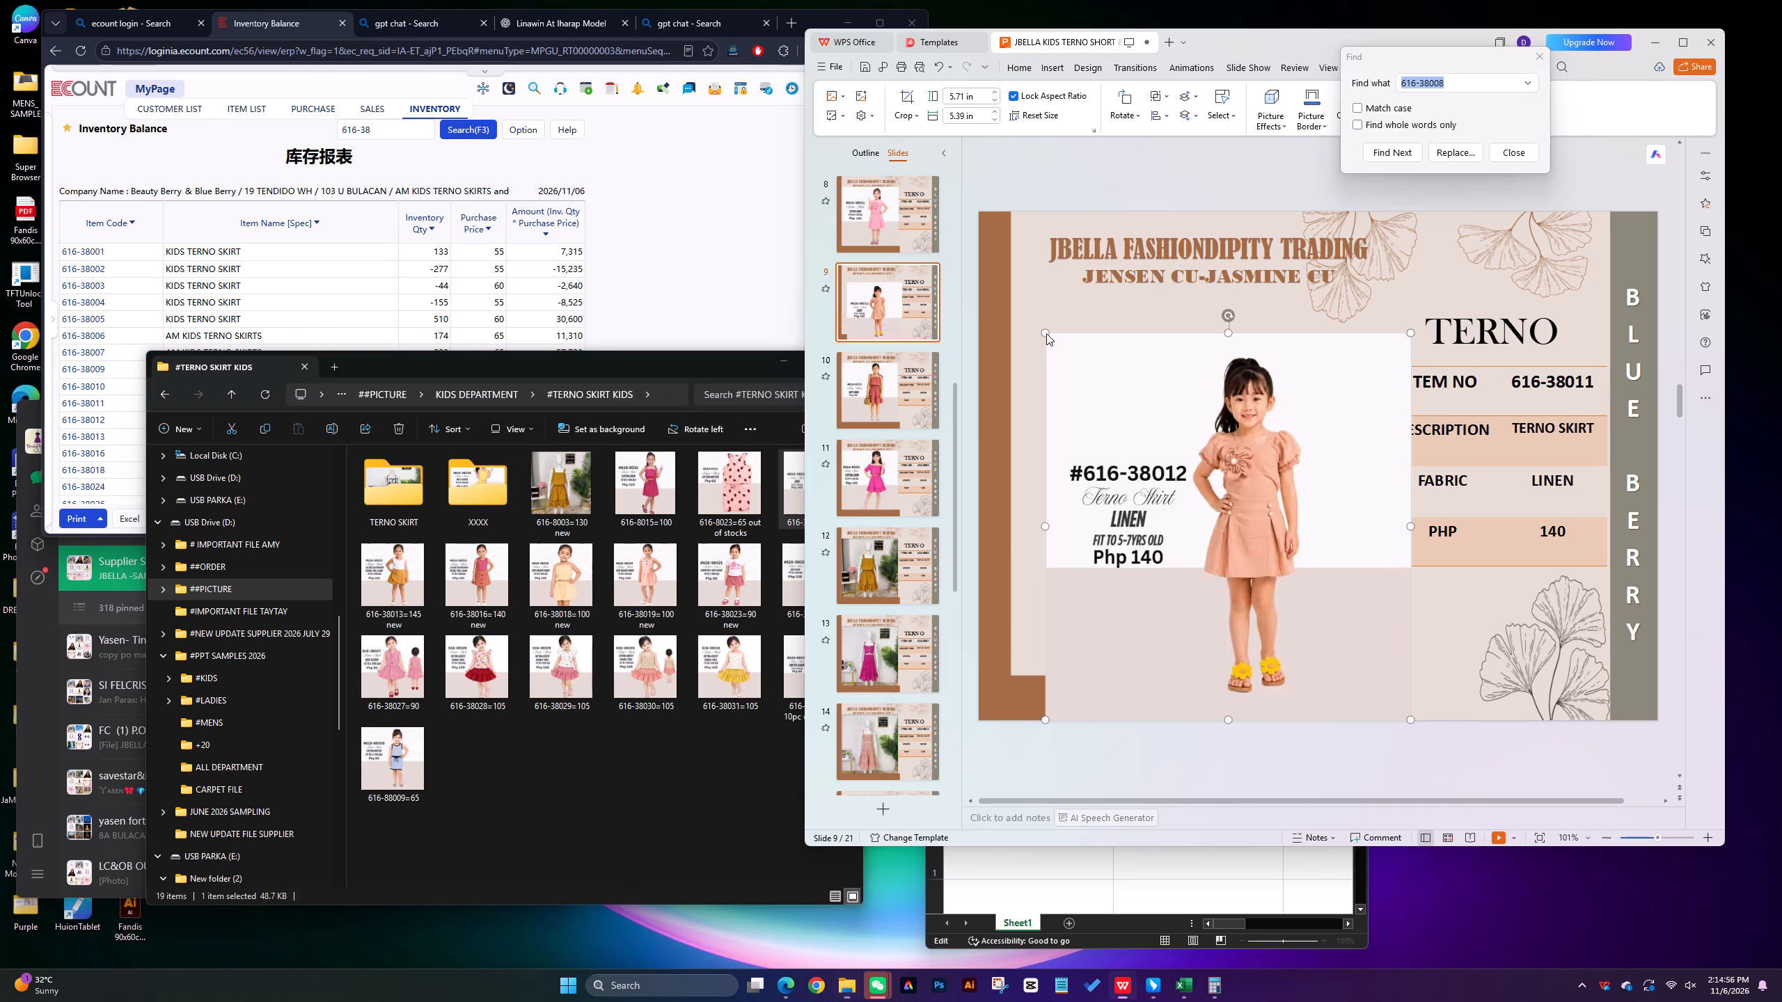
Resize and align the 616-38012 picture to fill the slide's picture area, about 5.75 in high.
left_click_drag(1189, 516, 1158, 465)
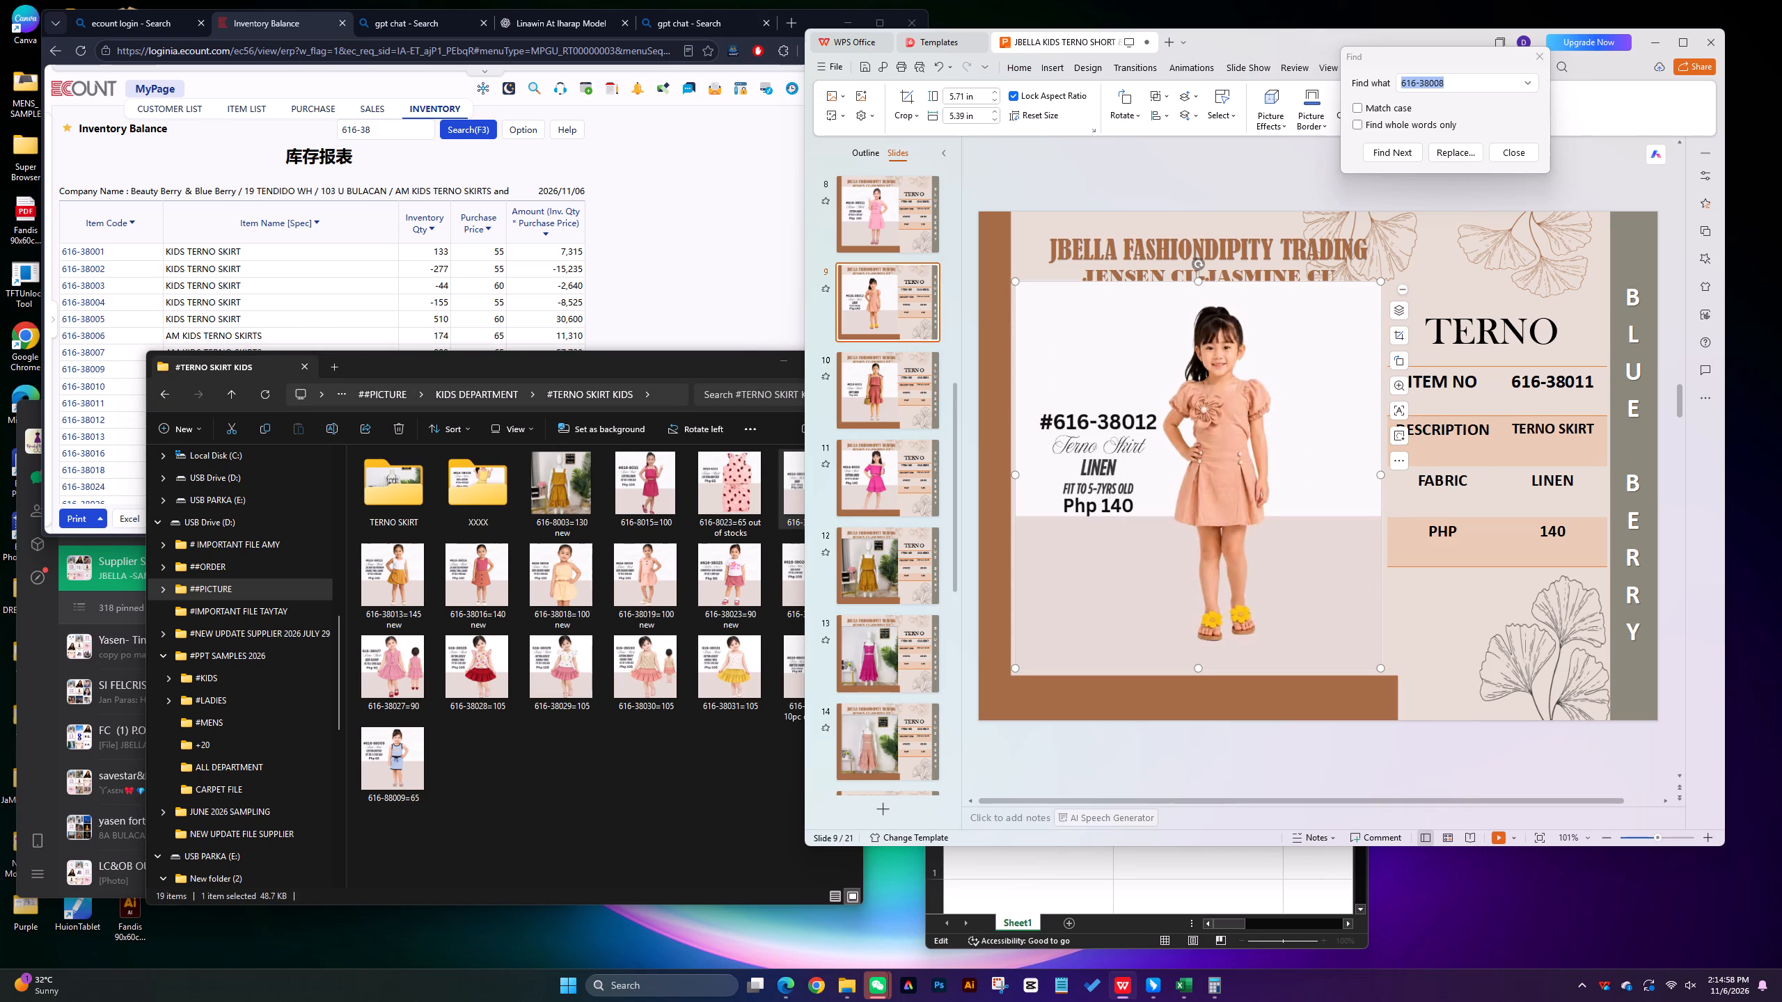
left_click_drag(1382, 279, 1348, 339)
left_click_drag(1172, 470, 1169, 438)
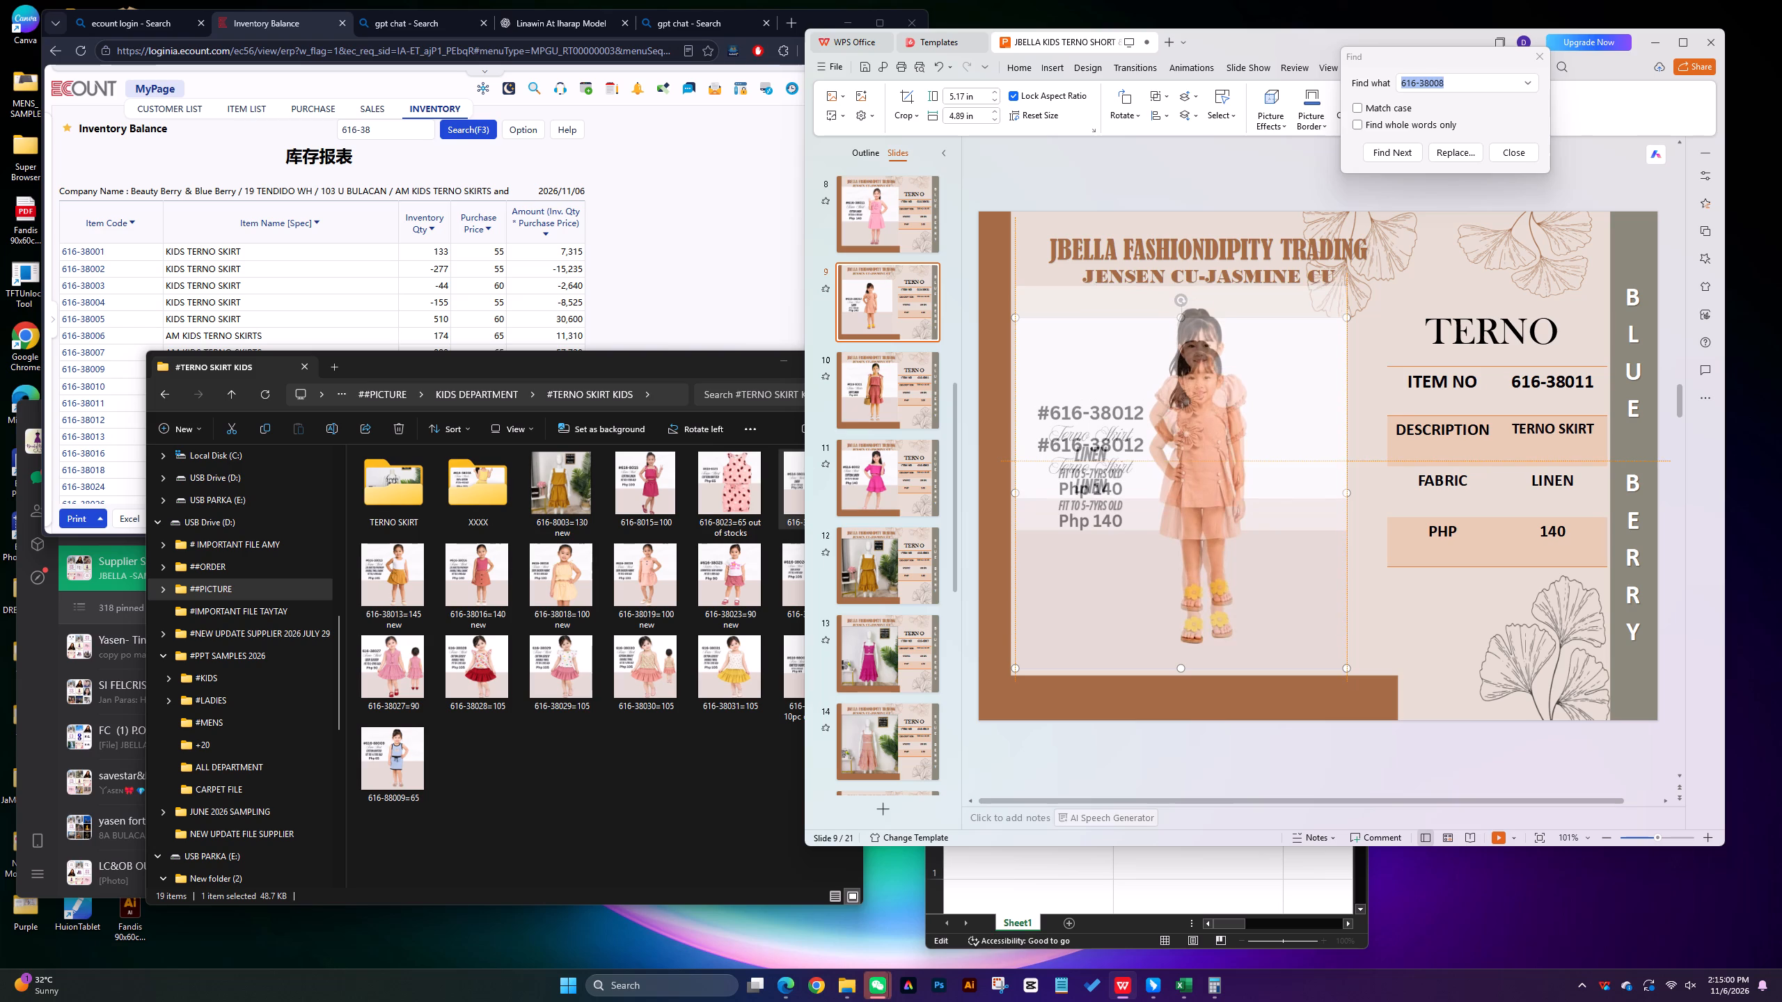
key("Left")
key("Left")
key("Left")
key("Left")
key("Left")
key("Left")
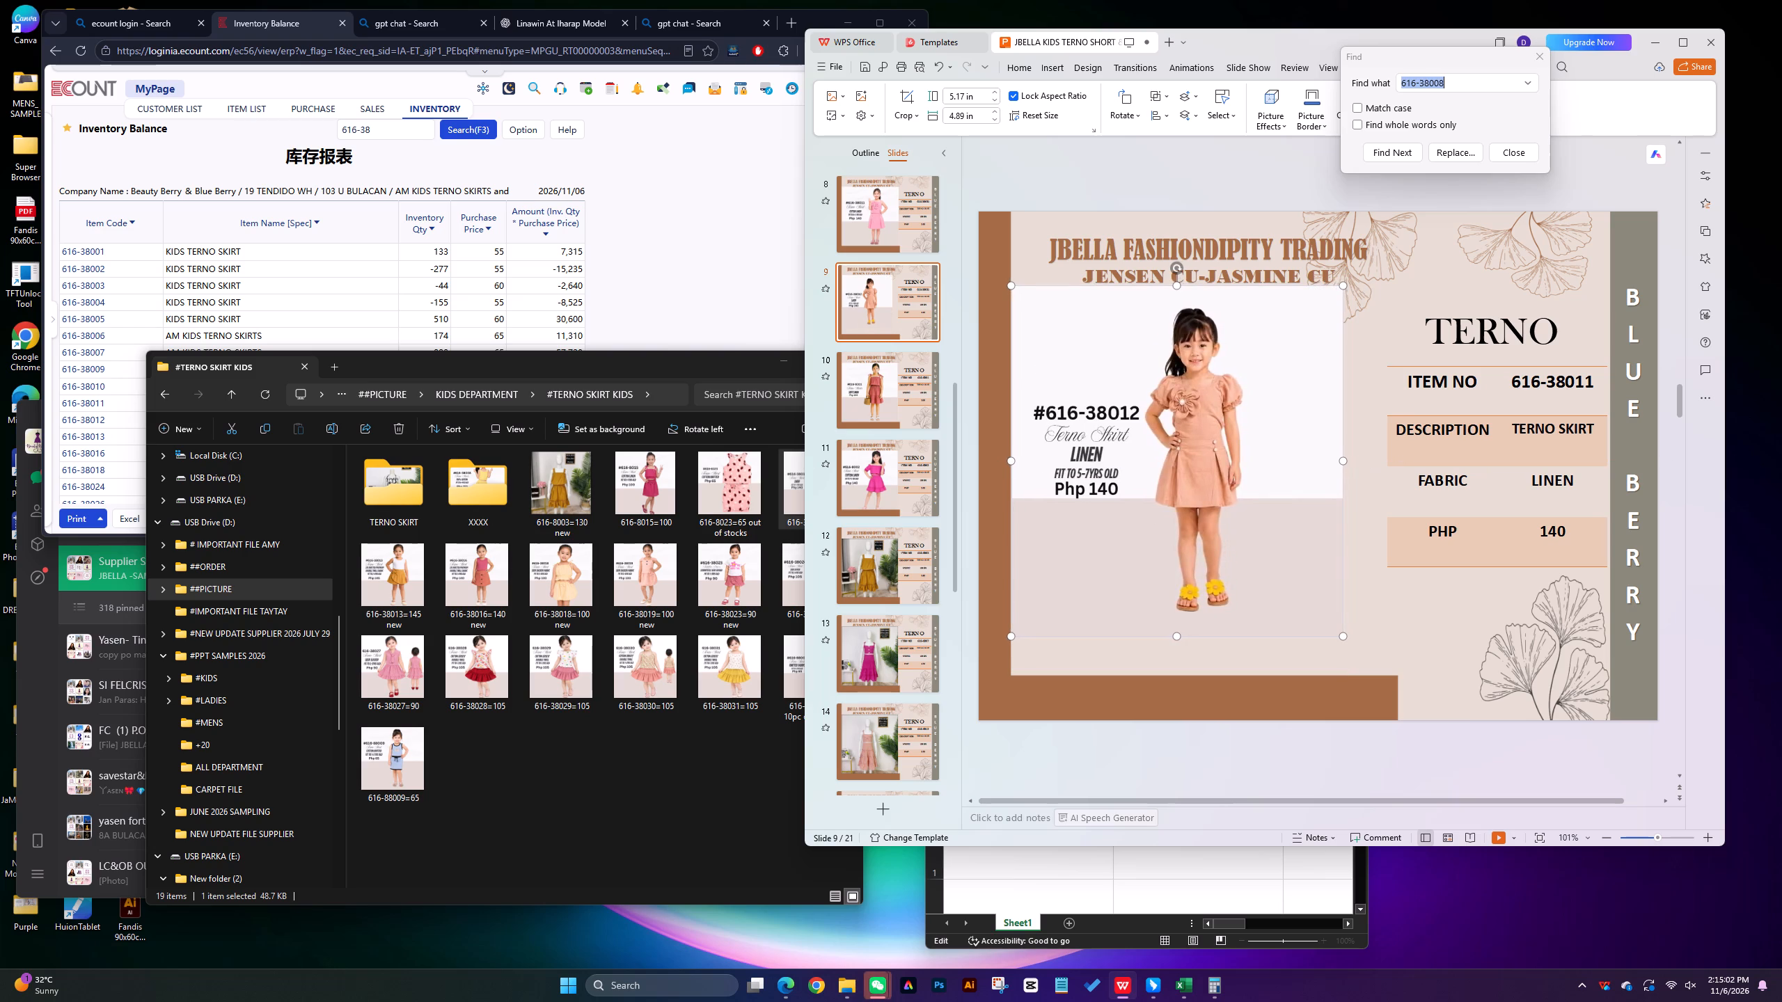
key("Up")
key("Up")
left_click_drag(1176, 637, 1176, 672)
left_click(1176, 669)
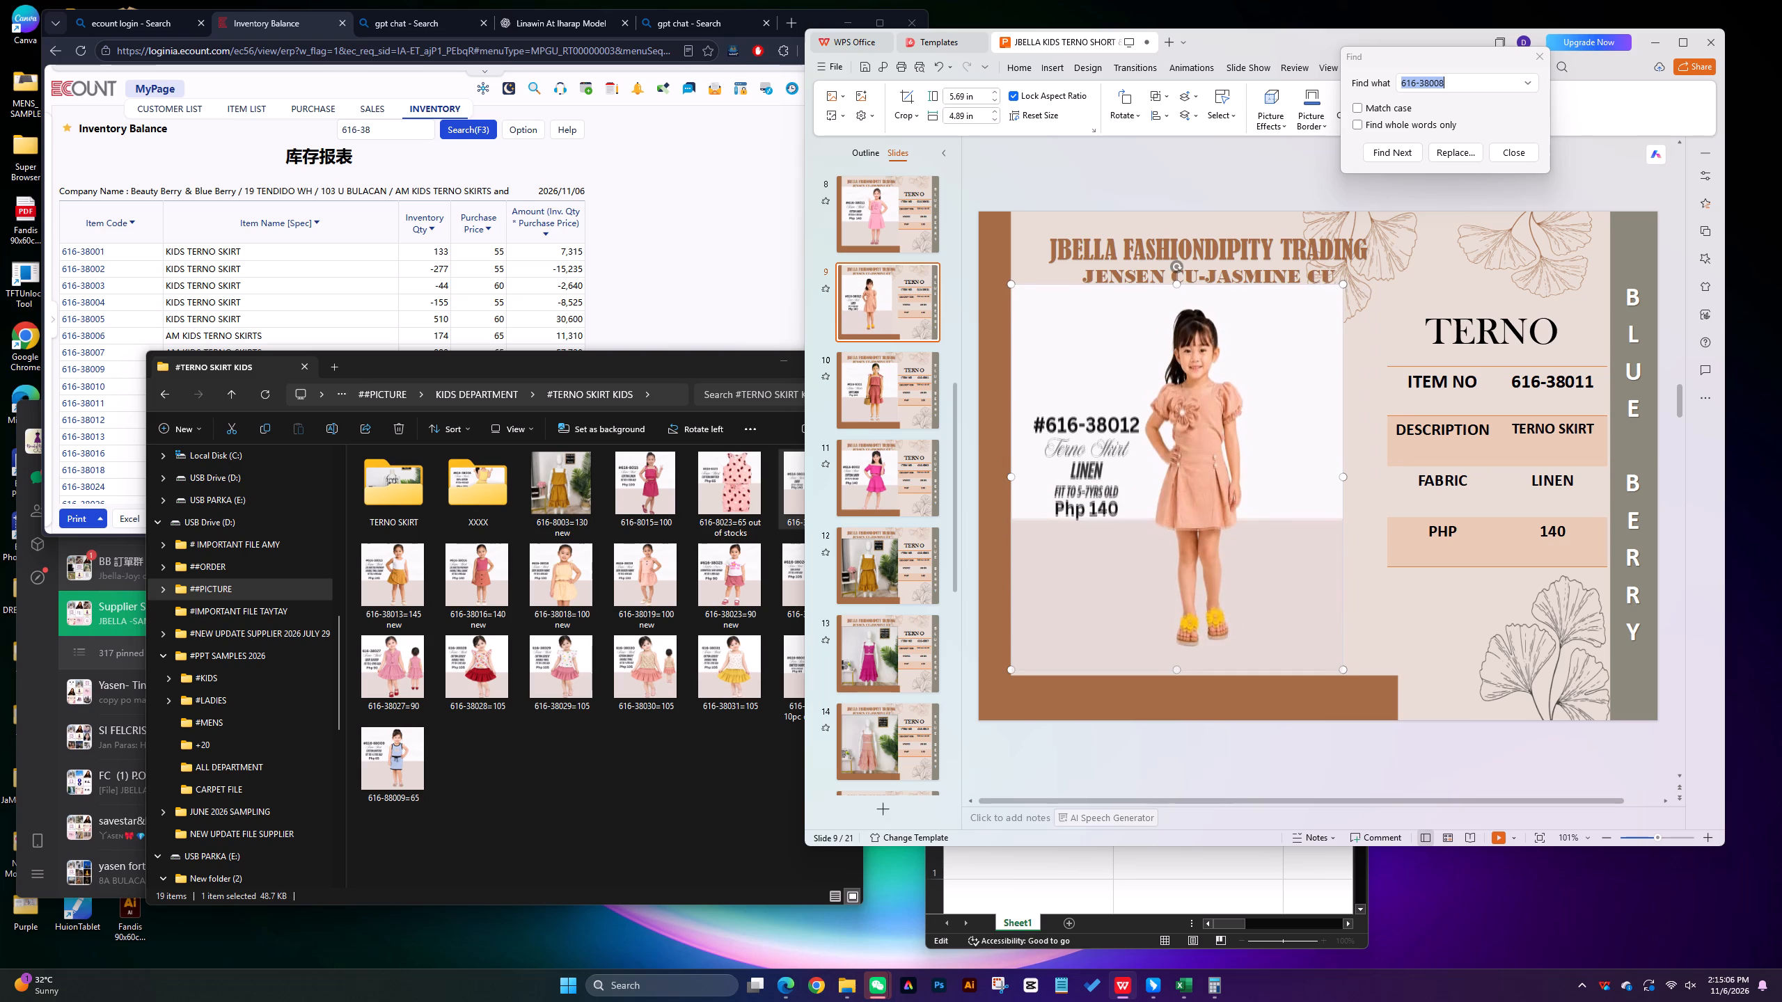
left_click_drag(1341, 480, 1380, 486)
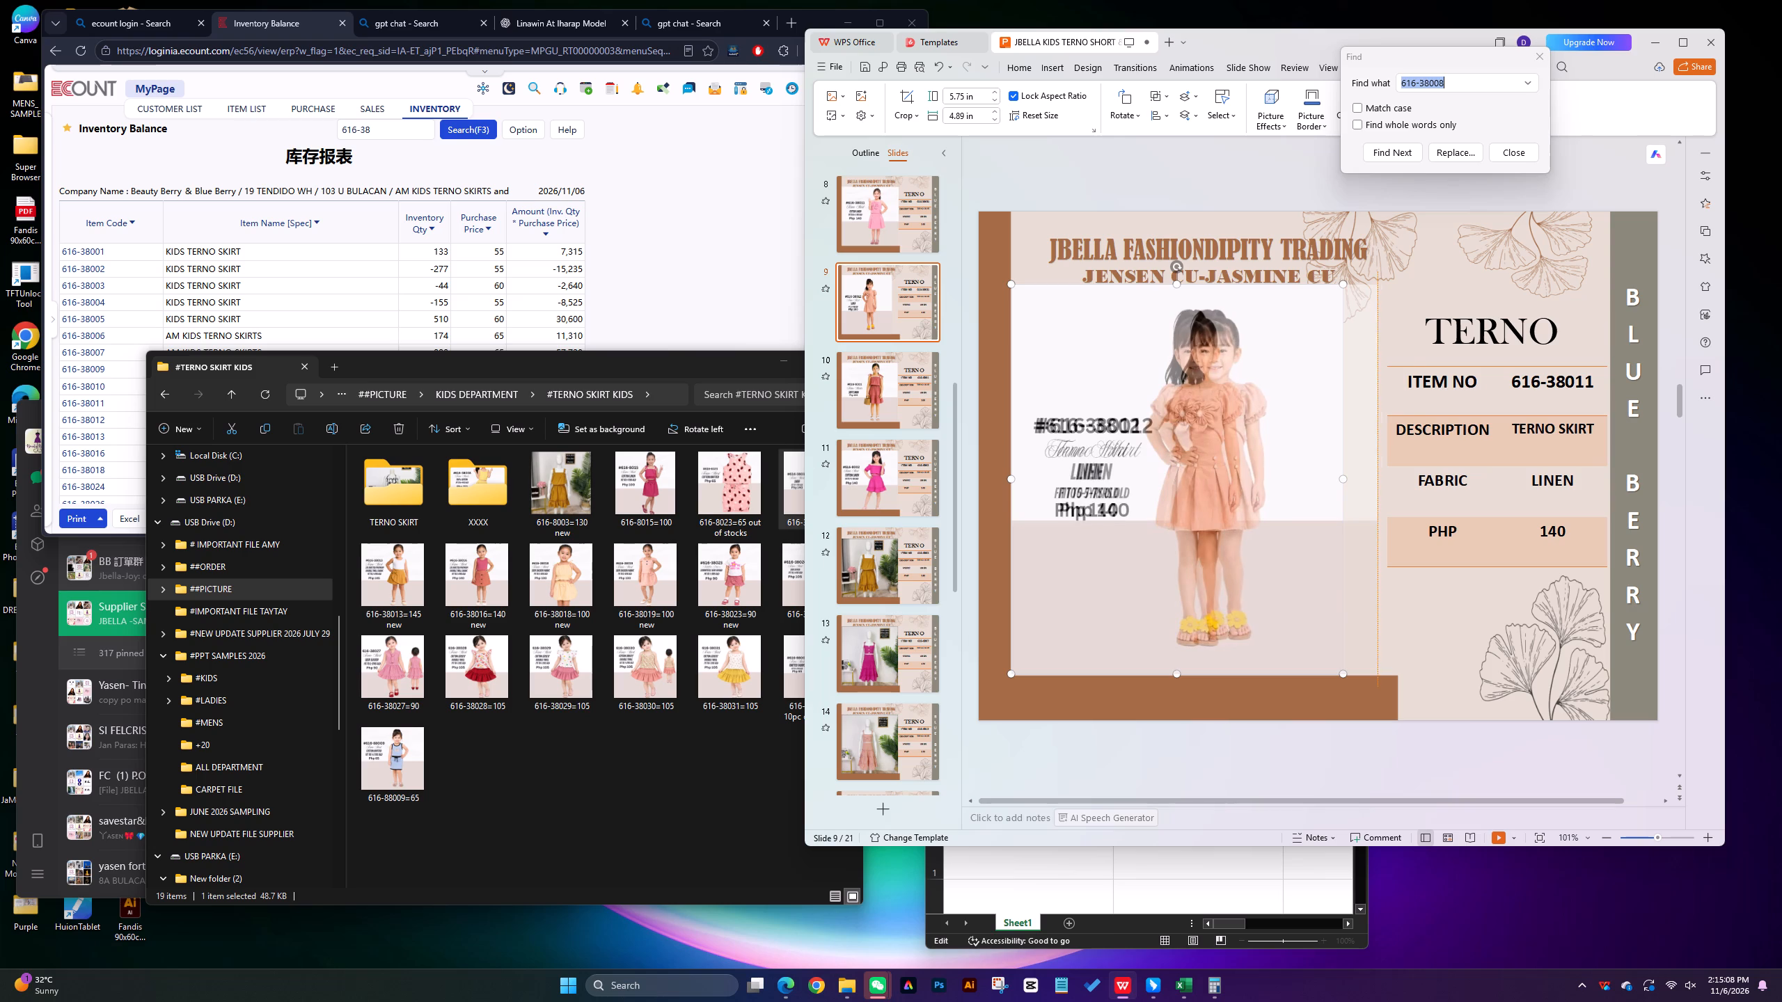
left_click_drag(1380, 486, 1386, 486)
Change the item number in the slide's details table to 616-38012.
left_click(1594, 381)
key("BackSpace")
key("2")
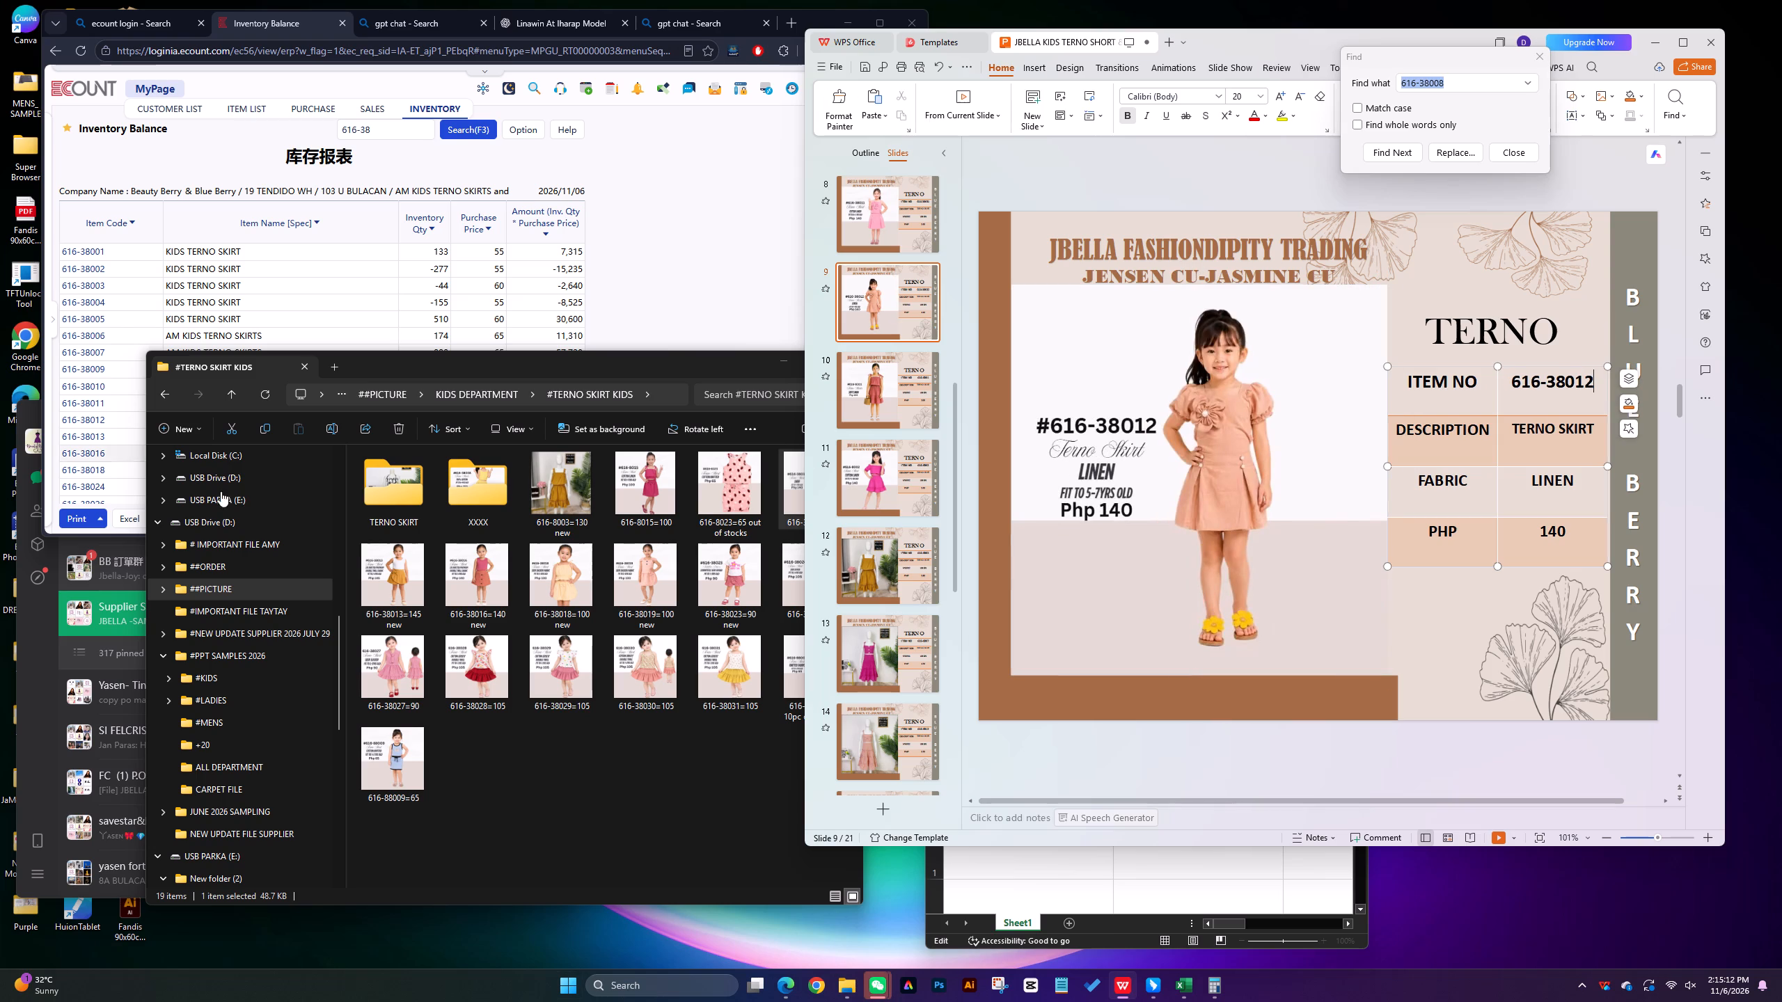
Move the 616-38012=140 picture from the #TERNO SKIRT KIDS folder into the TERNO SKIRT folder.
left_click(701, 797)
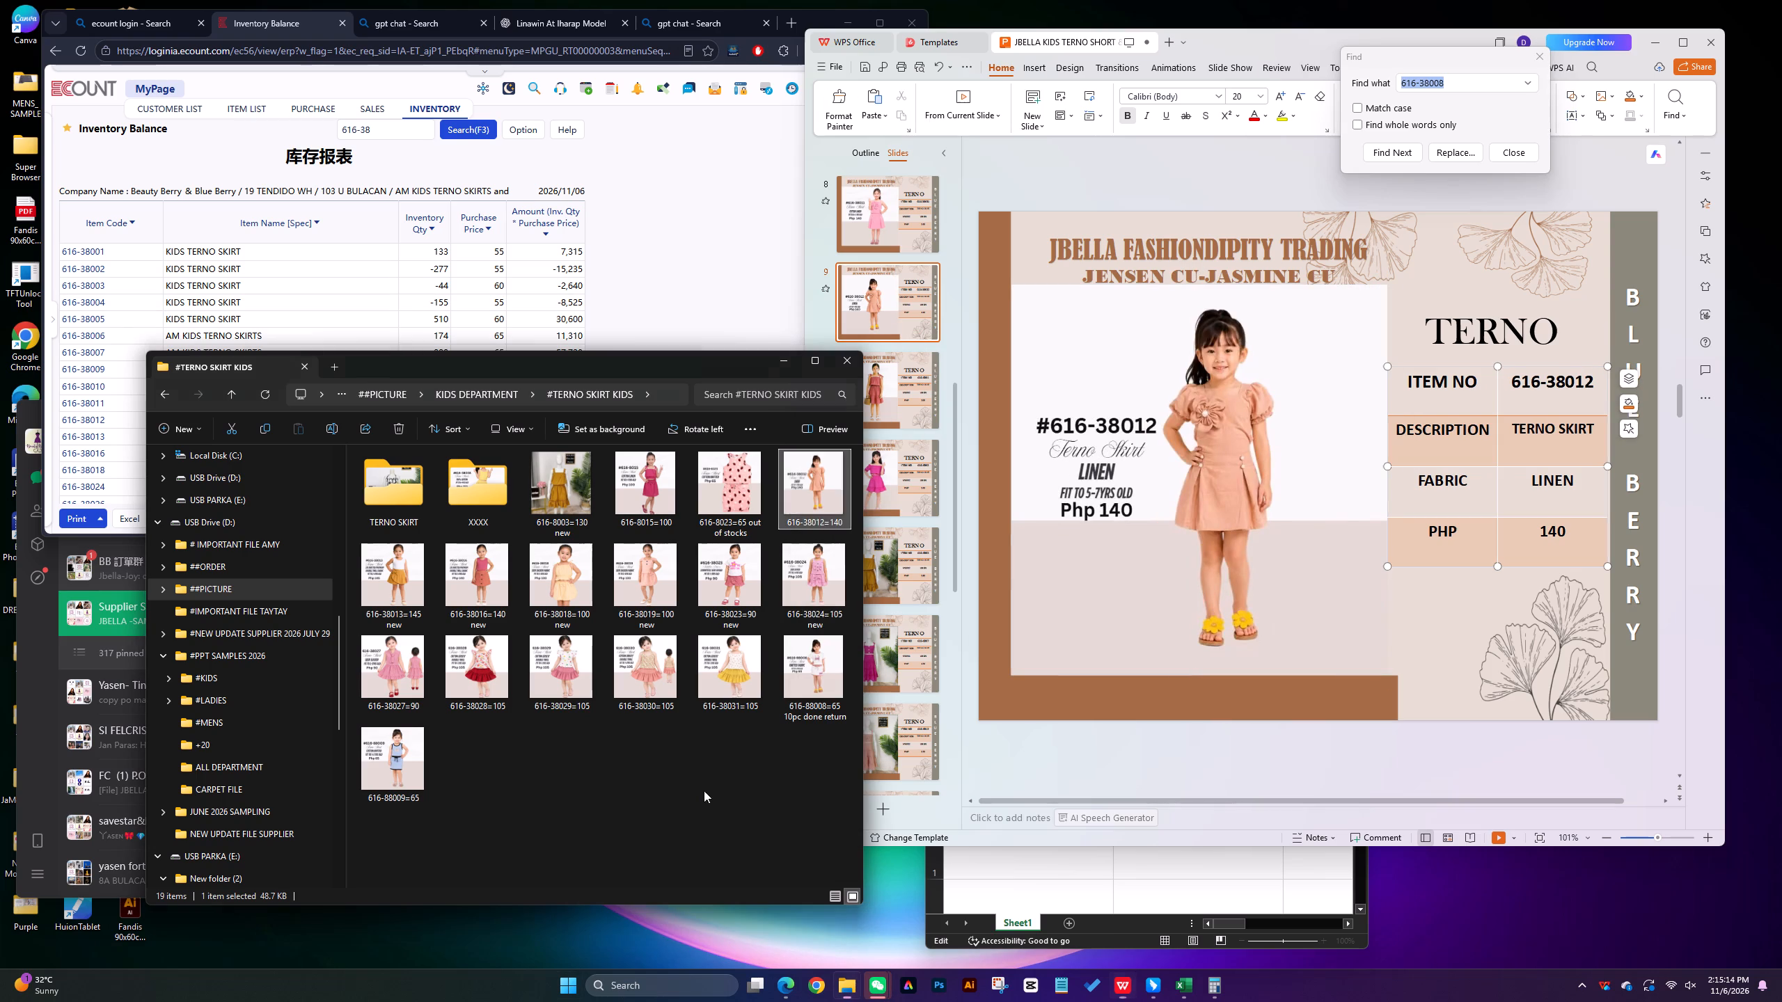
left_click_drag(825, 502, 384, 518)
Move the 616-38009=110 and 616-38012=140 pictures from TERNO SKIRT into its pdf subfolder and return to #TERNO SKIRT KIDS.
double_click(386, 491)
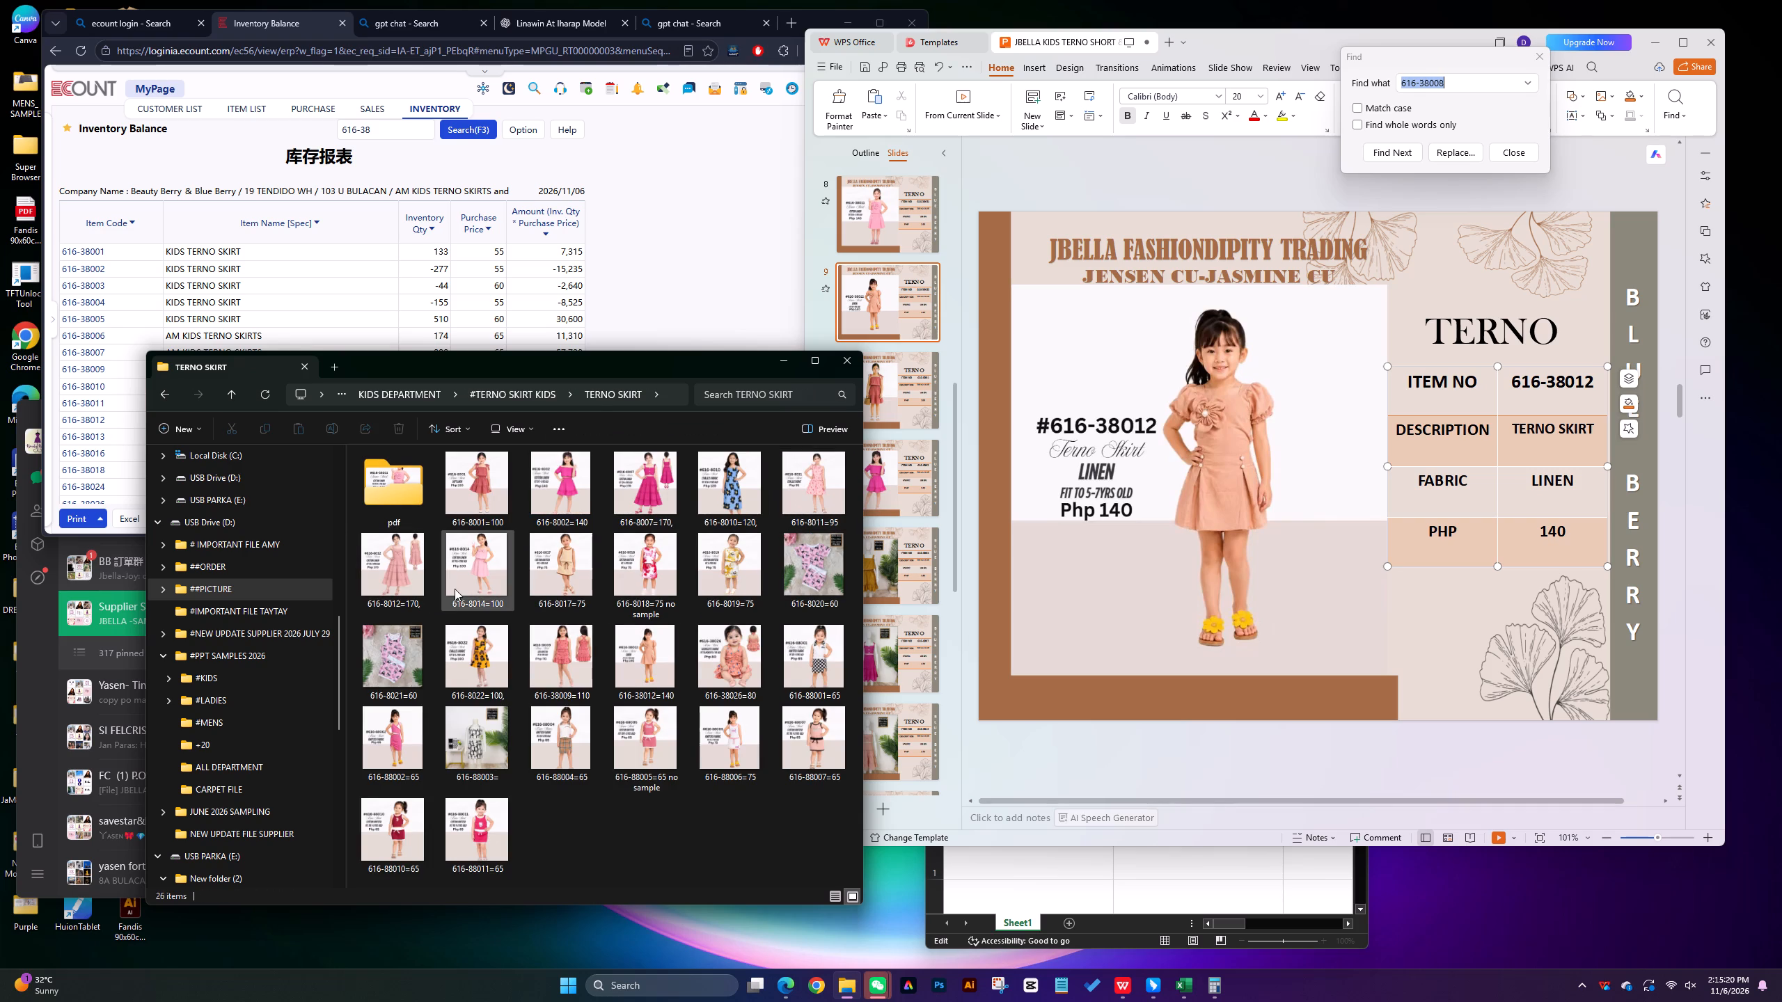
left_click_drag(569, 665, 396, 532)
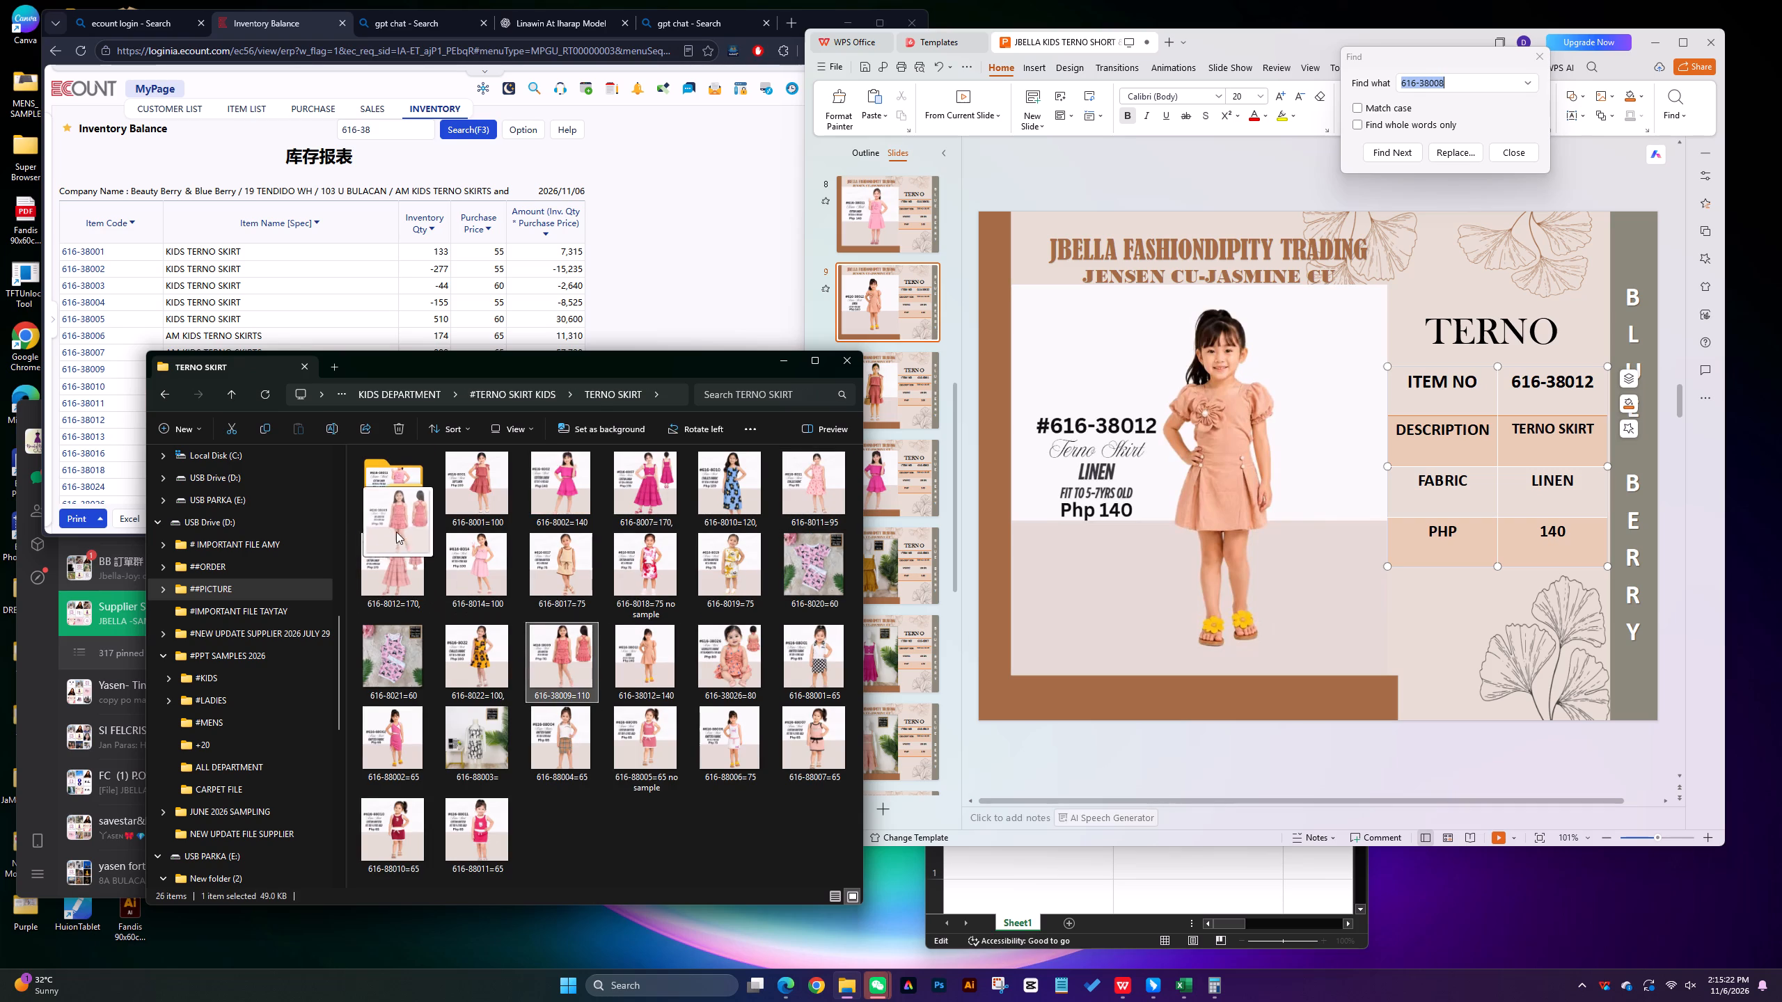
left_click_drag(396, 532, 395, 509)
left_click_drag(558, 664, 396, 504)
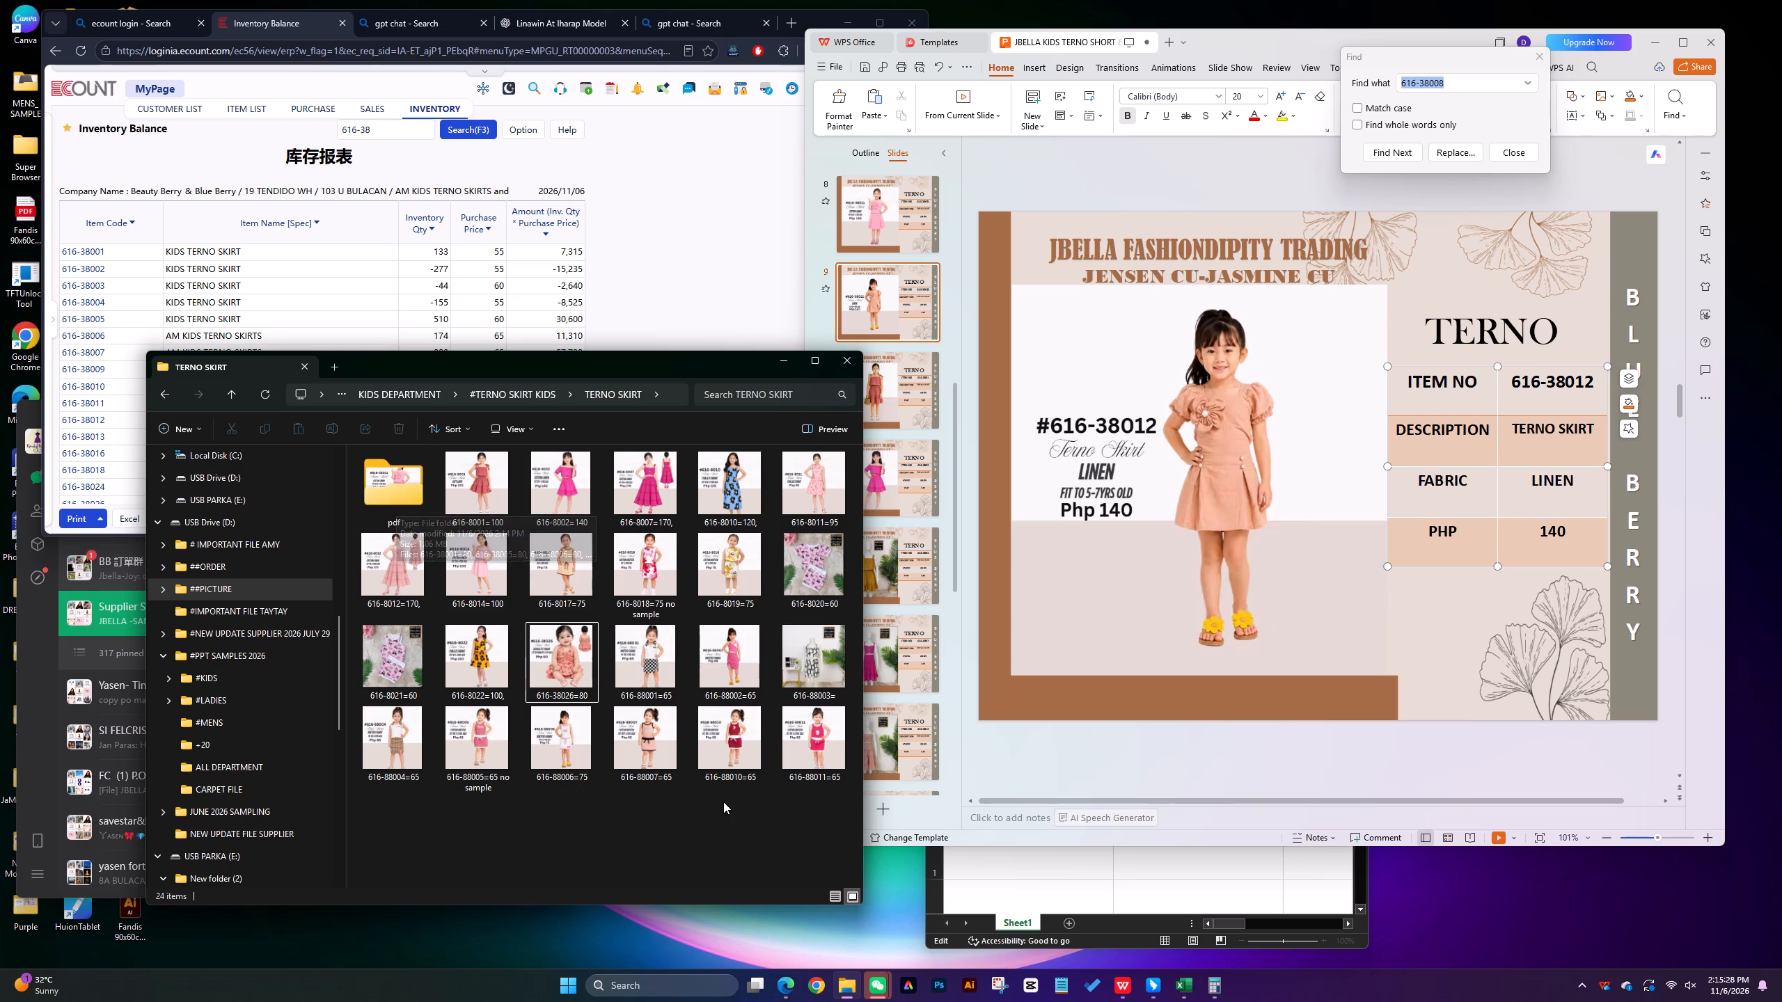
left_click(482, 824)
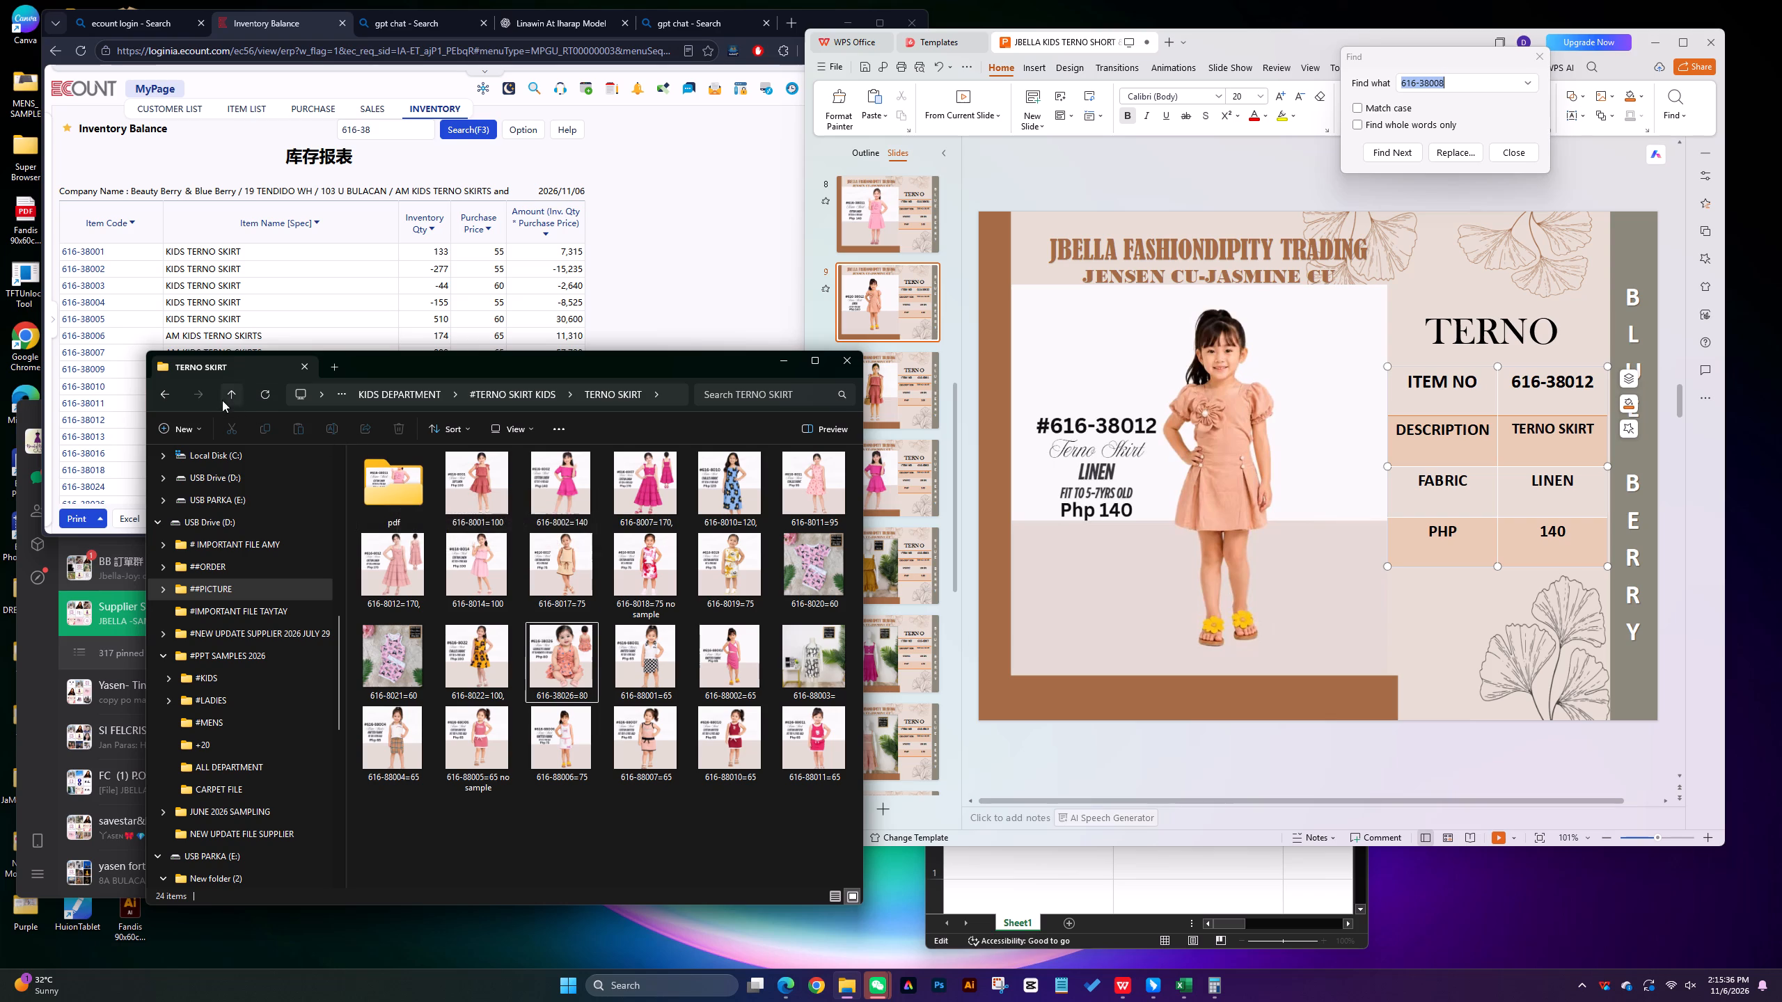
left_click(242, 388)
left_click(534, 762)
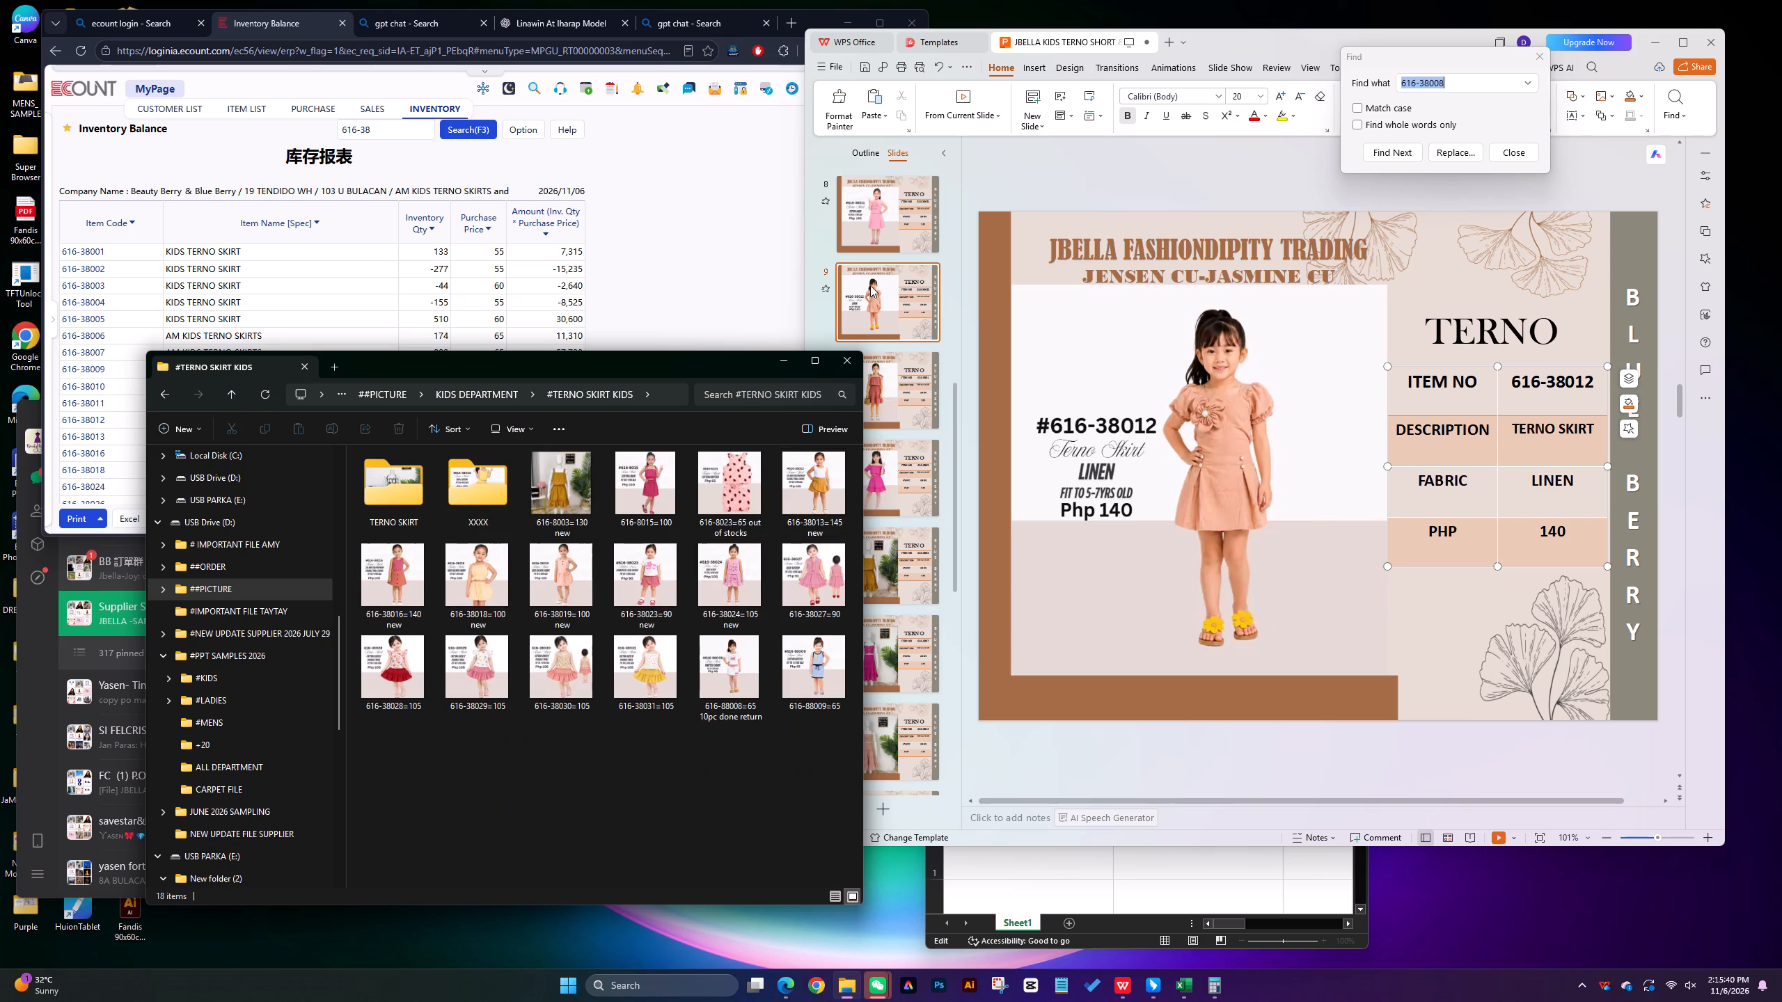
Duplicate the new 616-38012 slide.
left_click(881, 310)
right_click(881, 310)
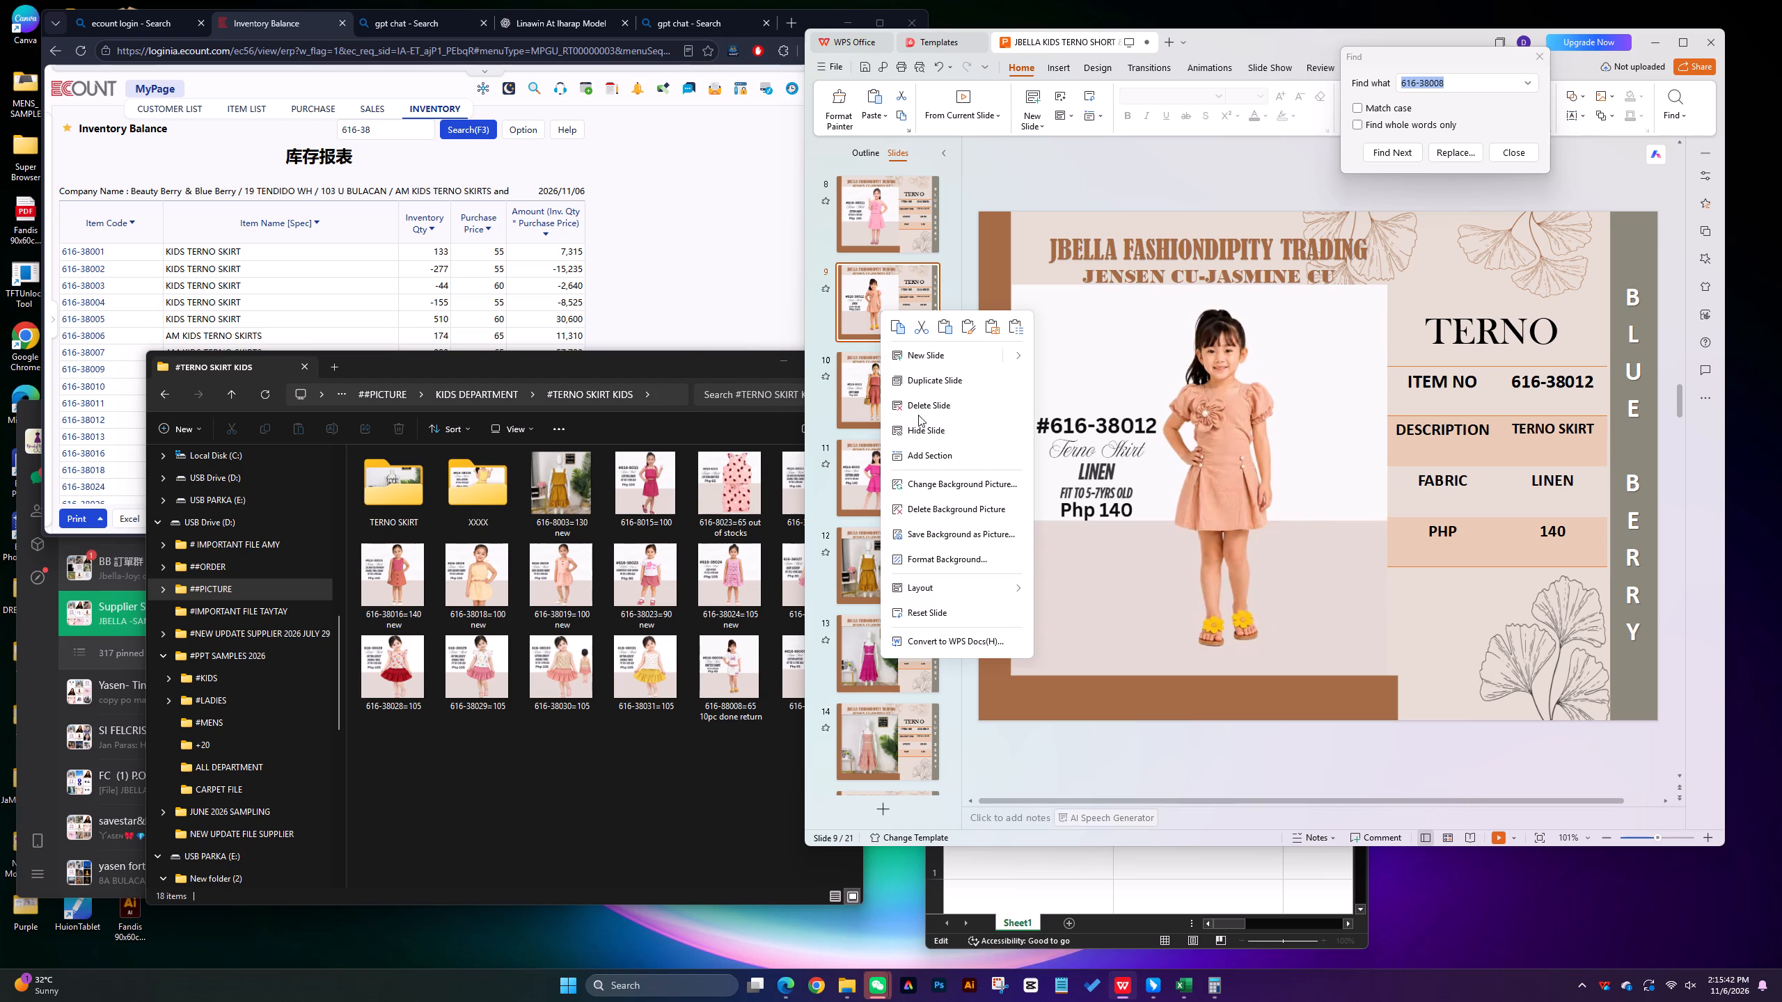
left_click(920, 381)
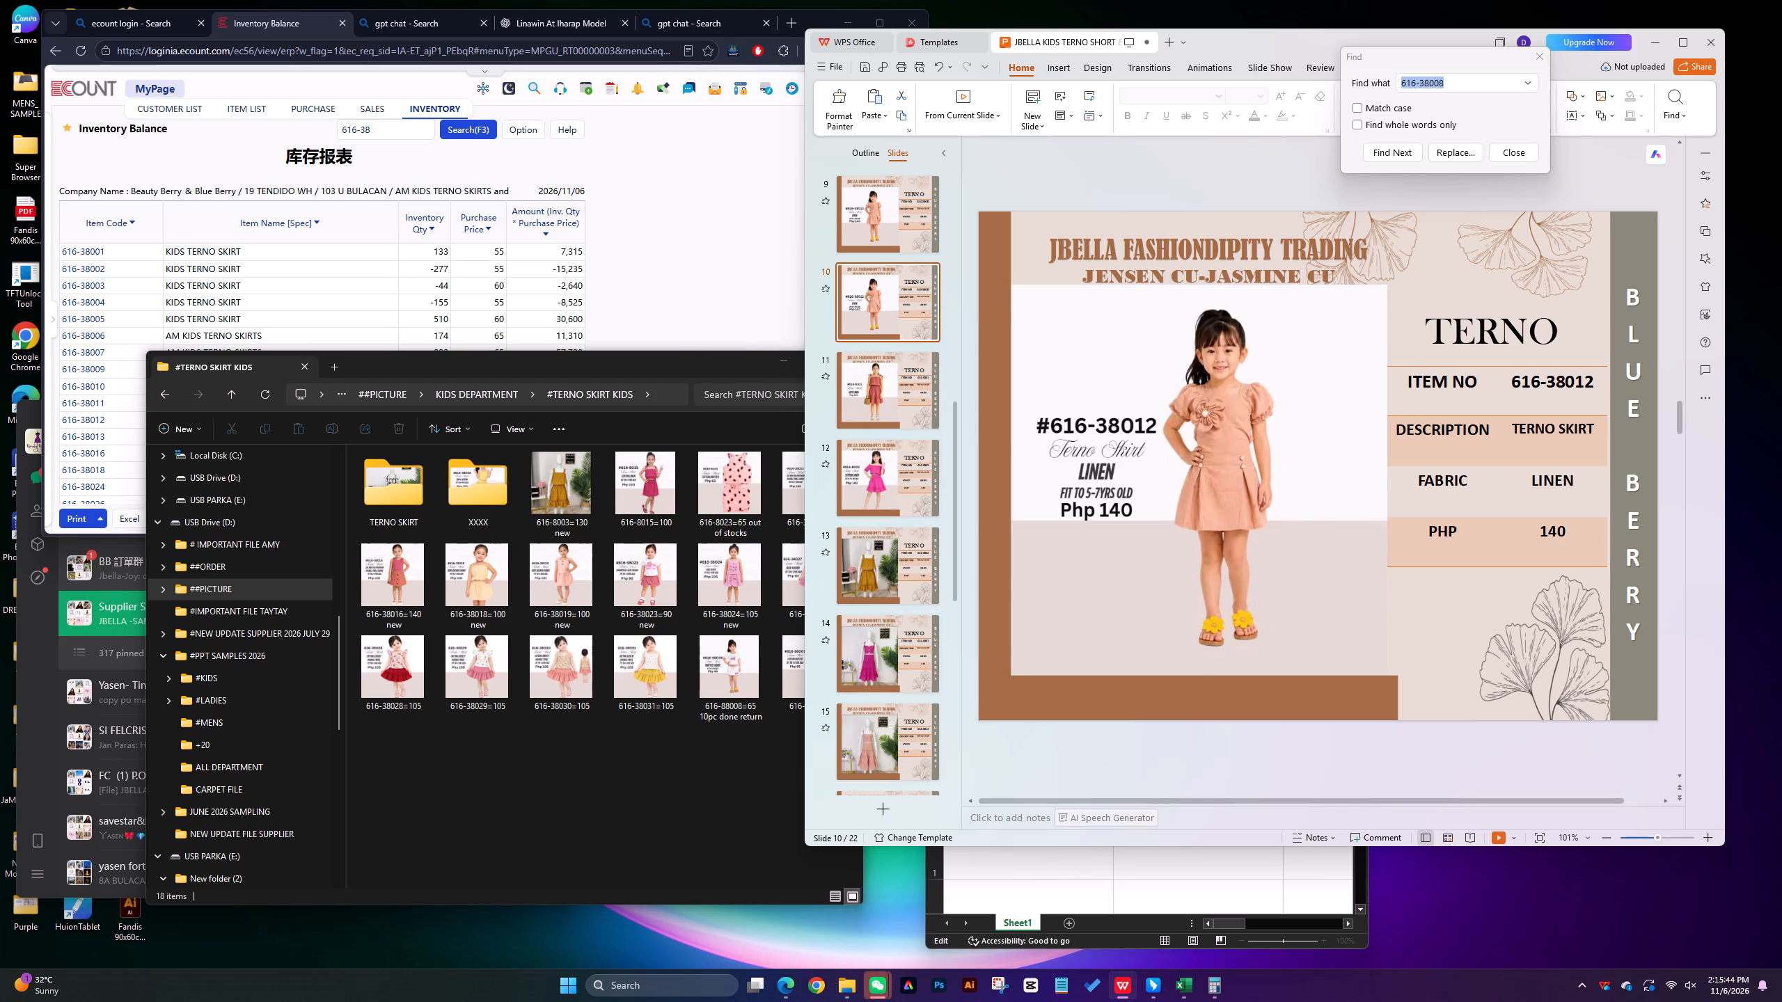
Replace the product picture on the duplicated 616-38012 slide with the 616-38013=145 new picture from the #TERNO SKIRT KIDS folder.
left_click(1076, 367)
key("Delete")
left_click_drag(650, 801, 662, 781)
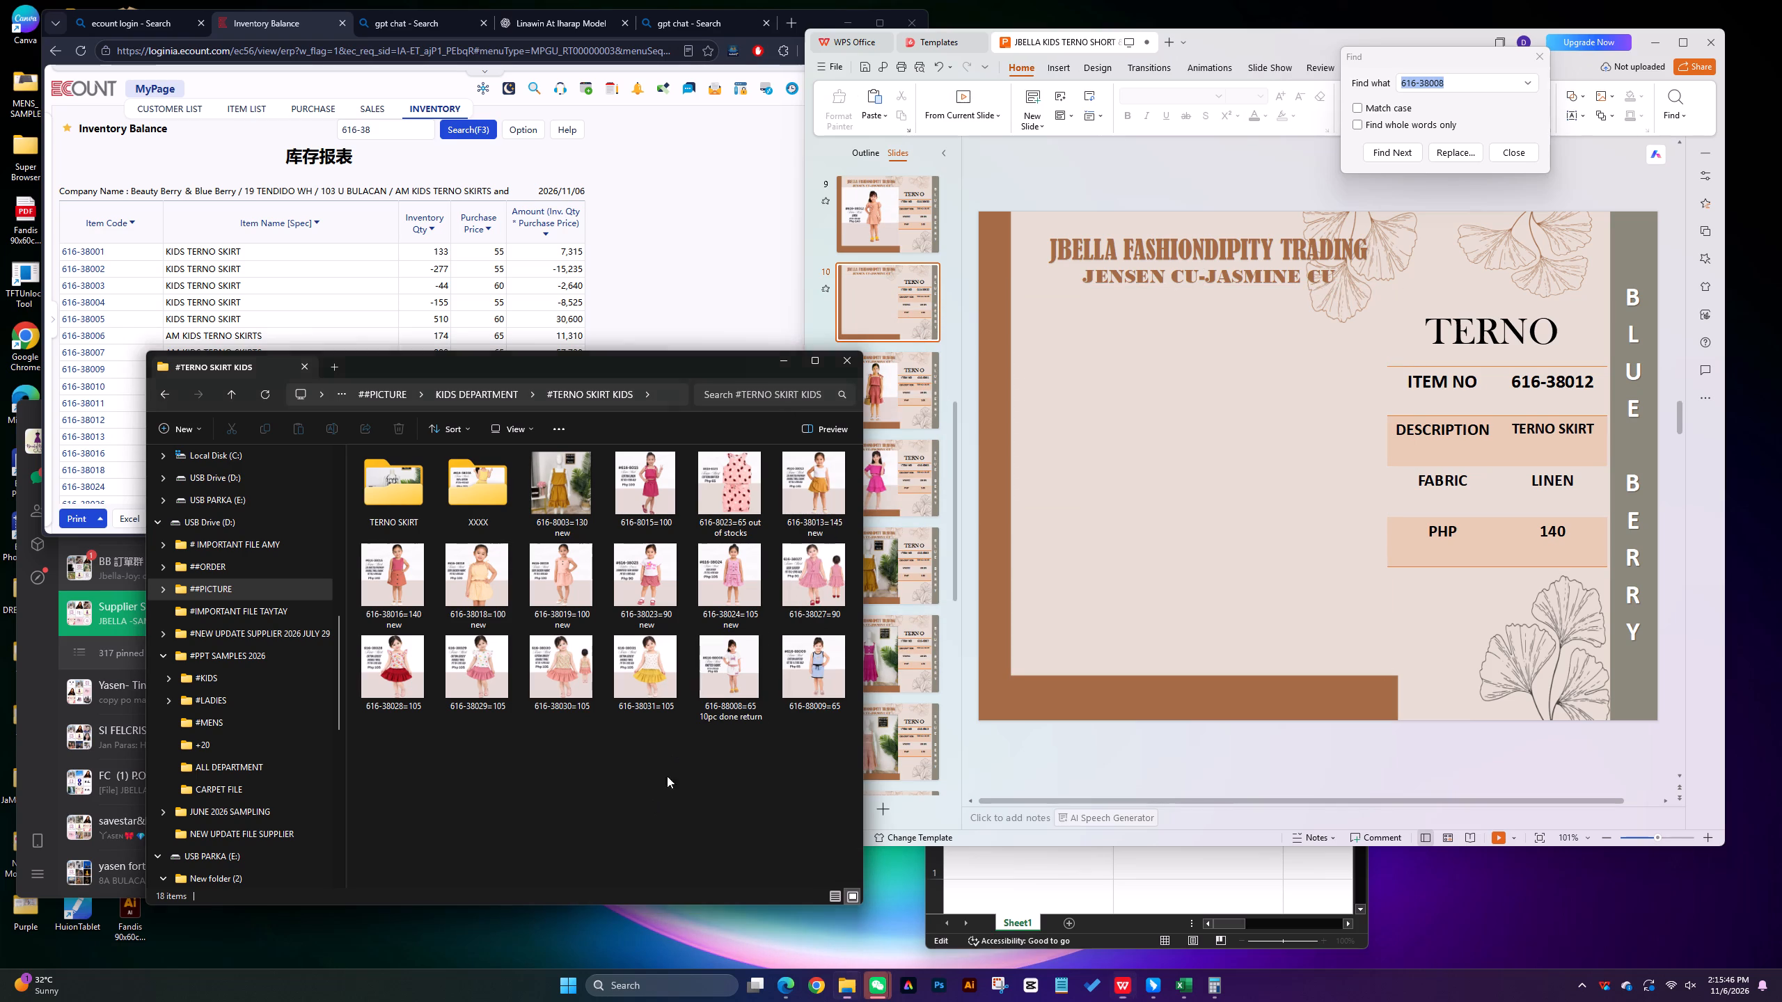
left_click_drag(866, 583, 752, 617)
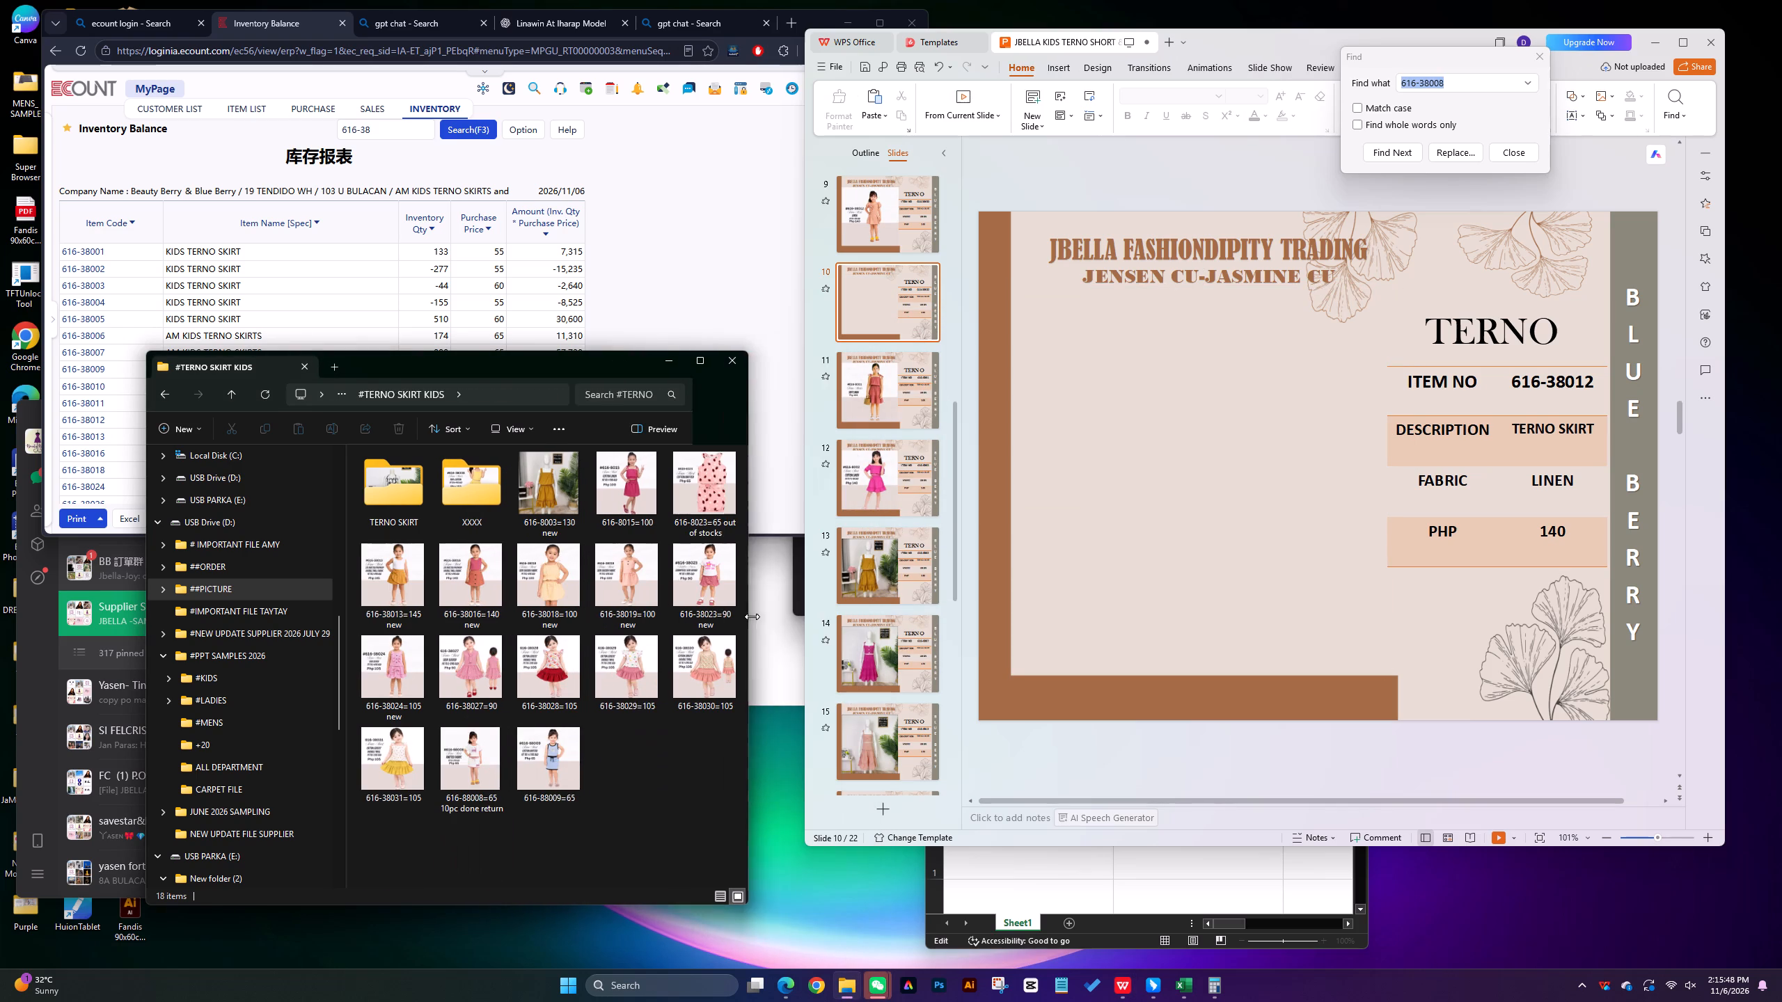
left_click_drag(752, 617, 783, 610)
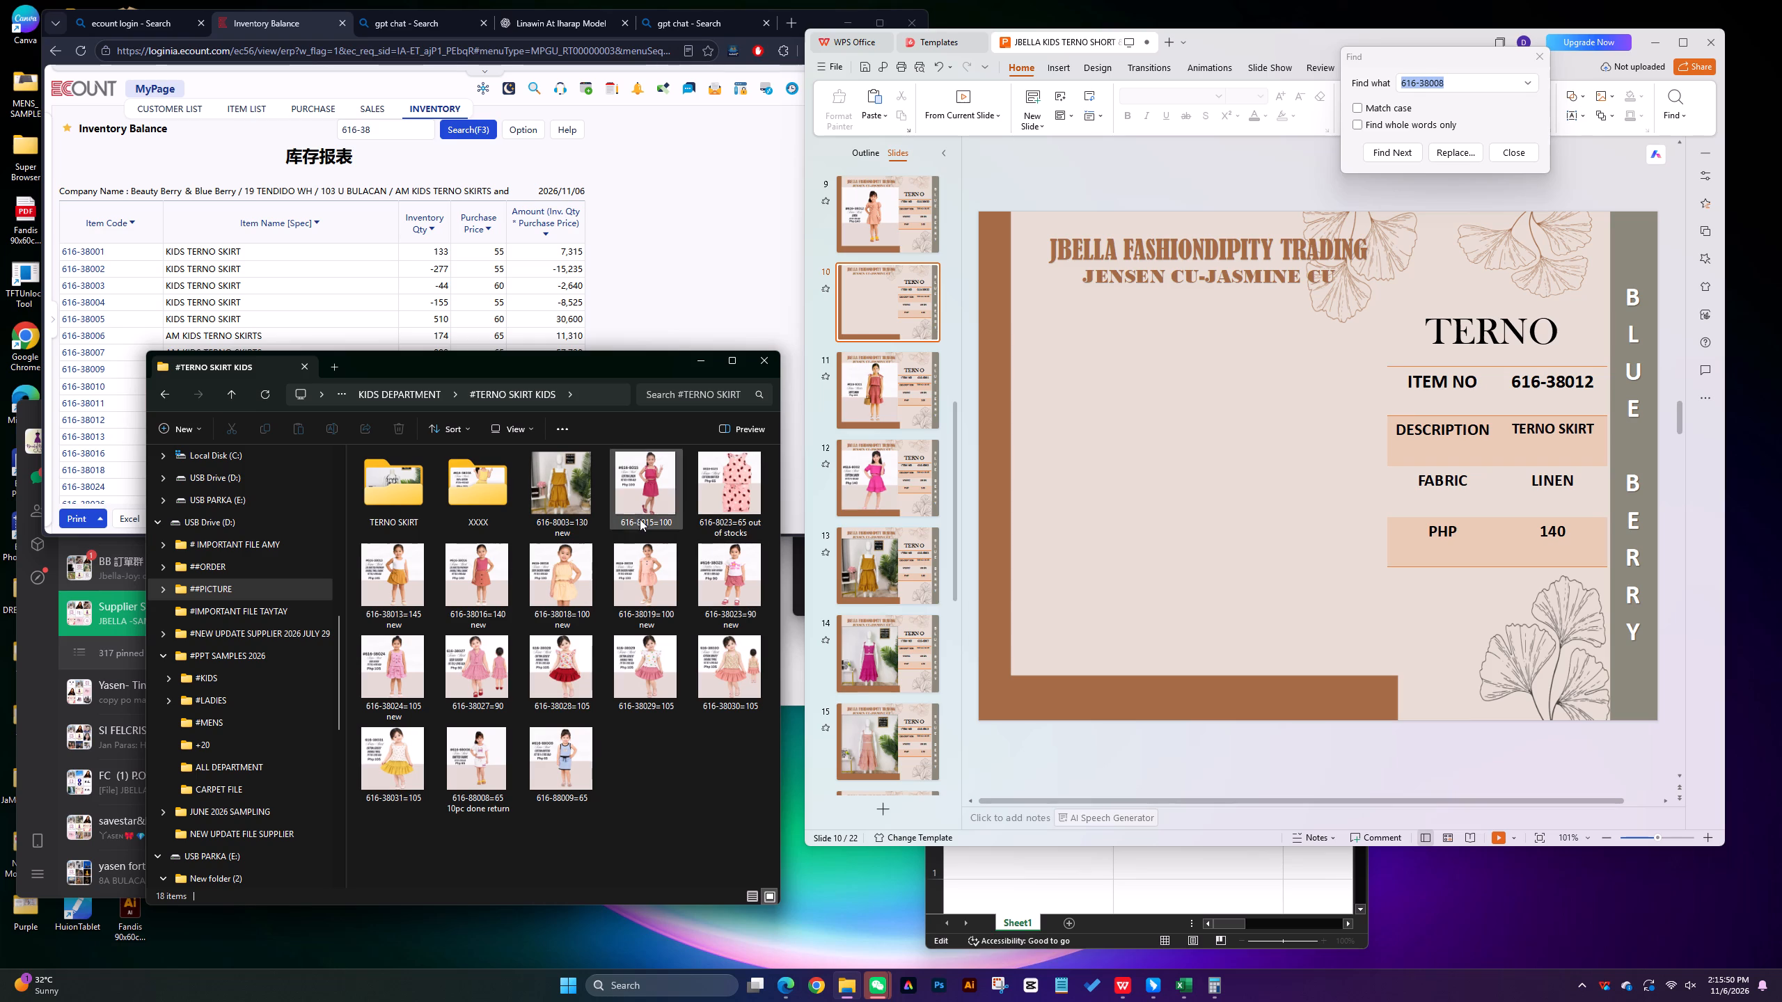
left_click_drag(397, 585, 1038, 317)
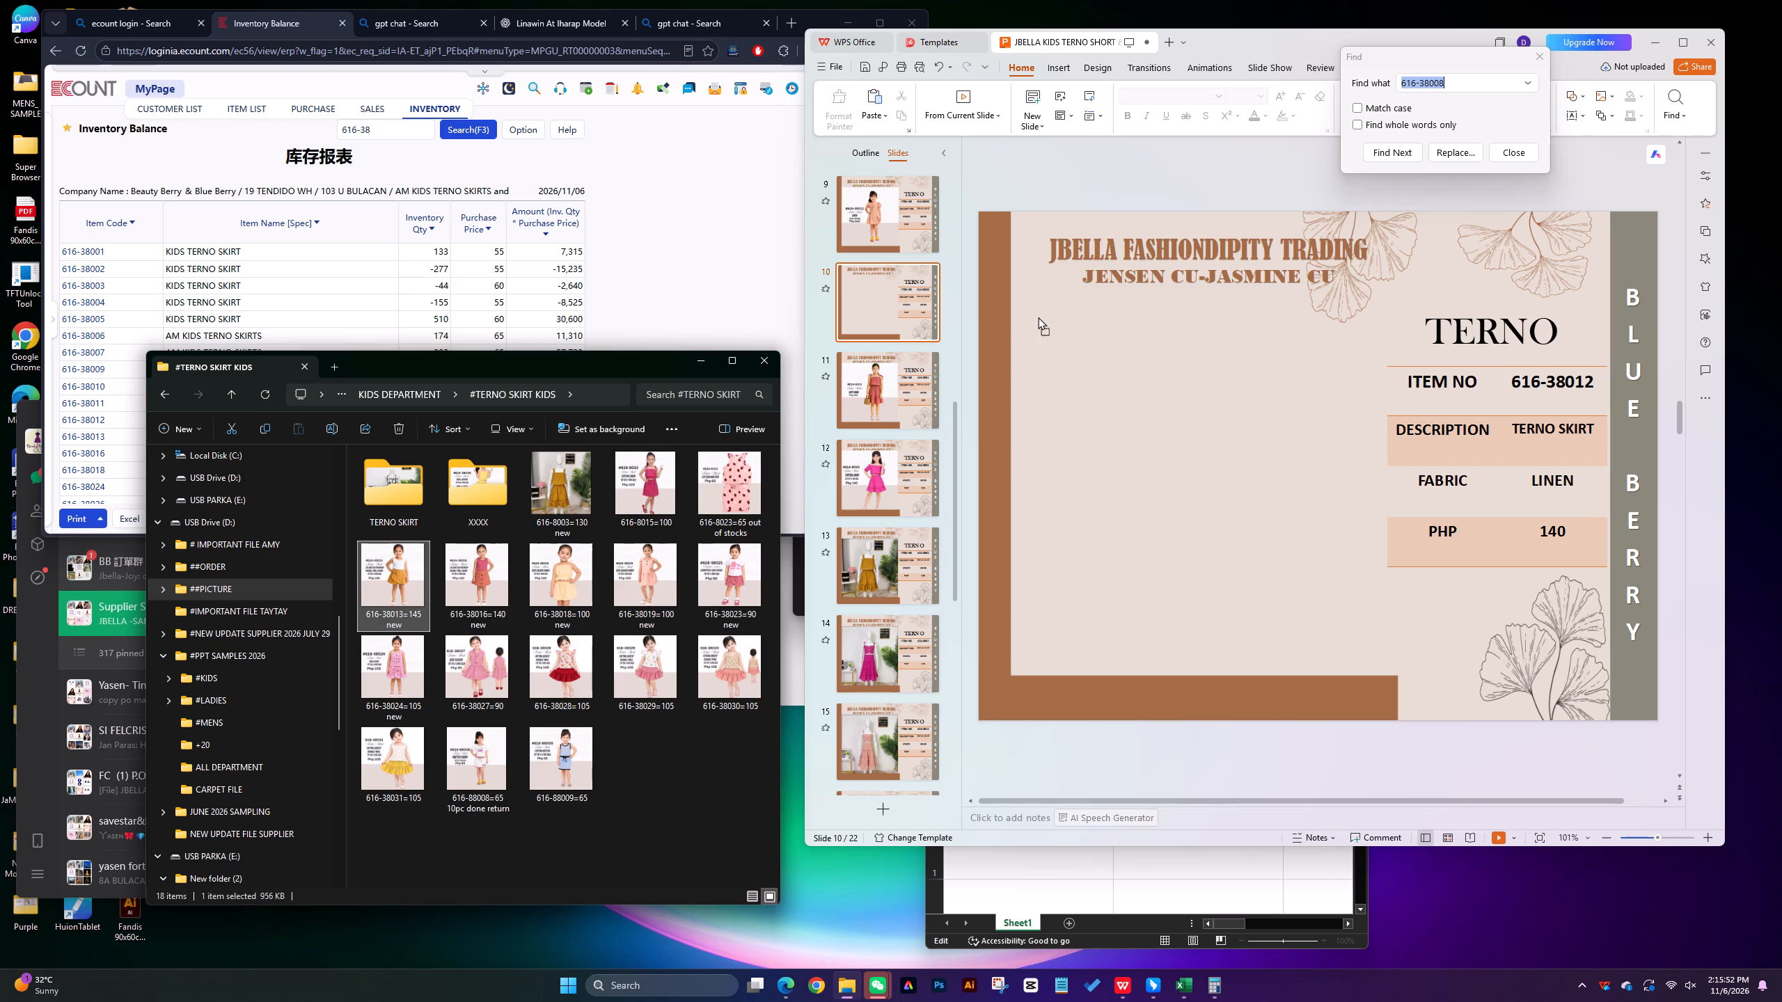
left_click_drag(1038, 317, 1036, 332)
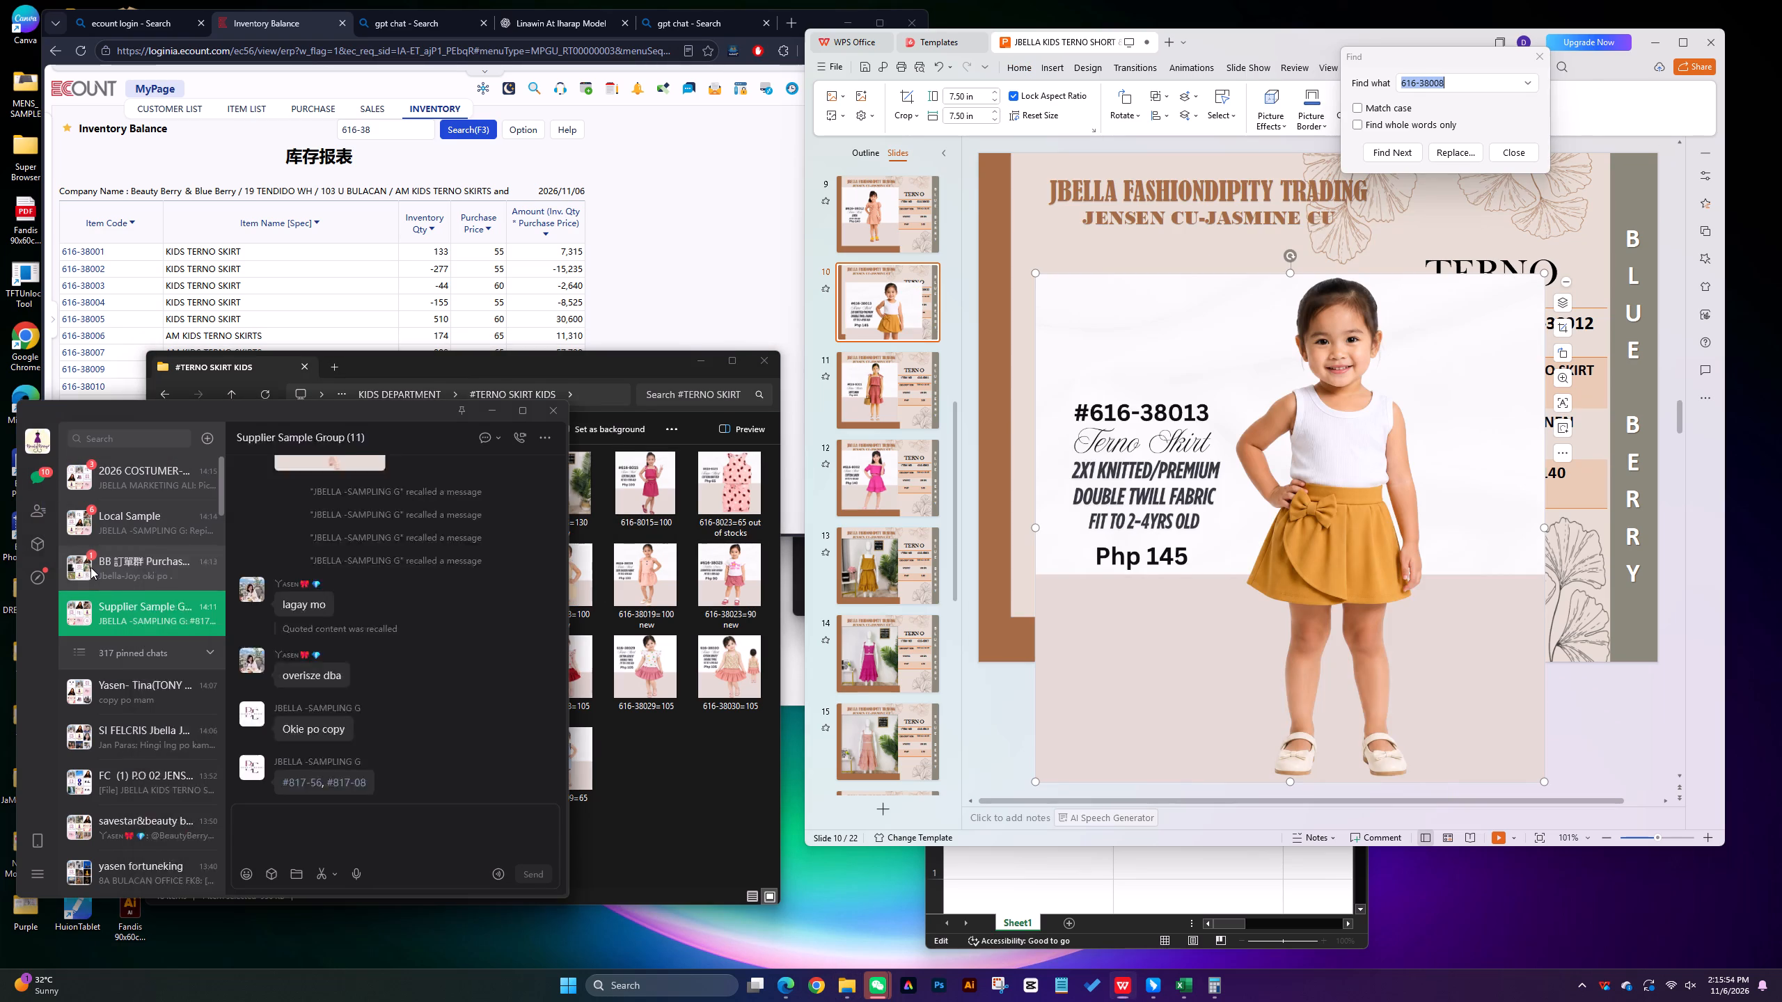
Check the BB purchase group chat in Weixin, and open the TERNO SKIRT picture folder in File Explorer.
left_click(90, 567)
left_click(633, 768)
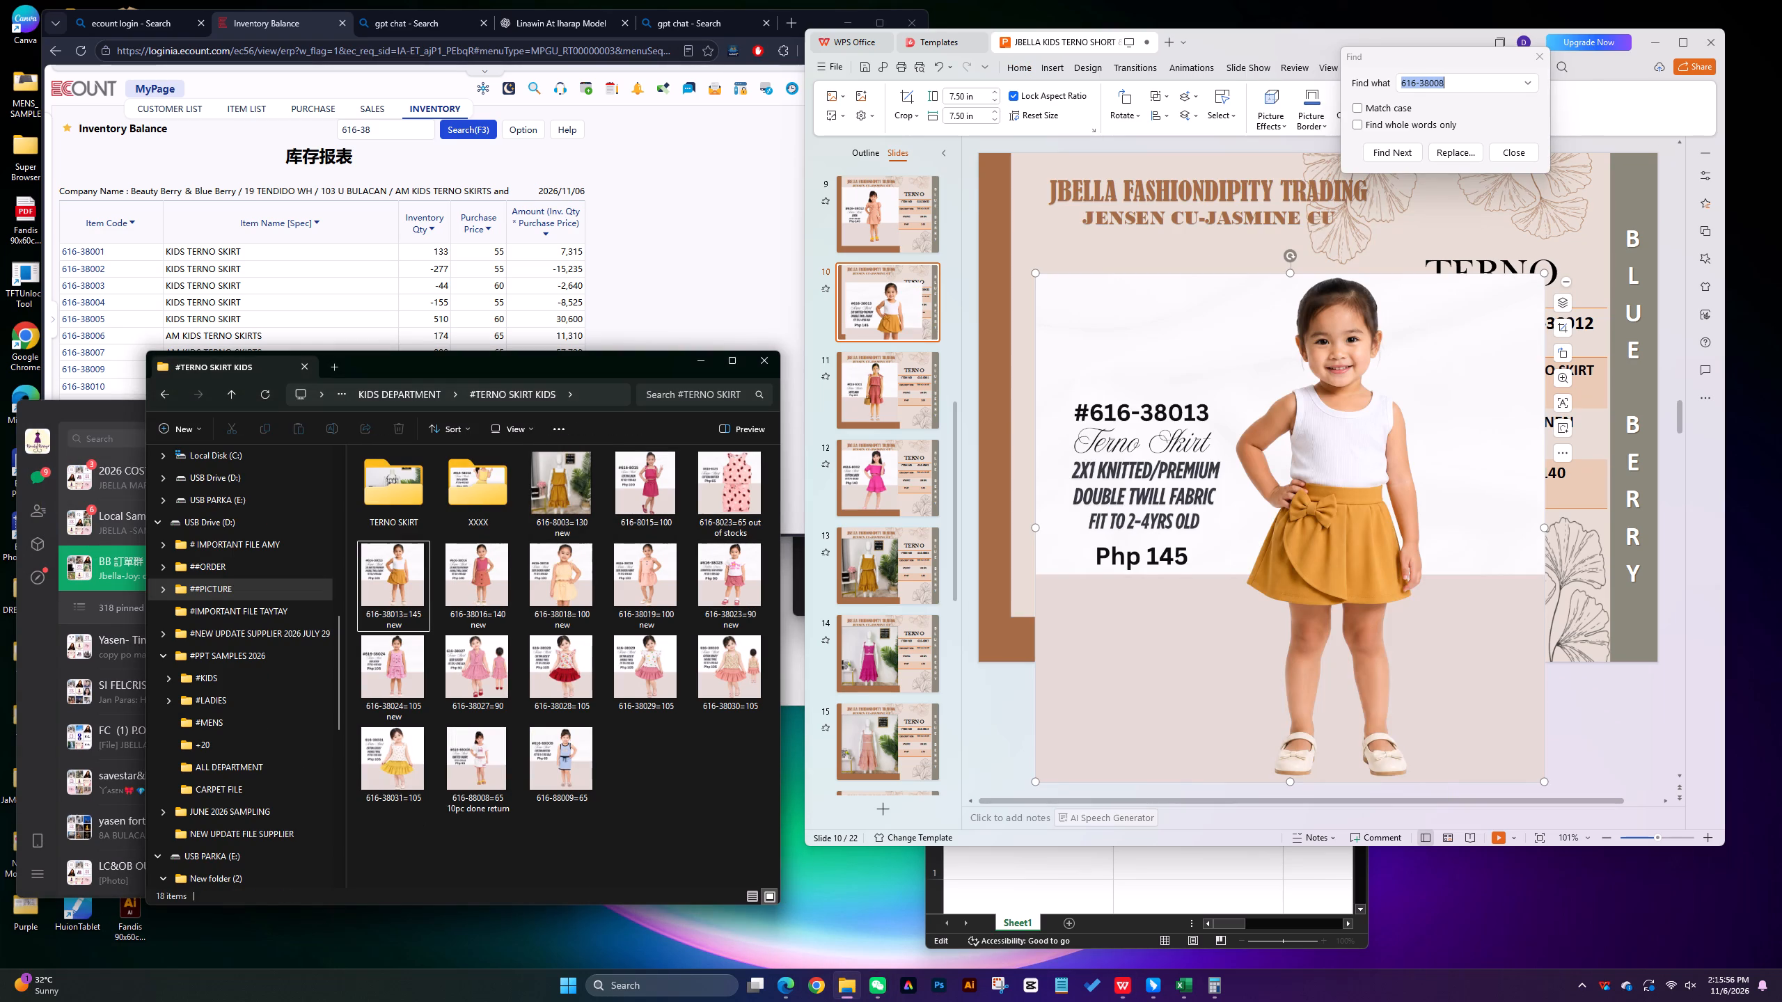
double_click(396, 479)
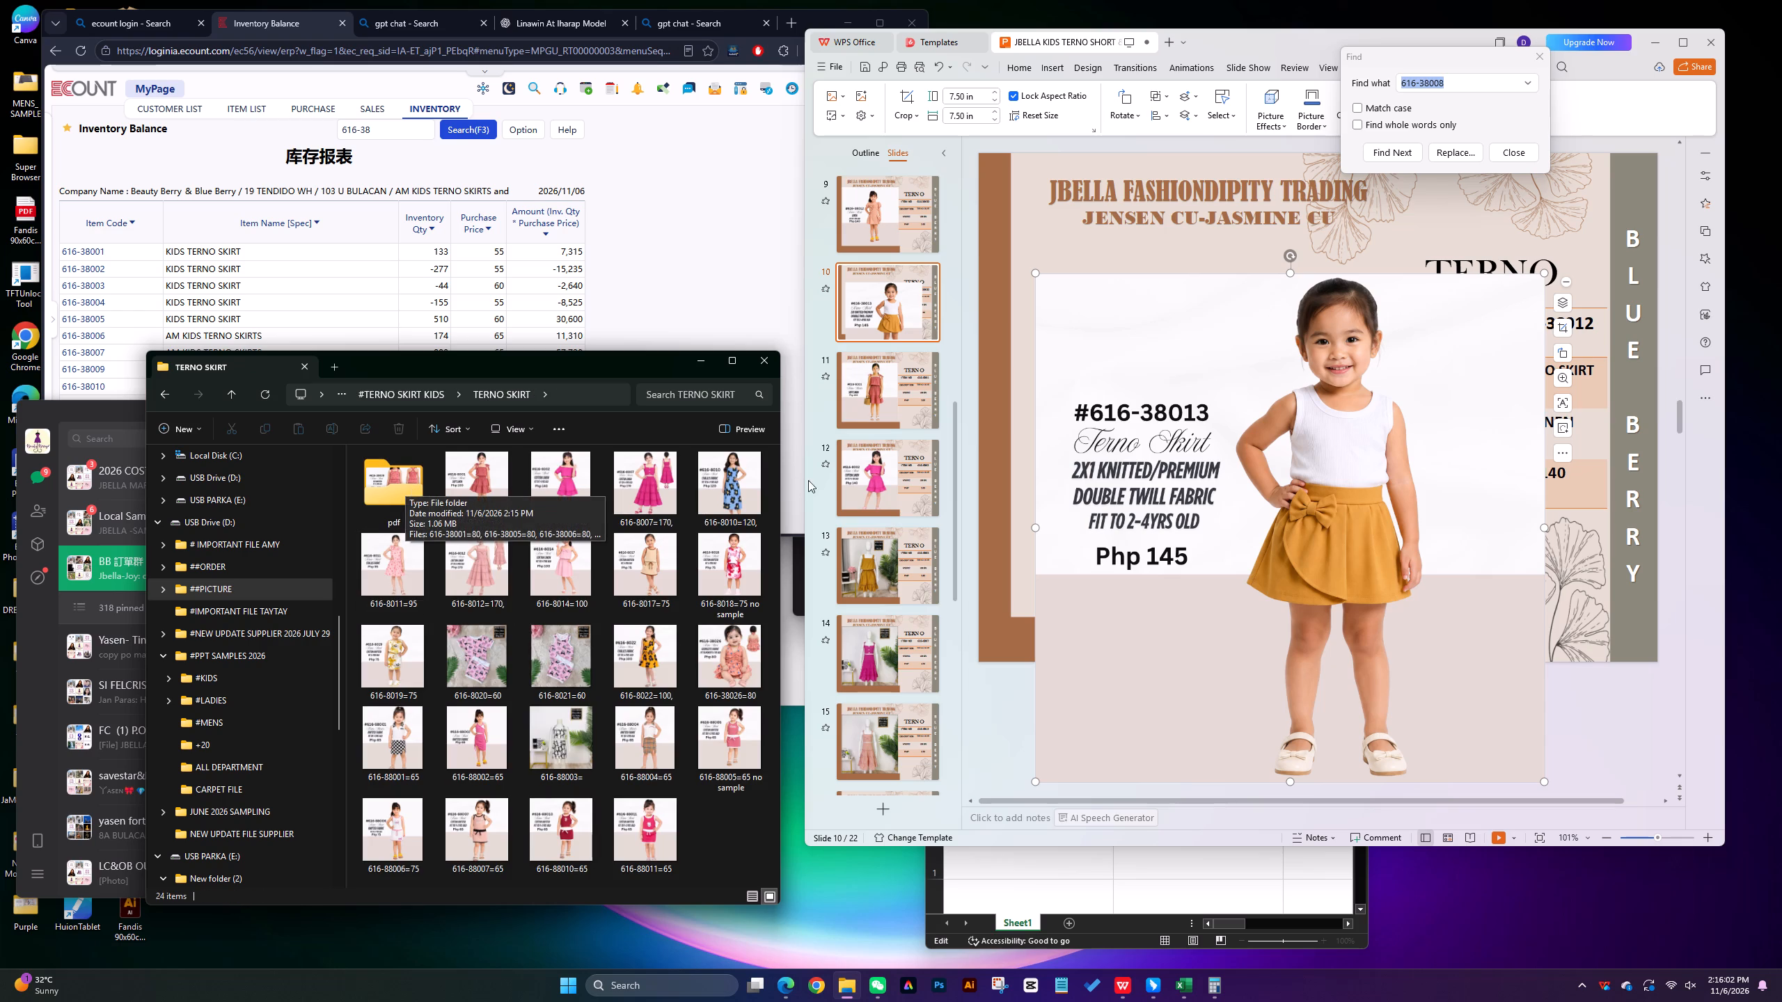
Resize and position the 616-38013 picture to fill the area beside the slide's table, about 5.74 in high by 5.52 in wide.
left_click(1350, 369)
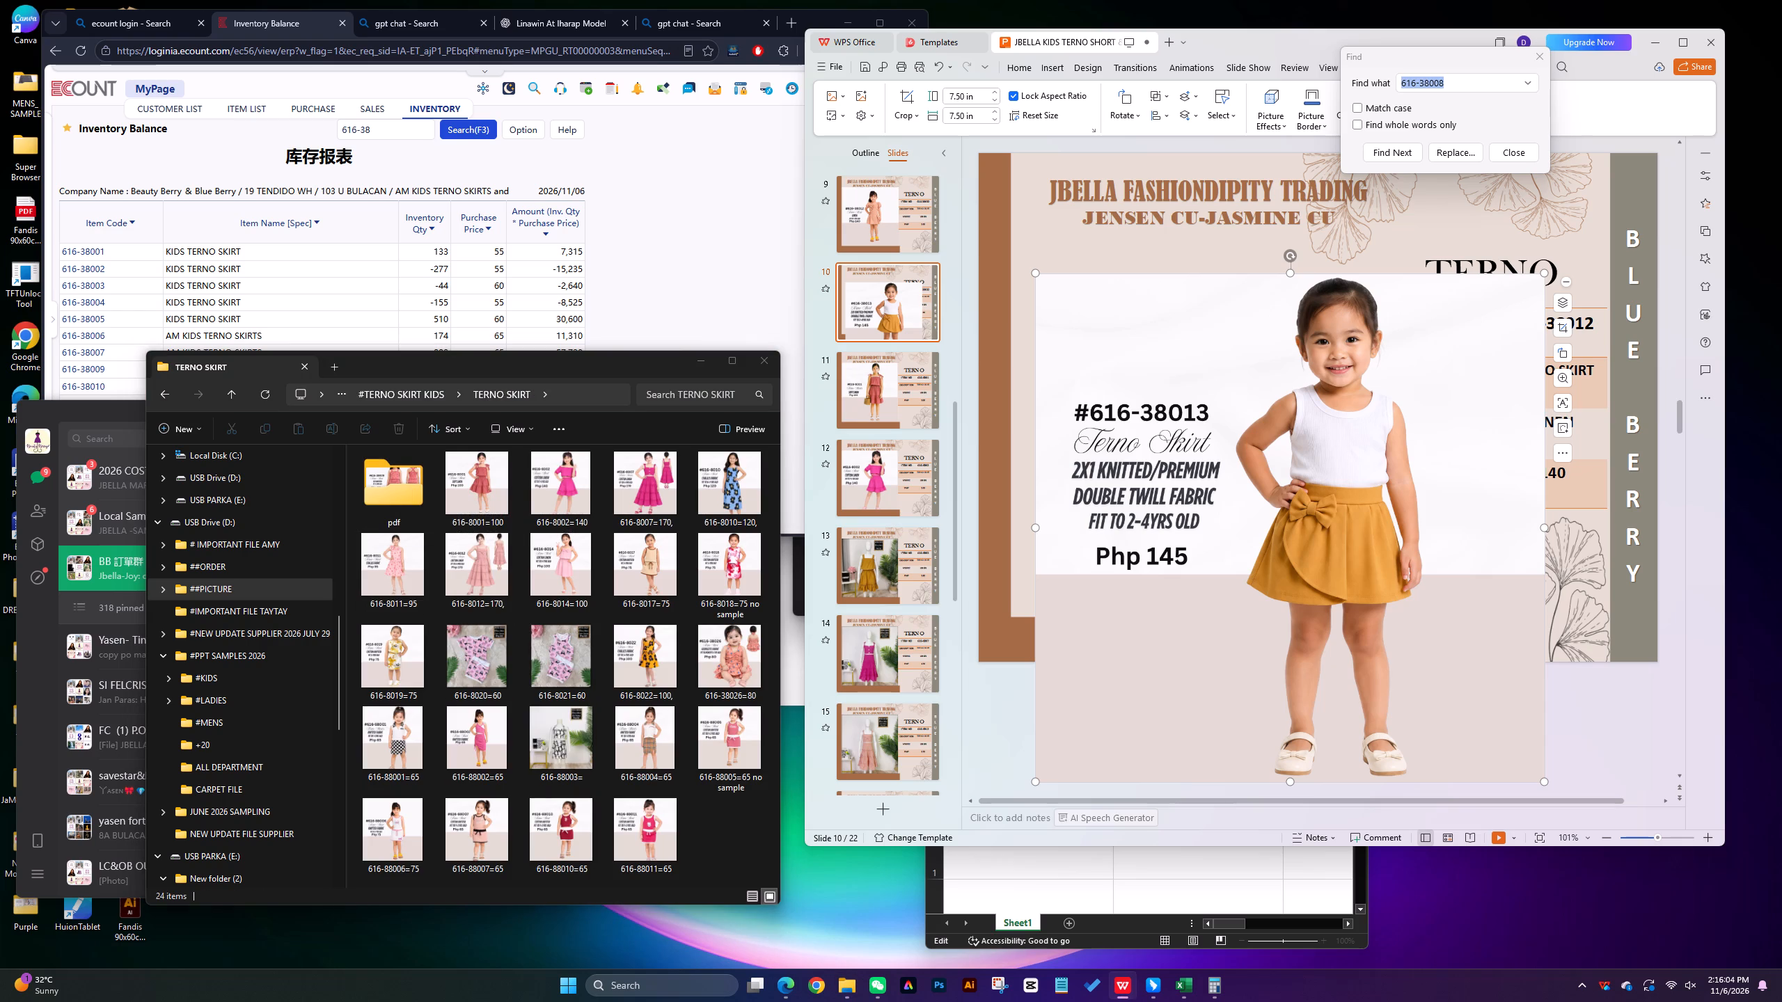
left_click_drag(1545, 271, 1267, 490)
left_click_drag(1188, 676, 1182, 445)
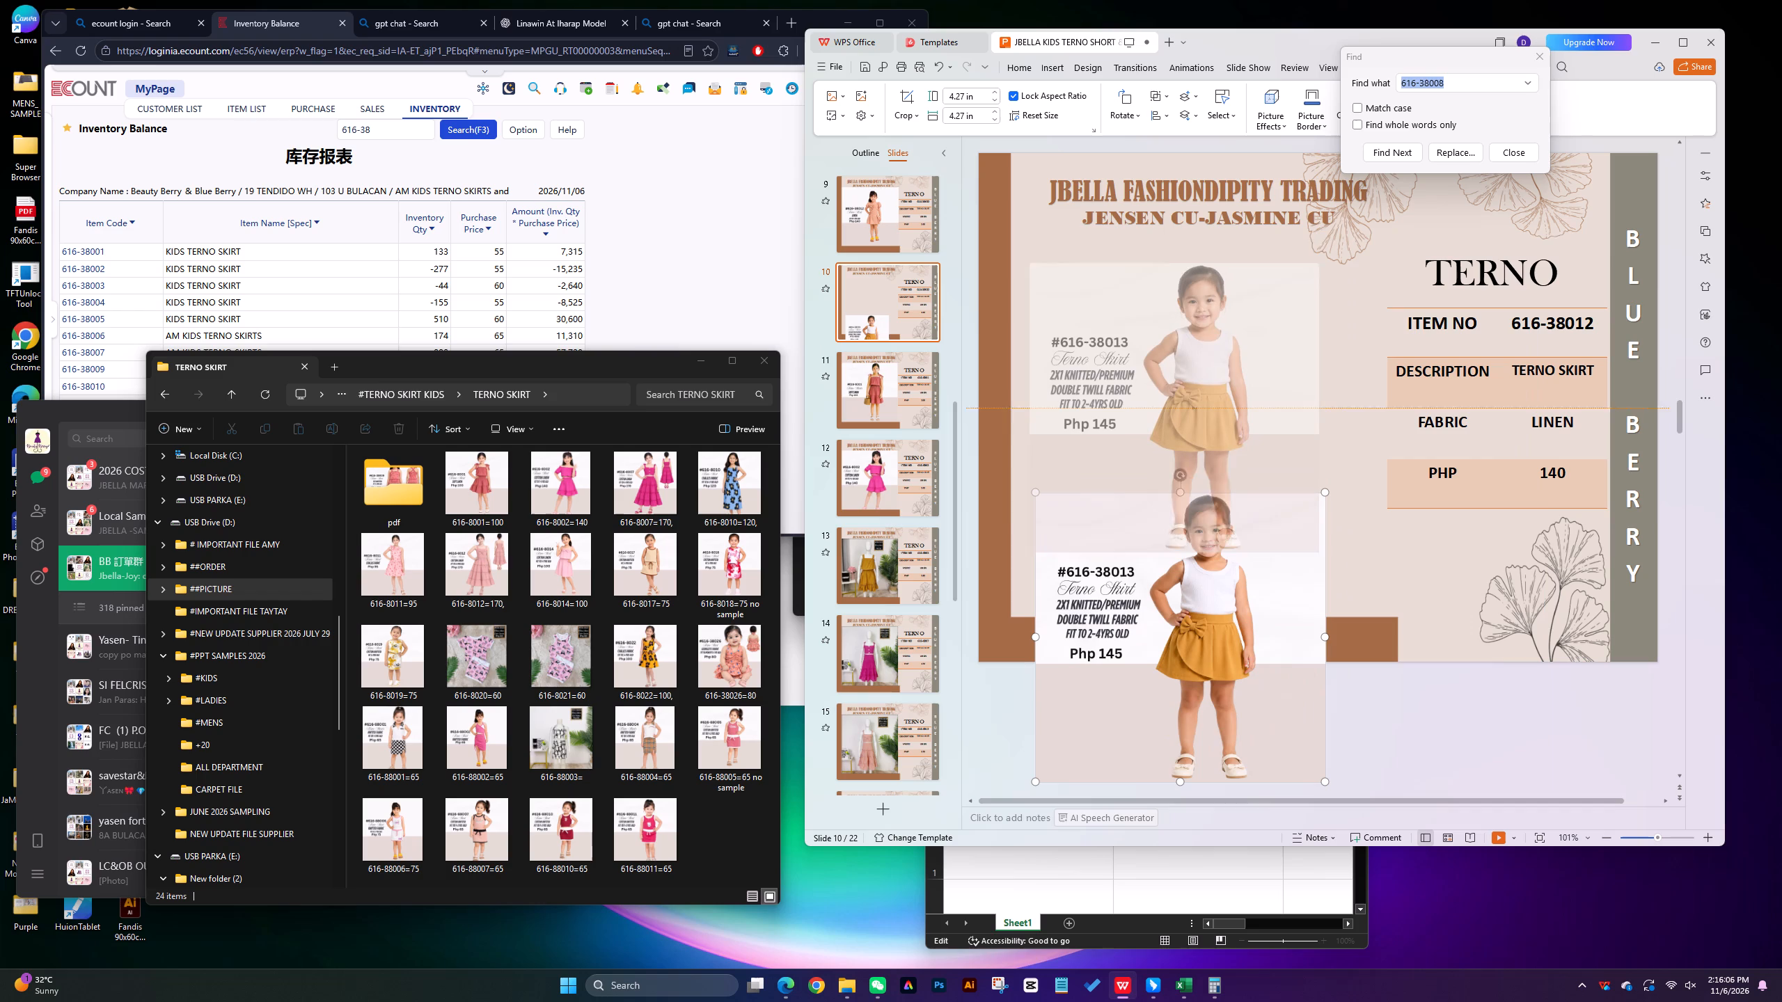
left_click_drag(1182, 445, 1164, 410)
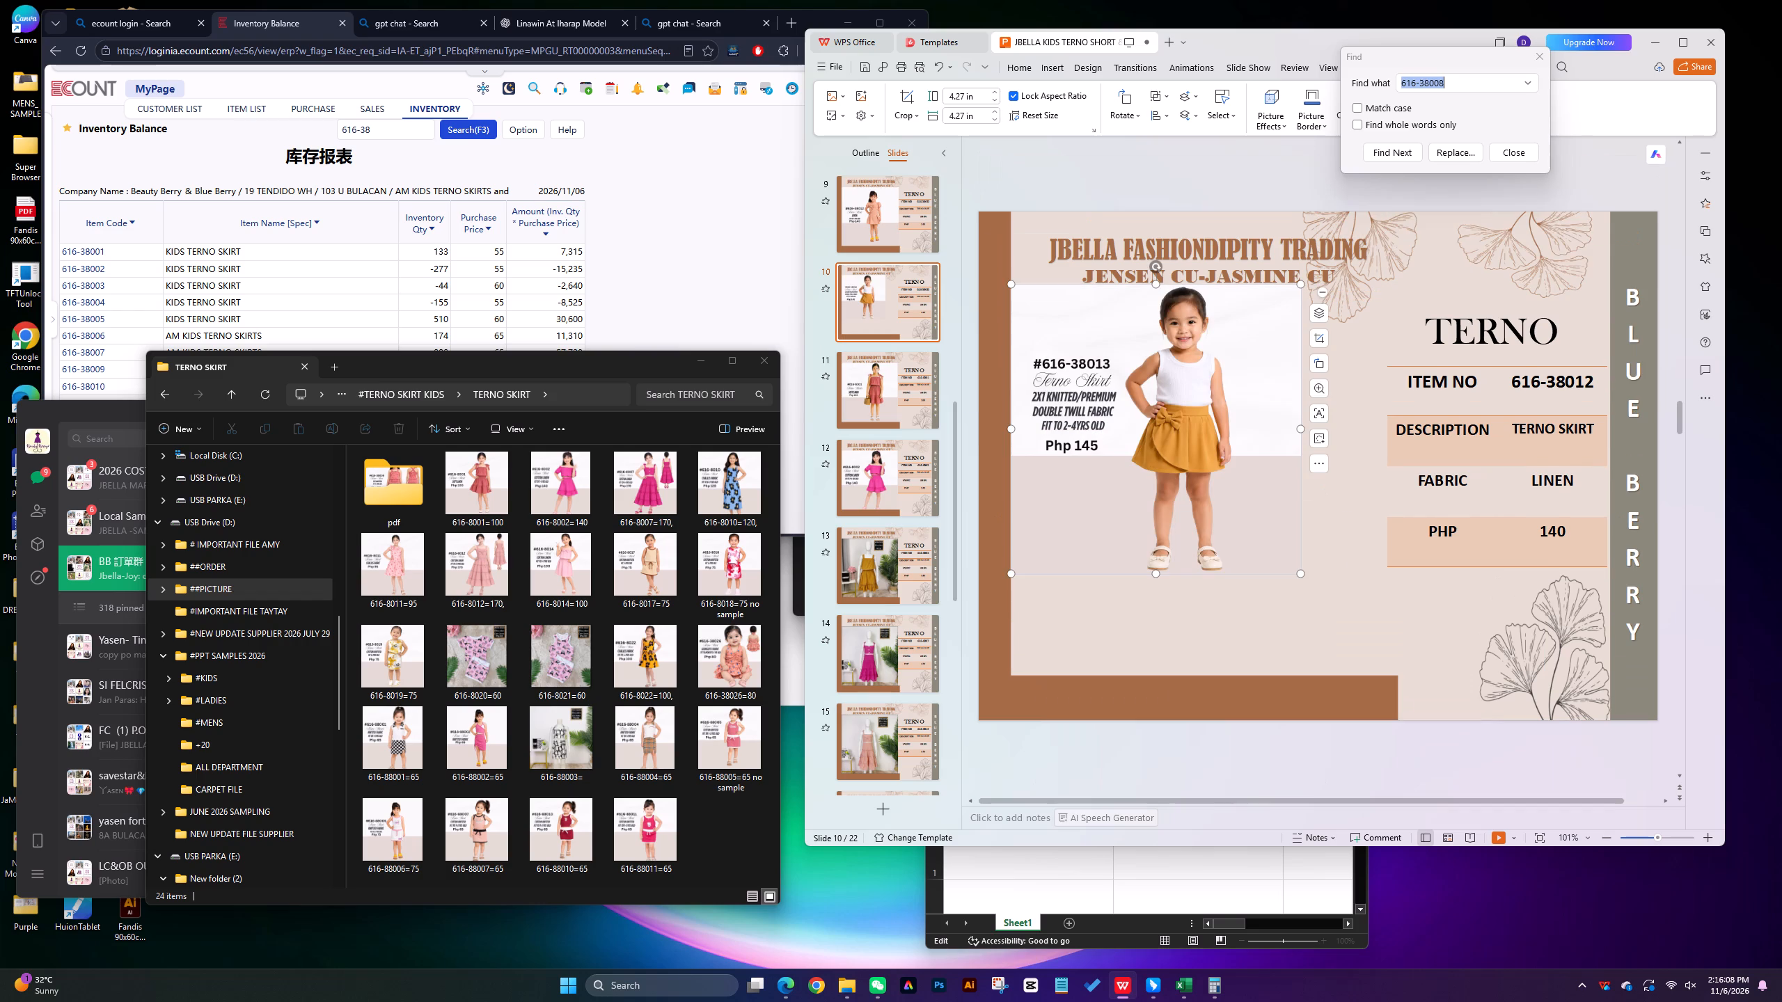
key("Right")
key("Right")
key("Right")
key("Left")
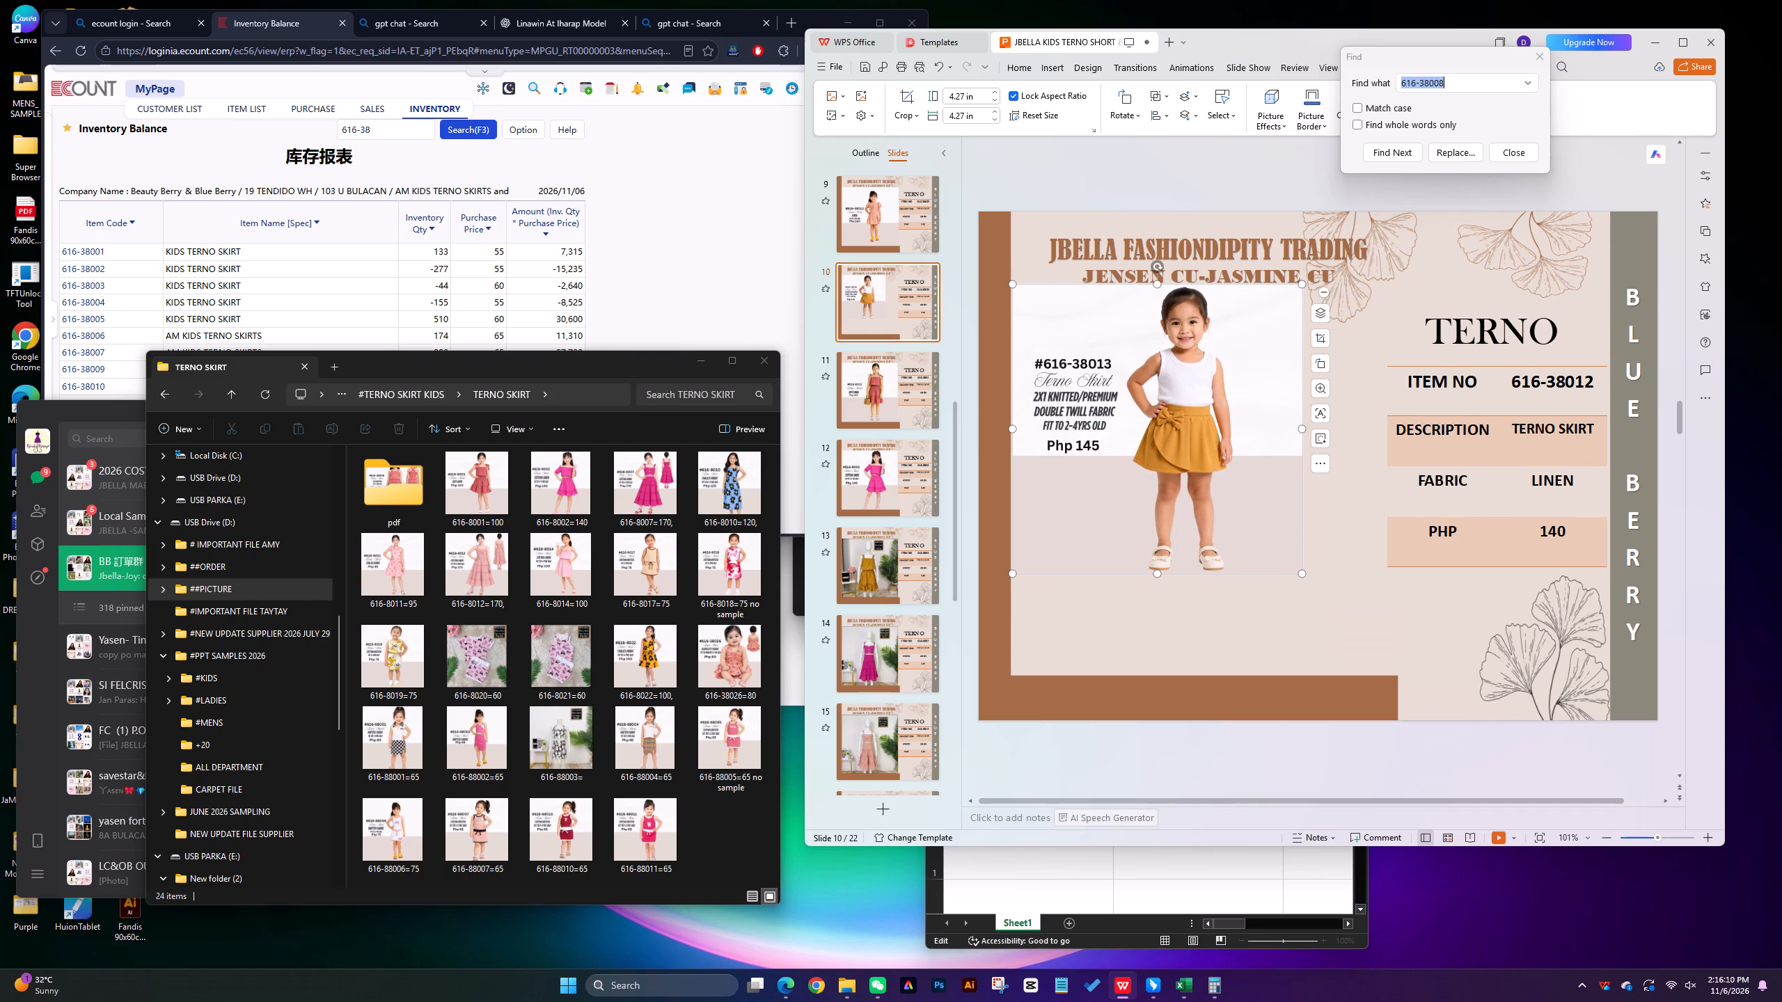
left_click_drag(1156, 574, 1162, 671)
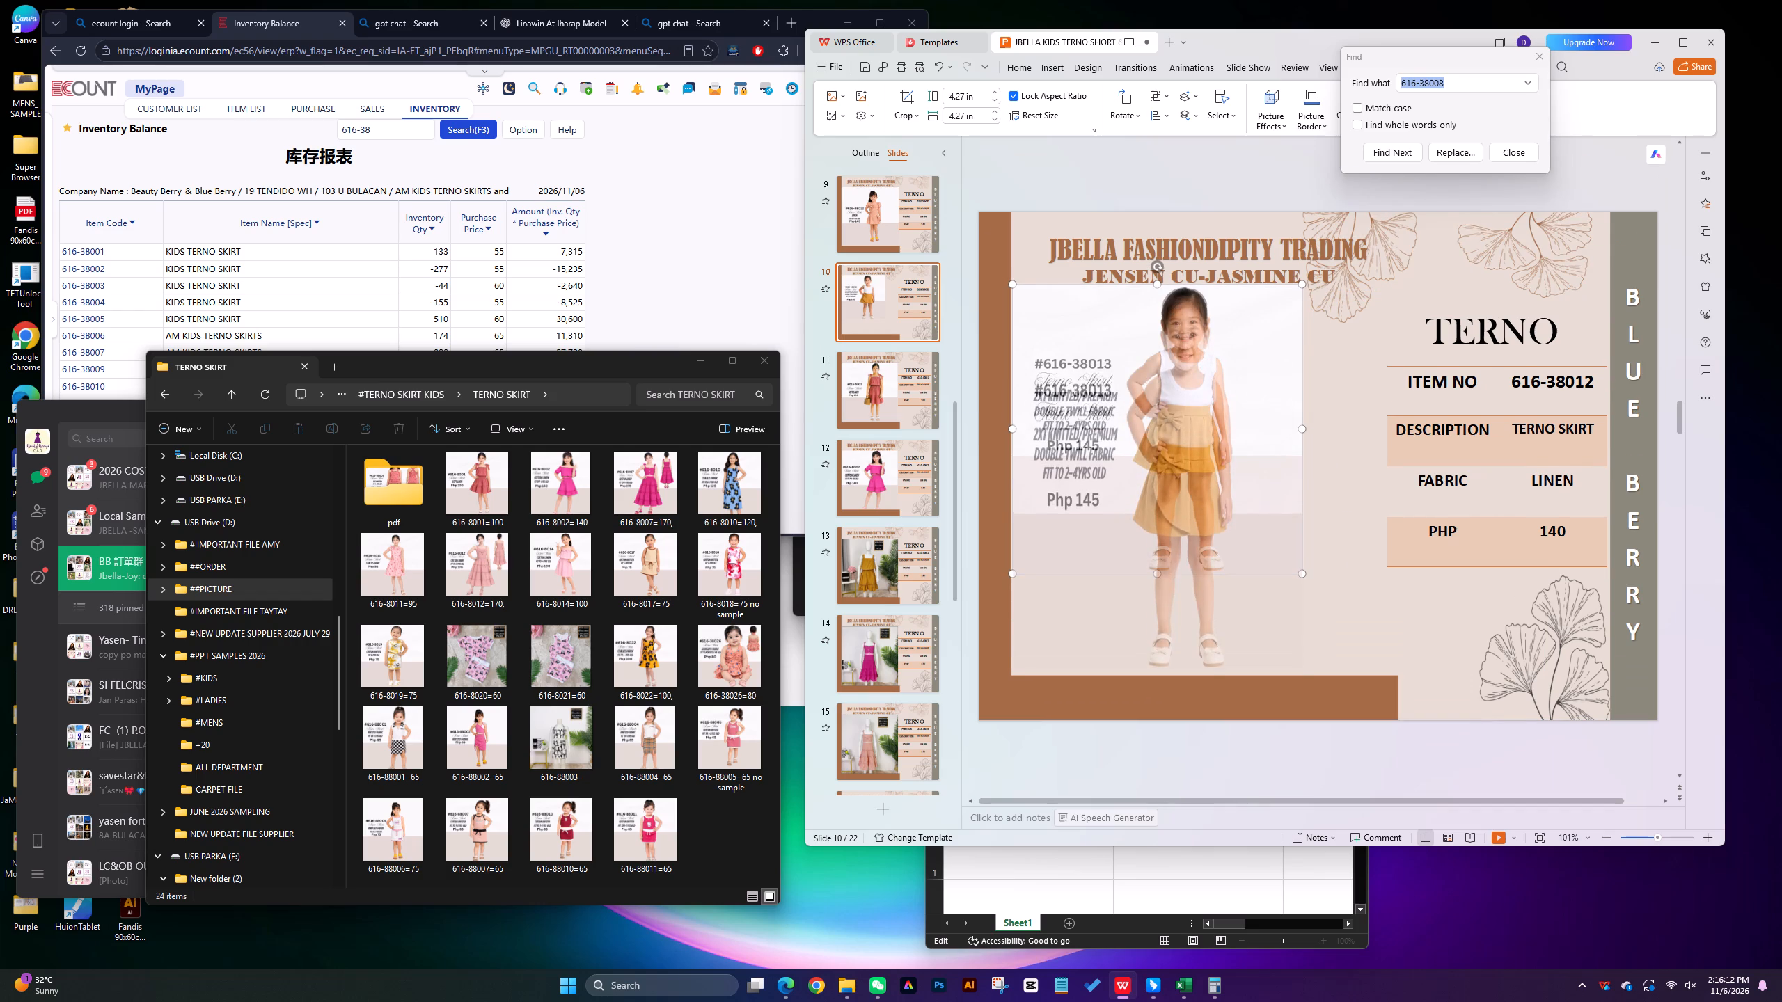
left_click_drag(1162, 671, 1162, 674)
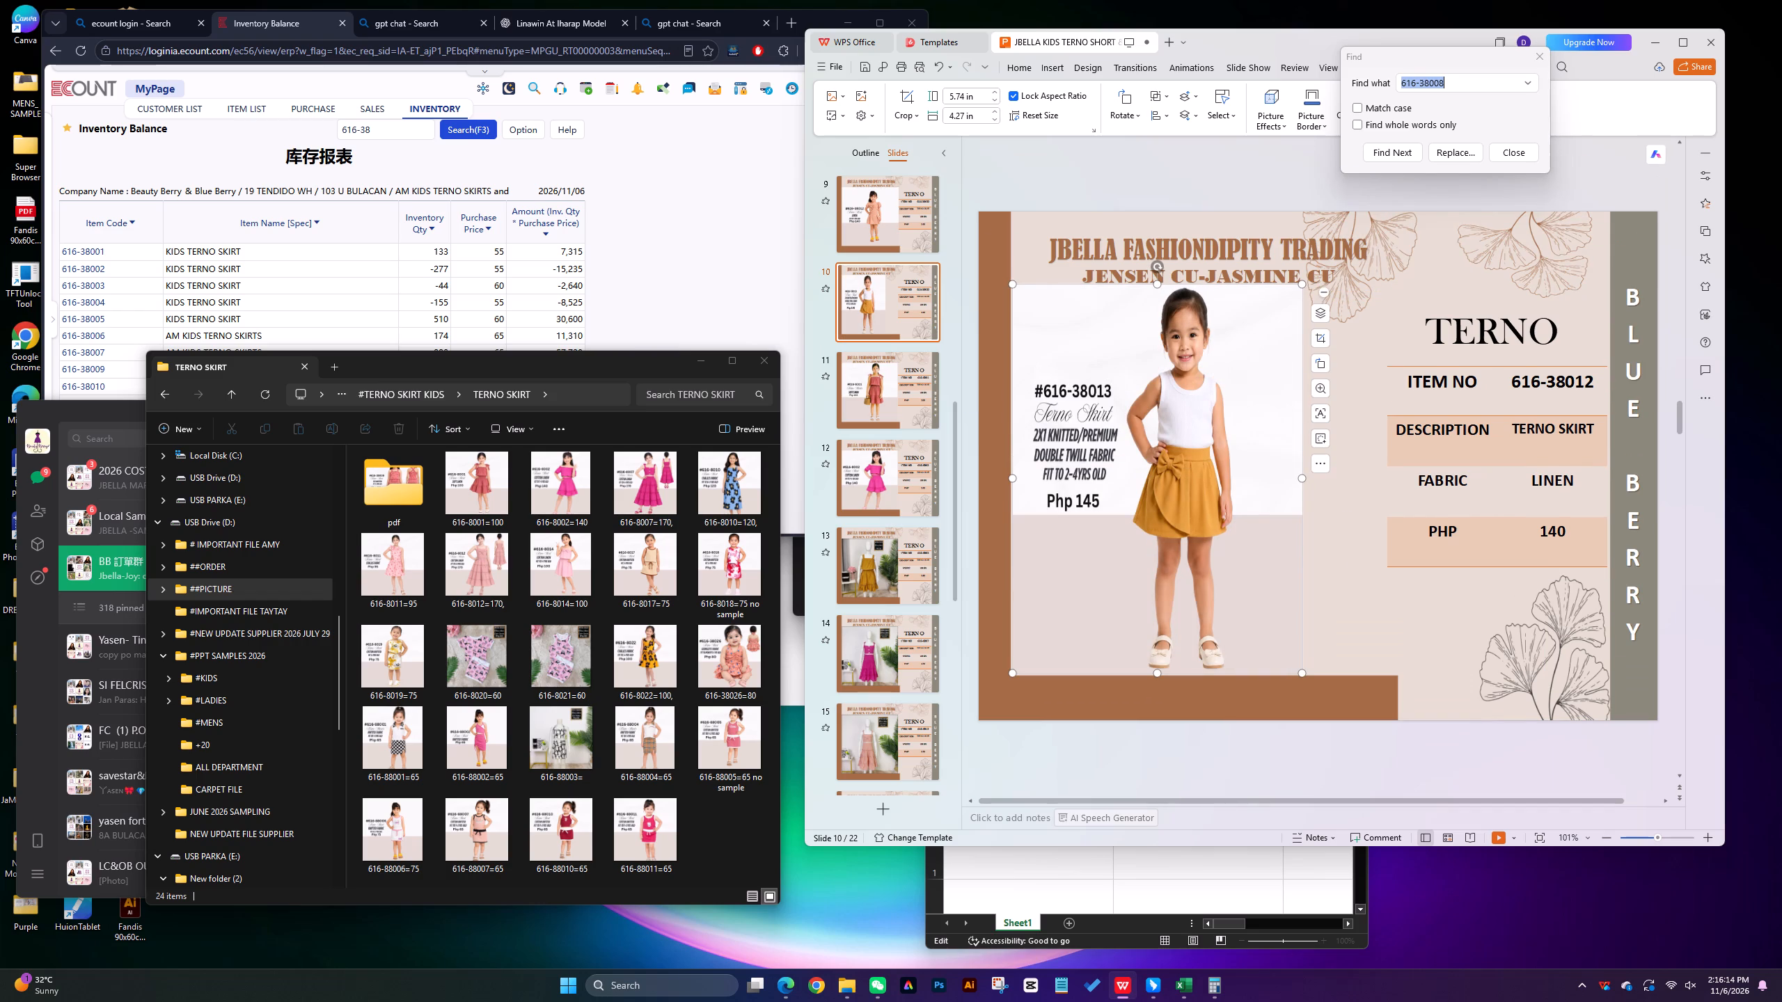
left_click_drag(1300, 477, 1384, 482)
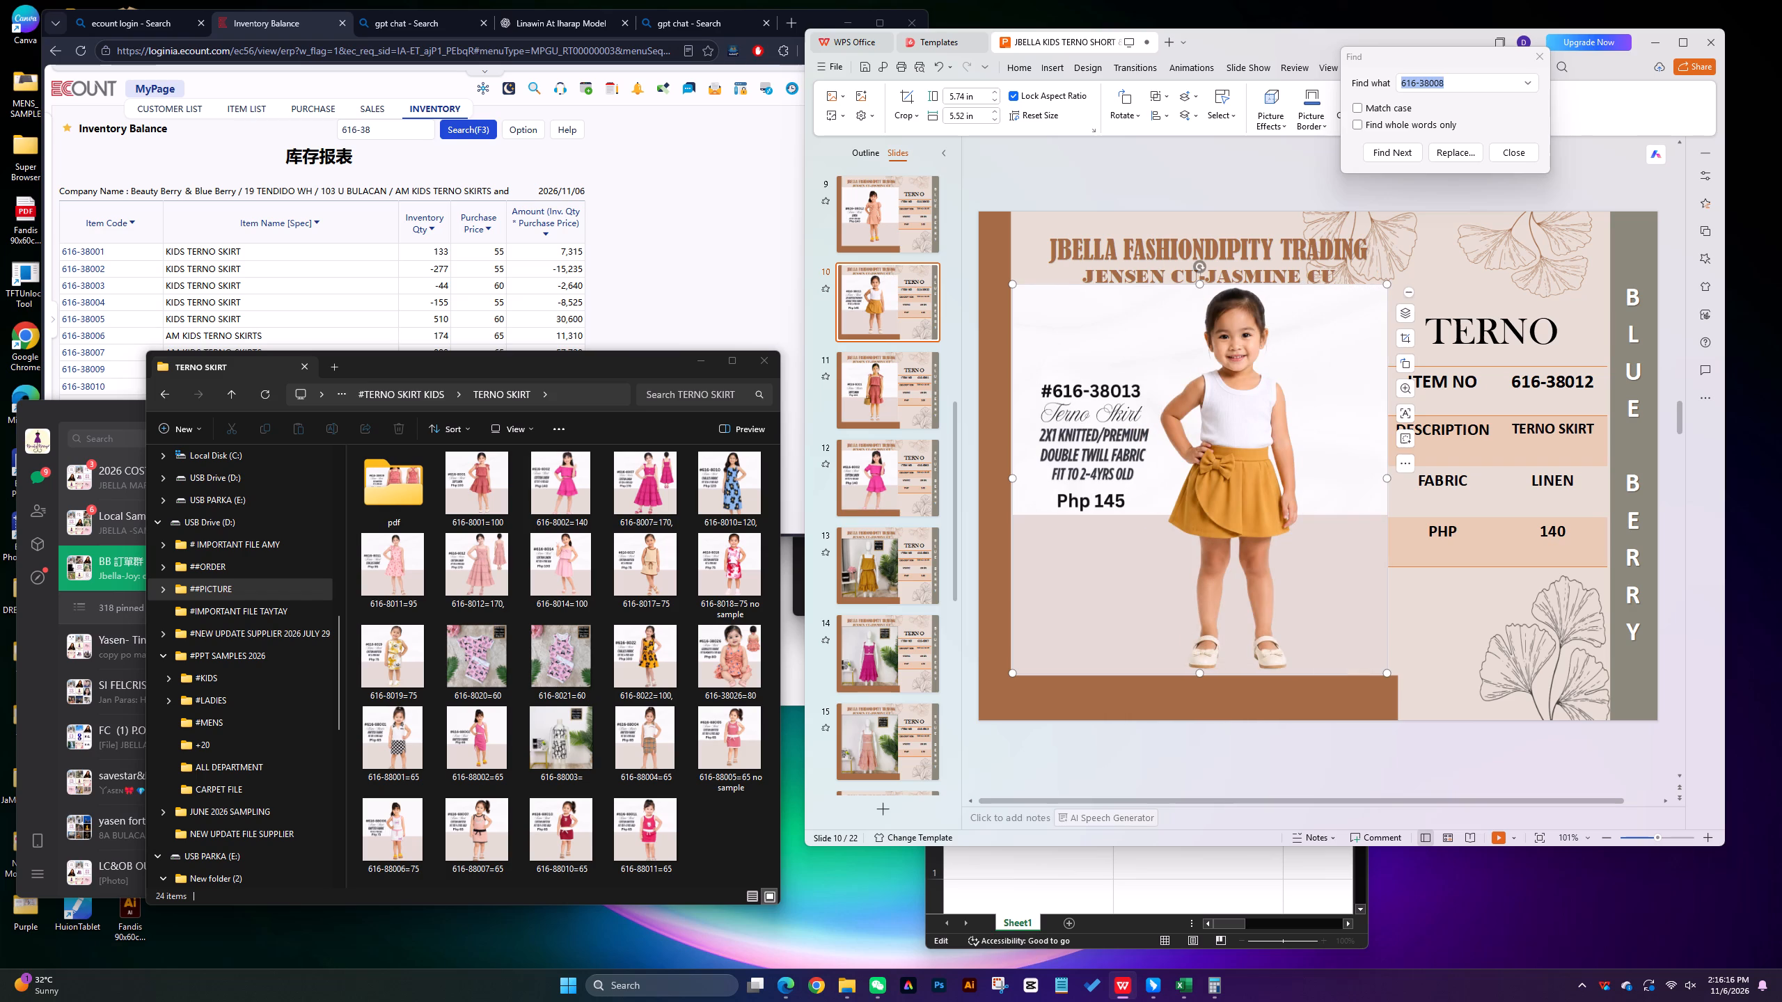
Set the slide table's PHP value to 145 and its ITEM NO to 616-38013.
left_click(1572, 529)
key("BackSpace")
key("5")
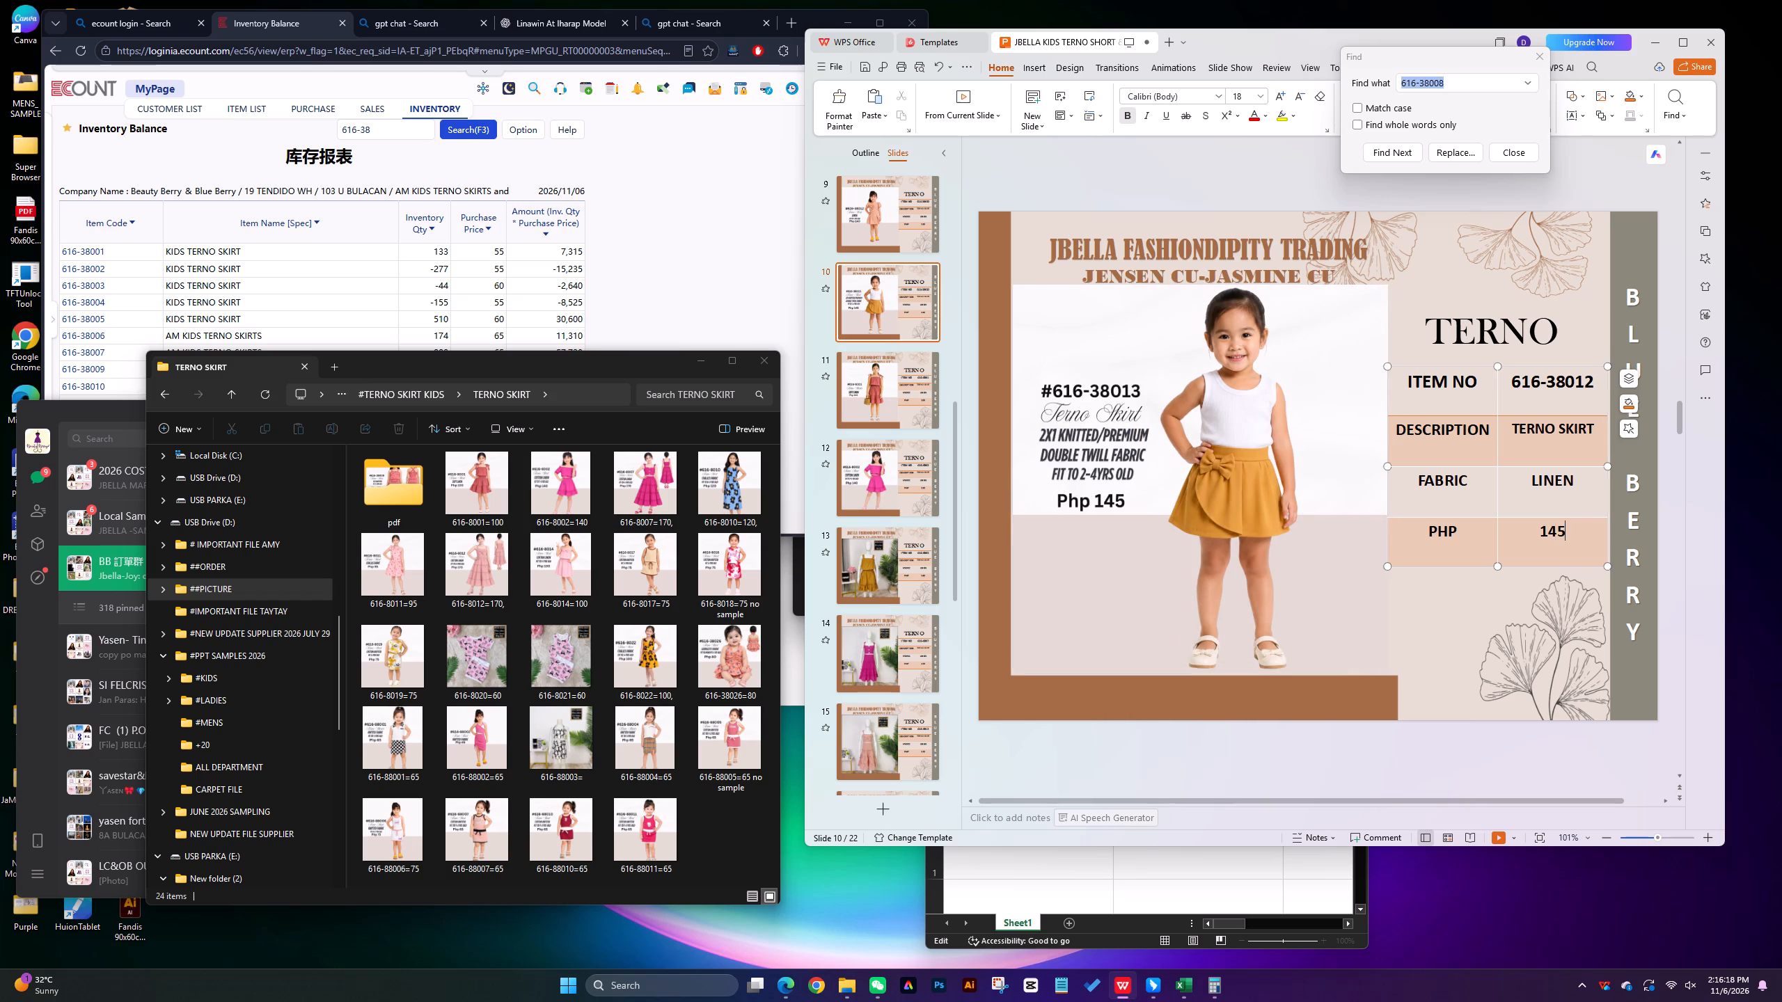
left_click(1598, 385)
key("BackSpace")
key("3")
Replace the FABRIC entry in the 616-38013 slide's table with knitted&twill.
left_click(1575, 481)
key("BackSpace")
key("BackSpace")
key("BackSpace")
key("BackSpace")
key("BackSpace")
type("knitted")
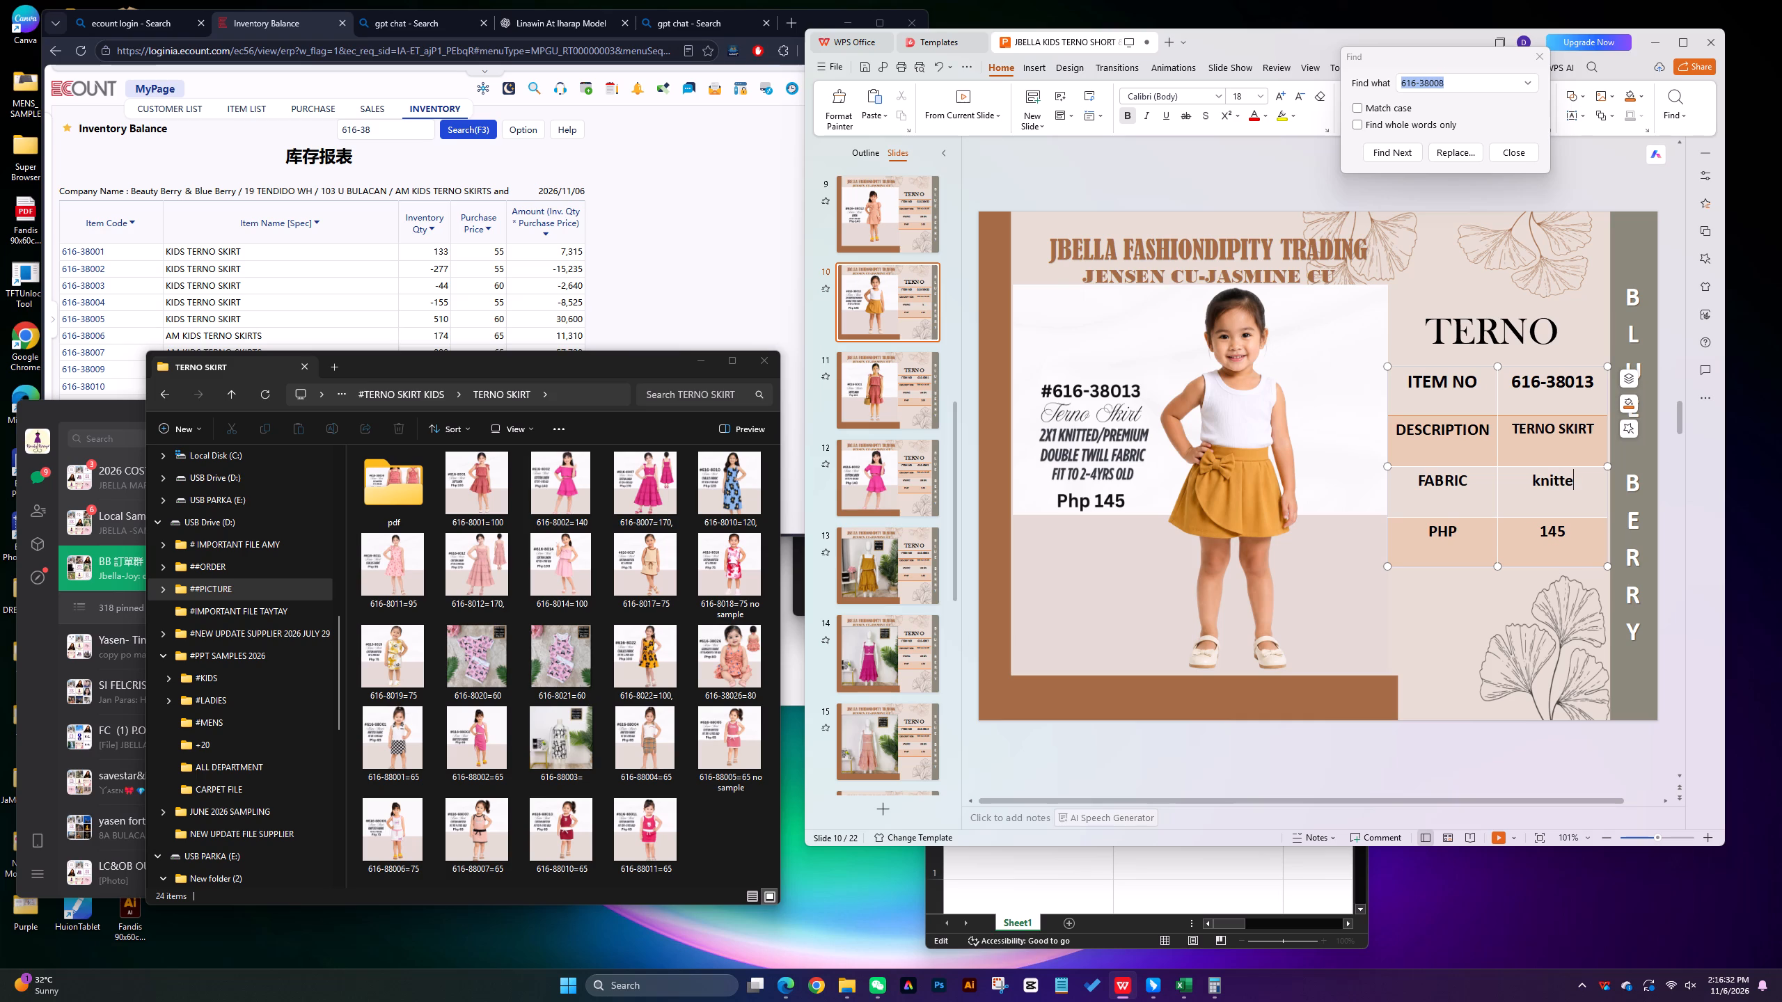
key("shift+ampersand")
type("twill")
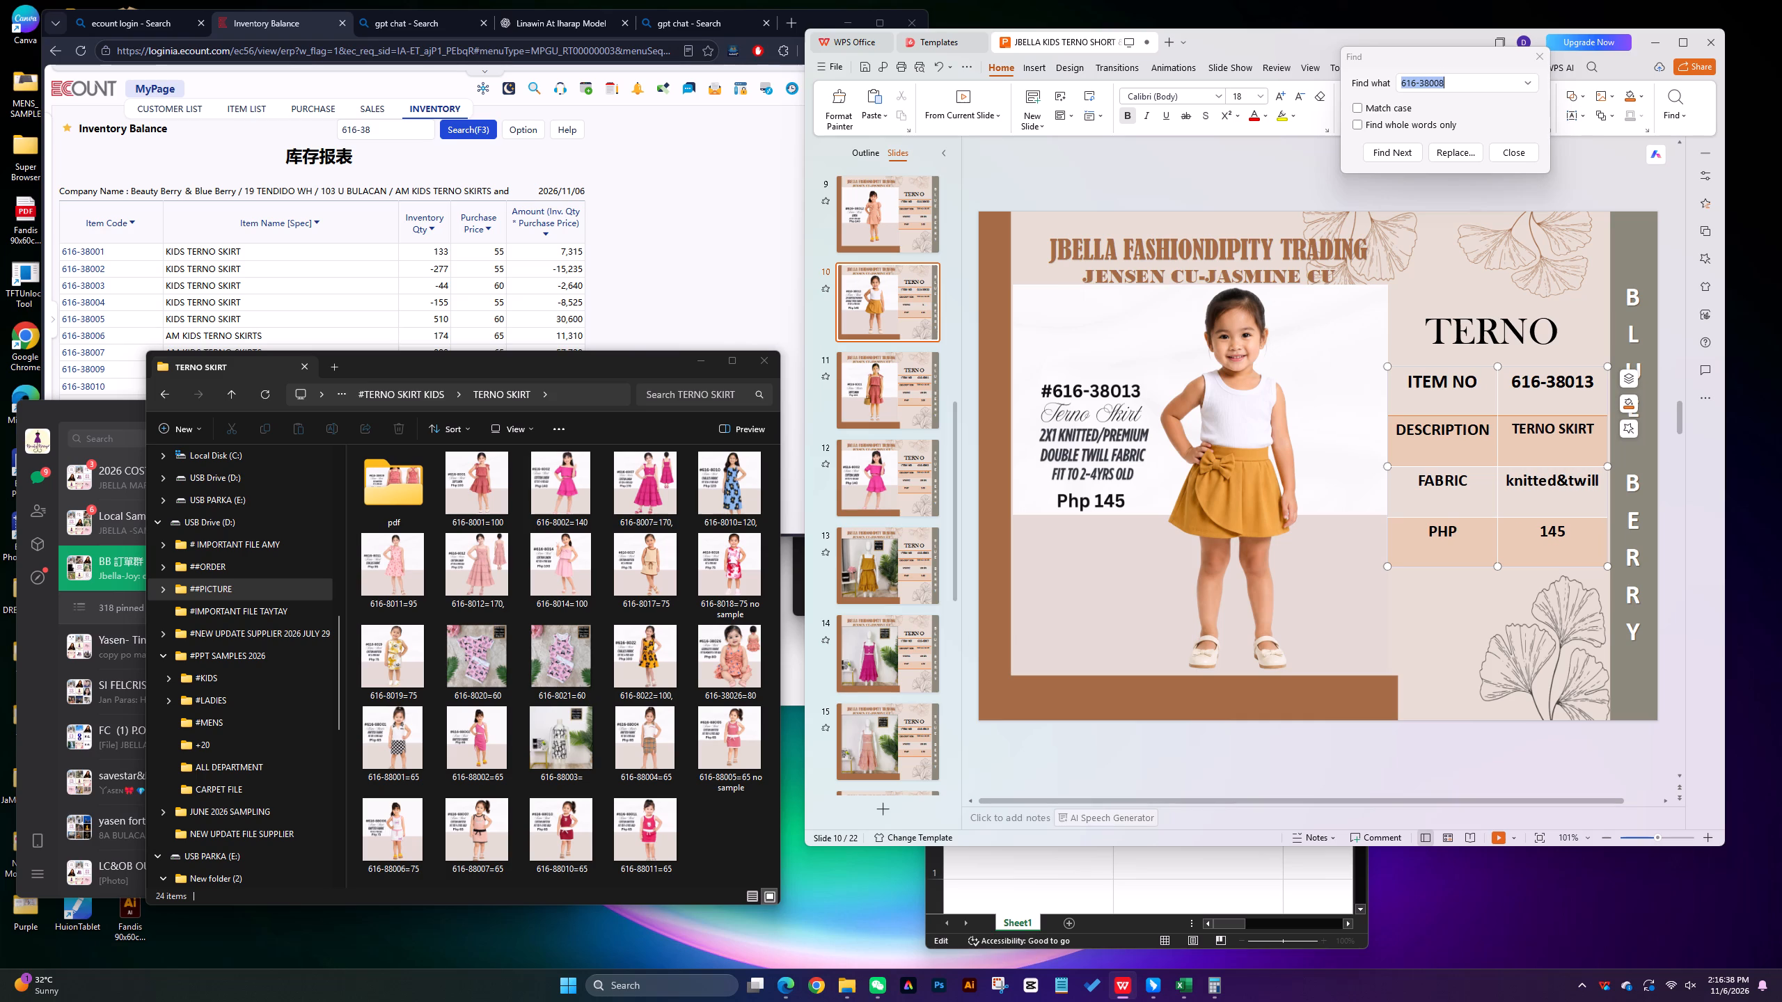
left_click(883, 300)
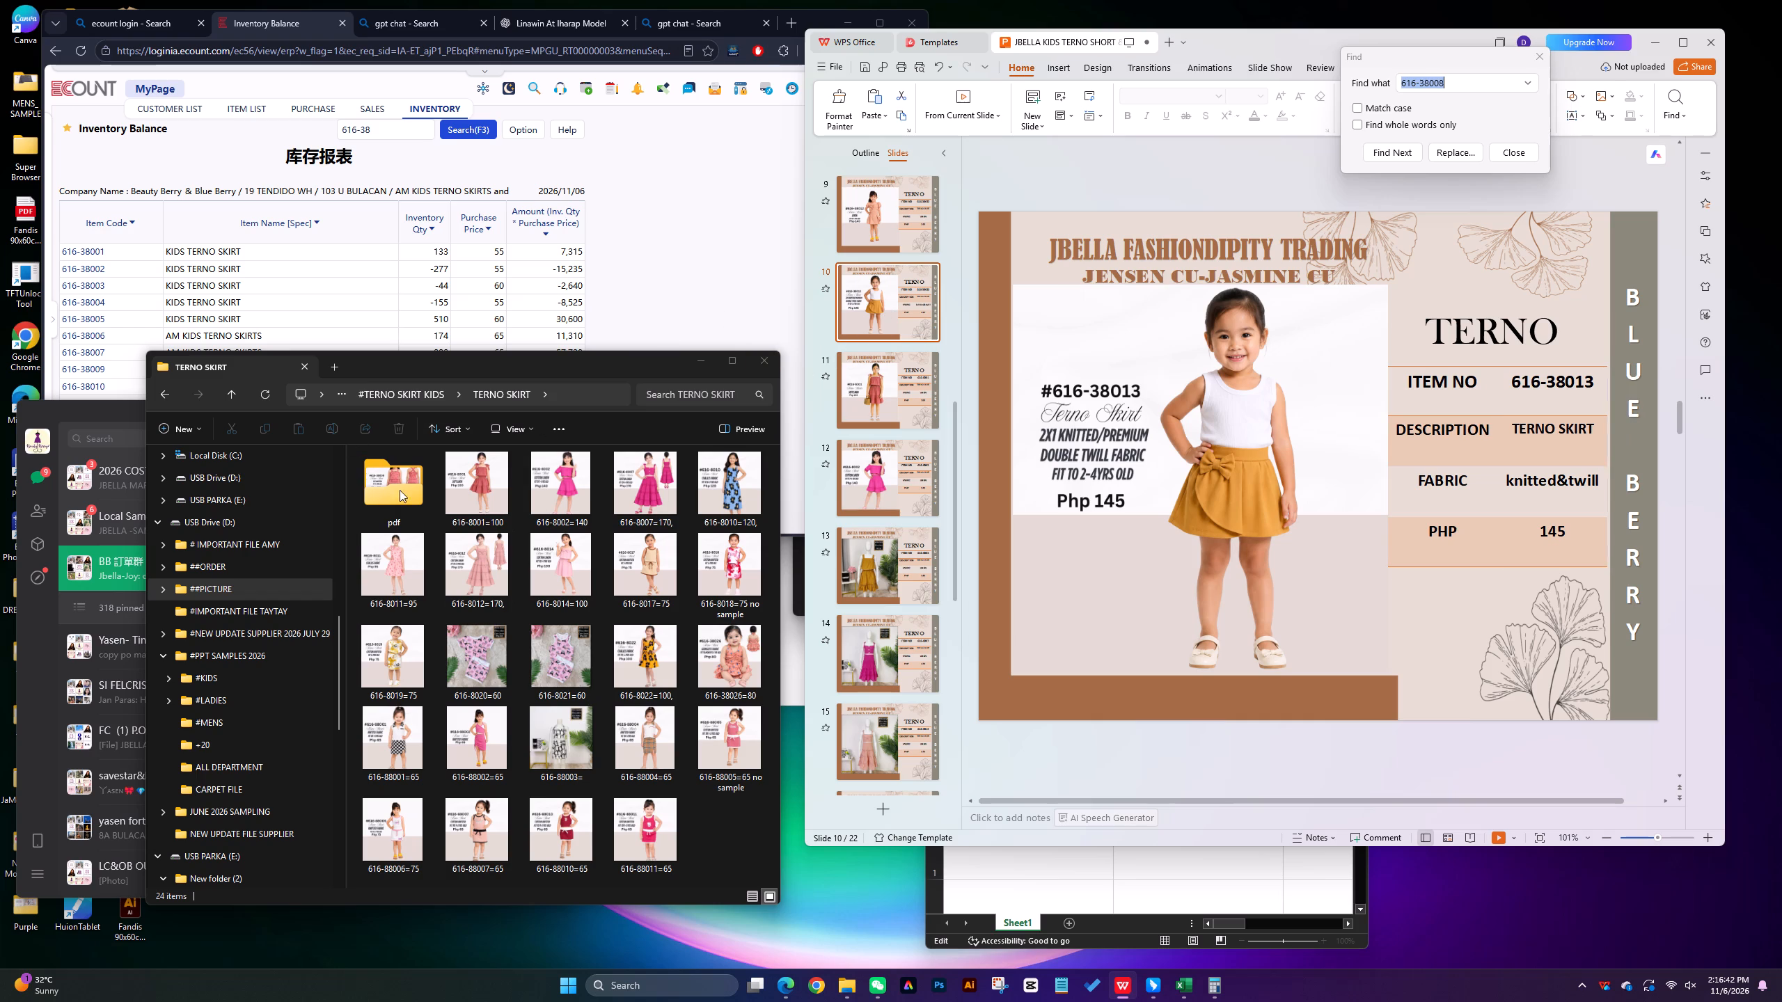
Move the pdf subfolder out of TERNO SKIRT into the parent #TERNO SKIRT KIDS folder, and open that parent folder.
double_click(402, 485)
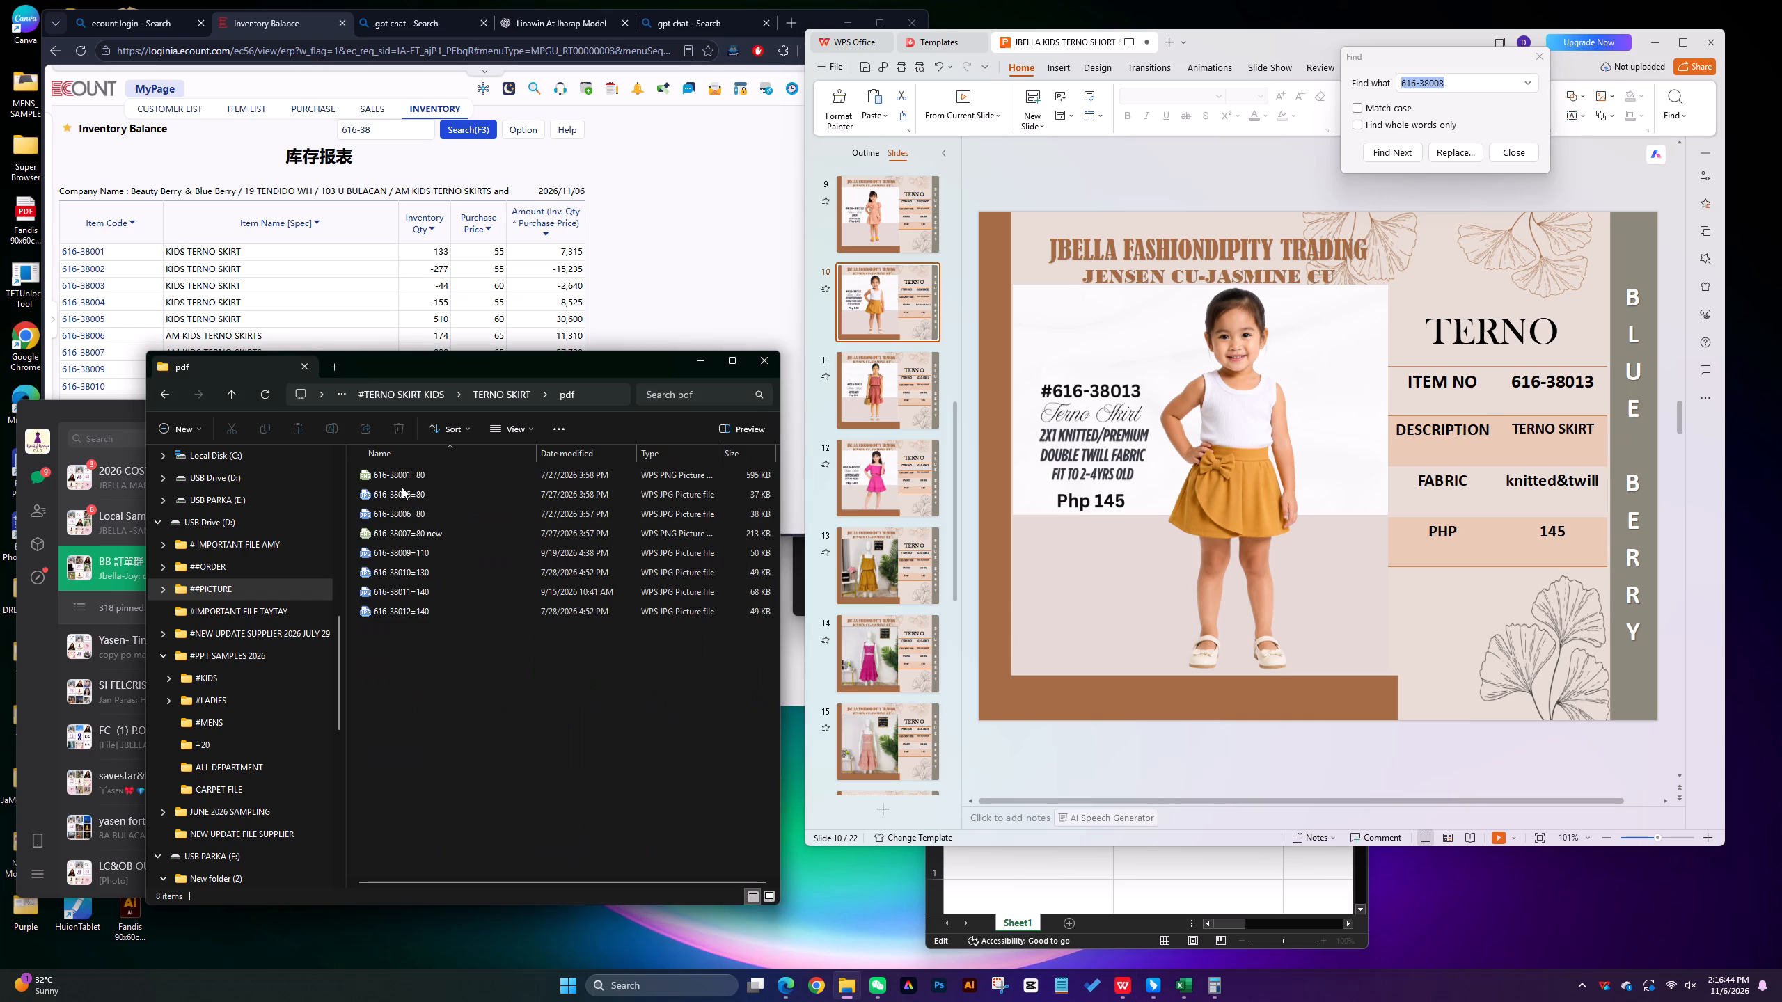
left_click(235, 391)
left_click_drag(381, 492, 432, 397)
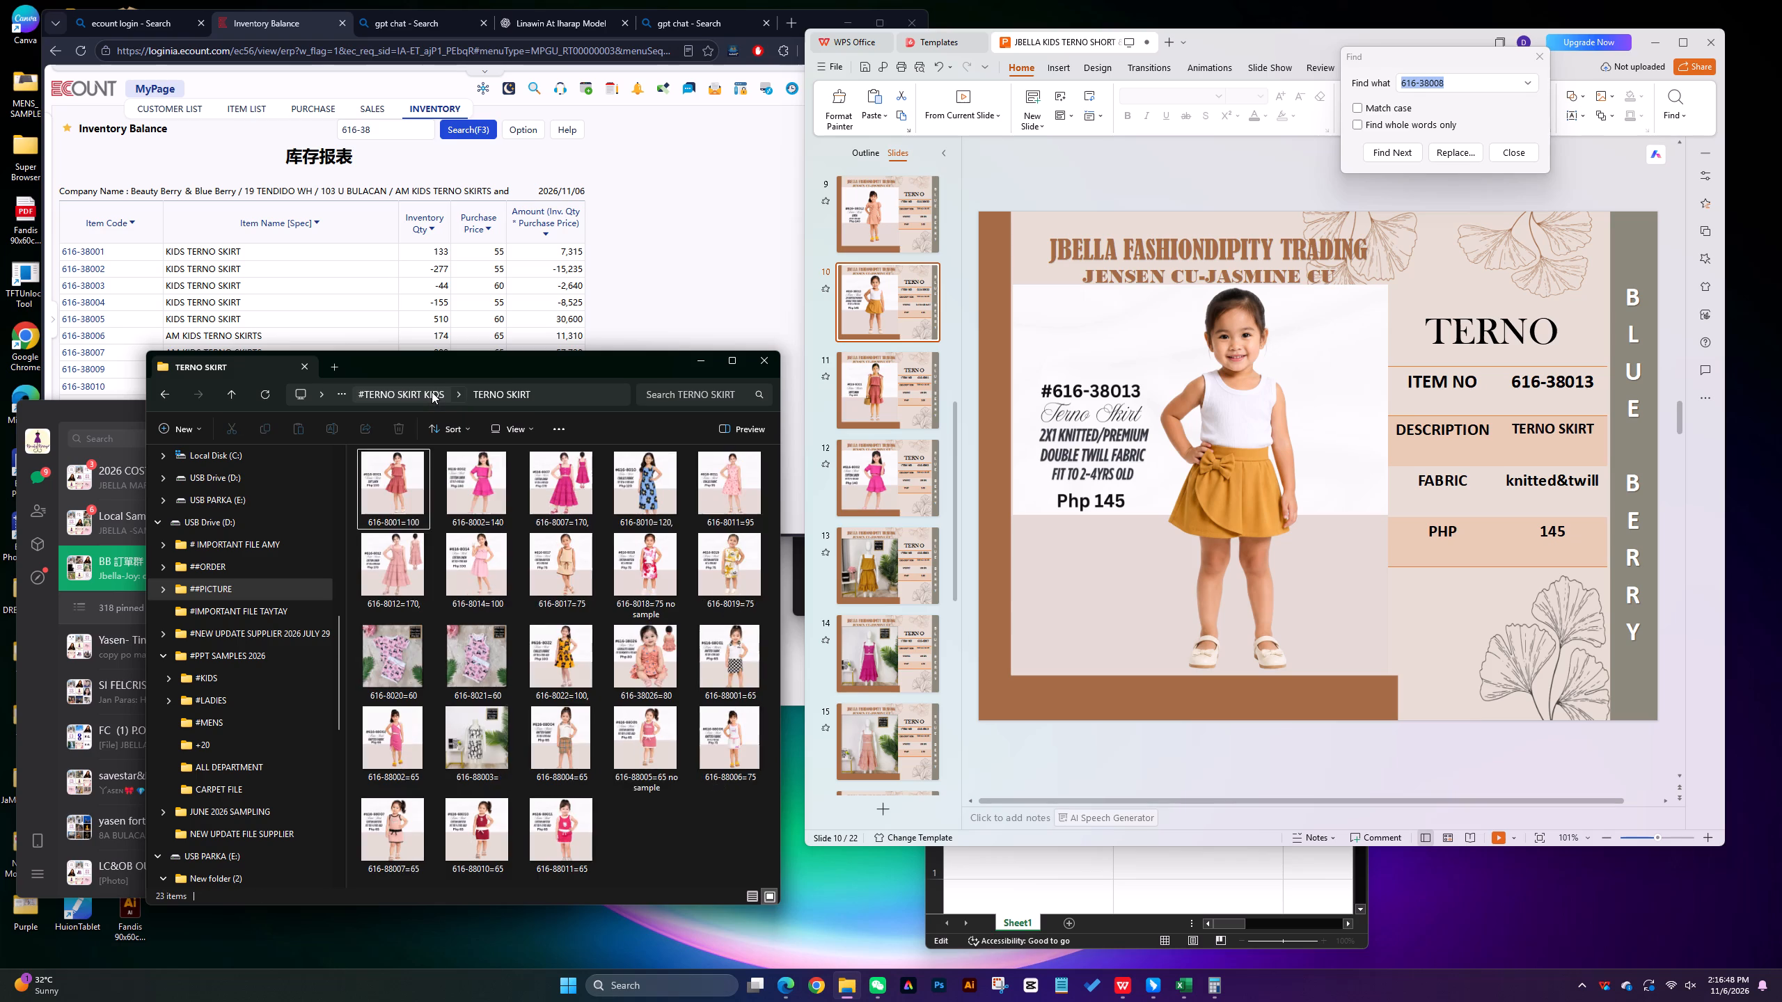
left_click(432, 392)
left_click_drag(384, 815, 384, 725)
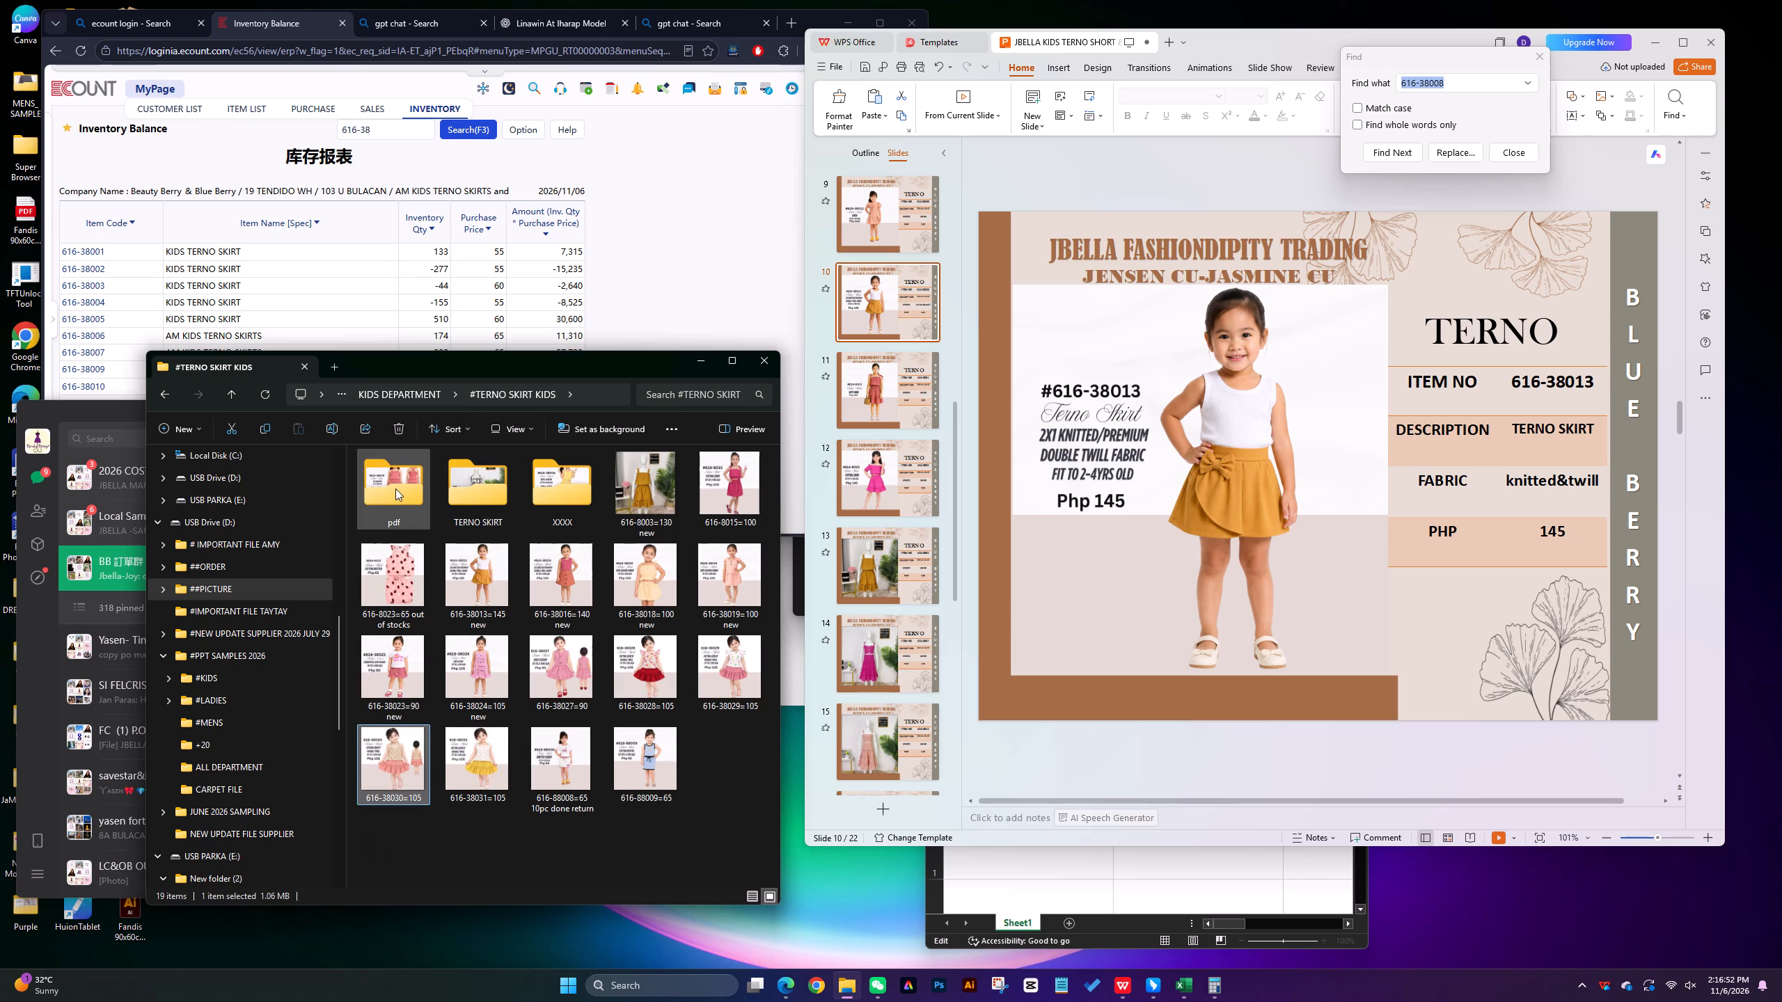
Move all remaining pictures from the TERNO SKIRT subfolder up into #TERNO SKIRT KIDS, and return to that folder.
double_click(478, 477)
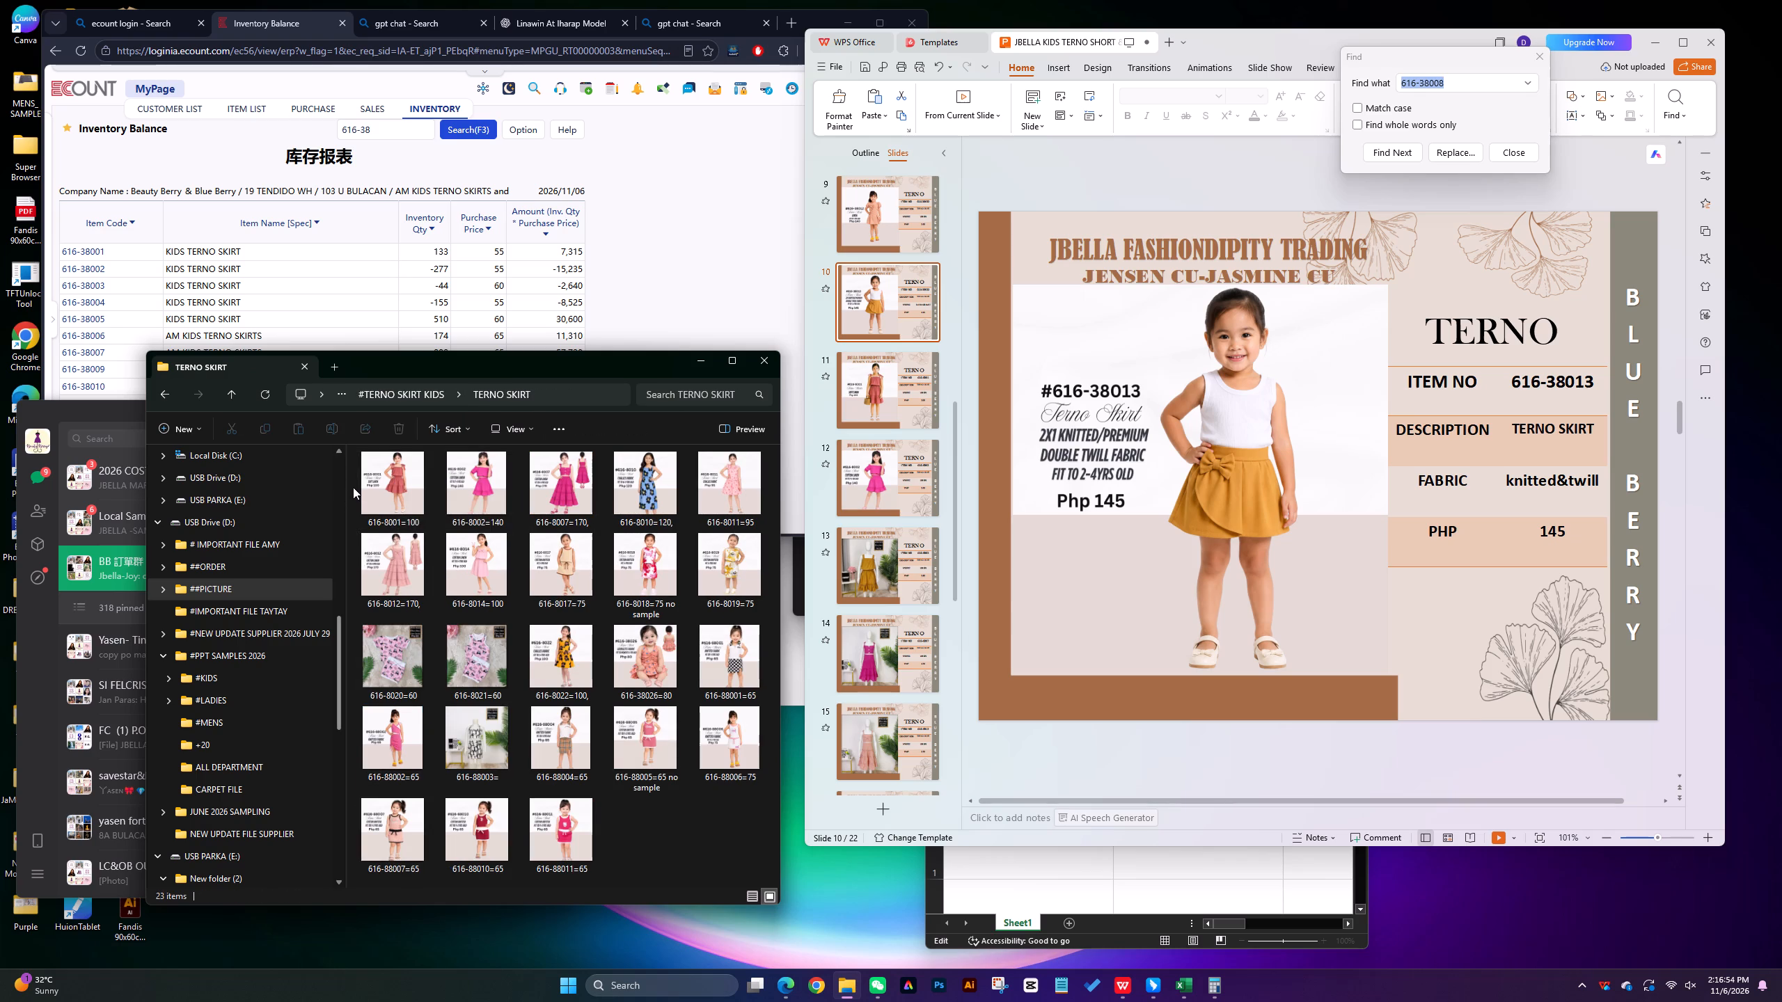
left_click_drag(353, 486, 759, 861)
left_click_drag(536, 483, 404, 394)
left_click(404, 394)
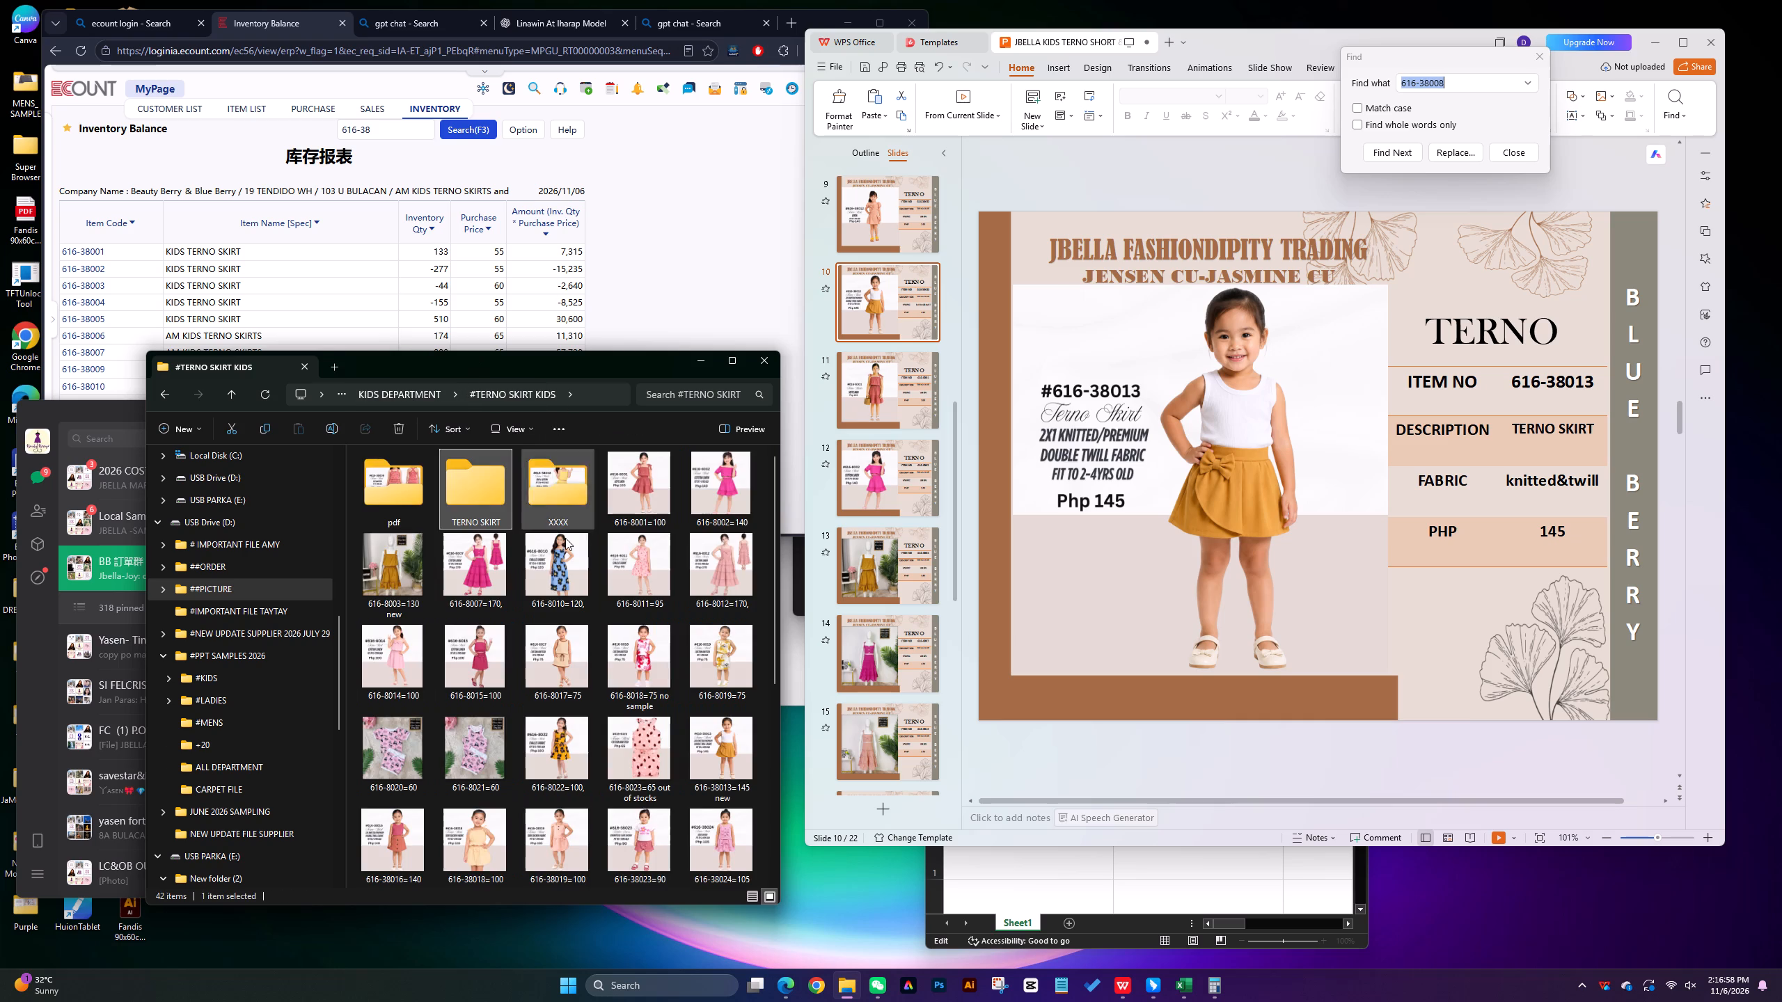
scroll(503, 742, "down", 4)
scroll(503, 742, "up", 4)
Check the contents of the TERNO SKIRT subfolder and permanently delete it from #TERNO SKIRT KIDS.
double_click(486, 486)
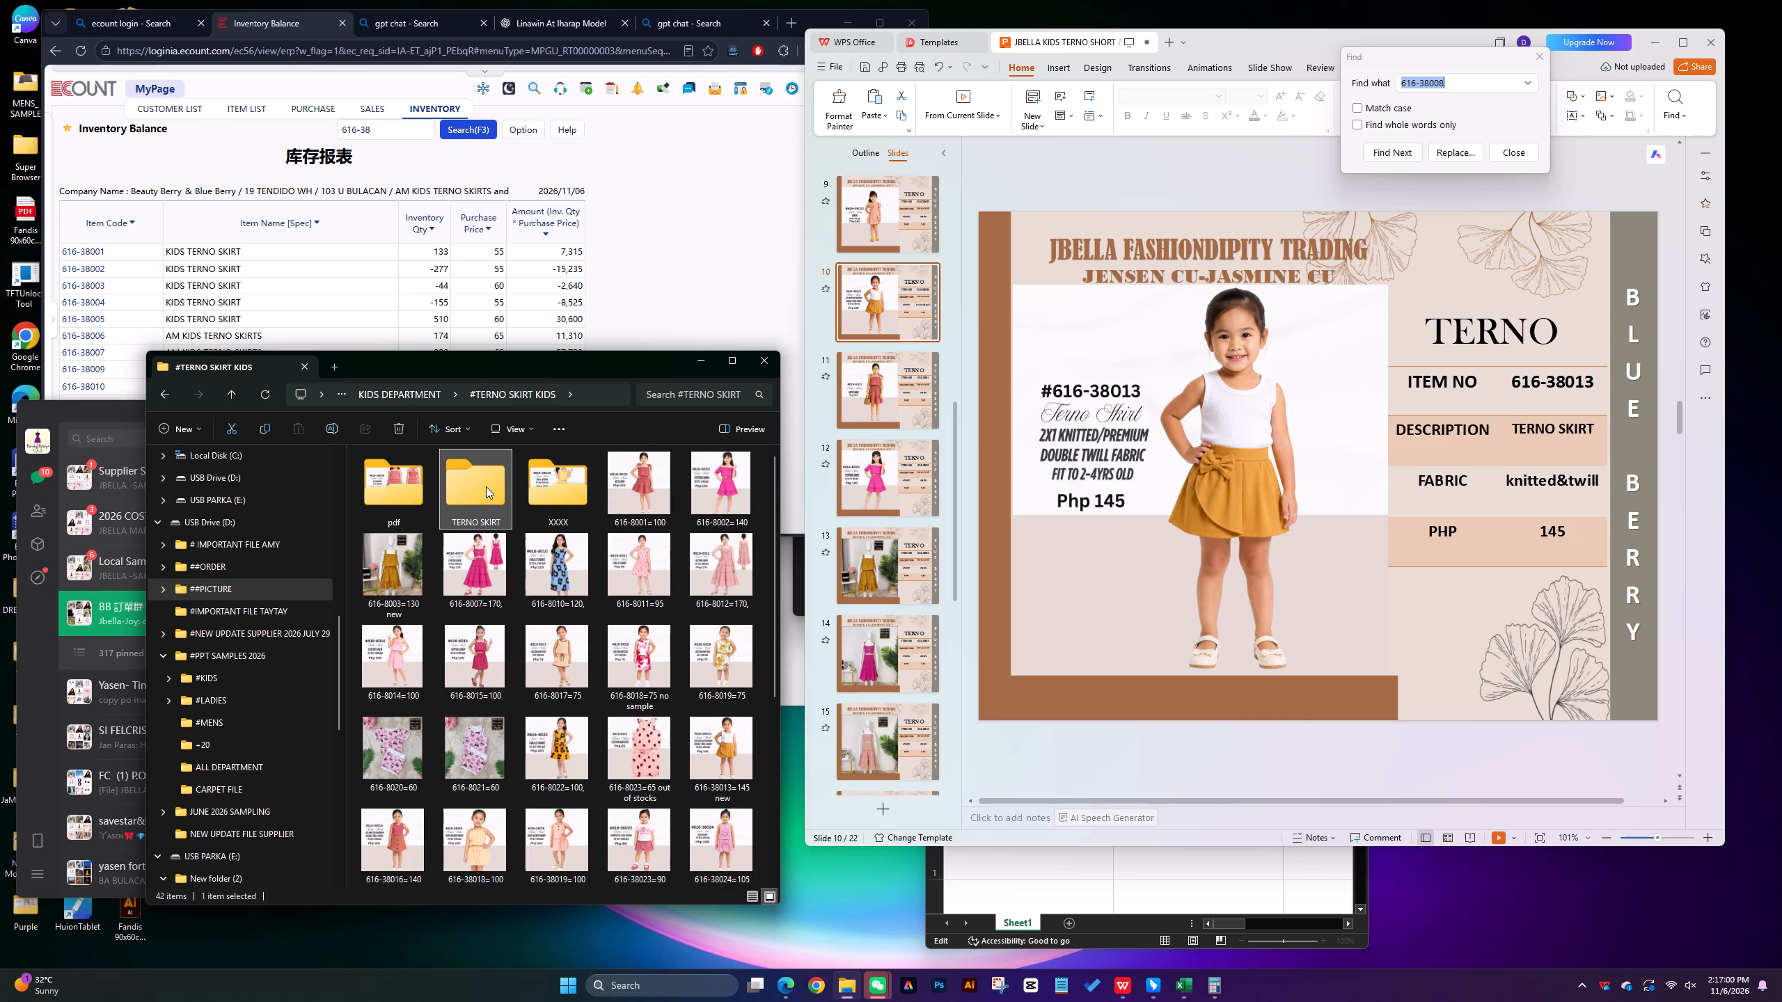
left_click(237, 391)
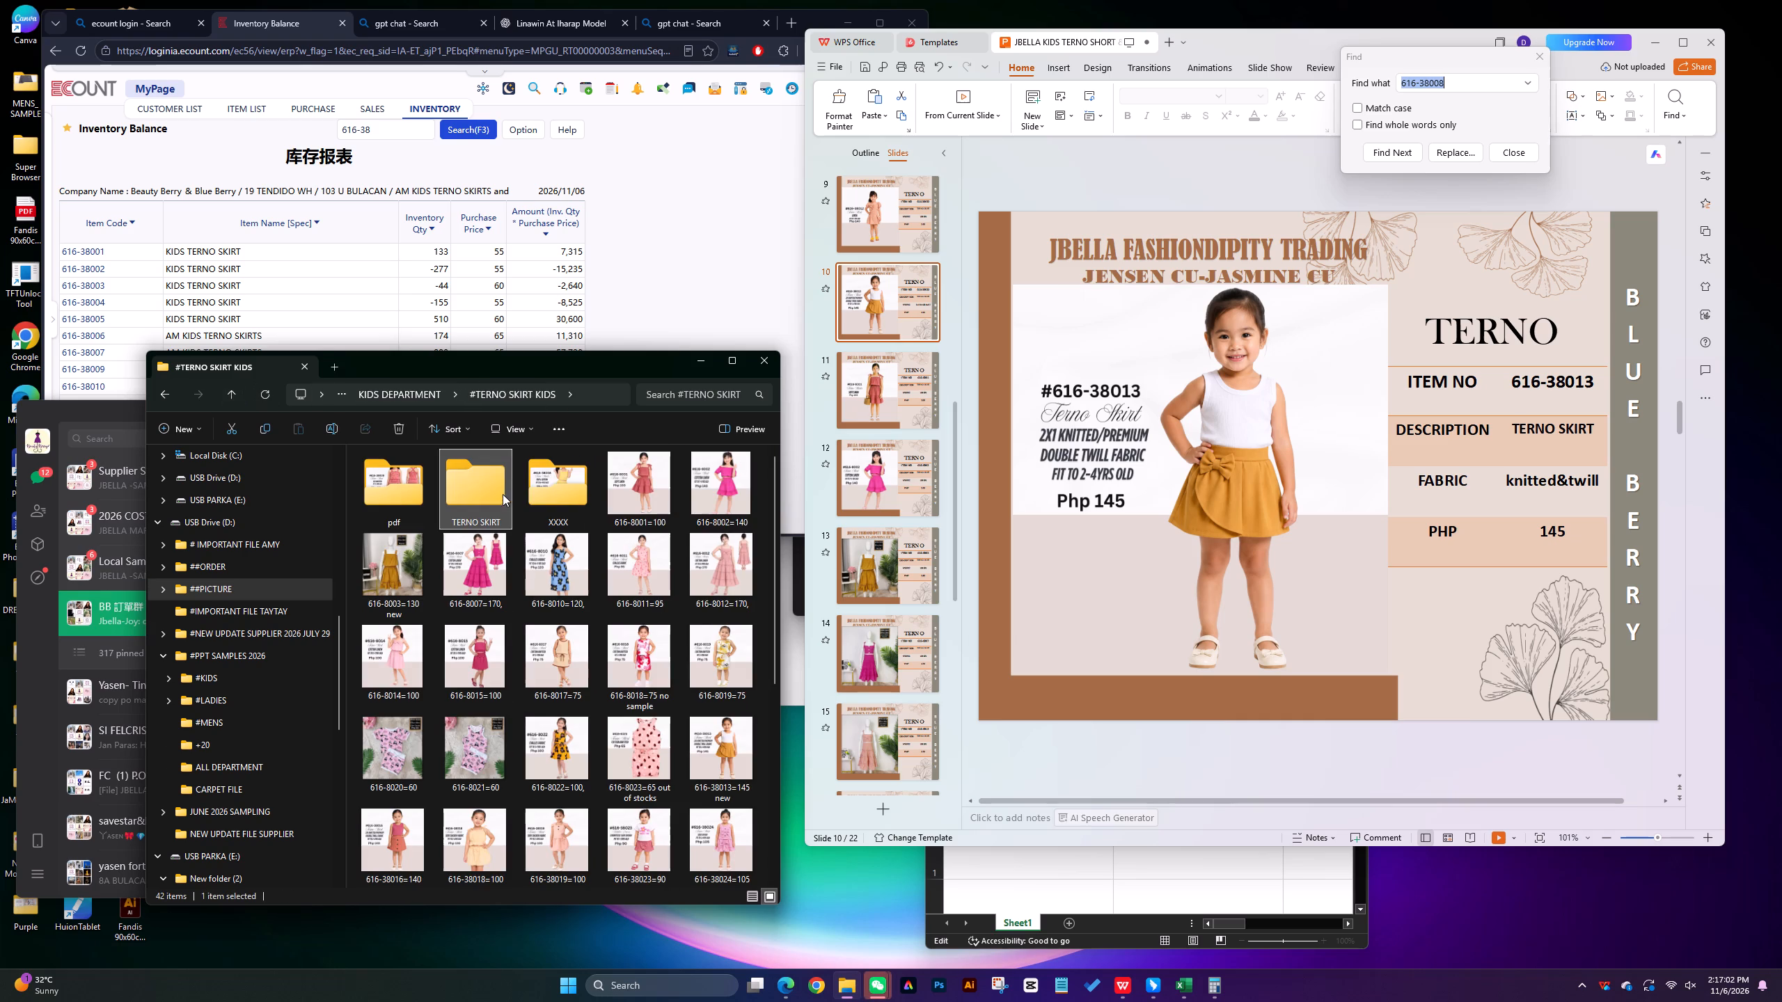
right_click(503, 489)
left_click(675, 504)
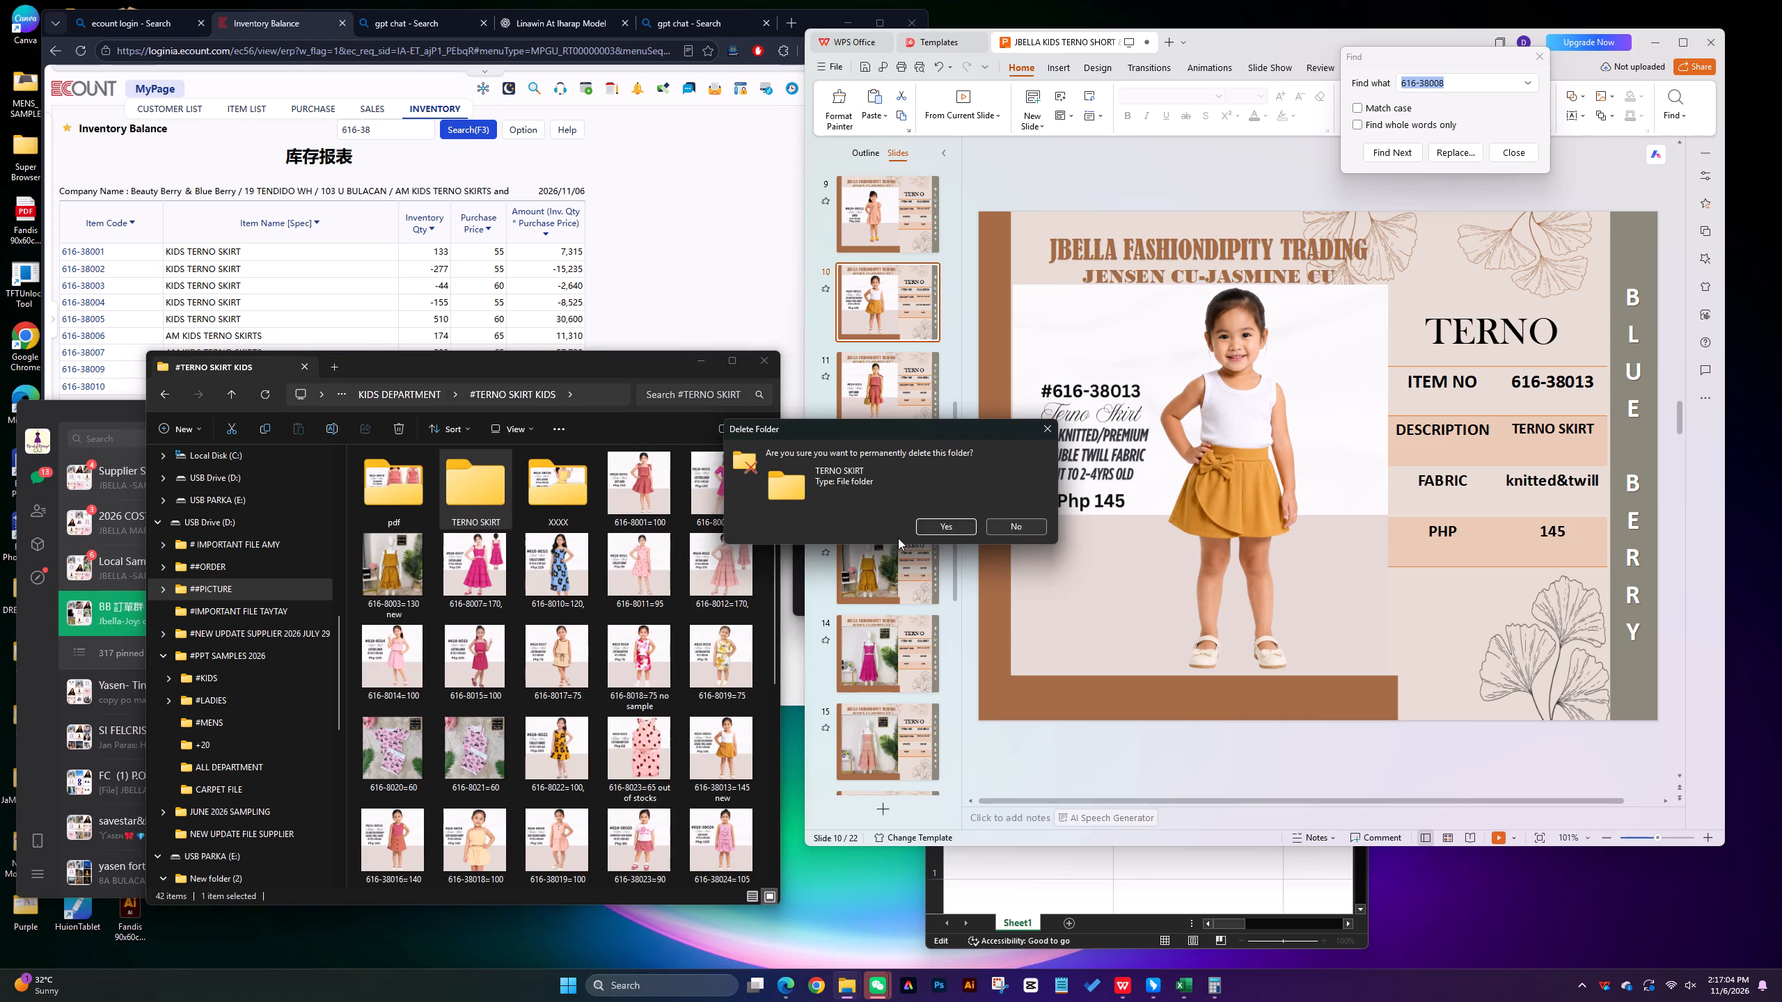
left_click(936, 526)
Check the Supplier Sample Group, 2026 COSTUMER-PACKING PHOTO and Local Sample chats in Weixin.
left_click(102, 482)
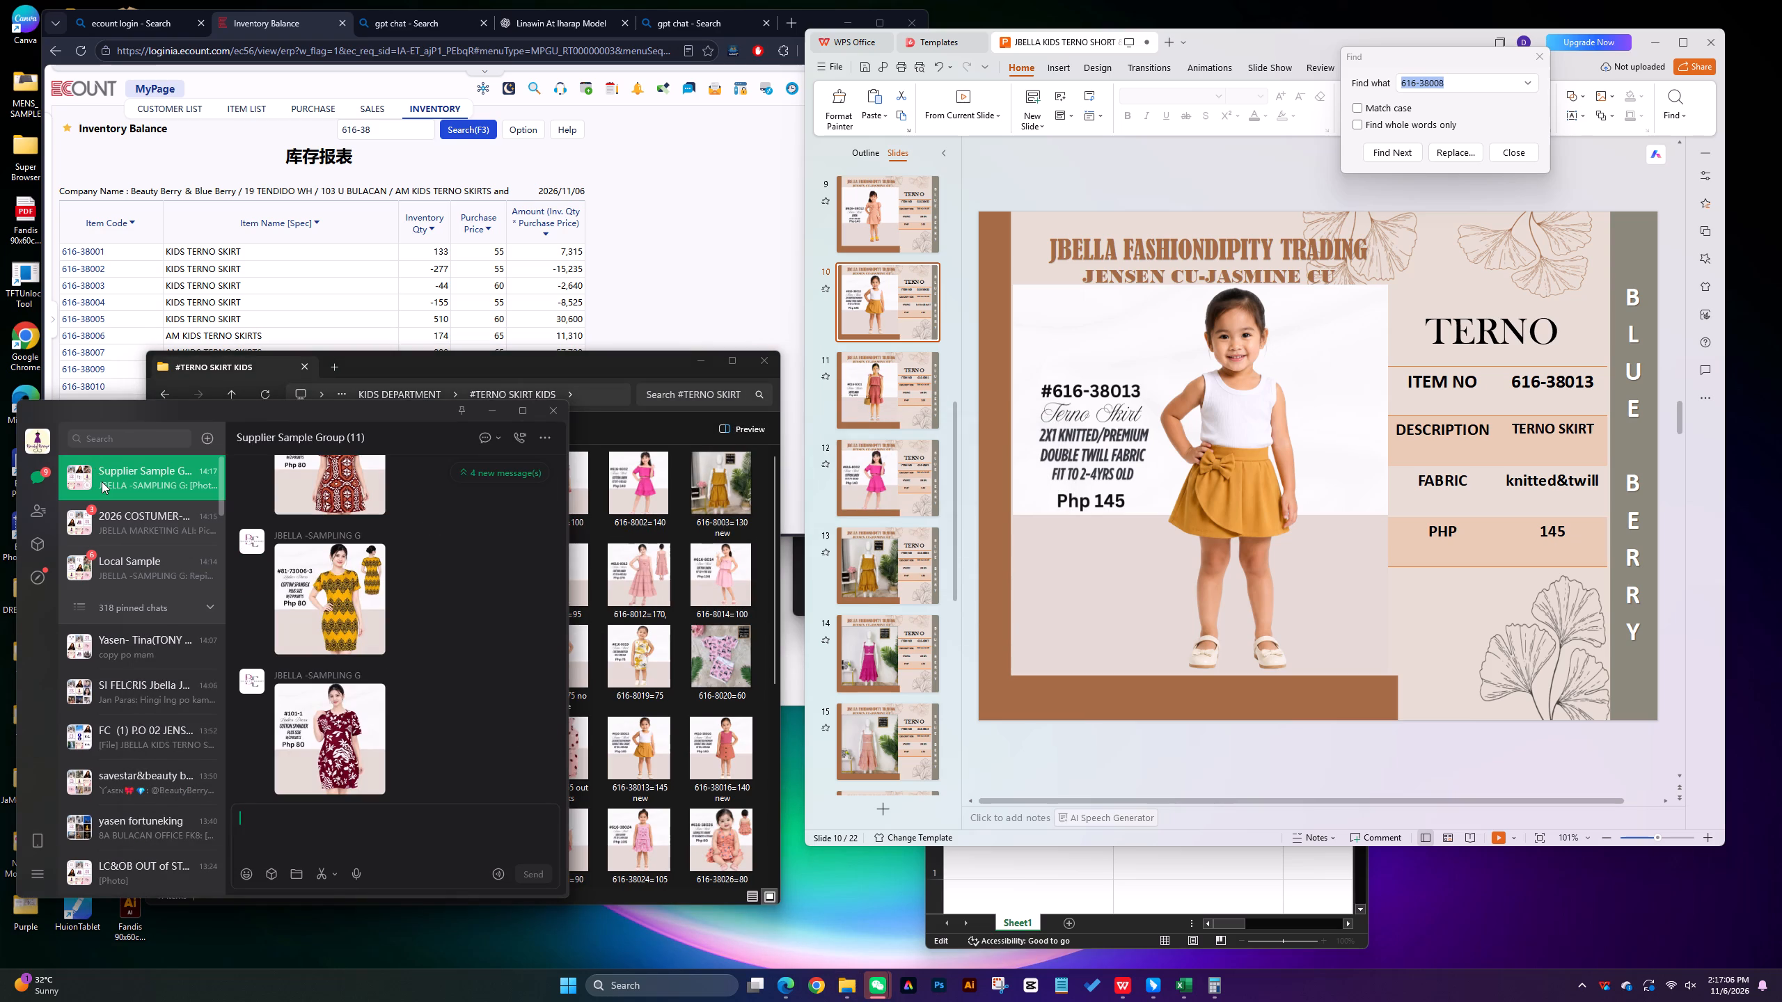
left_click(129, 519)
left_click(120, 522)
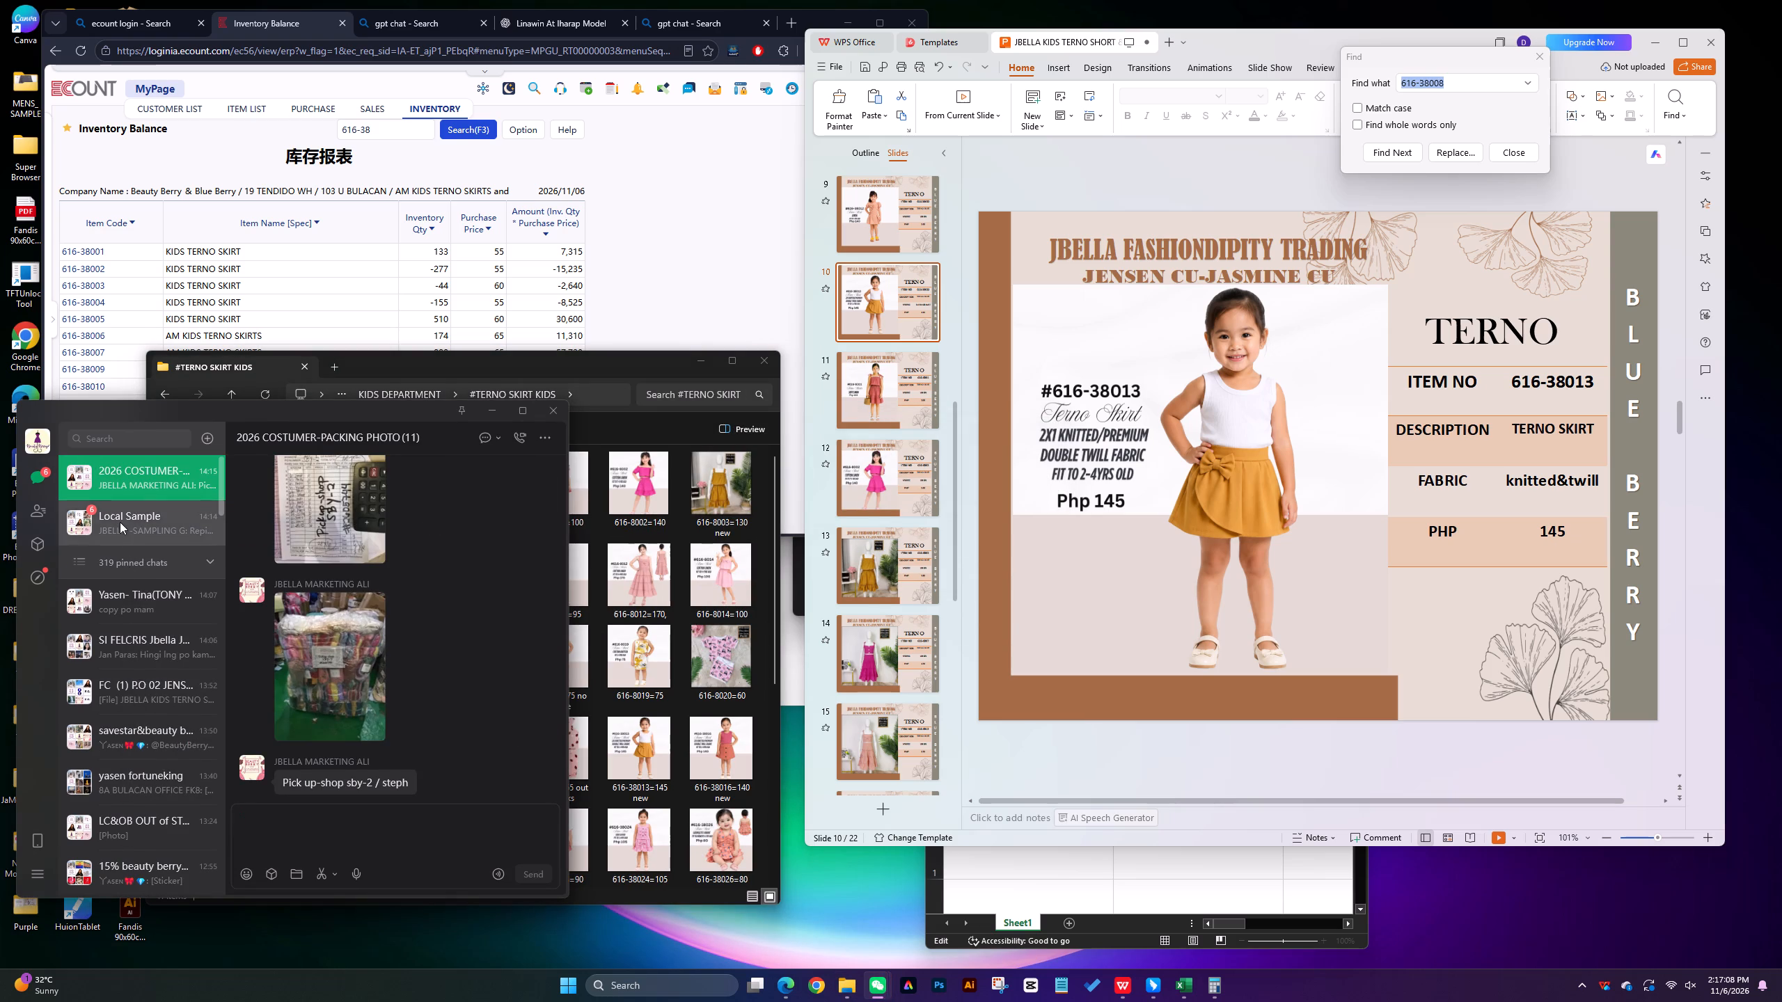
Back in File Explorer, move the 616-38013=145 new picture from #TERNO SKIRT KIDS into its pdf subfolder.
left_click(633, 498)
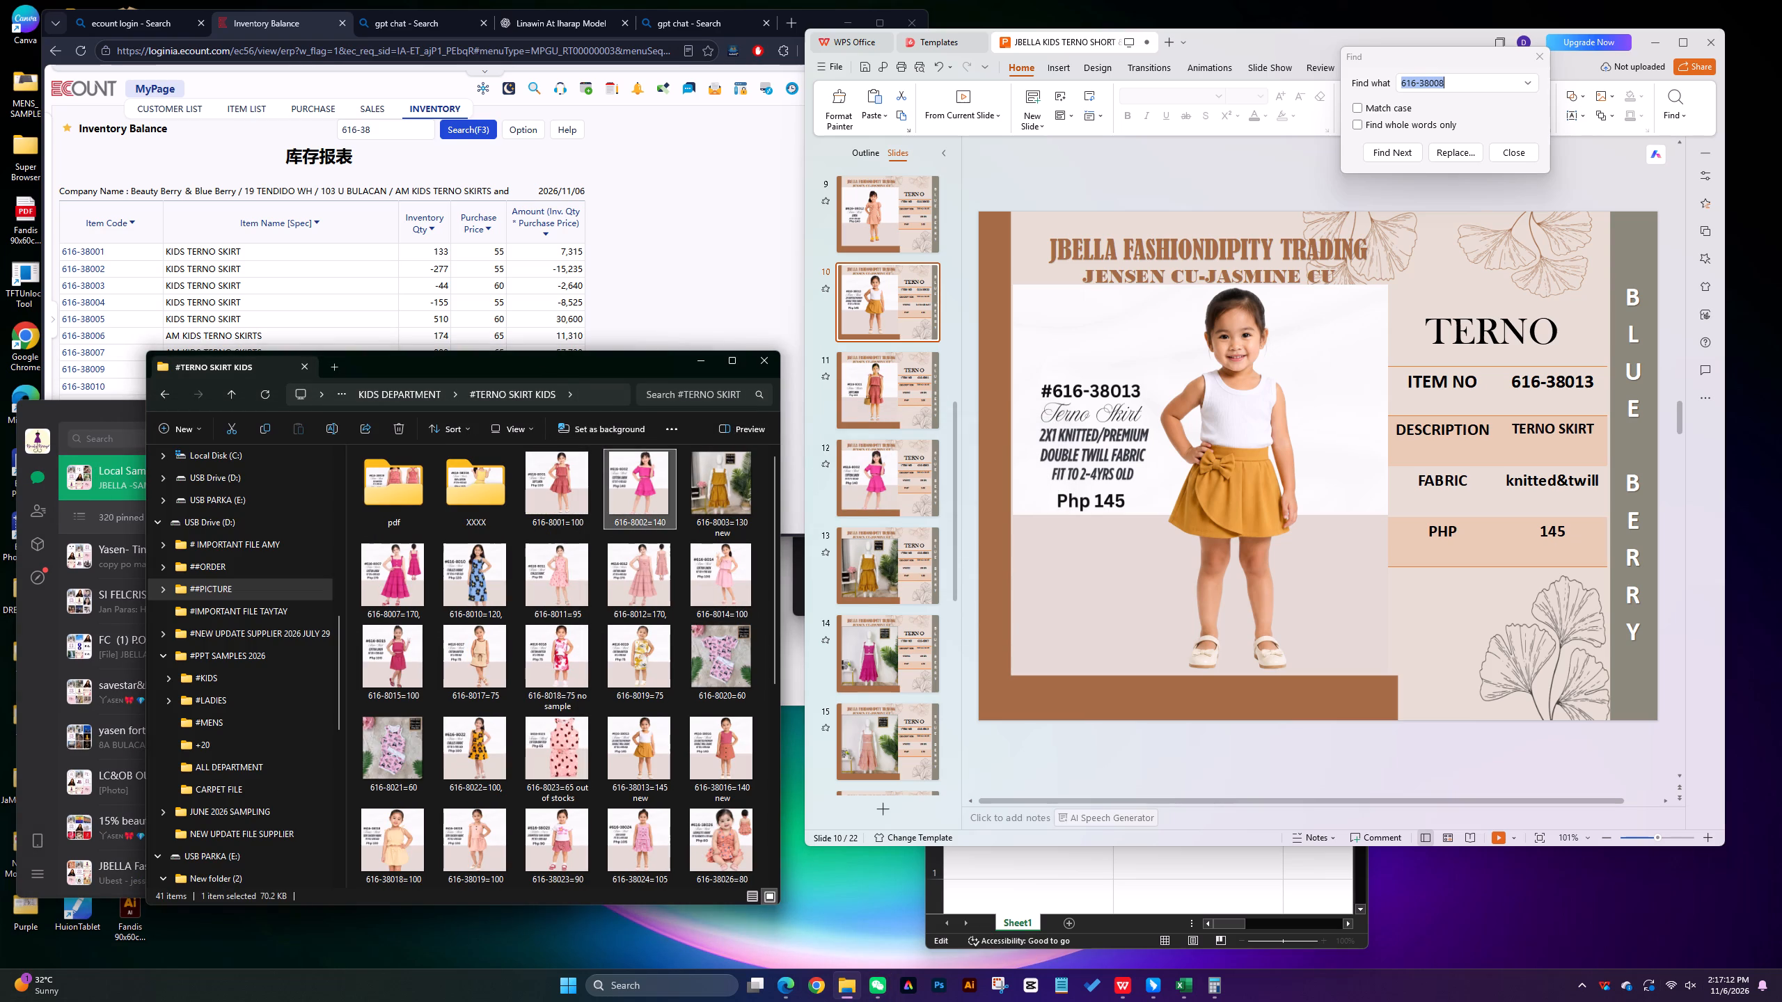
left_click(872, 302)
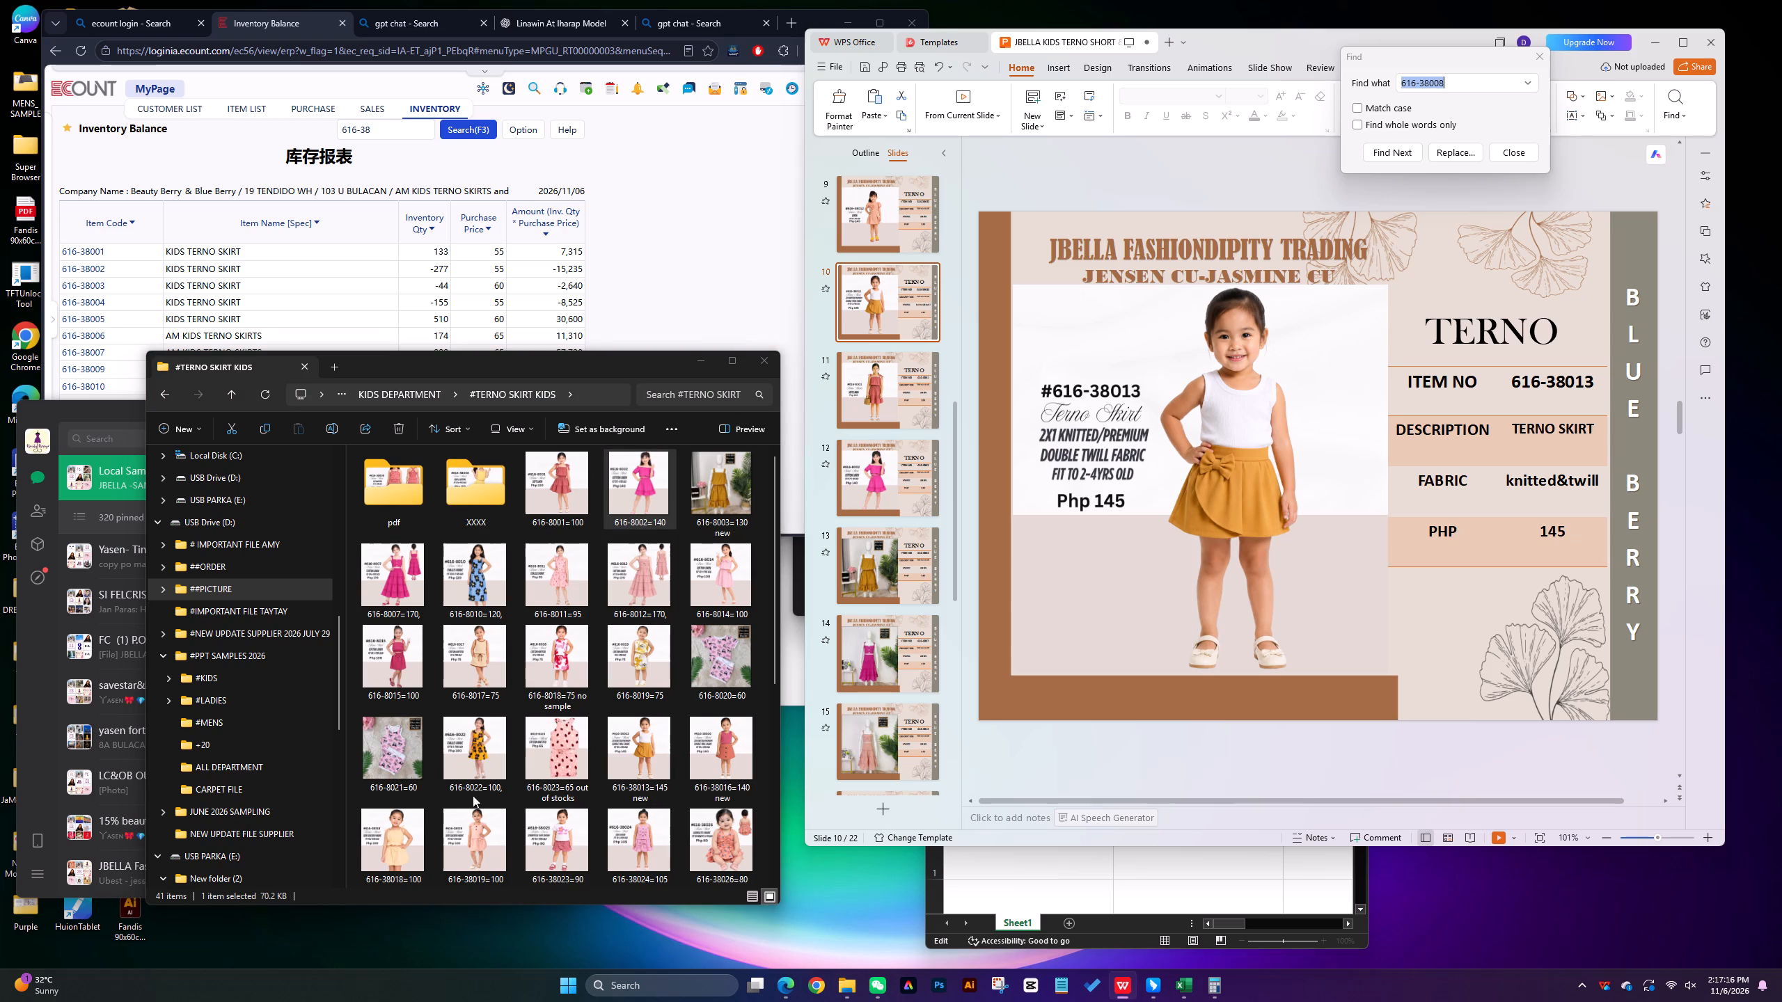
left_click_drag(647, 756, 402, 509)
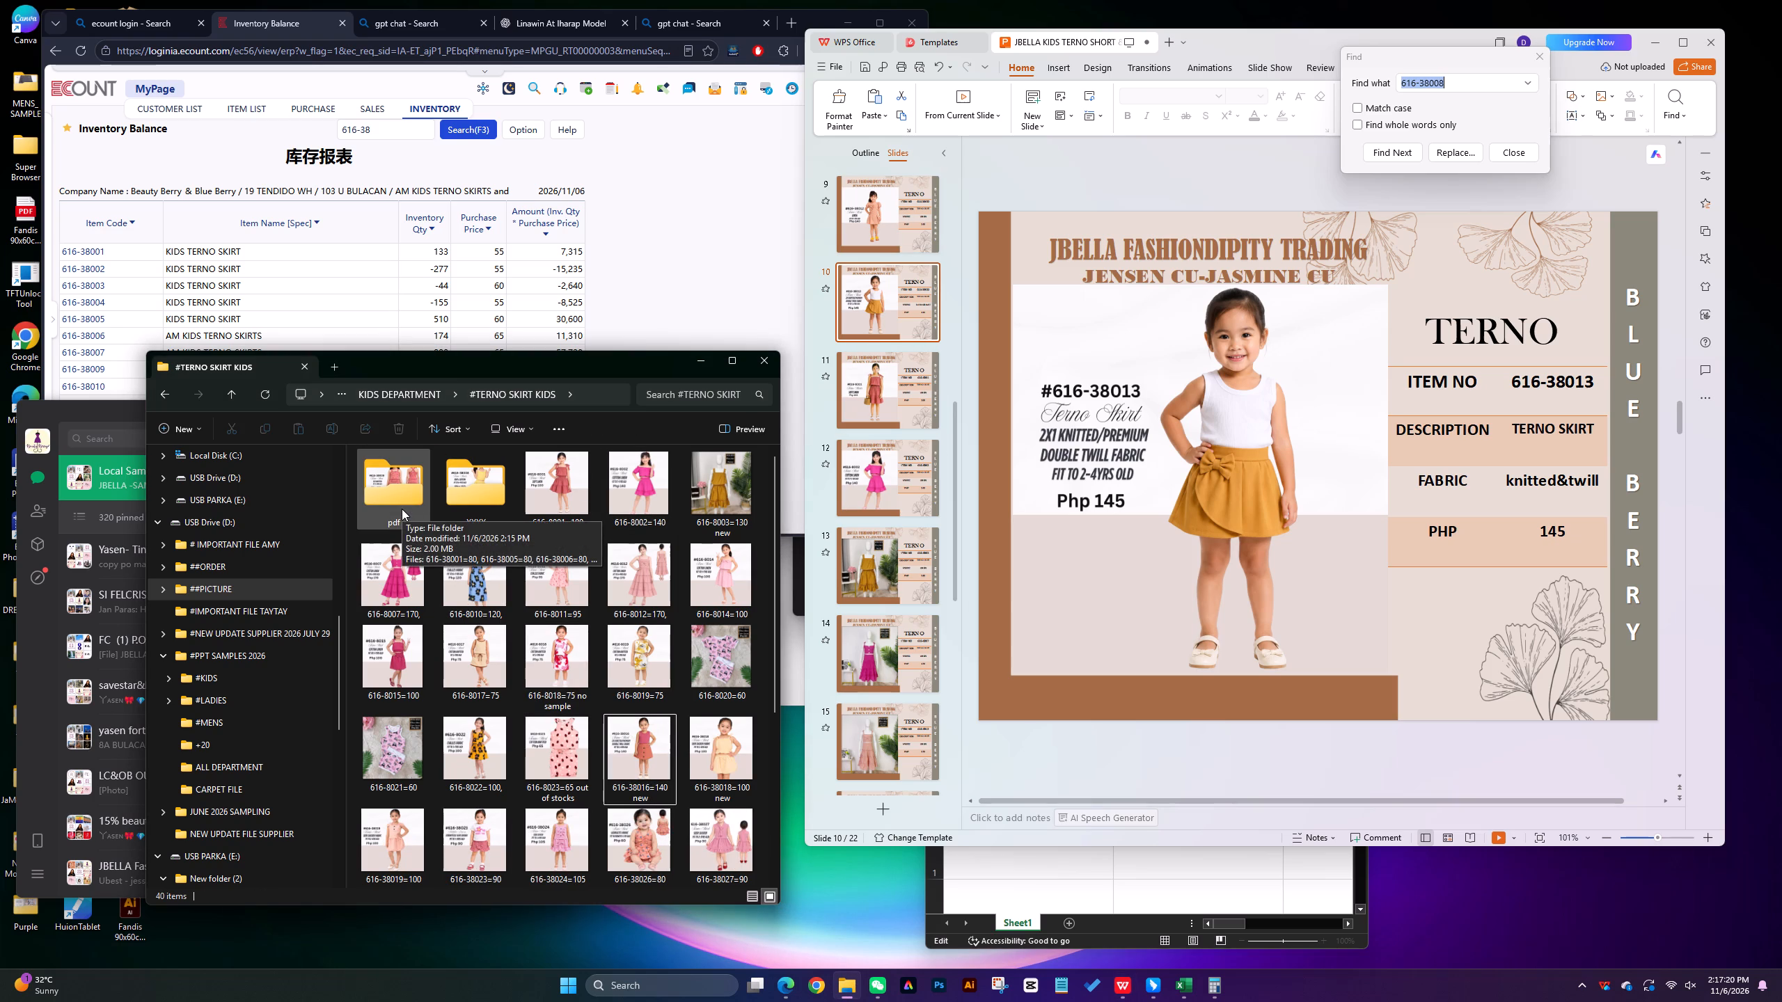
scroll(555, 710, "down", 2)
scroll(555, 710, "up", 1)
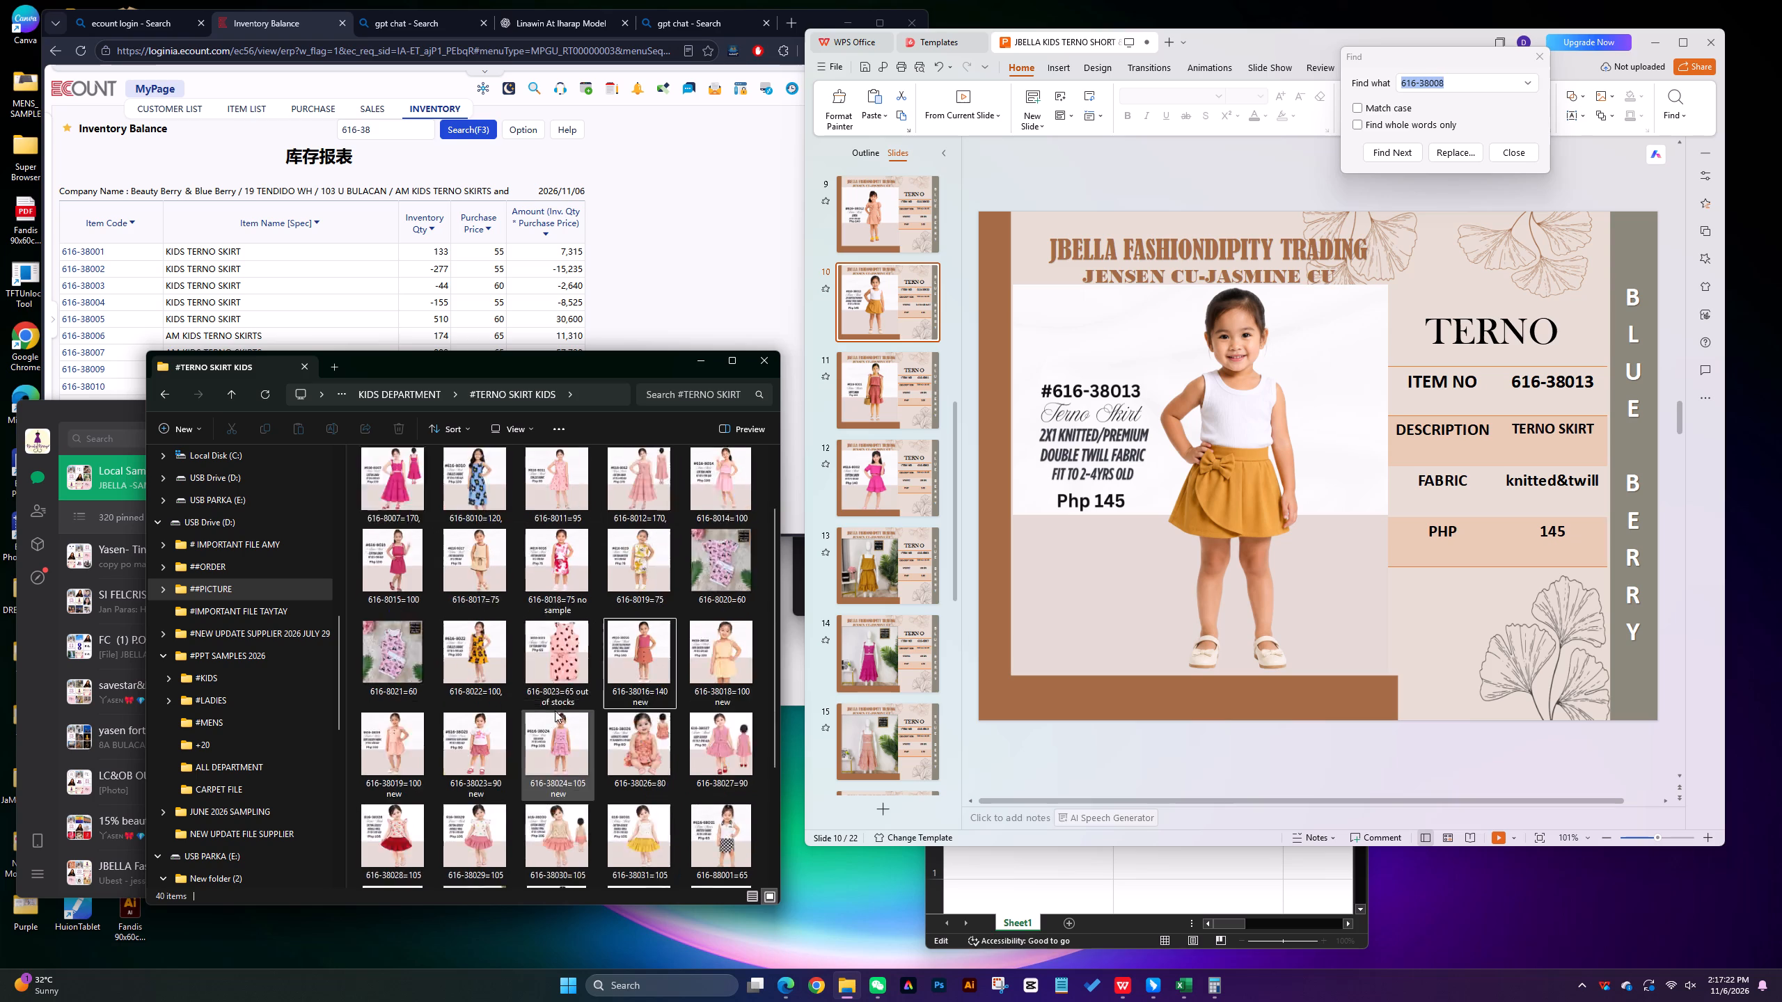
scroll(555, 710, "up", 2)
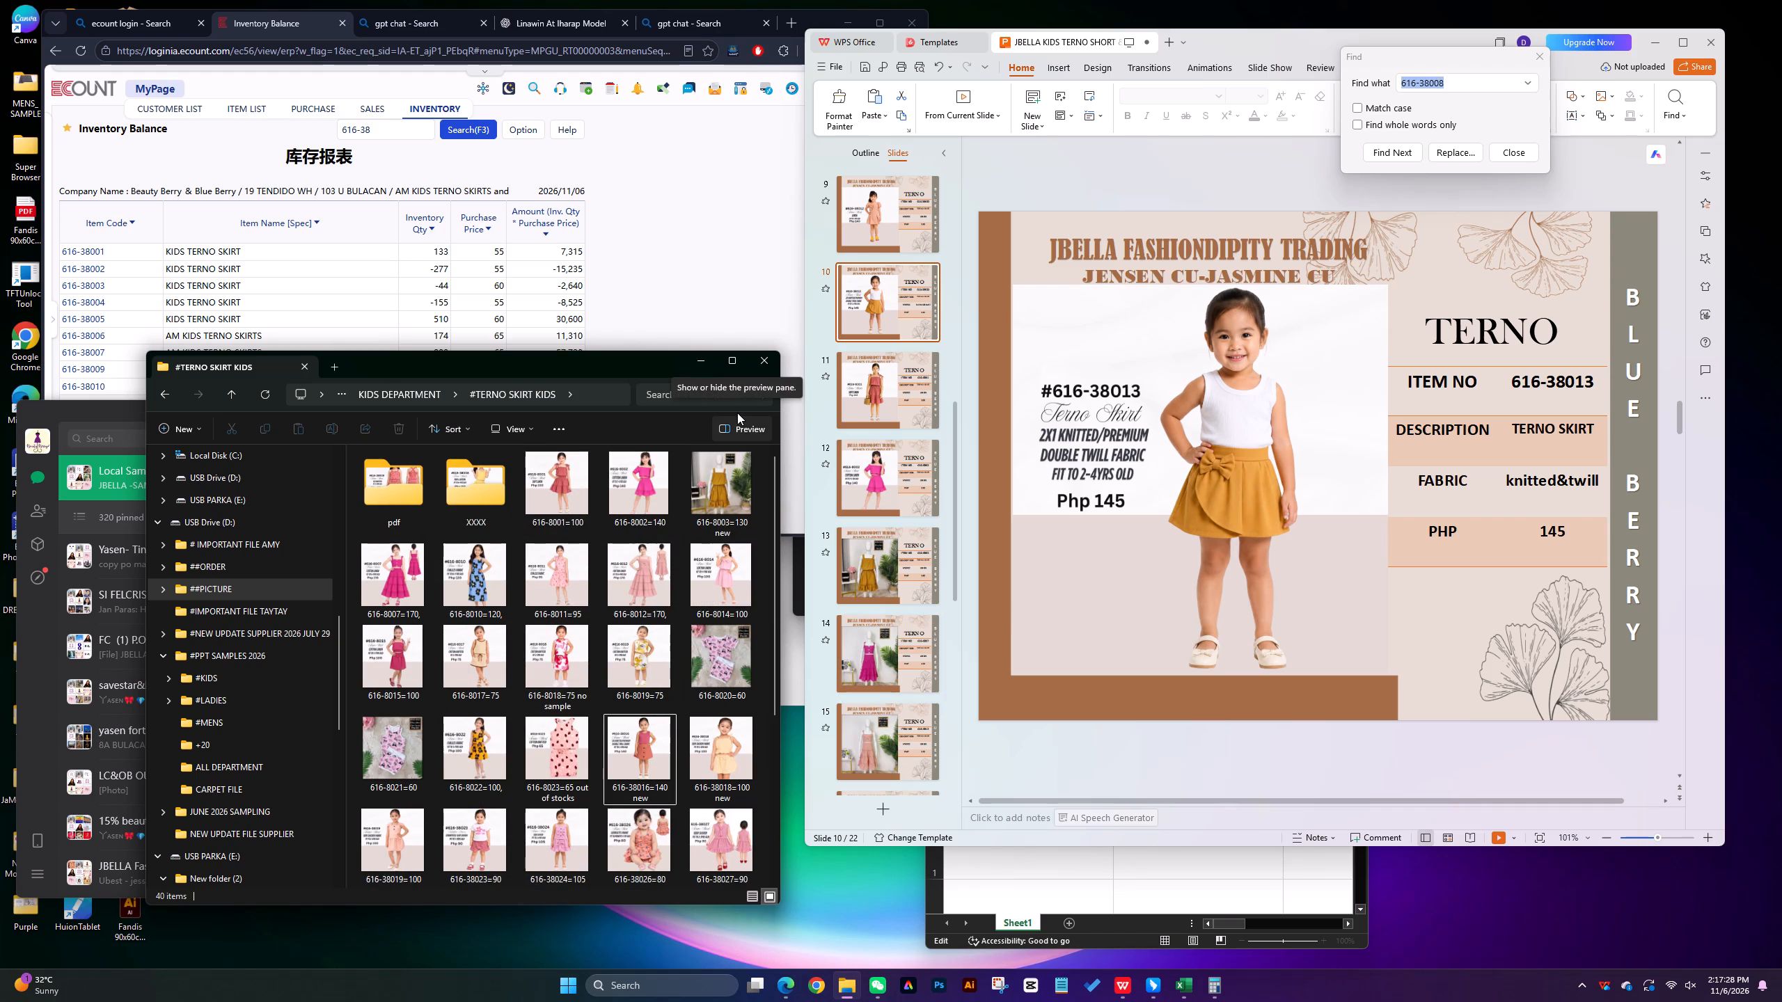
Switch to ECOUNT in the browser and search the Item List for 616-.
left_click(649, 202)
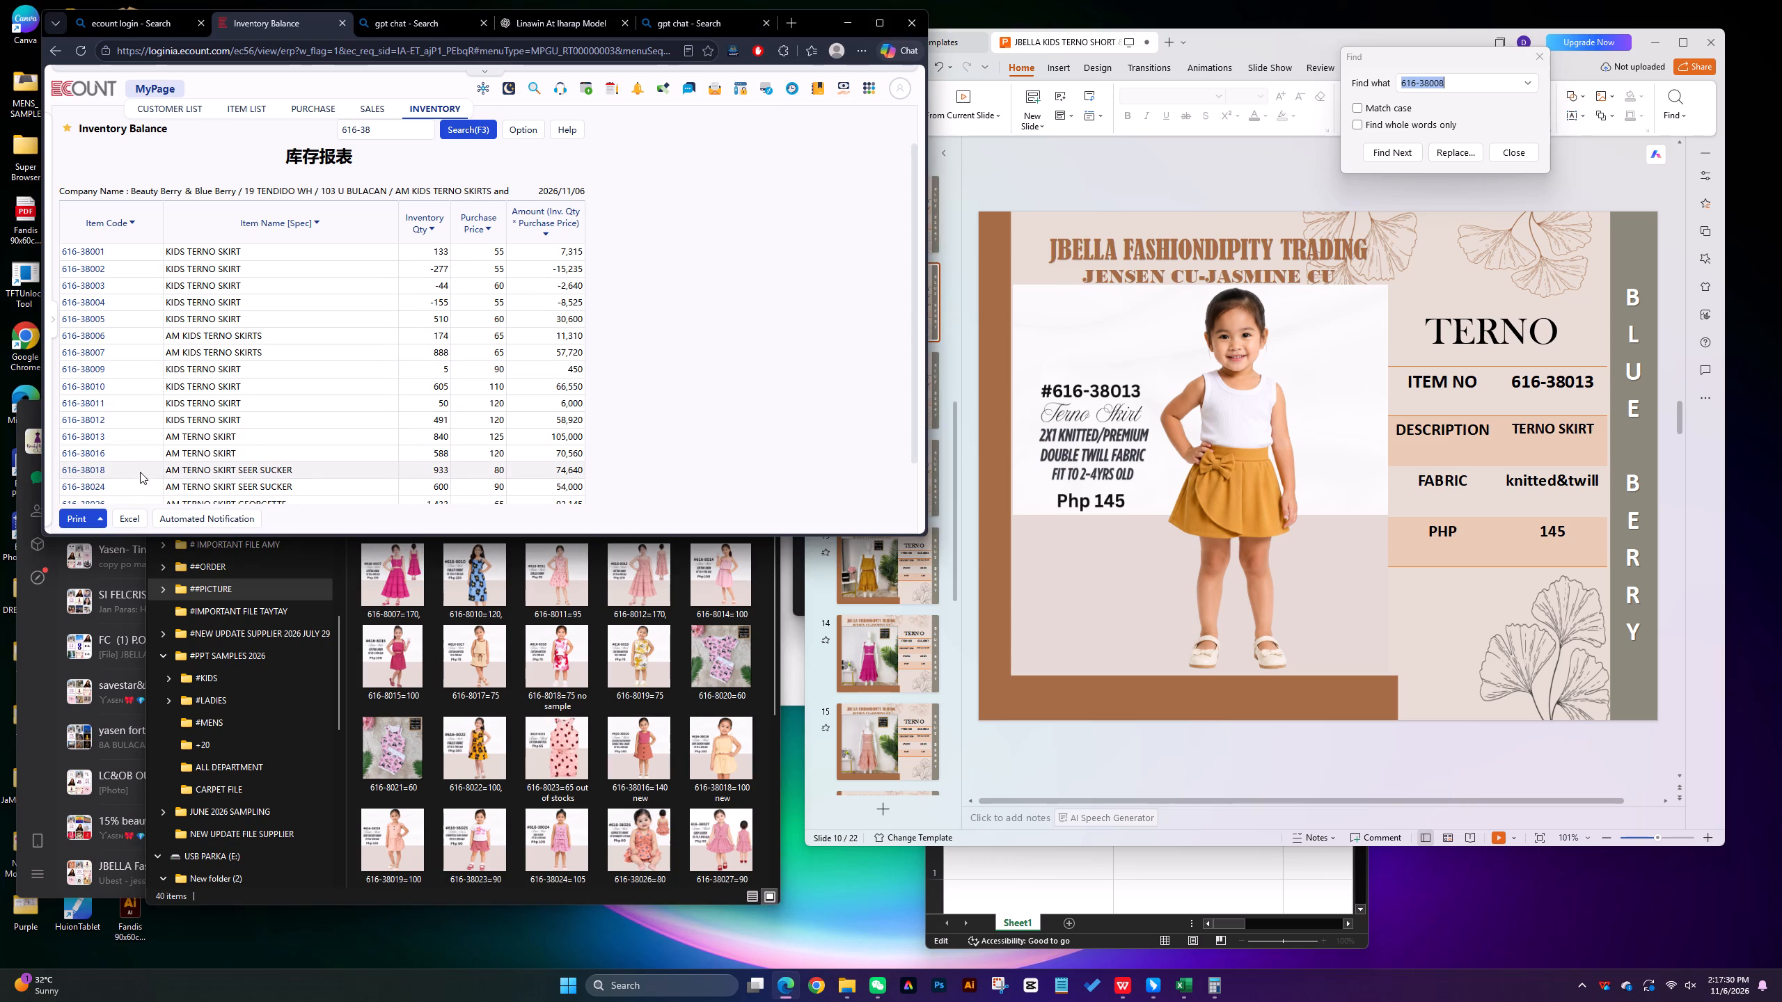
left_click(241, 109)
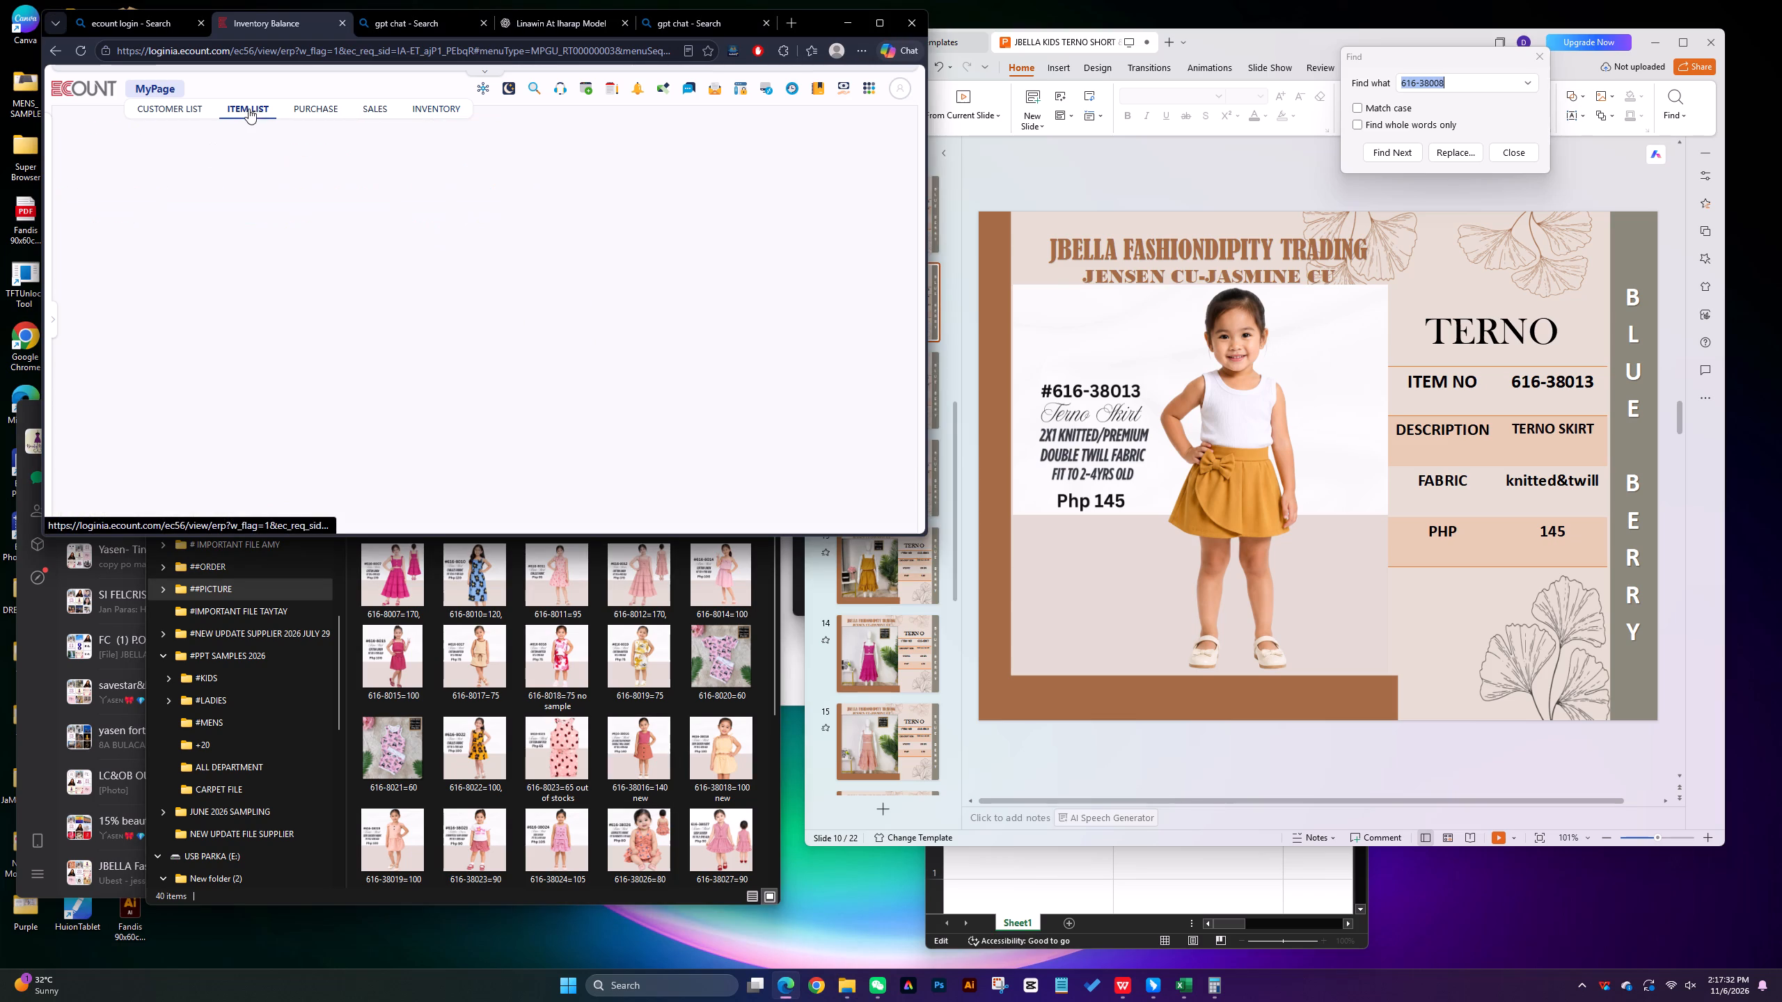
left_click(354, 130)
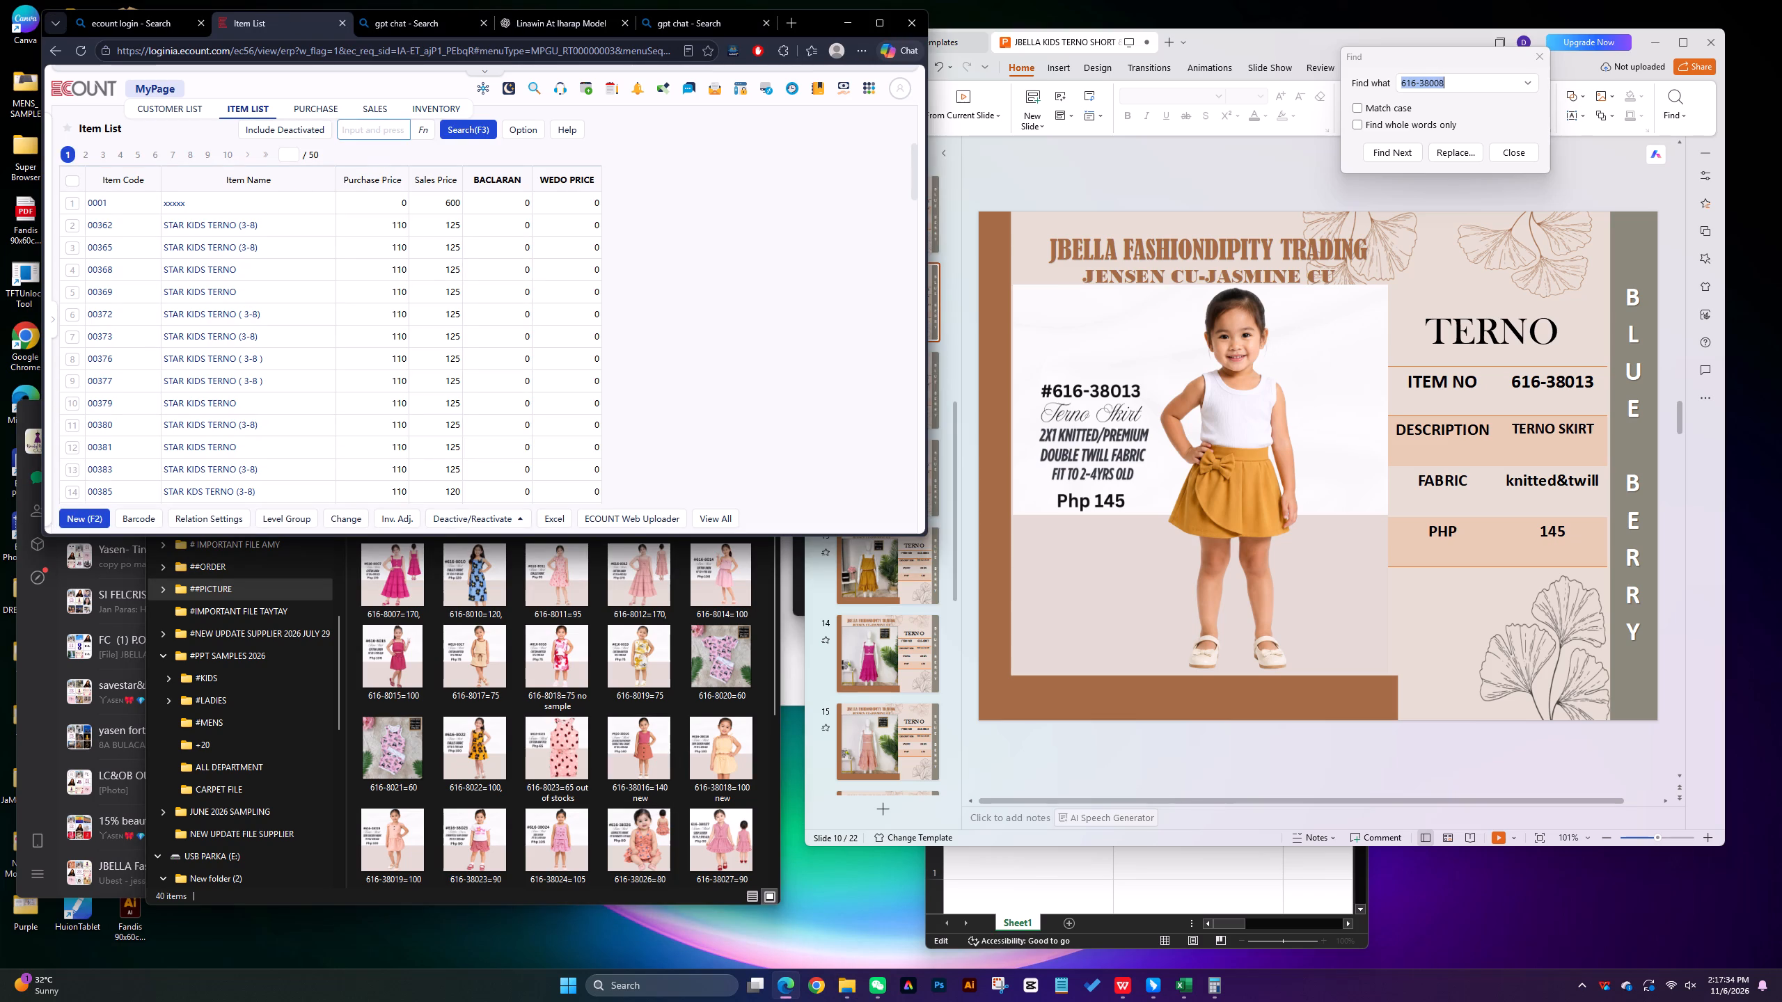
type("616-38")
key("BackSpace")
key("BackSpace")
key("Return")
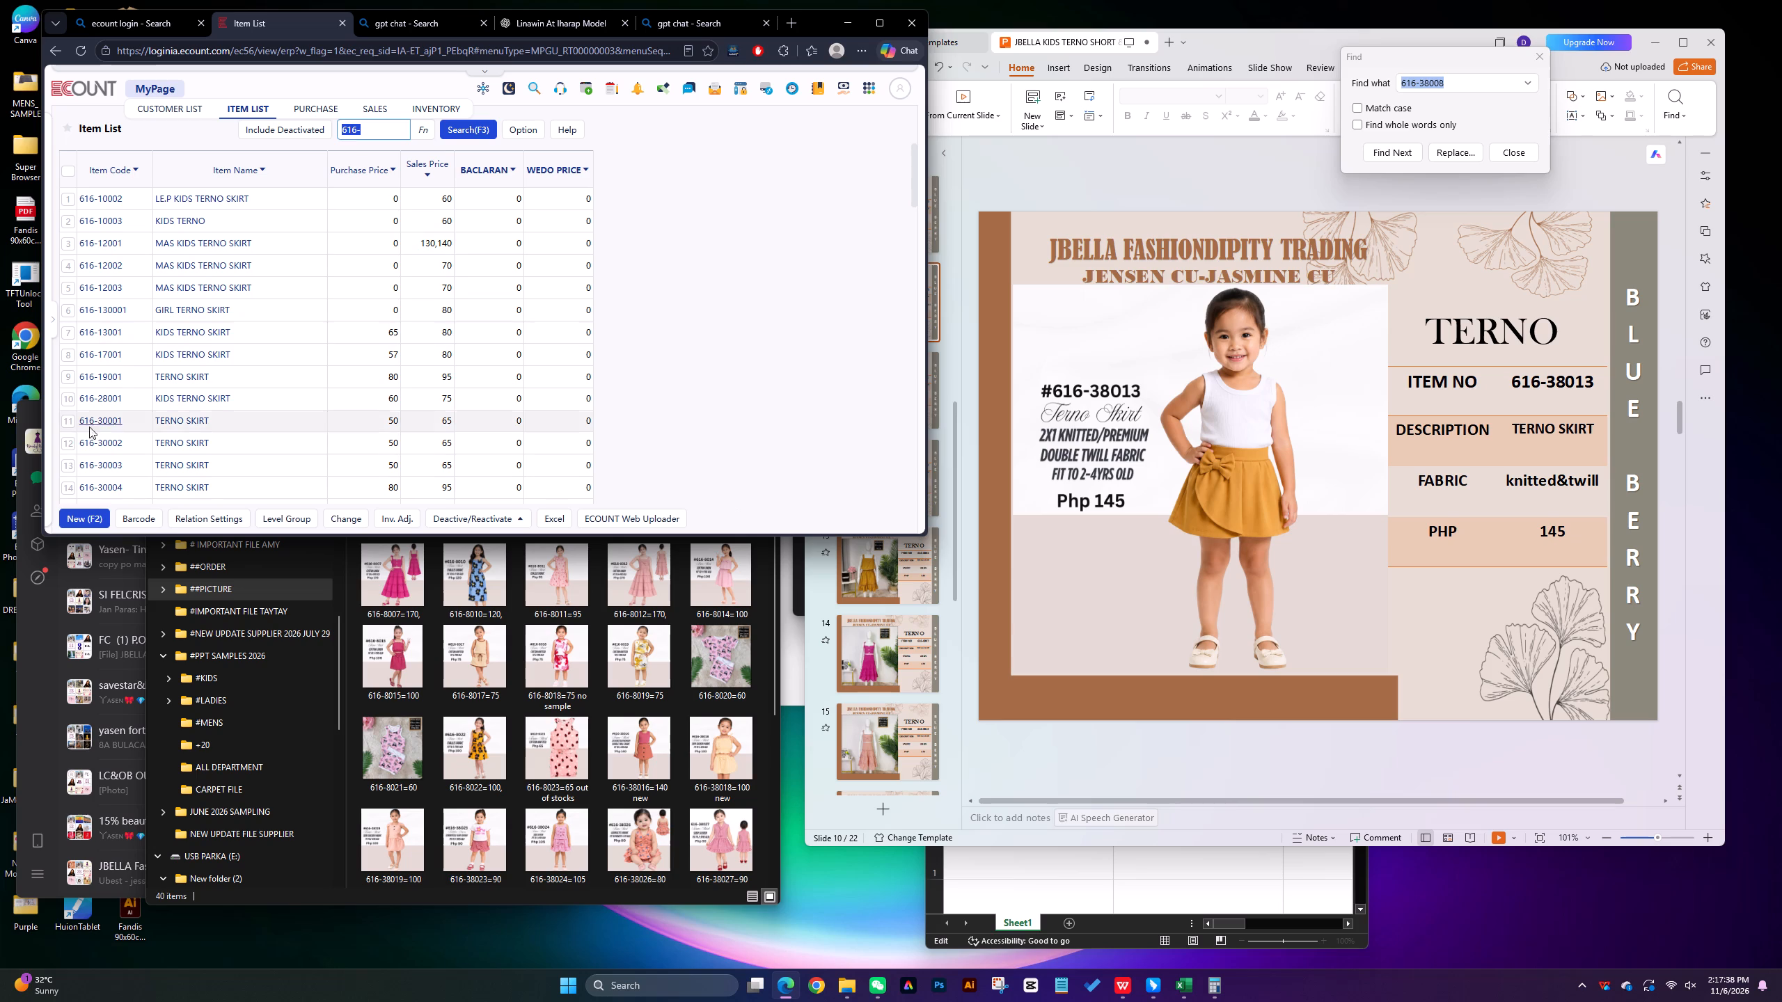
Examine the 616-38 item codes and prices in the ECOUNT Item List results.
scroll(165, 424, "down", 9)
scroll(174, 416, "up", 2)
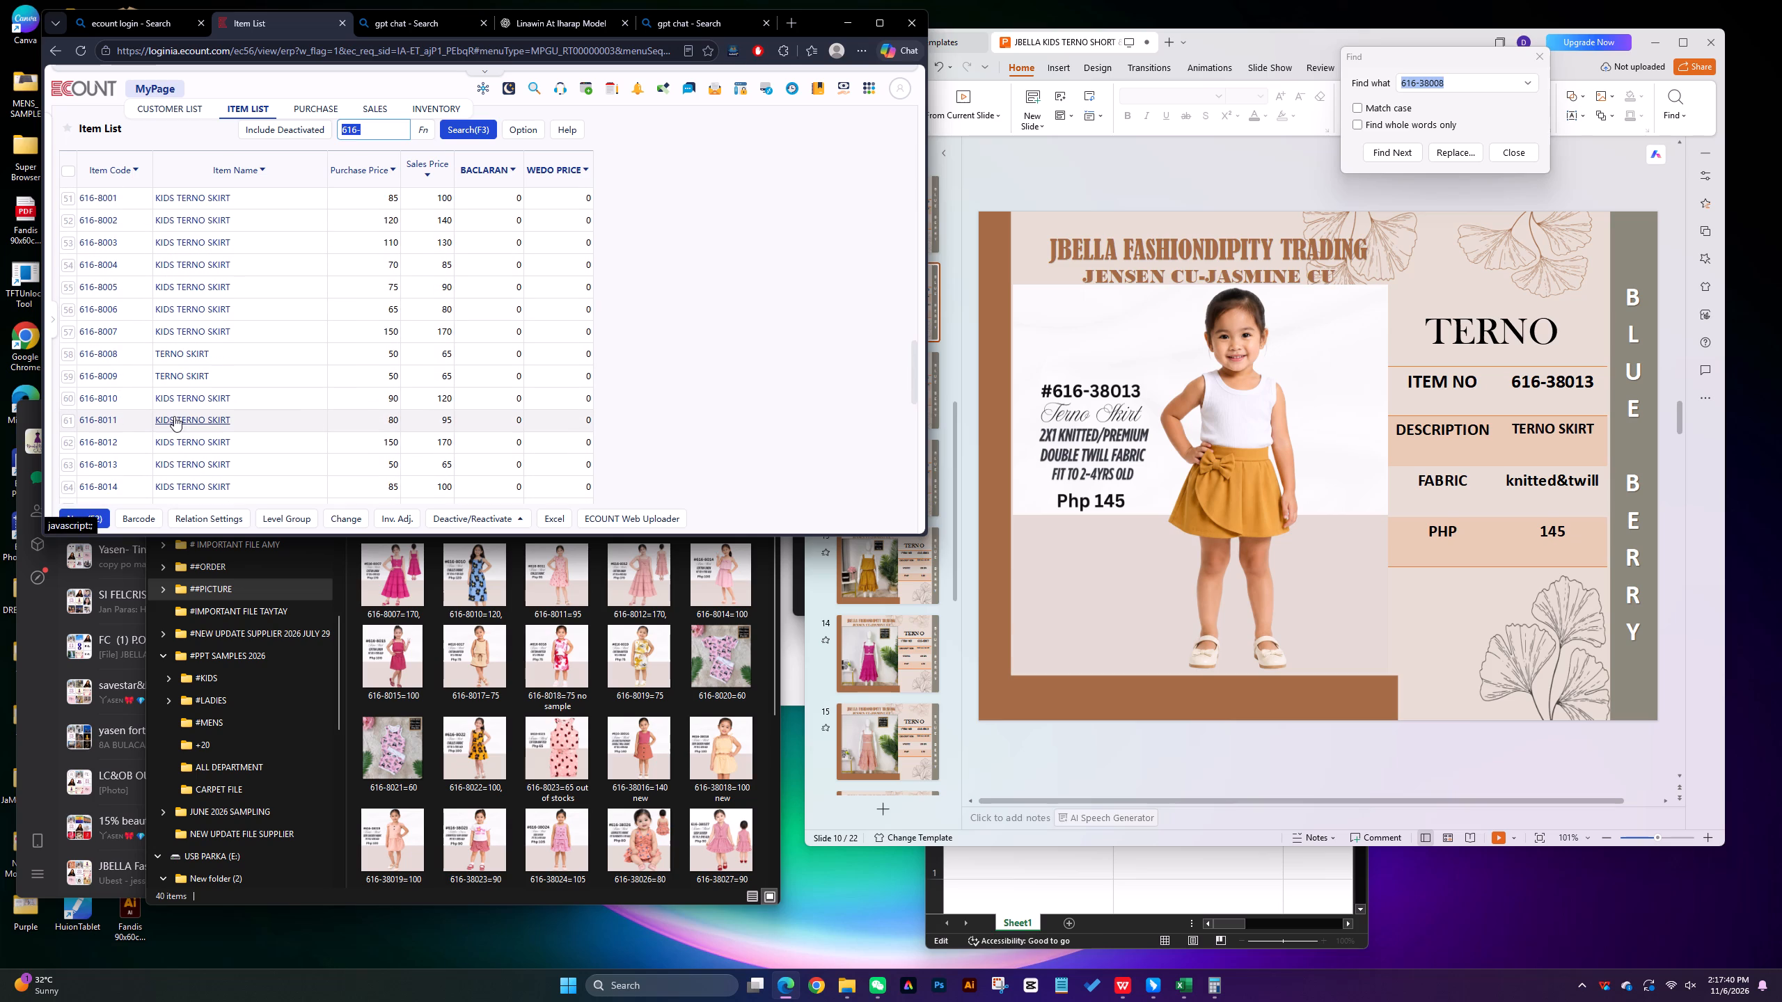
scroll(174, 416, "up", 3)
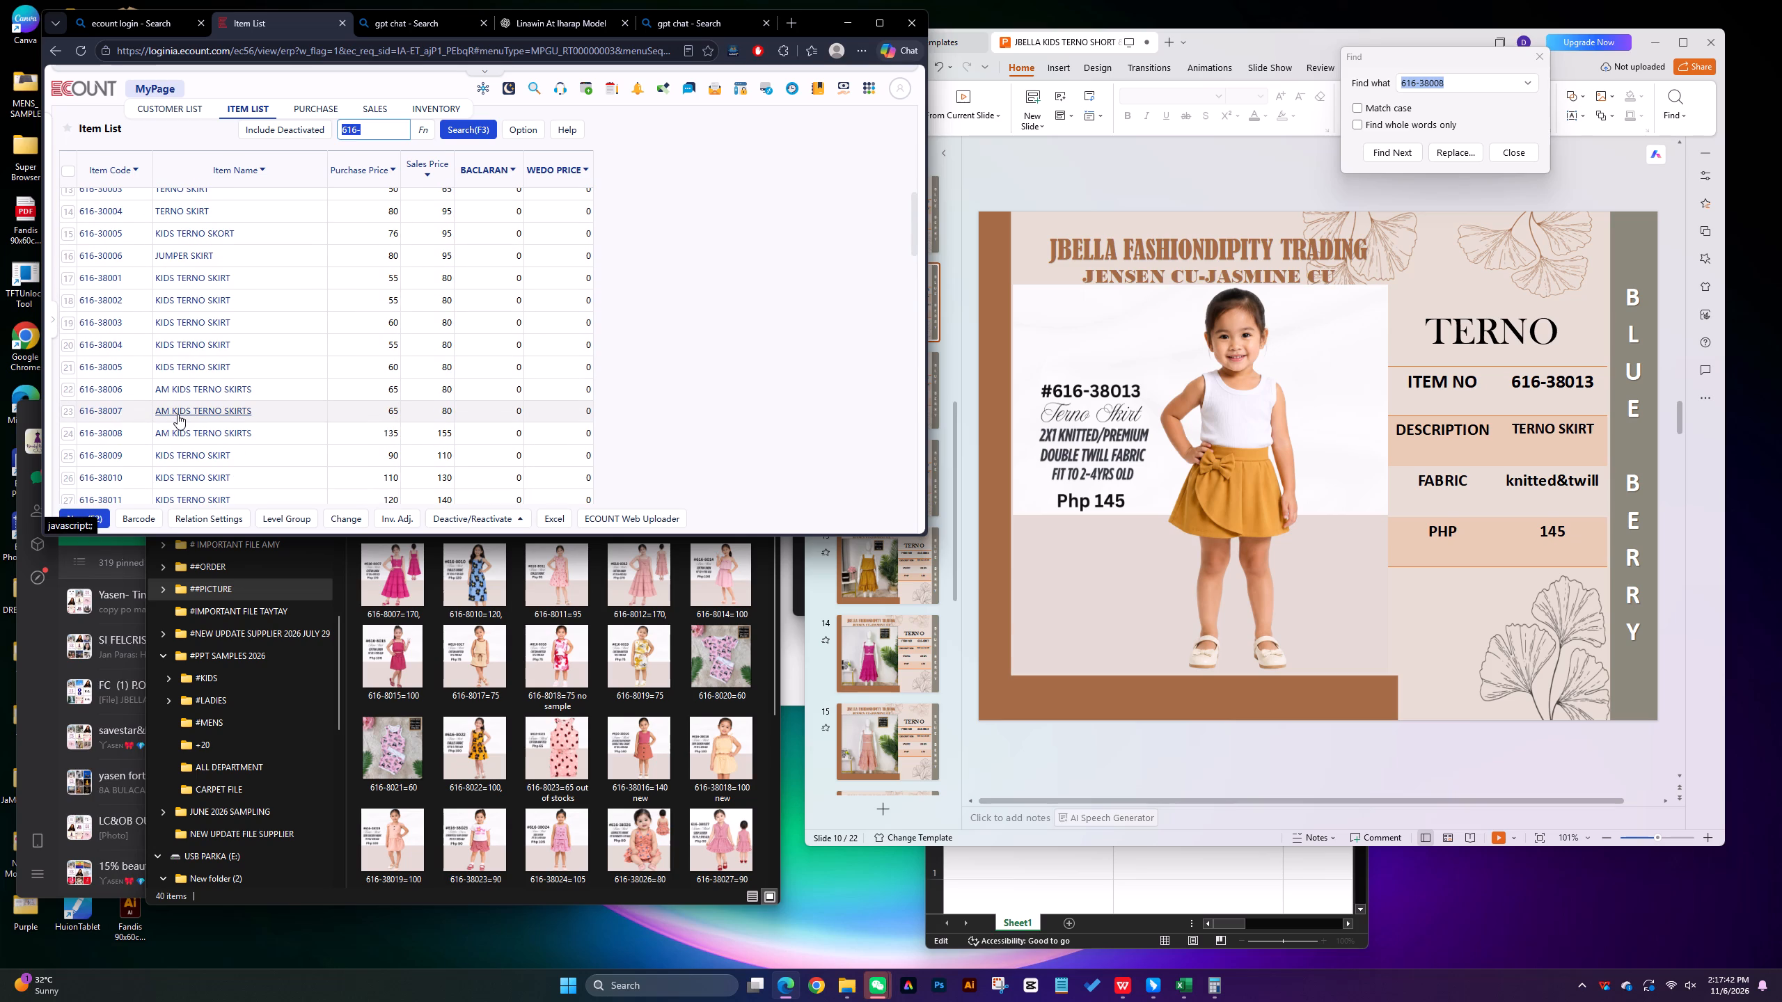
scroll(178, 414, "down", 1)
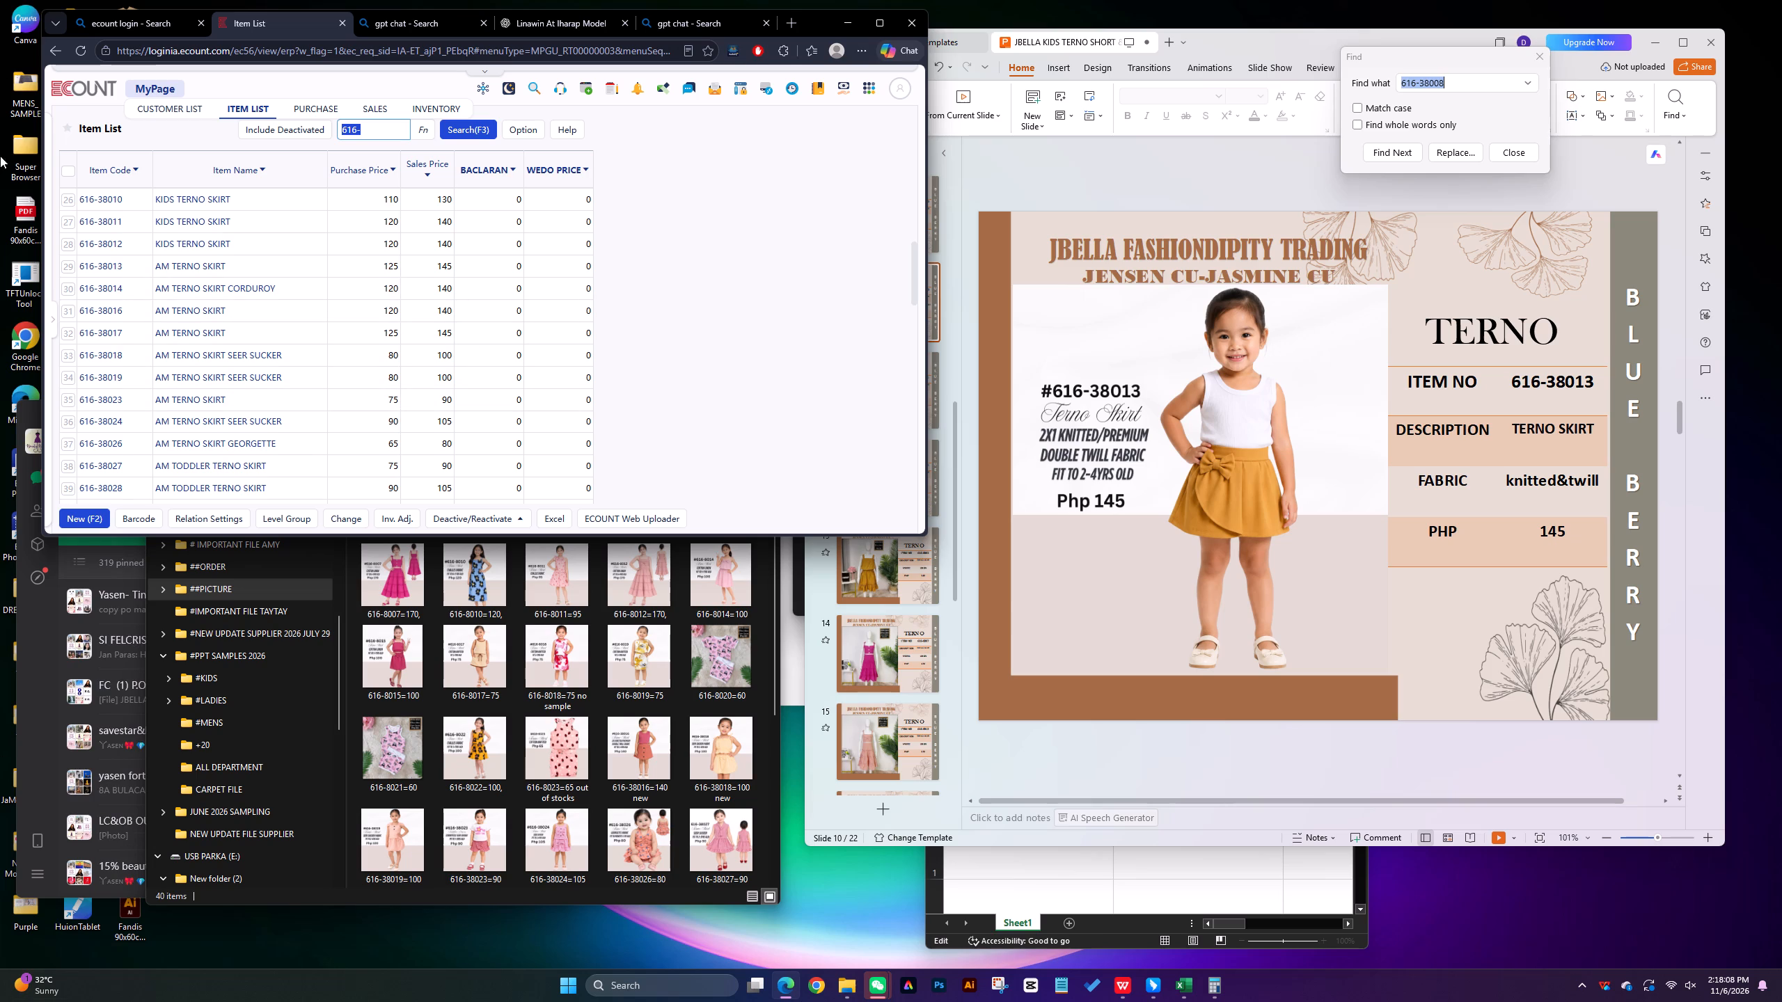
Switch to Weixin and save the latest File Transfer photo into #TERNO SKIRT KIDS under KIDS DEPARTMENT as 61116-8140.
left_click_drag(40, 658, 40, 651)
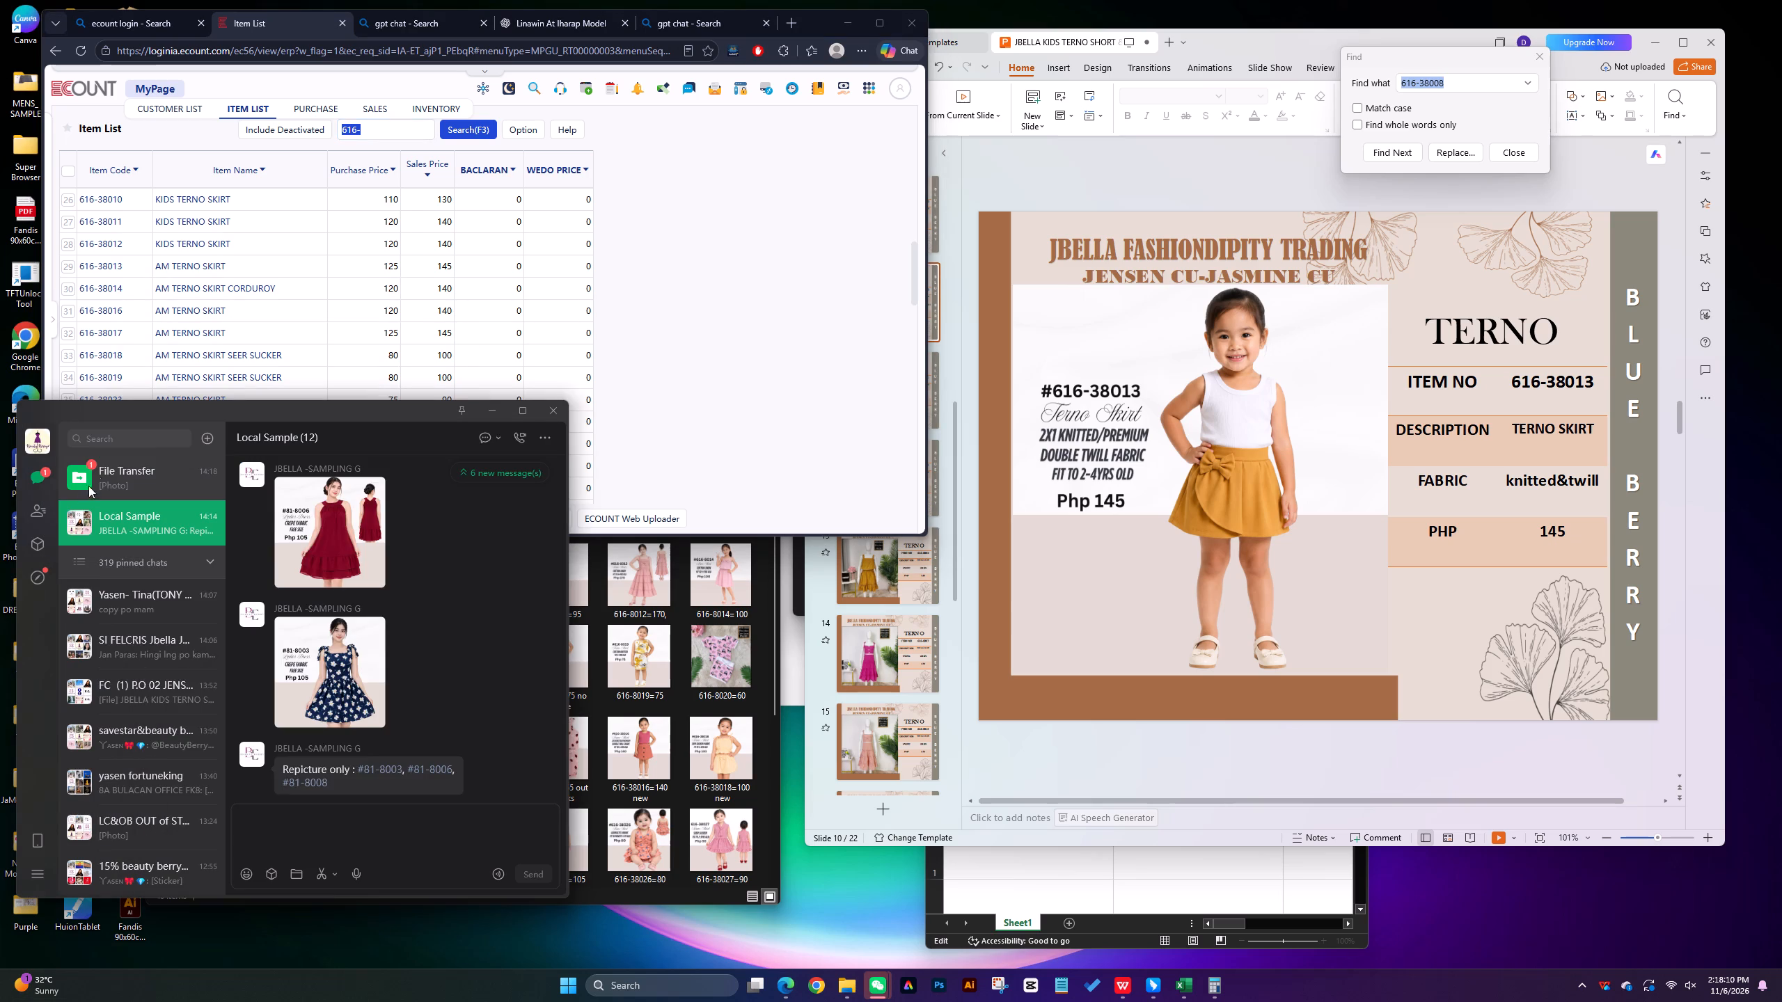
left_click(102, 472)
right_click(471, 721)
left_click(522, 923)
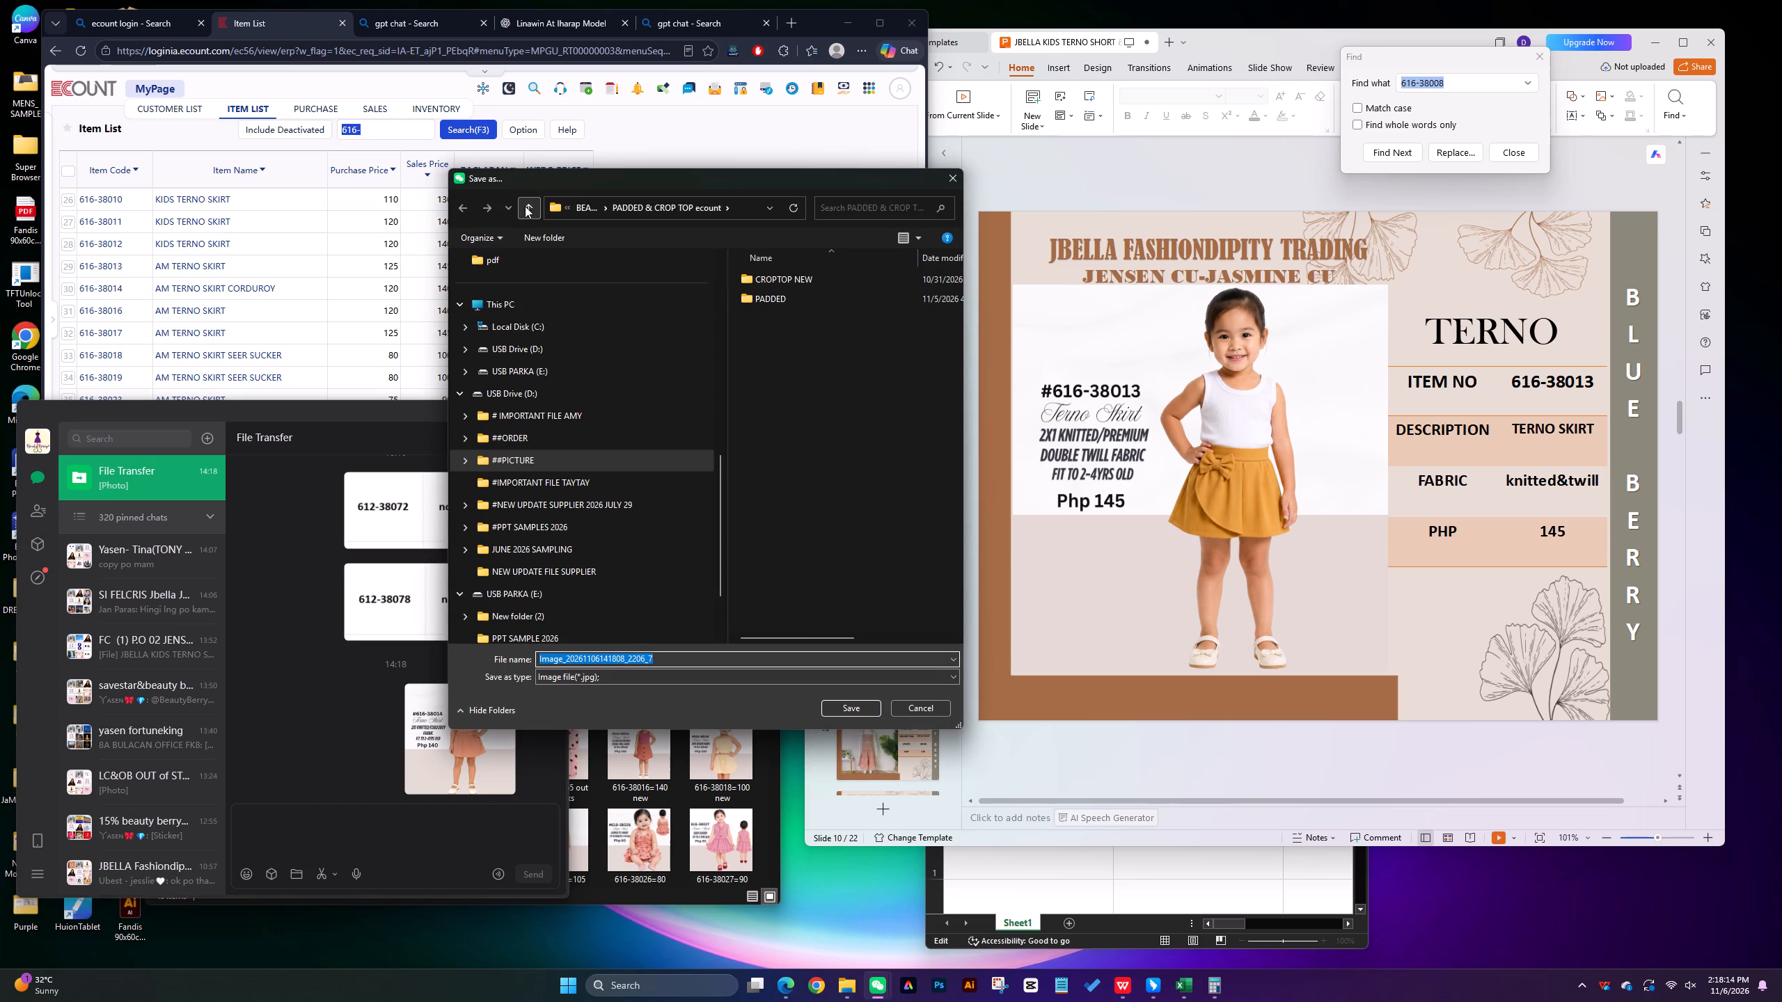
left_click(526, 206)
left_click(518, 391)
double_click(773, 321)
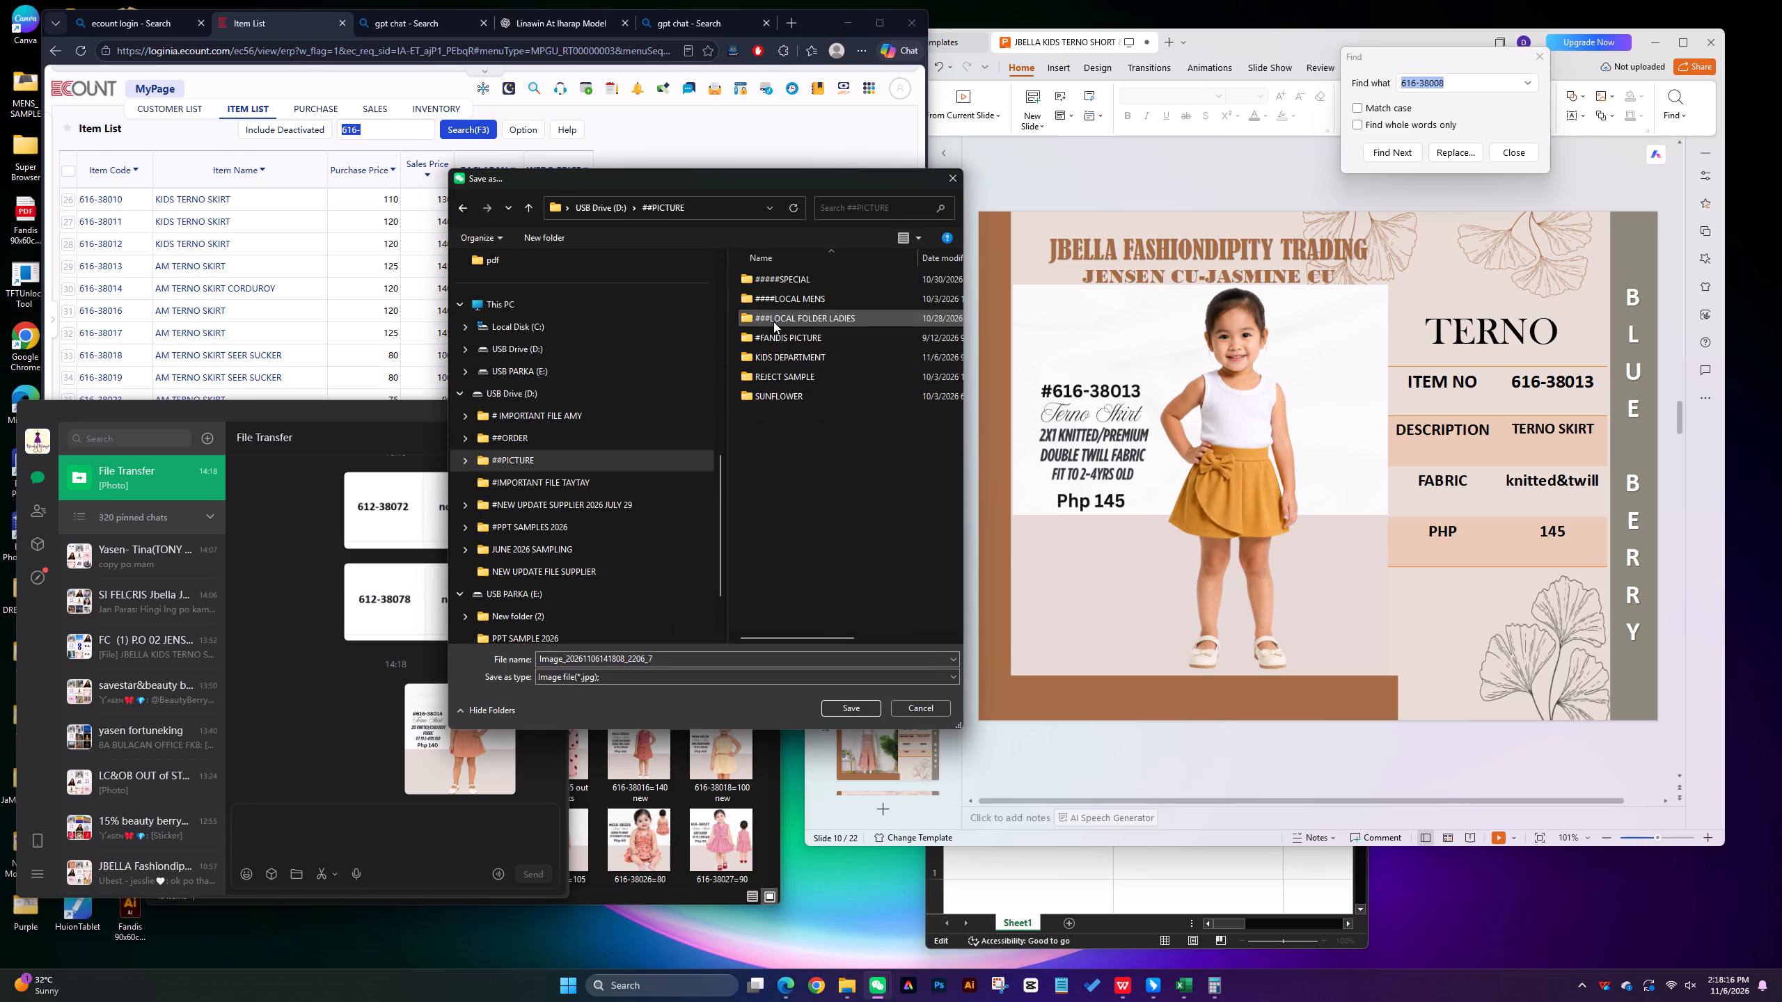
double_click(773, 353)
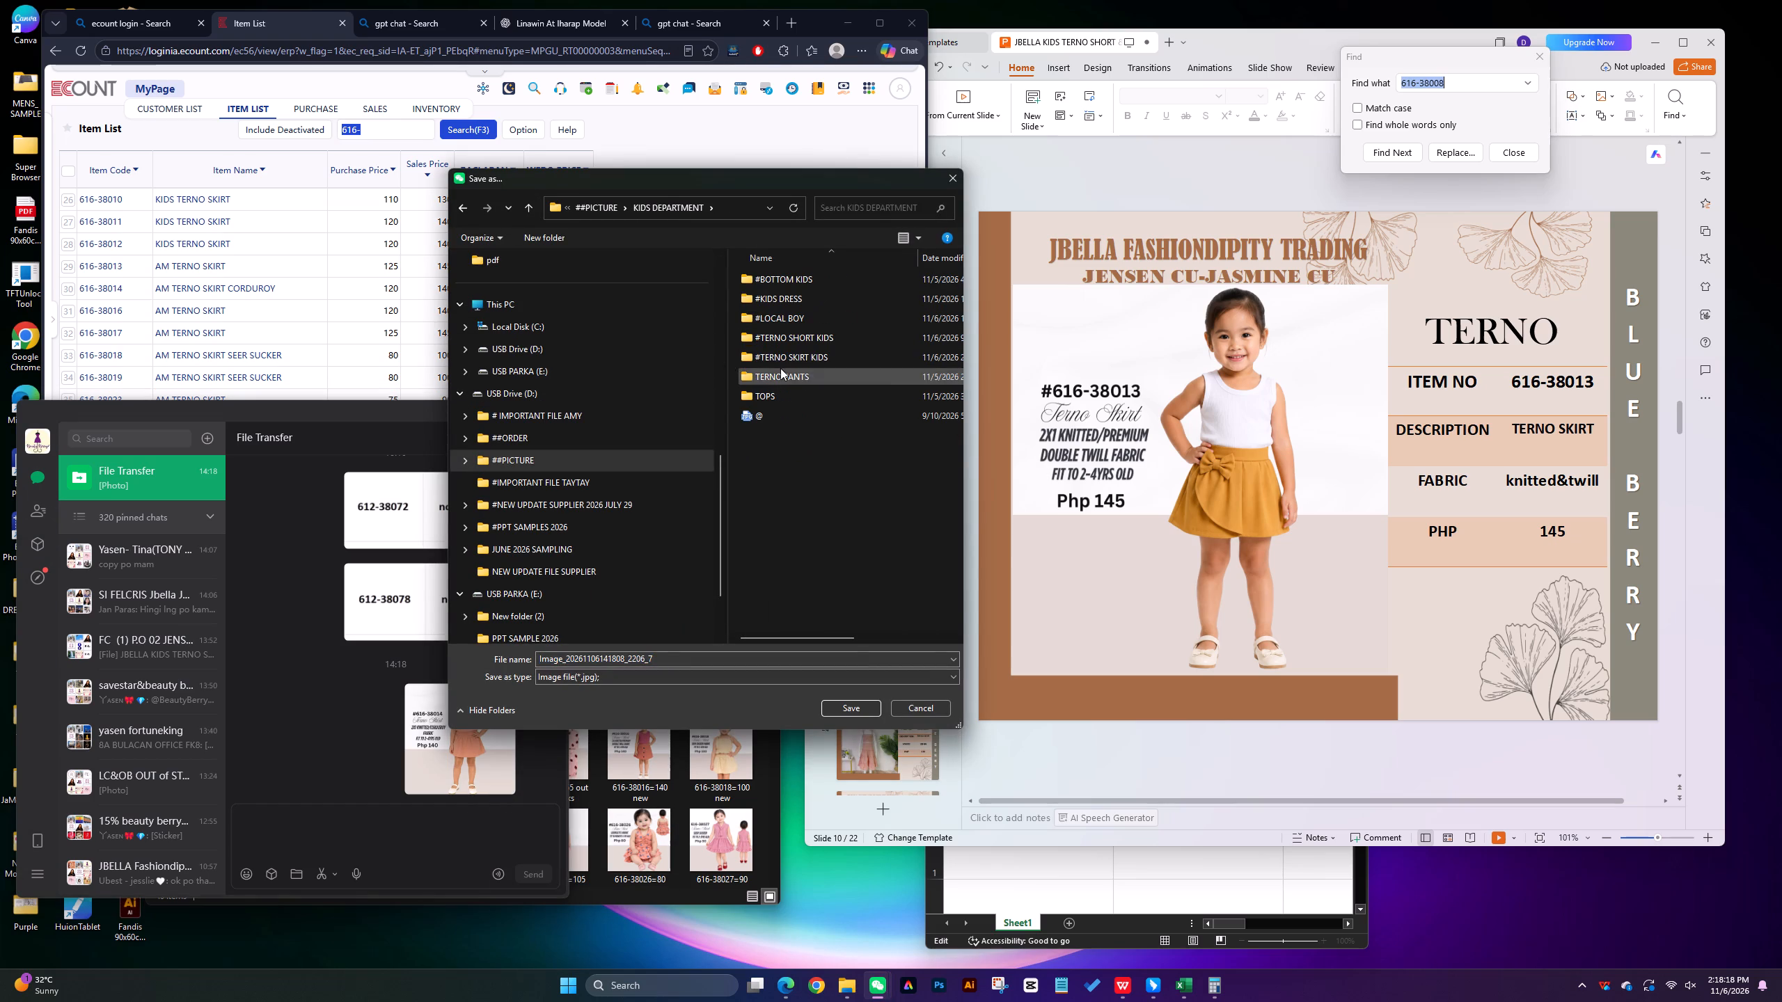
double_click(782, 356)
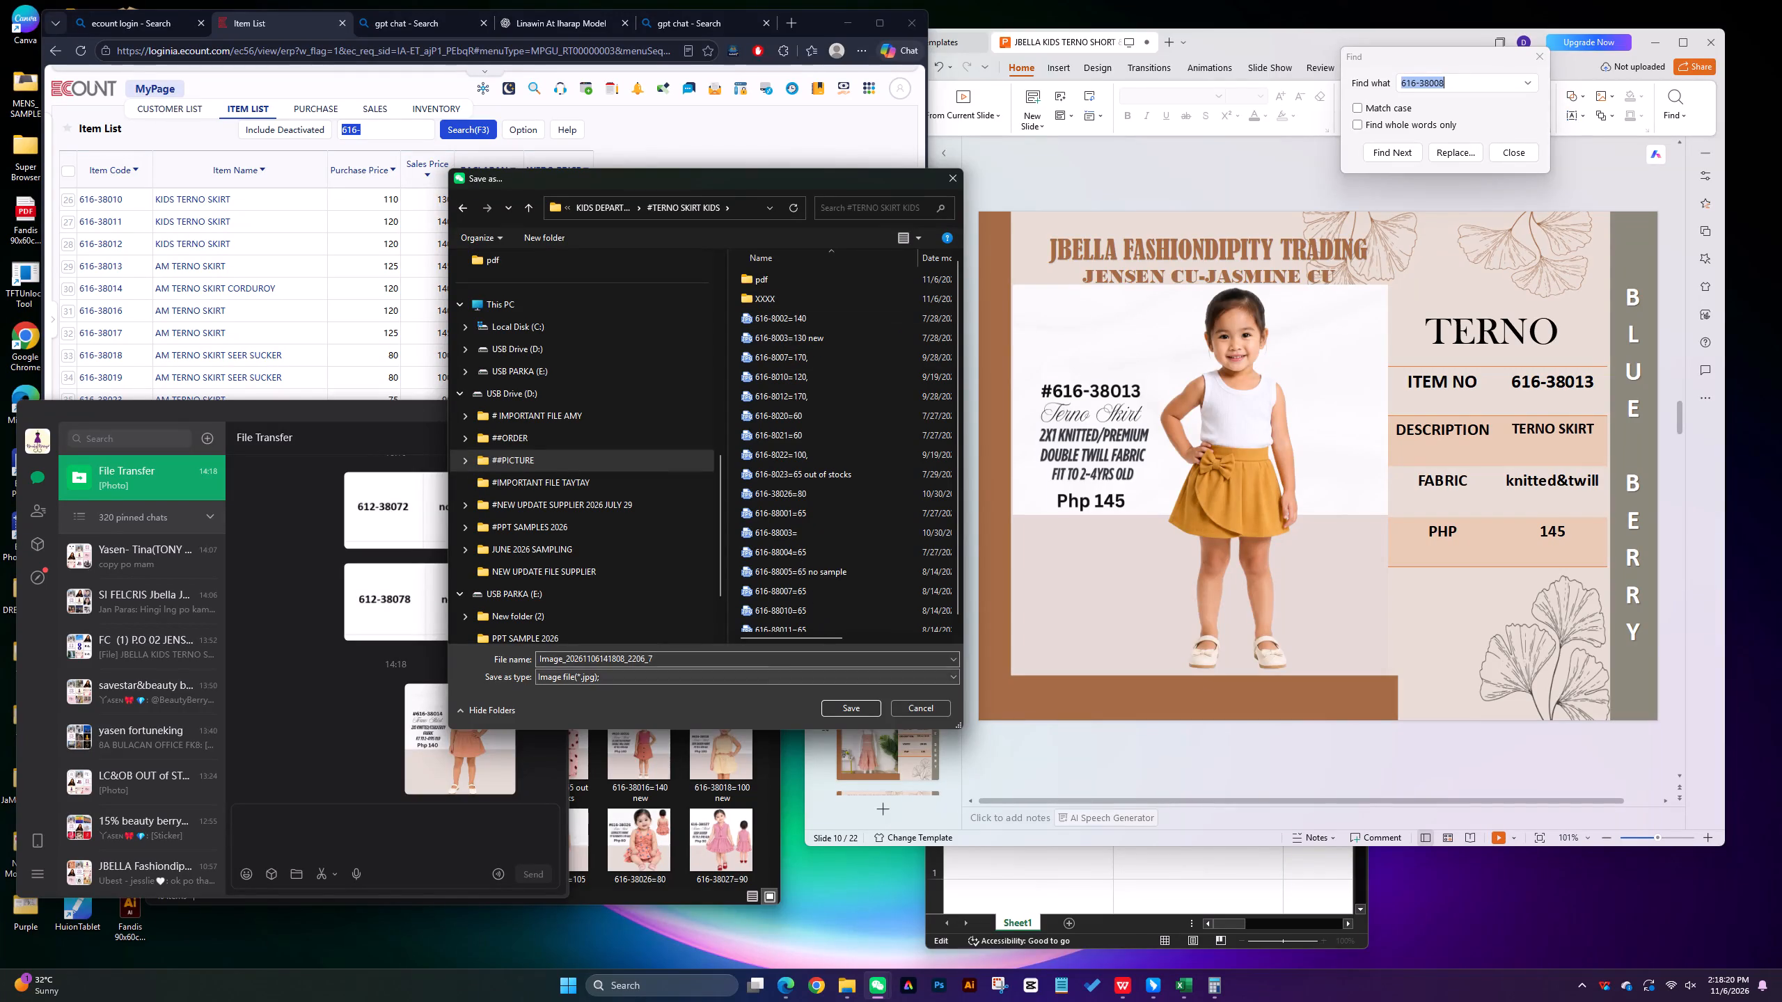
left_click(776, 655)
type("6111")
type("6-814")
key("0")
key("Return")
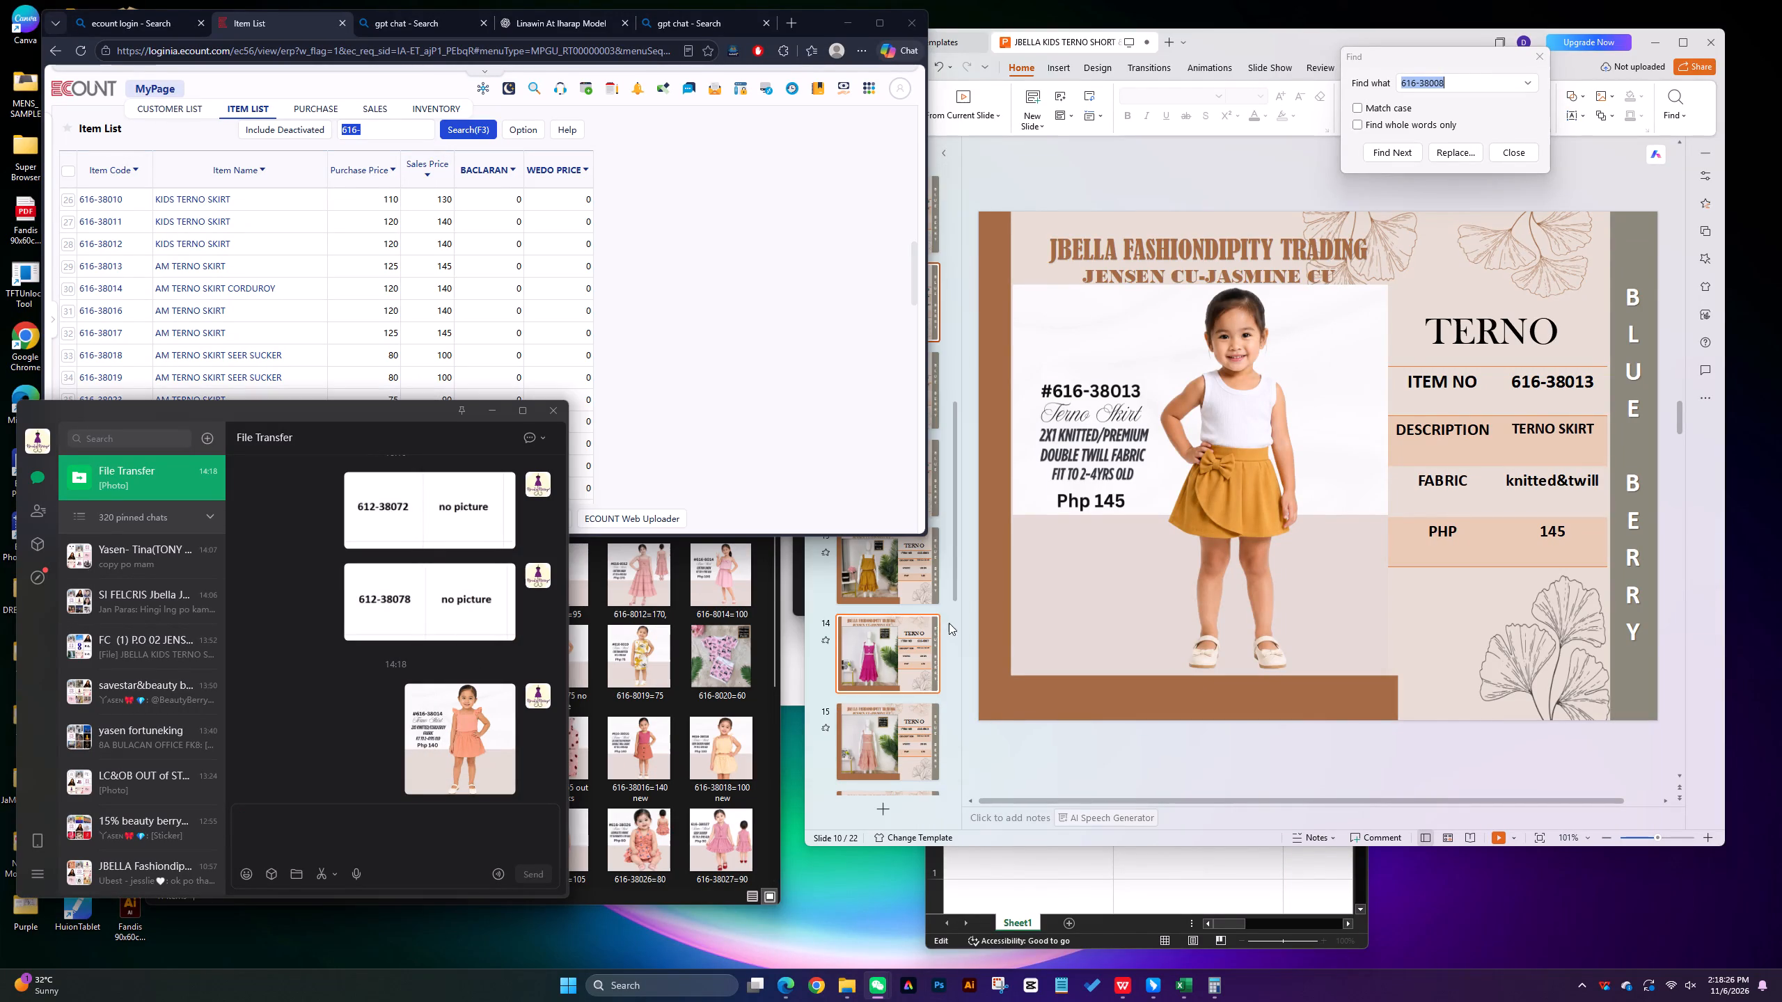
In the WPS presentation, duplicate the 616-38013 slide and delete the product picture from the copy.
left_click(1034, 526)
left_click(875, 292)
right_click(875, 292)
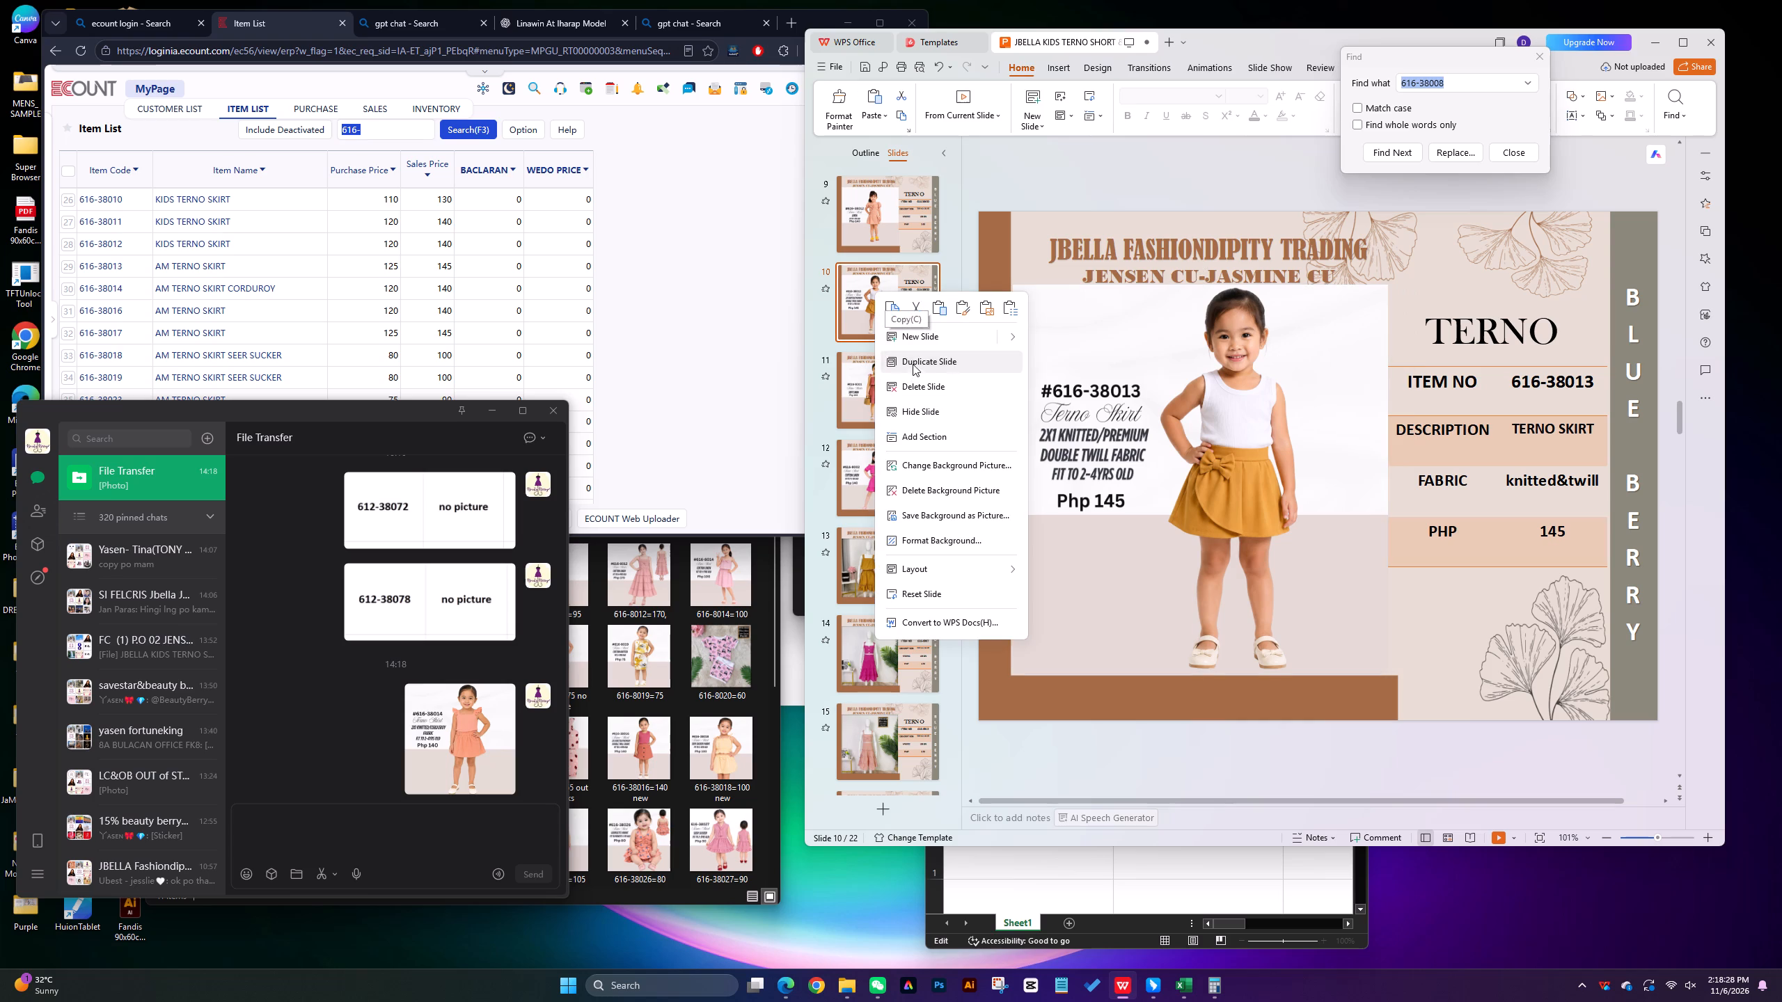
left_click(914, 360)
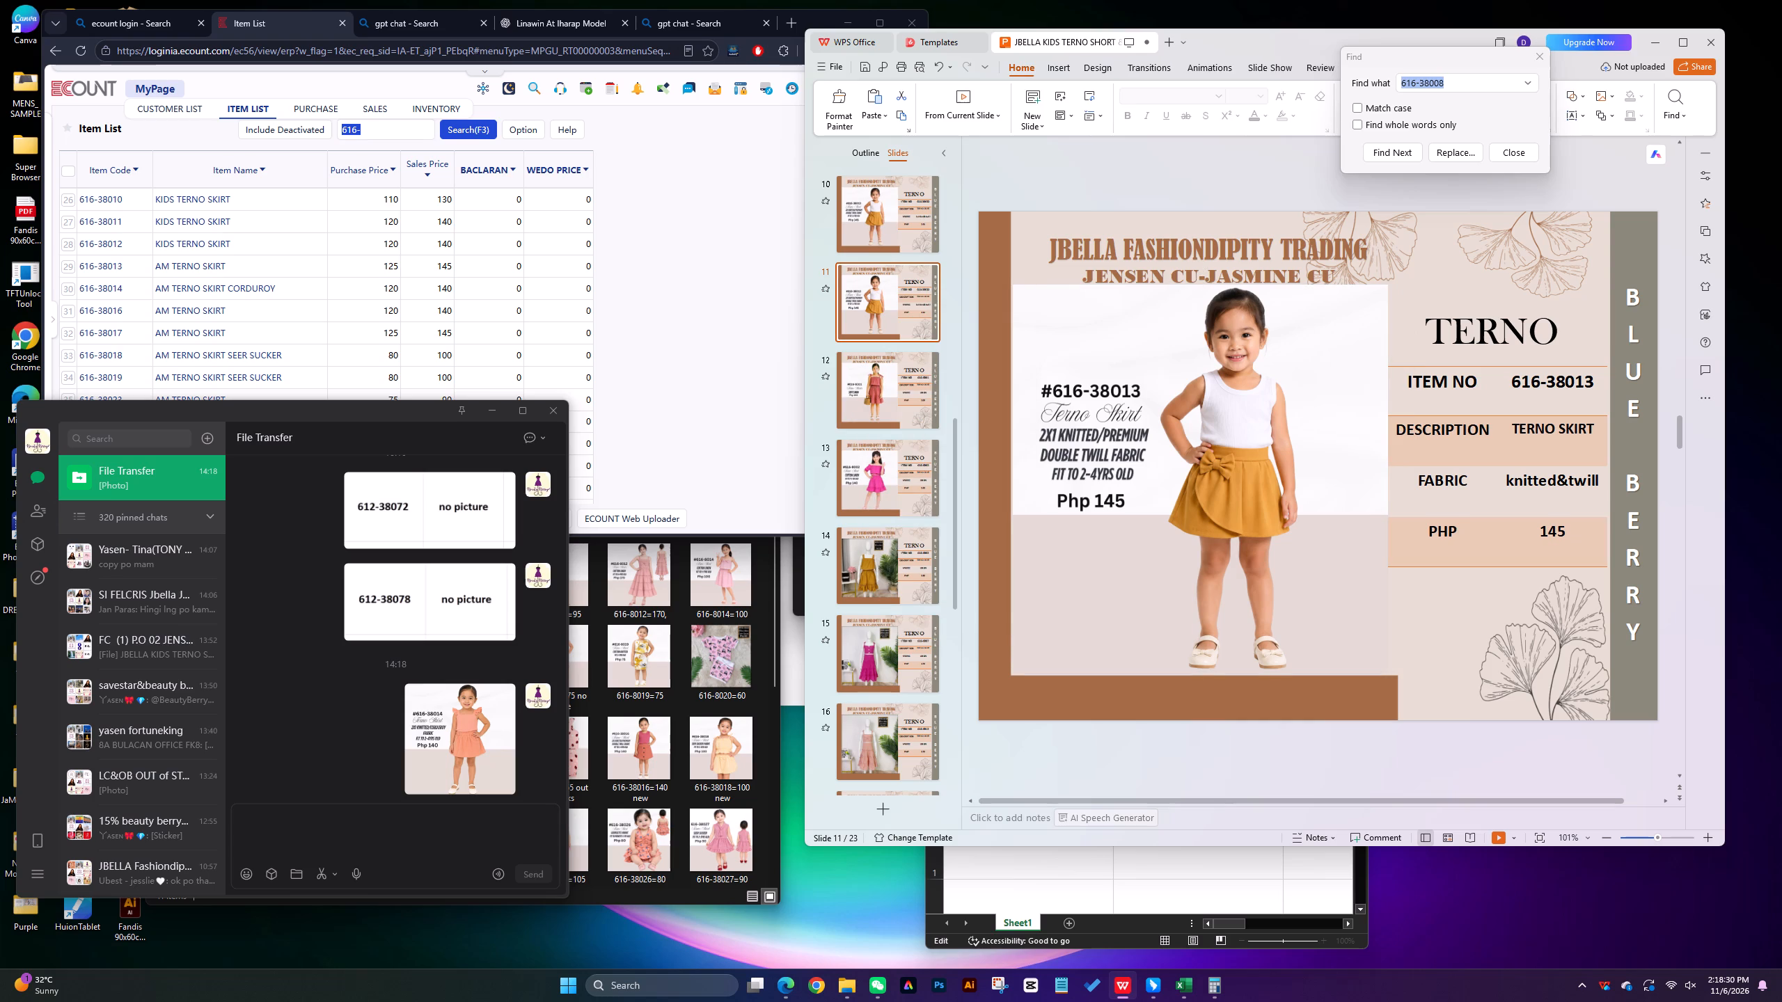
left_click(1147, 382)
key("Delete")
key("Delete")
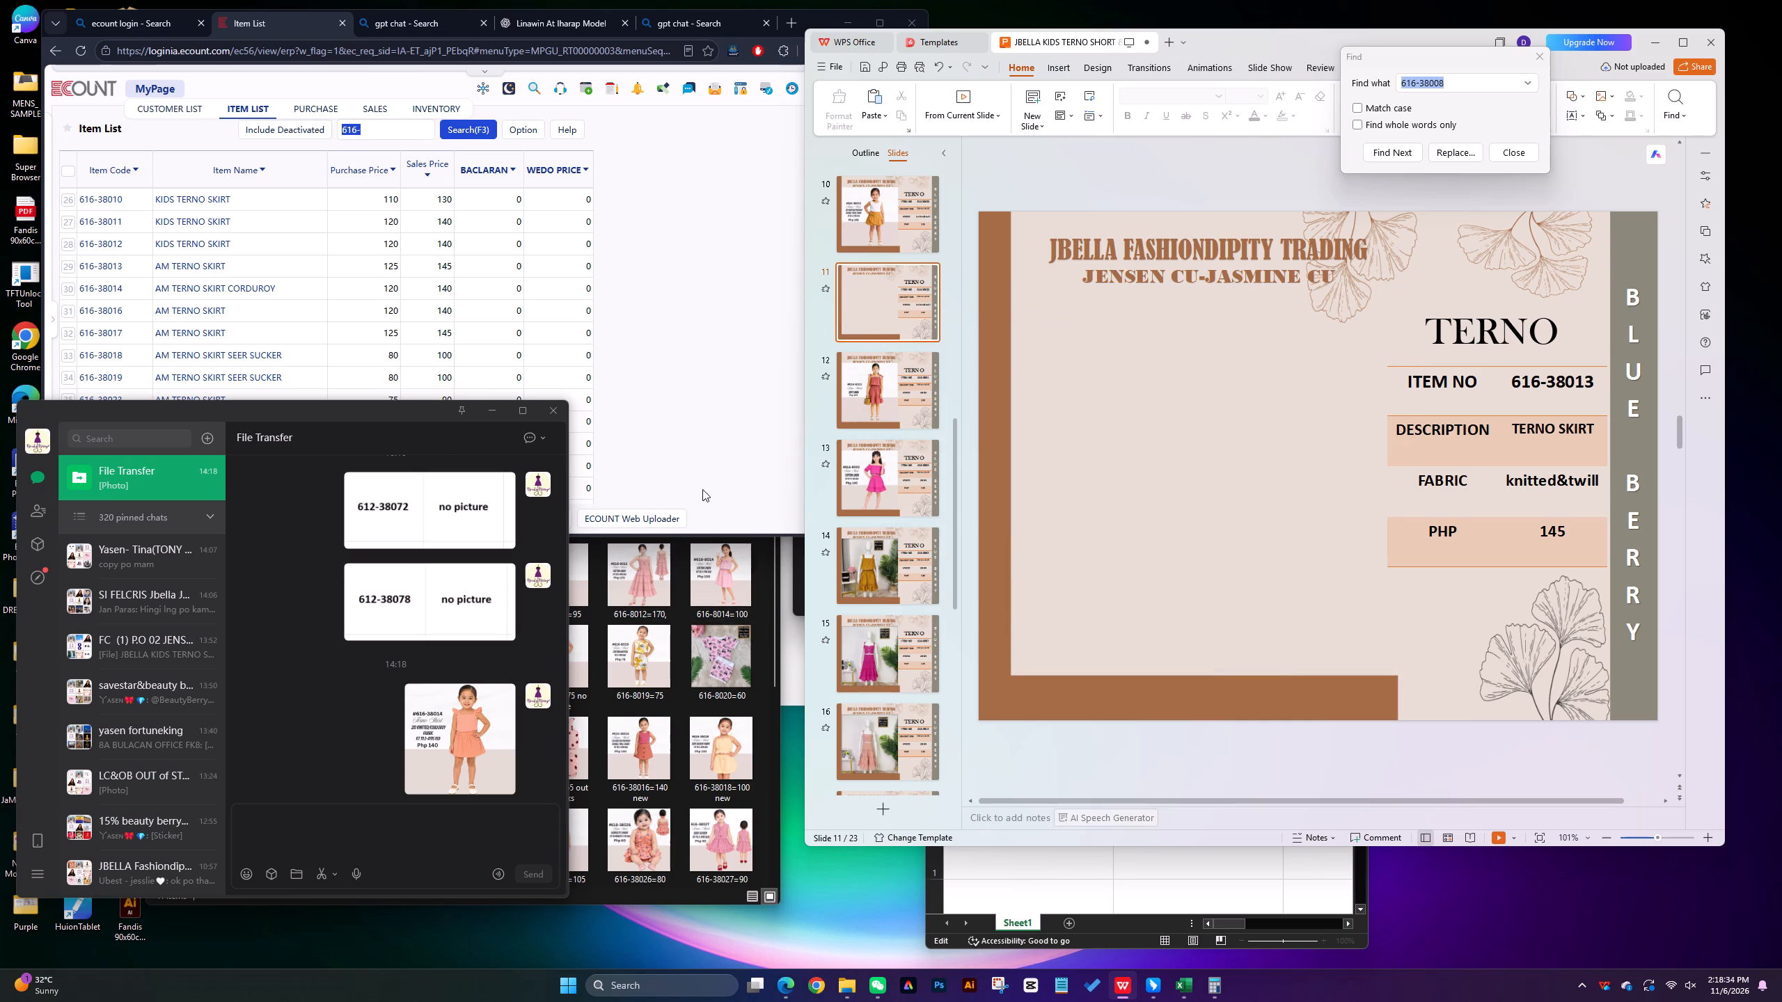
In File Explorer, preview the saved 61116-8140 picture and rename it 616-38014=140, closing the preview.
left_click(750, 808)
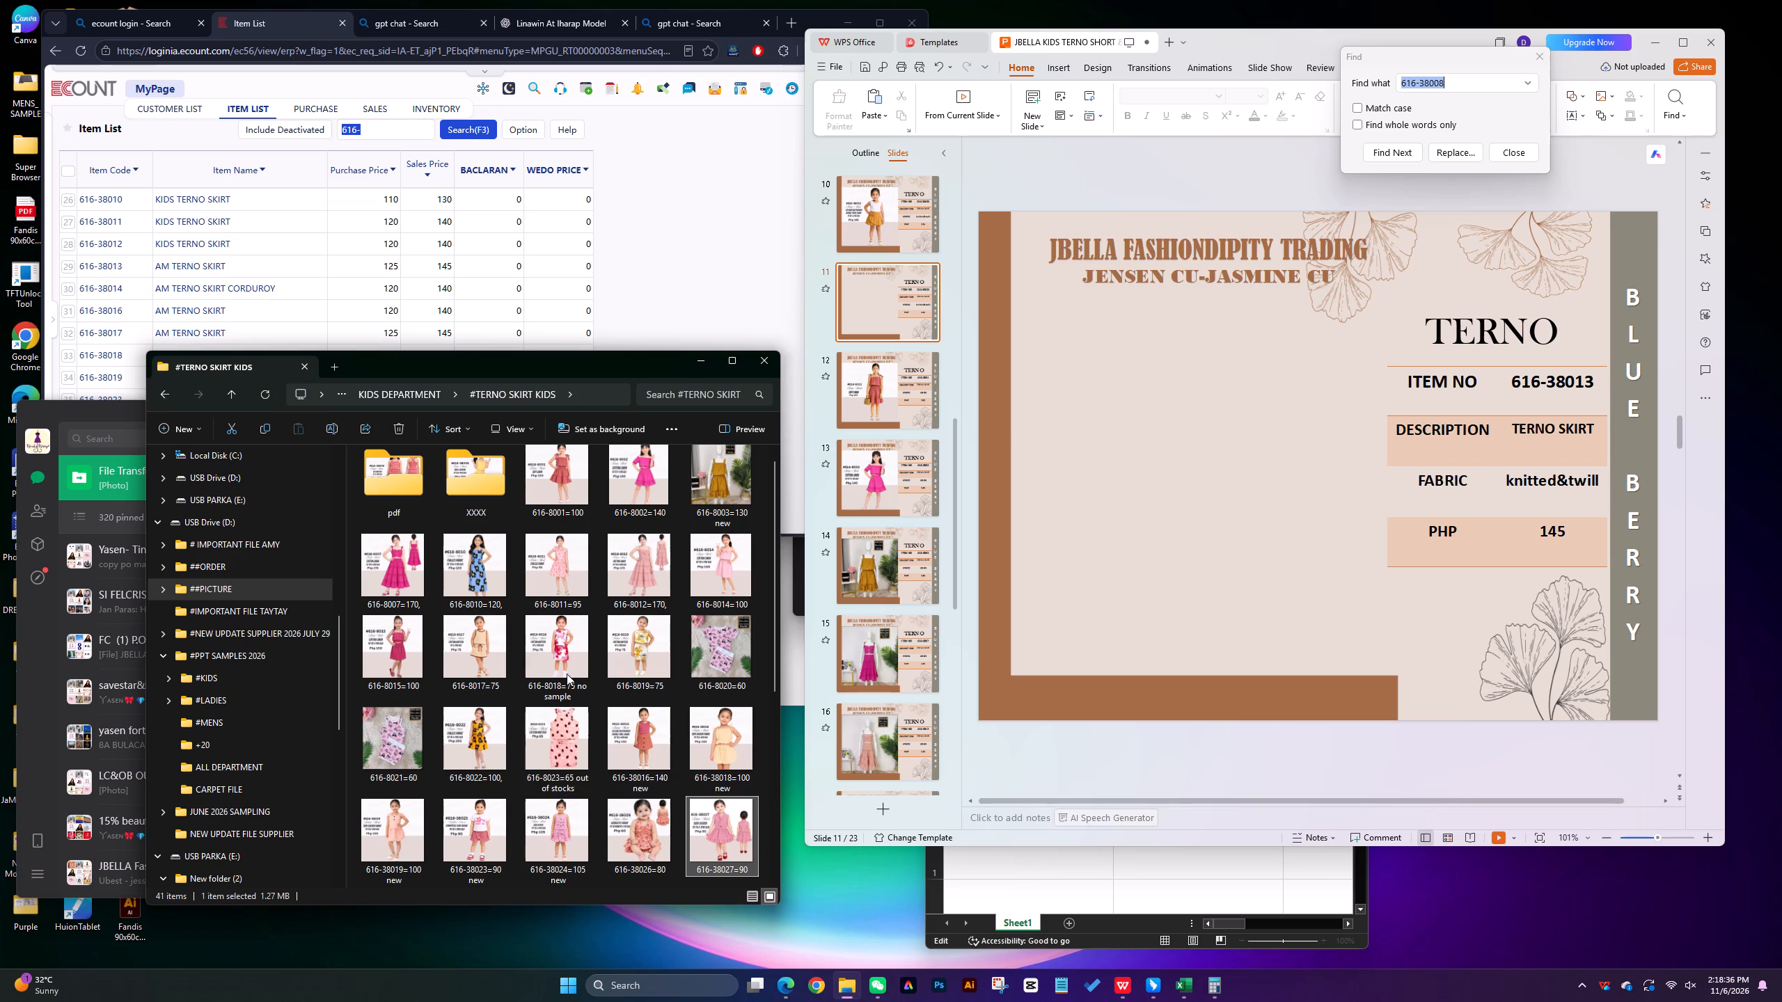
left_click_drag(524, 351, 546, 225)
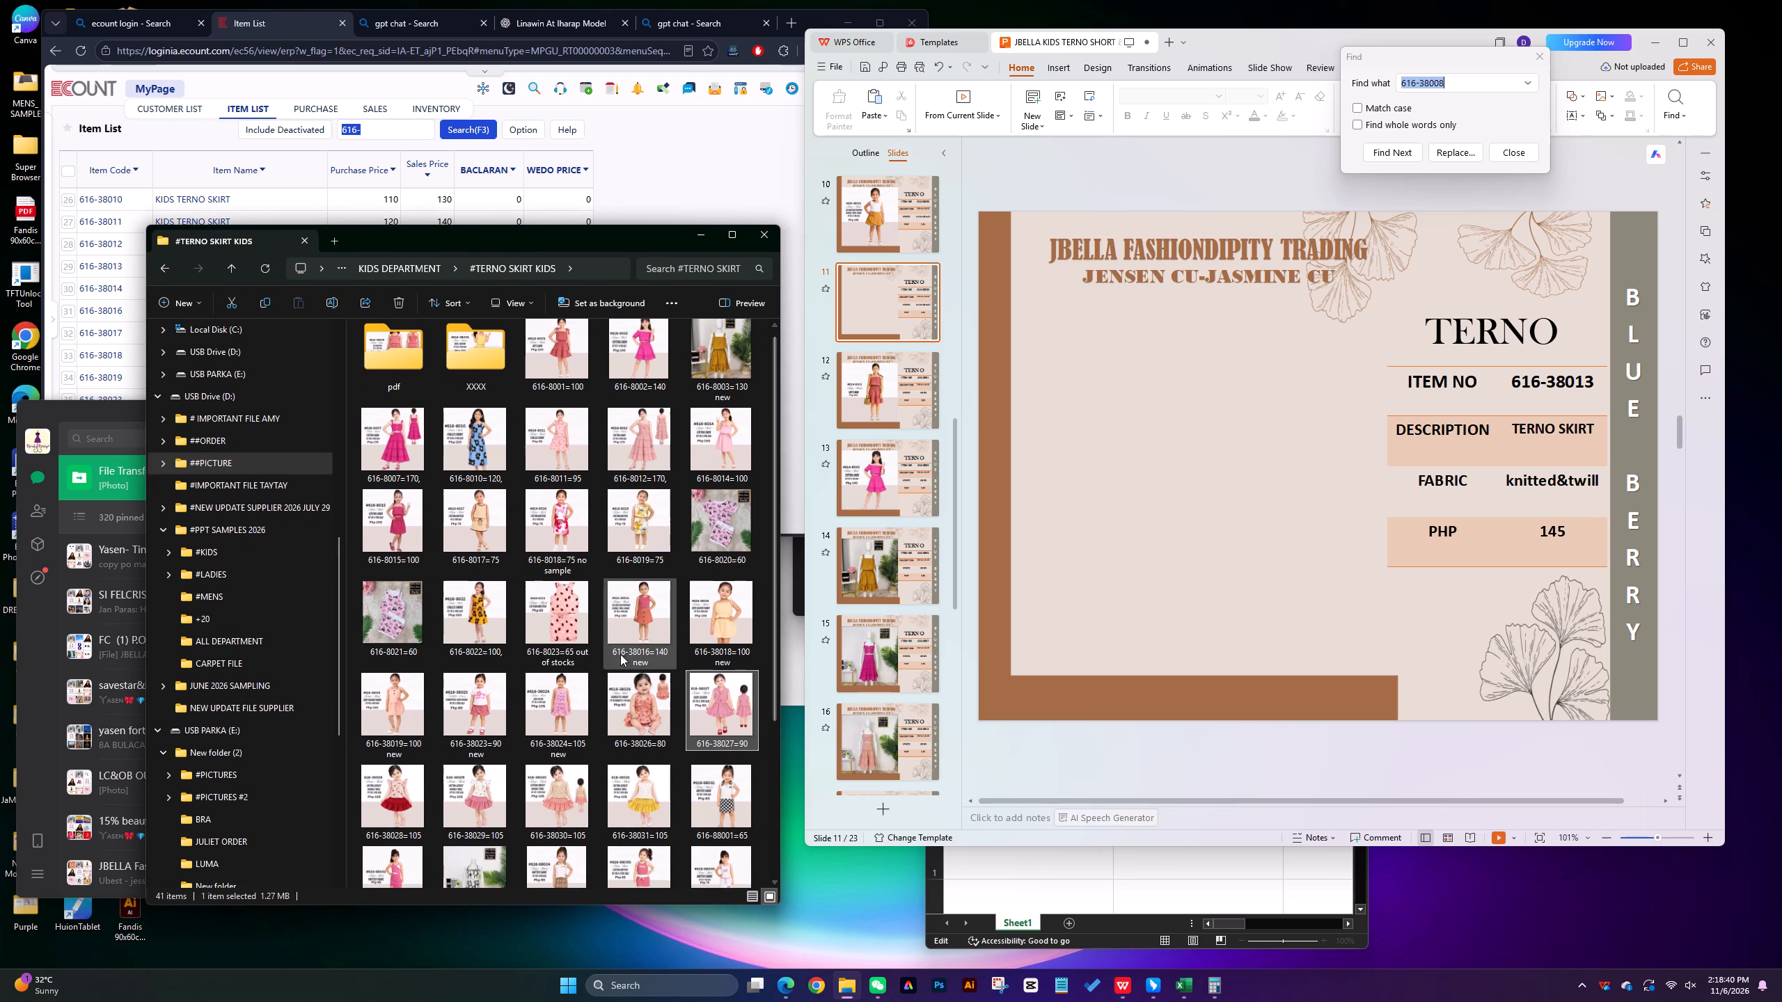
left_click(638, 610)
scroll(498, 651, "down", 5)
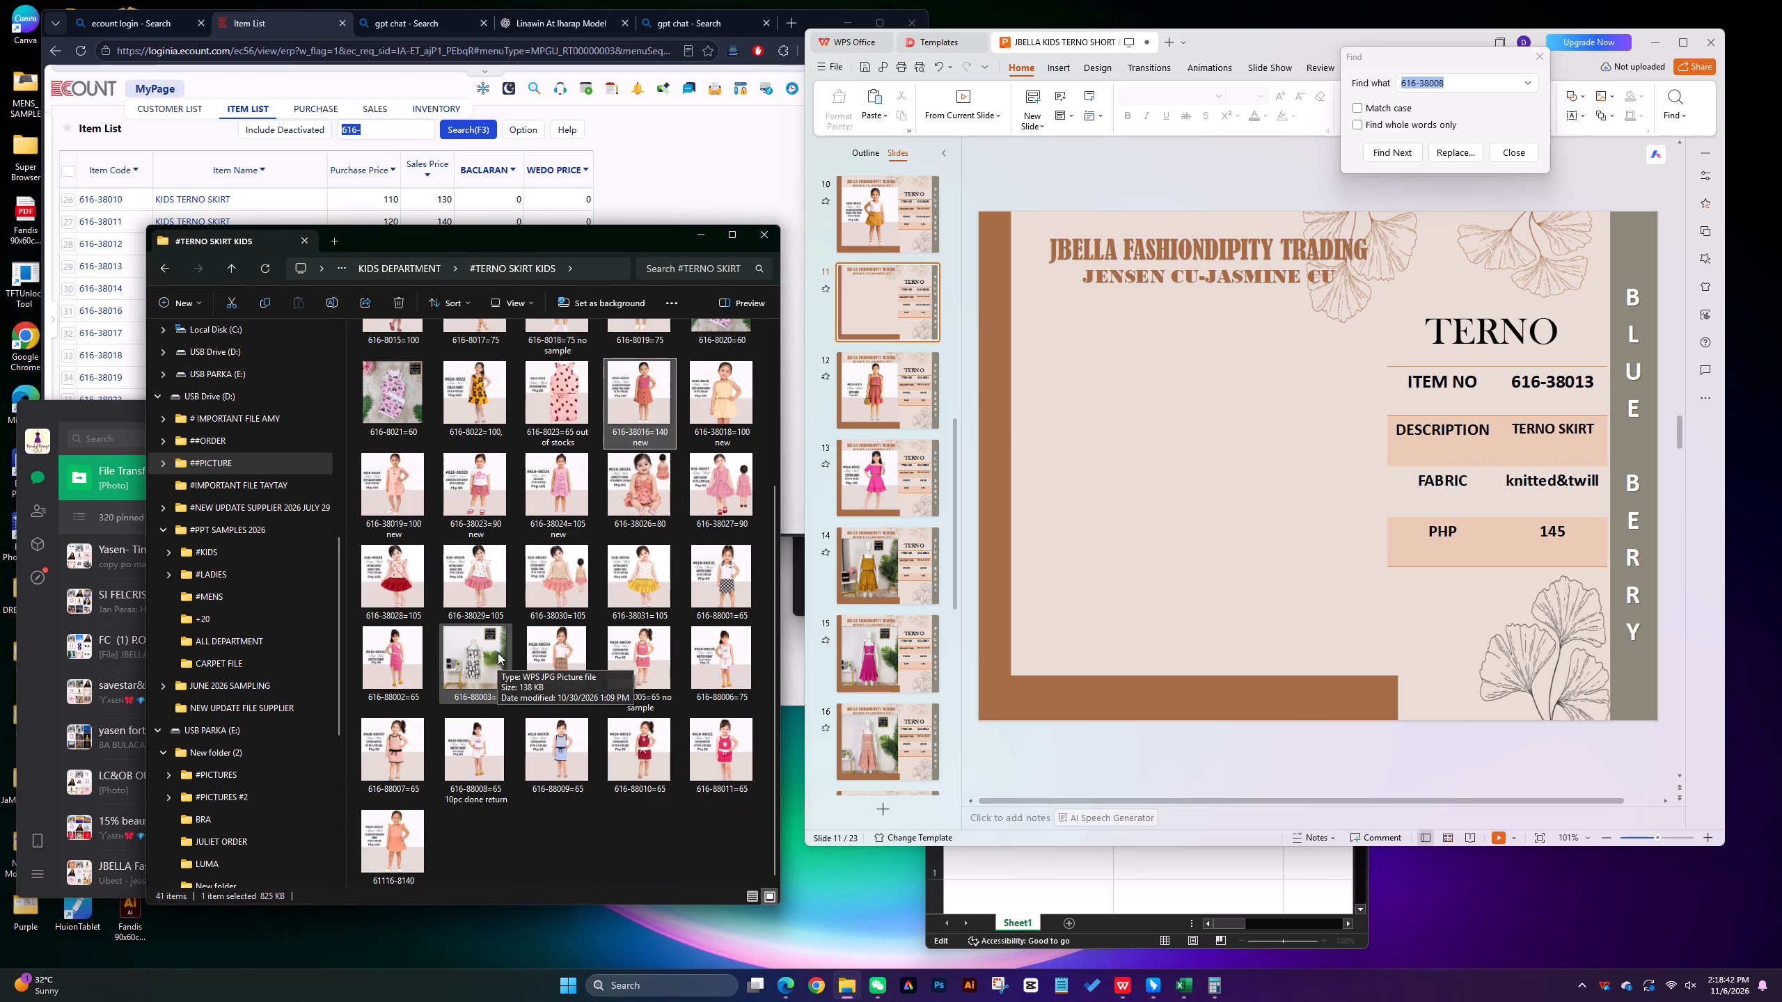
left_click(497, 816)
right_click(409, 841)
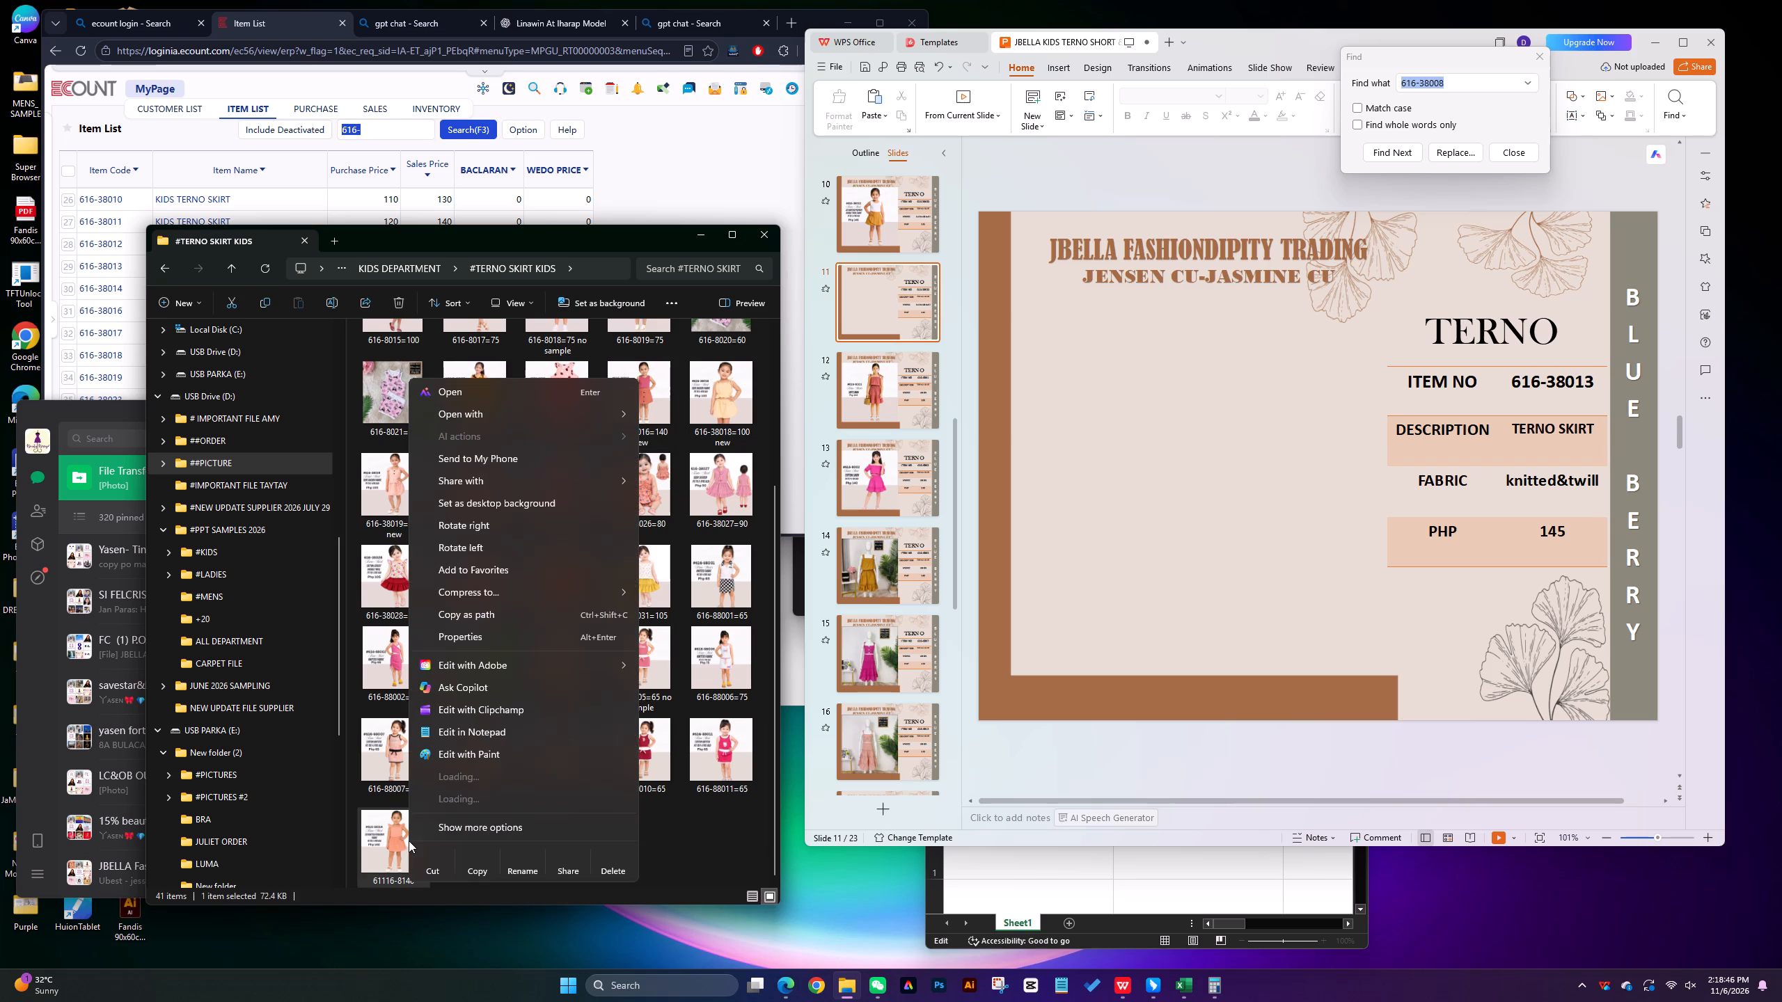
left_click(691, 856)
double_click(398, 832)
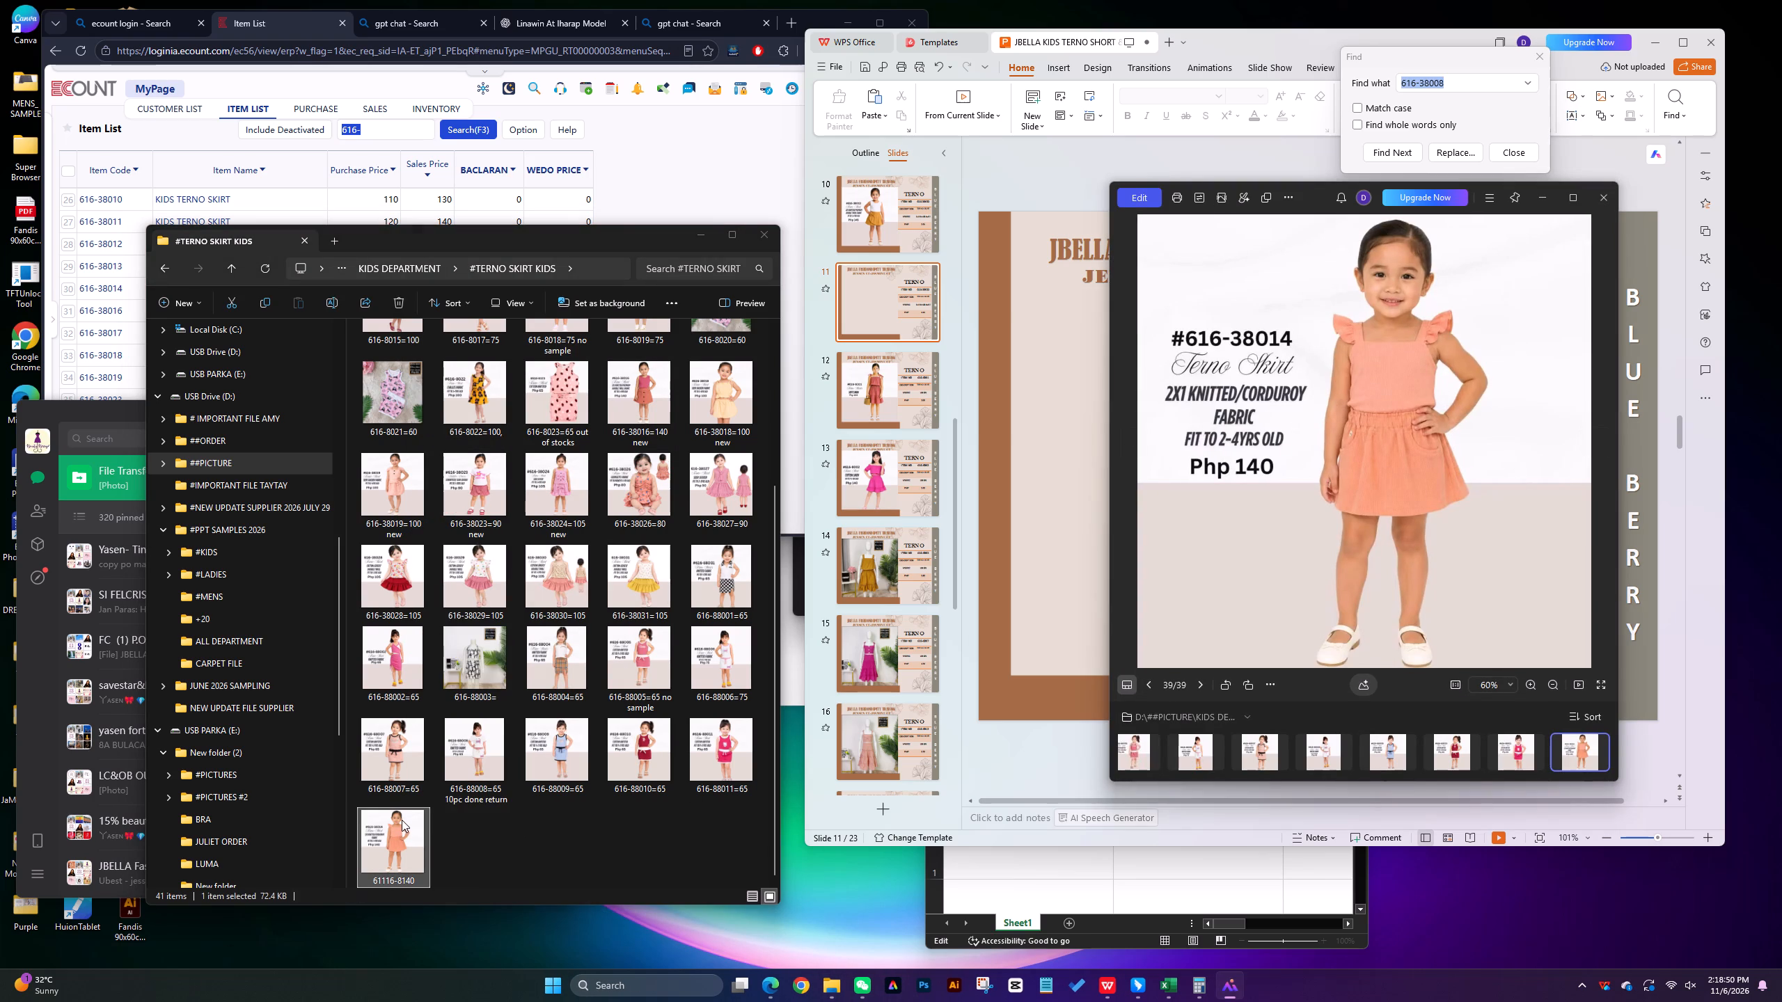
right_click(400, 825)
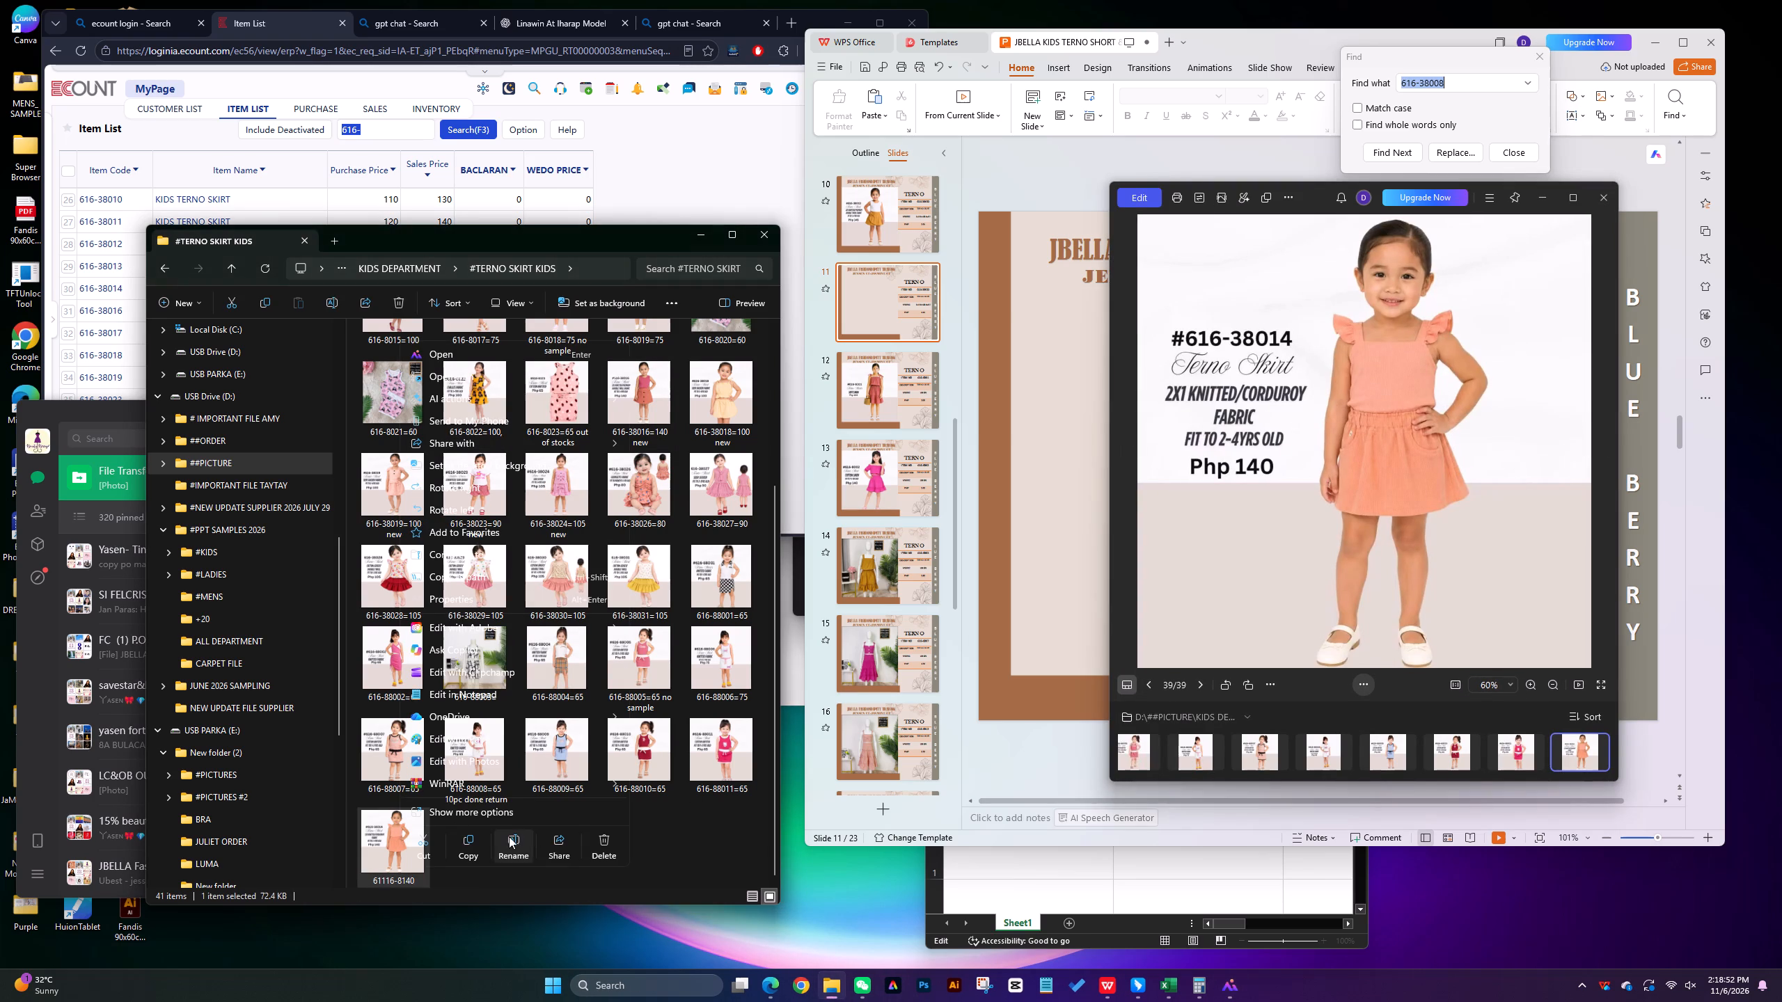
left_click(509, 836)
type("616-38014")
type("=140")
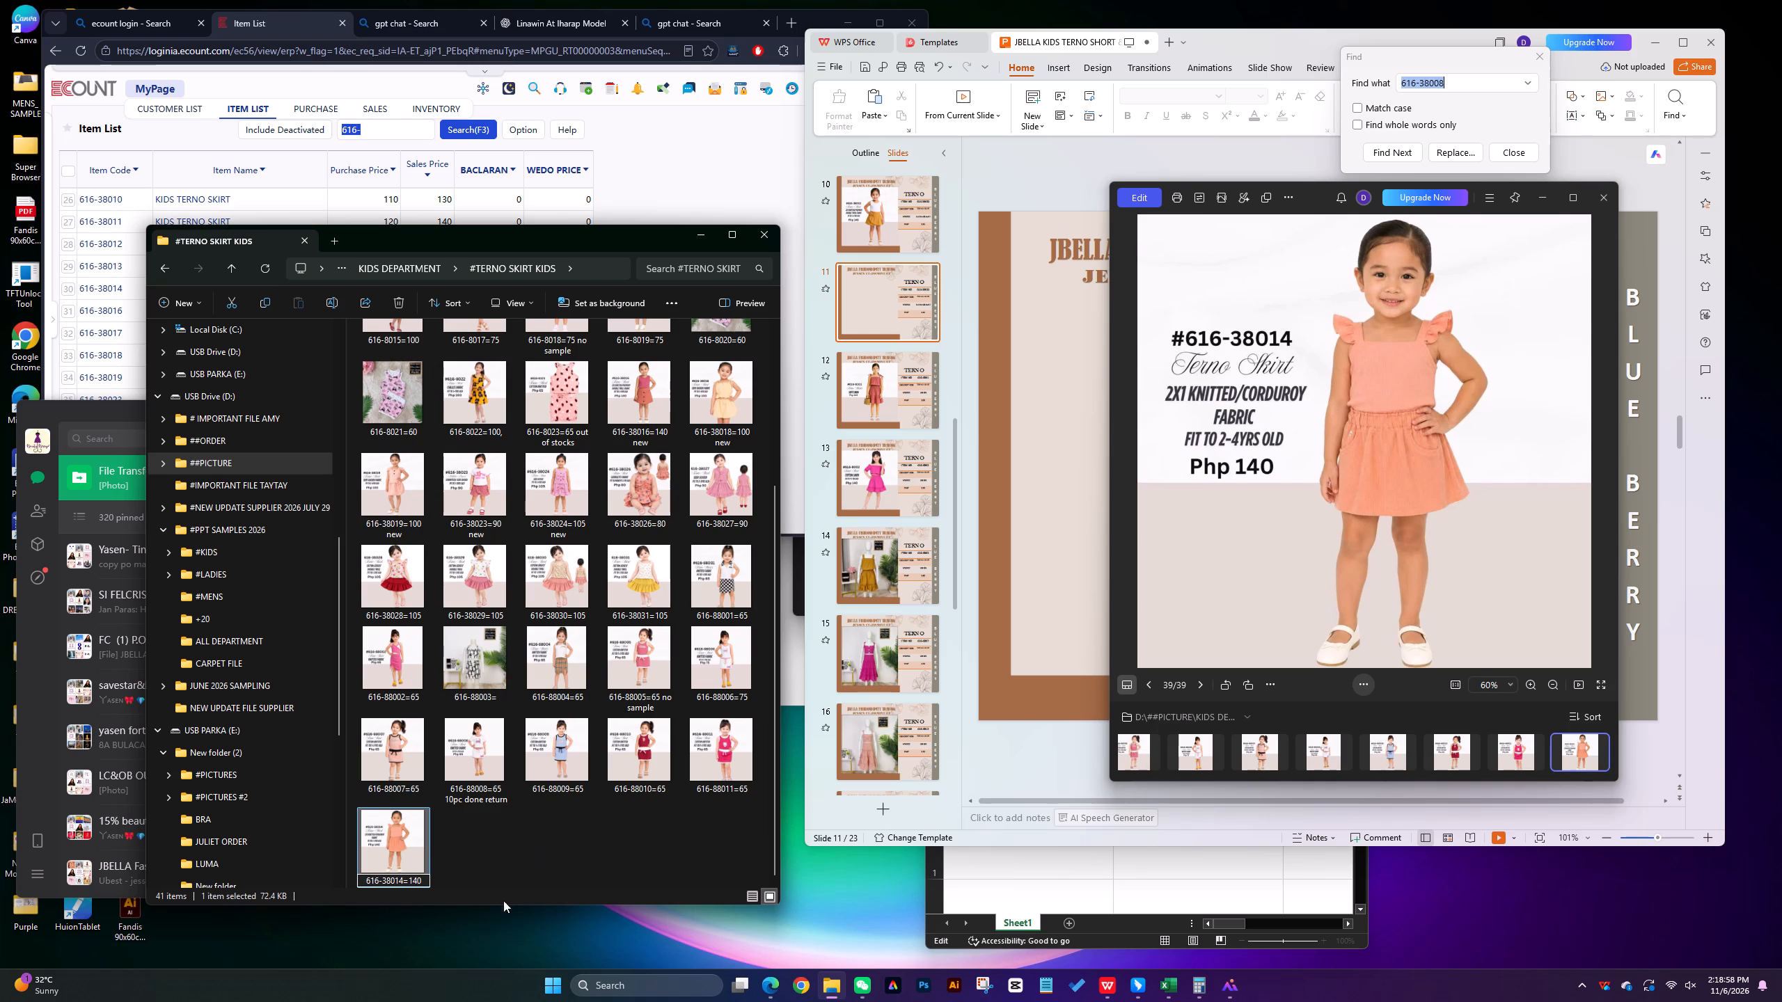
left_click(569, 843)
left_click(1609, 202)
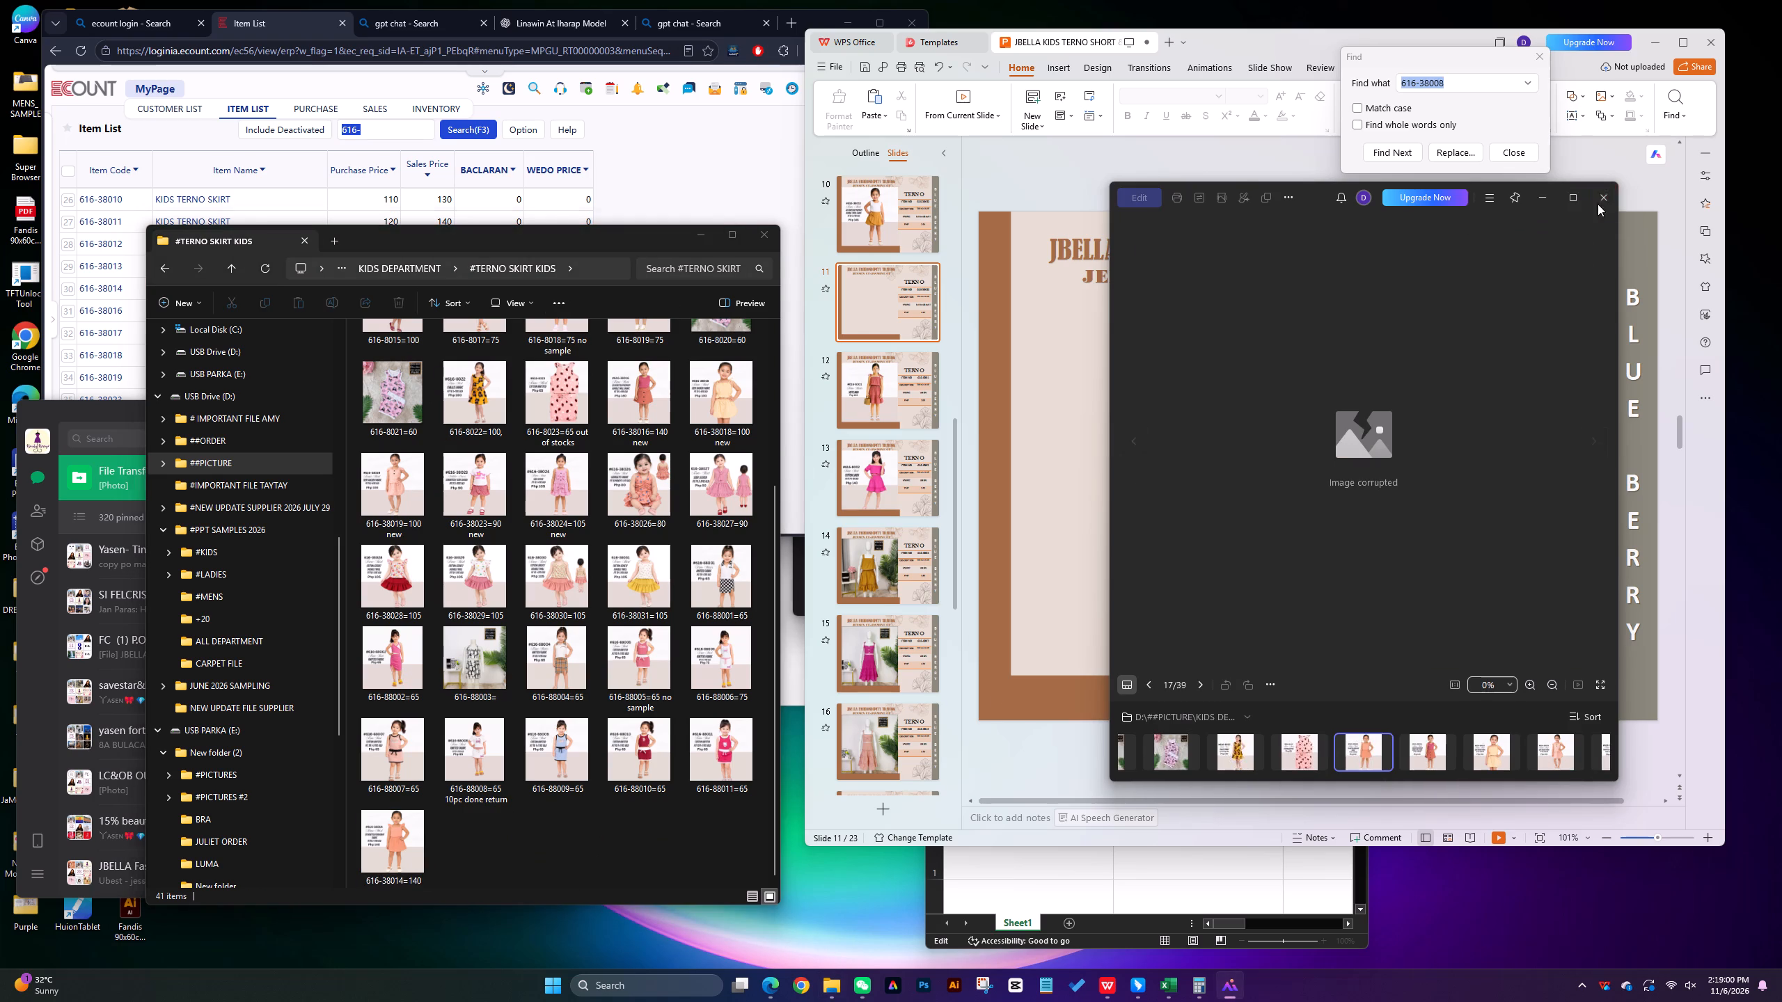
Insert the 616-38014=140 picture from #TERNO SKIRT KIDS onto the duplicated slide 11.
left_click_drag(390, 869, 1082, 345)
Reopen #TERNO SKIRT KIDS in File Explorer and move the 616-38014=140 picture into its pdf subfolder.
left_click(236, 266)
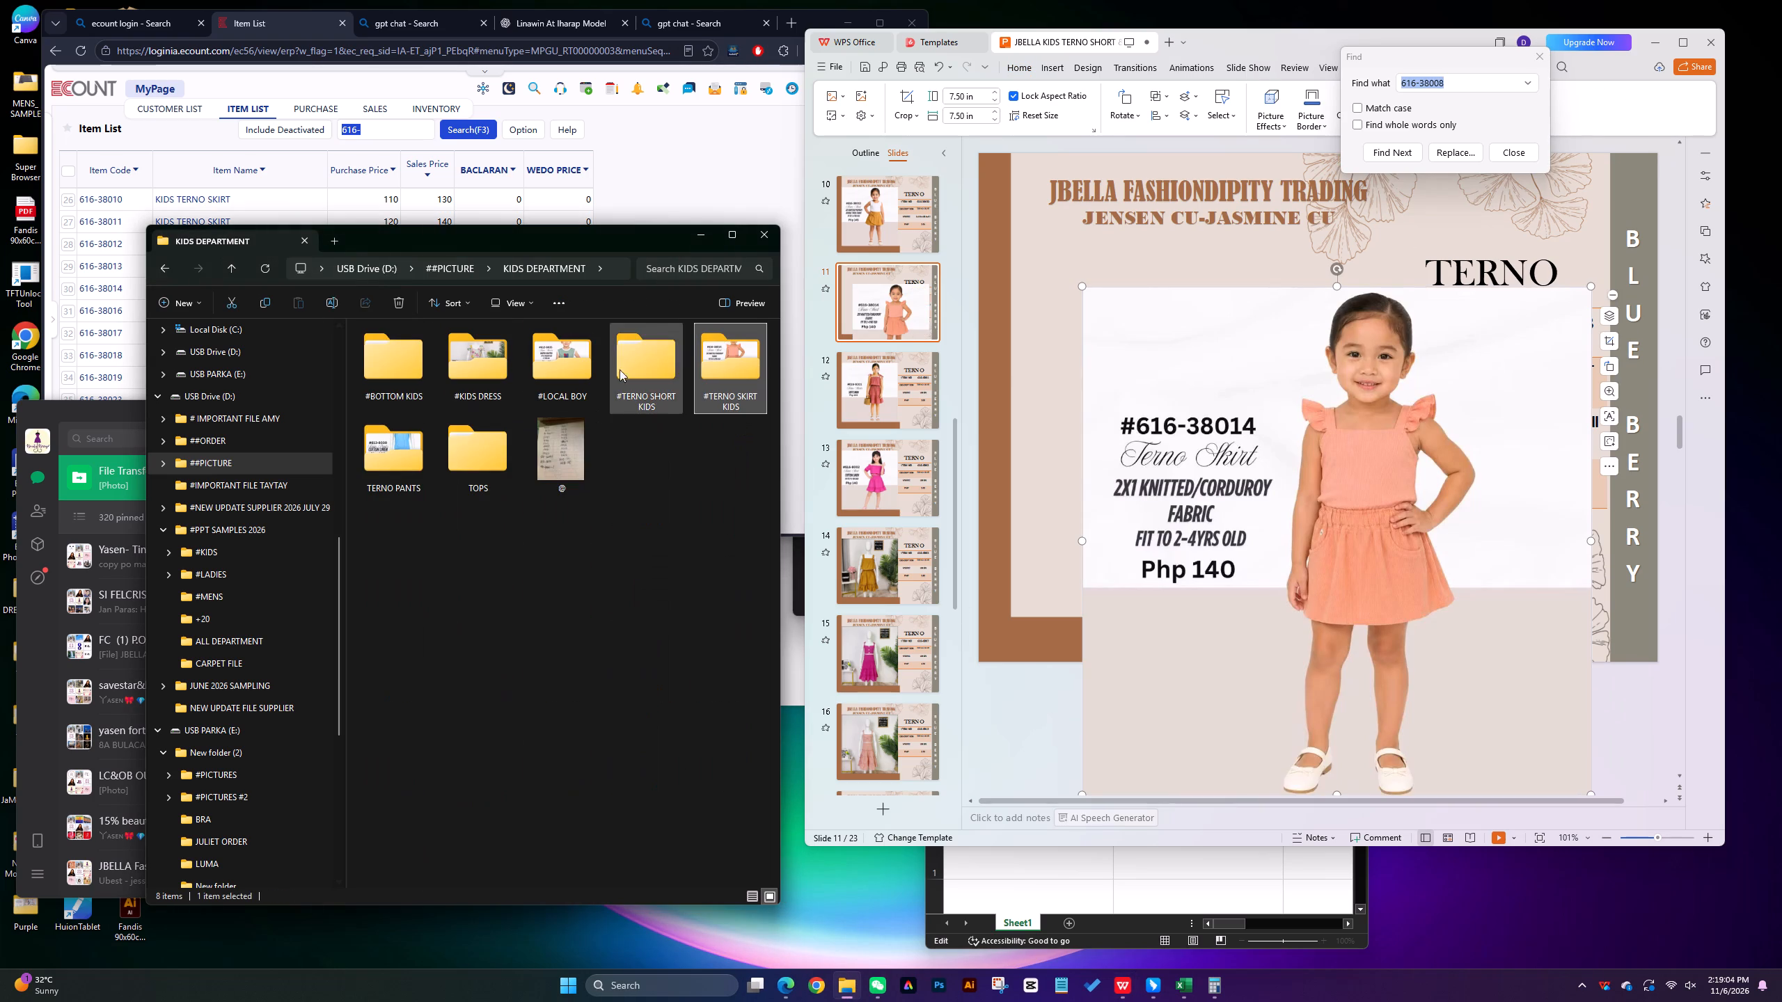
double_click(745, 356)
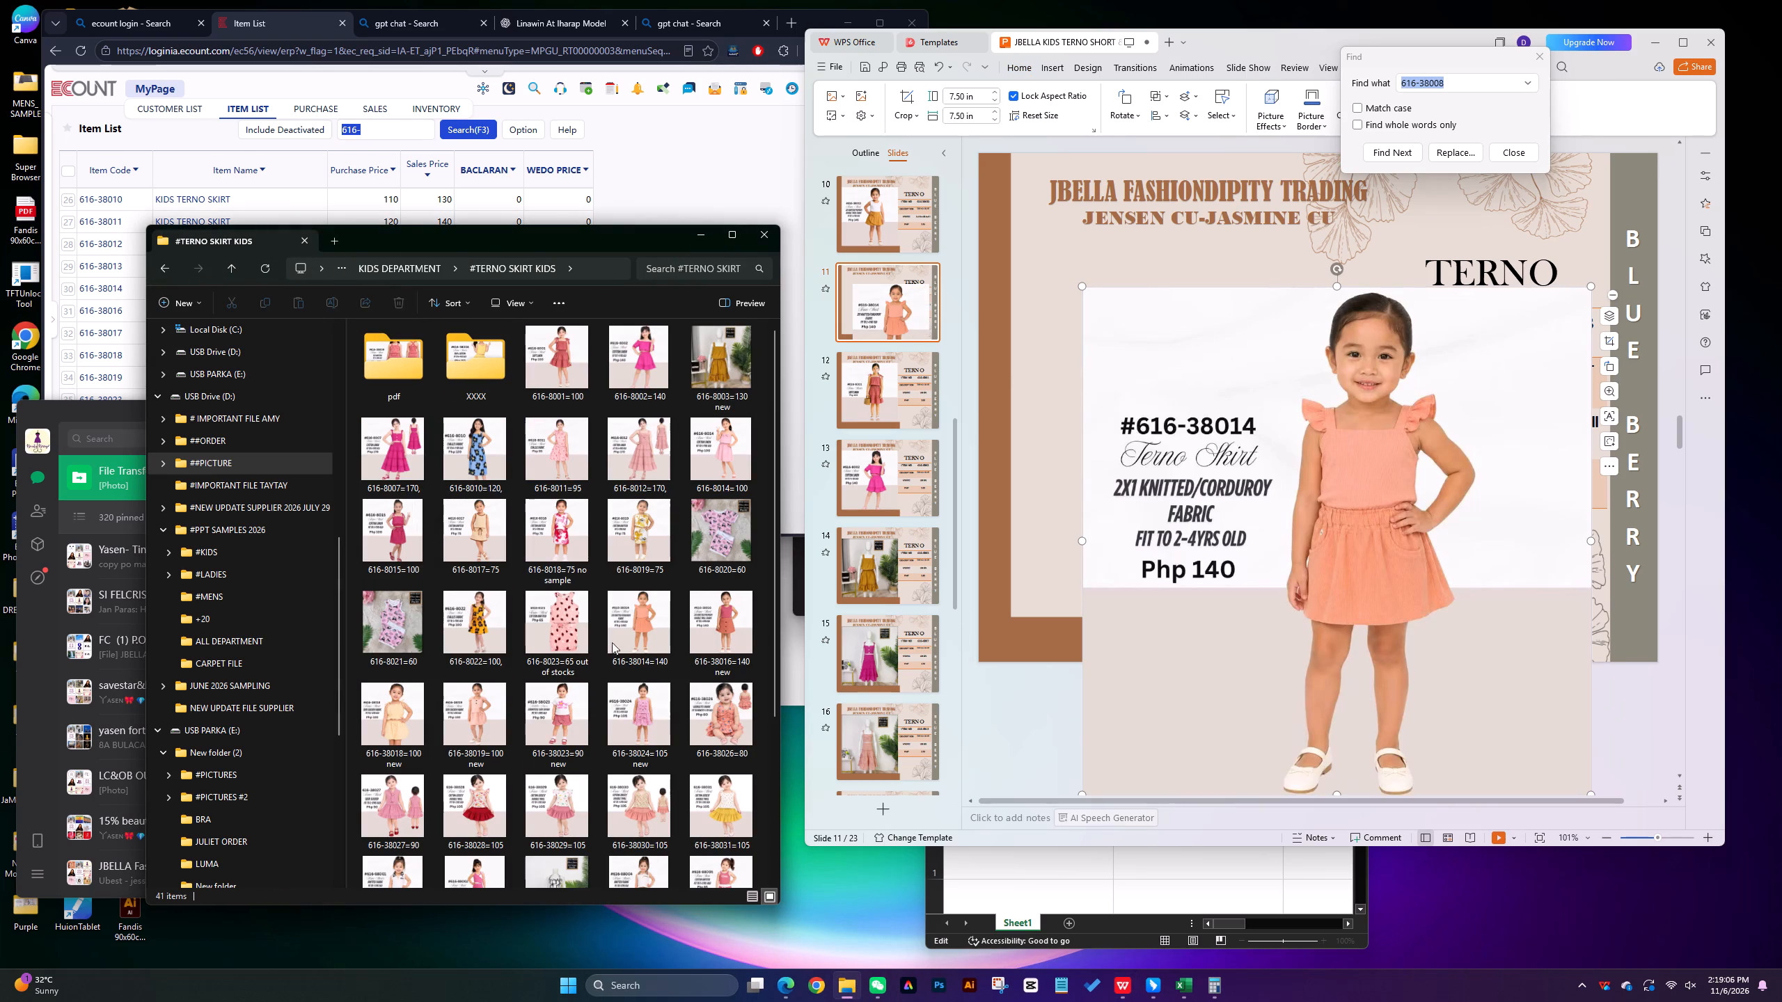
left_click_drag(645, 625, 392, 393)
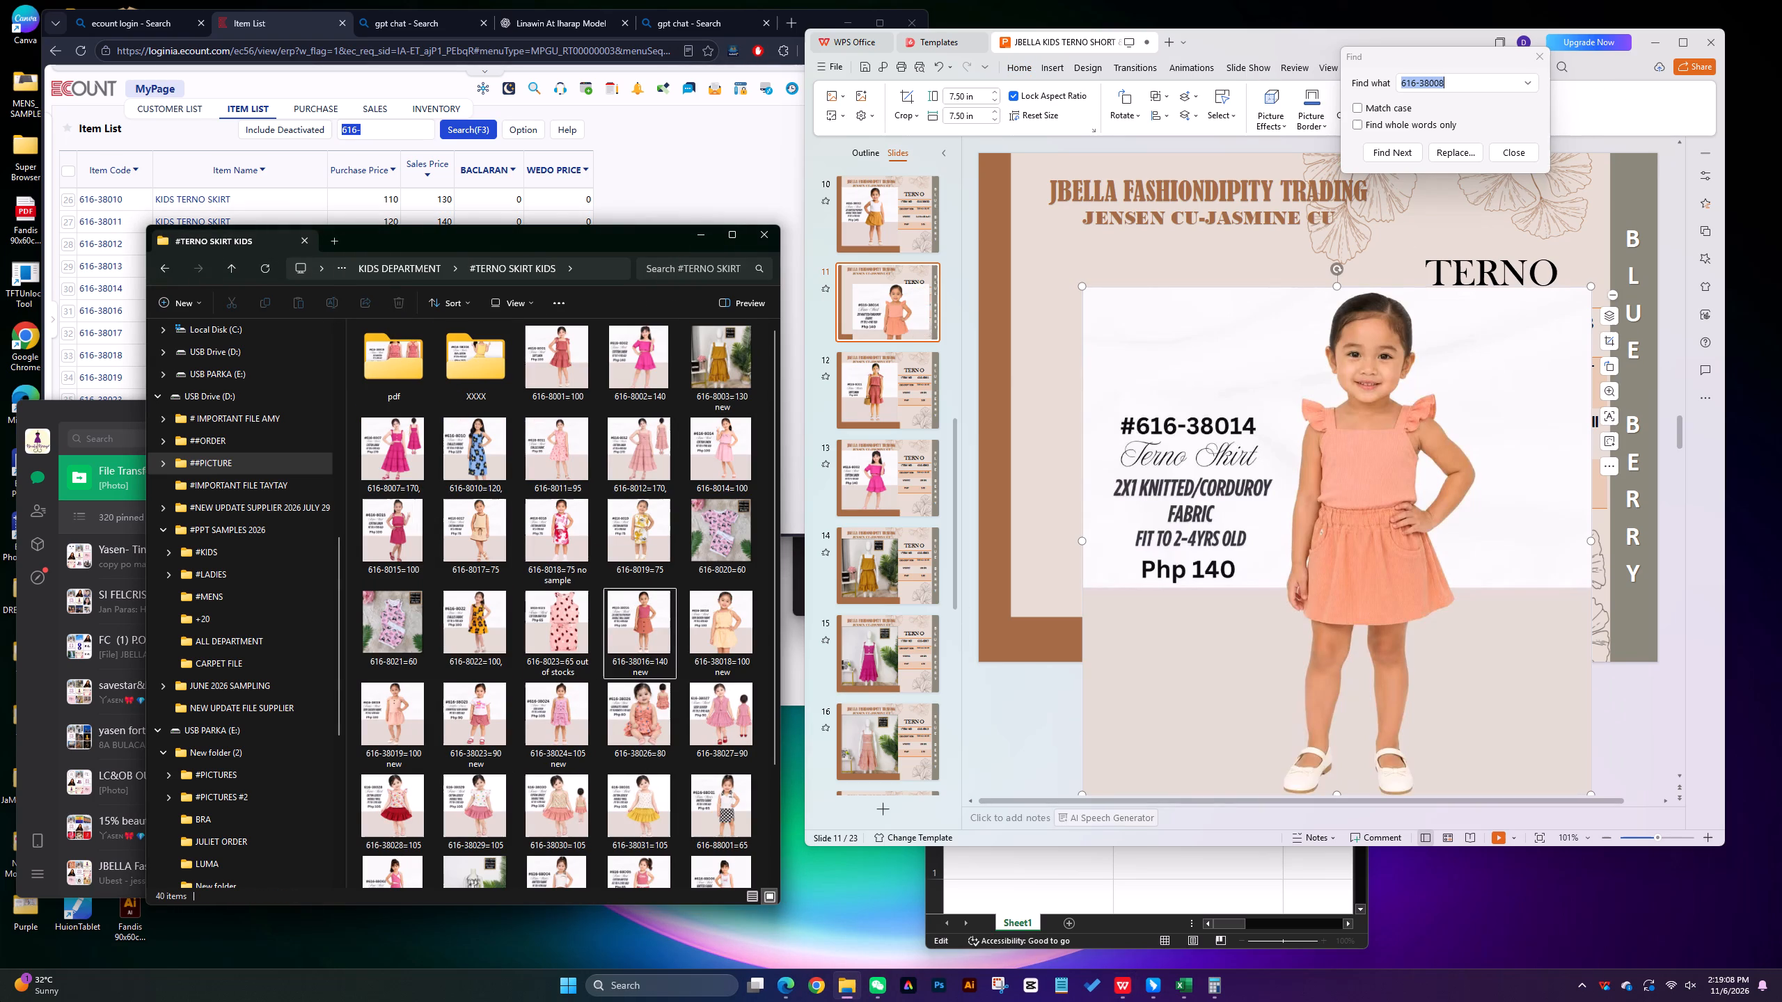
Resize the 616-38014 picture on slide 11 to about 5.73 in high by 5.53 in wide, filling the blank area beside the details table.
left_click(1443, 458)
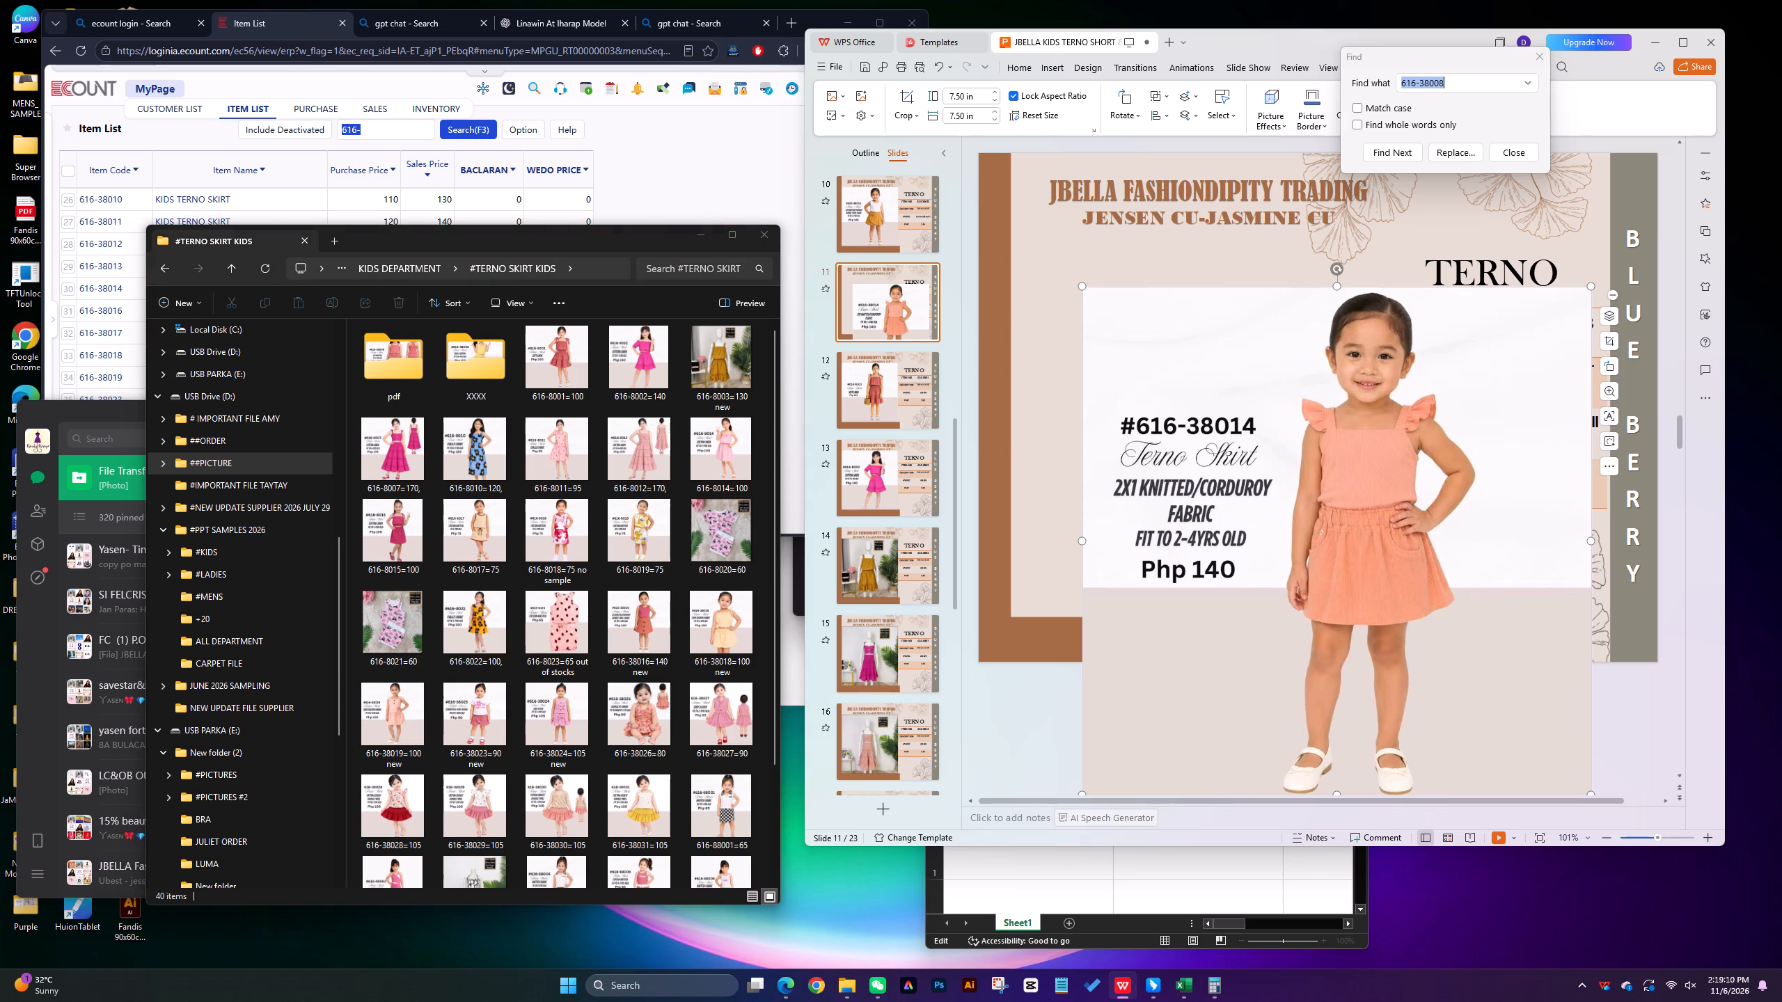
left_click_drag(1591, 289, 1332, 534)
left_click_drag(1235, 668, 1172, 366)
key("Left")
key("Left")
key("Left")
key("Left")
key("Left")
key("Left")
key("Left")
key("Left")
key("Left")
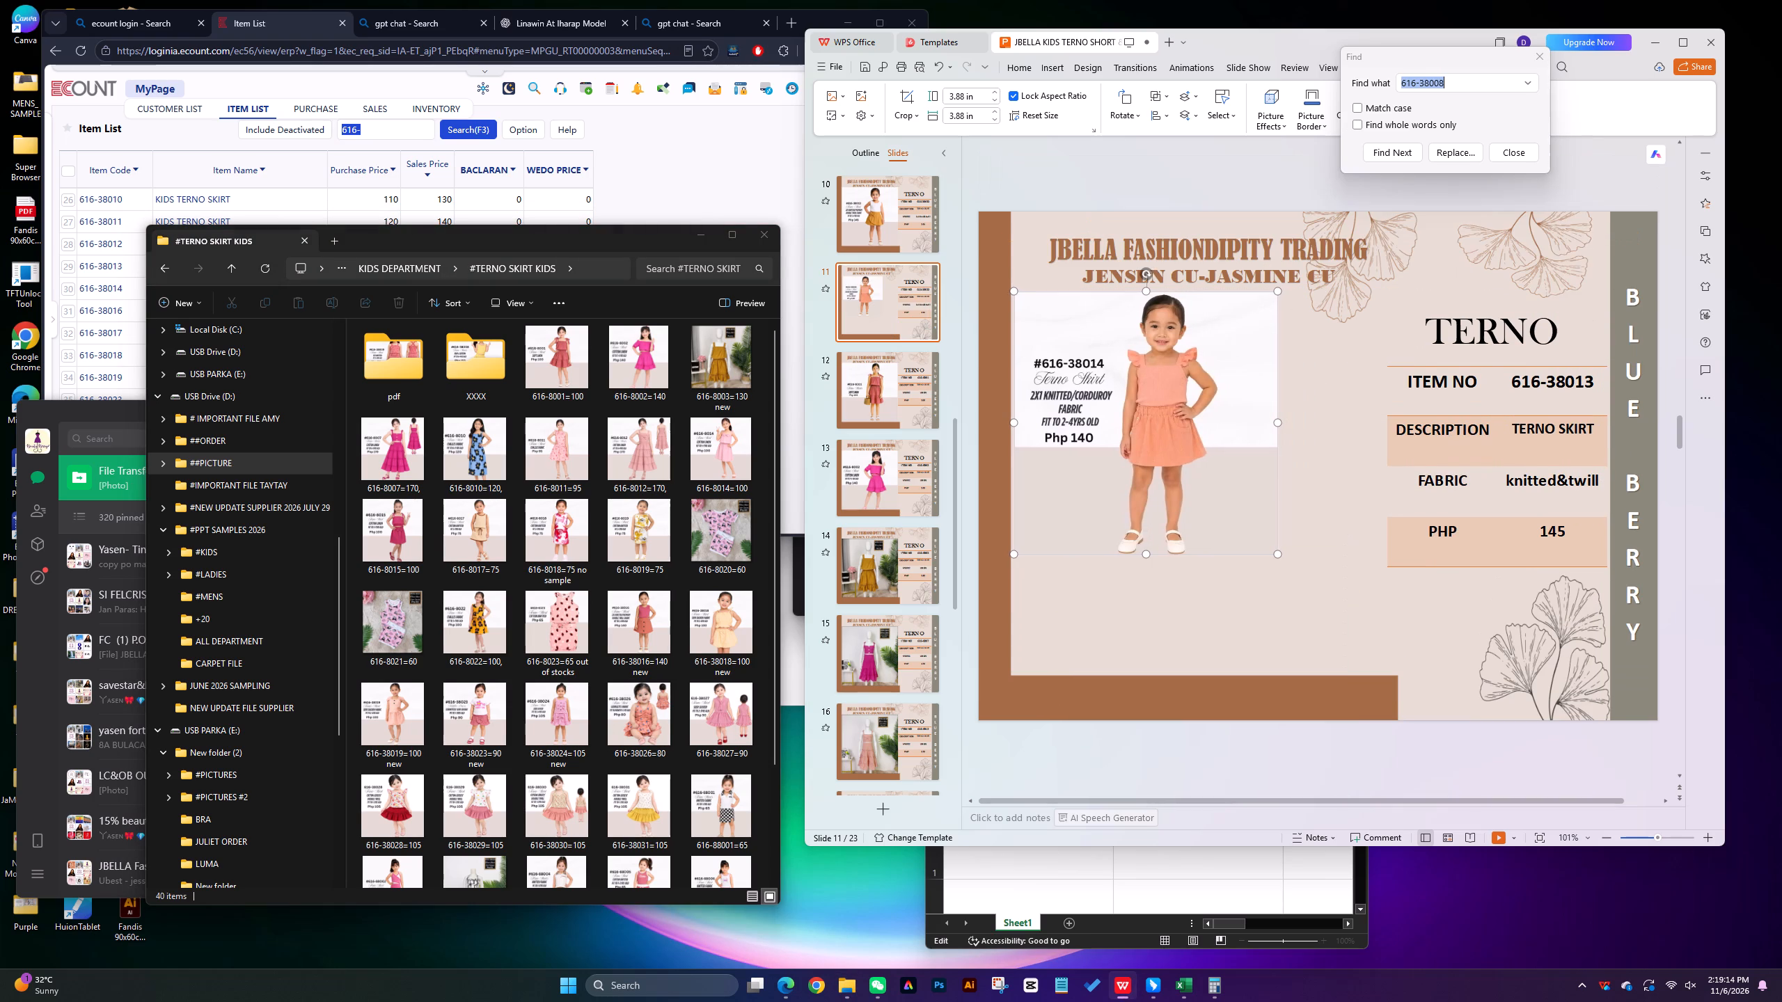
key("Left")
key("Left")
key("Up")
key("Up")
key("Up")
key("Up")
key("Up")
key("Up")
key("Up")
key("Up")
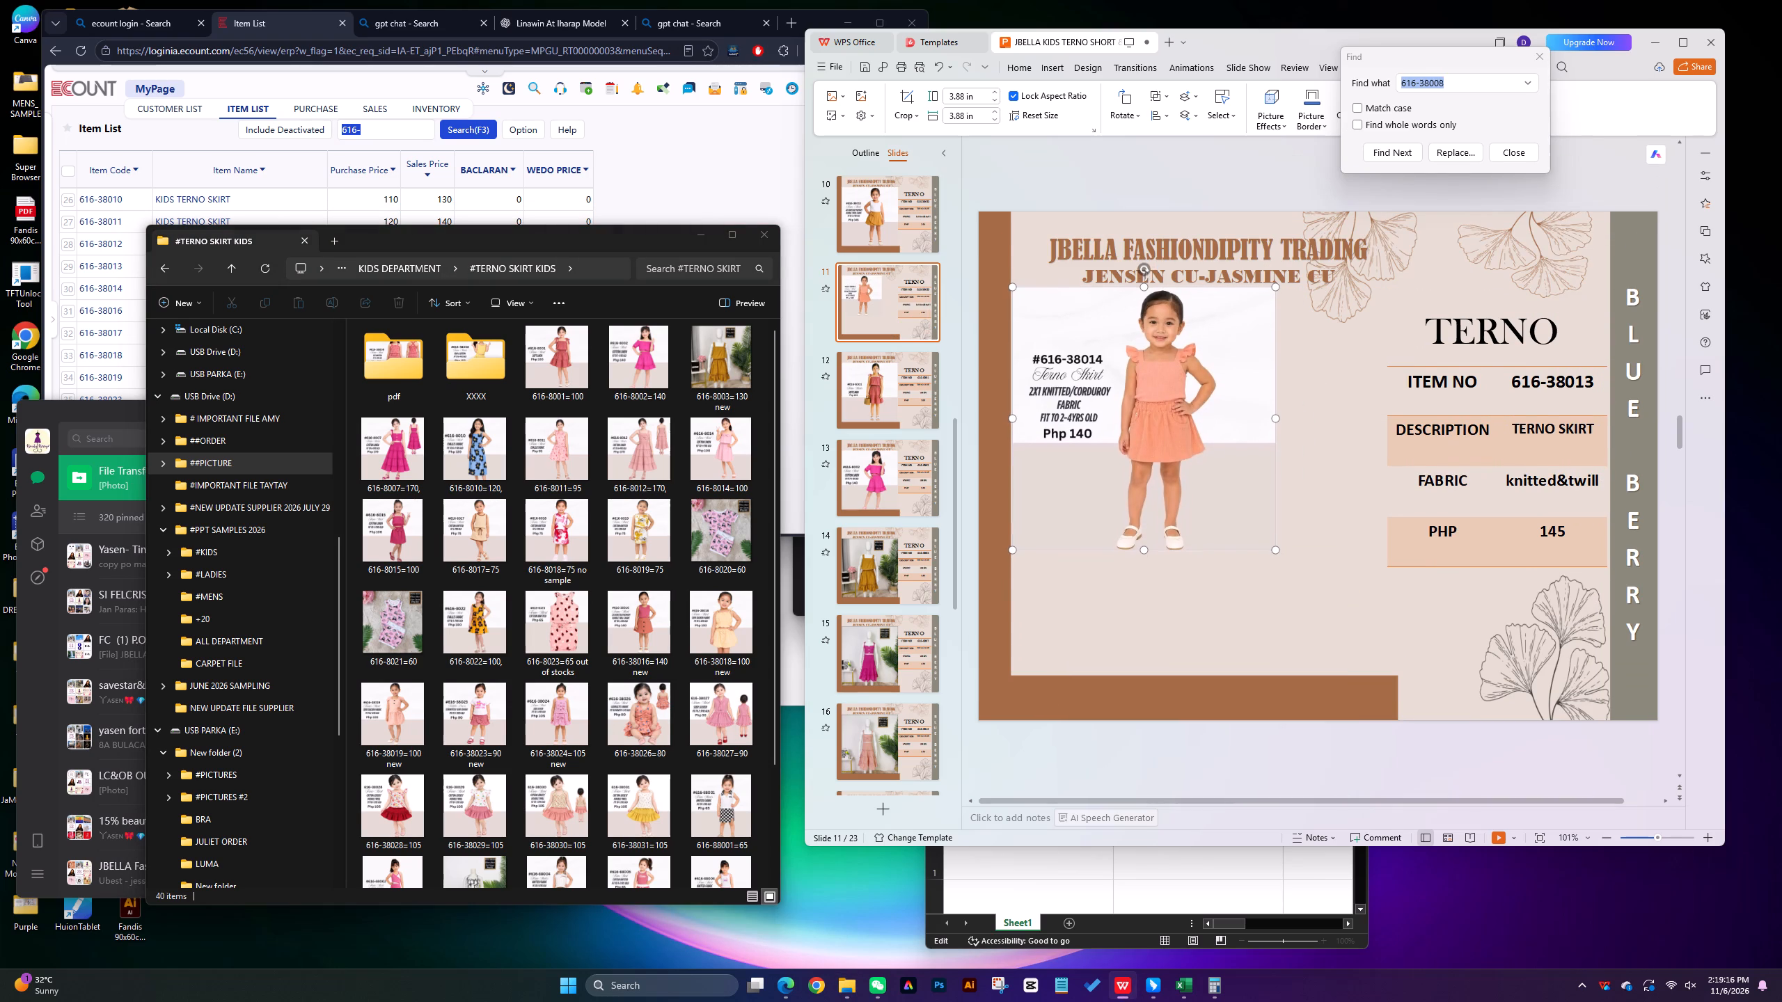
key("Up")
key("Up")
key("Up")
key("Up")
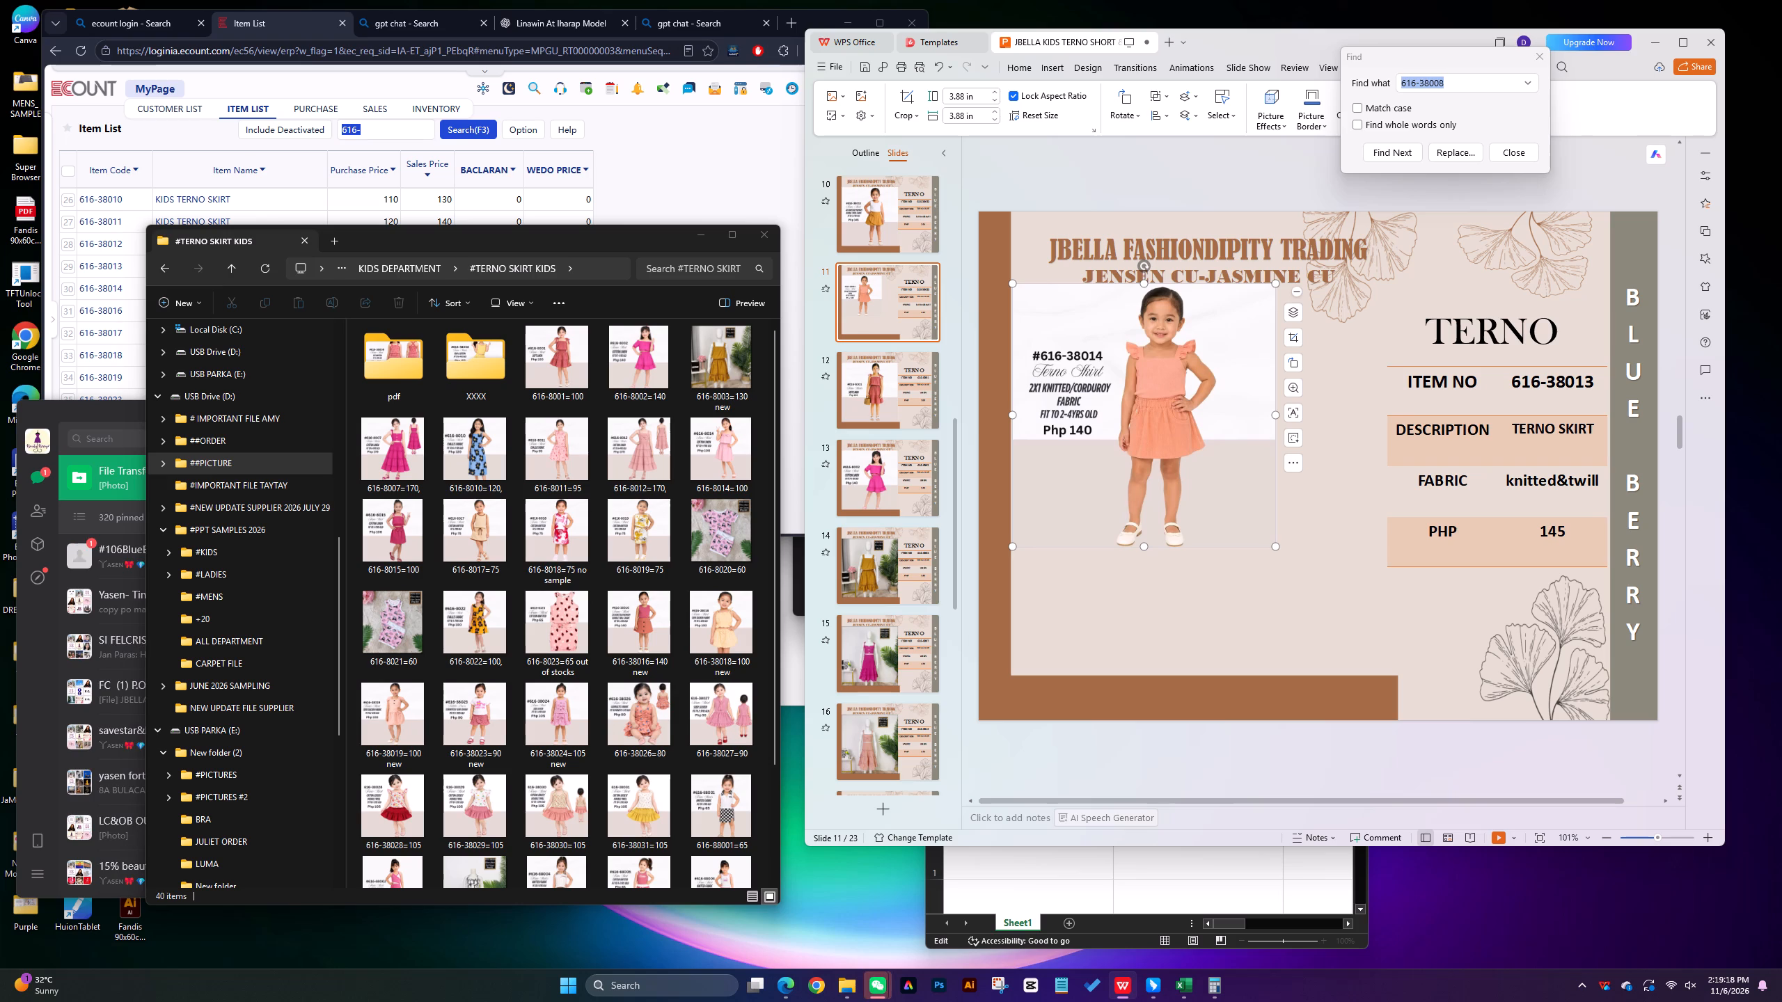
left_click_drag(1143, 547, 1146, 672)
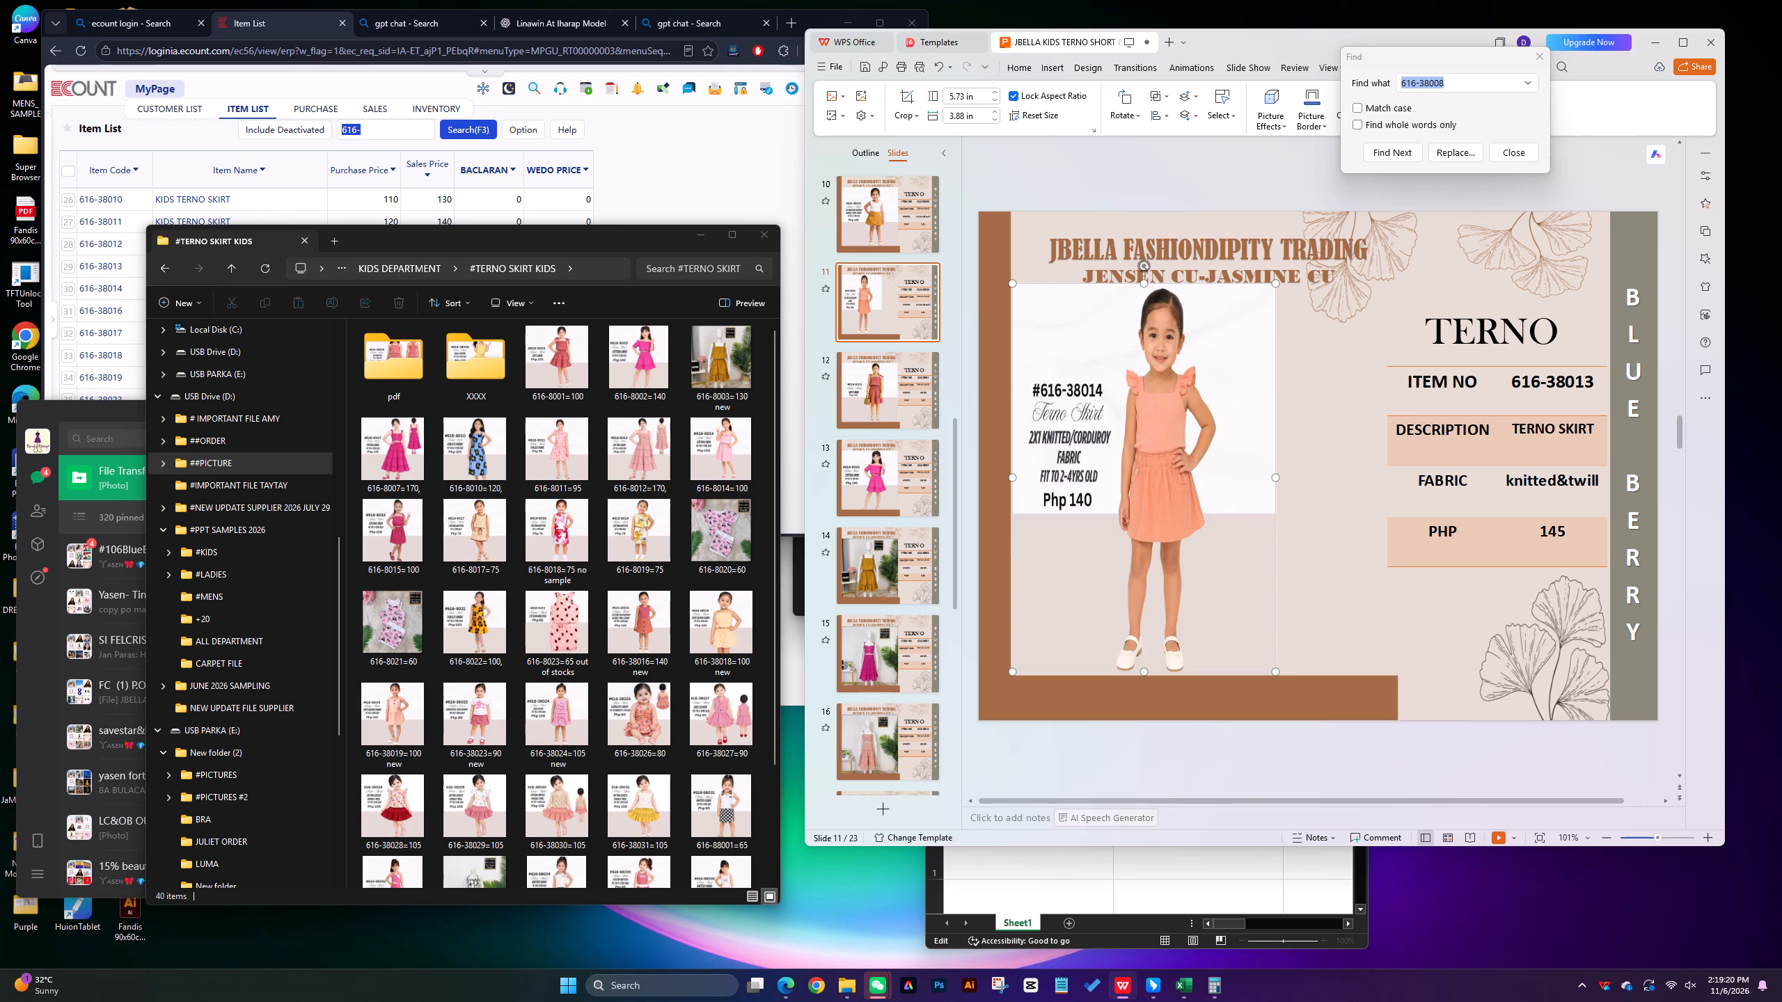
left_click_drag(1273, 478, 1349, 484)
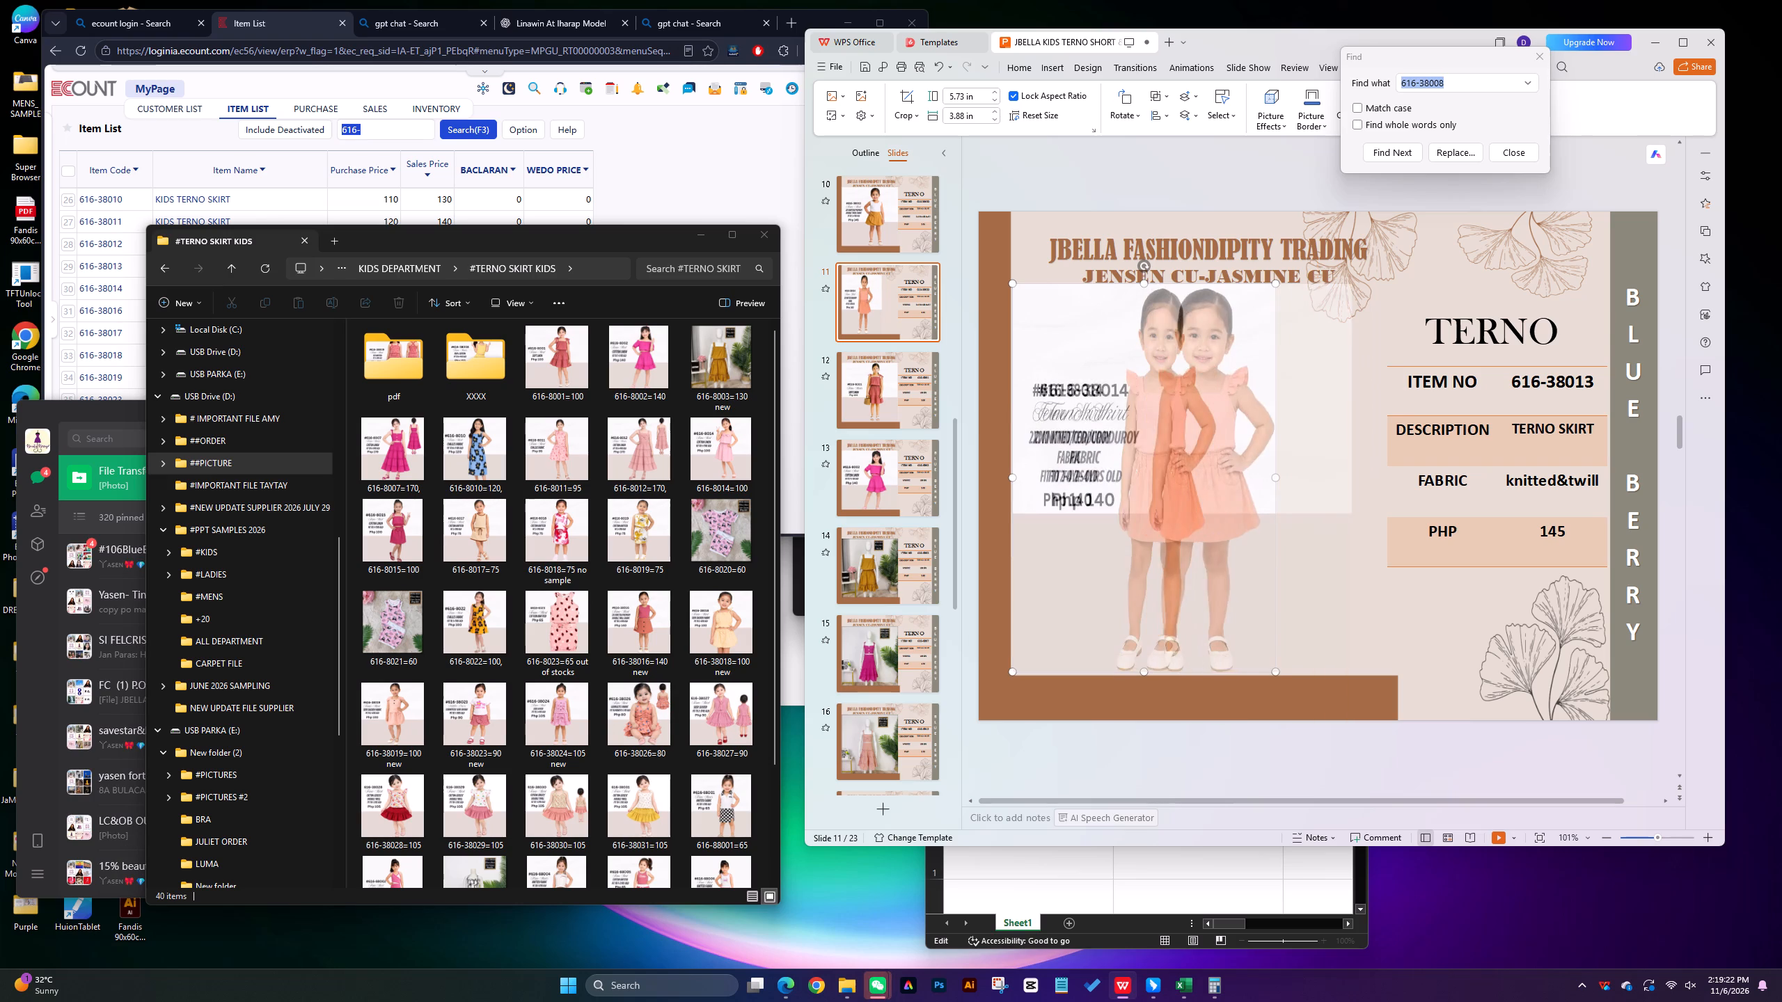
left_click_drag(1349, 484, 1381, 487)
Change the ITEM NO in slide 11's details table to 616-38014.
left_click(1598, 382)
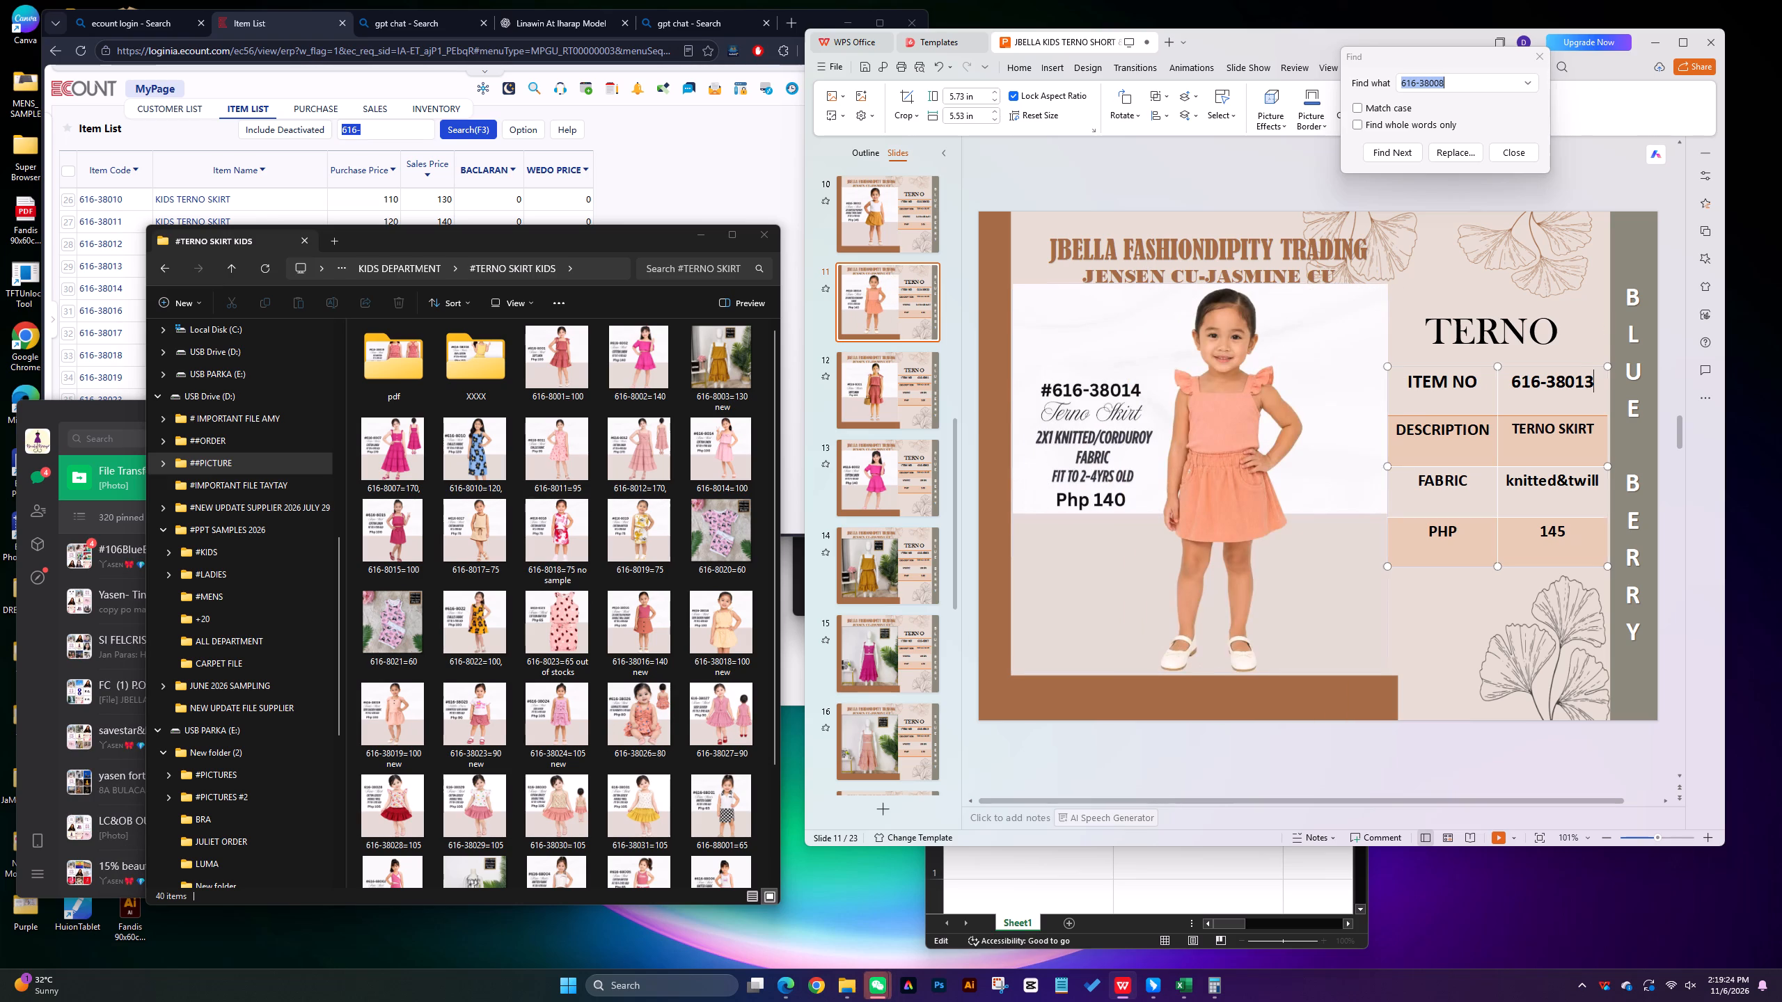
key("BackSpace")
key("4")
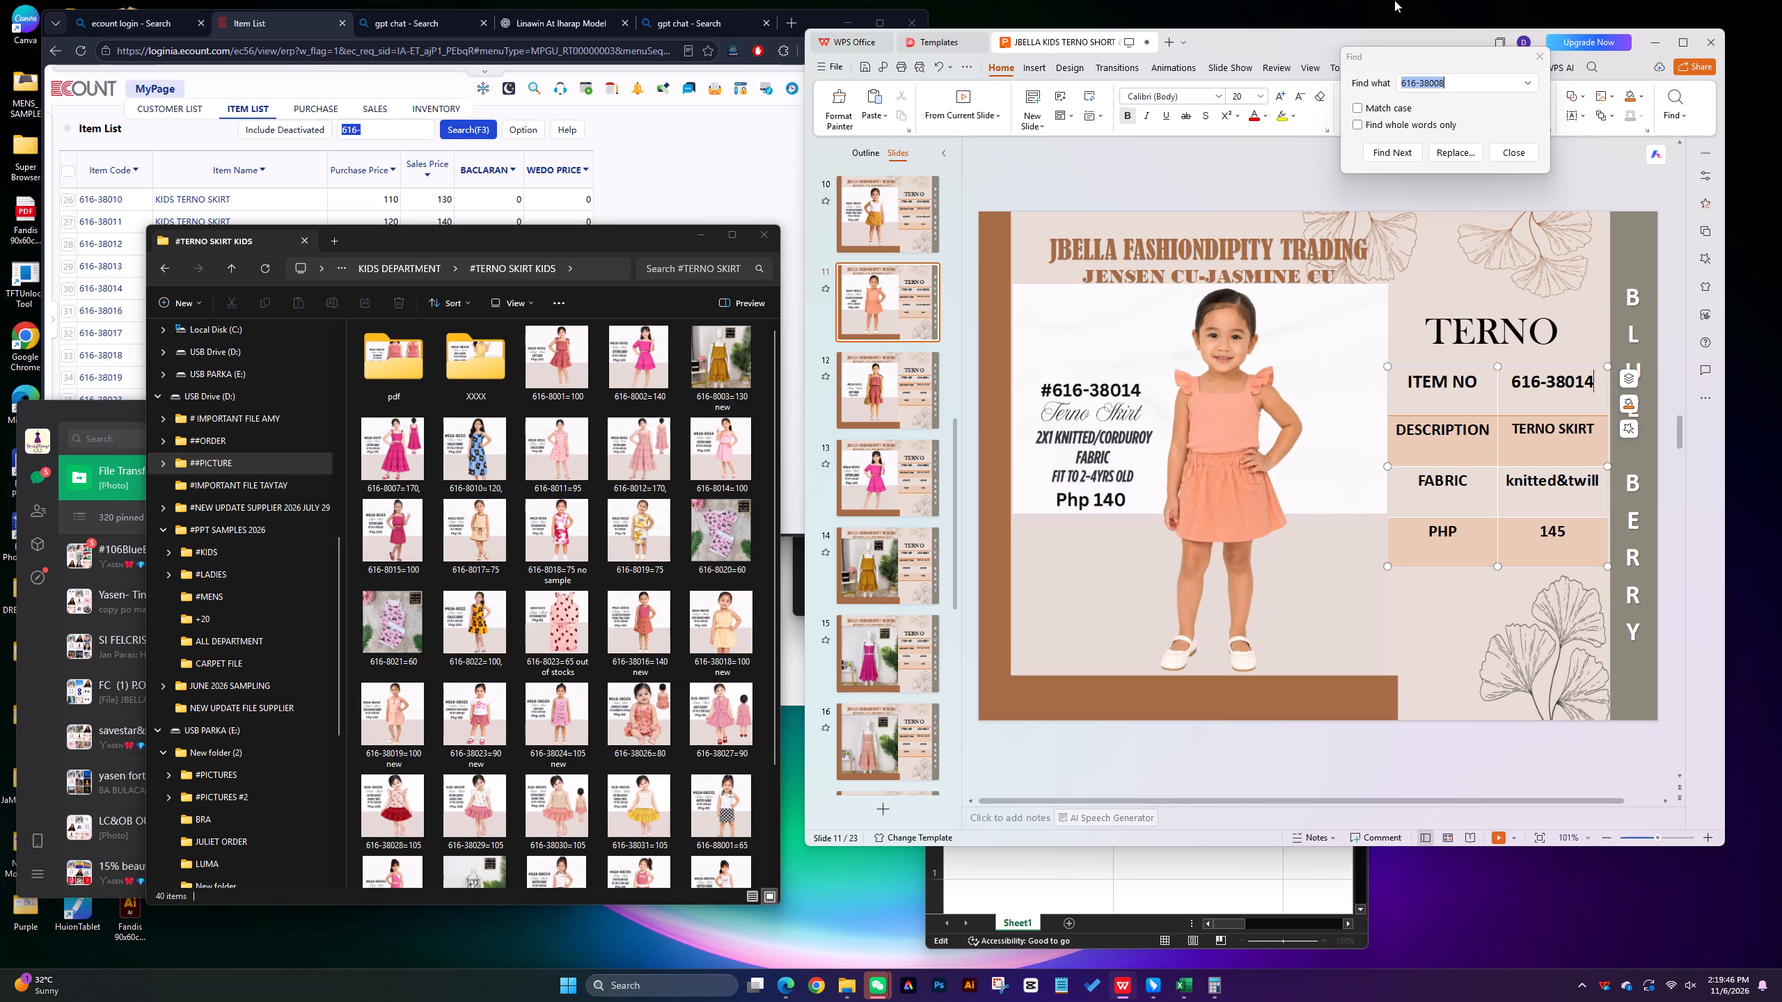
Switch to the Excel workbook Book1 and change the item number in cell A1 to 616-38015.
left_click(1051, 875)
key("BackSpace")
key("BackSpace")
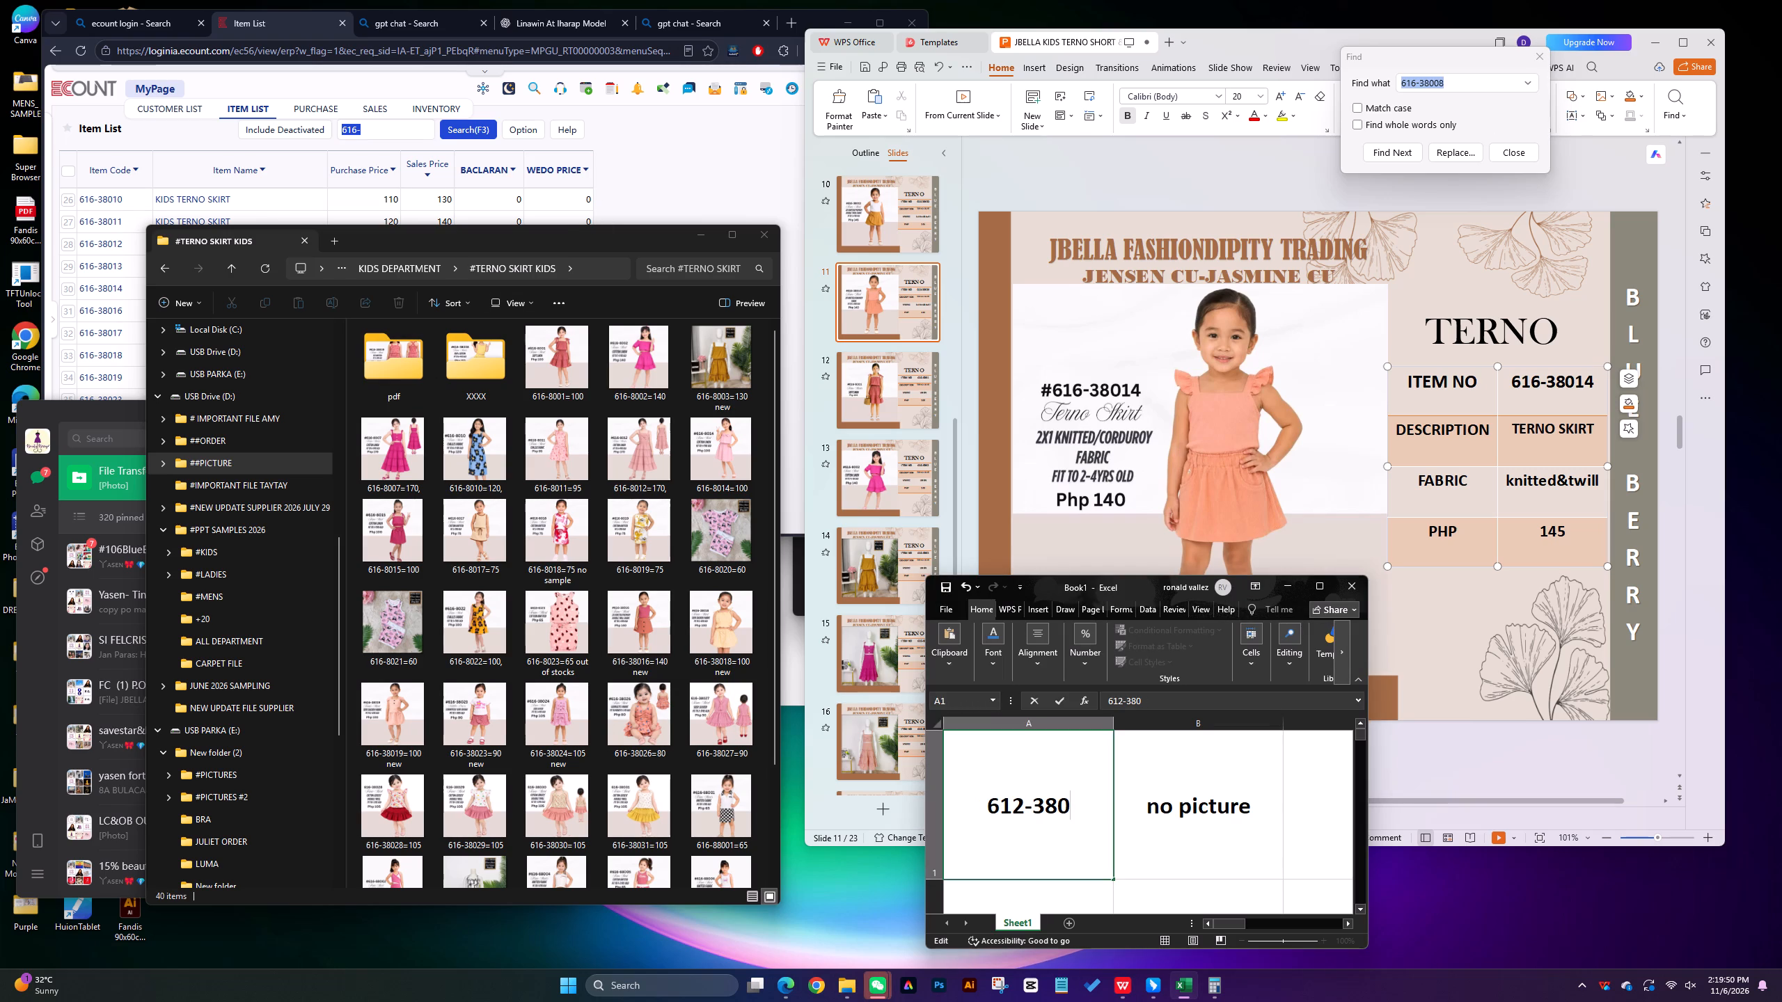
type("15")
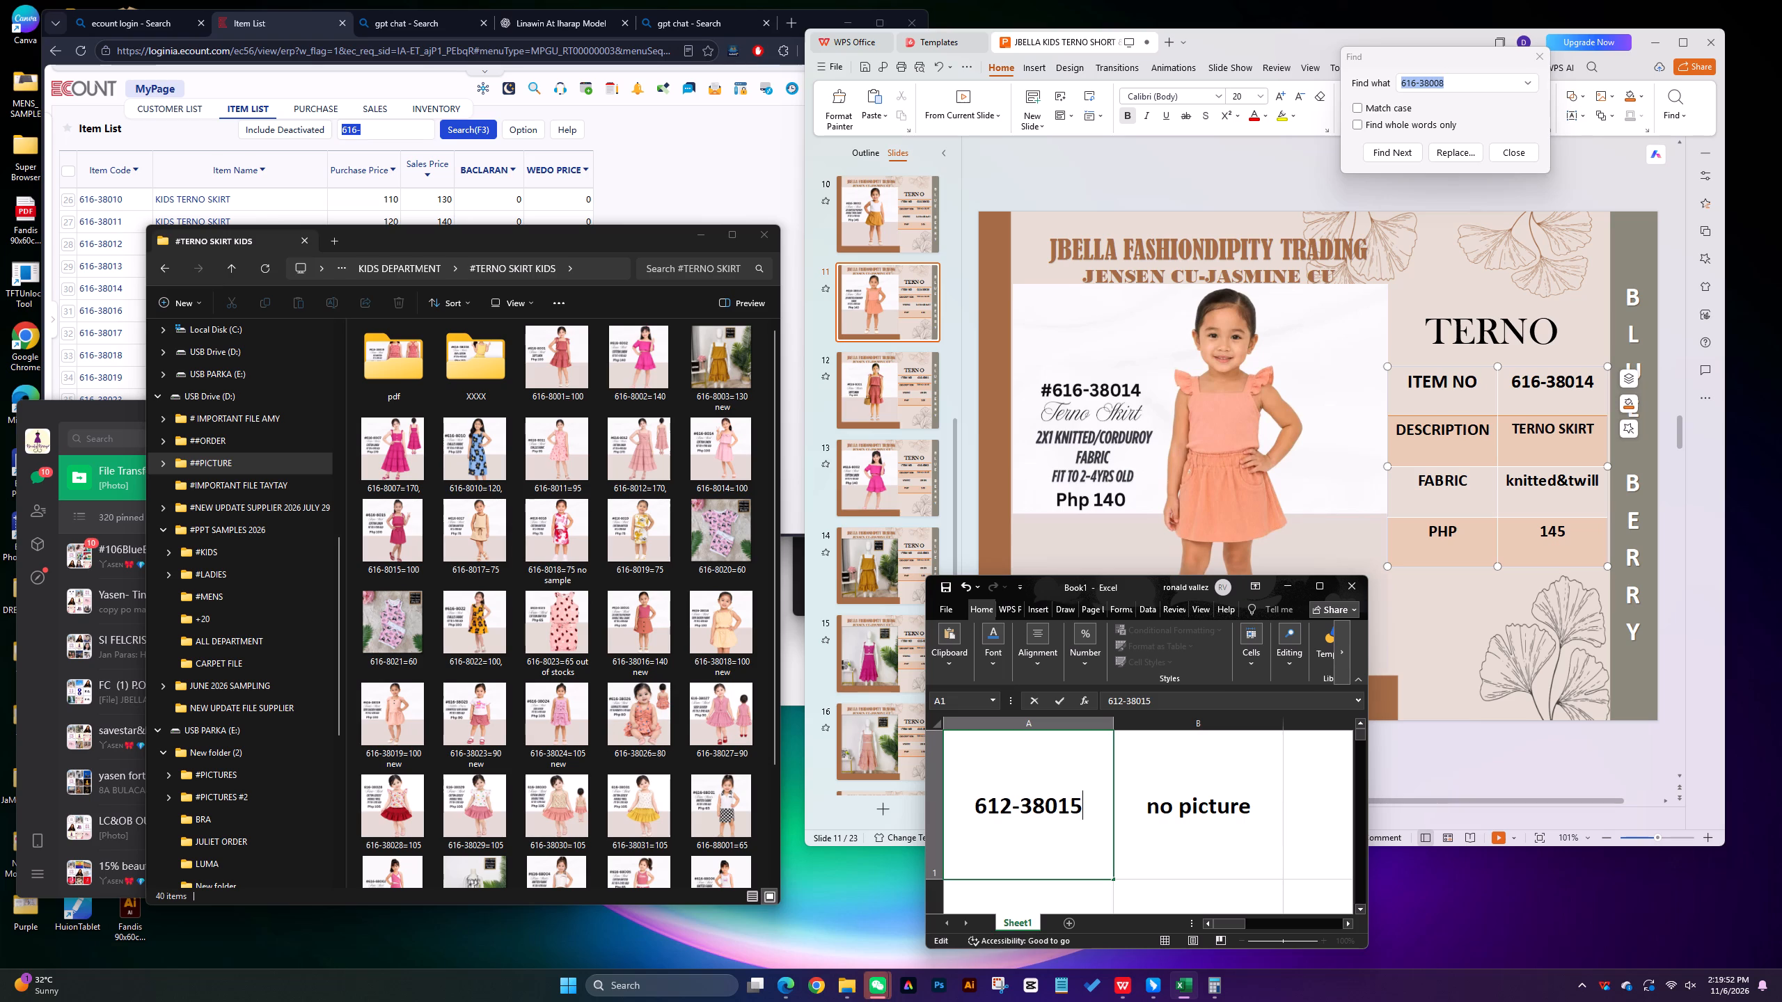
left_click(1010, 802)
key("BackSpace")
key("6")
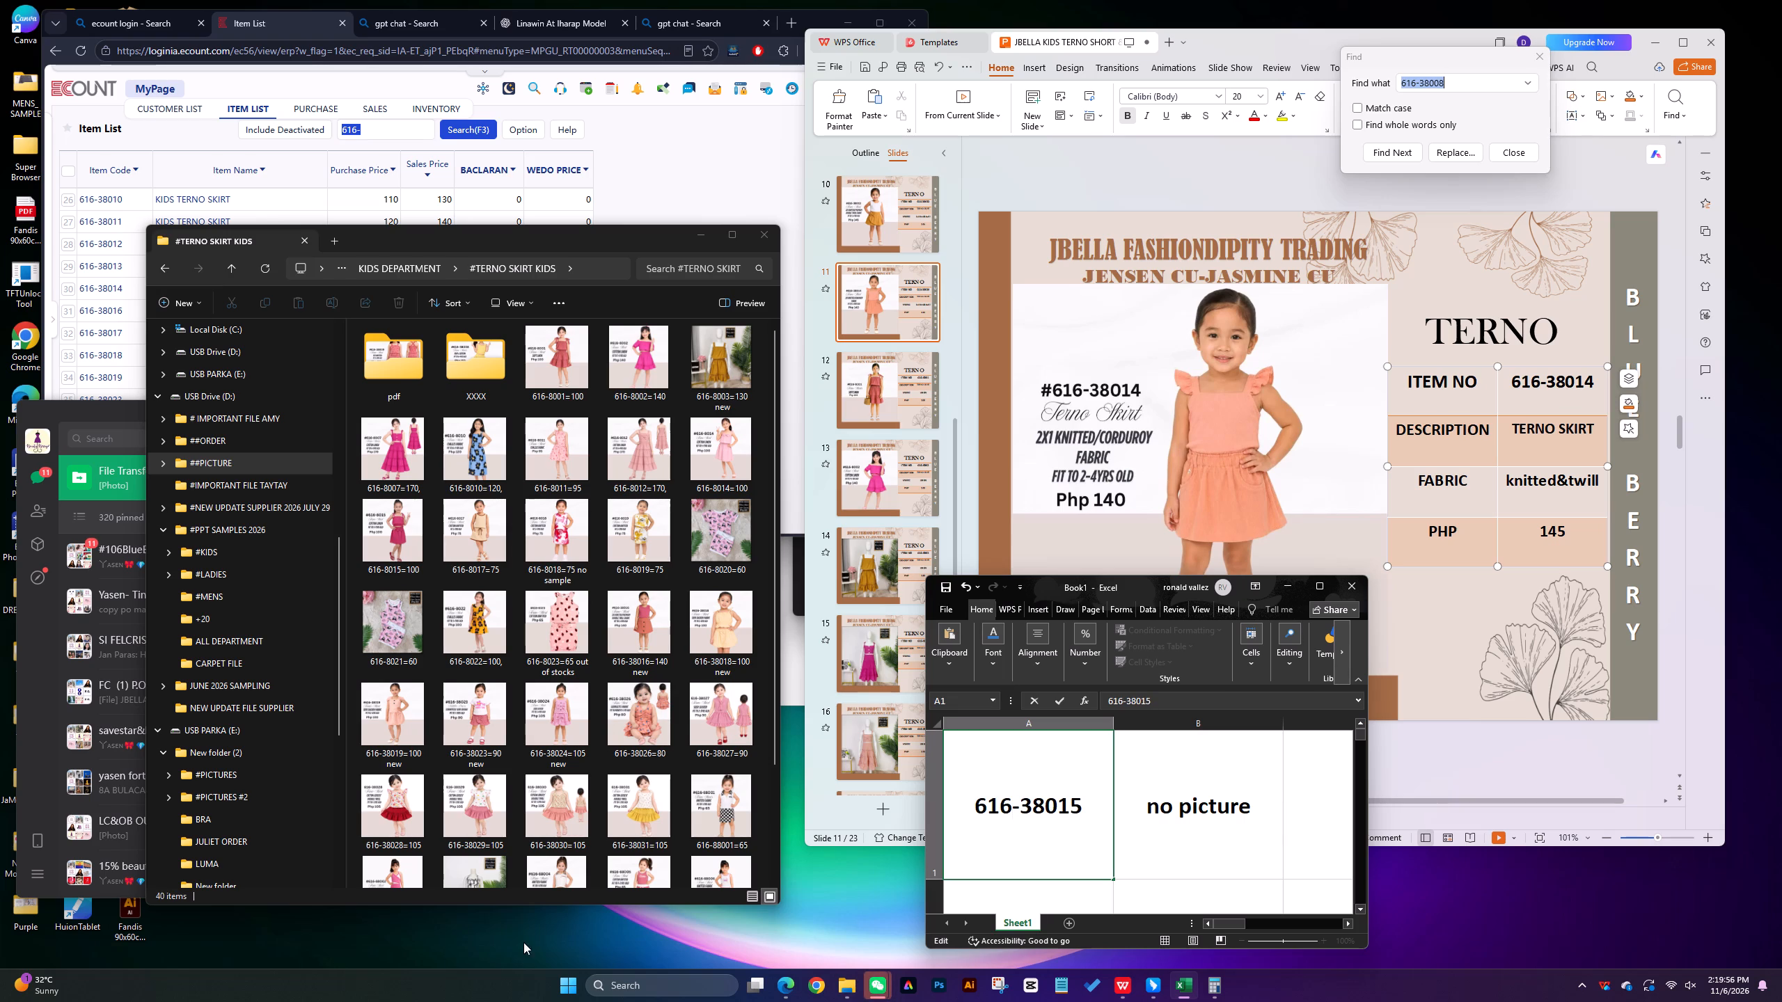
Switch to Weixin, capture the workbook cells reading 616-38015 and no picture, and send the capture to the File Transfer chat.
left_click(95, 478)
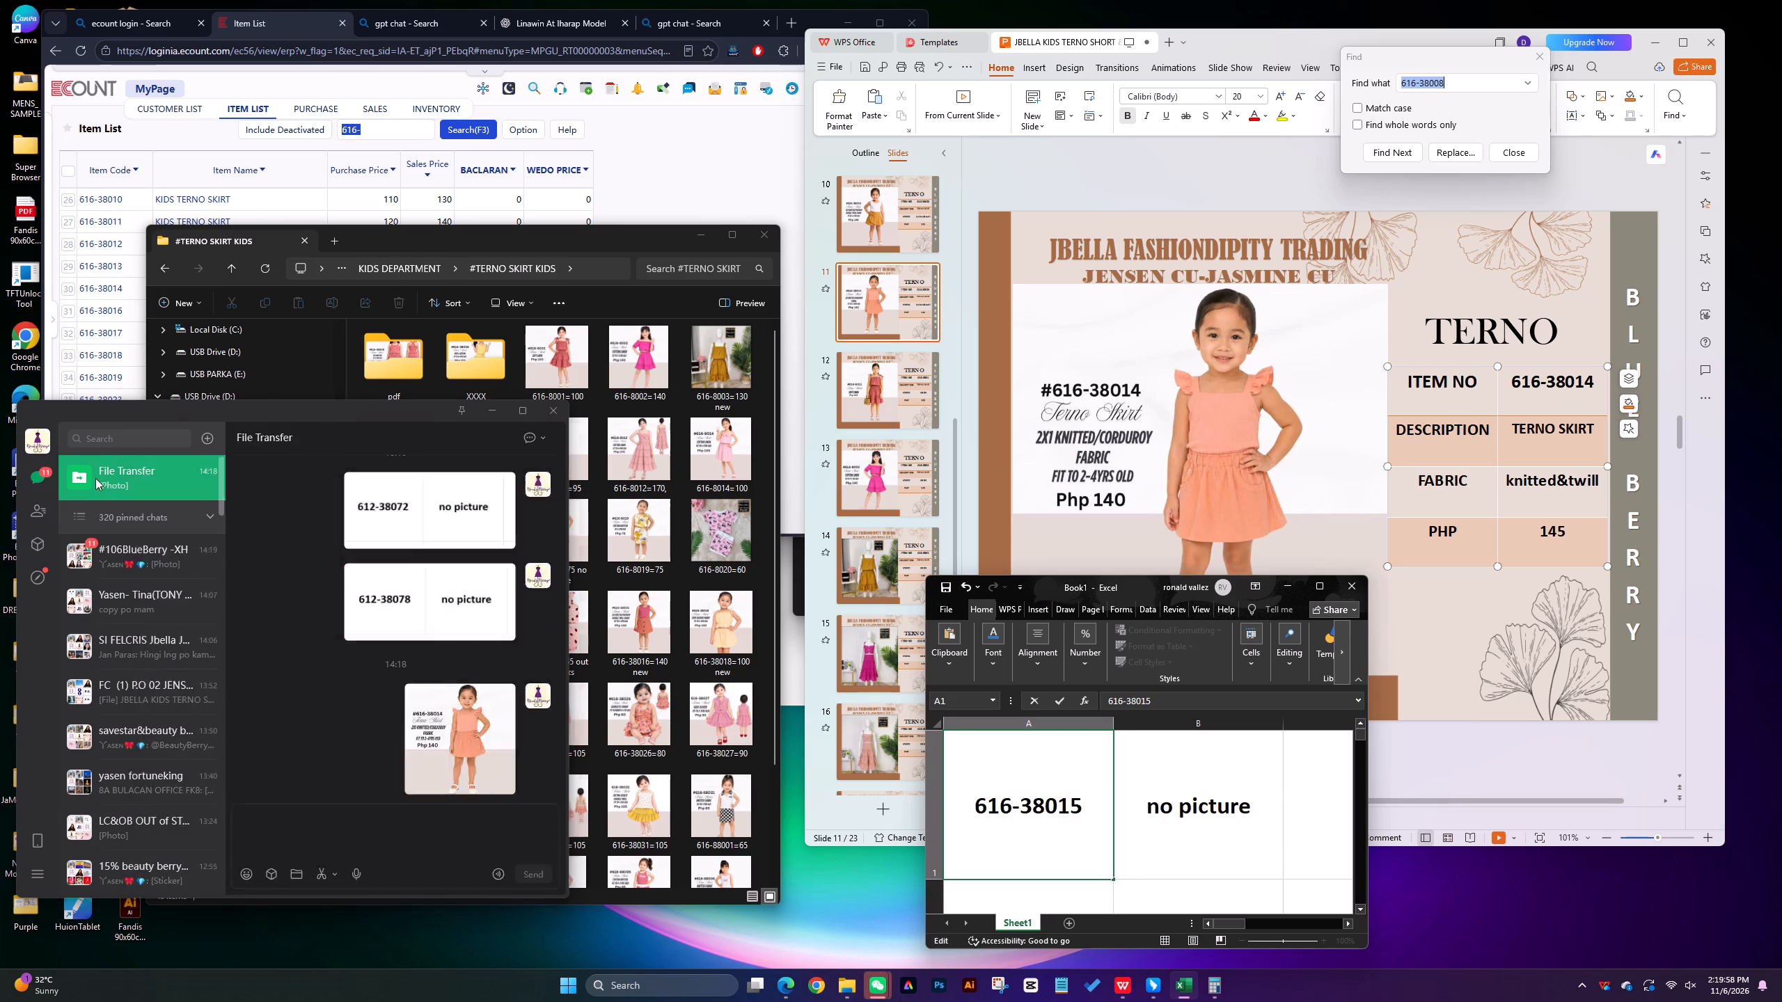
left_click(167, 472)
left_click(137, 474)
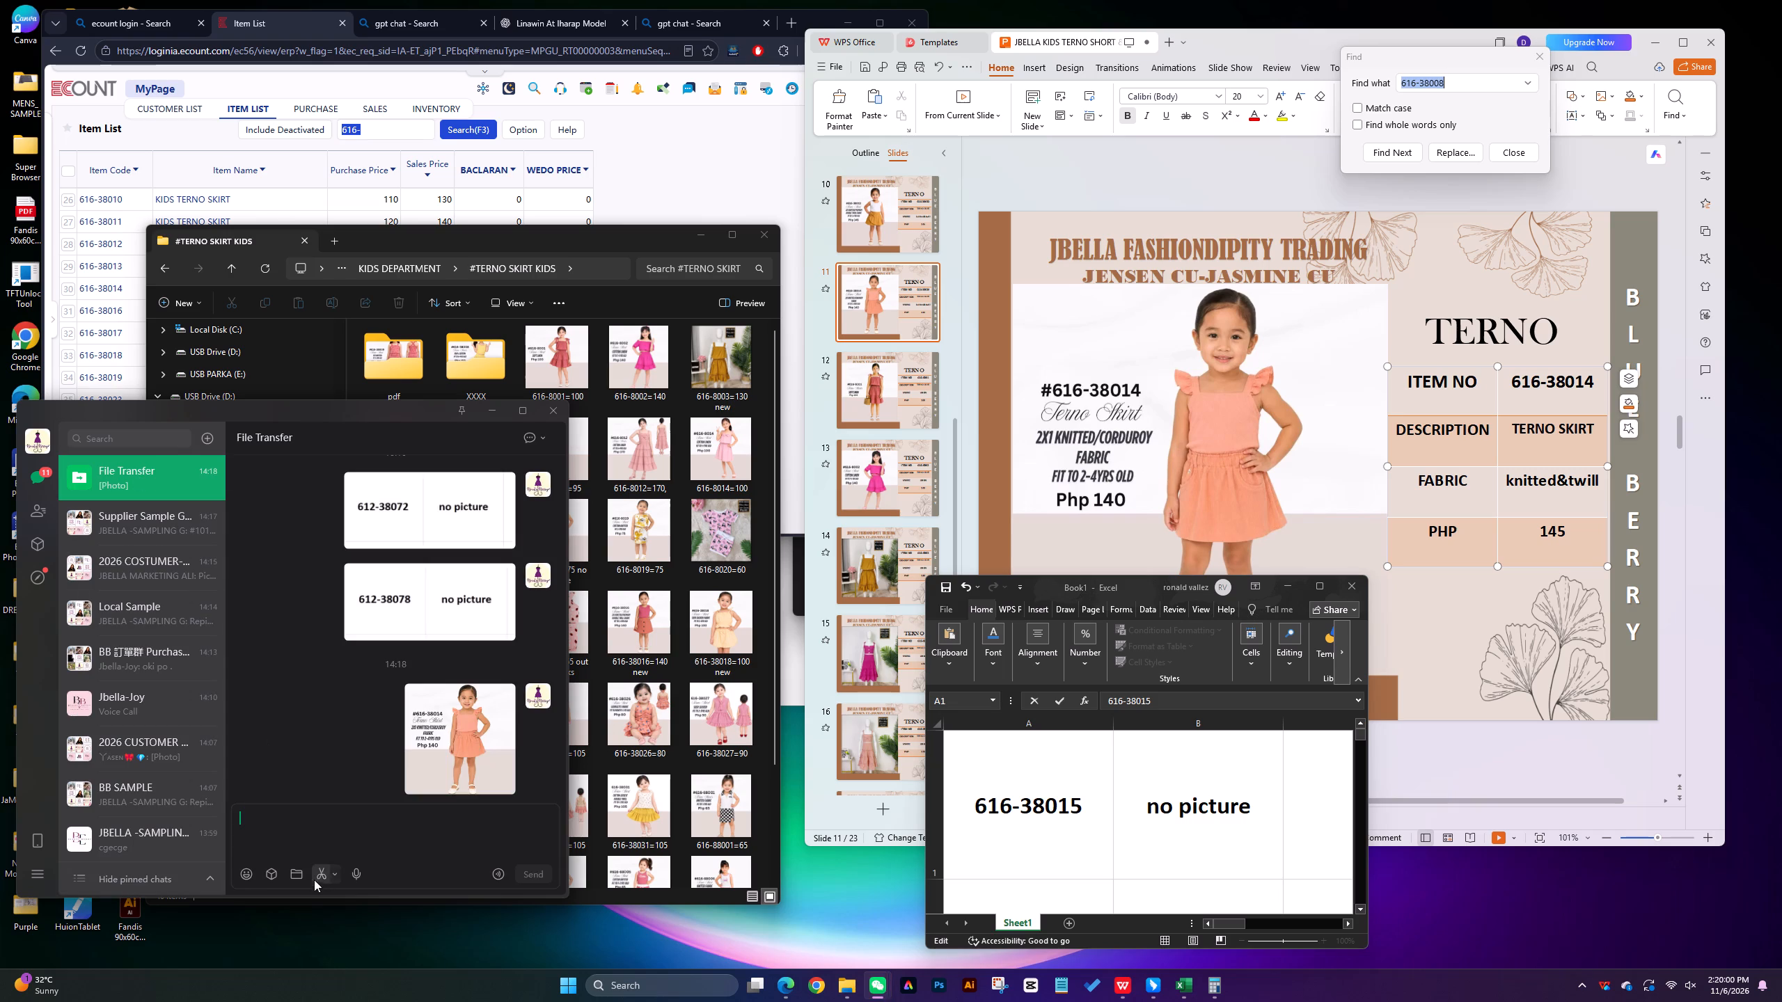
left_click(326, 873)
left_click_drag(945, 733, 1257, 874)
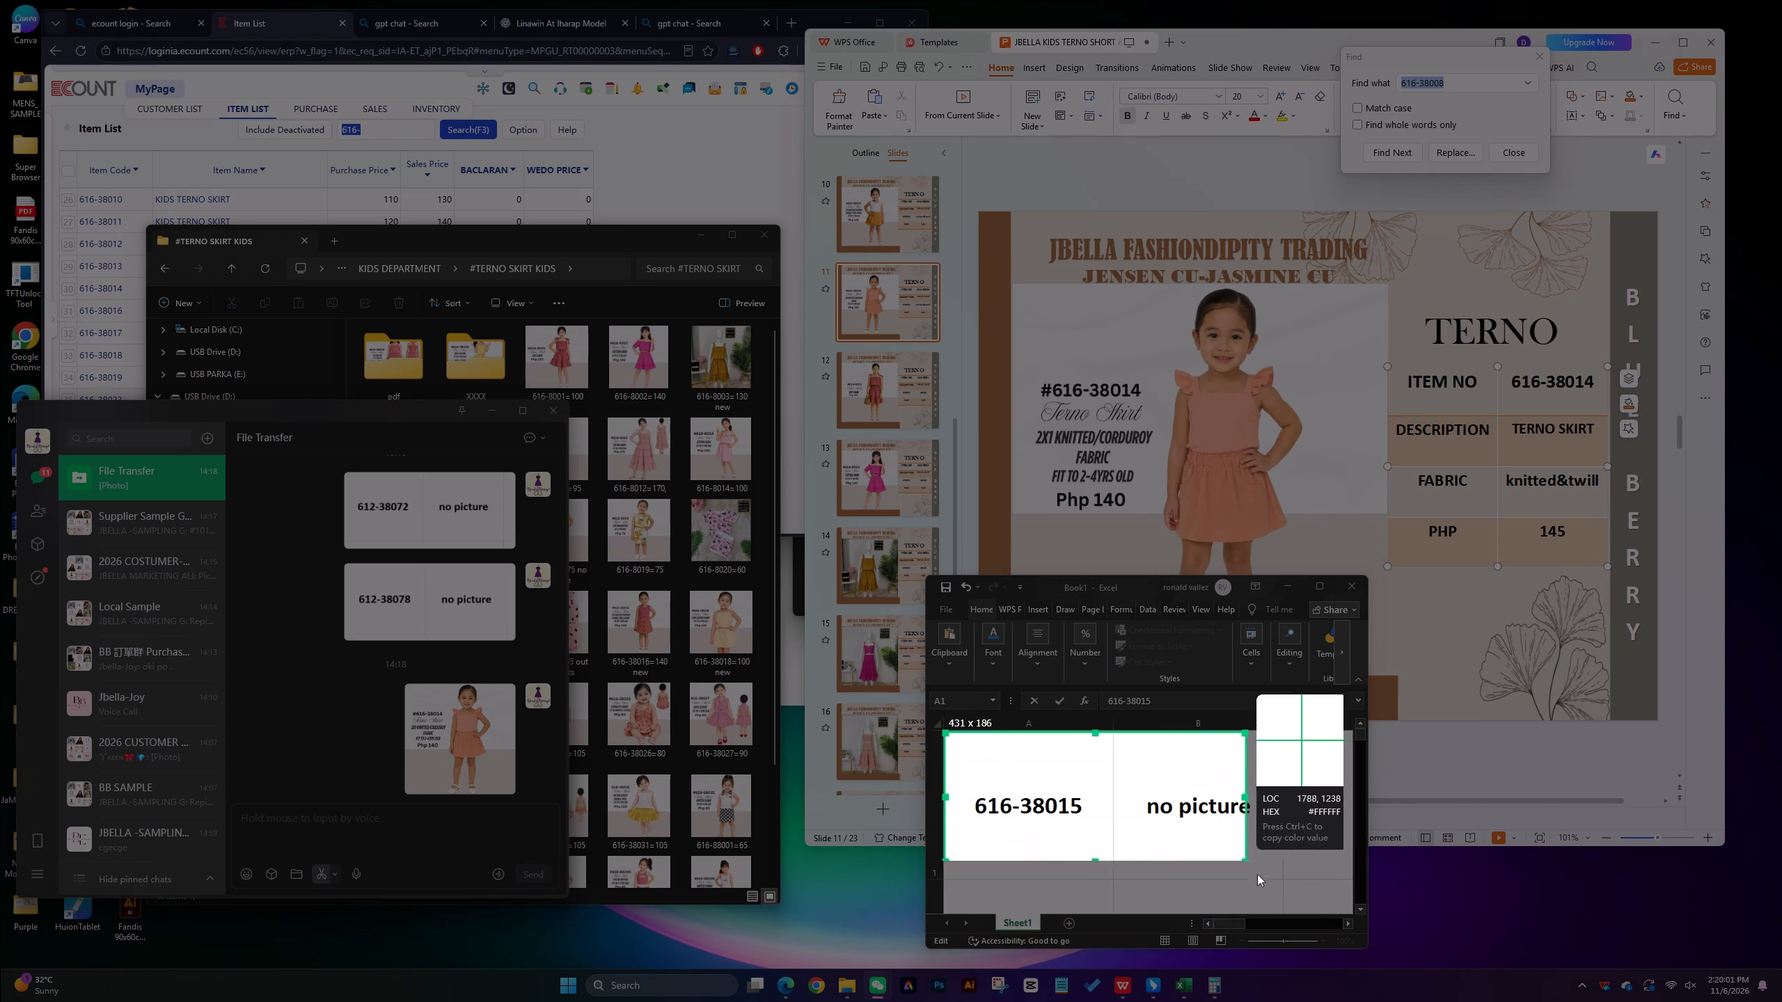
left_click_drag(1257, 874, 1301, 898)
left_click(1288, 919)
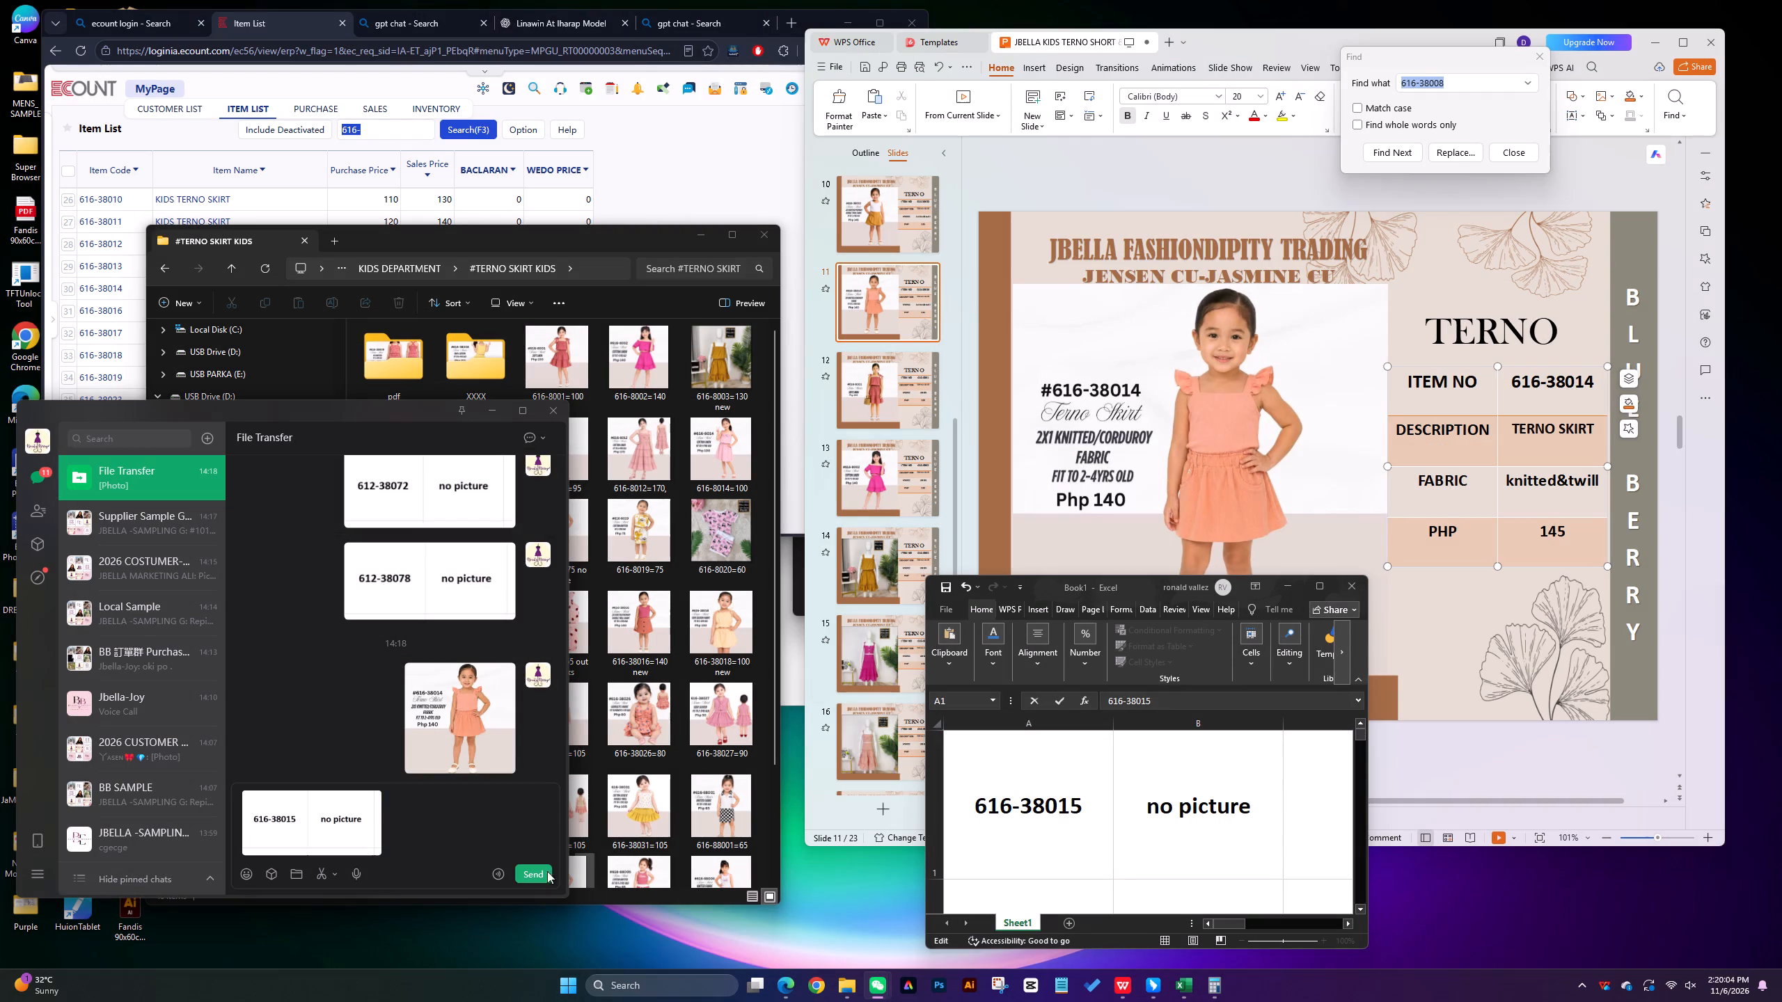
left_click(537, 872)
Save the sent 616-38015 capture as 616-38015=xxx in the XXXX subfolder of #TERNO SKIRT KIDS on USB Drive (D:).
right_click(406, 738)
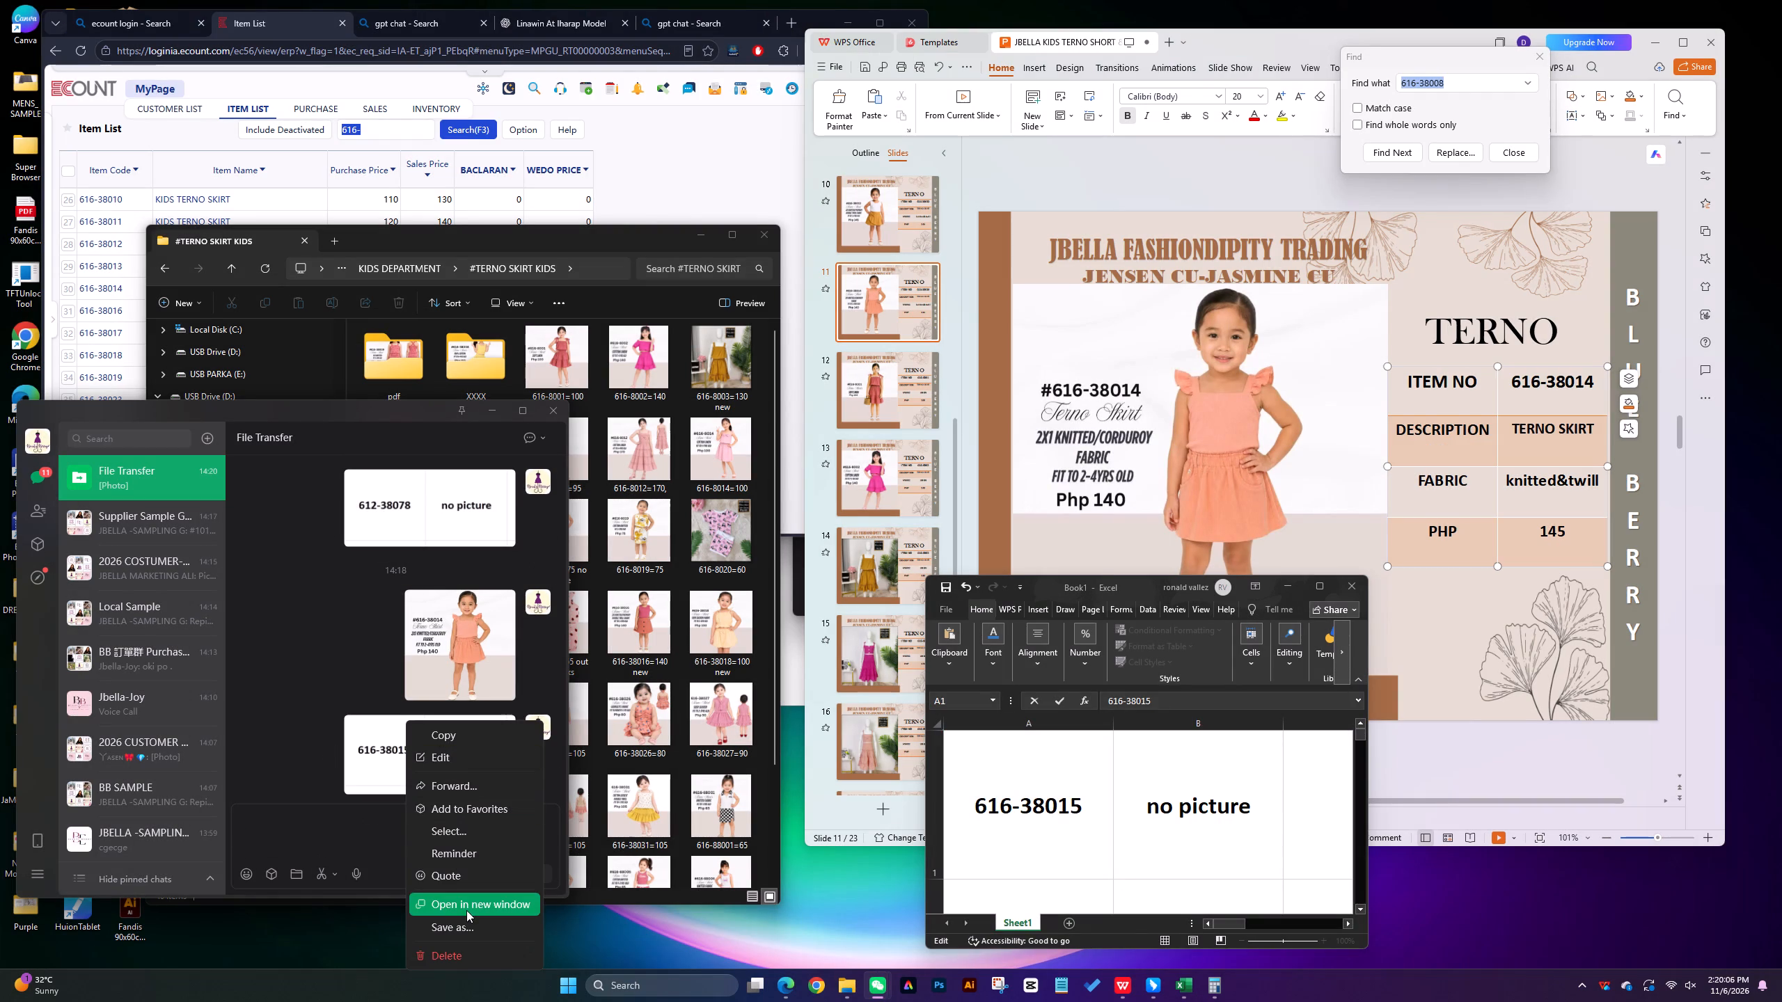
left_click(456, 925)
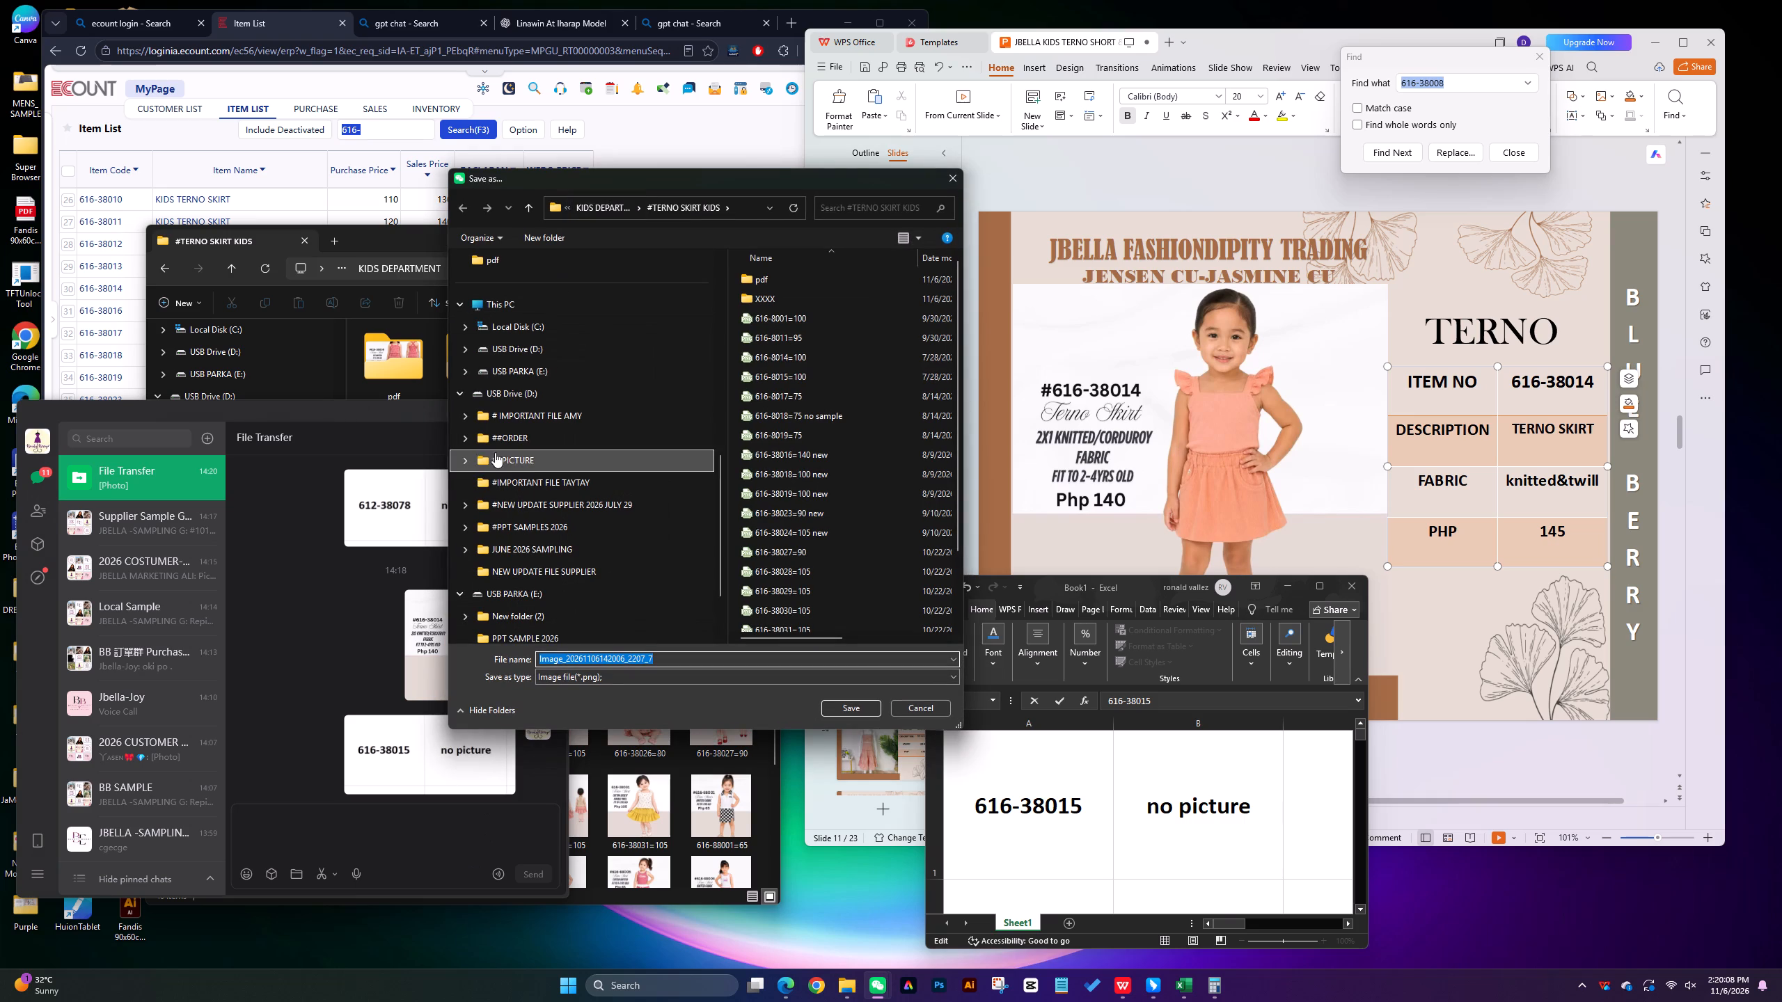
left_click(504, 394)
double_click(778, 315)
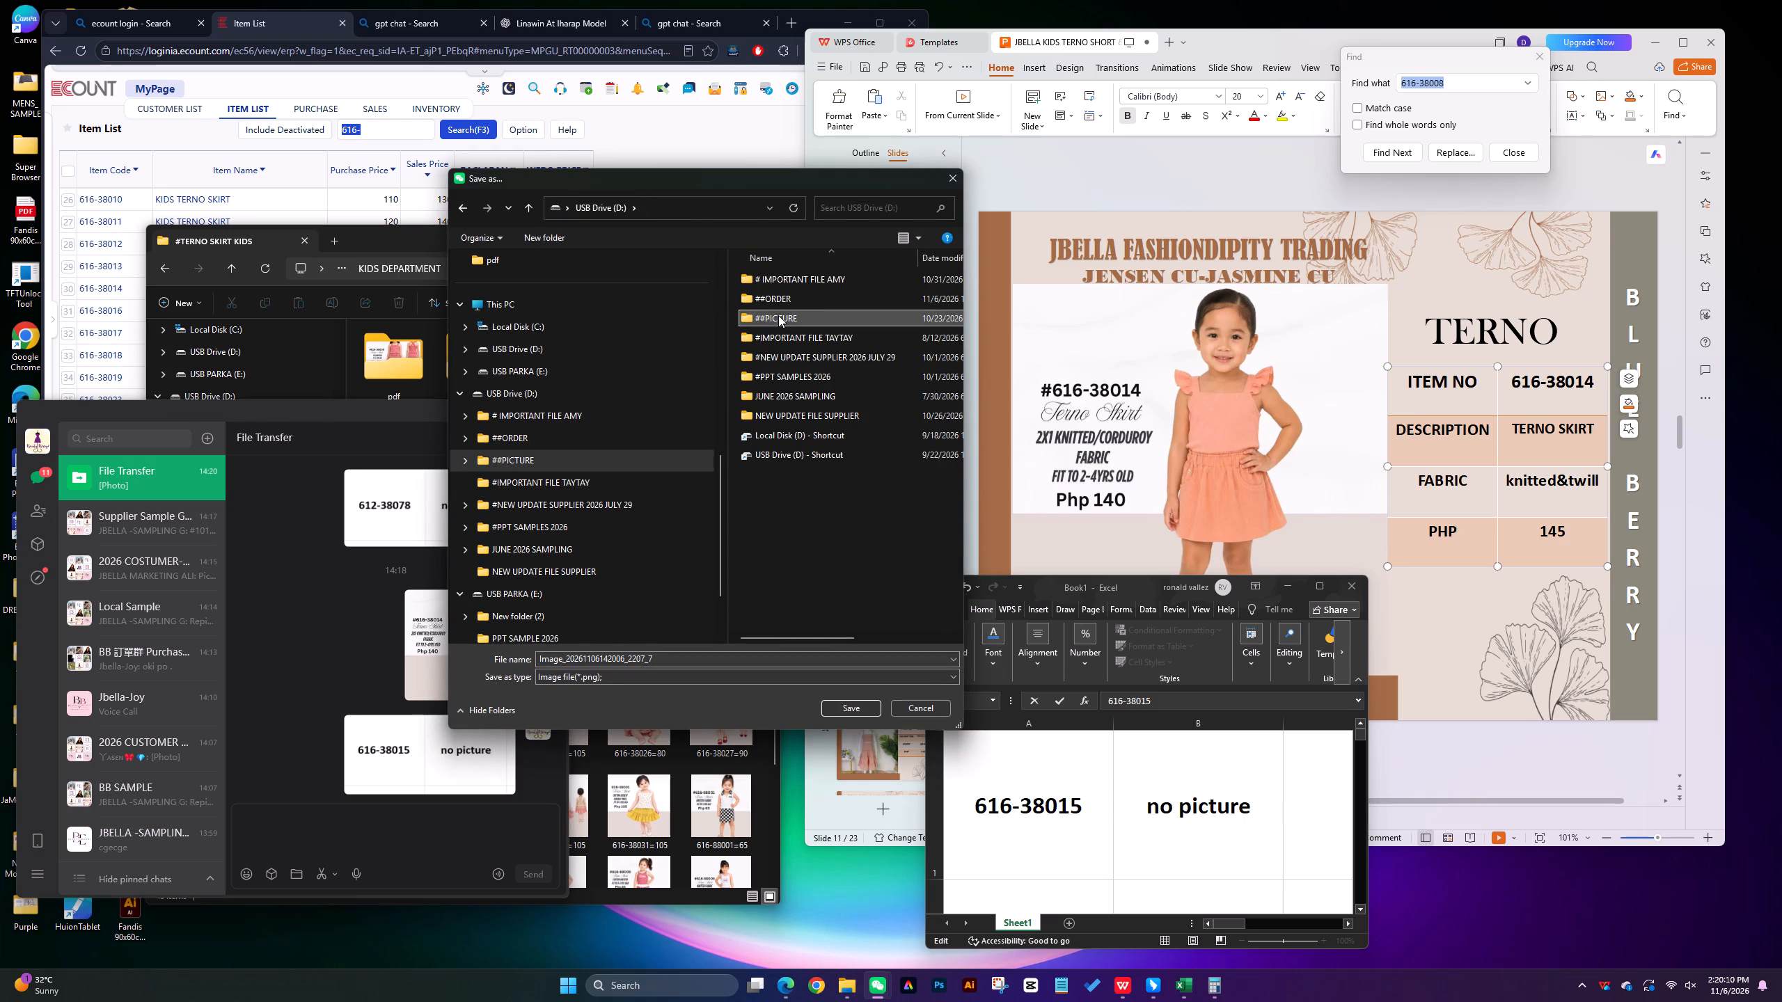
double_click(779, 360)
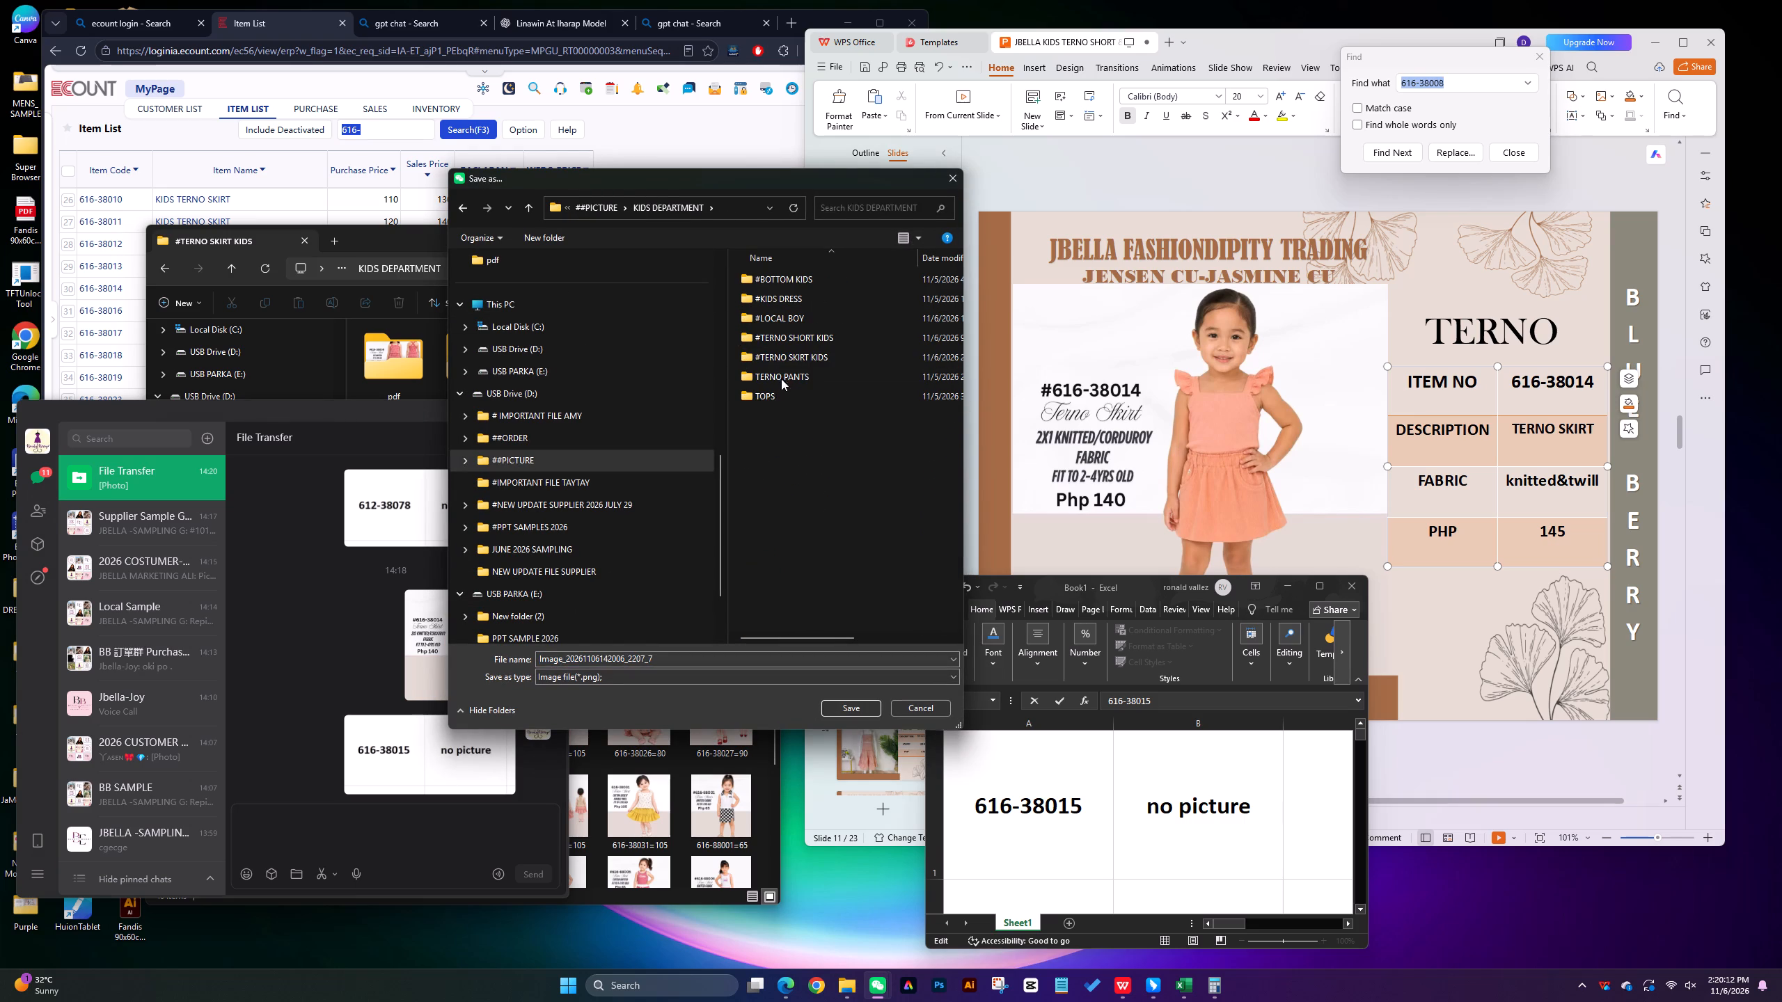
double_click(784, 358)
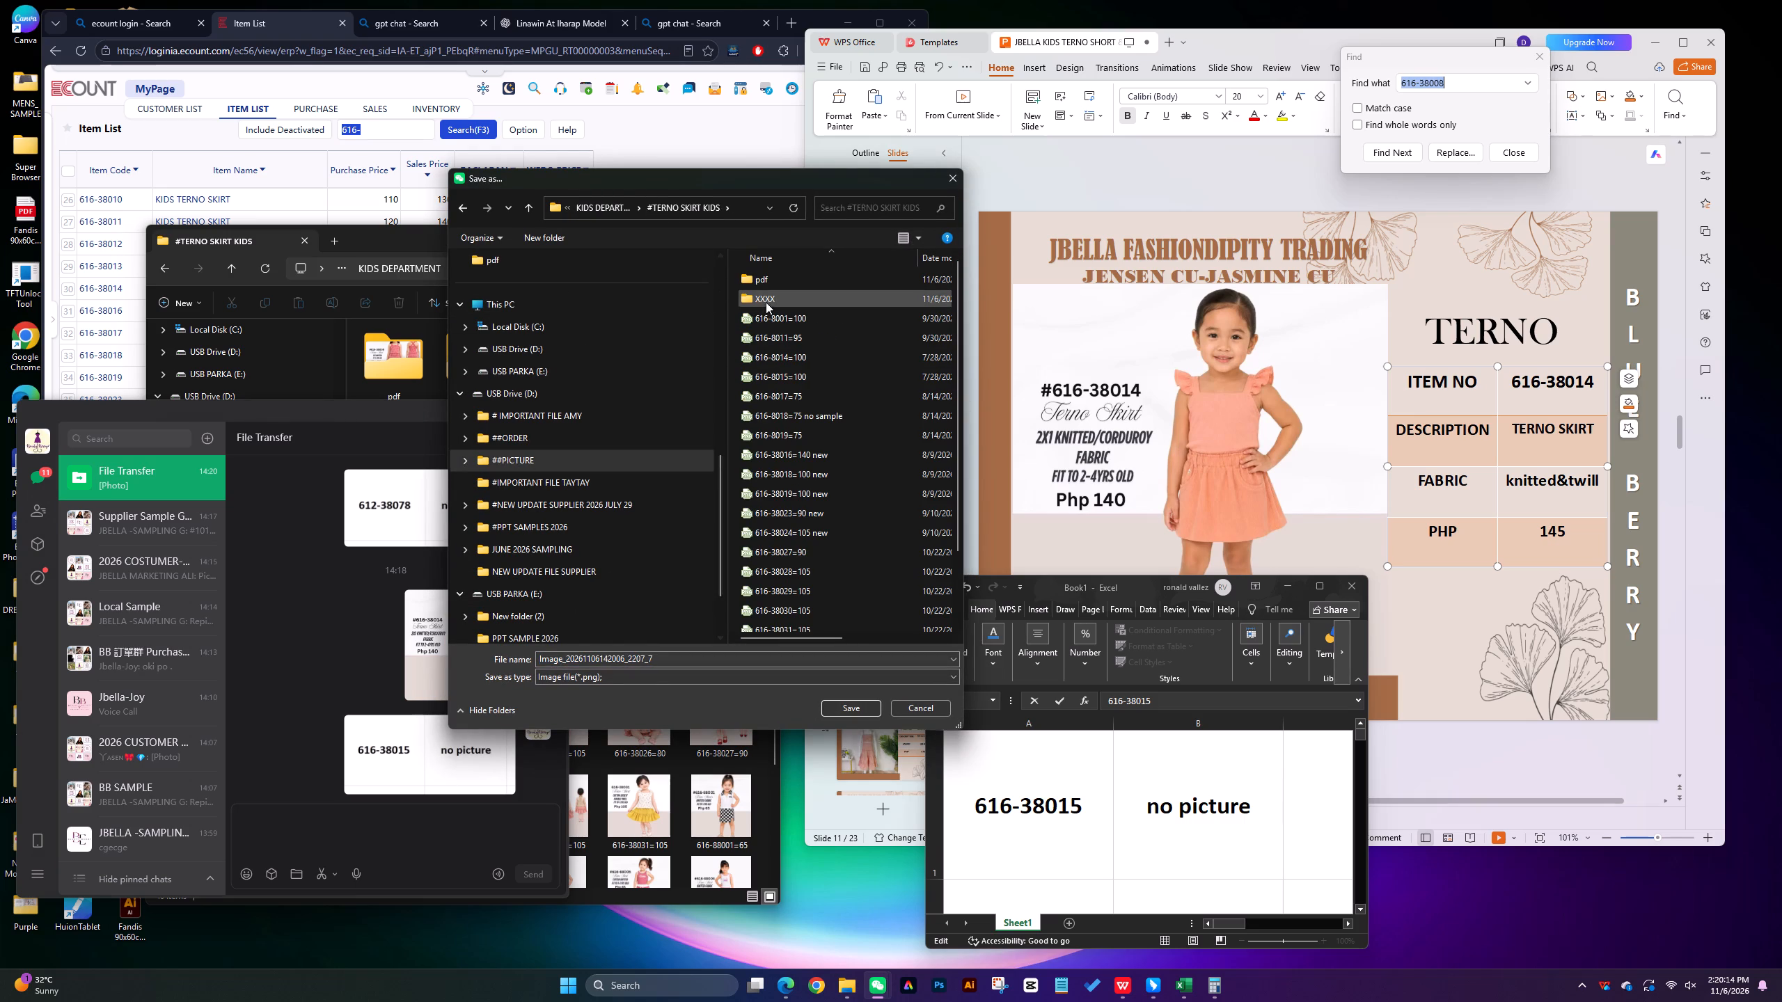
double_click(764, 296)
left_click(670, 661)
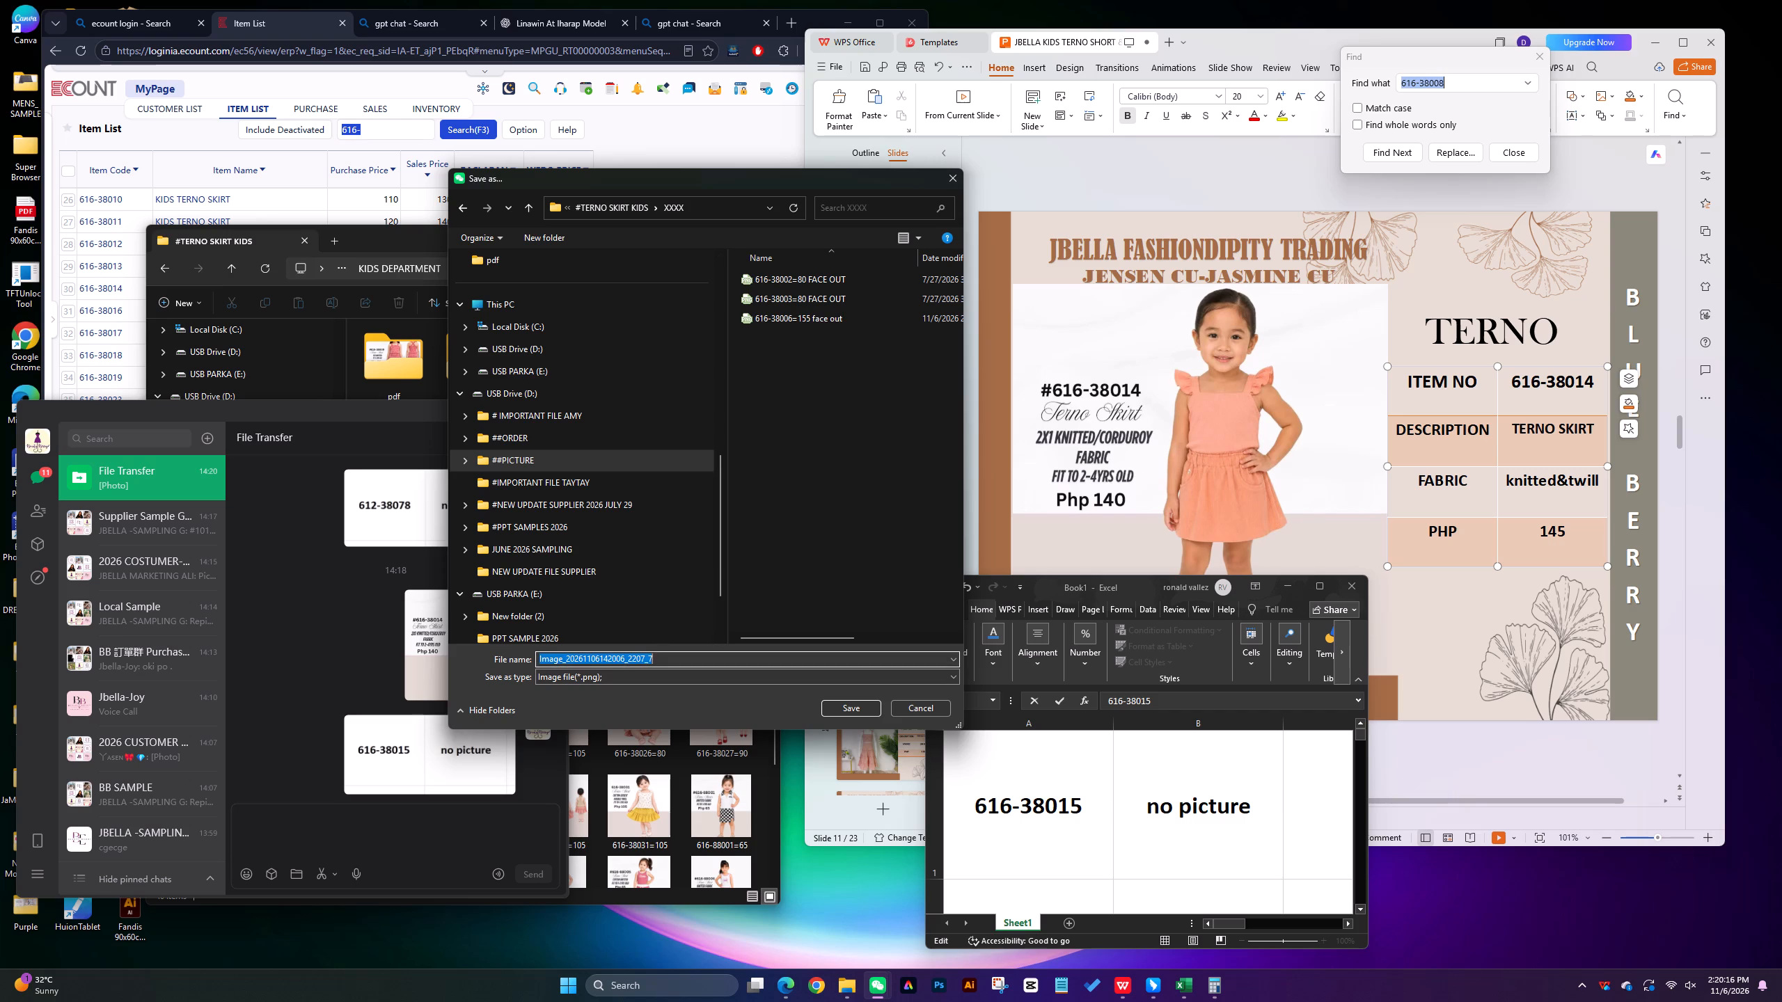
type("616-")
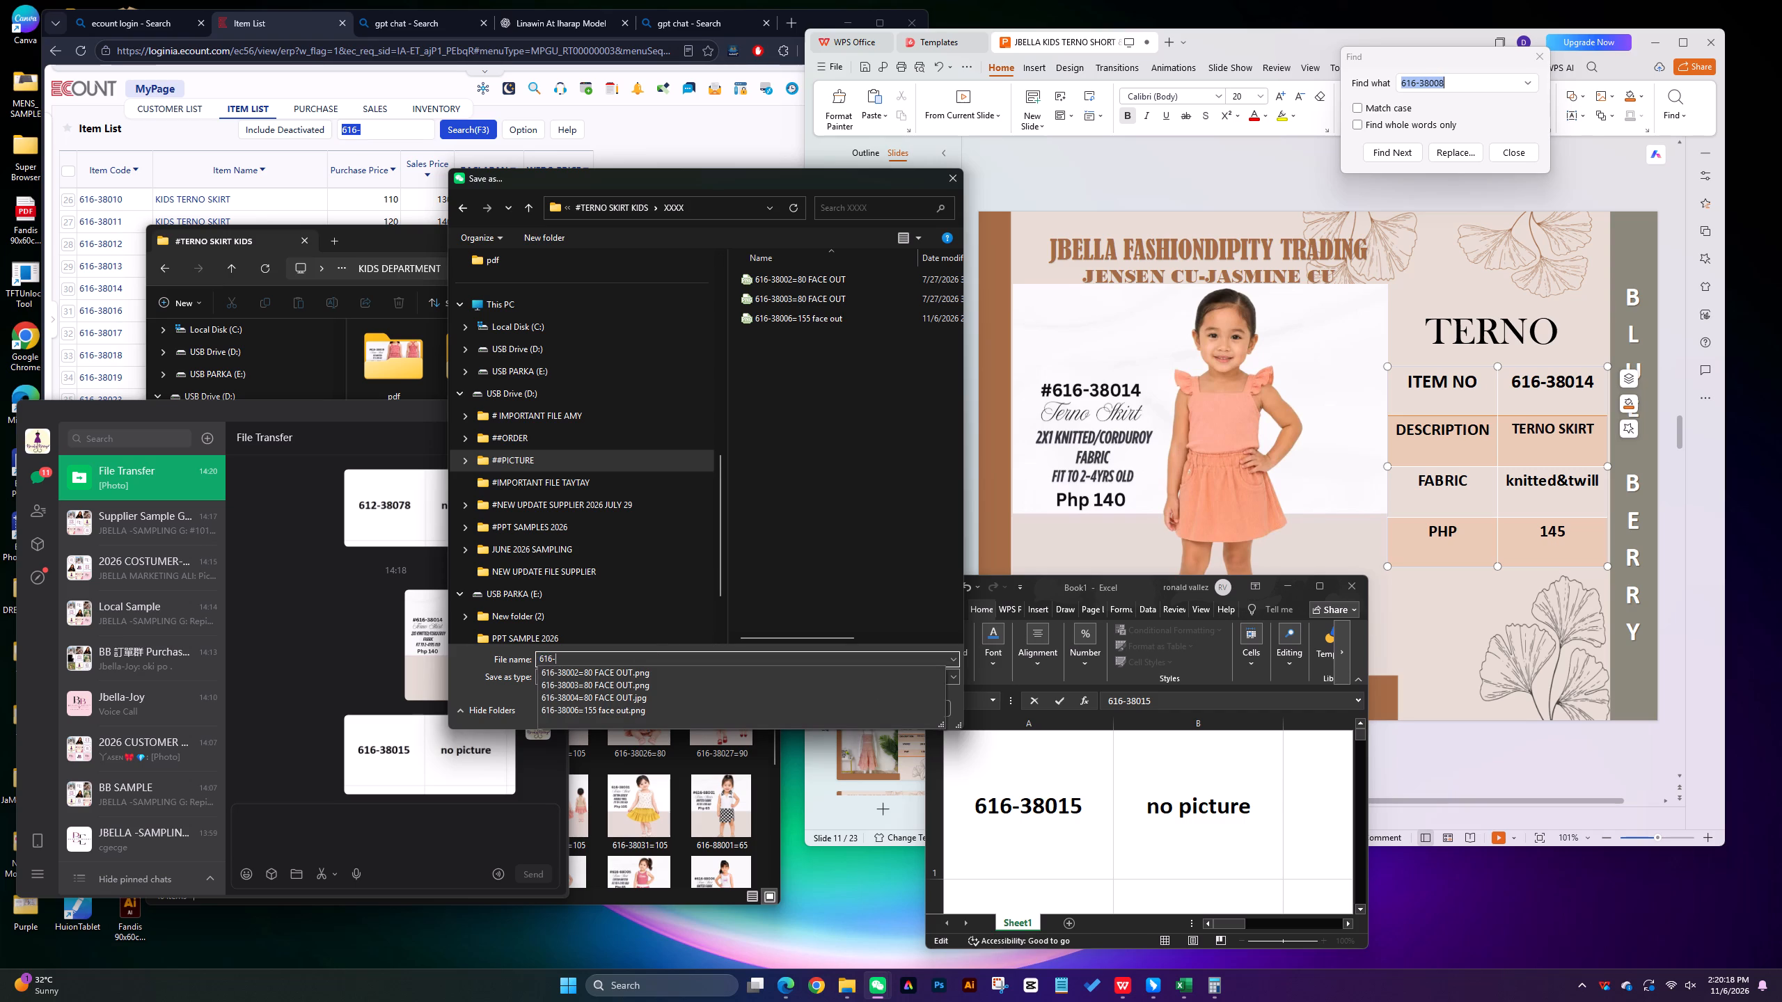
type("38015")
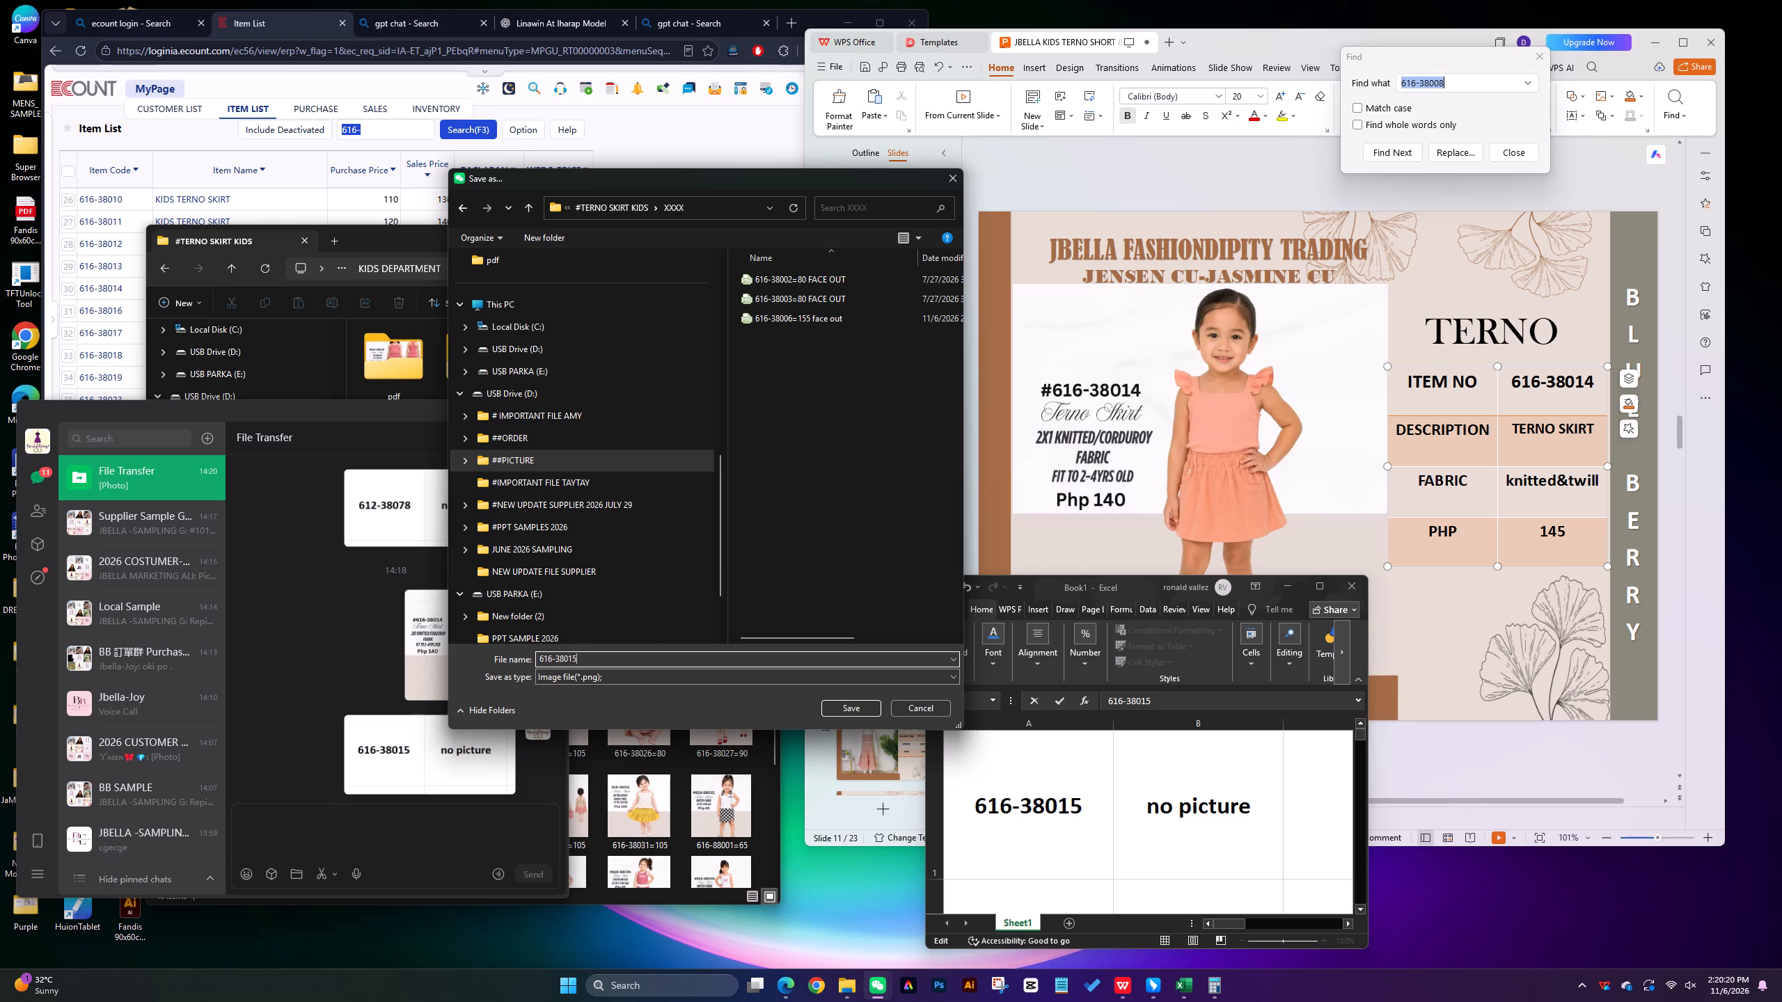
key("equal")
type("xxx")
key("Return")
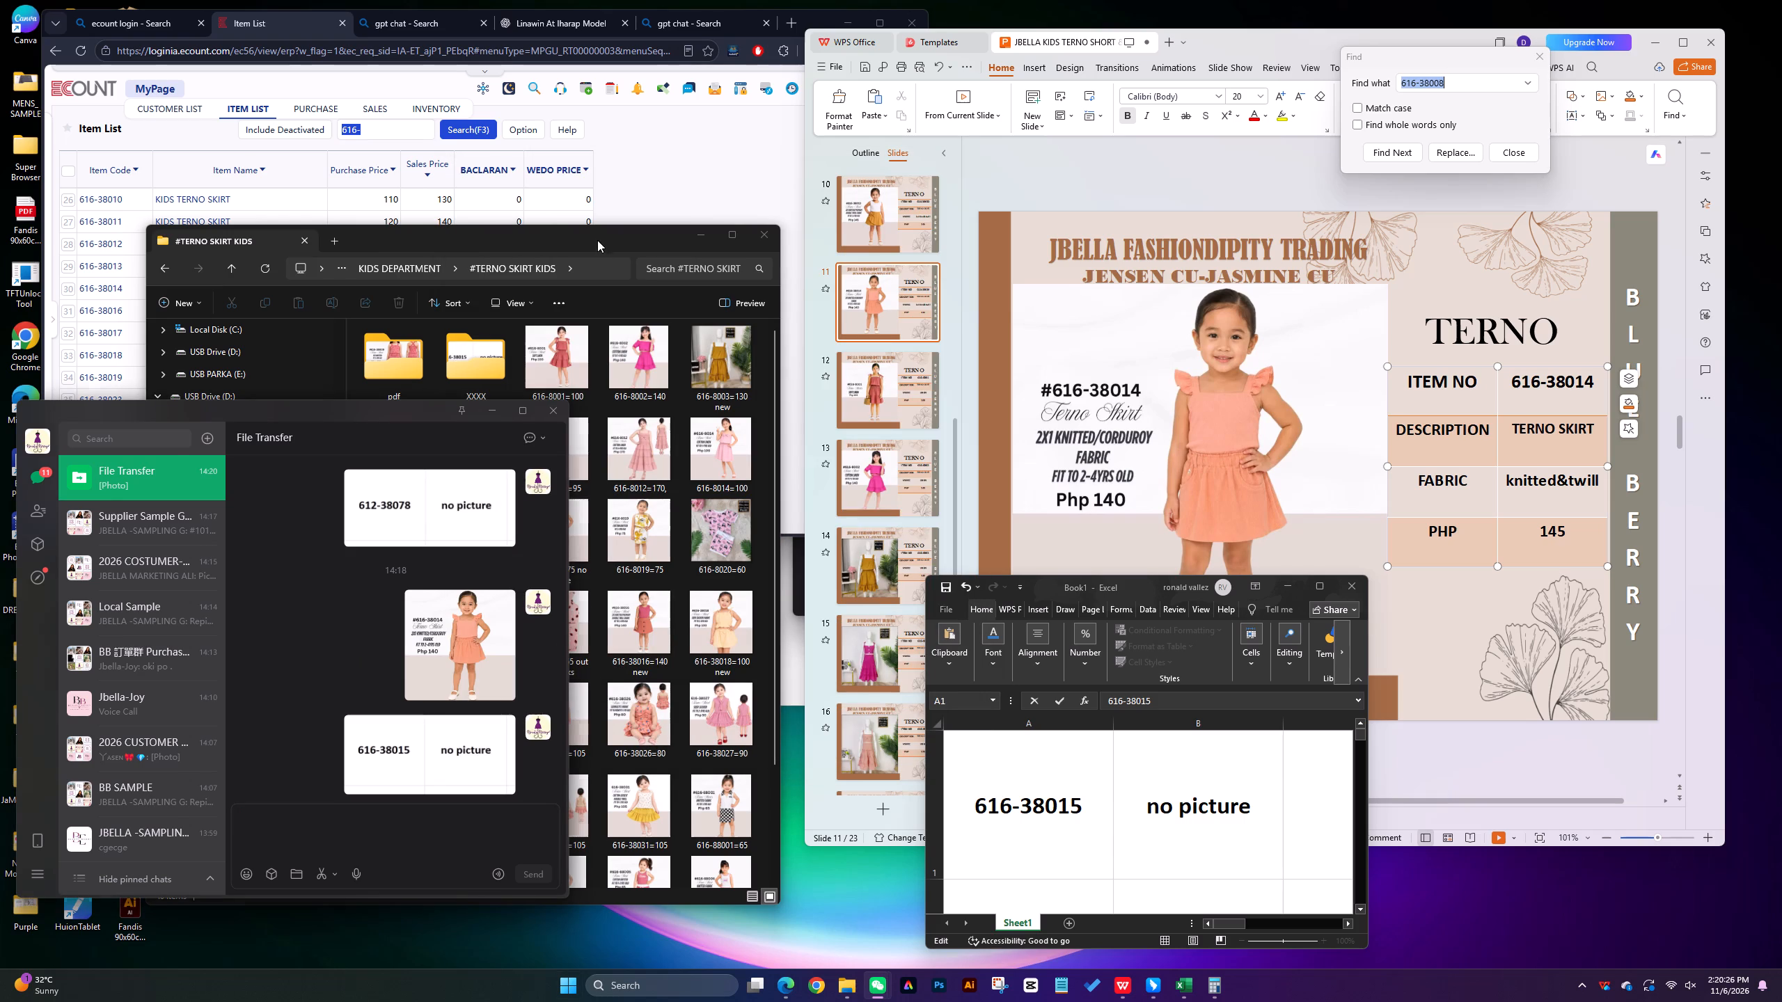
Duplicate slide 11 in the presentation and delete the 616-38014 picture from the copy.
left_click(597, 240)
left_click(887, 282)
right_click(887, 282)
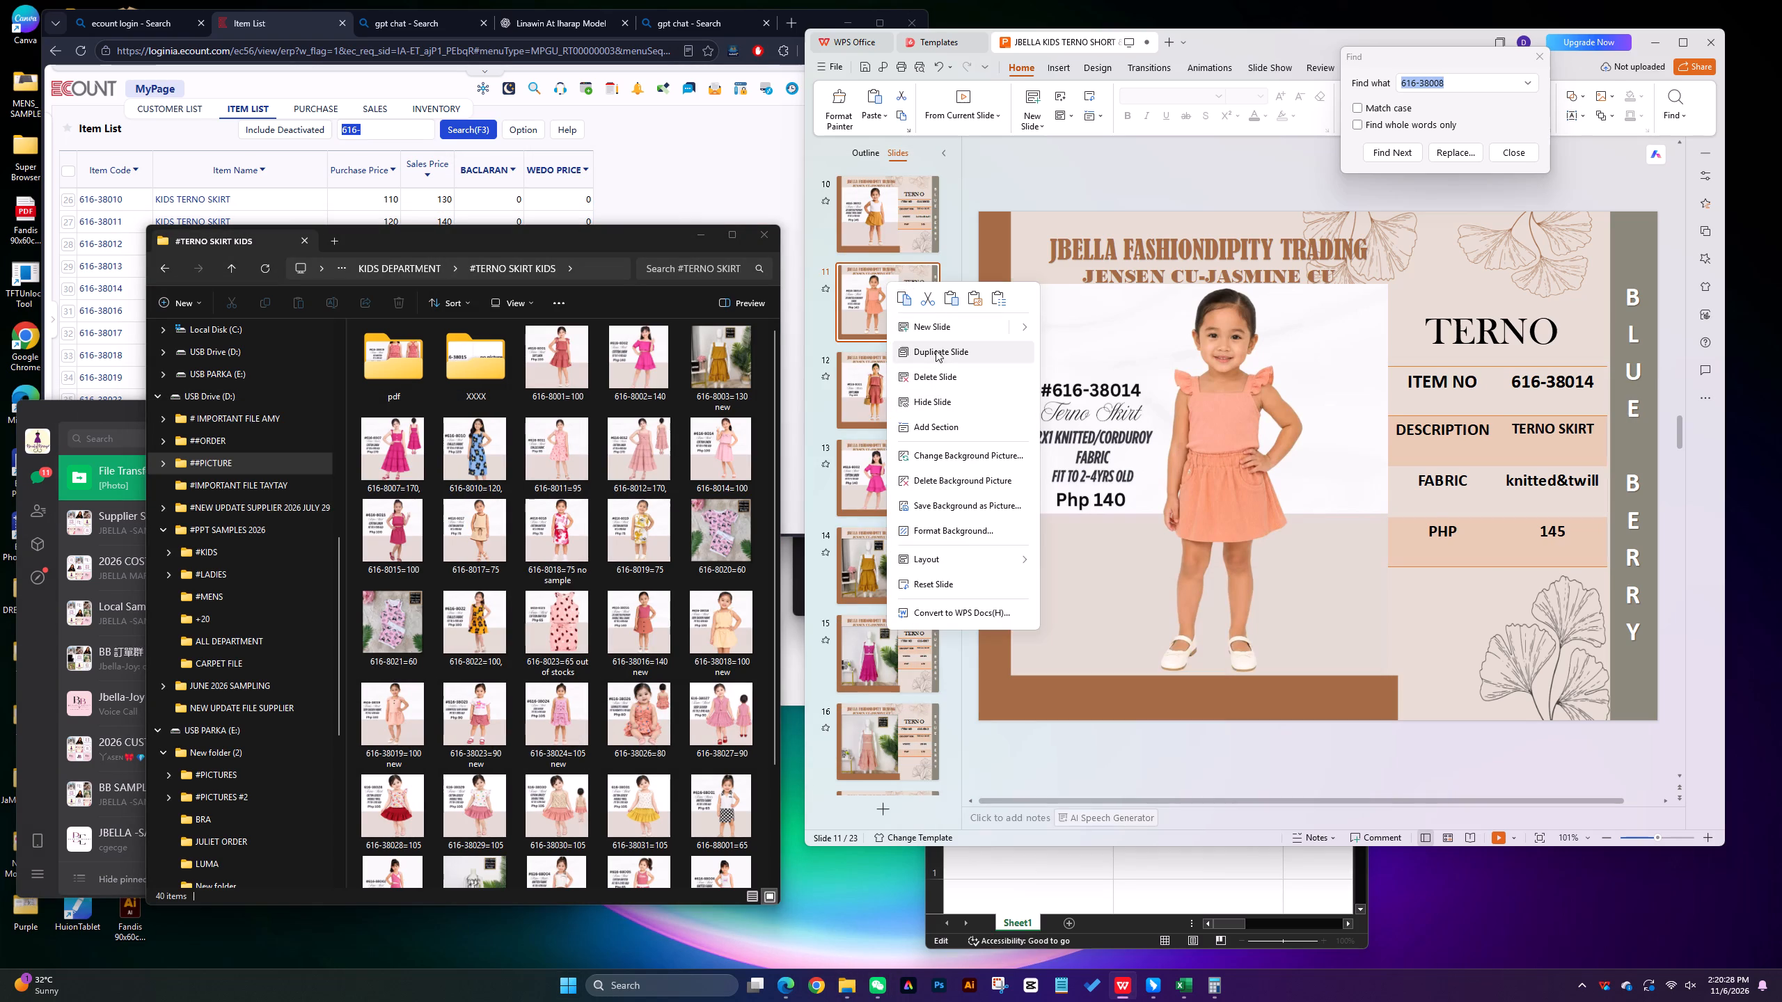
left_click(936, 350)
left_click(1066, 468)
key("Delete")
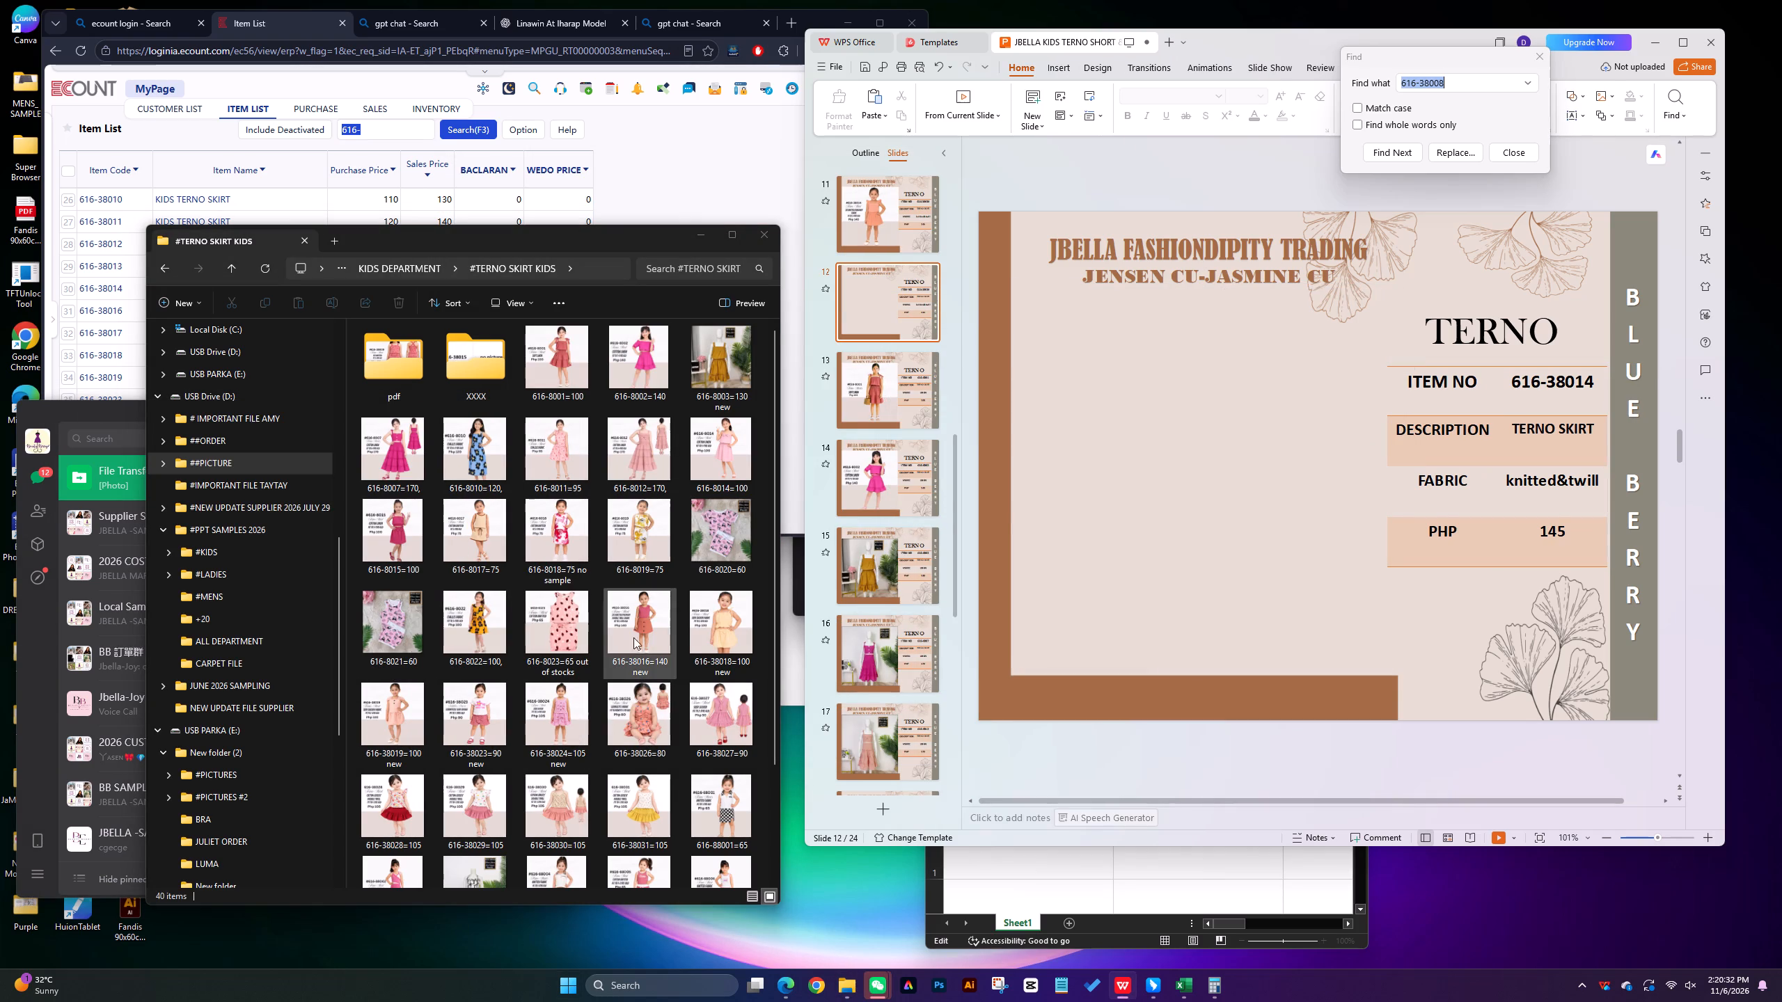
Place the 616-38016=140 new picture on slide 12, scaled to about 4.42 in square and aligned to the blank area's top-left corner.
left_click_drag(634, 632, 1048, 326)
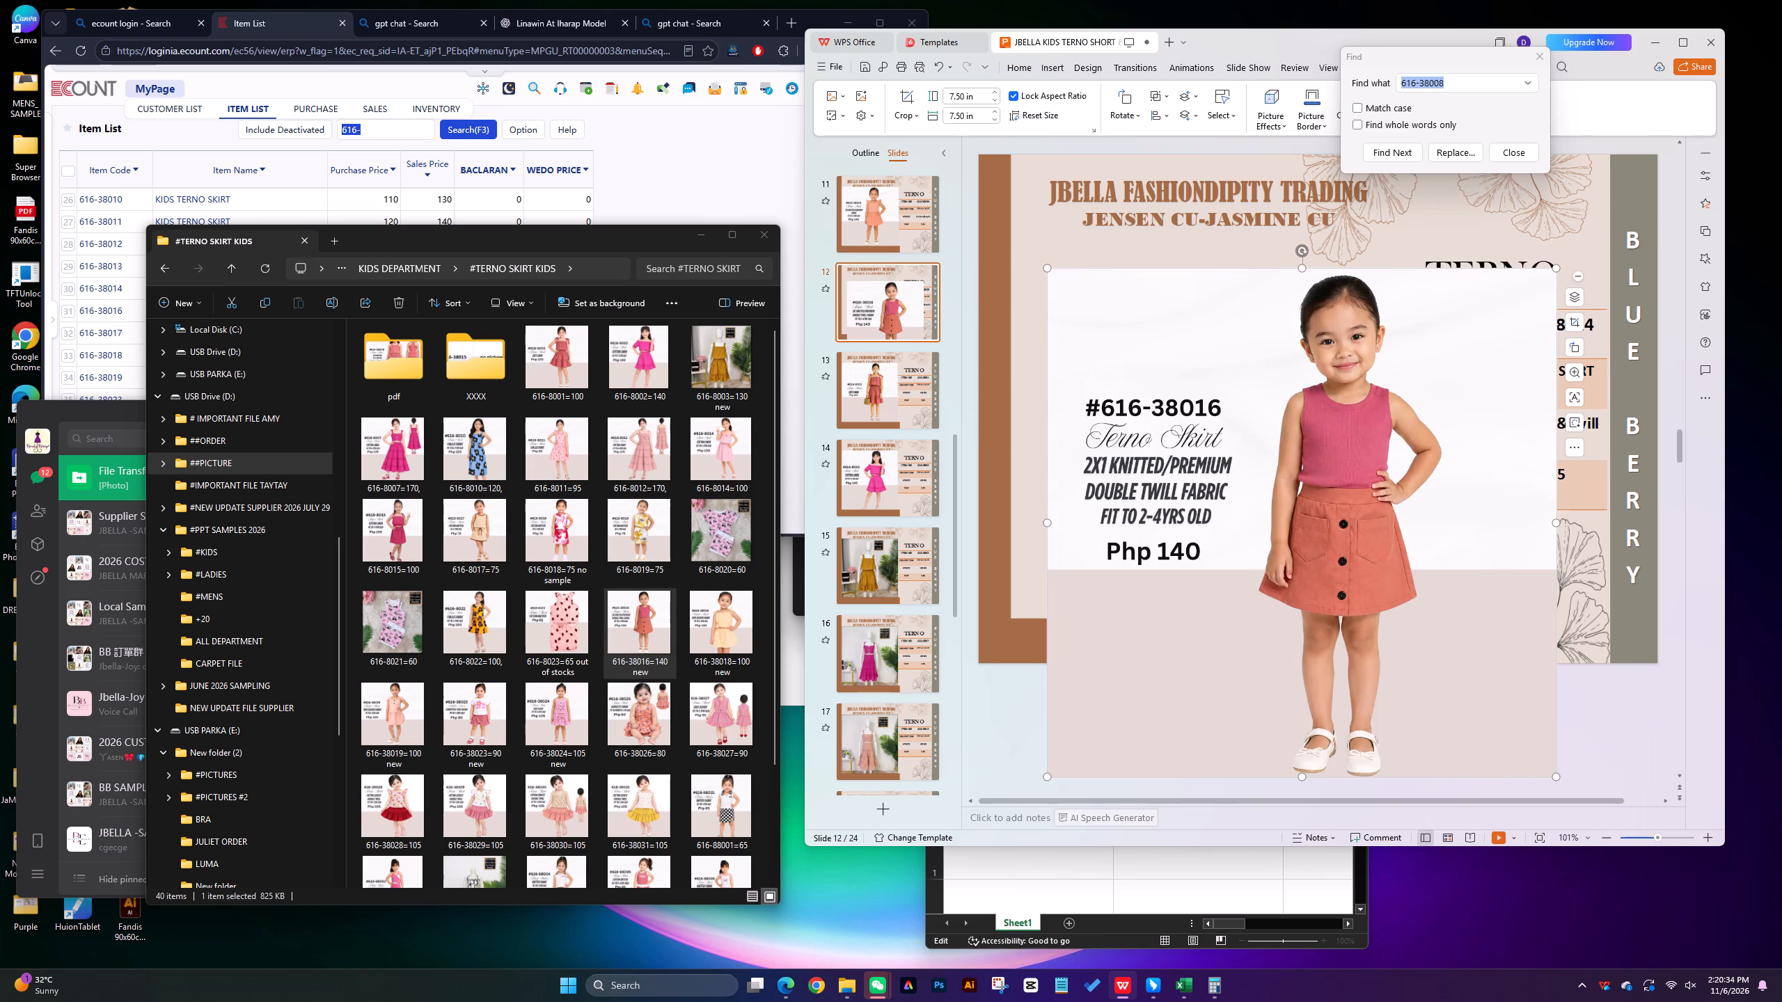
left_click_drag(1555, 270, 1318, 479)
left_click_drag(1191, 675, 1161, 428)
key("Up")
key("Up")
key("Up")
key("Up")
key("Up")
key("Up")
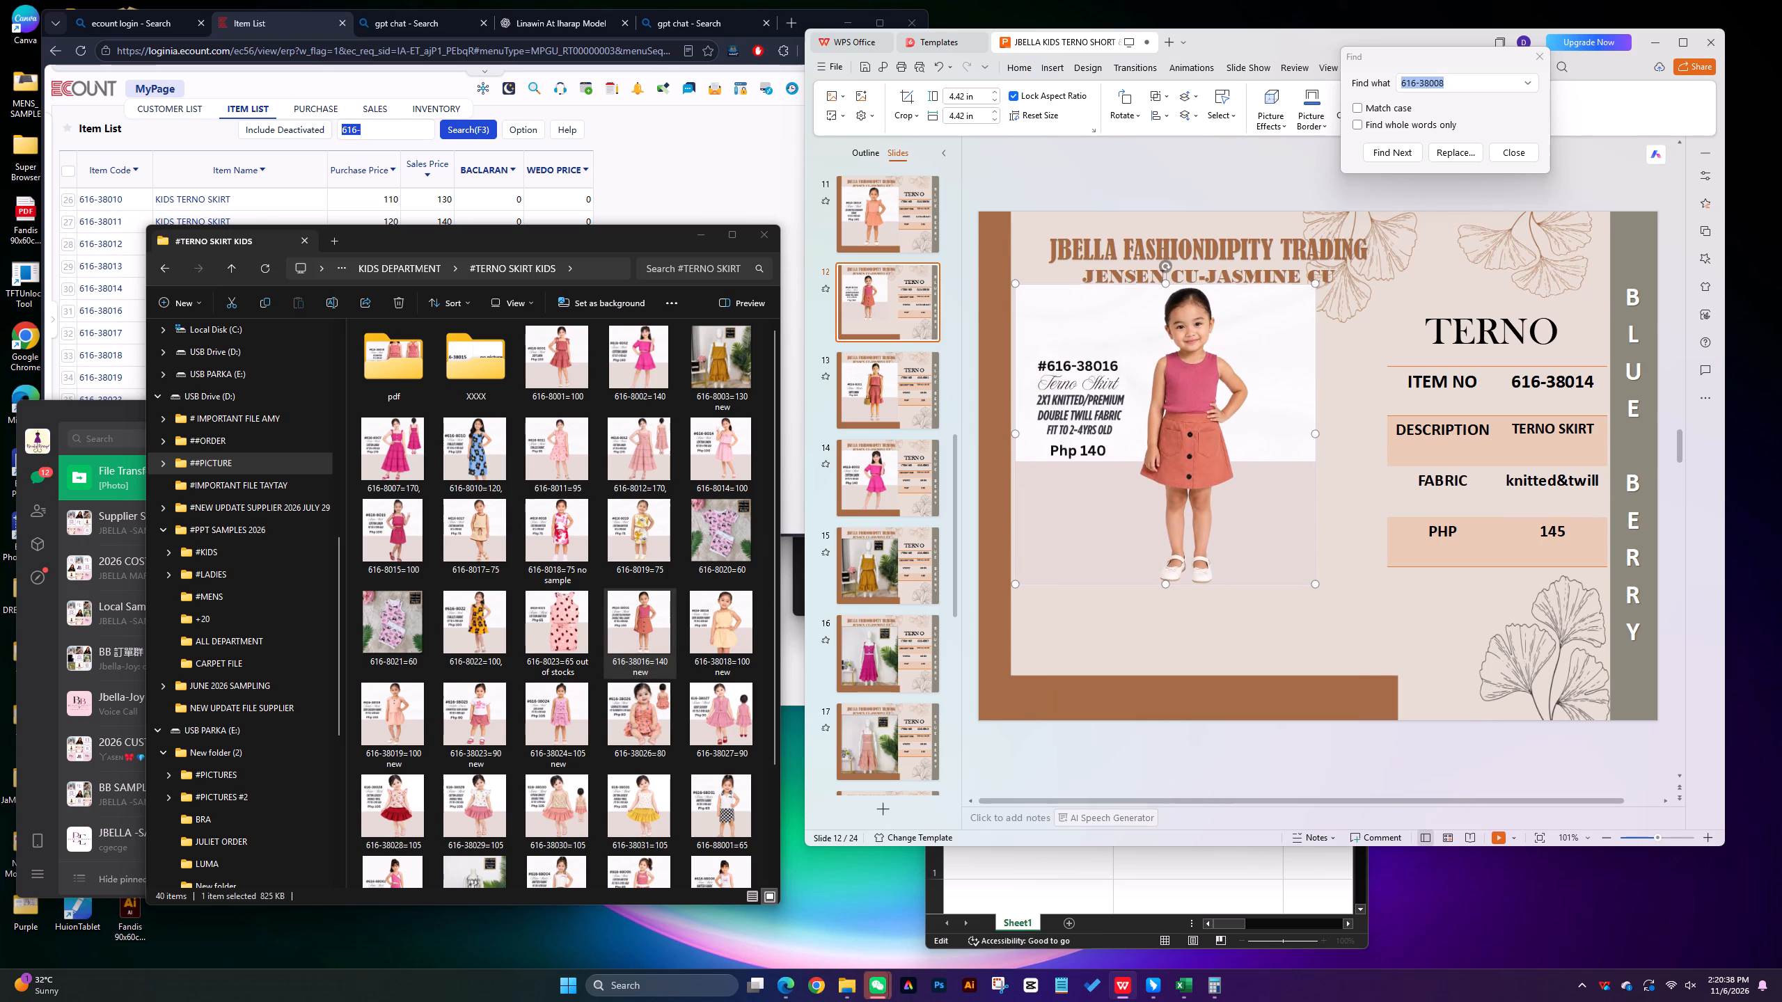
key("Left")
key("Left")
key("Left")
key("Left")
key("Left")
key("Left")
Stretch the 616-38016 picture to about 5.79 in high and widen it to fill the blank area beside the details table.
left_click_drag(1161, 586, 1166, 639)
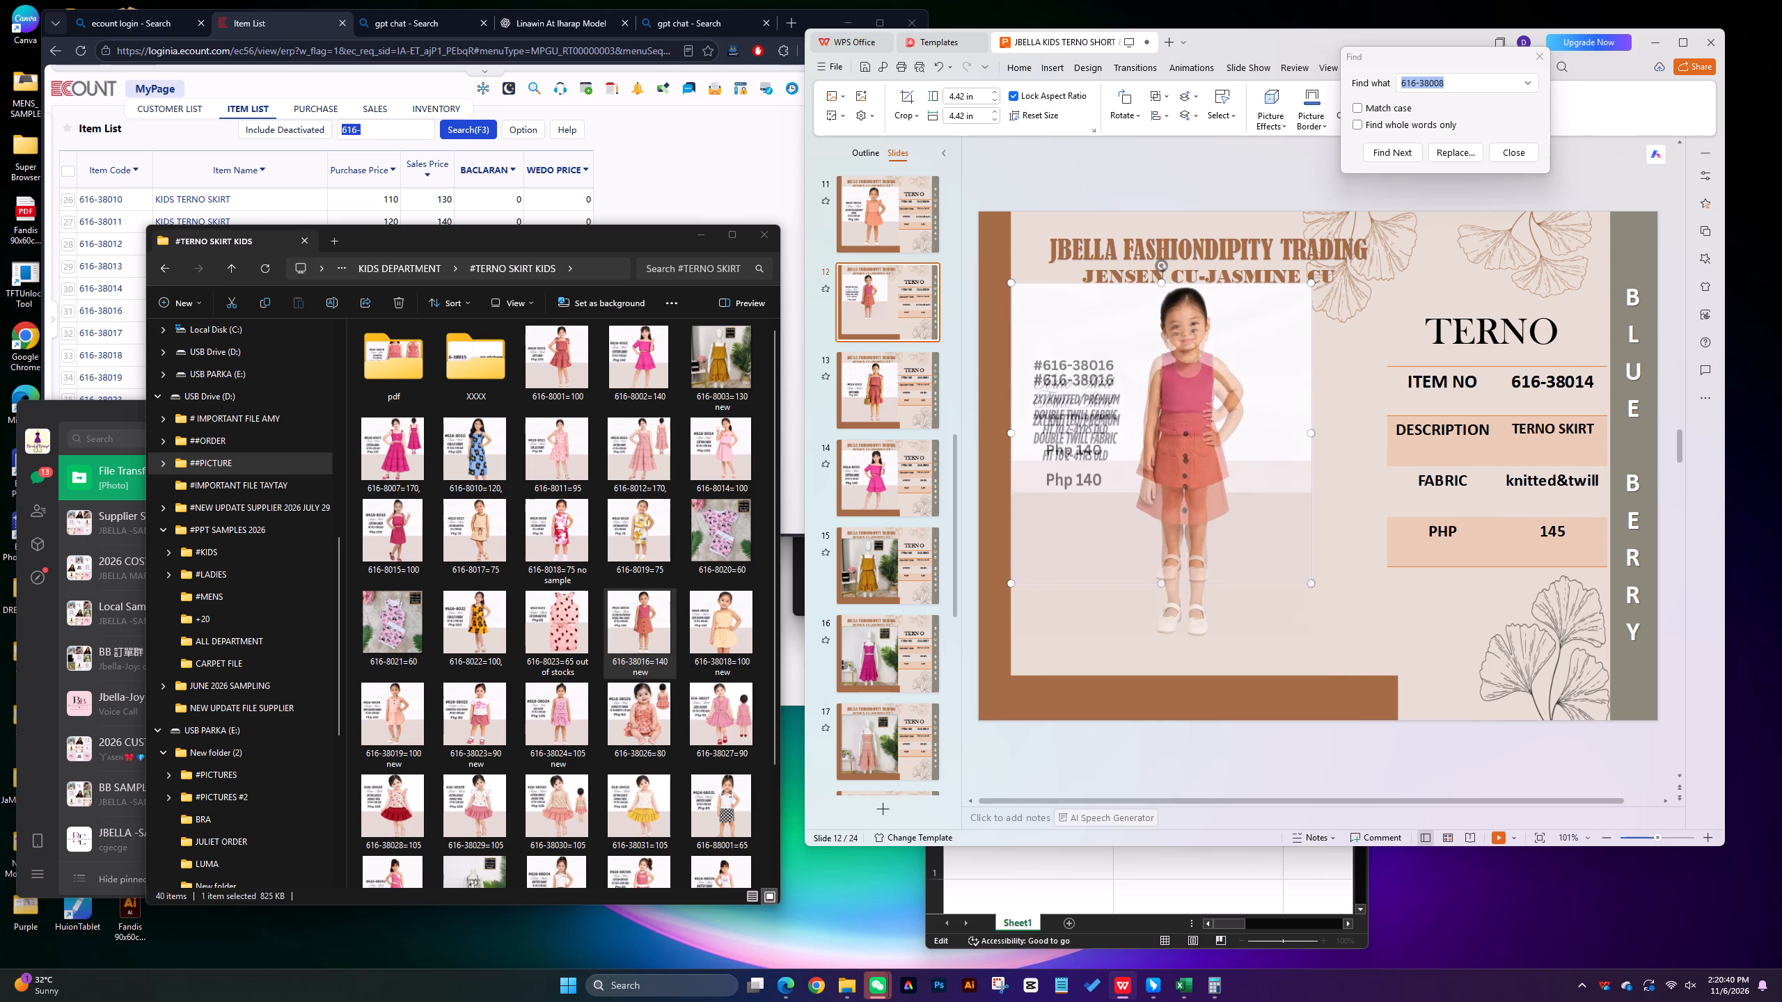
left_click_drag(1166, 639, 1166, 674)
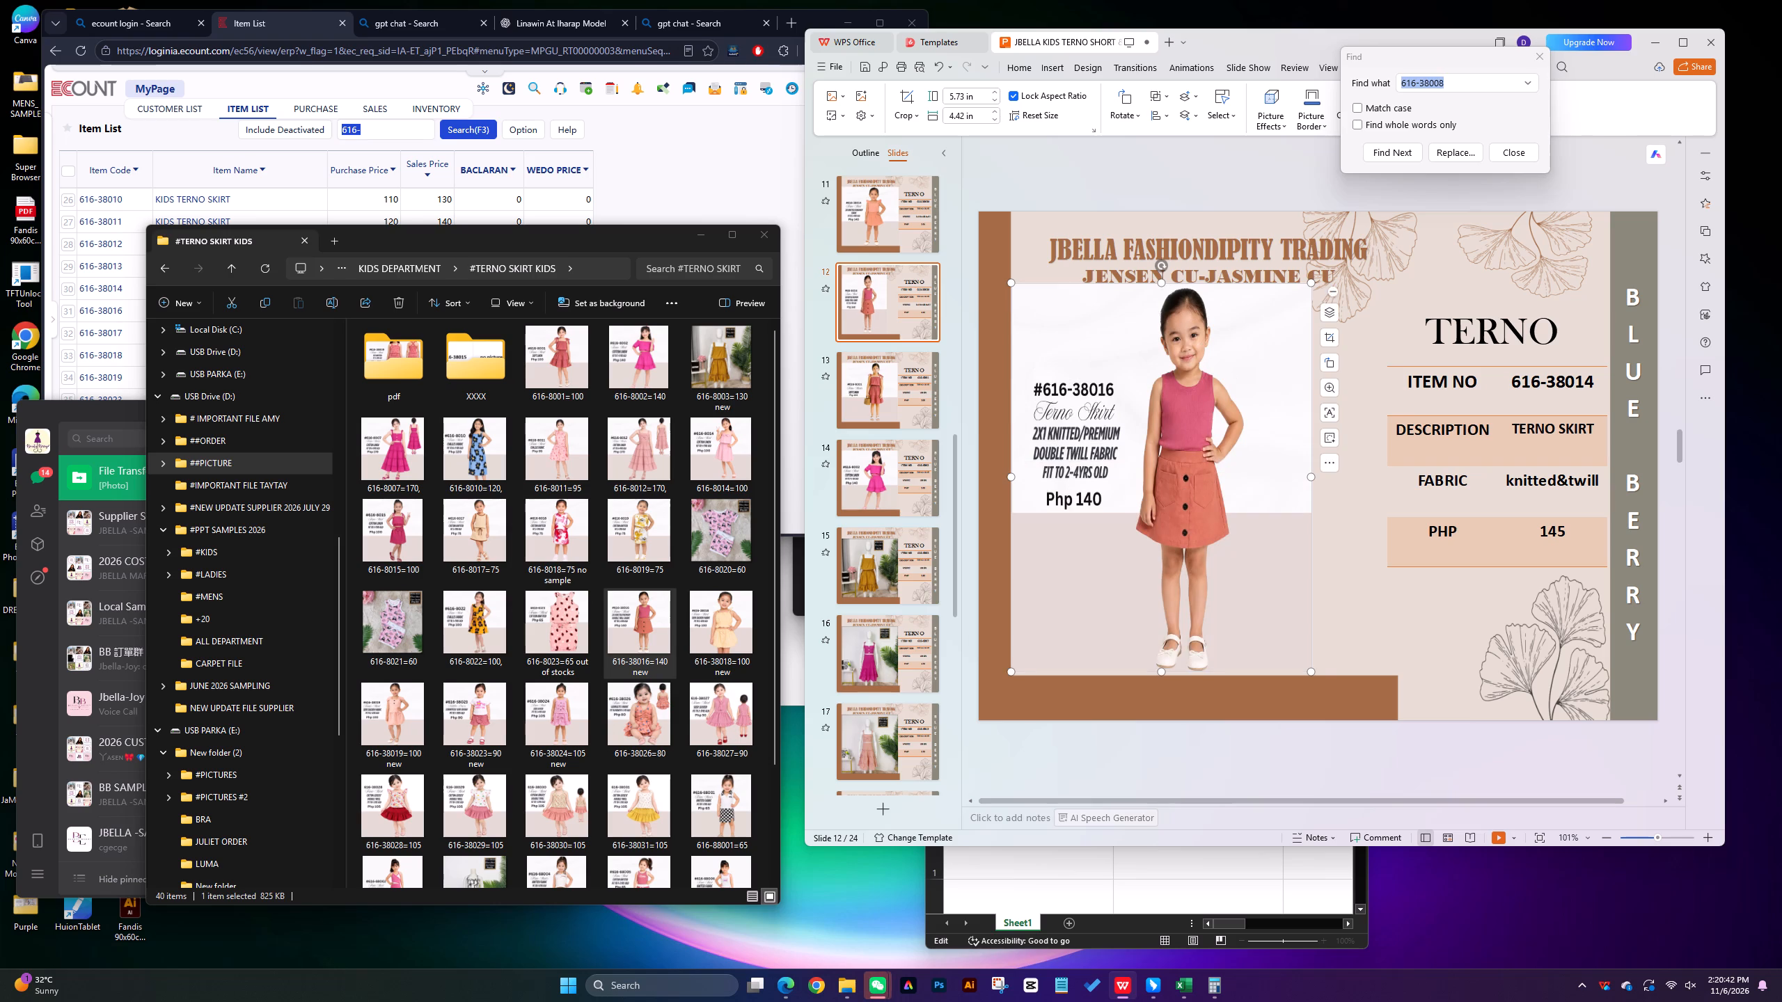
left_click(1160, 671)
left_click_drag(1310, 477, 1380, 482)
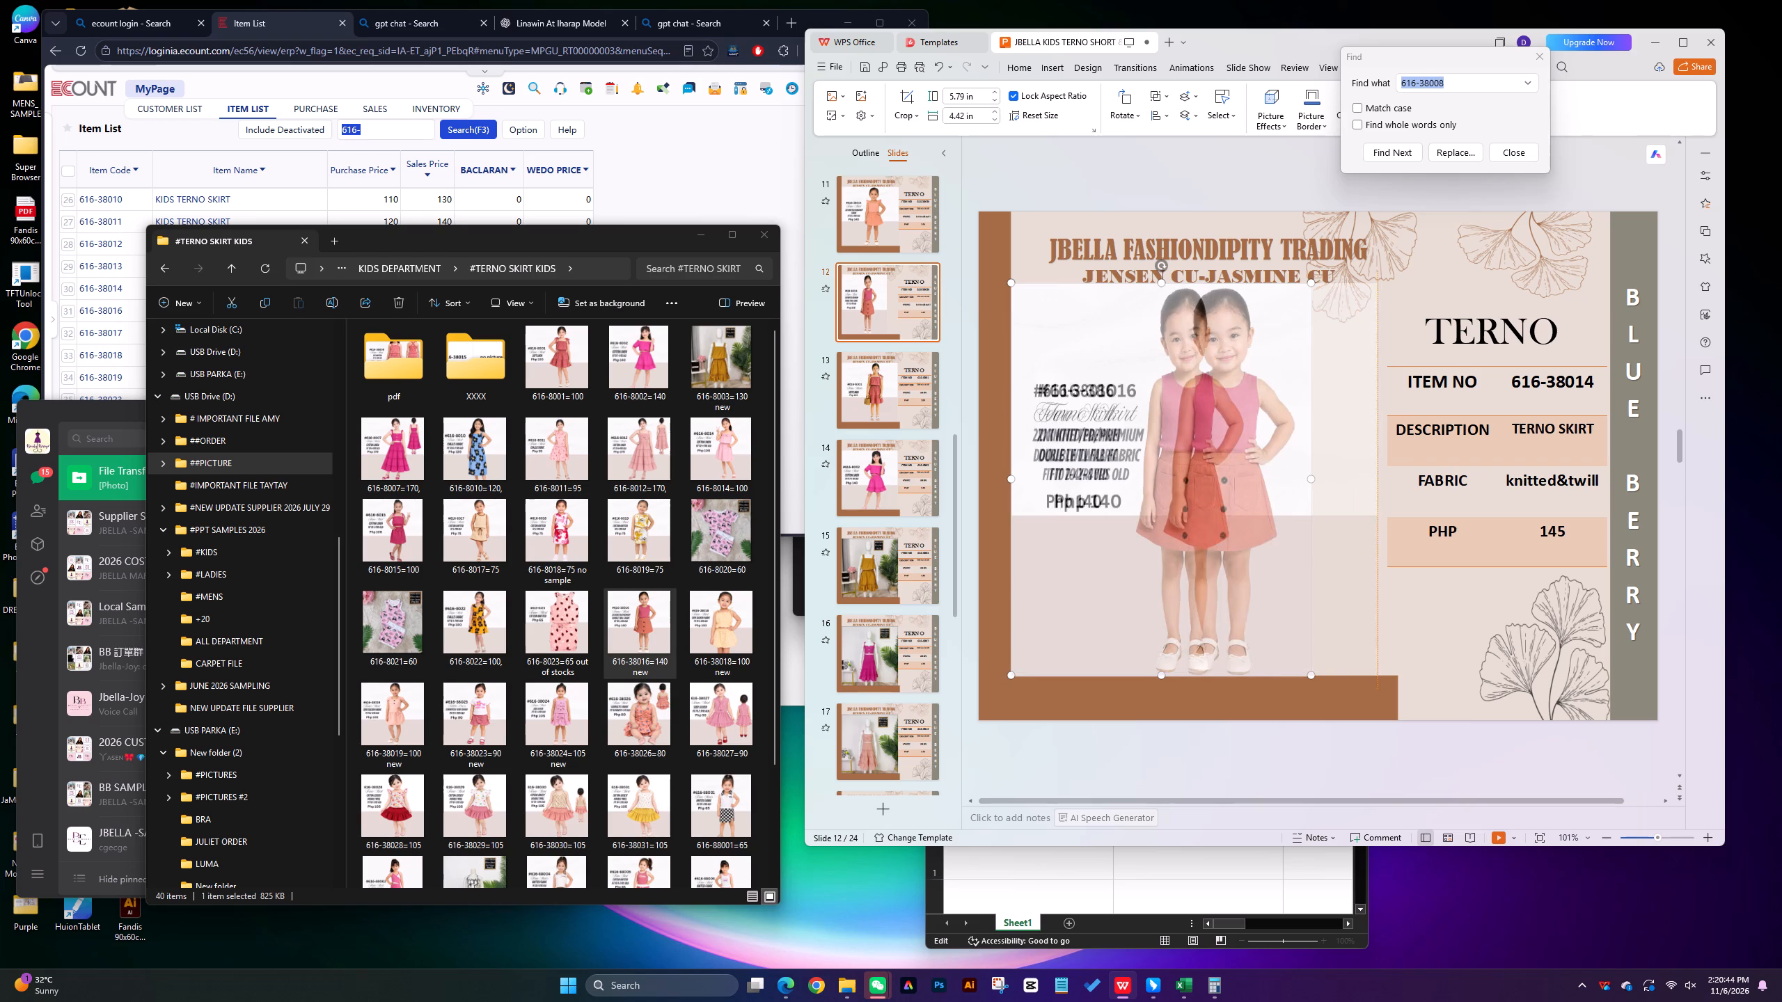
left_click_drag(1380, 482, 1383, 482)
Update slide 12's details table with ITEM NO 616-38016 and PHP 140.
left_click(1595, 382)
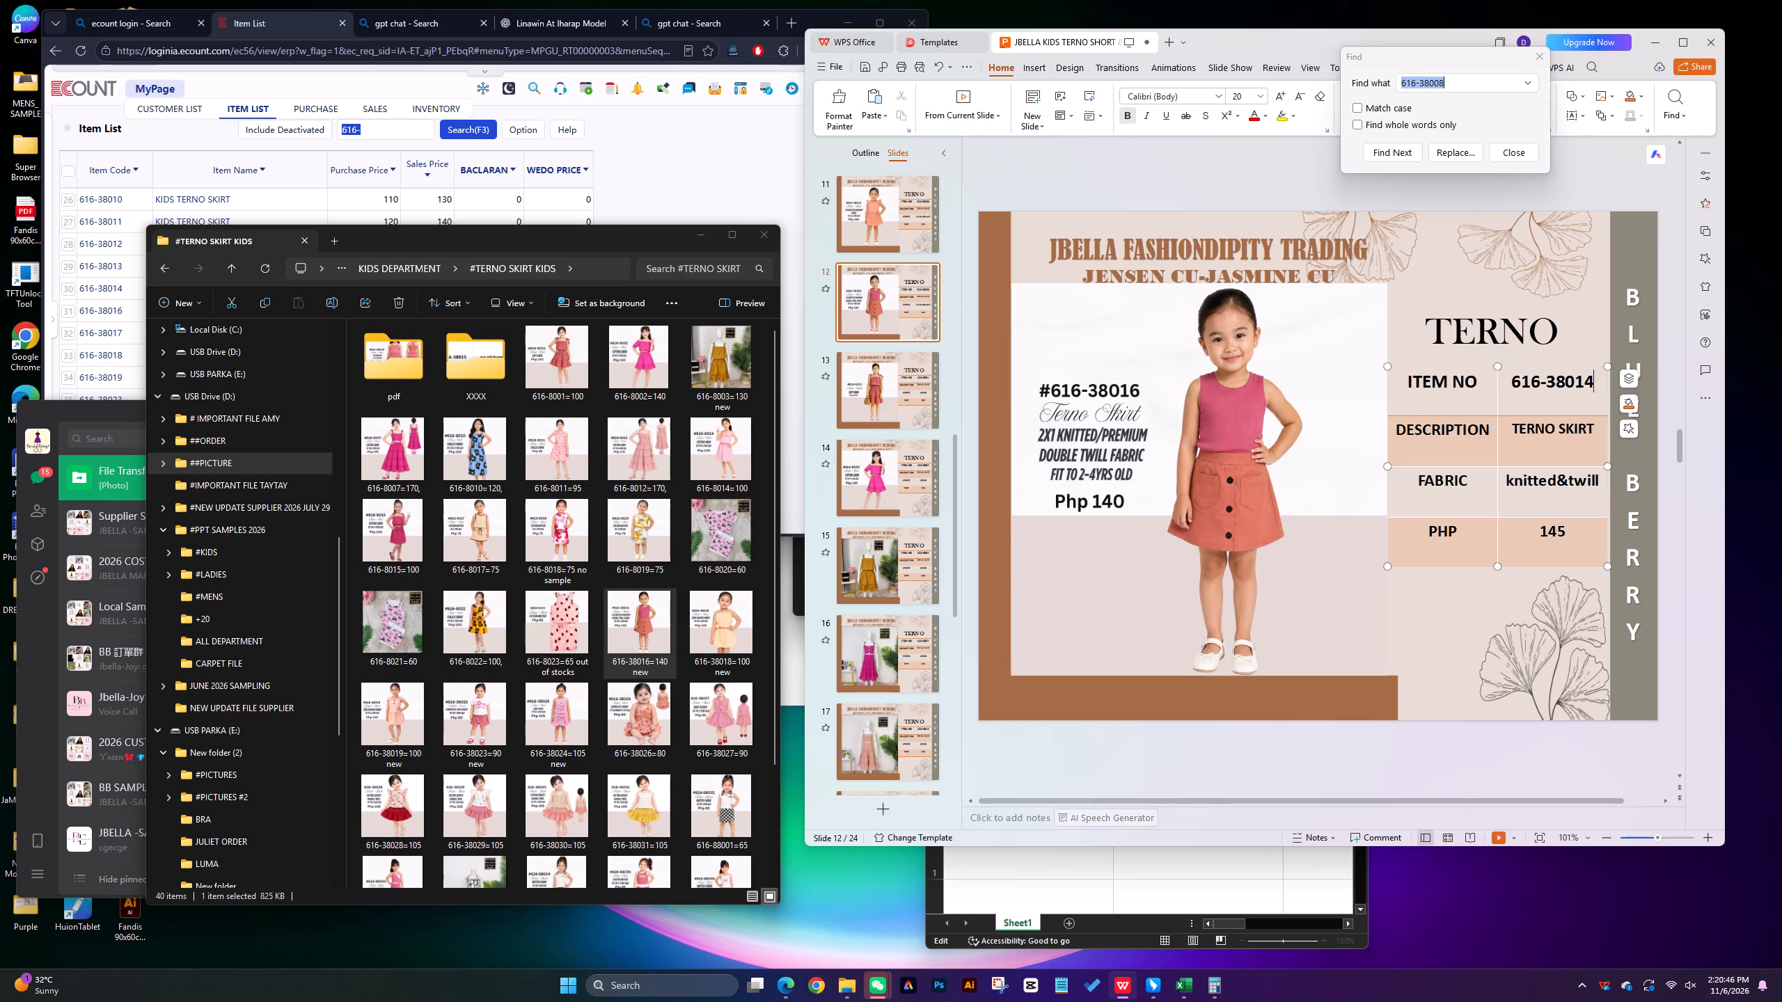
key("BackSpace")
key("6")
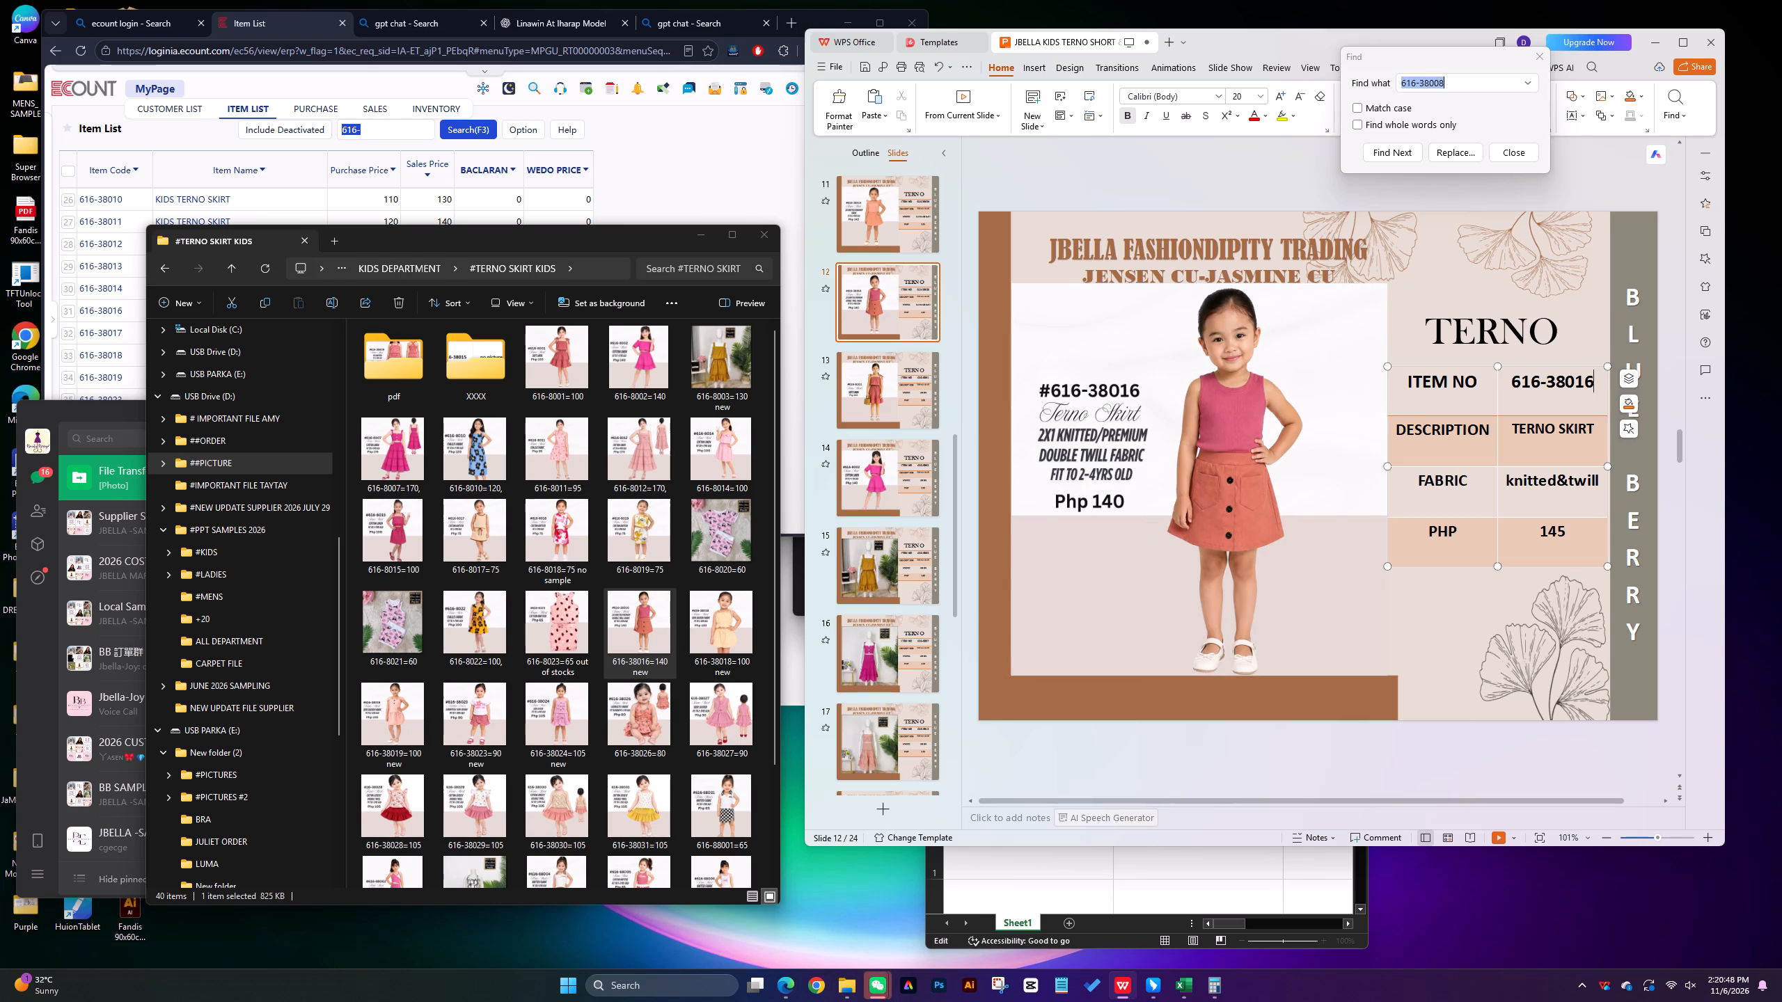
left_click(1571, 527)
key("BackSpace")
key("0")
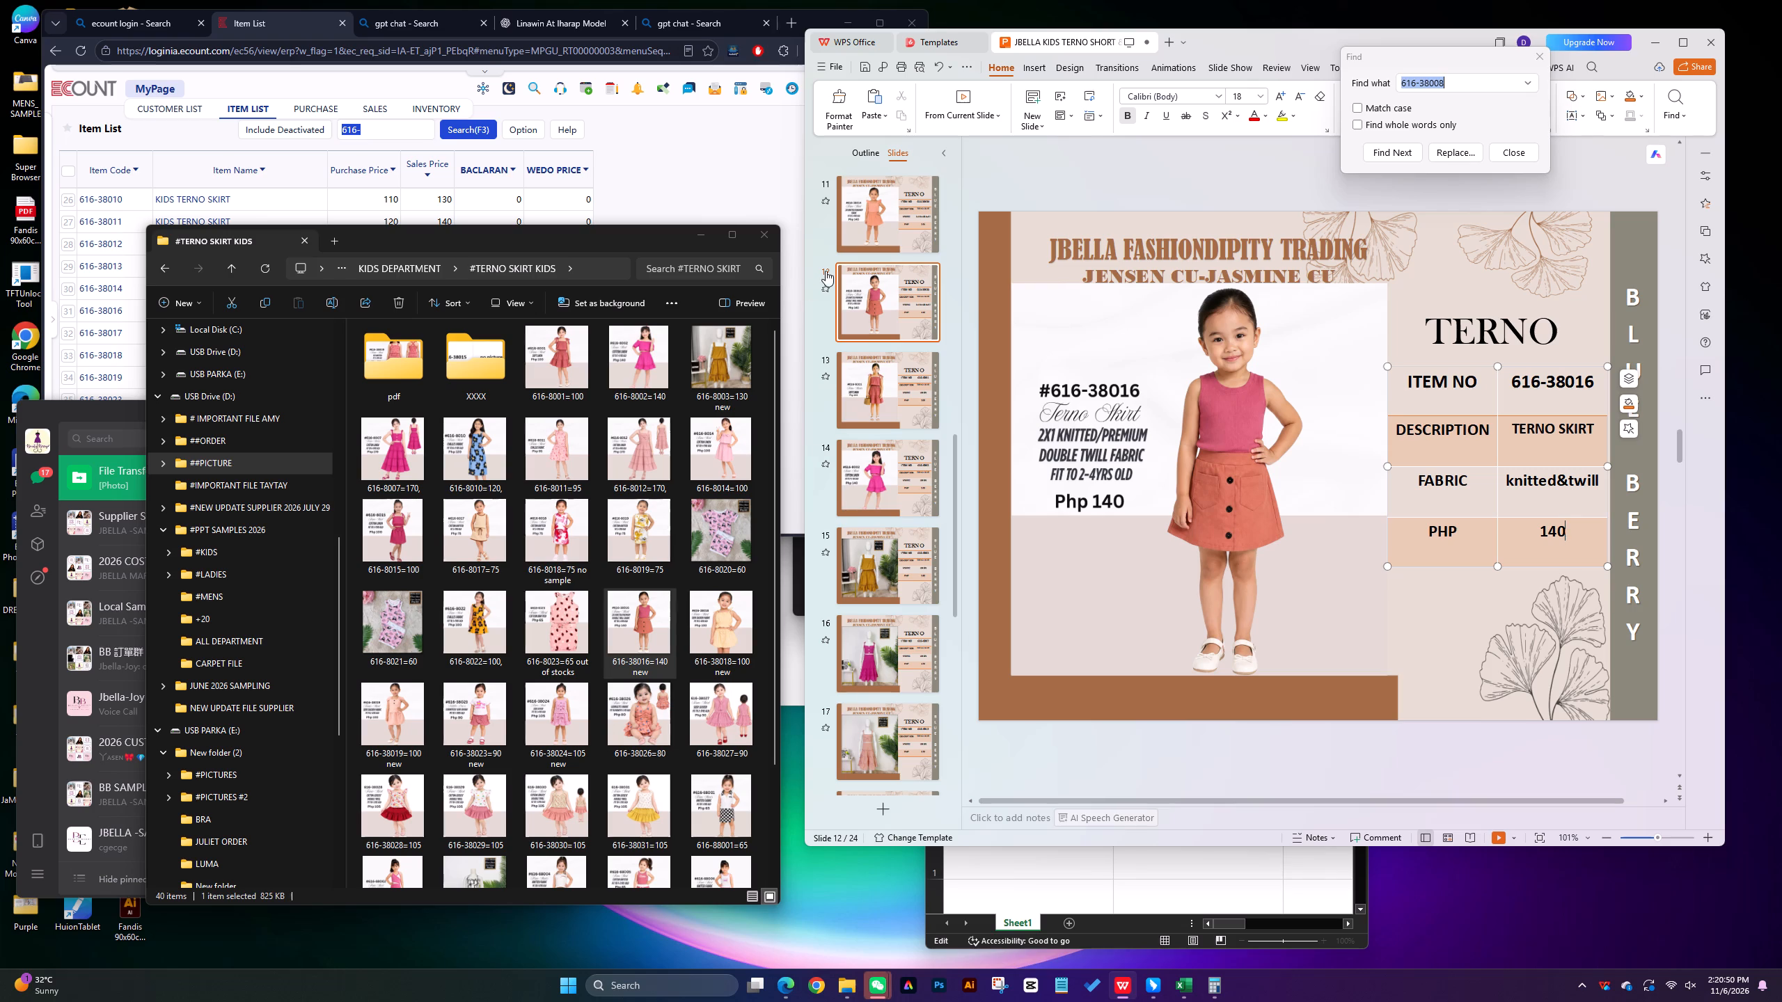
Move the 616-38016=140 new picture from #TERNO SKIRT KIDS into its pdf subfolder.
left_click(872, 226)
left_click(875, 301)
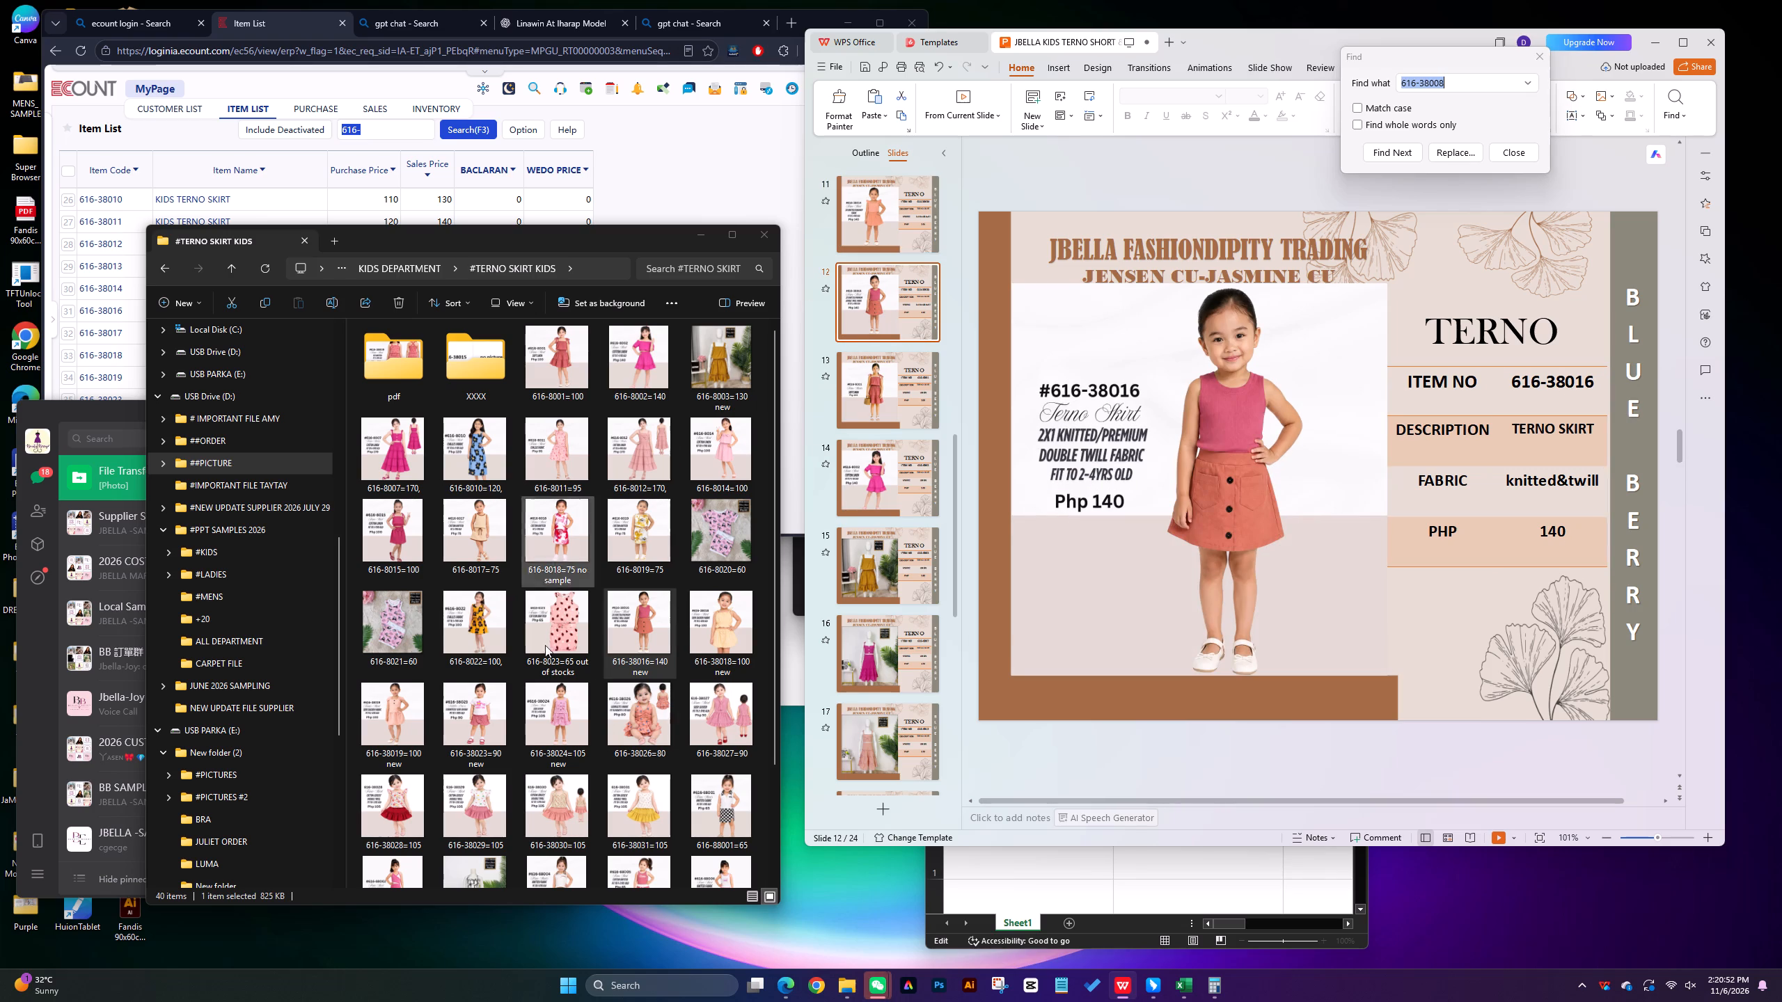
left_click_drag(640, 636, 408, 401)
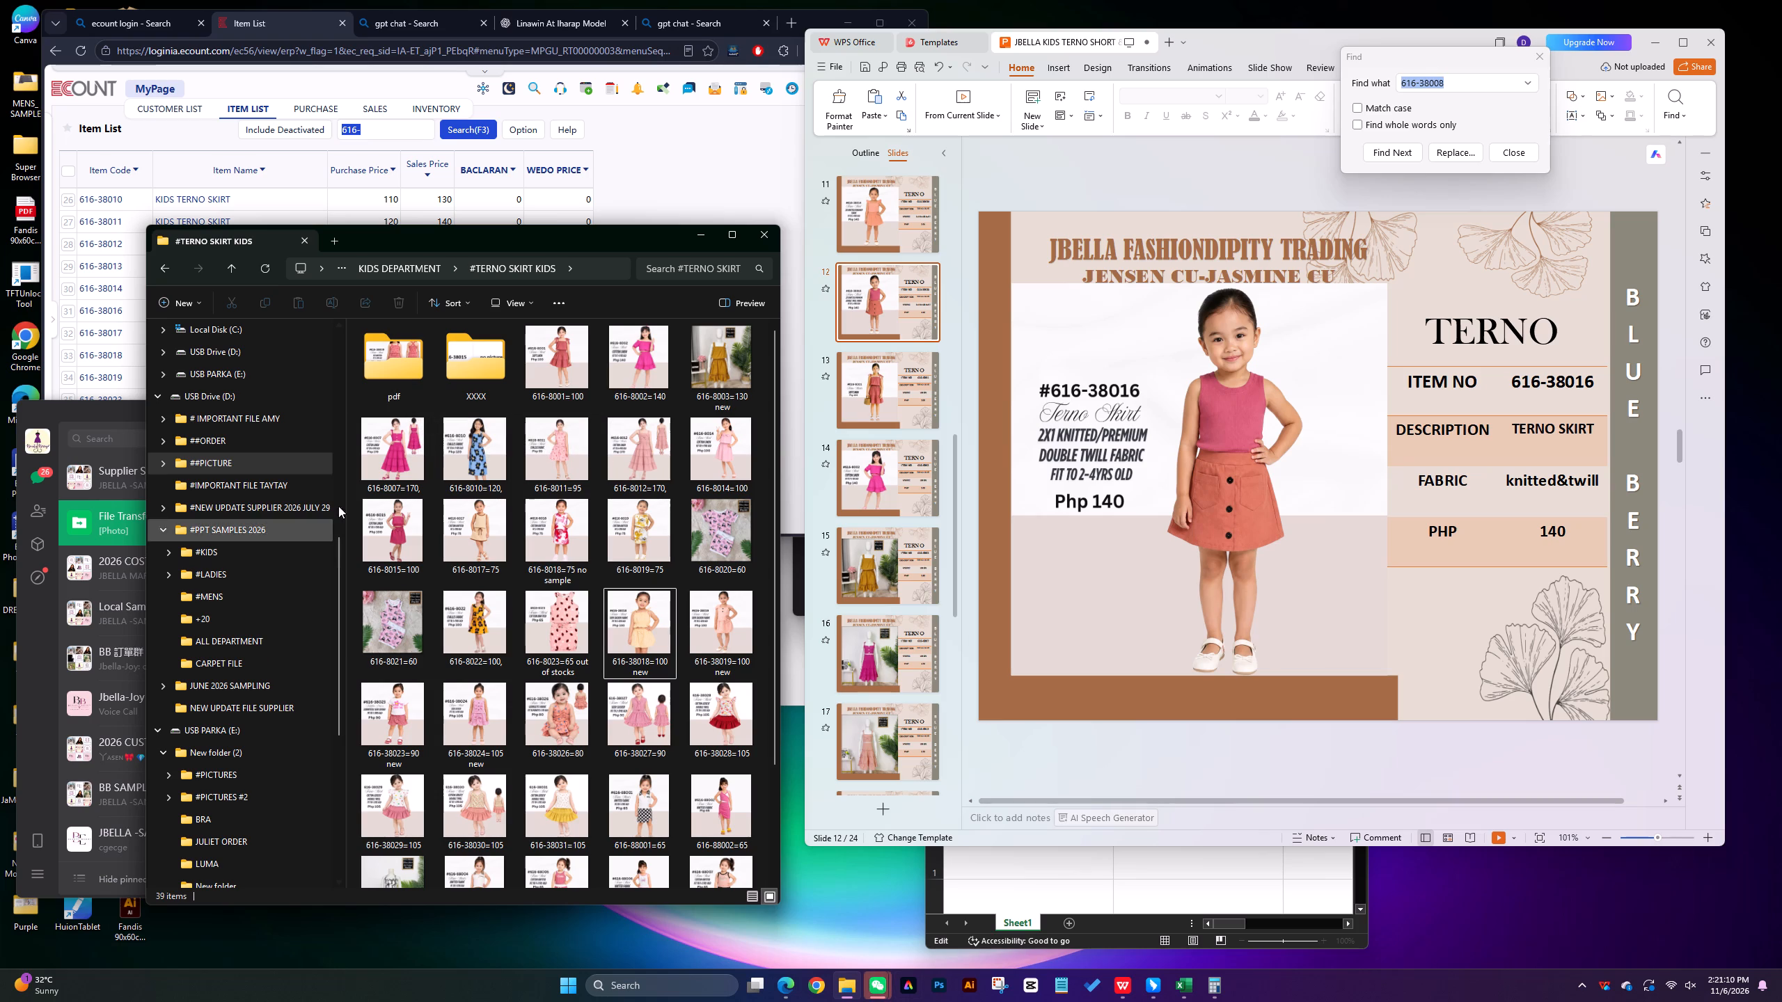
Switch to the Weixin File Transfer chat and start saving the newest picture, the white top with green skirt.
left_click(93, 473)
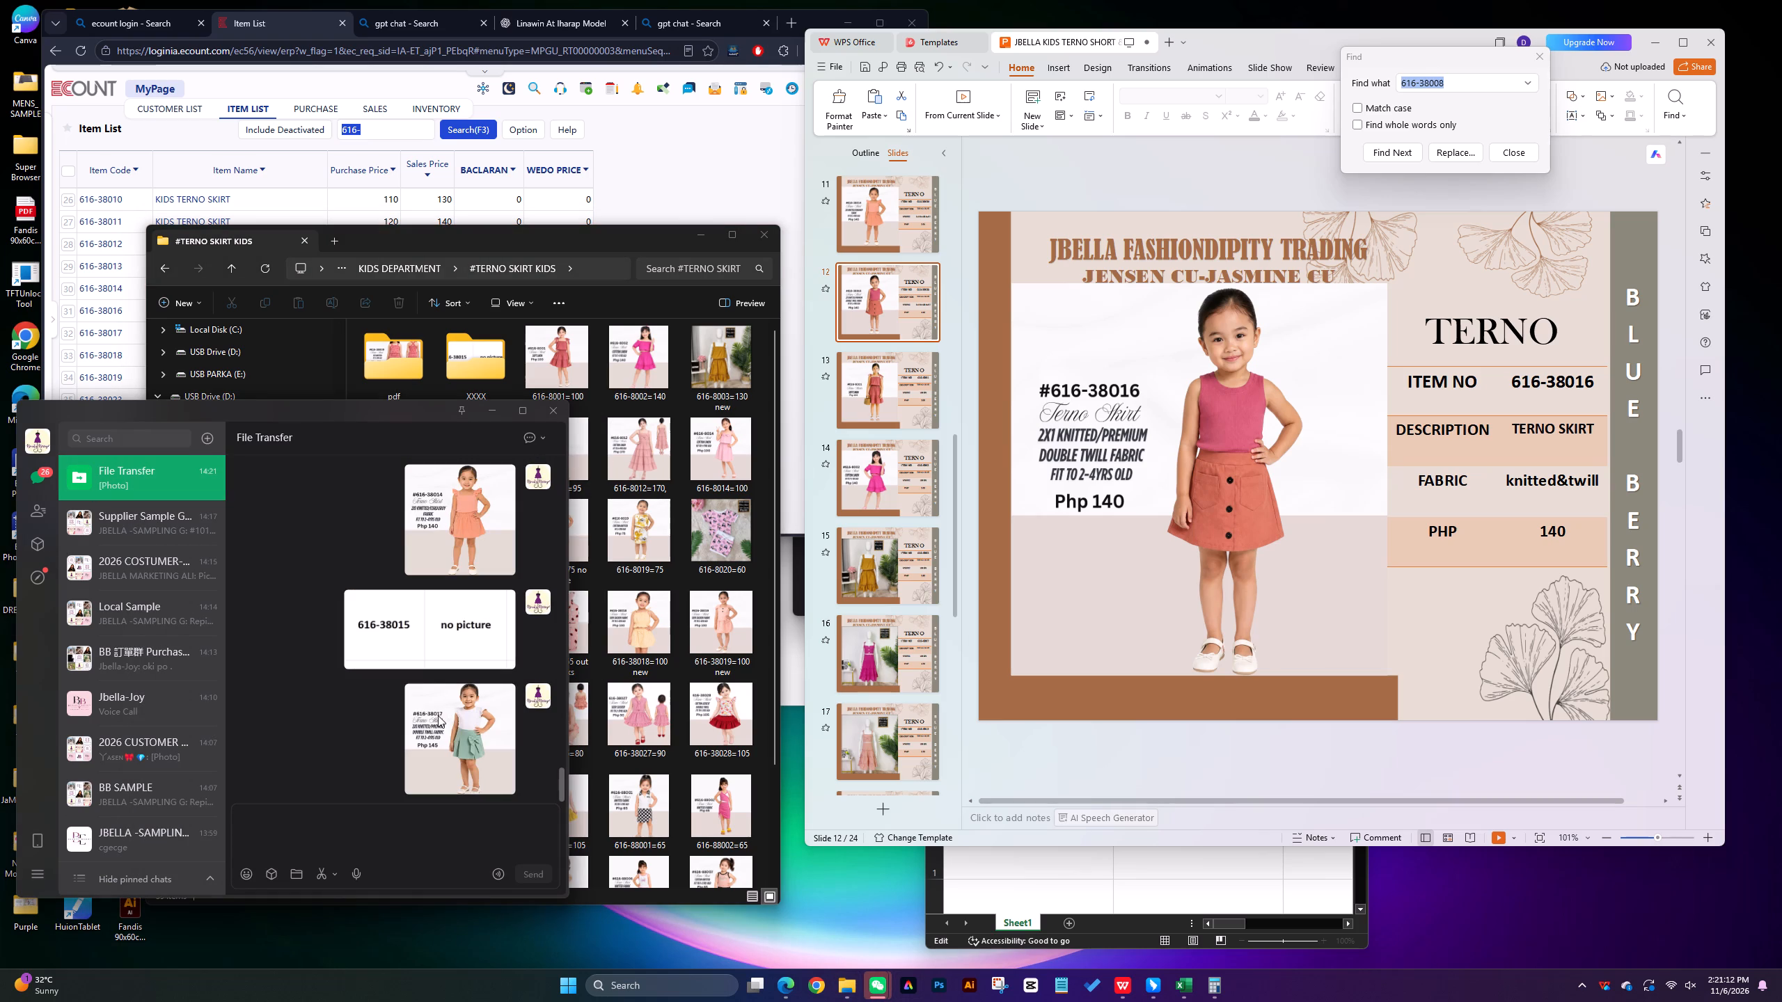
right_click(439, 716)
left_click(482, 930)
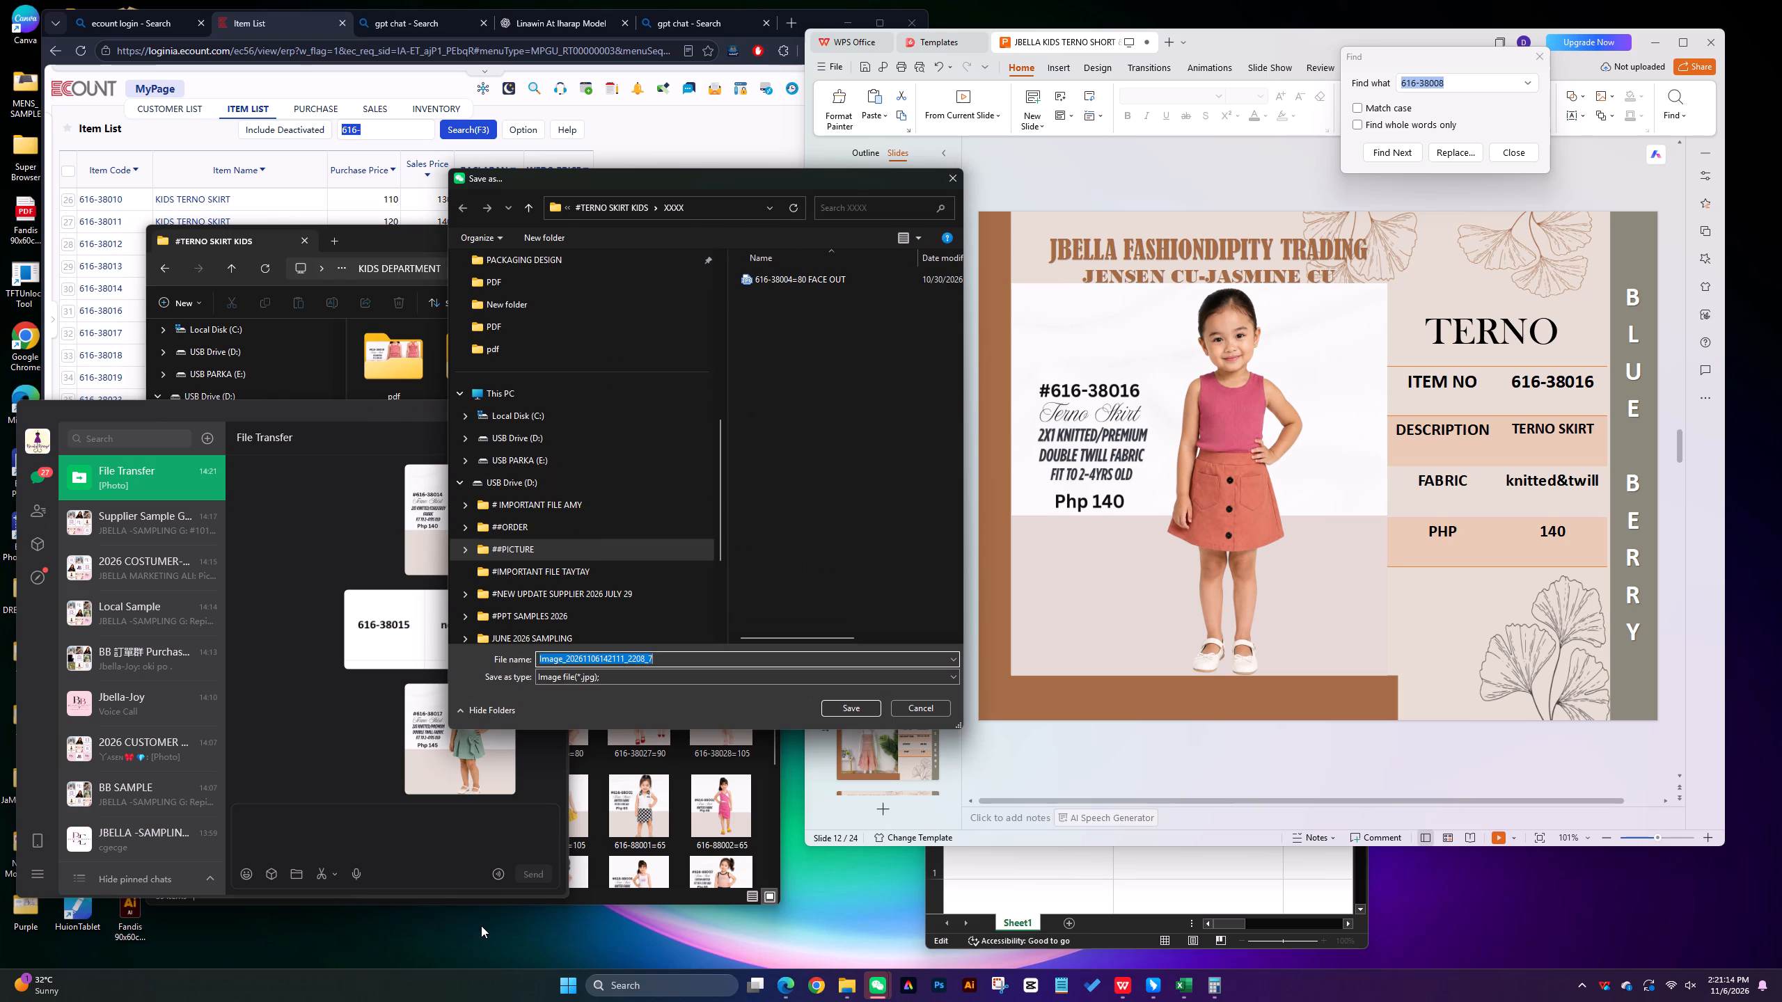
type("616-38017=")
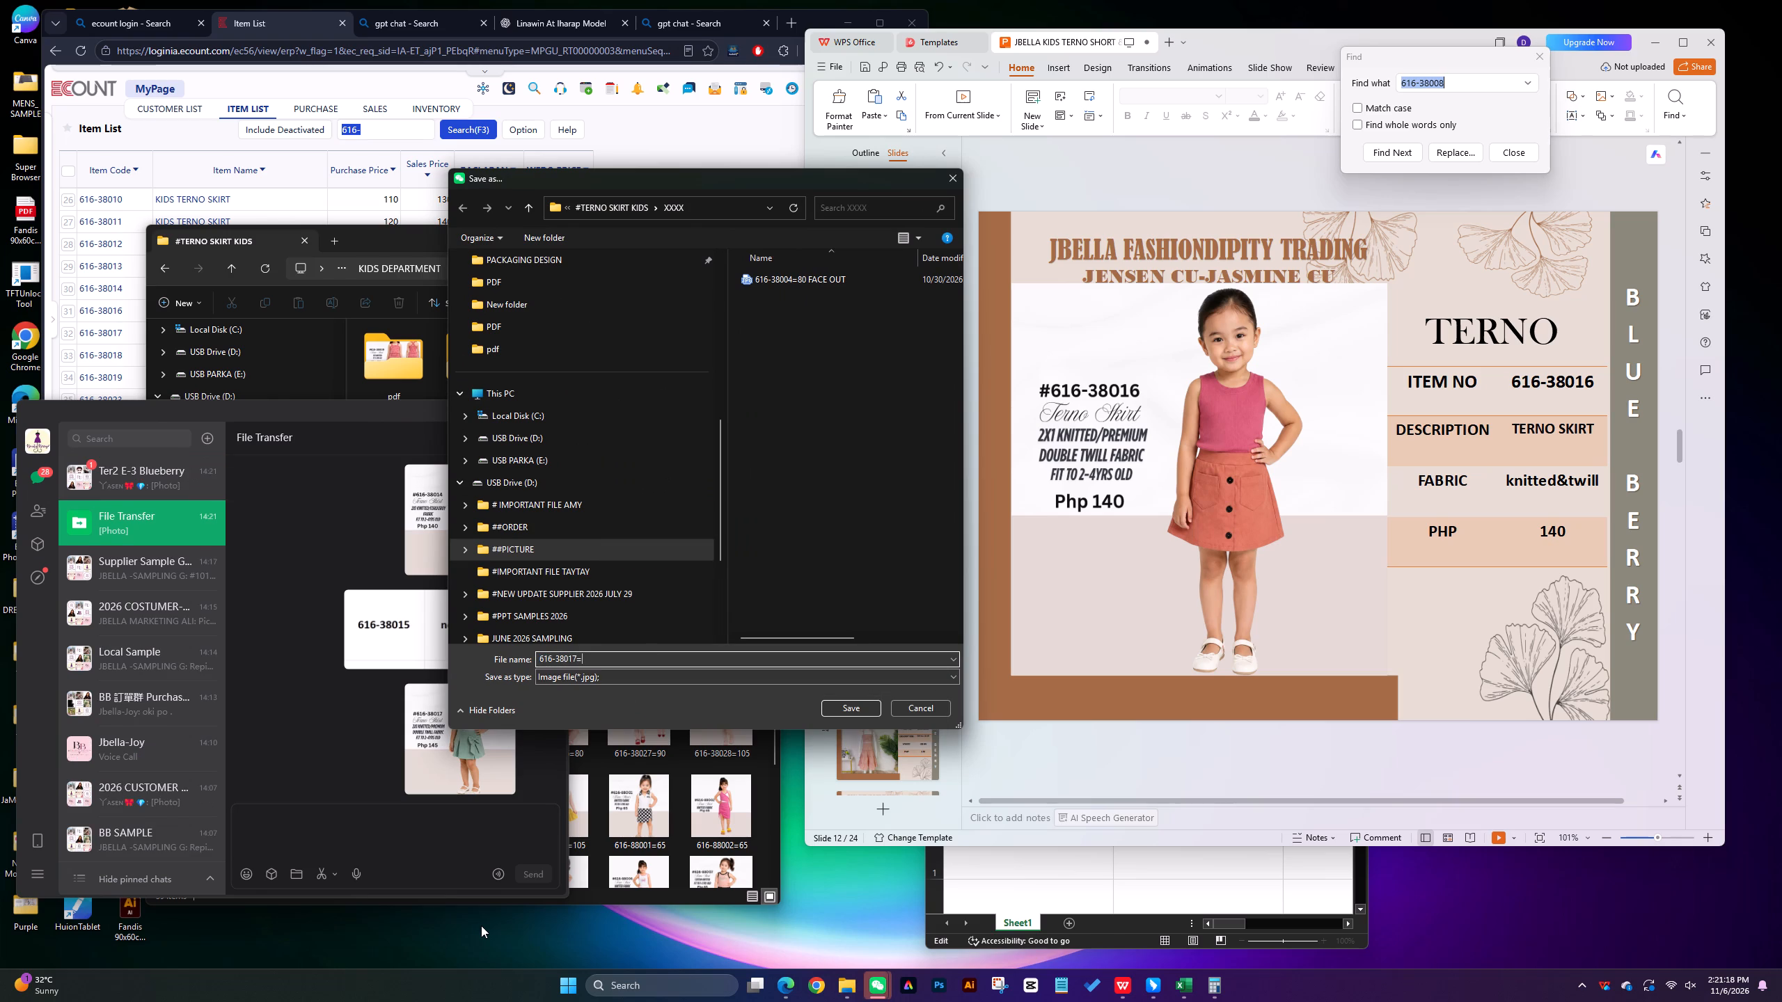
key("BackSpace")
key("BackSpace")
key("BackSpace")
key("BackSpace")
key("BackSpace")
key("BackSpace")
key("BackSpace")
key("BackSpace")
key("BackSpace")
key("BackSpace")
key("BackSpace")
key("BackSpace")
Save the picture one folder up, in #TERNO SKIRT KIDS, with the file name 616-38017=145.
left_click(533, 207)
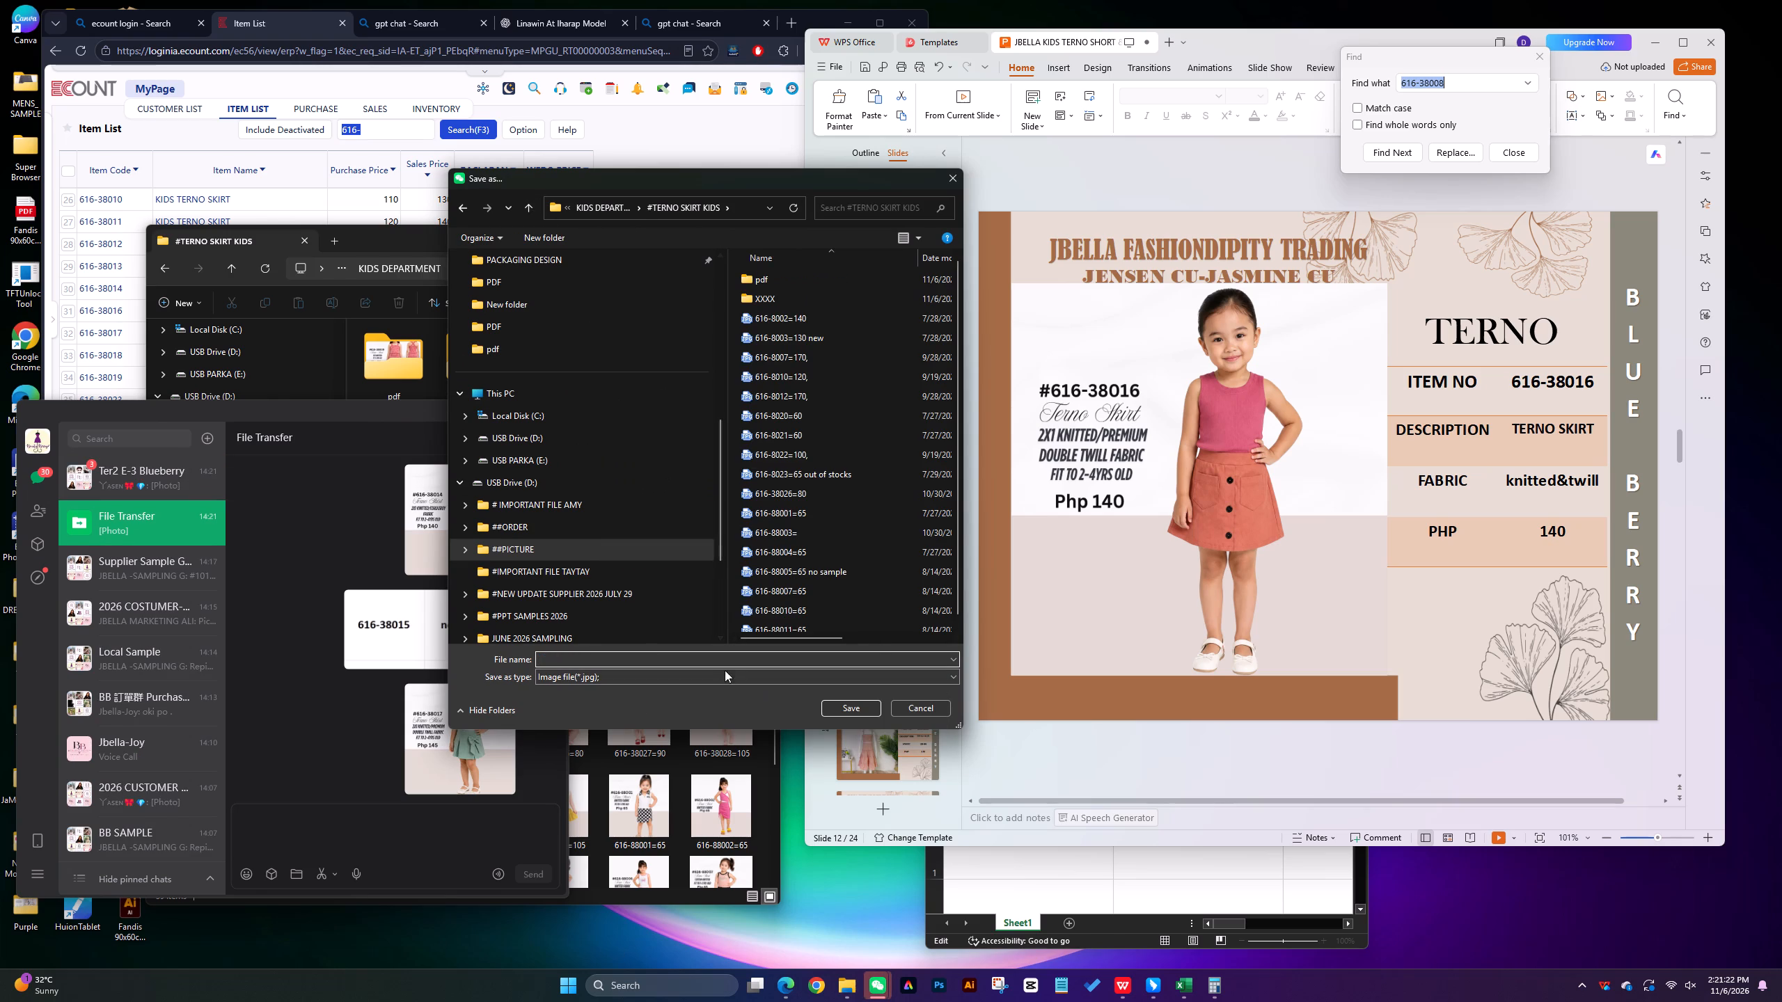
left_click(712, 656)
type("616-38017=")
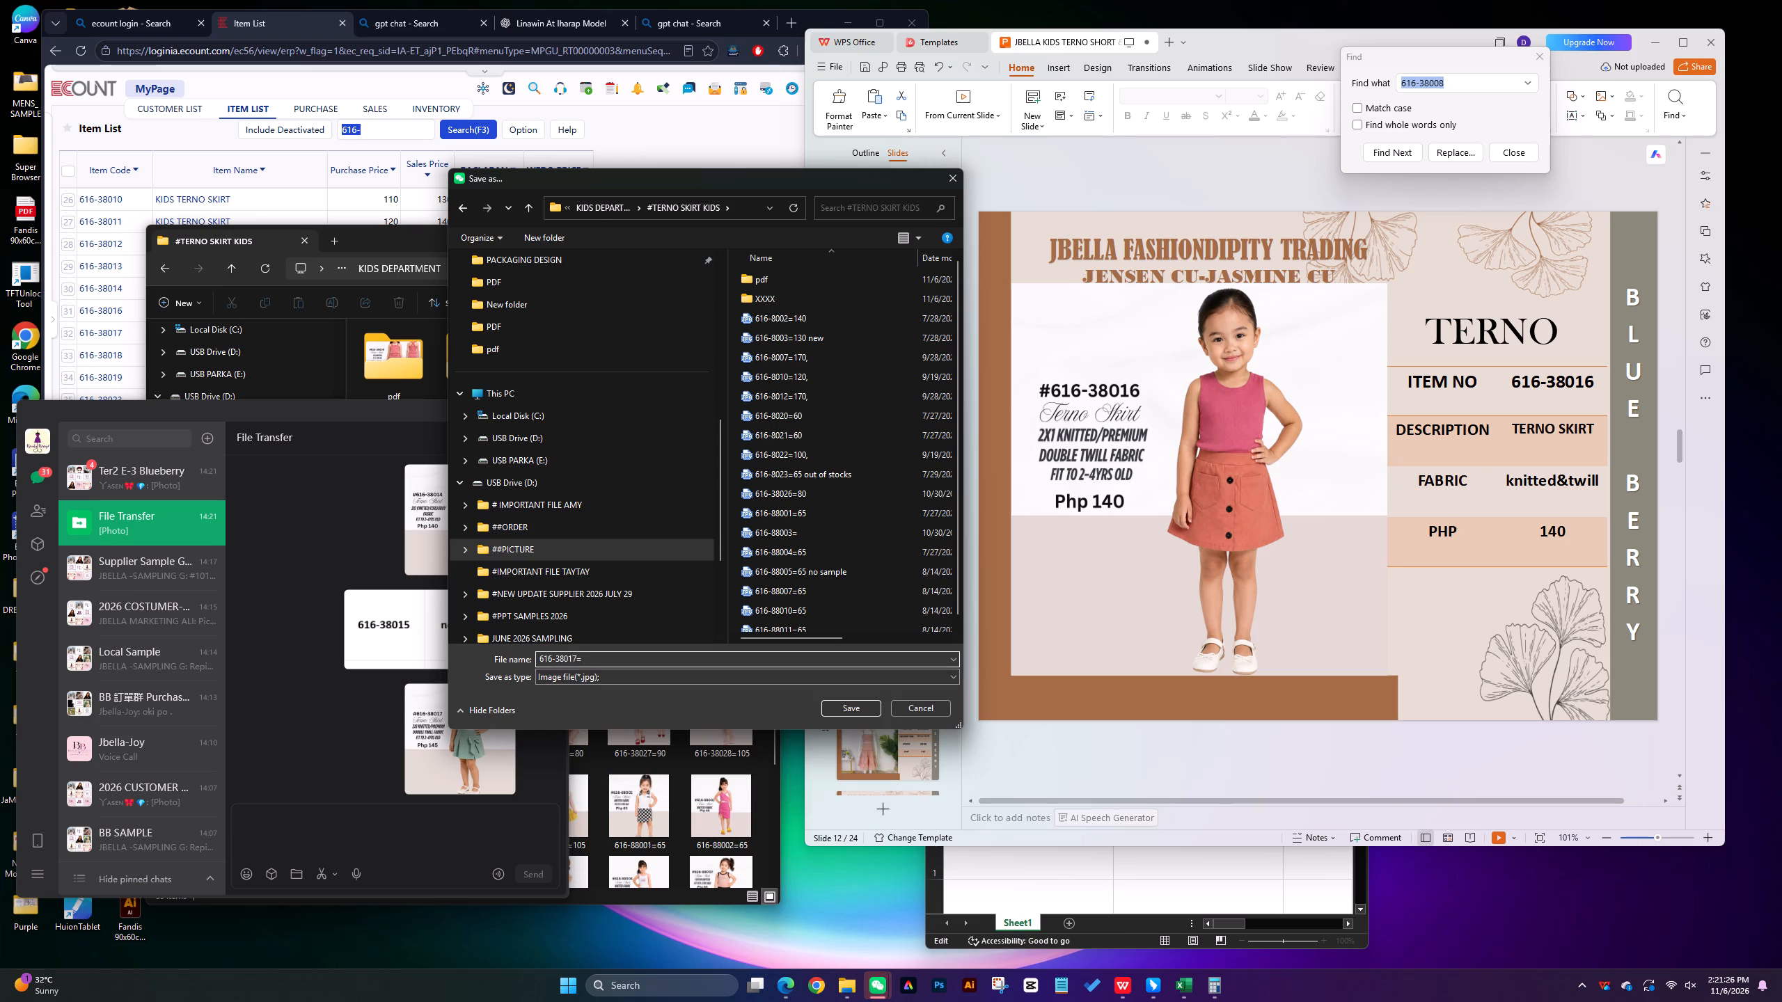
type("145")
key("Return")
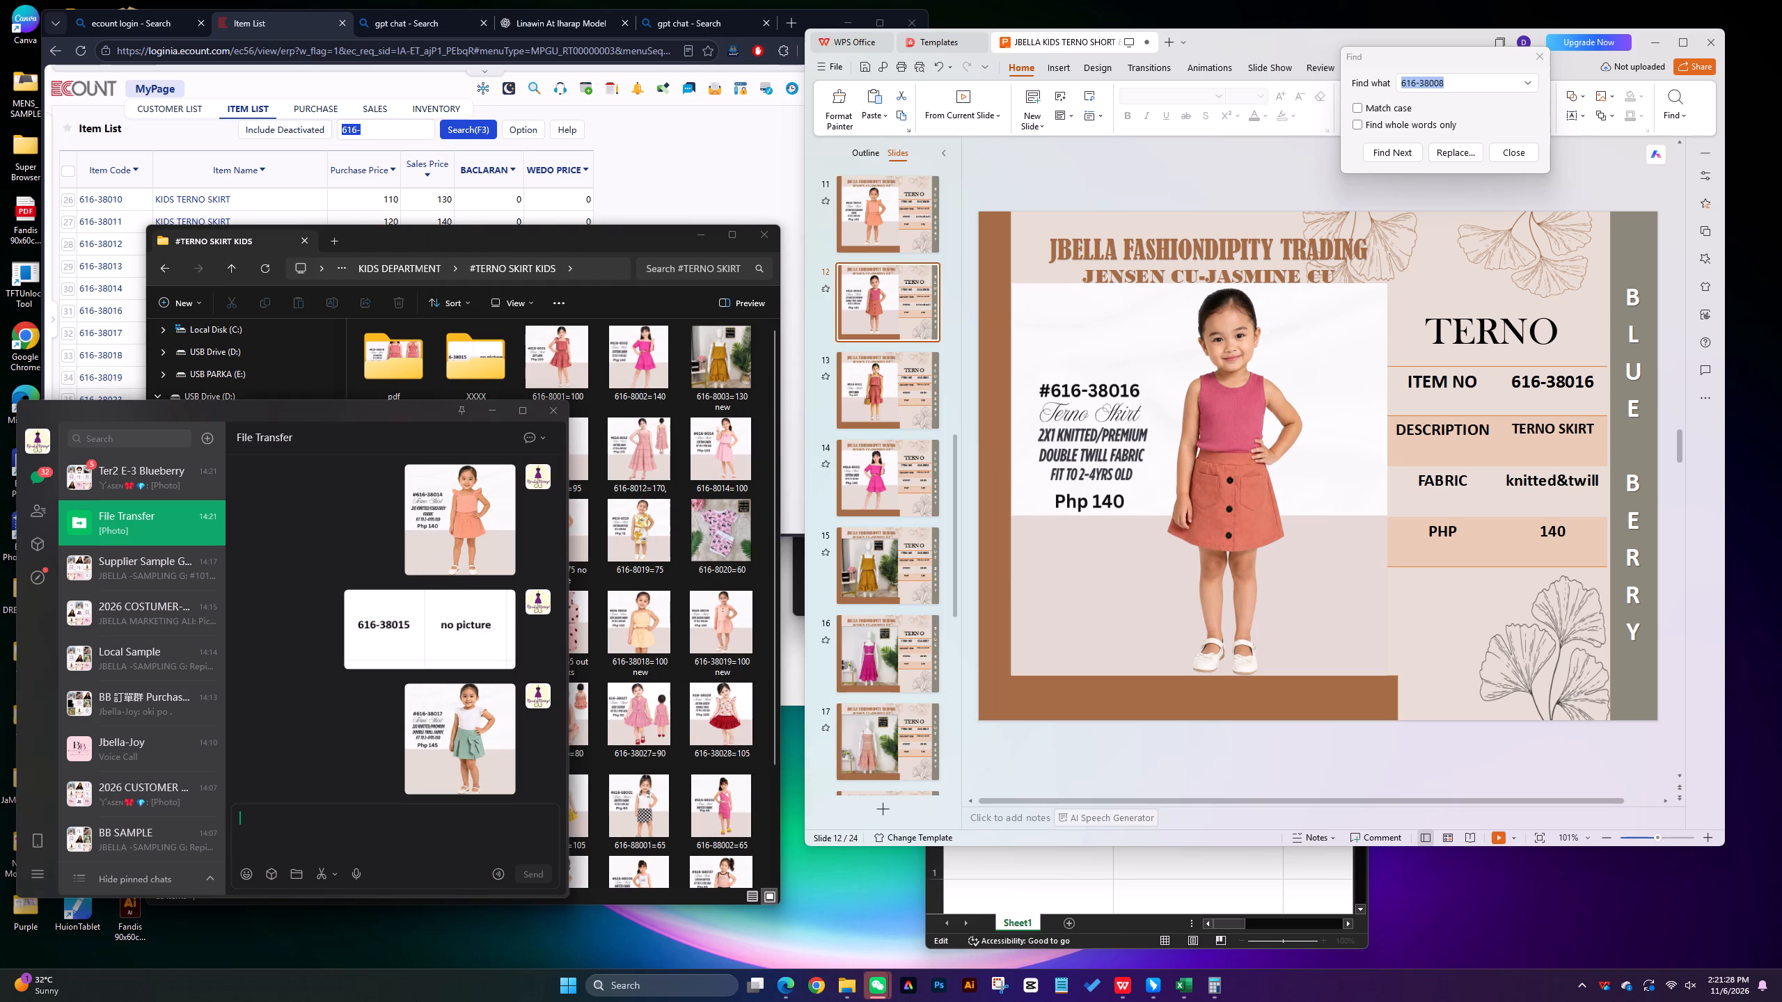
Reopen the #TERNO SKIRT KIDS folder from KIDS DEPARTMENT in File Explorer to refresh its pictures.
left_click(542, 241)
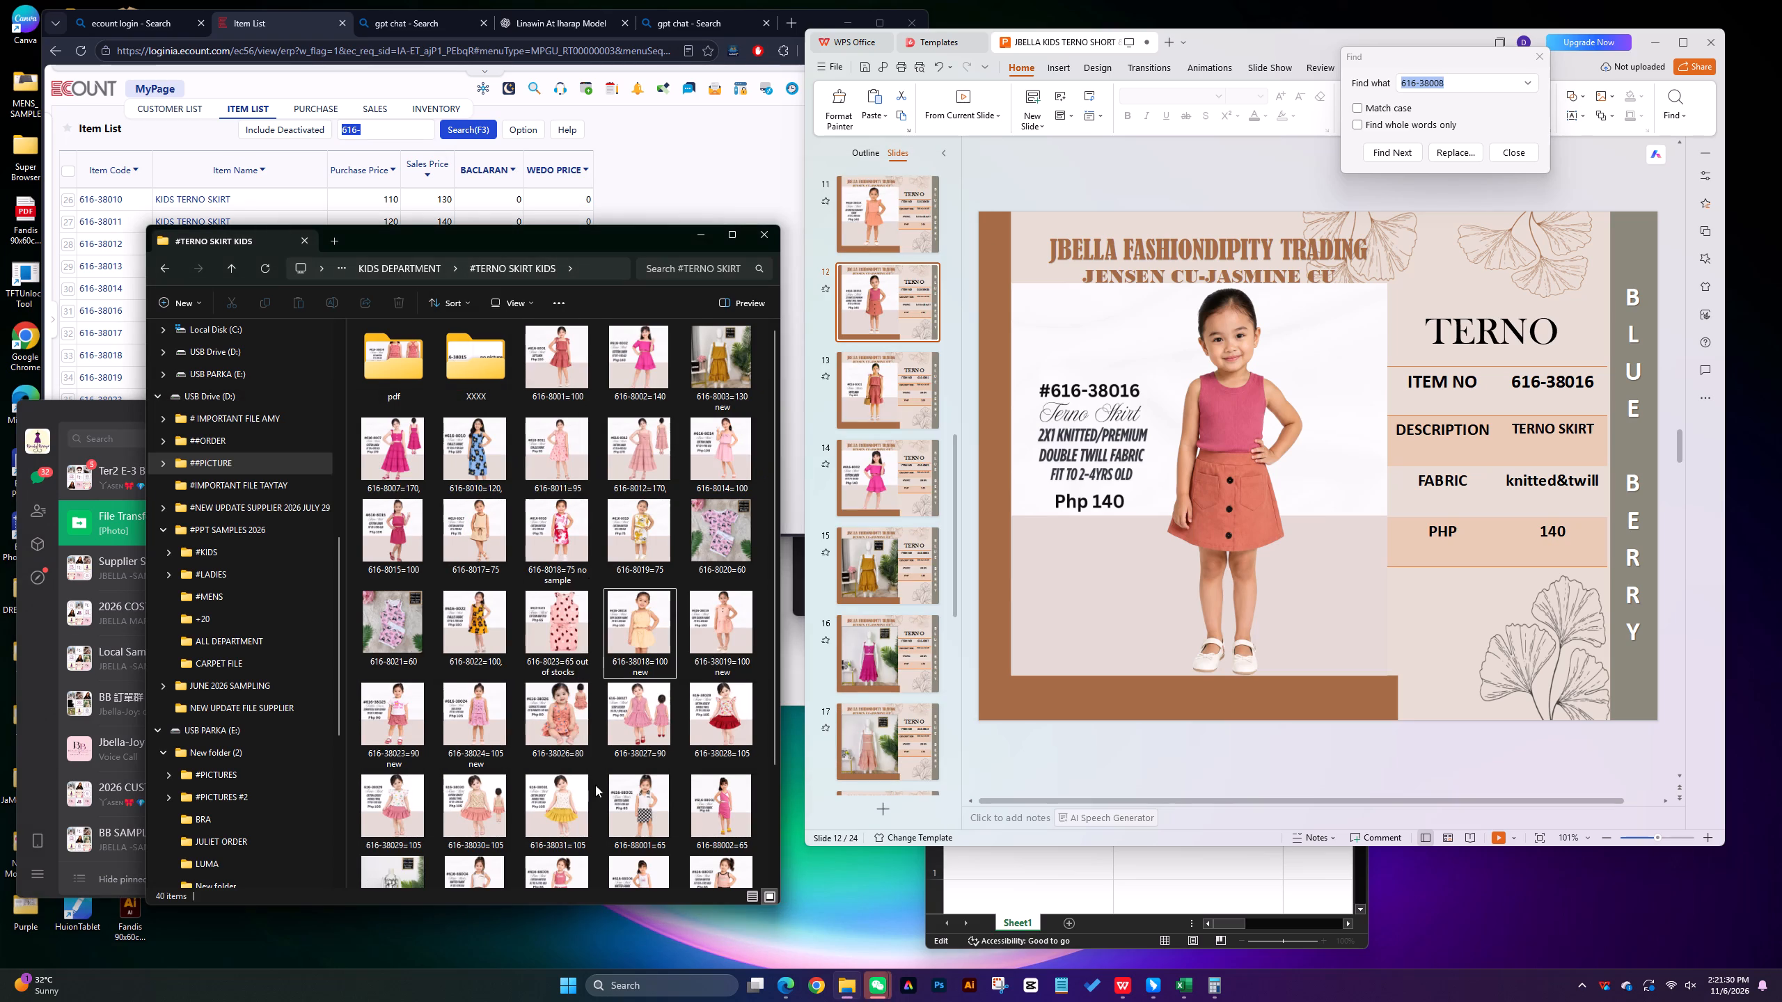
scroll(611, 667, "down", 4)
scroll(603, 674, "up", 4)
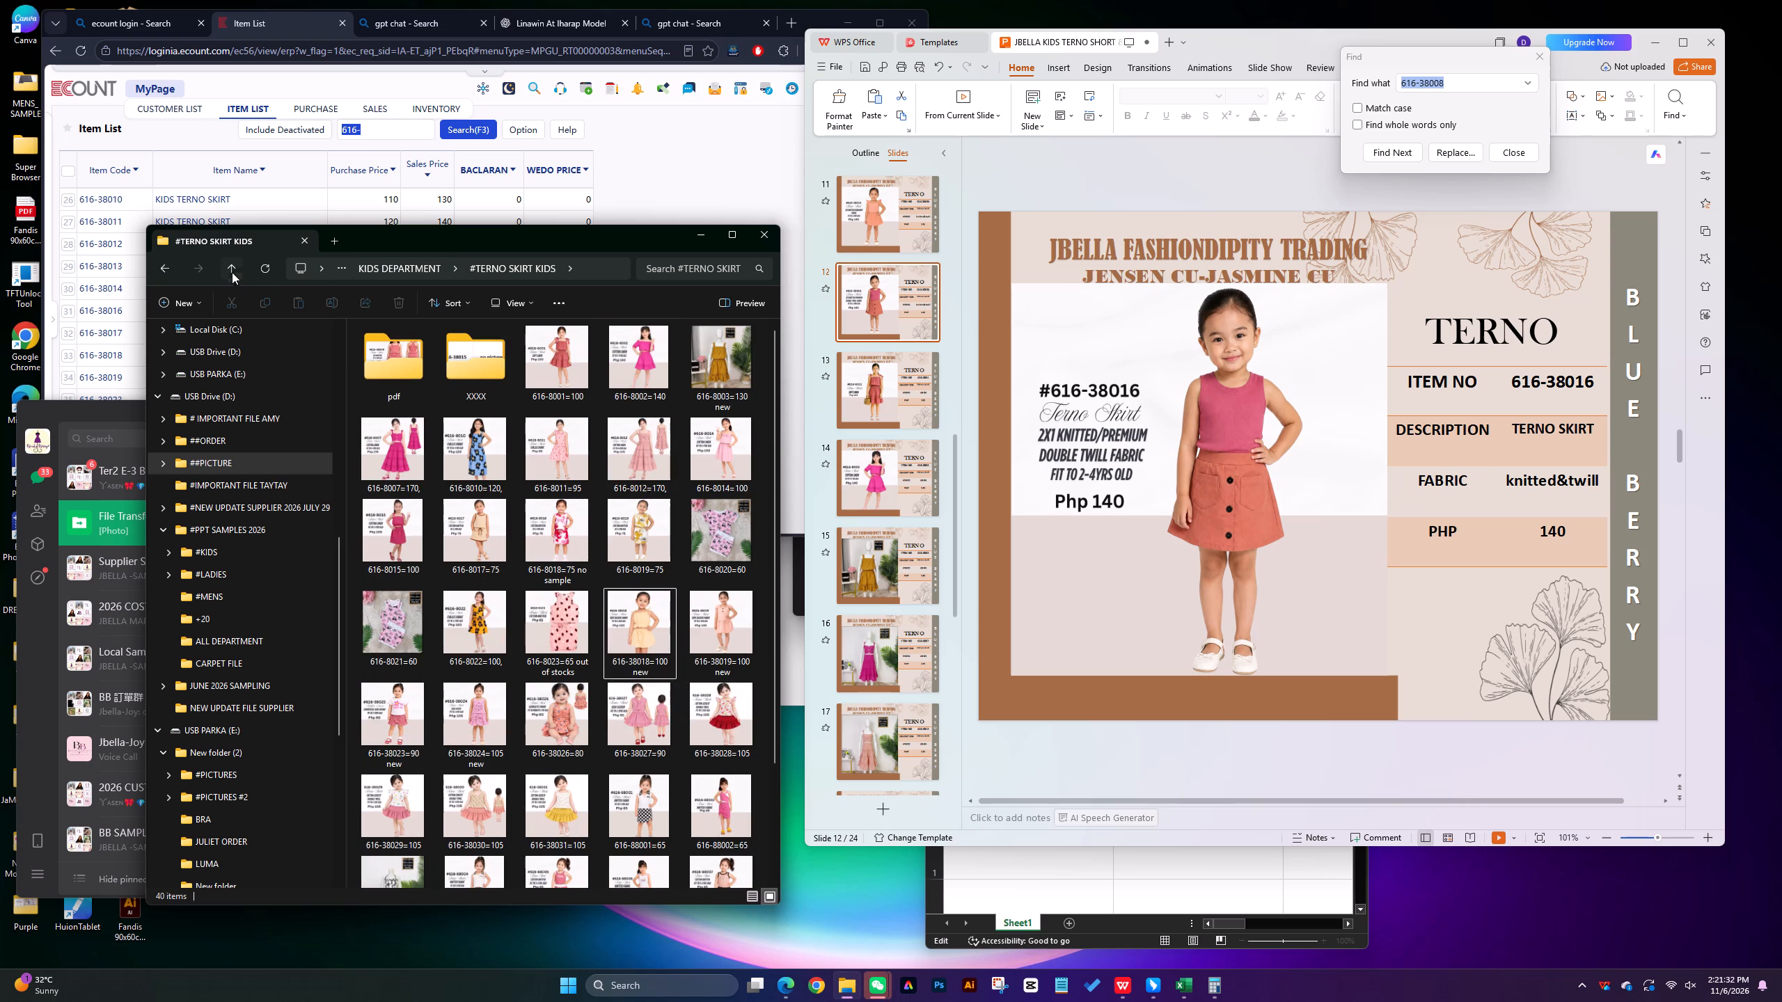
left_click(233, 269)
double_click(732, 366)
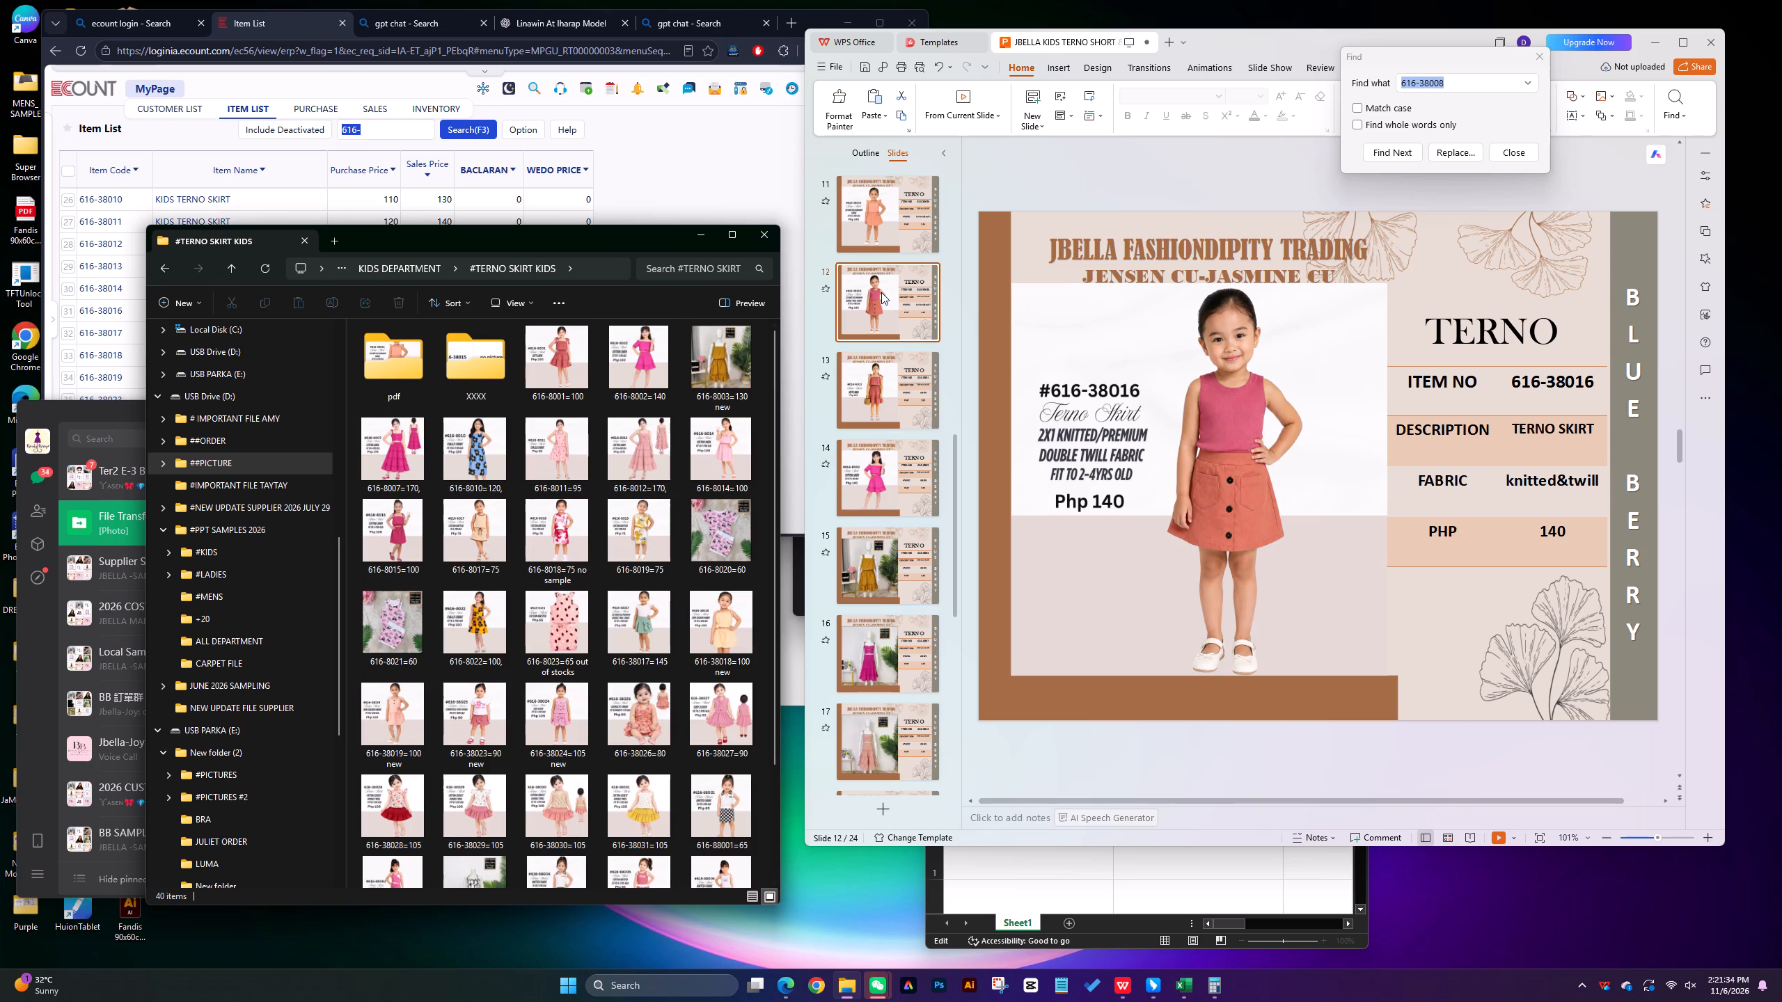
Duplicate the 616-38016 terno slide and delete the picture from the copy.
left_click(881, 292)
right_click(881, 292)
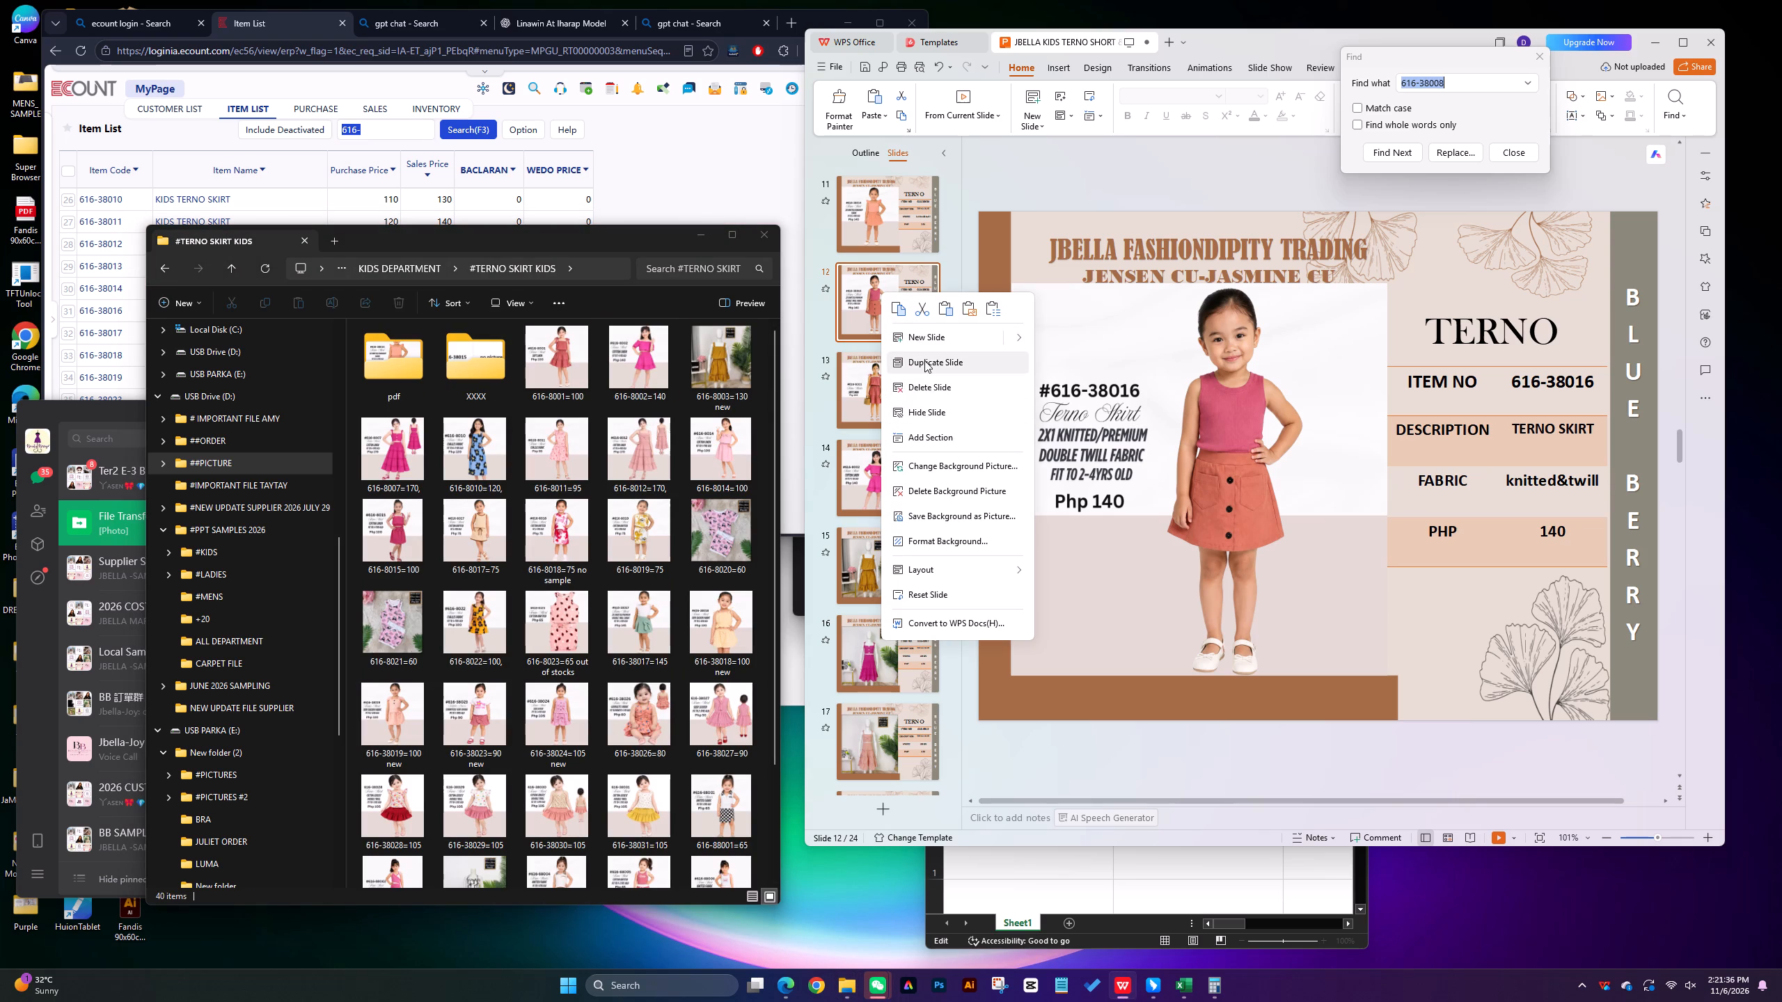
left_click(924, 360)
left_click(1049, 370)
key("Delete")
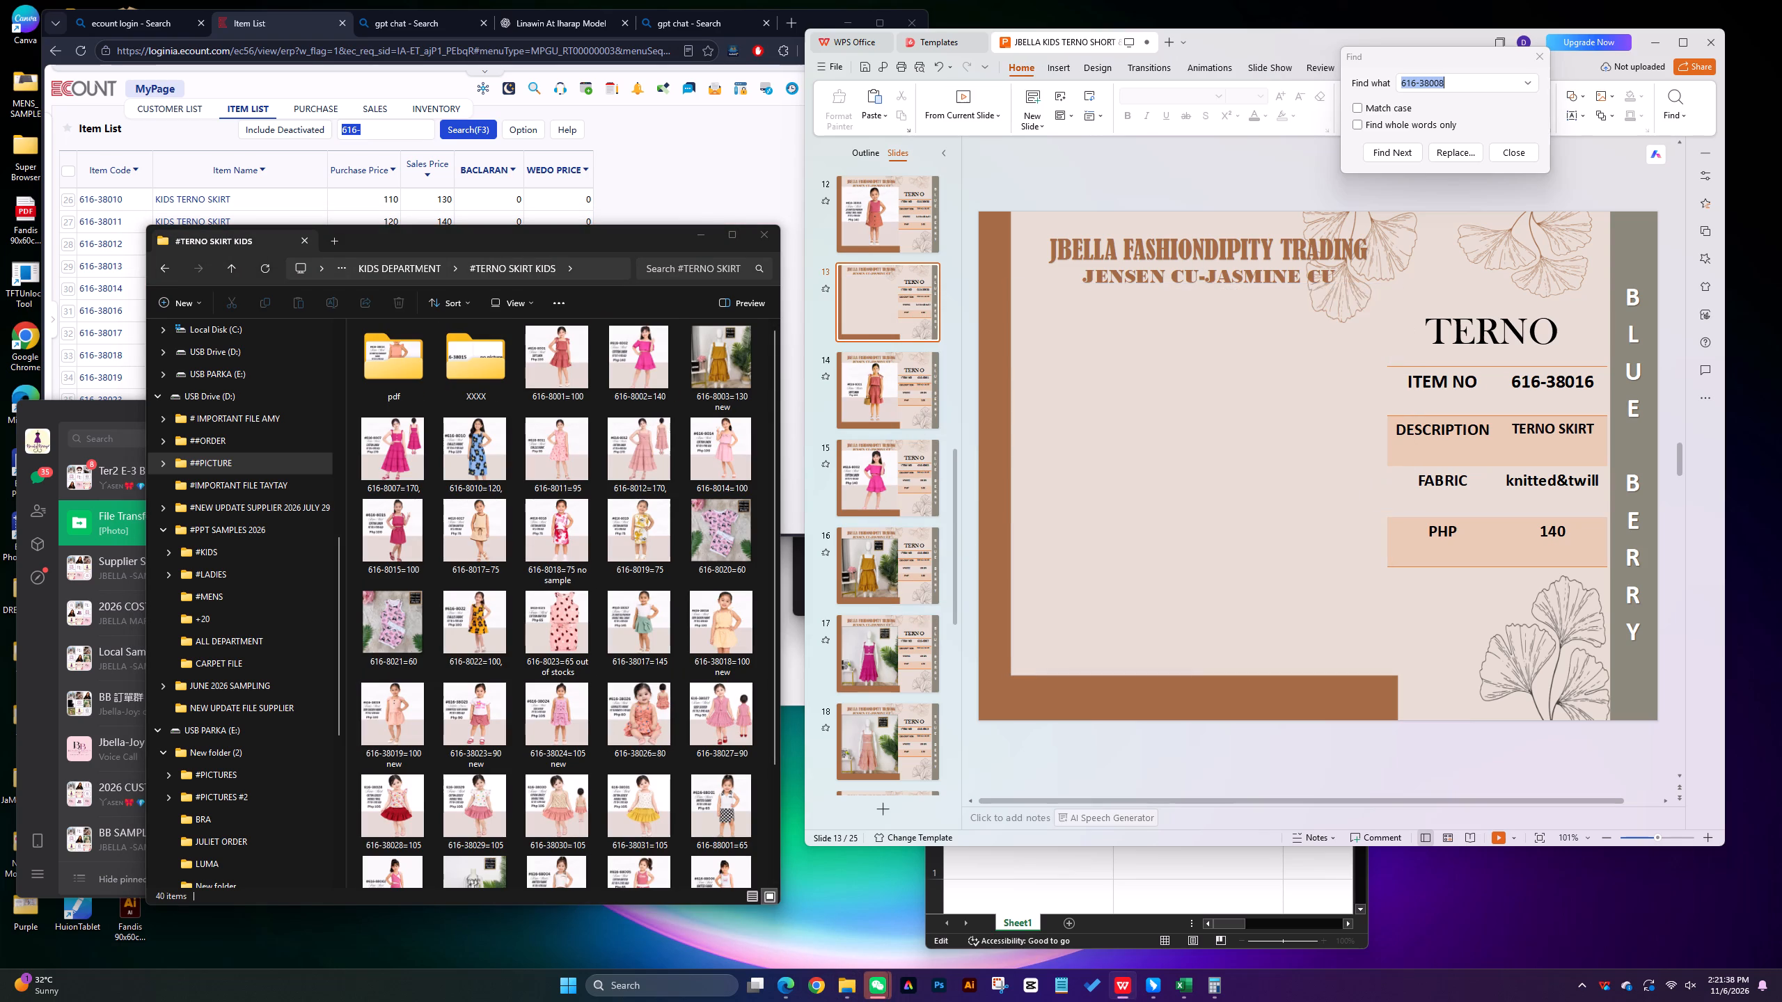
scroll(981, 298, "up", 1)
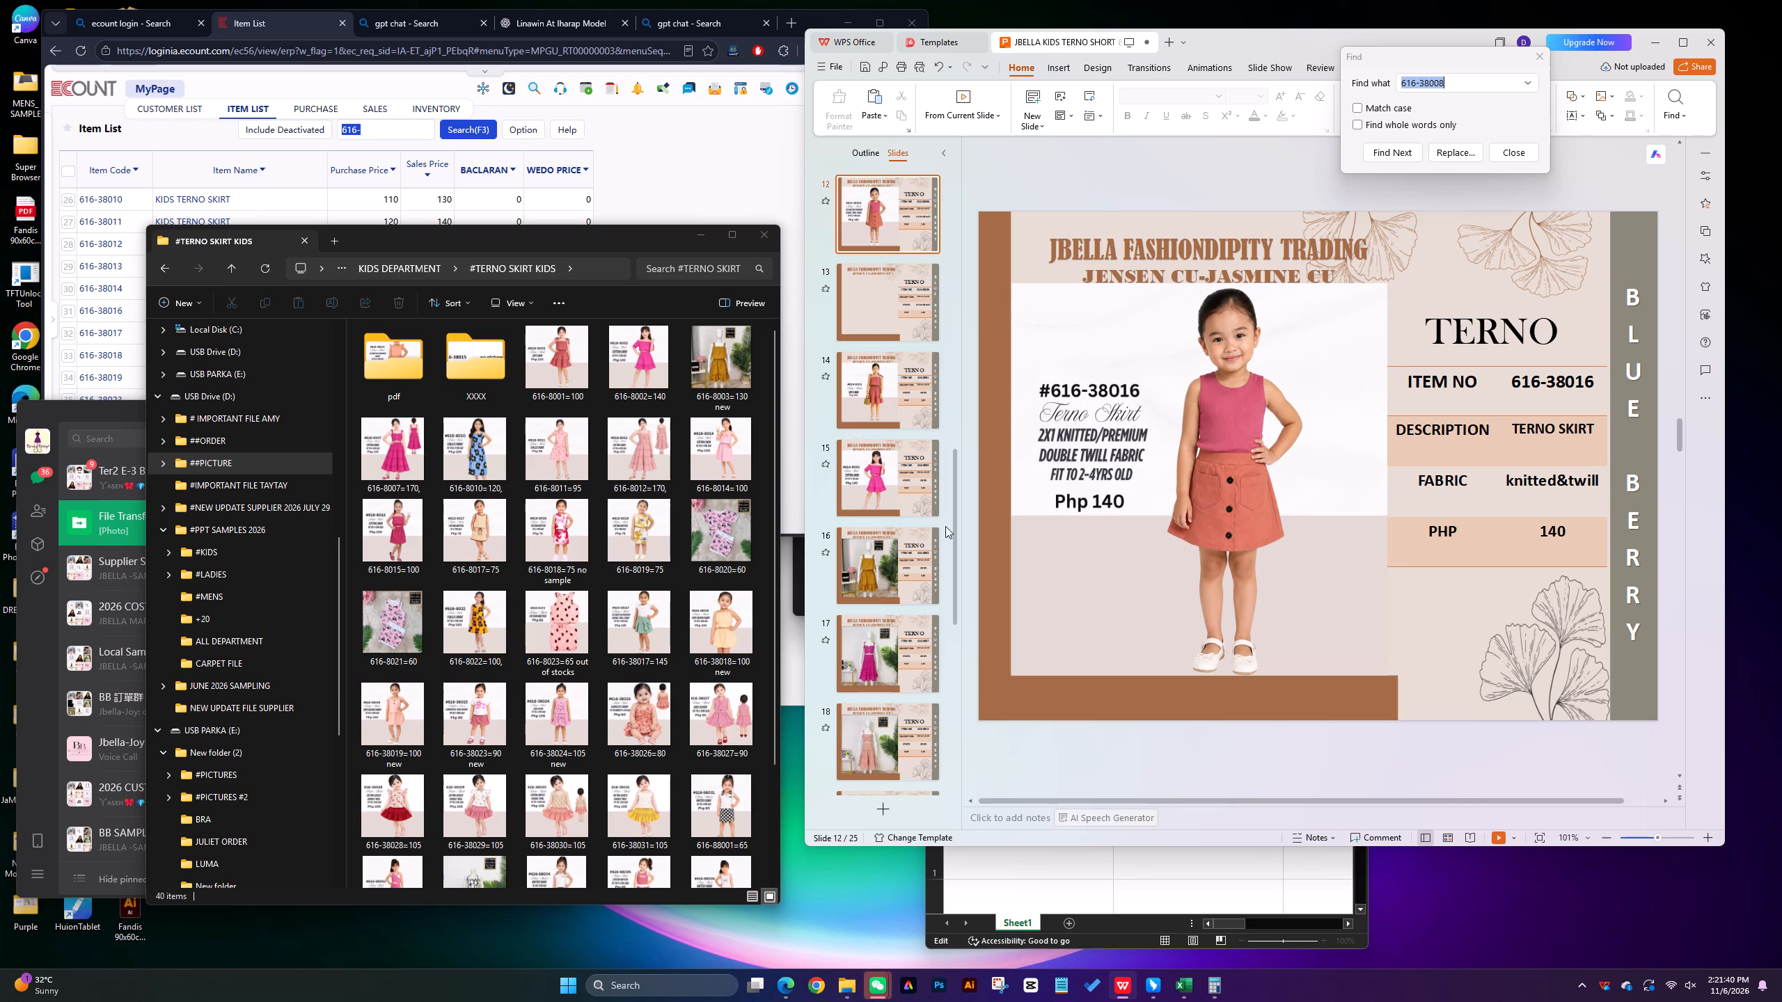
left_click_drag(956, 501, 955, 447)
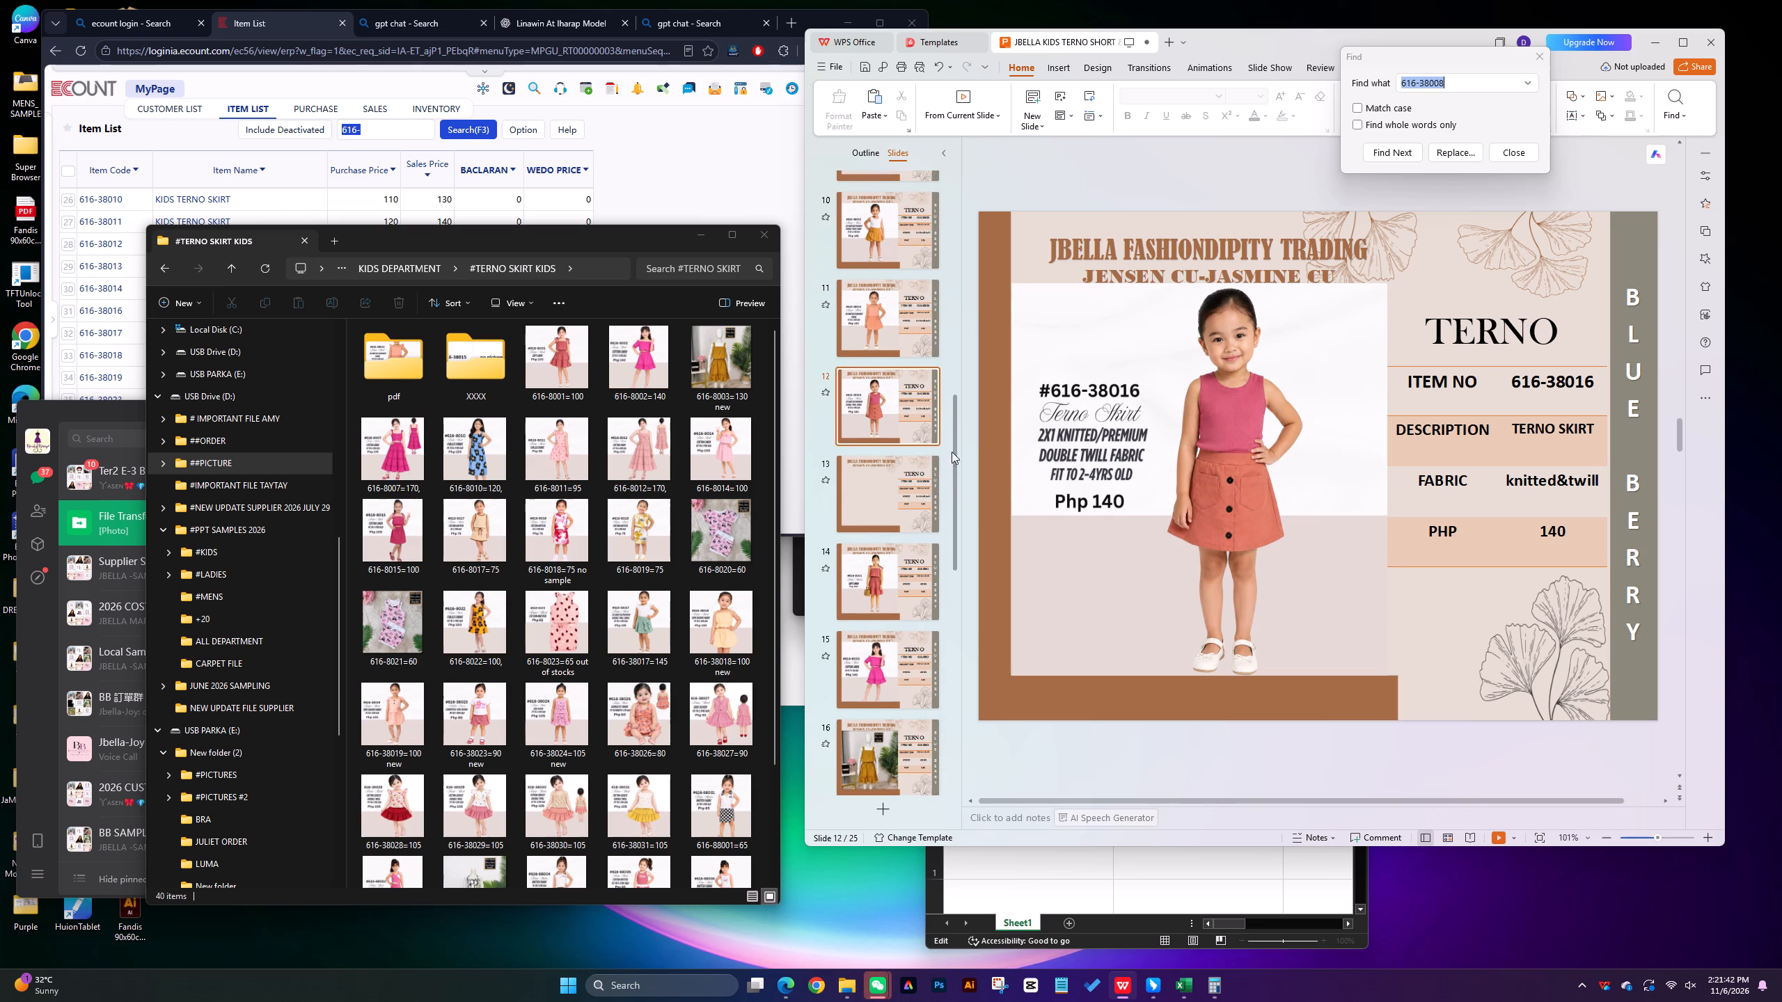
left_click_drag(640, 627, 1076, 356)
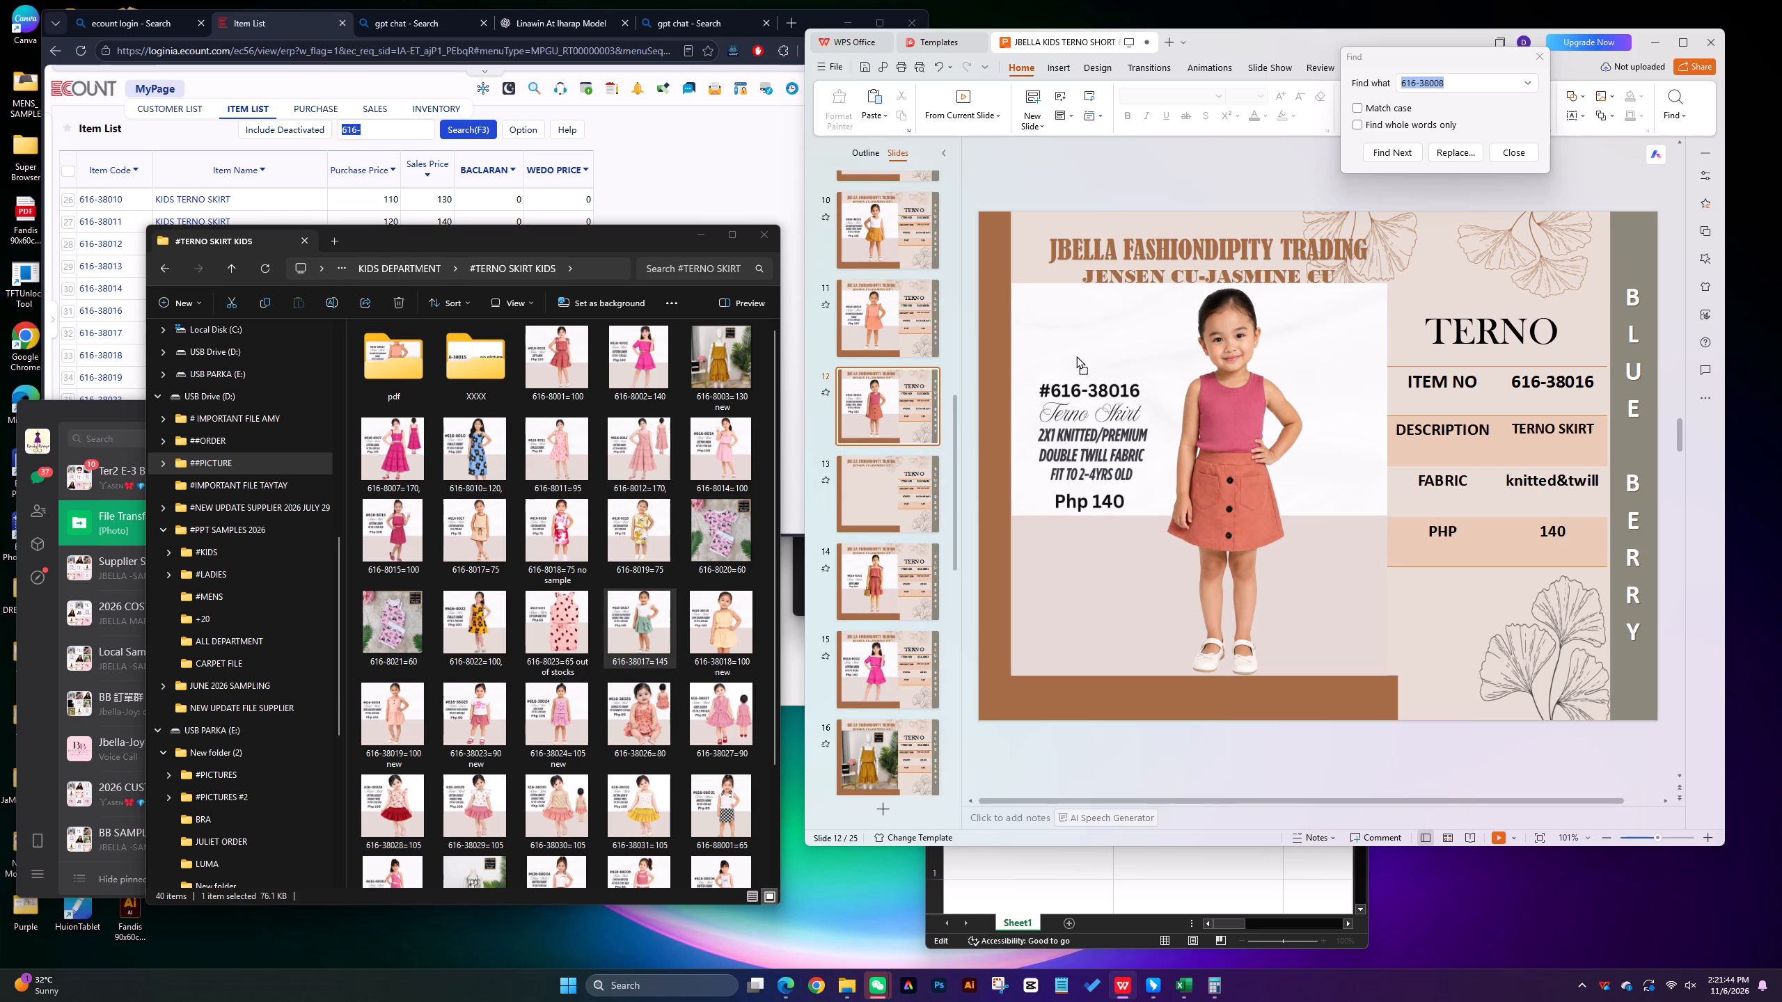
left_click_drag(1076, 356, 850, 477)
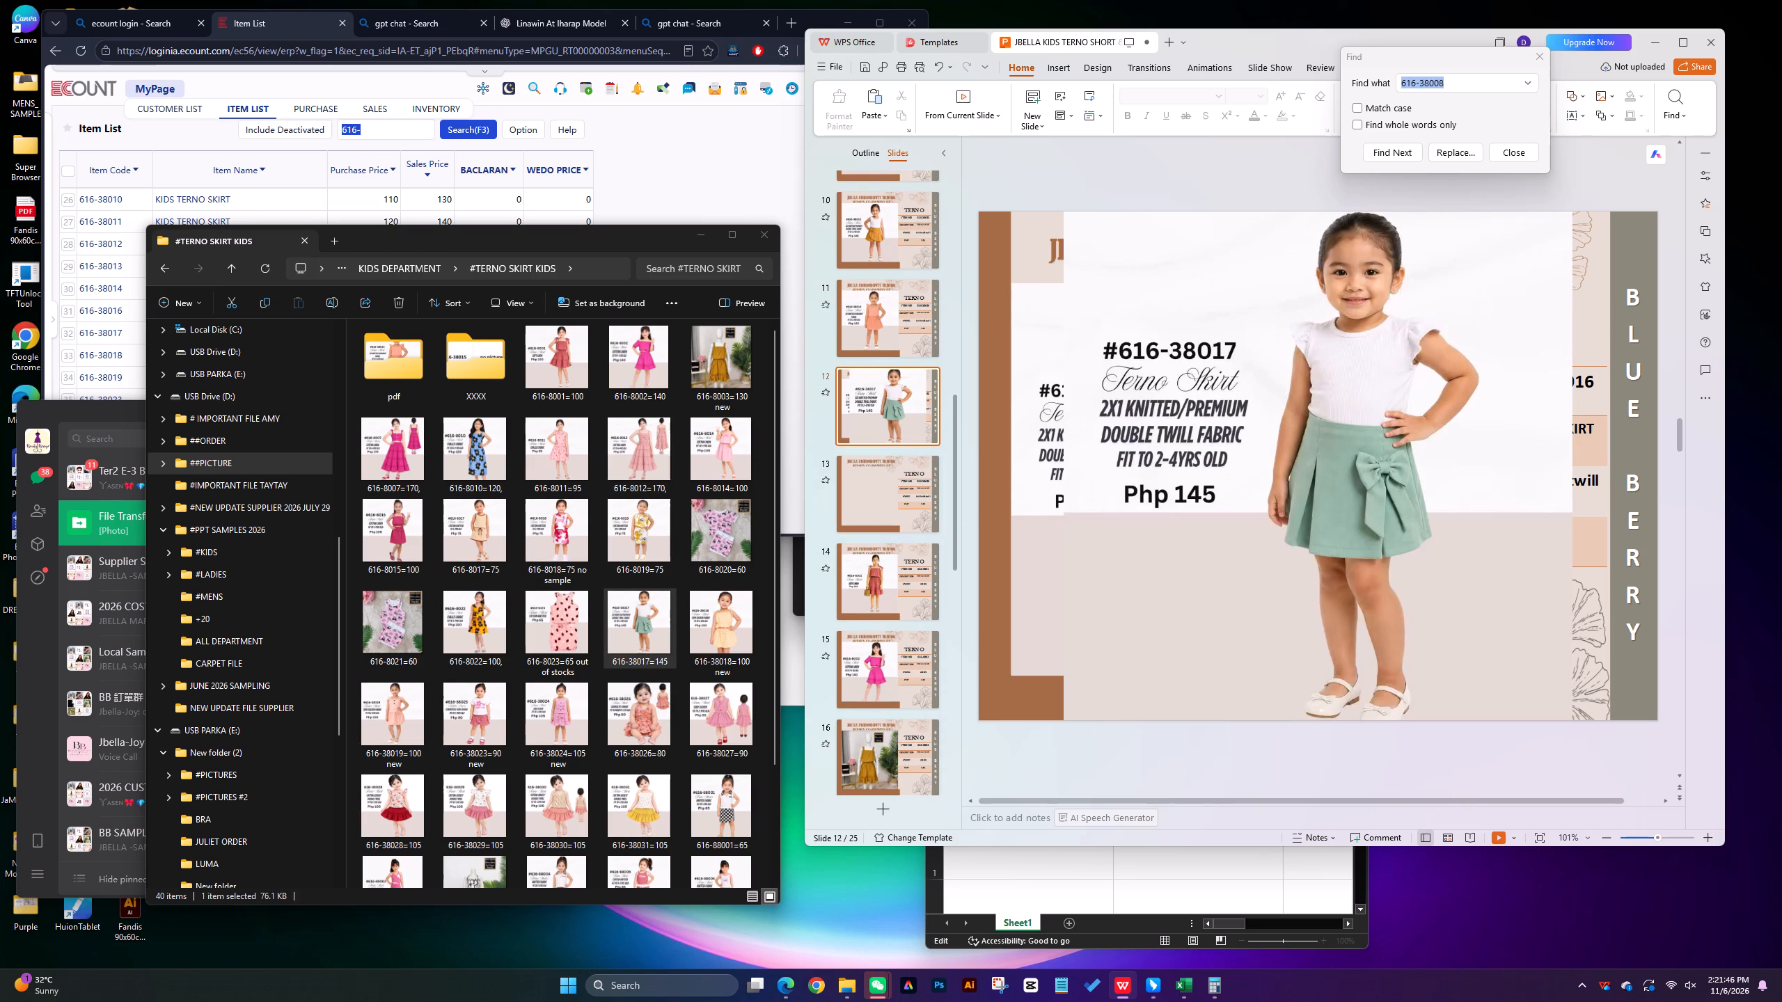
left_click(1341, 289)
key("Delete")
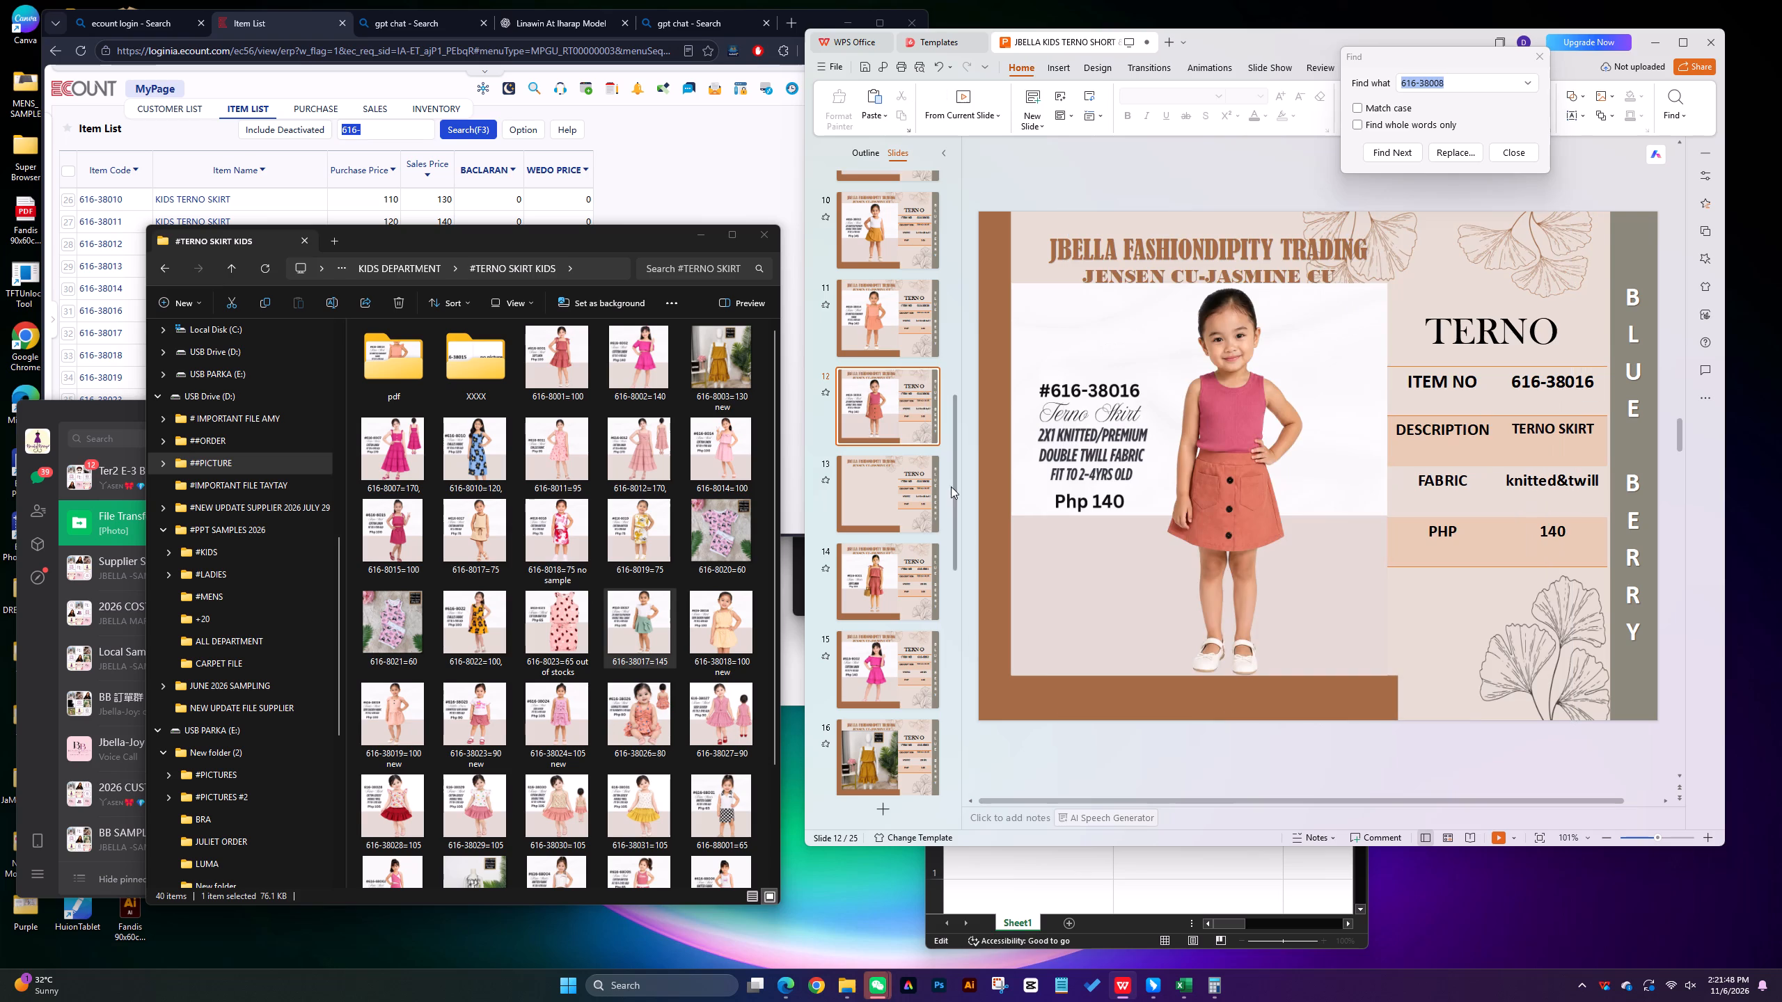
Insert the 616-38017=145 picture from #TERNO SKIRT KIDS on the pictureless duplicate slide, shrunk to about 4.88 in square beneath the heading.
left_click(837, 477)
left_click_drag(626, 634, 1034, 374)
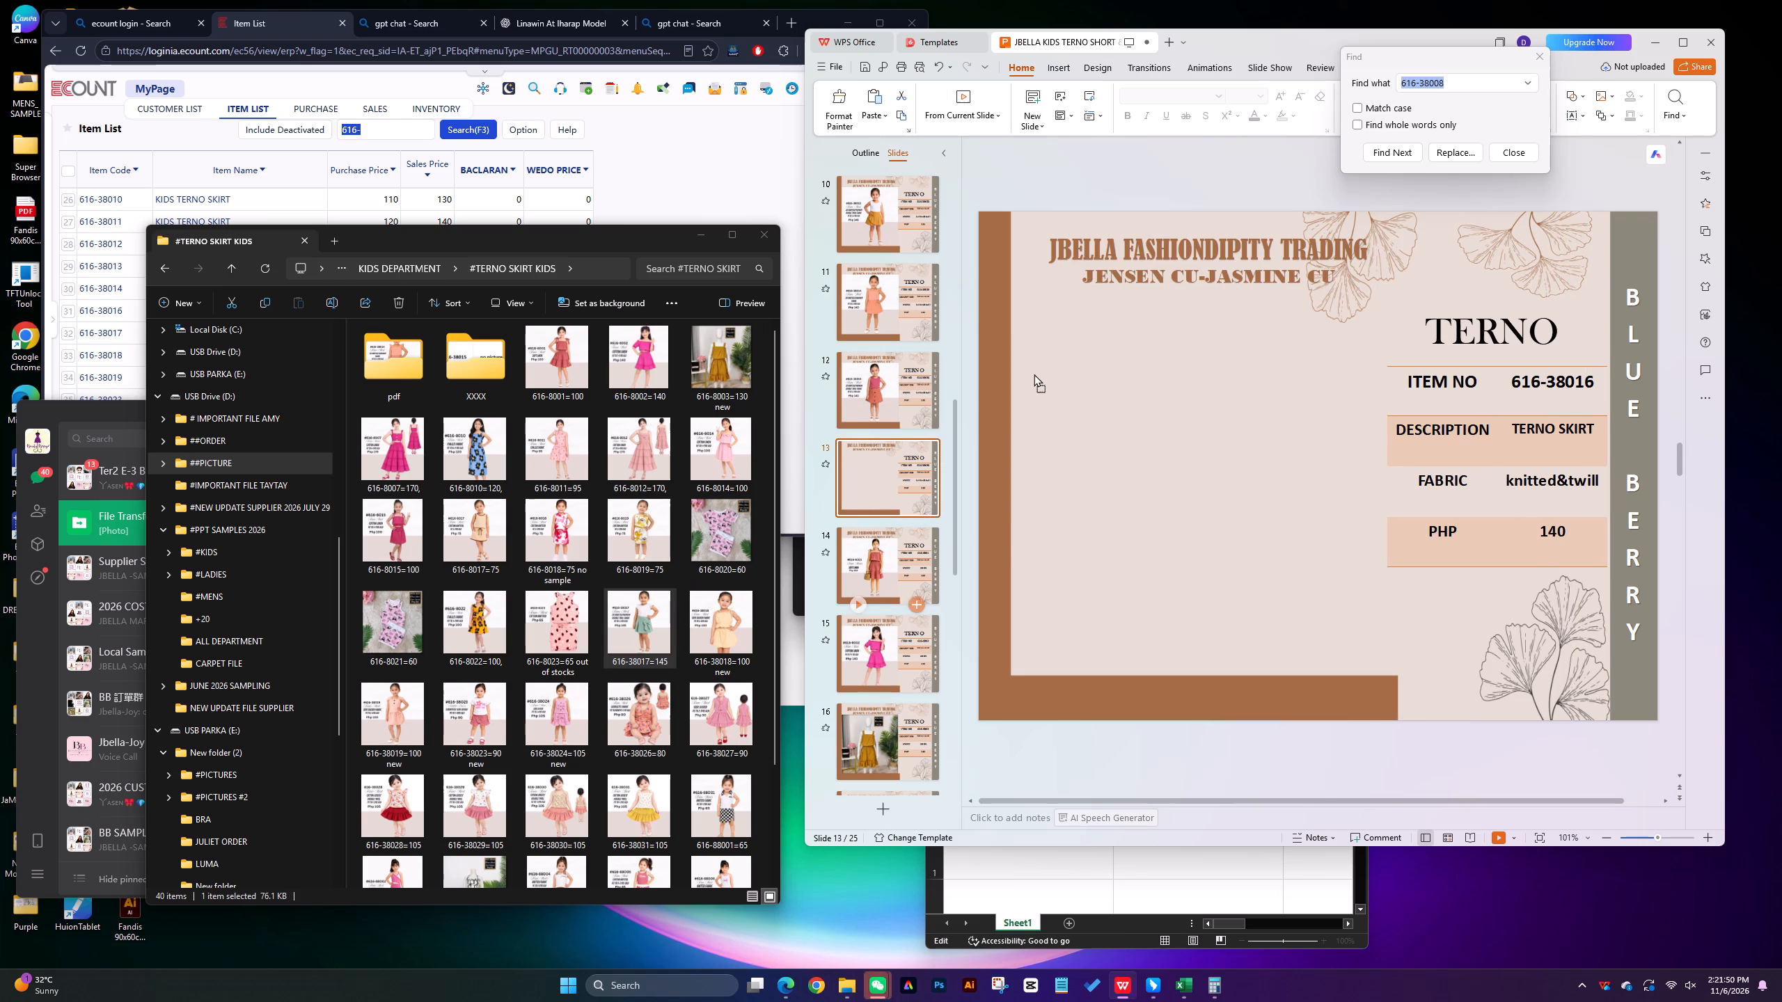
left_click_drag(1034, 374, 1034, 367)
left_click(1510, 326)
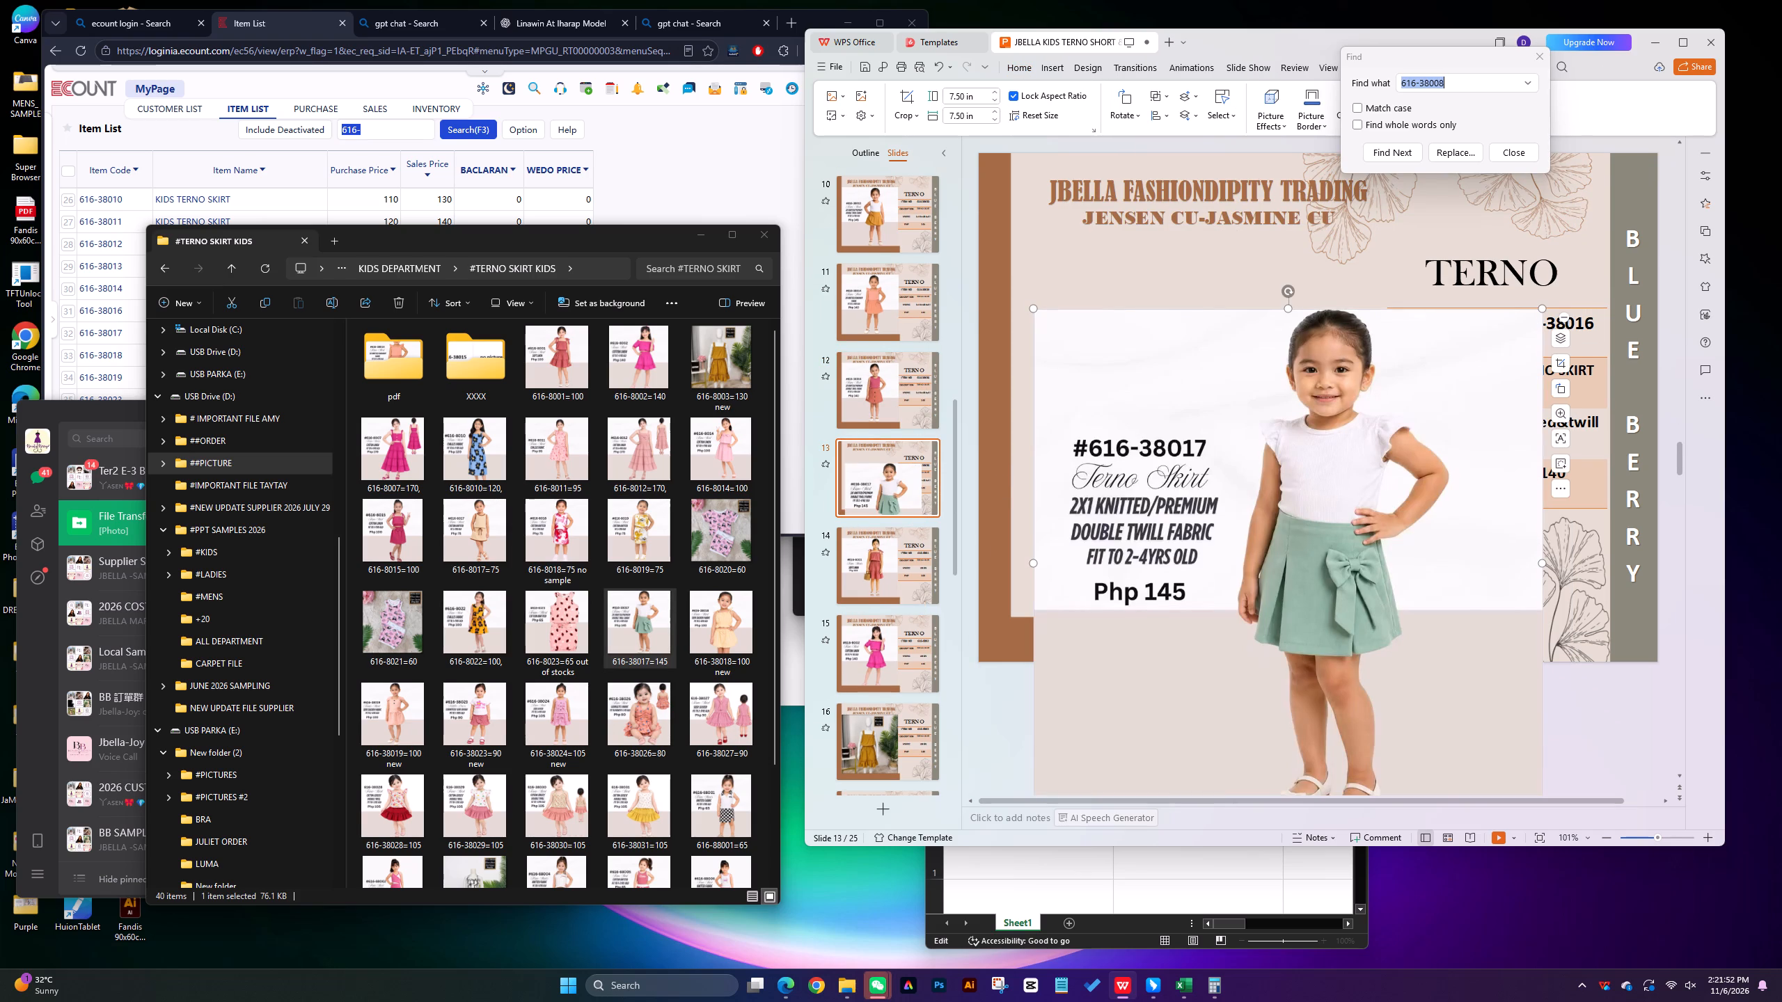
left_click_drag(1541, 311, 1332, 488)
left_click_drag(1217, 674, 1201, 421)
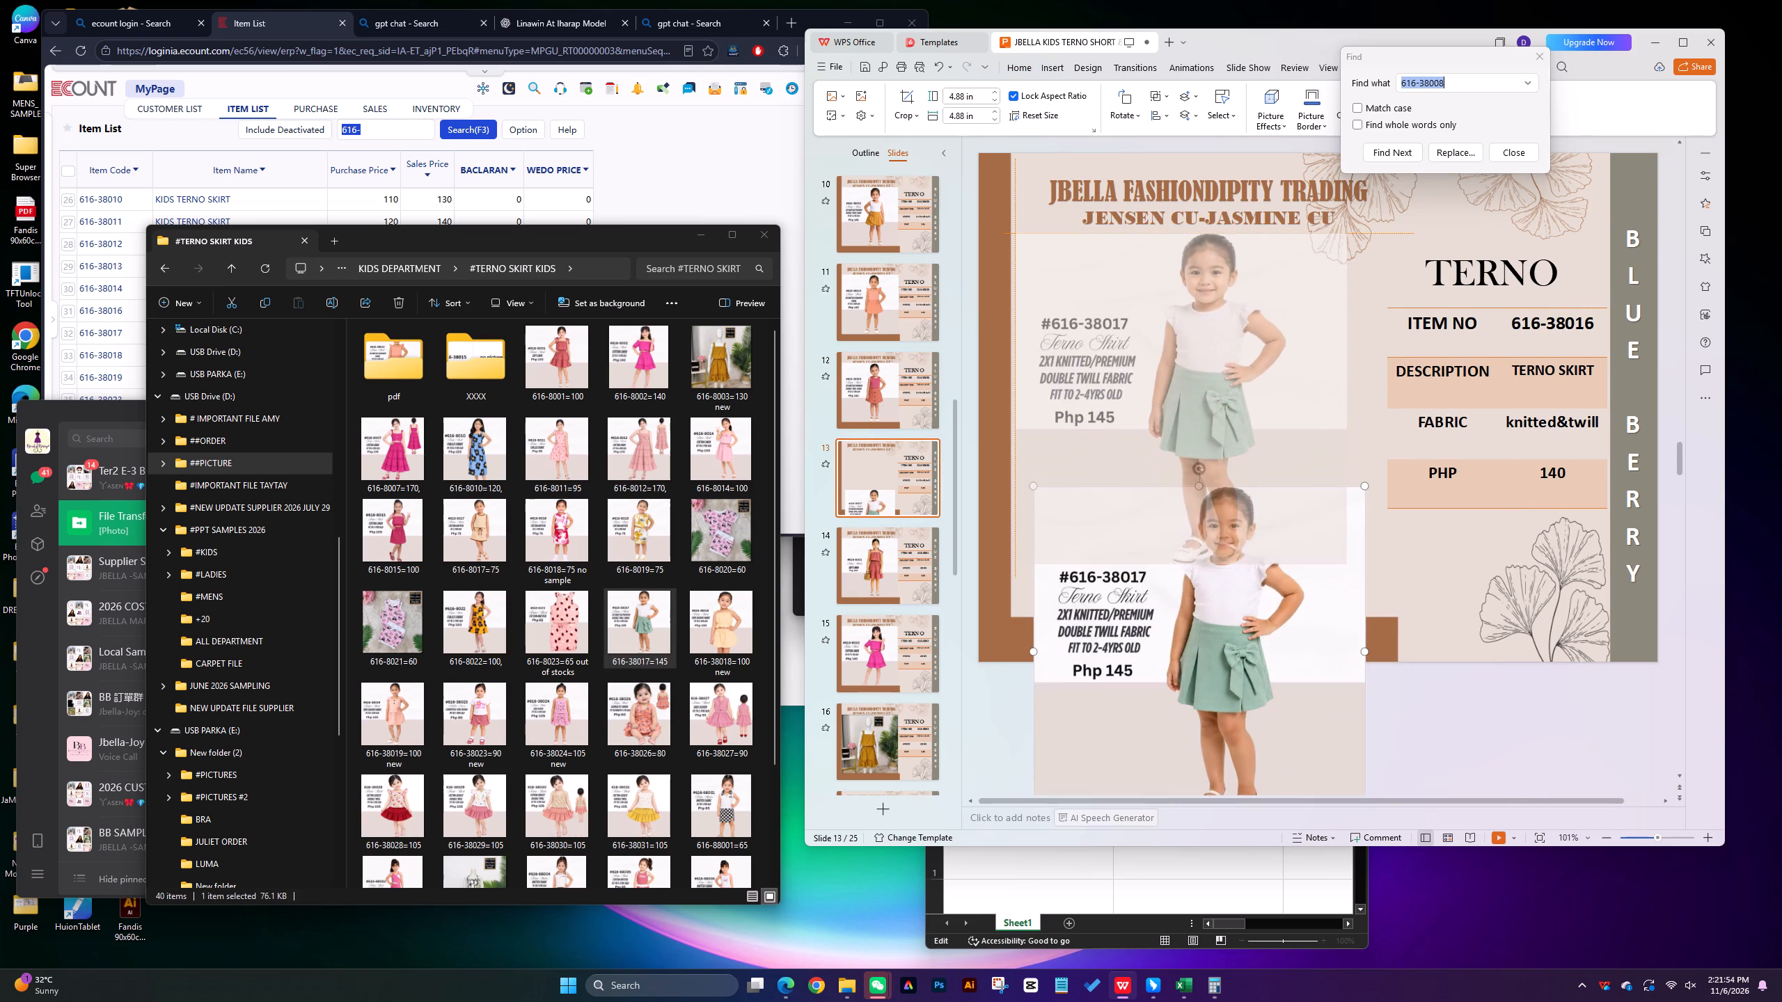
left_click_drag(1201, 421, 1201, 415)
Align the 616-38017 picture to the blank area's upper-left corner and stretch it to about 5.77 in high by 5.53 in wide.
key("Up")
key("Up")
key("Up")
key("Up")
key("Left")
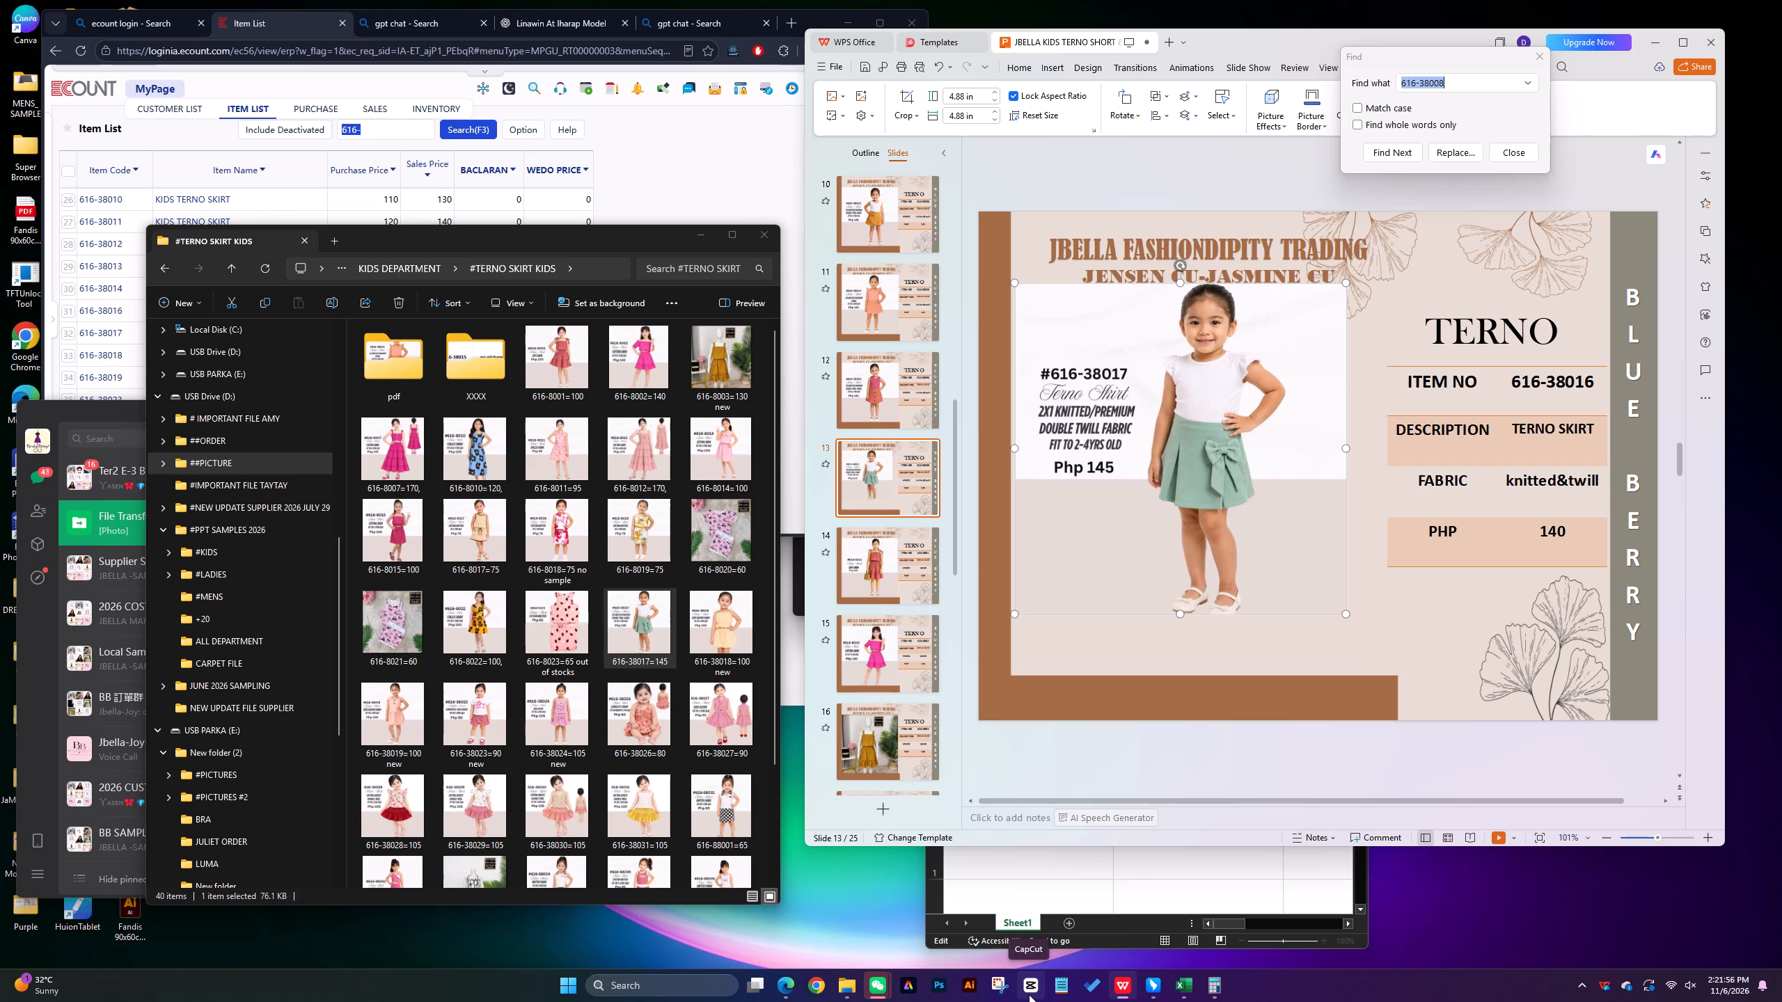
key("Left")
key("Left")
key("Left")
key("Left")
left_click_drag(1176, 617, 1176, 620)
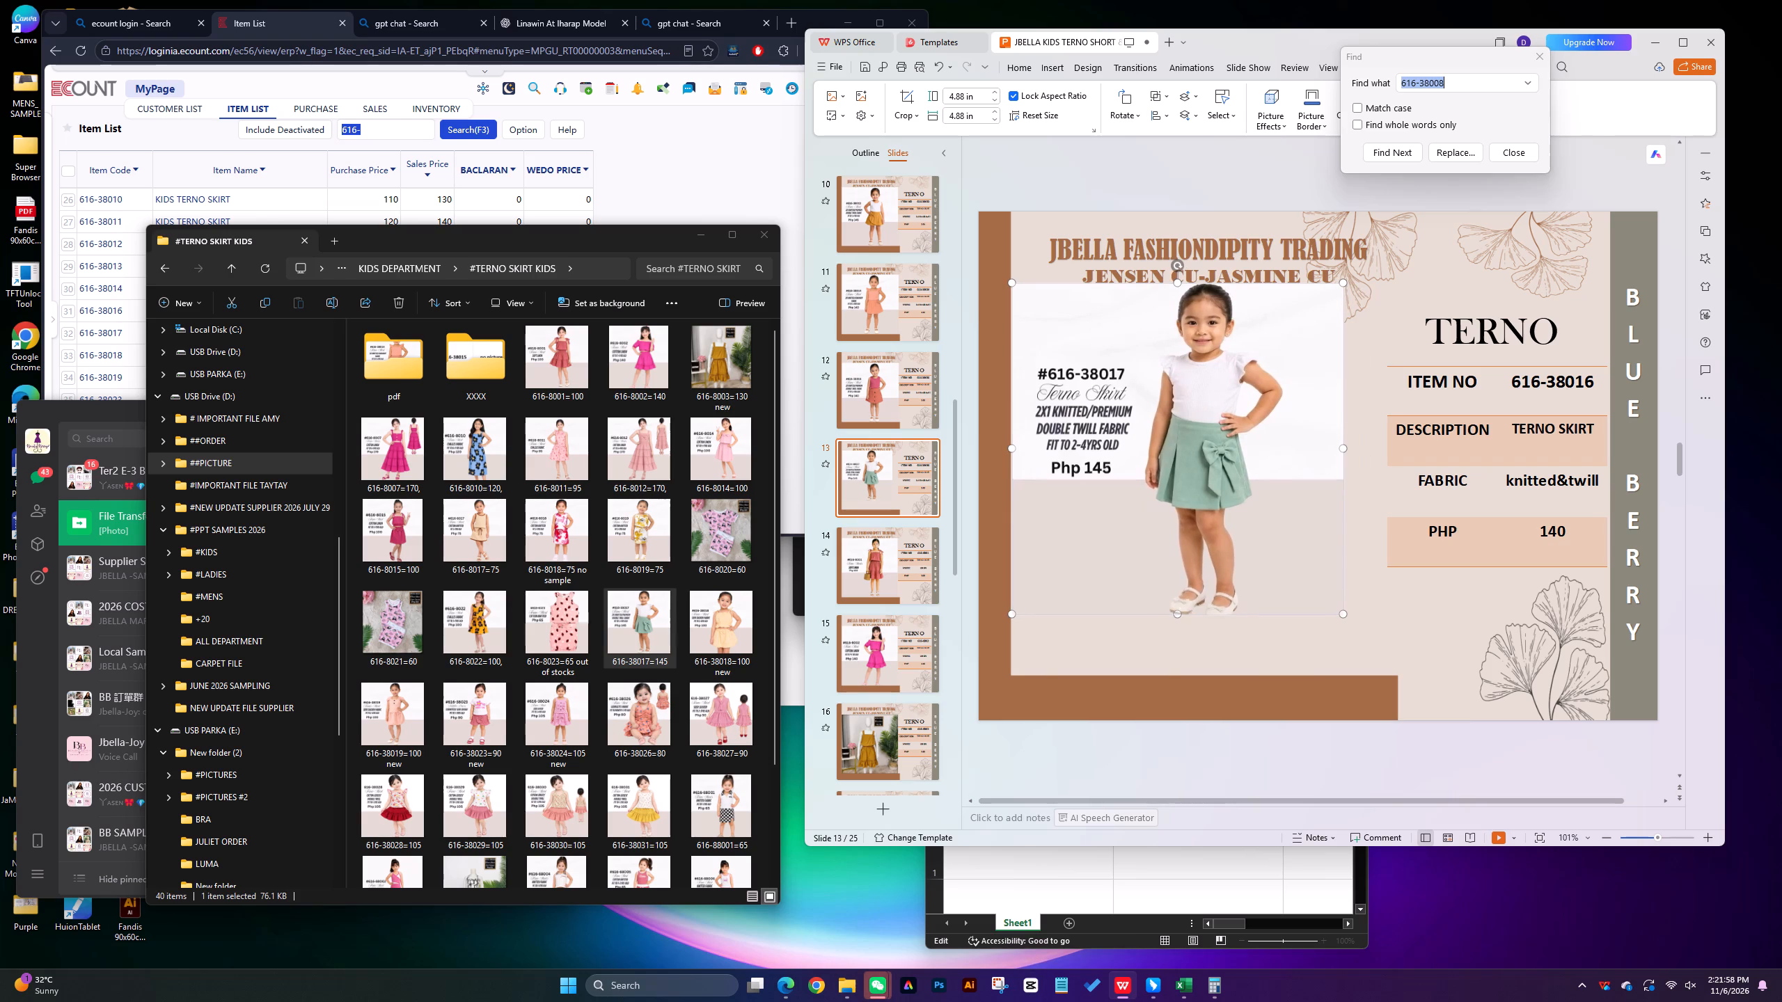
left_click_drag(1176, 620, 1179, 676)
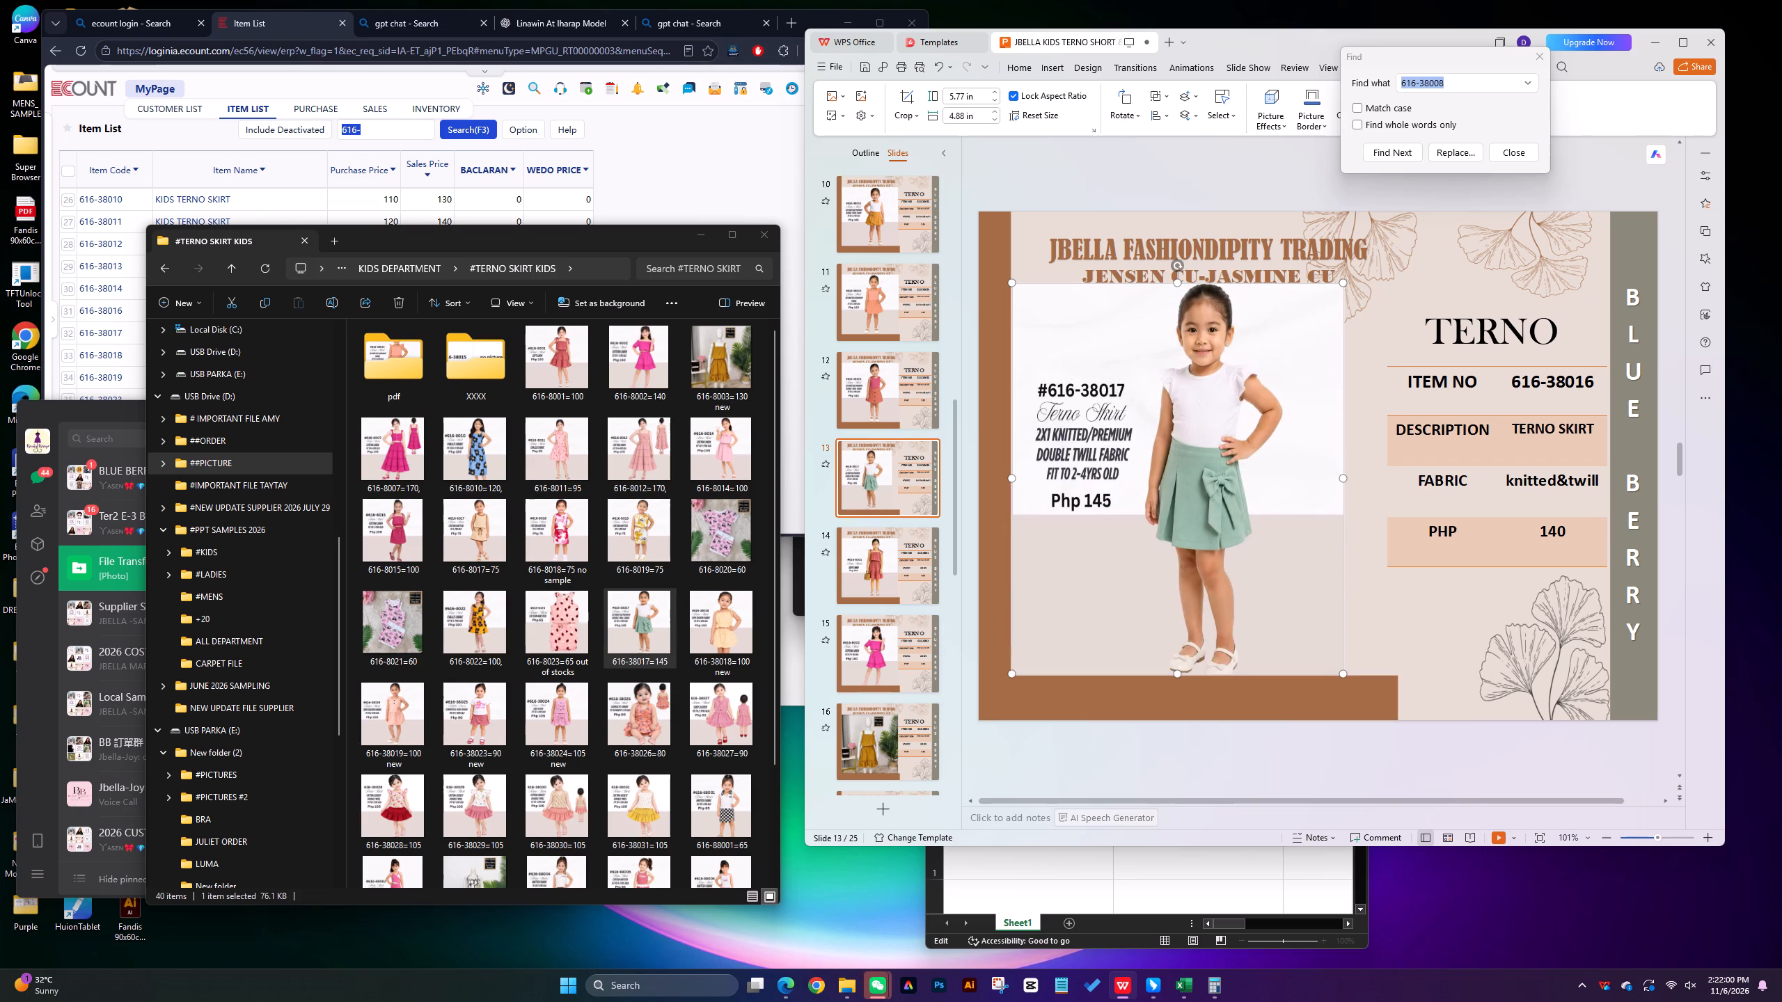
left_click_drag(1343, 479, 1359, 480)
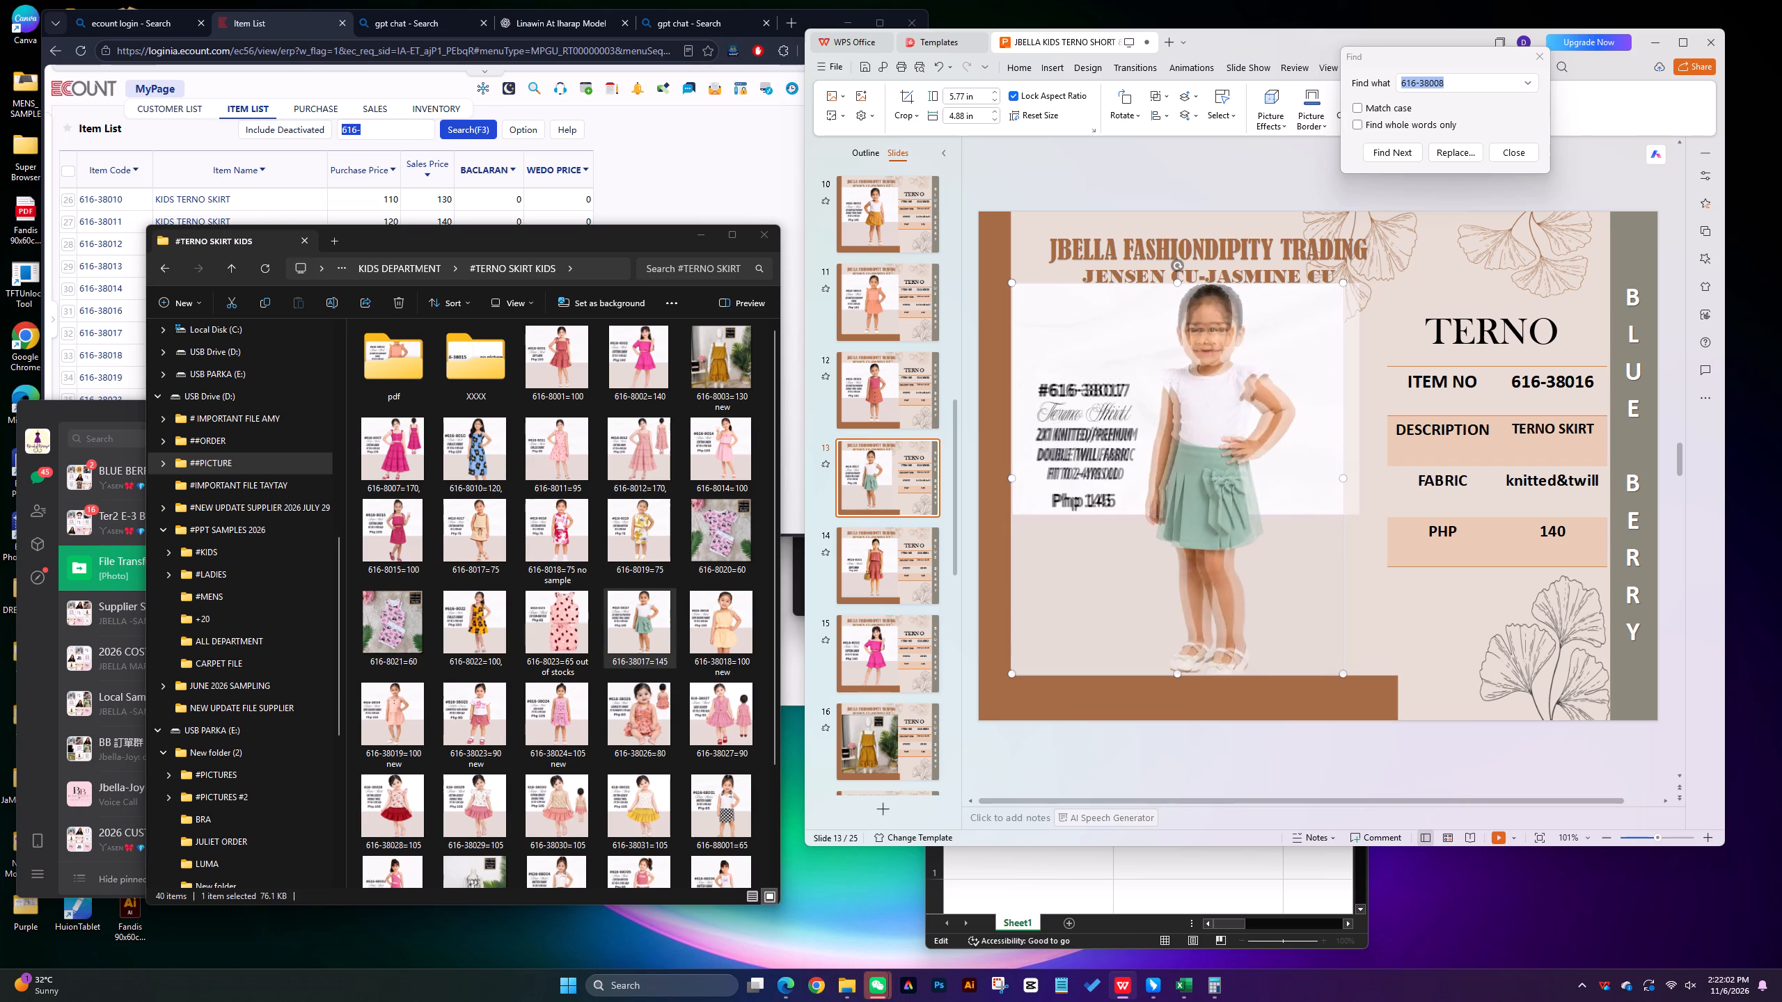
left_click_drag(1359, 480, 1386, 484)
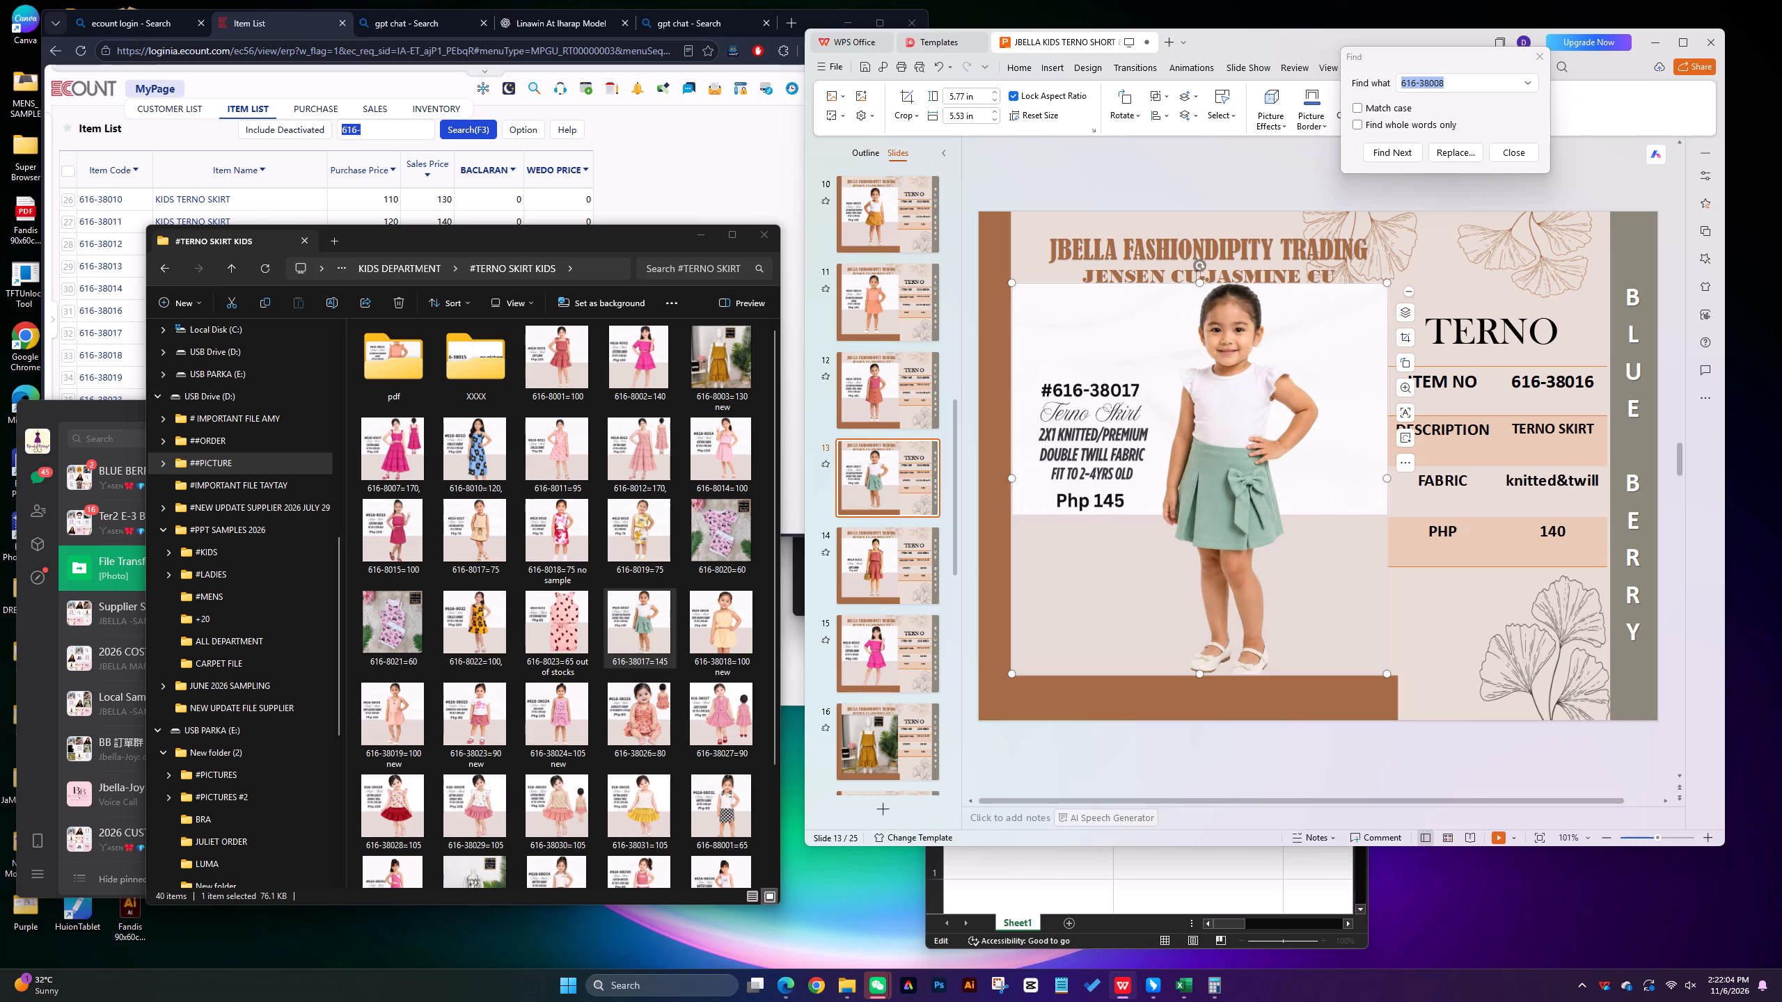
Set the duplicated slide's item number to 616-38017 and its PHP price to 145.
left_click(1596, 381)
key("BackSpace")
key("7")
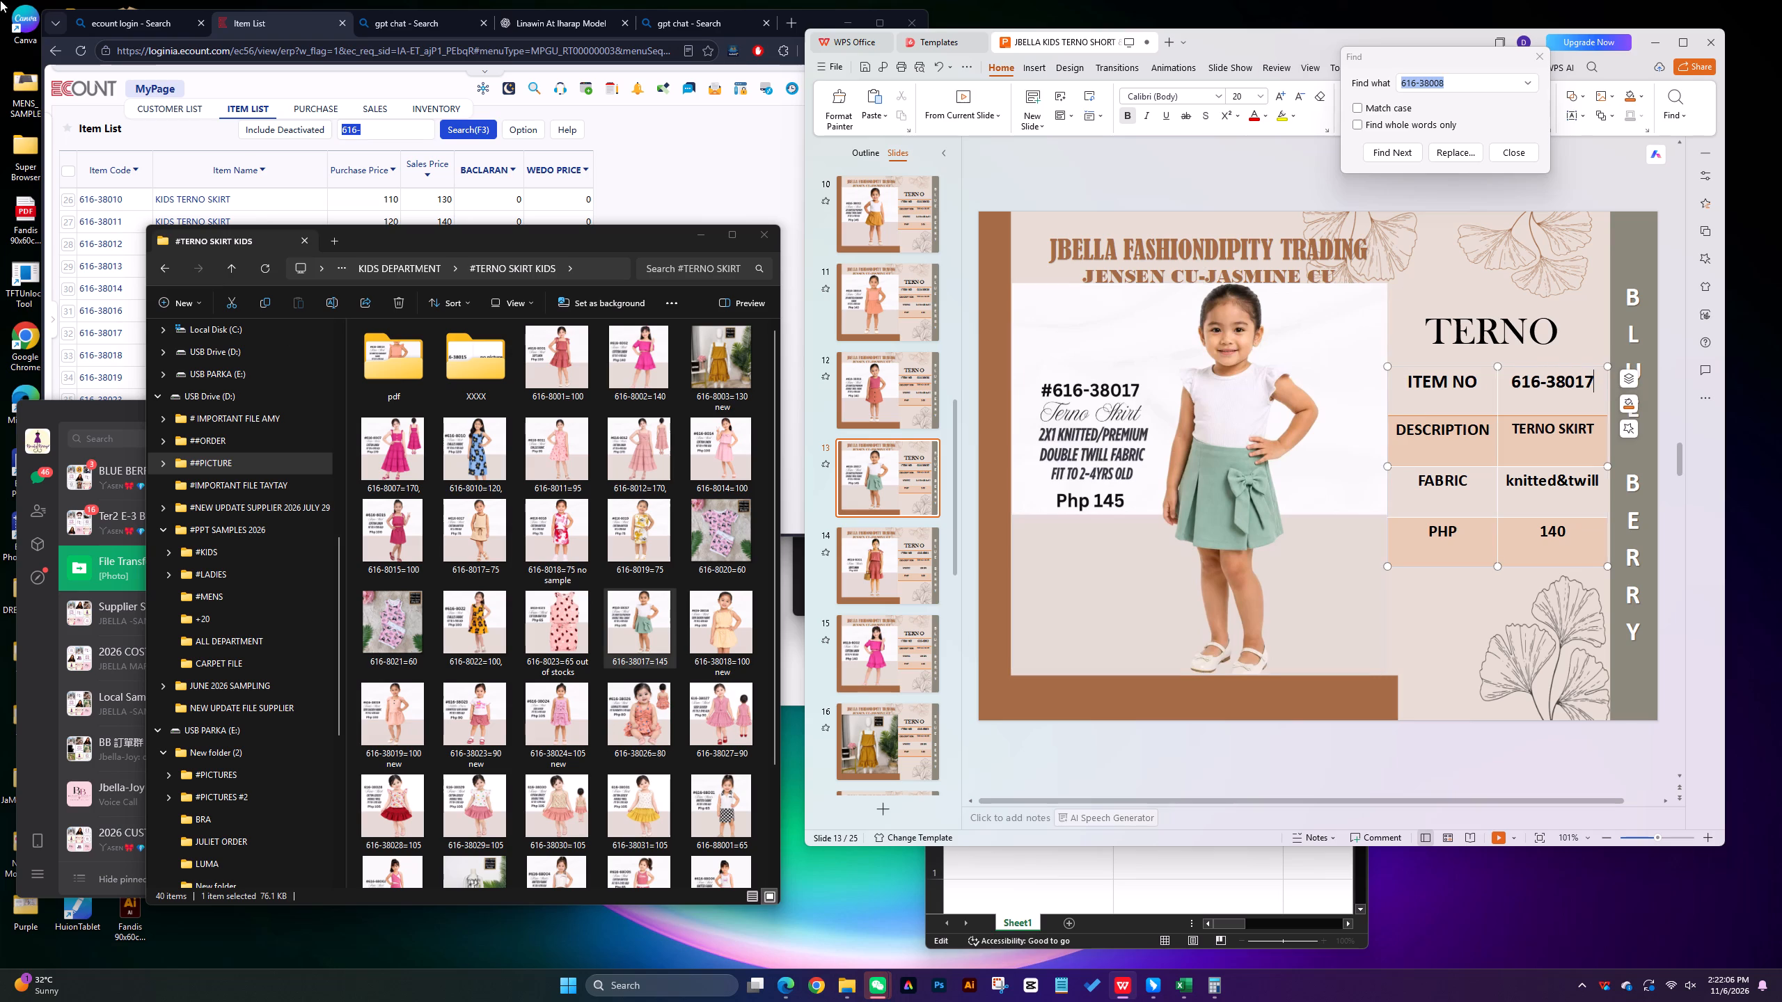
left_click(1568, 530)
key("BackSpace")
key("5")
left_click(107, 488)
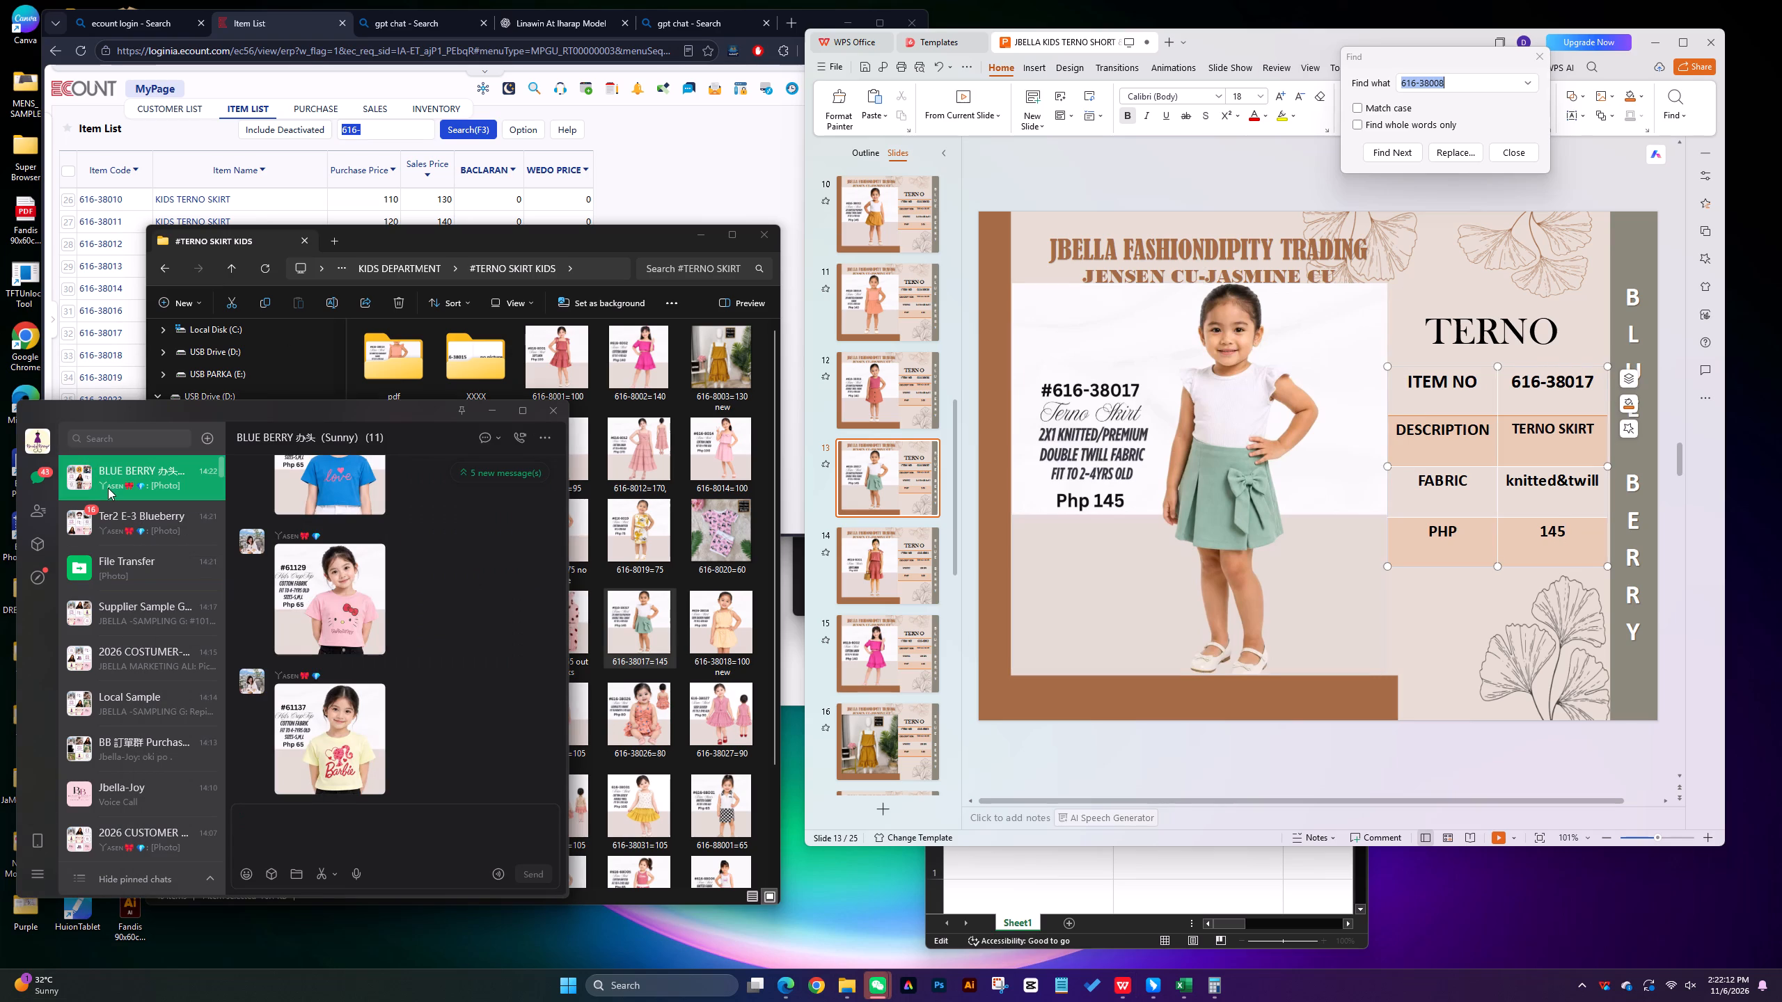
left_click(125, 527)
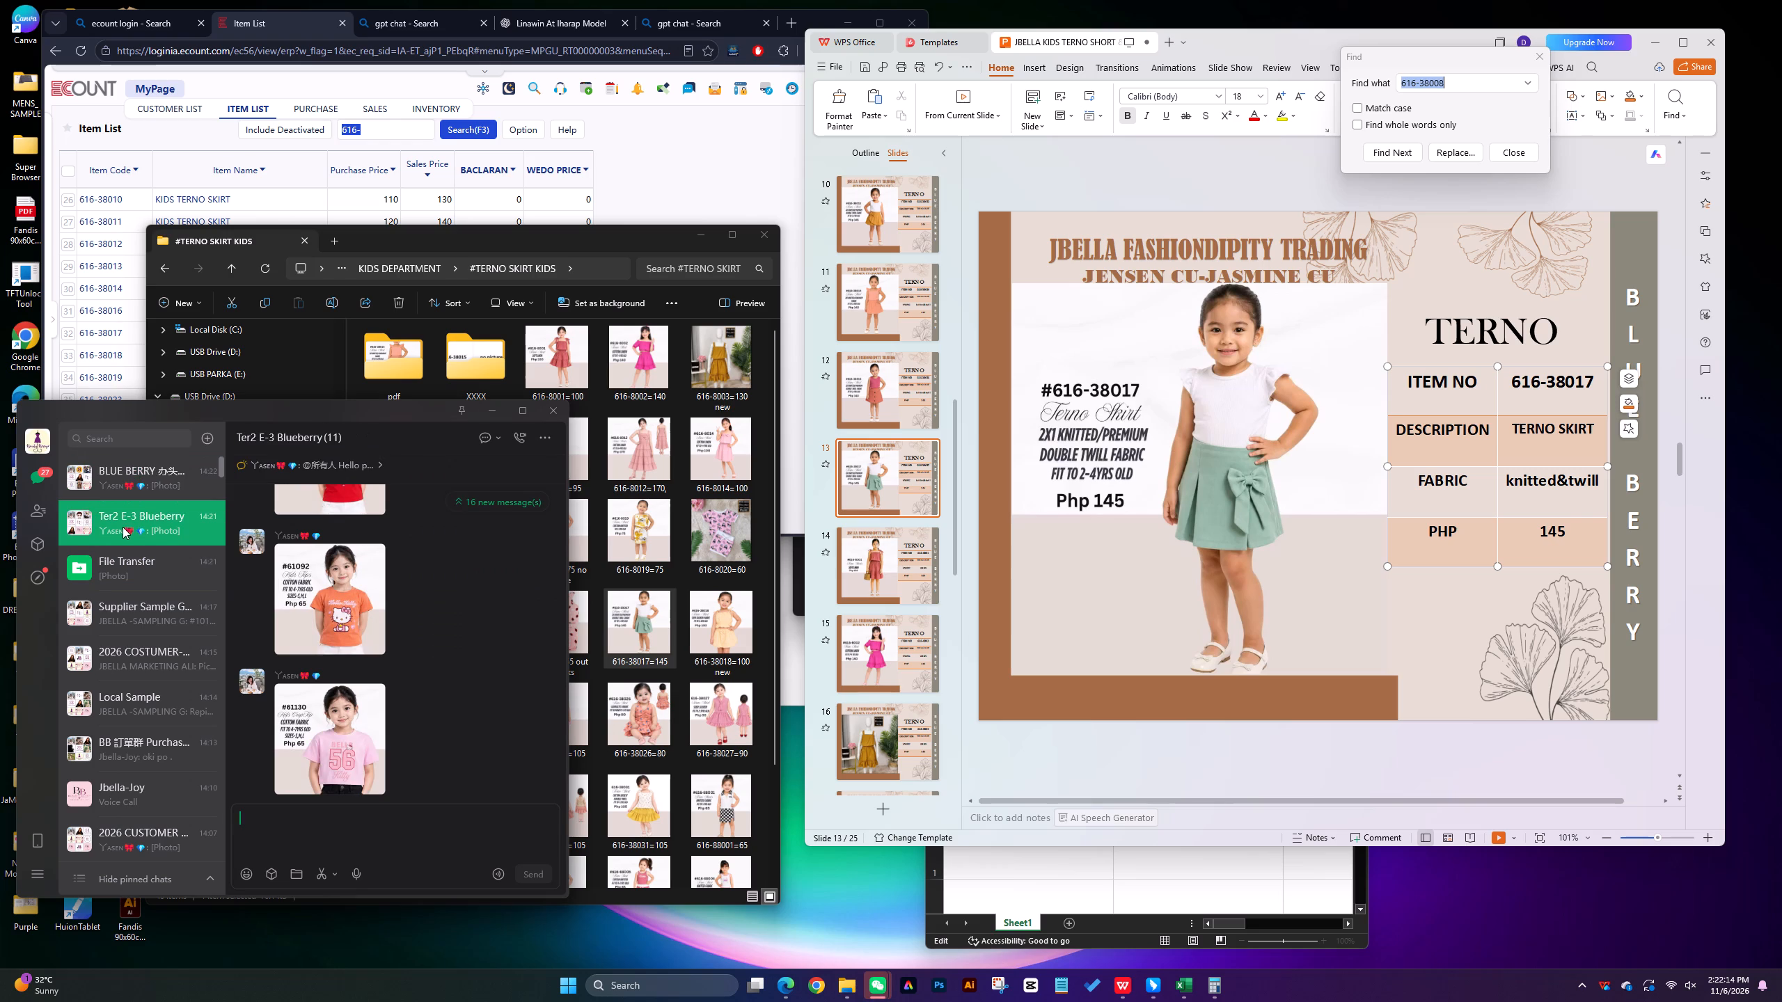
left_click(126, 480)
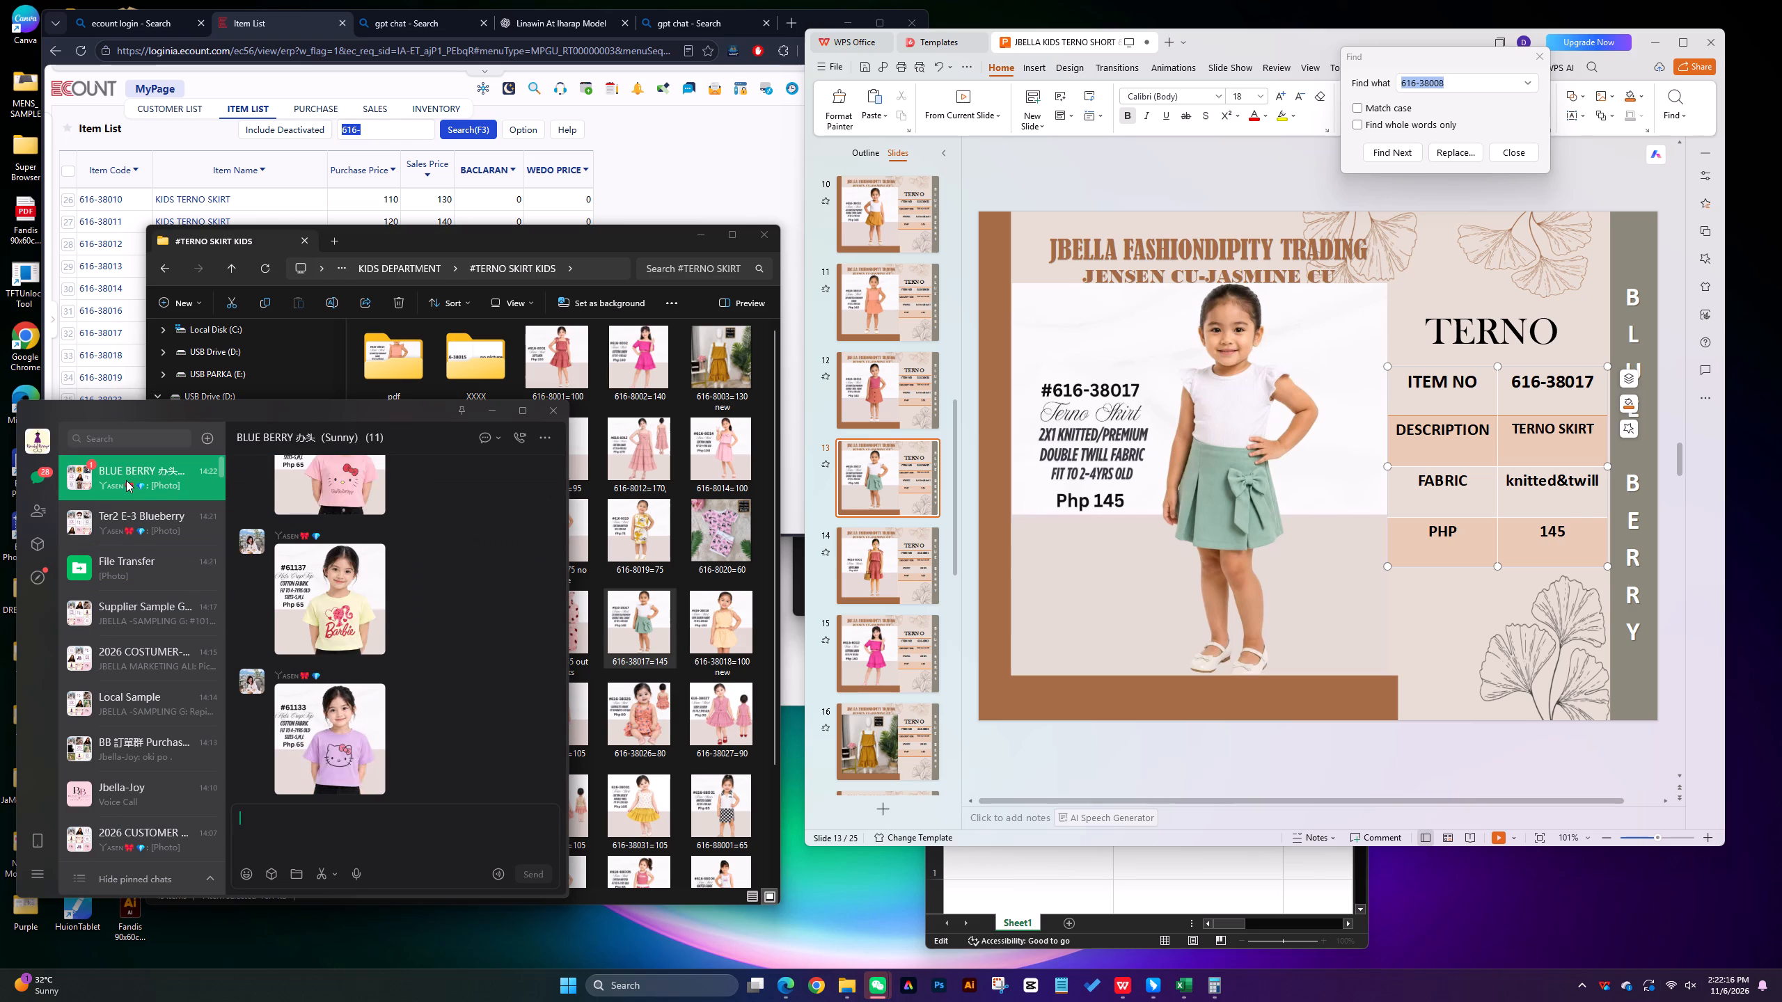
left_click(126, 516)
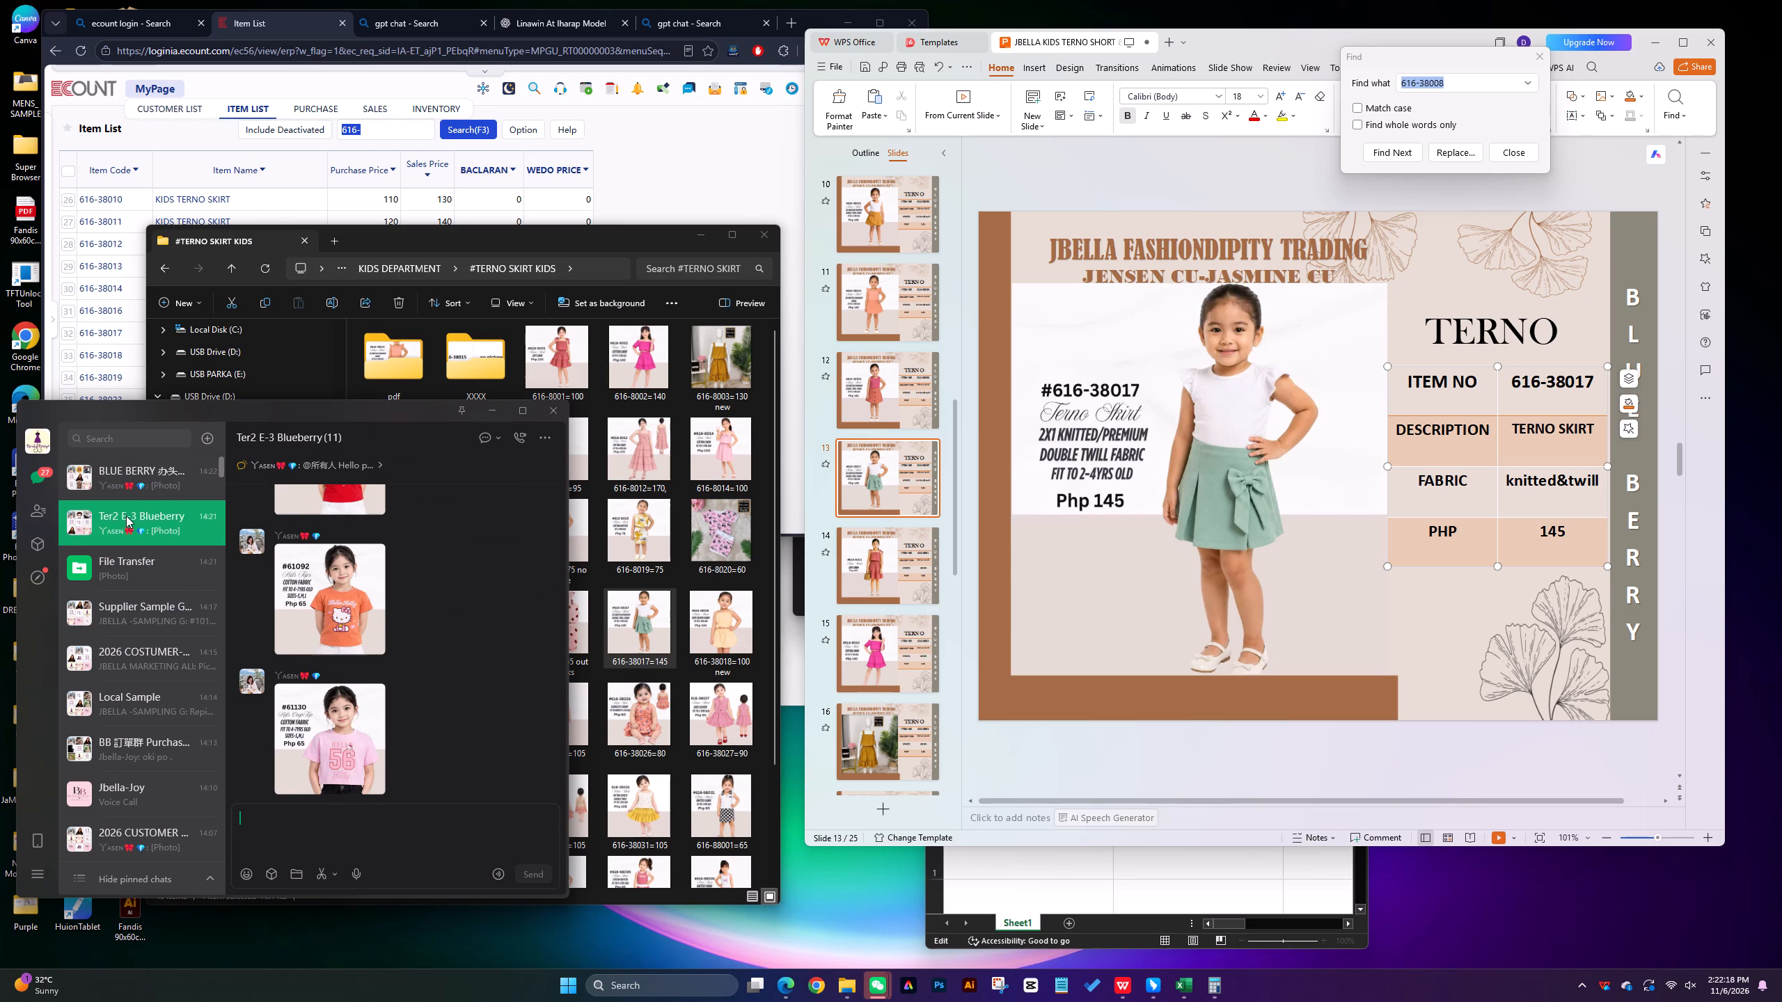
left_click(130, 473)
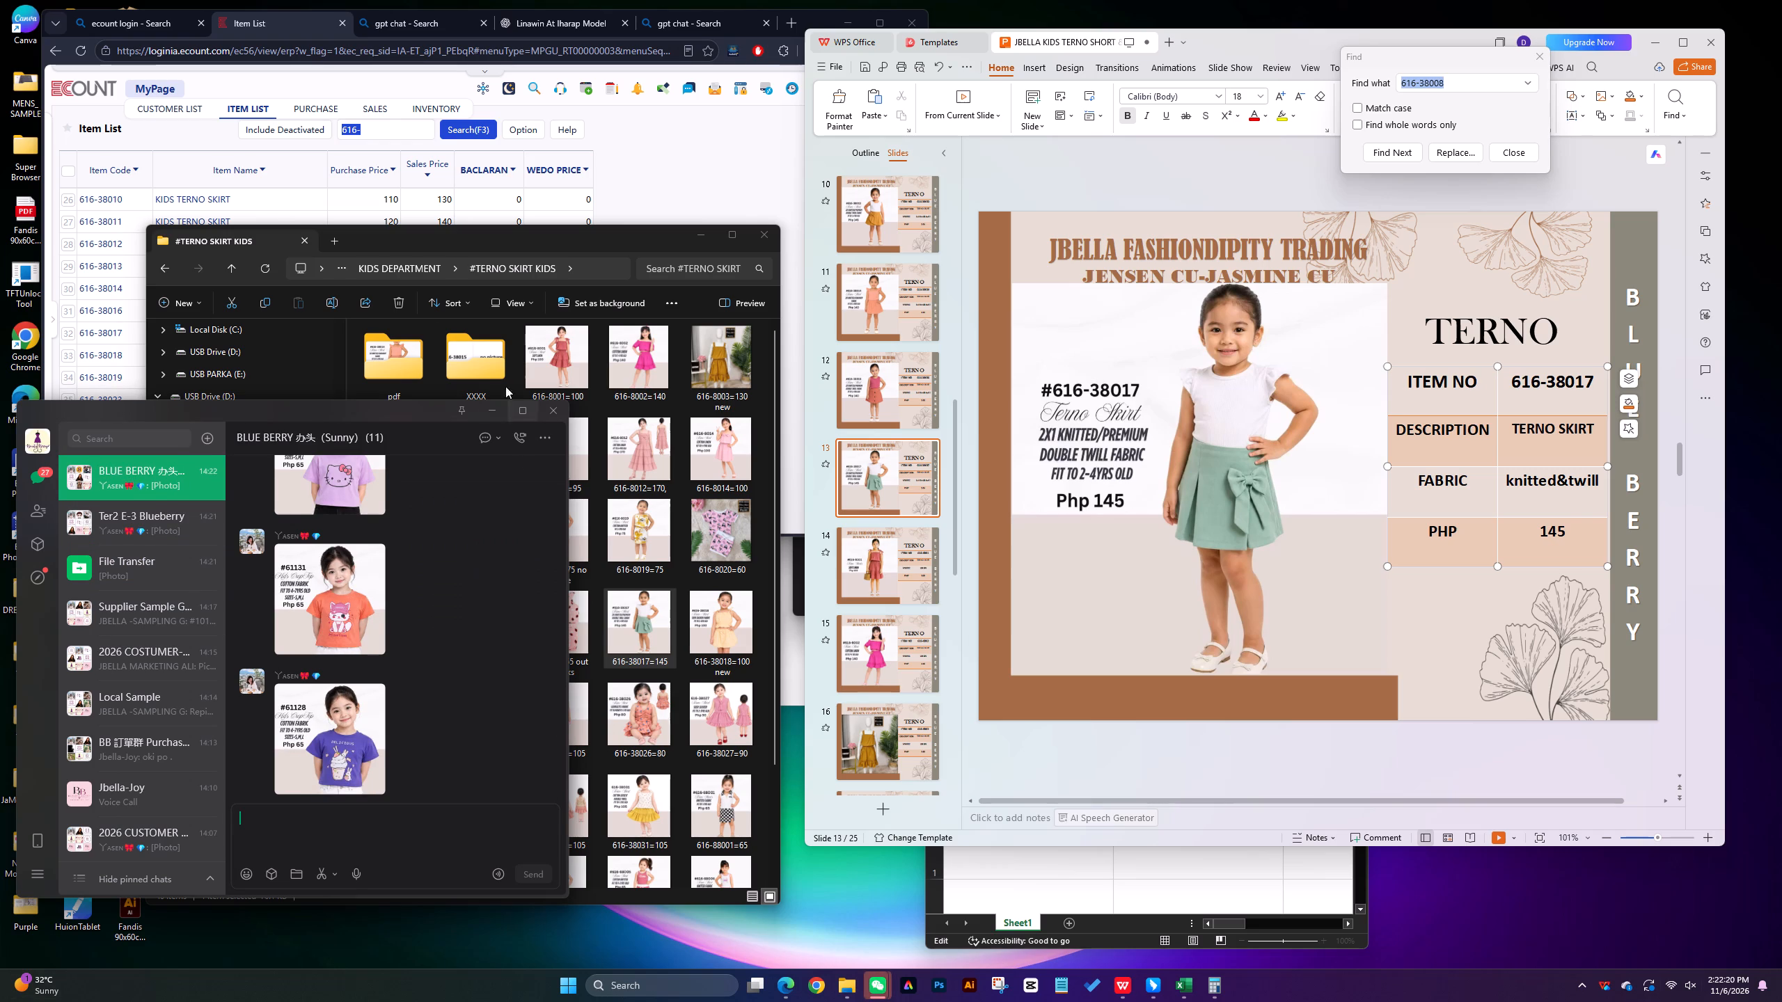
Move the 616-38017=145 picture from #TERNO SKIRT KIDS into its pdf subfolder.
left_click(544, 238)
left_click_drag(649, 626, 648, 618)
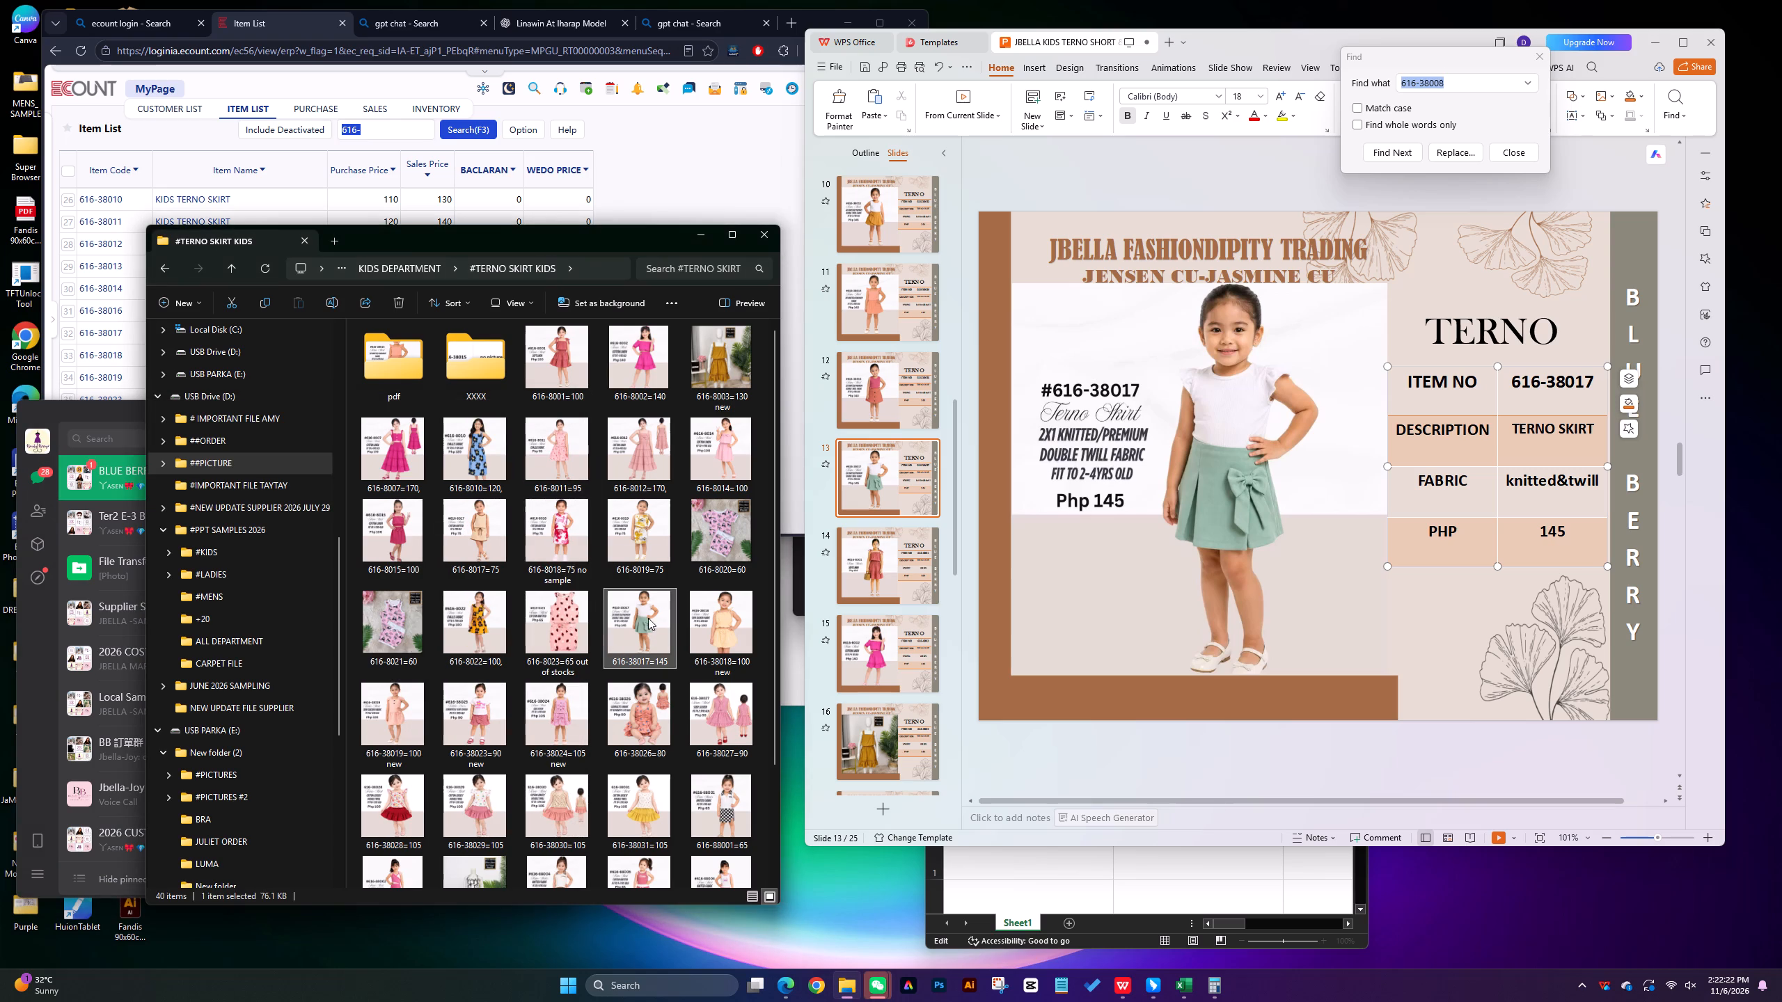
left_click_drag(648, 618, 391, 390)
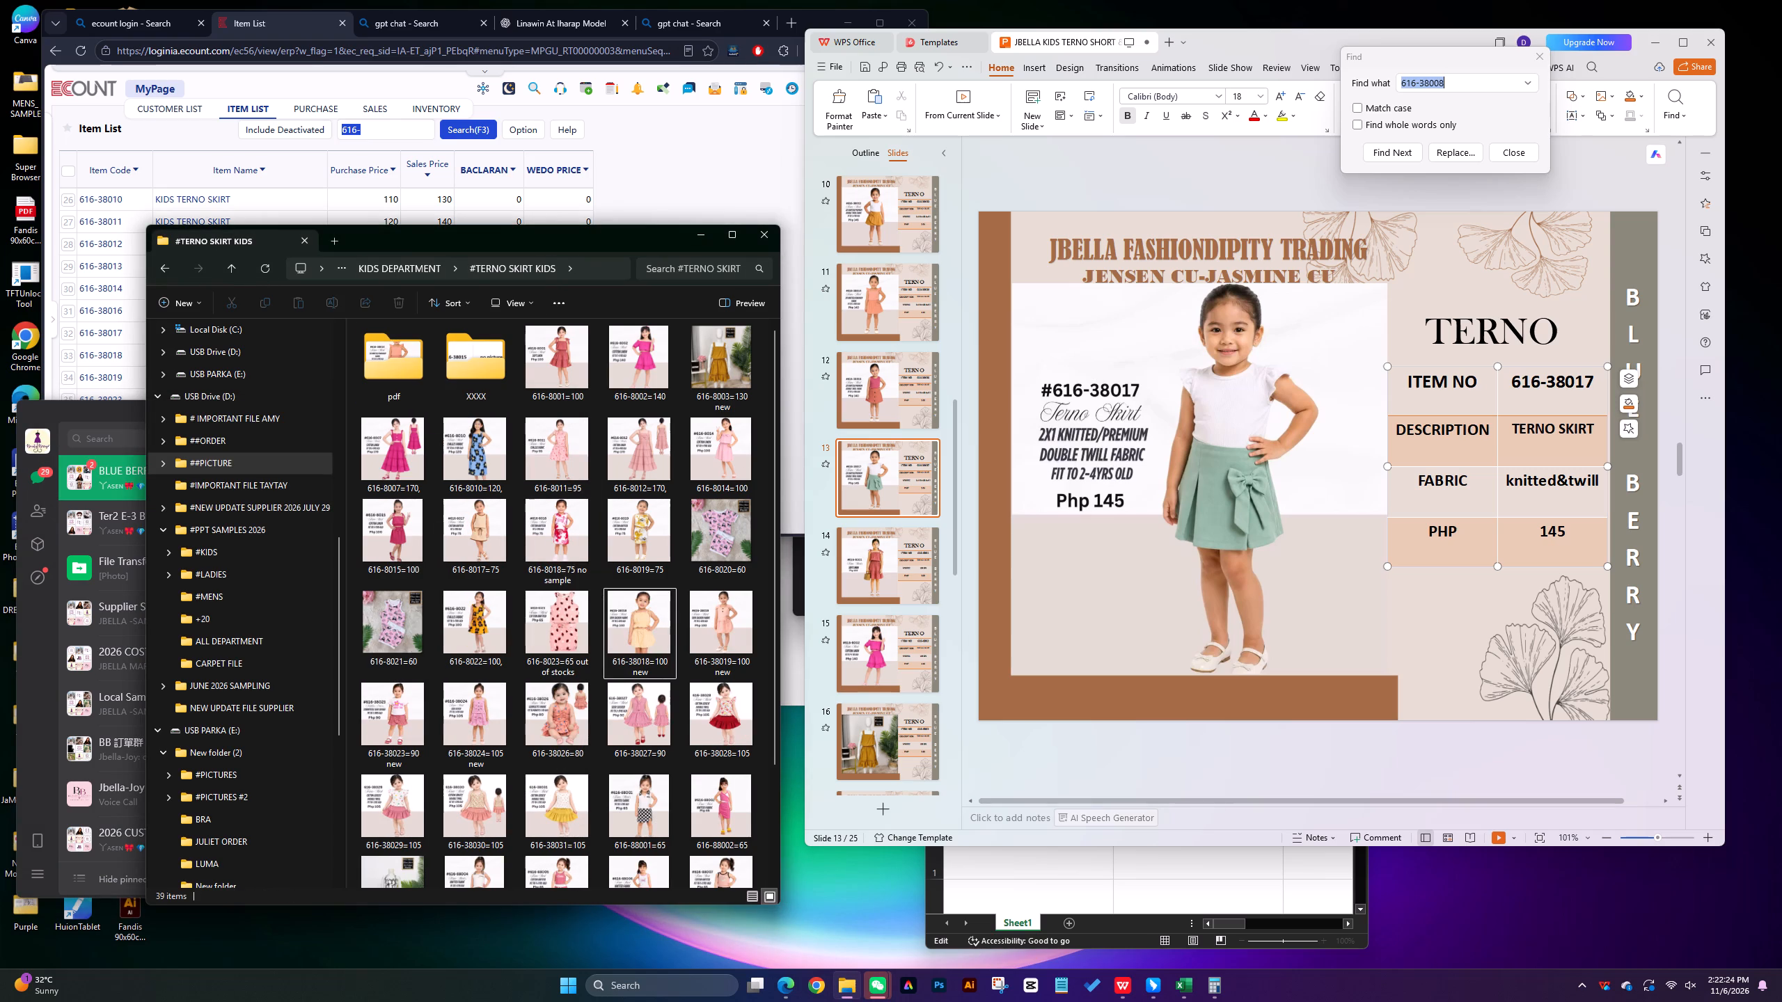
Duplicate the 616-38017 terno slide and delete the picture from the copy.
left_click(876, 473)
right_click(876, 472)
left_click(918, 534)
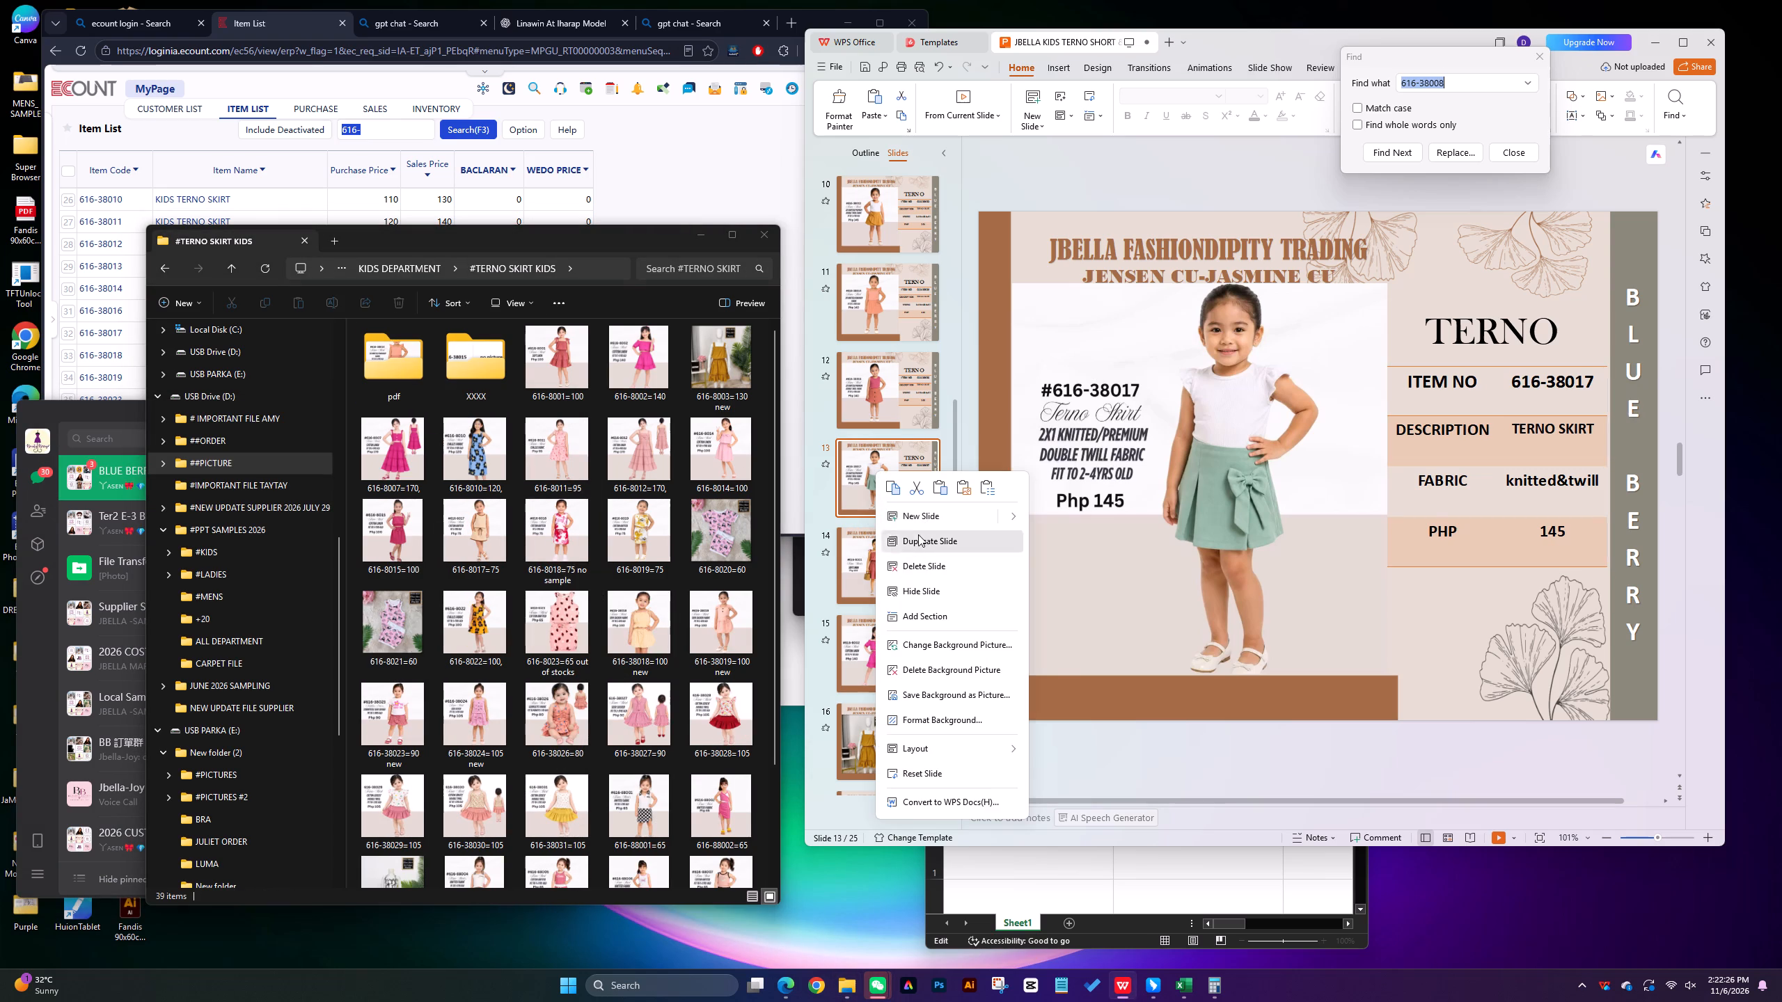
left_click(1041, 432)
key("Delete")
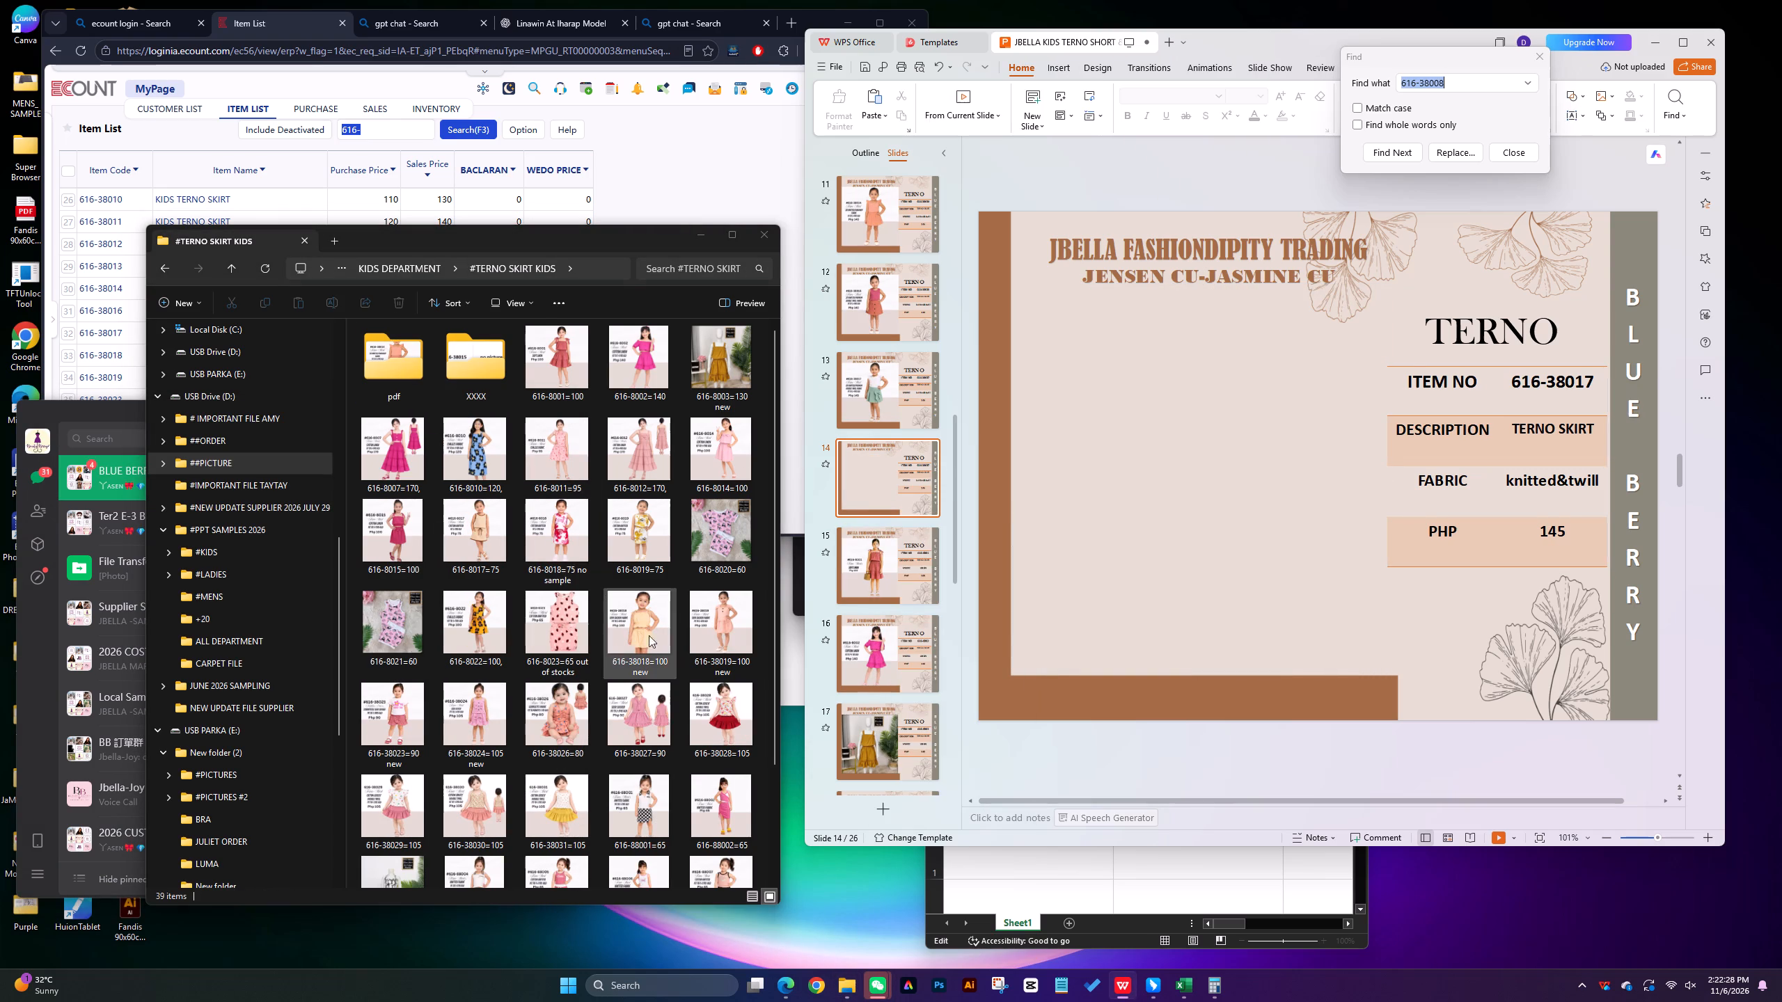
Insert the 616-38018=100 new picture from #TERNO SKIRT KIDS on the duplicate slide, shrunk to about 4.34 in square beneath the heading.
left_click_drag(649, 630, 1043, 298)
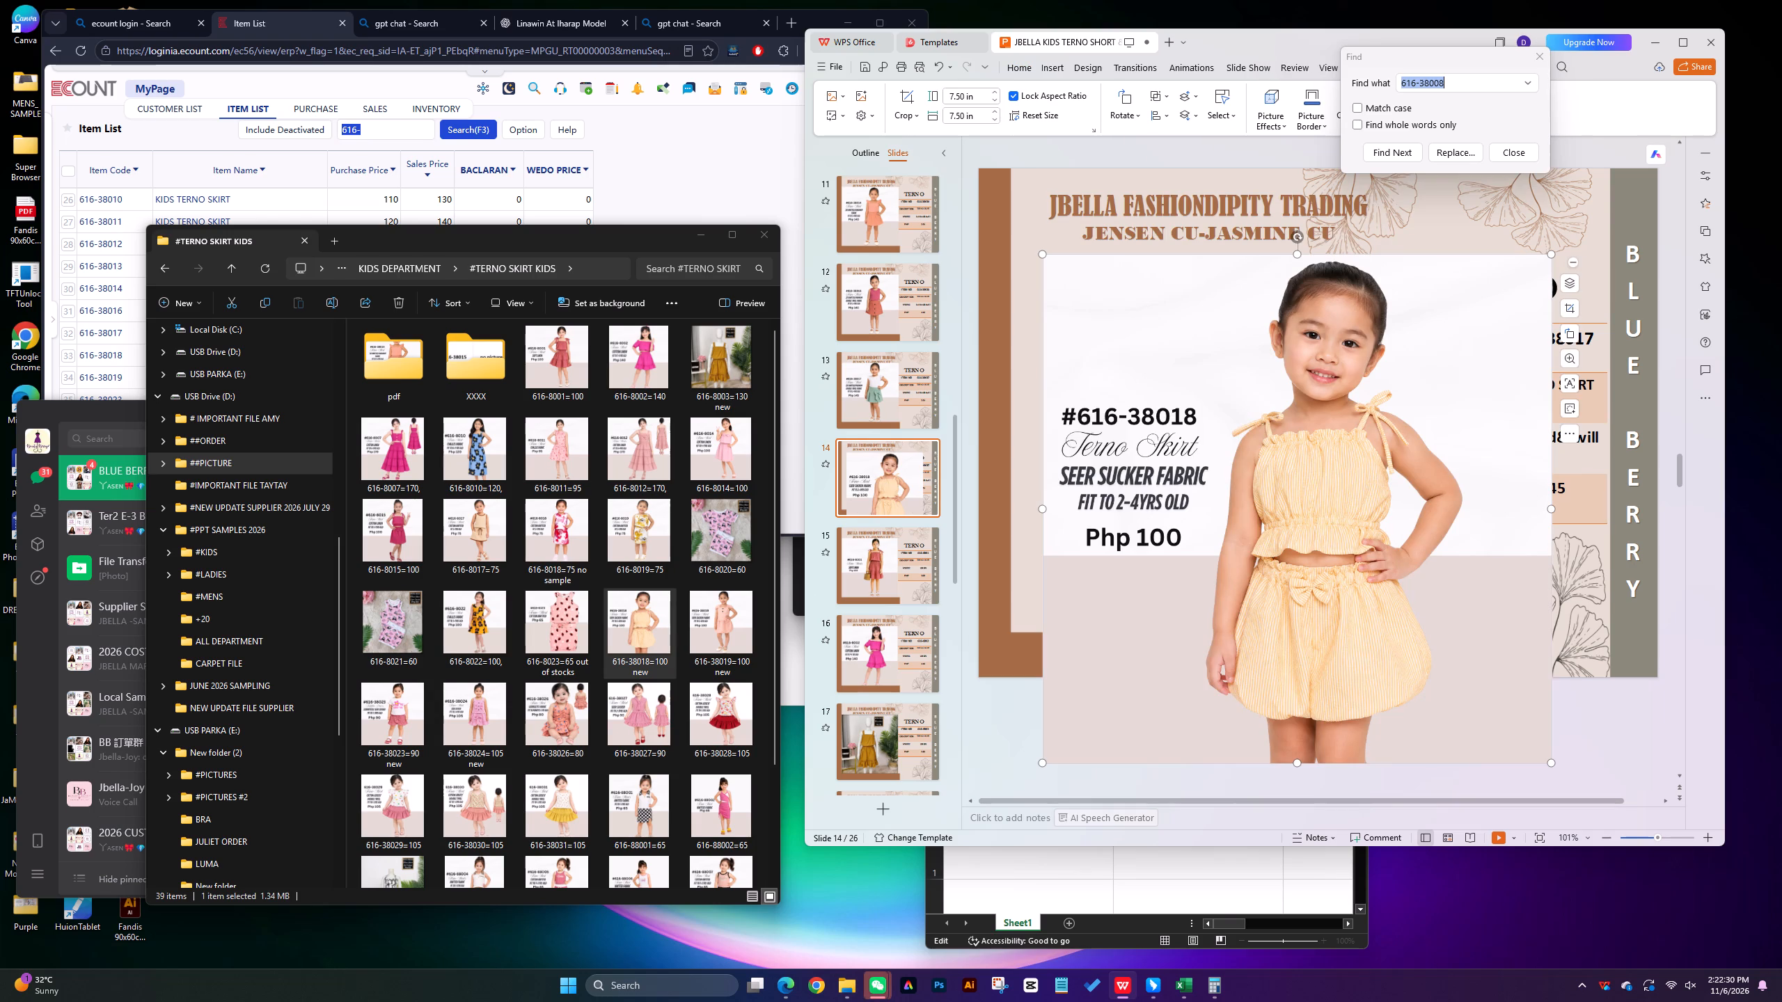
left_click_drag(1553, 253, 1197, 467)
left_click_drag(1119, 584, 1087, 360)
left_click(1087, 360)
left_click_drag(1108, 356, 1117, 350)
Align the 616-38018 picture to the blank area's upper-left corner and stretch it to about 5.75 in high by 5.47 in wide.
key("Left")
key("Left")
key("Left")
key("Left")
key("Left")
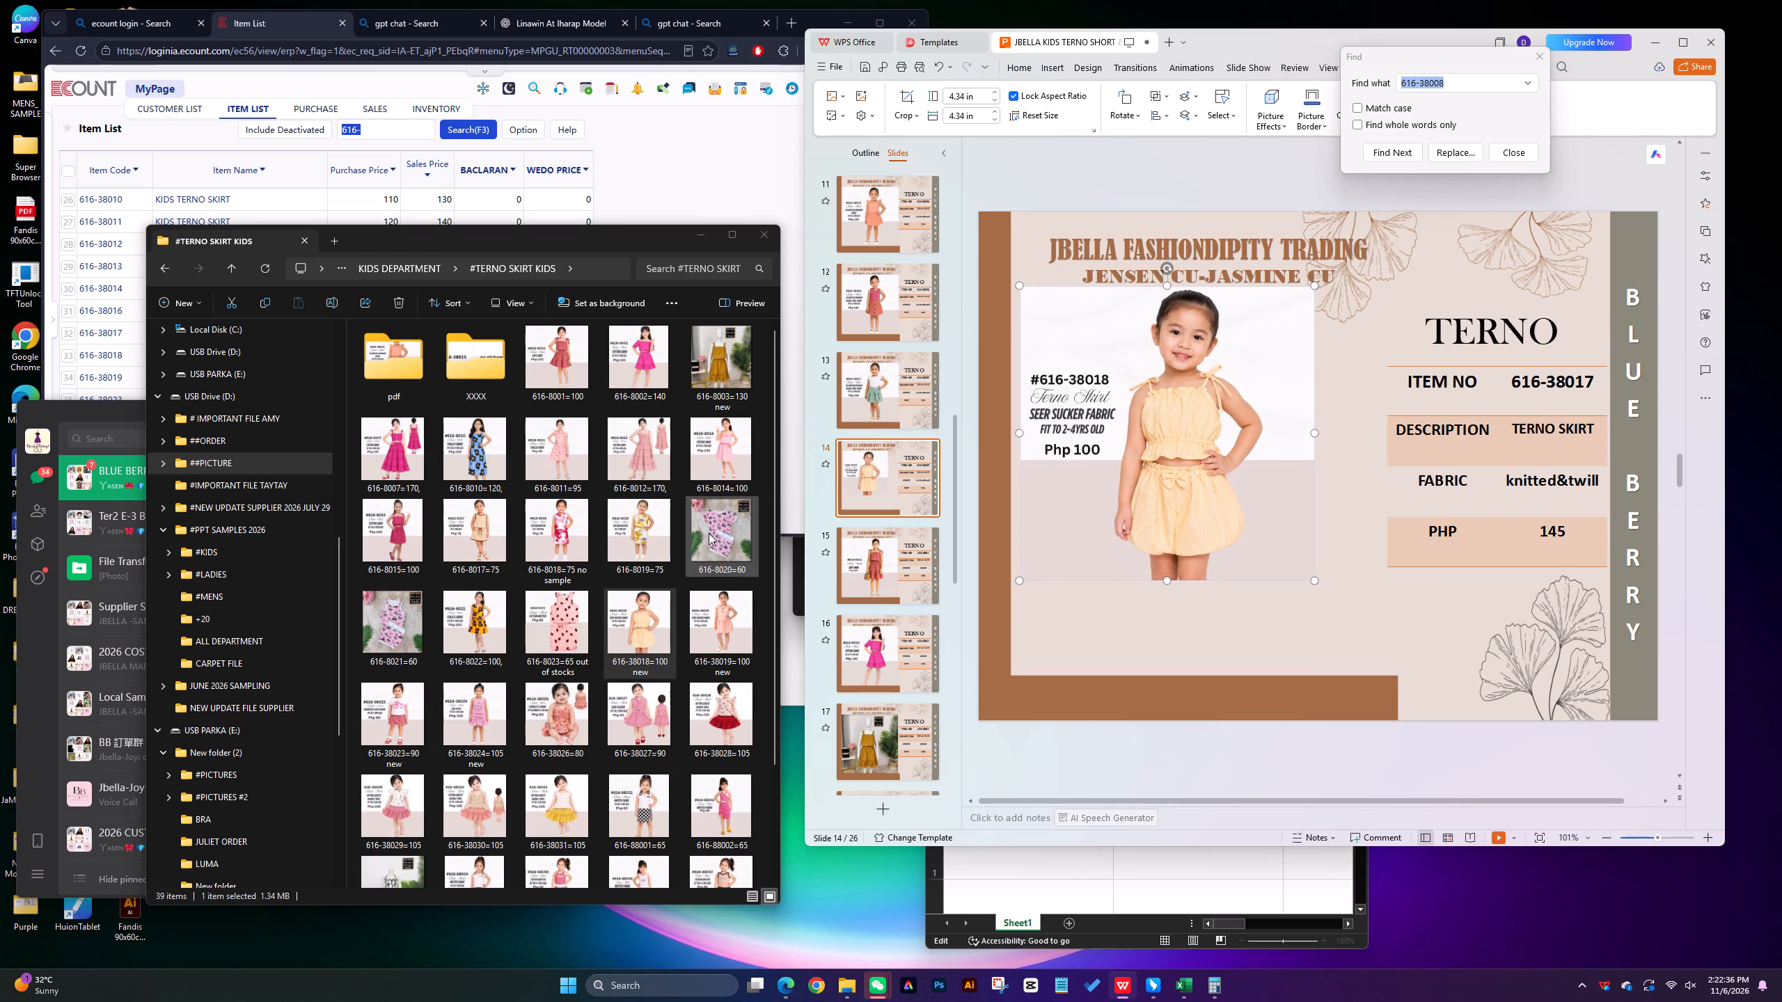
key("Left")
key("Left")
key("Left")
key("Left")
key("Left")
key("Left")
key("Left")
key("Left")
key("Left")
key("Left")
key("Left")
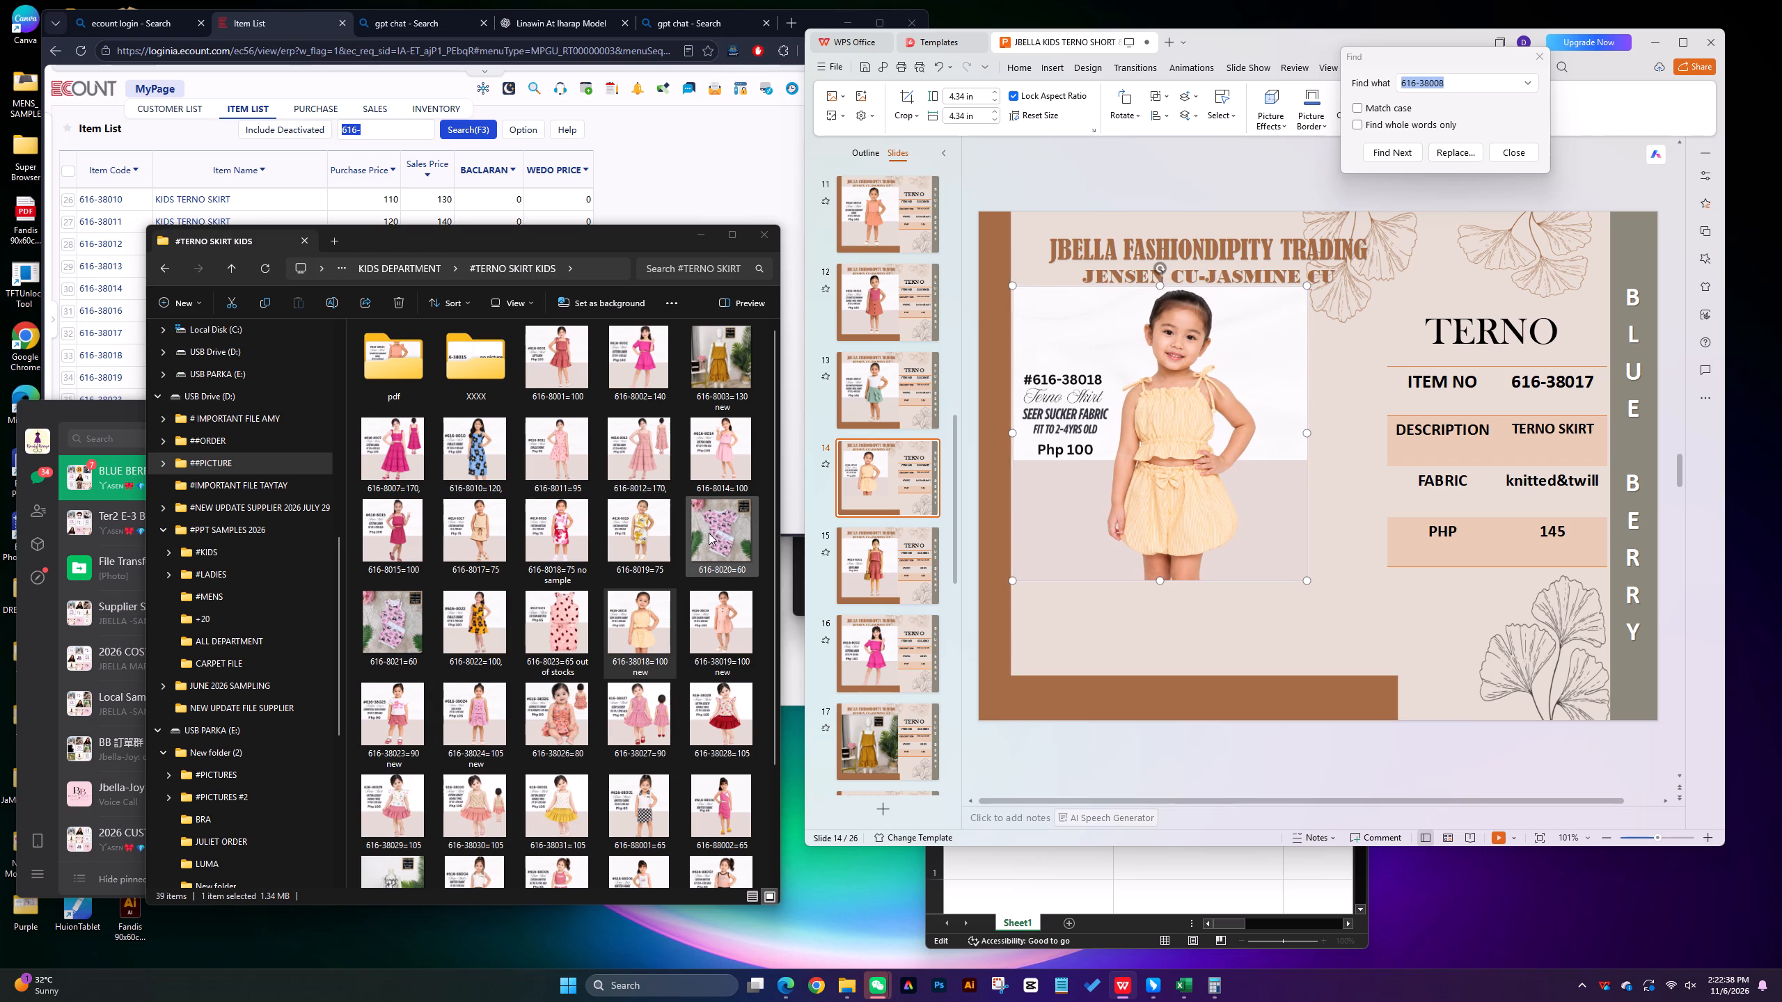
key("Left")
key("Up")
key("Up")
key("Up")
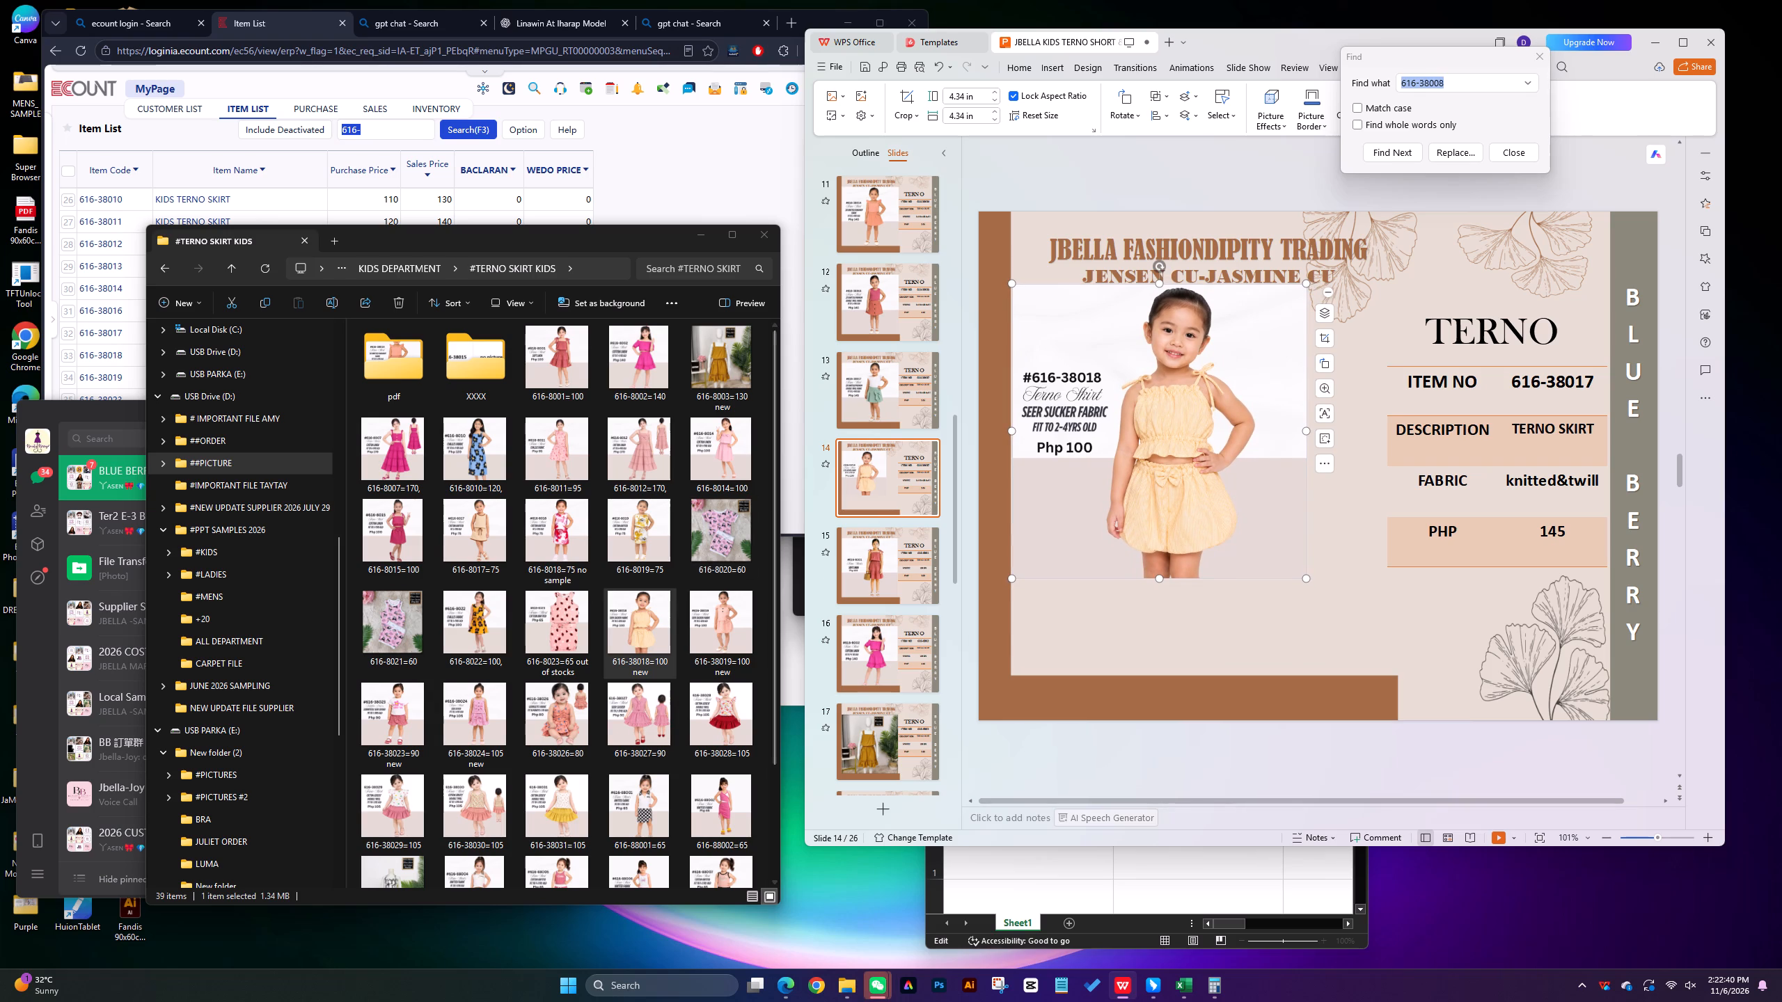
left_click_drag(1161, 578, 1174, 671)
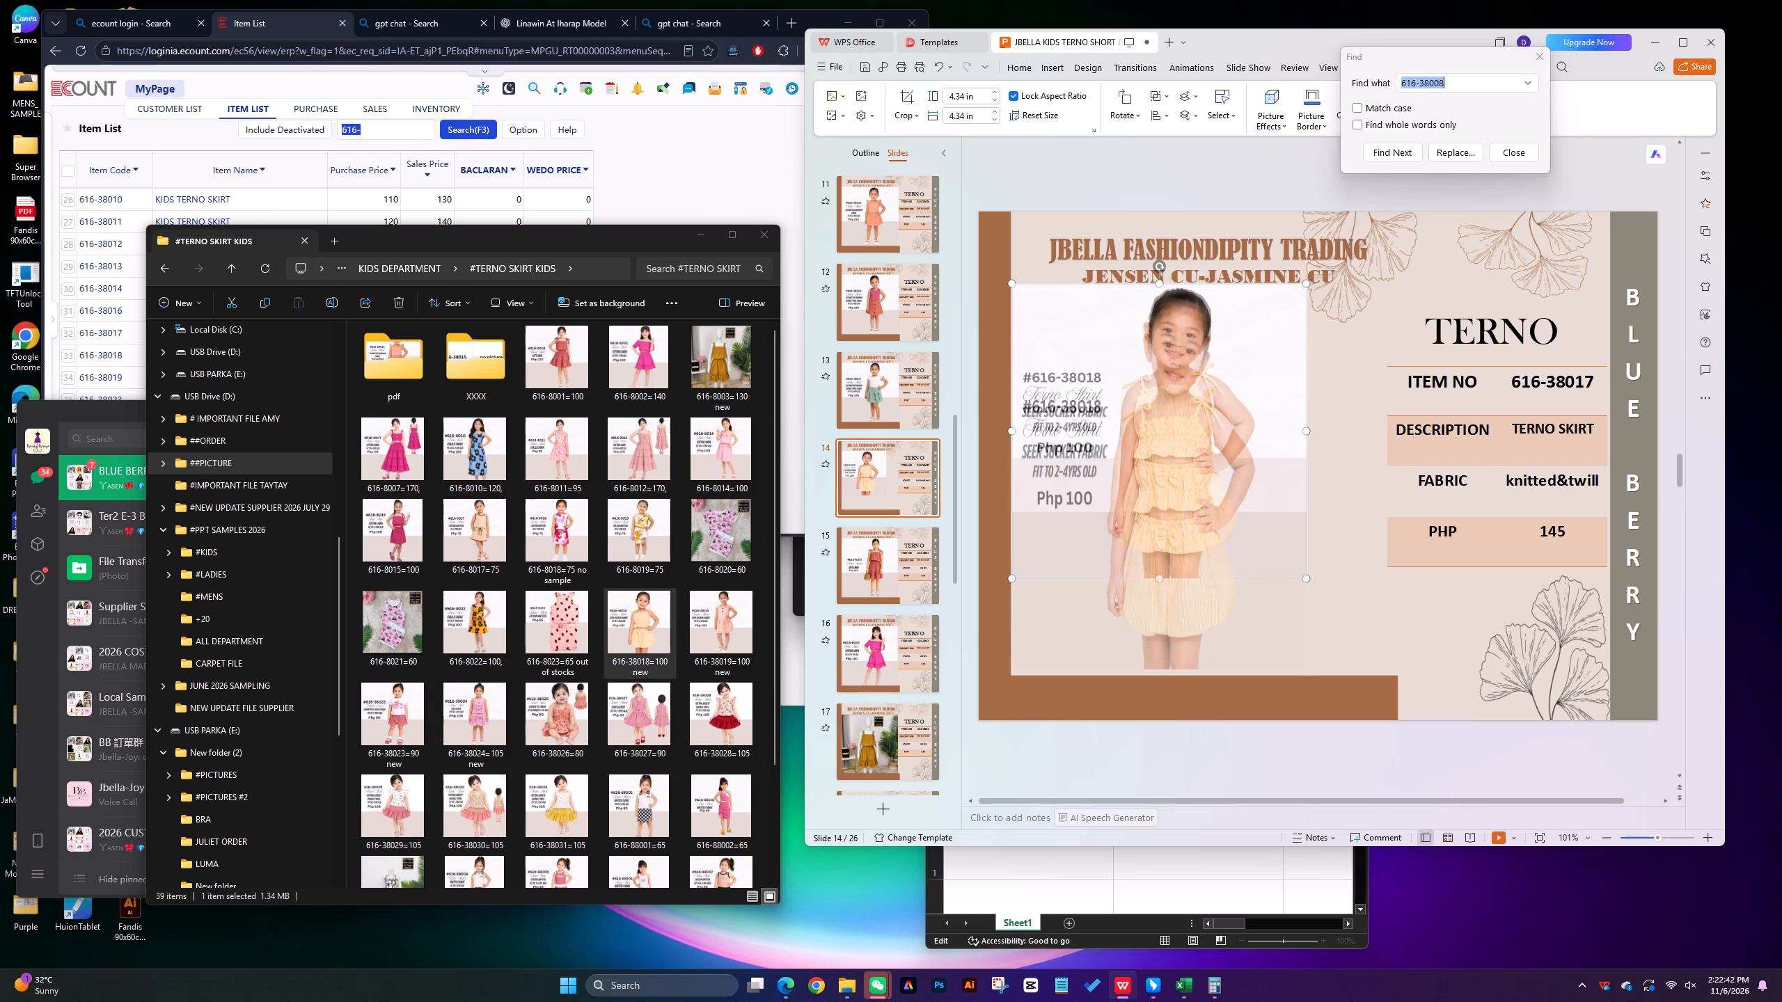
left_click_drag(1174, 671, 1174, 674)
left_click_drag(1305, 480, 1373, 487)
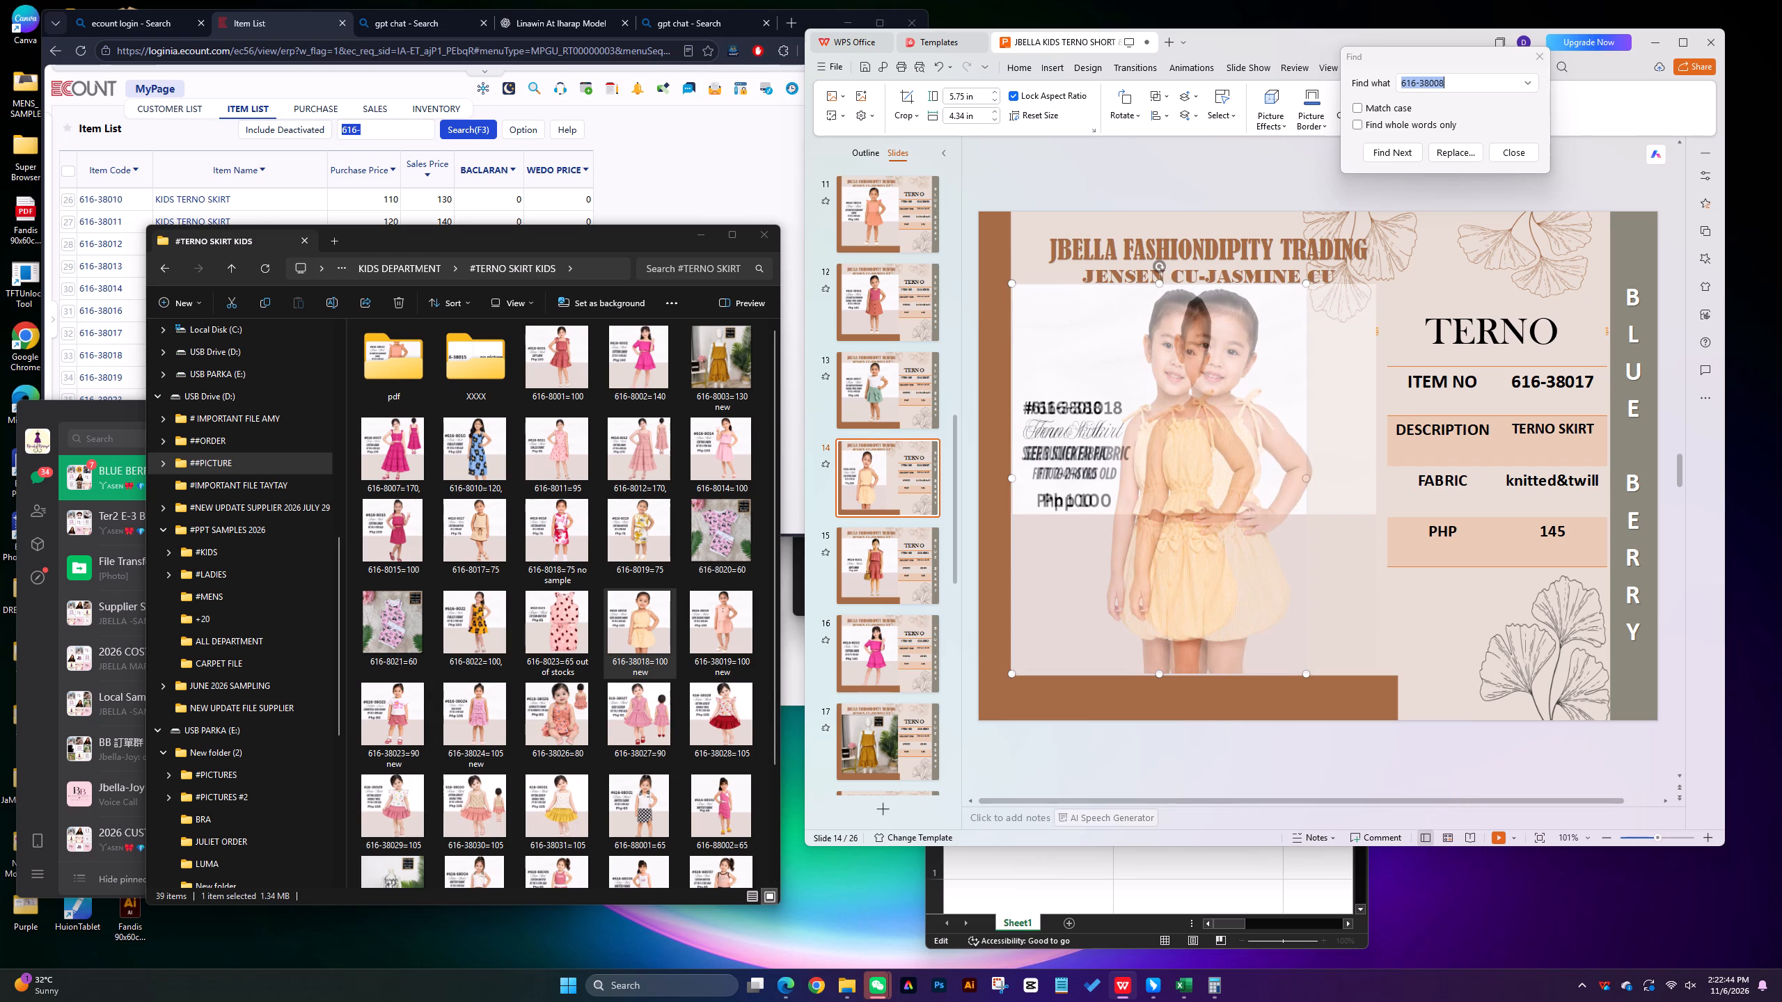
left_click_drag(1373, 487, 1382, 487)
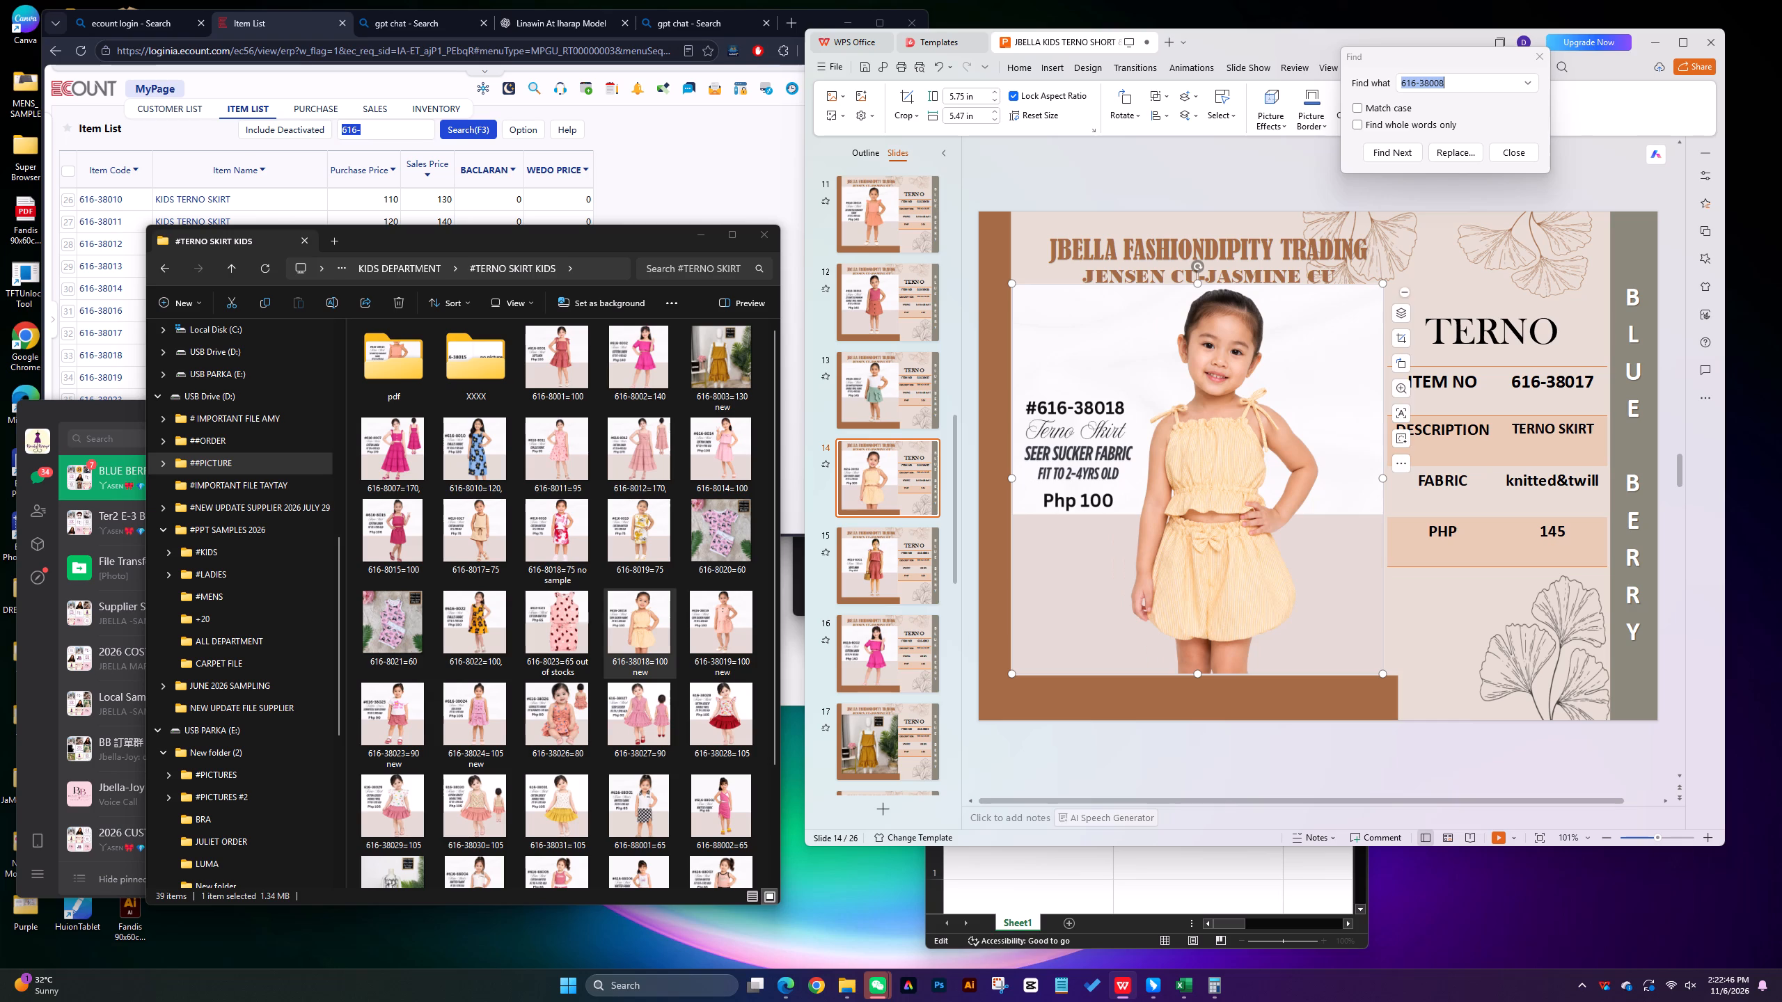
Set the duplicated terno slide's item number to 616-38018 and its PHP price to 100.
left_click(1594, 383)
key("BackSpace")
key("8")
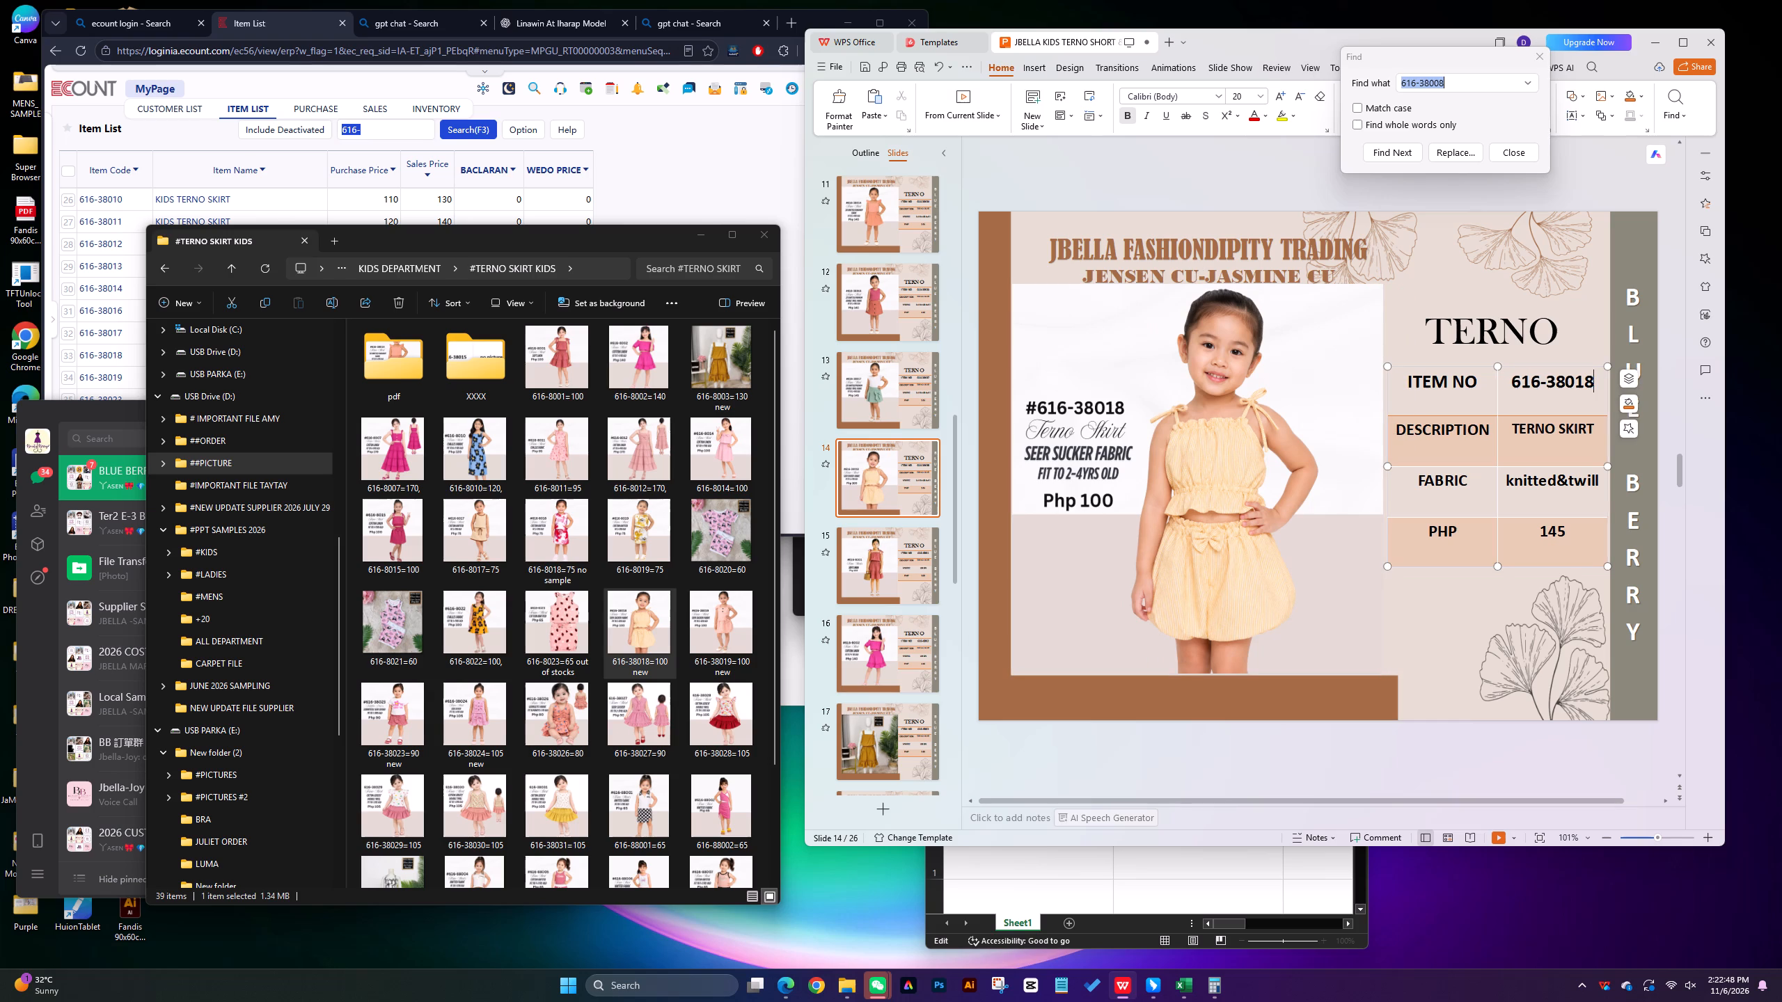
left_click(1571, 534)
key("BackSpace")
key("BackSpace")
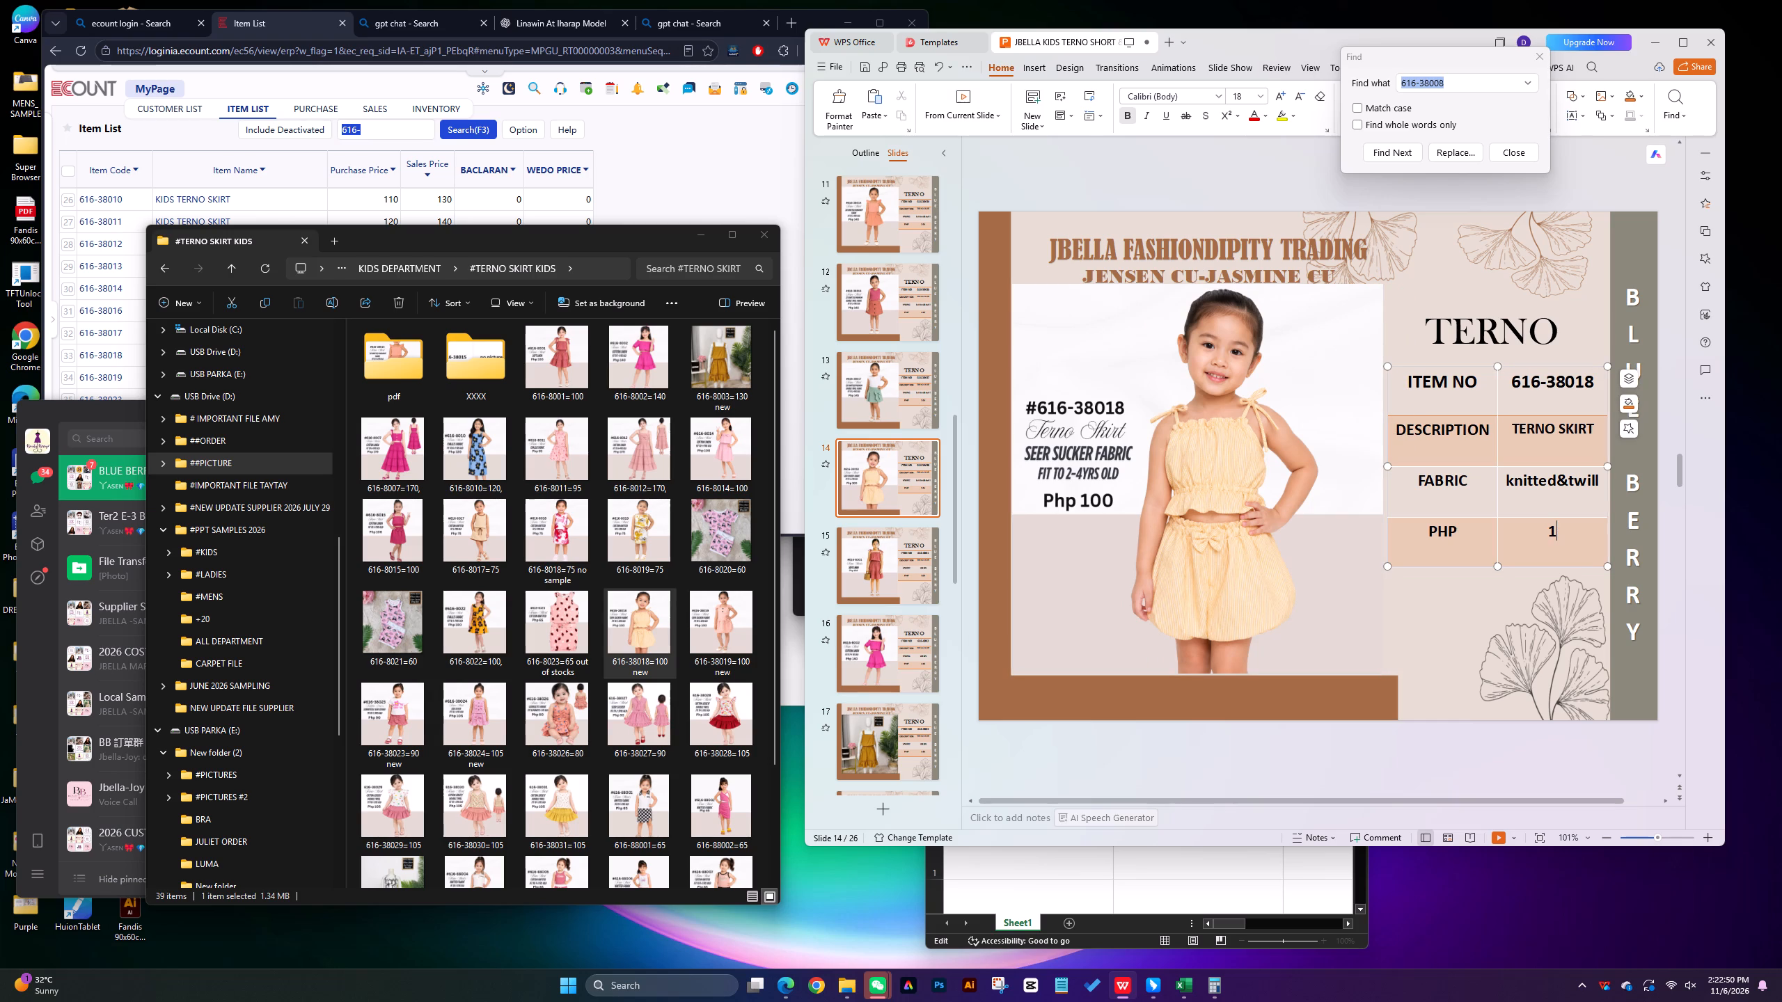
type("00")
Replace the fabric entry on the 616-38018 slide with sucker, and compare it with the 616-38016 slide.
left_click(1600, 482)
key("BackSpace")
key("BackSpace")
key("BackSpace")
key("BackSpace")
key("BackSpace")
key("BackSpace")
key("BackSpace")
key("BackSpace")
key("BackSpace")
key("BackSpace")
key("BackSpace")
key("BackSpace")
key("BackSpace")
key("BackSpace")
key("BackSpace")
key("BackSpace")
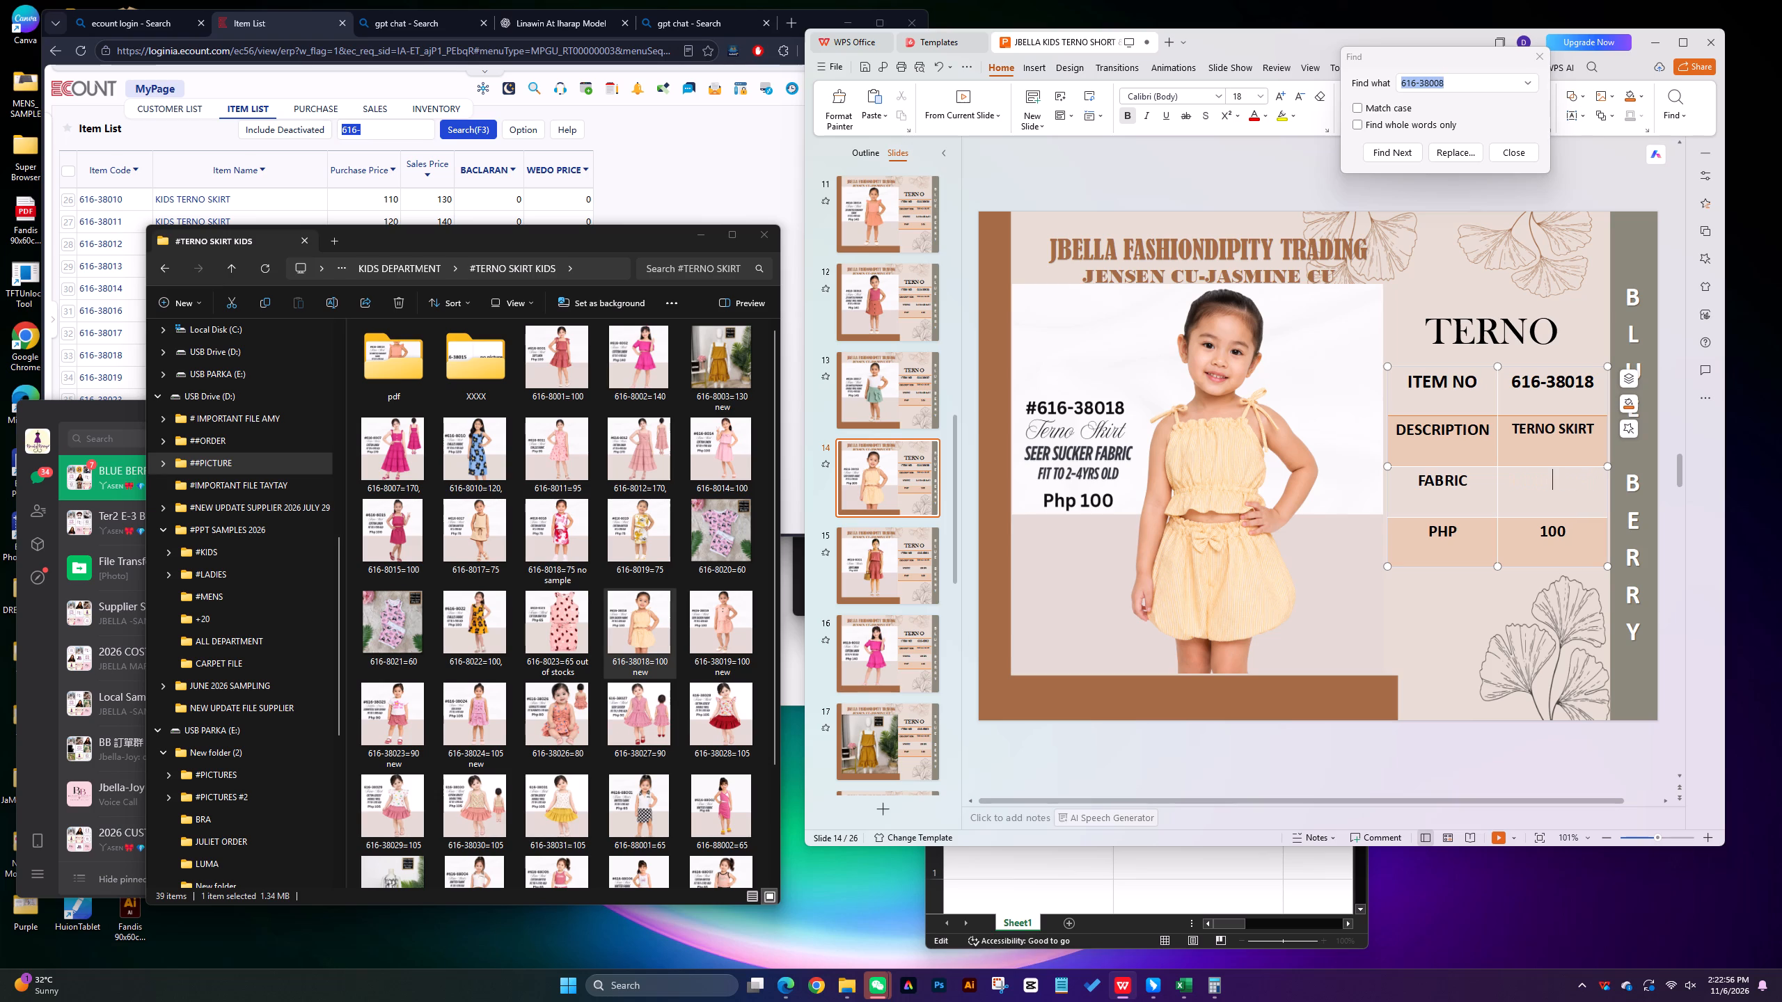
type("sucker")
left_click(872, 374)
left_click(881, 299)
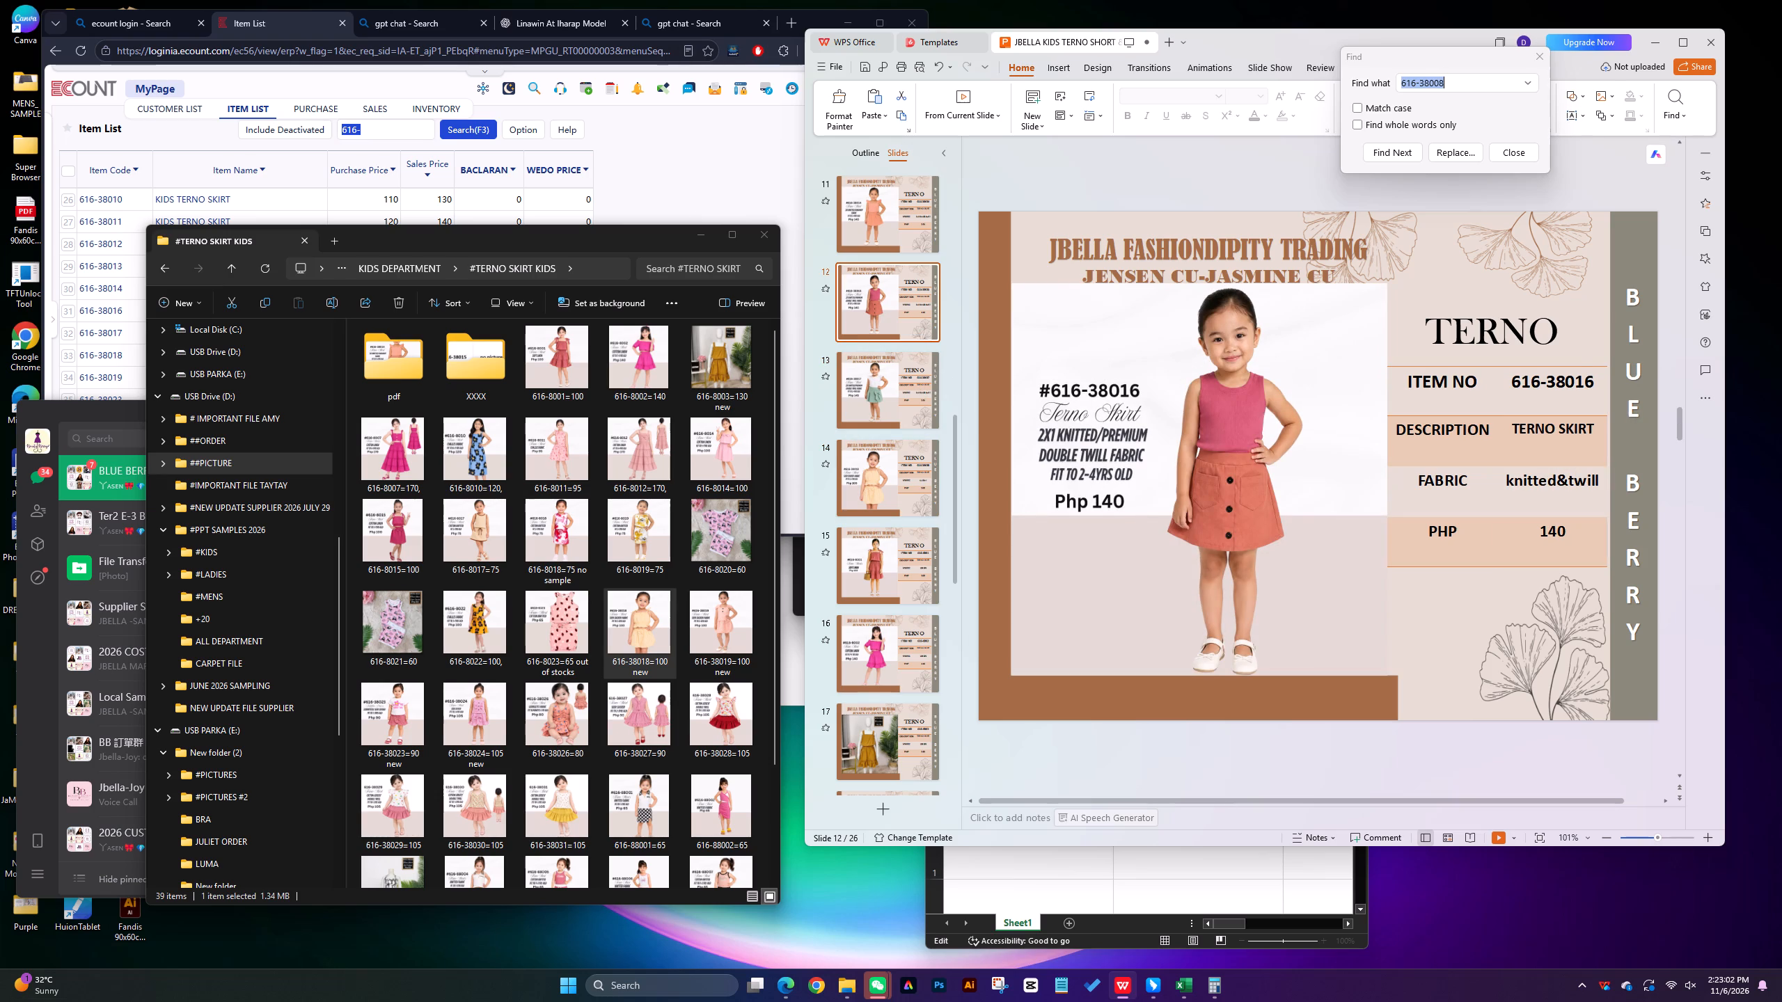
left_click(870, 484)
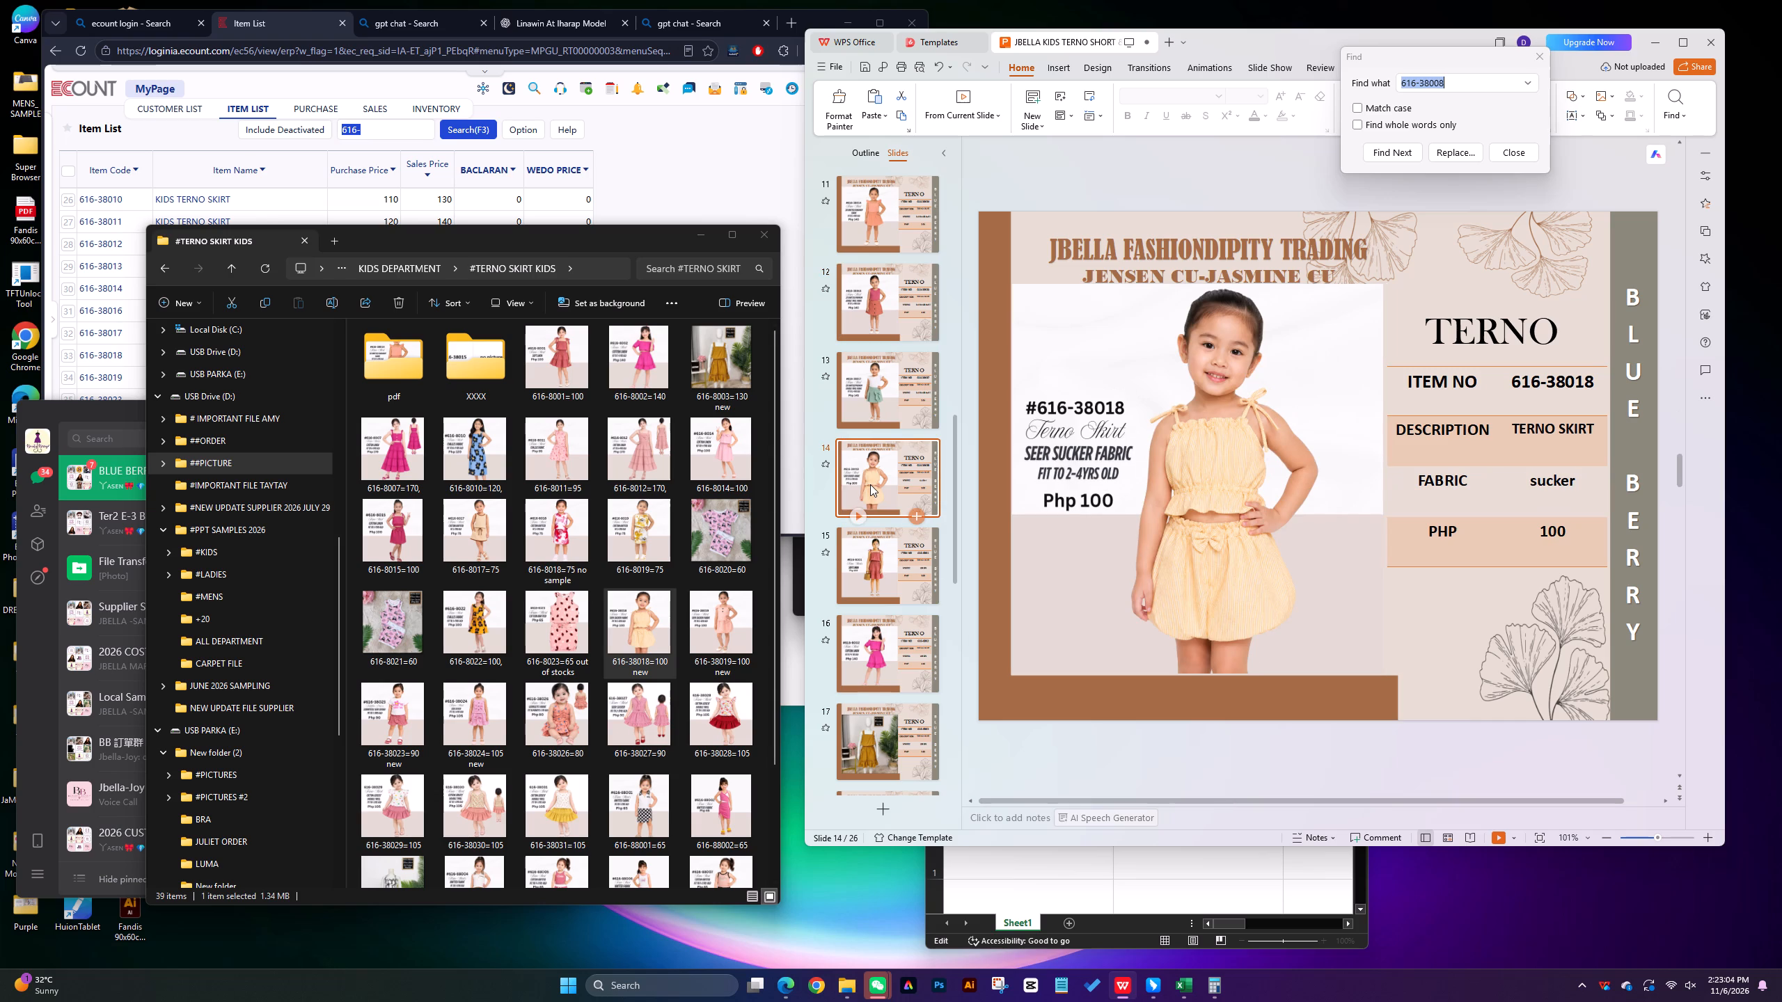
Move the 616-38018=100 new picture from #TERNO SKIRT KIDS into its pdf subfolder.
left_click_drag(634, 619, 411, 400)
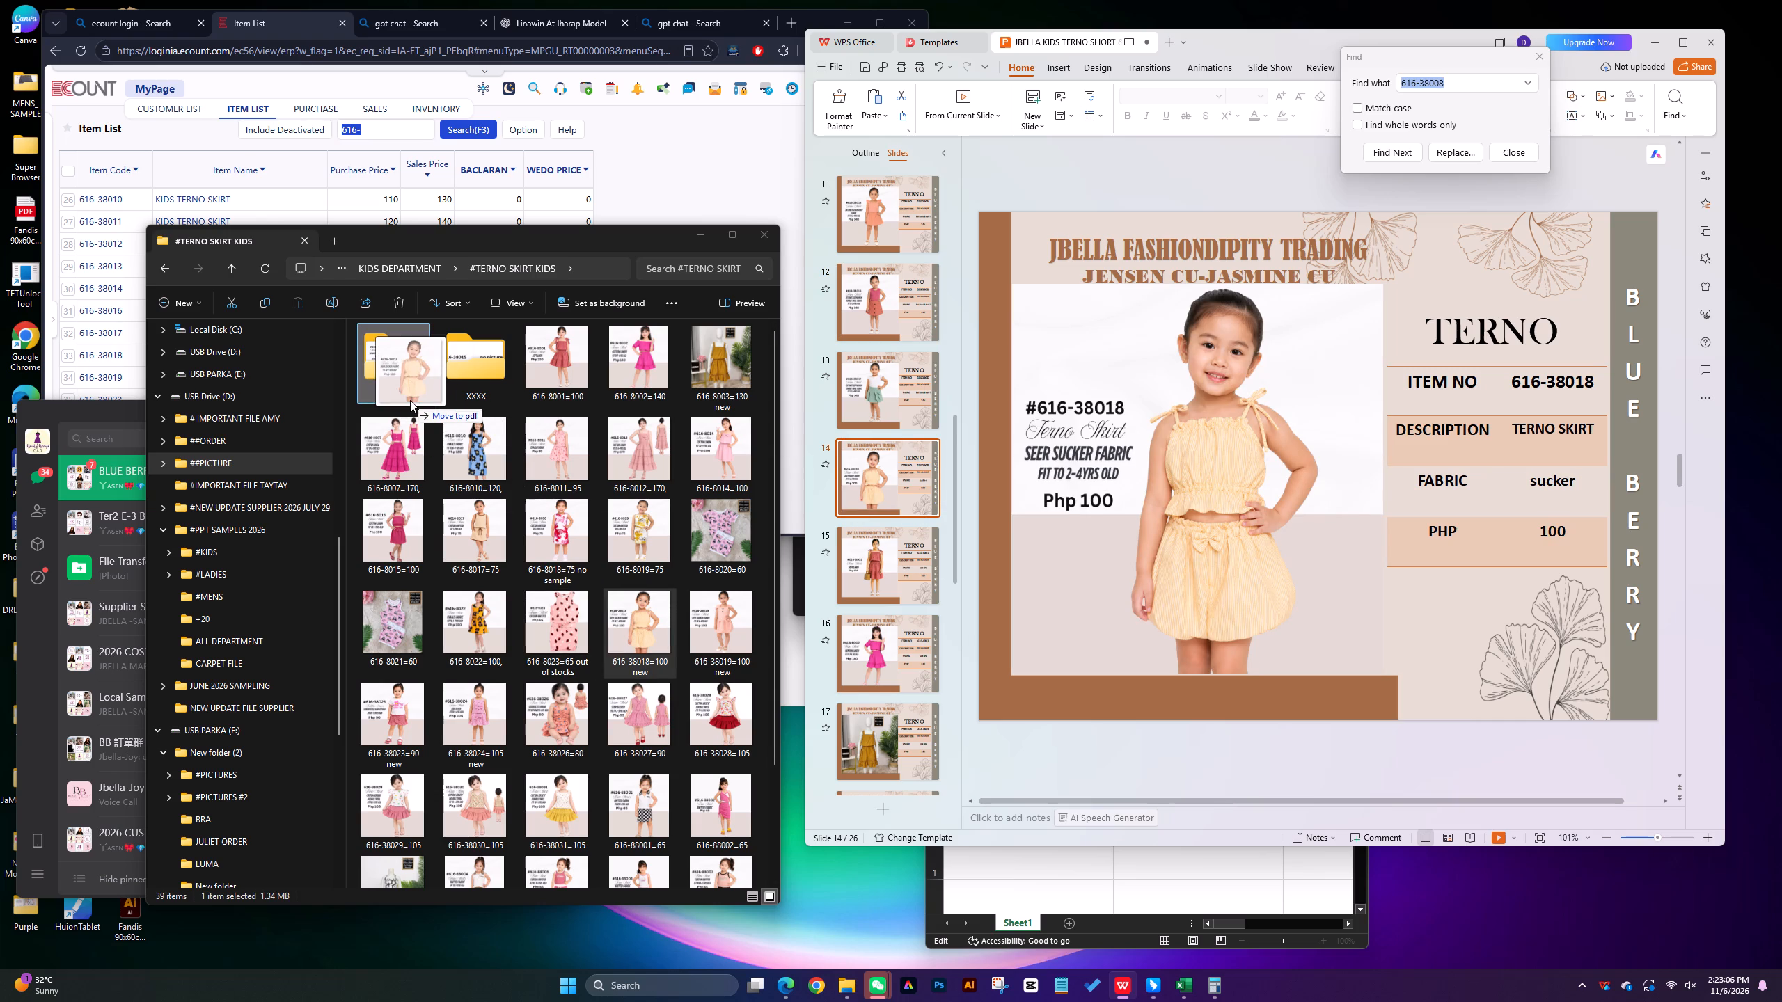
Duplicate the 616-38018 terno slide and delete the picture from the copy.
left_click(882, 475)
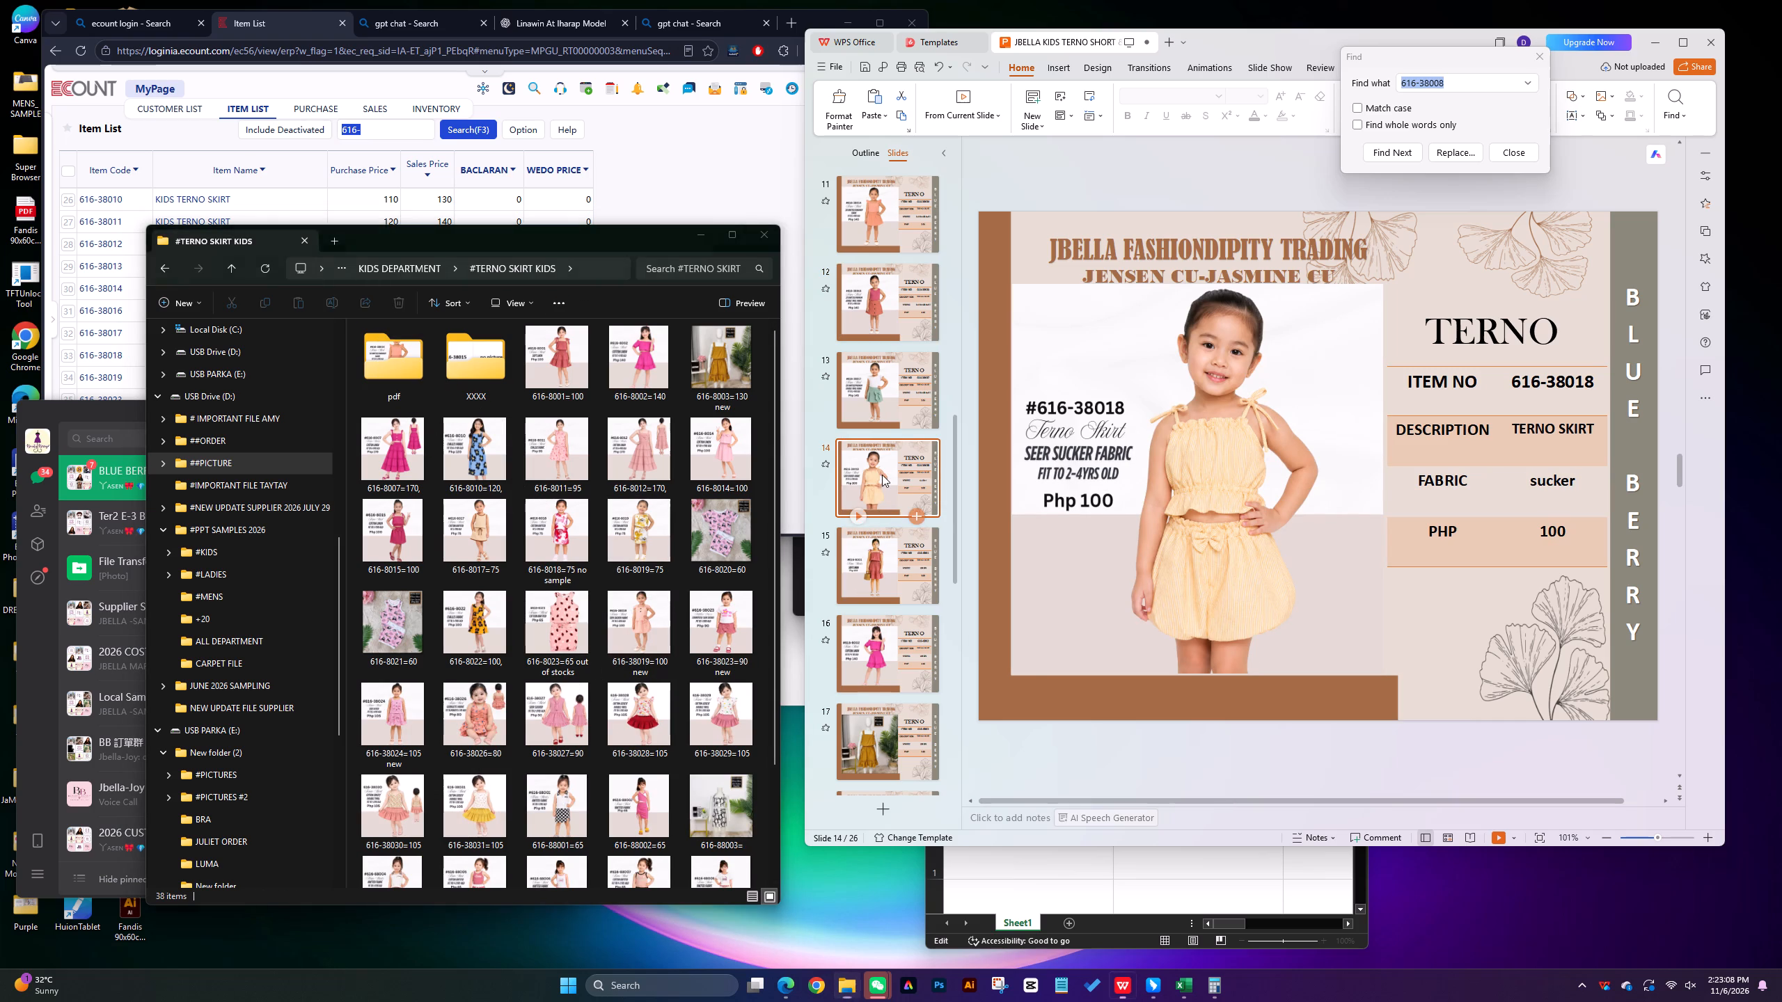
right_click(883, 475)
left_click(925, 539)
left_click(1106, 459)
key("Delete")
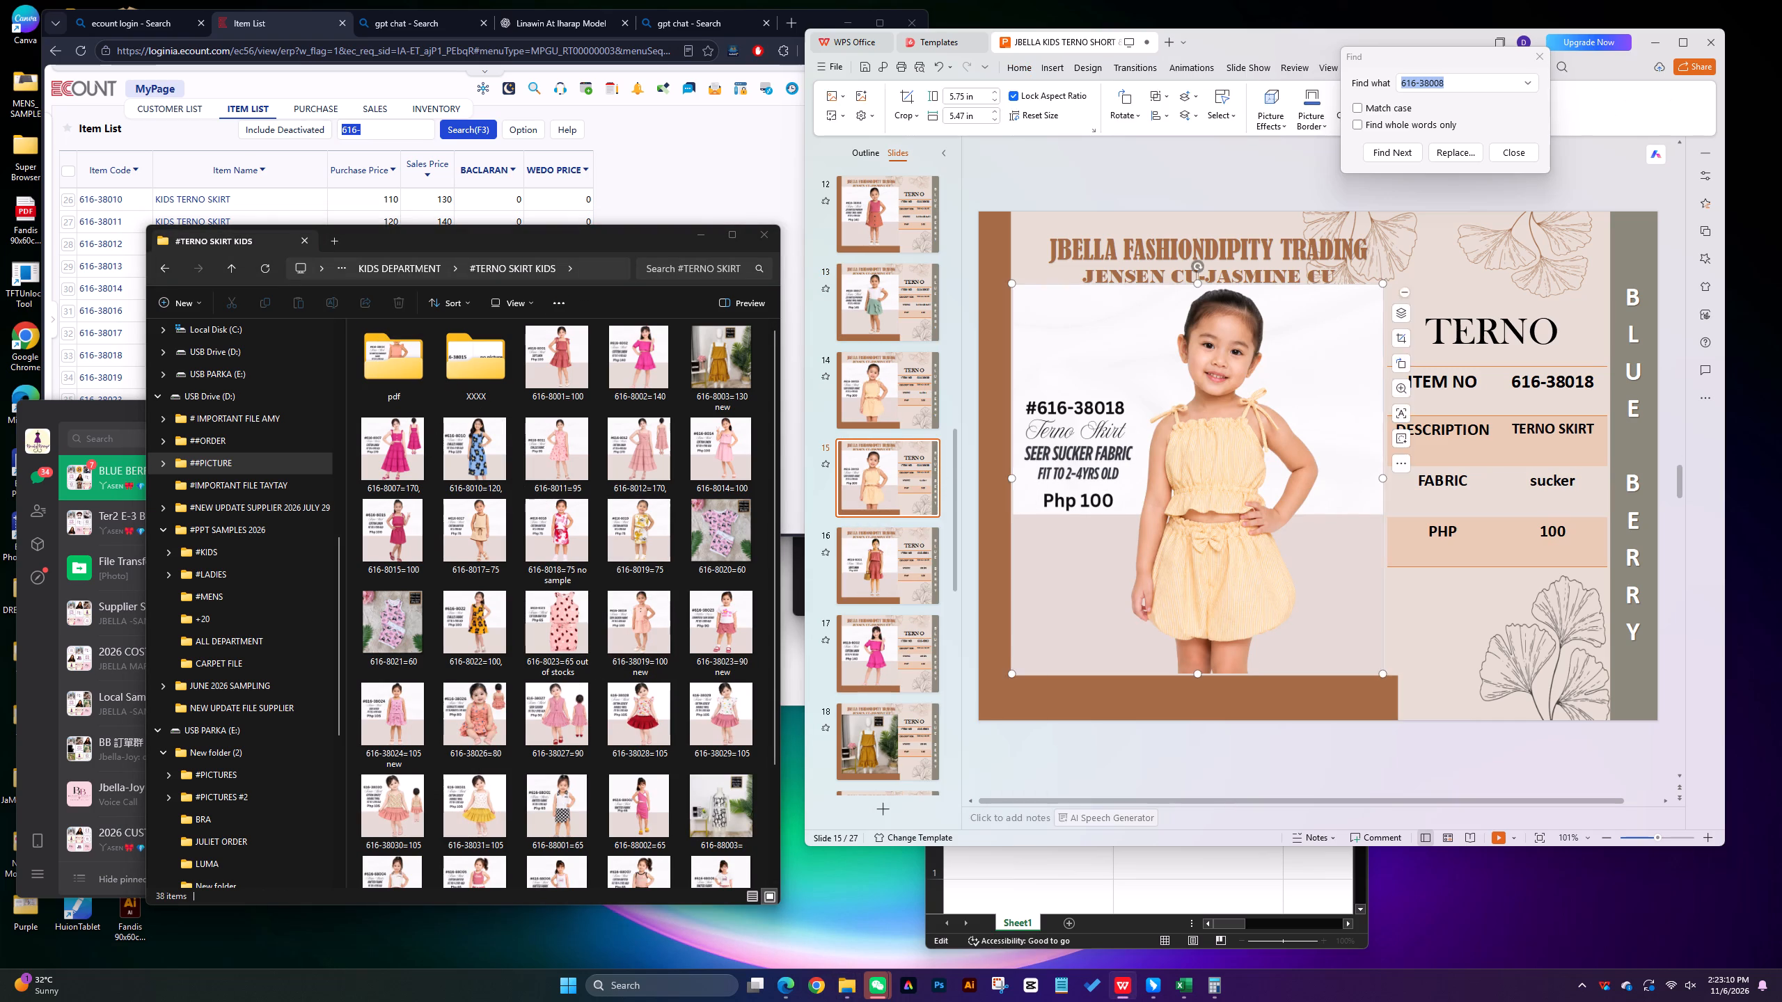
Insert the 616-38019=100 new picture from #TERNO SKIRT KIDS on the duplicate slide.
left_click_drag(642, 633, 1049, 353)
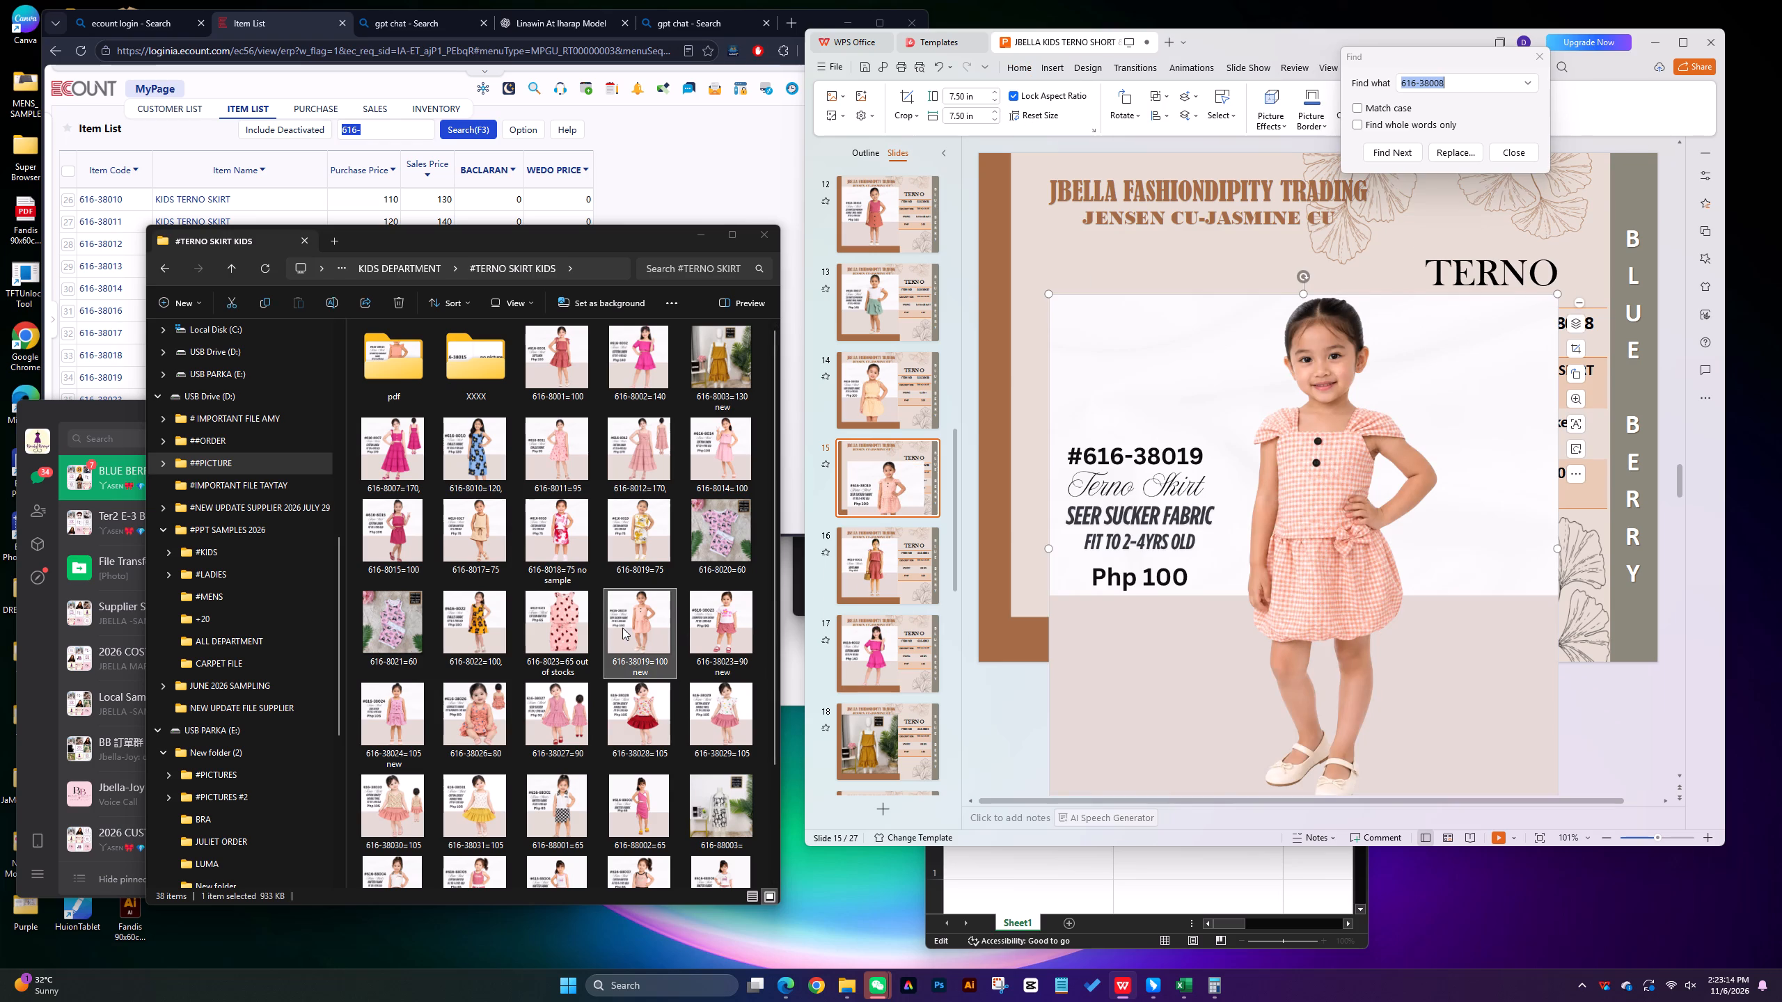
Move the 616-38019=100 new picture from #TERNO SKIRT KIDS into its pdf subfolder.
left_click_drag(651, 631, 444, 427)
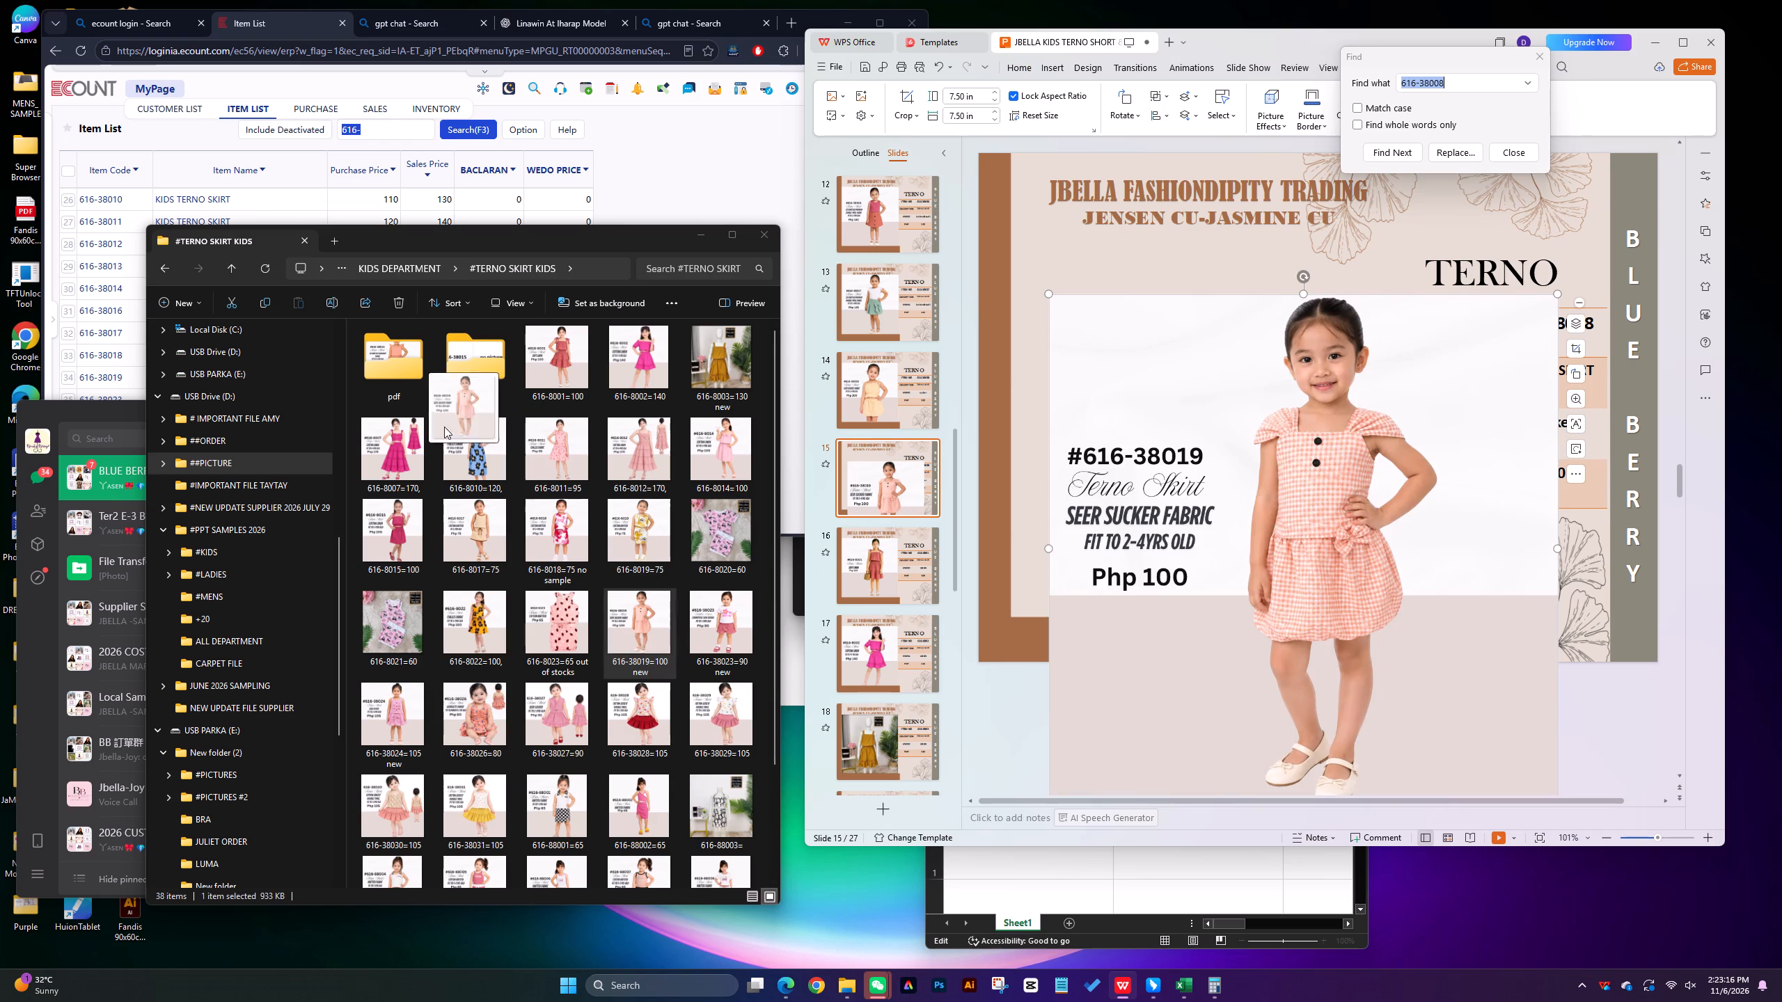
left_click_drag(444, 427, 401, 389)
Shrink the inserted 616-38019 picture to about 3.93 in square and place it beneath the company heading.
left_click(1252, 385)
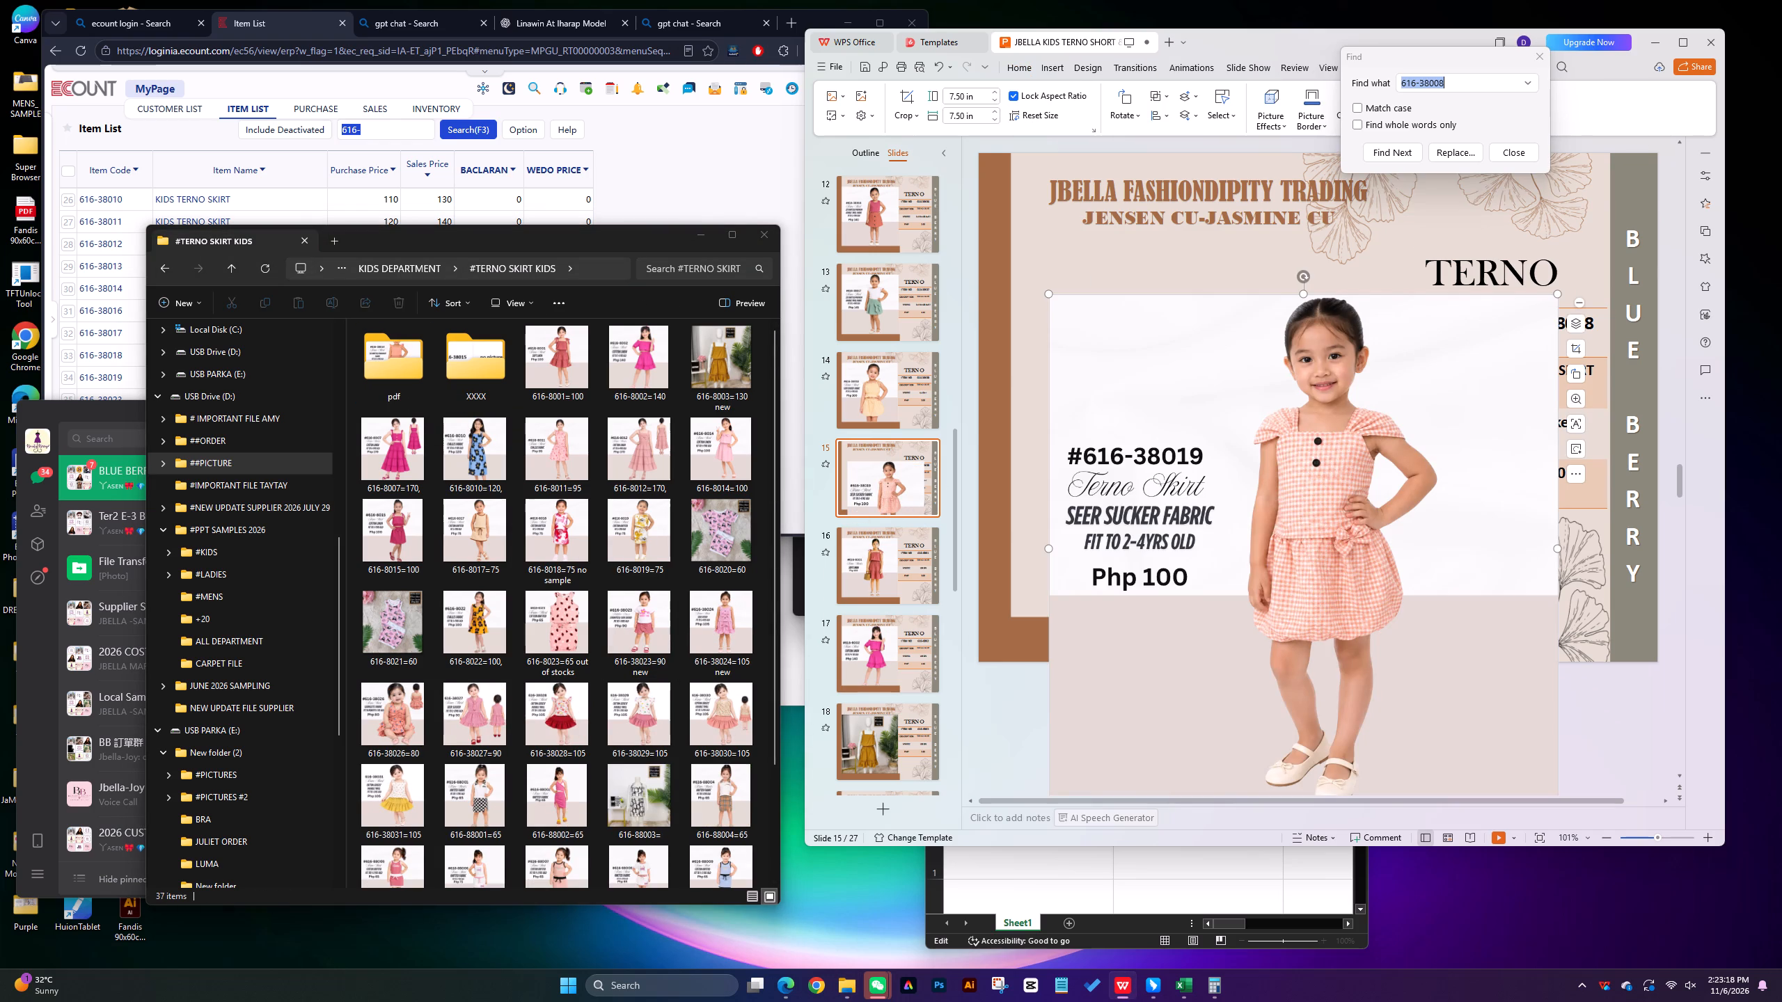
left_click_drag(1554, 293, 1293, 535)
left_click_drag(1199, 676, 1164, 369)
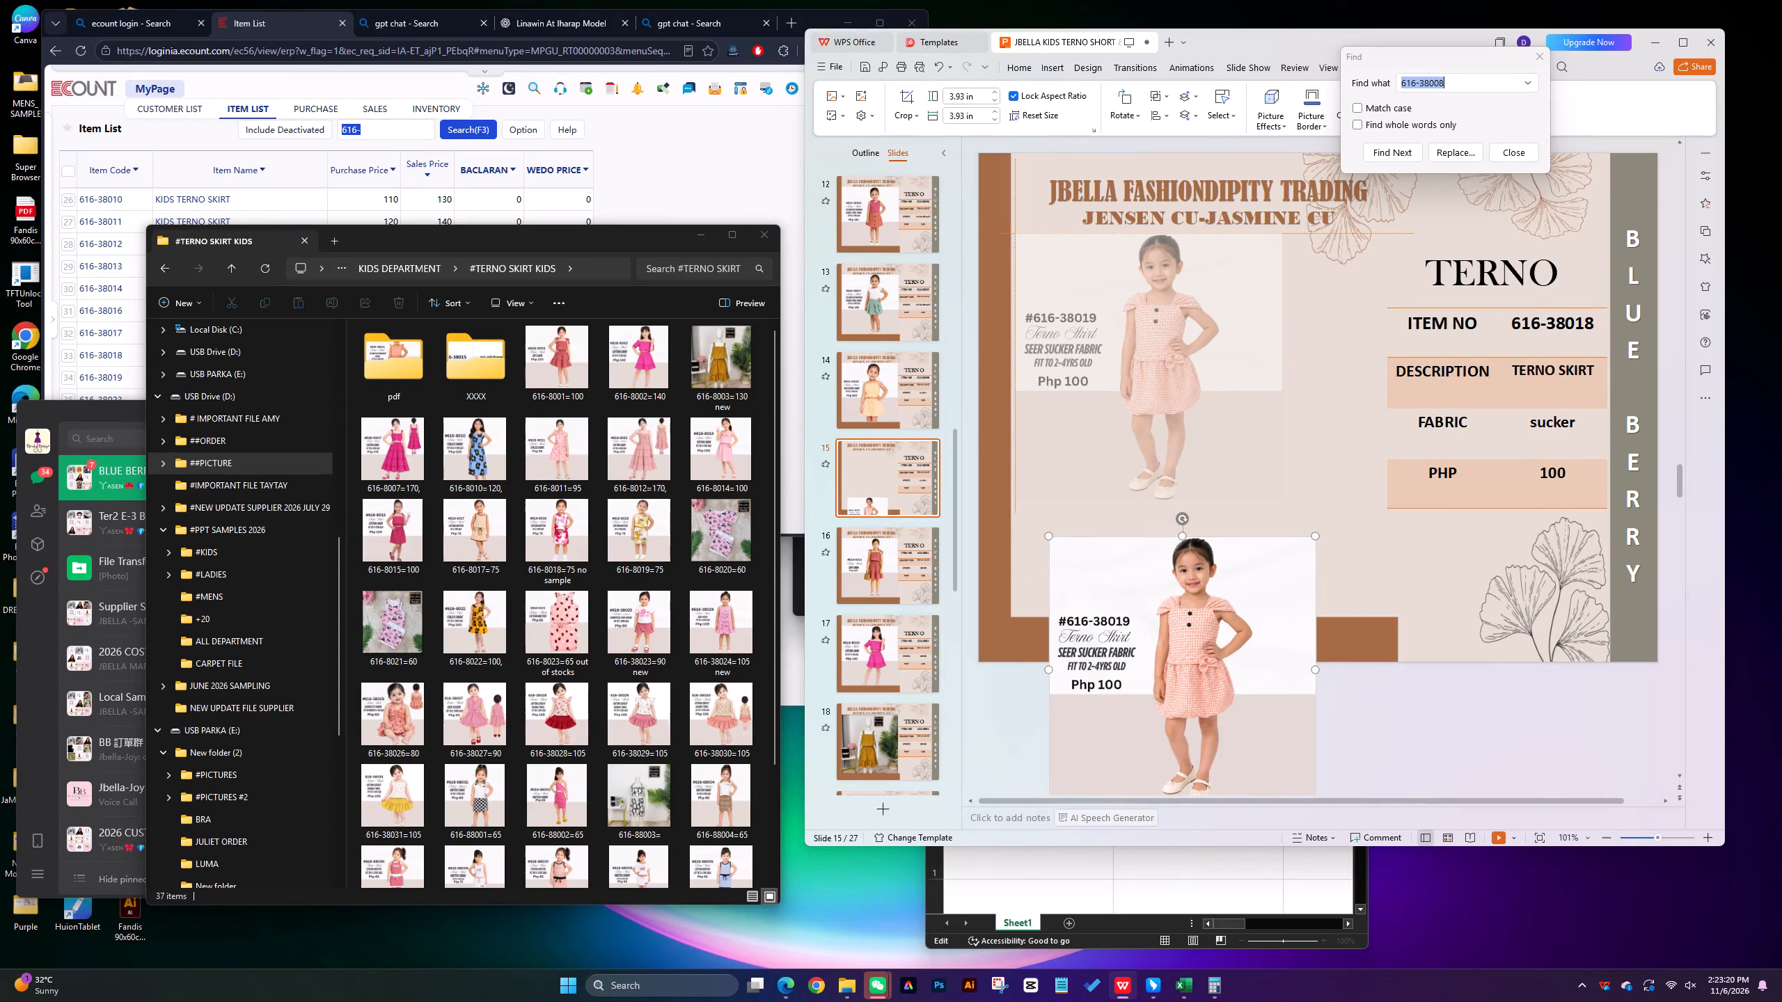
left_click_drag(1164, 369, 1165, 367)
Nudge the 616-38019 picture horizontally until it lines up with the inner edge of the slide's brown border.
key("Left")
key("Left")
key("Left")
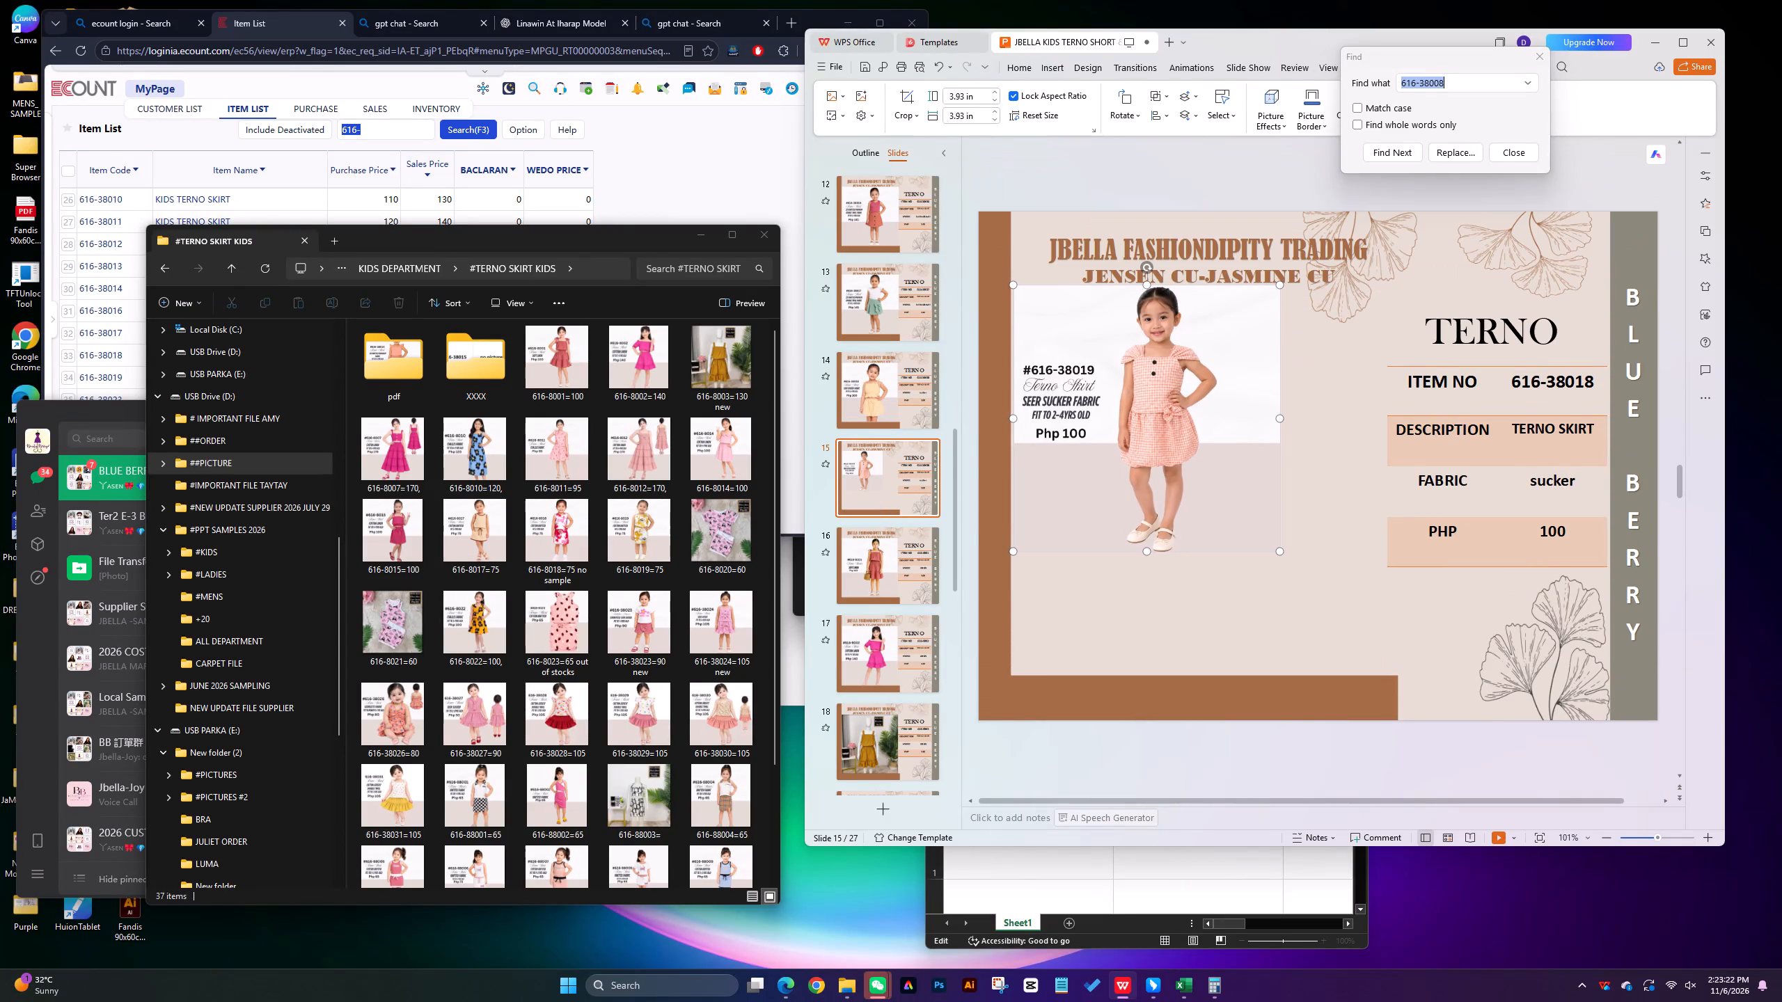
key("Left")
key("Left")
key("Left")
key("Left")
key("Left")
key("Left")
key("Right")
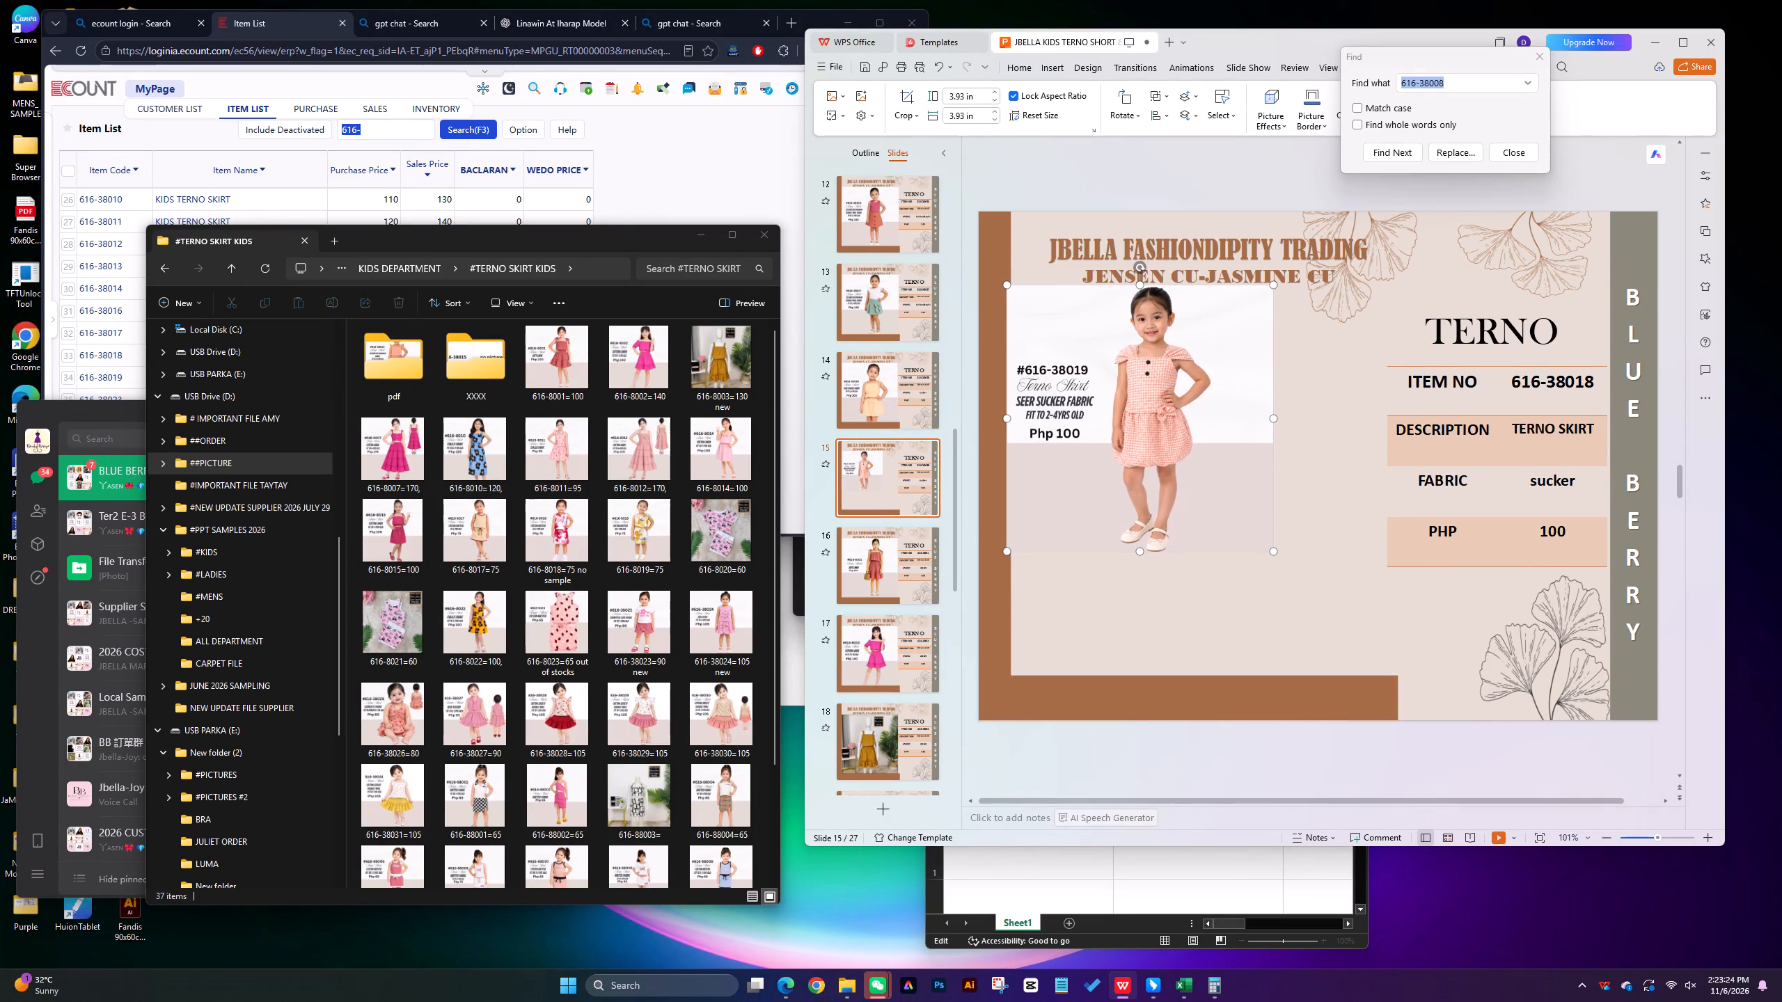
key("Right")
key("Right")
key("Right")
key("Right")
key("Right")
key("Right")
key("Right")
key("Right")
key("Right")
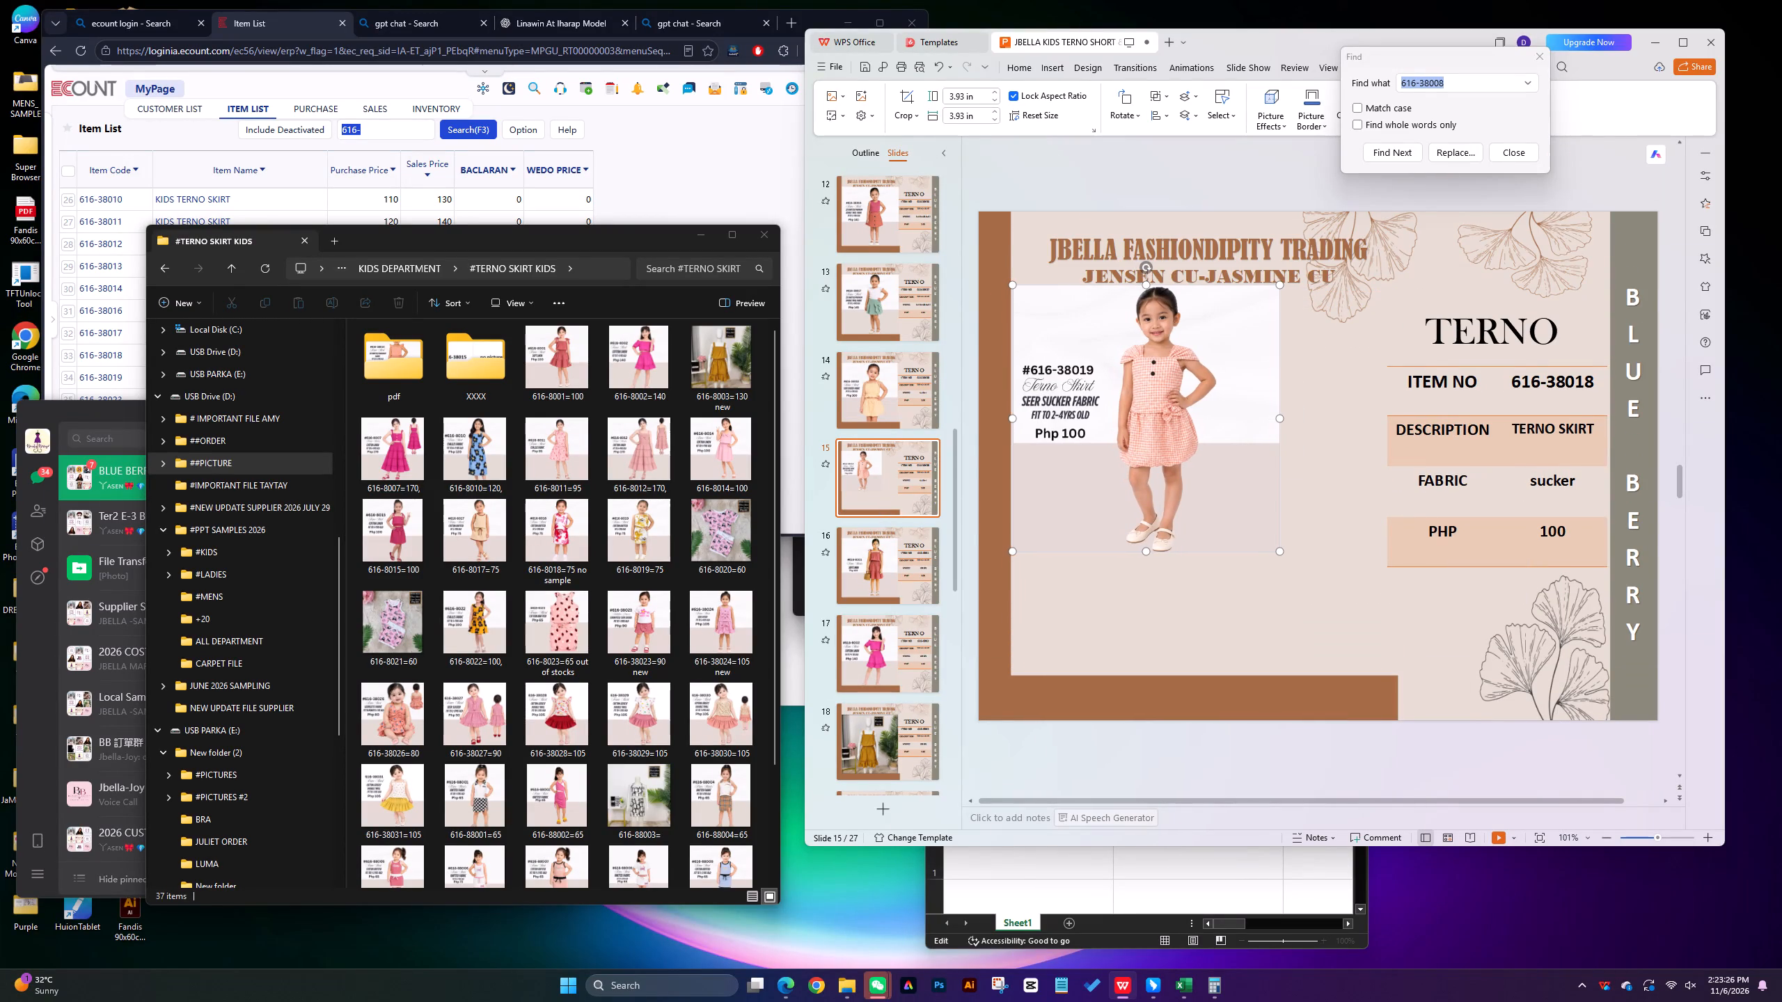
key("Right")
key("Right")
key("Right")
key("Right")
key("Right")
key("Left")
key("Left")
key("Left")
key("Left")
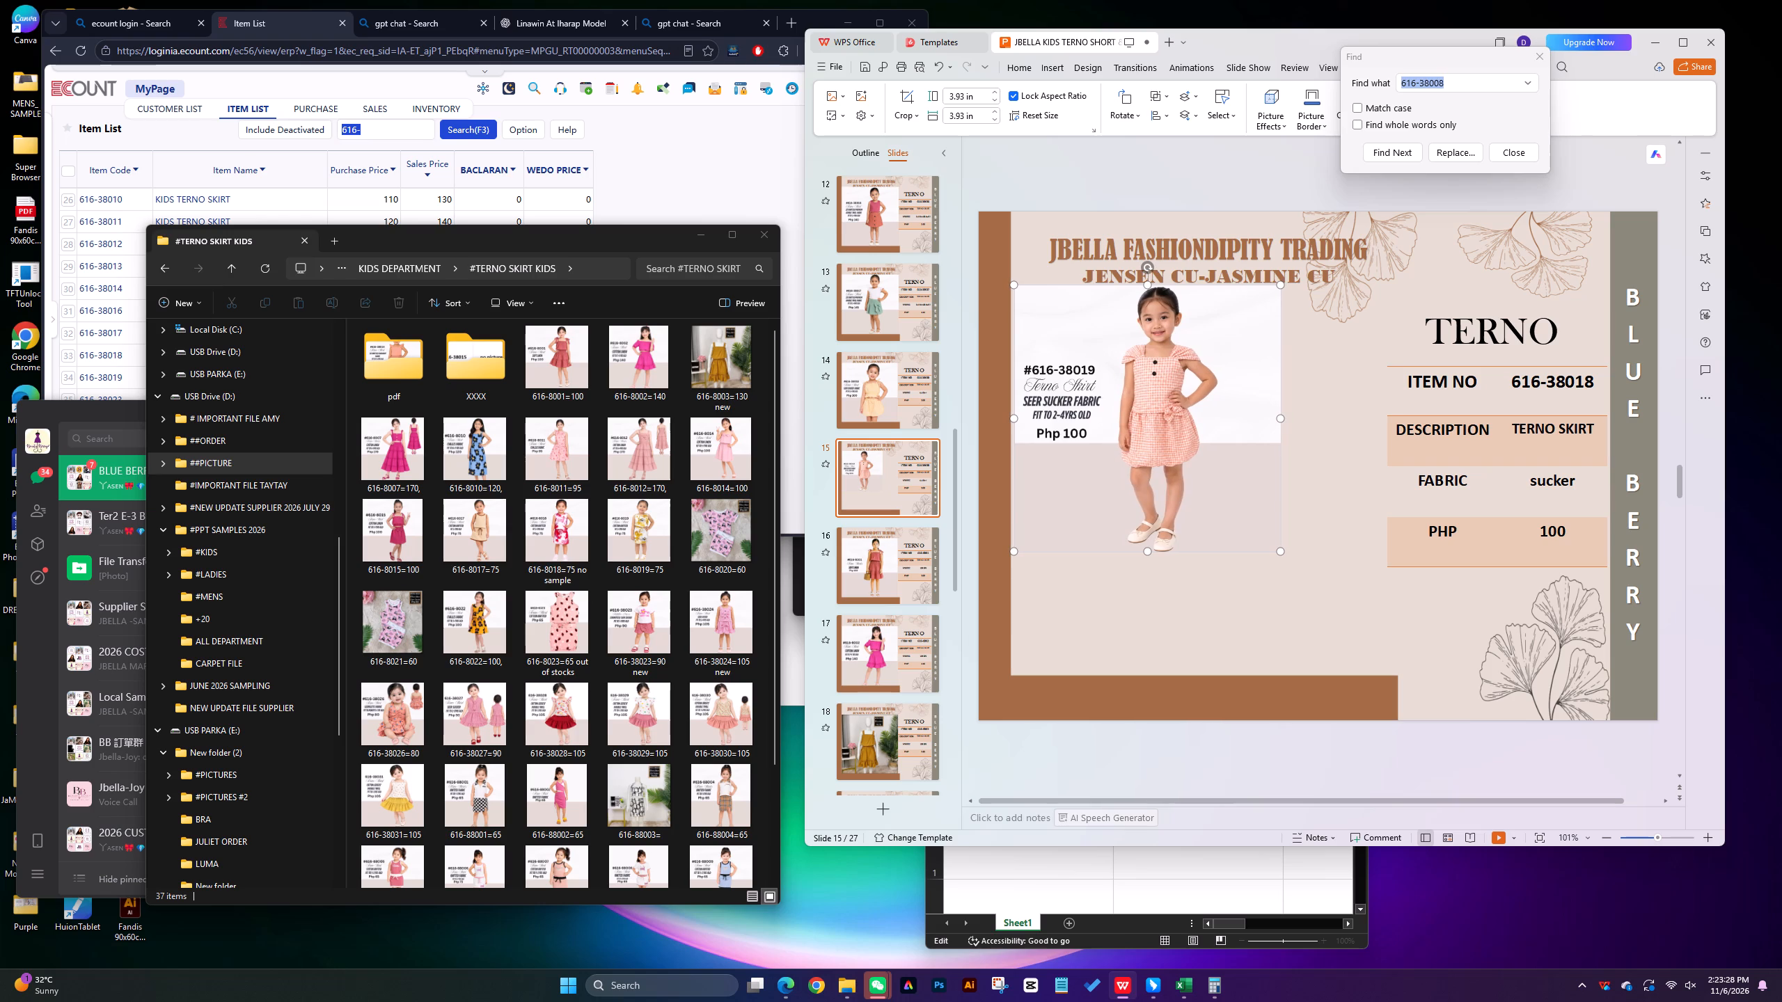
key("Left")
key("Left")
key("Left")
key("Left")
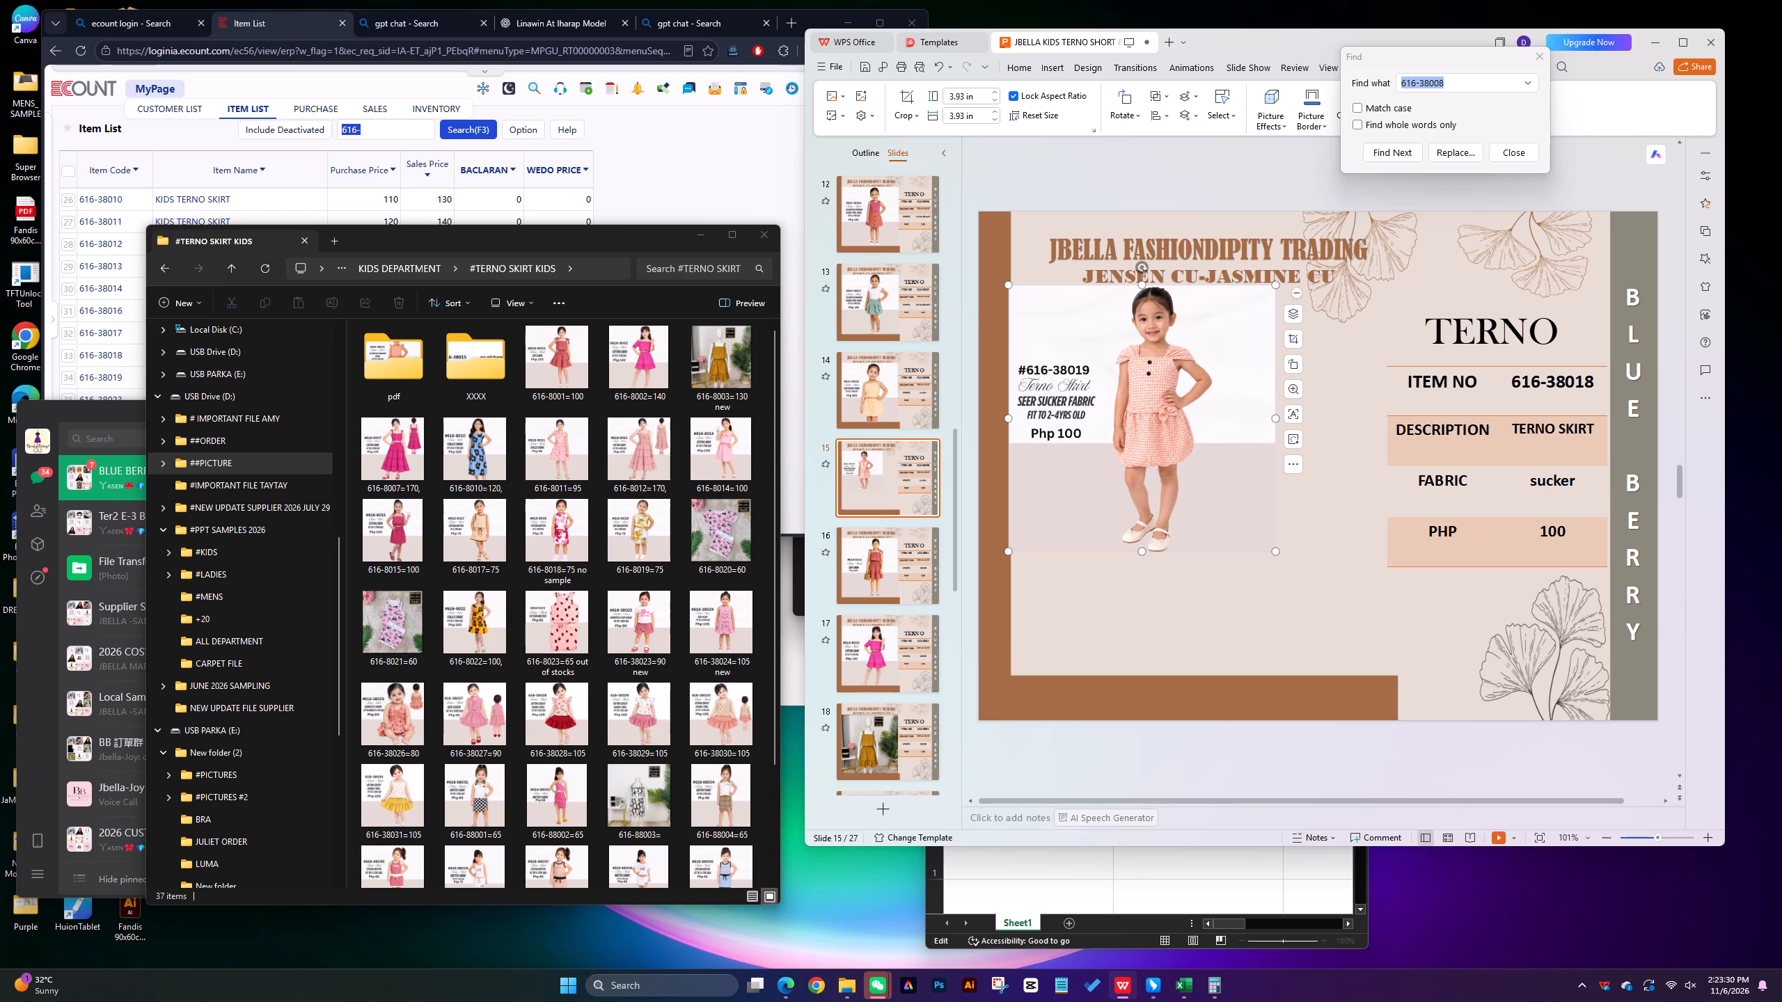
left_click(1174, 629)
key("Right")
key("Right")
left_click(1126, 408)
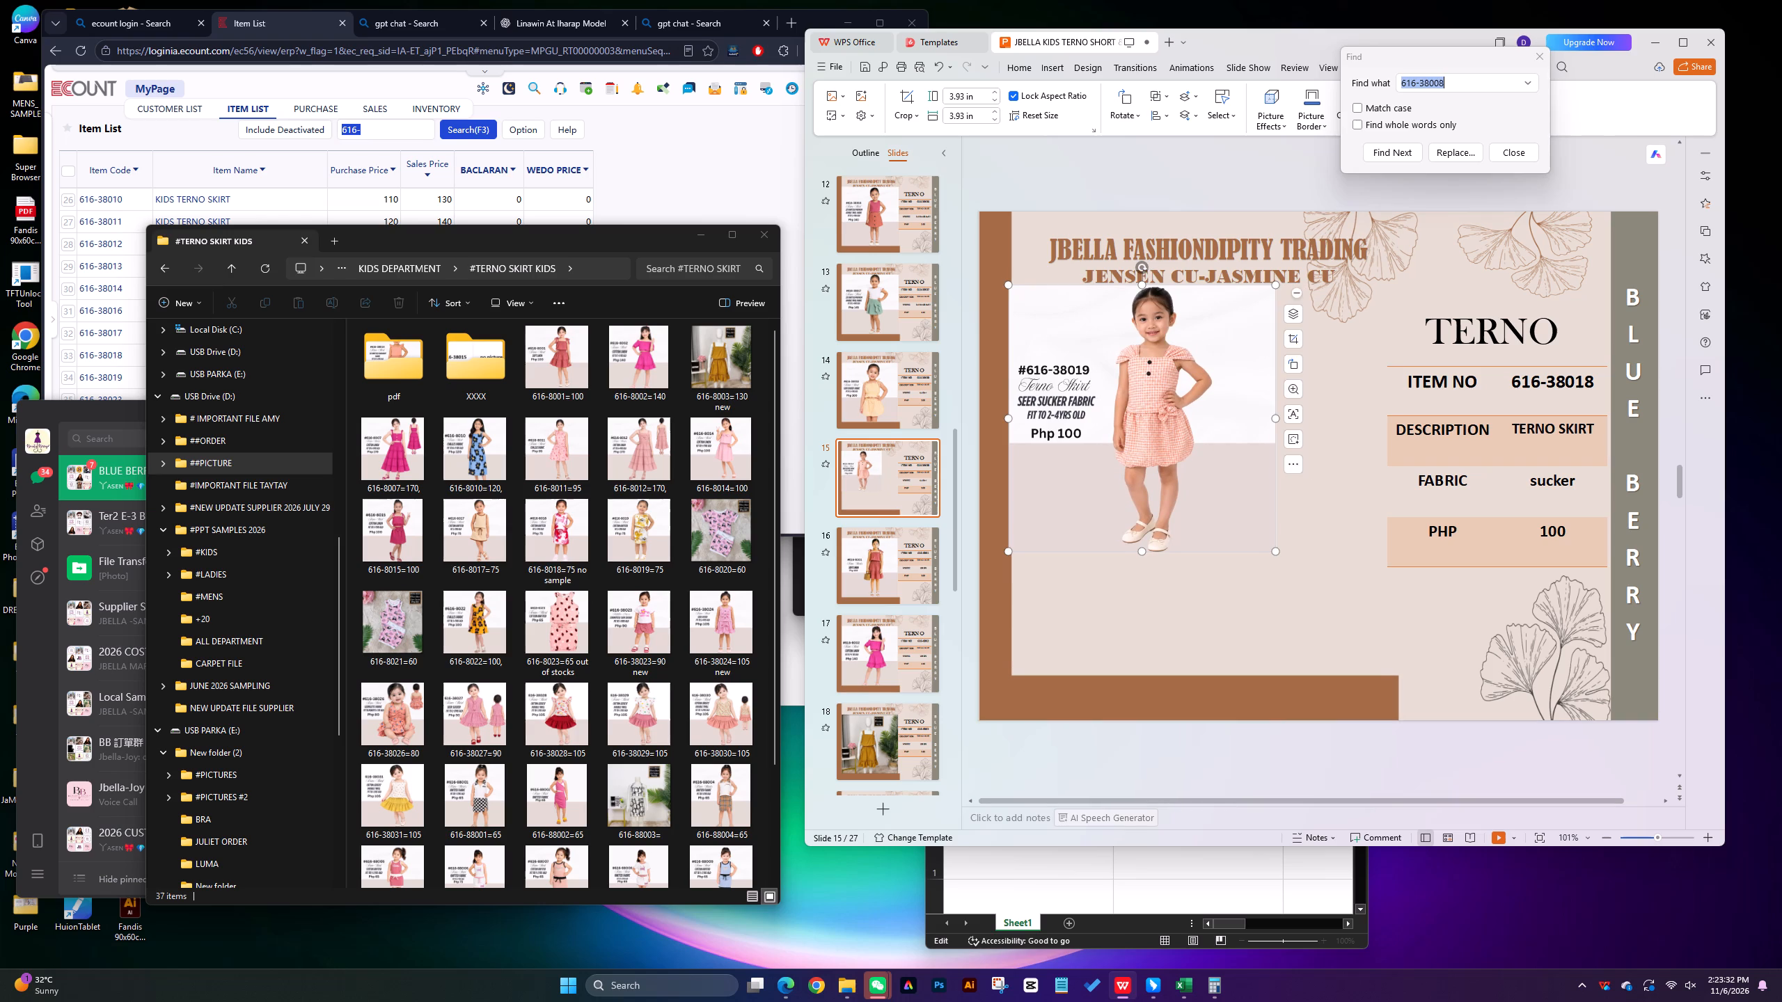
key("Right")
key("Right")
key("Right")
key("Right")
key("Left")
key("Left")
key("Left")
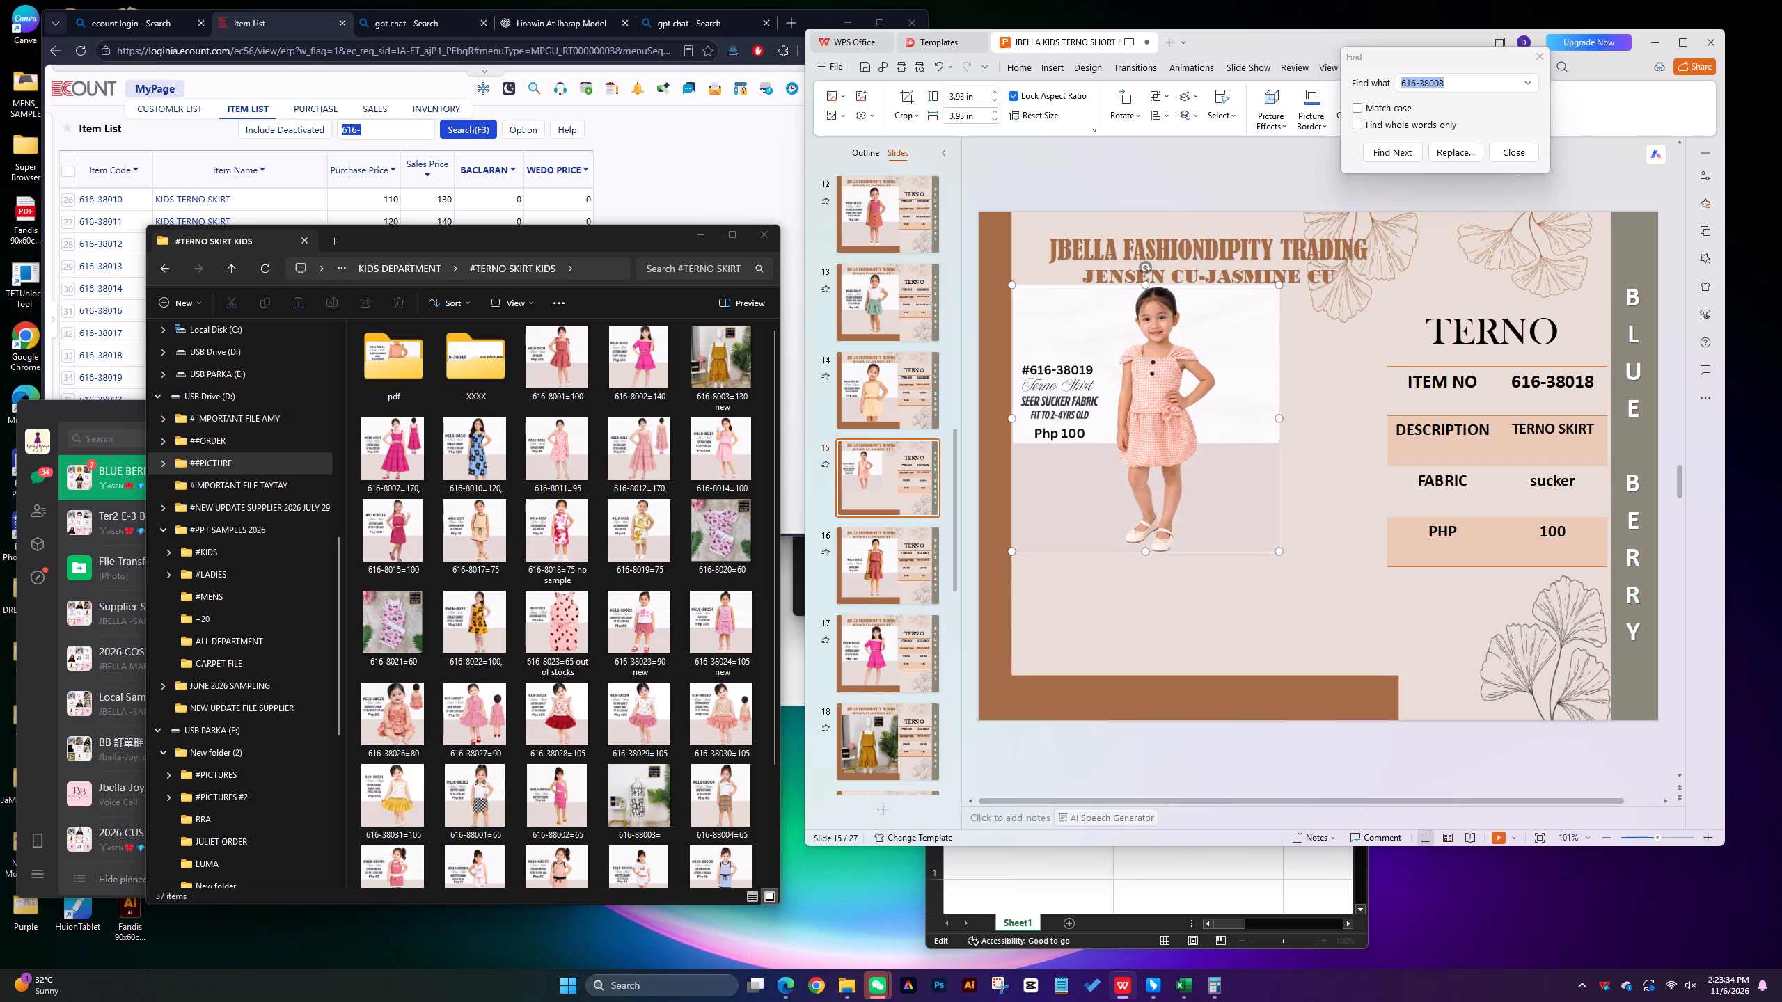
key("Left")
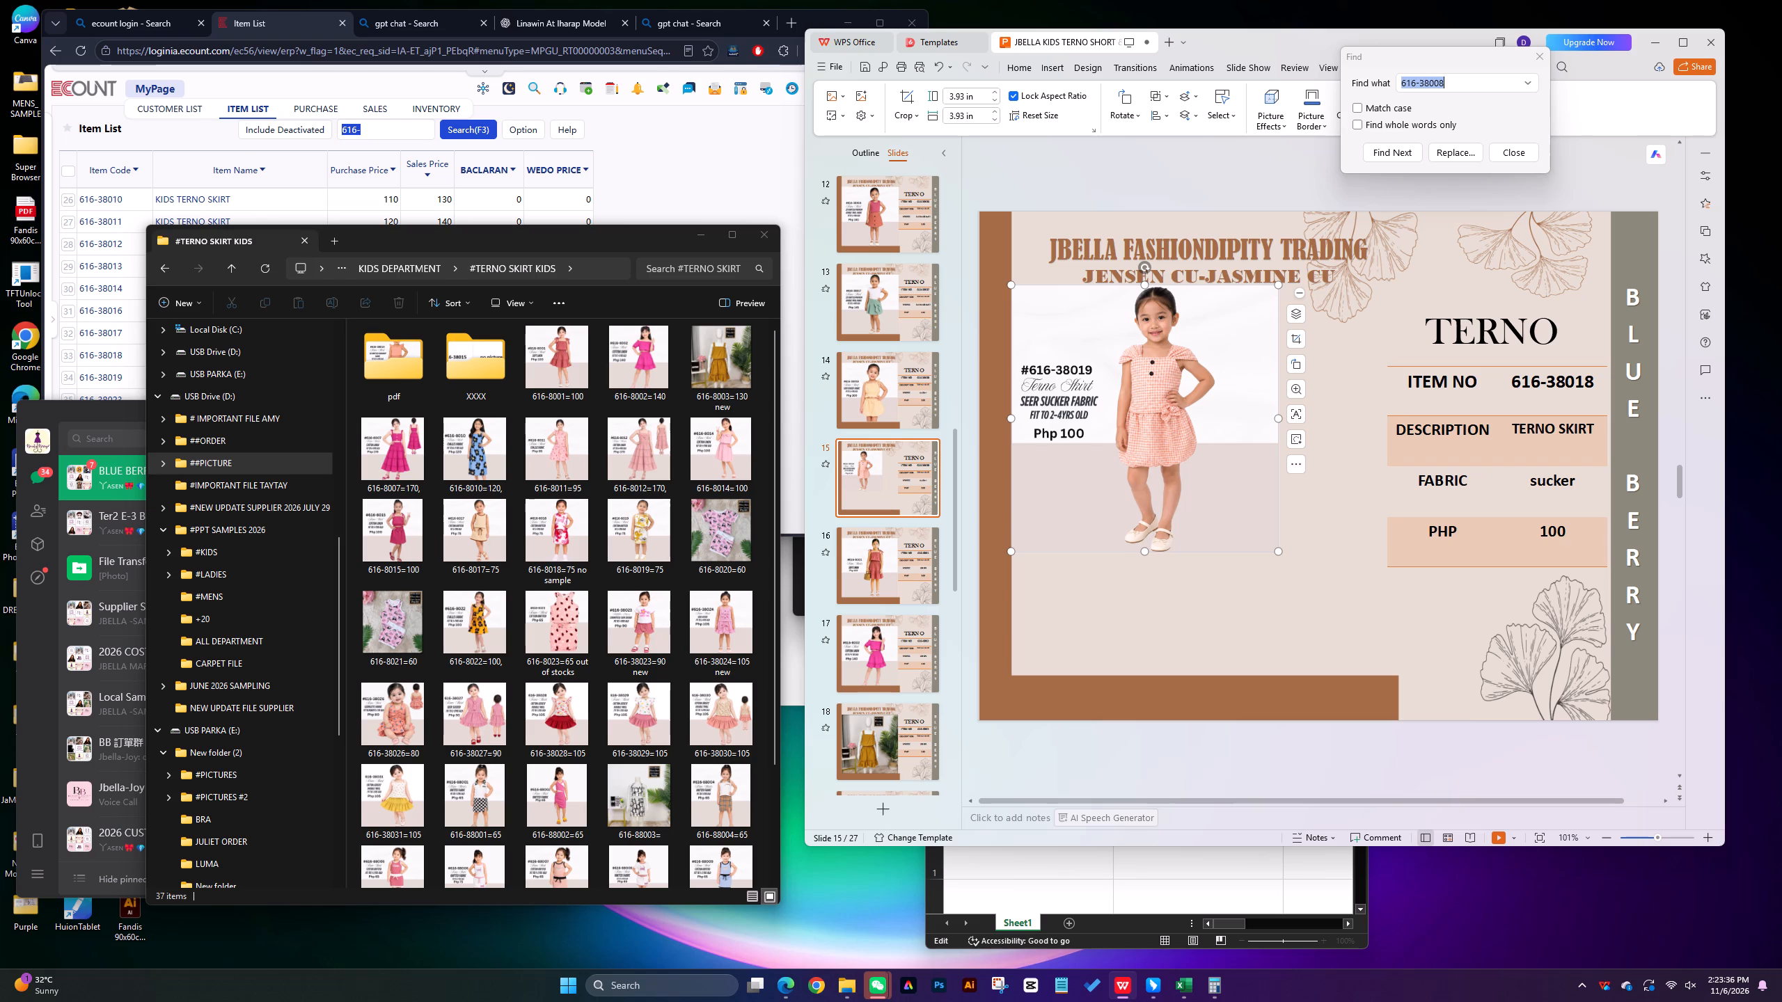
key("Right")
Stretch the 616-38019 picture to about 5.76 in high and widen it to the edge of the item table.
left_click_drag(1146, 553, 1147, 671)
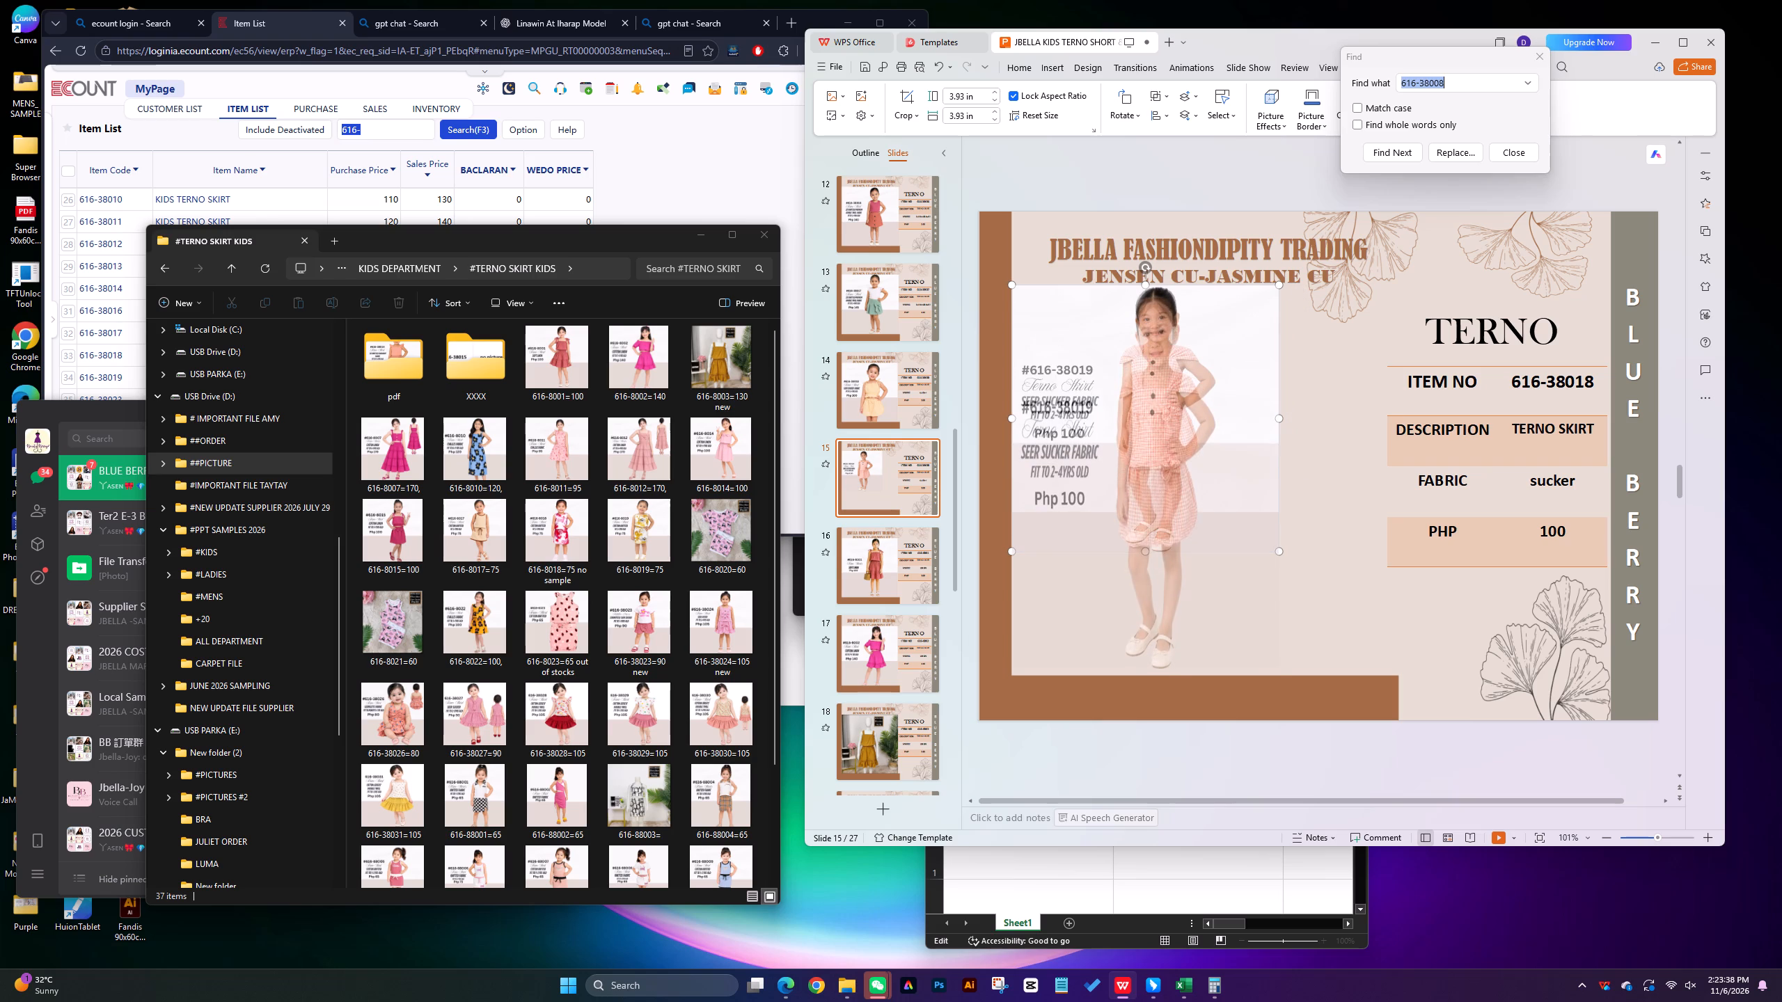
left_click_drag(1147, 671, 1148, 673)
left_click(1147, 669)
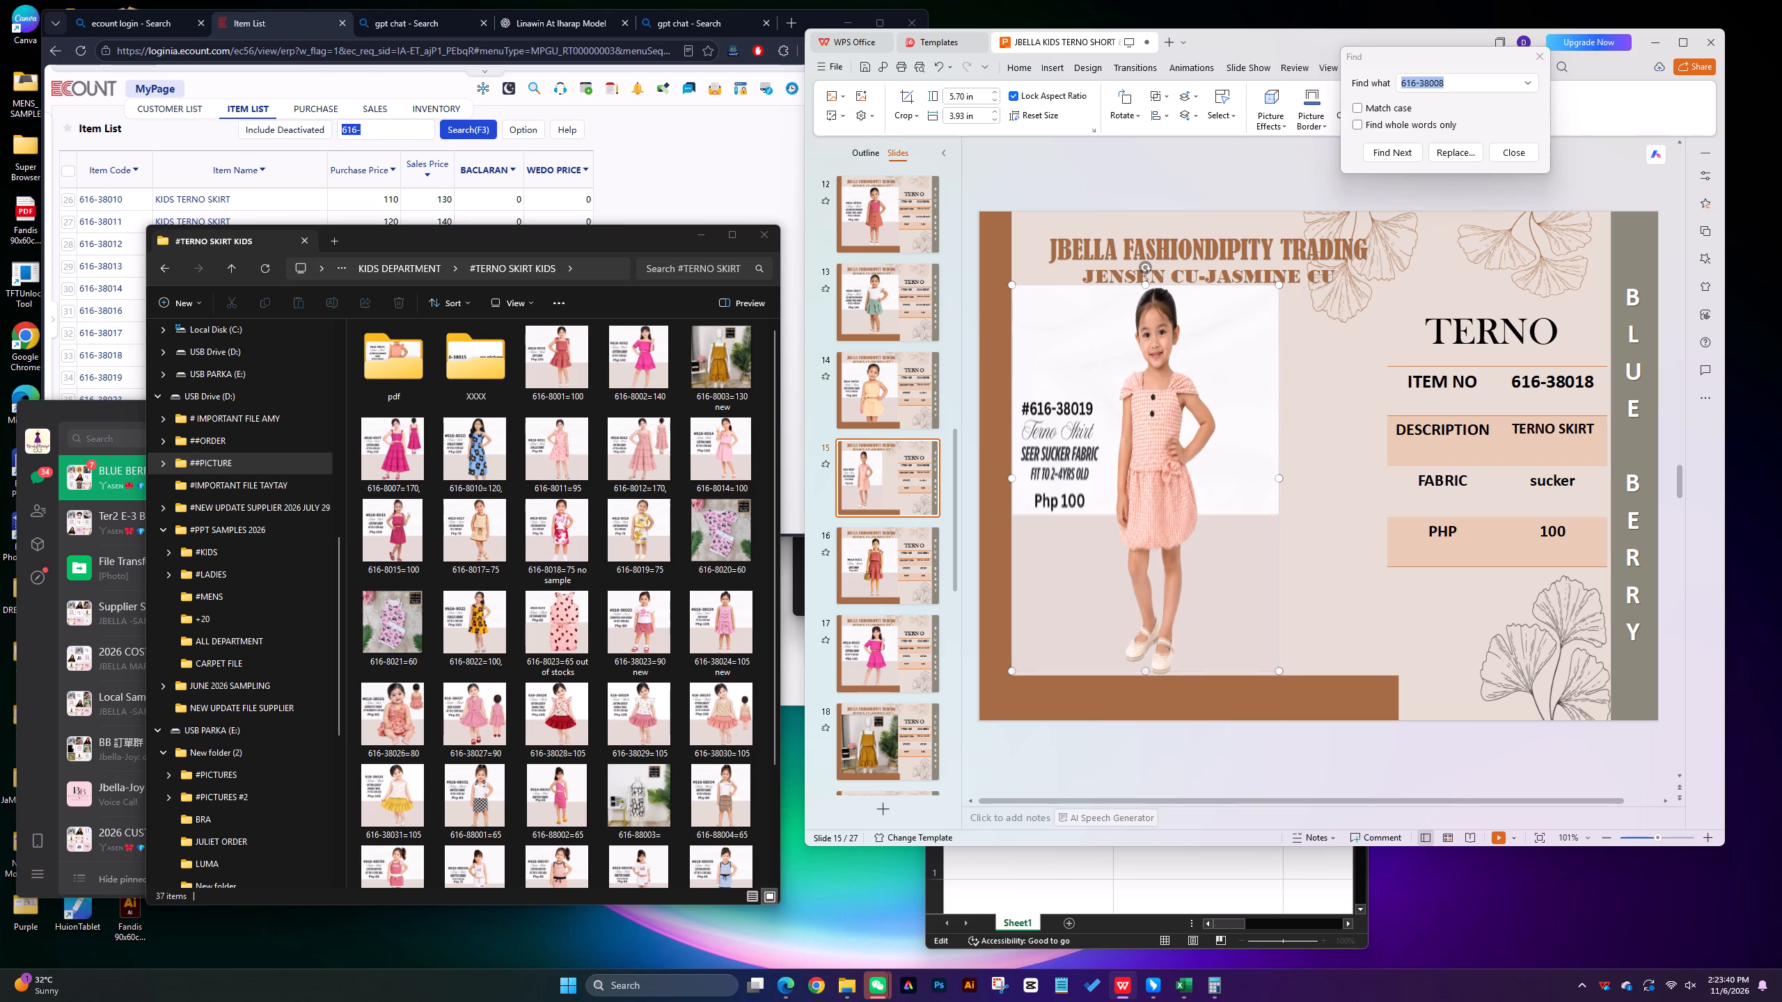
left_click_drag(1278, 480, 1387, 479)
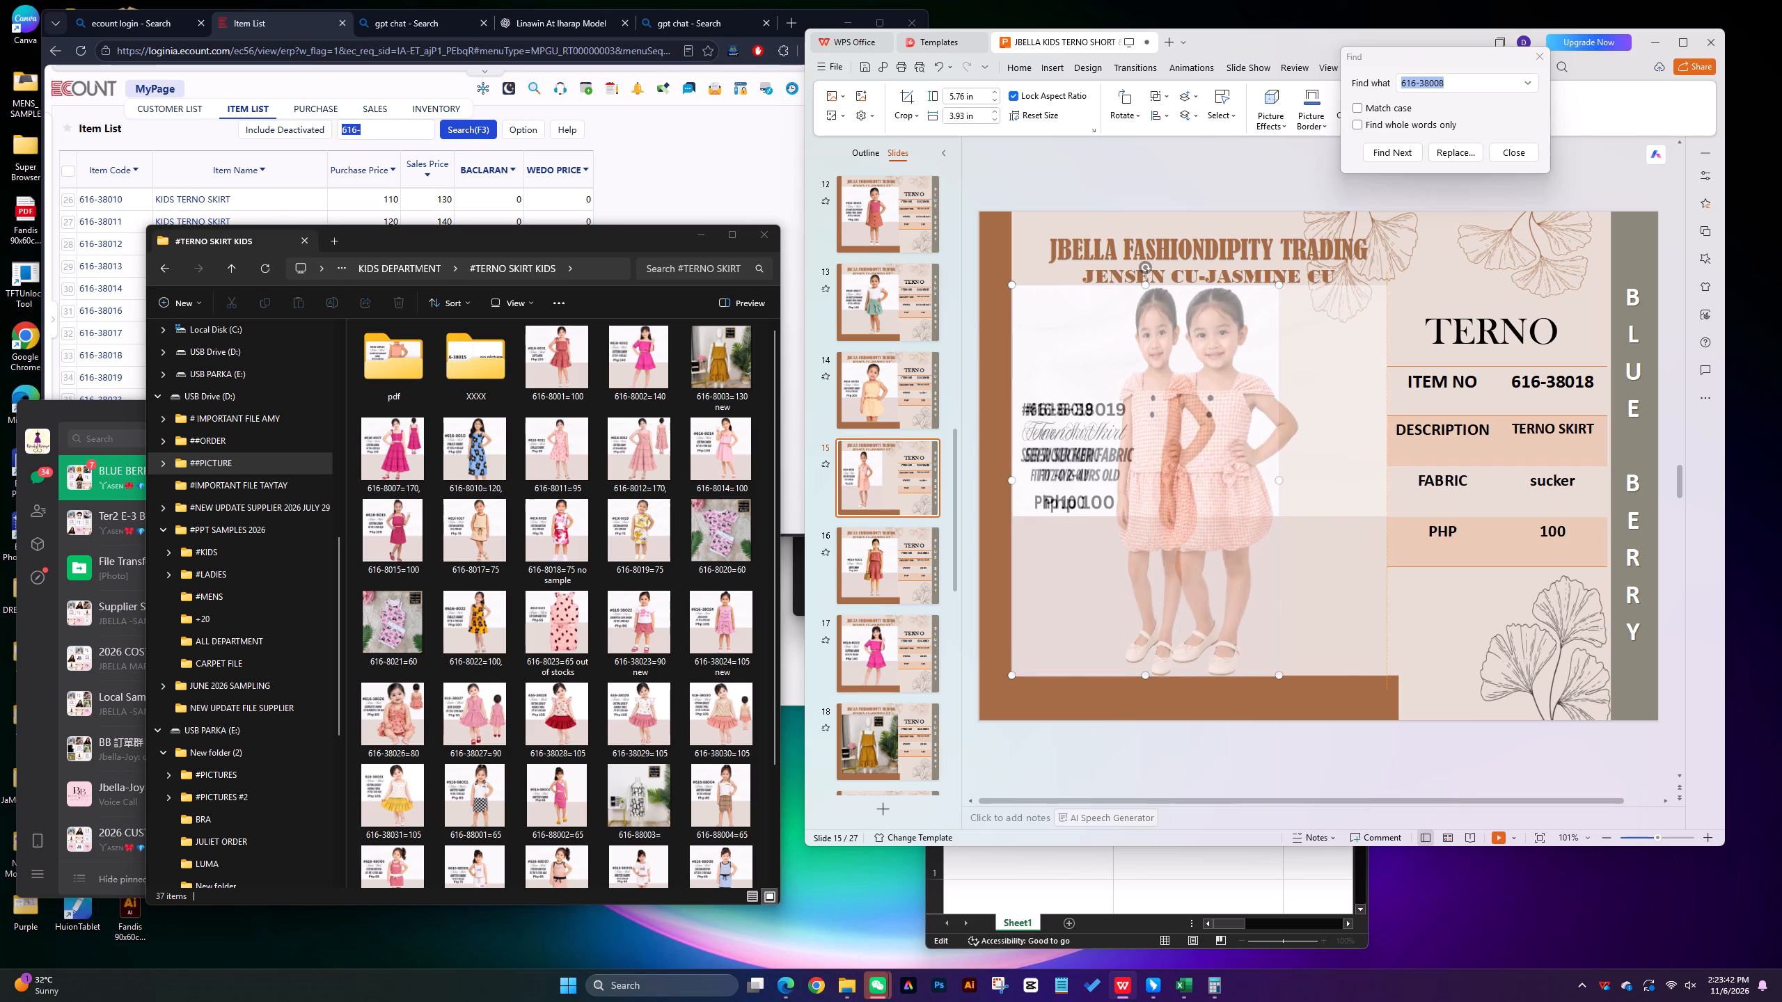
left_click_drag(1387, 479, 1388, 479)
Change the item number on the new terno slide to 616-38019.
left_click(1598, 376)
key("BackSpace")
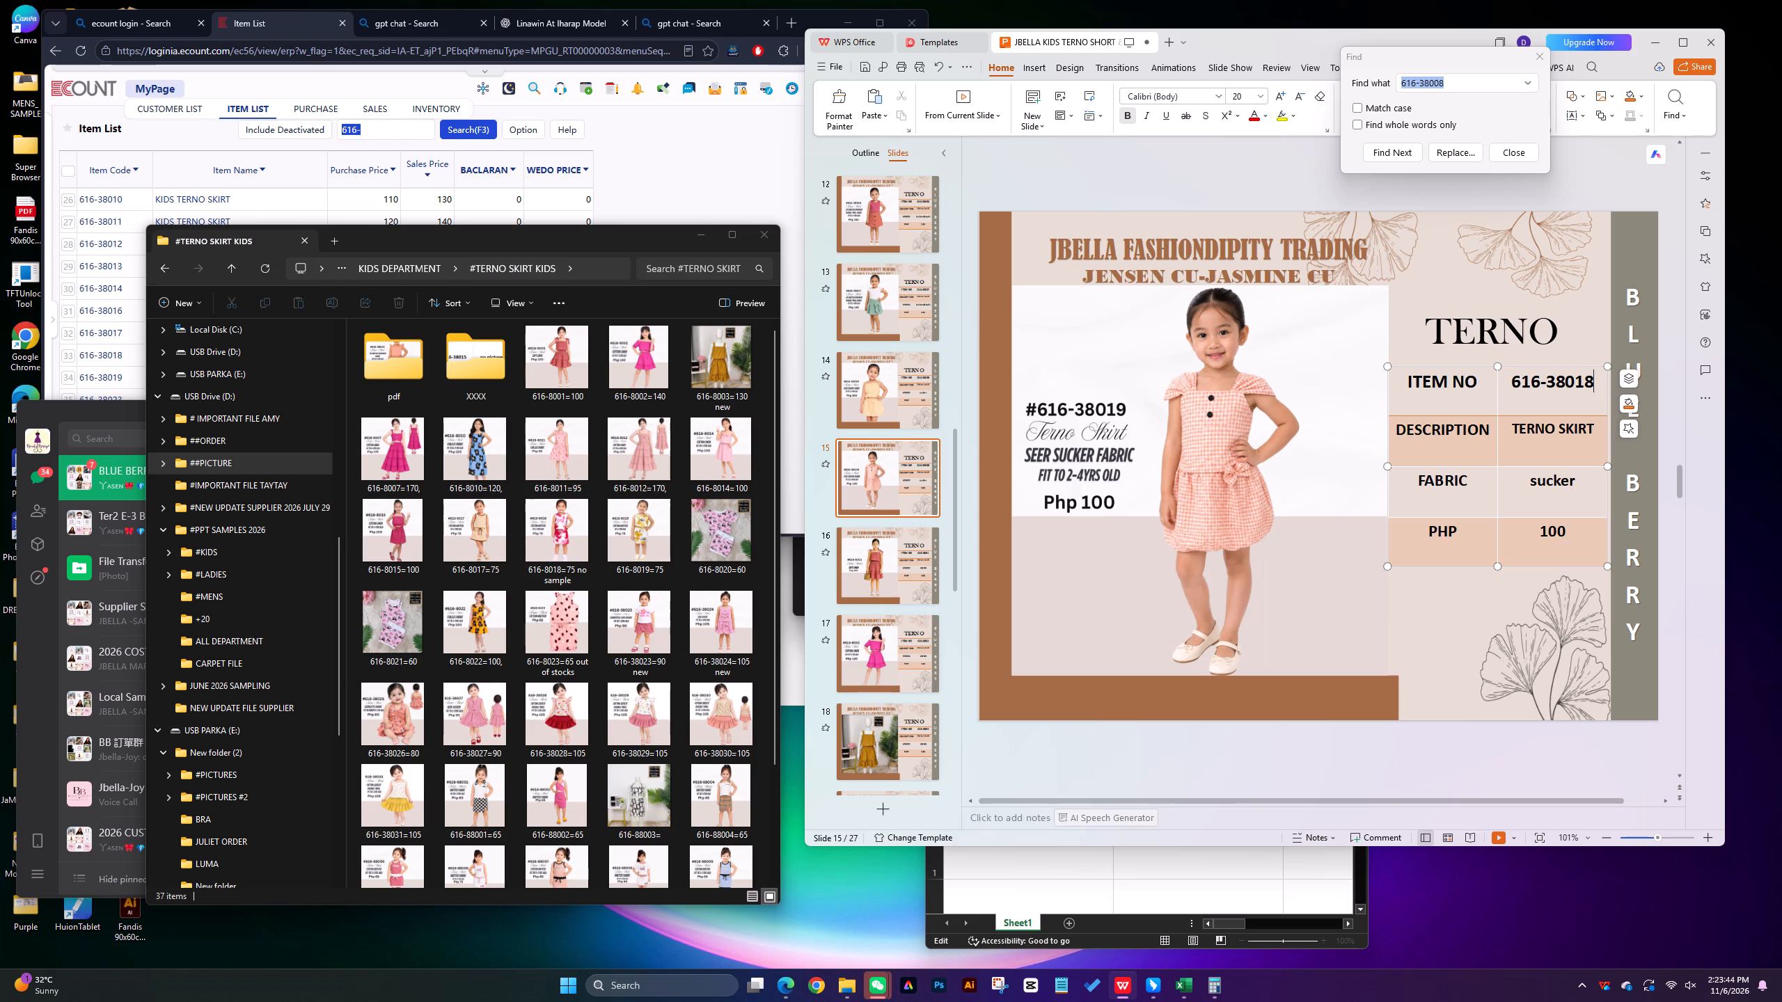
key("BackSpace")
key("BackSpace")
key("BackSpace")
key("BackSpace")
key("1")
key("9")
key("BackSpace")
key("BackSpace")
type("8019")
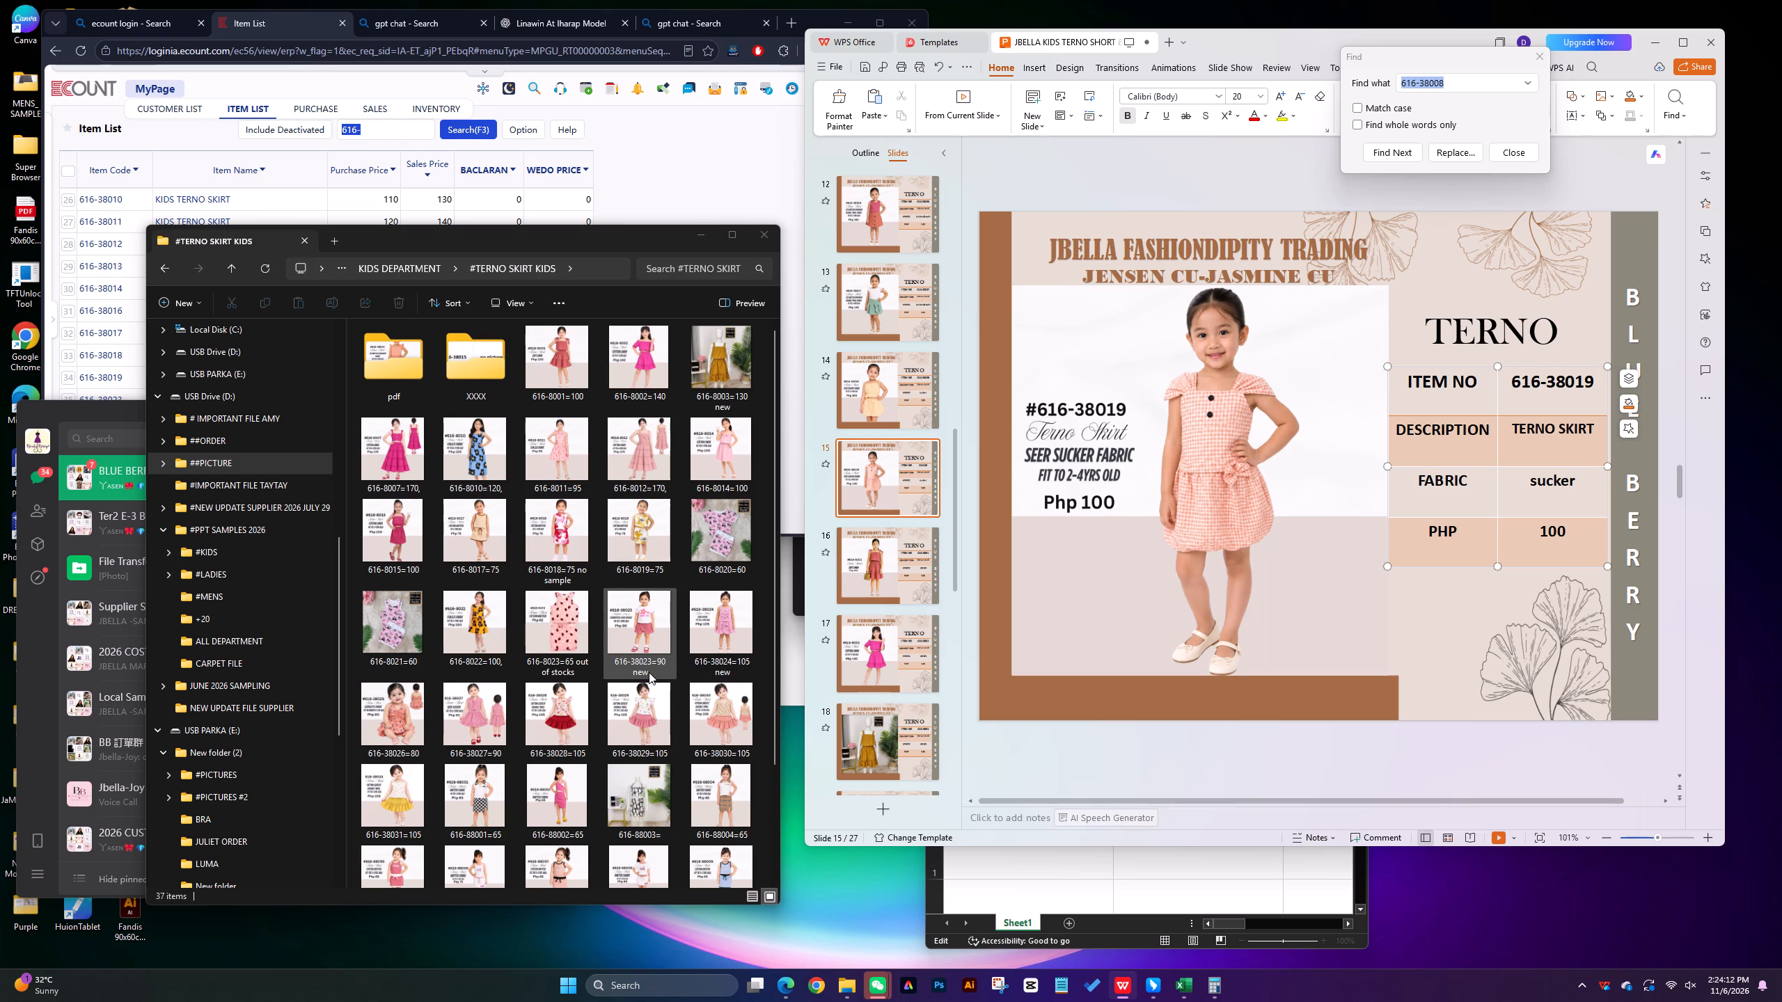
In the Excel workbook Book1, change the item code beside "no picture" to 616-38020.
left_click(985, 875)
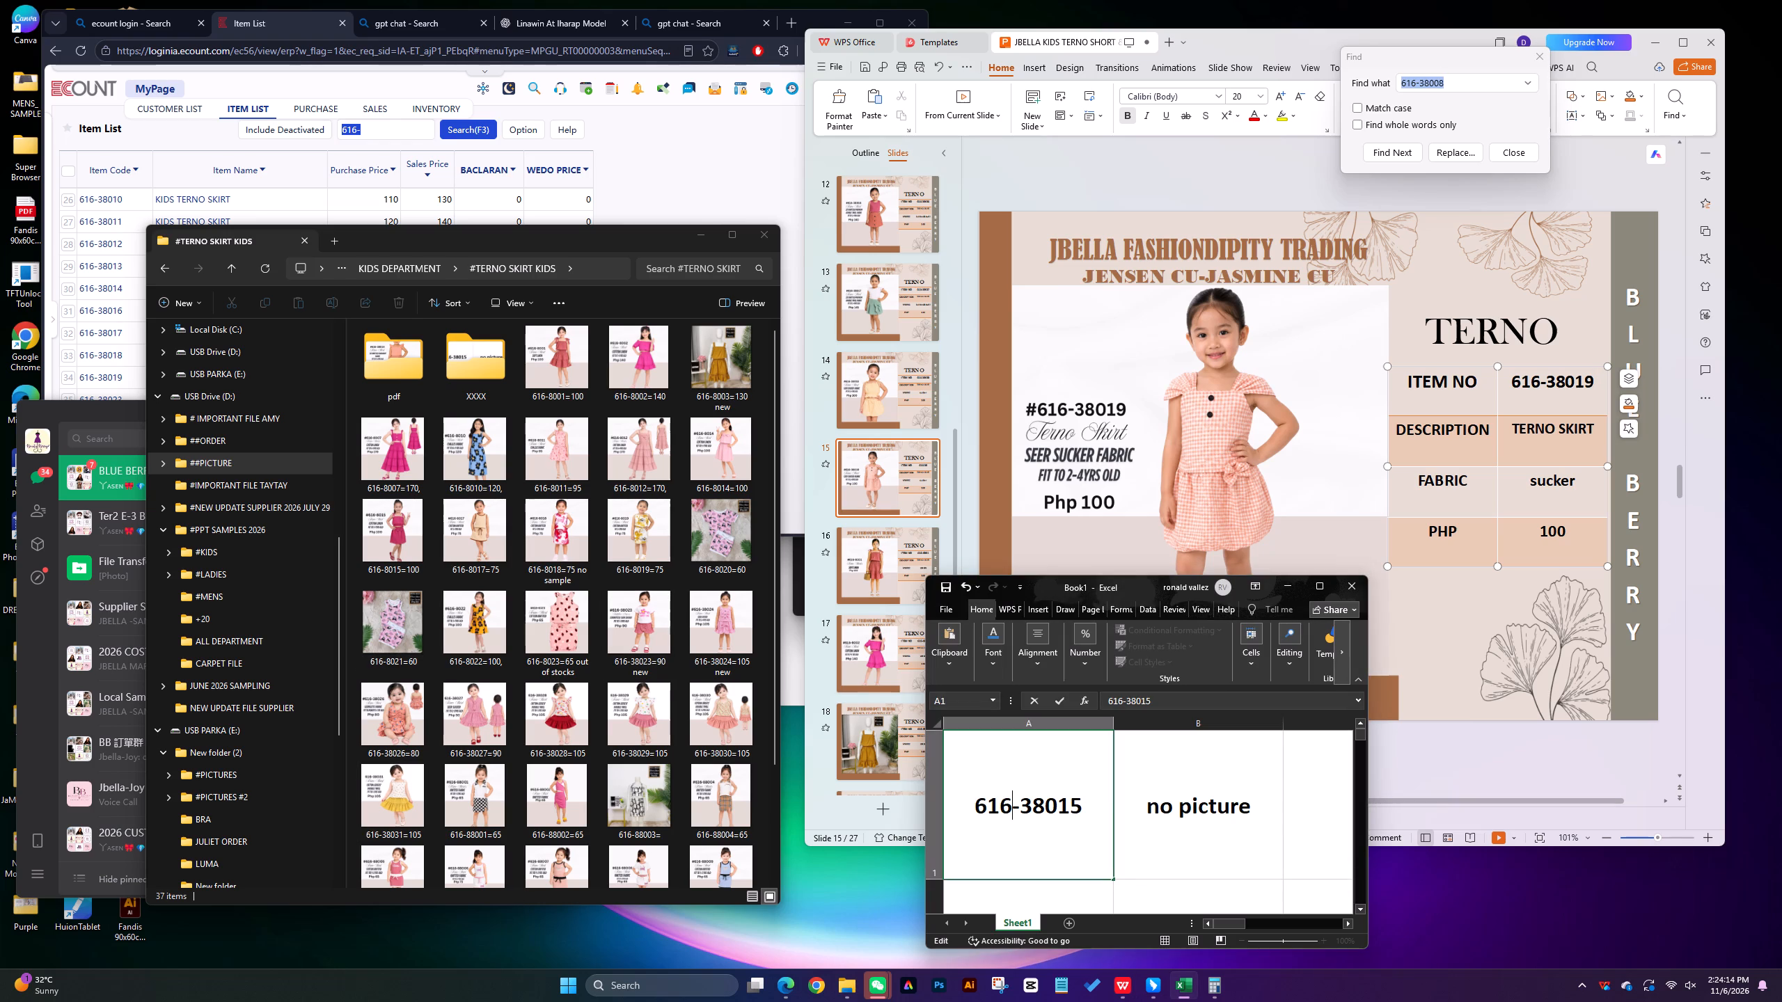
left_click(1098, 795)
key("BackSpace")
key("BackSpace")
type("20")
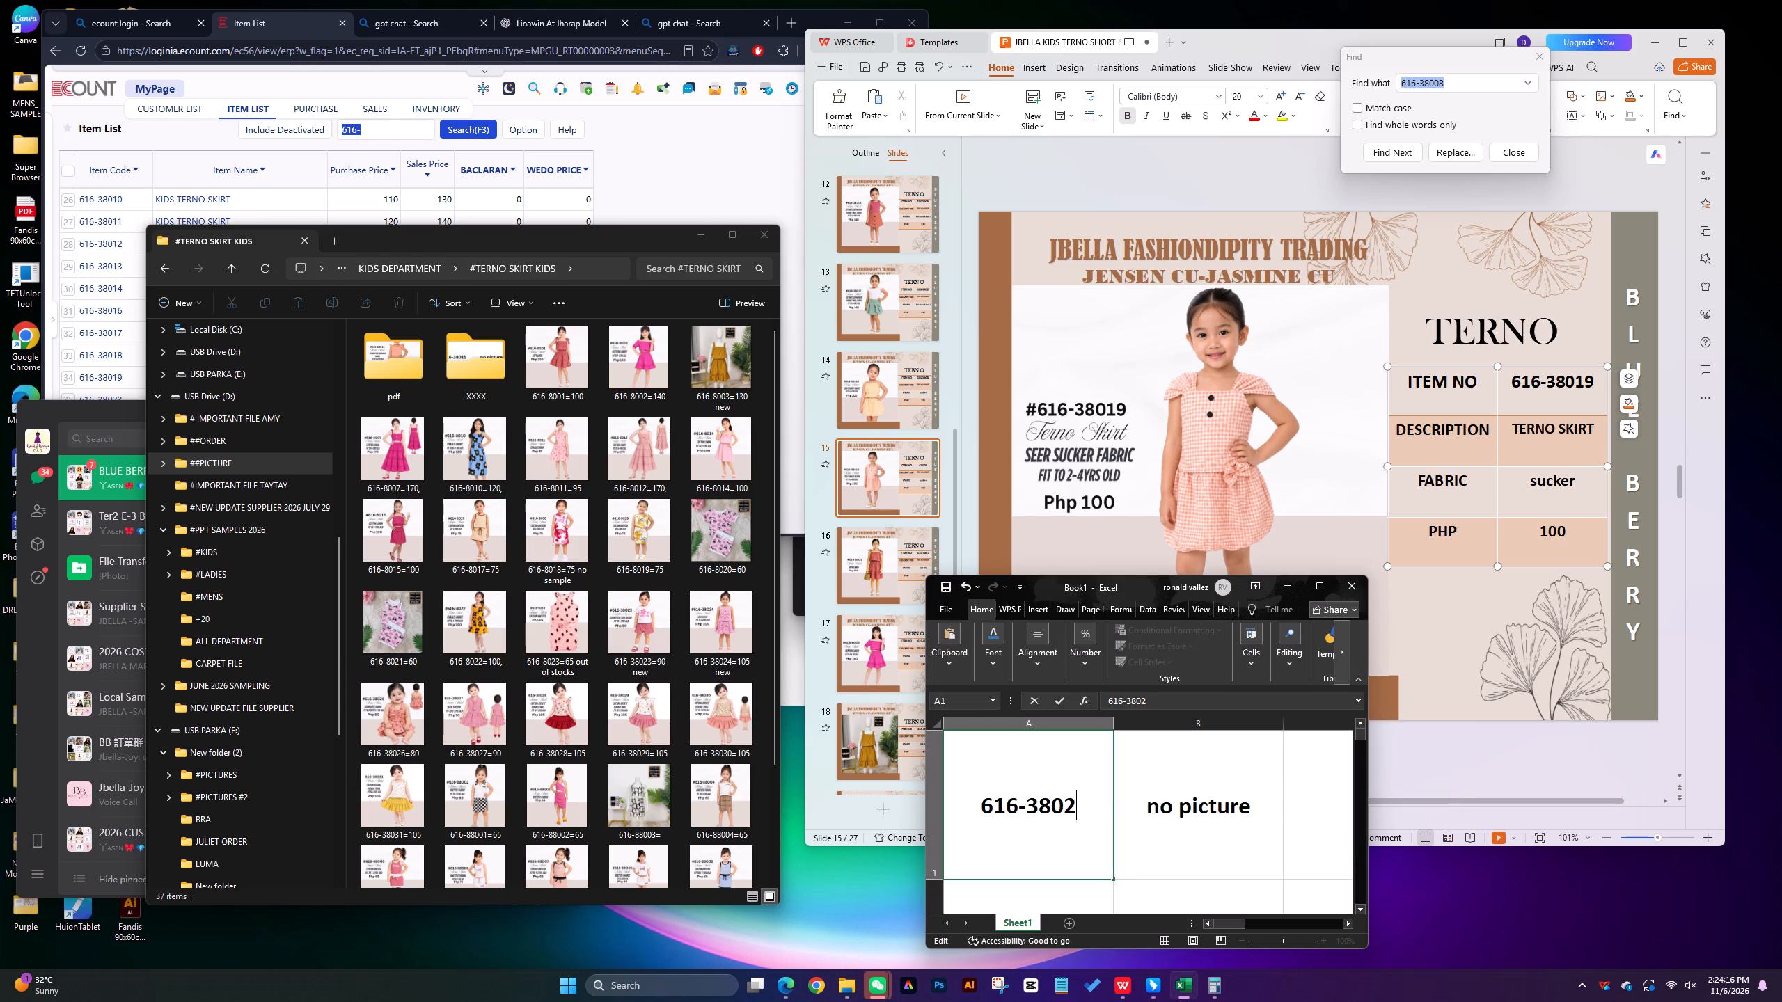
In Weixin, capture the 616-38020 "no picture" cells from the Excel sheet and send the image to the File Transfer chat.
left_click(91, 571)
left_click(113, 485)
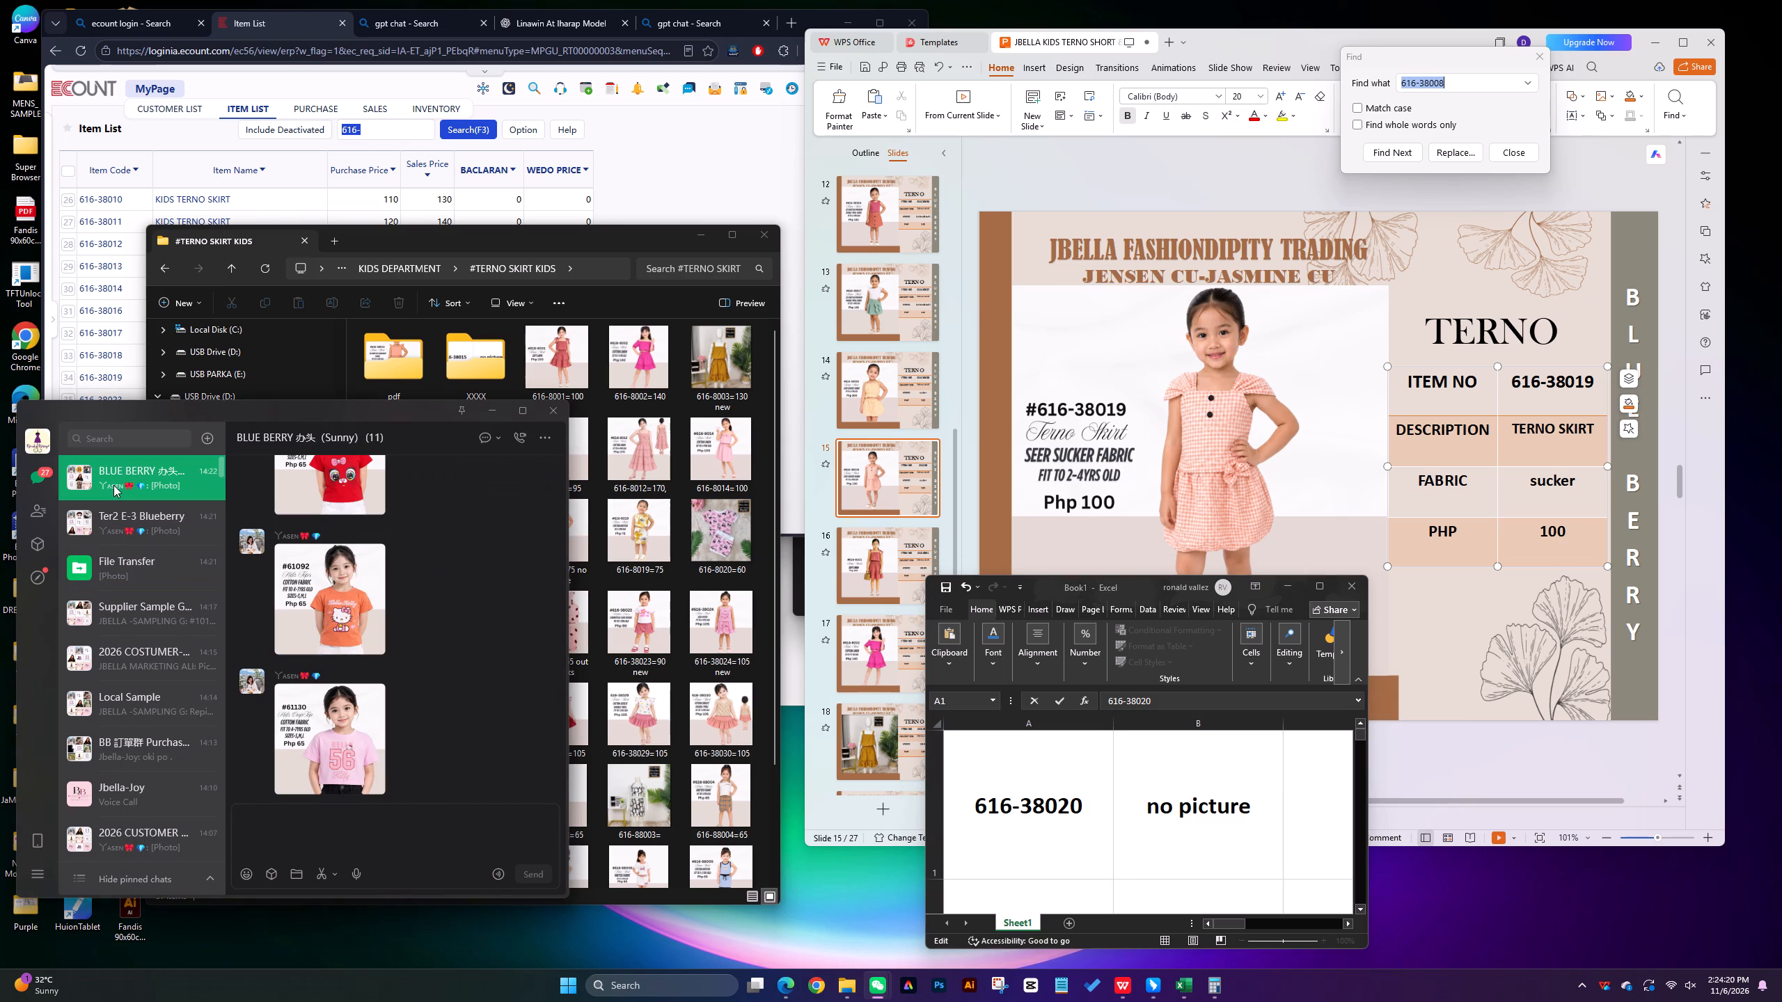
left_click(141, 514)
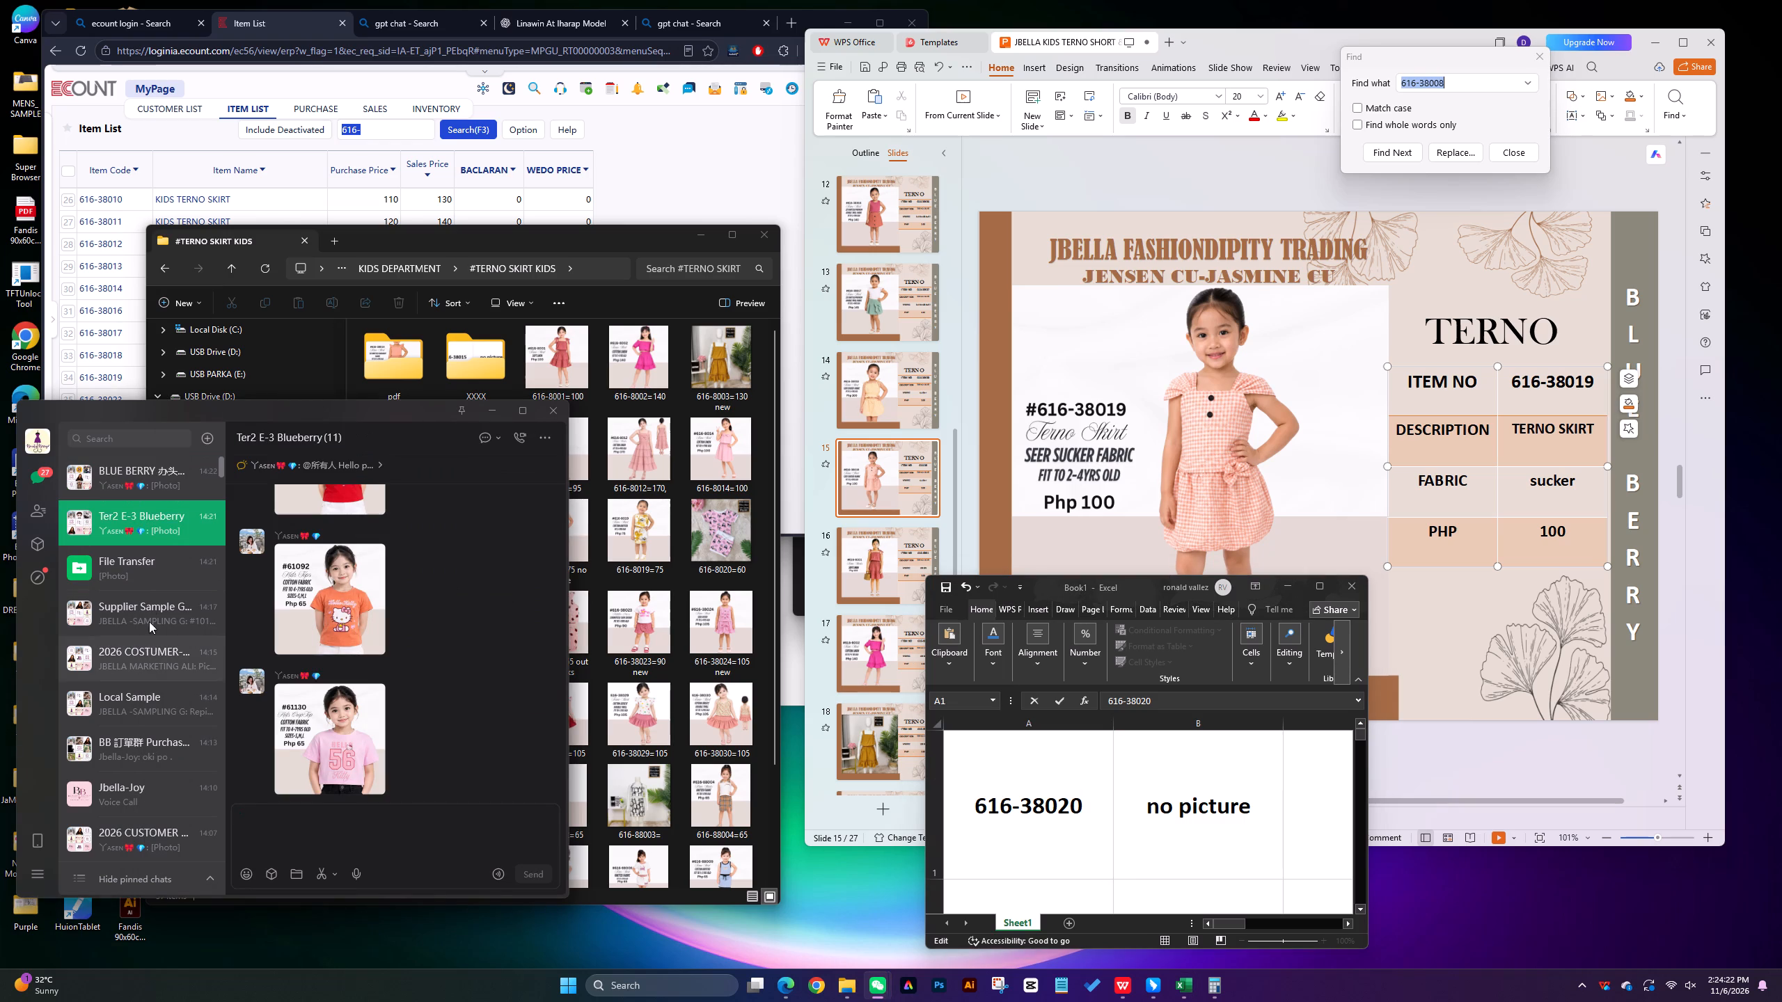
left_click(144, 565)
left_click(318, 874)
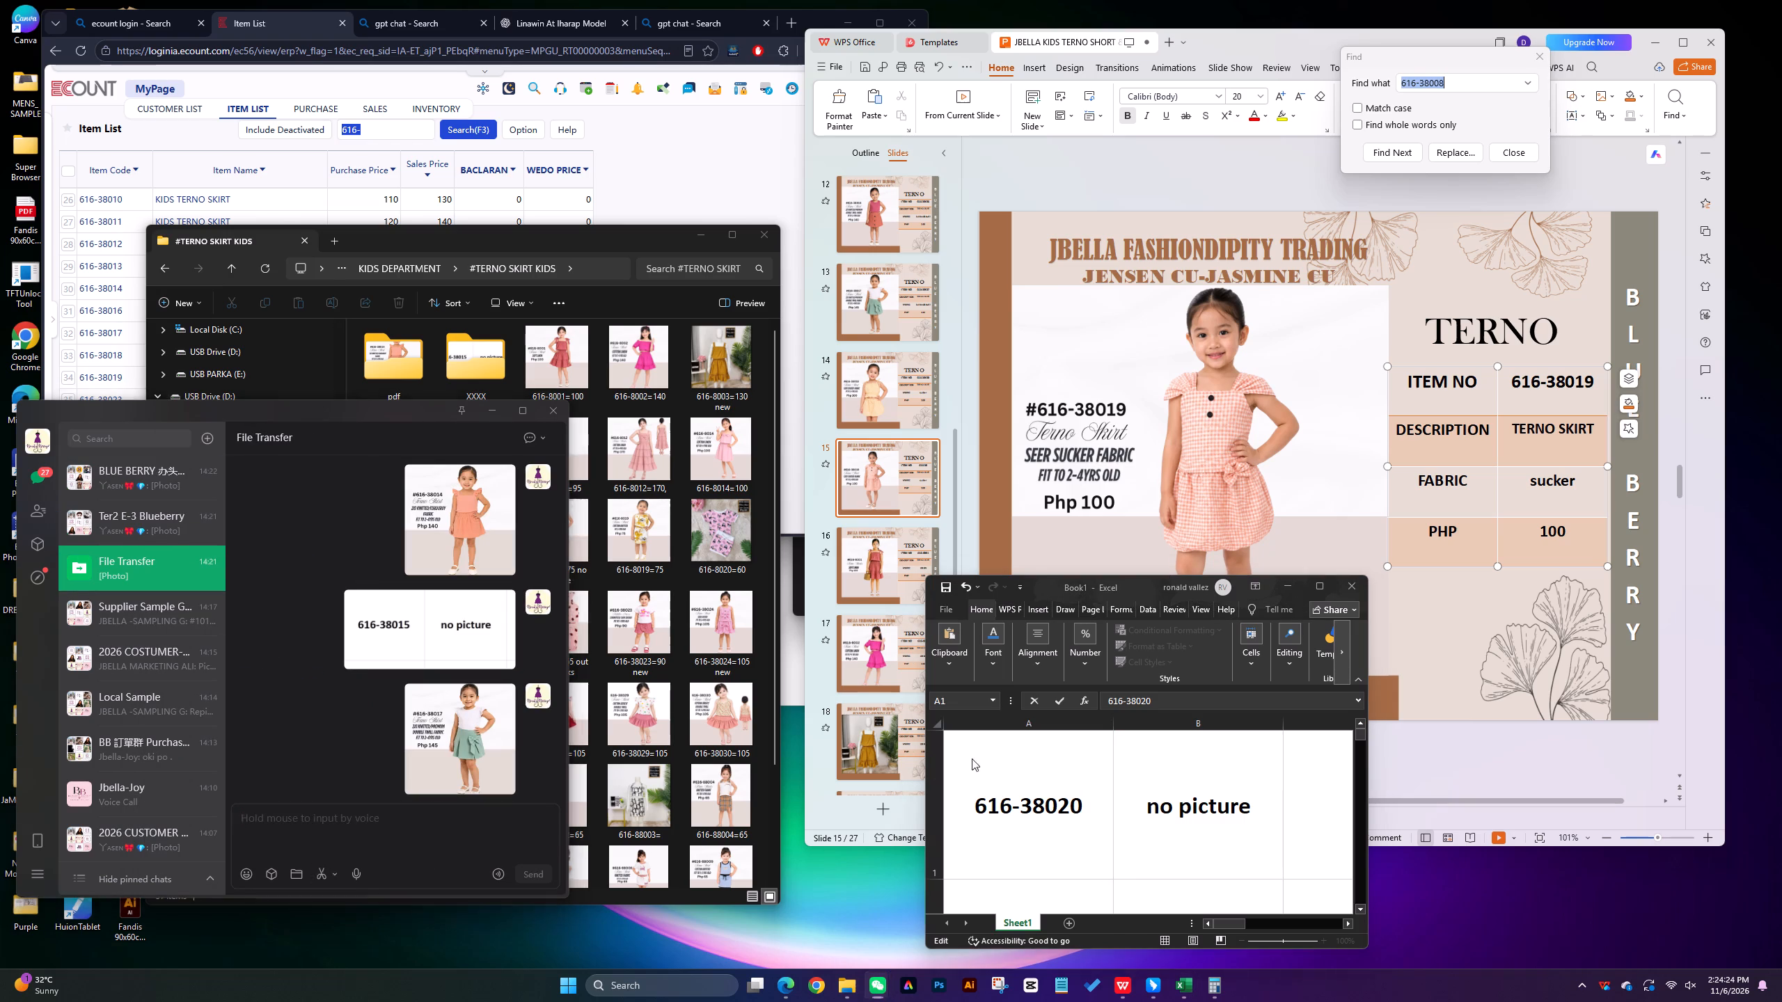
left_click_drag(943, 729, 1294, 891)
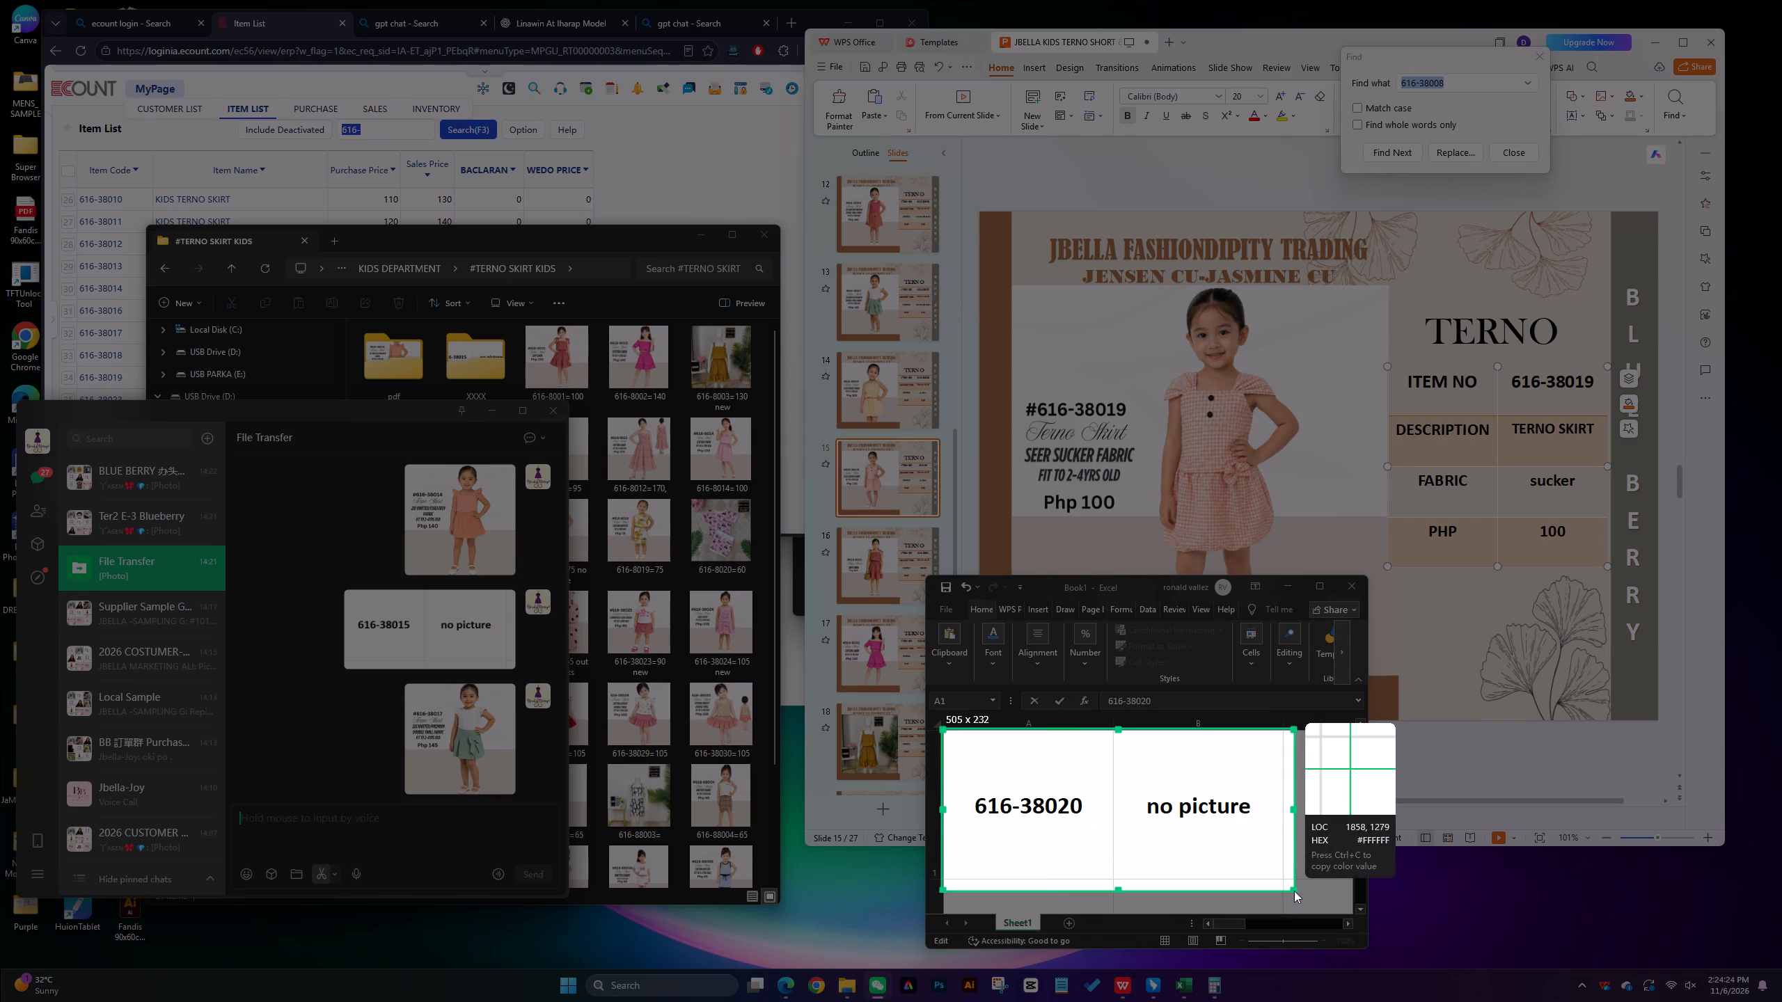
left_click_drag(1294, 891, 1294, 891)
left_click(1277, 918)
left_click(531, 868)
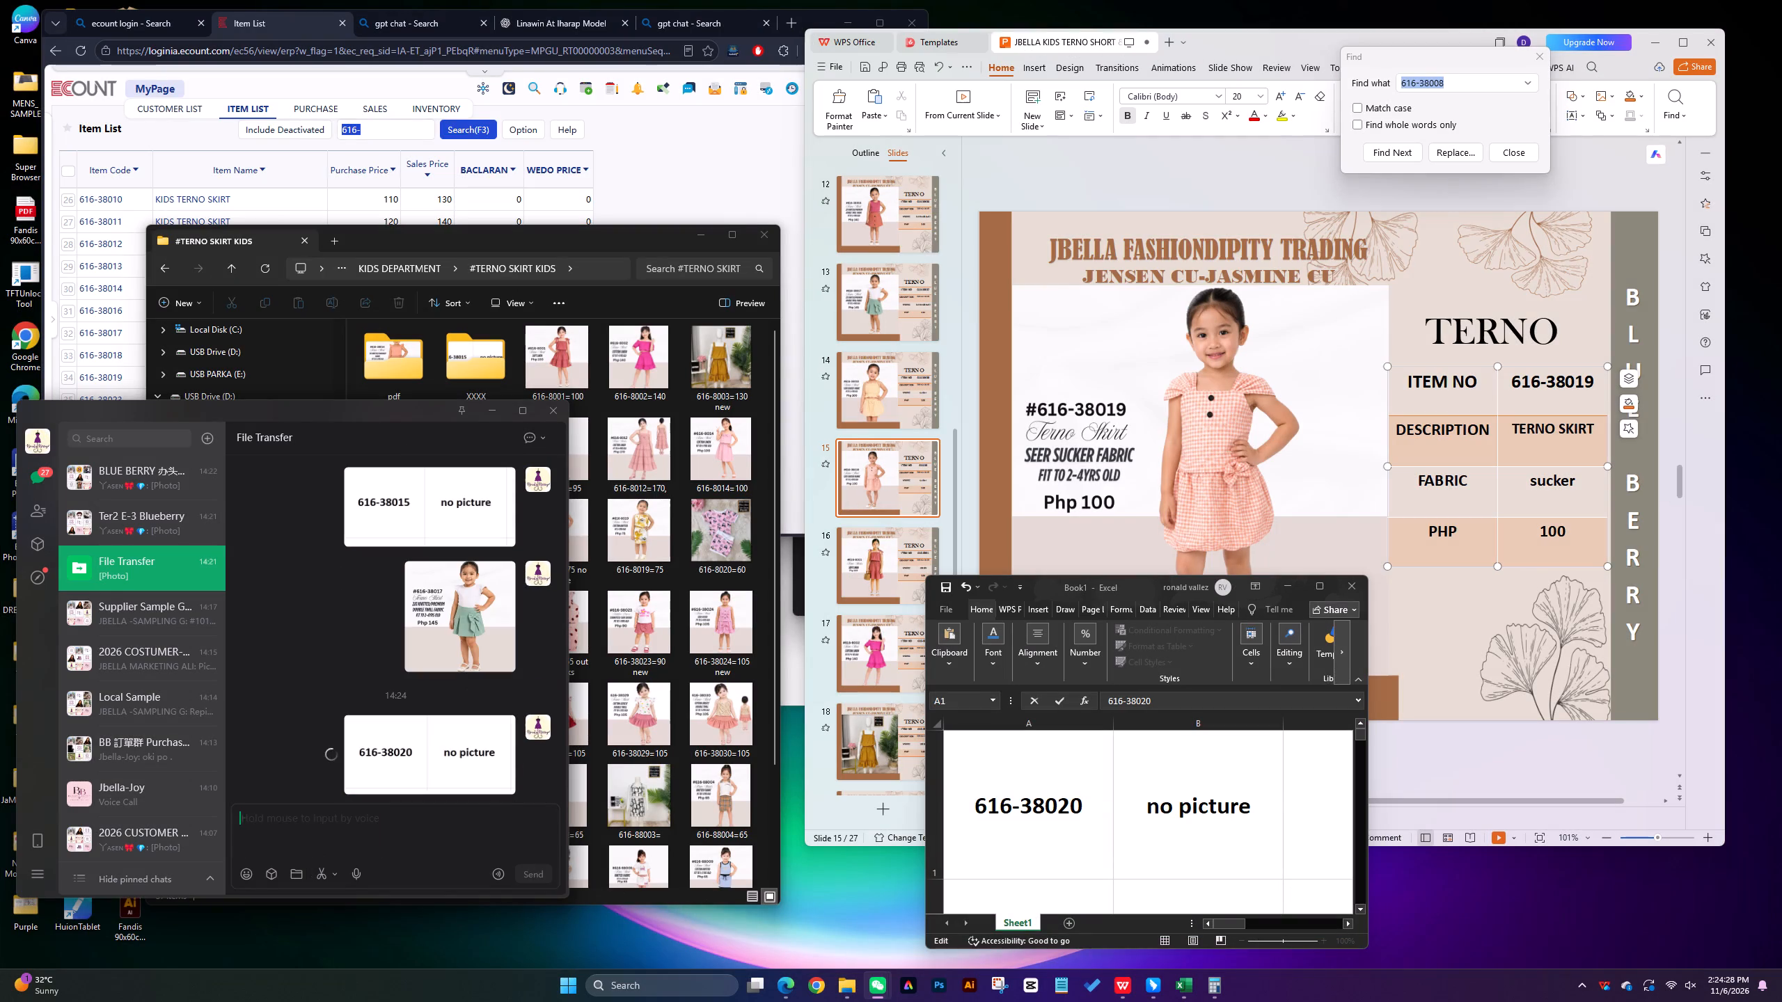
Save the sent 616-38020 image into the XXXX folder of #TERNO SKIRT KIDS as 616-38020=xxx.
right_click(400, 738)
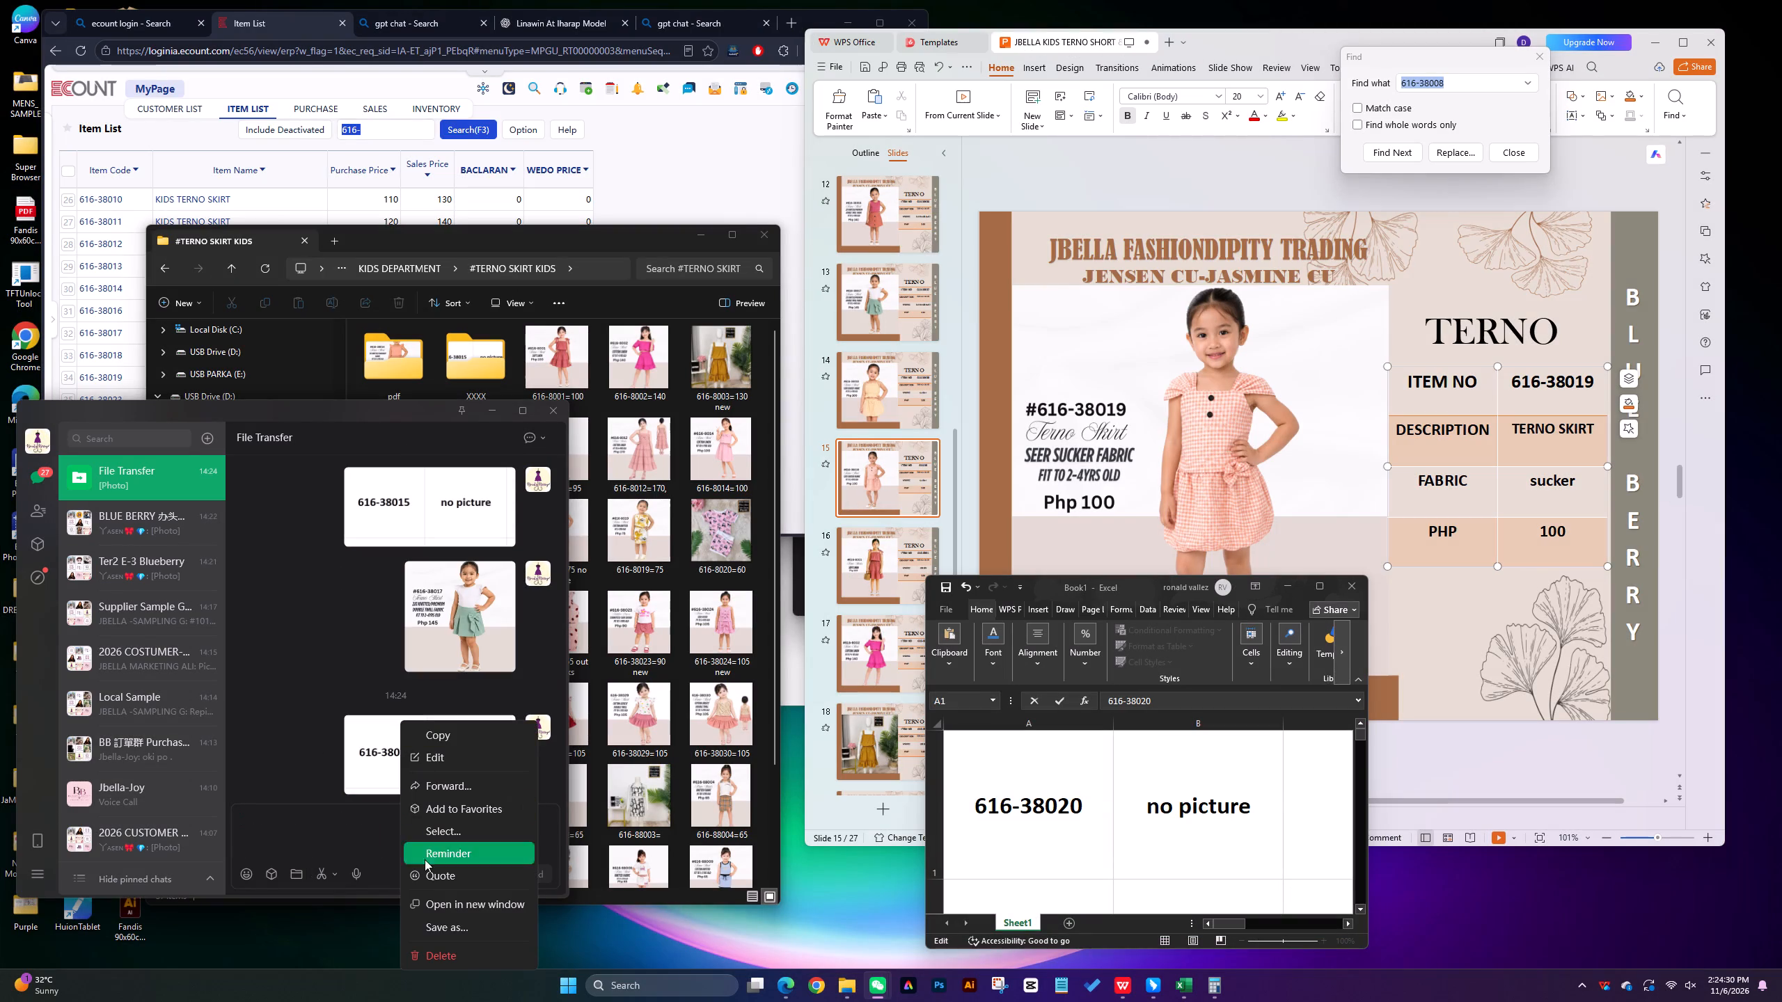
left_click(438, 925)
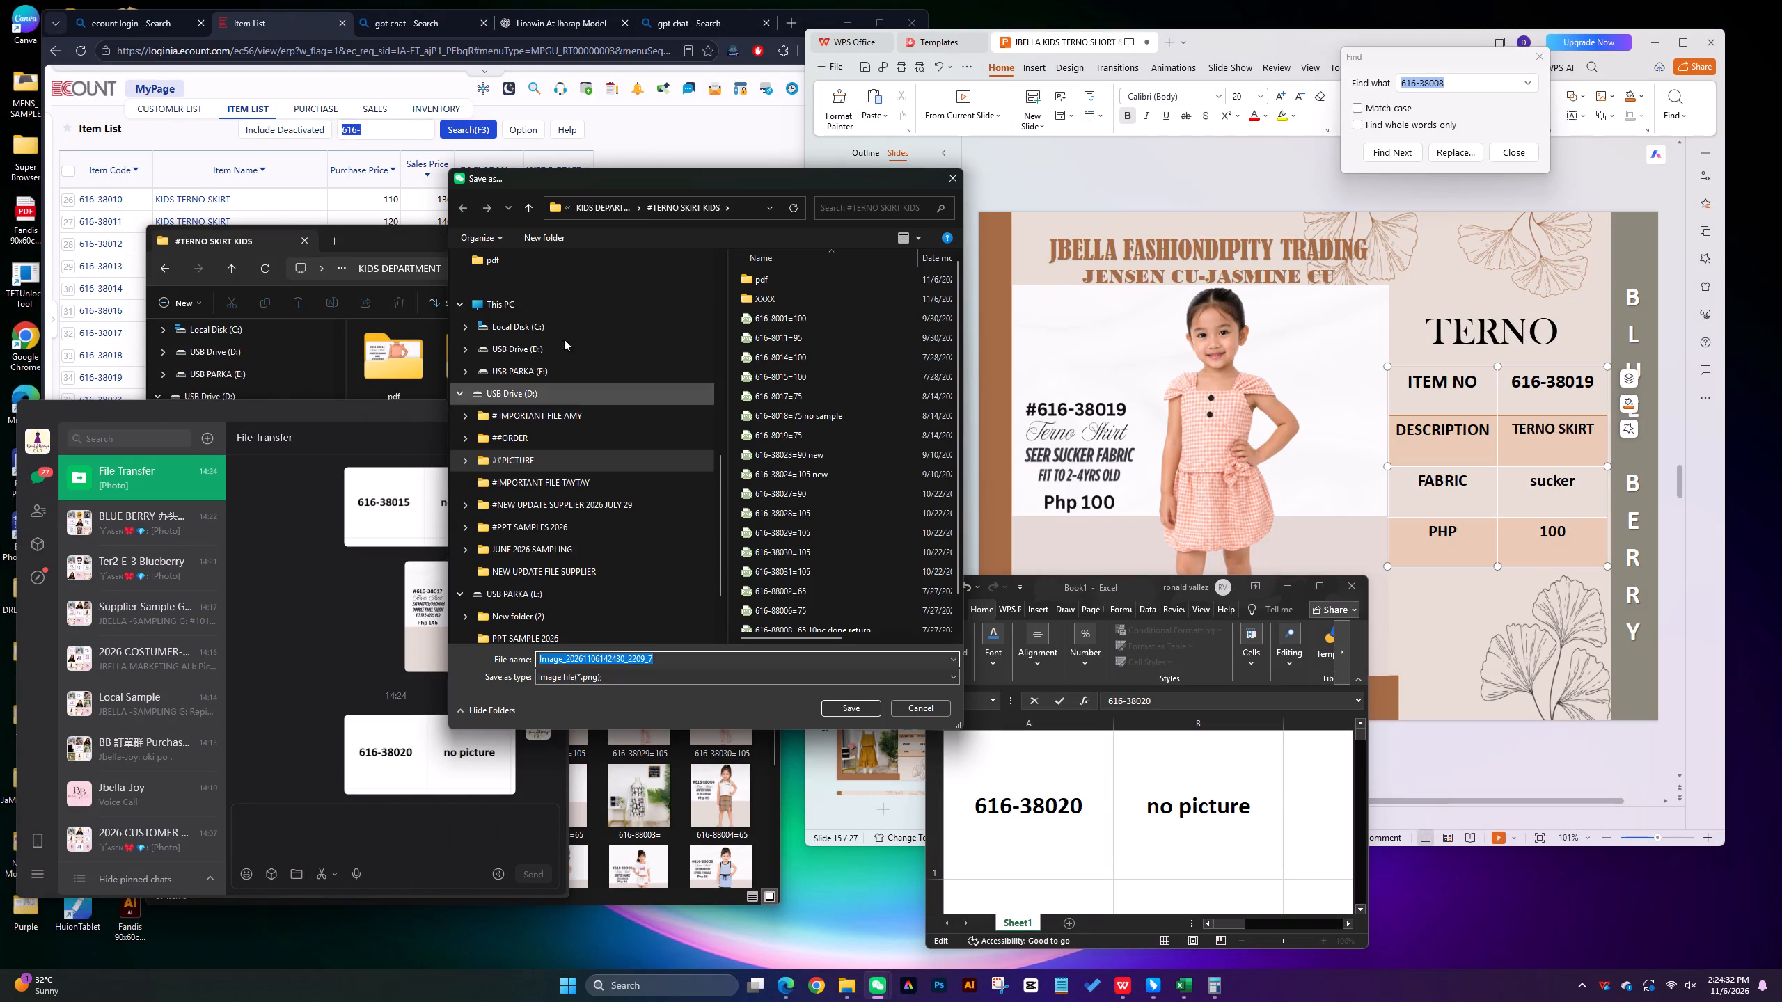
double_click(755, 298)
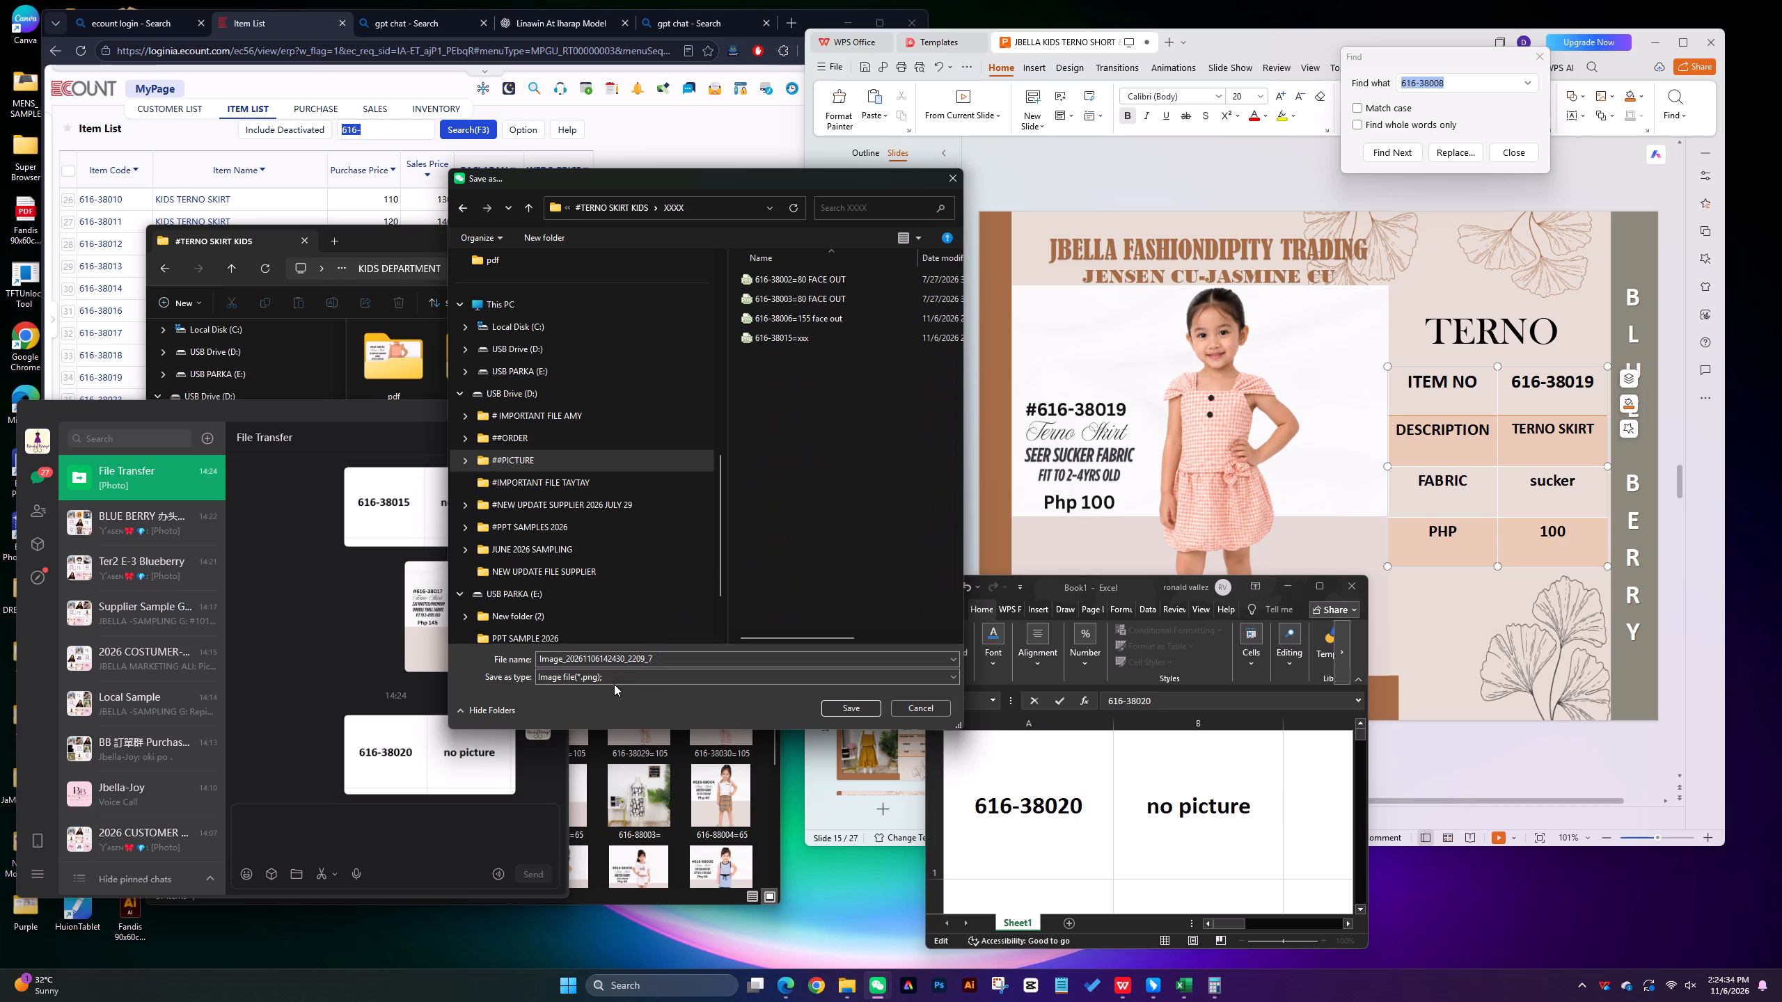
left_click(670, 655)
type("616-38020")
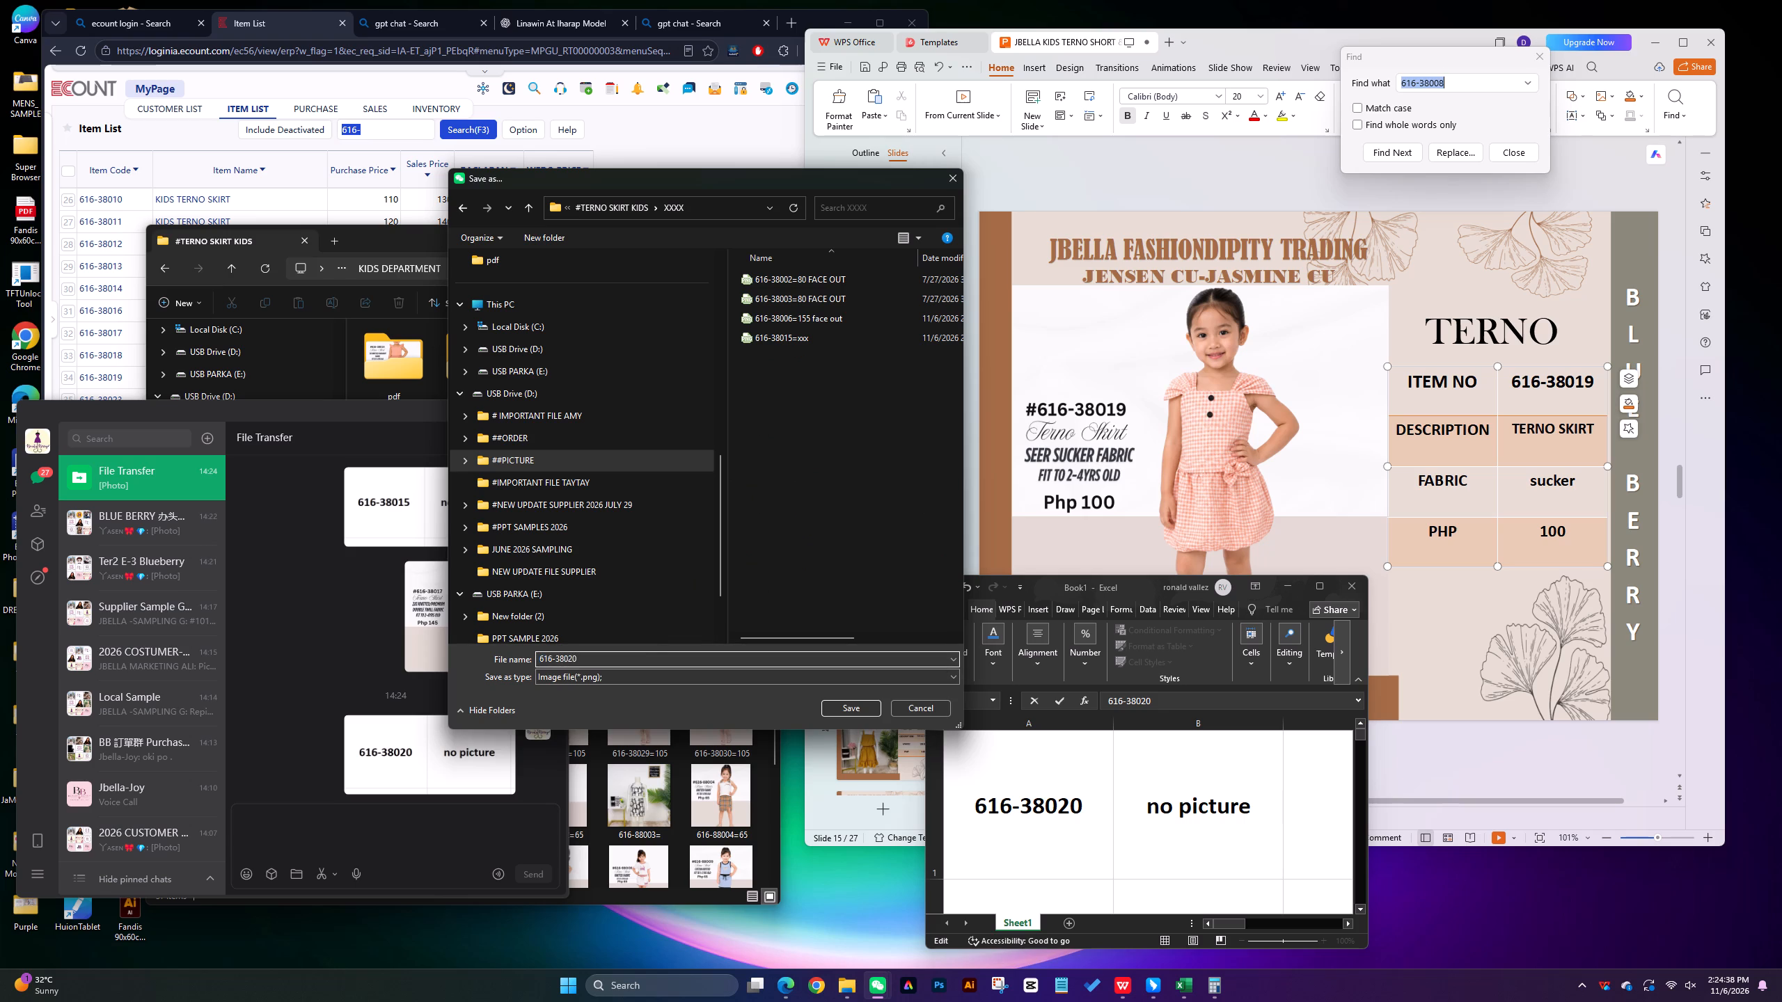
type("=xxx")
key("Return")
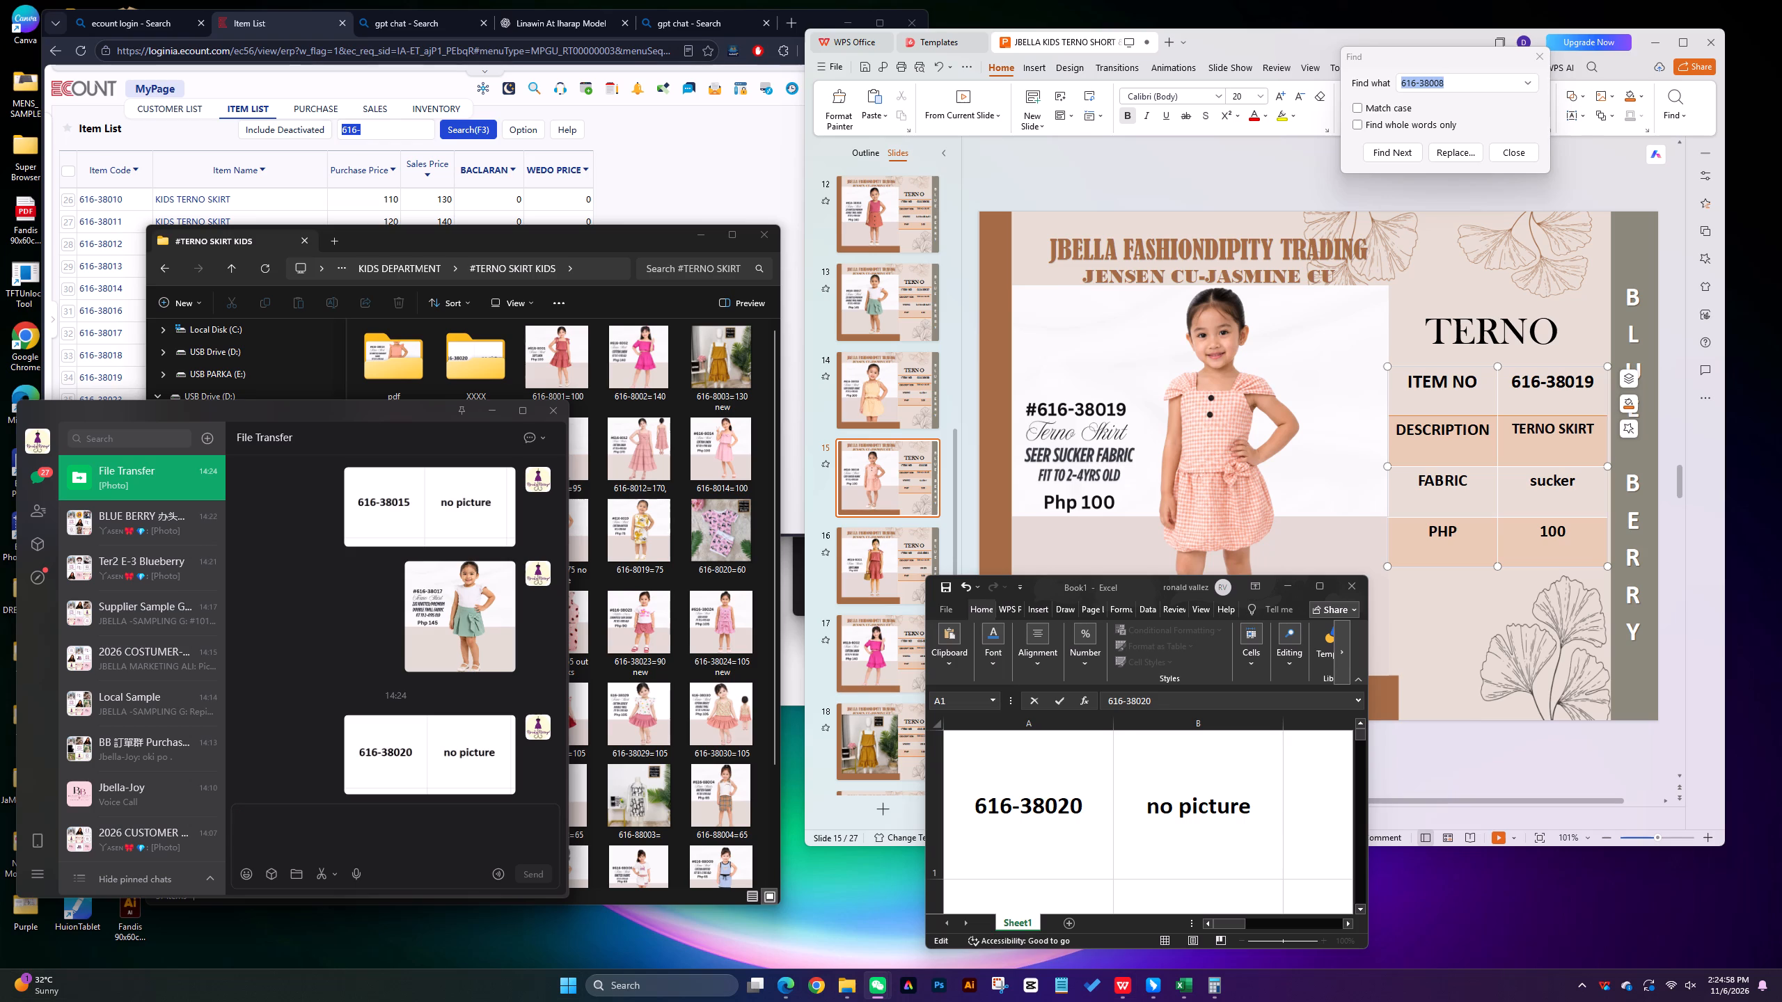
Change the Excel item code to 616-38021 and send a capture of the "no picture" cells to the Weixin File Transfer chat.
left_click(1098, 802)
key("BackSpace")
key("1")
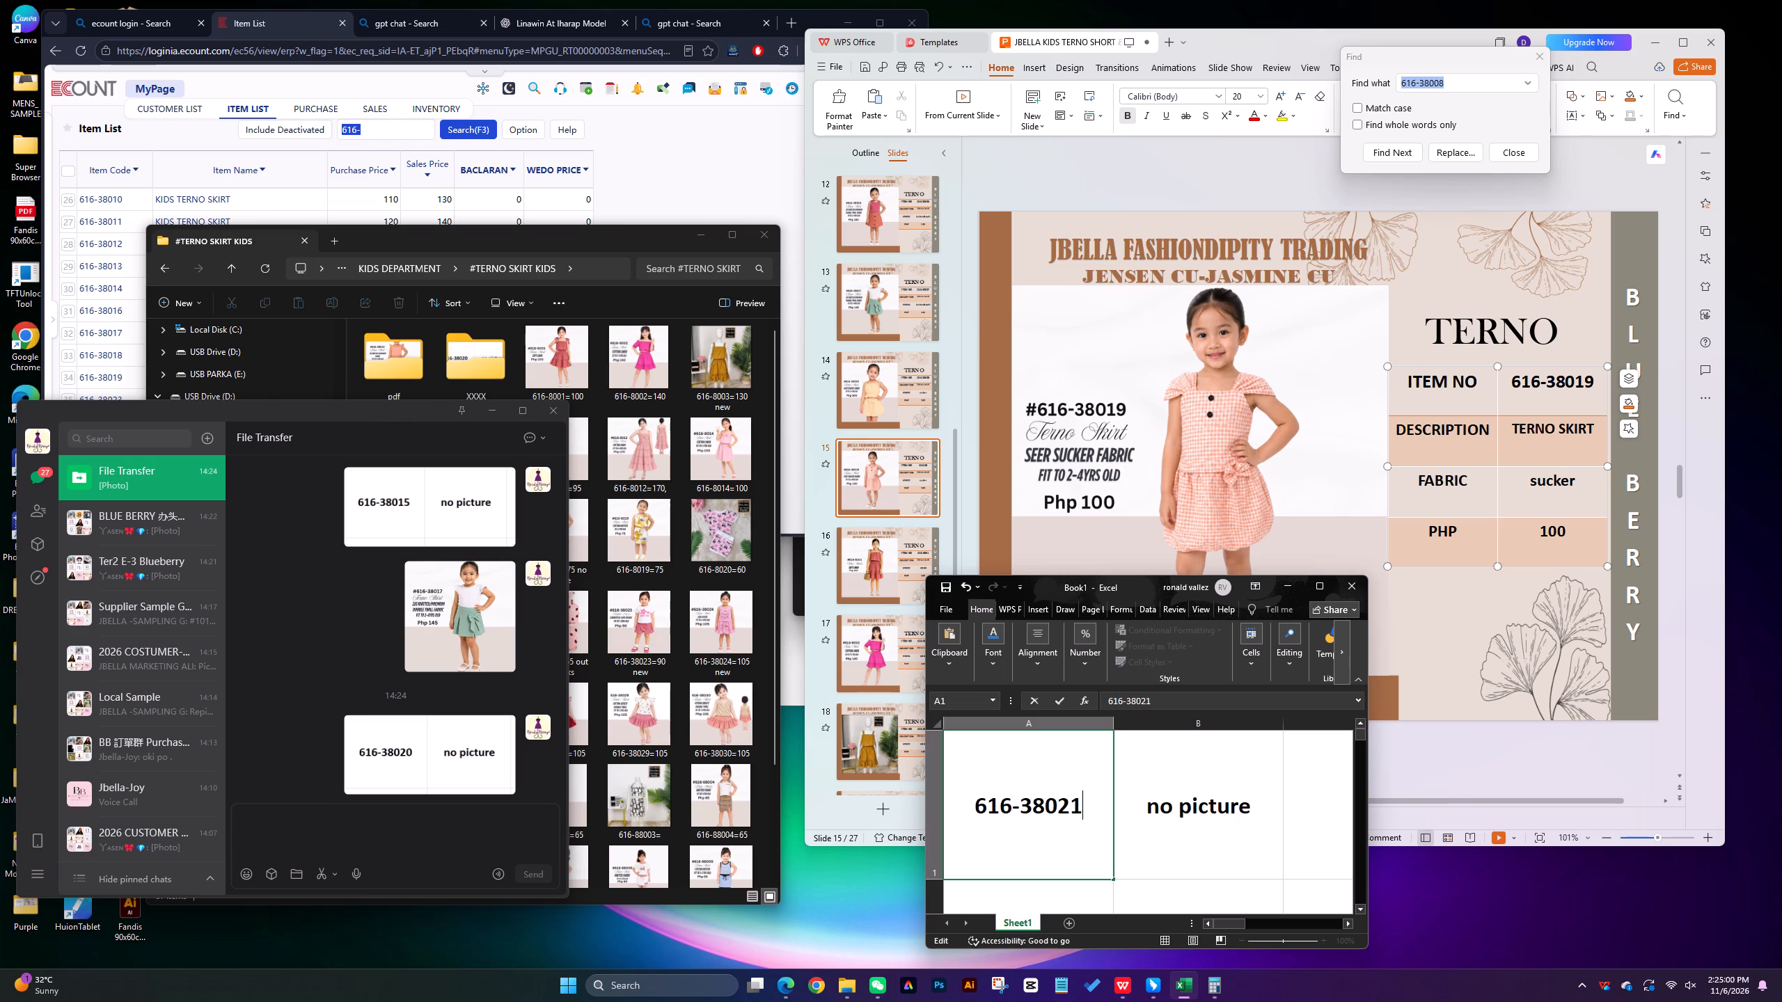
left_click(324, 873)
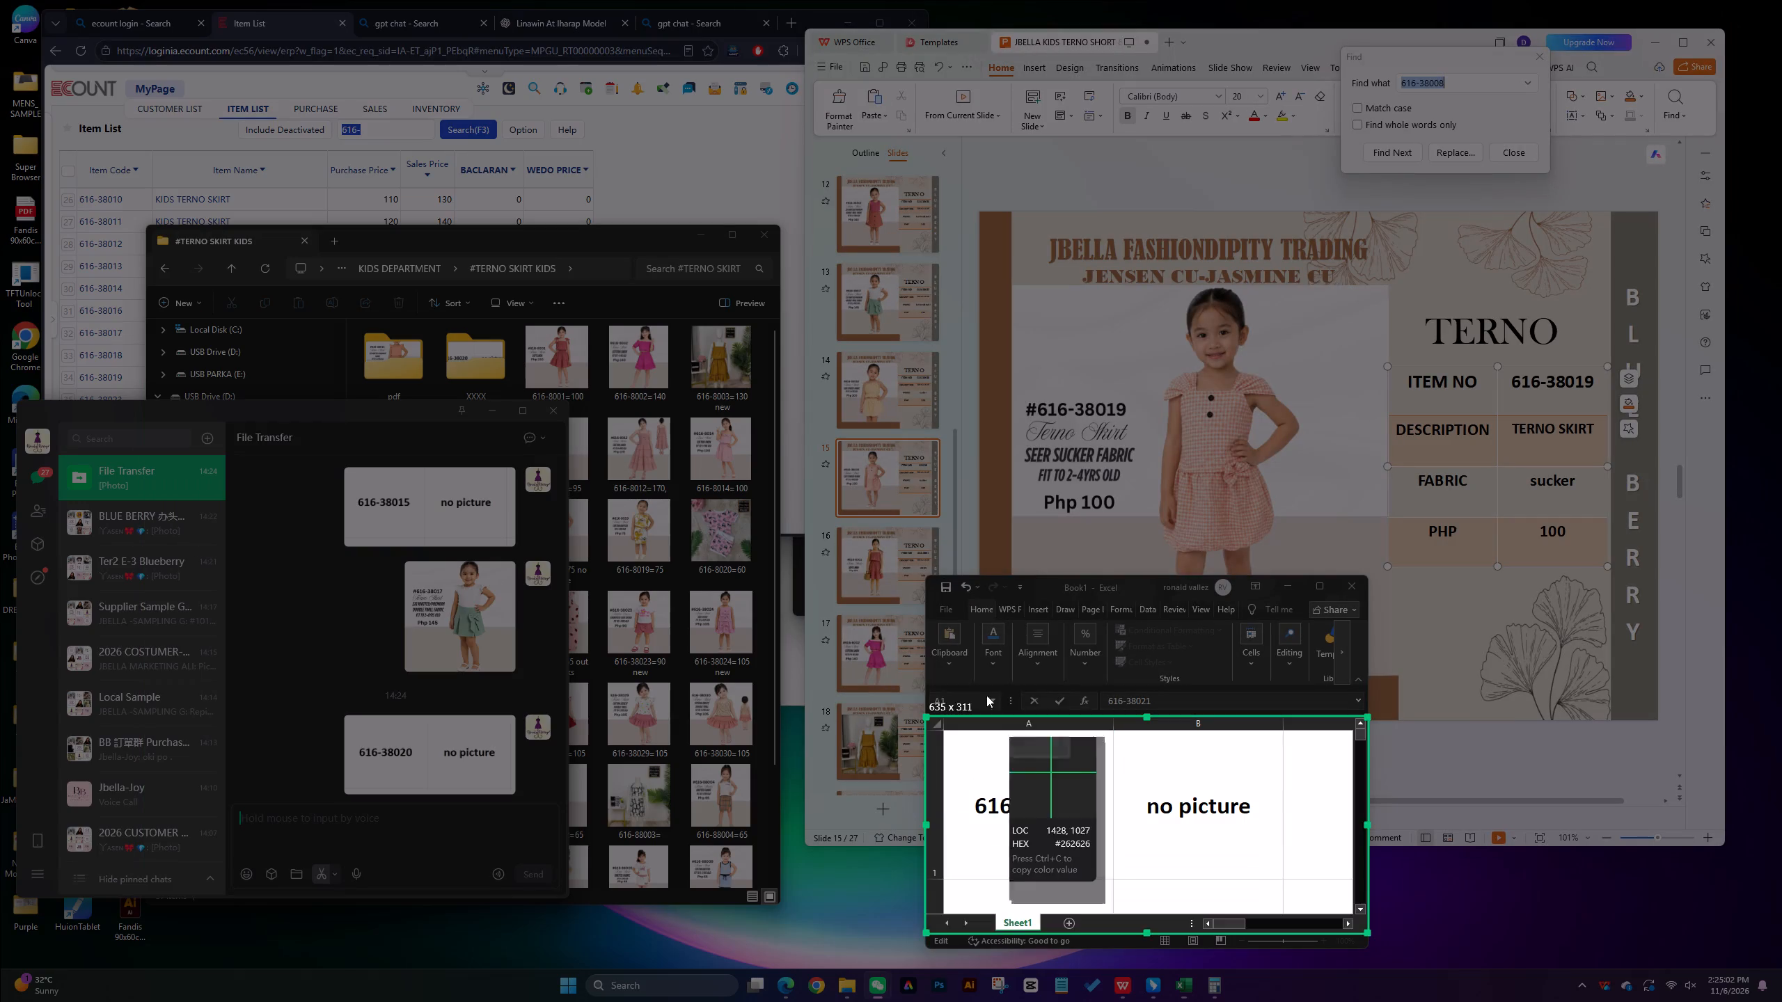
left_click_drag(943, 730, 1288, 886)
left_click(1275, 907)
left_click(539, 877)
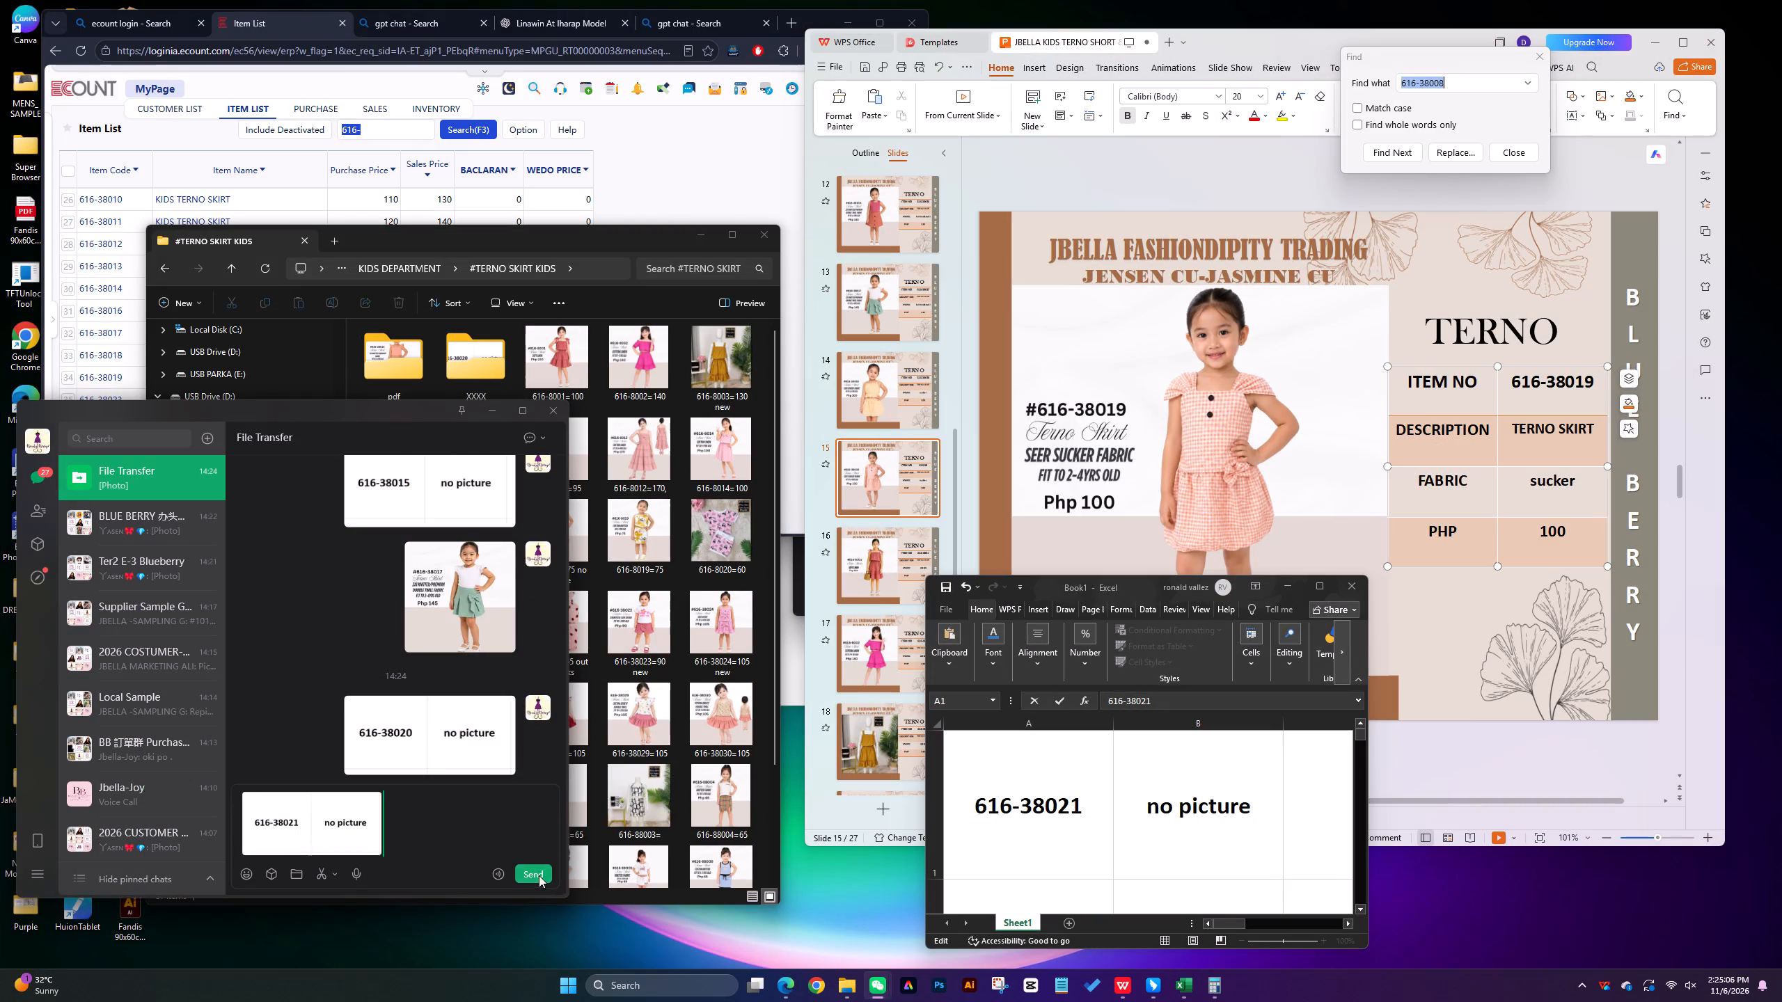
Save the sent 616-38021 image into the XXXX folder as 616-38021=xxx.
right_click(416, 745)
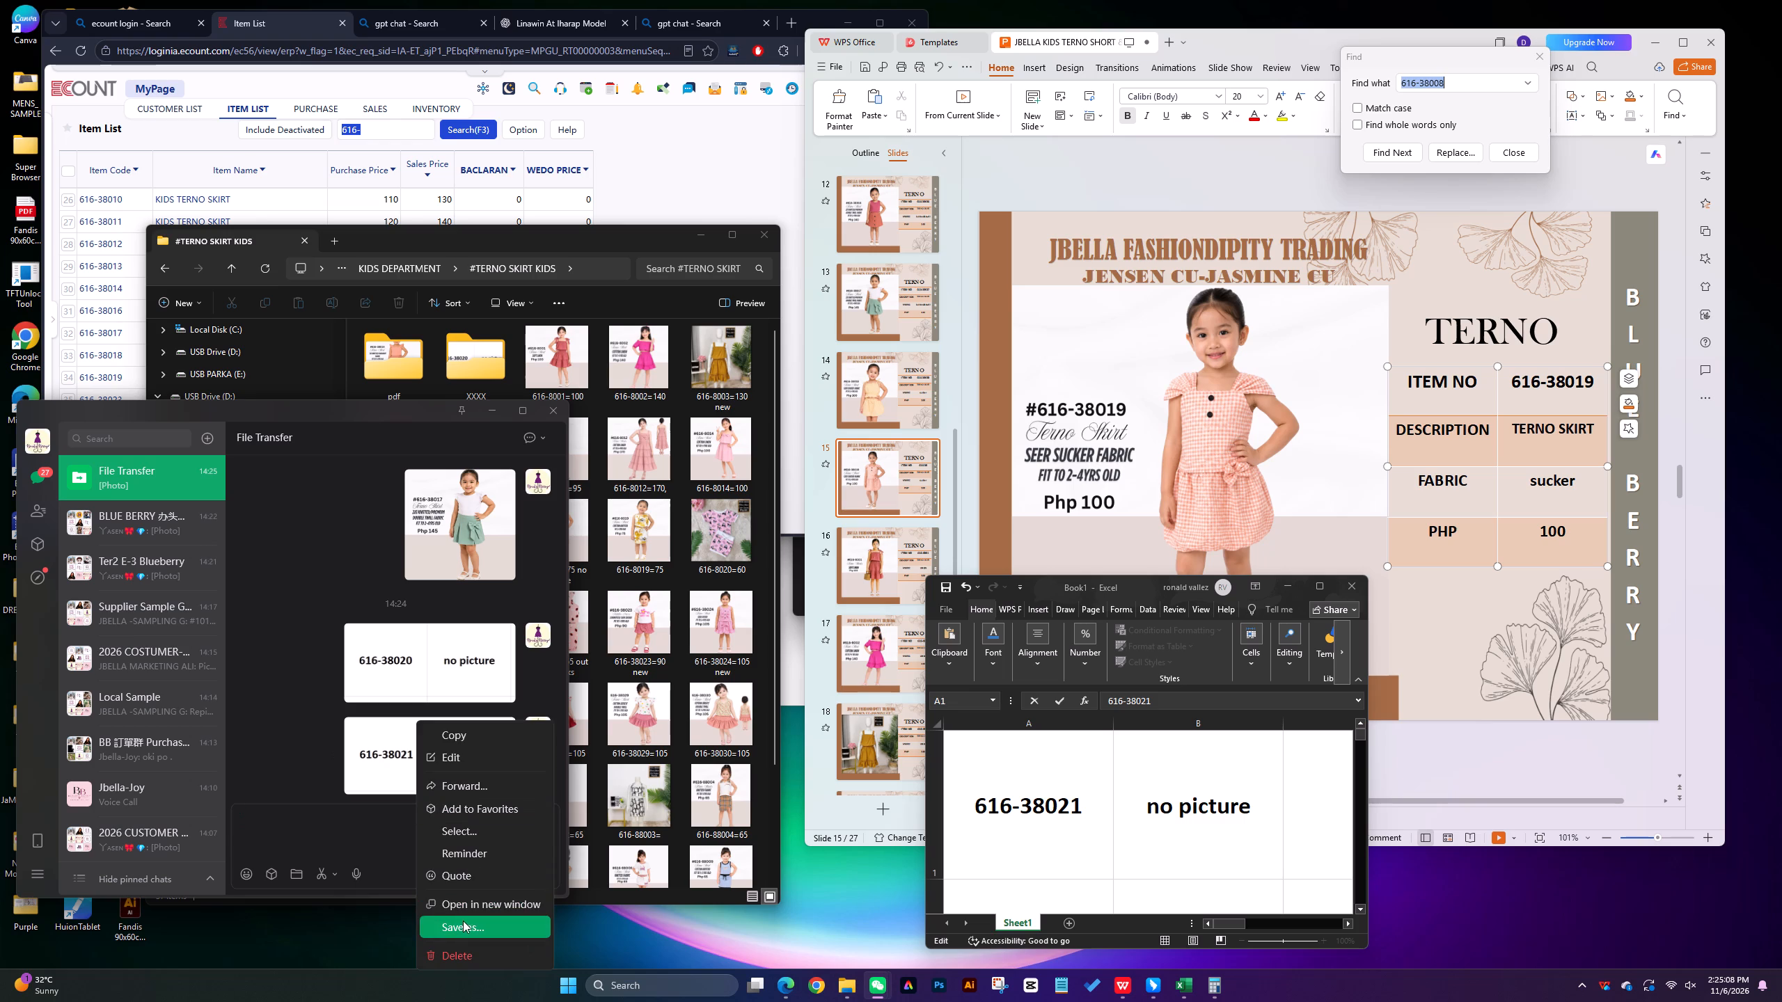
left_click(463, 922)
type("616-38021=xxx")
key("Return")
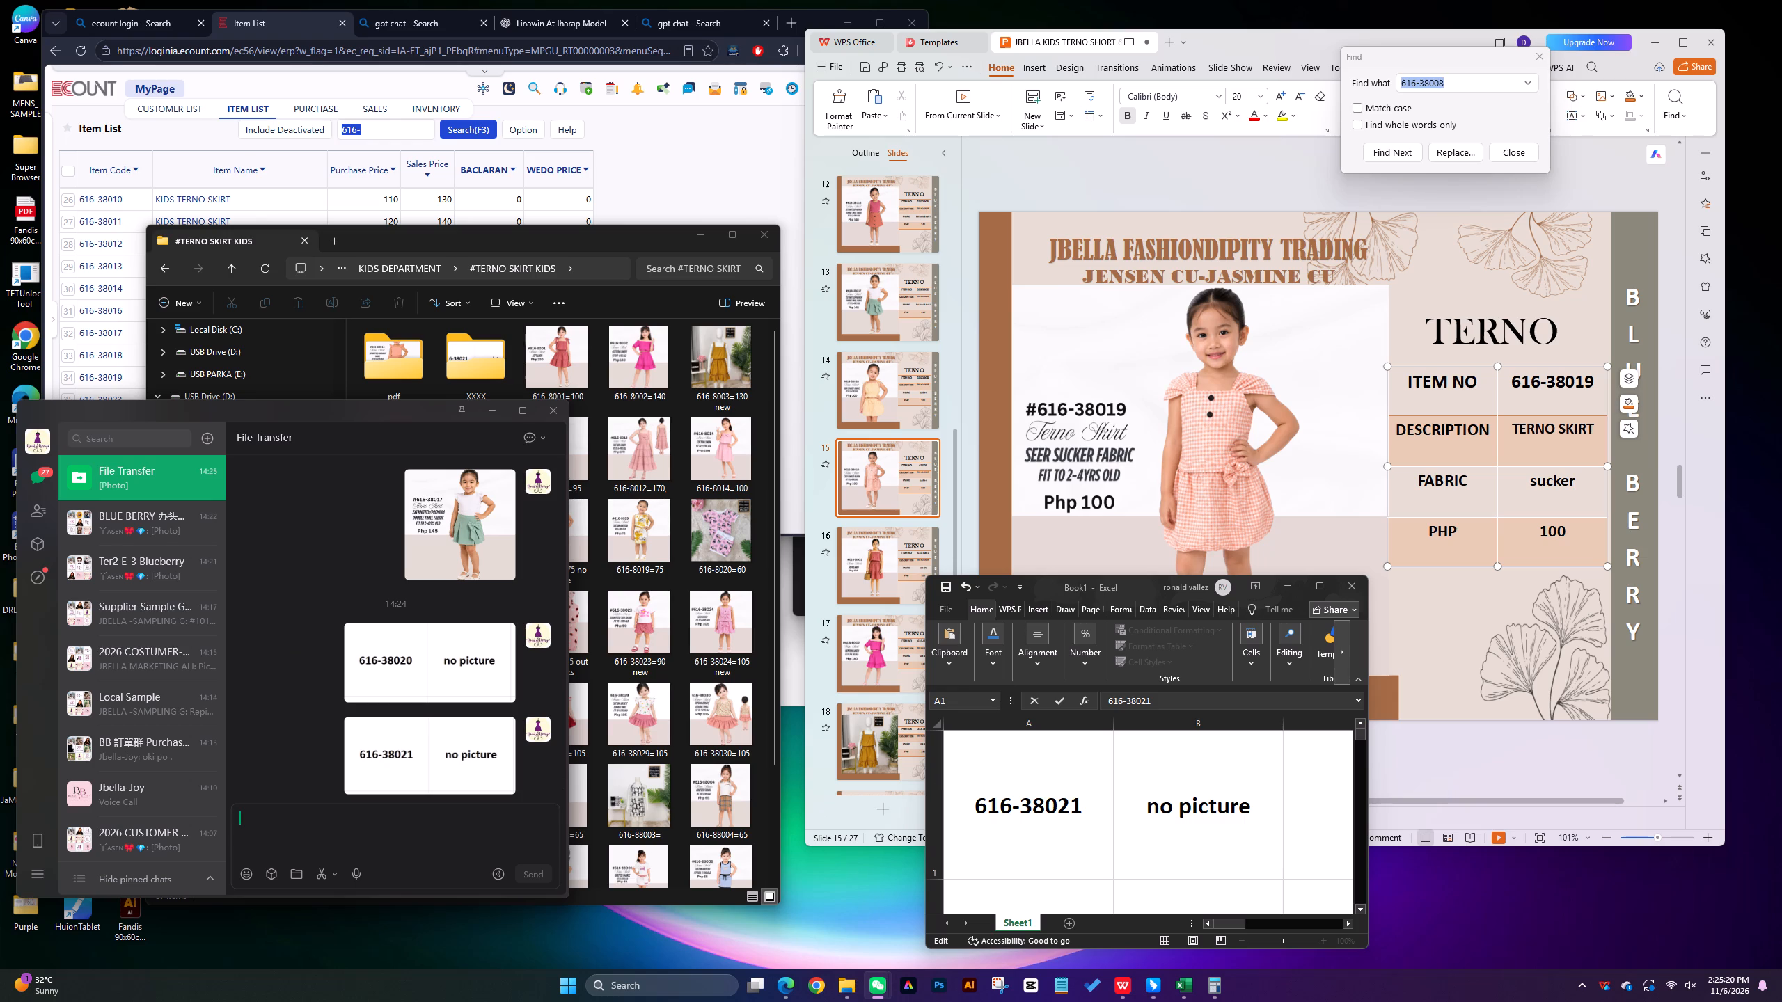
Change the Excel item code to 616-38022 and send a capture of the "no picture" cells to the Weixin File Transfer chat.
left_click(1096, 813)
key("BackSpace")
key("2")
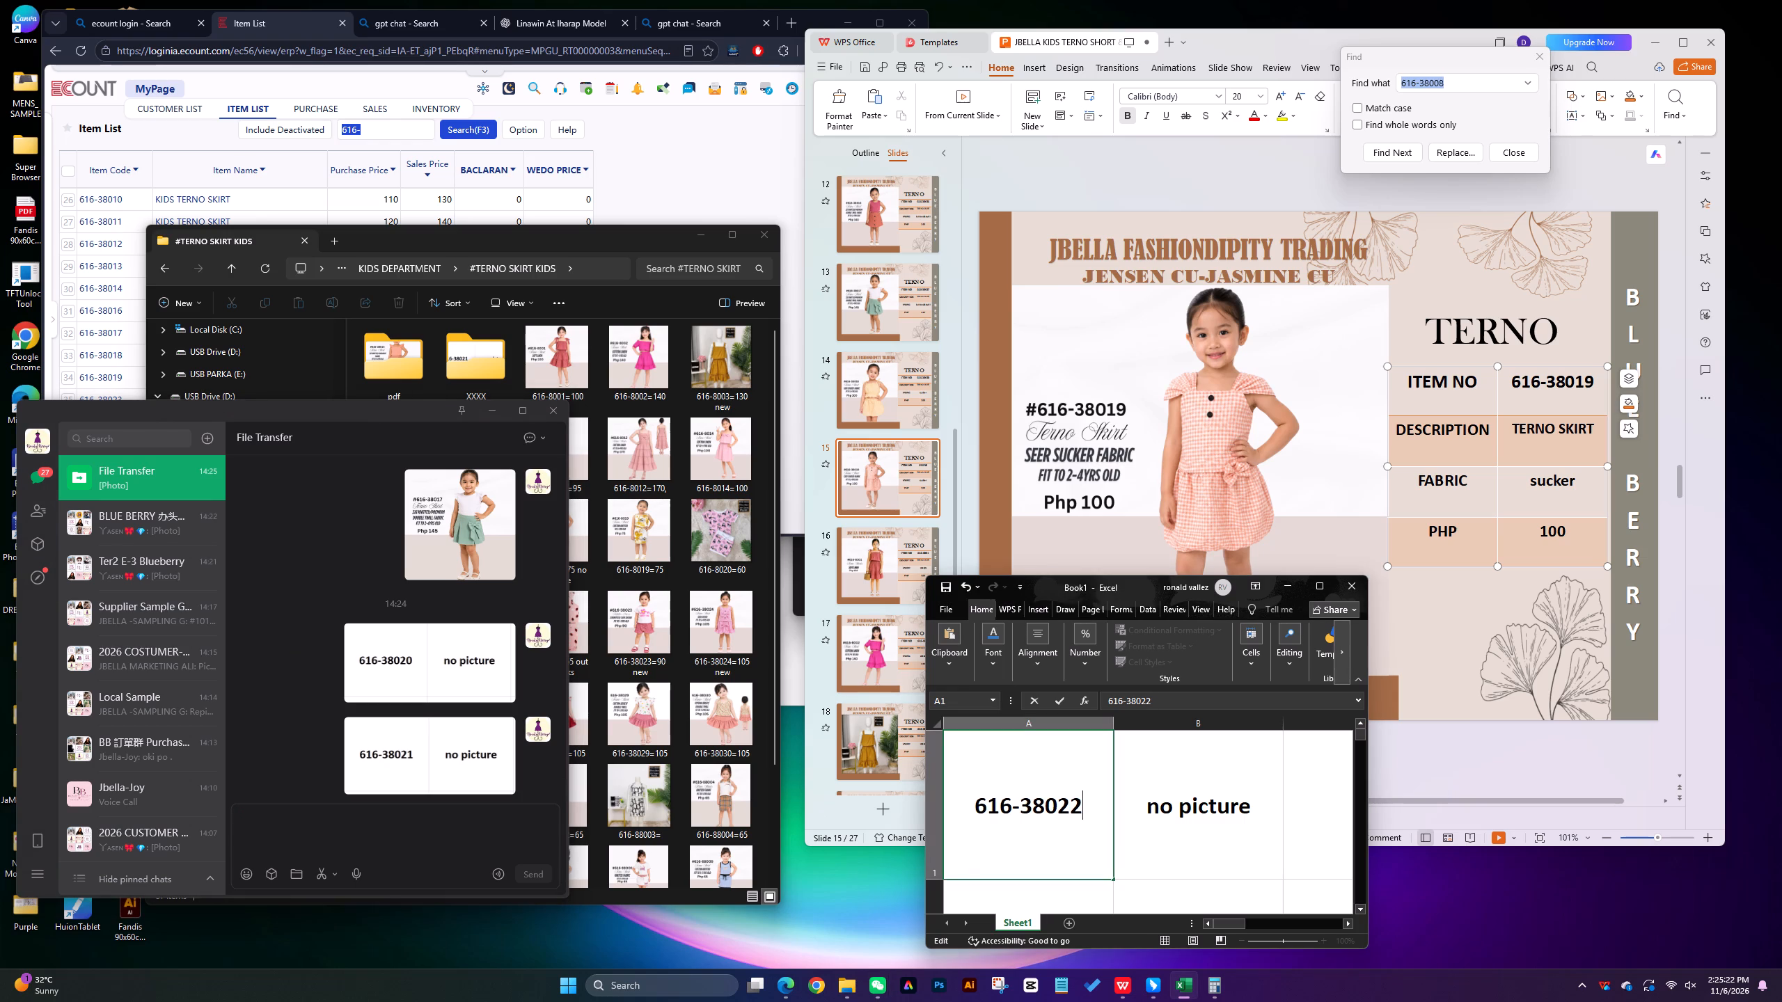
left_click(318, 872)
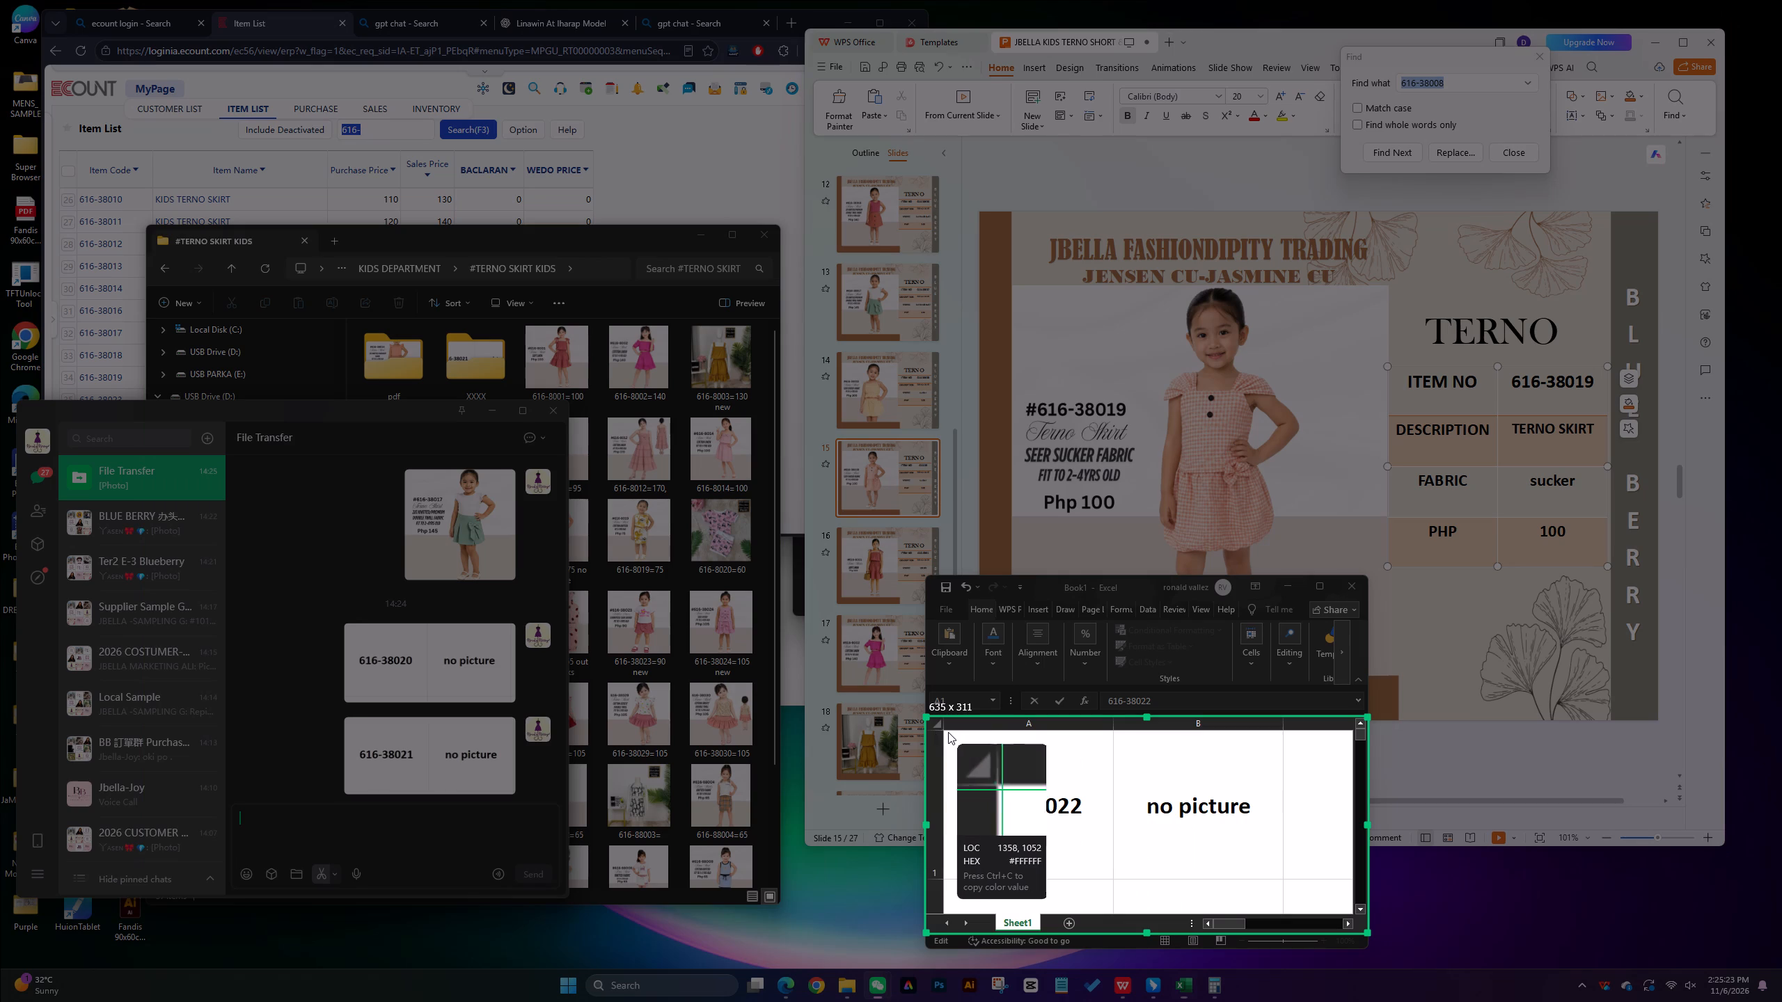
left_click_drag(945, 729, 1291, 890)
left_click(1270, 910)
left_click(529, 873)
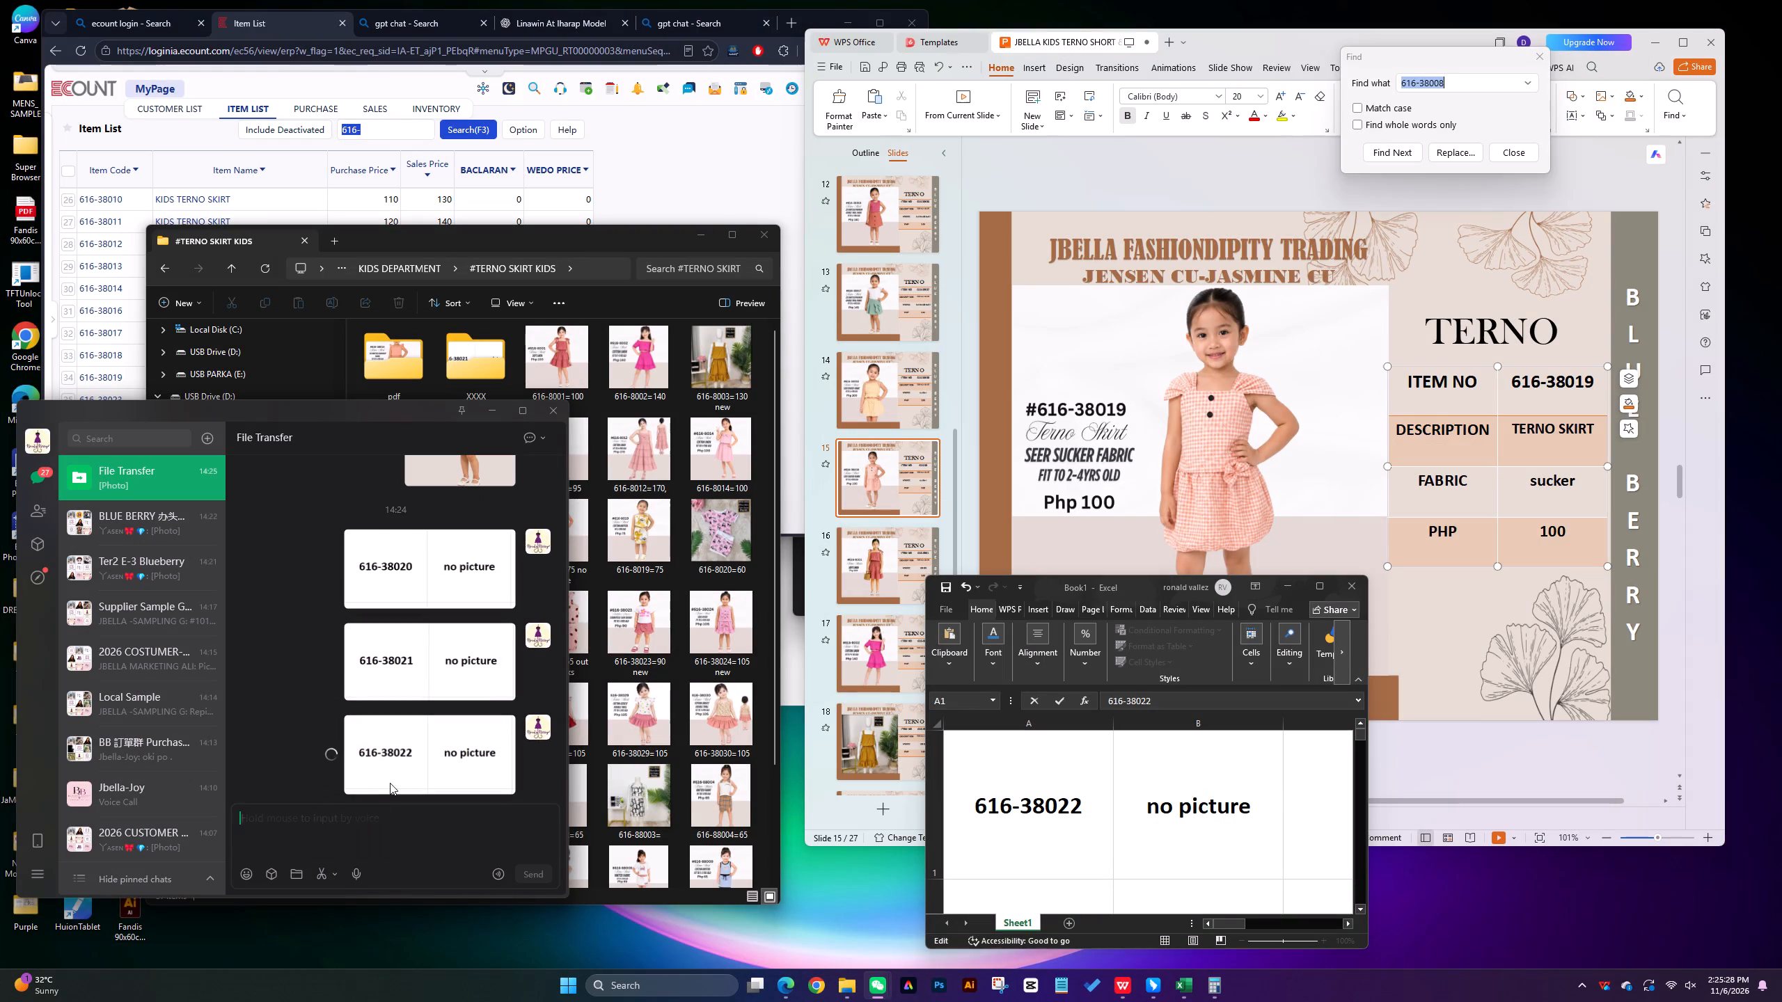
Save the sent 616-38022 image into the XXXX folder as 616-38022=xxx.
right_click(393, 754)
left_click(452, 925)
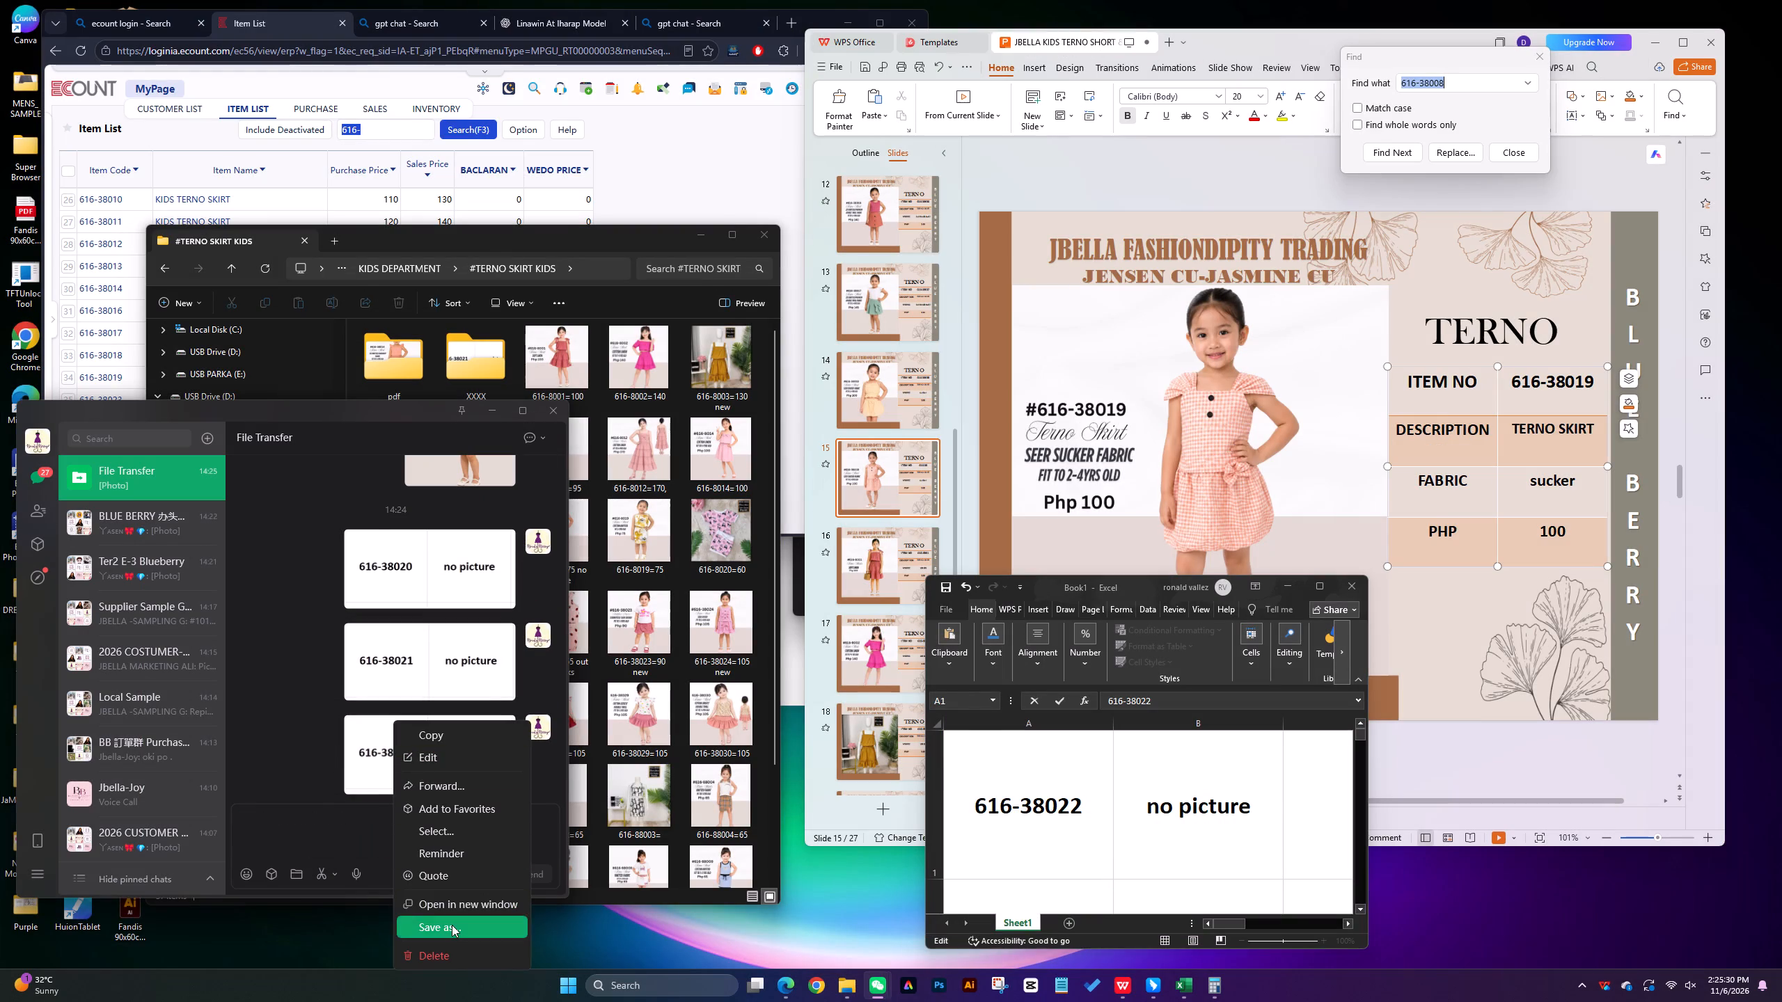
type("616-38022")
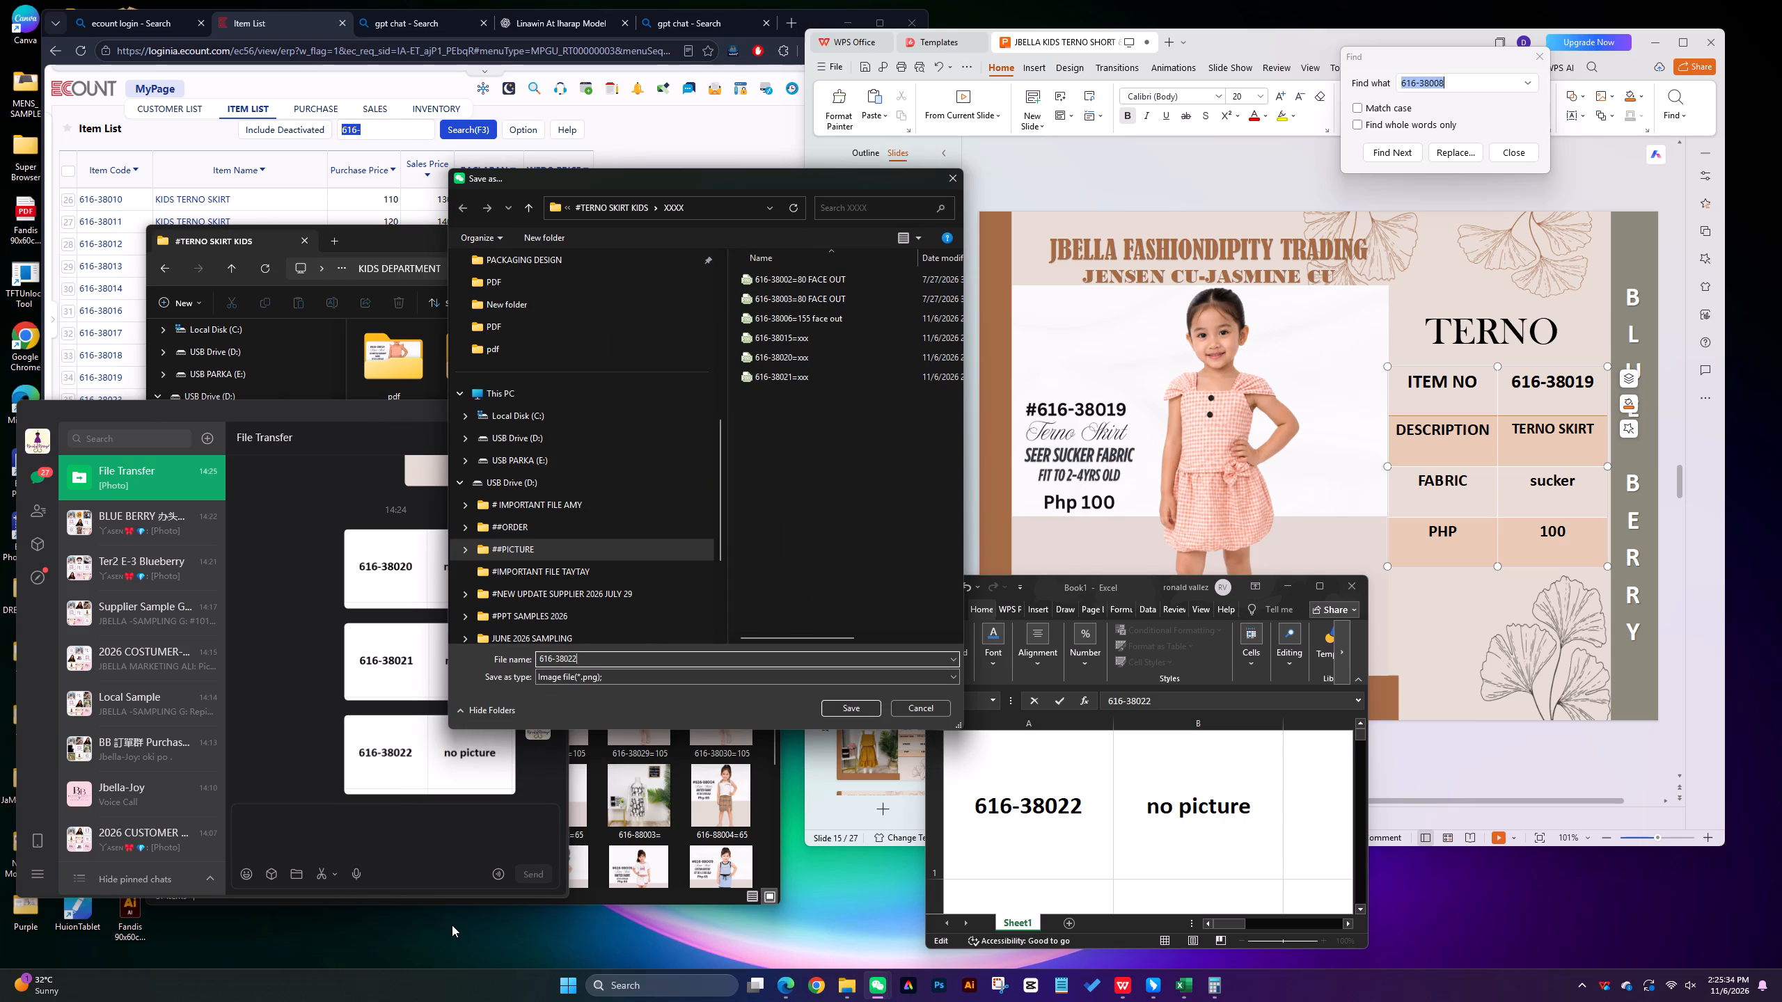
type("=xxx")
key("Return")
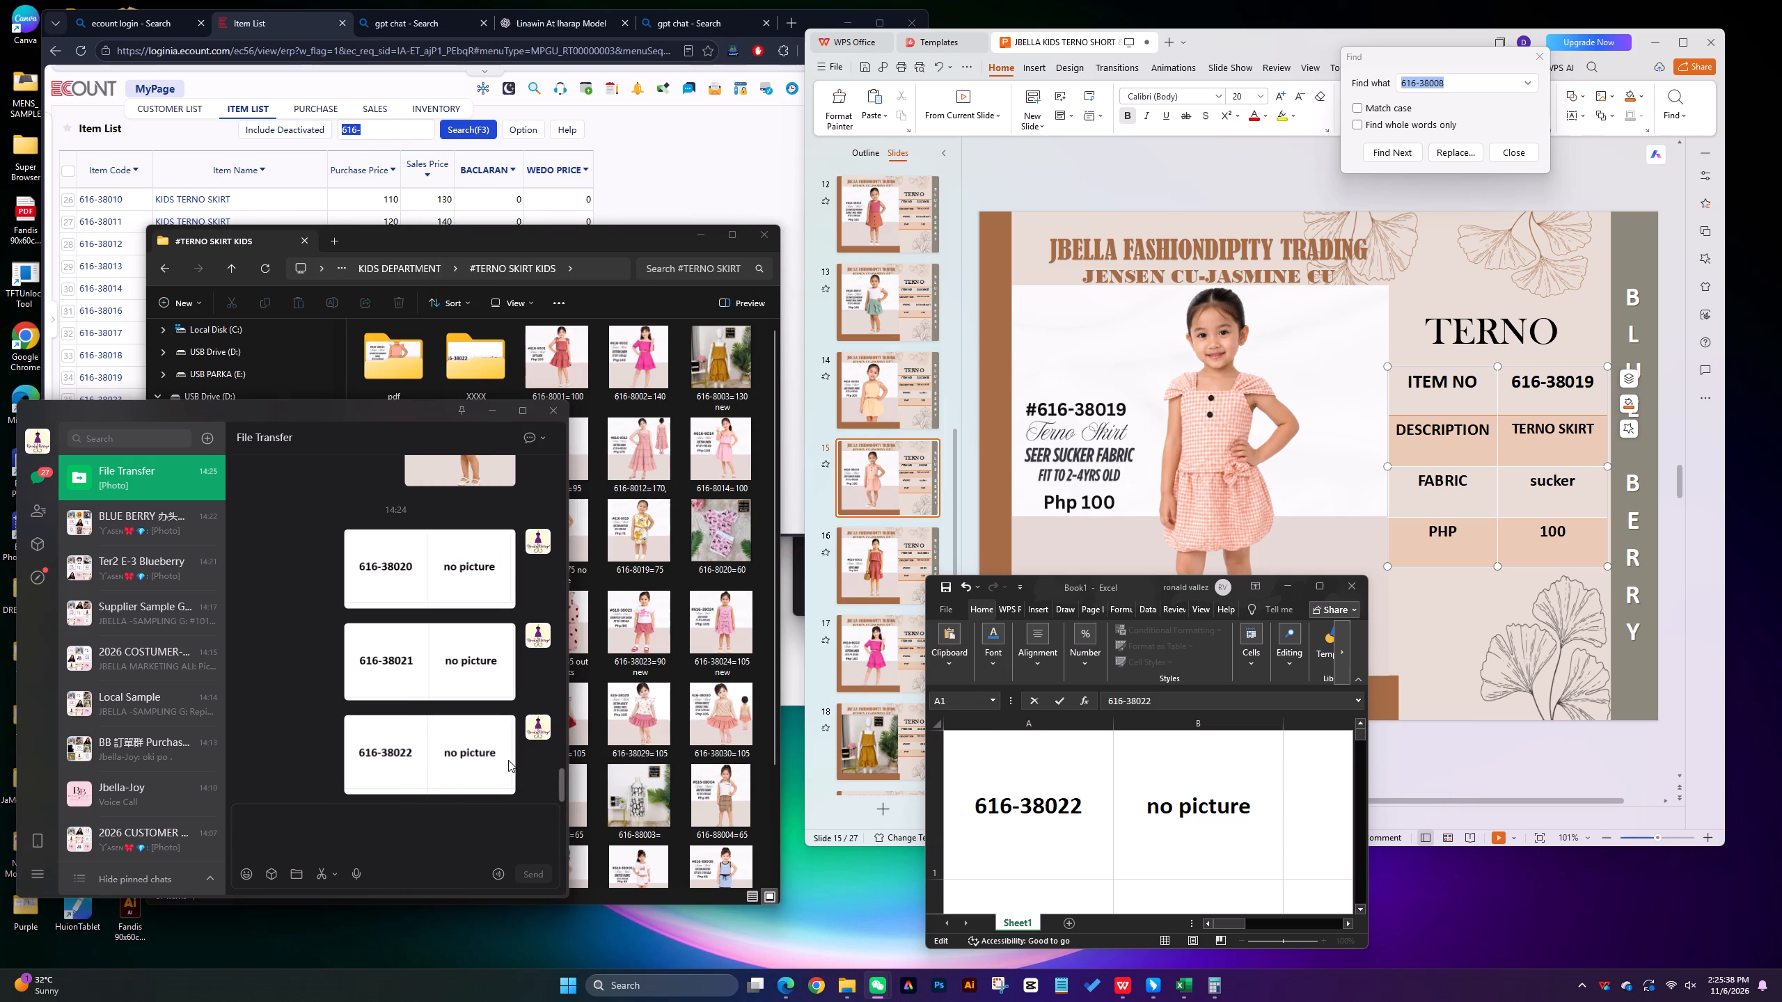
In the WPS presentation, duplicate the 616-38019 slide and delete the product picture from the copy.
left_click(881, 483)
right_click(881, 483)
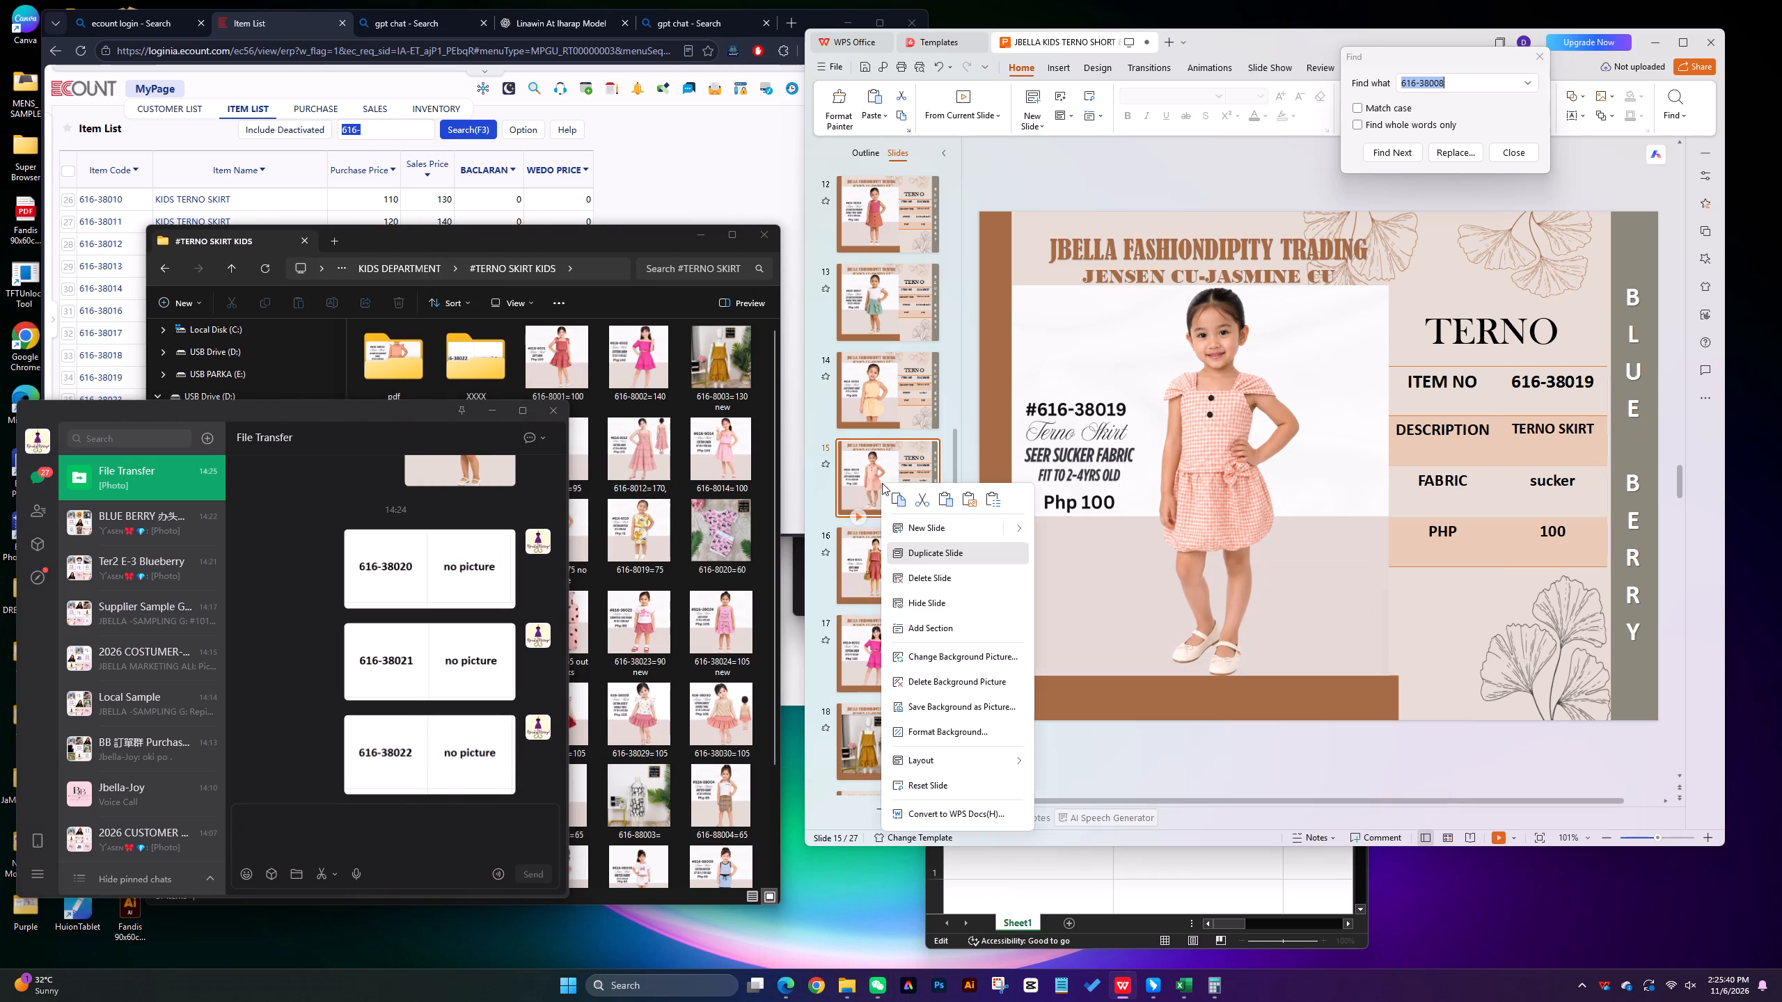
left_click(918, 552)
left_click(1091, 417)
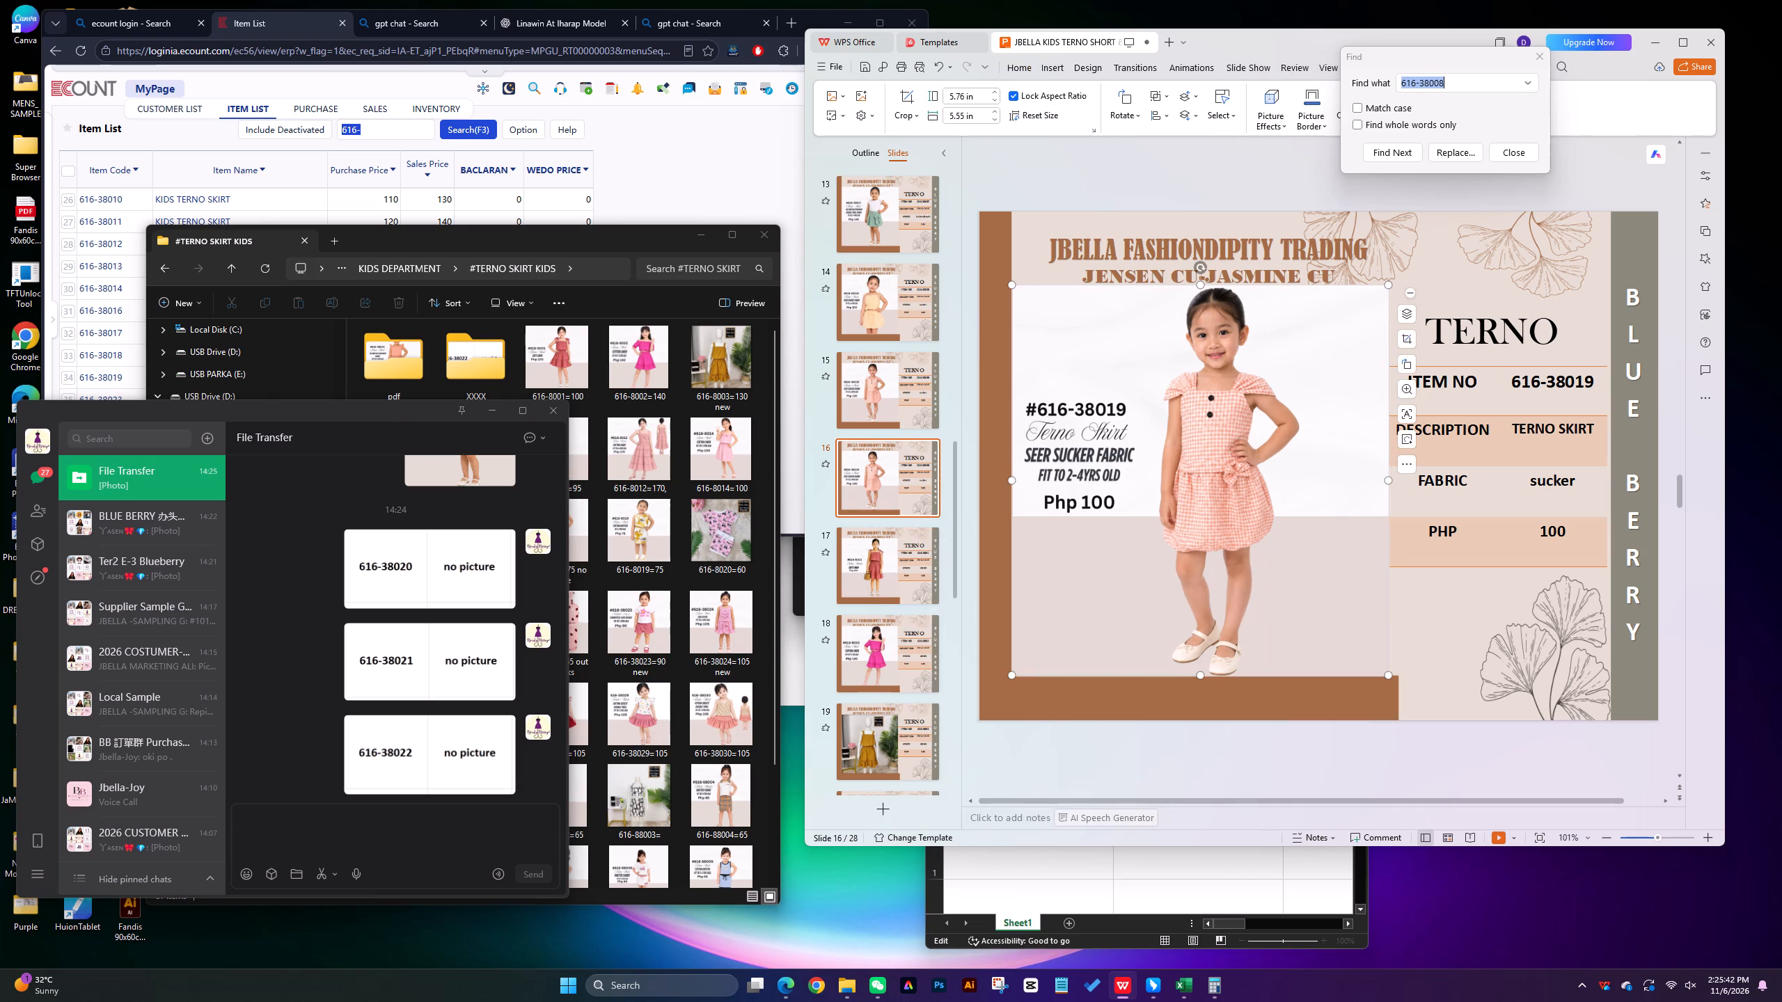
key("Delete")
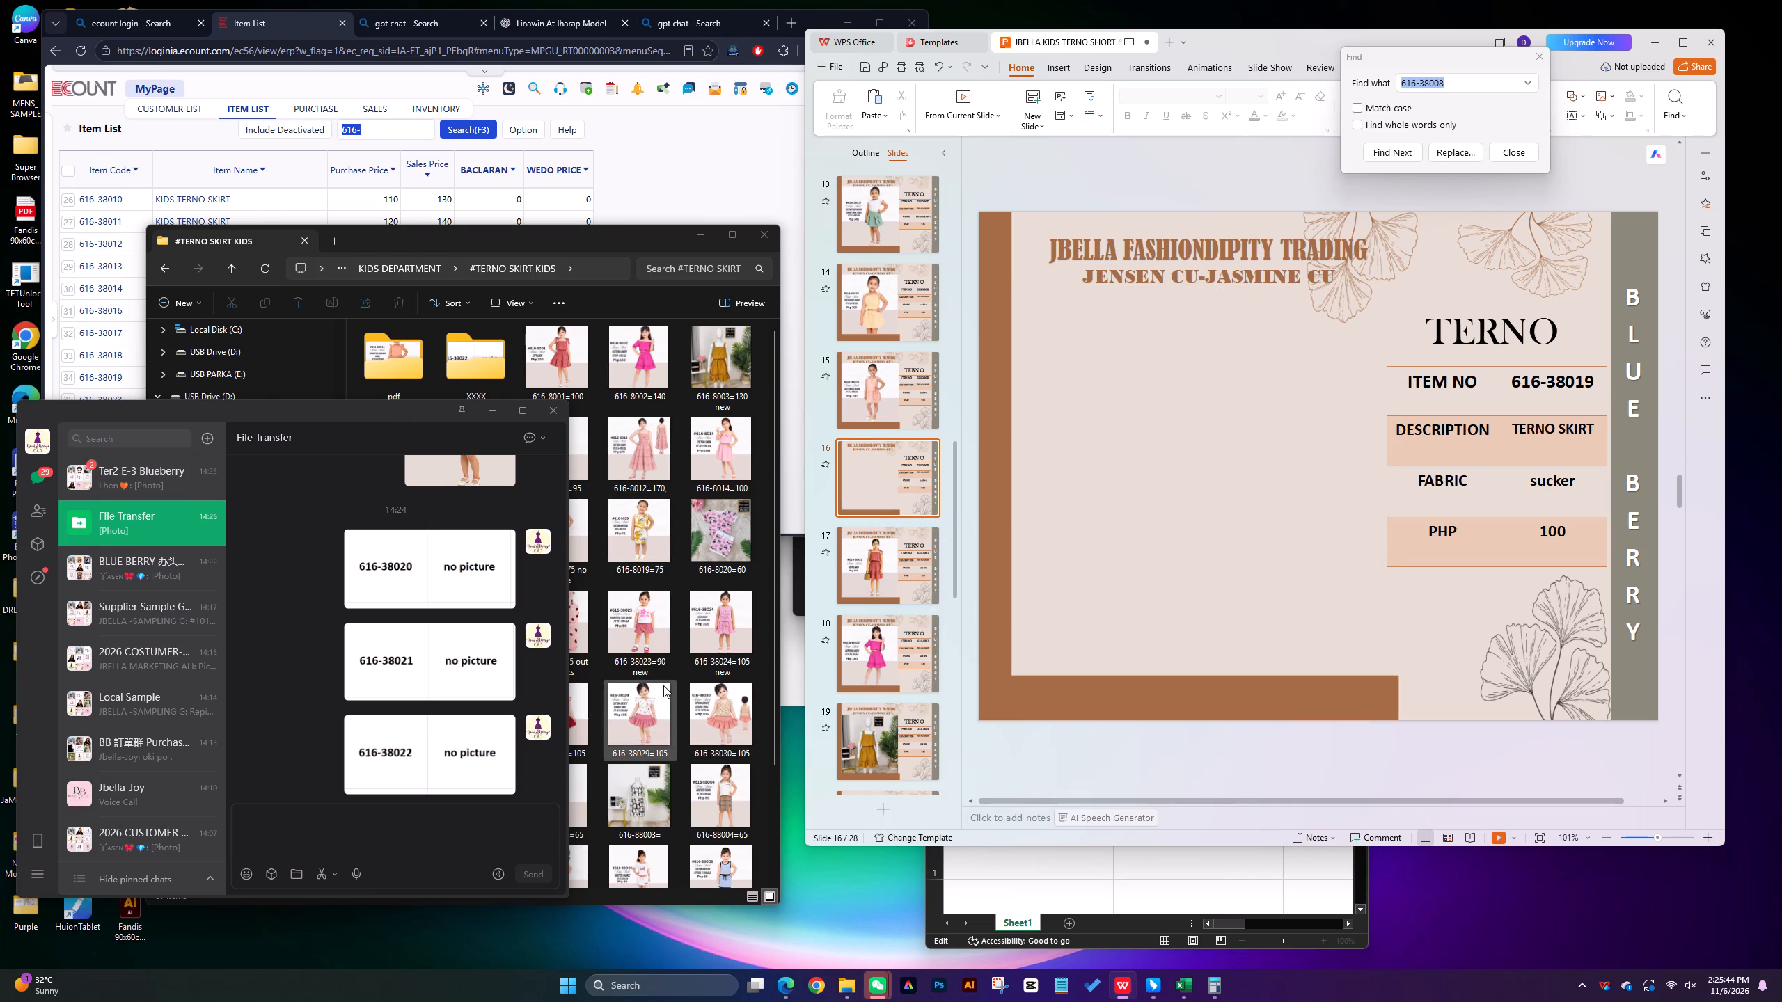
Insert the 616-38023 picture from the #TERNO SKIRT KIDS folder, shrink it to about 4.36 in square and place it below the title.
left_click_drag(636, 630, 1050, 312)
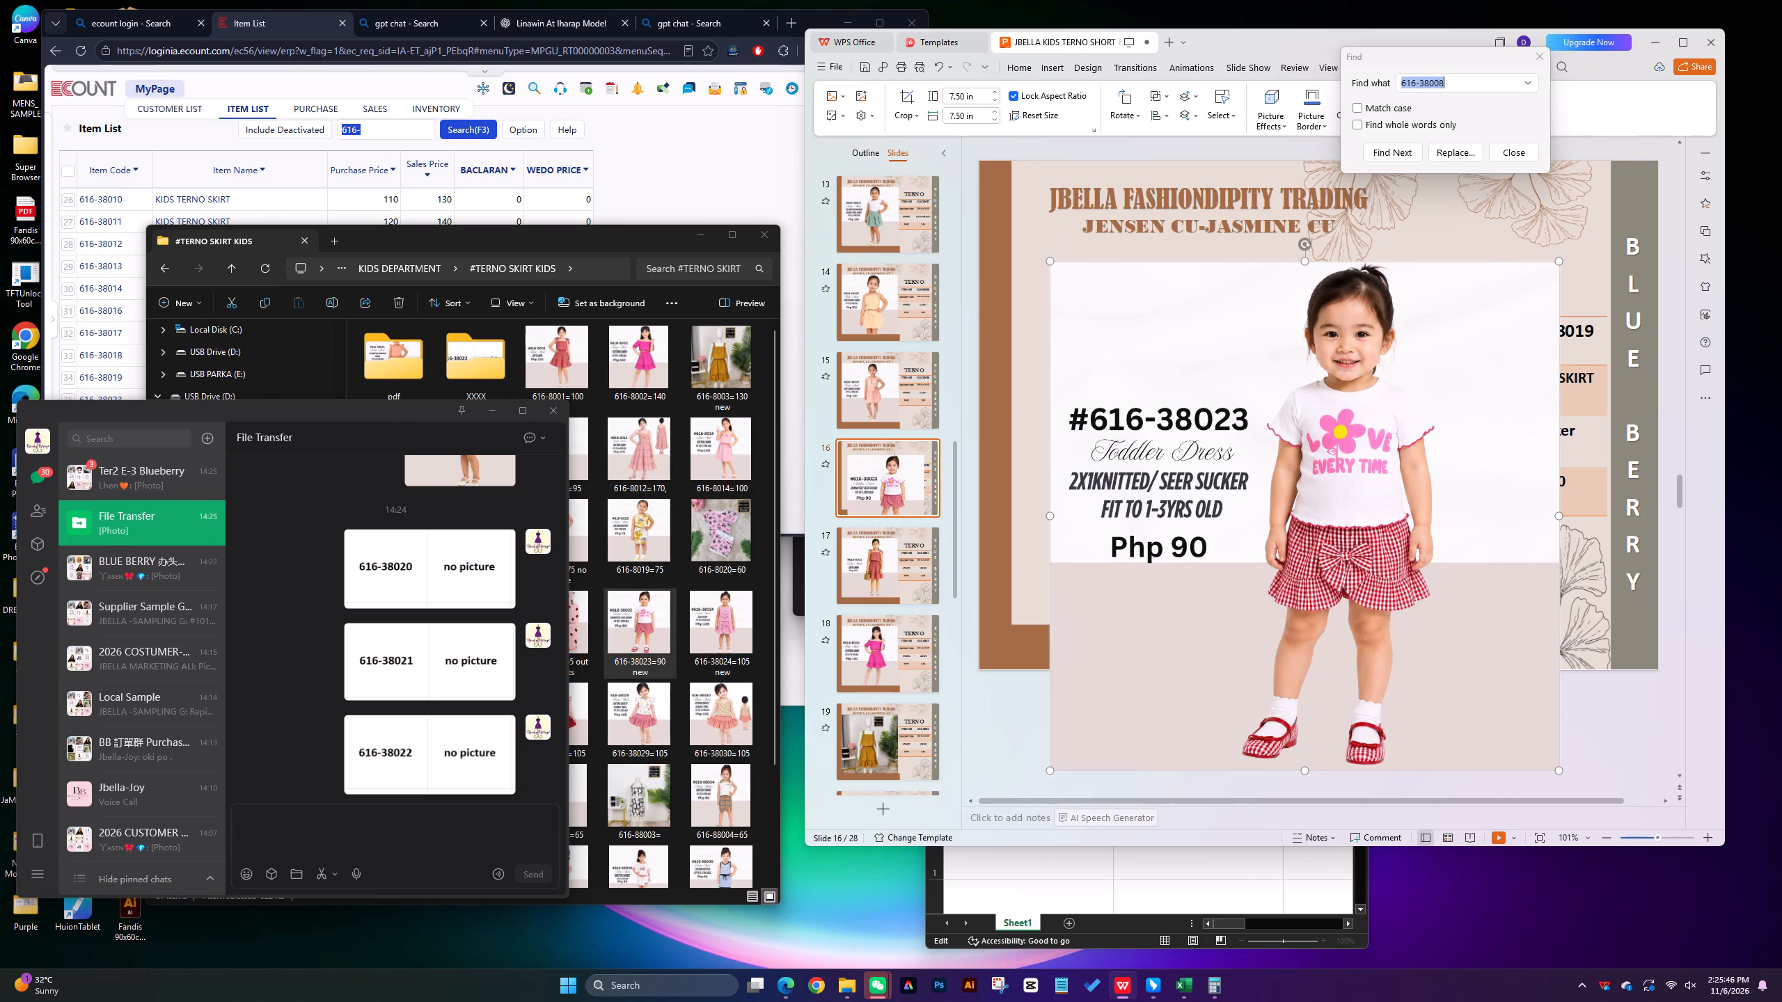
left_click_drag(1561, 260, 1547, 282)
left_click_drag(1547, 282, 1337, 473)
left_click_drag(1211, 621, 1174, 382)
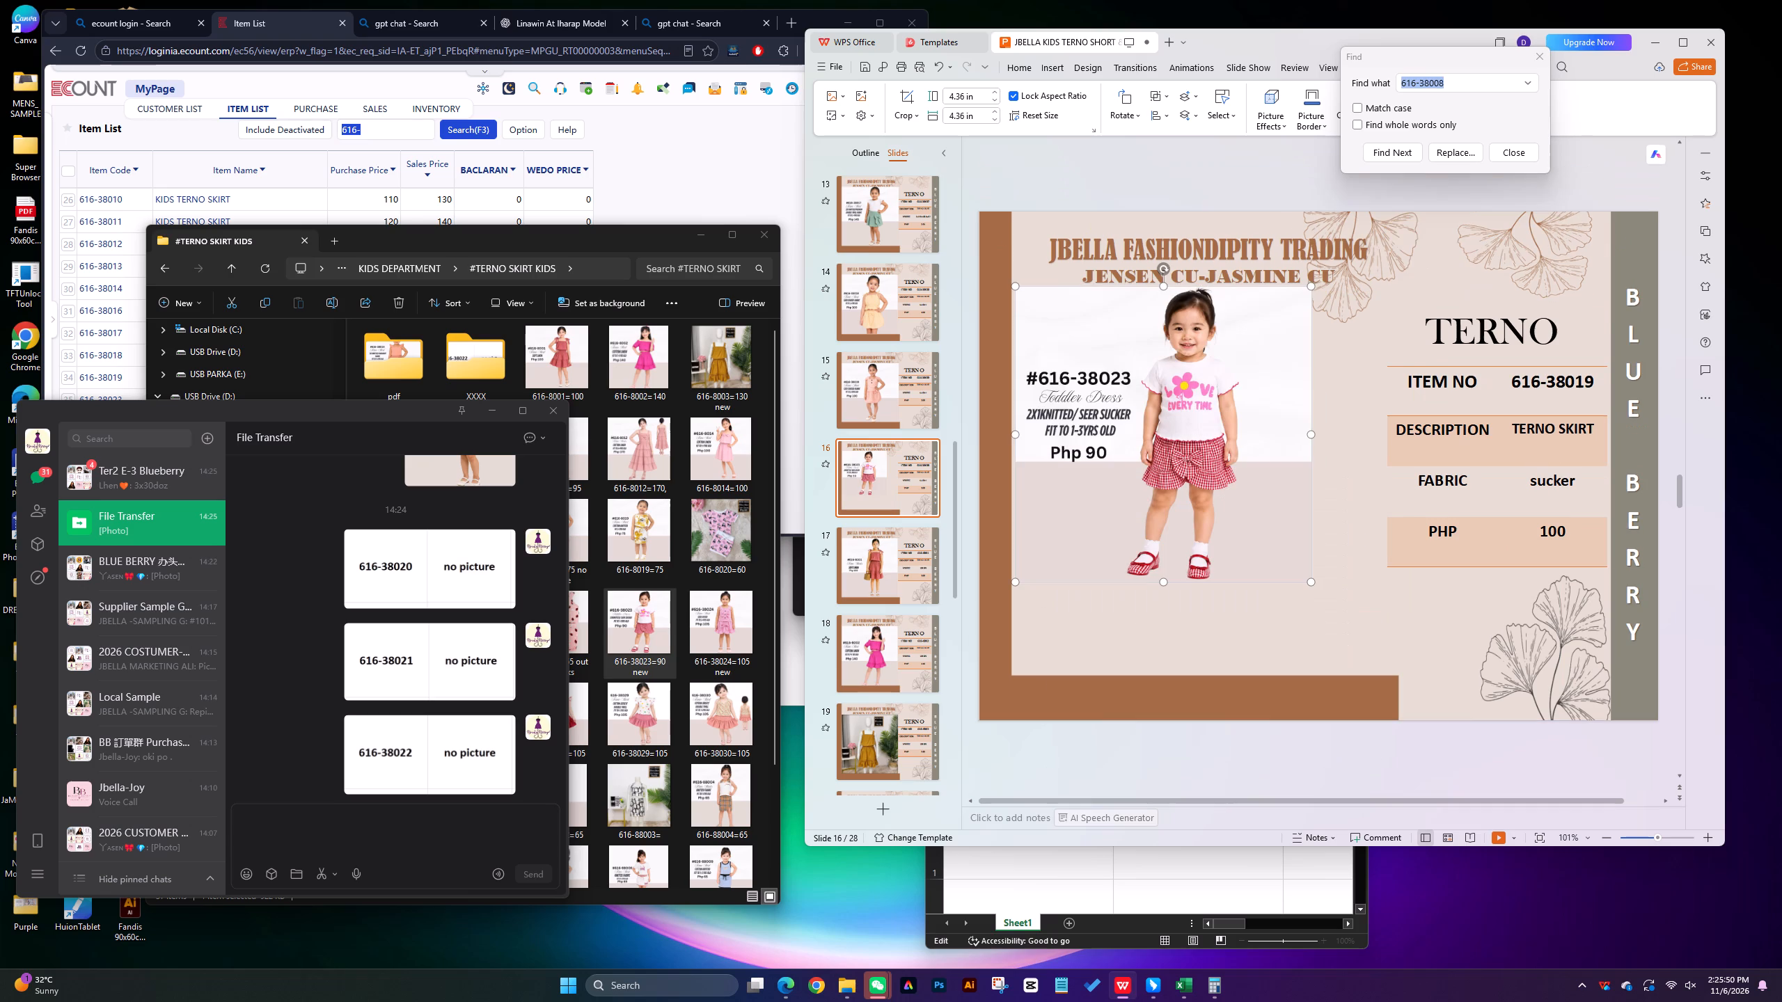
Nudge the 616-38023 picture up and left until it lines up with the inner edge of the slide's brown border.
key("Up")
key("Up")
key("Up")
key("Up")
key("Up")
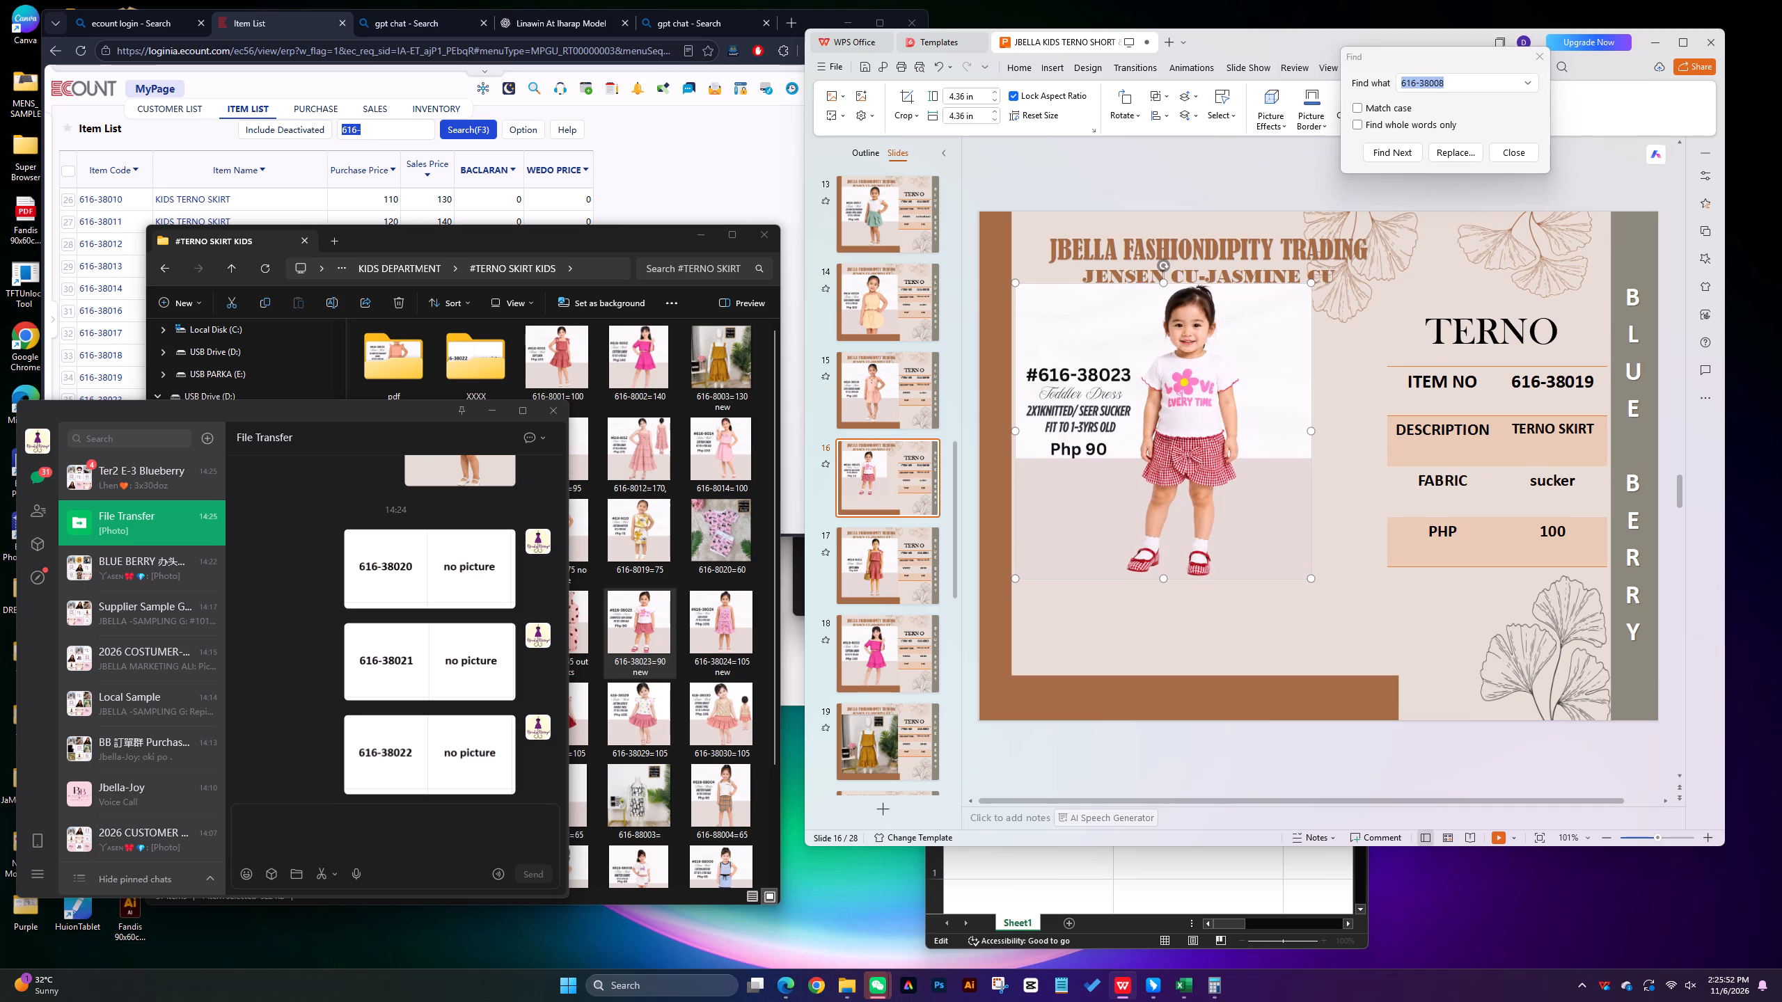
key("Left")
key("Left")
key("Left")
key("Left")
key("Left")
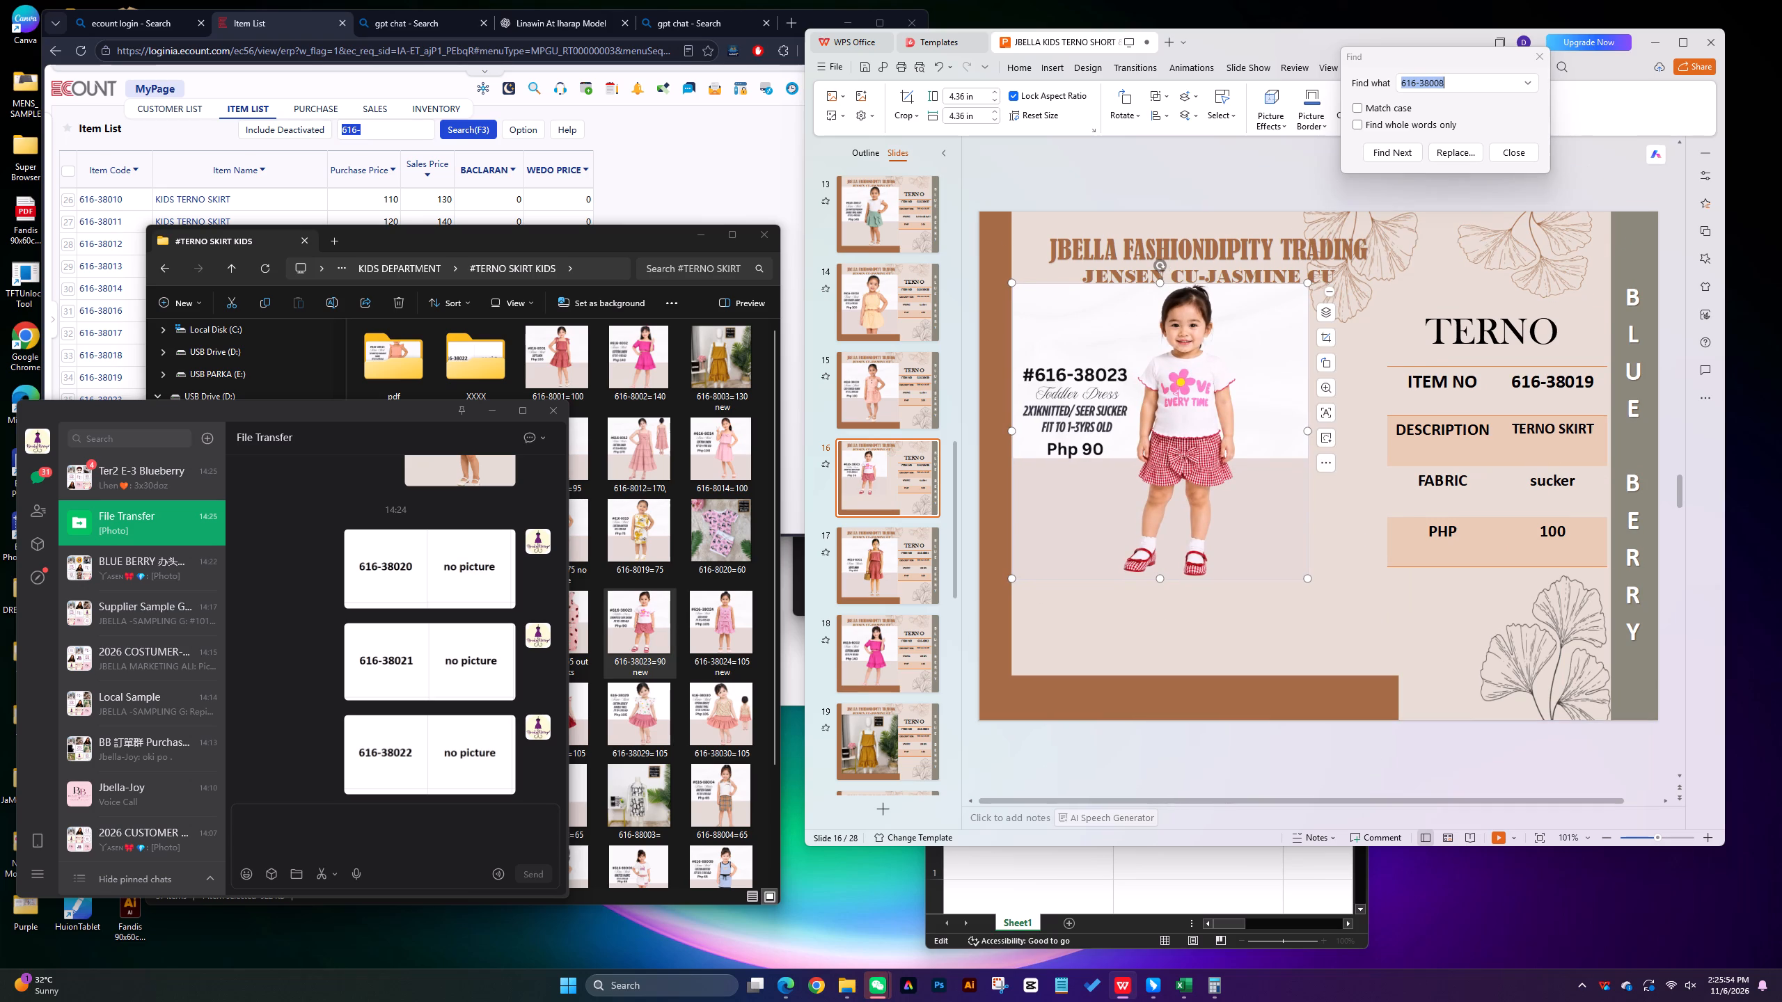
Stretch the 616-38023 picture to about 5.75 in high and widen it to the edge of the item table.
left_click_drag(1161, 578, 1167, 672)
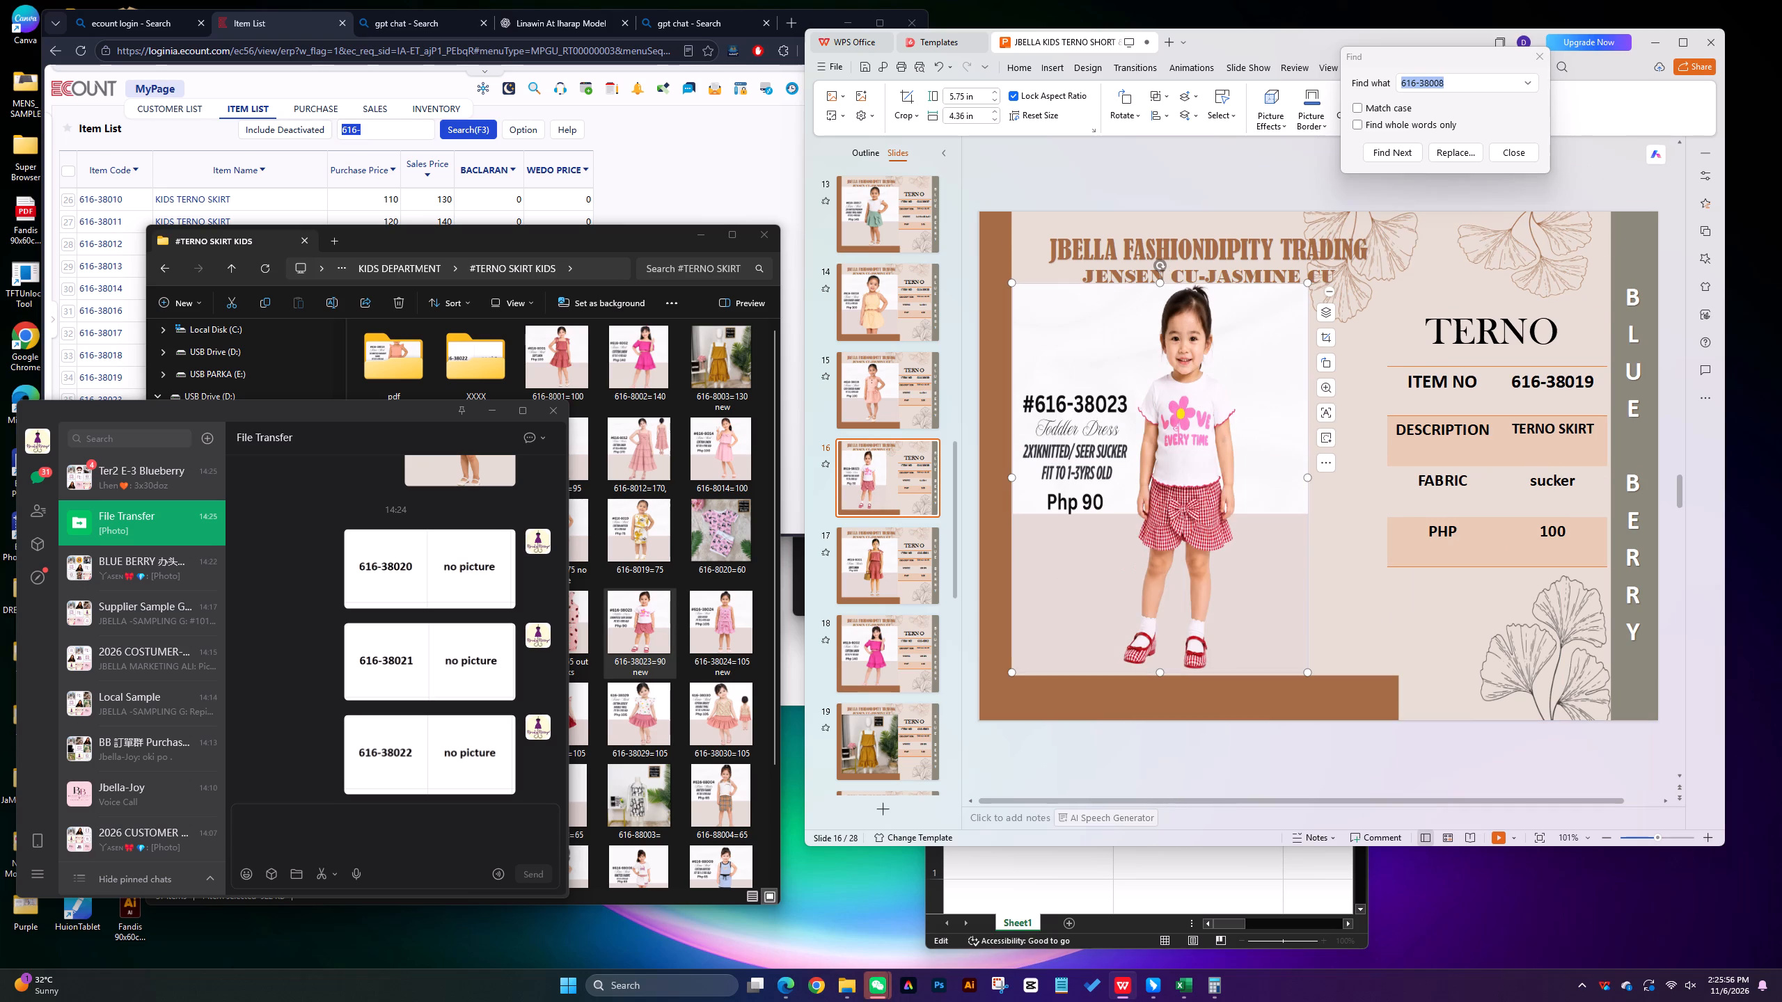
left_click_drag(1307, 476, 1382, 478)
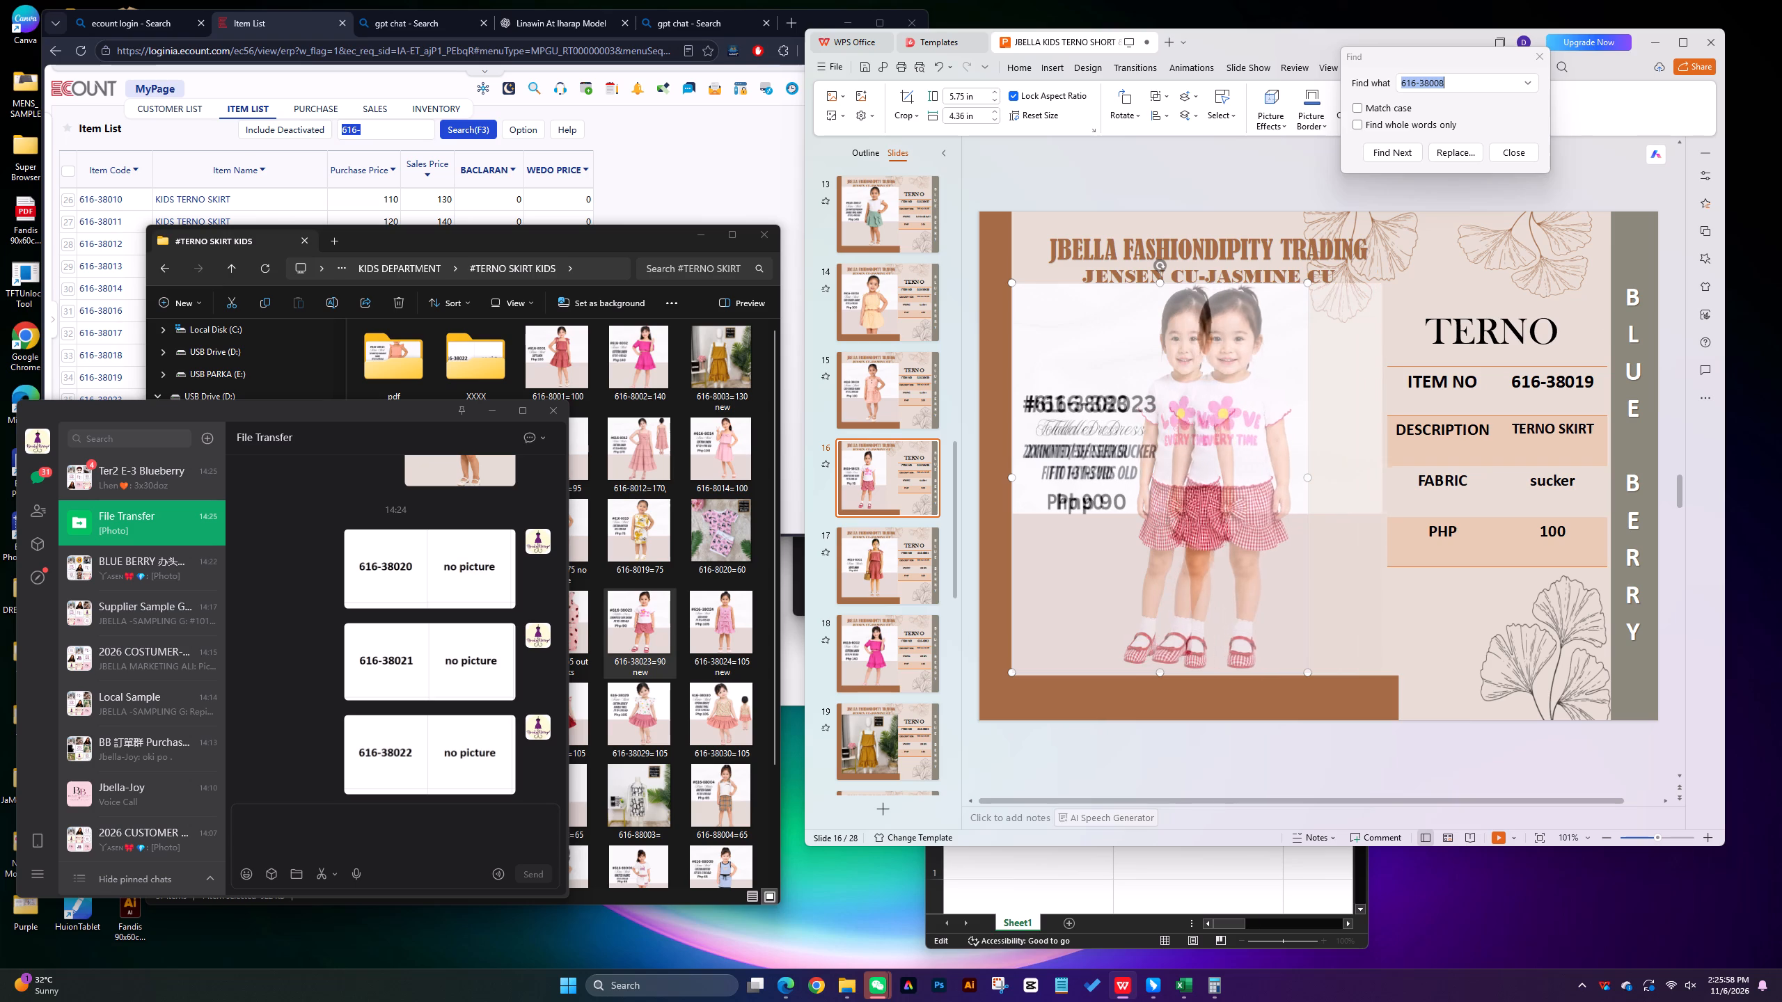
left_click_drag(1382, 478, 1386, 478)
Change the item number on the duplicated terno slide to 616-38023.
left_click(1597, 376)
key("BackSpace")
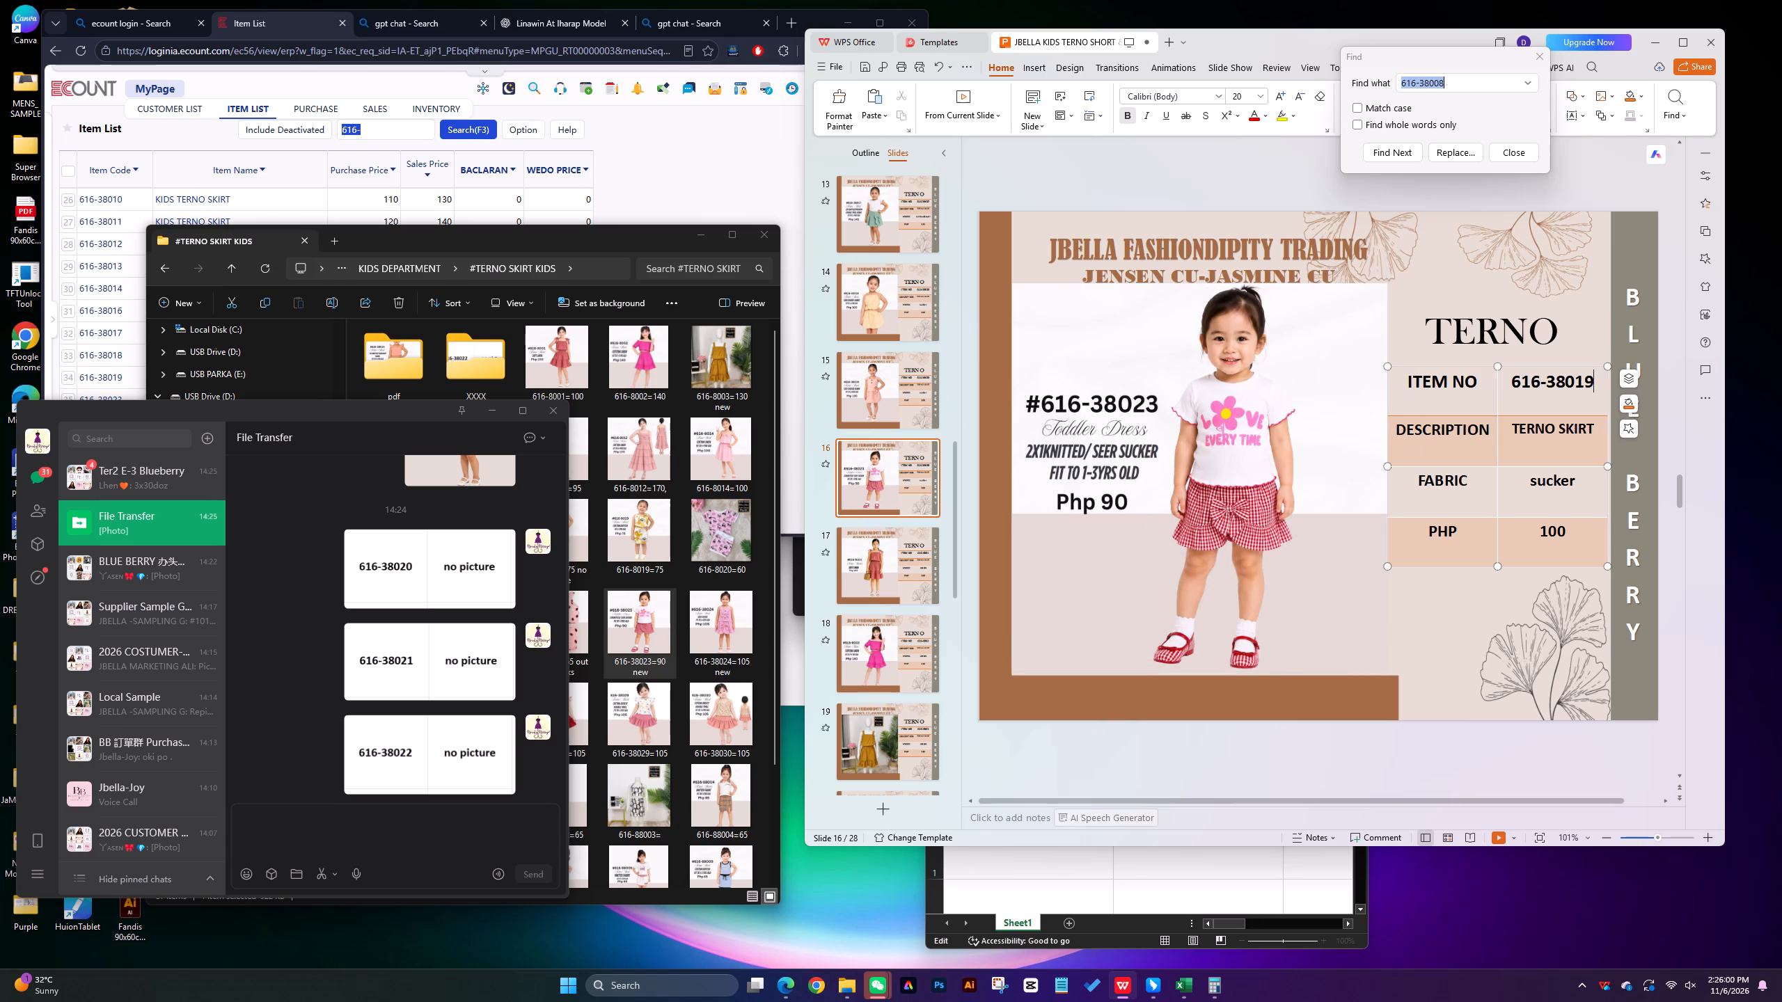
key("BackSpace")
type("23")
Set the PHP price on the 616-38023 slide to 90.
left_click(1581, 527)
key("BackSpace")
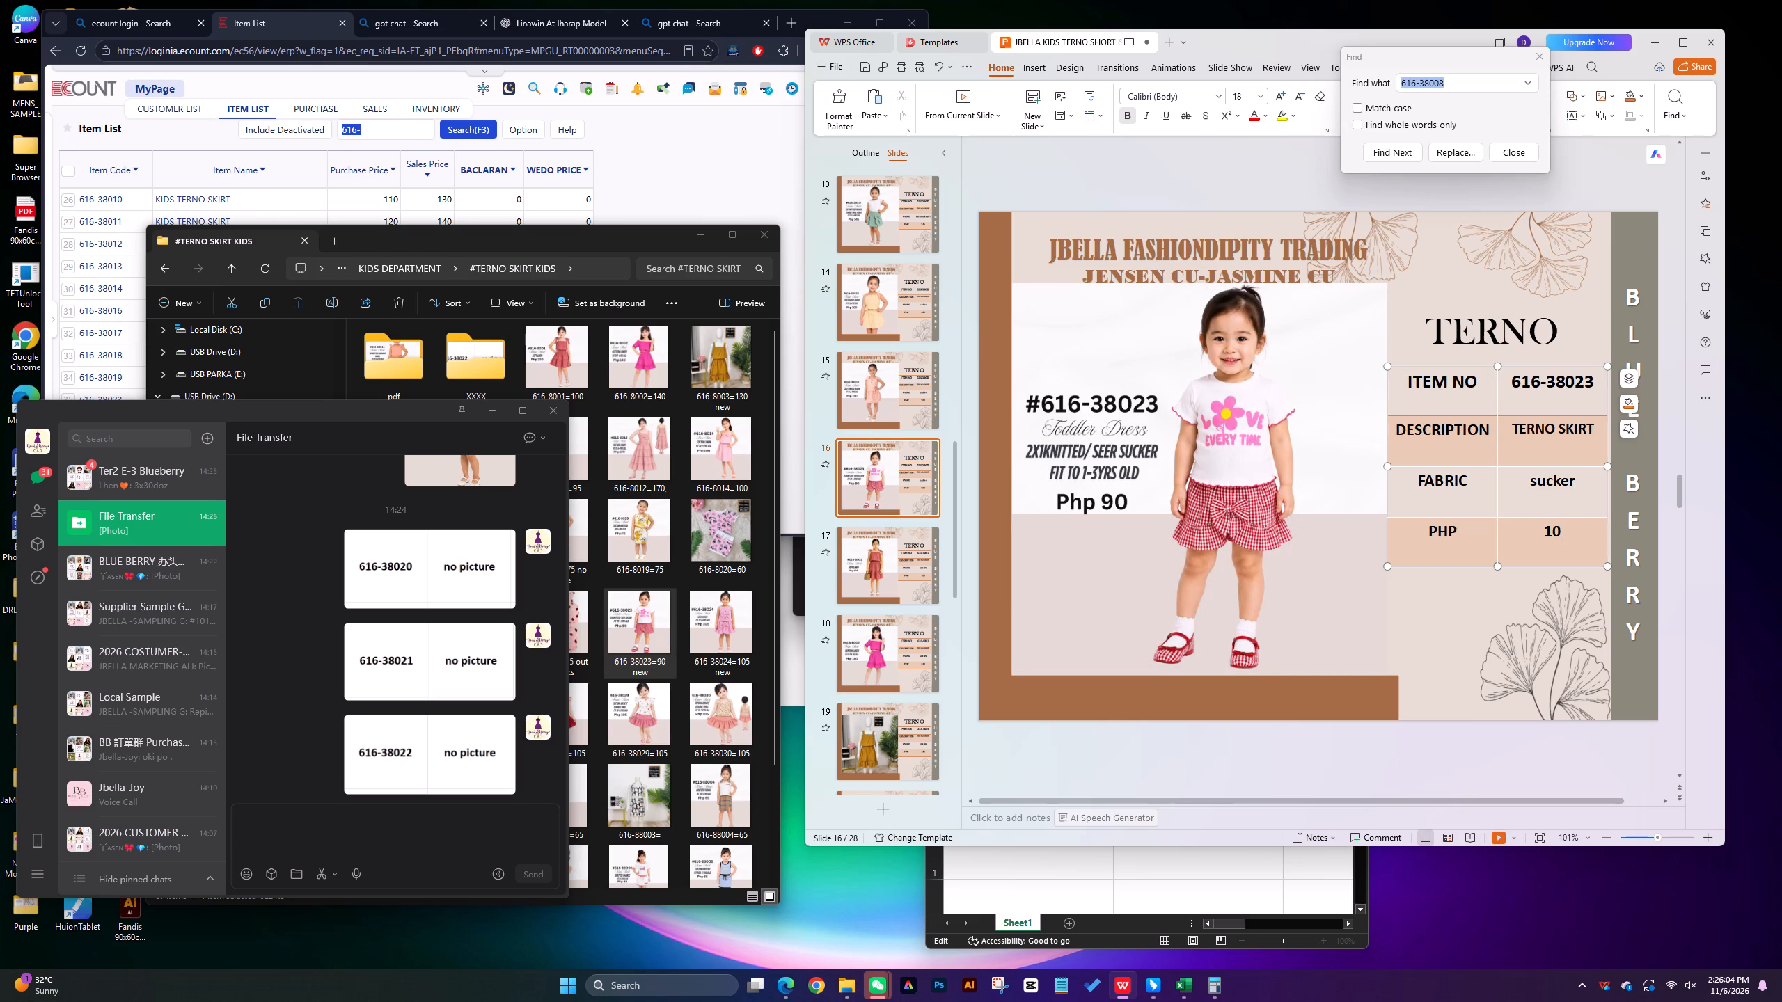
key("BackSpace")
key("BackSpace")
type("90")
Move the 616-38023 picture file into the pdf folder inside #TERNO SKIRT KIDS.
left_click(639, 619)
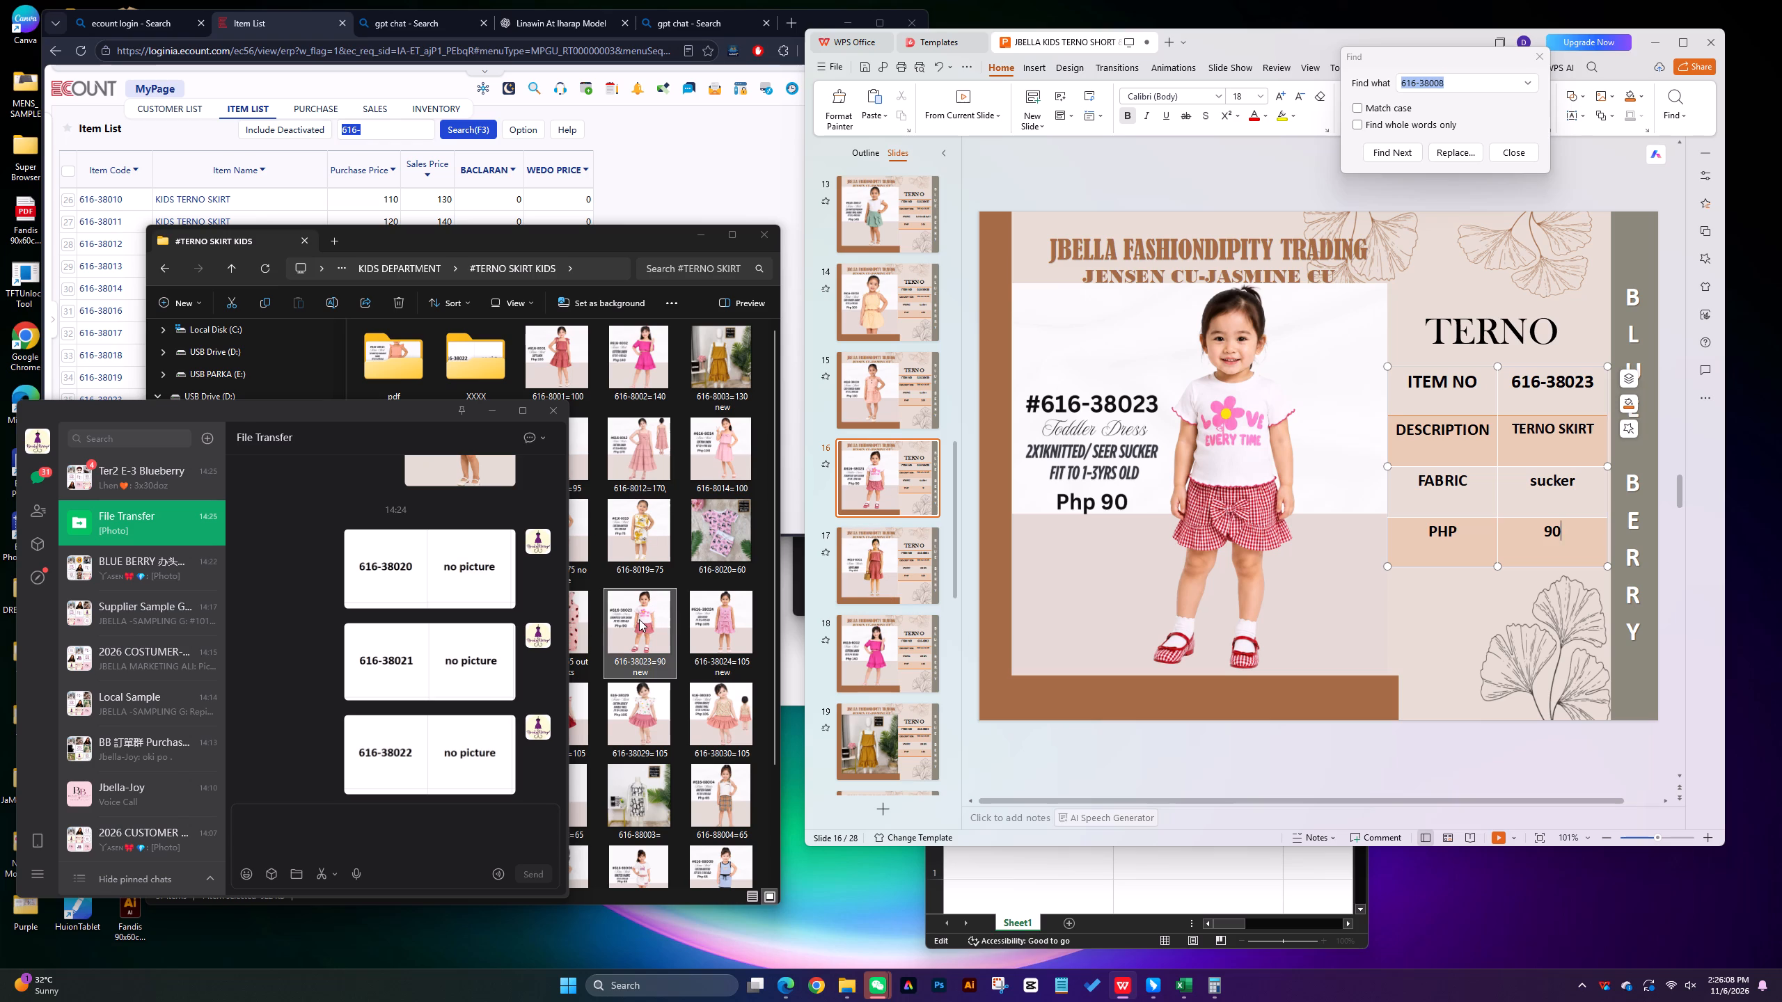
left_click_drag(639, 631, 402, 395)
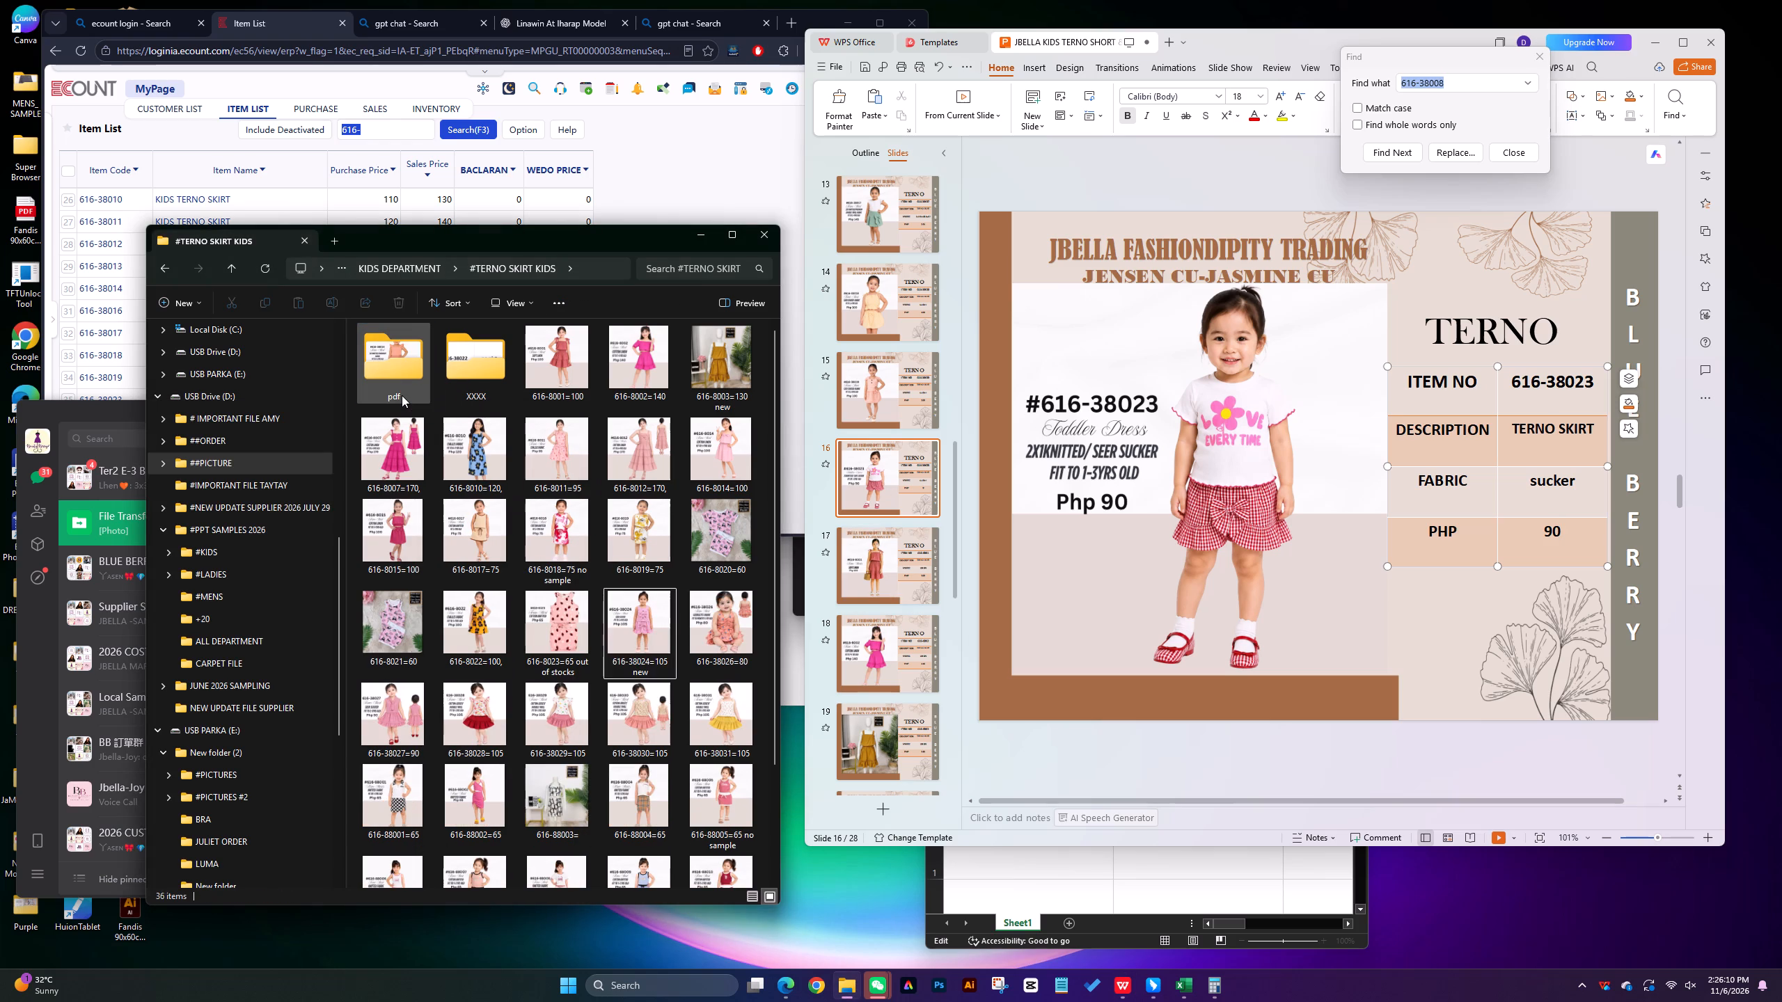
Duplicate the 616-38023 slide and delete the picture from the copy.
left_click(882, 471)
right_click(882, 471)
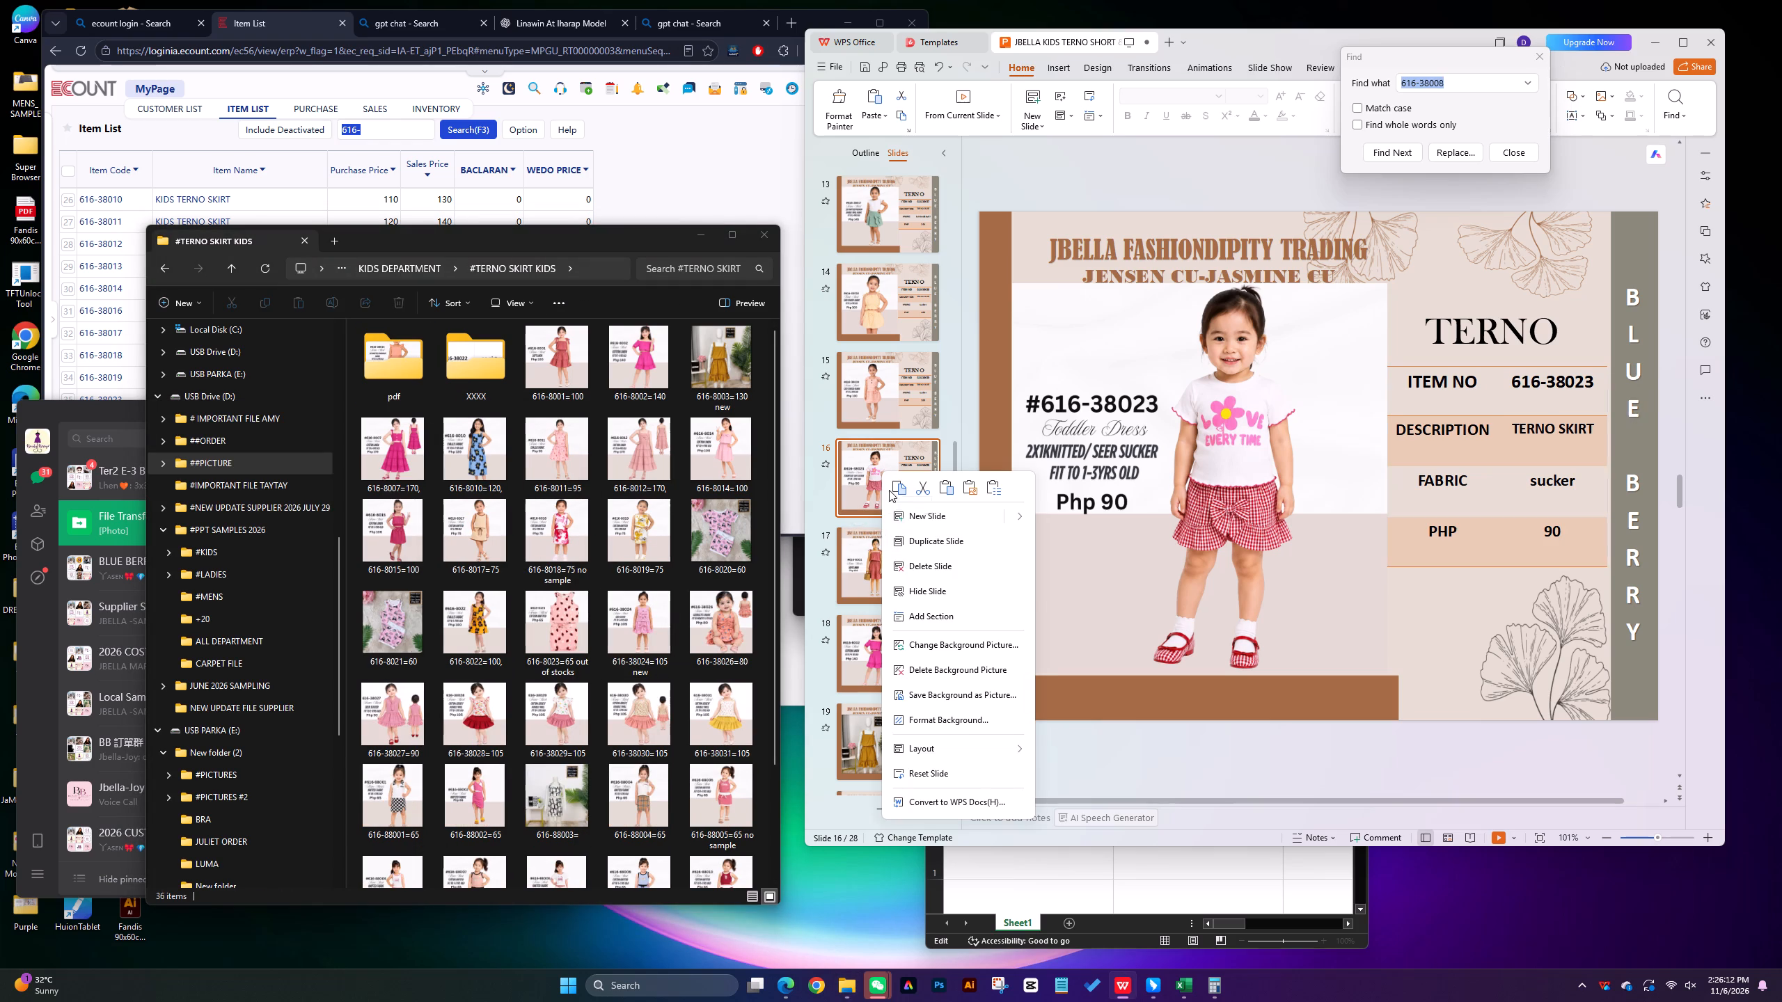
left_click(917, 540)
left_click(1089, 445)
key("Delete")
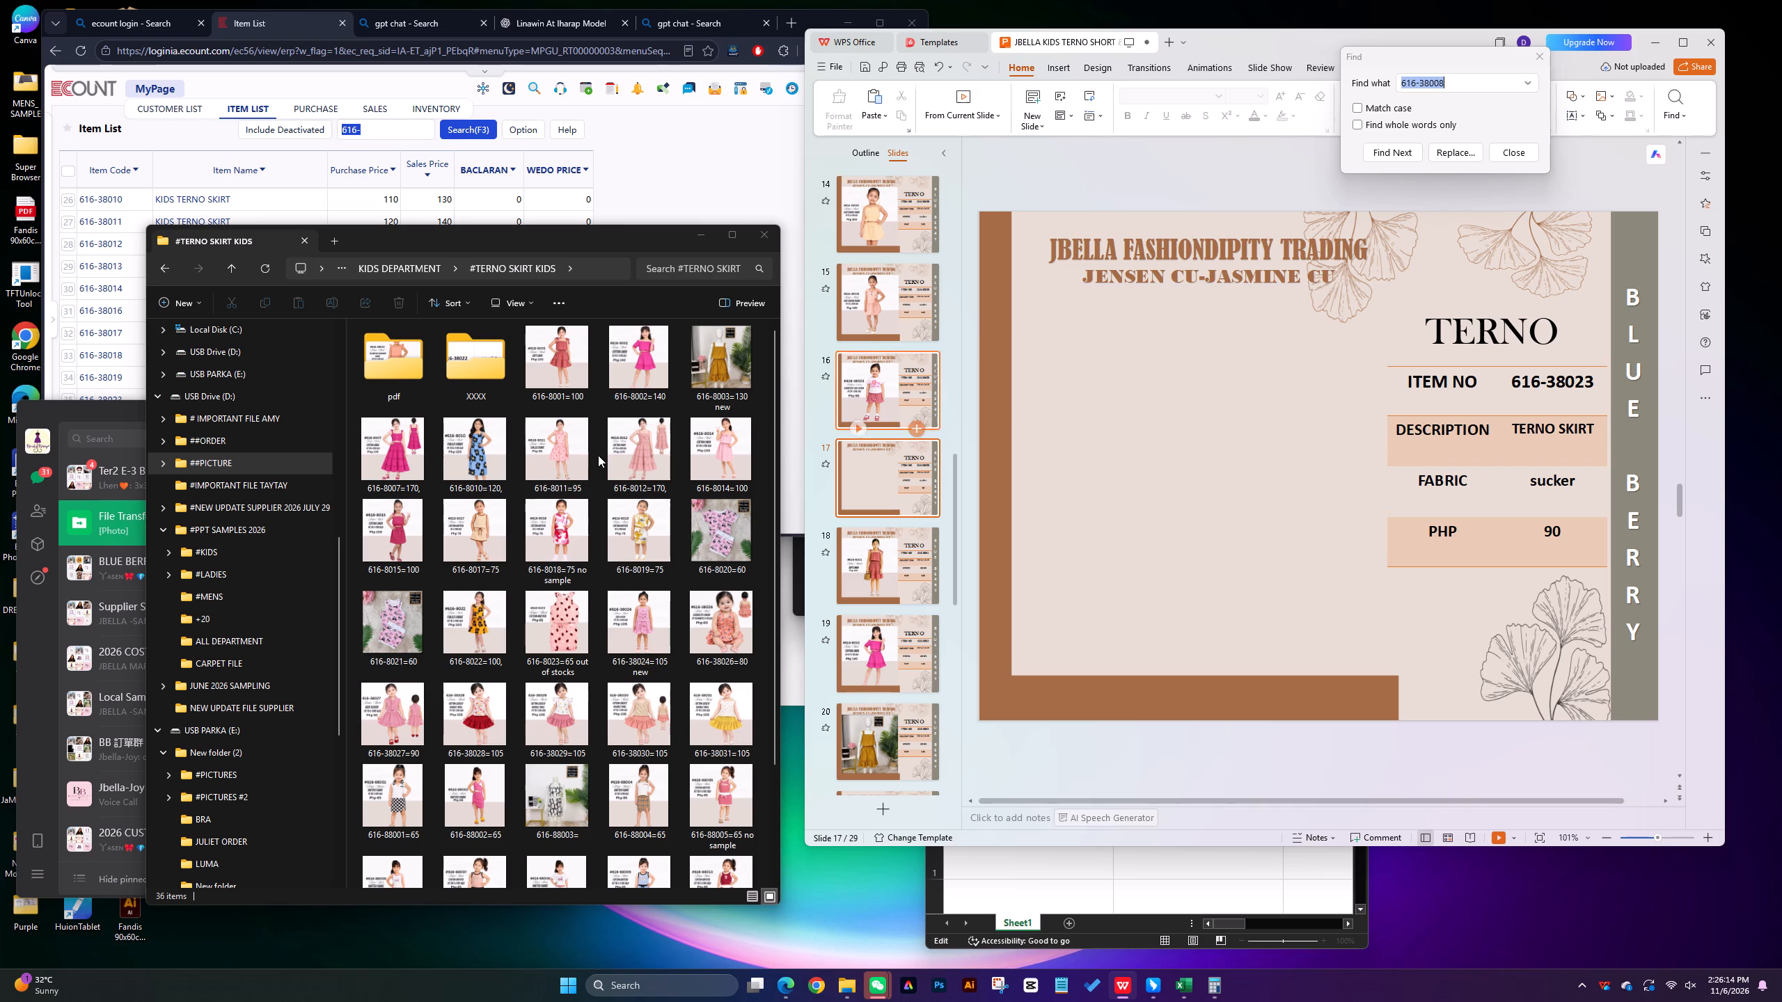
Insert the 616-38024 picture from the #TERNO SKIRT KIDS folder, shrink it to about 5.44 in square and place it below the title.
left_click_drag(638, 626, 1055, 326)
left_click_drag(1561, 269, 1408, 406)
left_click_drag(1193, 568, 1150, 395)
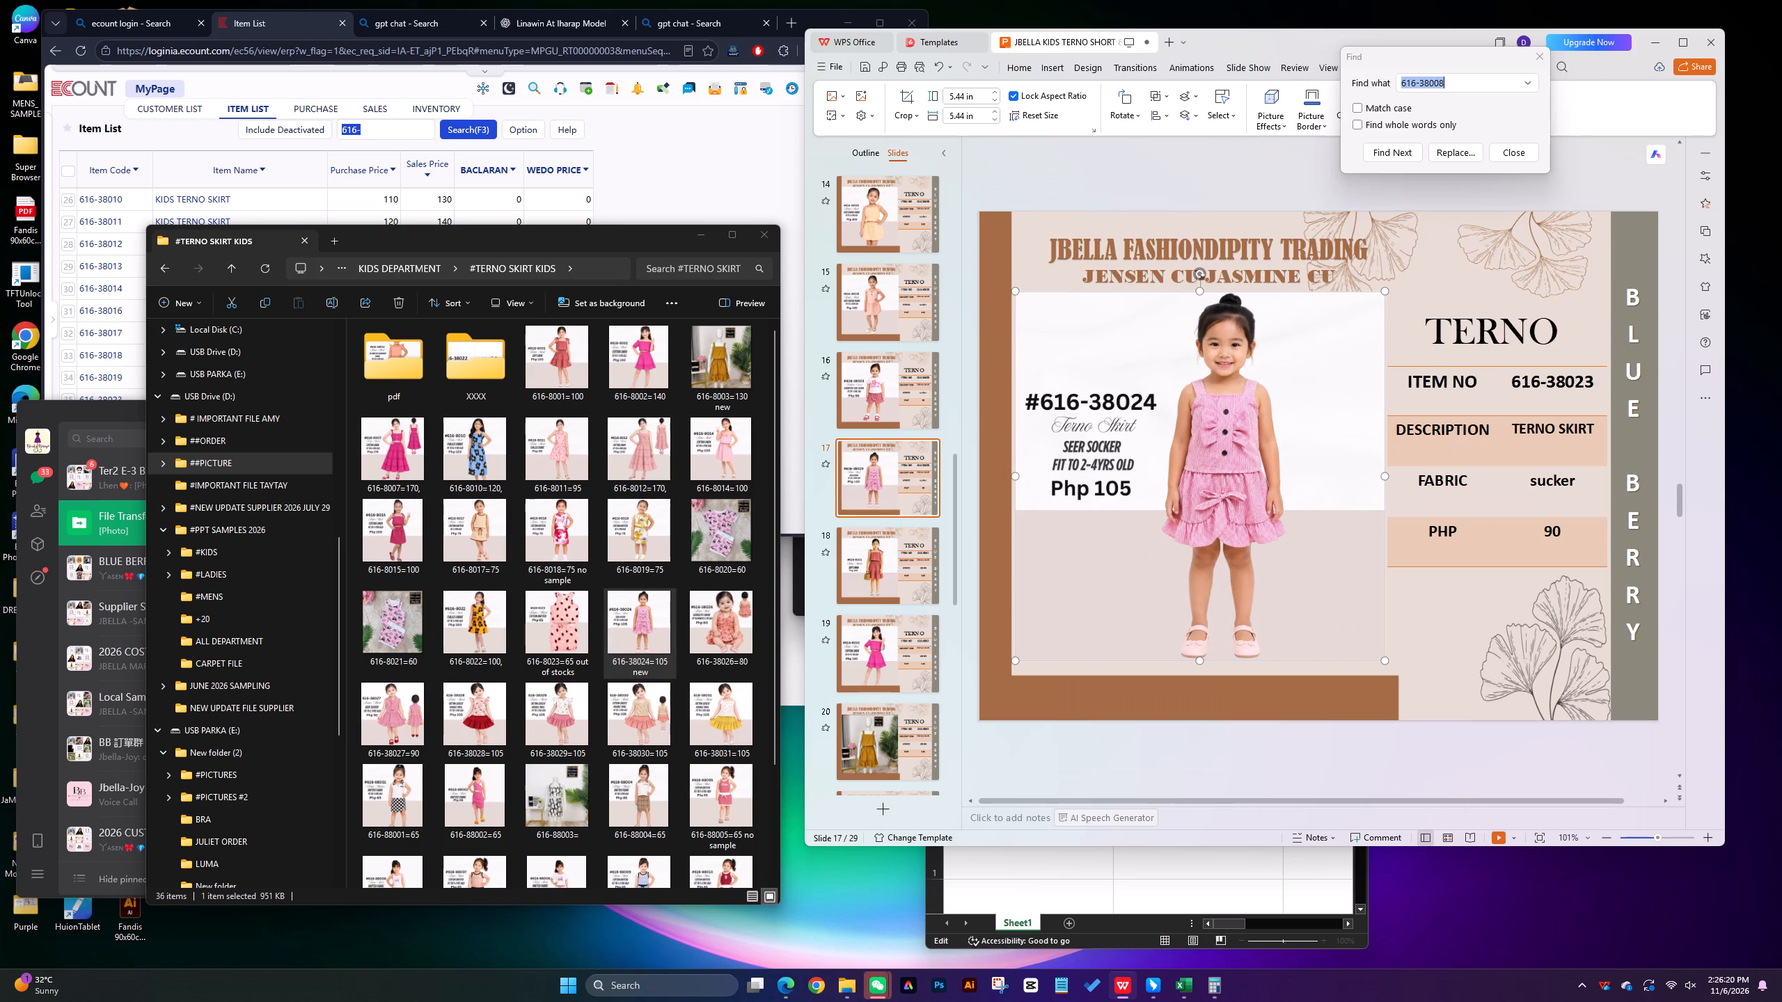
Nudge the 616-38024 picture up and left until it lines up with the inner edge of the slide's brown border.
key("Down")
key("Down")
key("Up")
key("Up")
key("Up")
key("Up")
key("Up")
key("Up")
key("Up")
key("Up")
key("Up")
key("Up")
key("Up")
key("Up")
key("Up")
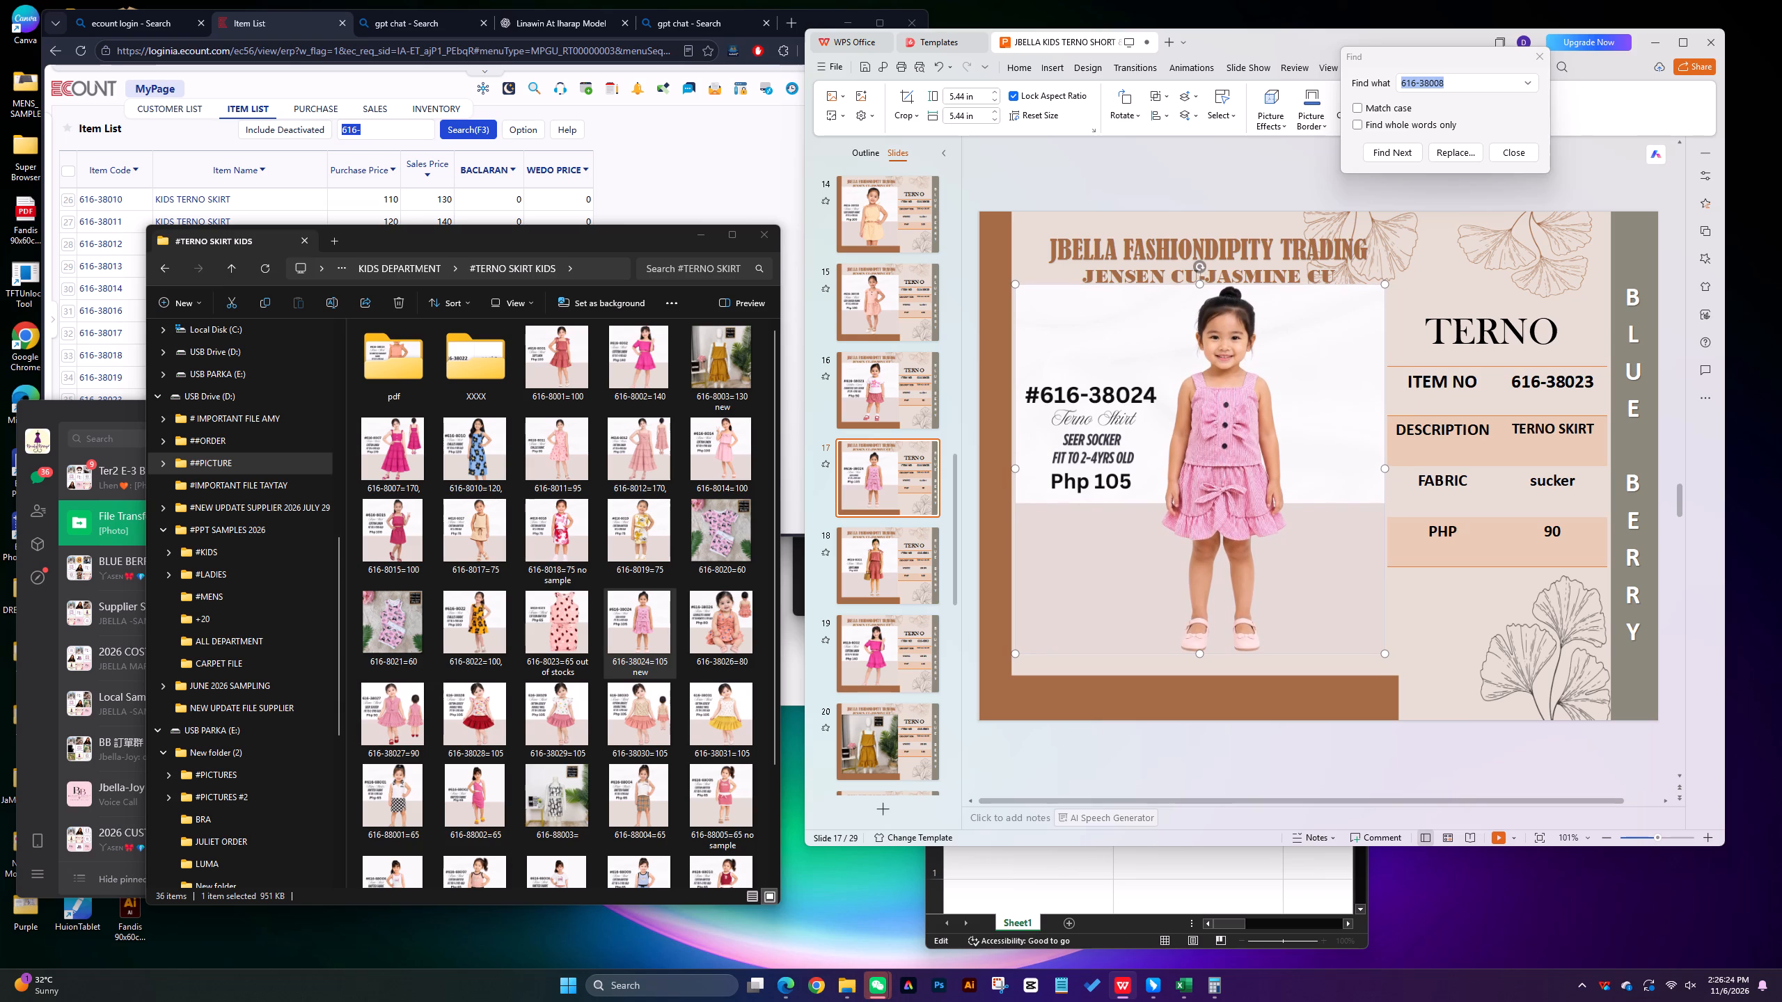
key("Left")
key("Left")
key("Left")
key("Left")
key("Left")
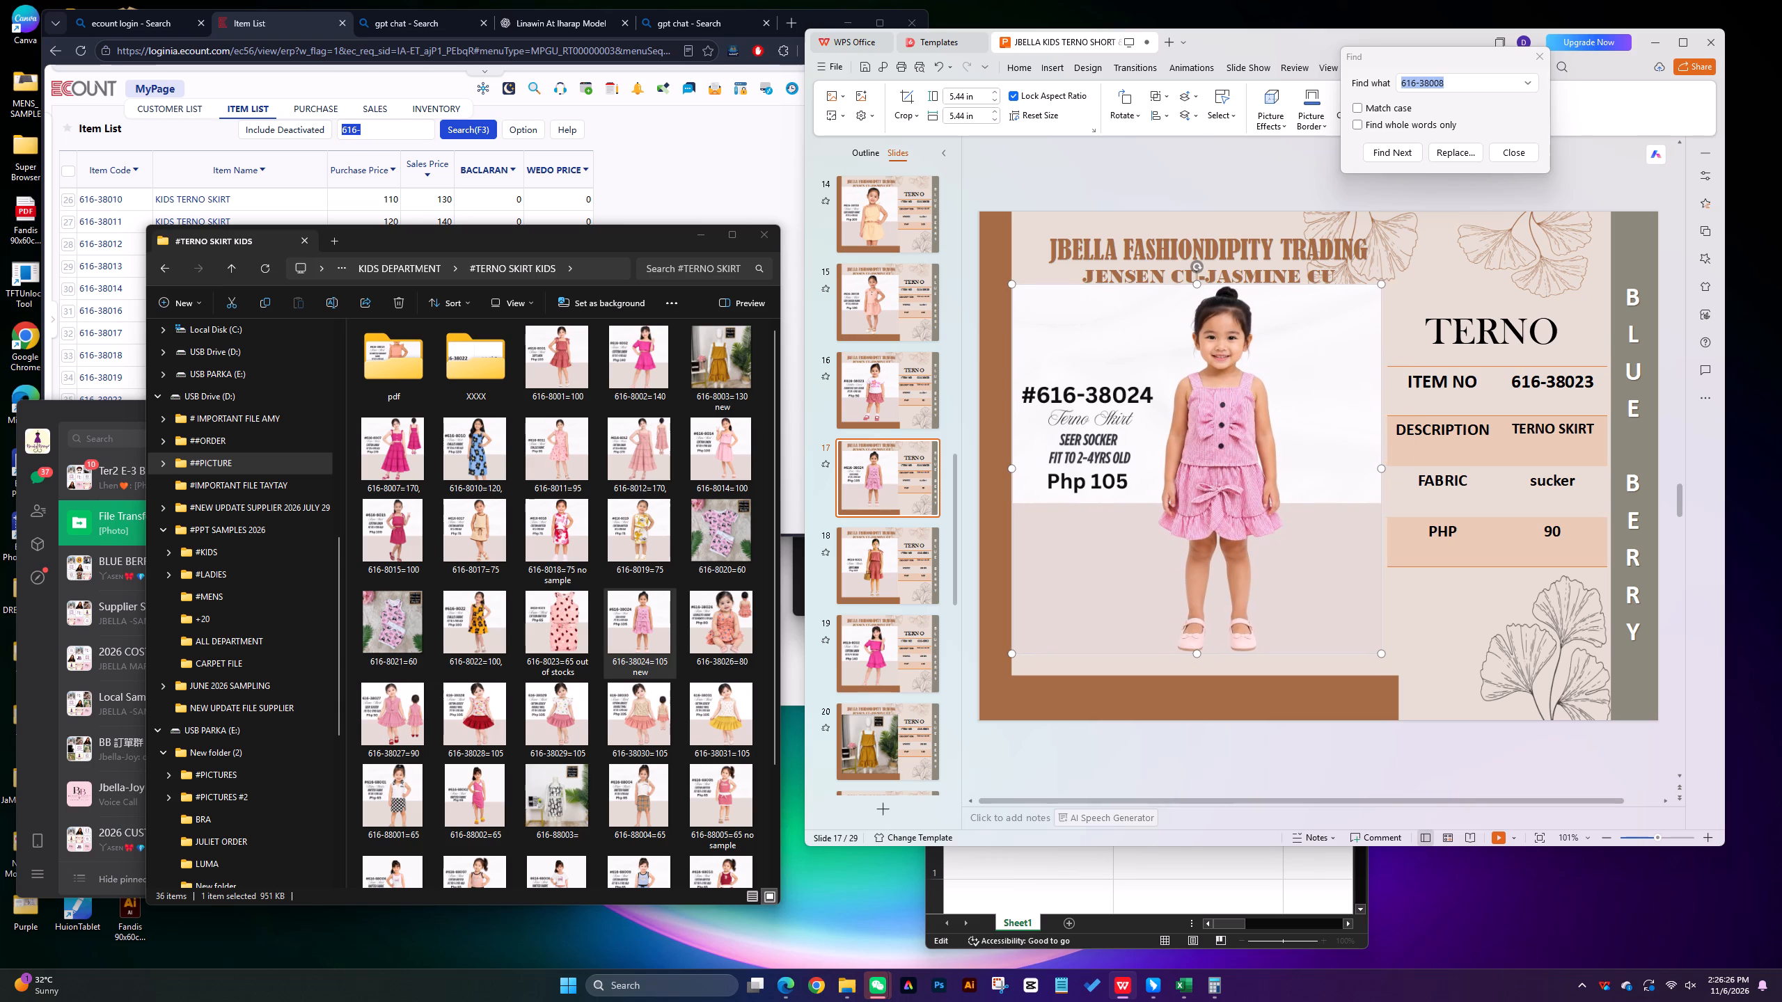
Stretch the 616-38024 picture to about 5.74 in high and widen it to about 5.53 in, reaching the item table.
left_click_drag(1197, 653, 1199, 674)
left_click(1381, 477)
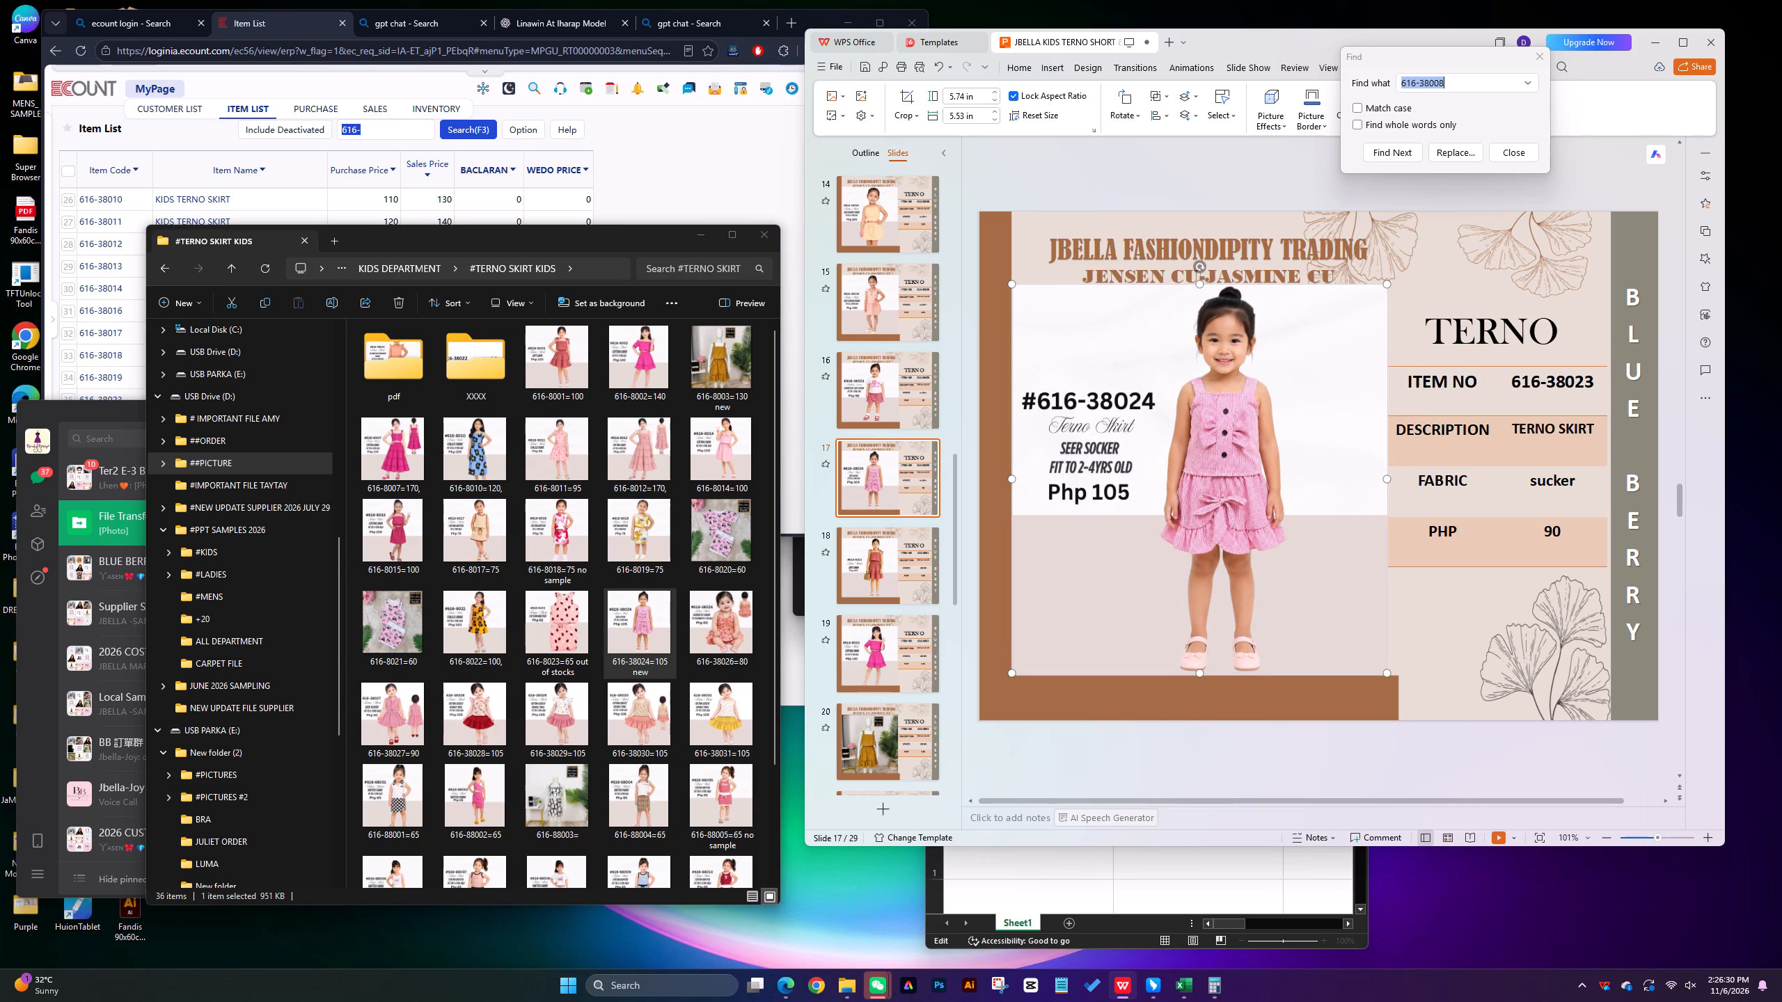
Change the duplicated slide's item number to 616-38024 and its PHP price to 105.
left_click(1595, 383)
key("BackSpace")
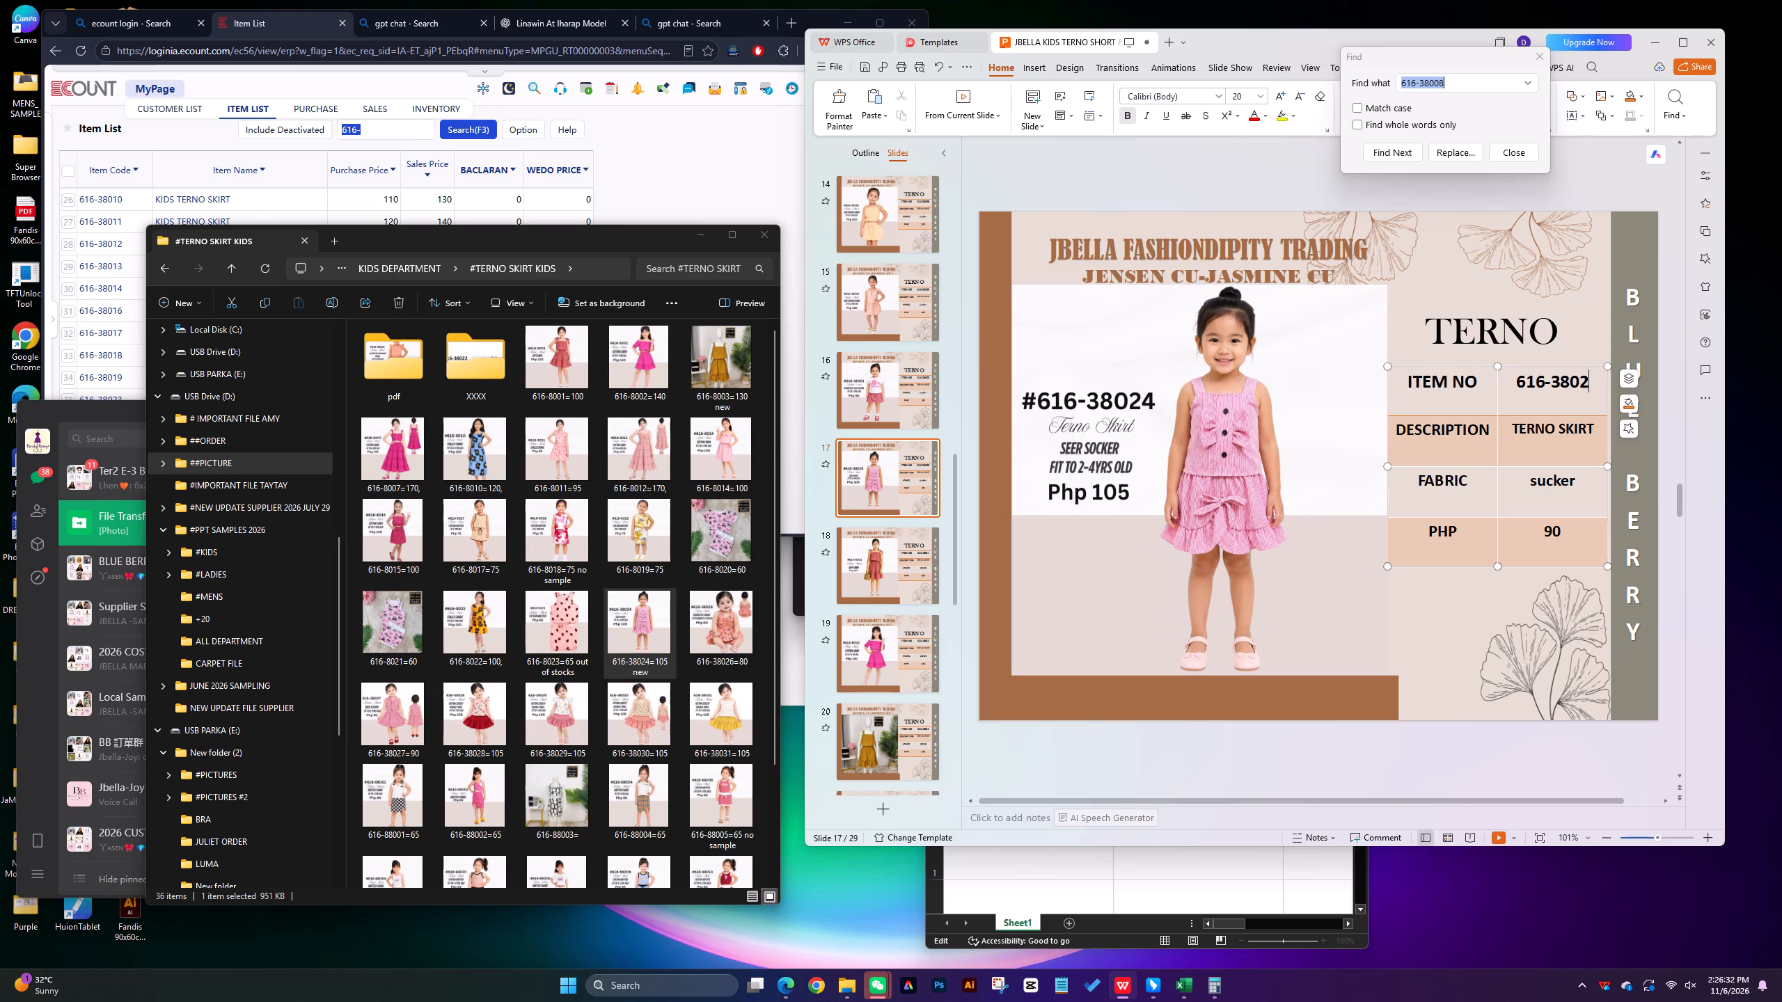
key("4")
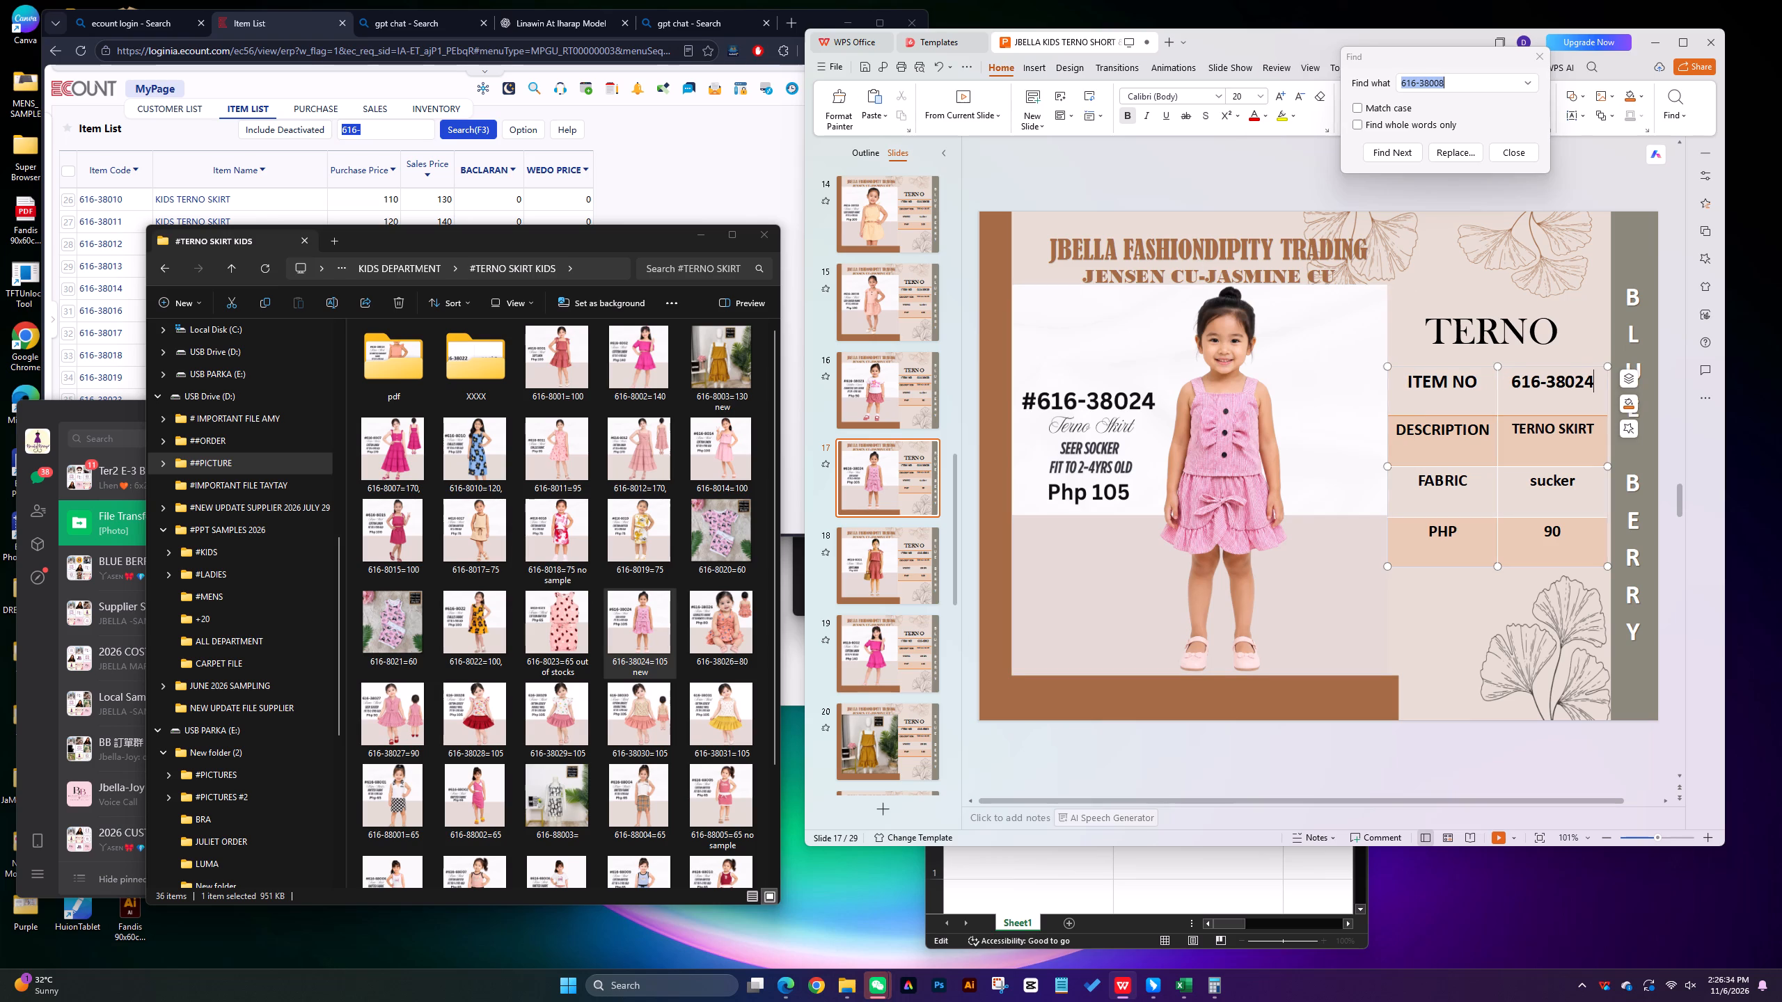
left_click(1576, 536)
key("BackSpace")
key("BackSpace")
type("105")
Move the 616-38024 picture file into the pdf folder inside #TERNO SKIRT KIDS.
left_click_drag(639, 634, 419, 472)
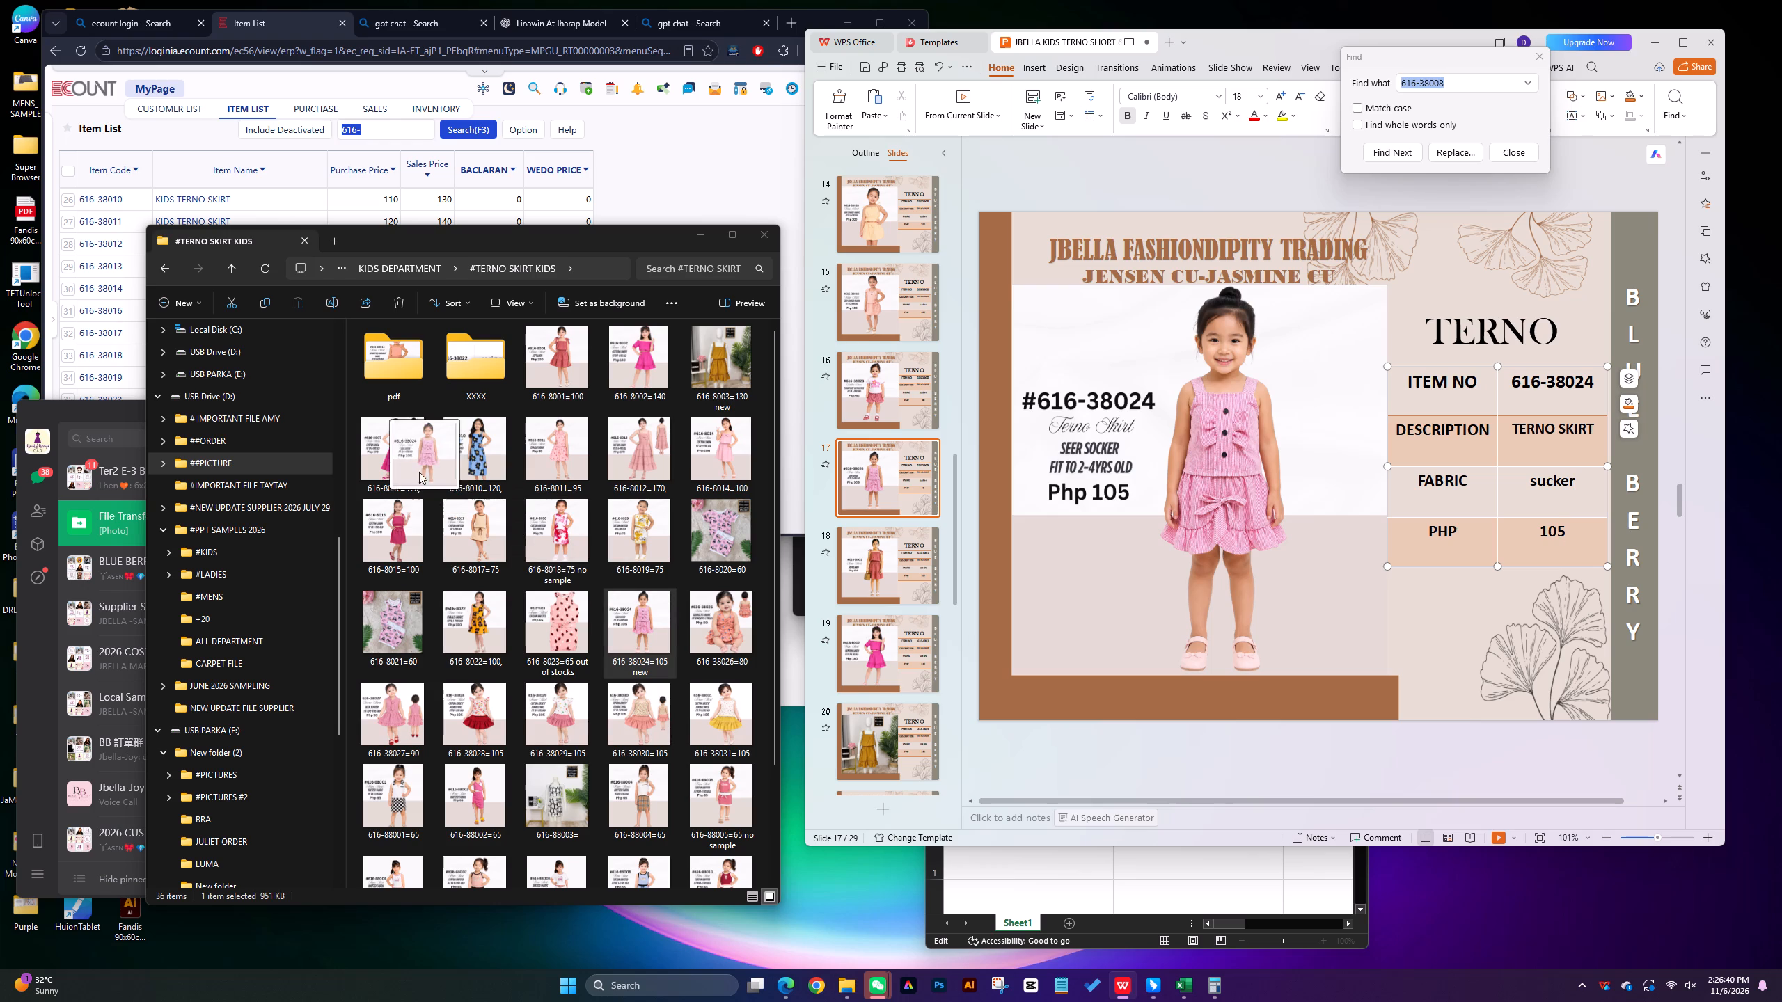
left_click_drag(419, 472, 405, 392)
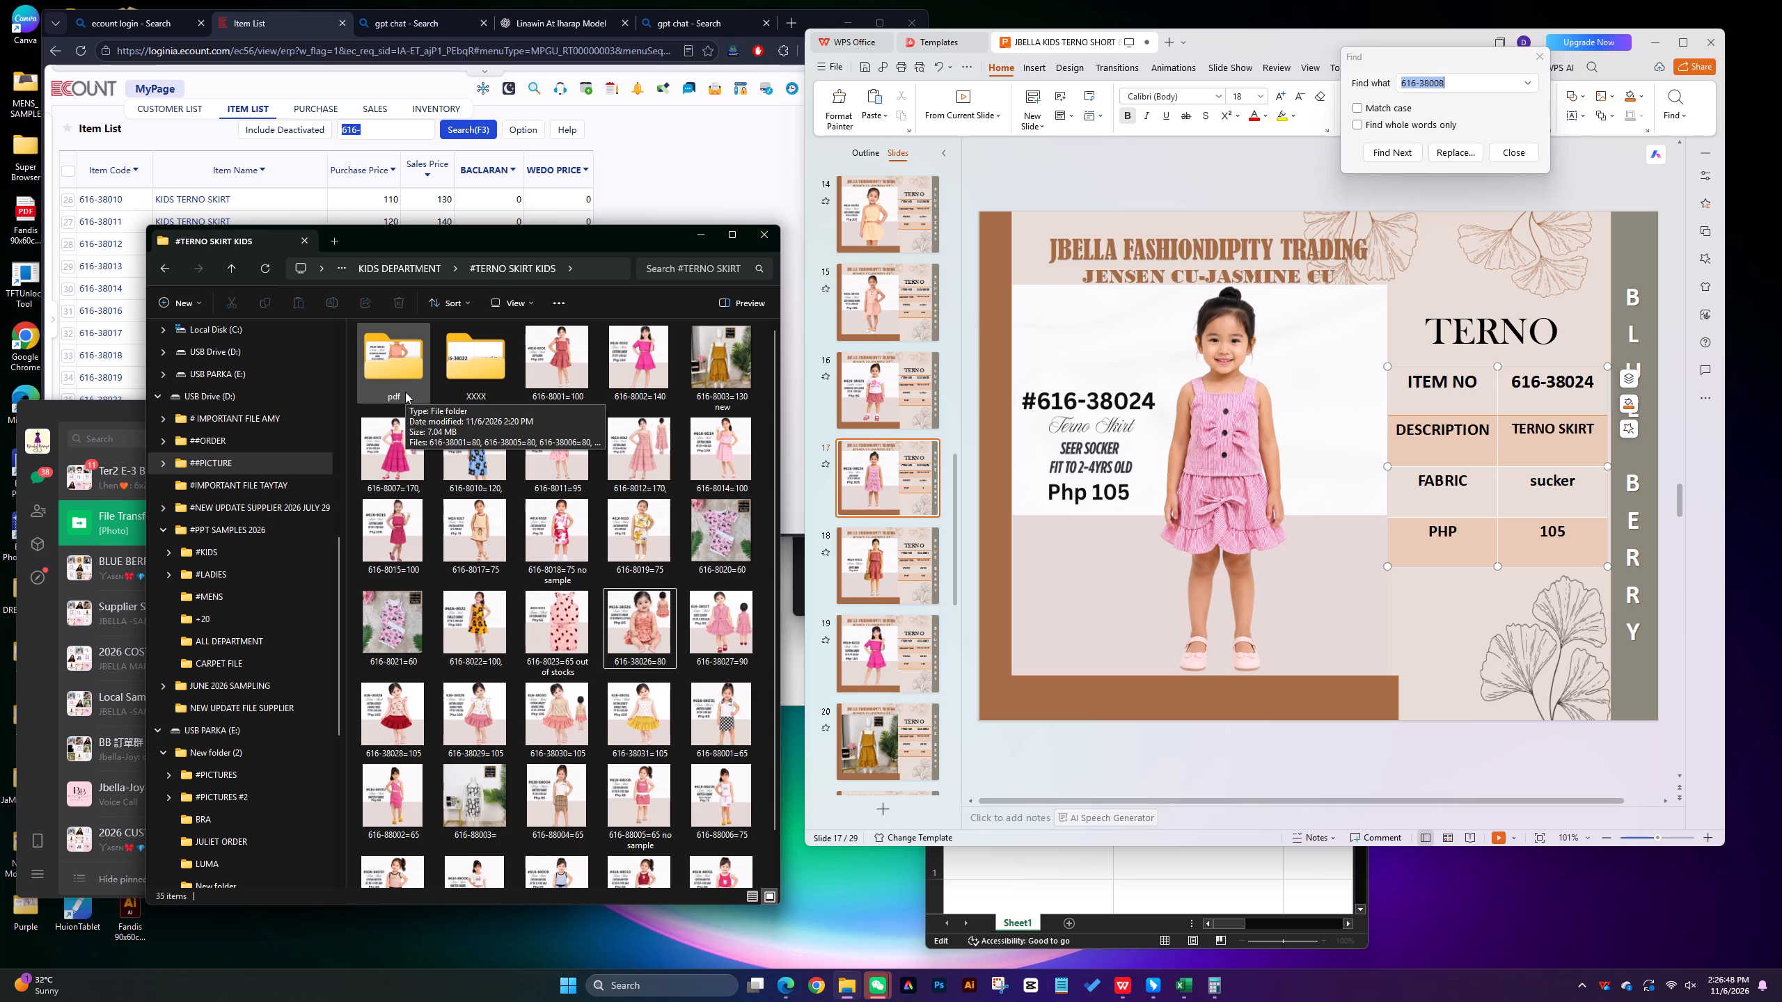
Switch to the Excel no-picture sheet and change its item number to 616-38025.
left_click(1124, 887)
left_click(1091, 807)
key("BackSpace")
key("5")
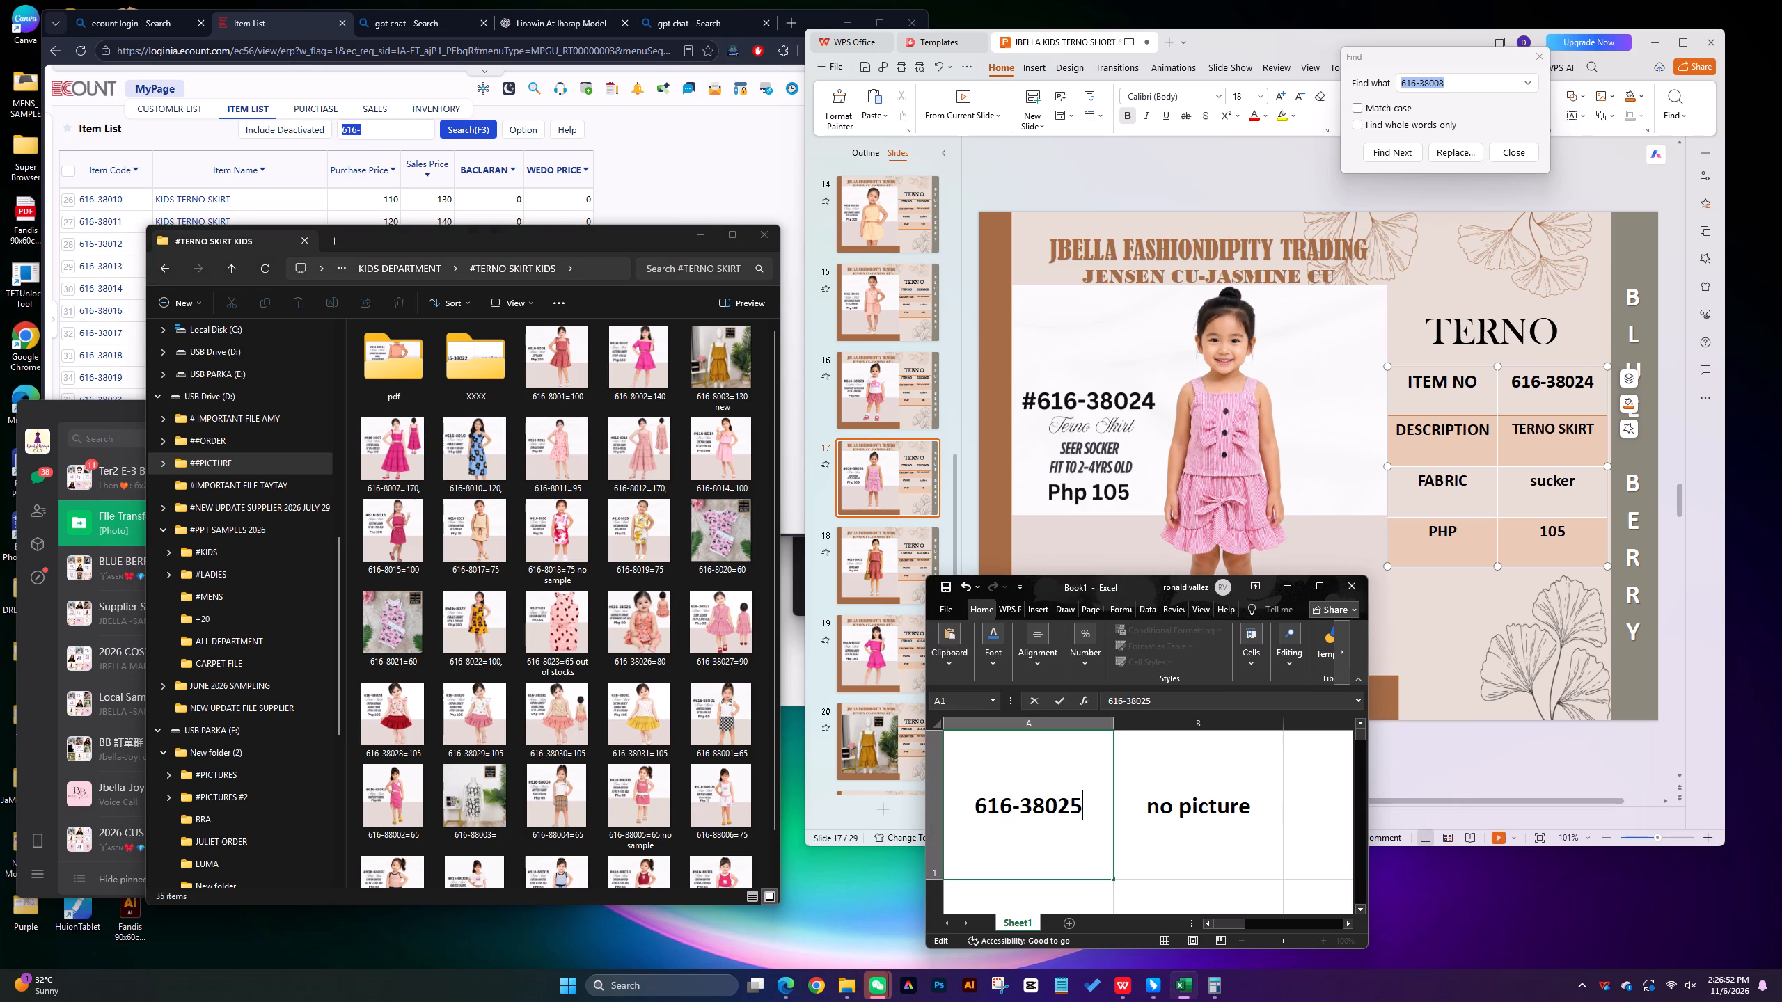
Capture the 616-38025 no picture cells as a screenshot and send it to the File Transfer chat in Weixin.
left_click(83, 516)
left_click(90, 516)
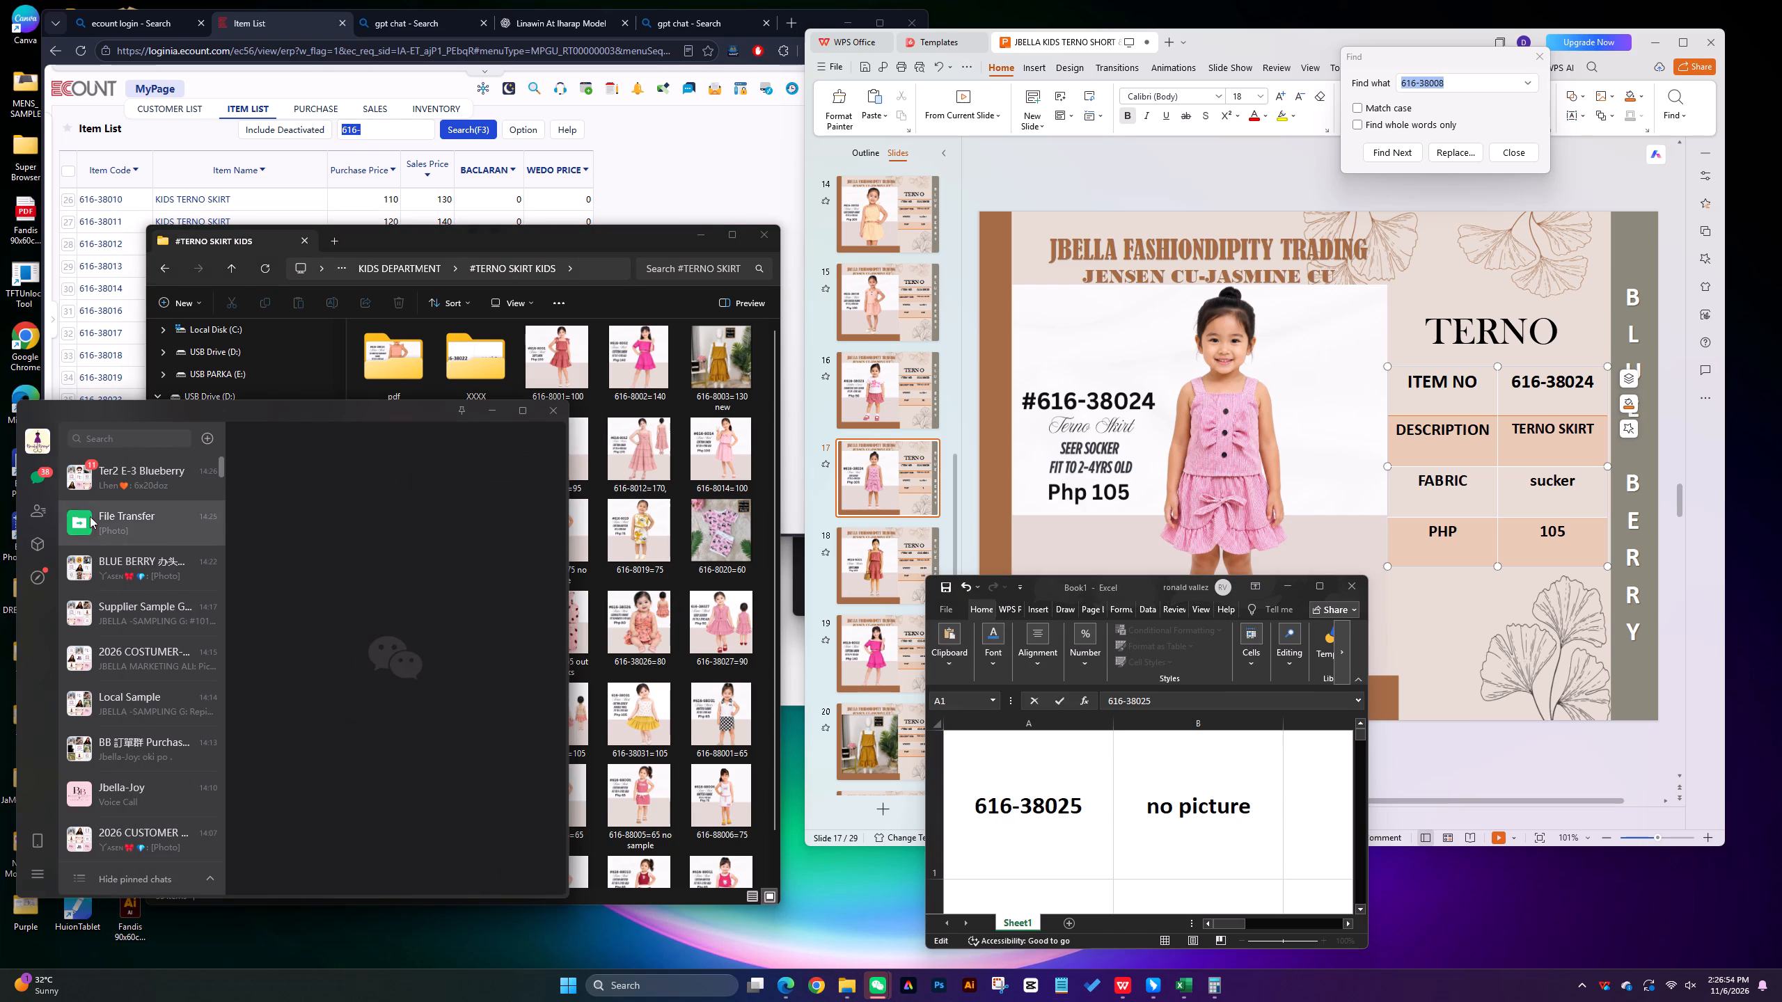
left_click(318, 879)
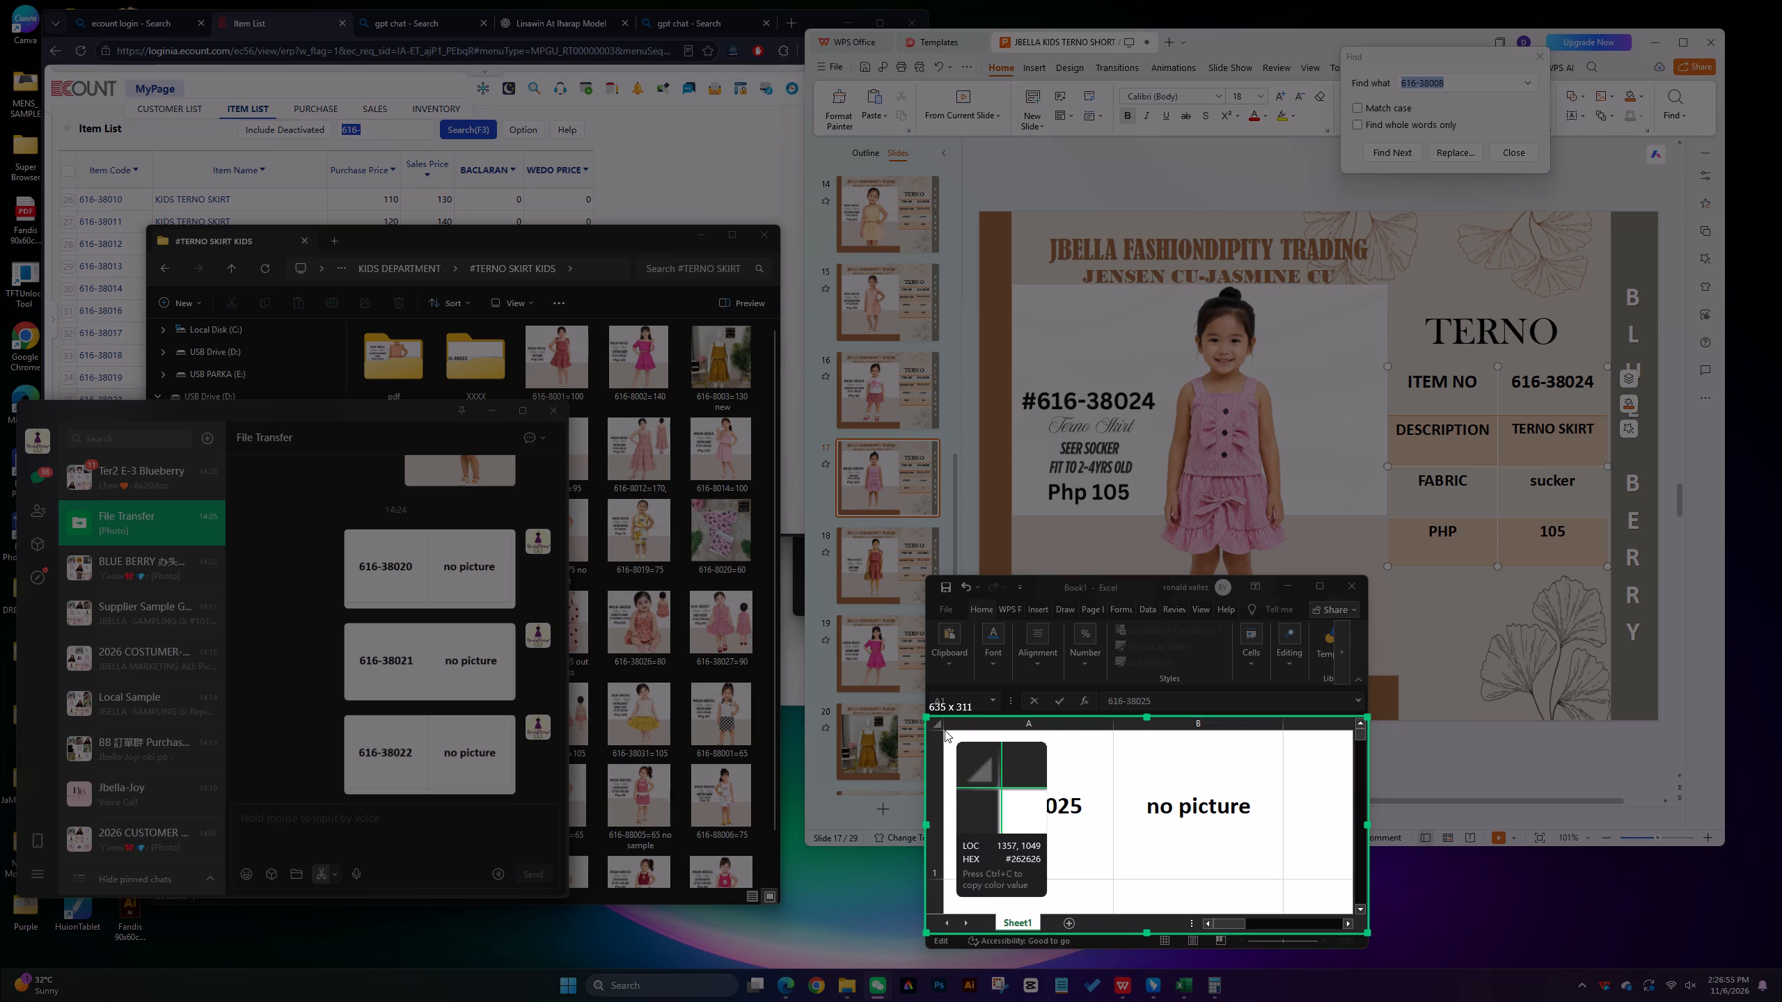
left_click_drag(945, 730, 1298, 890)
left_click(1277, 916)
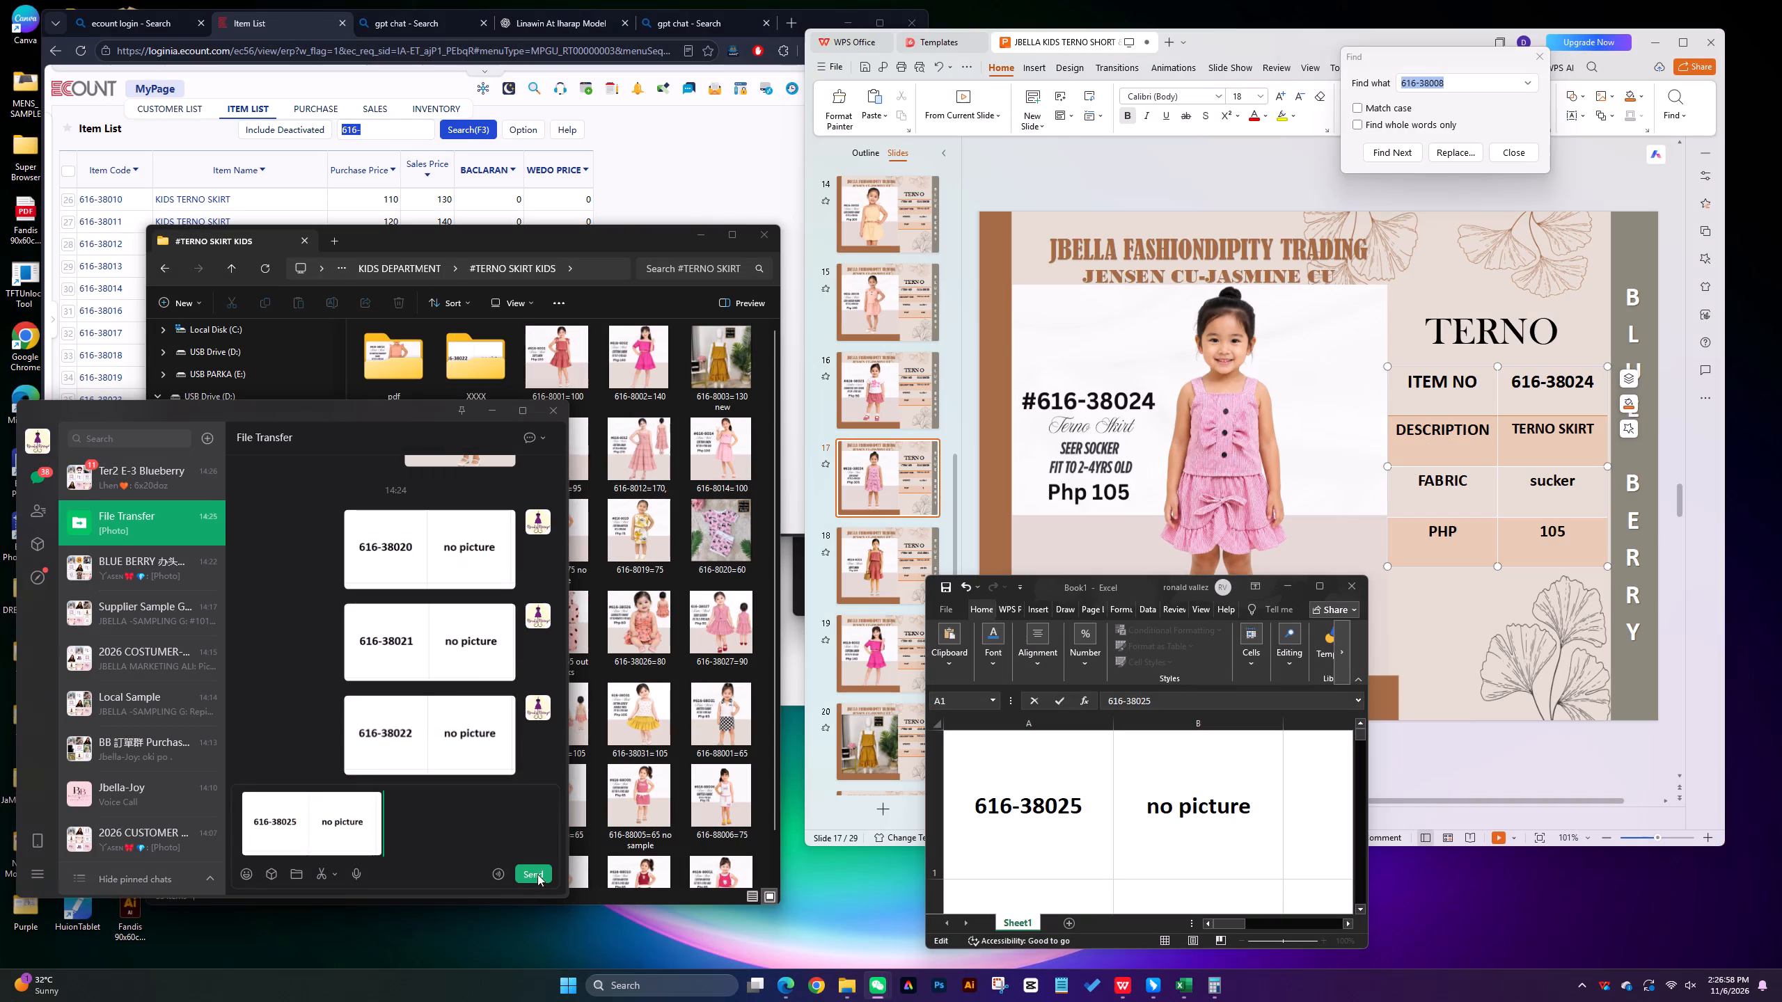
left_click(536, 872)
Save the sent 616-38025 no-picture image under the file name 616-38025=xxxx.
right_click(391, 738)
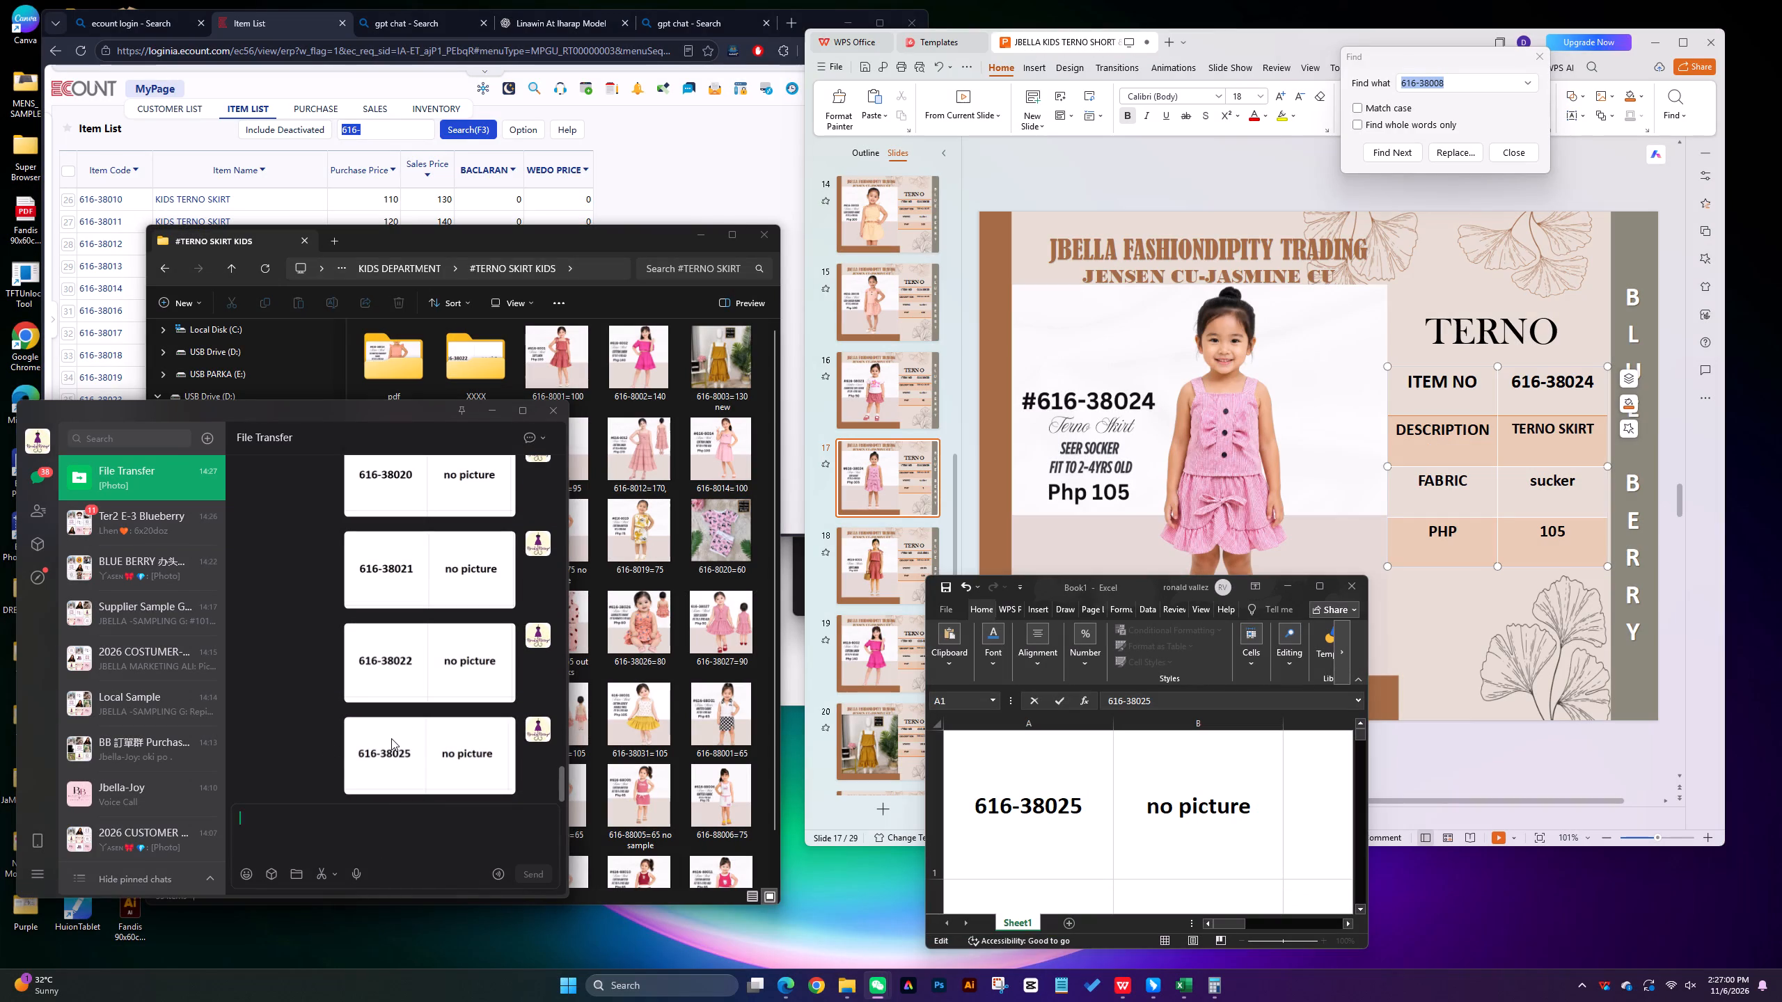
left_click(445, 922)
type("616-")
type("38025")
type("=xxxx")
key("Return")
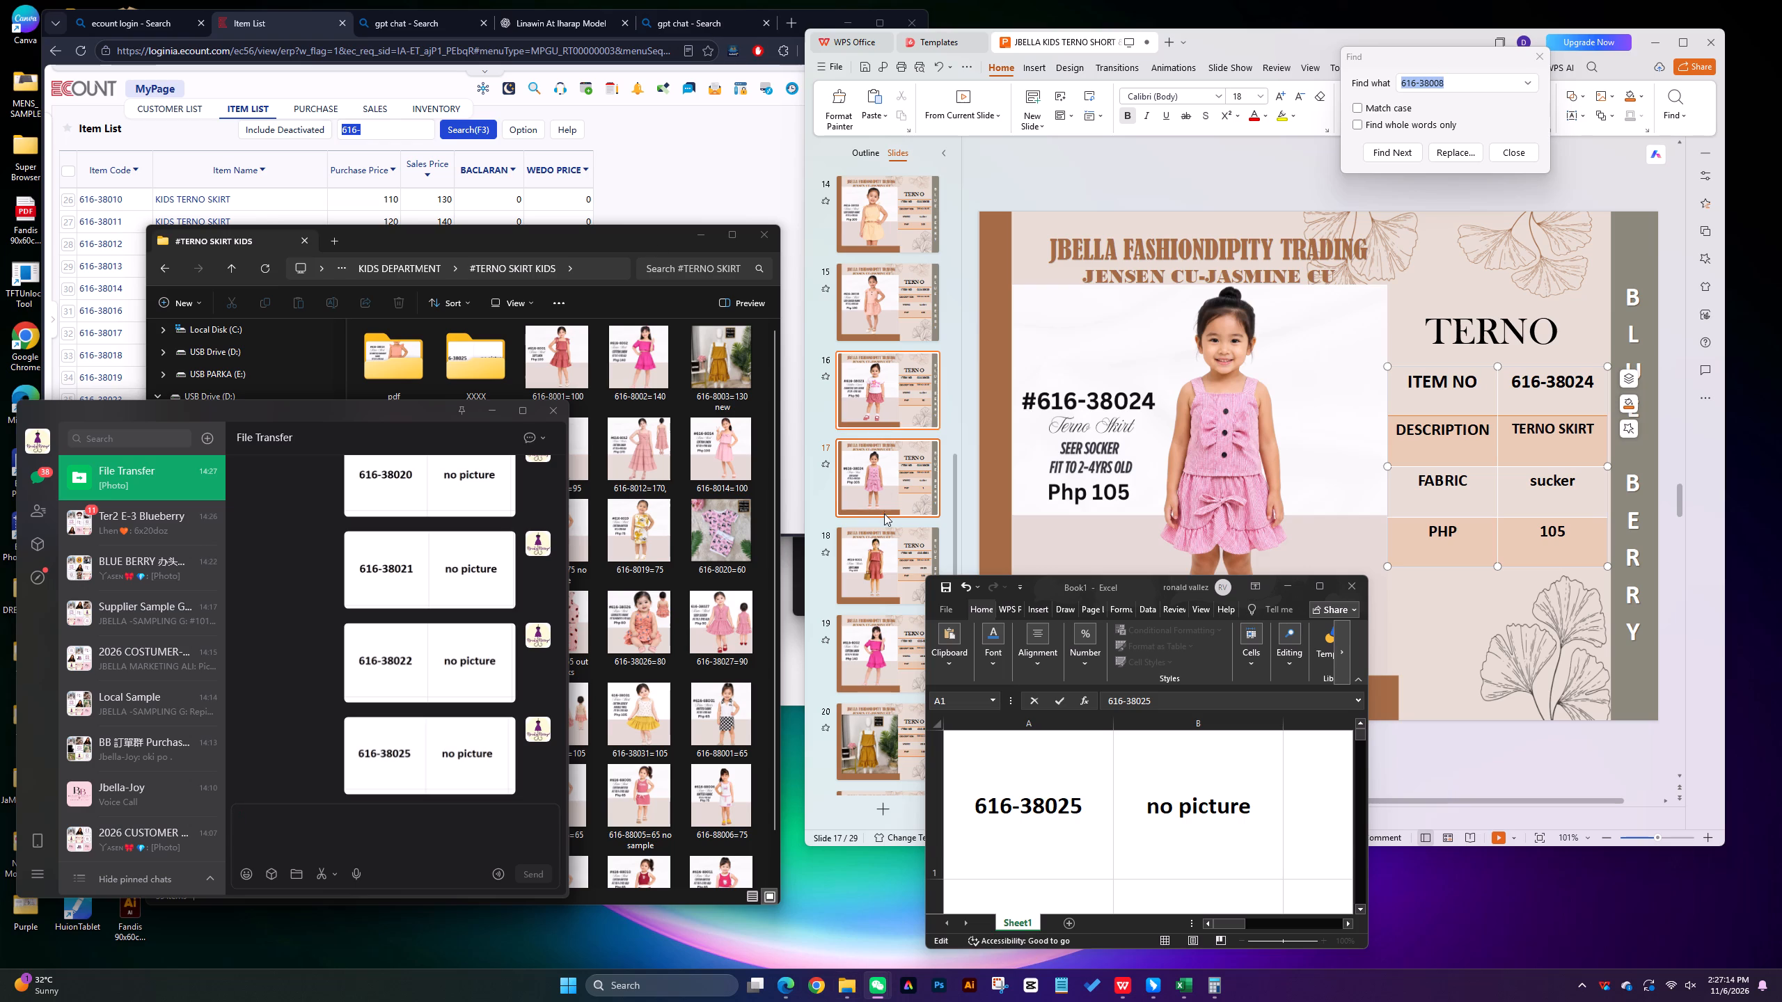
Duplicate the 616-38024 slide in the presentation and delete the picture from the copy.
left_click(887, 476)
right_click(887, 476)
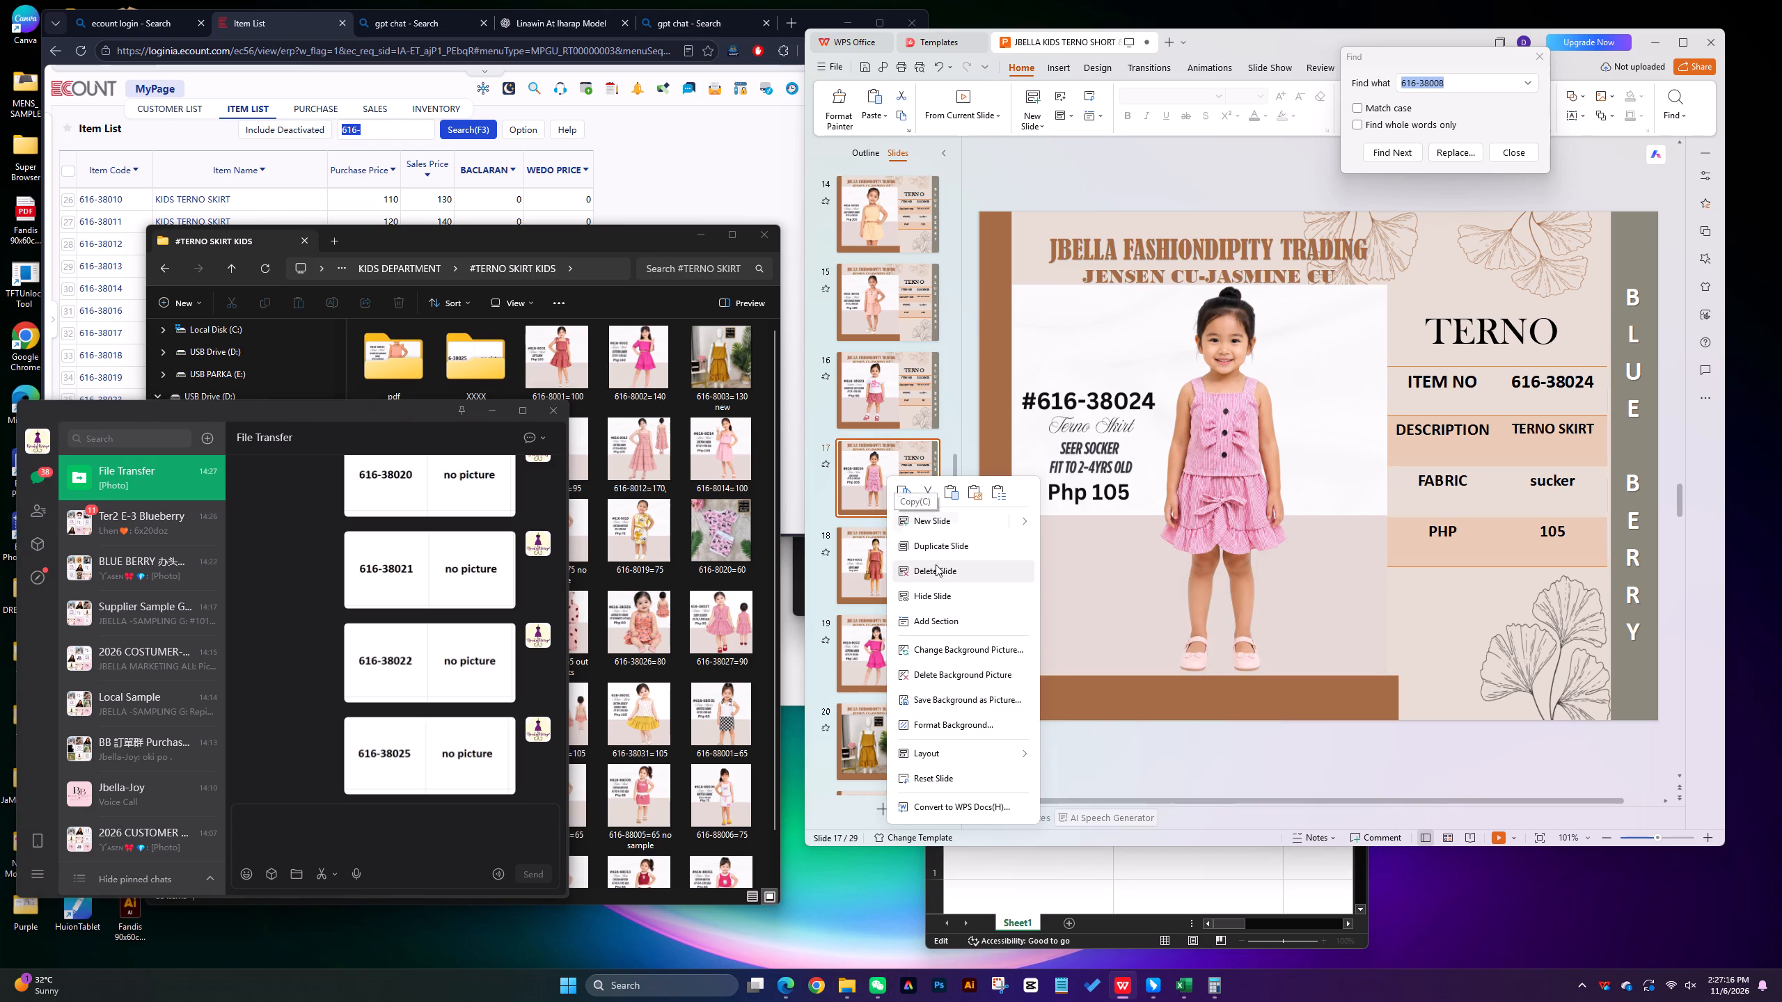
left_click(935, 548)
left_click(885, 468)
left_click(1039, 429)
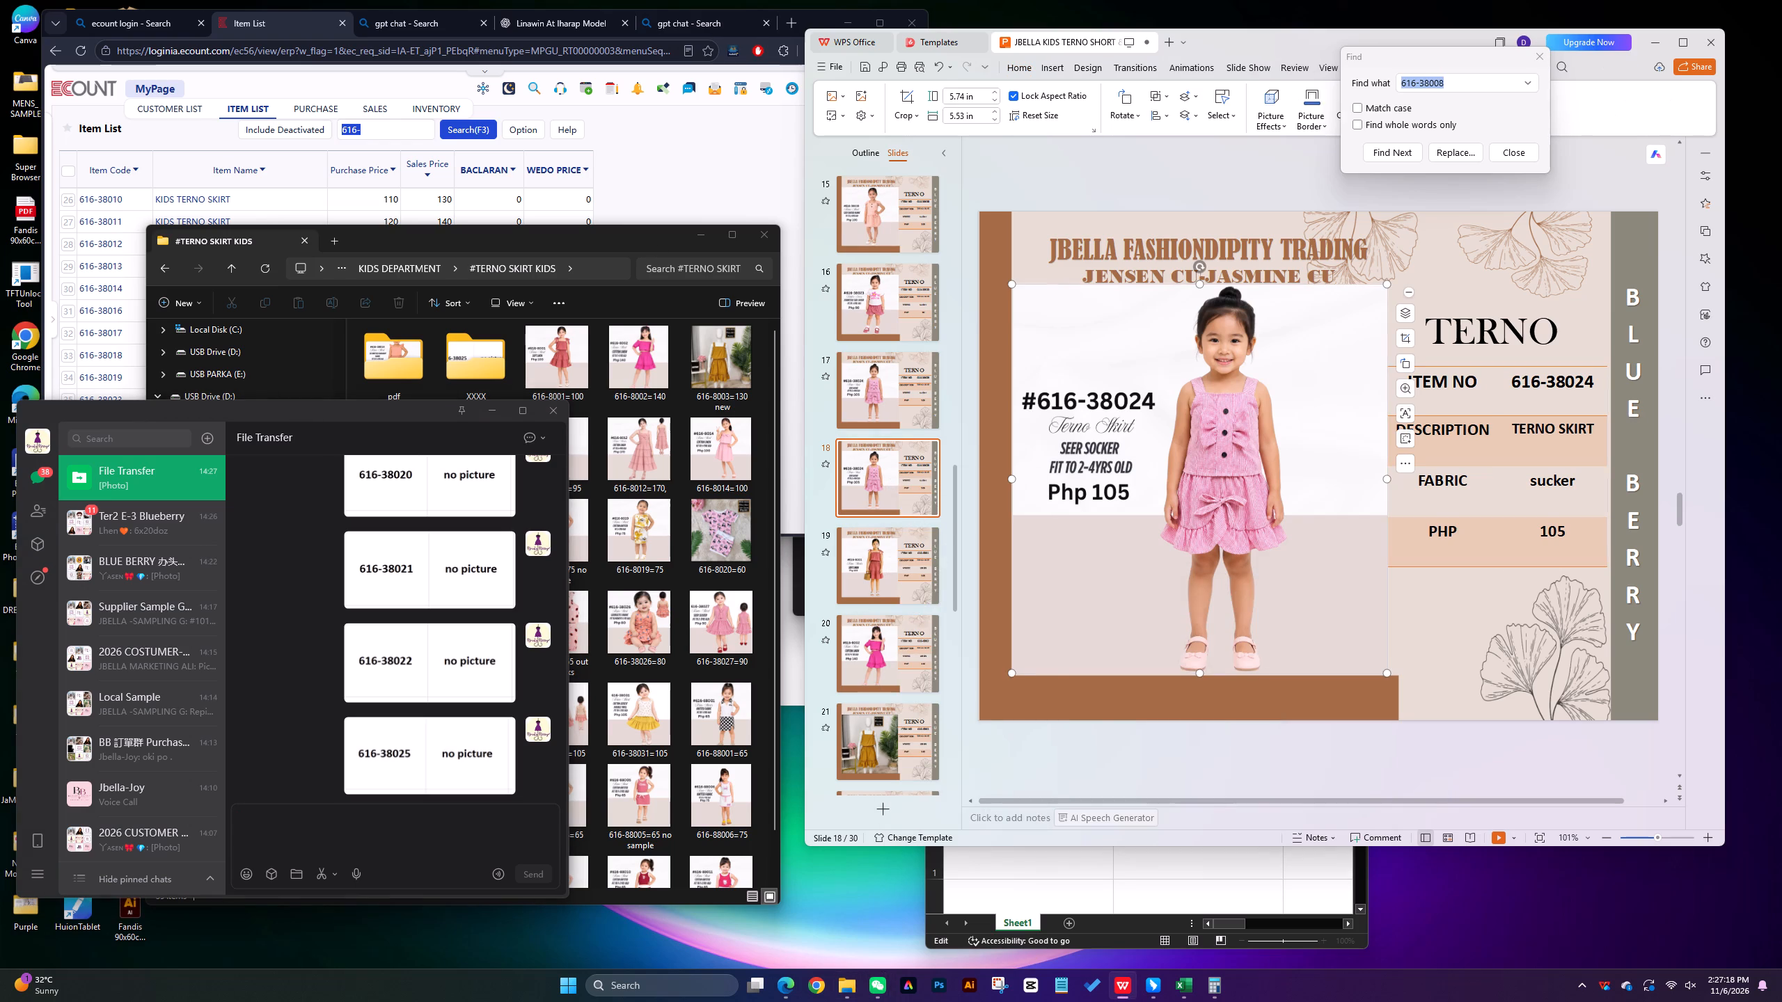
key("Delete")
Insert the 616-38026 picture from the #TERNO SKIRT KIDS folder, shrink it to about 5.41 in square and place it below the title.
left_click_drag(653, 623, 1052, 315)
left_click_drag(1559, 262, 1382, 404)
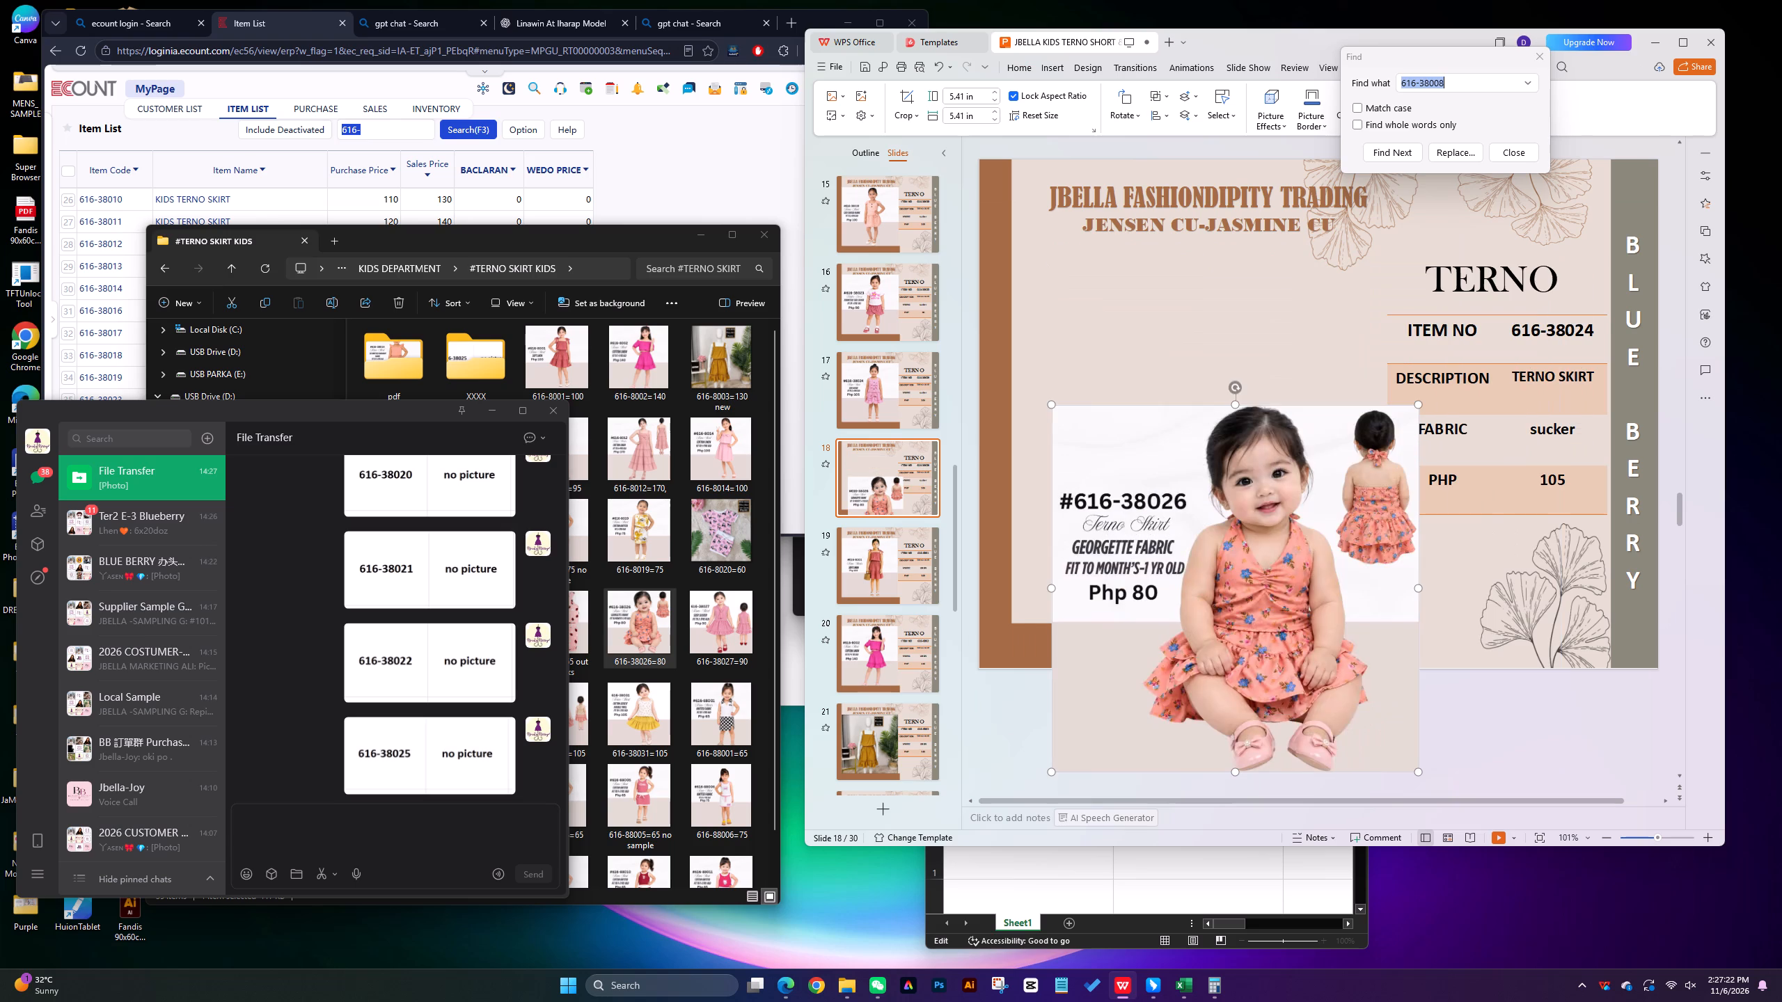
left_click_drag(1262, 580, 1217, 411)
Nudge the 616-38026 picture up and right until it lines up with the inner edge of the slide's brown border.
key("Up")
key("Up")
key("Up")
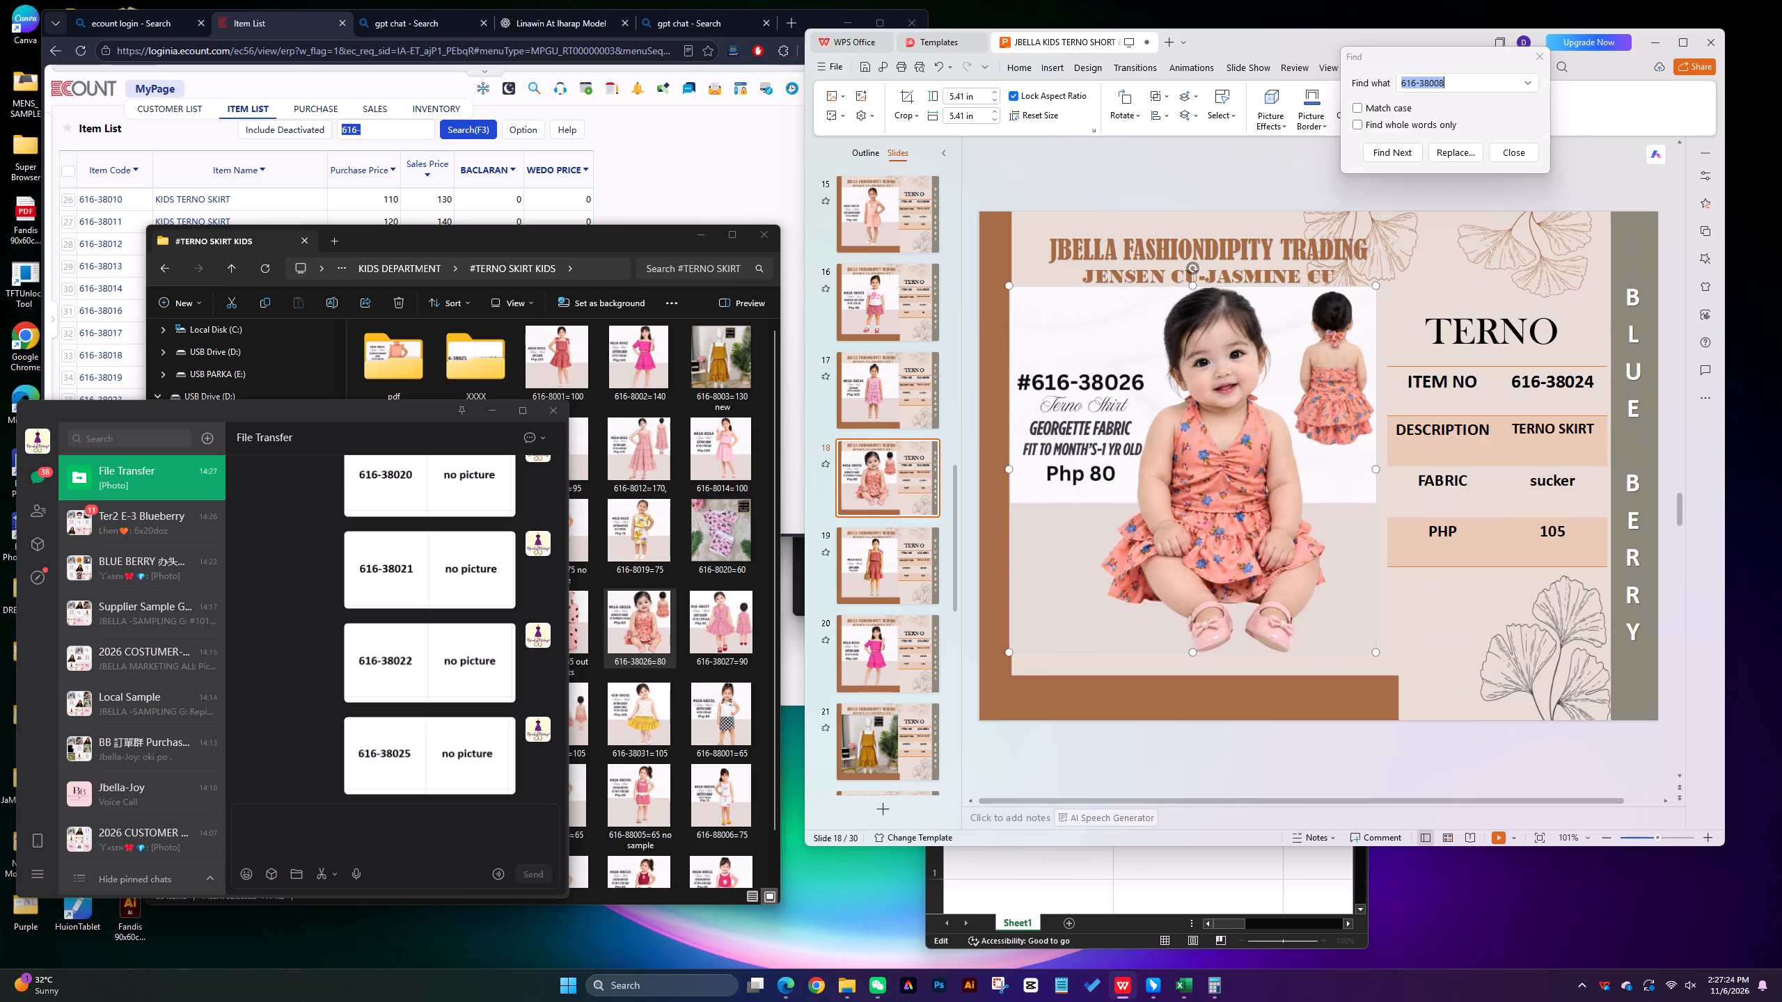
key("Up")
key("Up")
key("Right")
key("Right")
key("Right")
key("Right")
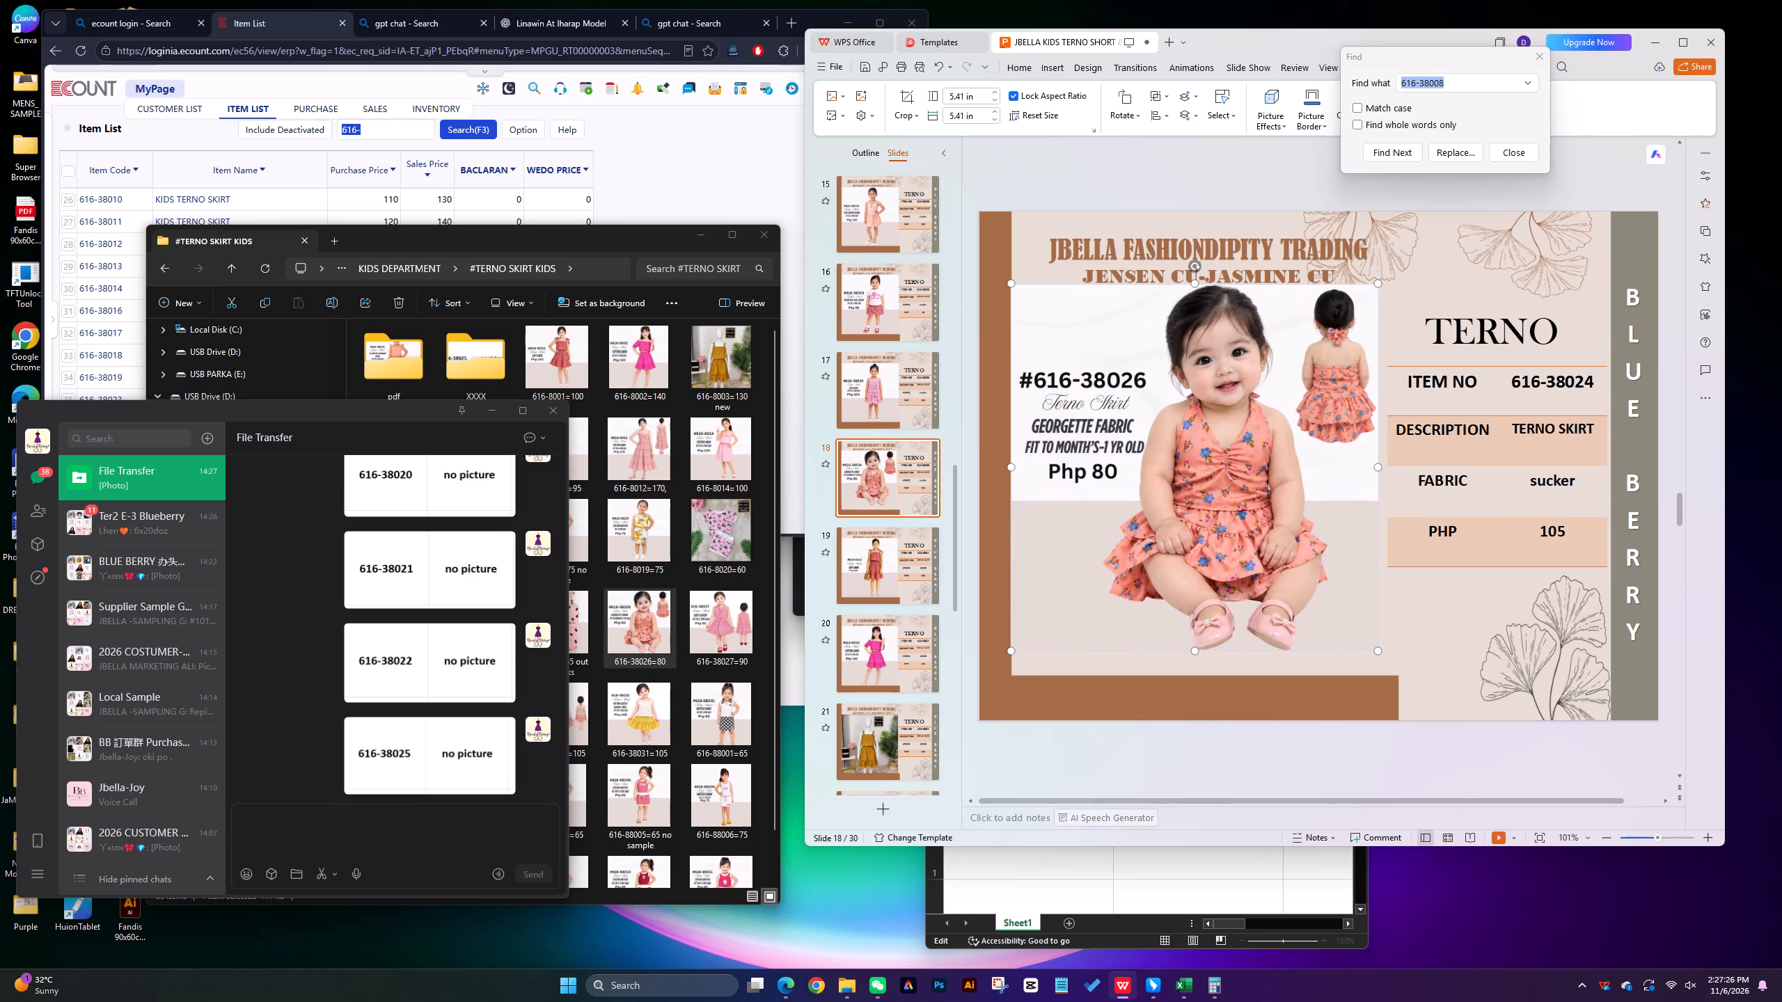
key("Right")
key("Right")
Stretch the 616-38026 picture to about 5.76 in high and widen it to about 5.51 in, reaching the item table.
left_click_drag(1194, 654, 1194, 655)
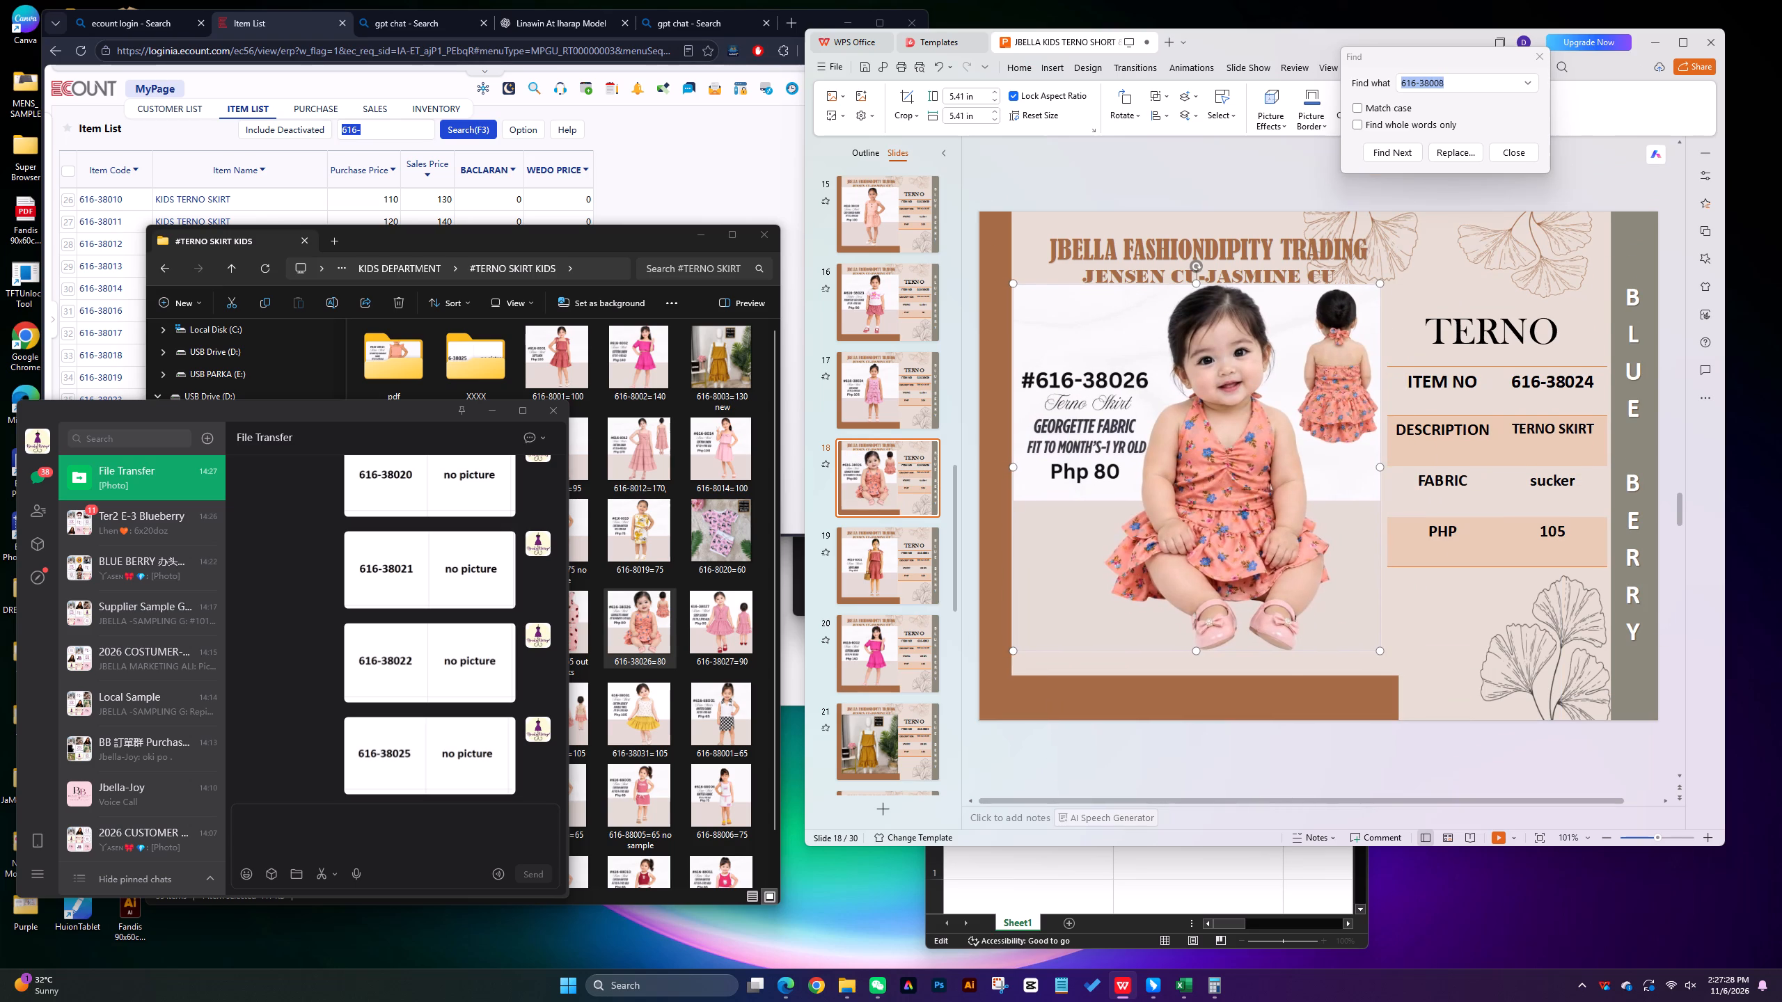
left_click_drag(1194, 655, 1198, 674)
left_click(1197, 671)
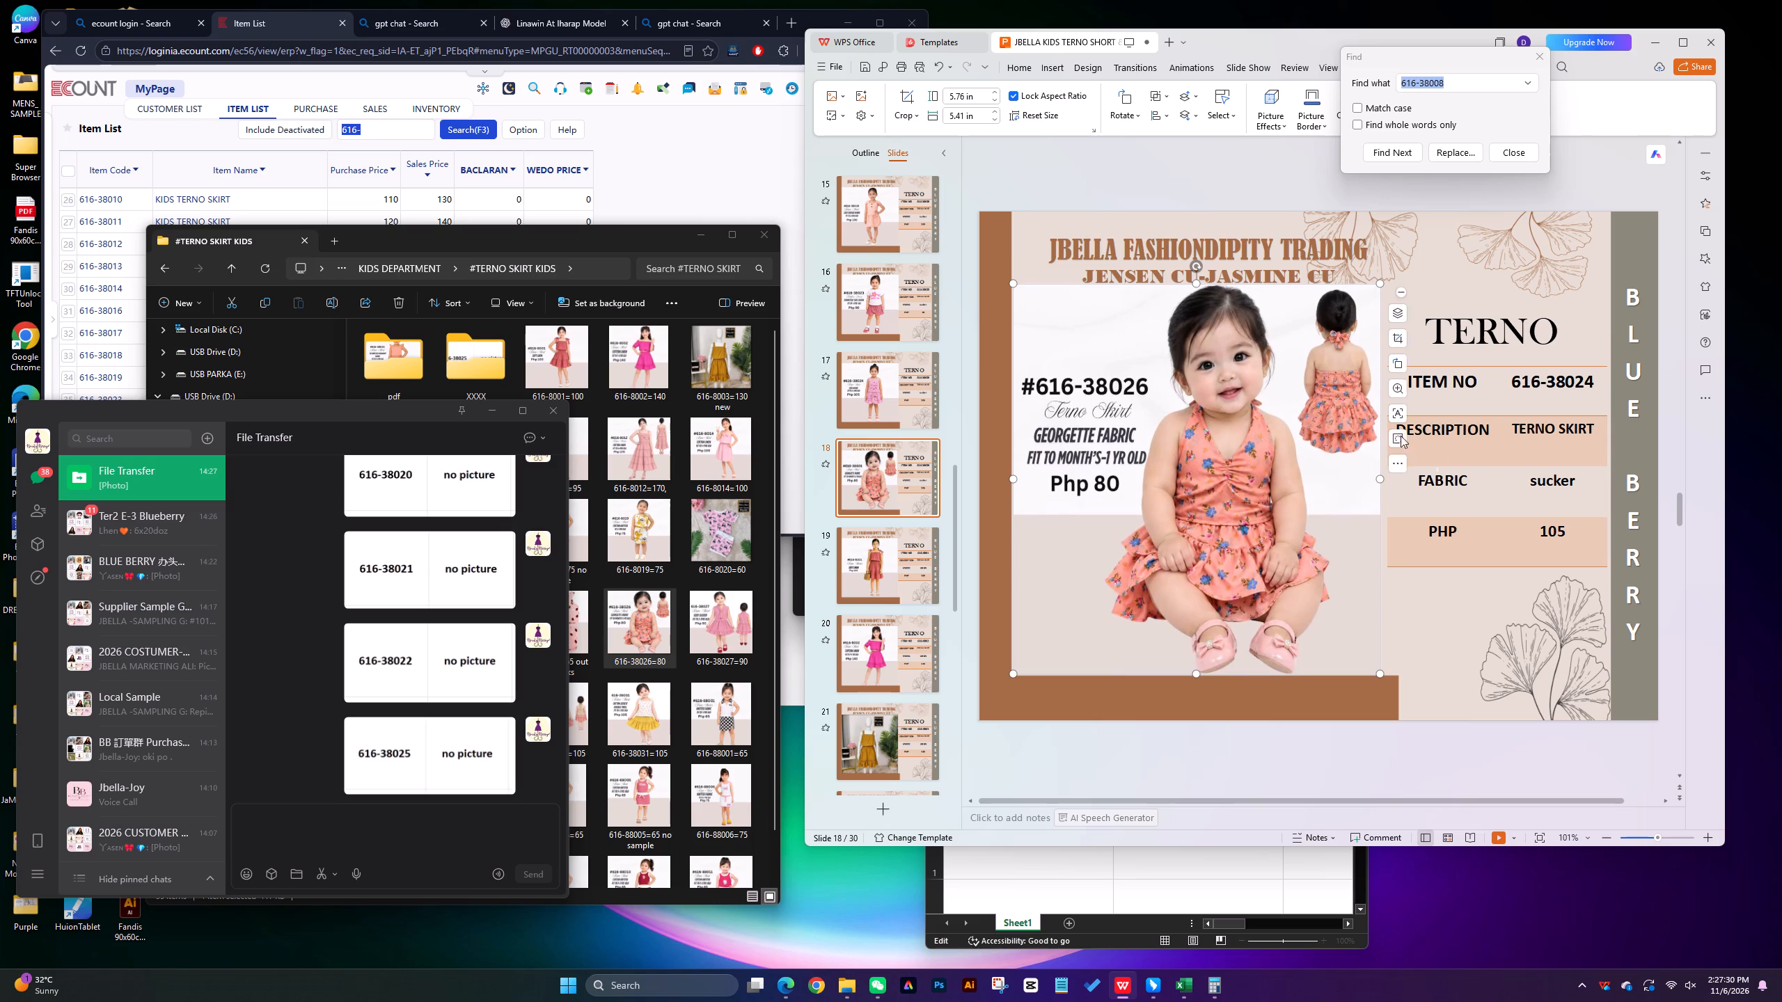
left_click(1378, 477)
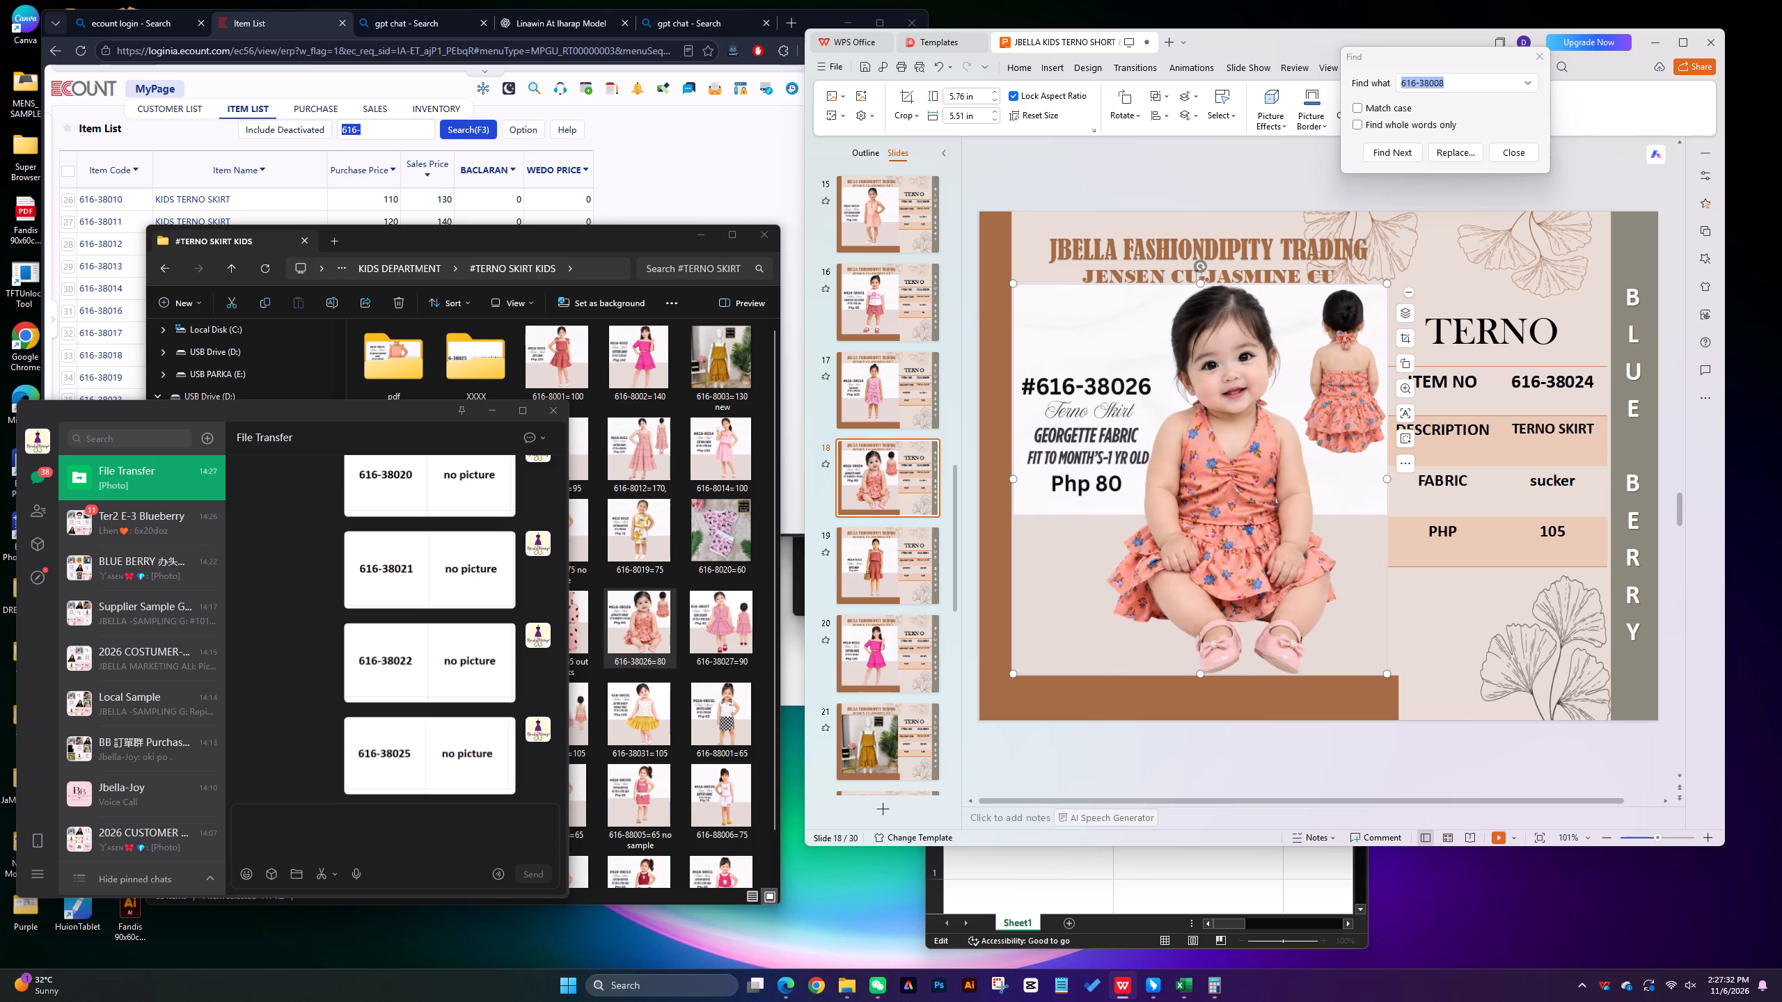
Change the duplicated slide's item number to 616-38026 and its PHP price to 80.
left_click(1595, 382)
key("BackSpace")
key("6")
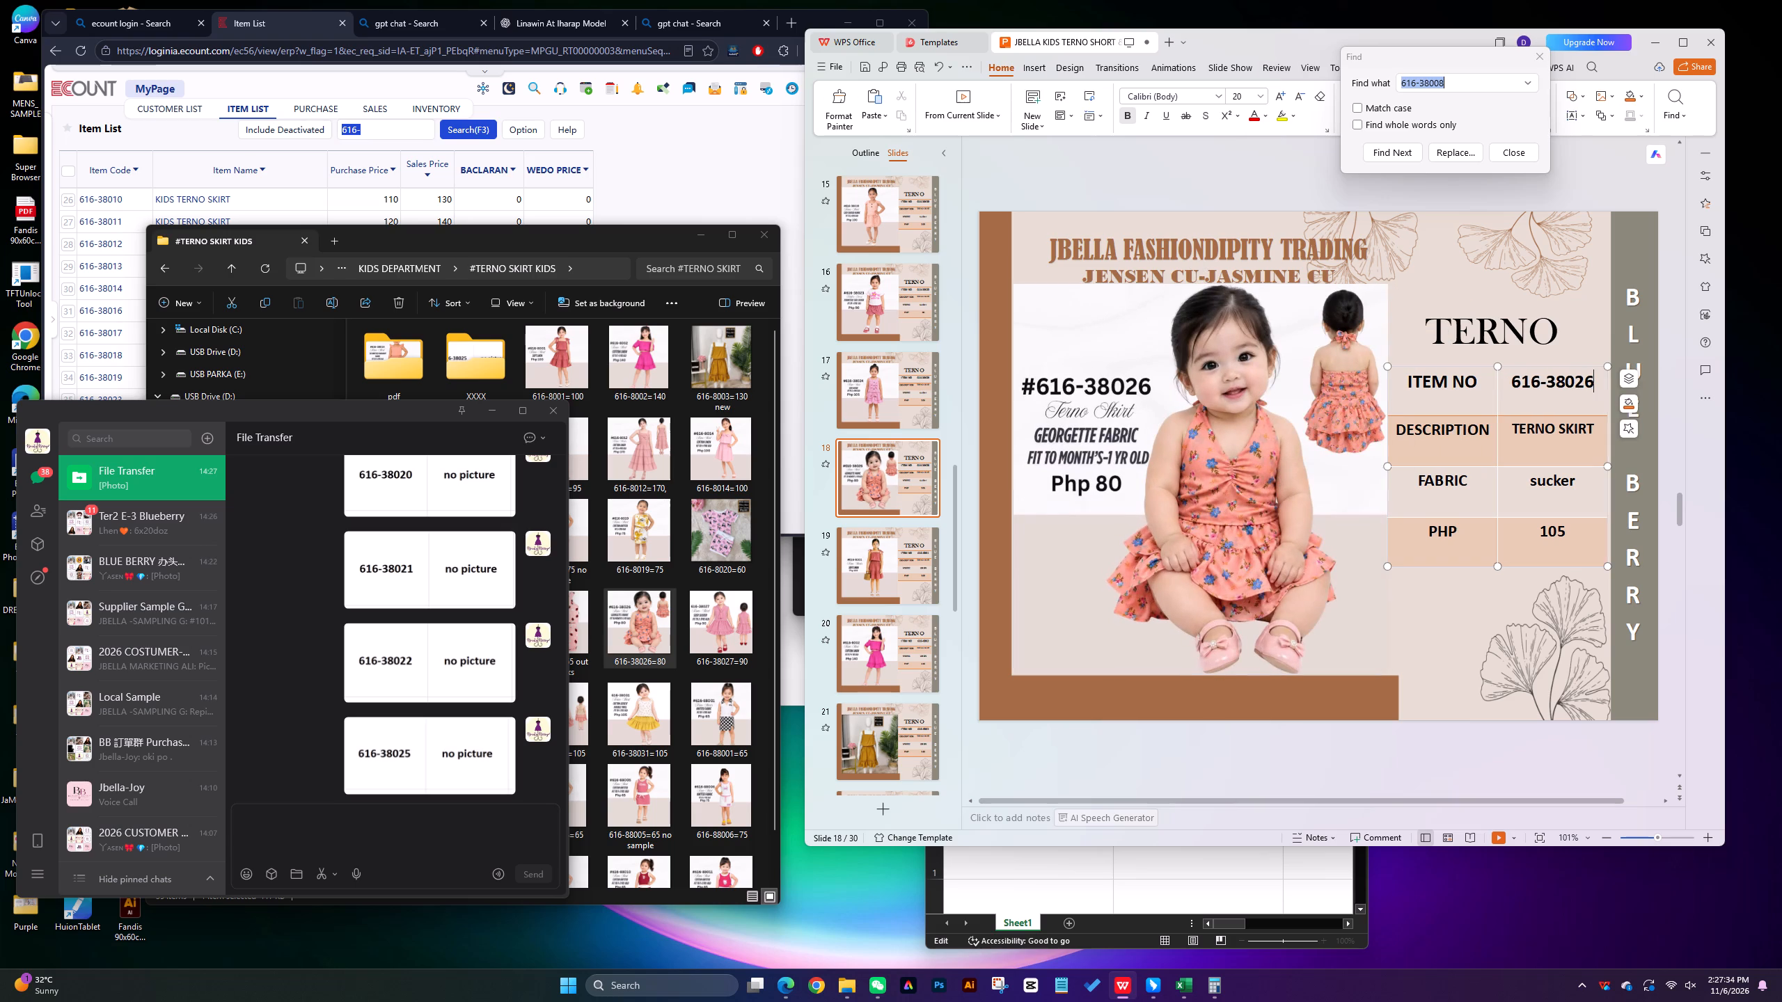
left_click(1572, 532)
key("BackSpace")
key("BackSpace")
key("BackSpace")
key("BackSpace")
type("80")
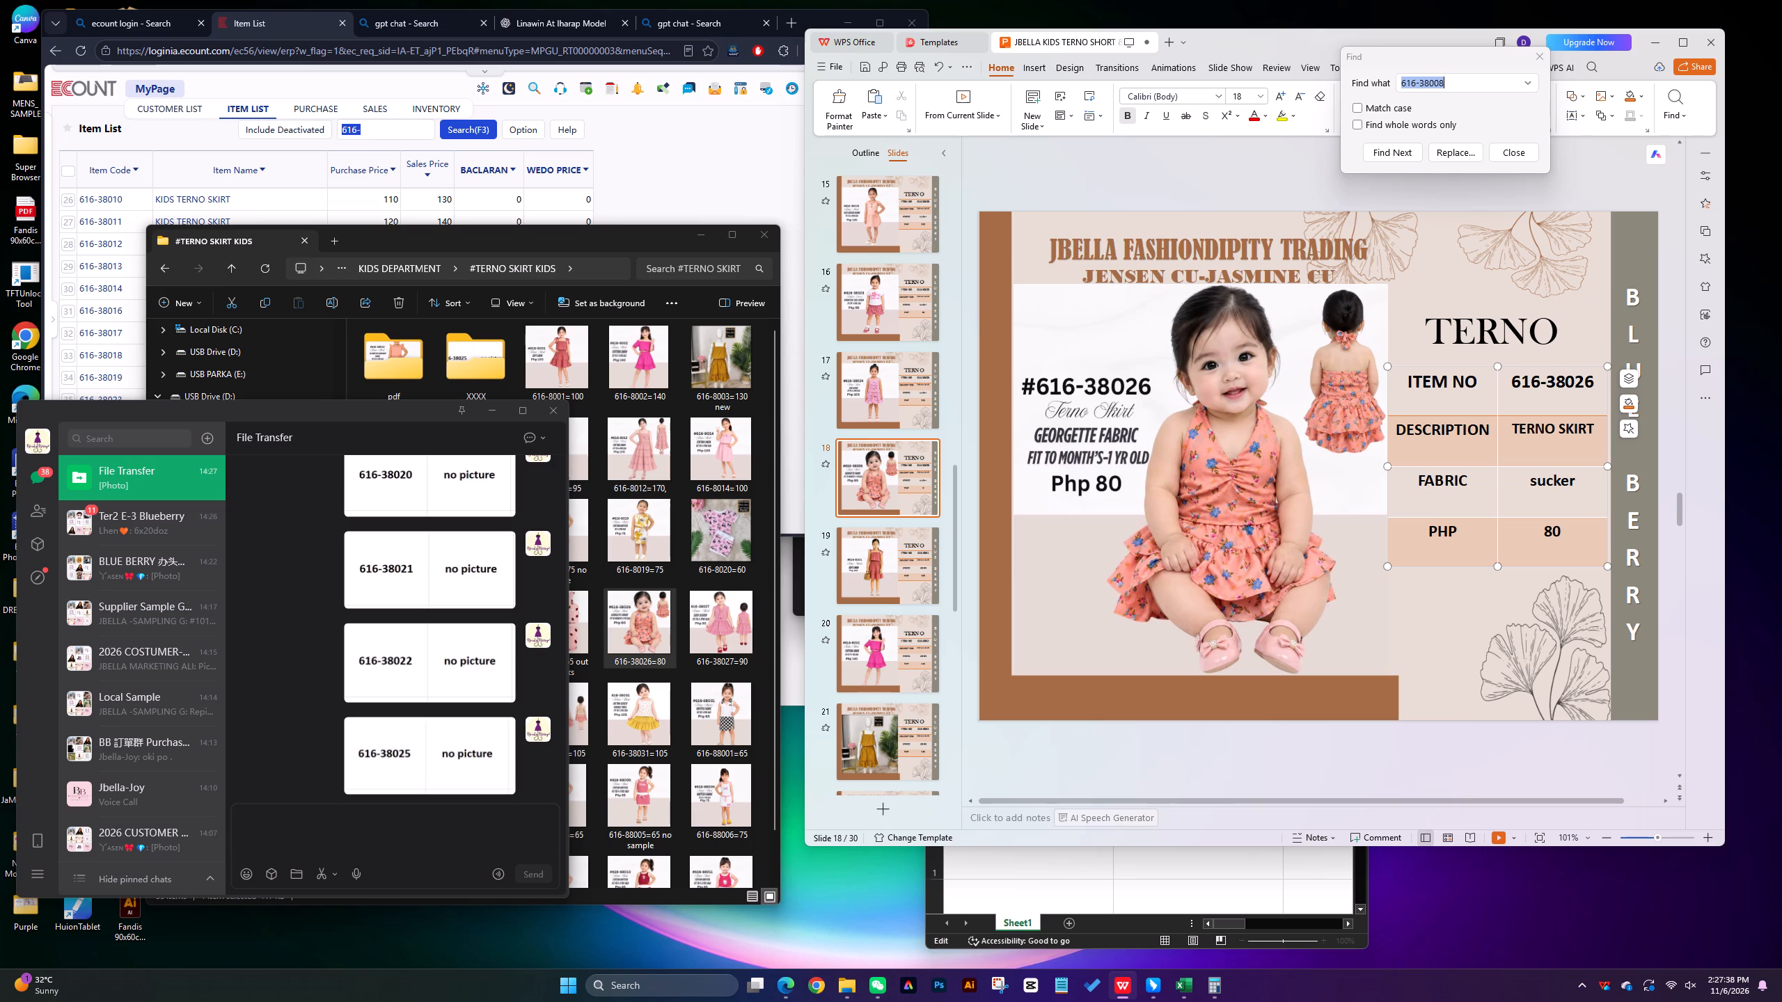
Replace the fabric entry on the 616-38026 slide with GEORGETTE.
left_click(1584, 484)
key("BackSpace")
key("BackSpace")
key("BackSpace")
key("BackSpace")
key("BackSpace")
key("BackSpace")
key("BackSpace")
key("BackSpace")
key("BackSpace")
key("BackSpace")
type("GEORGETTE")
Move the 616-38026 picture file from the #TERNO SKIRT KIDS folder into its pdf subfolder.
left_click(868, 484)
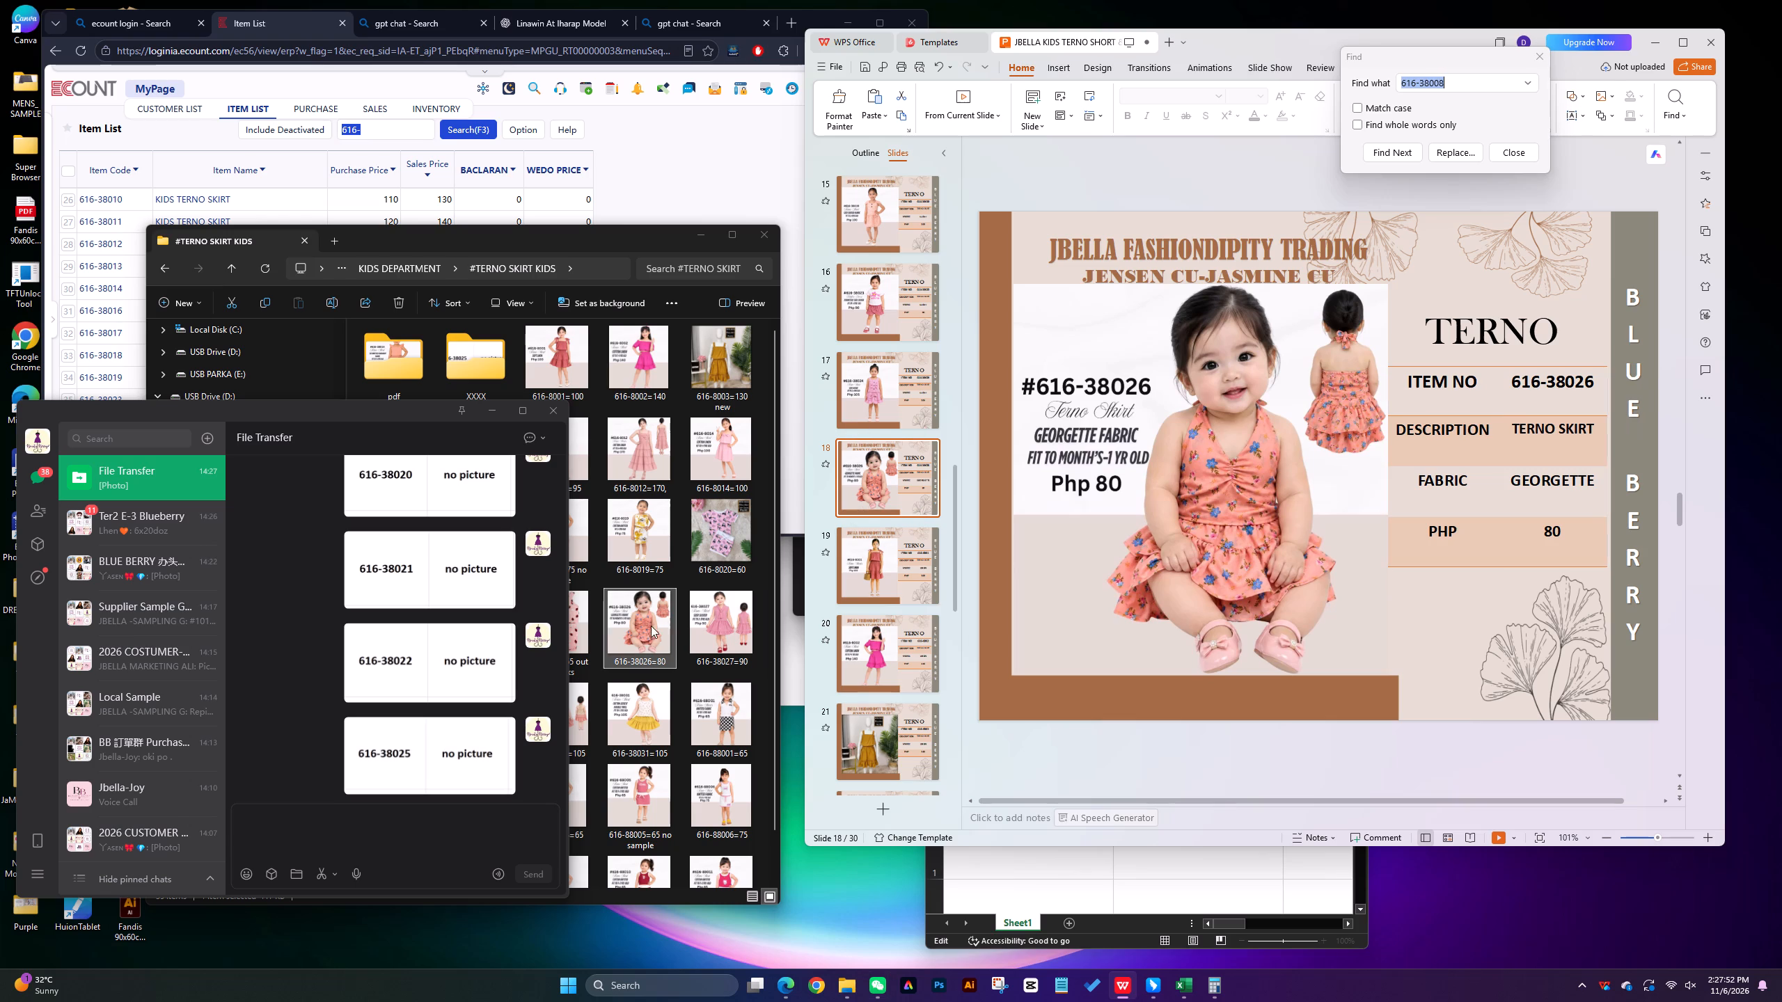
left_click(648, 622)
left_click_drag(643, 625, 401, 389)
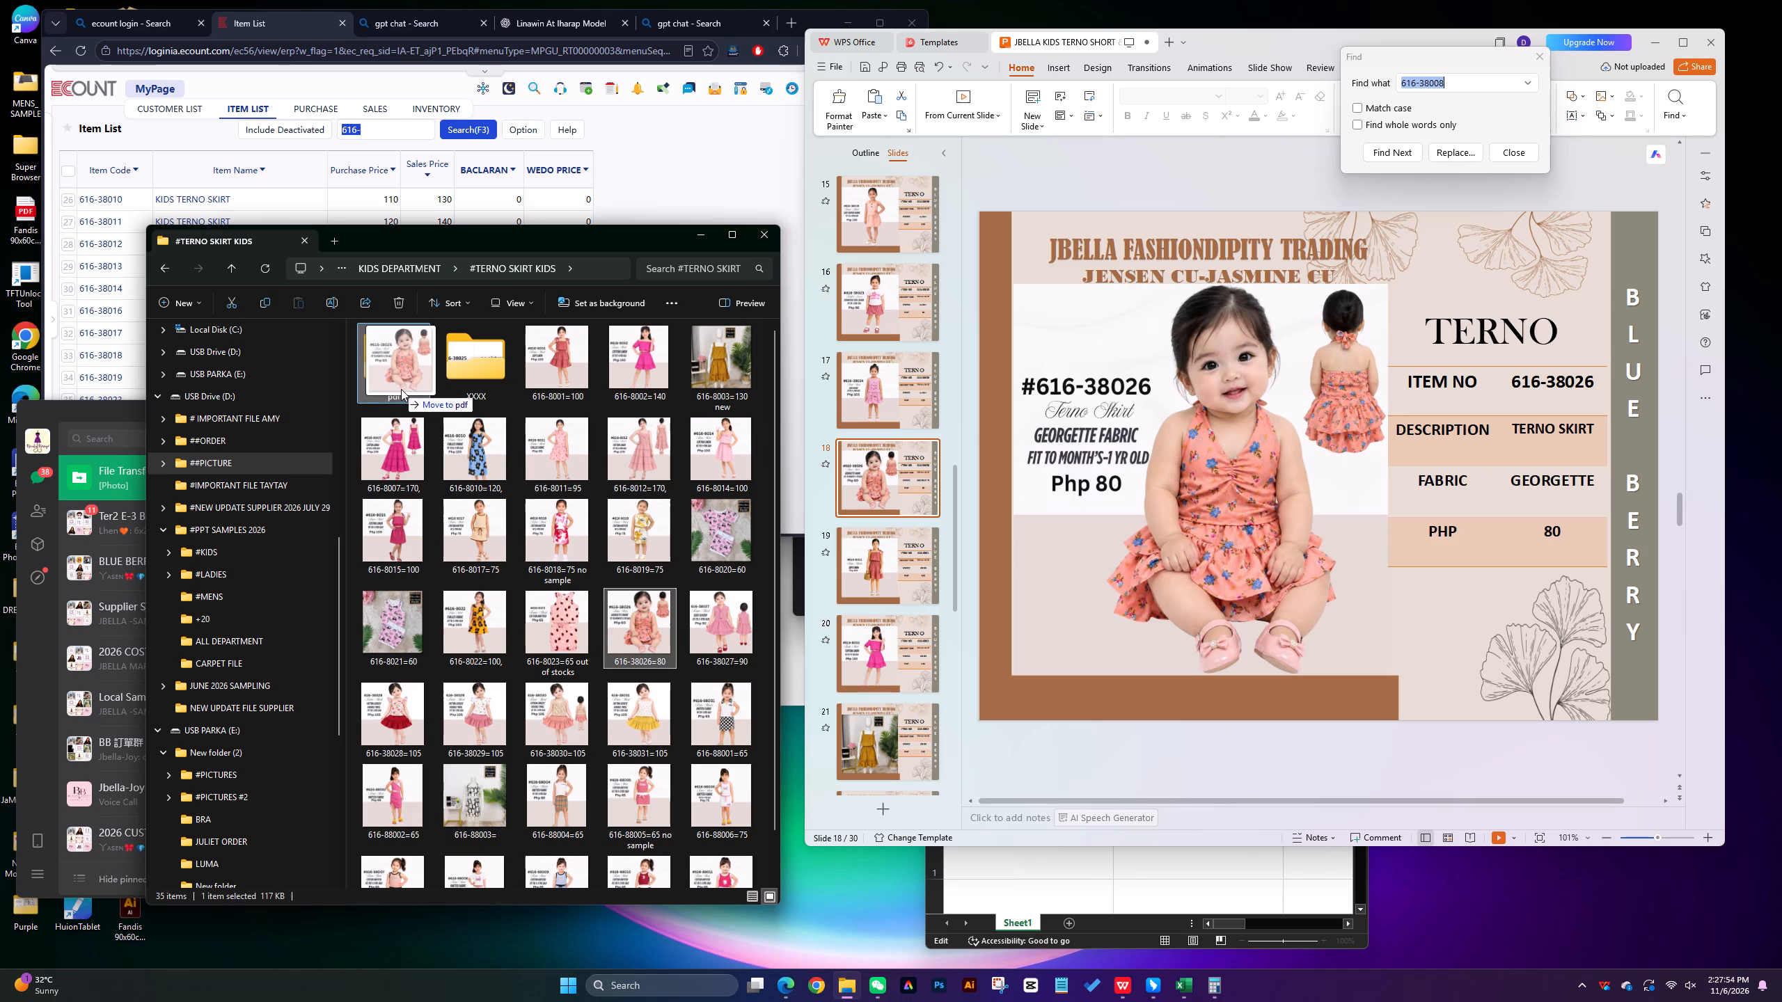
left_click_drag(401, 389, 400, 389)
Duplicate the 616-38026 slide and delete the product picture from the copy.
left_click(892, 477)
right_click(891, 475)
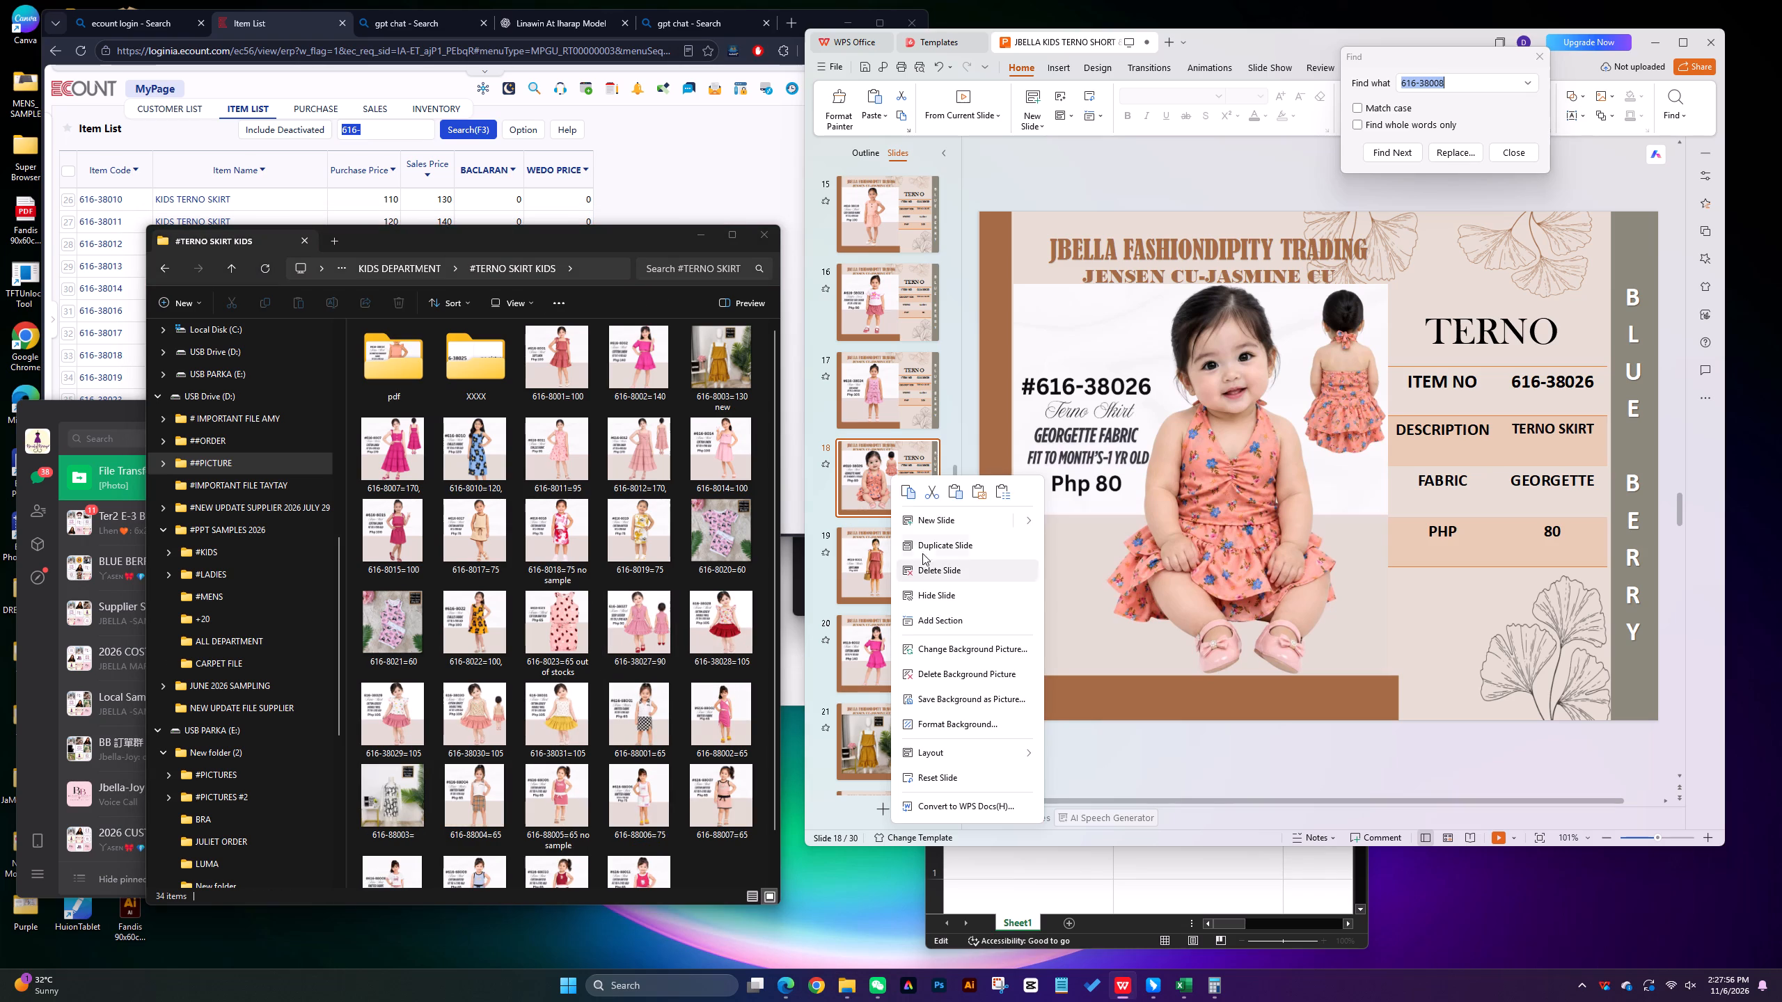
left_click(930, 539)
left_click(1072, 424)
key("Delete")
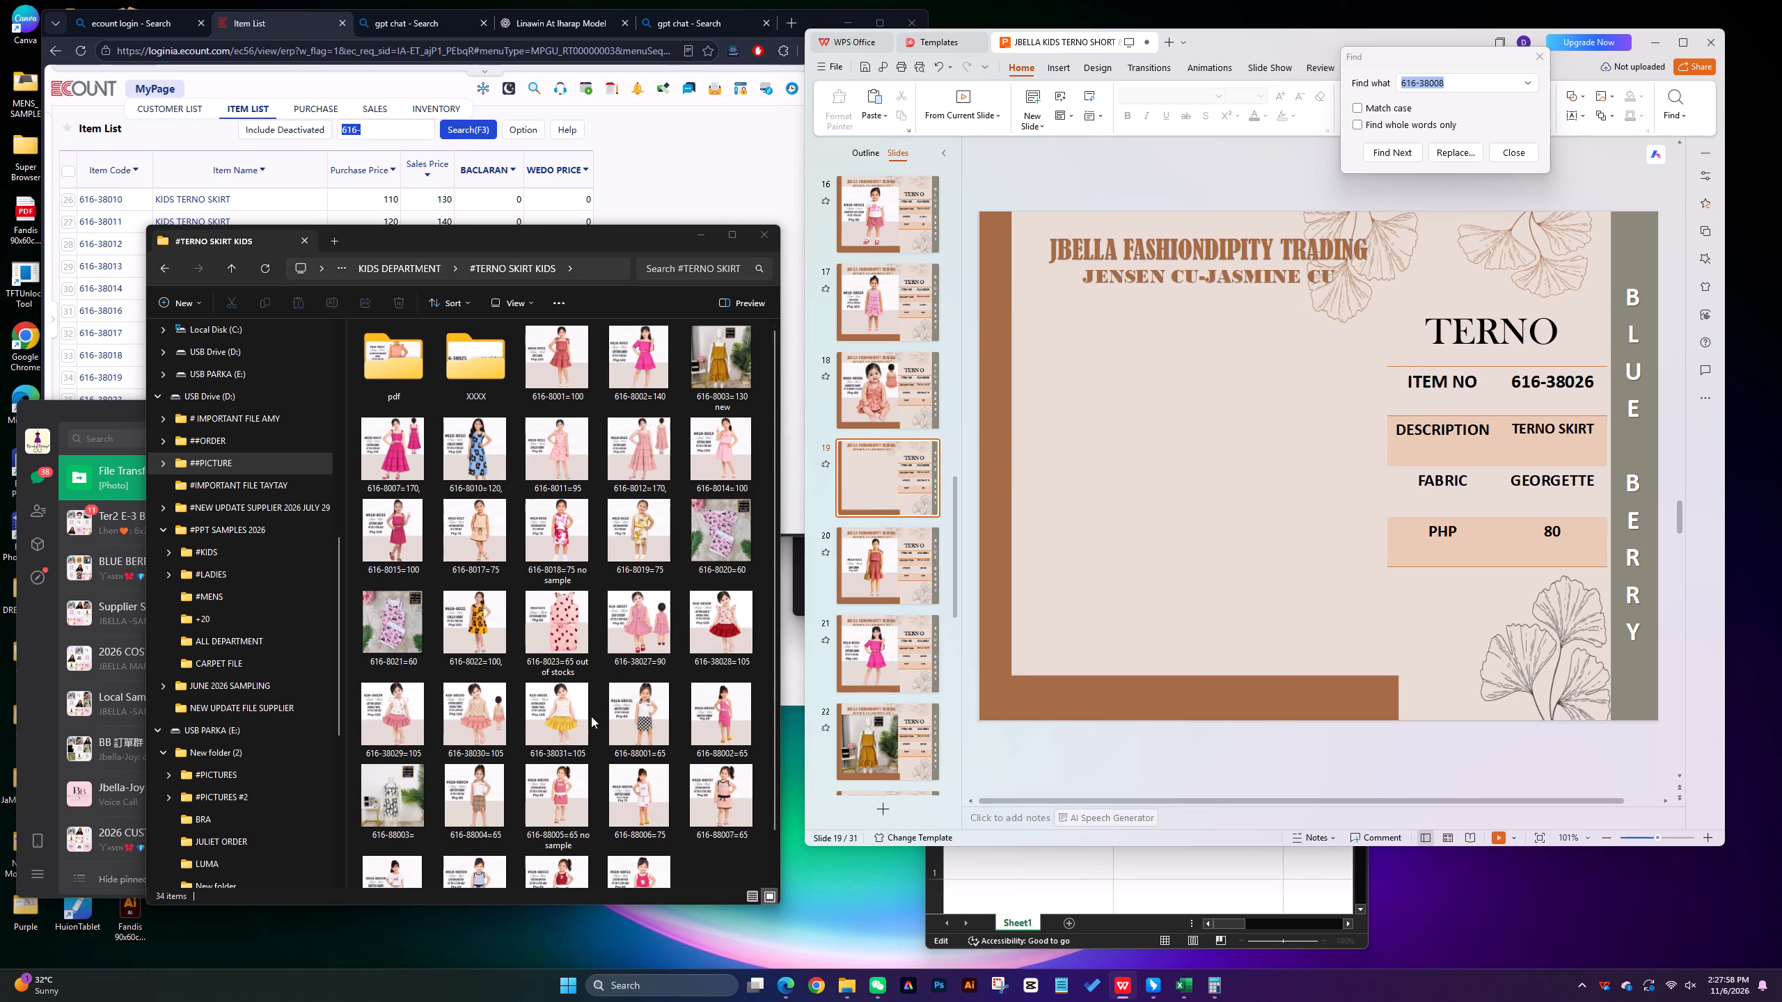
Insert the 616-38027 picture on the duplicated slide, shrink it to about 4.63 in square and place it under the JBELLA heading.
left_click_drag(630, 628, 1036, 321)
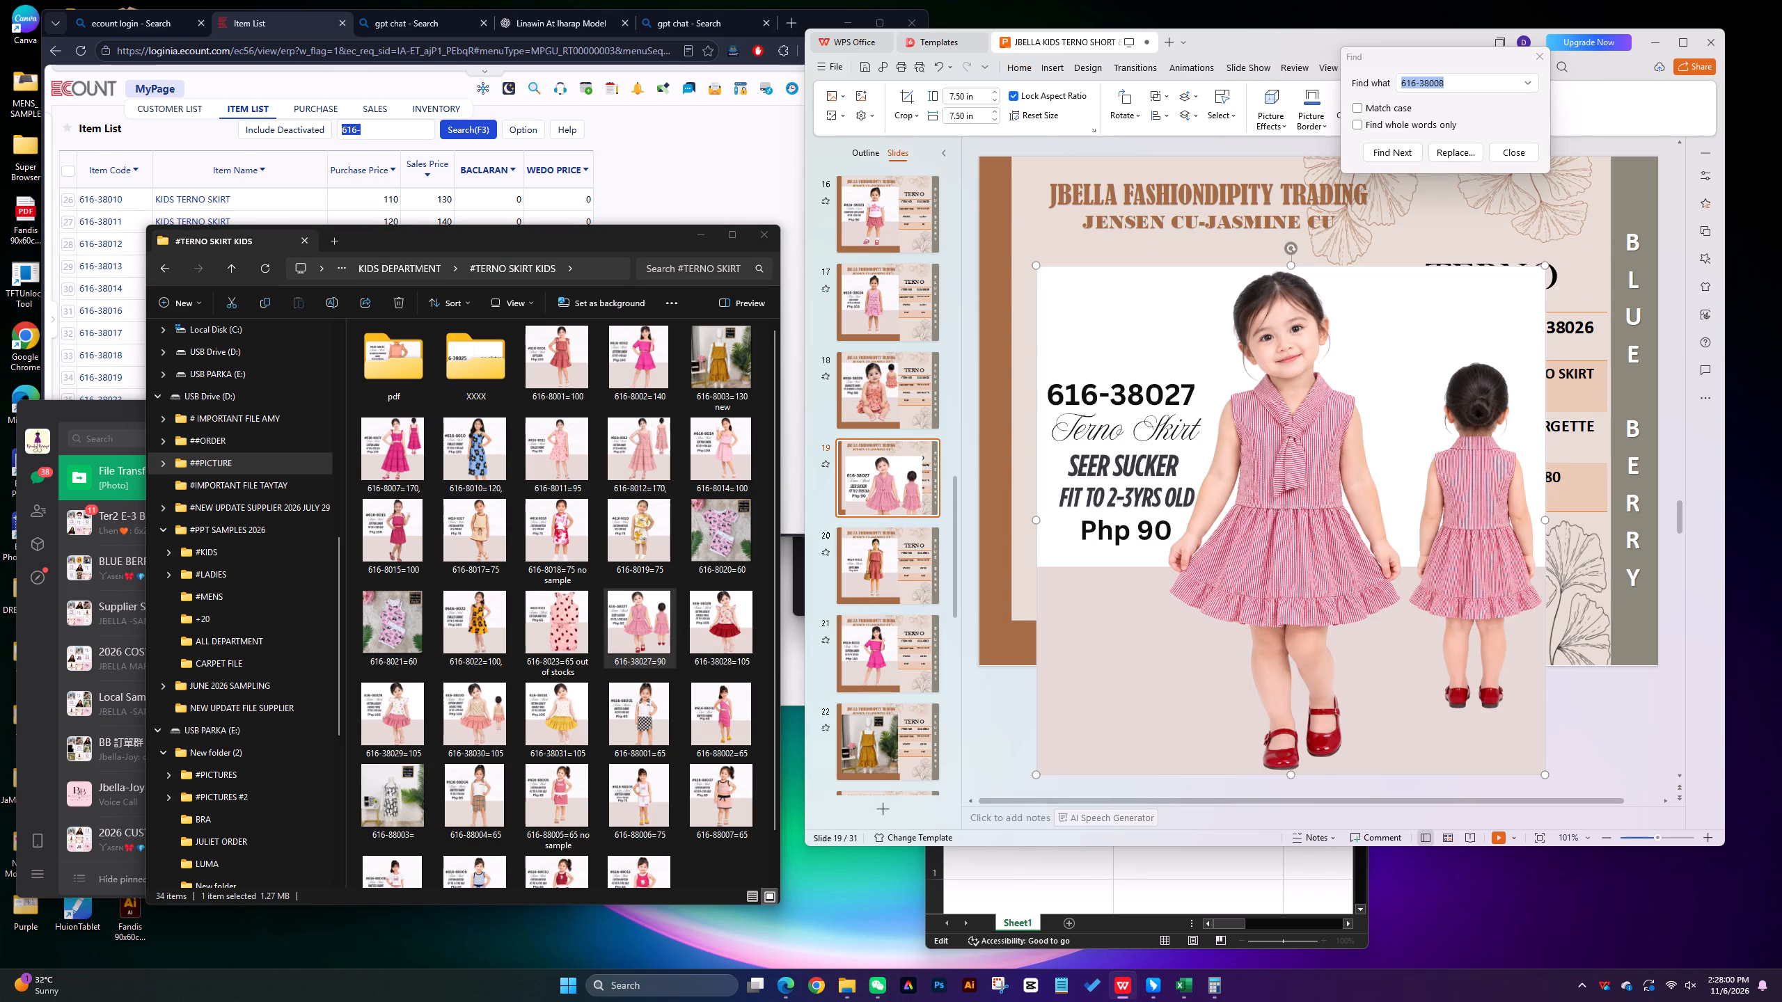
left_click_drag(1543, 265, 1328, 460)
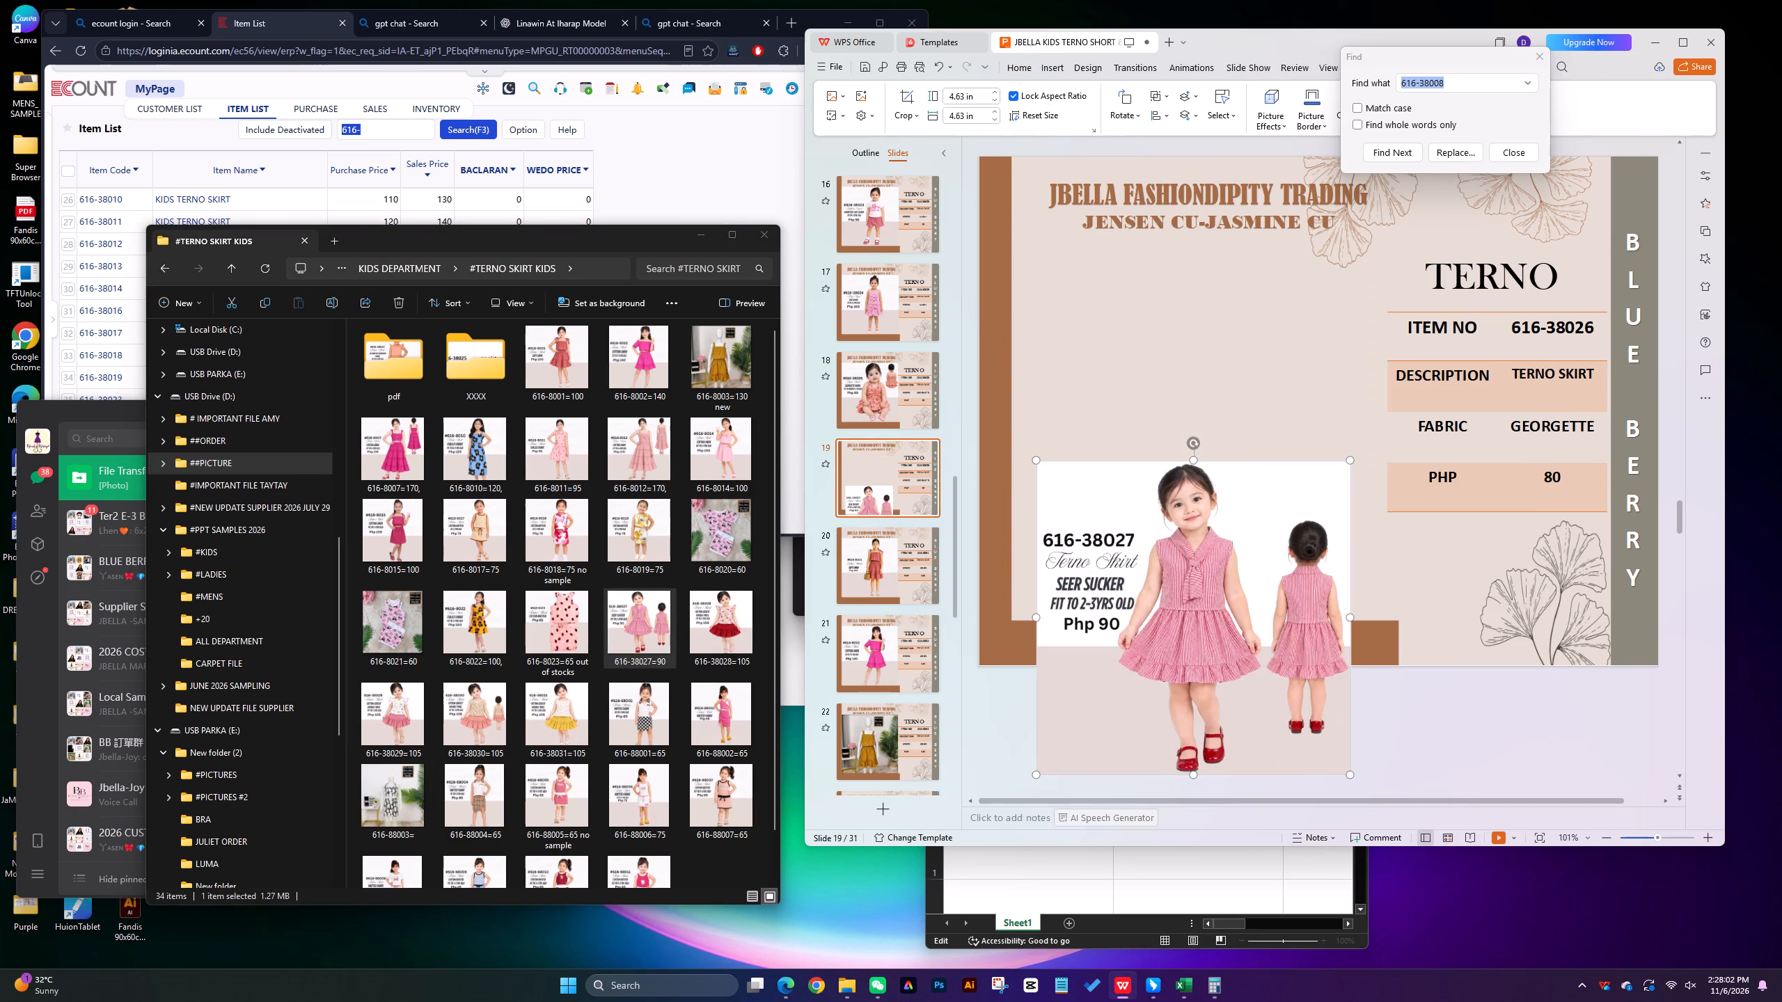
left_click_drag(1182, 617, 1160, 391)
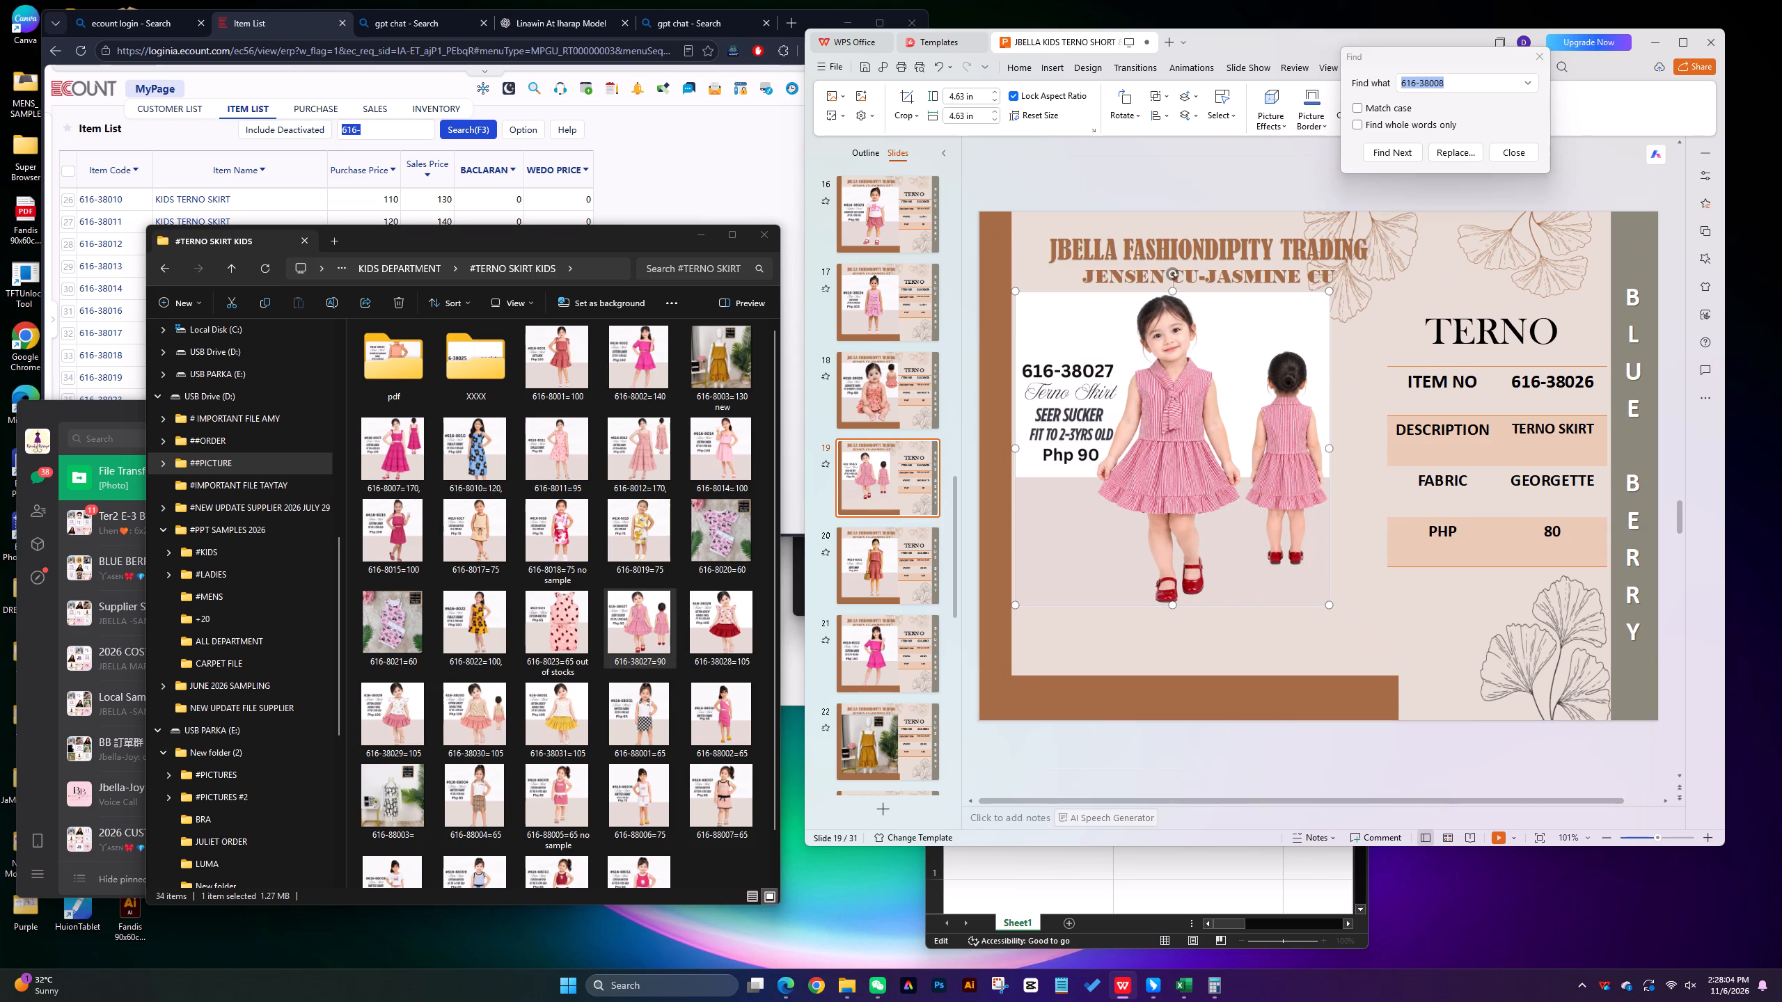
Nudge the 616-38027 picture left and up until it lines up with the inner edge of the slide's brown border.
key("Left")
key("Left")
key("Left")
key("Left")
key("Up")
key("Up")
key("Up")
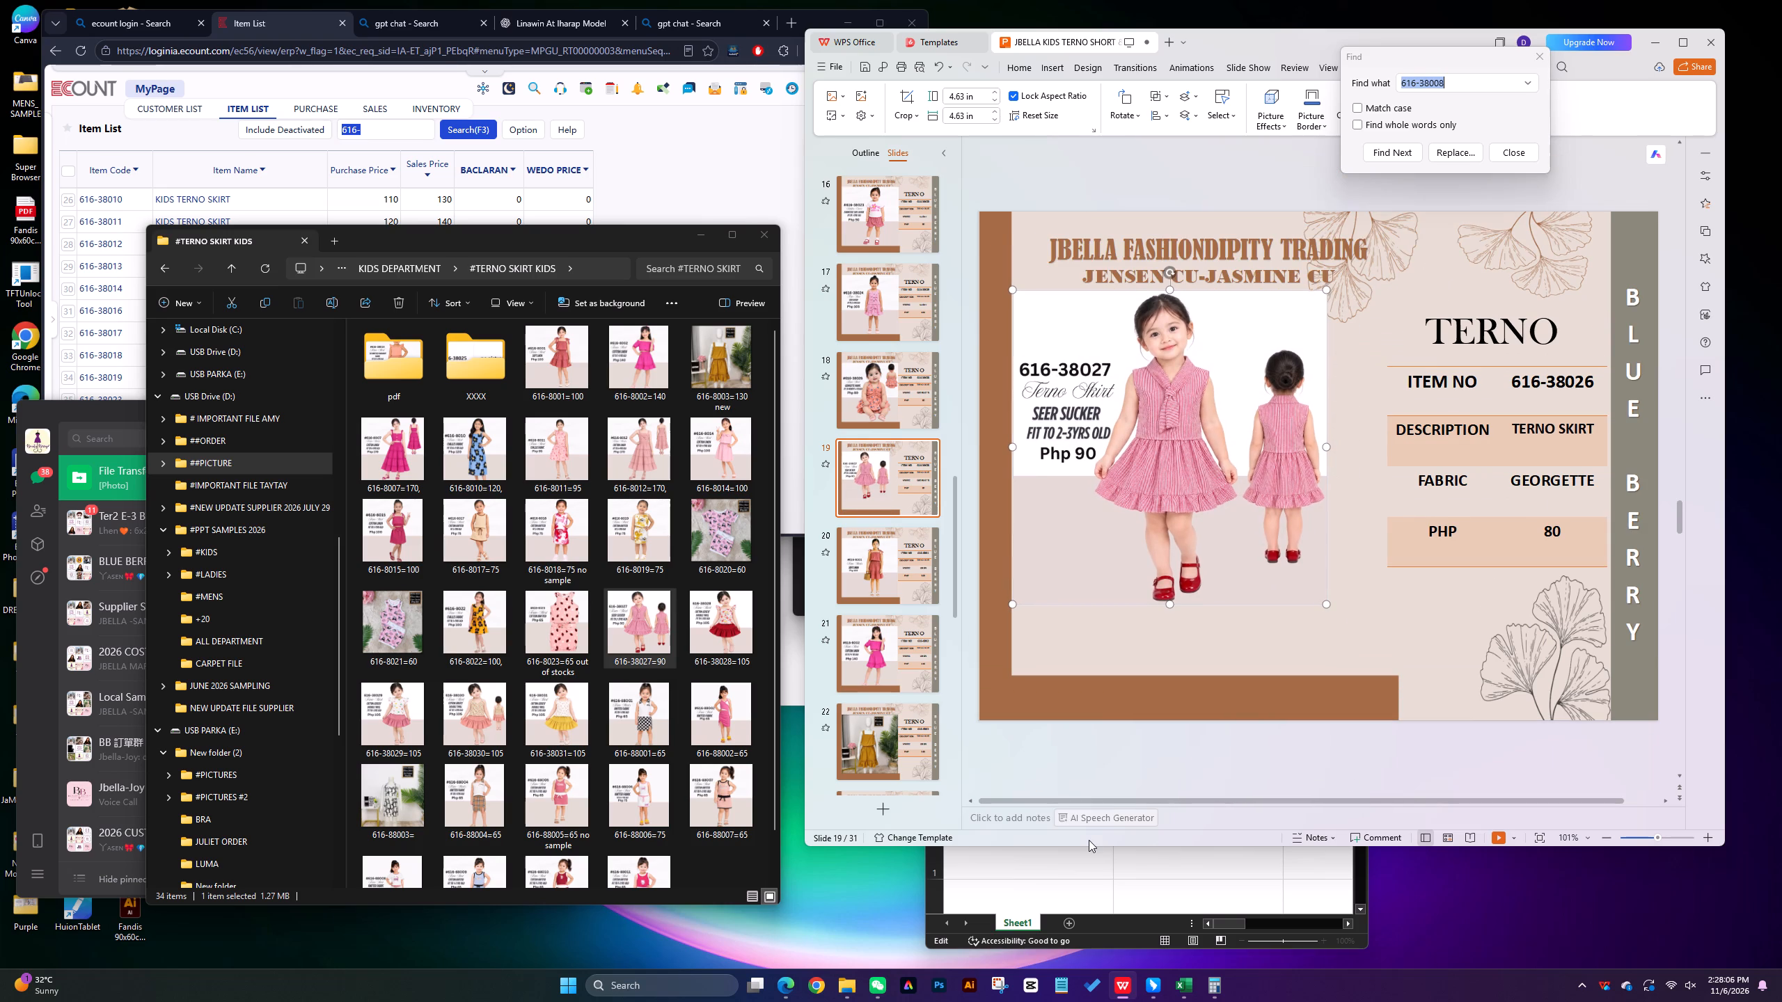
key("Up")
key("Up")
key("Up")
key("Up")
key("Up")
key("Up")
key("Up")
key("Up")
key("Up")
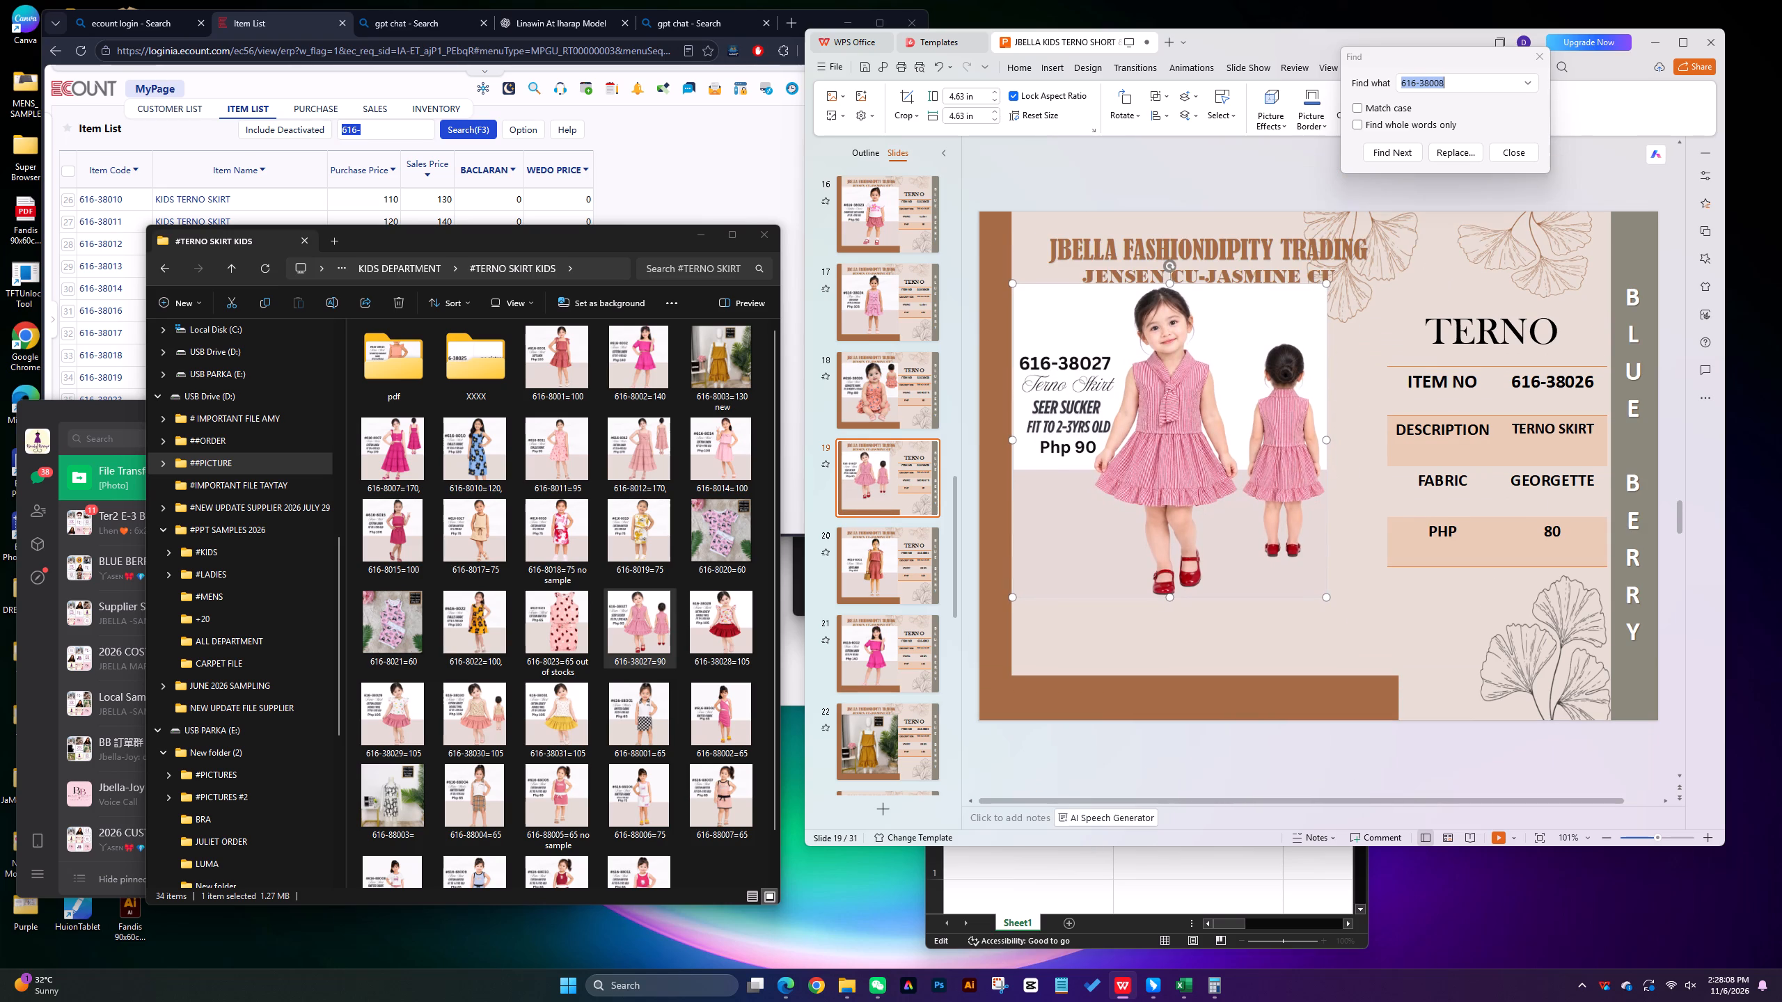
Stretch the 616-38027 picture to about 5.75 in high and 5.52 in wide, reaching the brown band and the item table.
left_click_drag(1168, 600, 1174, 670)
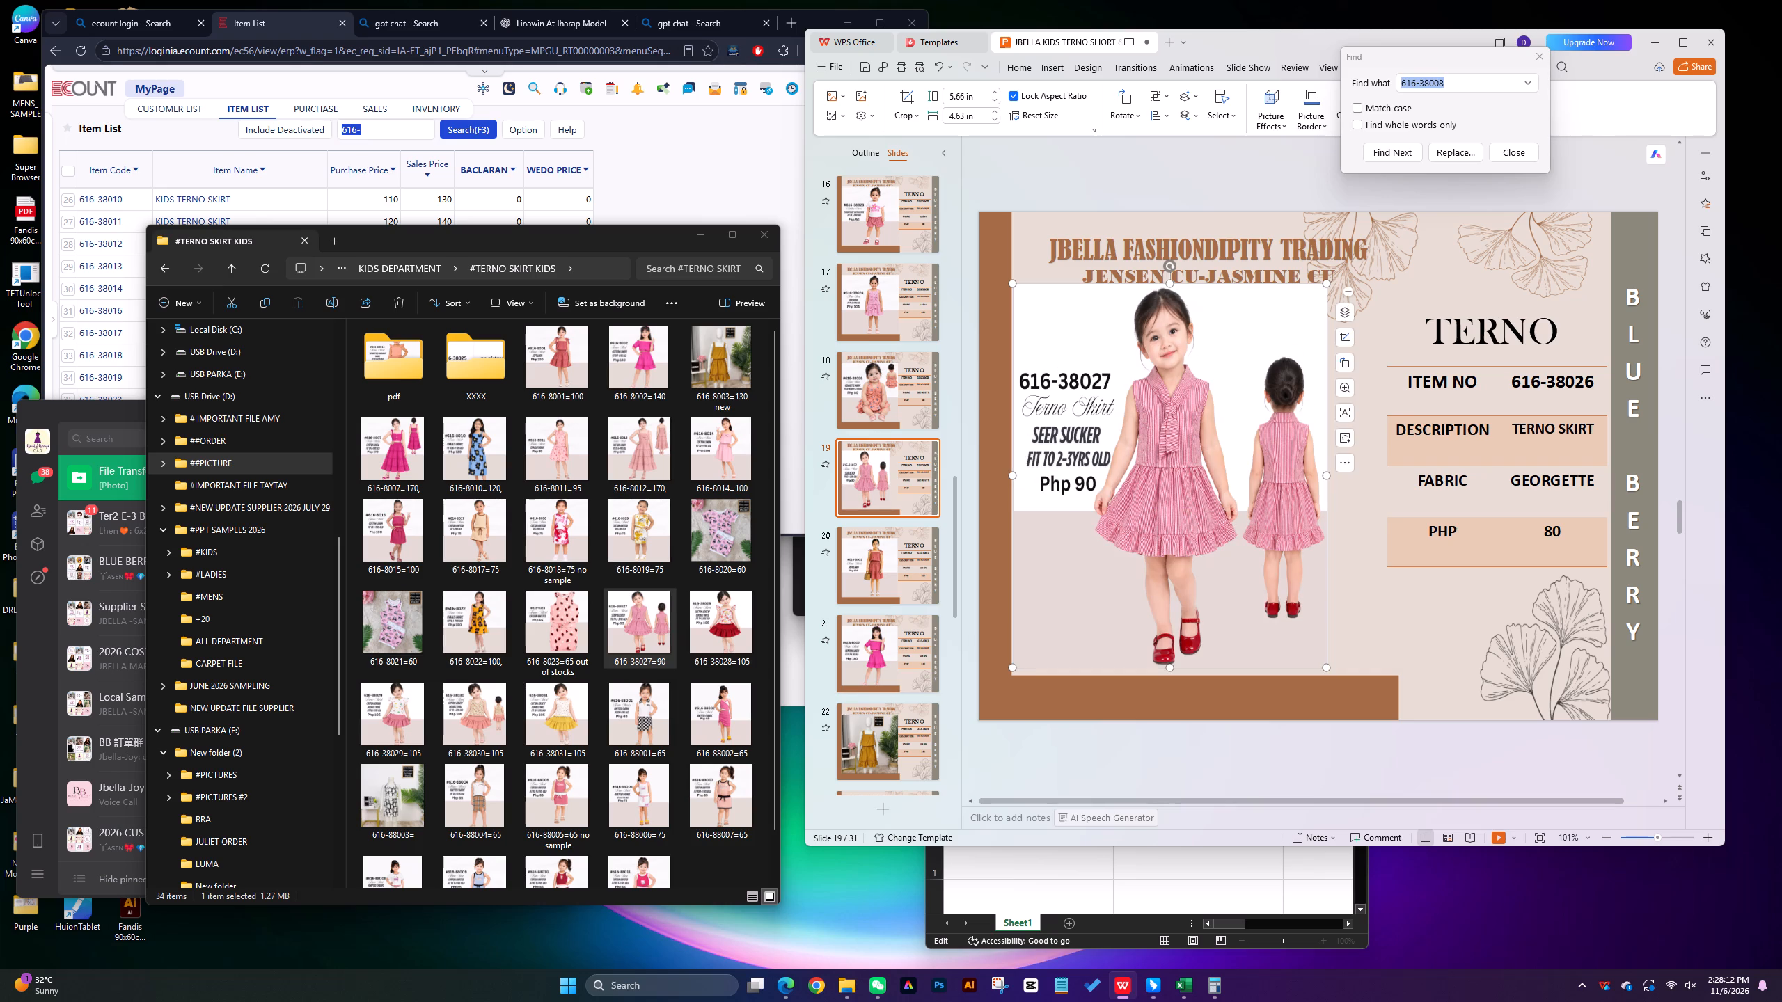
left_click(1169, 667)
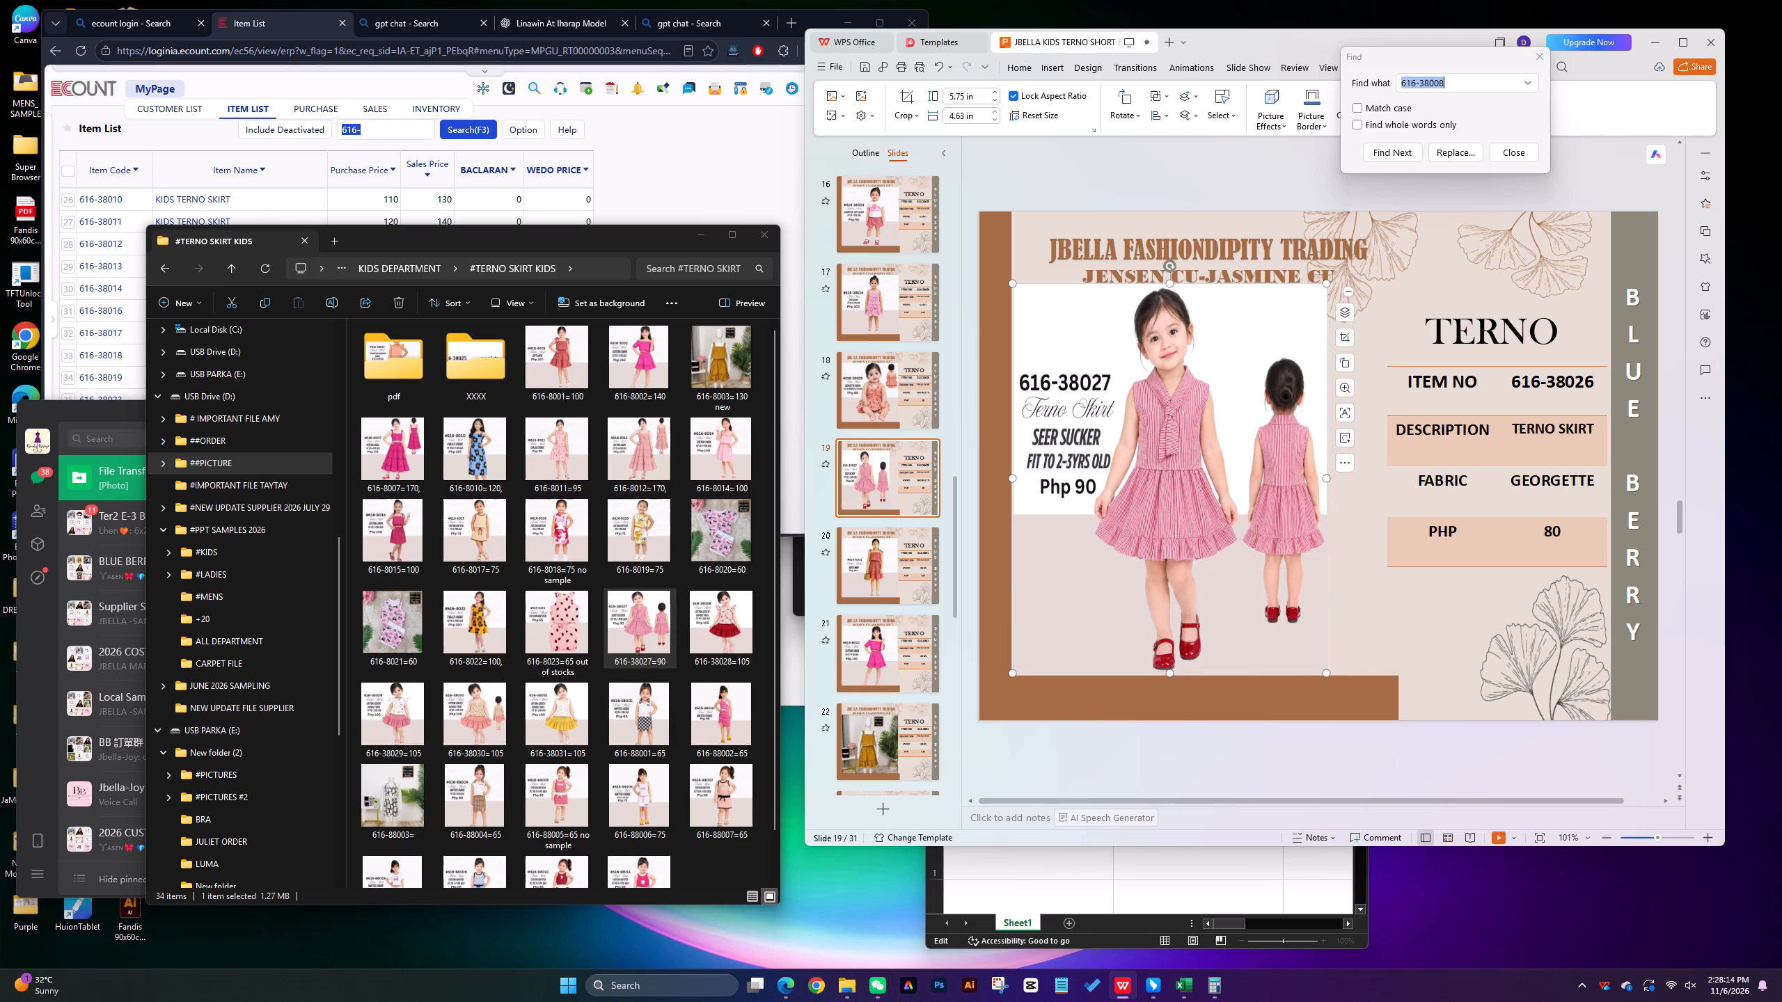
left_click_drag(1327, 475, 1369, 479)
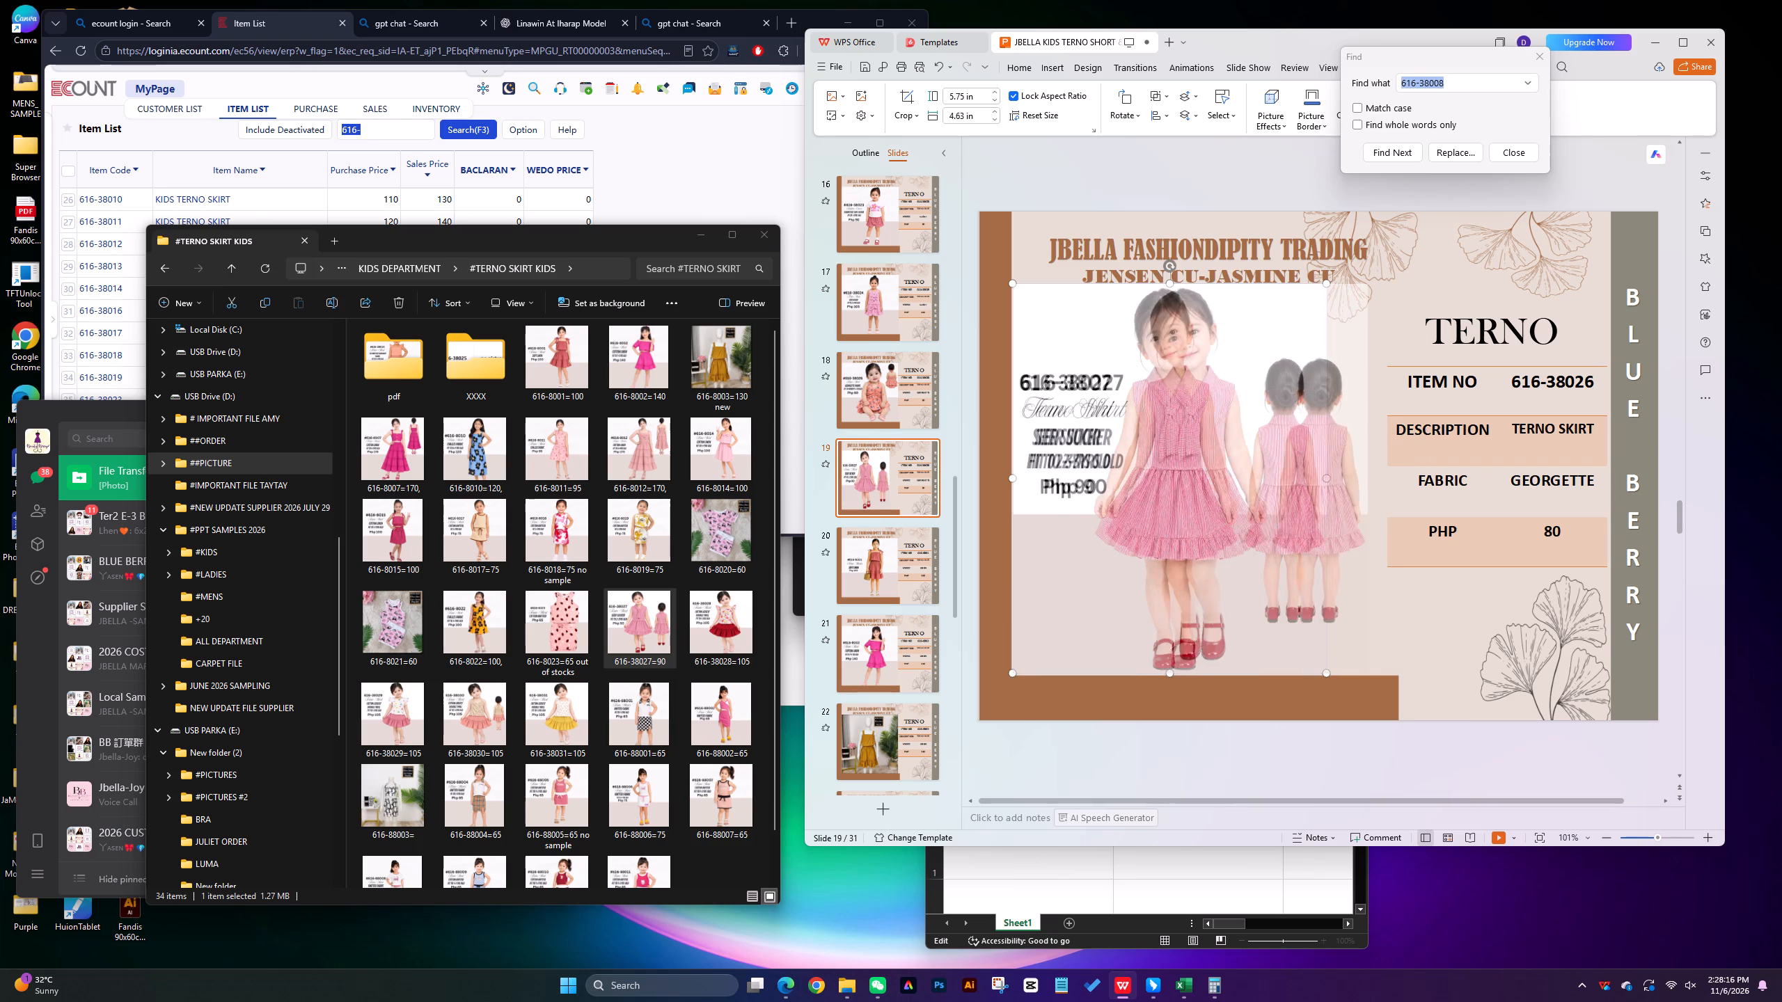
left_click_drag(1369, 479, 1384, 482)
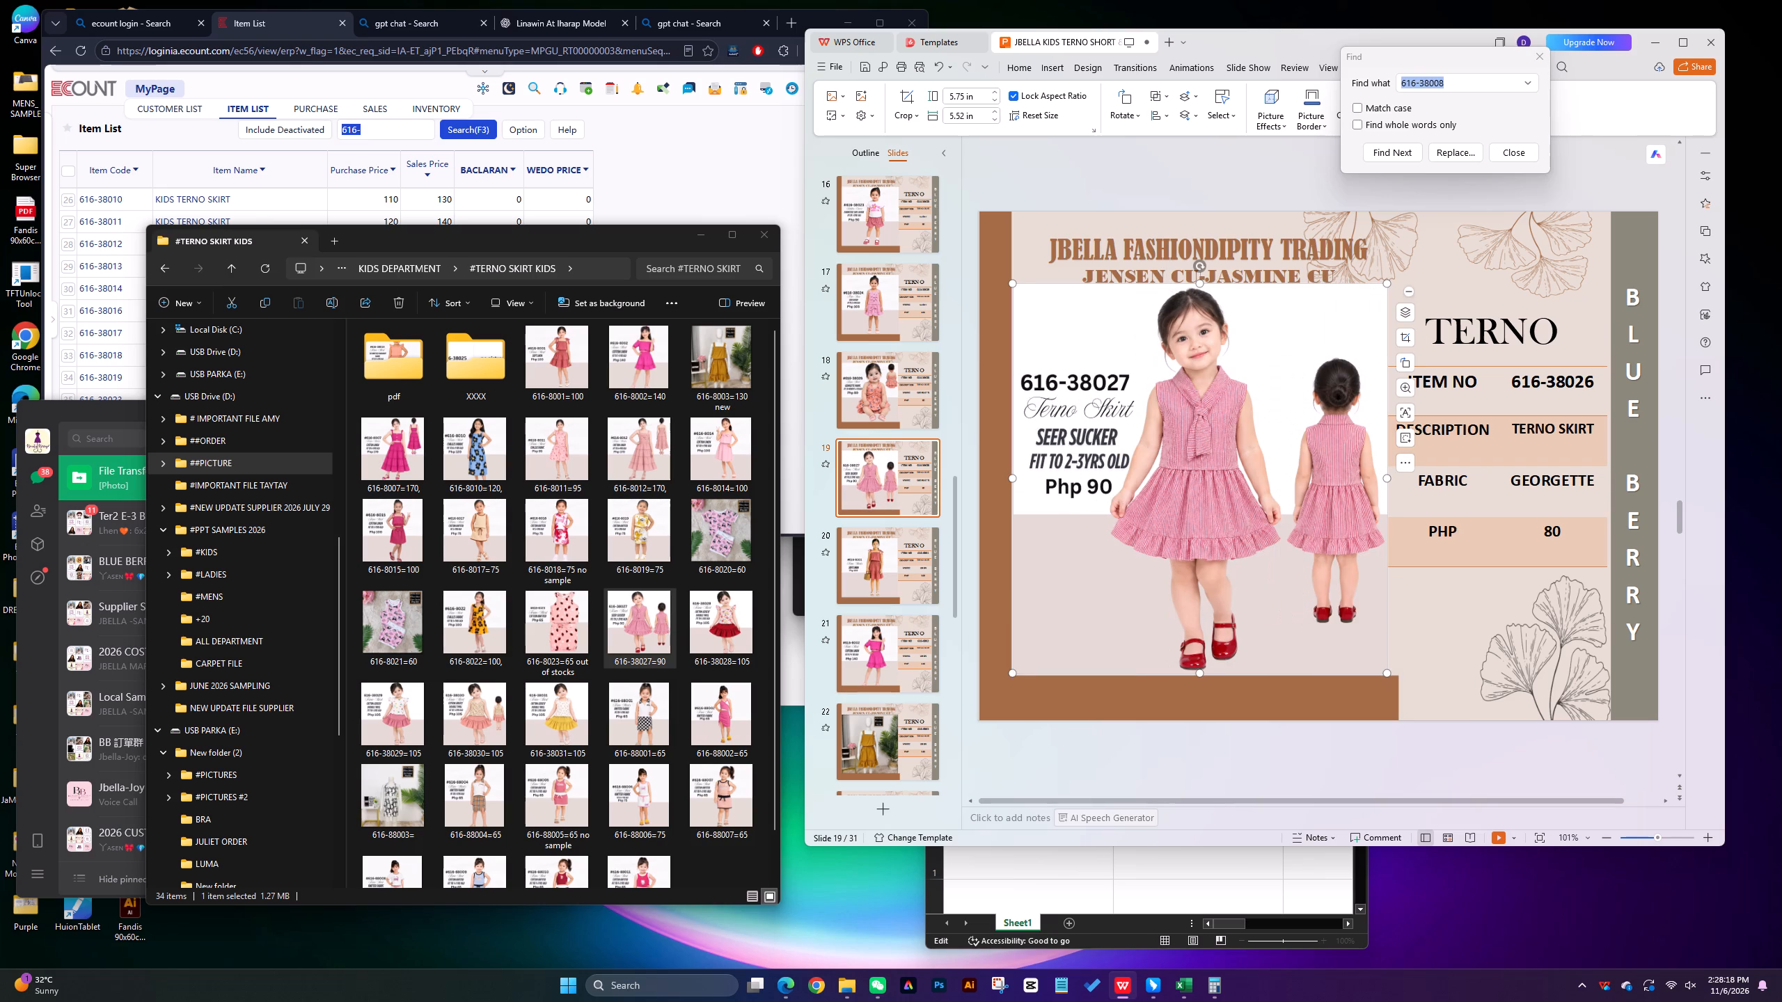
Change the duplicated slide's item number to 616-38027.
left_click(1598, 379)
key("BackSpace")
key("7")
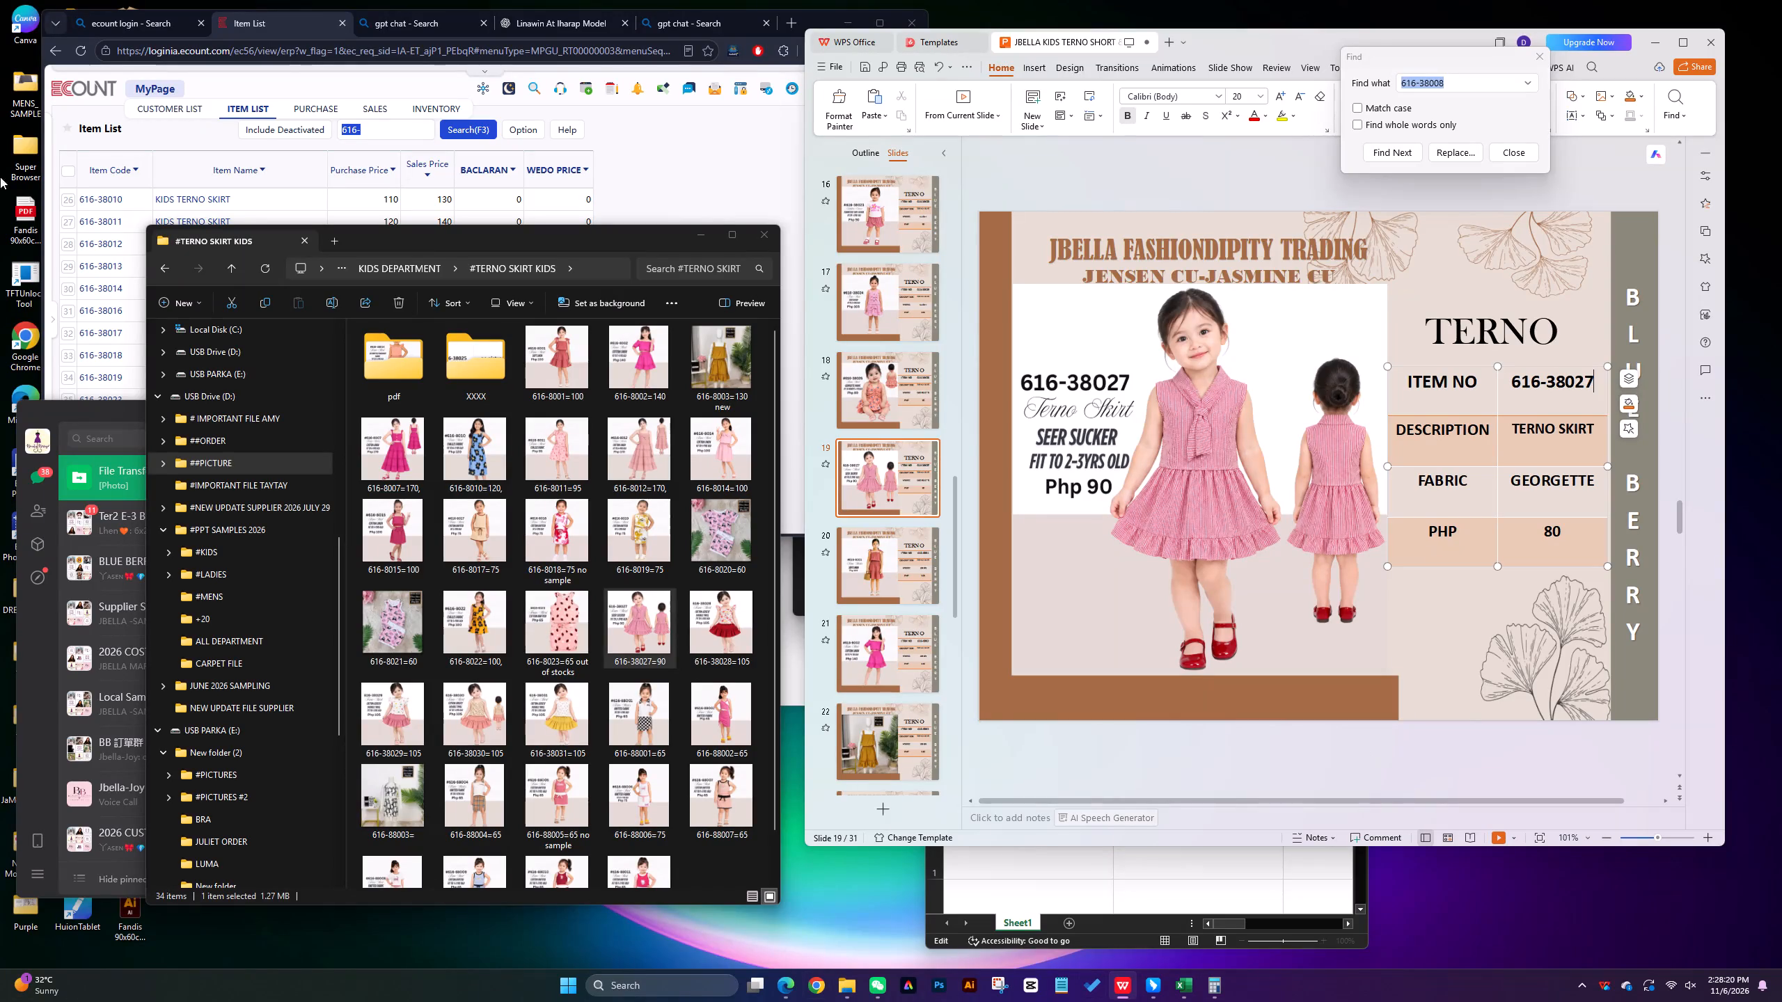
Replace the fabric entry on the 616-38027 slide with SUCKER.
left_click(1593, 481)
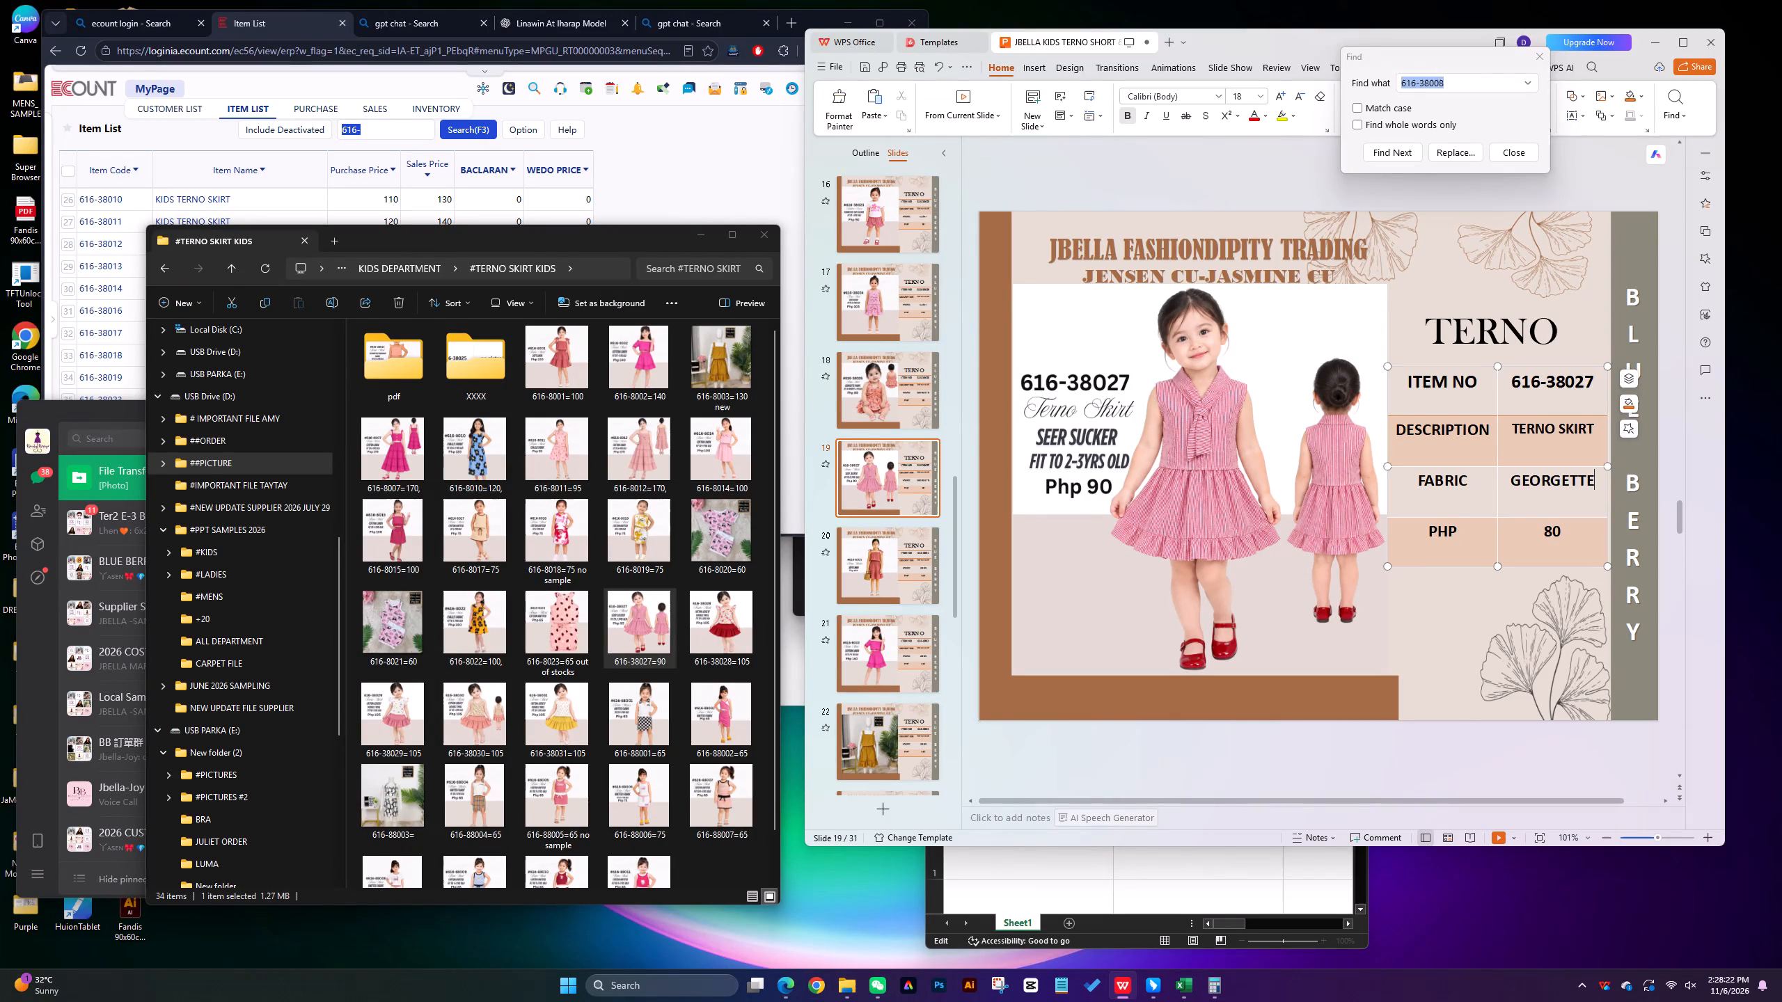
key("BackSpace")
key("BackSpace")
key("BackSpace")
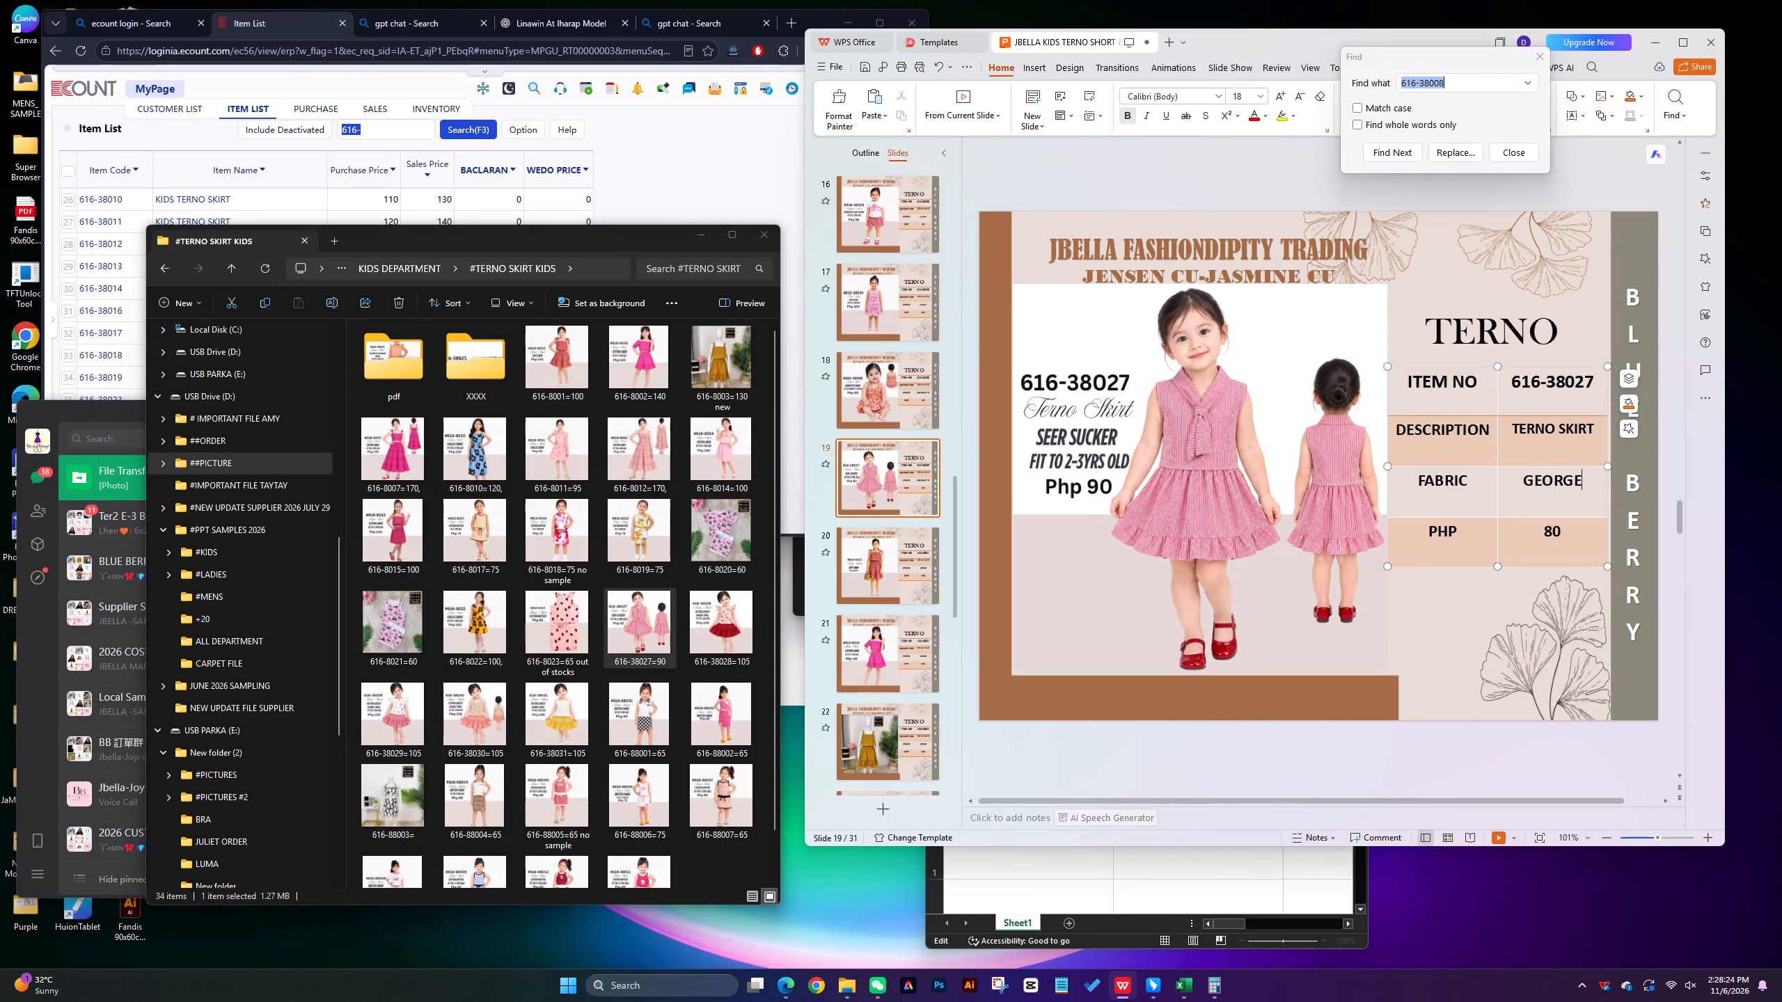
key("equal")
key("BackSpace")
key("BackSpace")
key("BackSpace")
key("BackSpace")
key("BackSpace")
type("SUCKERR")
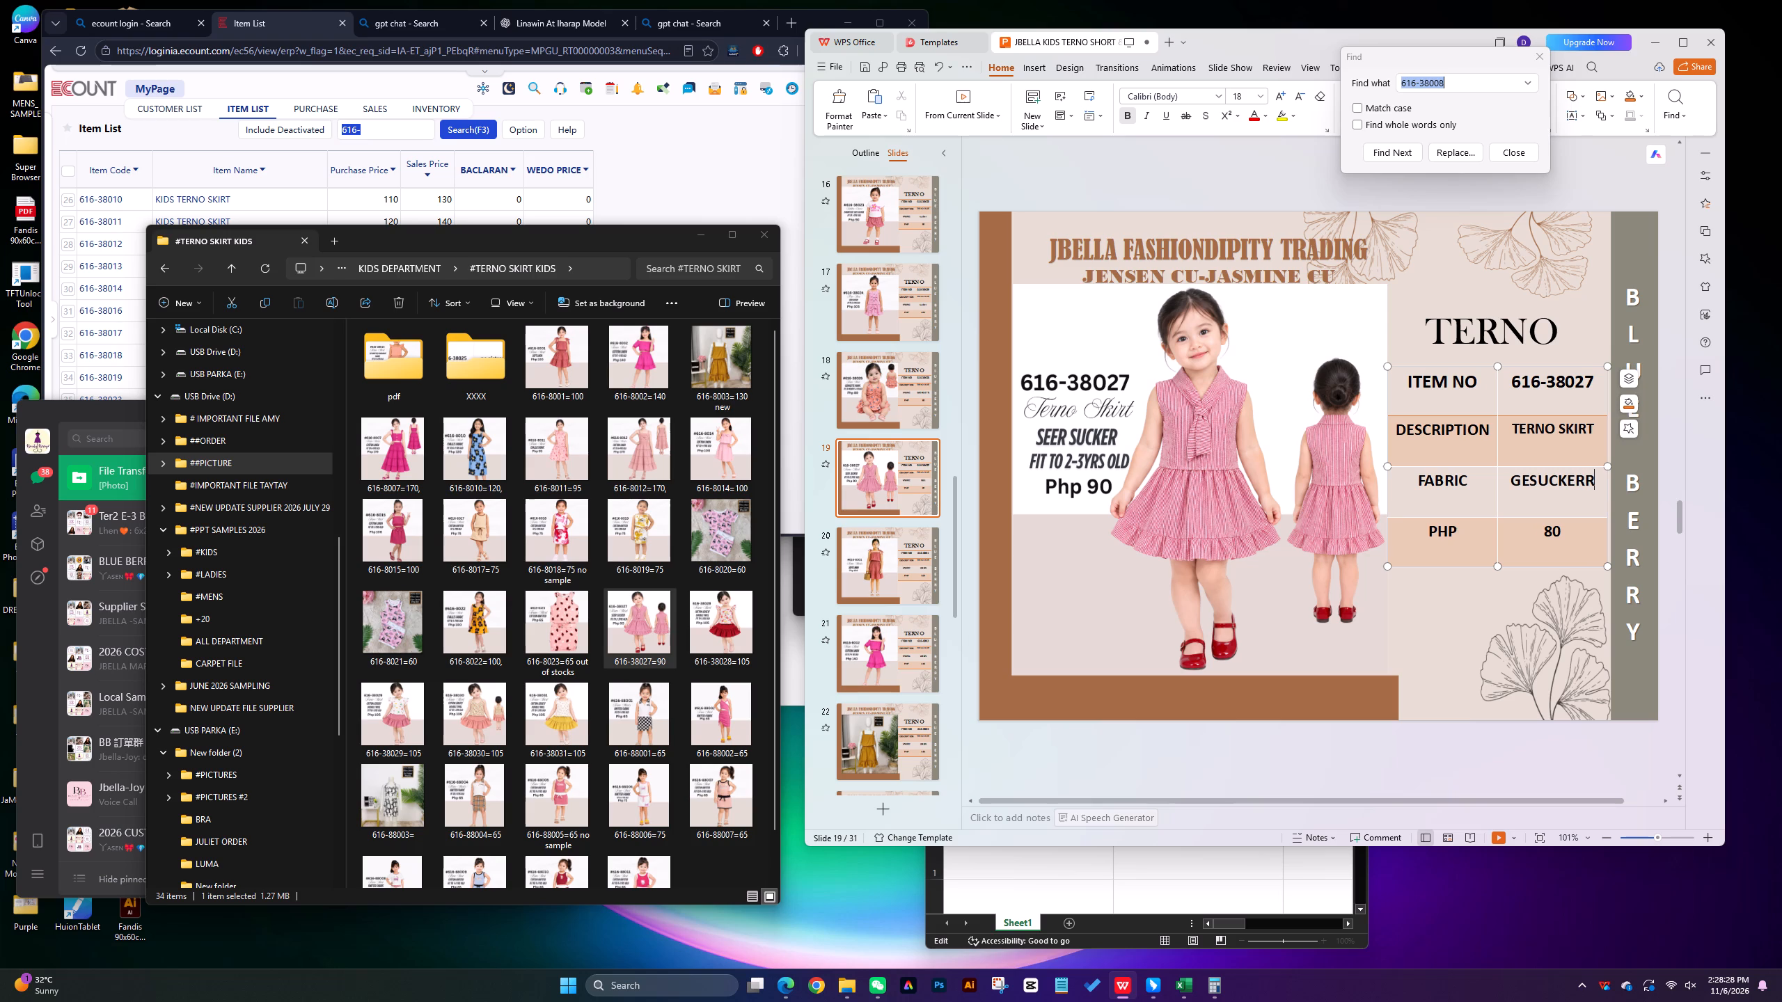
key("BackSpace")
key("BackSpace")
key("BackSpace")
key("BackSpace")
key("BackSpace")
key("BackSpace")
key("BackSpace")
key("BackSpace")
key("BackSpace")
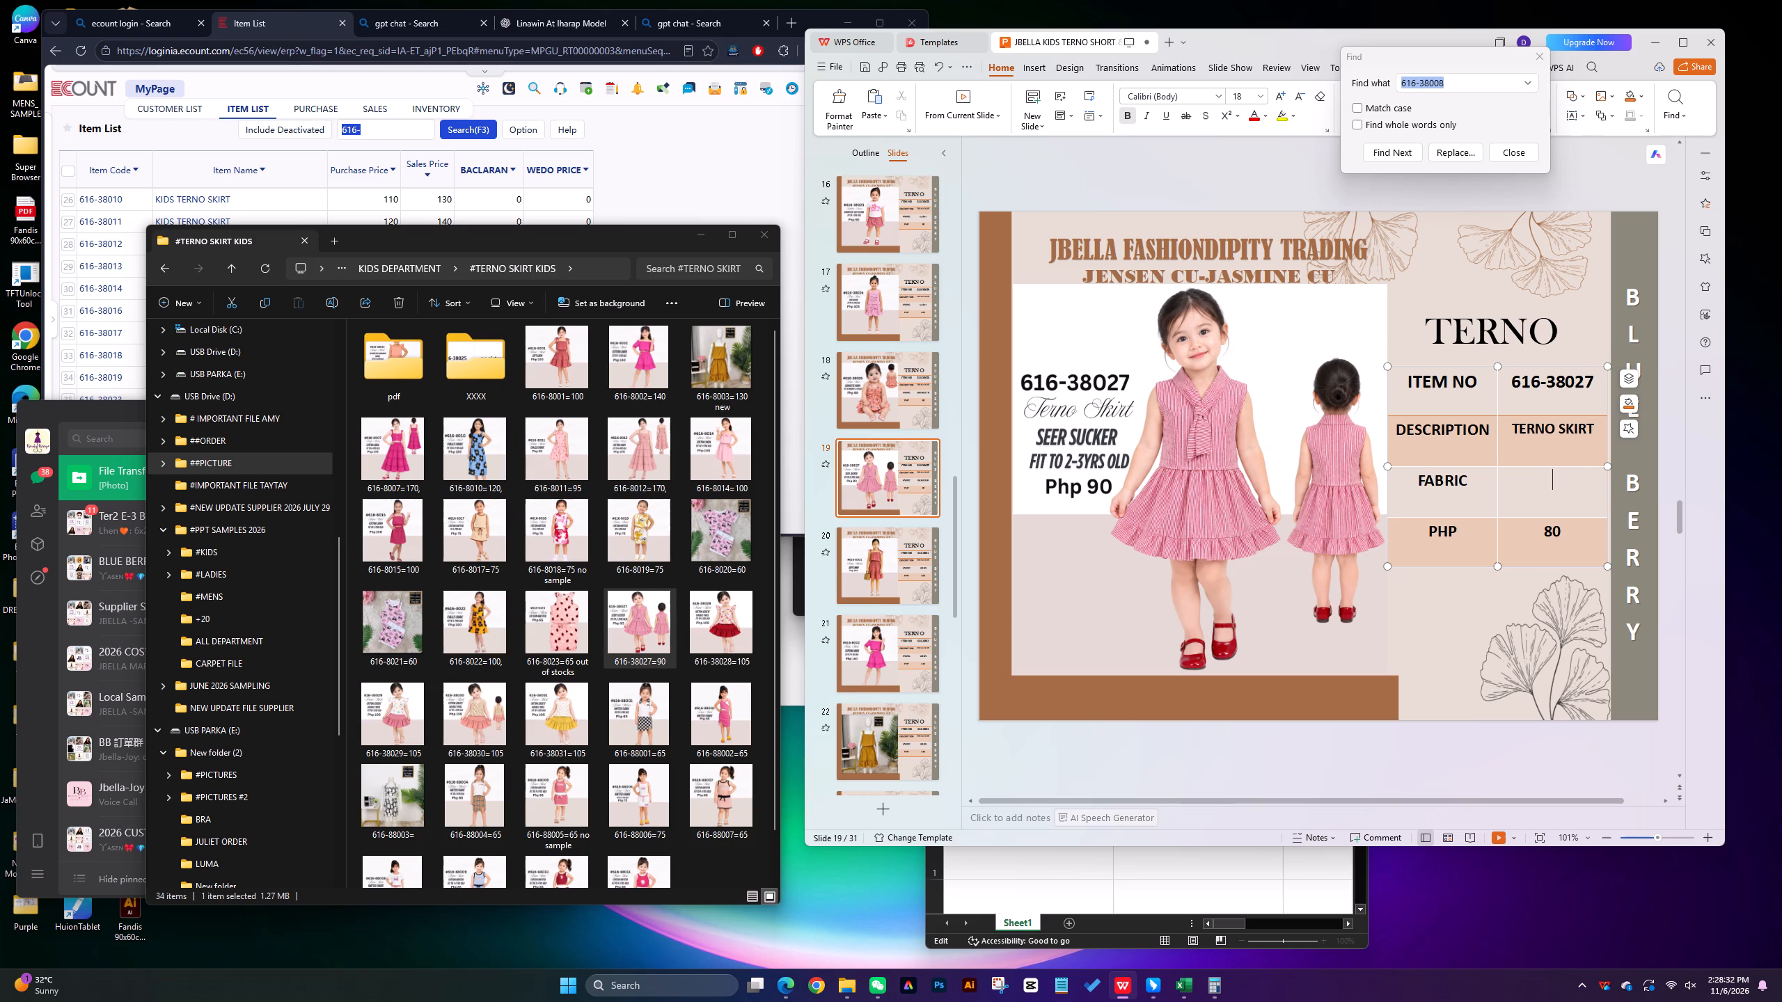
type("SUCK")
key("e")
key("r")
key("r")
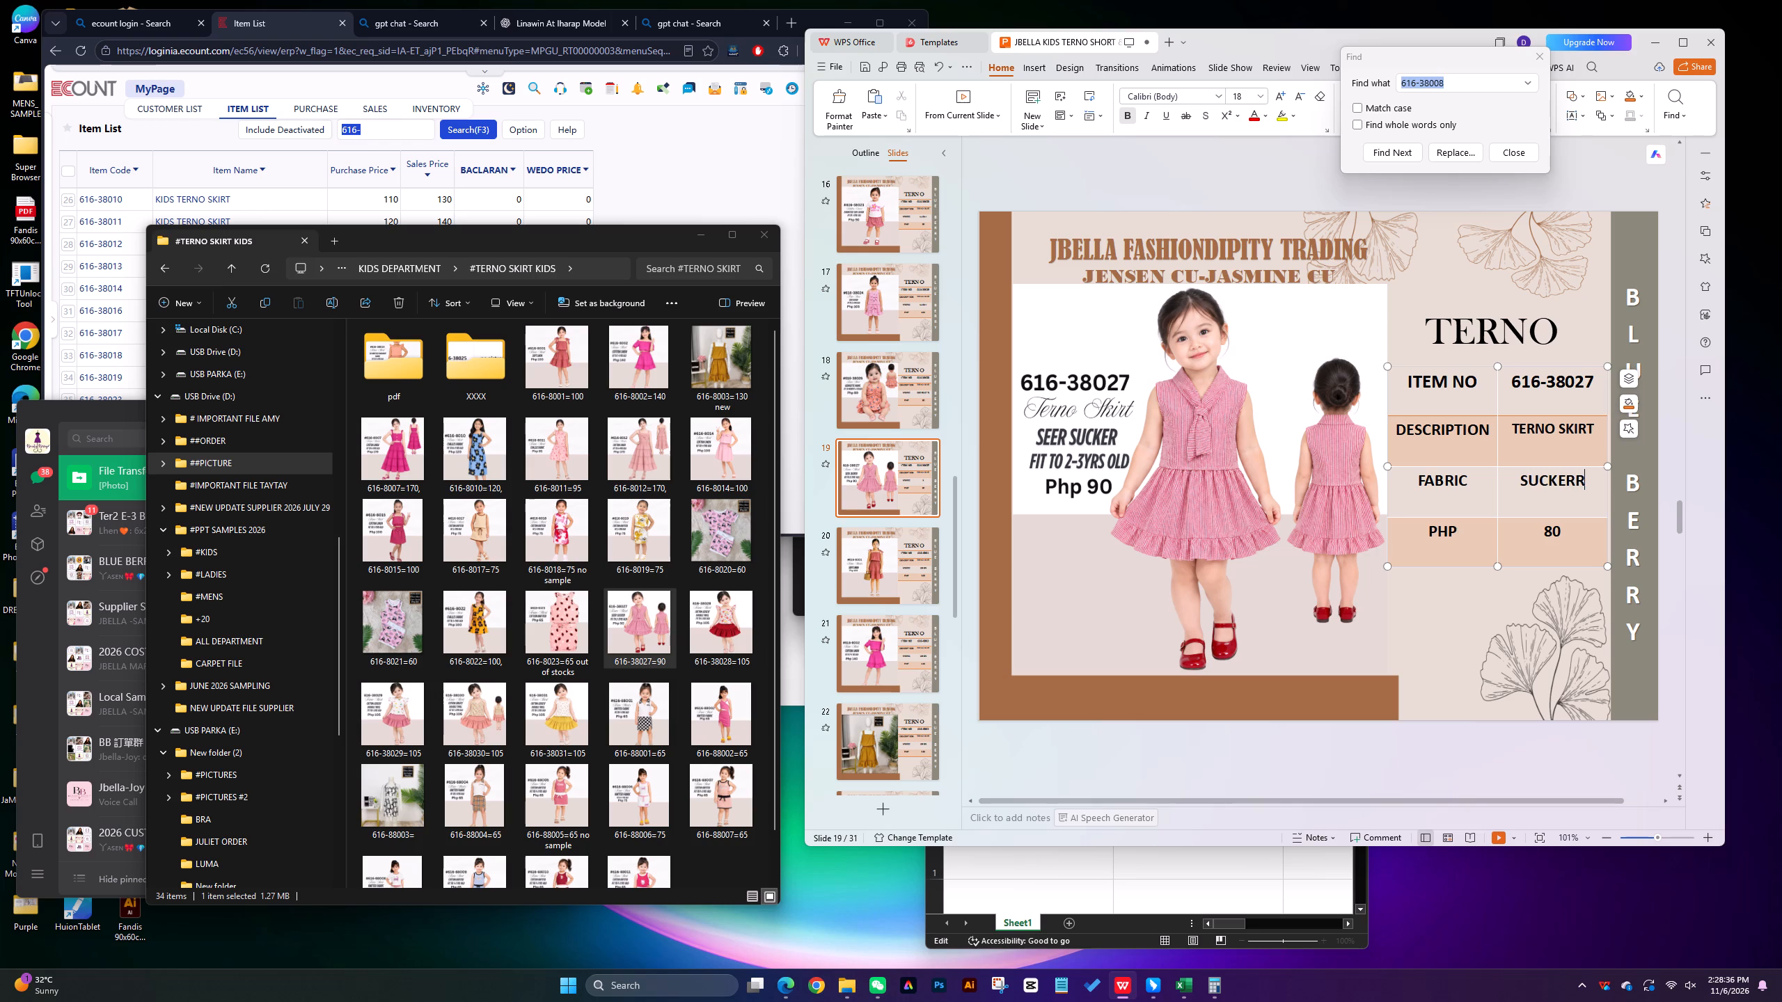
key("r")
key("BackSpace")
key("BackSpace")
left_click_drag(1121, 181, 1128, 182)
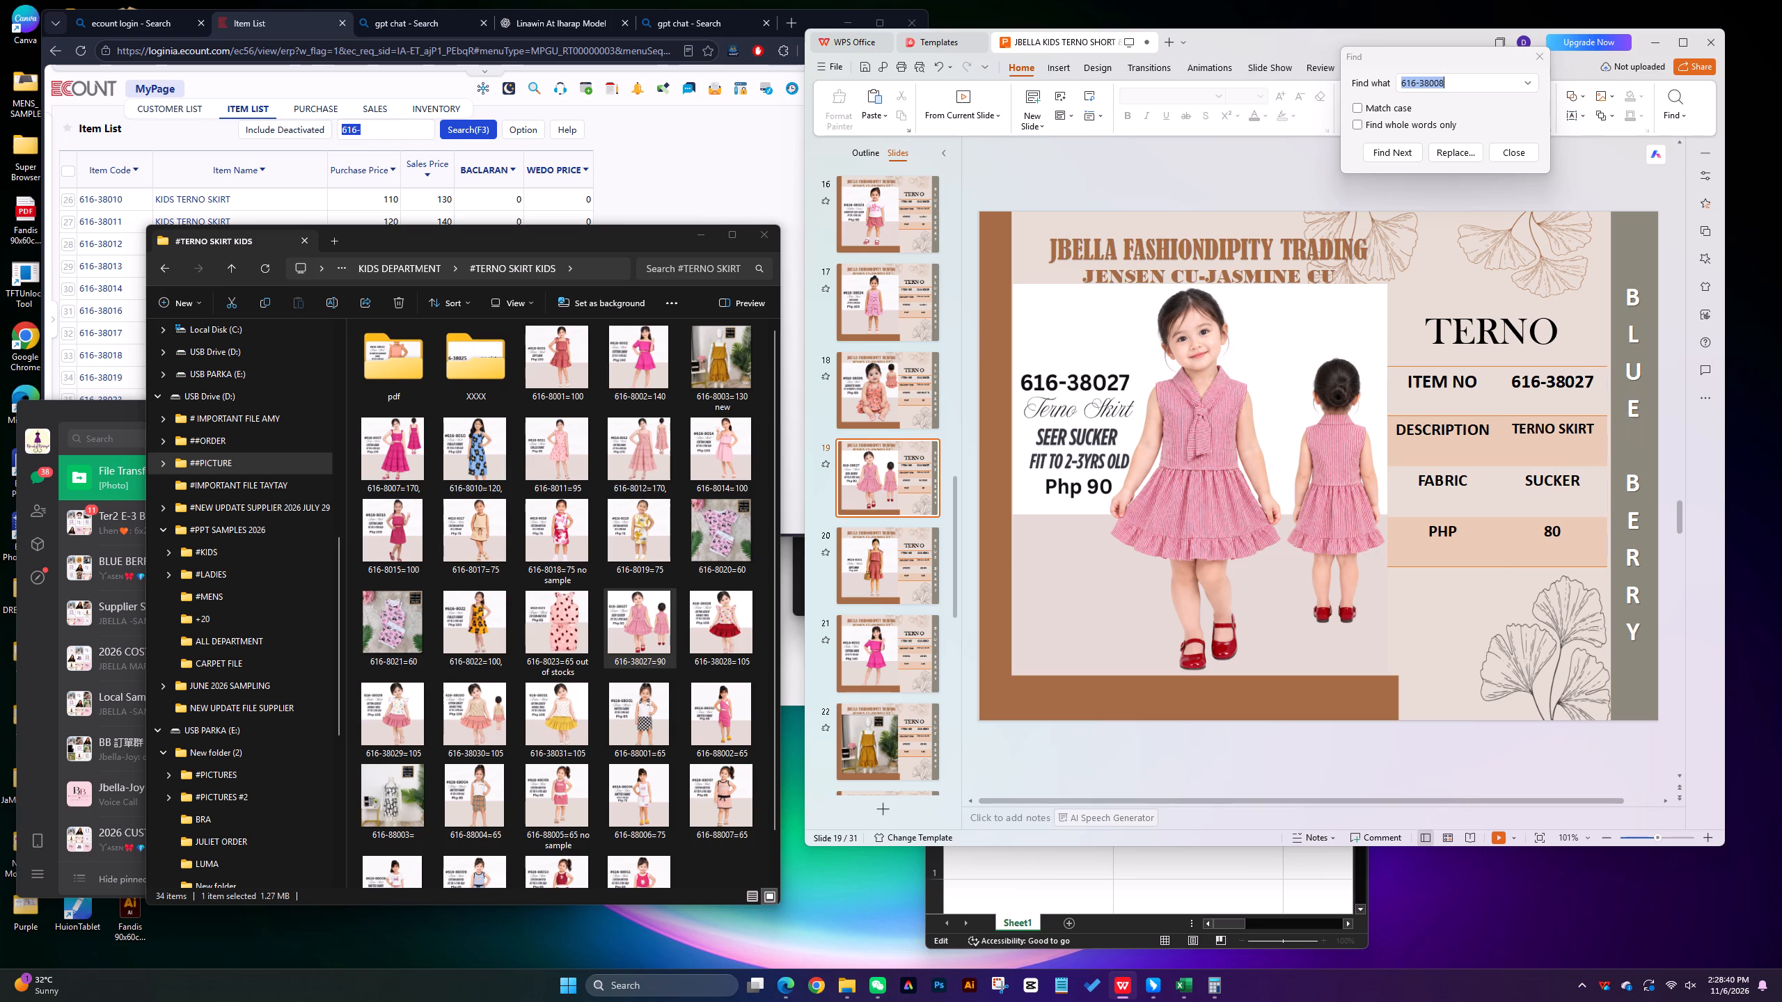
Save the presentation.
left_click(862, 68)
Switch to Weixin and look back through the recent product pictures and order messages in the Ter2 E-3 Blueberry chat.
left_click(100, 523)
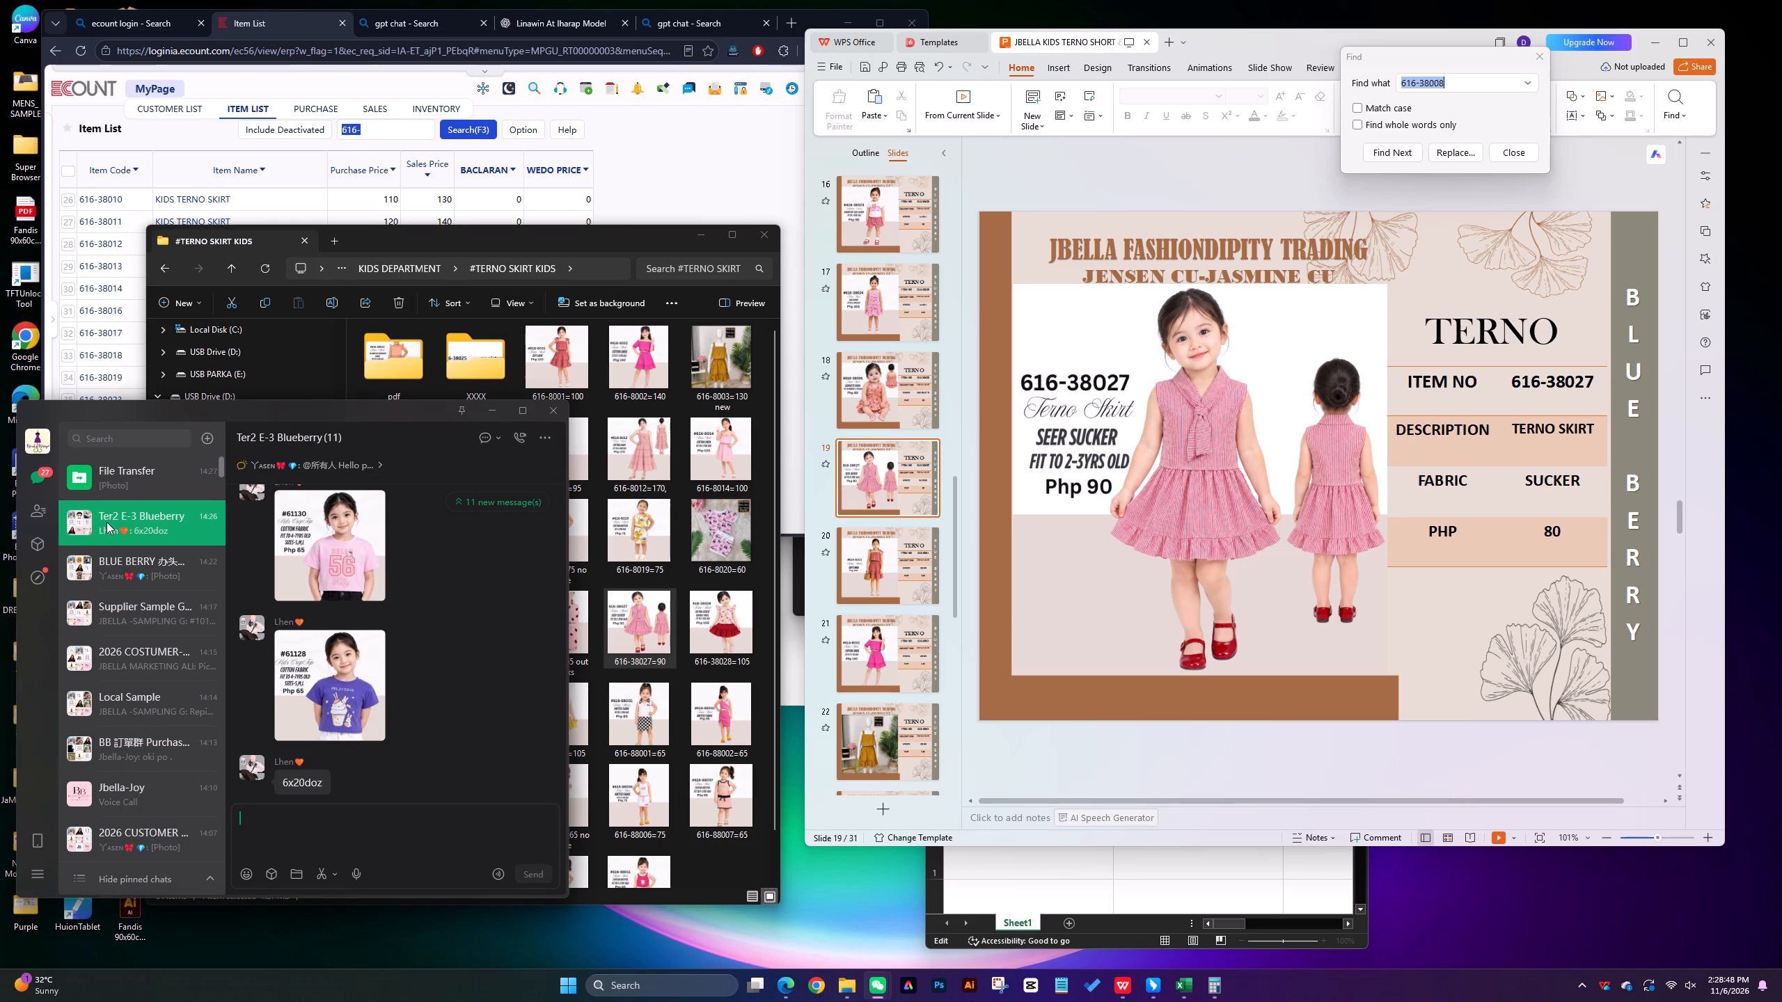
scroll(316, 637, "up", 5)
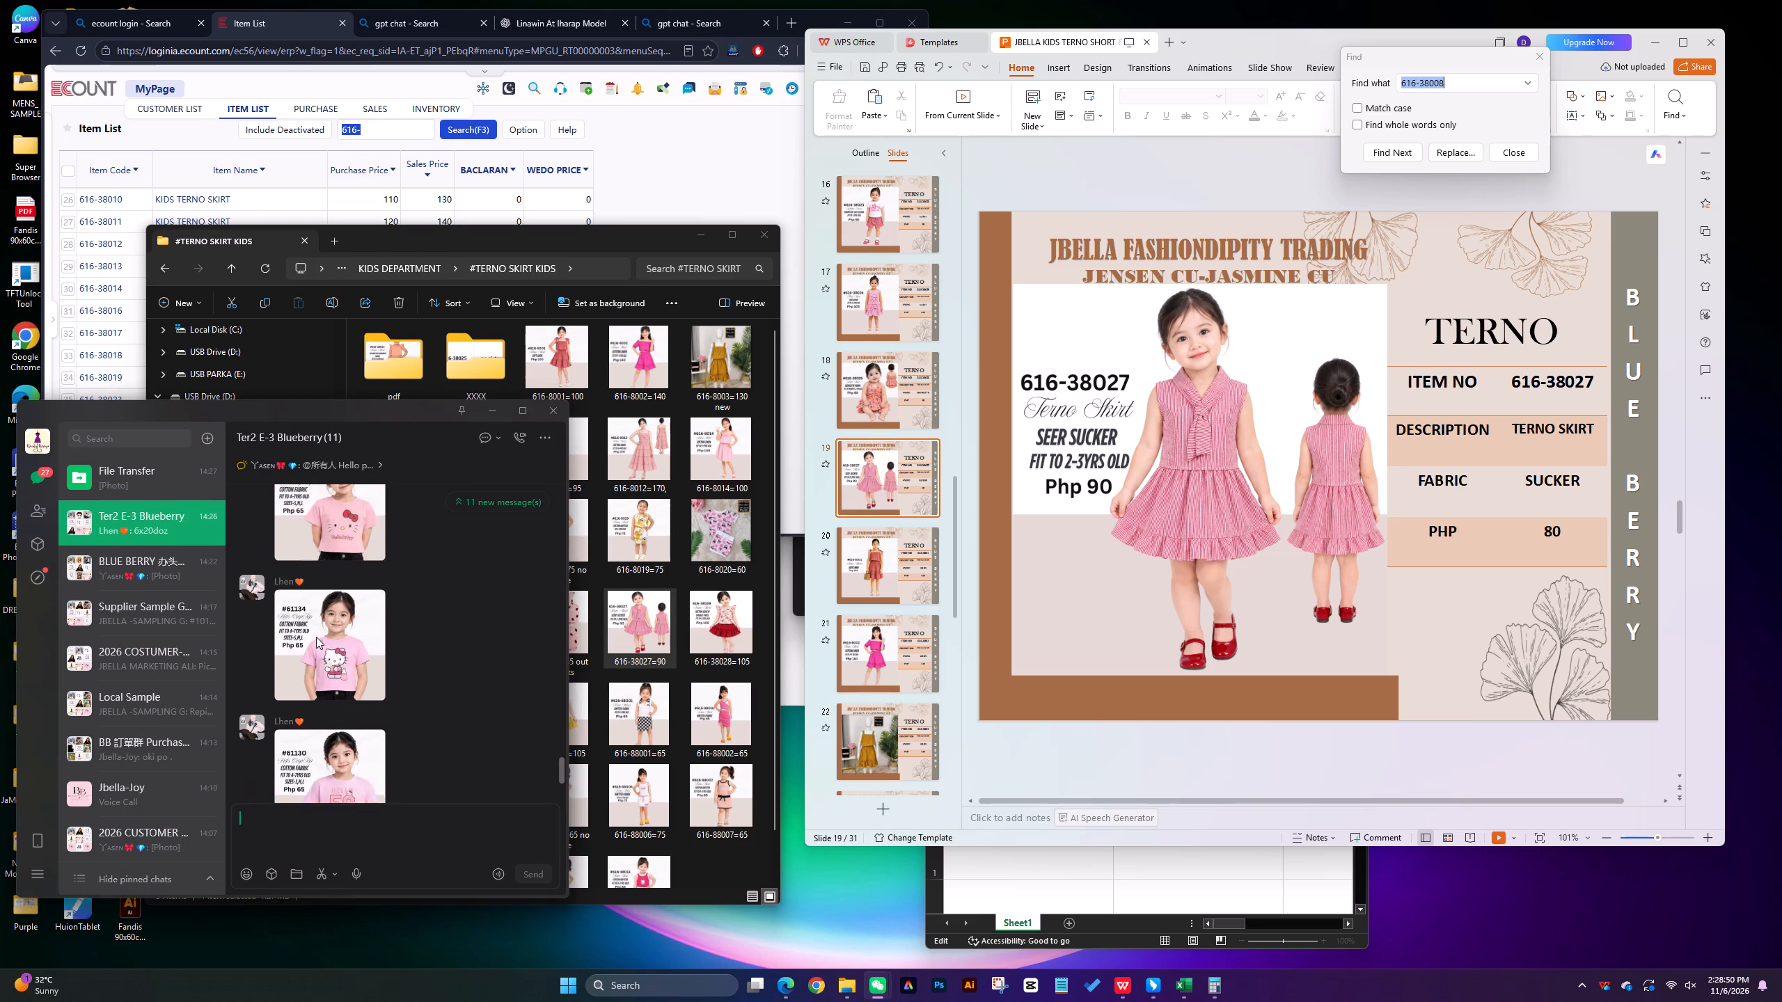
scroll(316, 639, "up", 14)
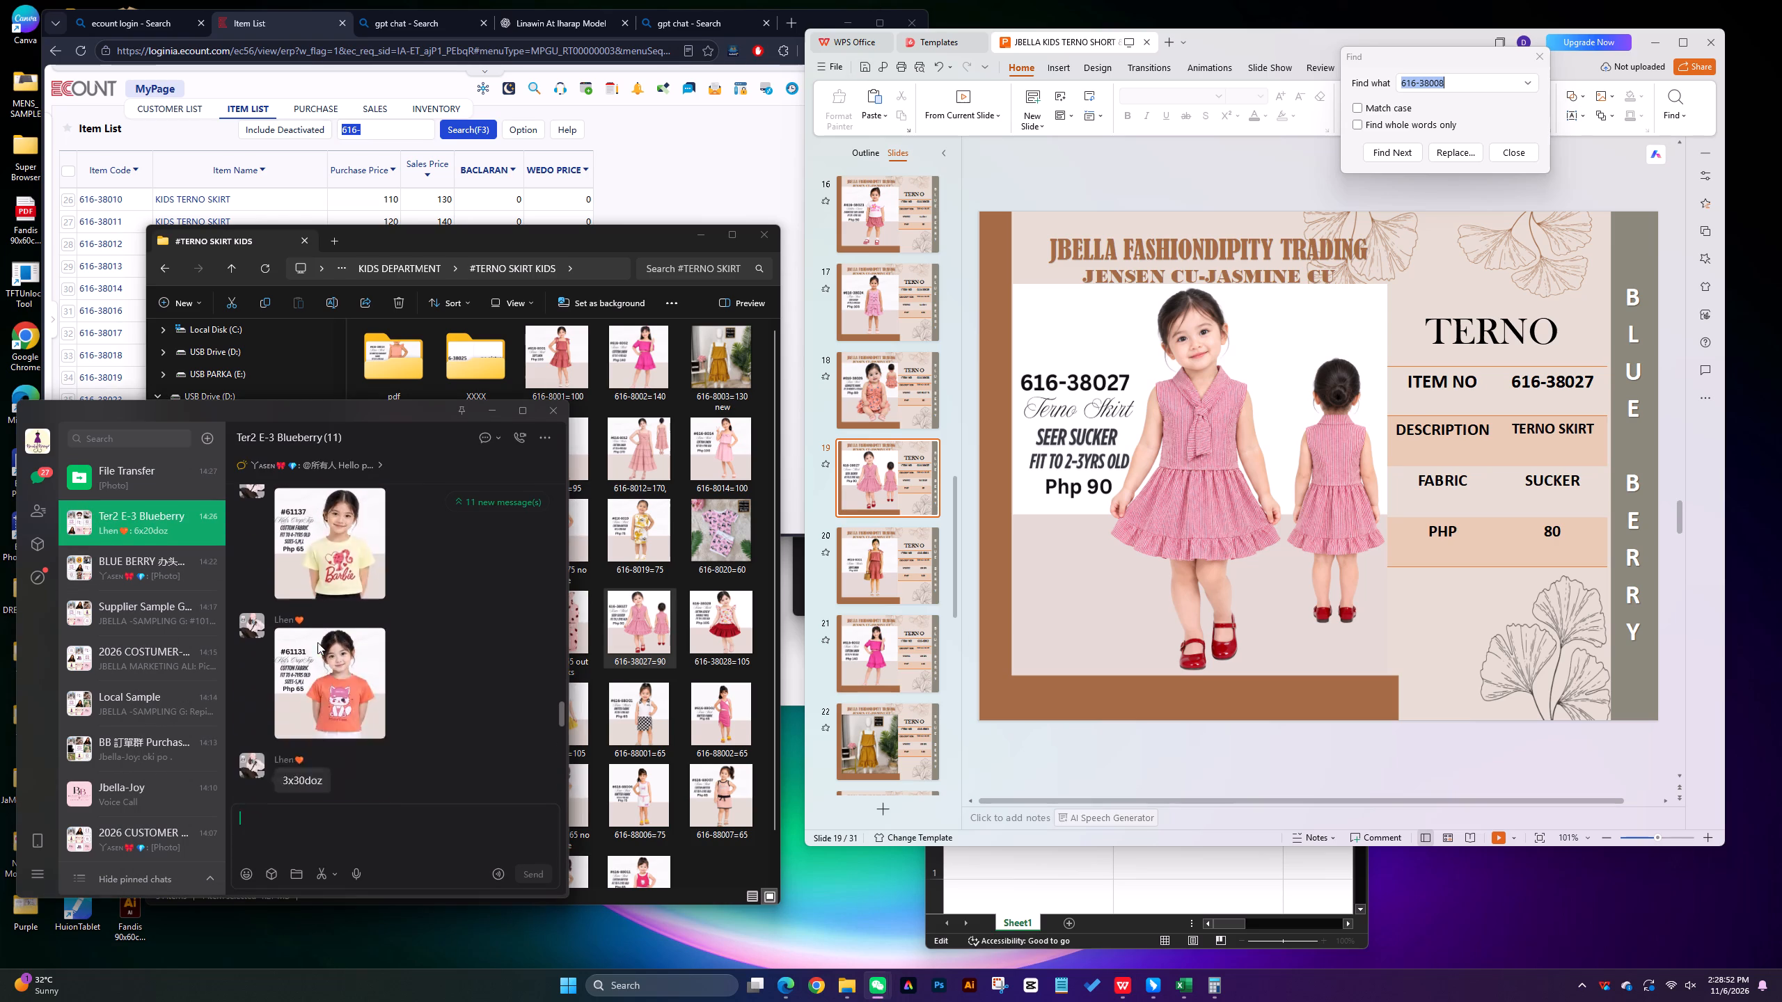
scroll(317, 644, "up", 19)
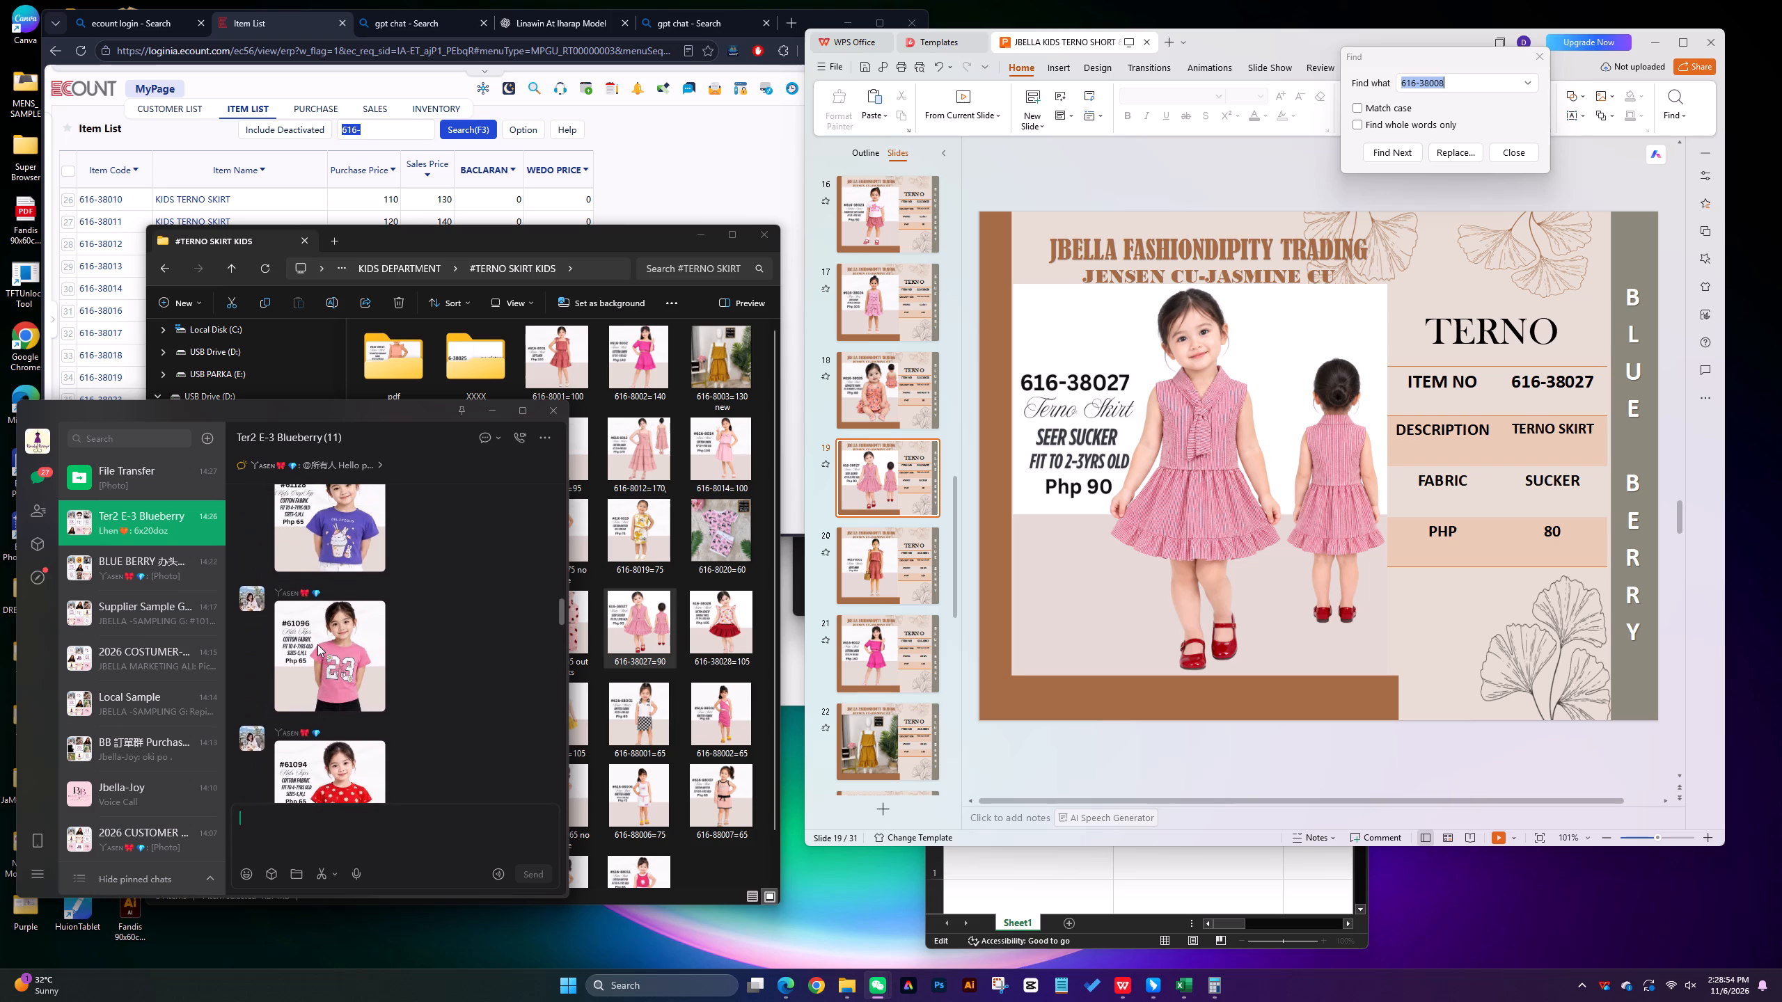
scroll(317, 644, "up", 4)
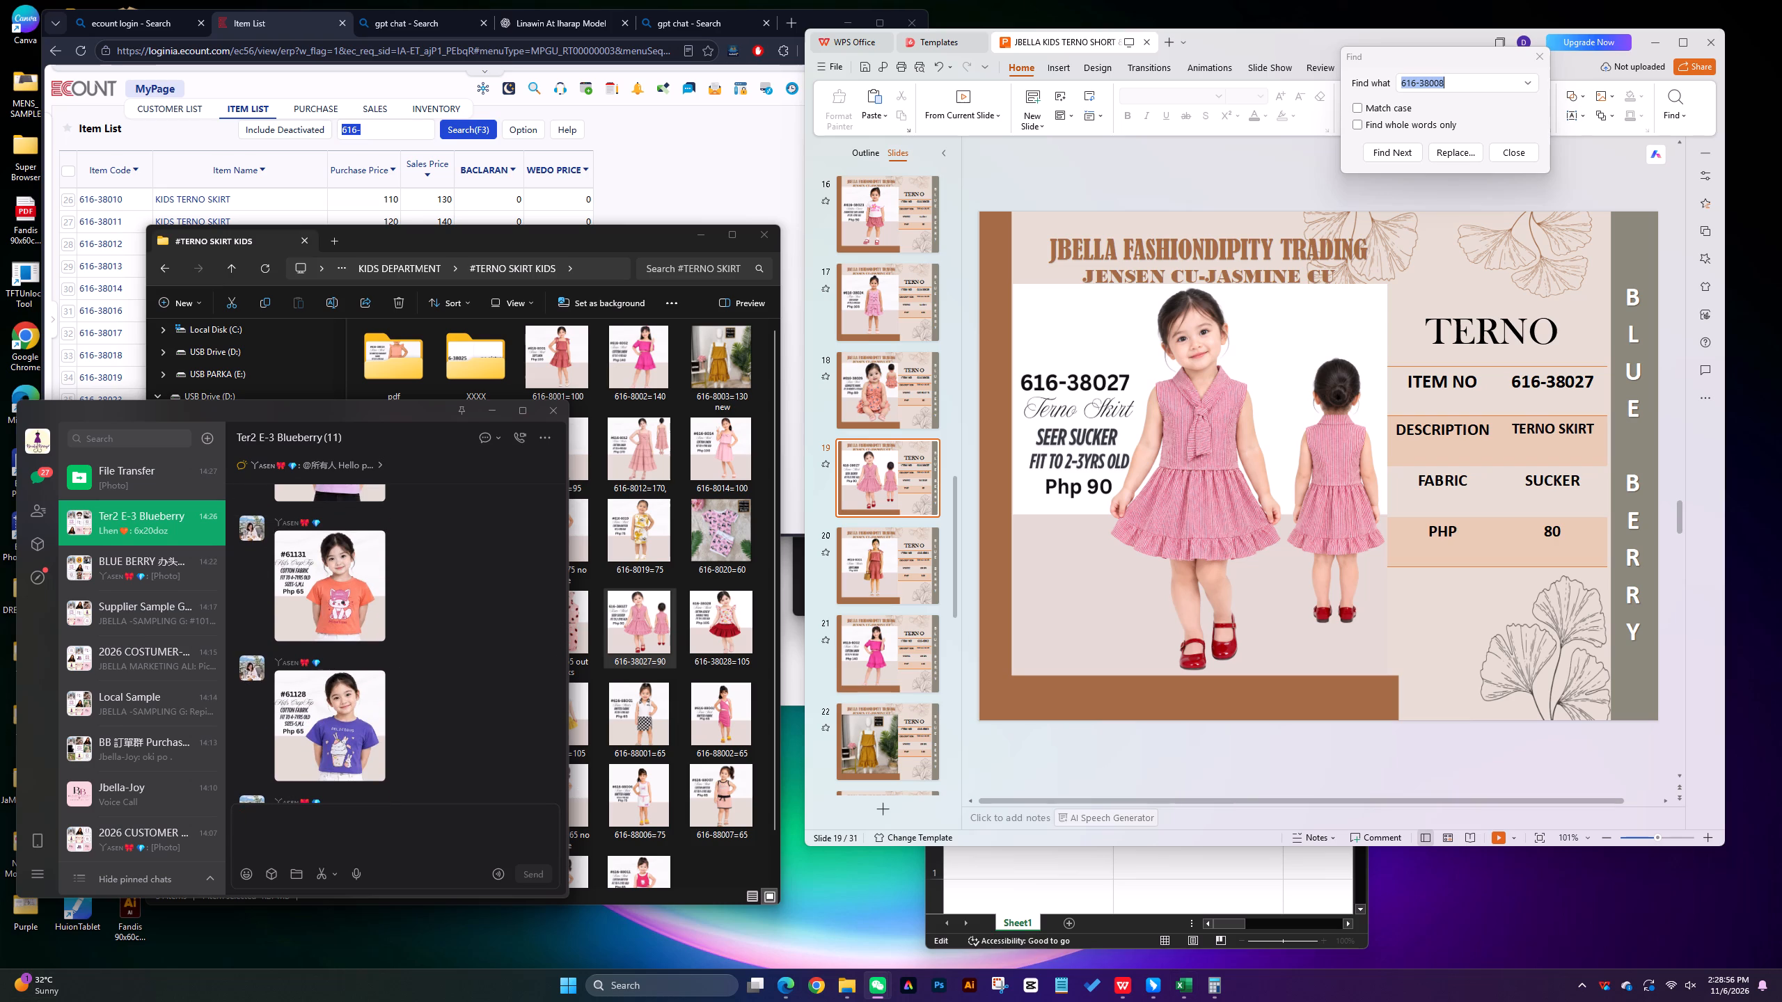
Return to the presentation and set the PHP price on the 616-38027 slide to 90.
left_click(1167, 180)
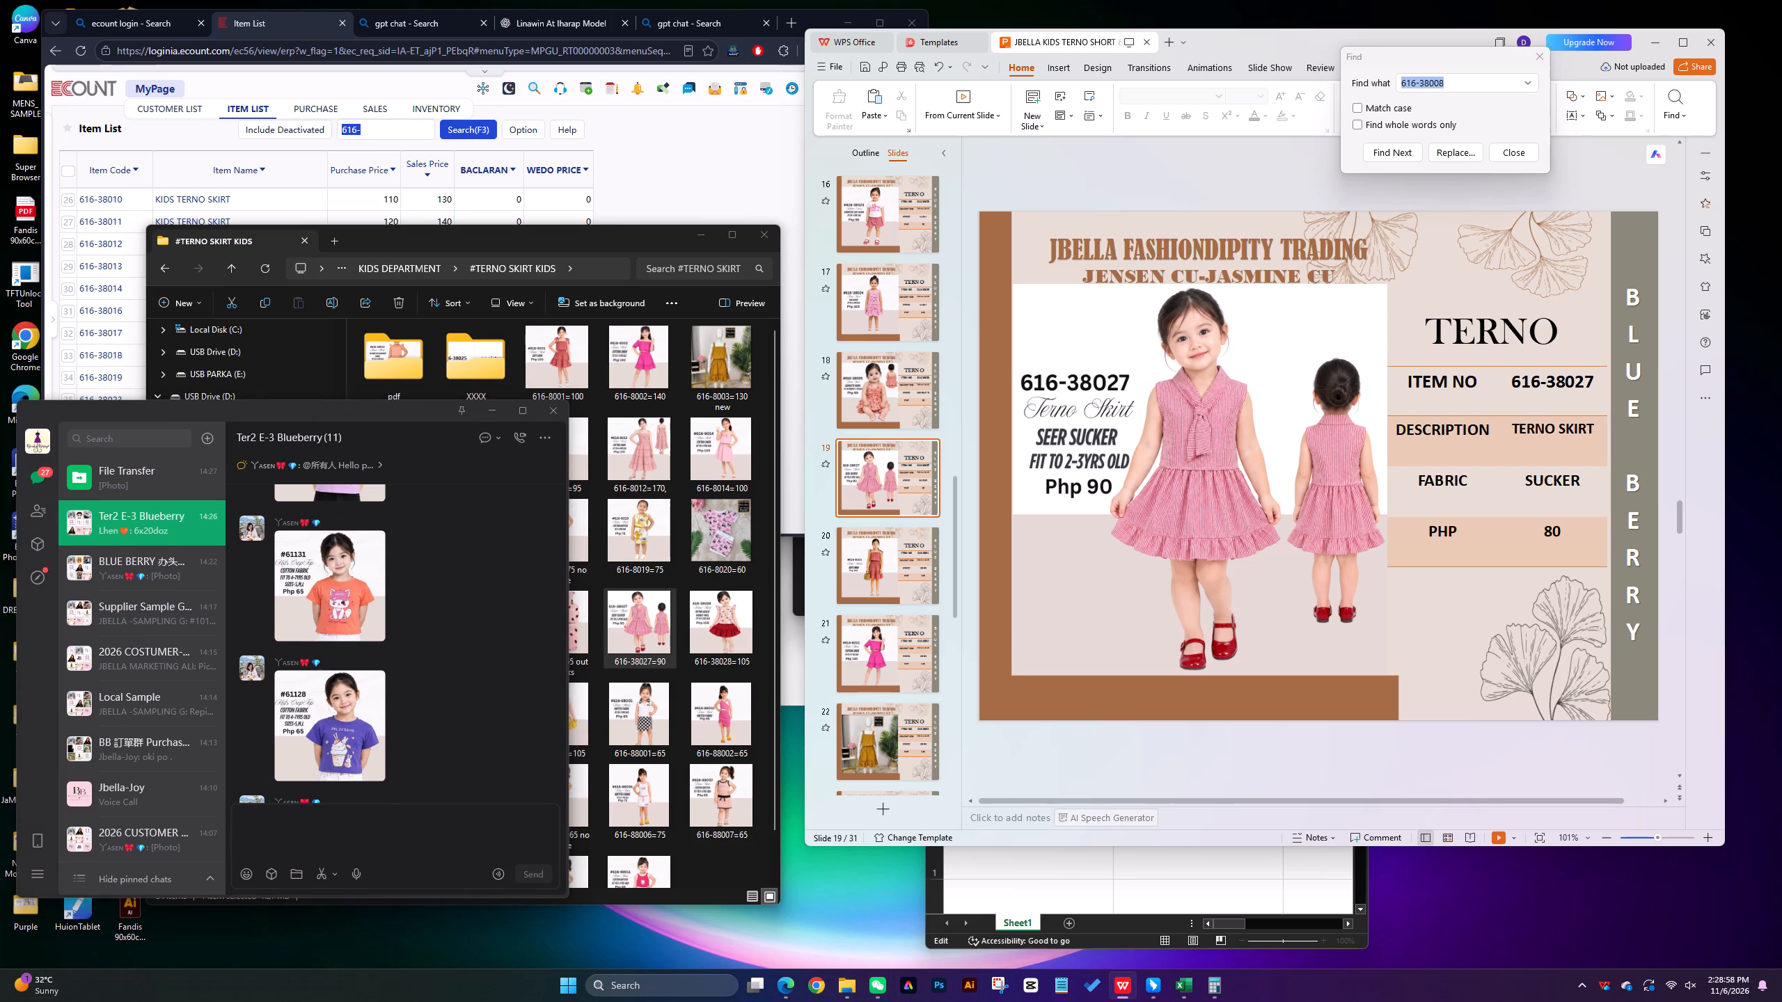
left_click(1570, 532)
key("BackSpace")
key("BackSpace")
key("BackSpace")
type("90")
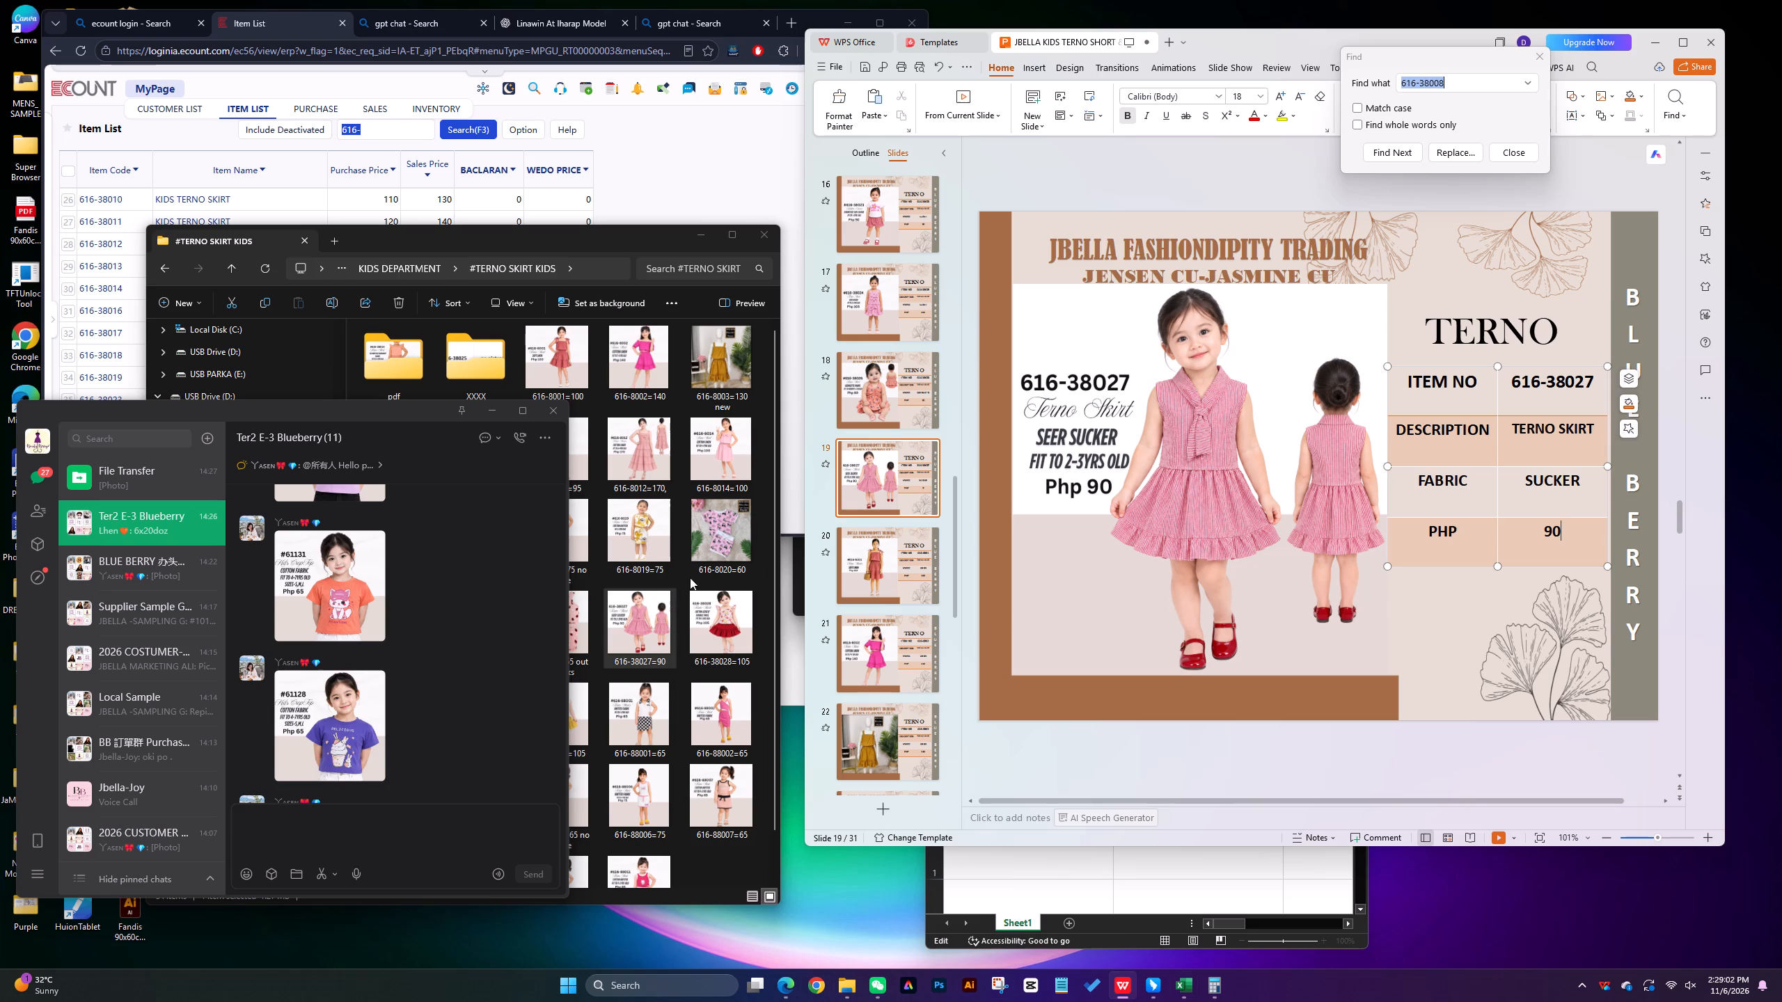
Move the 616-38027 picture file from the #TERNO SKIRT KIDS folder into its pdf subfolder.
left_click(511, 237)
left_click_drag(628, 630, 386, 392)
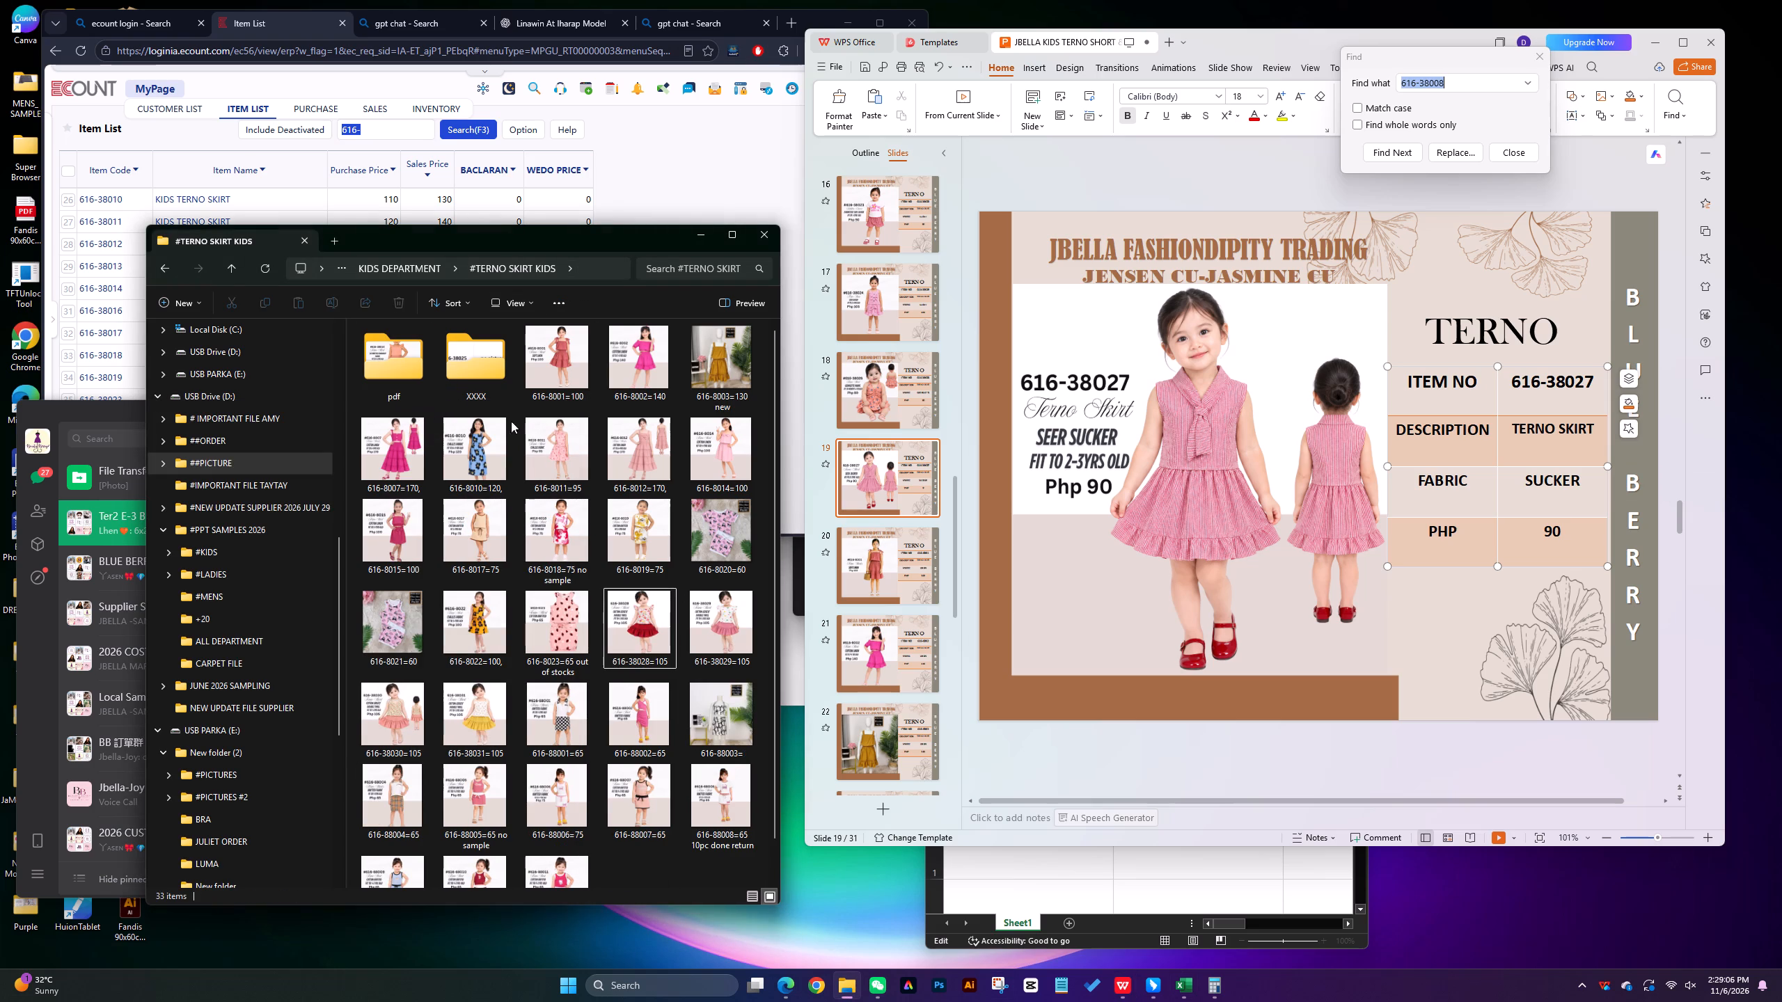
Duplicate the 616-38027 slide and delete the product picture from the copy.
left_click(873, 472)
right_click(873, 472)
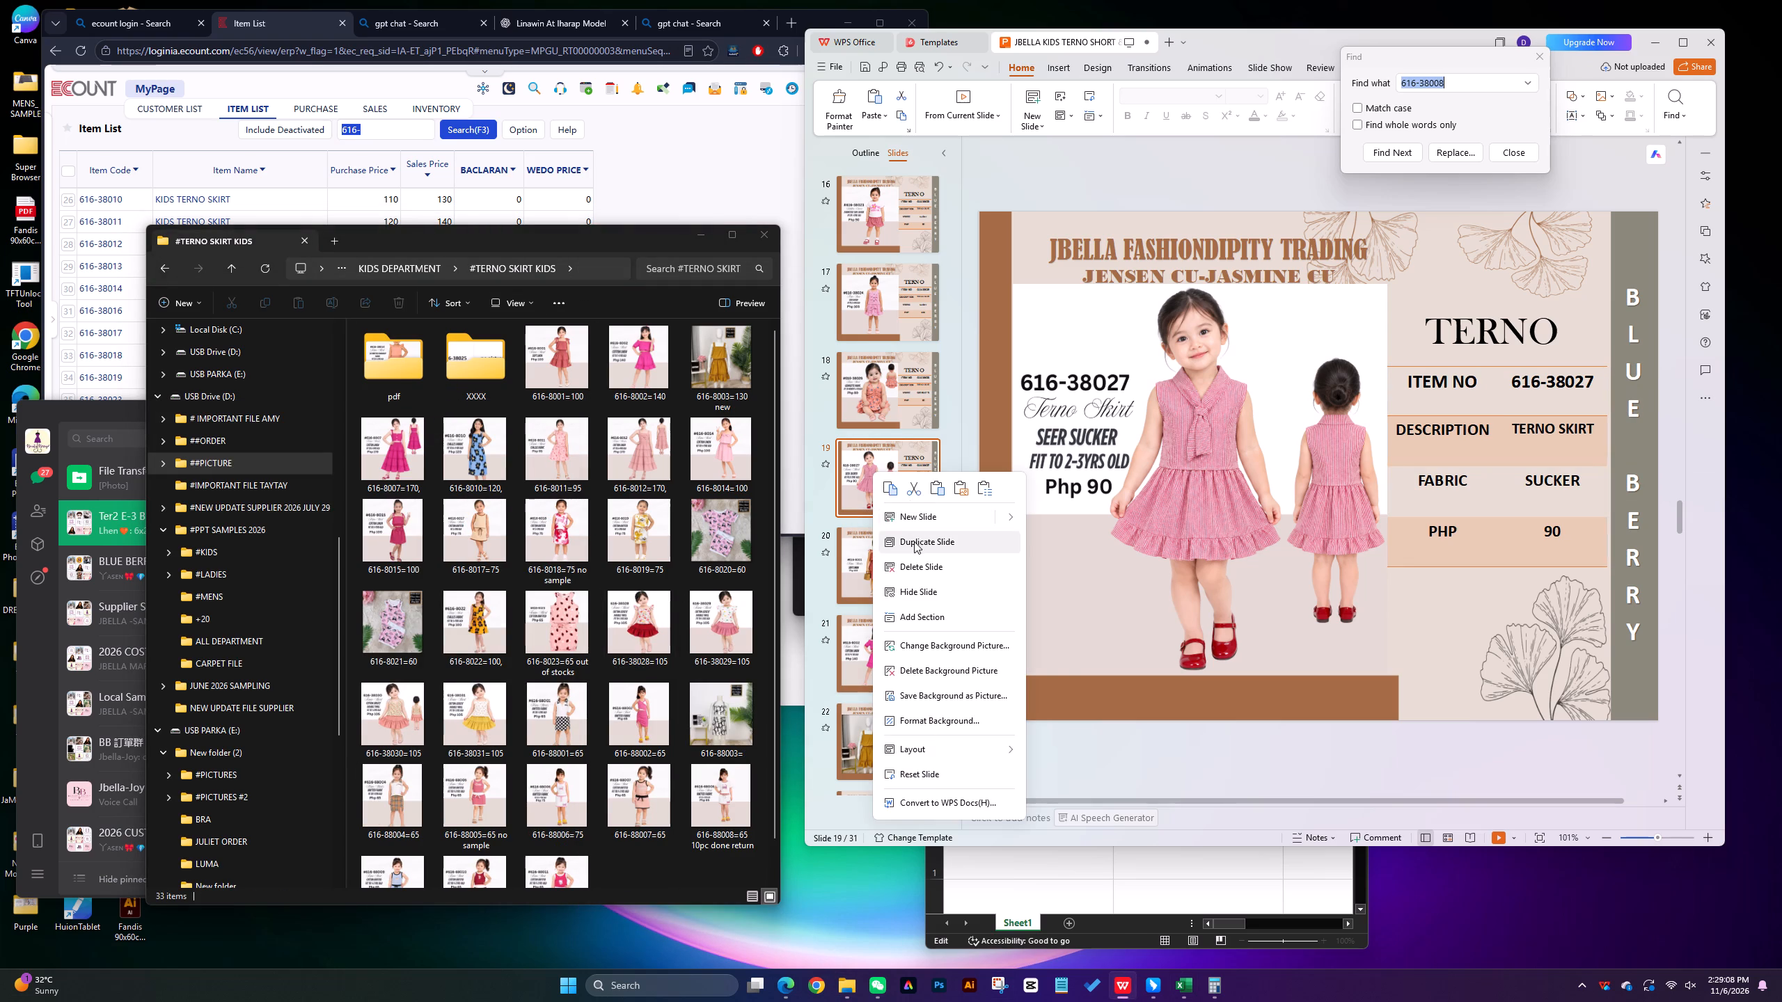
left_click(914, 541)
left_click(1103, 429)
key("Delete")
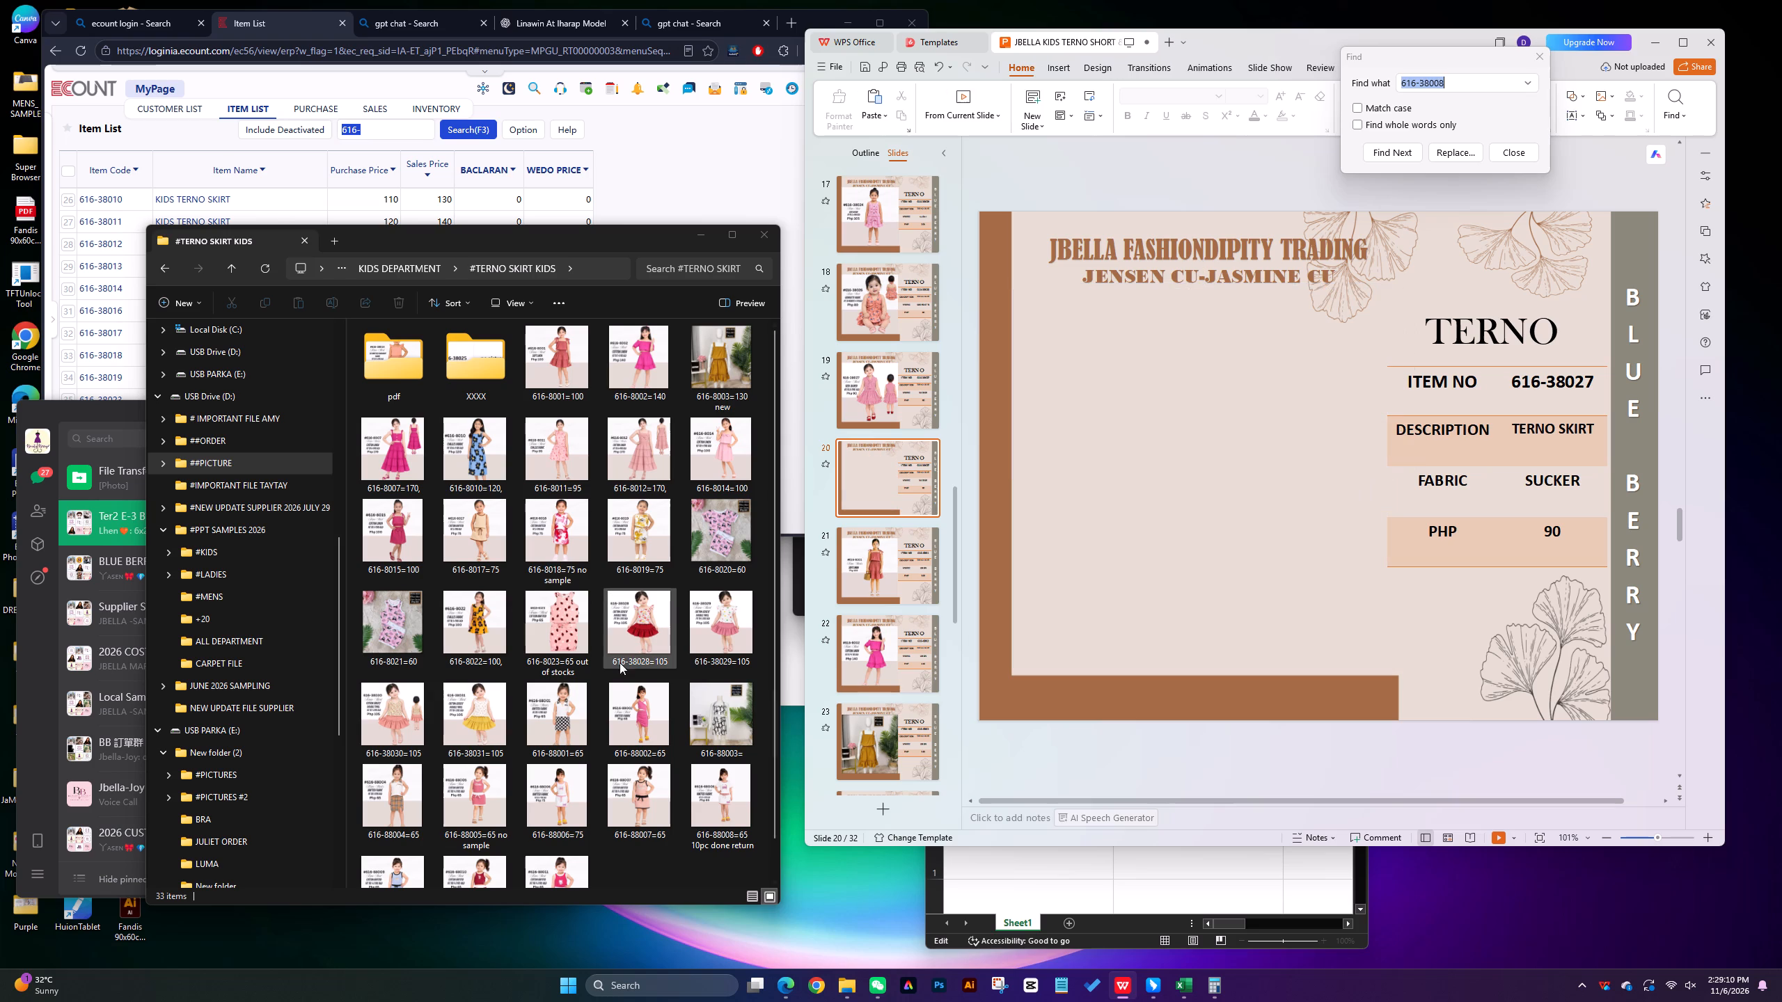
Insert the 616-38028 picture on the copied slide, scale it to about 4.95 in square and align it with the picture area's upper-left corner.
left_click_drag(633, 611, 1048, 320)
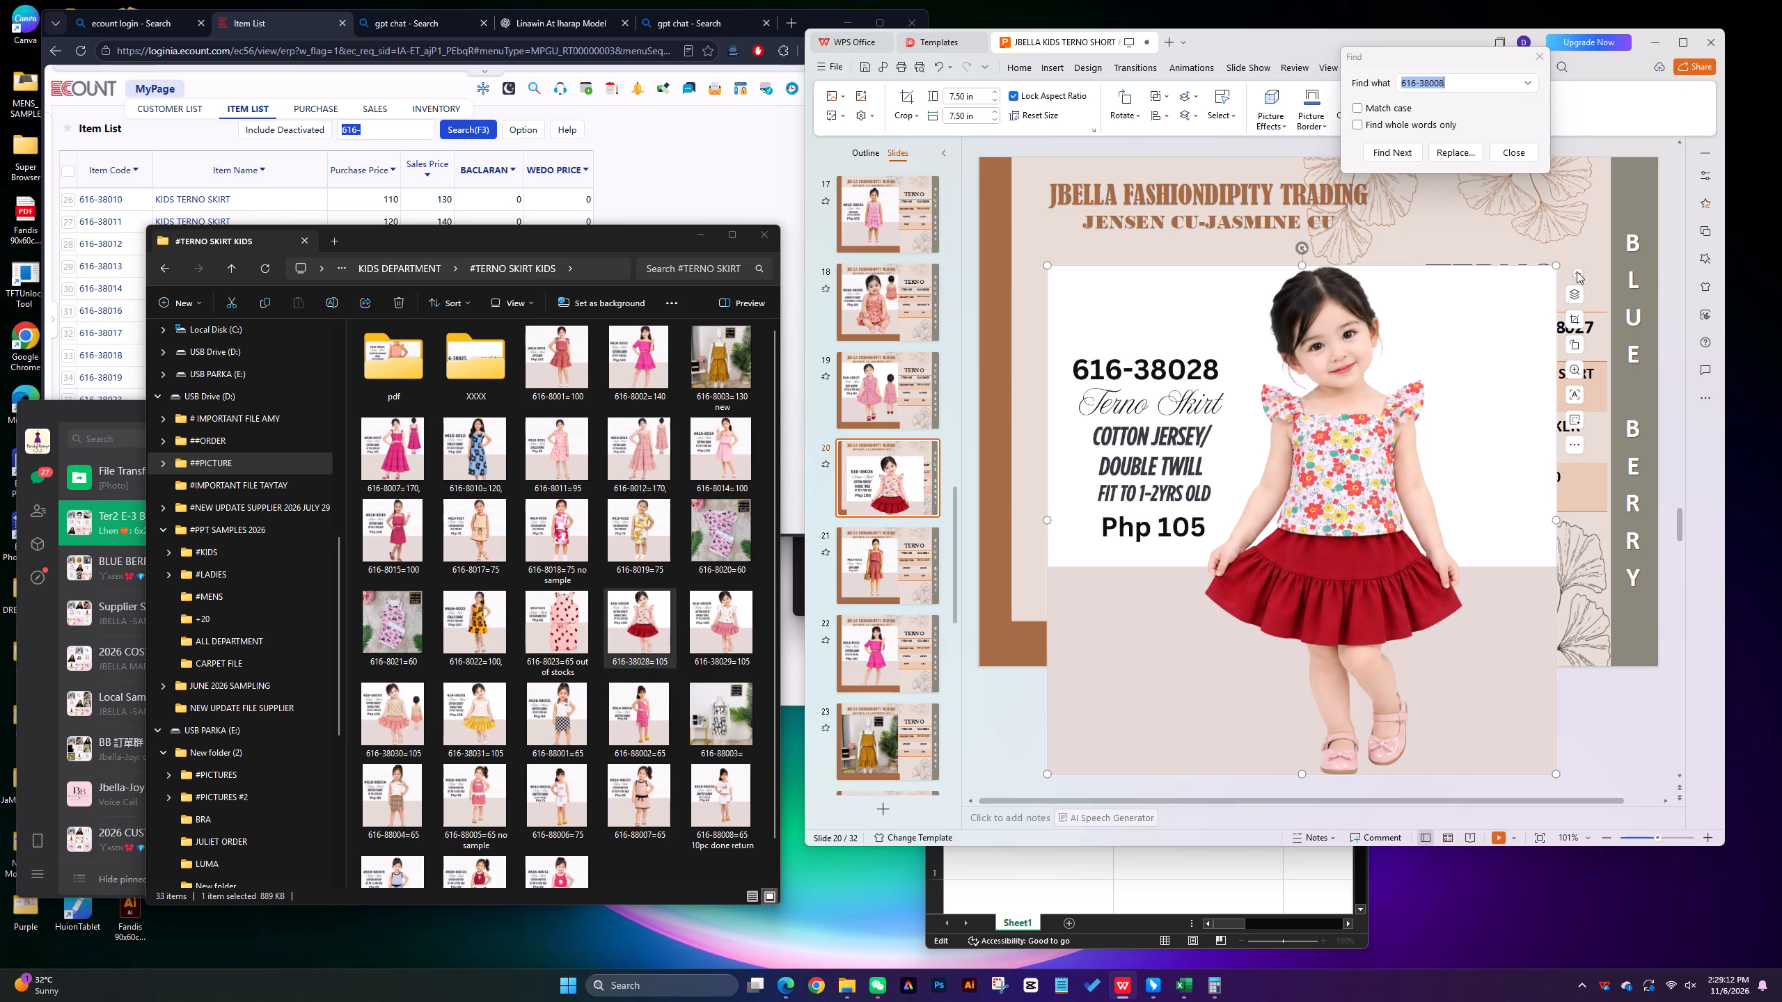
left_click_drag(1554, 264, 1350, 438)
left_click_drag(1156, 620, 1130, 523)
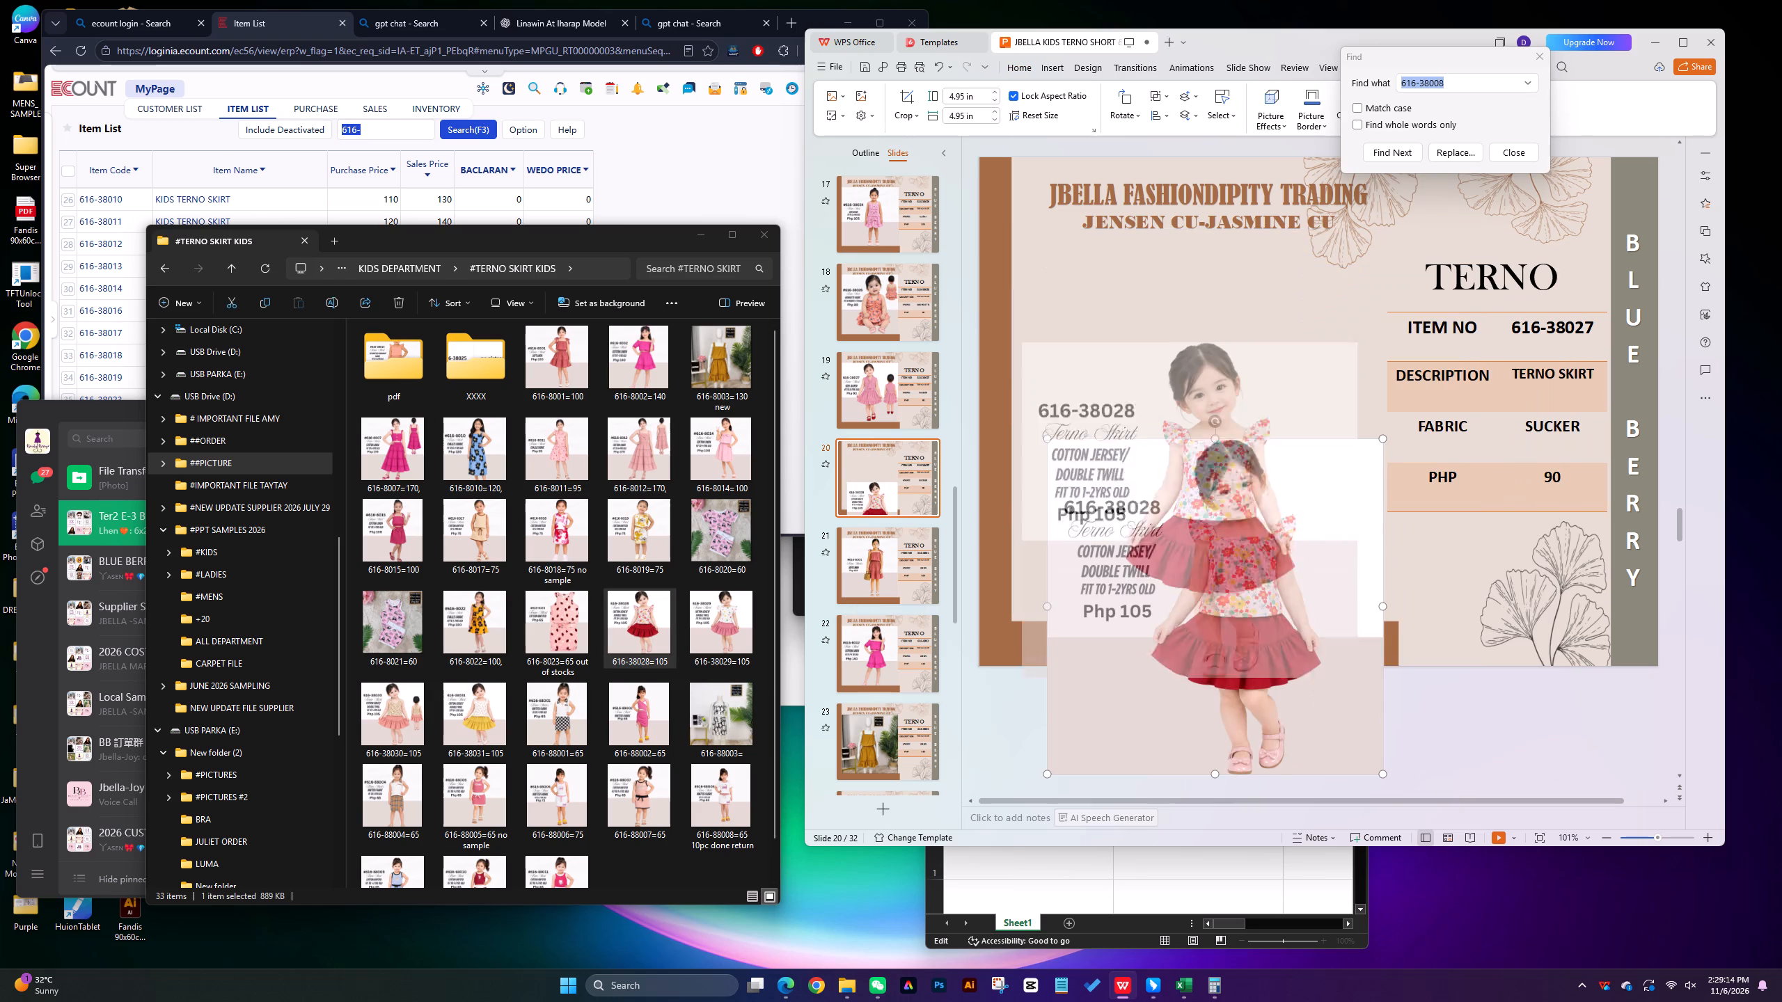
left_click_drag(1130, 523, 1125, 416)
key("Up")
key("Up")
key("Up")
key("Up")
key("Up")
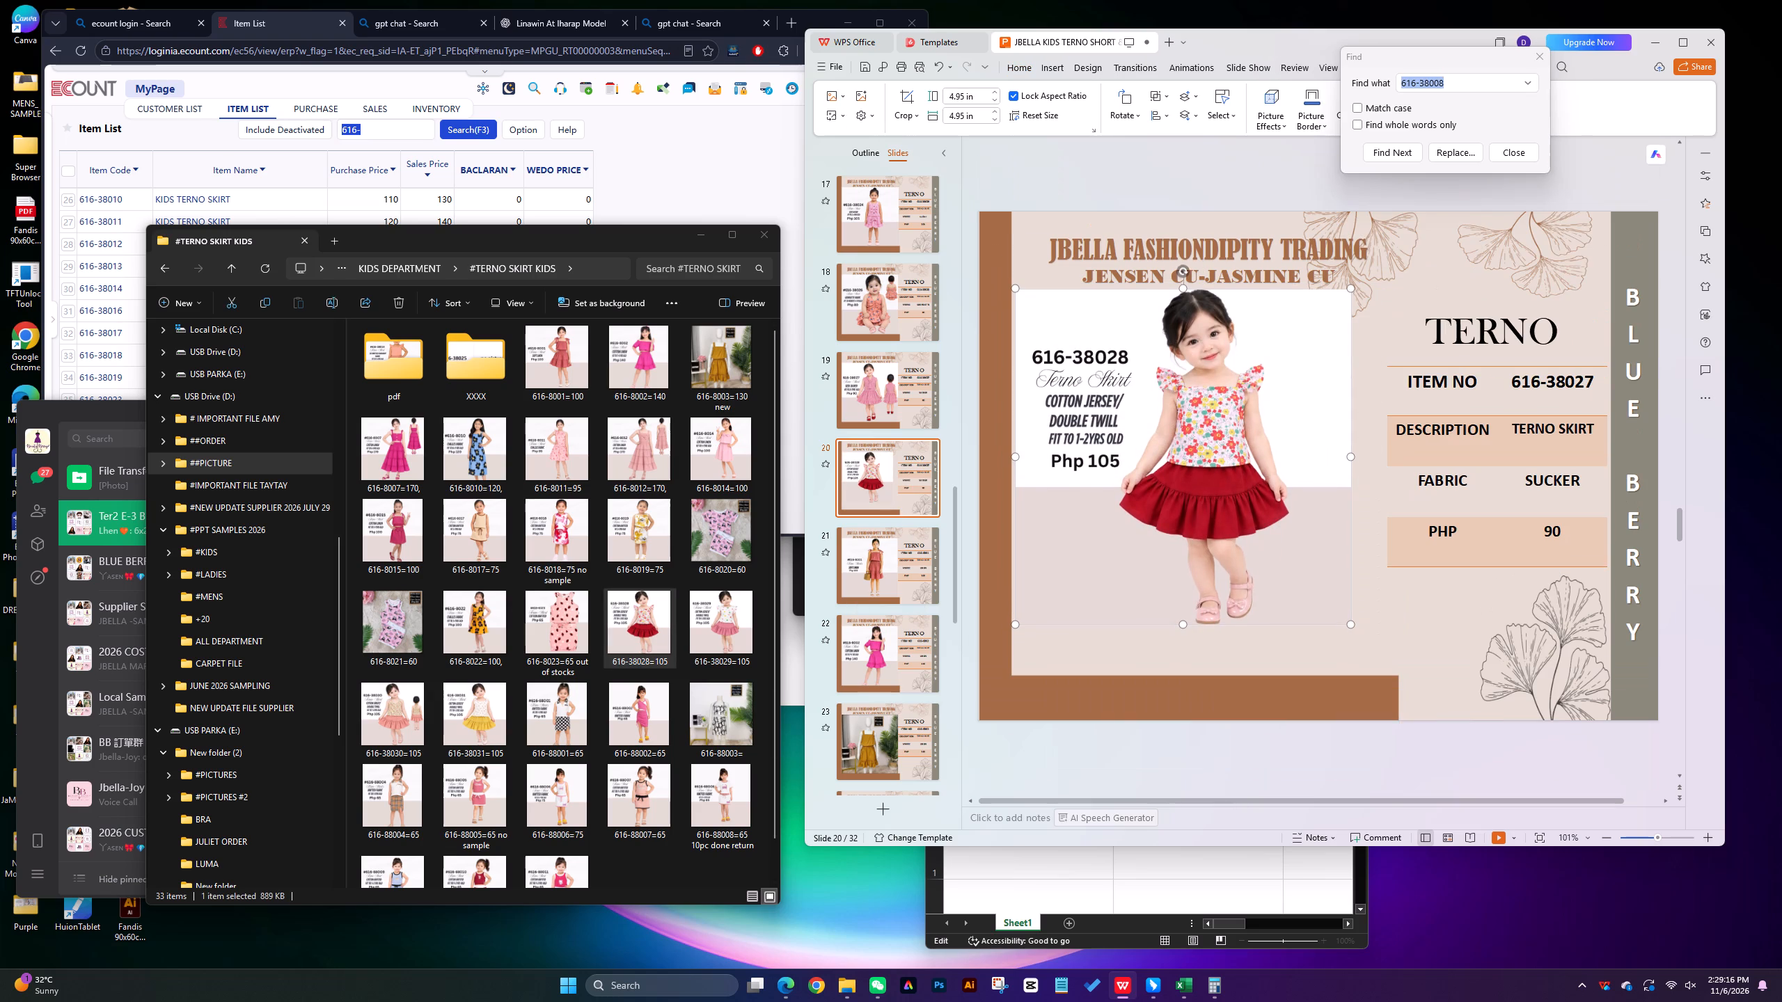
key("Up")
key("Up")
key("Up")
key("Up")
key("Up")
key("Up")
key("Left")
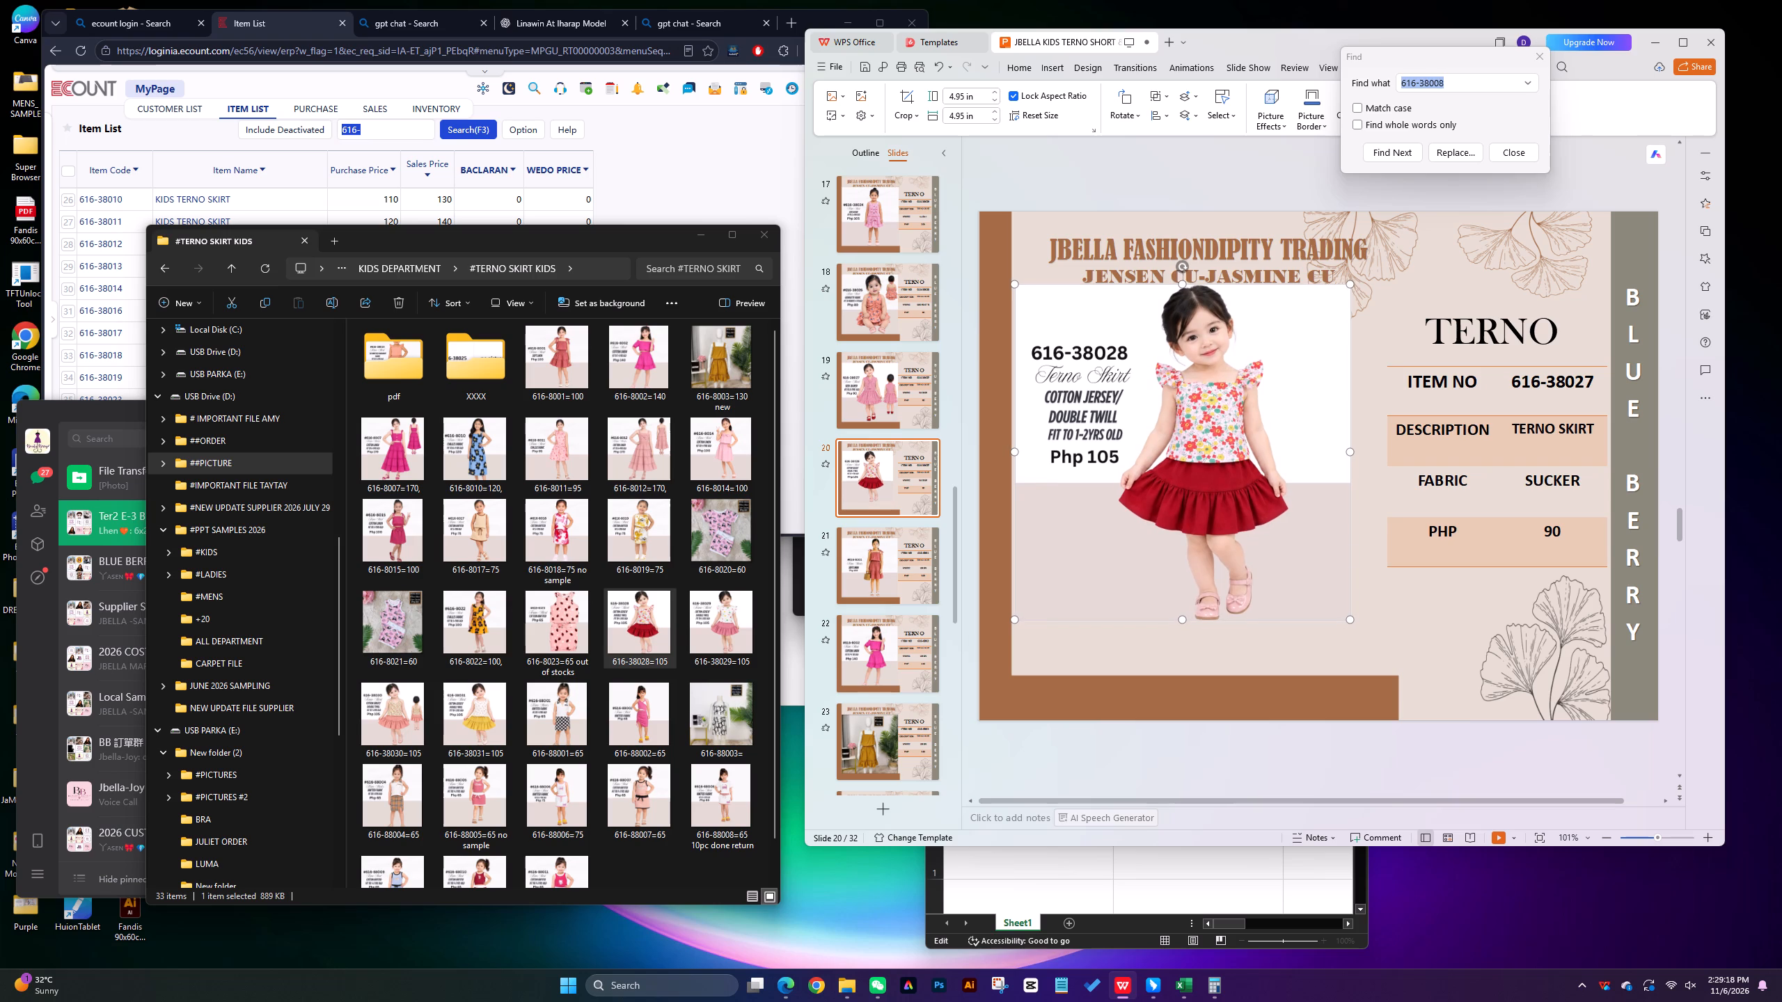
key("Left")
key("Left")
key("Left")
key("Left")
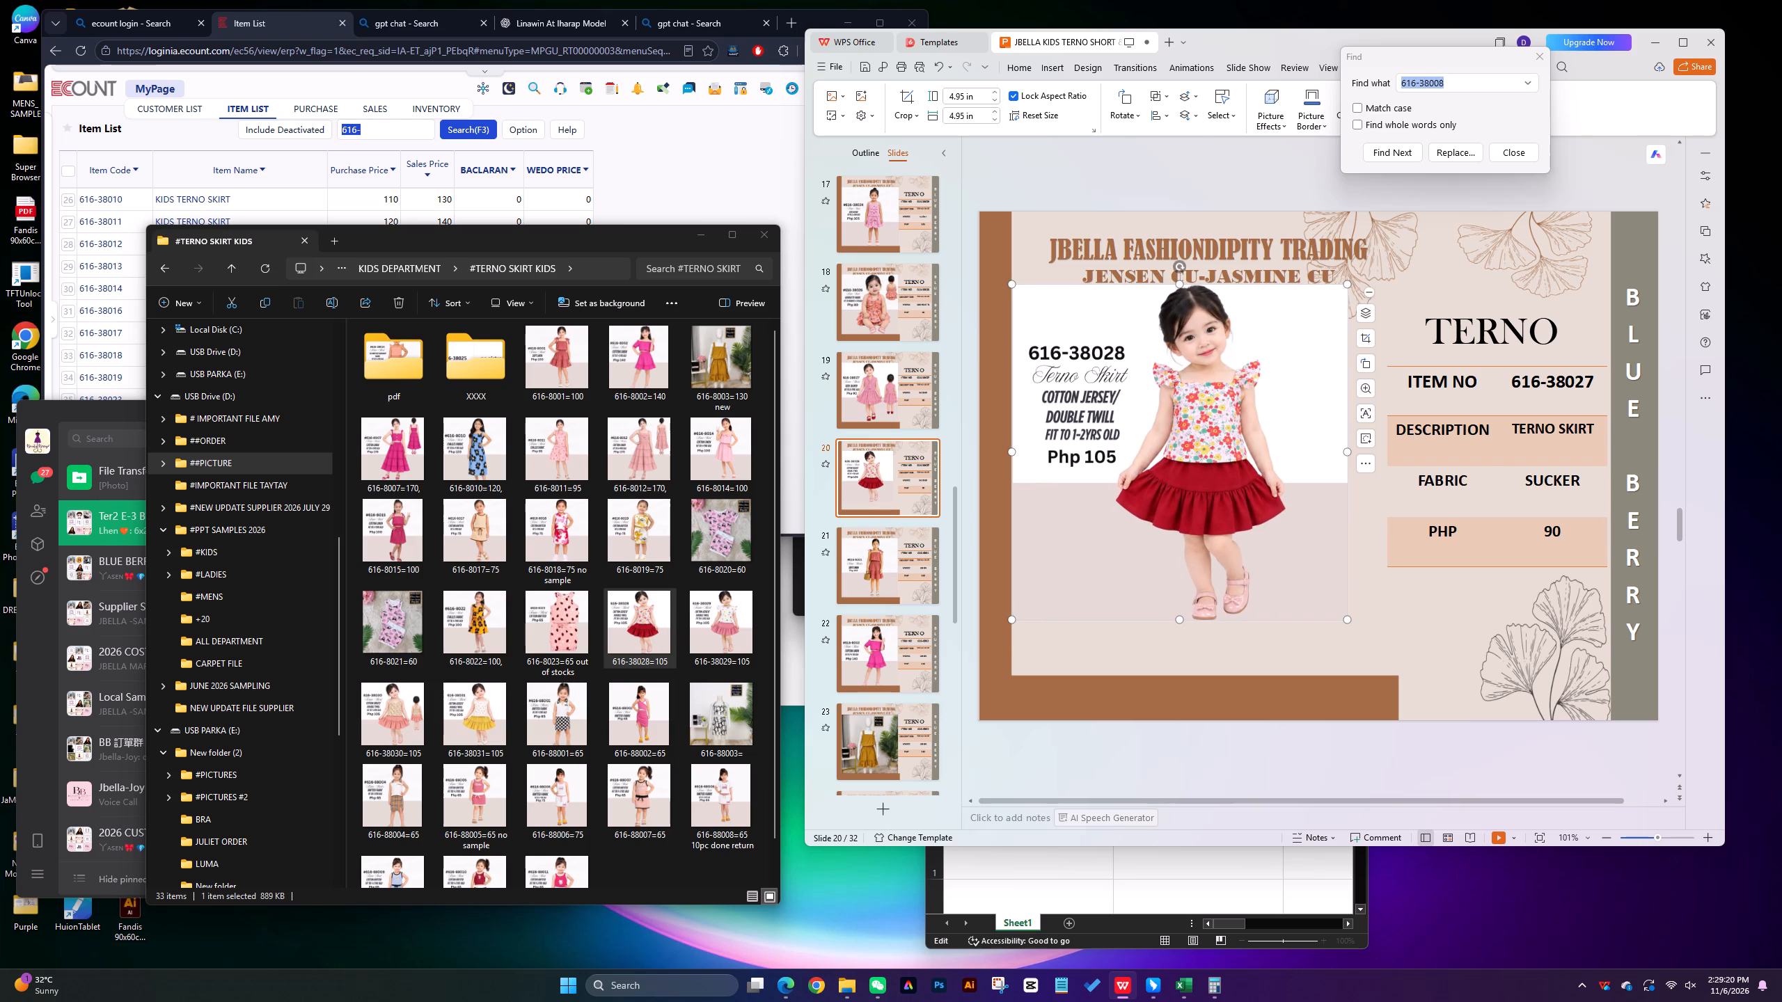
Stretch the 616-38028 picture to about 5.76 in high and 5.53 in wide to fill the picture area.
left_click_drag(1178, 621, 1181, 672)
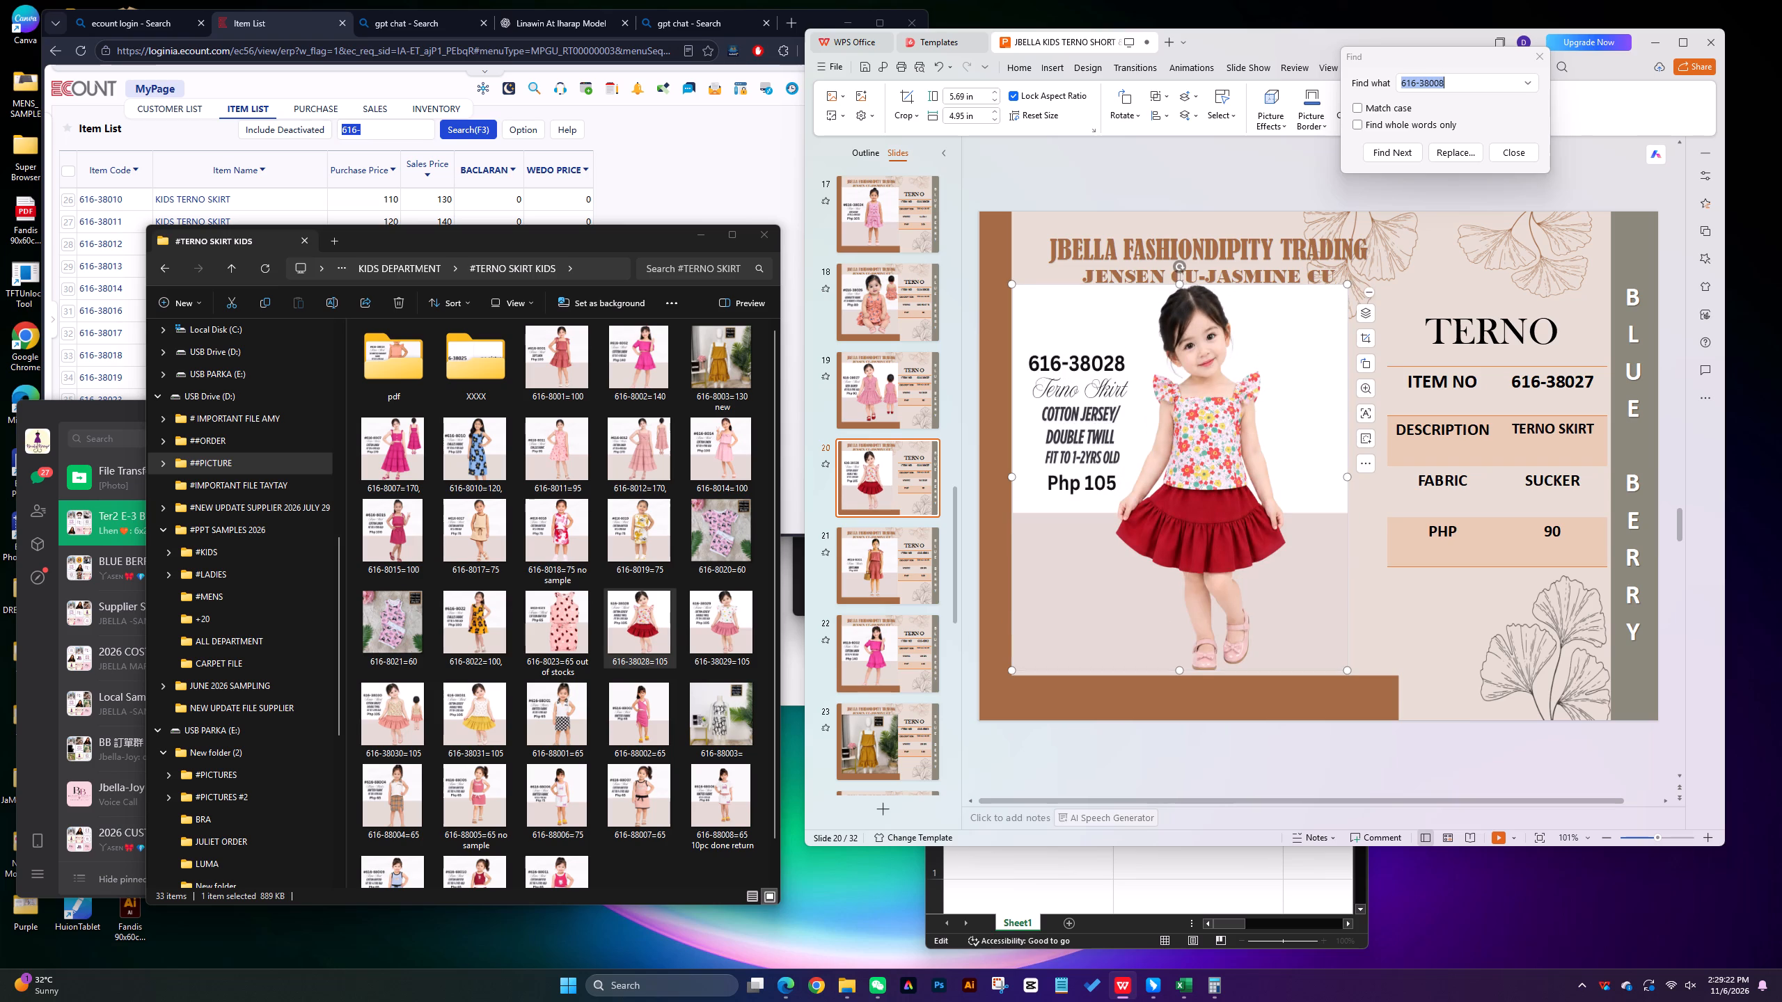
left_click(1179, 669)
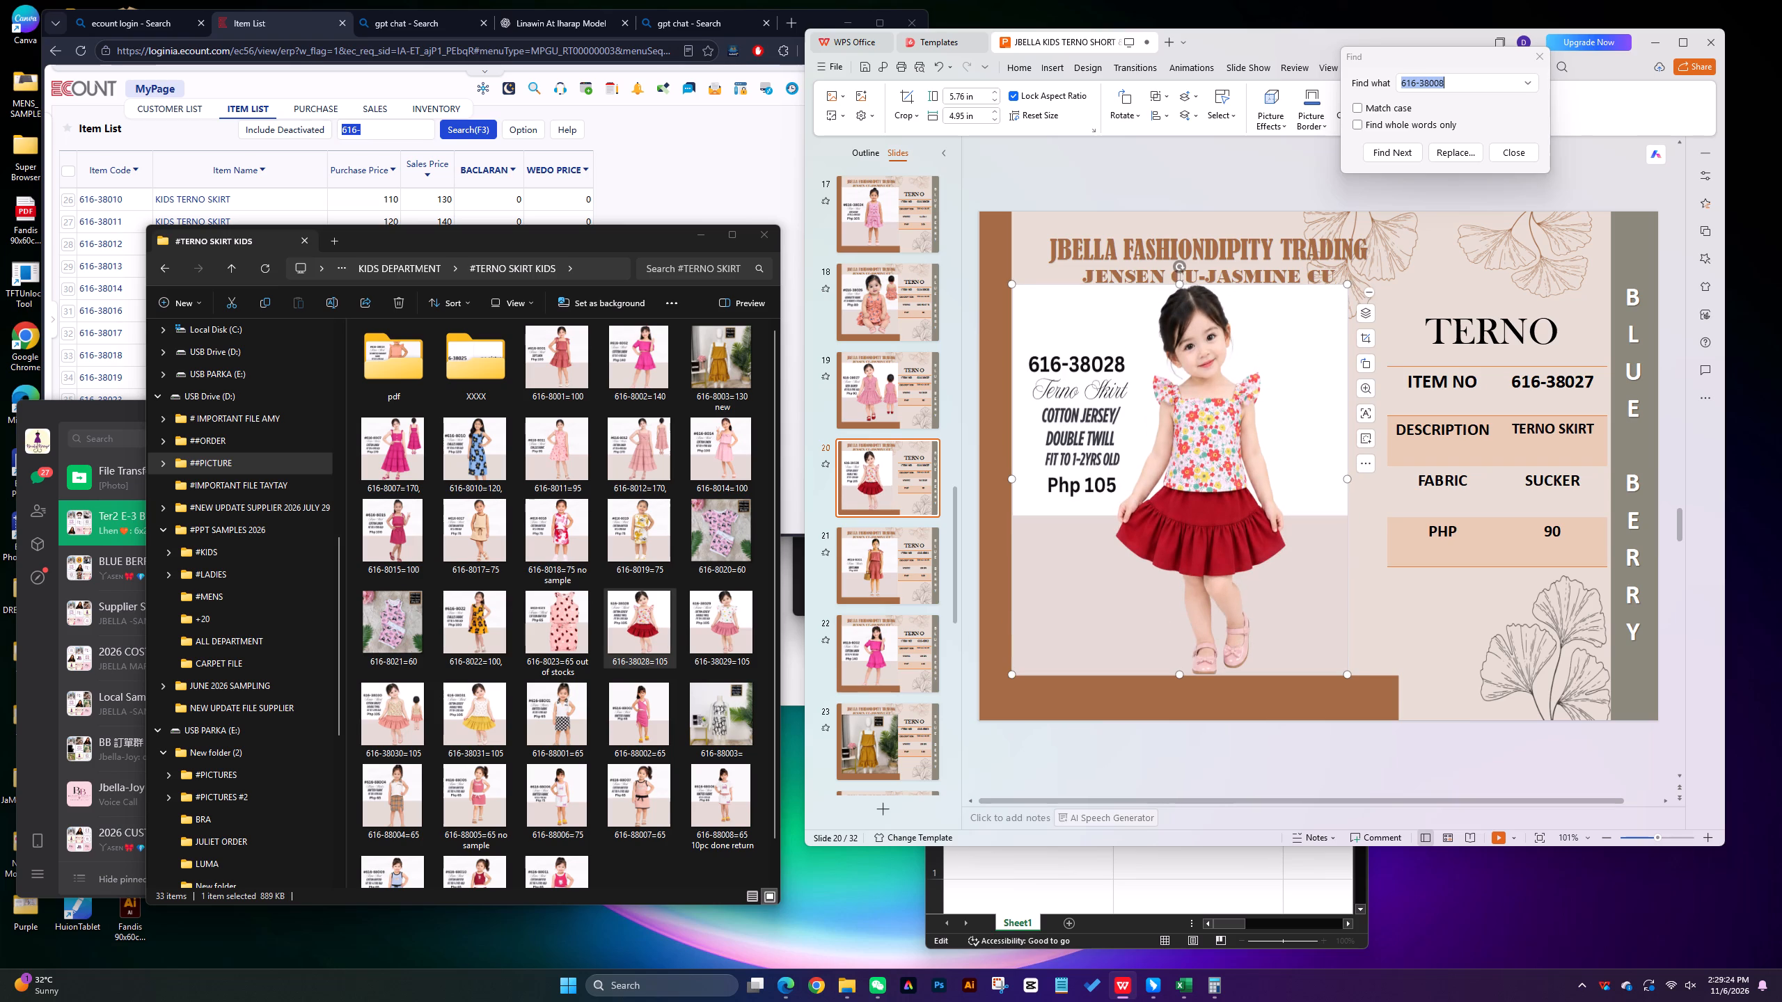
left_click_drag(1346, 477, 1383, 480)
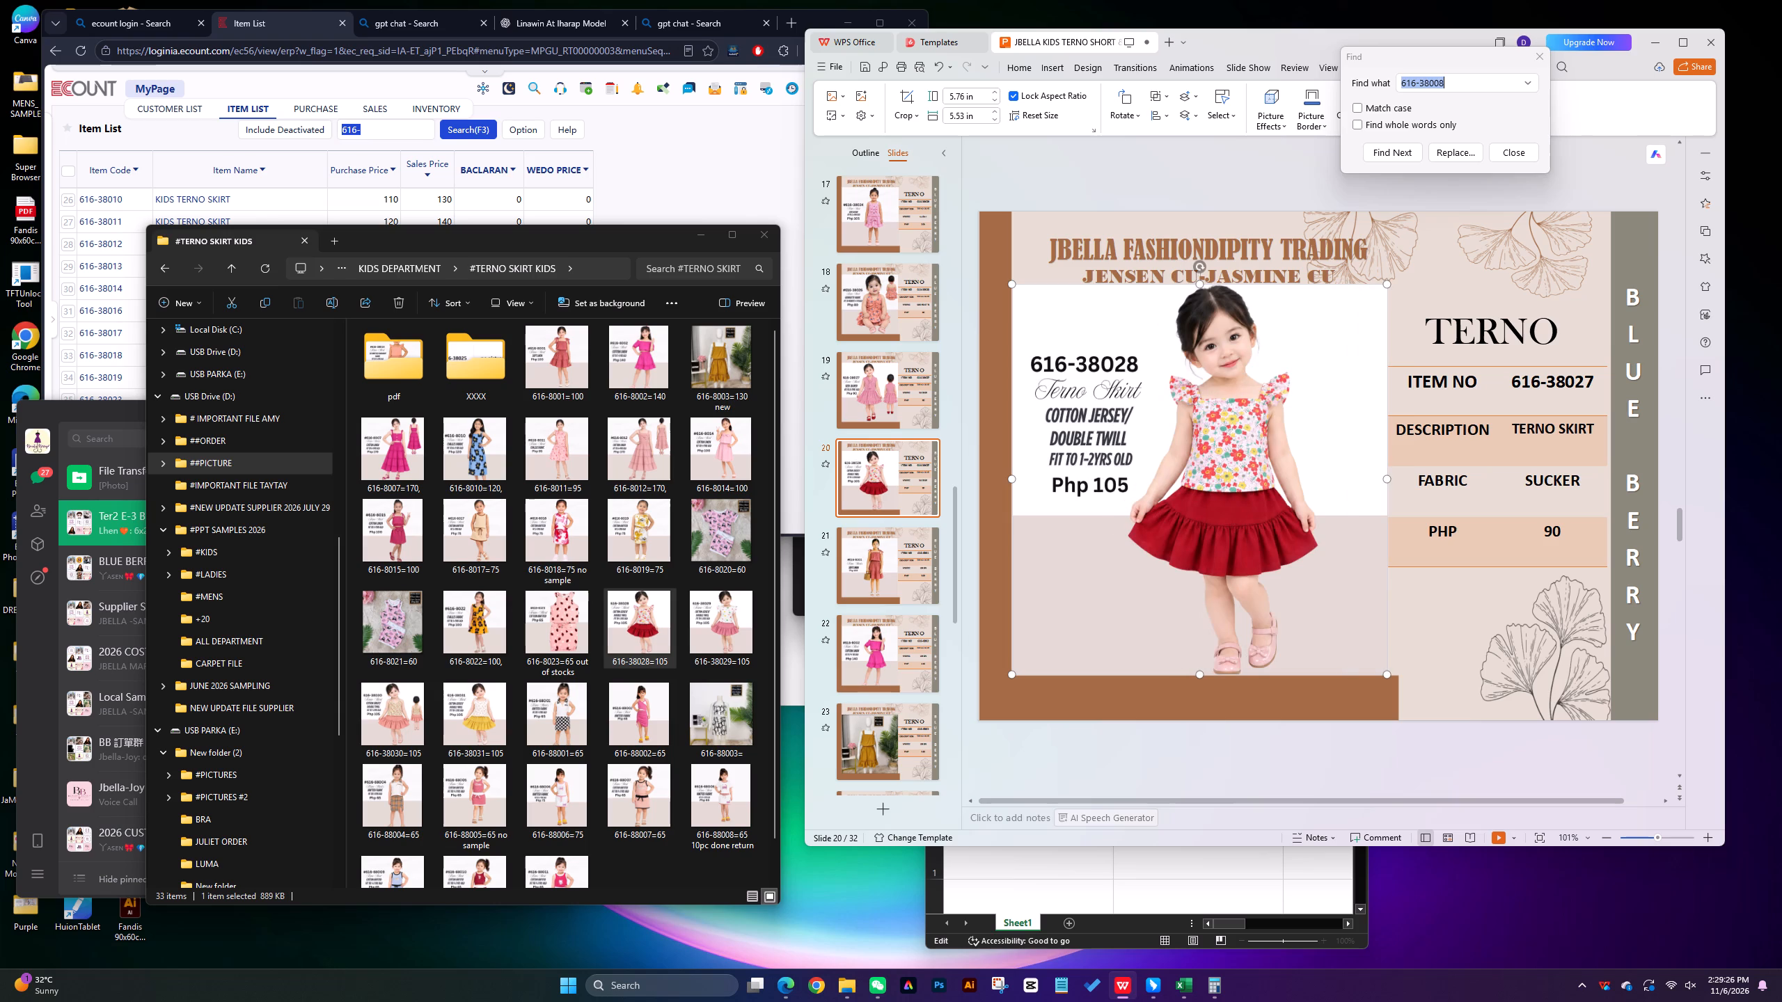
Change the item number in the copied slide's table to 616-38028.
left_click(1603, 374)
left_click(1595, 380)
key("BackSpace")
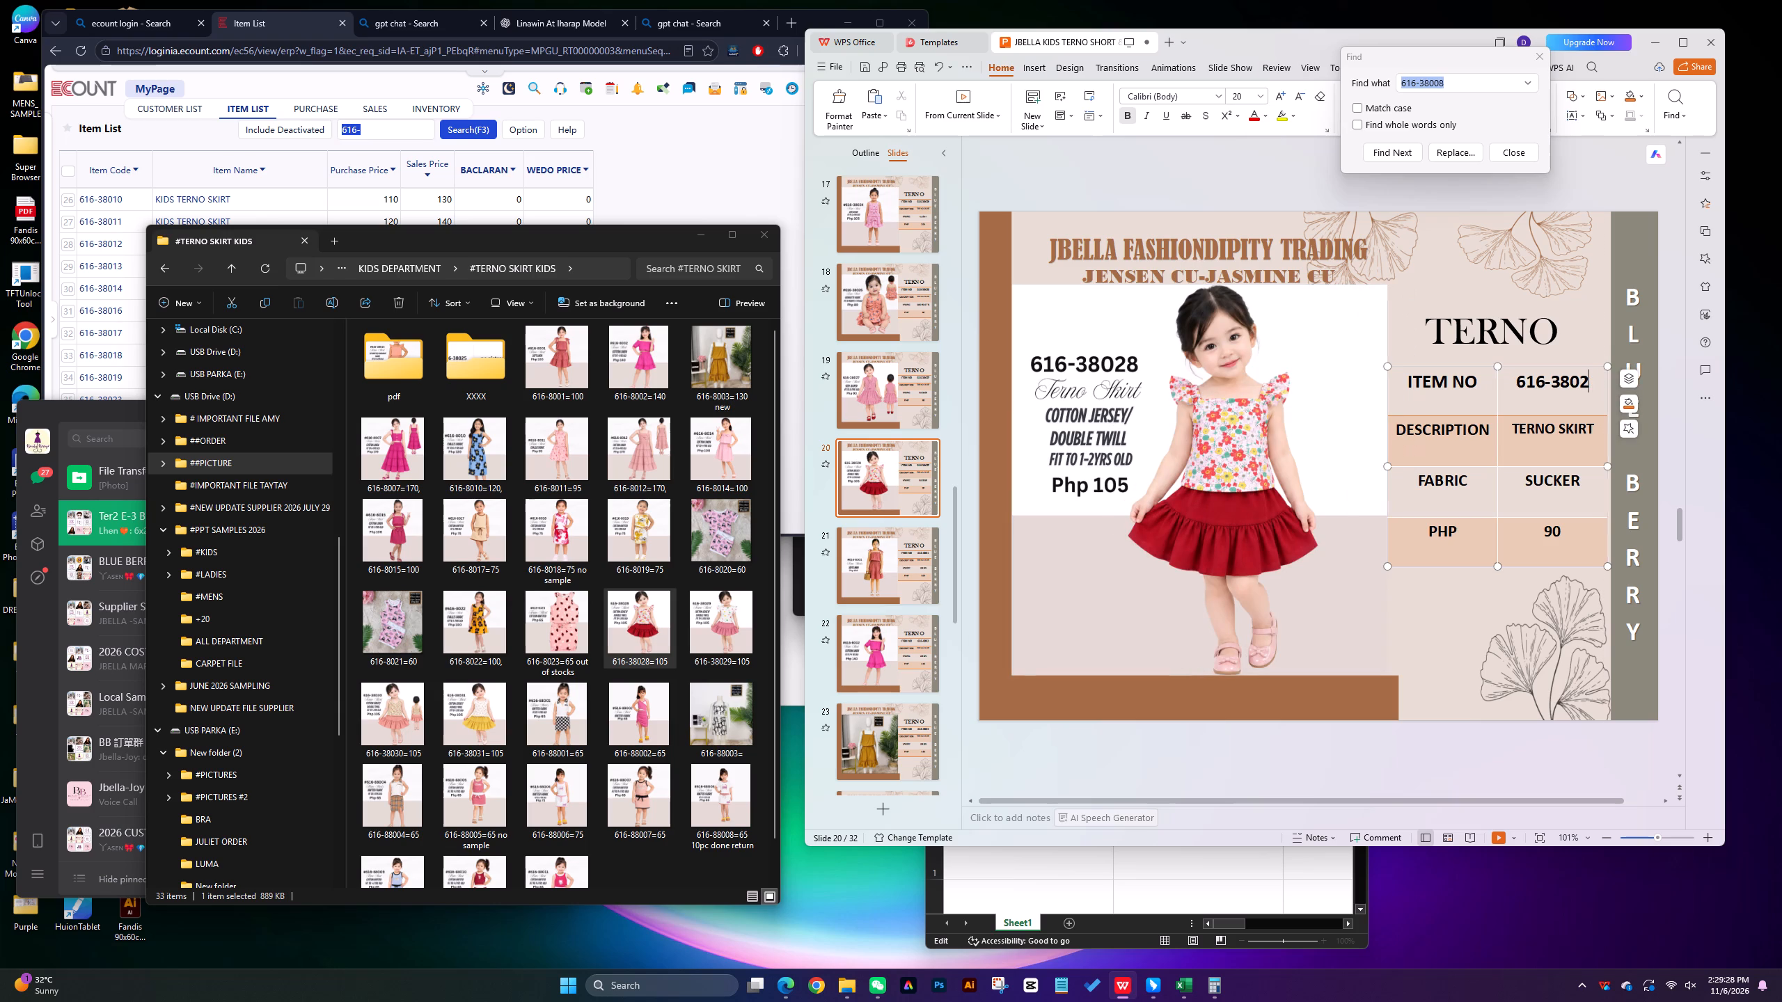
key("8")
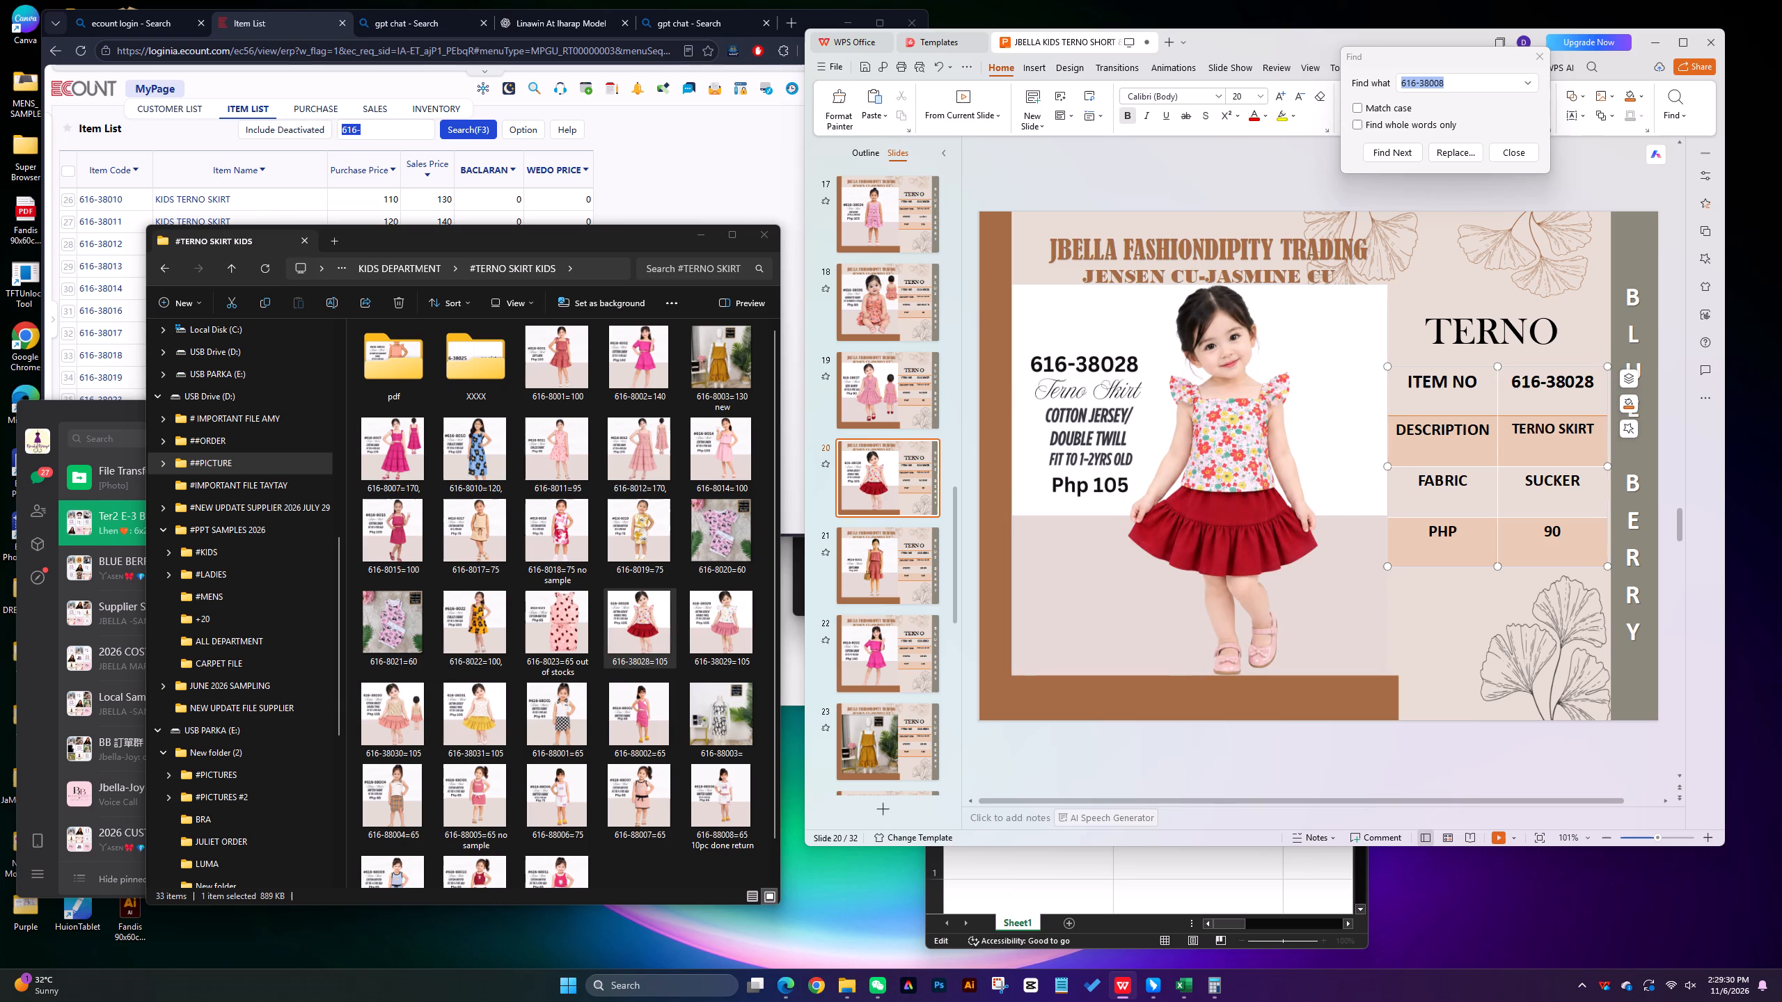
Set the fabric on the 616-38028 slide to COTTON&TWILL, breaking the line before TWILL.
left_click(1582, 480)
key("BackSpace")
key("BackSpace")
key("BackSpace")
key("BackSpace")
key("BackSpace")
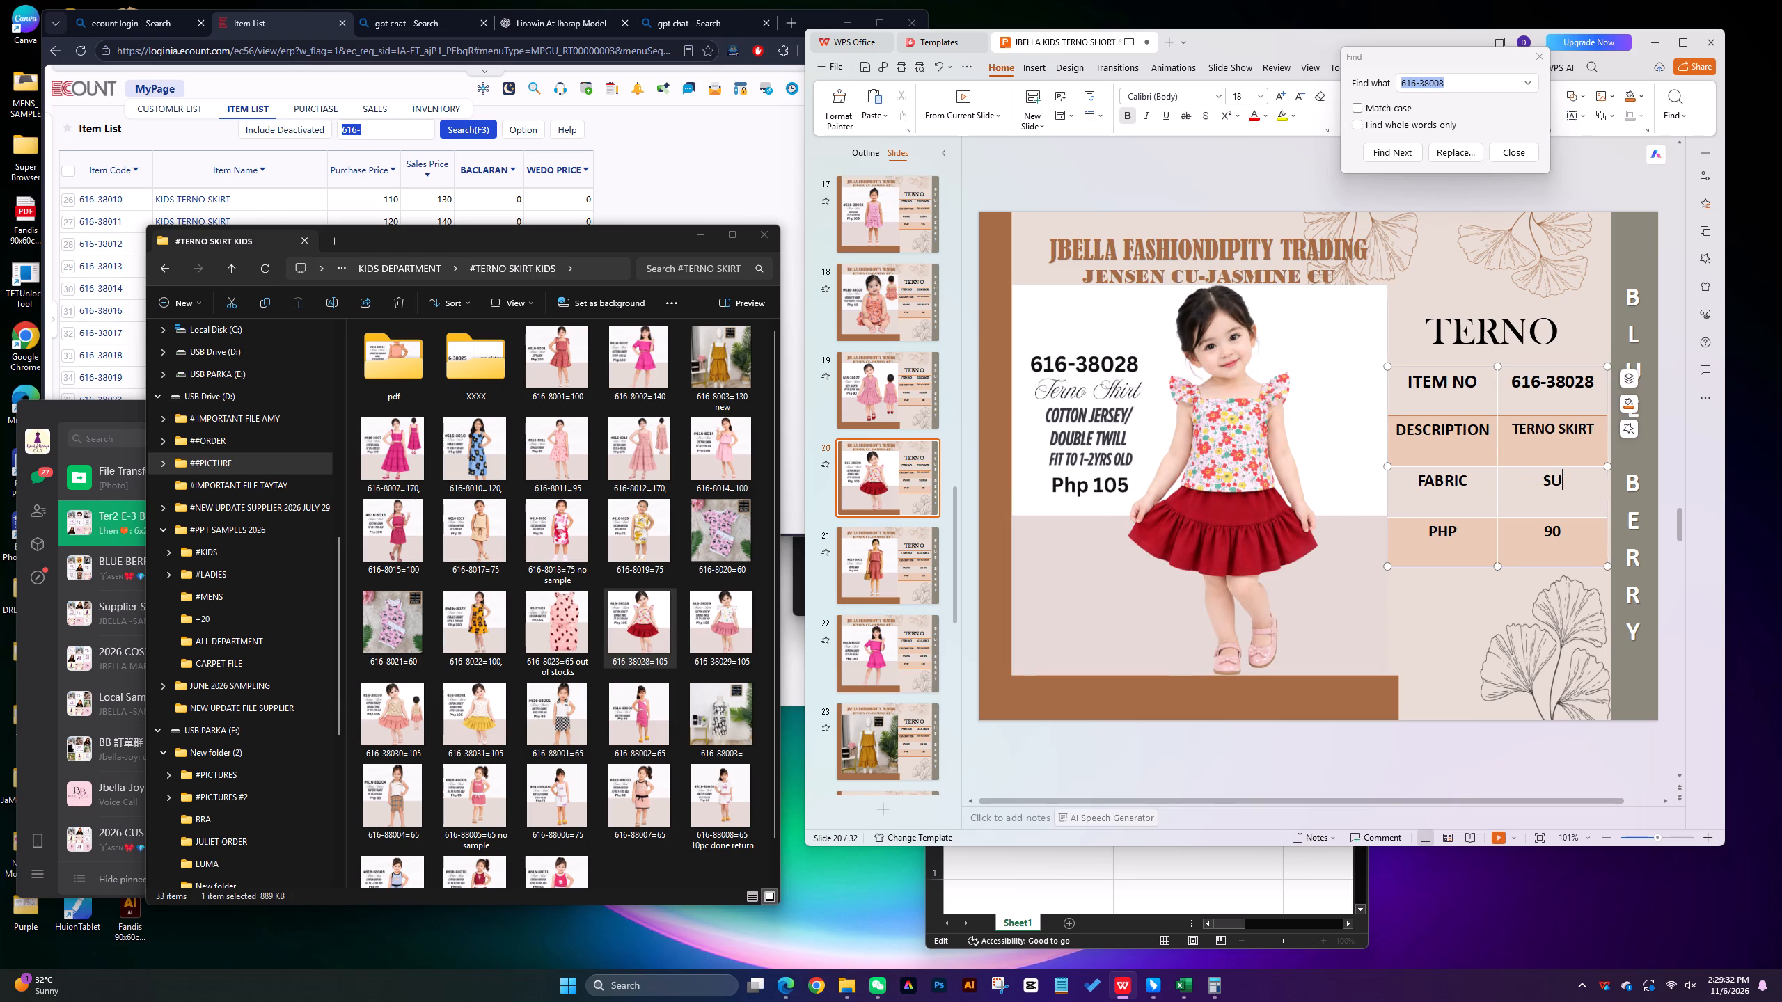
key("BackSpace")
type("COTTON")
key("shift+ampersand")
type("TWILL")
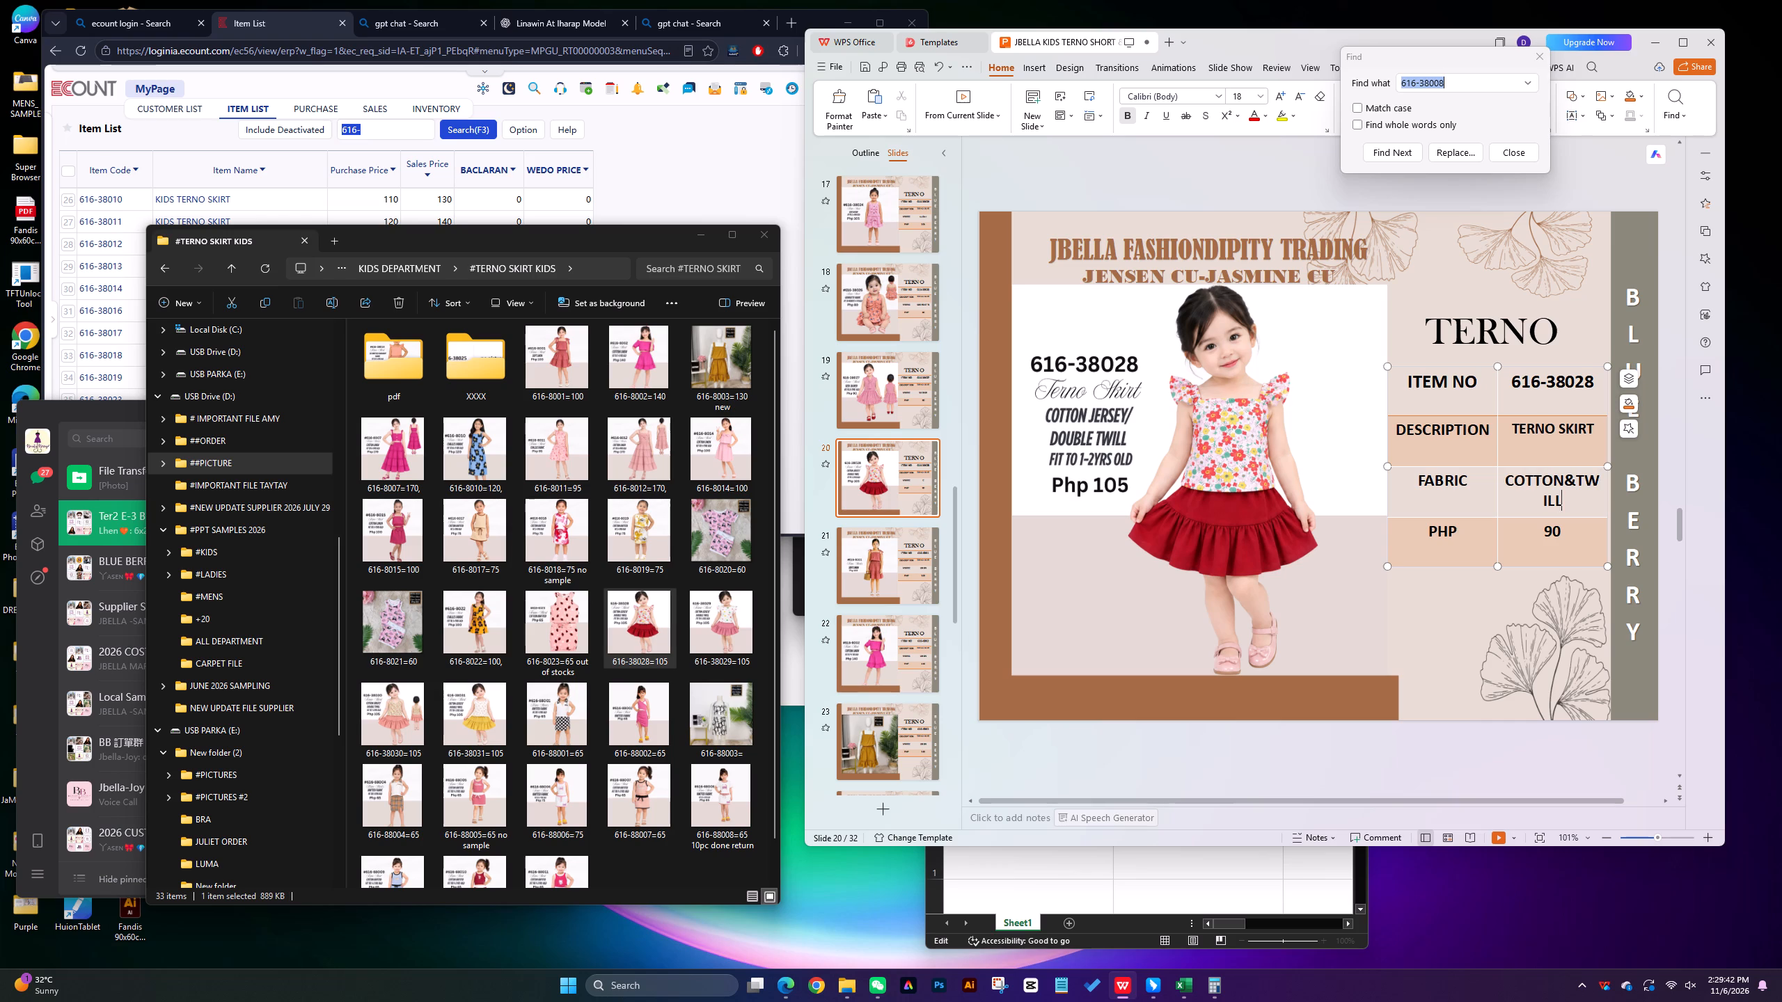
left_click(1577, 480)
key("Return")
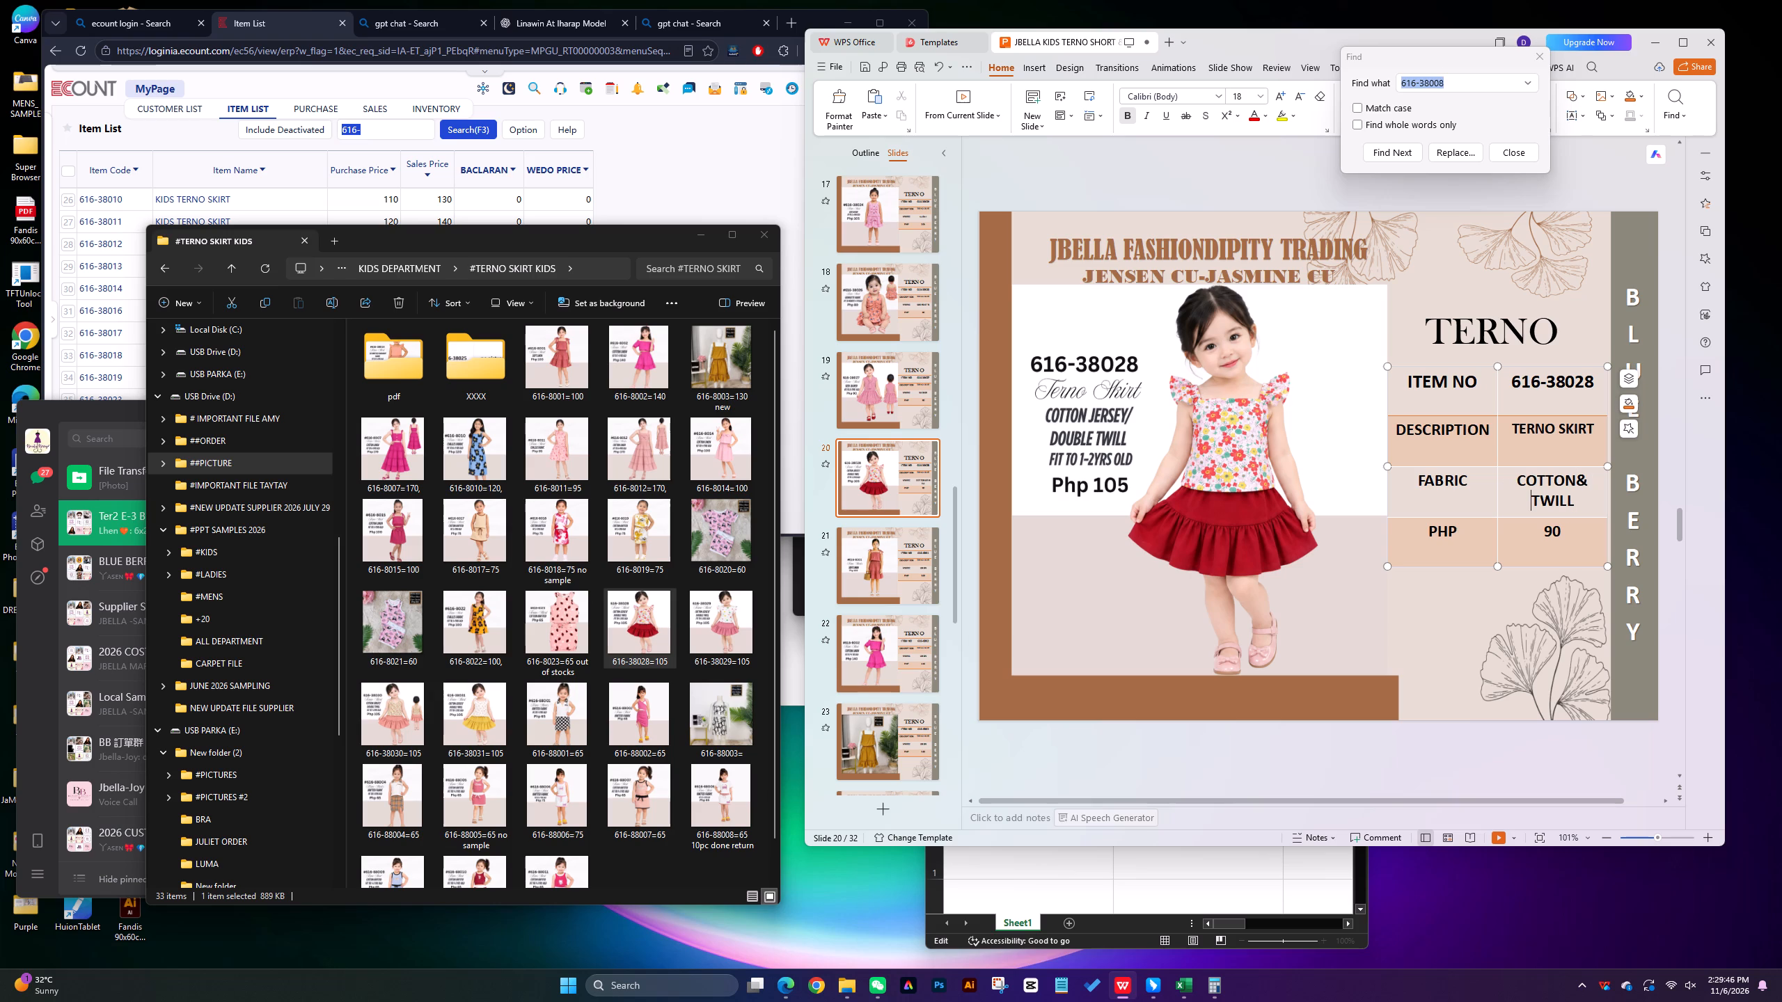
Set the PHP price on the 616-38028 slide to 105.
left_click(1573, 534)
key("BackSpace")
key("BackSpace")
type("105")
Move the 616-38028 picture file from the #TERNO SKIRT KIDS folder into its pdf subfolder.
left_click_drag(631, 614, 393, 399)
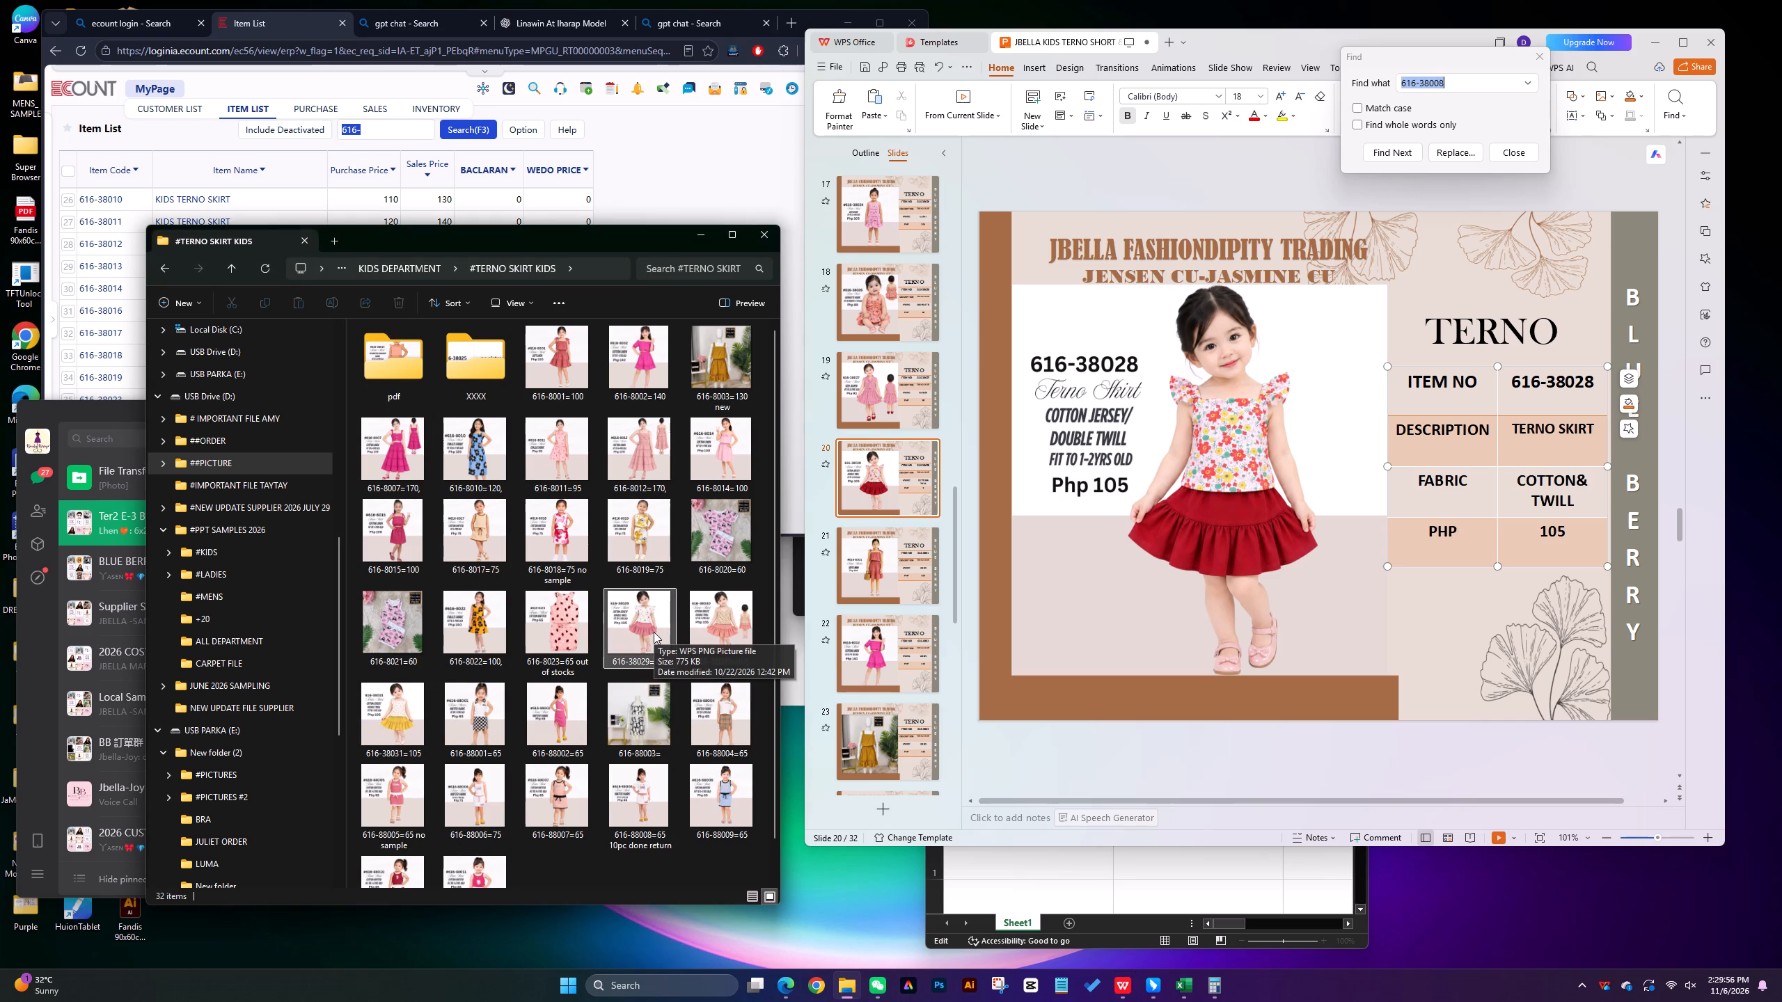
Duplicate the 616-38028 slide and delete the product picture from the copy.
left_click(892, 477)
right_click(892, 477)
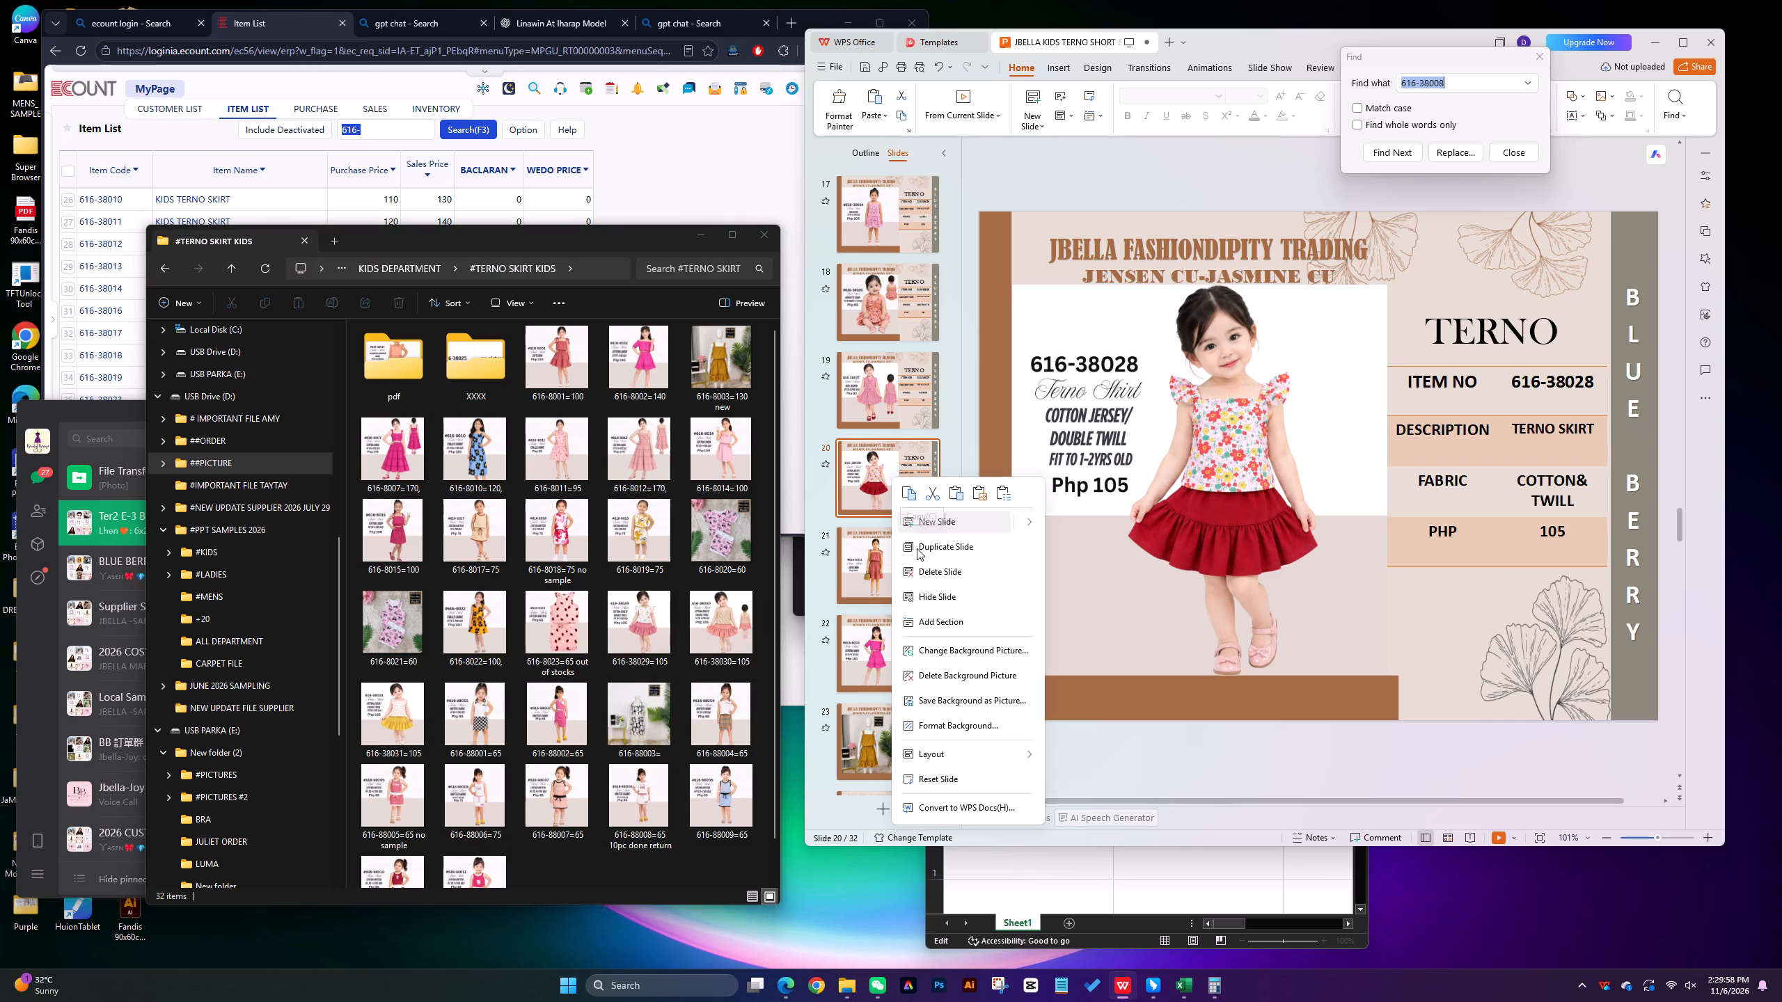
left_click(924, 546)
left_click(1065, 441)
key("Delete")
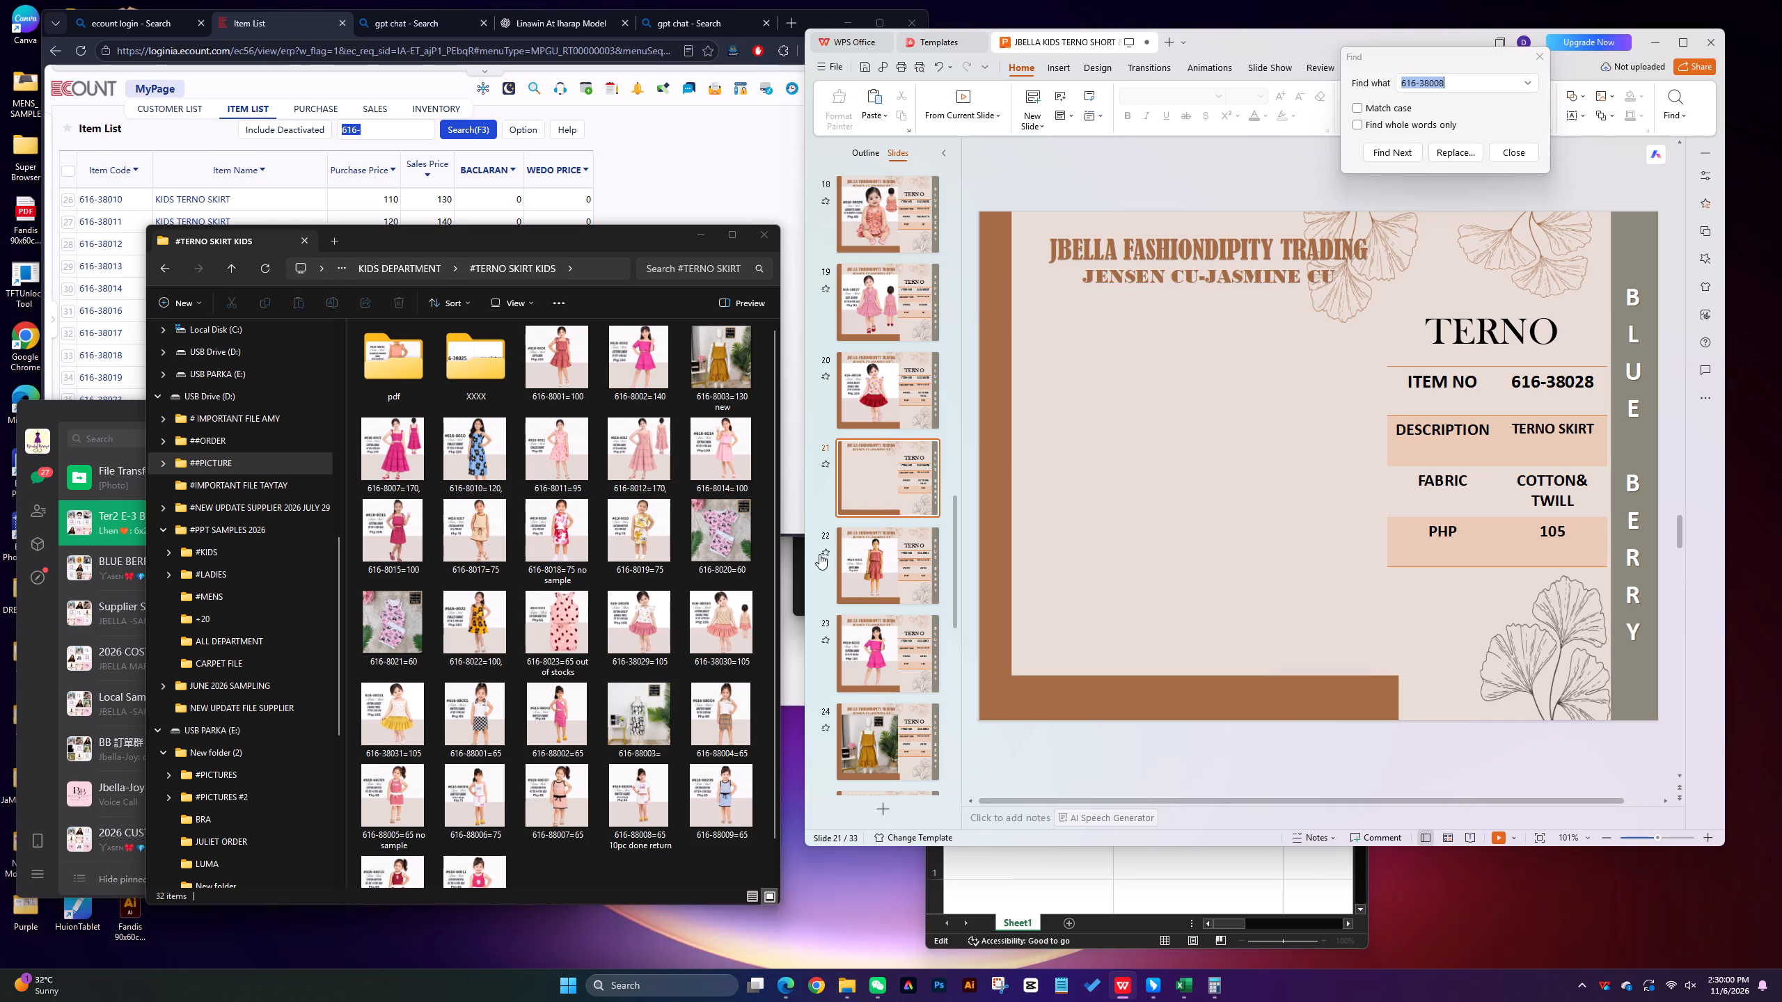
Insert the 616-38029 picture on the copied slide, scale it to about 4.72 in square and align it with the picture area's upper-left corner.
left_click_drag(627, 630, 1058, 345)
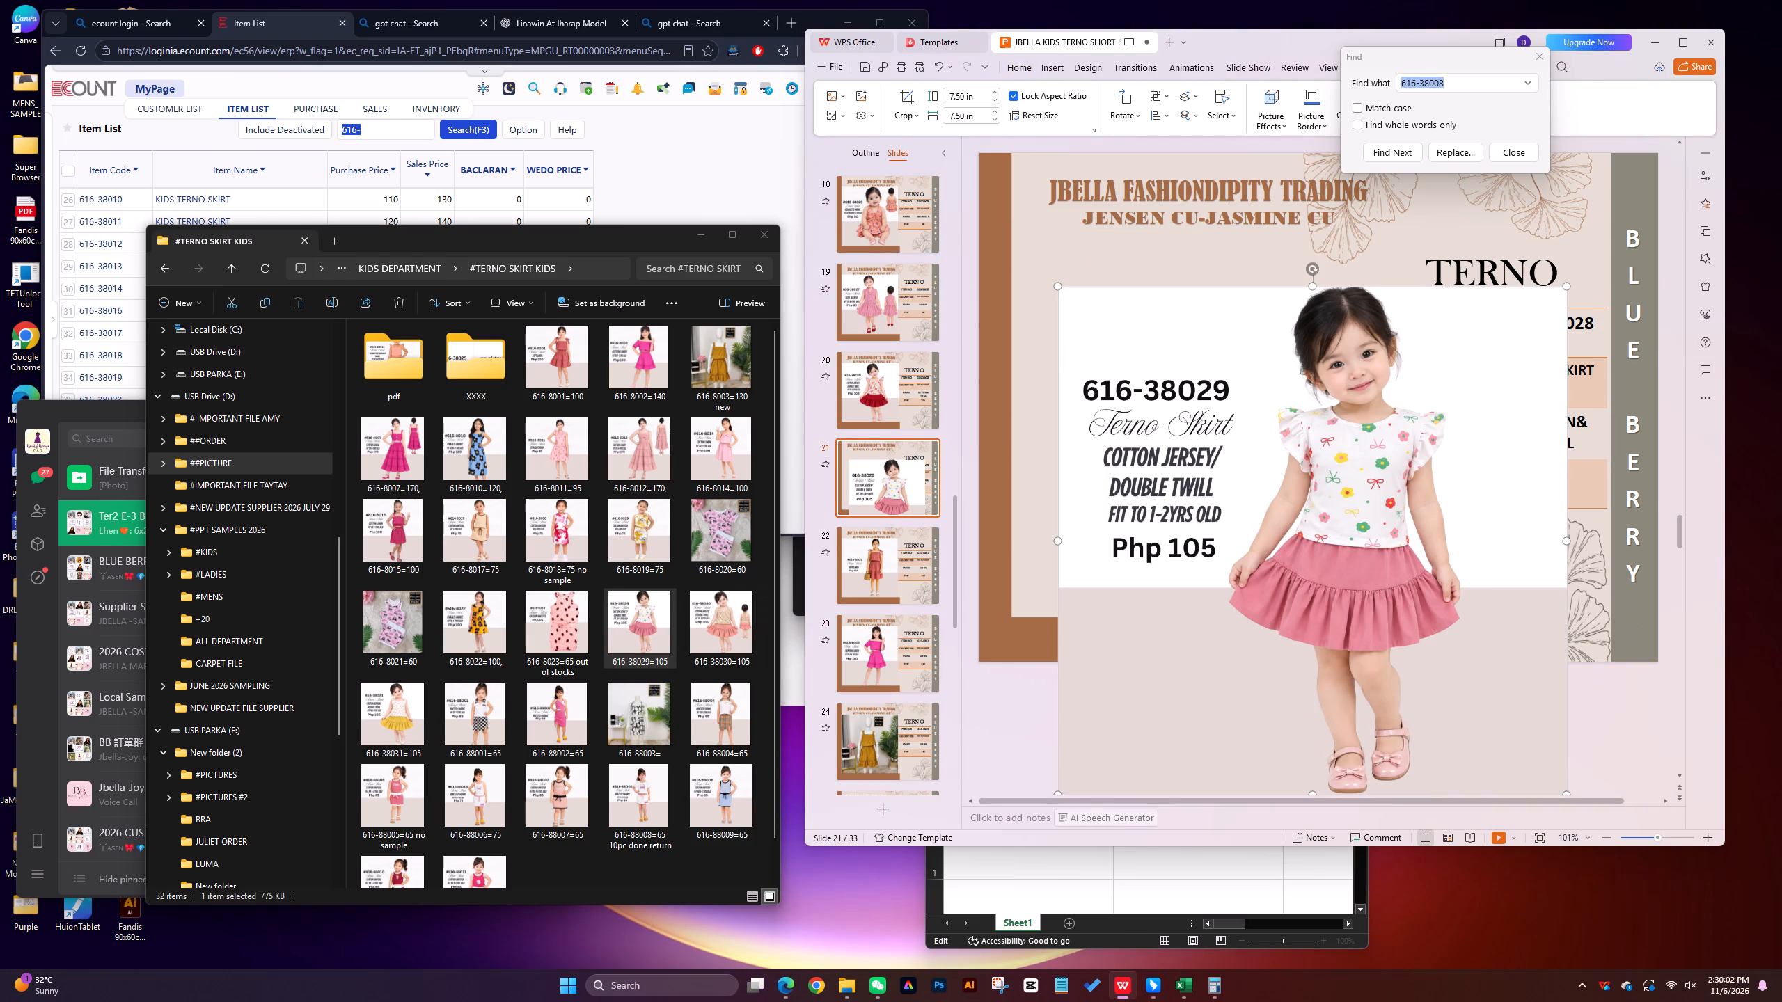
left_click_drag(1569, 288, 1336, 477)
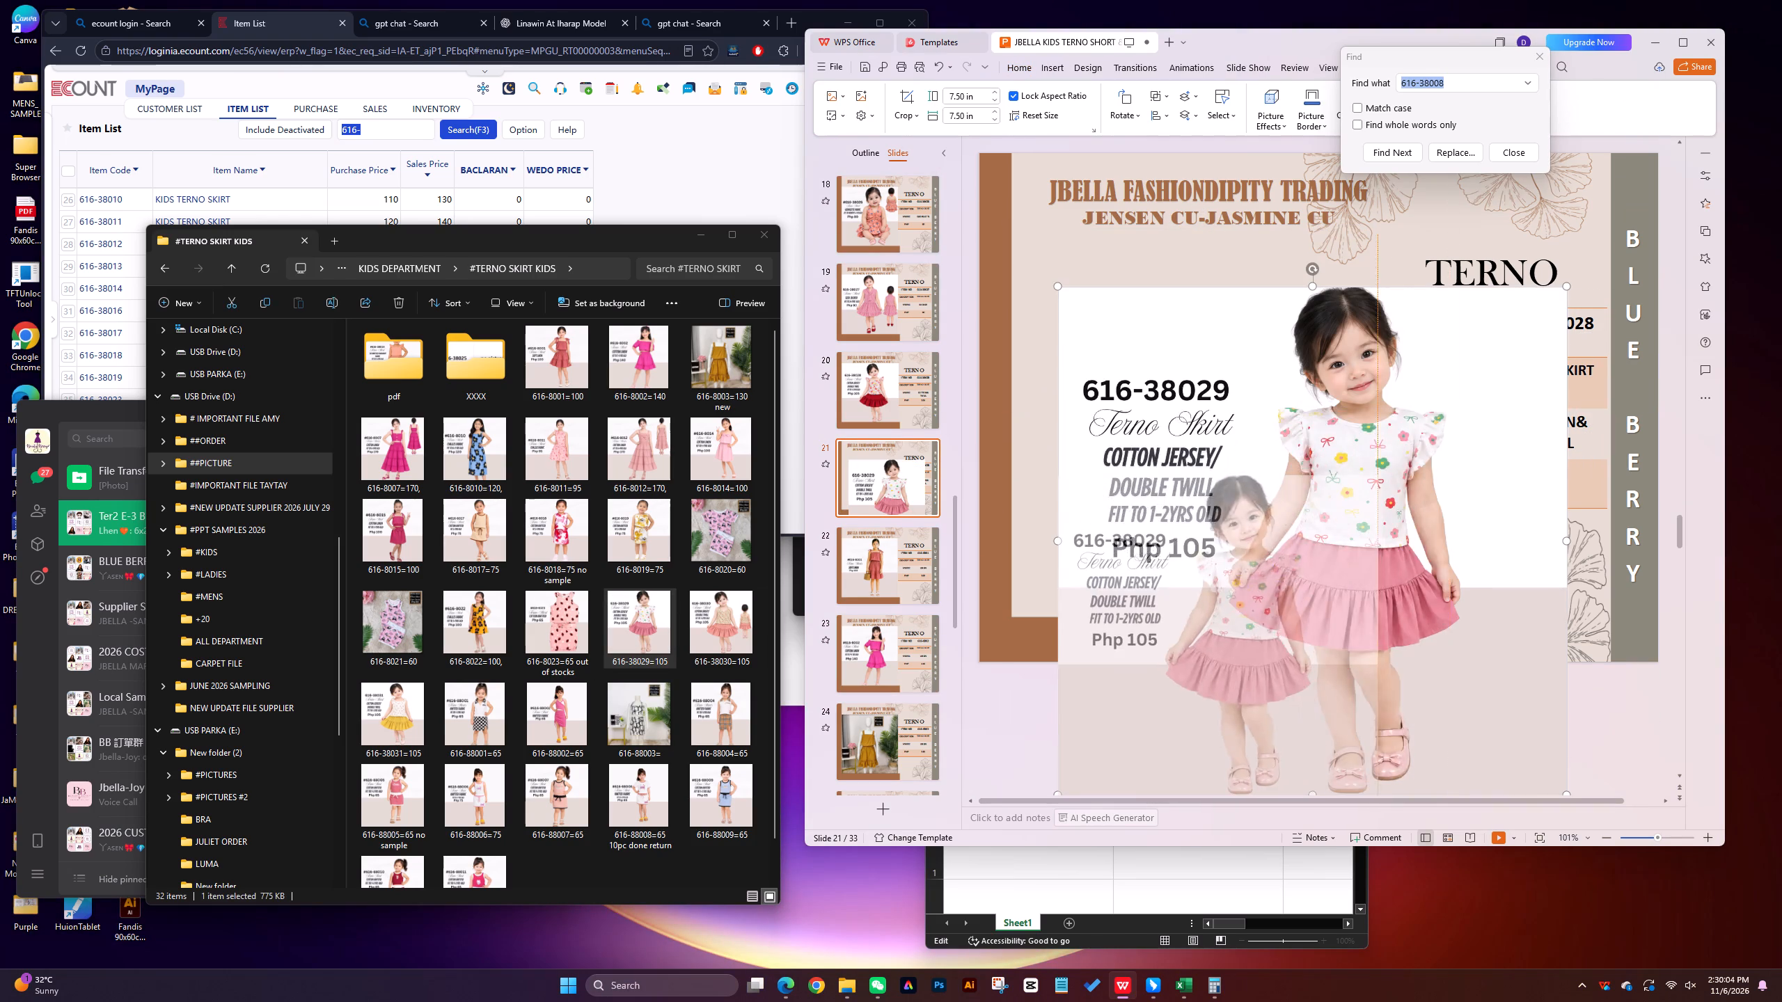
left_click_drag(1234, 639, 1190, 397)
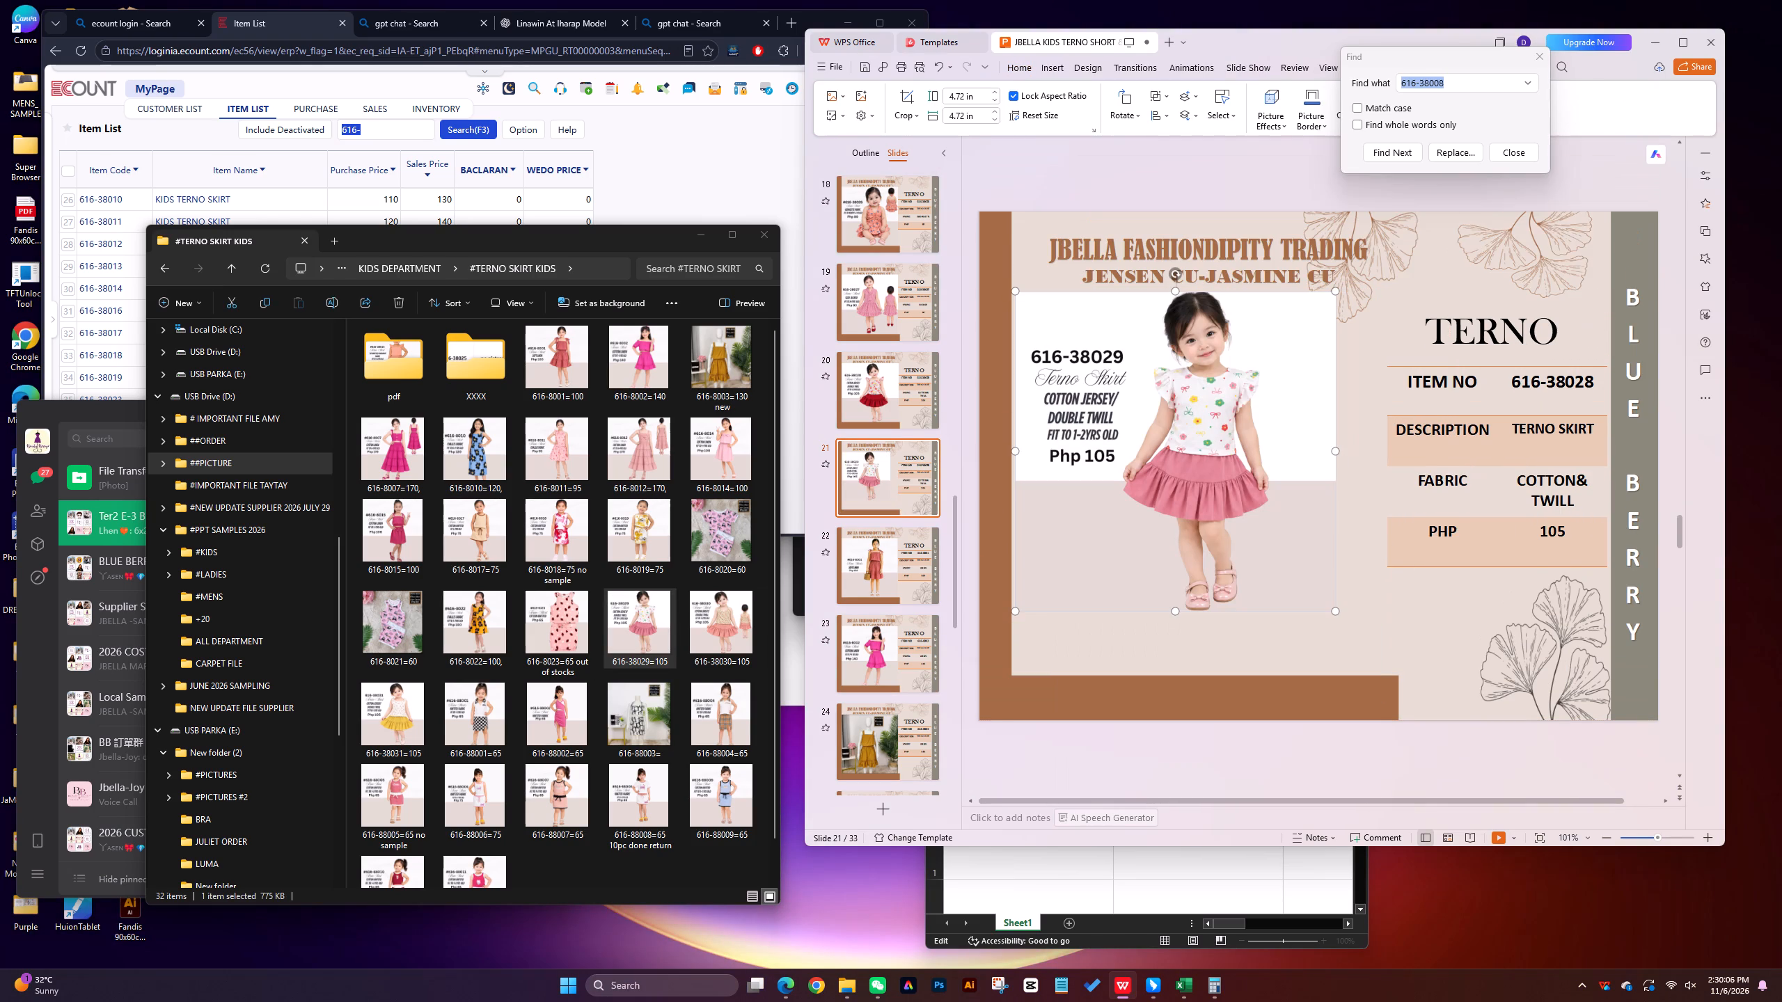
key("Up")
key("Up")
key("Up")
key("Up")
key("Up")
key("Up")
key("Up")
key("Up")
key("Up")
key("Up")
key("Up")
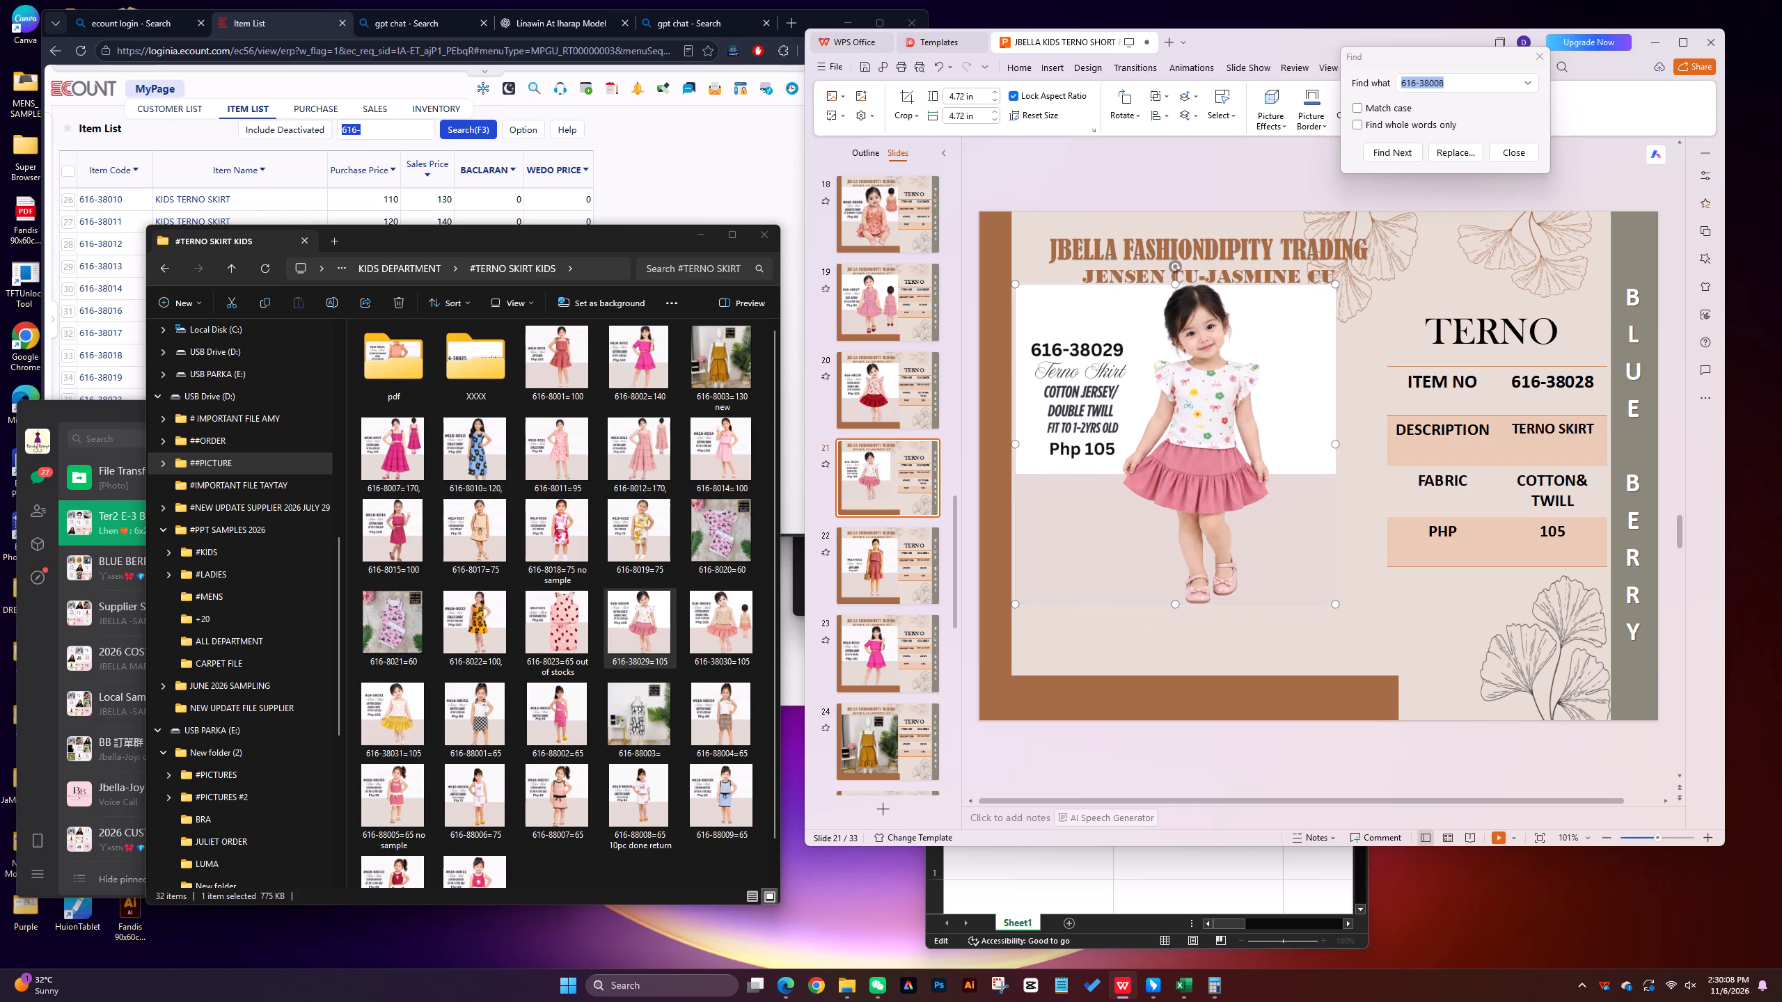
key("Up")
key("Left")
key("Left")
key("Left")
key("Left")
key("Left")
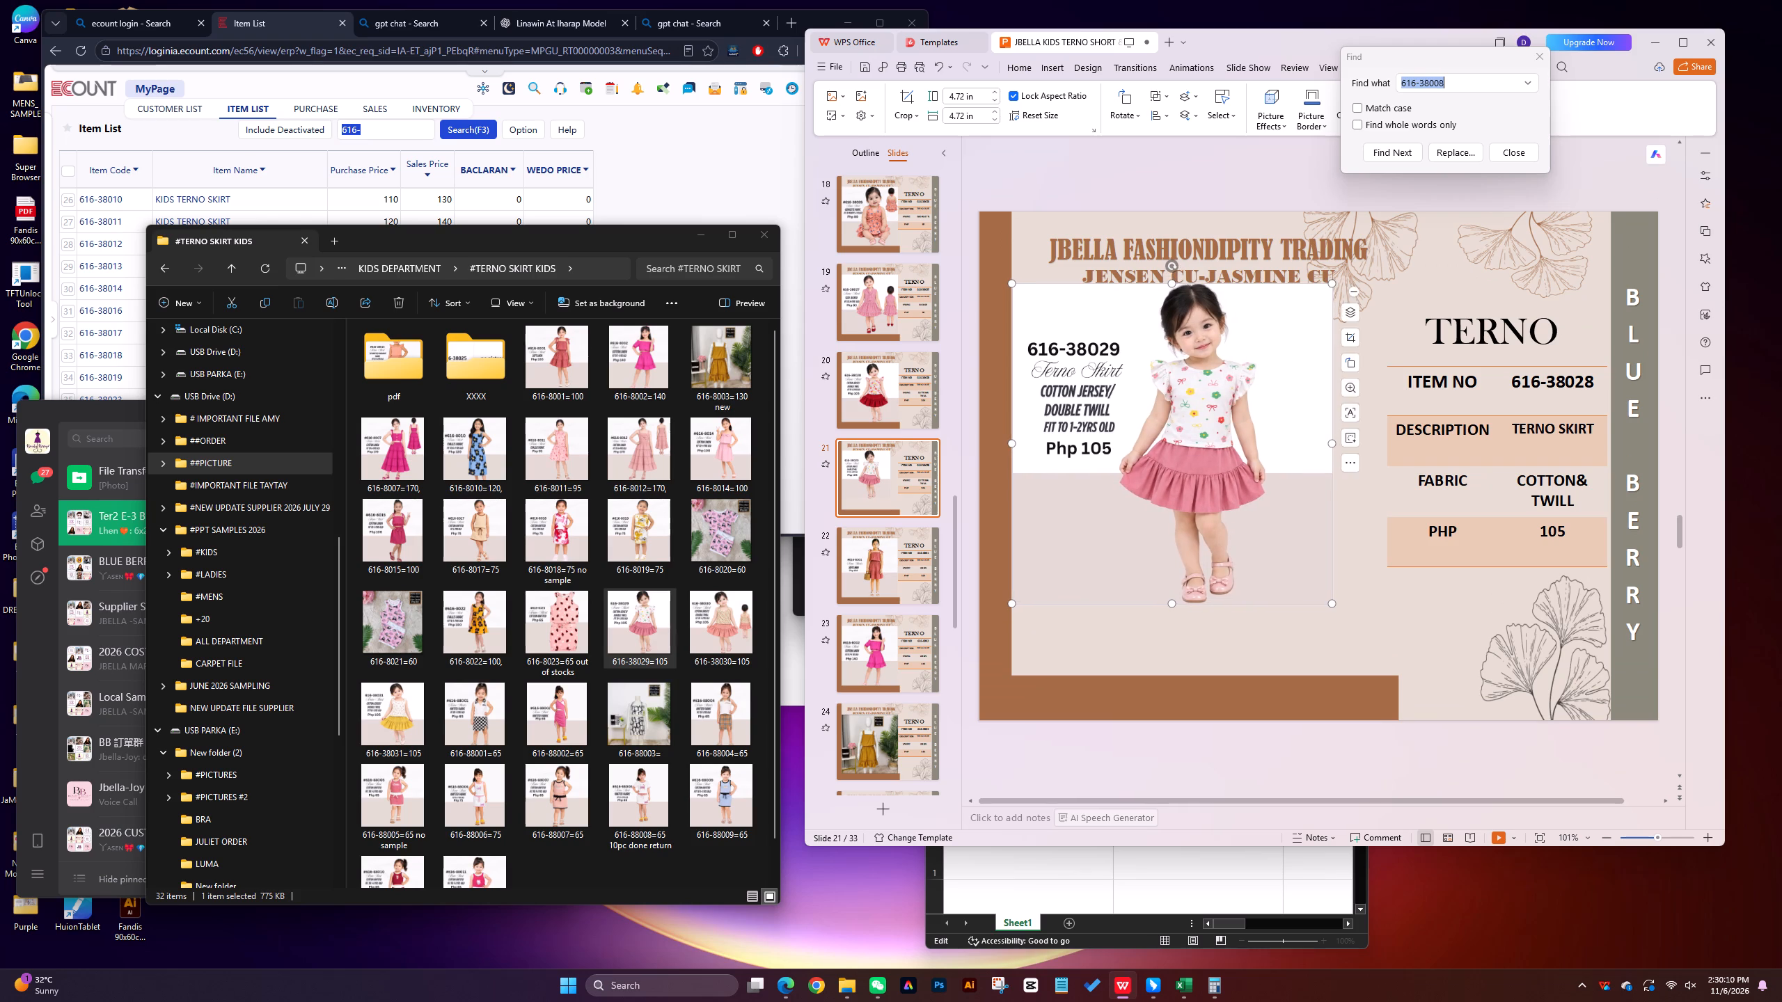
Stretch the 616-38029 picture to about 5.74 in high and 5.53 in wide to fill the picture area.
left_click_drag(1171, 603, 1178, 672)
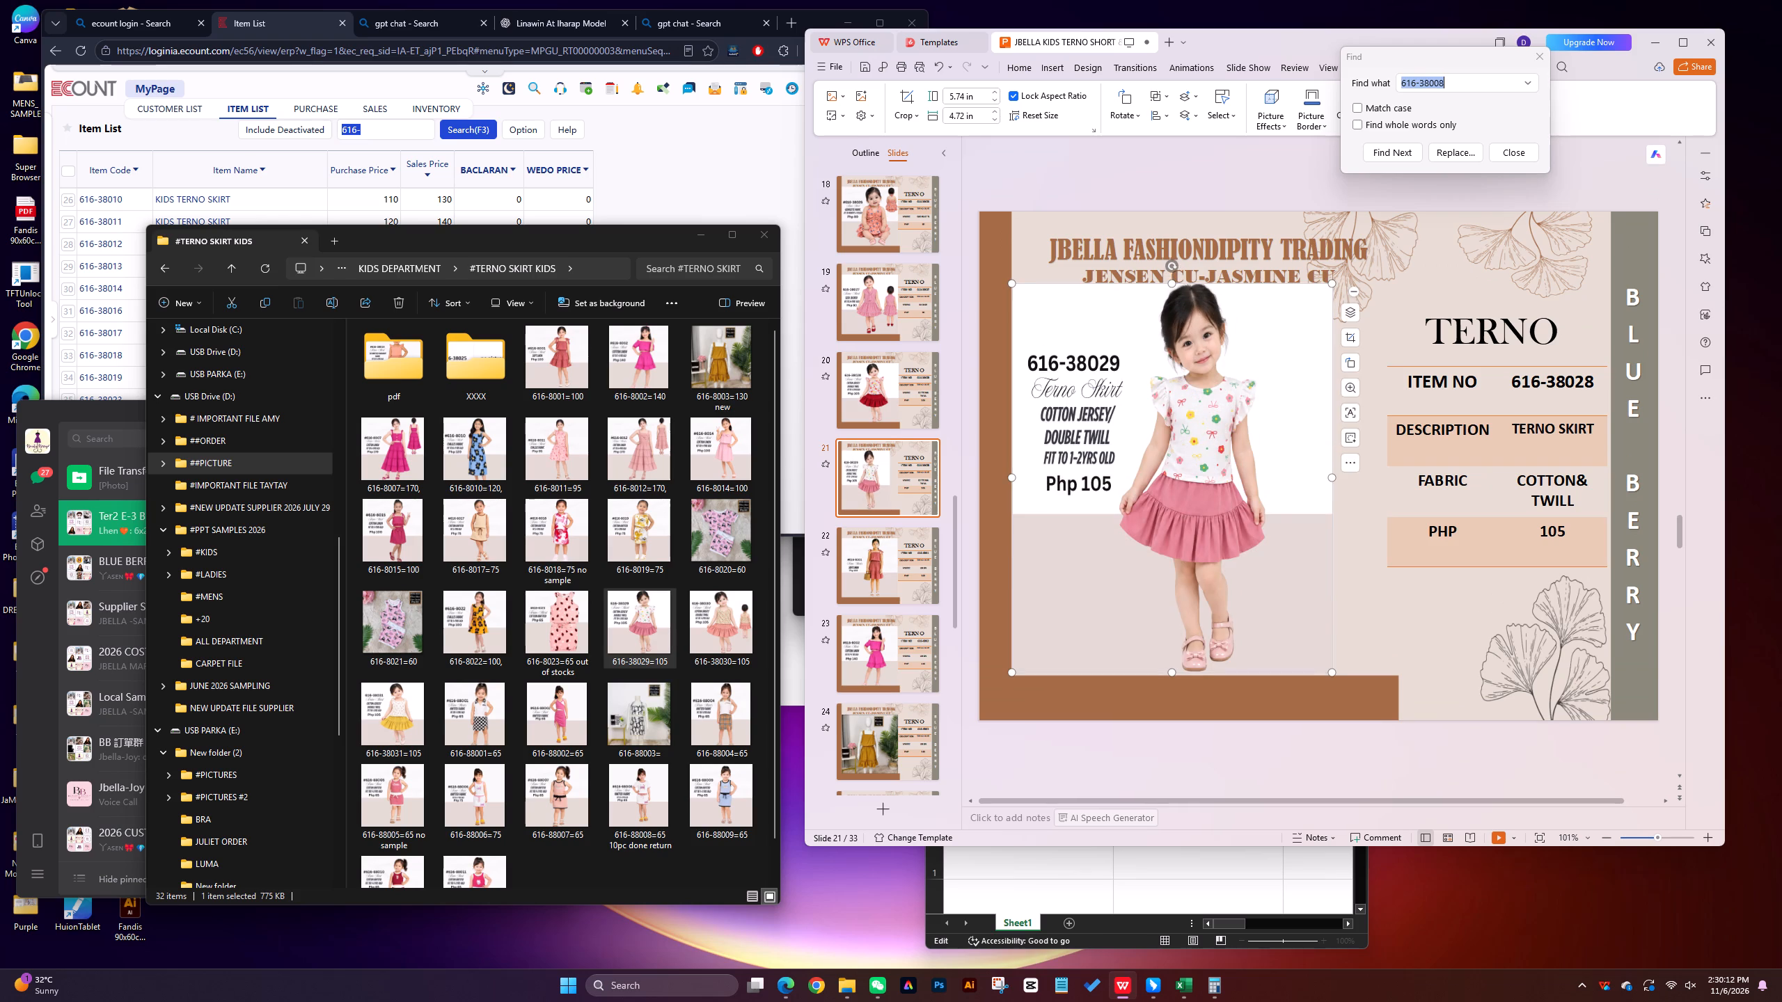
left_click_drag(1332, 479, 1385, 482)
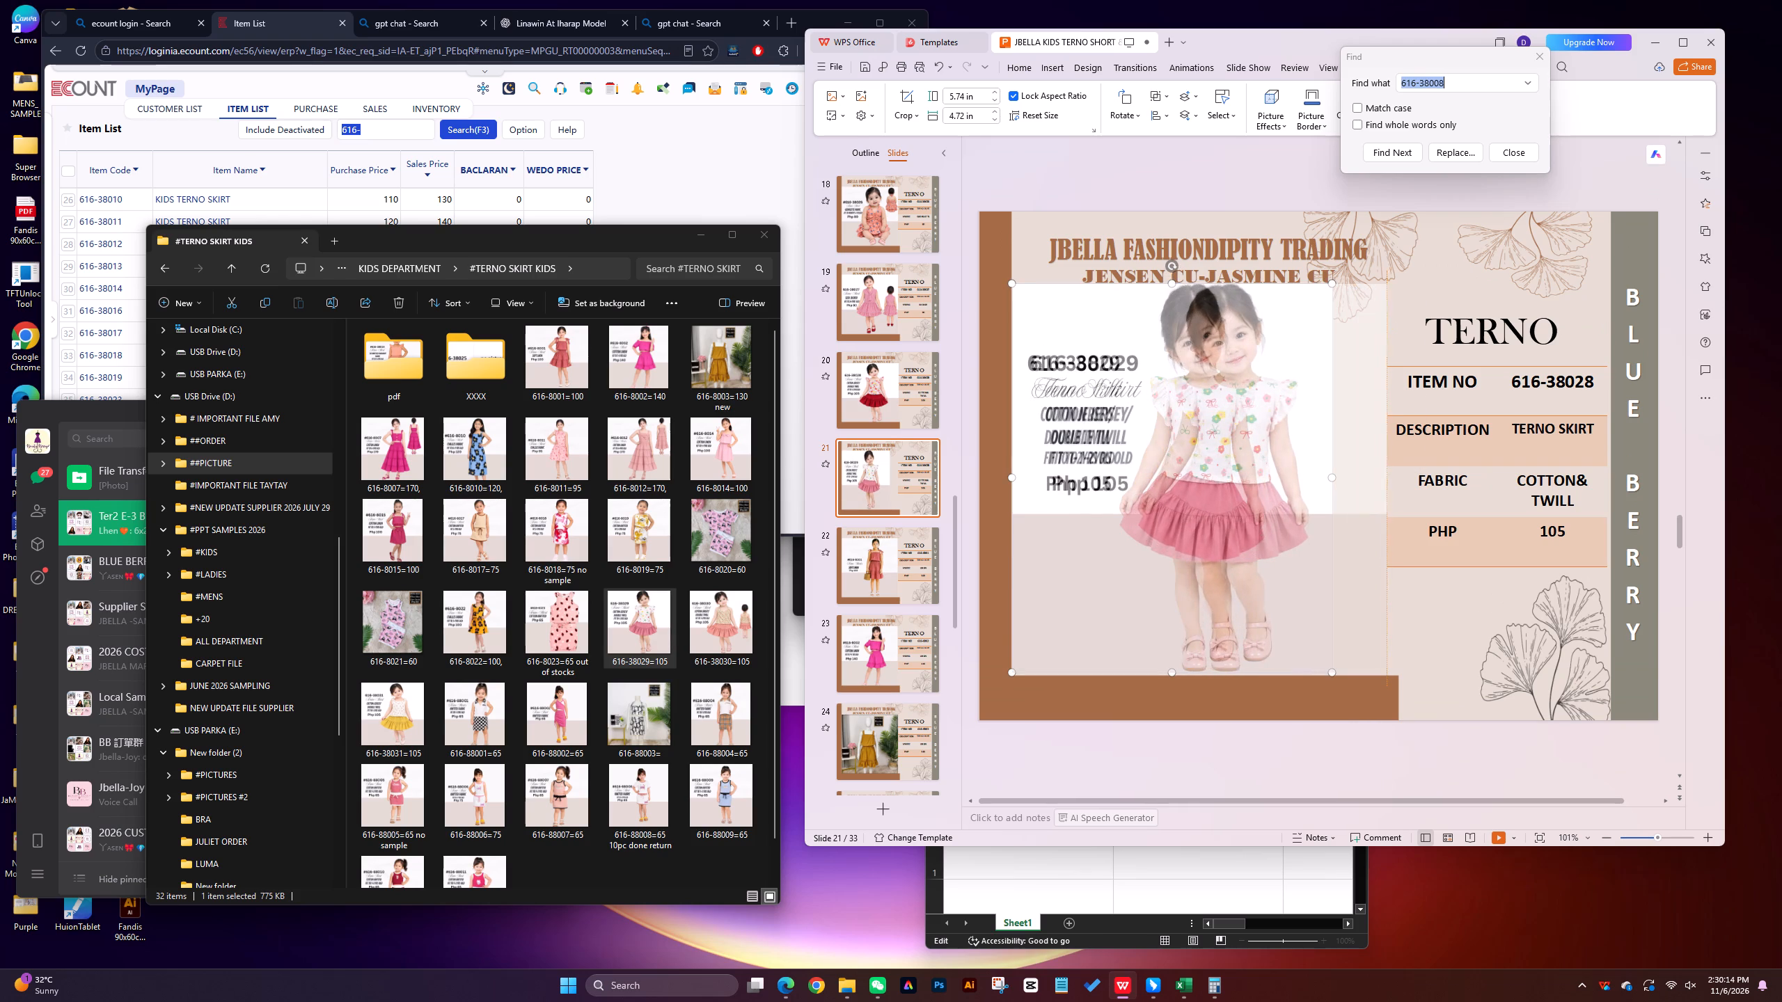
left_click_drag(1385, 482, 1385, 484)
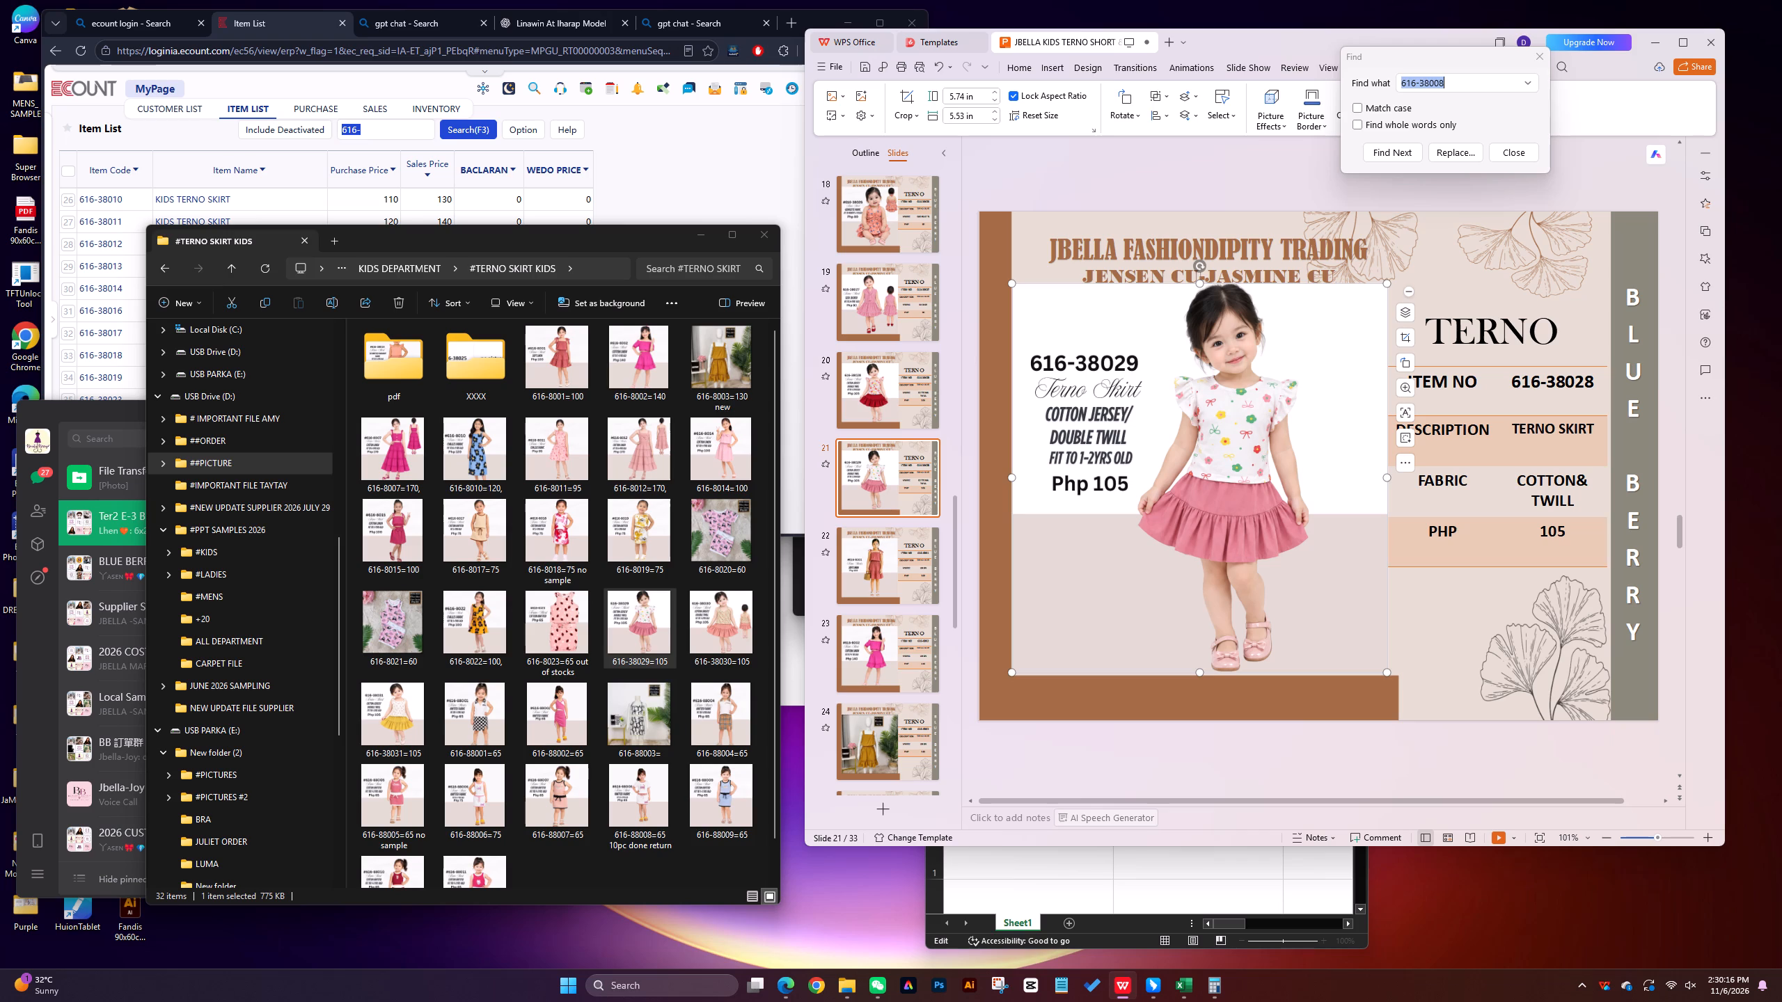
Change the item number in the copied slide's table to 616-38029.
left_click(1588, 383)
left_click(1591, 383)
key("BackSpace")
key("9")
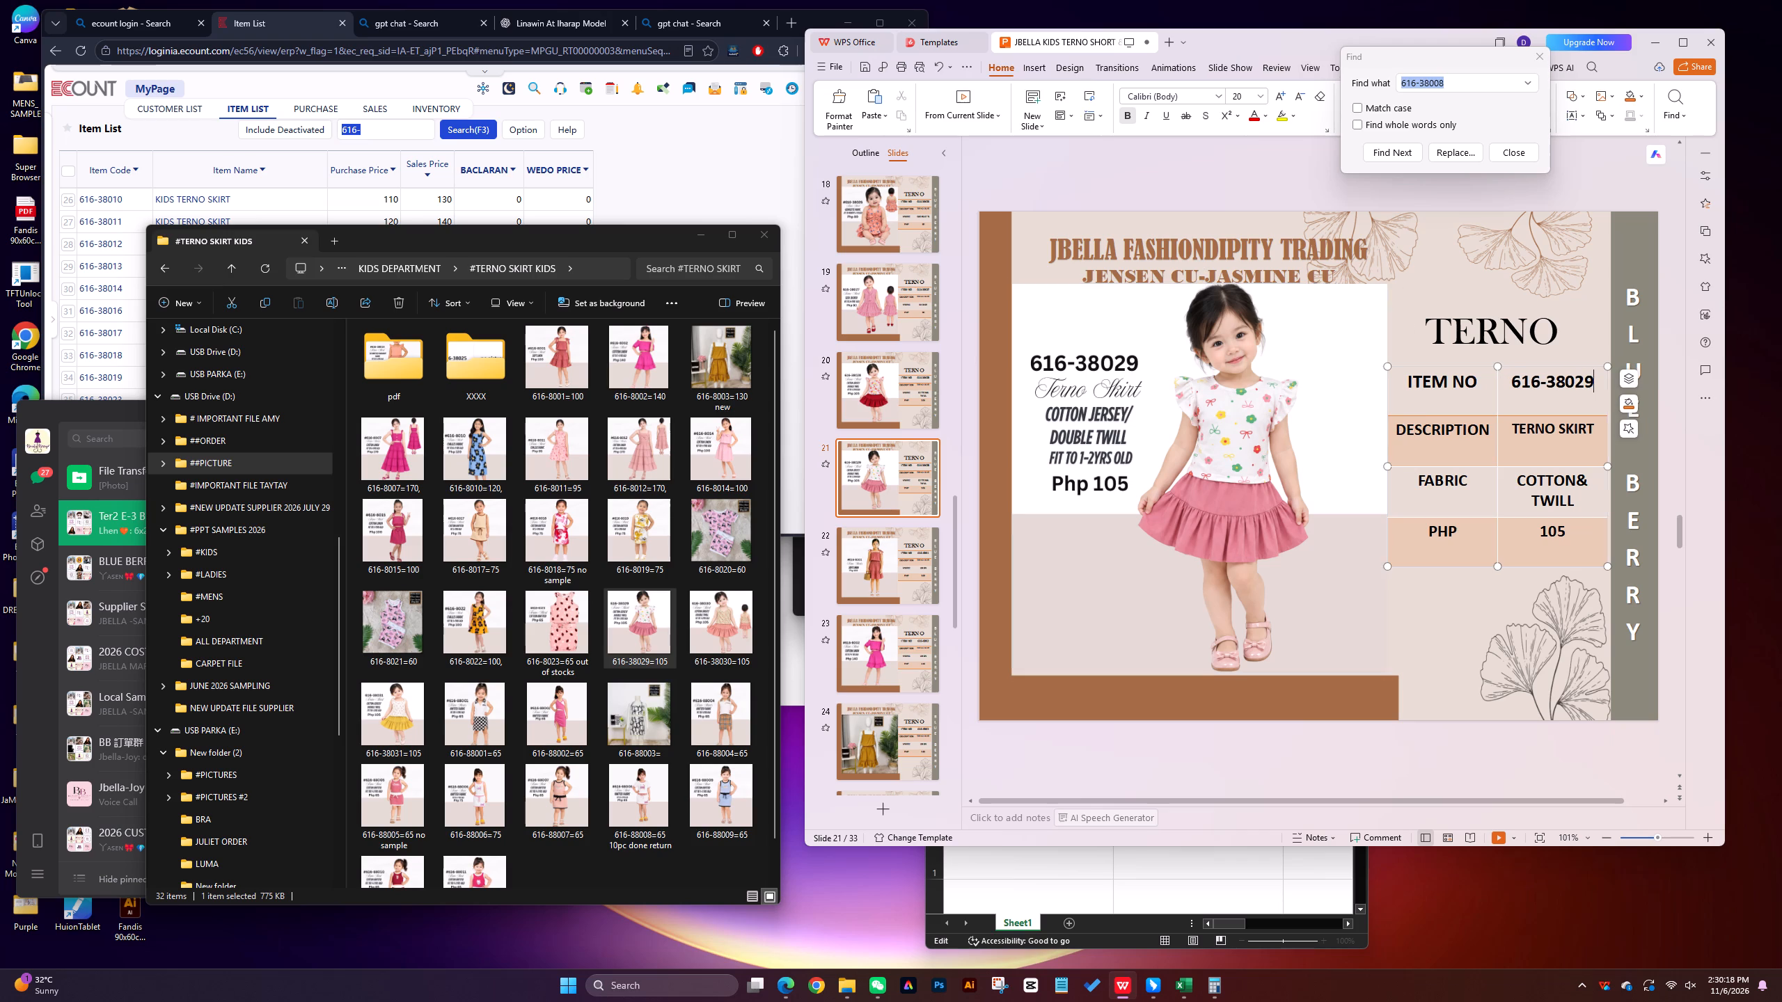
Move the 616-38029 picture file from the #TERNO SKIRT KIDS folder into its pdf subfolder.
left_click_drag(636, 625, 445, 430)
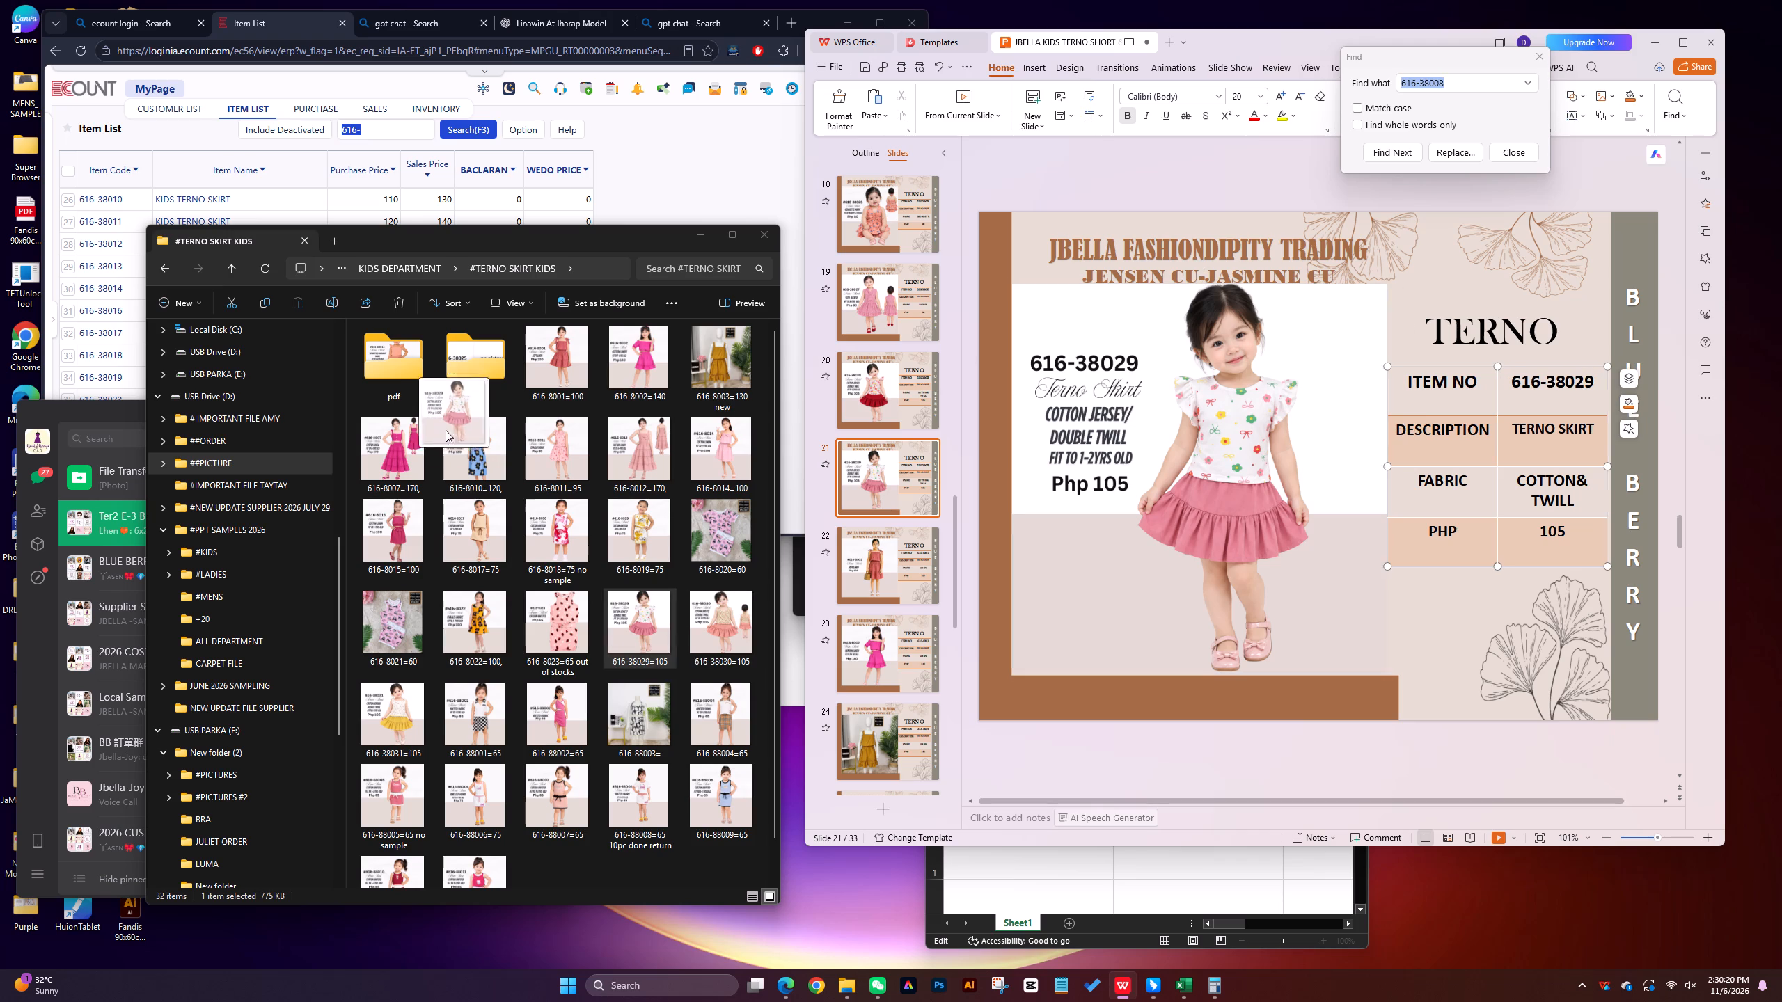
left_click_drag(445, 430, 396, 399)
Duplicate the 616-38029 slide and delete the product picture from the copy.
left_click(877, 481)
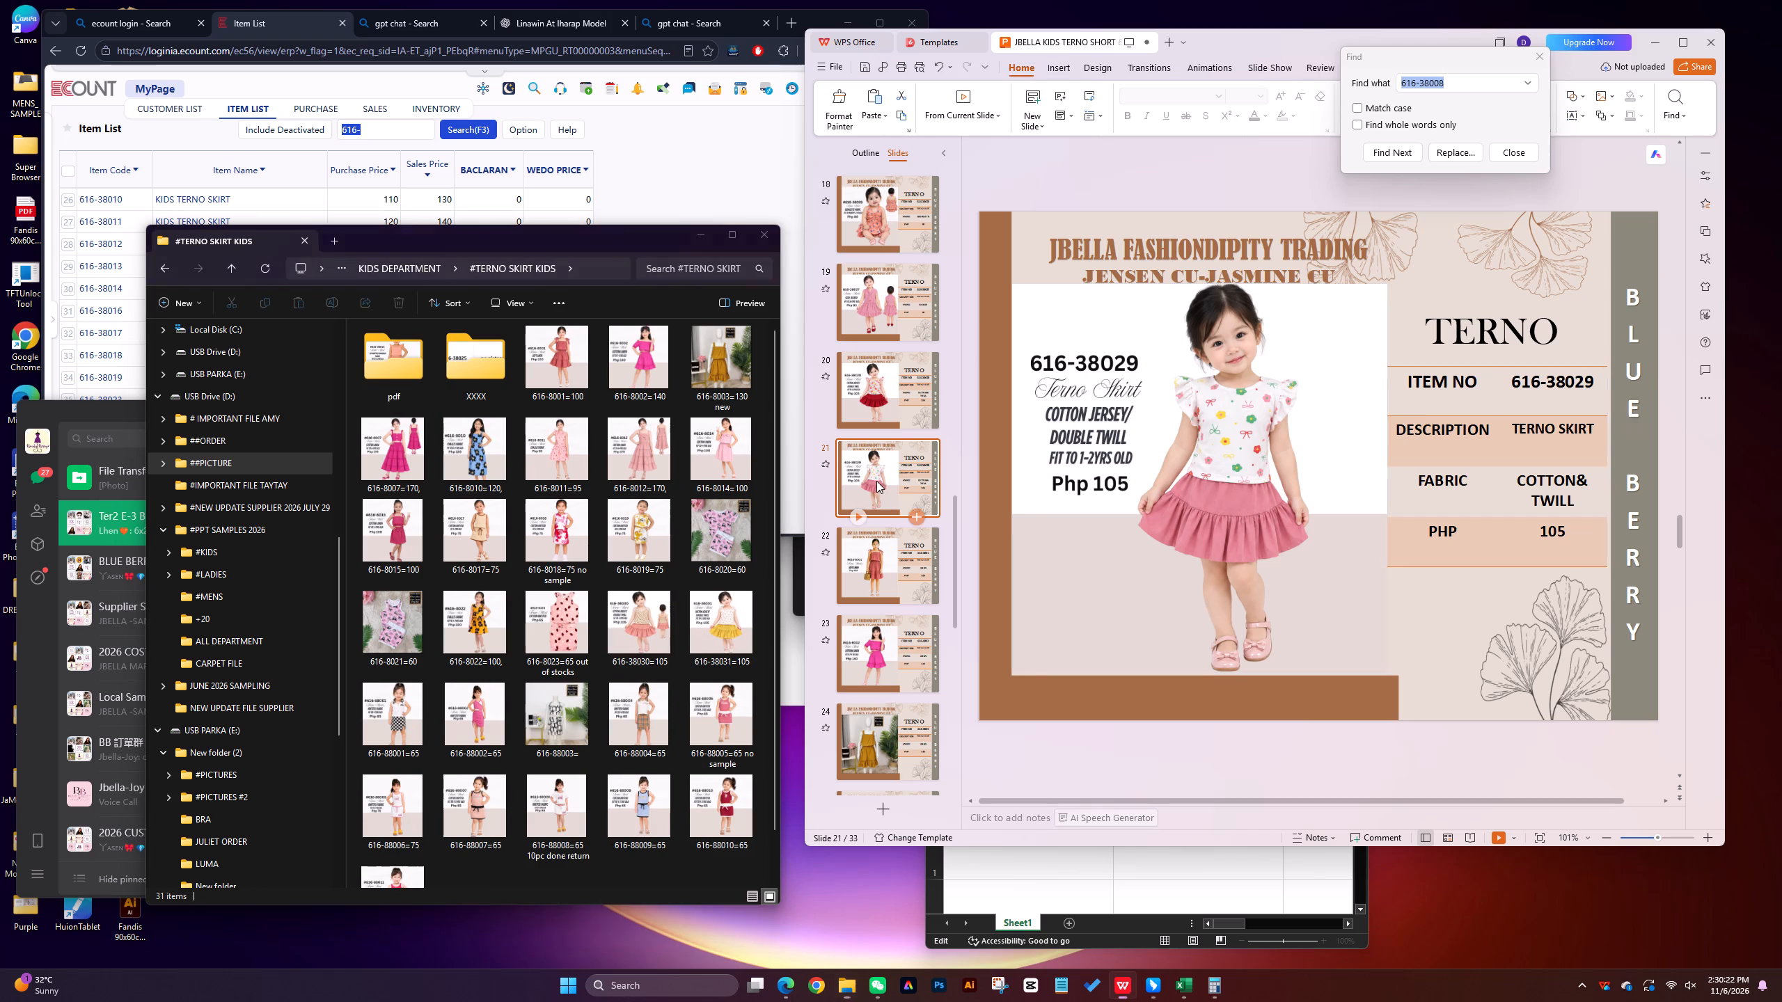
right_click(876, 481)
left_click(905, 547)
left_click(1075, 454)
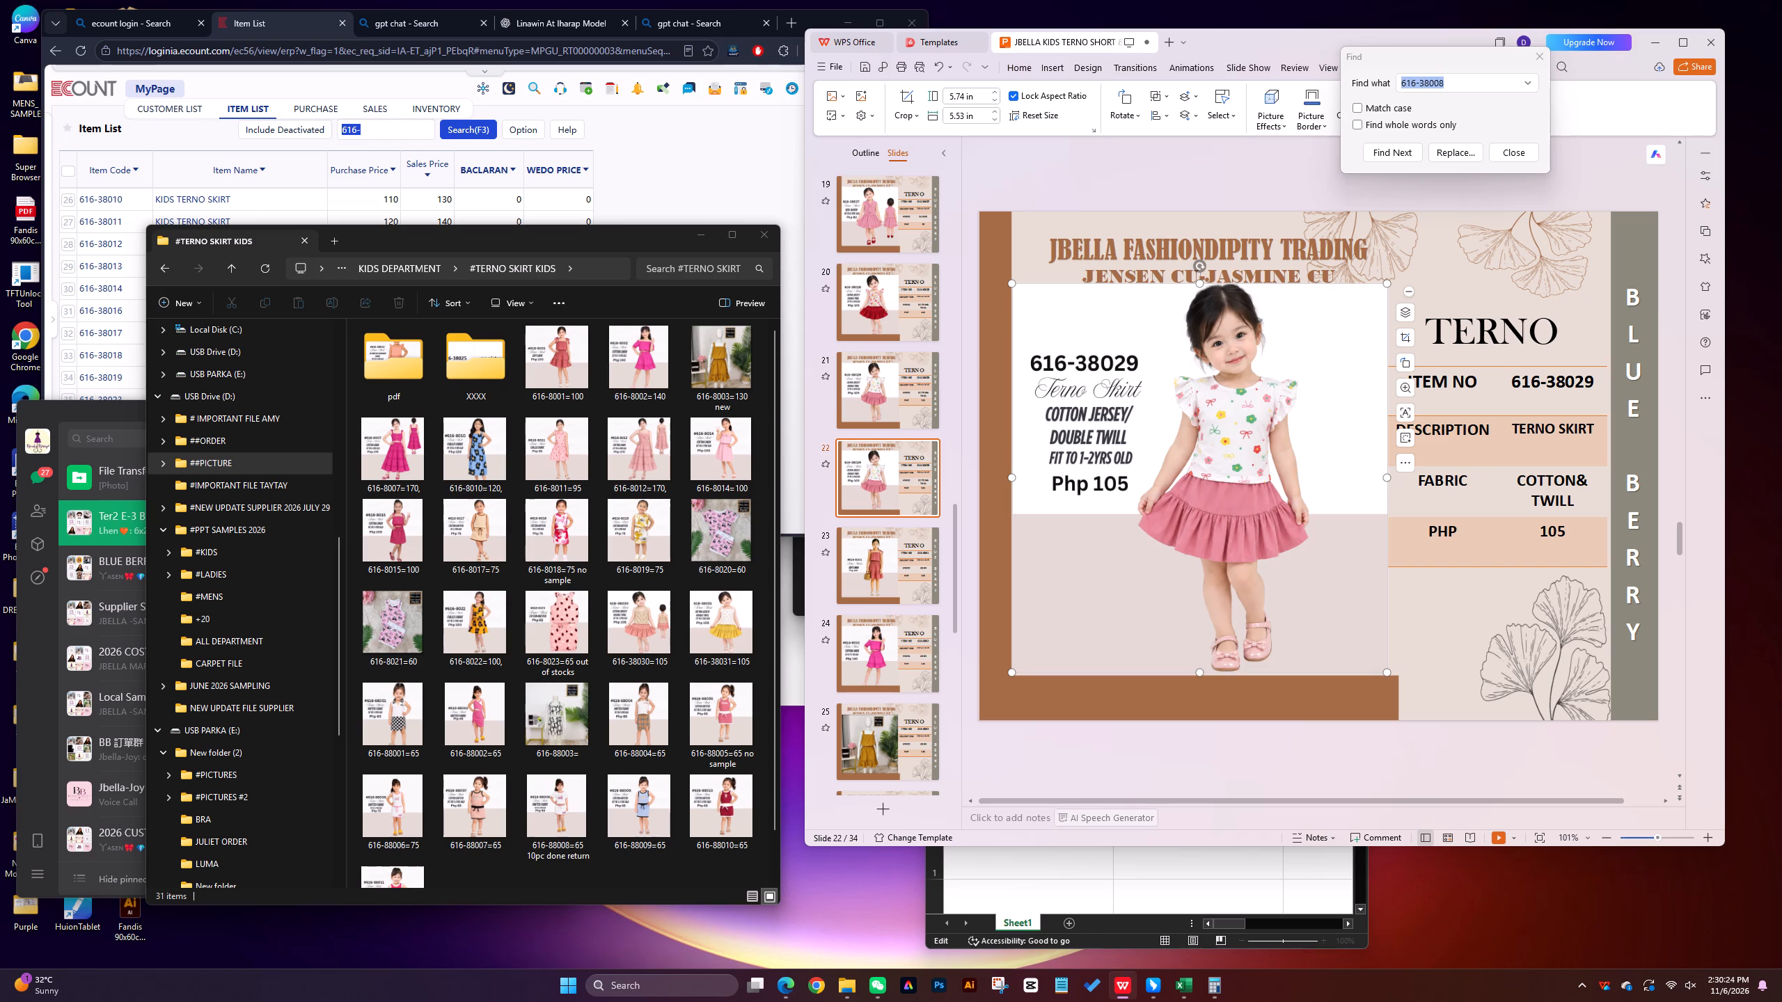
key("Delete")
Insert the 616-38030 picture on the copied slide, scale it to about 4.71 in square and align it with the picture area's upper-left corner.
left_click_drag(631, 615, 1049, 314)
left_click_drag(1556, 262, 1492, 301)
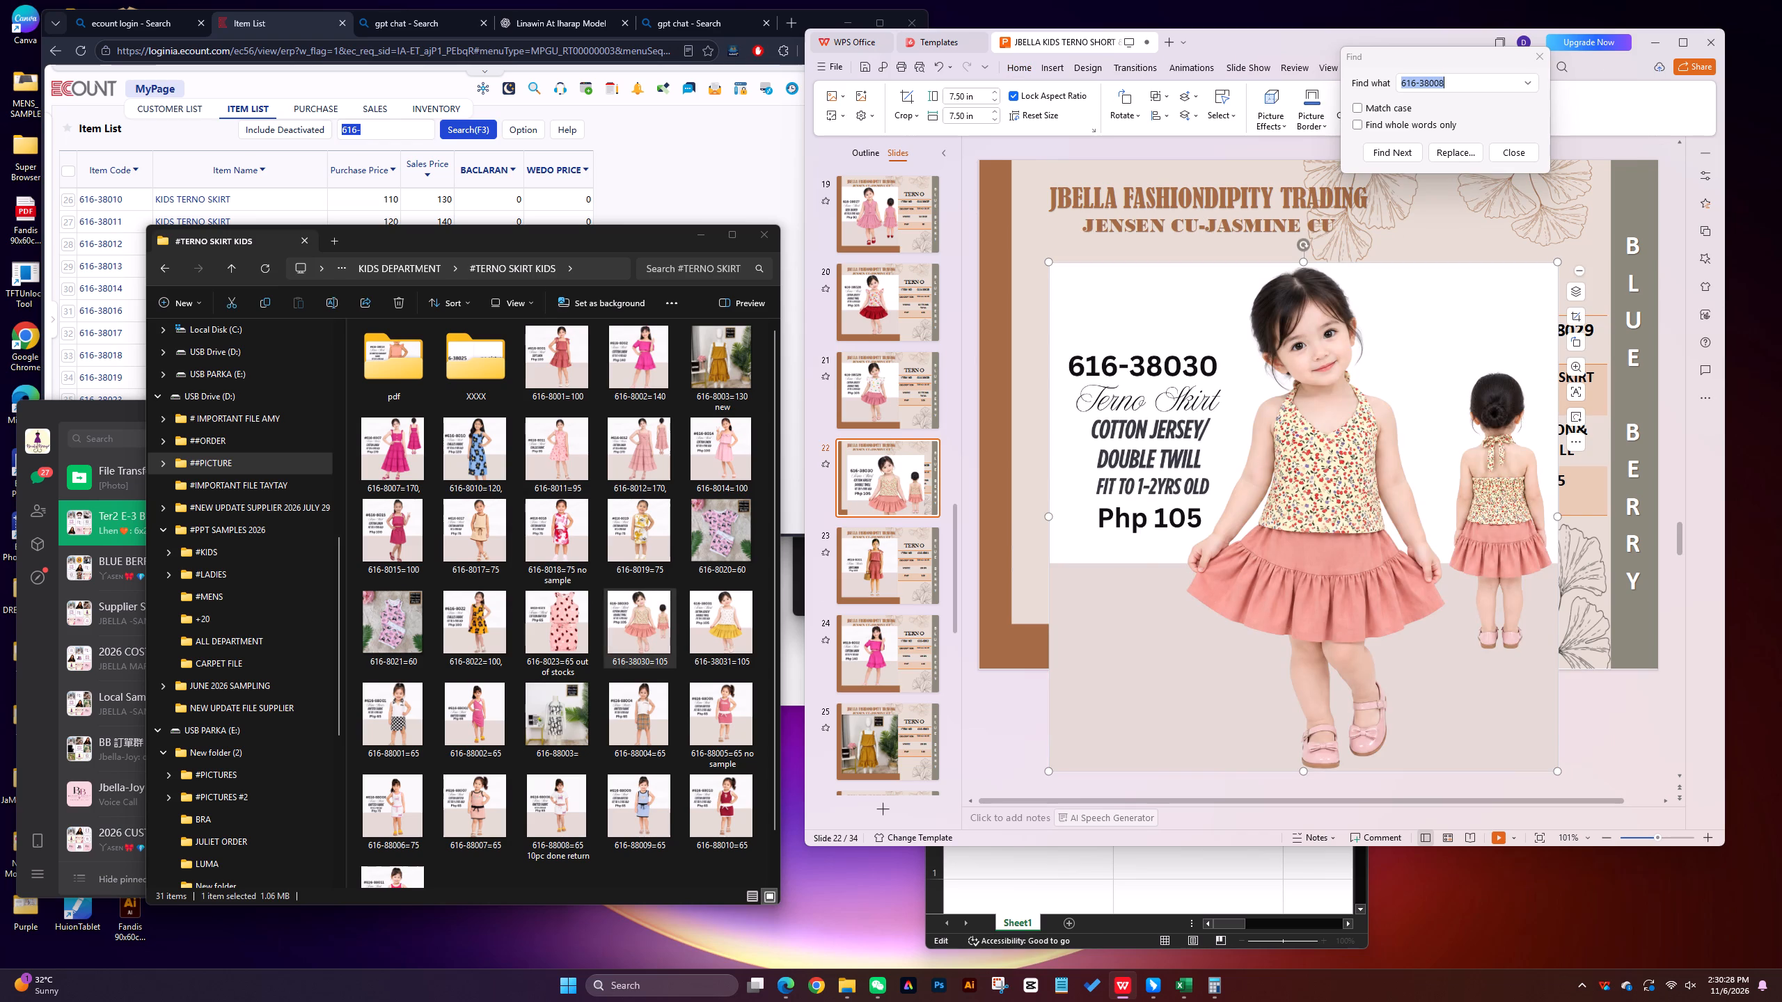
left_click_drag(1492, 301, 1259, 451)
left_click_drag(1118, 628, 1086, 415)
key("Up")
key("Up")
key("Up")
key("Up")
key("Up")
key("Up")
key("Up")
key("Up")
key("Up")
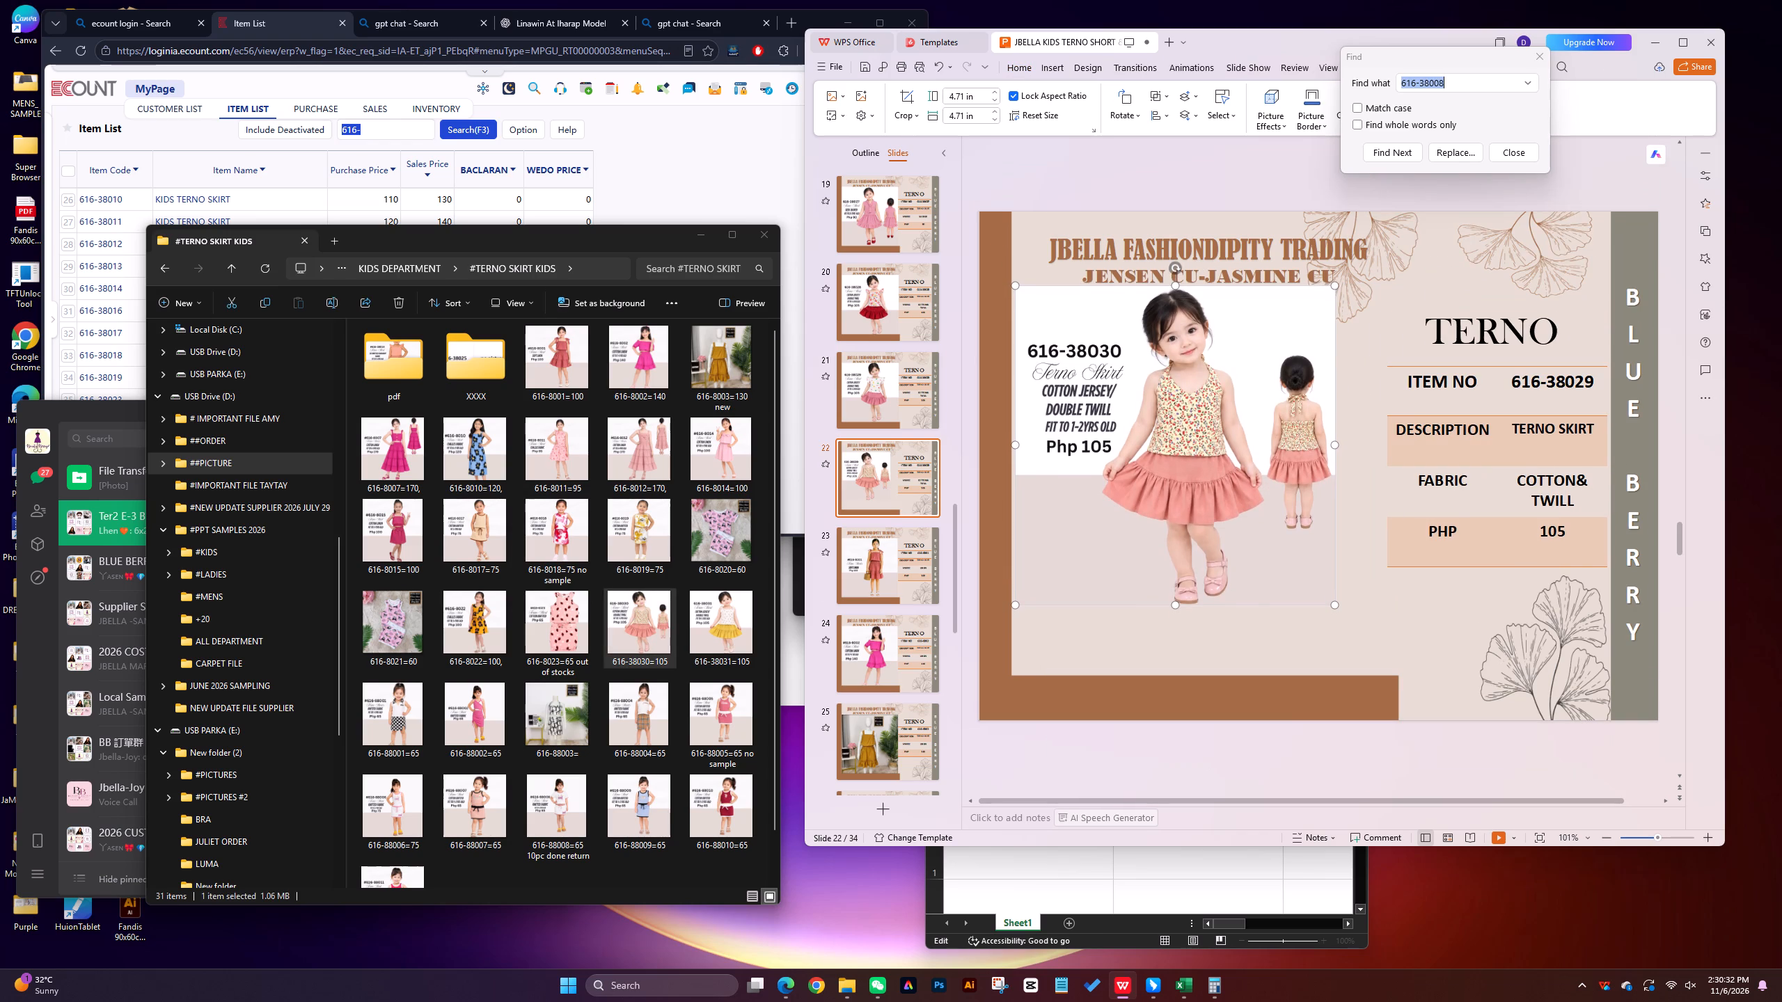
key("Up")
key("Up")
key("Left")
key("Left")
key("Left")
key("Left")
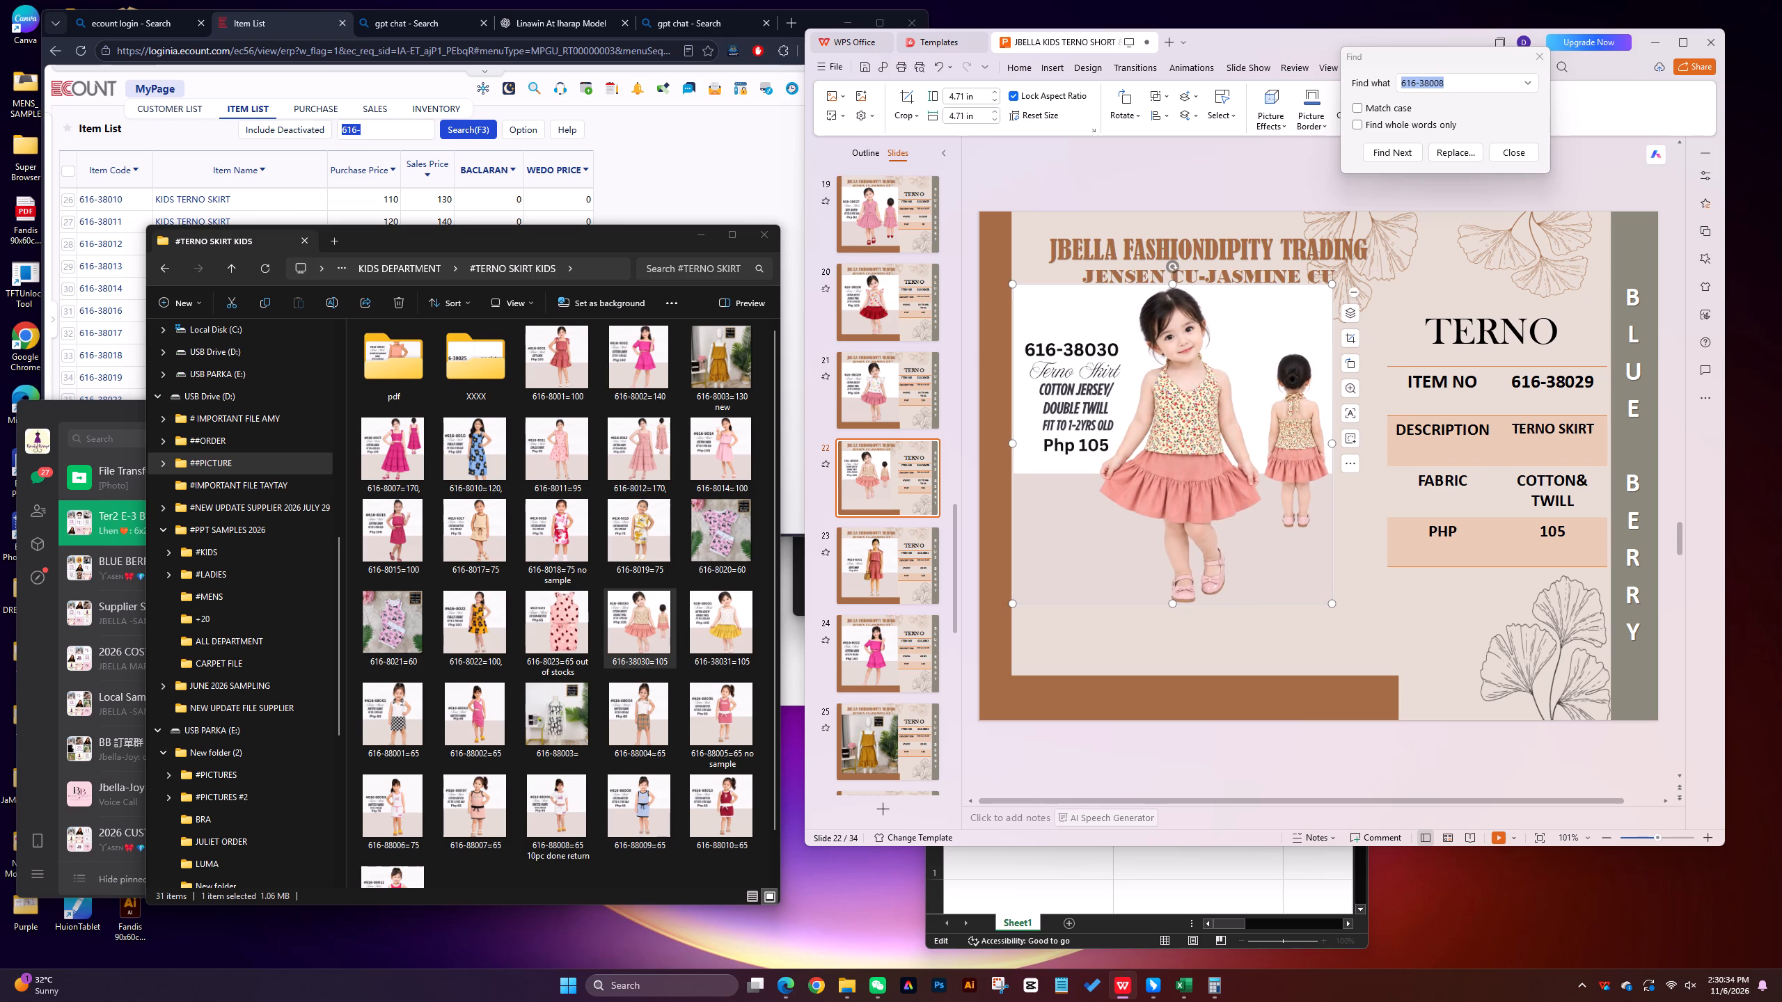
Stretch the 616-38030 picture to about 5.73 in high and 5.52 in wide to fill the slide's picture area.
left_click_drag(1173, 605, 1176, 674)
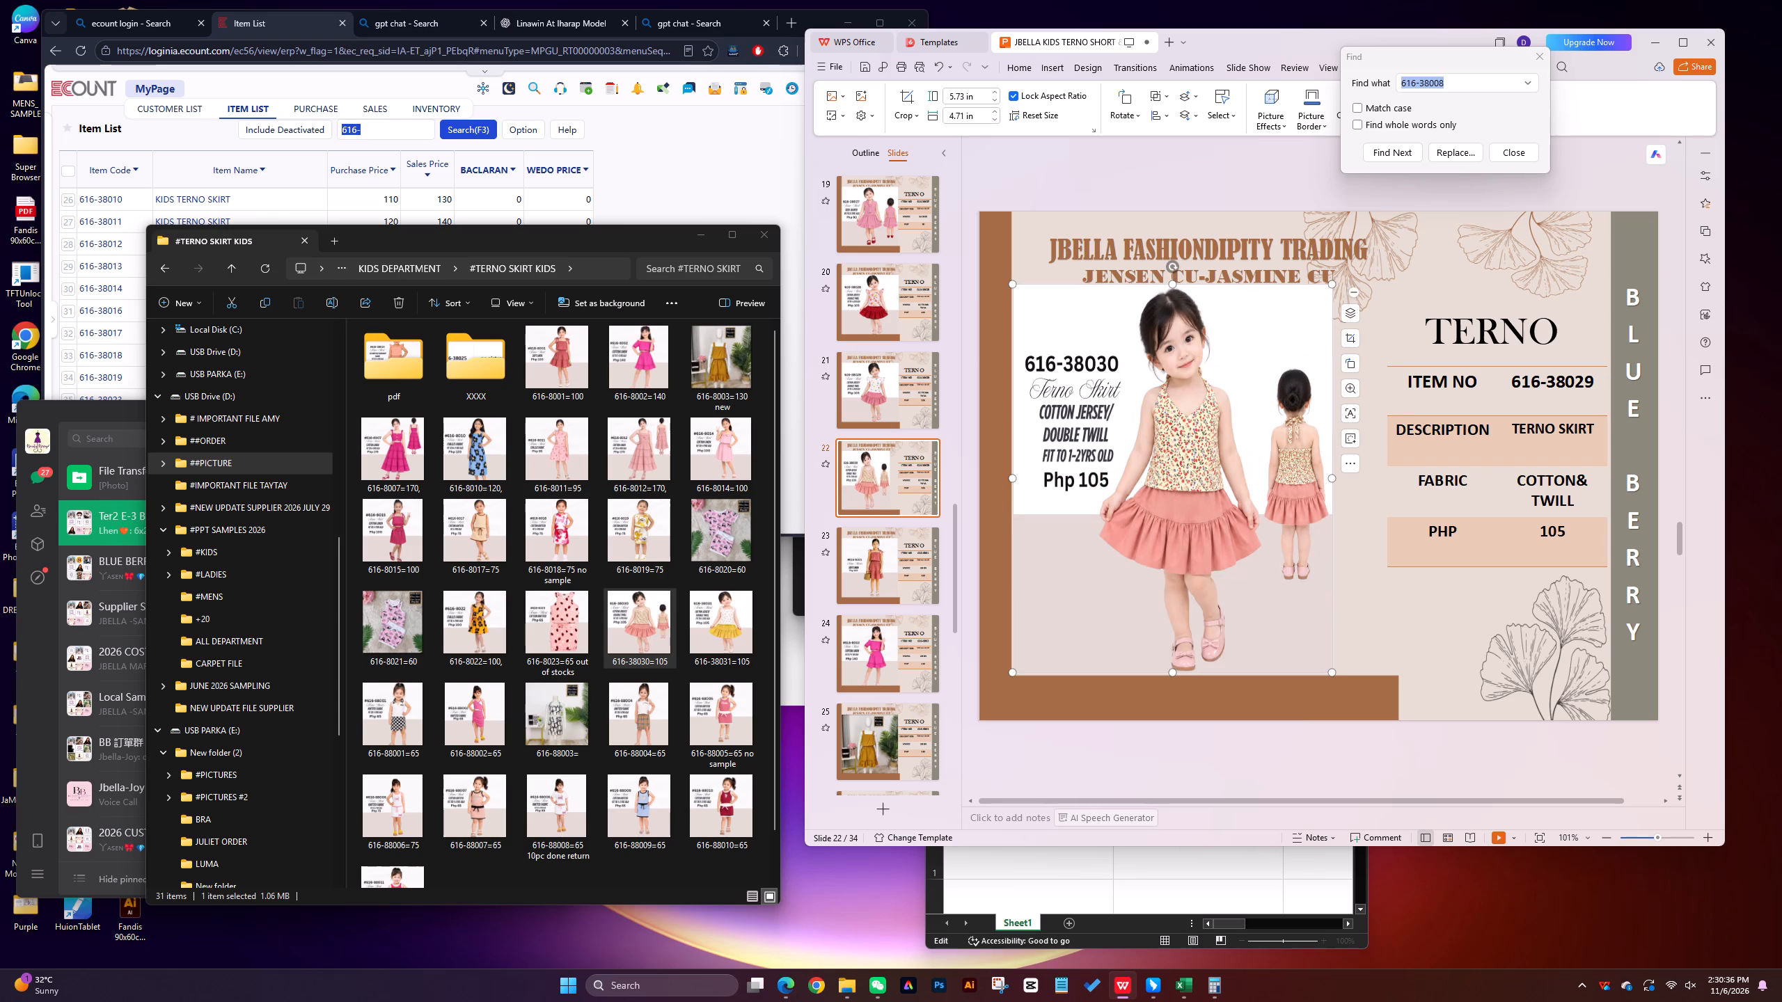
left_click_drag(1329, 479, 1380, 483)
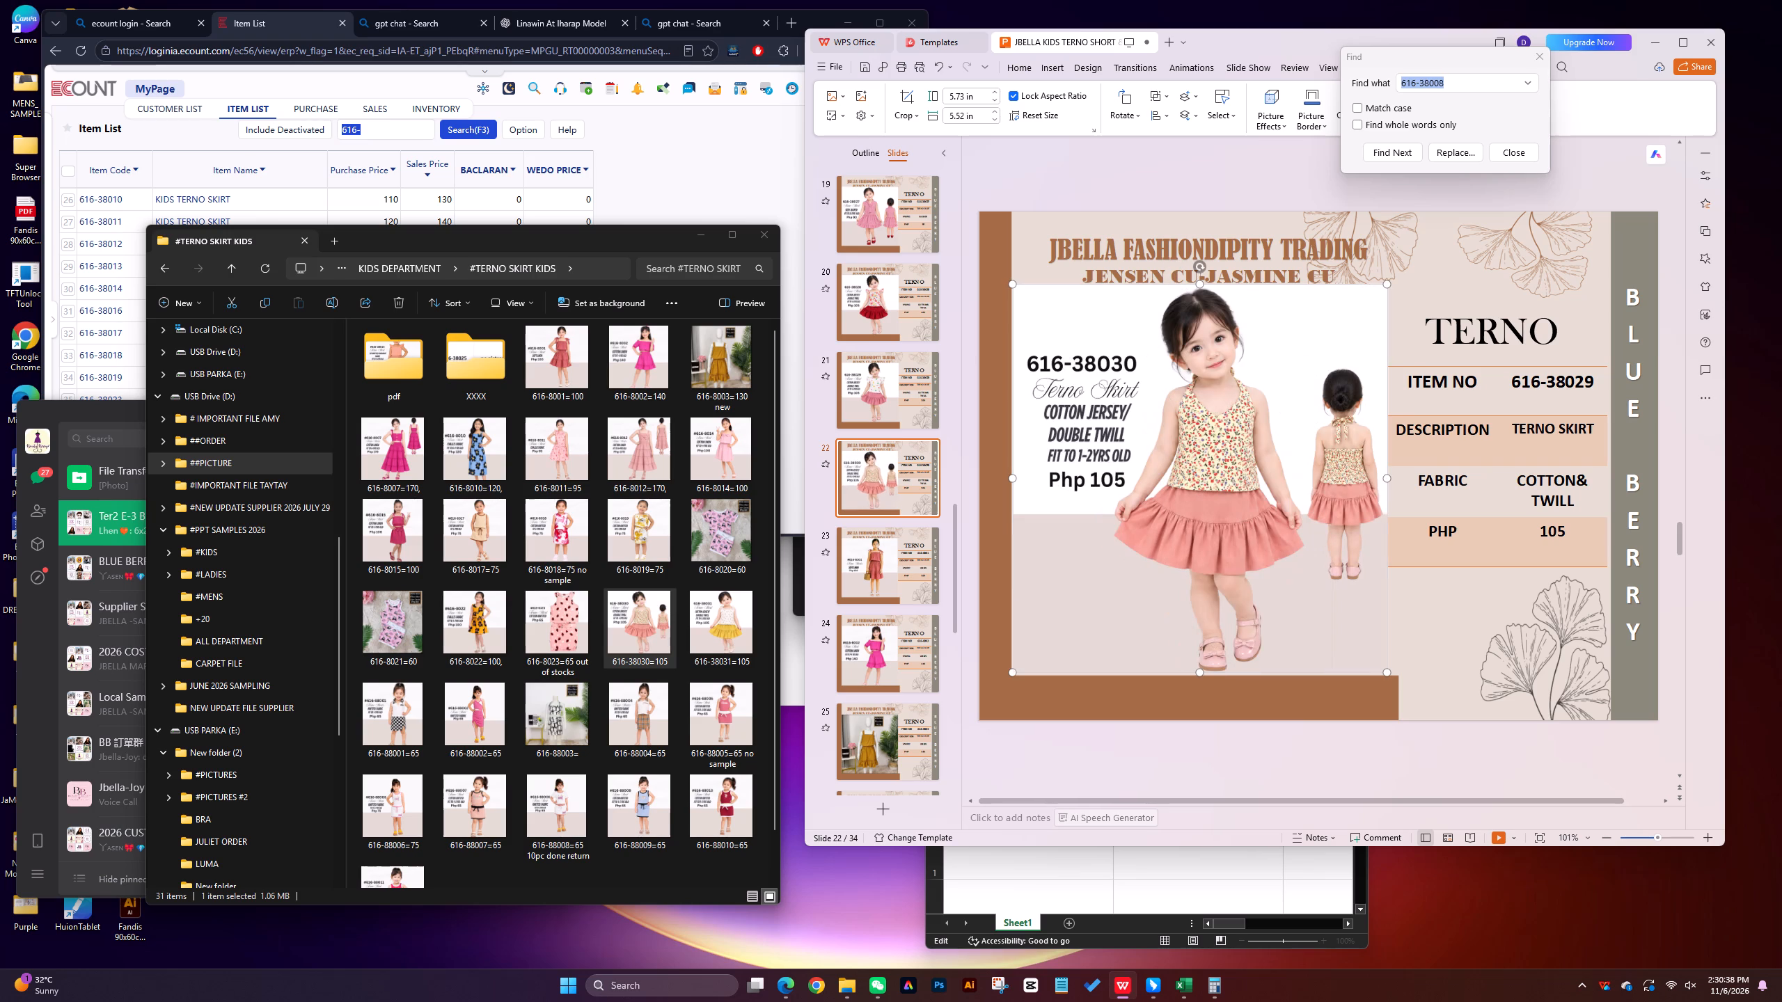
Change the item number in the copied slide's table to 616-38030.
left_click(1595, 381)
key("BackSpace")
key("BackSpace")
type("30")
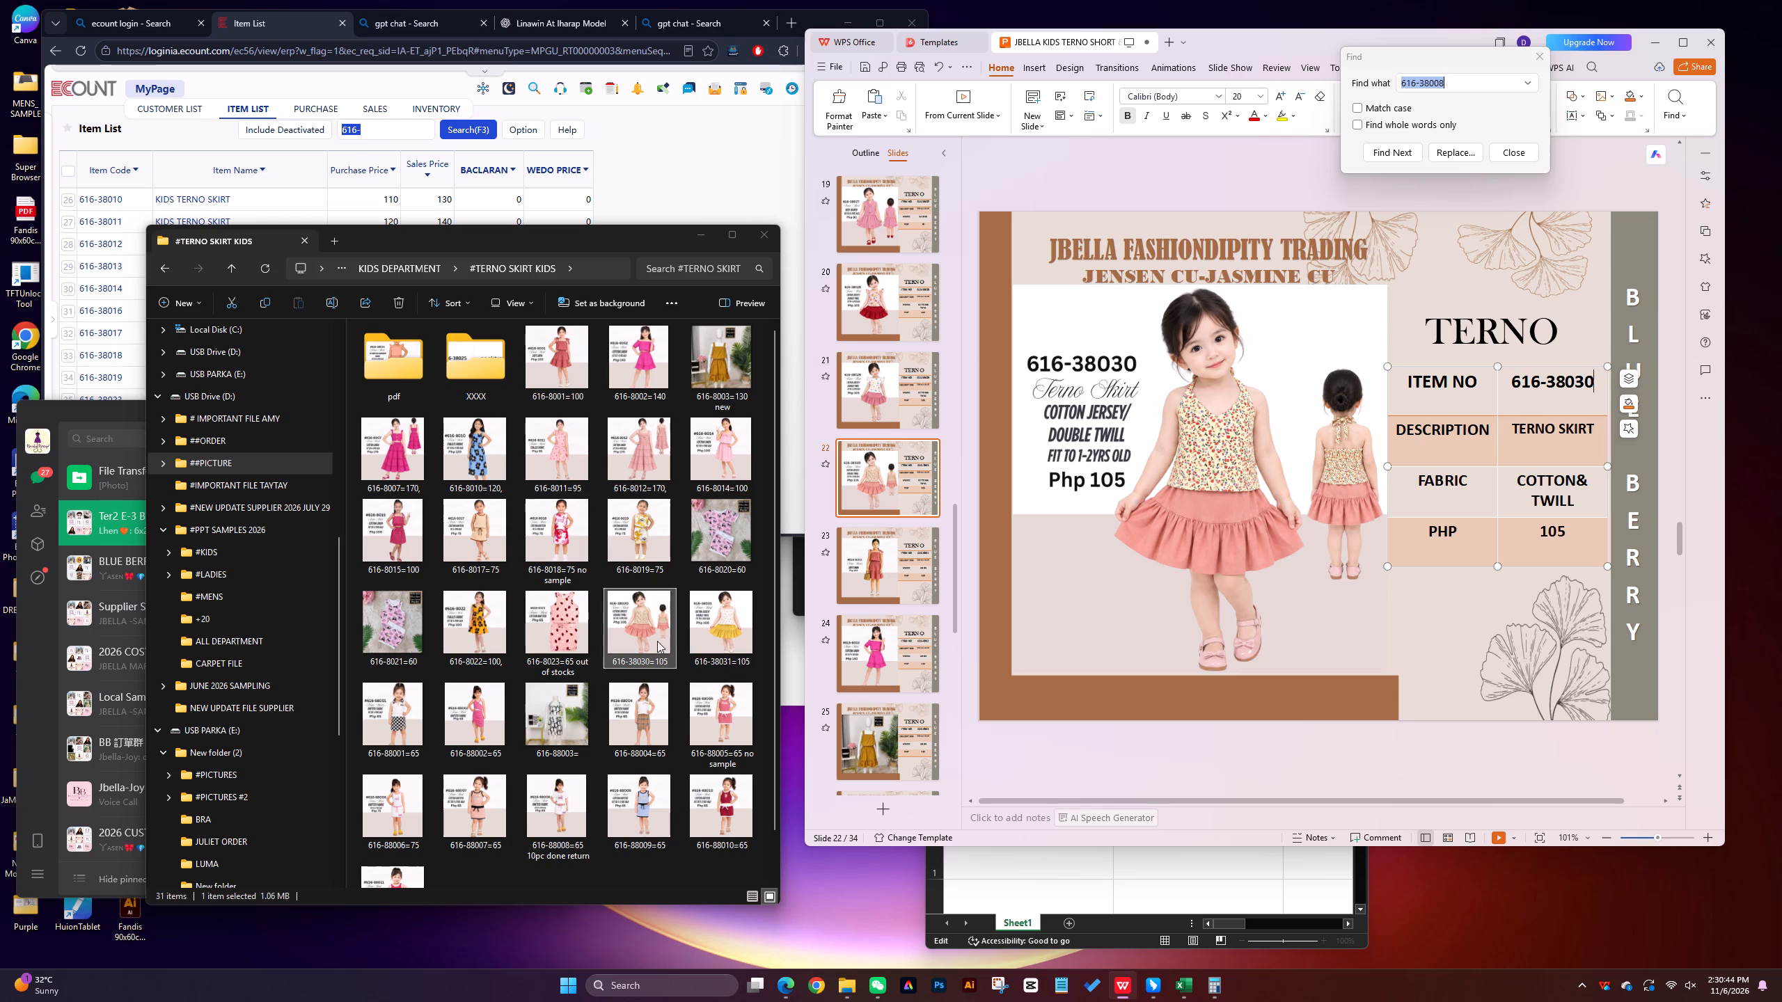
Move the 616-38030 picture file from the #TERNO SKIRT KIDS folder into its pdf subfolder.
left_click_drag(647, 630, 388, 392)
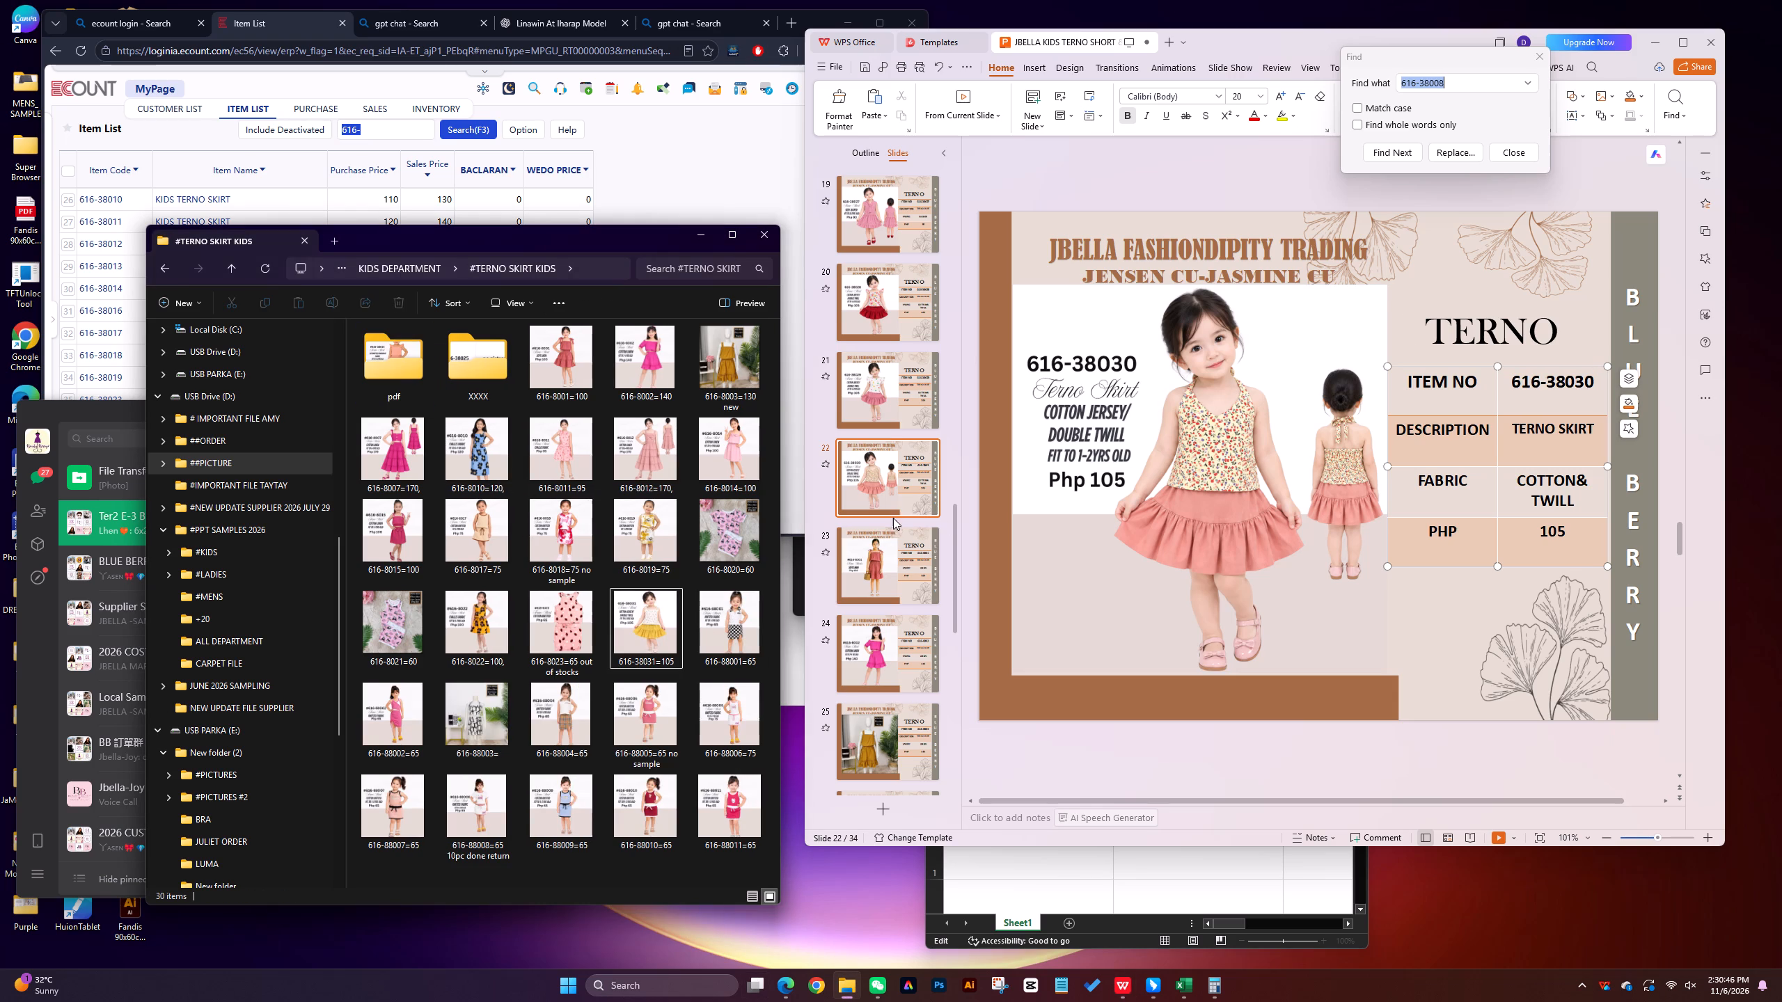
Duplicate the 616-38030 slide and delete the product picture from the copy.
left_click(869, 473)
right_click(869, 473)
left_click(910, 543)
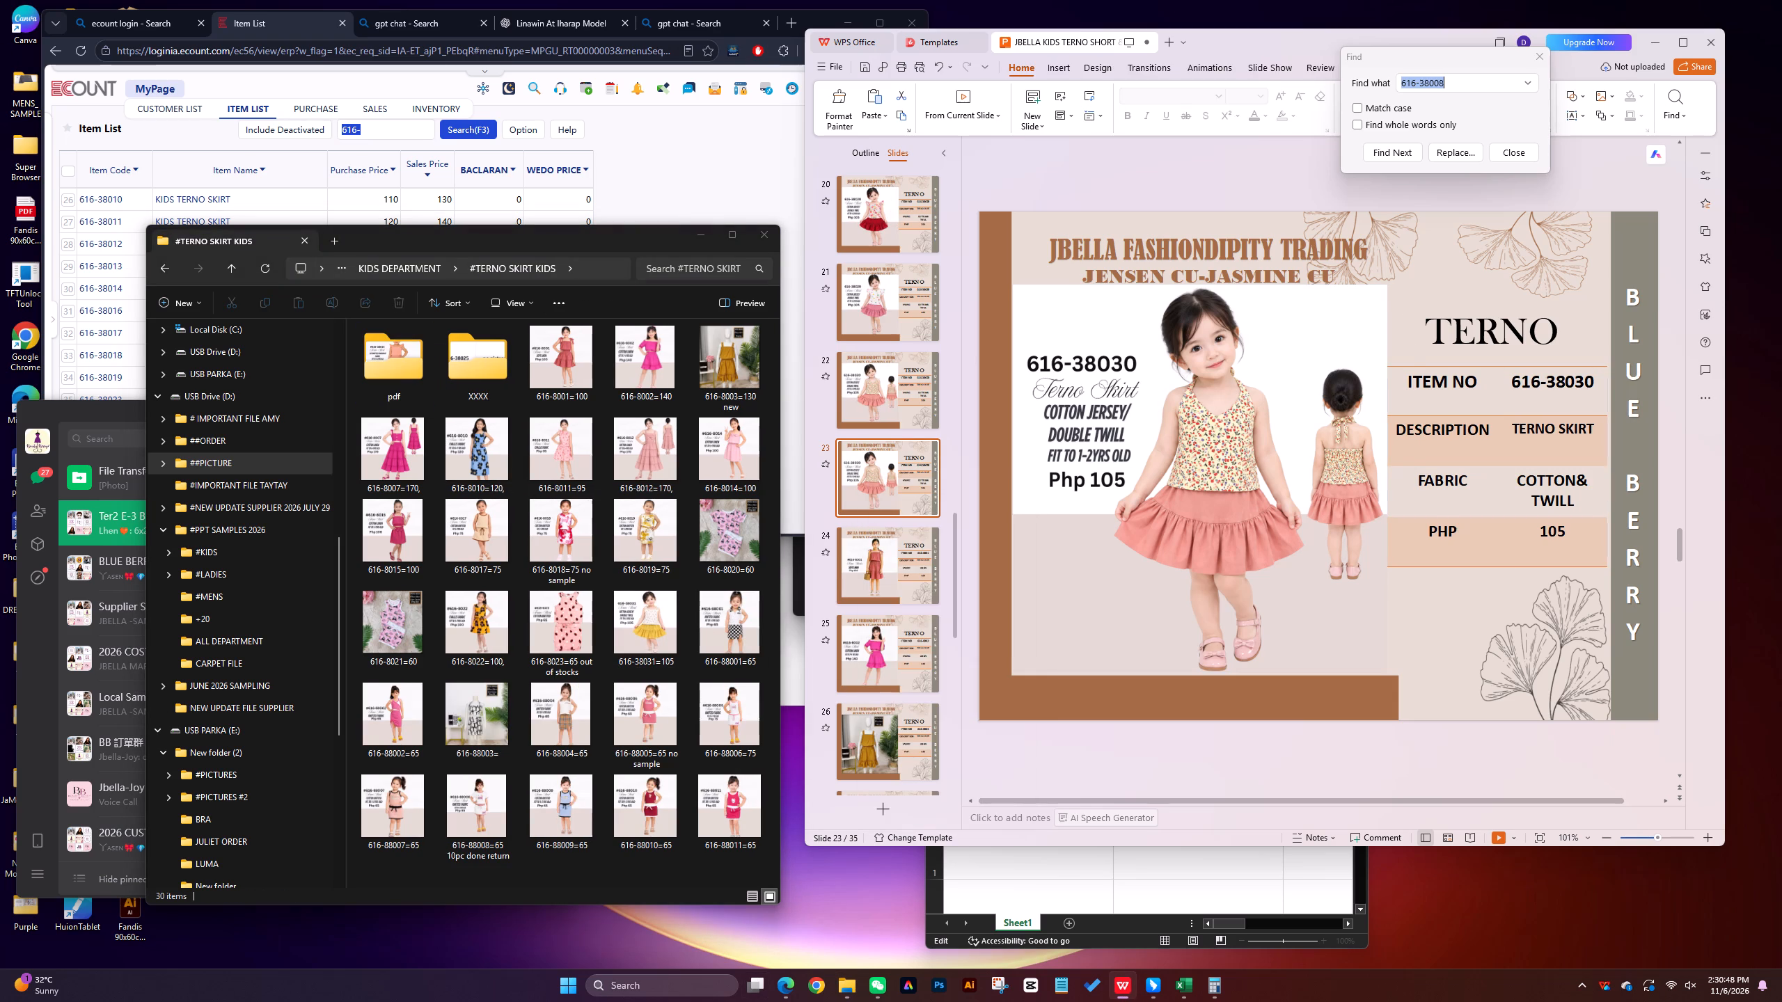
left_click(1086, 429)
key("Delete")
Insert the 616-38031 picture on the copied slide, scale it to about 4.59 in square and align it with the picture area's upper-left corner.
left_click_drag(644, 630, 1054, 382)
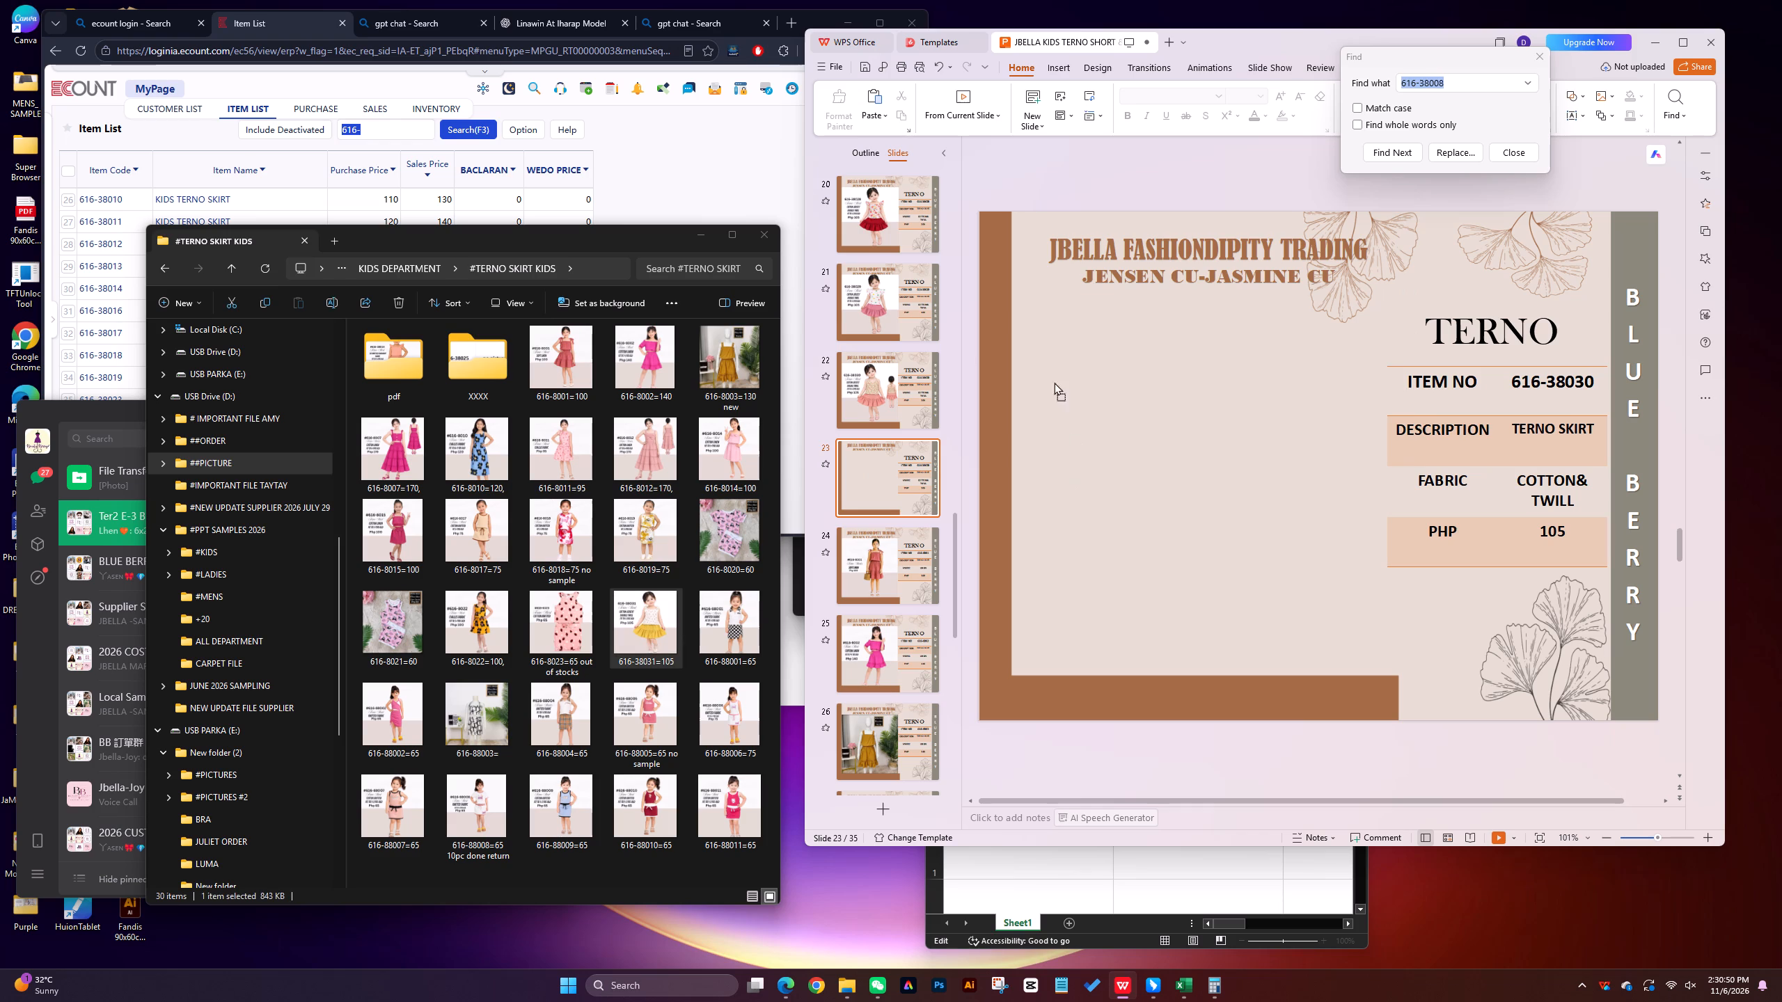
left_click_drag(1054, 382, 1056, 341)
left_click(1537, 306)
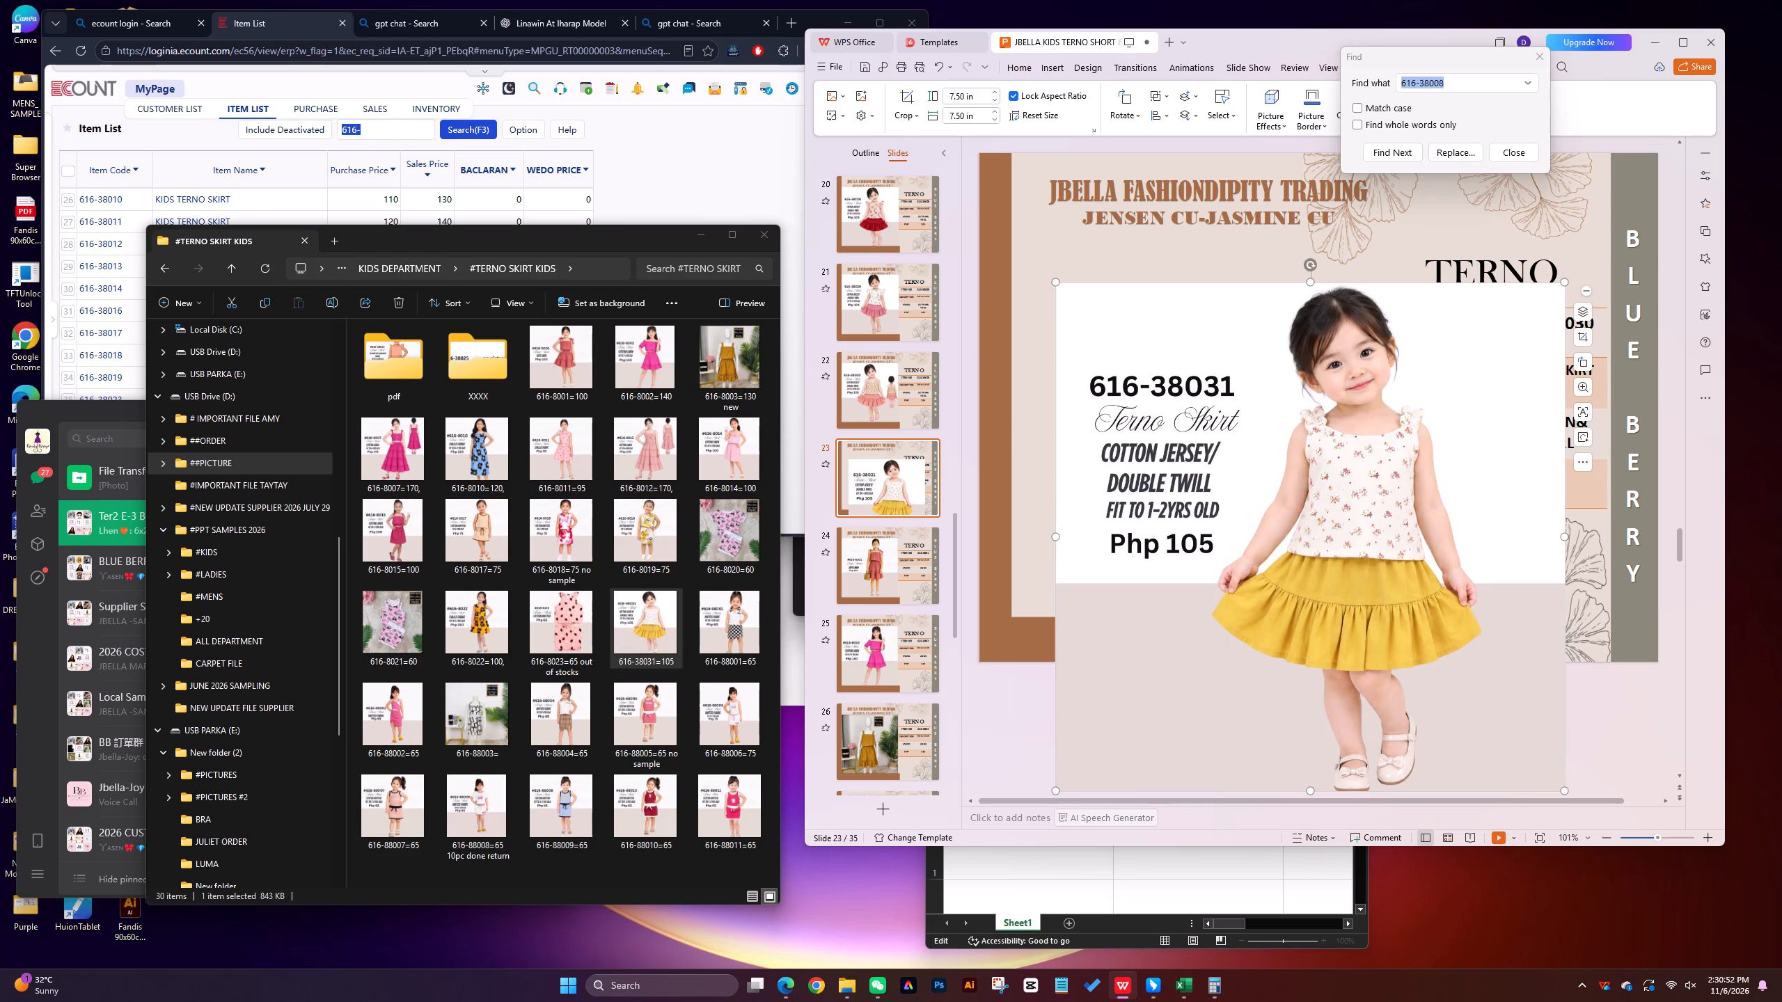
left_click_drag(1563, 281, 1251, 479)
left_click_drag(1183, 661, 1138, 414)
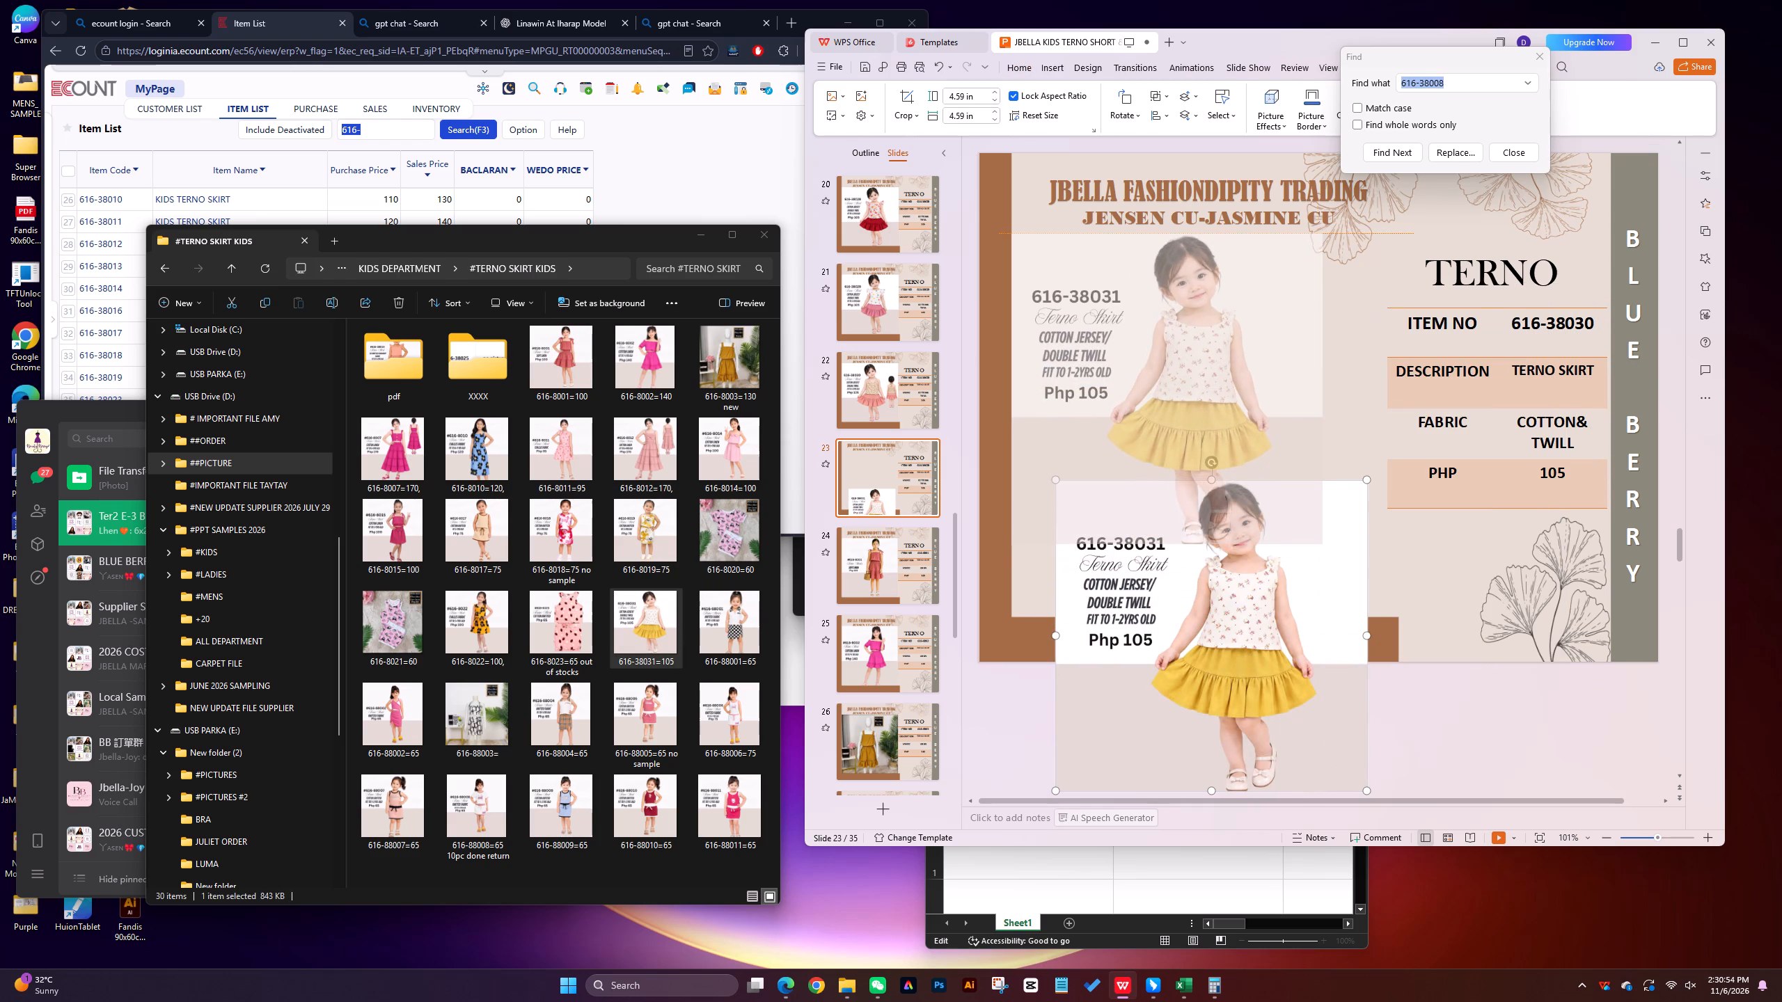
left_click_drag(1138, 414, 1140, 406)
key("Down")
key("Down")
key("Right")
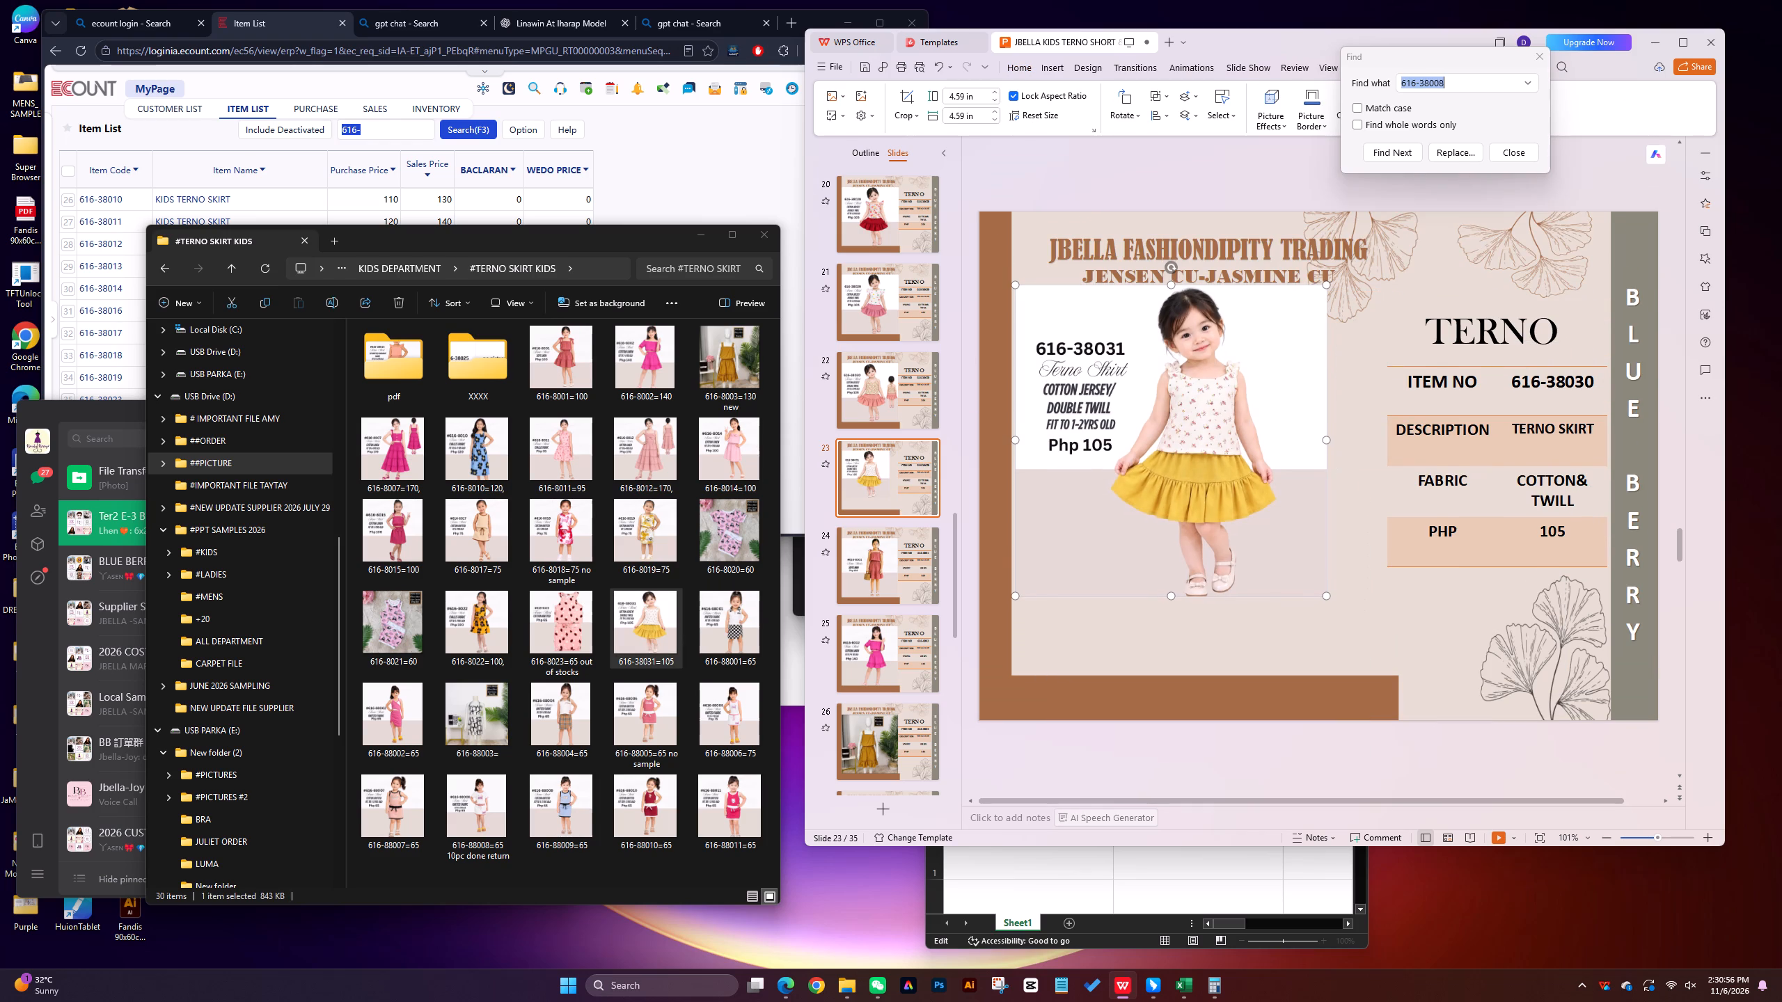
key("Right")
key("Up")
key("Left")
key("Left")
key("Left")
key("Left")
key("Left")
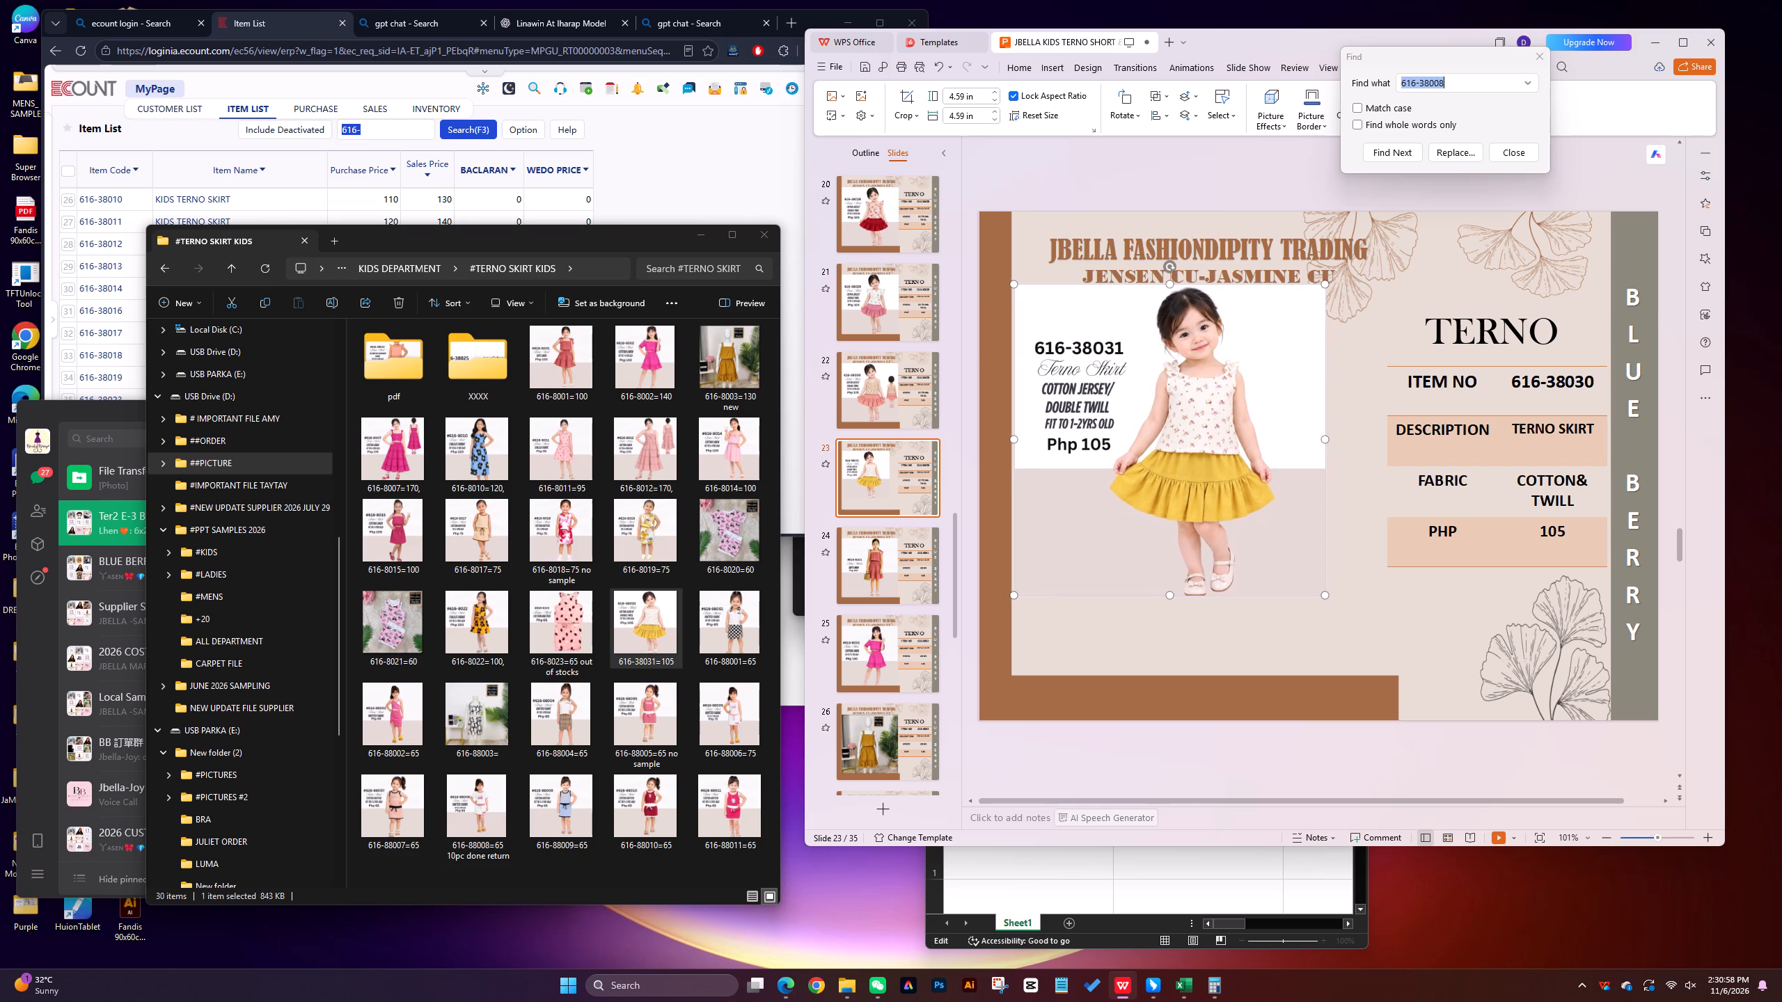
key("Left")
Stretch the 616-38031 picture to about 5.74 in high and 5.52 in wide to fill the slide's picture area.
left_click_drag(1167, 595, 1171, 627)
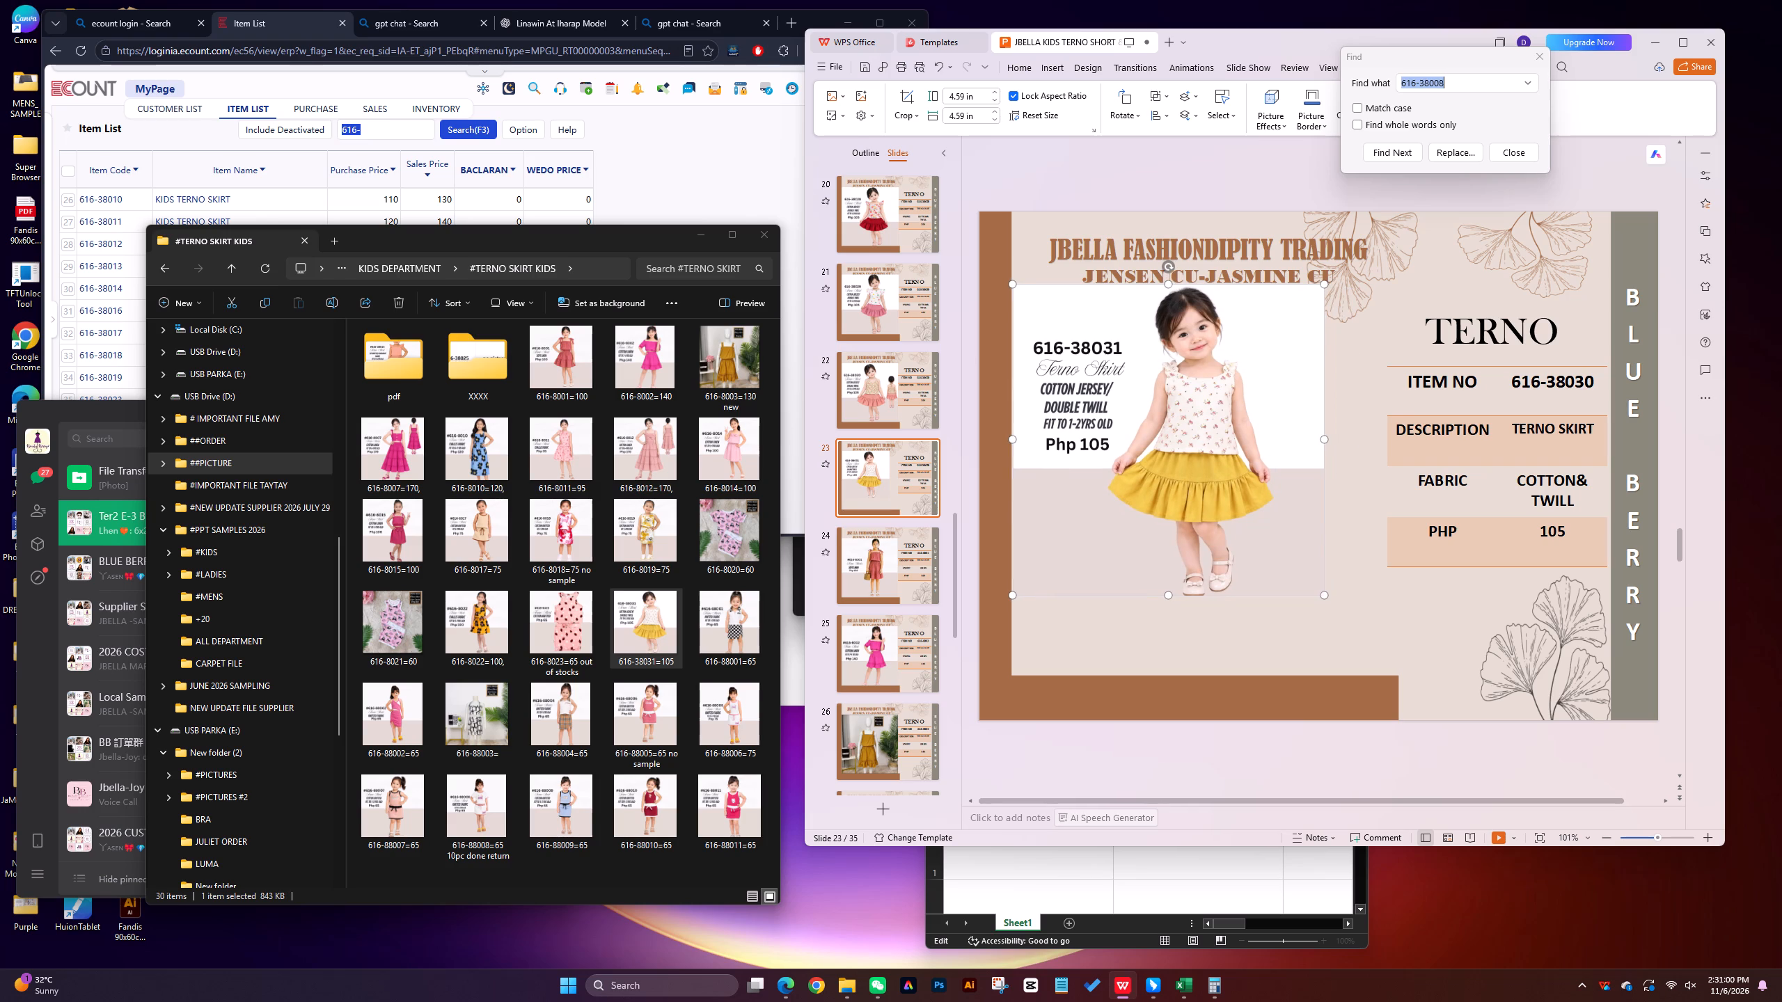
left_click_drag(1171, 627, 1174, 673)
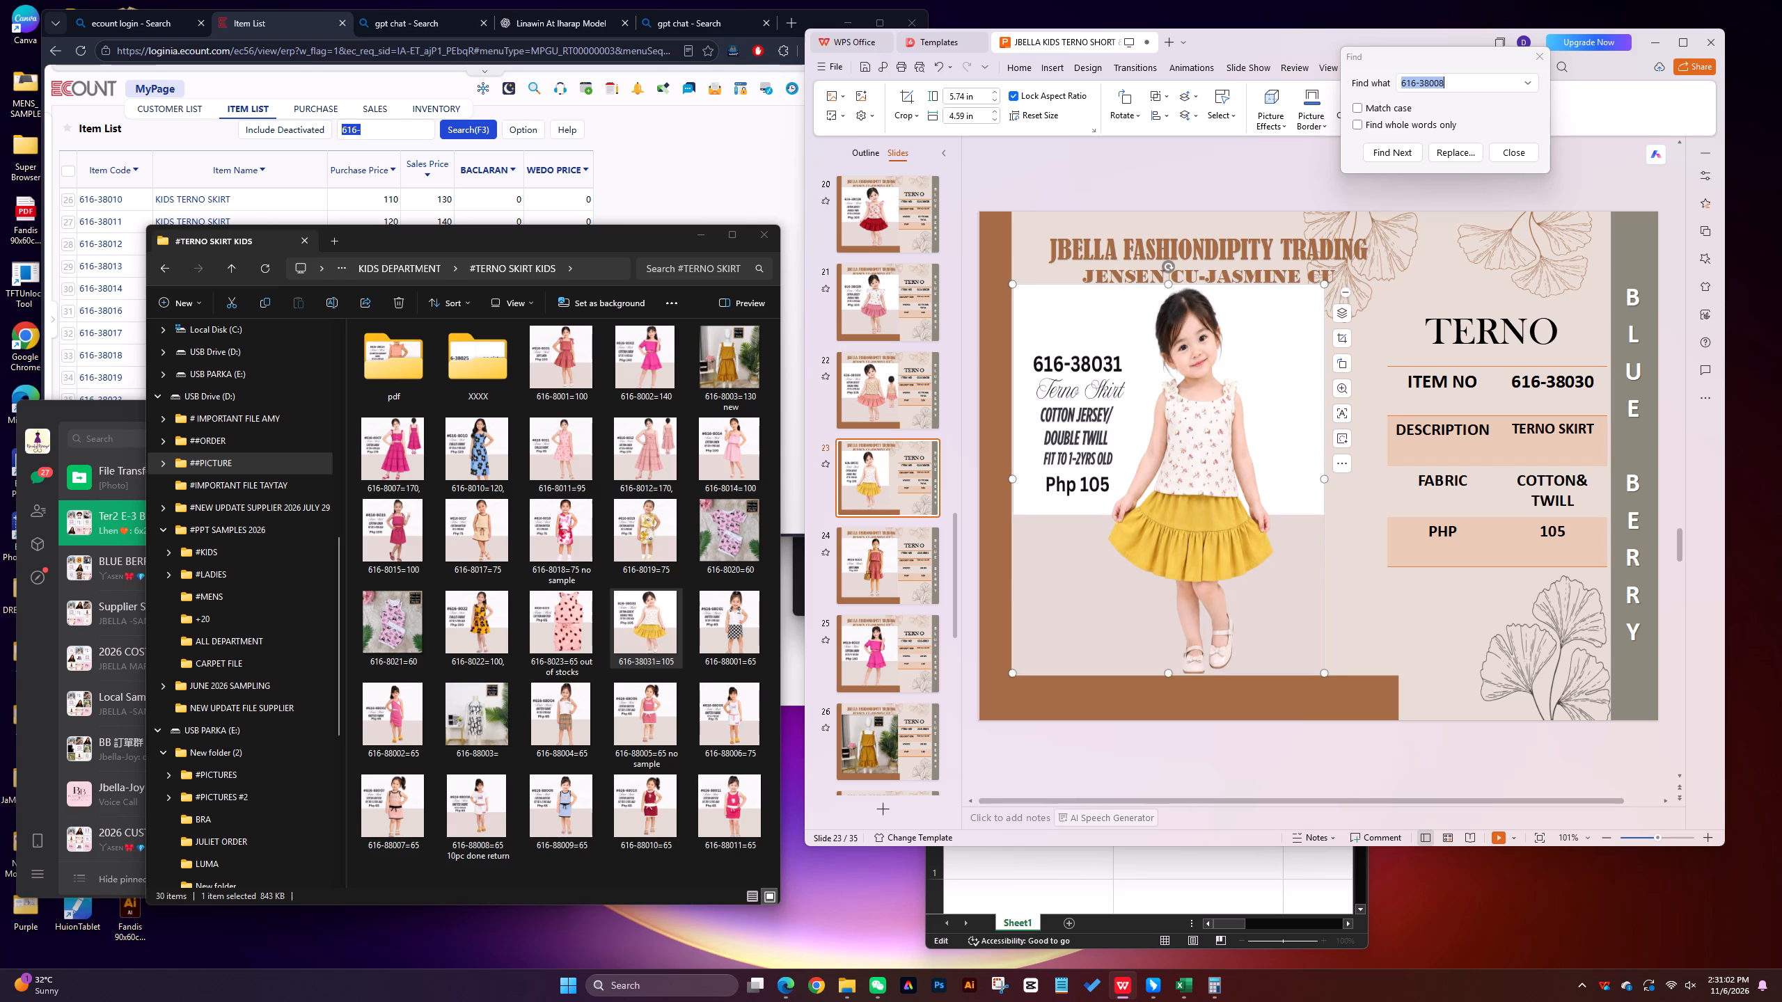
left_click_drag(1323, 478, 1383, 483)
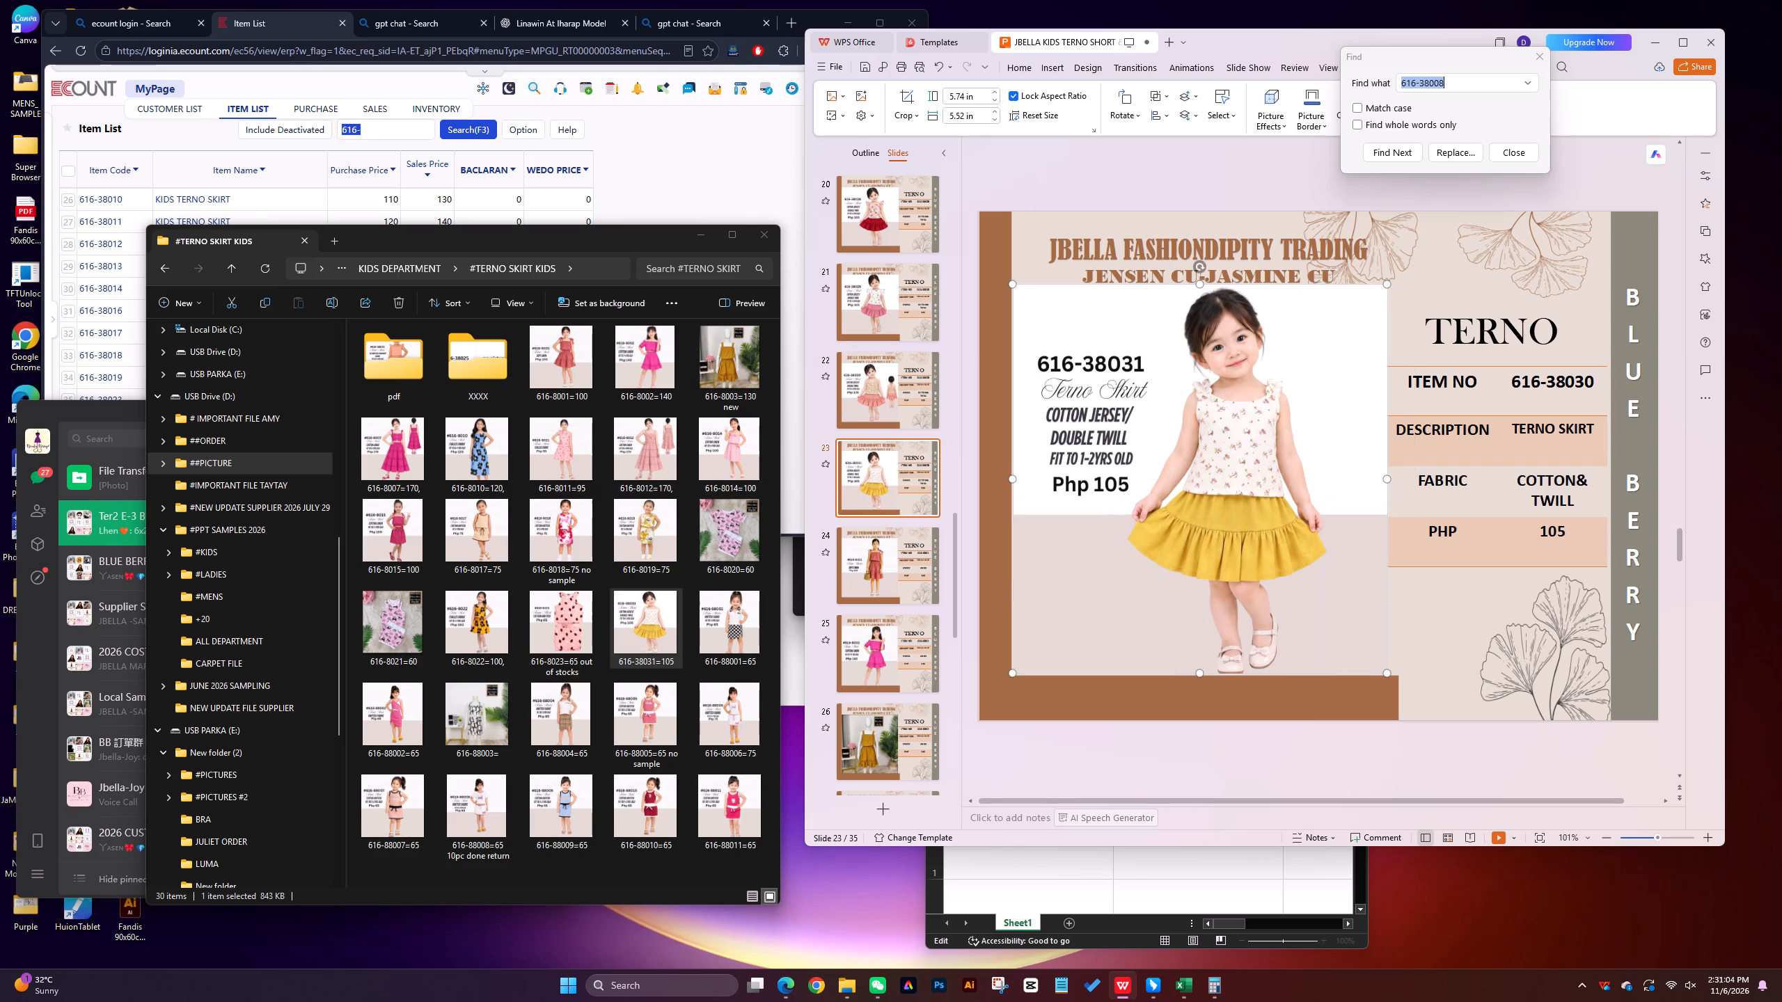
Change the item number in the copied slide's table to 616-38031.
left_click(1592, 383)
key("BackSpace")
key("1")
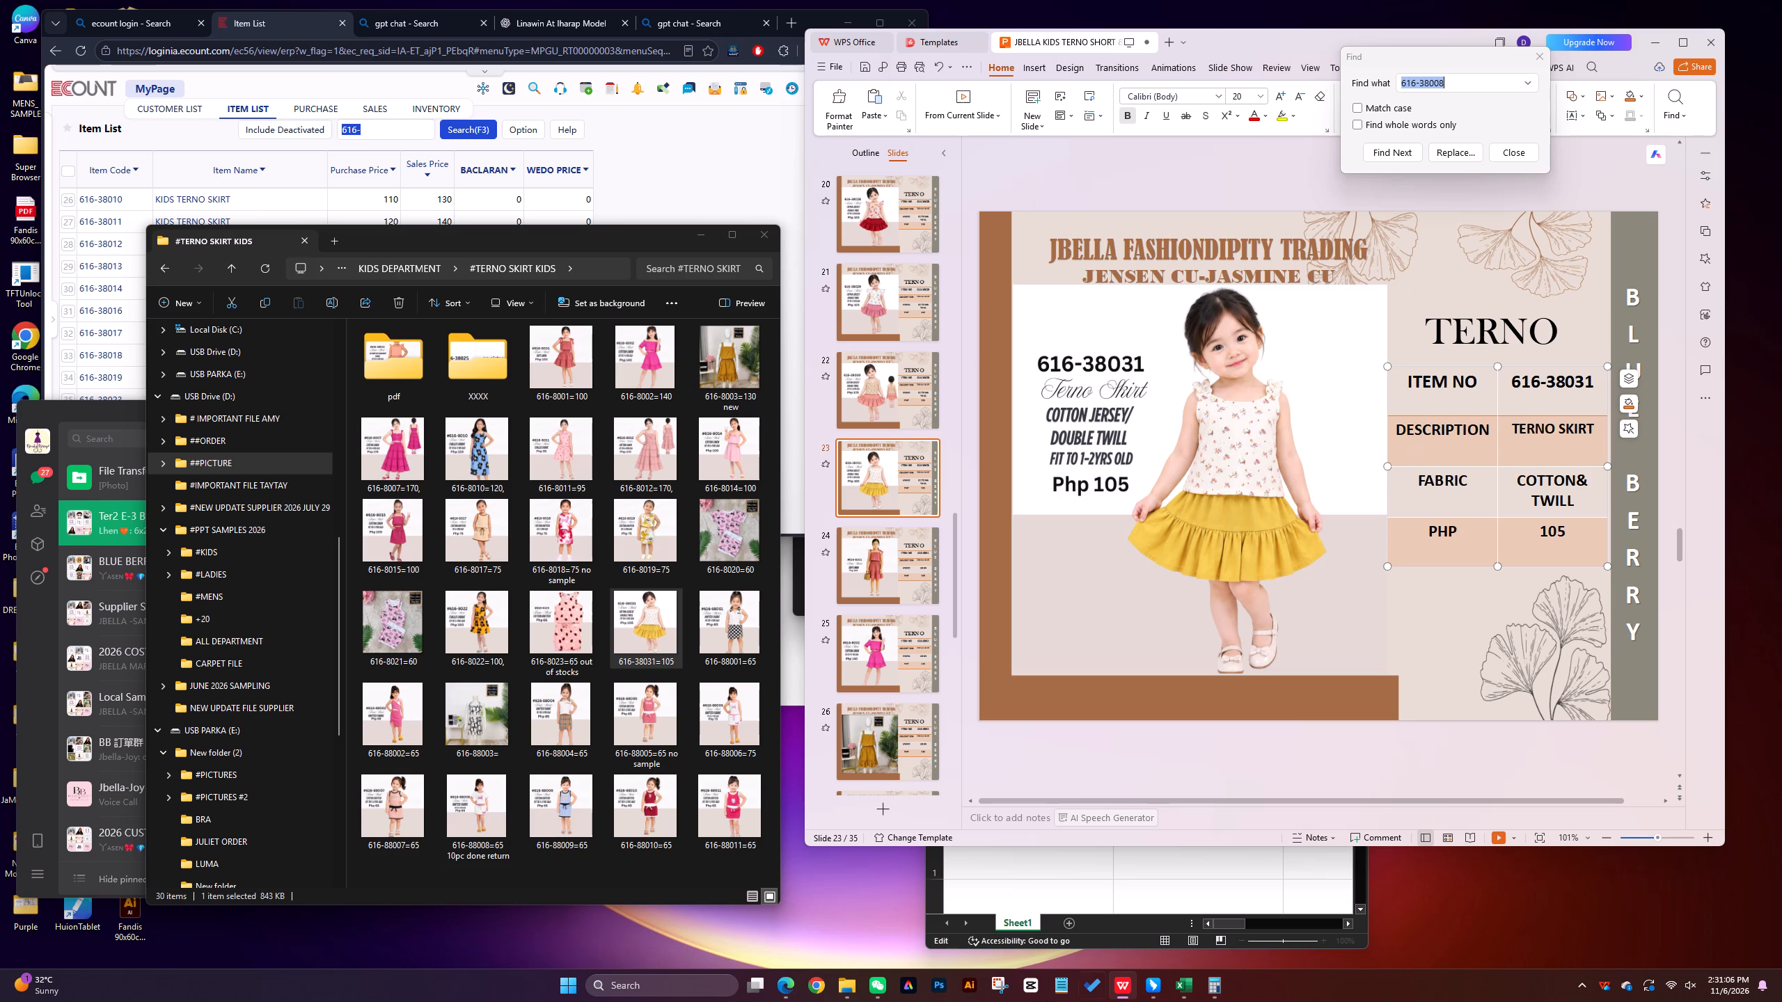
Check 616-38031 against the ECOUNT item list and move its picture file from #TERNO SKIRT KIDS into the pdf subfolder.
left_click(670, 165)
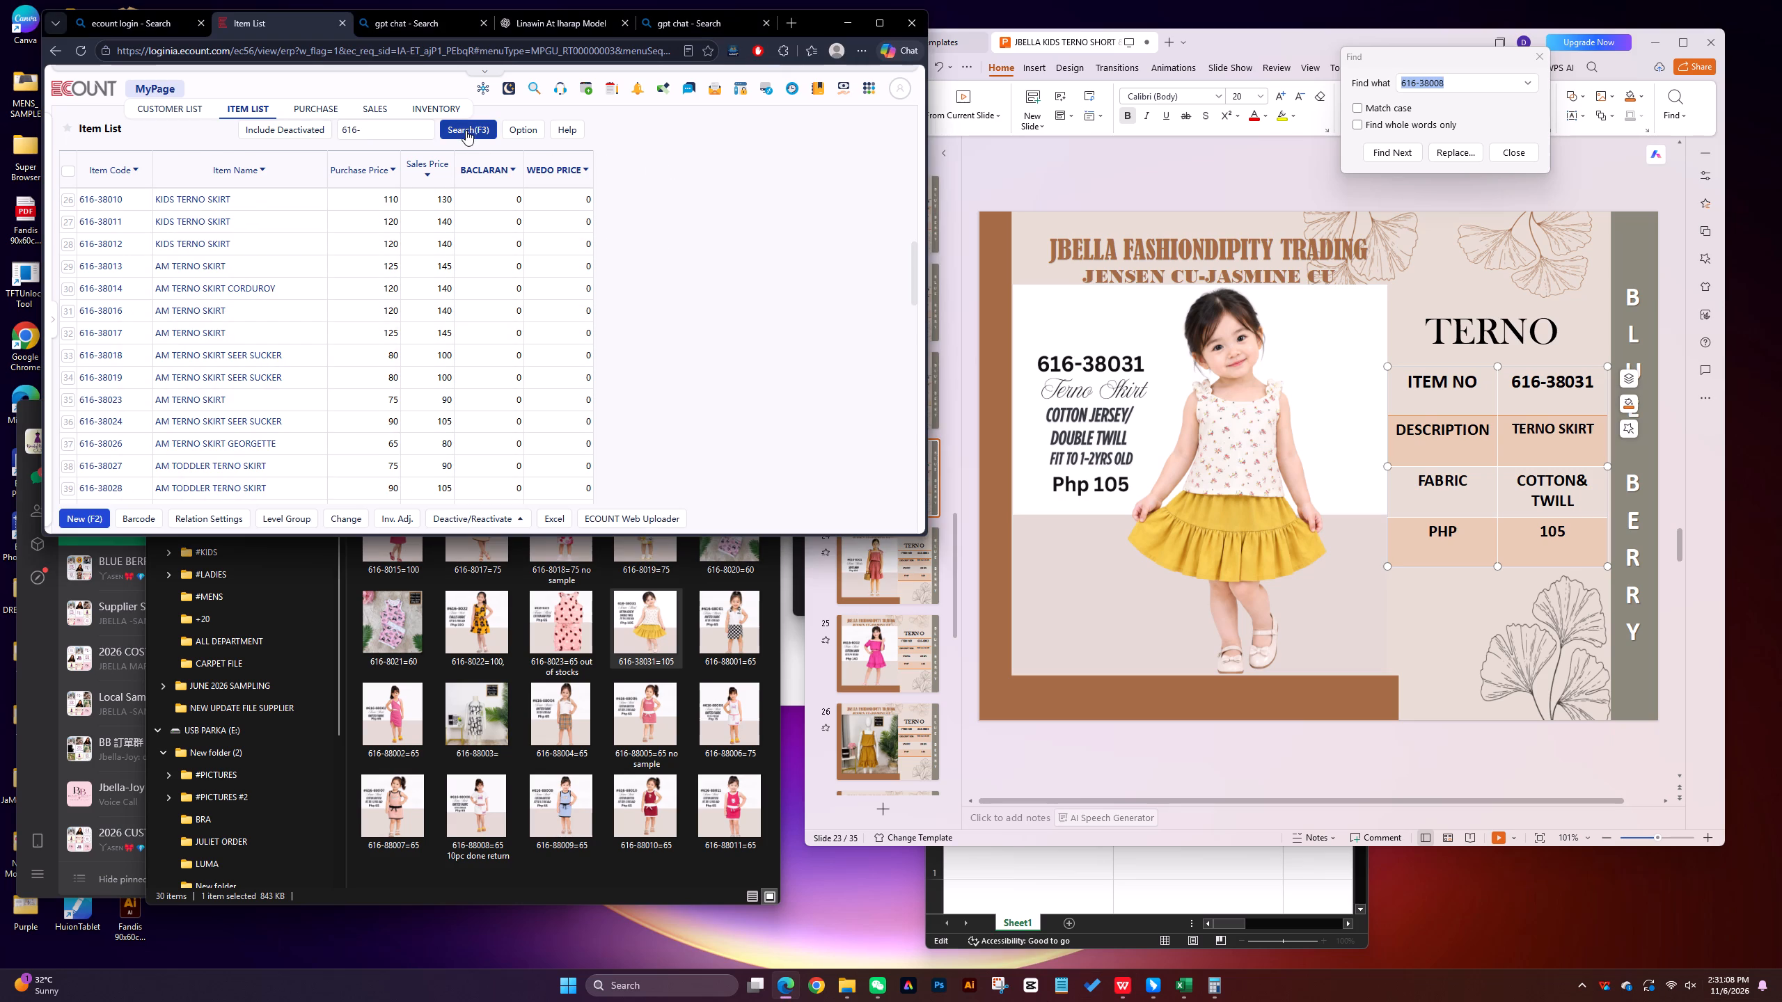
scroll(237, 415, "down", 2)
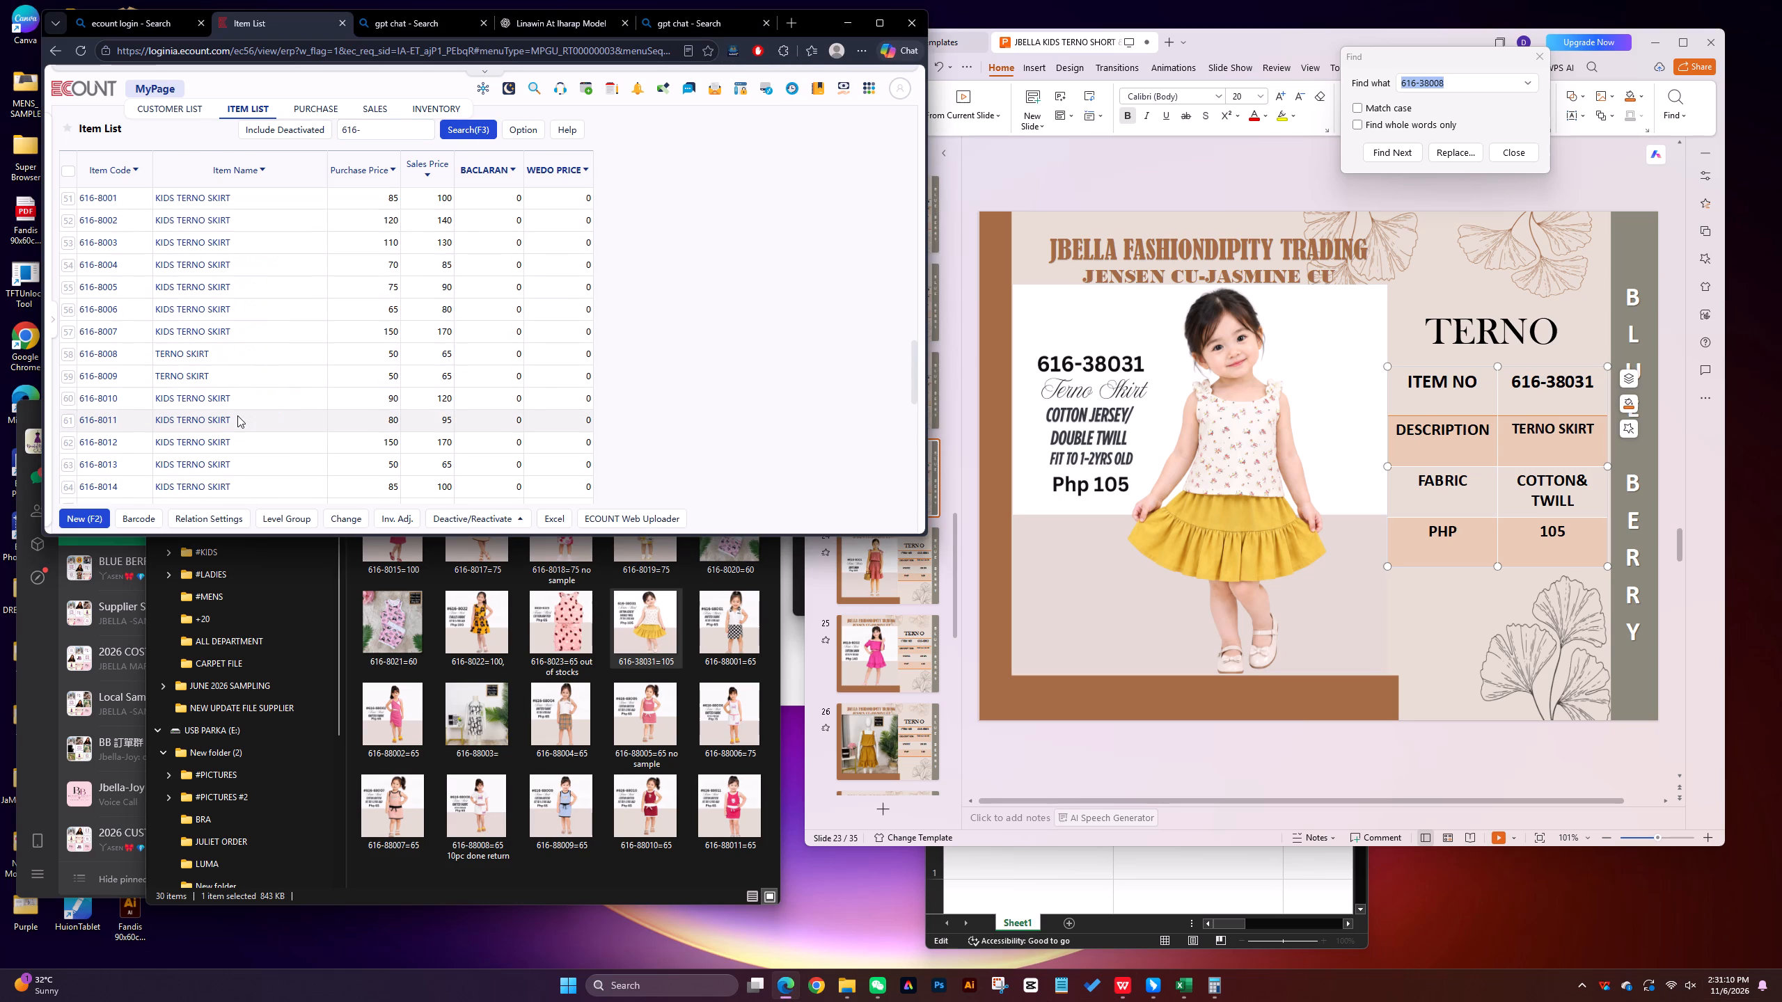
scroll(200, 360, "up", 1)
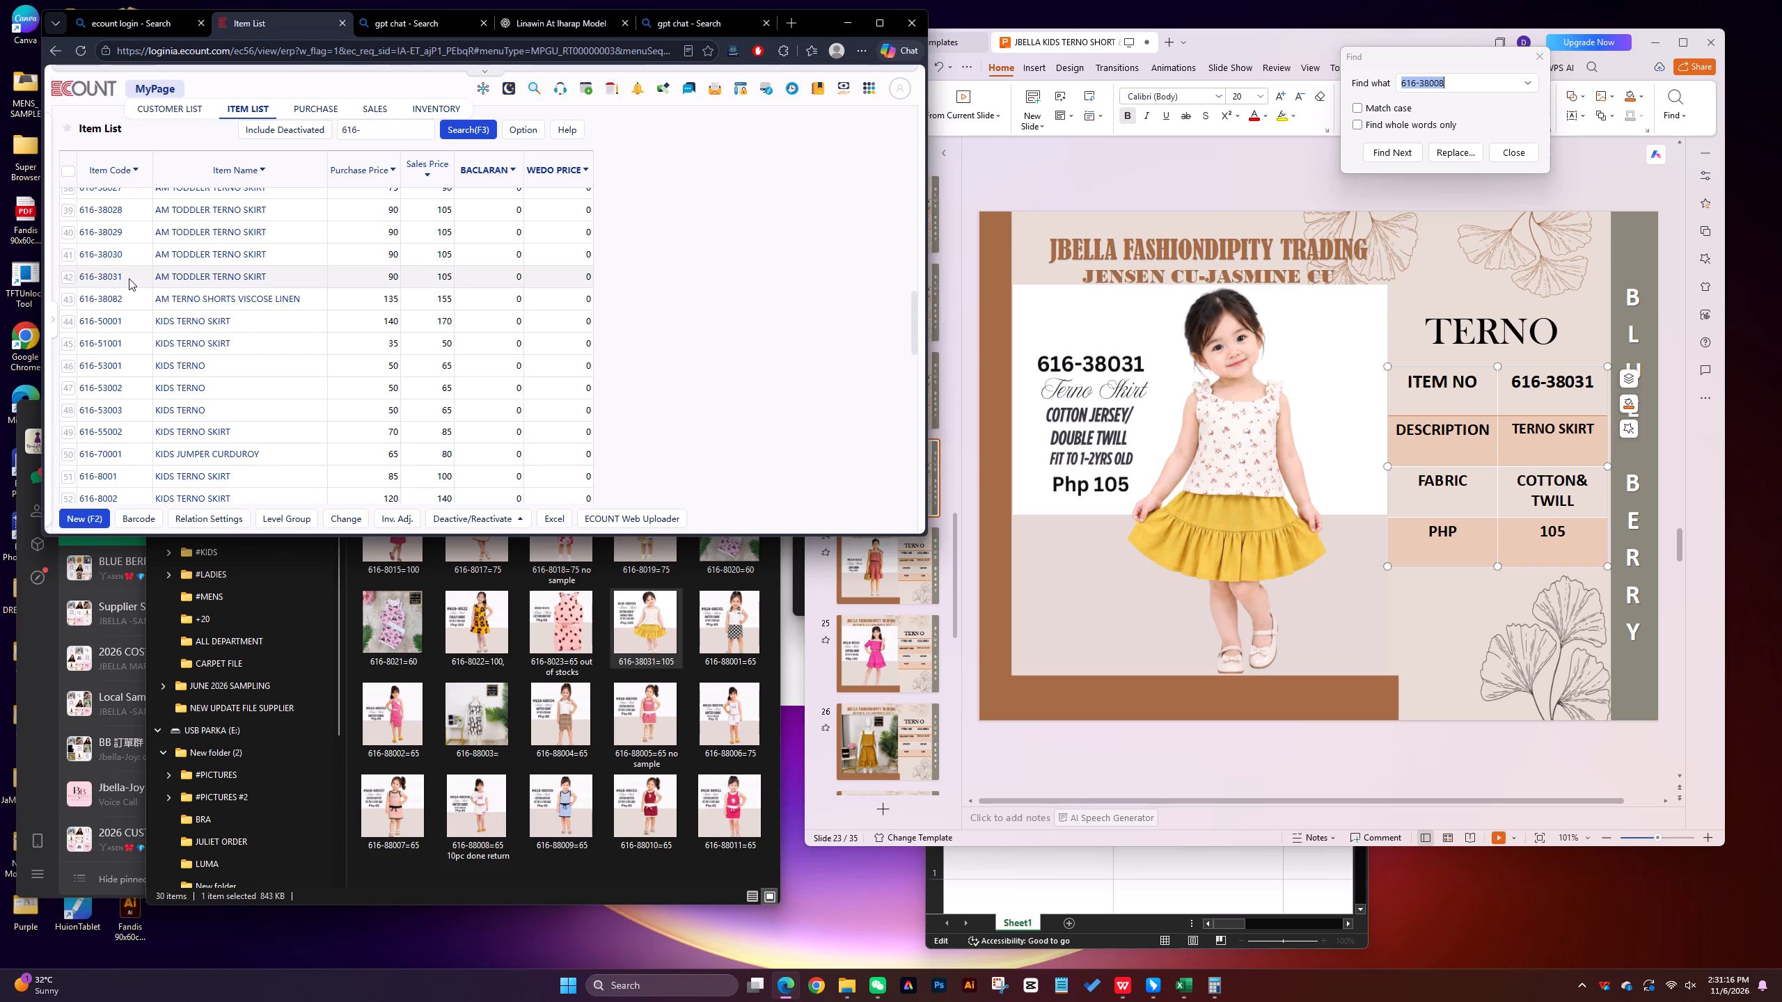
left_click(636, 630)
left_click_drag(637, 636, 406, 401)
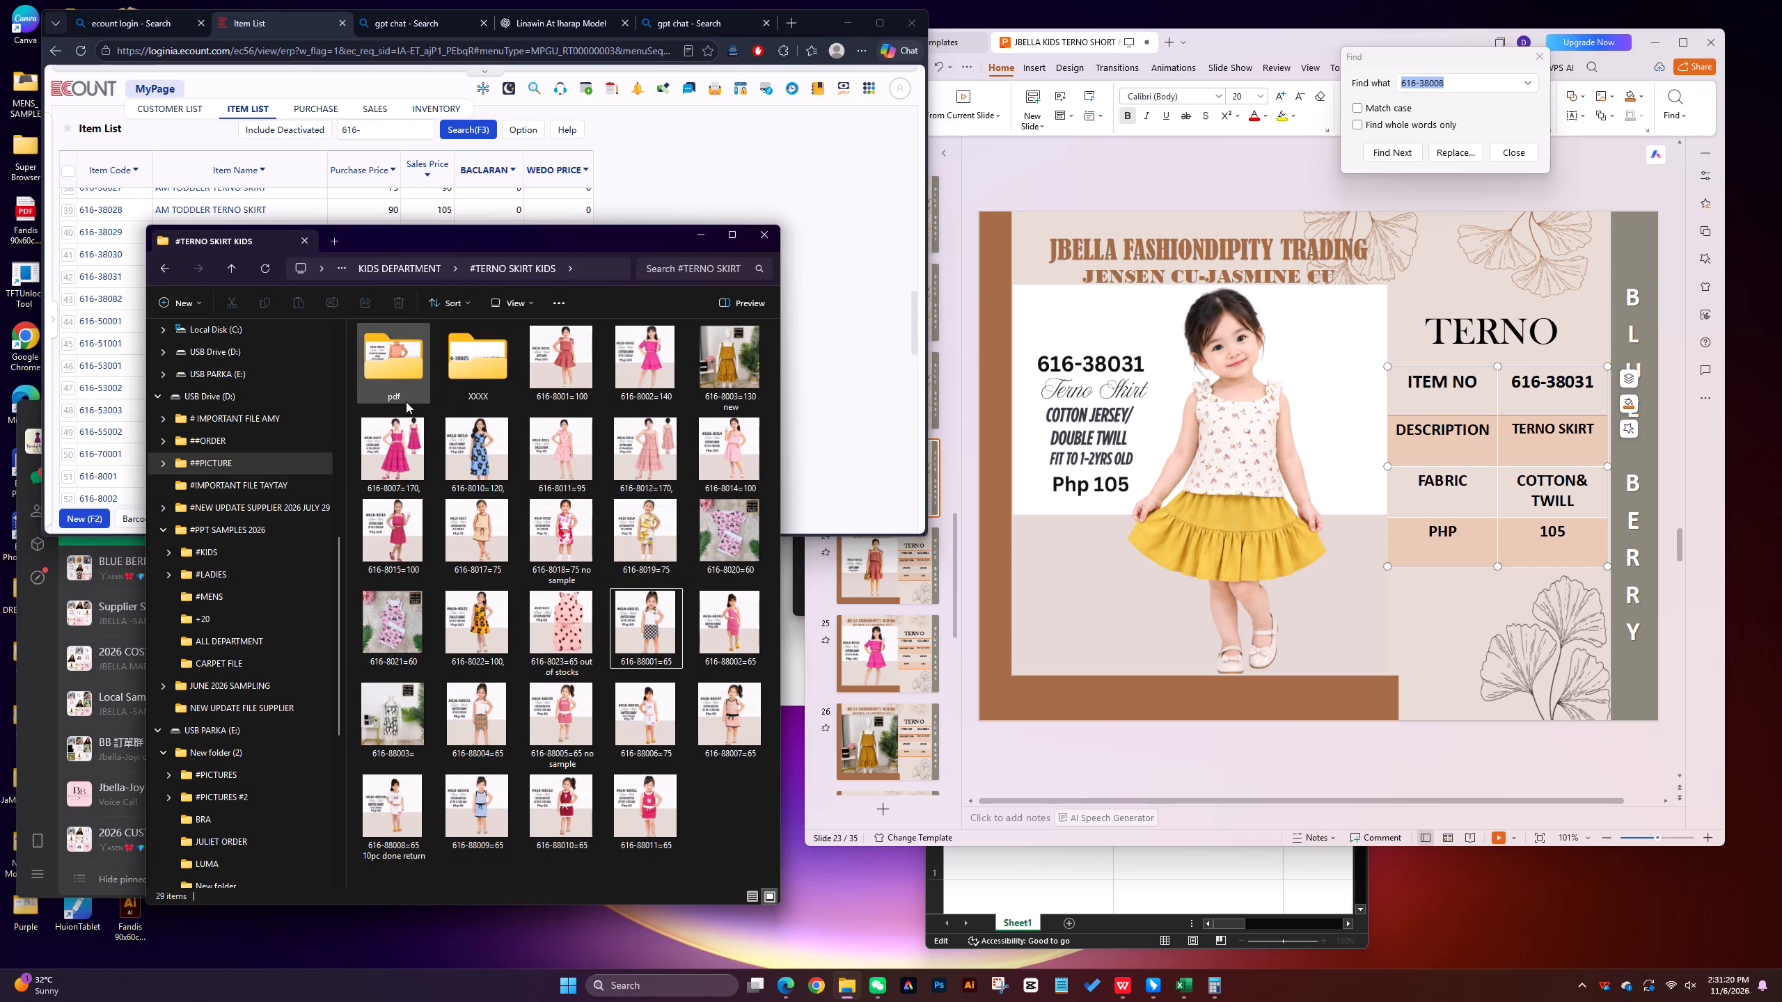
Search the #TERNO SKIRT KIDS folder for the 616-38082 picture.
left_click(676, 263)
type("616-3")
key("Return")
type("8082")
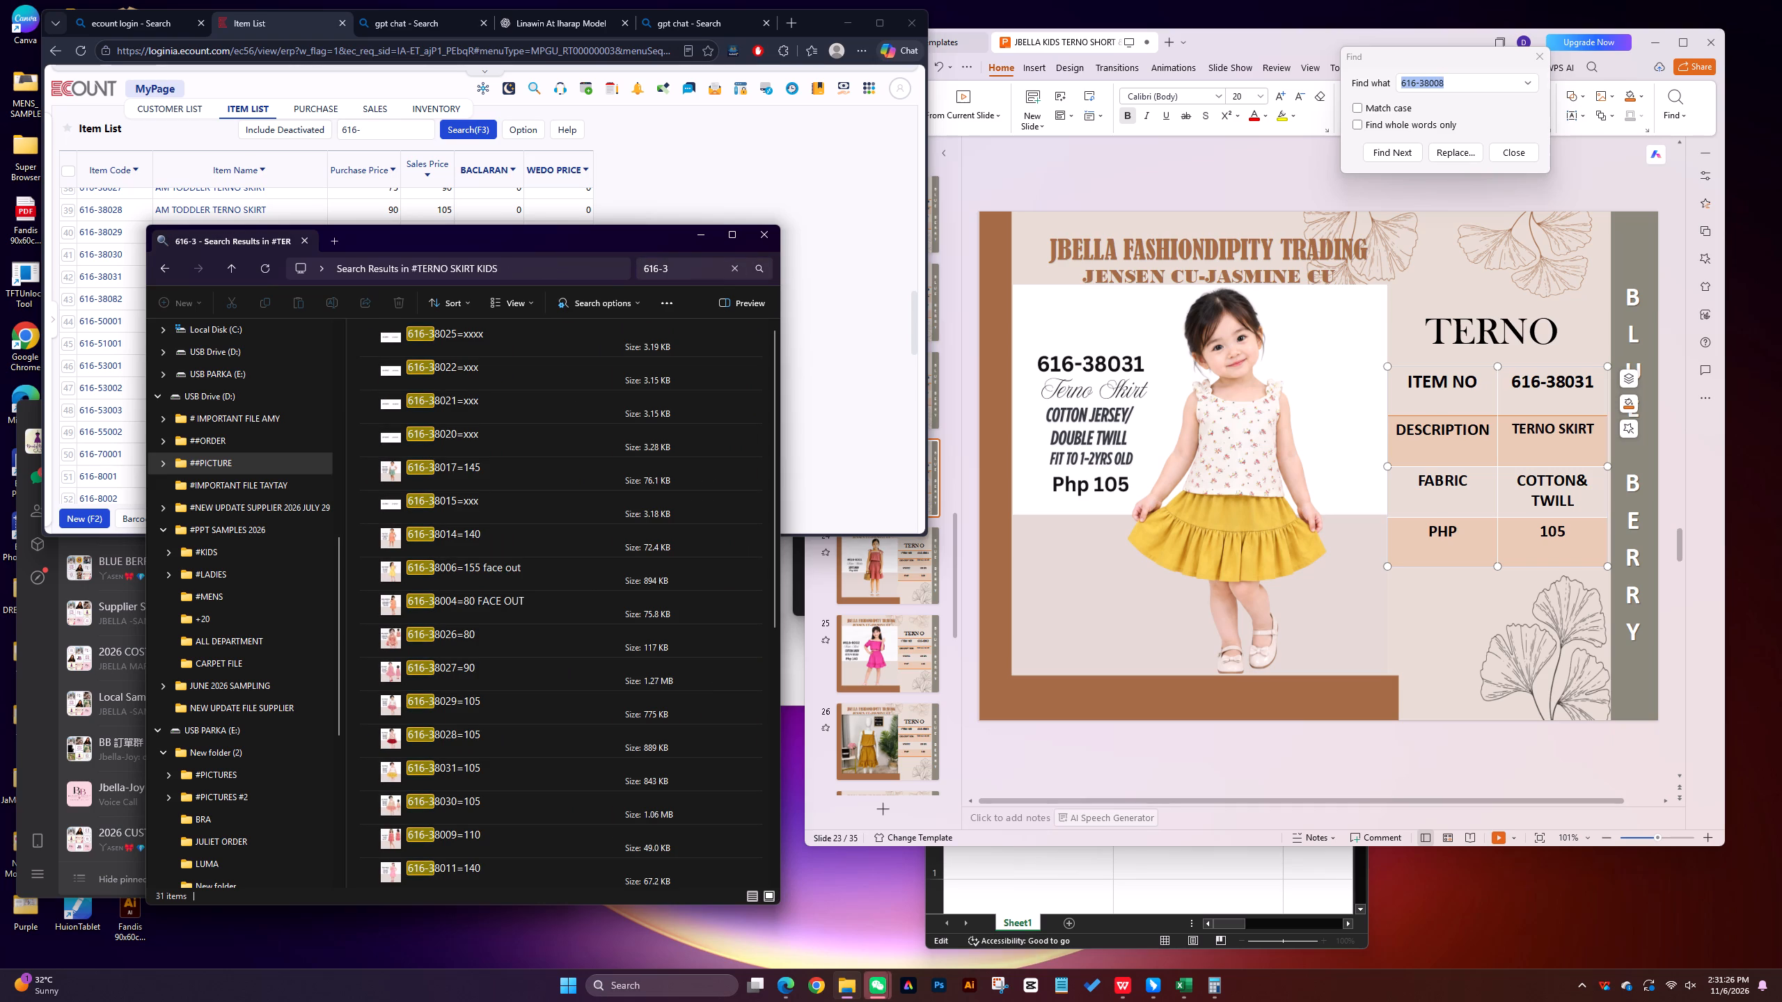
left_click(682, 263)
type("8082")
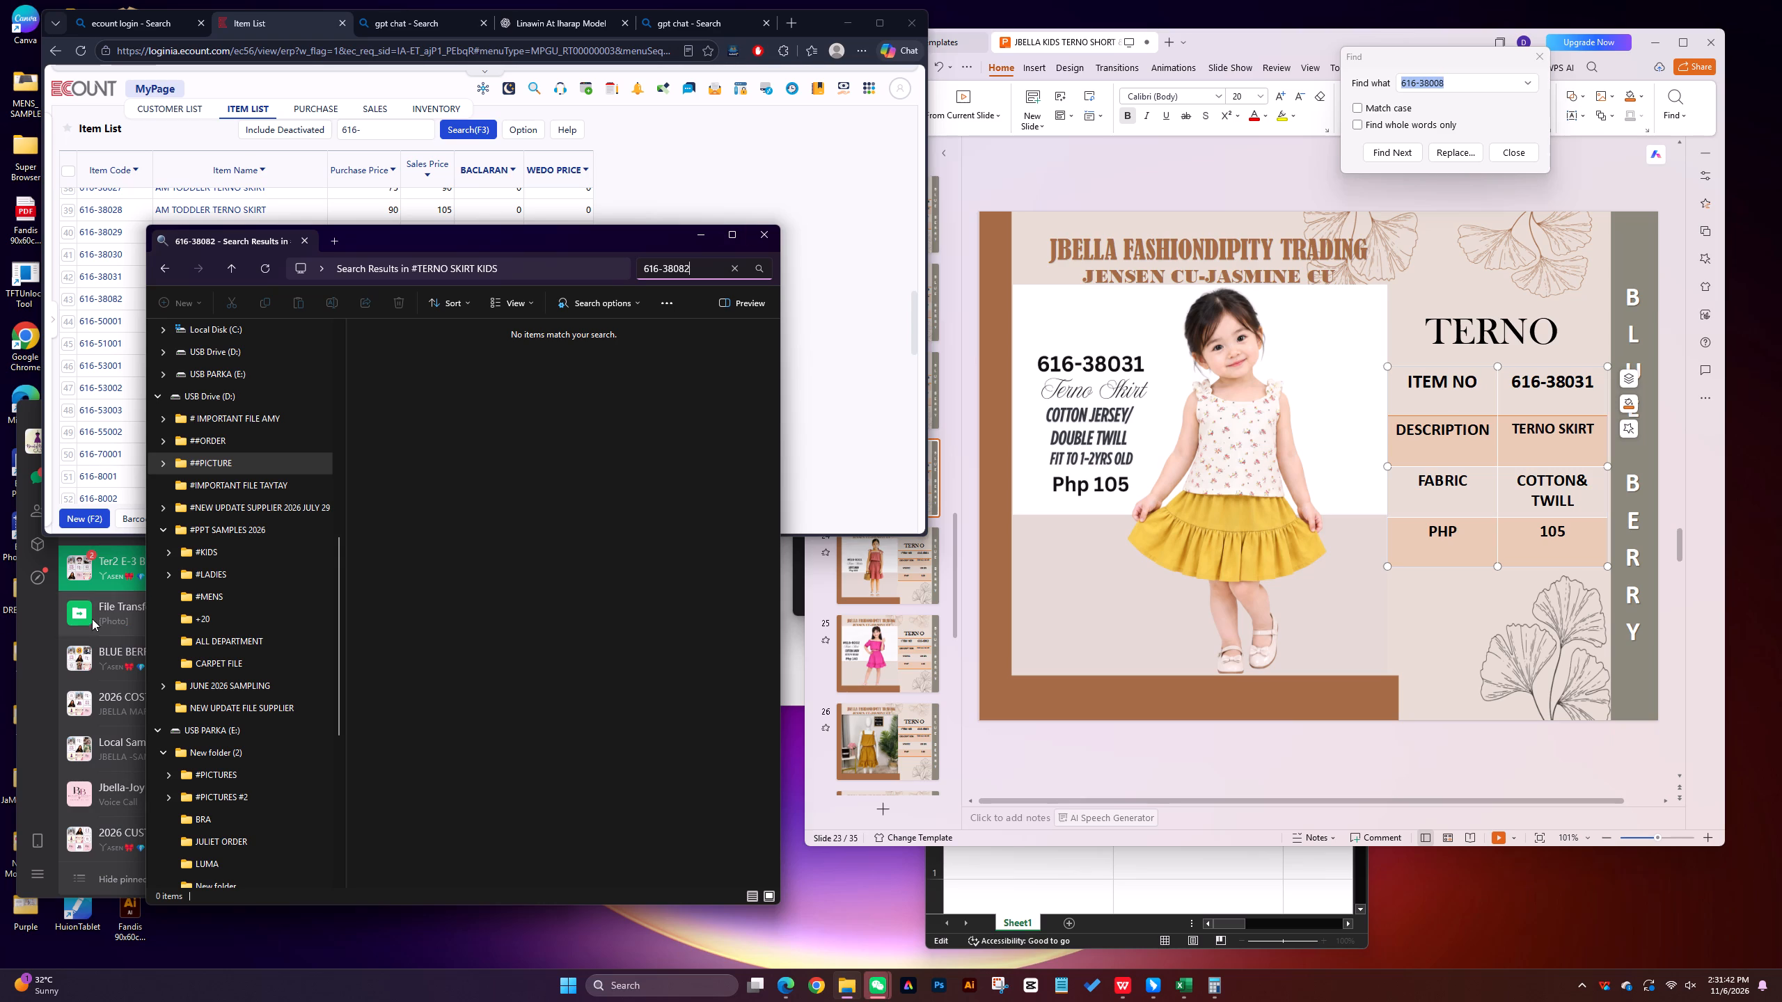
Send a screenshot of the 616-38082 row in the ECOUNT item list to the BB Showroom group chat in WeChat.
left_click(100, 661)
left_click(124, 475)
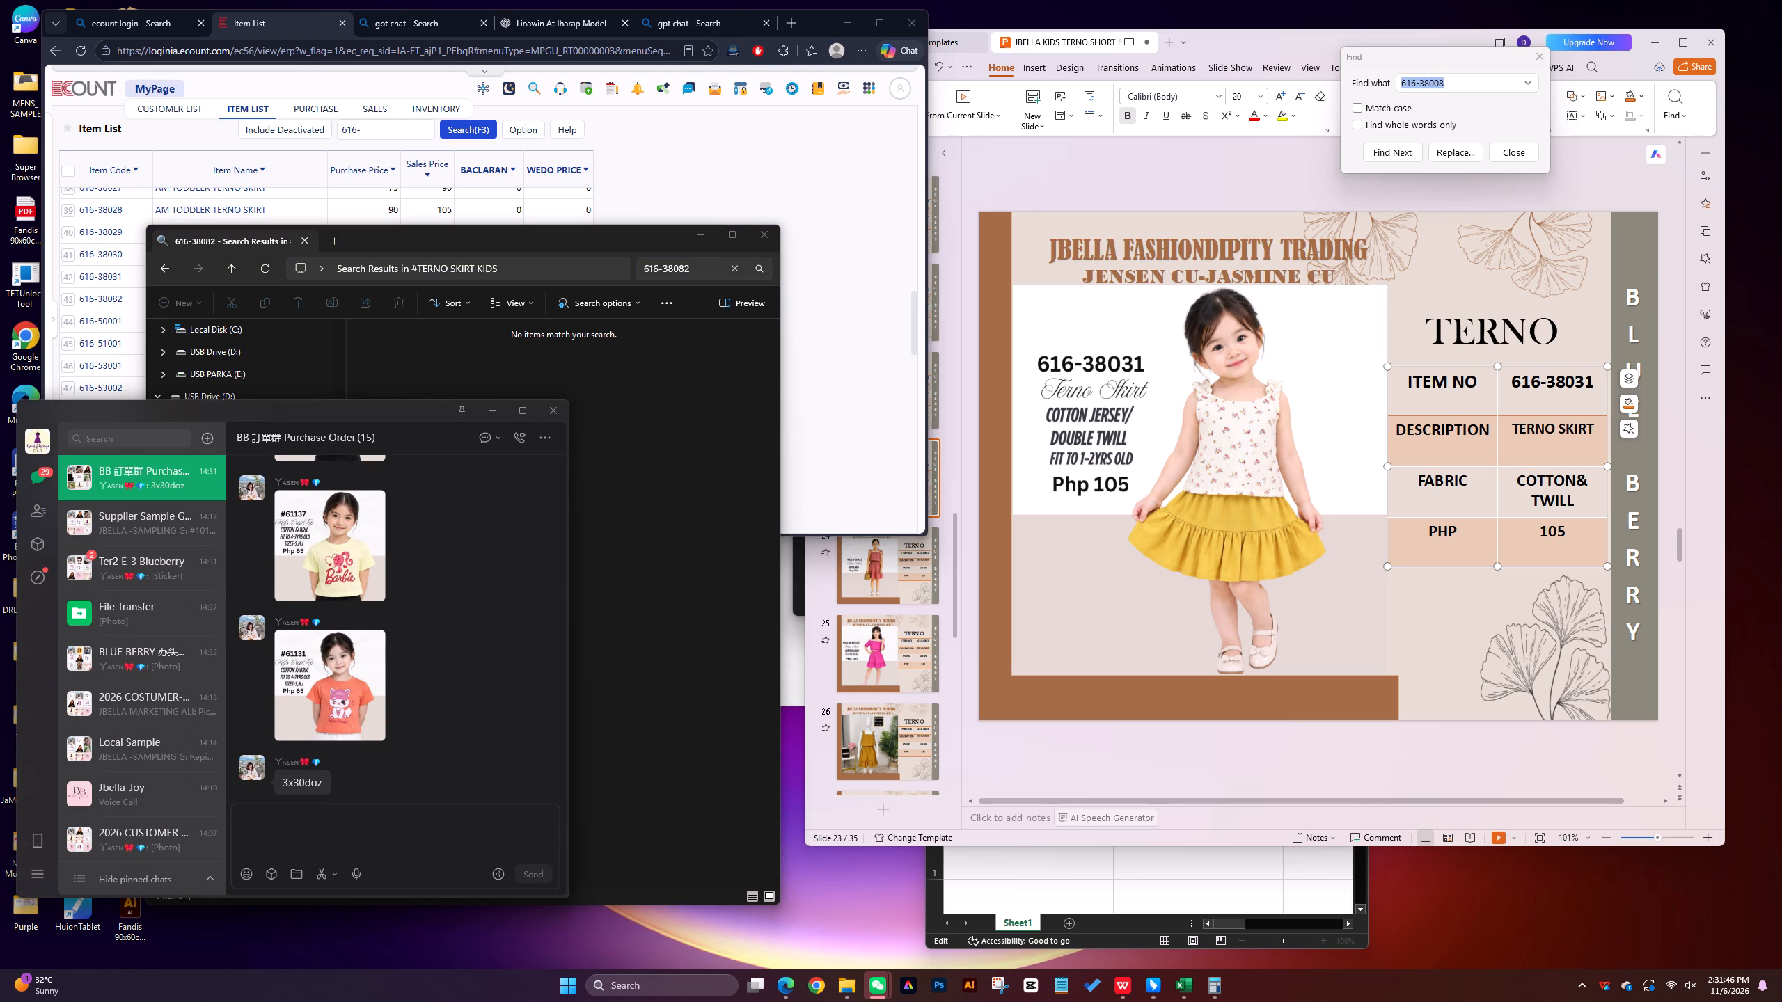
left_click(124, 436)
key("b")
key("b")
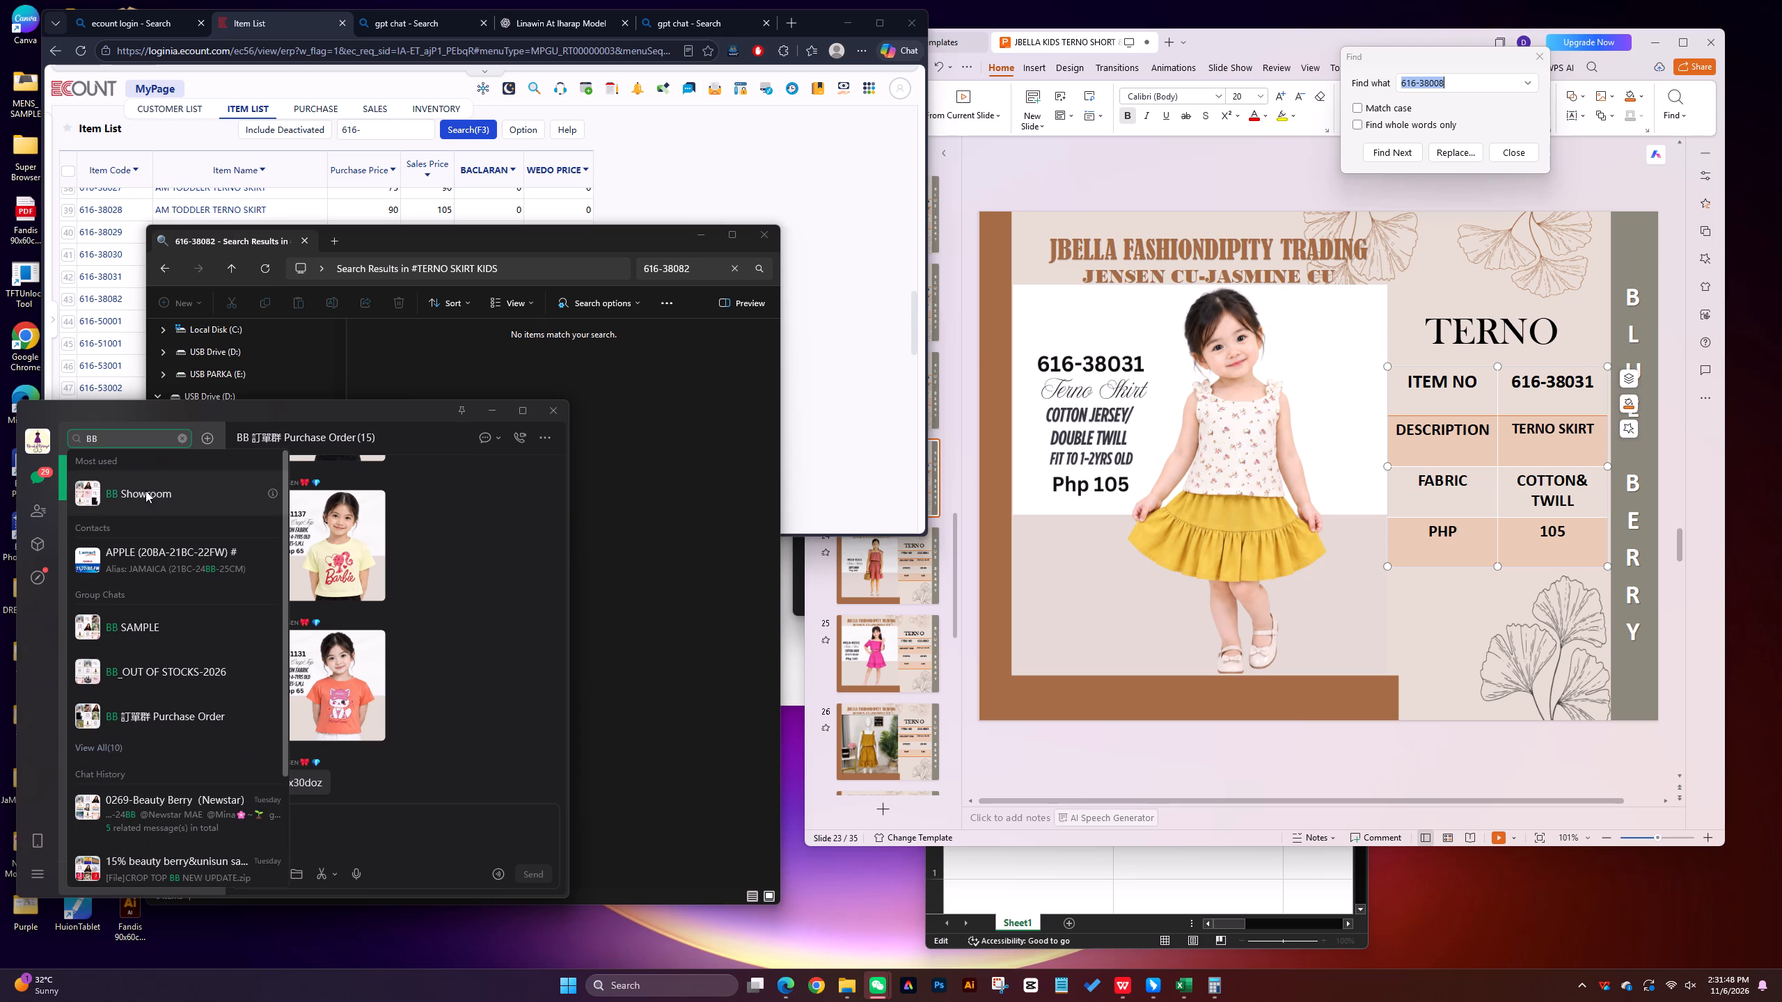
left_click(145, 491)
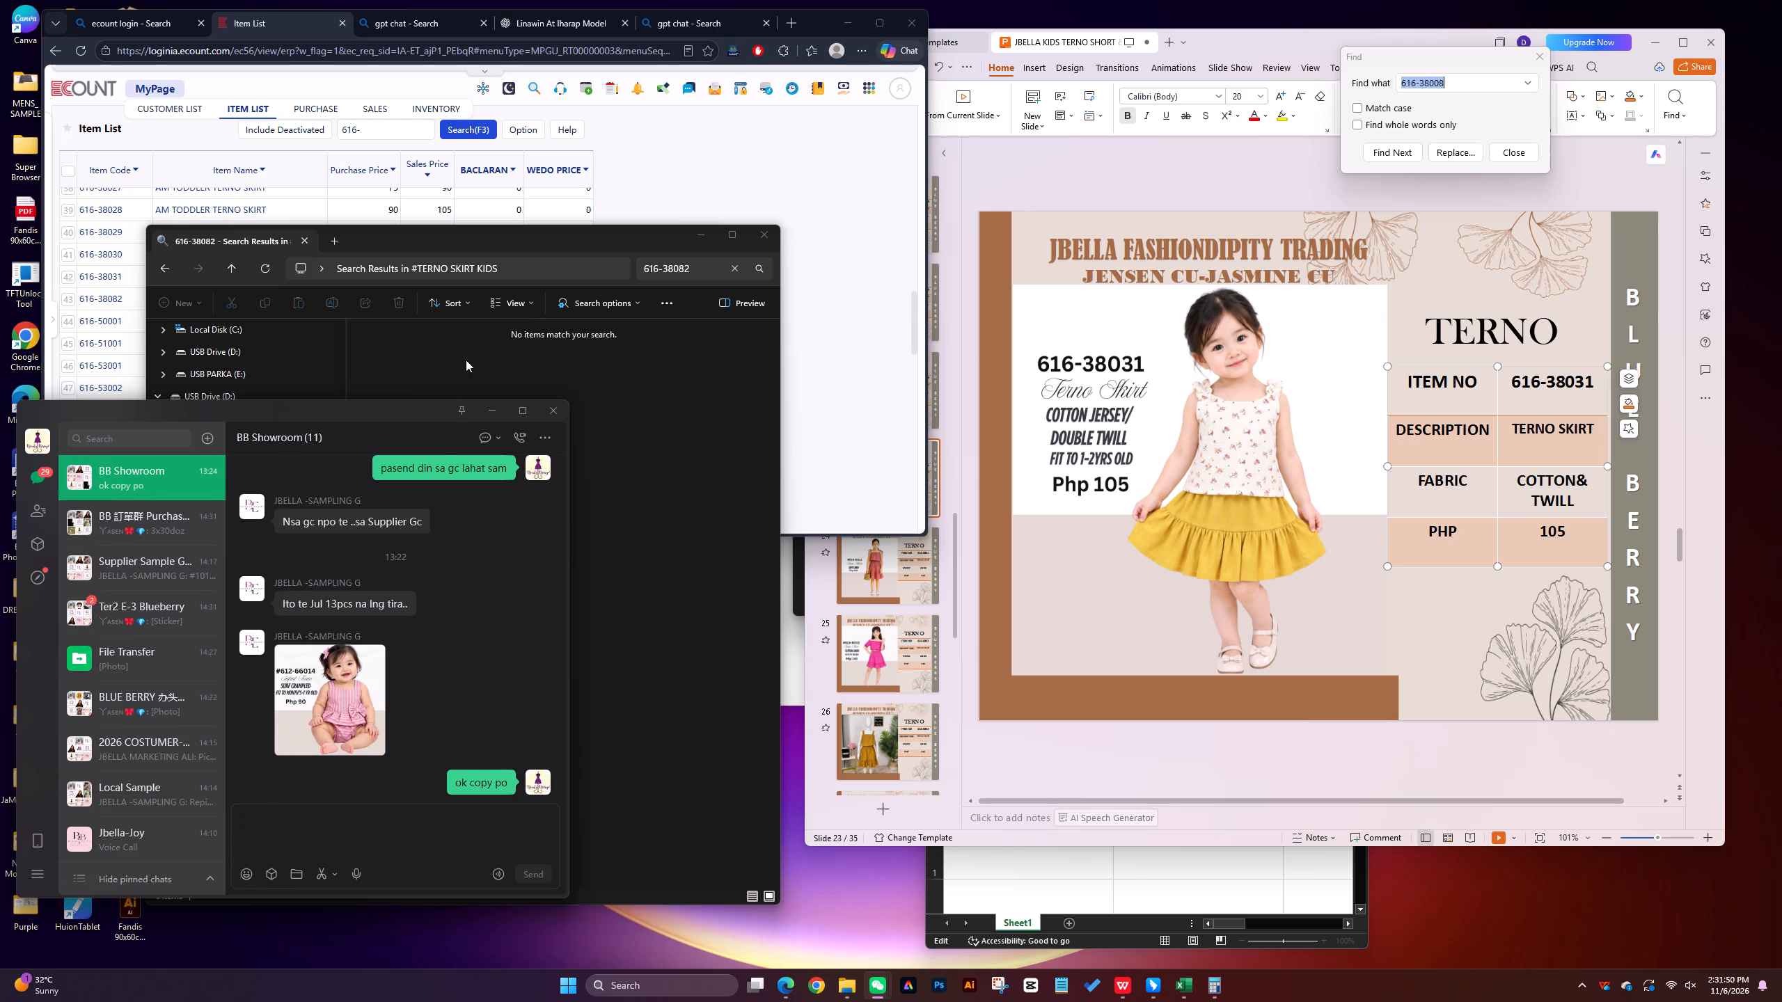
left_click(624, 184)
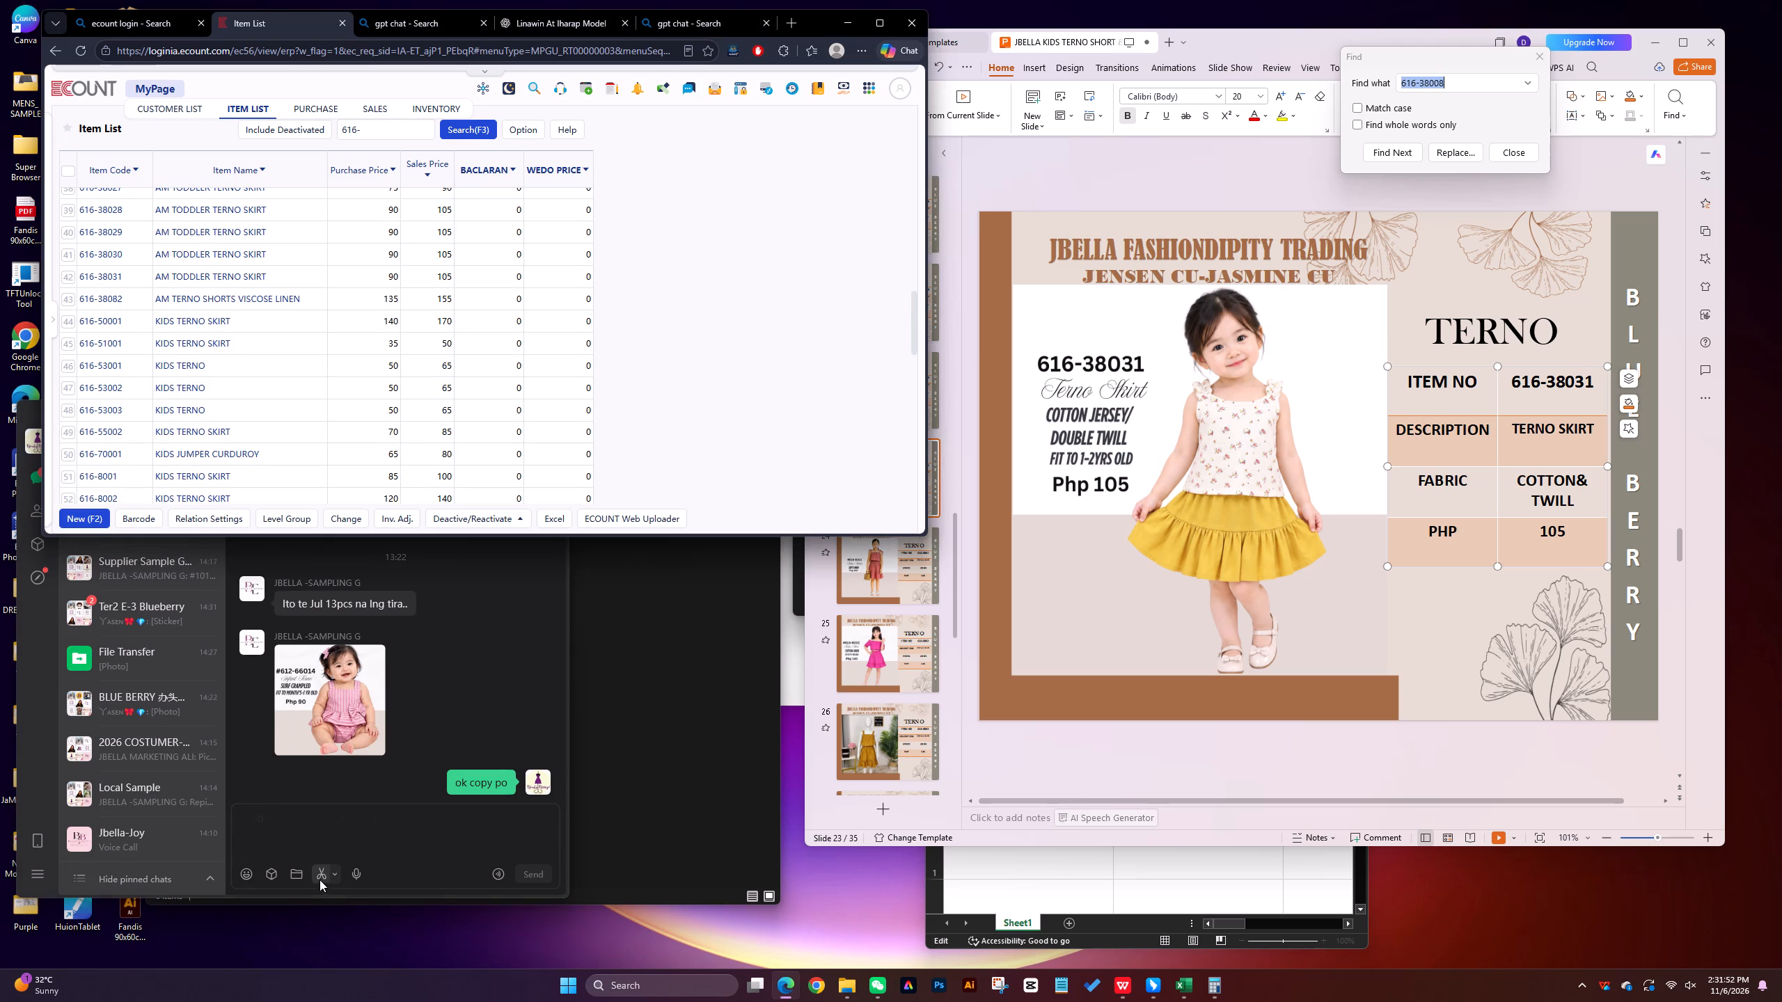
left_click(320, 875)
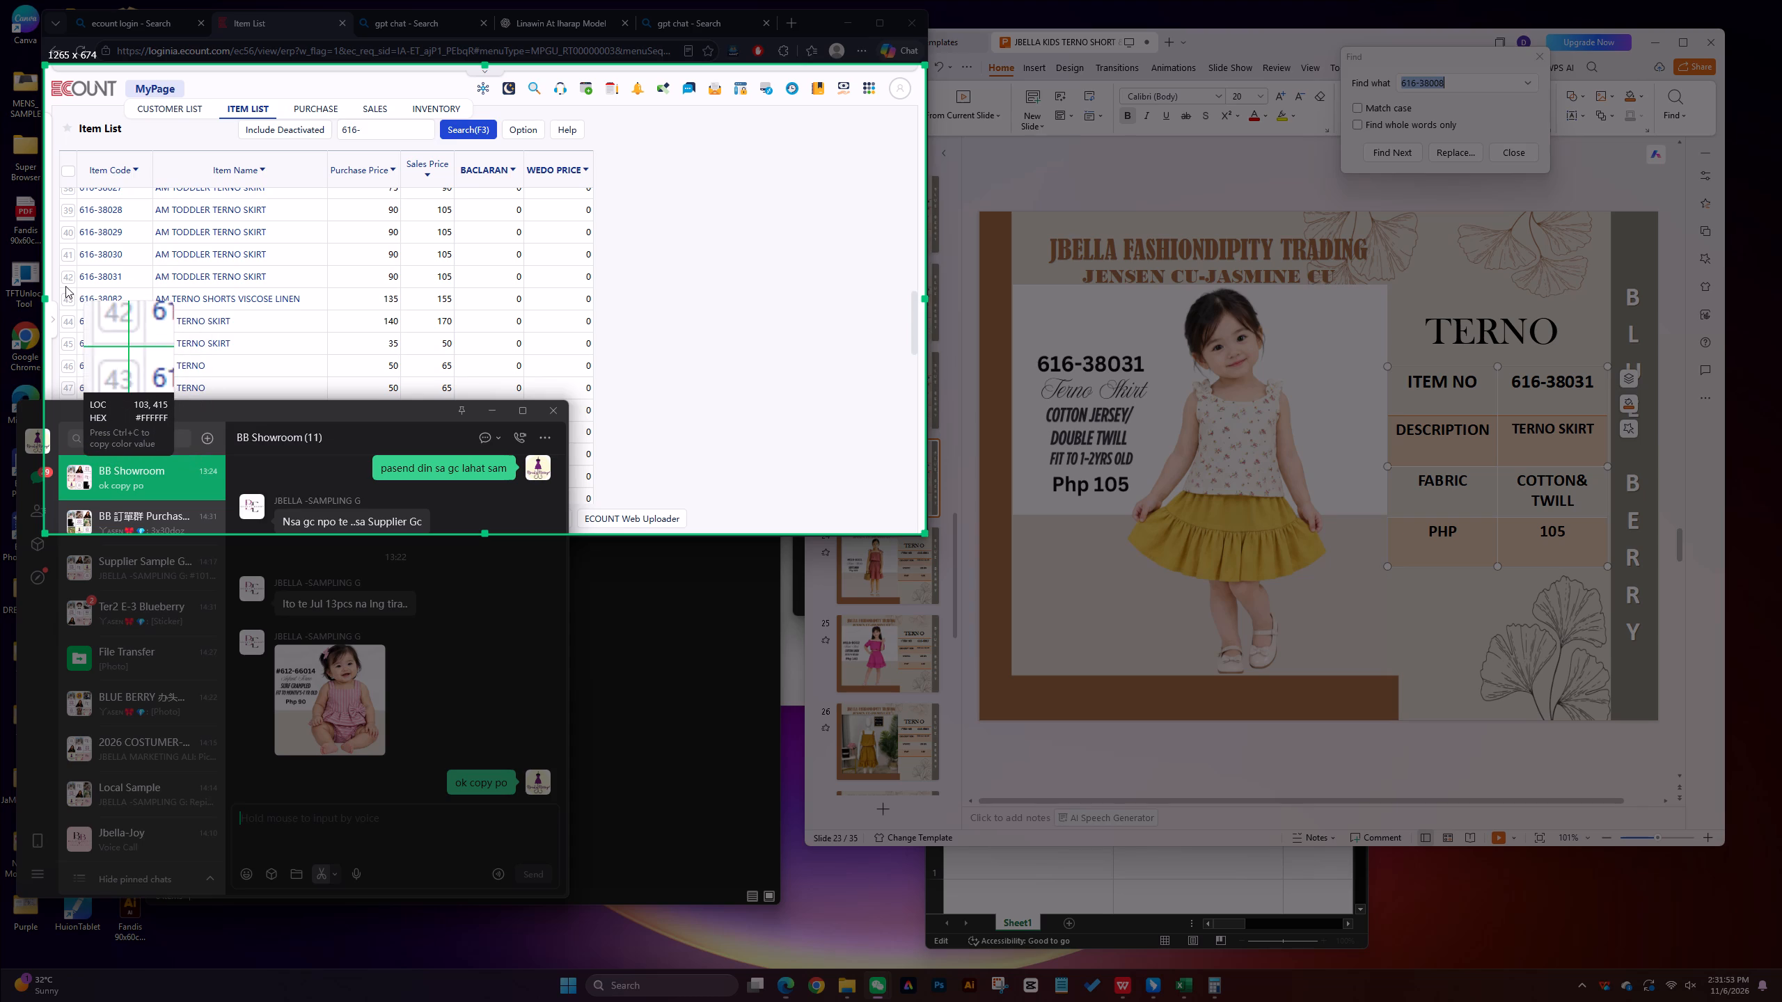
left_click(67, 285)
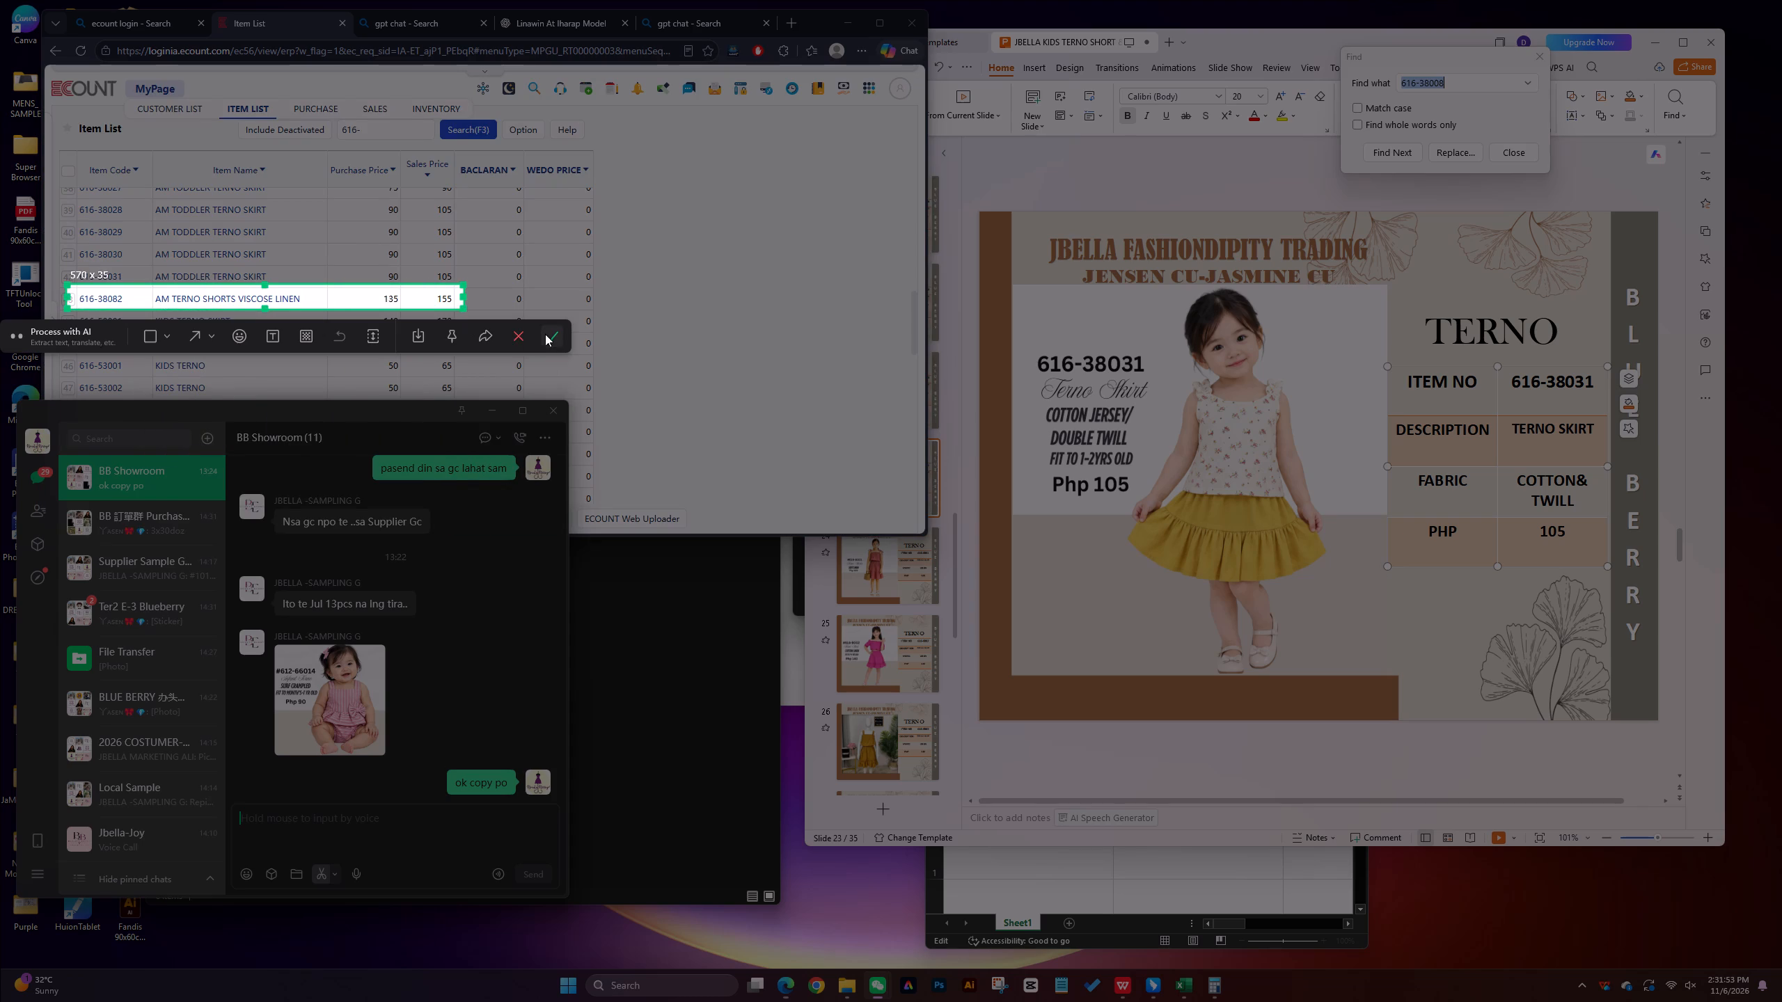
left_click(546, 334)
left_click(526, 869)
left_click(375, 841)
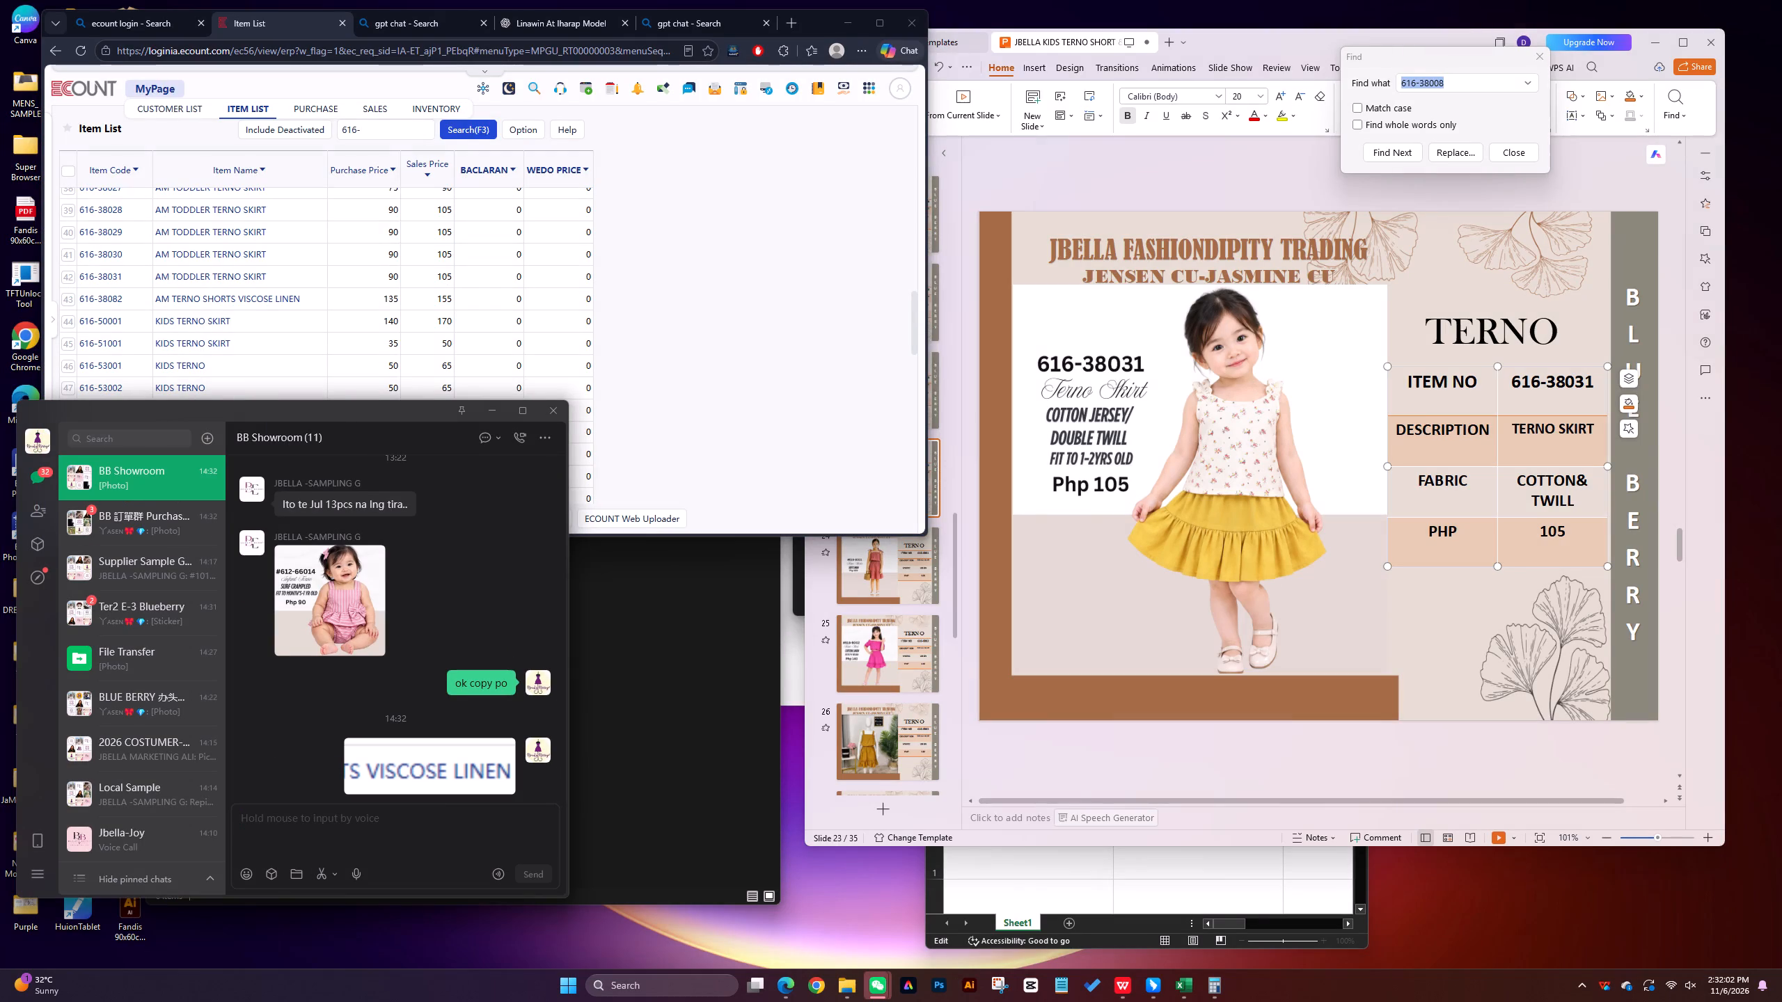
type("@SAM")
key("Return")
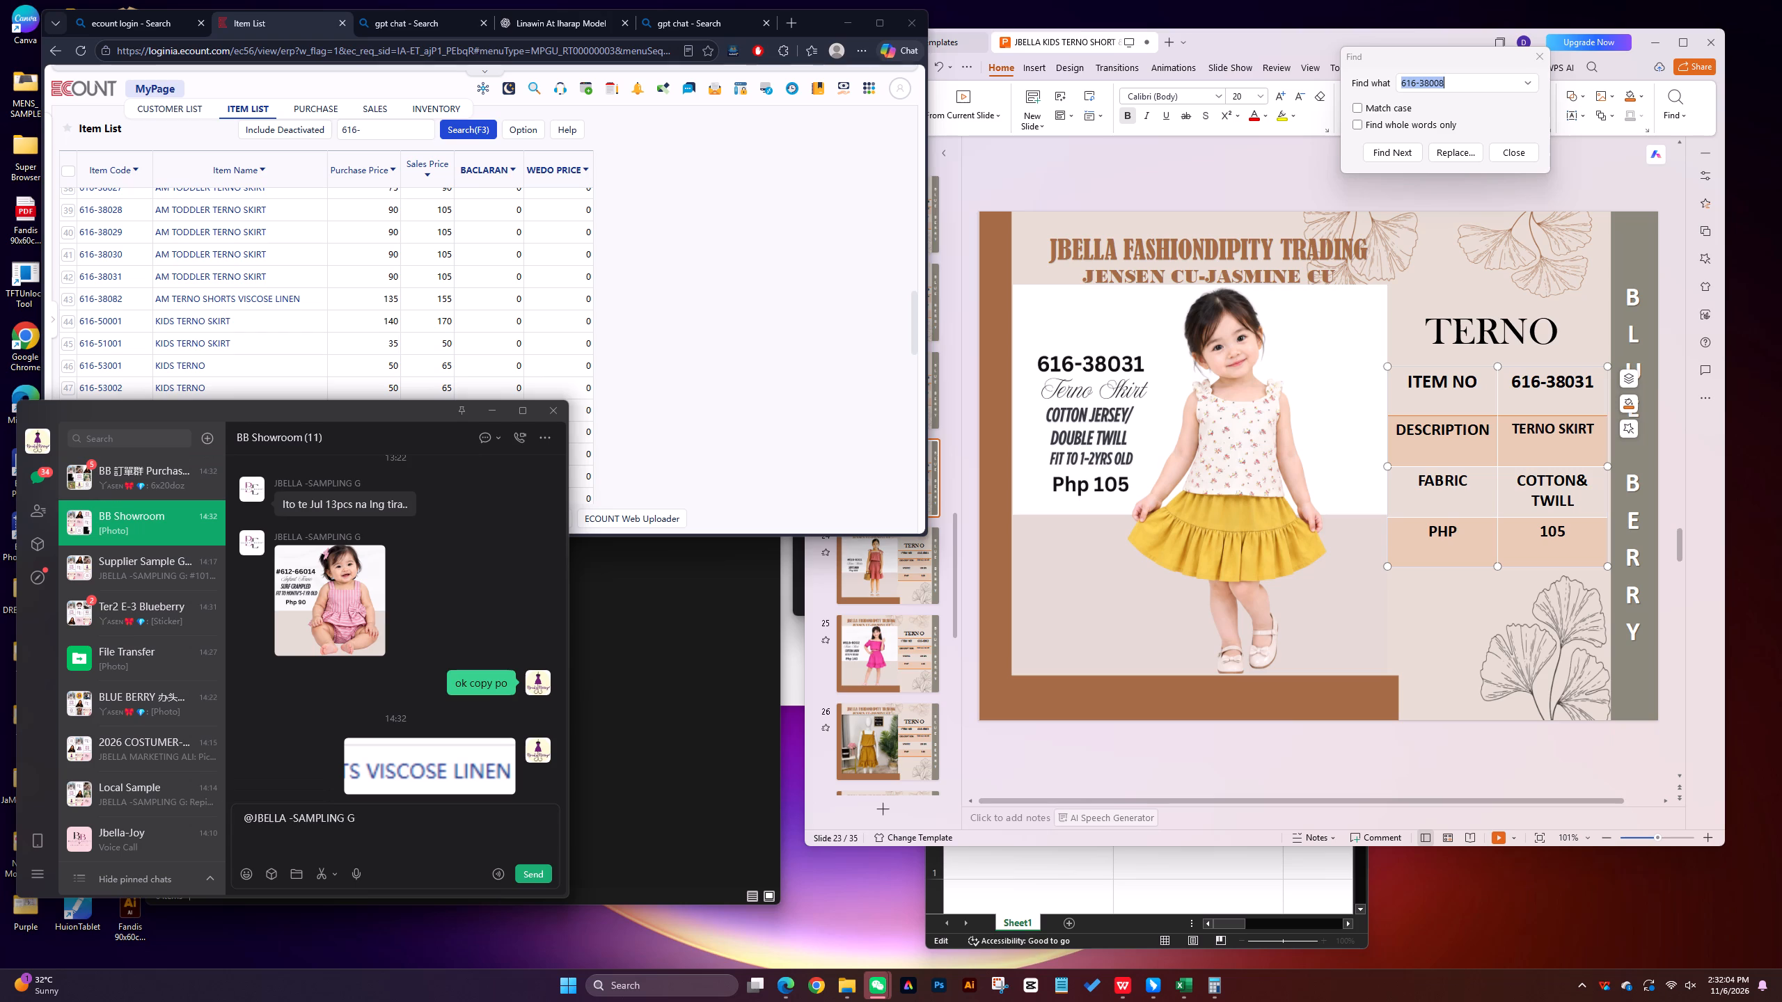
type("PAHINGI PICTURE")
key("Return")
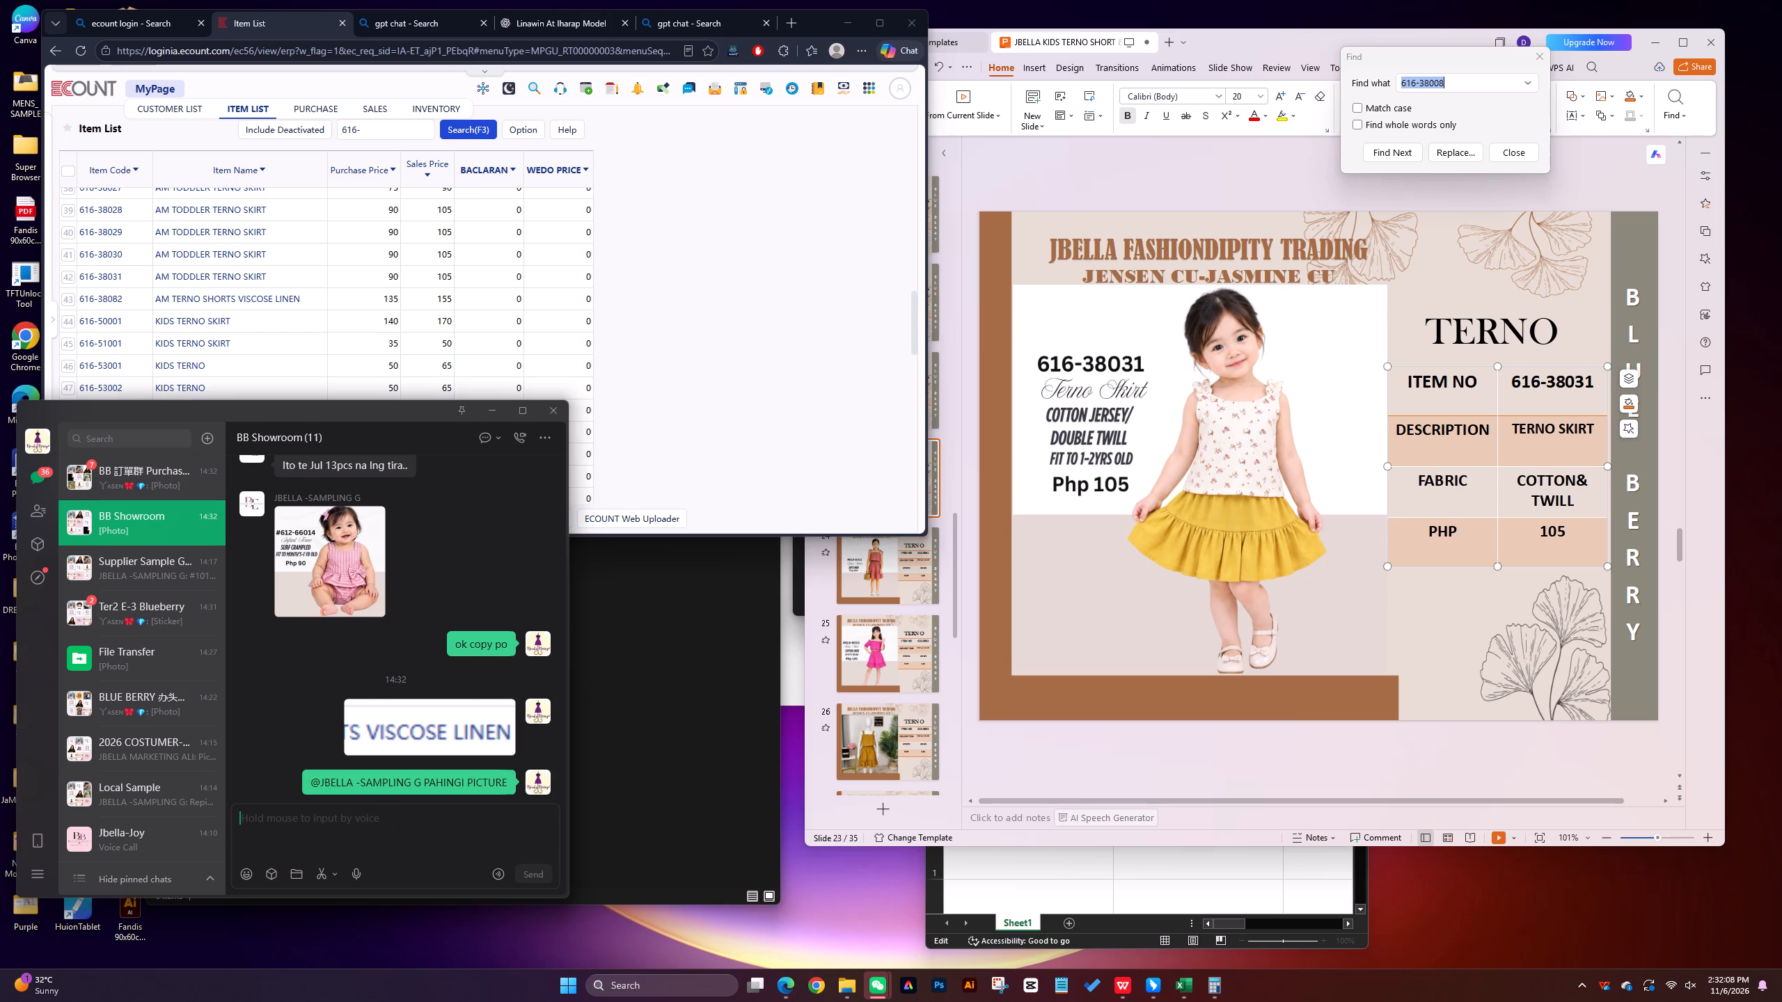
Change the item number in cell A1 of the Excel no-picture sheet to 616-38082.
left_click(727, 268)
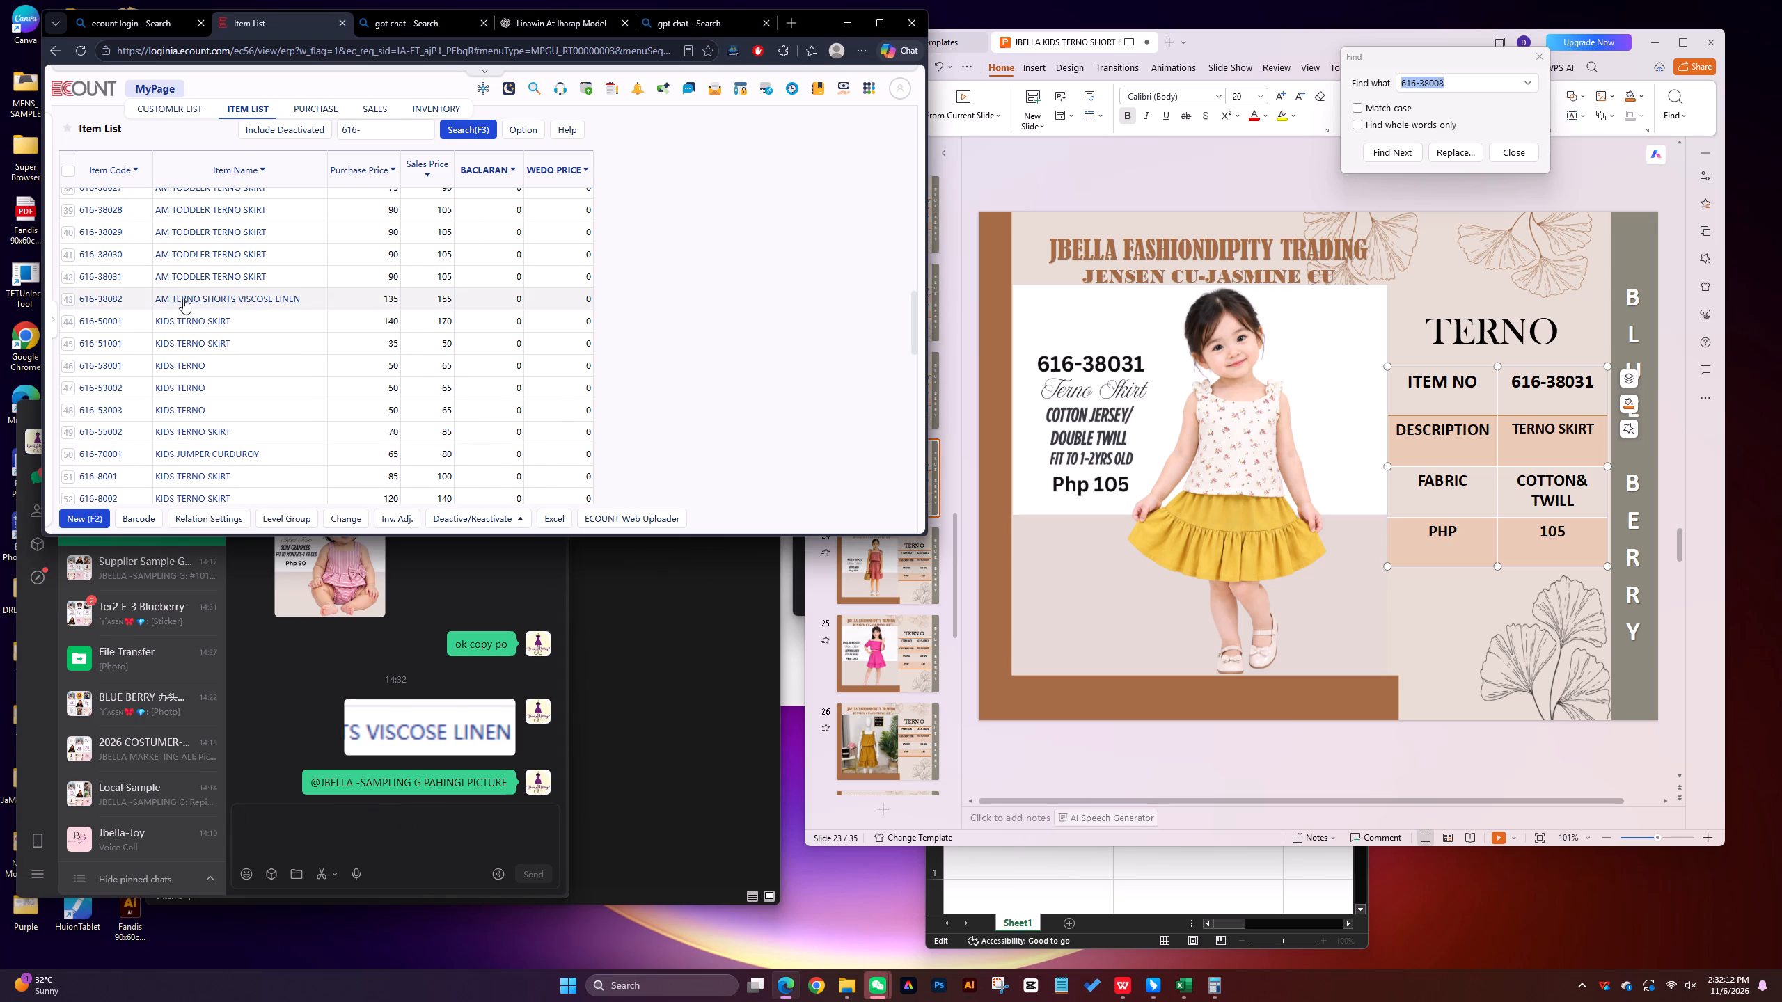
left_click(1123, 881)
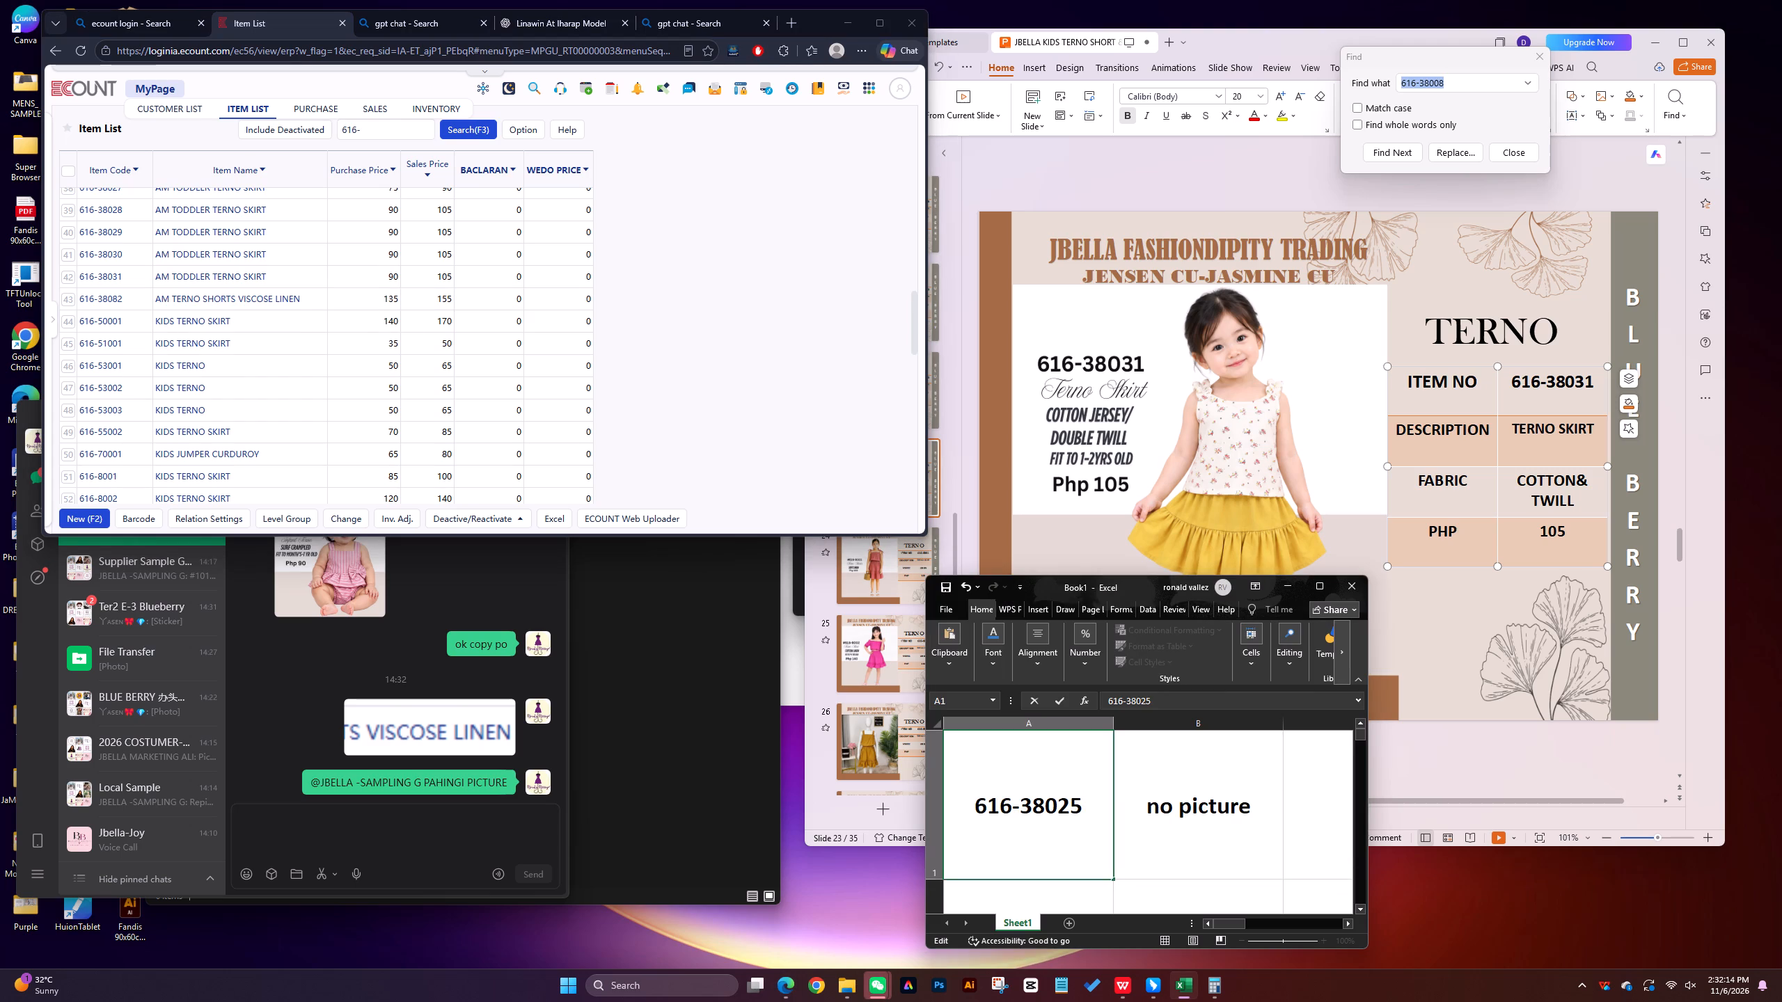
key("BackSpace")
key("BackSpace")
type("82")
Send a screenshot of the Excel row "616-38082 no picture" to the File Transfer chat in WeChat.
left_click(310, 698)
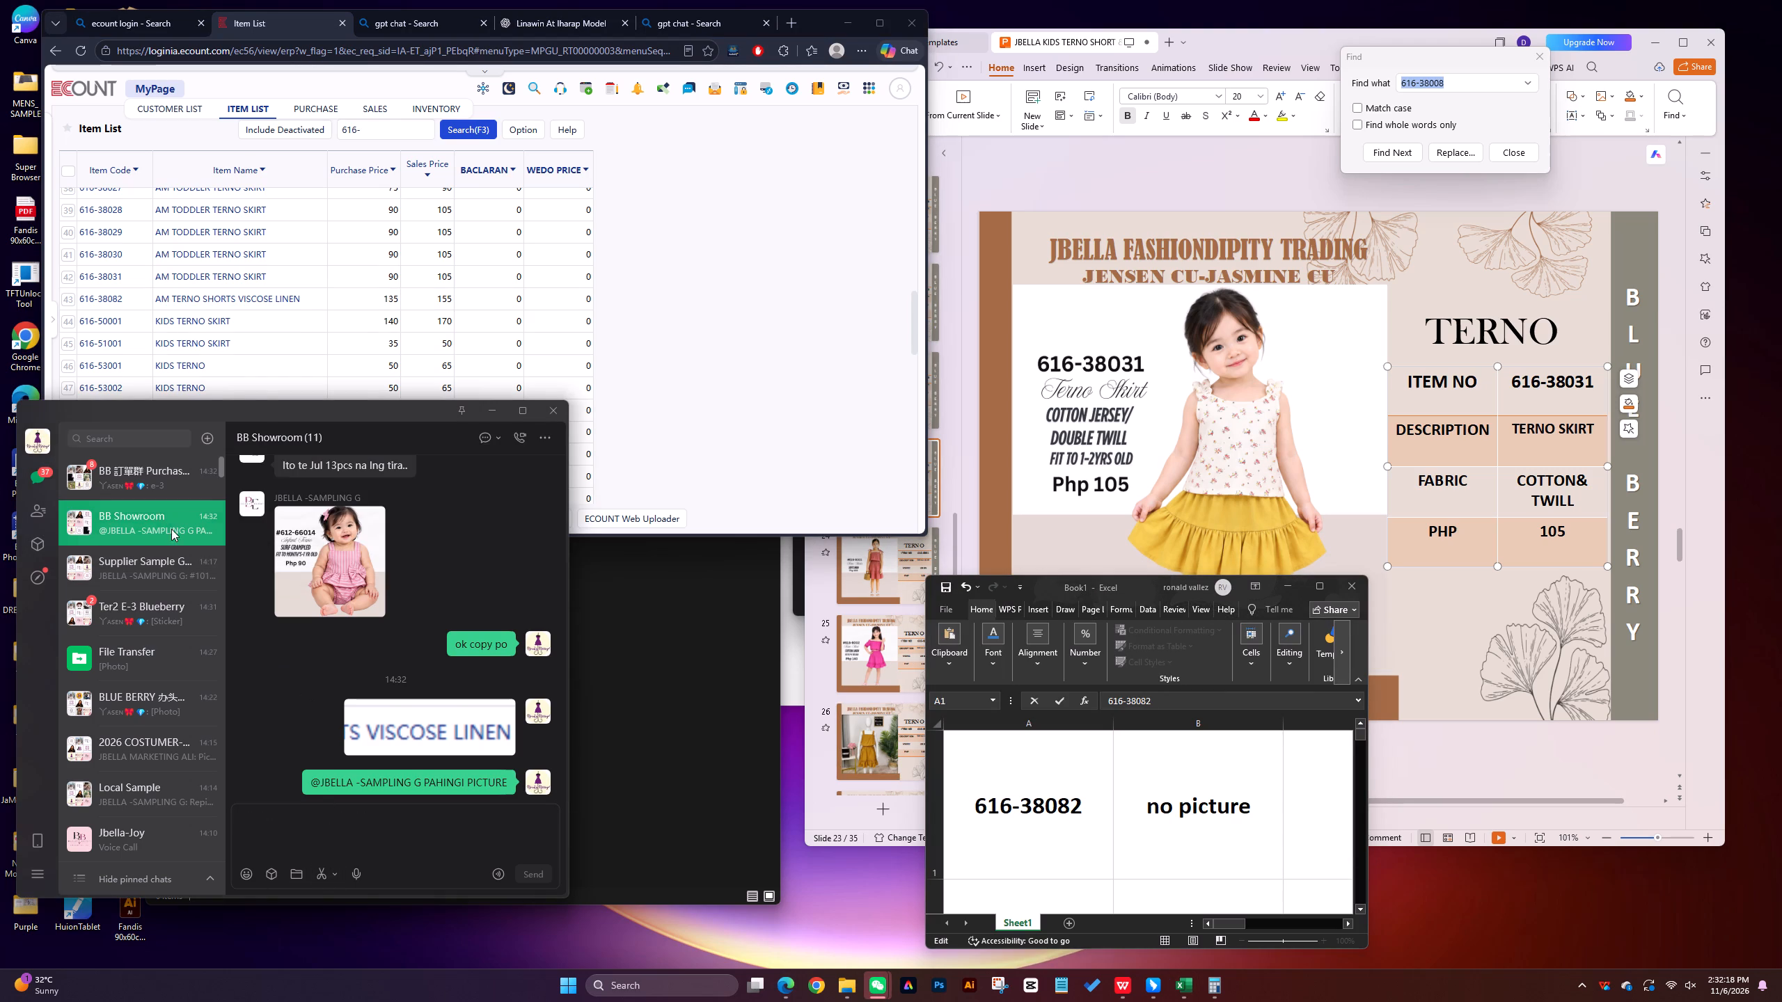
left_click(132, 658)
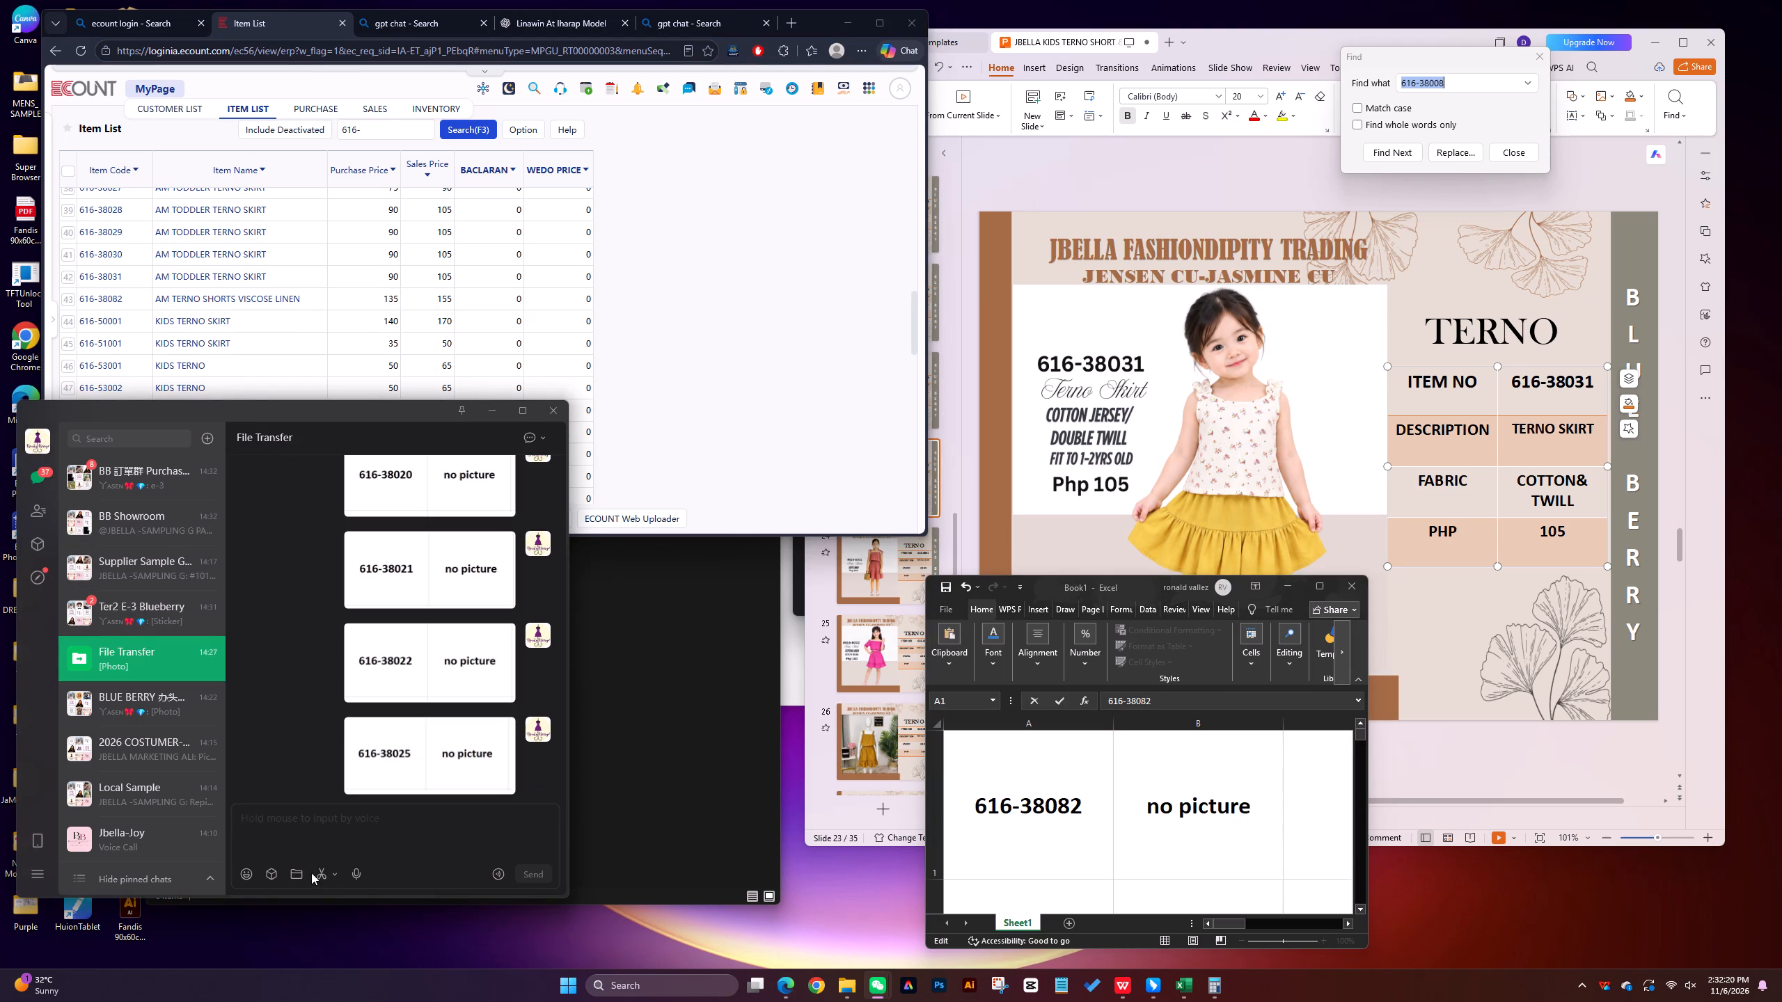
left_click(321, 871)
left_click_drag(945, 729, 1293, 883)
left_click(1270, 910)
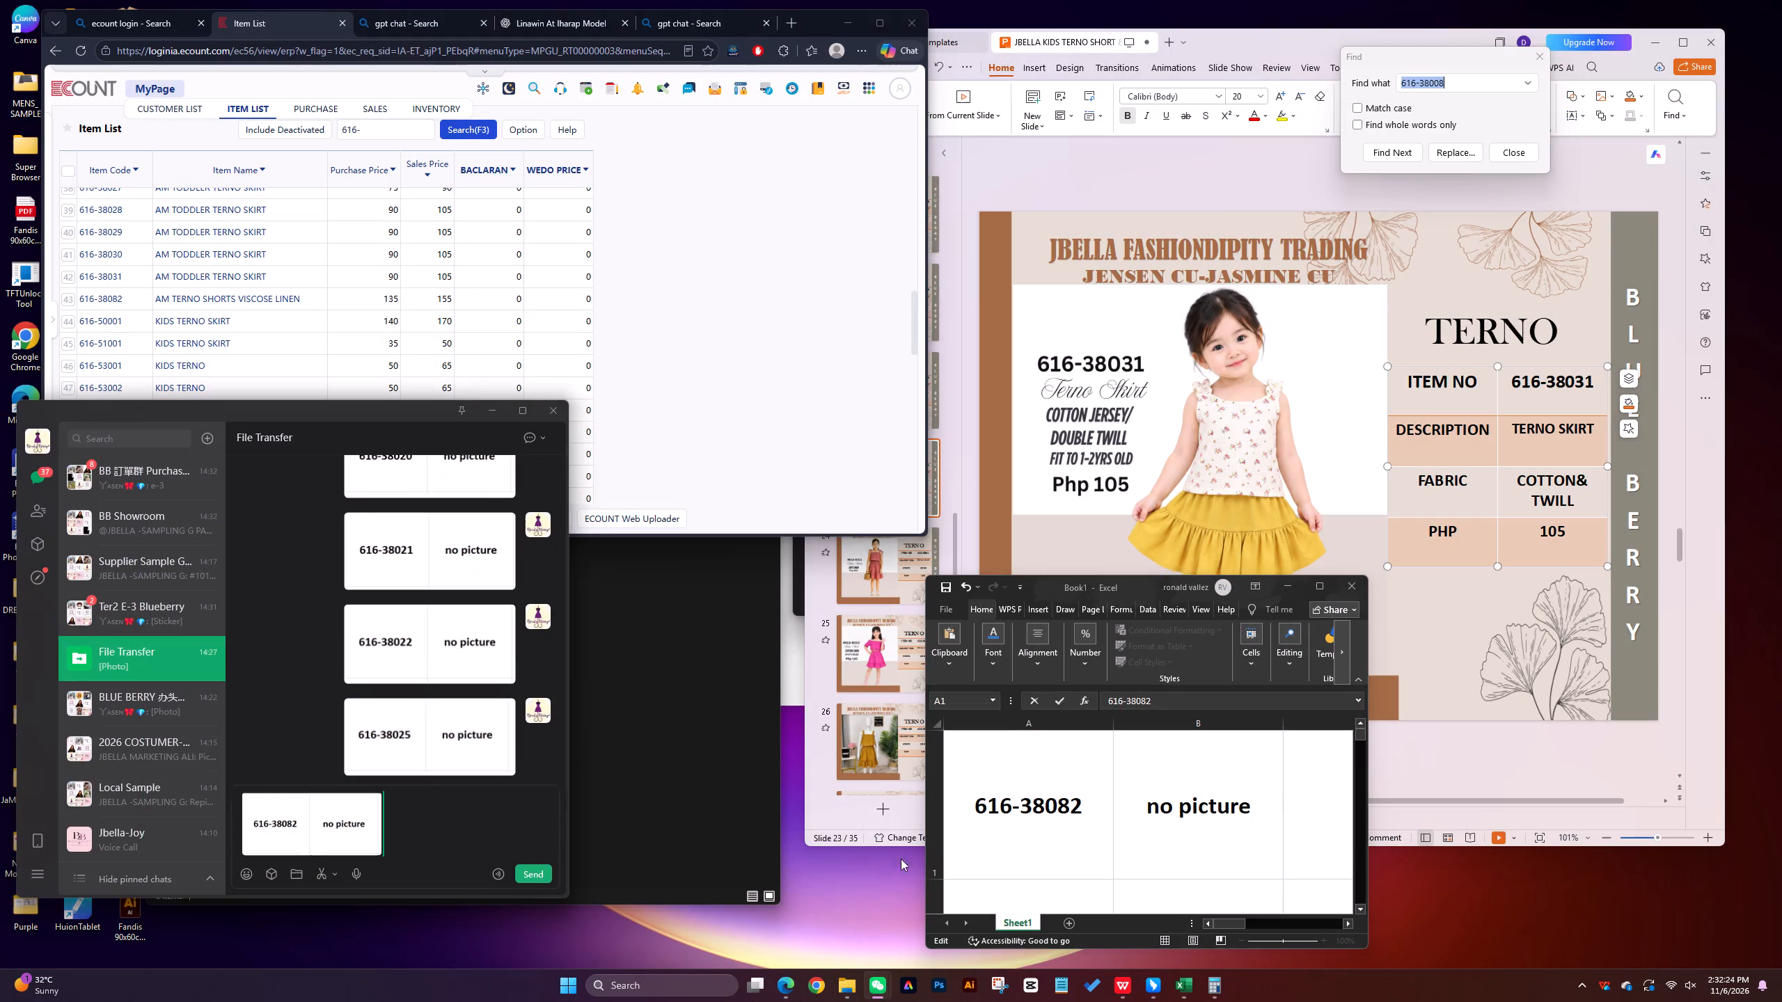
left_click(526, 872)
Save the sent 616-38082 no-picture image as 616-38082=XXX in the XXXX subfolder of #TERNO SKIRT KIDS.
right_click(406, 747)
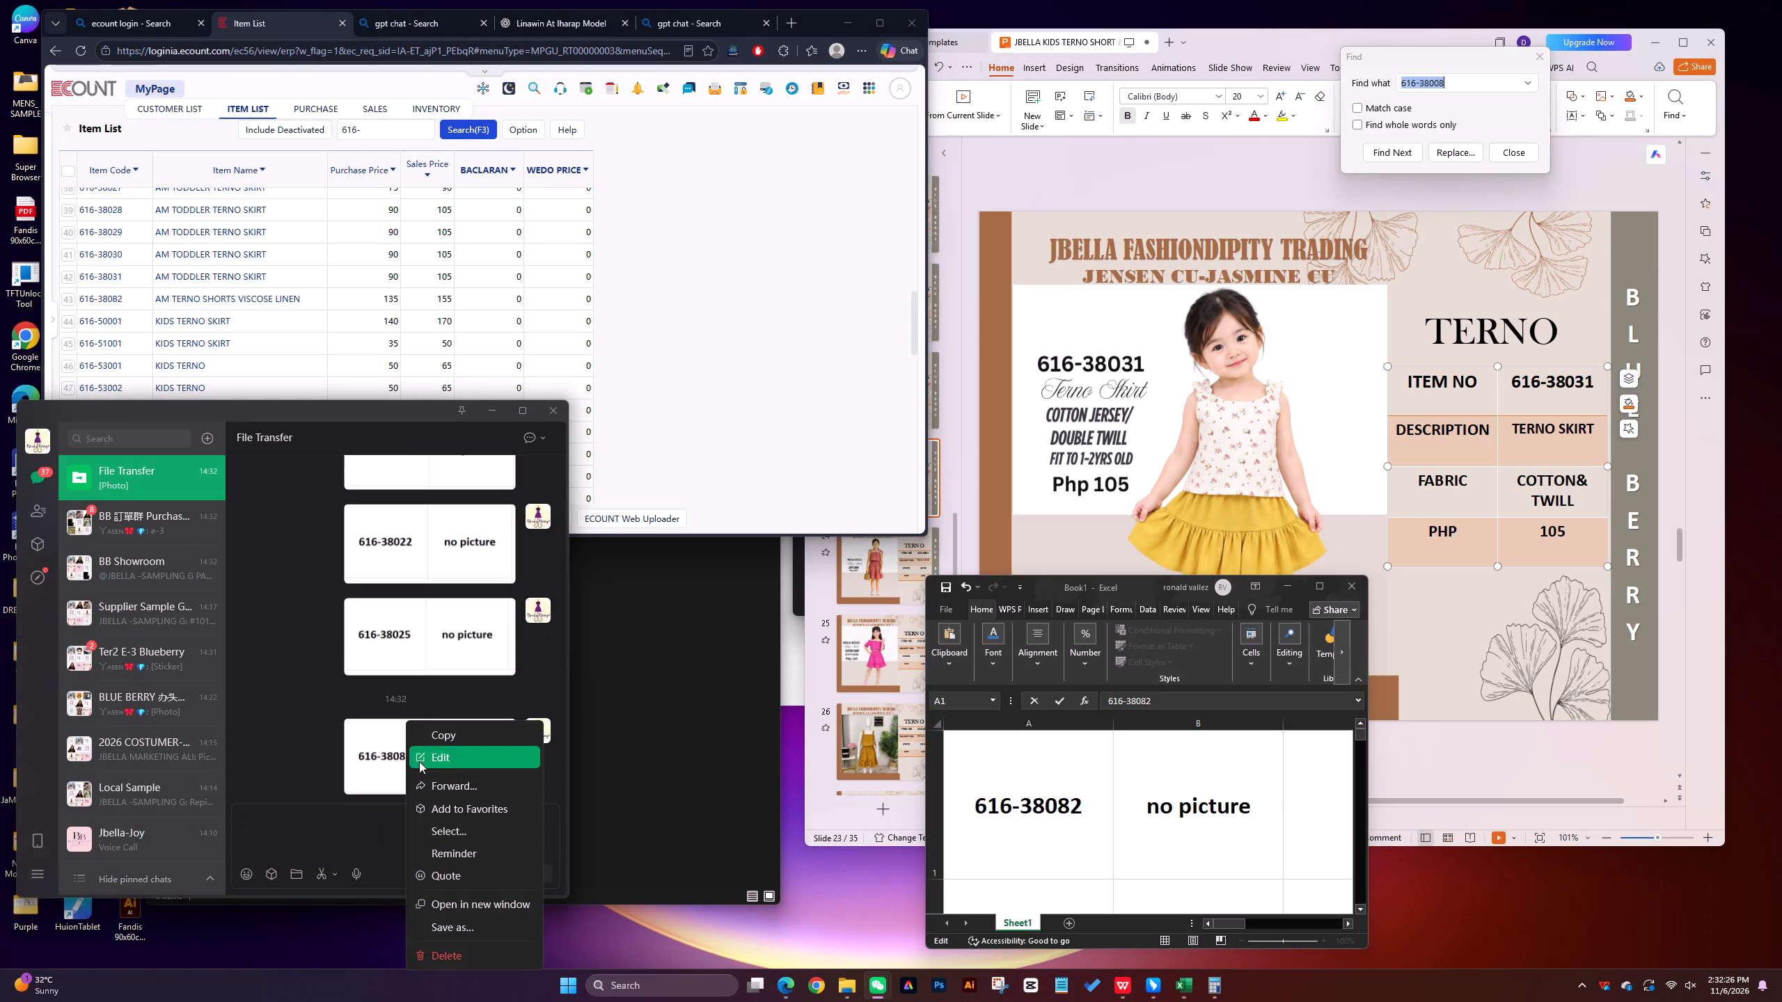
left_click(461, 925)
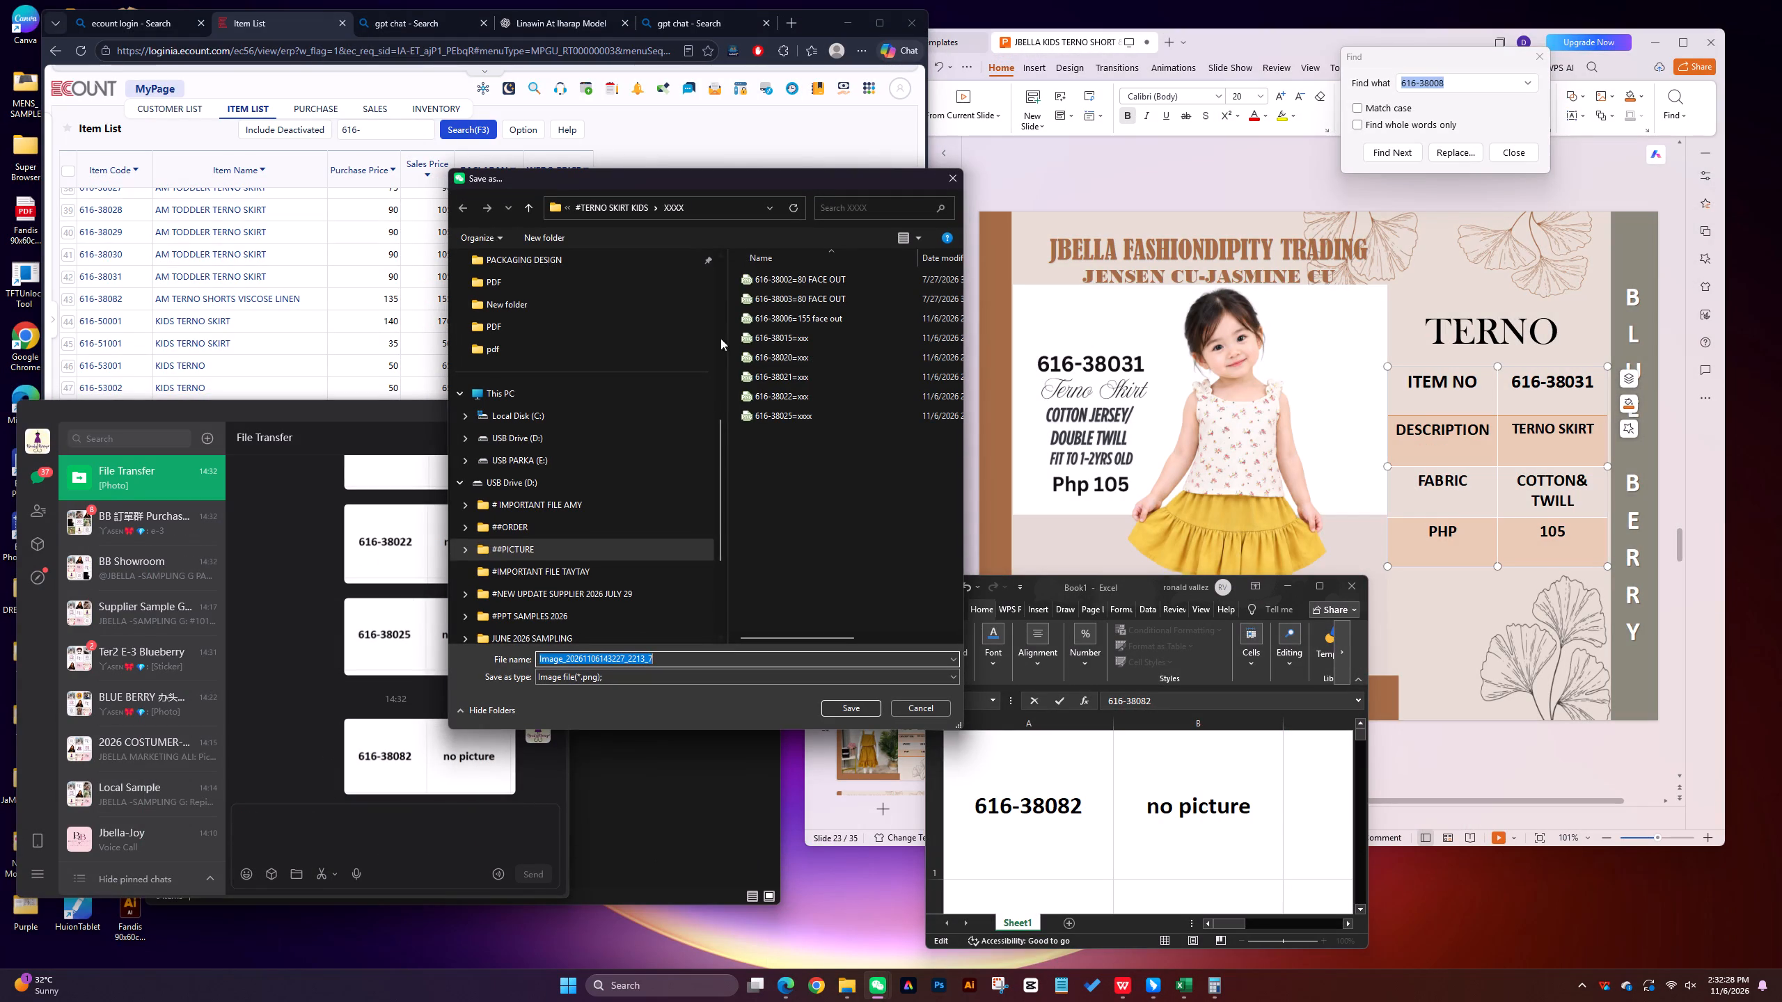
left_click(529, 204)
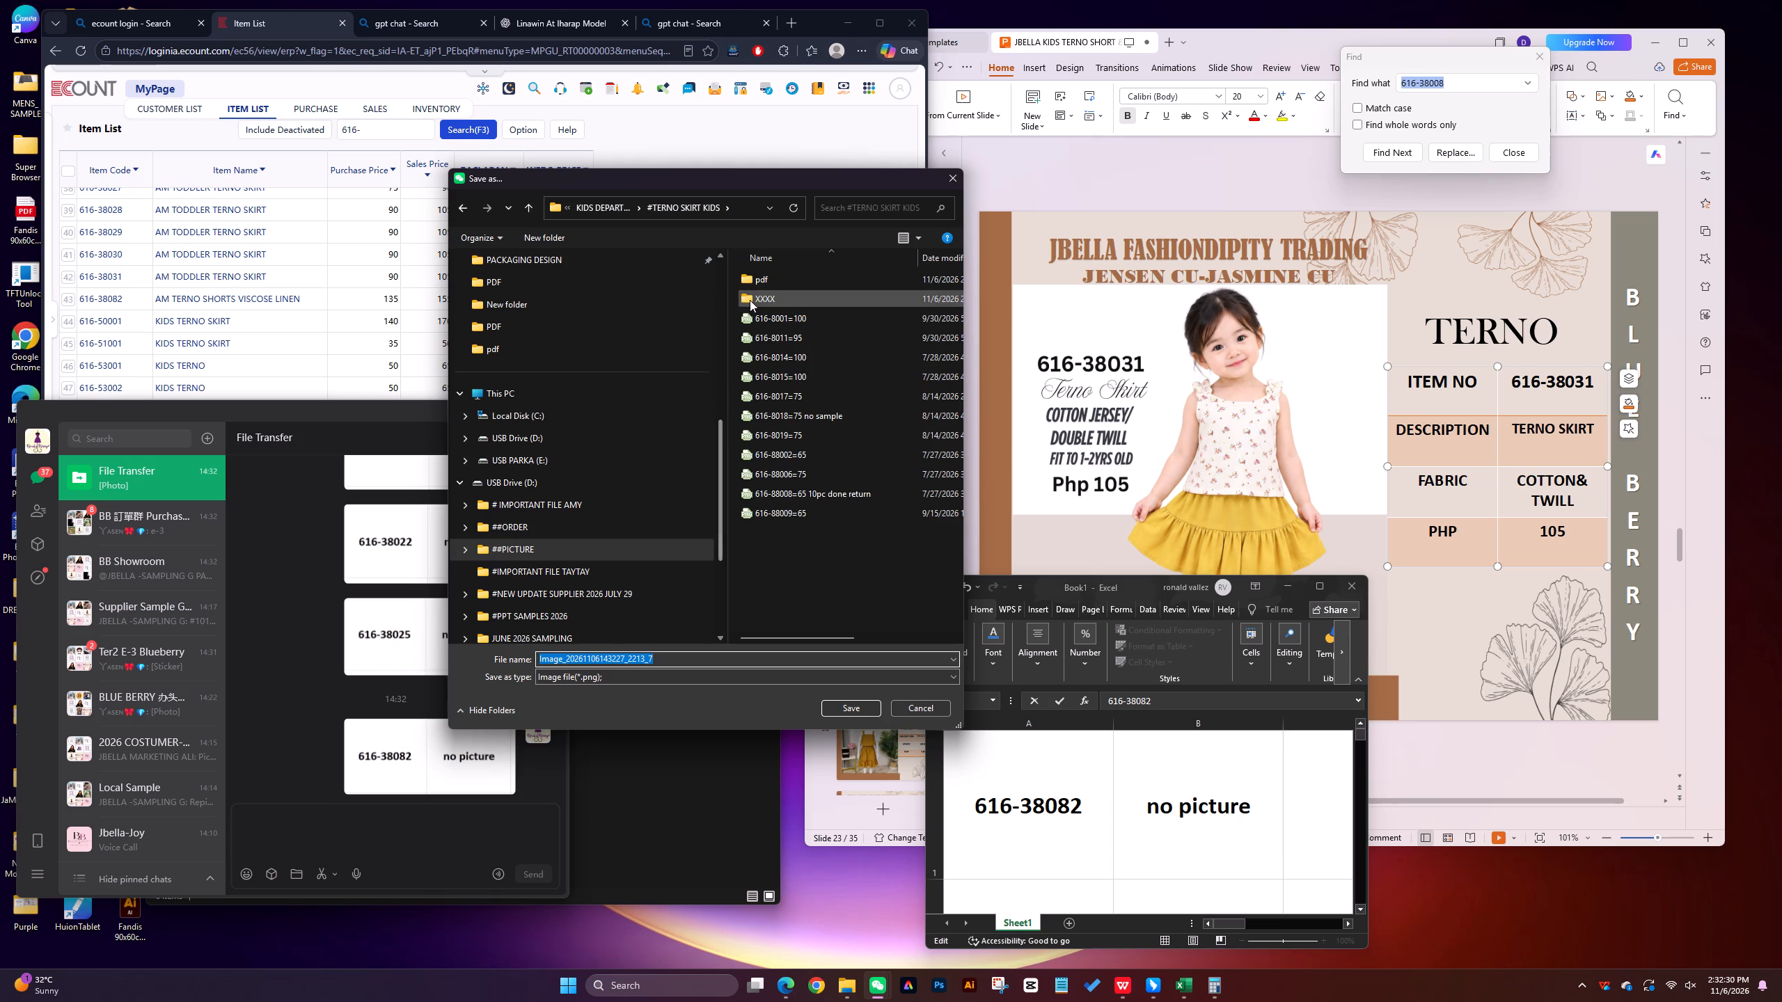
double_click(750, 300)
left_click(723, 660)
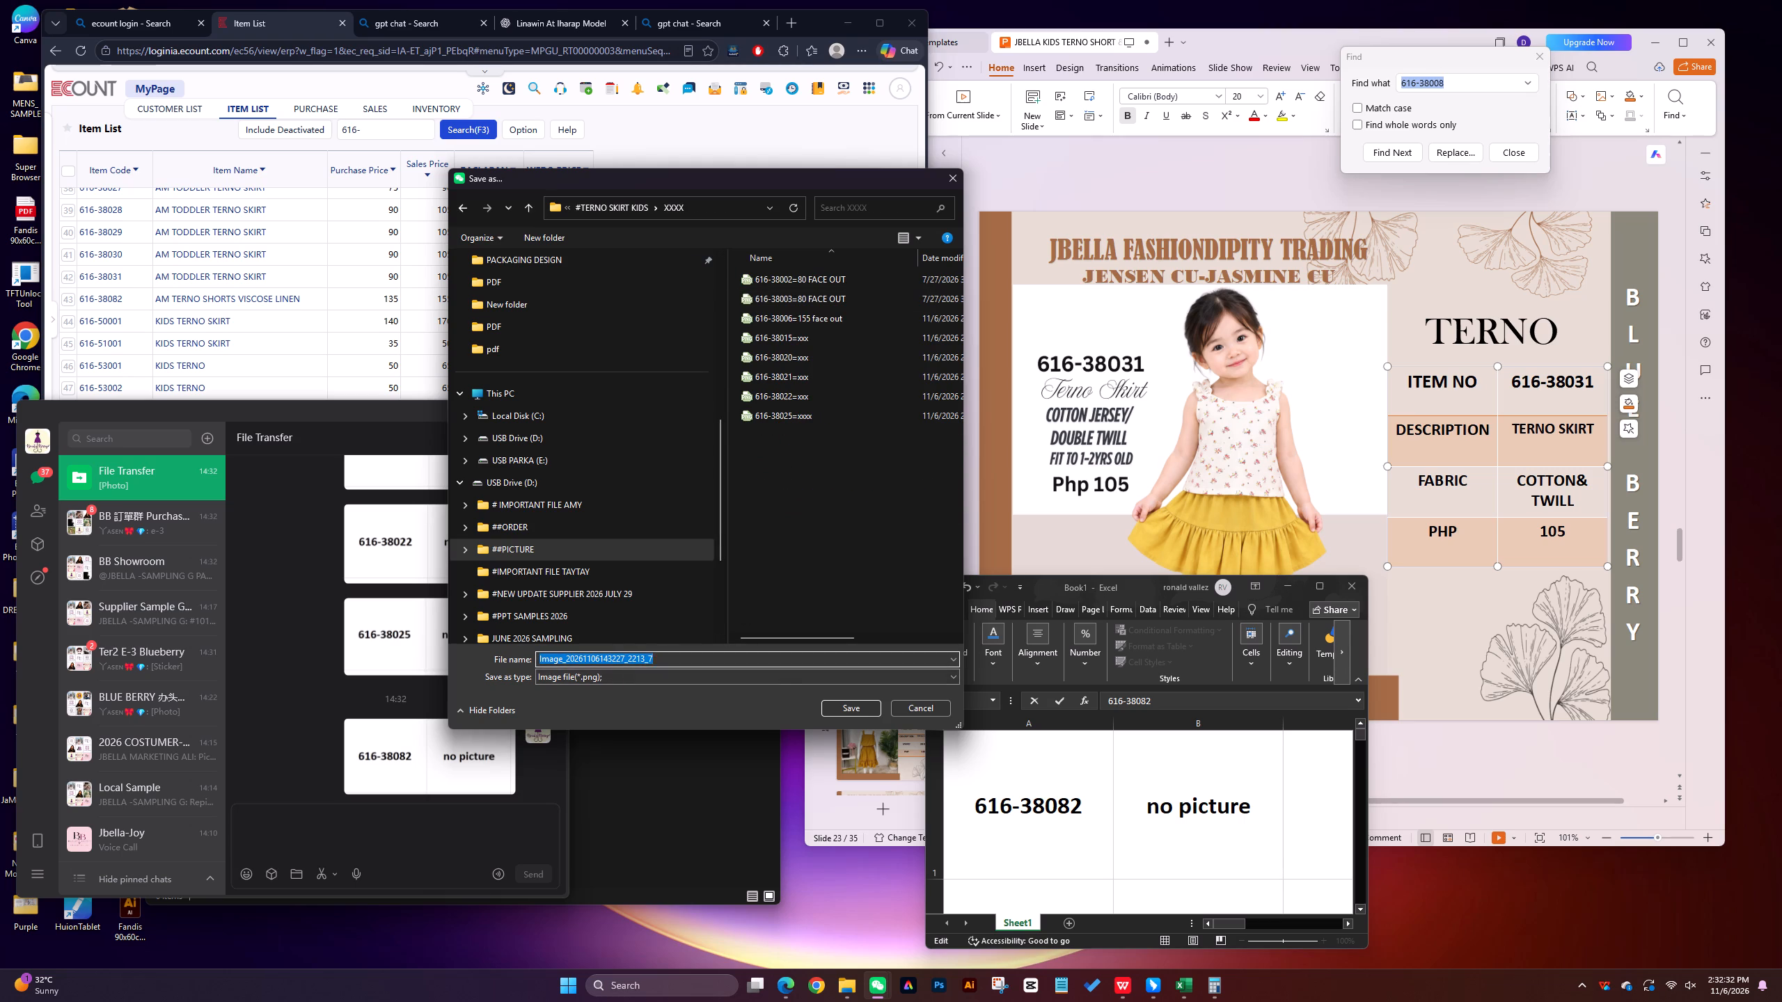
type("616-38082=")
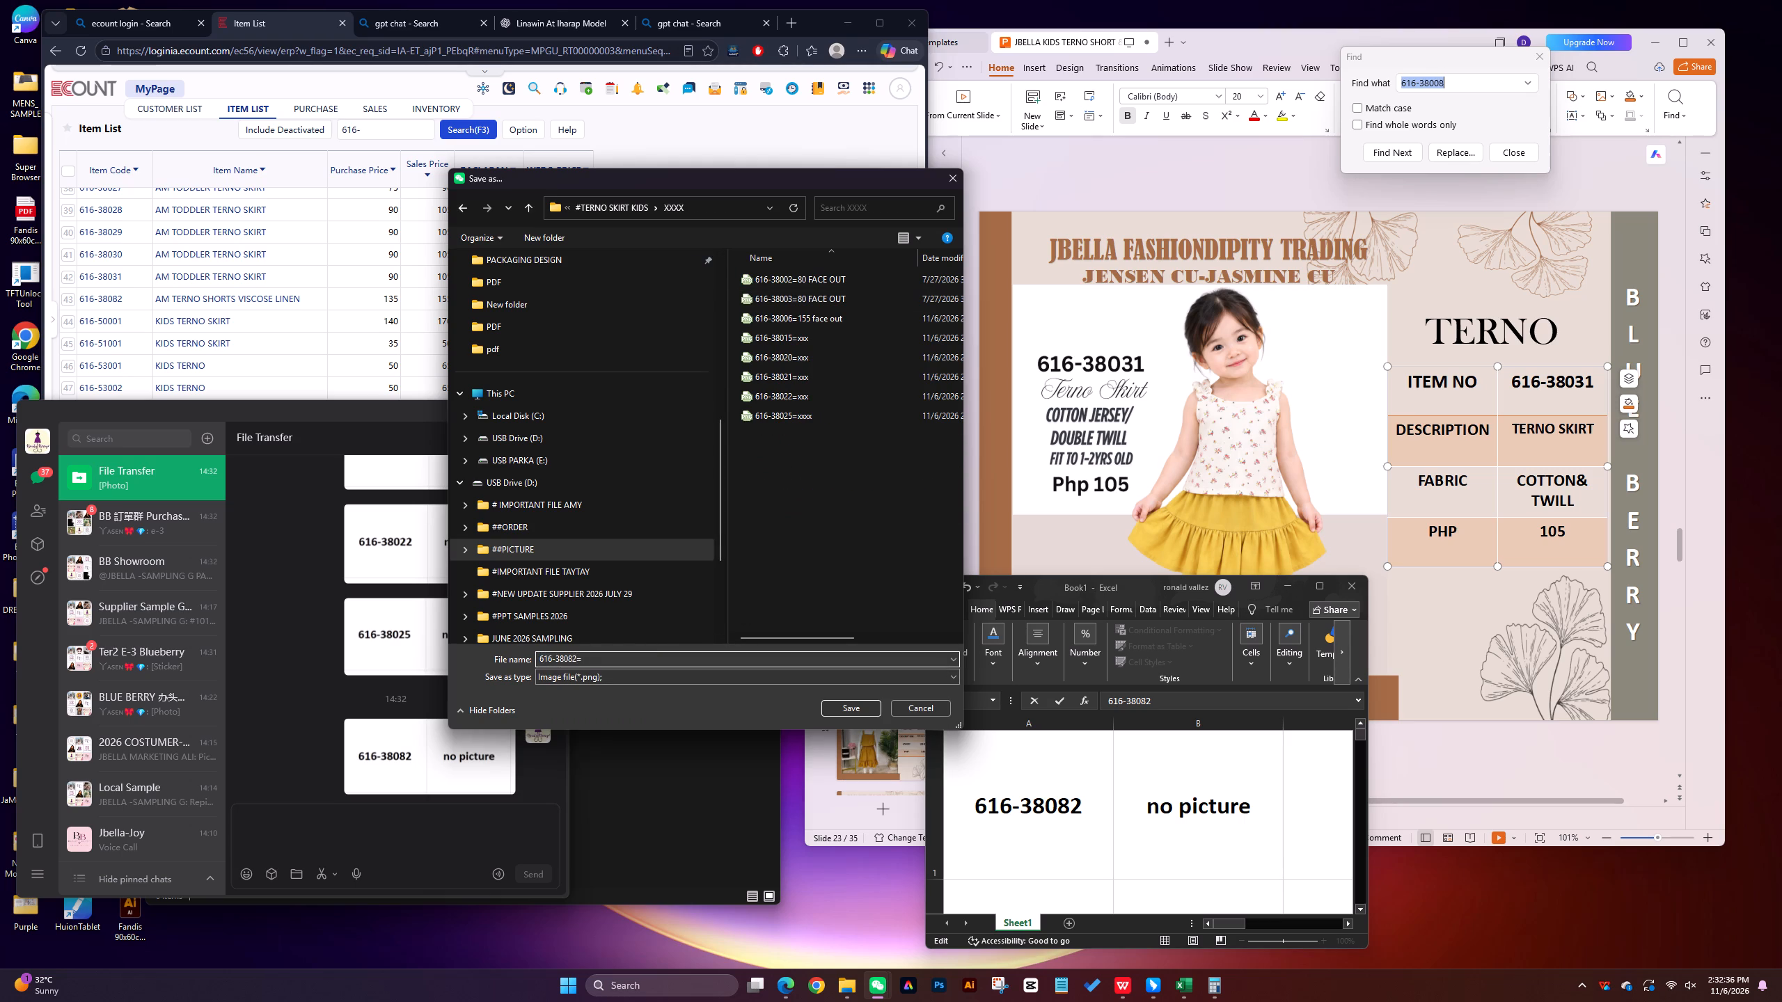
type("XXX")
key("Return")
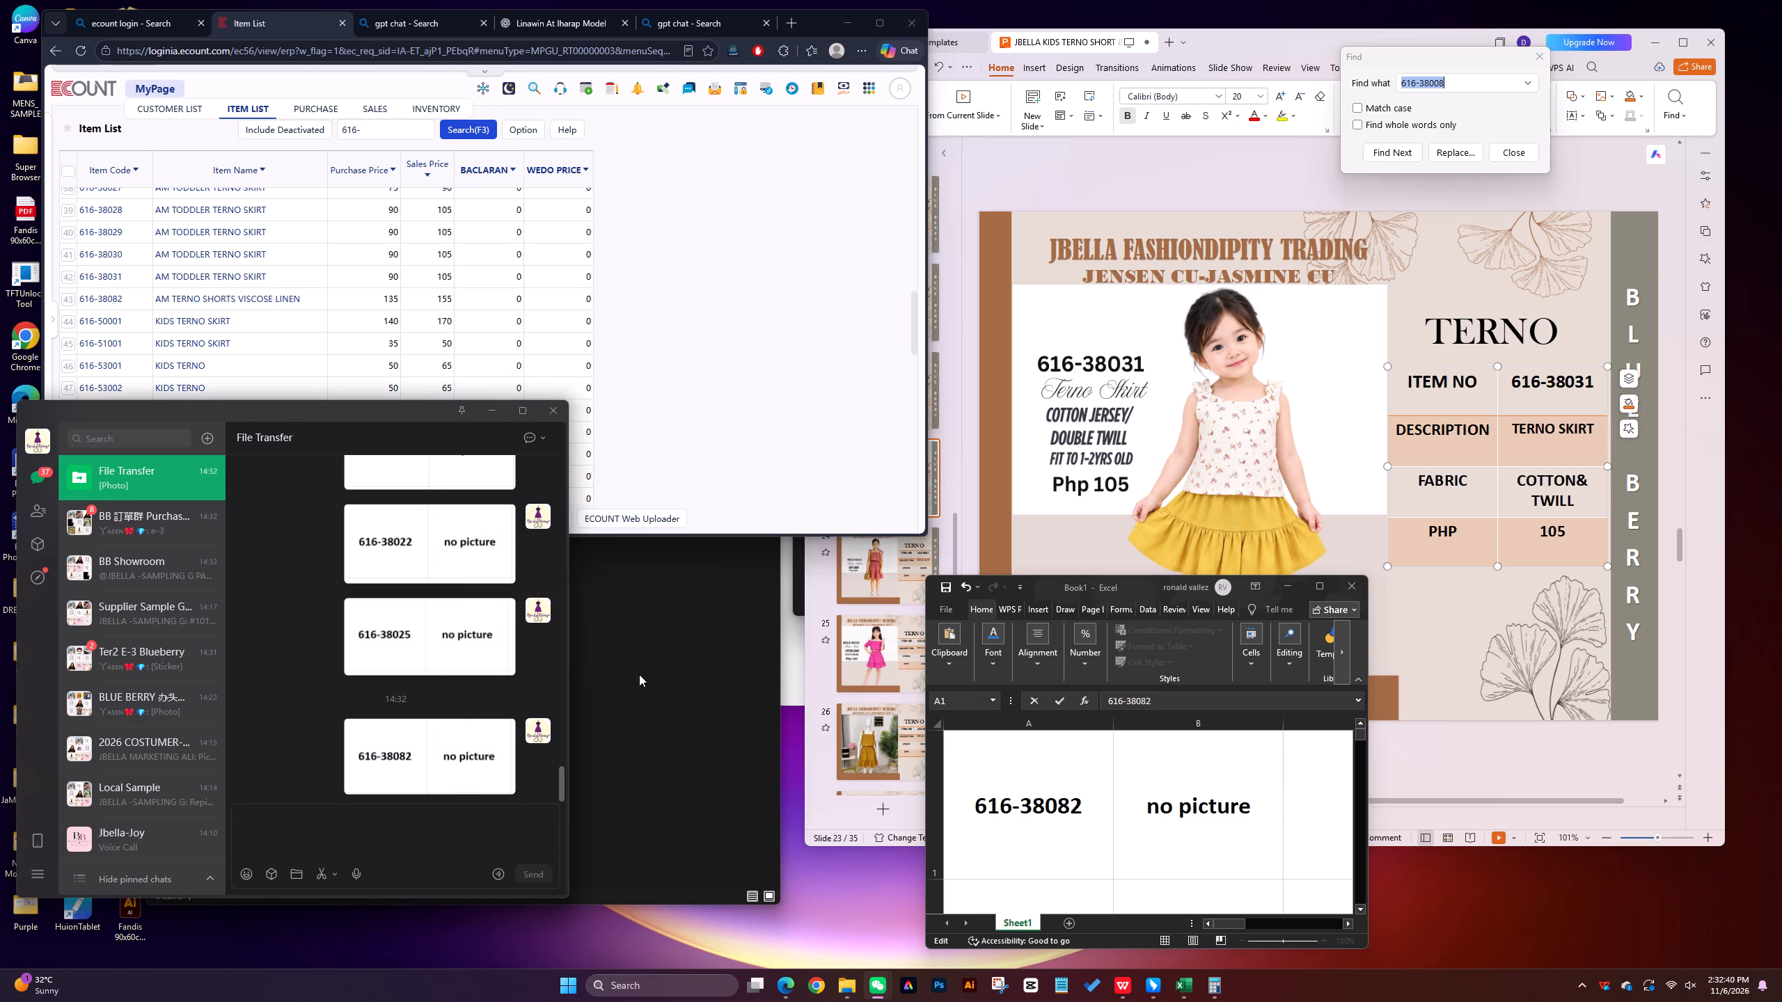
In File Explorer, open the #TERNO SKIRT KIDS folder under ##PICTURE, KIDS DEPARTMENT on the USB drive.
left_click(663, 660)
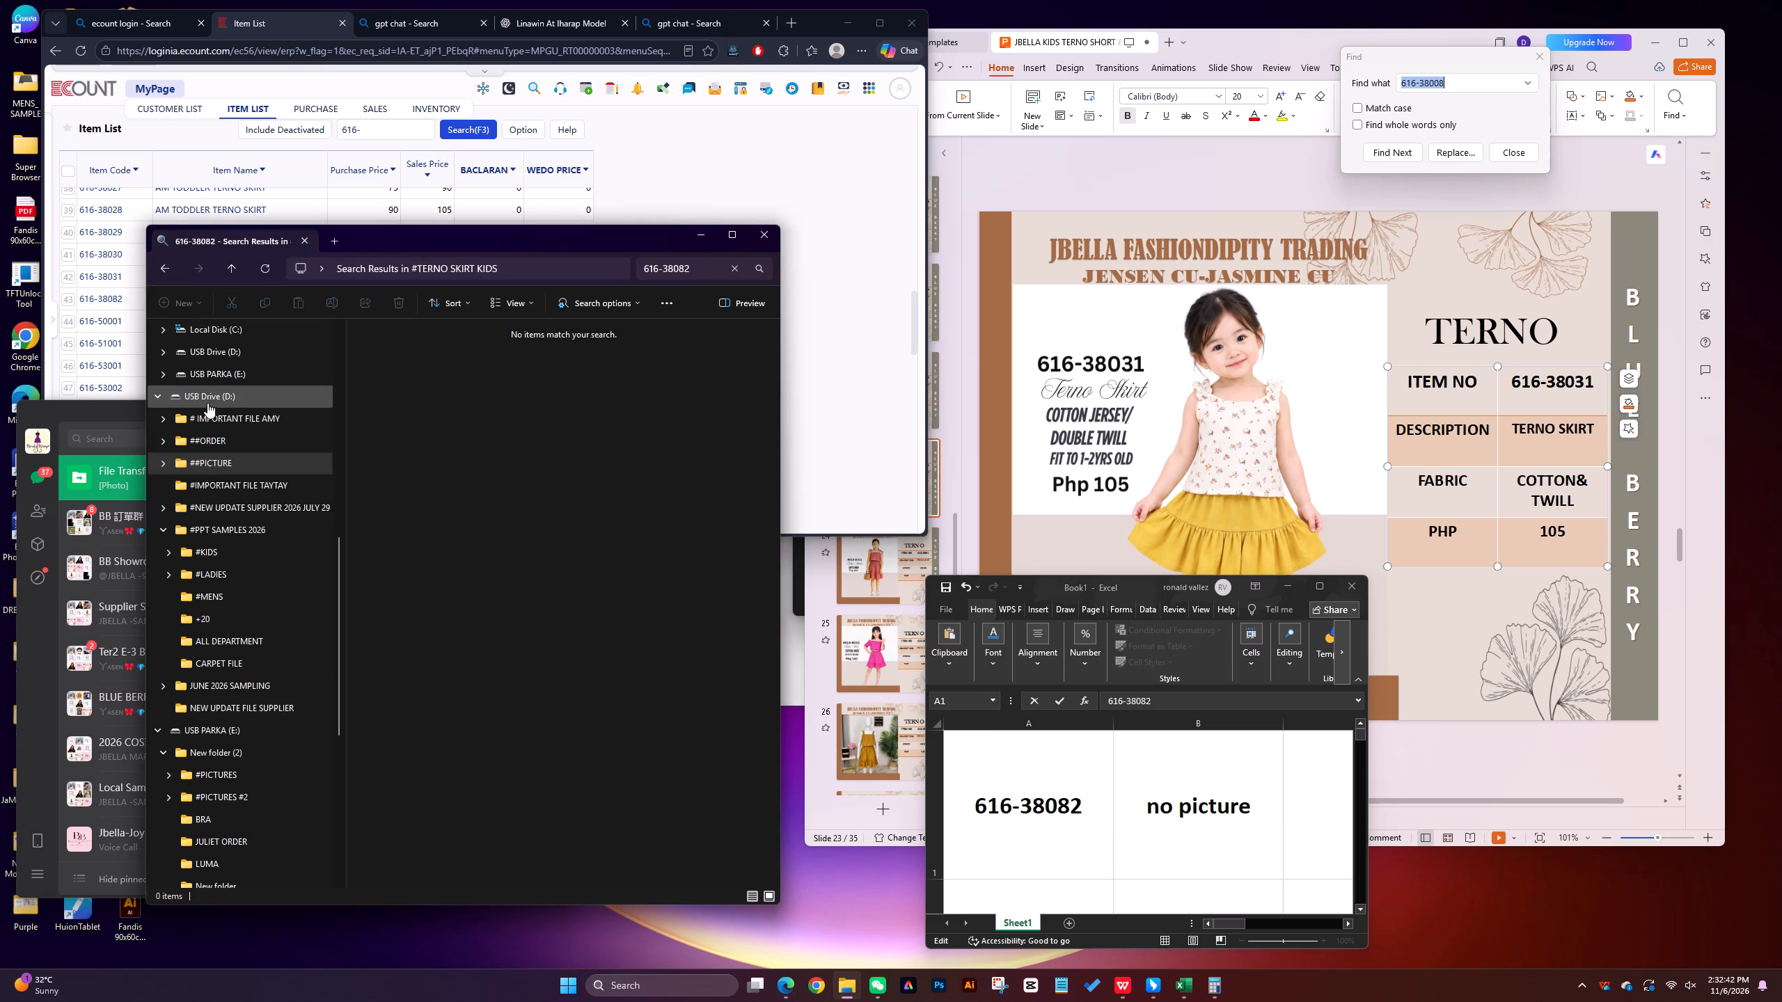
left_click(207, 401)
double_click(412, 383)
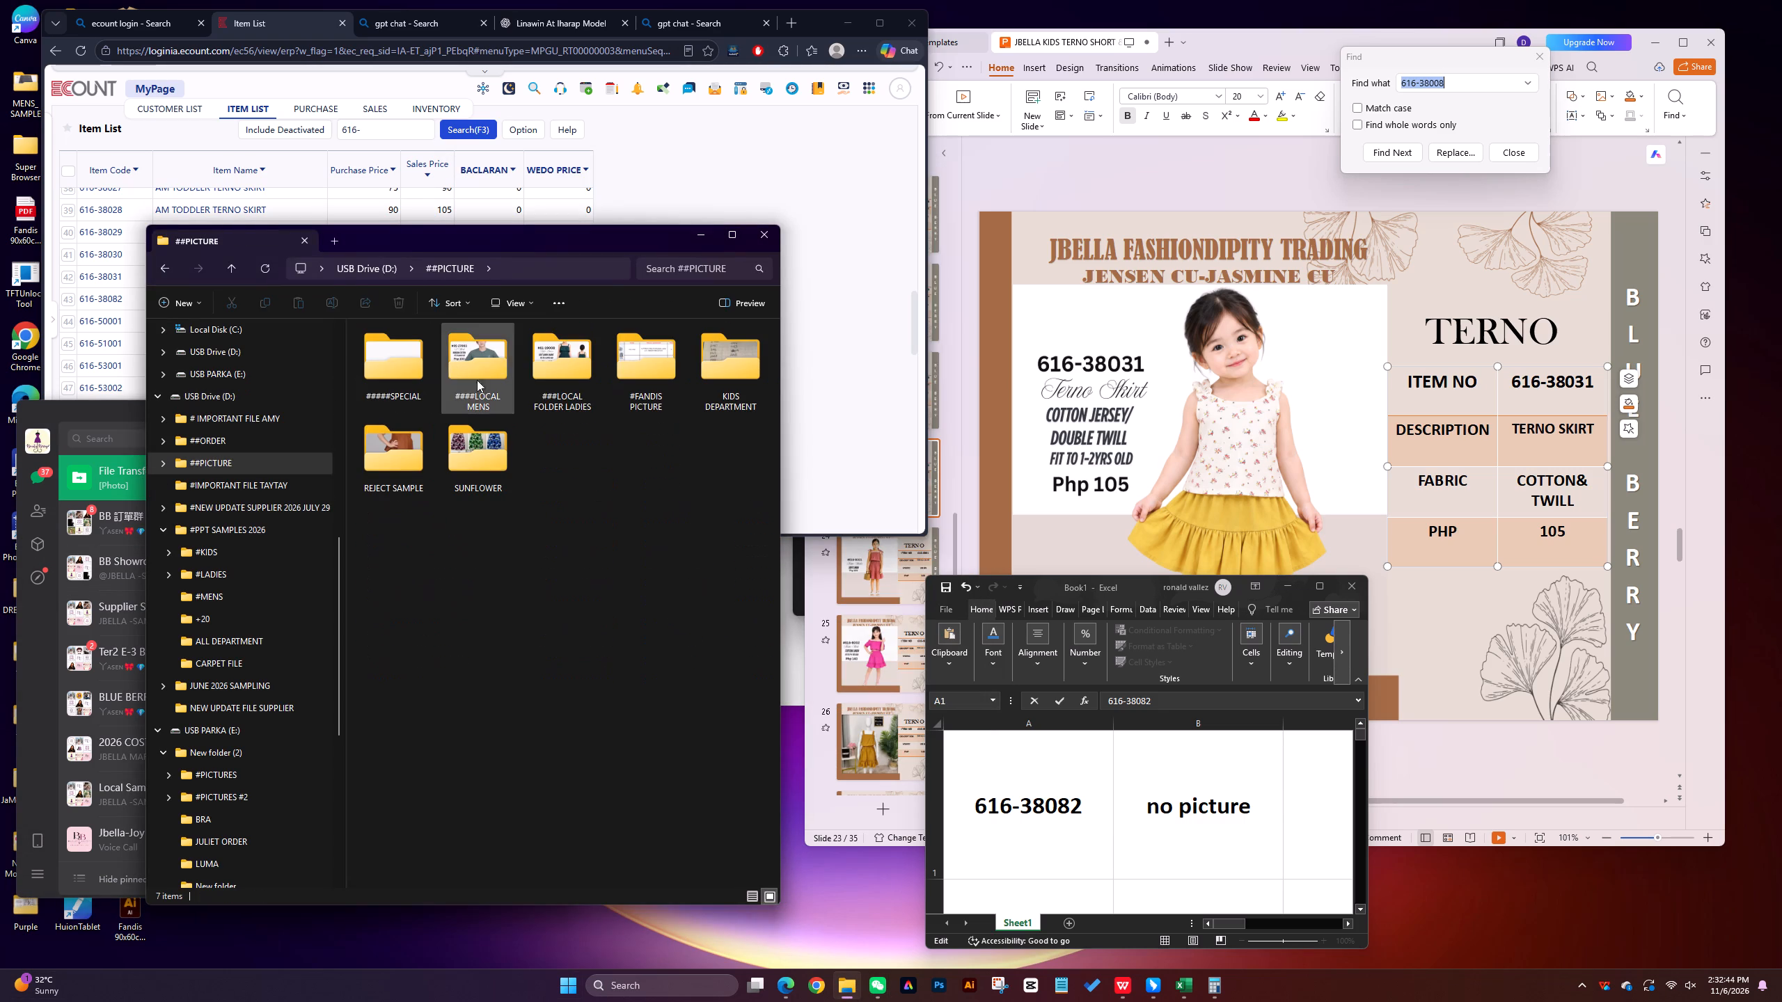
double_click(657, 356)
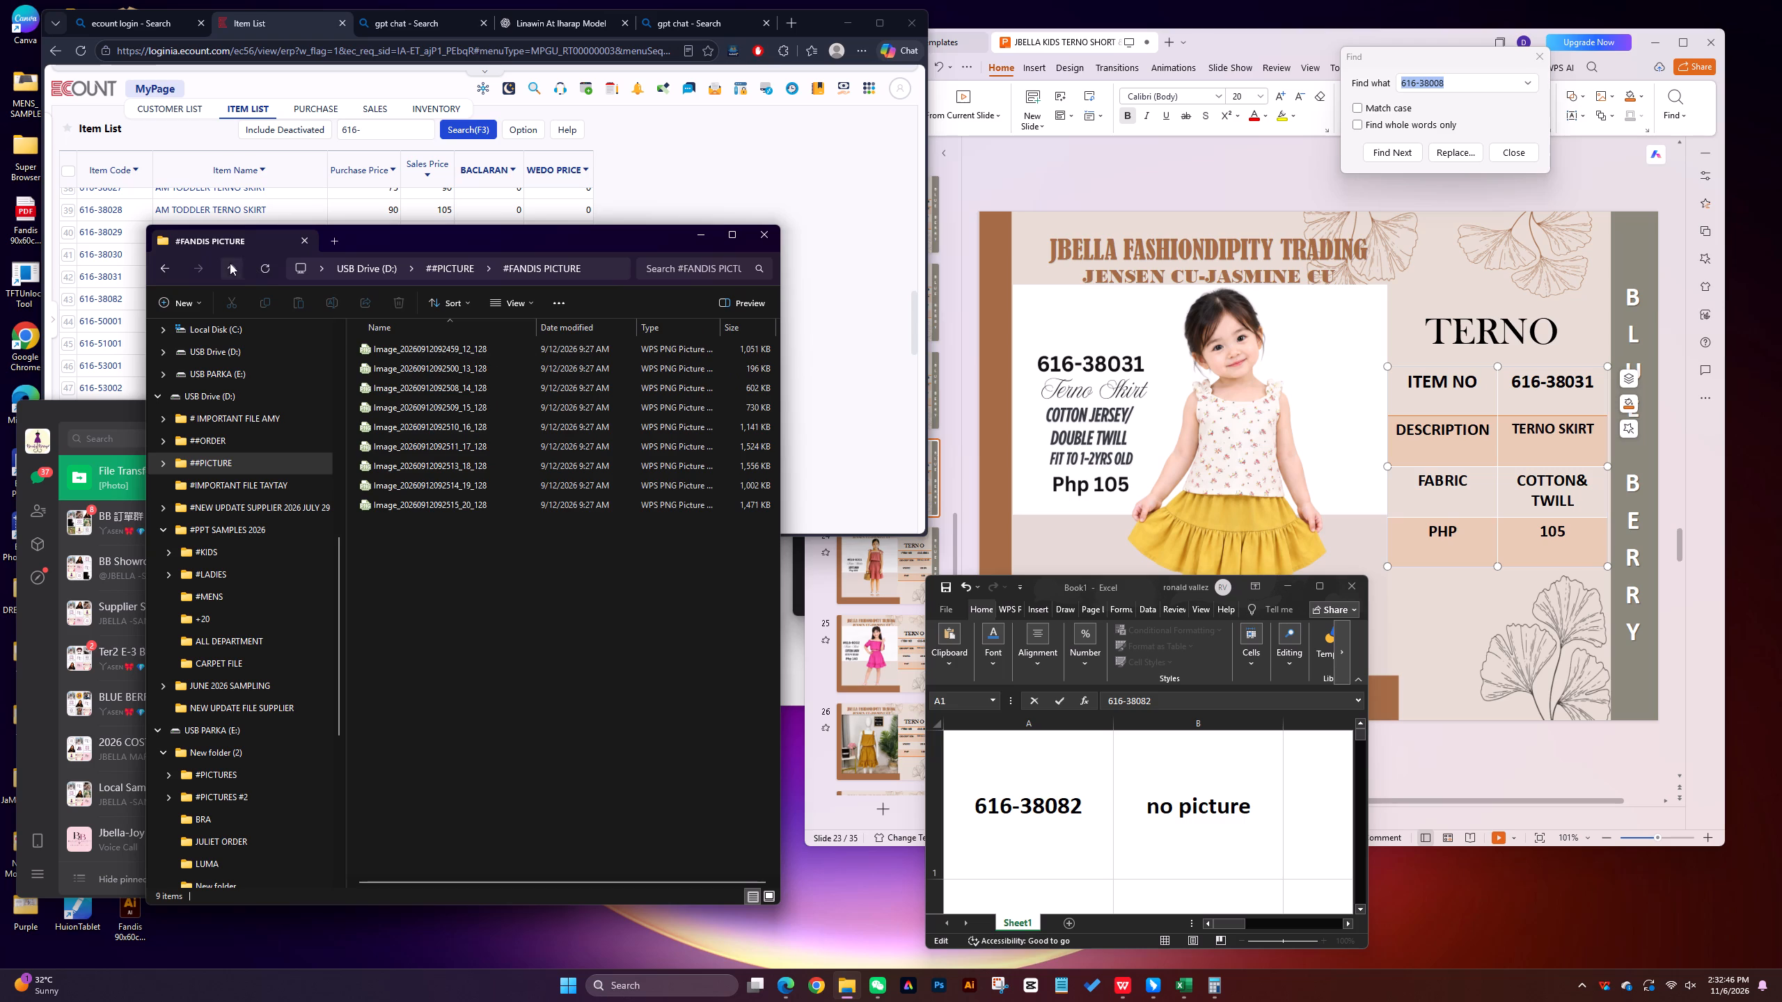
left_click(230, 263)
double_click(725, 366)
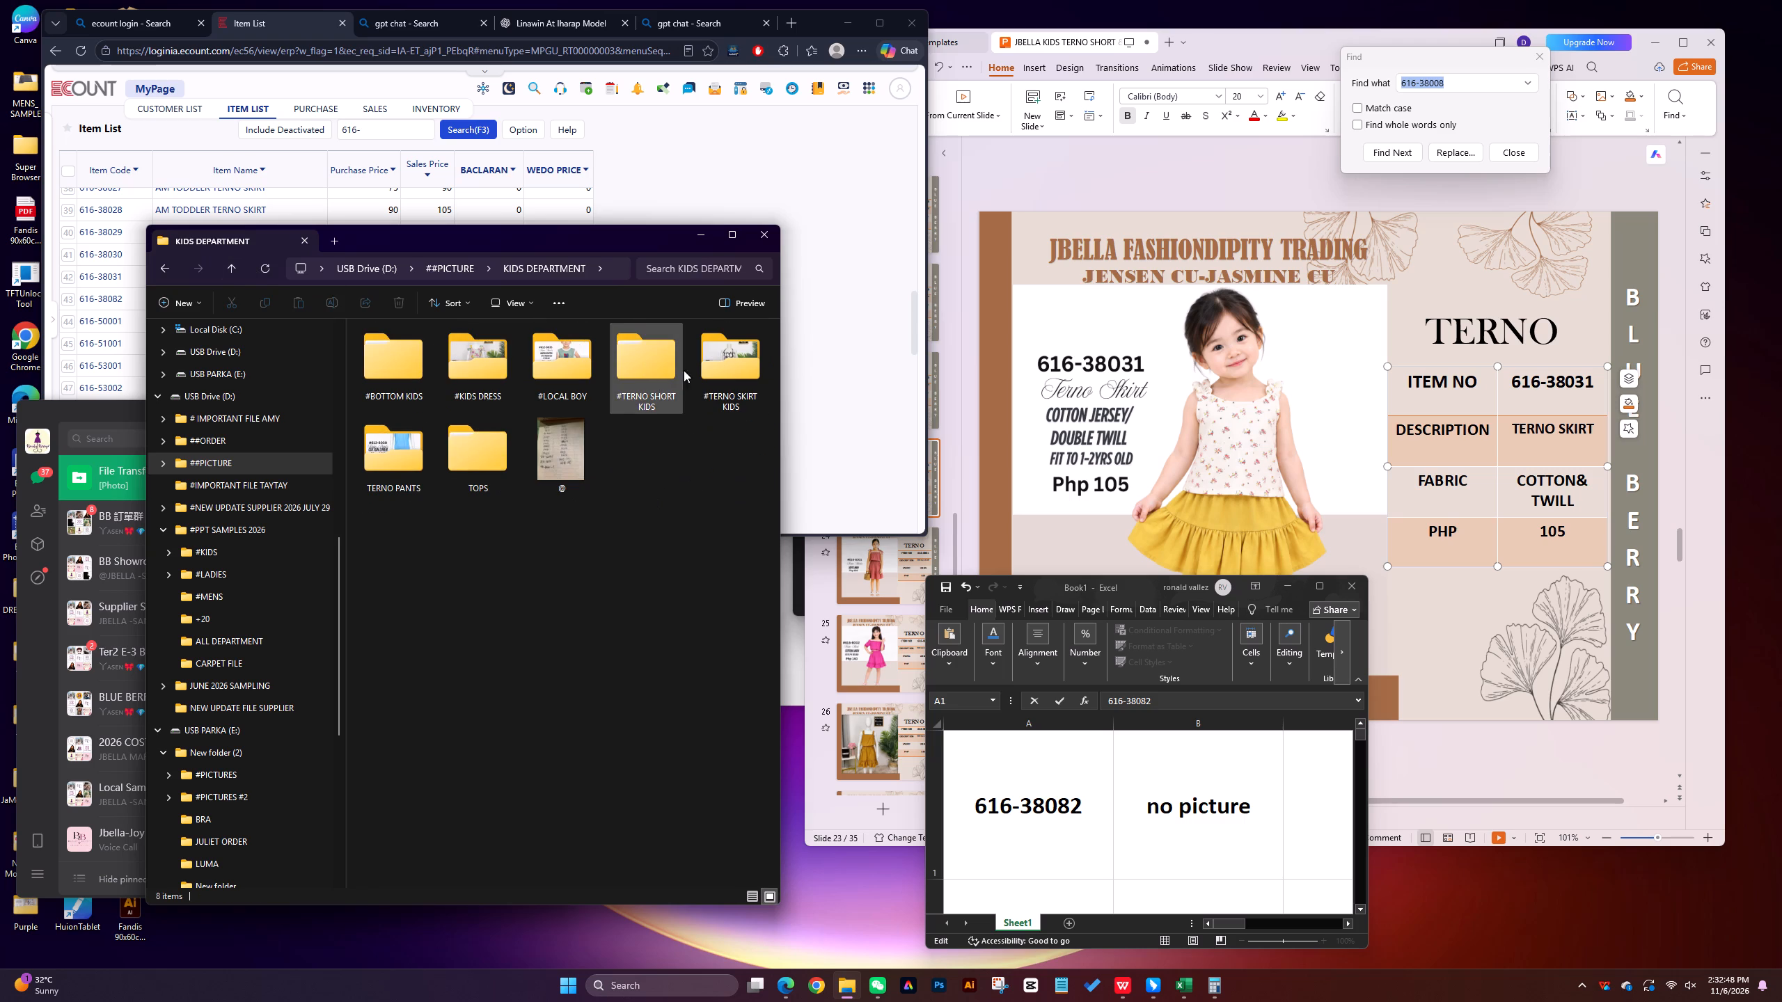
double_click(737, 361)
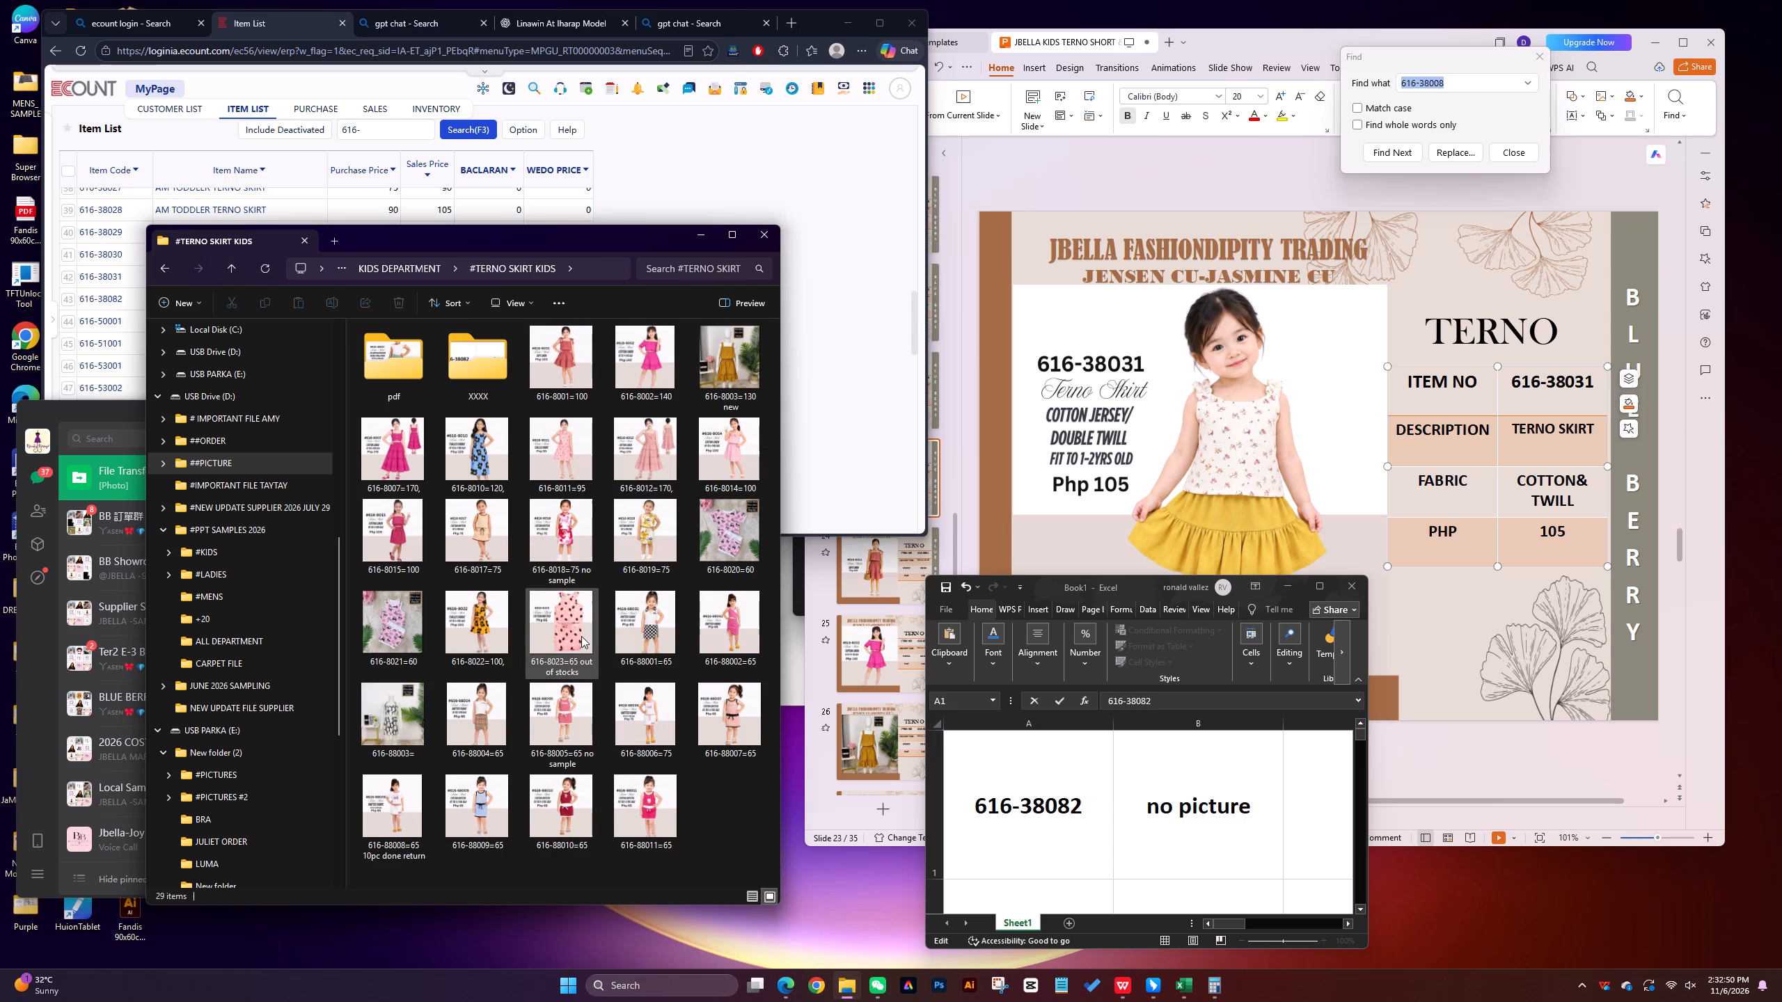
Compare the first 616- items in the ECOUNT item list with the pictures in the #TERNO SKIRT KIDS folder.
left_click(1133, 413)
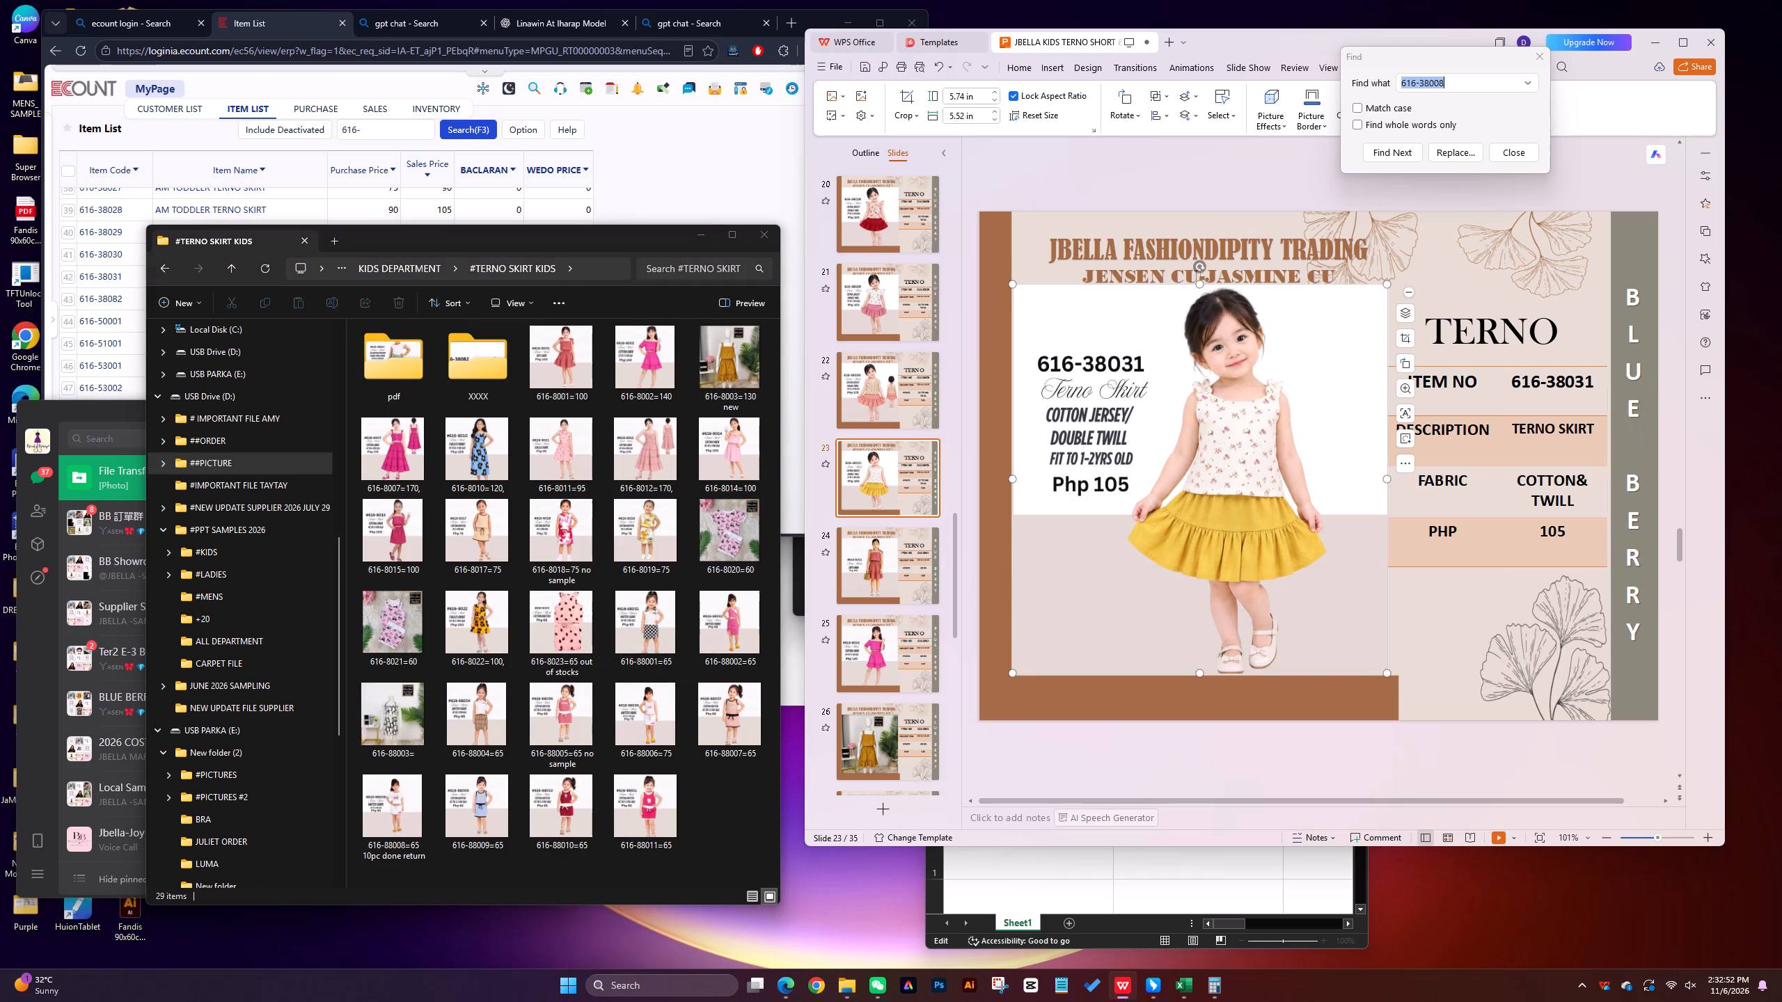
left_click(663, 183)
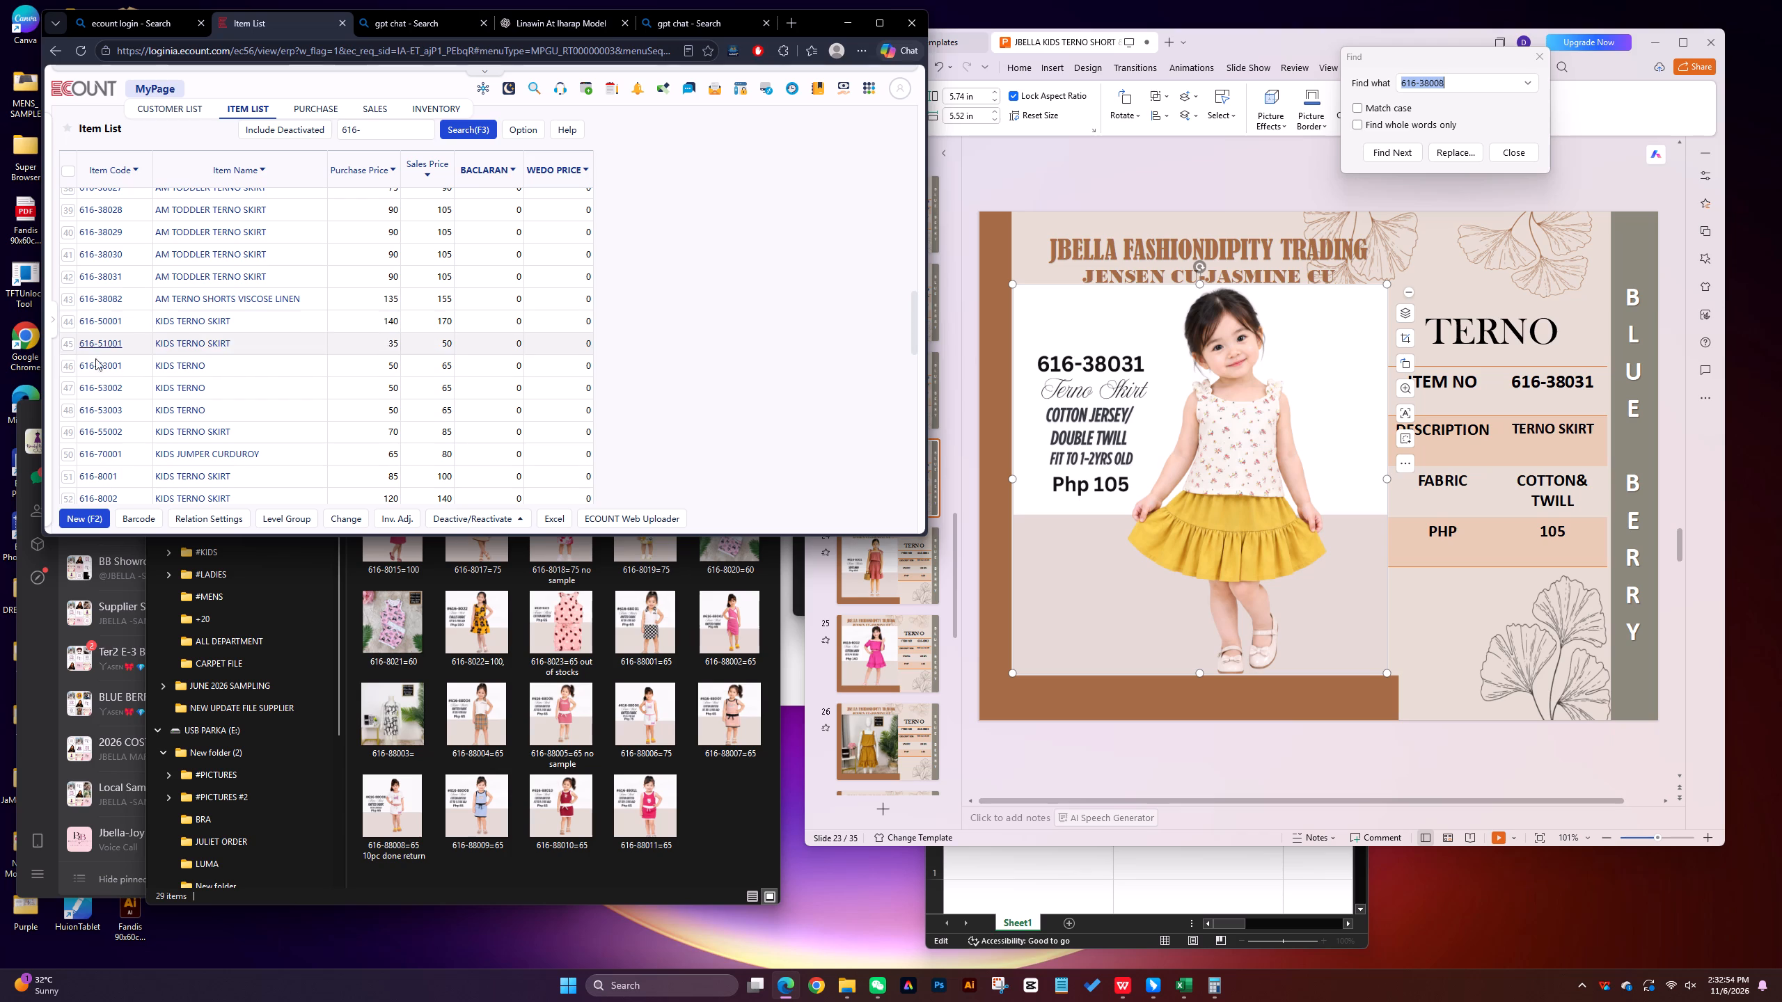
scroll(141, 304, "up", 11)
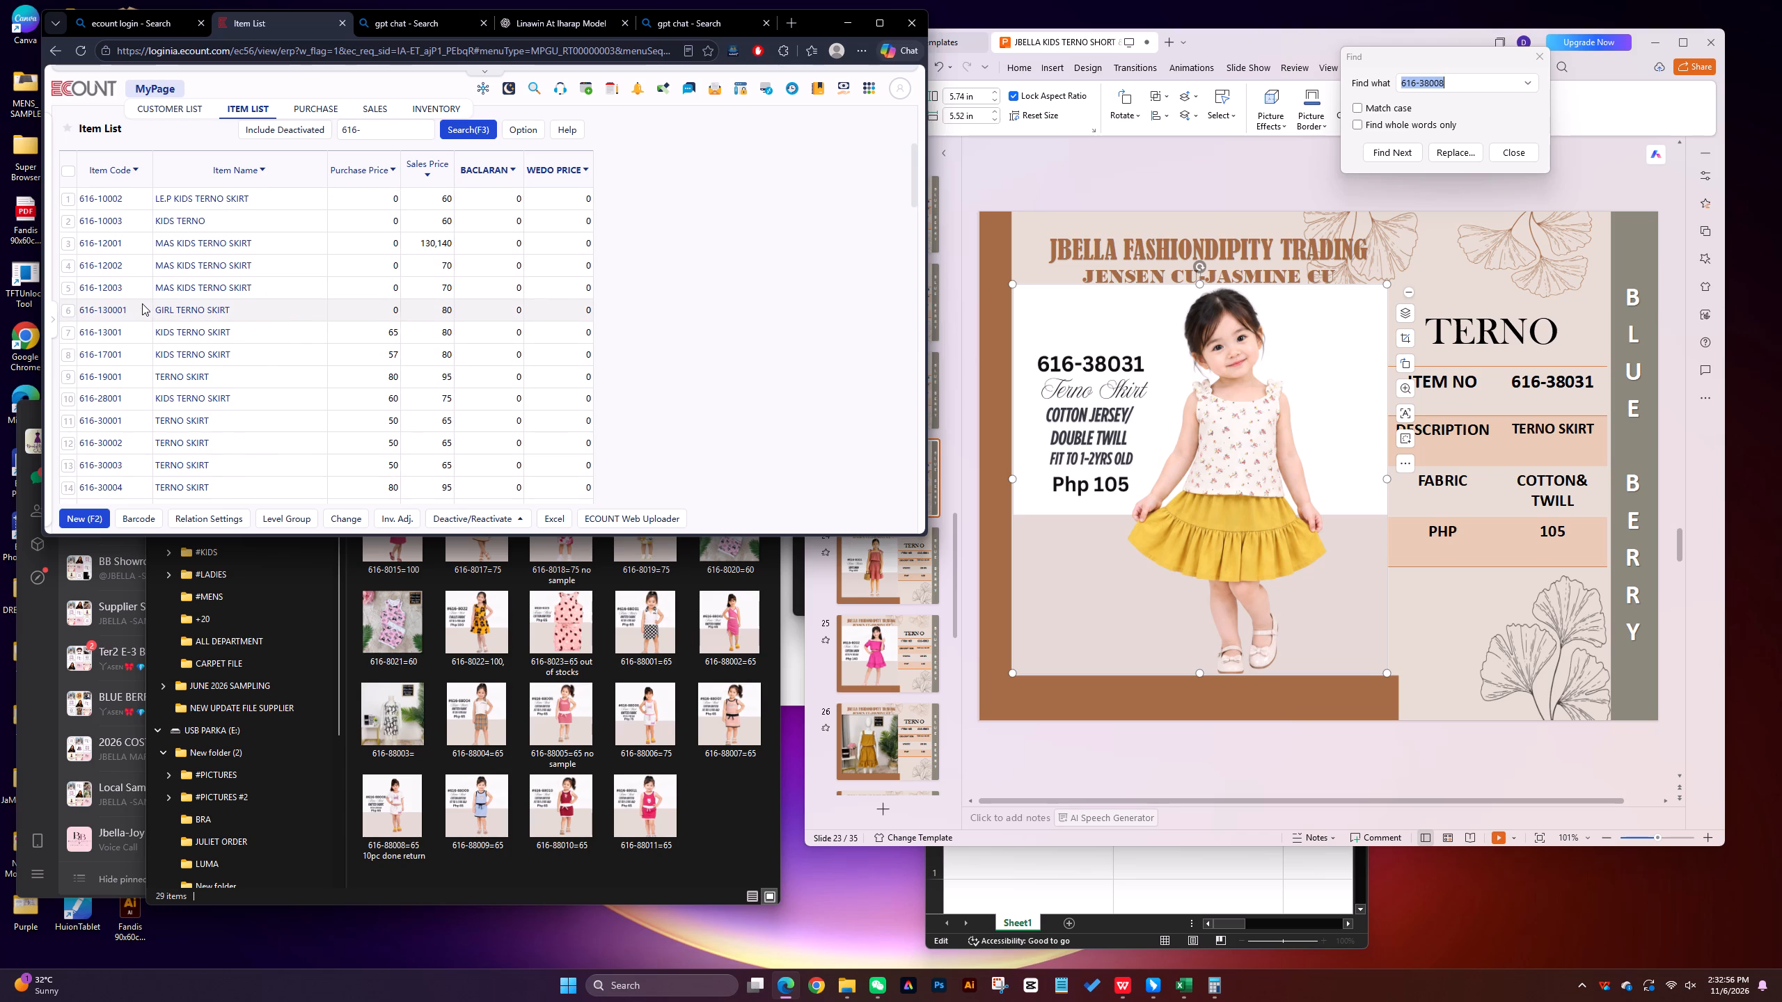
scroll(142, 303, "down", 1)
scroll(141, 315, "up", 5)
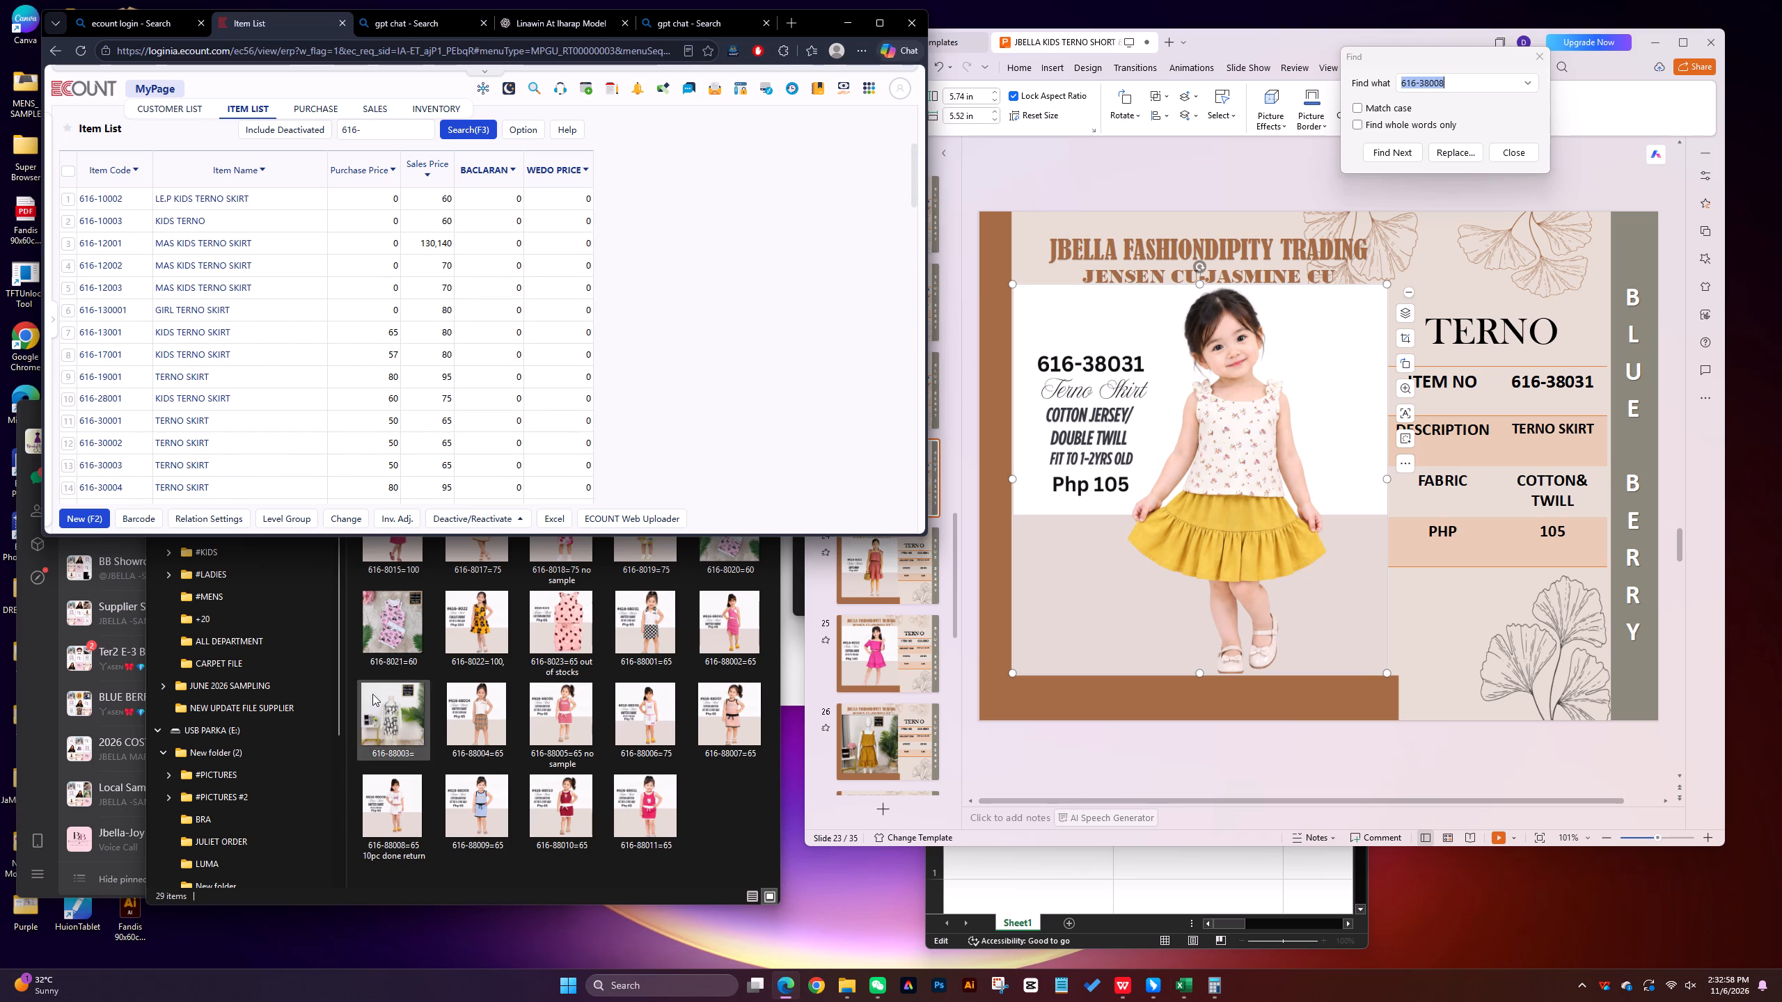
left_click(704, 787)
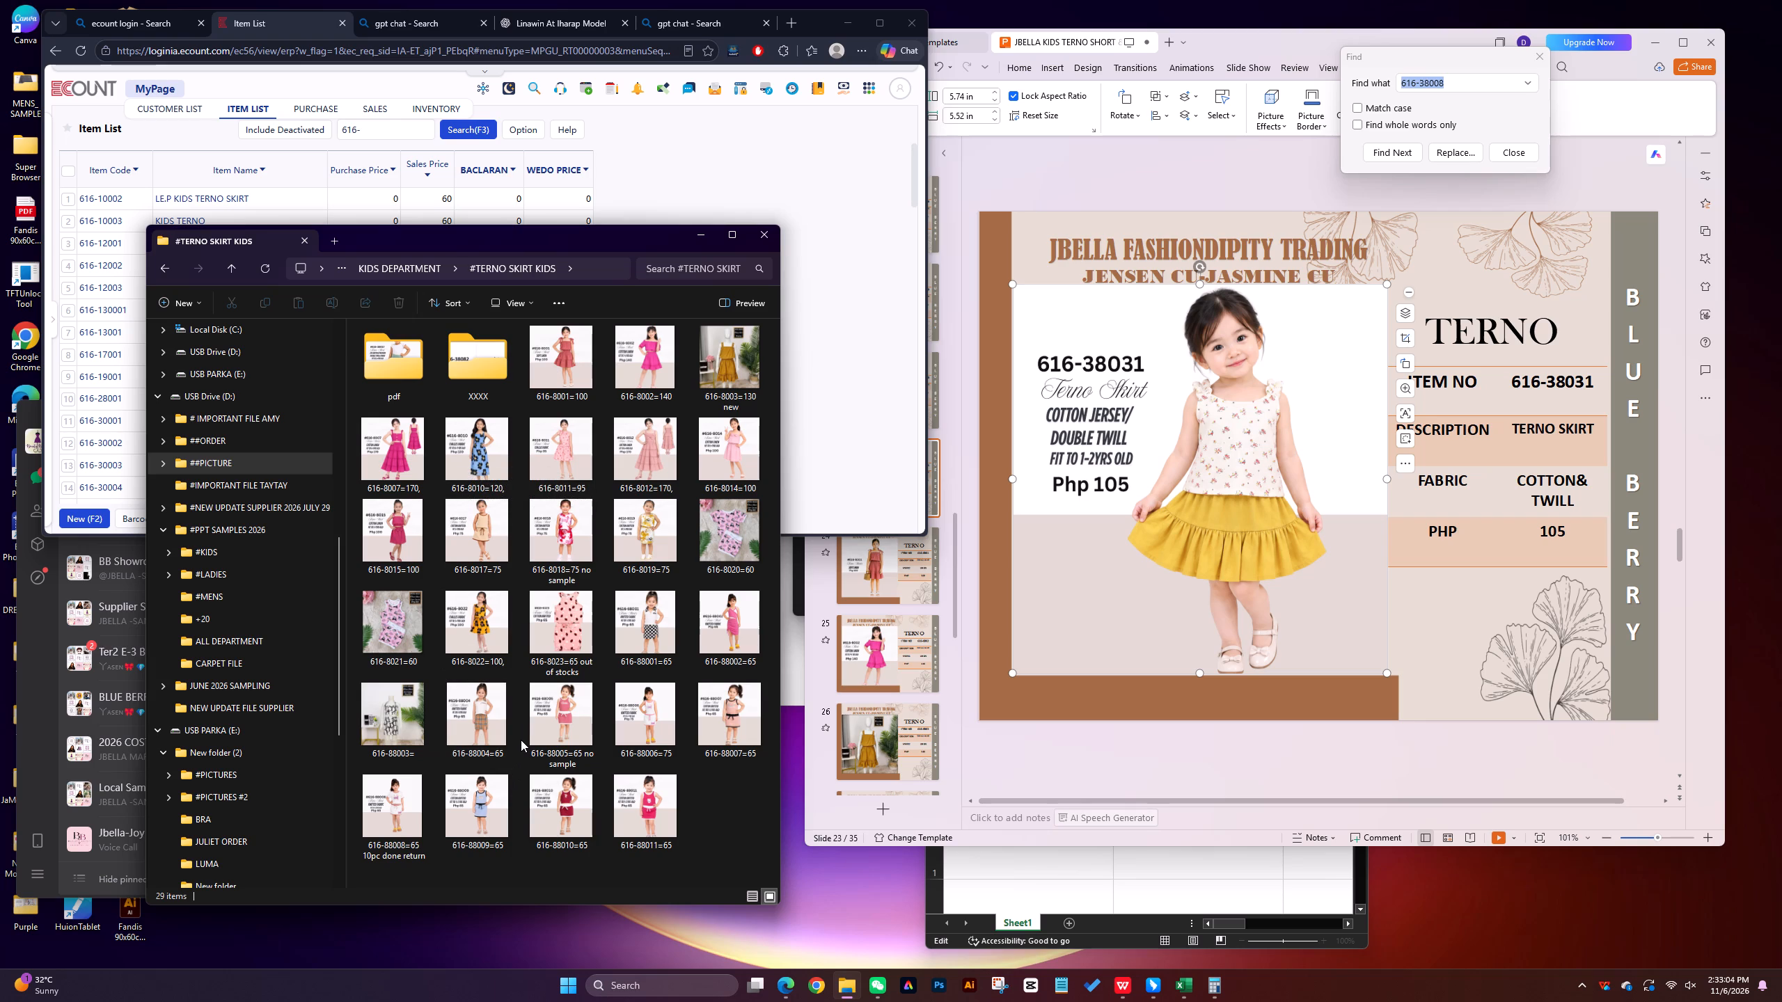
scroll(521, 740, "up", 3)
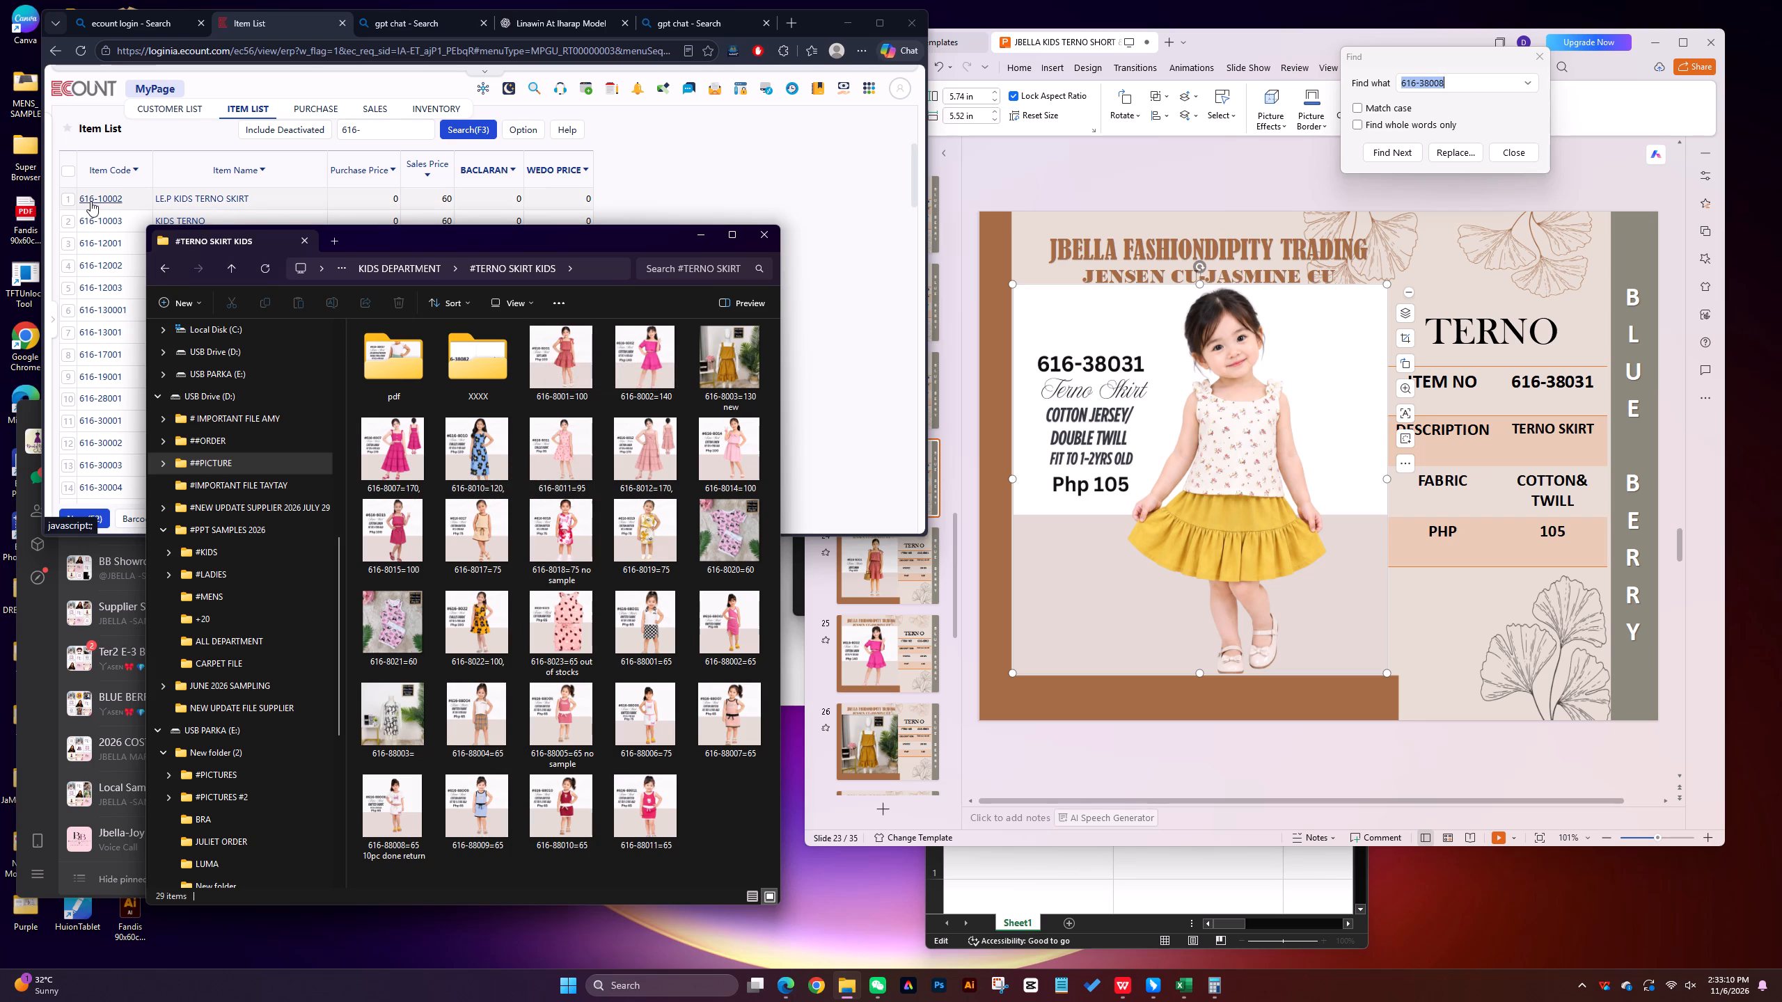
left_click(693, 159)
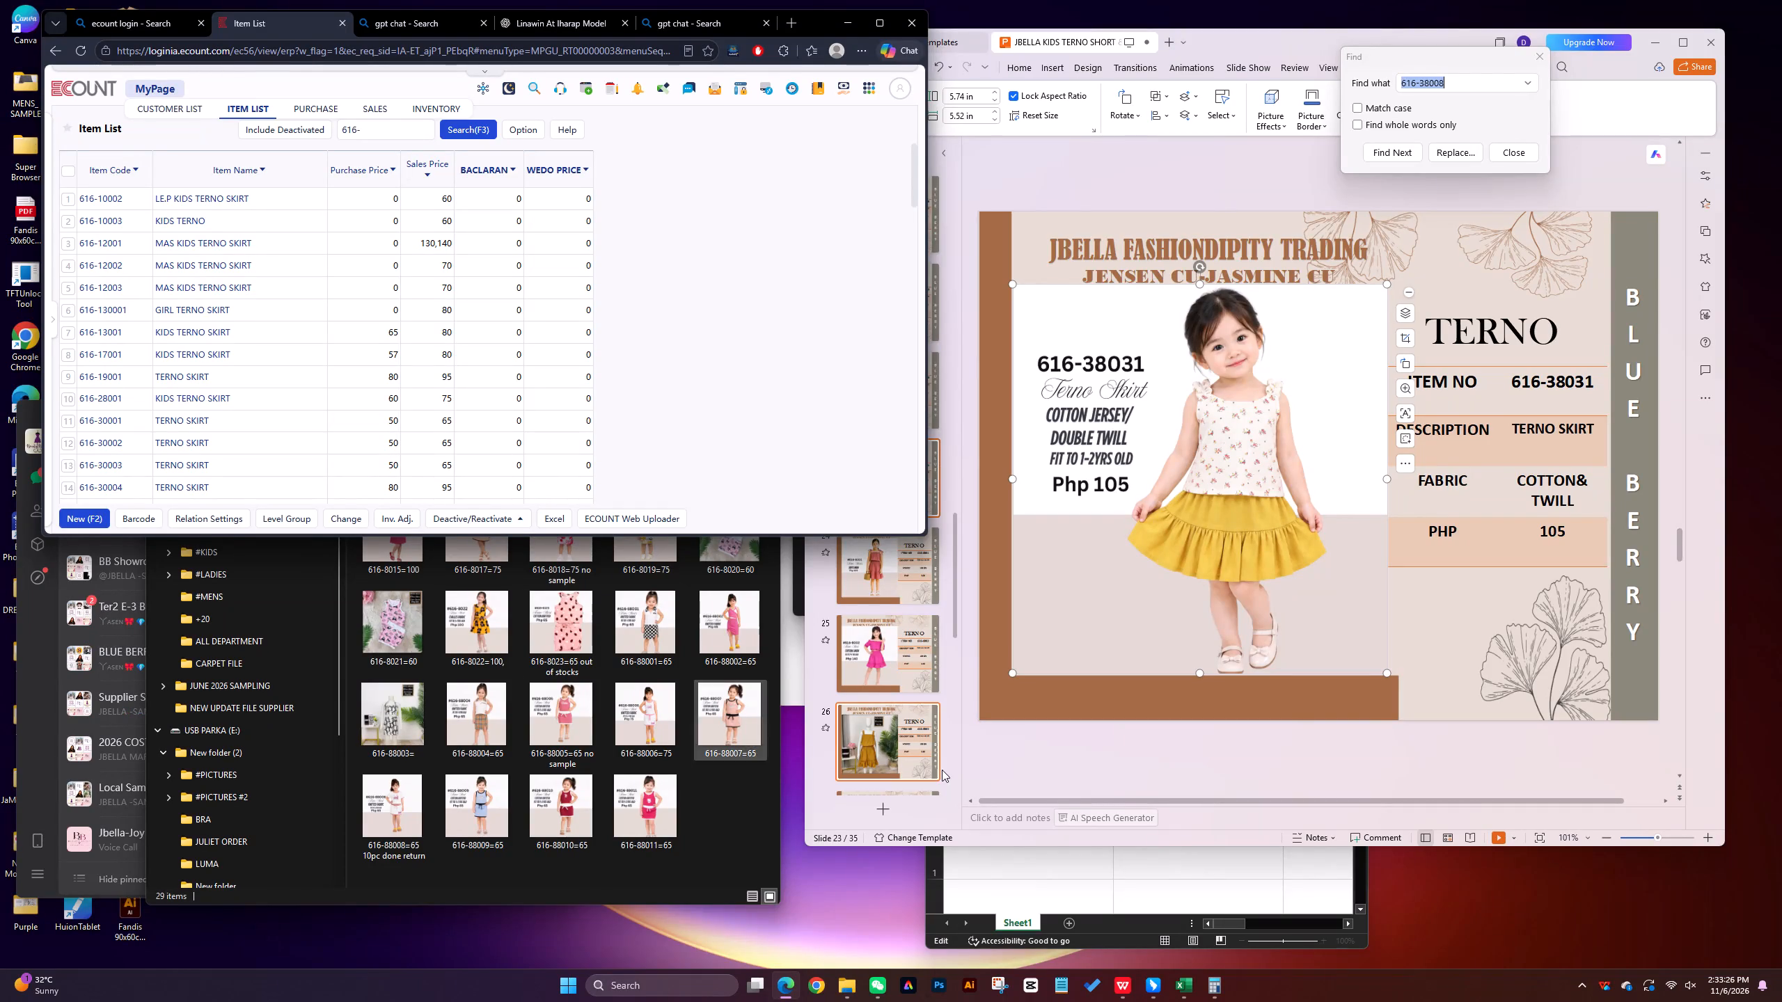
Change the item number in cell A1 of the Excel no-picture sheet to 616-10002.
left_click(1038, 873)
left_click(1102, 811)
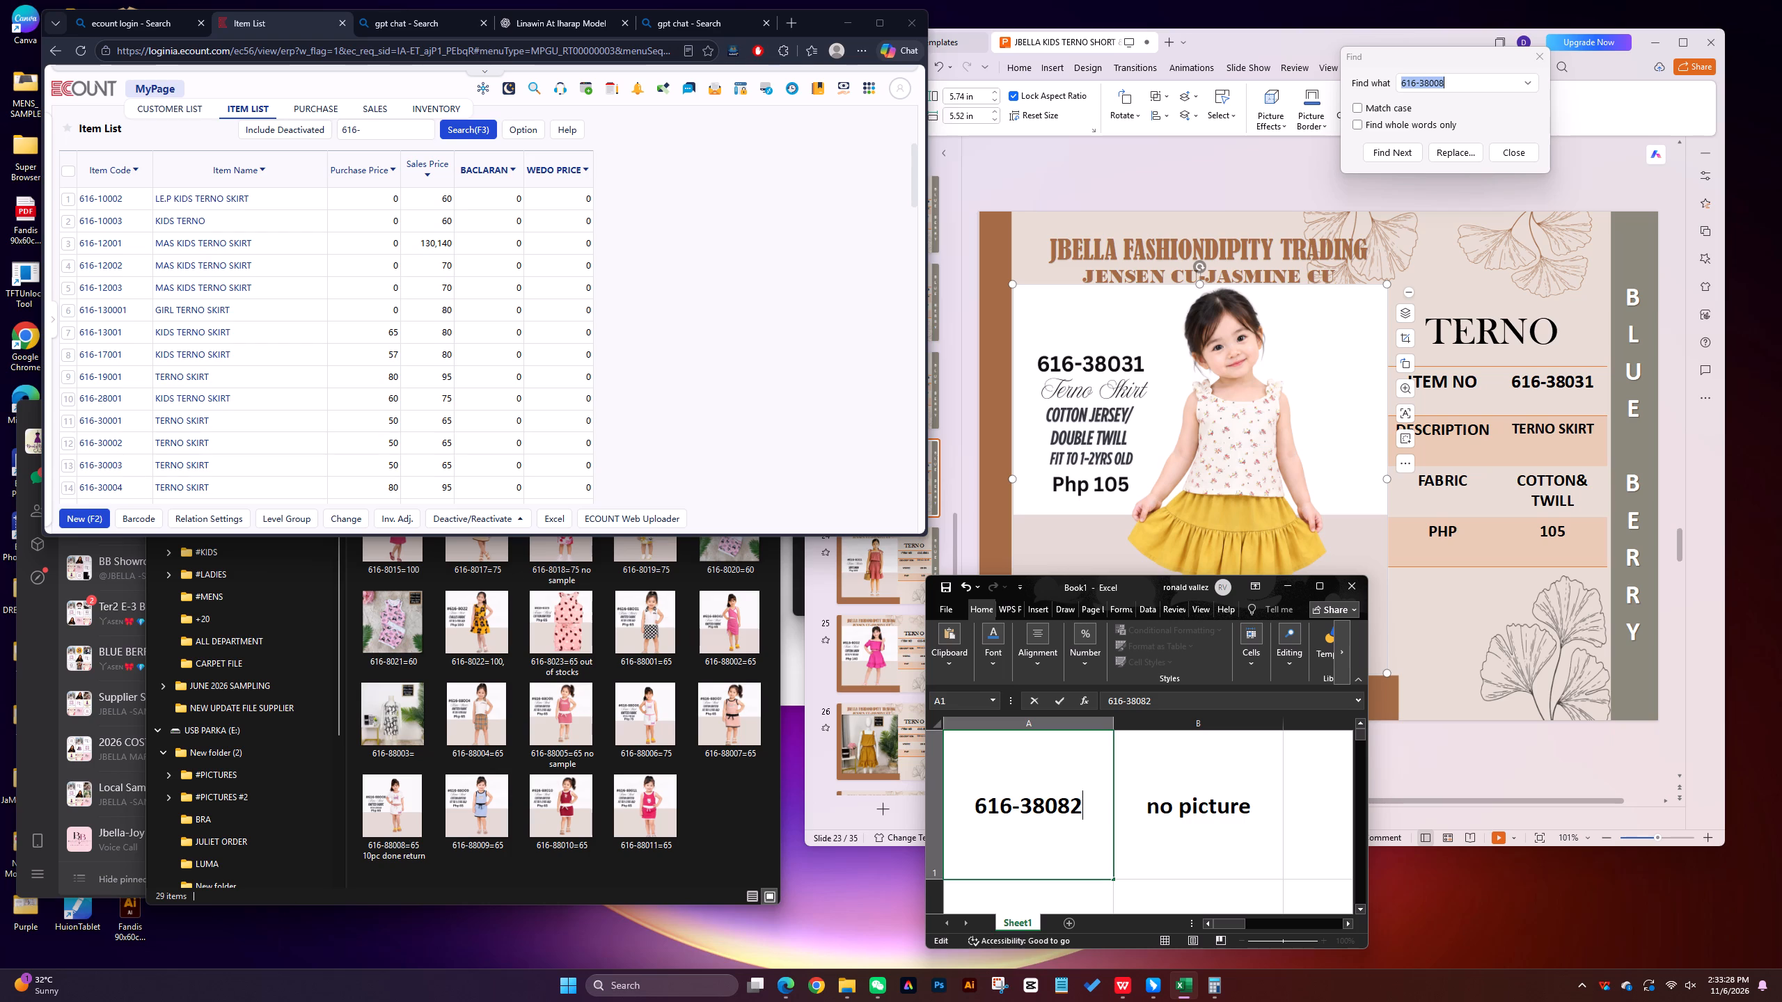
key("BackSpace")
key("BackSpace")
key("BackSpace")
key("BackSpace")
key("BackSpace")
type("10001")
key("BackSpace")
key("2")
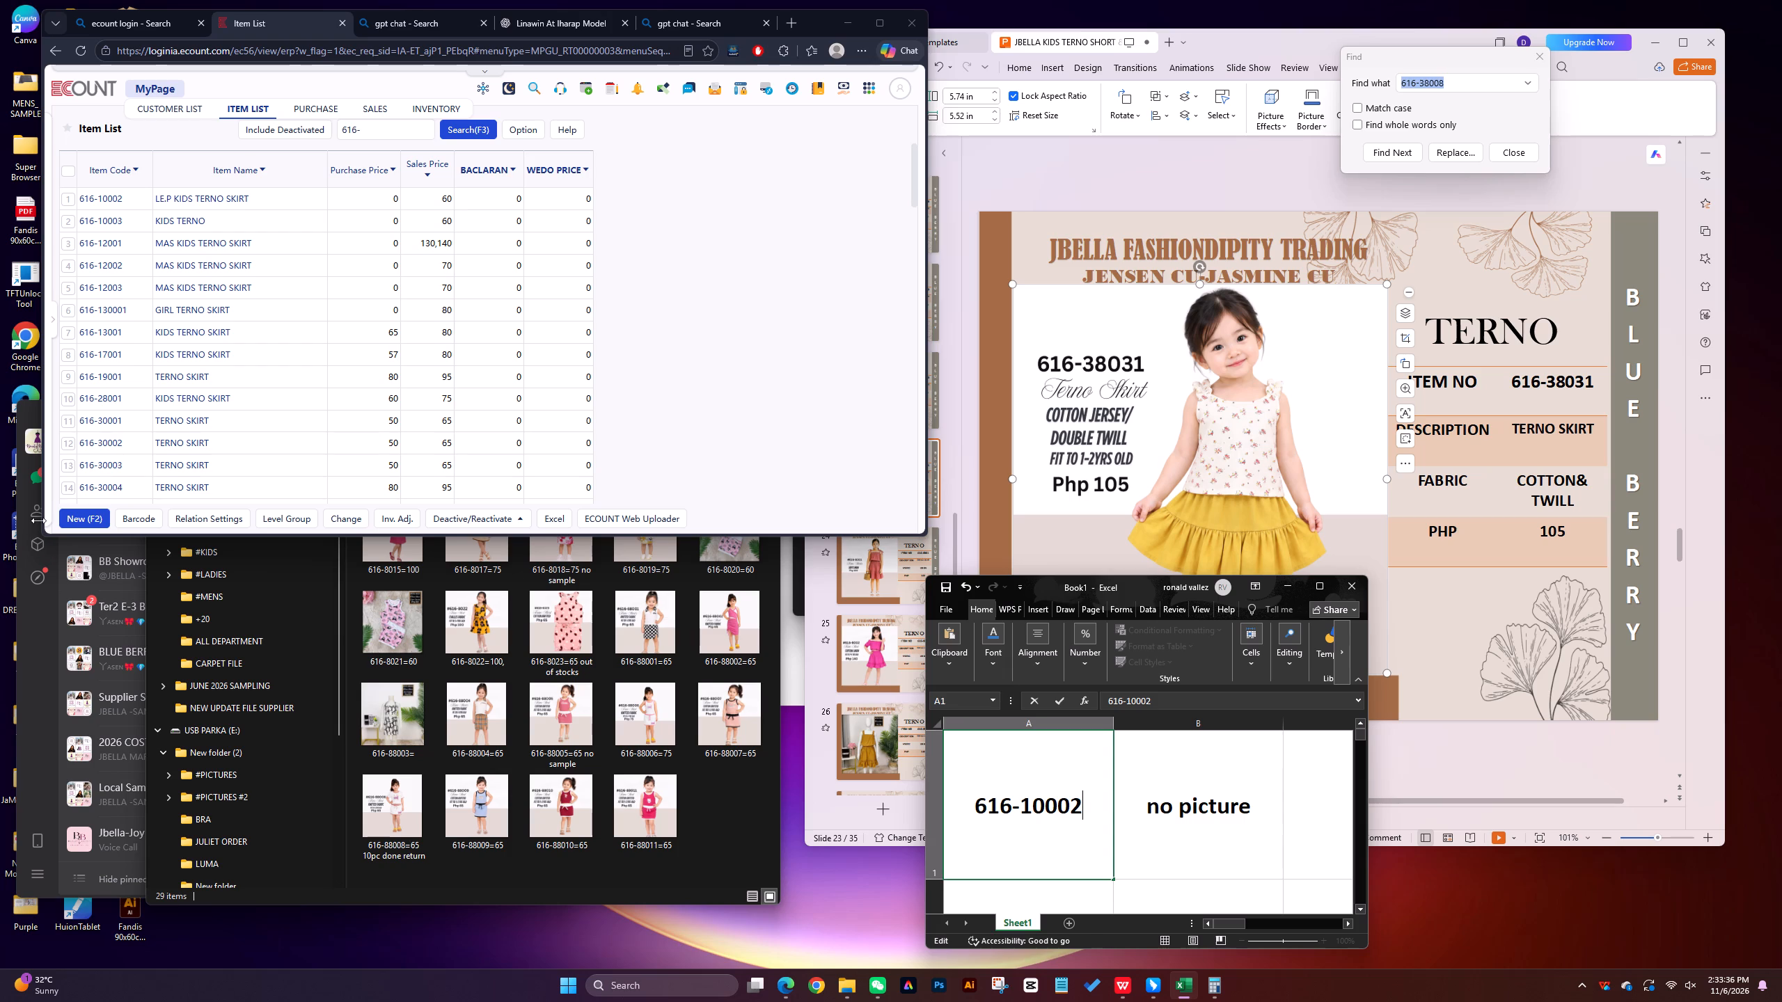
Send a screenshot of the Excel row "616-10002 no picture" to the File Transfer chat in WeChat.
left_click(6, 484)
left_click(24, 490)
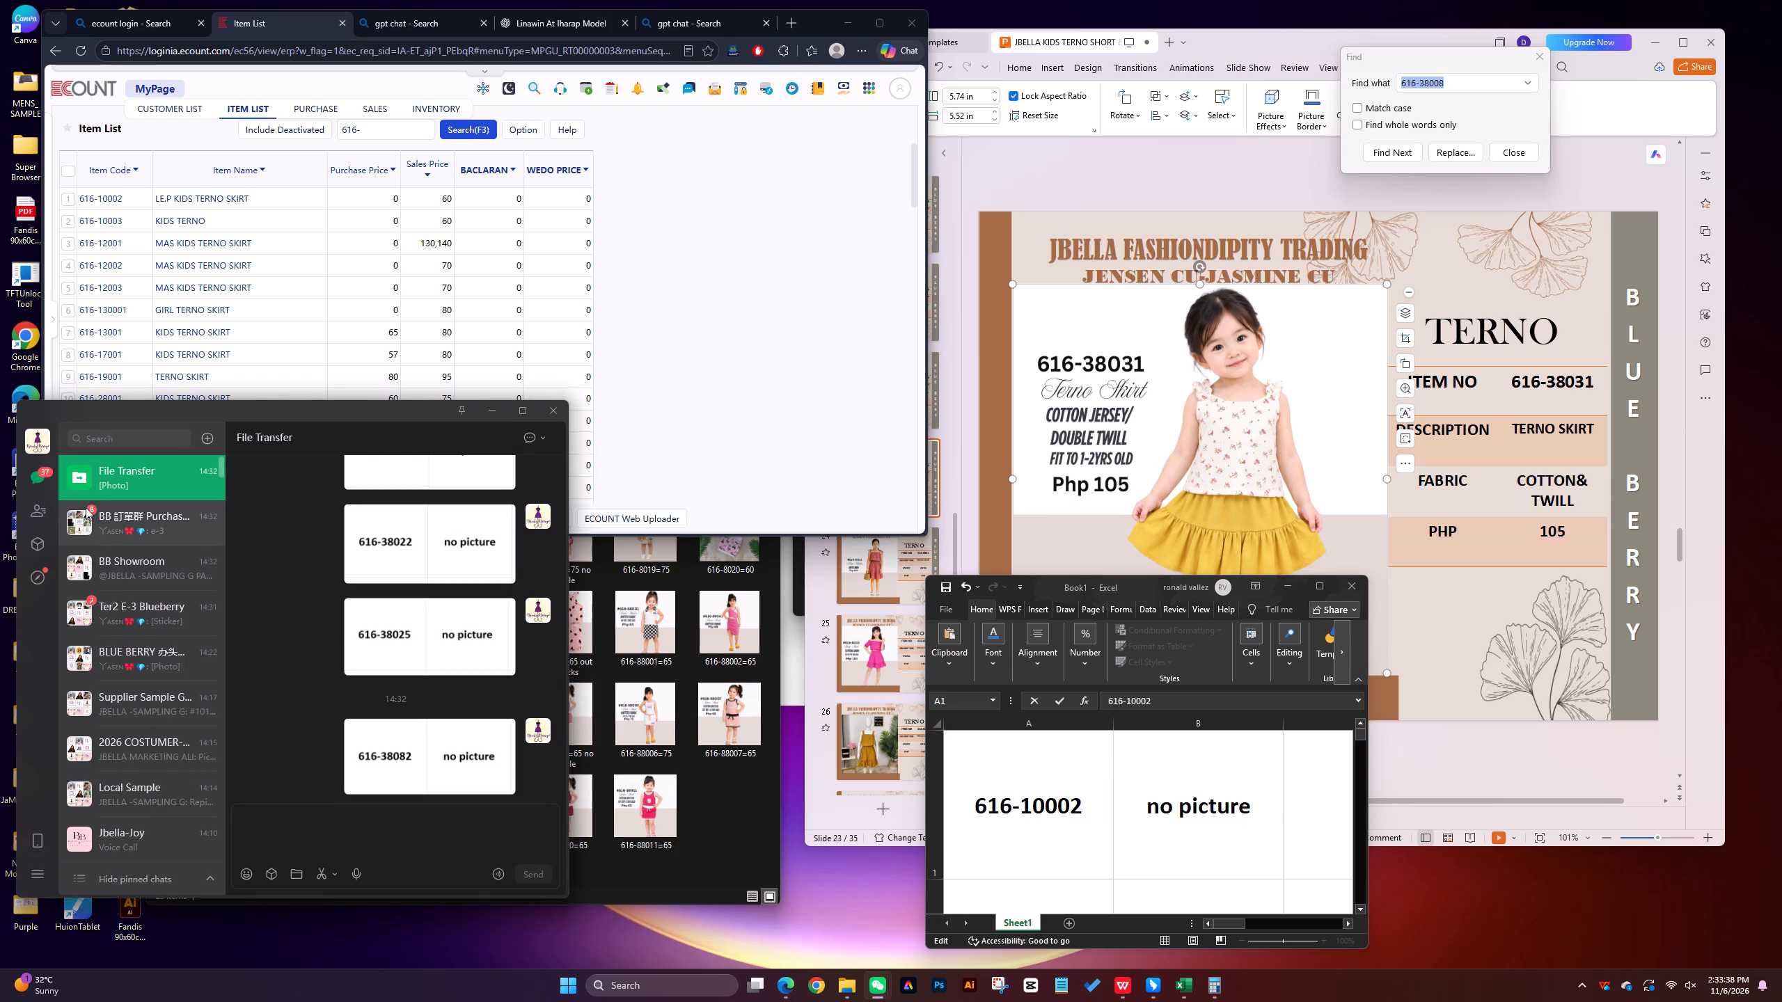
left_click(322, 877)
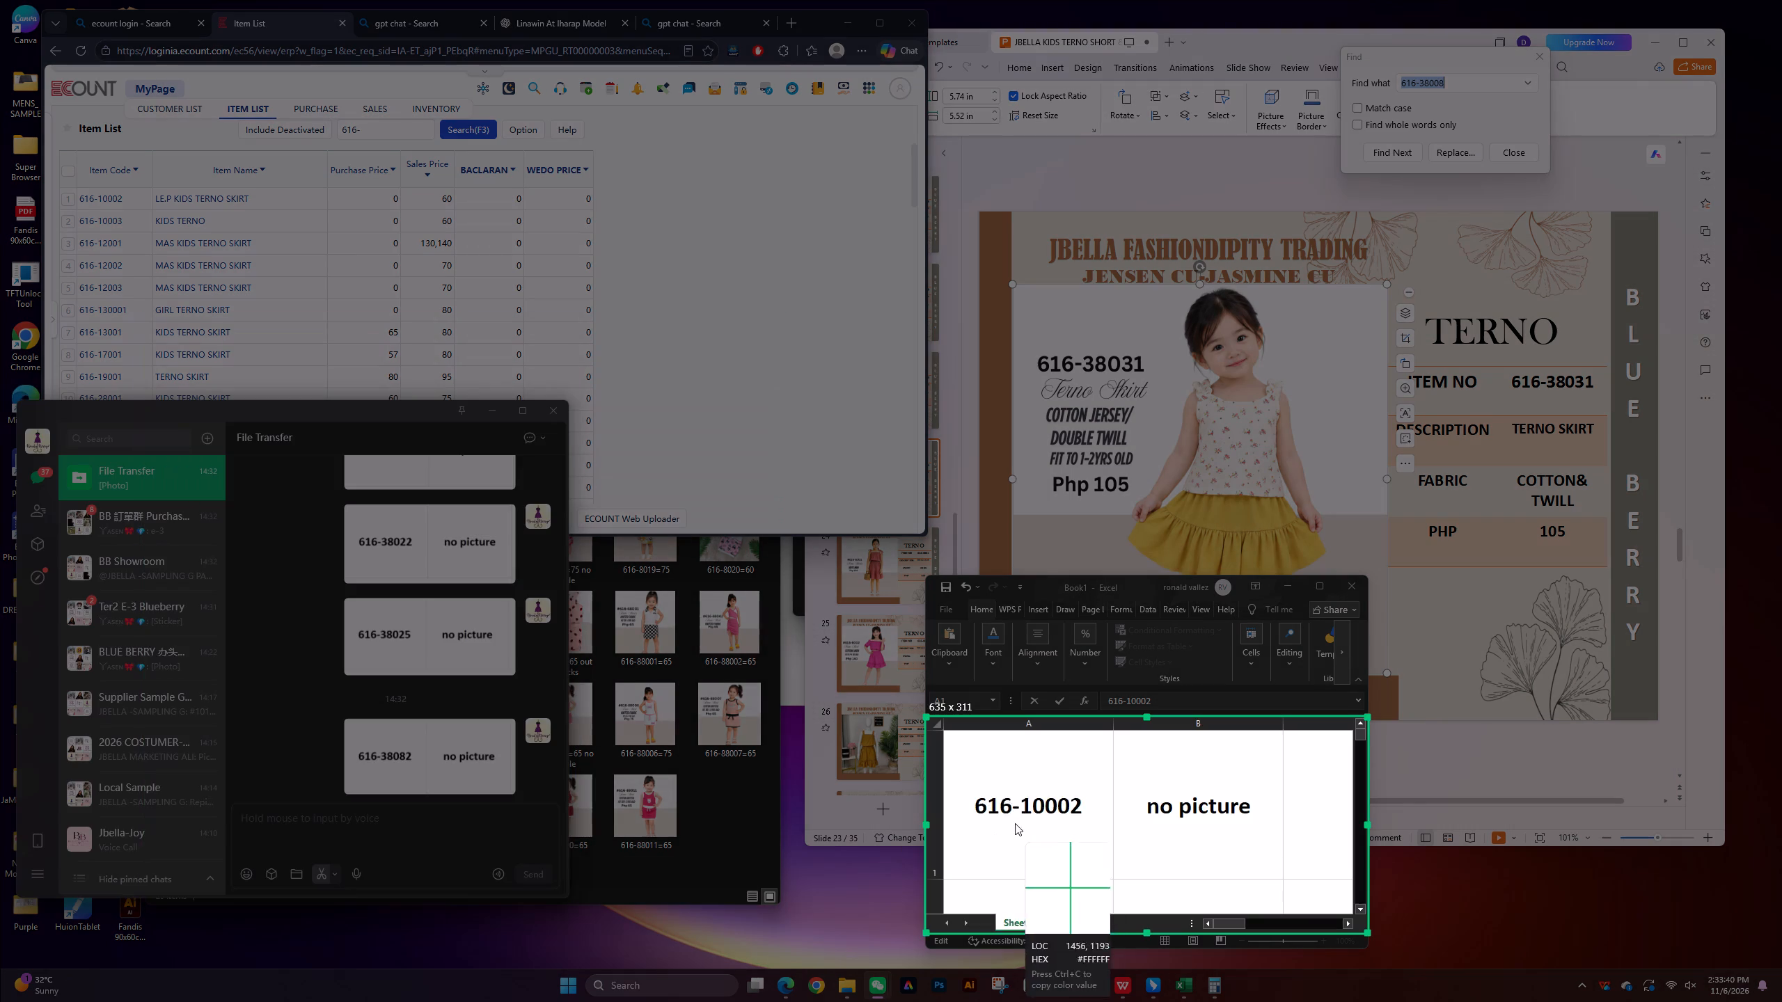
left_click_drag(945, 729, 1291, 894)
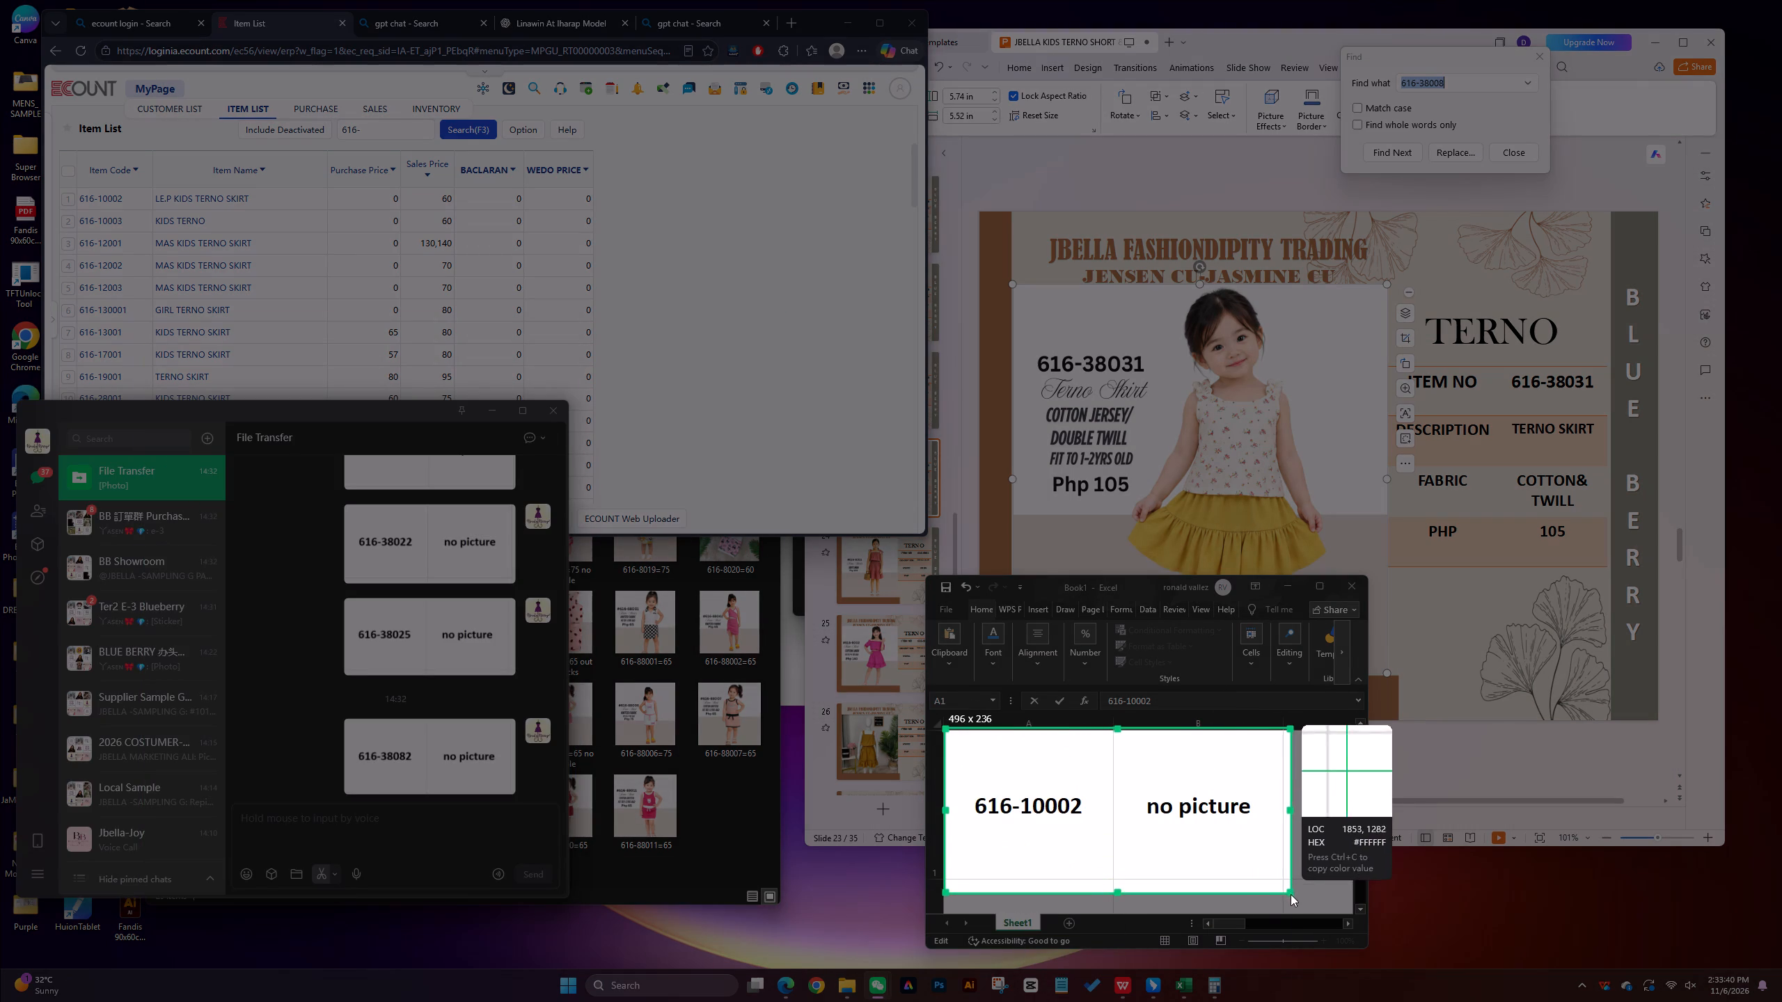
left_click_drag(1291, 894, 1291, 892)
left_click(1281, 918)
left_click(547, 876)
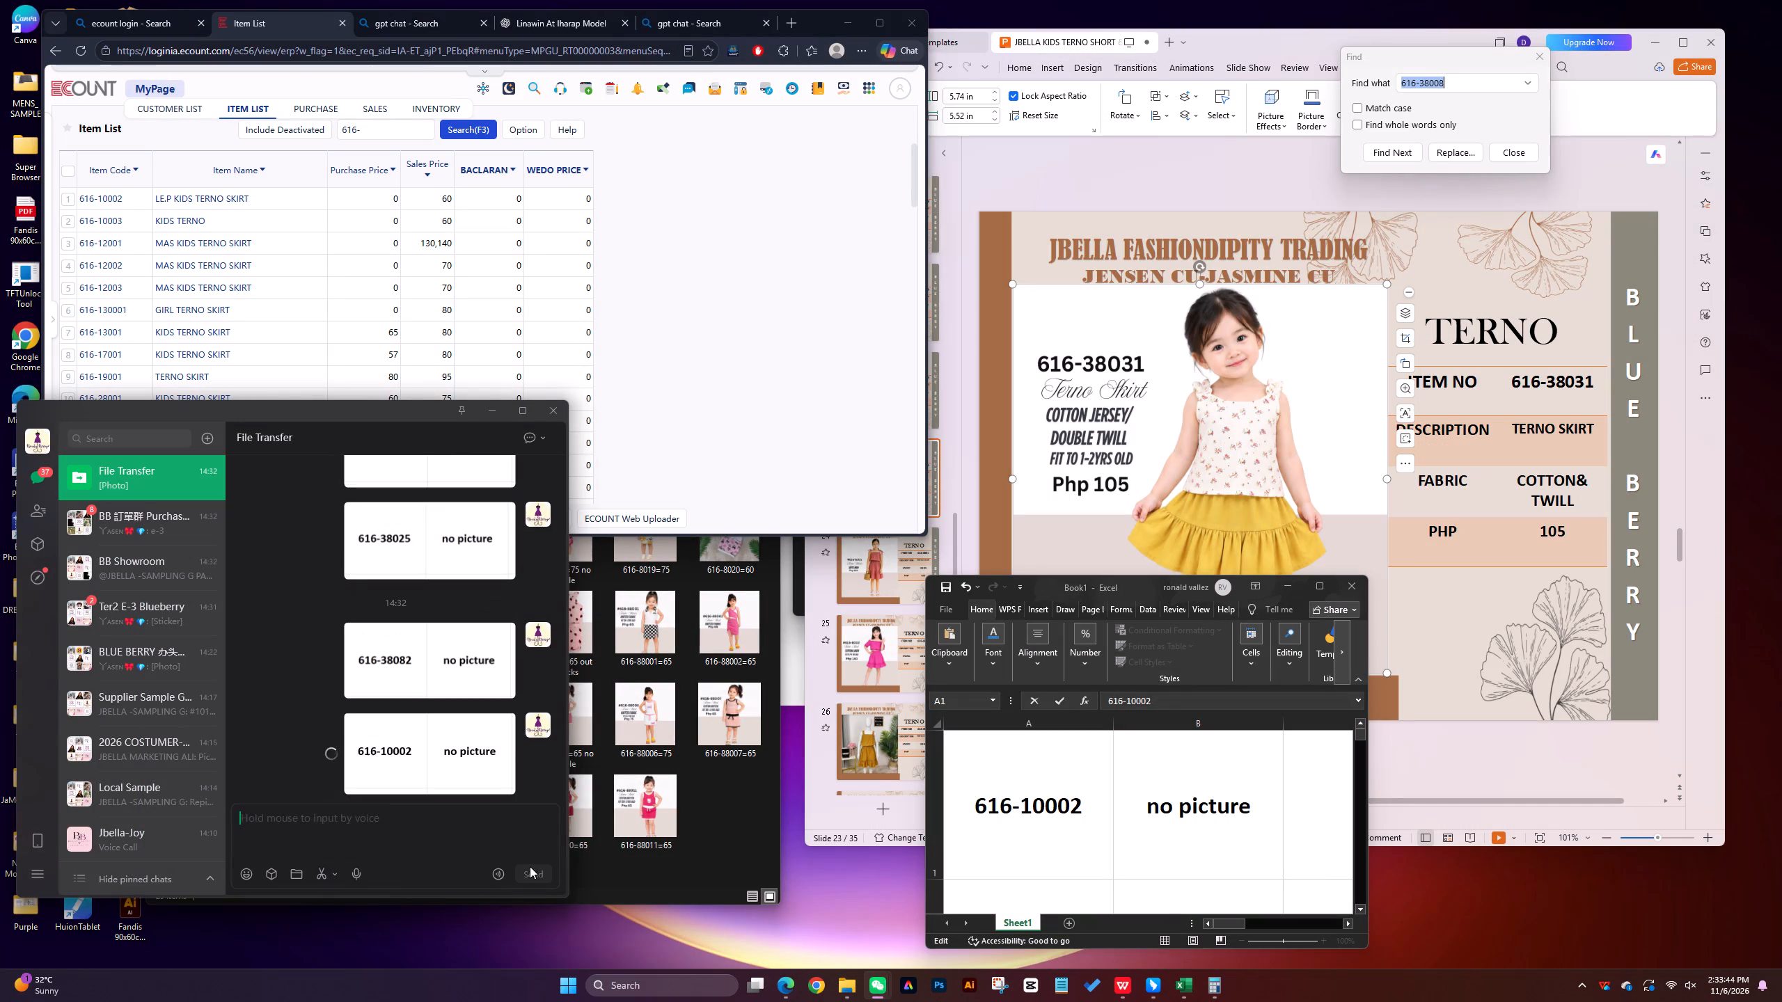
Save the sent 616-10002 no-picture image as 616-10002=XXXX in the XXXX subfolder of #TERNO SKIRT KIDS.
right_click(402, 751)
left_click(457, 925)
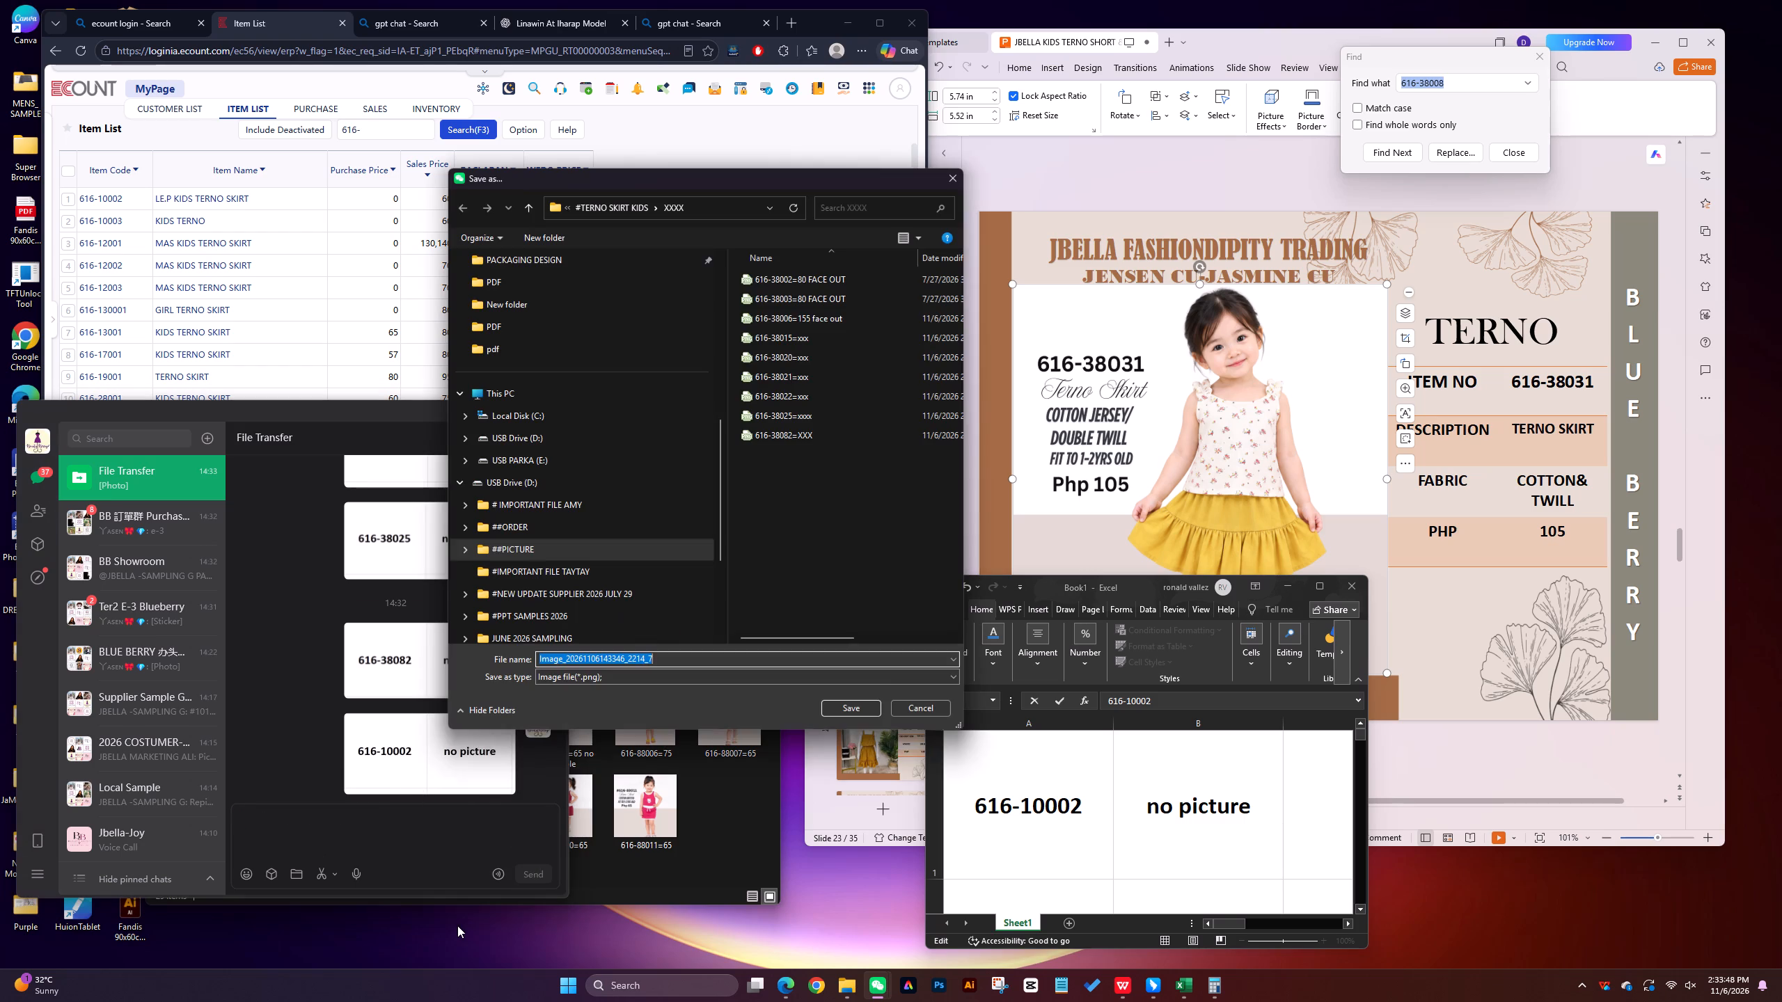
type("616-1")
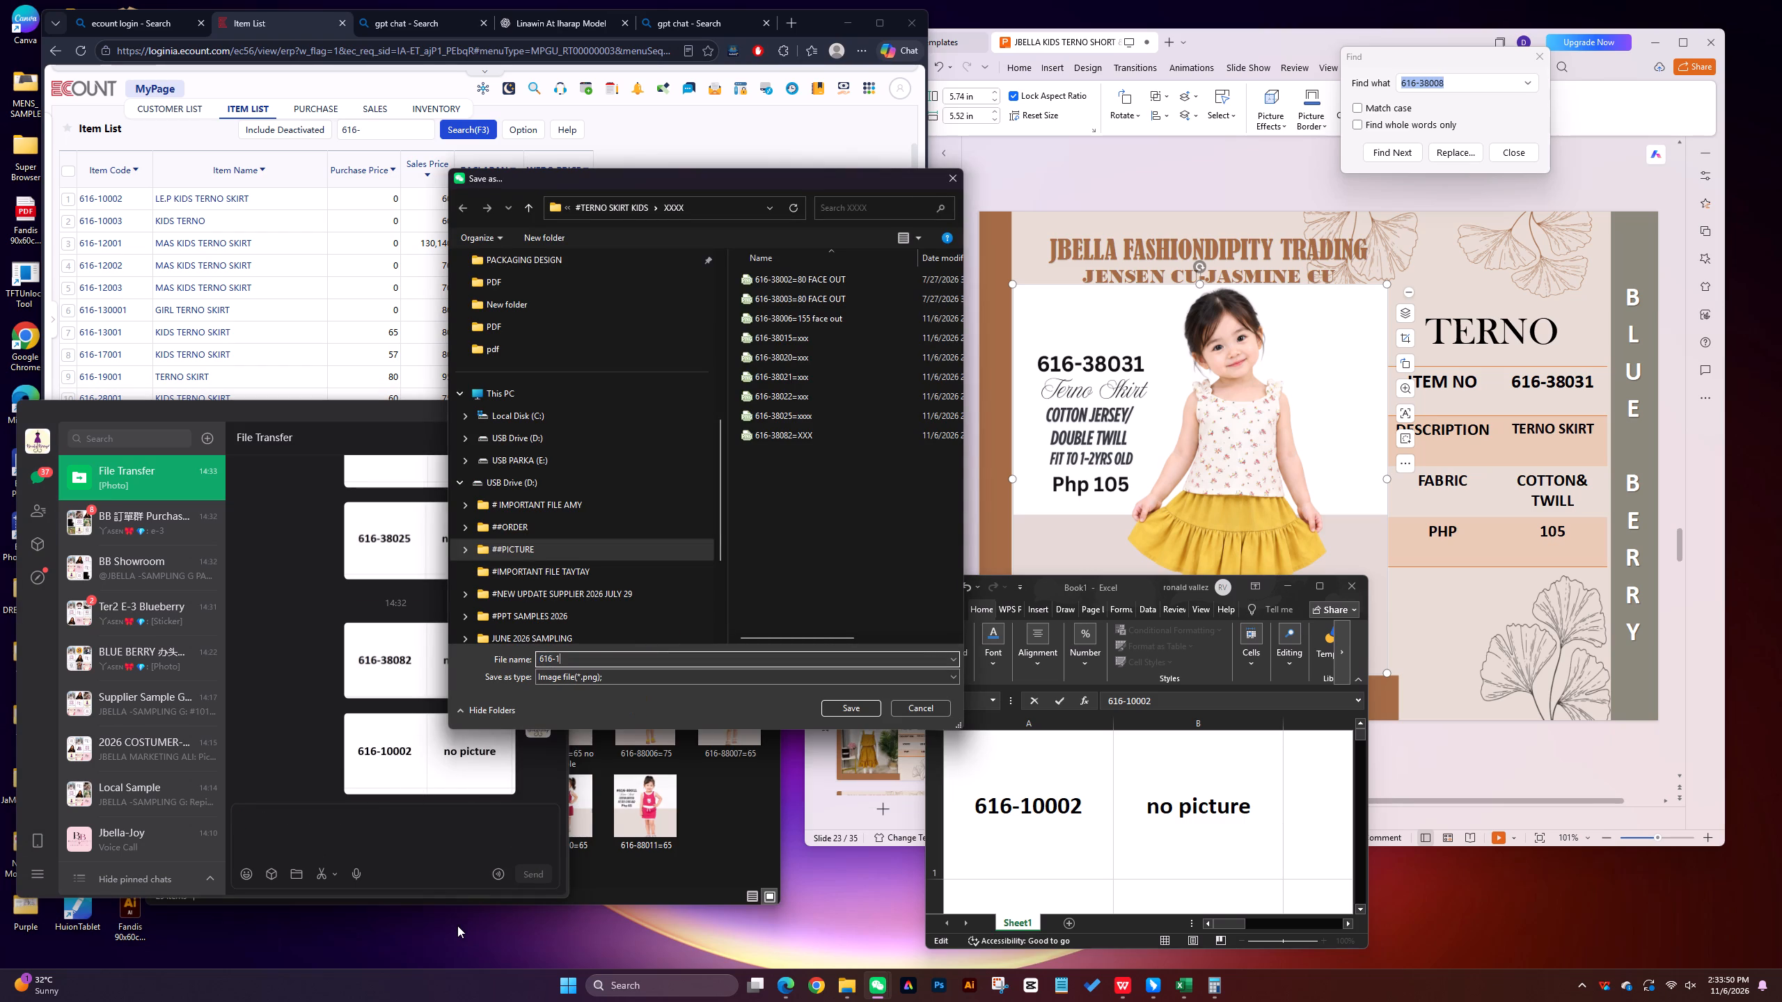
type("0002")
type("=XXXX")
key("Return")
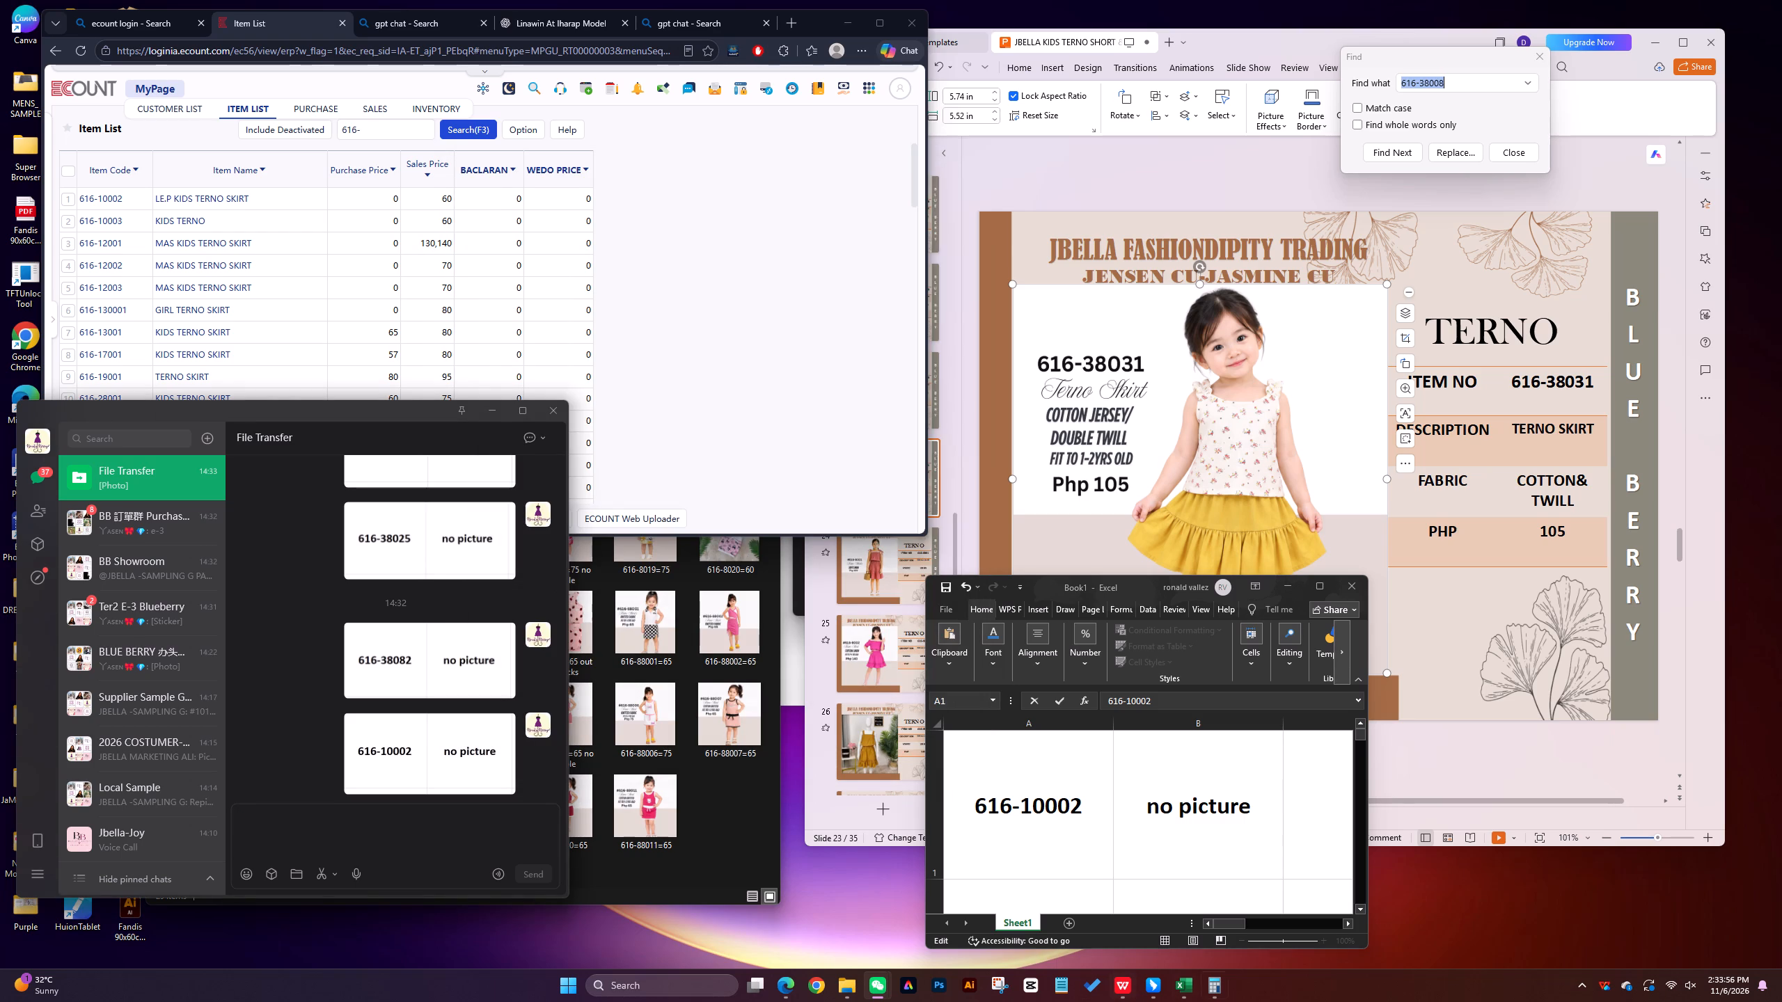
Change the item number in cell A1 of the Excel no-picture sheet to 616-10003.
left_click(1085, 801)
key("BackSpace")
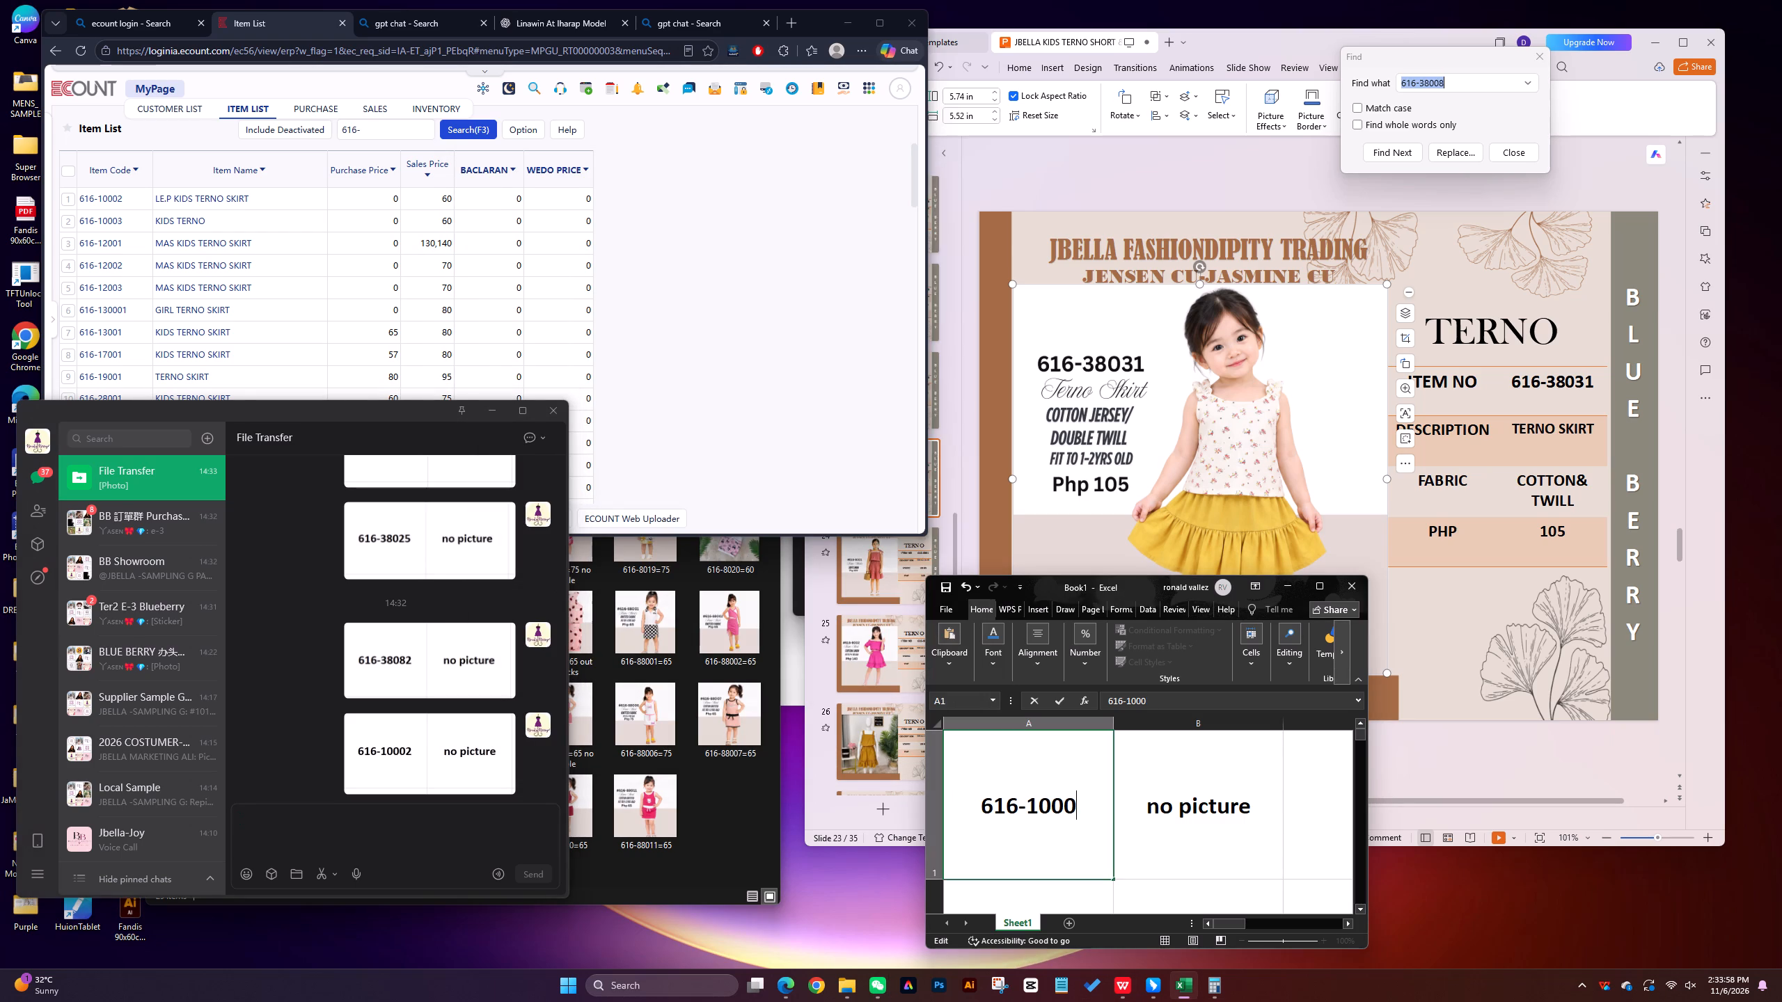
key("3")
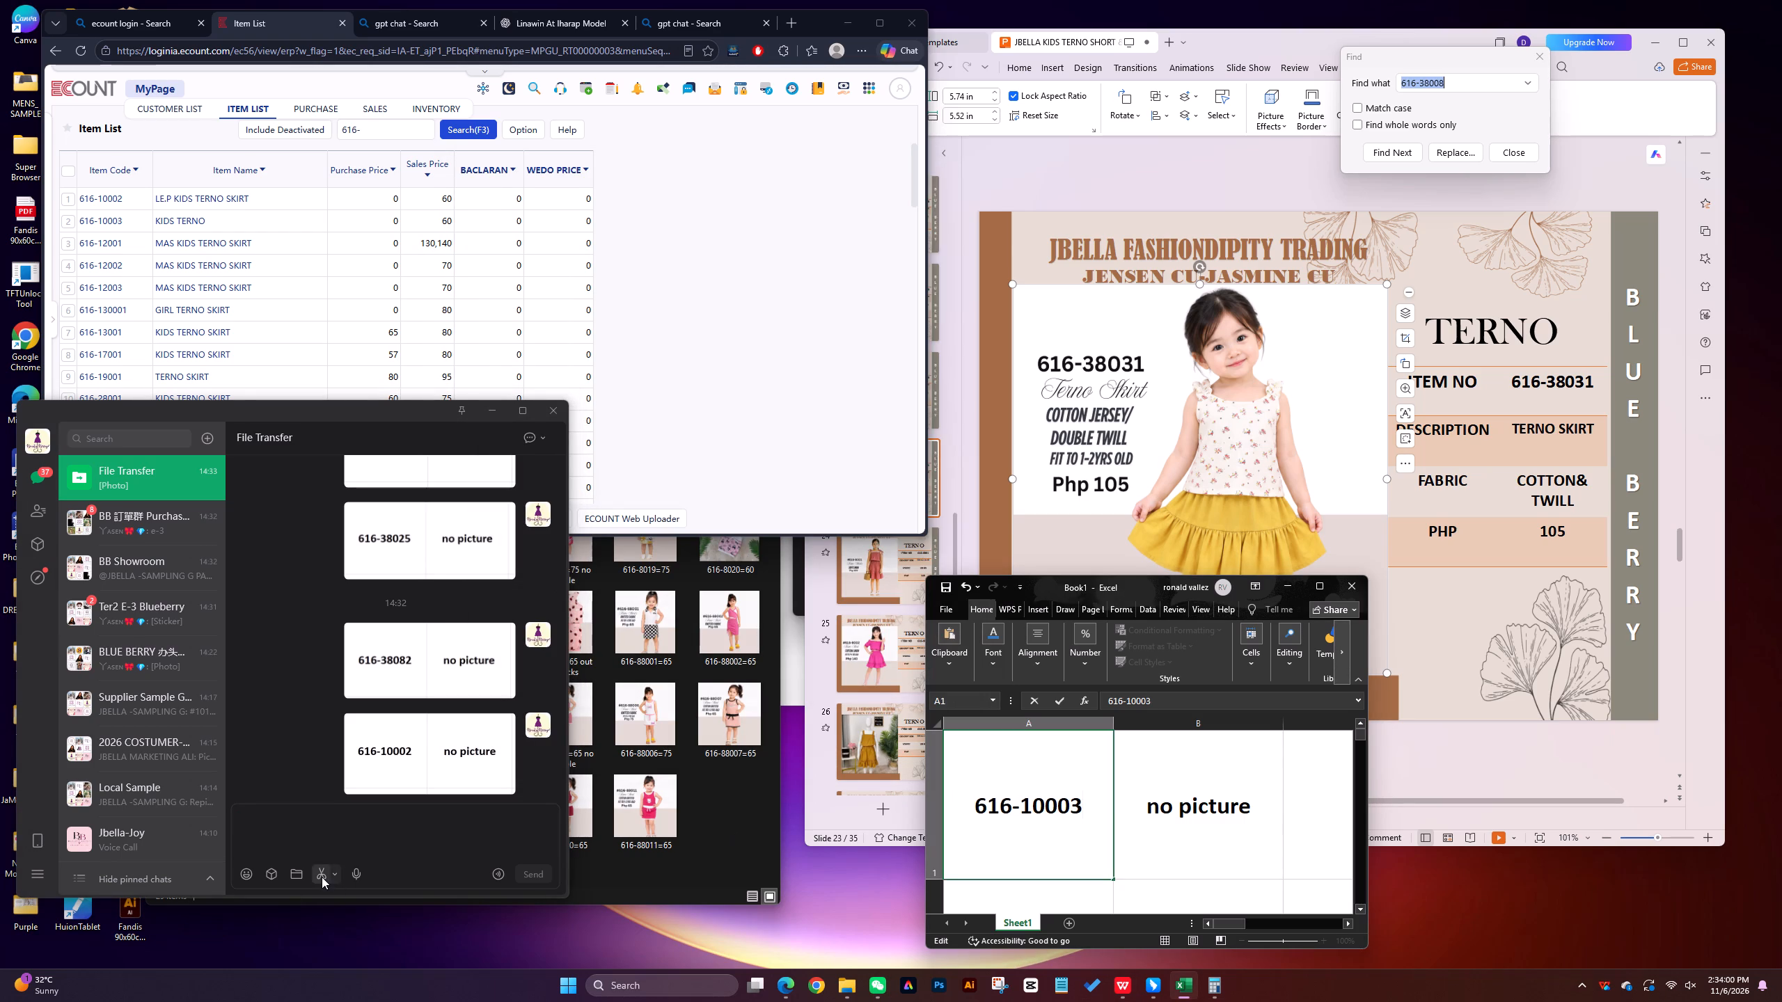
Send a screenshot of the Excel row "616-10003 no picture" to the File Transfer chat in WeChat.
left_click(321, 875)
left_click_drag(945, 729, 1291, 896)
left_click(1279, 921)
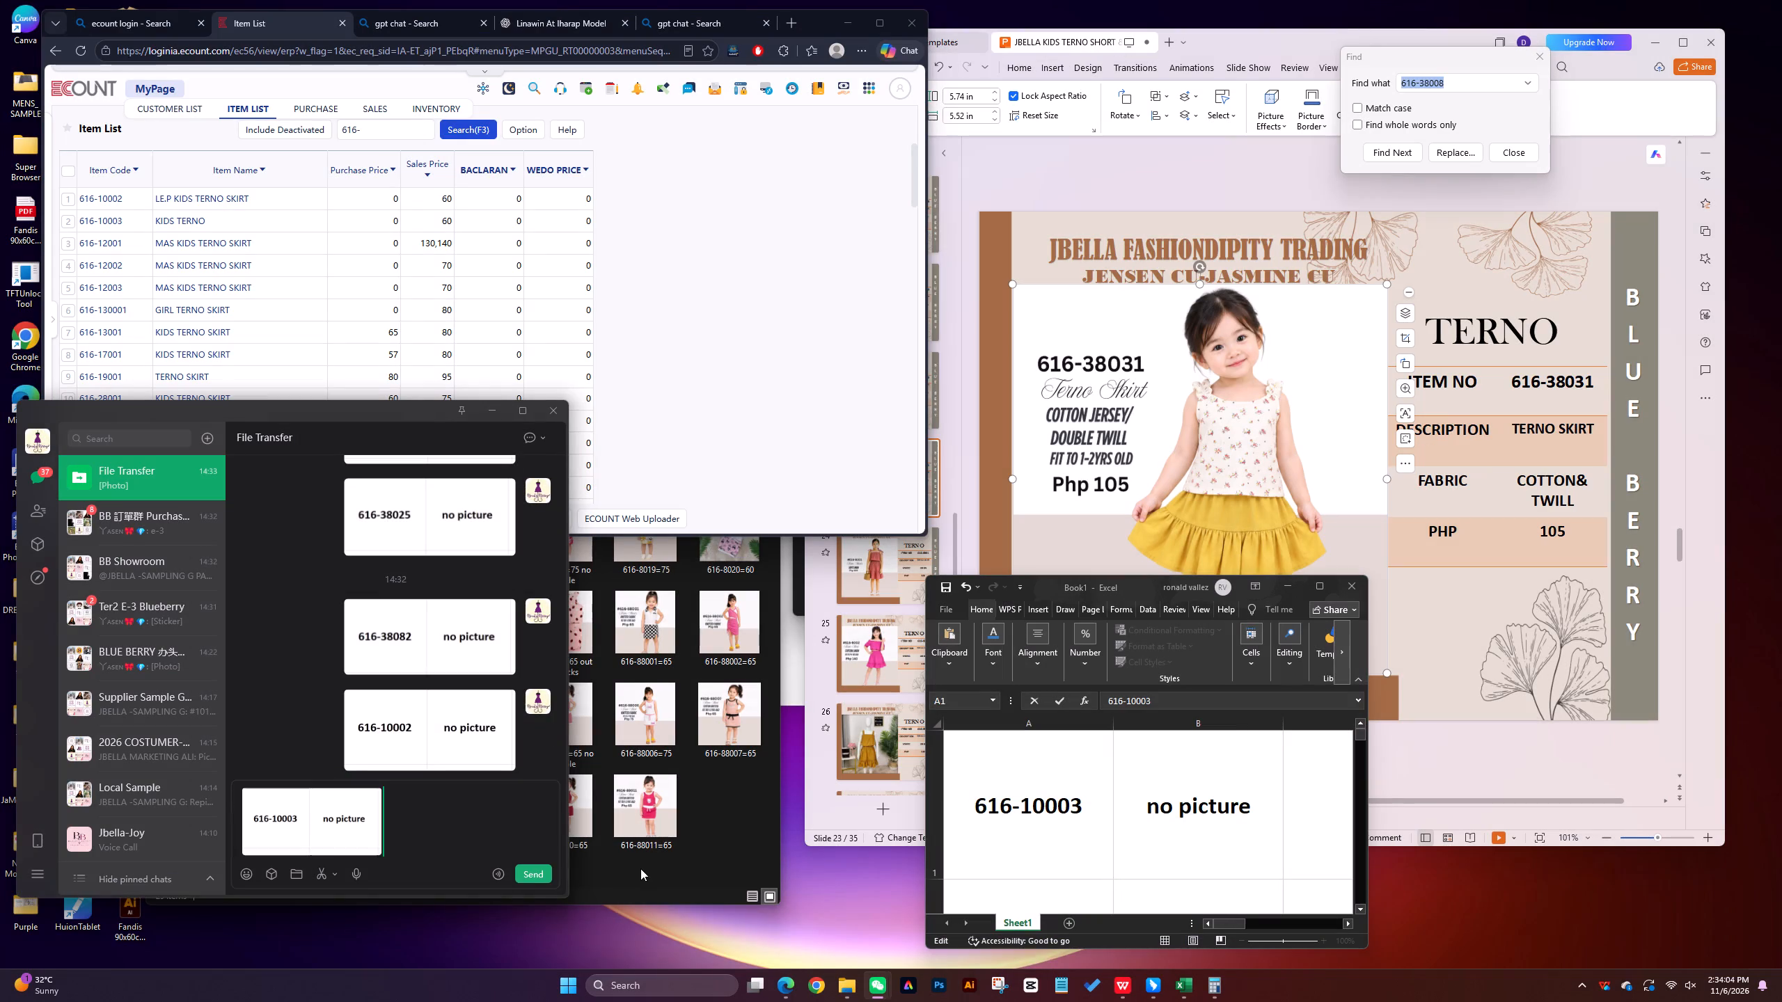
left_click(542, 872)
Save the sent 616-10003 no-picture image as 616-10003=XXX in the XXXX subfolder of #TERNO SKIRT KIDS.
right_click(414, 747)
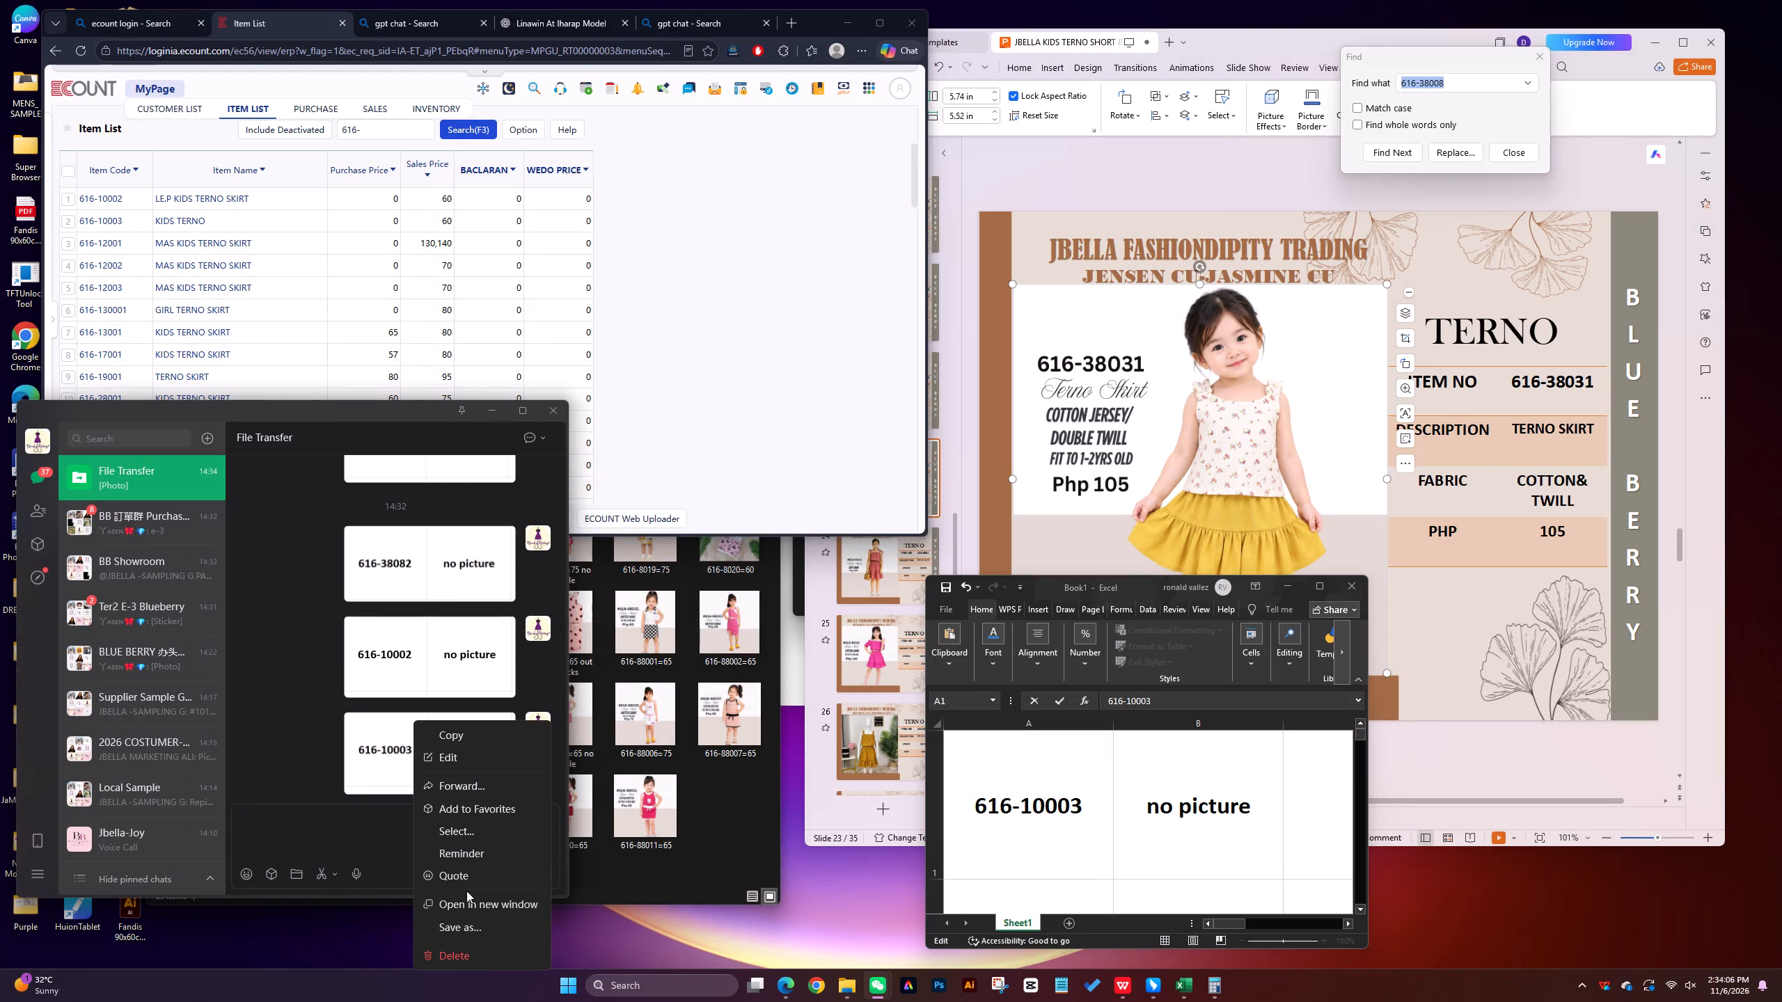
left_click(452, 929)
type("616-10003")
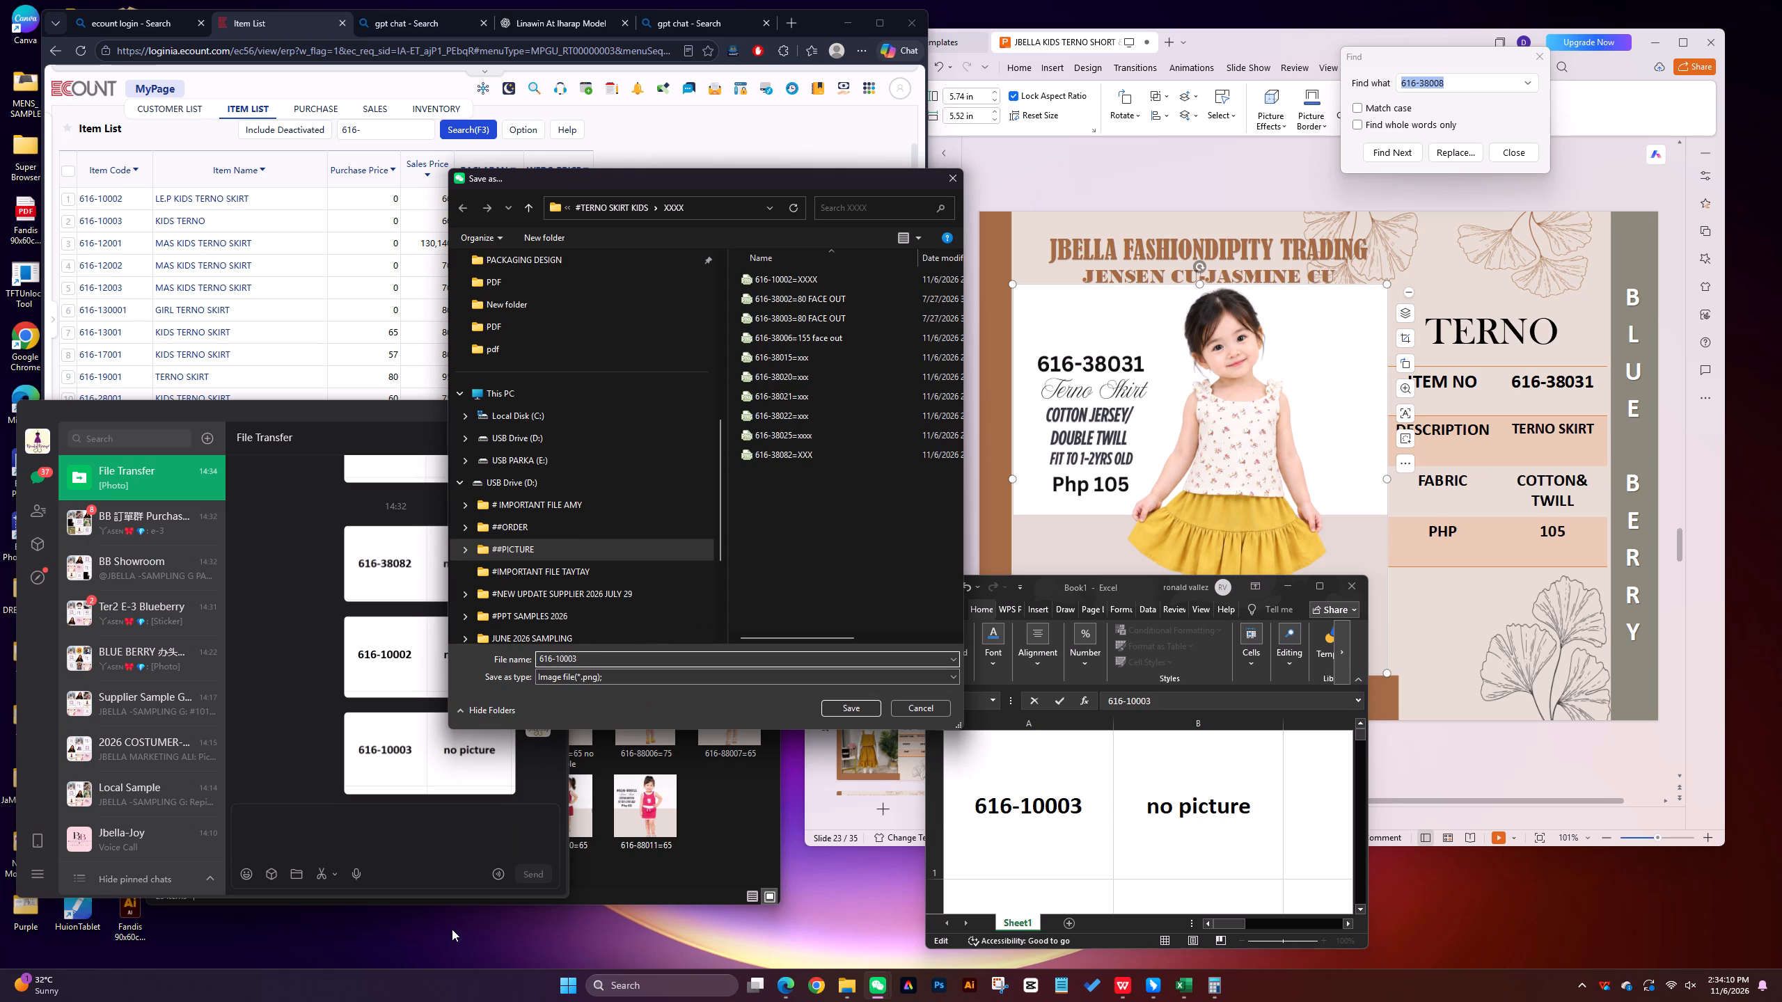
type("=XXX")
key("Return")
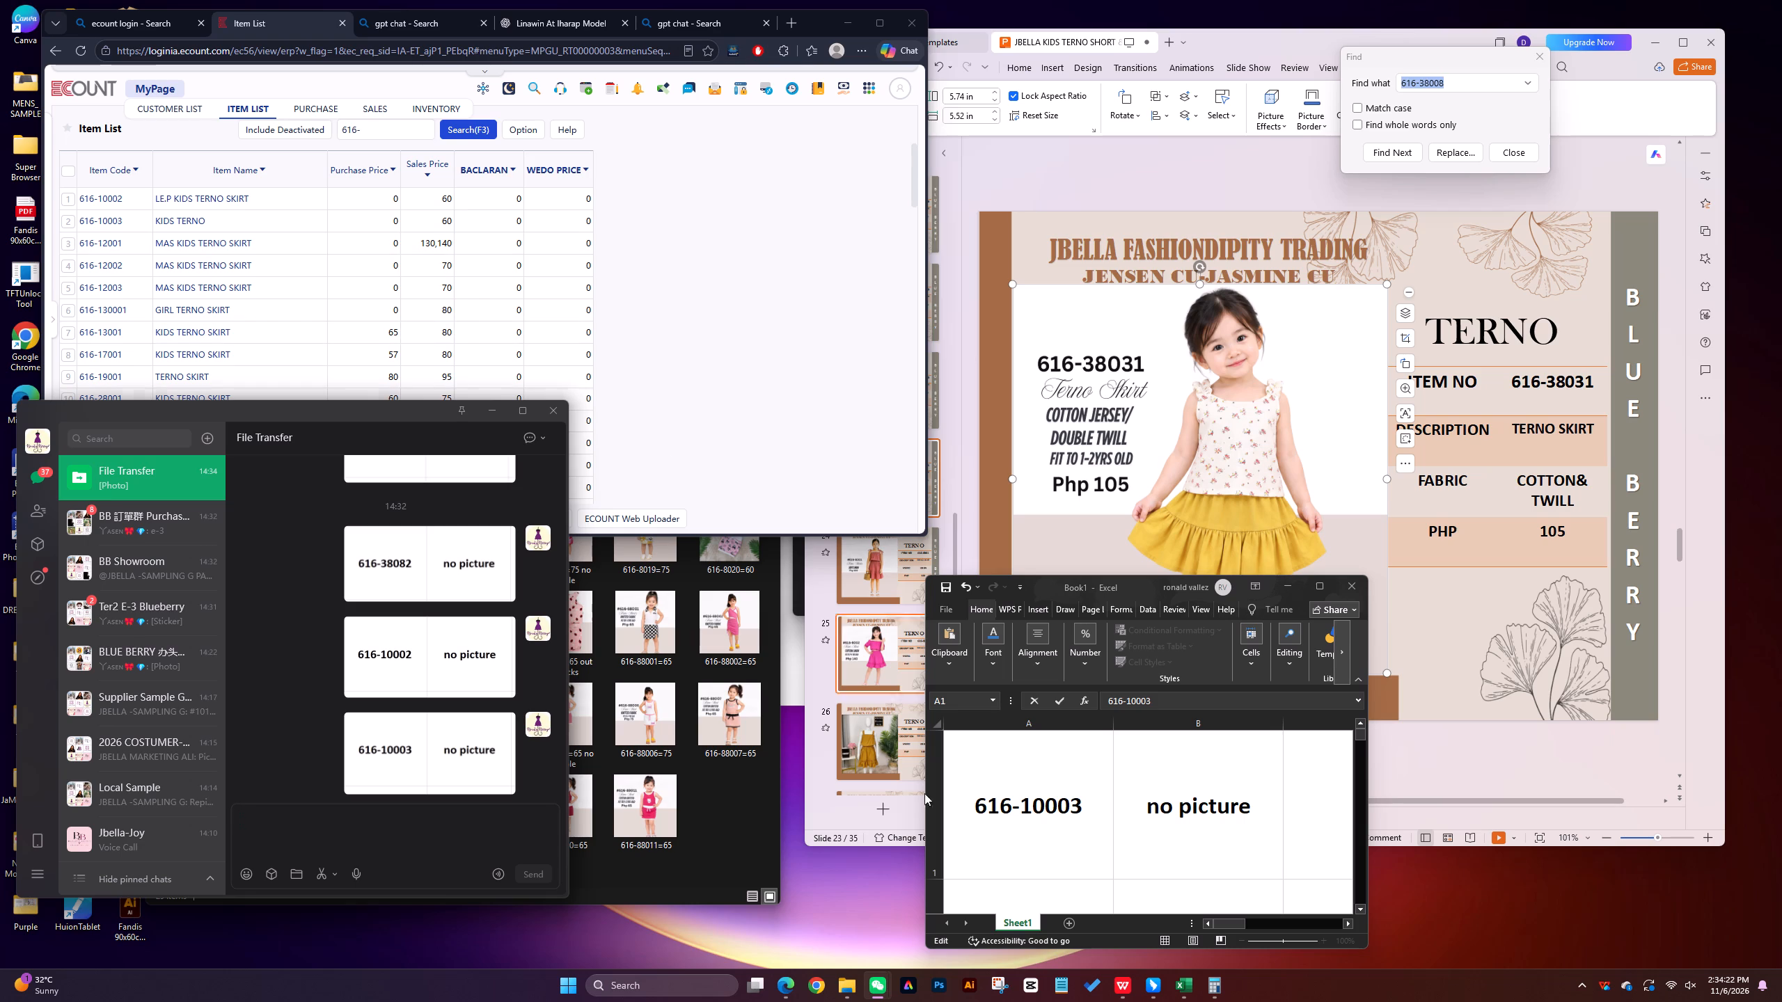
Change the item number in cell A1 of the Excel no-picture sheet to 616-12001.
left_click(1082, 809)
key("BackSpace")
key("BackSpace")
key("BackSpace")
key("BackSpace")
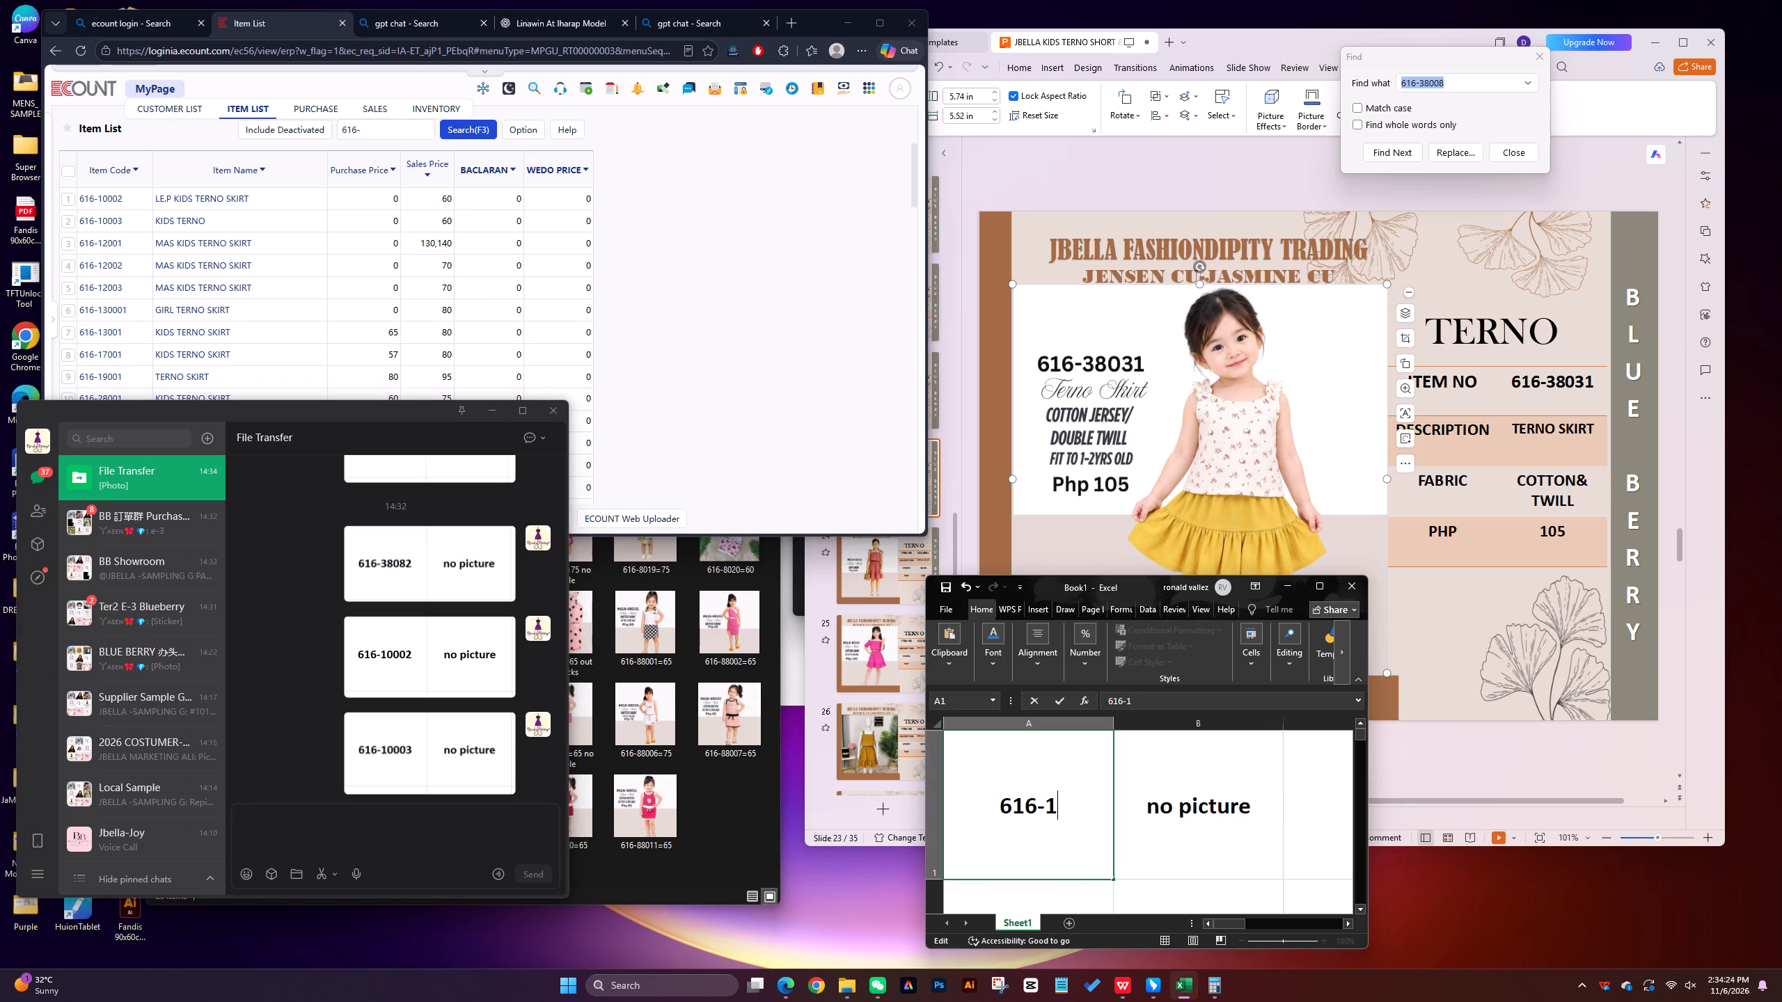
type("2001")
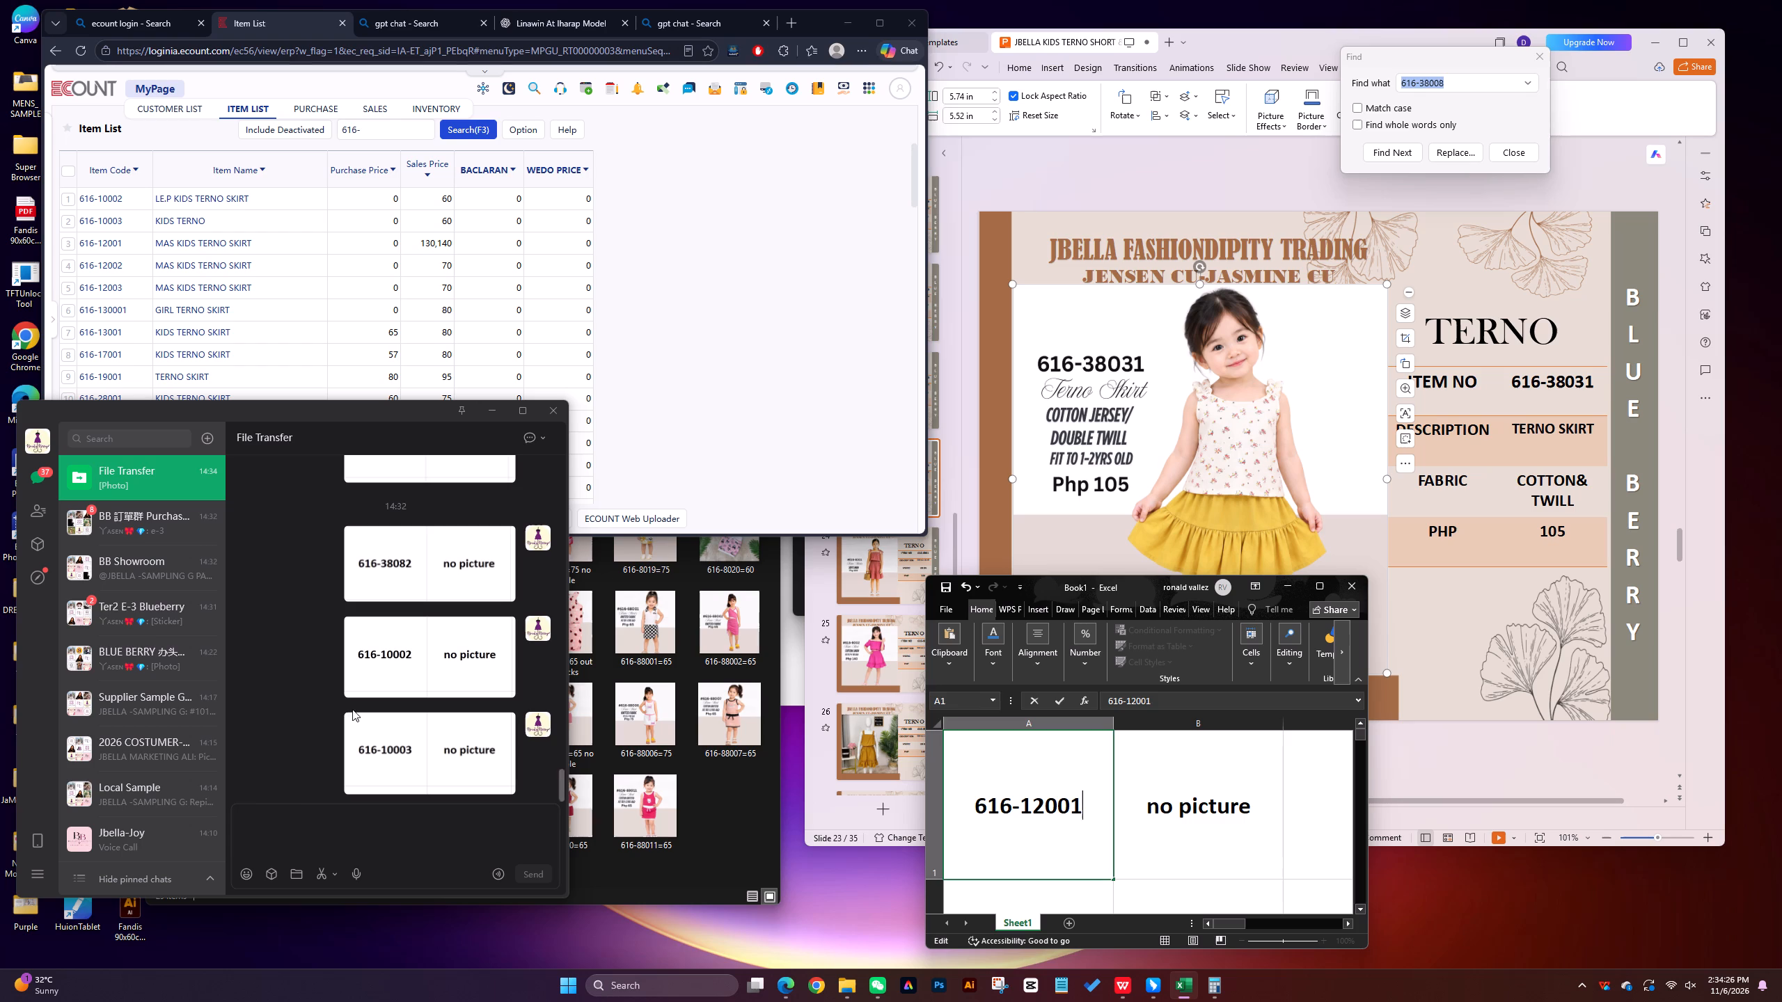
Send a screenshot of the Excel row "616-12001 no picture" to the File Transfer chat in WeChat.
left_click(320, 874)
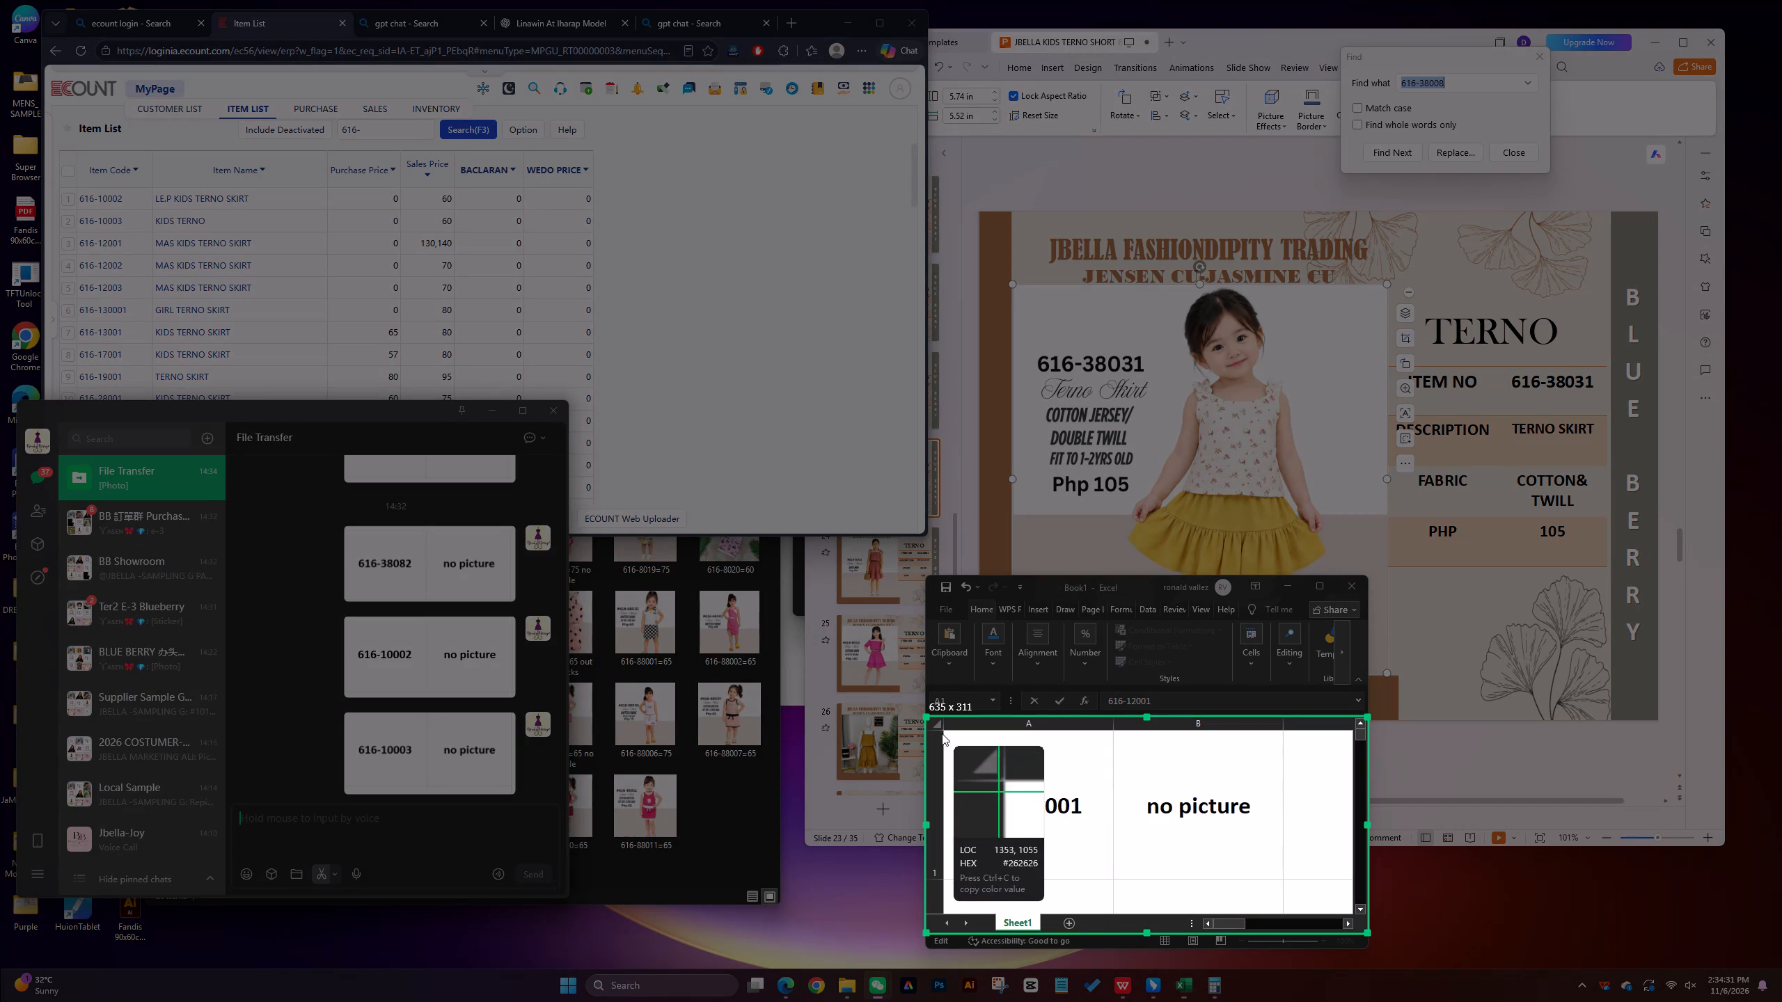
left_click_drag(942, 731, 1293, 892)
left_click(1274, 913)
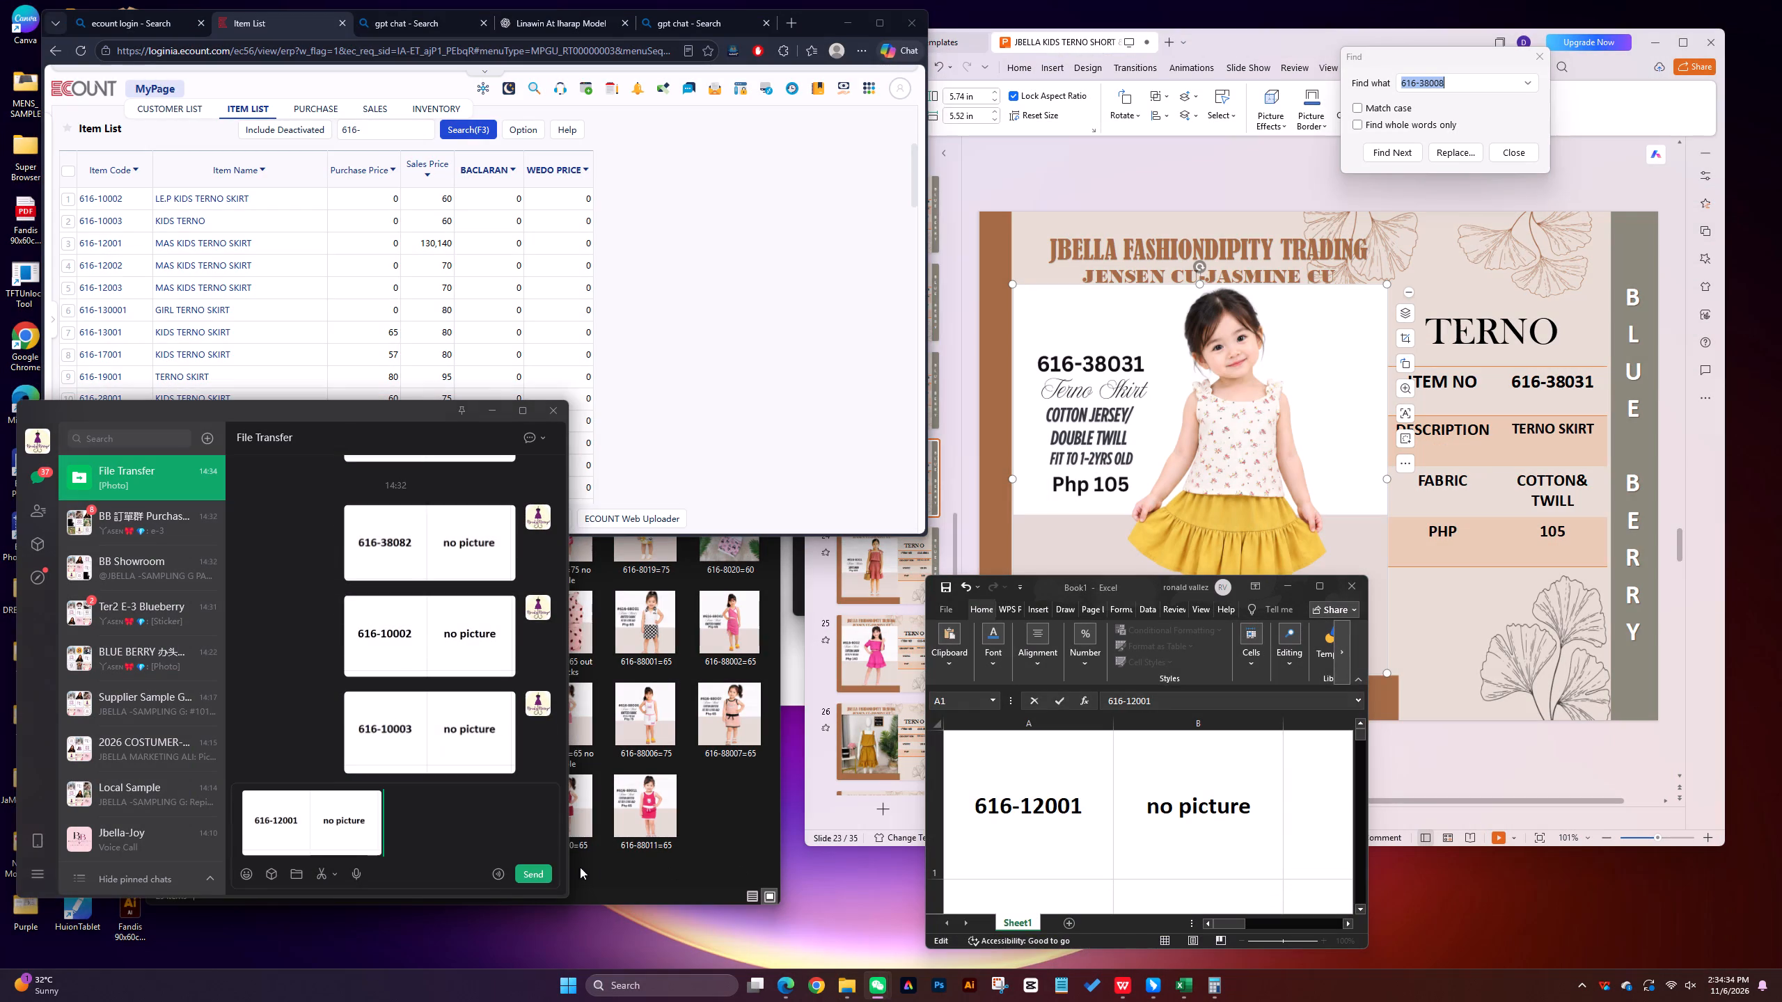
left_click(535, 866)
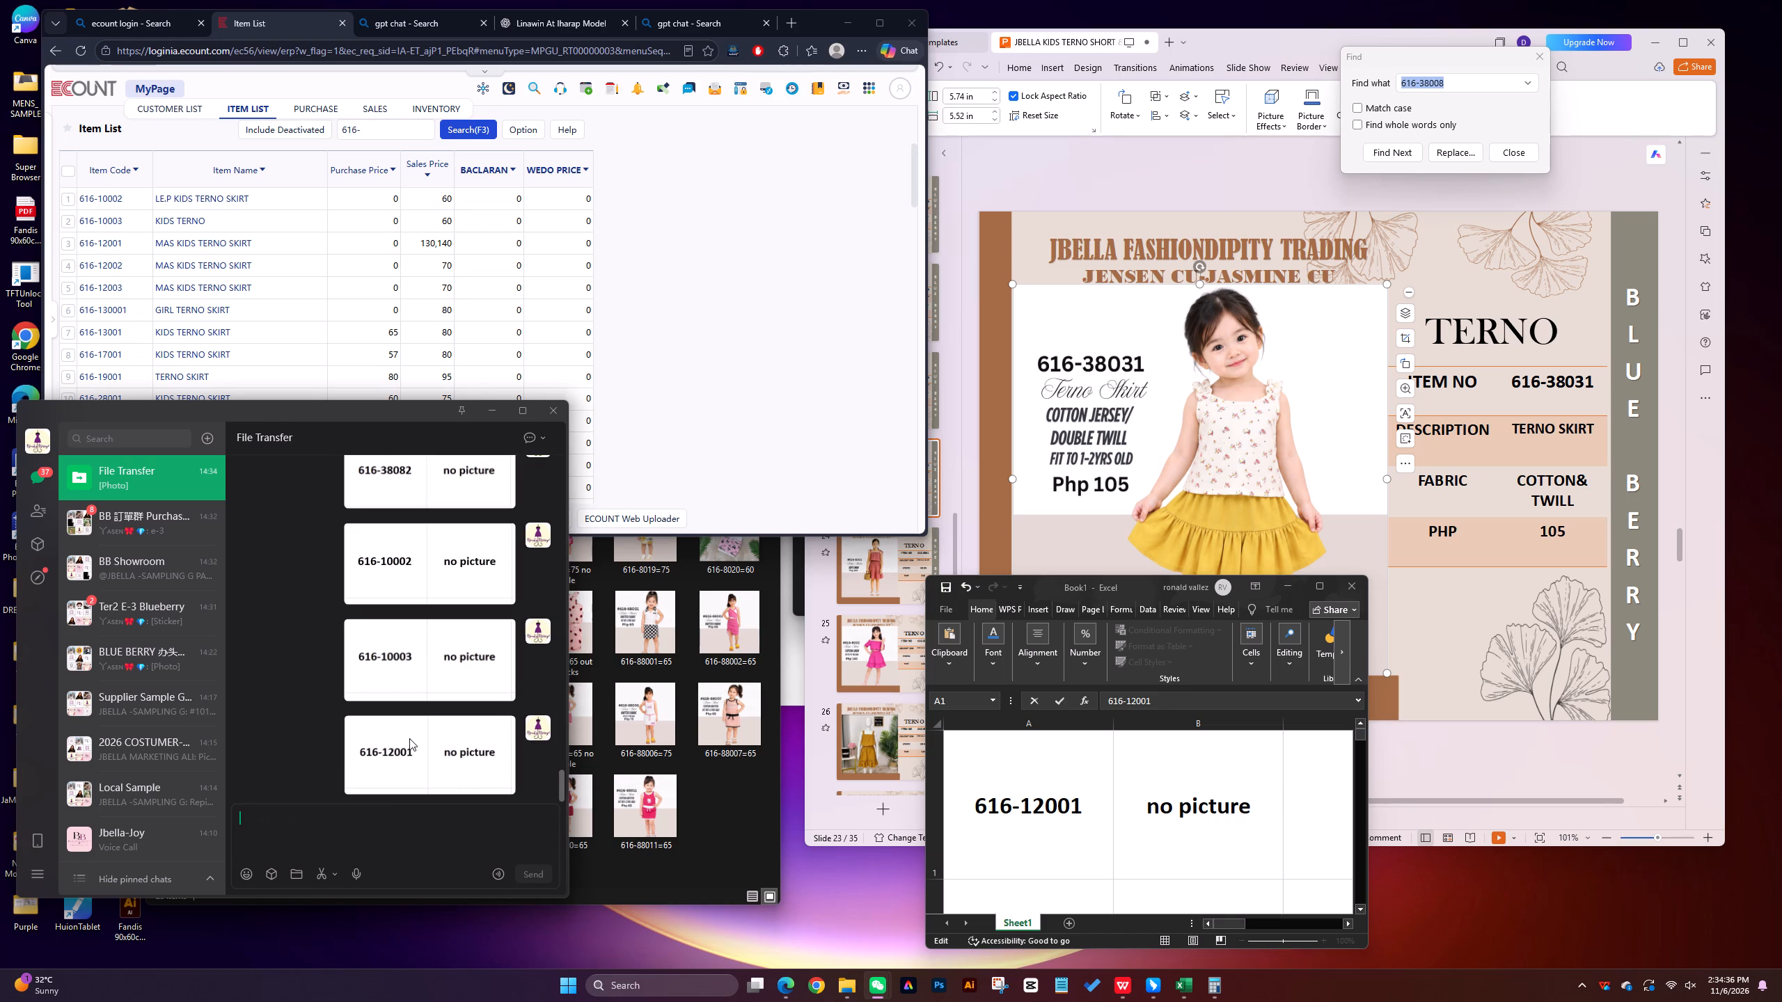
Save the sent 616-12001 no-picture image as 616-12001=XXX in the XXXX subfolder of #TERNO SKIRT KIDS.
right_click(409, 738)
left_click(452, 926)
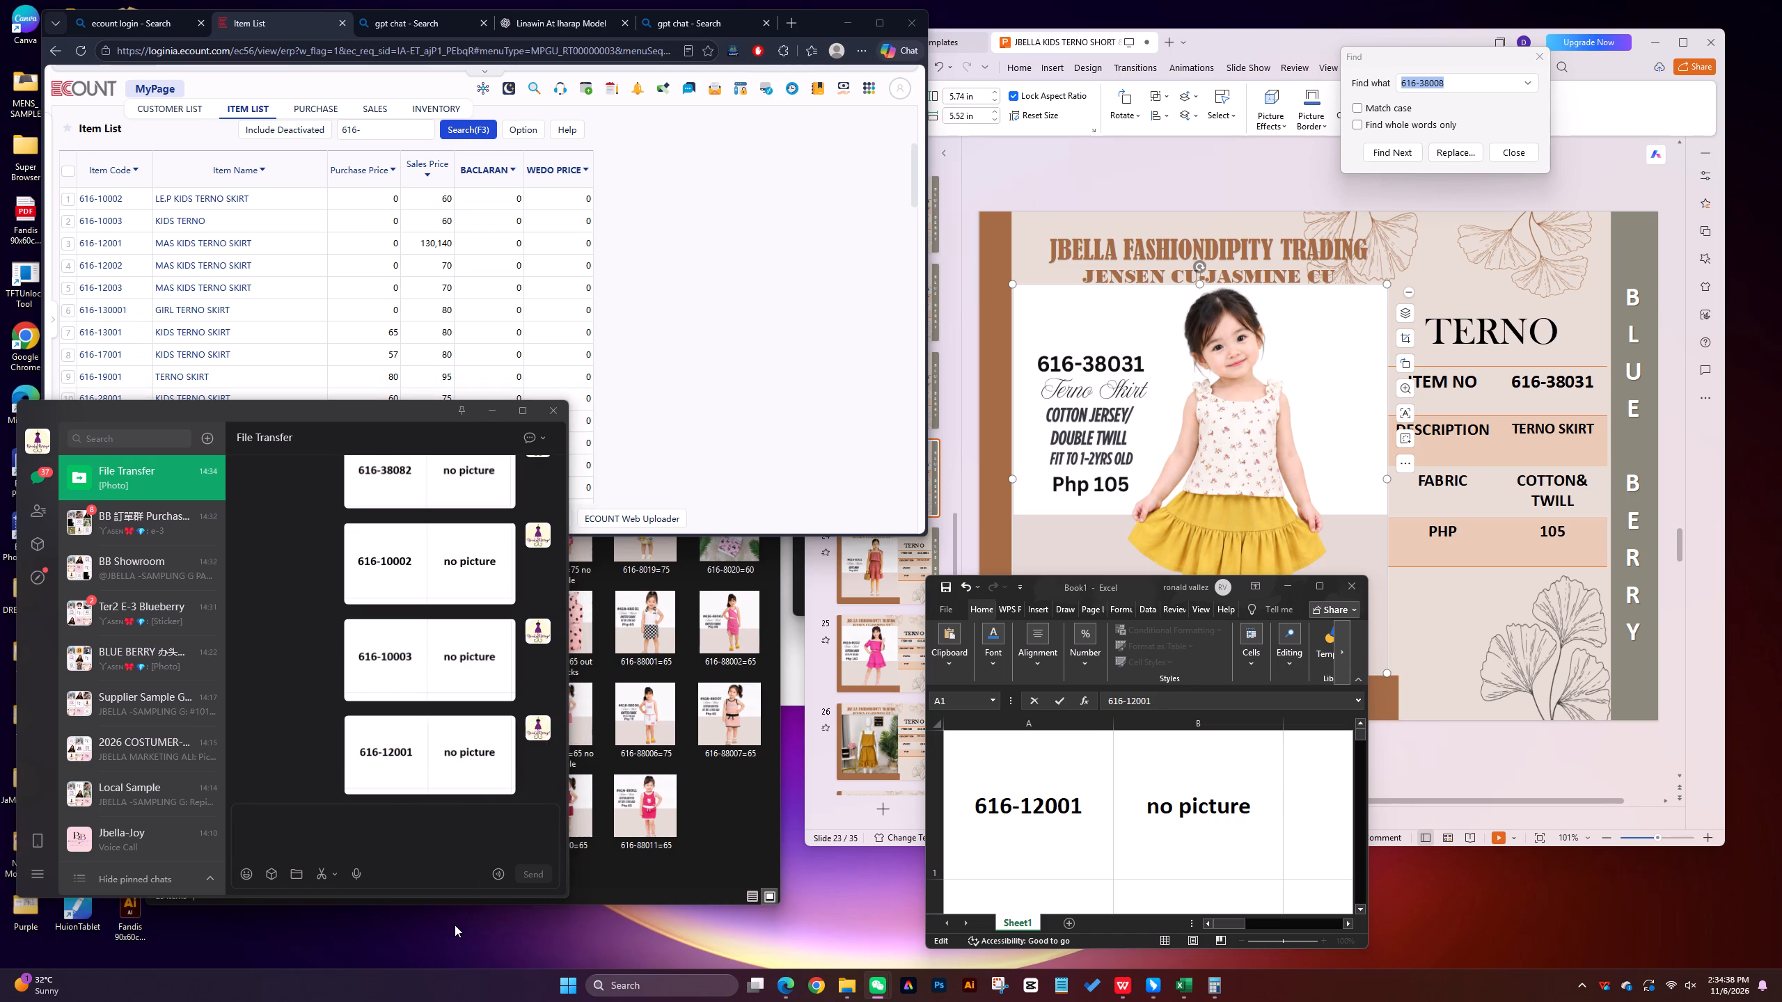
type("616-12001")
type("=XXX")
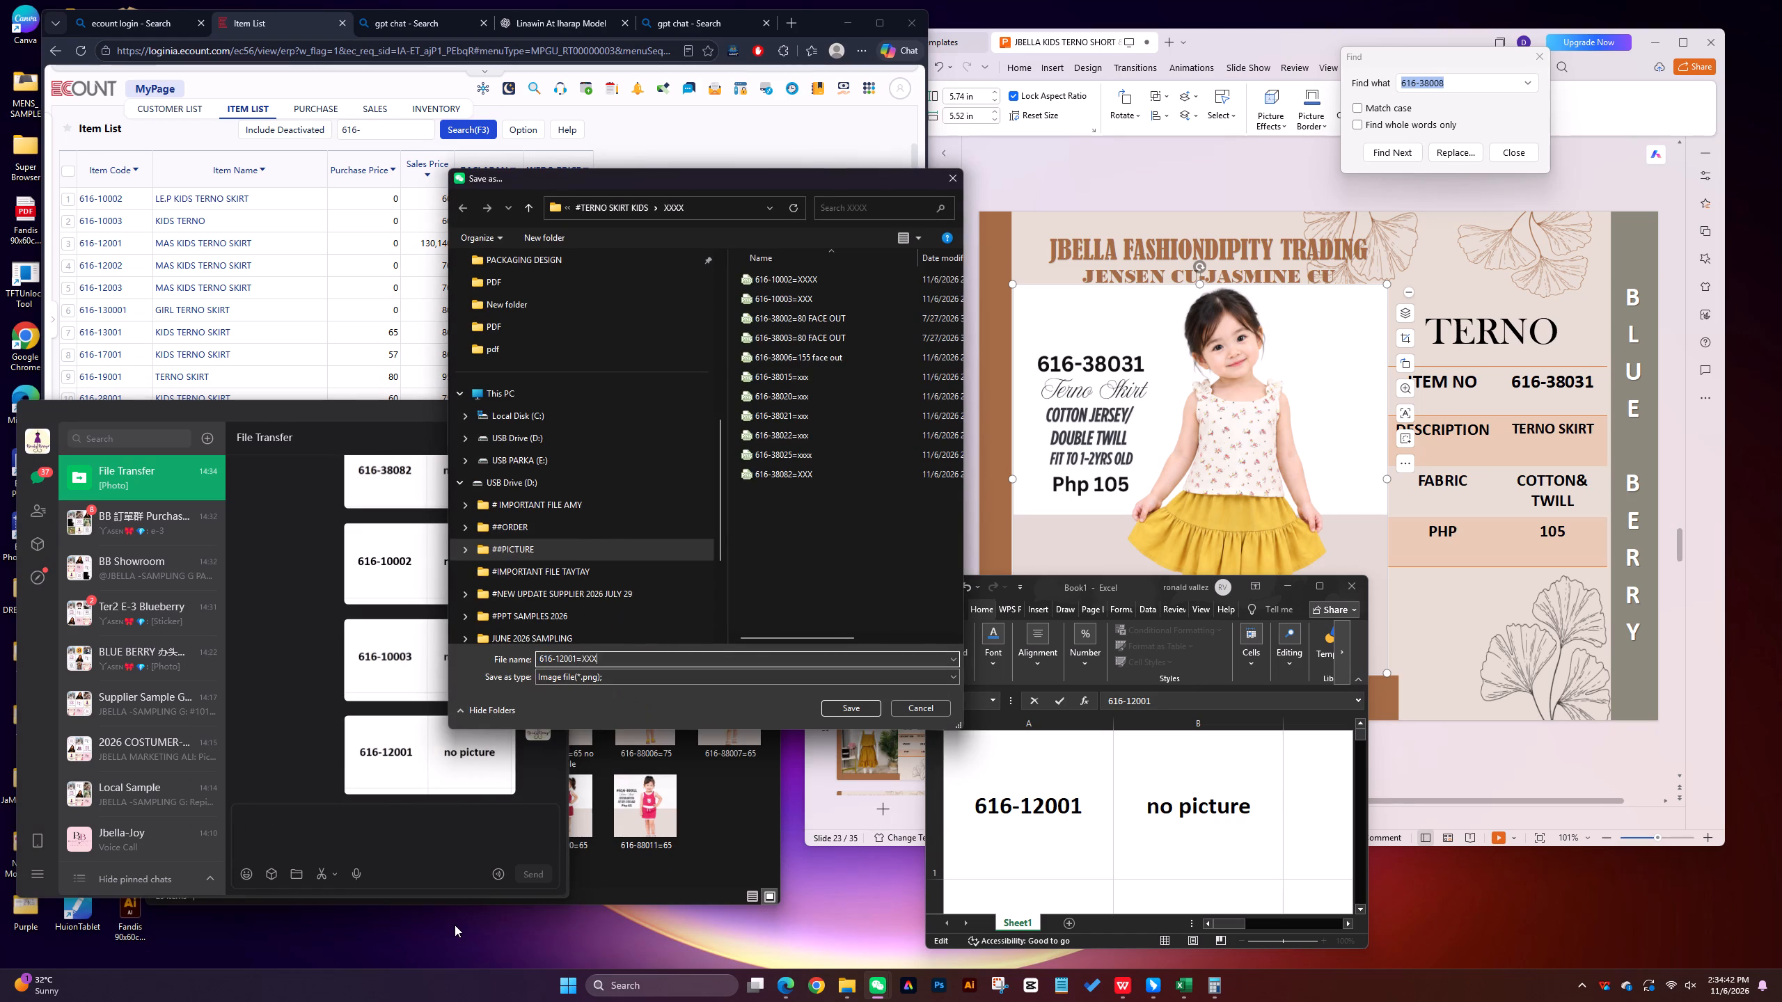
key("Return")
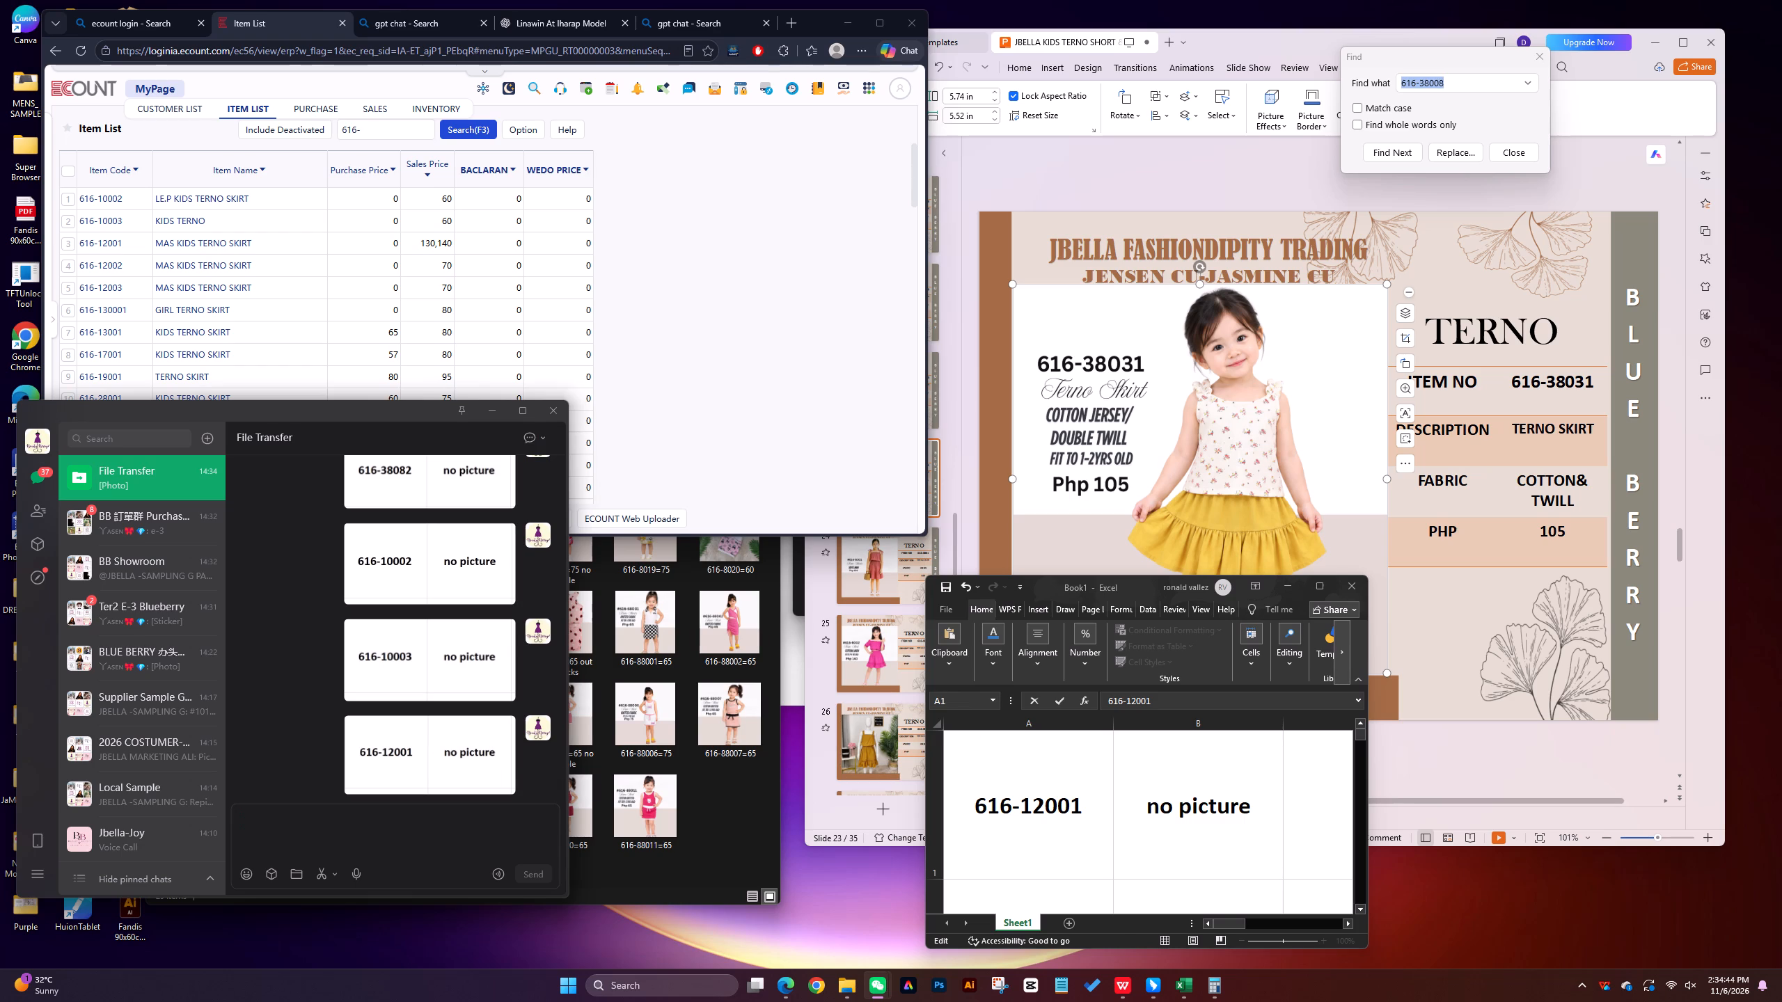
Change the item number in cell A1 of the Excel no-picture sheet to 616-12002.
left_click(1086, 805)
key("BackSpace")
key("2")
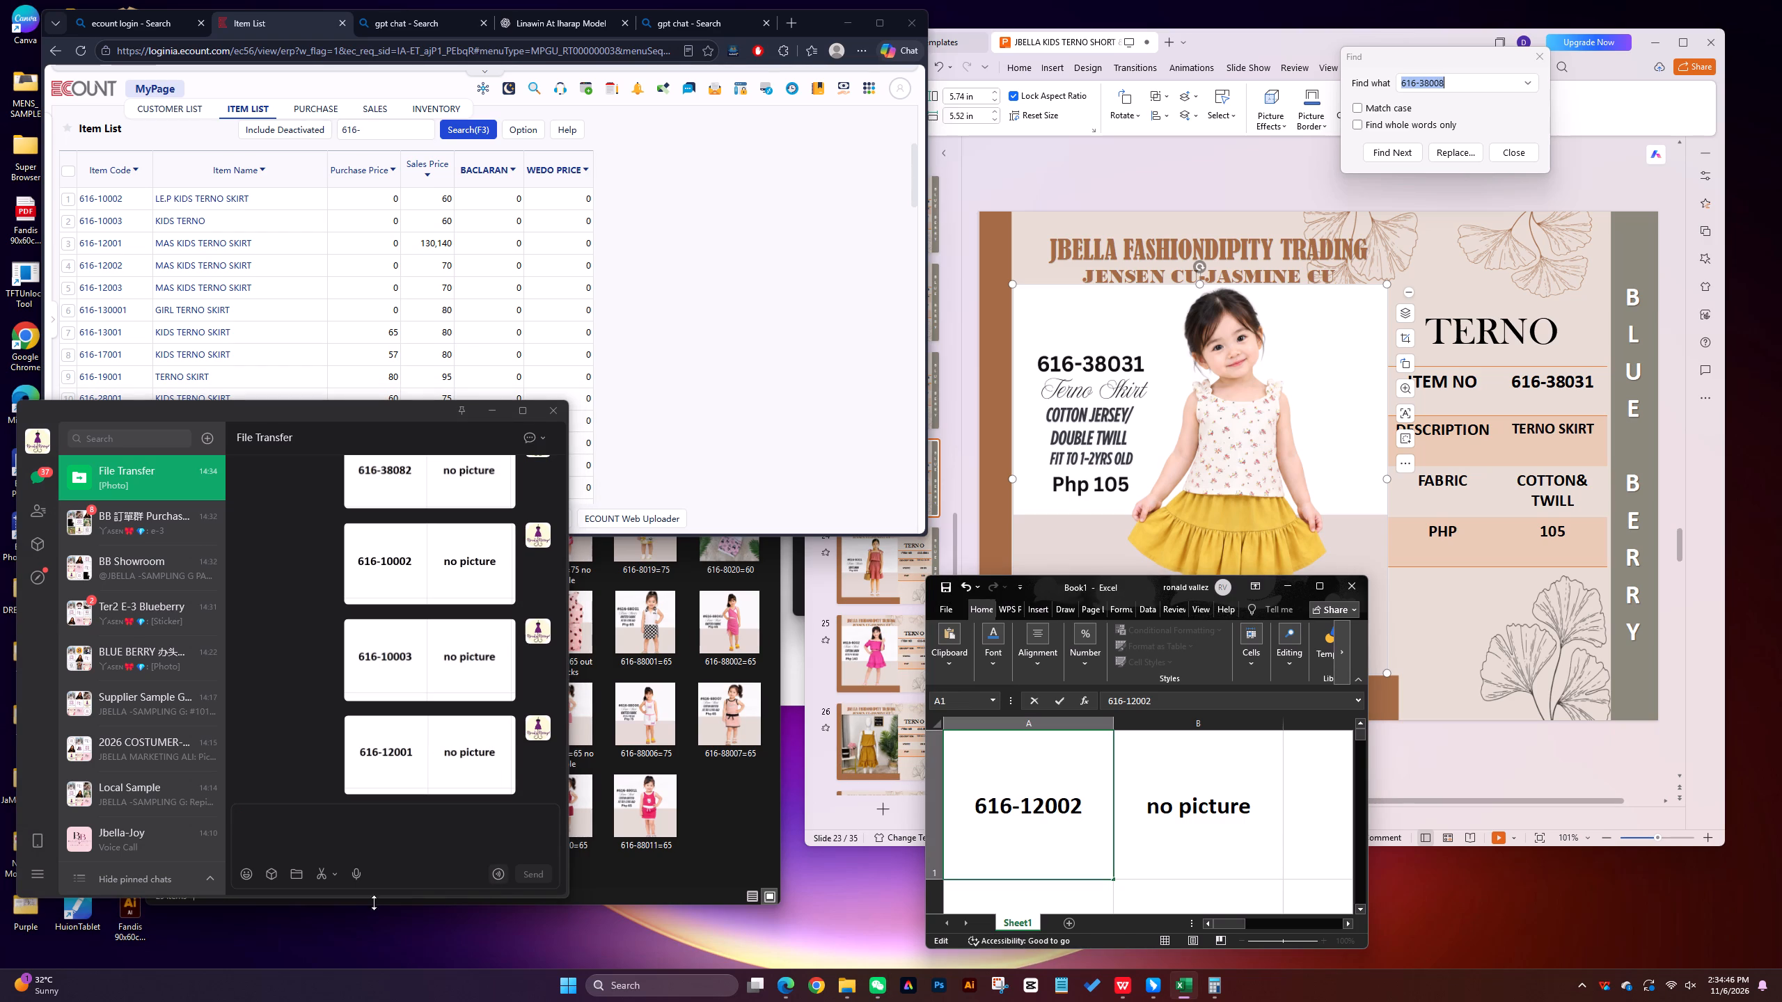
Send a screenshot of the Excel row "616-12002 no picture" to the File Transfer chat in WeChat.
left_click(319, 873)
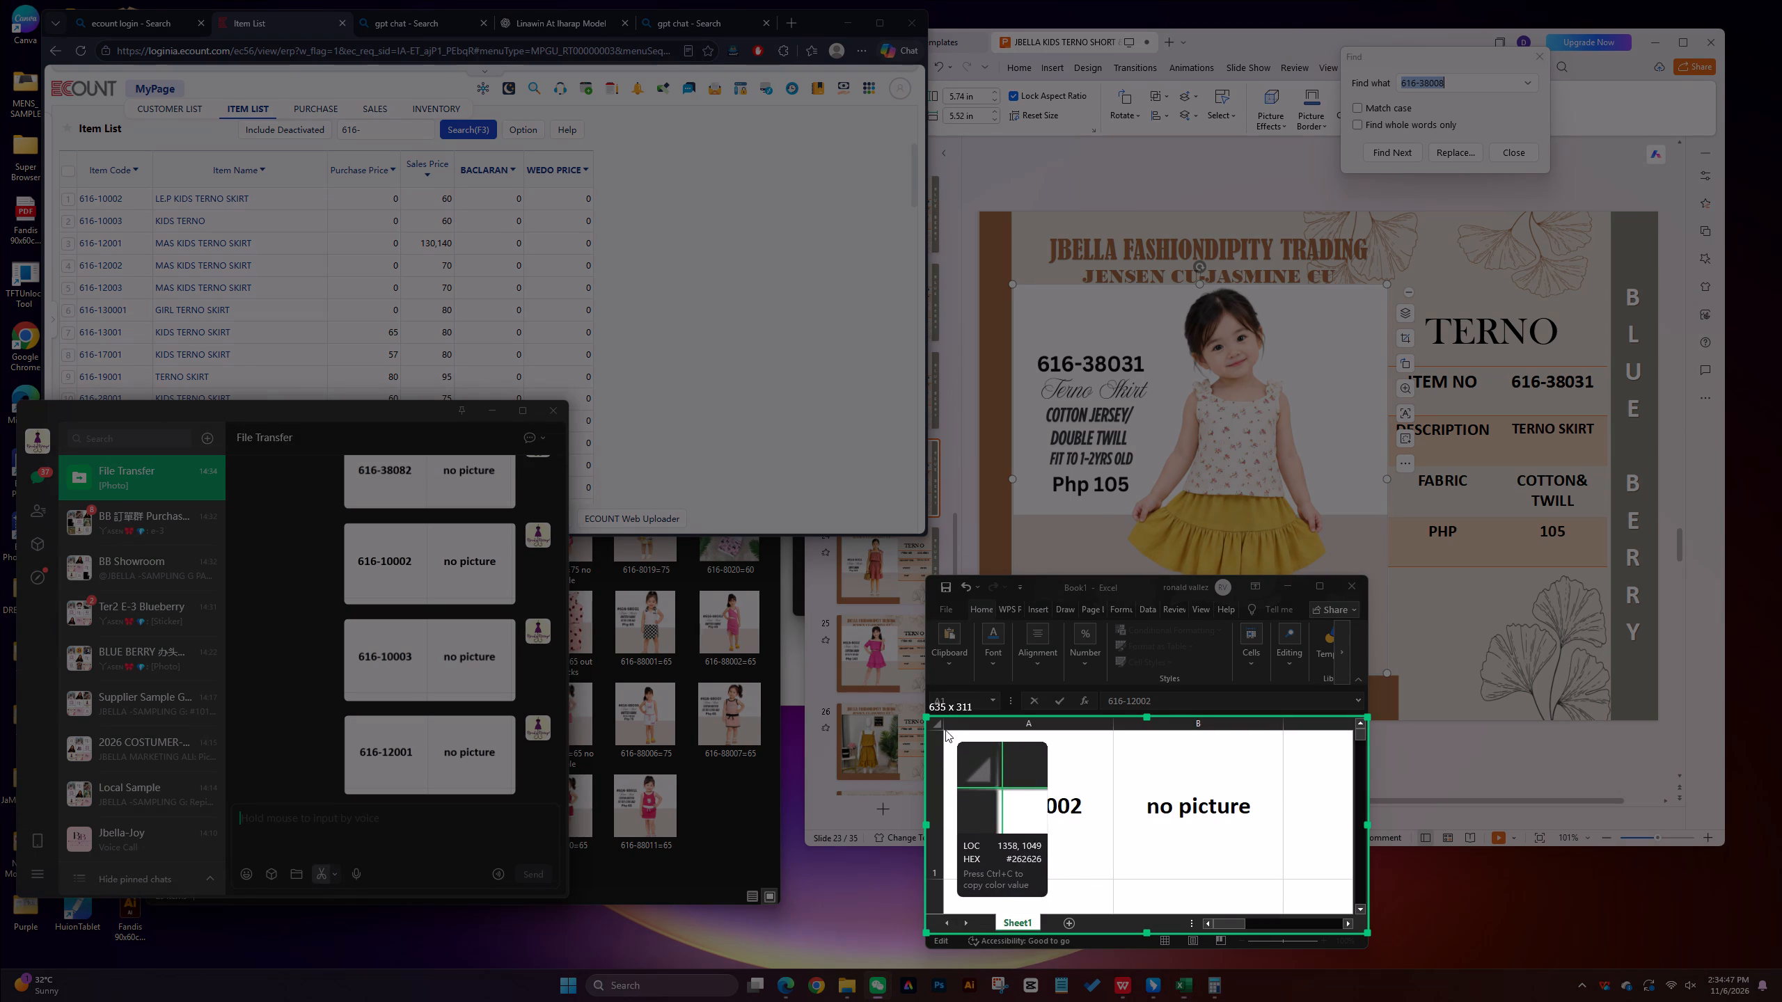
left_click_drag(945, 730, 1296, 891)
left_click(1269, 921)
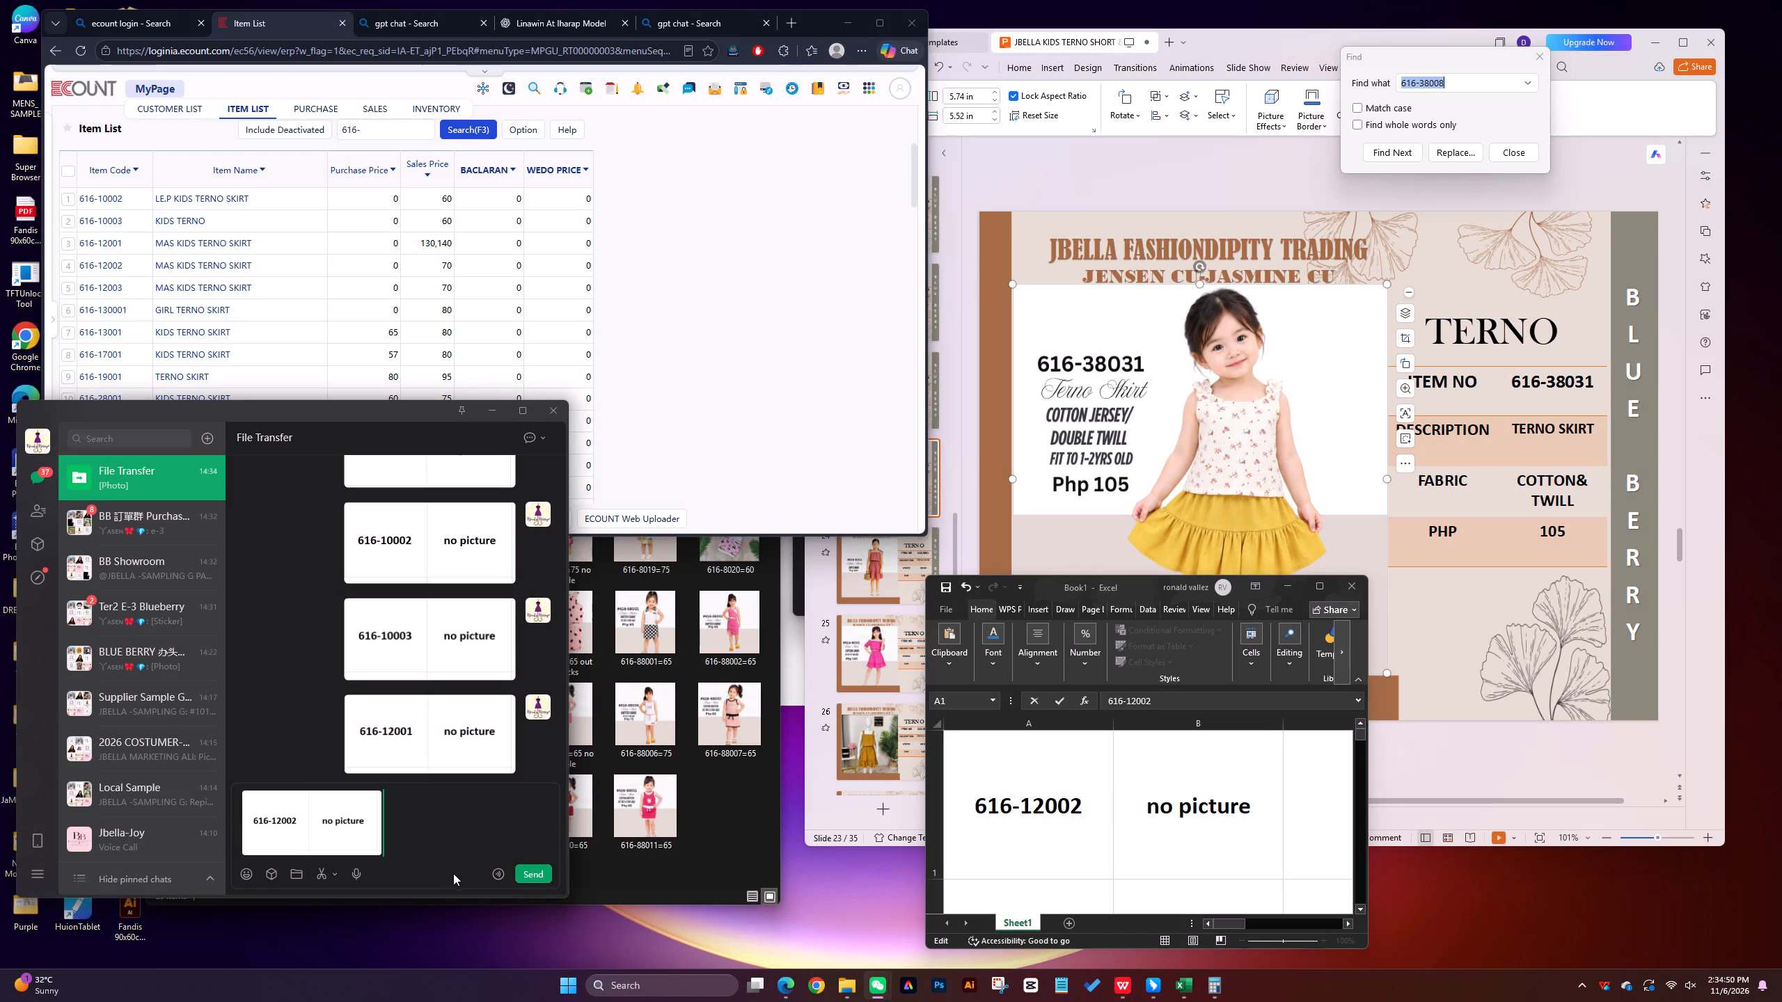
left_click_drag(510, 868, 523, 867)
left_click(526, 871)
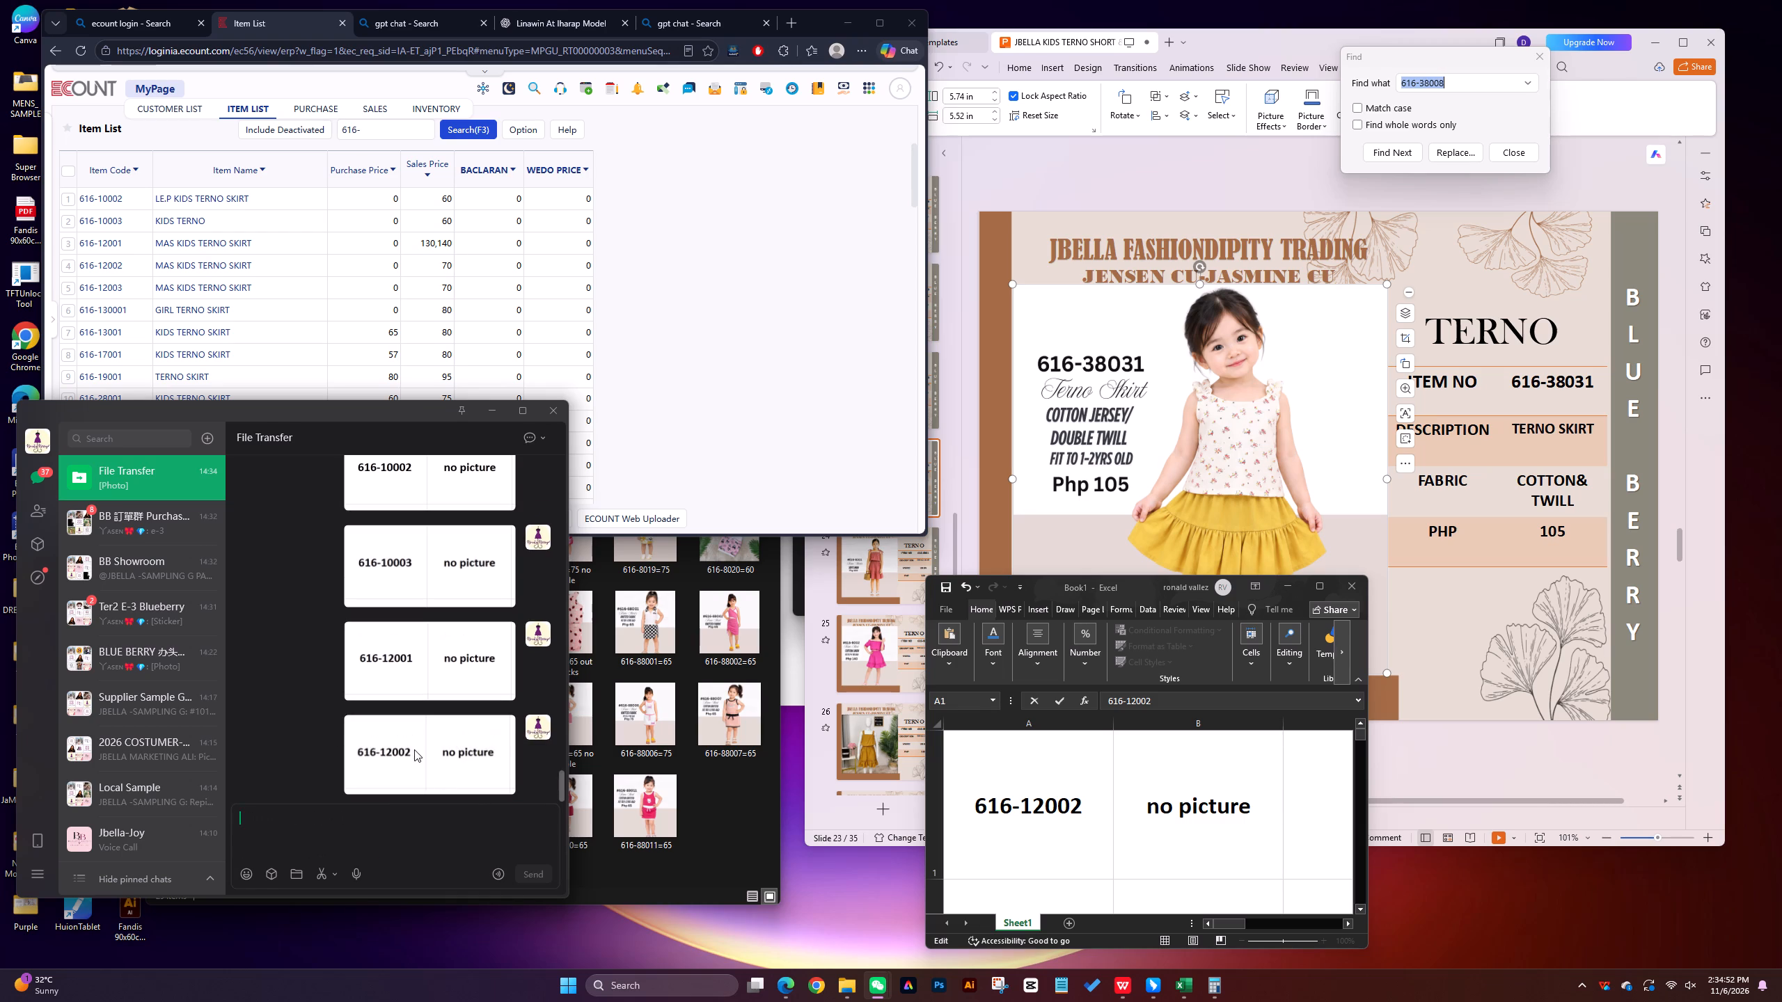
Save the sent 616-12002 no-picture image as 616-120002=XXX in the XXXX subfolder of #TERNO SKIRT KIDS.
right_click(414, 749)
left_click(462, 923)
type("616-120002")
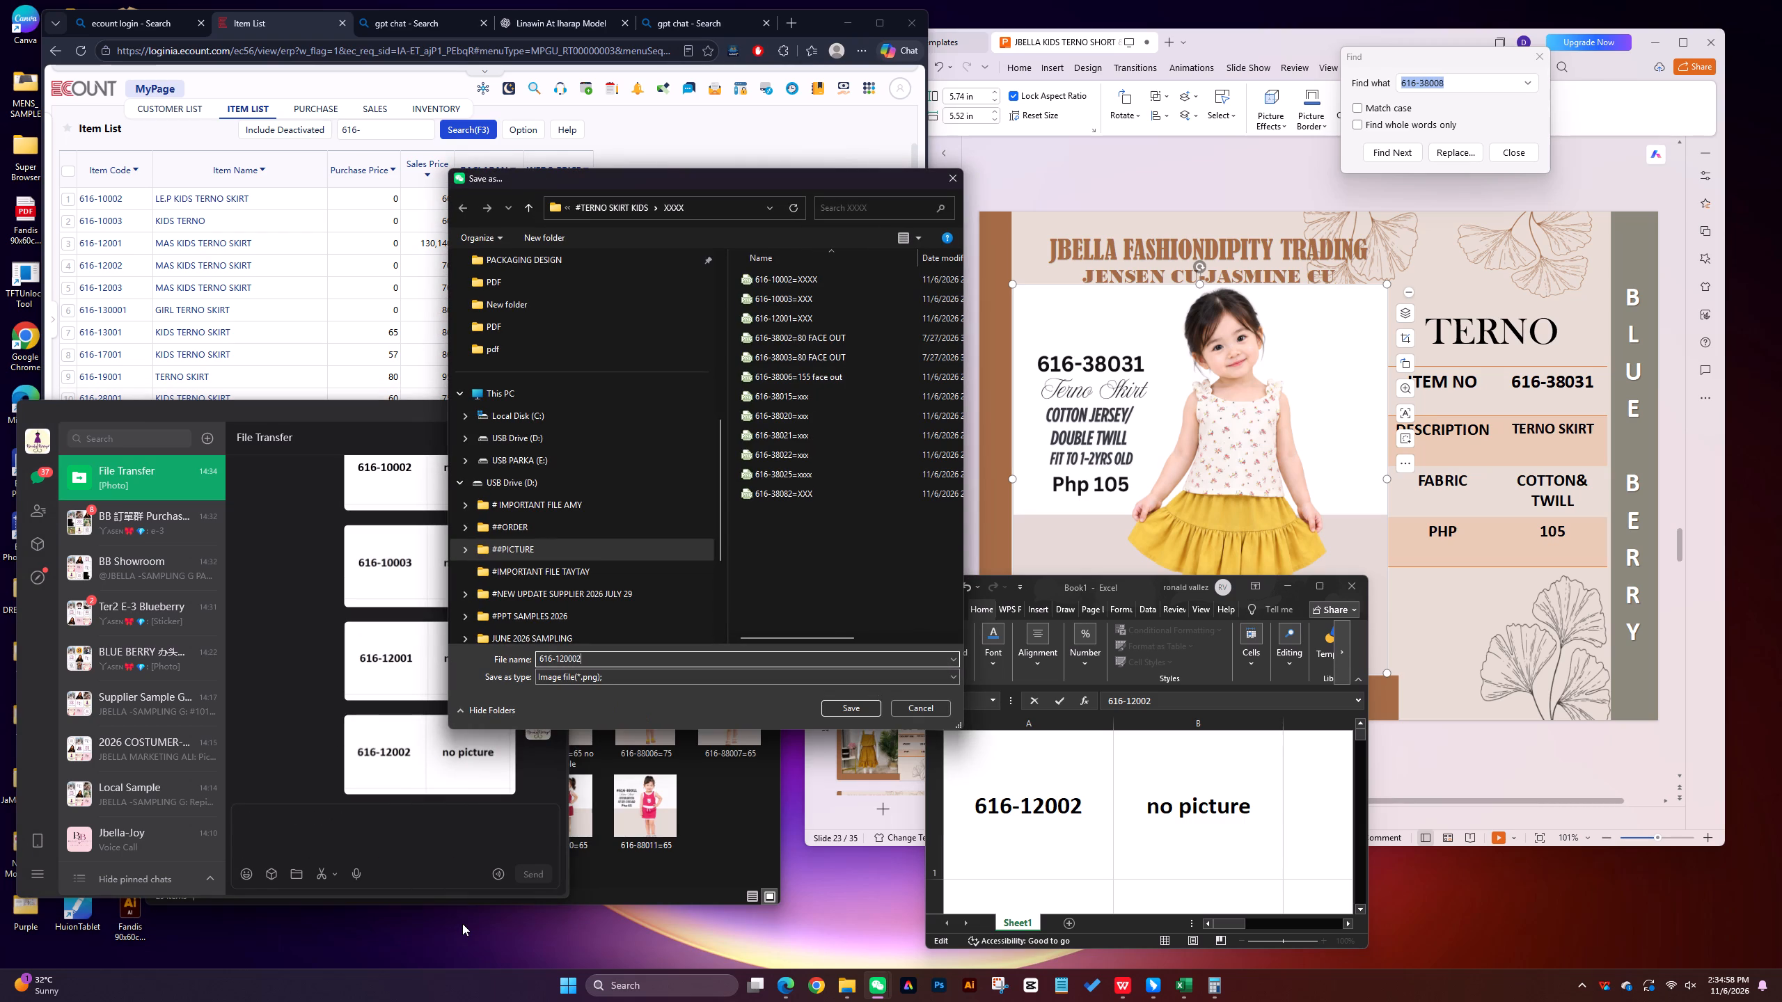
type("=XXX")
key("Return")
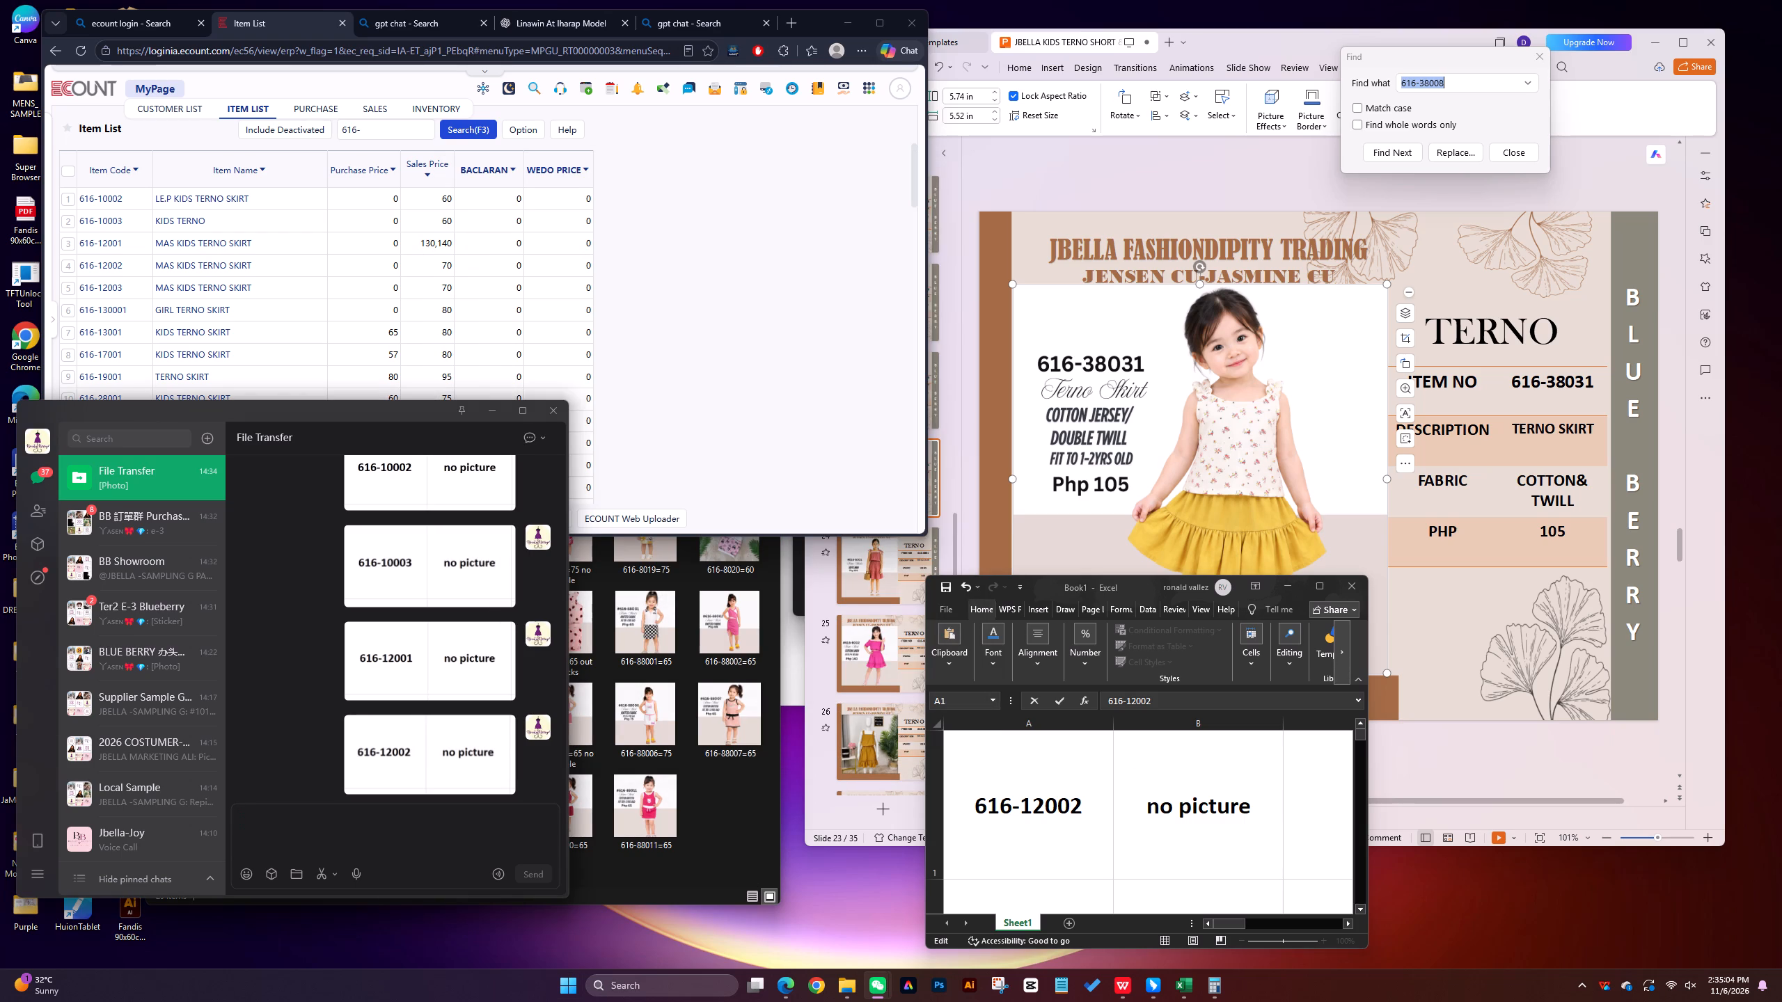
Change the item number in cell A1 of the Excel no-picture sheet to 616-12003.
left_click(1093, 809)
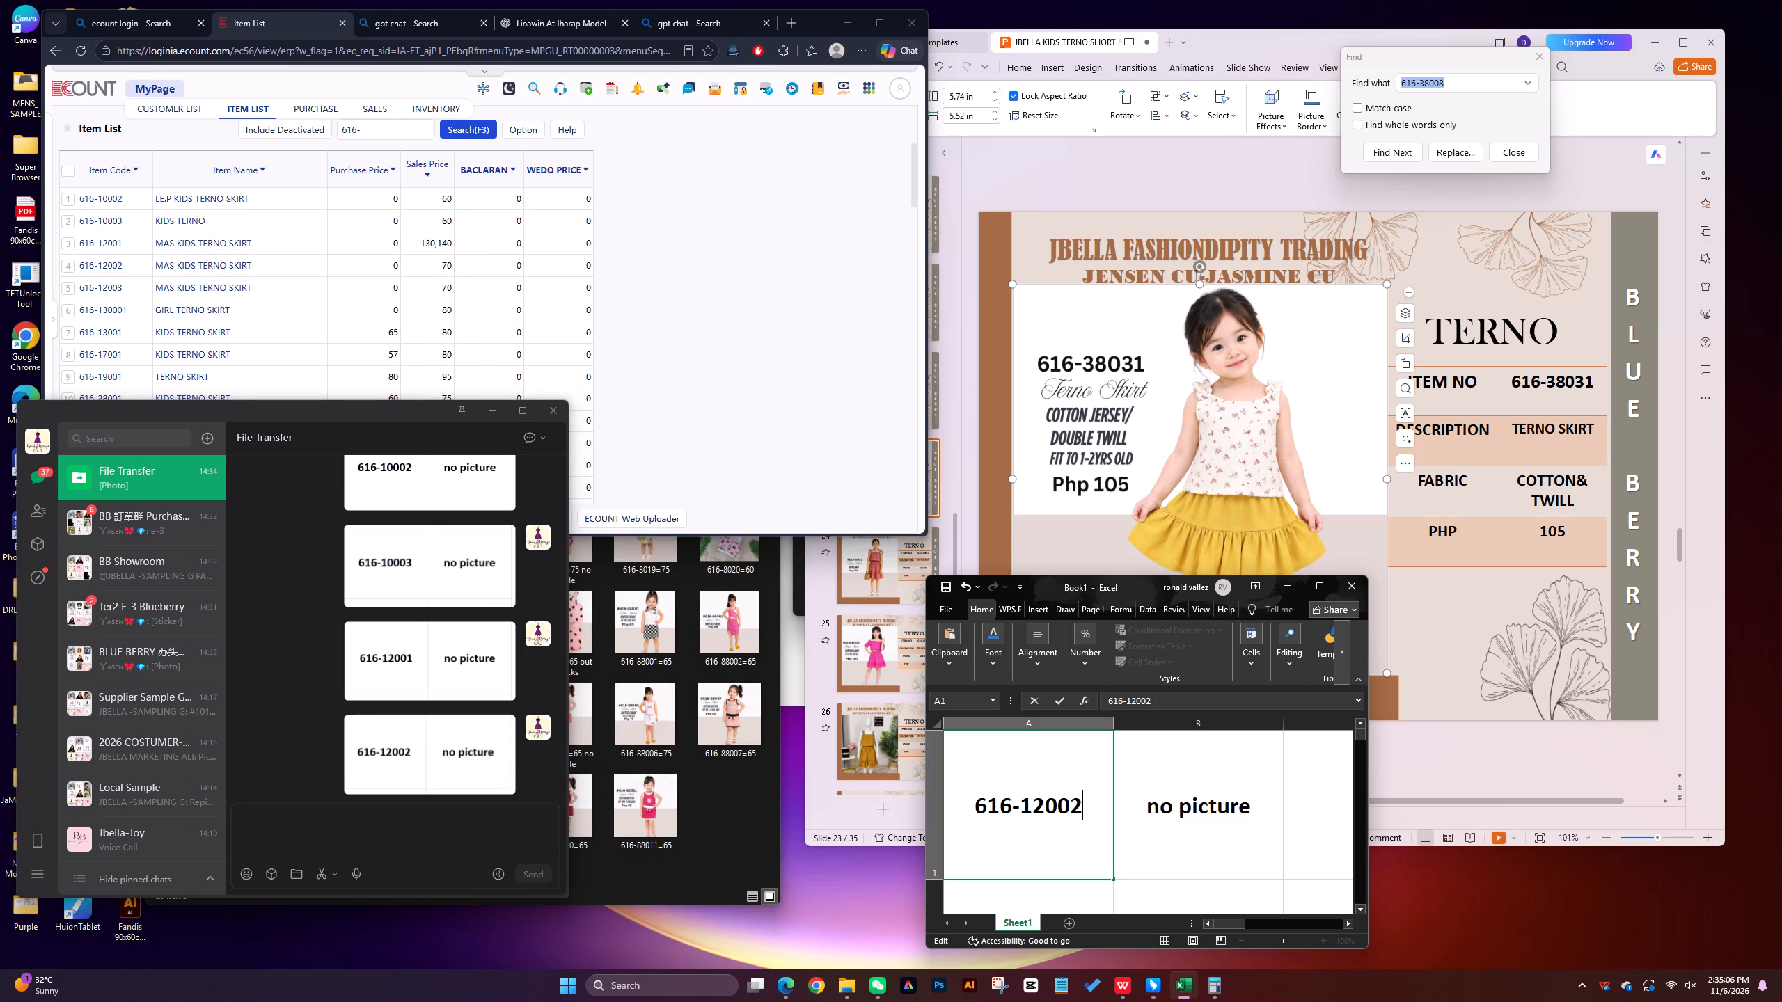
key("BackSpace")
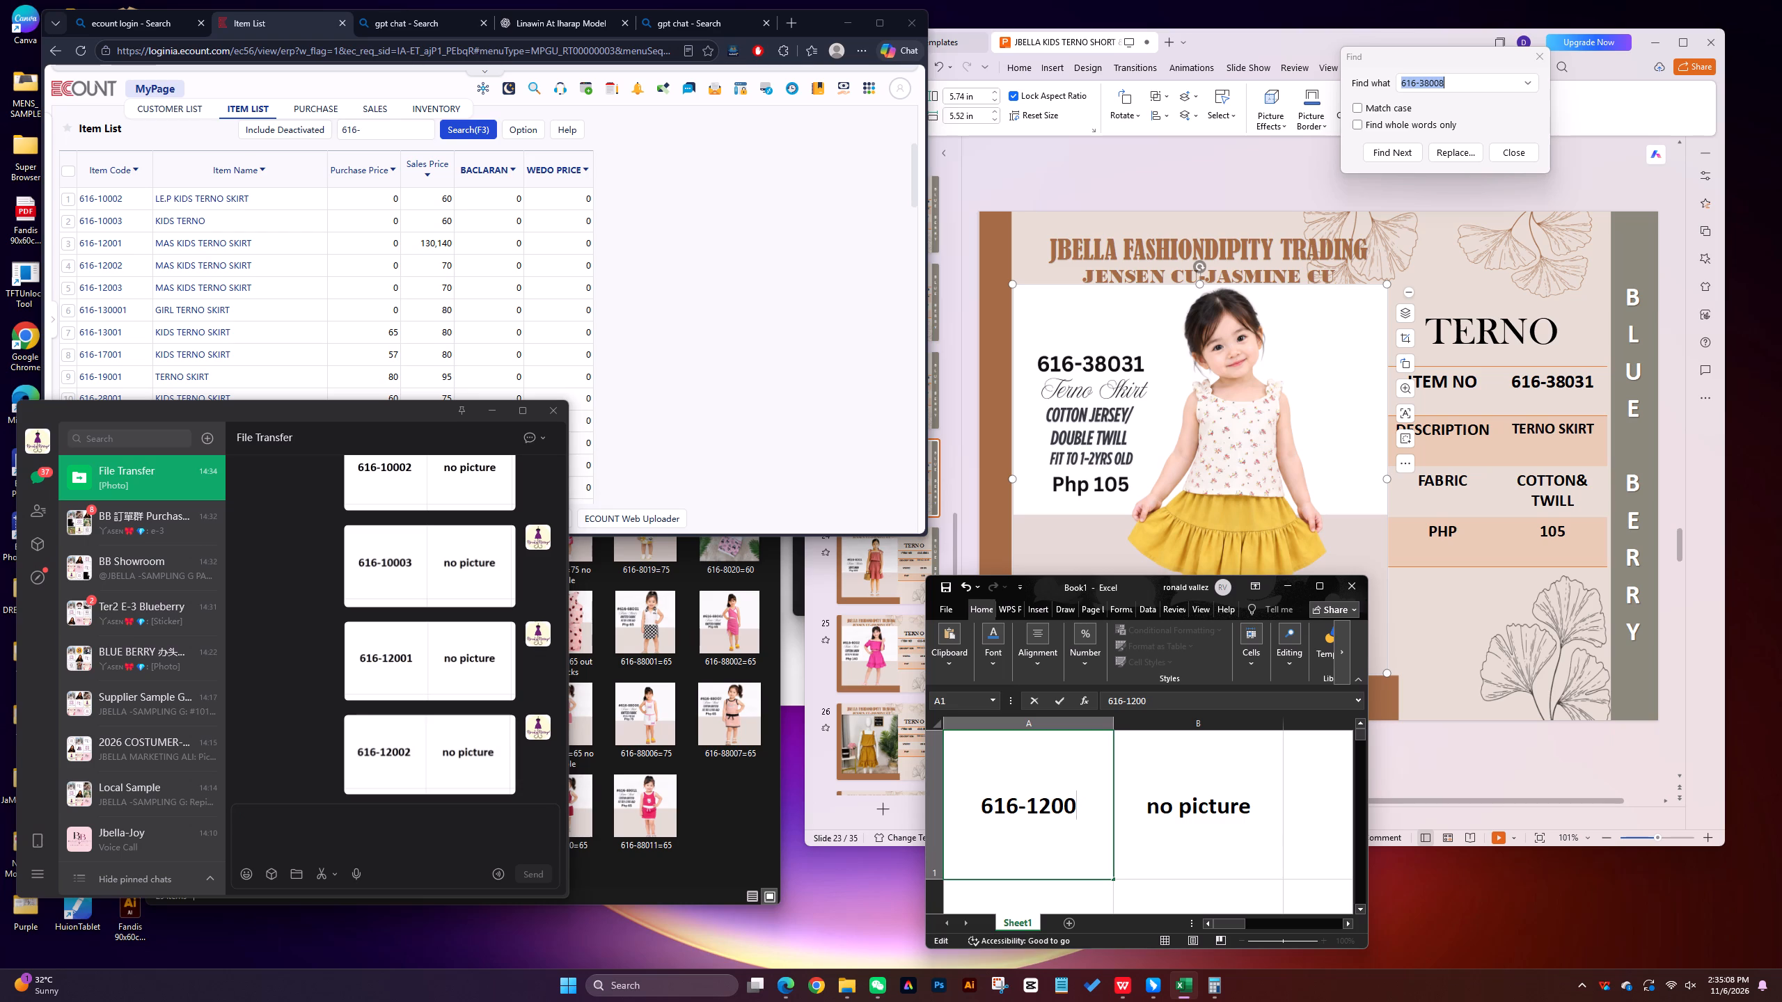
key("3")
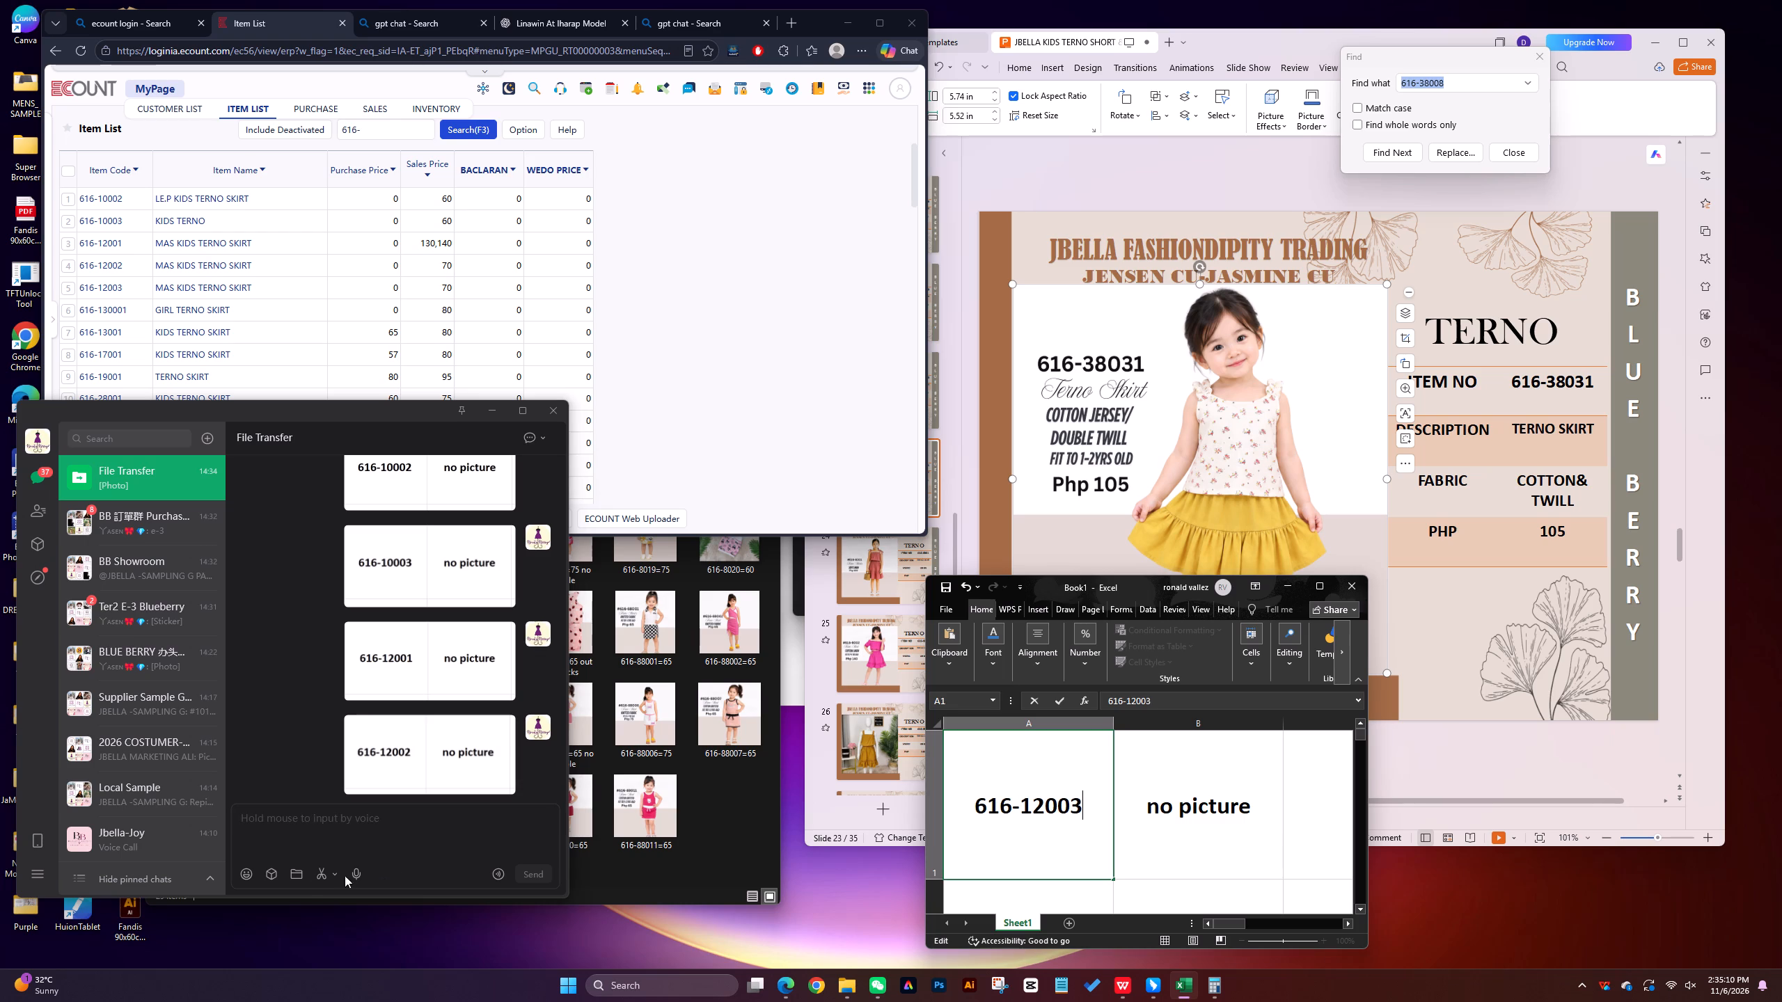
Send a screenshot of the Excel row "616-12003 no picture" to the File Transfer chat in WeChat.
left_click(317, 875)
left_click_drag(946, 733, 1293, 890)
left_click(1277, 915)
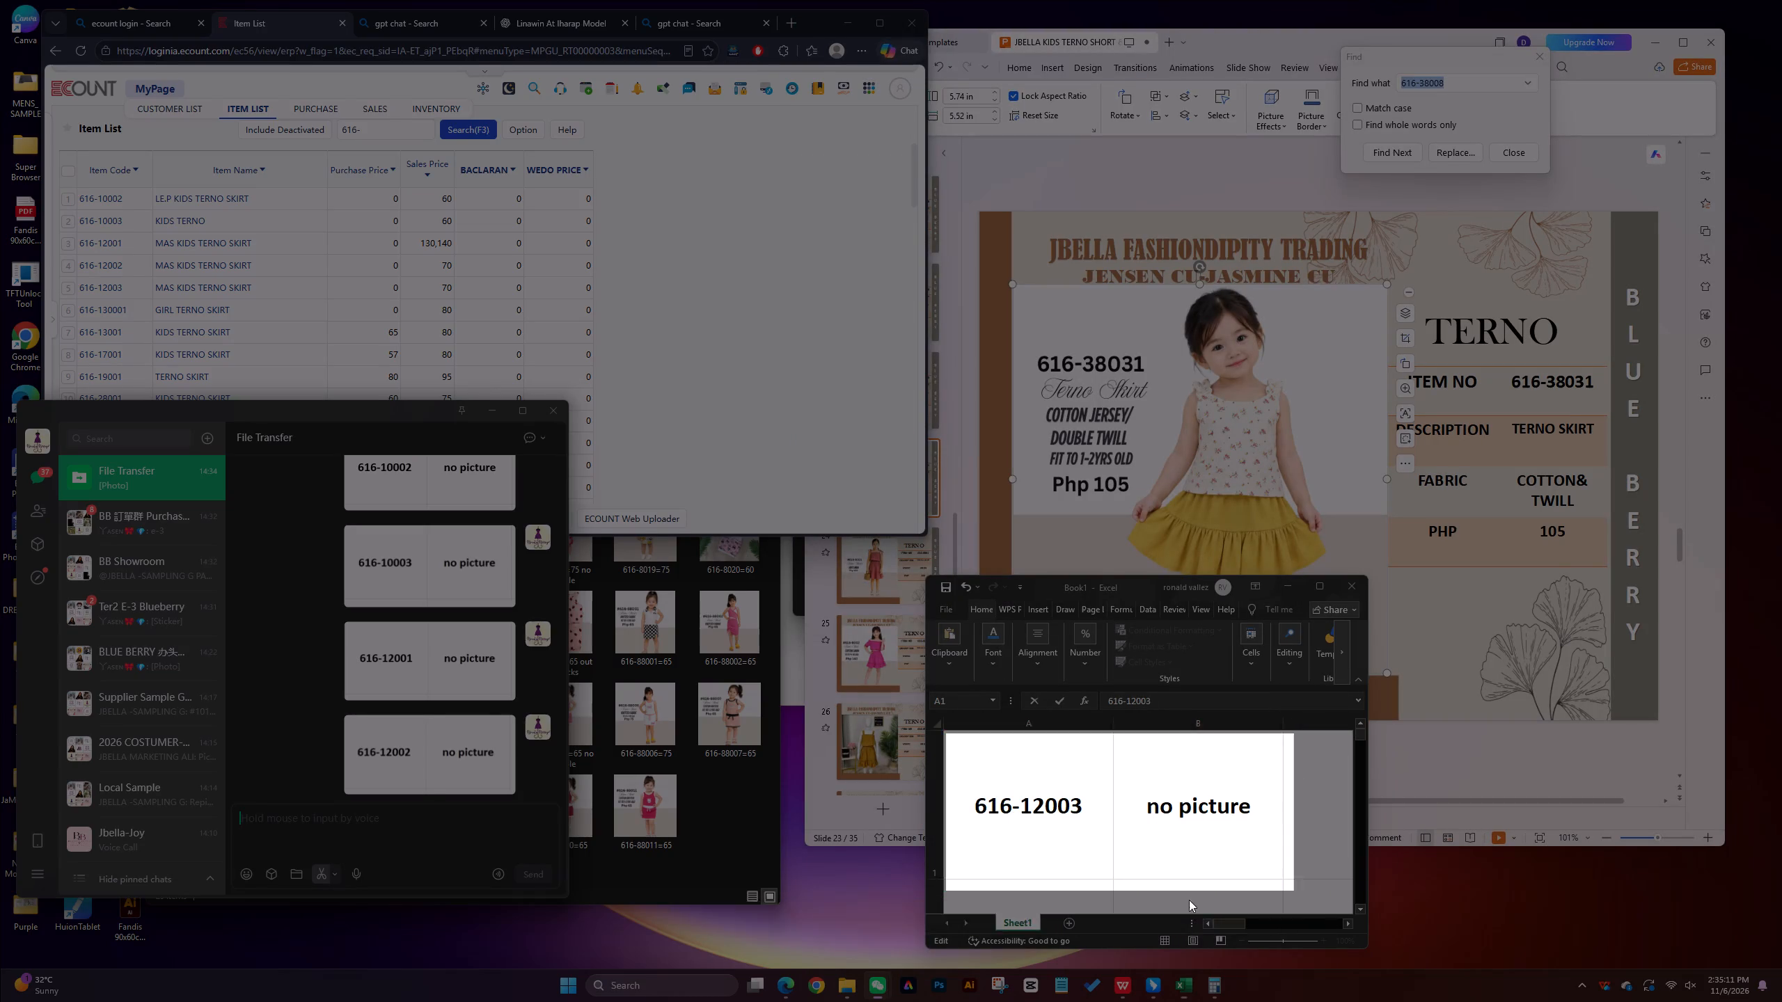
left_click(534, 872)
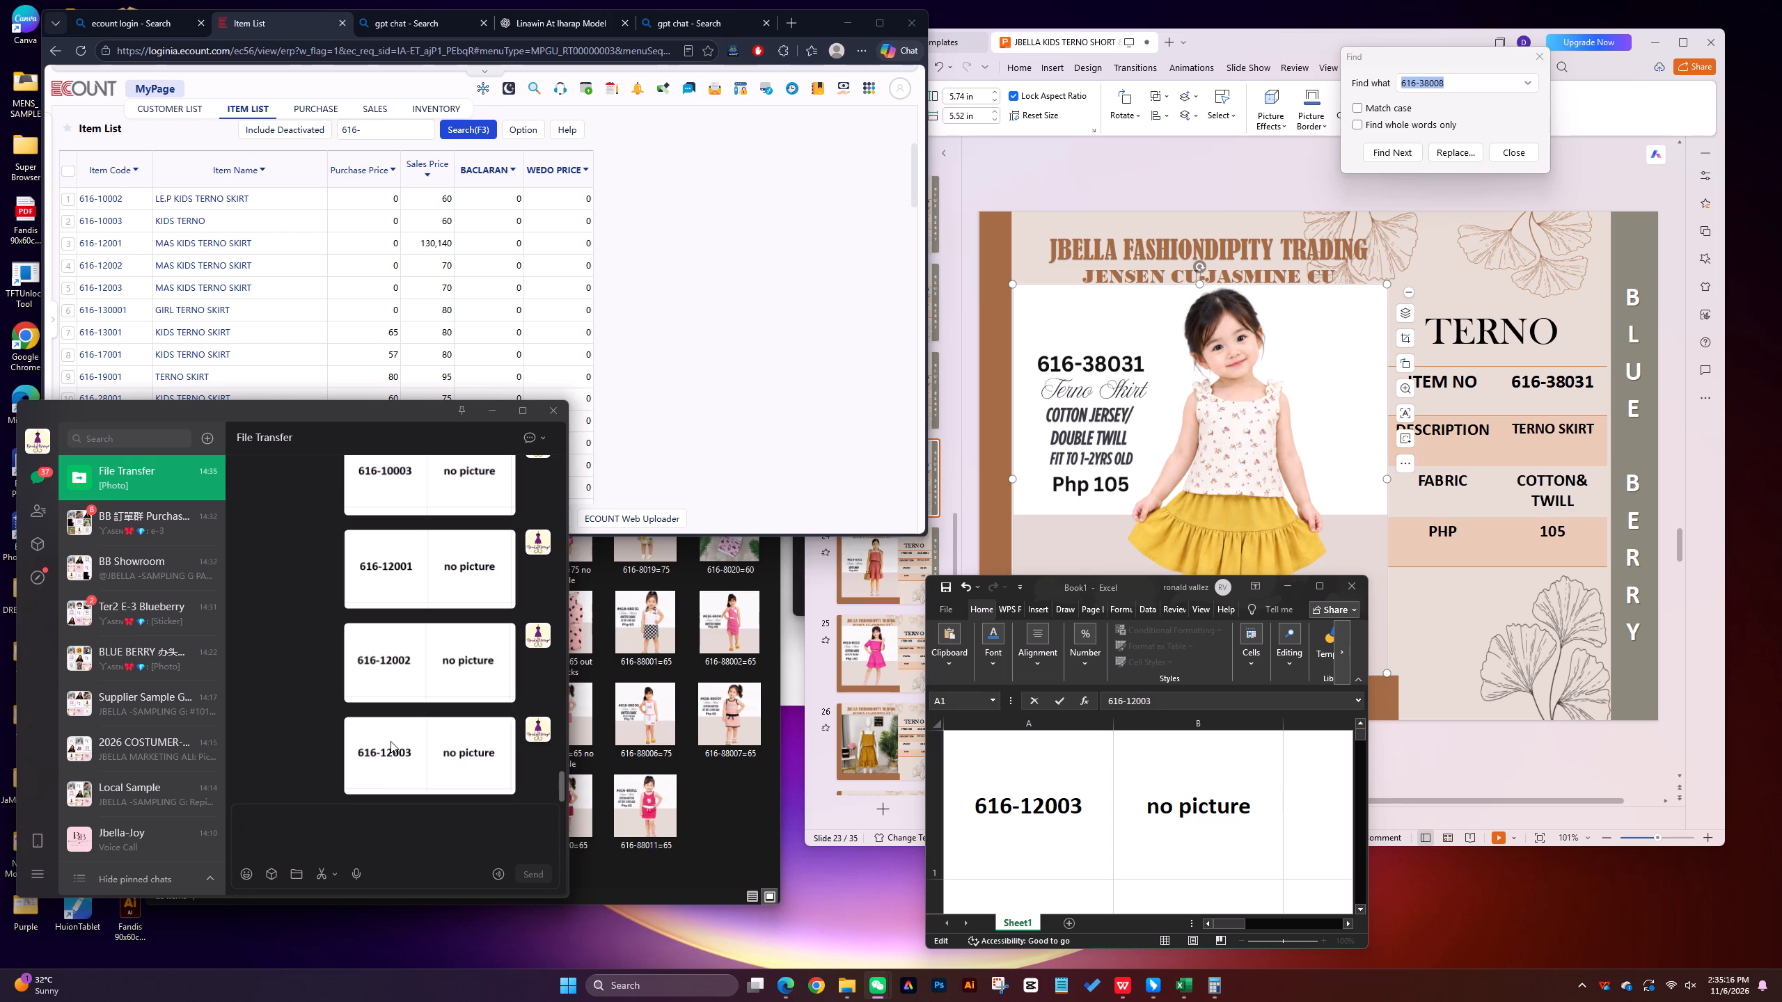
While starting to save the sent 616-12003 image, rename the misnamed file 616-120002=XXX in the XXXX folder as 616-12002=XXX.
right_click(391, 741)
left_click(439, 925)
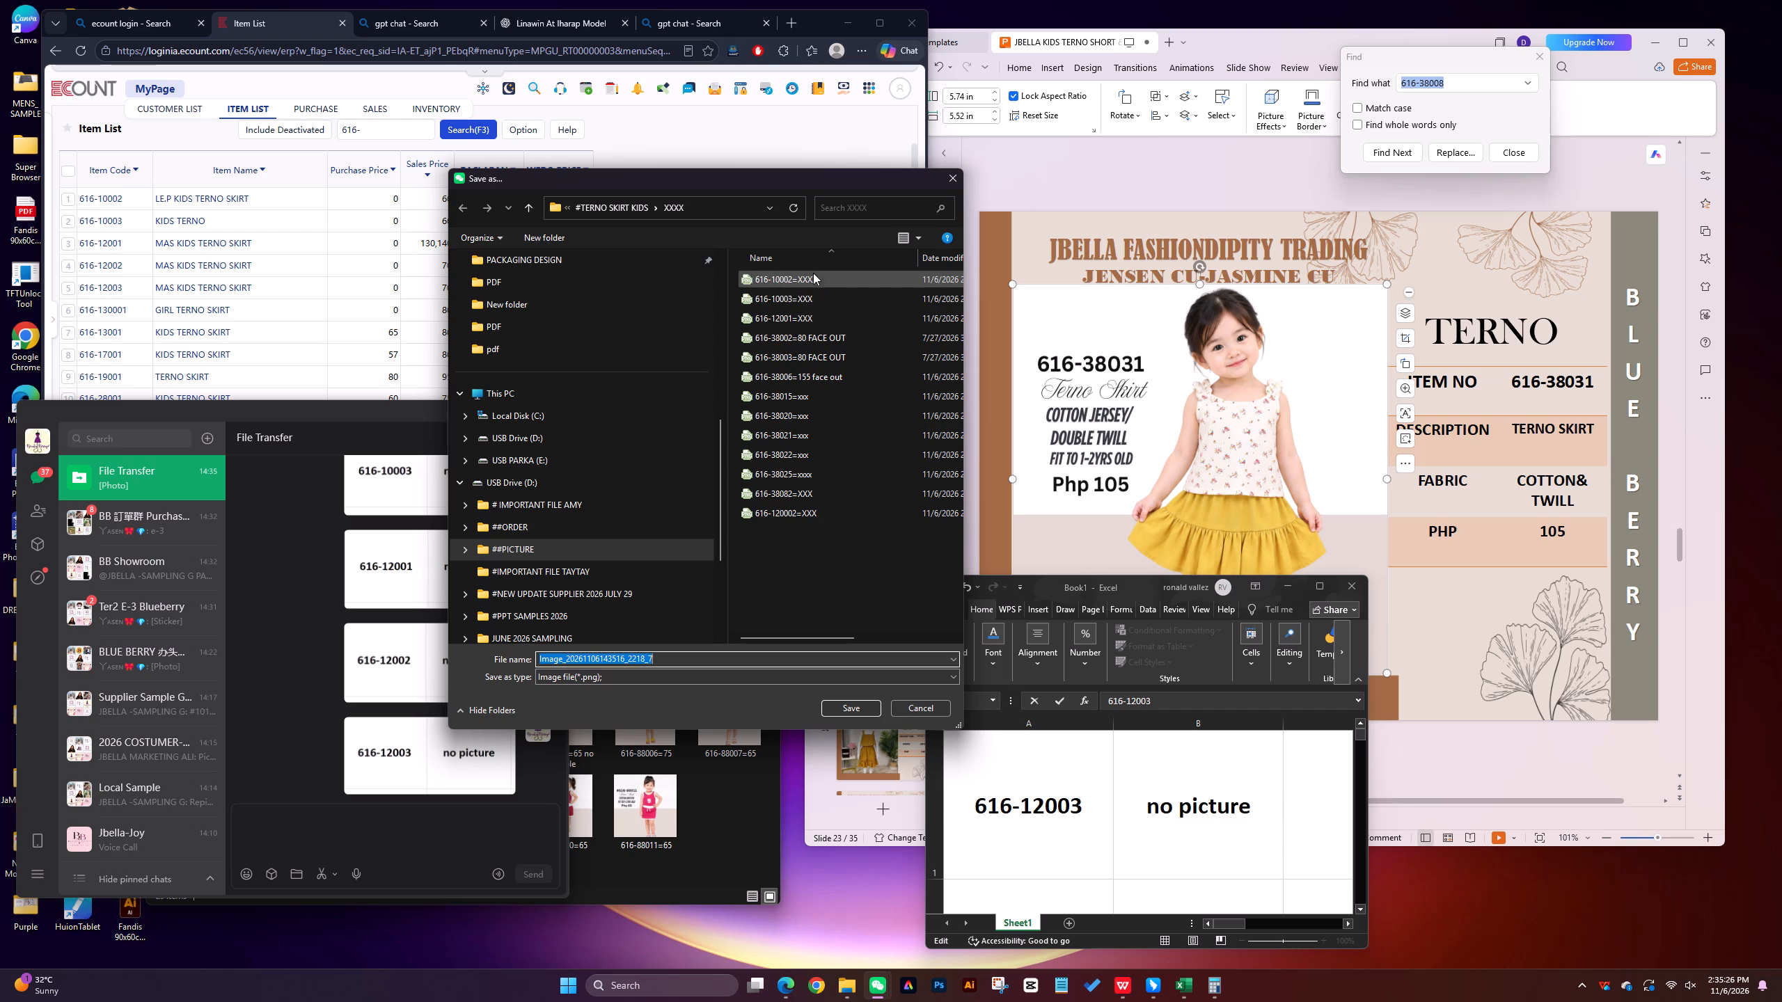
scroll(796, 289, "up", 1)
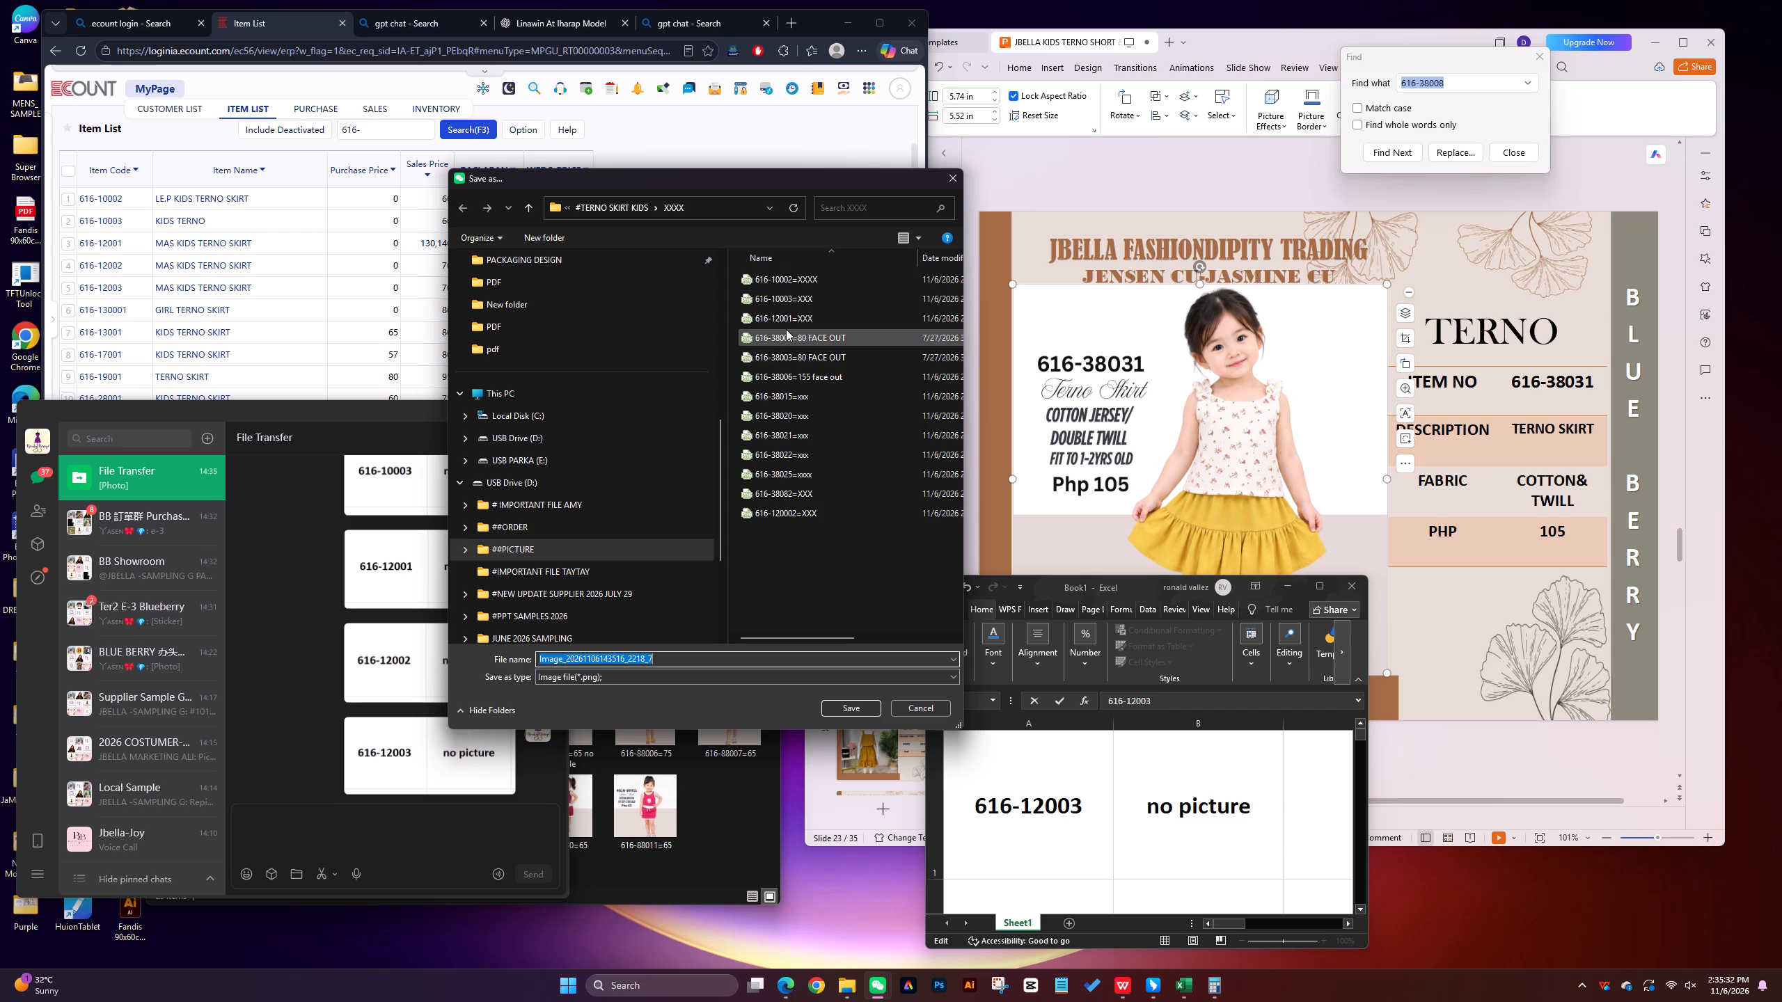
right_click(795, 512)
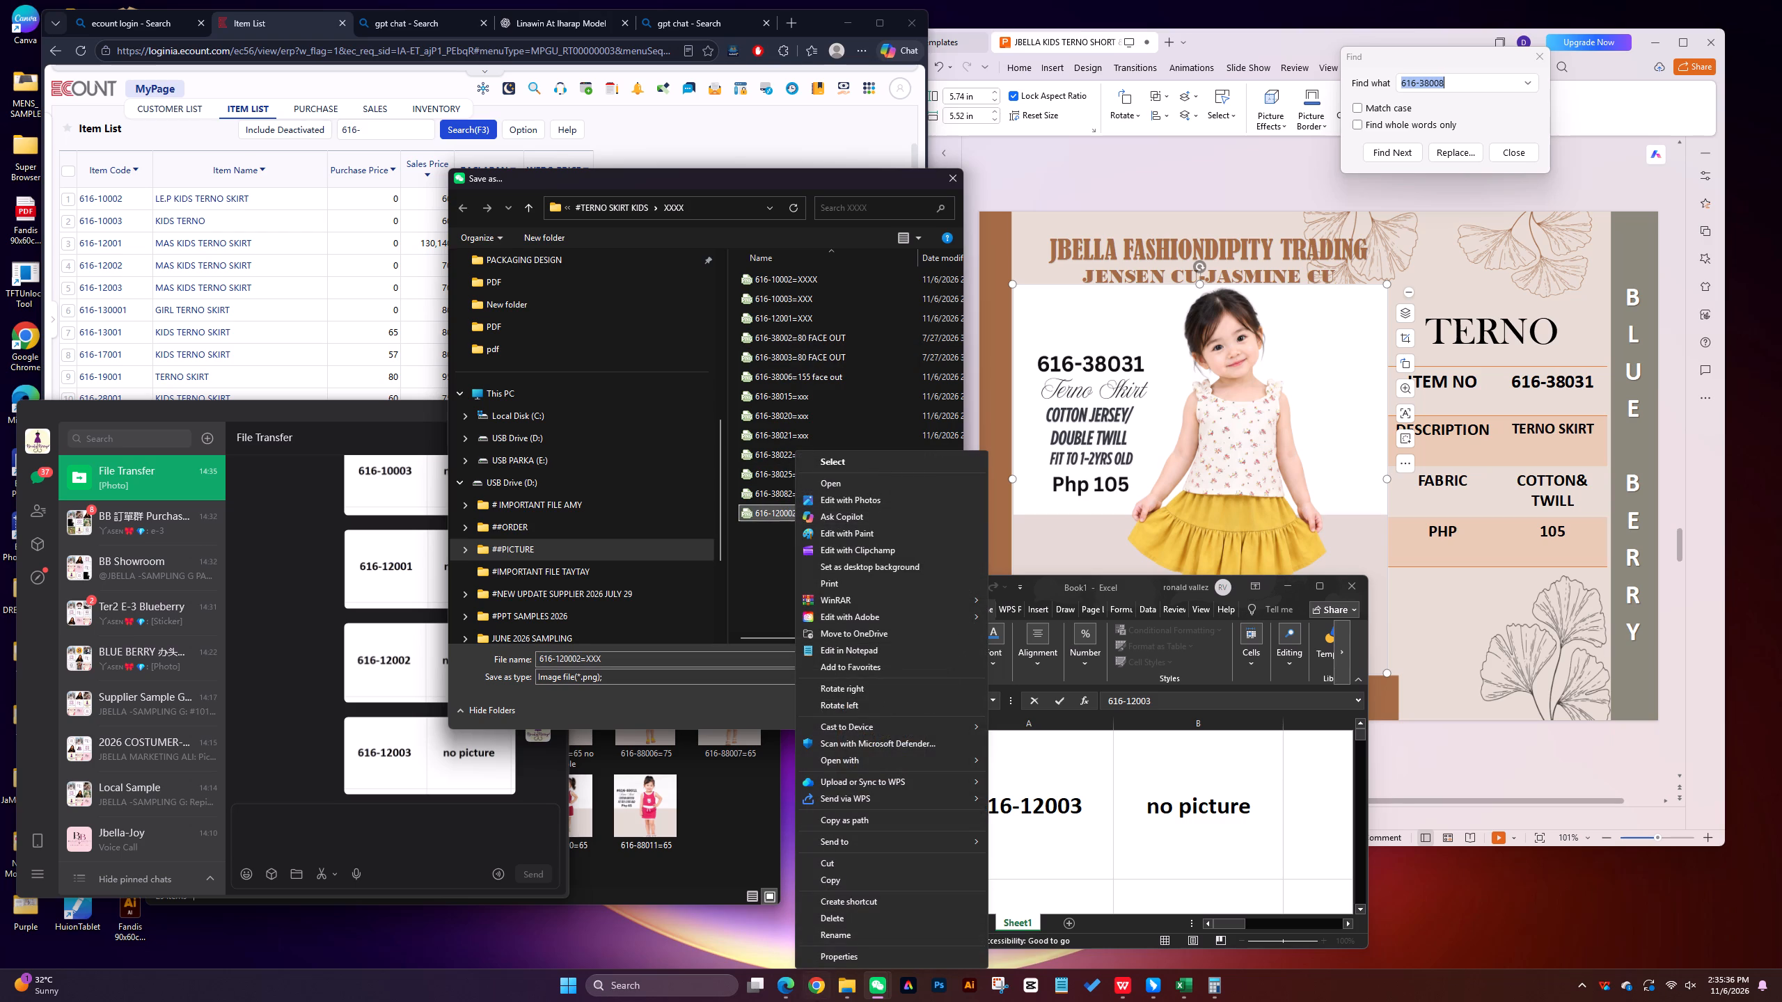
left_click(839, 940)
left_click(787, 509)
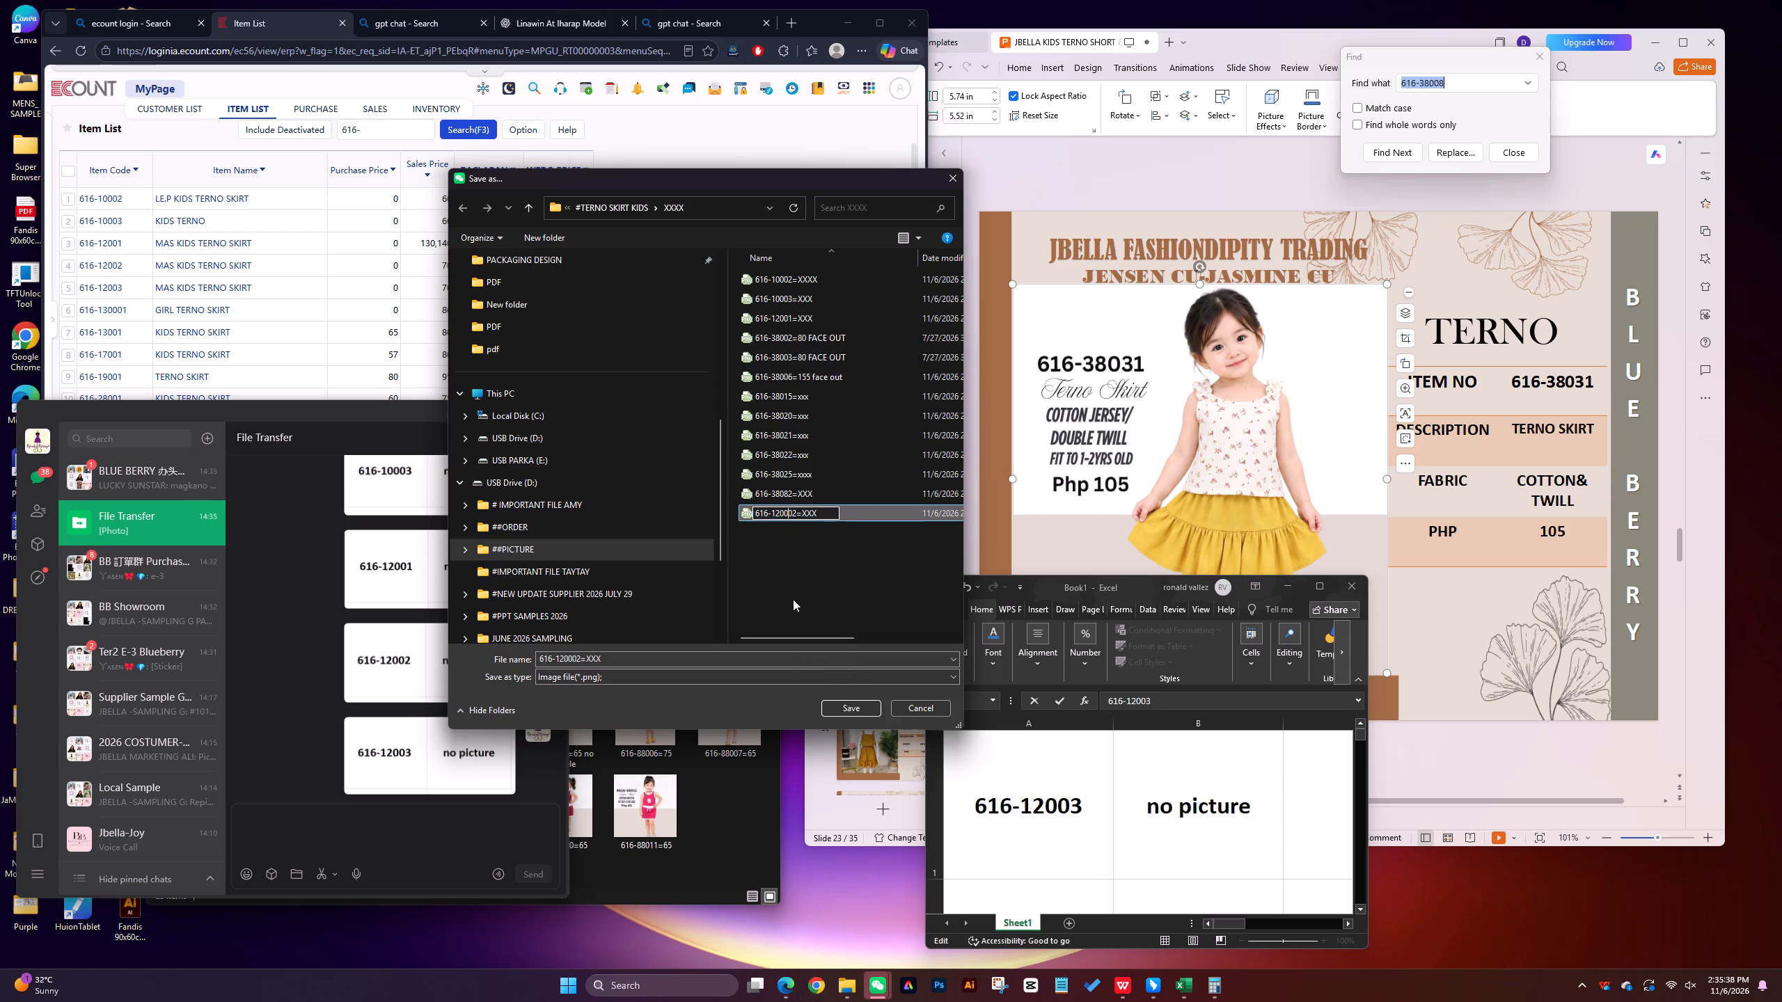
key("BackSpace")
left_click(793, 579)
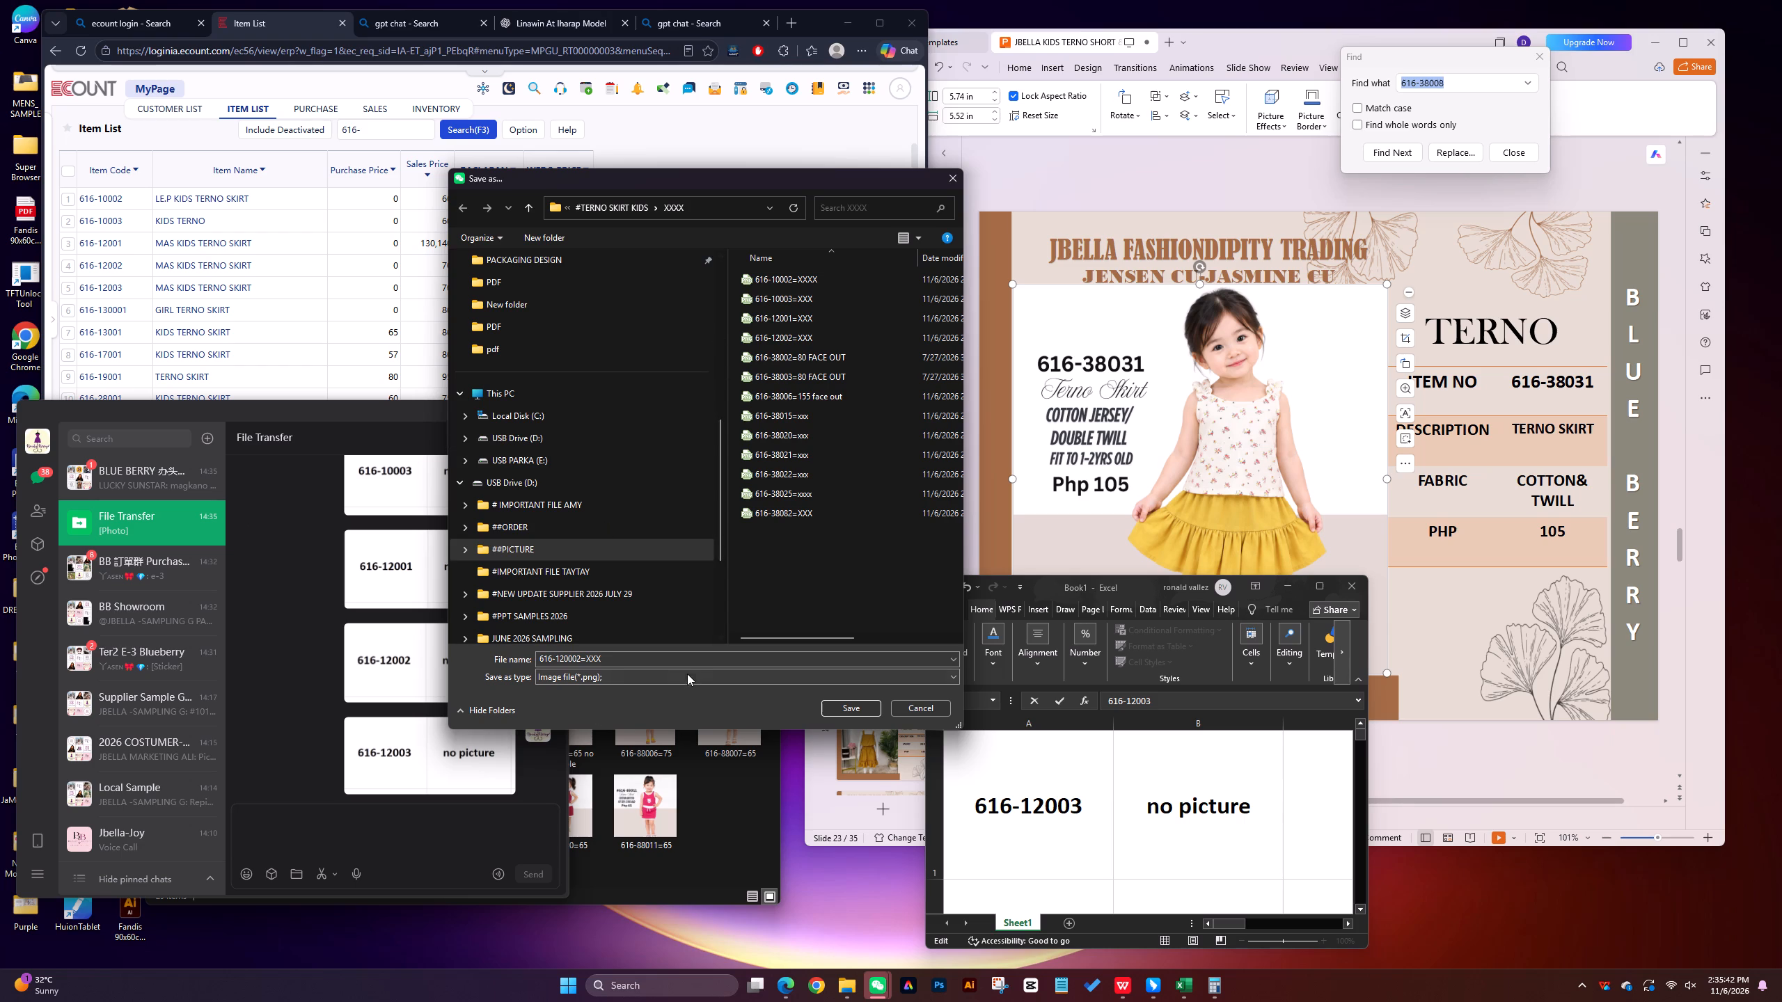
Save the sent 616-12003 no-picture image as 616-12003=XXX in the XXXX subfolder of #TERNO SKIRT KIDS.
left_click(579, 658)
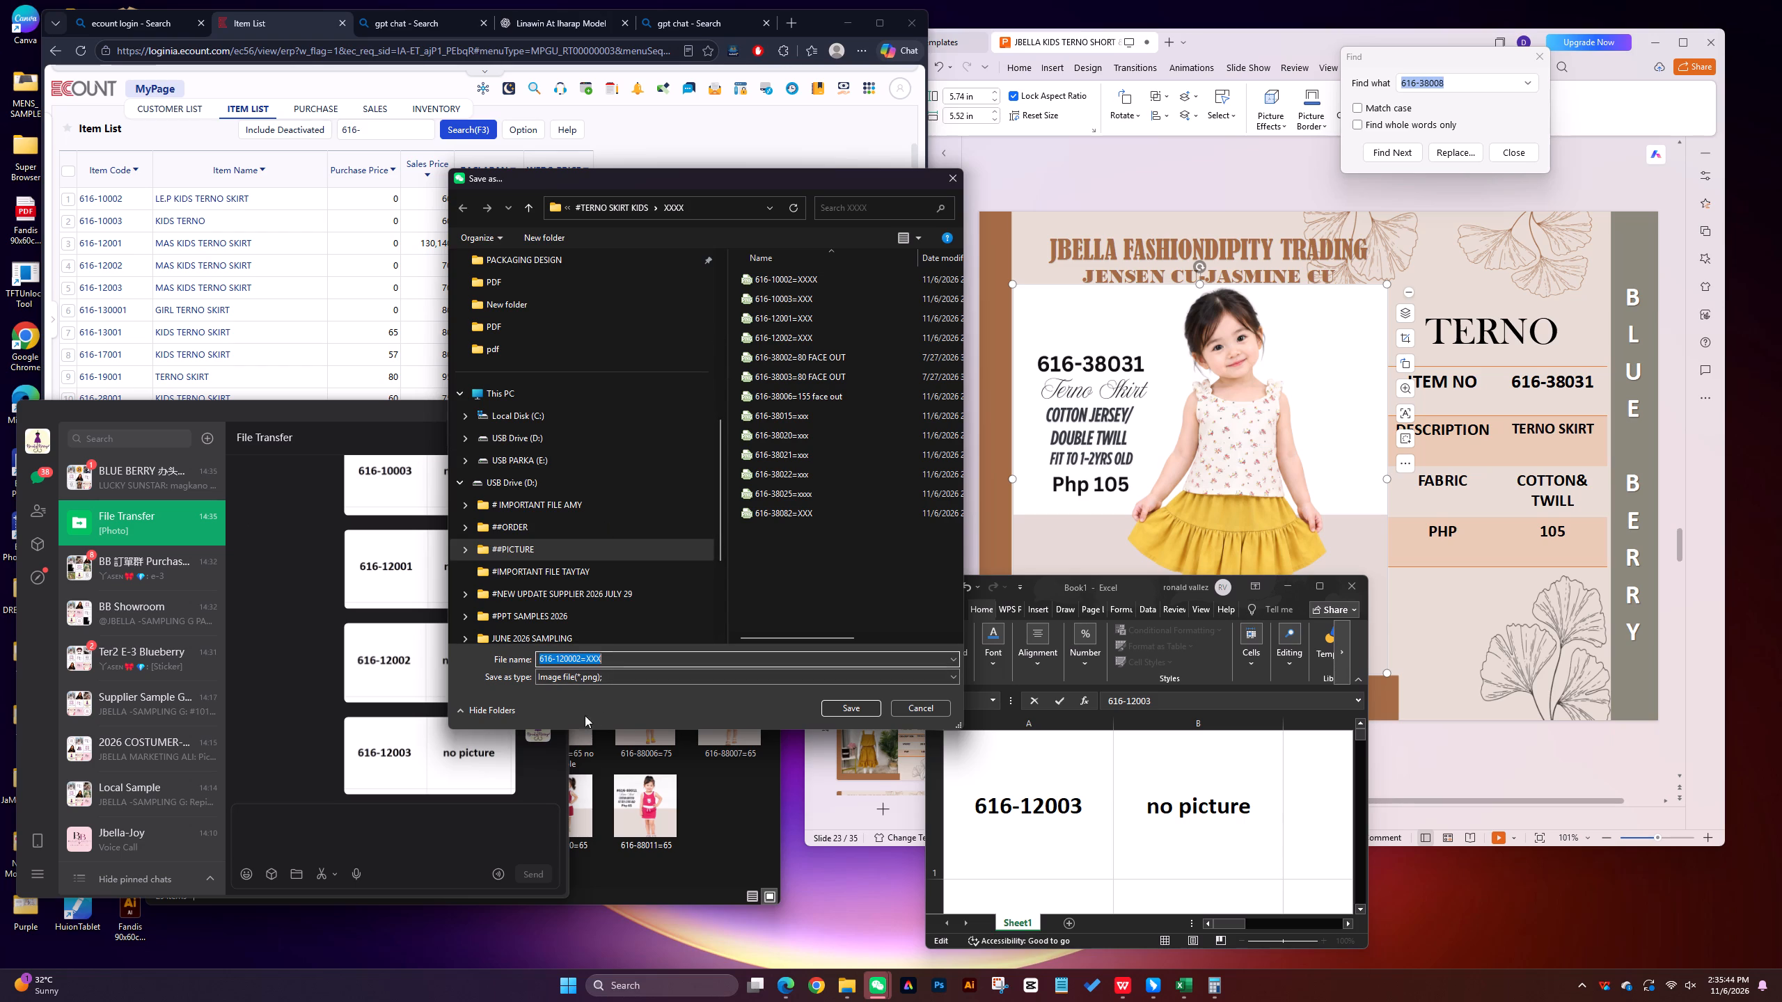
key("Left")
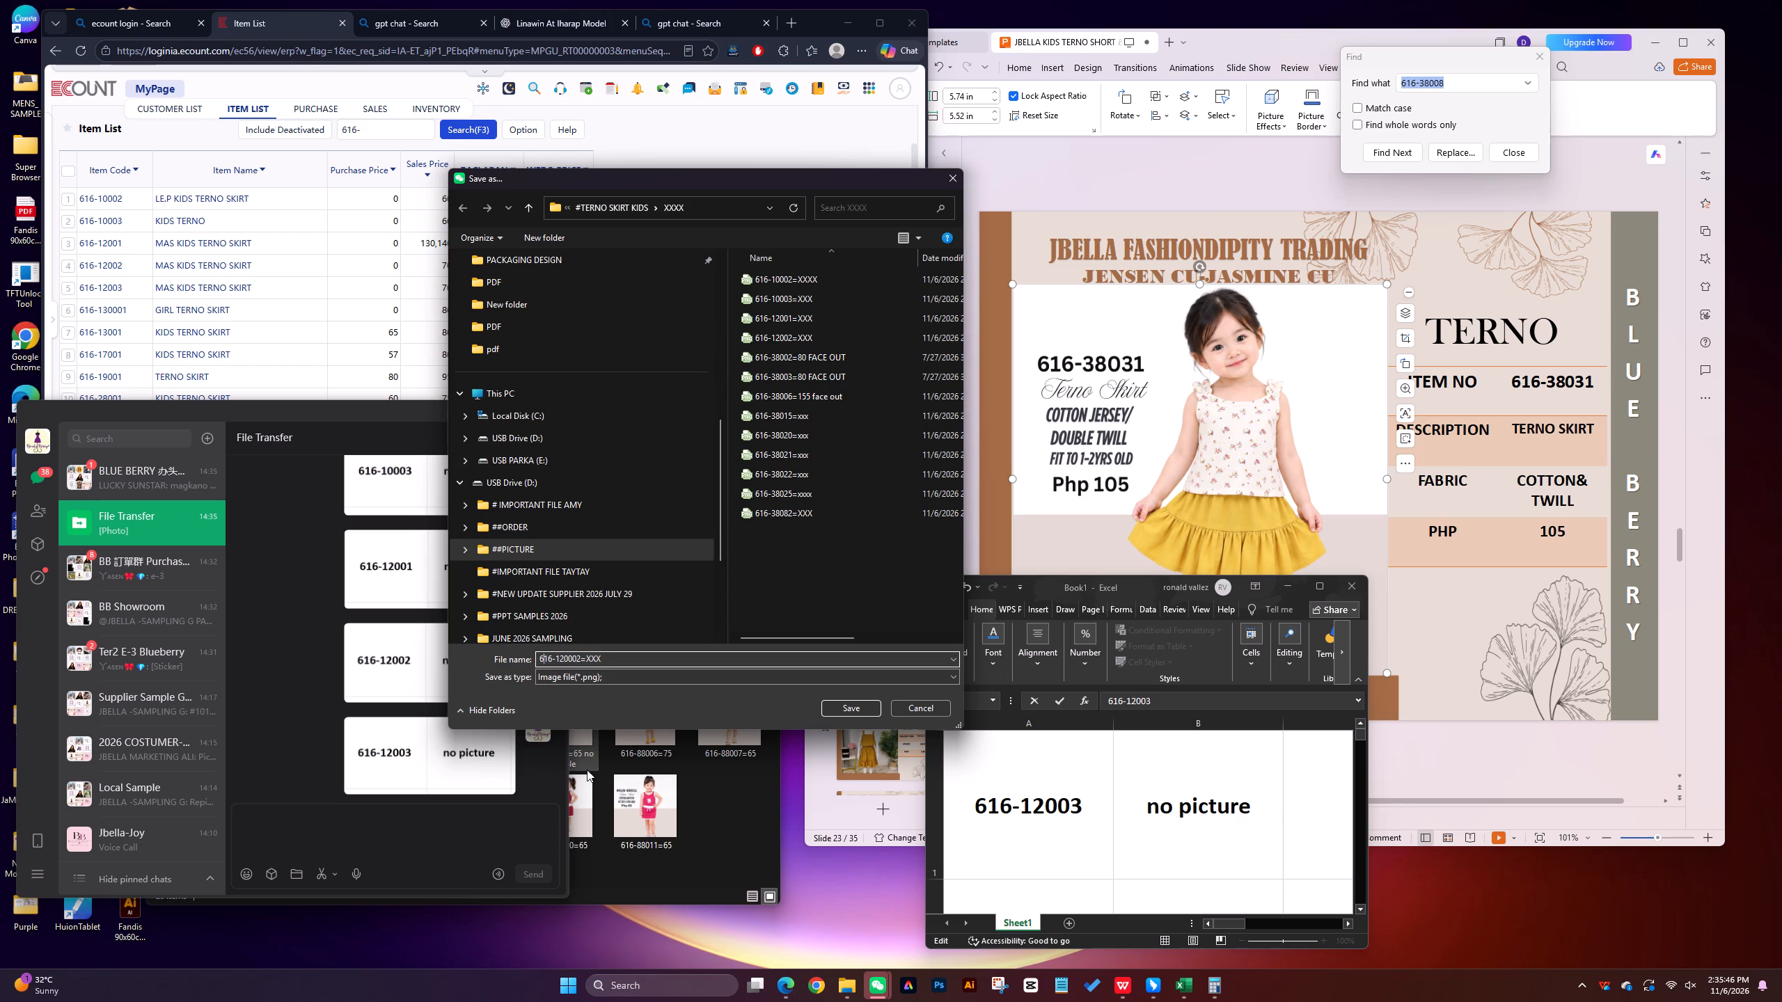
key("Right")
key("Right")
key("Right")
key("Right")
key("Right")
key("Right")
key("Right")
key("BackSpace")
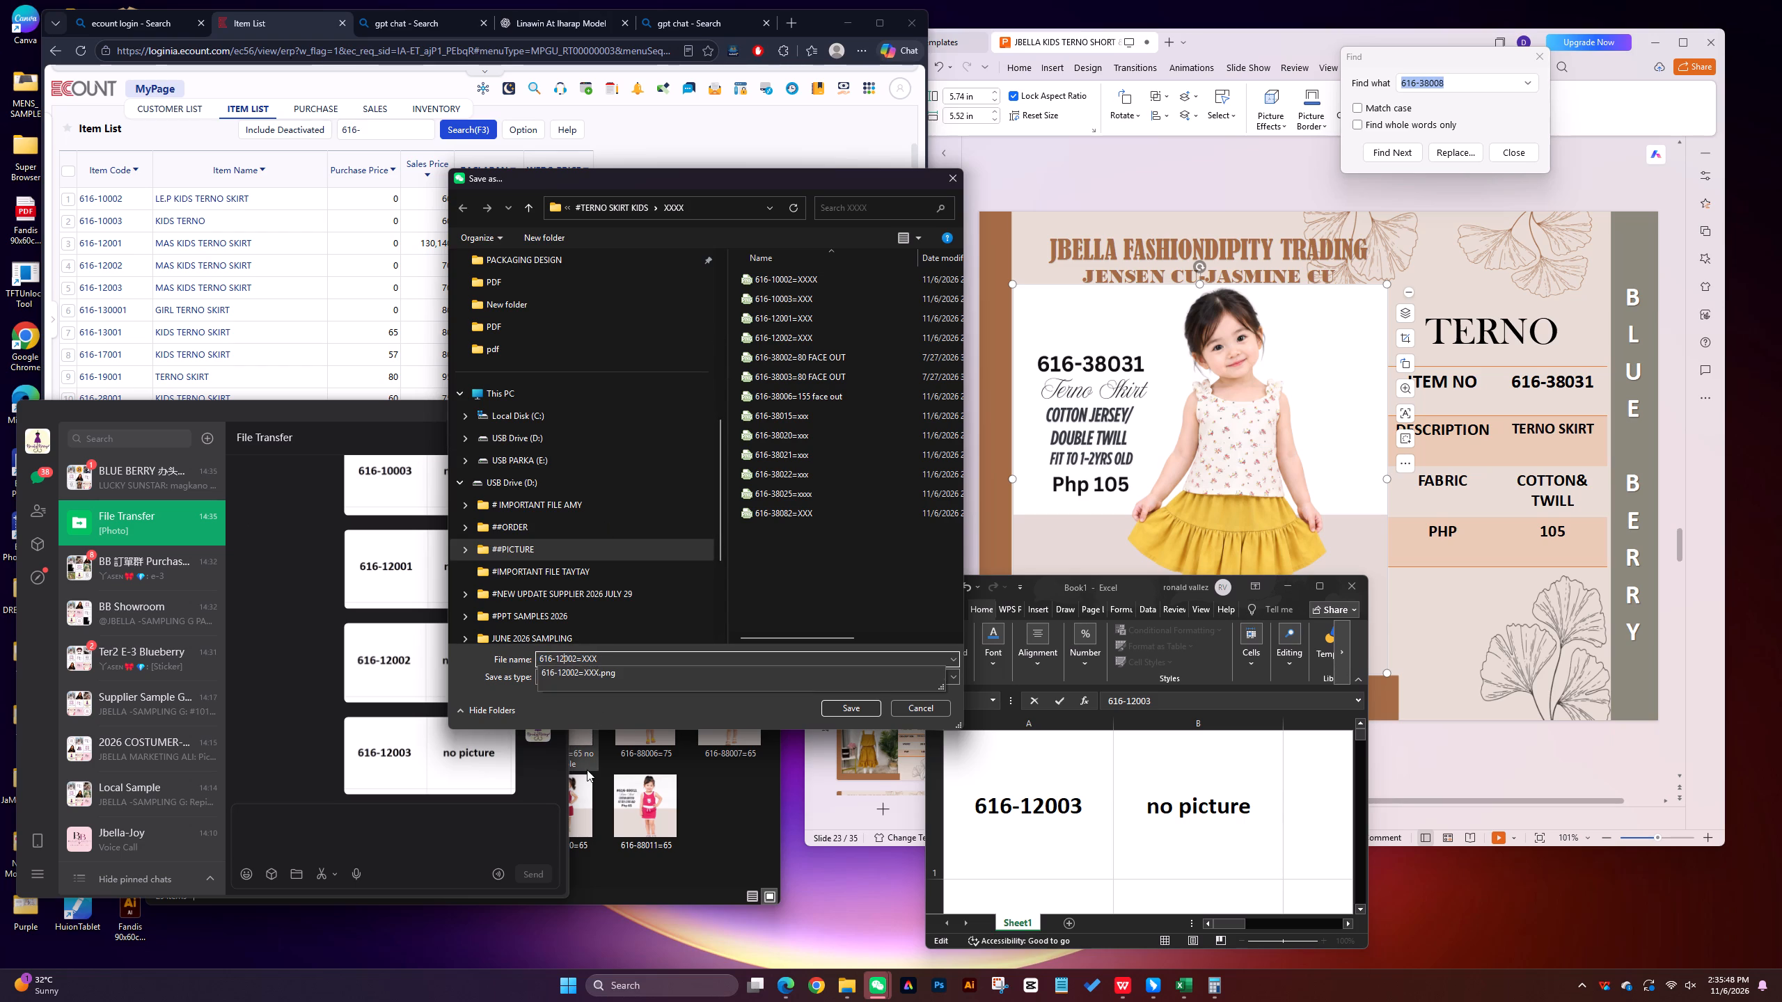
key("Right")
key("Right")
key("Right")
key("BackSpace")
key("3")
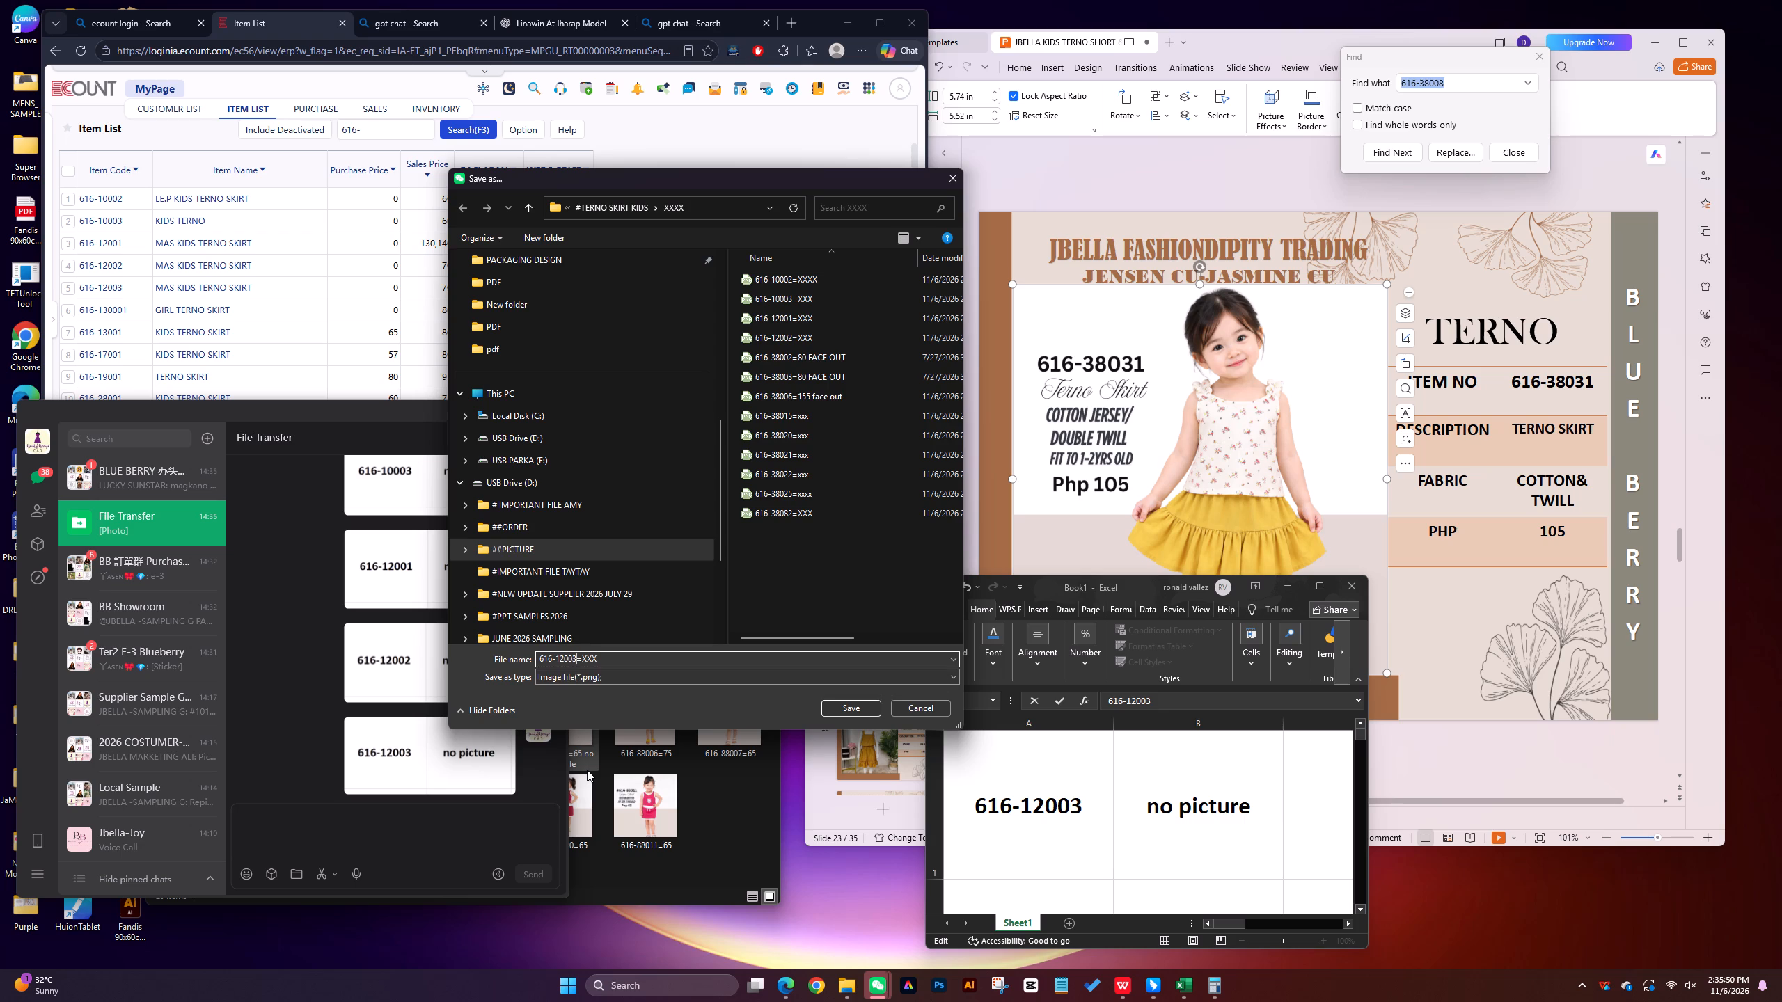
key("Return")
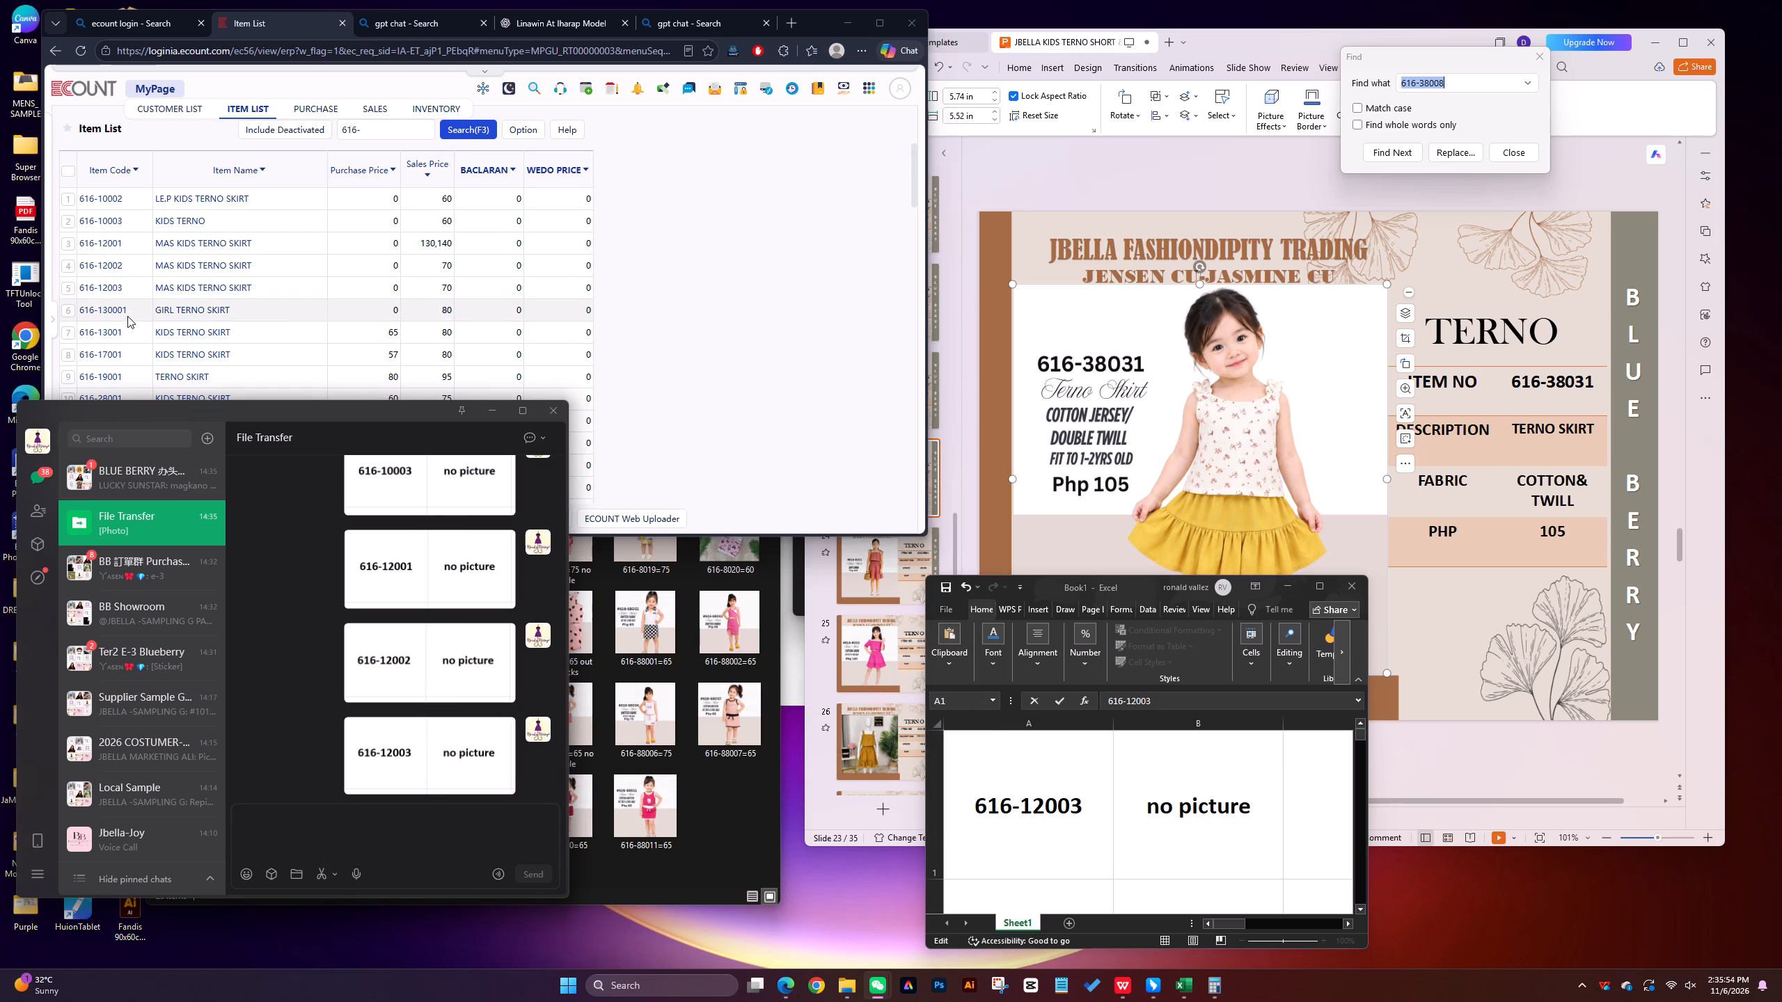
Look through the #TERNO SKIRT KIDS pictures and the presentation's terno skirt slides for the next ECOUNT item, 616-130001.
left_click(718, 803)
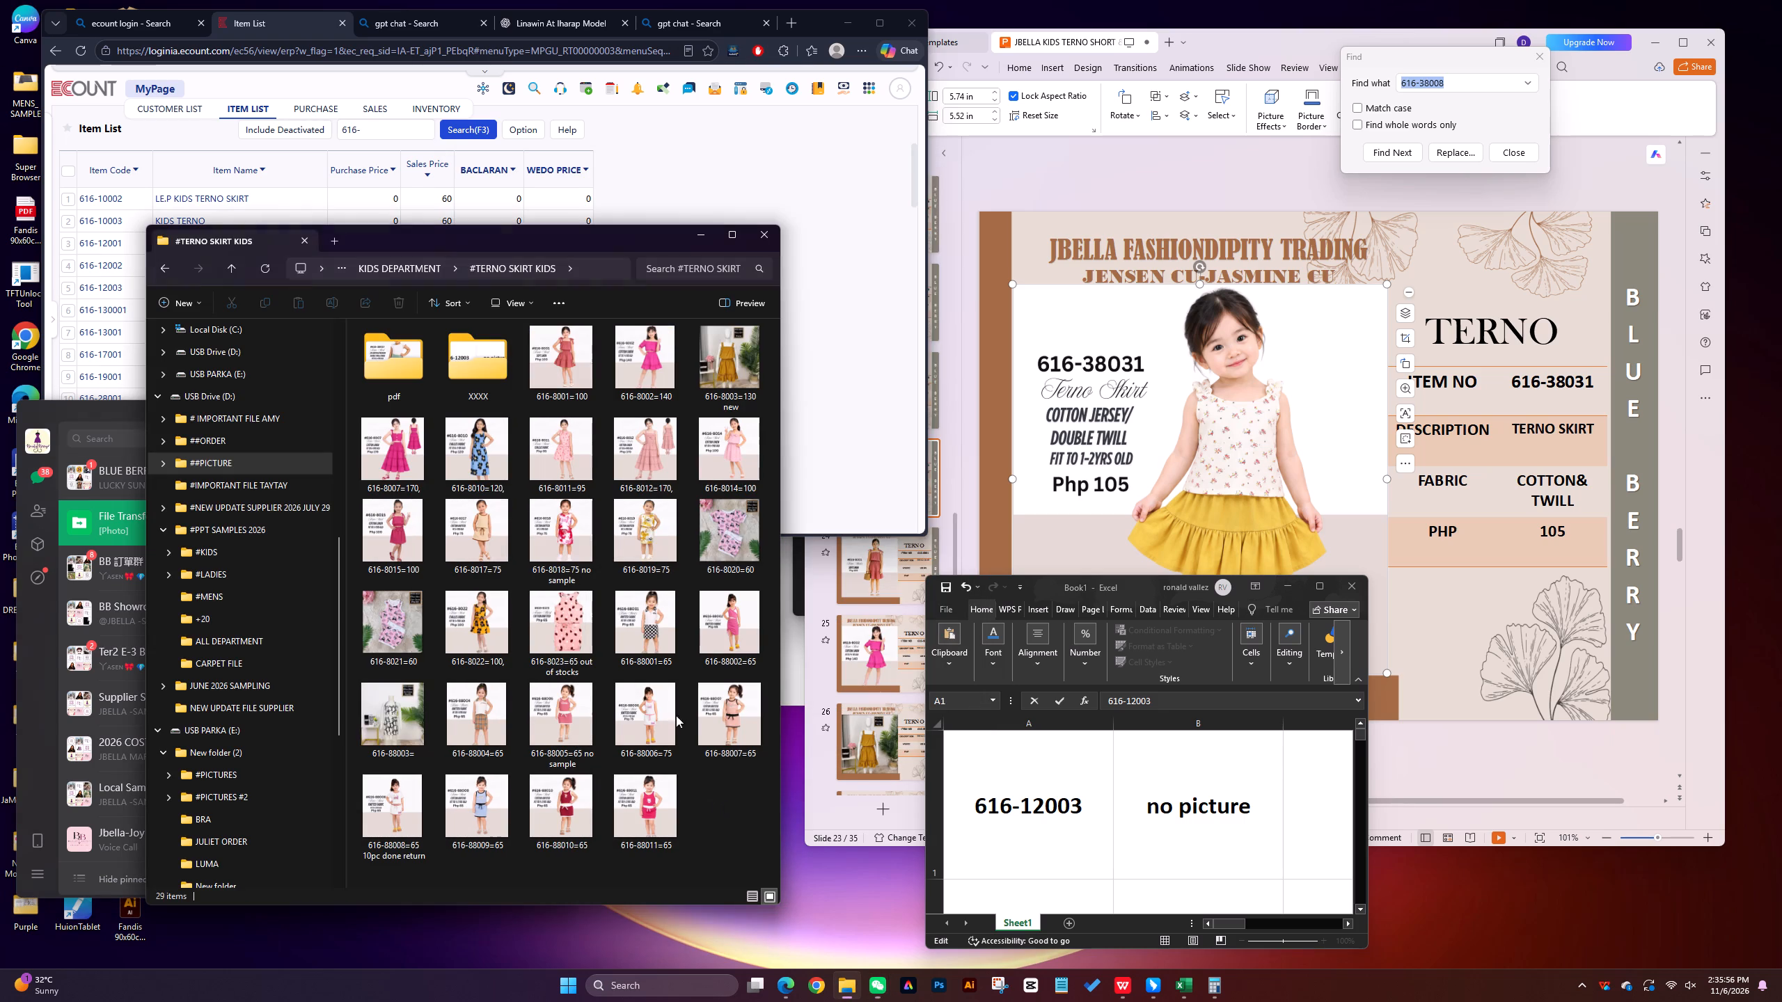
scroll(496, 408, "down", 2)
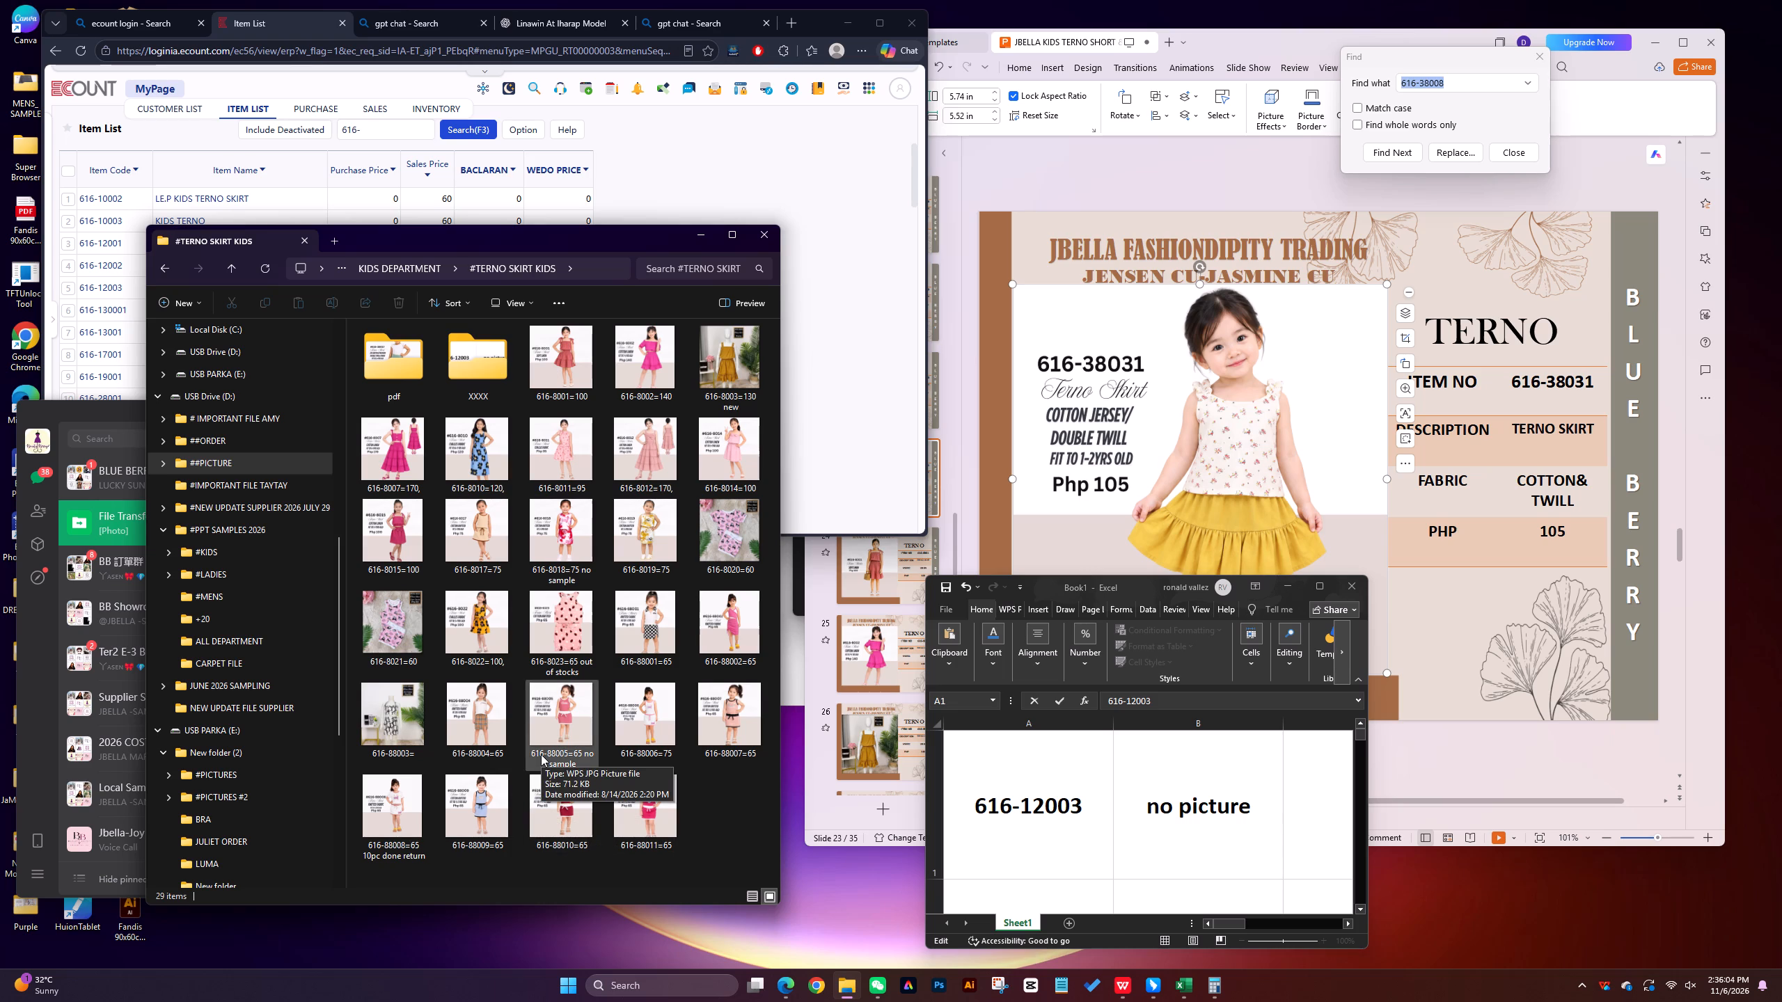
left_click(1456, 623)
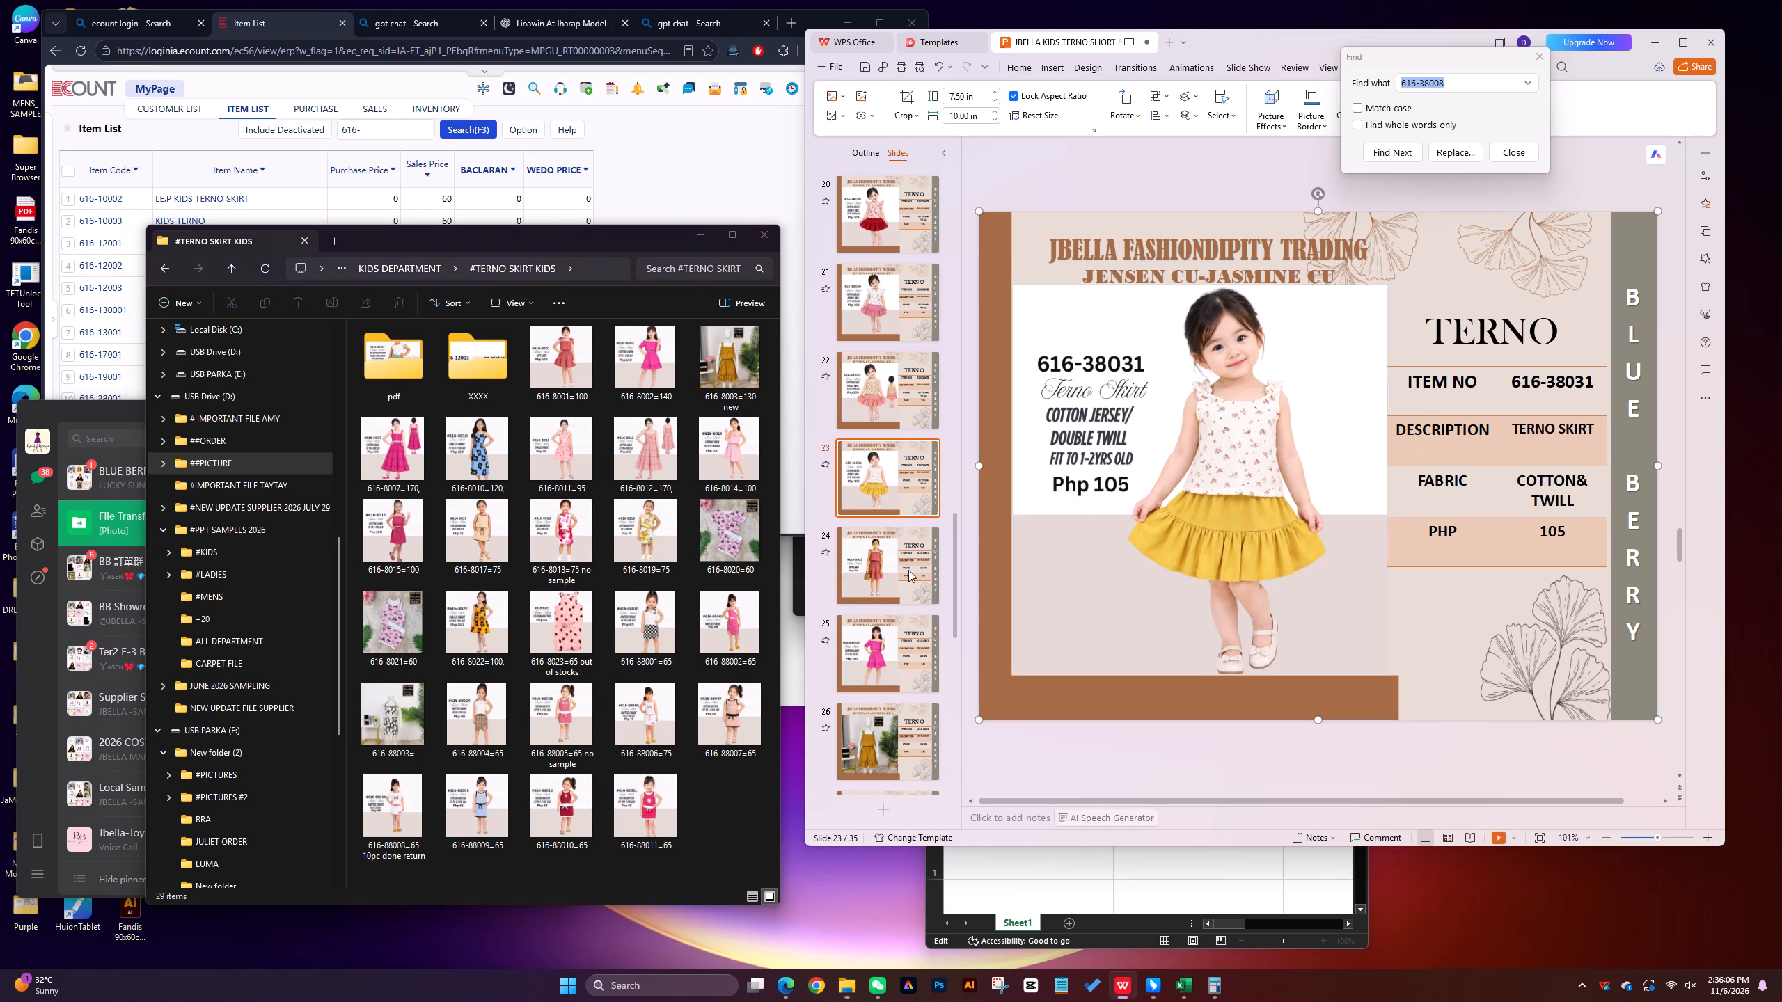
left_click(868, 564)
left_click(870, 650)
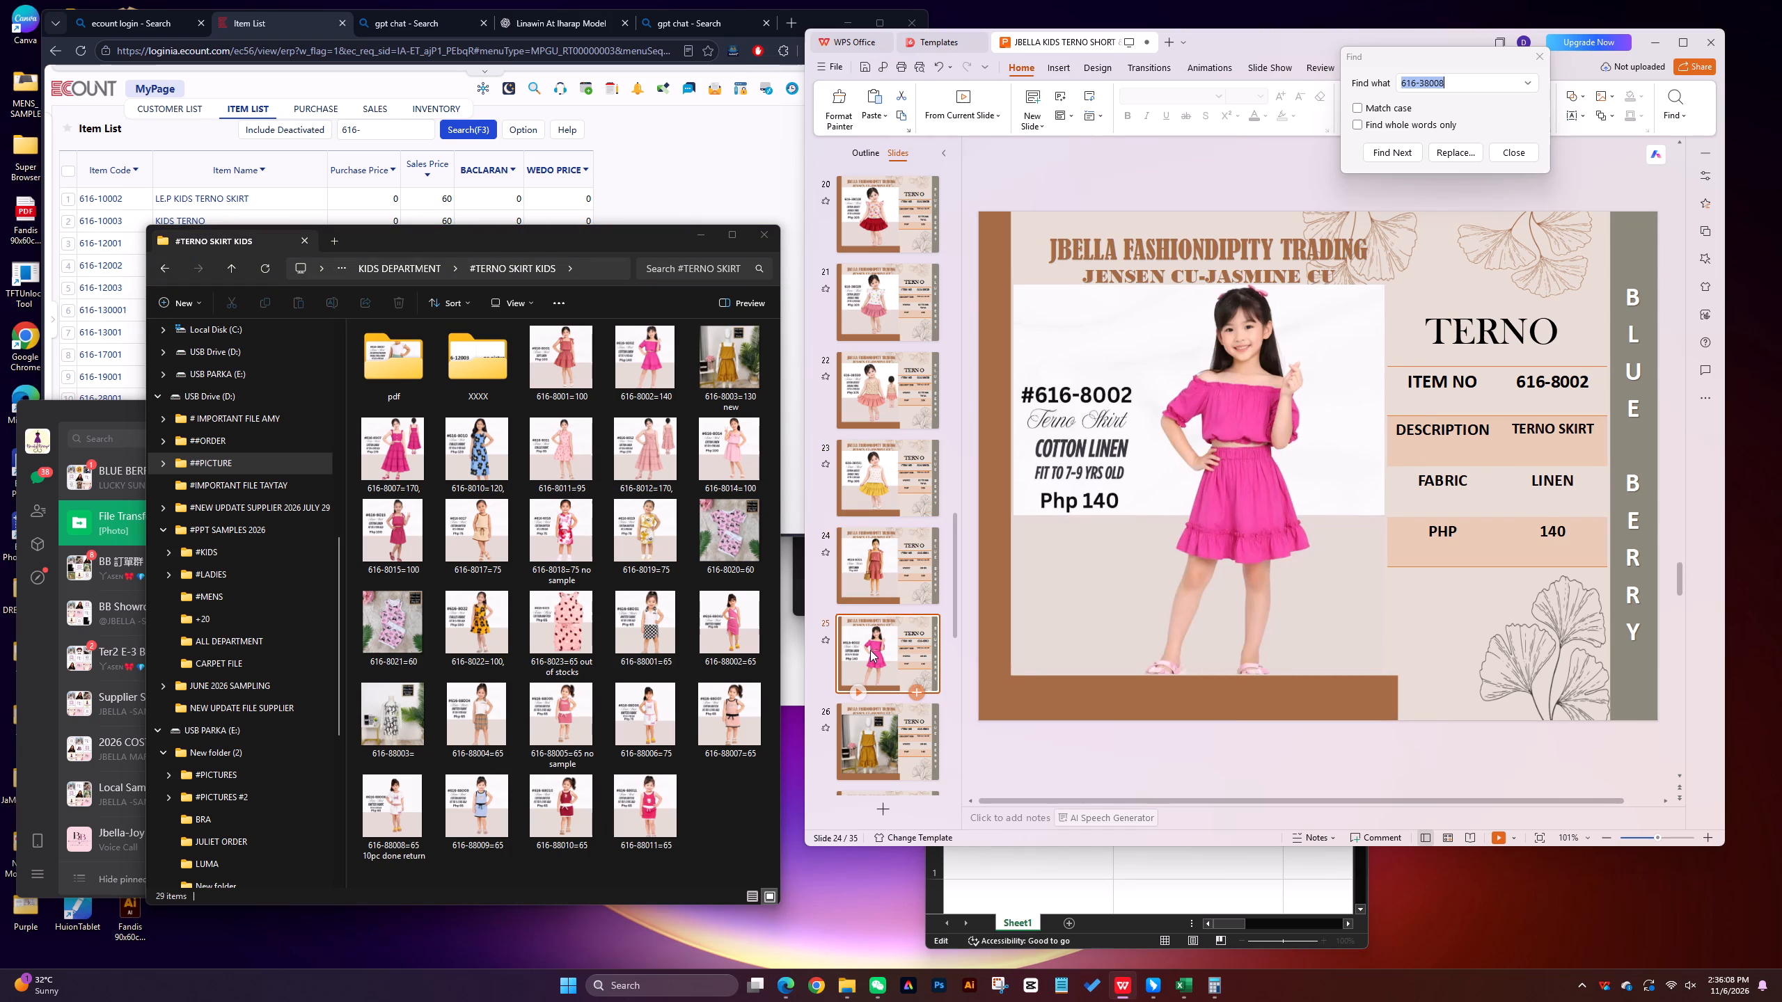
left_click(874, 555)
key("Down")
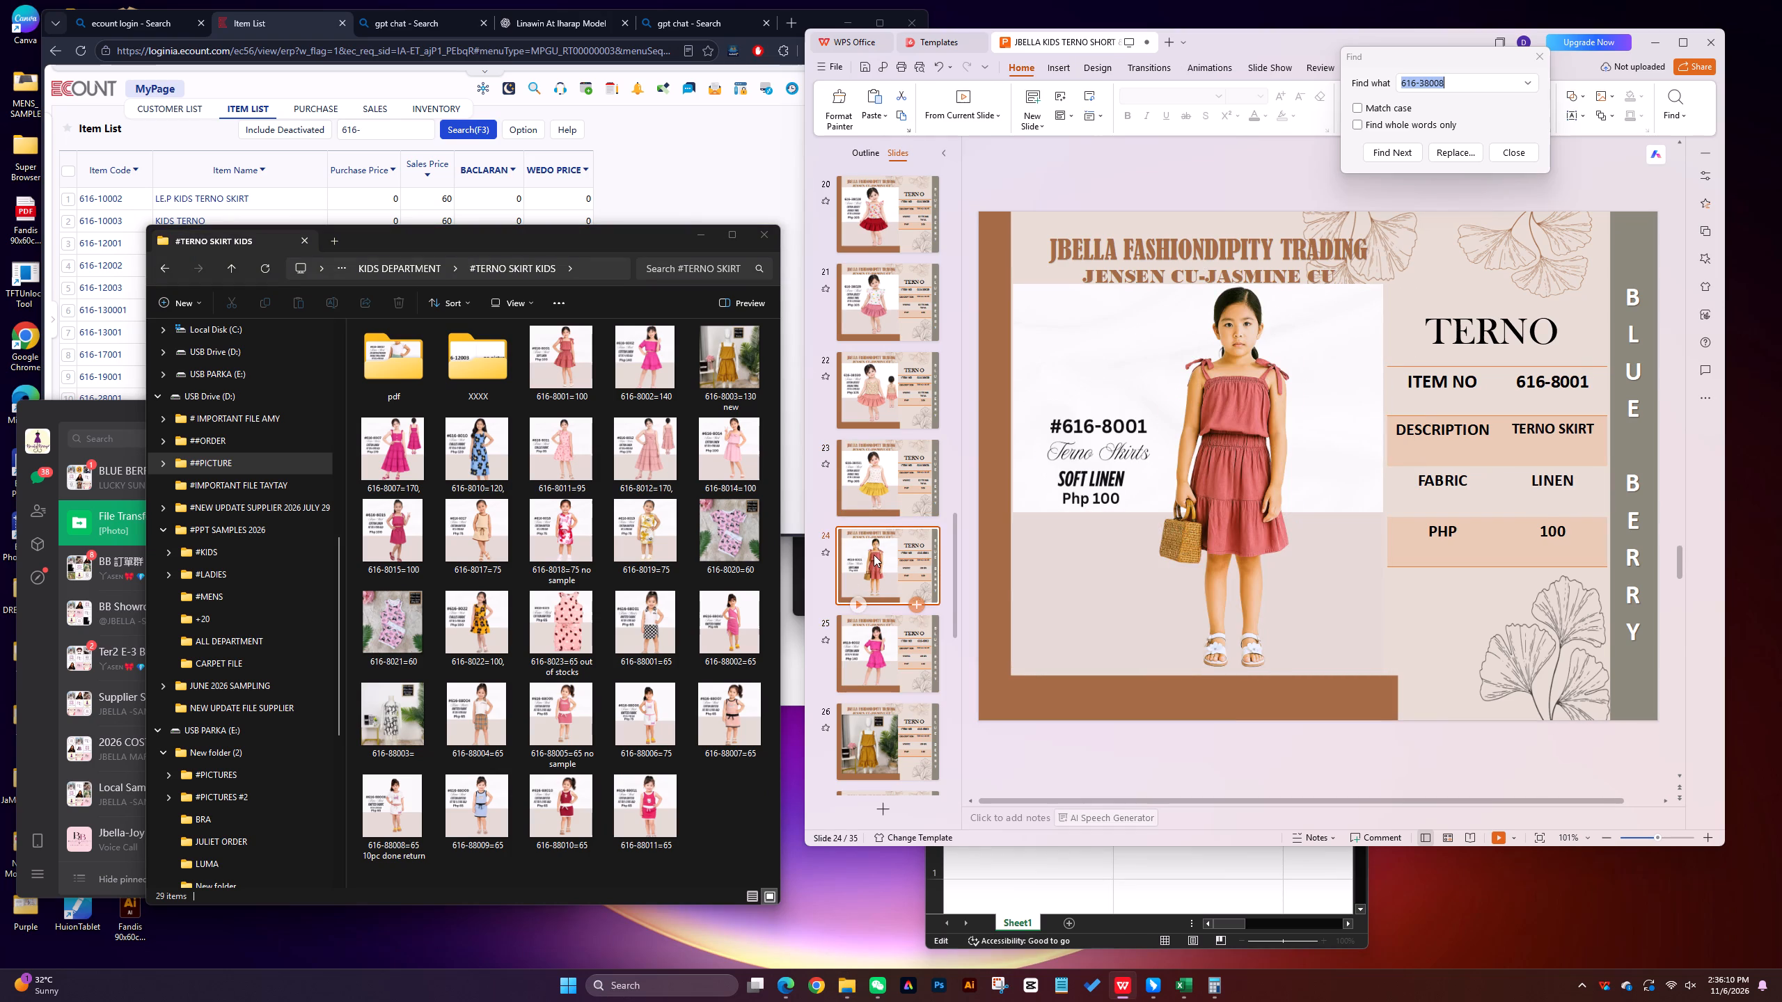
key("Down")
key("Down")
key("Down")
key("Down")
key("Down")
key("Down")
key("Down")
key("Down")
key("Down")
key("Down")
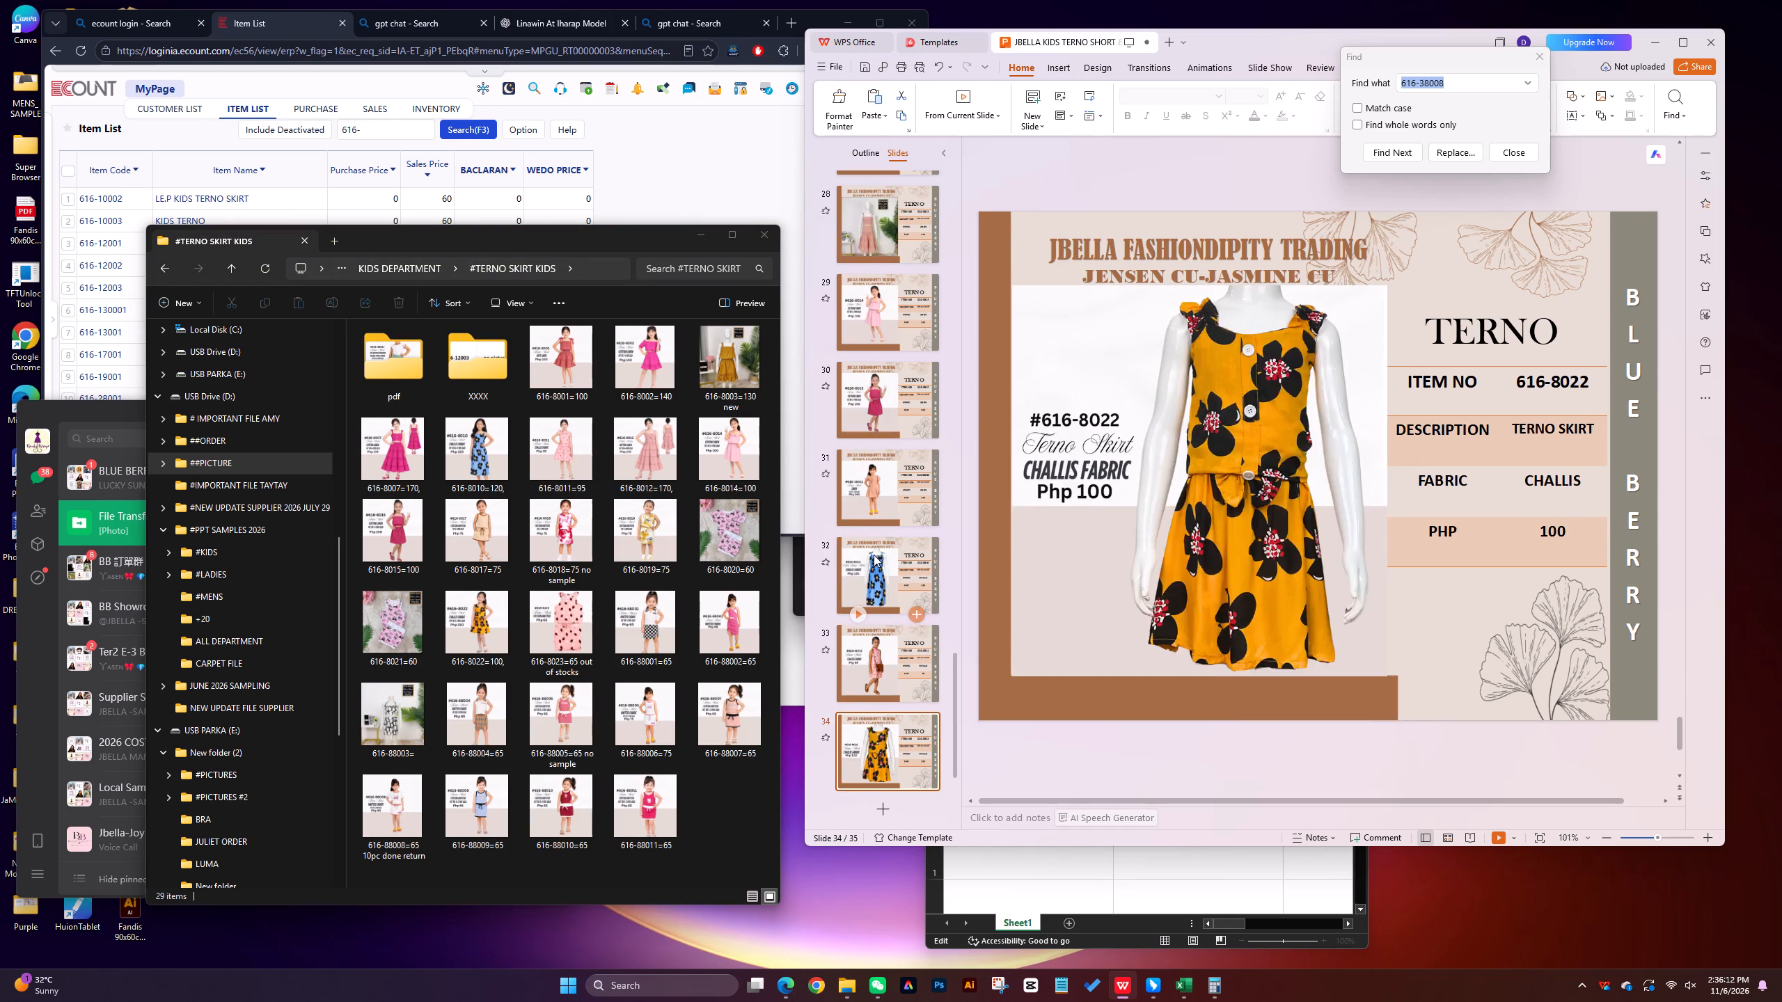
key("Down")
key("Down")
key("Down")
key("Down")
key("Up")
key("Up")
key("Up")
key("Up")
key("Up")
key("Up")
key("Up")
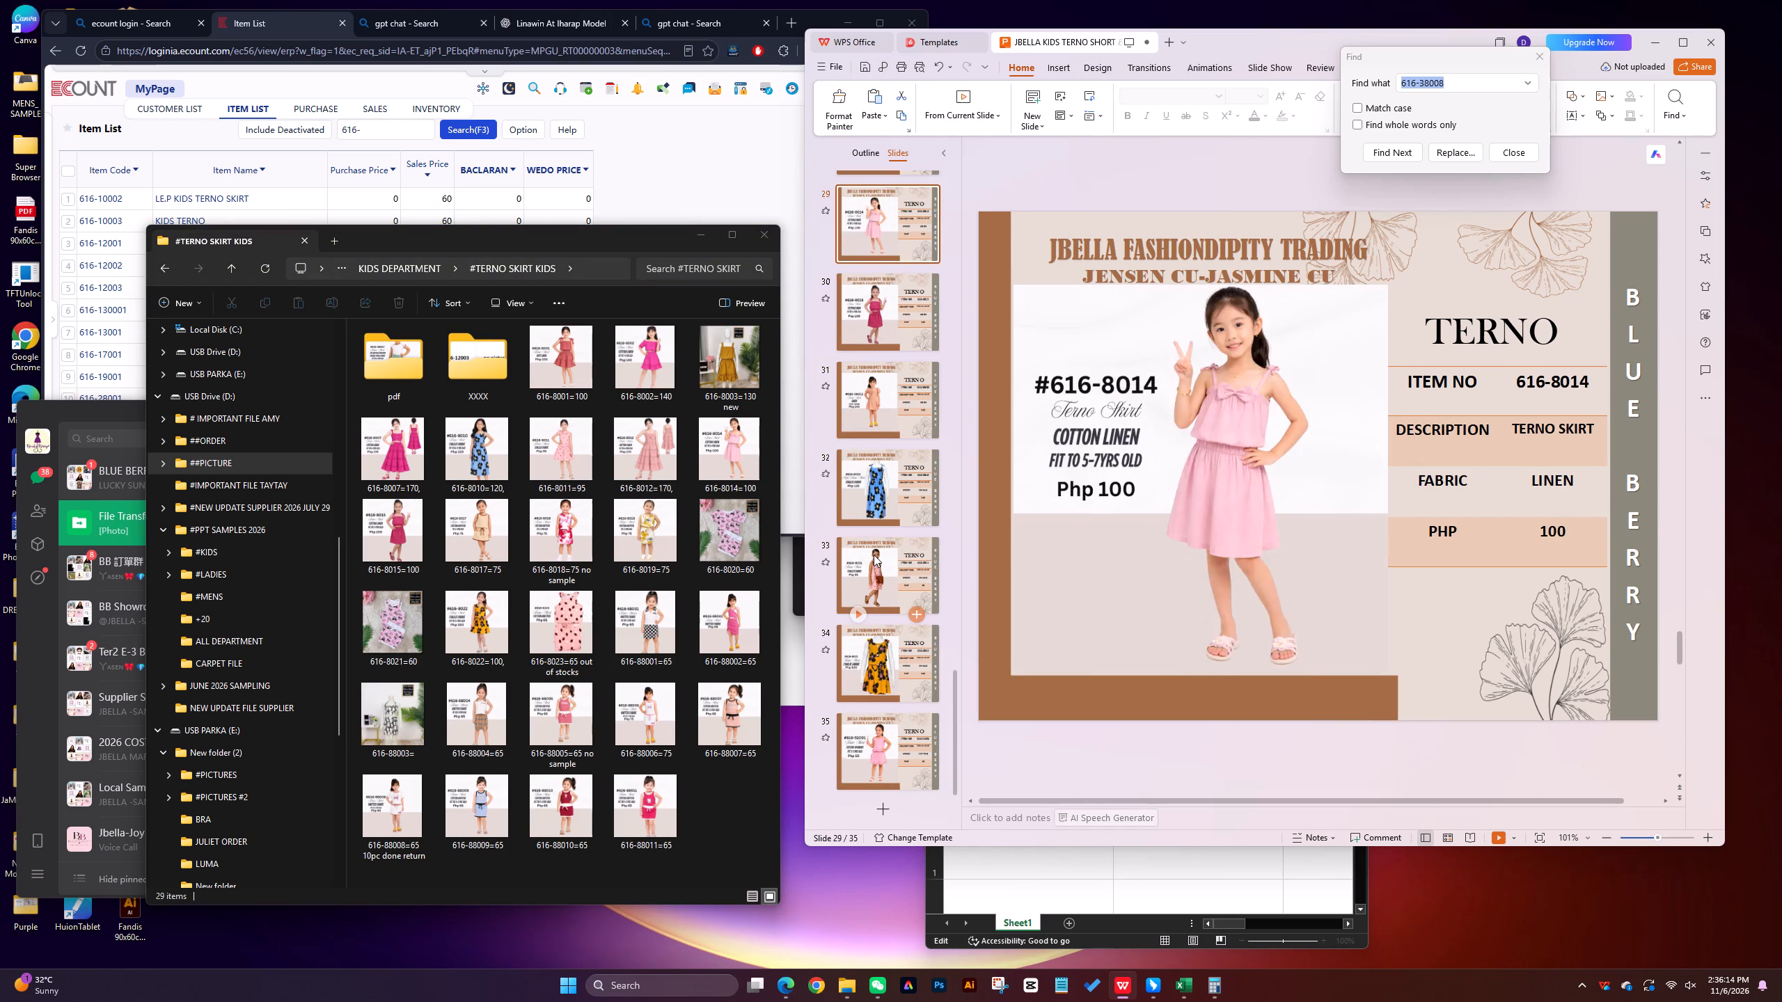
key("Up")
key("Up")
key("Up")
key("Up")
key("Up")
key("Up")
key("Up")
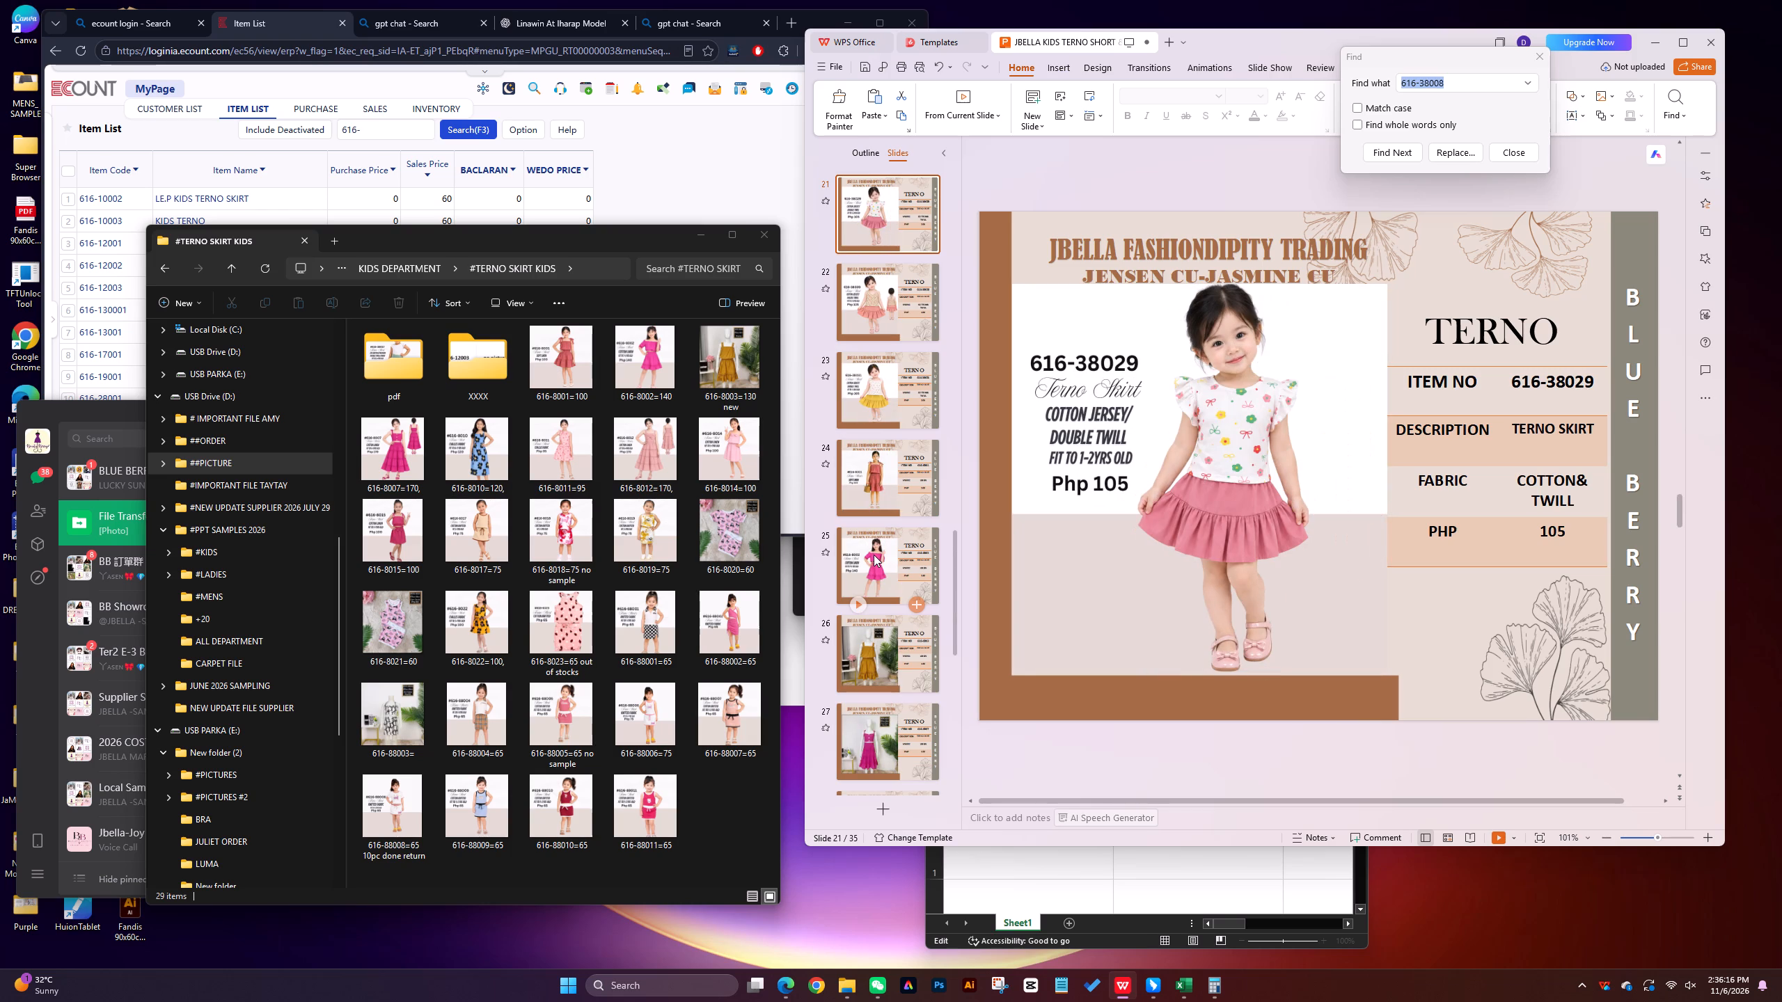
left_click(874, 392)
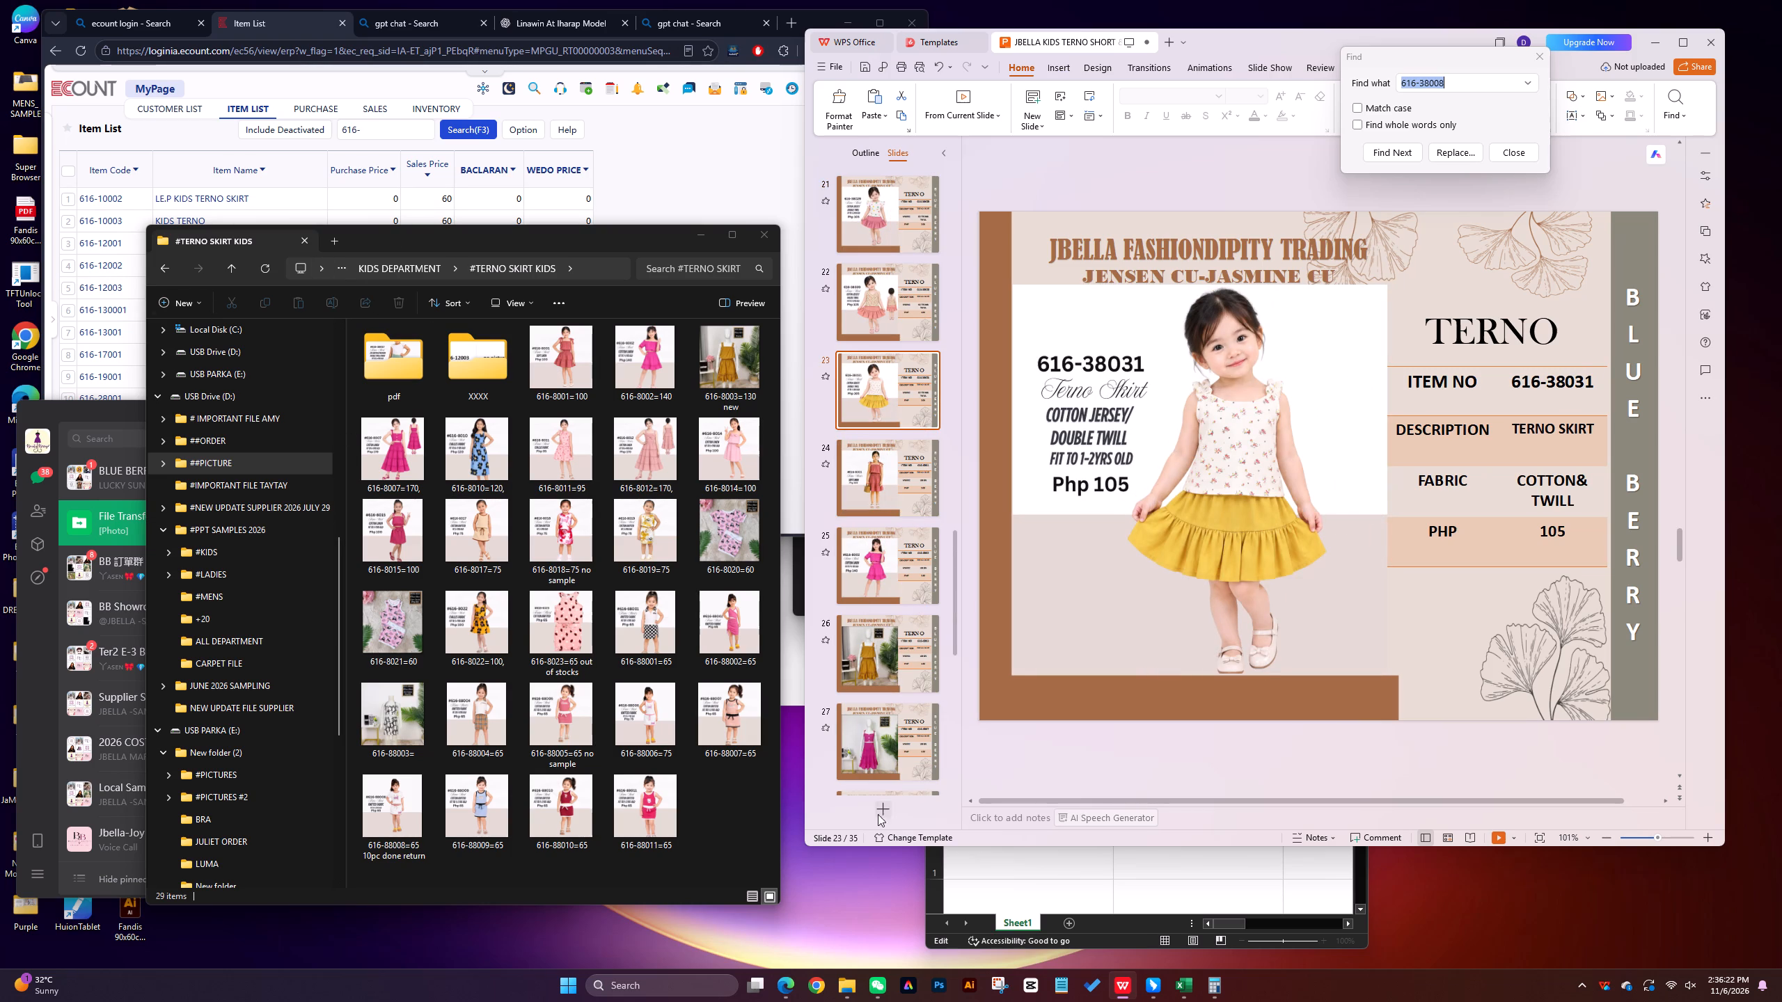
Change the item number in cell A1 of the Excel no-picture sheet to 616-130001.
left_click(92, 523)
left_click(92, 518)
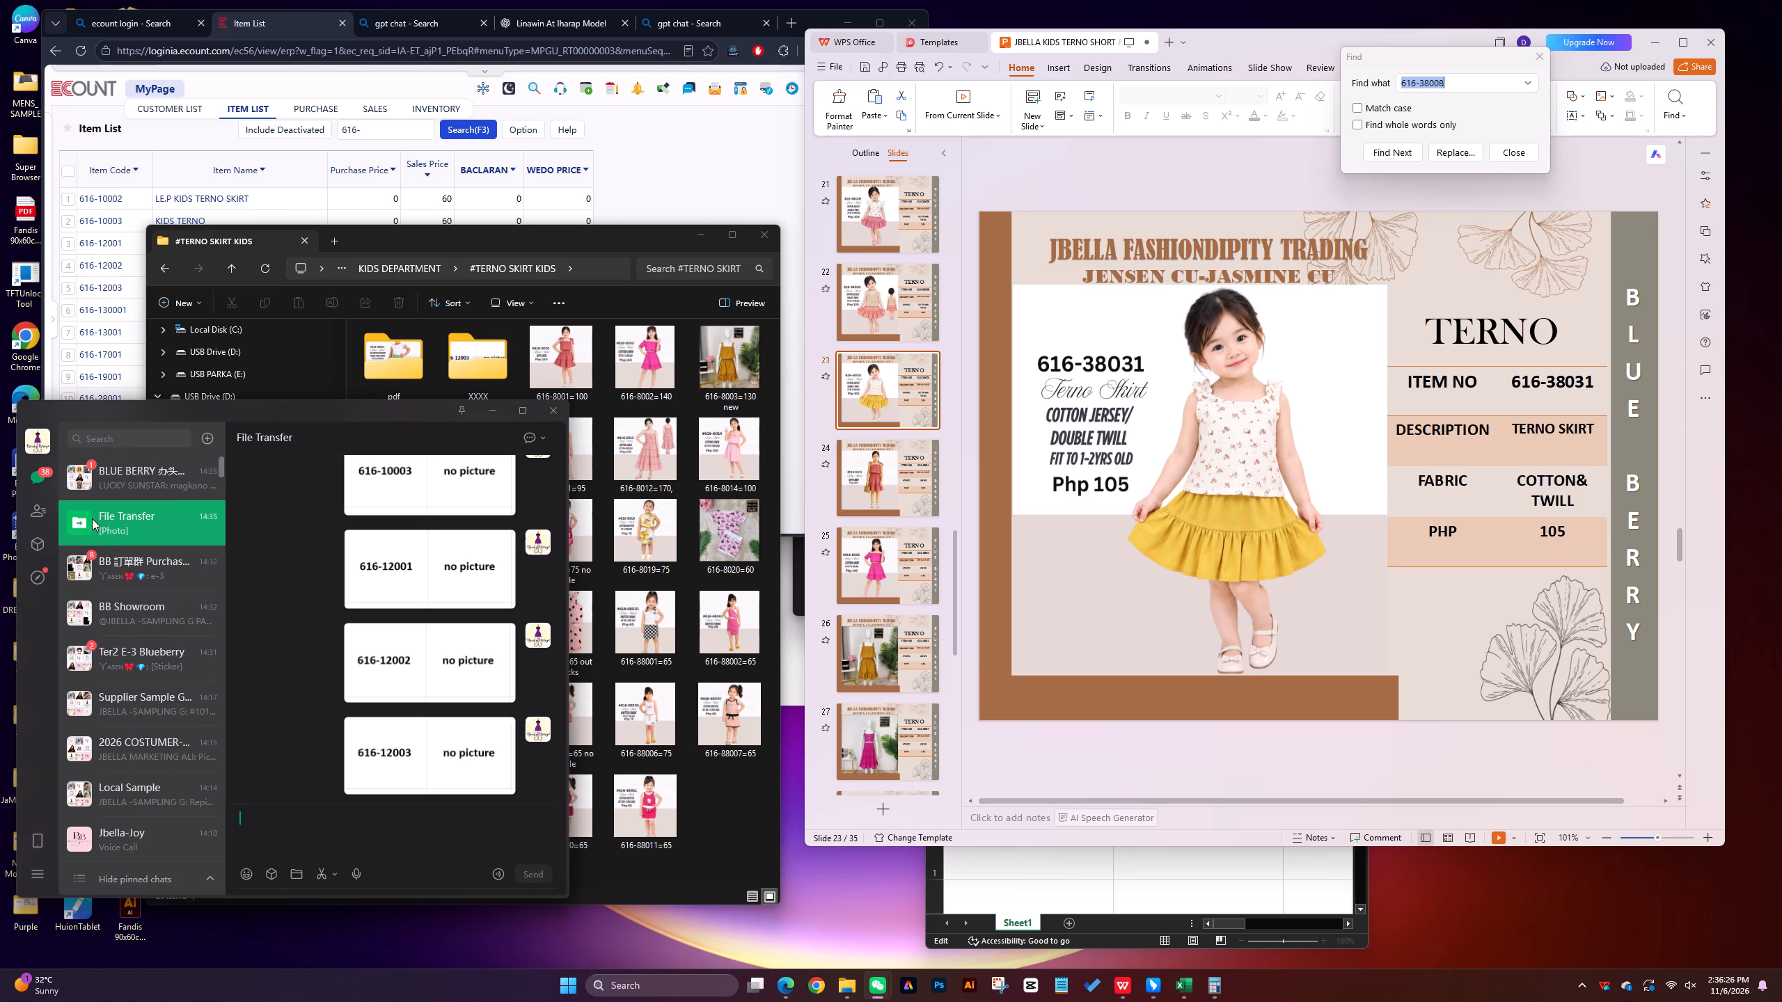
left_click(656, 166)
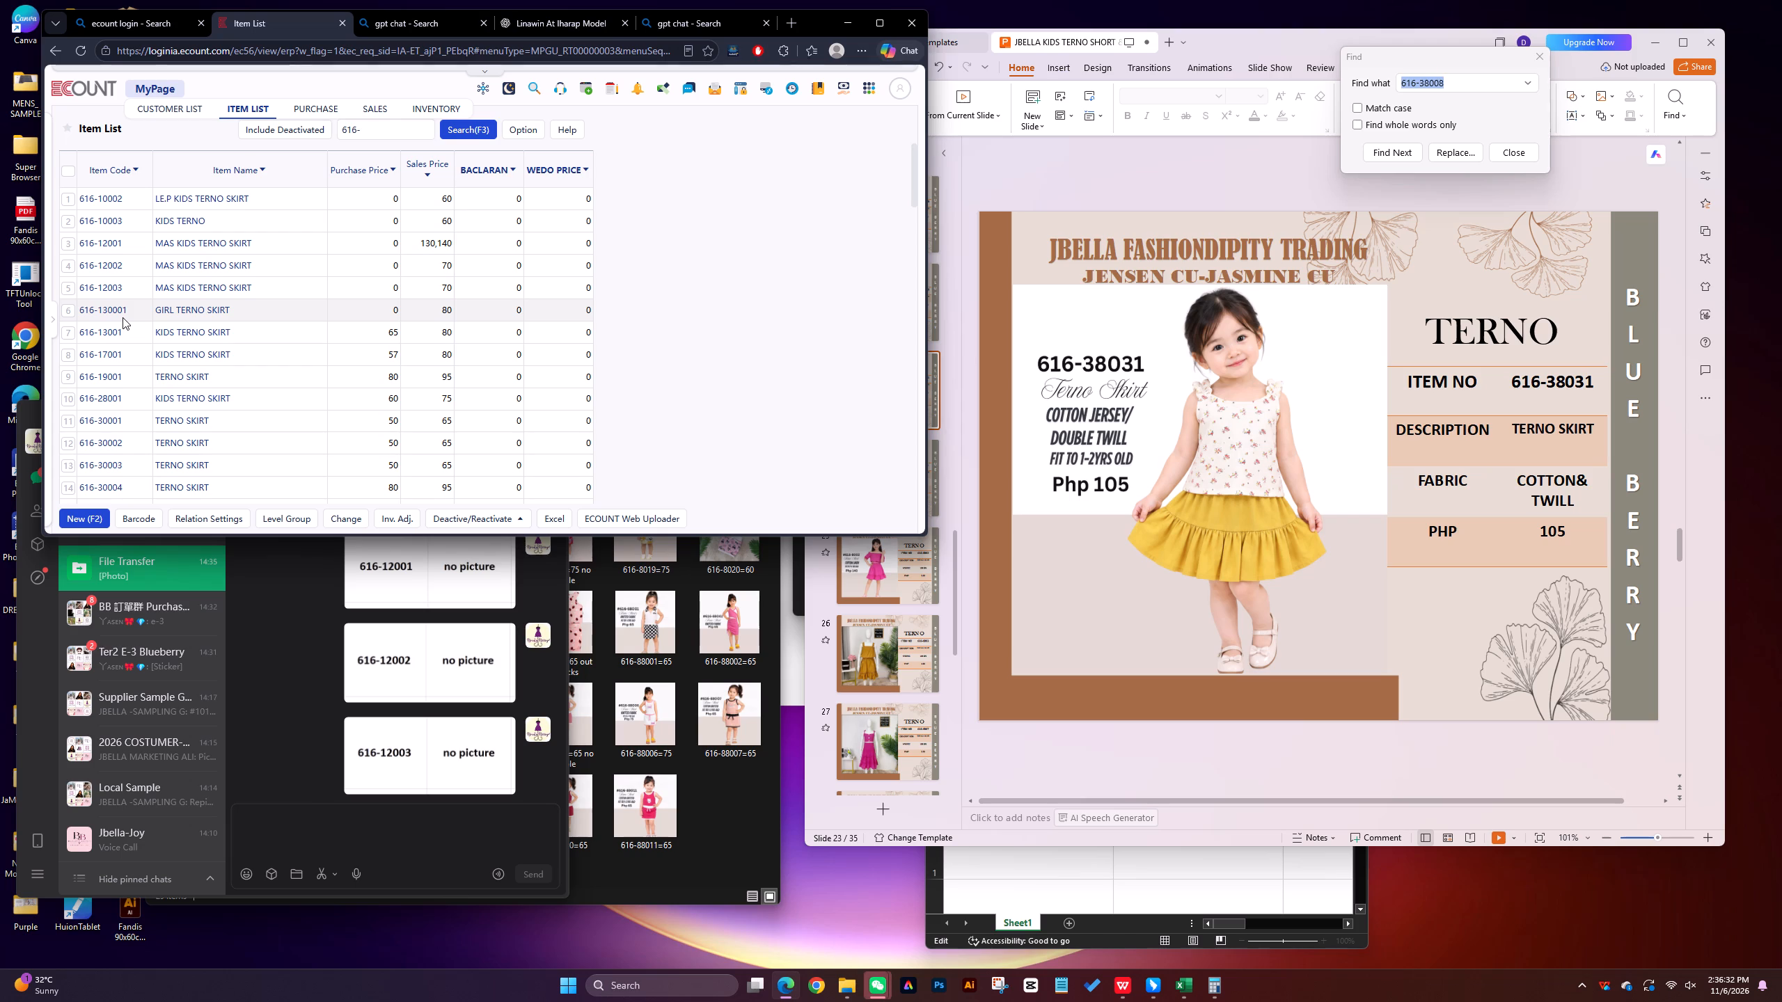
left_click(1078, 868)
left_click(1046, 802)
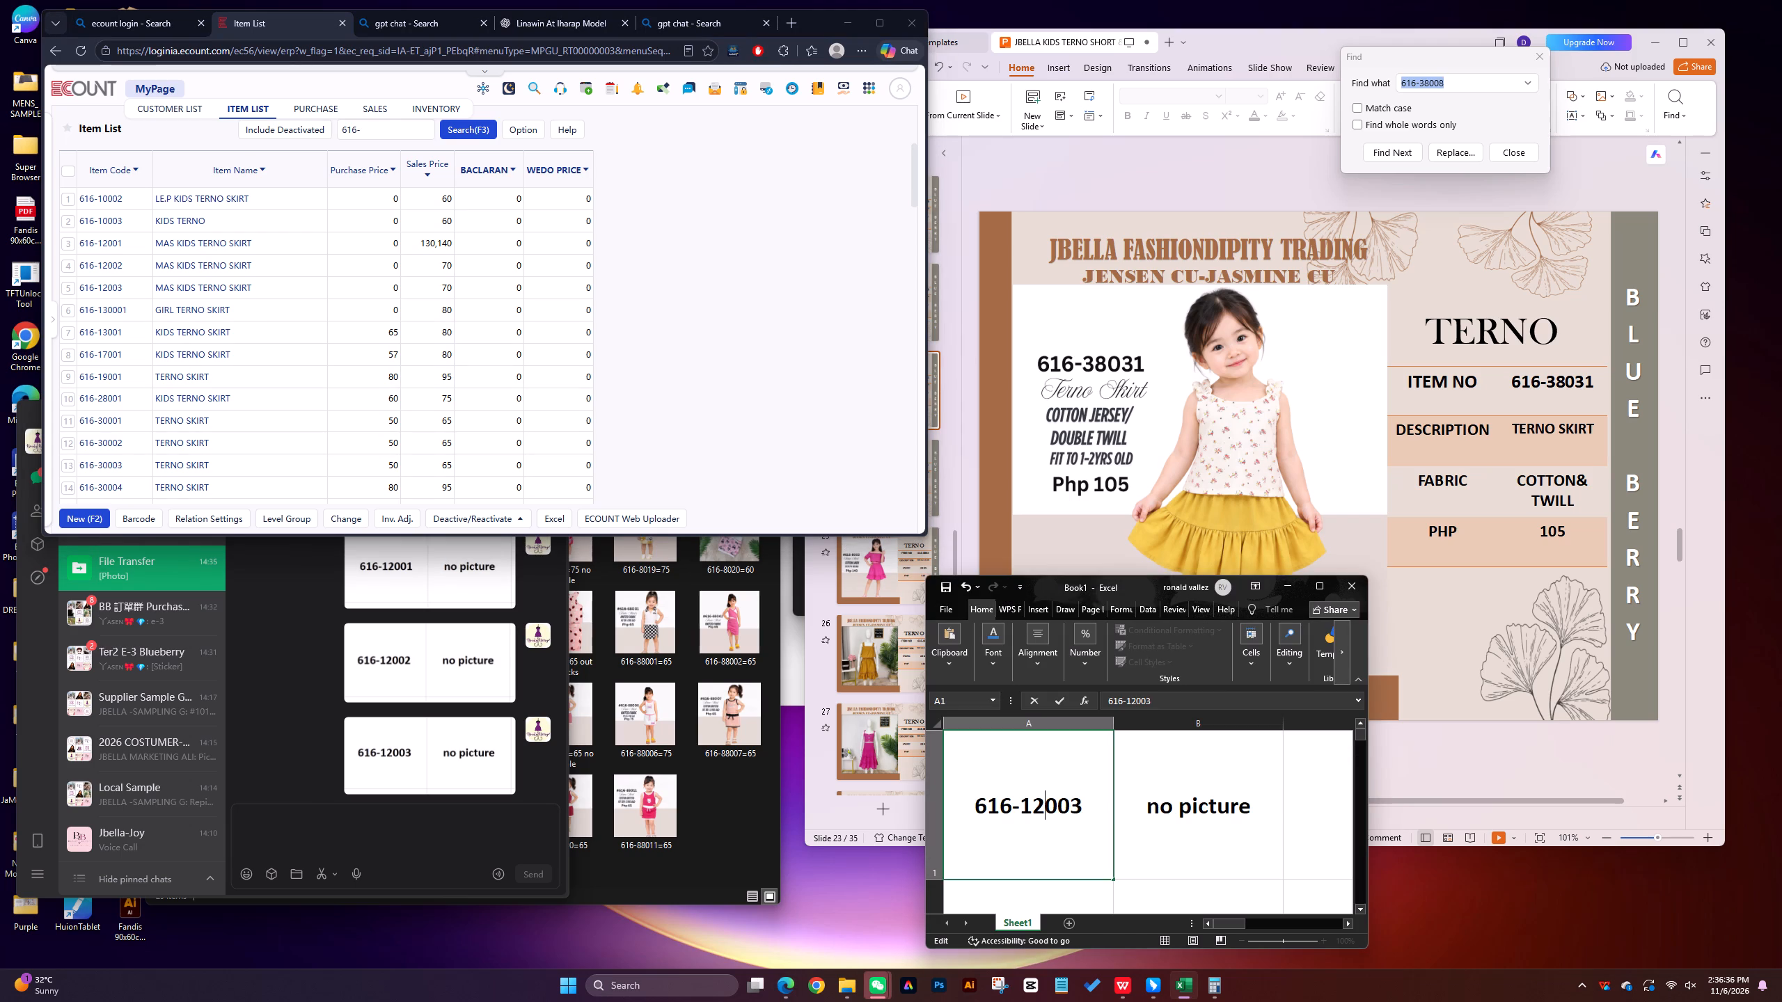
key("BackSpace")
key("3")
left_click(1066, 809)
key("0")
left_click(1092, 805)
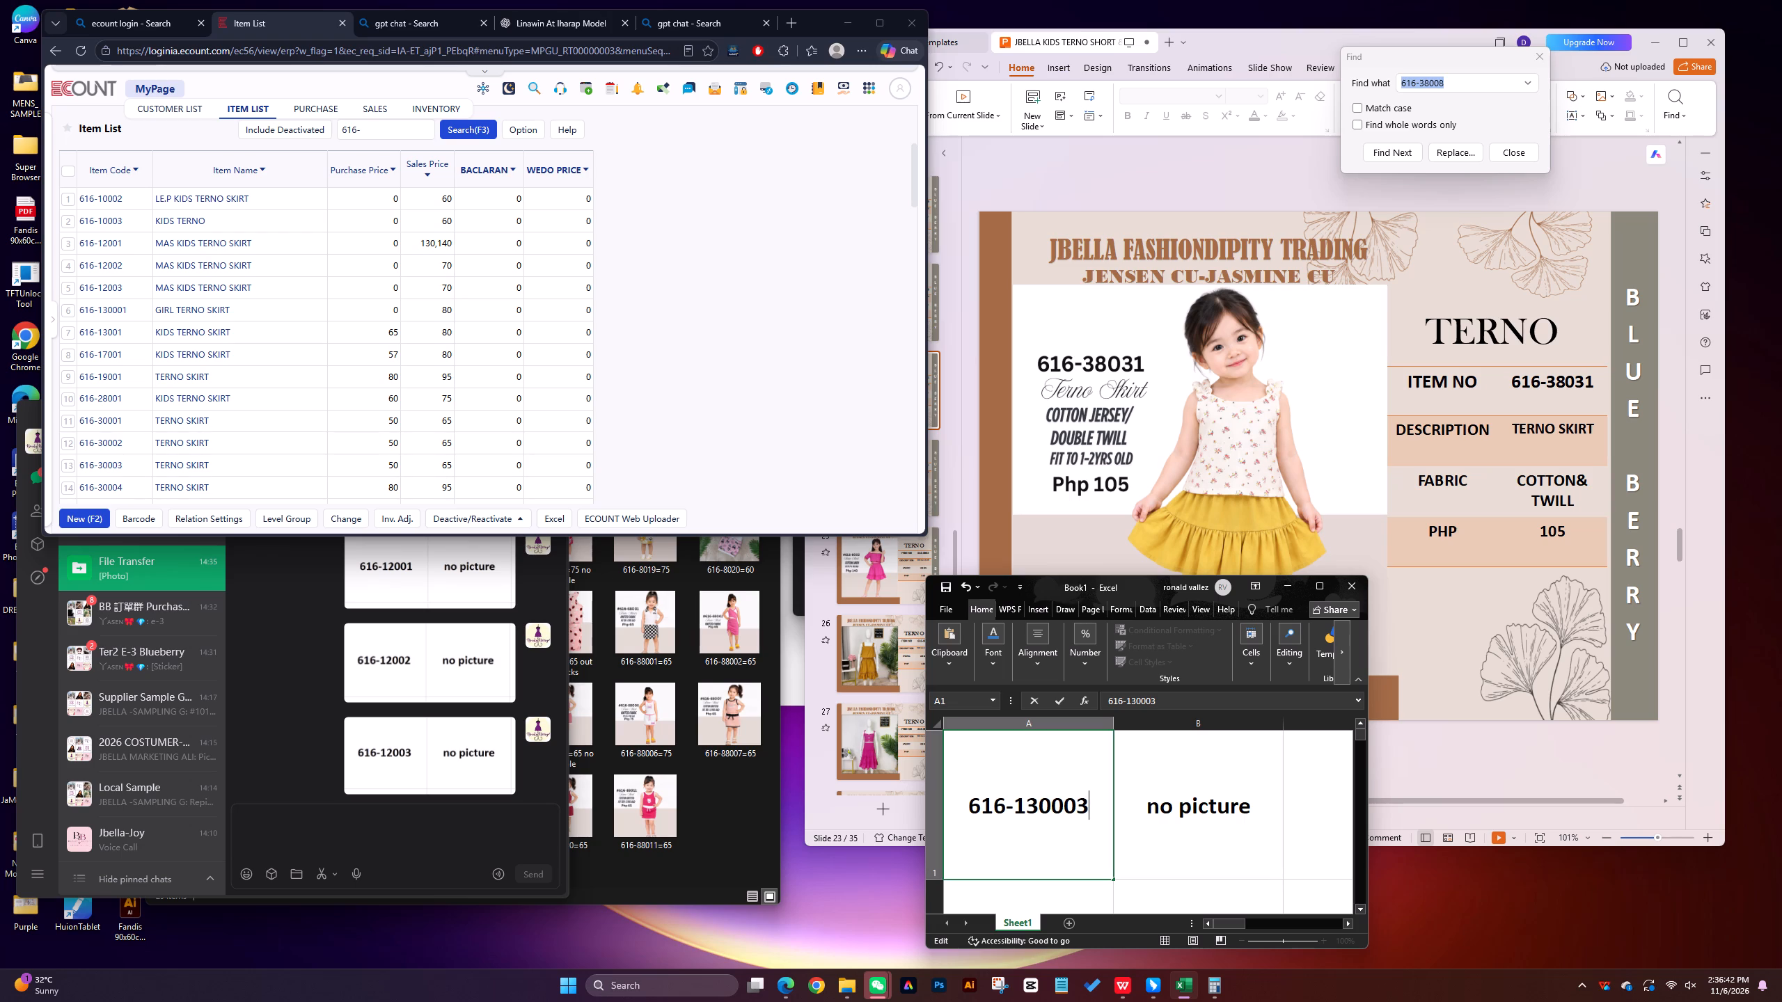
key("BackSpace")
key("1")
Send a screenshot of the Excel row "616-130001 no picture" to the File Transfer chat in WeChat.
left_click(315, 871)
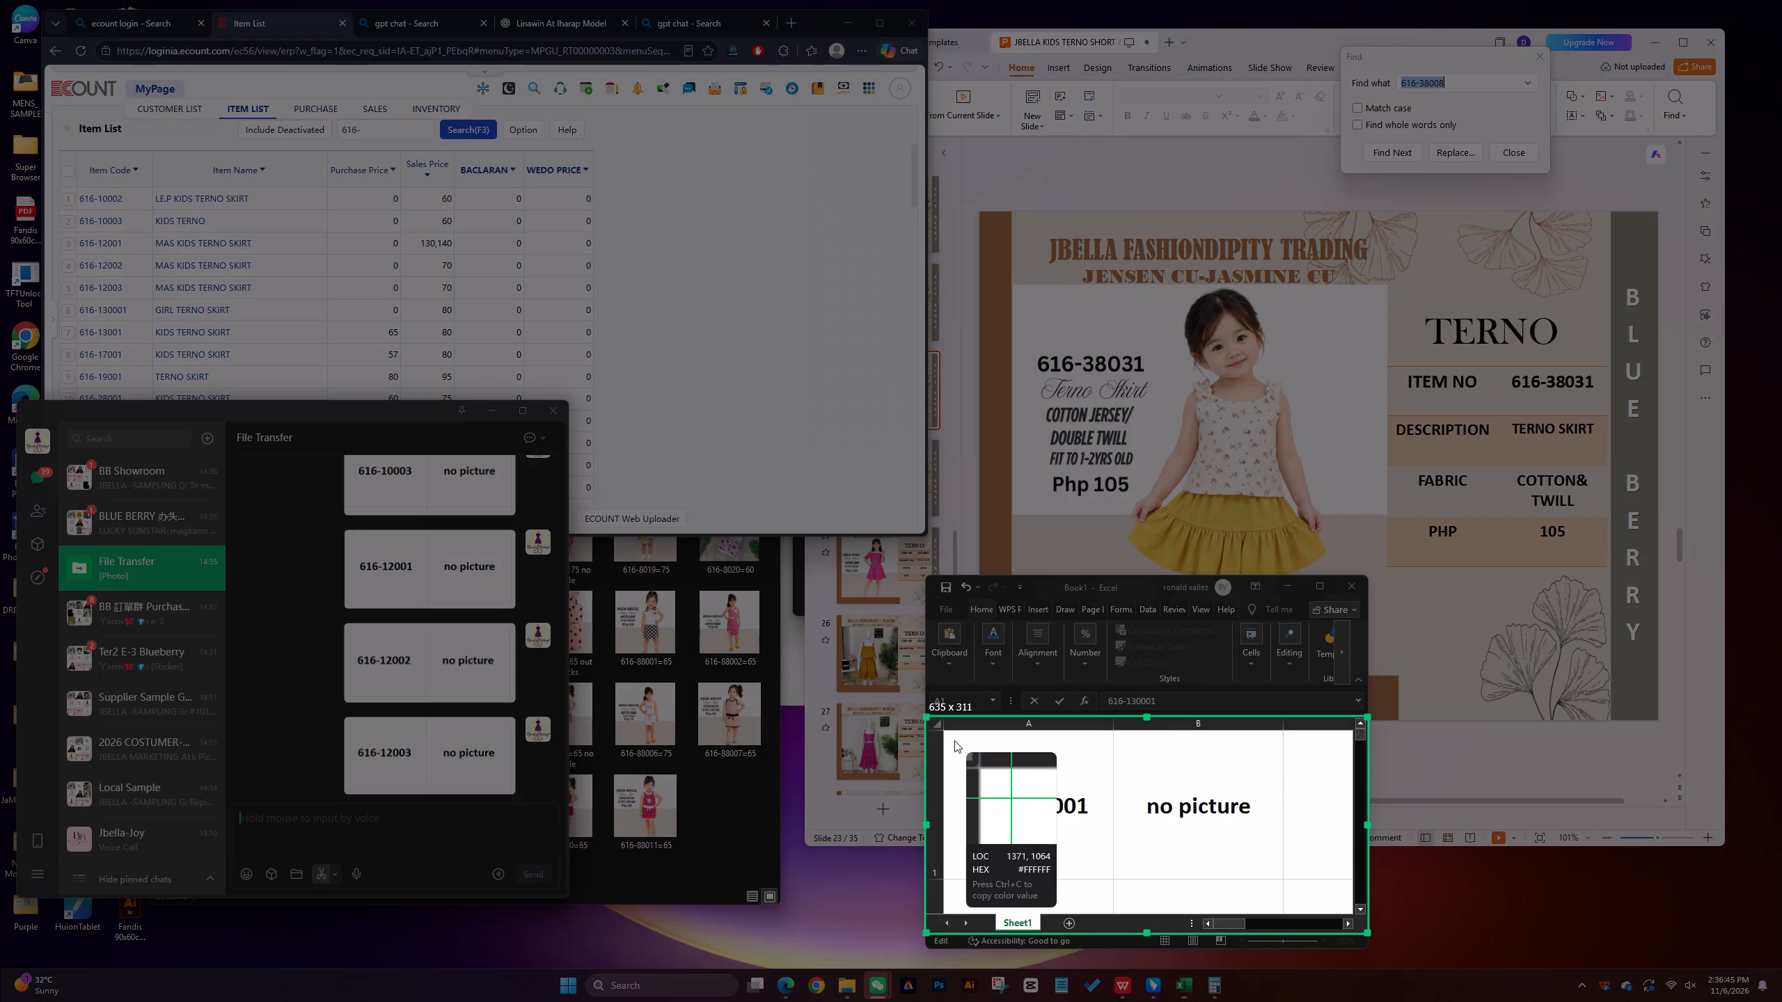
left_click_drag(947, 731, 1290, 888)
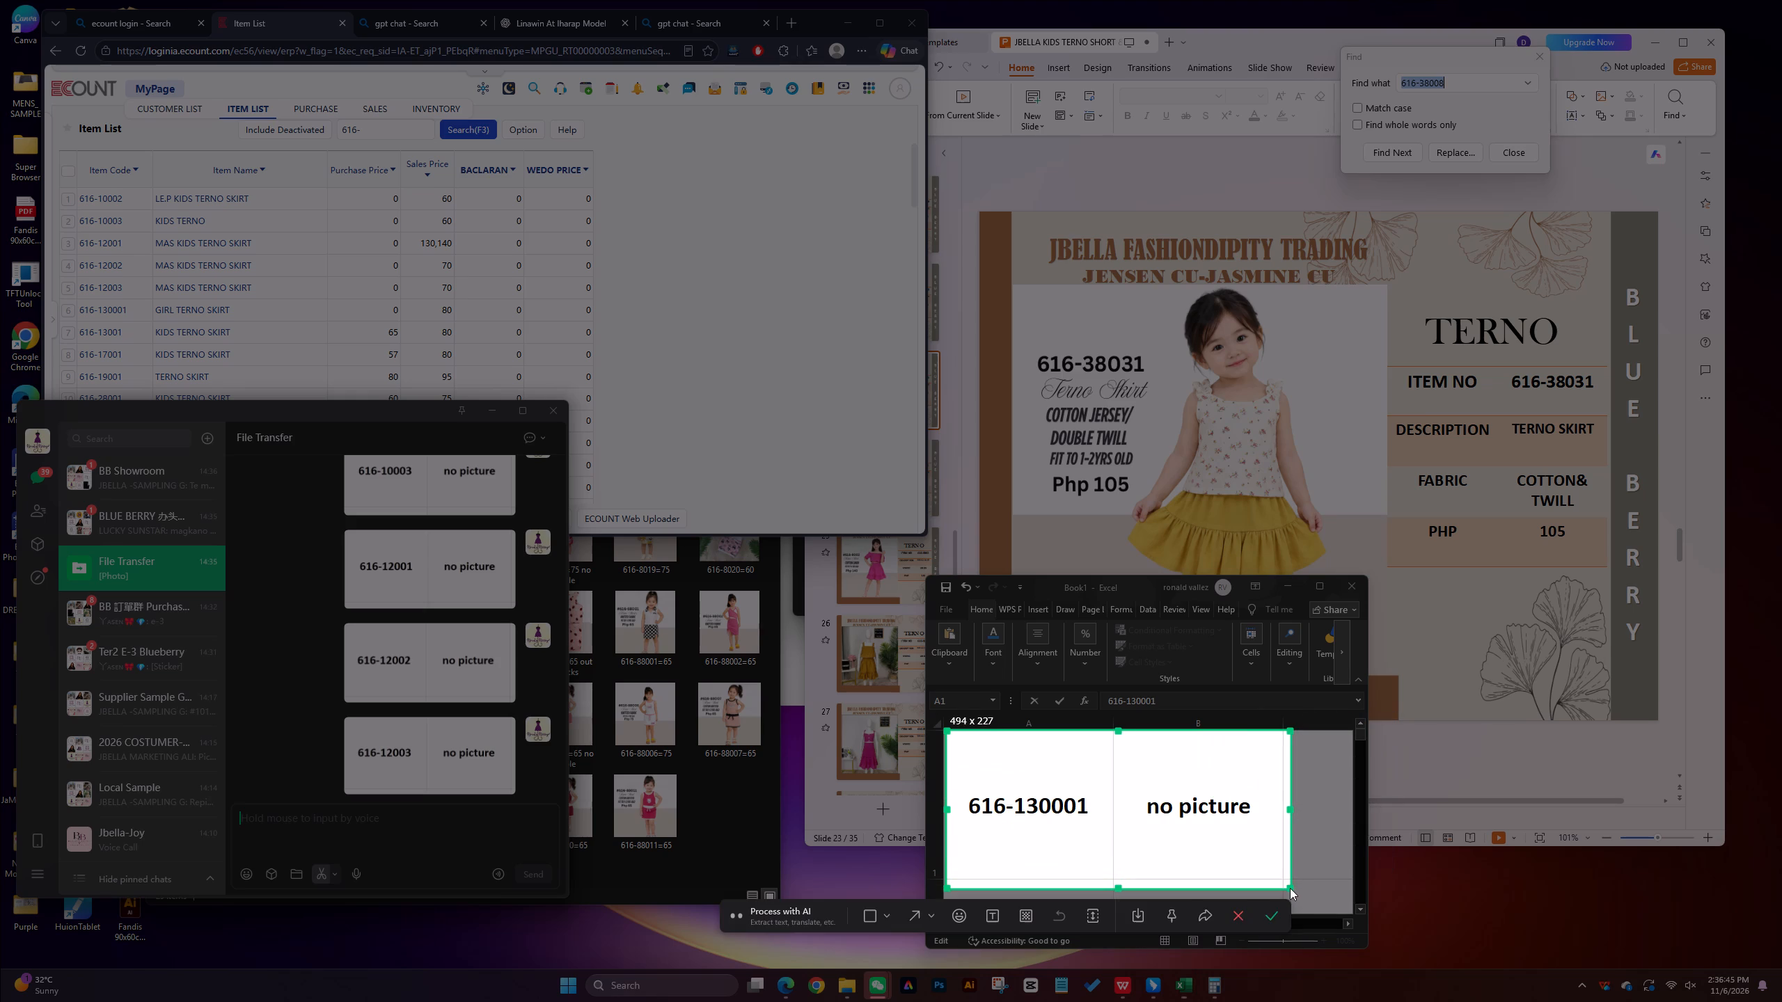
left_click(1278, 907)
left_click(518, 869)
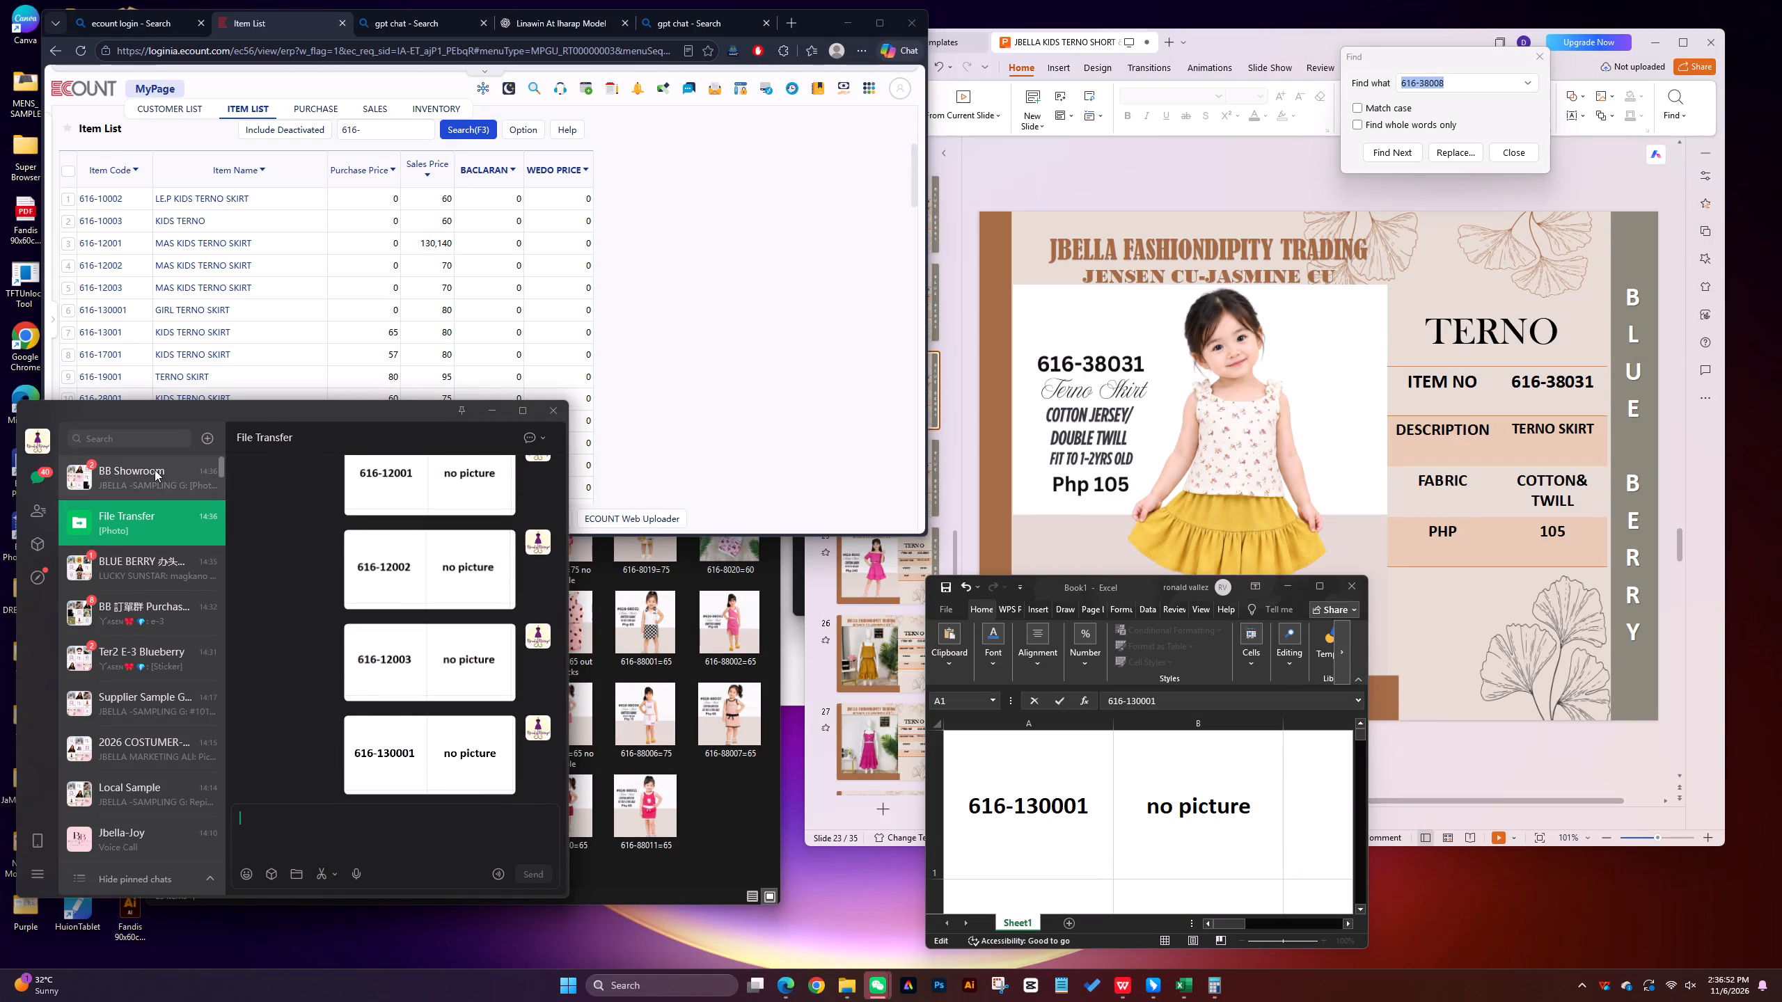
Open the BB Showroom group chat and start a new message.
left_click(155, 470)
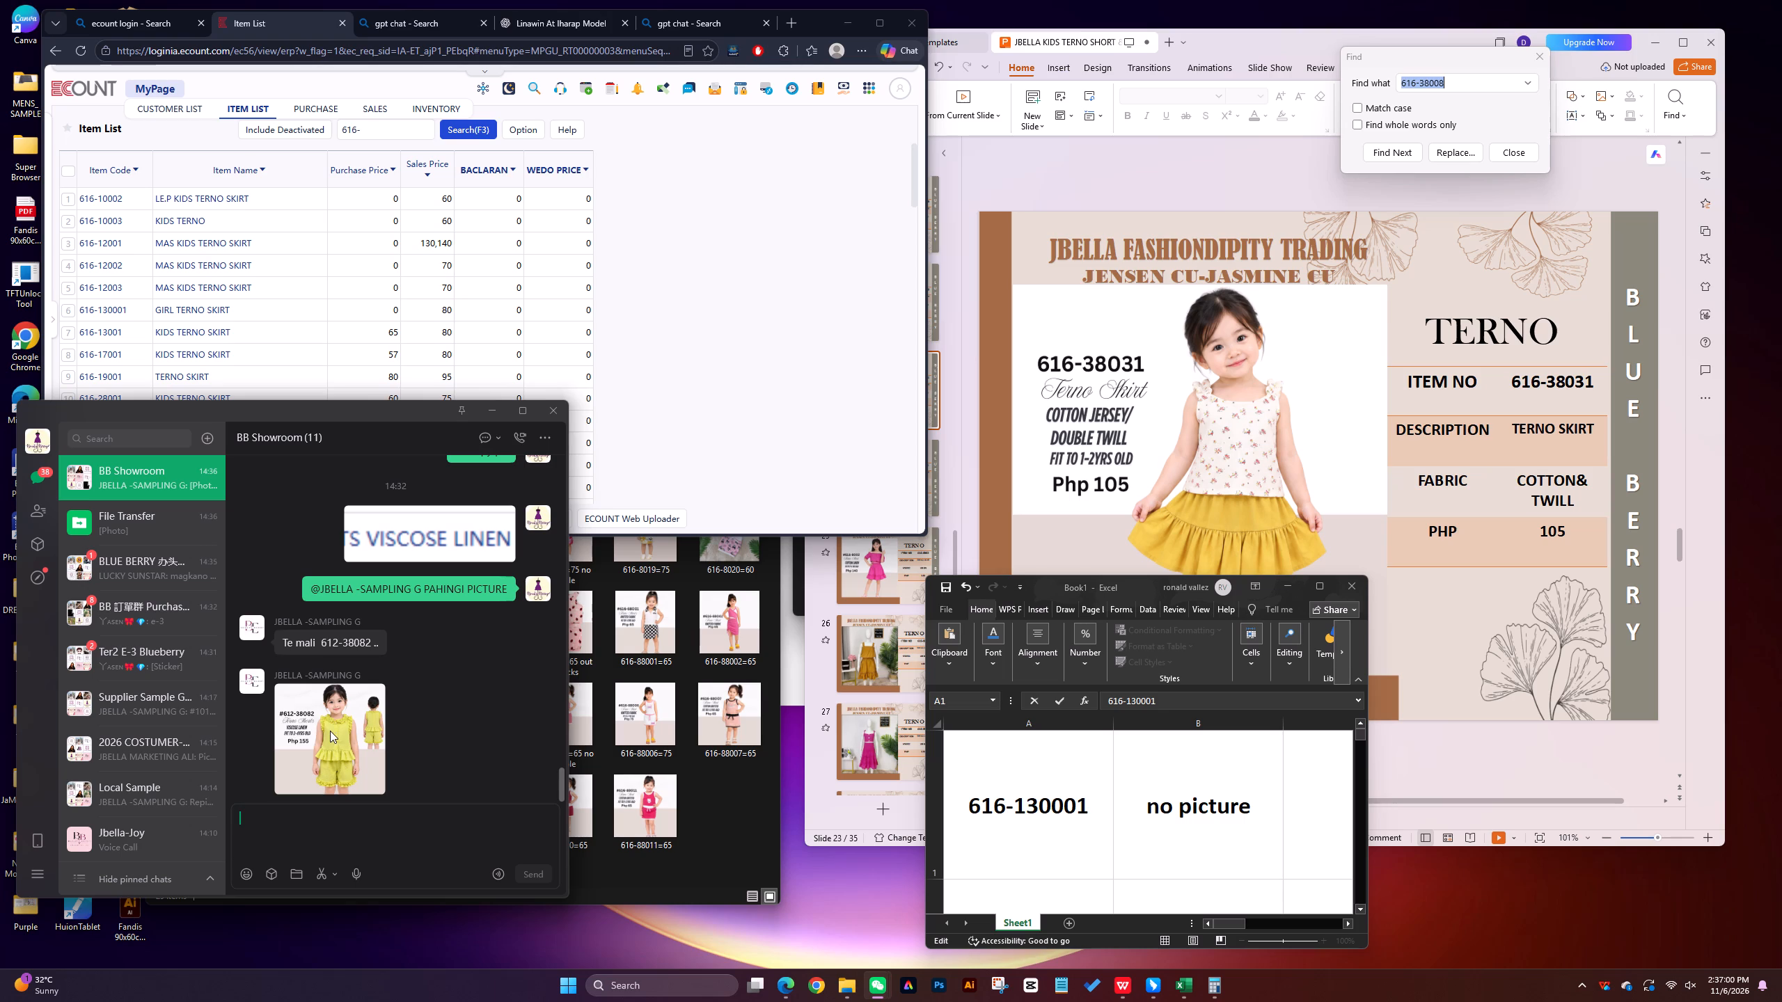
left_click(327, 828)
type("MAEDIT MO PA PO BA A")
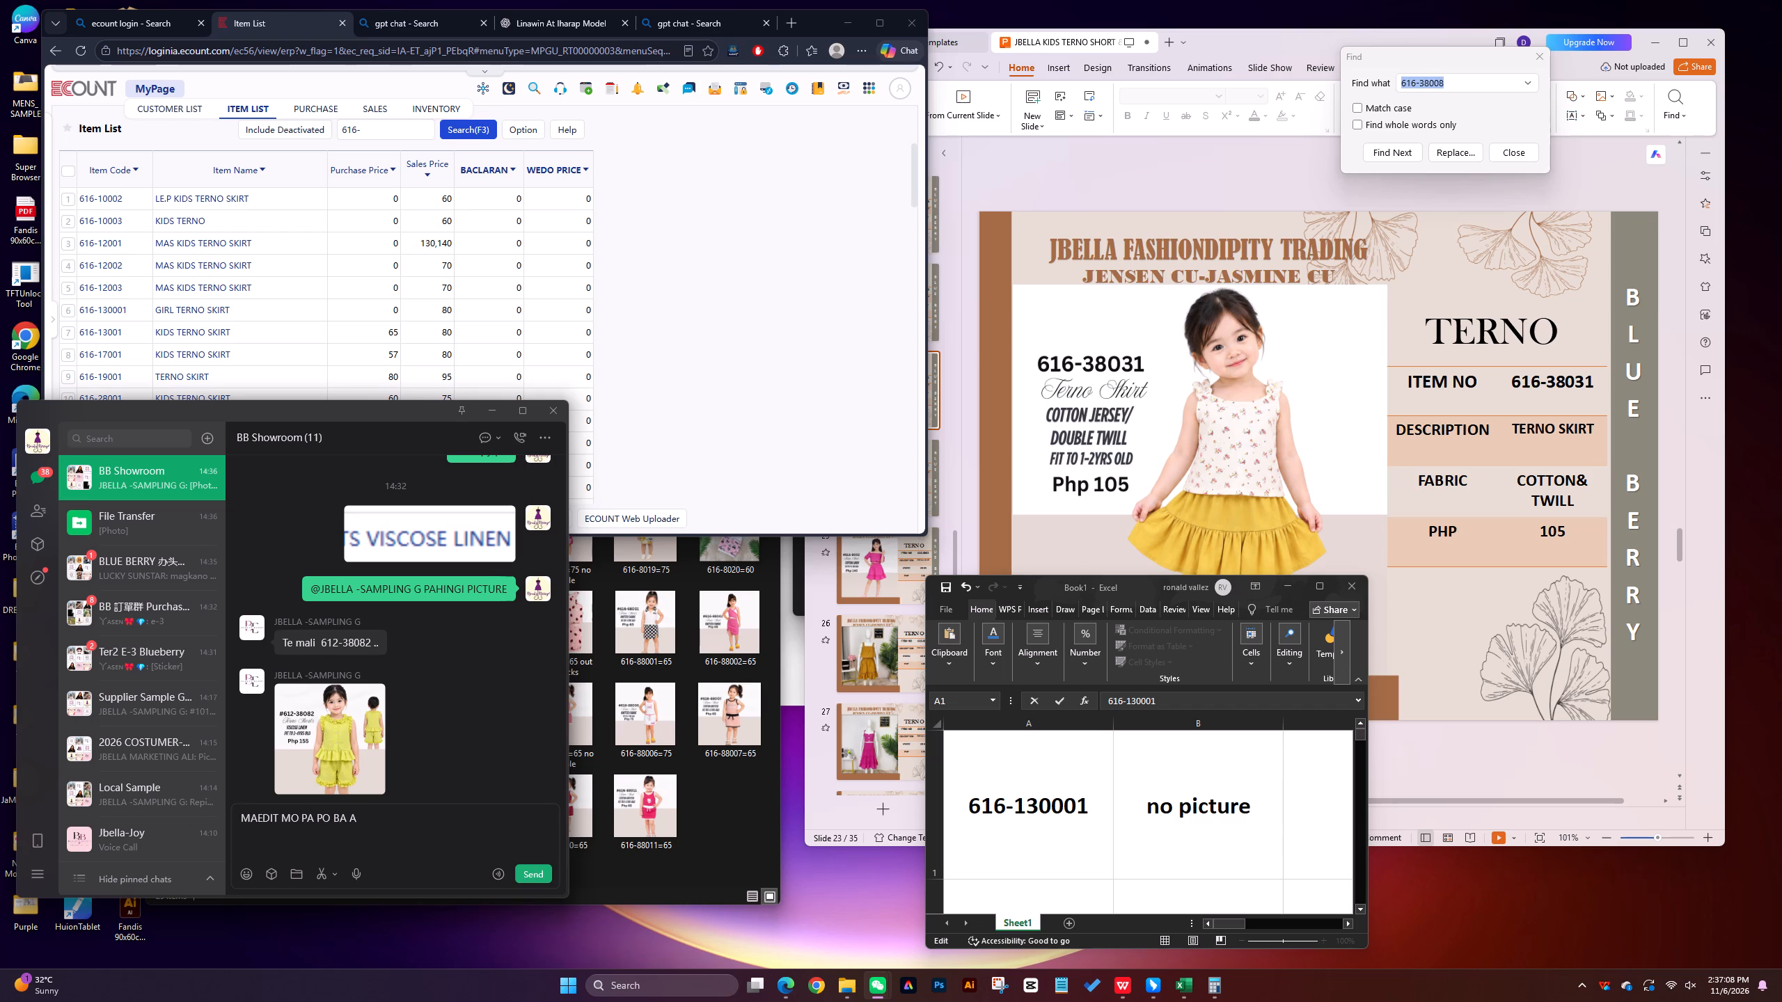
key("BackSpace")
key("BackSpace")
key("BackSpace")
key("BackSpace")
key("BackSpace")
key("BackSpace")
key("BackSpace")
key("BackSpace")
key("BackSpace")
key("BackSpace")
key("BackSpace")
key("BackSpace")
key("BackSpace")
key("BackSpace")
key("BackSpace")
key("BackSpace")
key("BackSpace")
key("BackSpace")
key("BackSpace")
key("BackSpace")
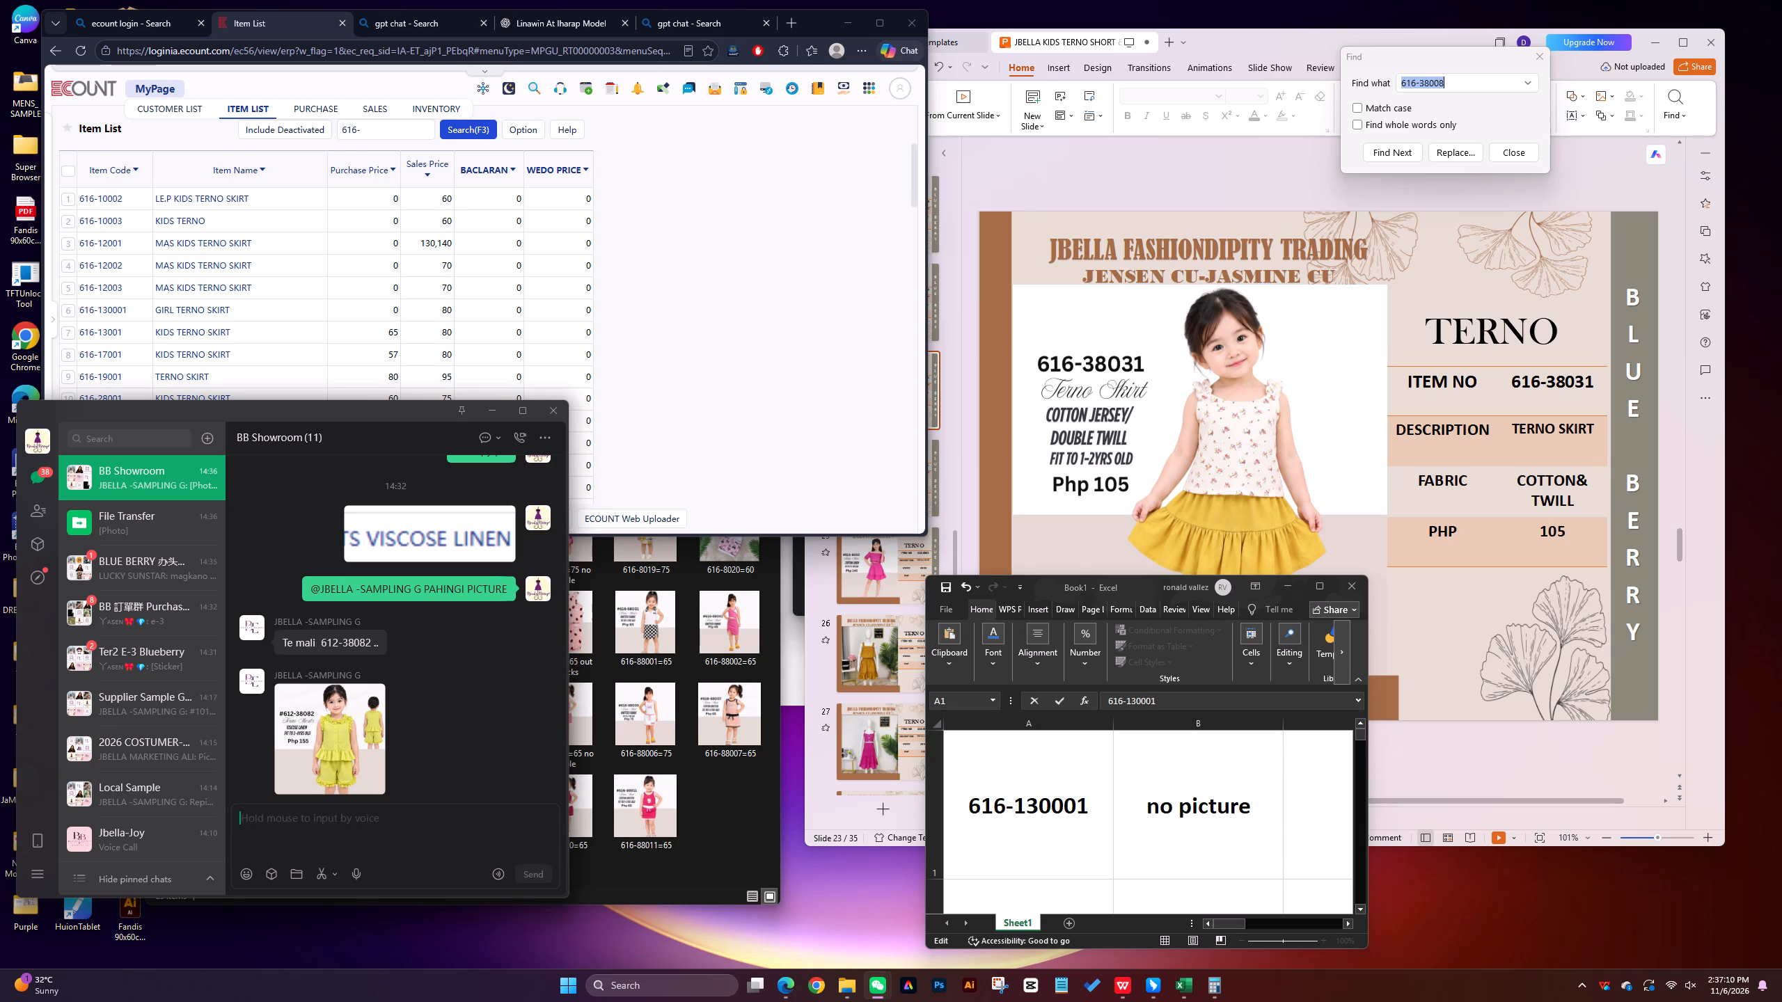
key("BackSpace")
Send the BB Showroom group a message mentioning Jbella-Joy: "nsa item list sya matanggal paba yan".
type("@joy")
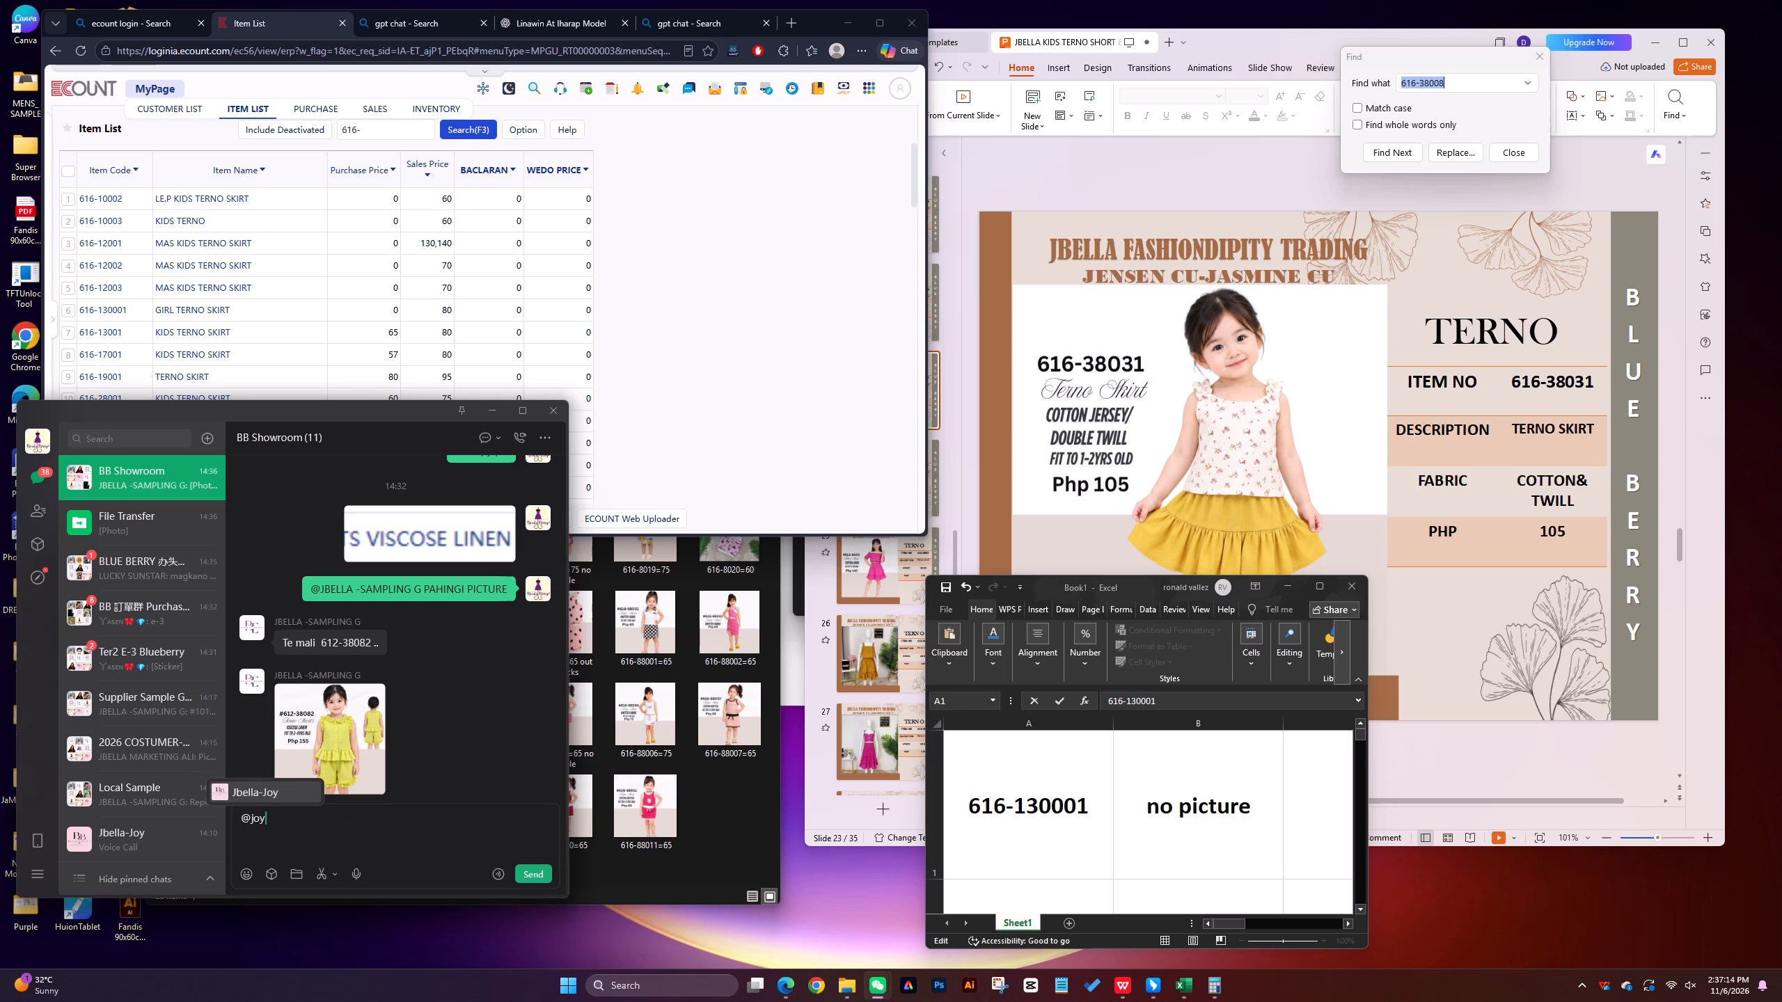
key("Return")
key("space")
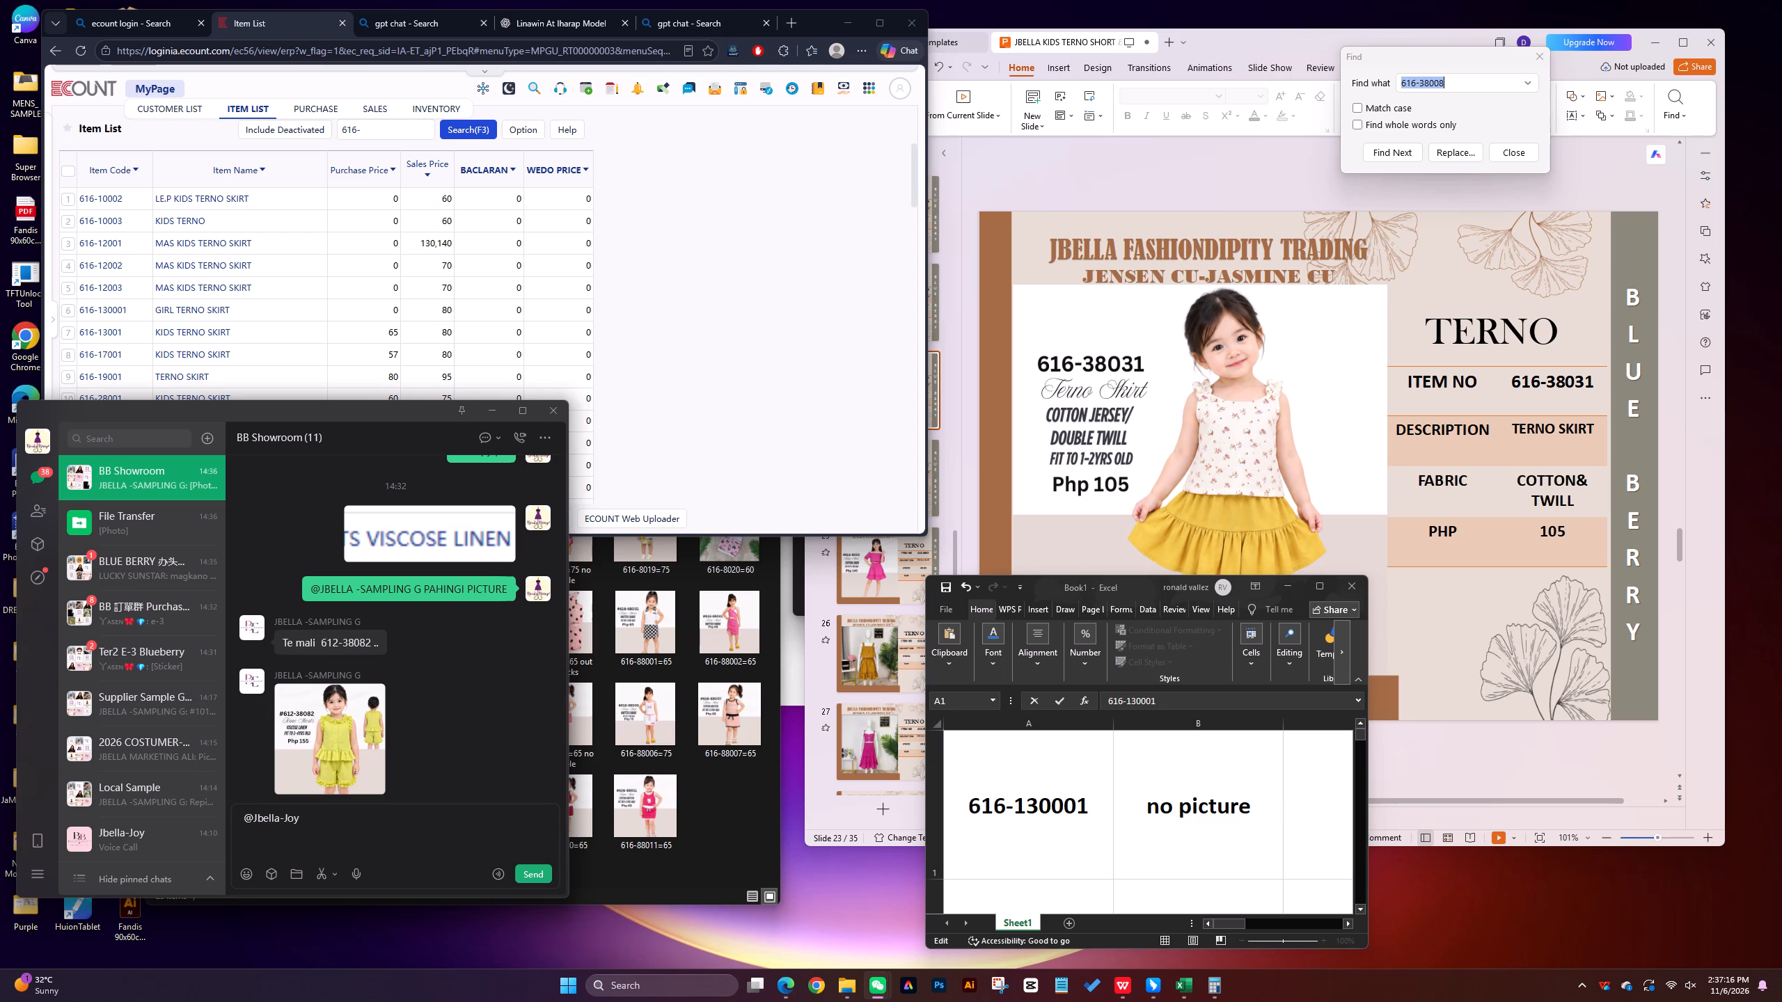
type("nsa")
key("space")
type("item list sya matanggal paba yan")
key("Return")
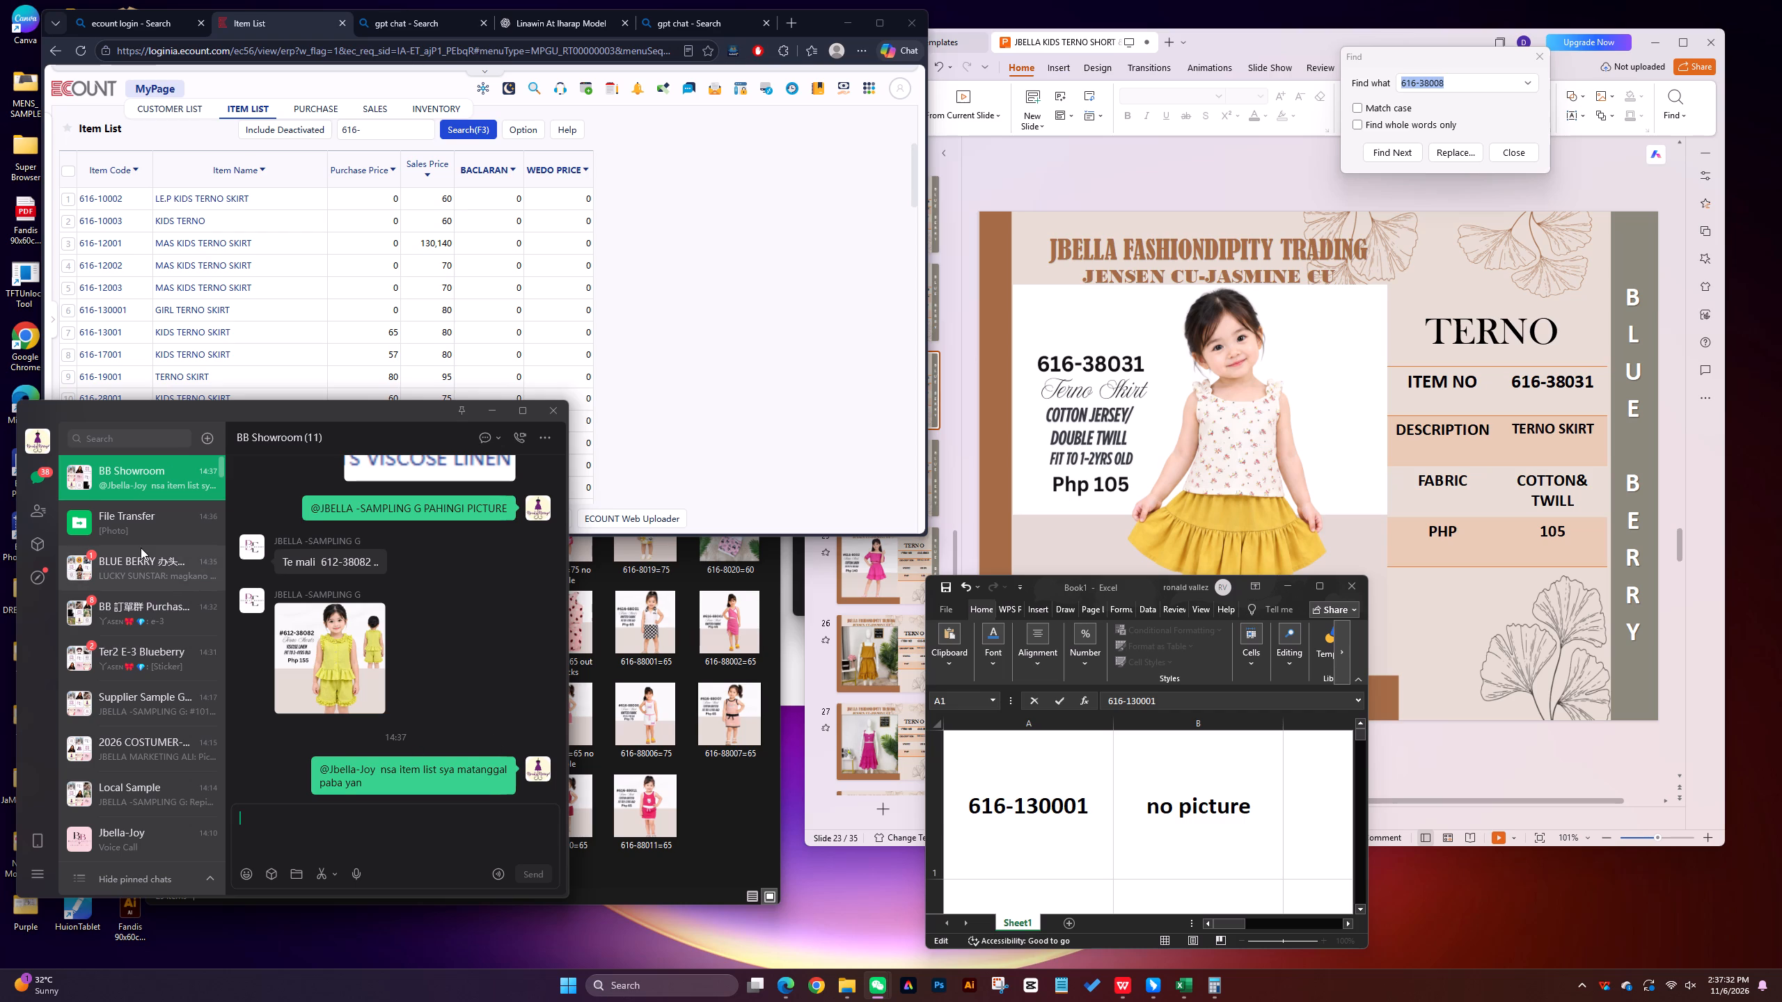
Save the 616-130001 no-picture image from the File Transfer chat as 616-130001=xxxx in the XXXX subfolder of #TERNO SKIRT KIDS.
left_click(143, 524)
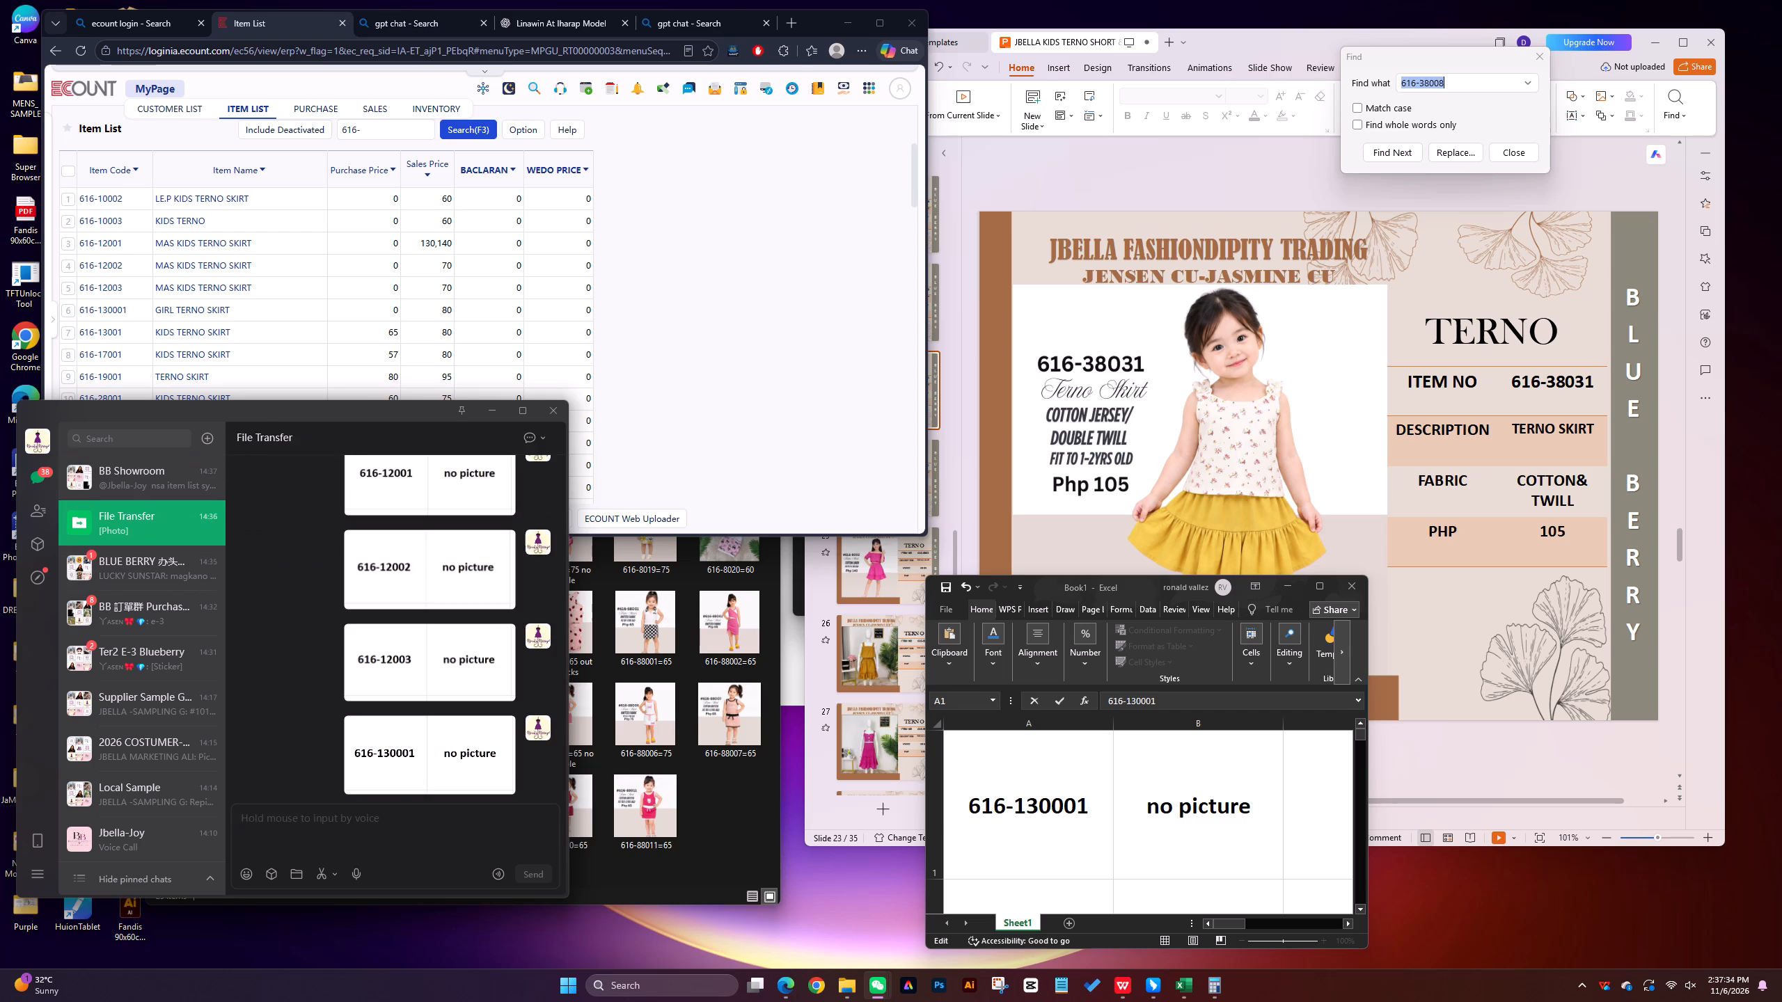
left_click_drag(700, 802, 701, 784)
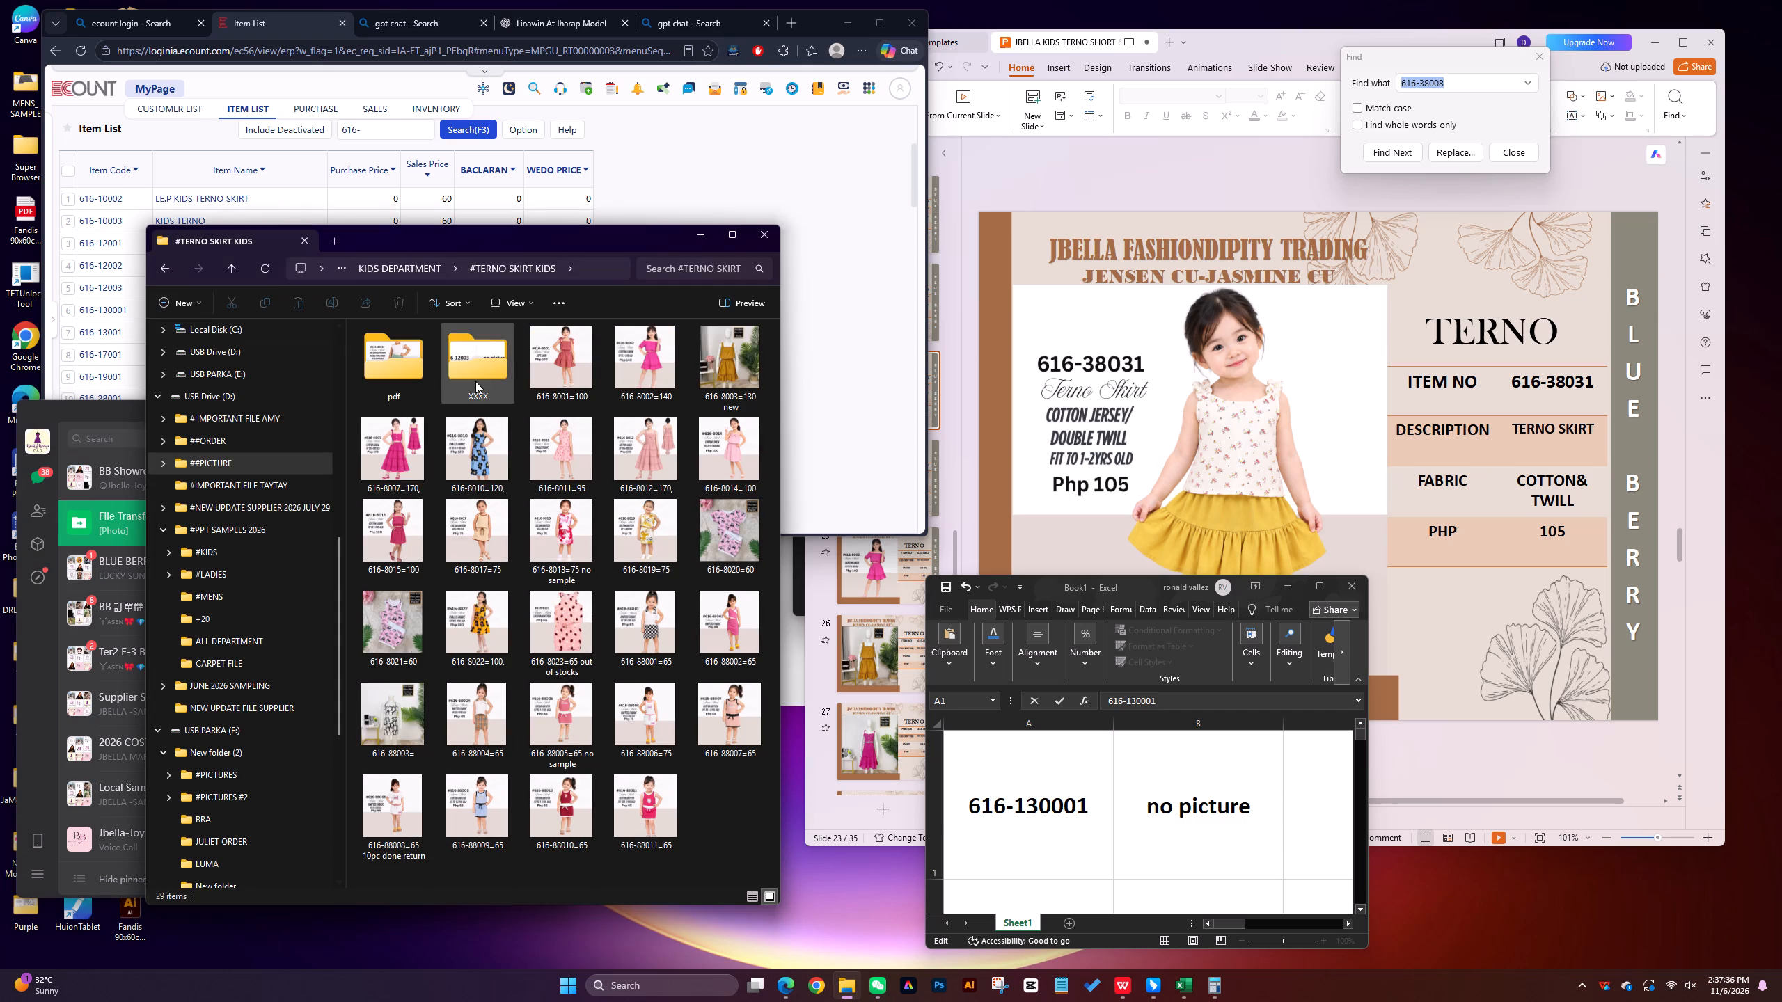
double_click(483, 371)
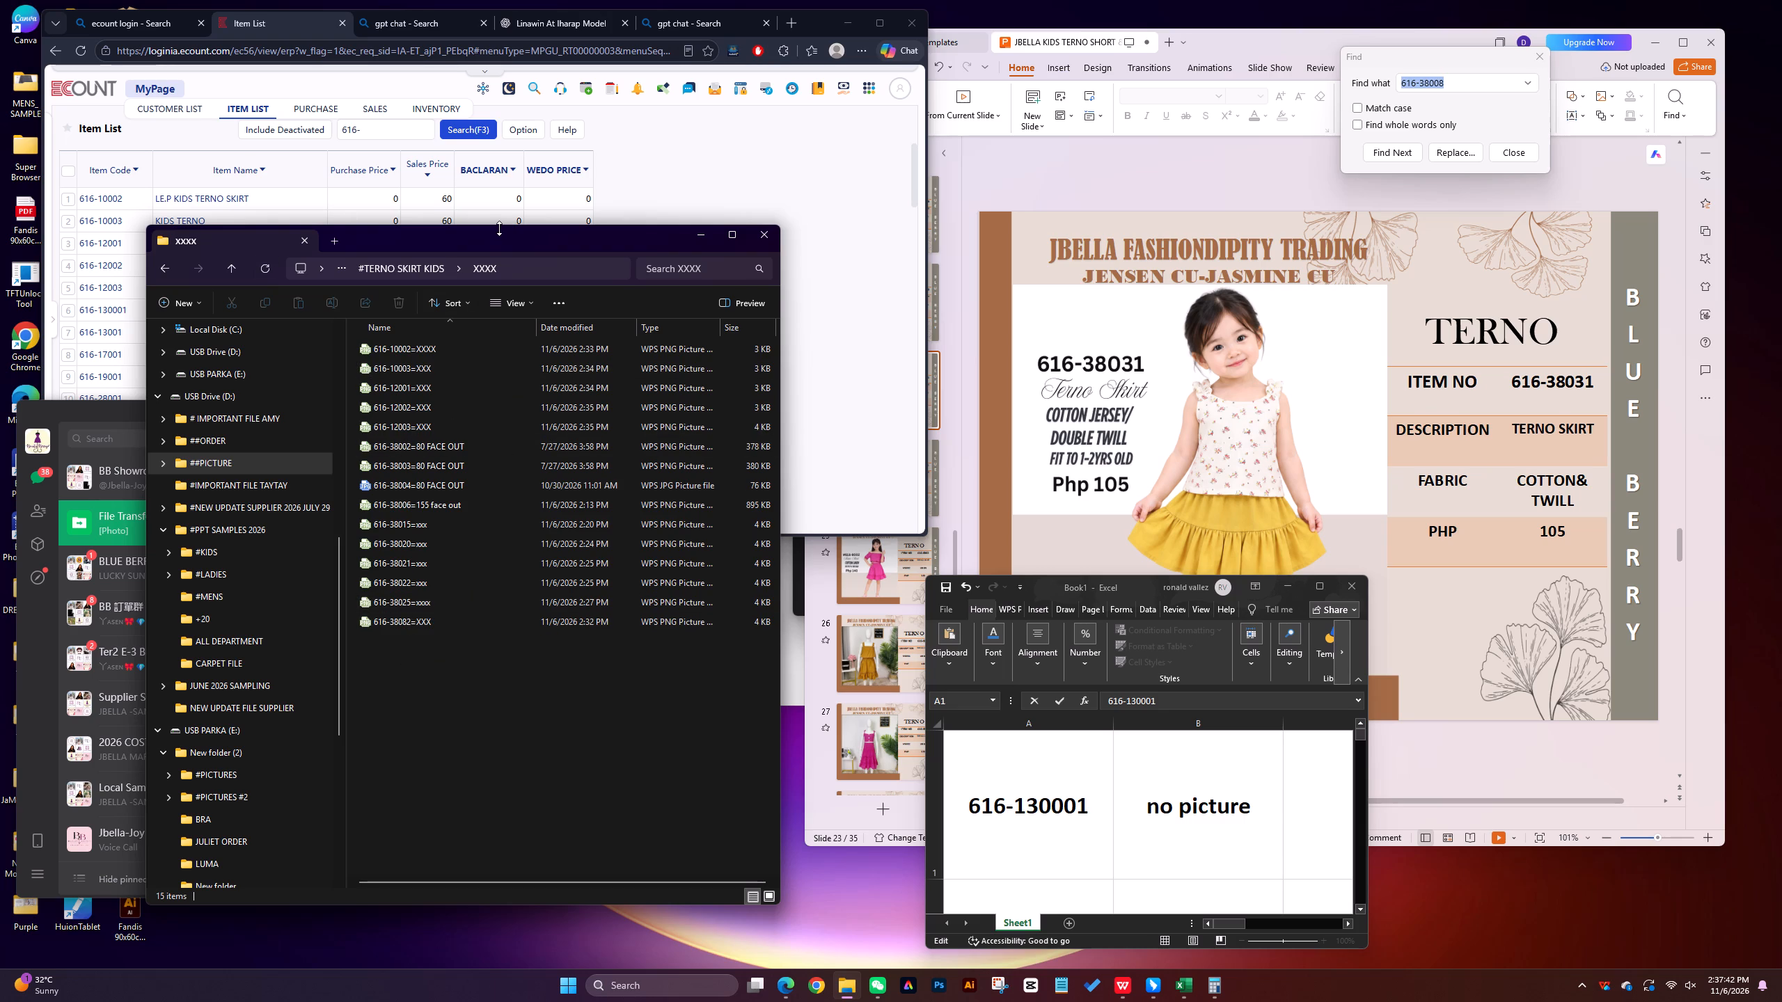
left_click_drag(496, 228, 494, 447)
left_click_drag(491, 456, 622, 475)
left_click(321, 407)
right_click(400, 756)
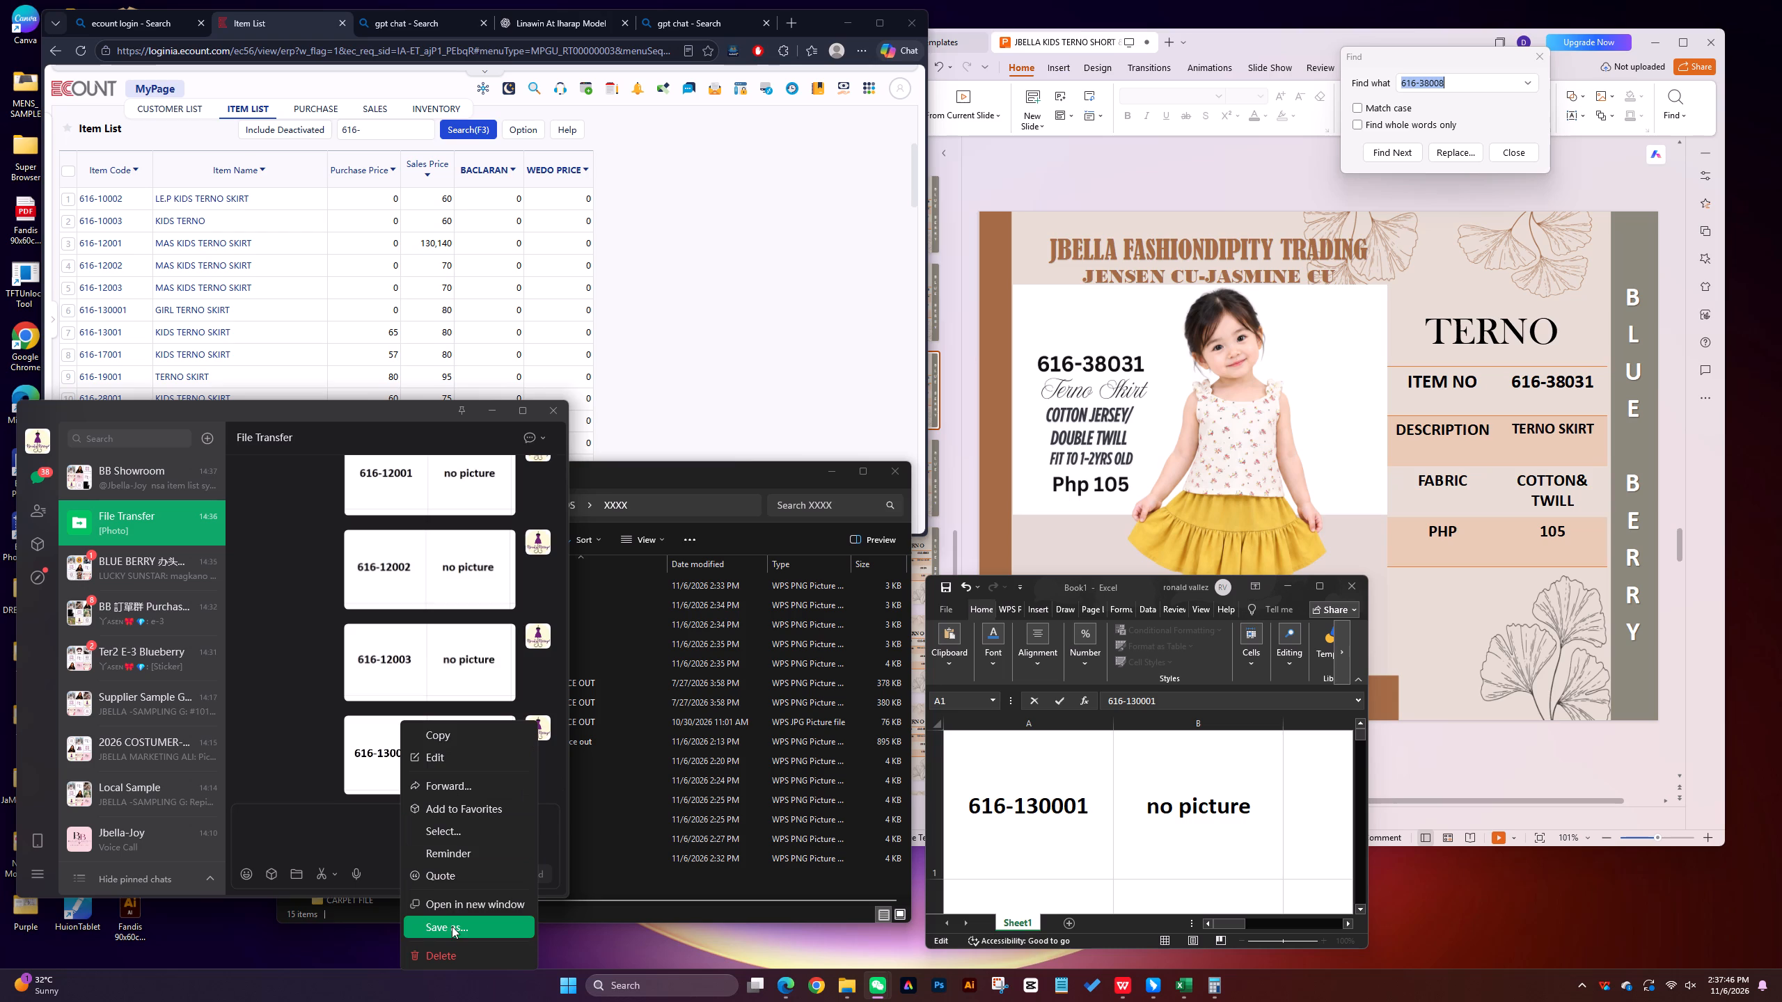
left_click(450, 929)
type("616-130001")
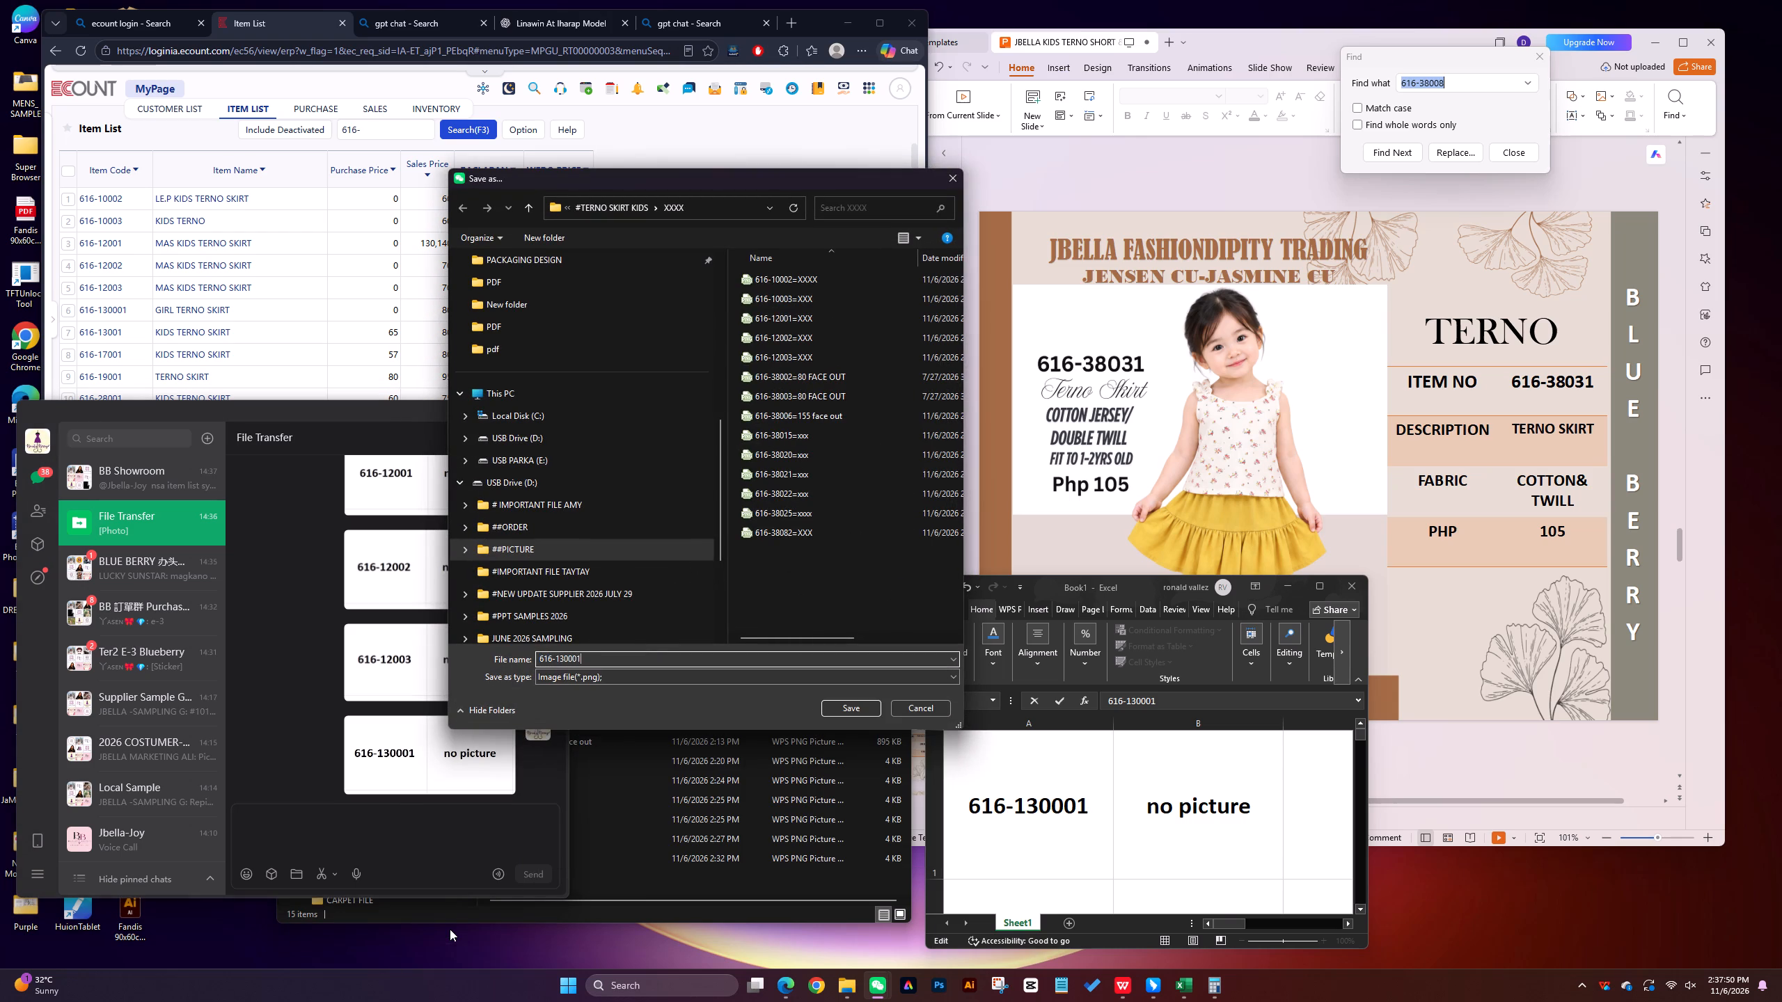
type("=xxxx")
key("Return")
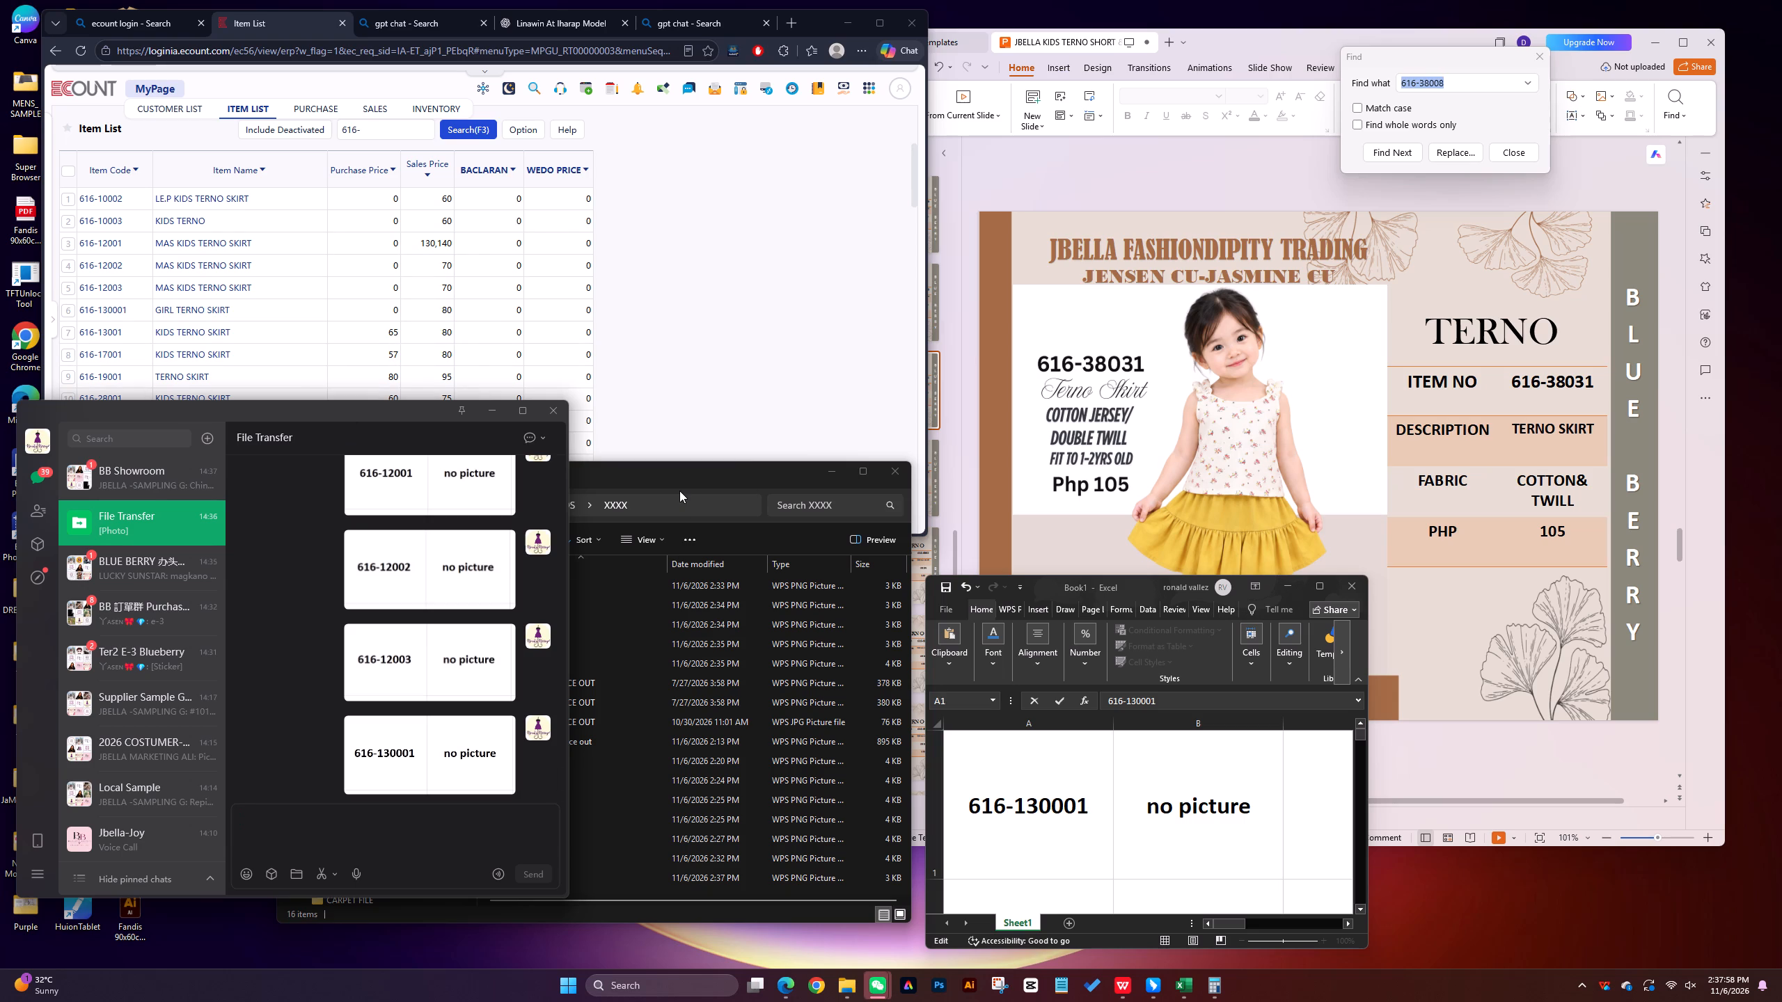
Change the Excel item number to 616-13001 and send a screenshot of its no-picture row to the File Transfer chat in WeChat.
left_click(1082, 807)
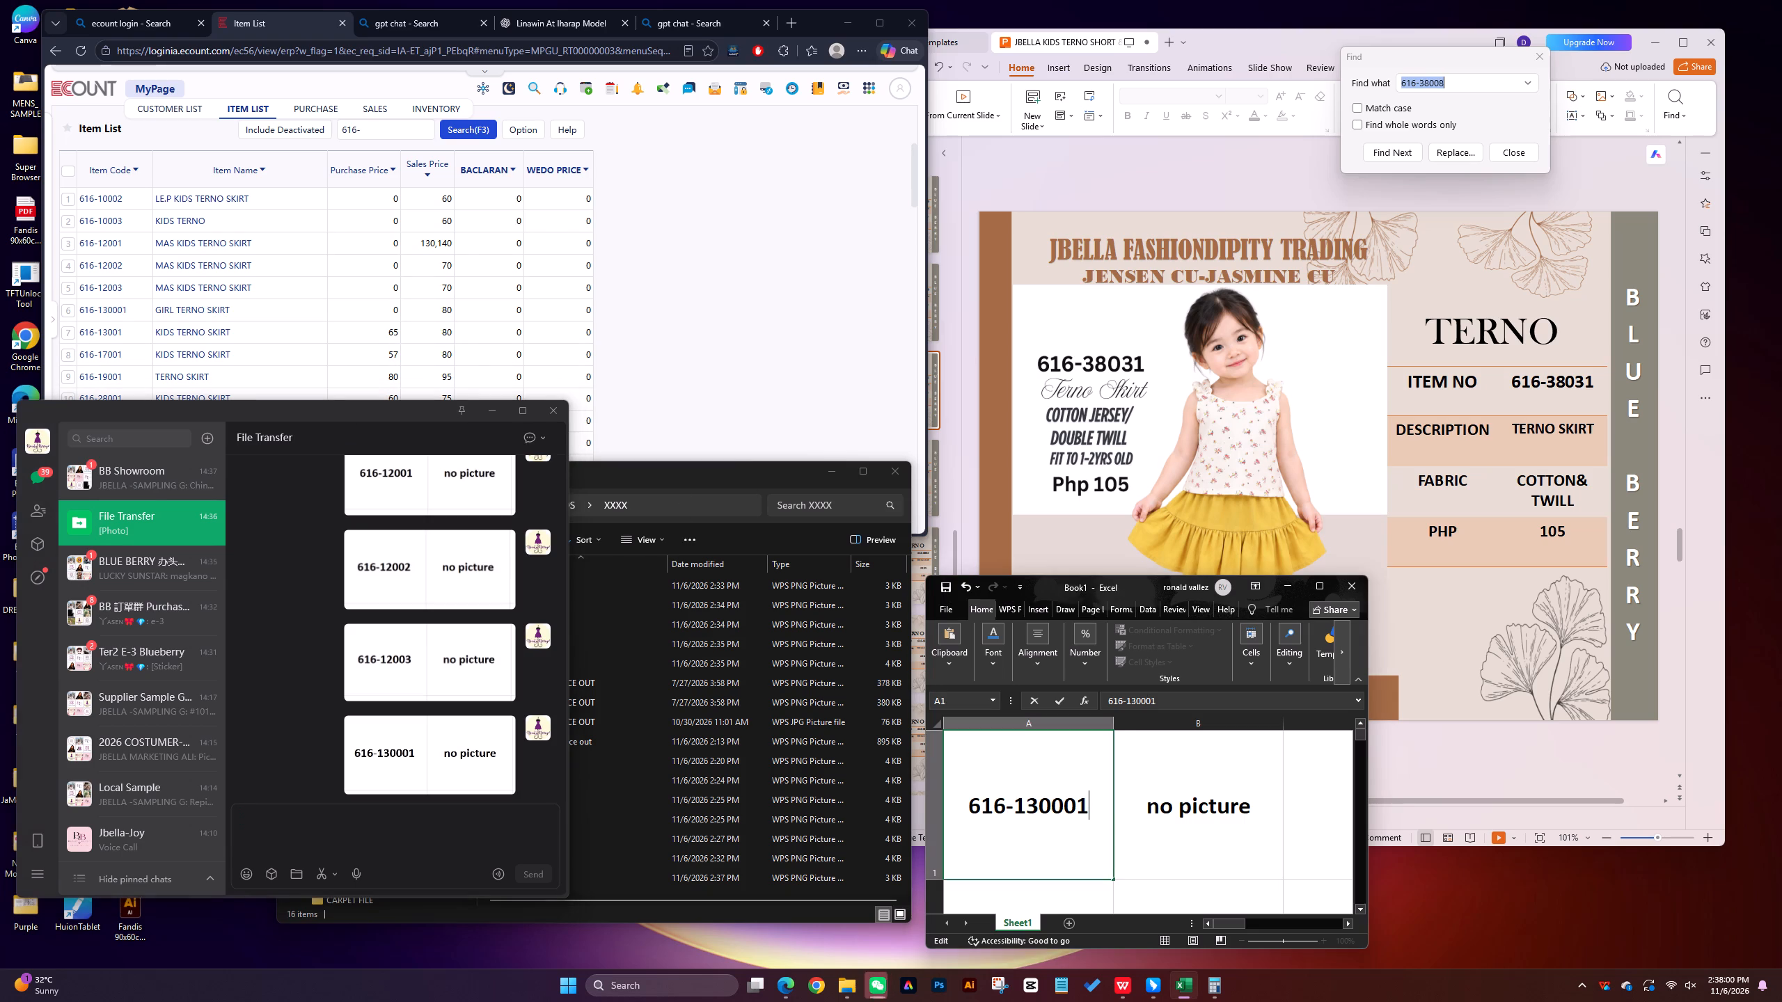
key("Left")
key("BackSpace")
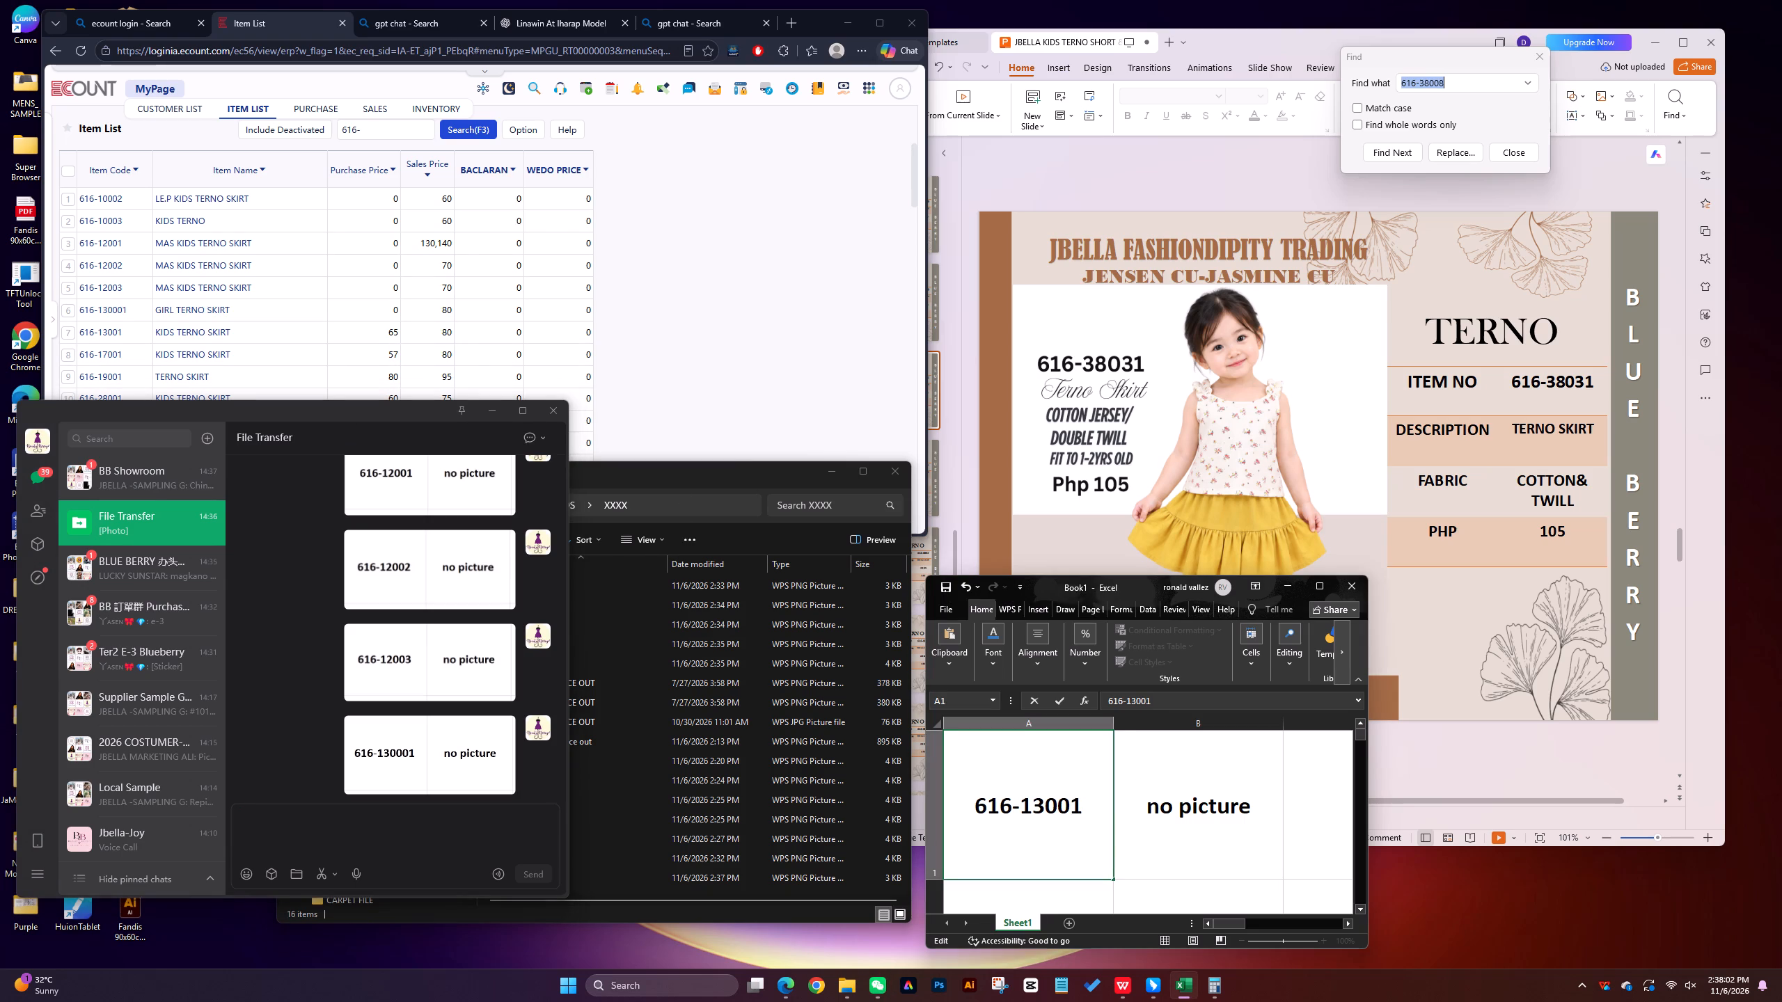
left_click(321, 871)
left_click_drag(940, 729, 943, 729)
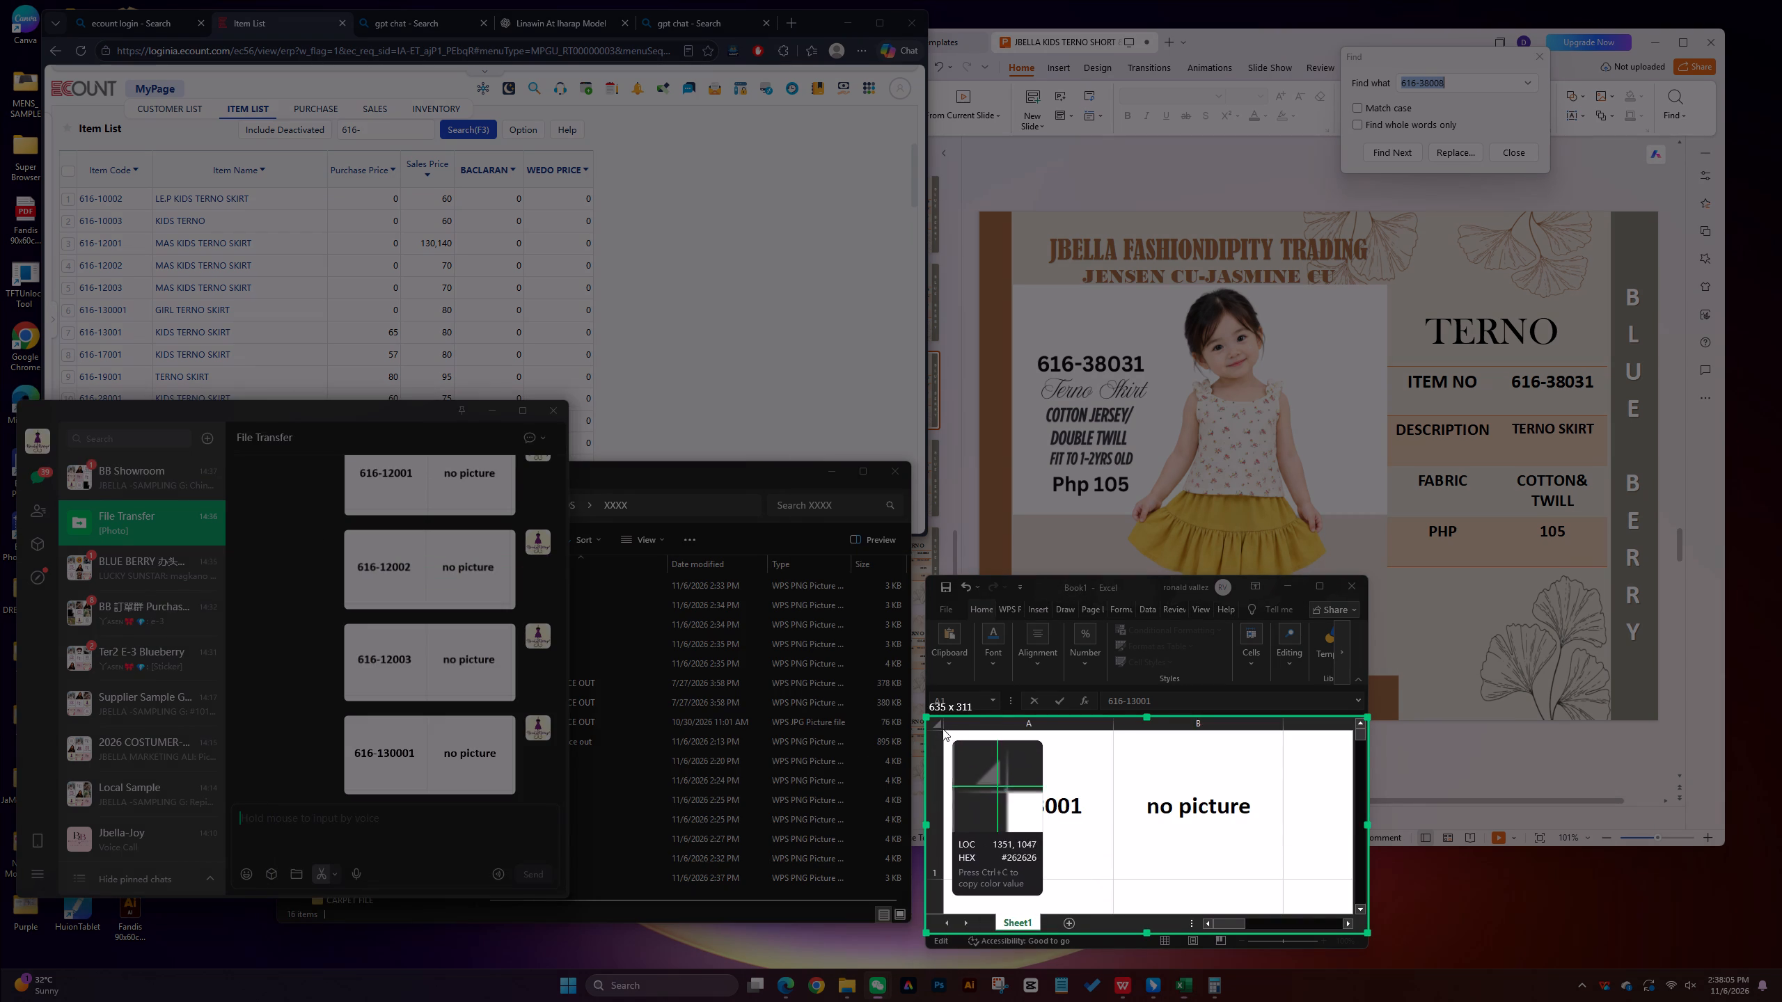
left_click_drag(943, 729, 1305, 894)
left_click(1284, 923)
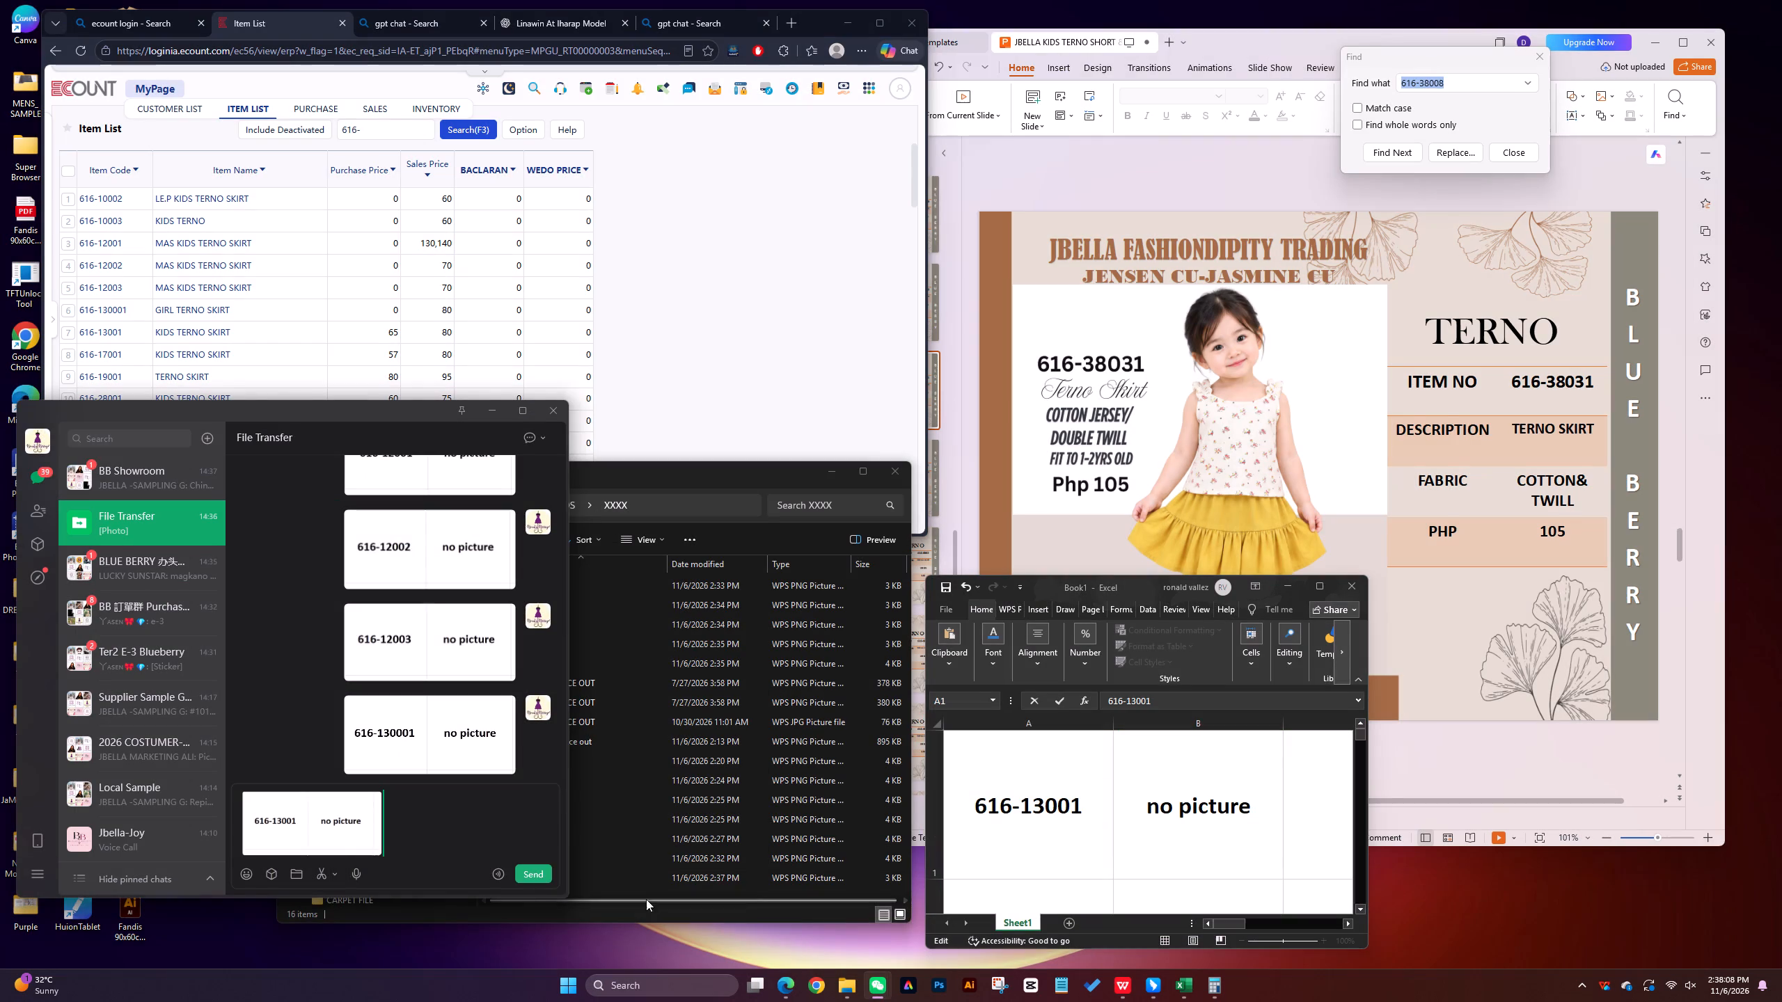
left_click(537, 870)
Check the BB Showroom group chat for replies and look over the ECOUNT item list.
left_click(120, 527)
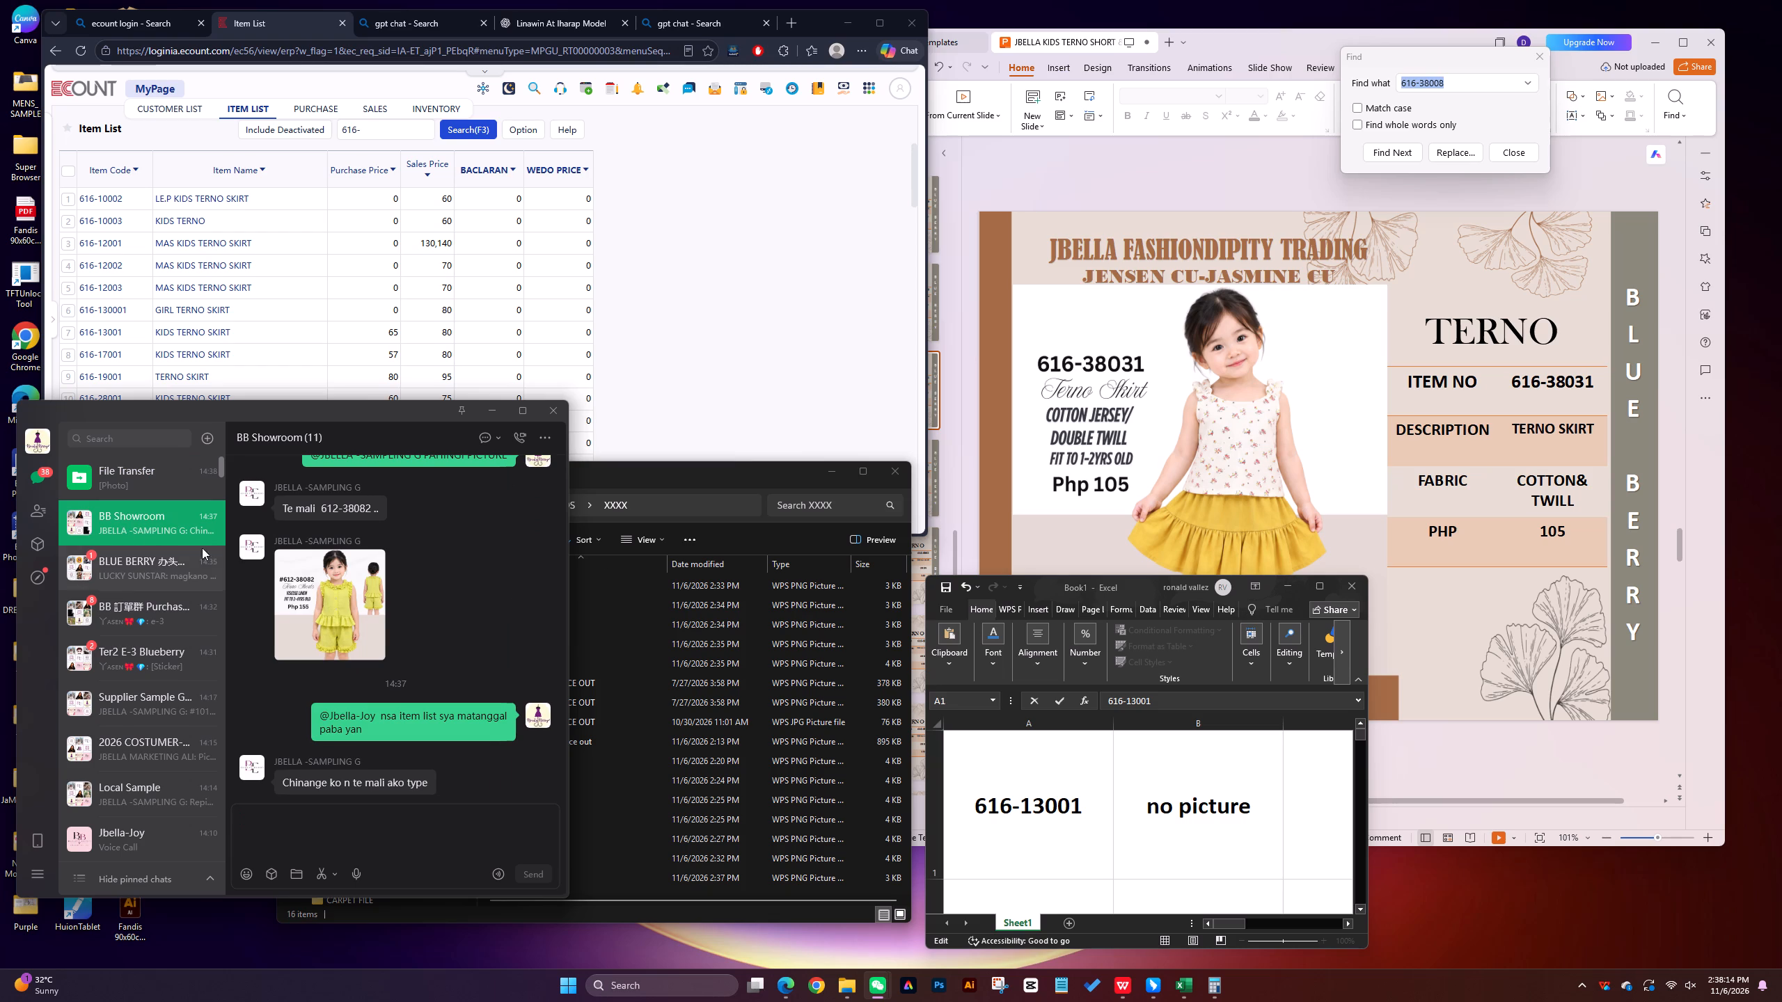
left_click(706, 358)
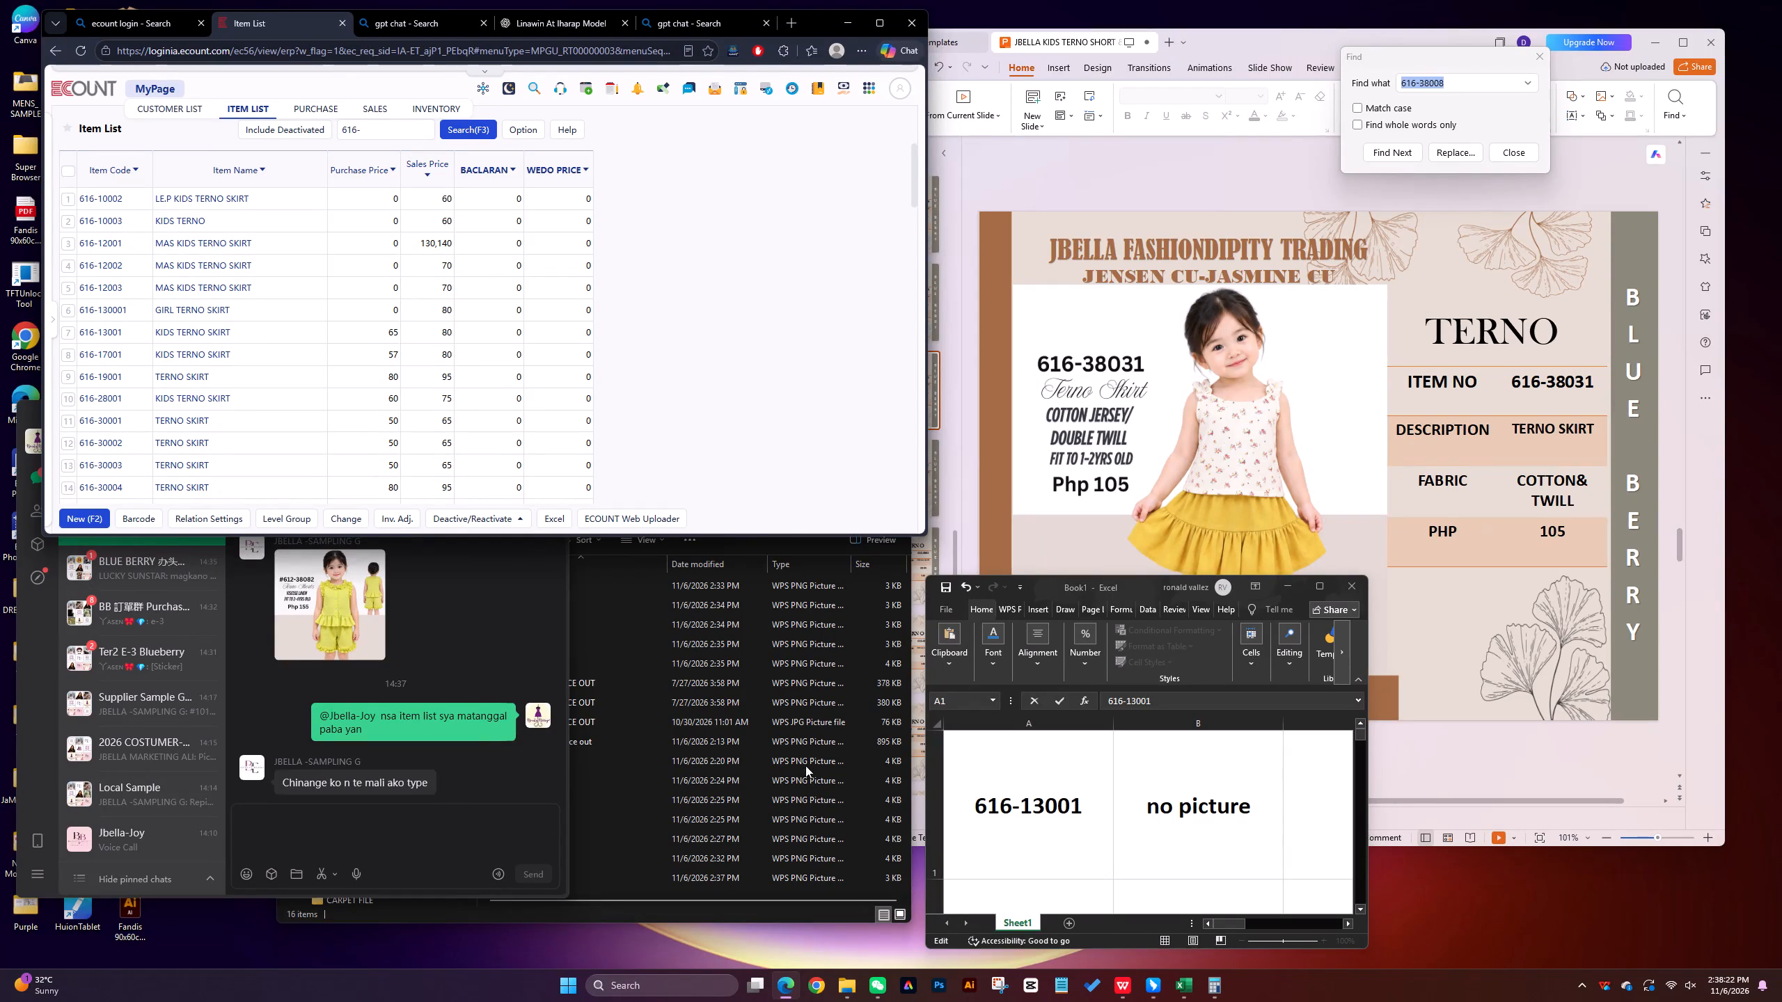
left_click(423, 659)
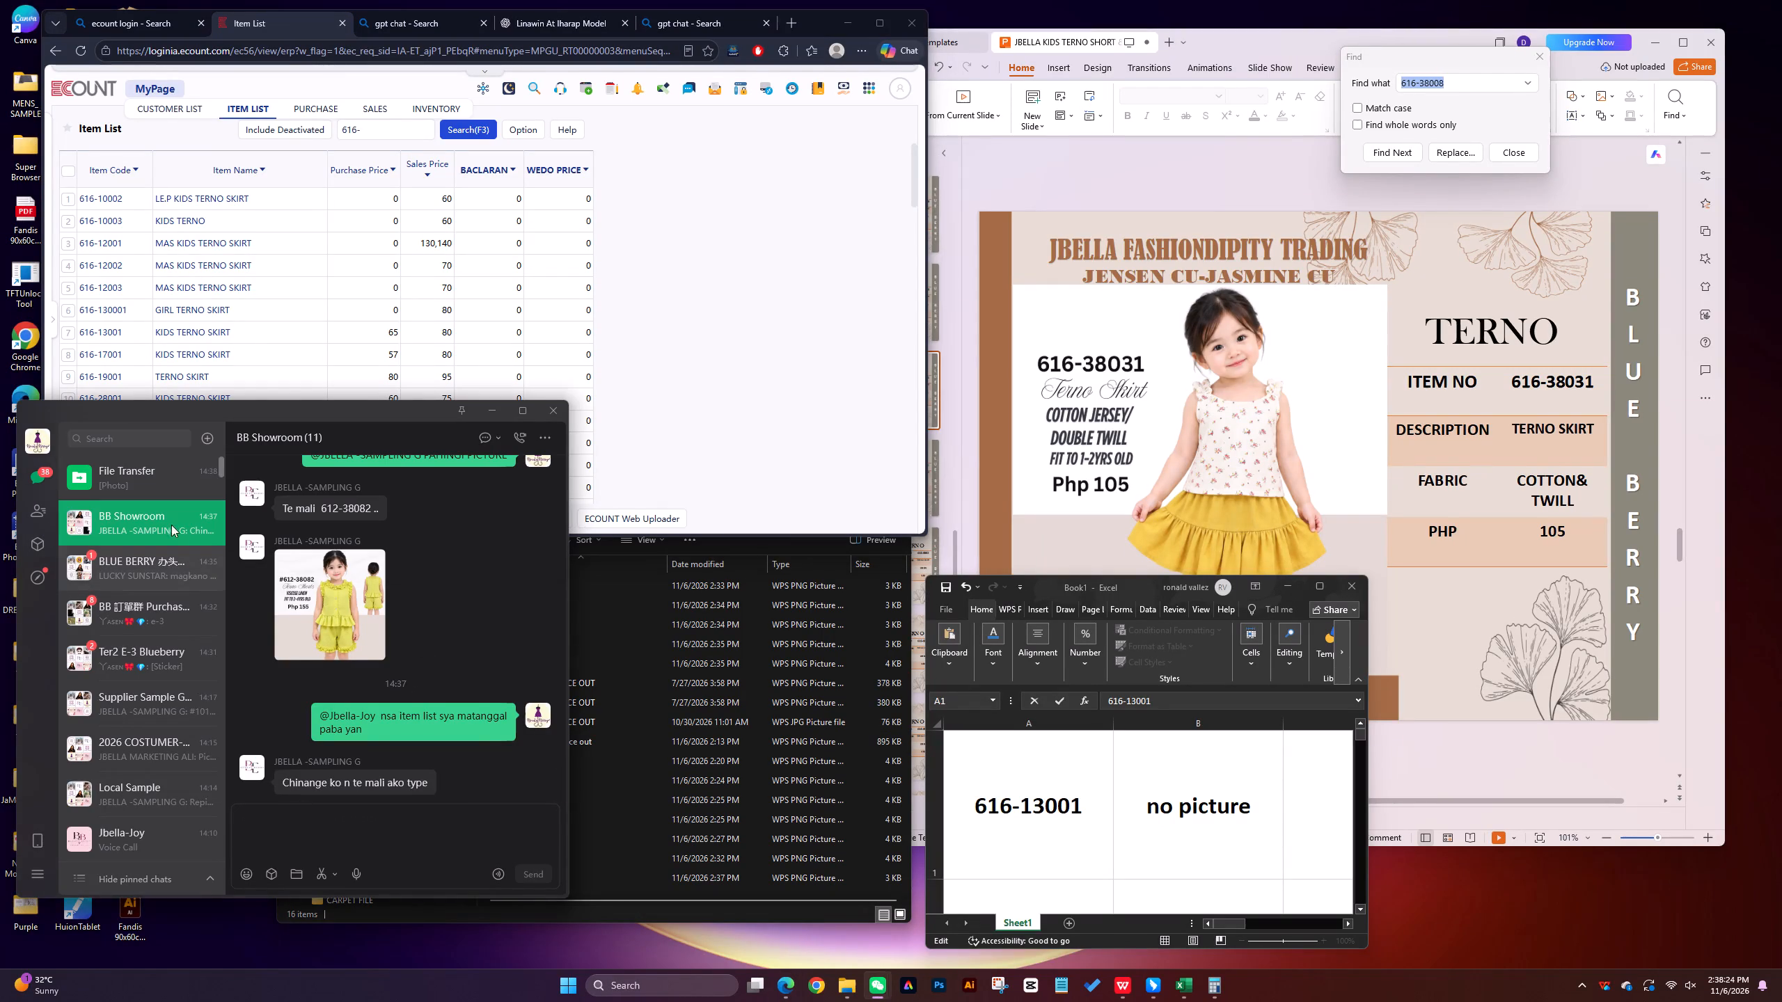
Save the 616-13001 no-picture image from the File Transfer chat as 616-13001=xxxx in the XXXX subfolder of #TERNO SKIRT KIDS.
left_click(140, 477)
right_click(395, 751)
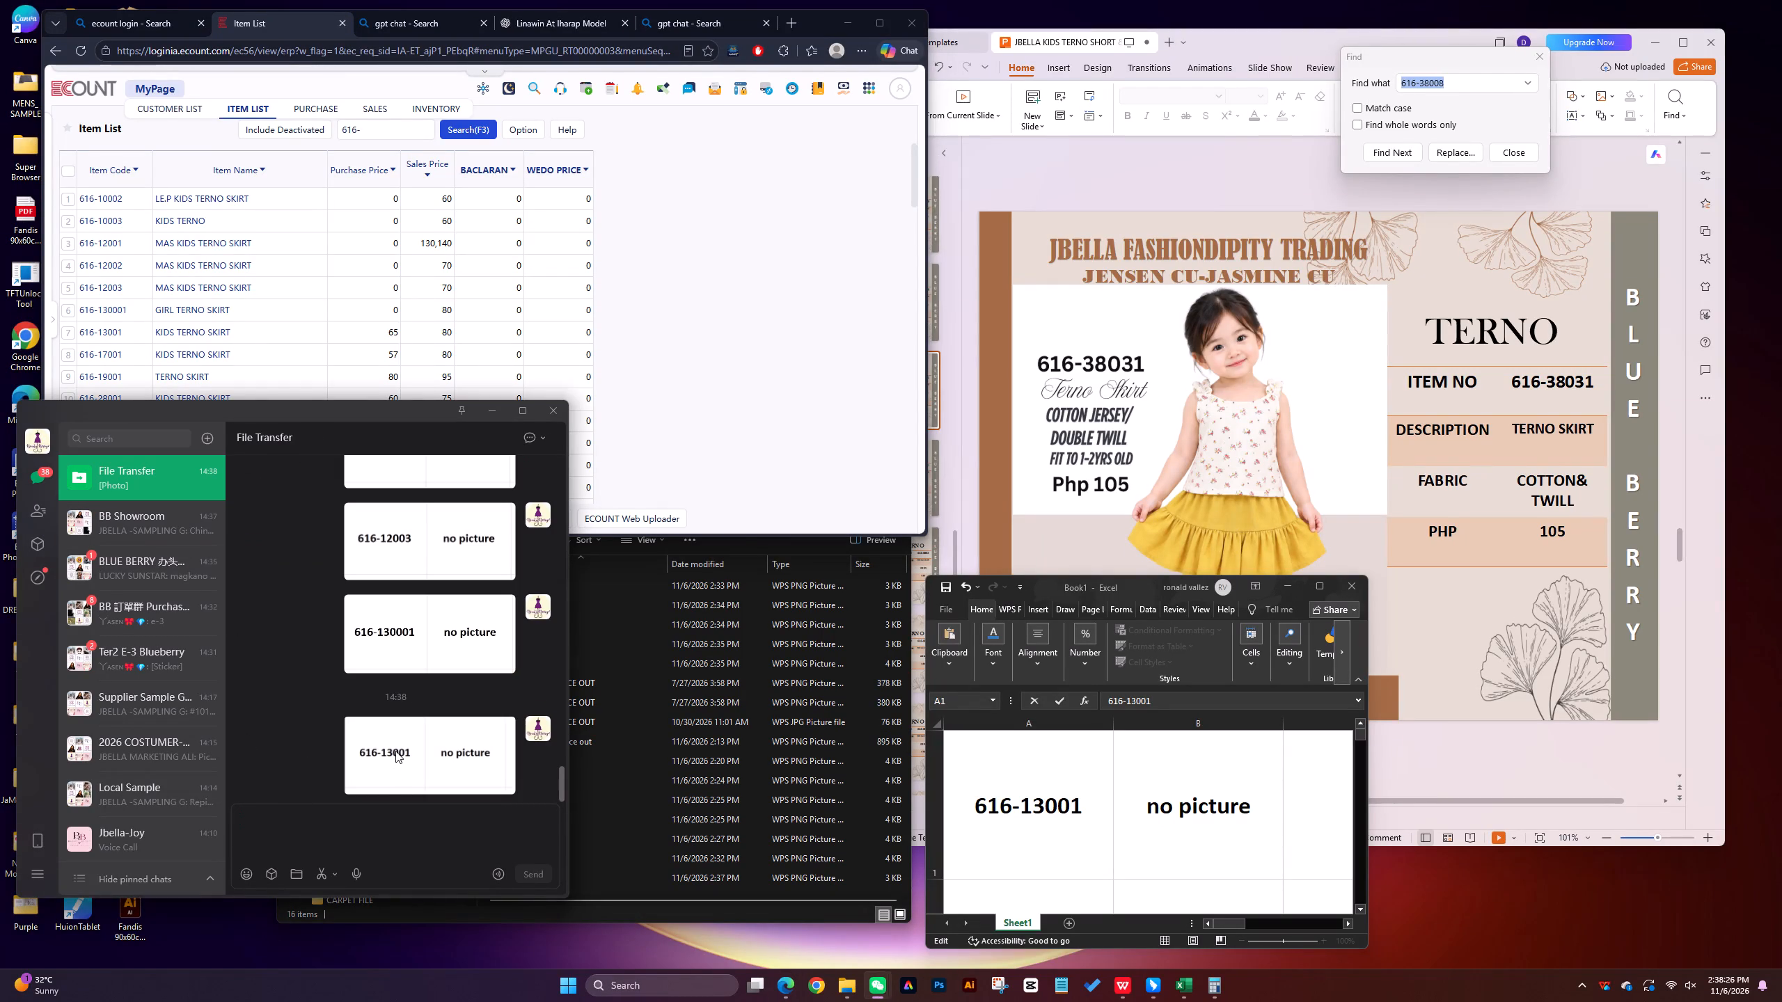
left_click(431, 924)
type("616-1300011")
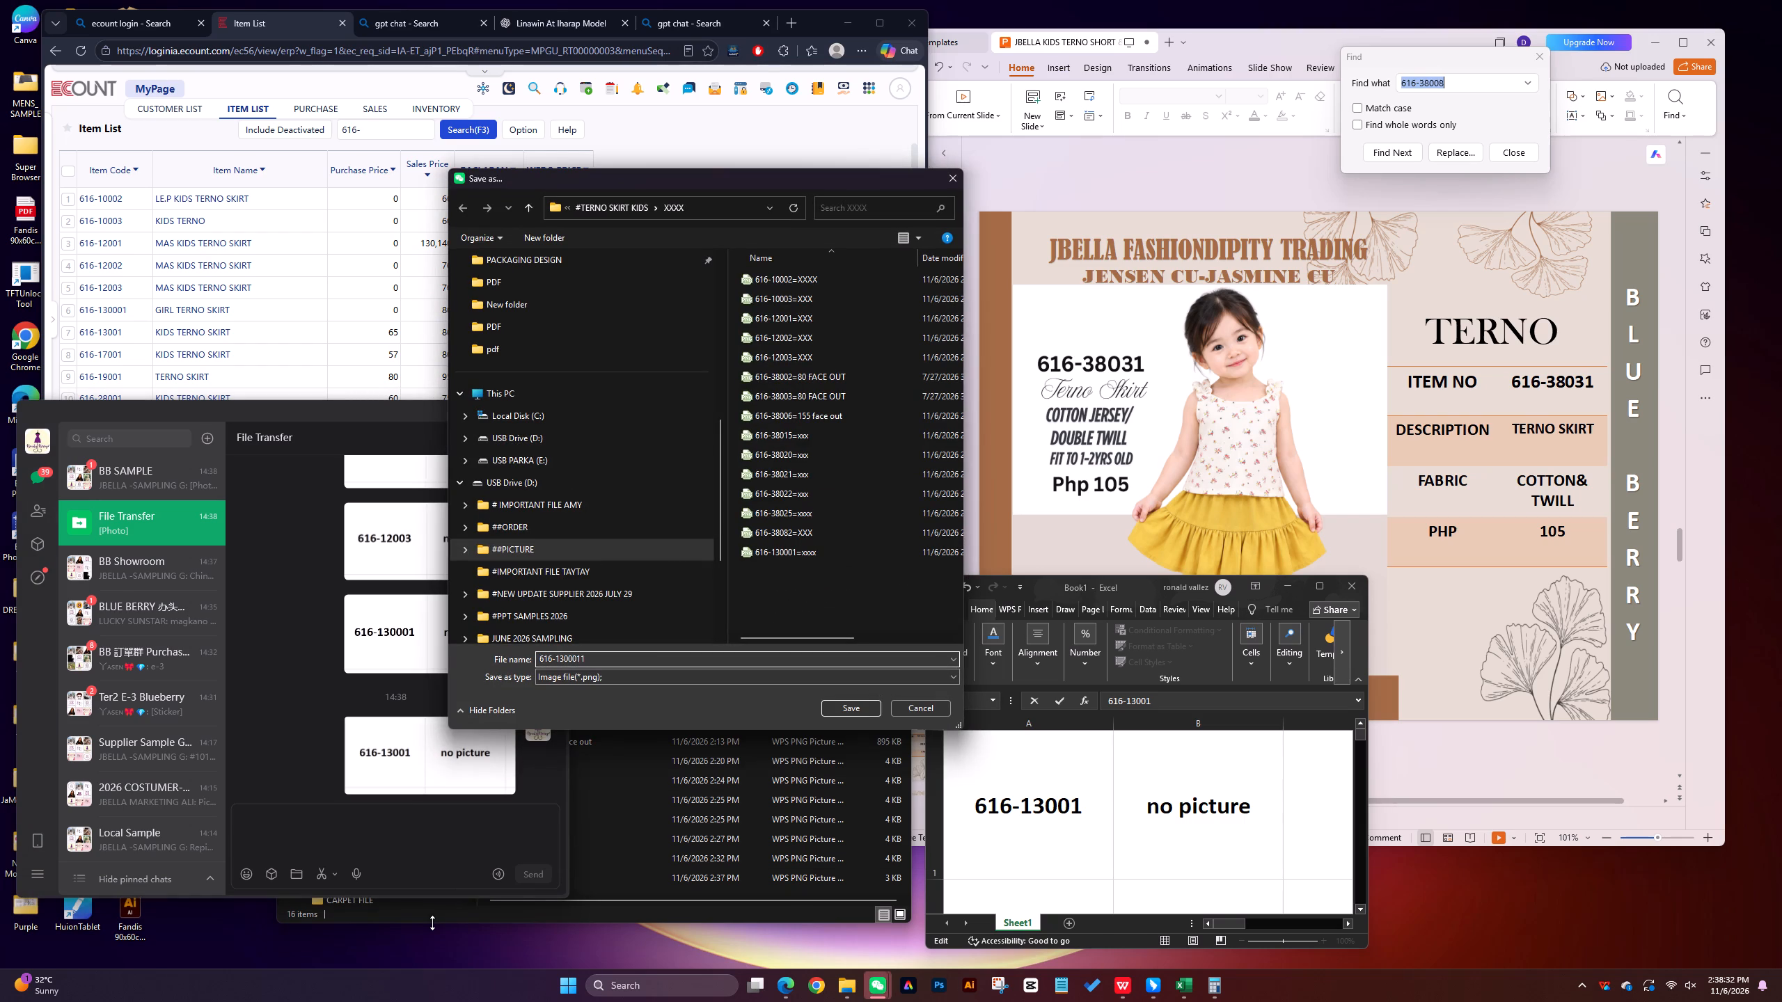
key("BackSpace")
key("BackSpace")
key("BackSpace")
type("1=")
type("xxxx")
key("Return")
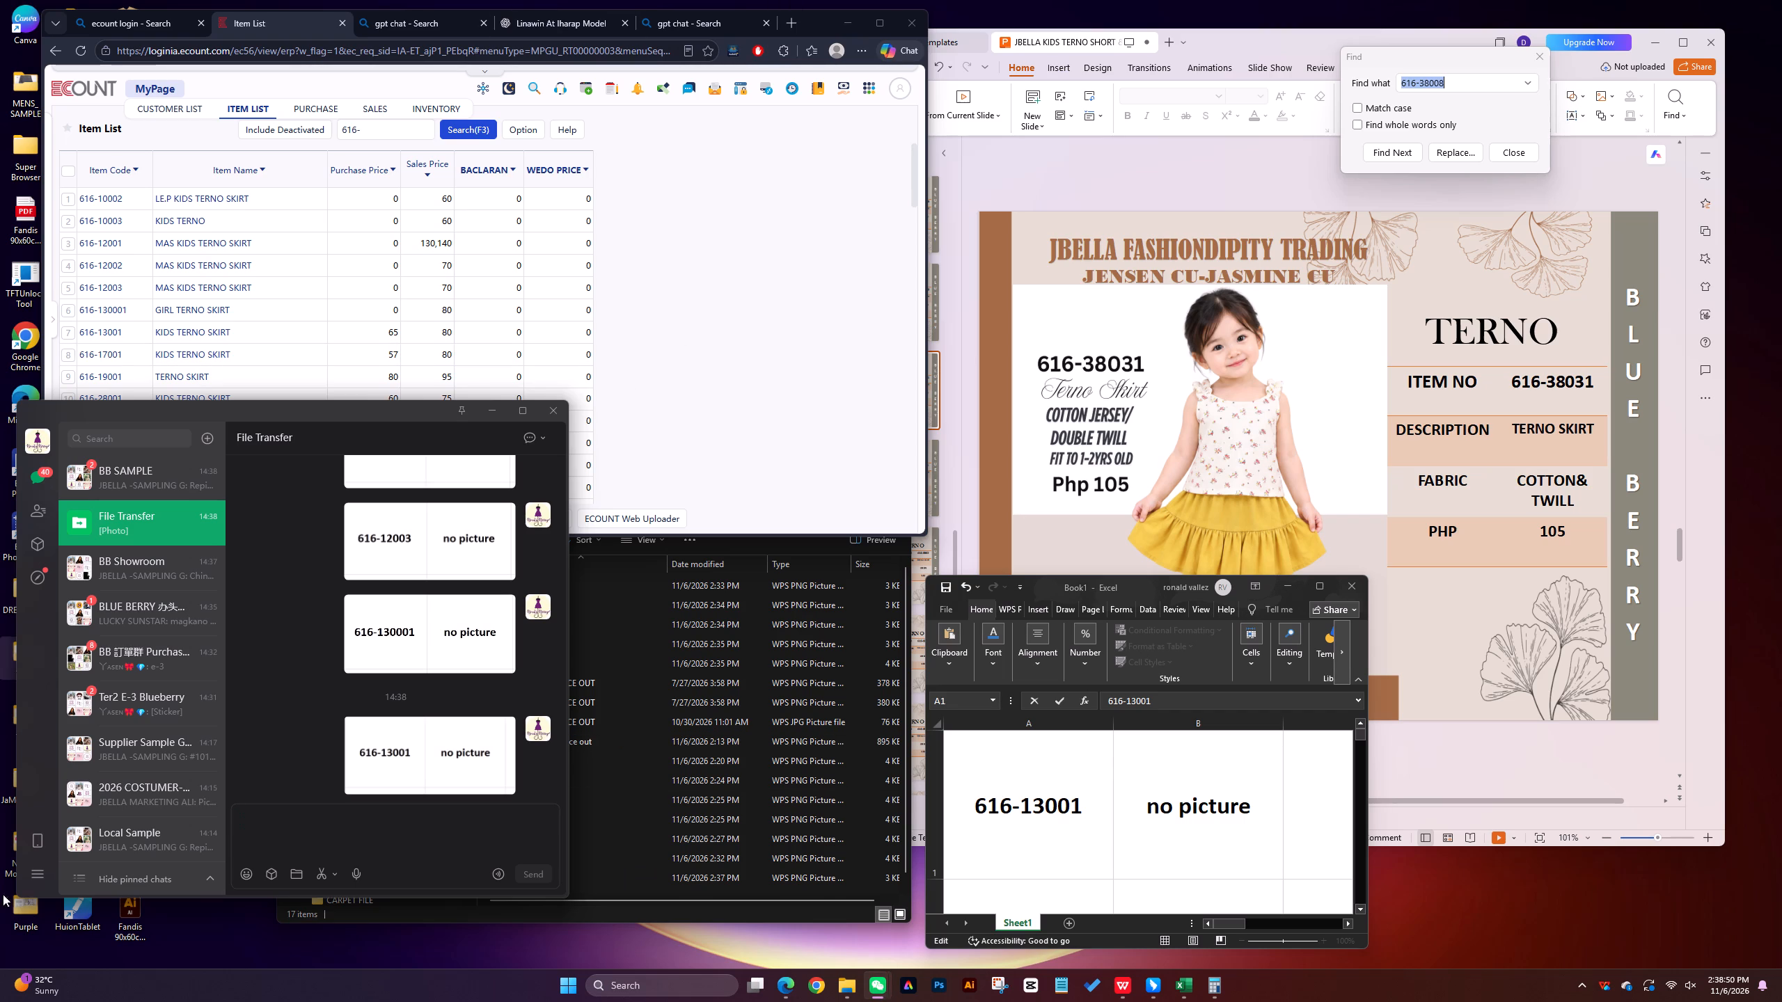
Change the Excel item number to 616-17001 and send a screenshot of its no-picture row to the File Transfer chat in WeChat.
left_click(1042, 806)
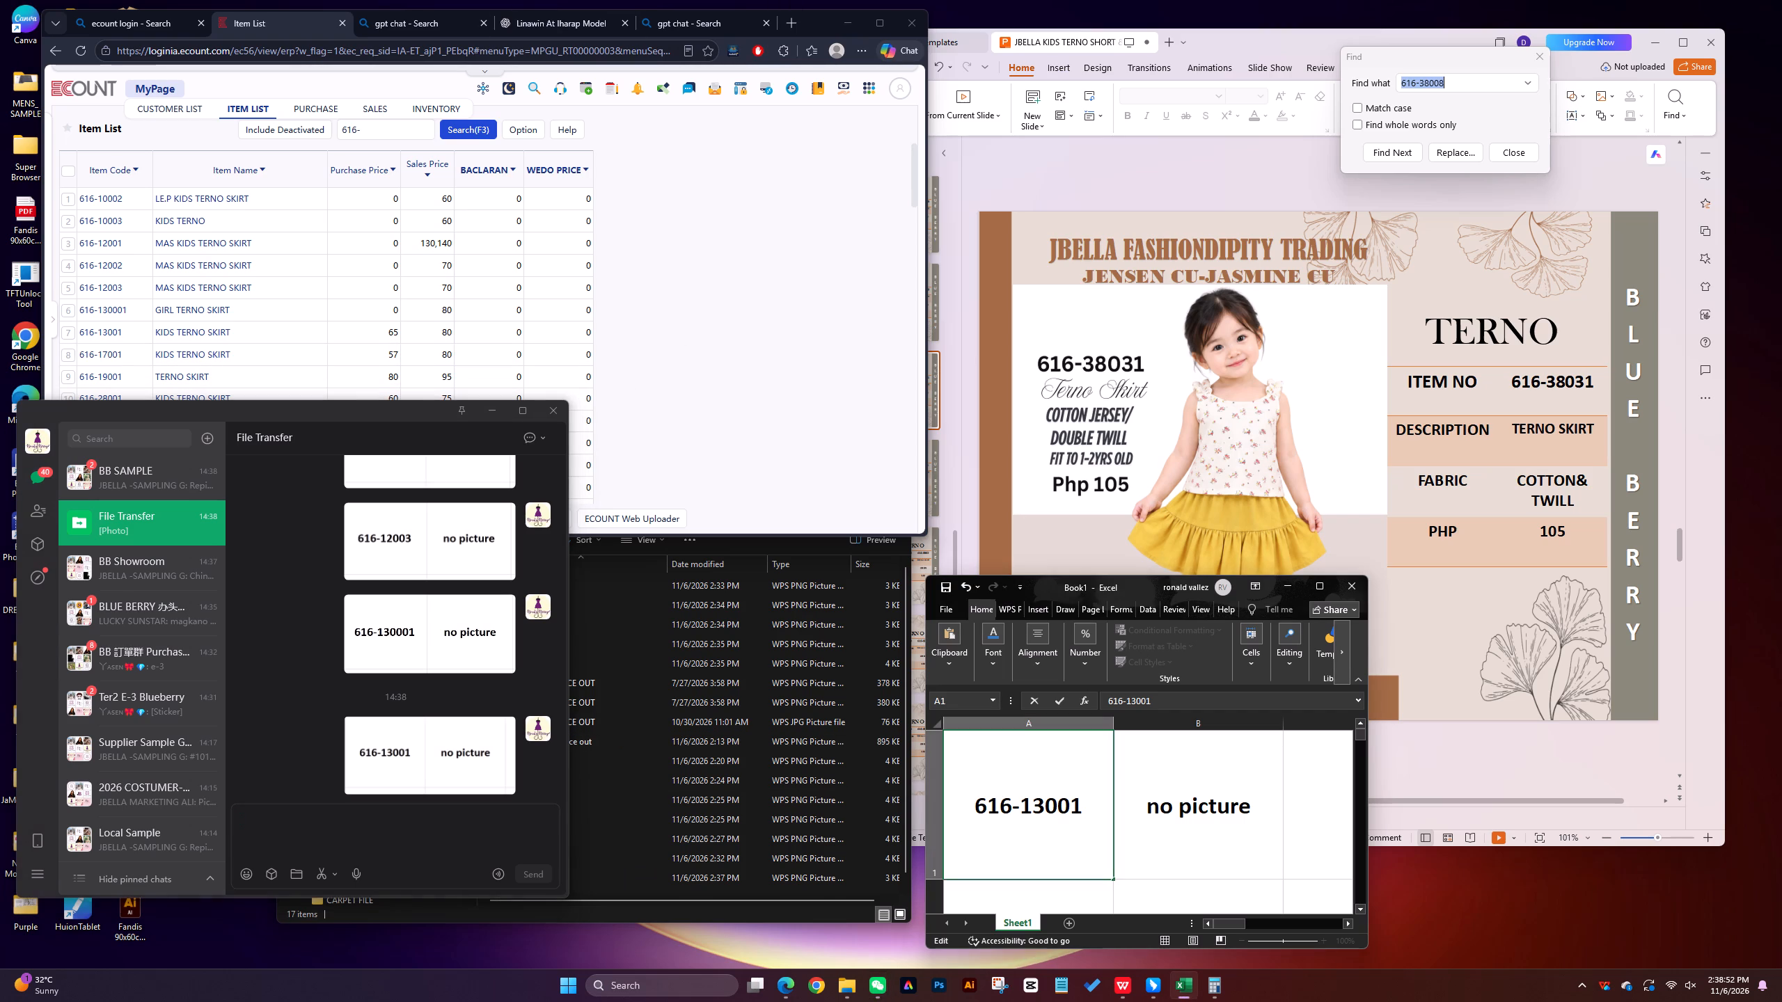
left_click(1042, 806)
key("BackSpace")
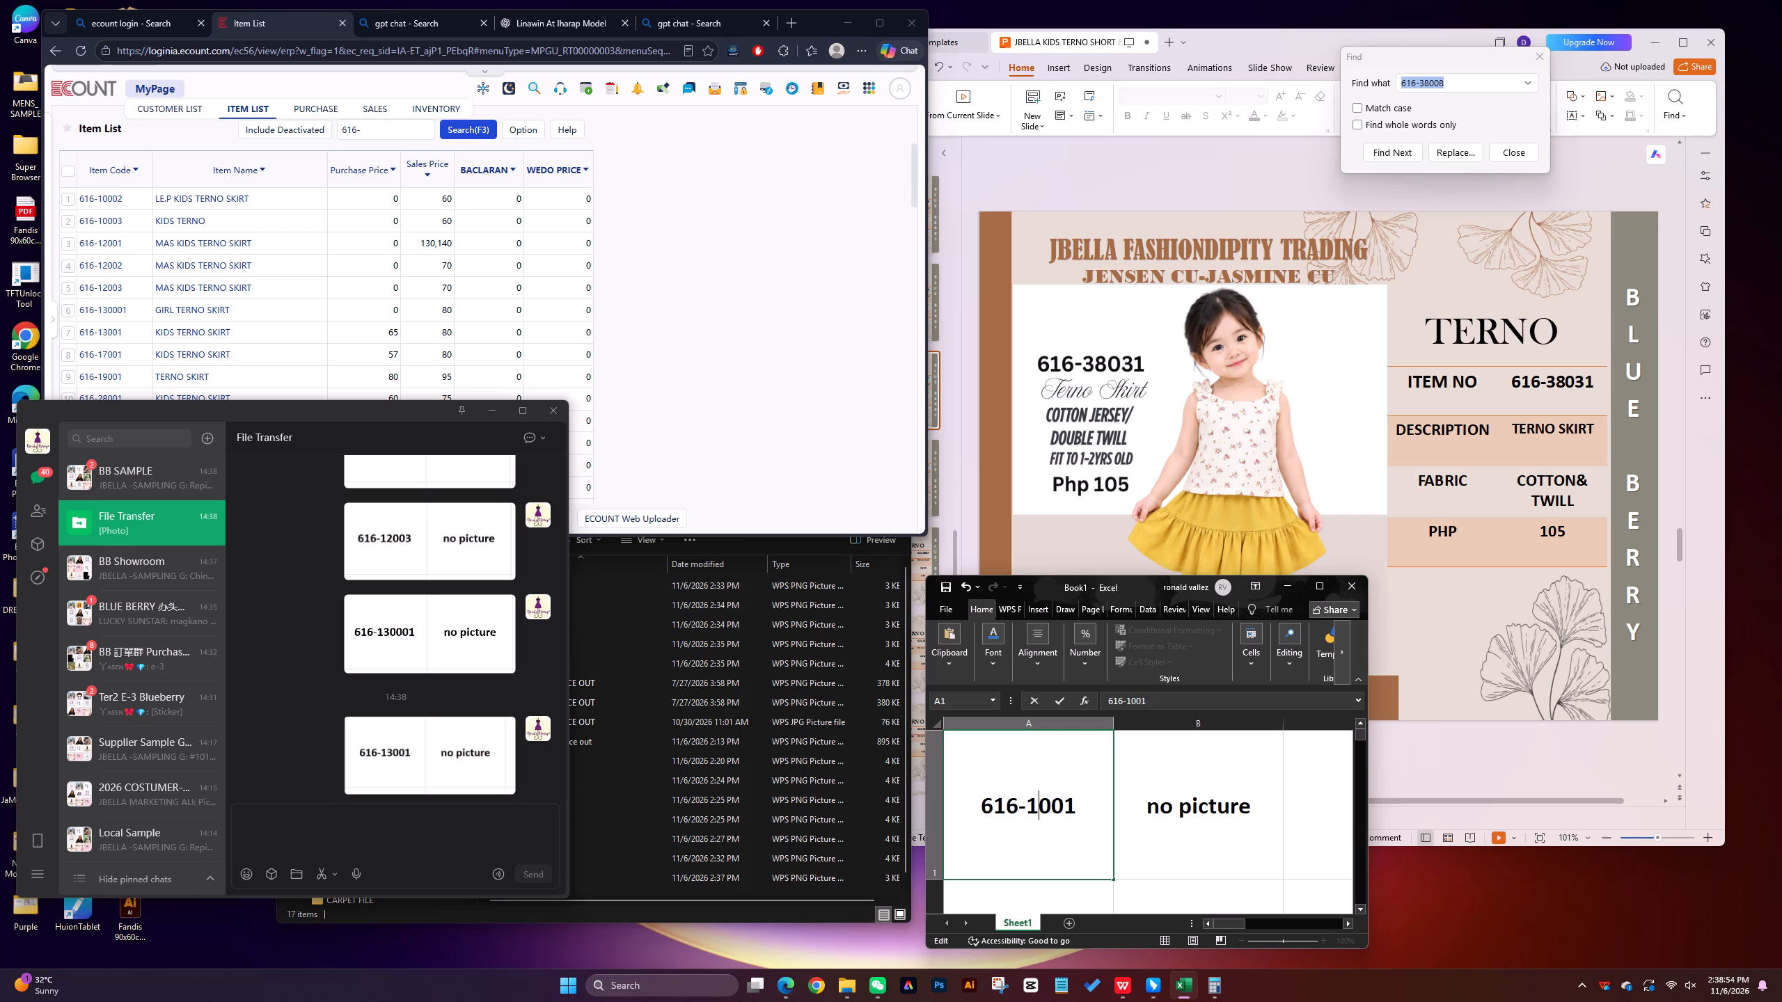
key("7")
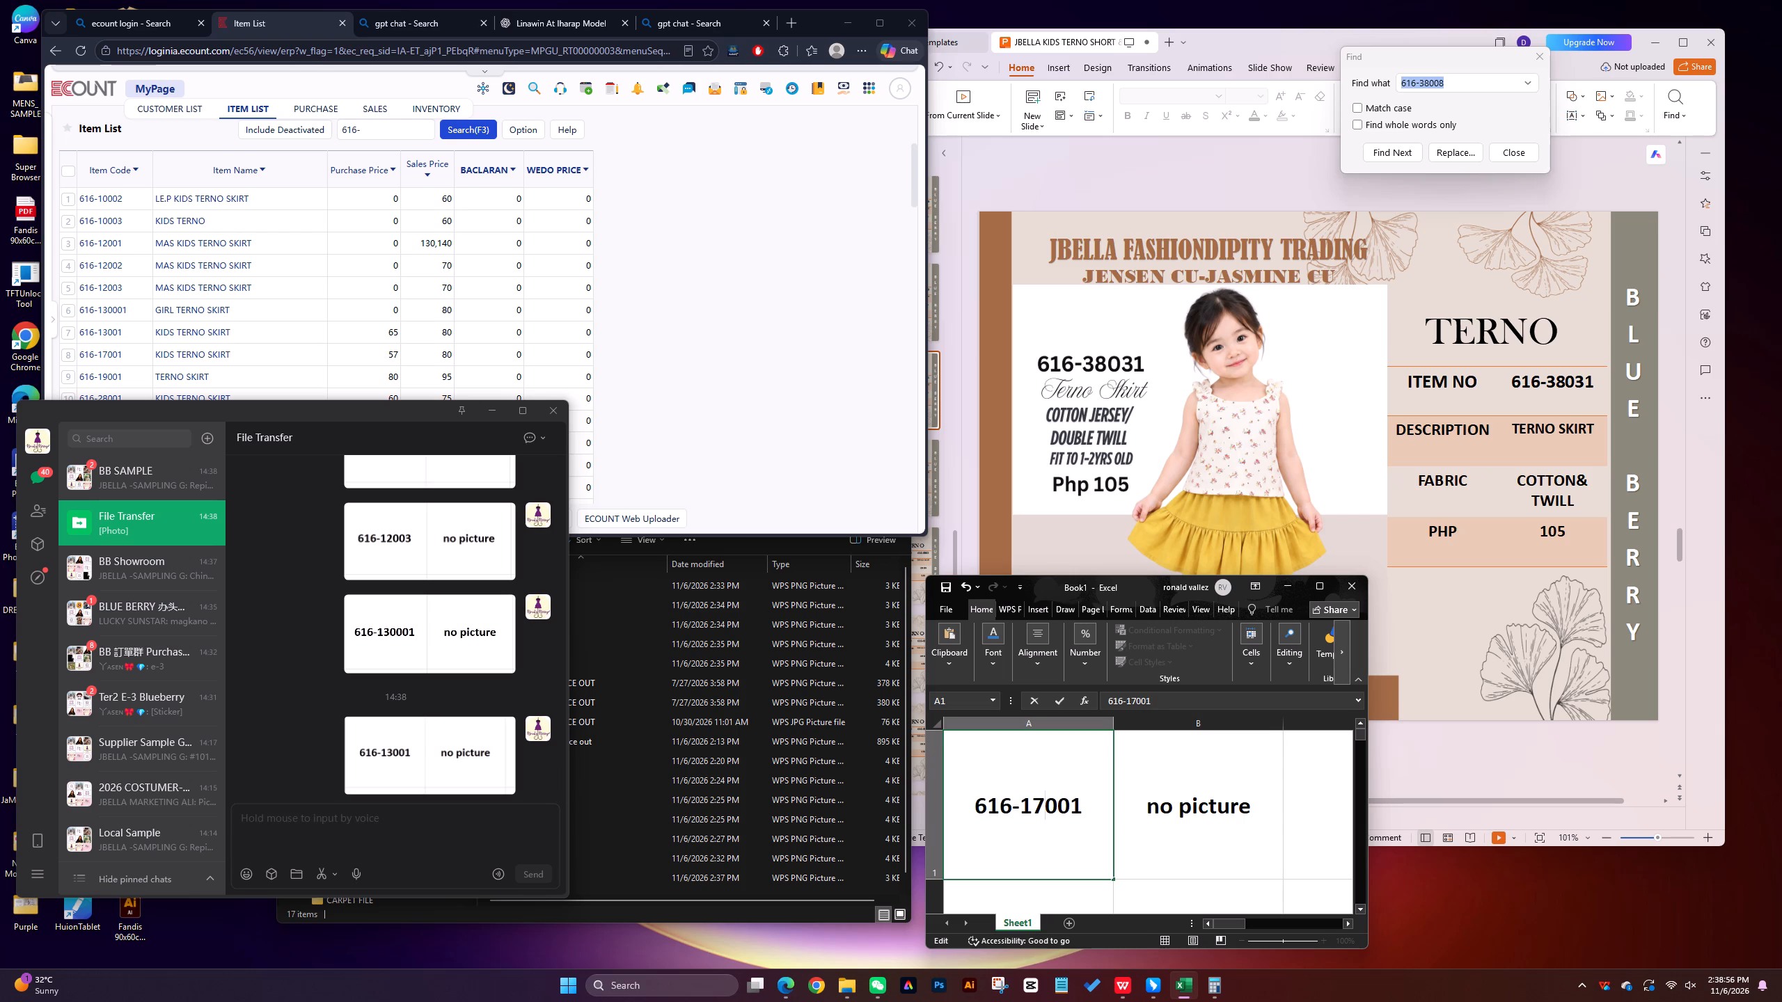
left_click(322, 877)
left_click_drag(943, 732, 1105, 769)
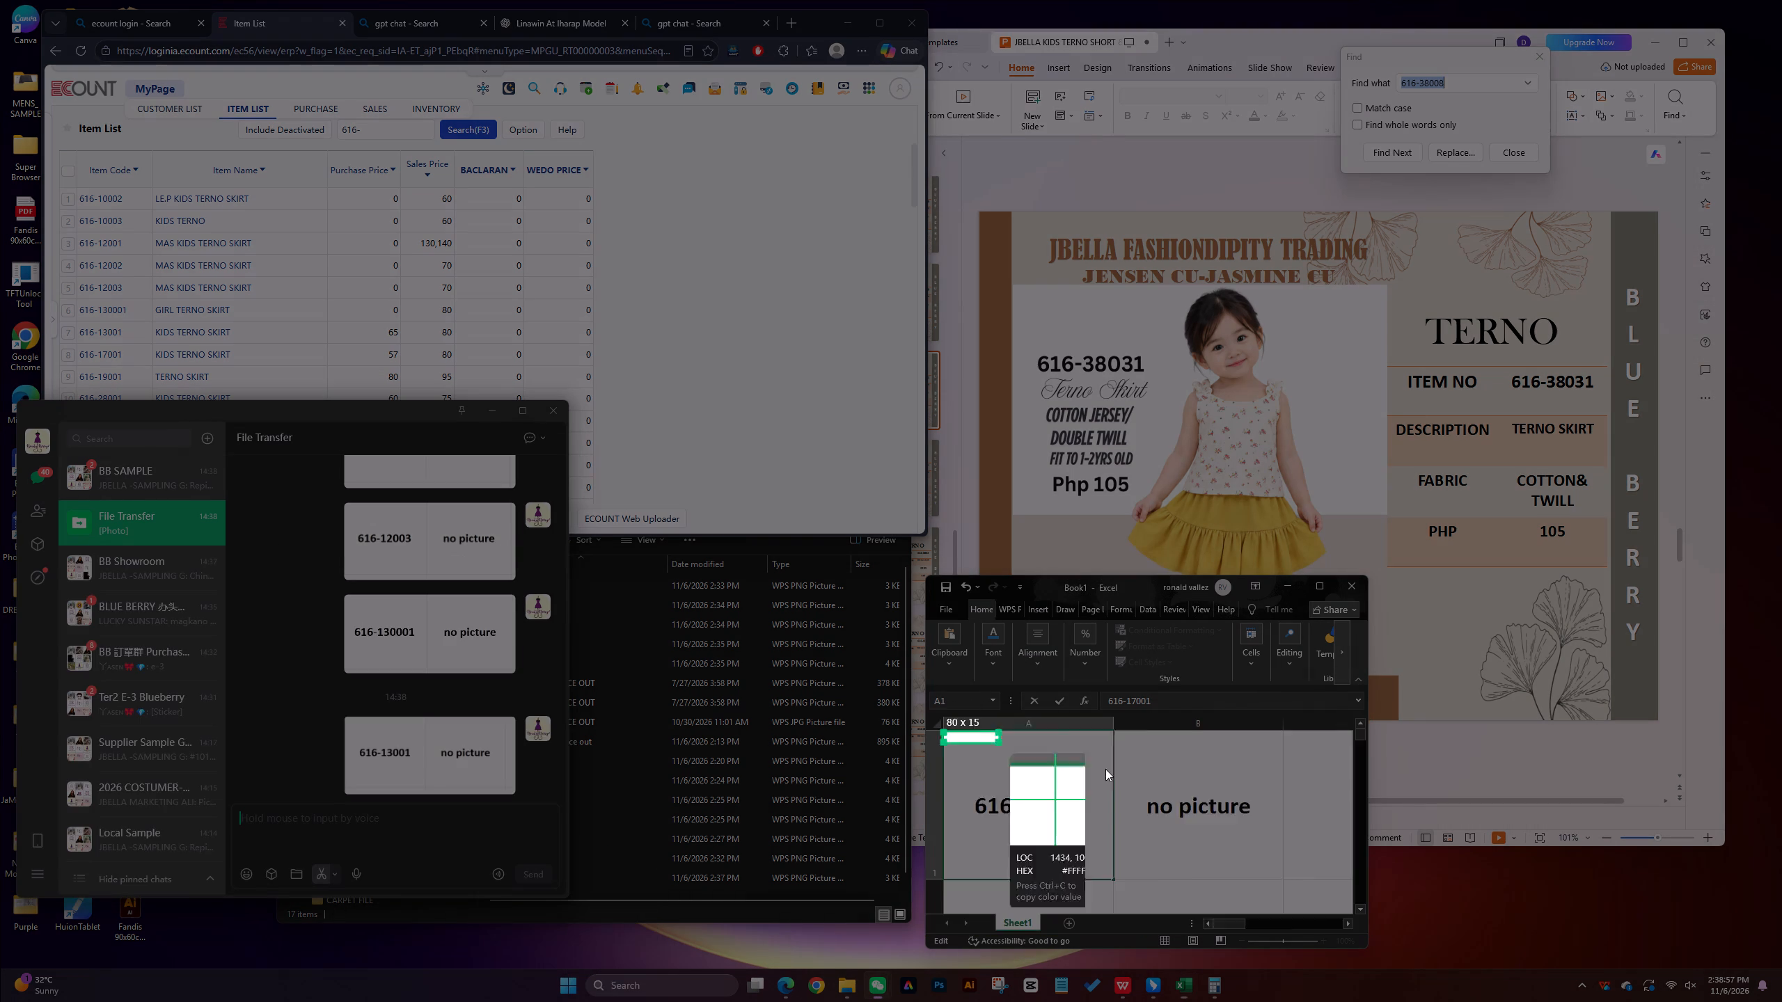
left_click_drag(1105, 769, 1286, 889)
left_click(1267, 919)
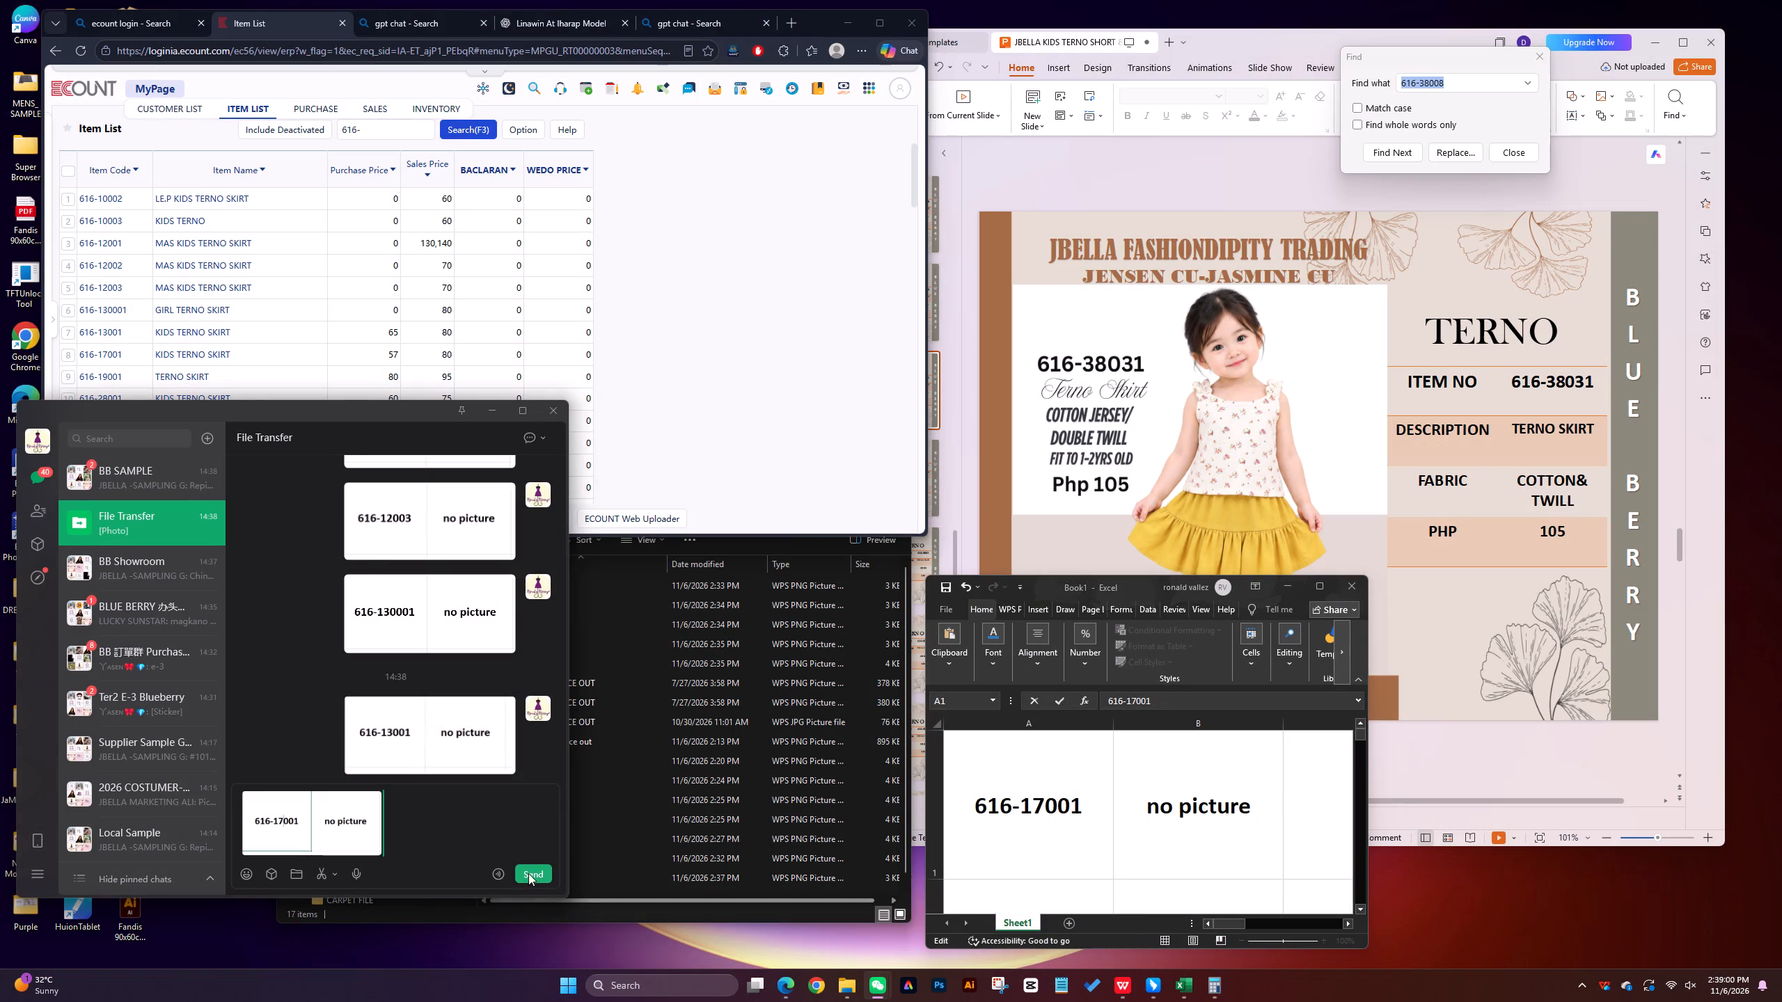
left_click(530, 872)
Save the 616-17001 no-picture image from the File Transfer chat as 616-17001=xxx in the XXXX subfolder.
right_click(400, 738)
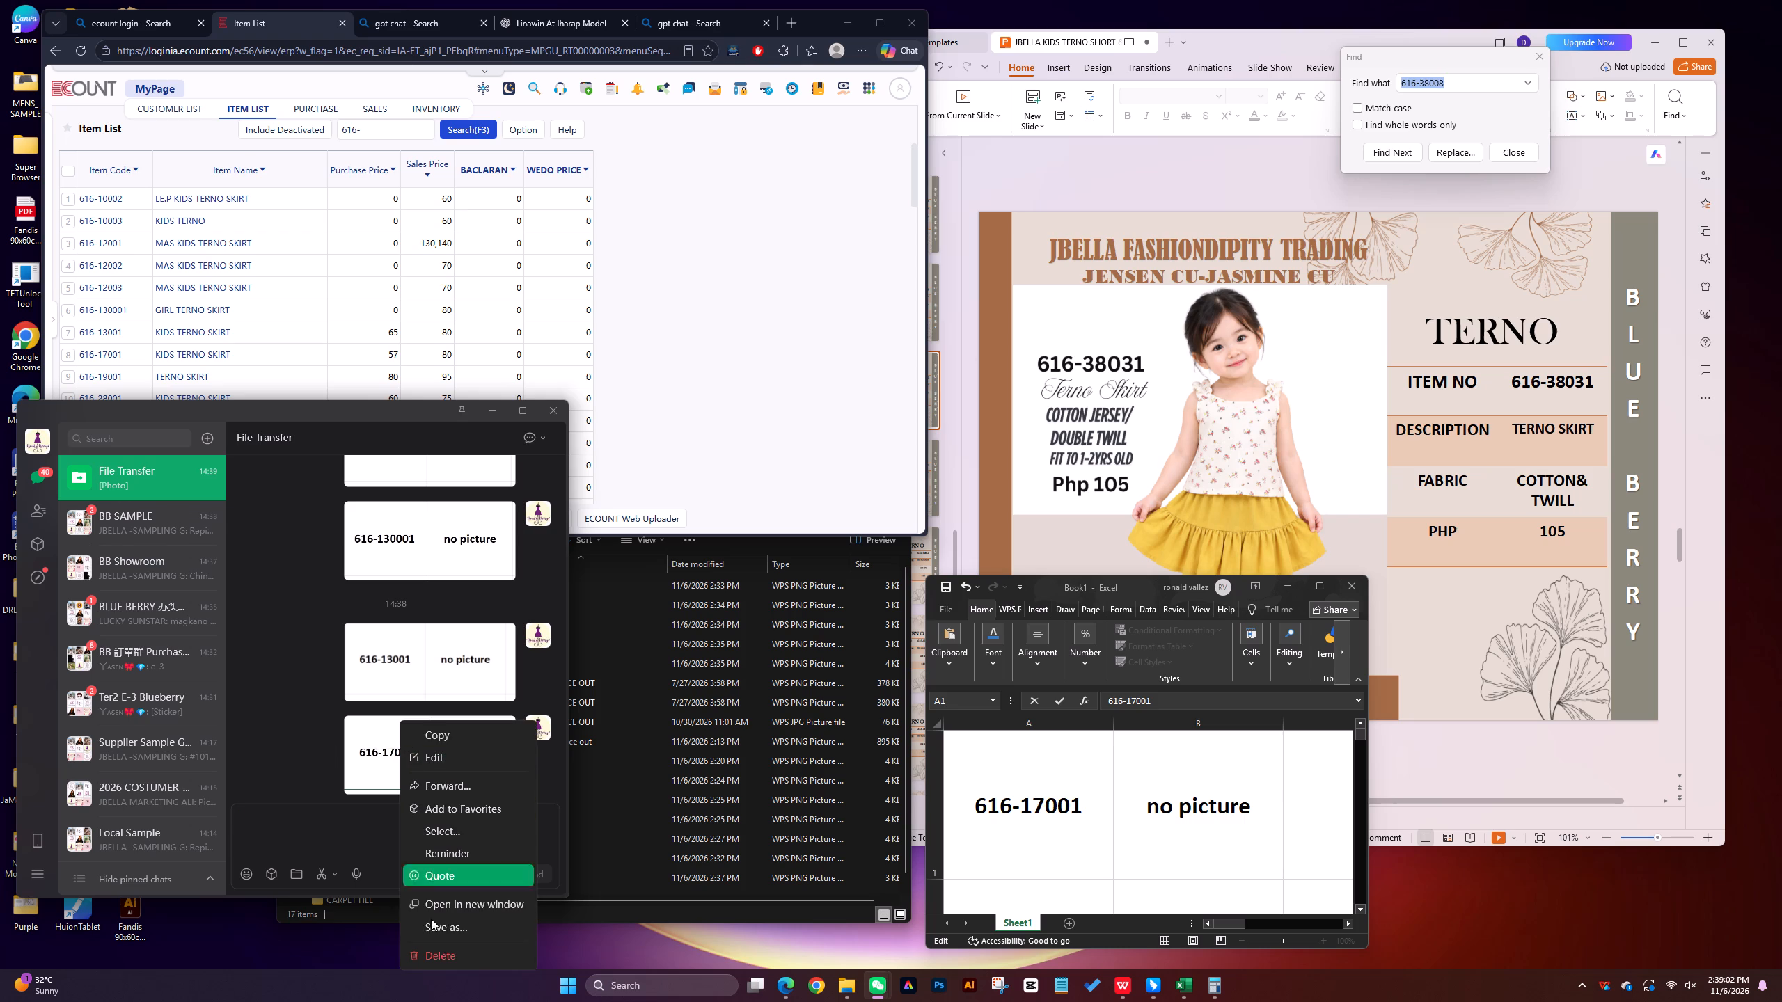
left_click(446, 930)
type("616-17001=")
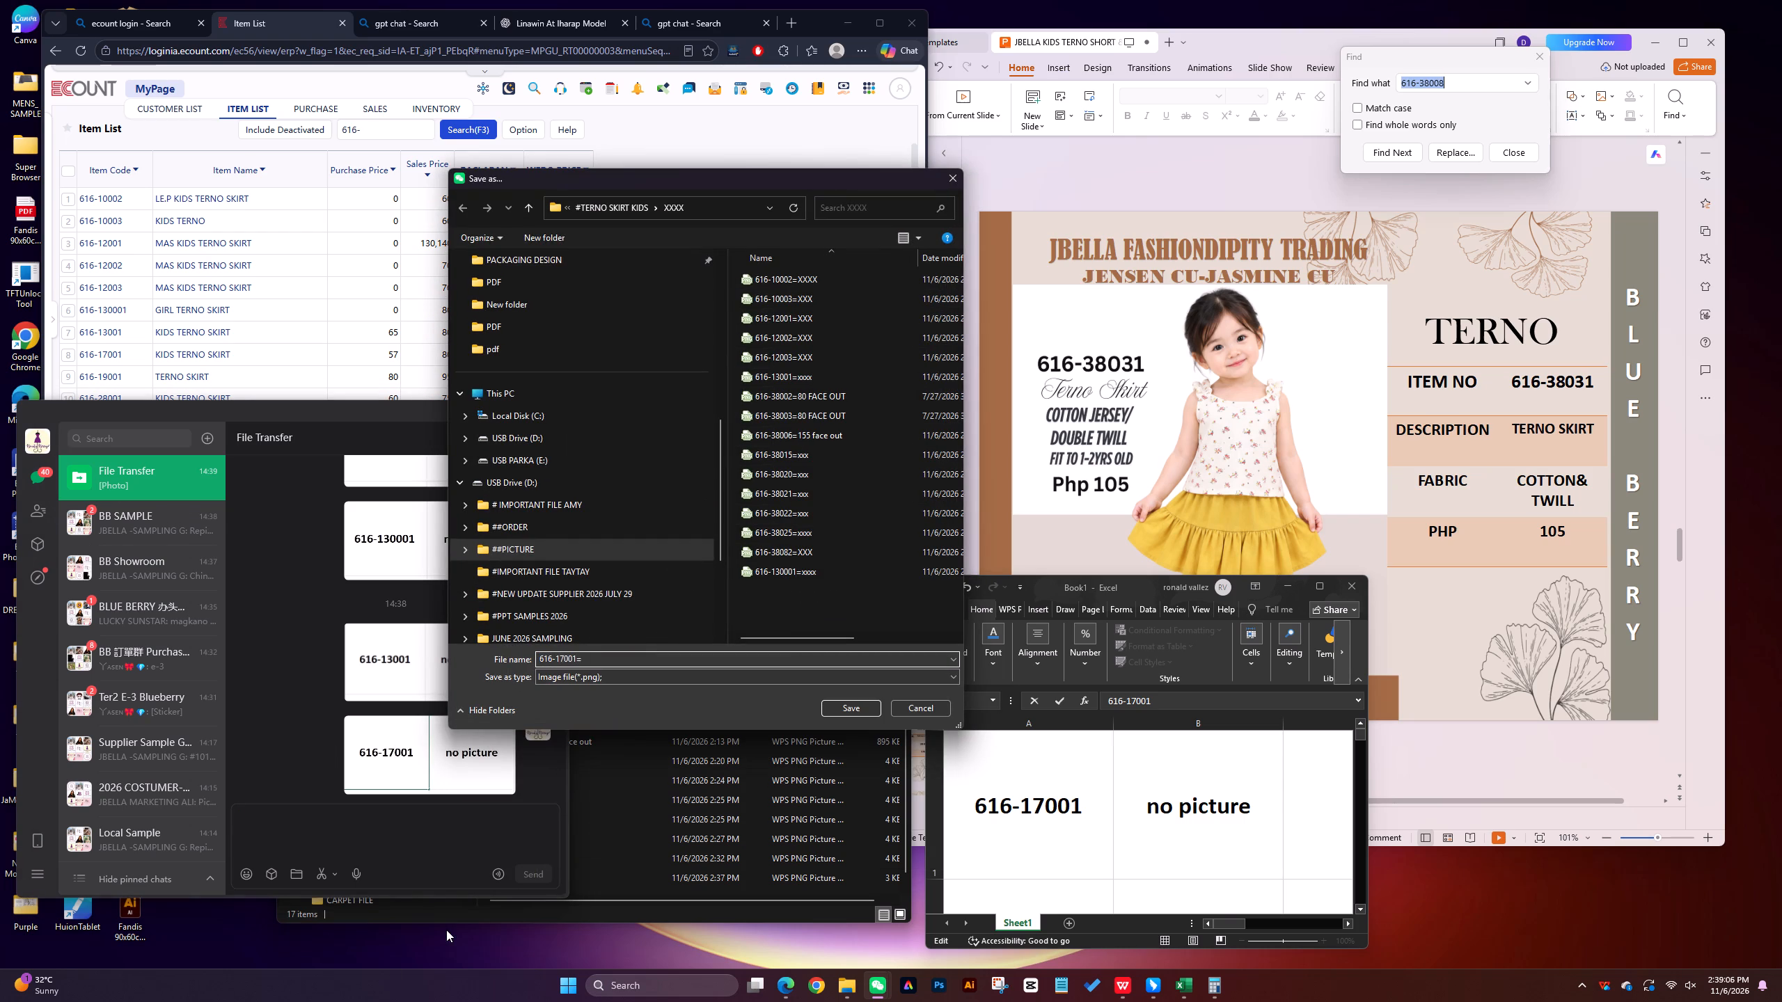
type("xxx")
key("Return")
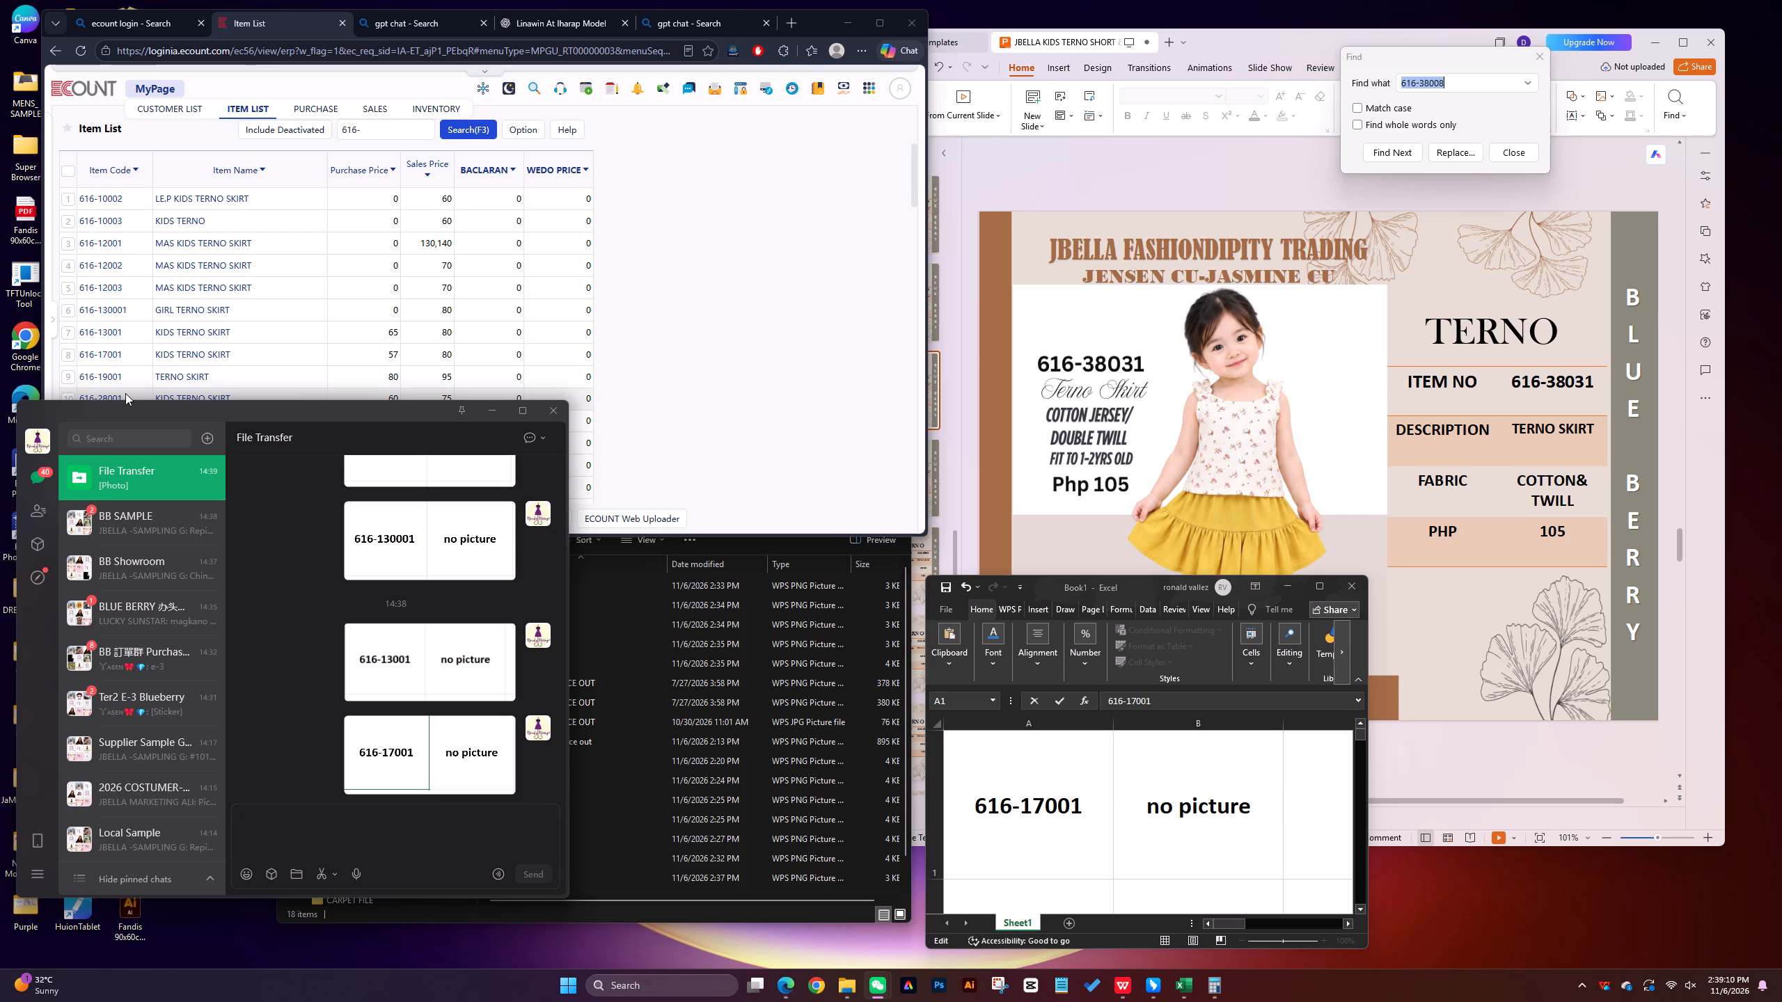
Change the Excel item number to 616-19001 and send a screenshot of its no-picture row to the File Transfer chat in WeChat.
left_click(1045, 807)
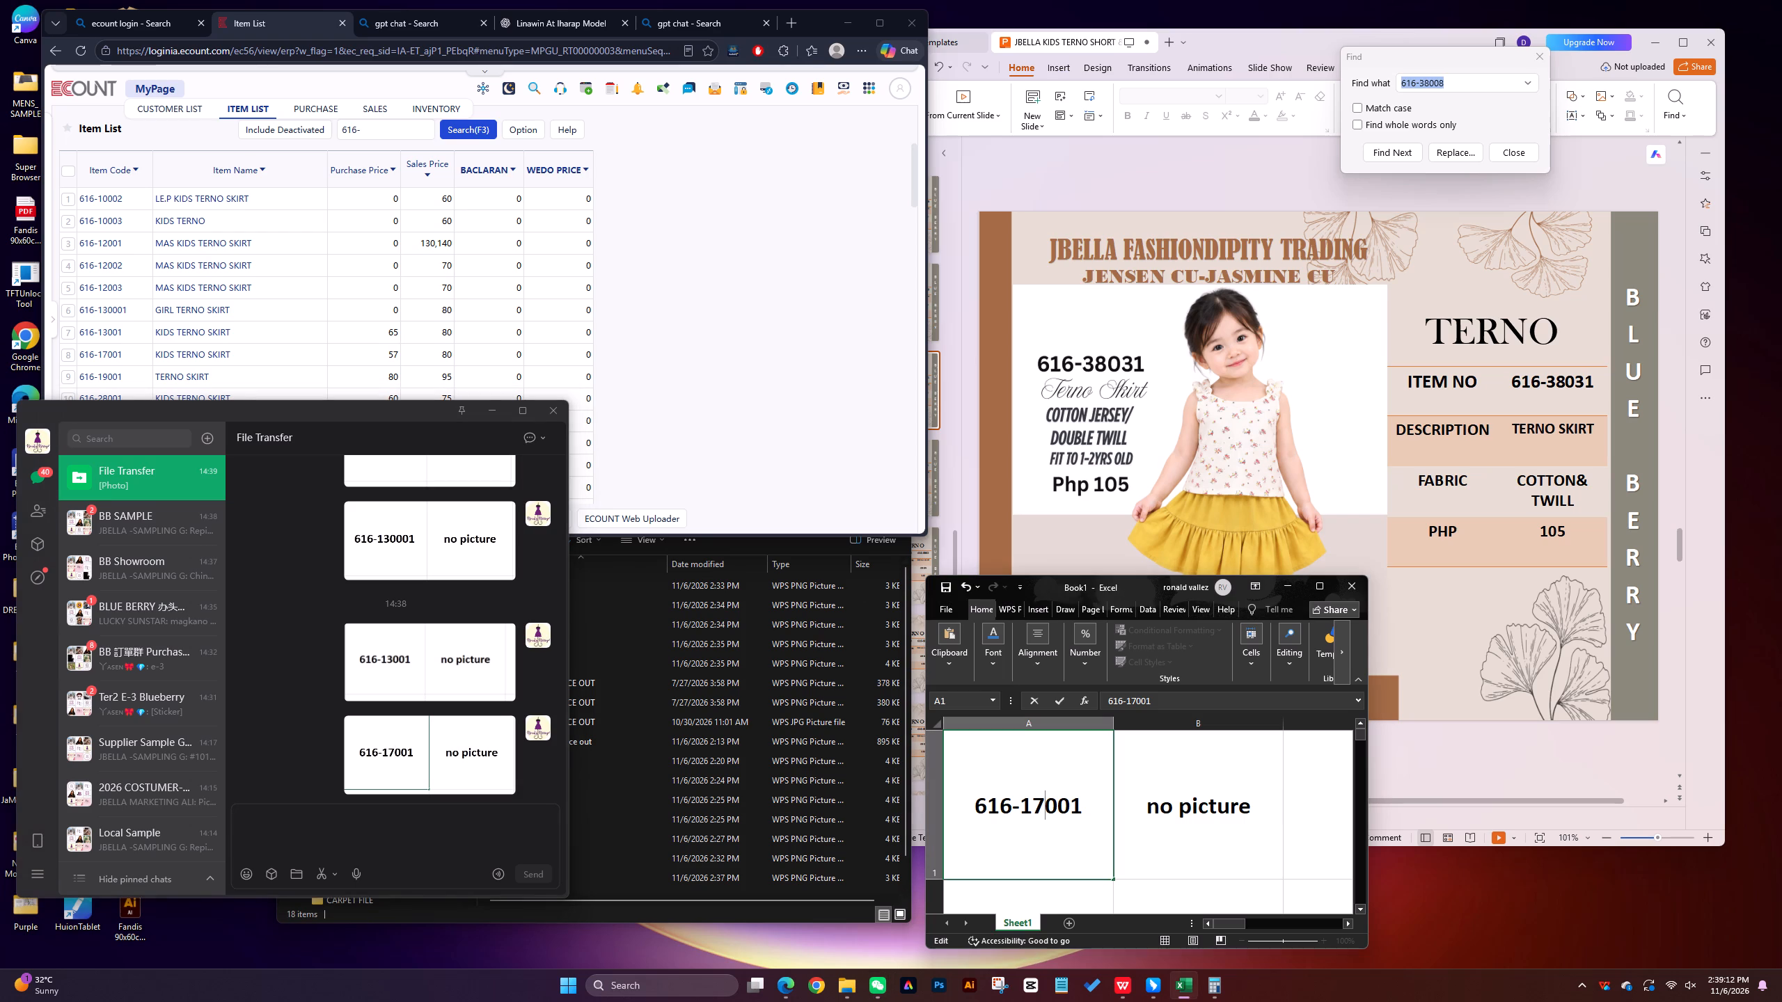
key("BackSpace")
key("9")
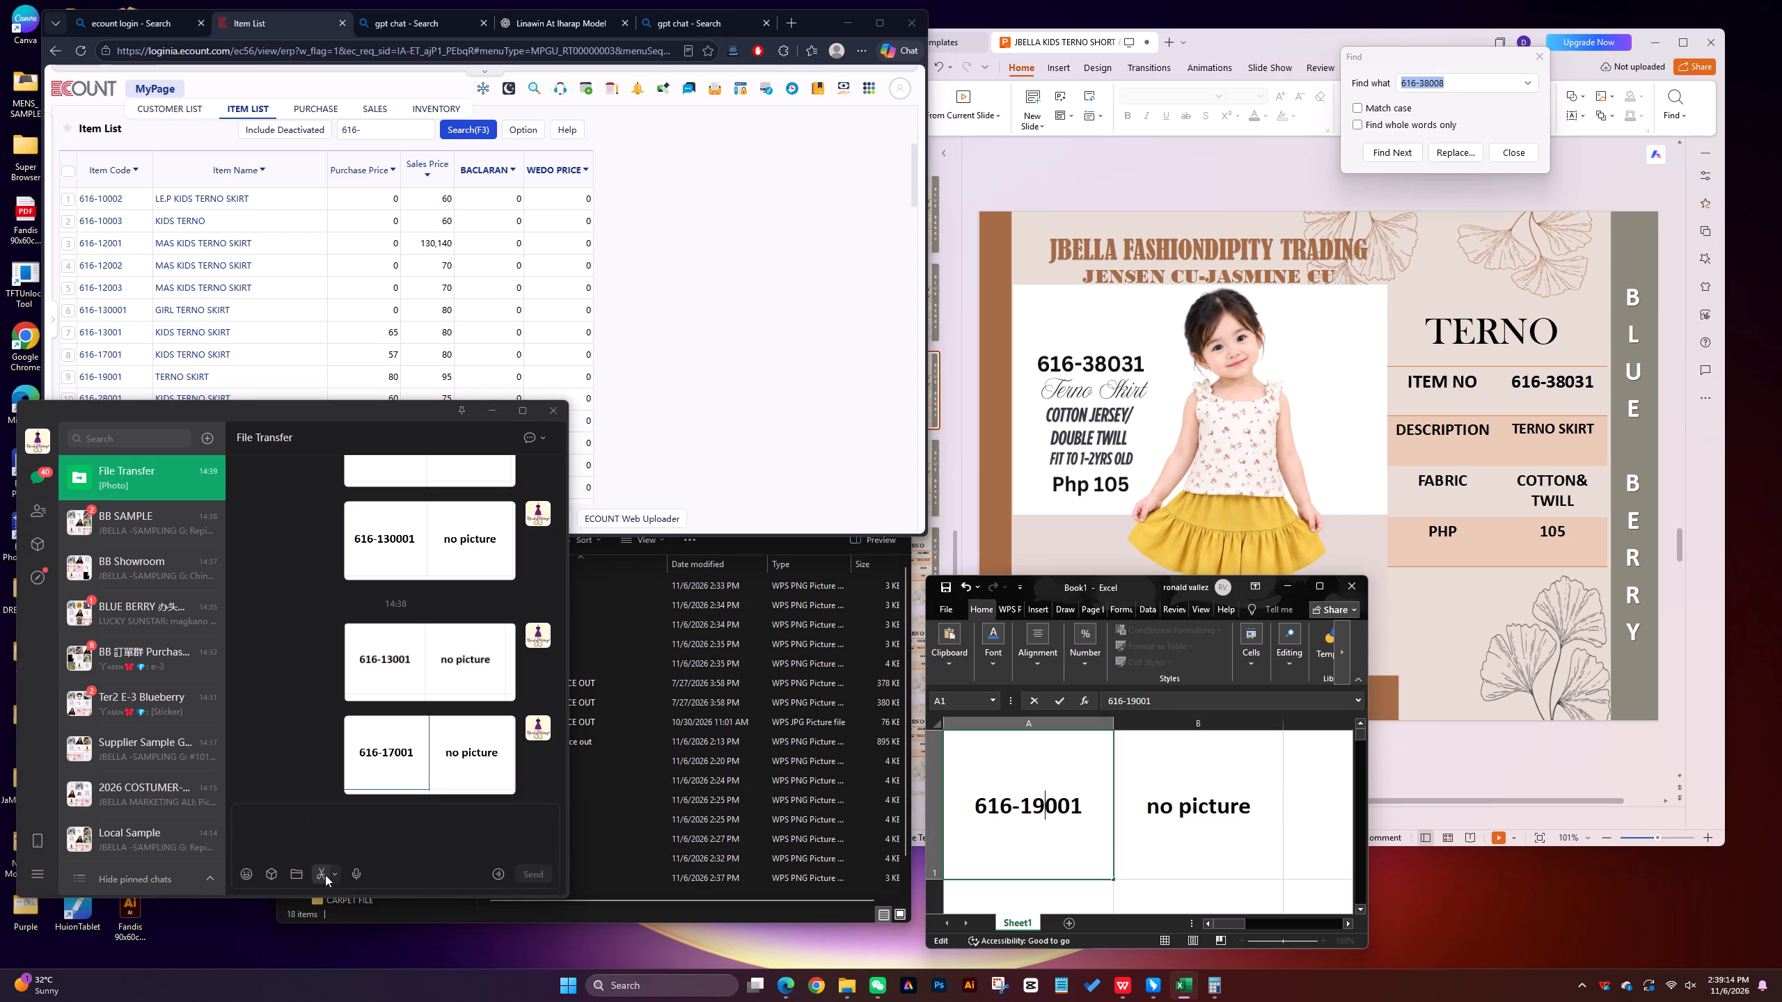
left_click(325, 875)
left_click_drag(945, 733, 1226, 833)
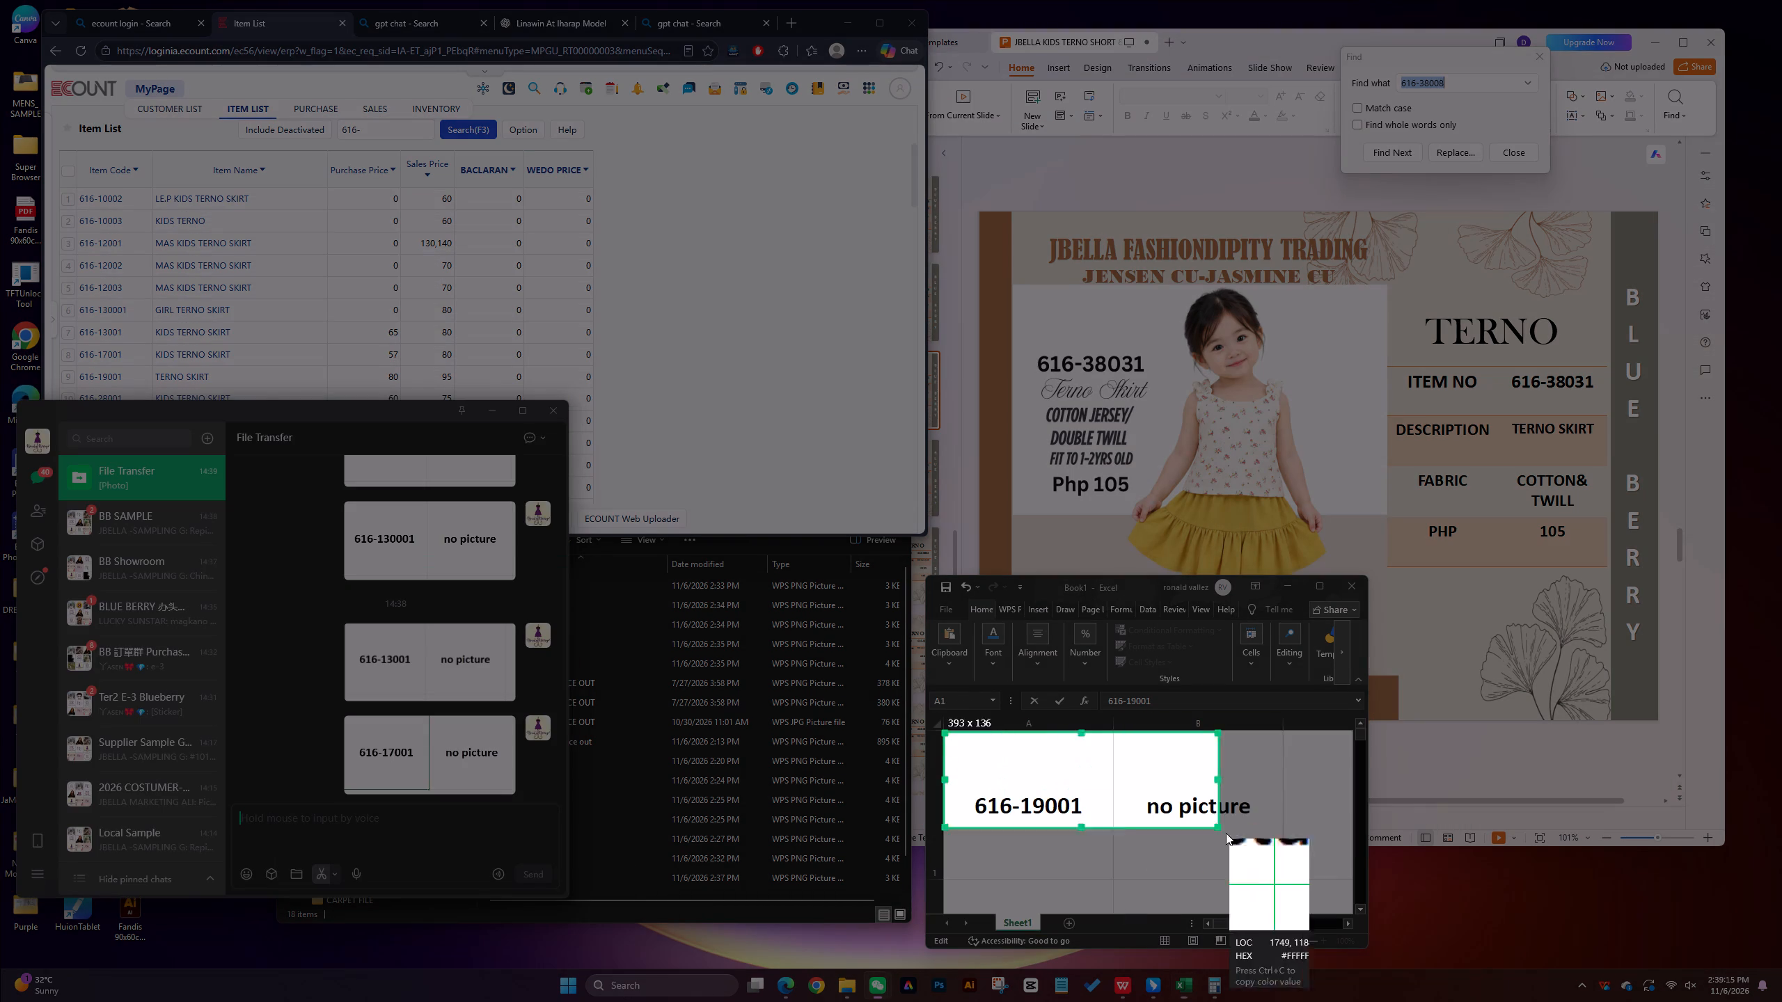
left_click_drag(1226, 833, 1292, 894)
left_click(1277, 918)
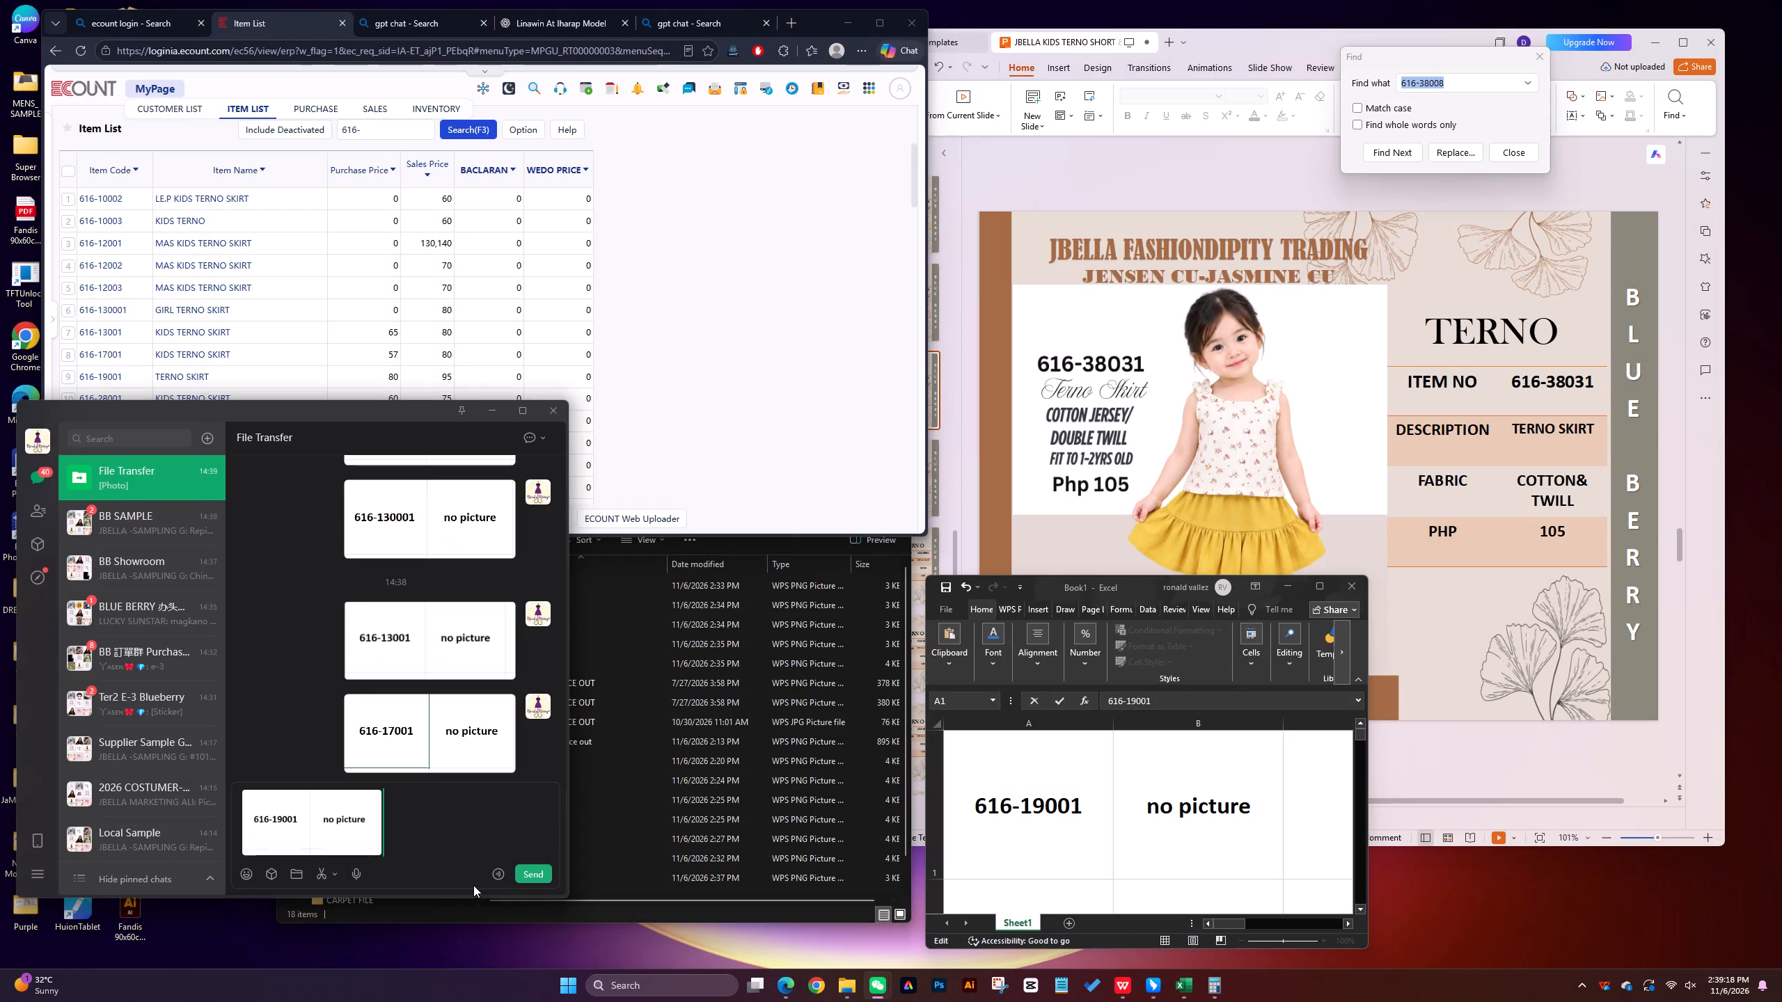
left_click(535, 872)
Save the 616-19001 no-picture image from the File Transfer chat as 616-19001=xxx in the XXXX subfolder.
right_click(388, 761)
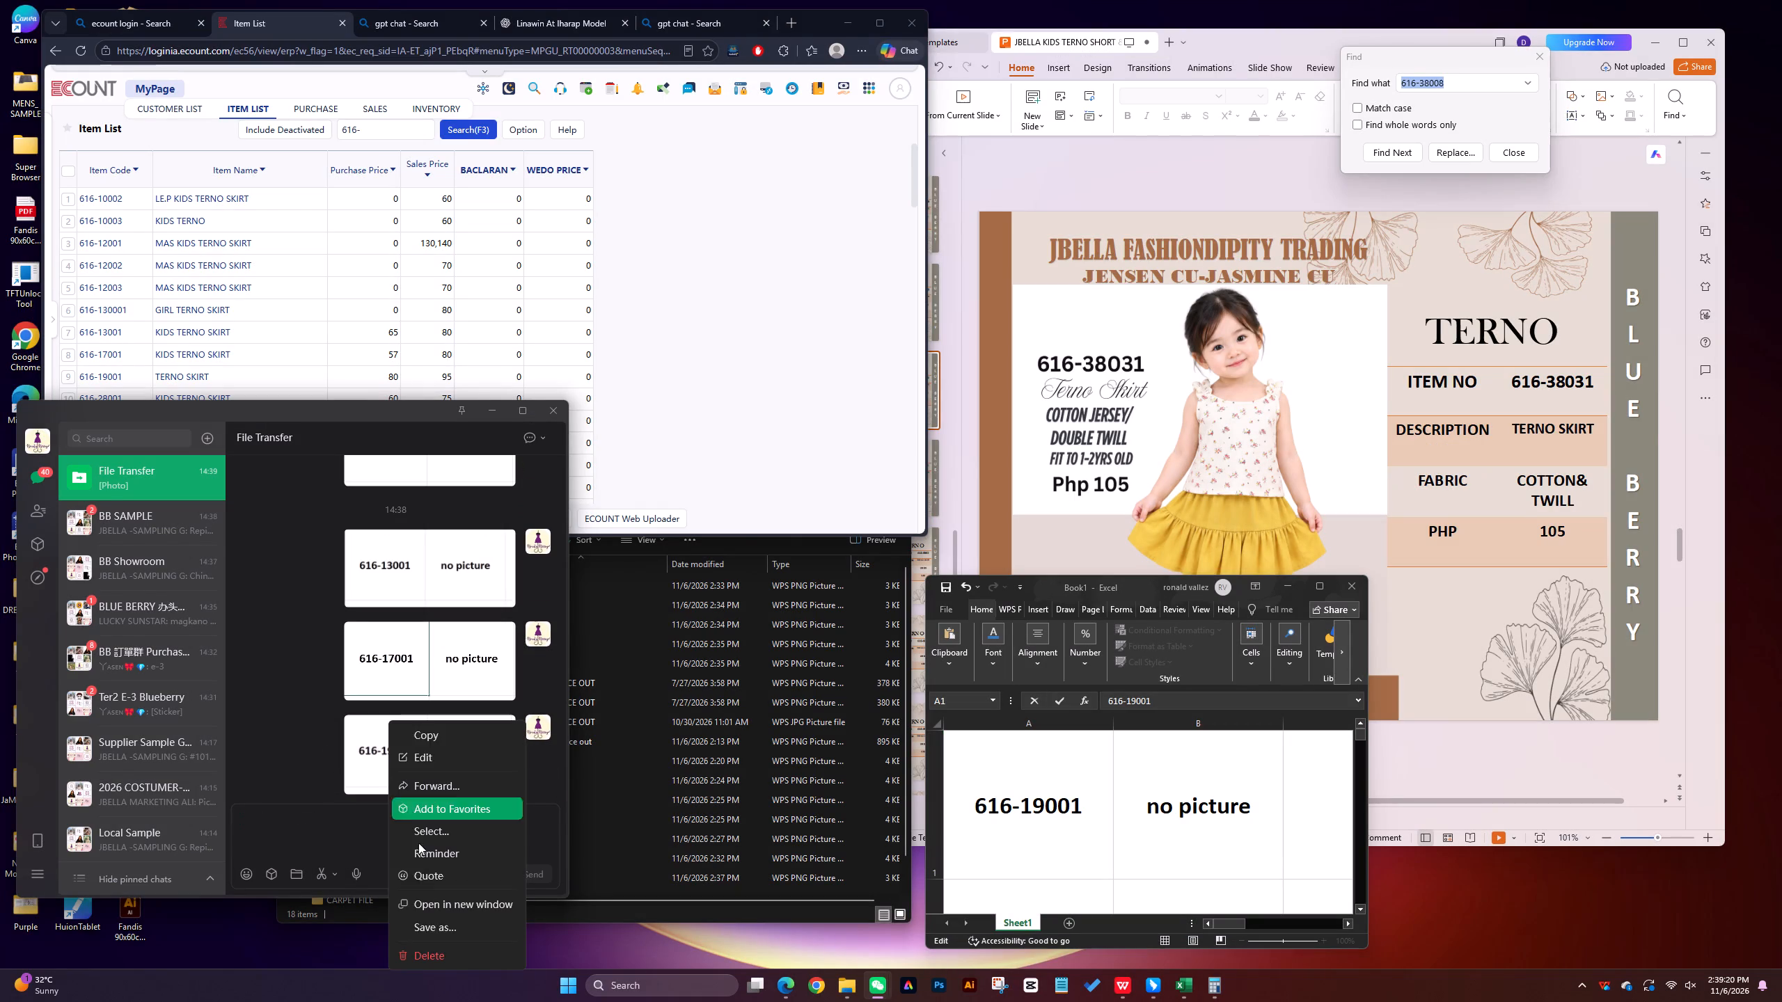
left_click(432, 928)
type("616-19001=")
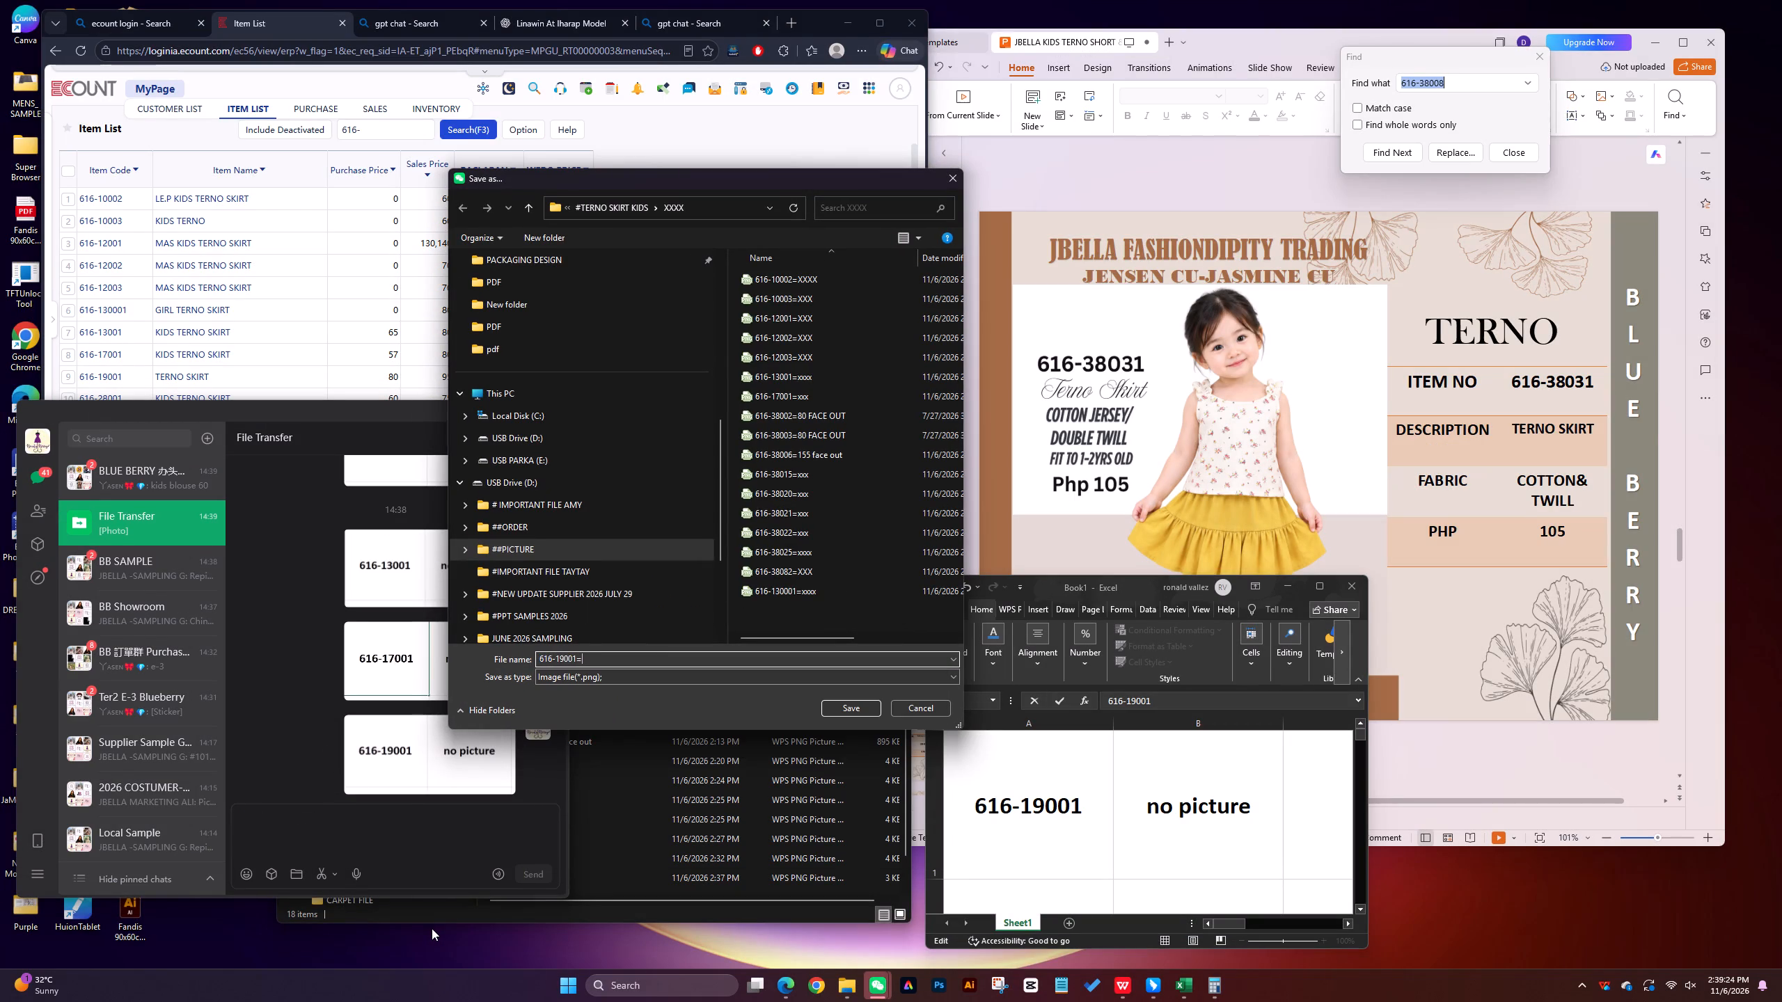
type("xxx")
key("Return")
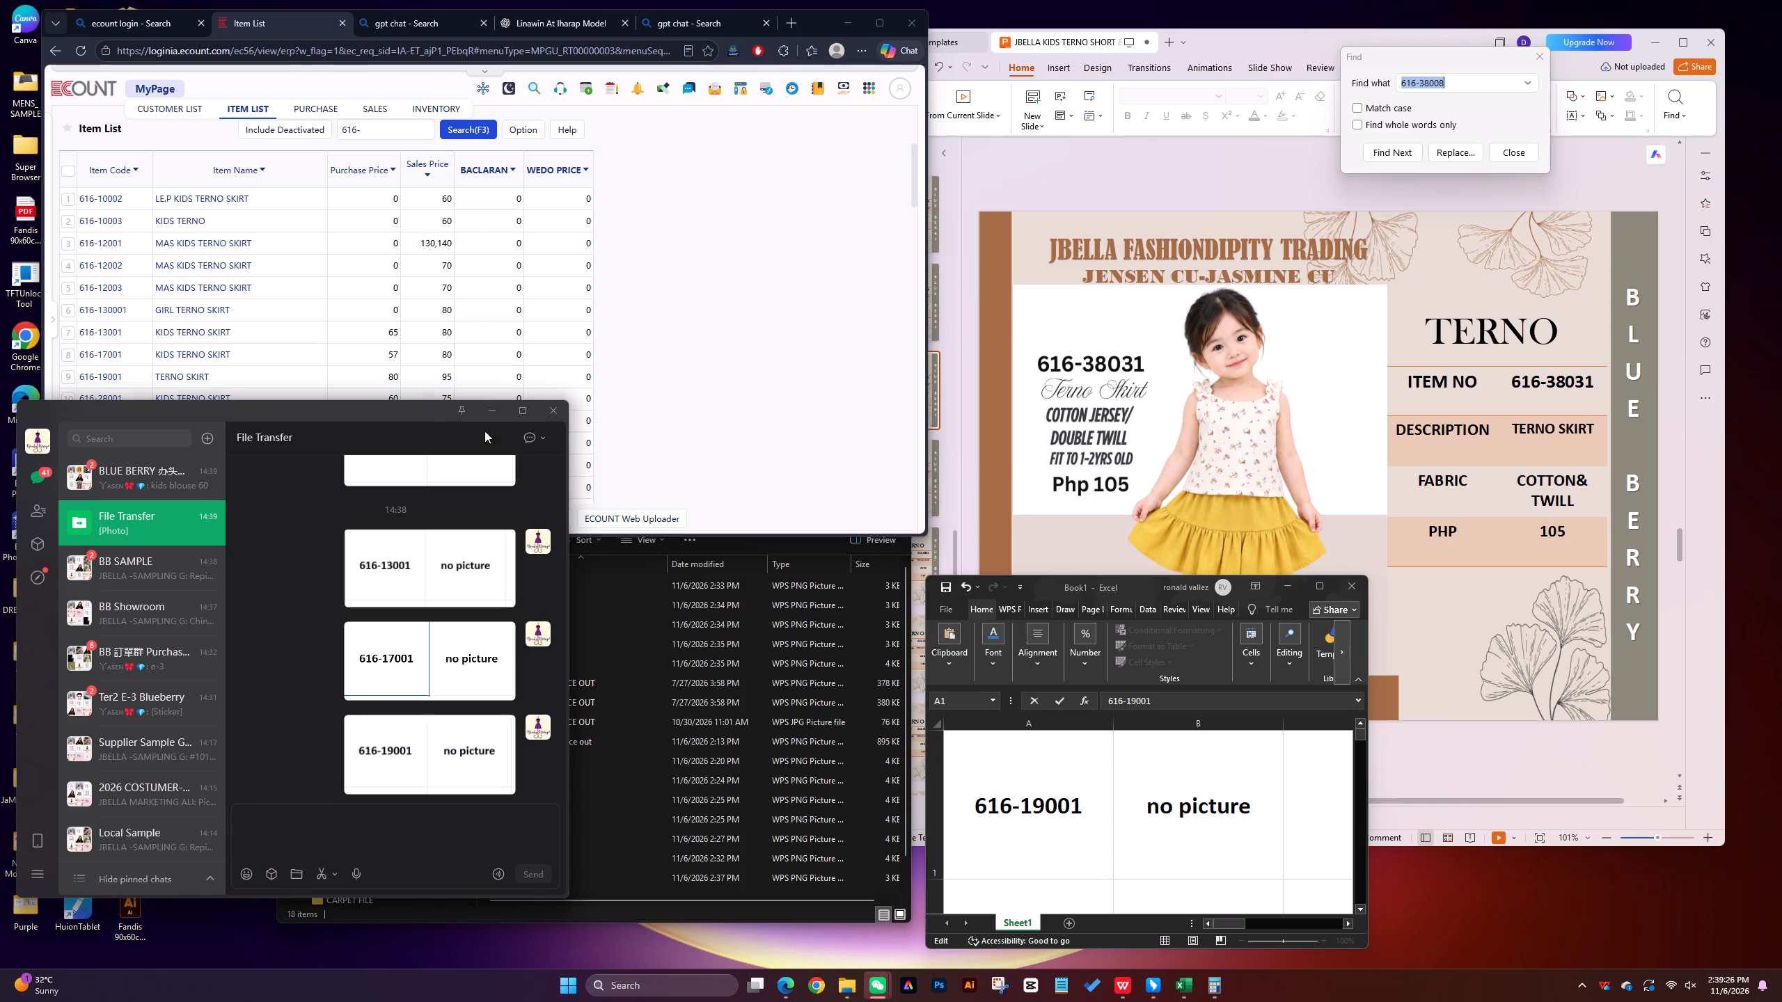
Find the item after 616-19001 in ECOUNT and save the 616-28001 product photo from File Transfer as 616-28001=xxxx in the XXXX subfolder.
left_click(690, 286)
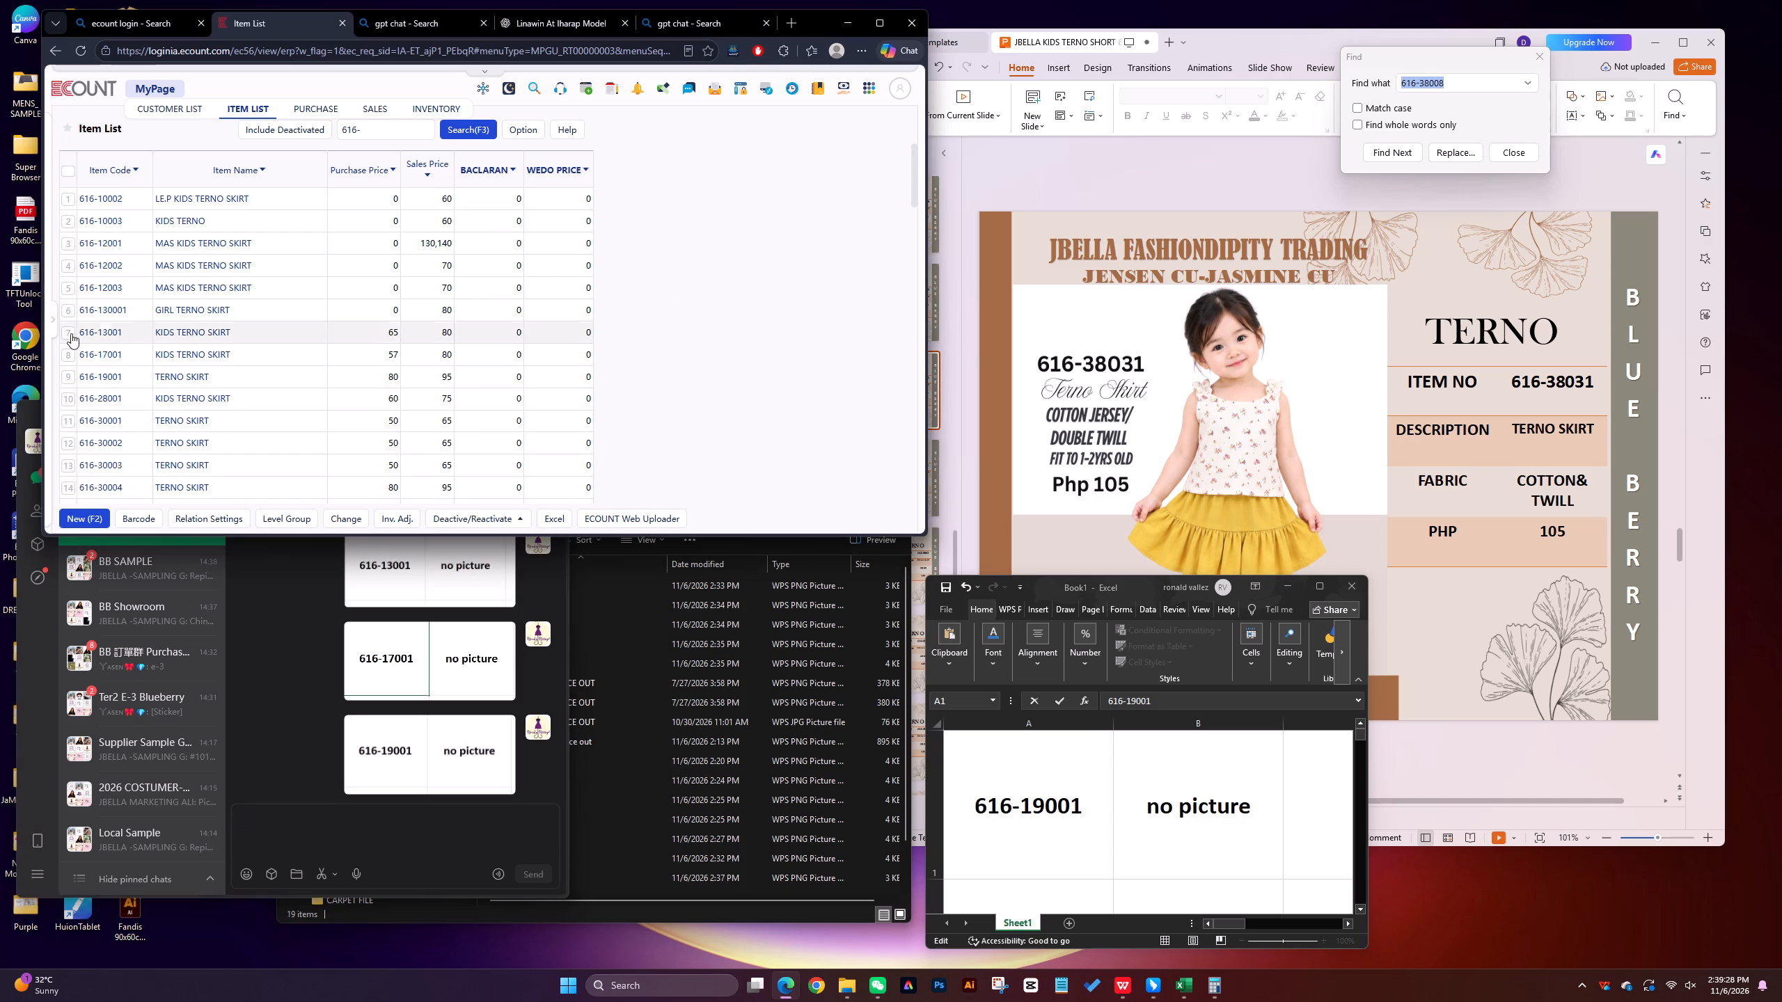
scroll(172, 344, "down", 1)
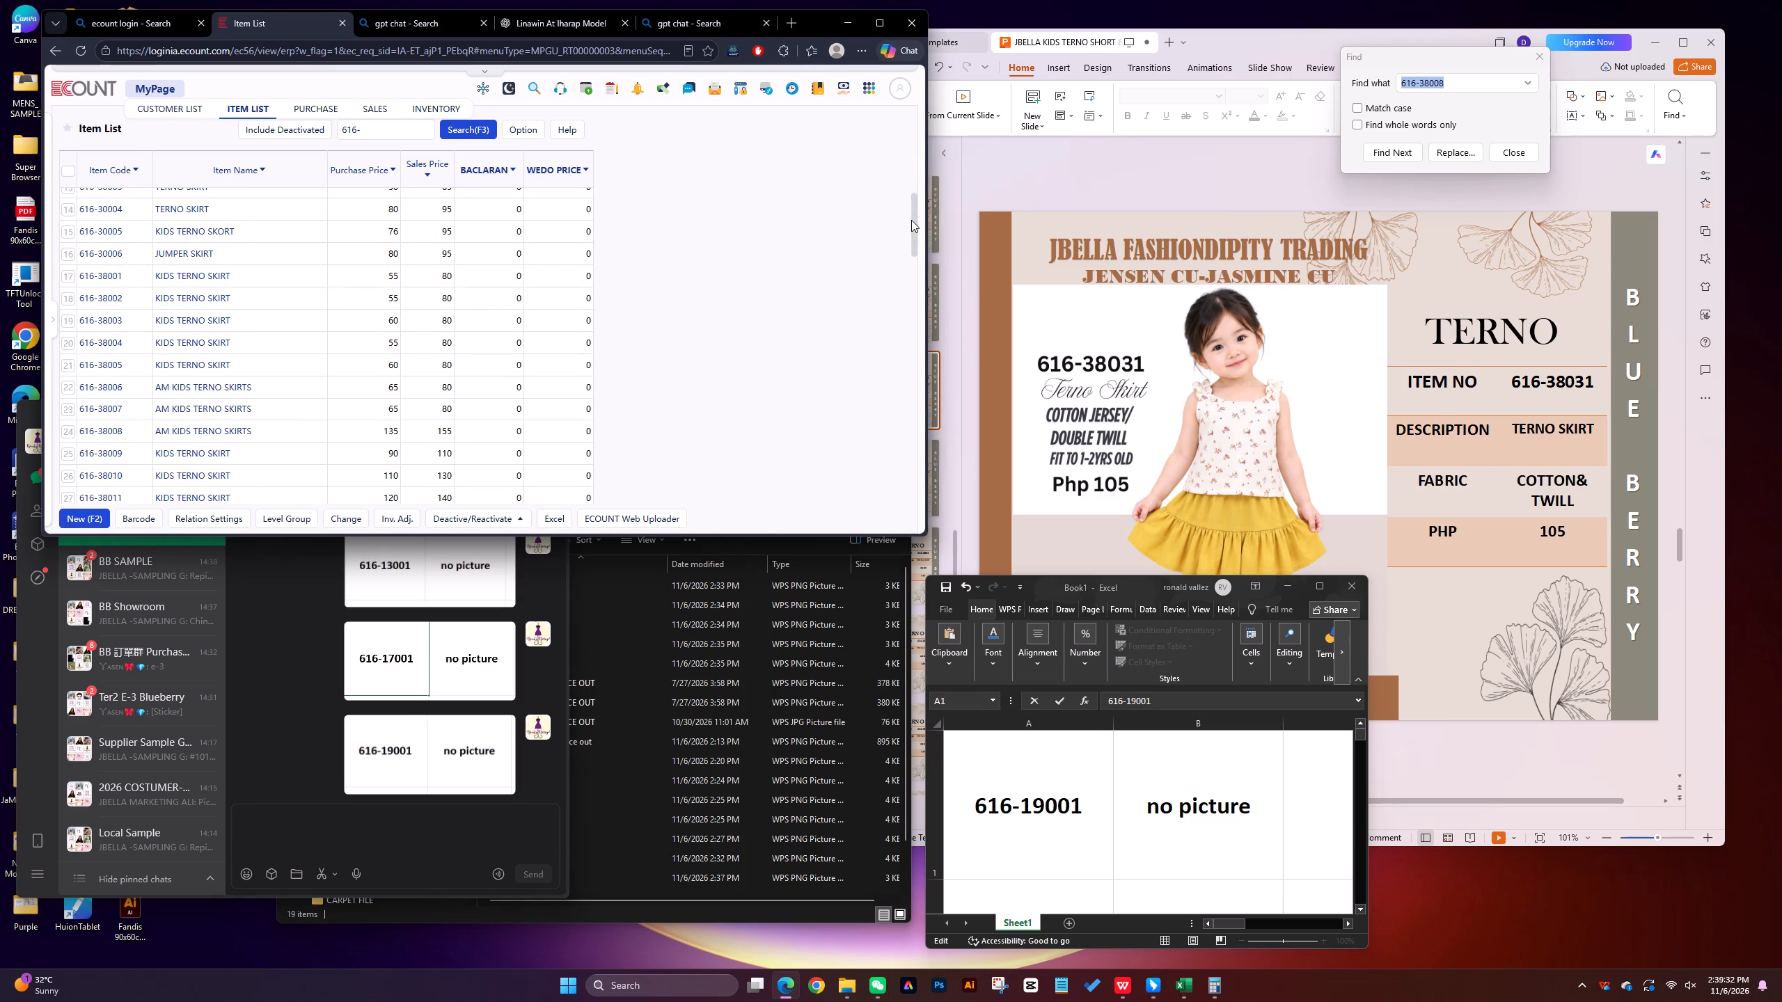
left_click_drag(911, 220, 911, 202)
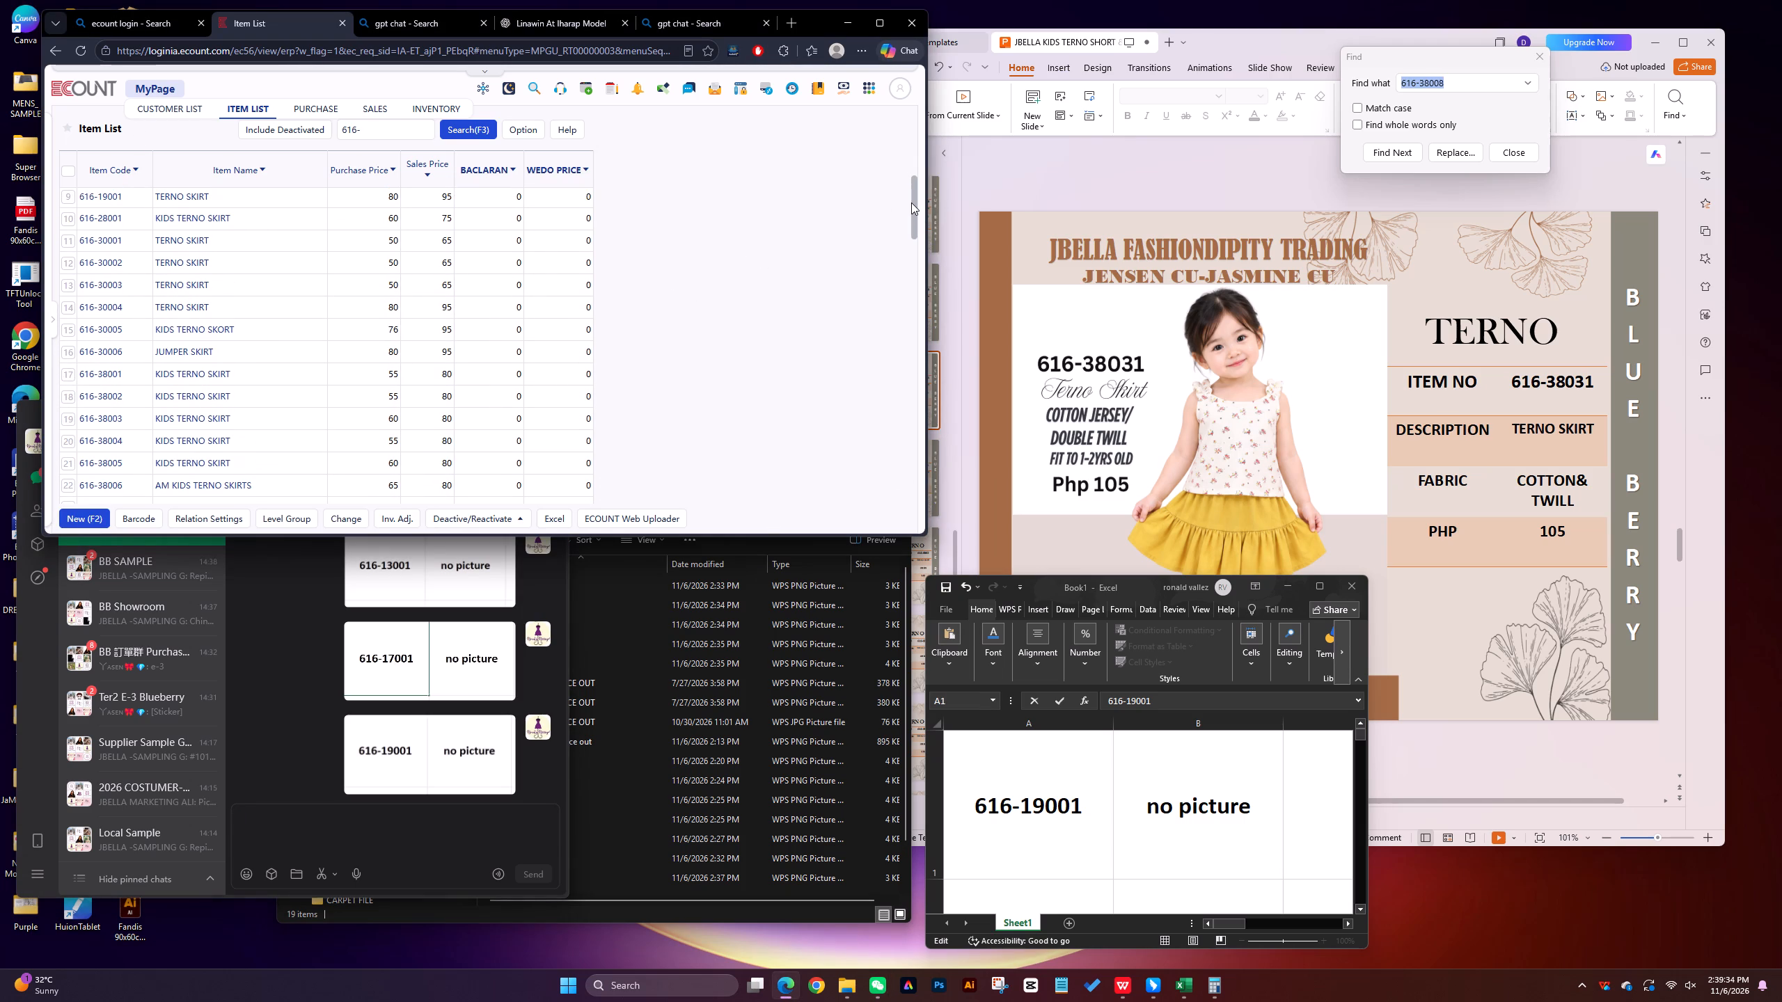
left_click_drag(911, 202, 911, 205)
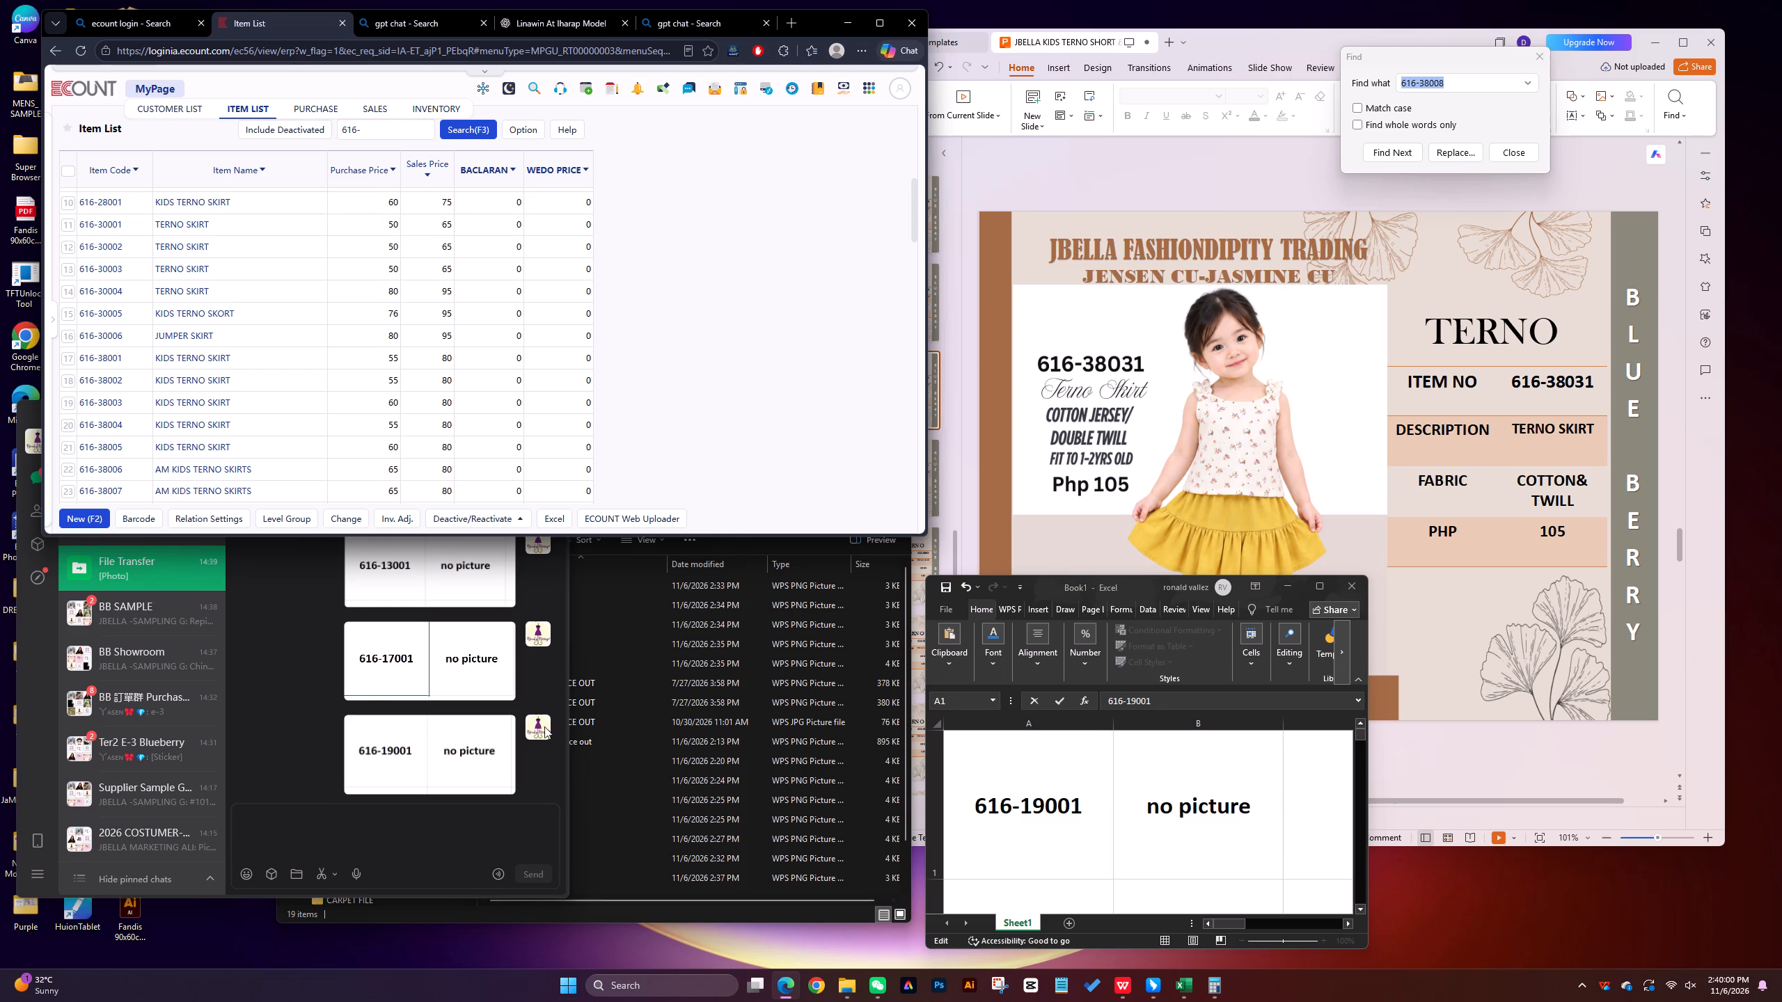
right_click(450, 735)
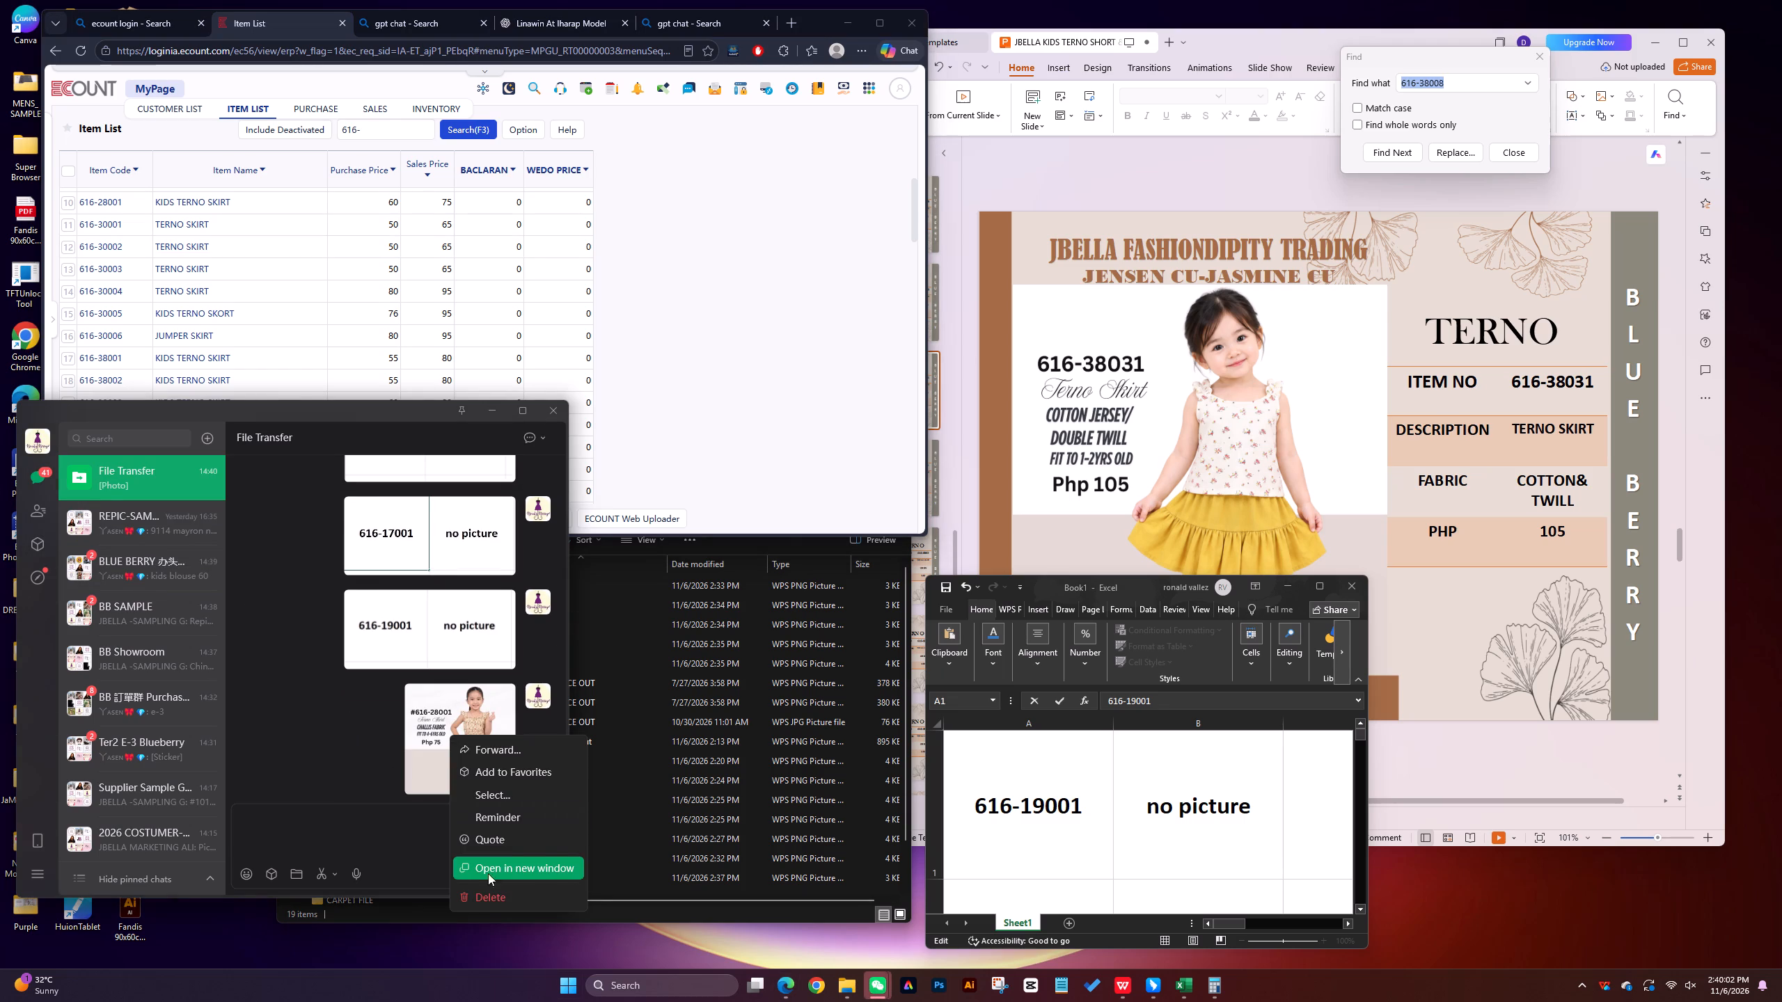
left_click(377, 788)
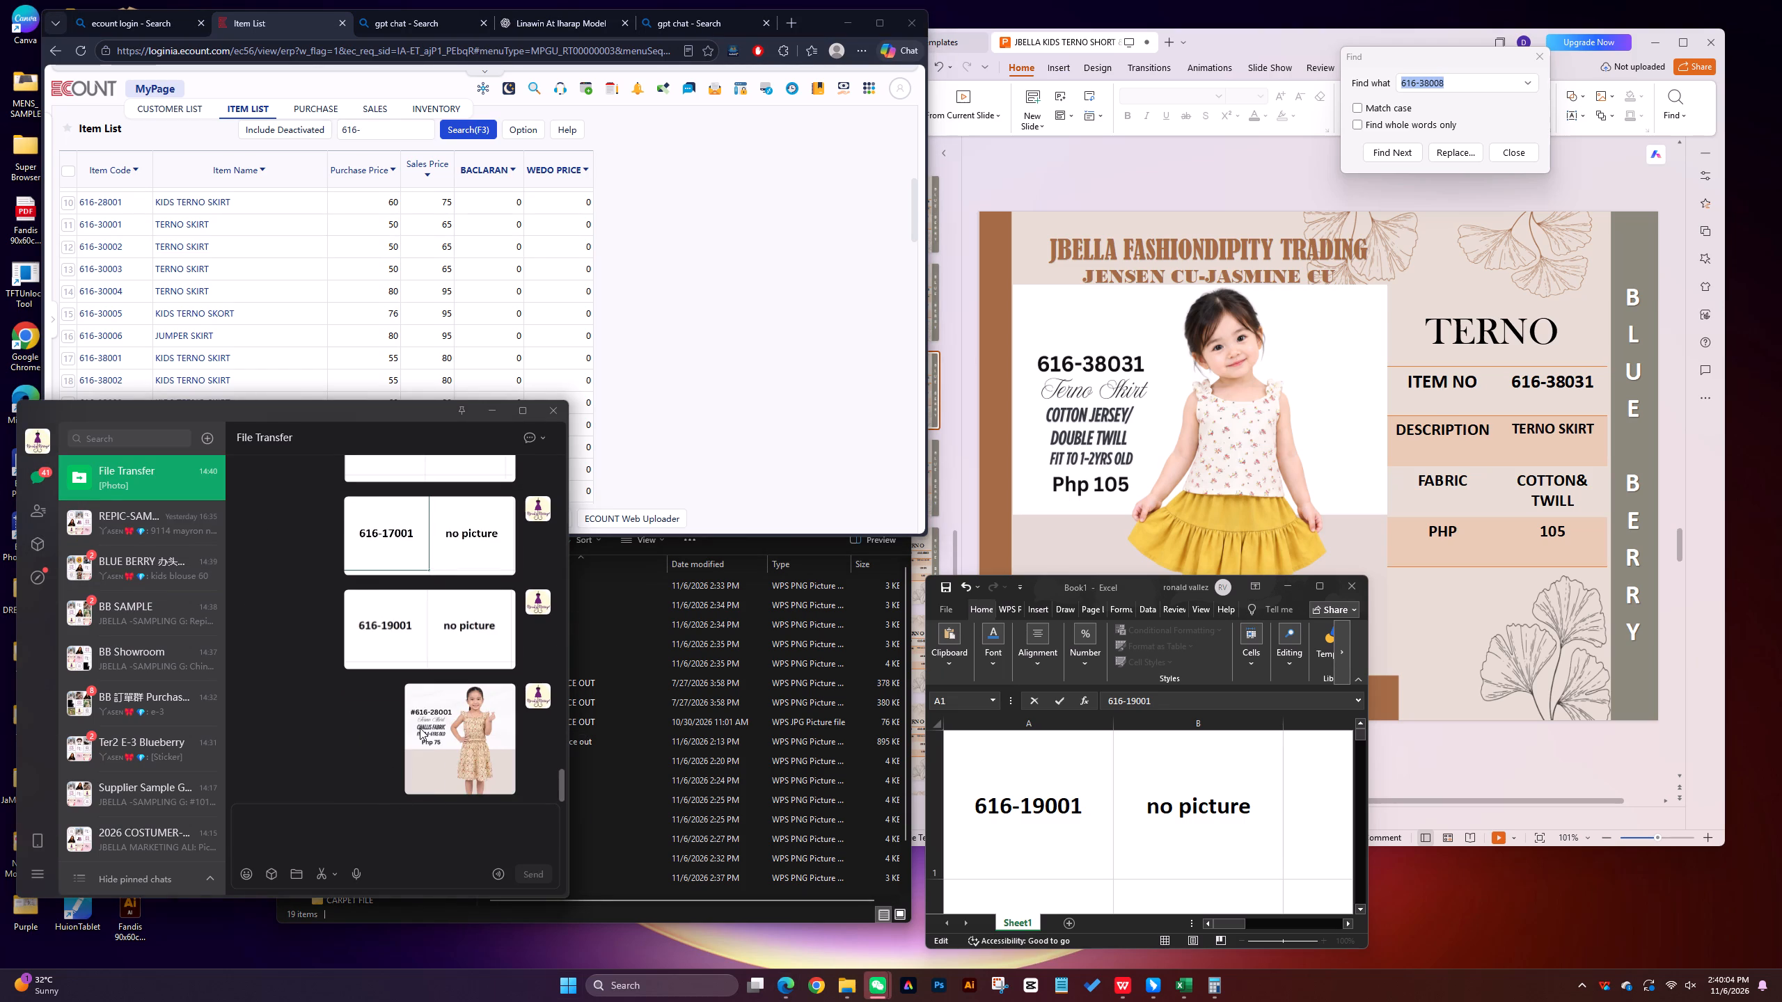
right_click(420, 728)
left_click(468, 929)
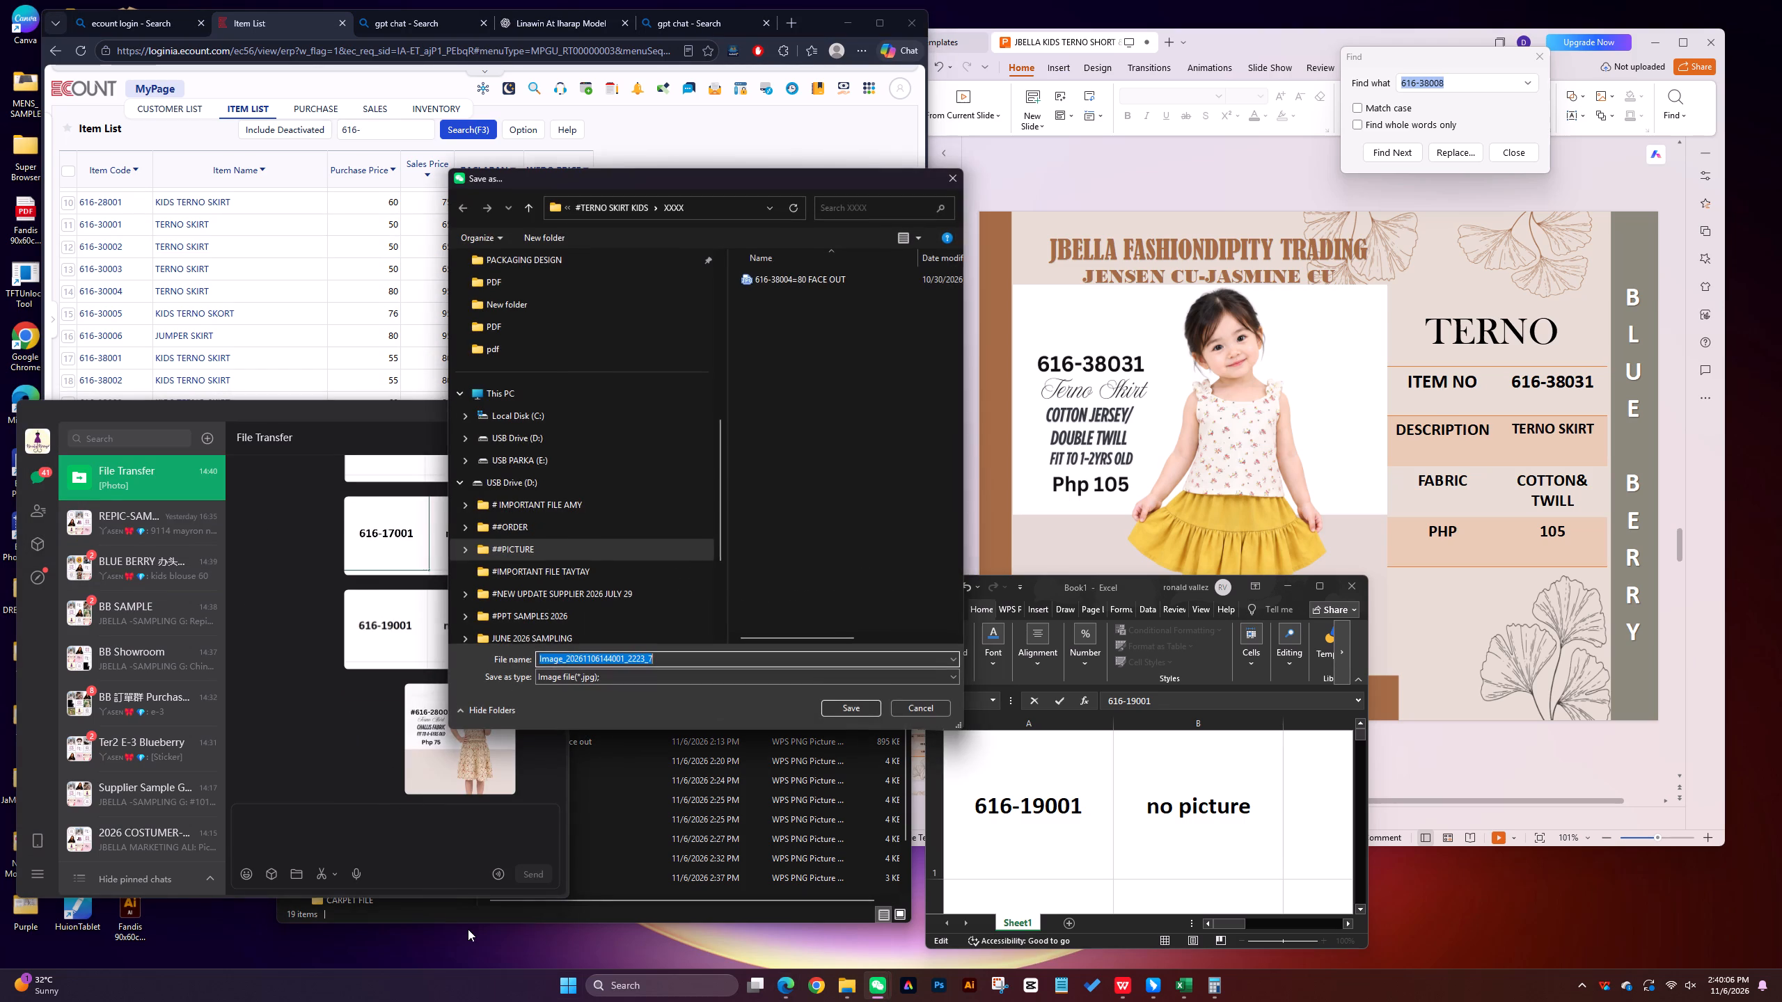
type("616-28001=")
type("xxx")
key("x")
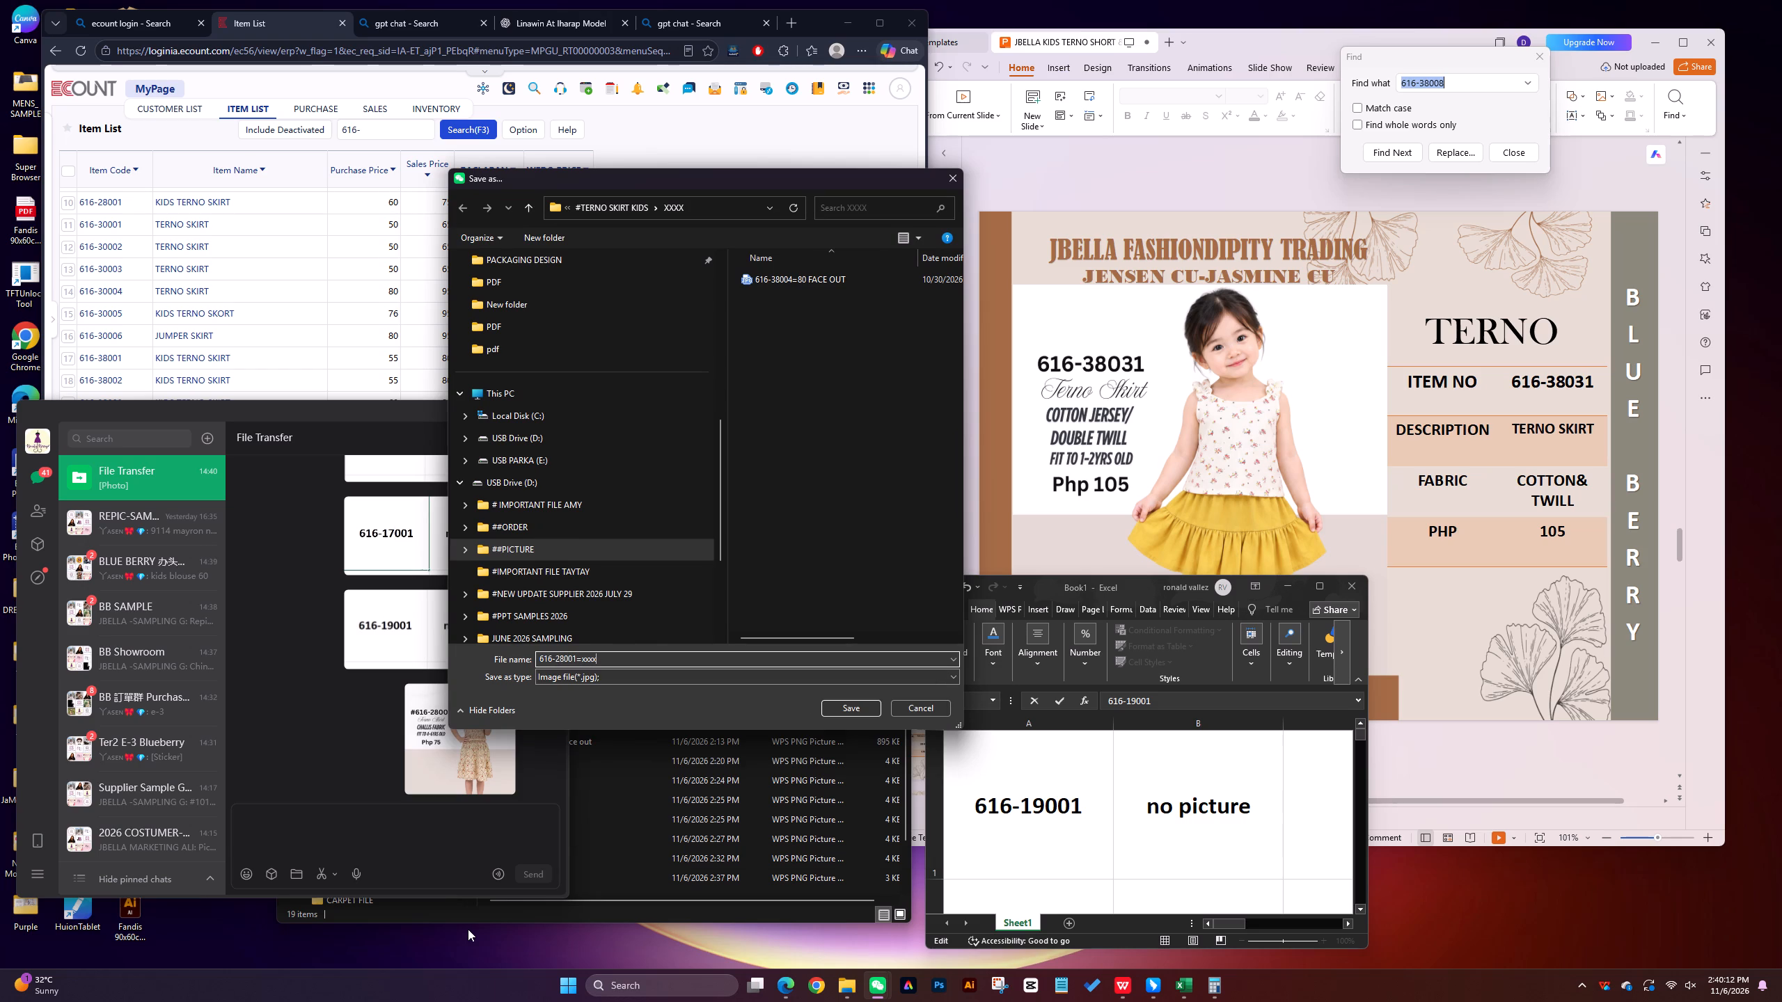
key("Return")
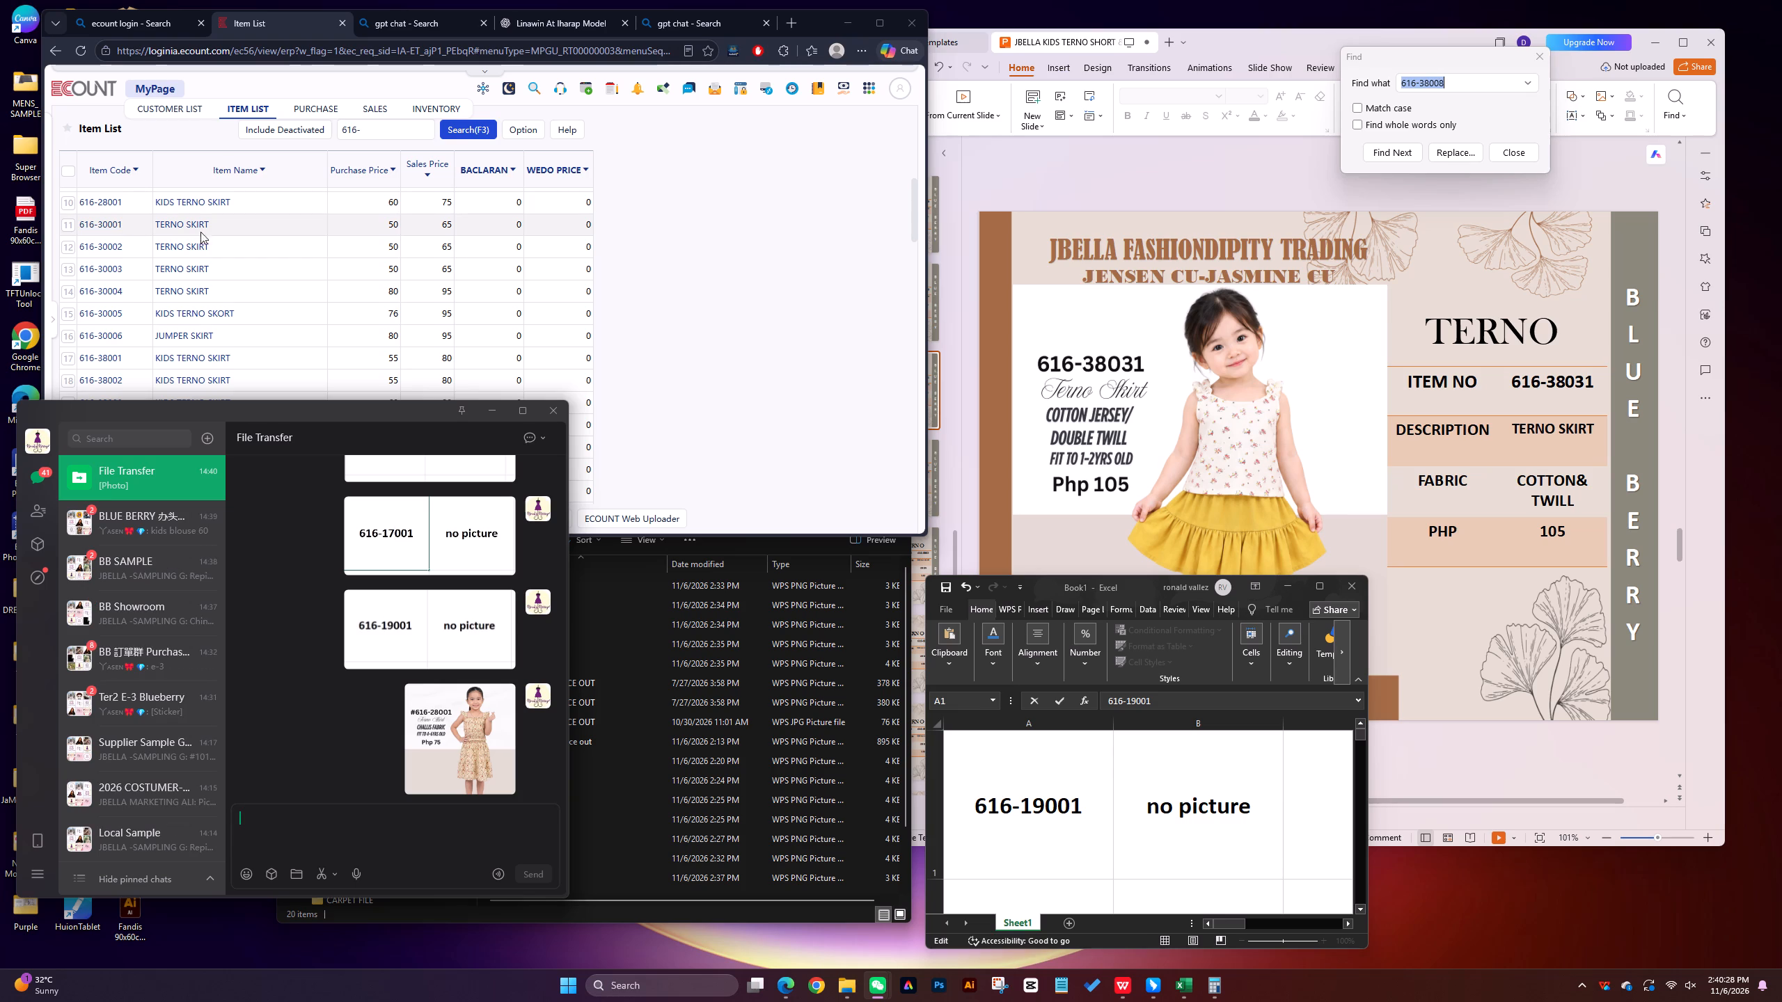
Change the Excel item number to 616-30001 and send a screenshot of its no-picture row to the File Transfer chat in WeChat.
left_click(1043, 805)
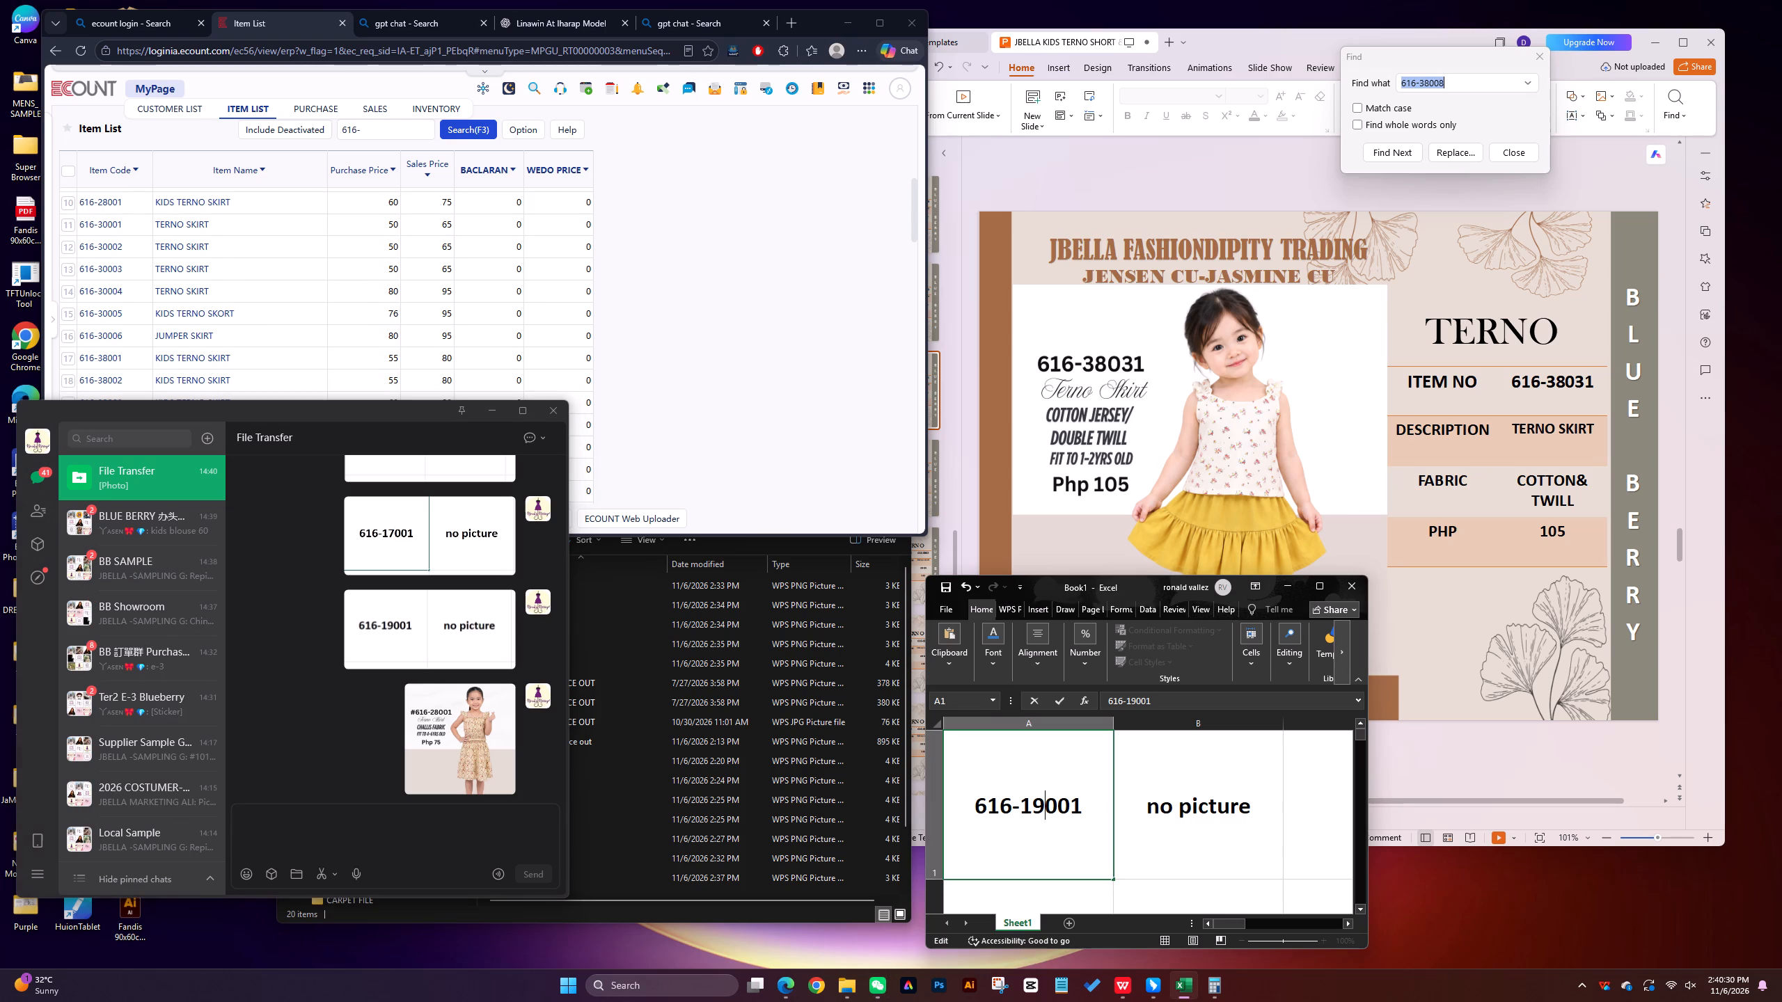
key("BackSpace")
key("BackSpace")
type("30")
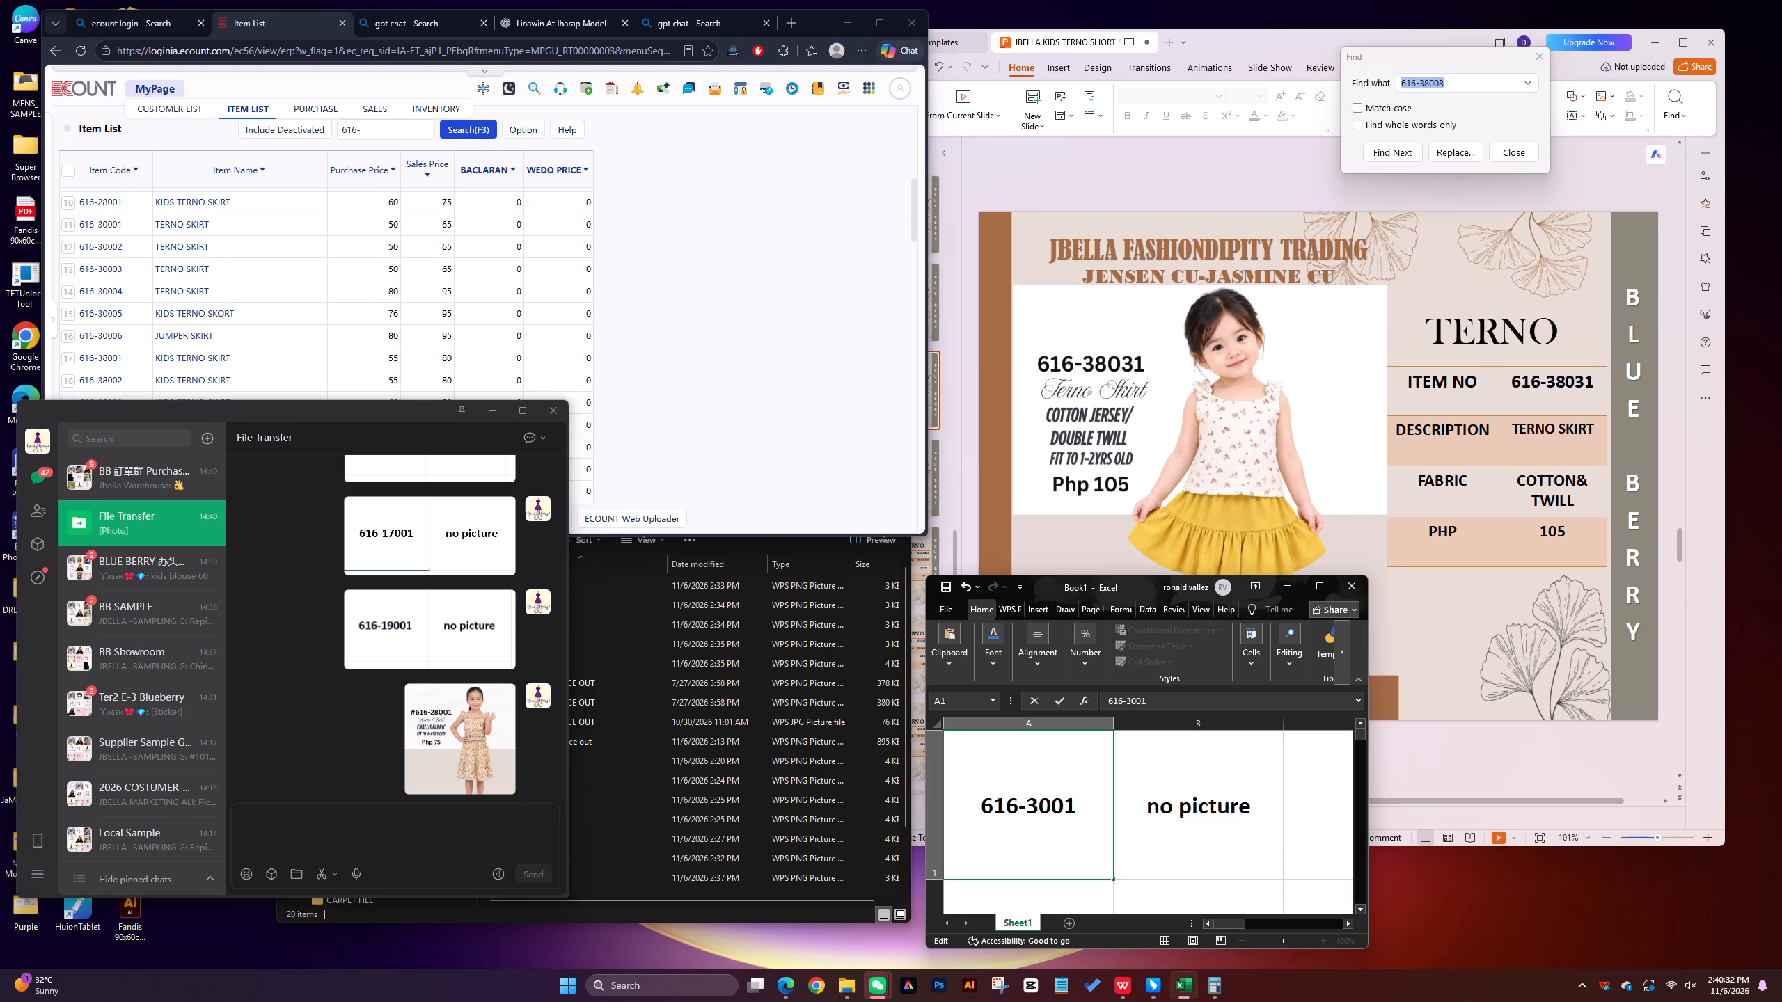
left_click(320, 876)
left_click_drag(945, 731, 1293, 887)
left_click(1277, 908)
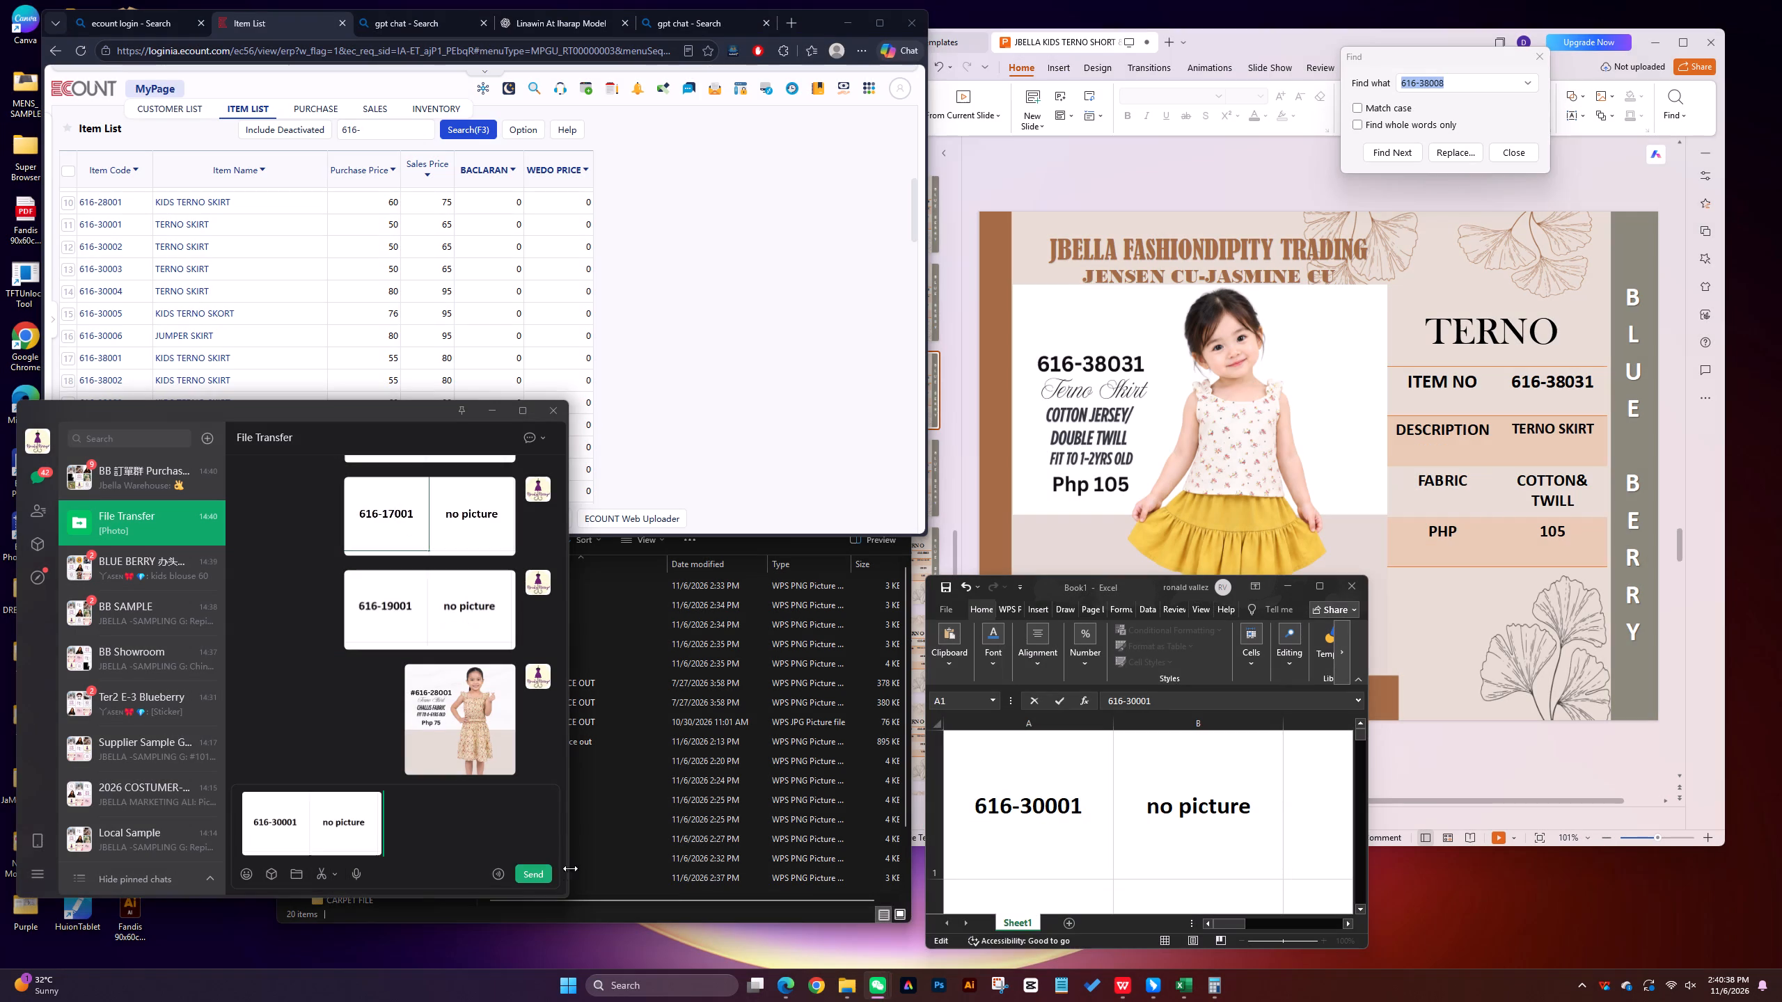
left_click(537, 868)
Save the 616-30001 no-picture image from the File Transfer chat as 616-30001=xxx in the XXXX subfolder.
right_click(386, 740)
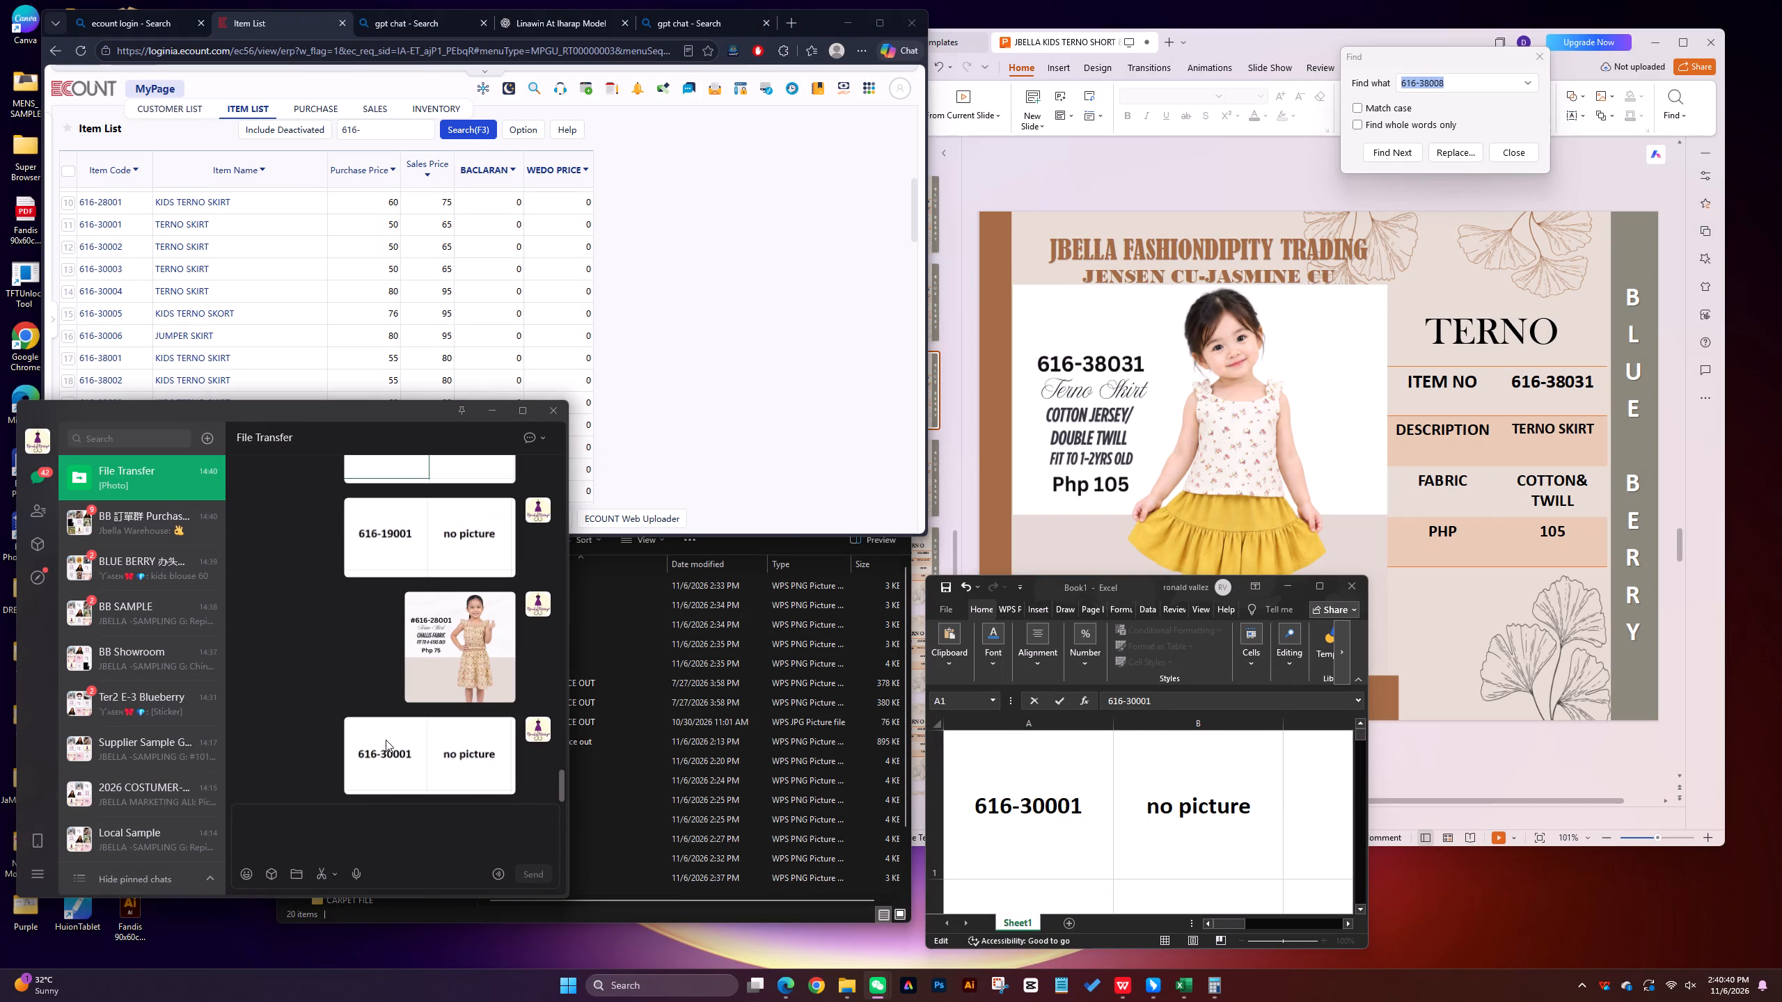
left_click(441, 924)
type("616-30001")
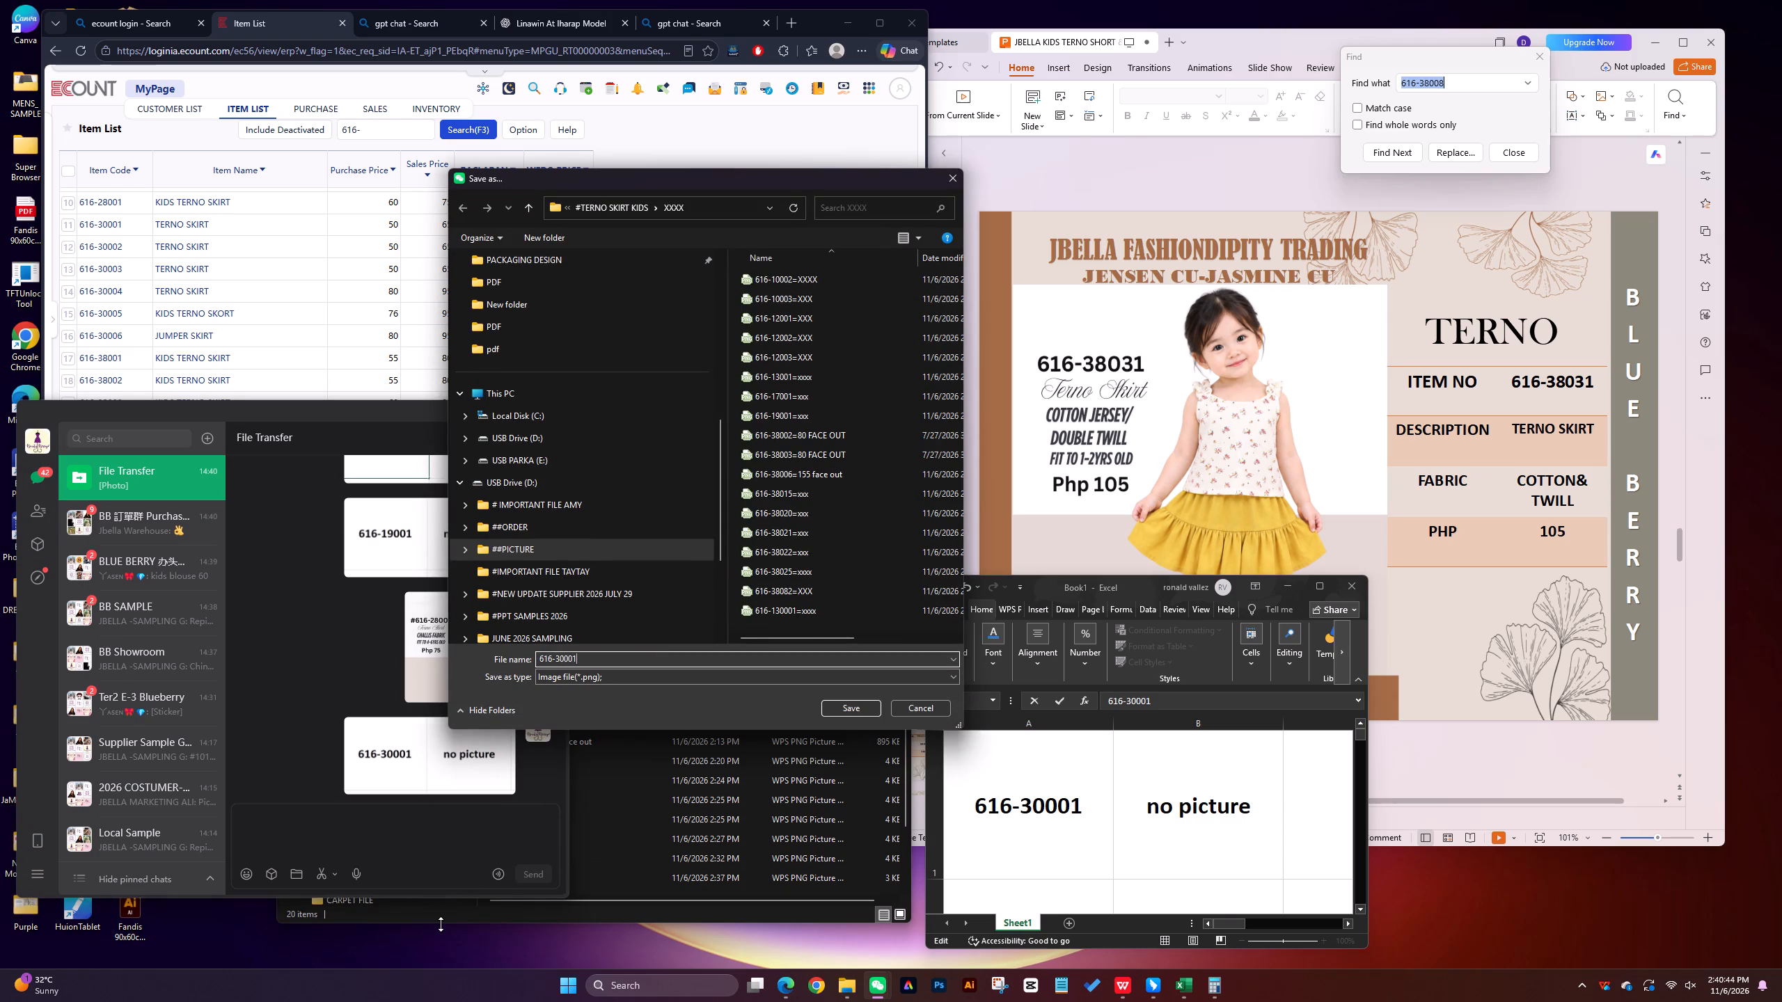
type("=xxx")
key("Return")
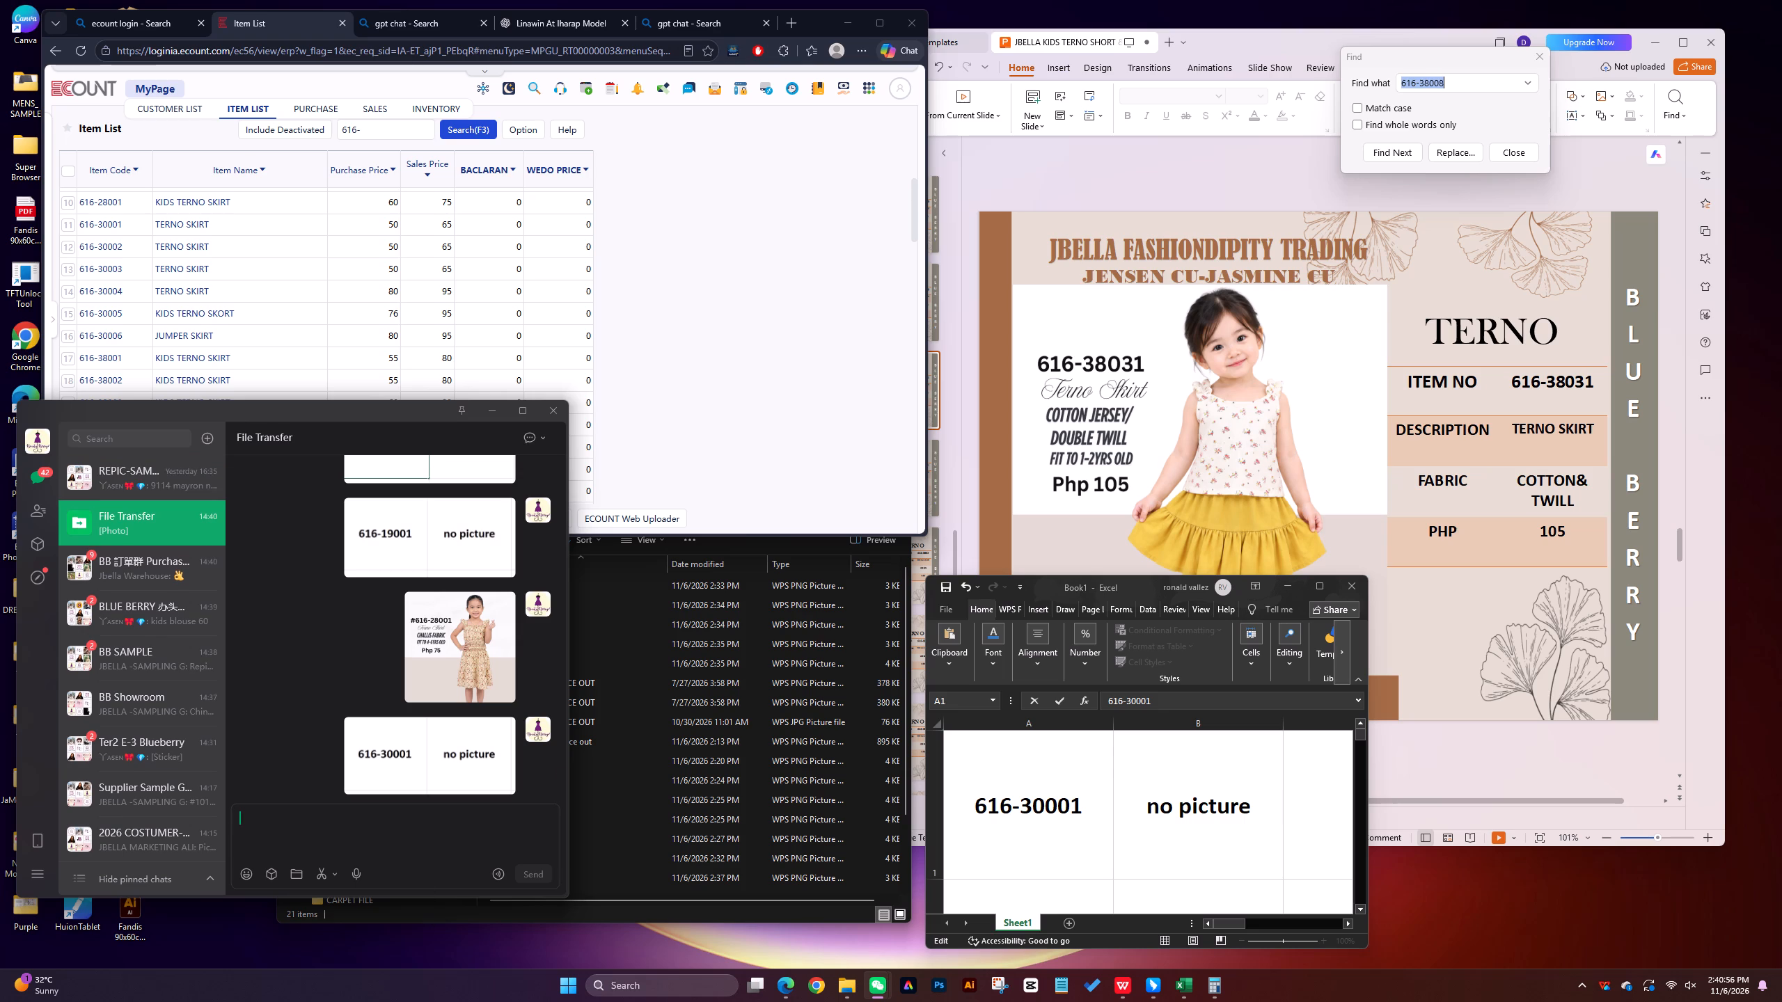
Change the Excel item number to 616-30002 and send a screenshot of its no-picture row to the File Transfer chat in WeChat.
left_click(1082, 812)
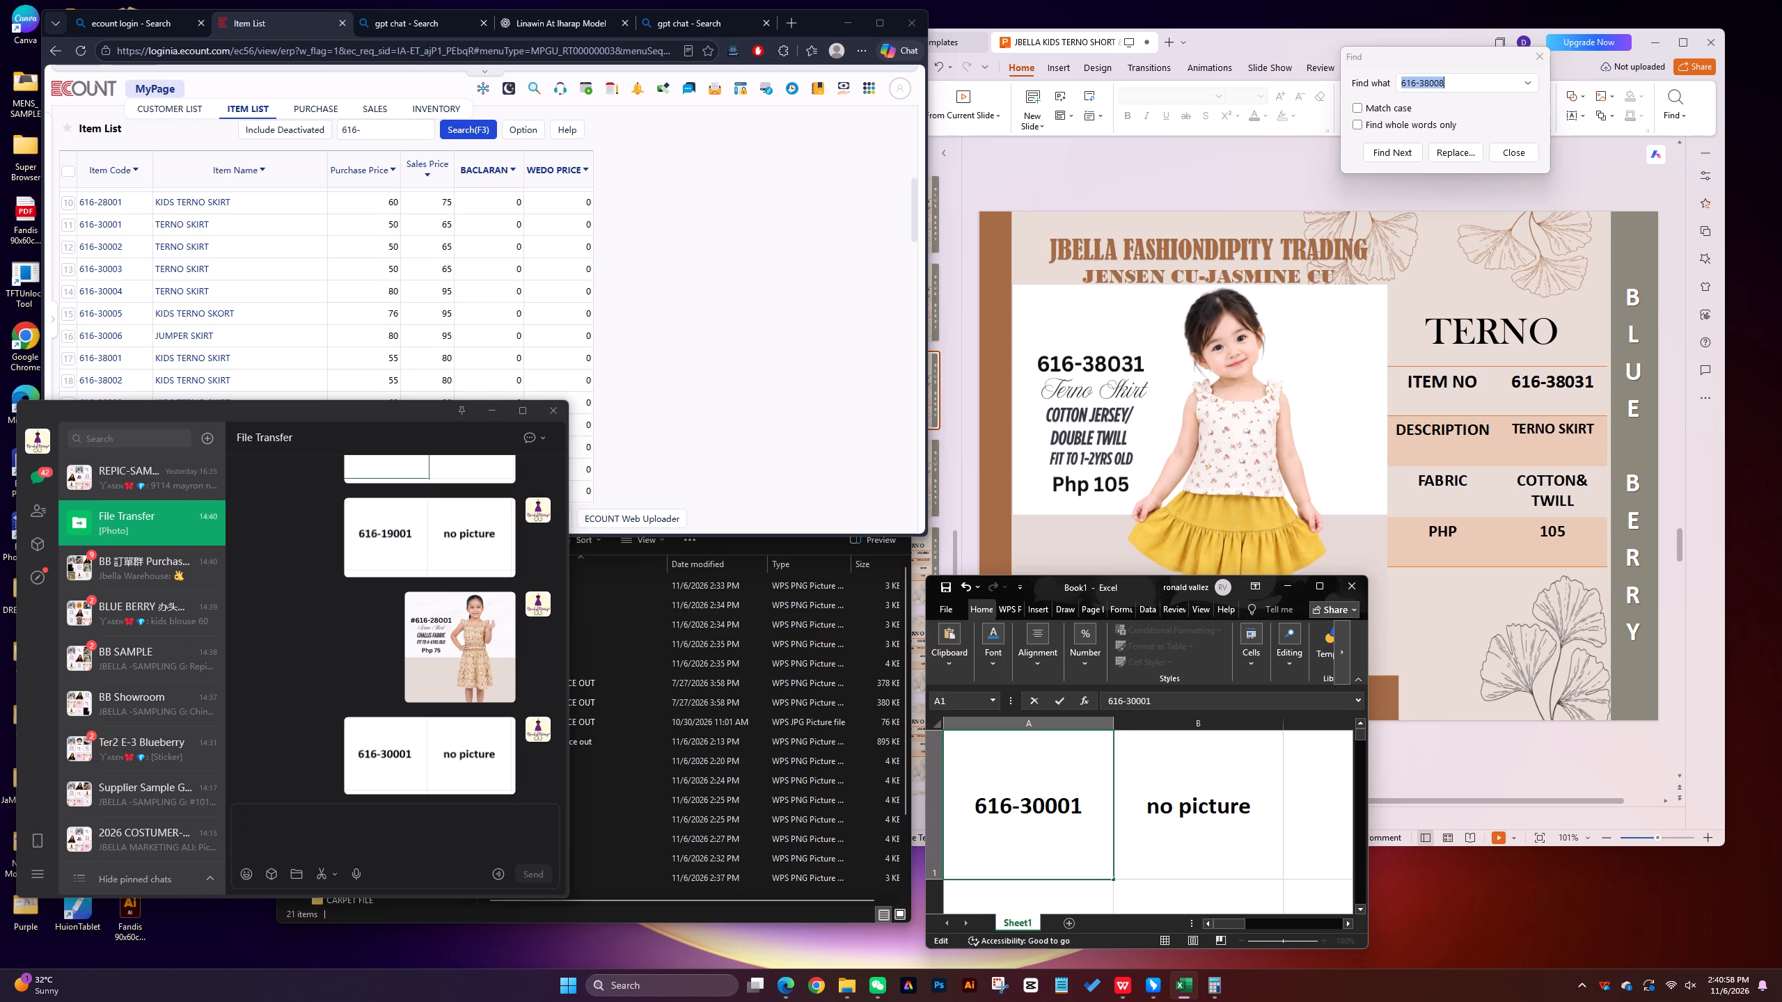
left_click(1094, 805)
key("BackSpace")
key("2")
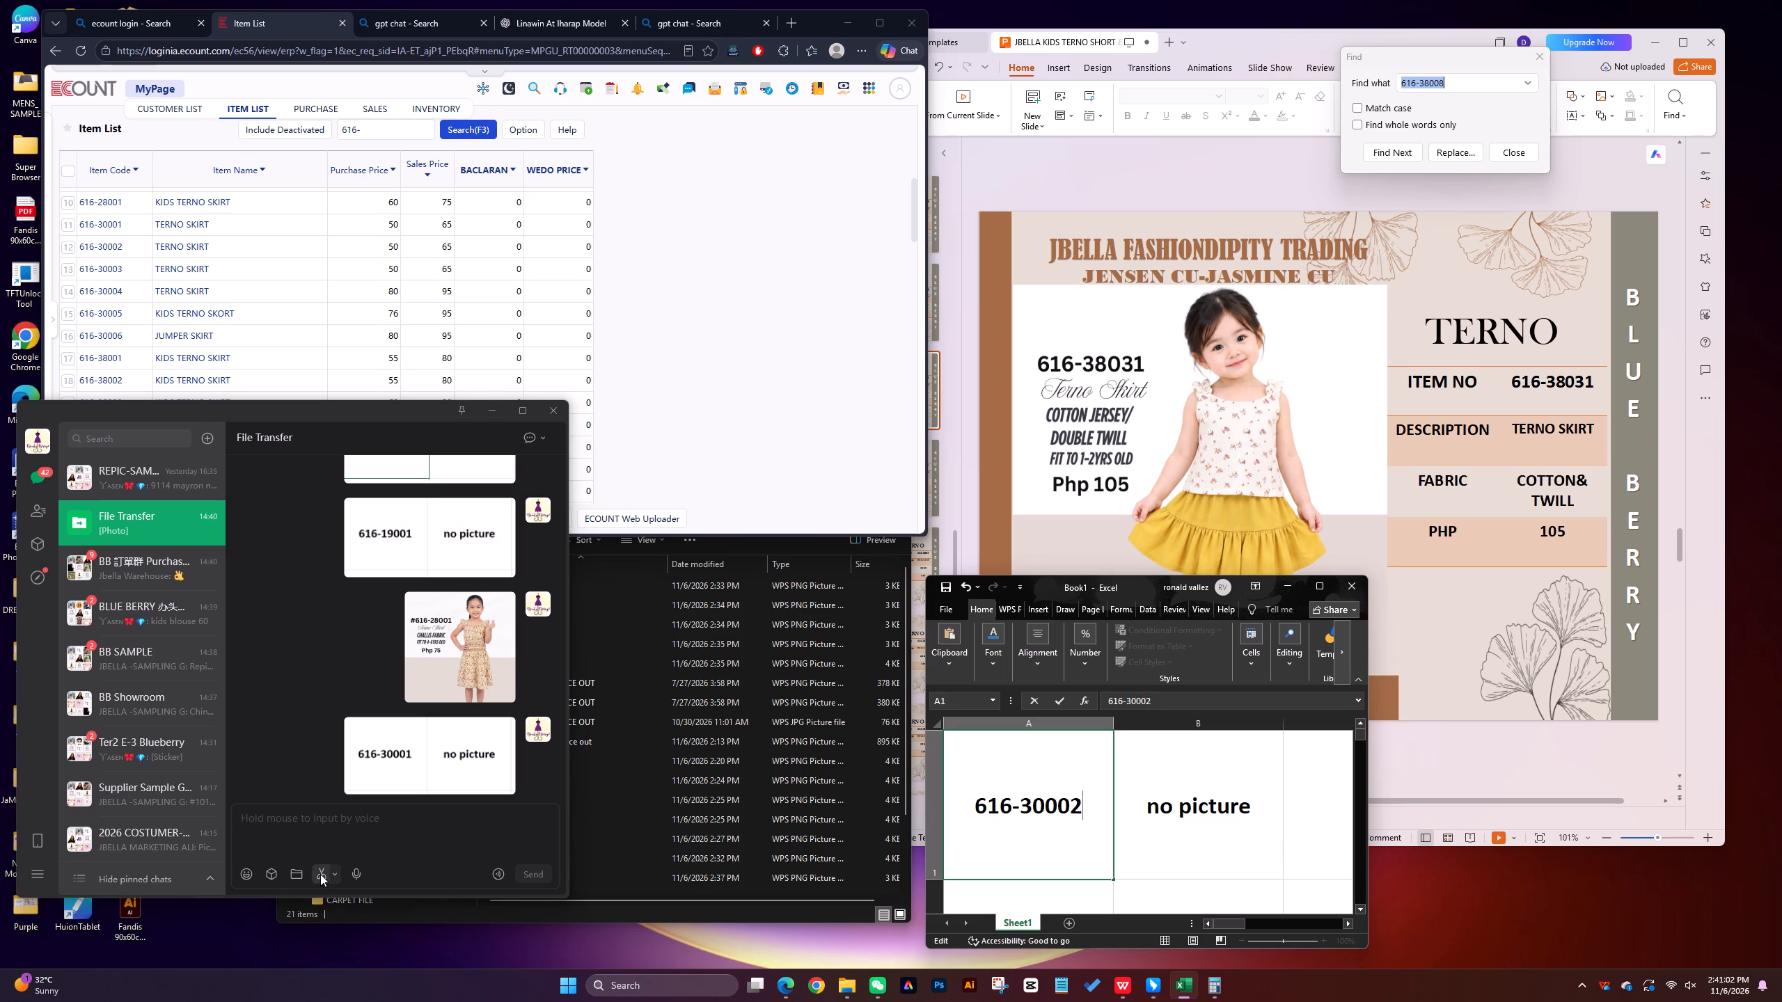
left_click(320, 874)
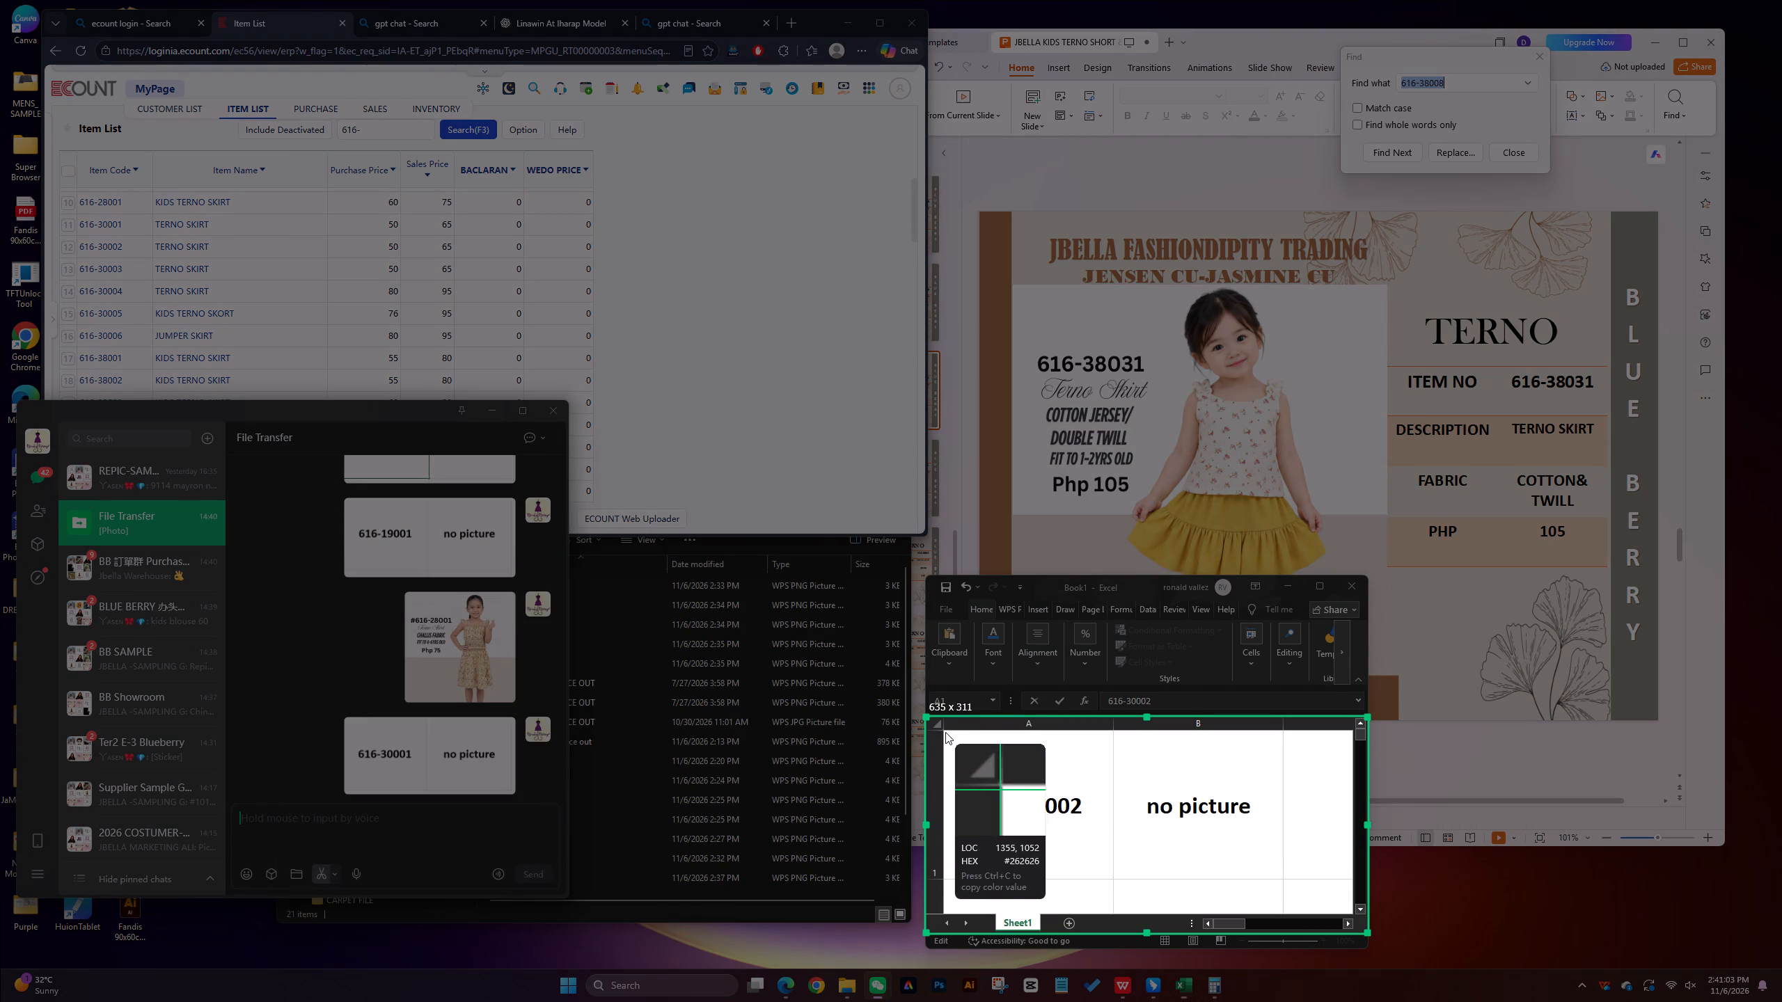
left_click_drag(945, 732, 1291, 892)
left_click(1277, 917)
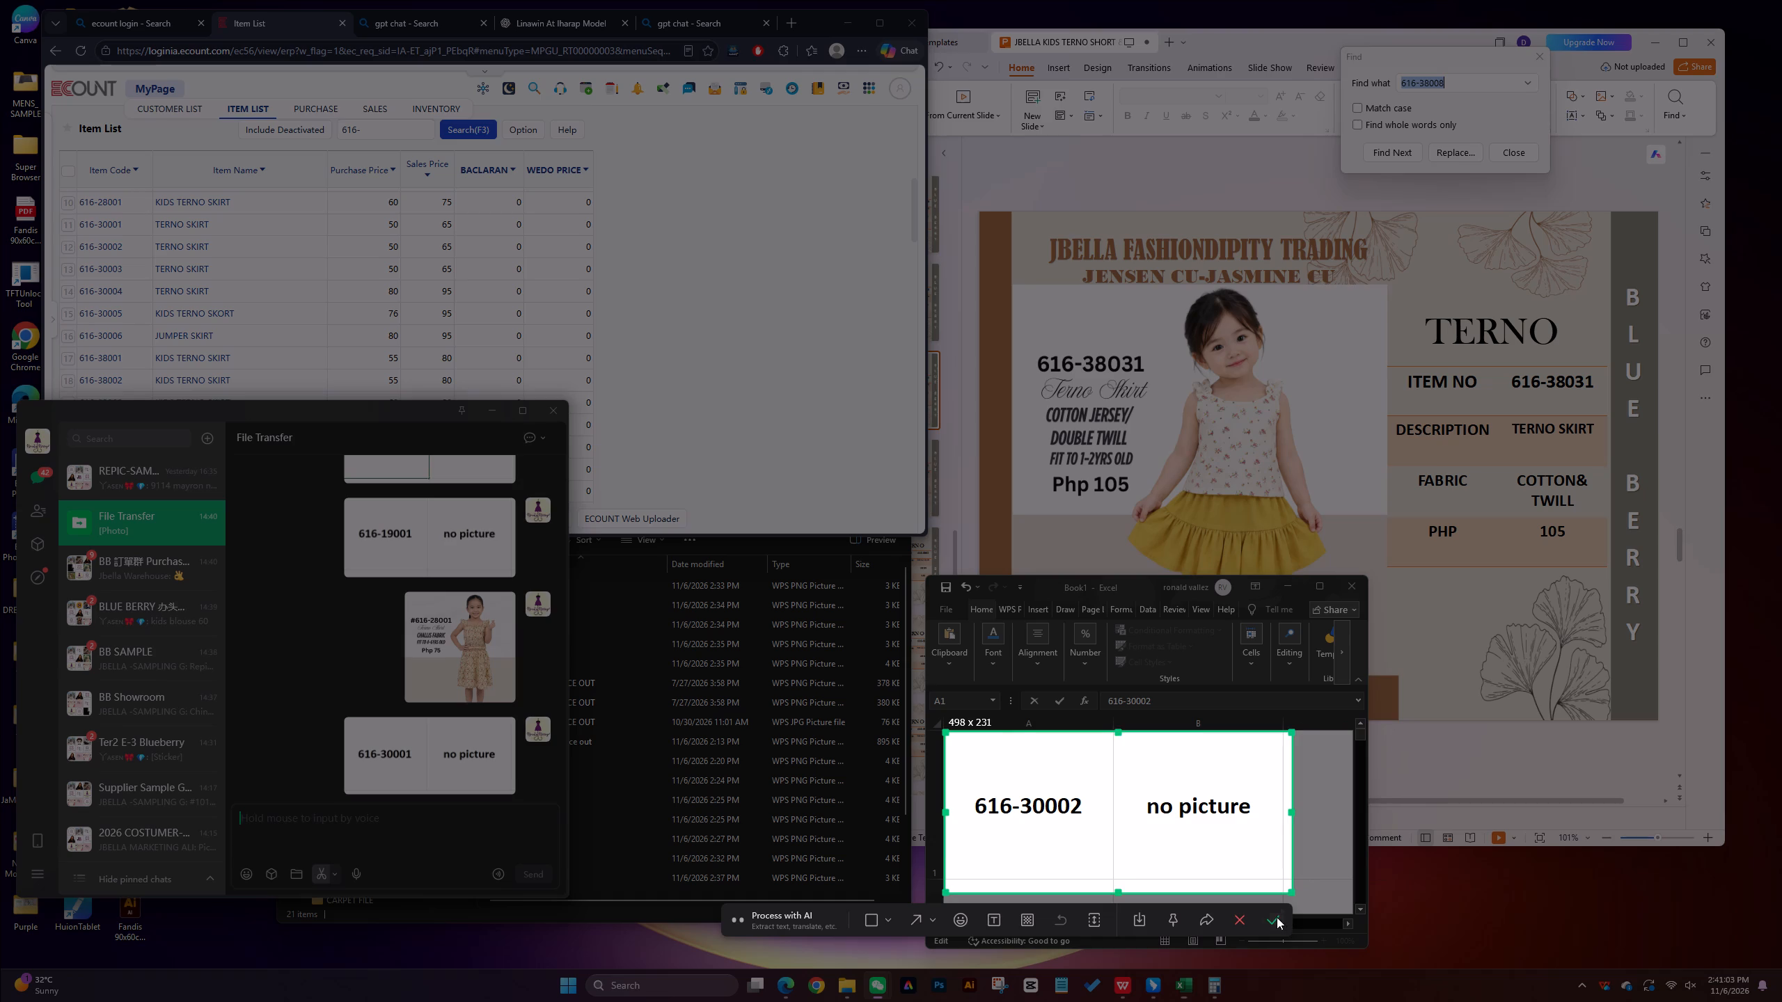
left_click(540, 877)
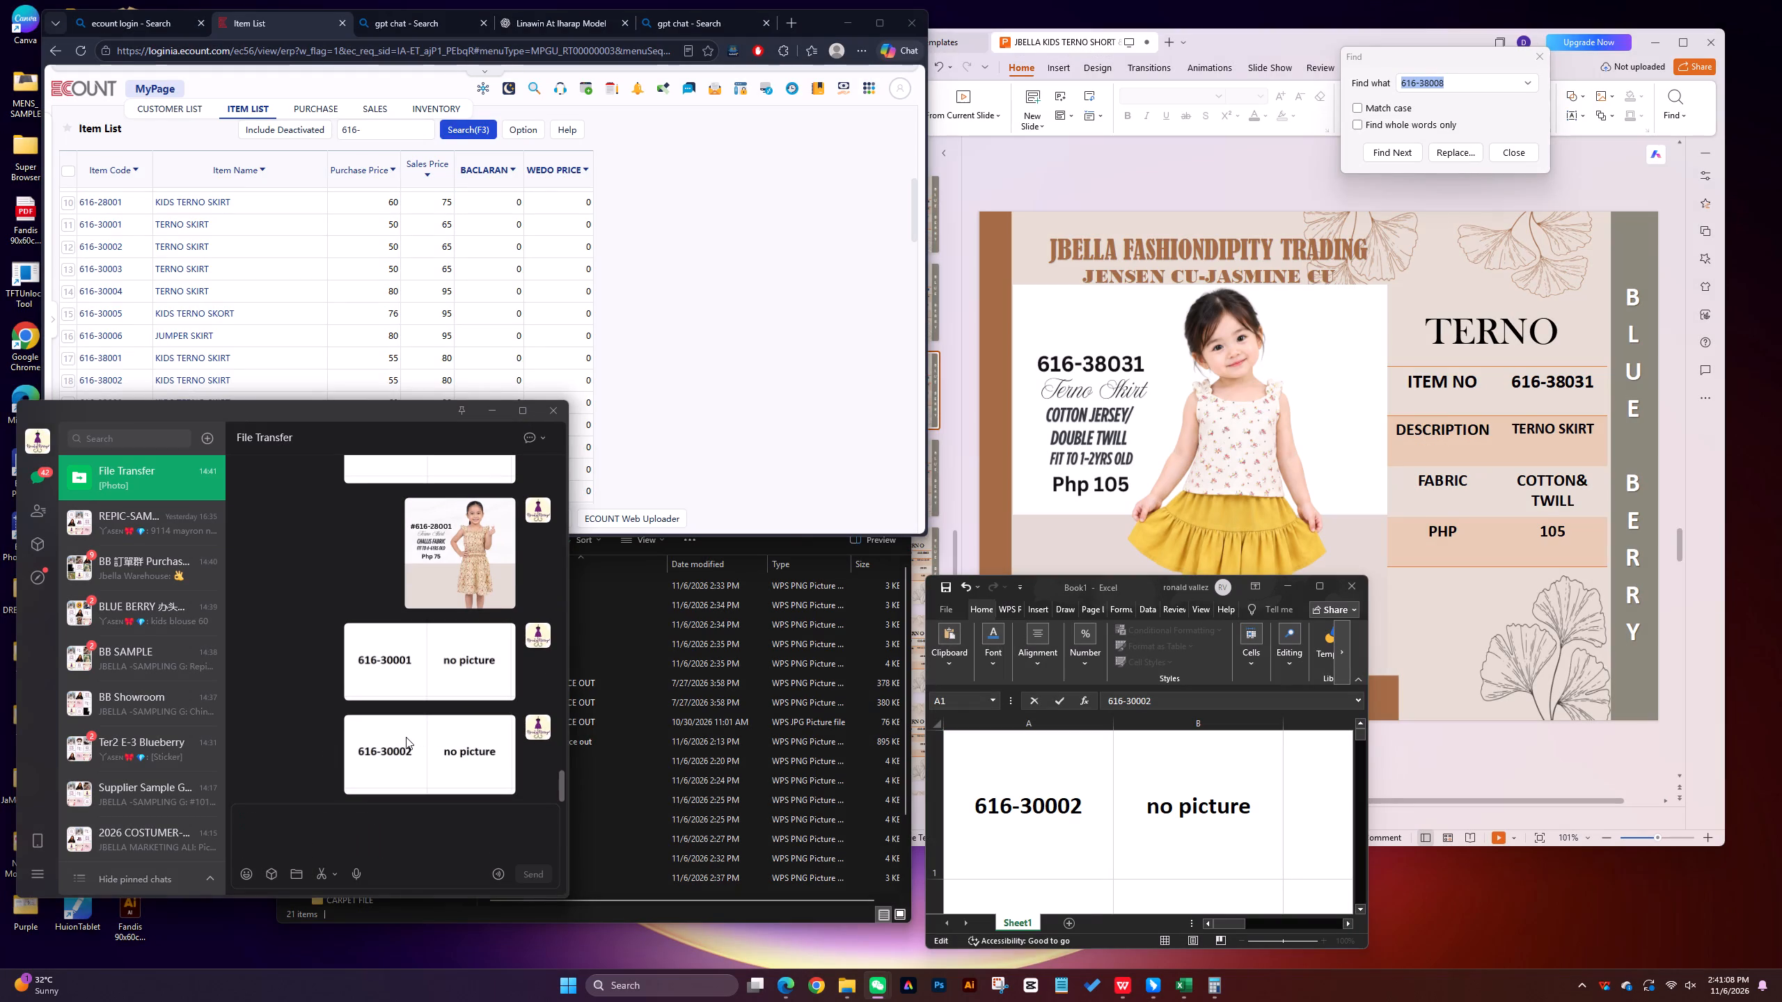
Save the 616-30002 no-picture image from the File Transfer chat as 616-30002=xxxx in the XXXX subfolder.
right_click(406, 737)
left_click(450, 928)
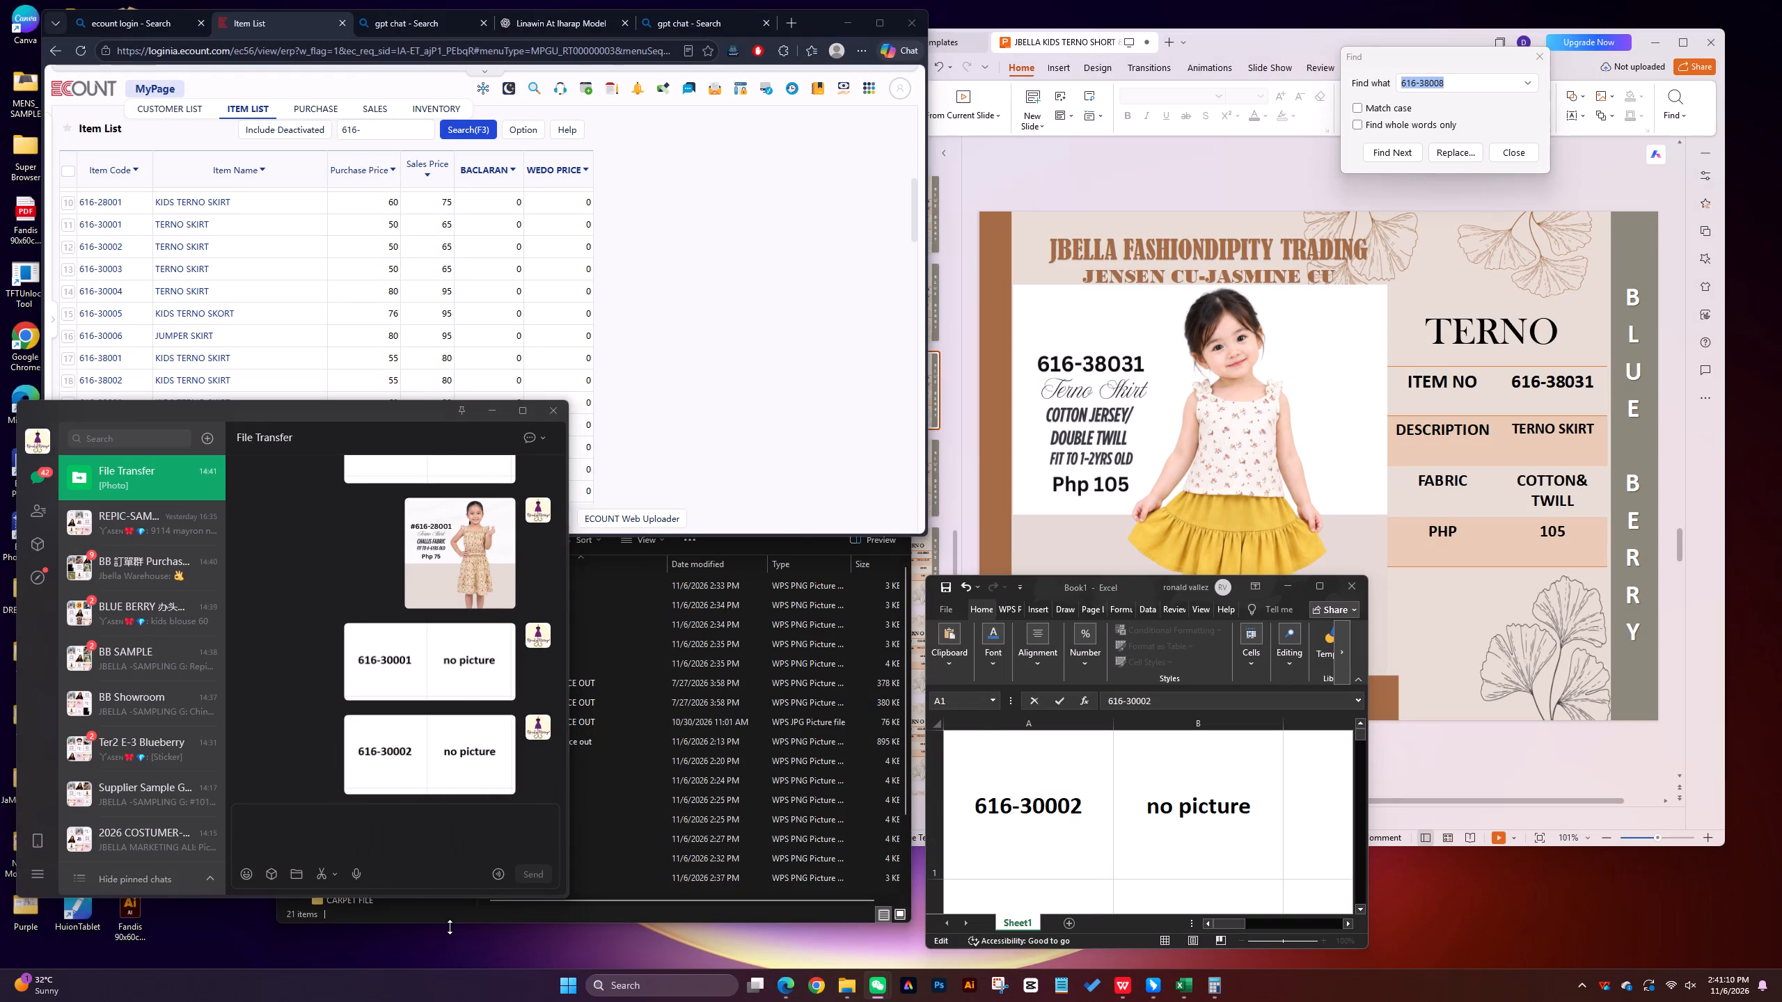
type("616-30002")
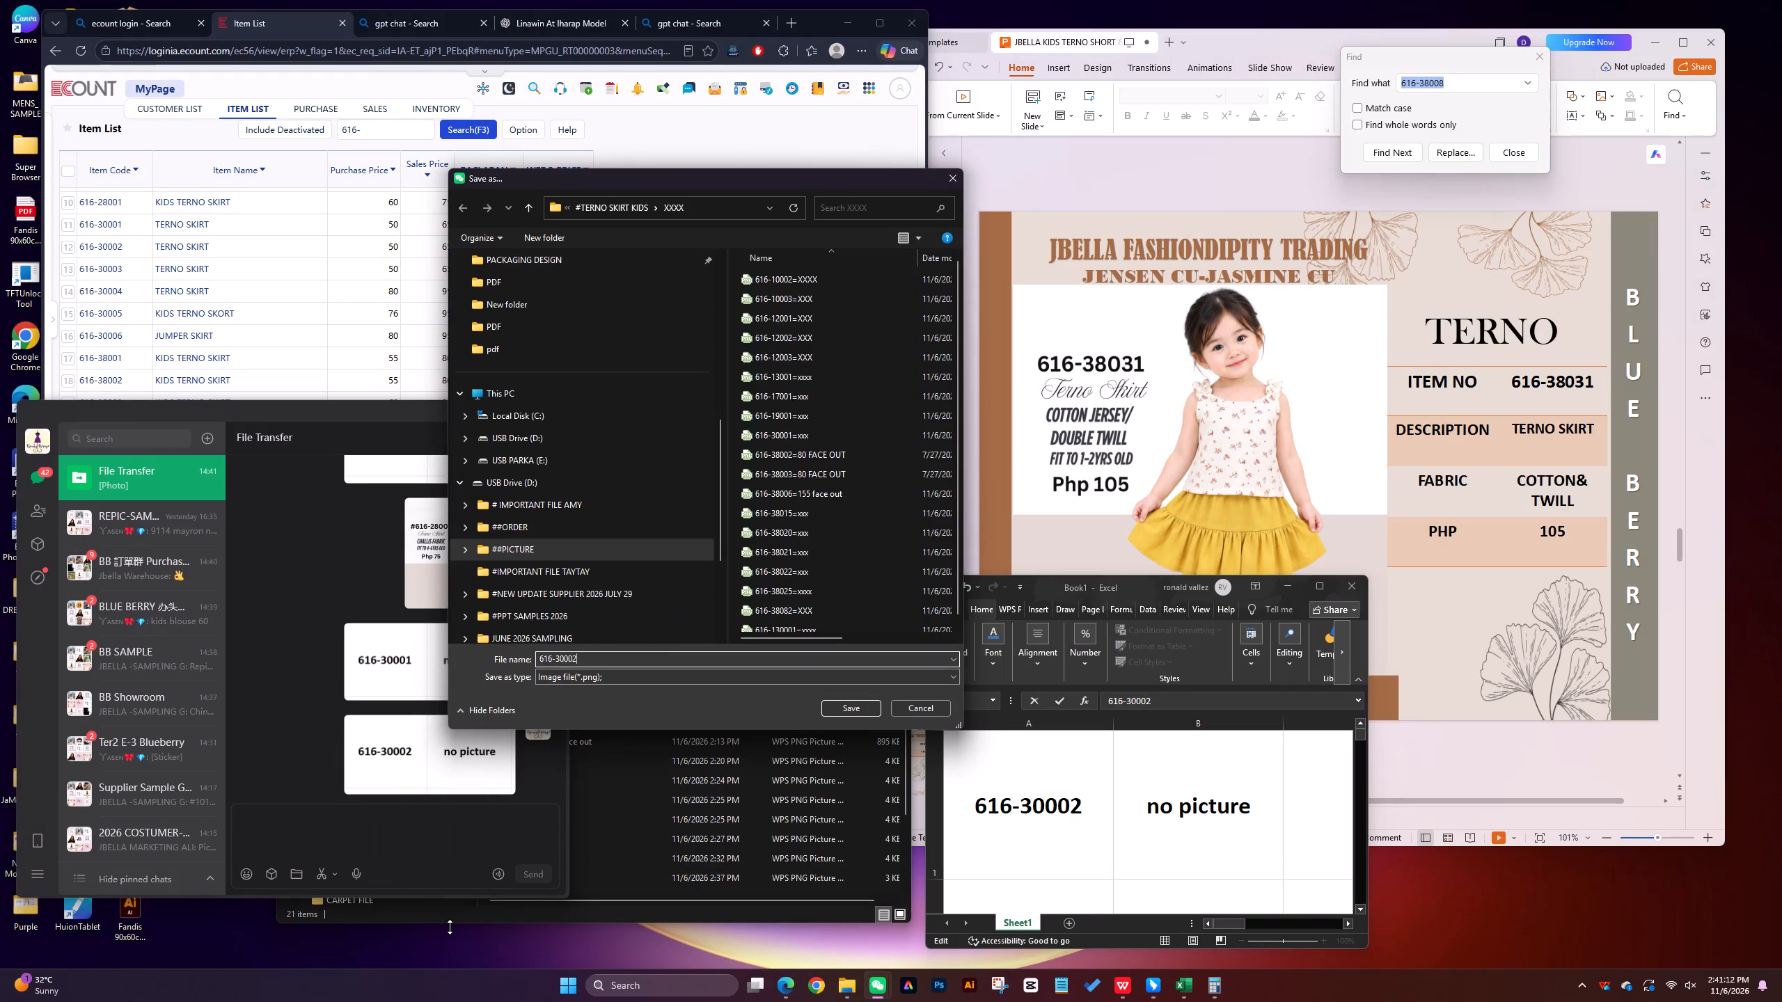
type("=xxxx")
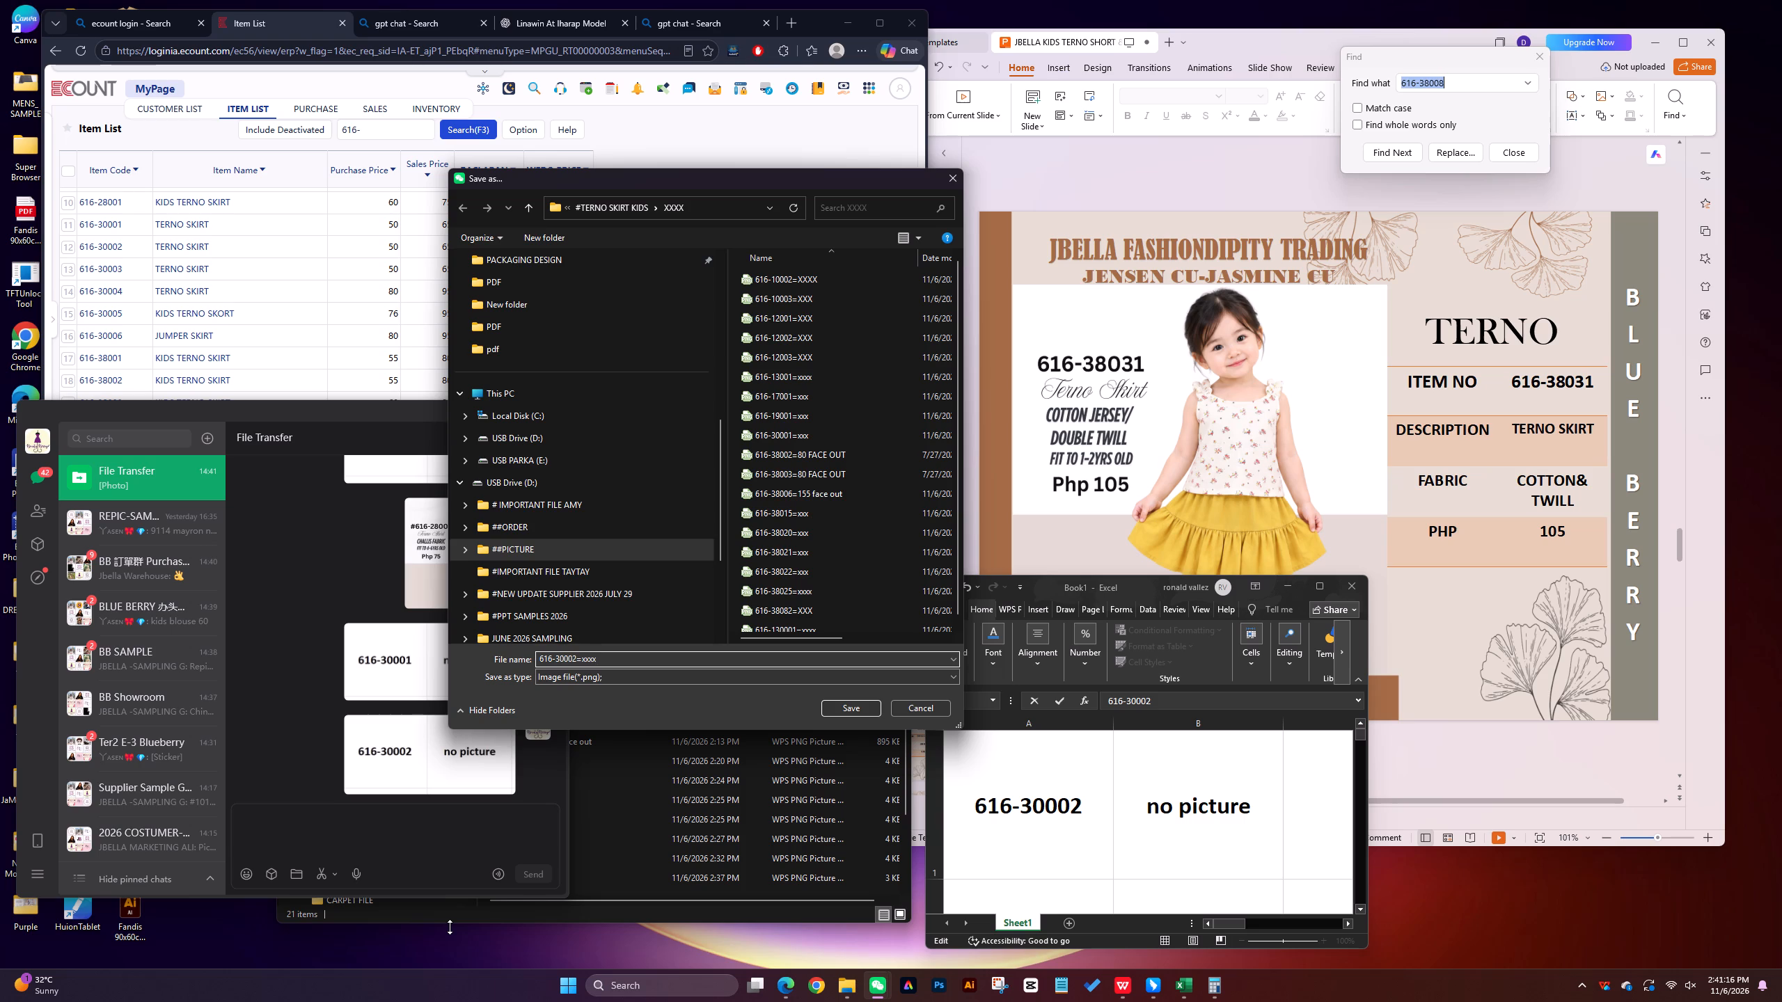
key("Return")
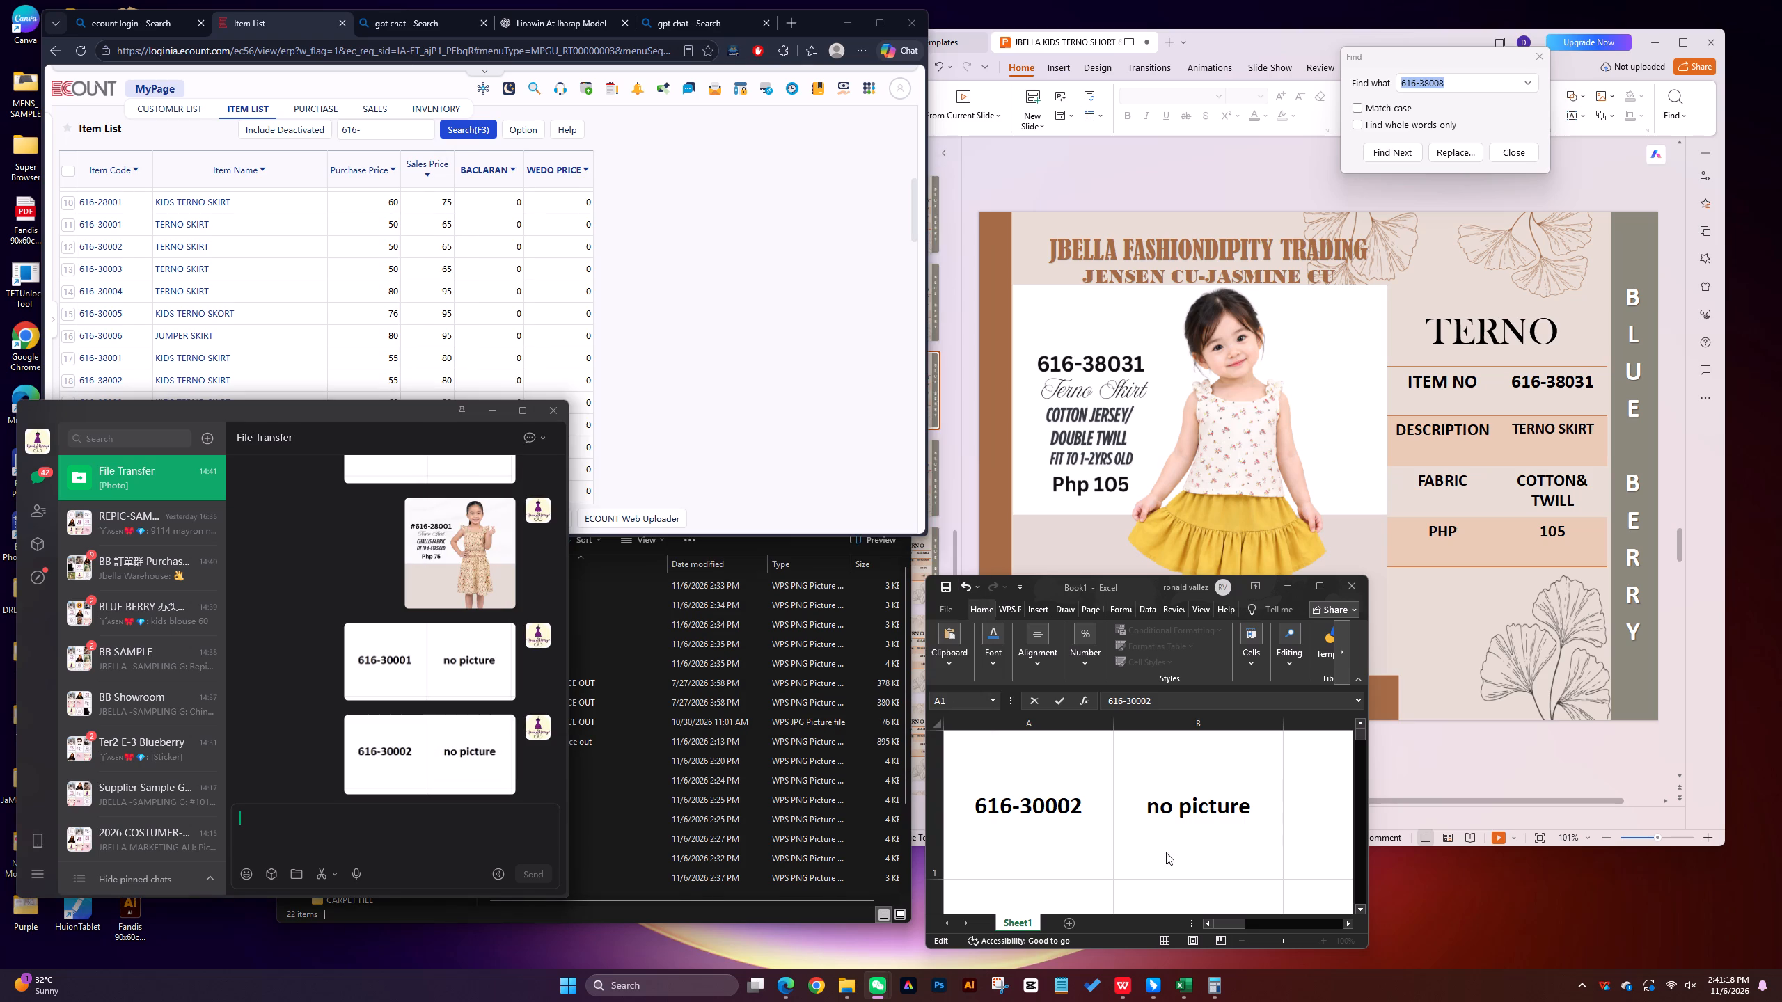
Change the Excel item number to 616-30003 and send a screenshot of its no-picture row to the File Transfer chat in WeChat.
left_click(1095, 815)
key("BackSpace")
key("3")
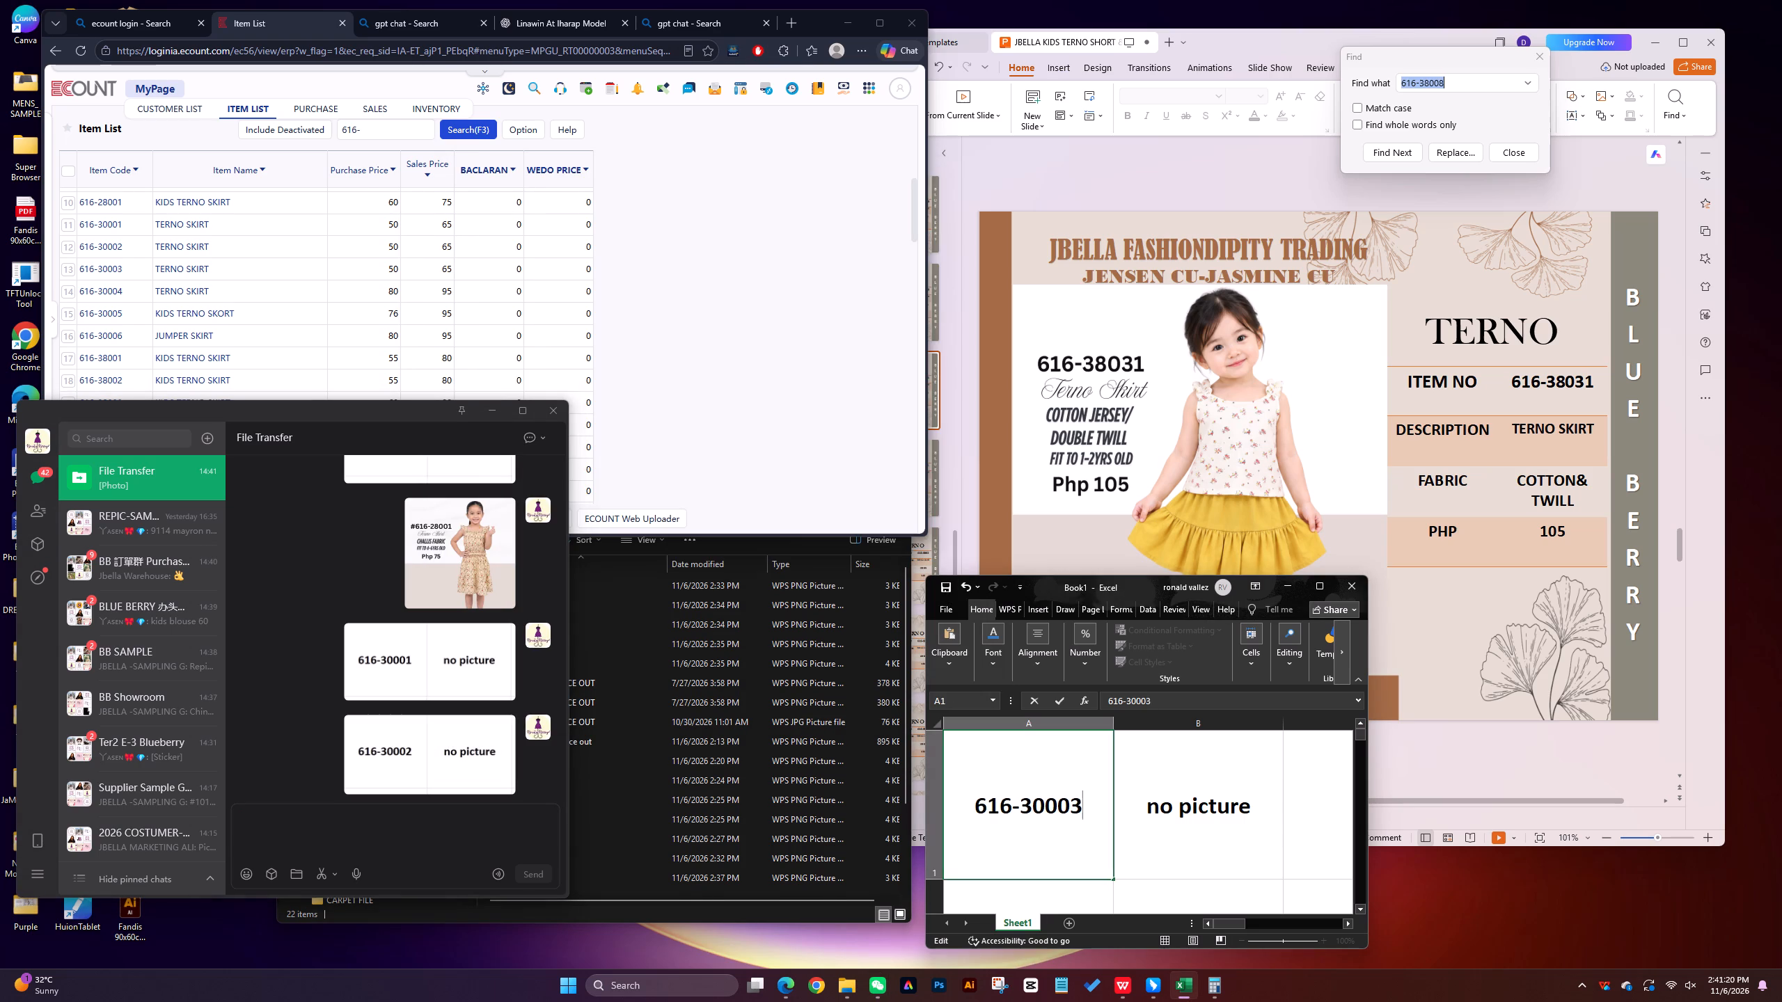
left_click(326, 874)
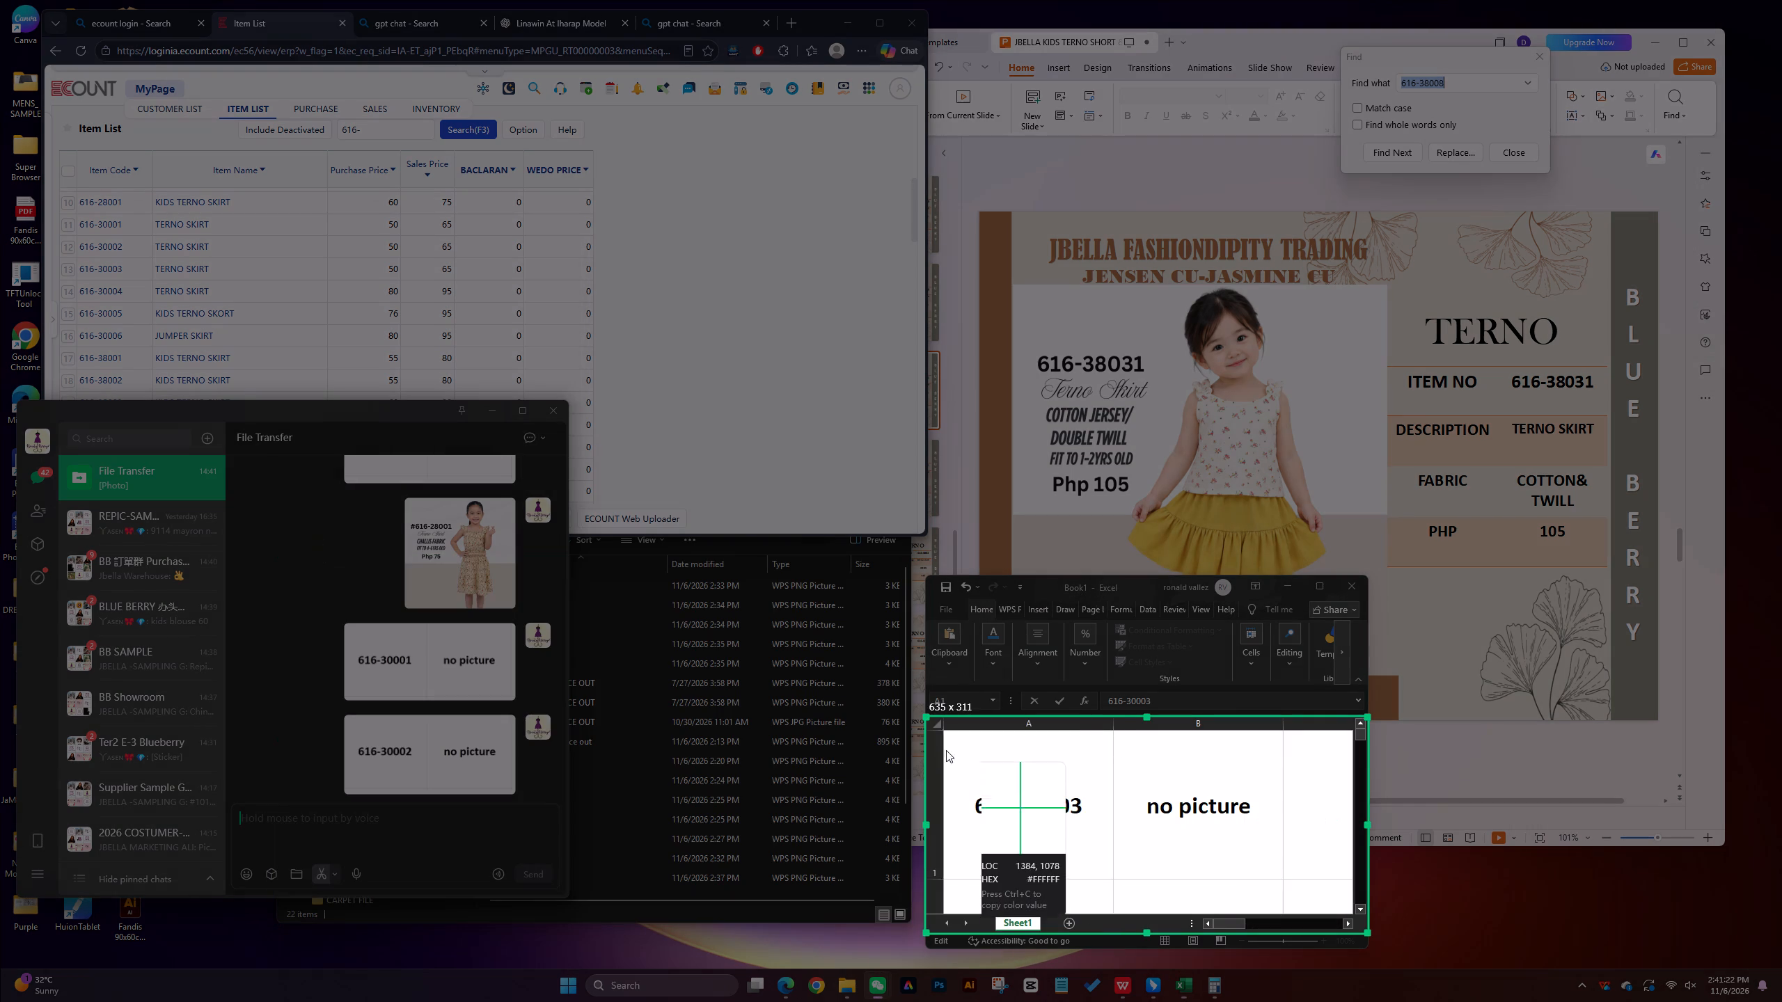
left_click_drag(946, 731, 1291, 891)
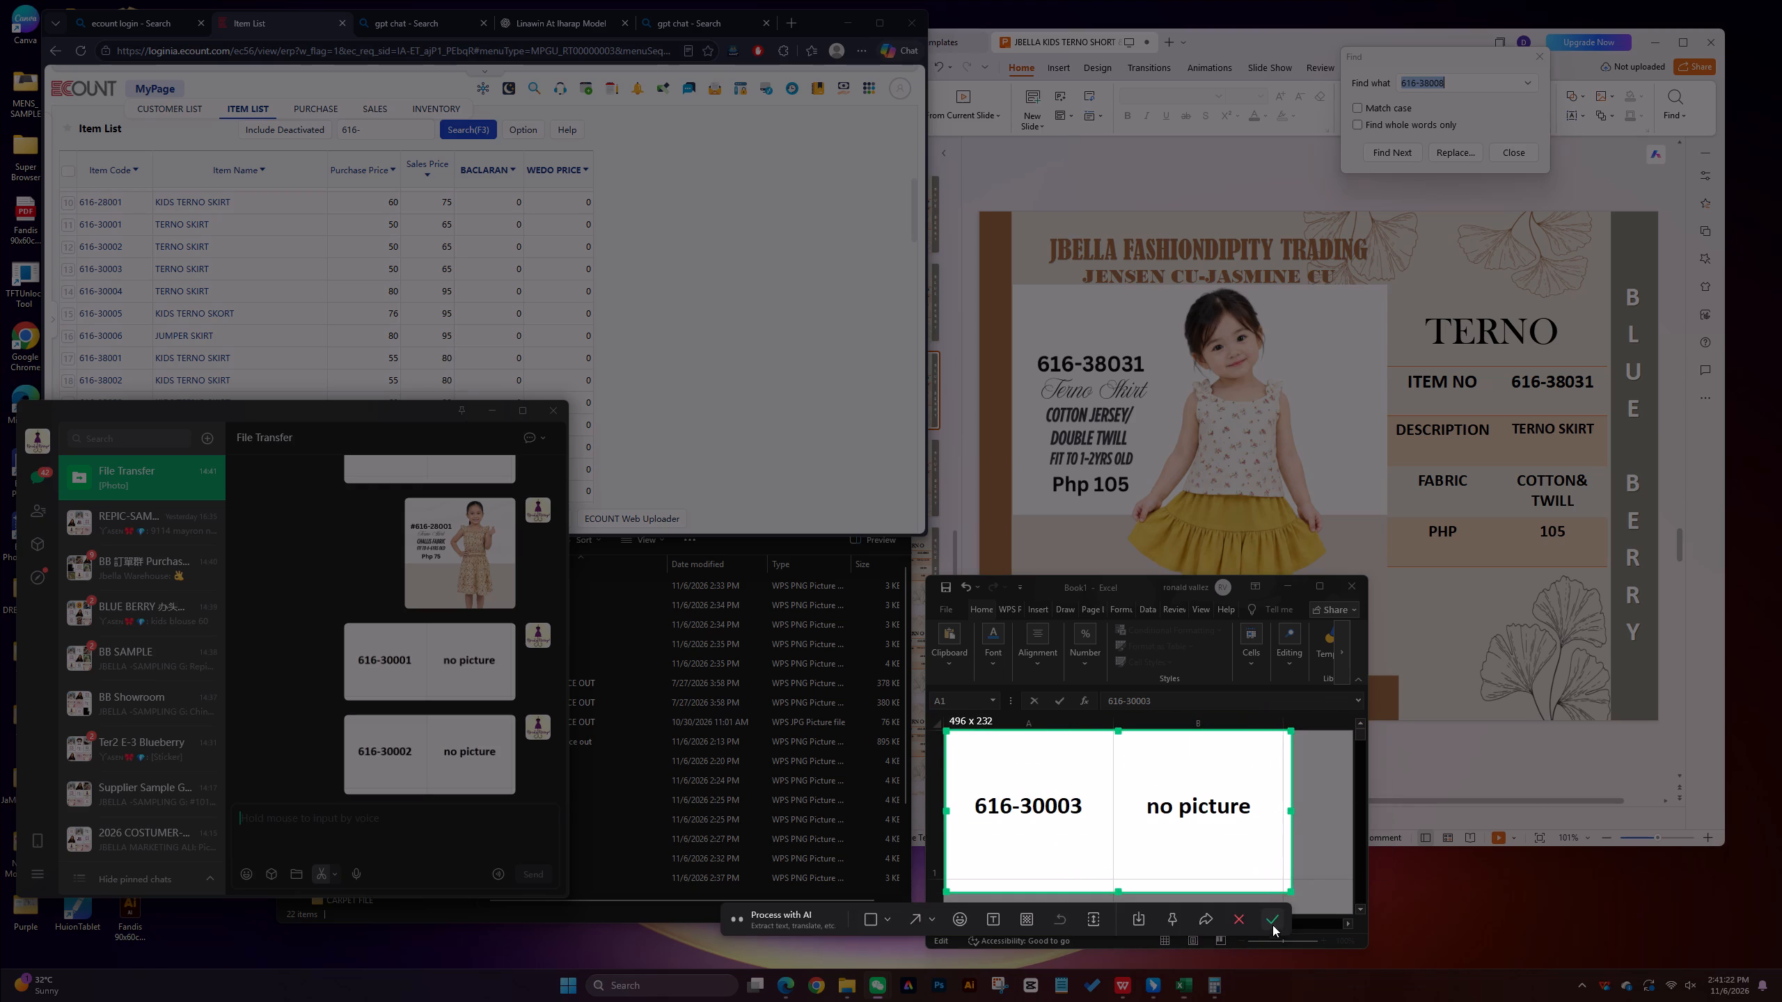
left_click(1272, 925)
left_click(533, 862)
left_click(532, 867)
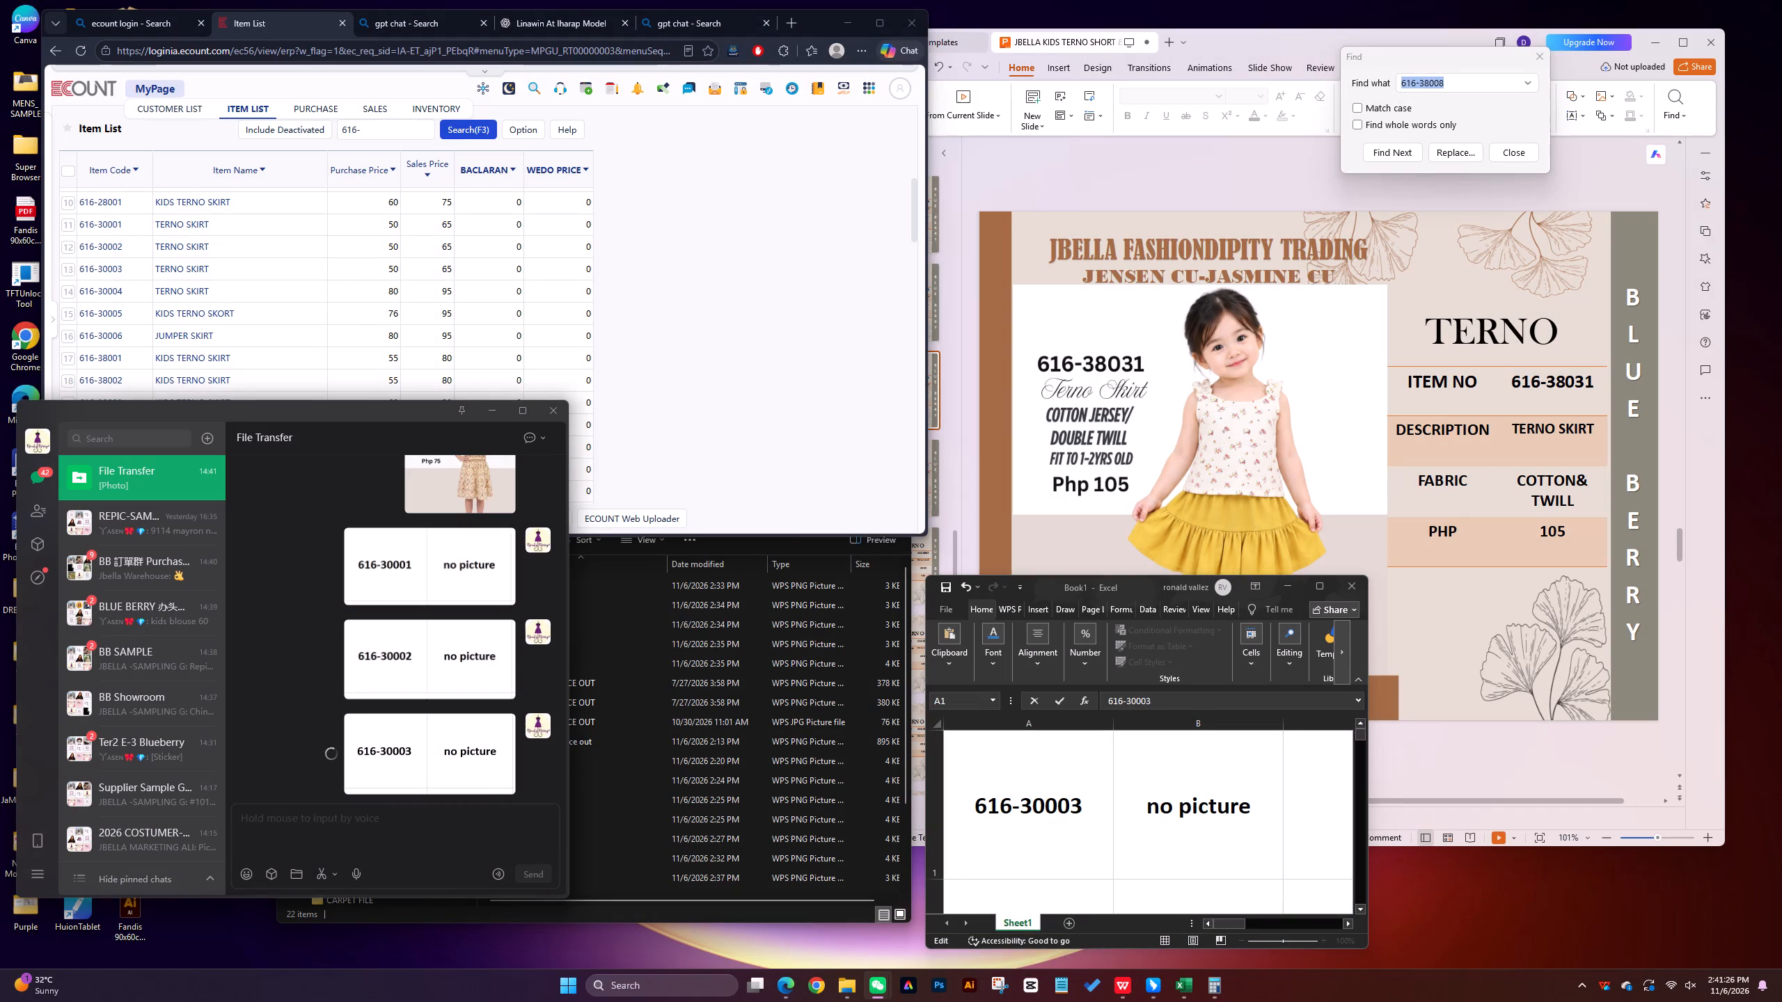
Save the 616-30003 no-picture image from the File Transfer chat as 616-30003=xxxx in the XXXX subfolder.
right_click(395, 745)
left_click(425, 928)
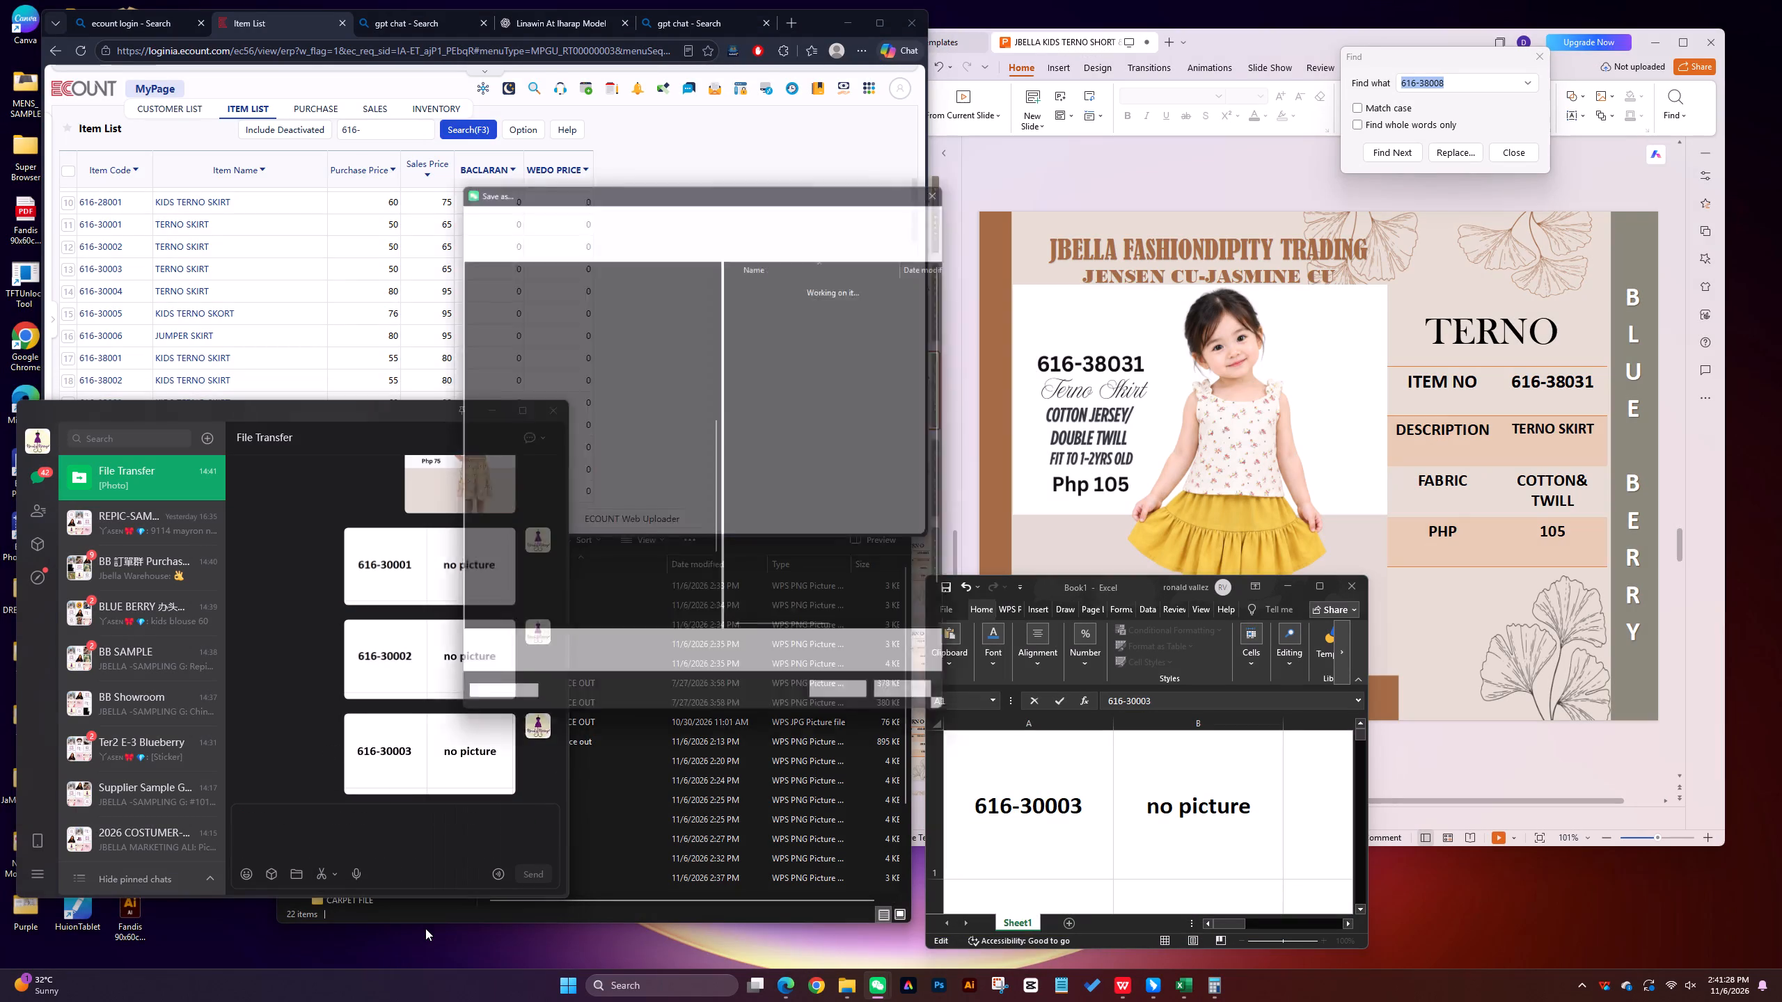
type("616-30003")
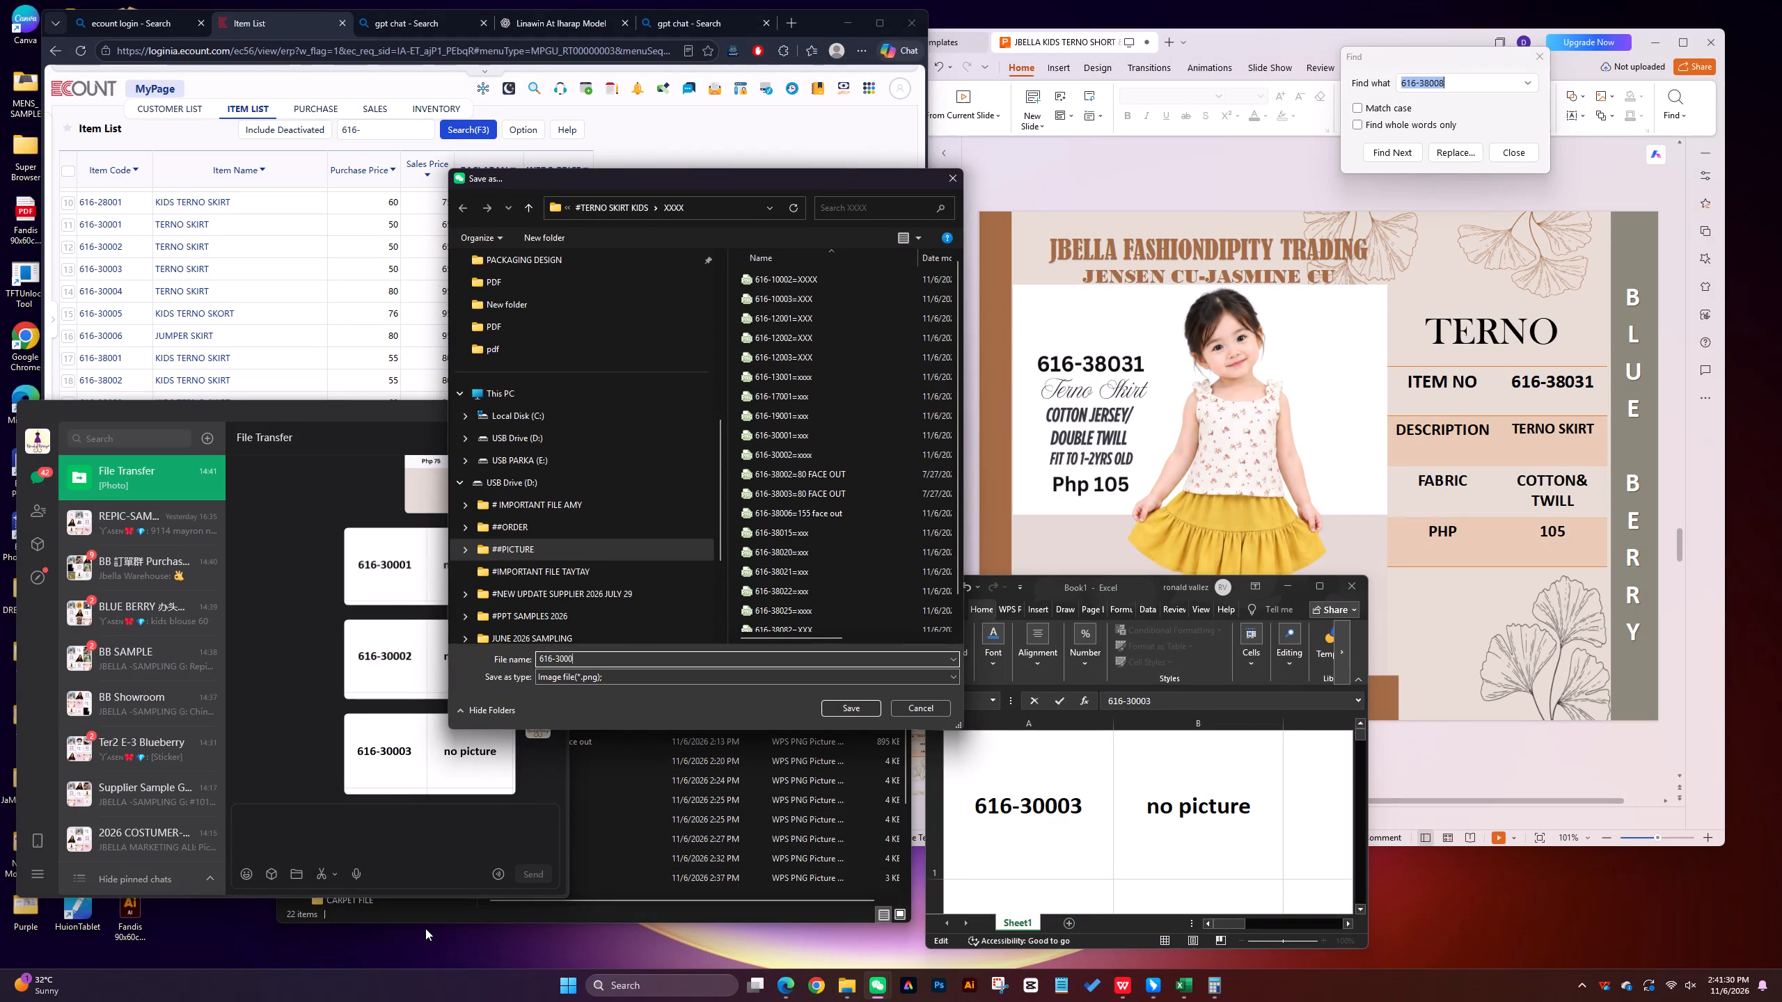
type("=xxxx")
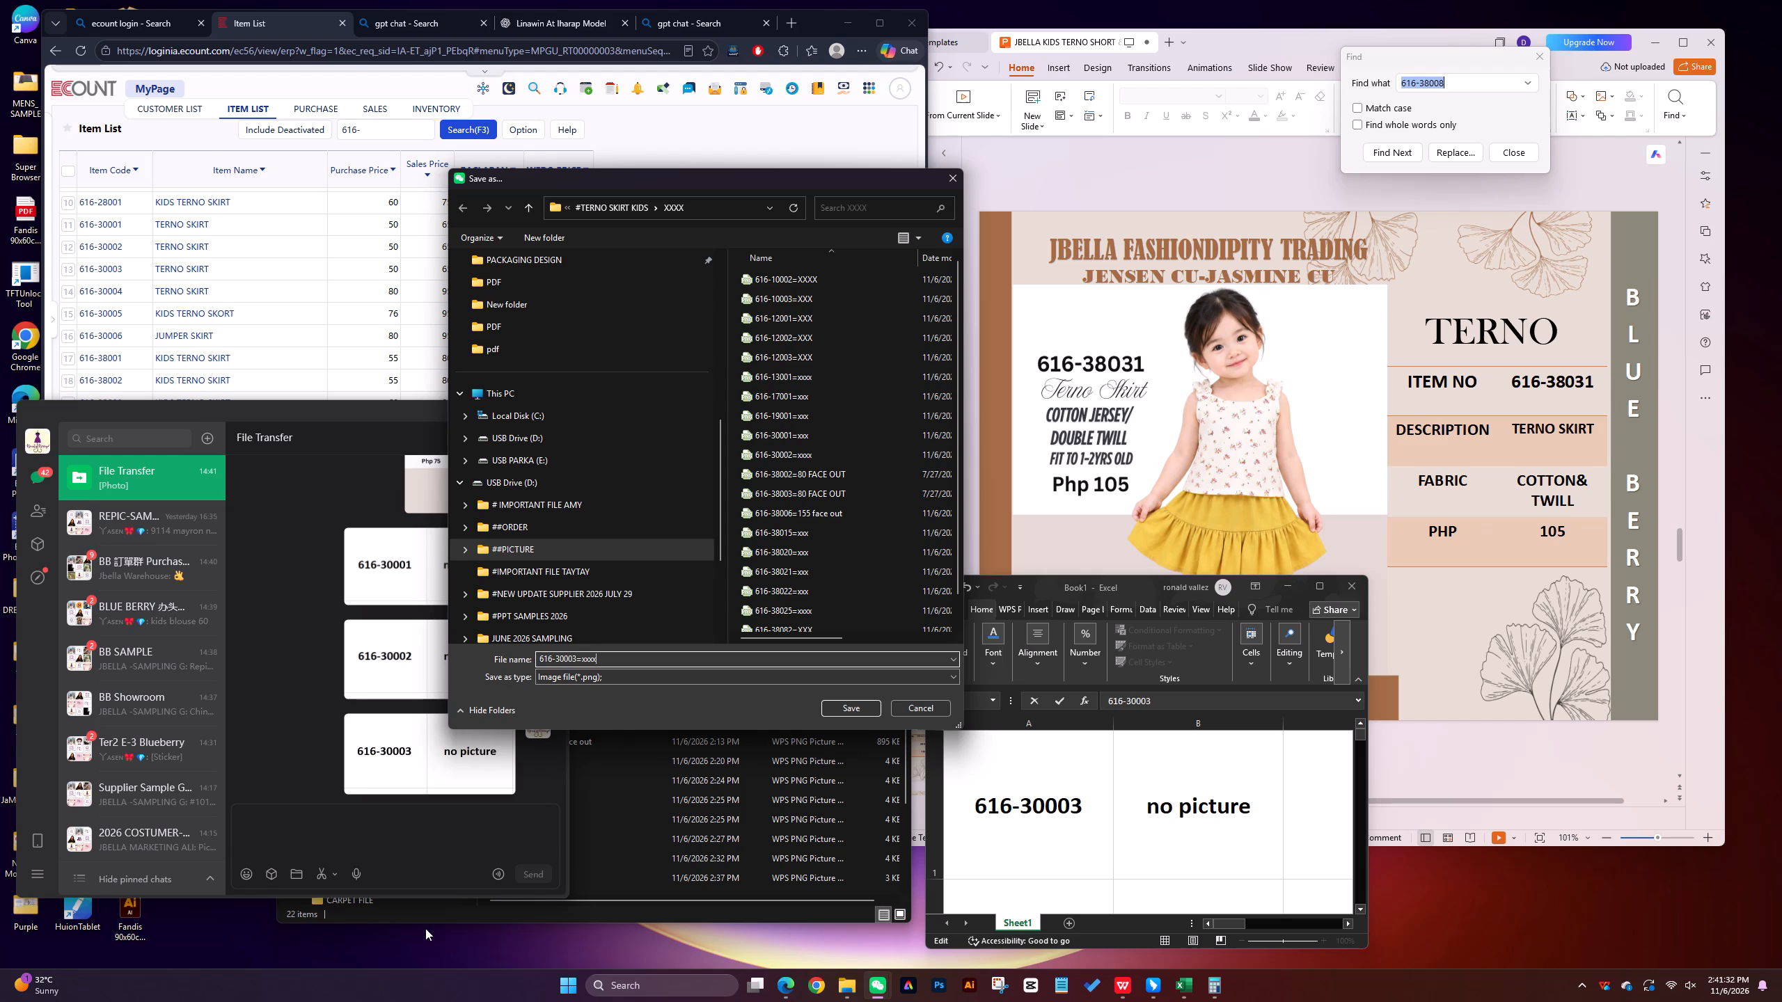
key("Return")
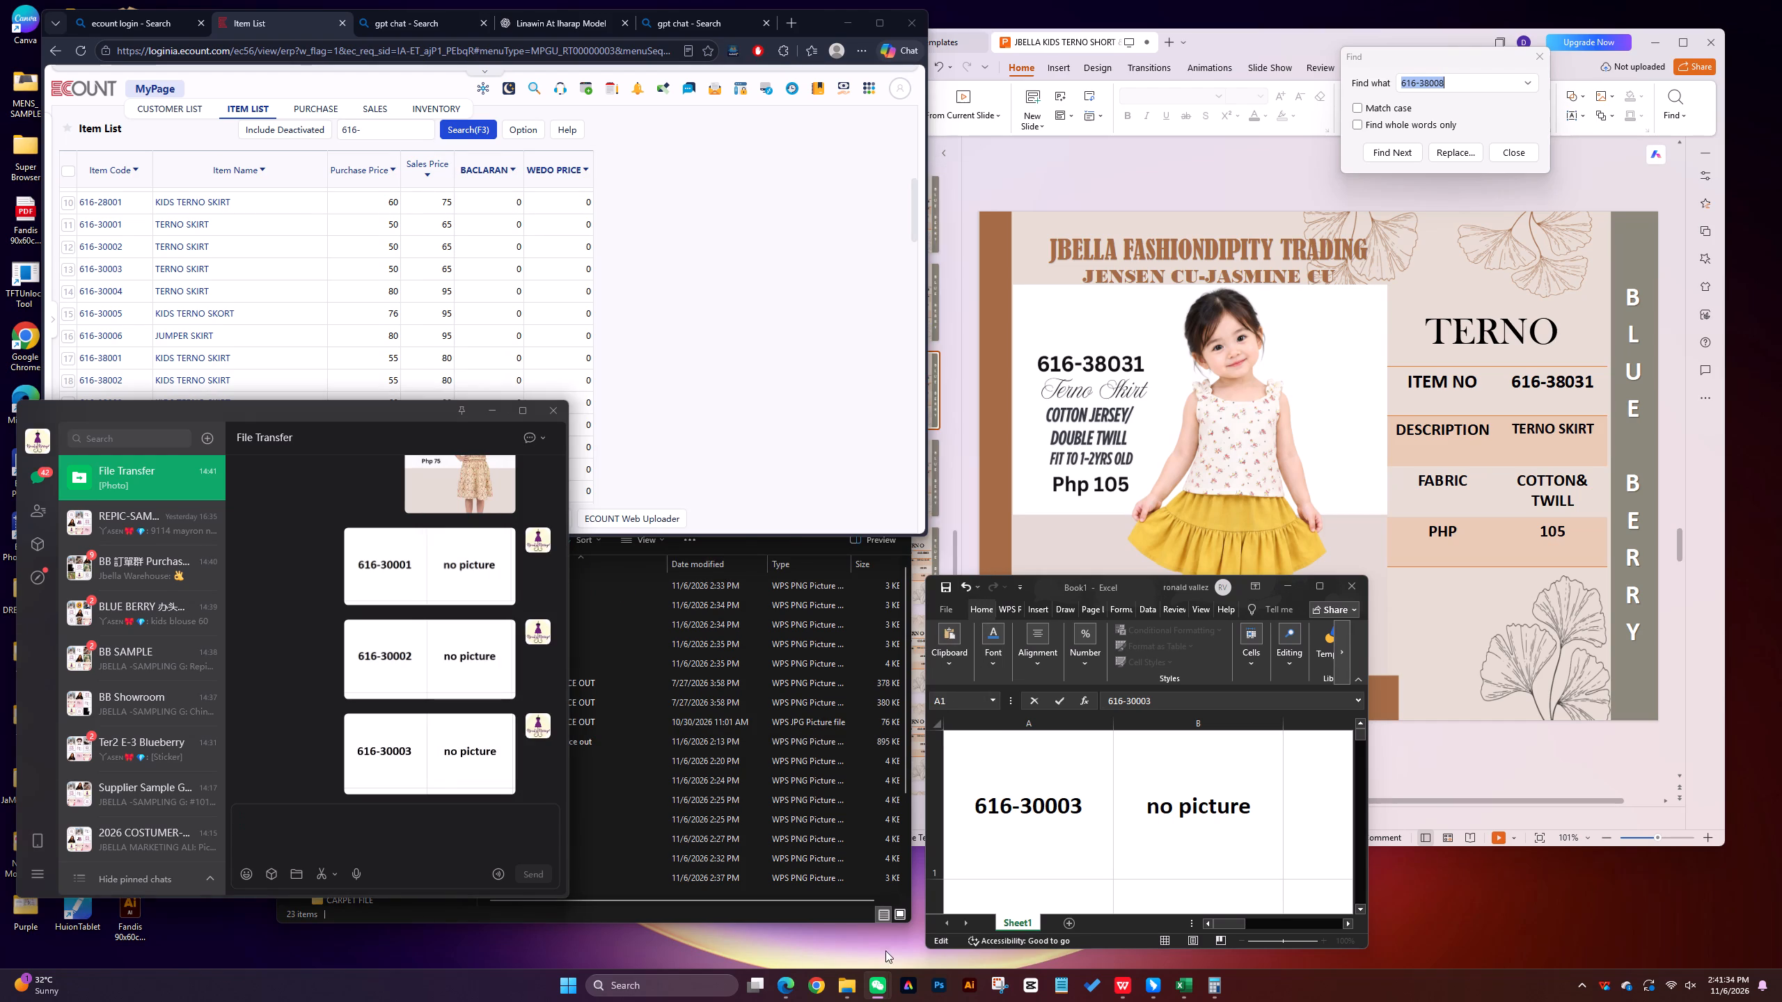
Change the Excel item number to 616-30004 and send a screenshot of its no-picture row to the File Transfer chat in WeChat.
left_click(1095, 807)
key("BackSpace")
key("4")
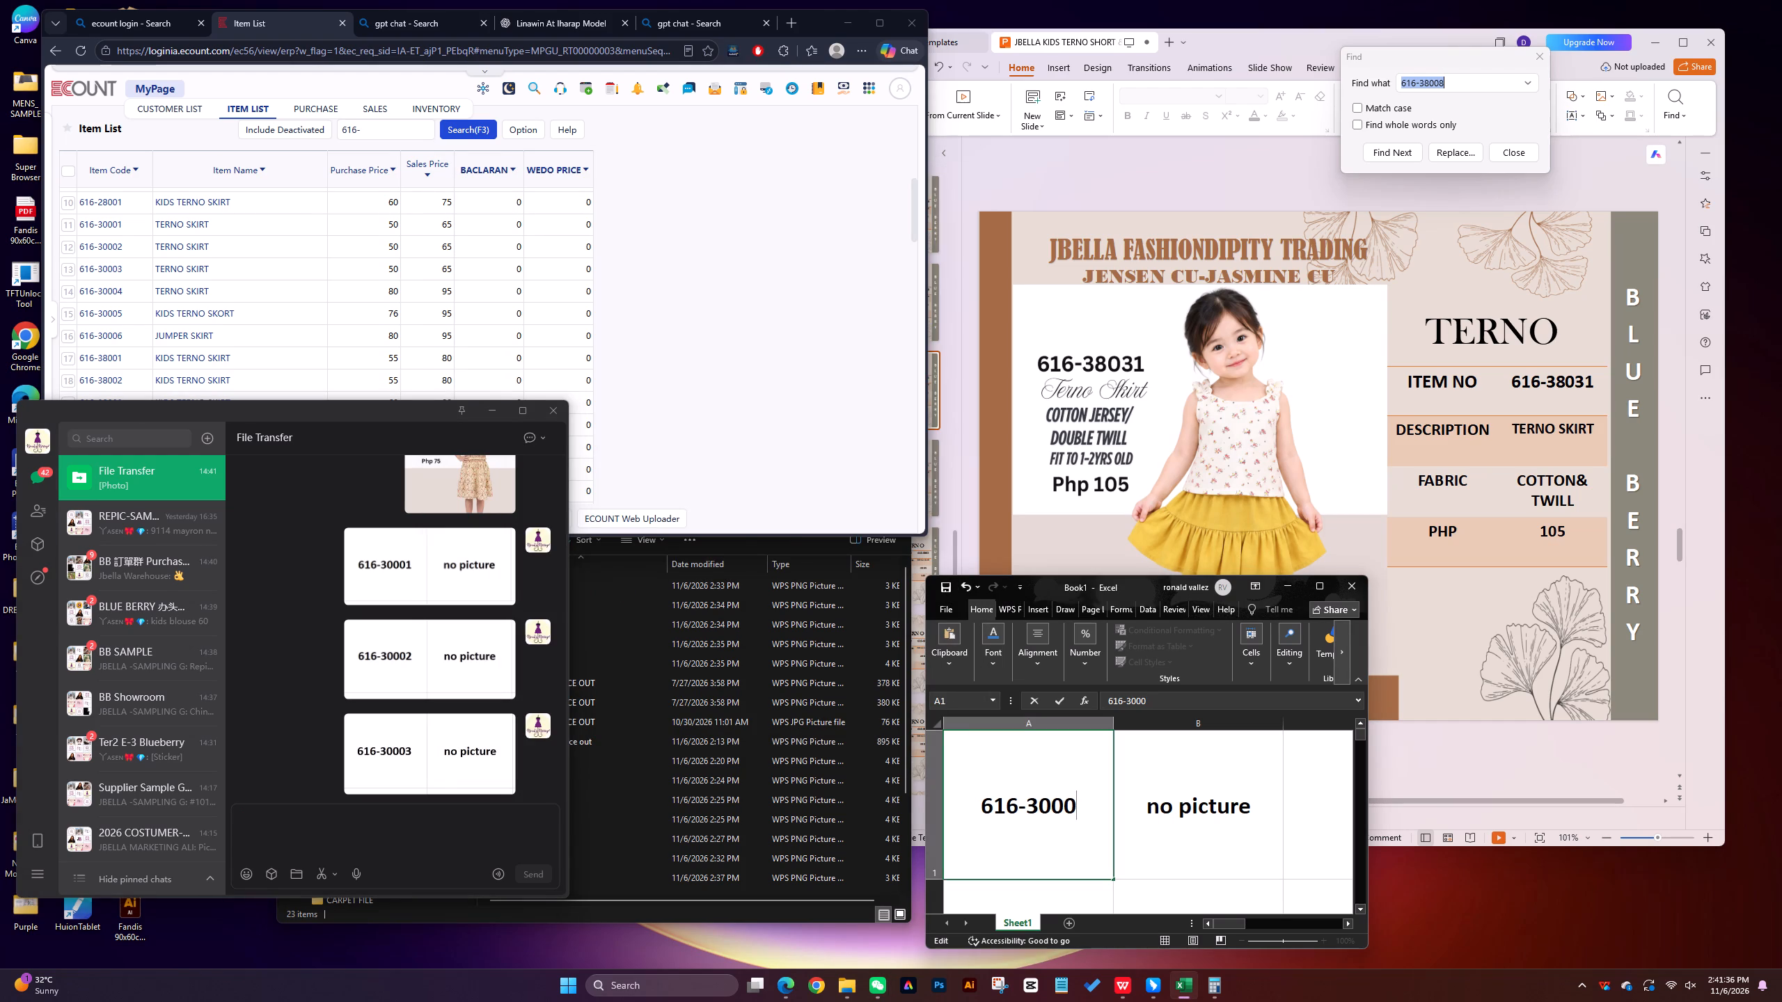
left_click(318, 869)
left_click_drag(943, 731, 1288, 885)
left_click(1271, 907)
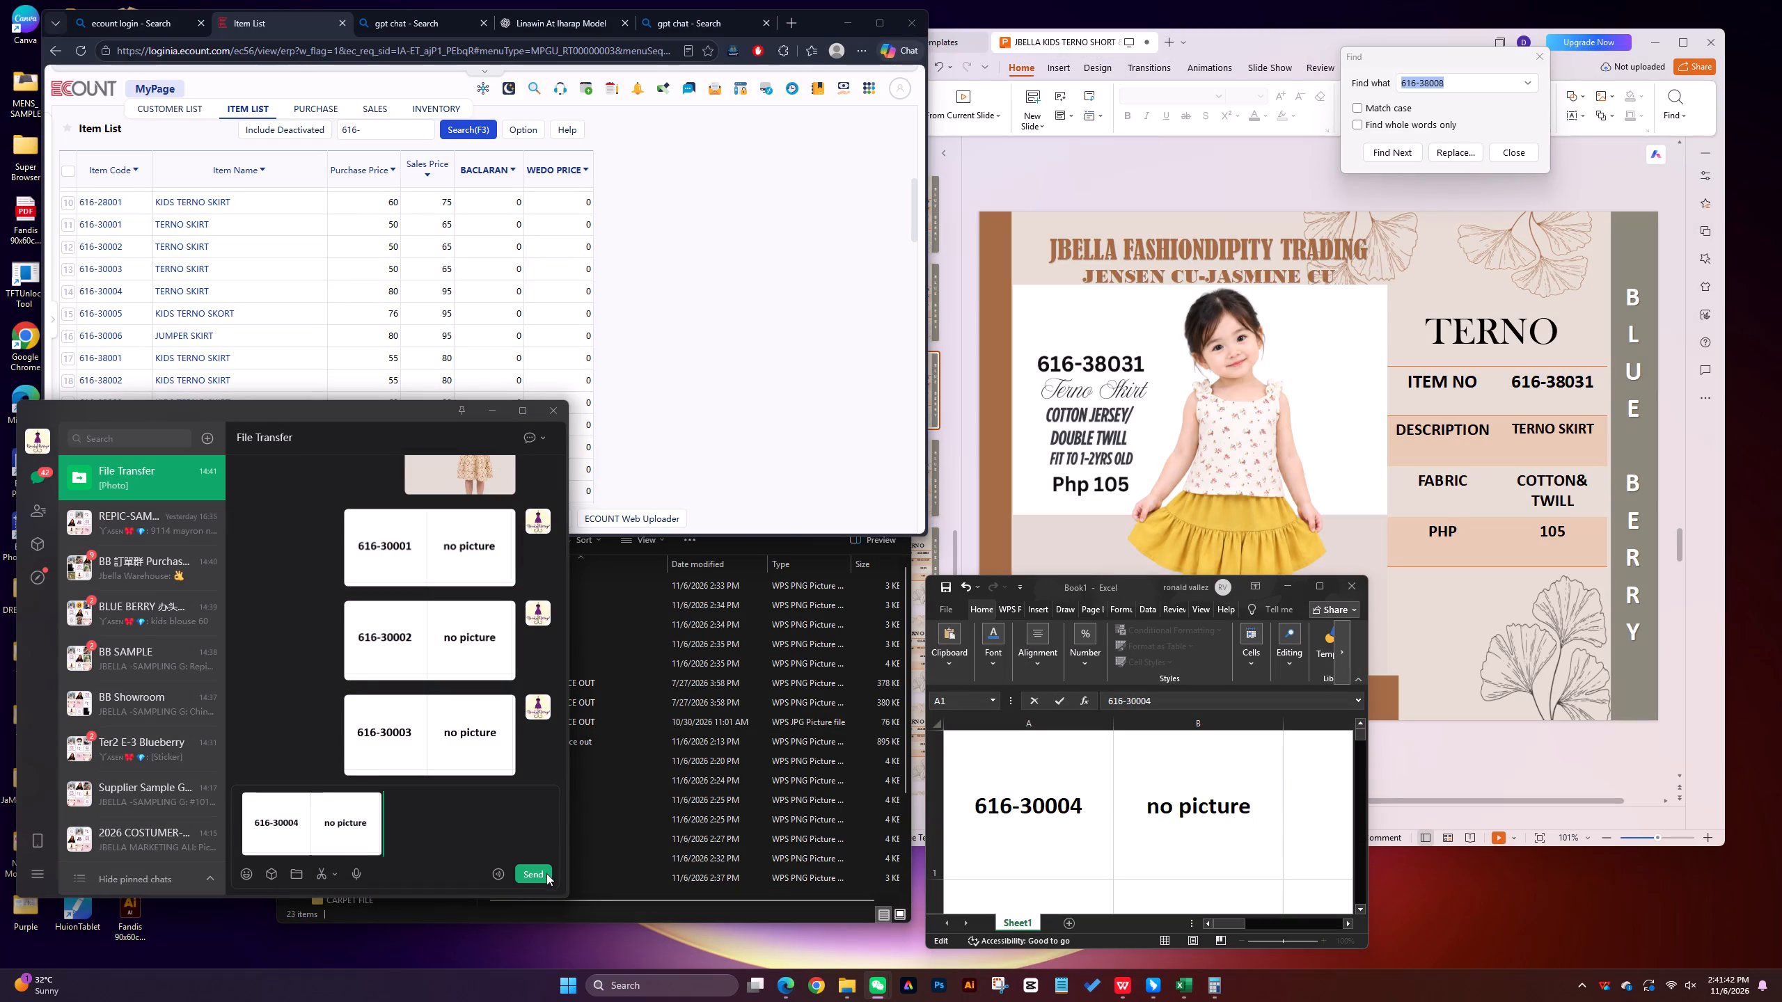
left_click(541, 872)
Save the 616-30004 no-picture image from the File Transfer chat as 616-30004=xxx in the XXXX subfolder.
right_click(401, 767)
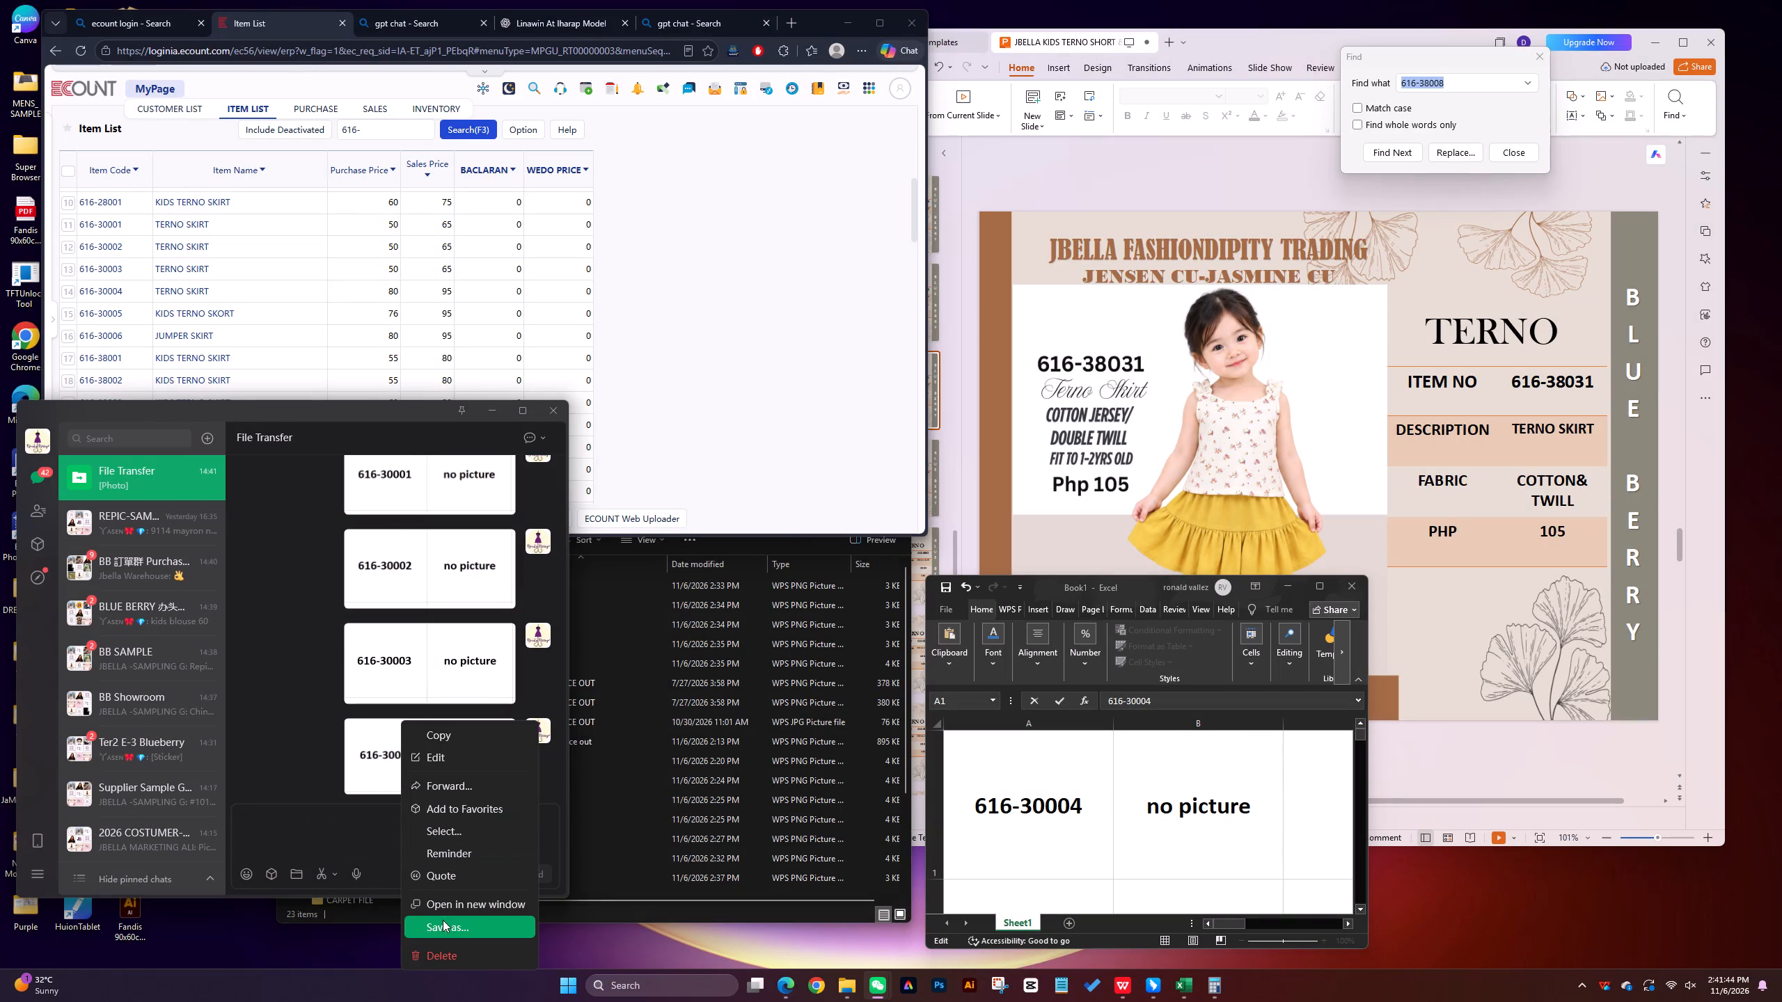
left_click(443, 920)
type("616-30004")
type("=xxx")
key("Return")
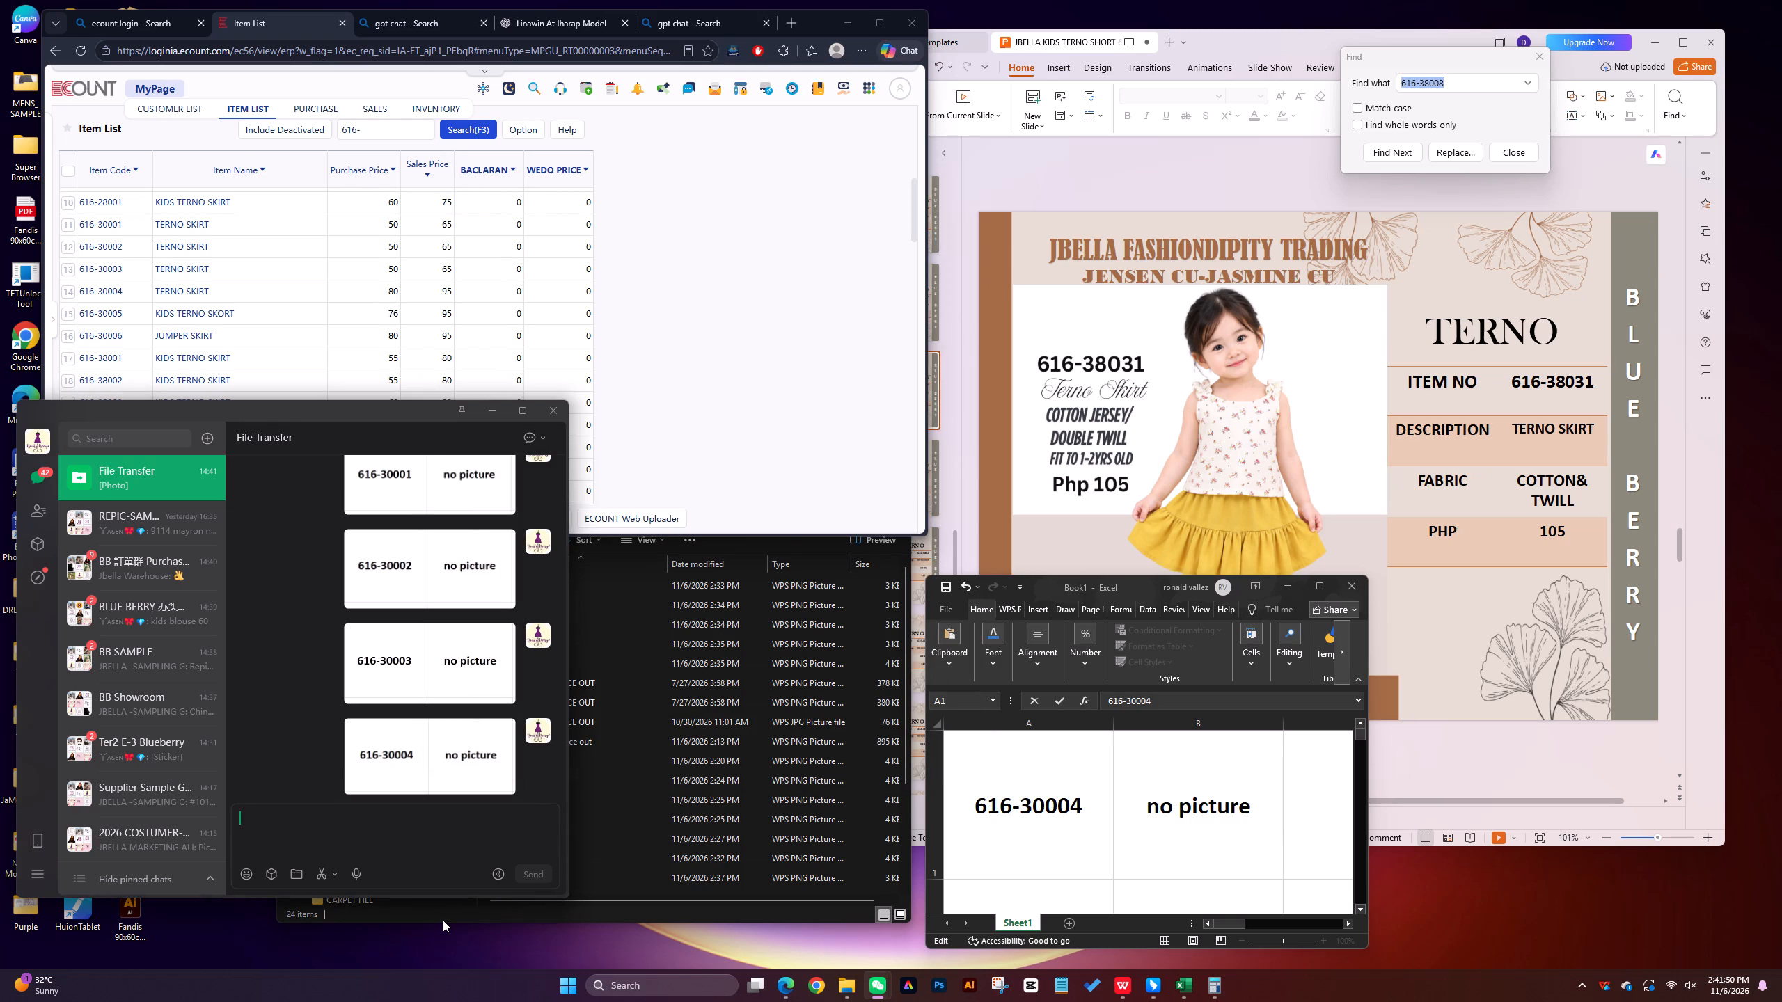
Change the Excel item number to 616-30005 and send a screenshot of its no-picture row to the File Transfer chat in WeChat.
left_click(1080, 804)
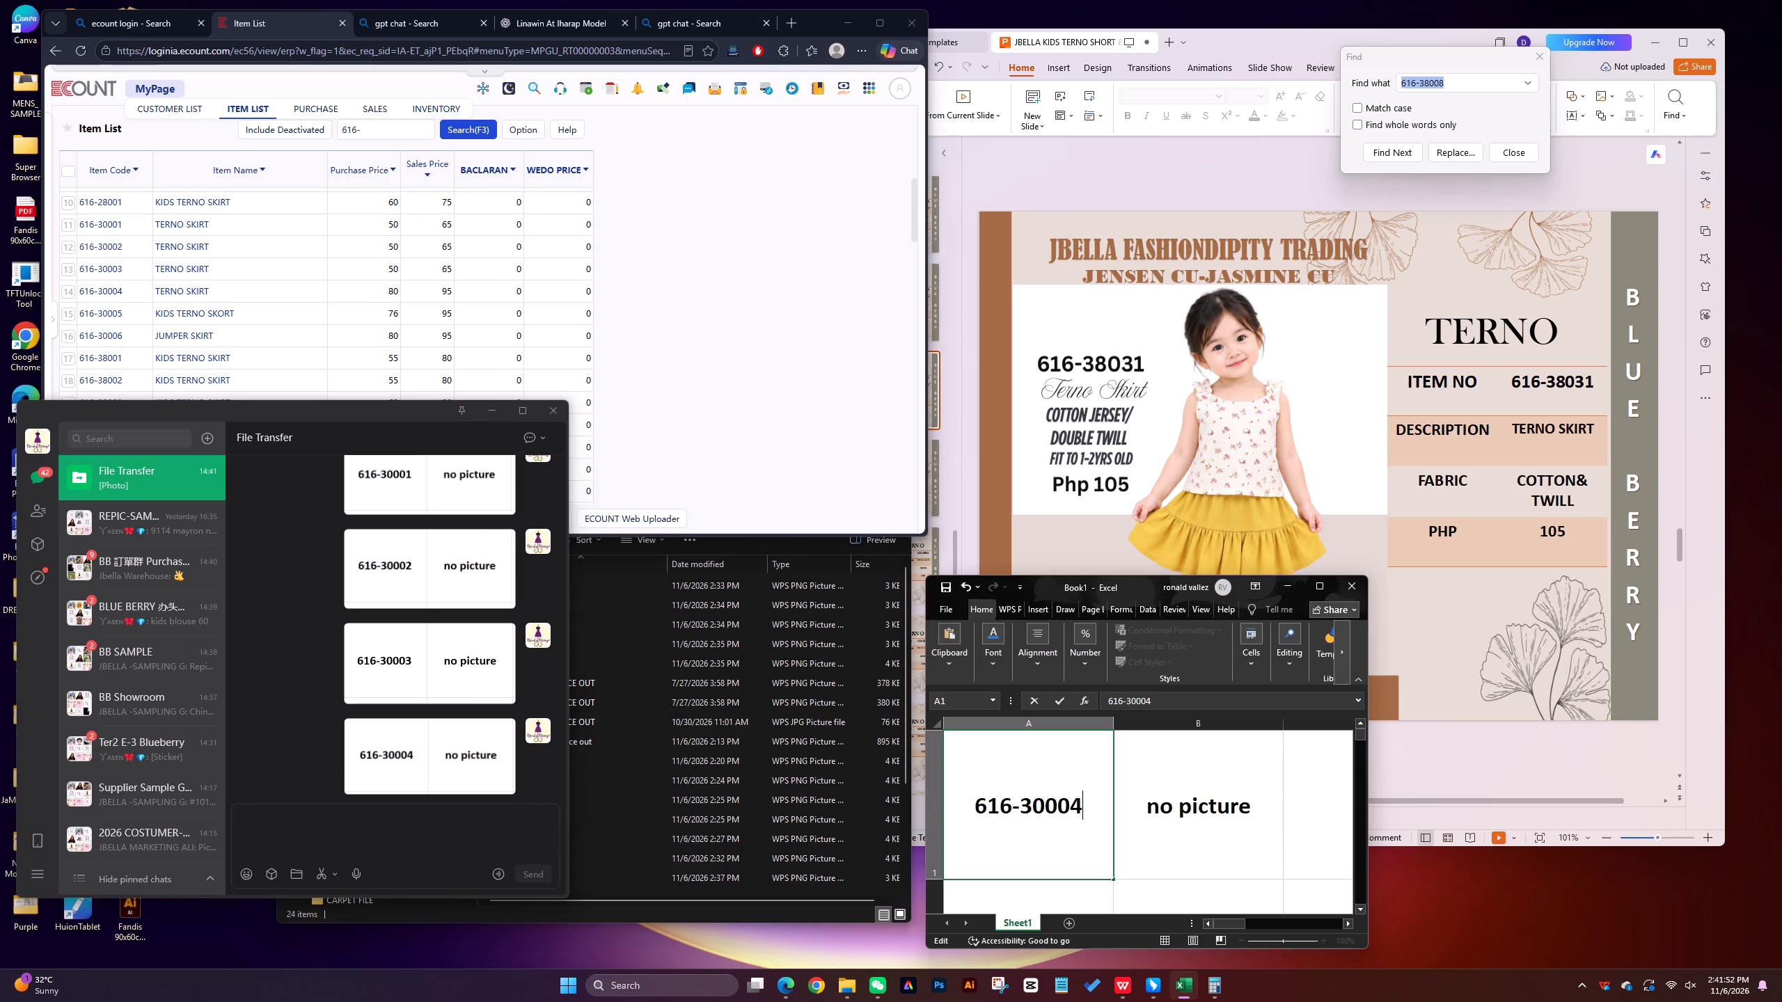
key("BackSpace")
key("5")
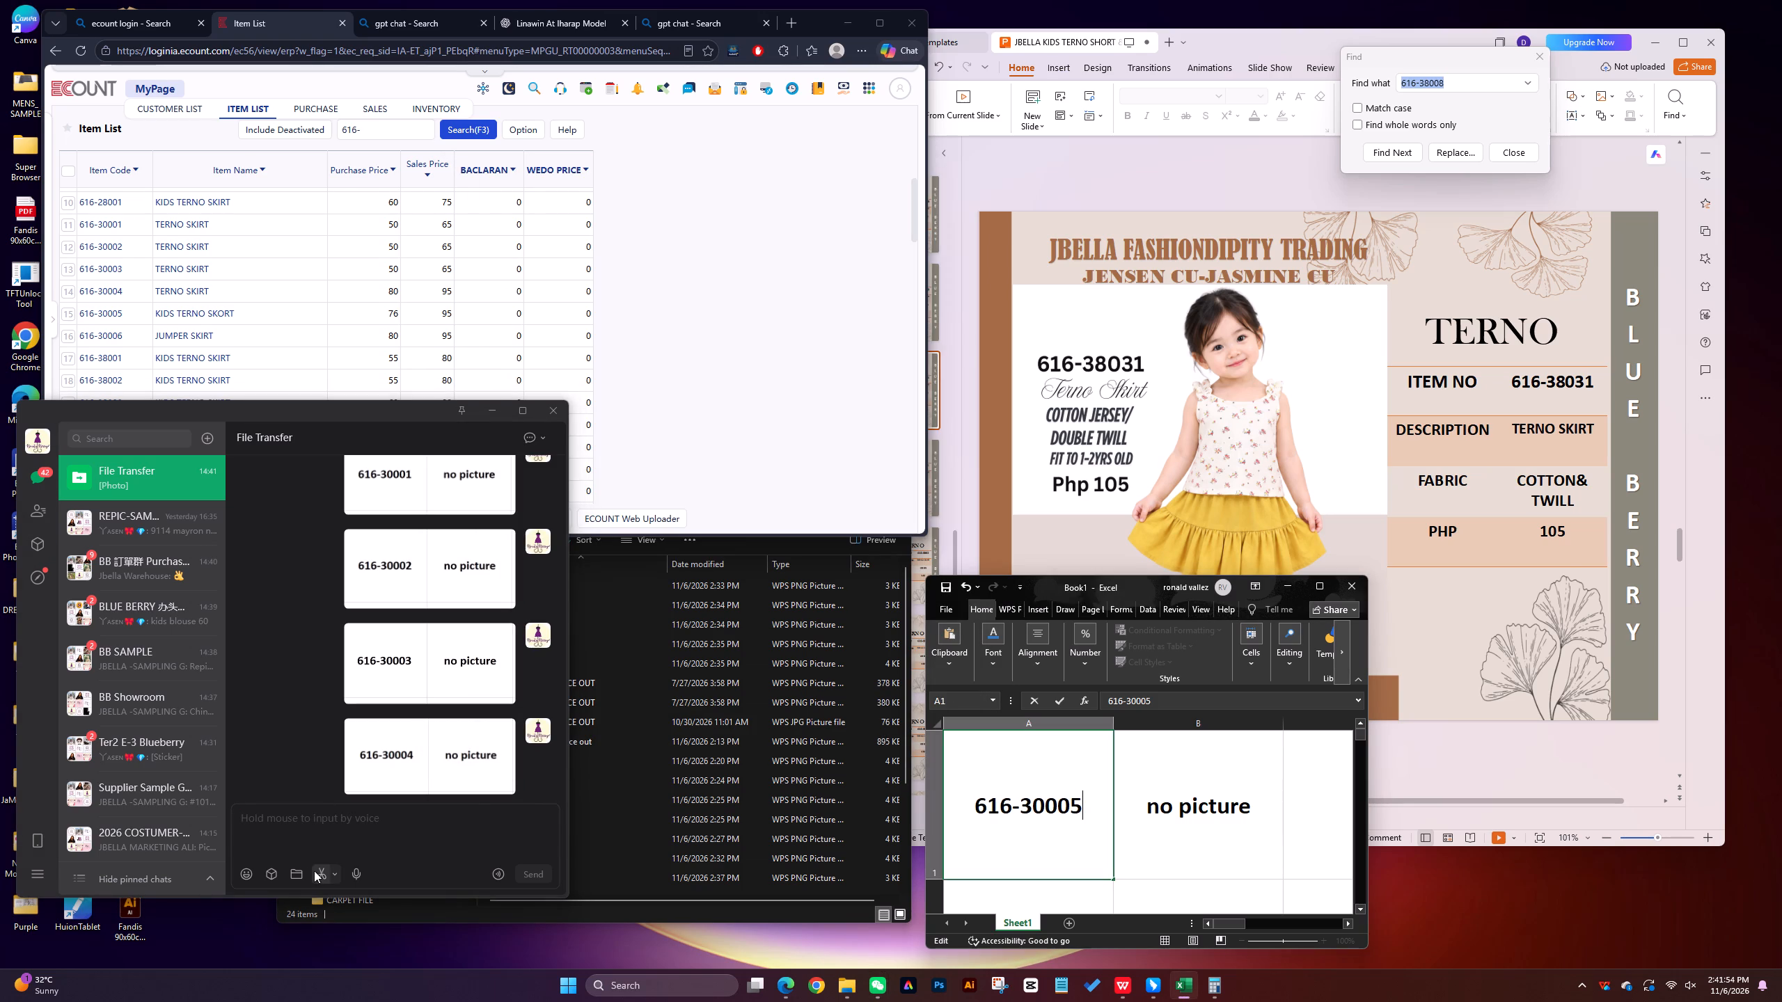
left_click(320, 870)
left_click_drag(944, 731, 1294, 889)
left_click(1276, 915)
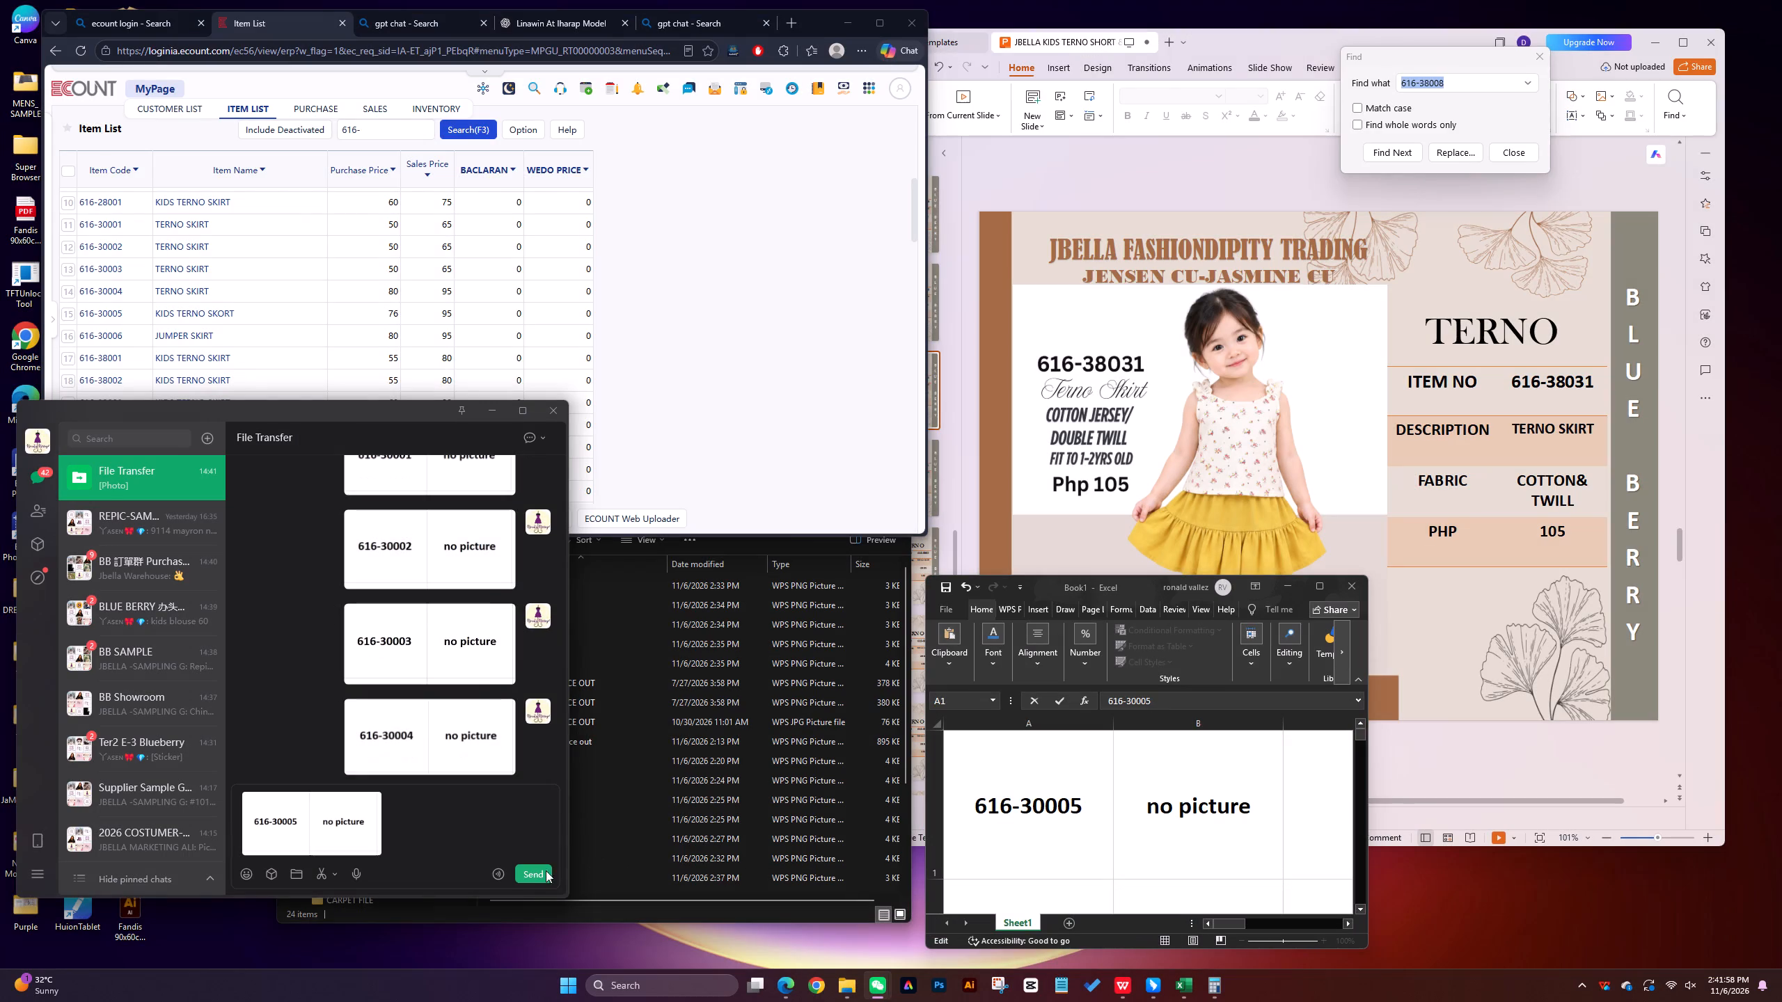
left_click(531, 870)
Save the 616-30005 no-picture image from the File Transfer chat as 616-30005=xxx in the XXXX subfolder.
right_click(411, 740)
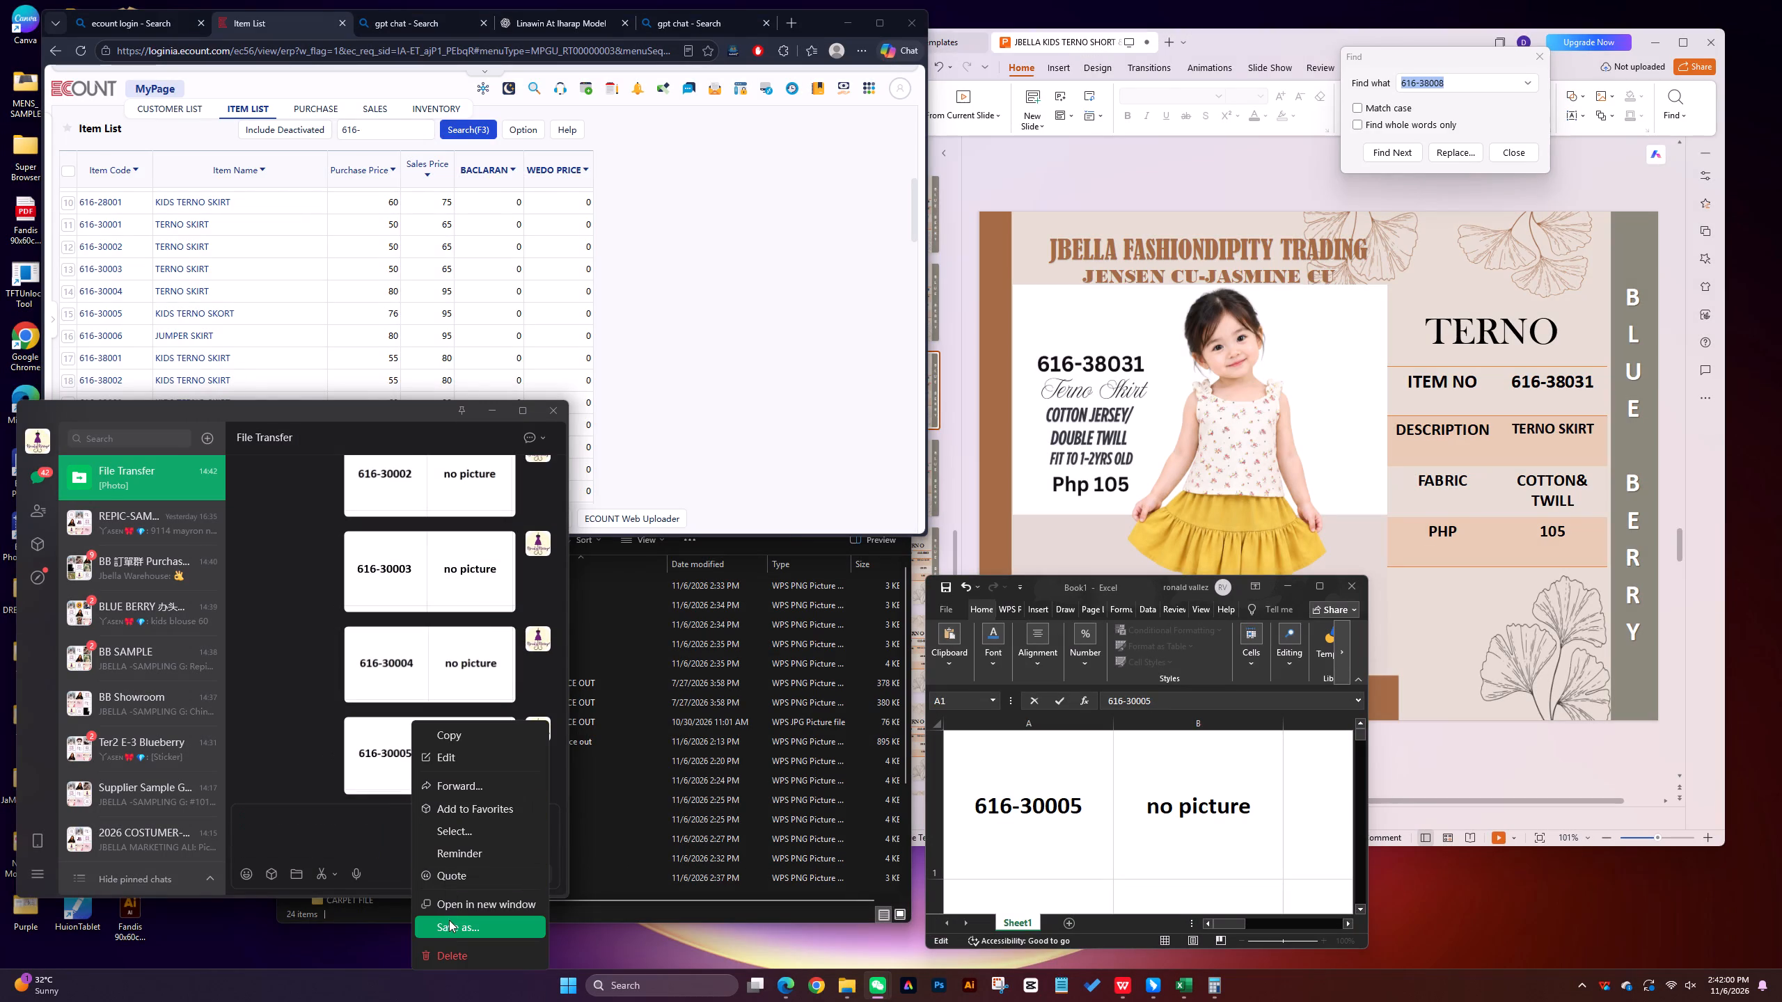
left_click(449, 923)
type("616-30005")
type("=xxx")
key("Return")
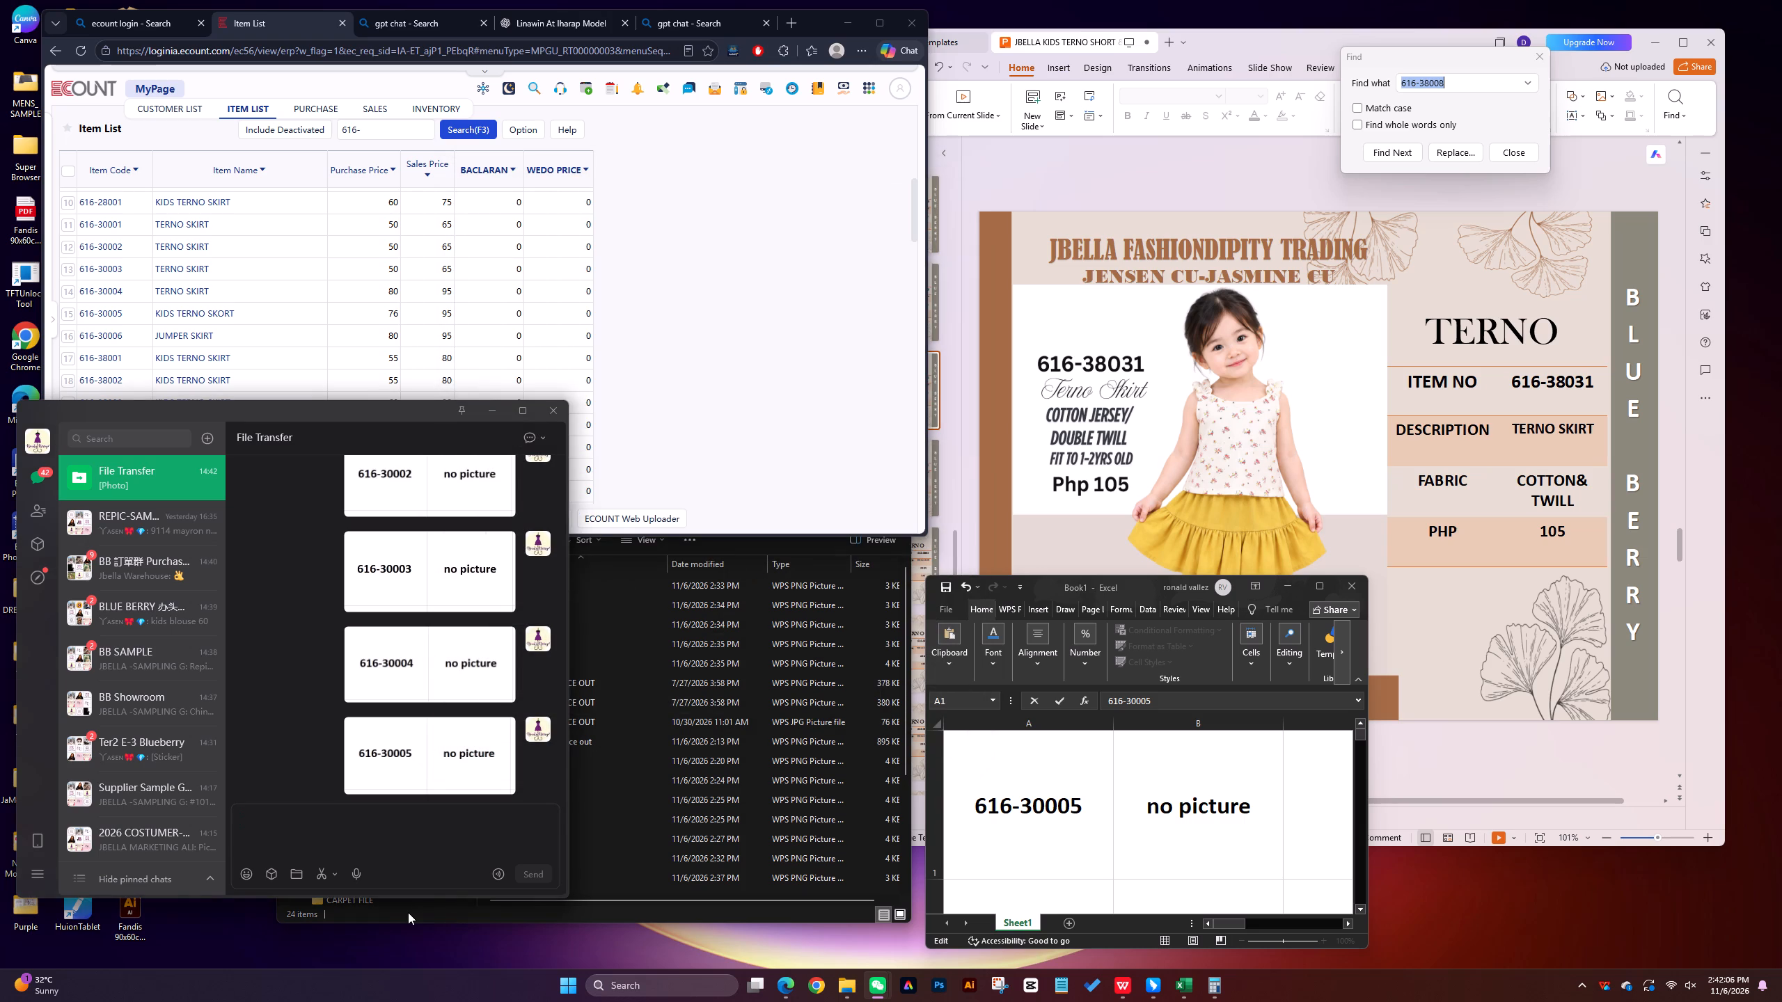
Change the Excel item number to 616-30006 and send a screenshot of its no-picture row to the File Transfer chat in WeChat.
left_click(1096, 807)
key("BackSpace")
key("6")
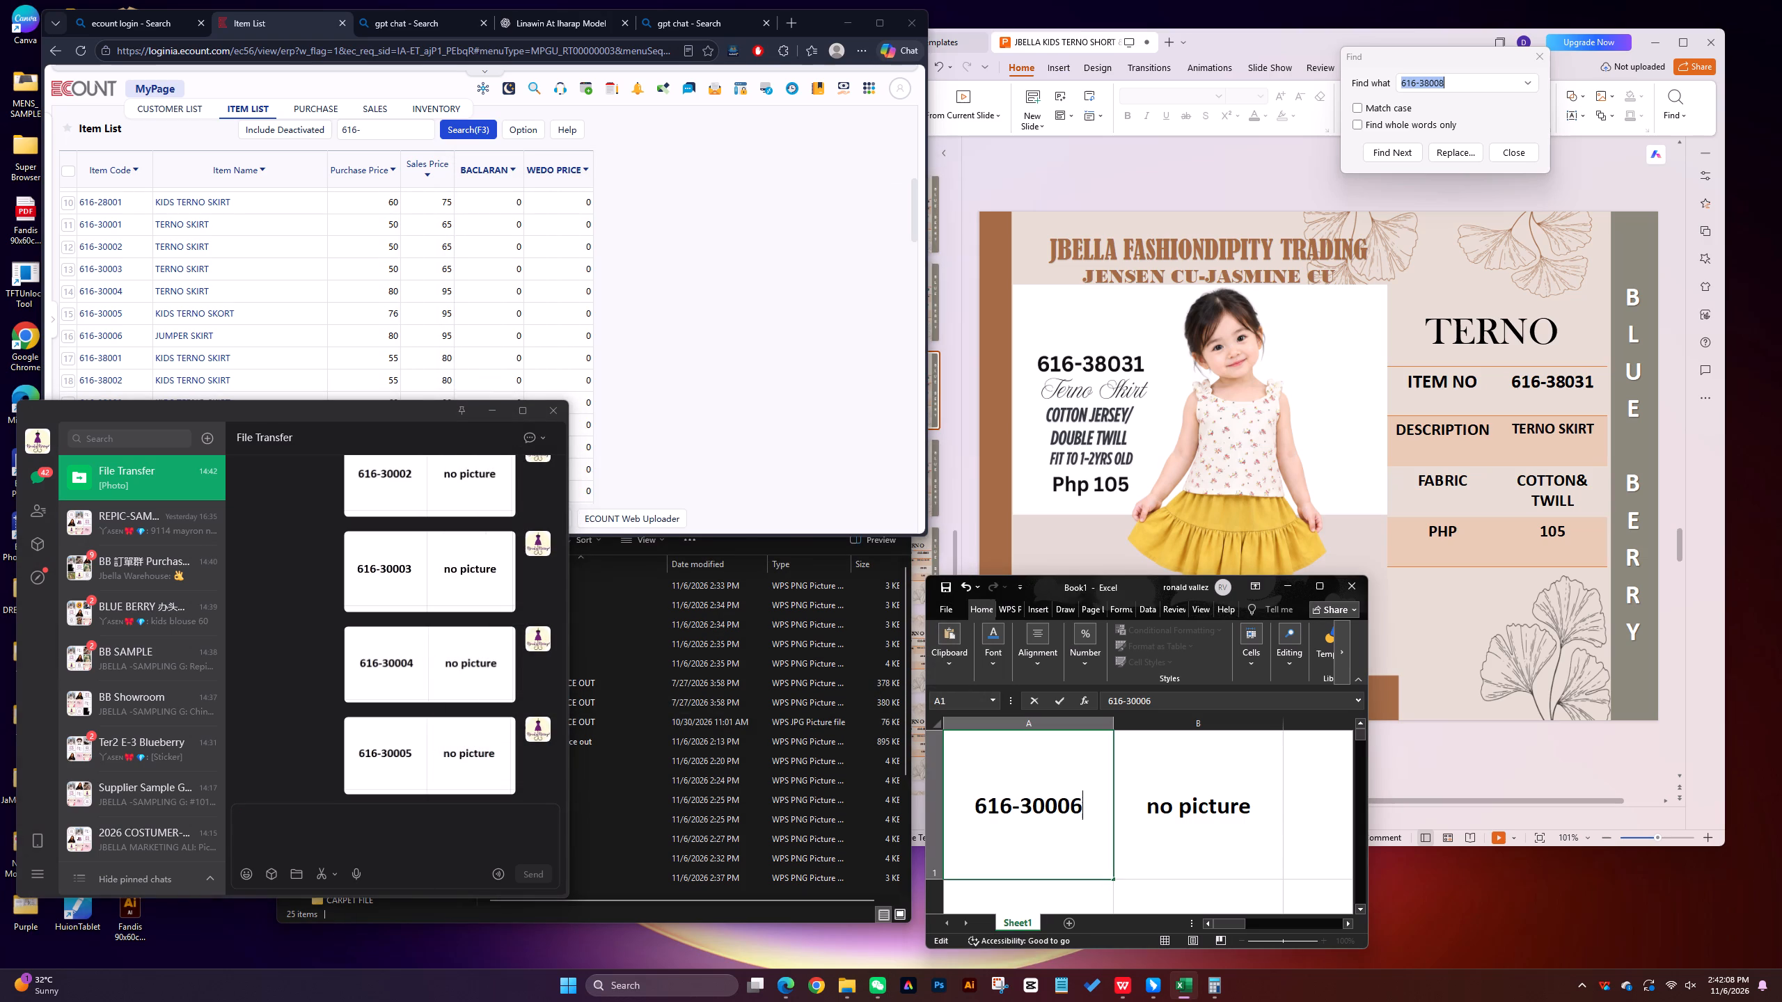
left_click(322, 874)
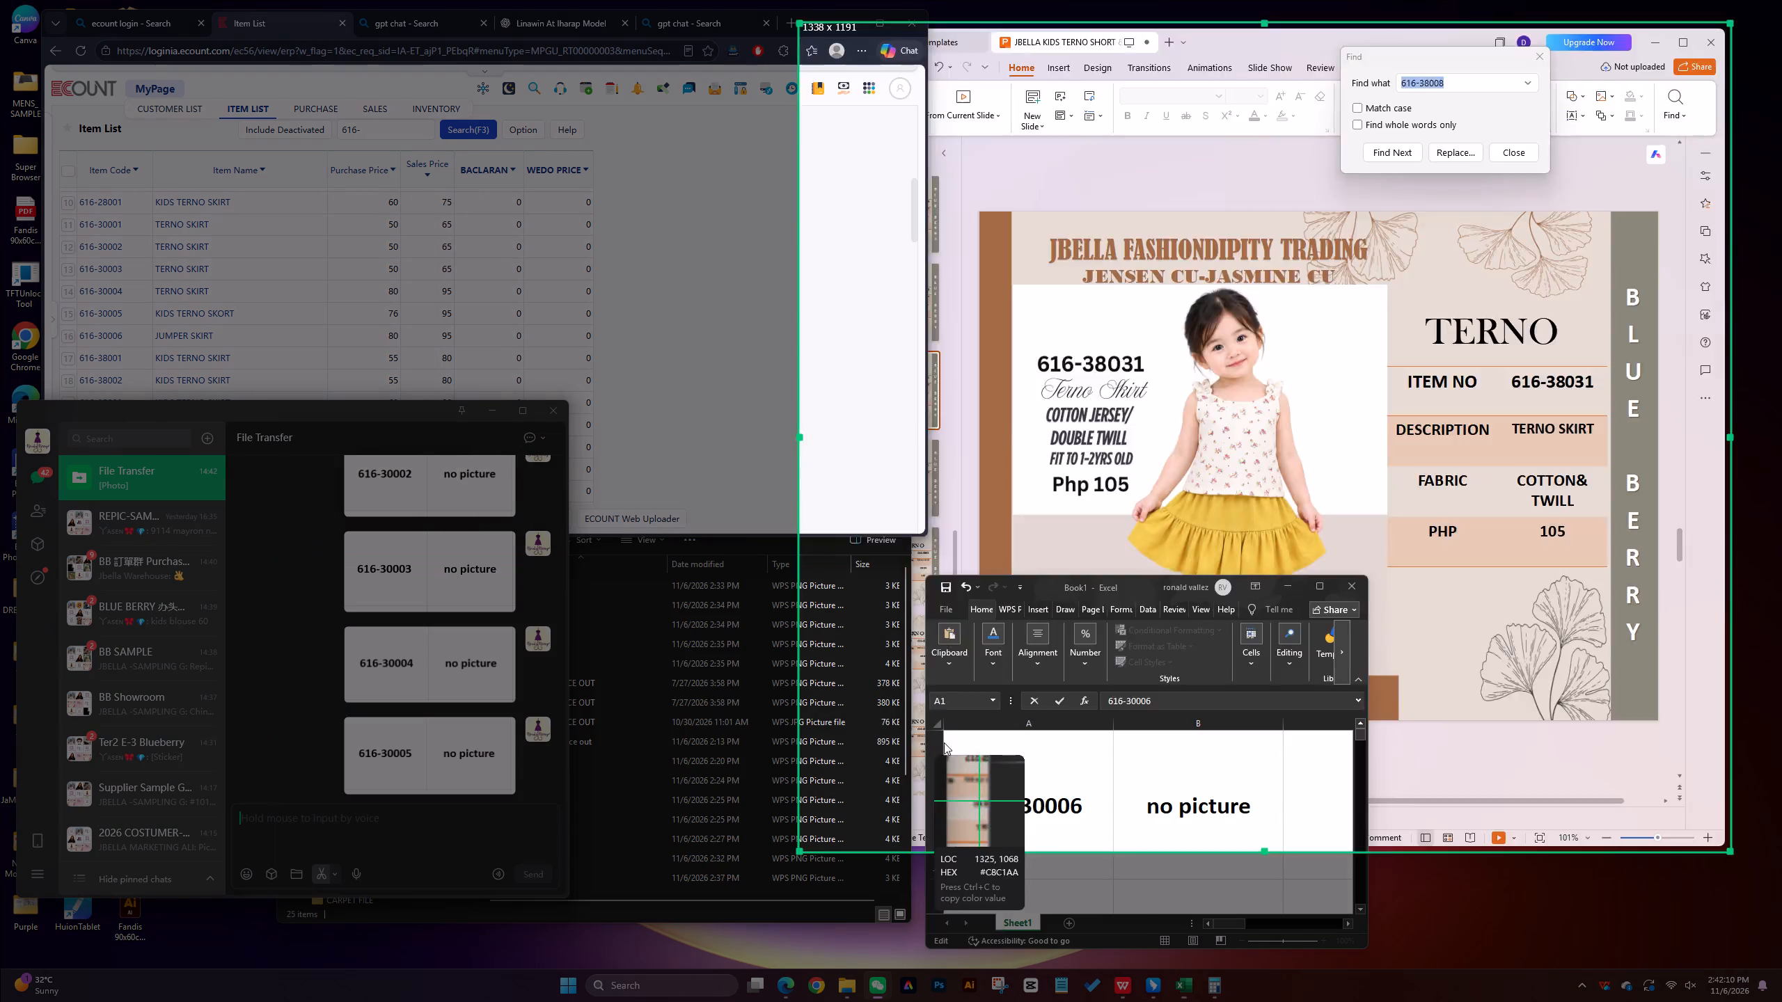
left_click_drag(942, 731, 1290, 889)
left_click(1277, 917)
left_click(542, 868)
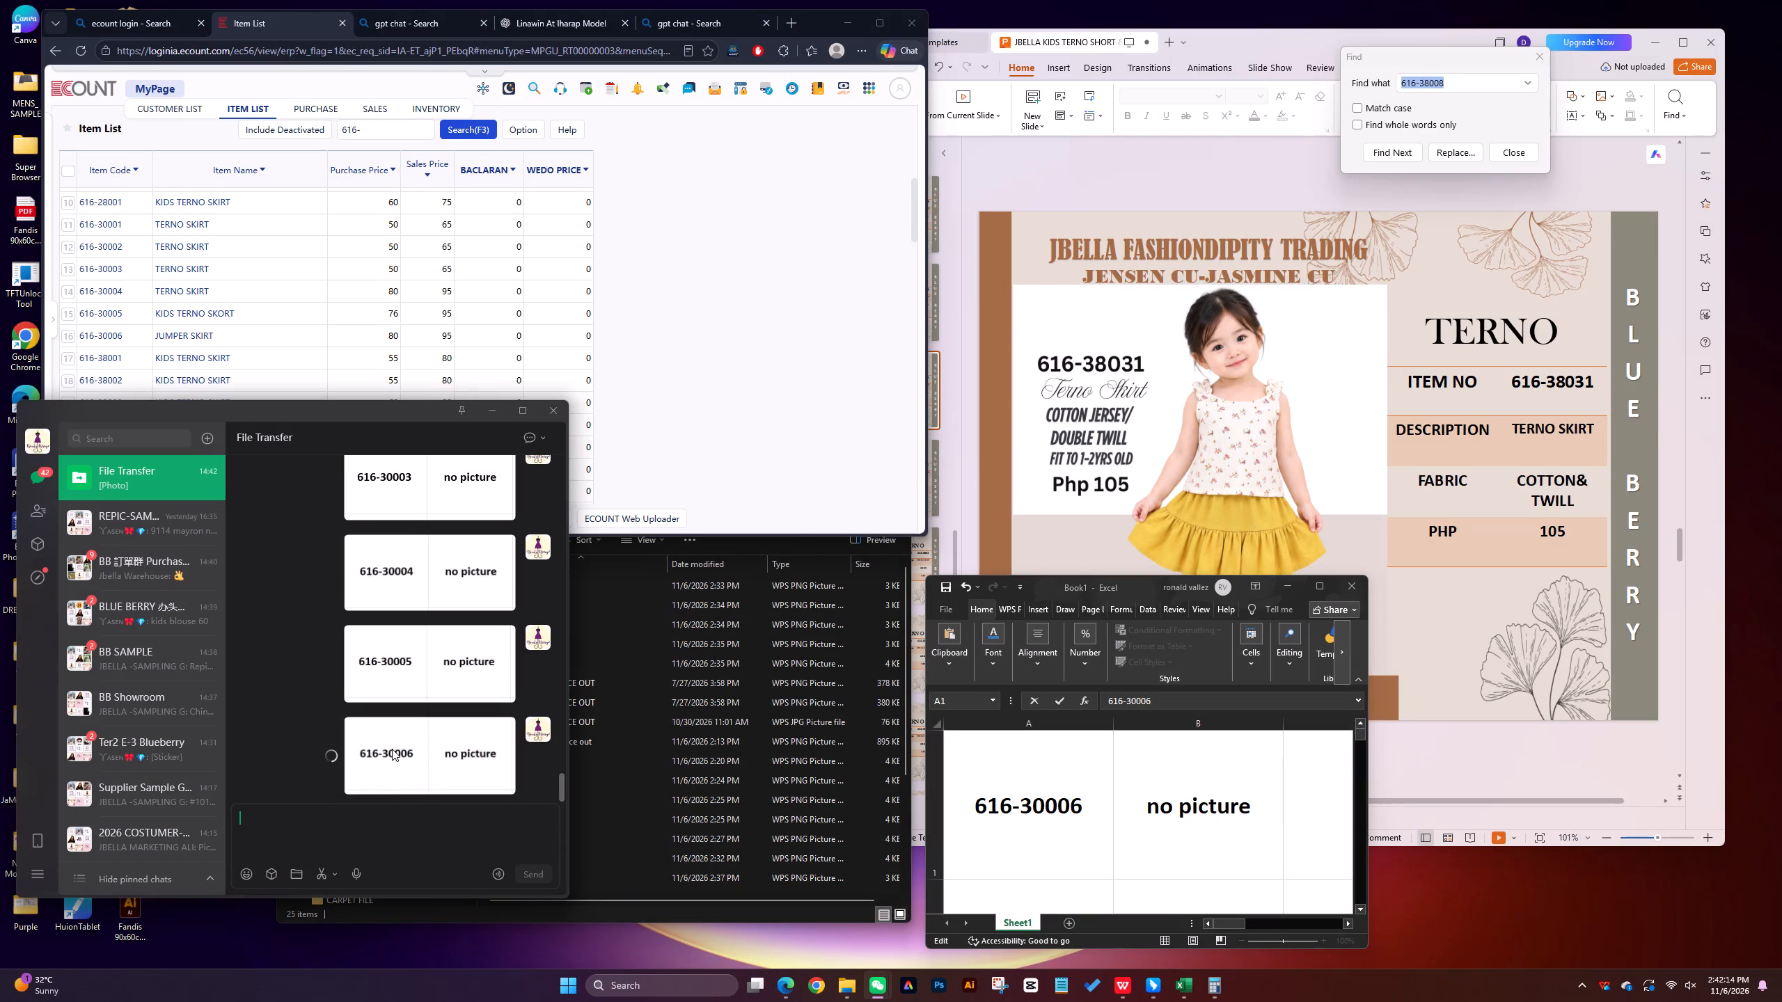
Save the 616-30006 no-picture image from the File Transfer chat as 616-30006=xxx in the XXXX subfolder.
right_click(392, 749)
left_click(431, 925)
type("616-38")
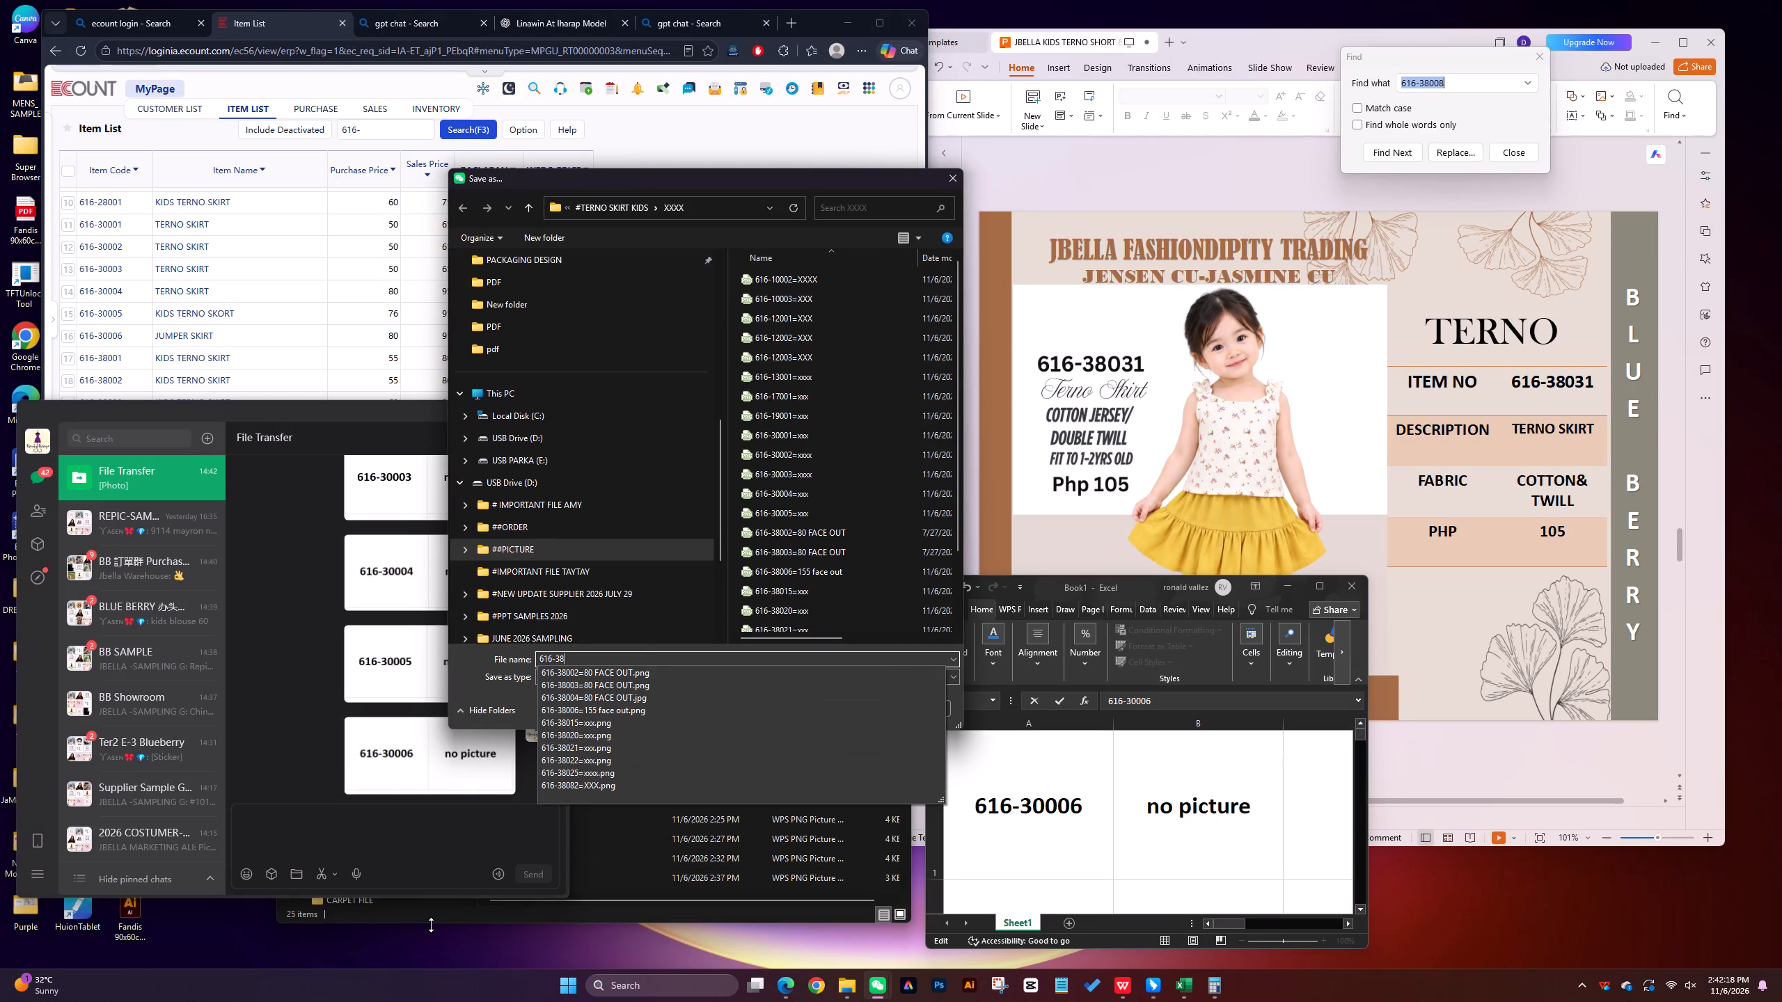
key("BackSpace")
type("0006")
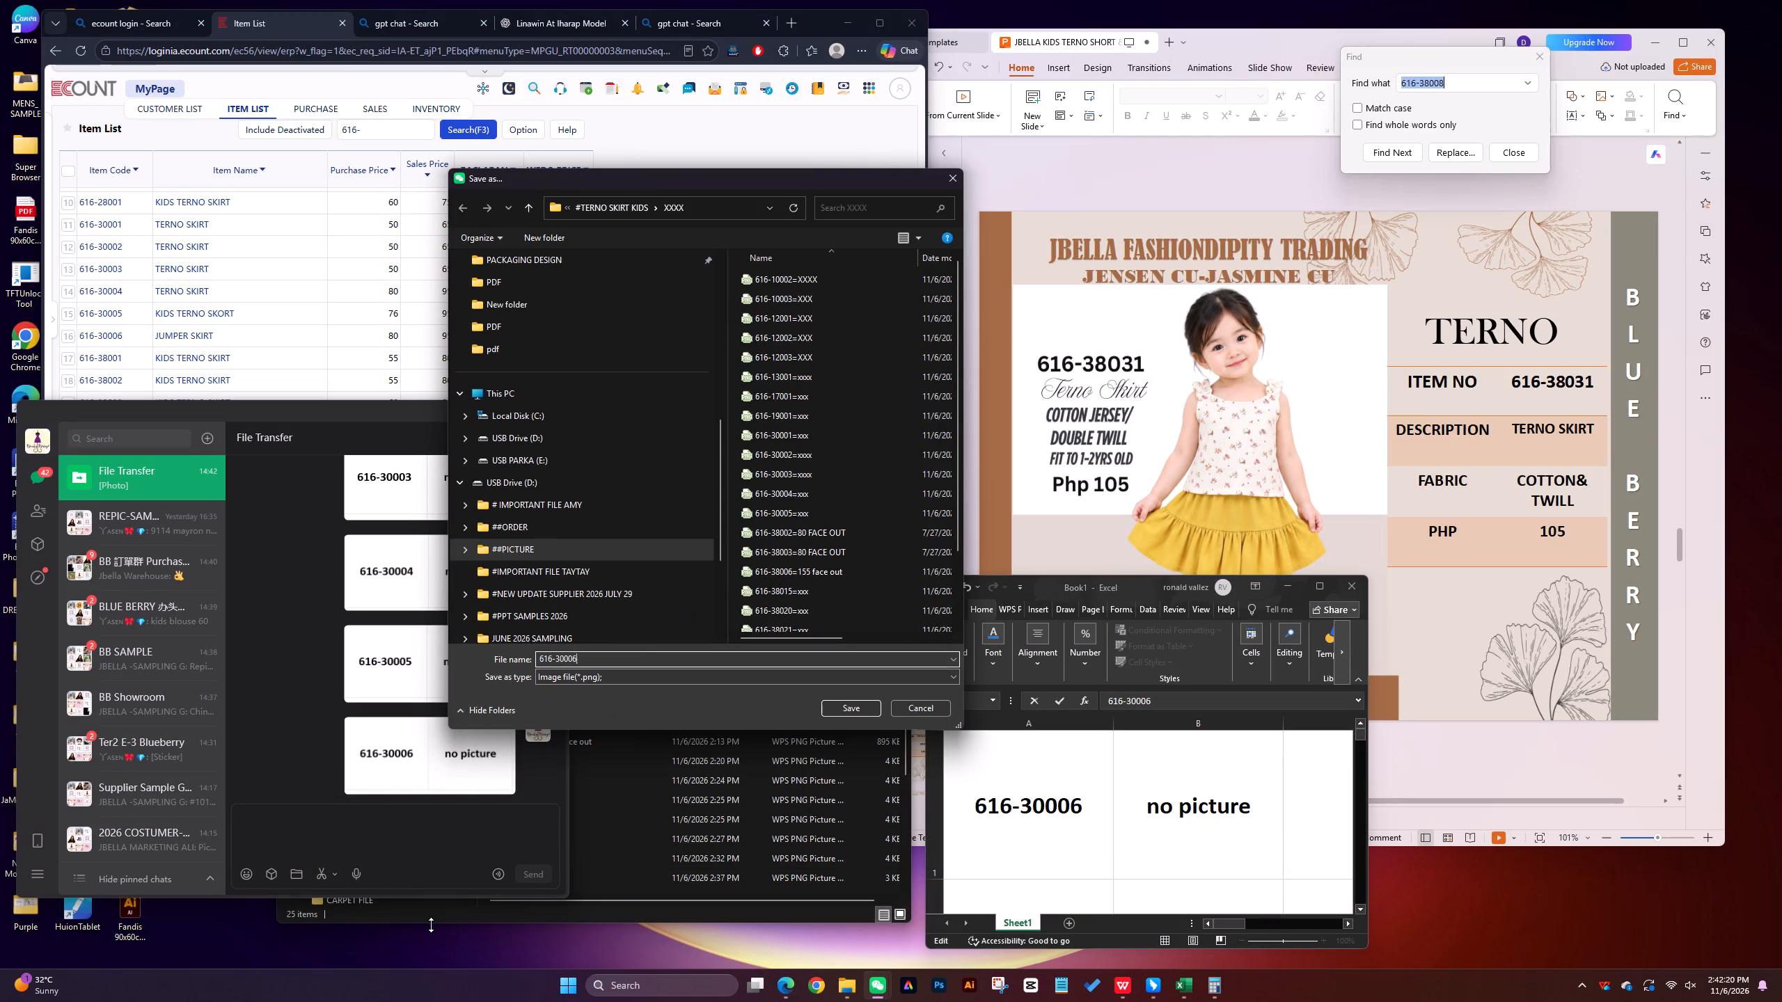
type("=xxx")
key("Return")
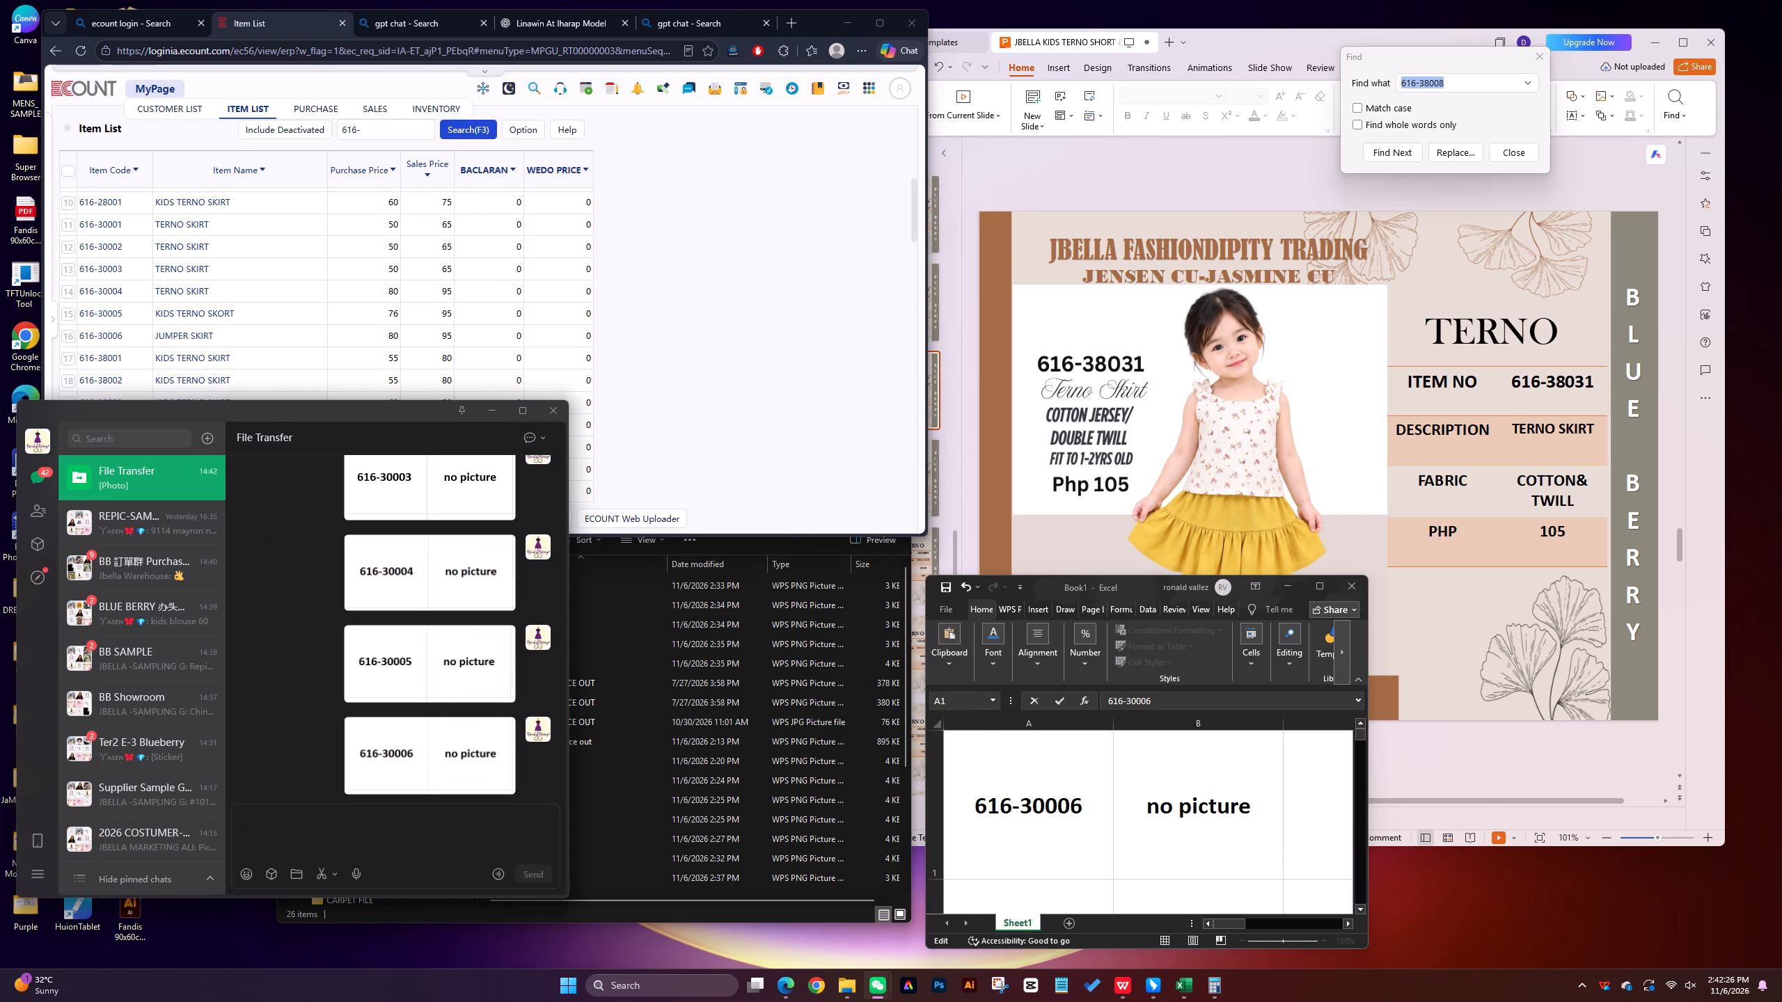
Check the ECOUNT item order past 616-38031, then copy the presentation's last slide, 616-51001, to directly after the 616-38031 slide.
left_click(694, 280)
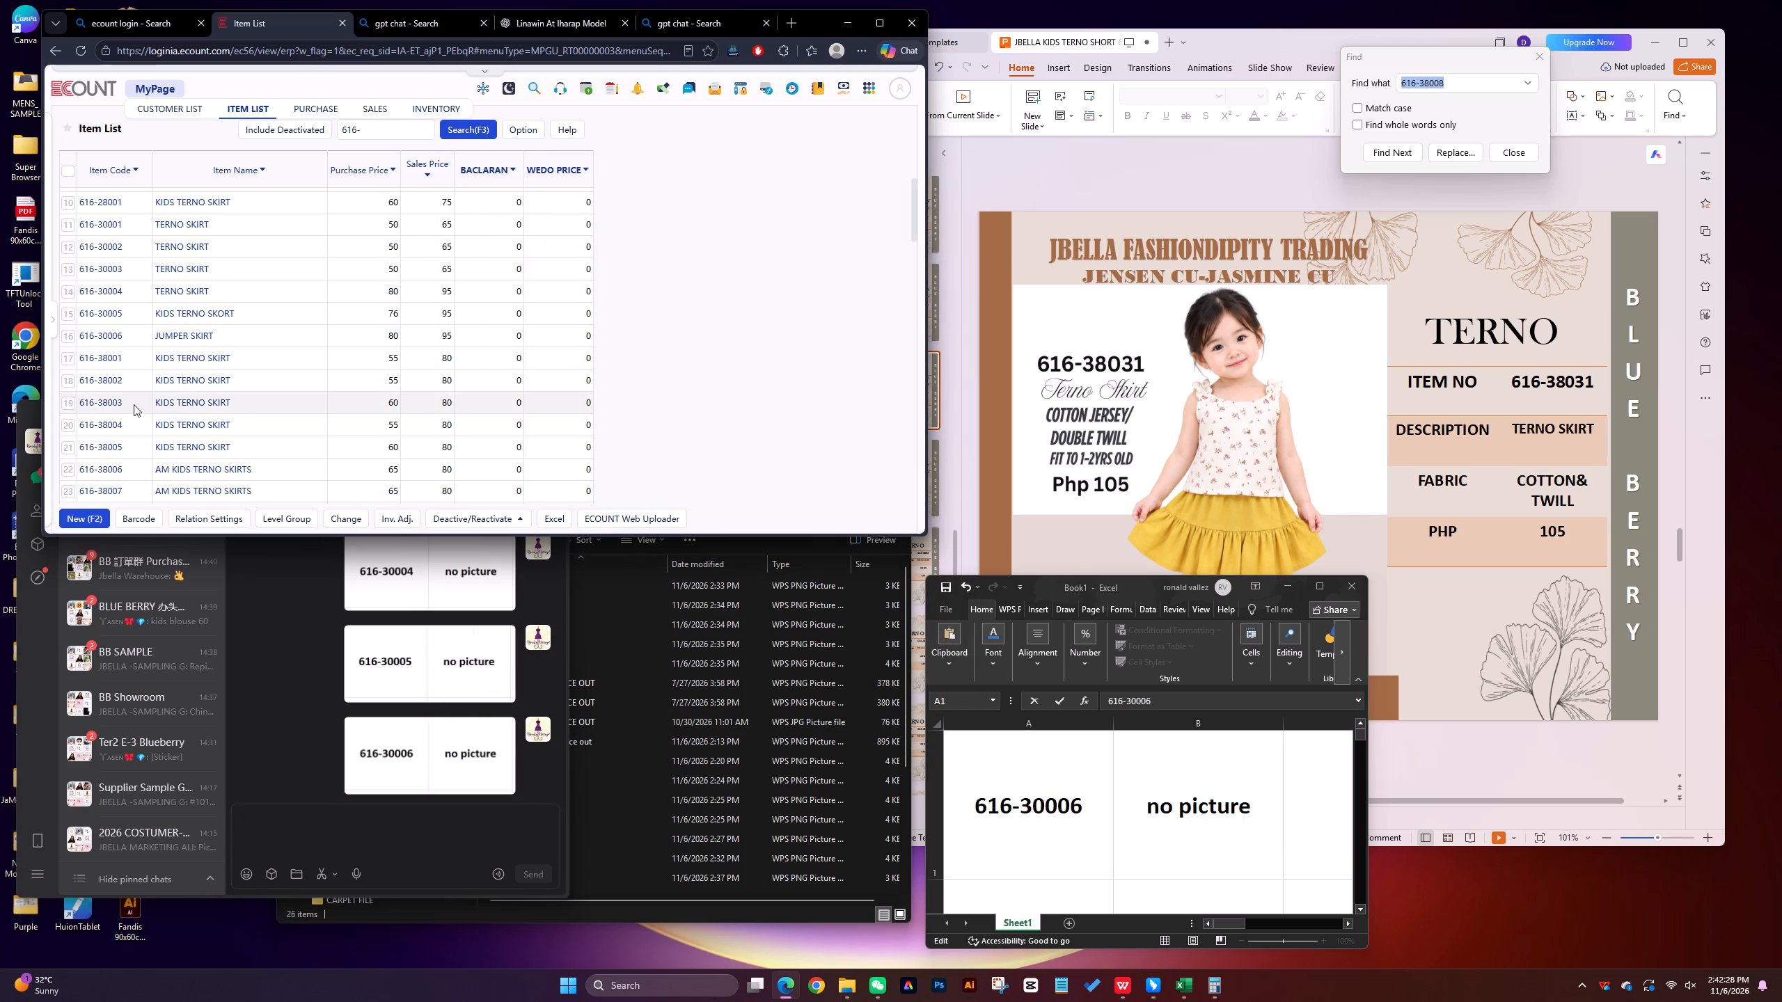
scroll(148, 414, "down", 2)
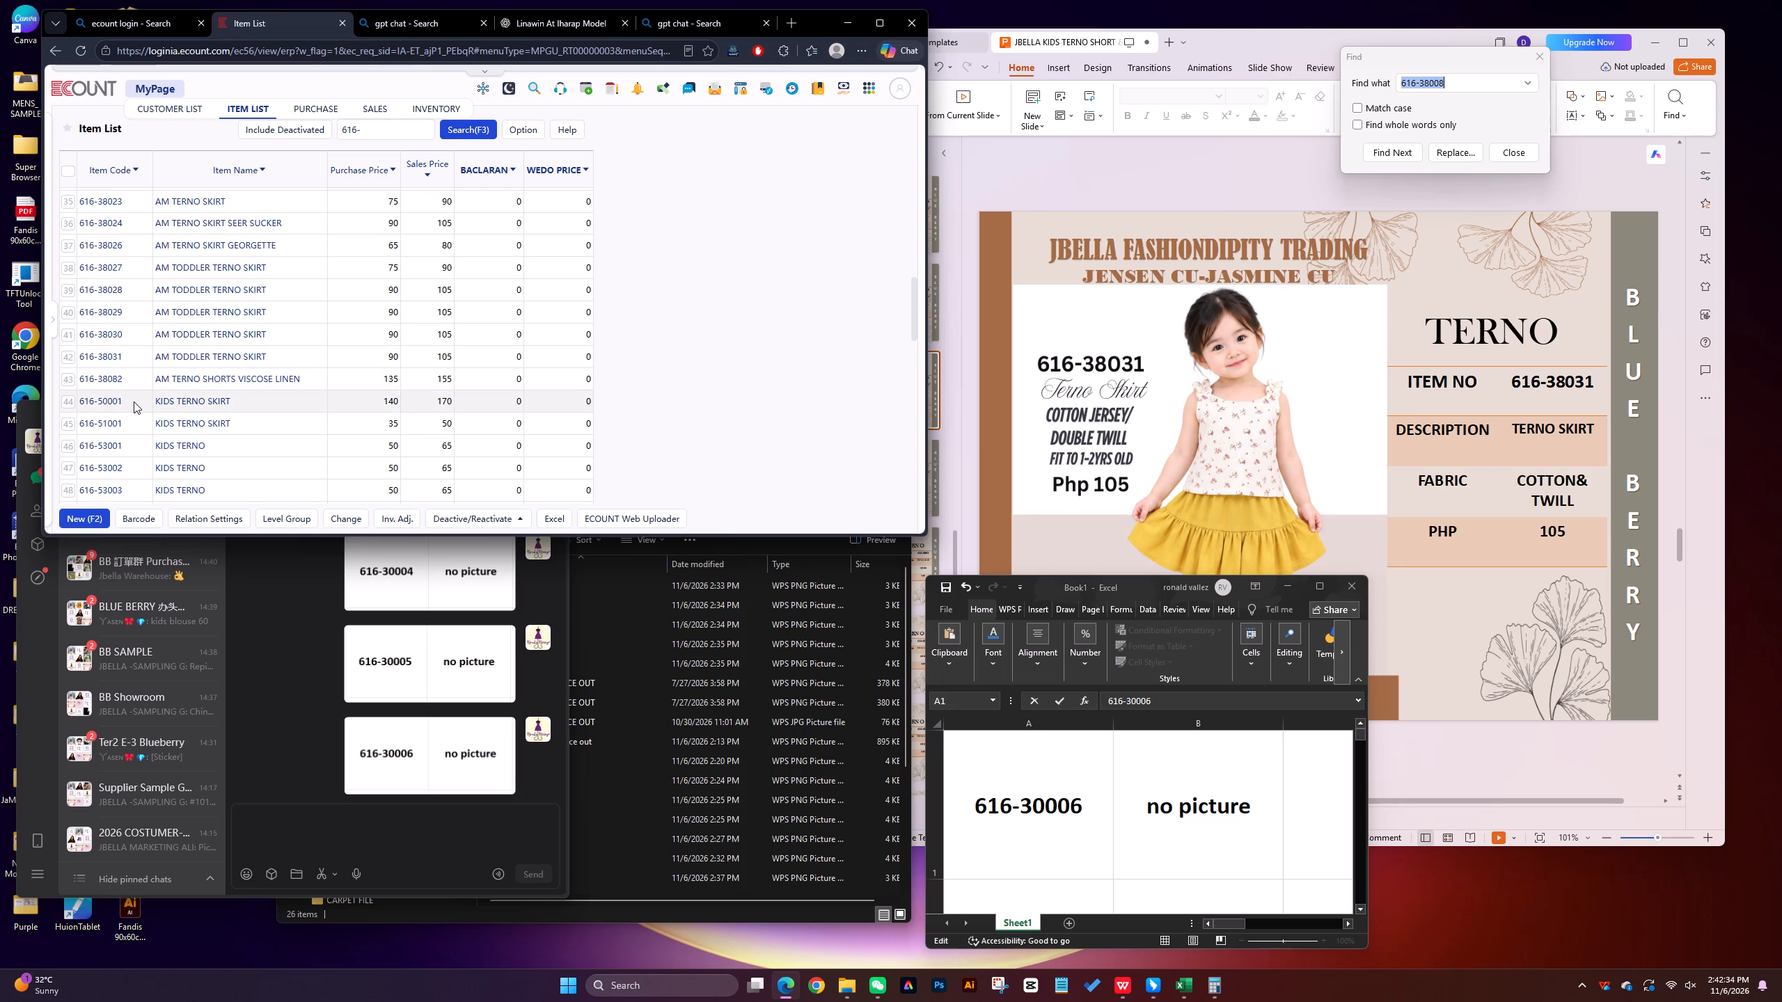
left_click(1067, 181)
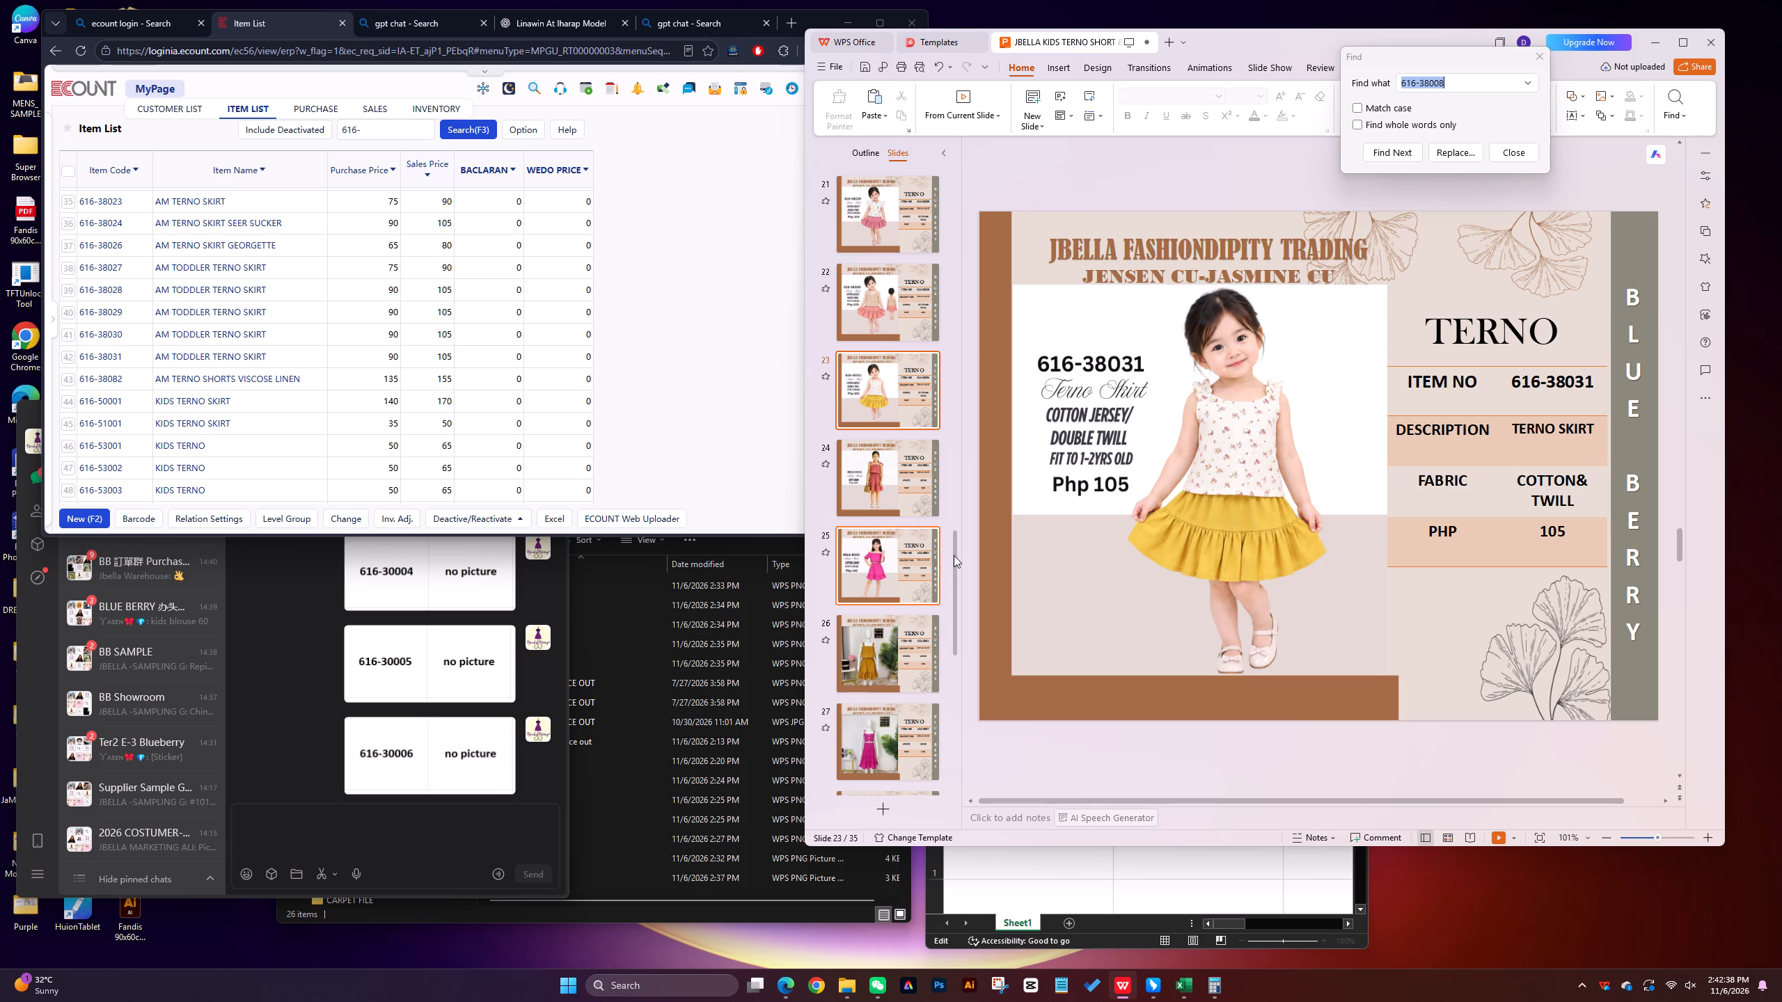
left_click_drag(956, 552, 952, 725)
left_click(862, 743)
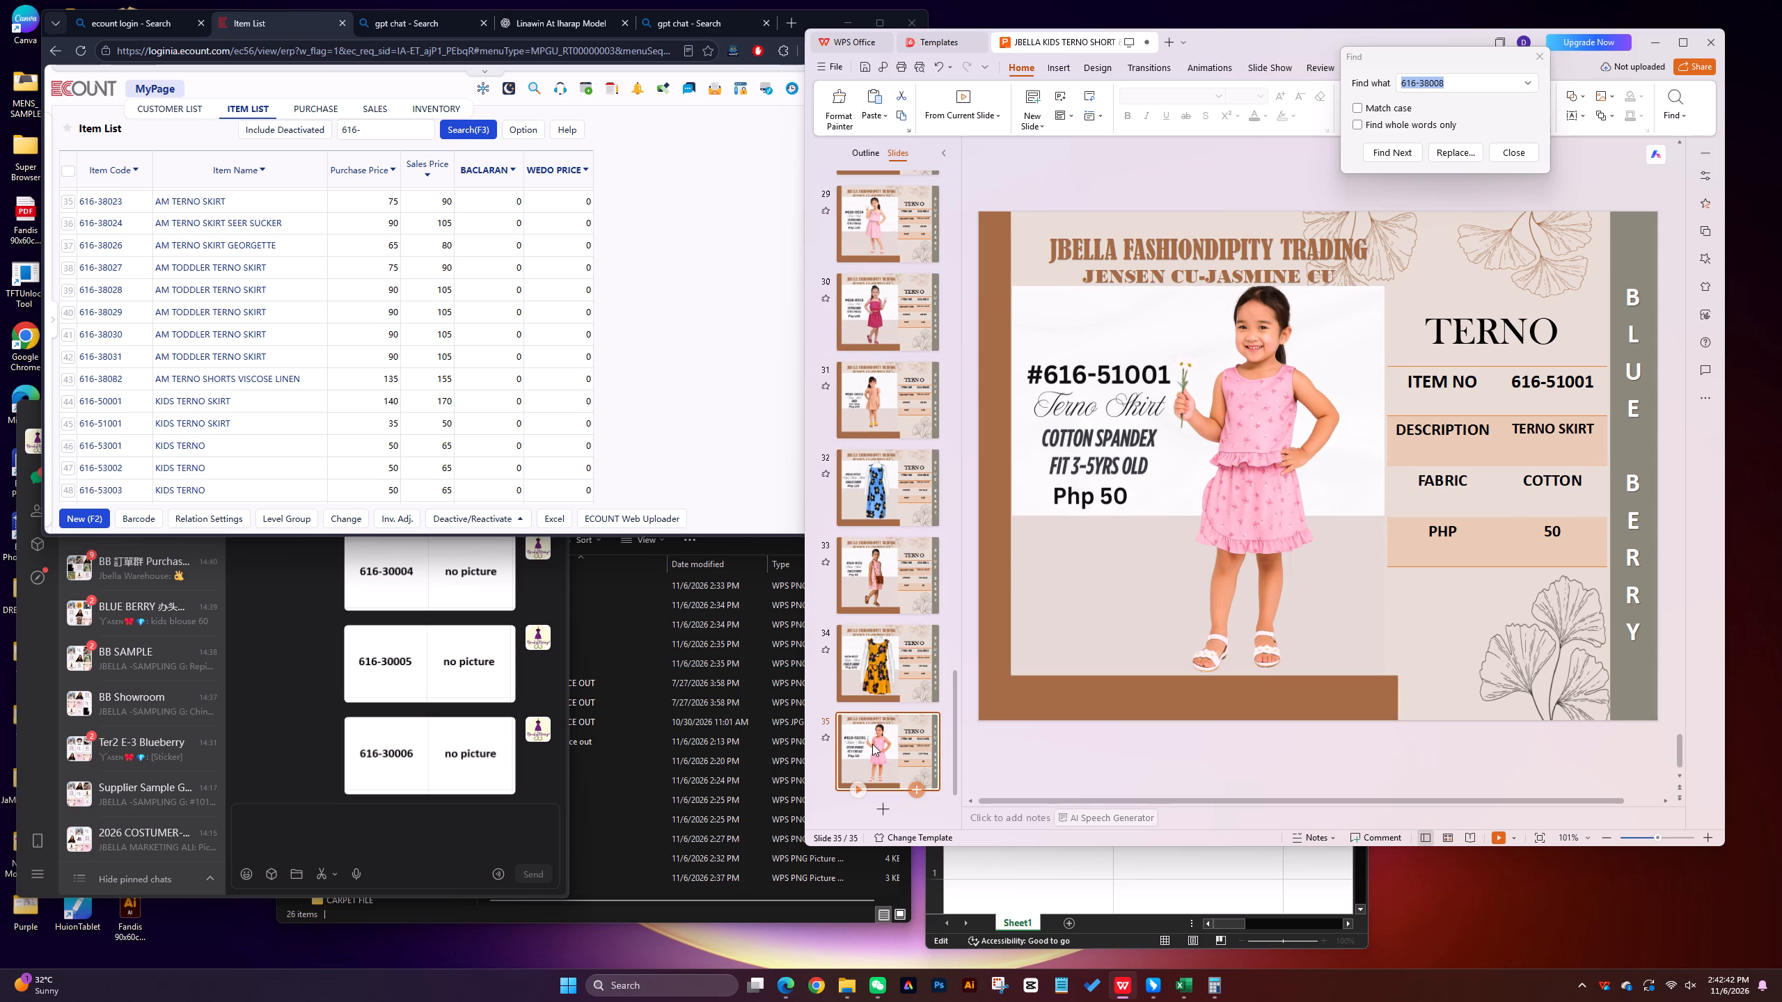
key("ctrl+c")
left_click_drag(954, 754, 956, 726)
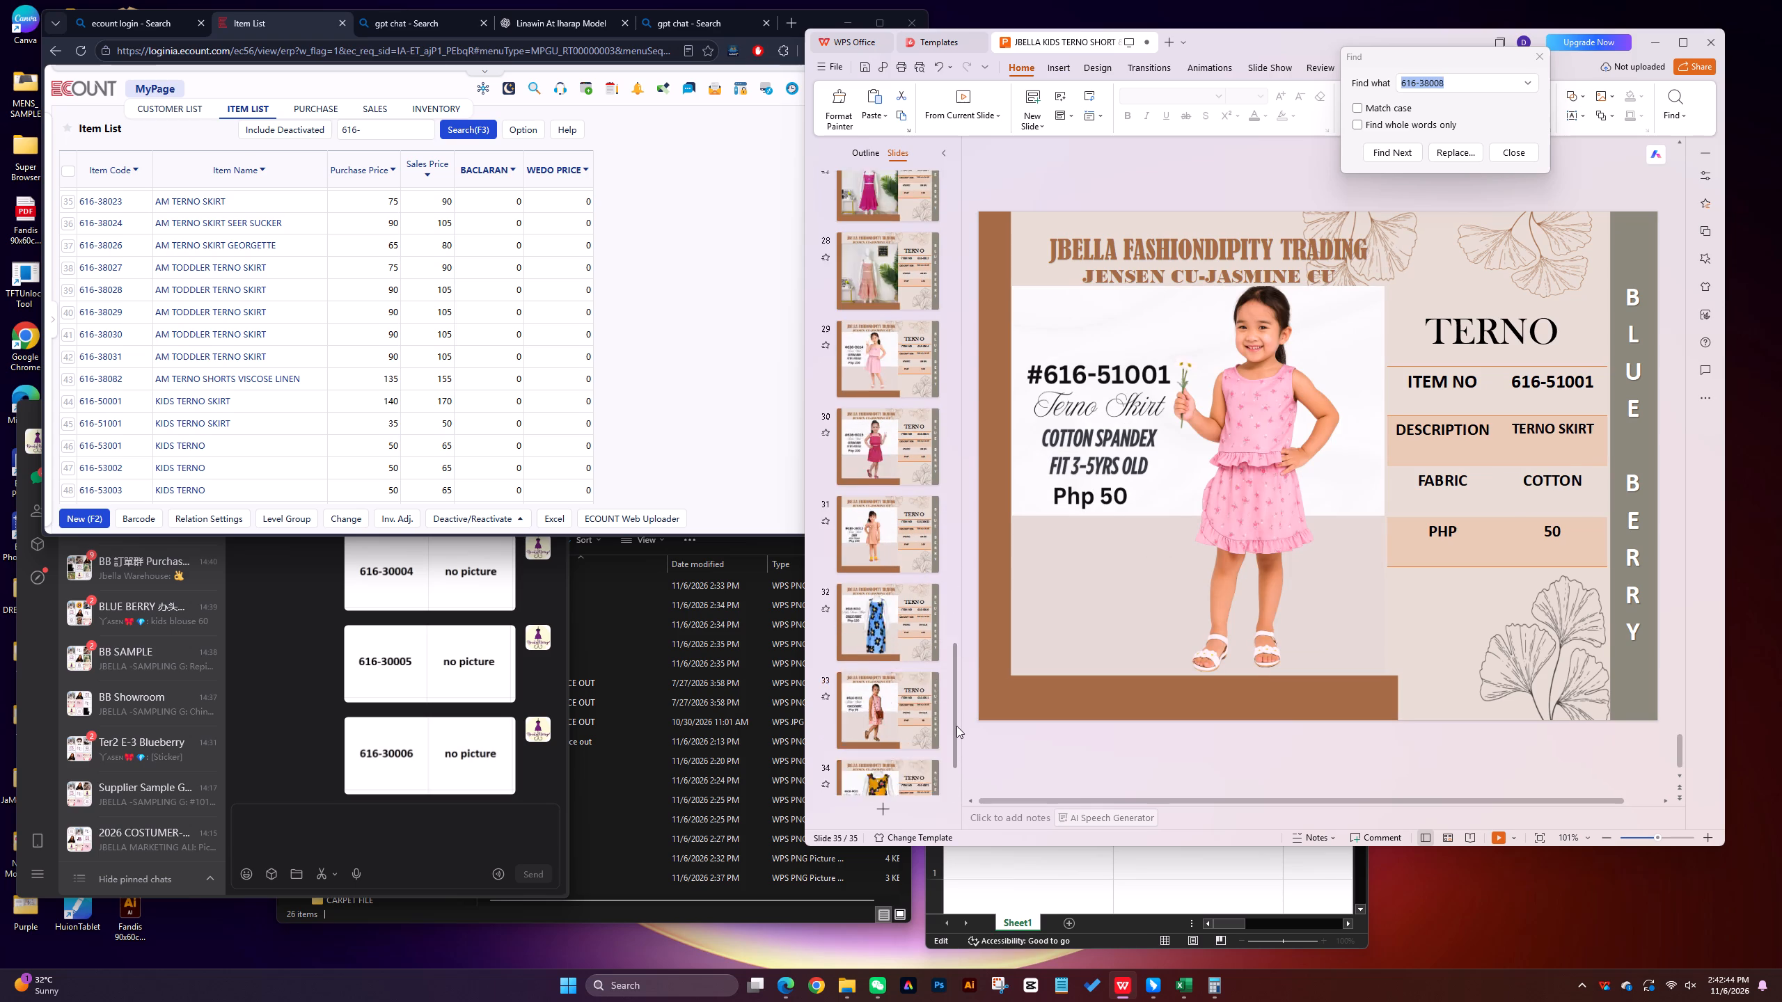
left_click_drag(956, 726, 956, 629)
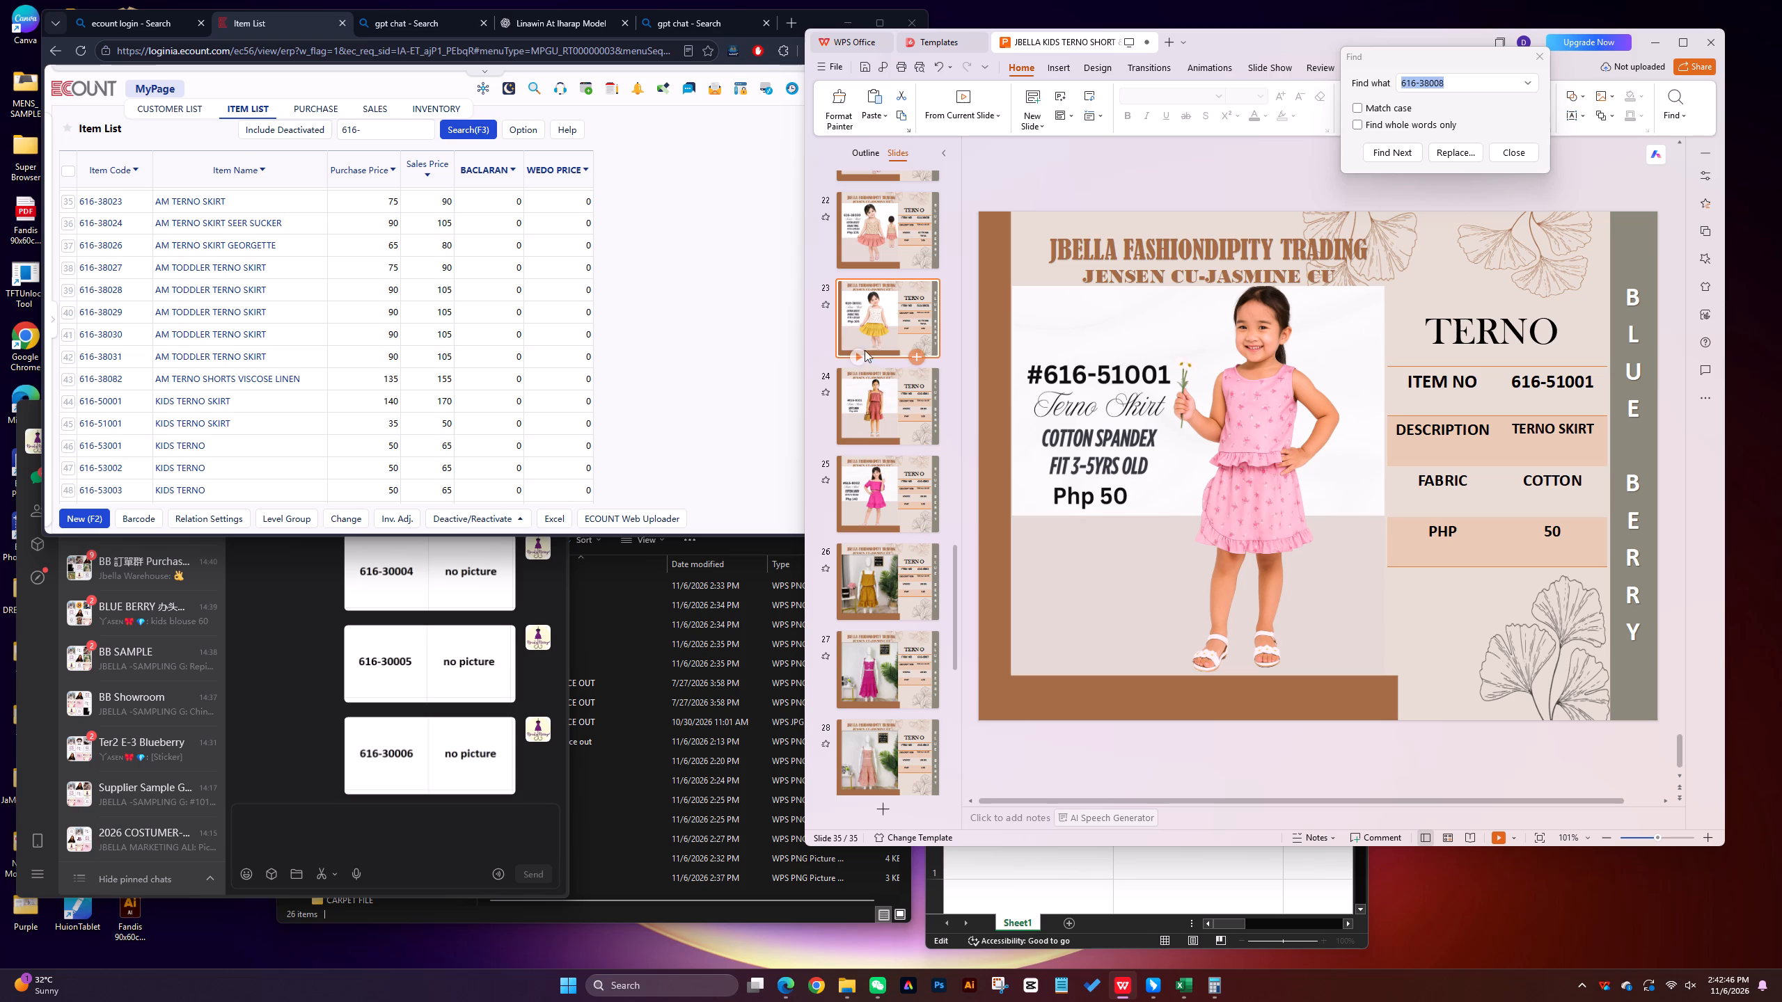
left_click(873, 358)
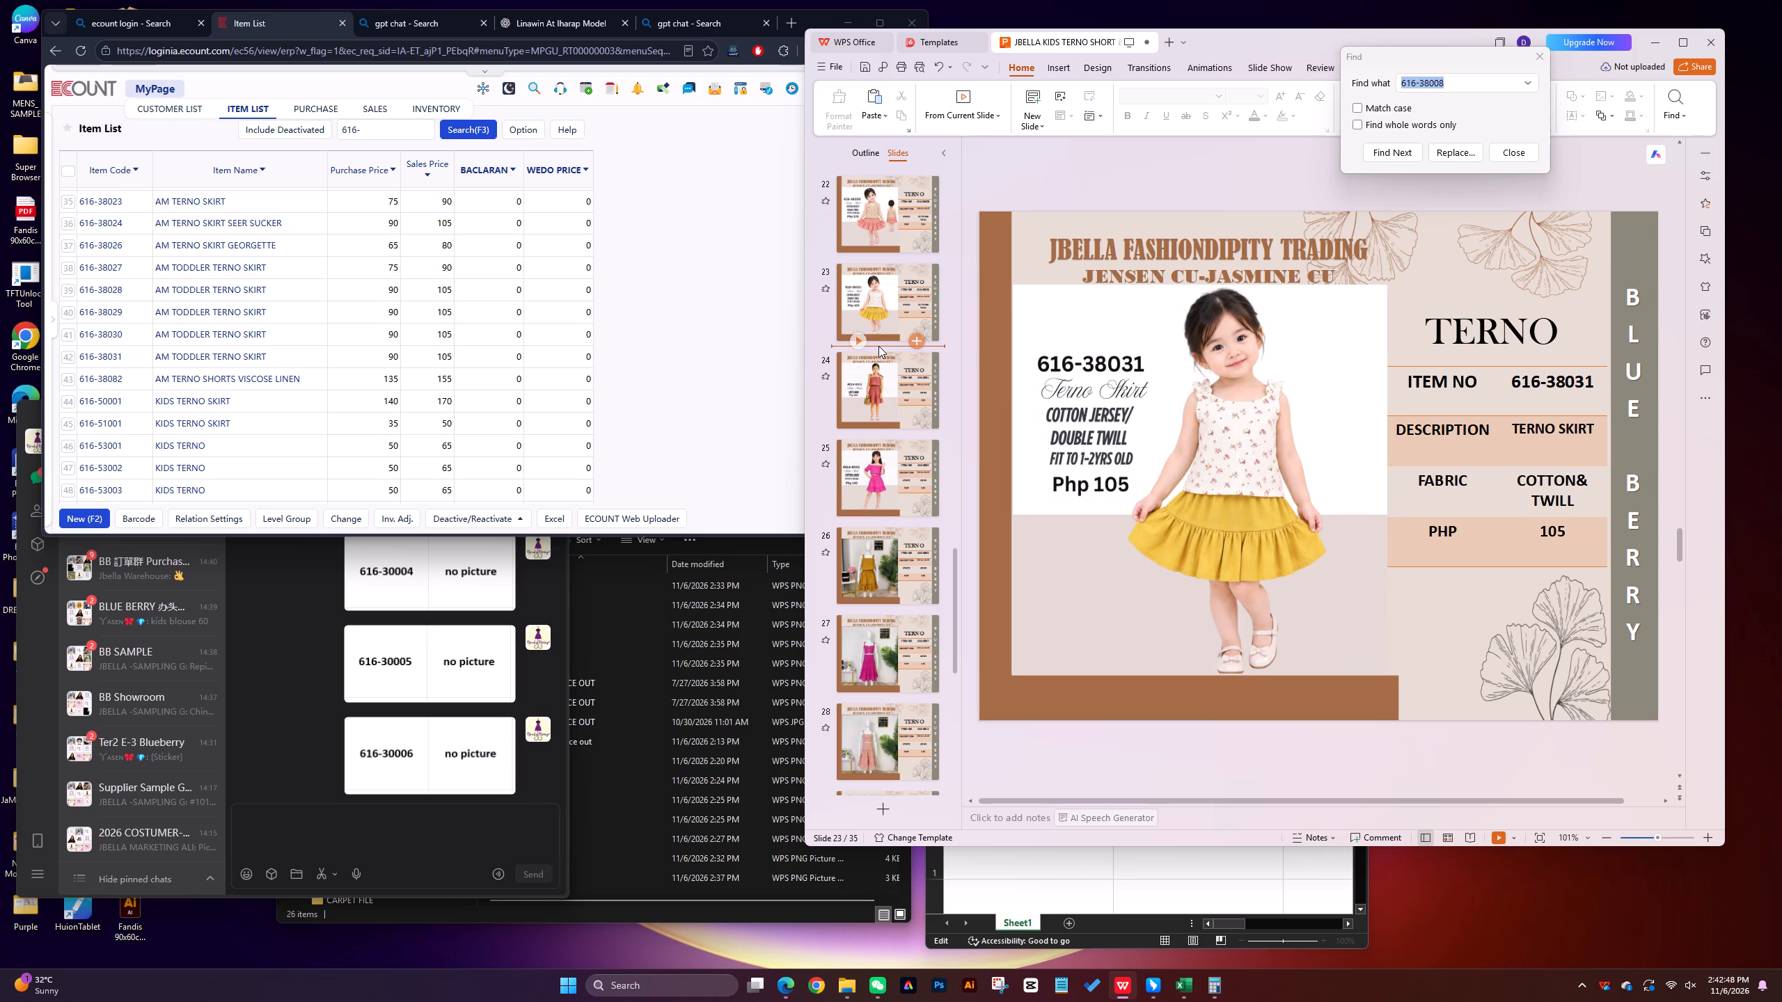
left_click(878, 346)
key("ctrl+v")
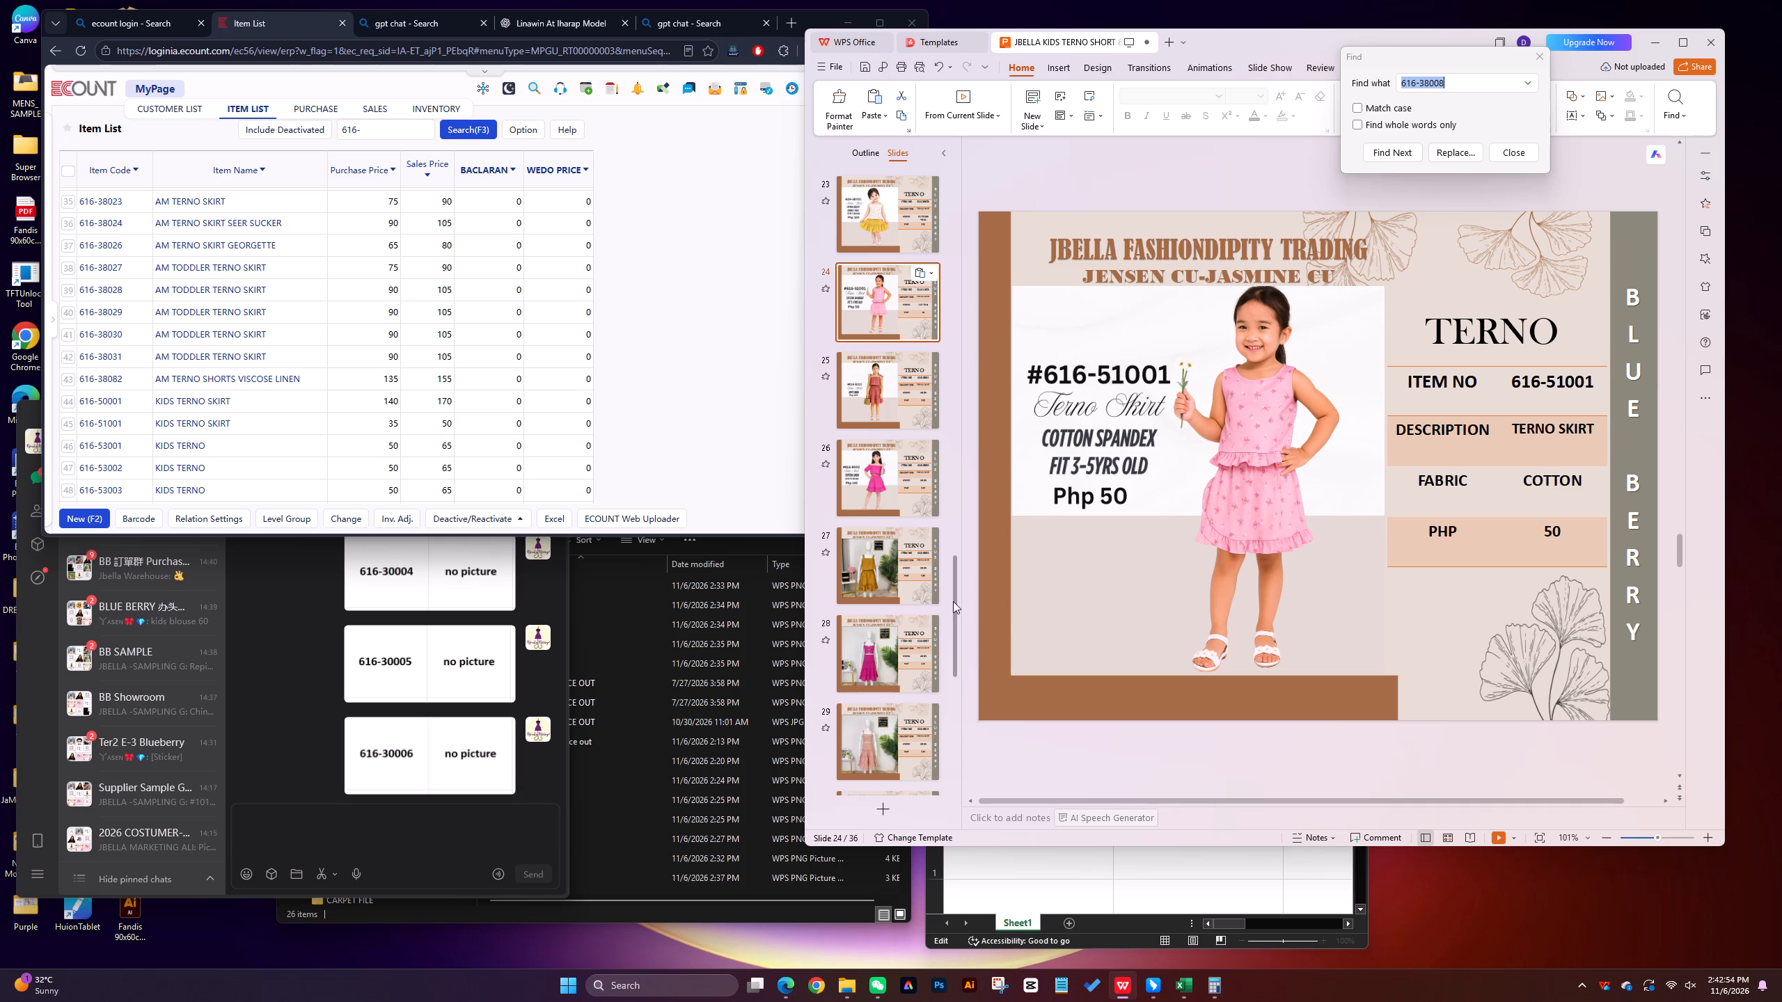
Delete the original 616-51001 slide at the end of the presentation.
left_click_drag(953, 601, 968, 771)
left_click(903, 761)
key("Delete")
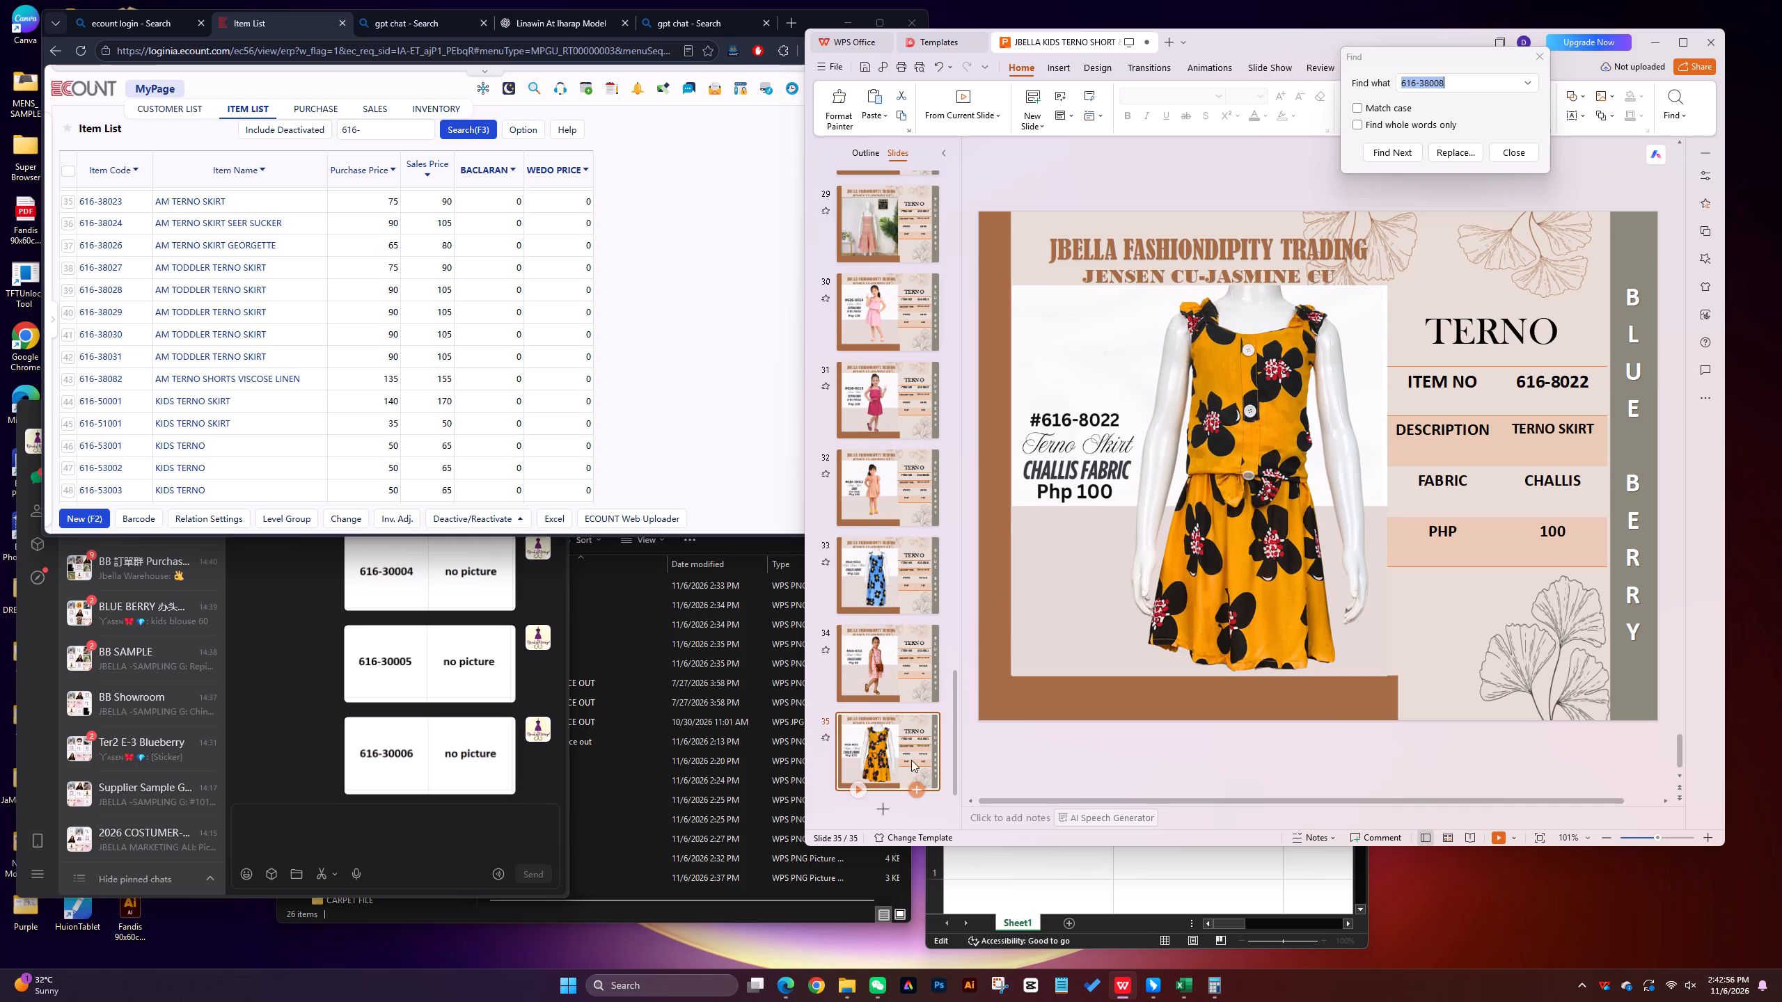
left_click_drag(956, 750, 957, 669)
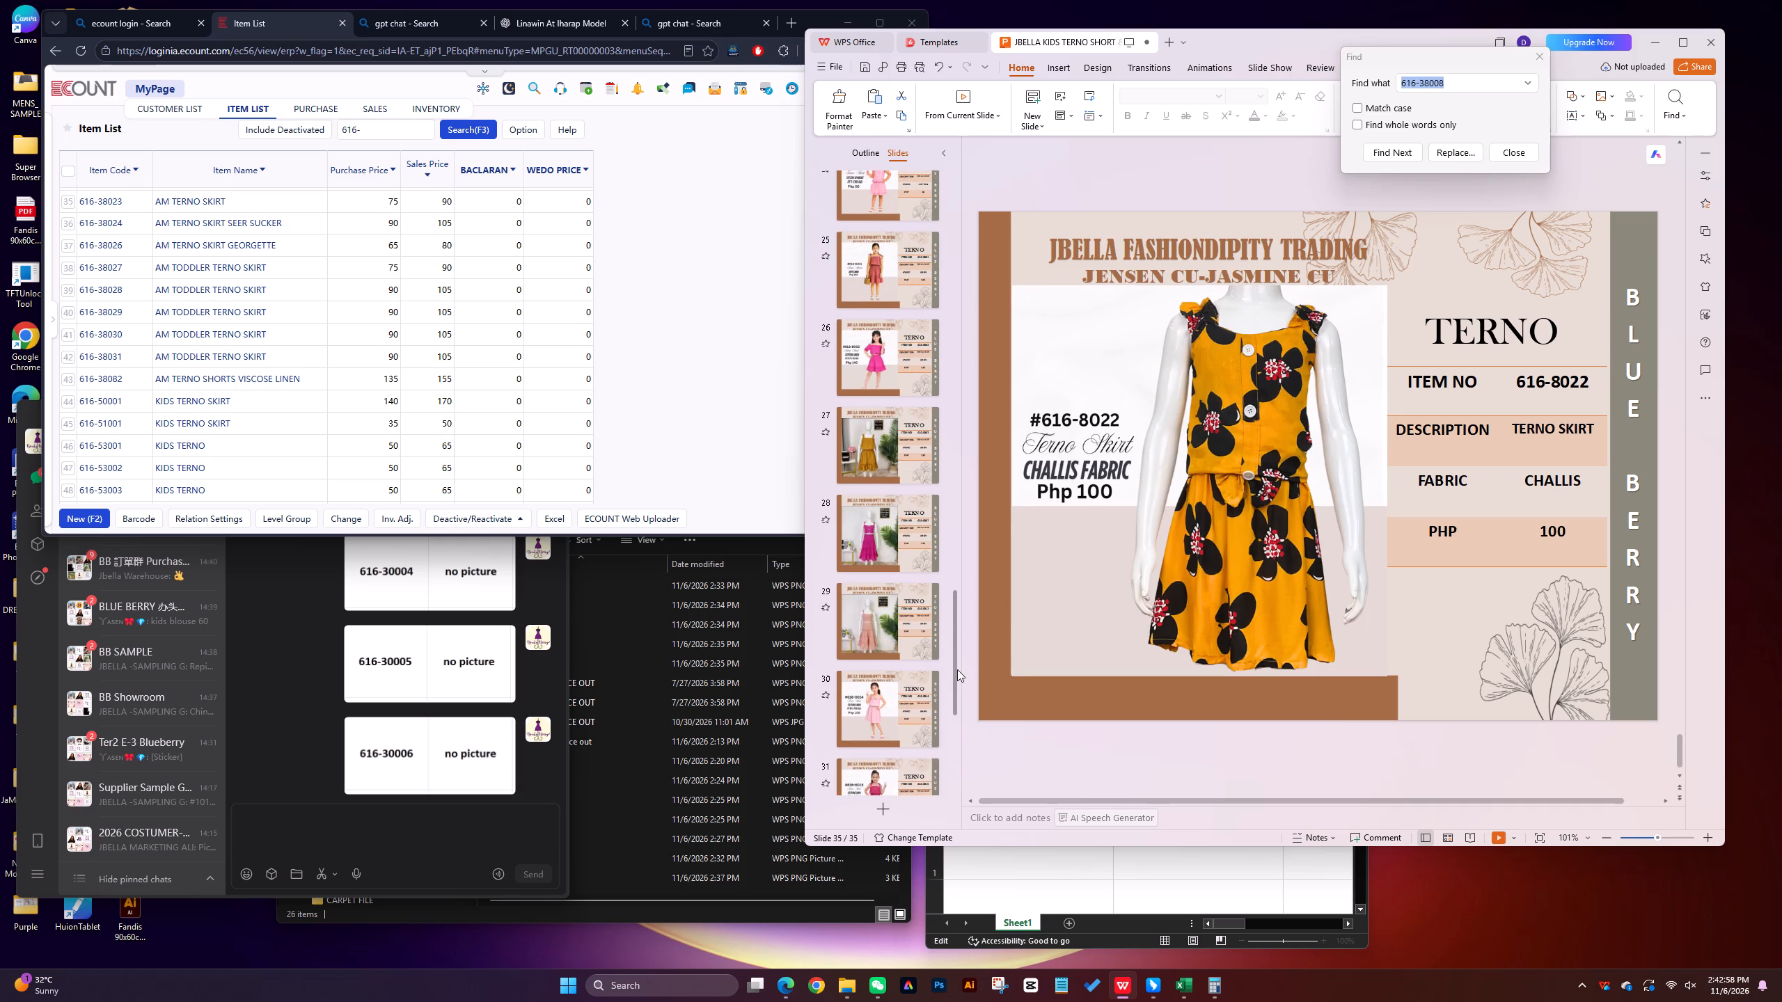
left_click_drag(957, 669, 962, 642)
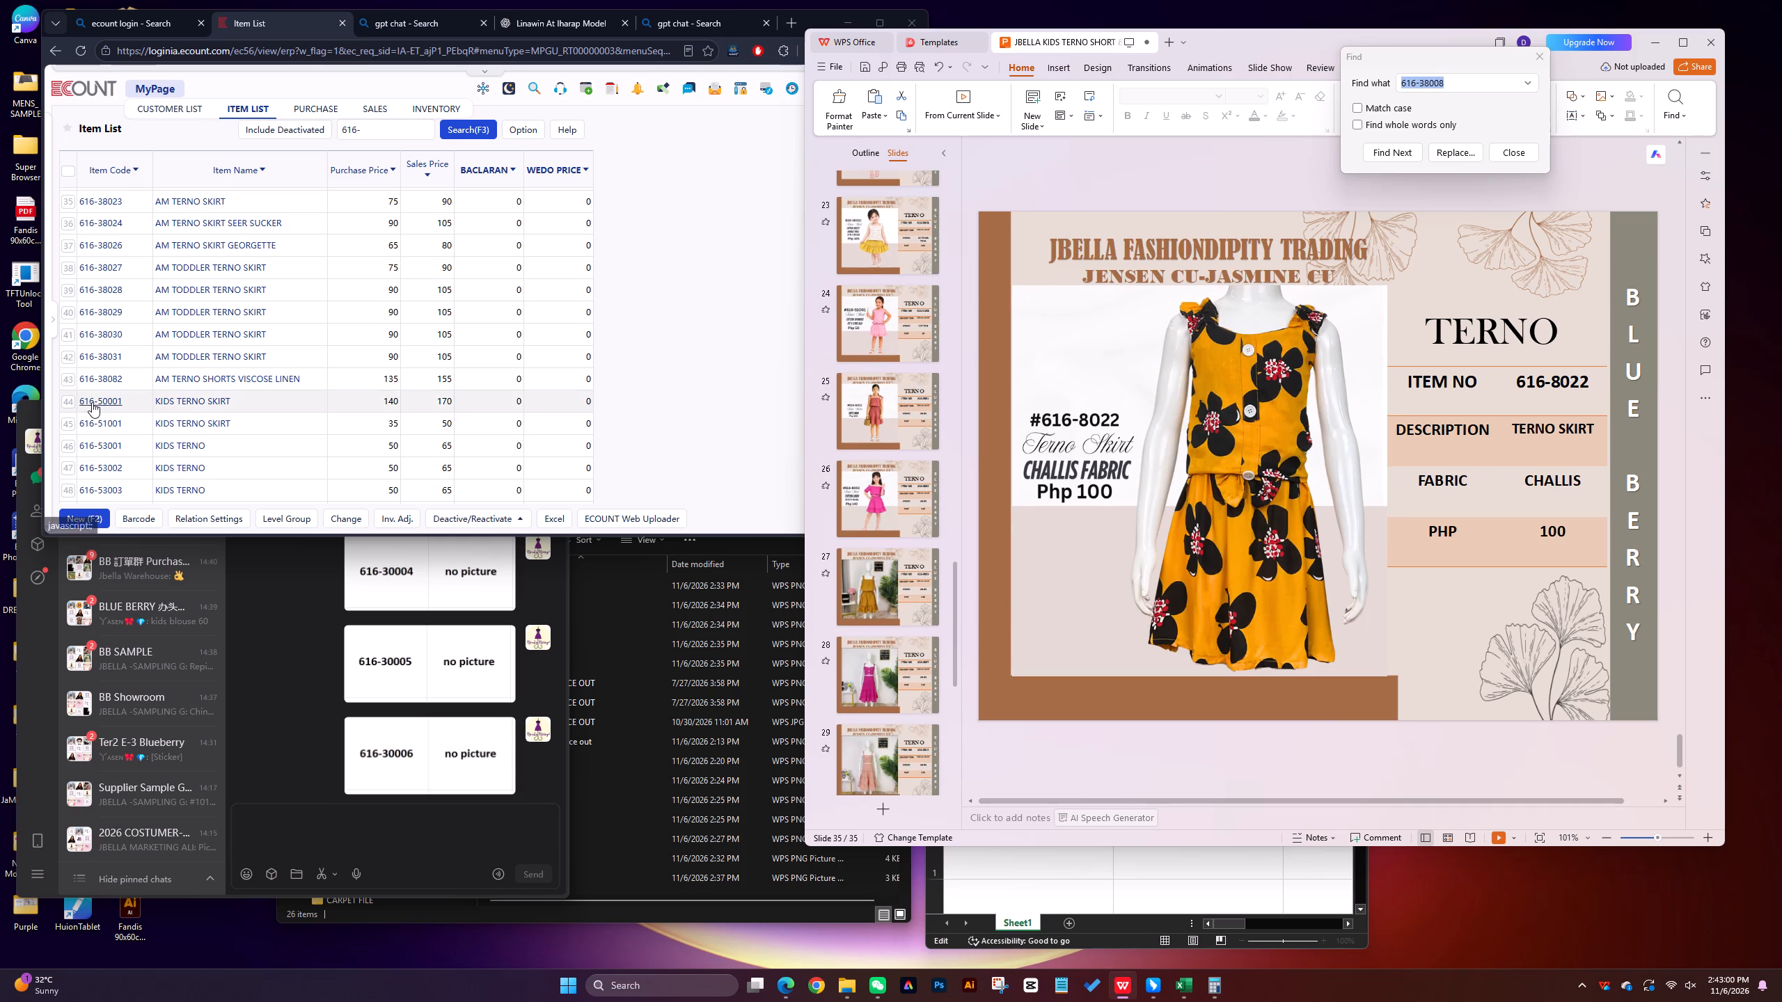
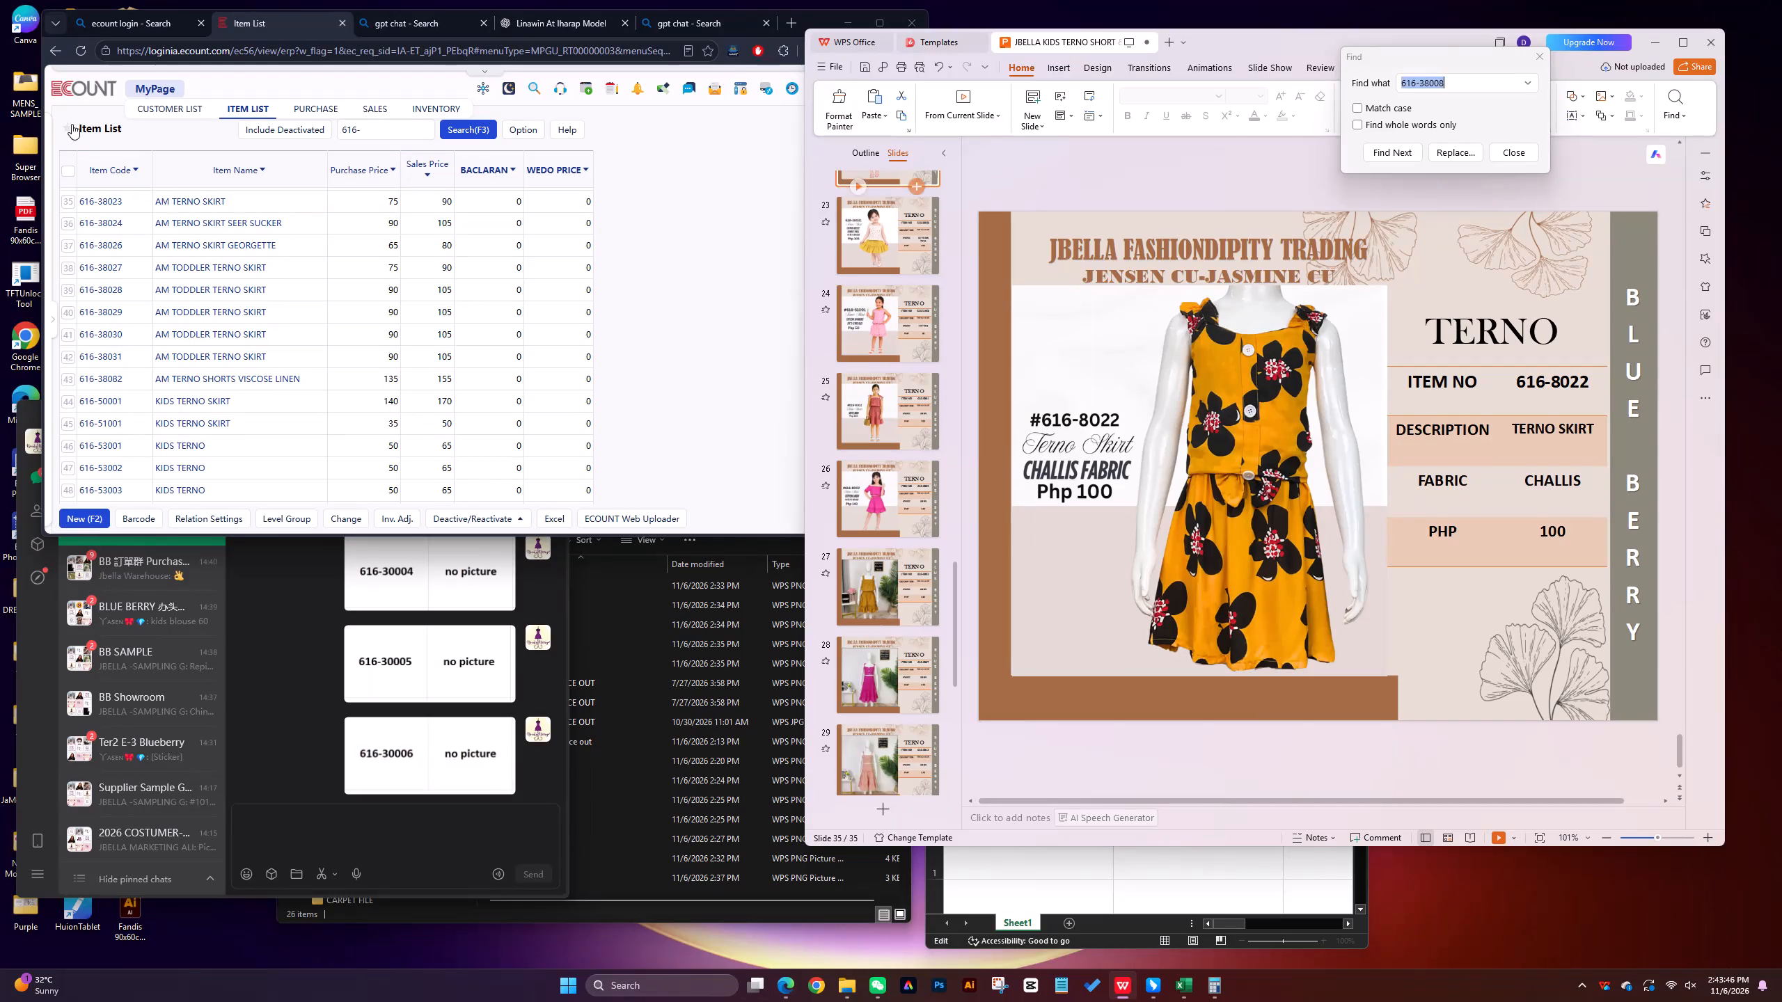
Switch to the Excel workbook and change the item code in cell A1 to 616-50001.
left_click(1110, 893)
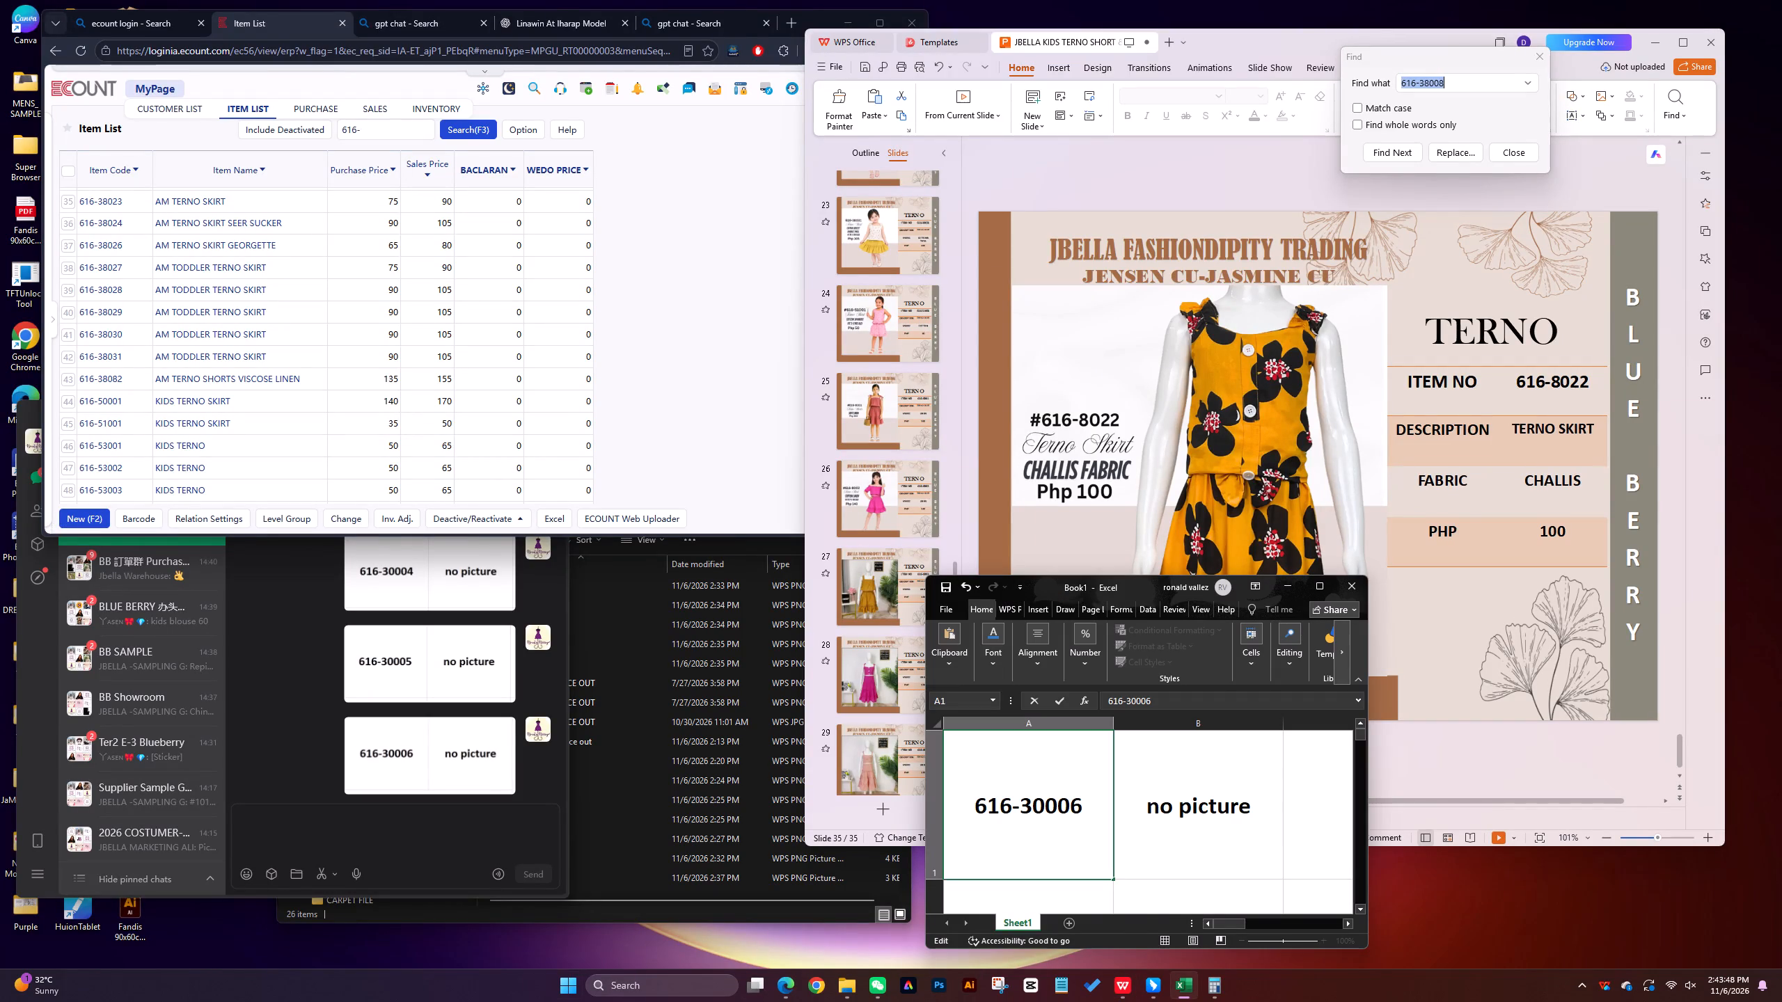
left_click(1032, 807)
key("BackSpace")
key("5")
left_click(1089, 806)
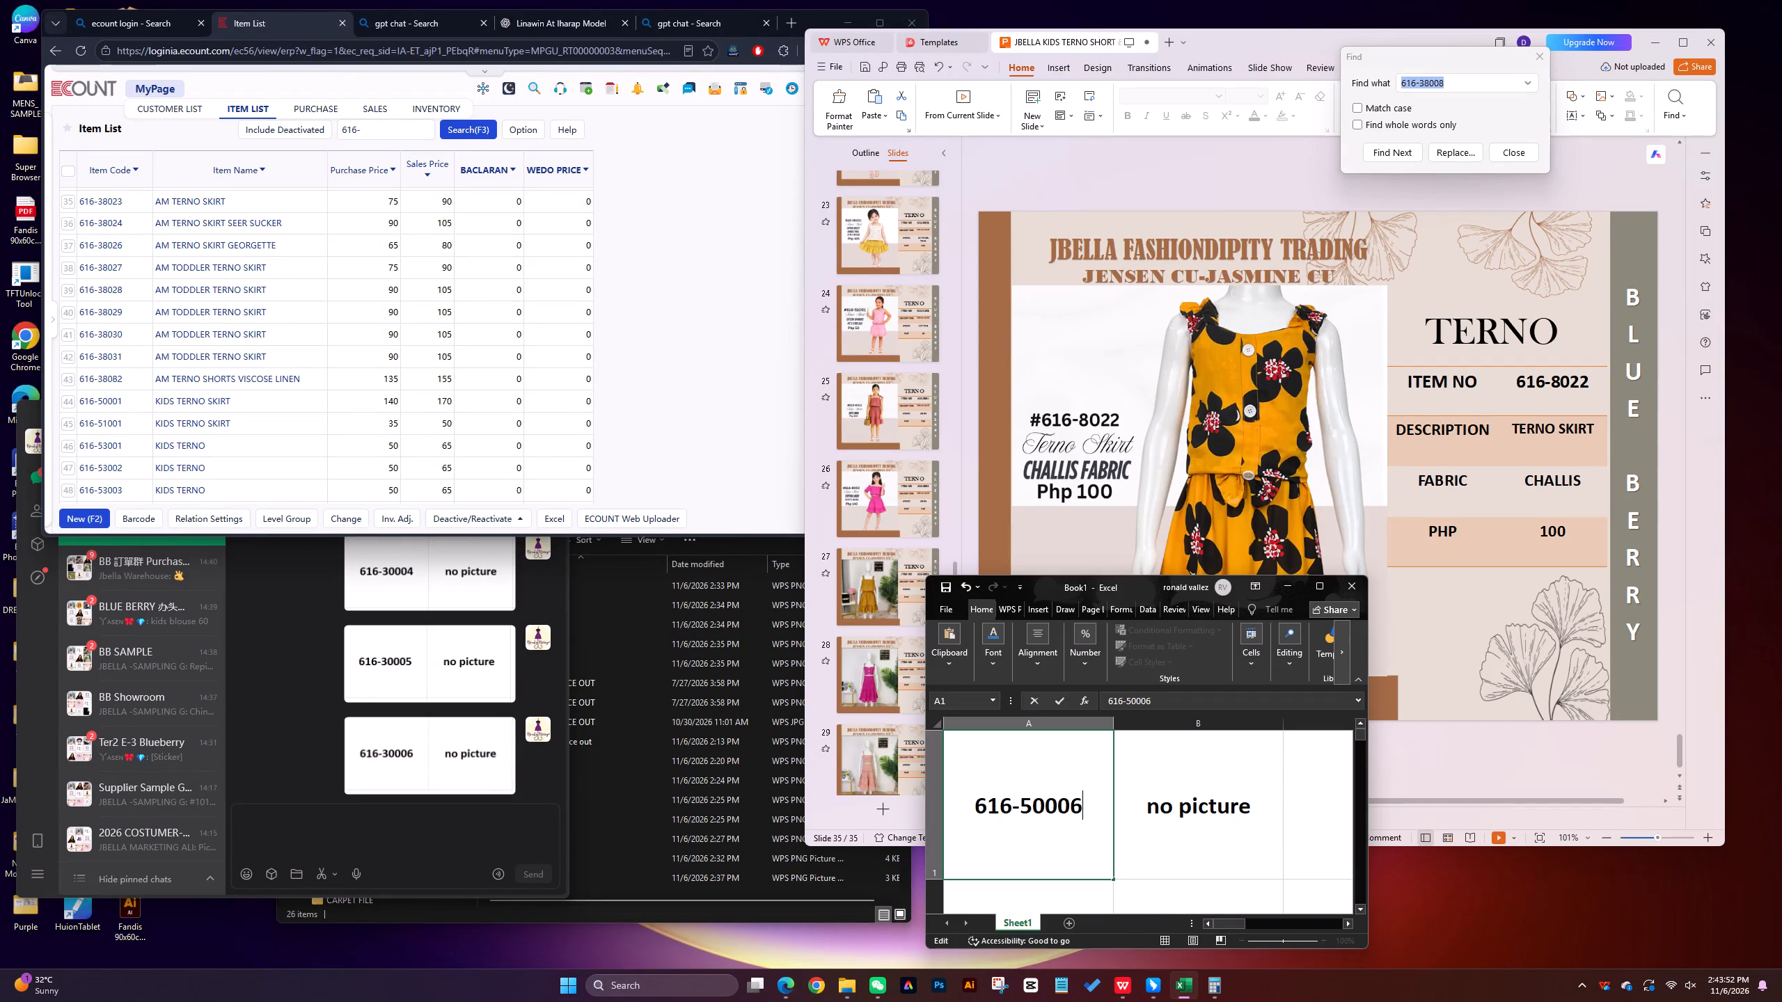
key("BackSpace")
key("1")
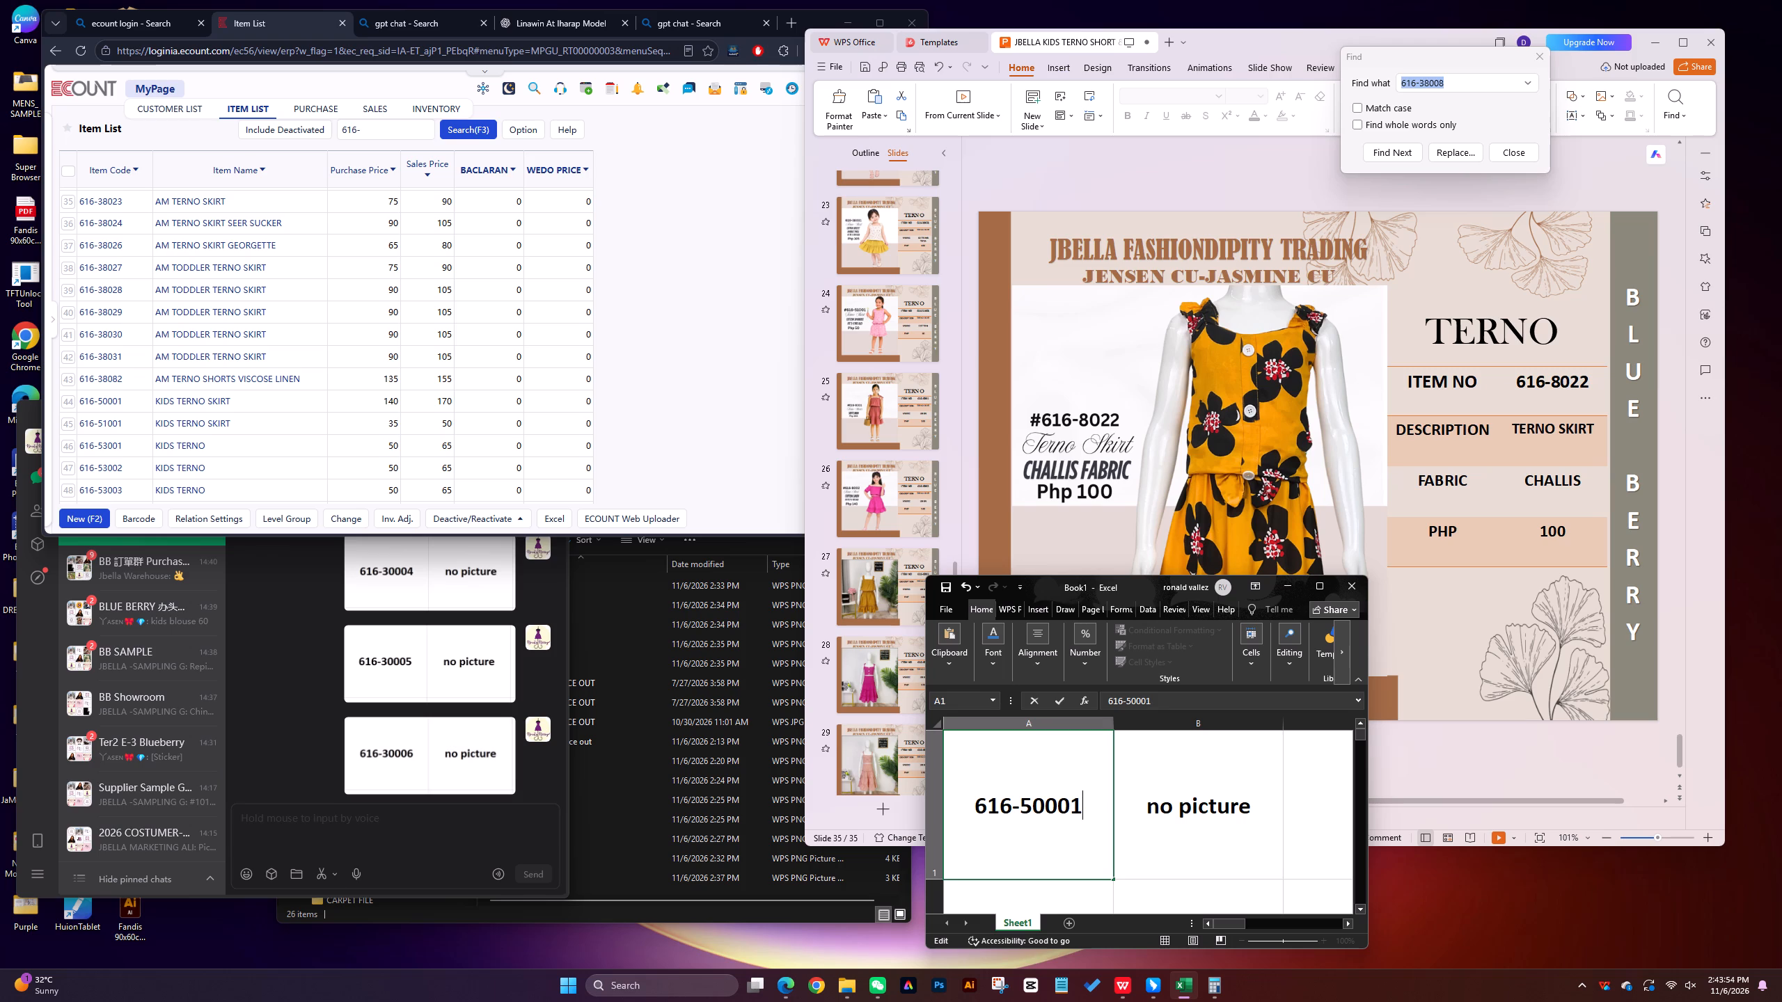
Take a WeChat screenshot of the 616-50001 and "no picture" cells and send it to the File Transfer chat.
left_click(318, 871)
left_click_drag(941, 731, 1126, 800)
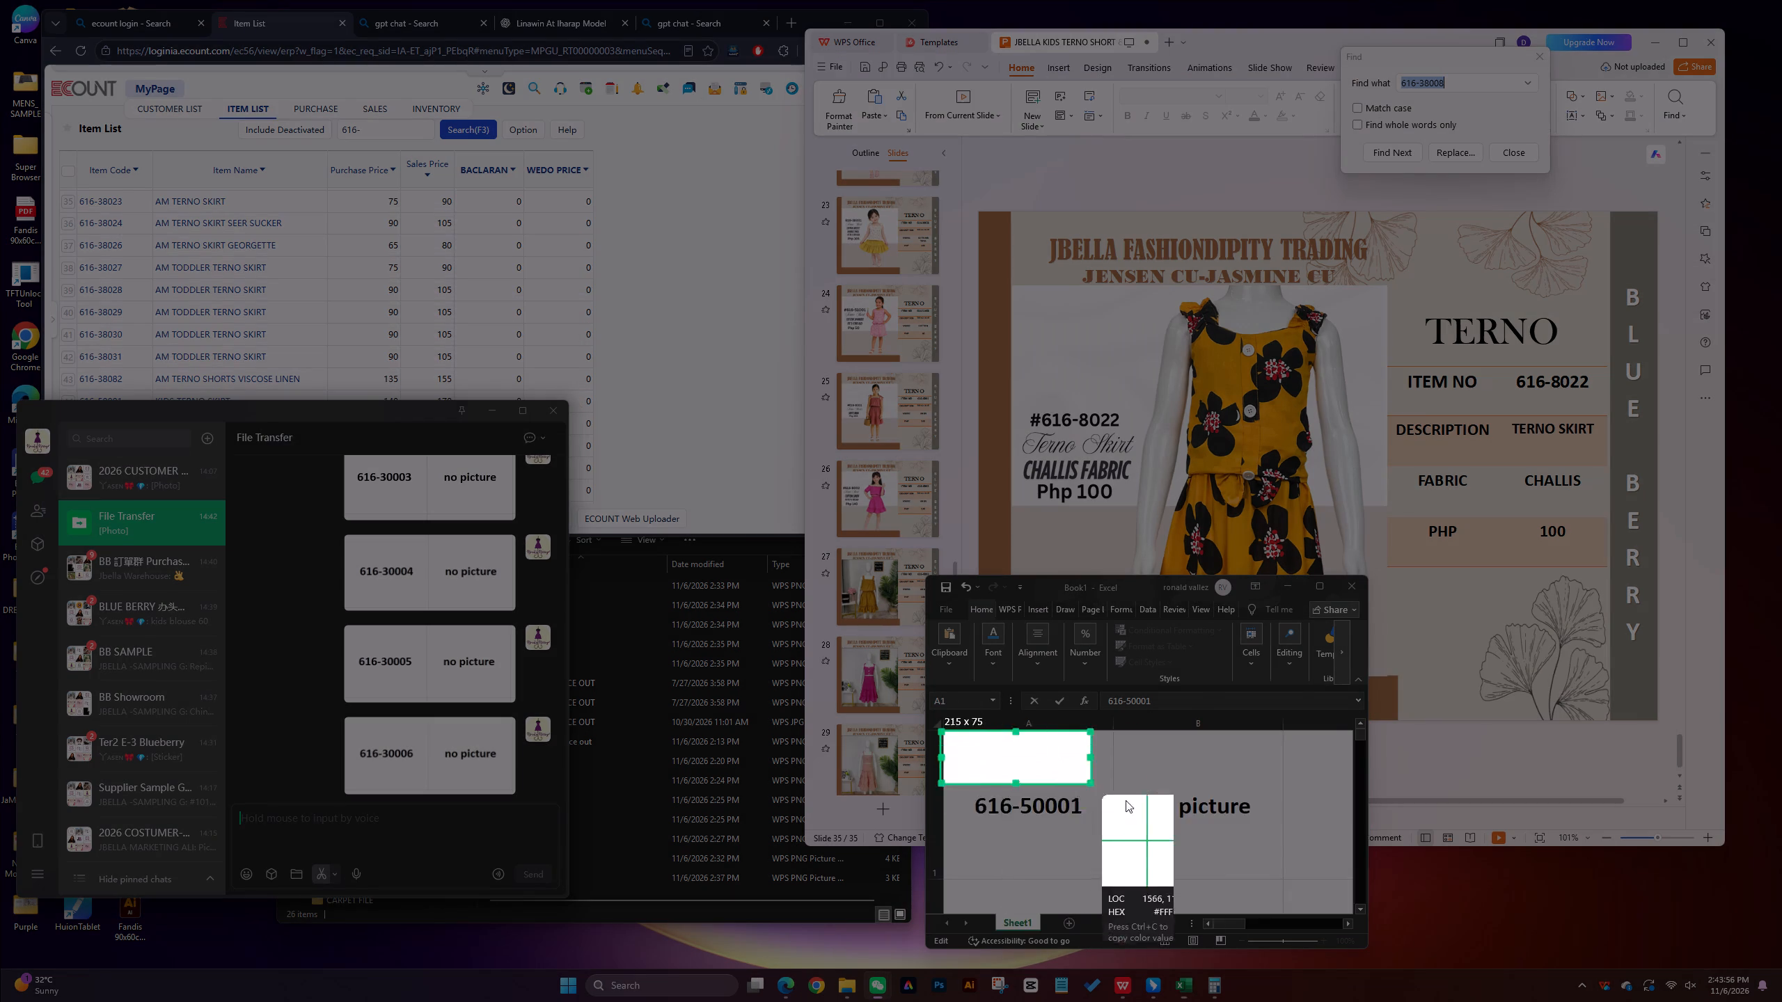
left_click_drag(1126, 800, 1287, 885)
left_click(1267, 909)
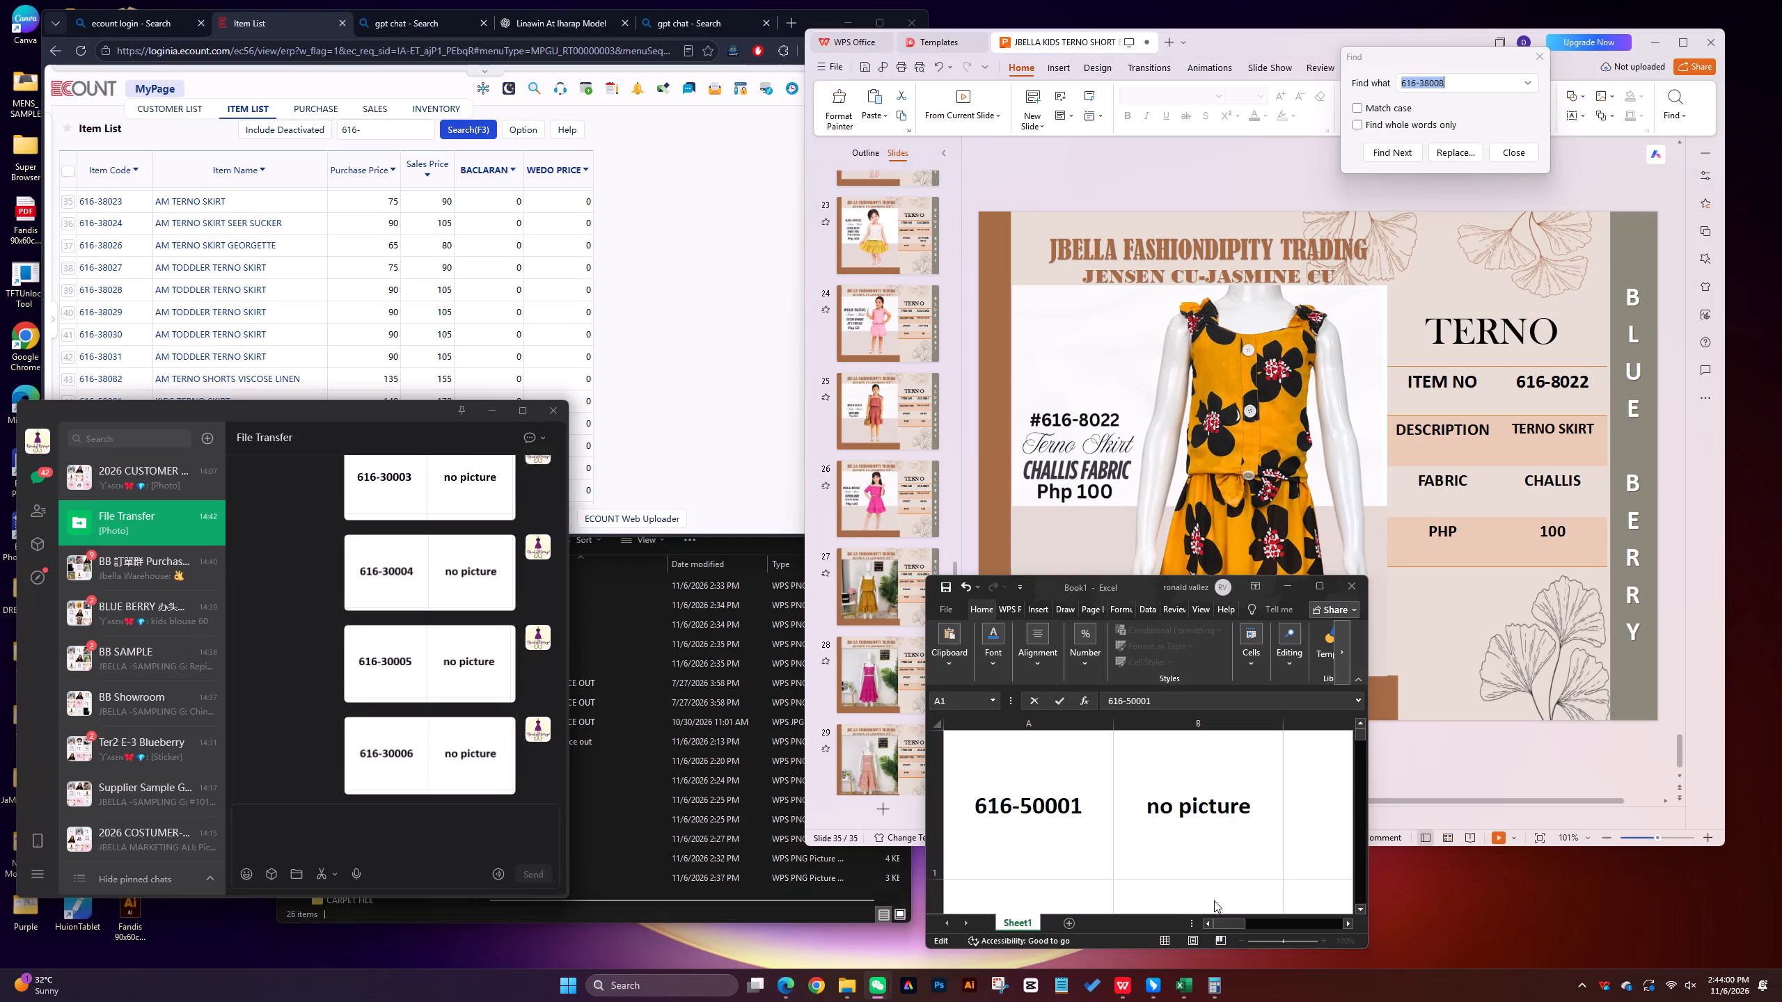
left_click(540, 874)
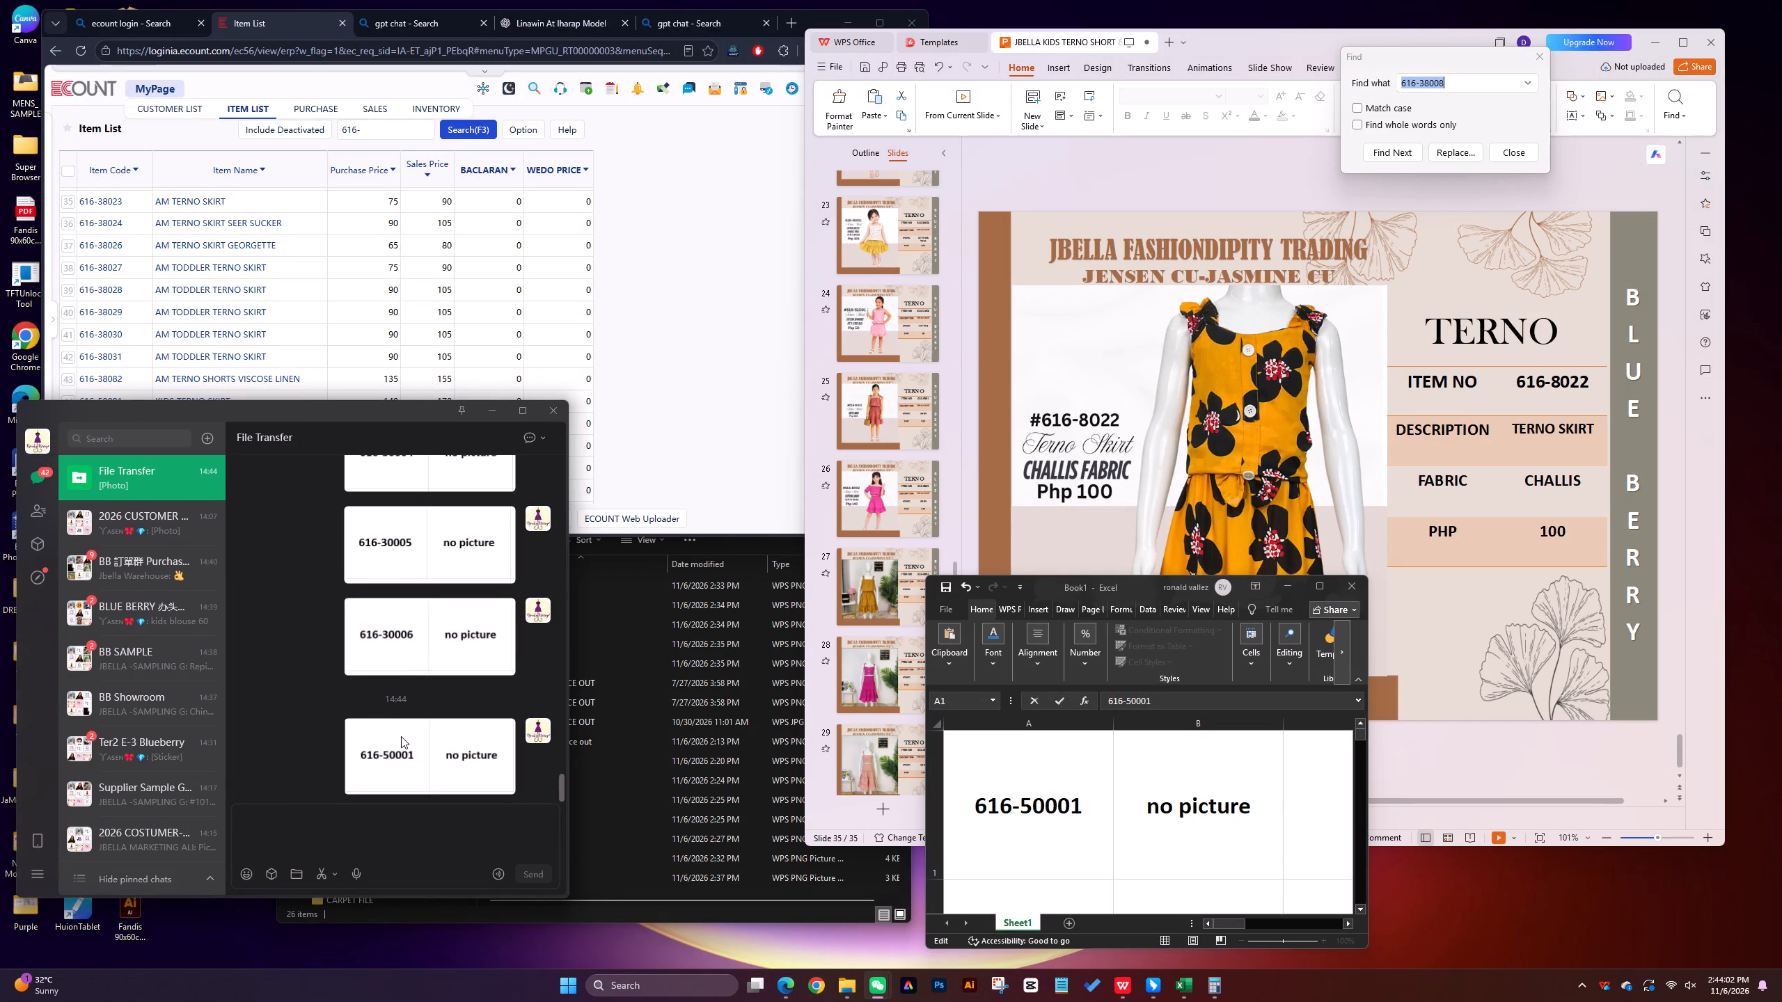
Save the sent 616-50001 image in the XXXX folder as 616-50001=xxxx.
right_click(401, 736)
left_click(443, 927)
type("616-50001")
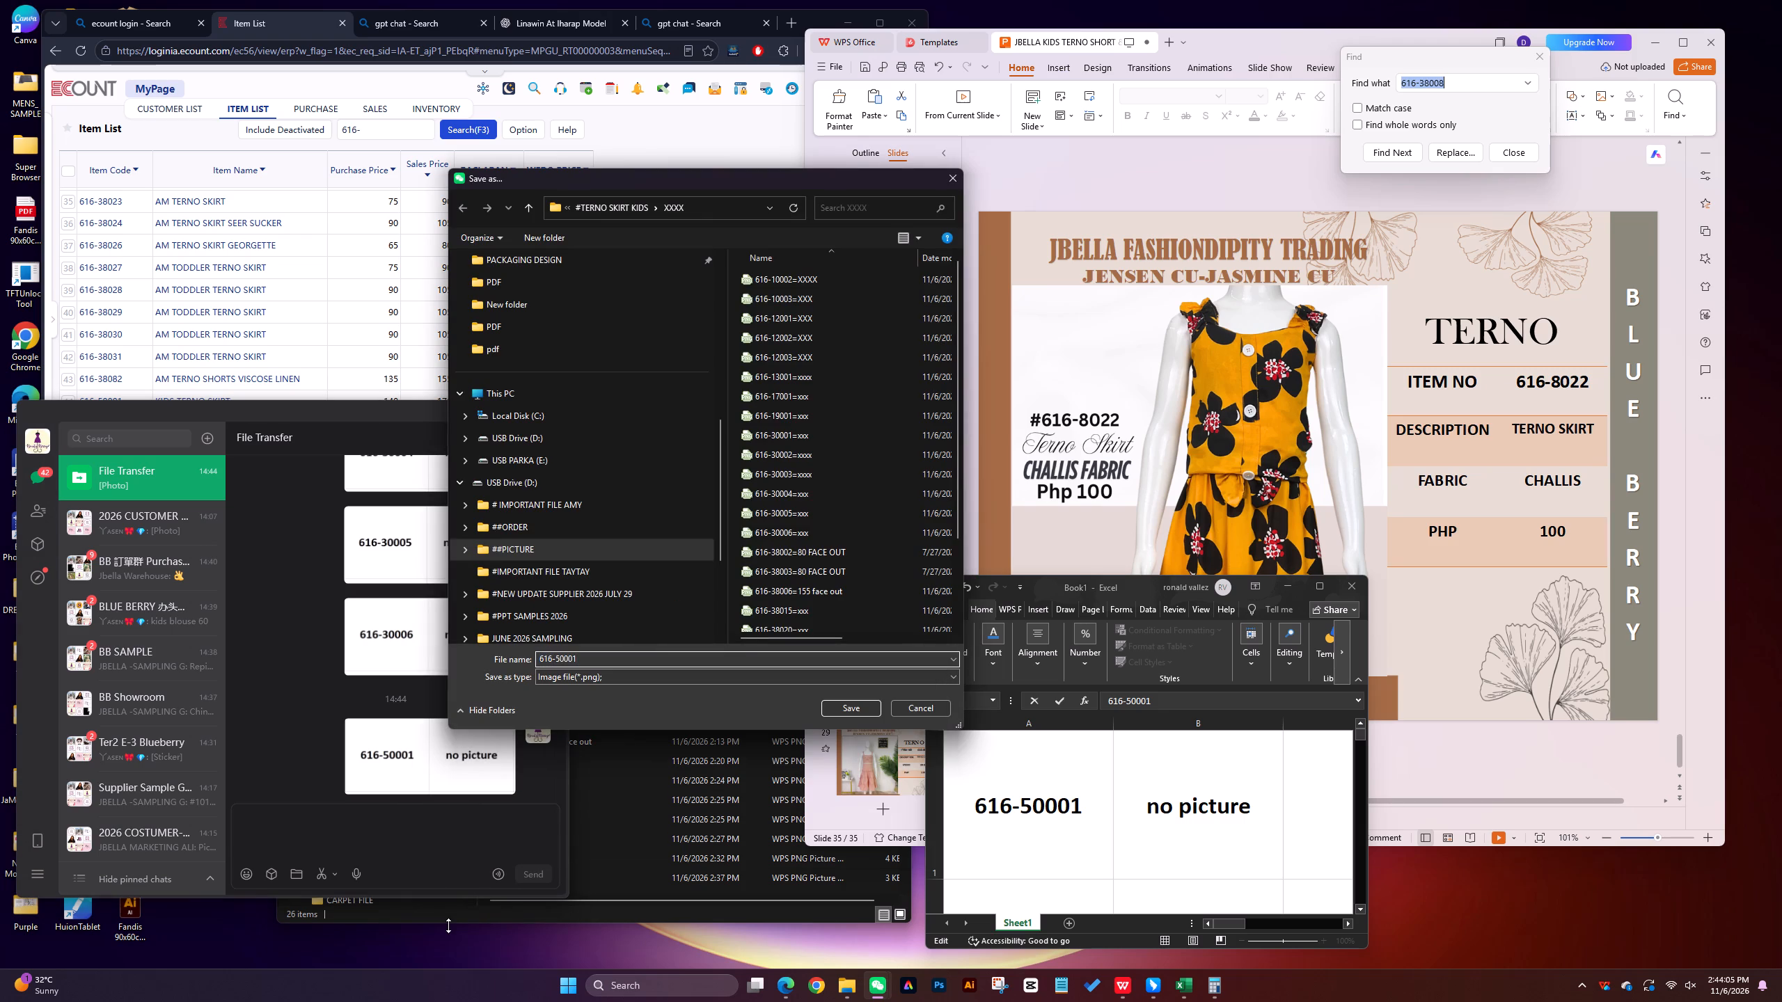
type("=xxxx")
key("Return")
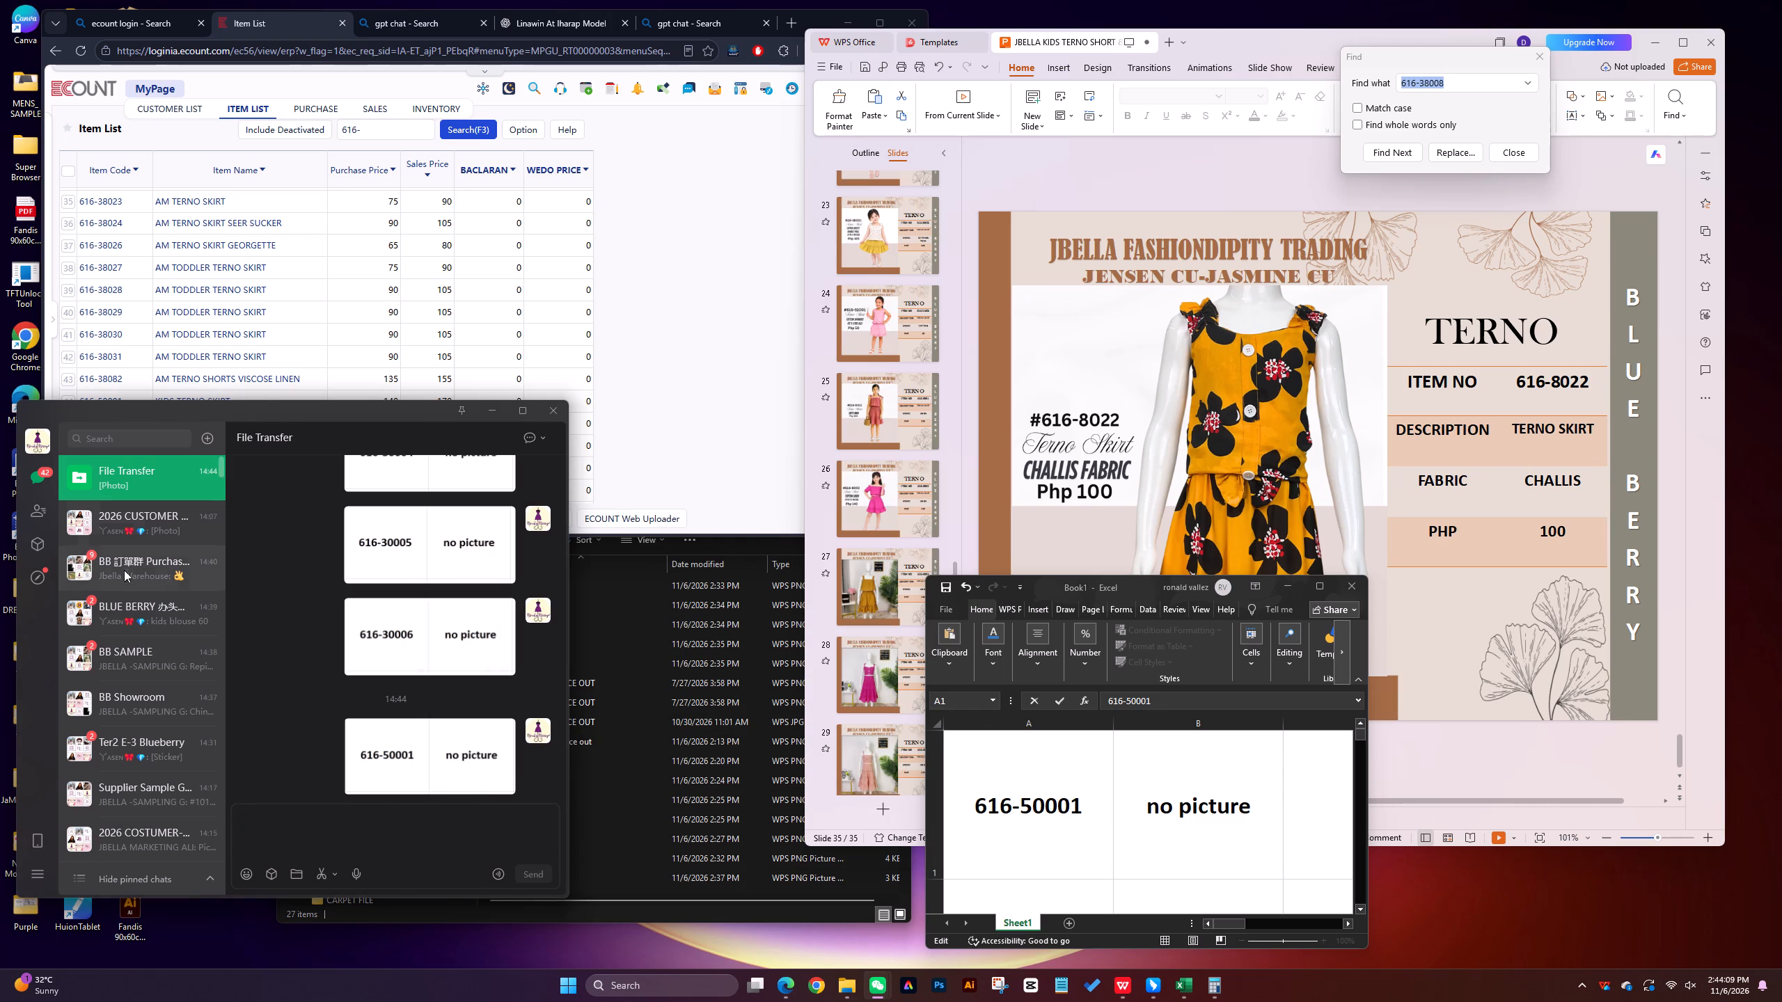
Consult the ECOUNT item list for the next KIDS TERNO code and change cell A1 in Excel to 616-53001.
left_click(647, 253)
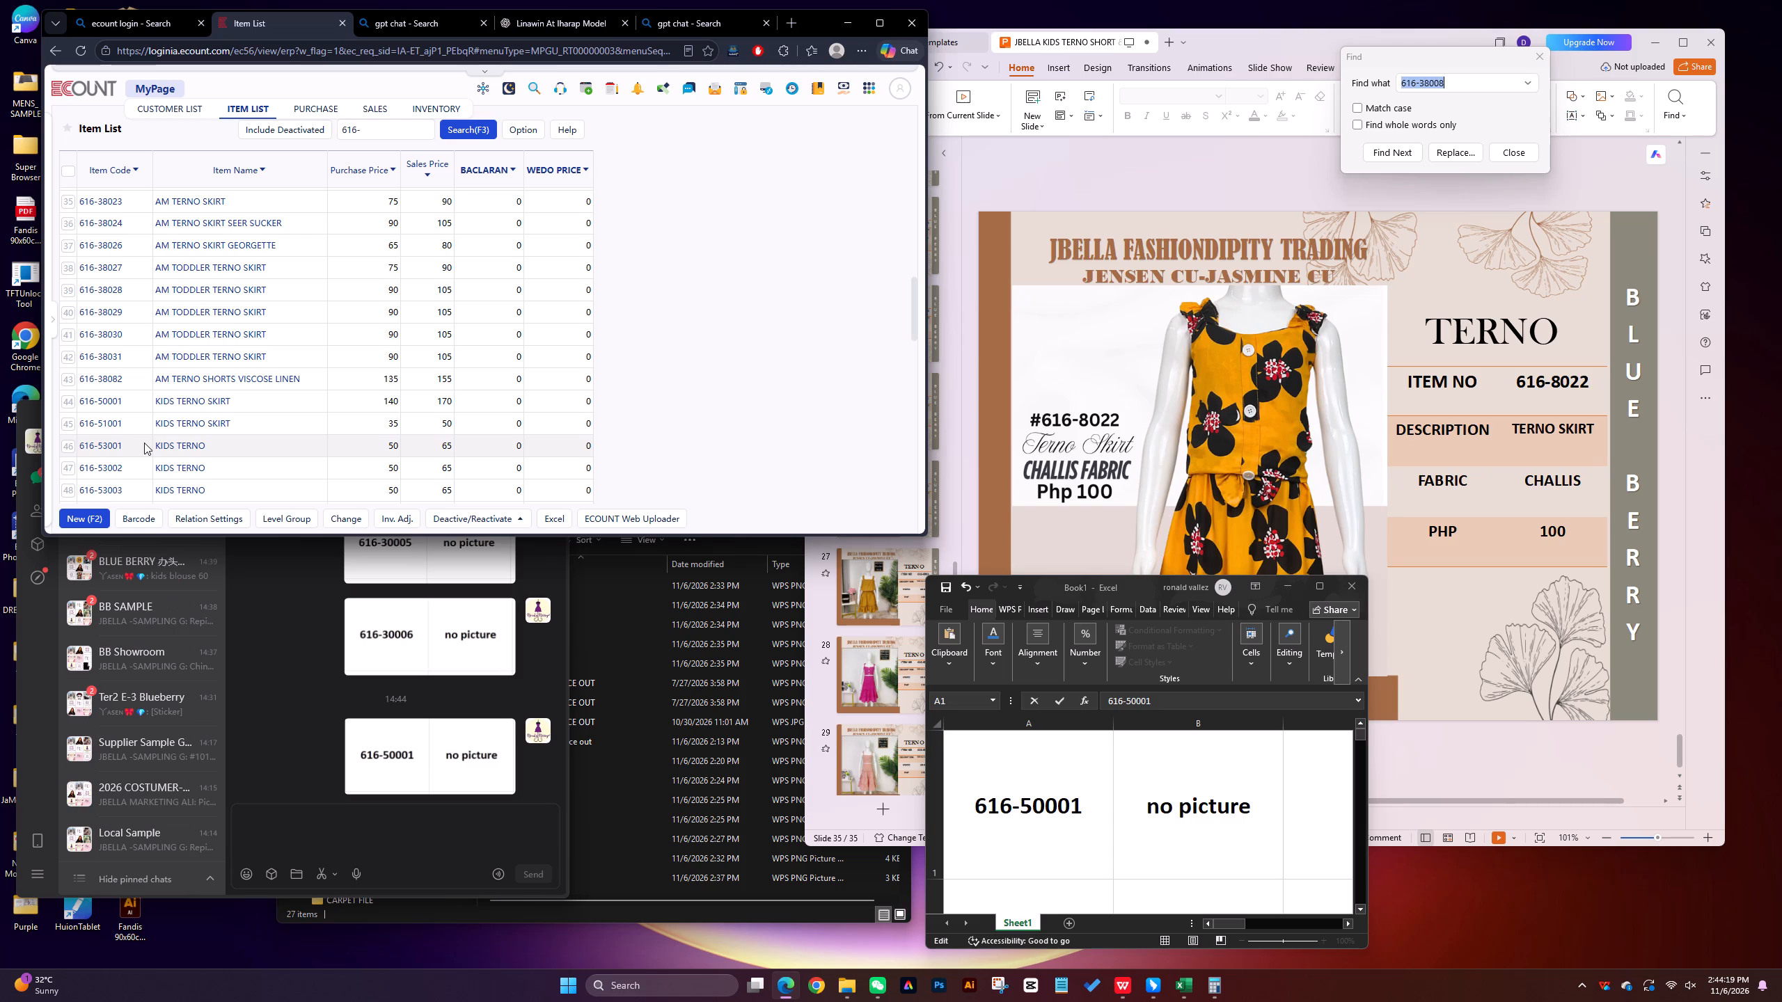
left_click(1044, 811)
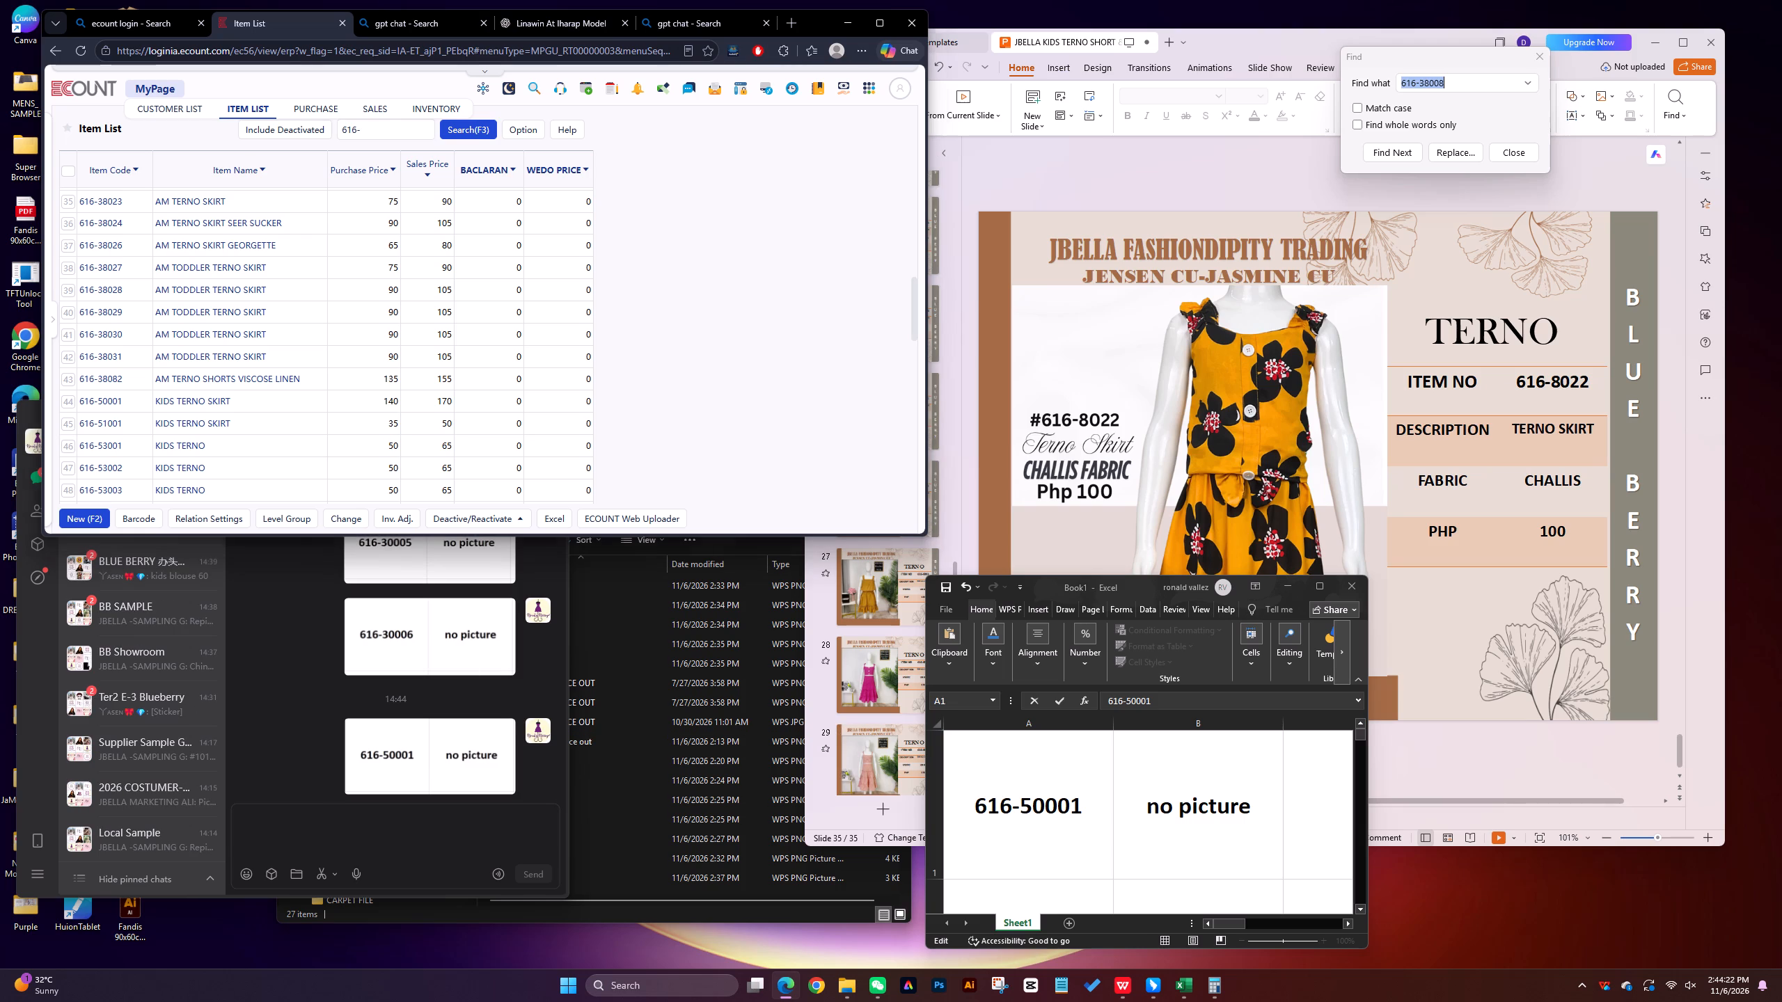
left_click(1044, 811)
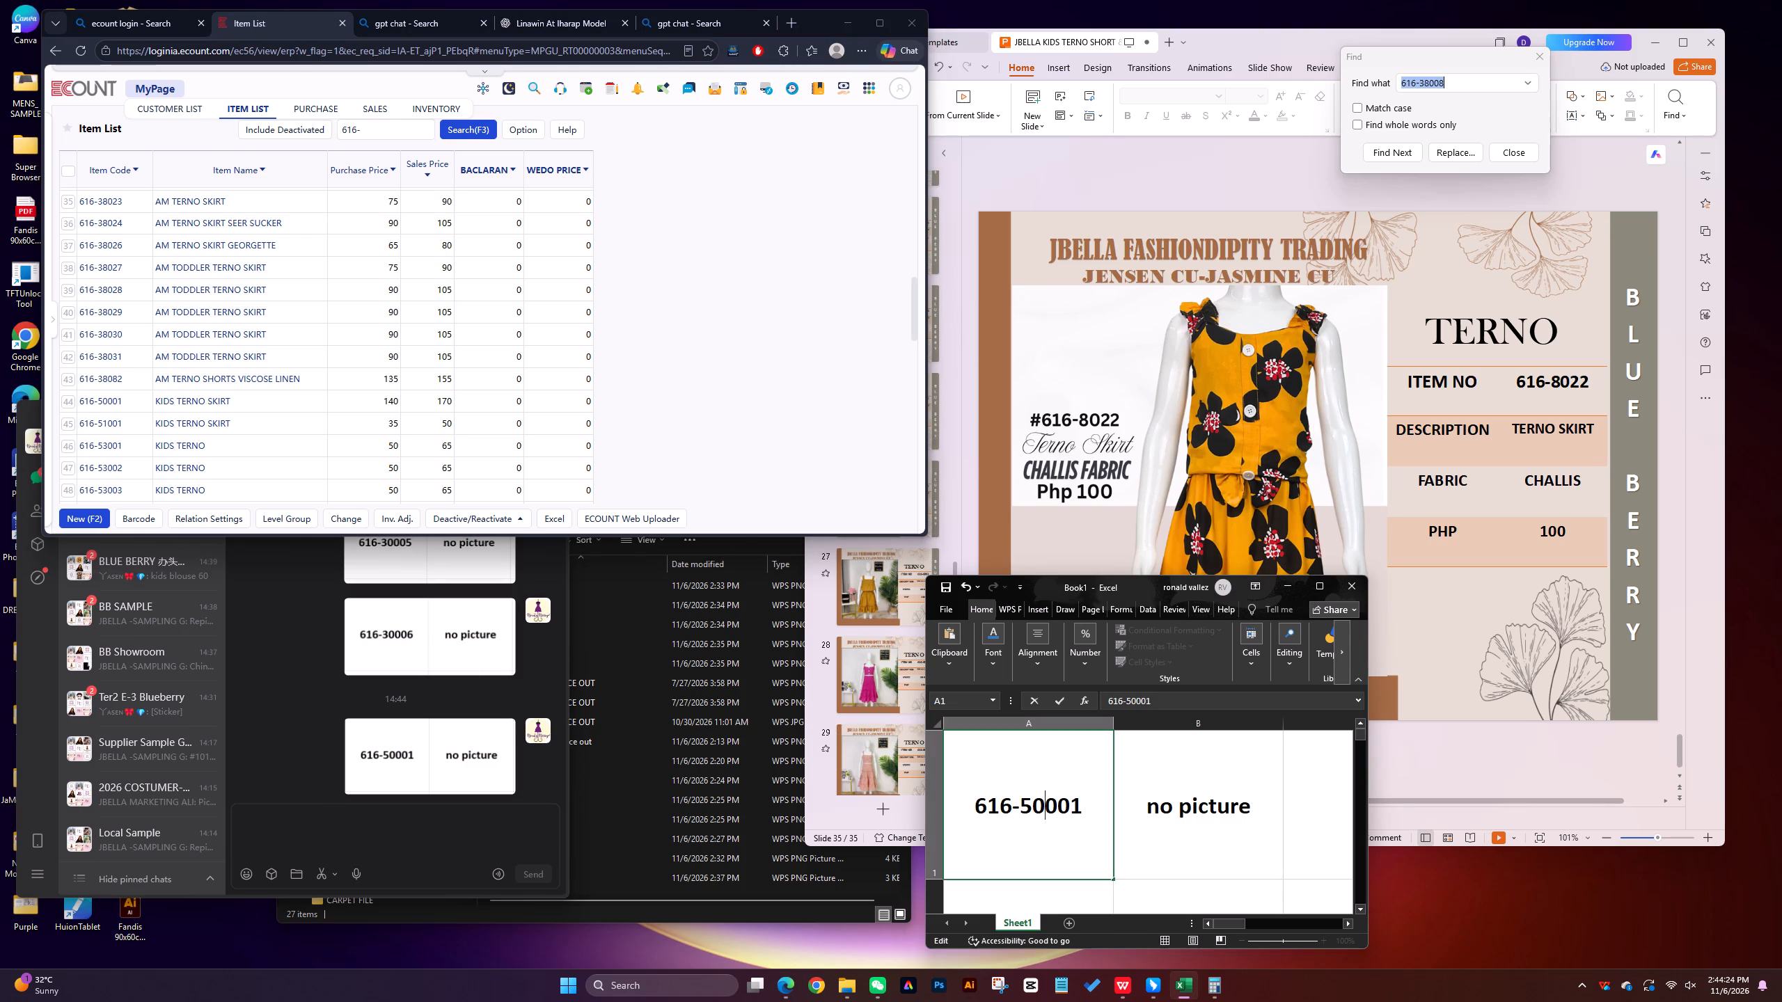
key("BackSpace")
key("3")
Take a WeChat screenshot of the 616-53001 and "no picture" cells and send it to the File Transfer chat.
left_click(325, 876)
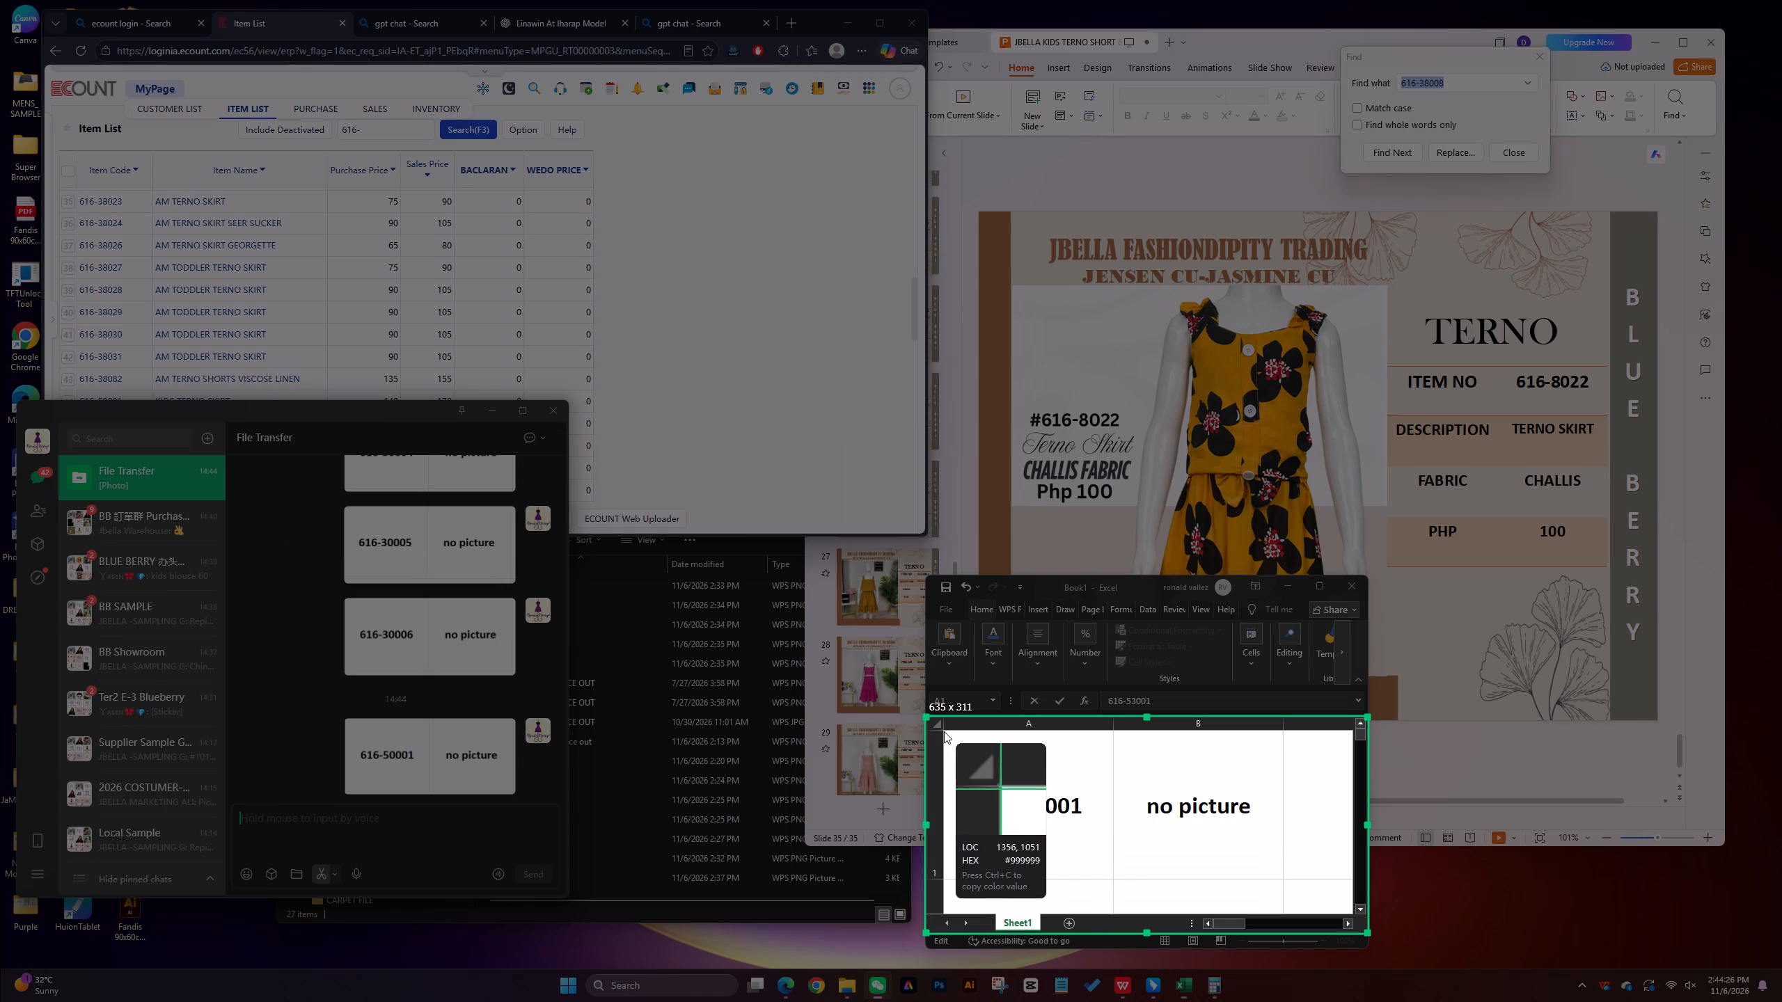
left_click_drag(944, 730, 1292, 890)
left_click(1284, 916)
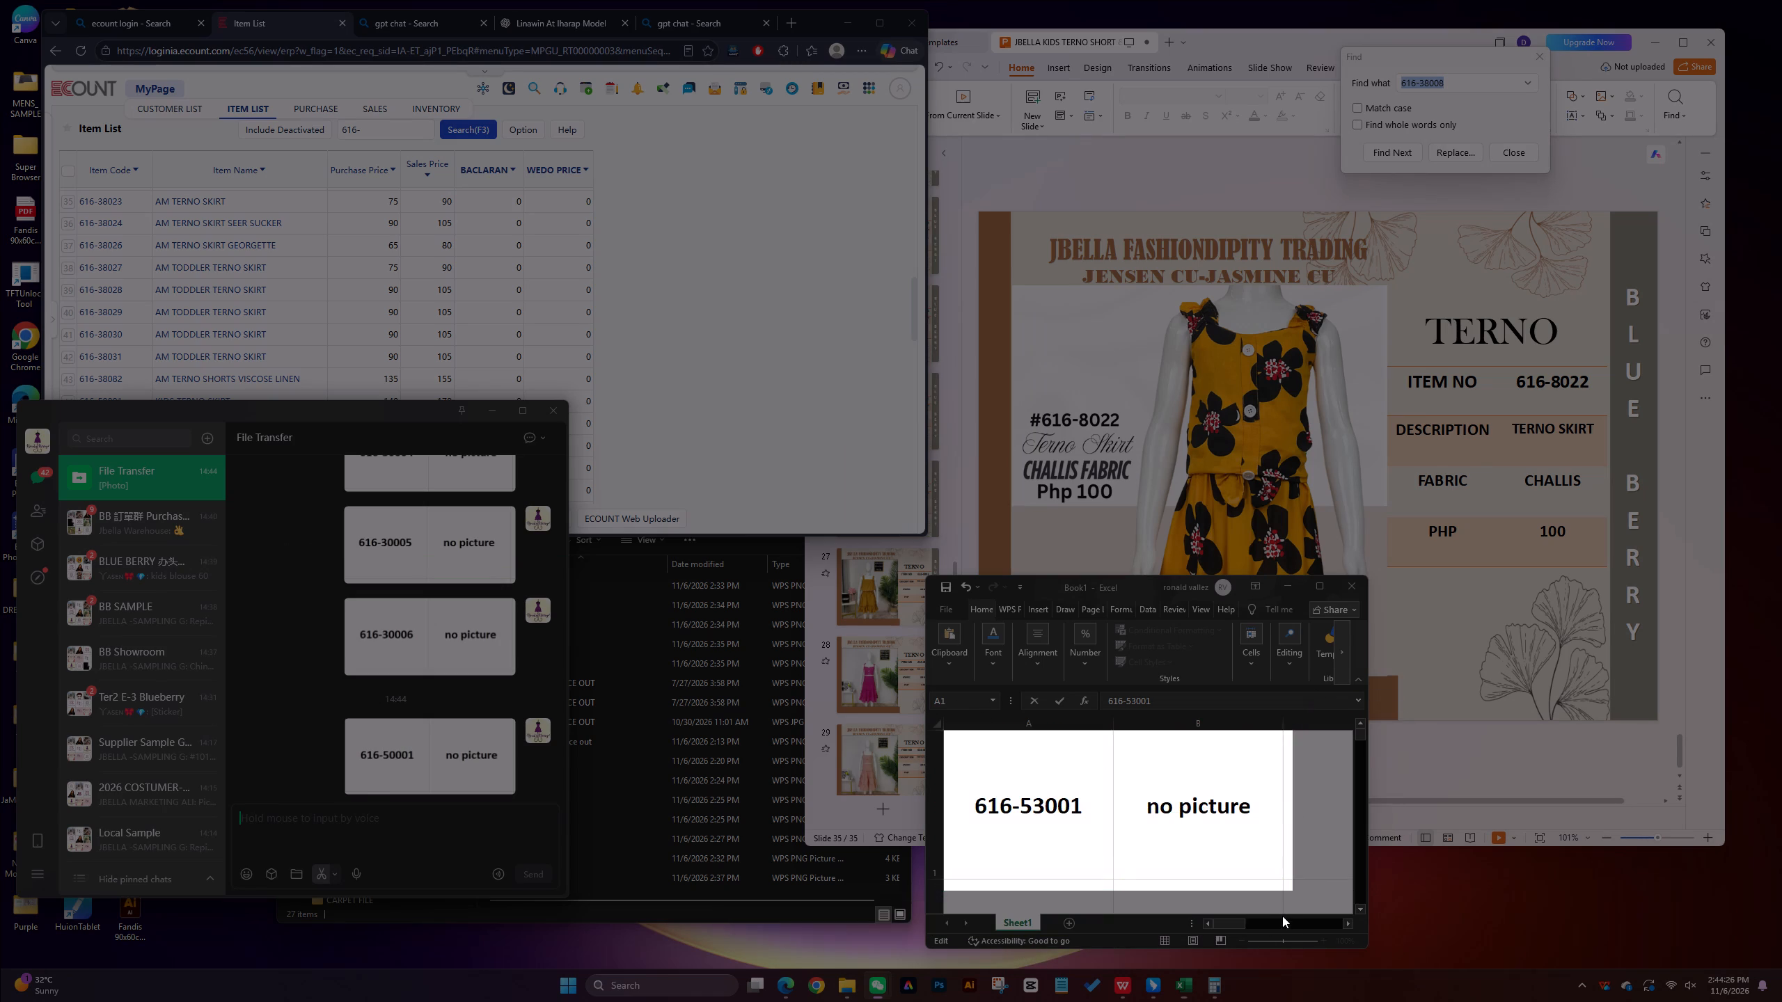
left_click(540, 873)
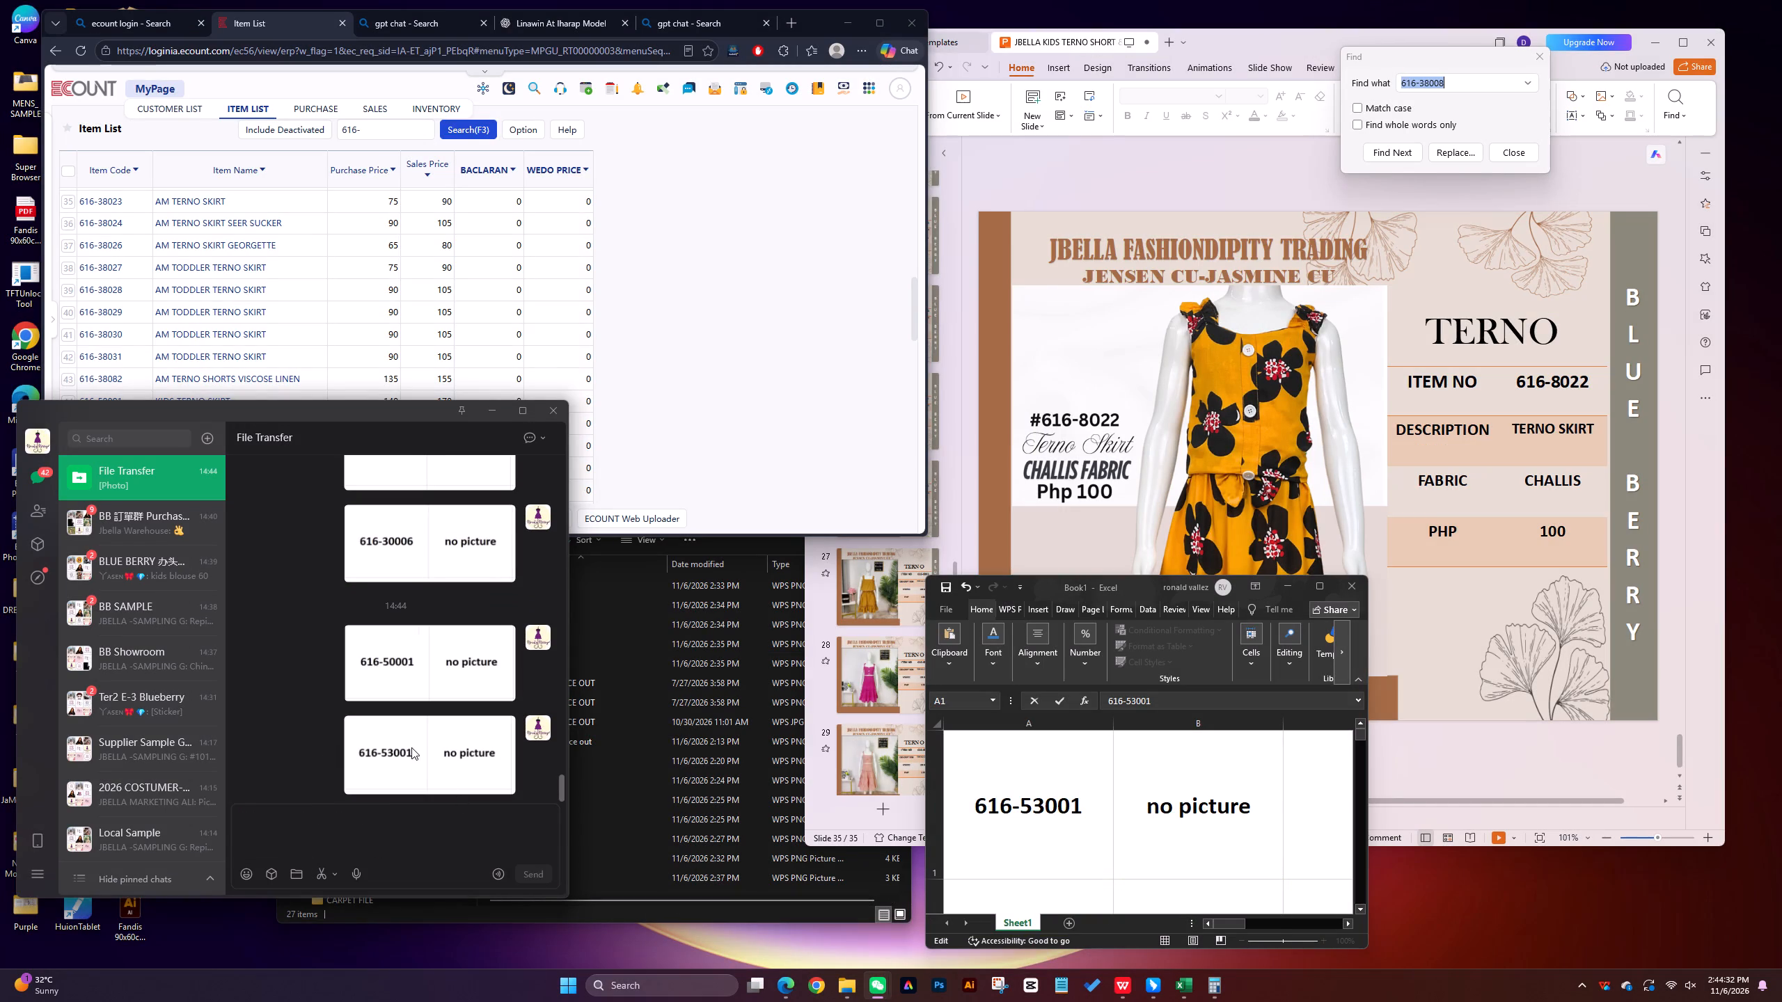
Save the sent 616-53001 image in the XXXX folder as 616-53001=xxx.
right_click(409, 745)
left_click(437, 925)
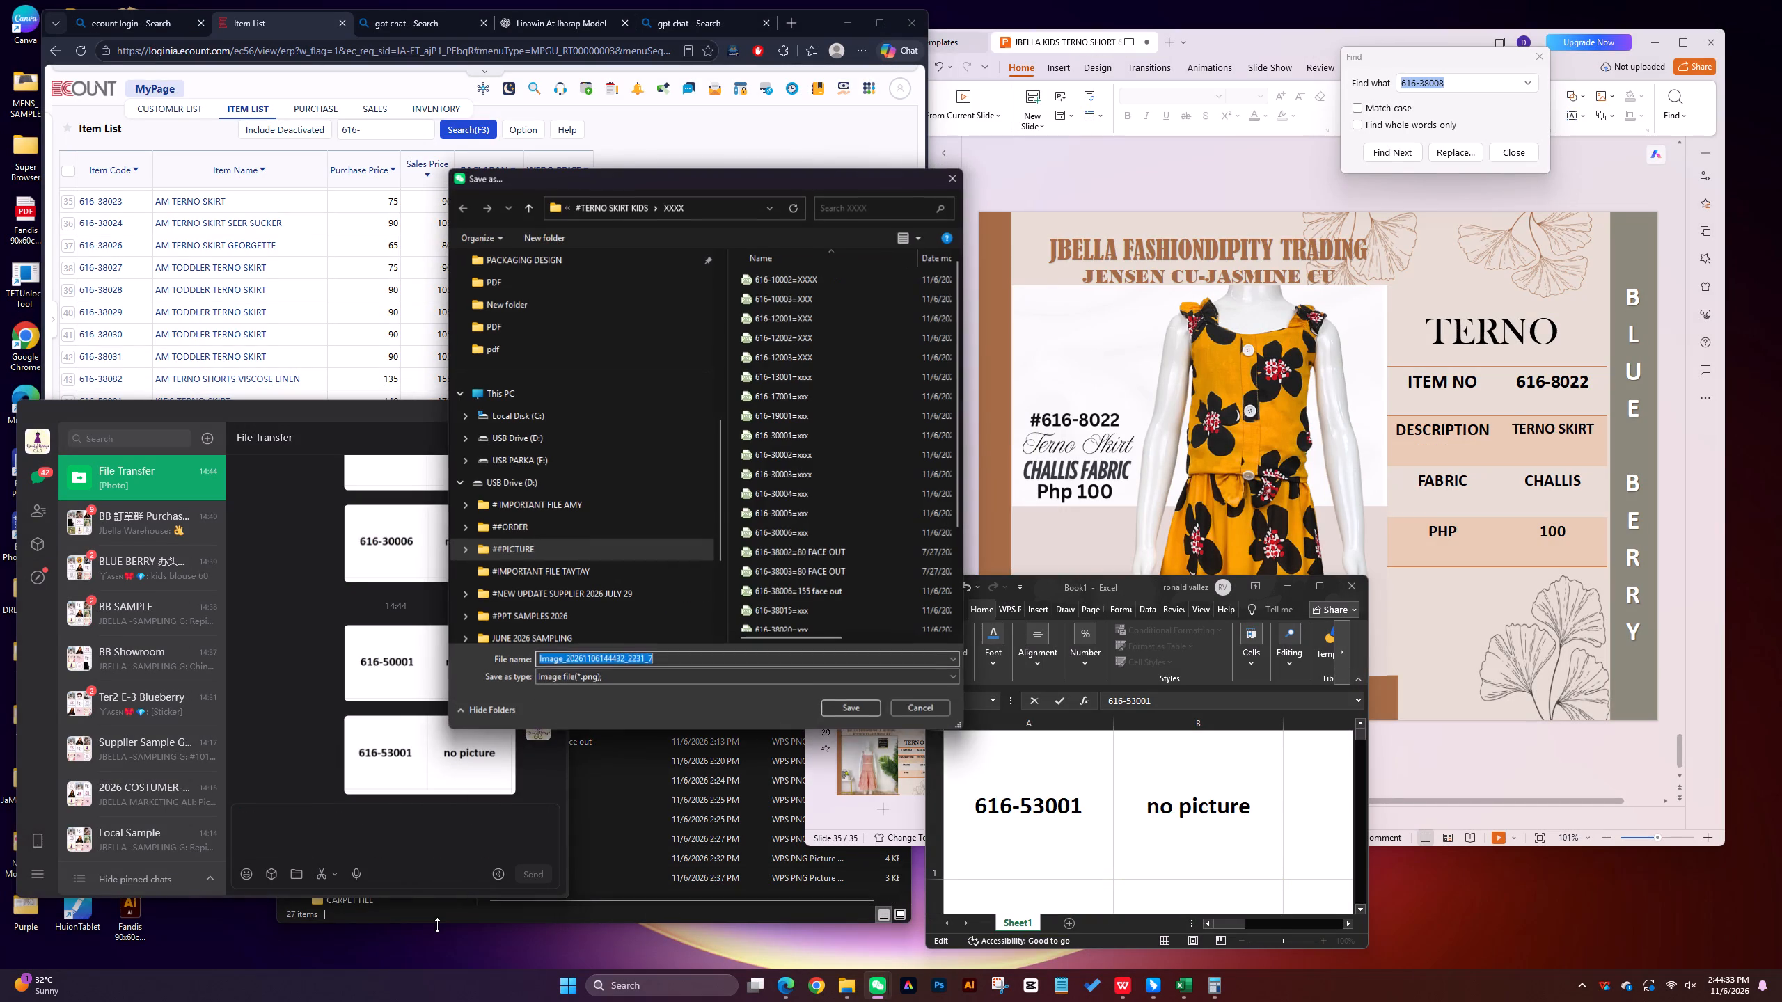
type("616-53001")
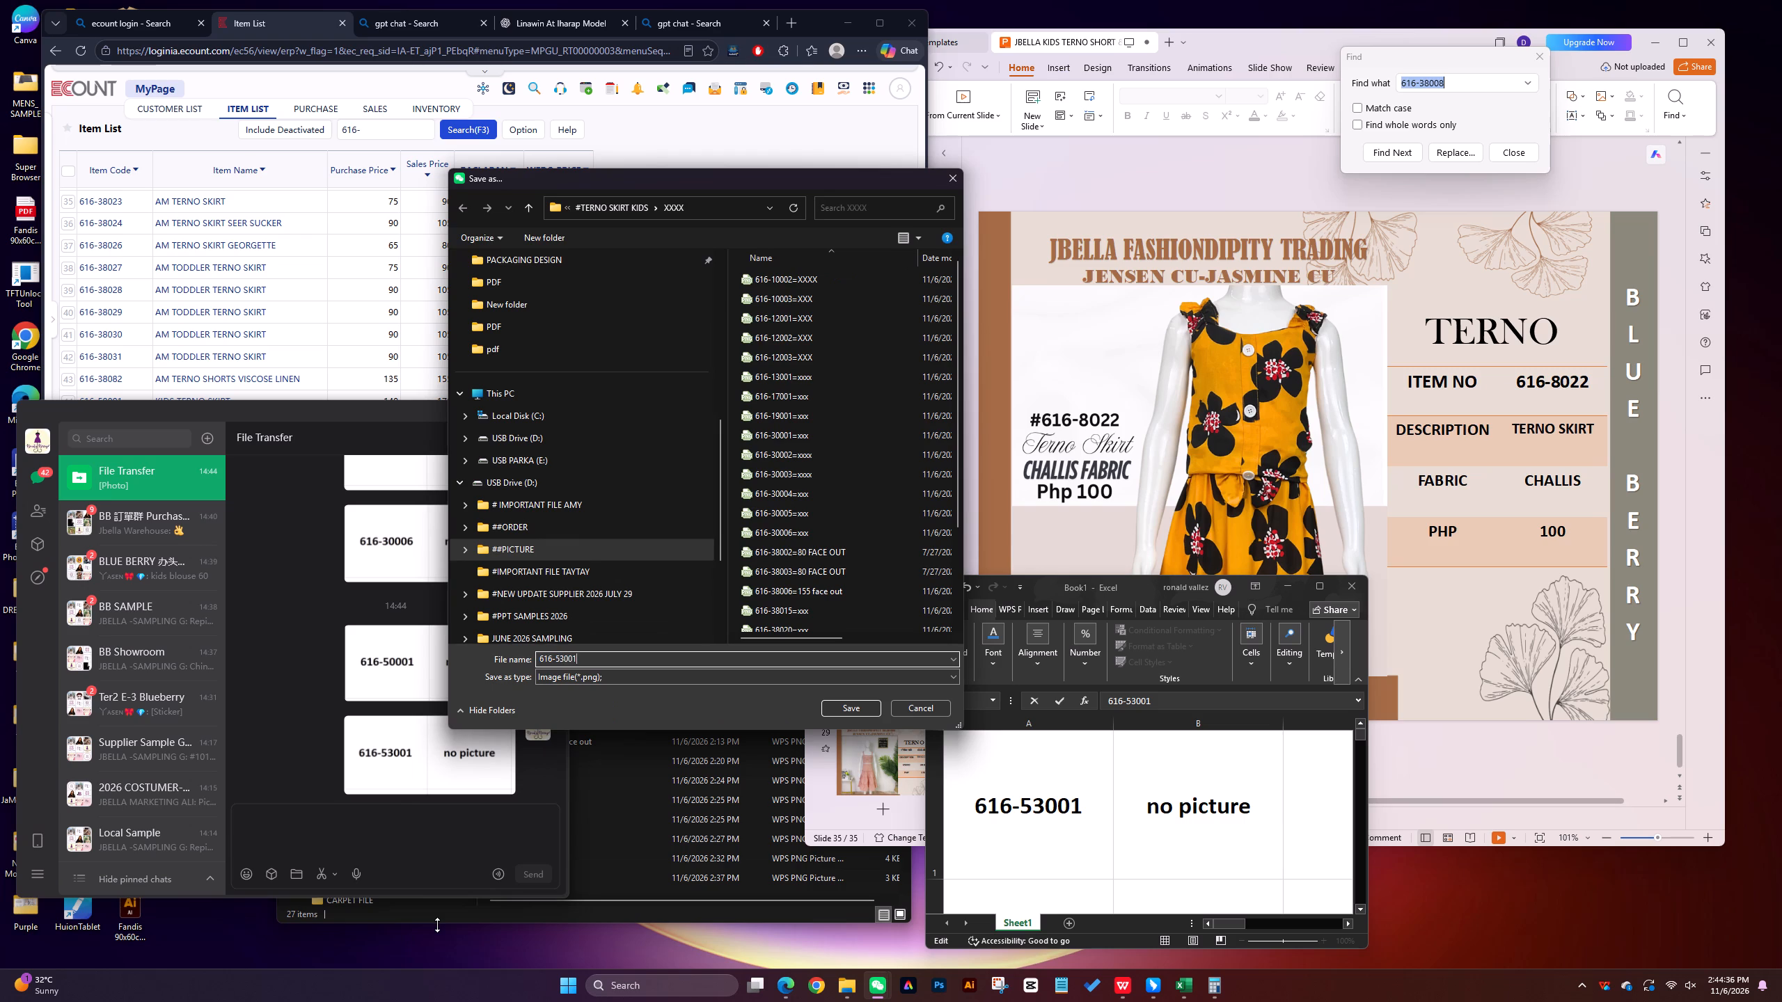
key("equal")
type("xxx")
key("Return")
Change the item code in Excel cell A1 to 616-53002 and check the codes that follow in the ECOUNT item list.
left_click(1086, 808)
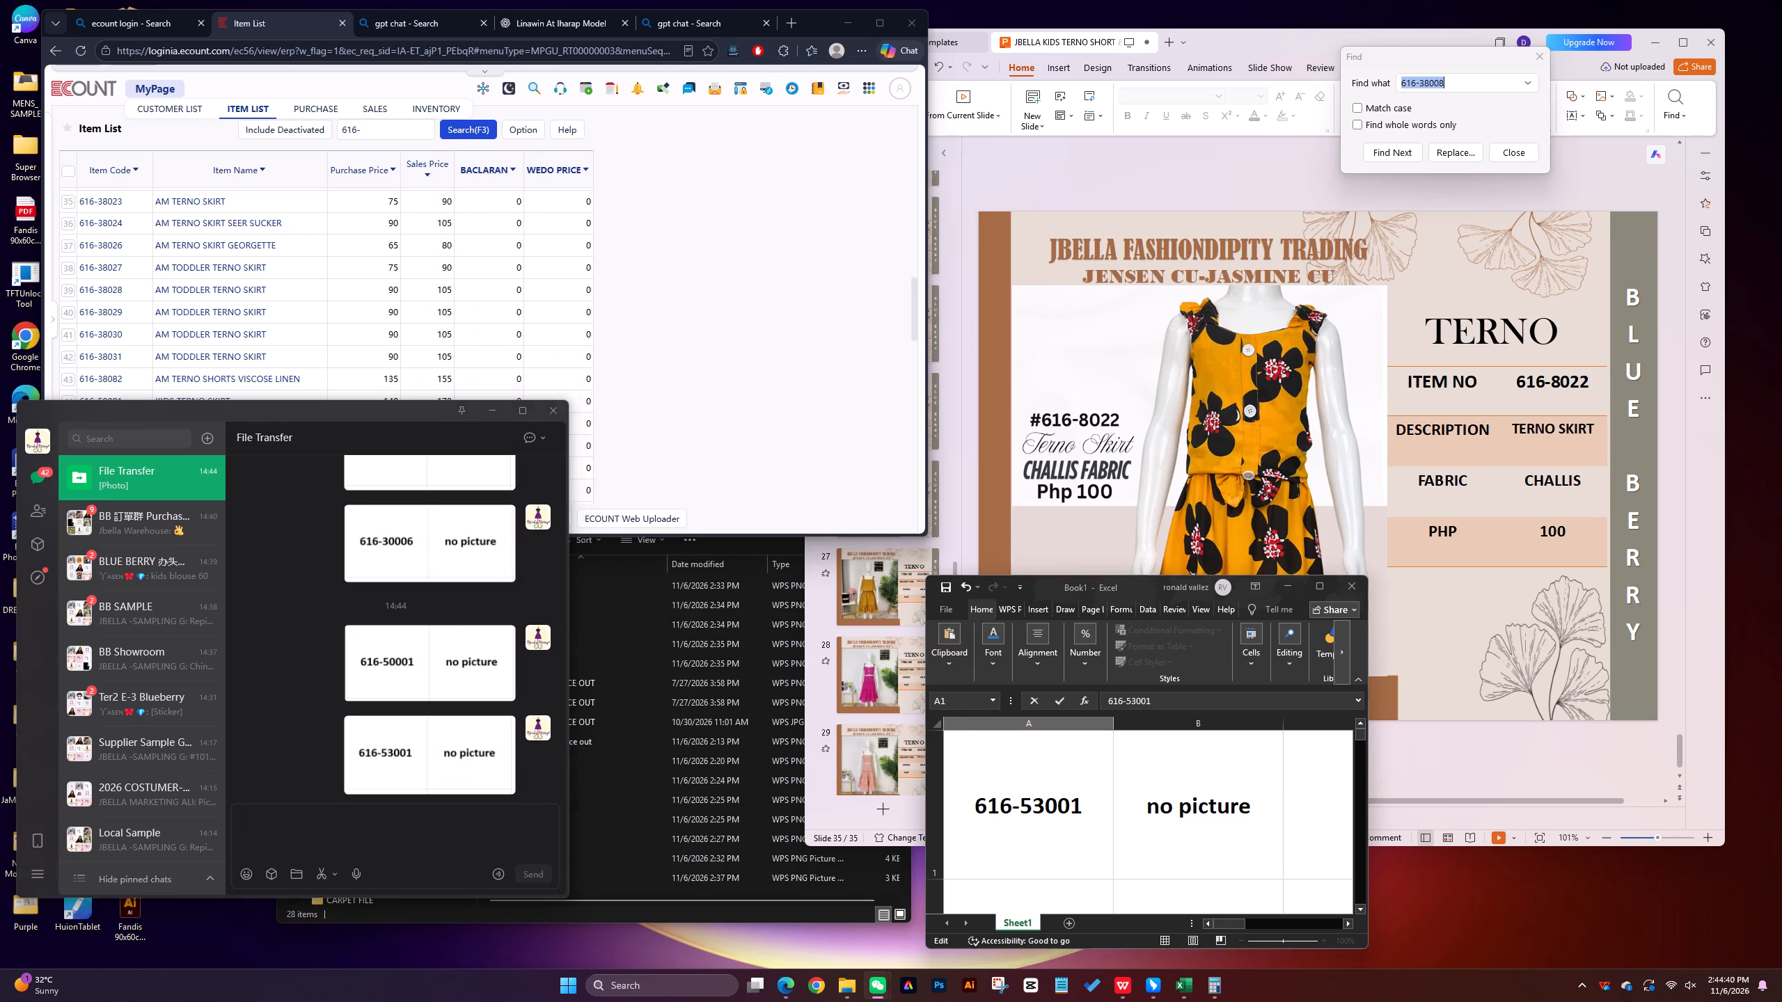
left_click(1086, 808)
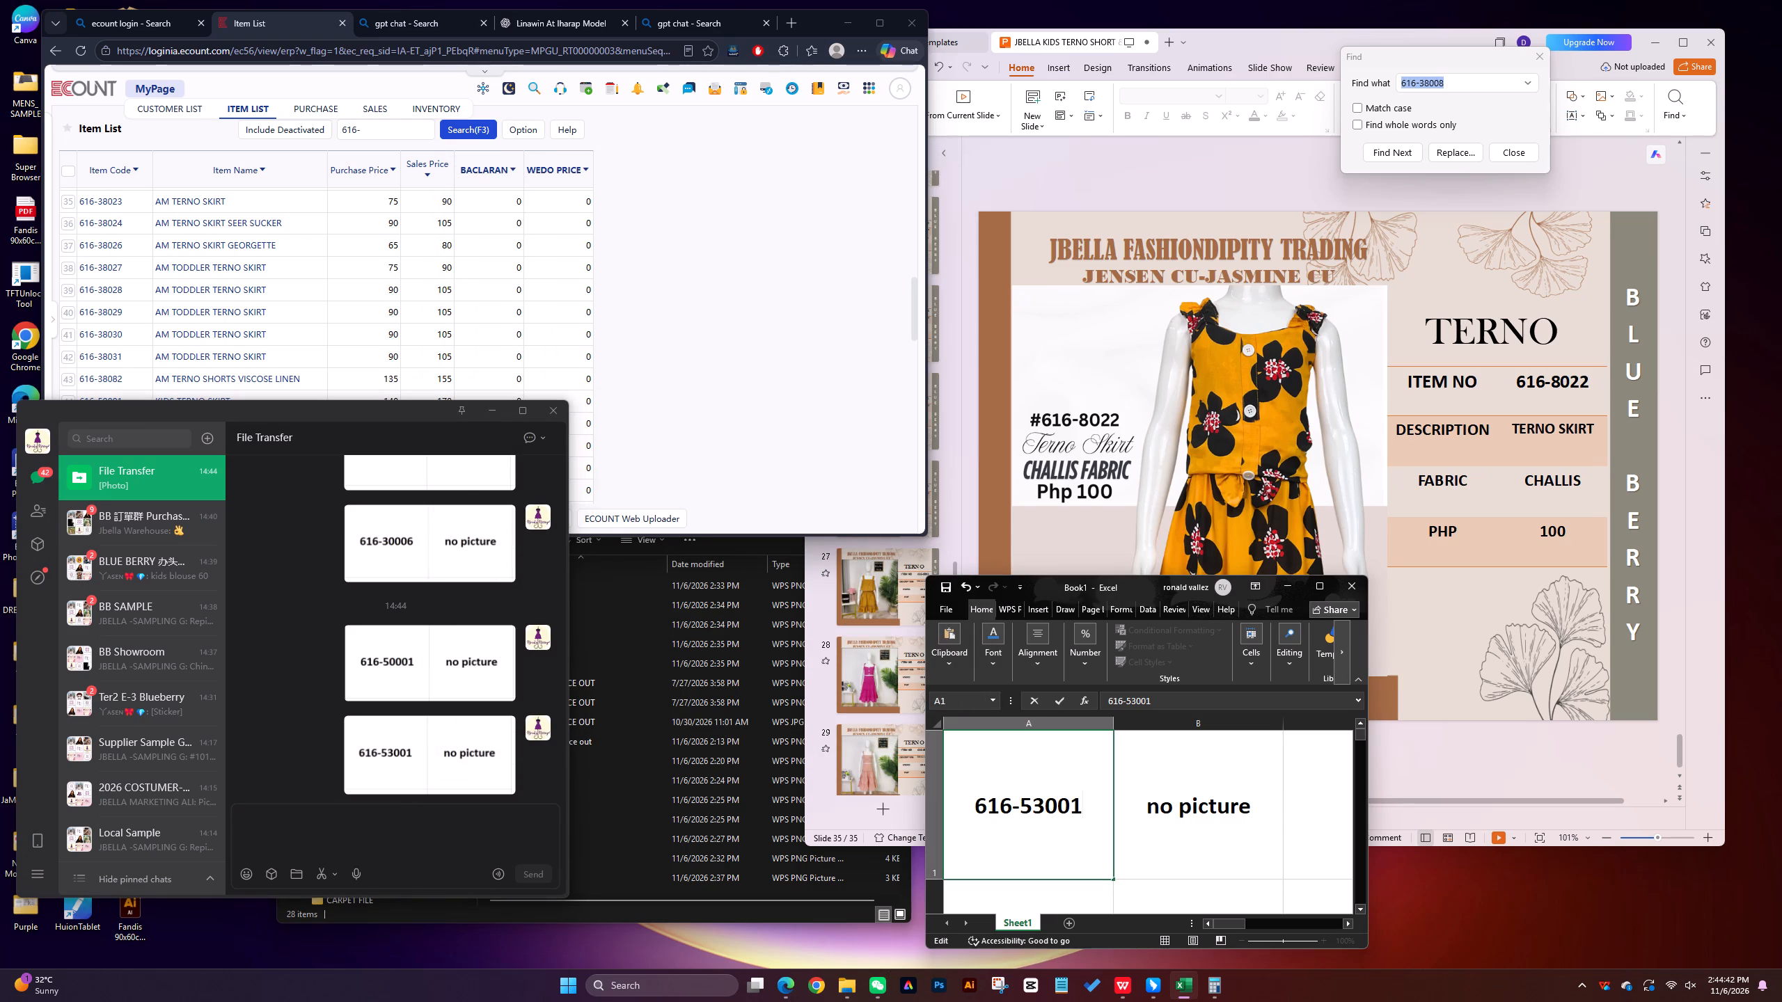
key("BackSpace")
key("2")
left_click(619, 356)
left_click_drag(917, 290, 920, 335)
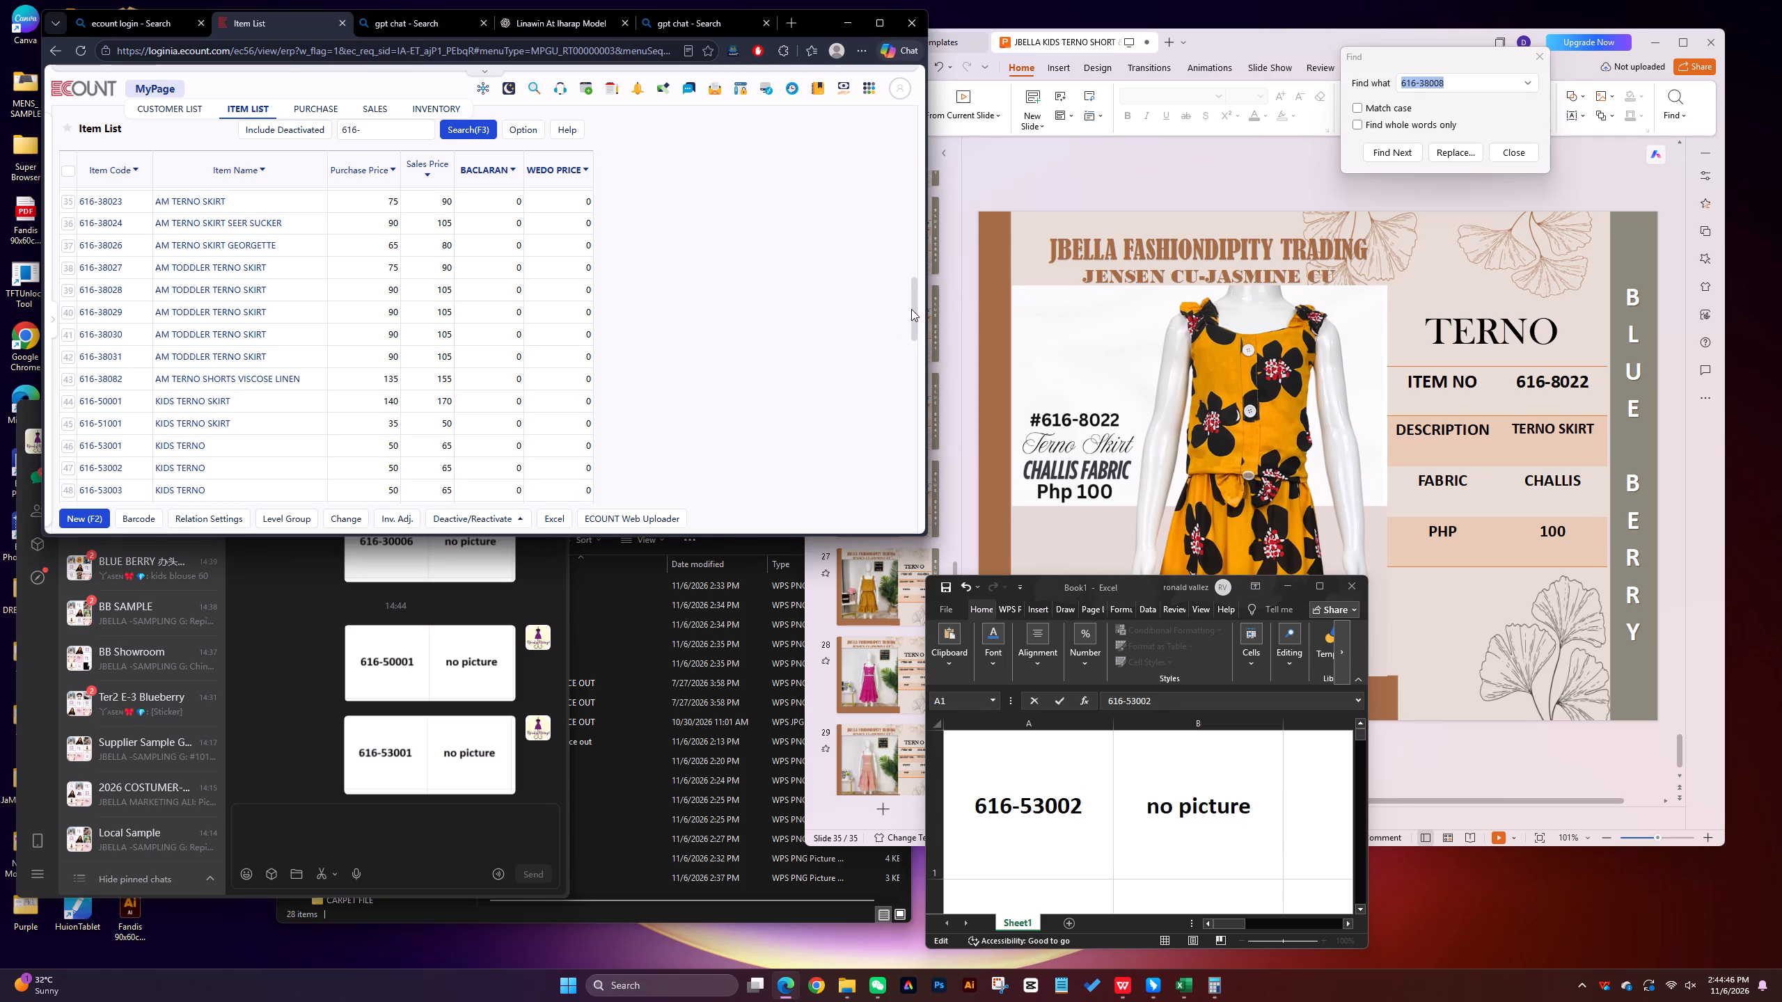
left_click_drag(911, 302, 916, 343)
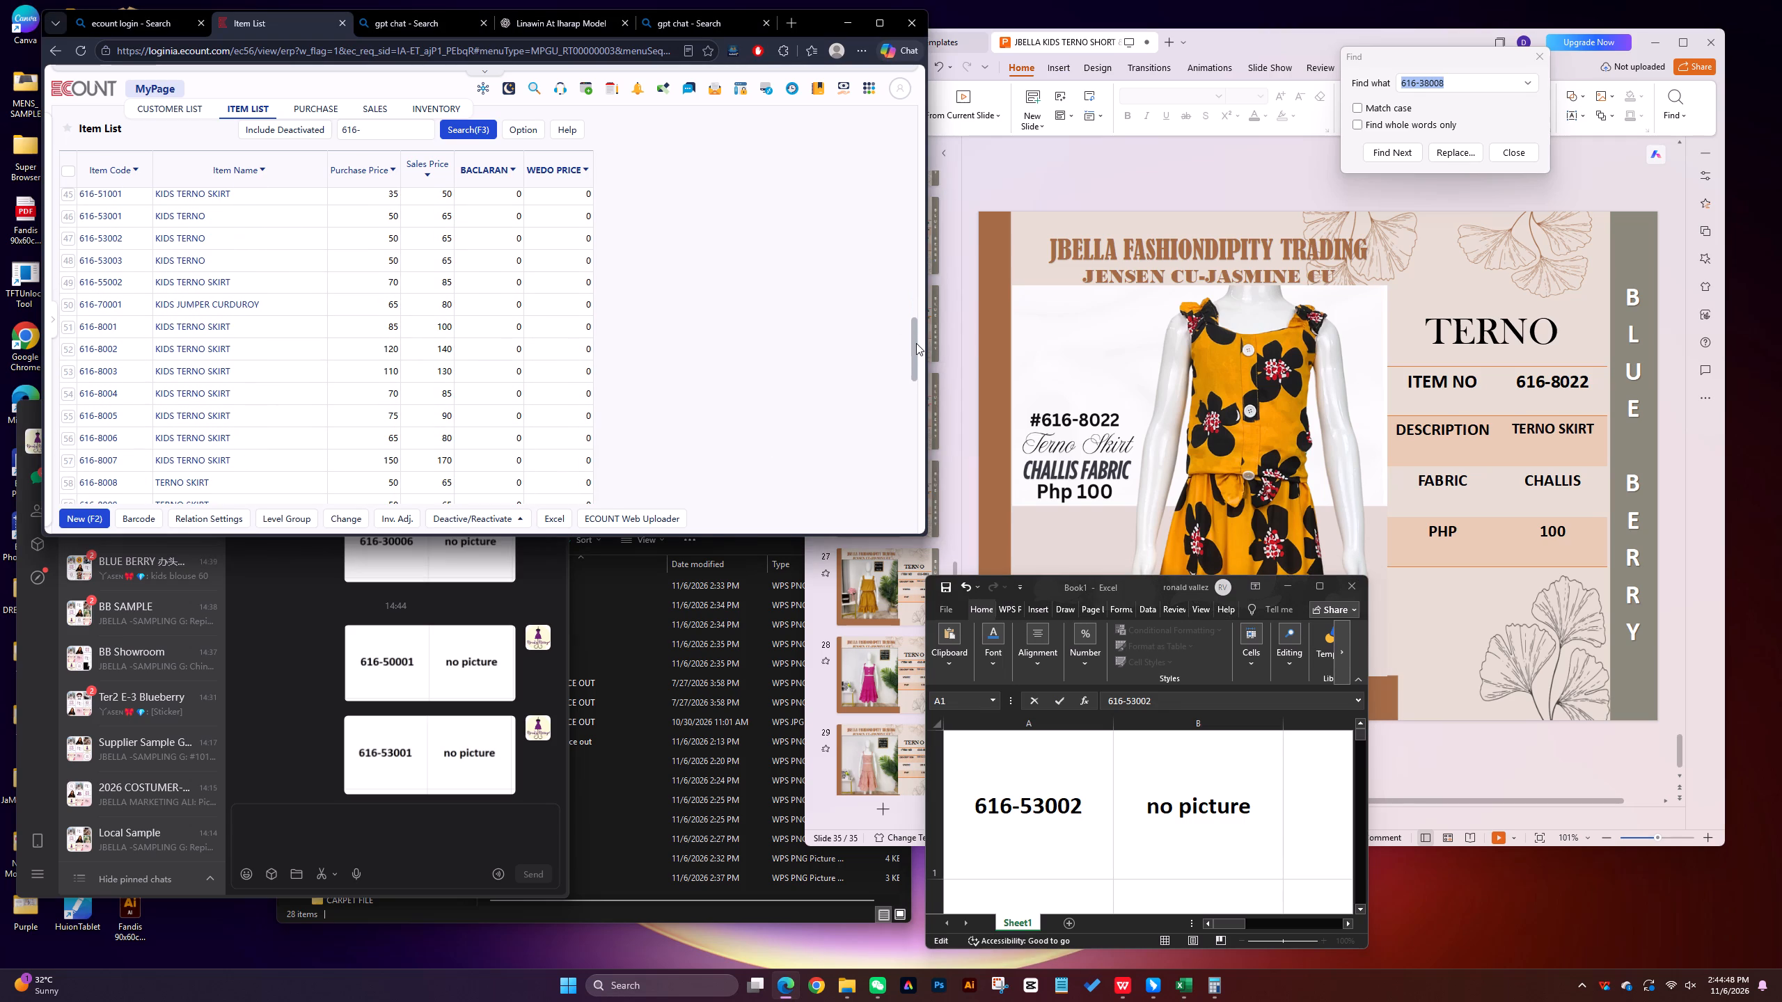
left_click_drag(916, 343, 916, 344)
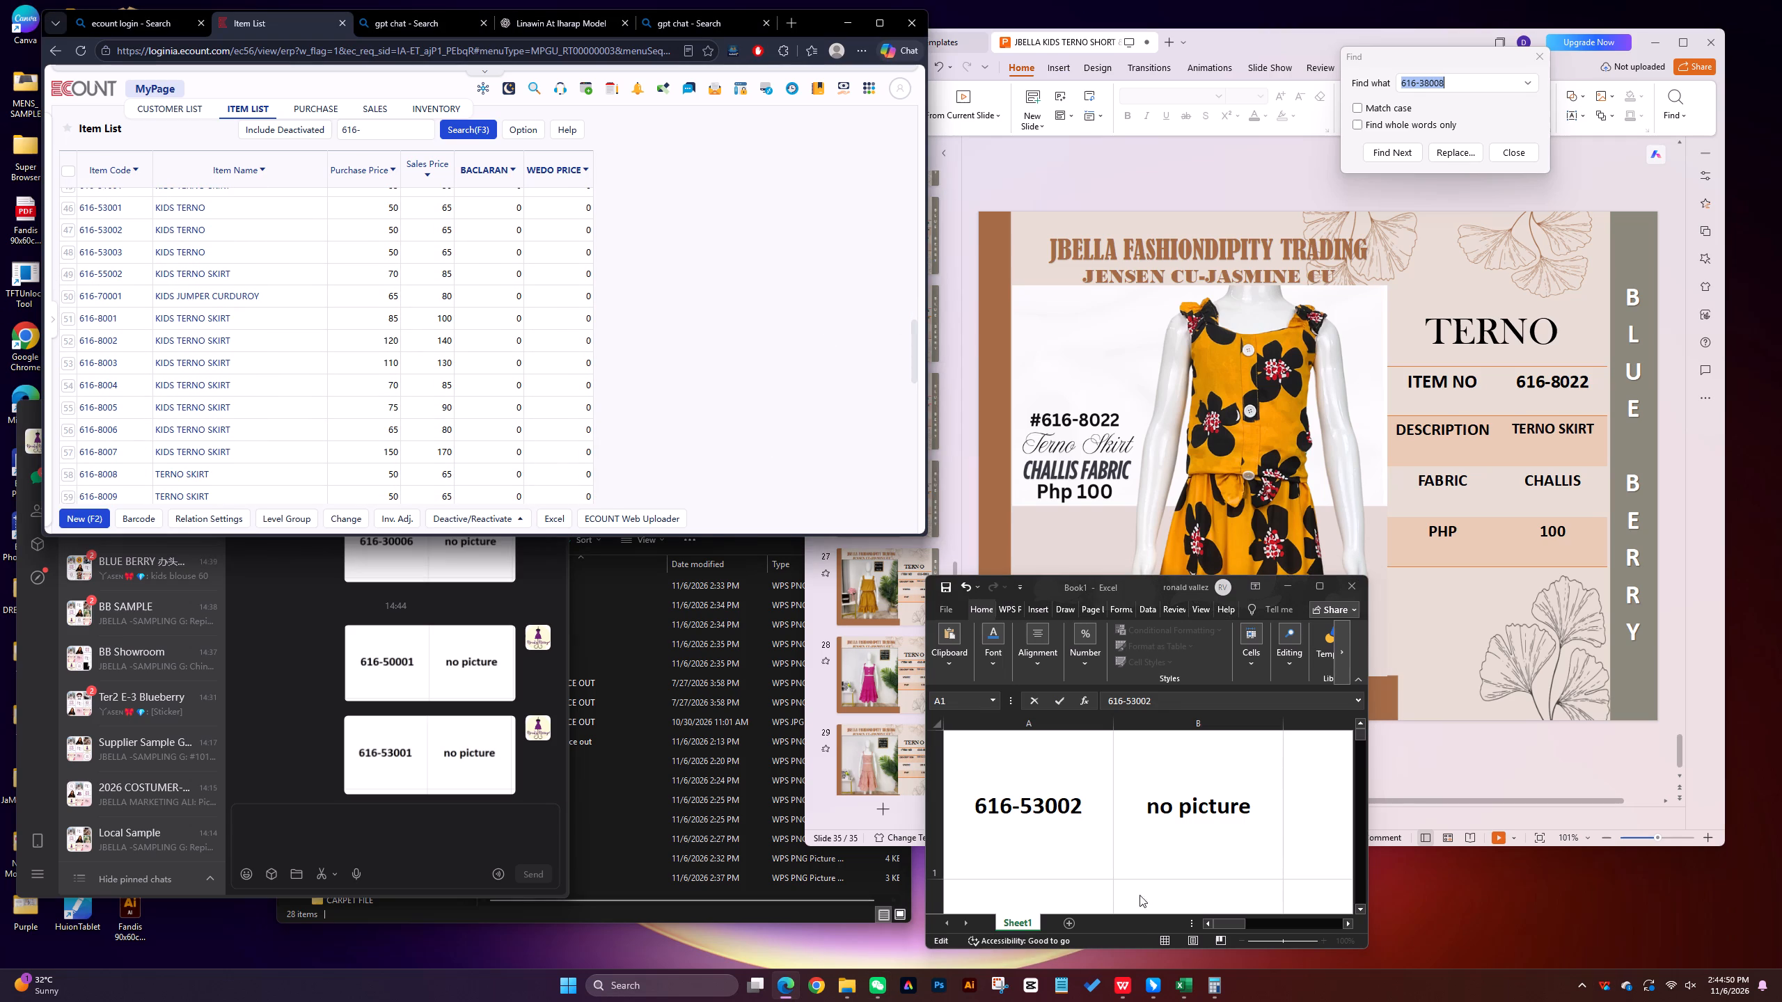
Take a WeChat screenshot of the 616-53002 and "no picture" cells and send it to the File Transfer chat.
left_click(326, 875)
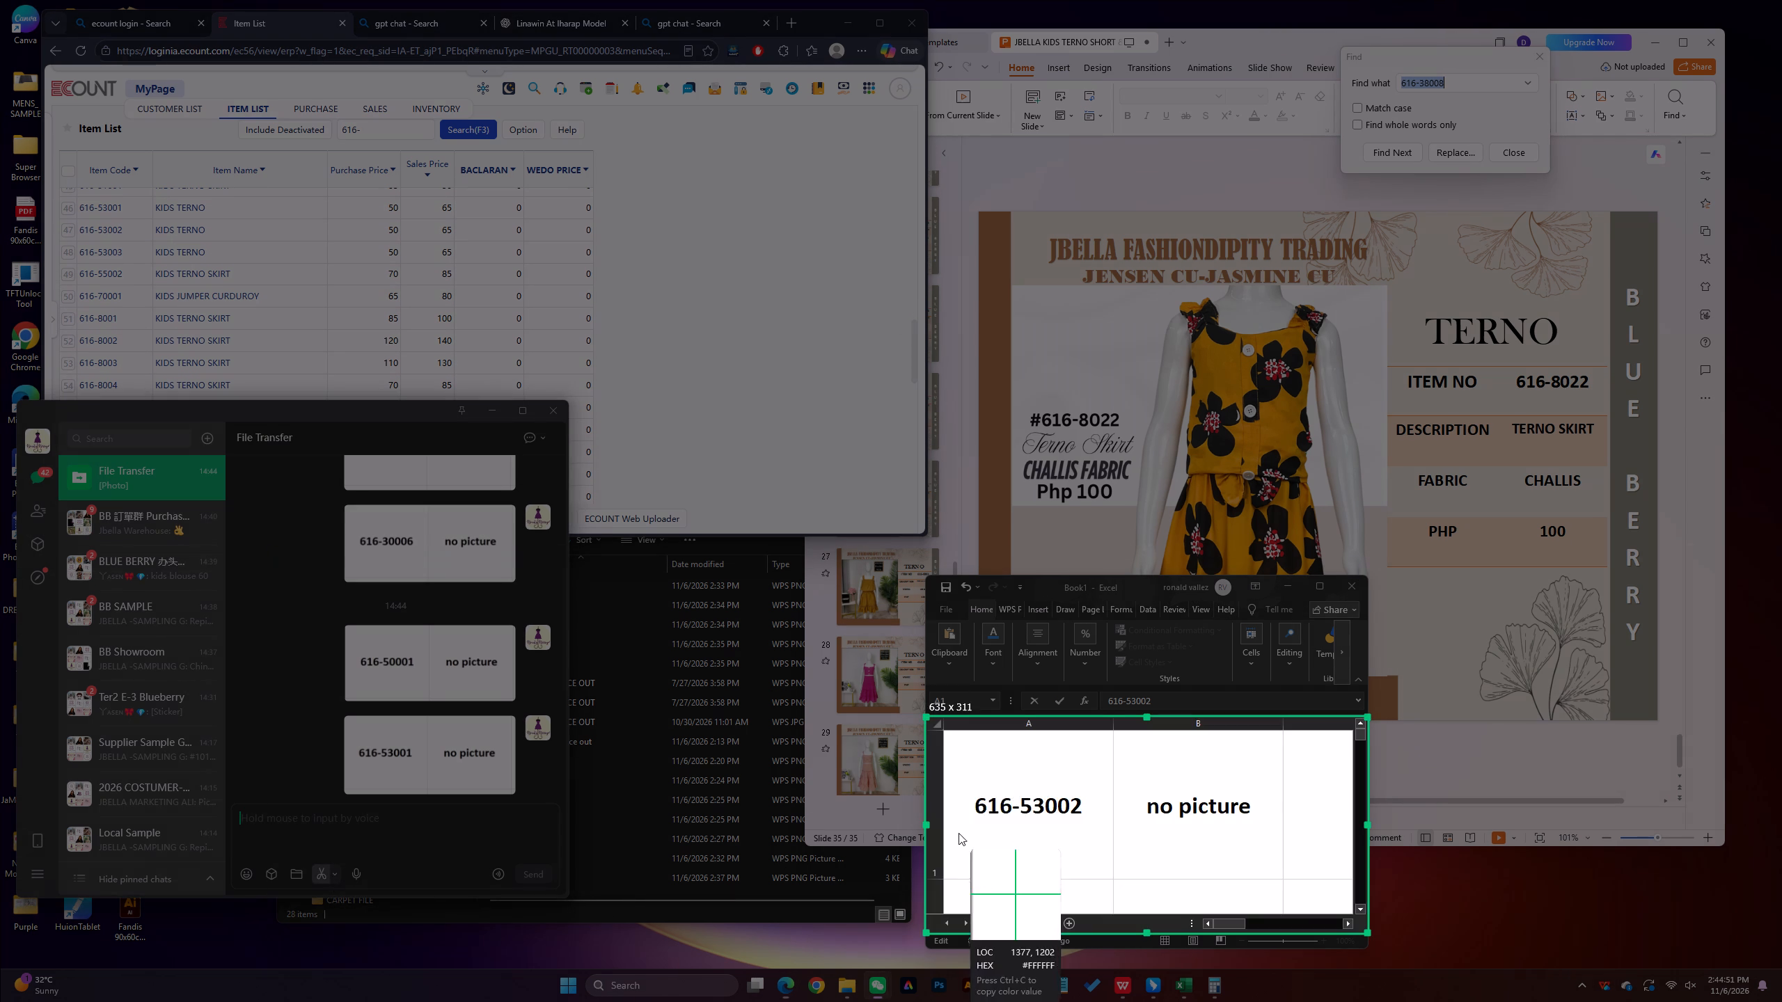
left_click_drag(943, 731, 1292, 890)
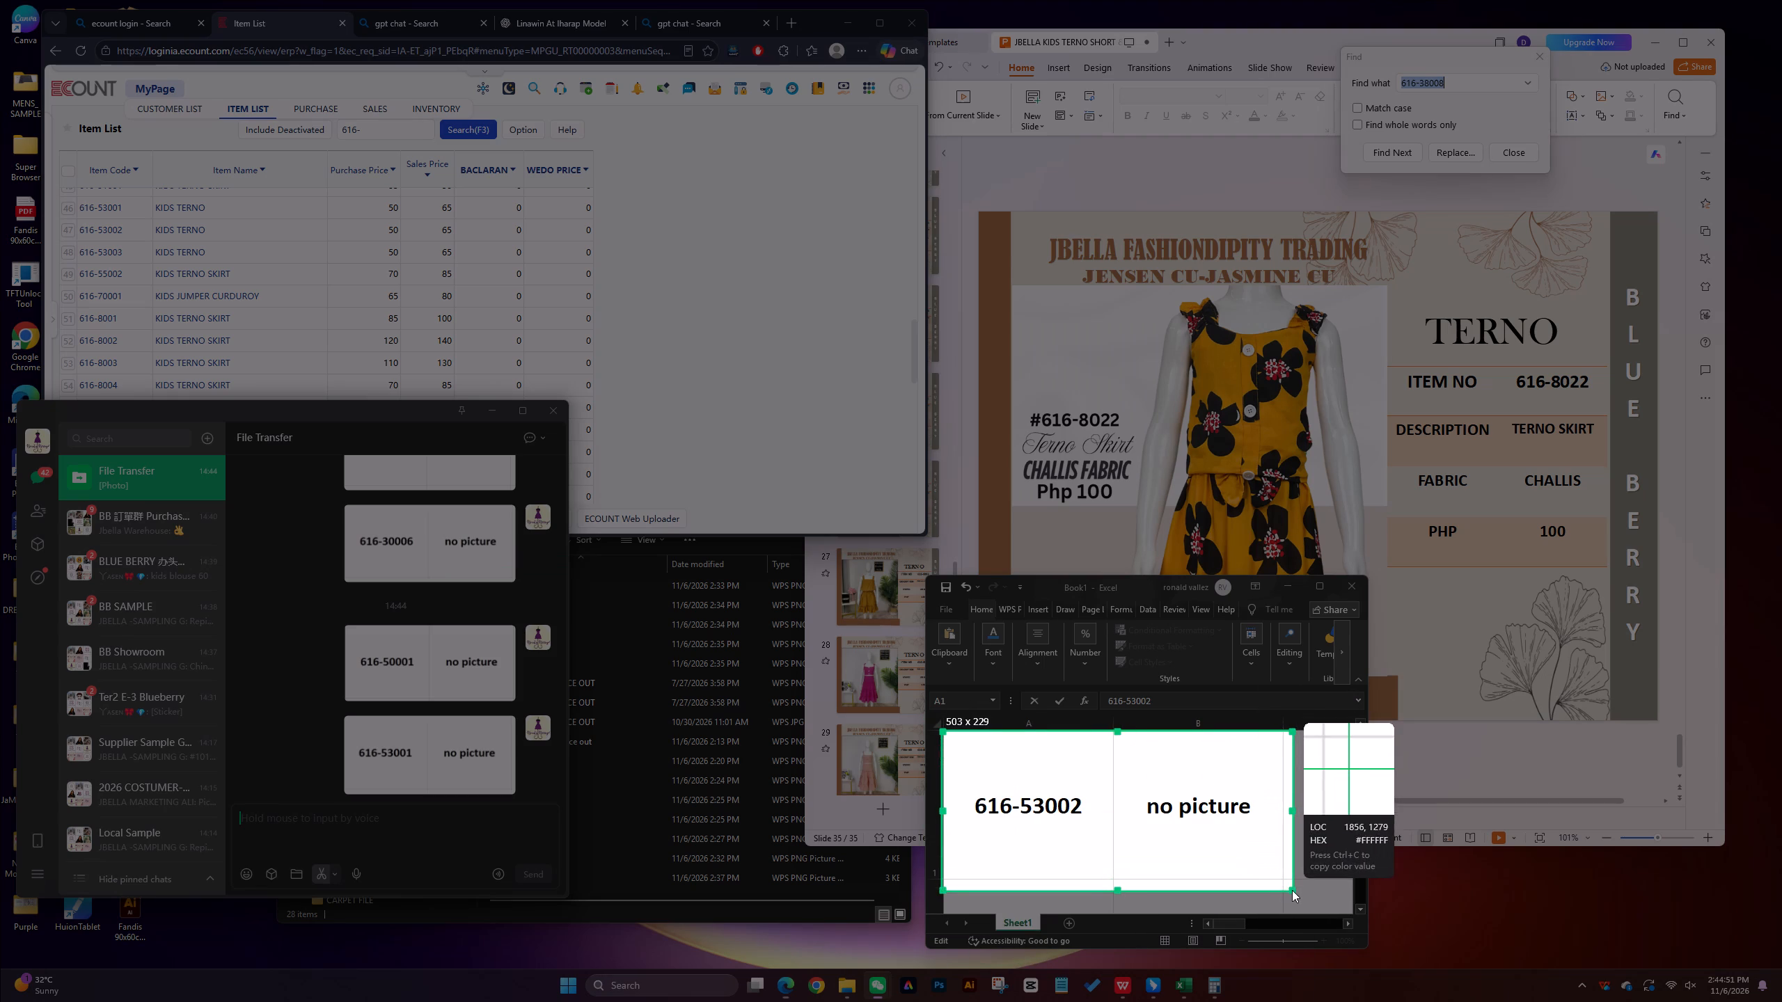
left_click_drag(1292, 890, 1292, 891)
left_click(1272, 918)
left_click(529, 870)
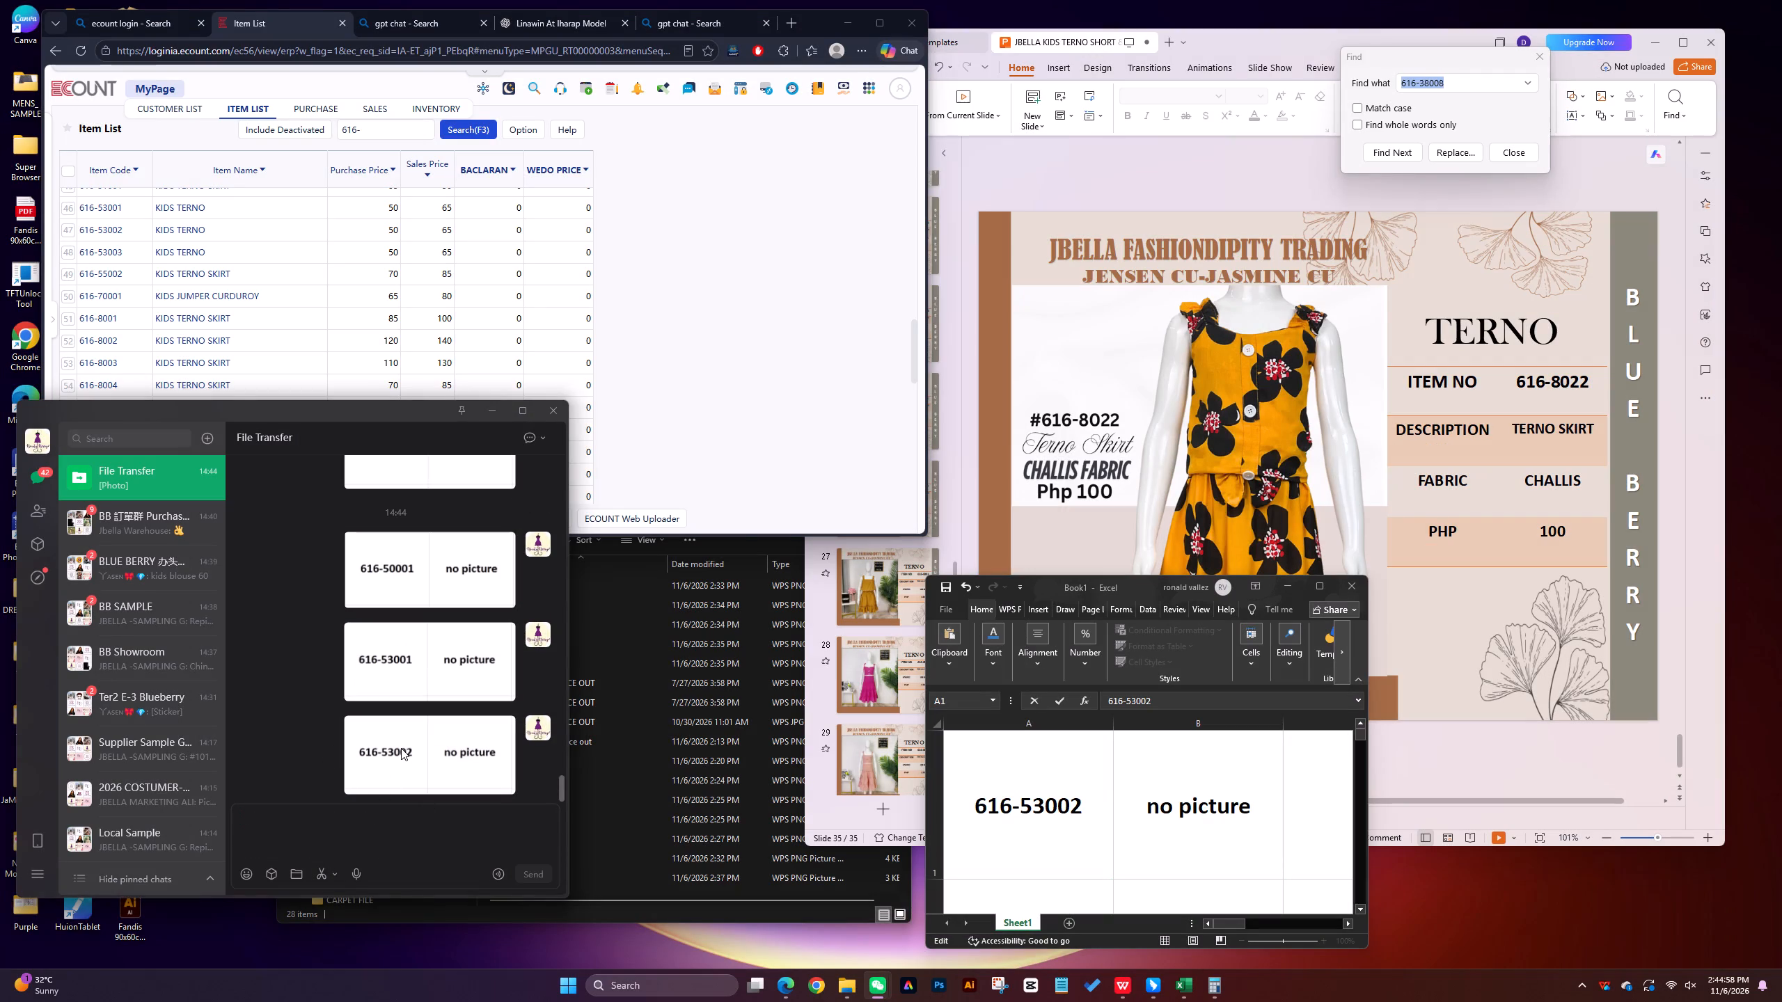
Save the sent 616-53002 image in the XXXX folder as 616-53002=xxx.
right_click(410, 746)
left_click(442, 931)
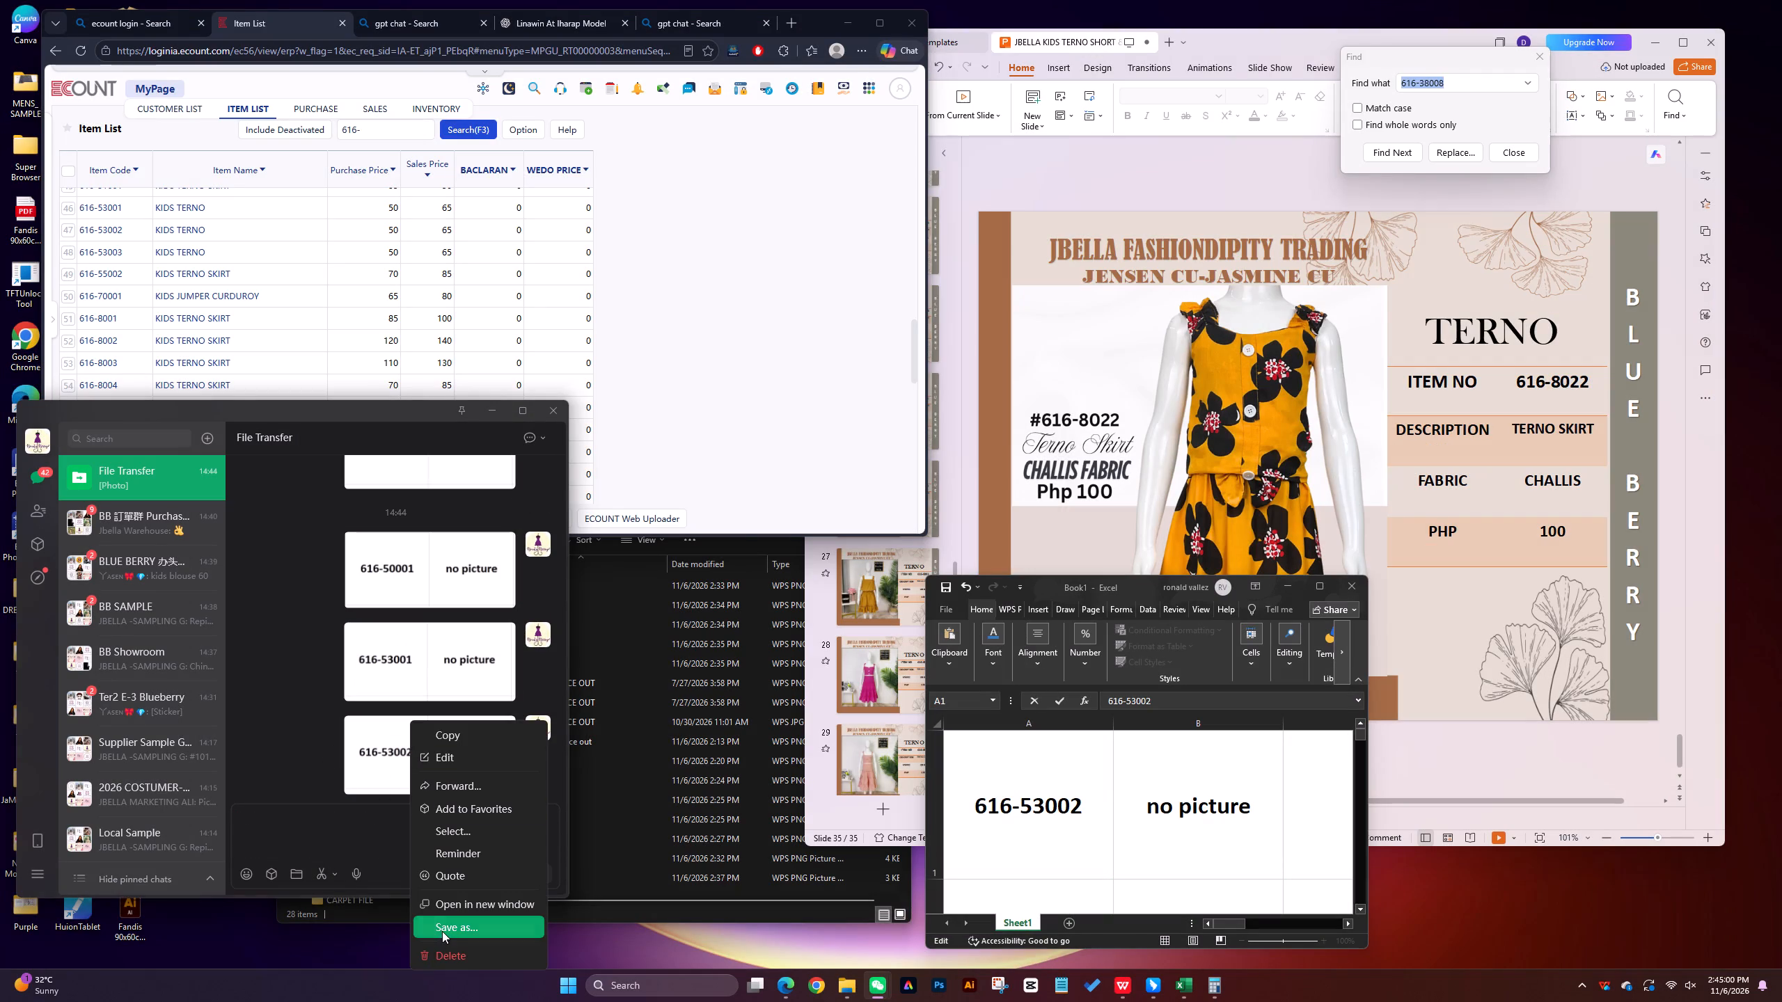
type("616-")
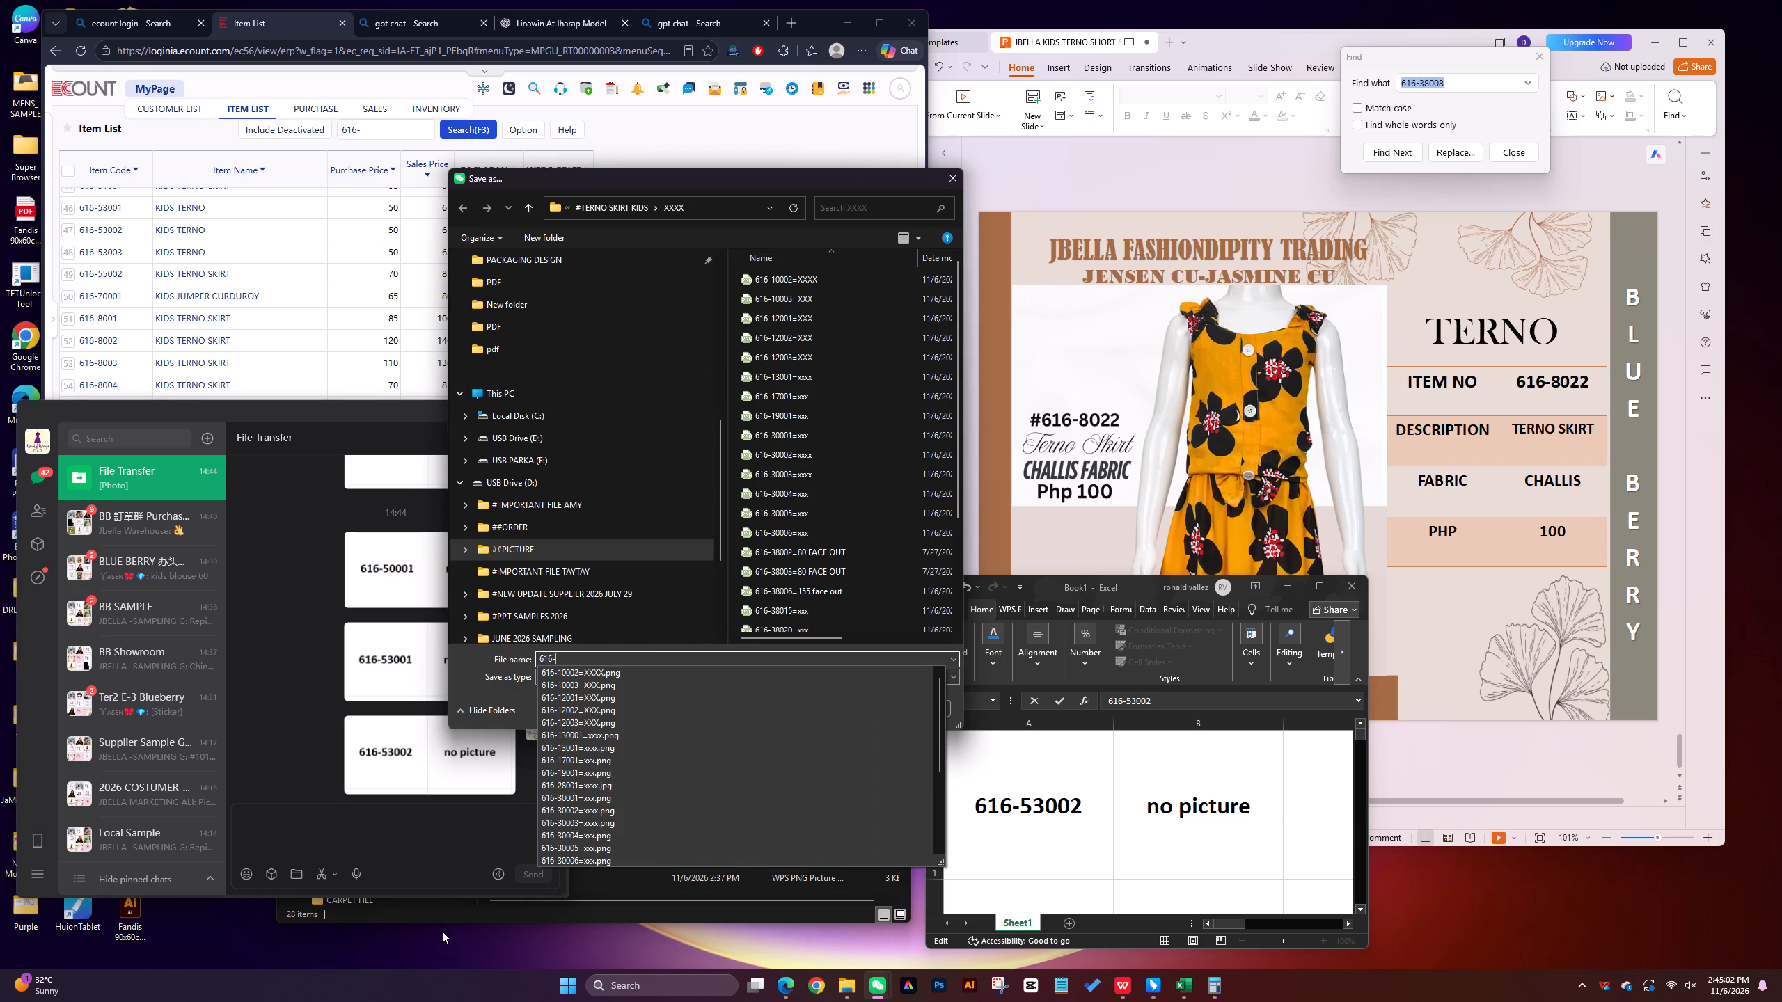
type("53002=xxx")
key("Return")
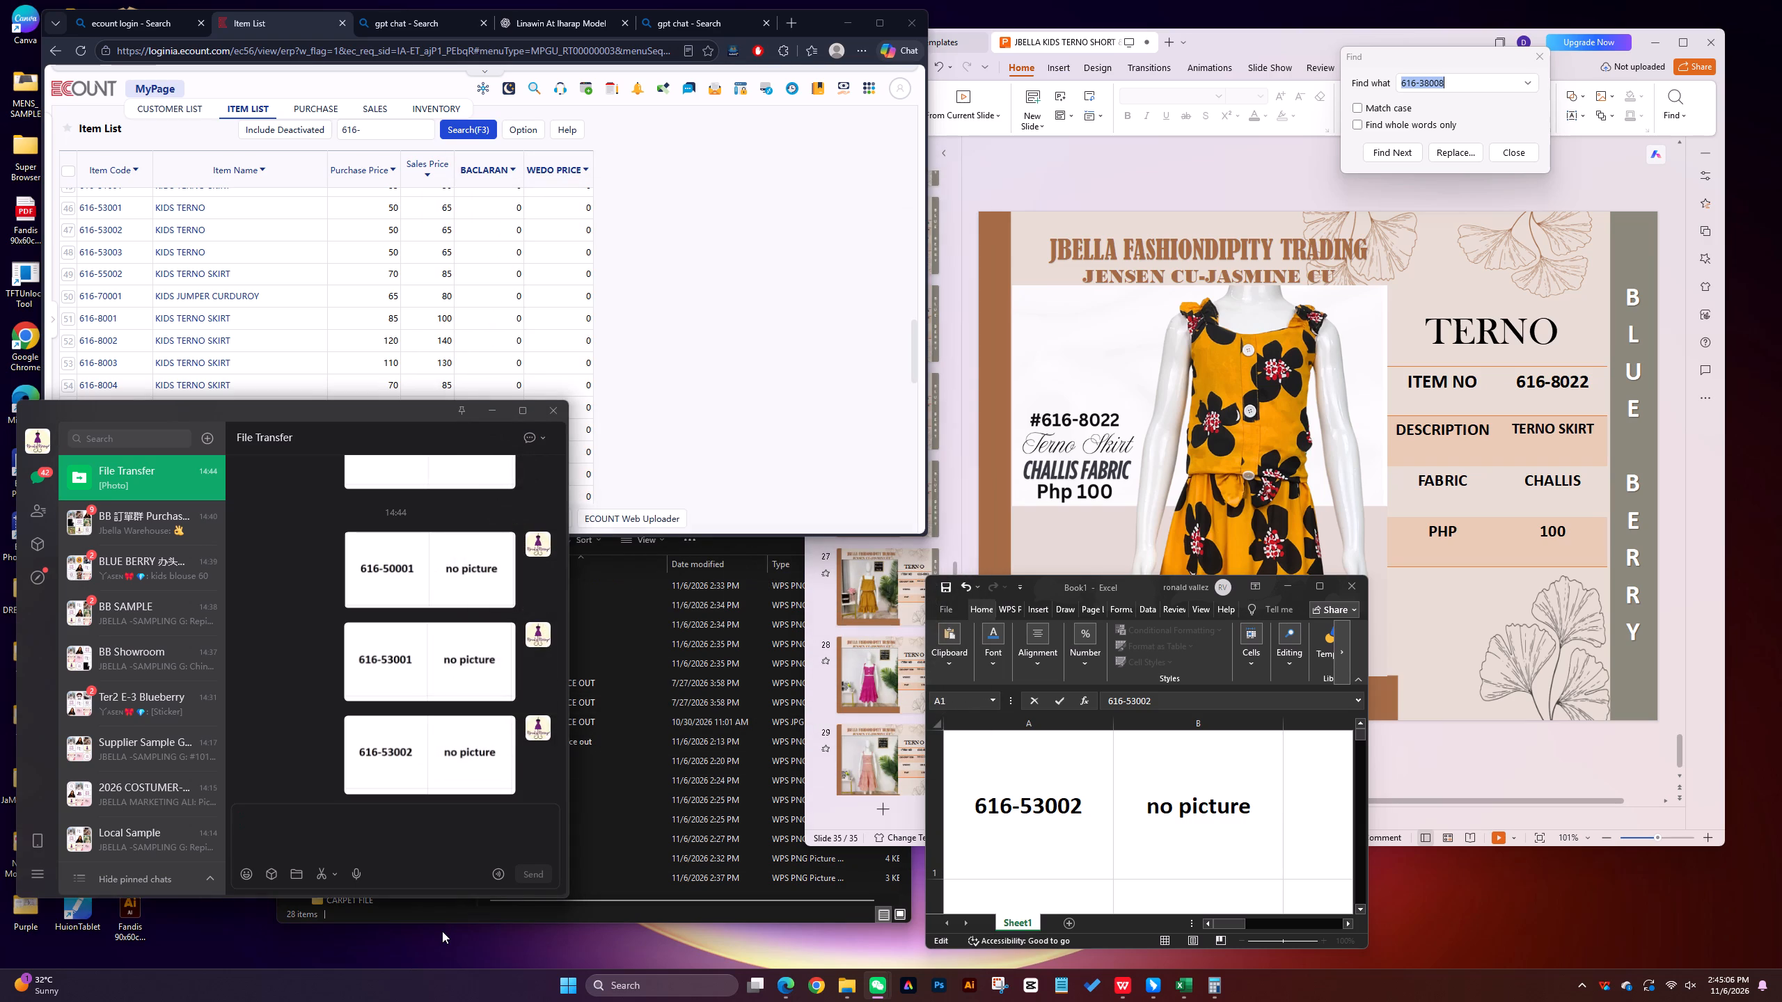
Change the item code in Excel cell A1 to 616-53003.
left_click(1082, 803)
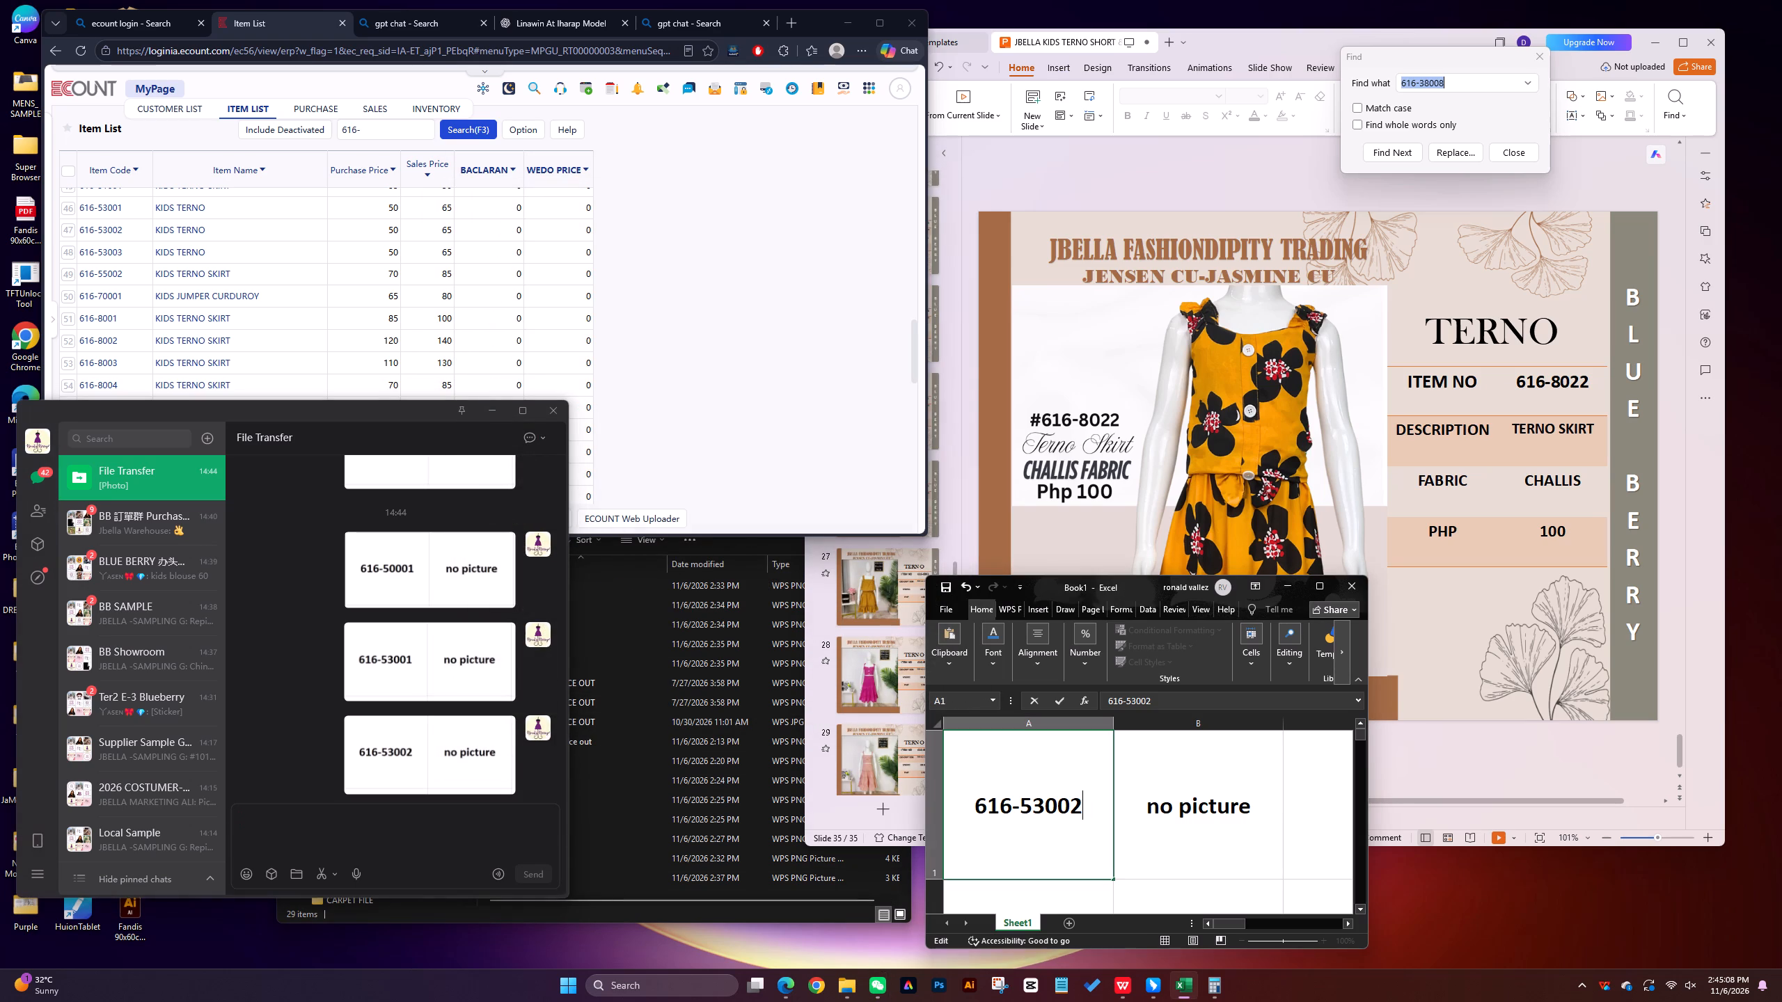
key("BackSpace")
key("3")
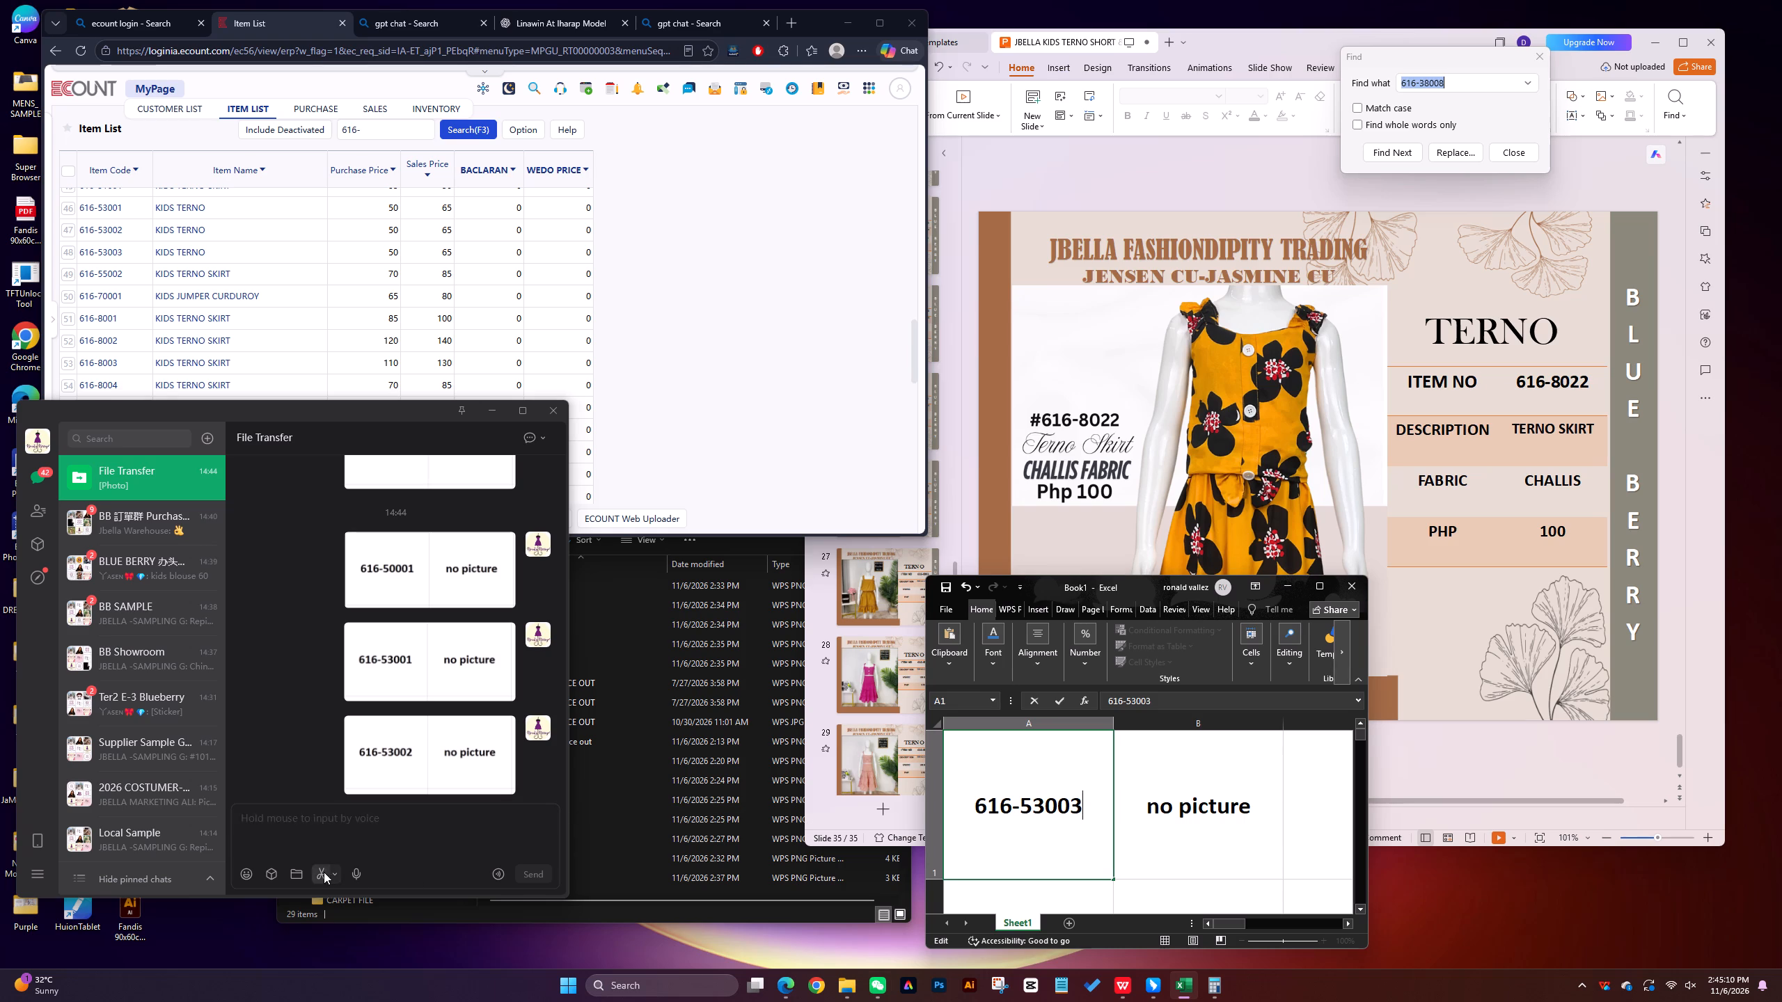
Take a WeChat screenshot of the 616-53003 and "no picture" cells and send it to the File Transfer chat.
left_click(324, 872)
left_click_drag(945, 730, 1273, 892)
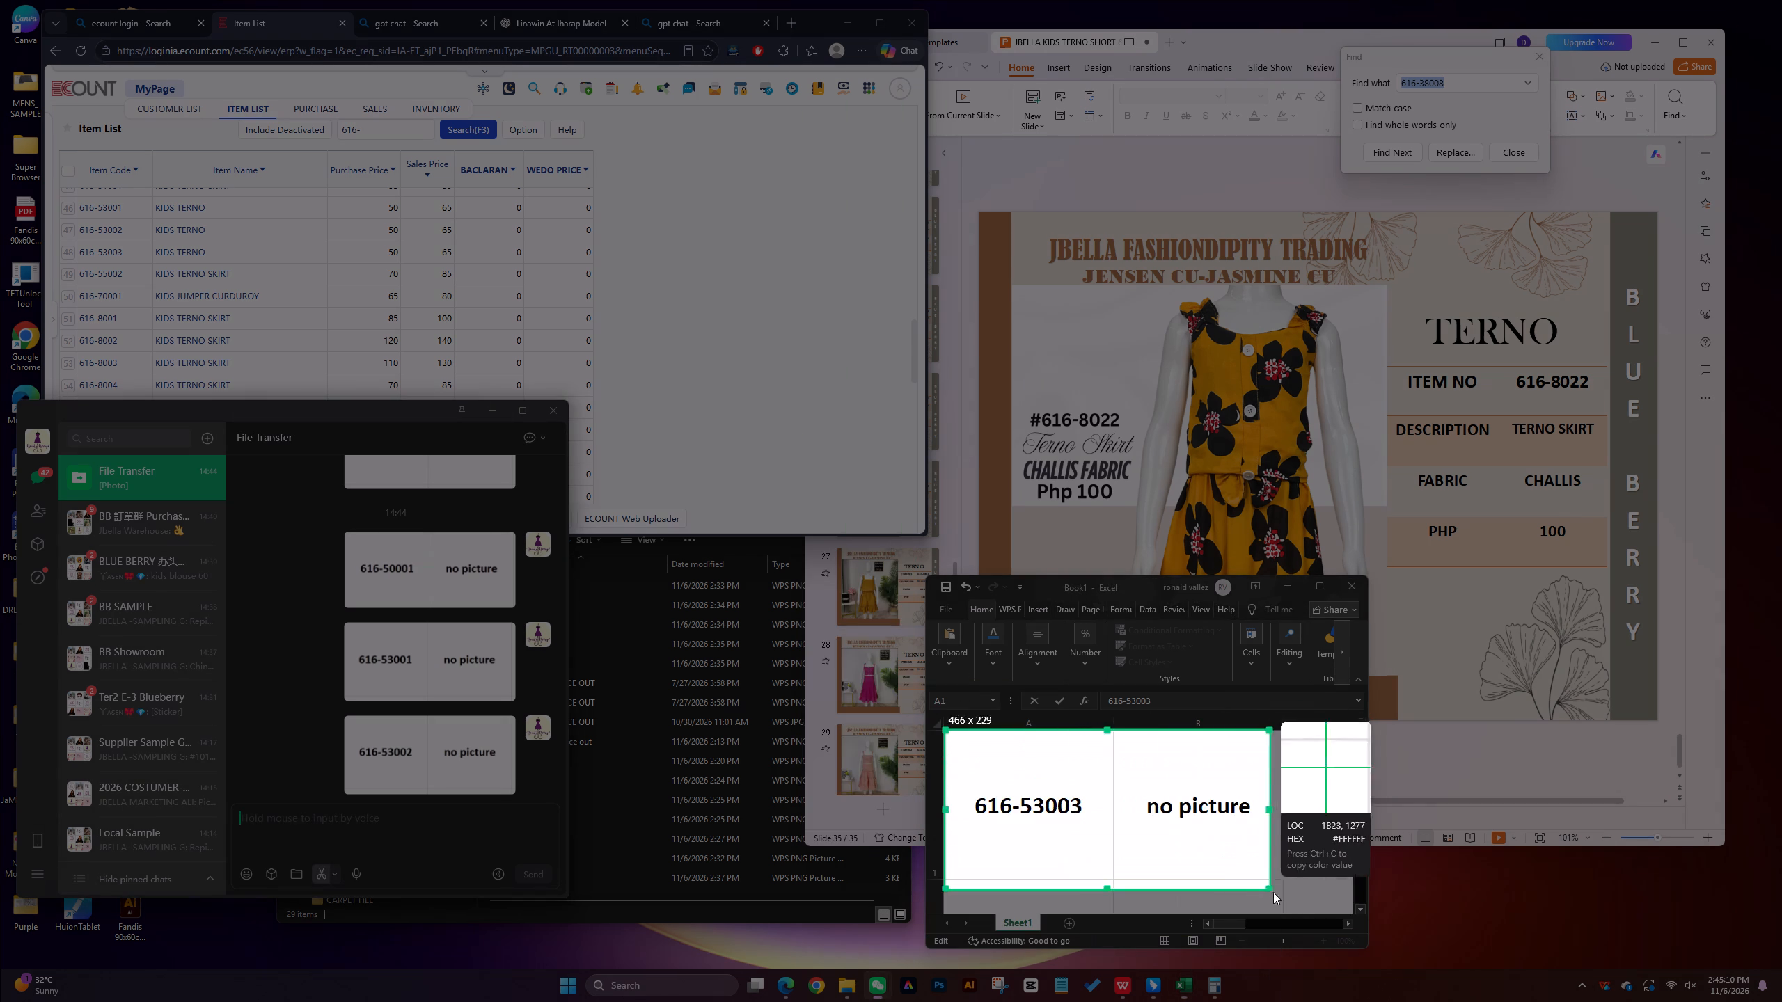
left_click_drag(1273, 892, 1291, 888)
left_click(1272, 918)
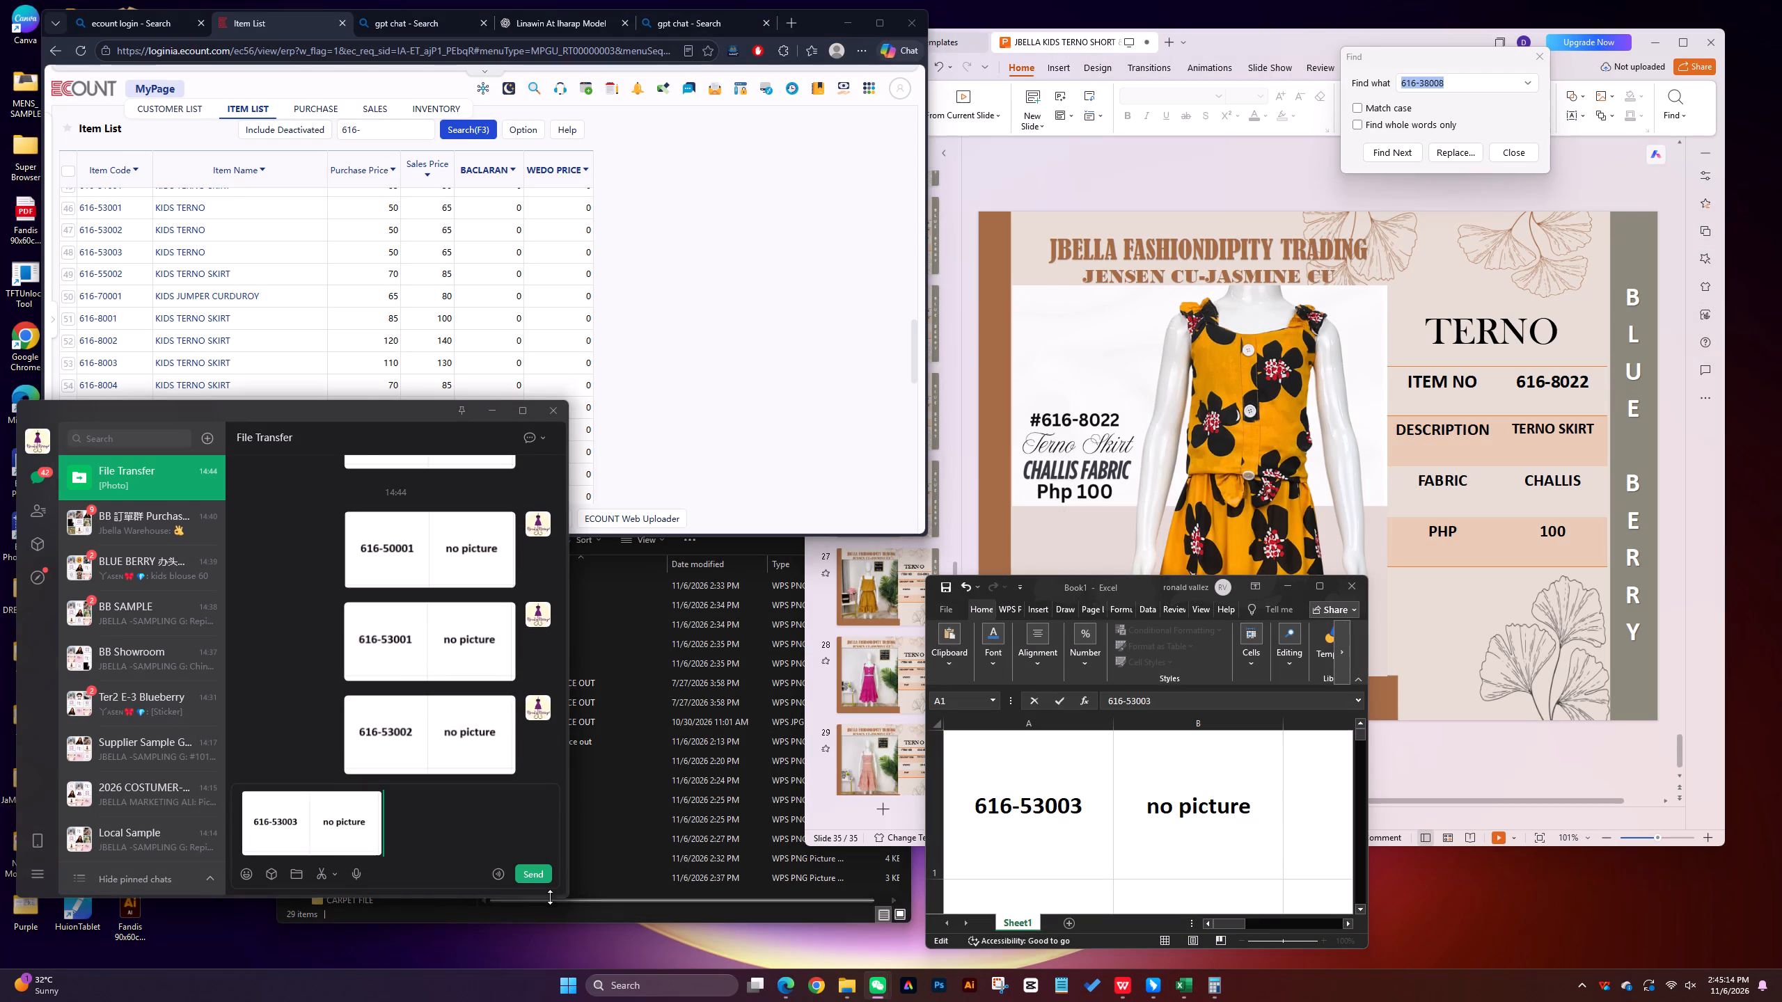
left_click(537, 873)
Save the sent 616-53003 image in the XXXX folder as 616-53003=xxx.
right_click(411, 745)
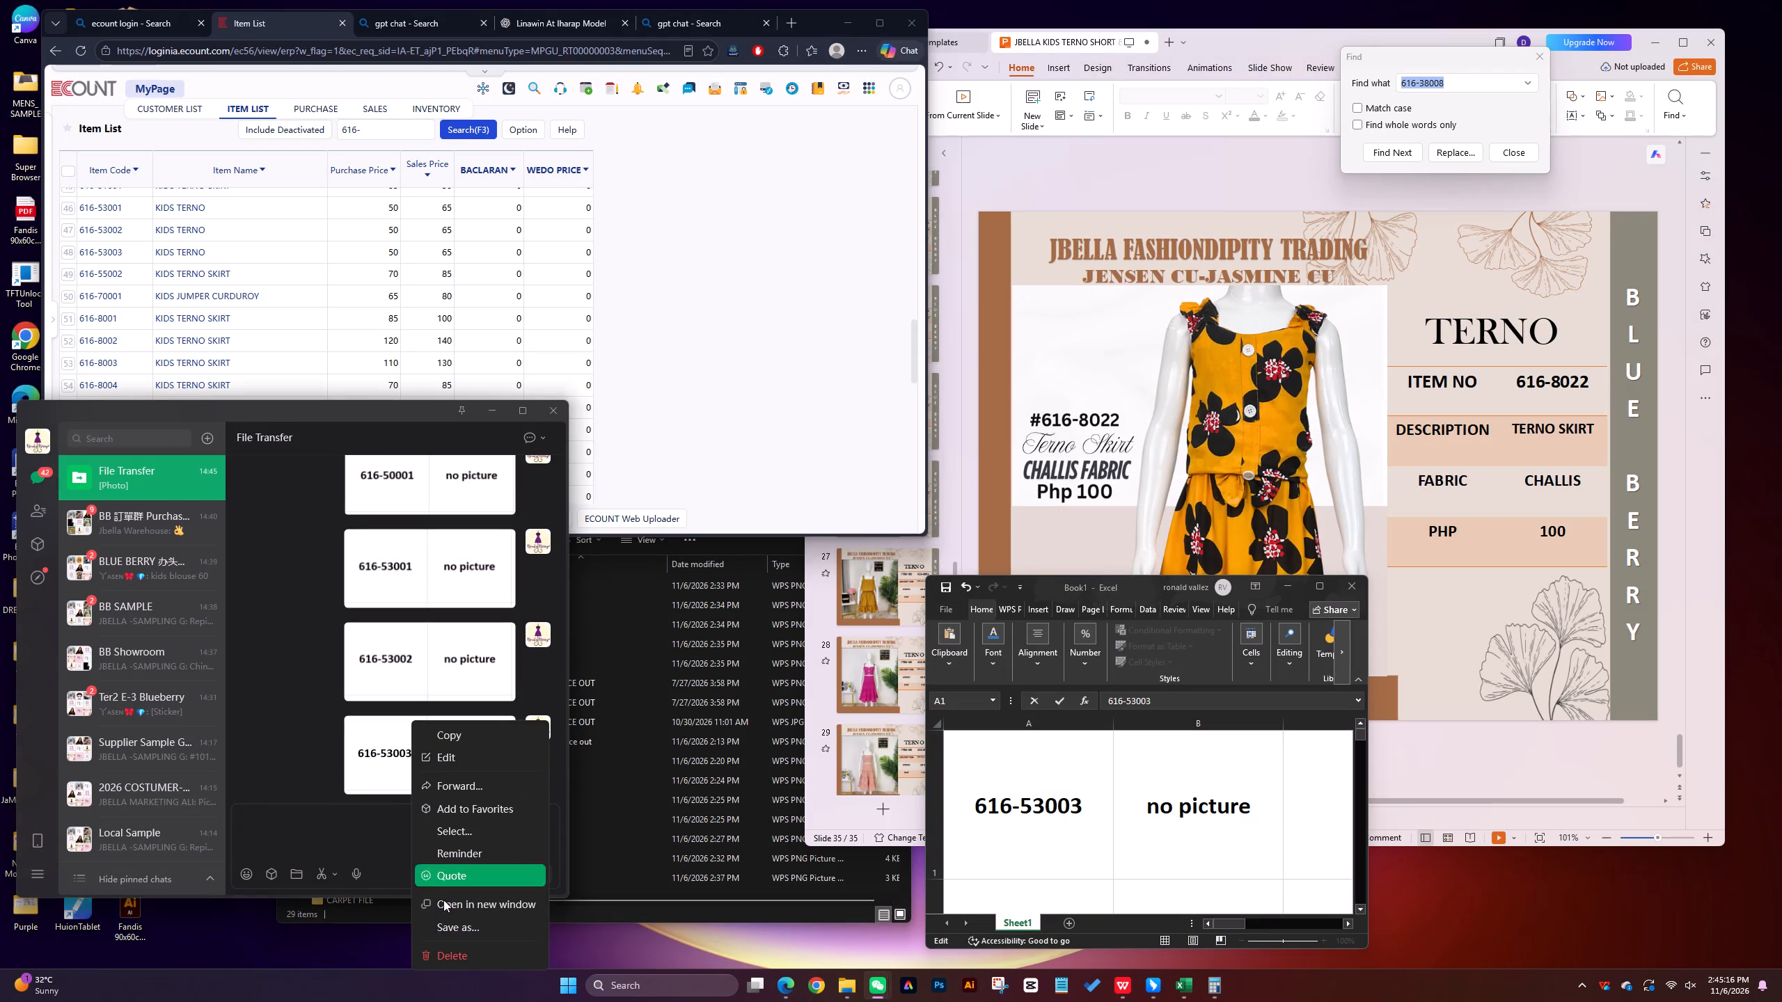
left_click(454, 925)
type("616-53003=xxx")
key("Return")
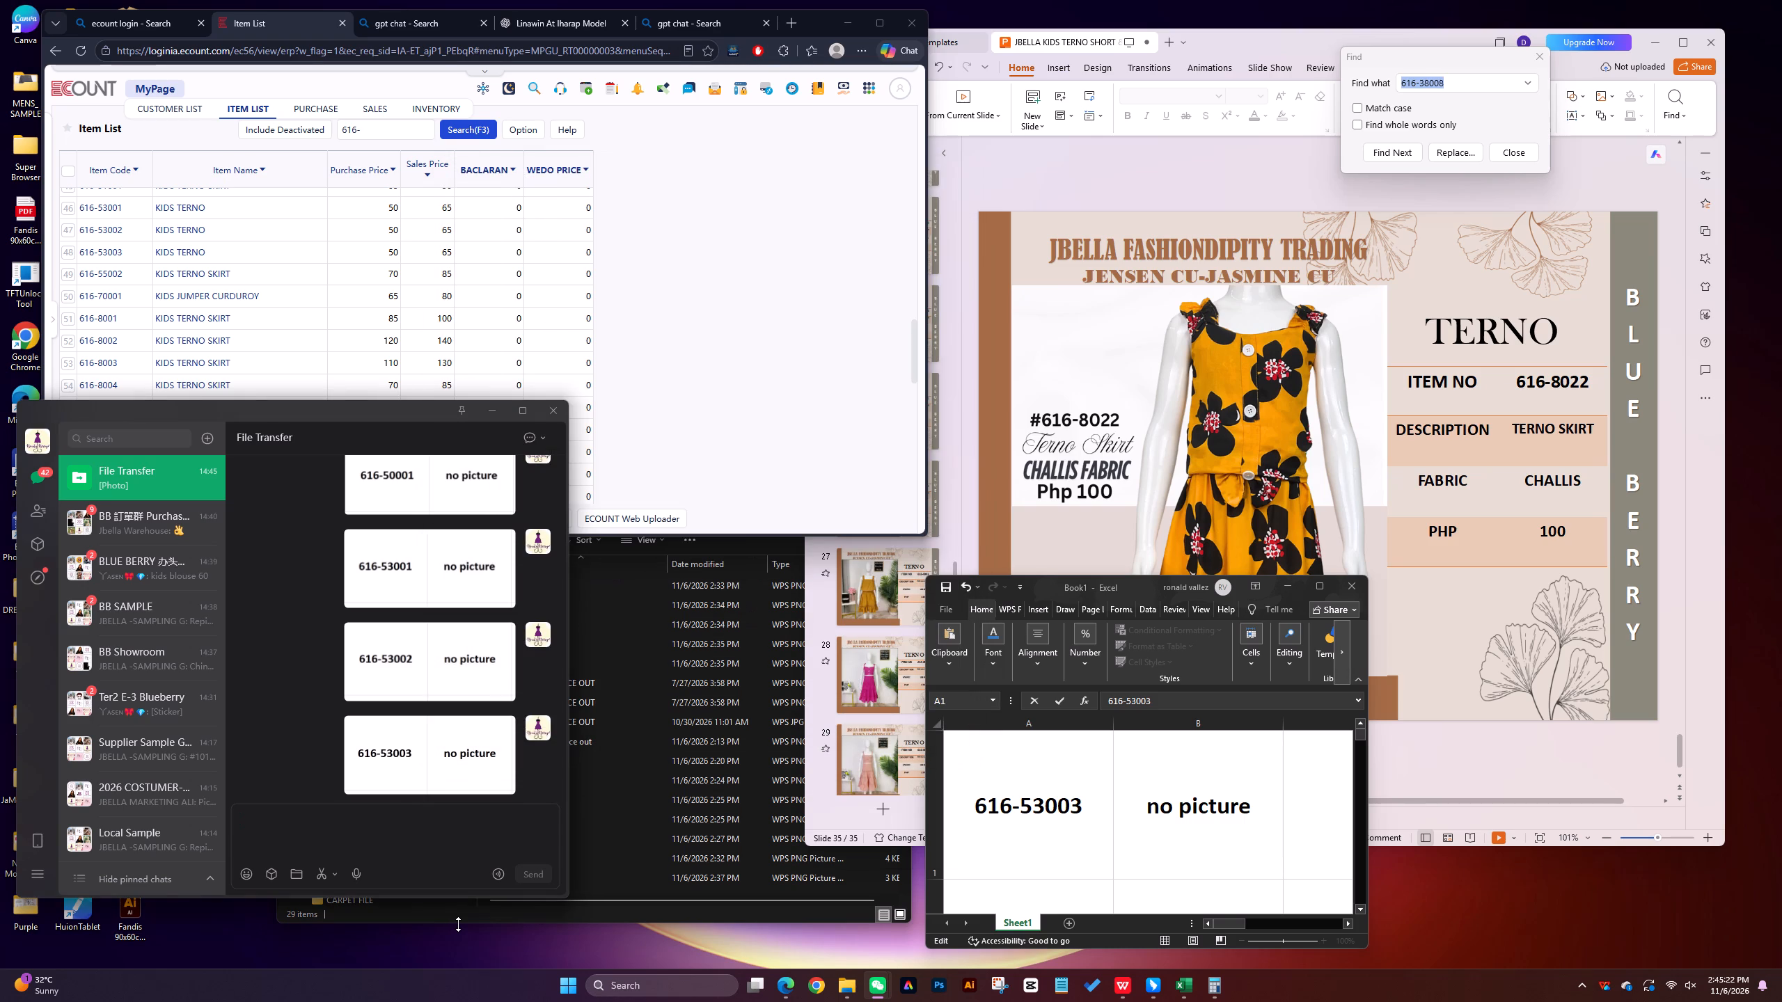
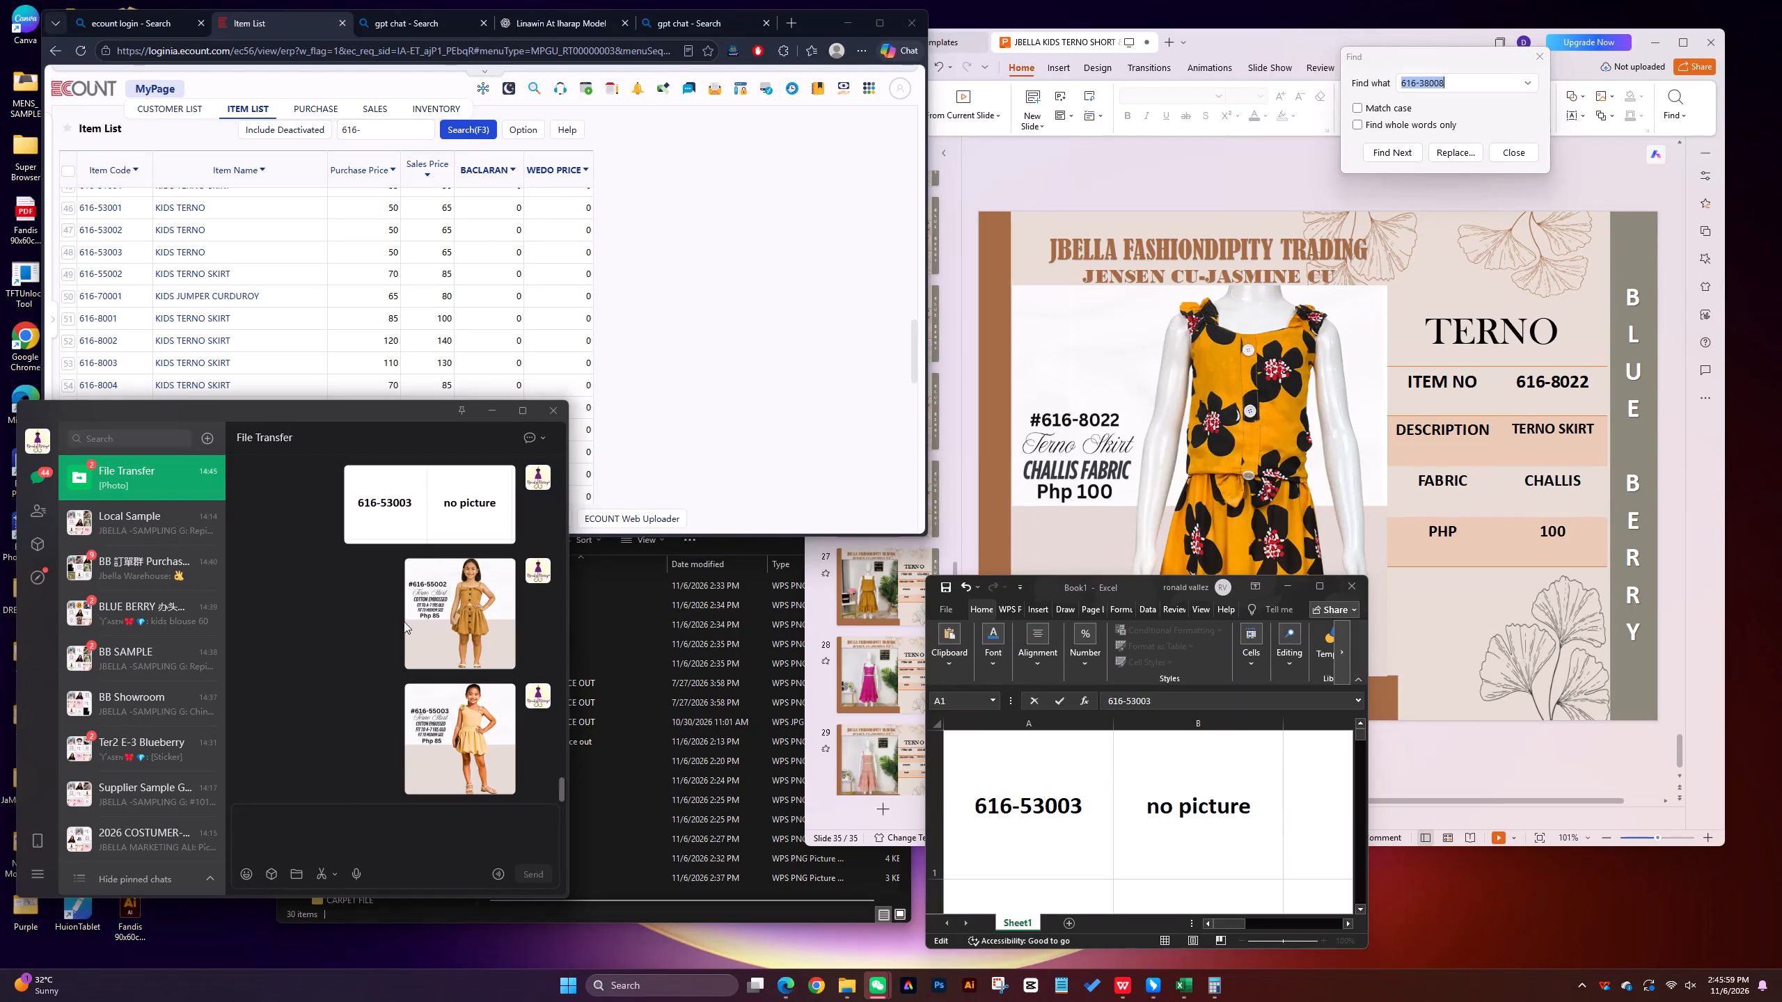
Save the 616-55002 photo from the File Transfer chat in the XXXX folder as 616-55002=xxxx.
right_click(427, 594)
left_click(485, 794)
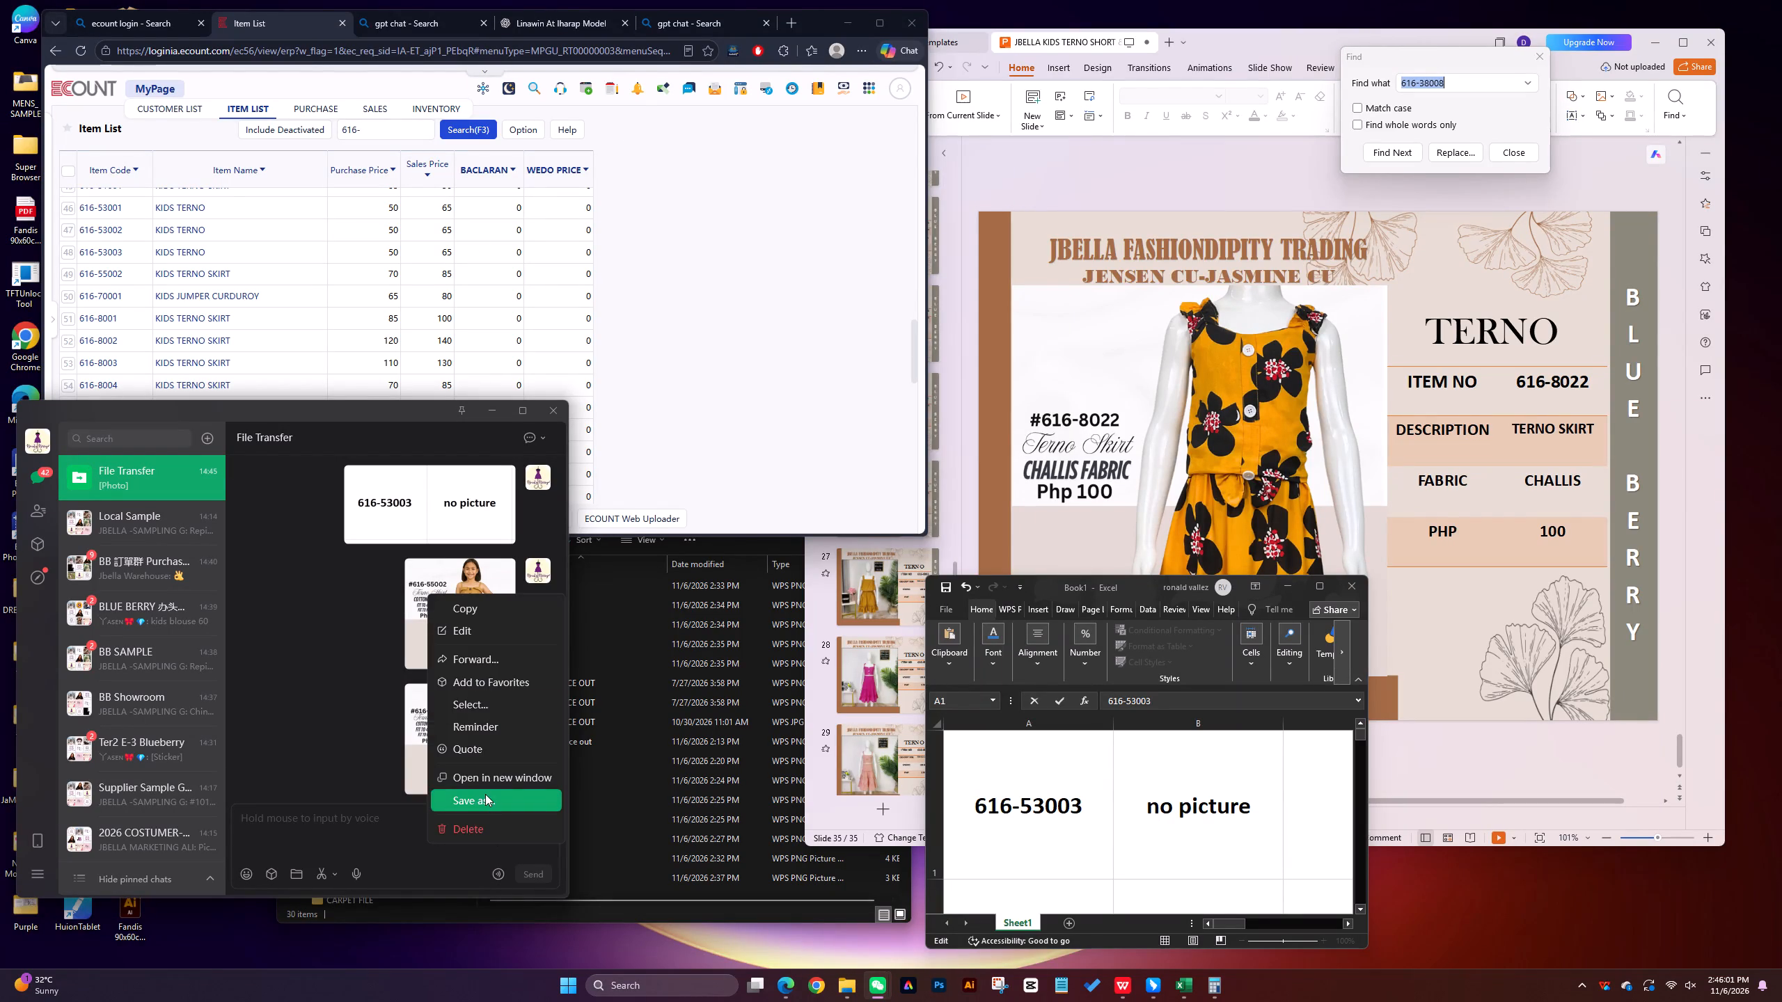
type("616-55002=")
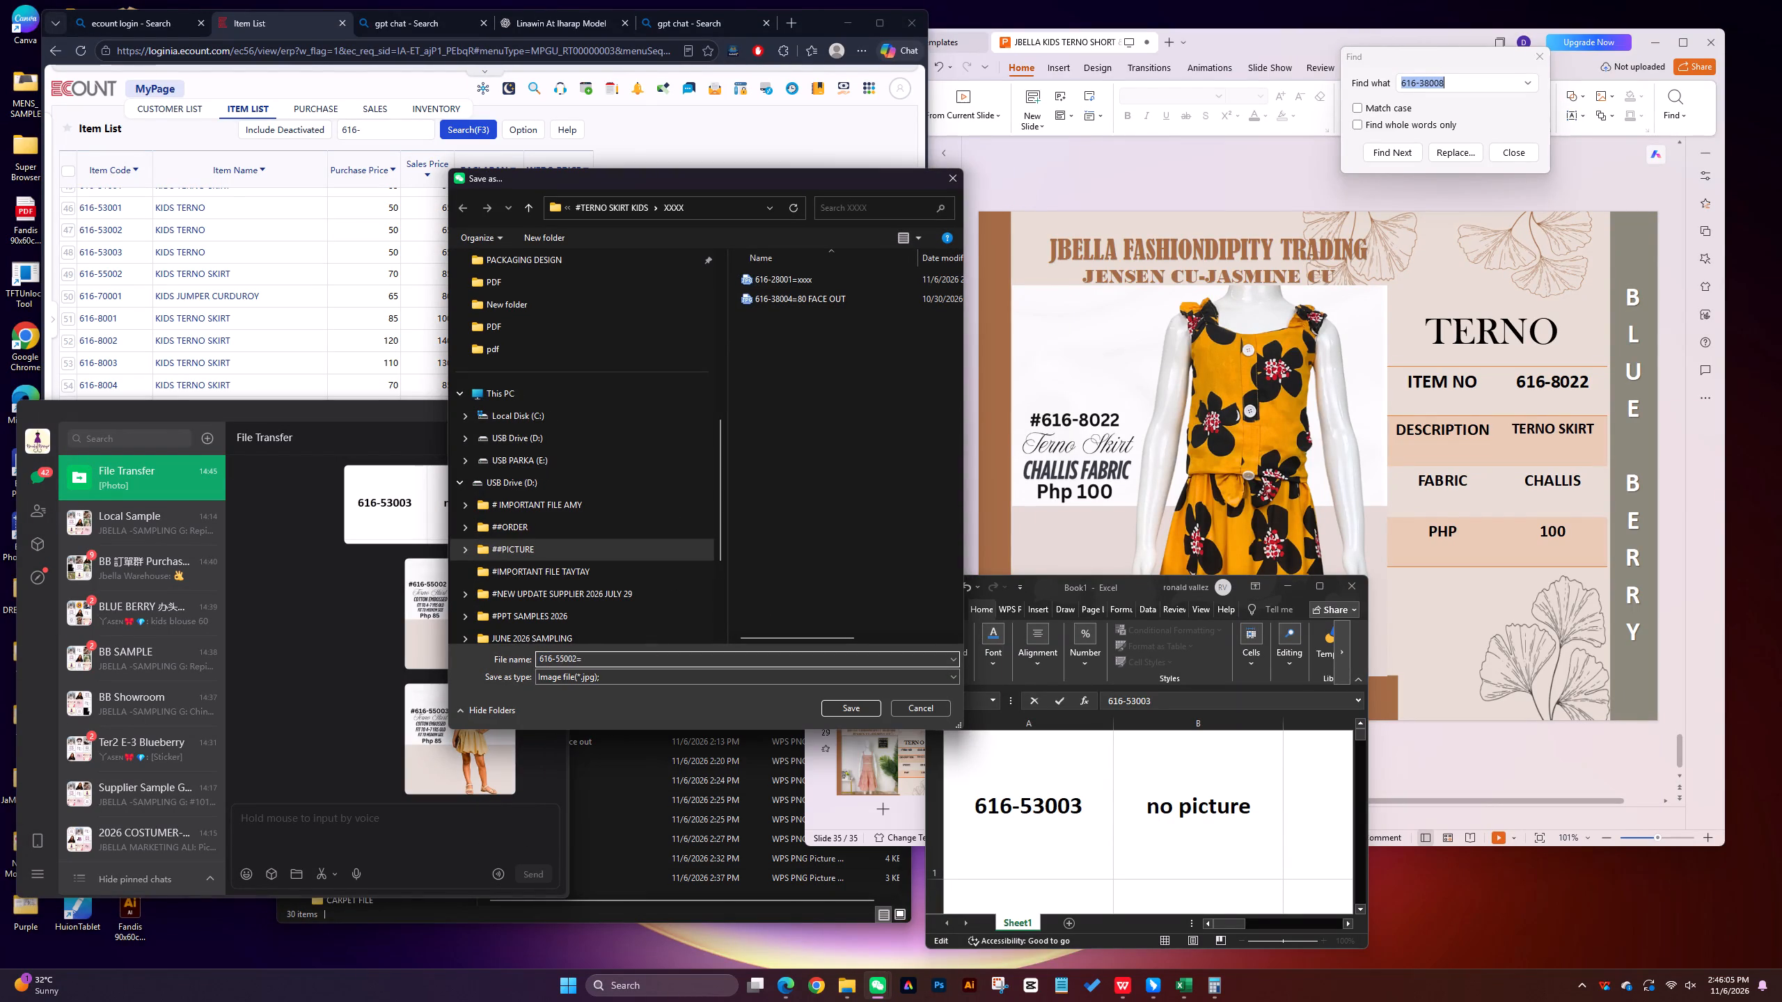
type("xxxx")
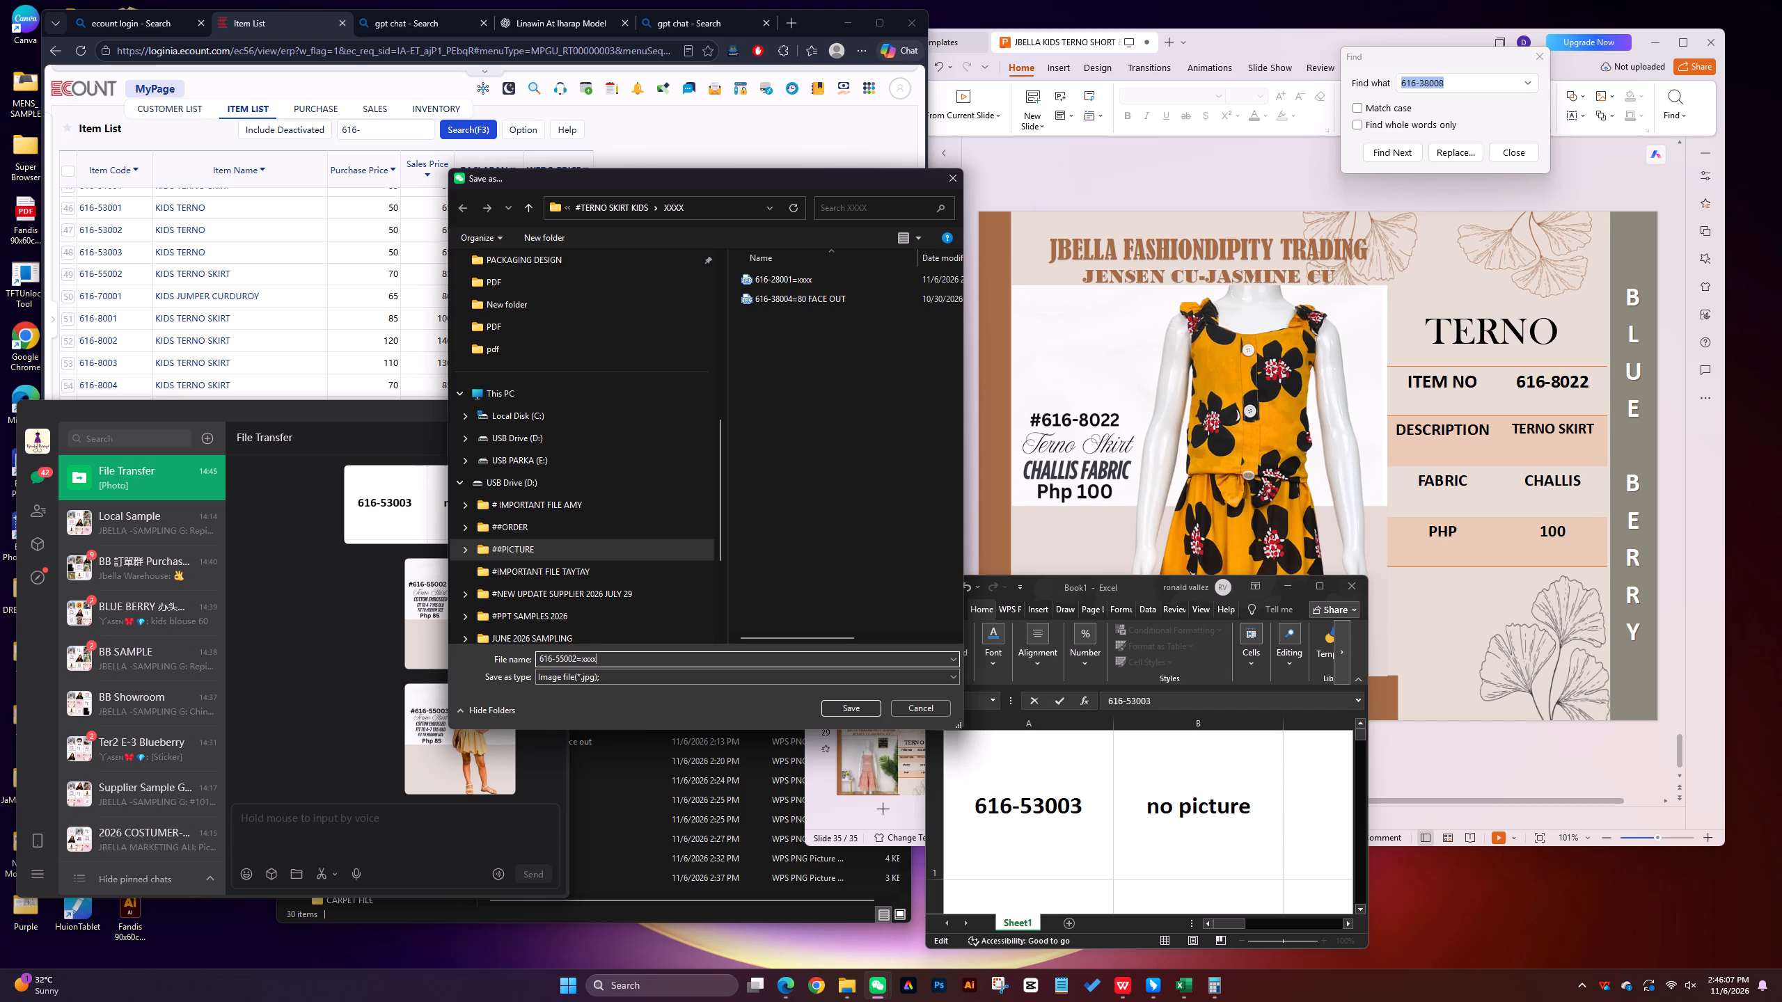
key("Return")
Save the 616-55003 photo from the File Transfer chat in the XXXX folder as 616-55003=xxxx.
left_click(471, 718)
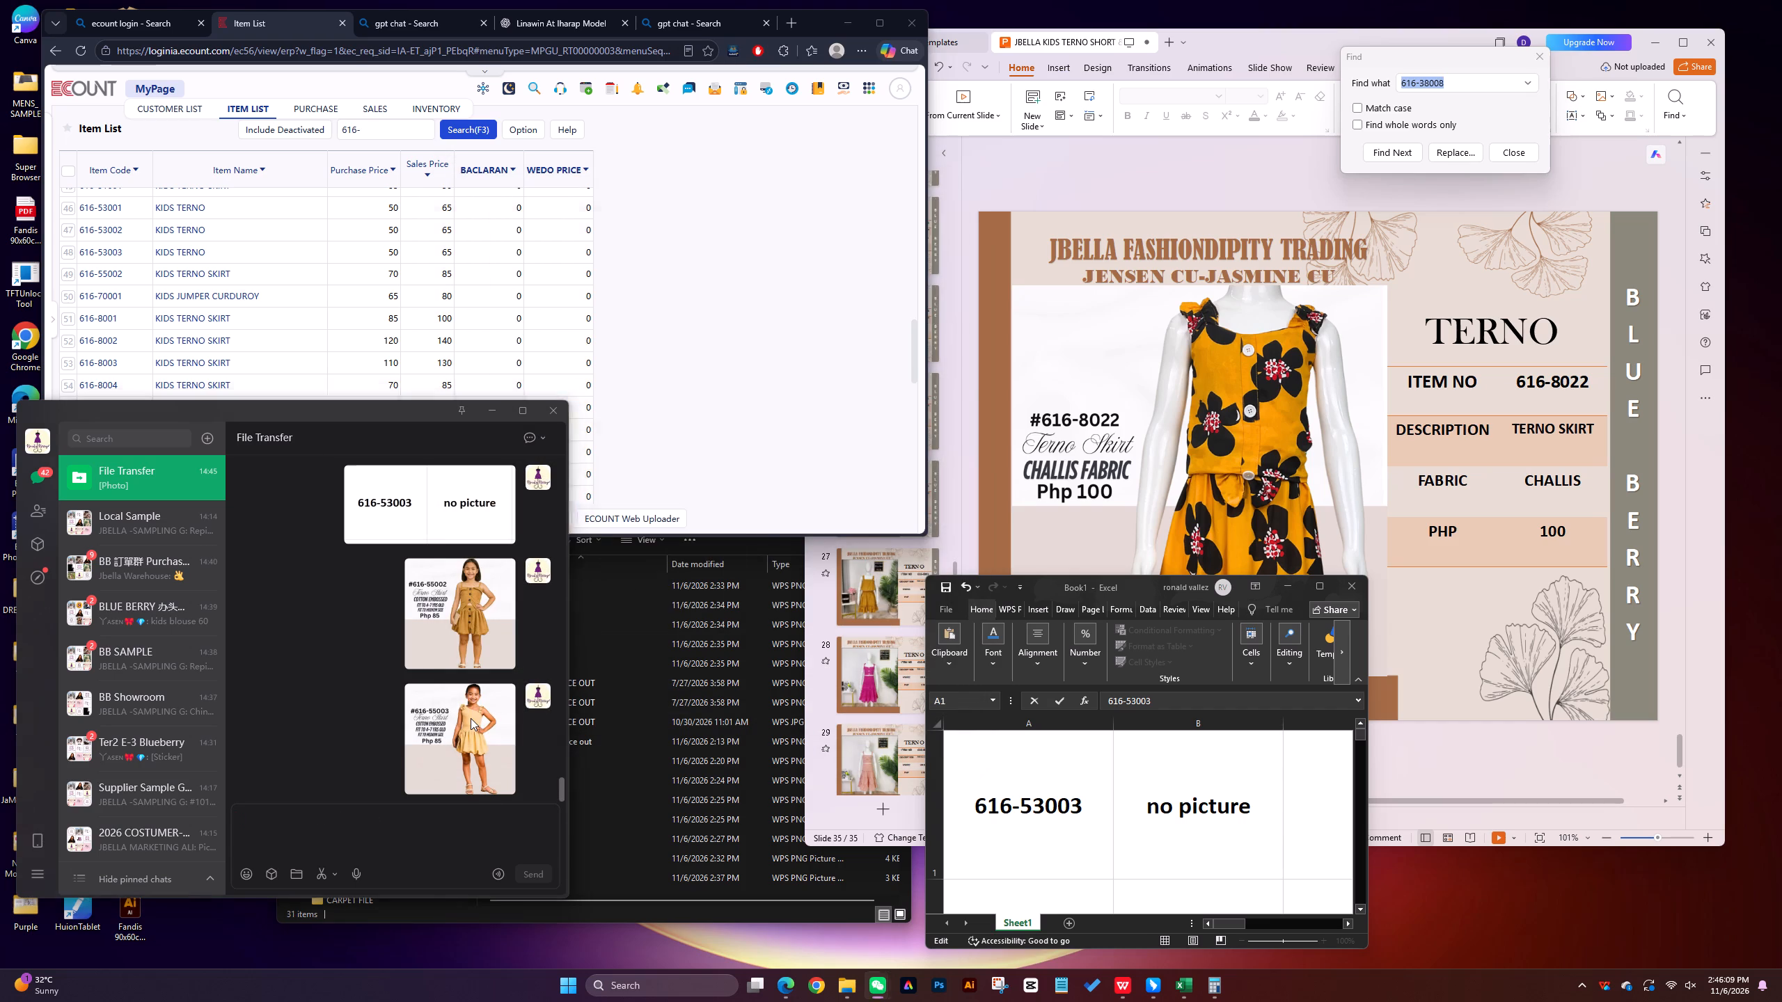
left_click(769, 197)
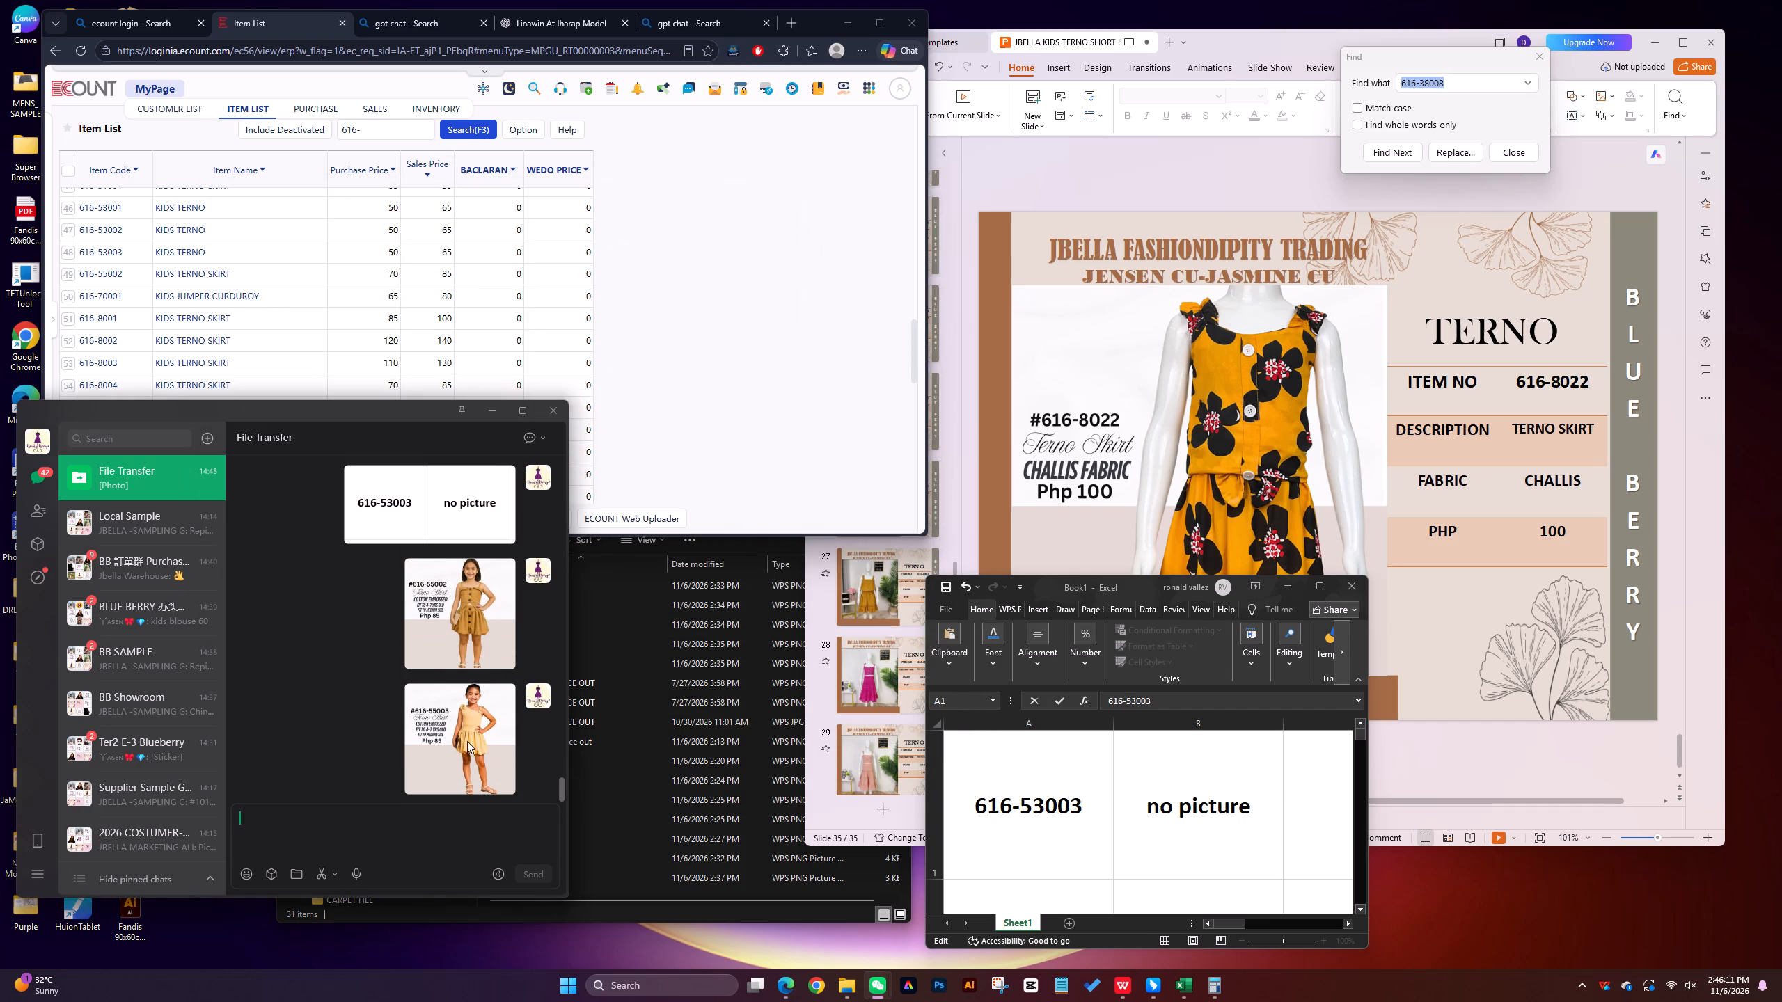
right_click(459, 735)
left_click(491, 927)
type("616-55")
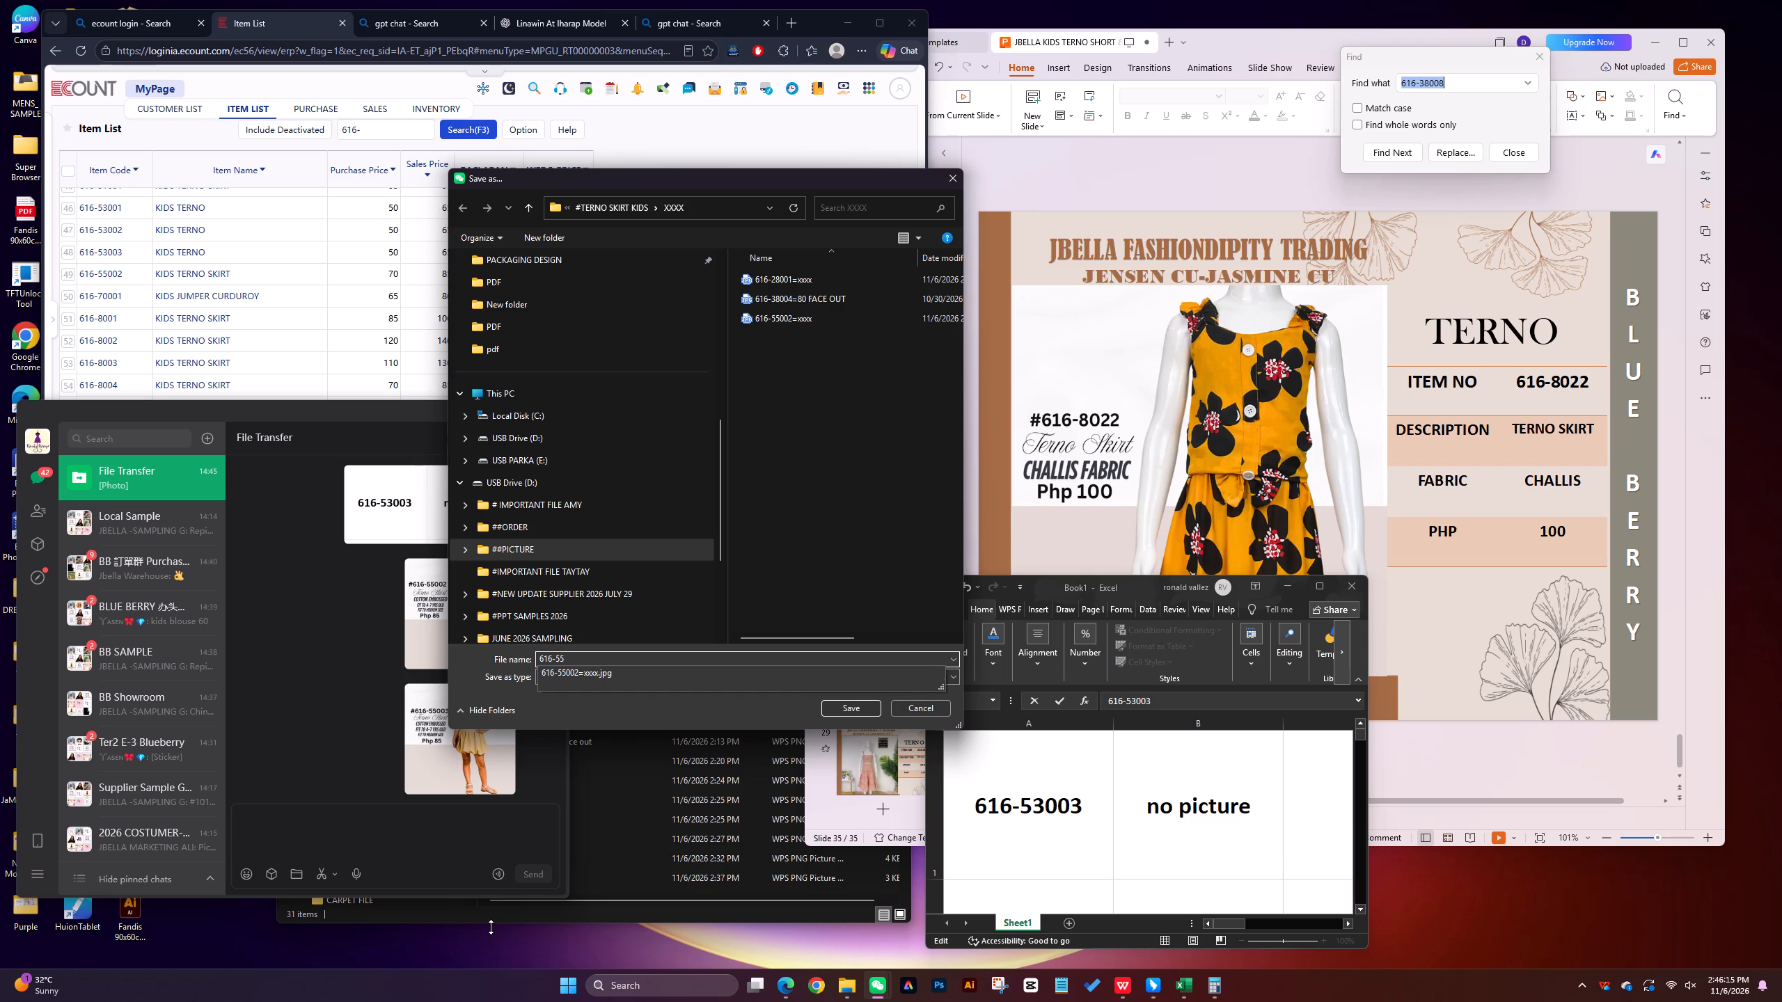
type("003=")
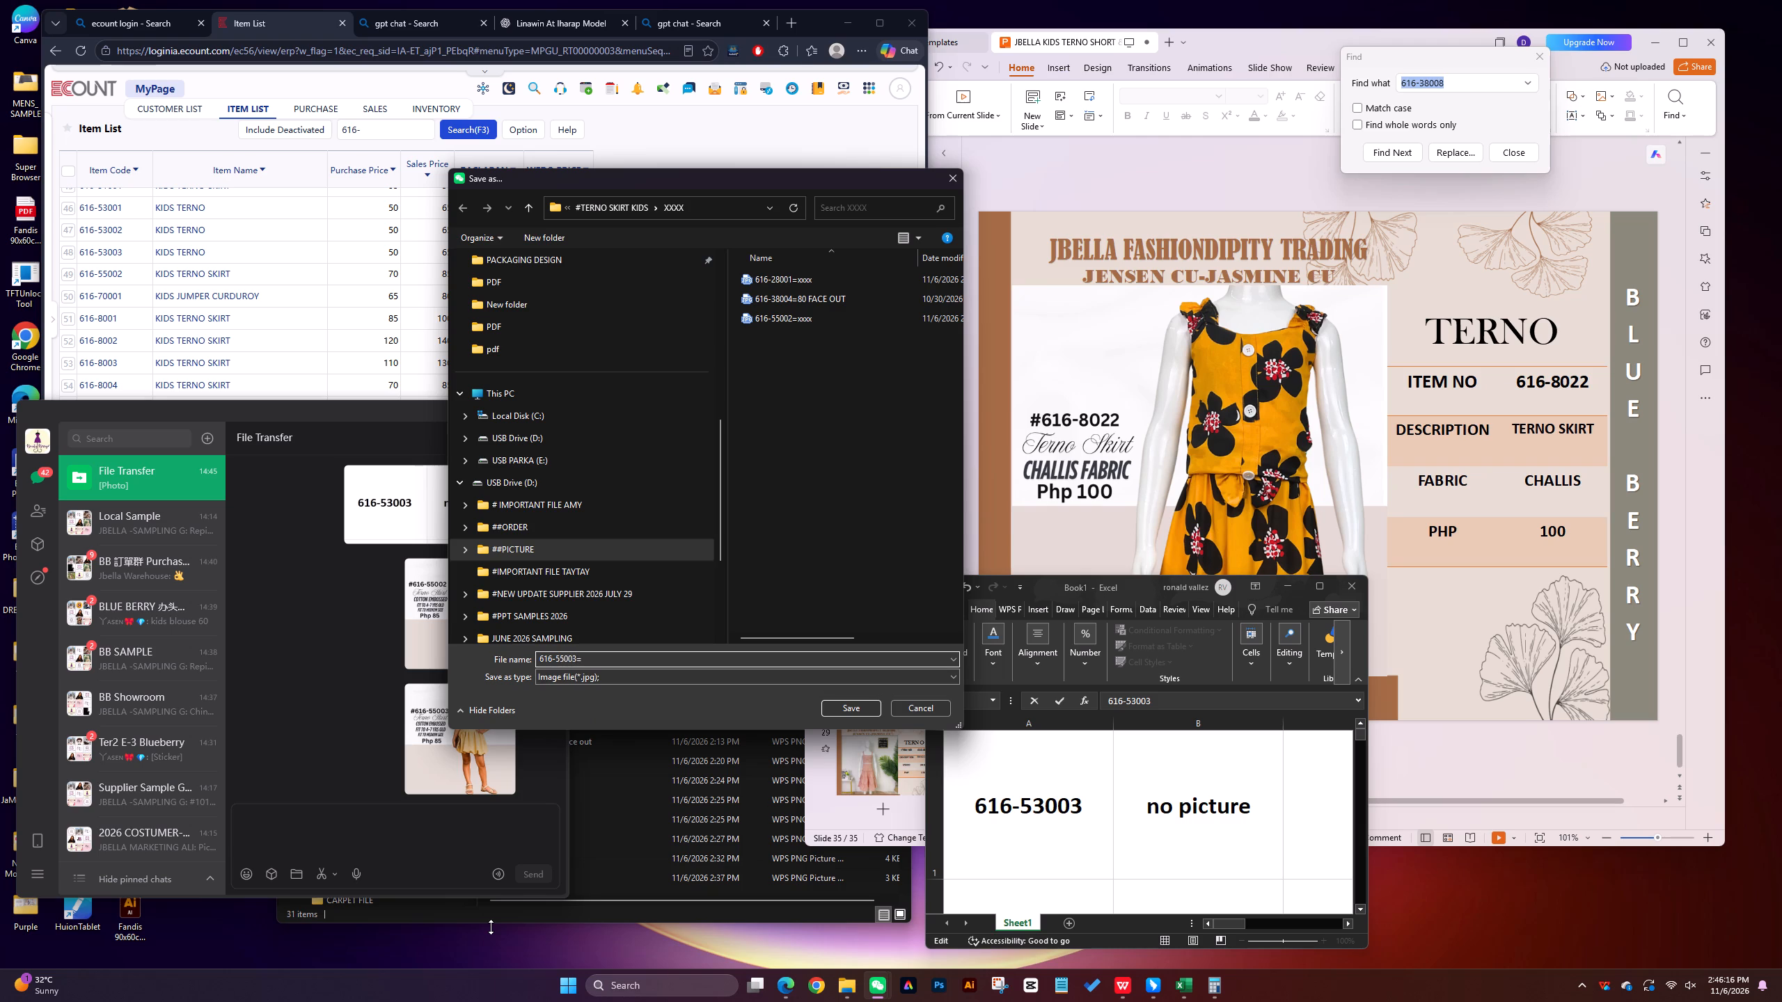
type("xxxx")
key("Return")
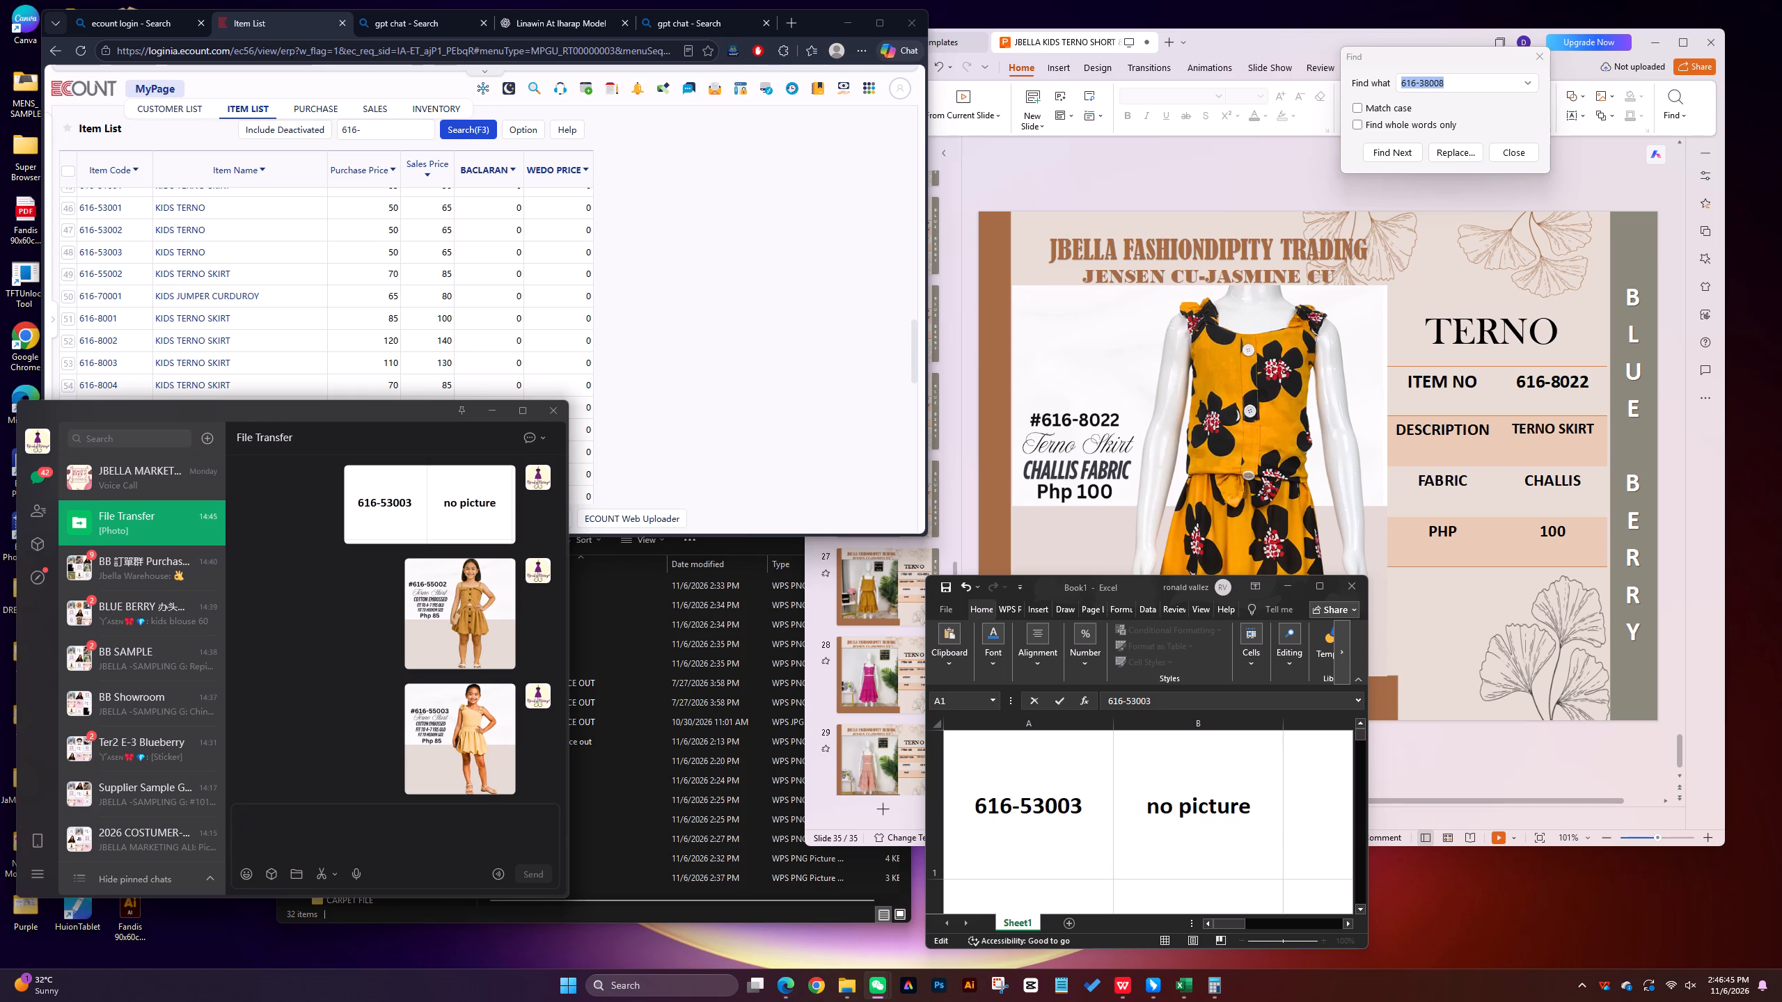
Change the item code in Excel cell A1 to 616-70001.
left_click(1091, 809)
key("BackSpace")
key("BackSpace")
key("BackSpace")
key("BackSpace")
key("BackSpace")
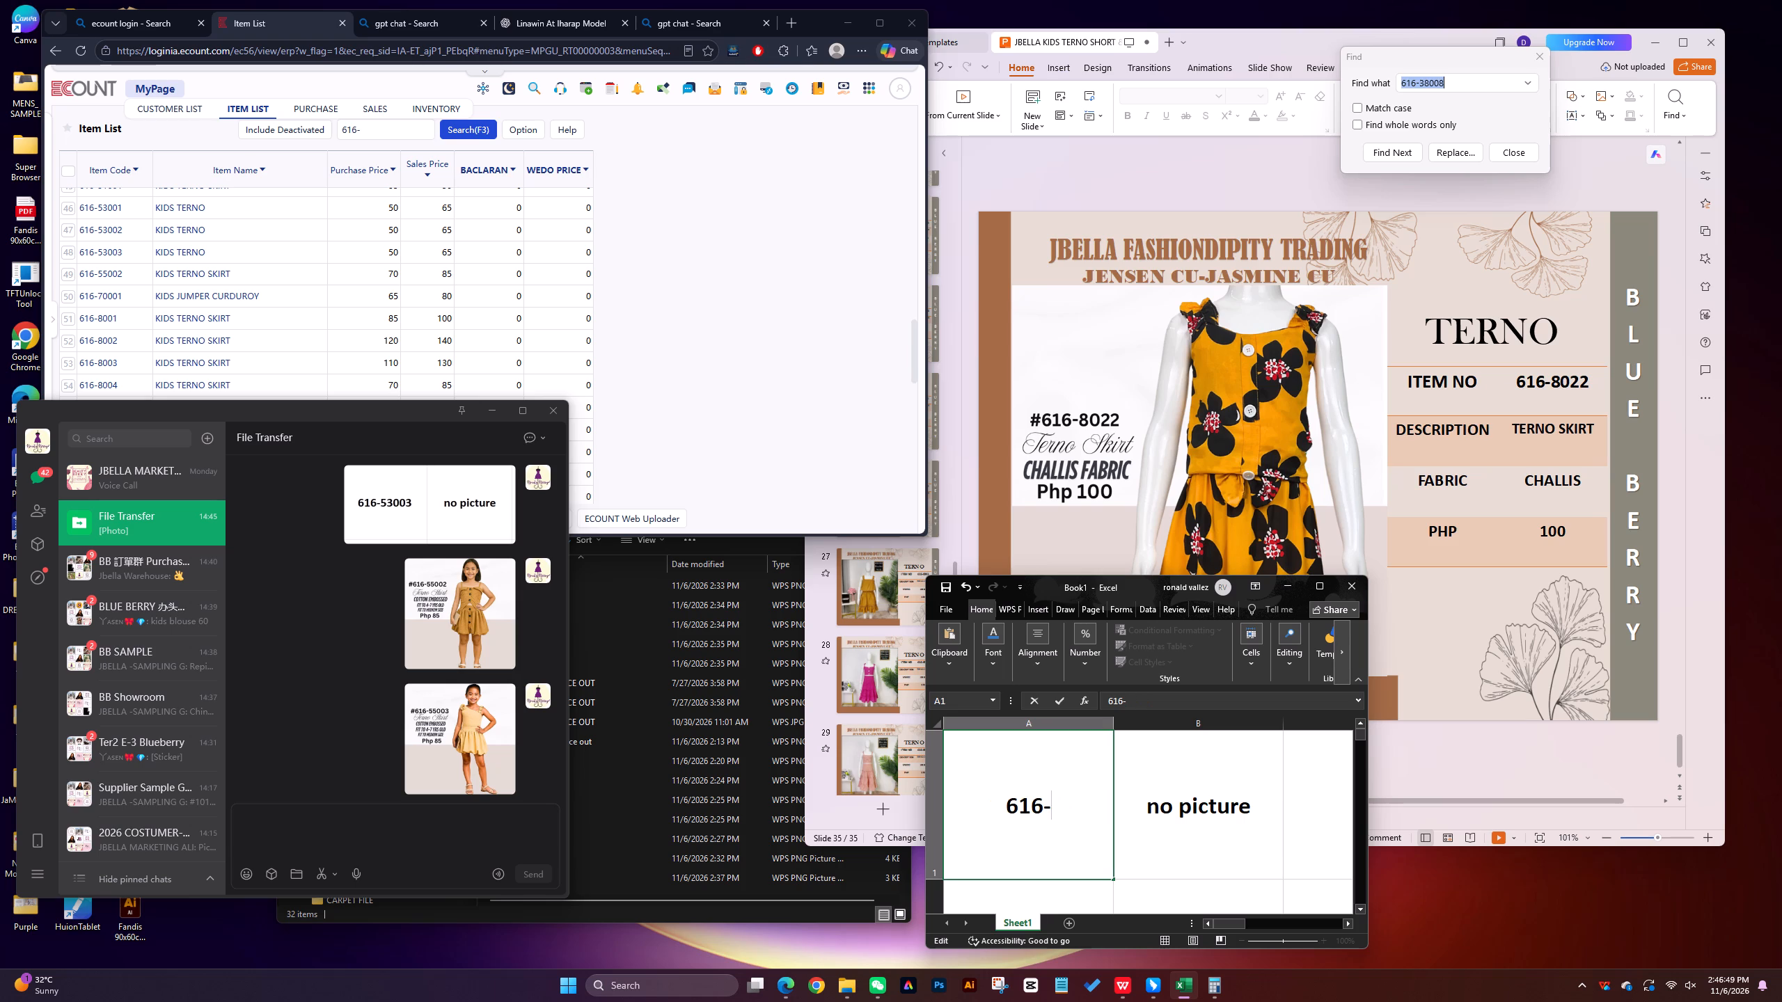
type("70001")
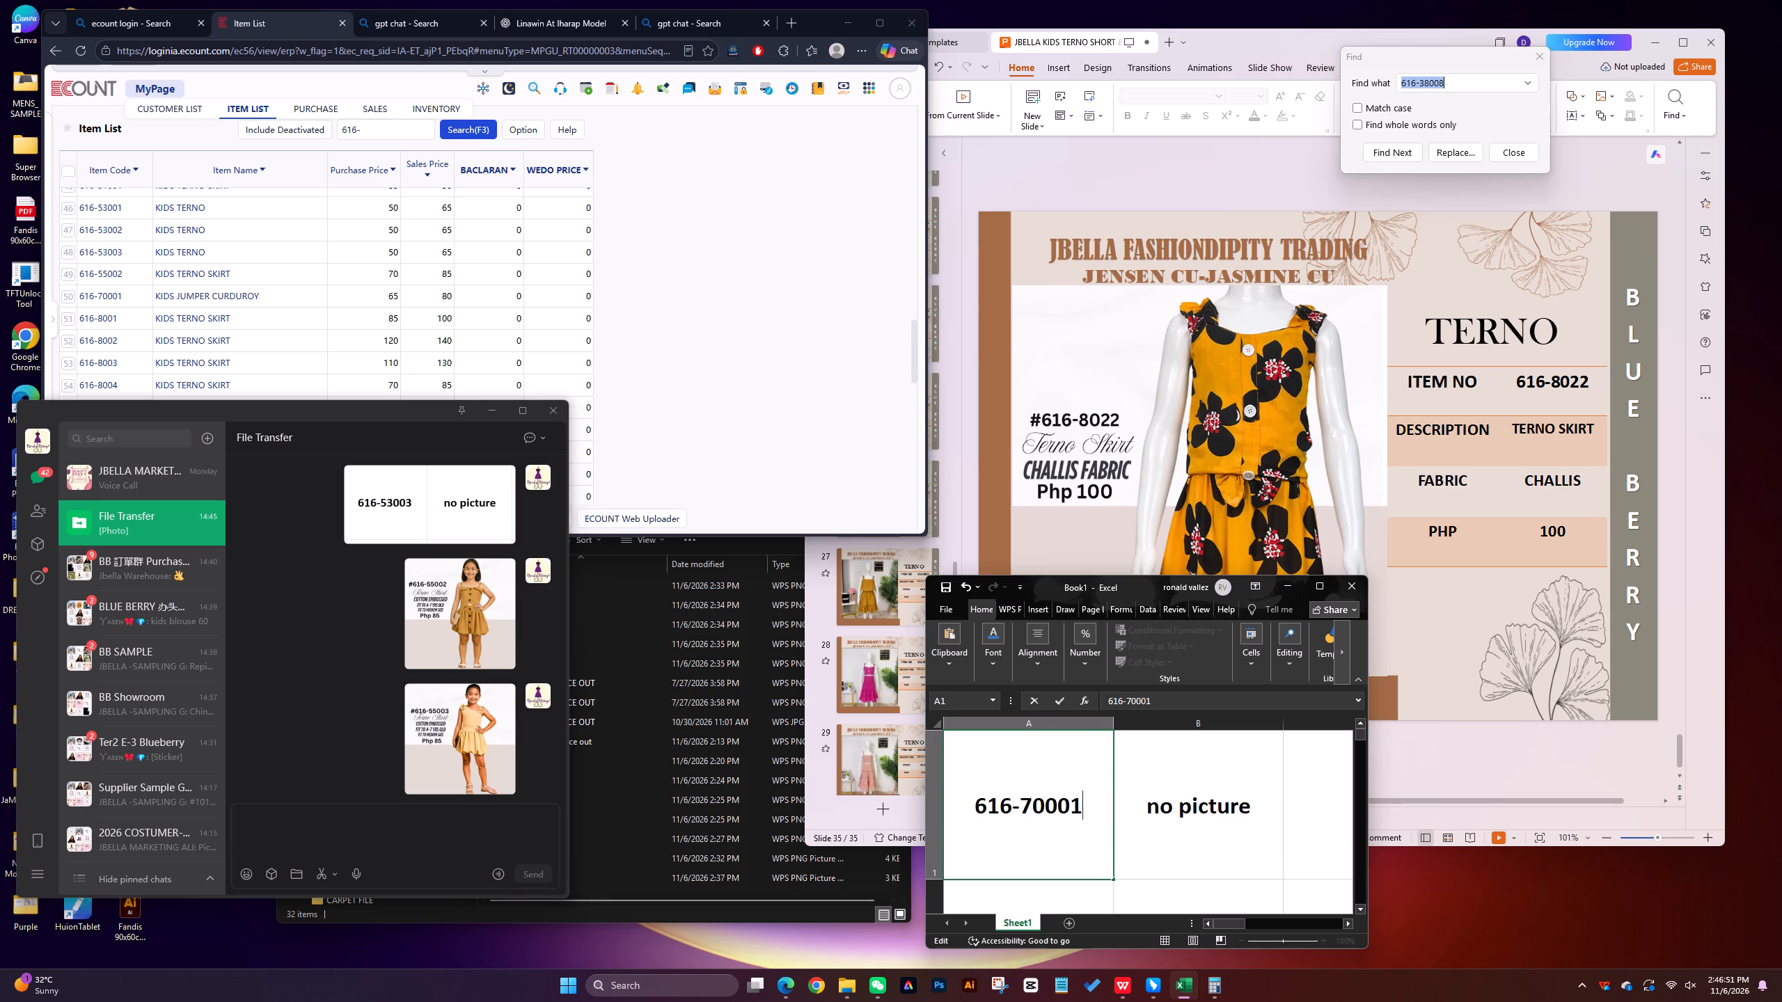
Take a WeChat screenshot of the 616-70001 and "no picture" cells and send it to the File Transfer chat.
left_click(317, 873)
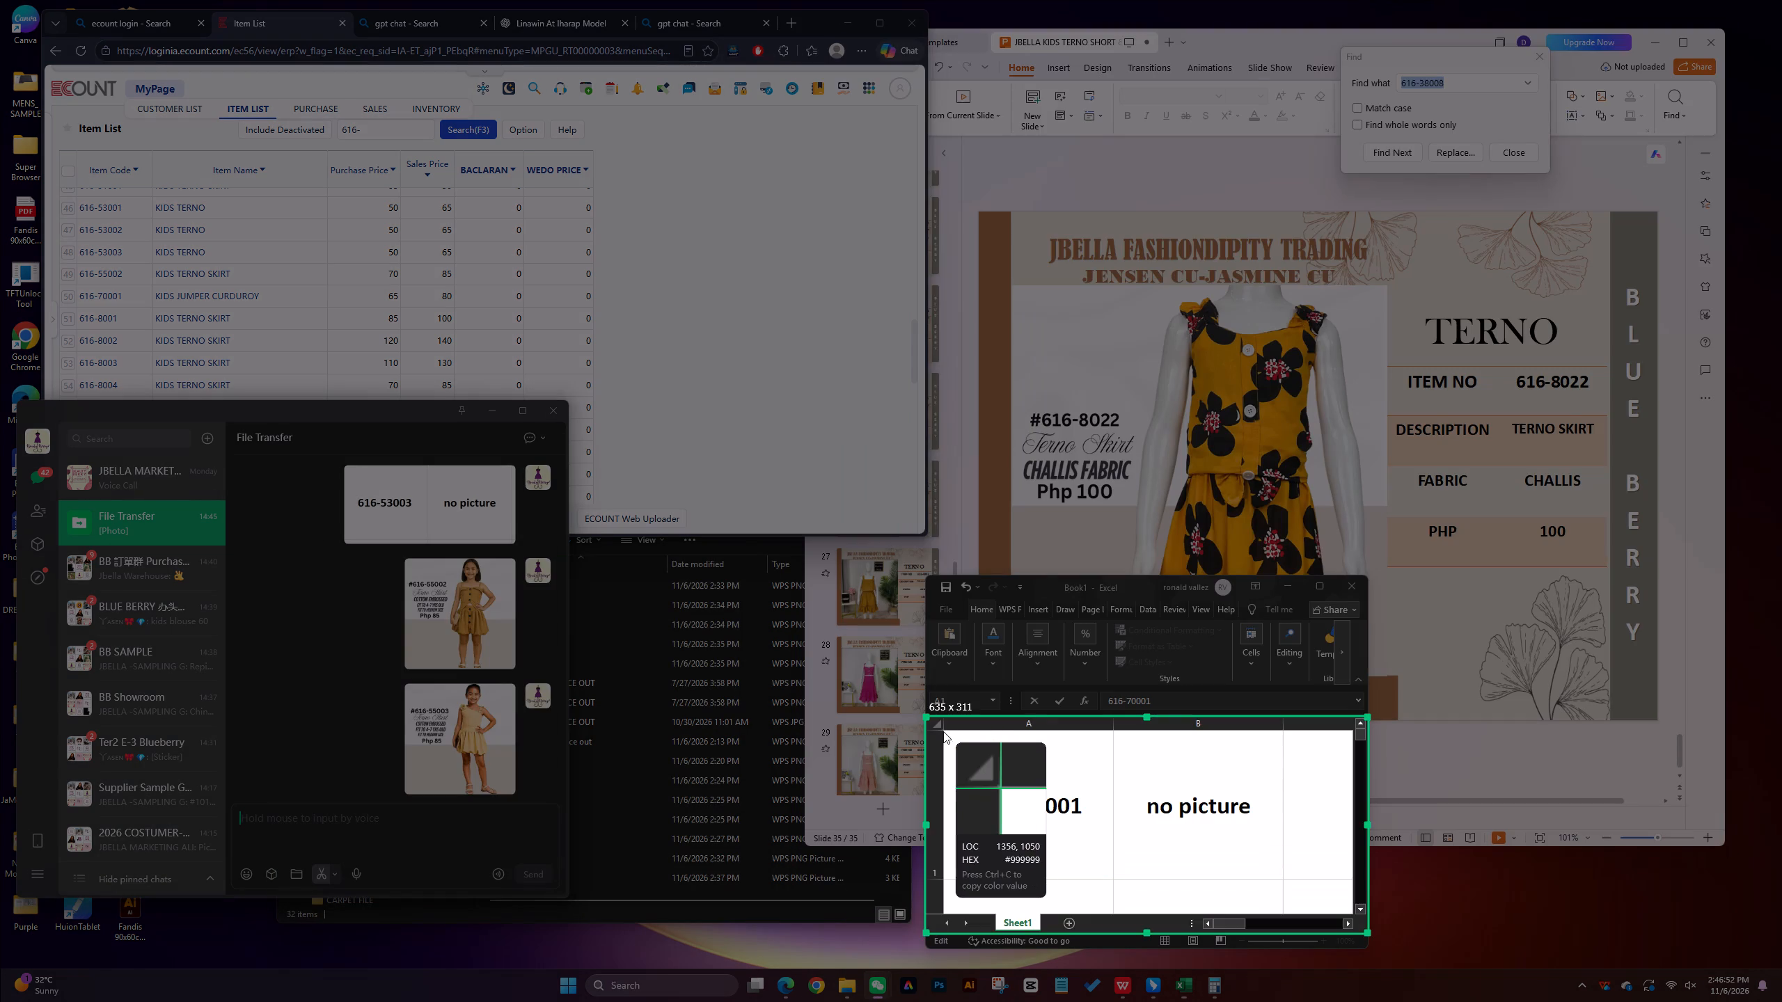
left_click_drag(943, 731, 1297, 893)
left_click(1277, 917)
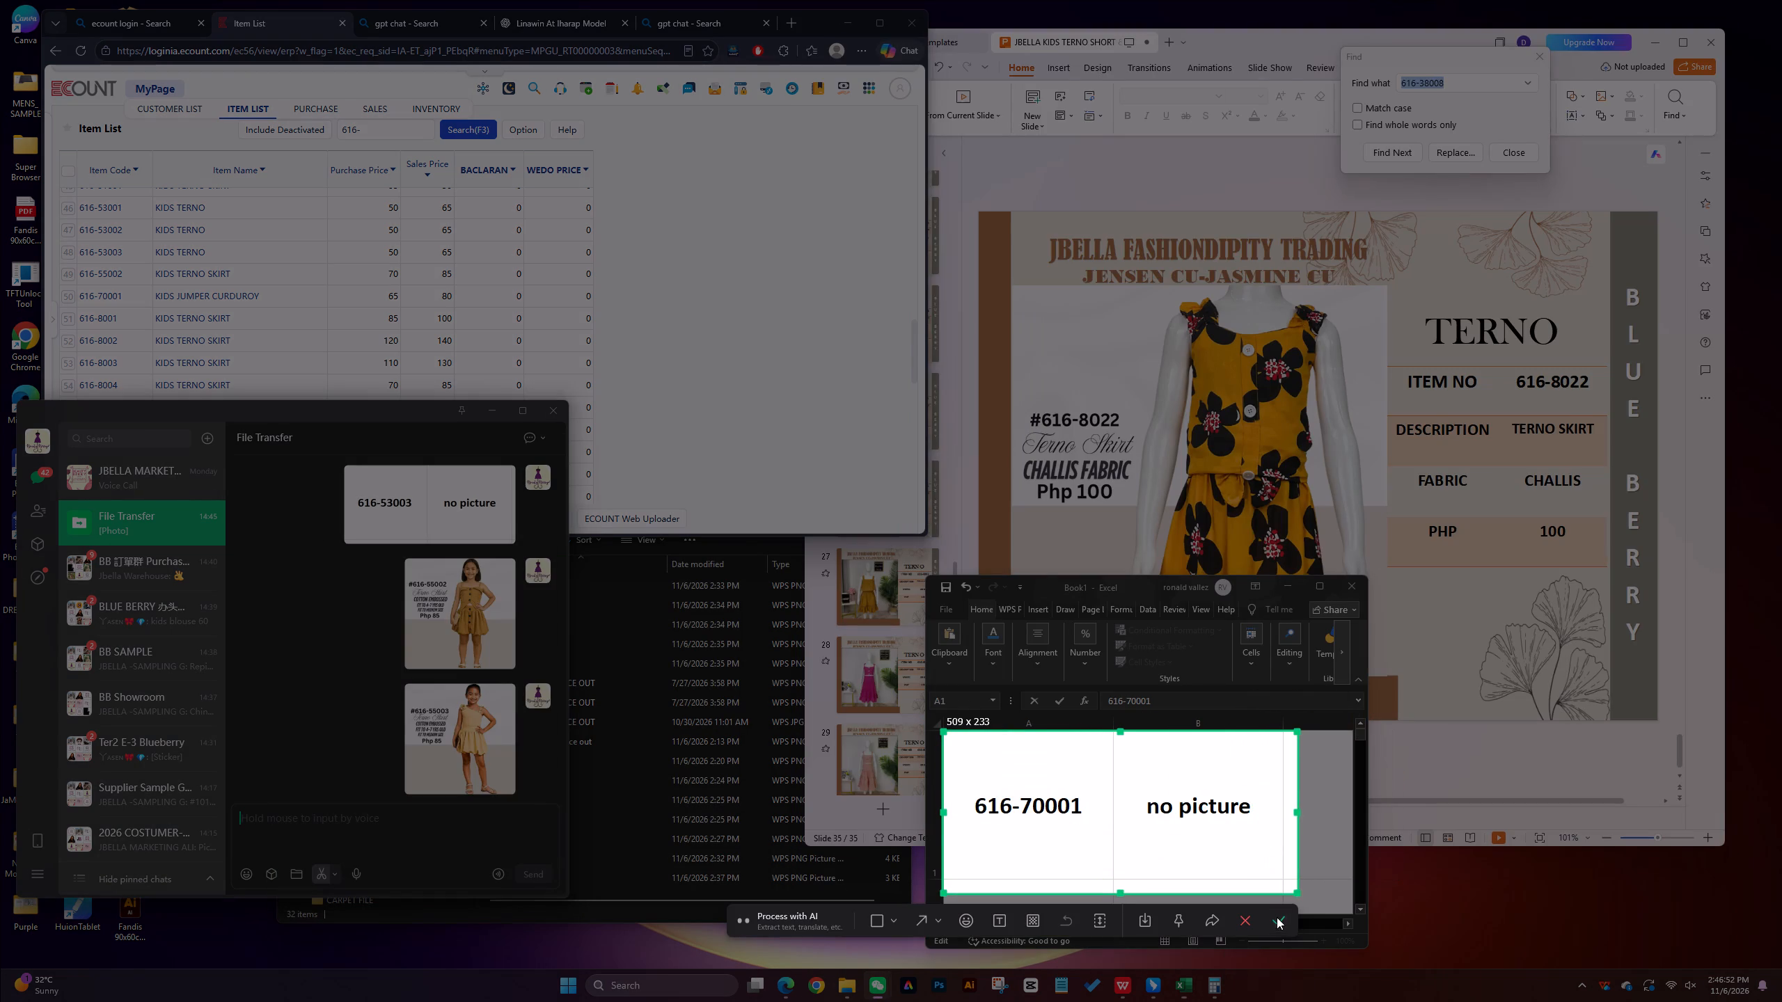
left_click(531, 872)
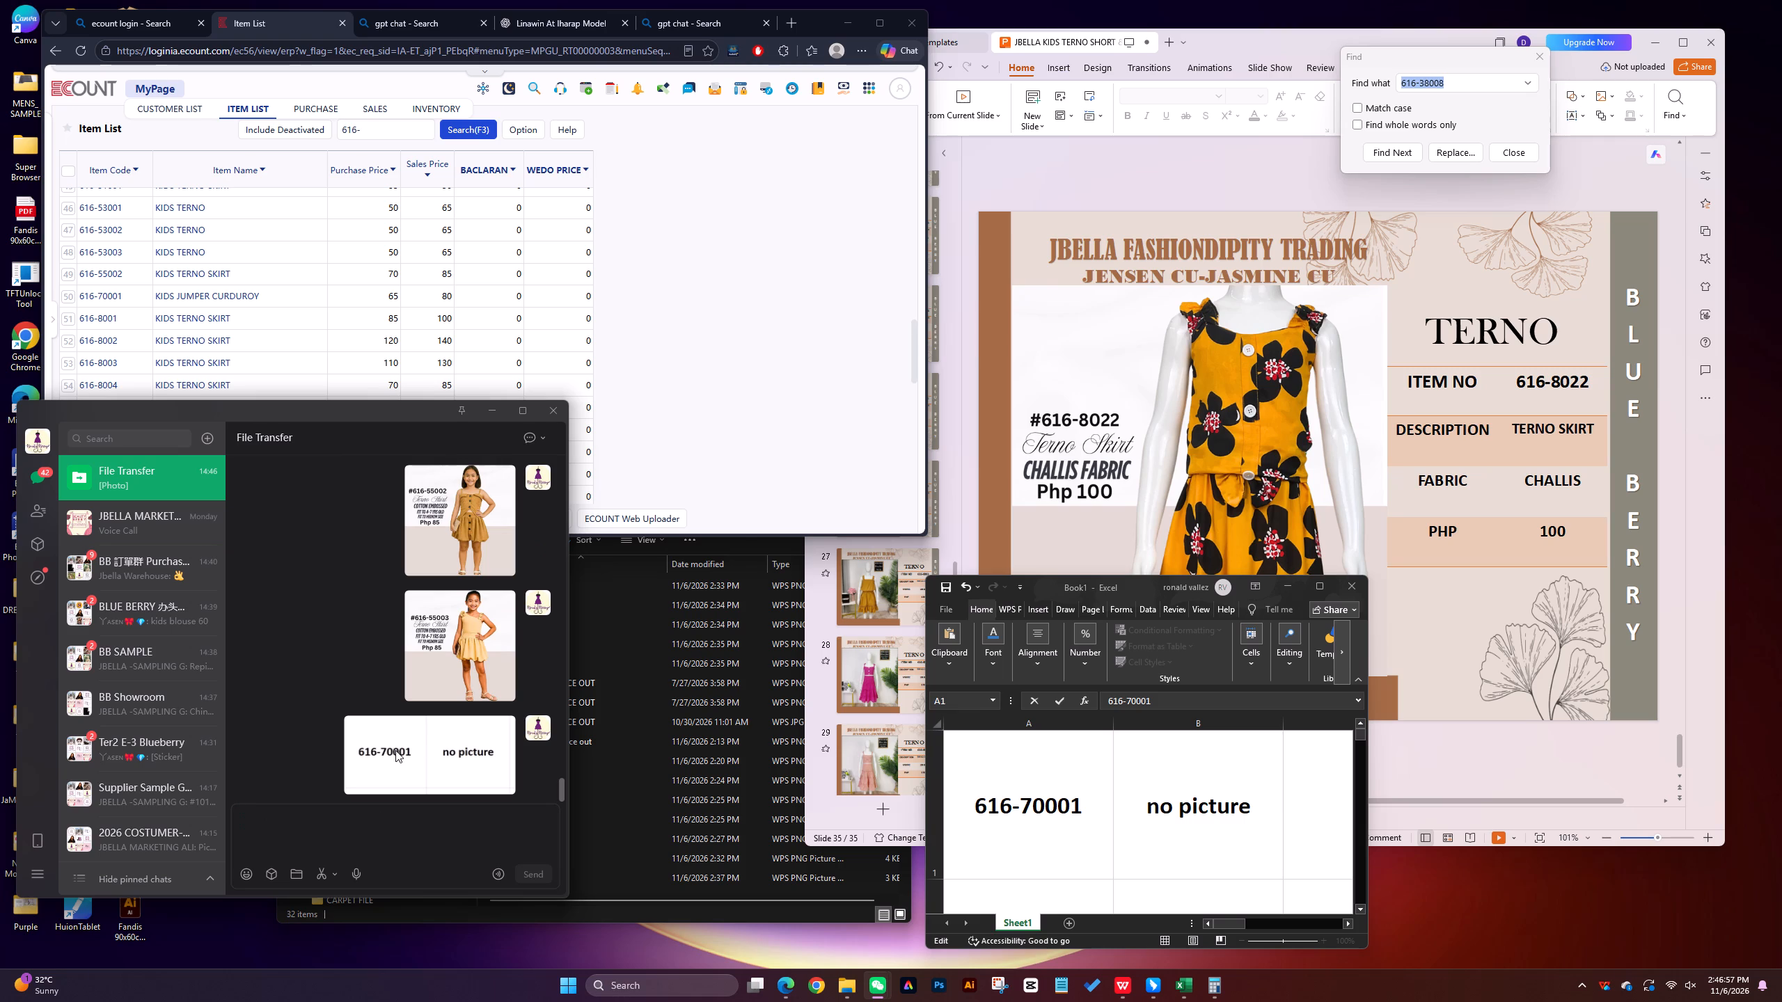
Save the sent 616-70001 image in the XXXX folder as 616-70001=xxx.
right_click(395, 748)
left_click(436, 926)
type("616-7")
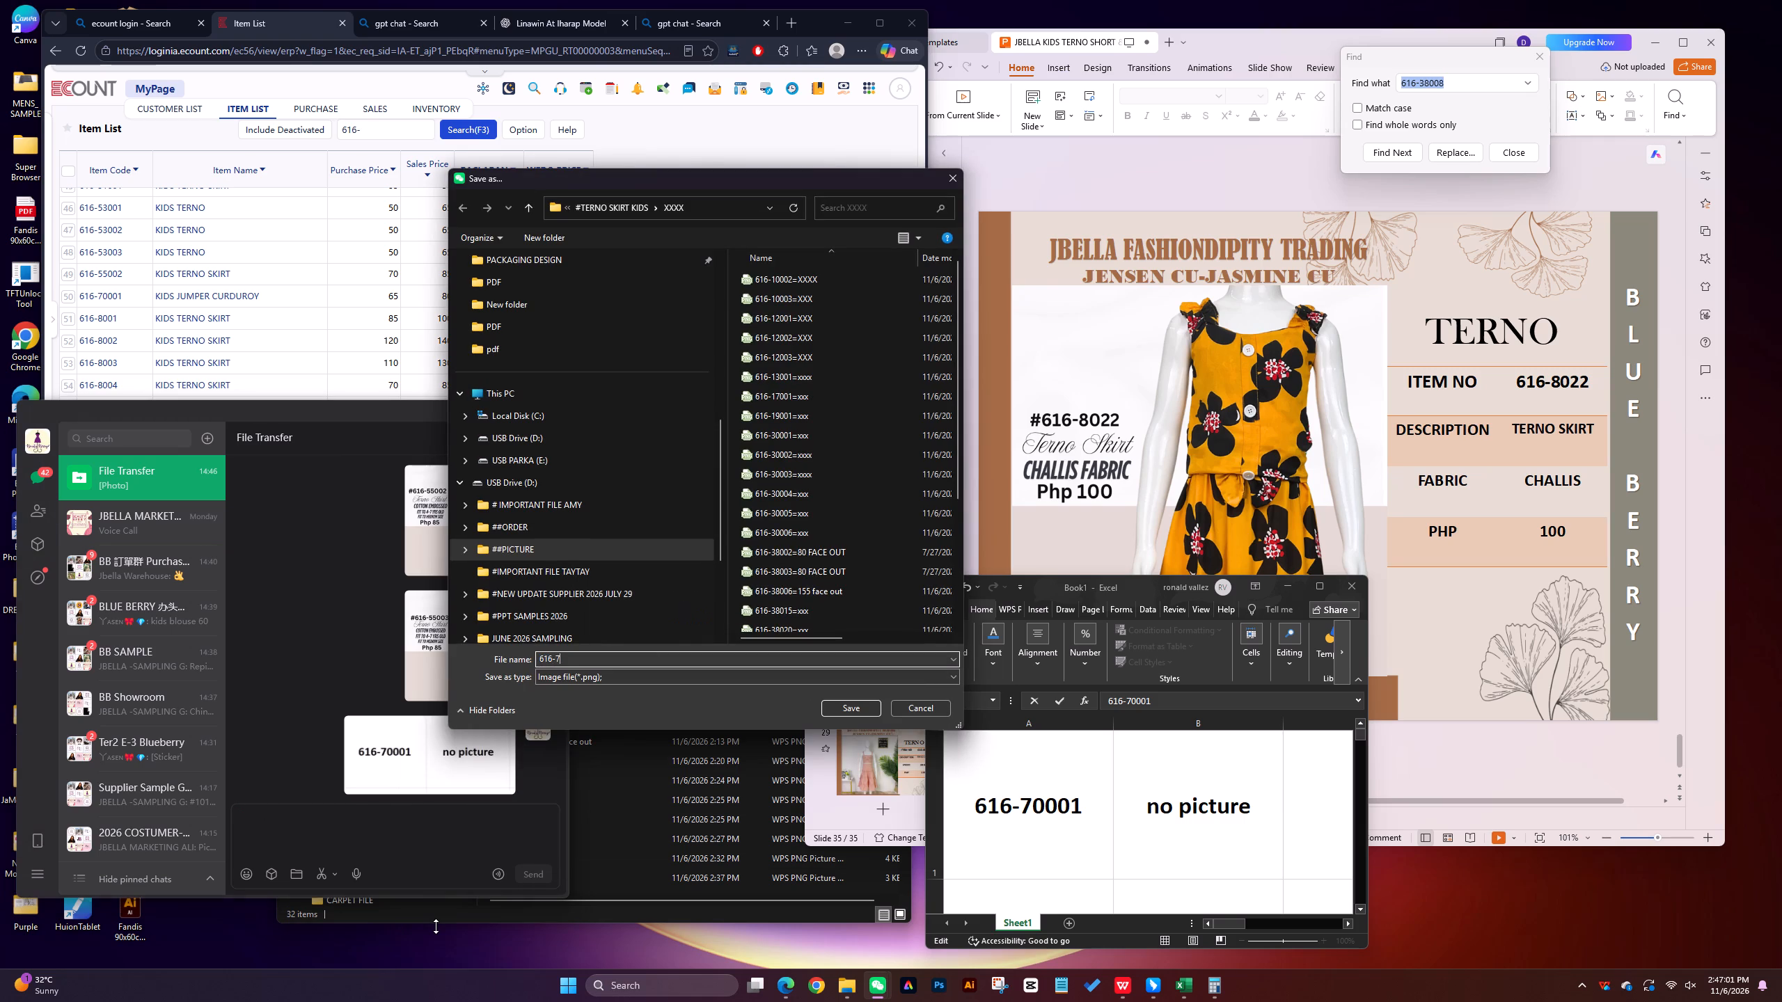
type("0001")
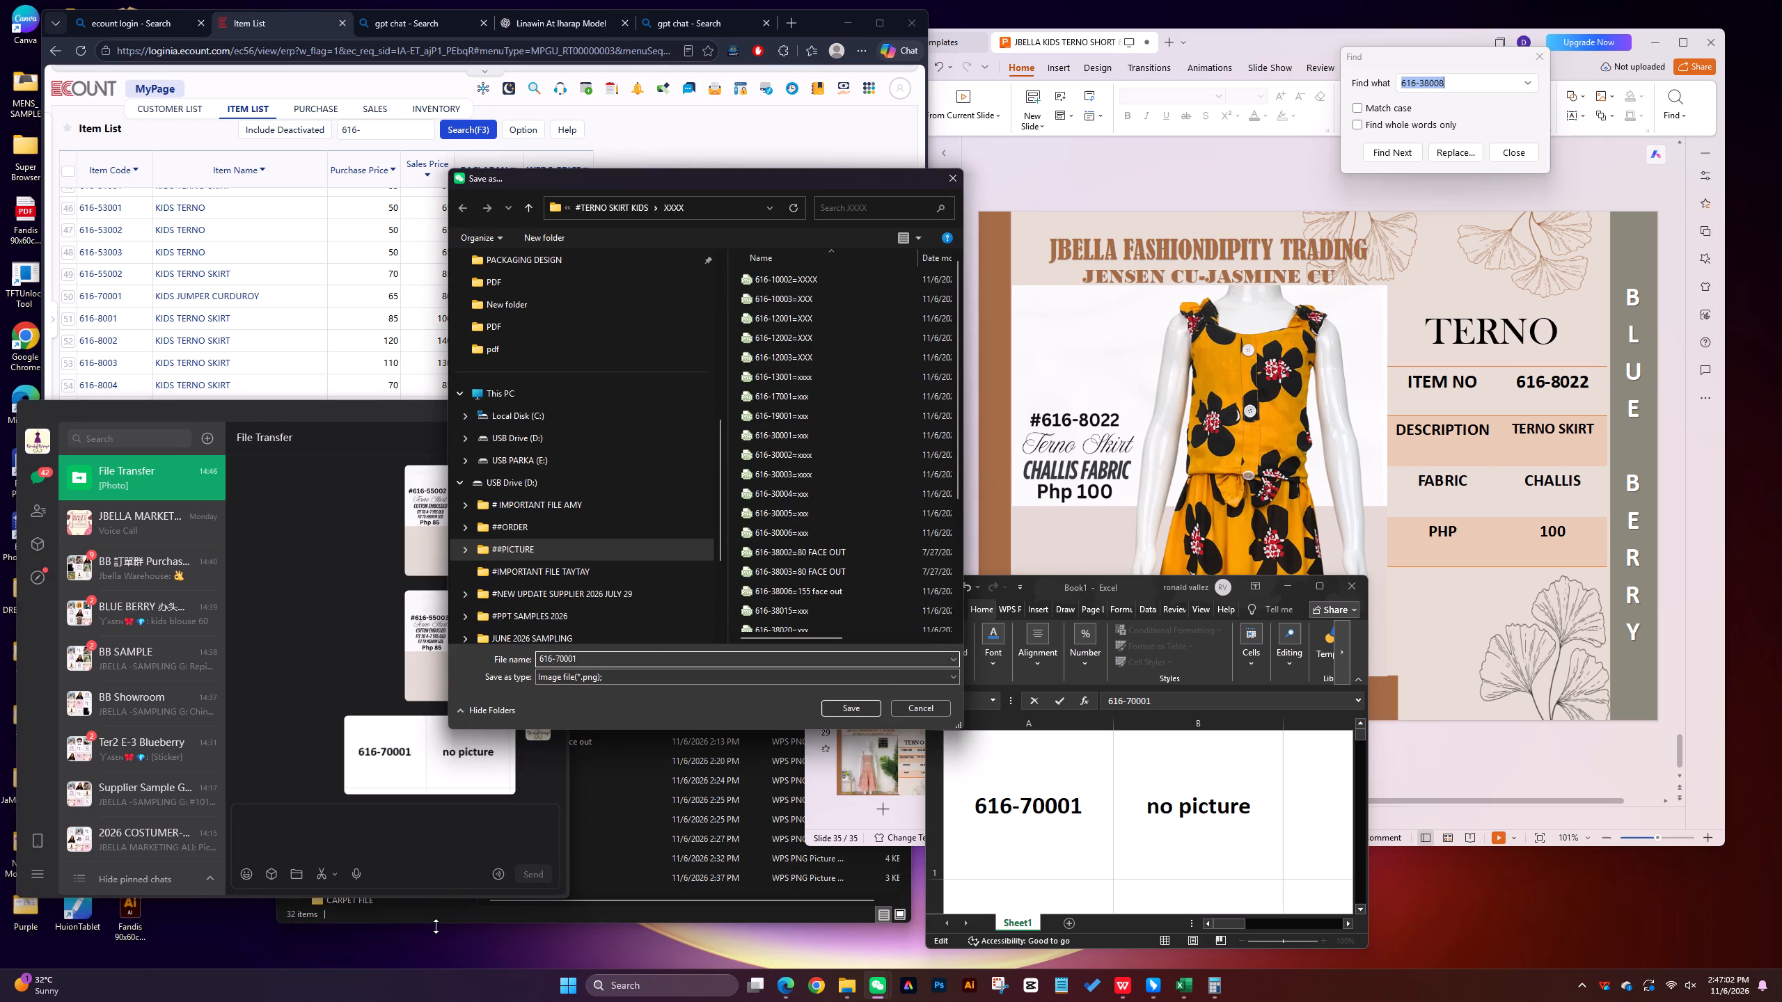
type("=xxx")
key("Return")
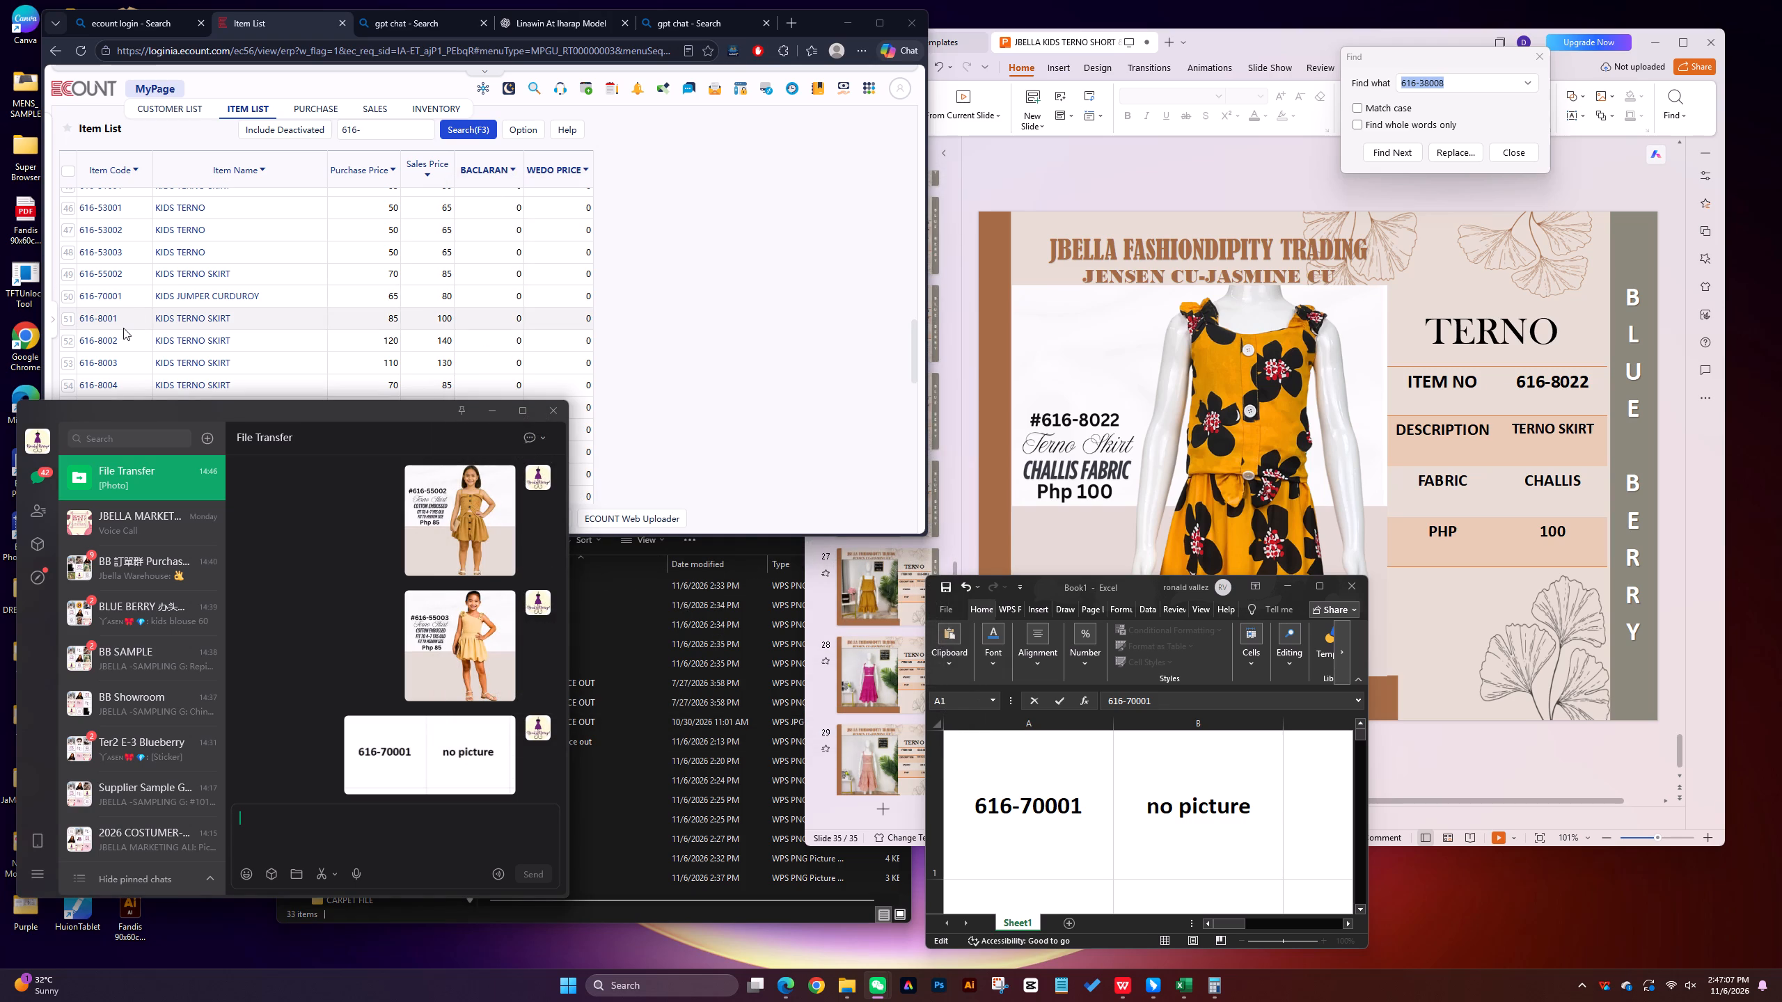
Compare the 616-8001 slide in the WPS presentation with the 616-8001=100 photo in the #TERNO SKIRT KIDS folder.
left_click(1044, 194)
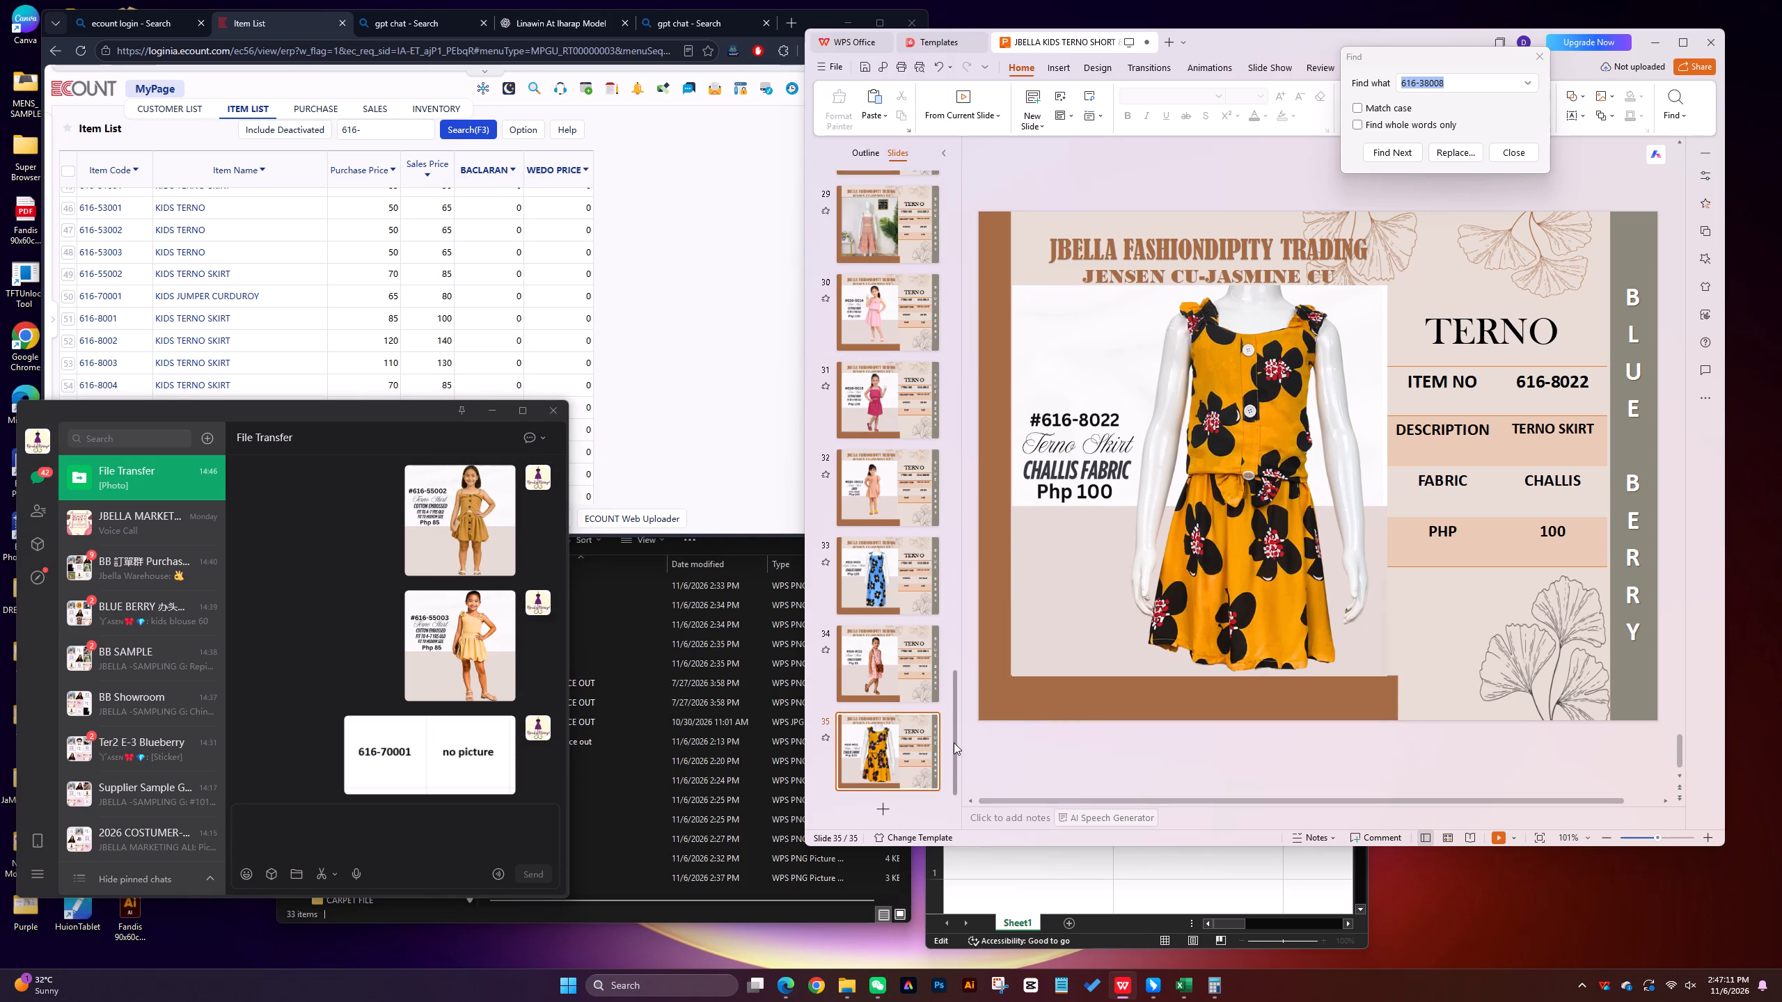
left_click_drag(954, 742, 964, 617)
left_click(869, 502)
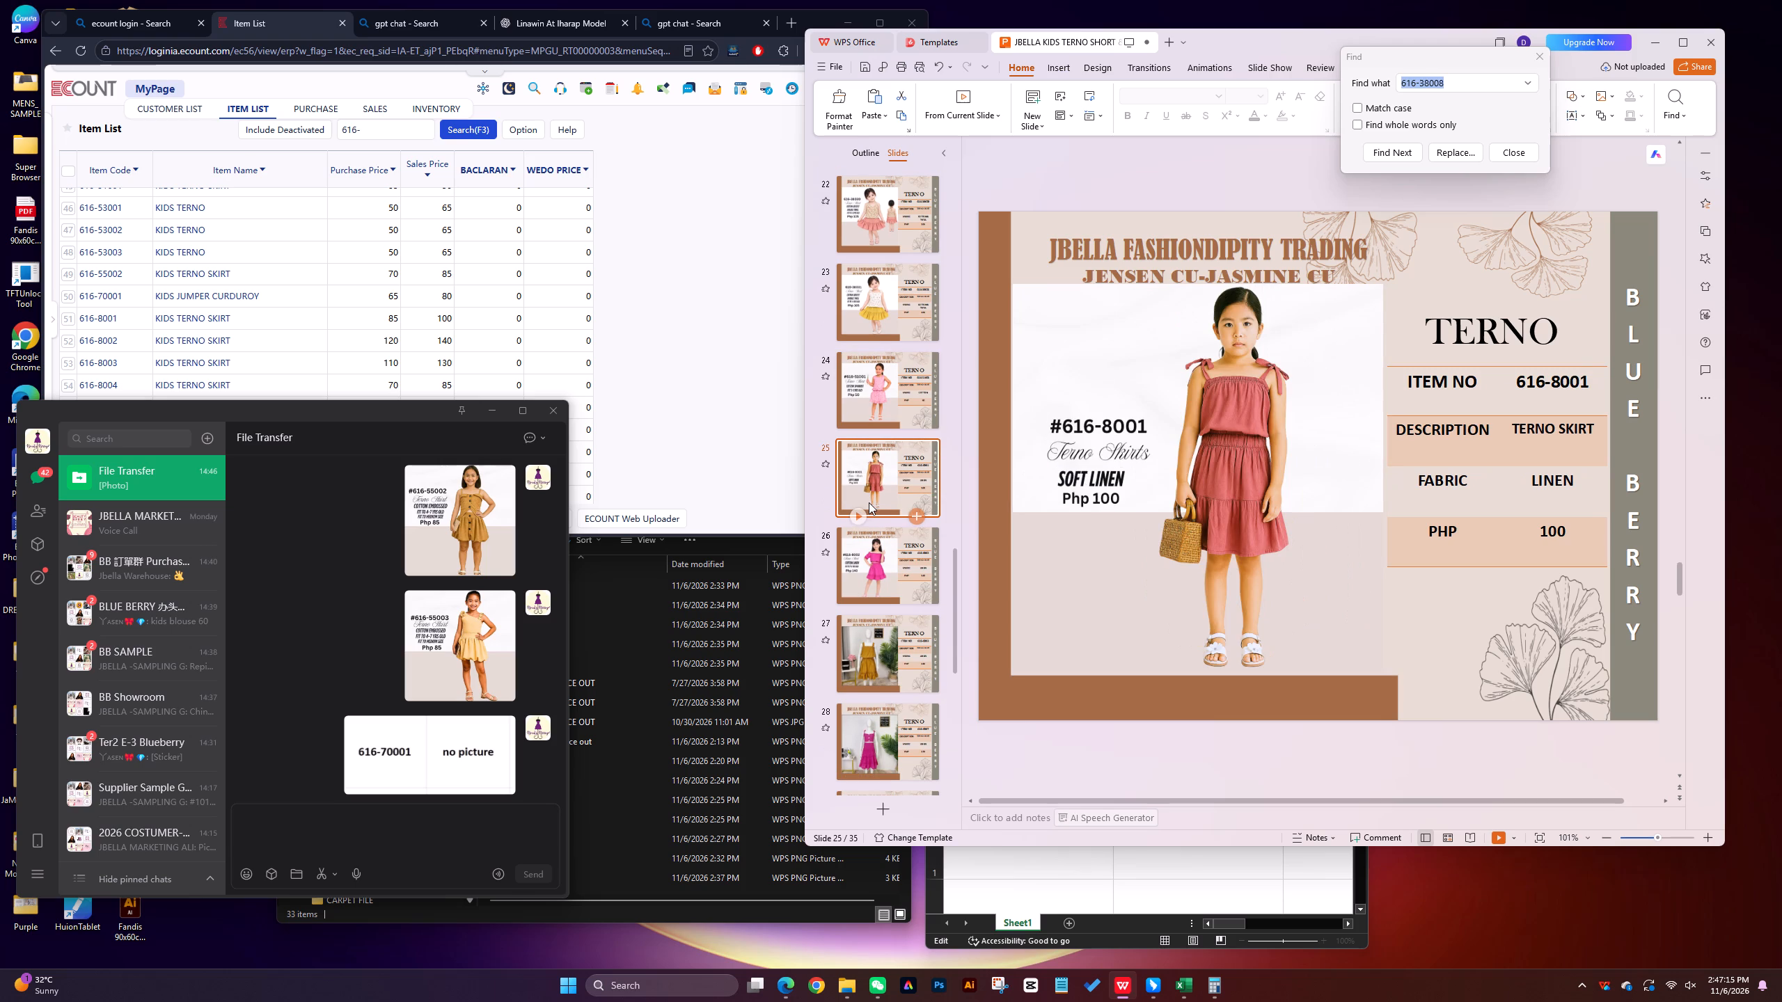
left_click(610, 639)
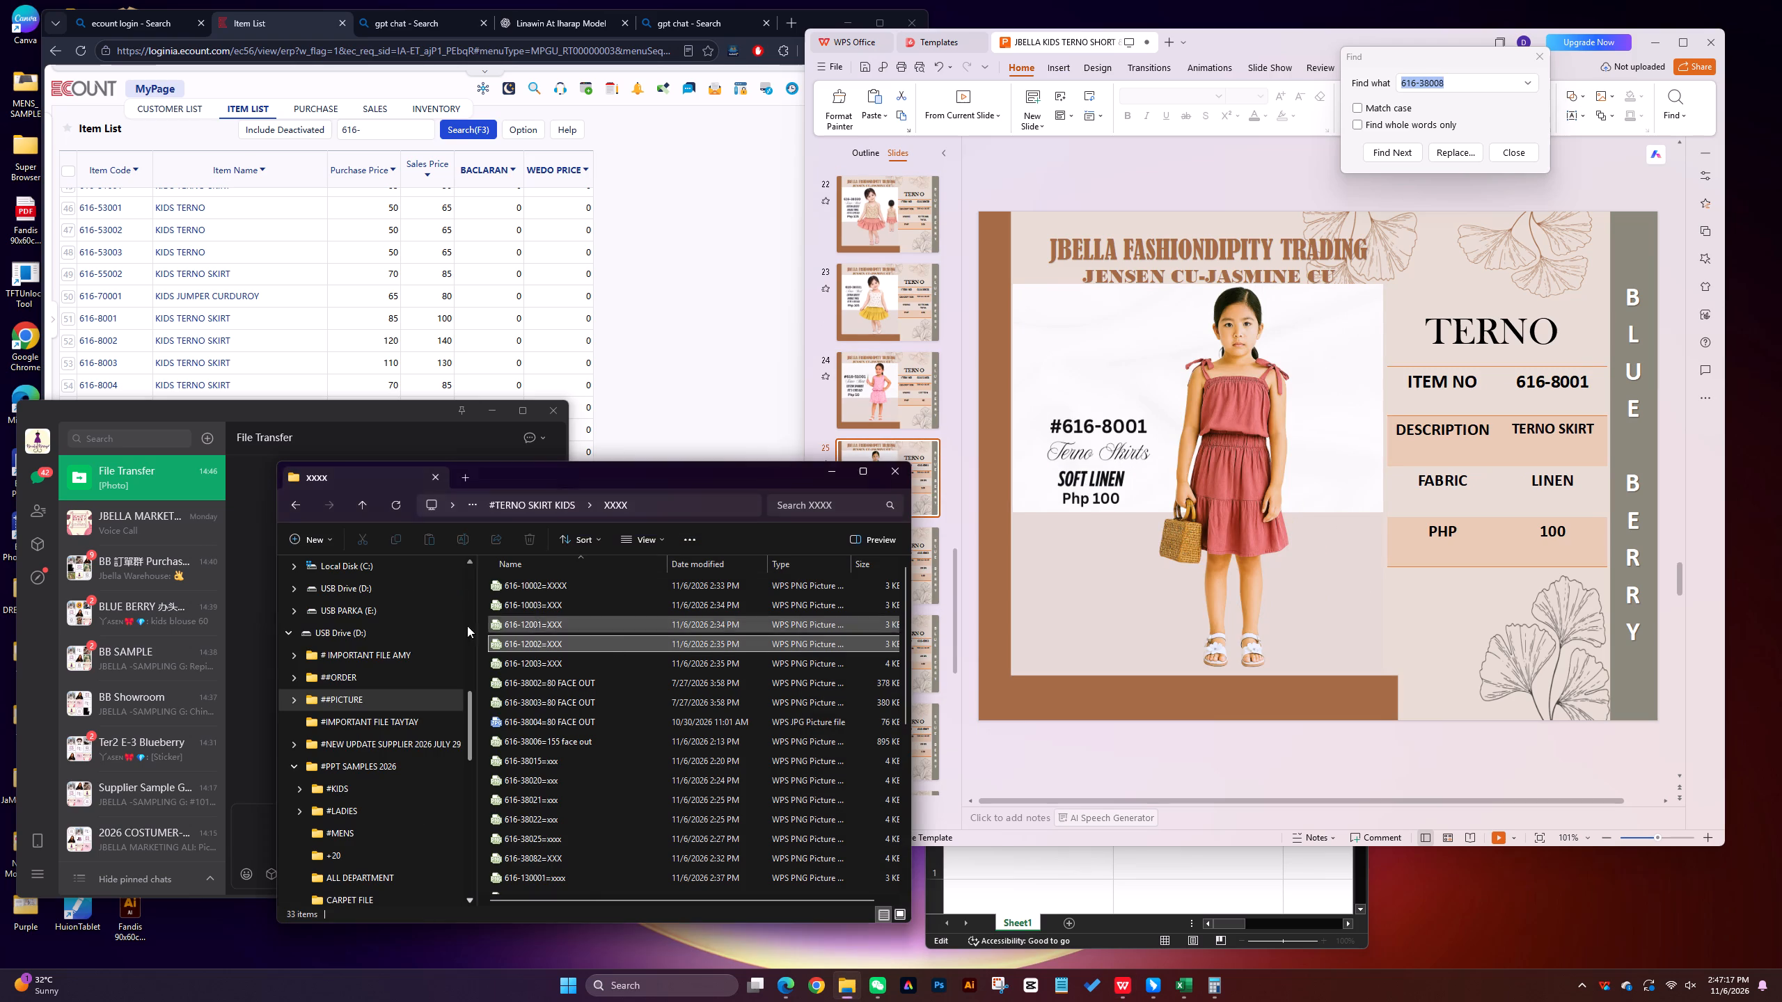
left_click(361, 500)
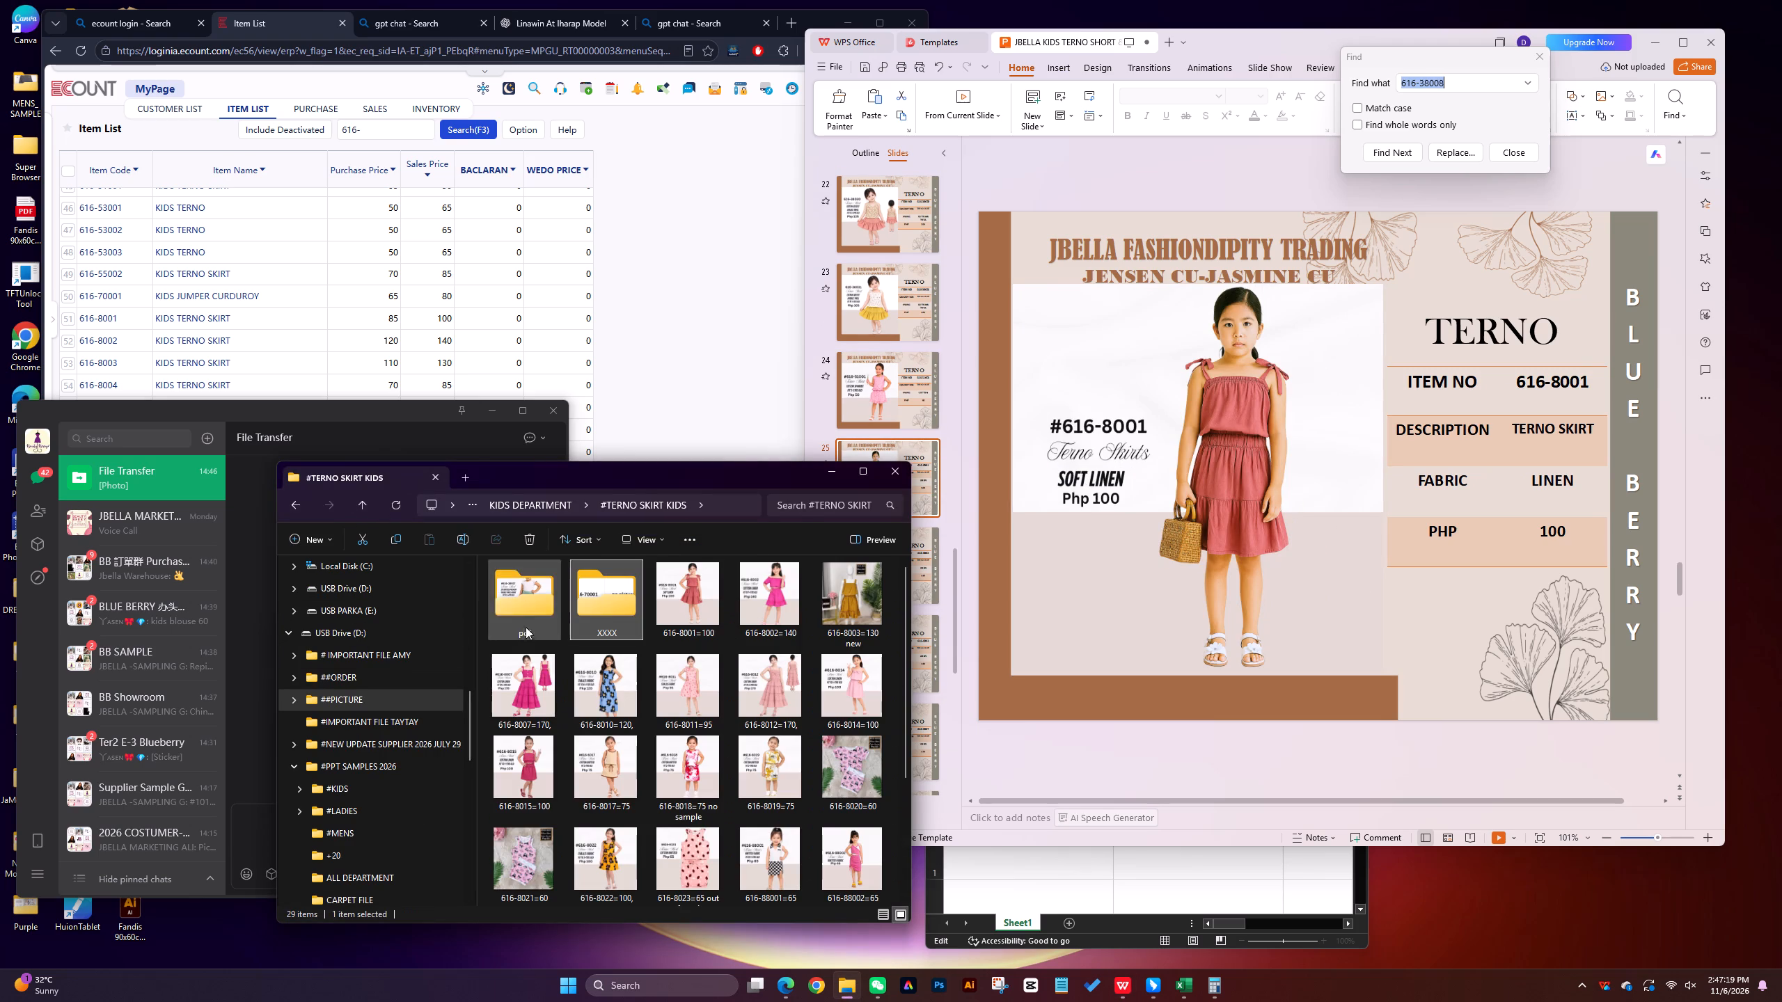
double_click(695, 594)
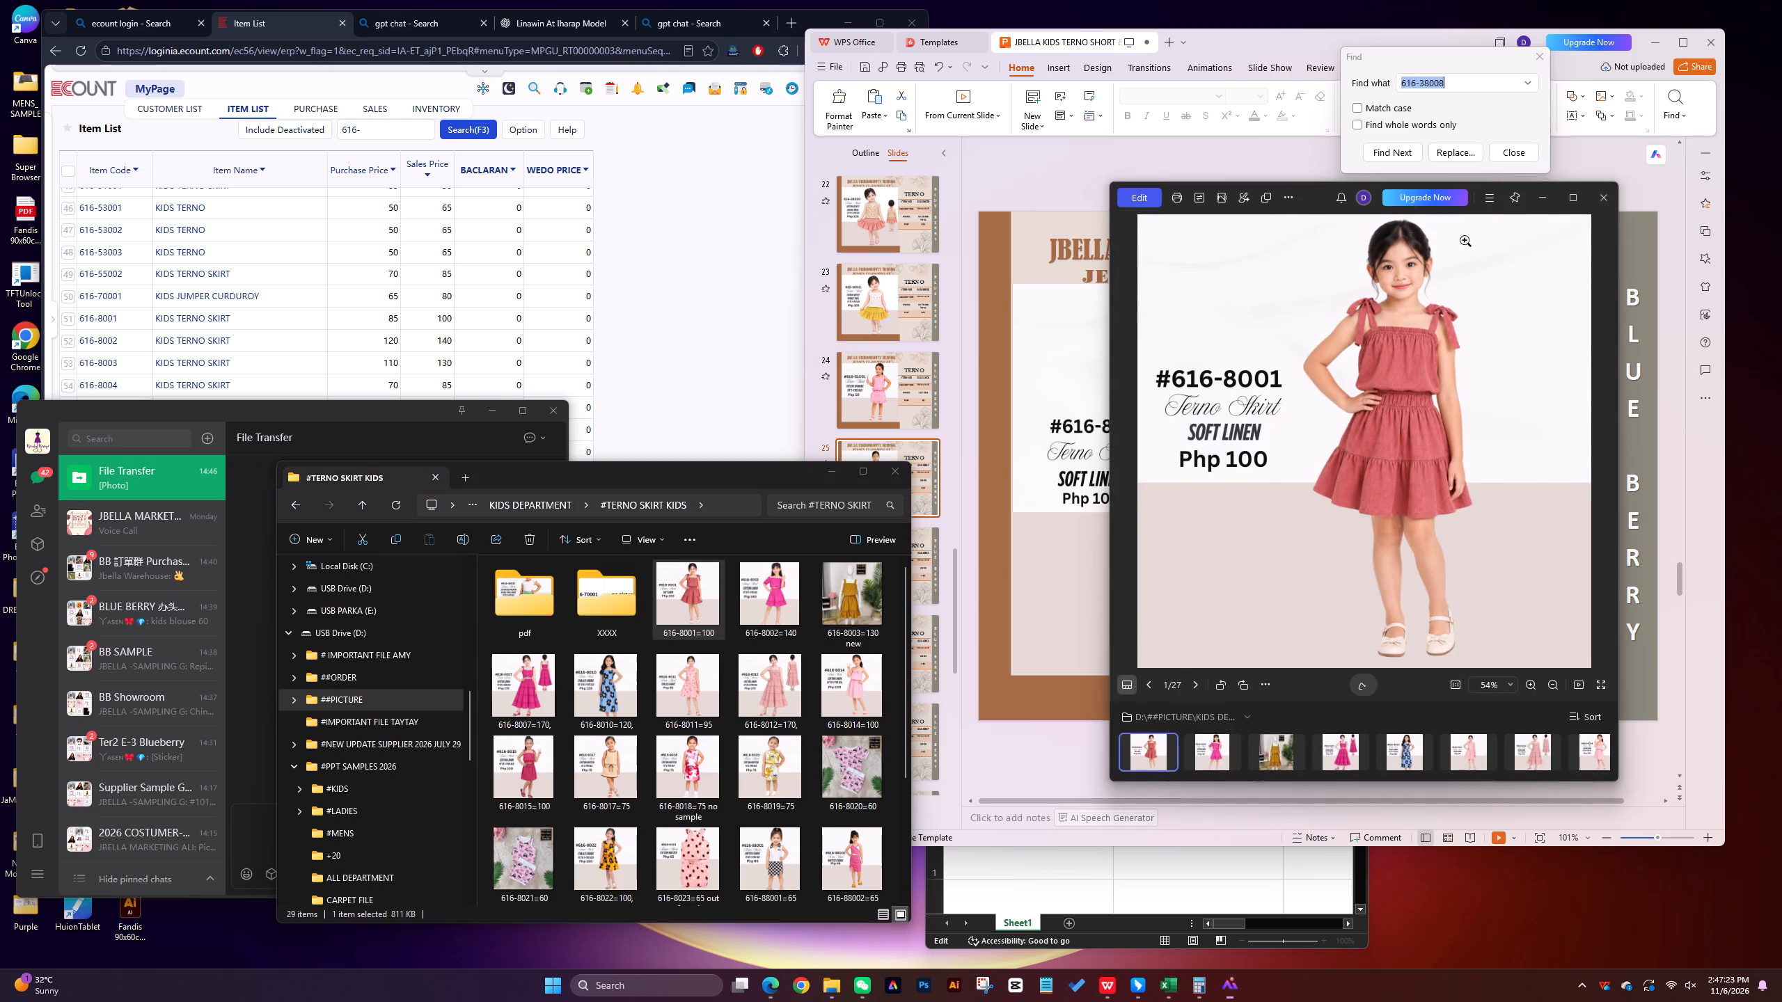
left_click(1603, 194)
Replace the picture on the 616-8001 slide with the 616-8001=100 photo, scaled to about 5.13 in square.
left_click(1202, 423)
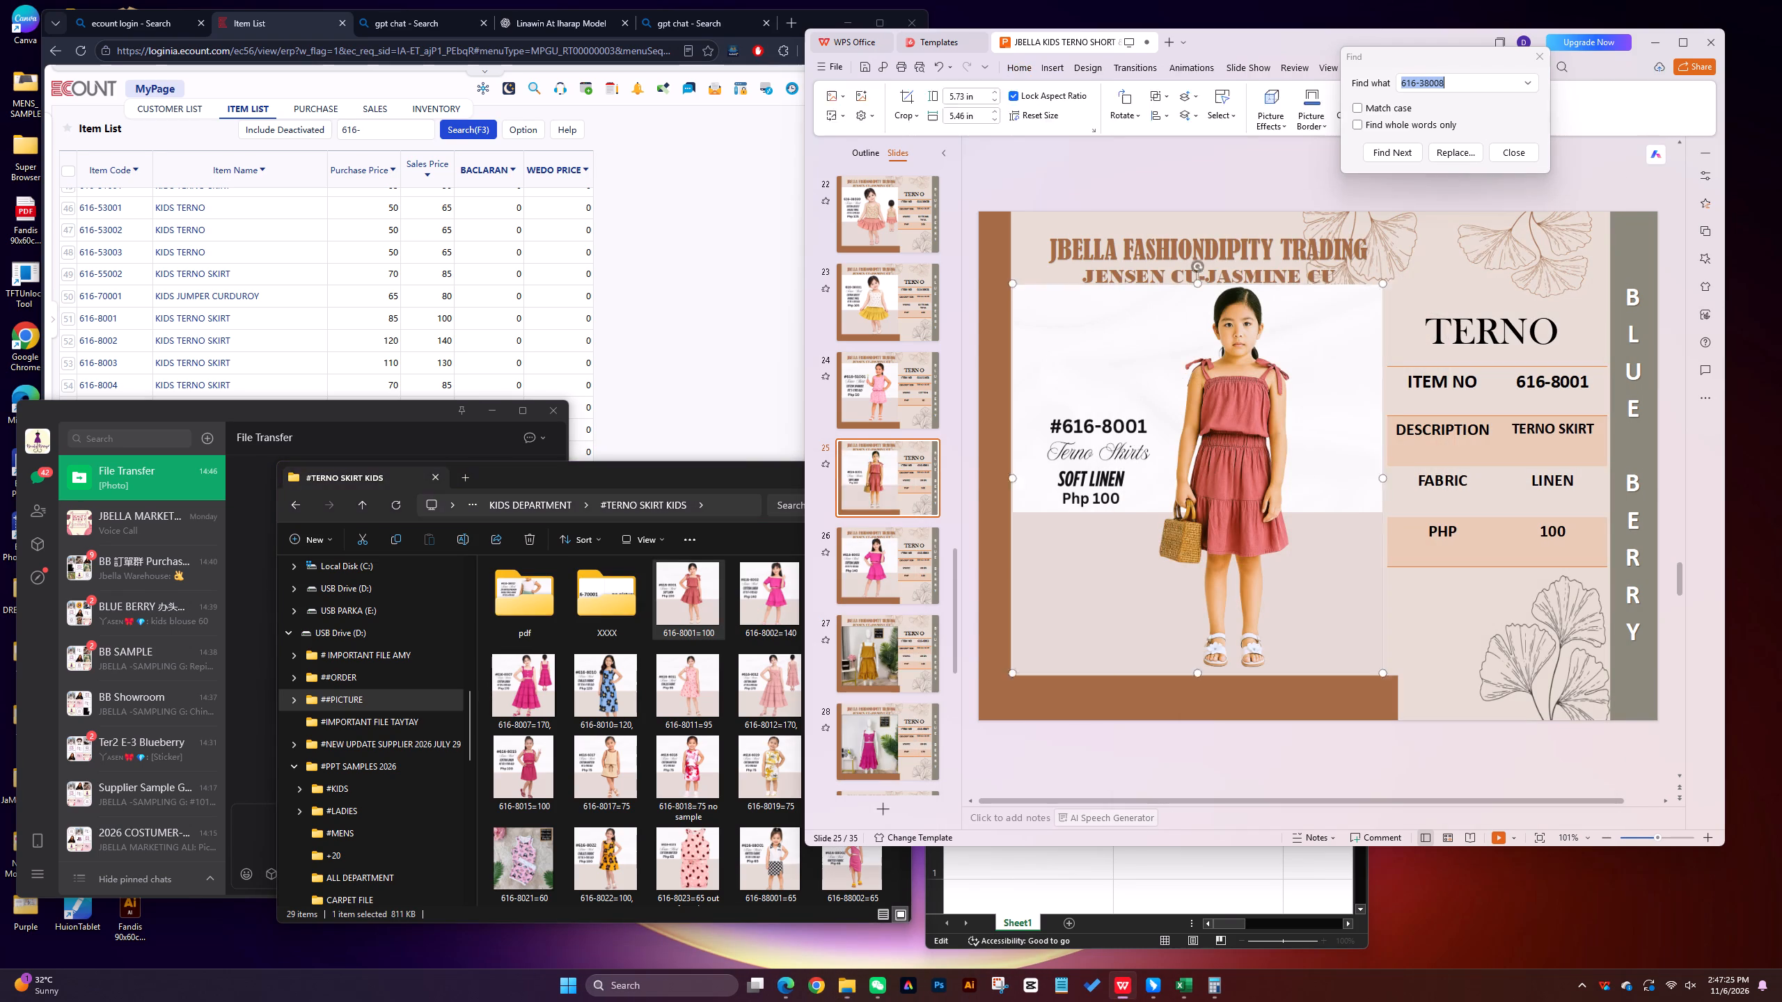
key("Delete")
left_click_drag(679, 601, 1035, 313)
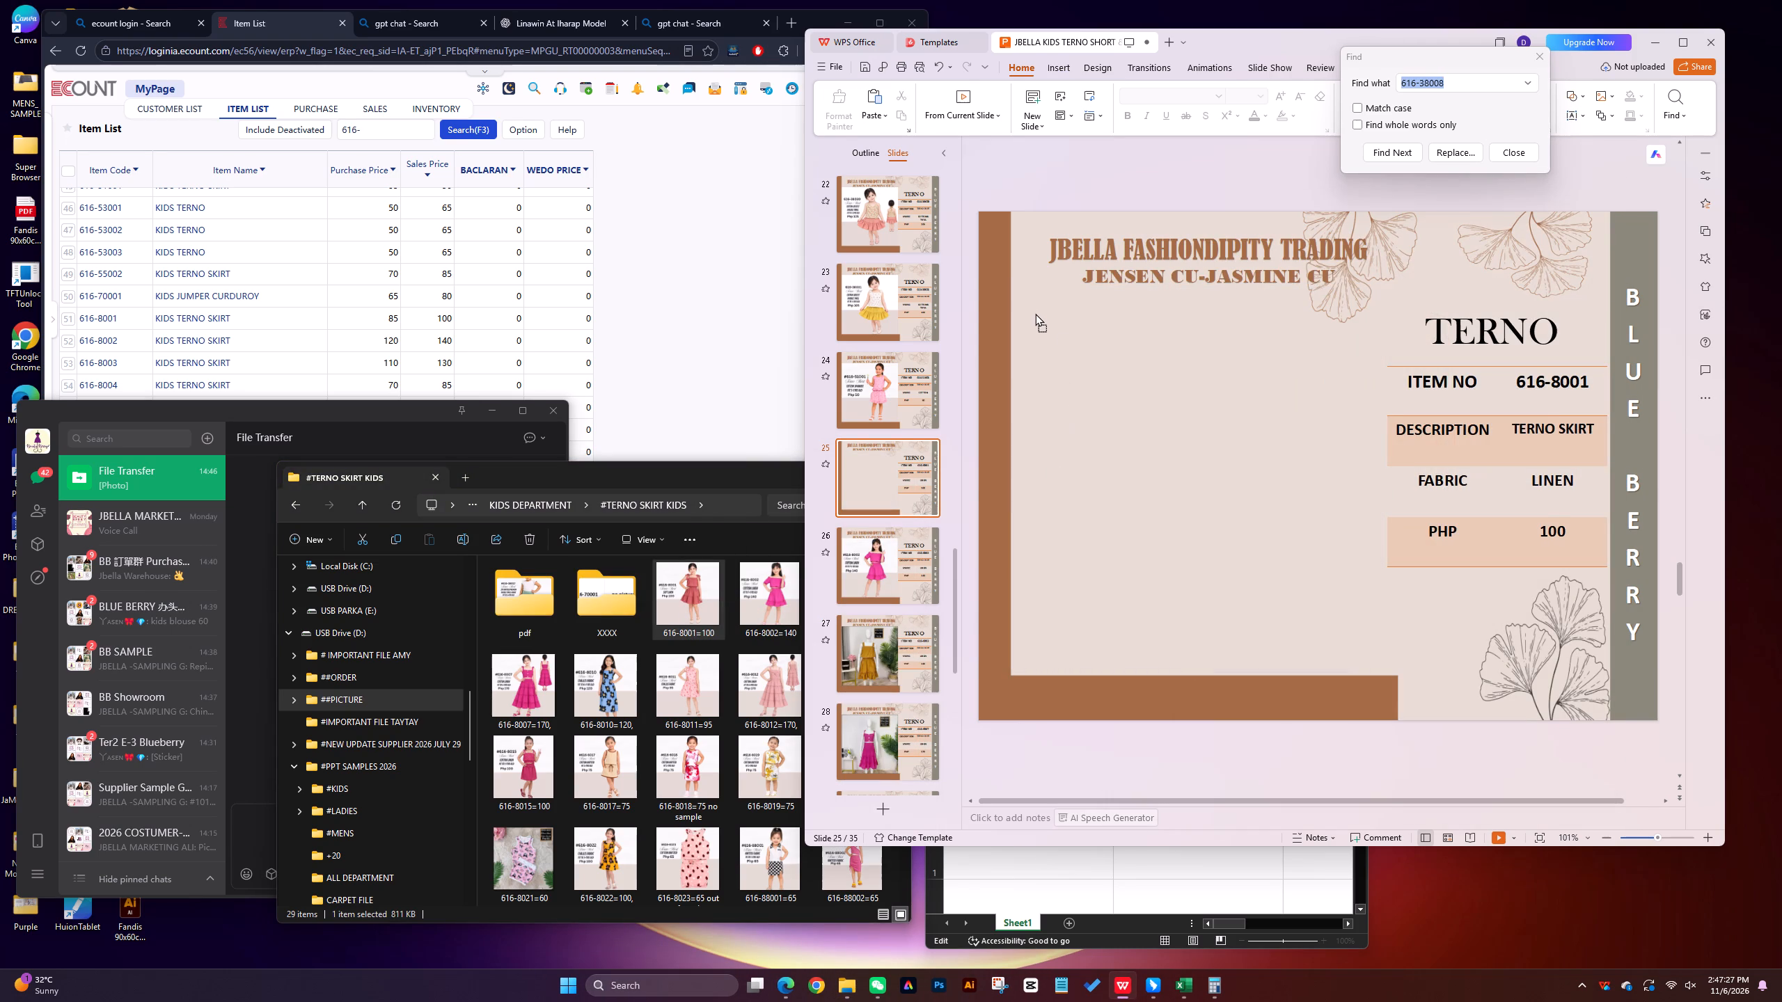
left_click_drag(1035, 313, 1033, 310)
left_click_drag(1537, 260, 1536, 269)
left_click_drag(1540, 264, 1343, 425)
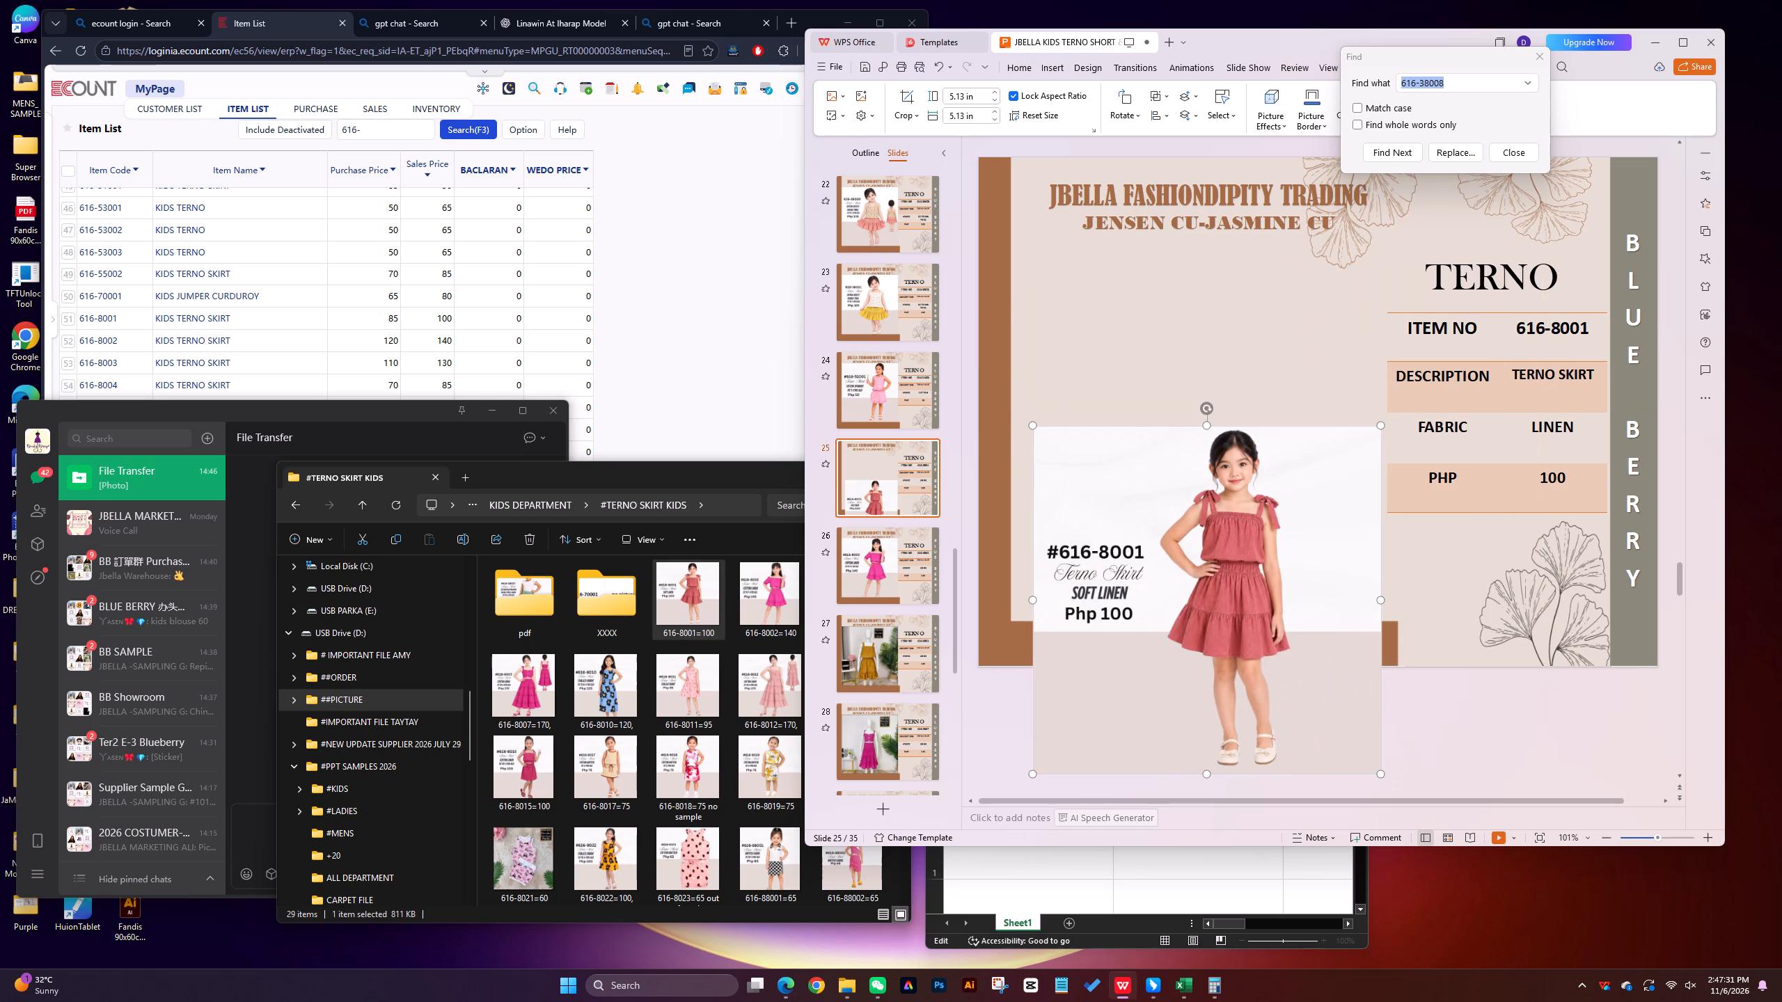
Move the new 616-8001 photo to the upper-left corner of the slide's picture area, just inside the brown border.
left_click_drag(1216, 607, 1200, 413)
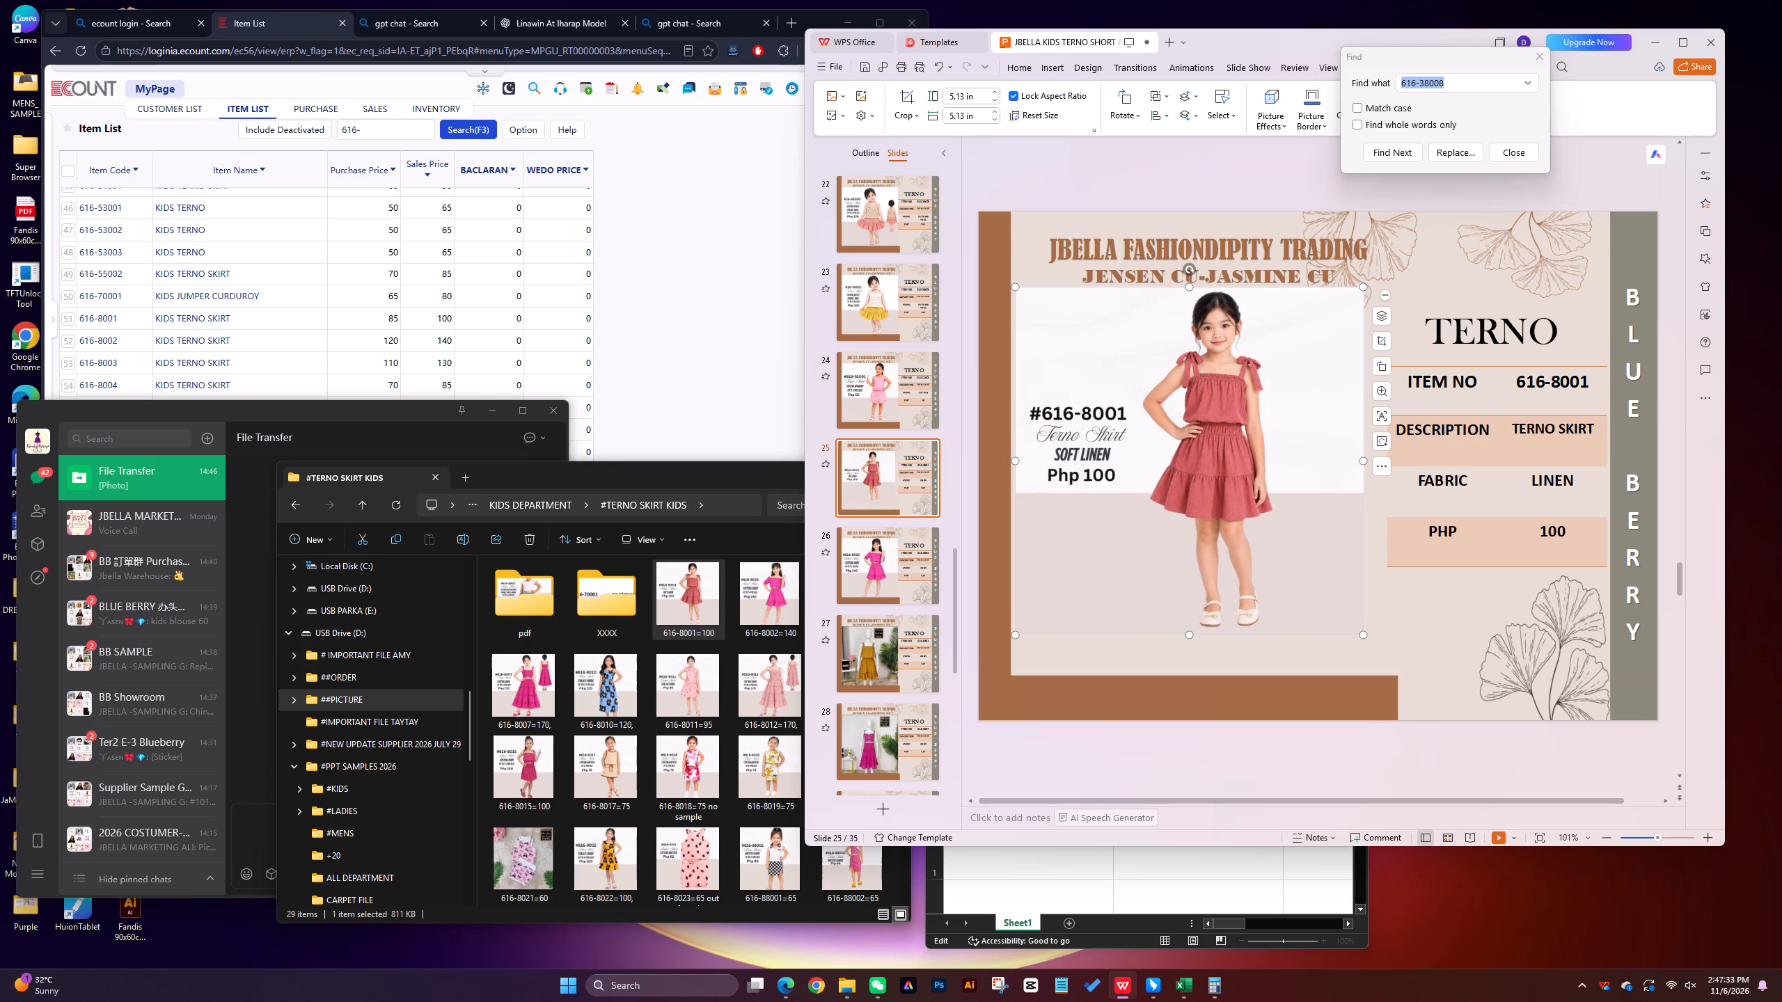
key("Up")
key("Up")
key("Up")
key("Up")
key("Up")
key("Left")
key("Left")
key("Left")
key("Left")
key("Left")
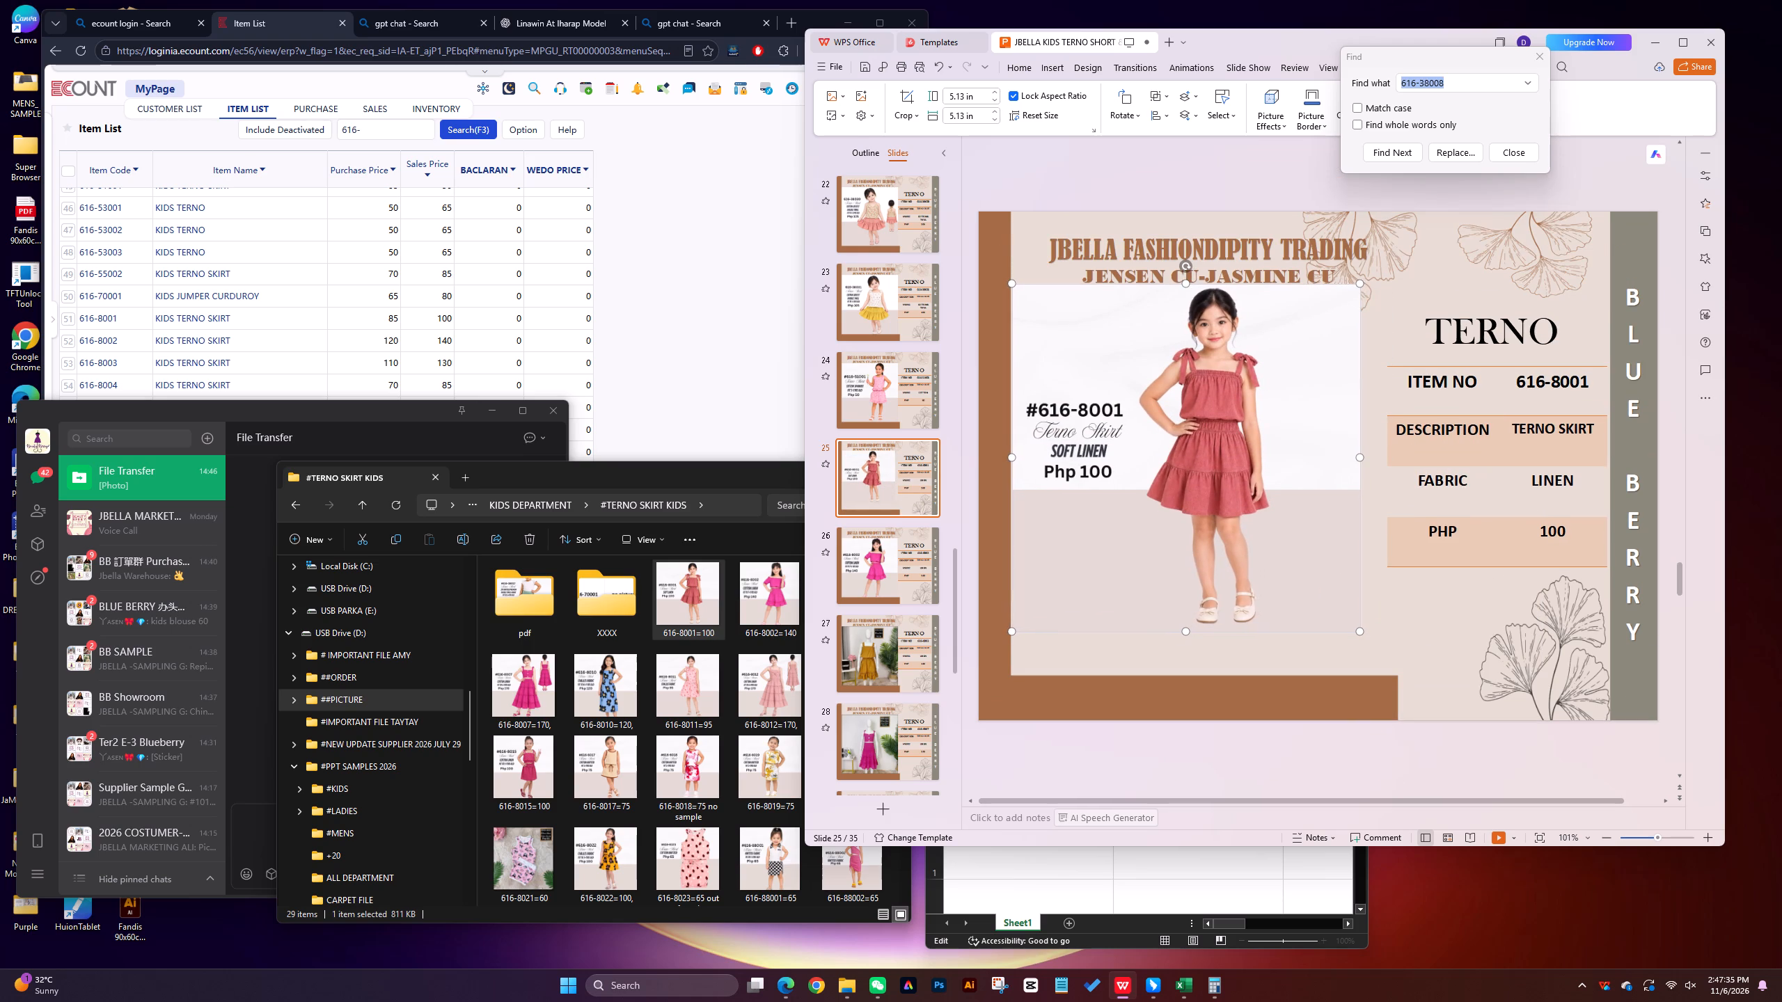
Stretch the 616-8001 photo to about 5.74 in high and 5.53 in wide so it fills the picture area.
left_click_drag(1189, 630, 1189, 673)
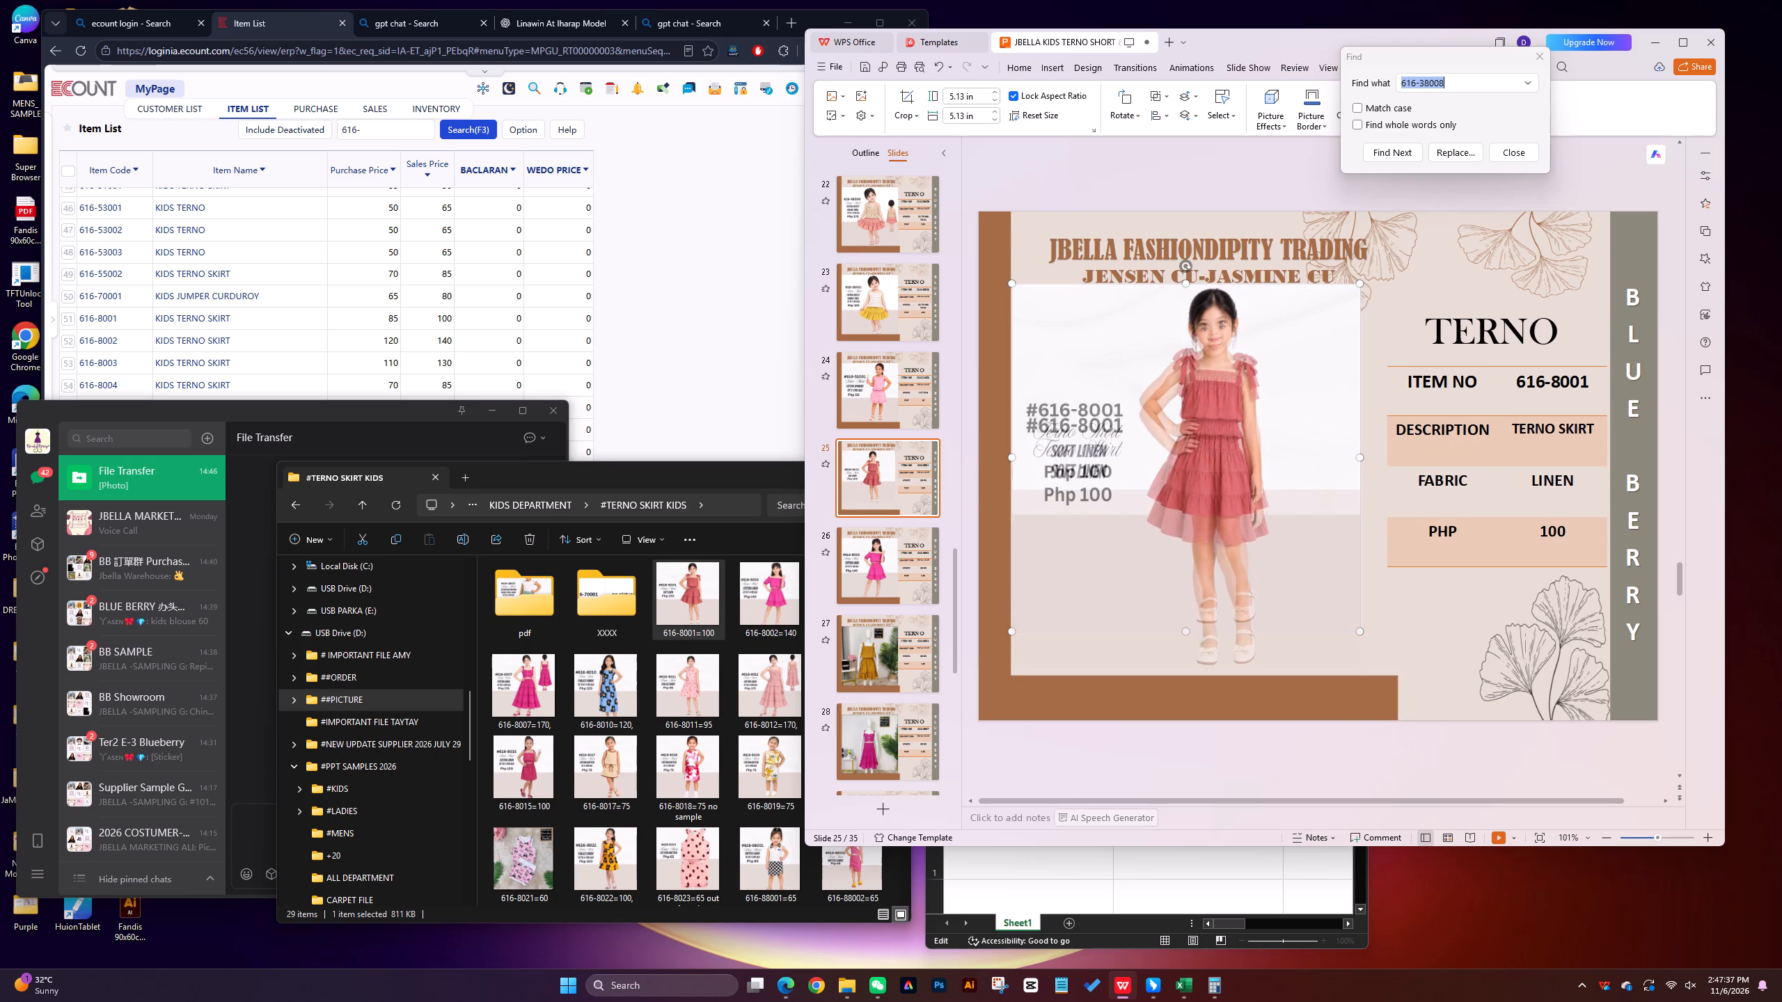
left_click_drag(1189, 673, 1189, 674)
left_click(1183, 676)
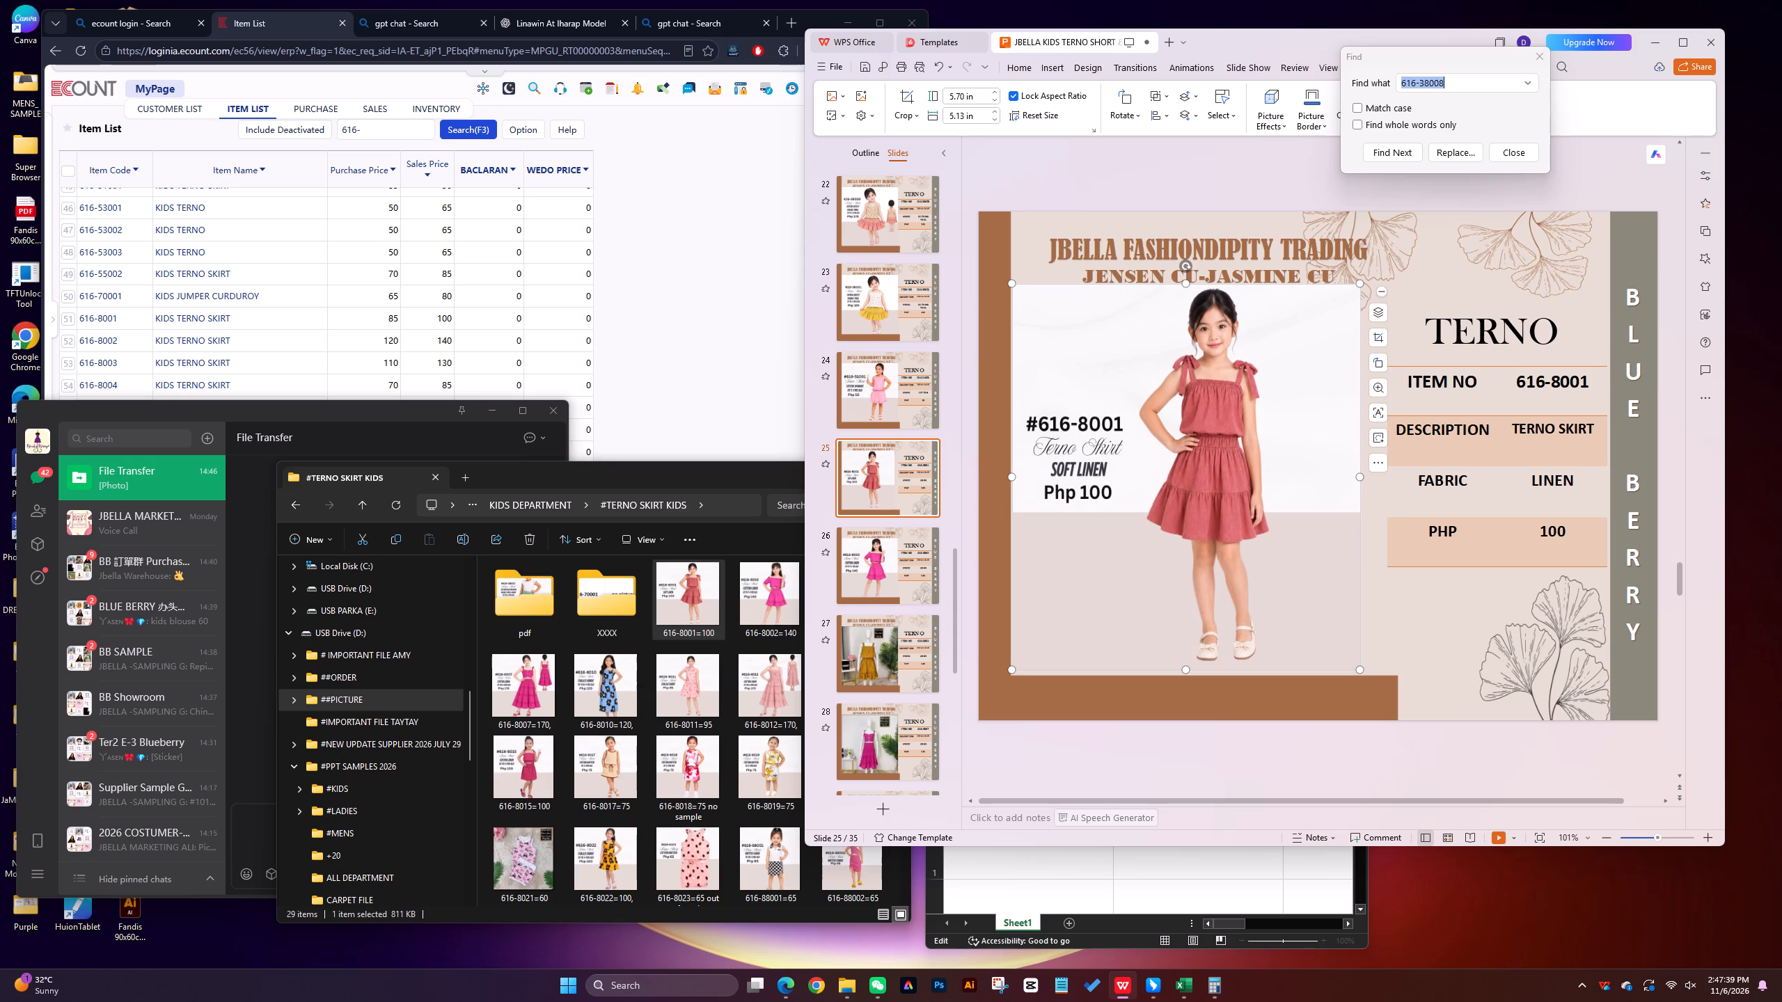
left_click(1187, 669)
left_click_drag(1359, 478, 1385, 479)
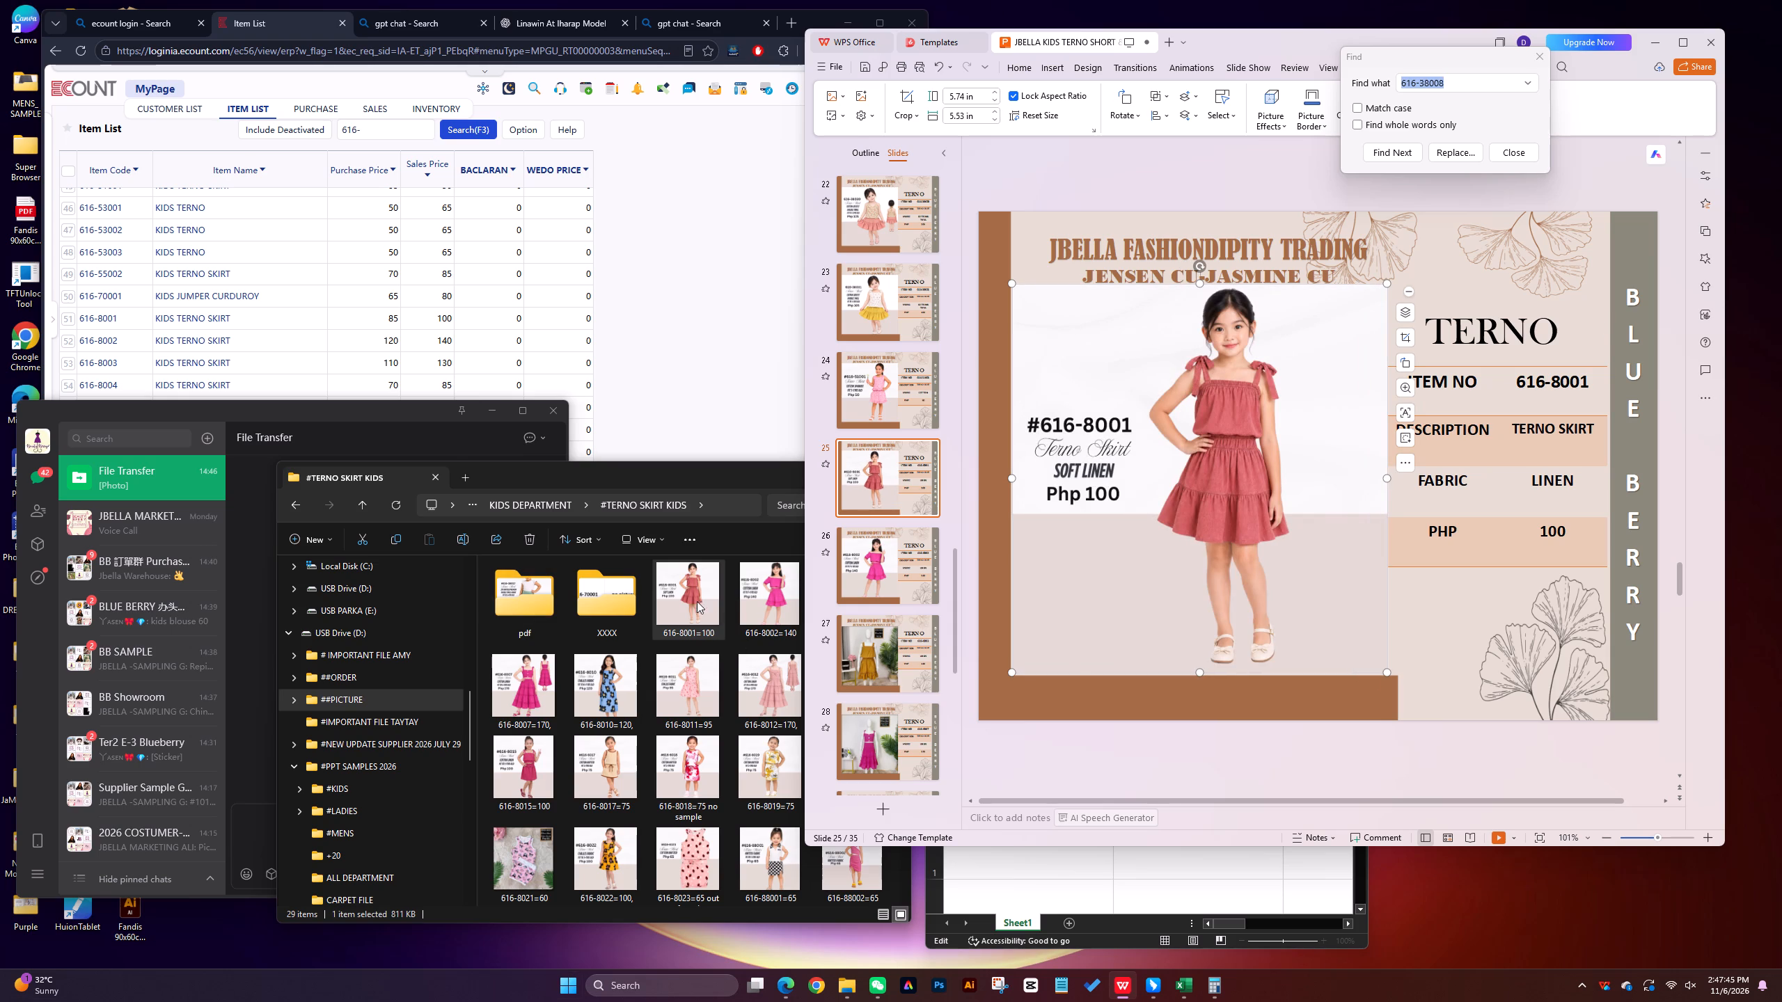
Move the 616-8001=100 photo file into the pdf folder inside #TERNO SKIRT KIDS.
left_click_drag(686, 597, 525, 622)
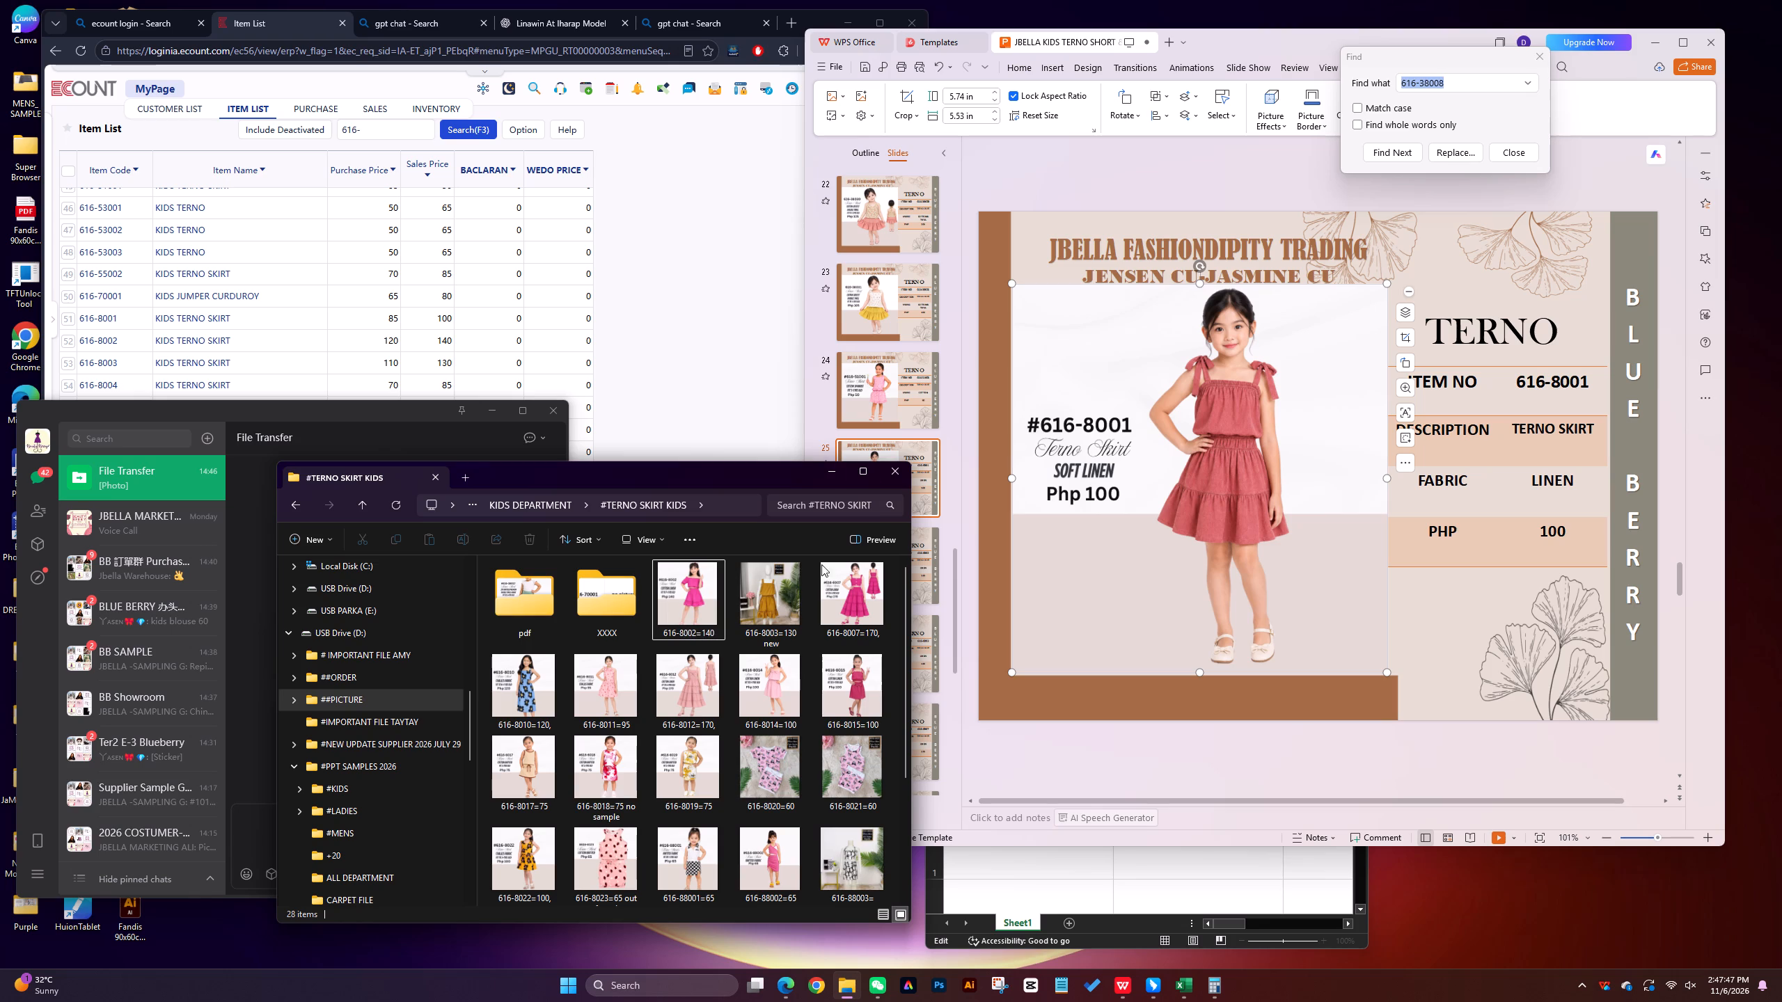
Check the 616-8002 slide and move the matching 616-8002=140 photo file into the pdf folder.
left_click(931, 484)
left_click(873, 562)
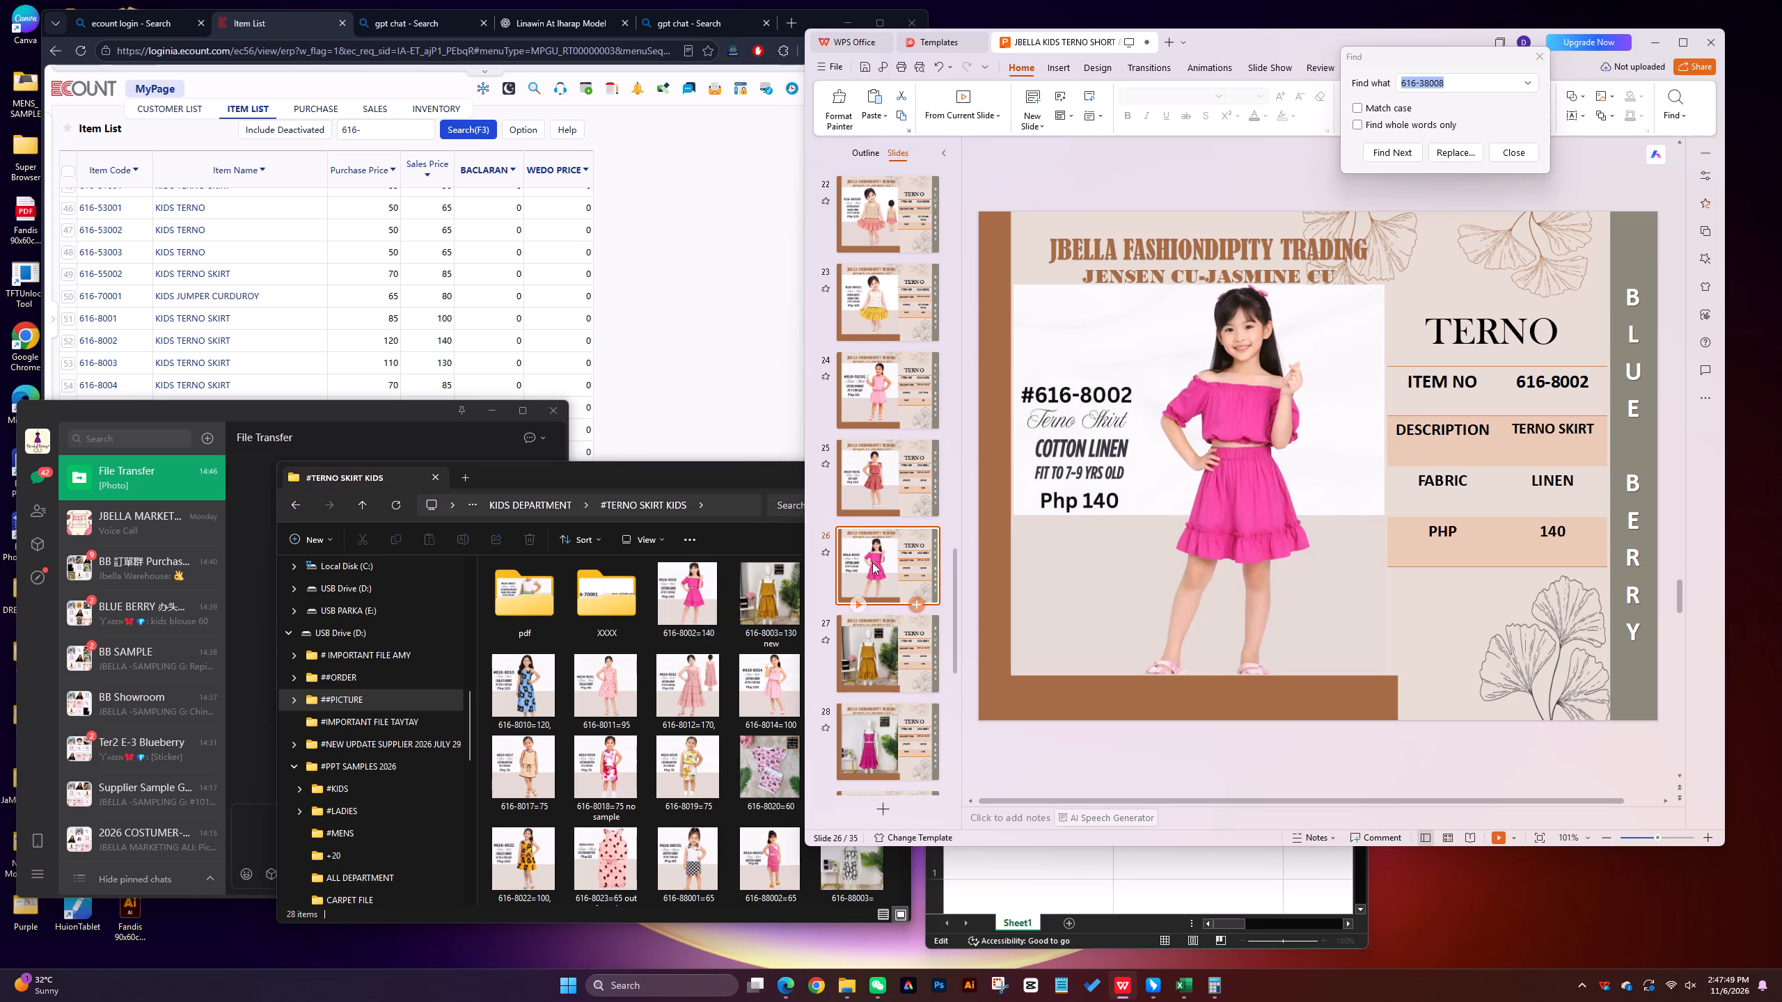
left_click_drag(659, 482, 601, 397)
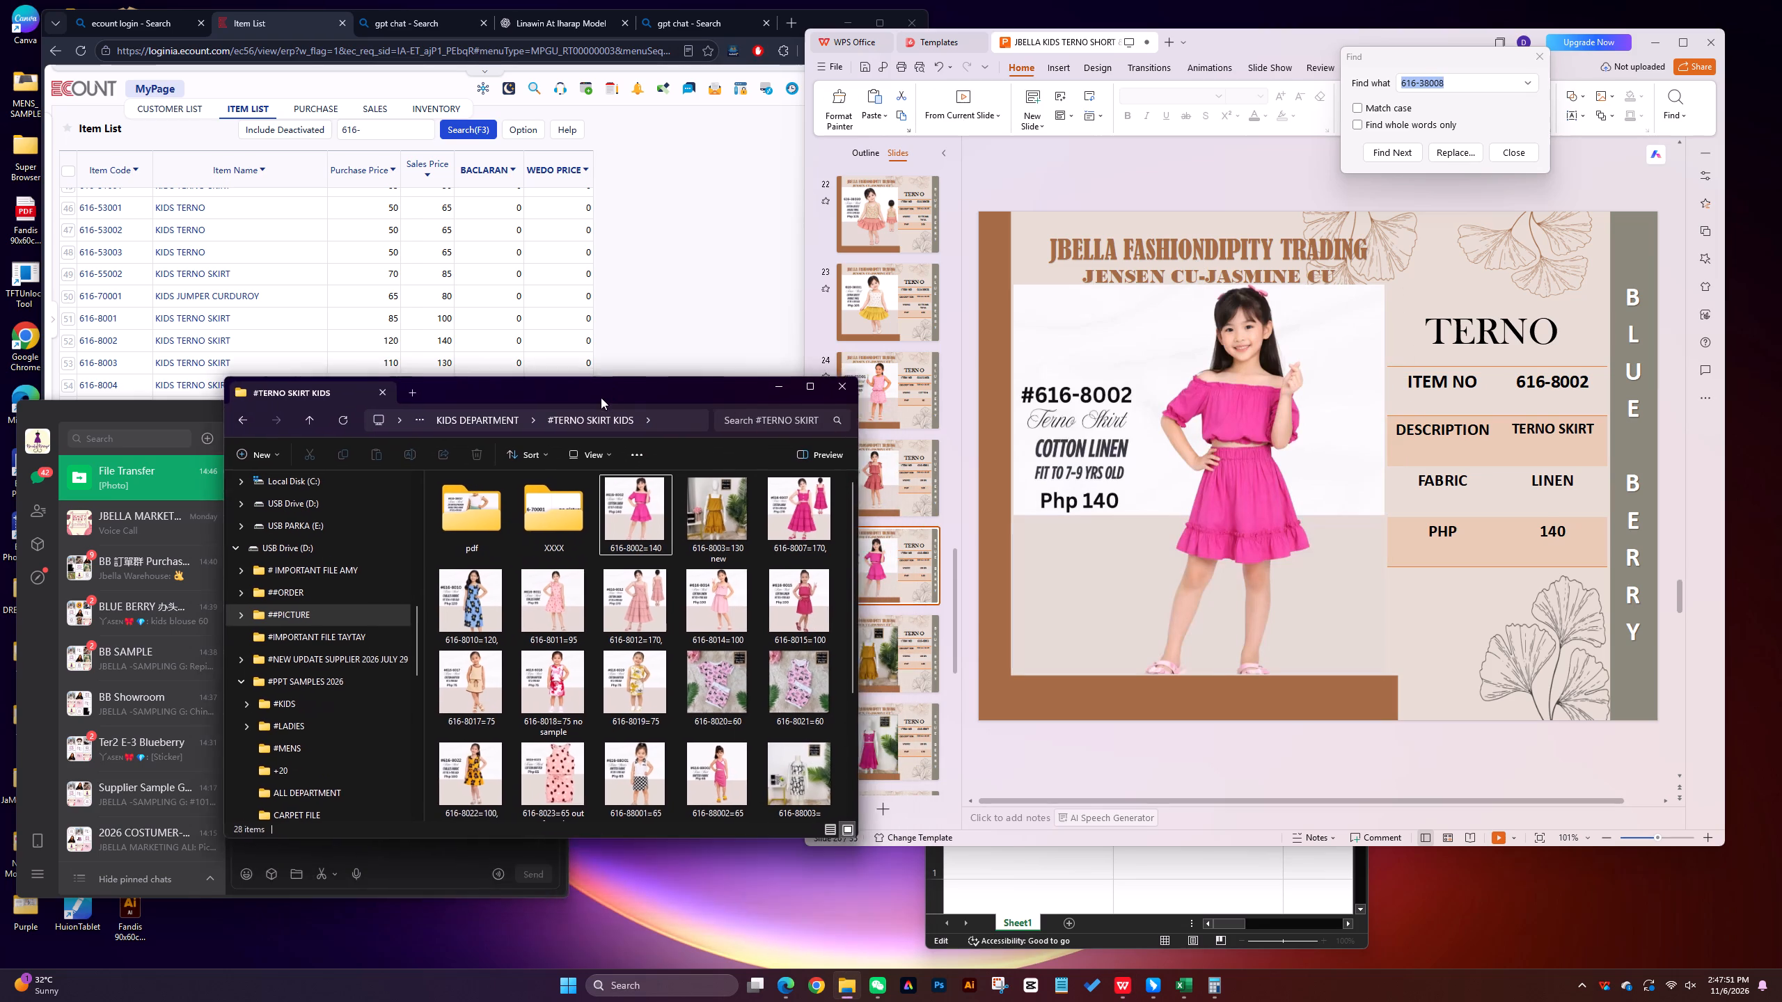
left_click_drag(601, 397, 544, 421)
left_click_drag(568, 538, 565, 543)
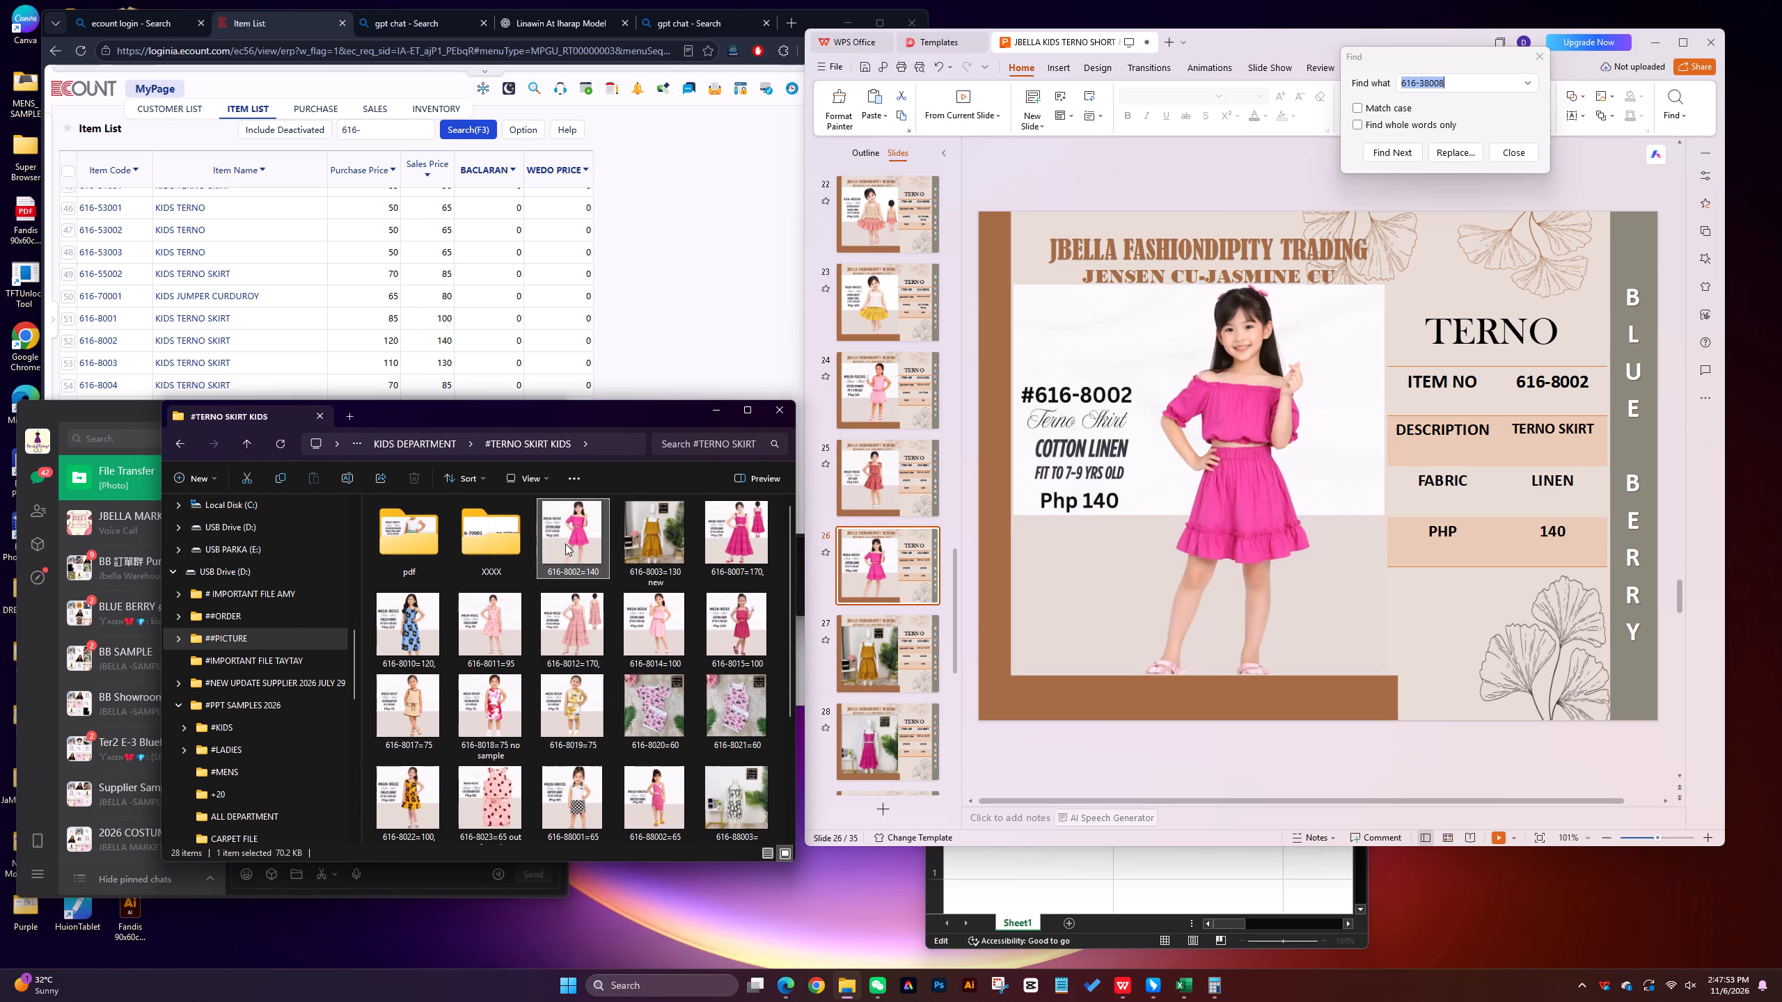
left_click_drag(565, 543, 411, 572)
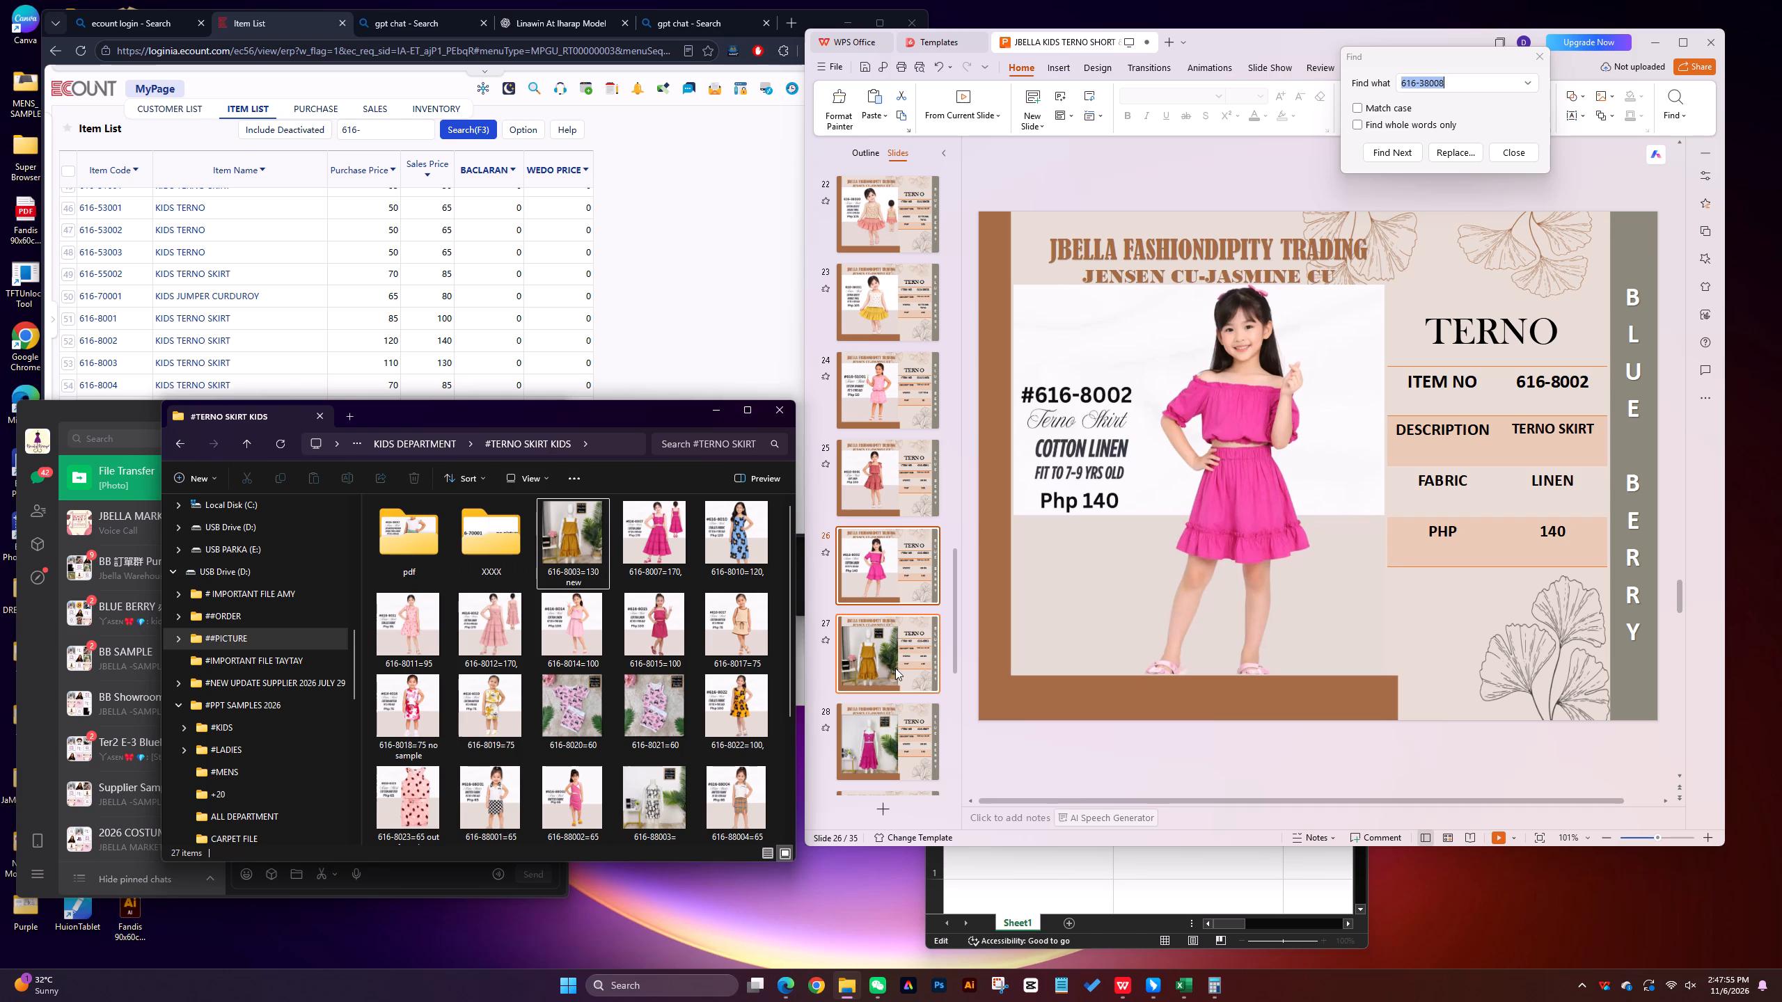
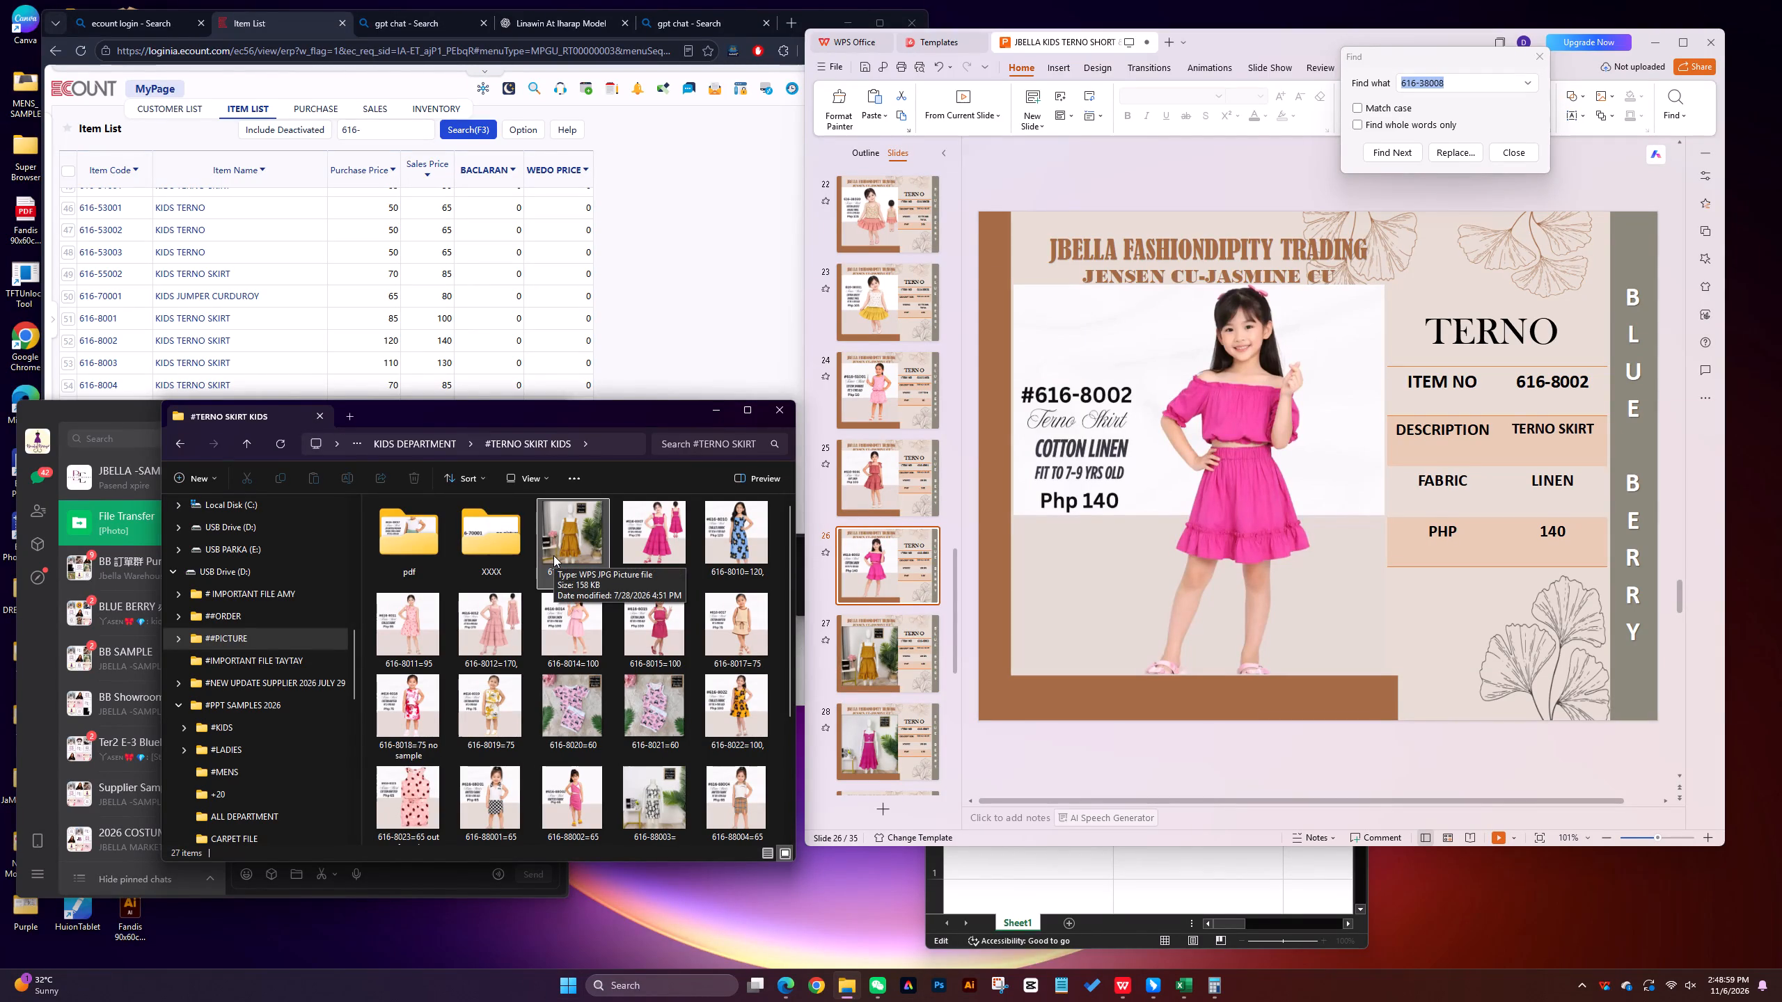
Check the 616-8003 slide and move the matching 616-8003=130 new photo file into the pdf folder.
left_click_drag(888, 667, 872, 642)
left_click(879, 572)
left_click(878, 658)
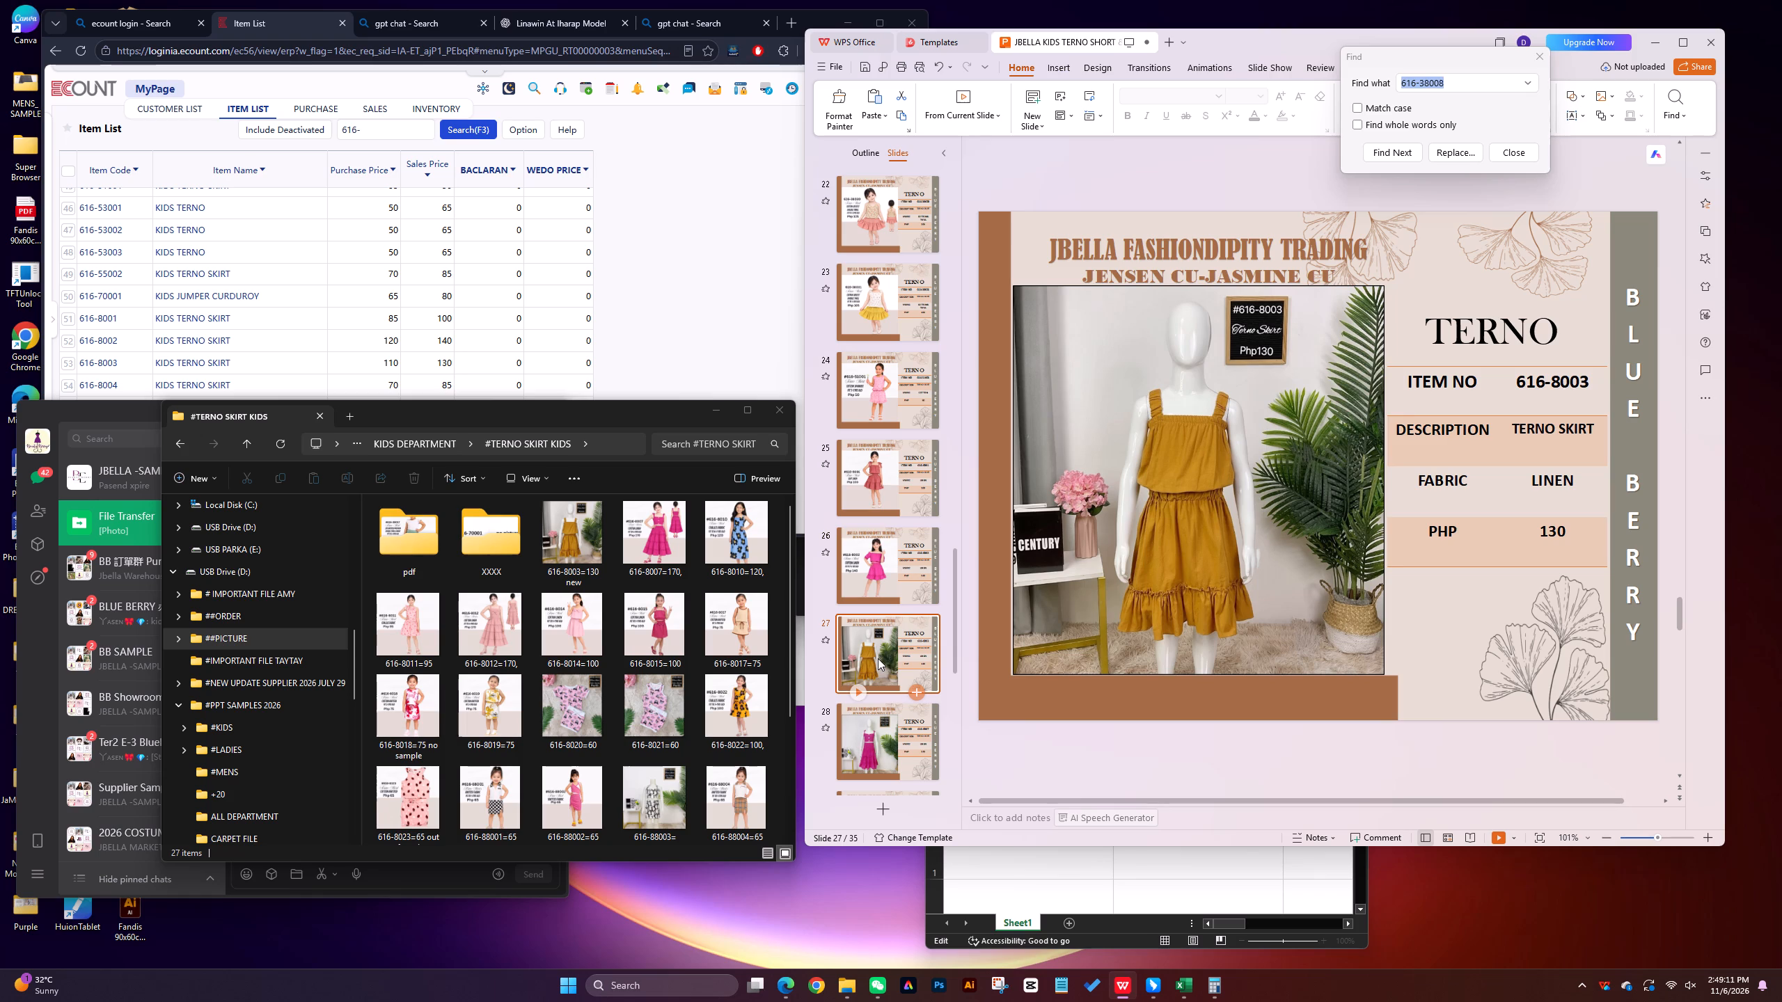
left_click_drag(576, 535, 404, 569)
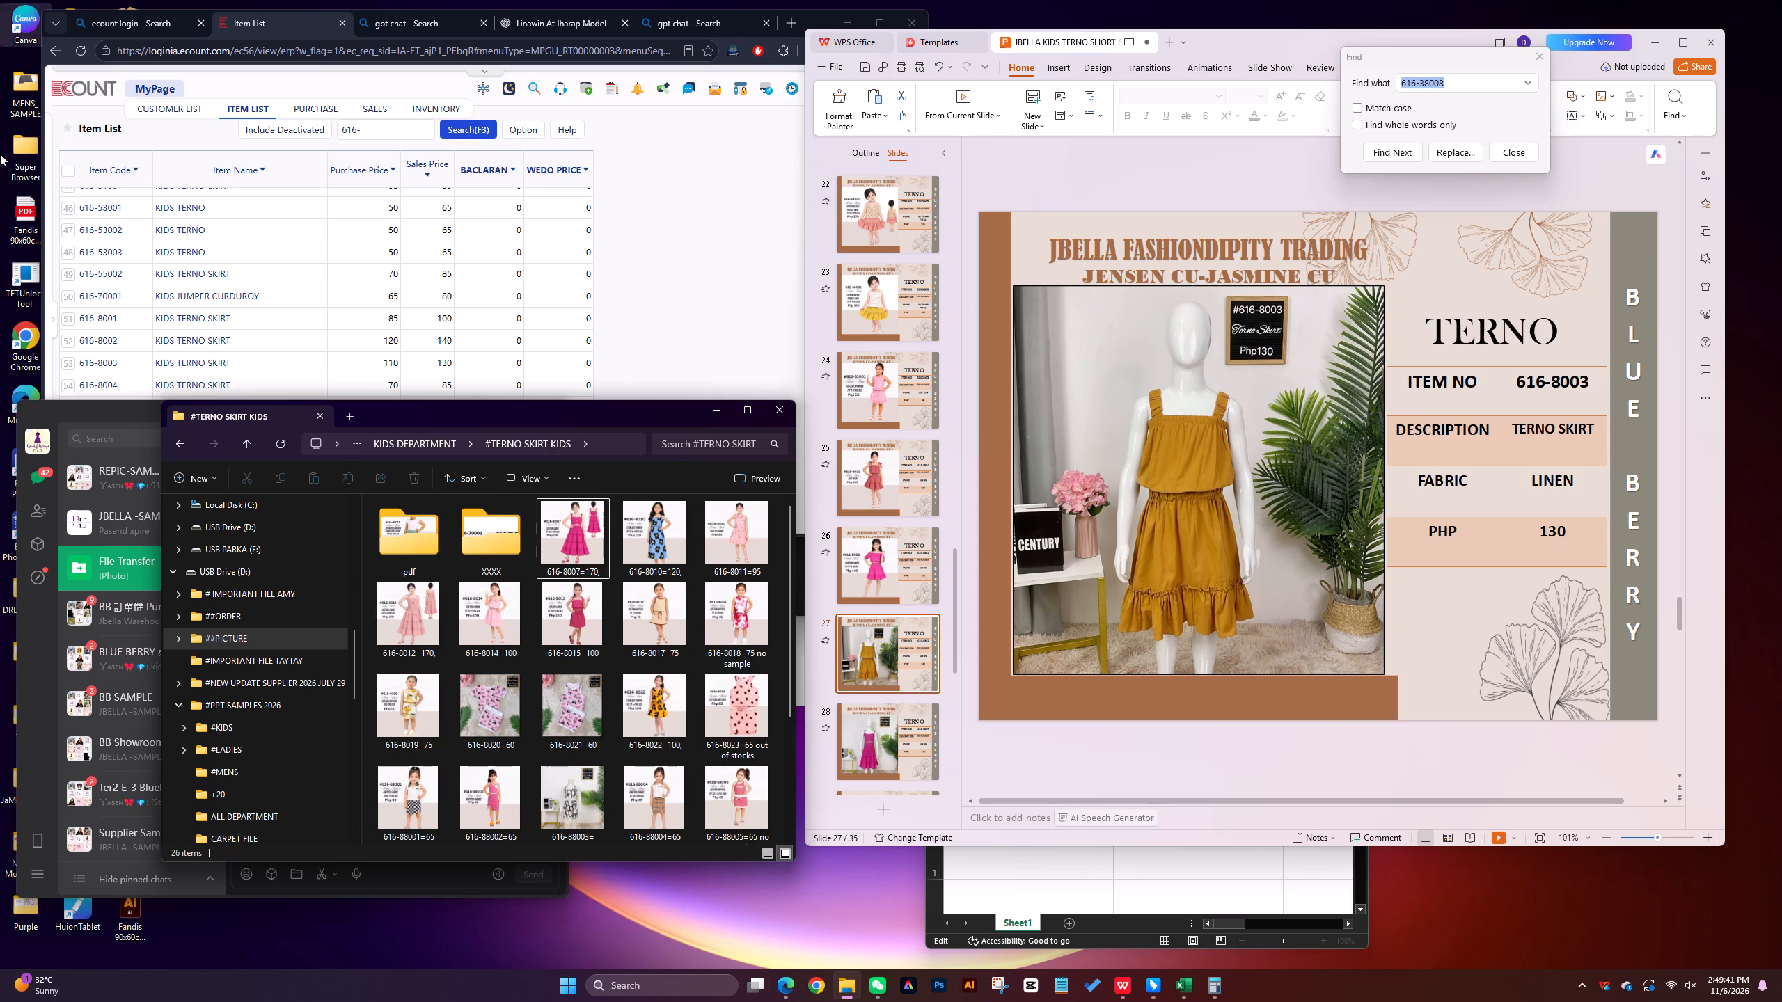
Save the 616-8004 photo from the Weixin File Transfer chat into the XXXX folder as 616-8004=85xxxx.
left_click(106, 485)
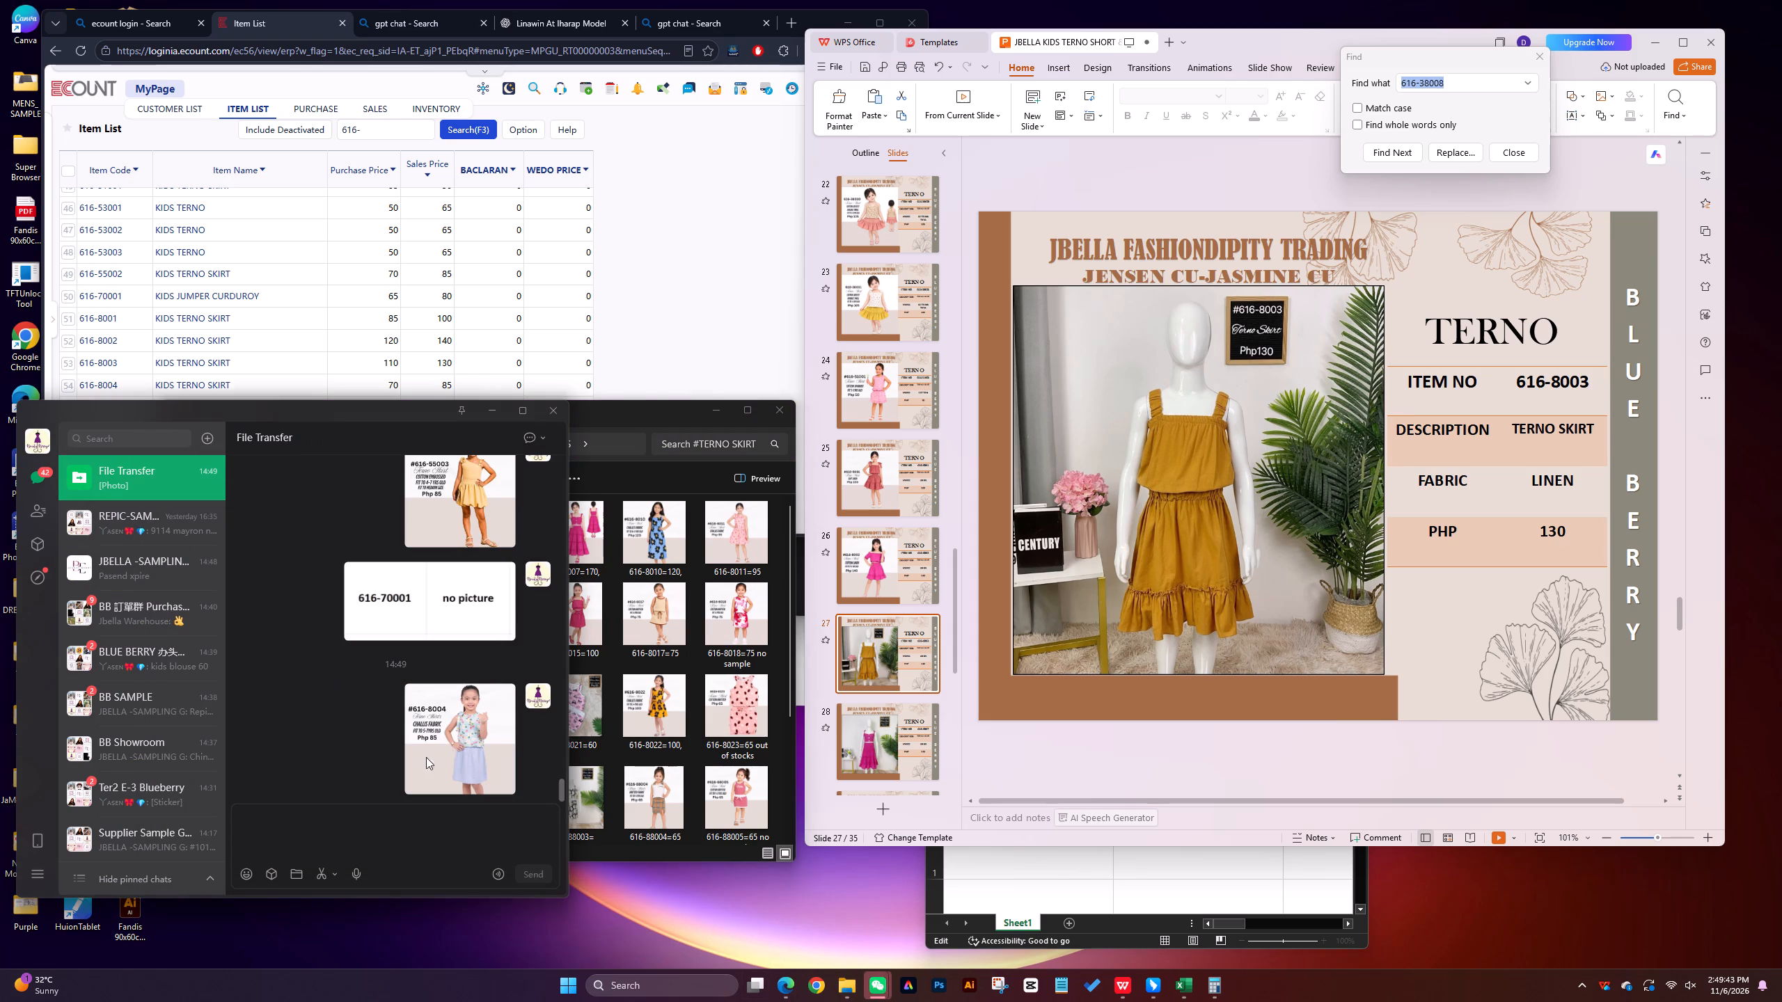
right_click(467, 728)
left_click(512, 920)
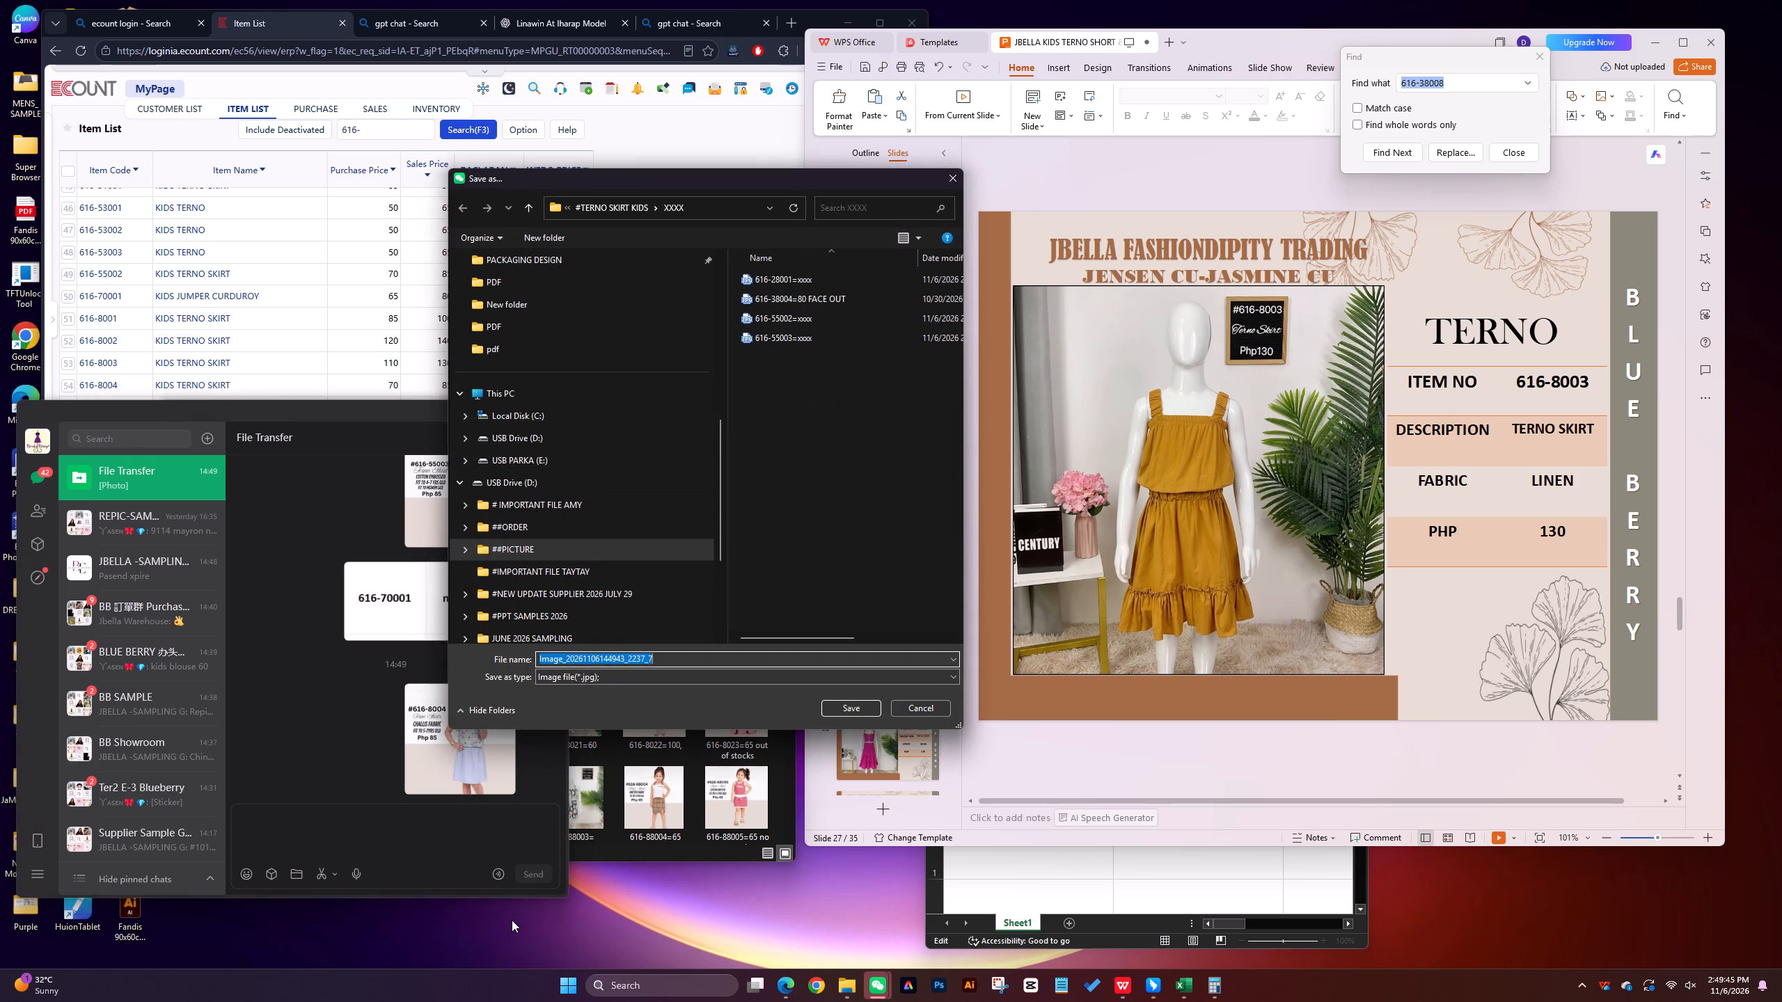
type("616-8004=")
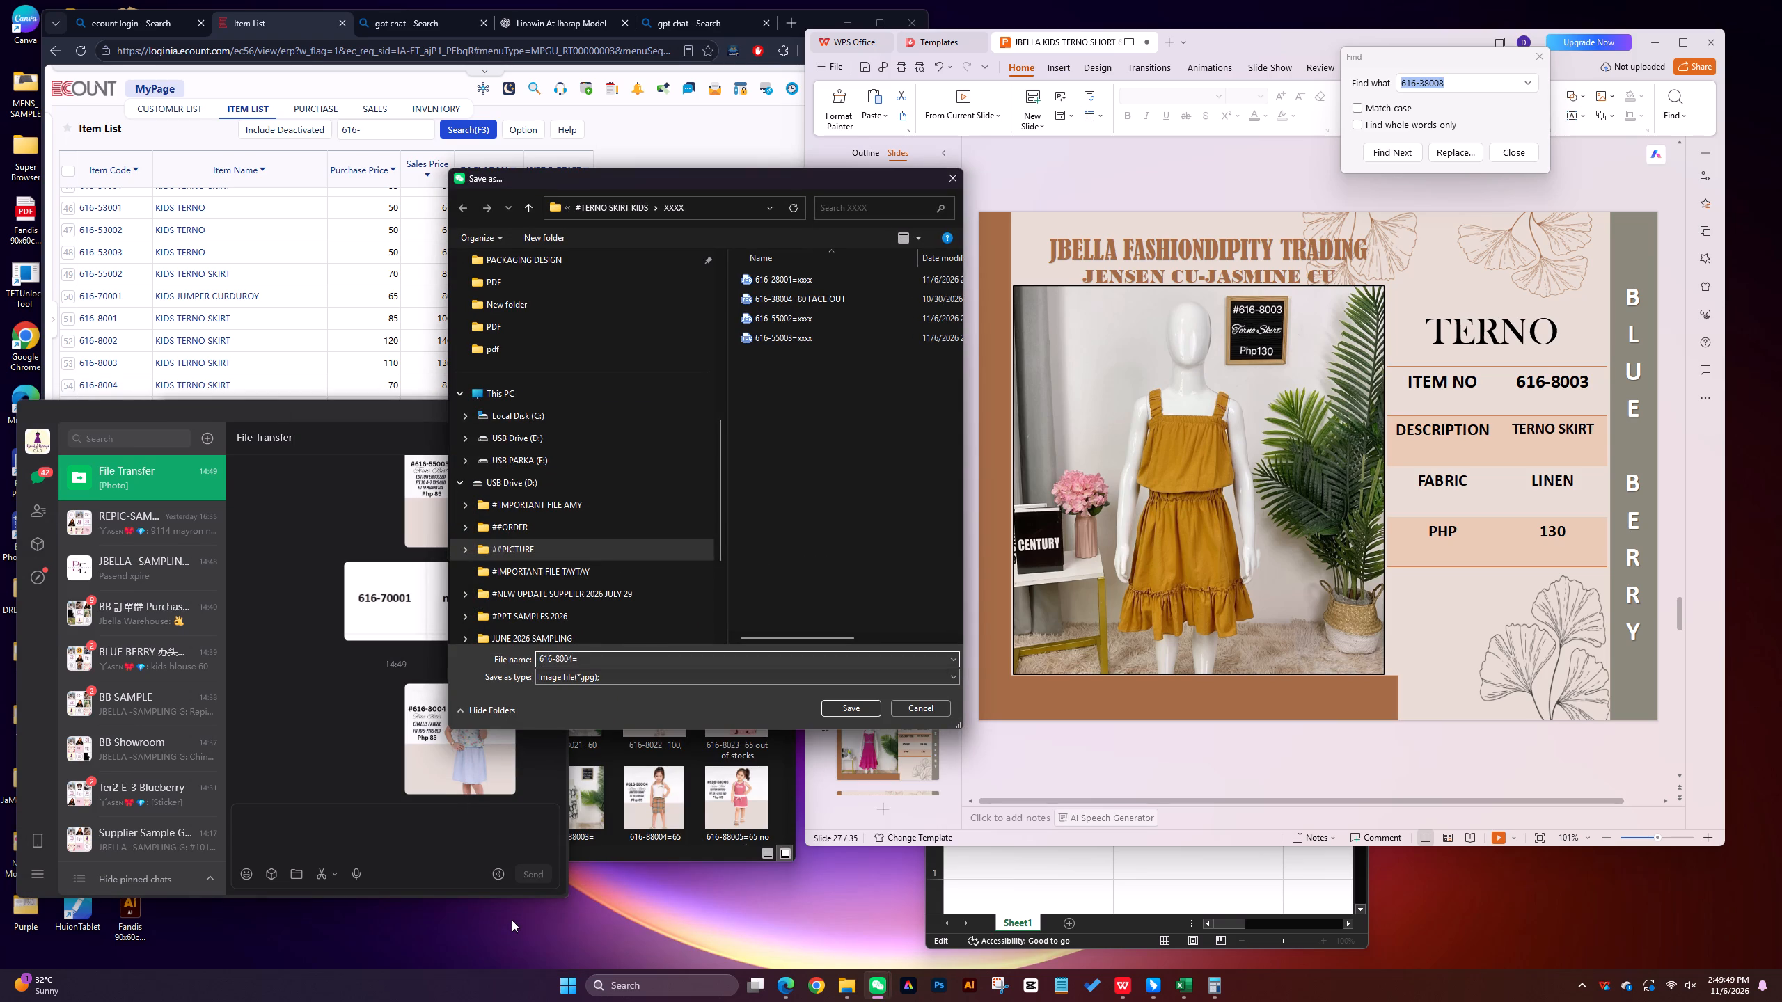
type("85xxxx")
key("Return")
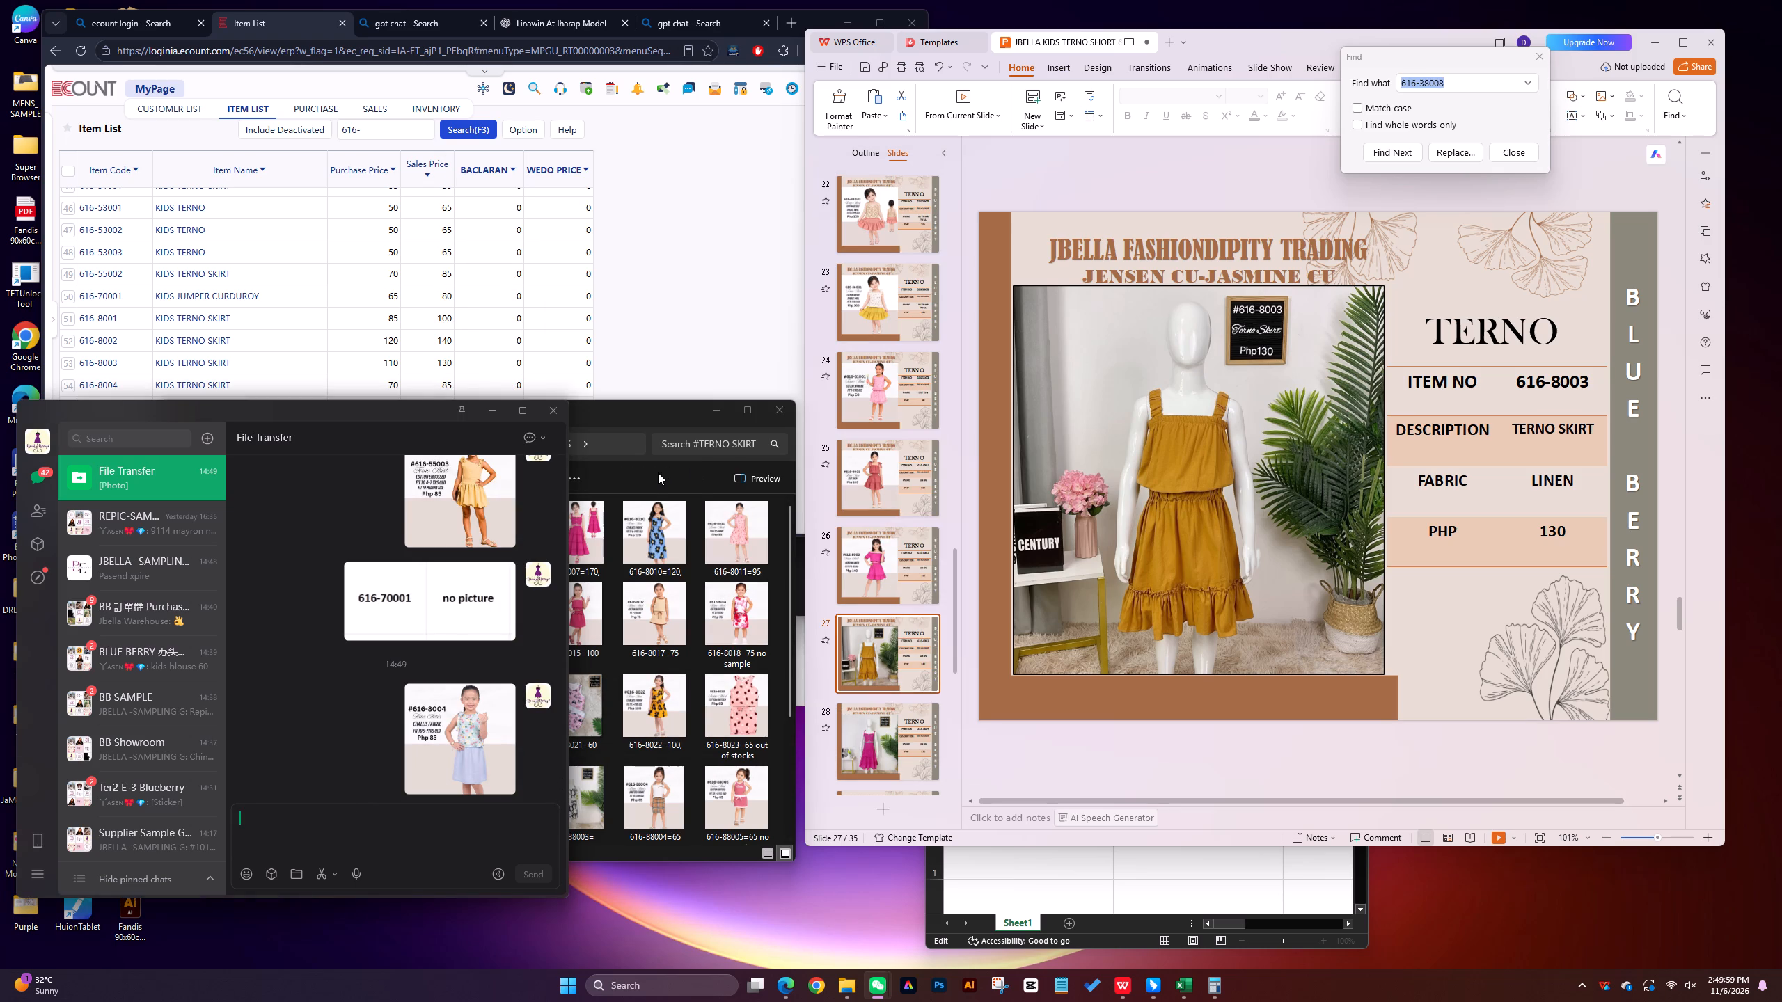
Check the slides around 616-8003, and save the 616-8005 photo from File Transfer into the XXXX folder as 616-8005=90xxx.
left_click(885, 667)
left_click(885, 759)
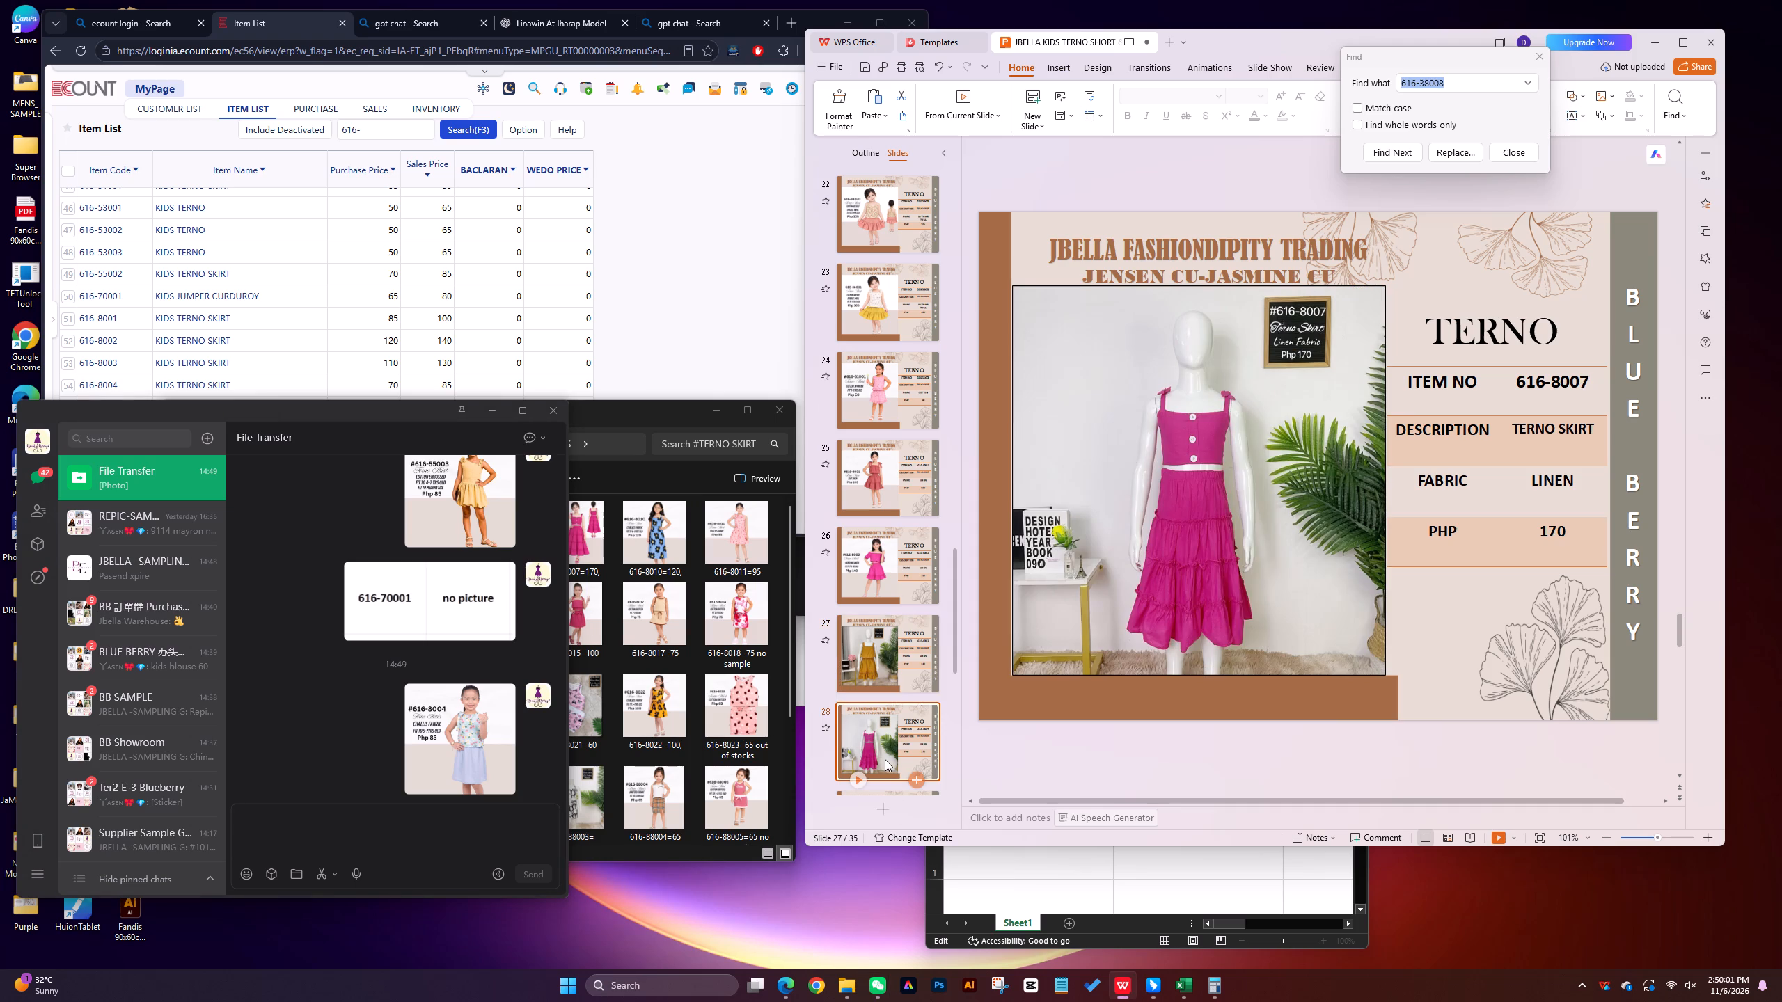
left_click(867, 651)
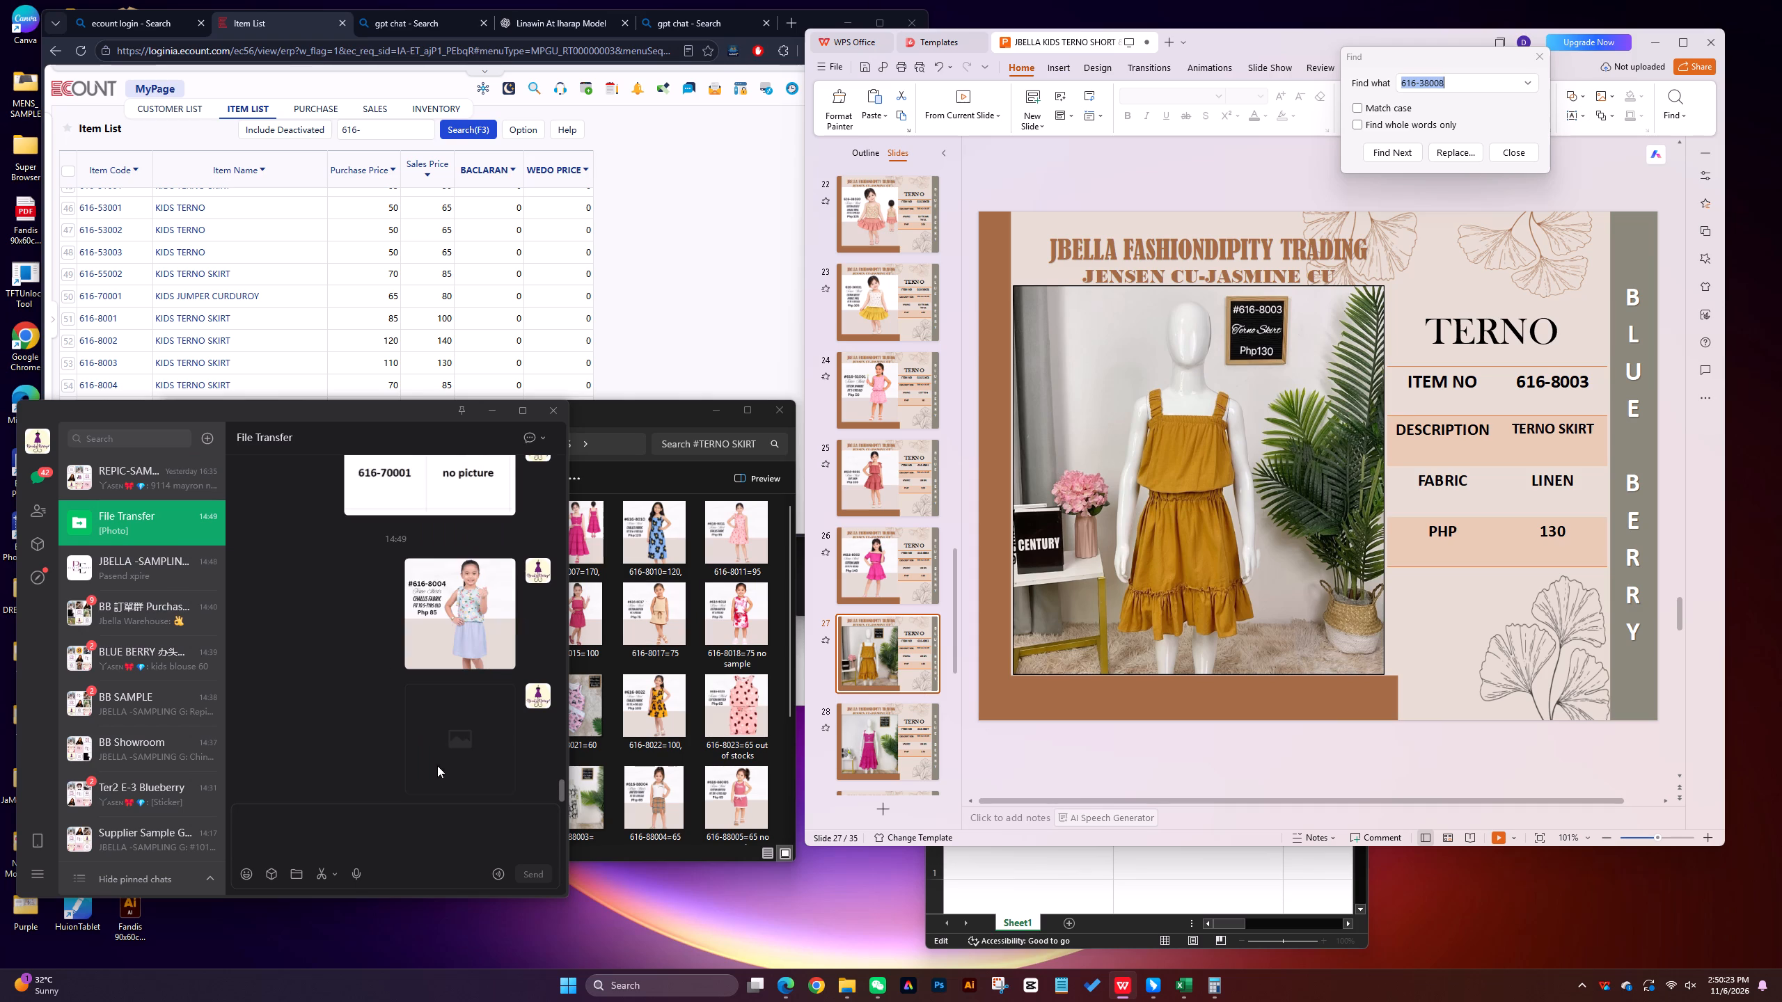
right_click(453, 710)
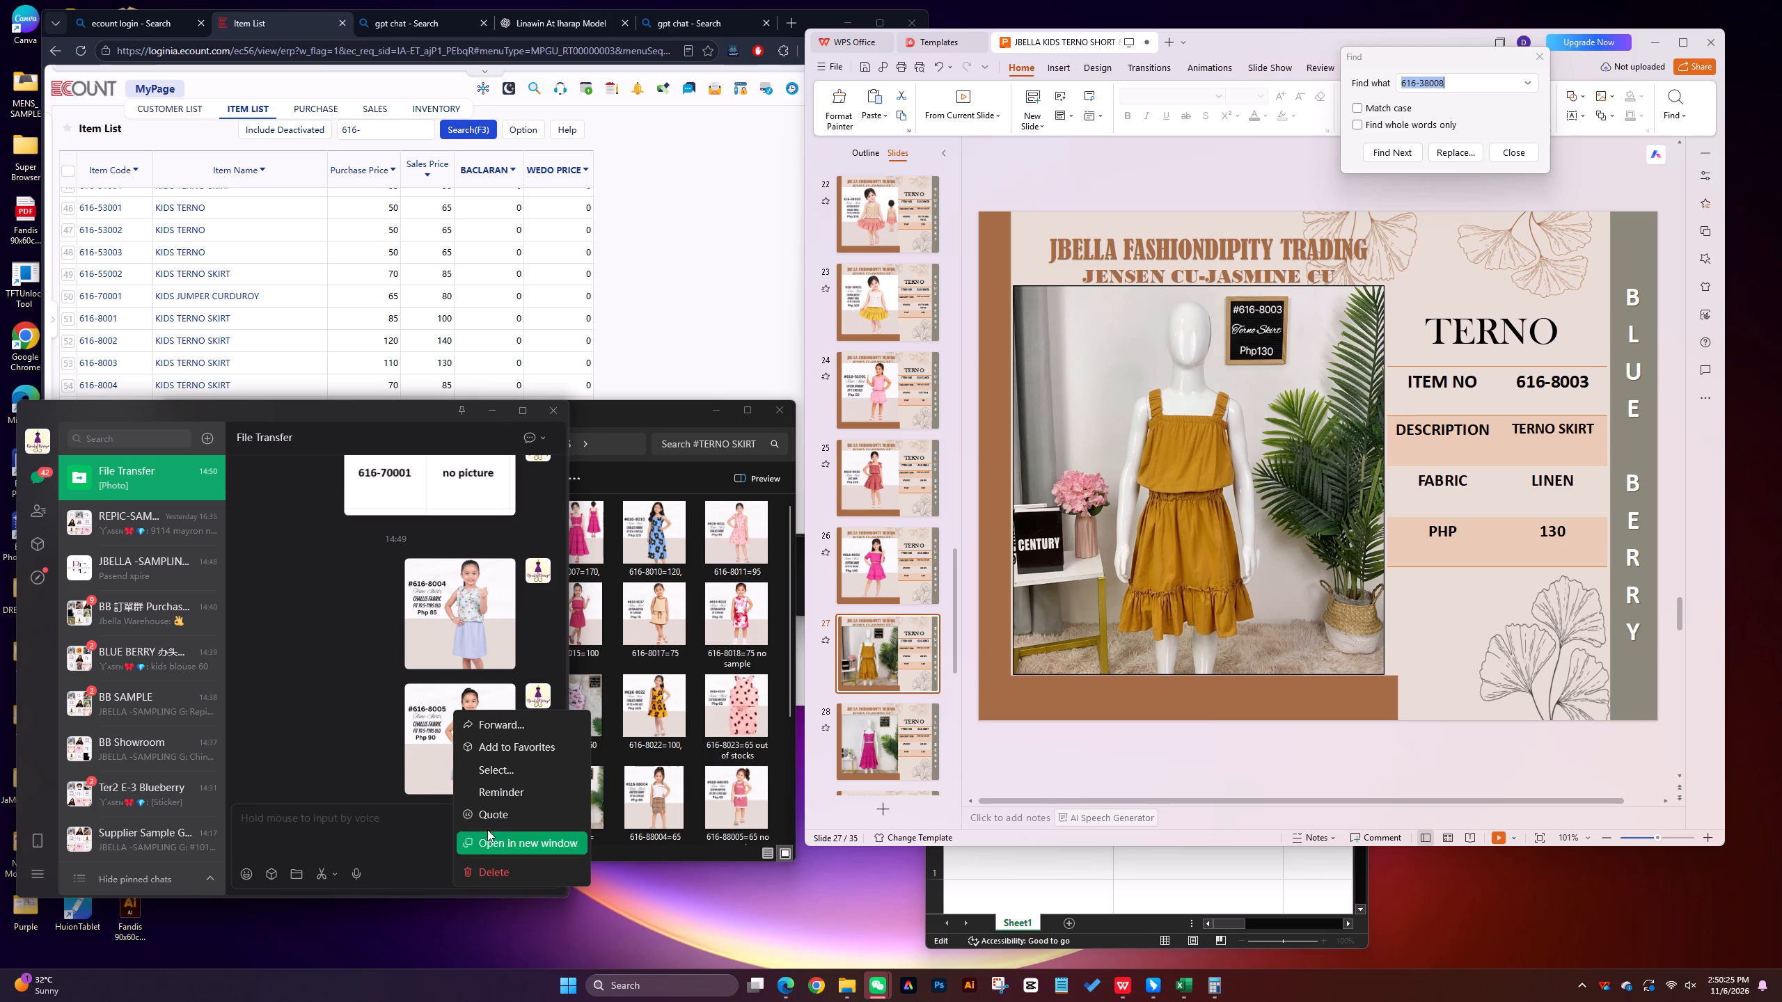
left_click(340, 729)
right_click(460, 727)
left_click(498, 924)
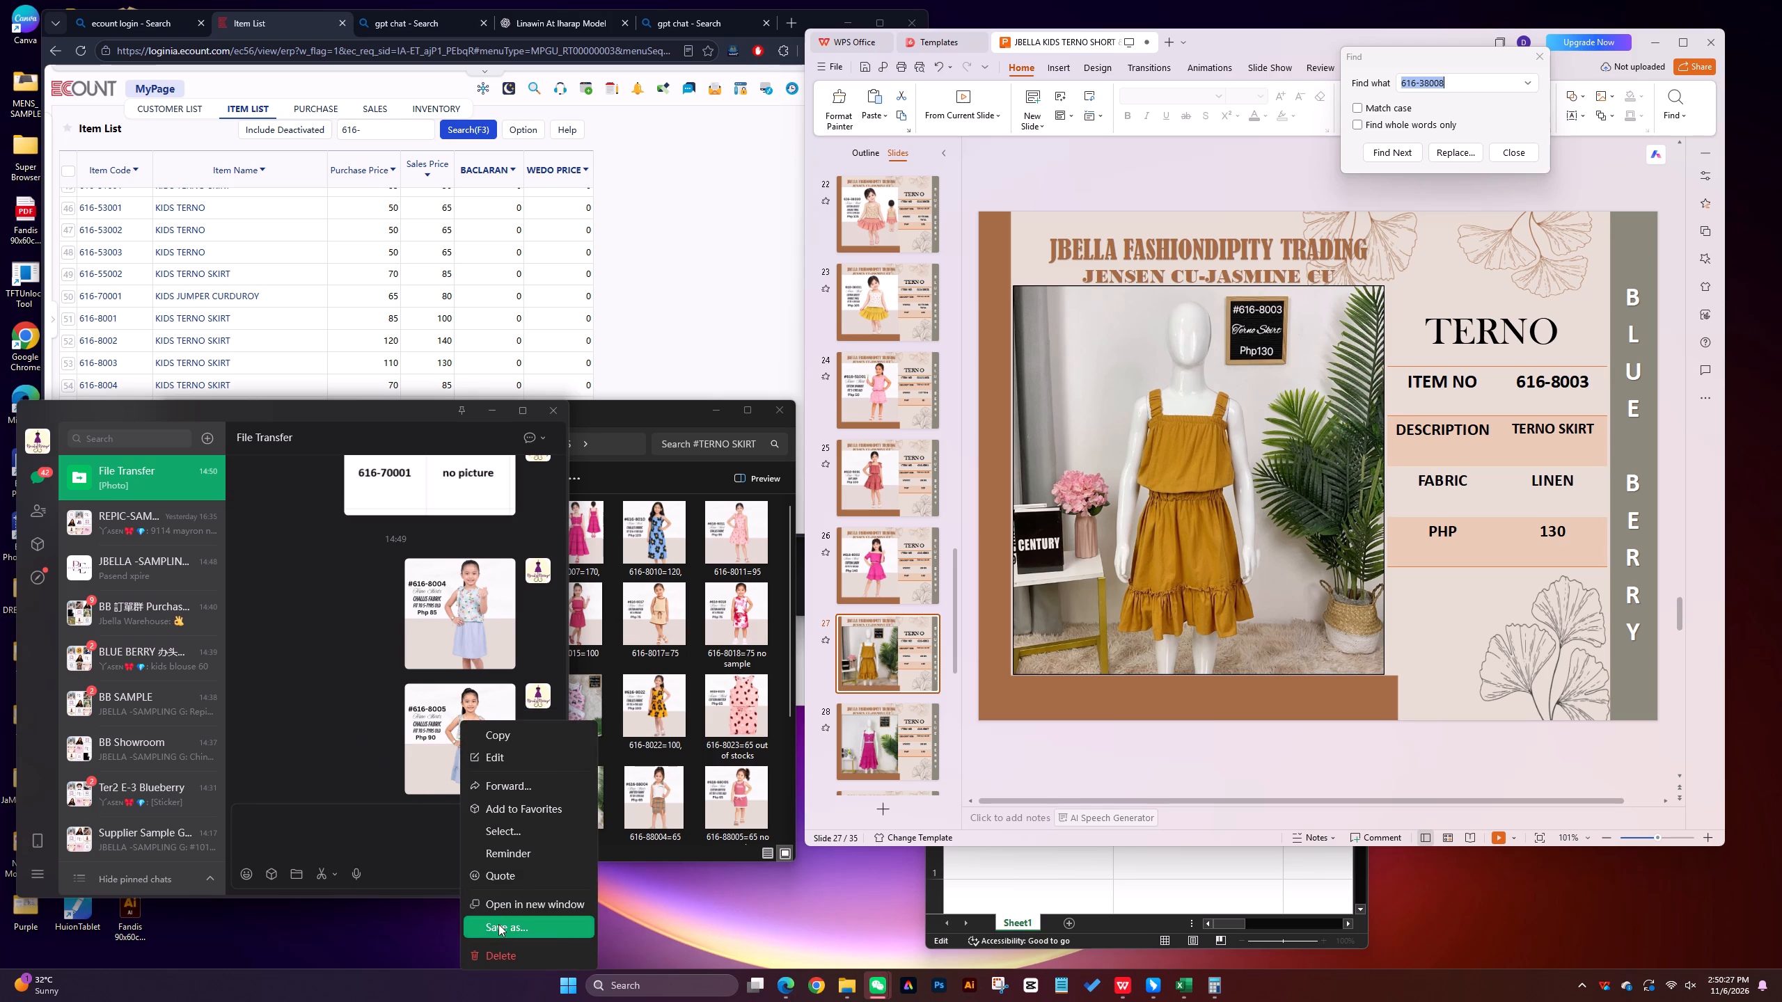
type("616-8005=")
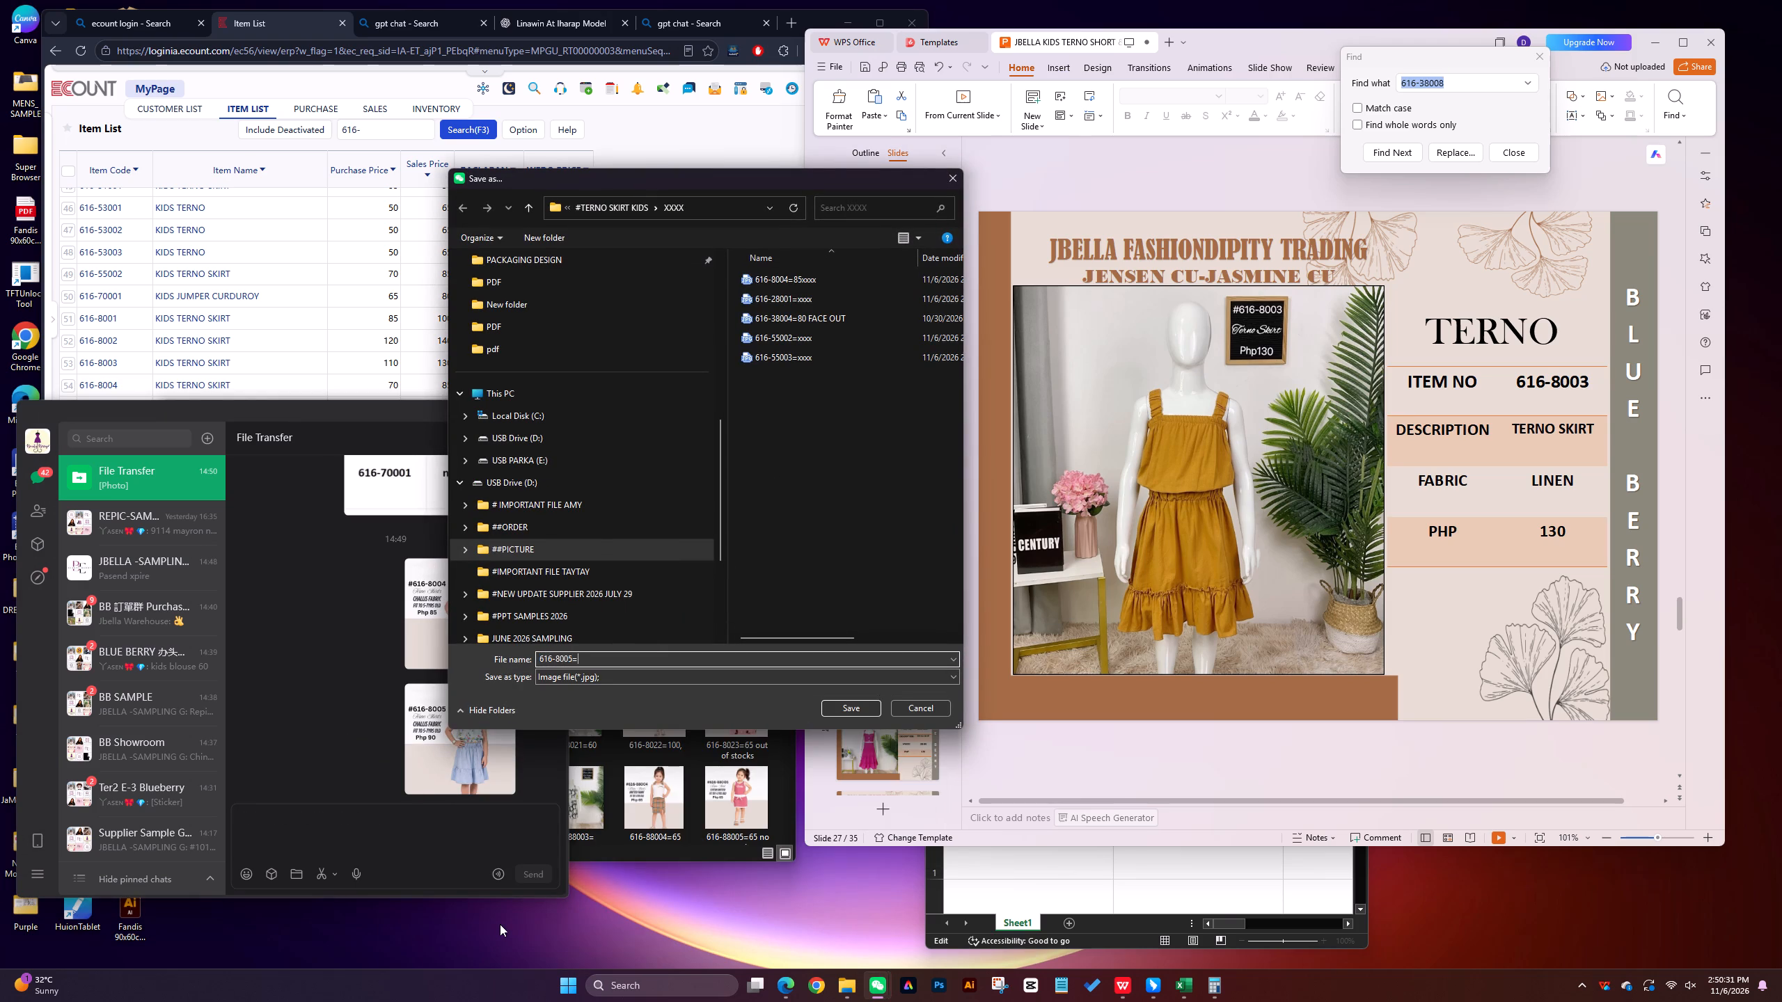
type("90xxx")
key("Return")
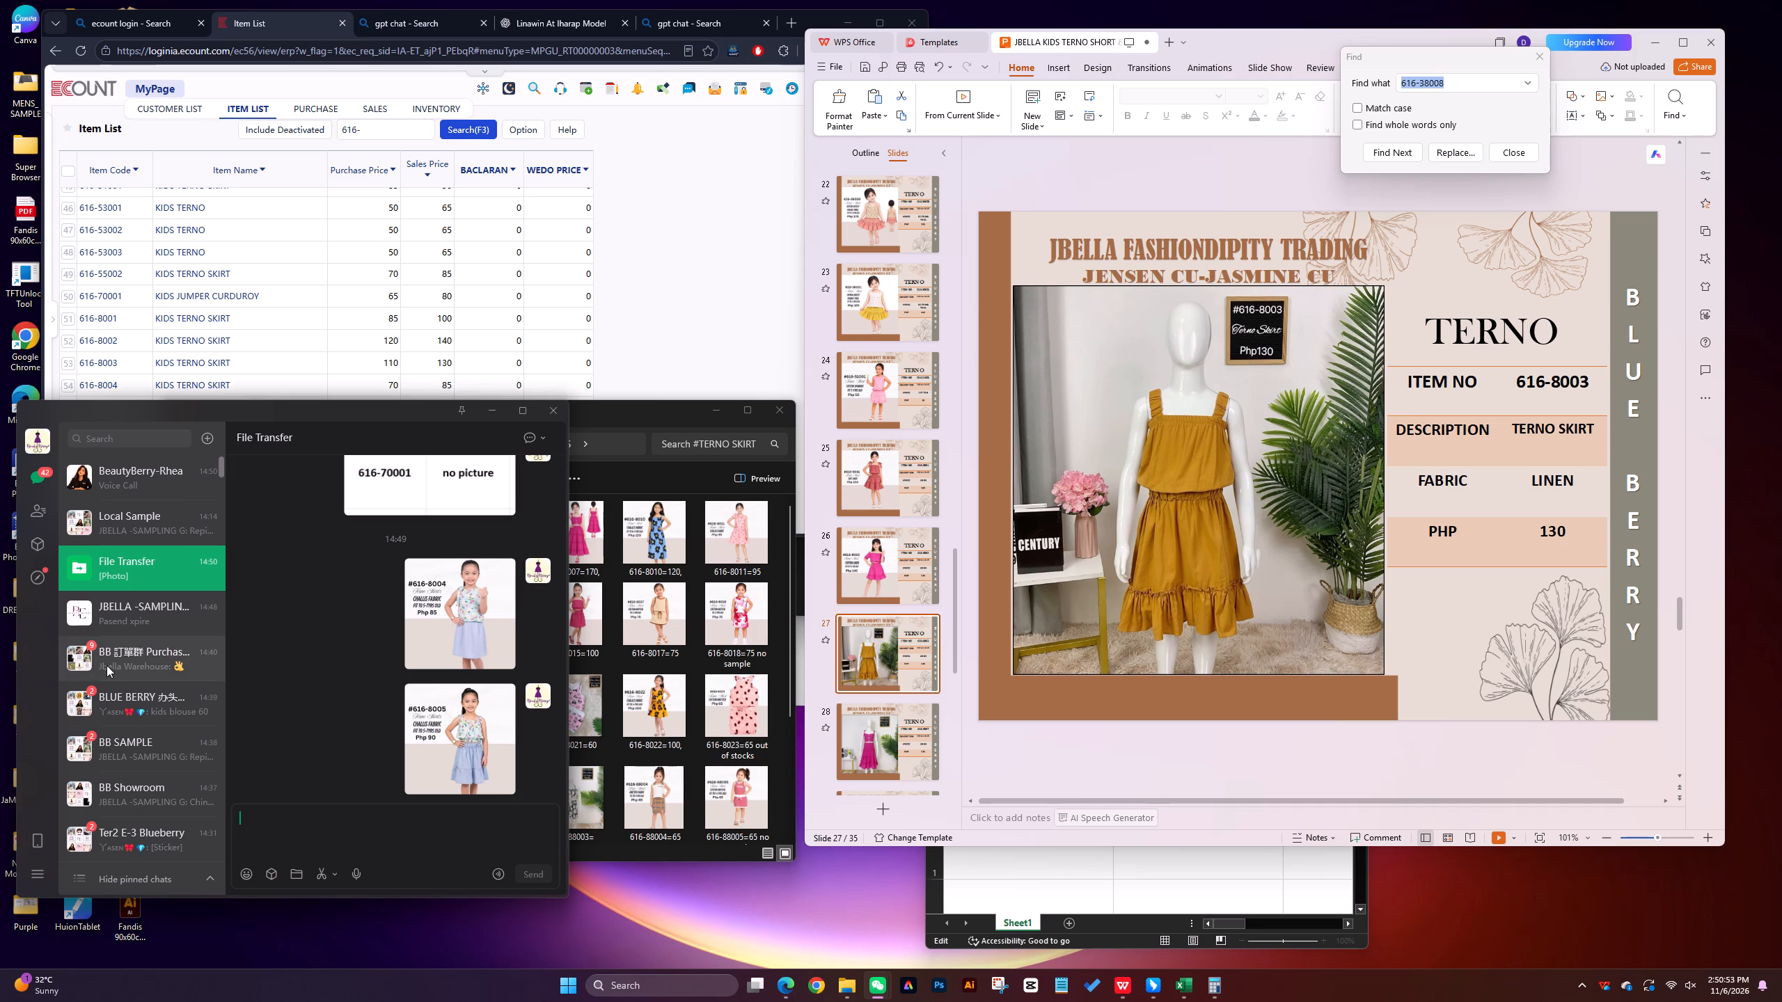
Read the unread group chats, including BLUE BERRY, BB SAMPLE, Ter2 E-3 Blueberry and #106BlueBerry -XH.
left_click(116, 643)
left_click(128, 717)
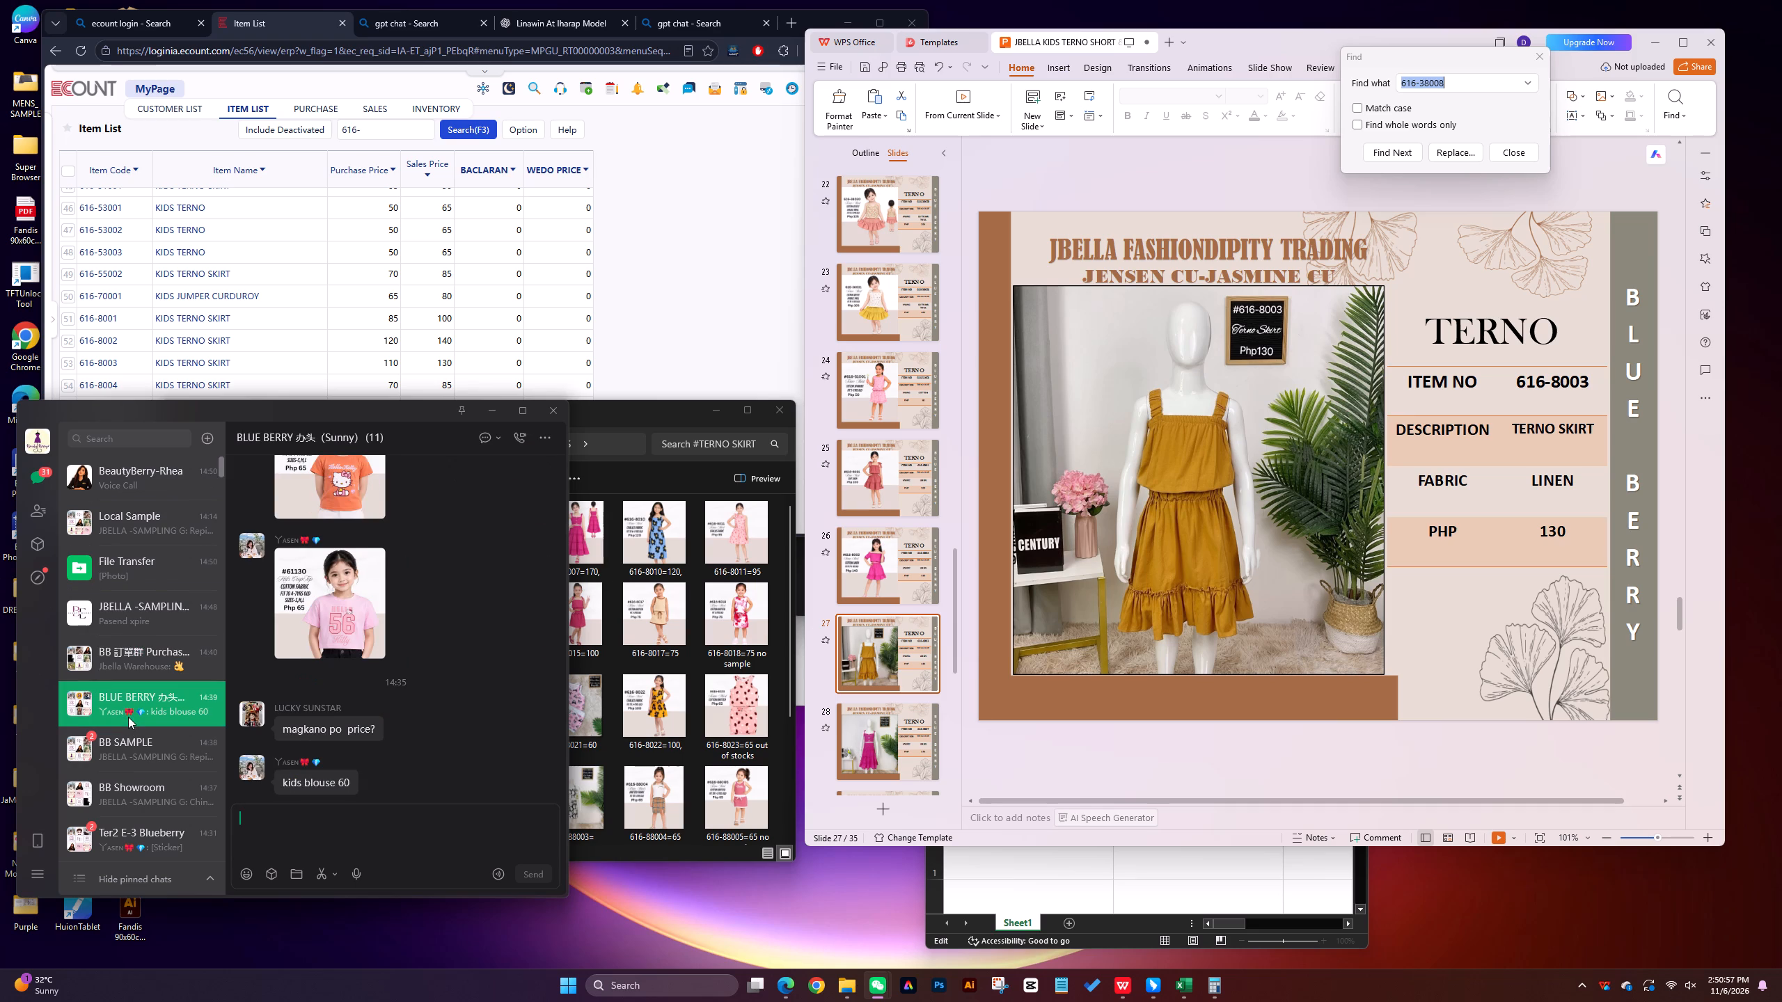
left_click(132, 751)
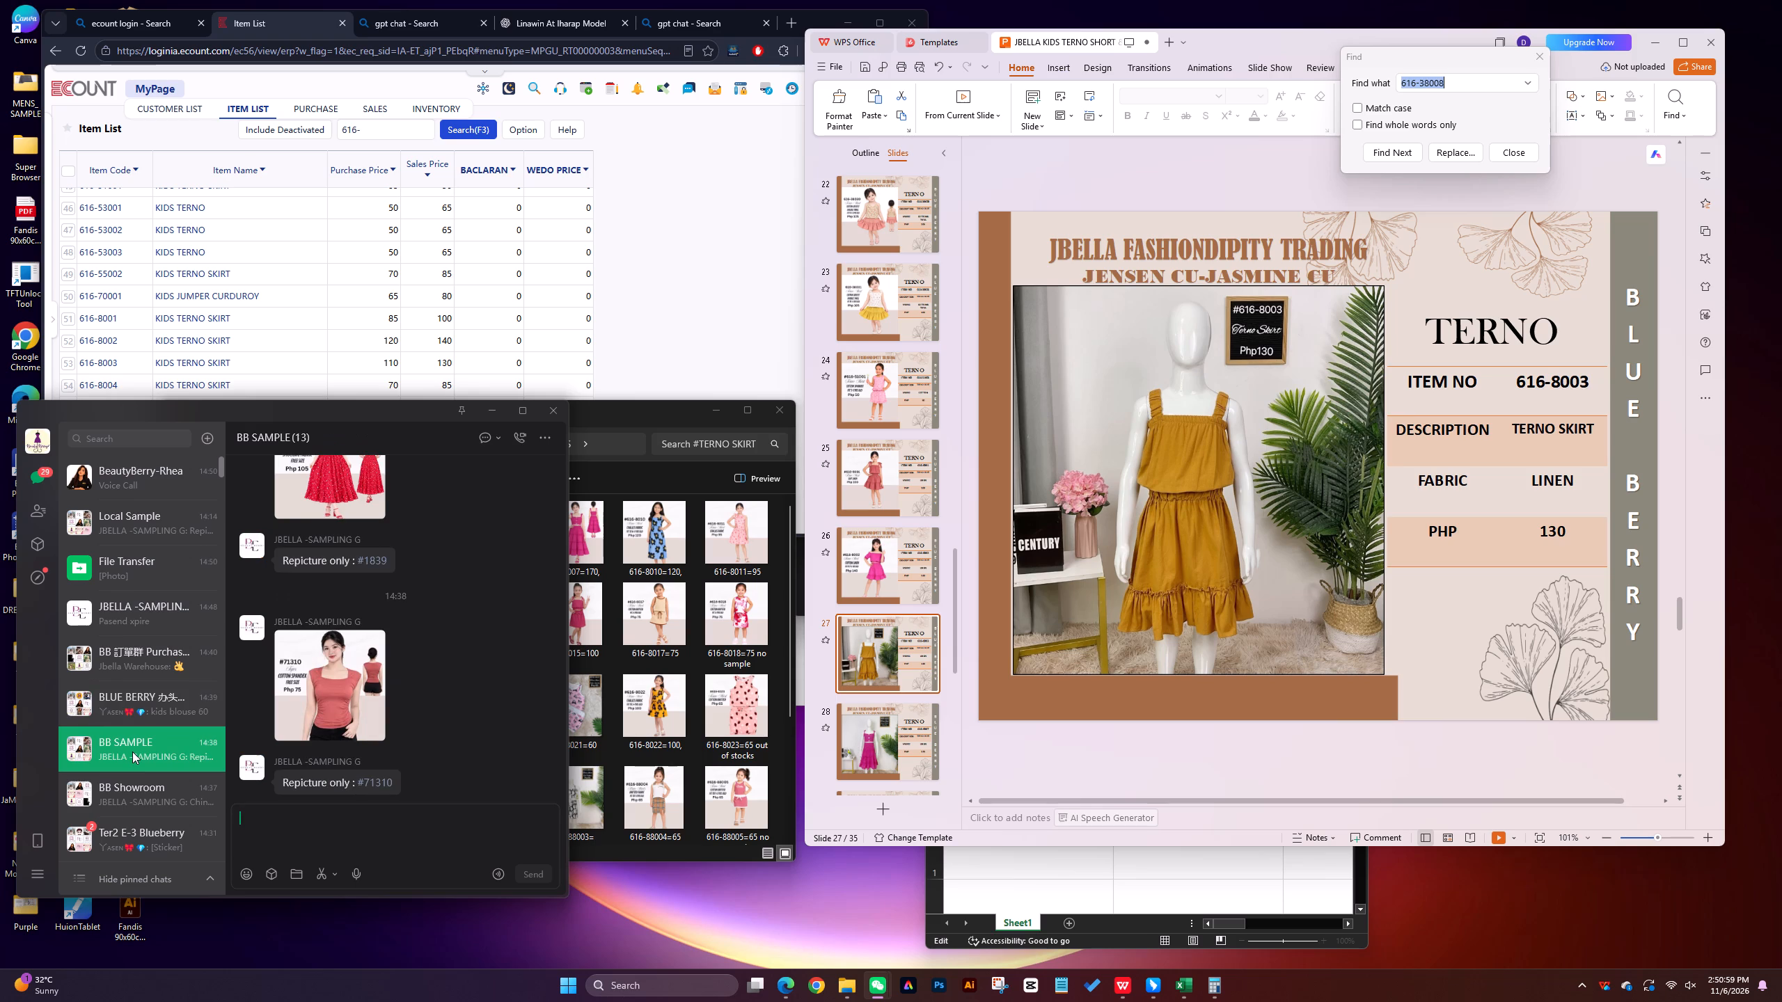
left_click(175, 839)
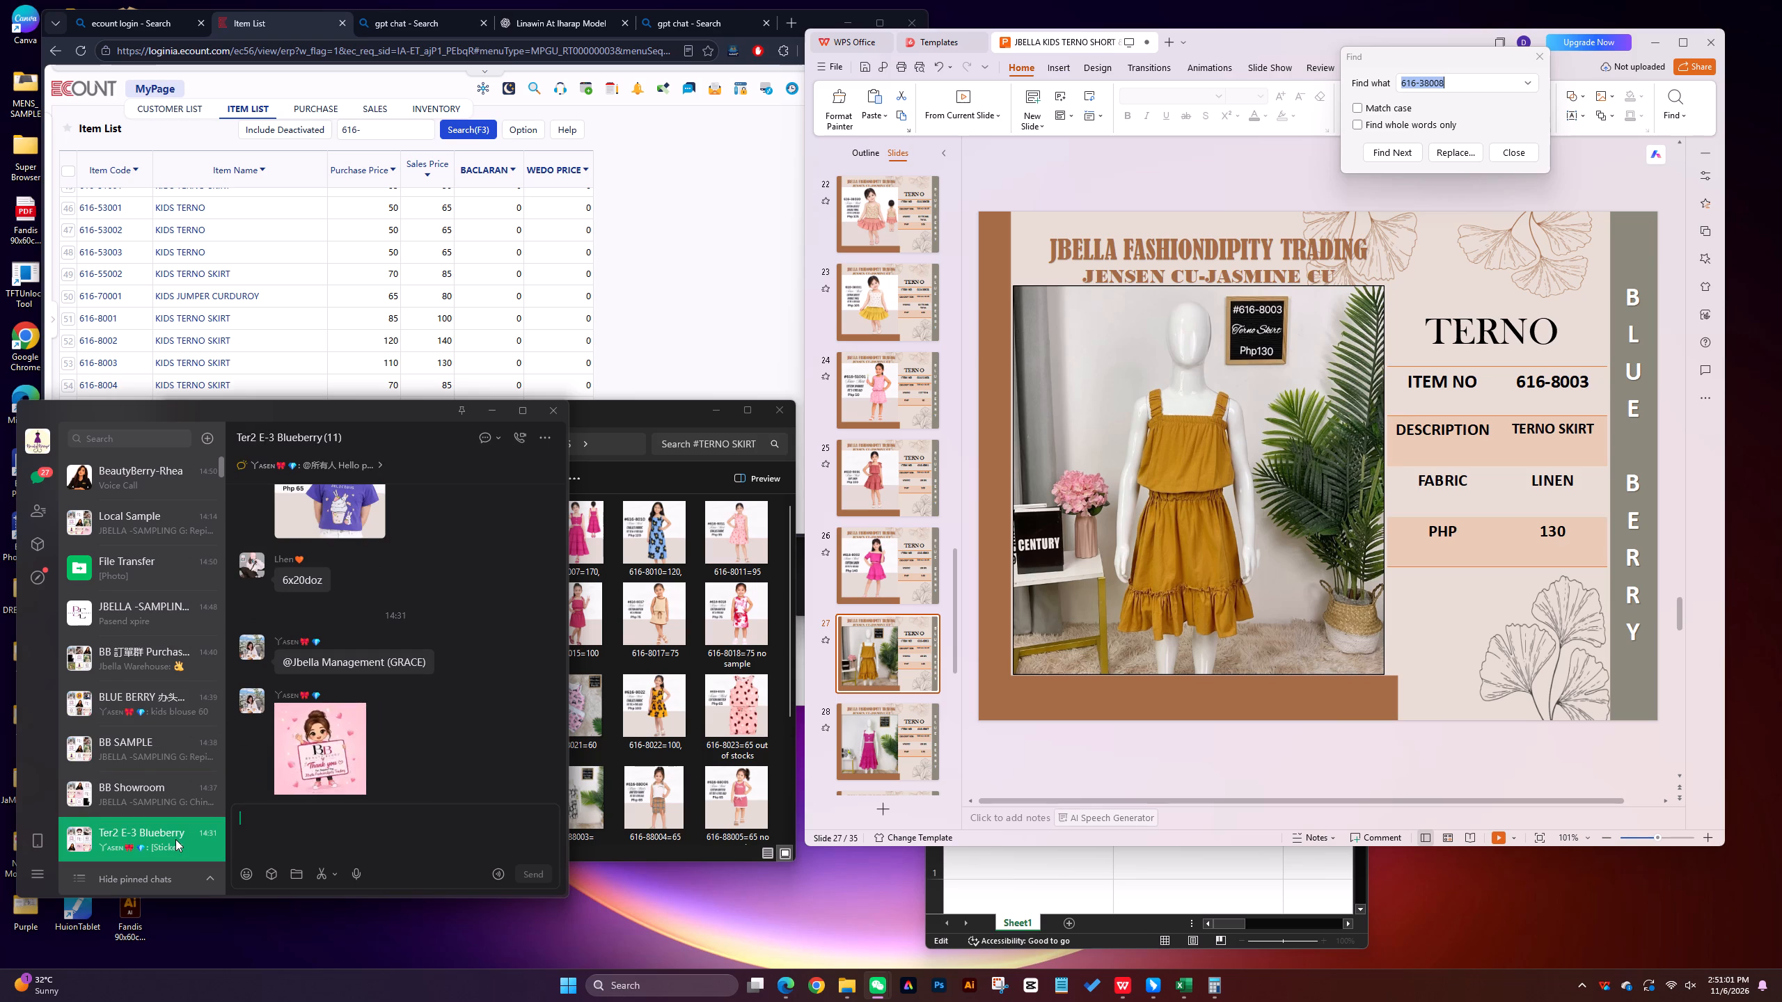
left_click(203, 880)
left_click(152, 513)
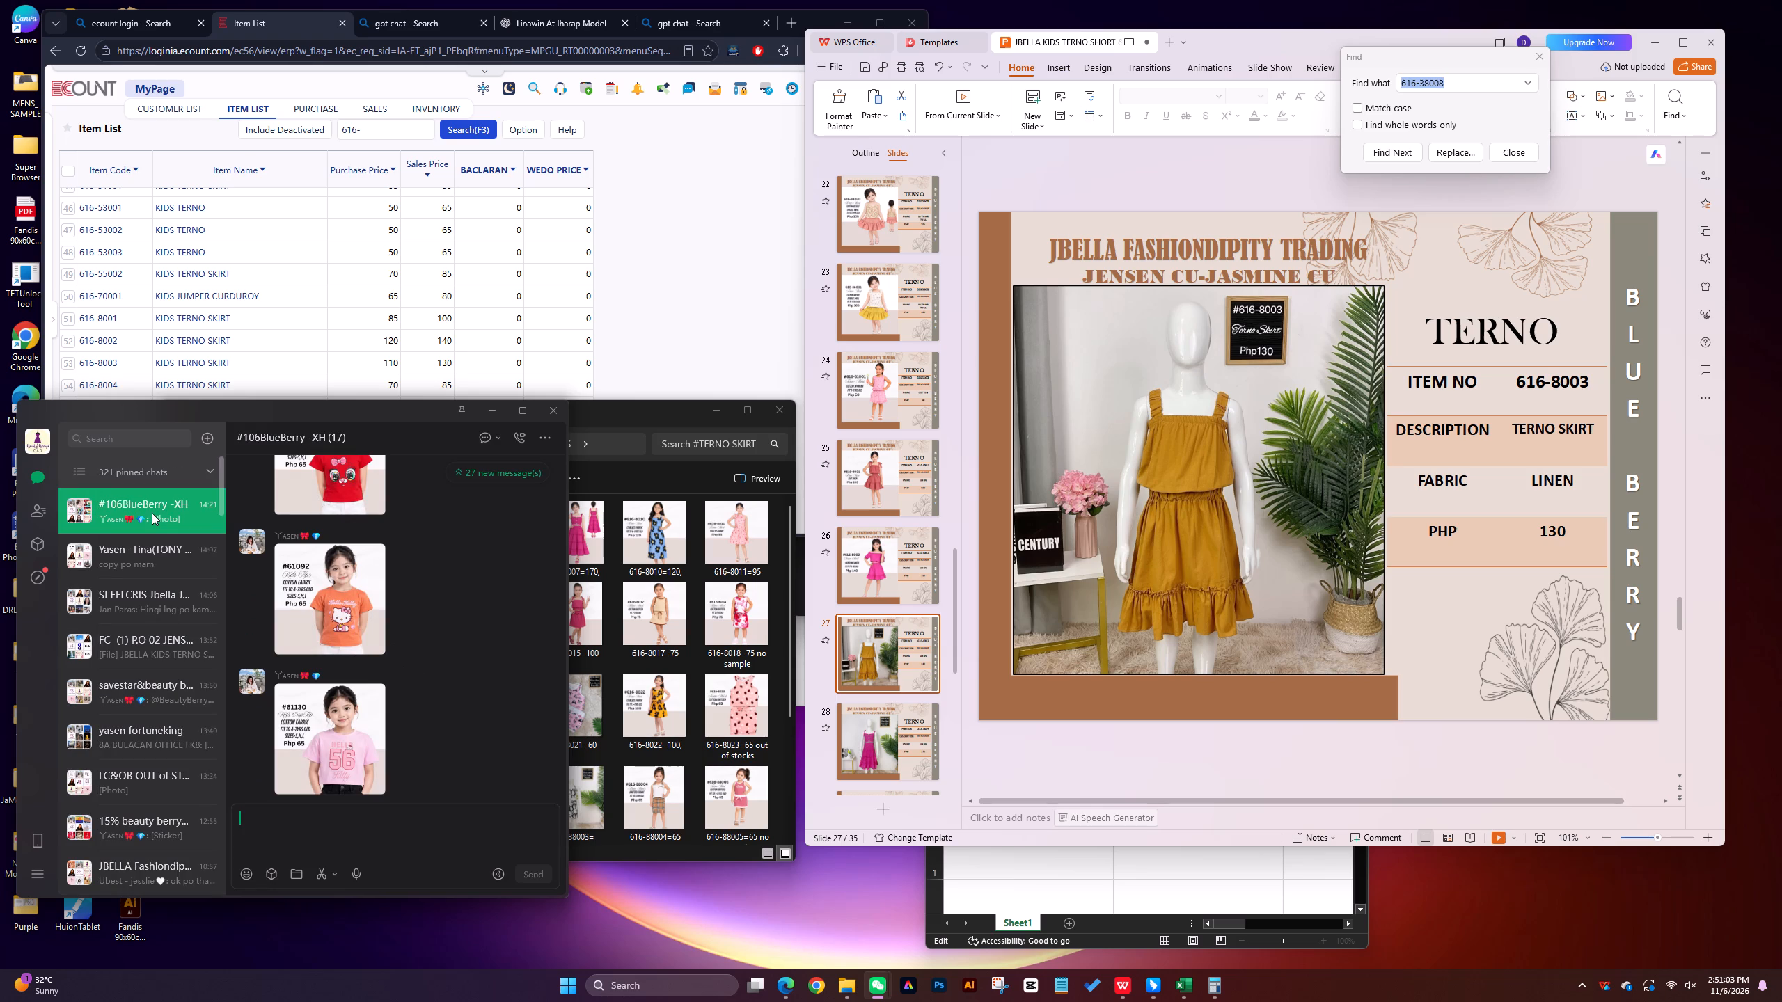
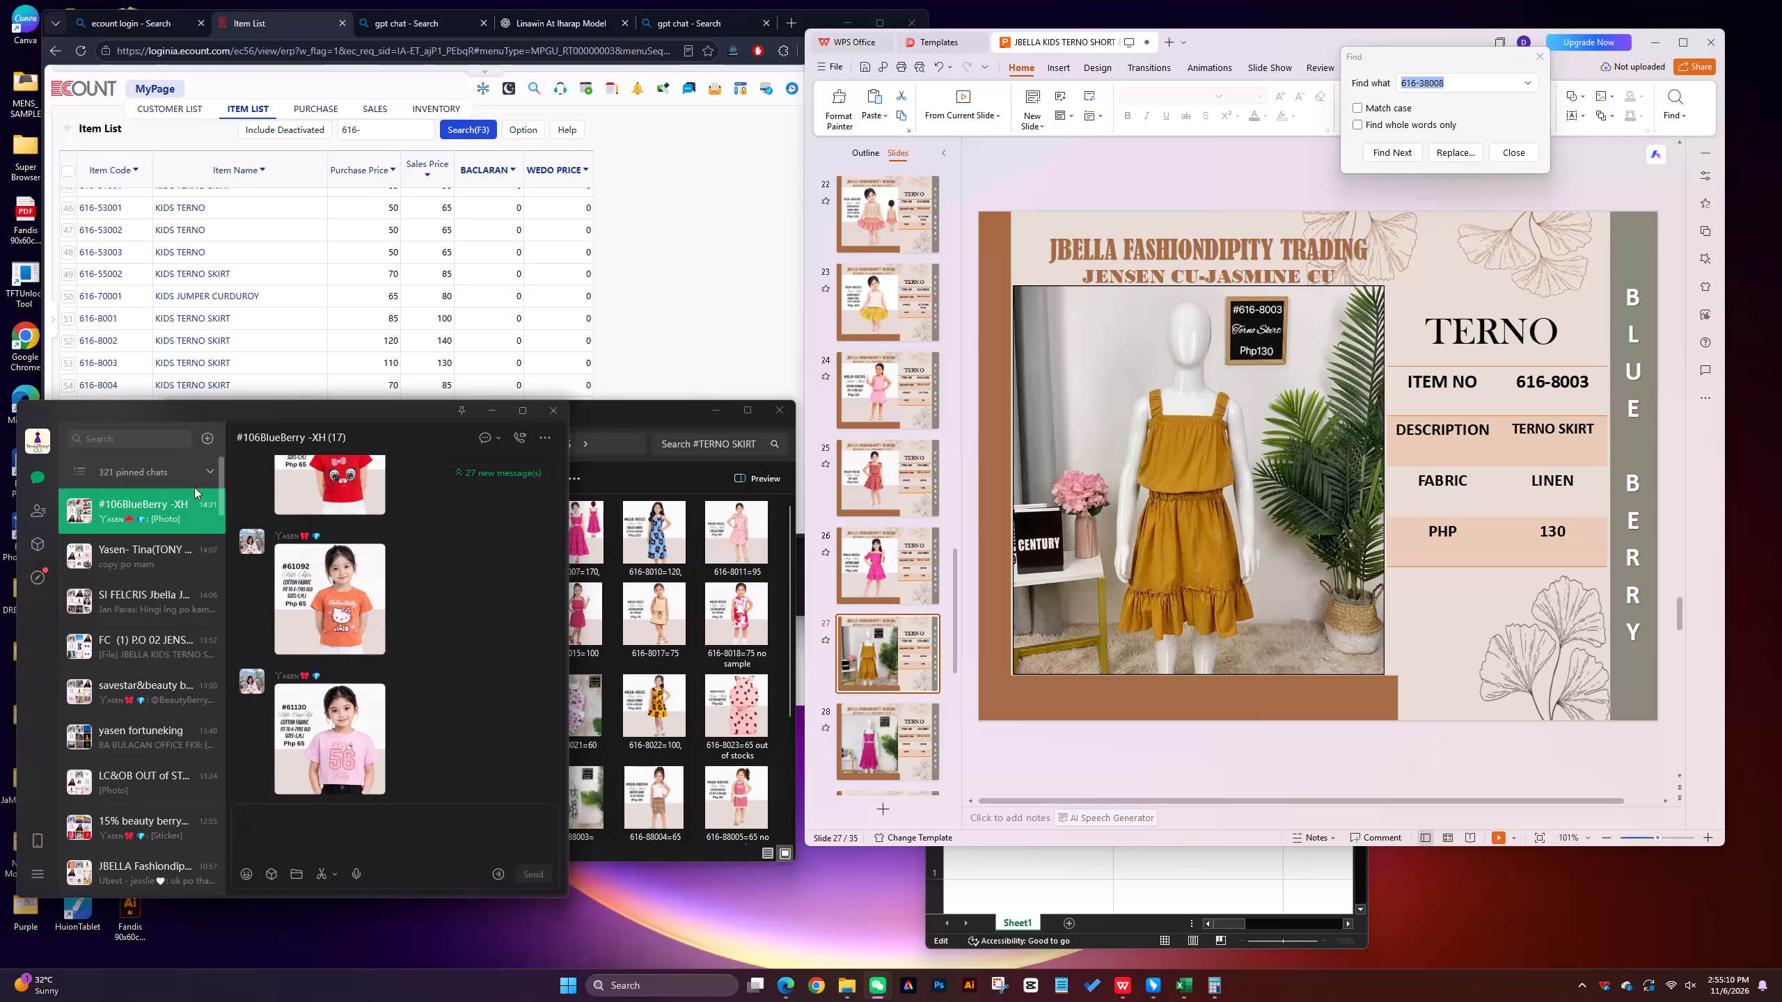
Expand the pinned chats and look through the recently posted product photos in the #106BlueBerry -XH group.
left_click(205, 454)
left_click(205, 468)
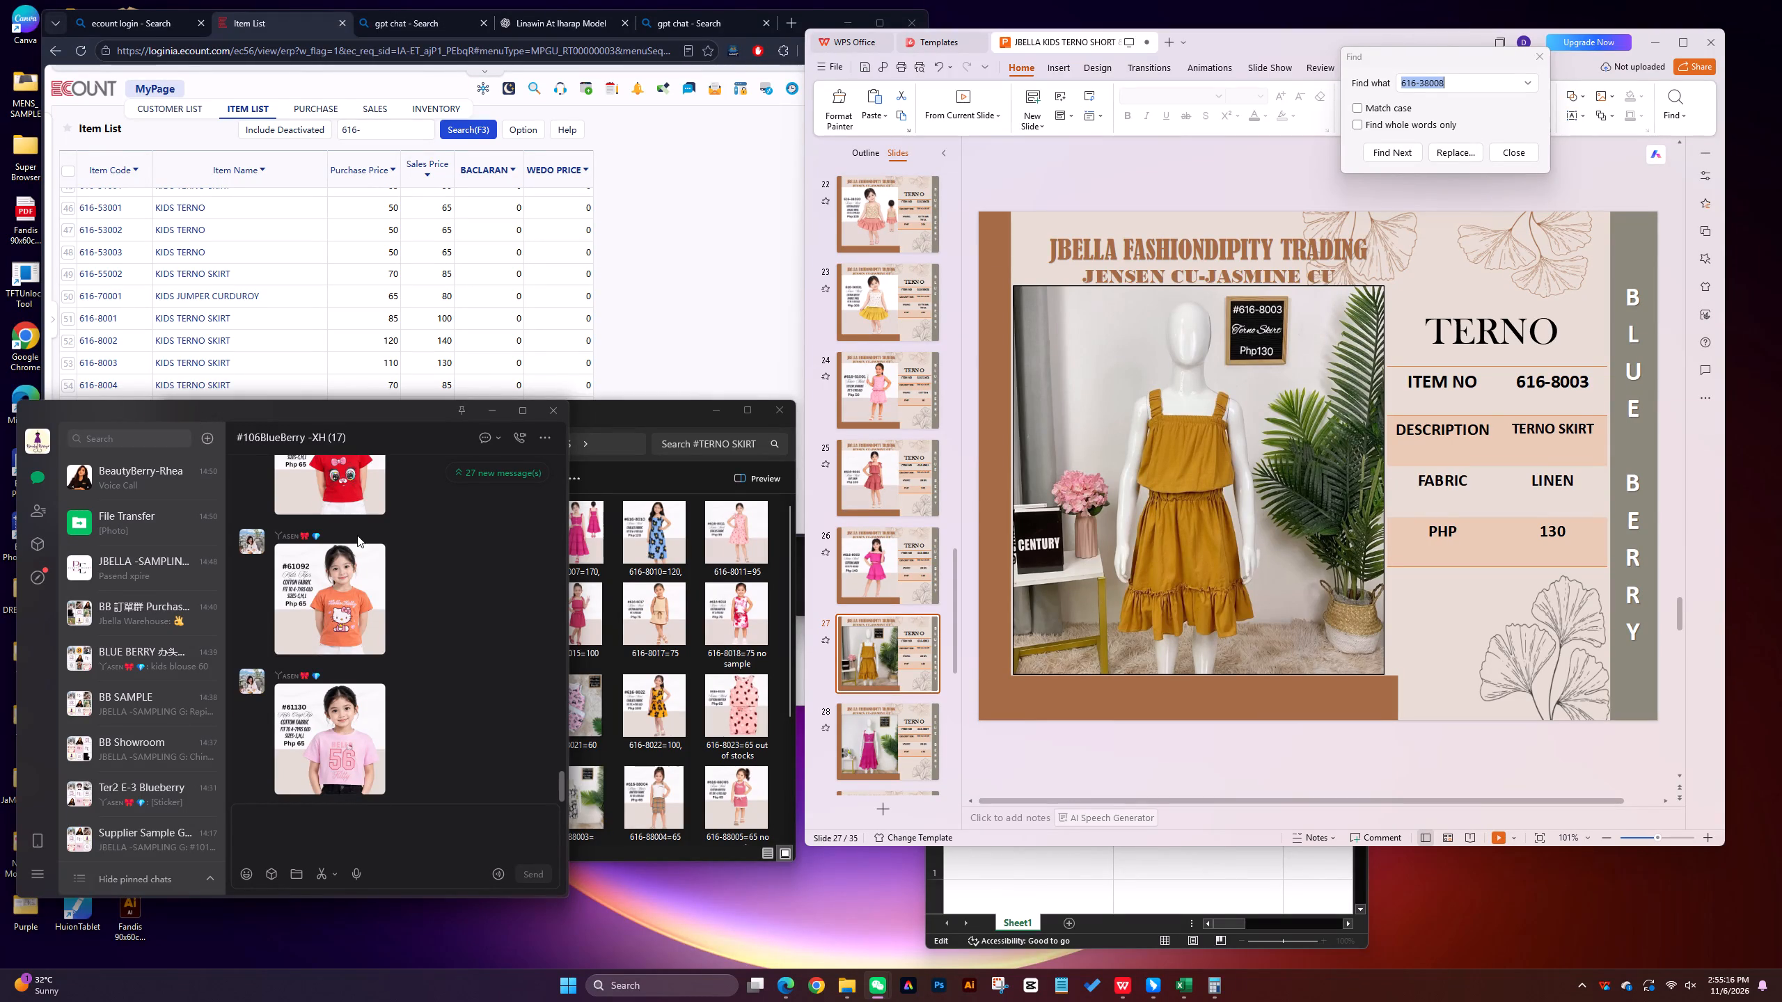
scroll(357, 535, "up", 16)
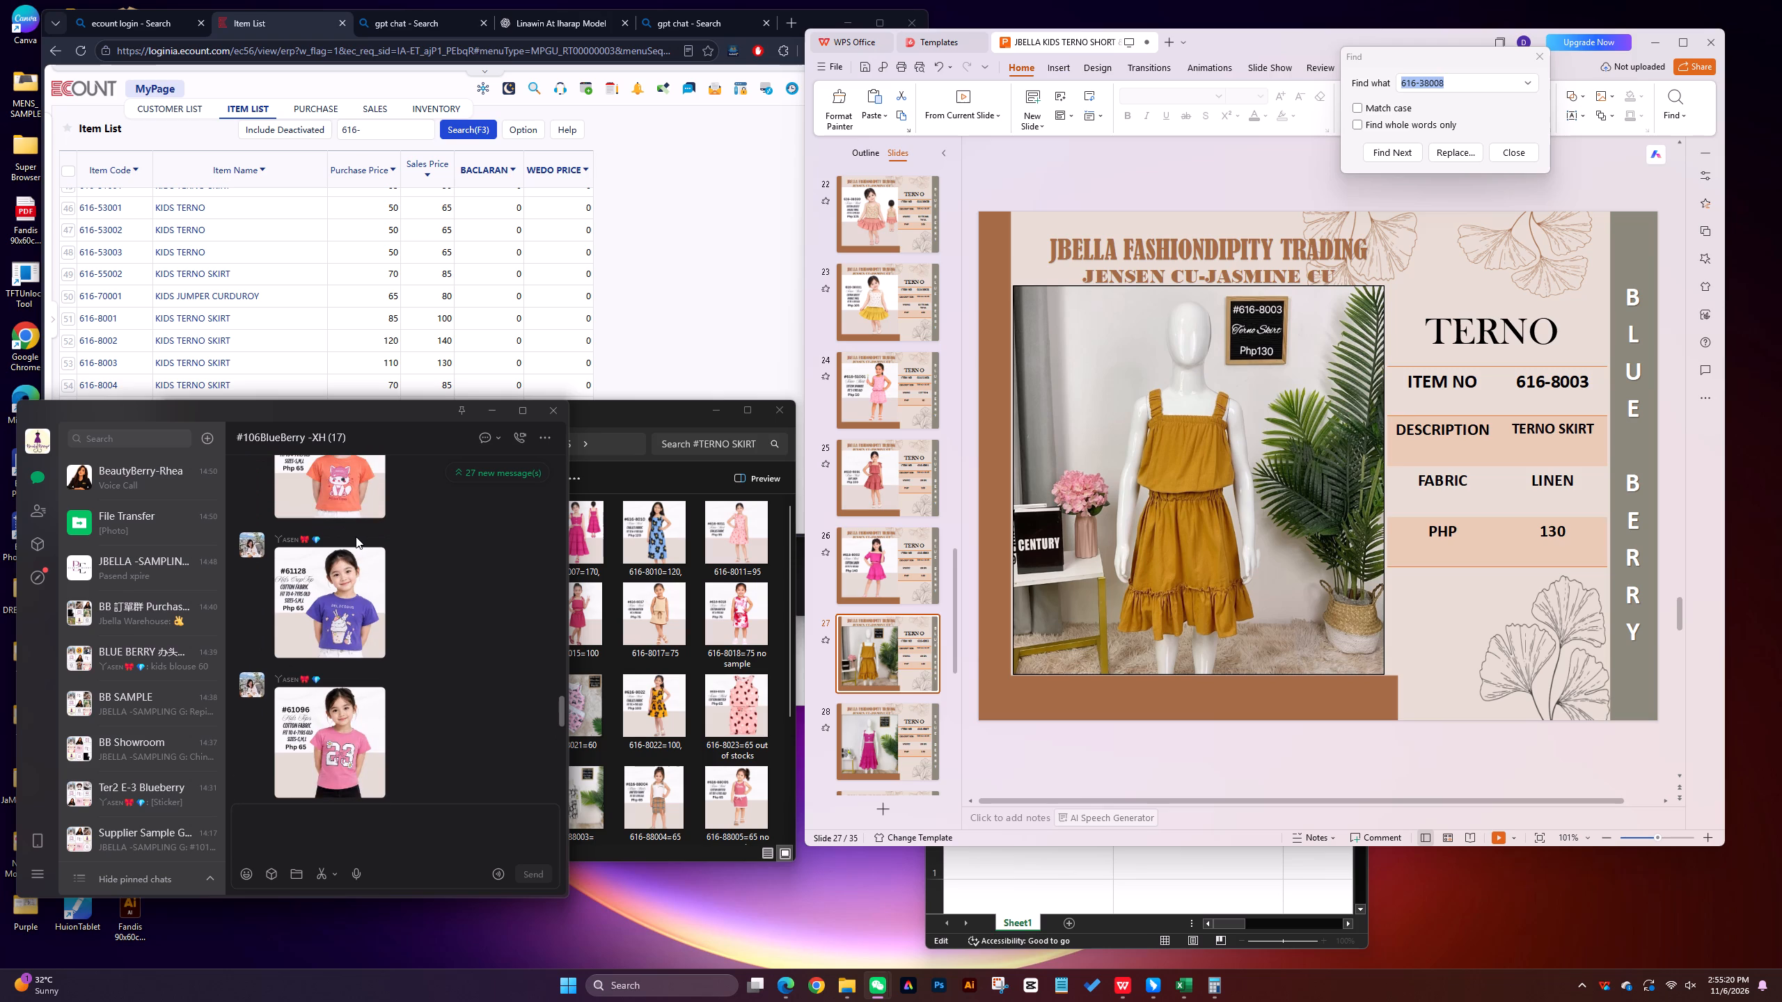
scroll(356, 536, "up", 15)
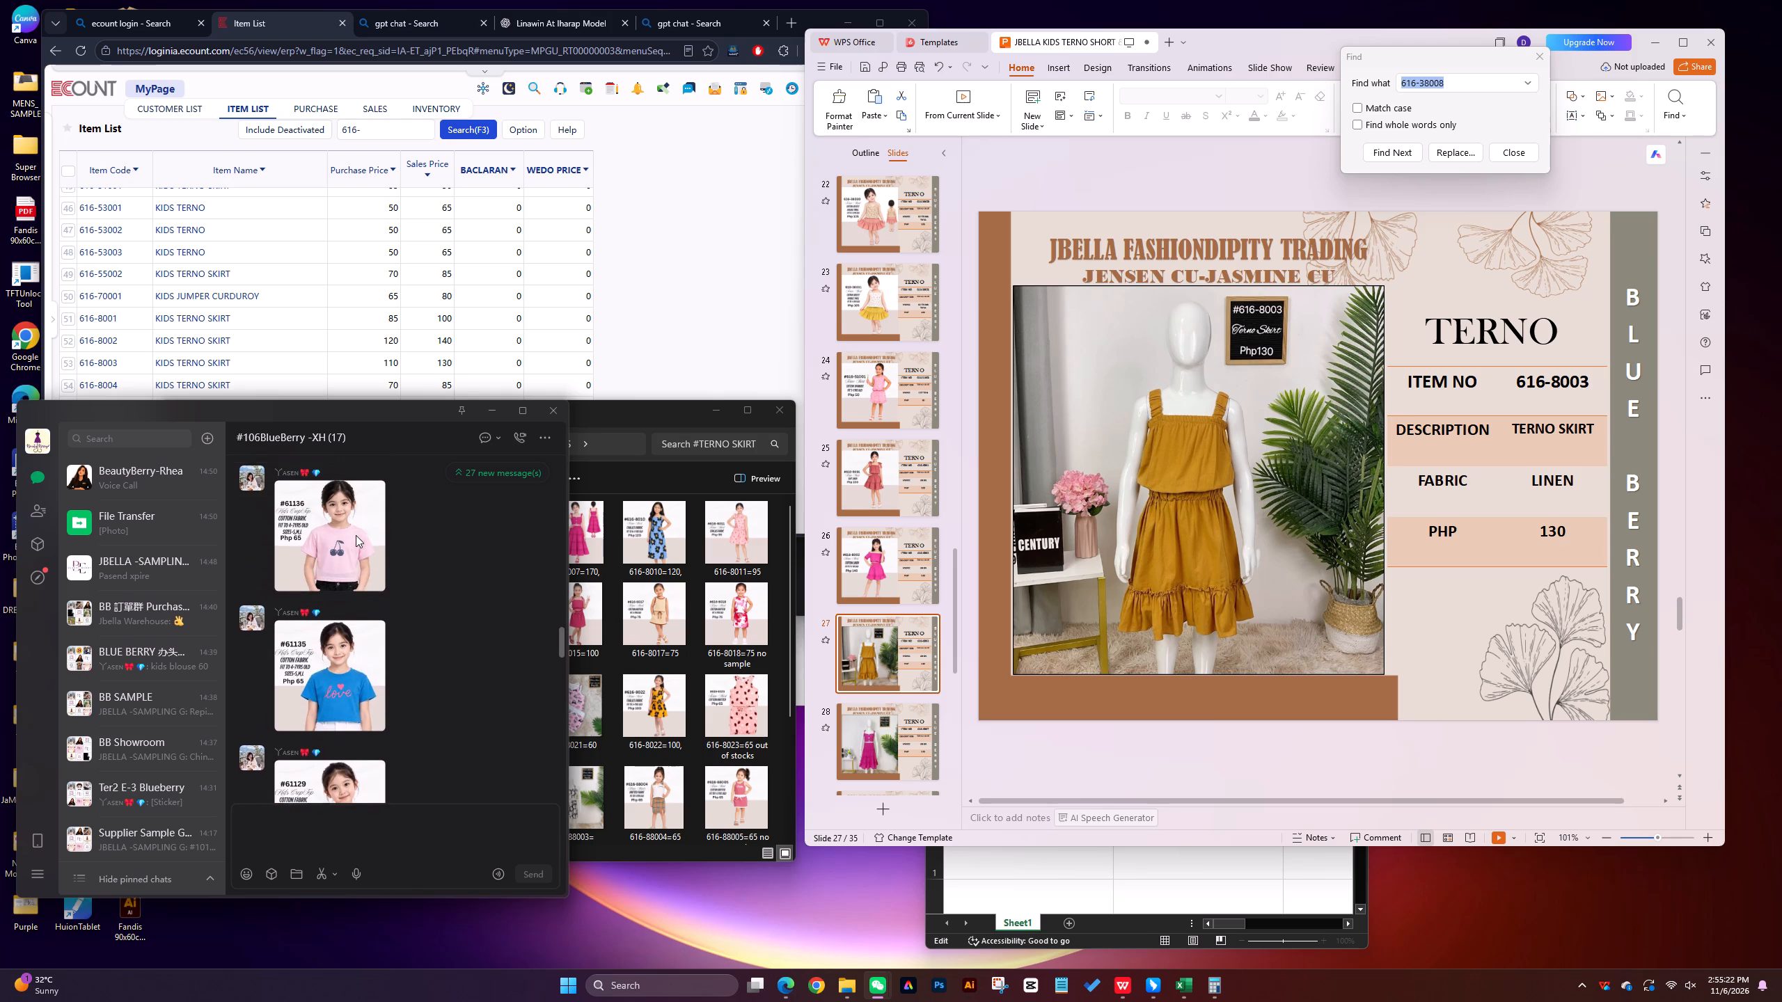
scroll(356, 534, "up", 13)
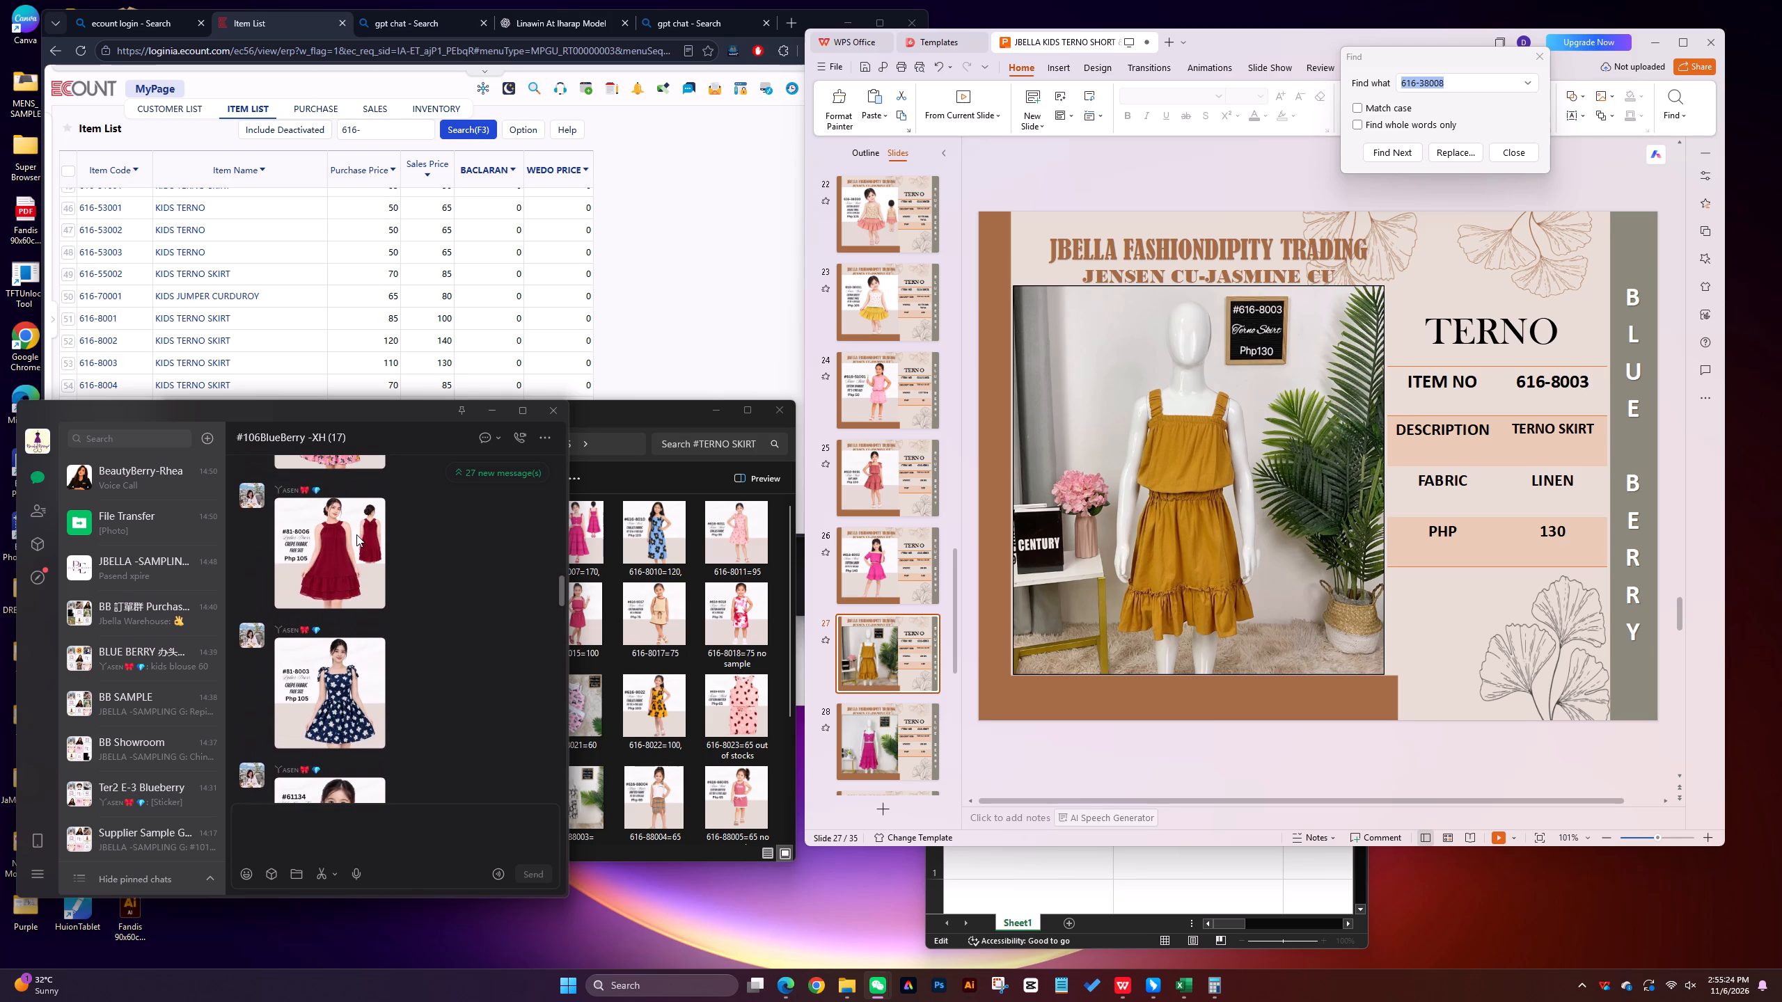
scroll(356, 534, "up", 15)
scroll(356, 534, "down", 3)
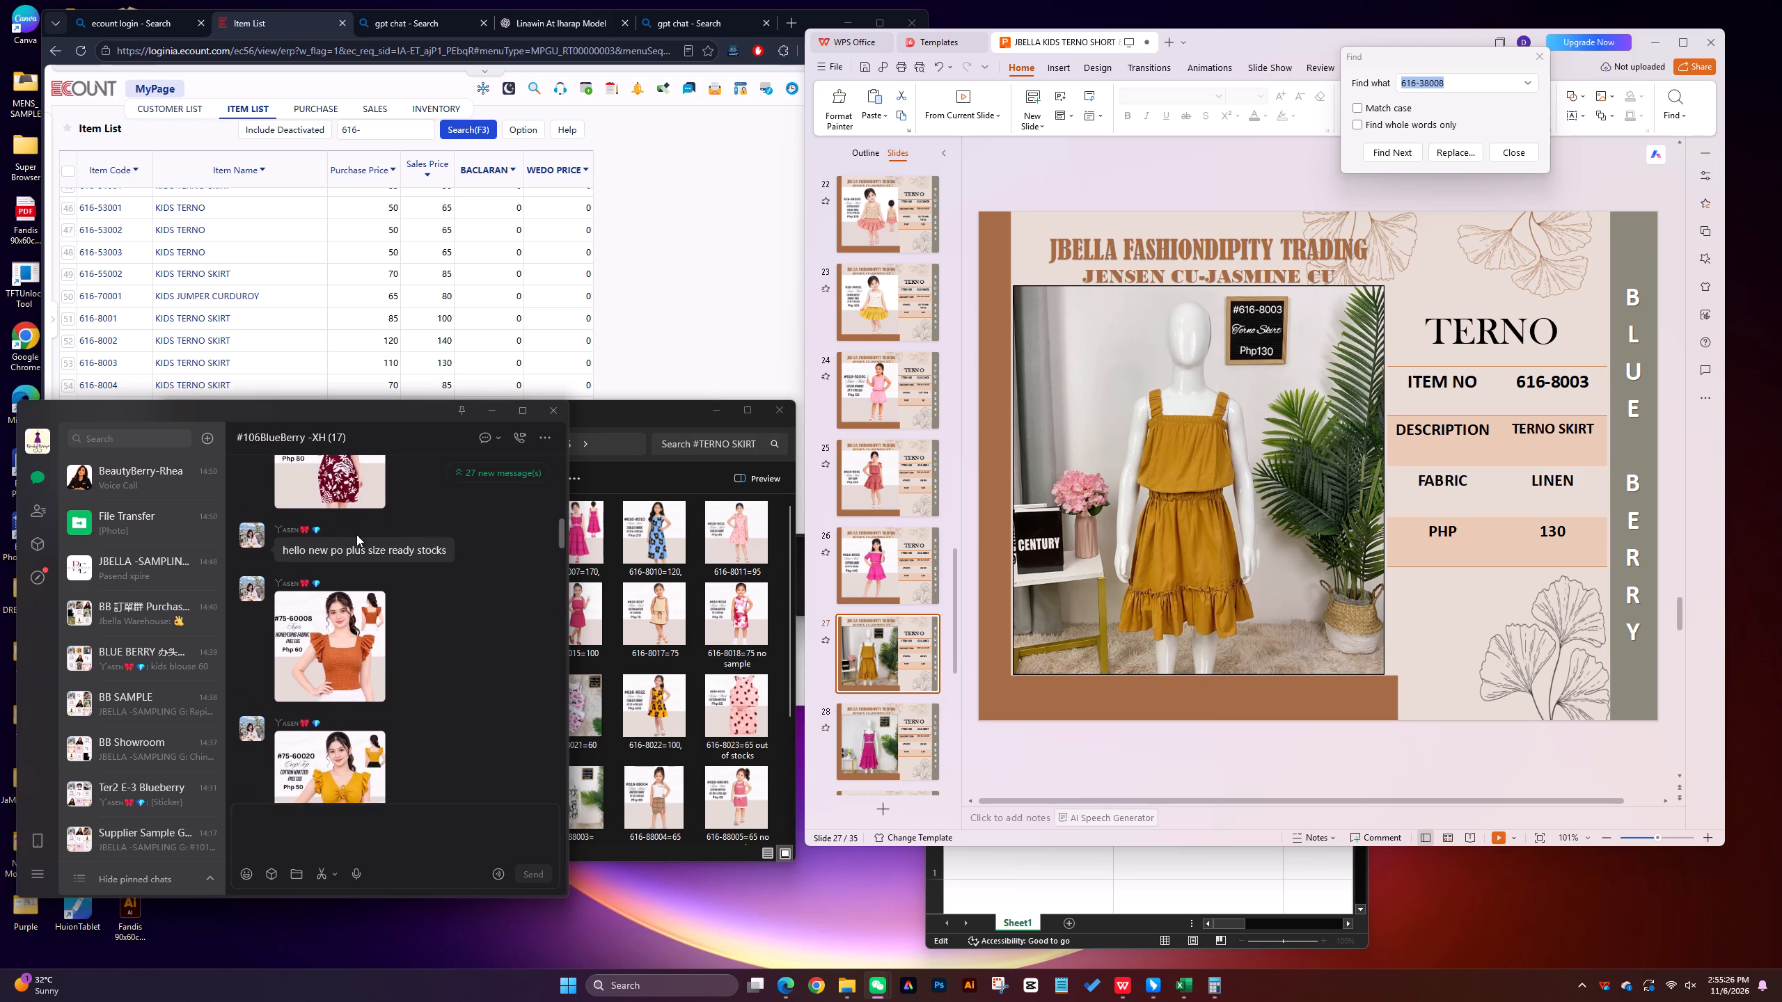
scroll(356, 534, "down", 1)
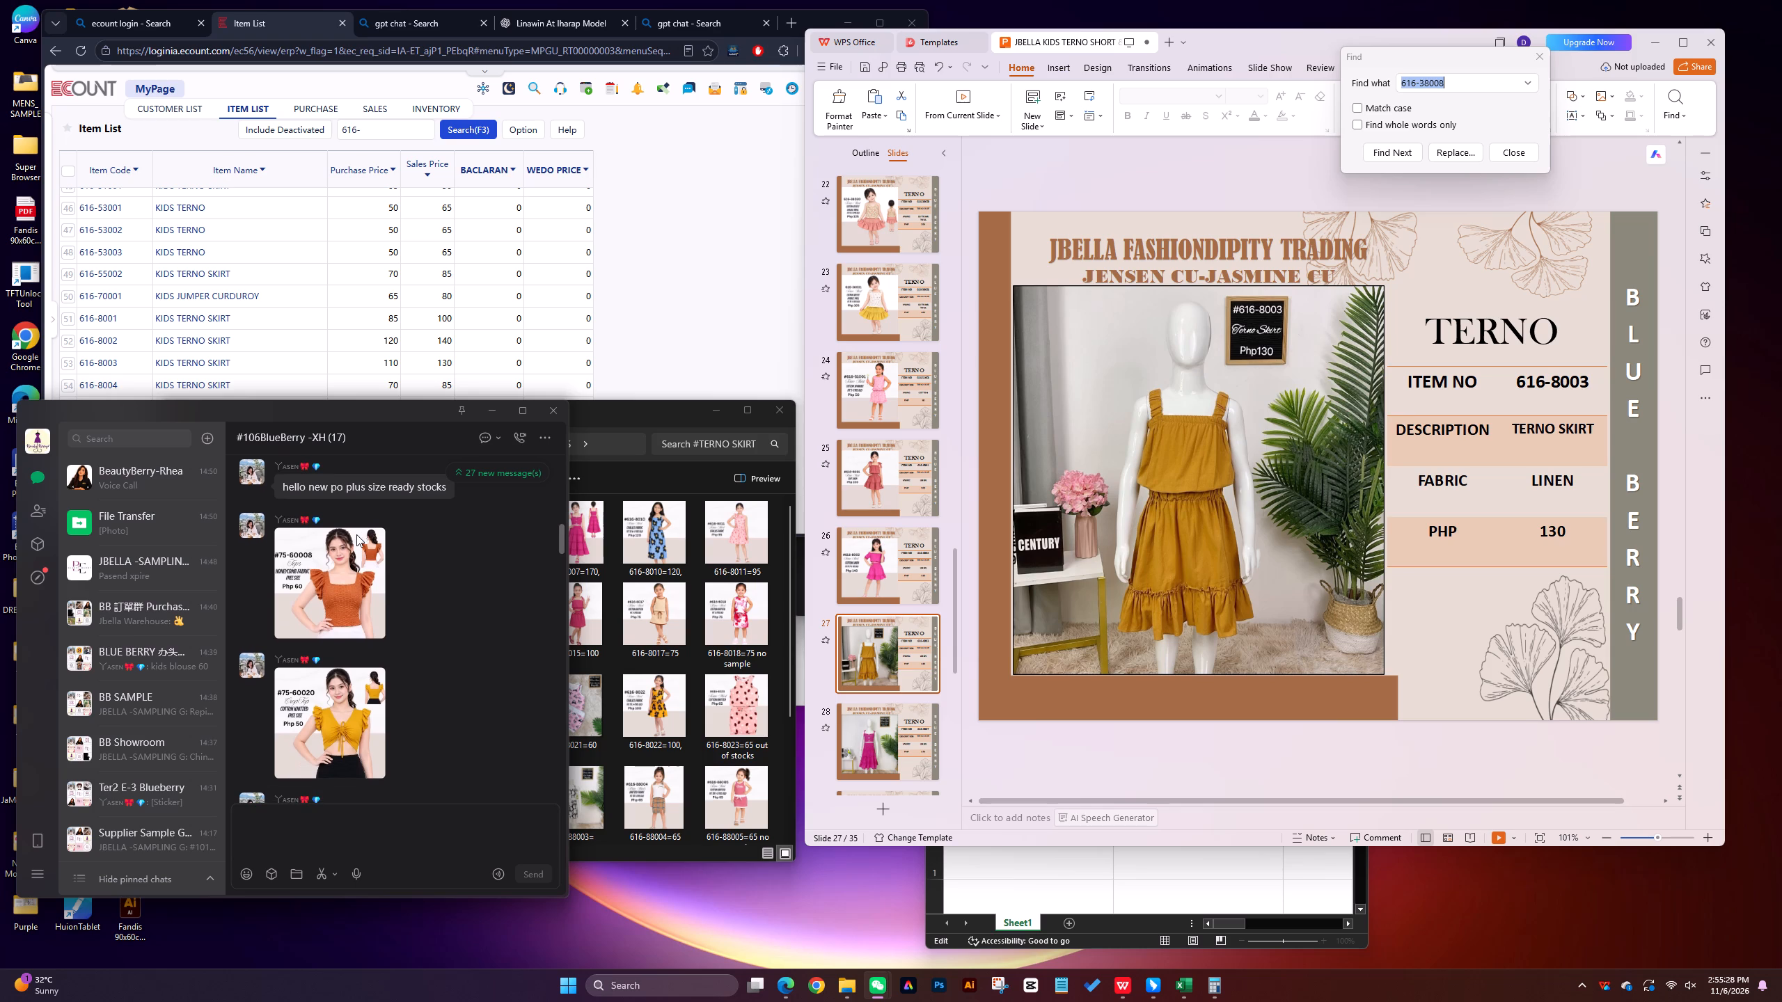
scroll(356, 534, "down", 20)
scroll(356, 534, "down", 7)
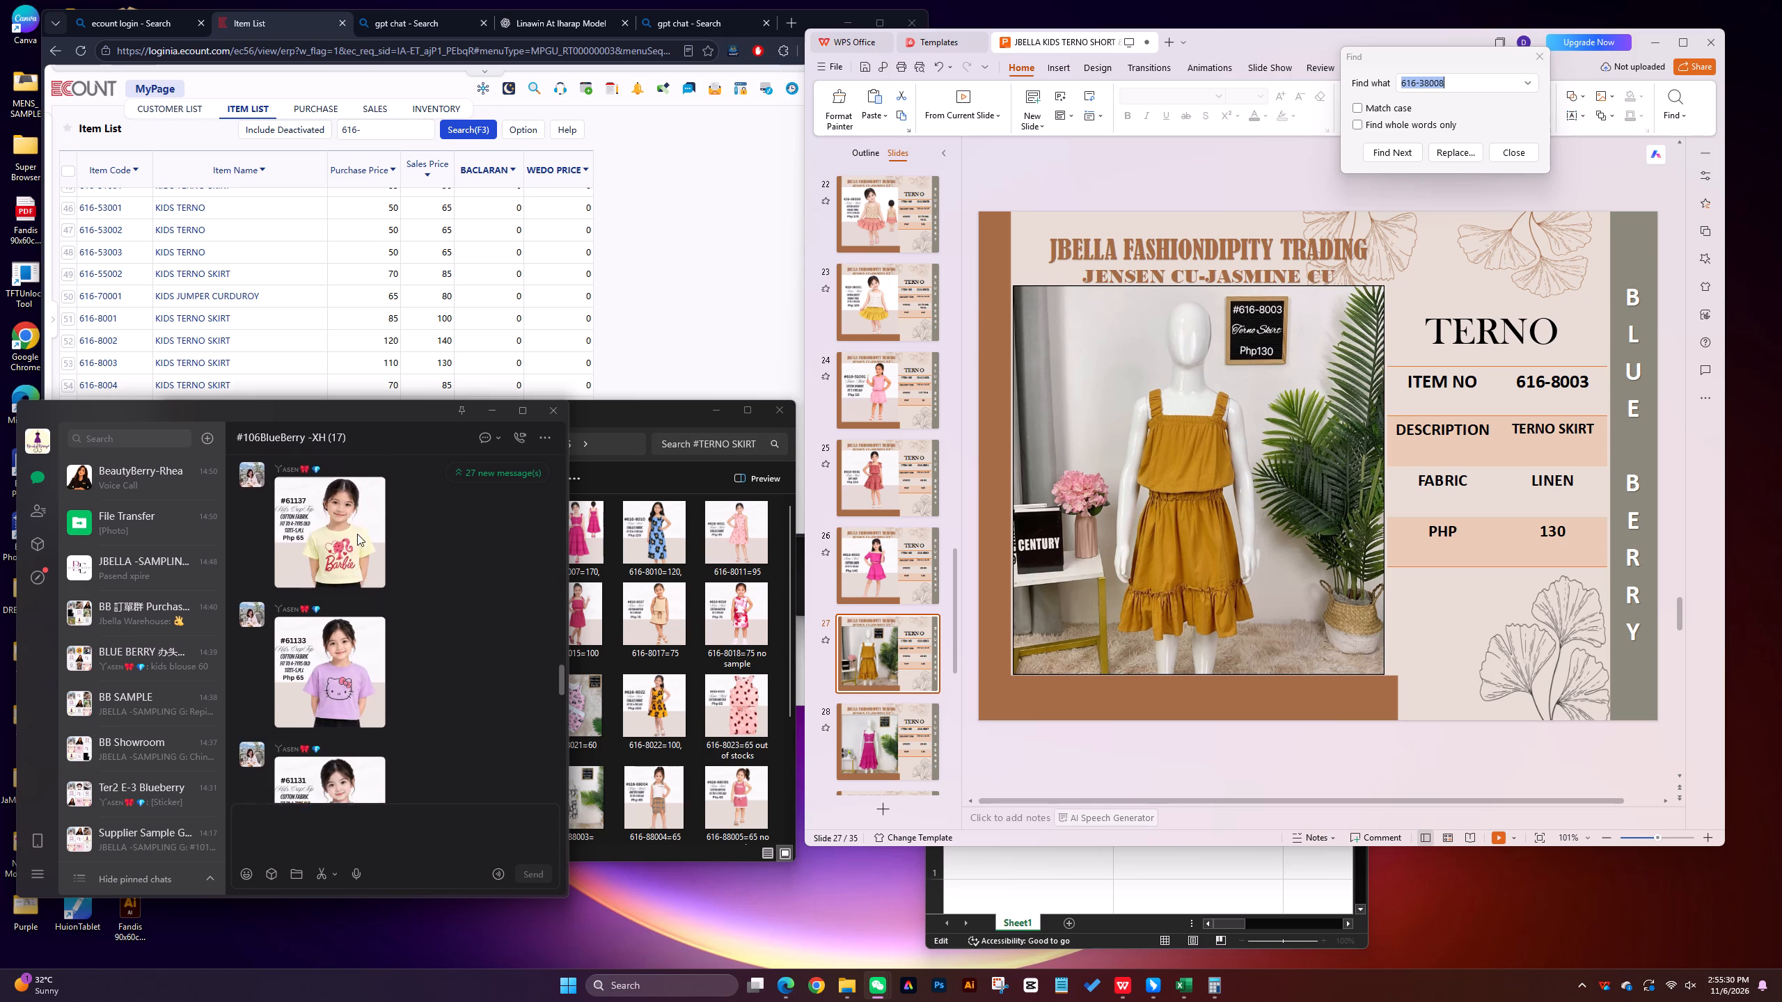
scroll(357, 534, "down", 1)
scroll(357, 534, "down", 20)
scroll(357, 534, "down", 6)
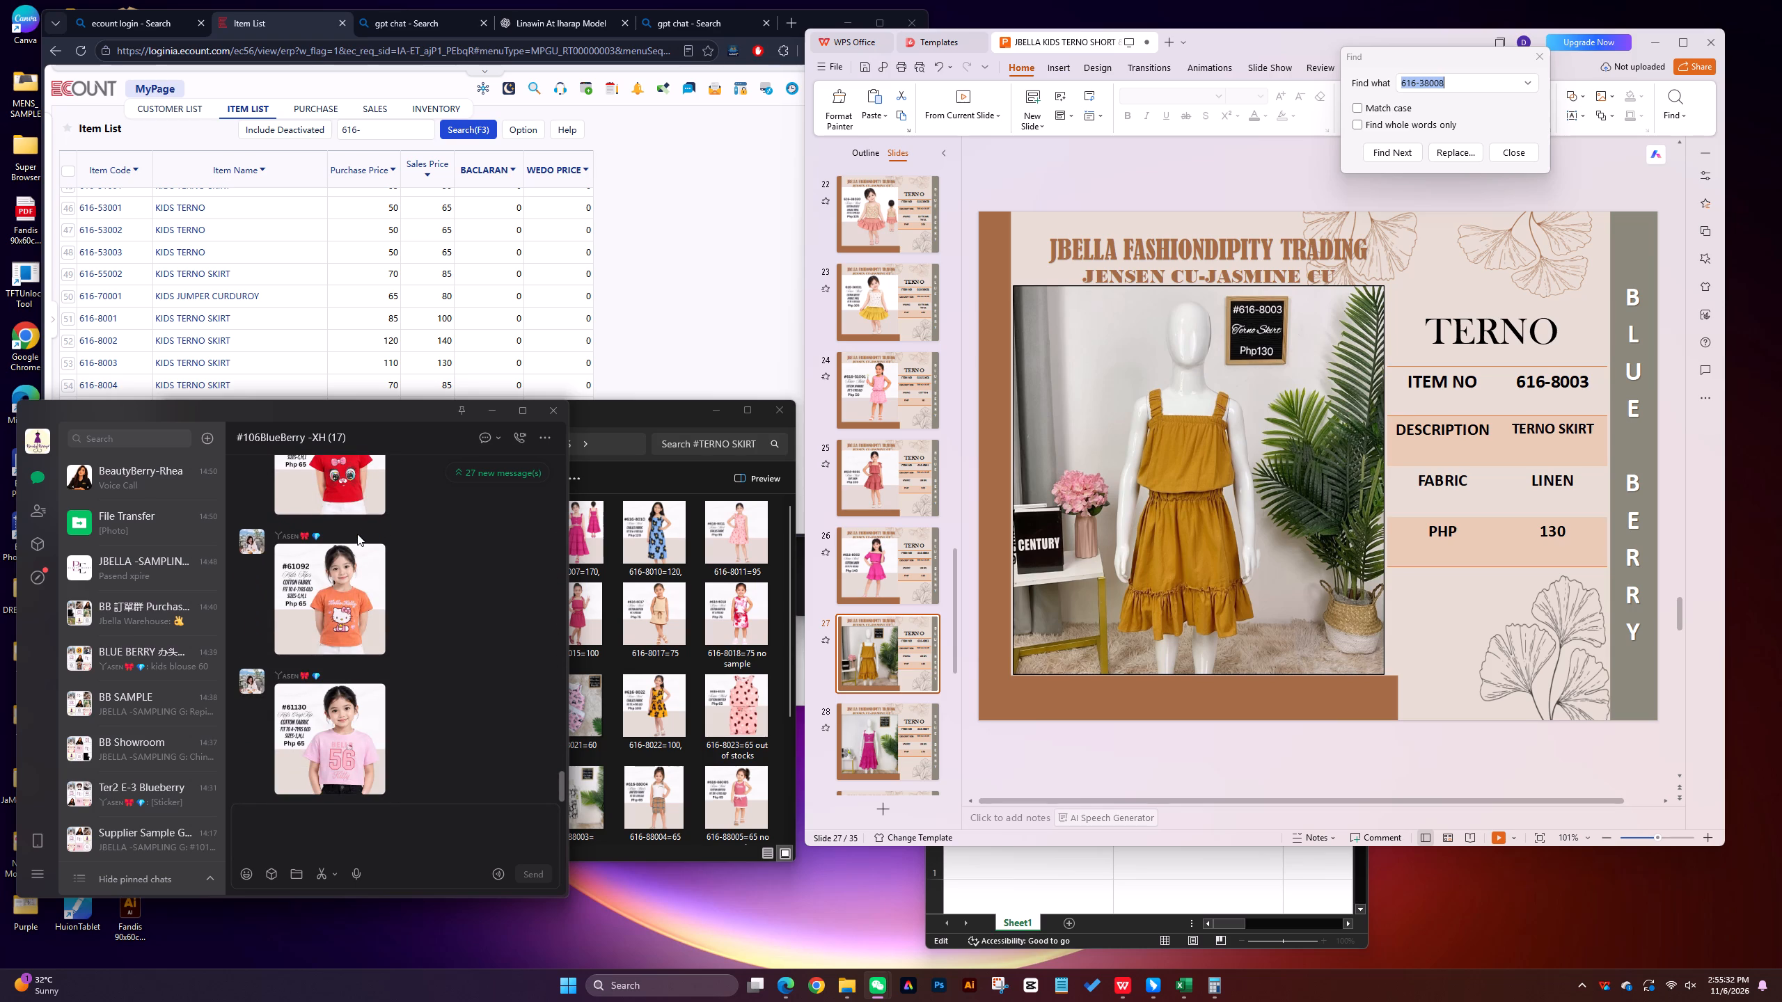
Jump to the start of the new messages in #106BlueBerry -XH and review the earlier conversation and product photos through to the latest.
scroll(357, 534, "up", 7)
left_click(487, 479)
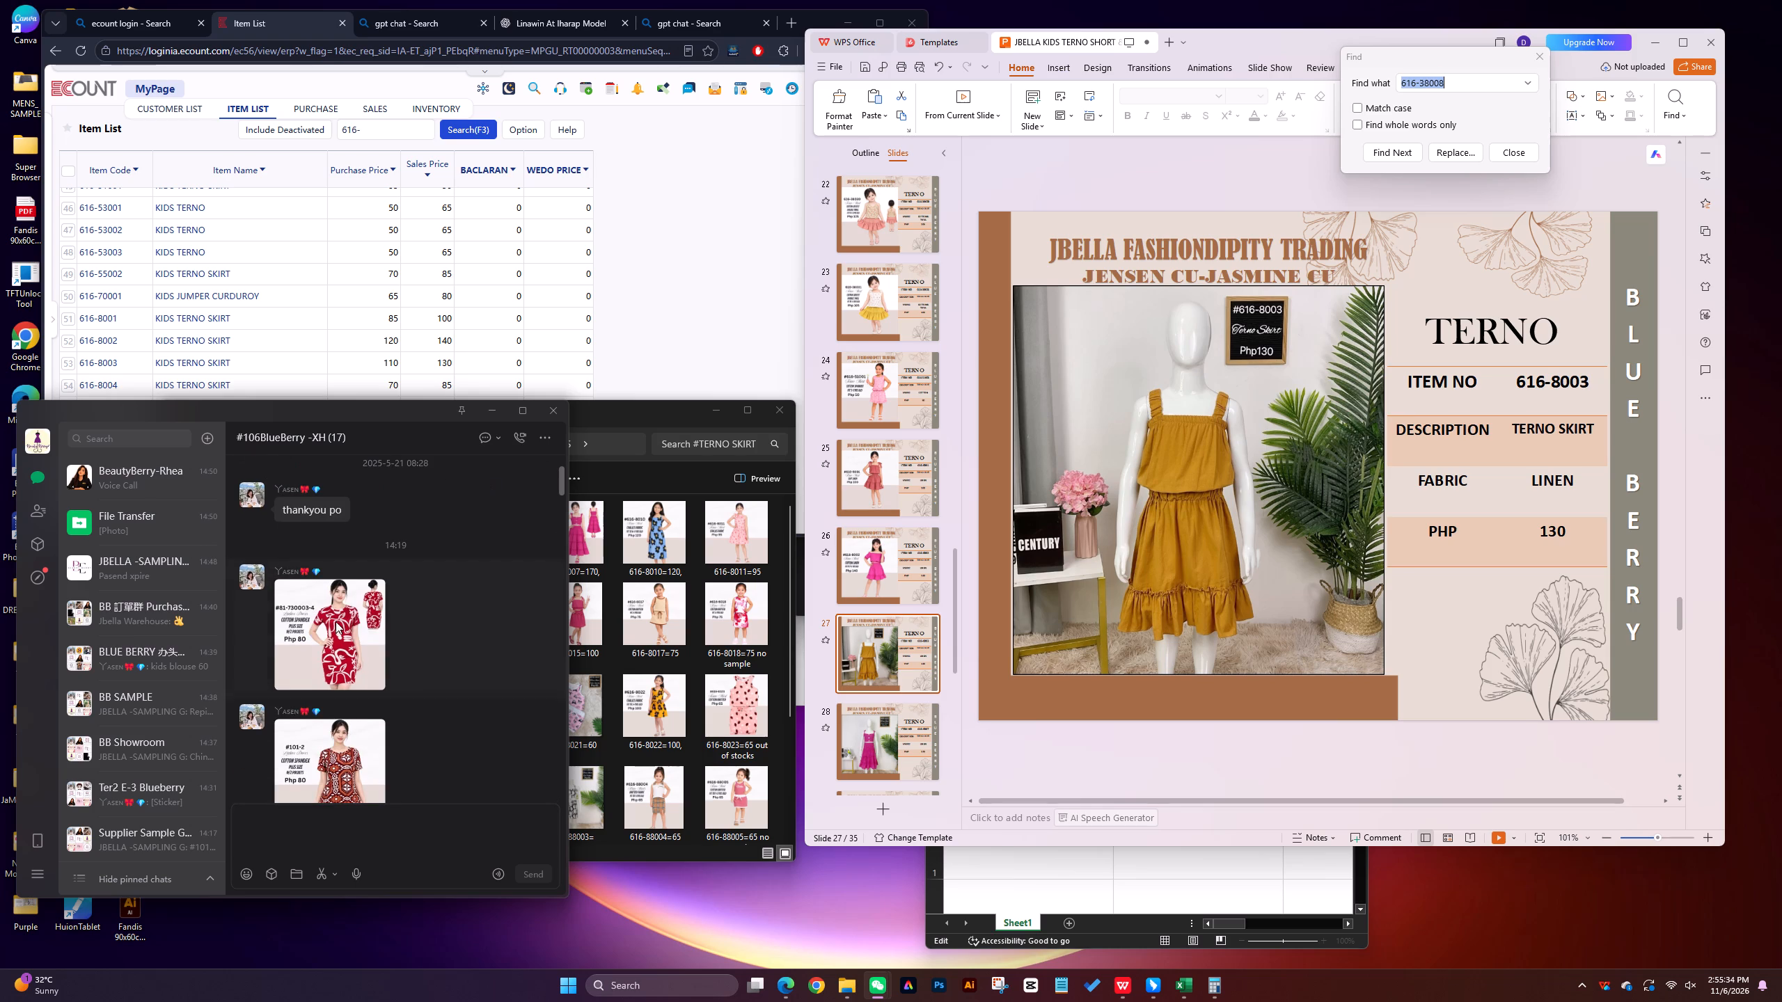
scroll(325, 637, "up", 6)
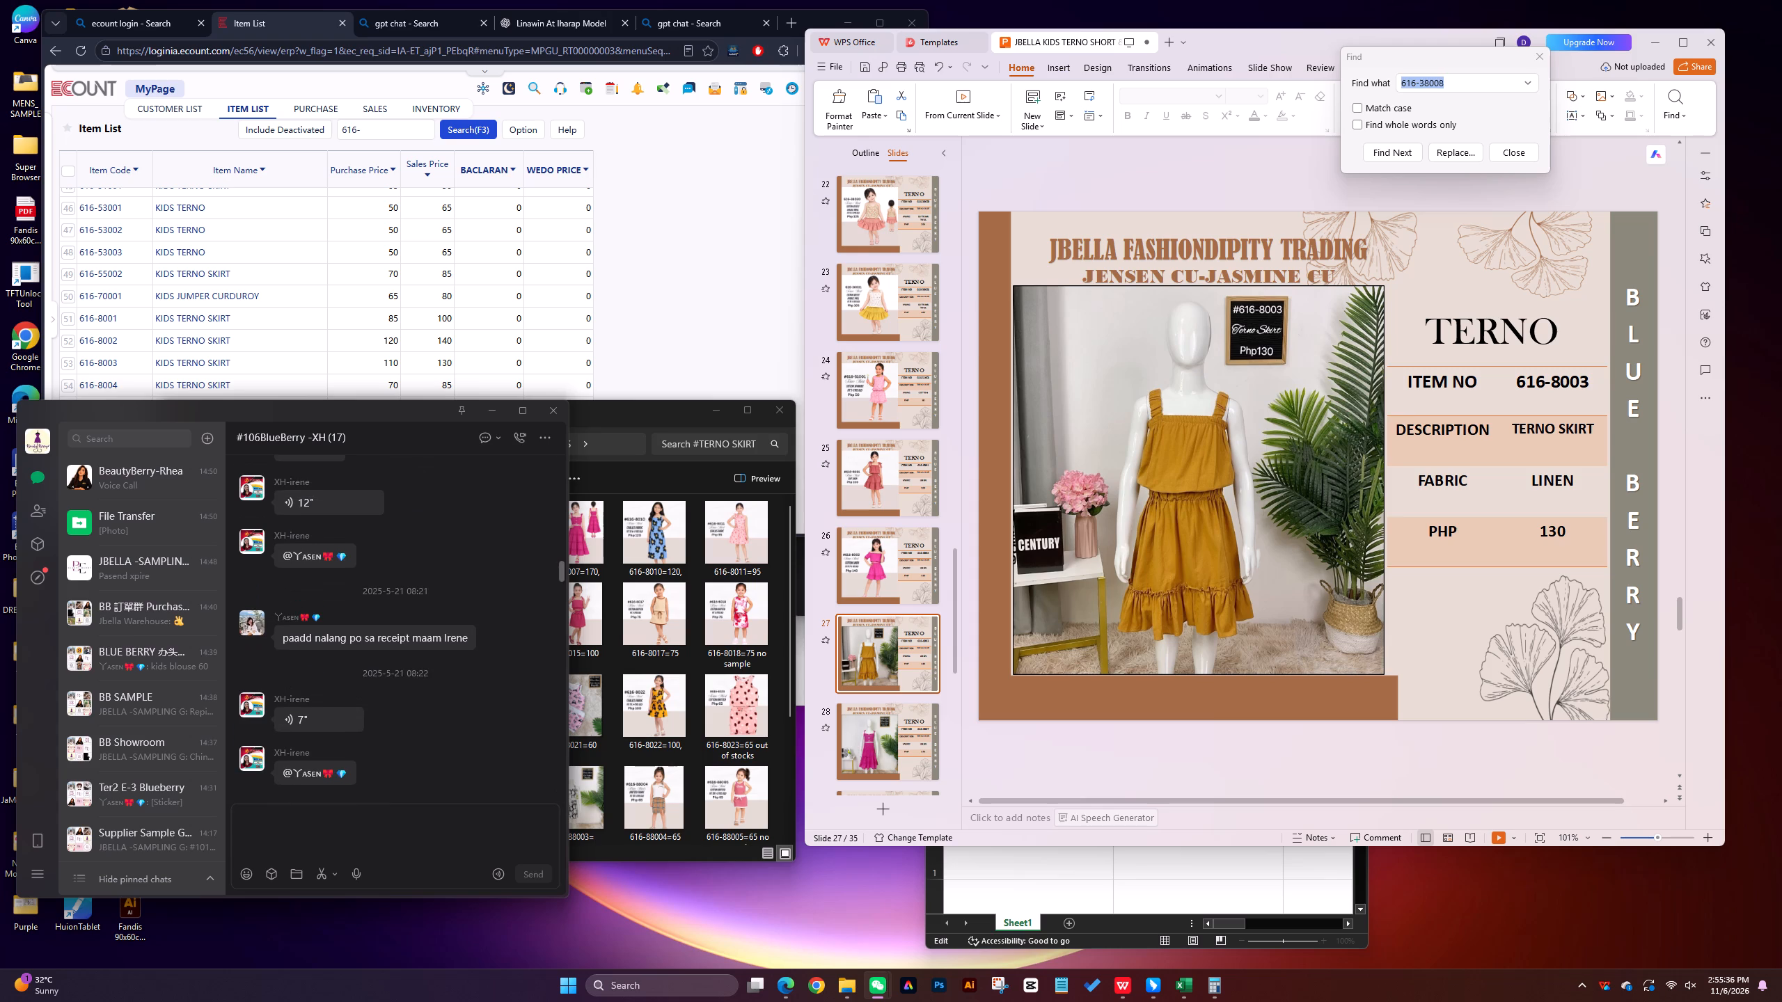
scroll(325, 637, "up", 11)
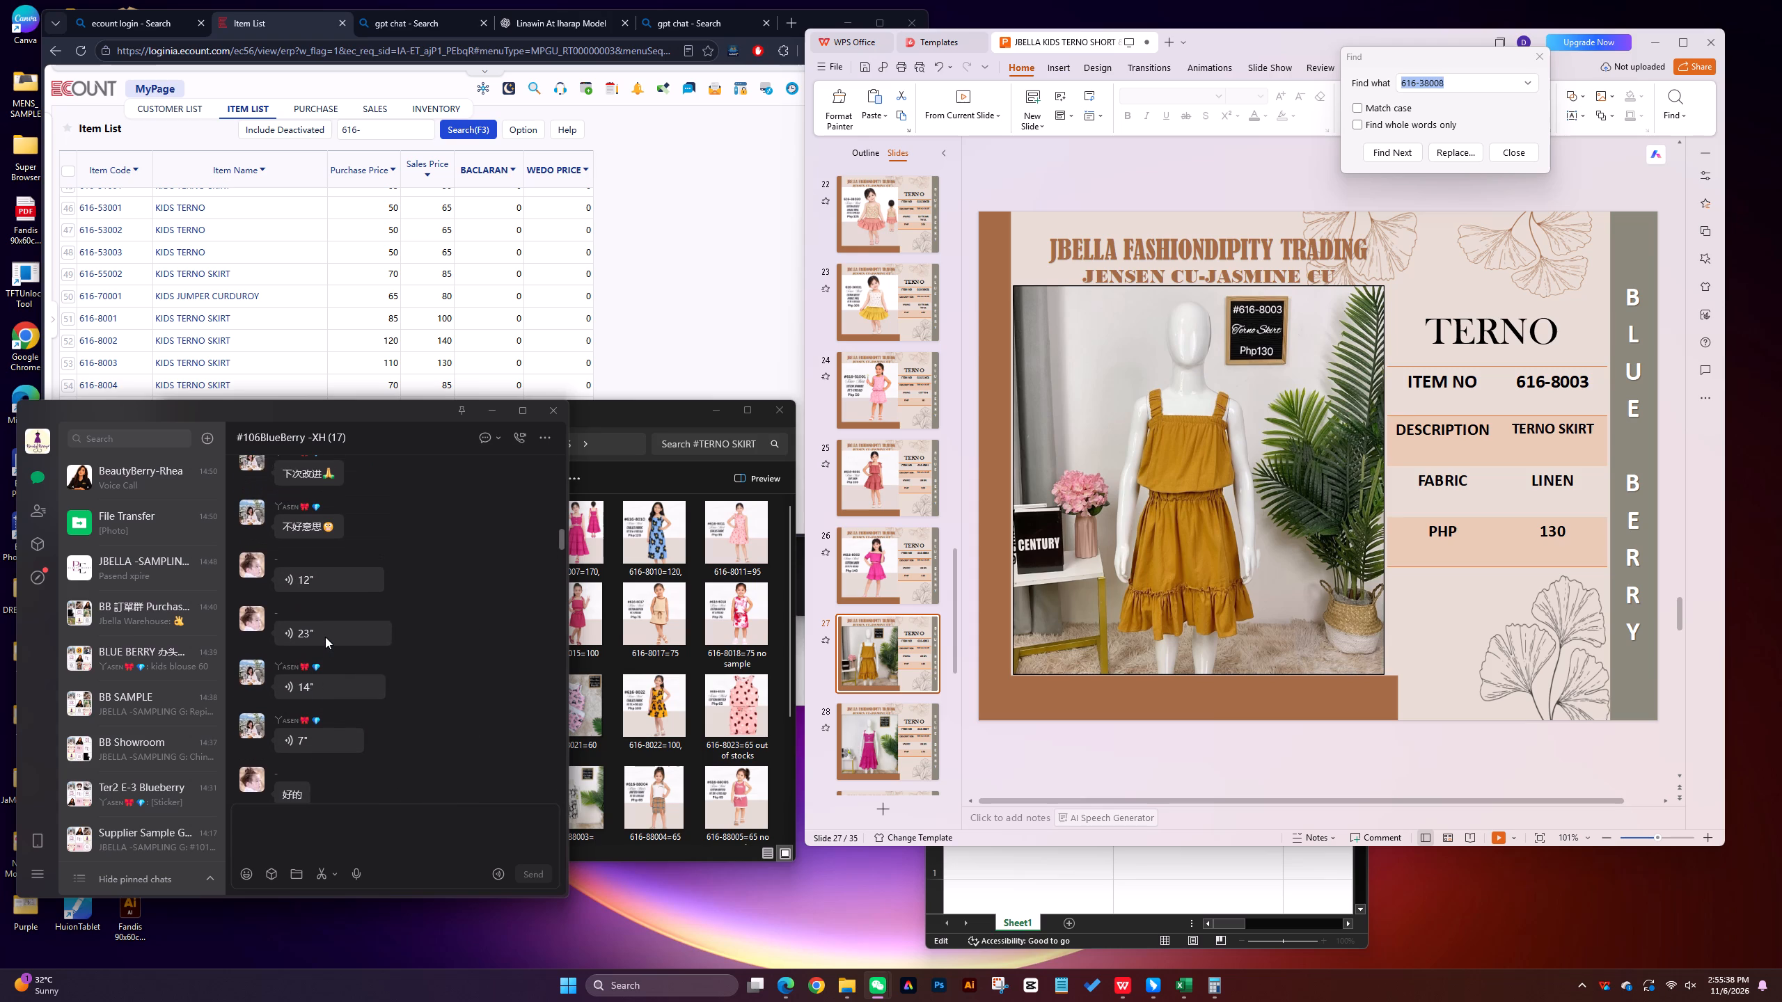
scroll(325, 637, "up", 6)
scroll(325, 637, "down", 16)
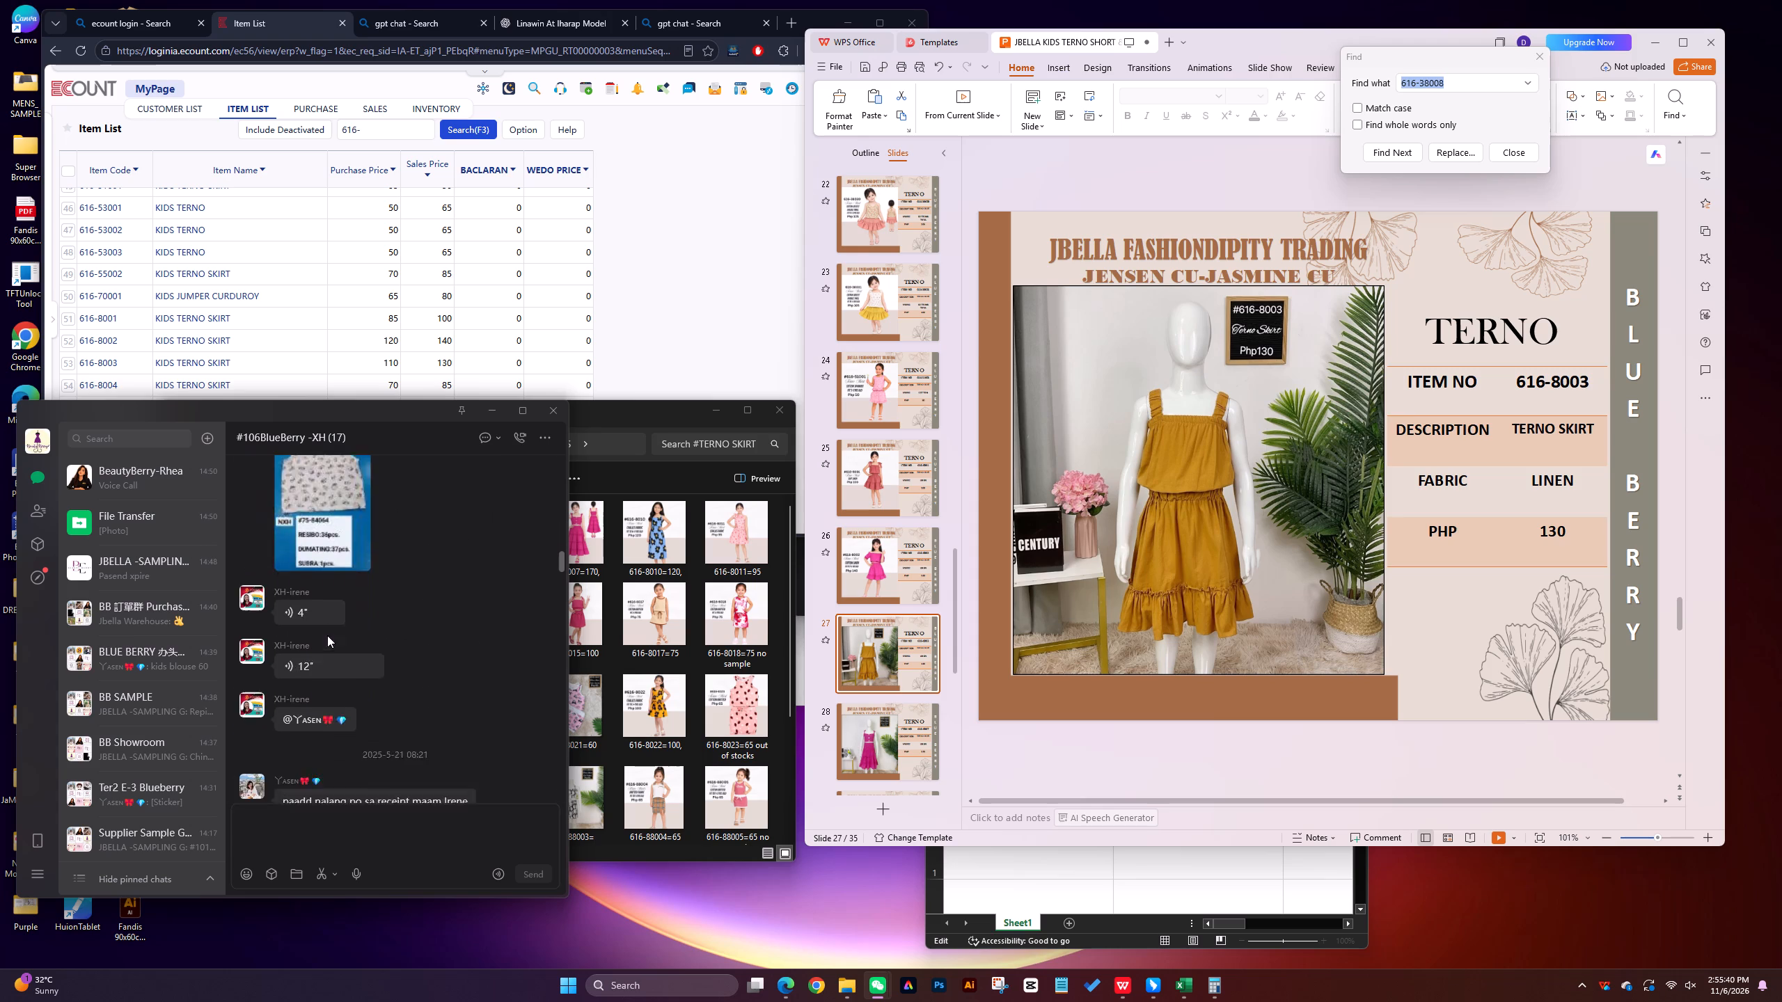
scroll(327, 634, "down", 3)
scroll(327, 634, "down", 20)
scroll(327, 634, "down", 6)
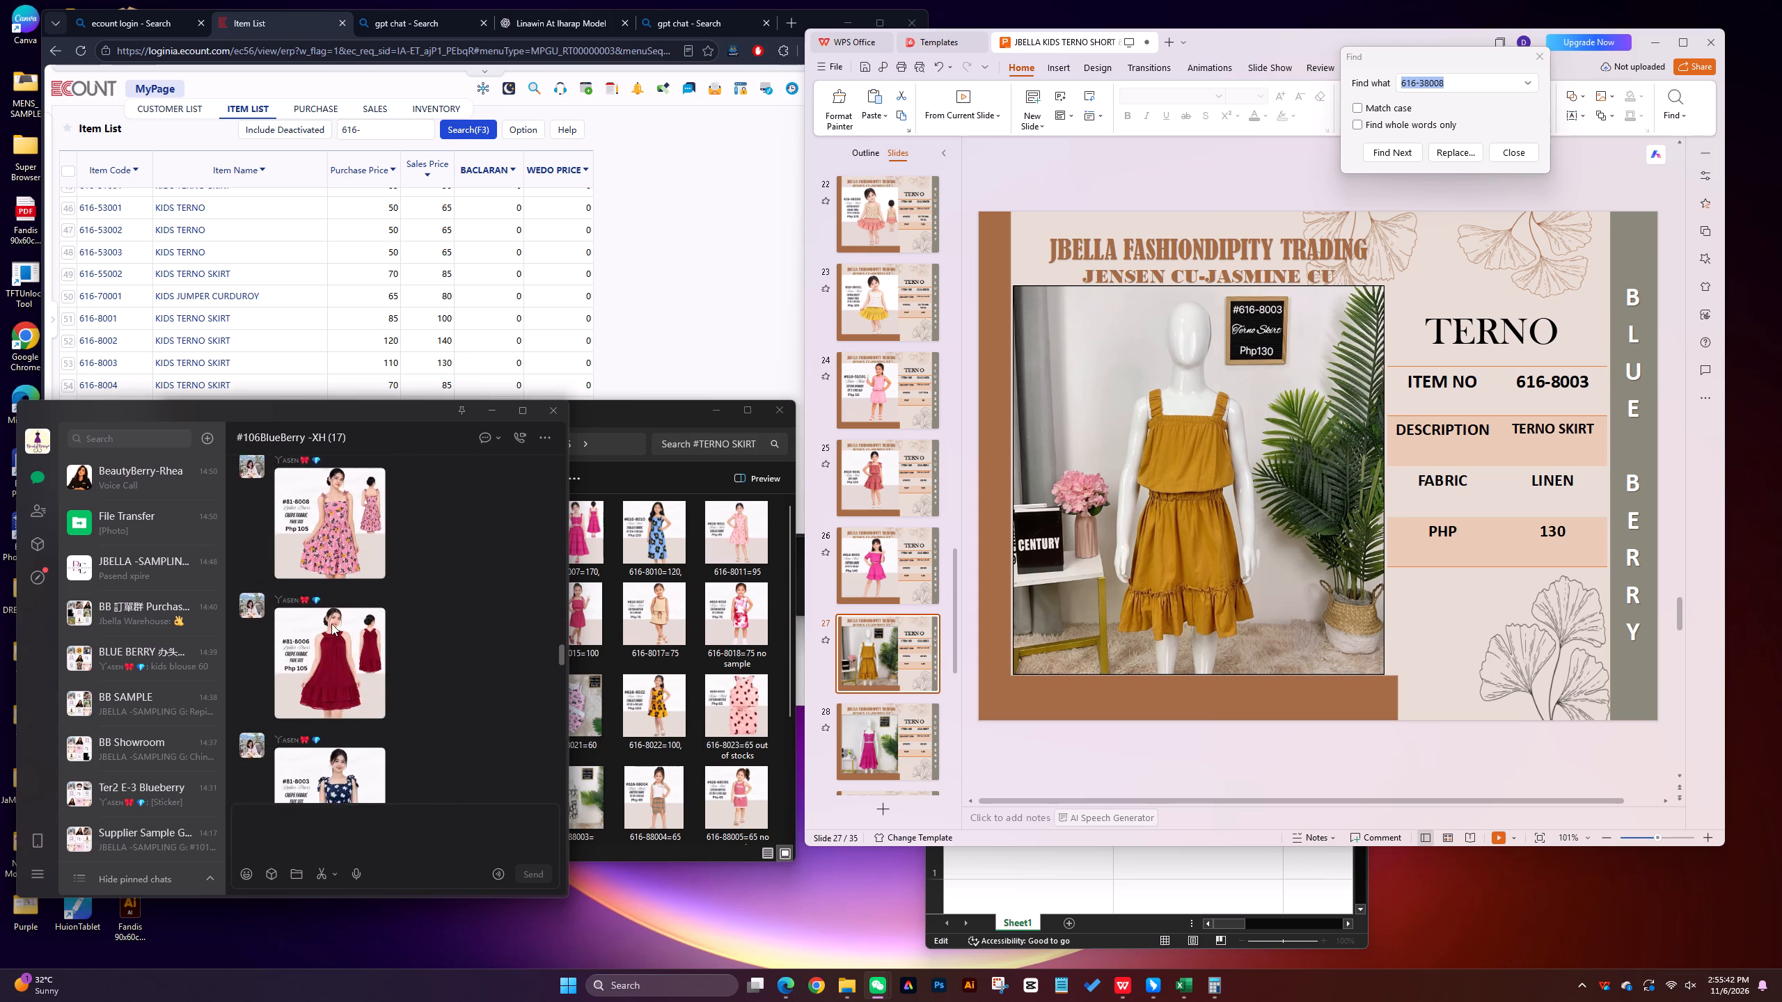
scroll(331, 623, "down", 4)
scroll(332, 623, "down", 20)
scroll(332, 623, "down", 4)
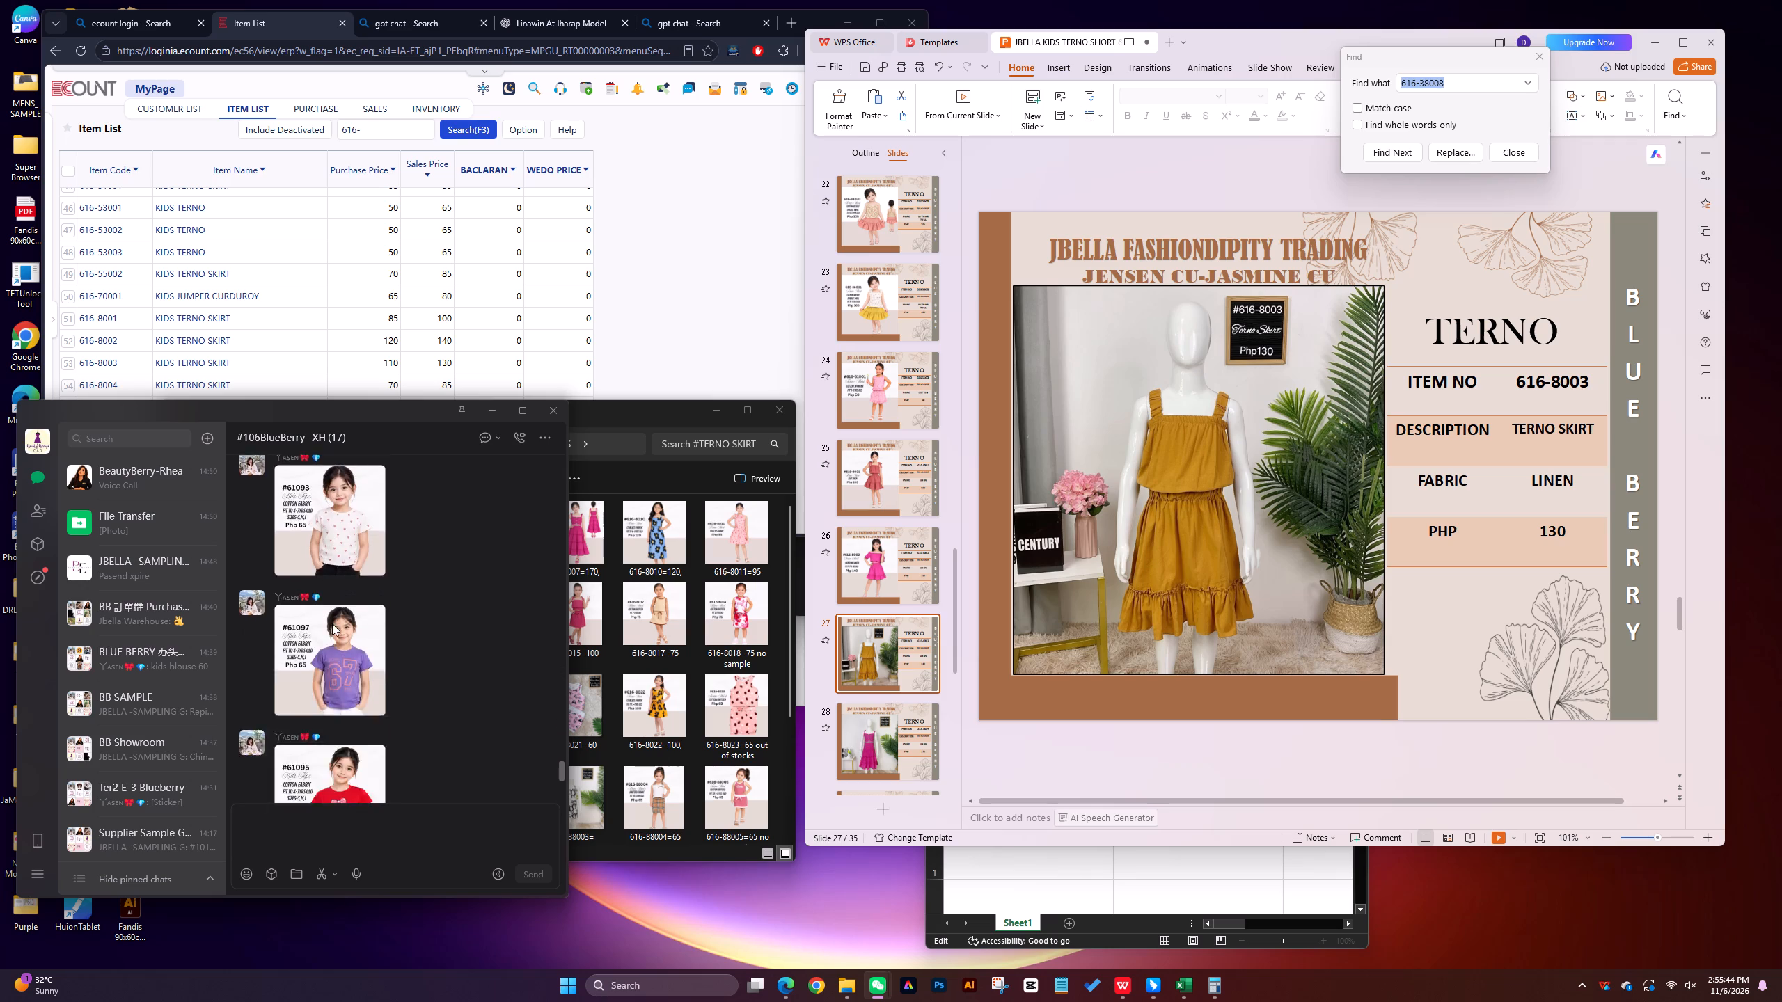
scroll(332, 623, "down", 11)
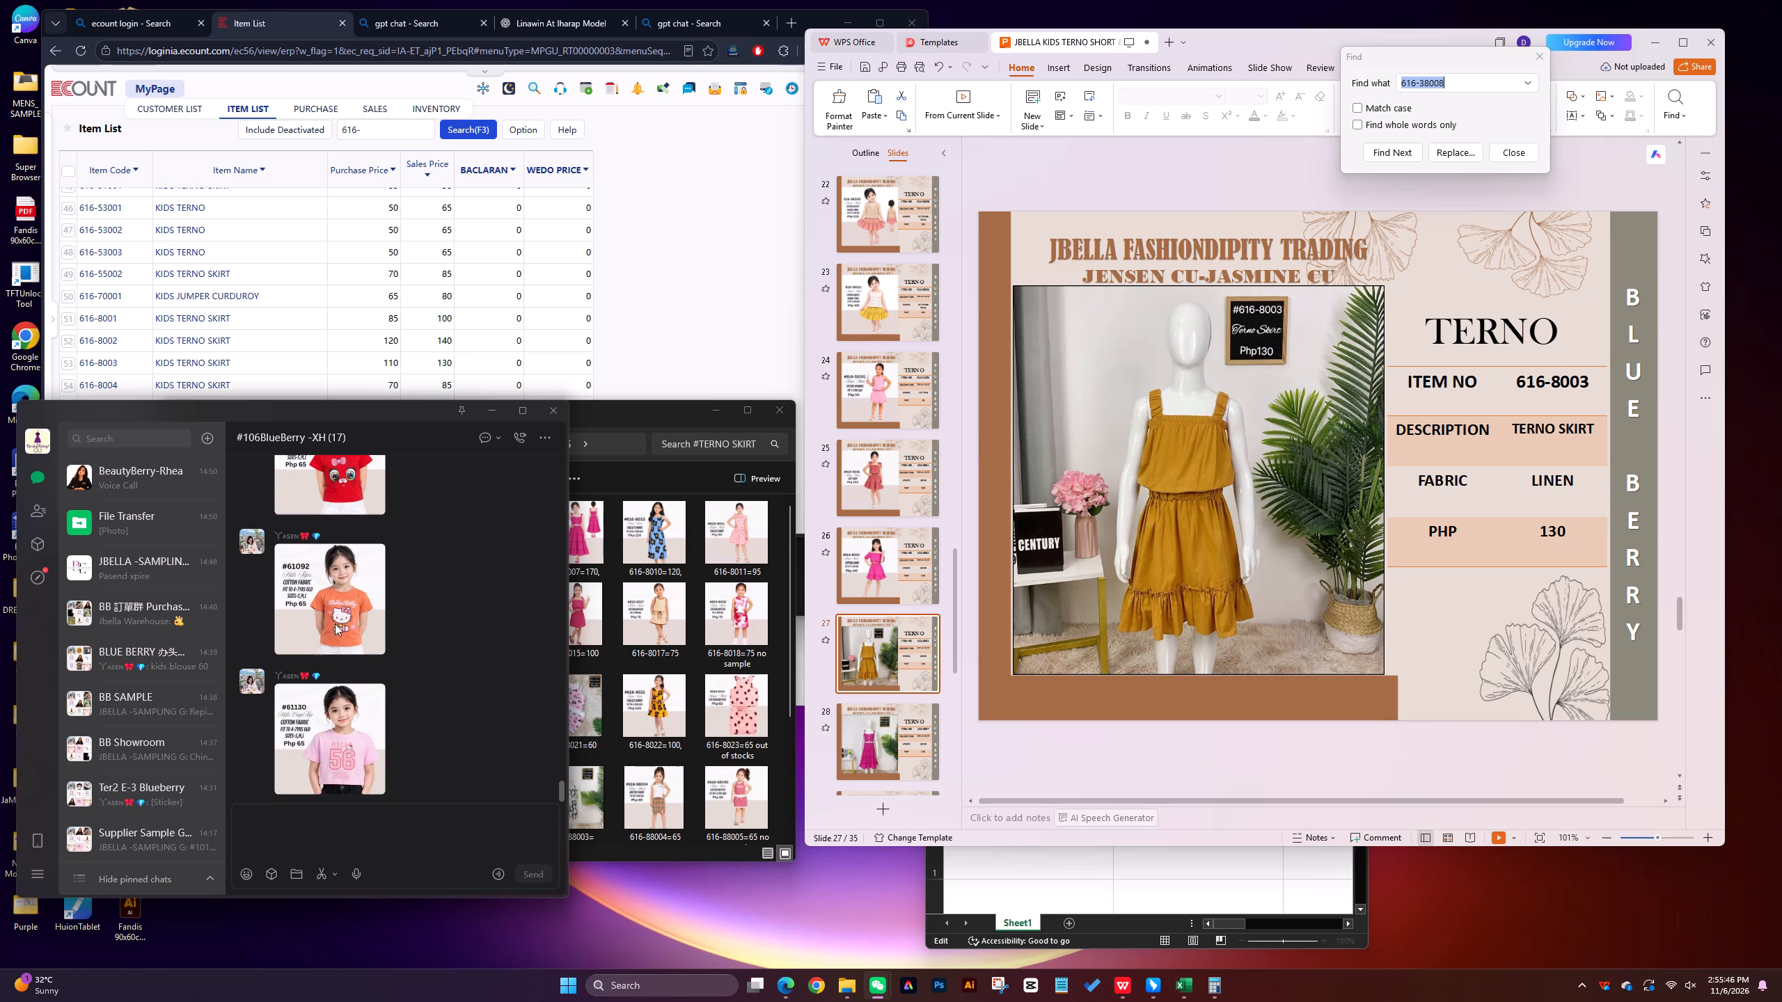
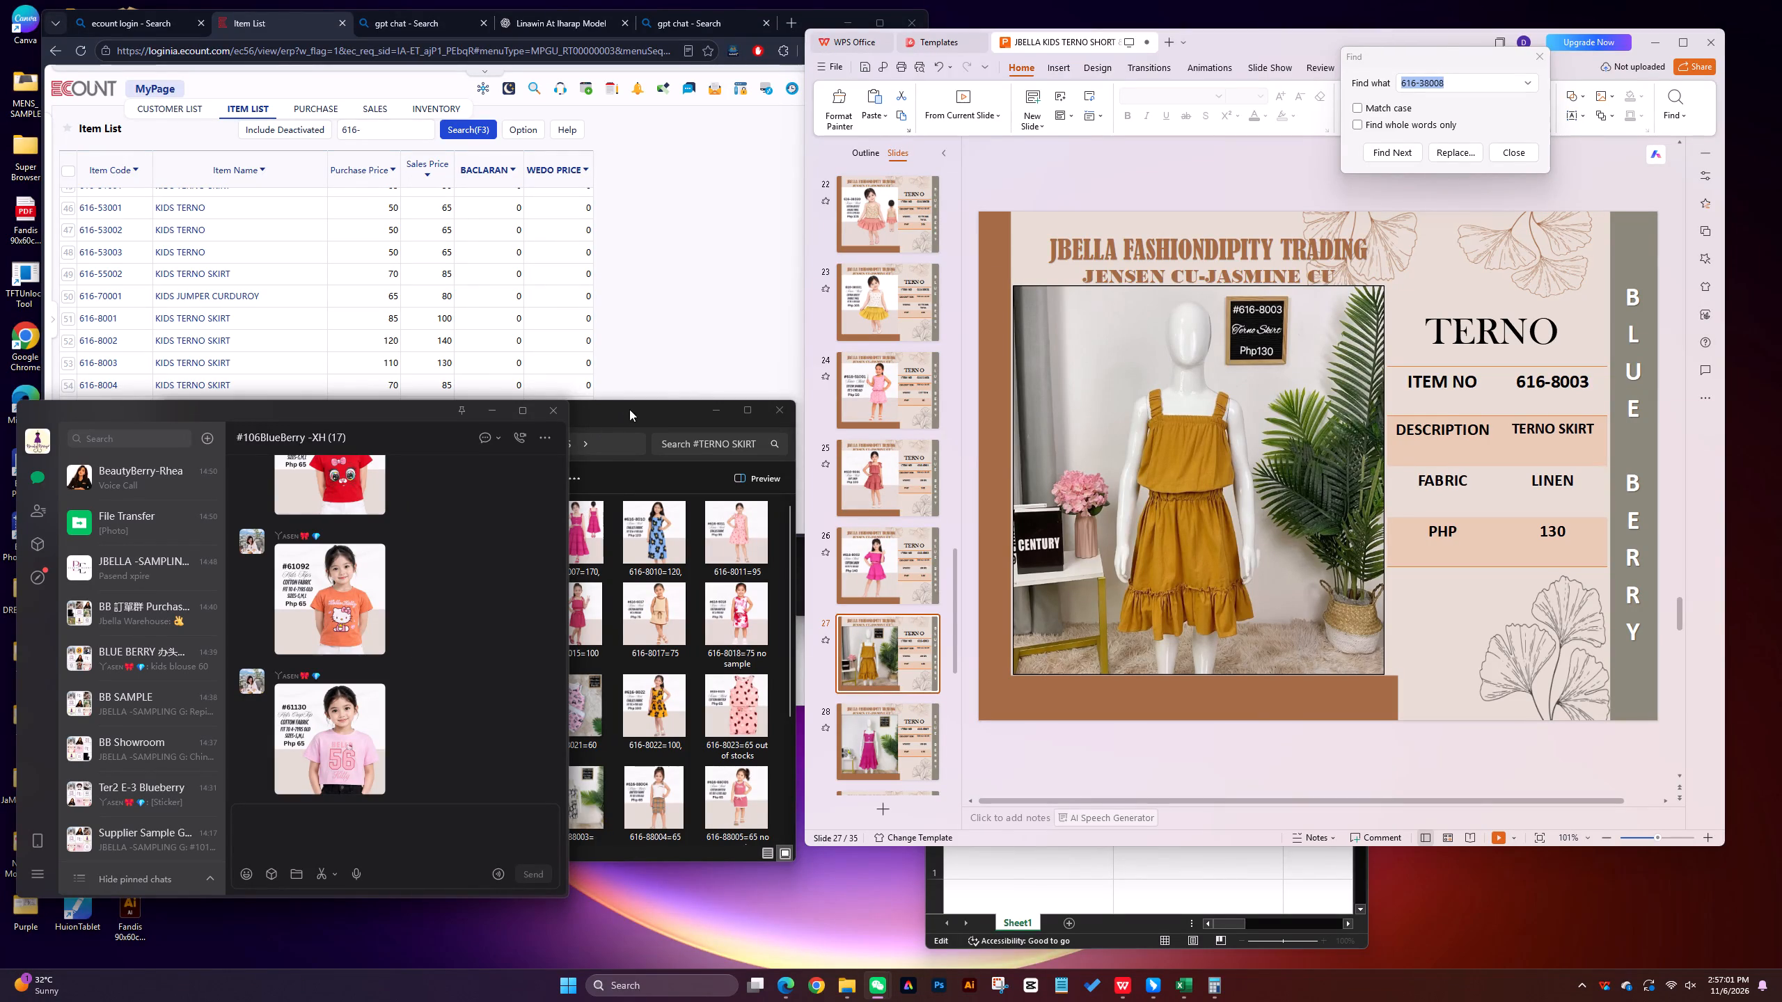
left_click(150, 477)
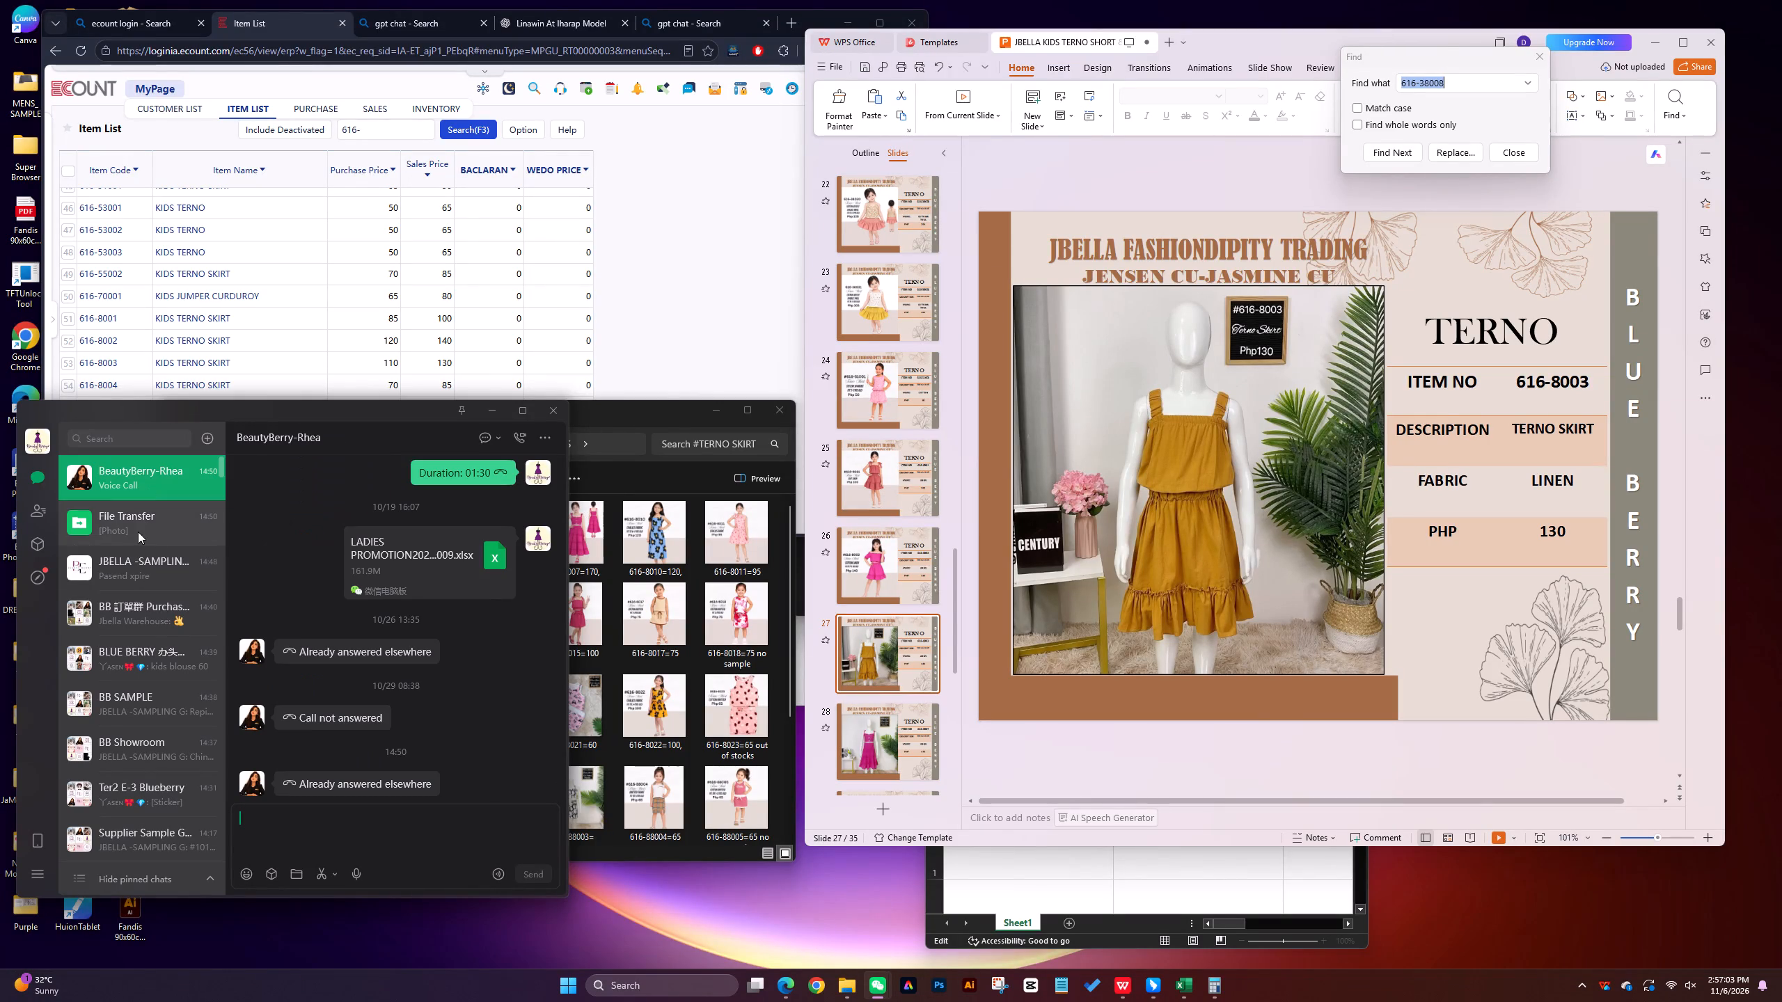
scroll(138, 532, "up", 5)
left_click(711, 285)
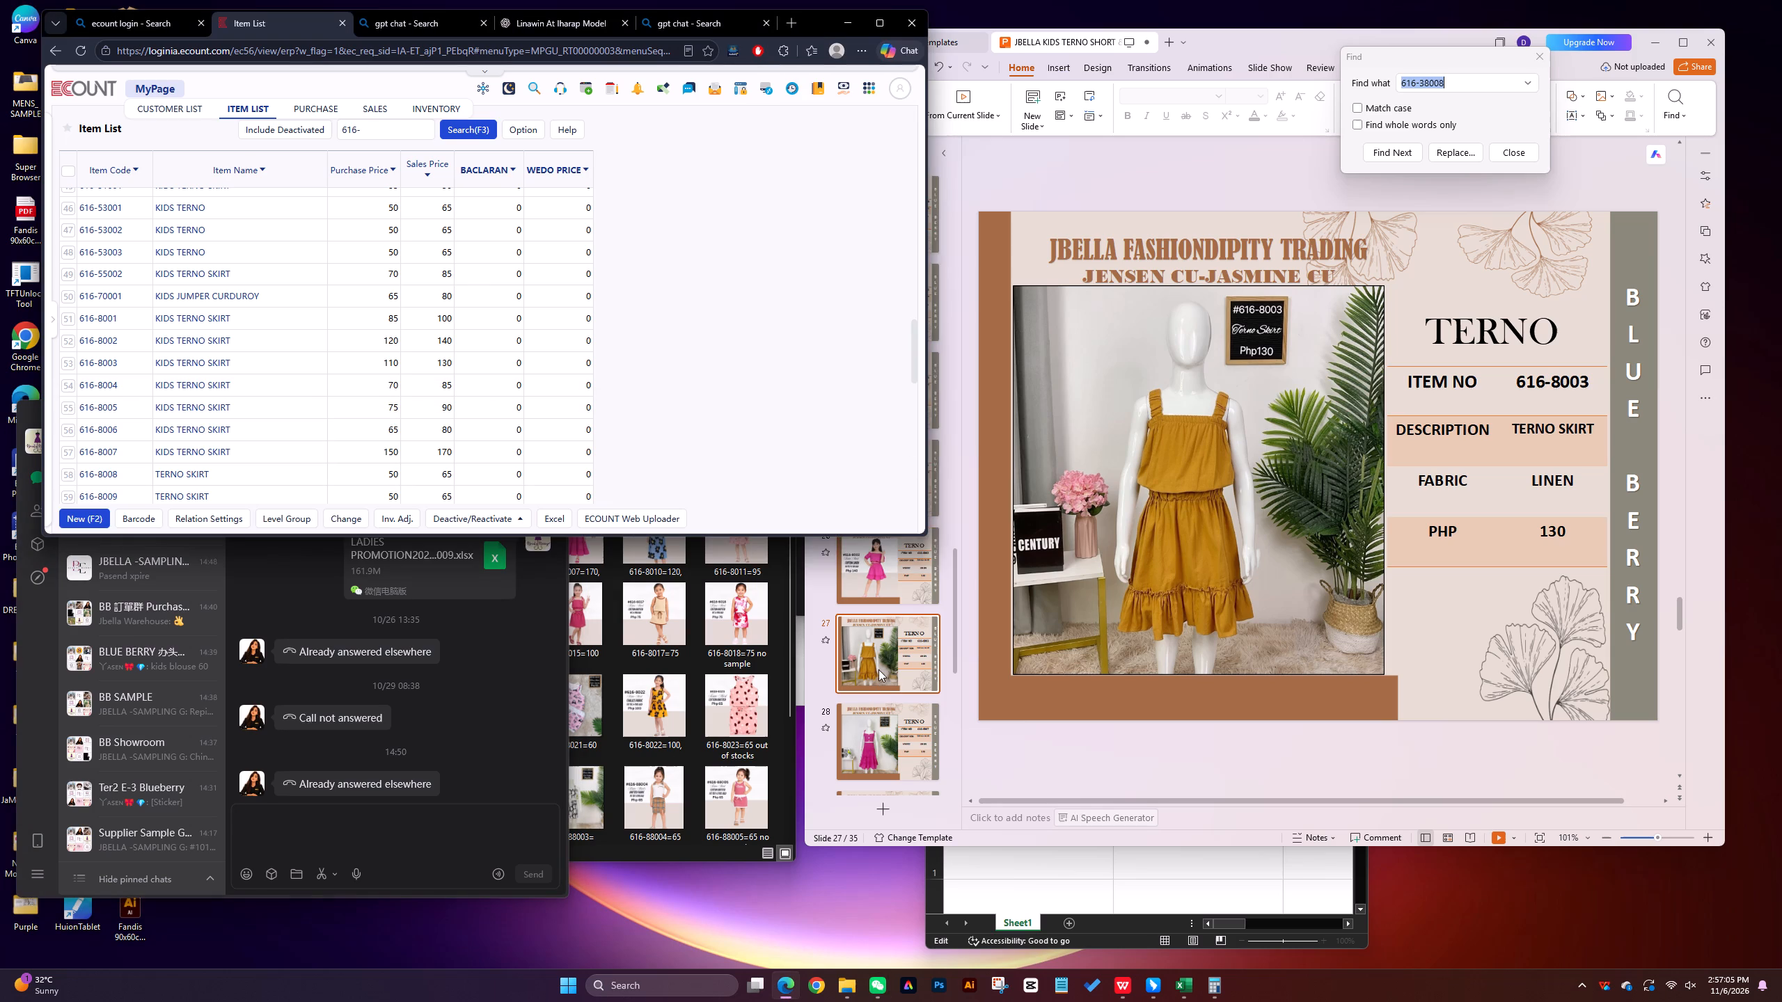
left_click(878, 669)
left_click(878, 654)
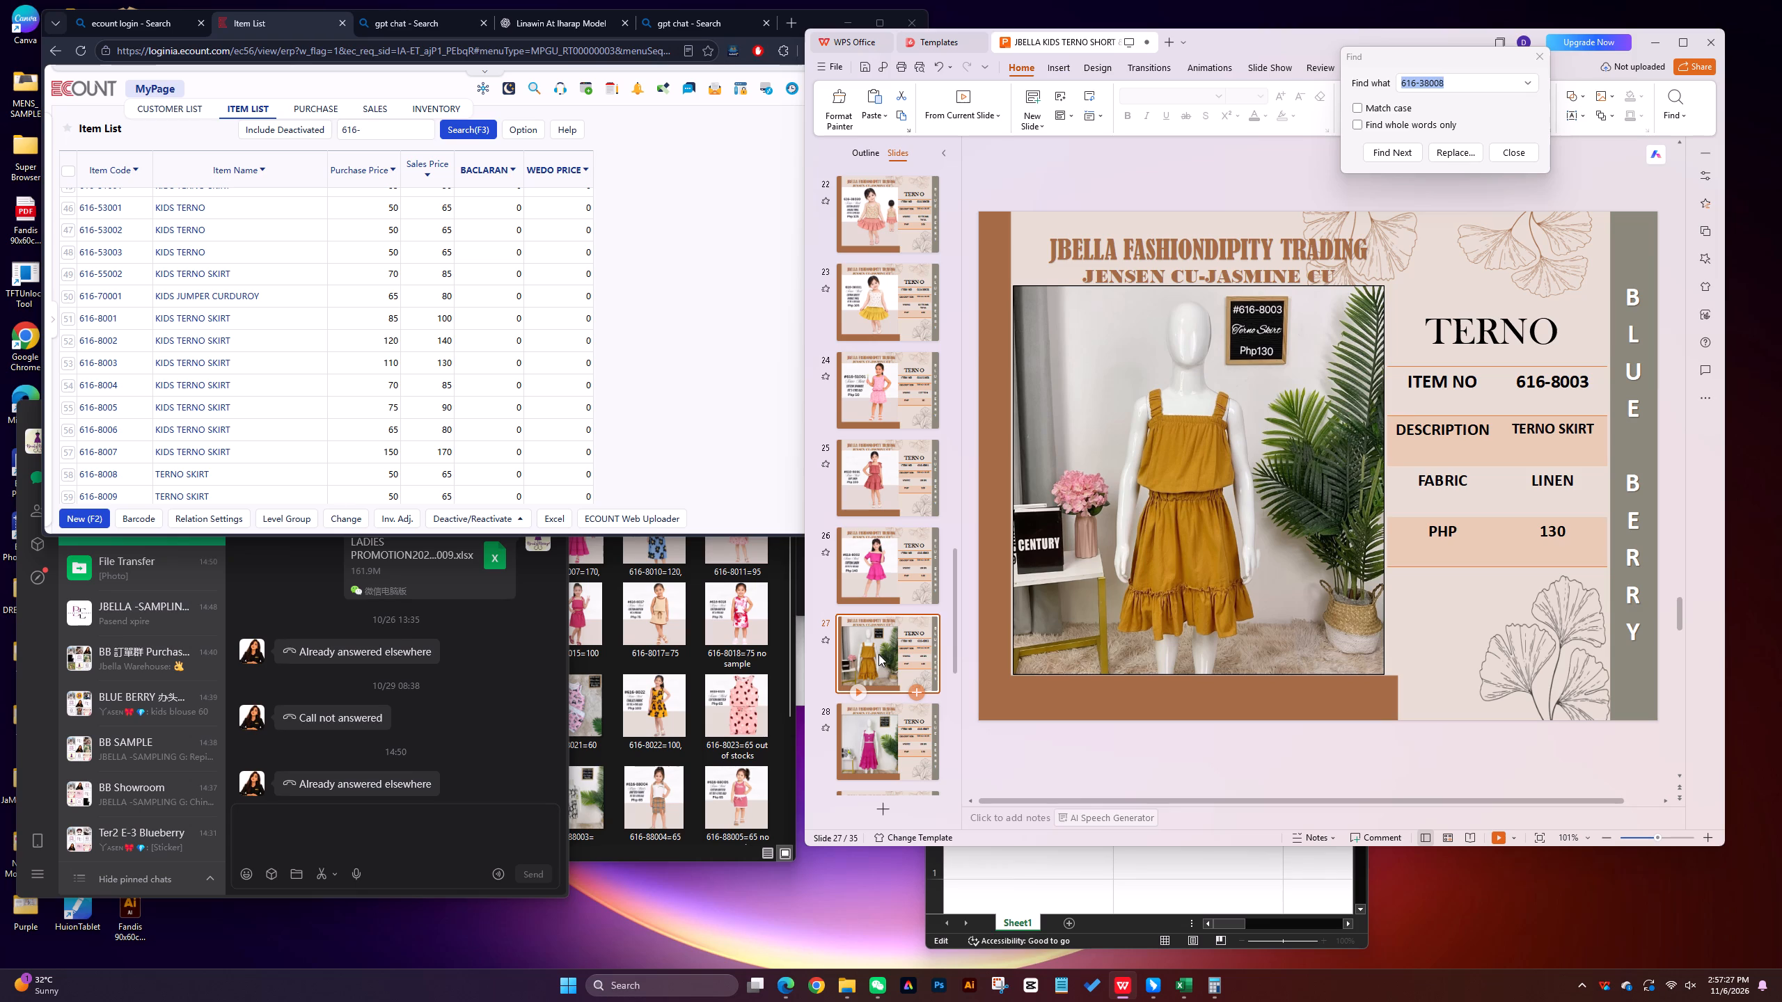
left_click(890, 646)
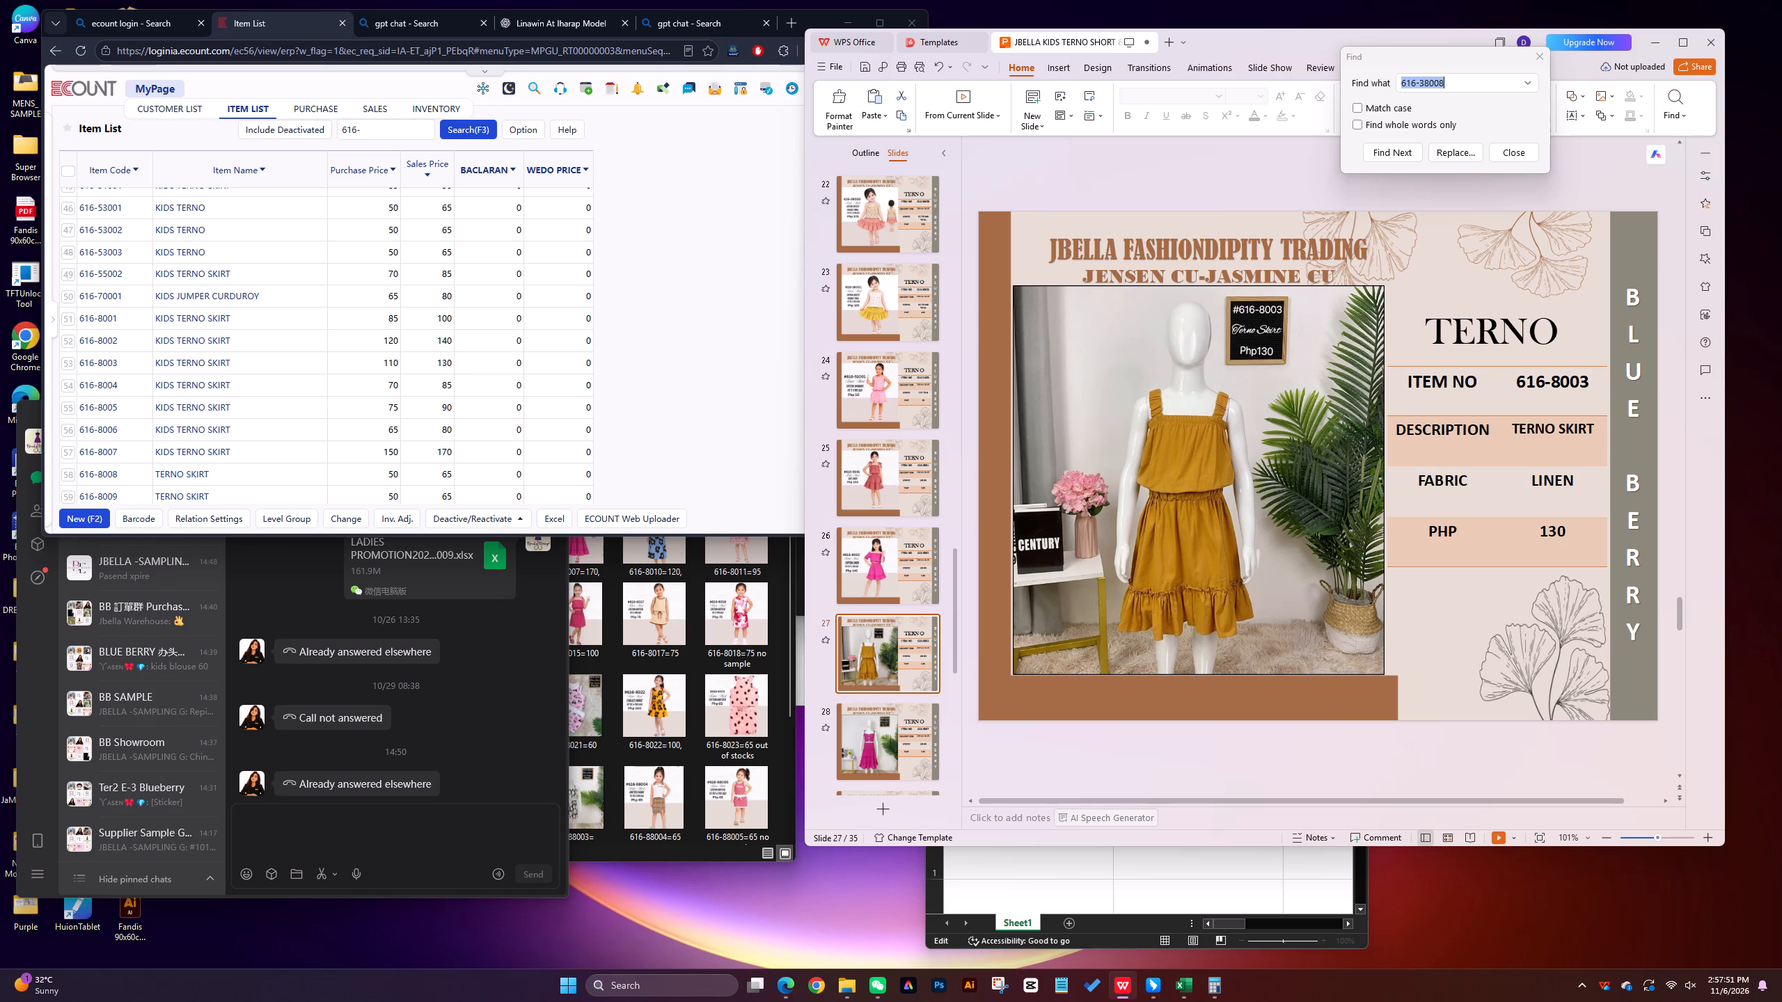
In the Excel placeholder sheet, change the item code in cell A1 to 616-8006.
left_click(1124, 886)
left_click(1084, 808)
key("BackSpace")
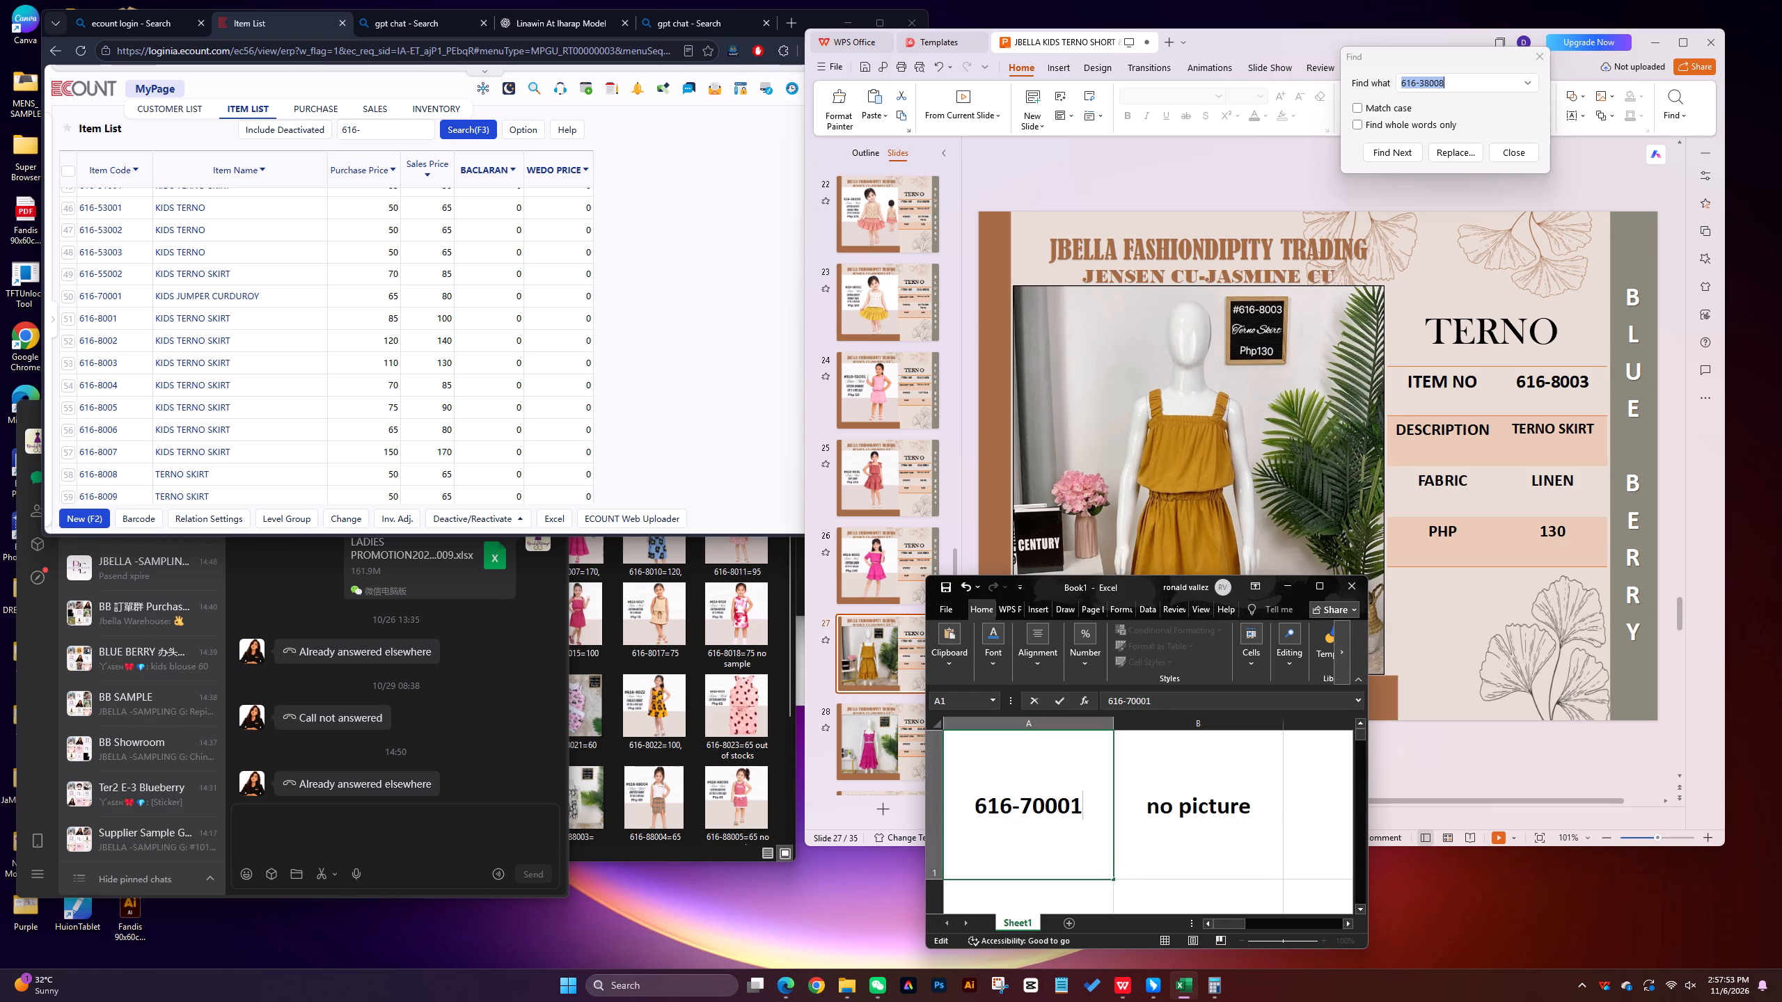
key("BackSpace")
key("BackSpace")
key("BackSpace")
key("BackSpace")
key("8")
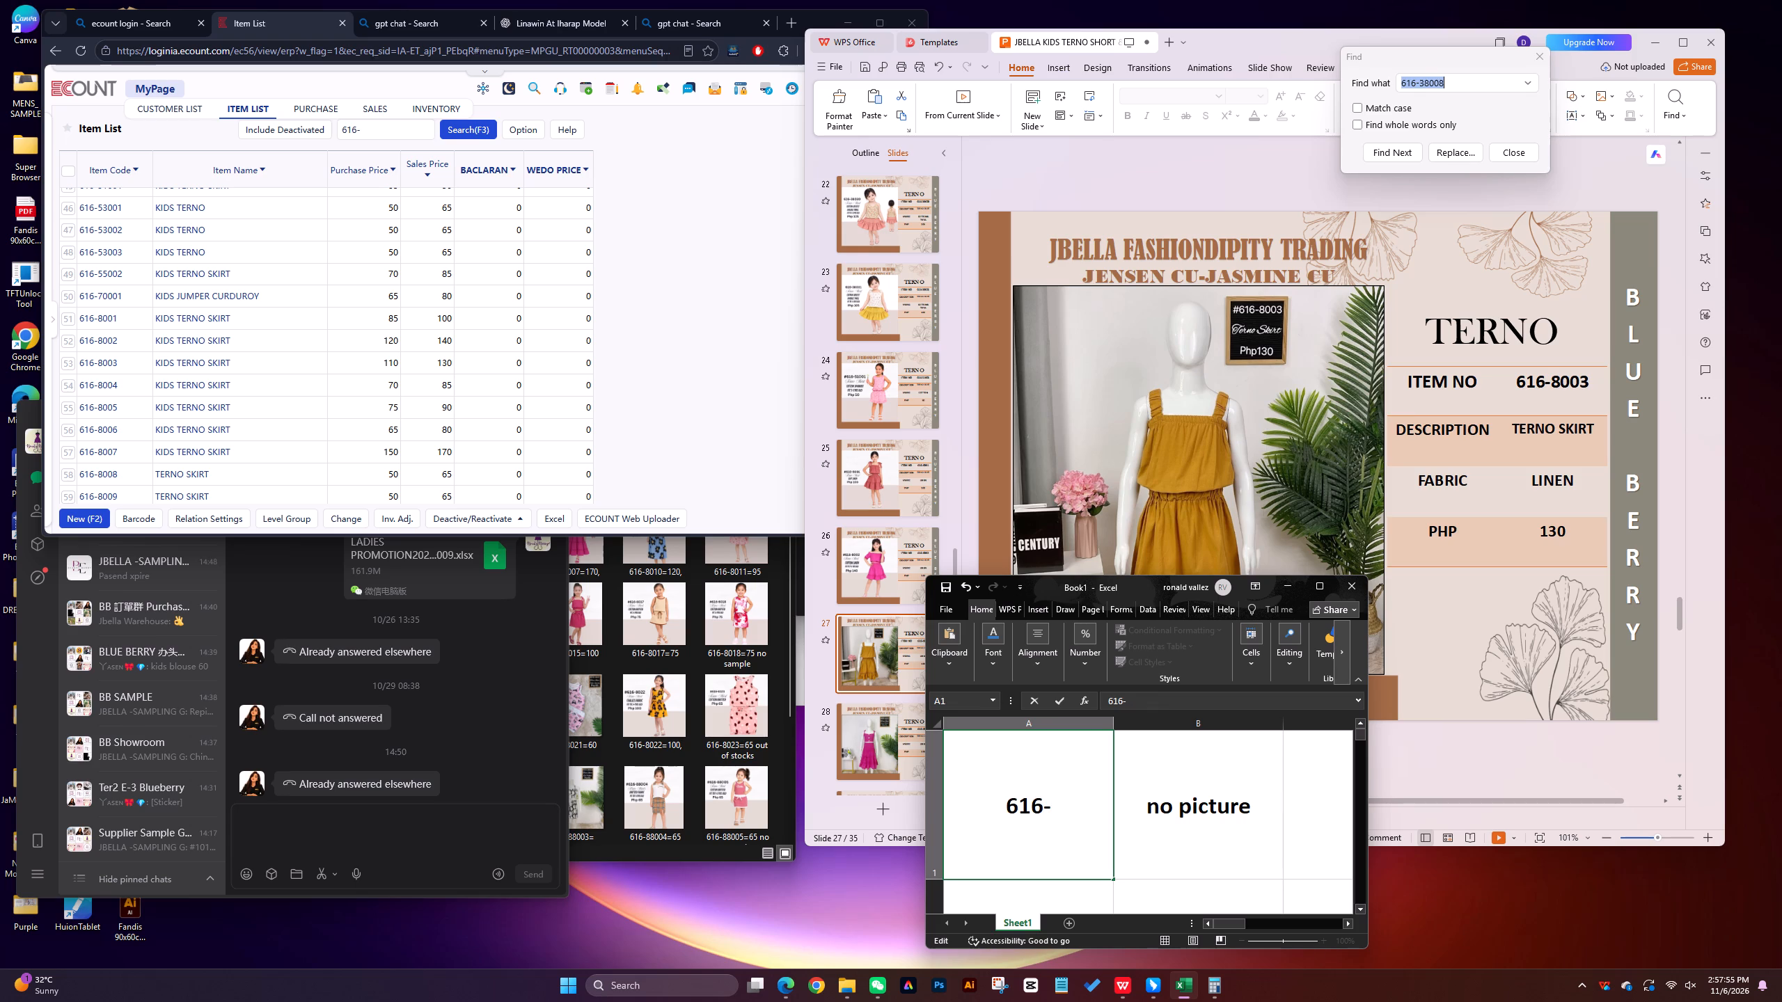
type("006")
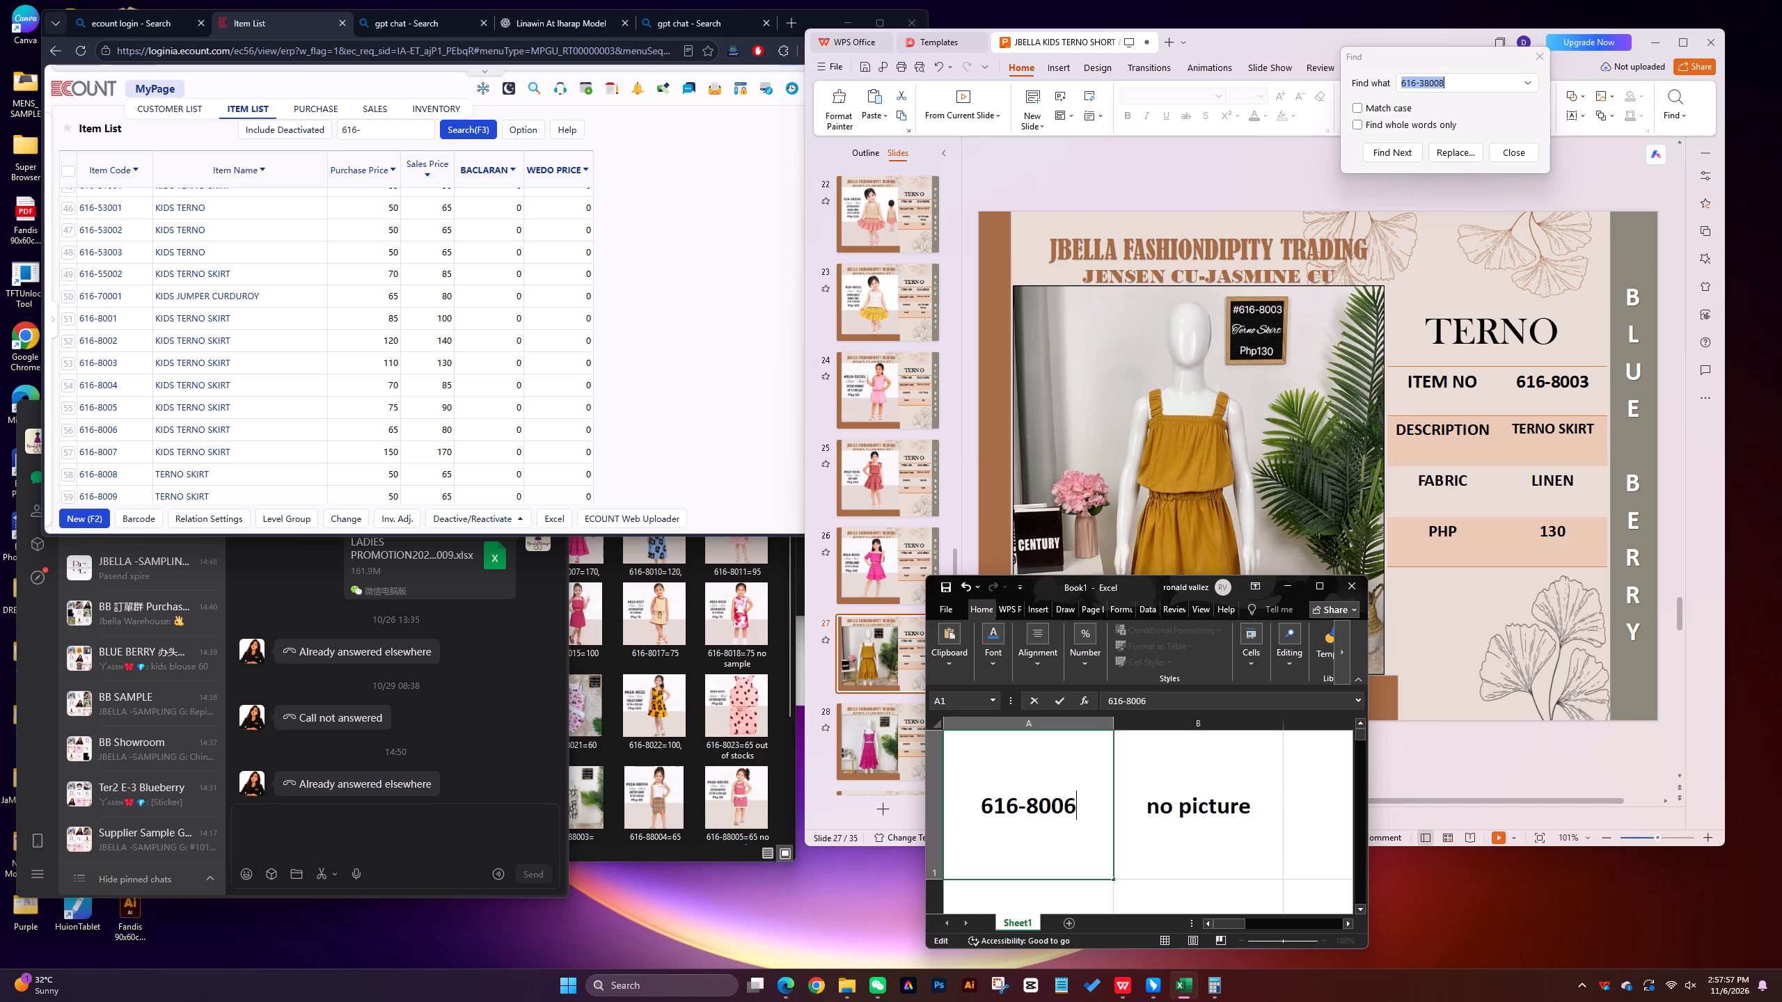
Capture the 616-8006 "no picture" cells as a screenshot and send it to the WeChat File Transfer chat.
left_click_drag(287, 584, 285, 584)
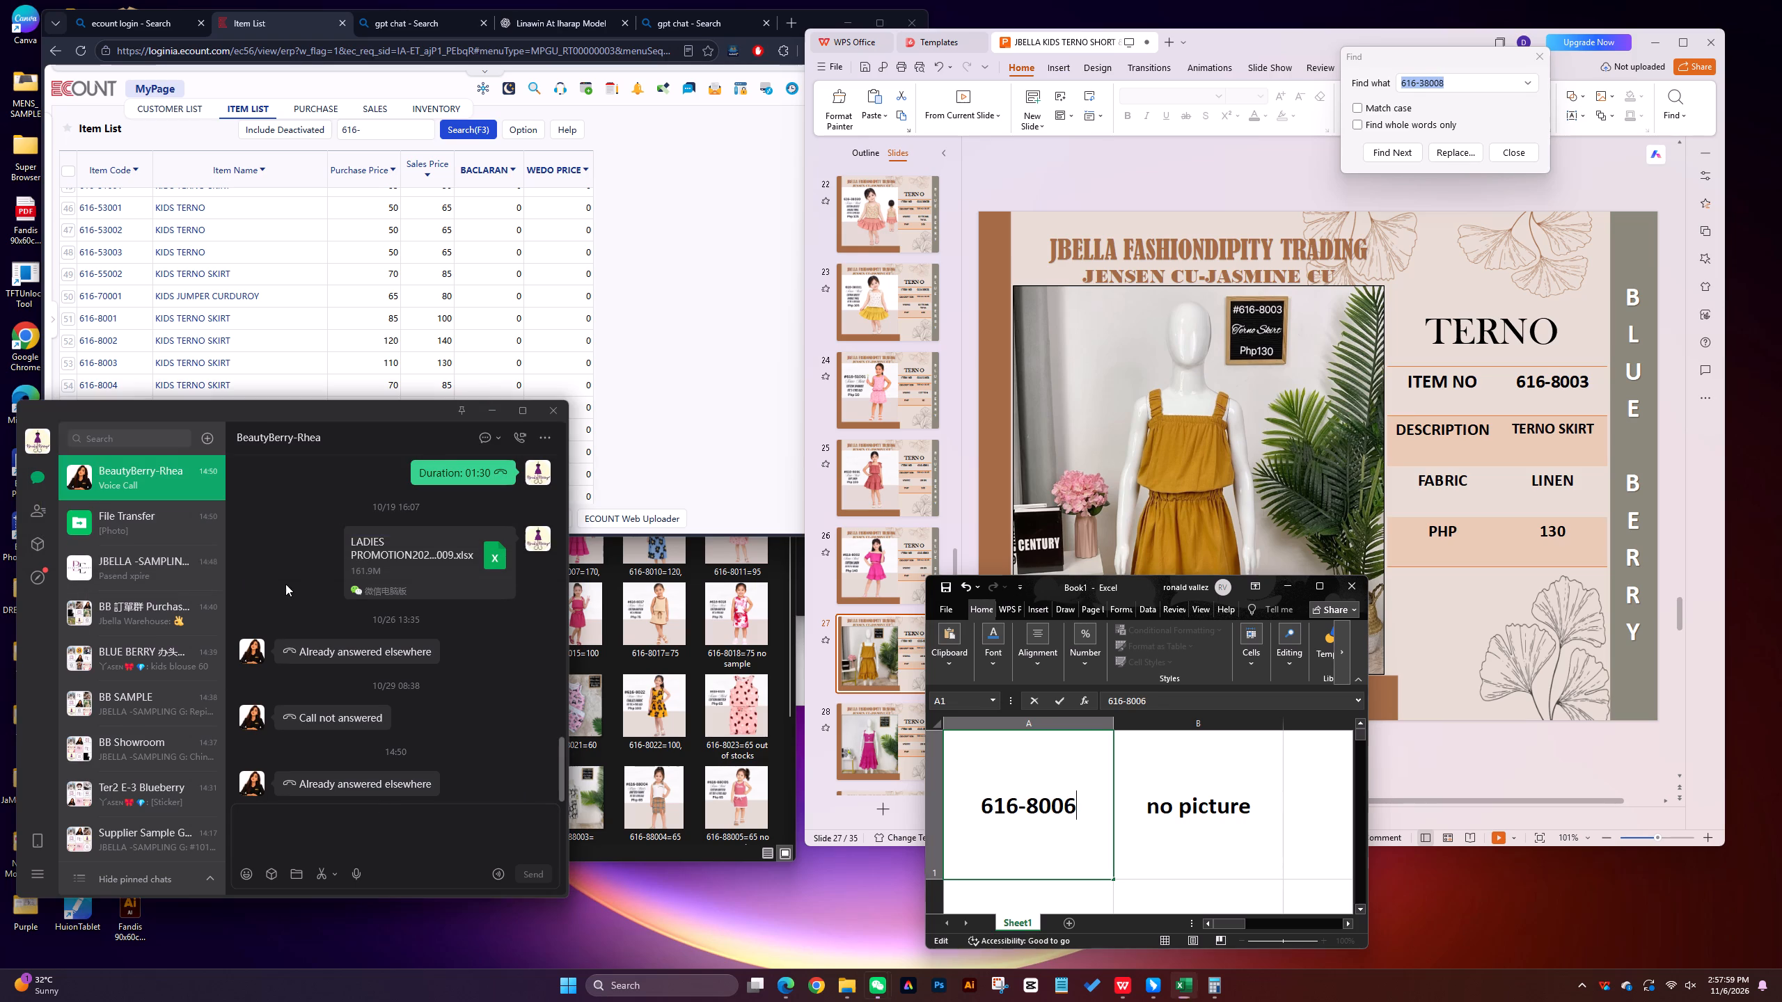
left_click_drag(285, 584, 281, 584)
left_click(132, 532)
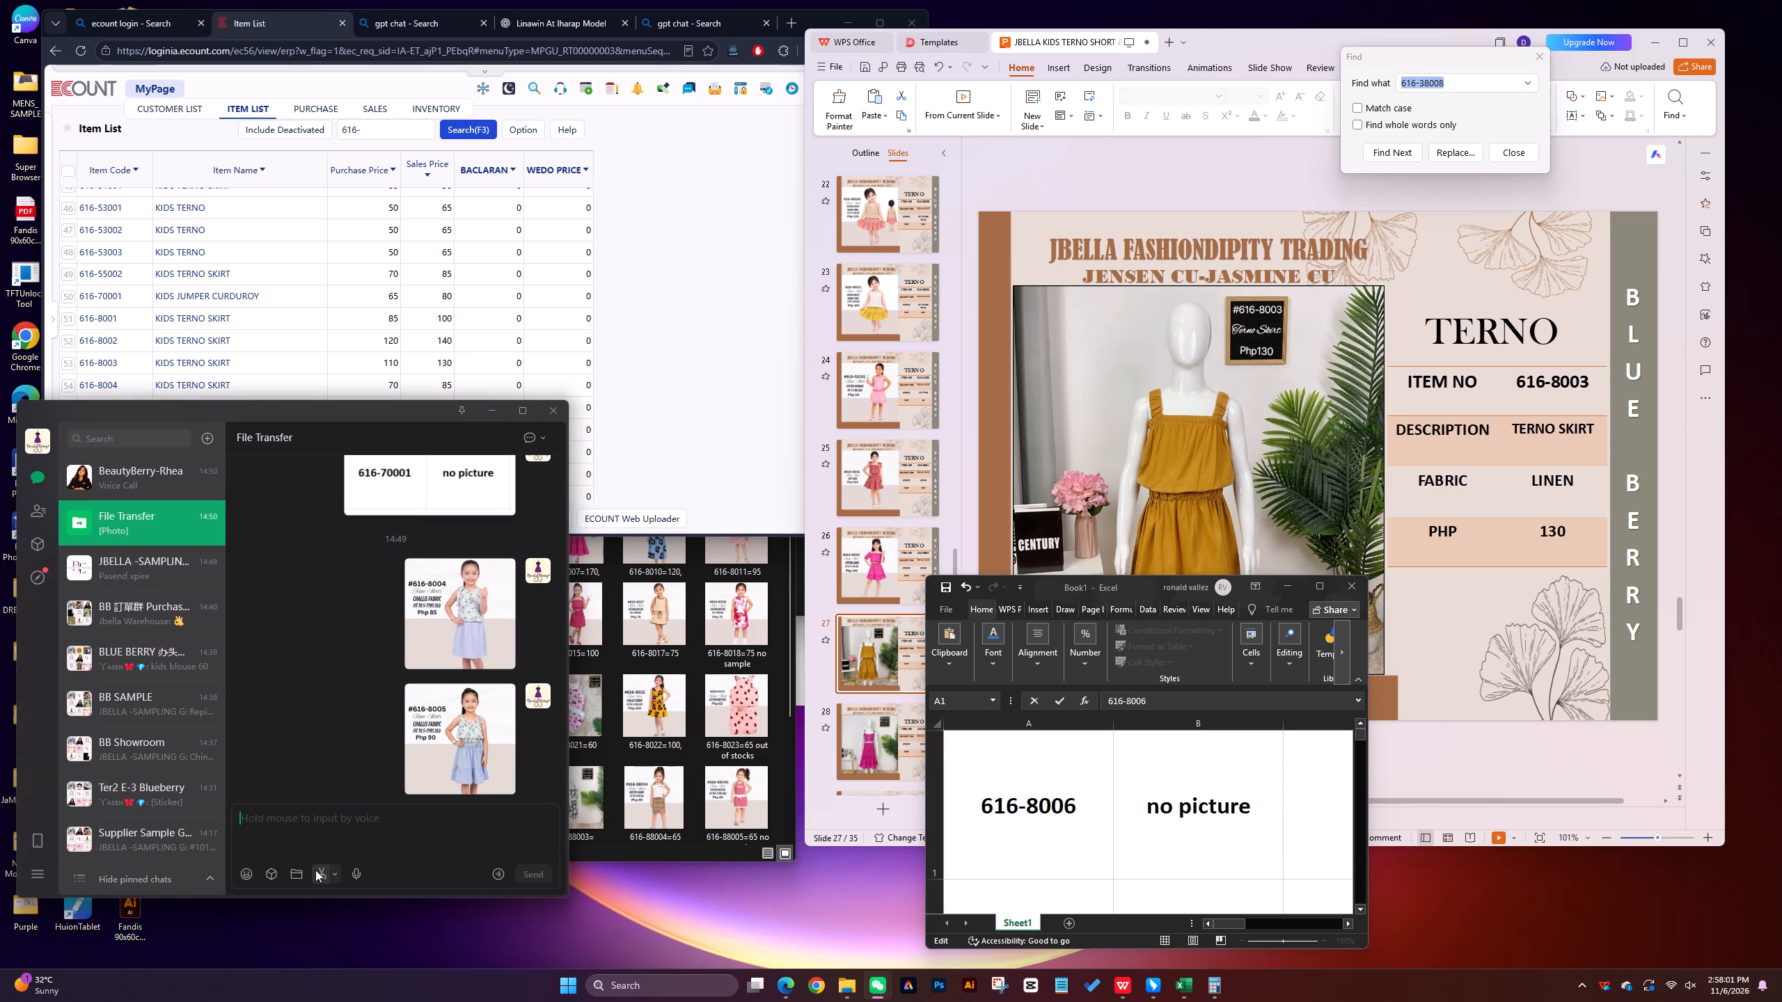
left_click(315, 870)
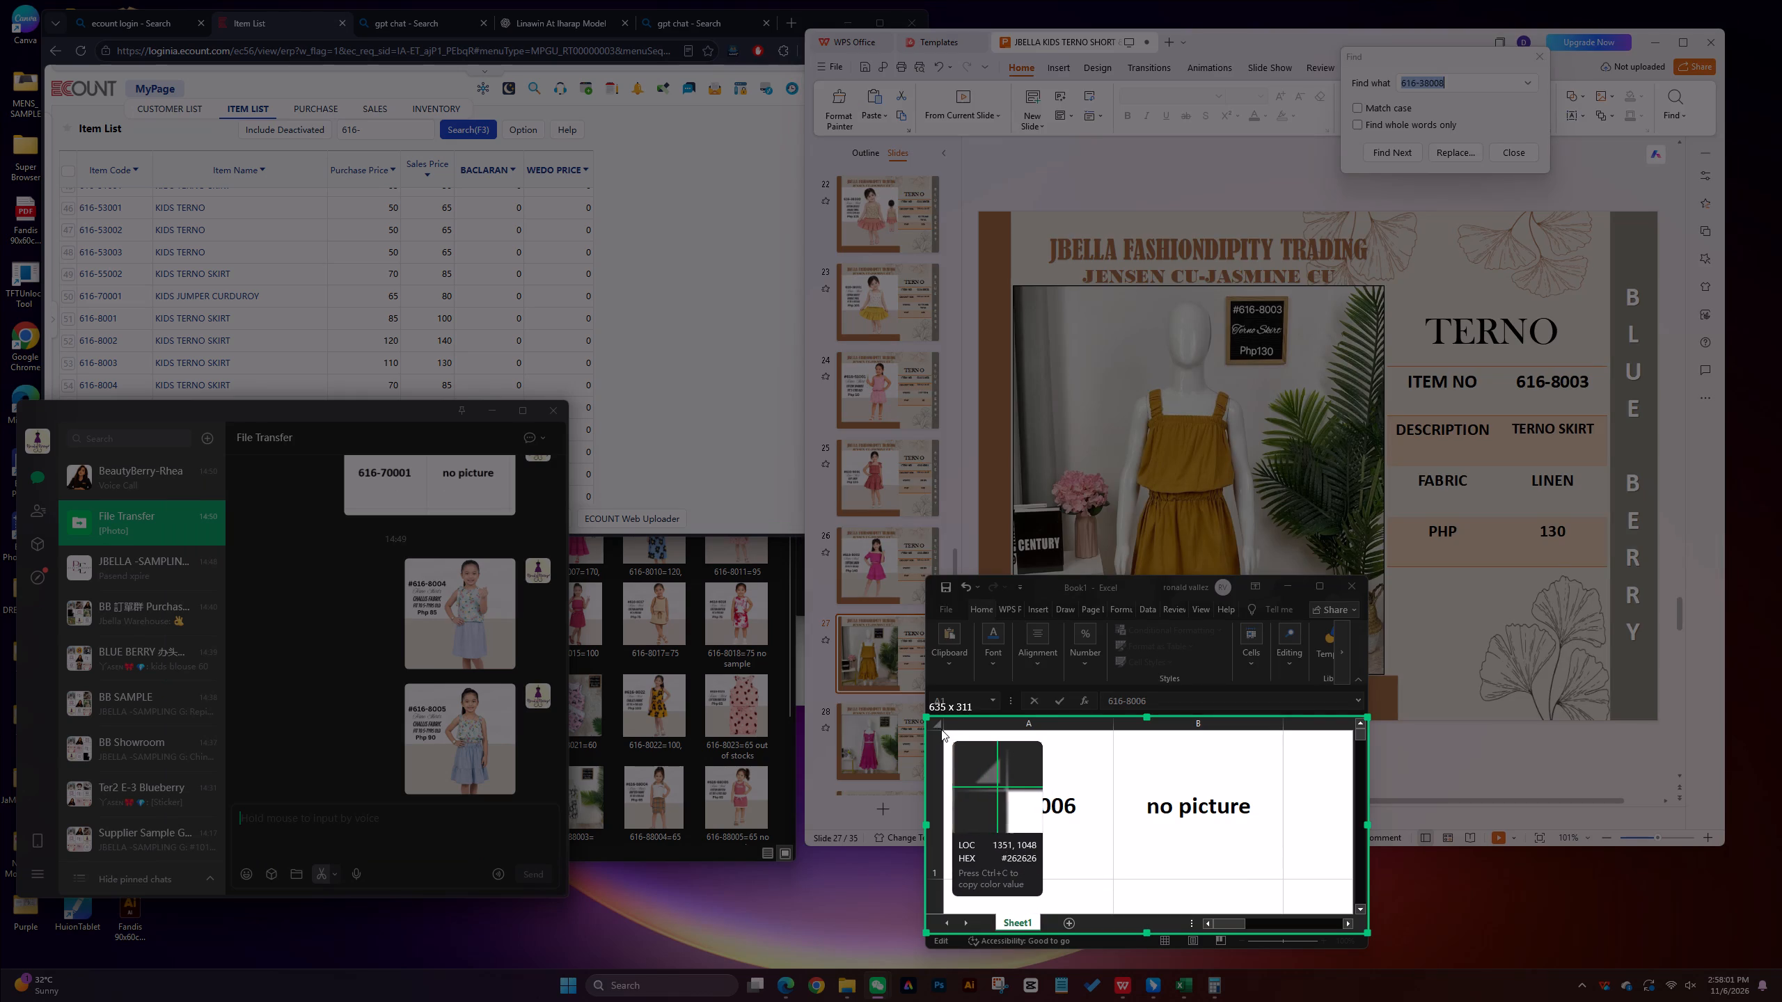
left_click_drag(941, 729, 1356, 893)
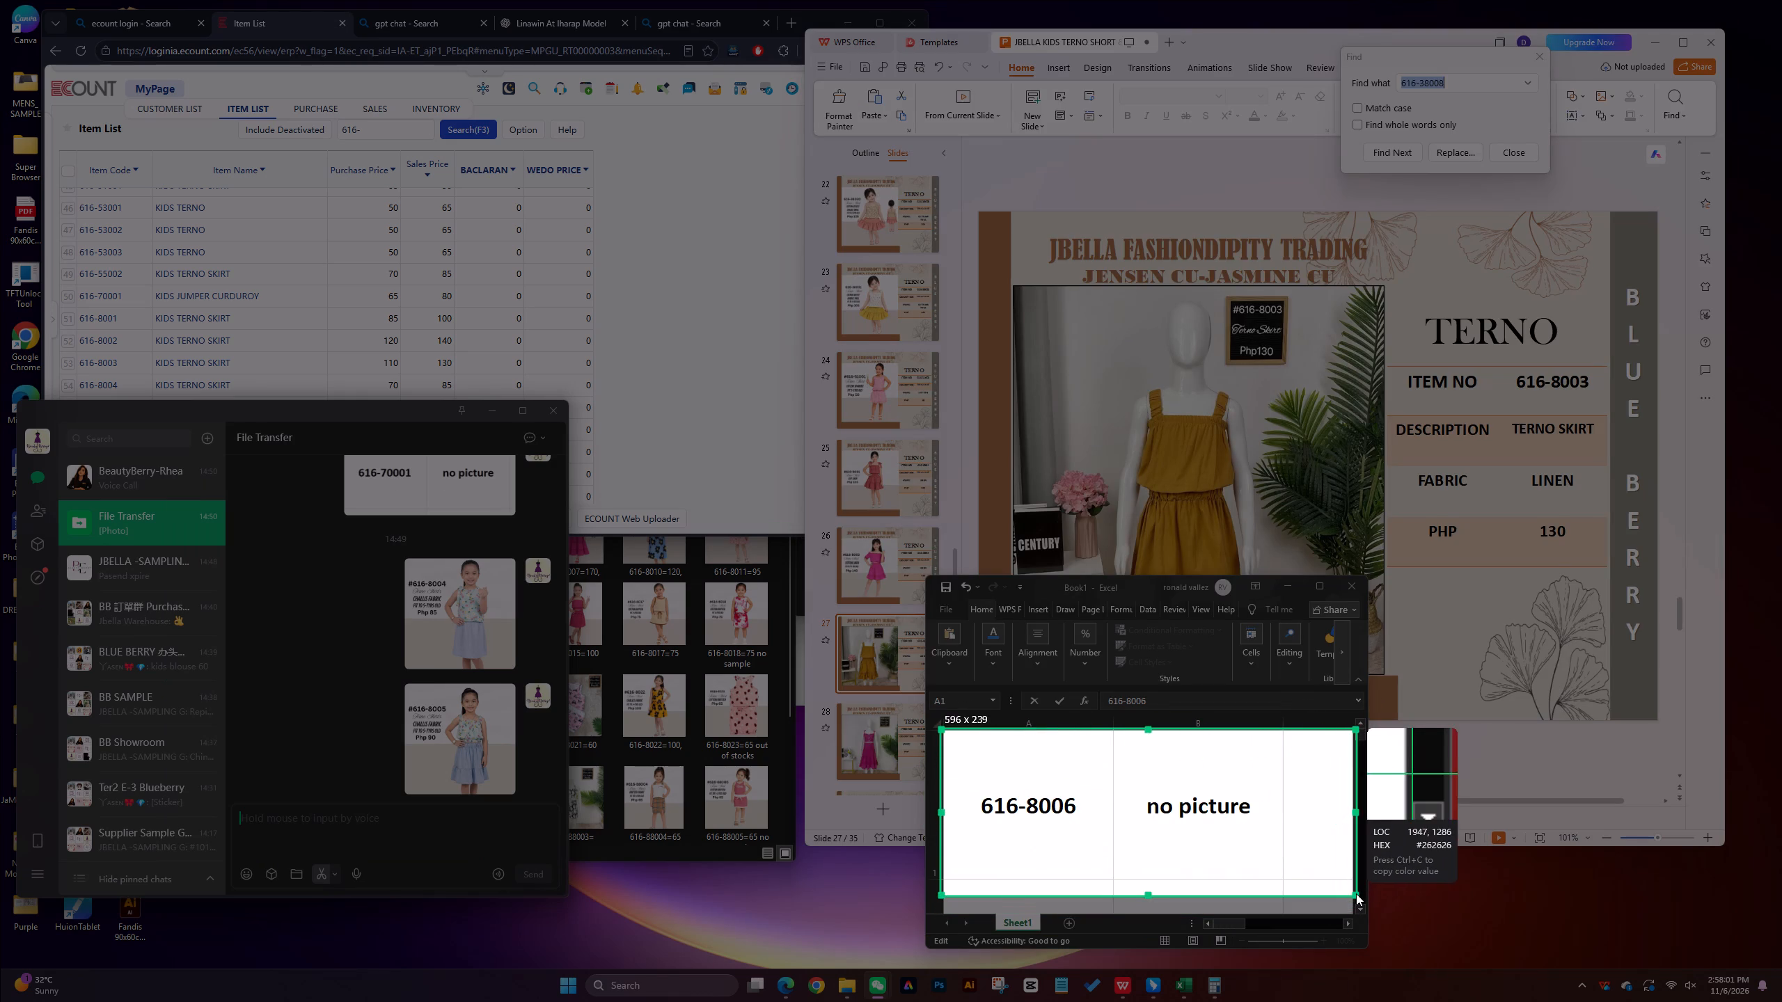
left_click_drag(1356, 893, 1356, 894)
left_click(1336, 920)
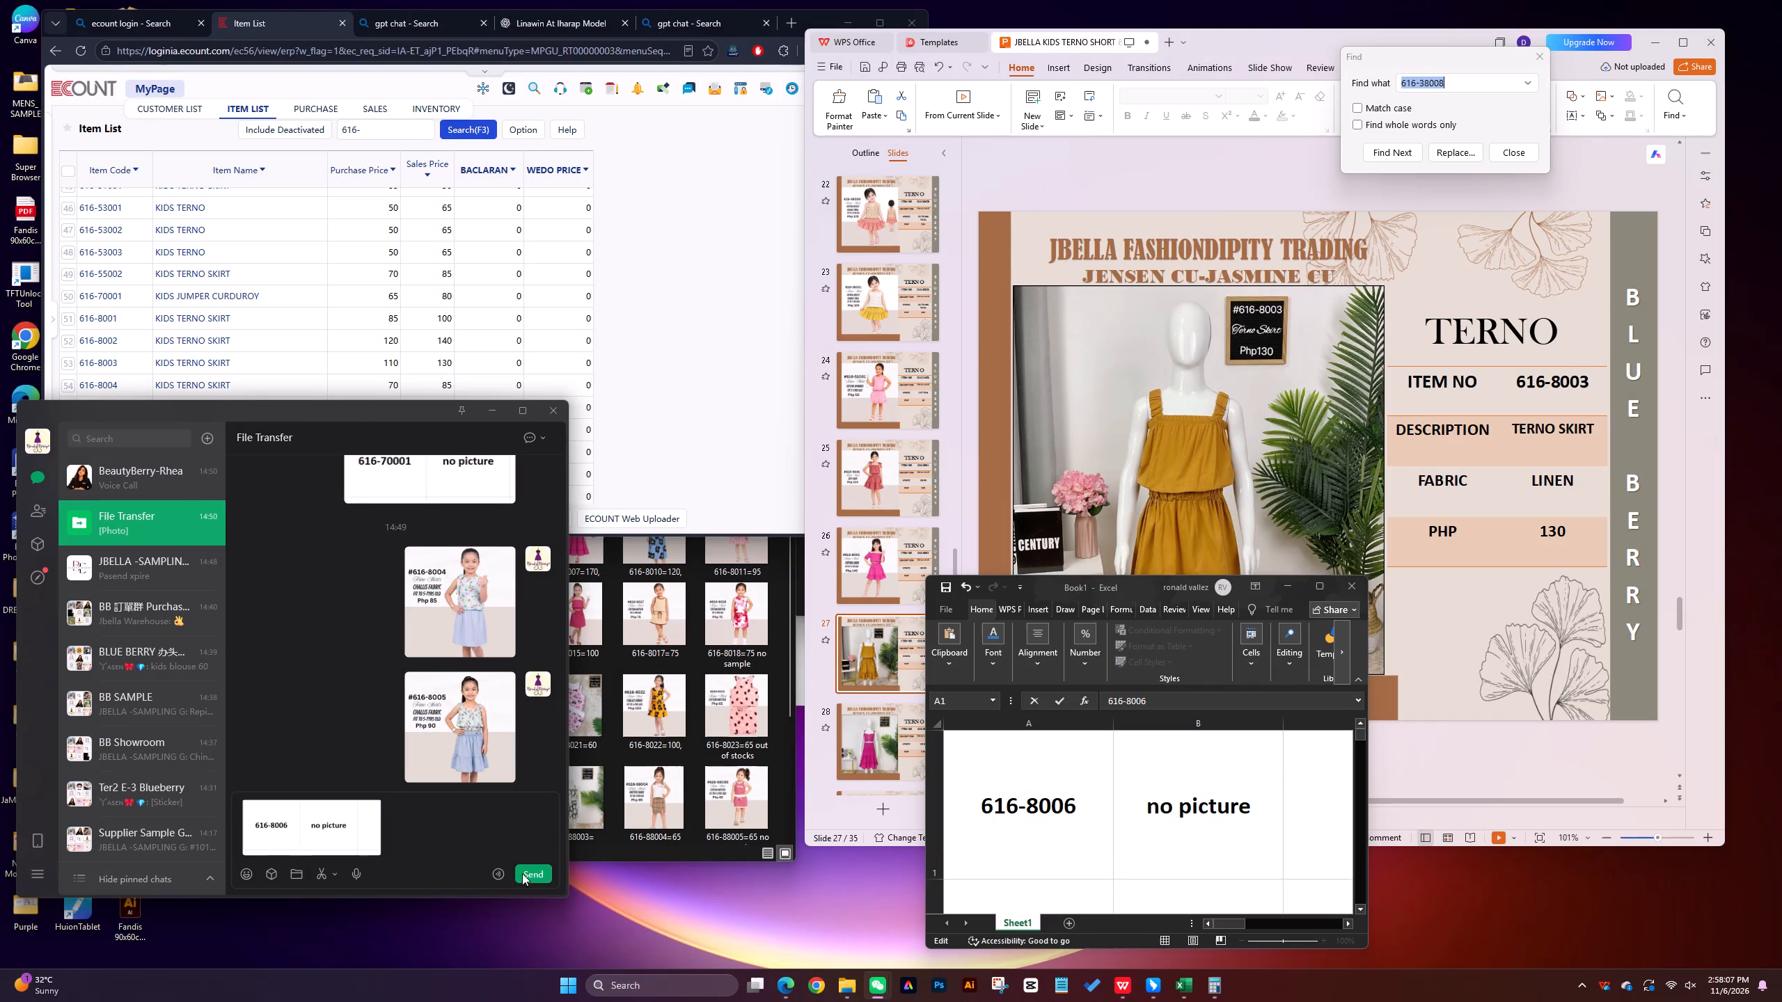
left_click(540, 875)
Save the sent 616-8006 placeholder image in the XXXX folder as 616-8006=xxx.
left_click(879, 757)
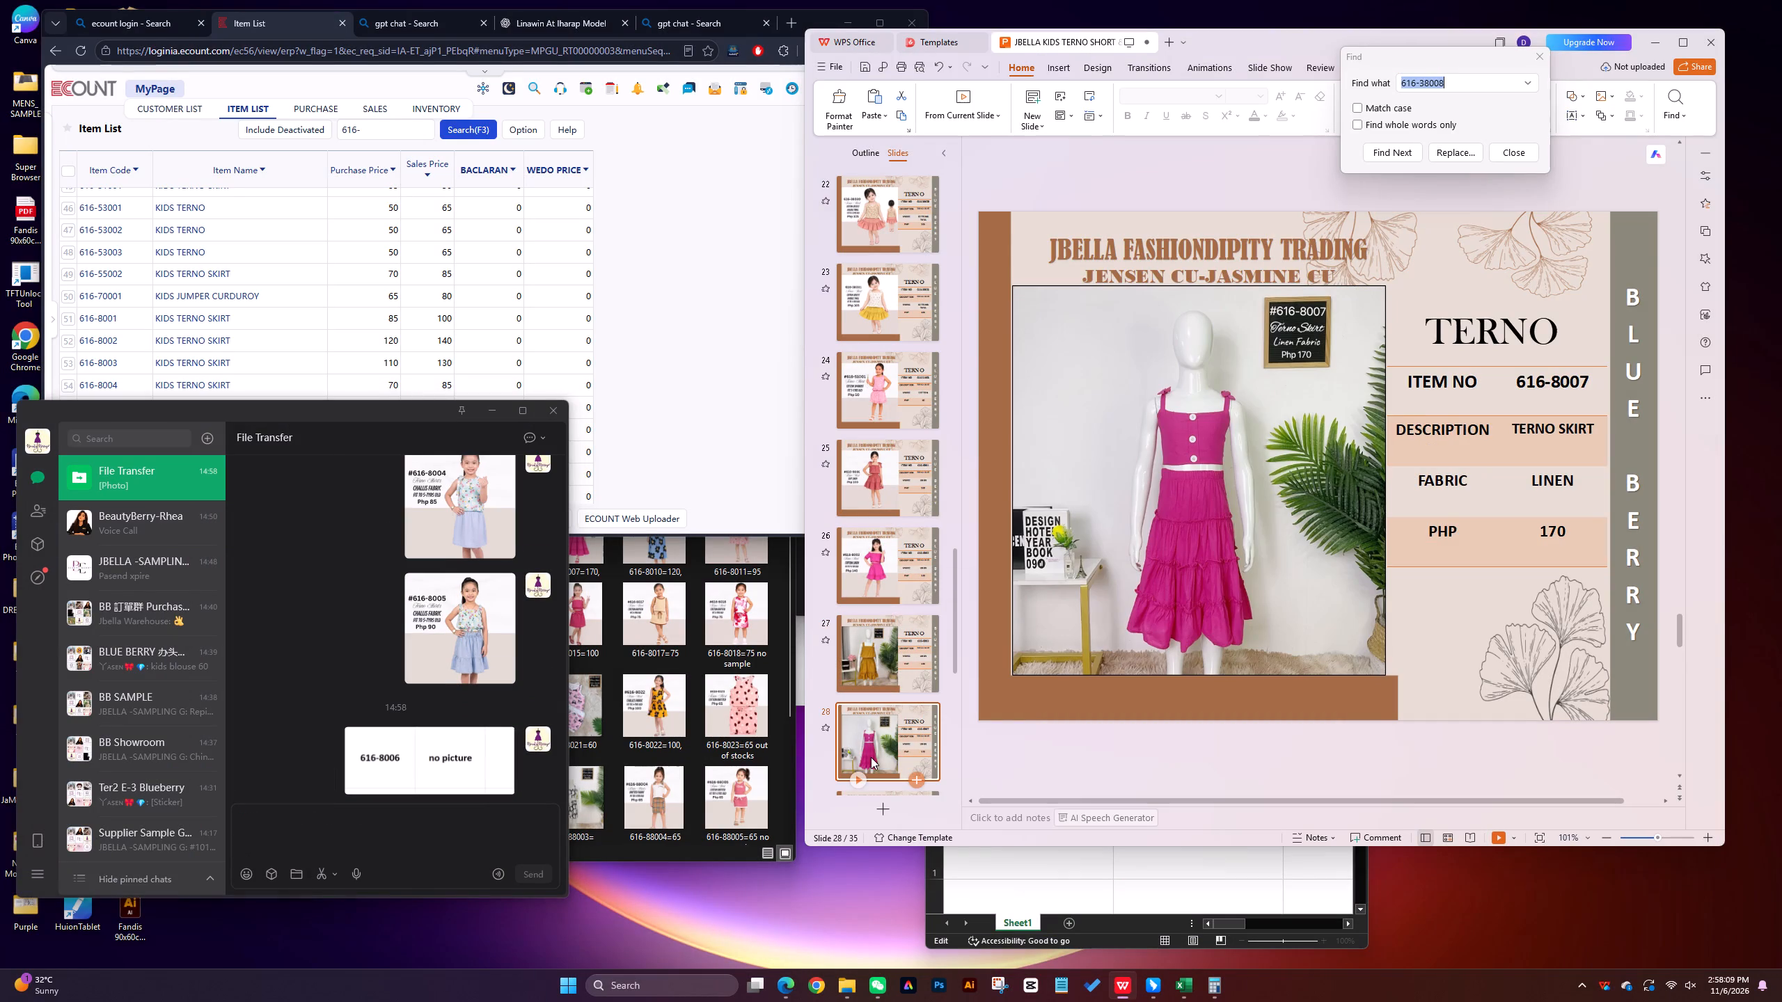
right_click(422, 771)
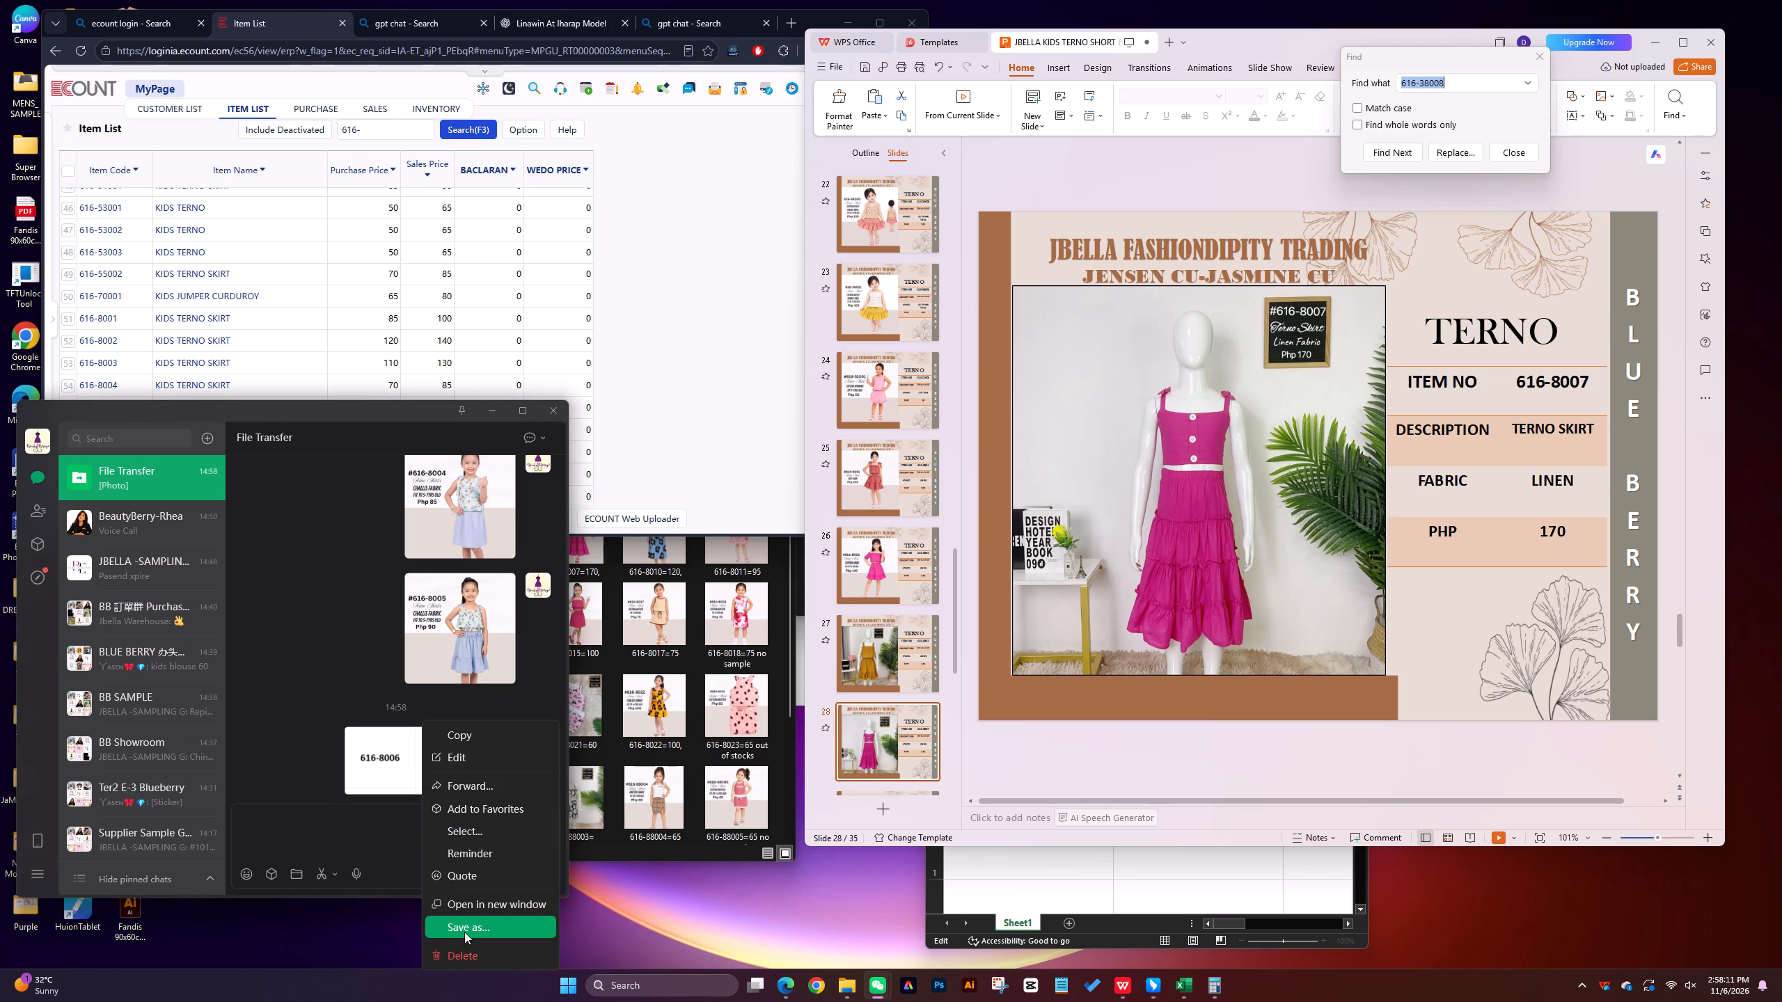
left_click(464, 932)
type("616-8006=")
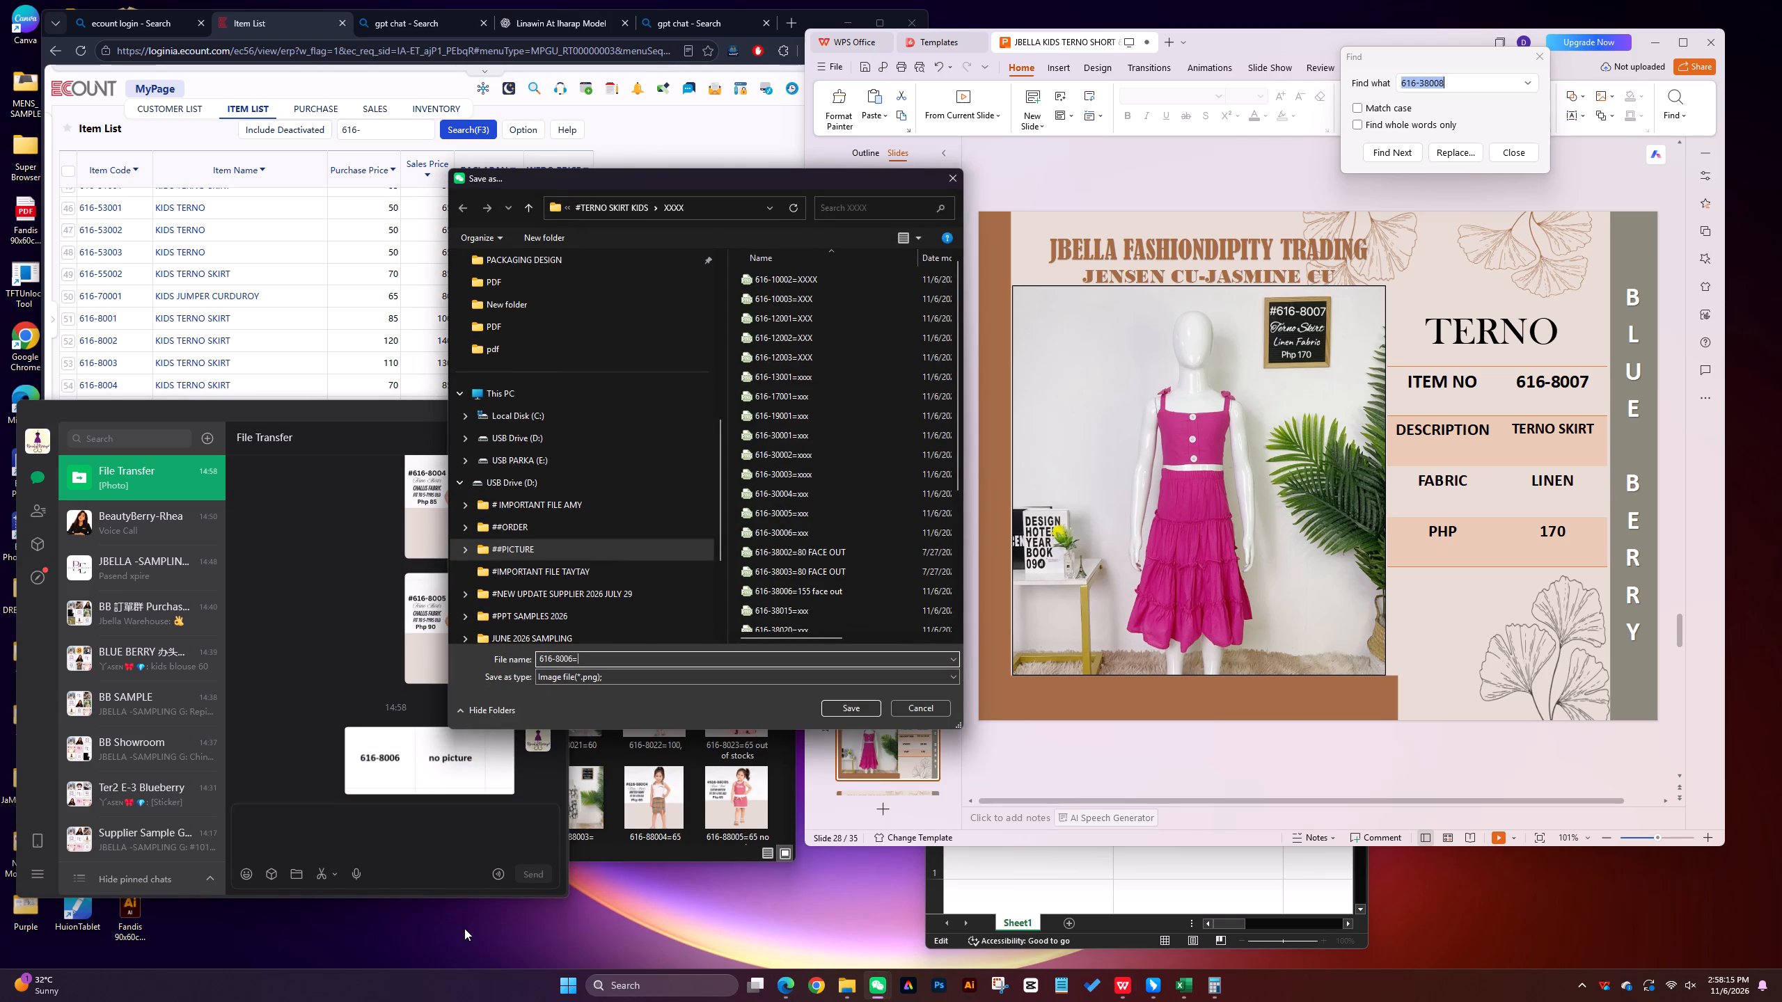
type("xxx")
key("Return")
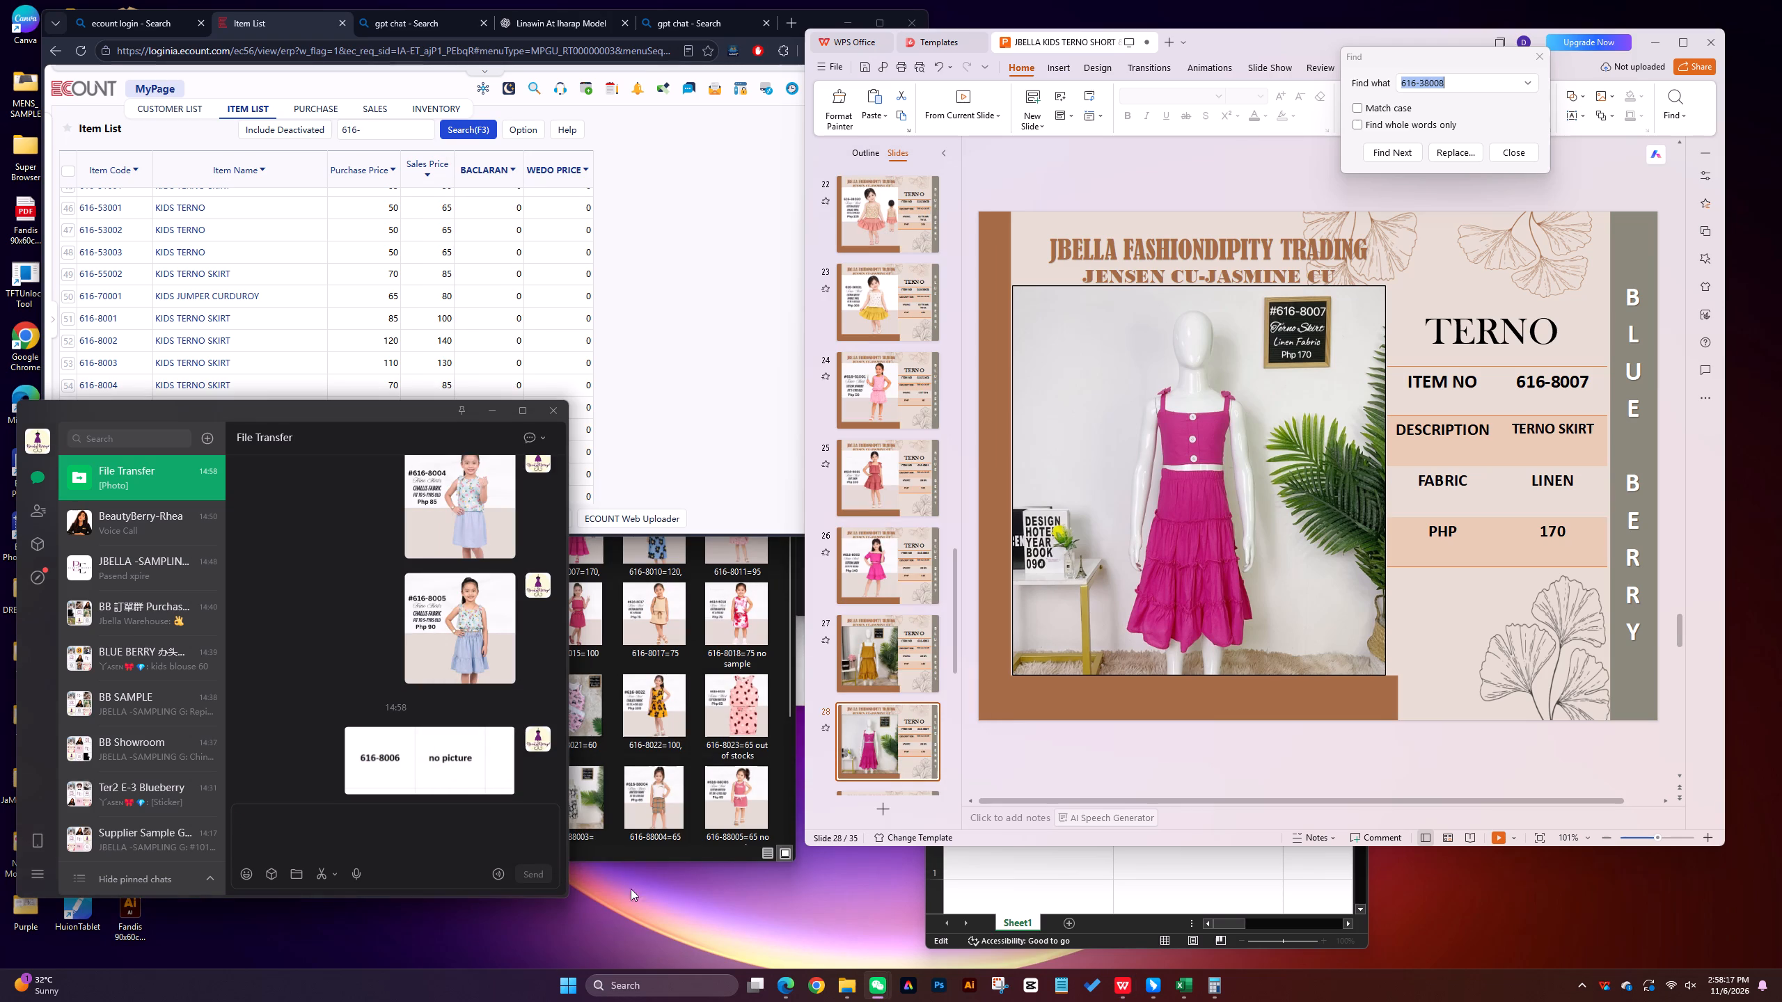
On slide 28, replace the mannequin photo with the 616-8007 picture from the #TERNO SKIRT KIDS folder.
left_click(888, 745)
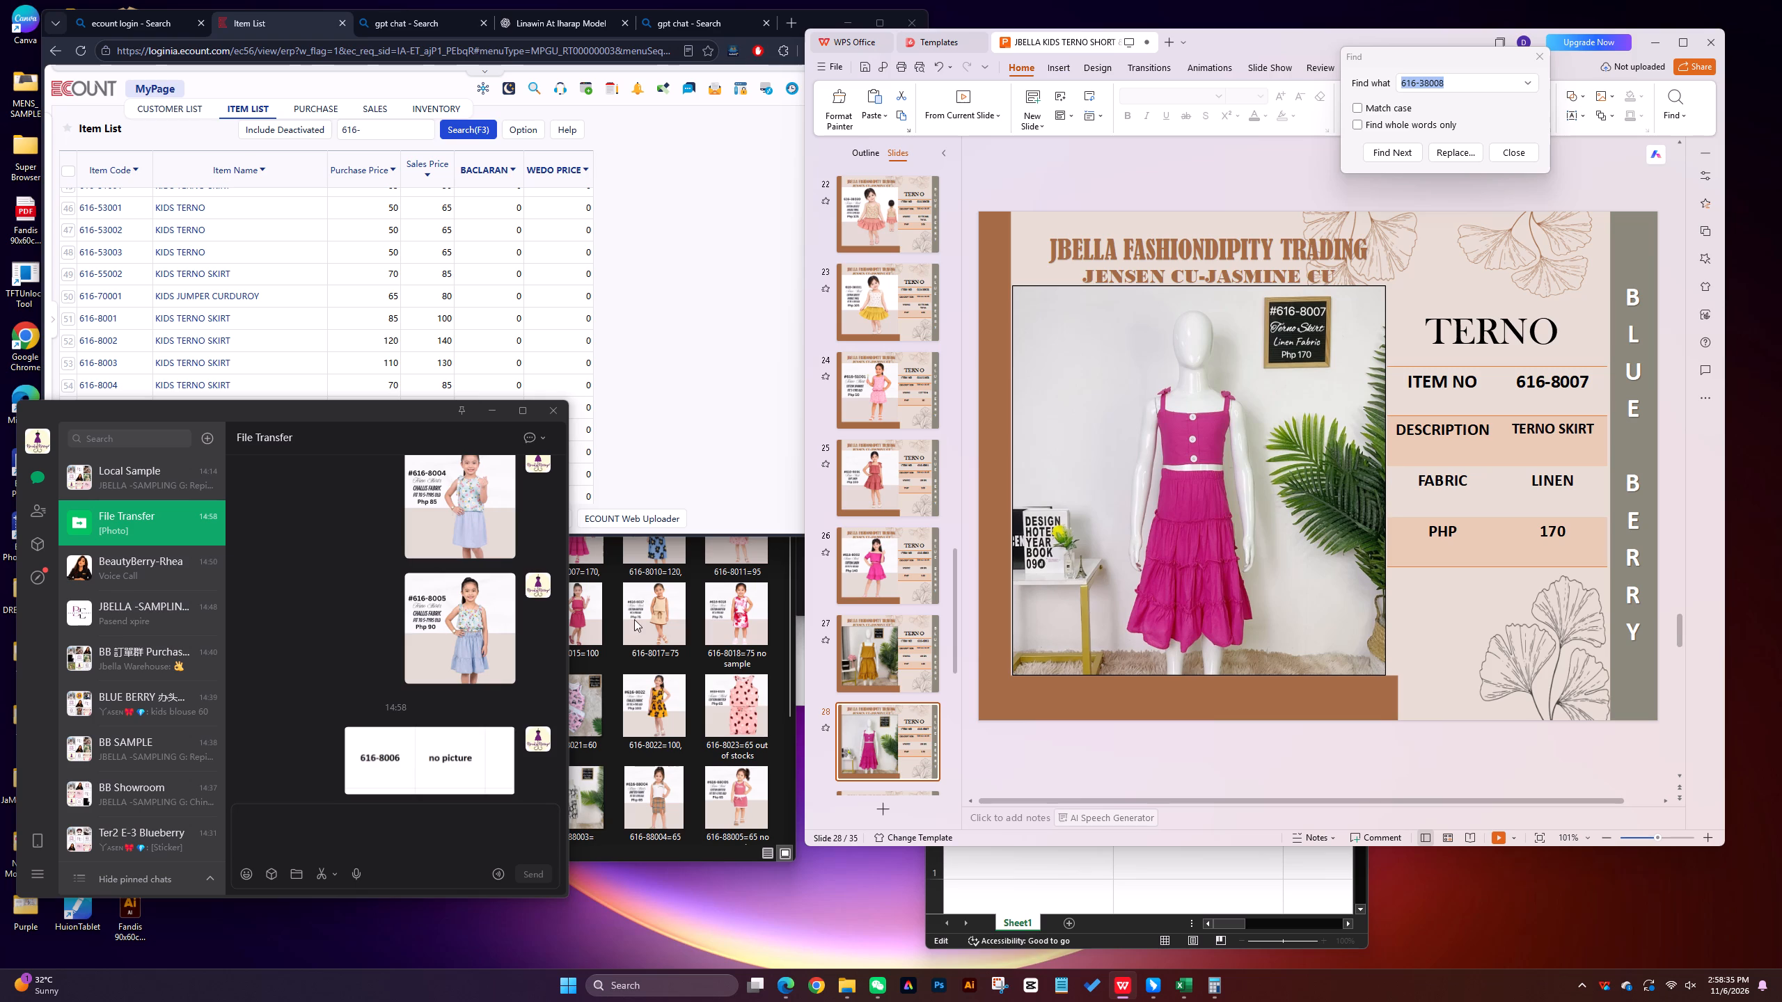
left_click(668, 615)
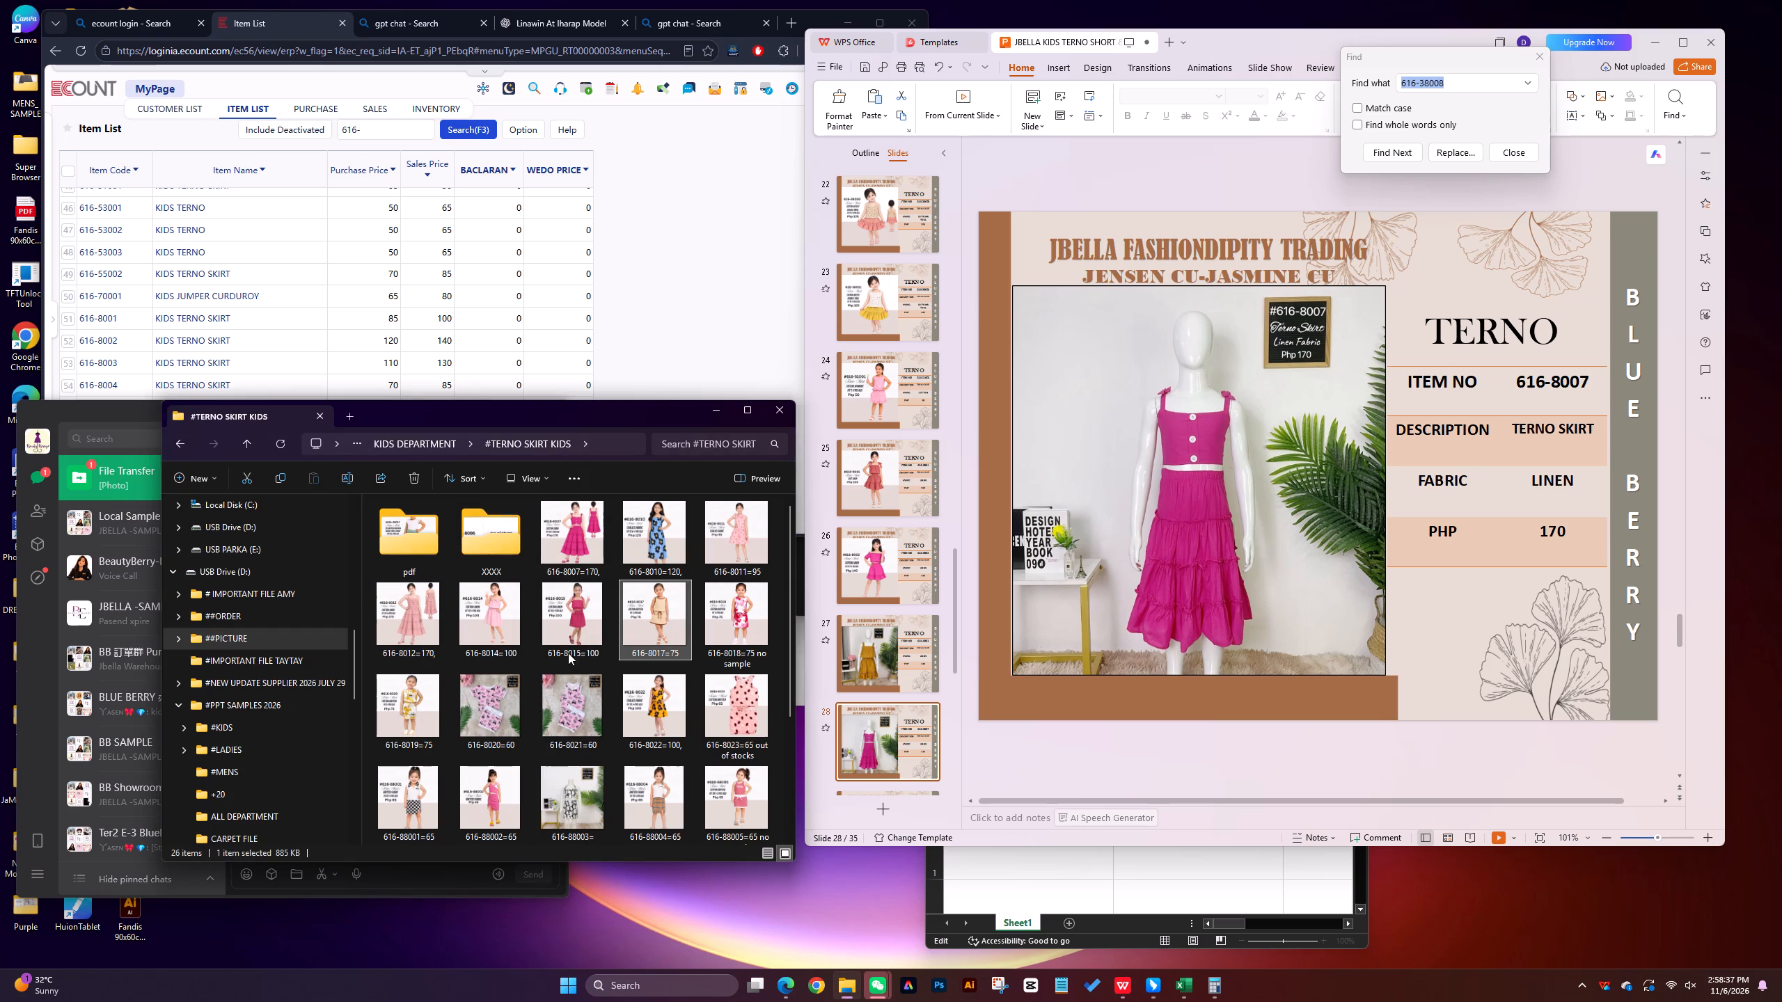
left_click(1192, 411)
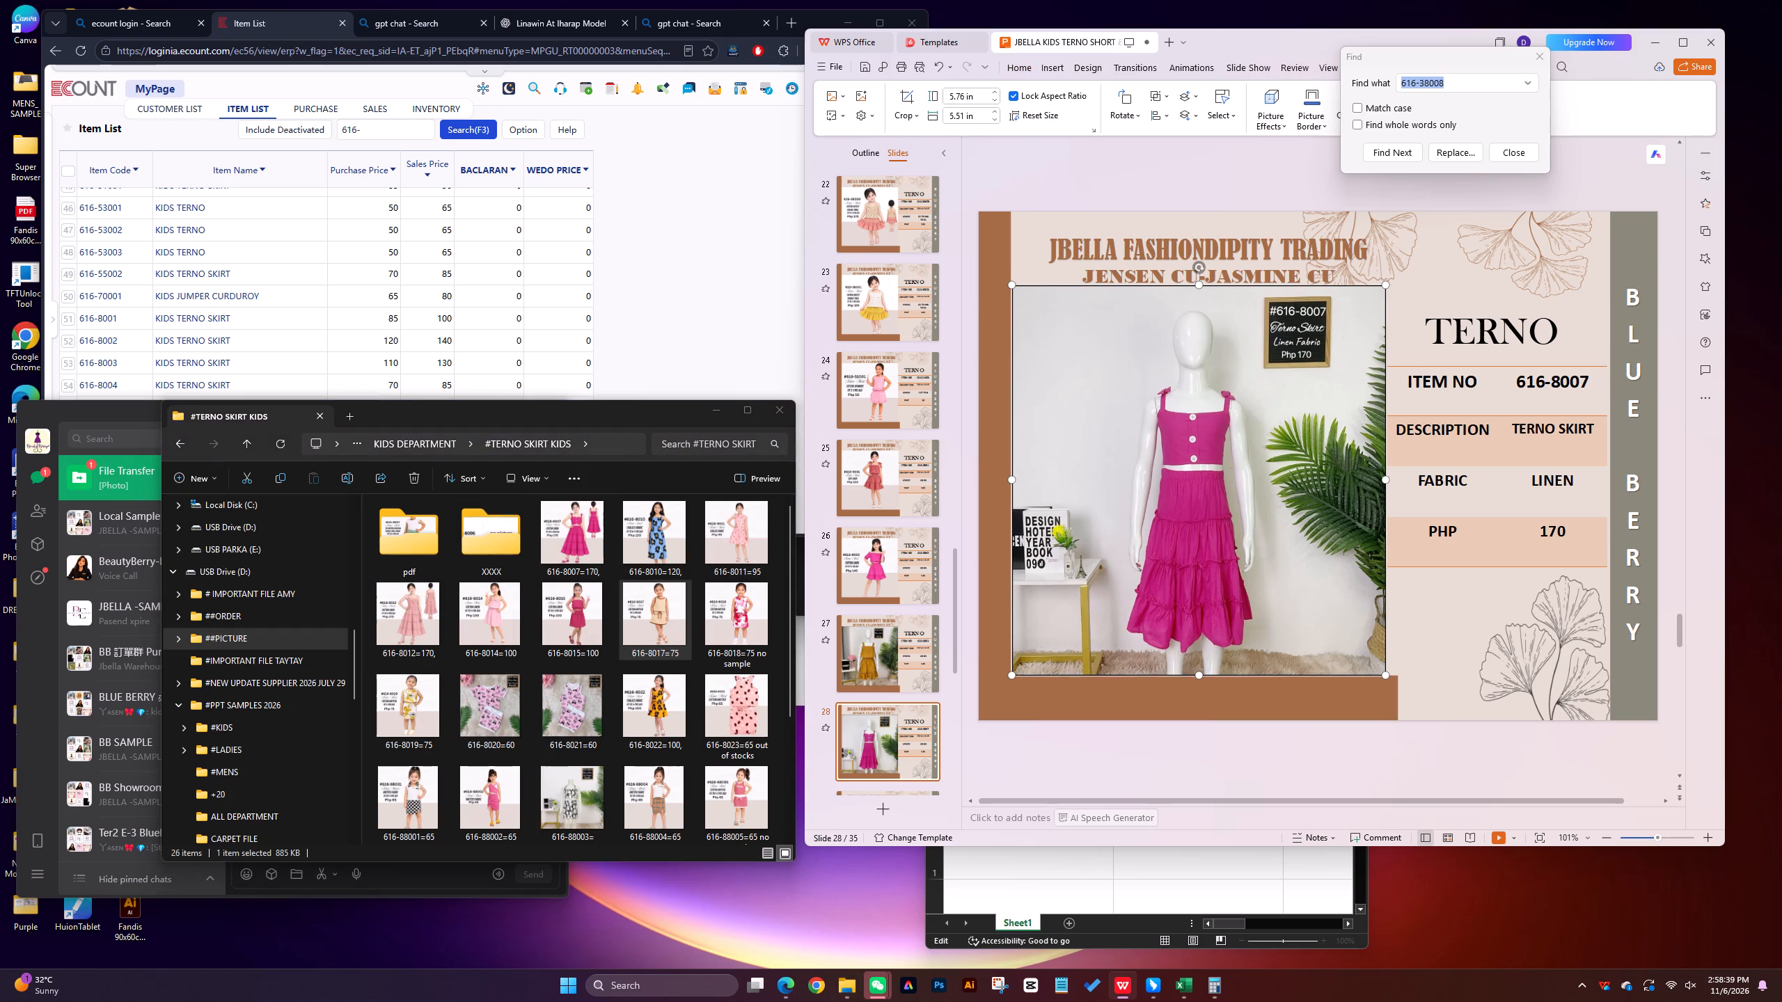
key("Delete")
left_click_drag(574, 539, 1067, 331)
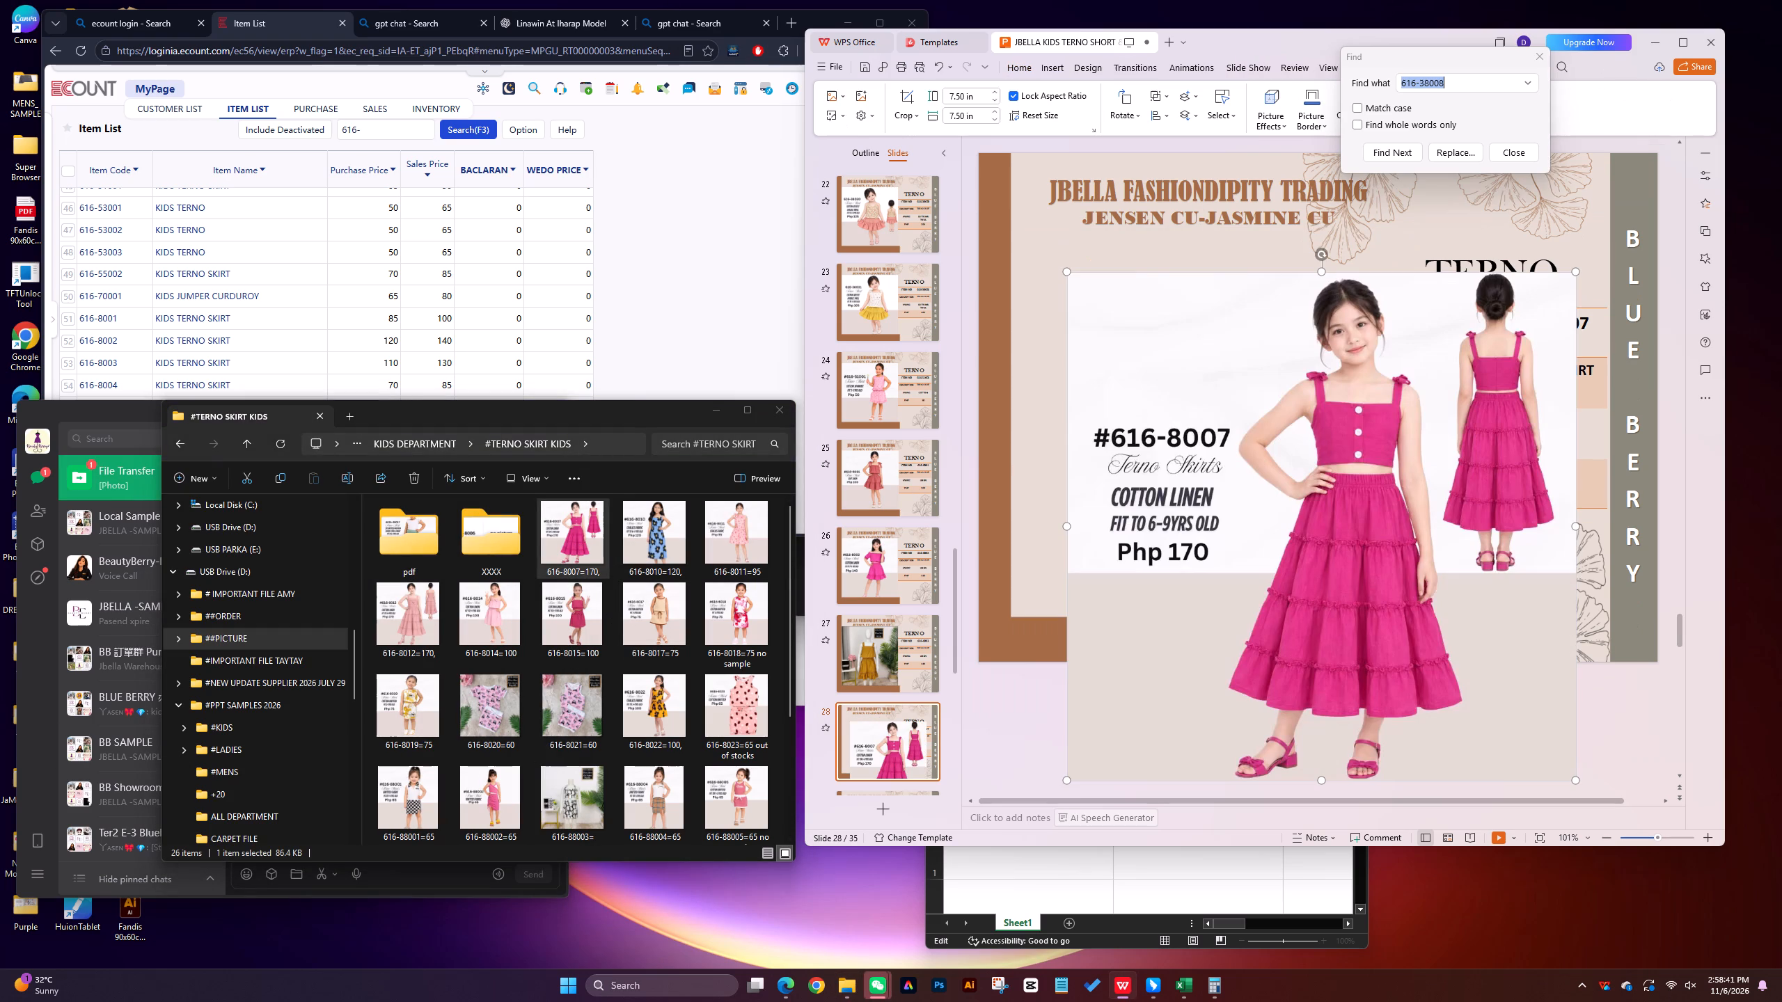
Resize and position the 616-8007 picture to fill slide 28's photo area beside the item table, about 5.71 in high by 5.53 in wide.
left_click_drag(1575, 276, 1284, 520)
left_click_drag(1214, 688, 1193, 607)
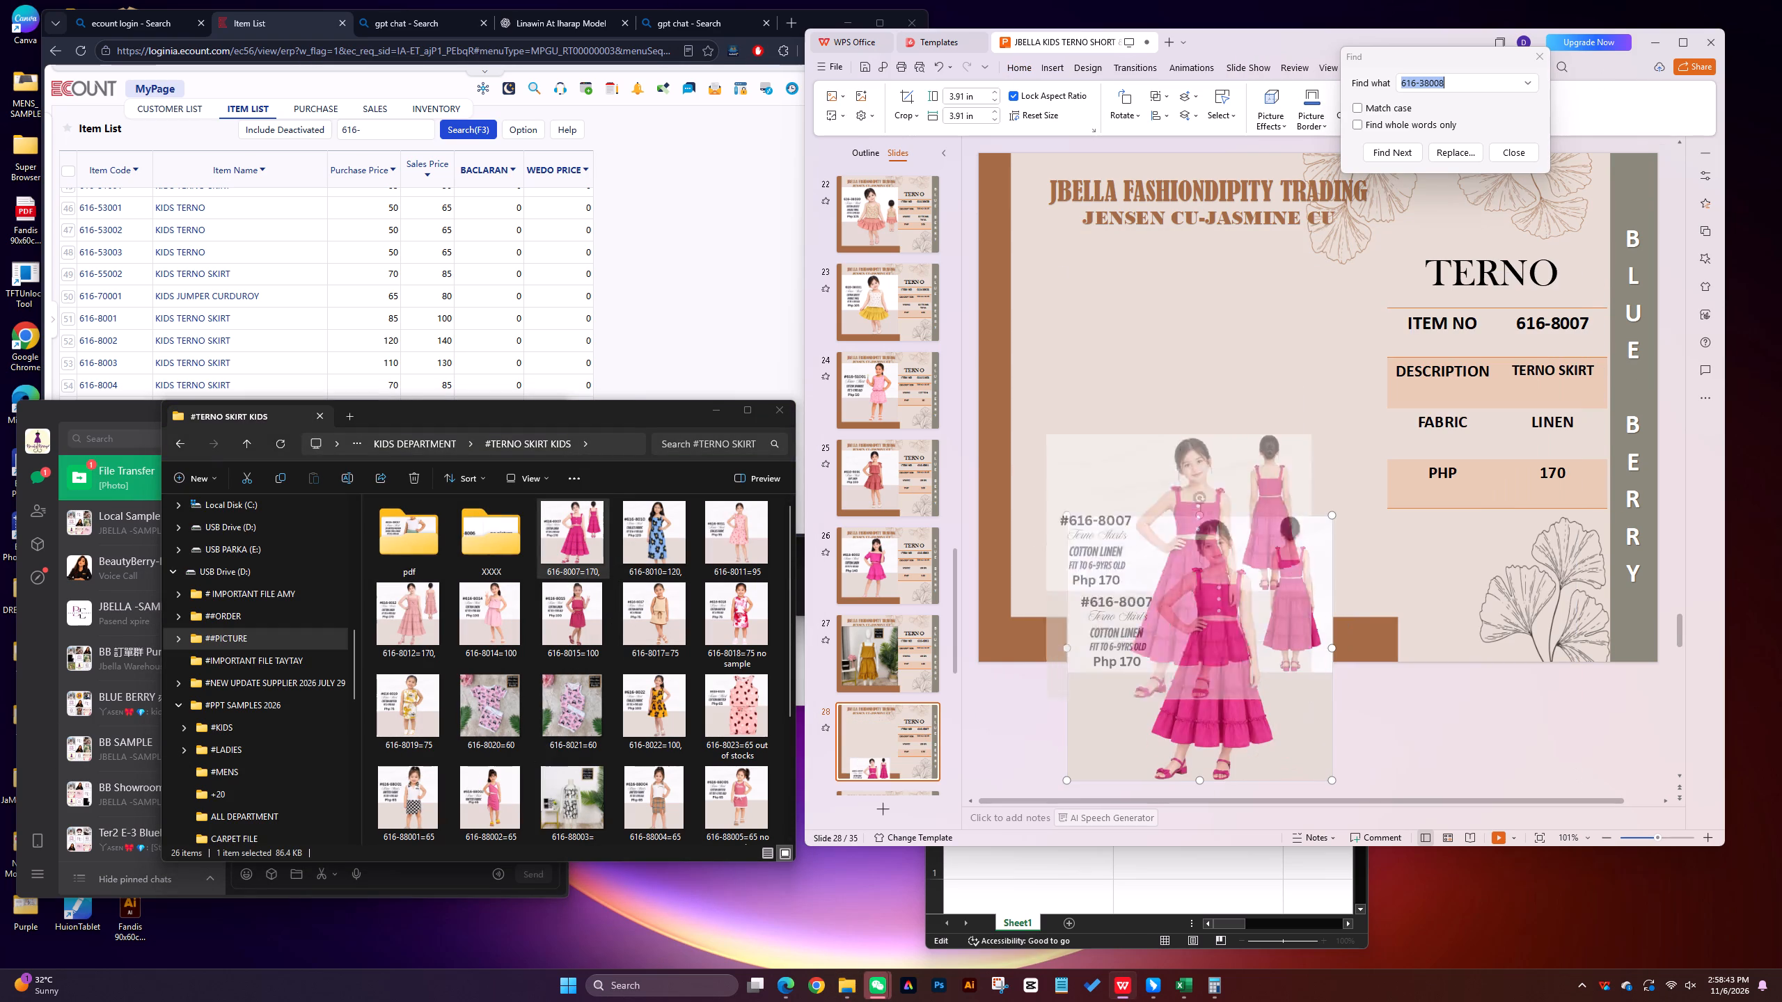
left_click_drag(1193, 607, 1166, 400)
key("Left")
key("Left")
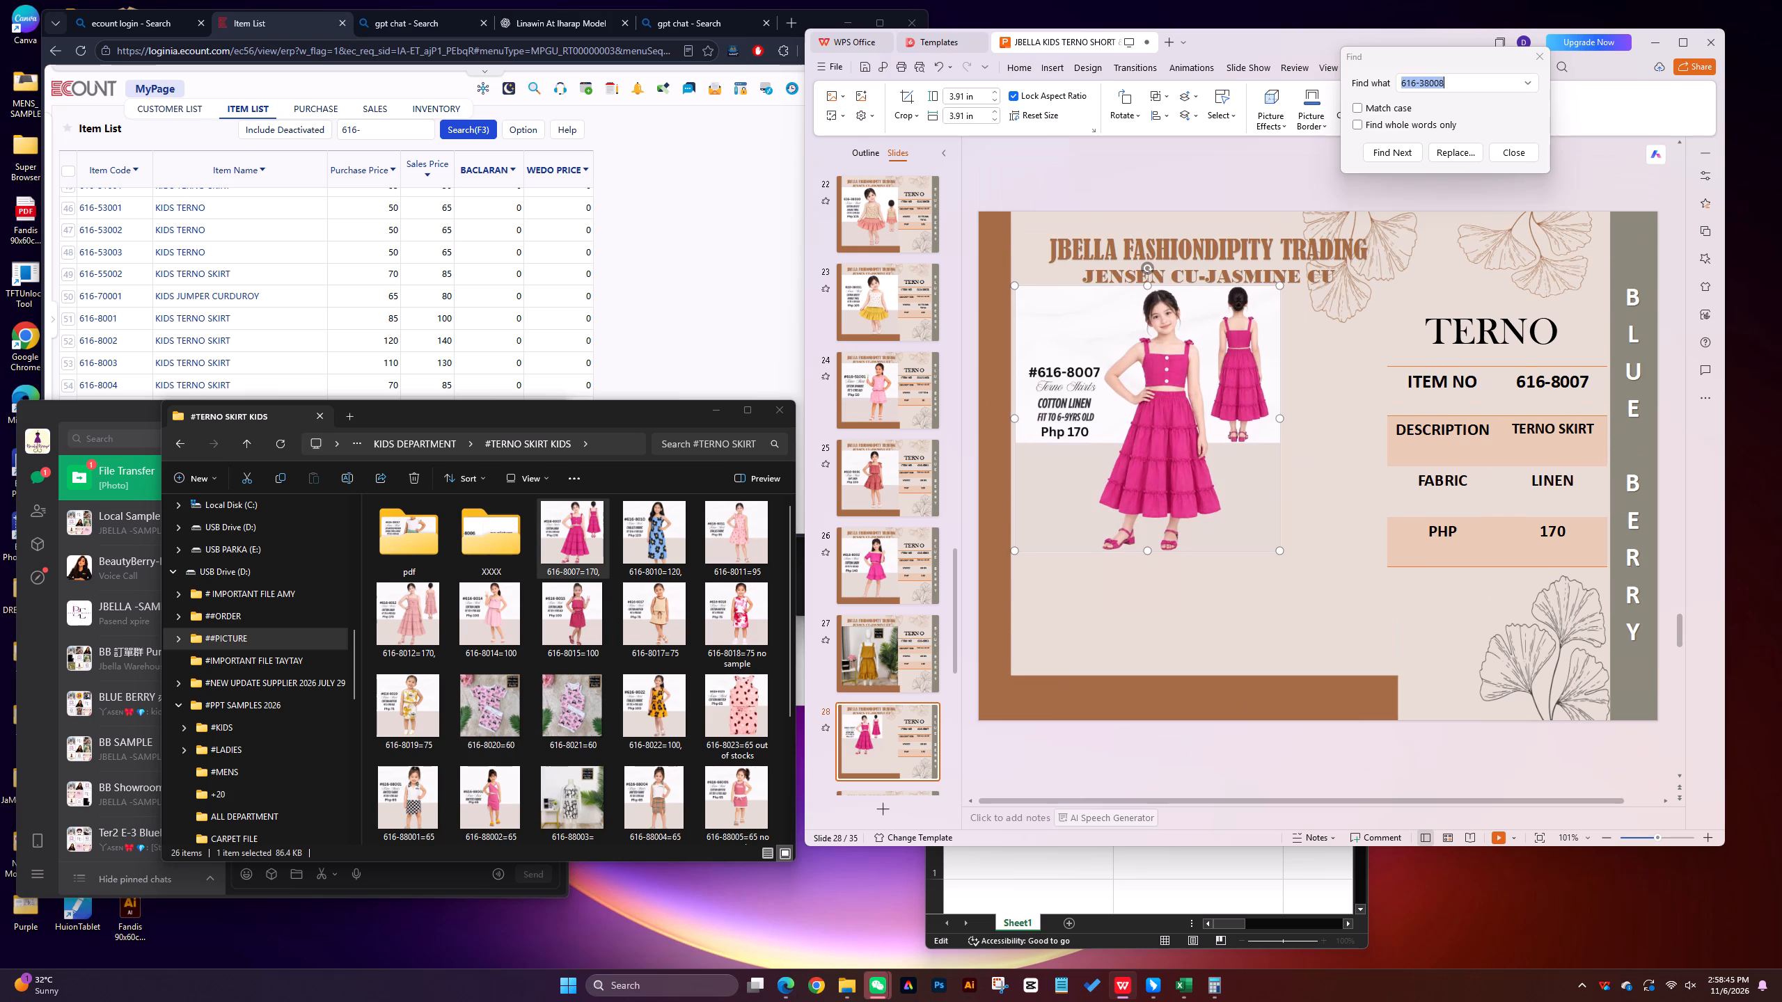
key("Left")
key("Left")
key("Left")
key("Up")
key("Up")
key("Up")
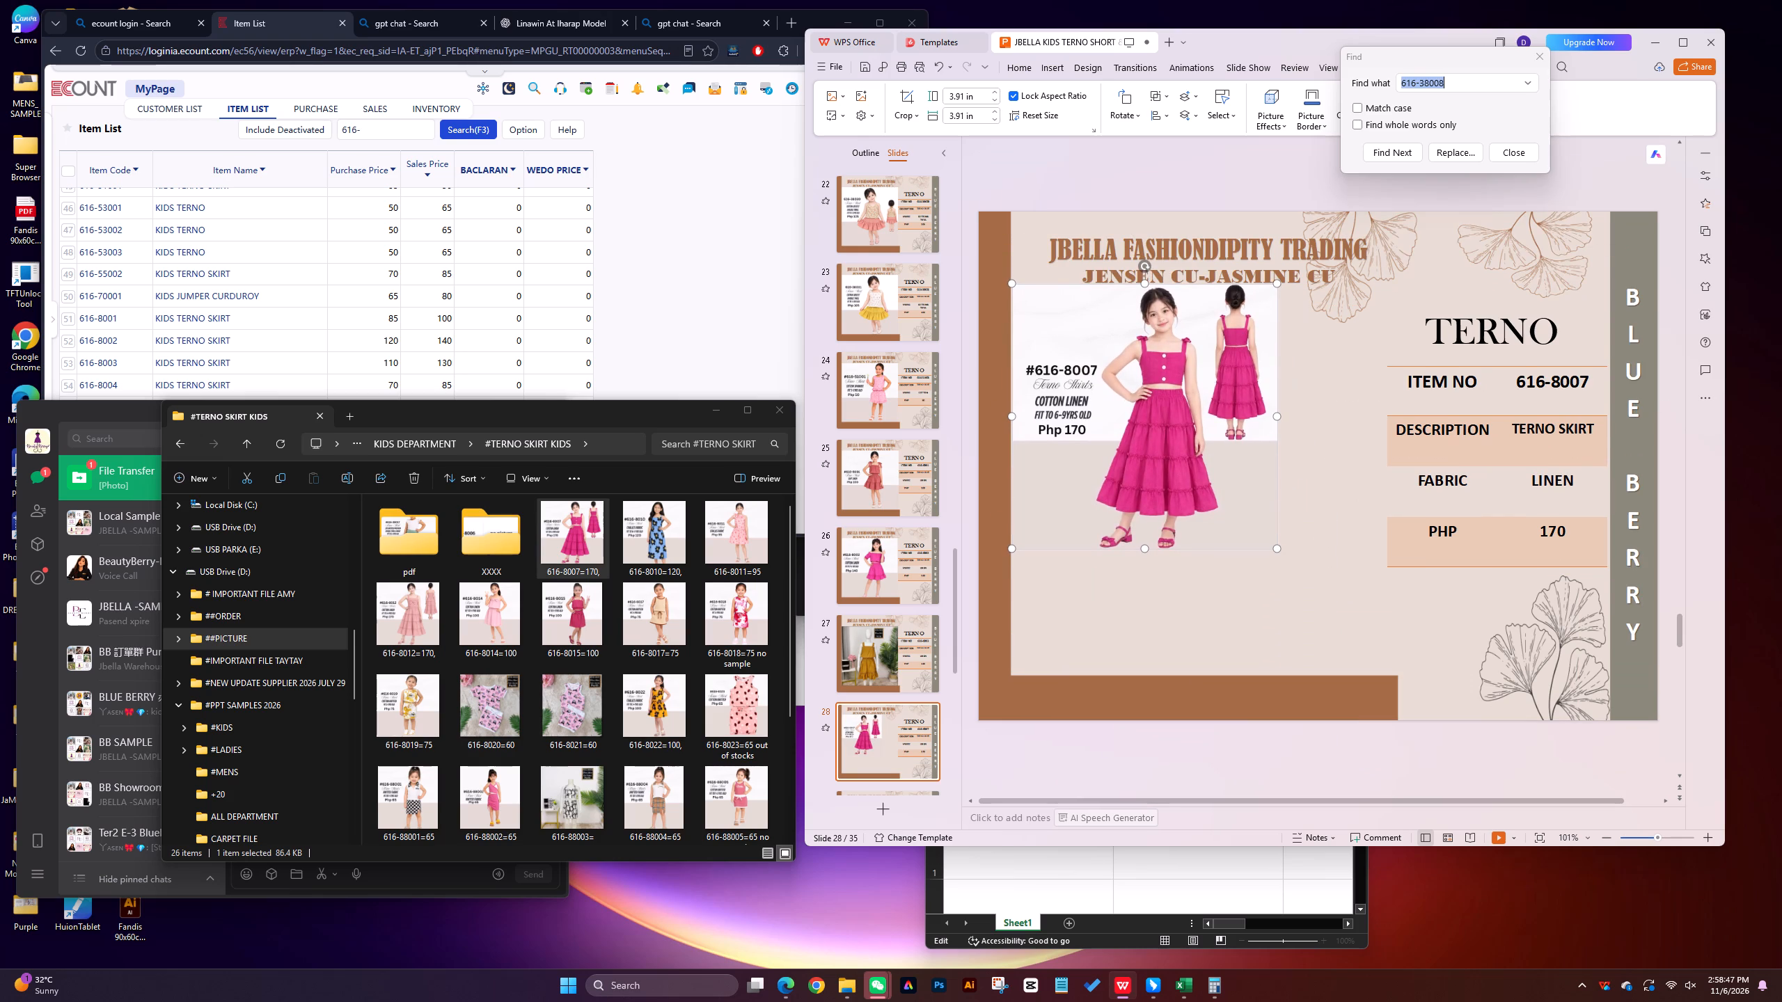
left_click_drag(1142, 550, 1149, 671)
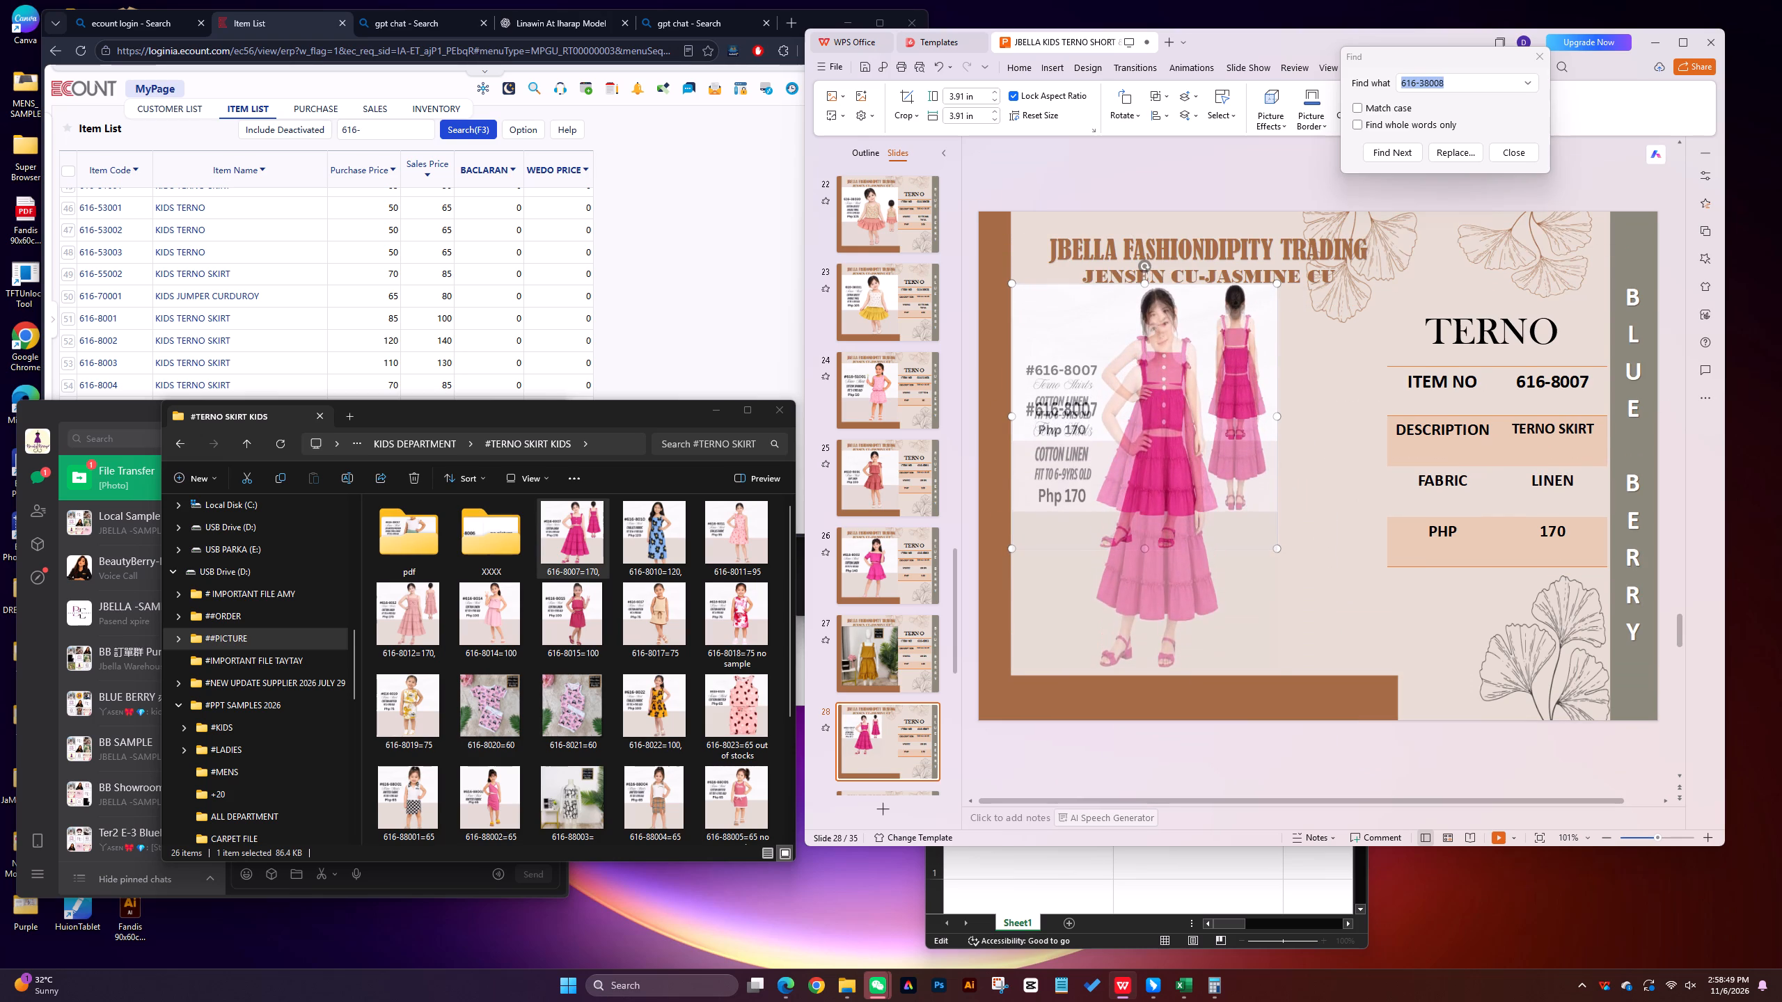
left_click_drag(1149, 671, 1149, 672)
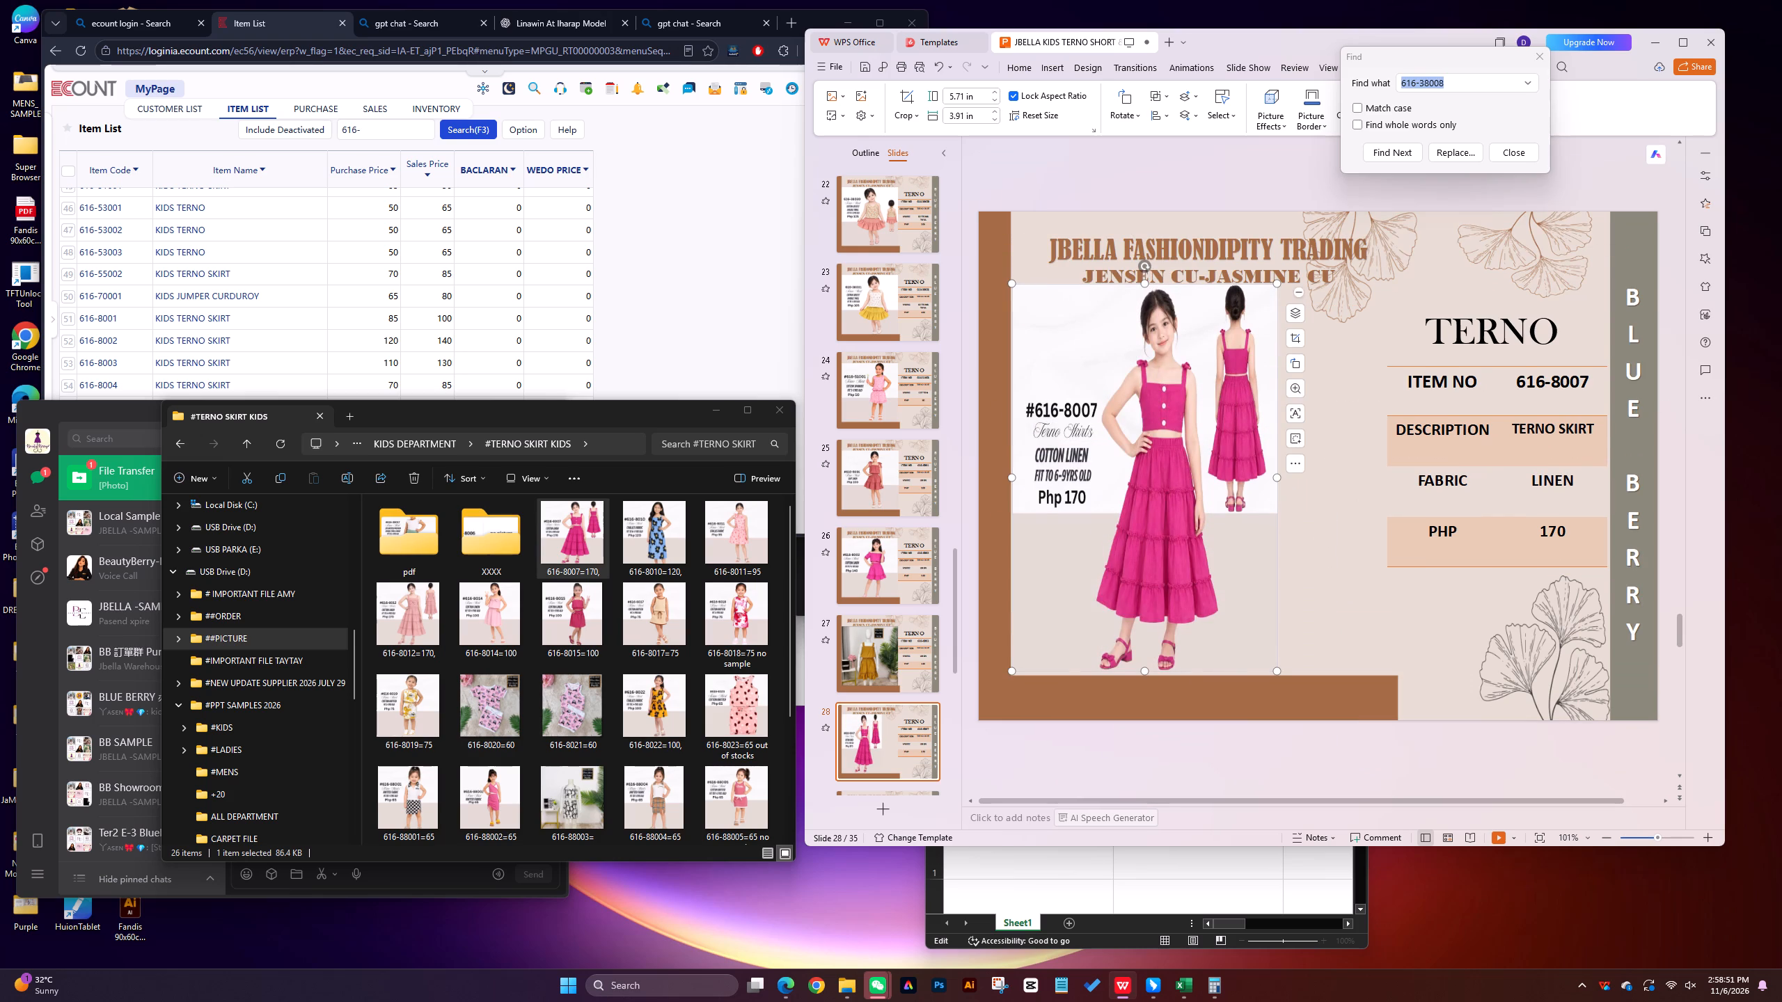
left_click_drag(1279, 475, 1387, 499)
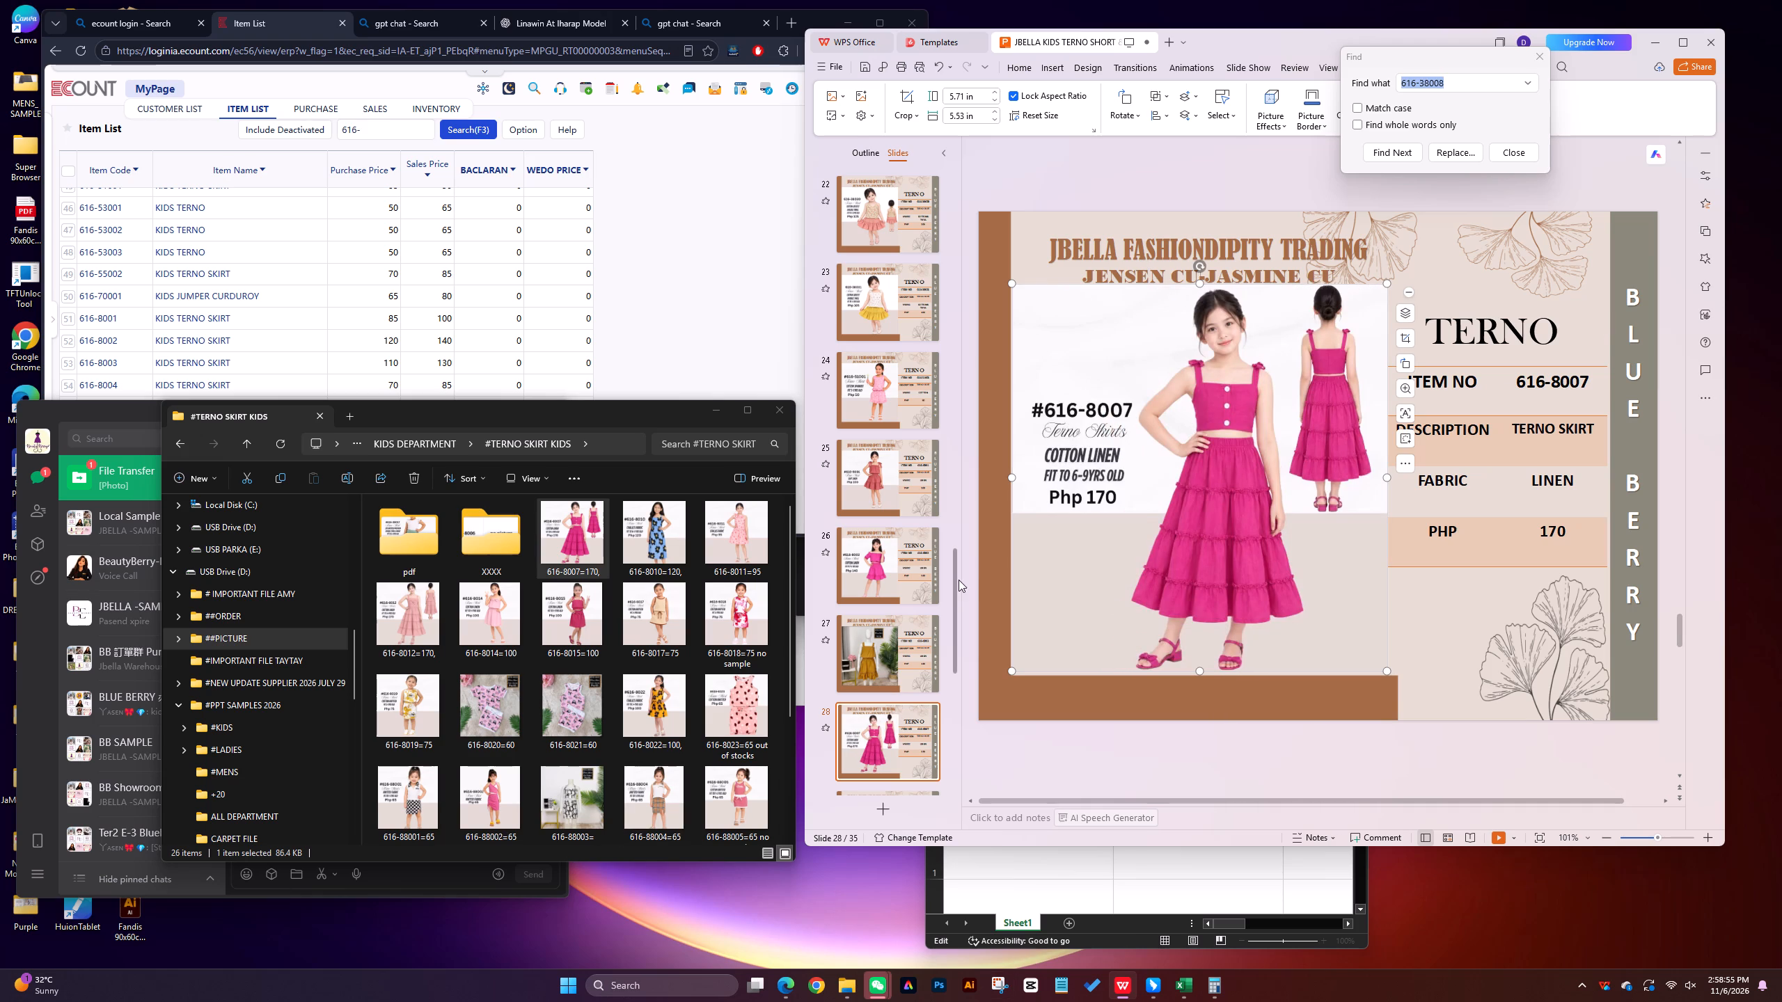
Check the remaining slides against the ECOUNT item list and change the Excel placeholder code in A1 to 616-8008.
left_click_drag(956, 571, 956, 670)
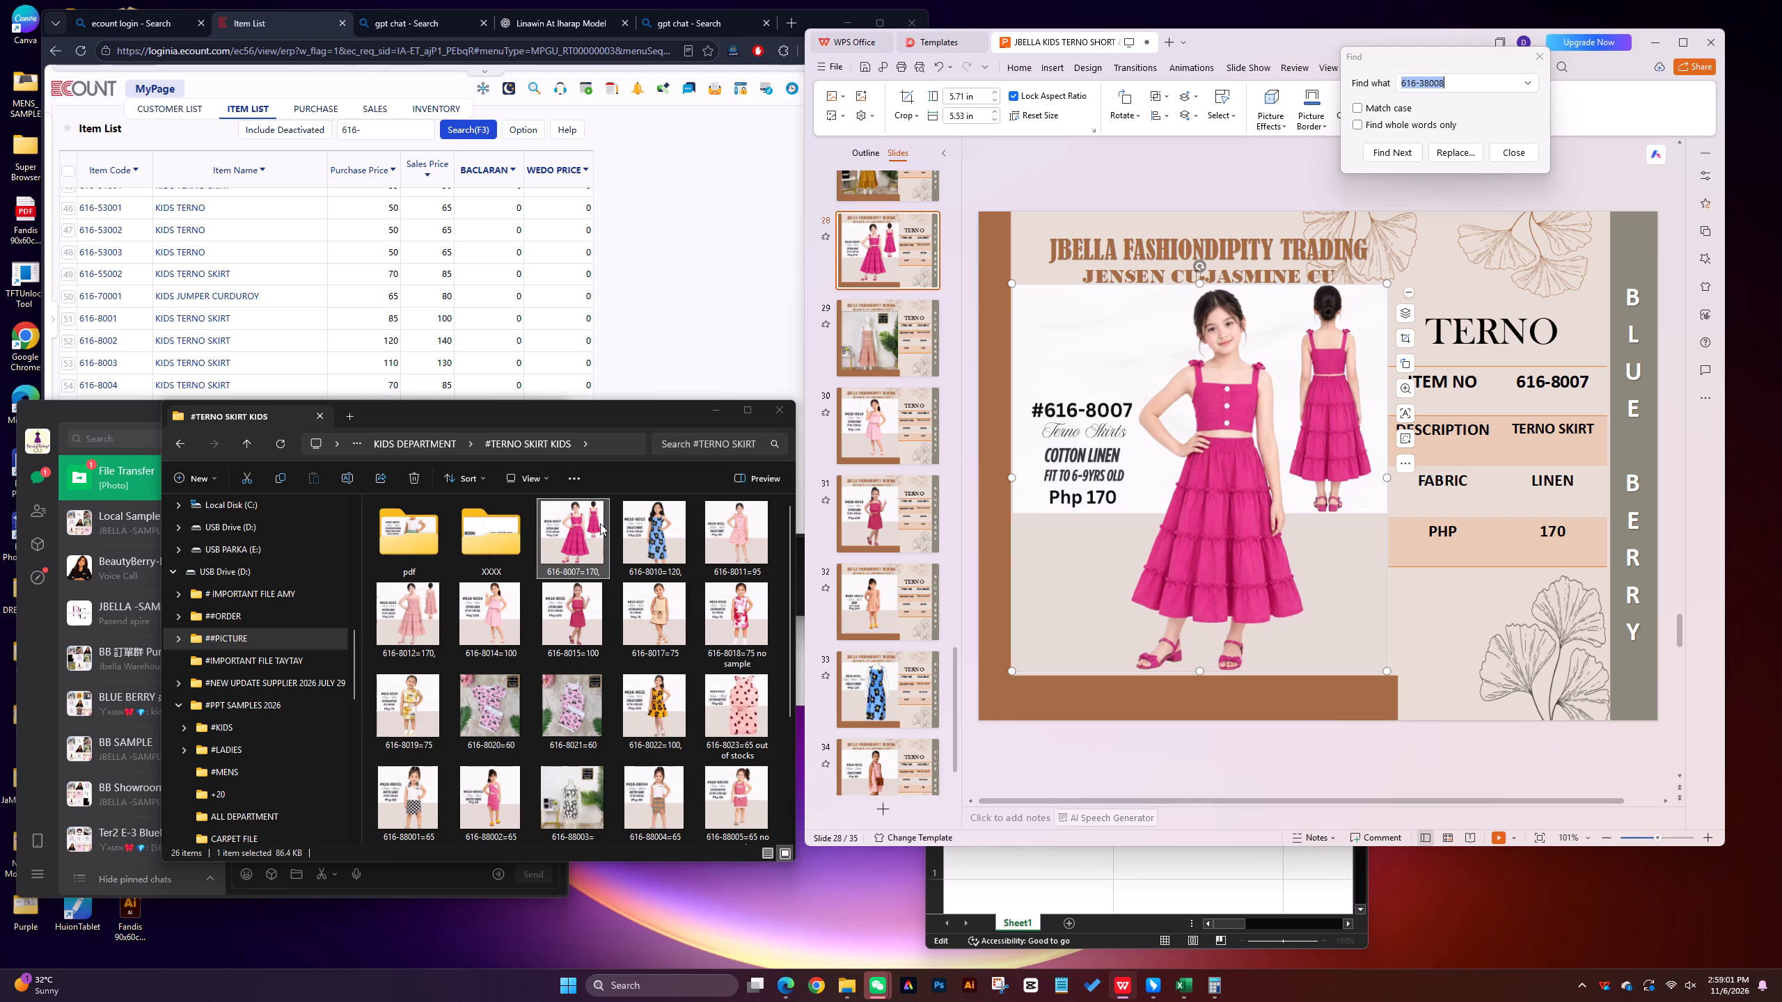
left_click(677, 316)
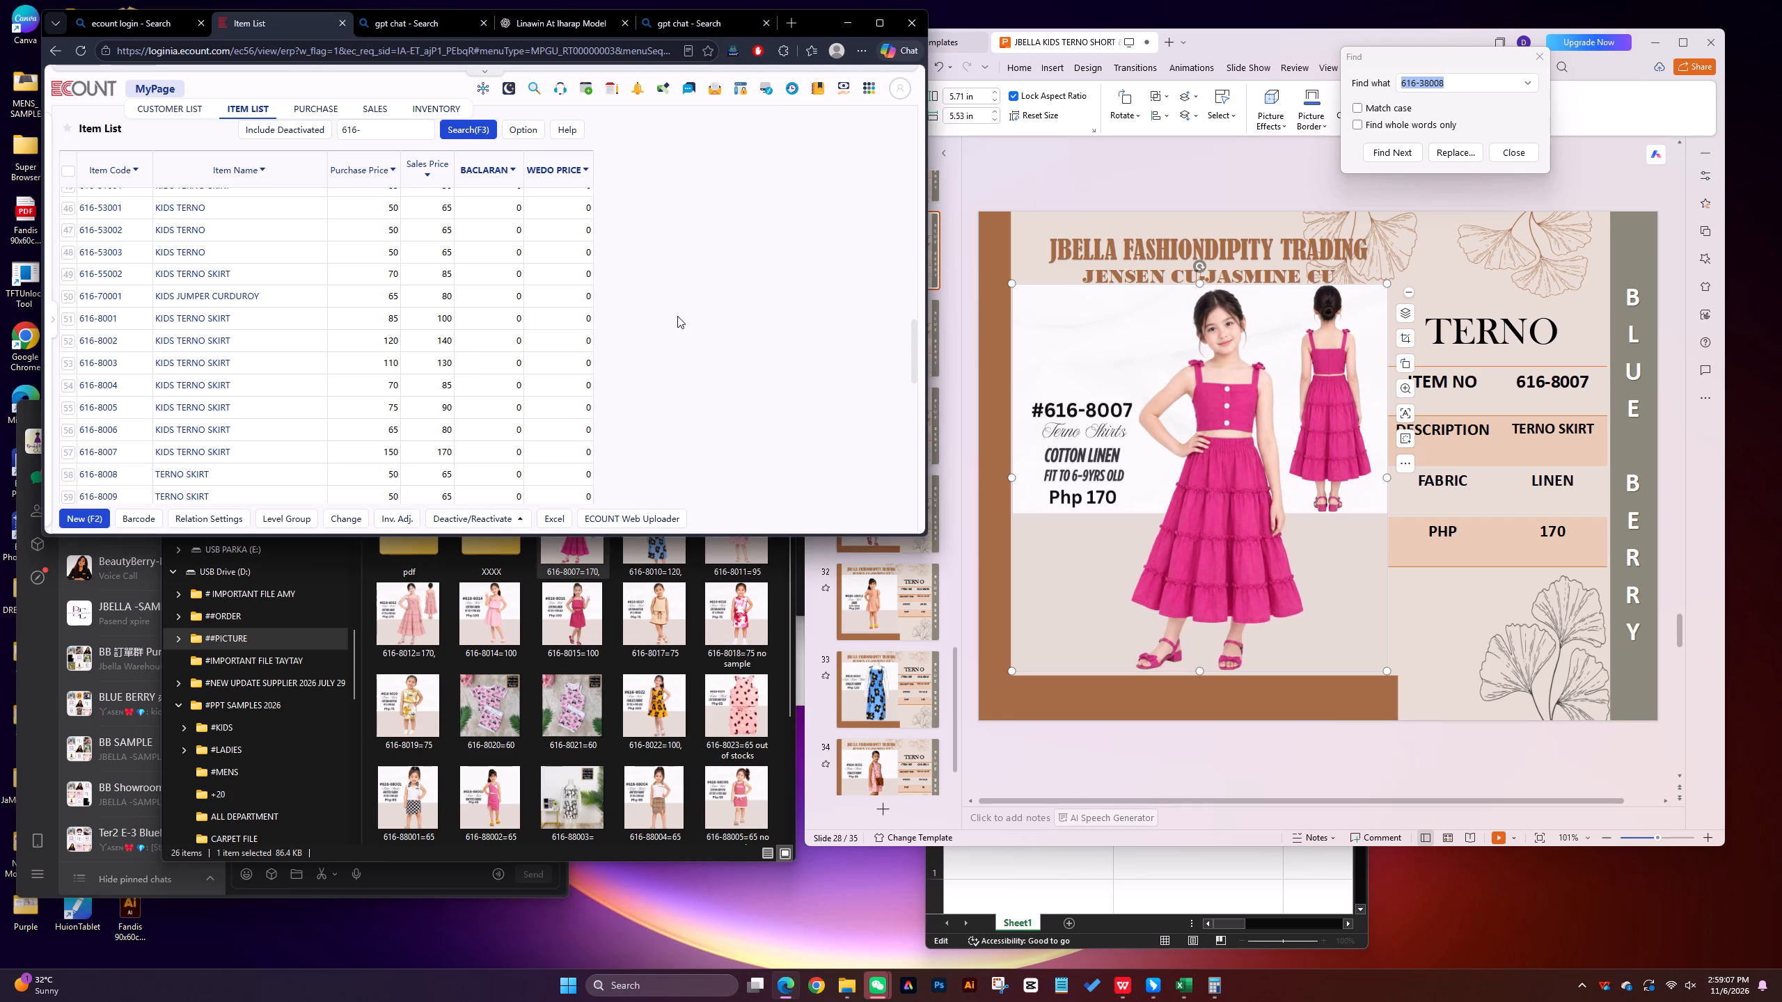
left_click(1023, 866)
key("BackSpace")
key("8")
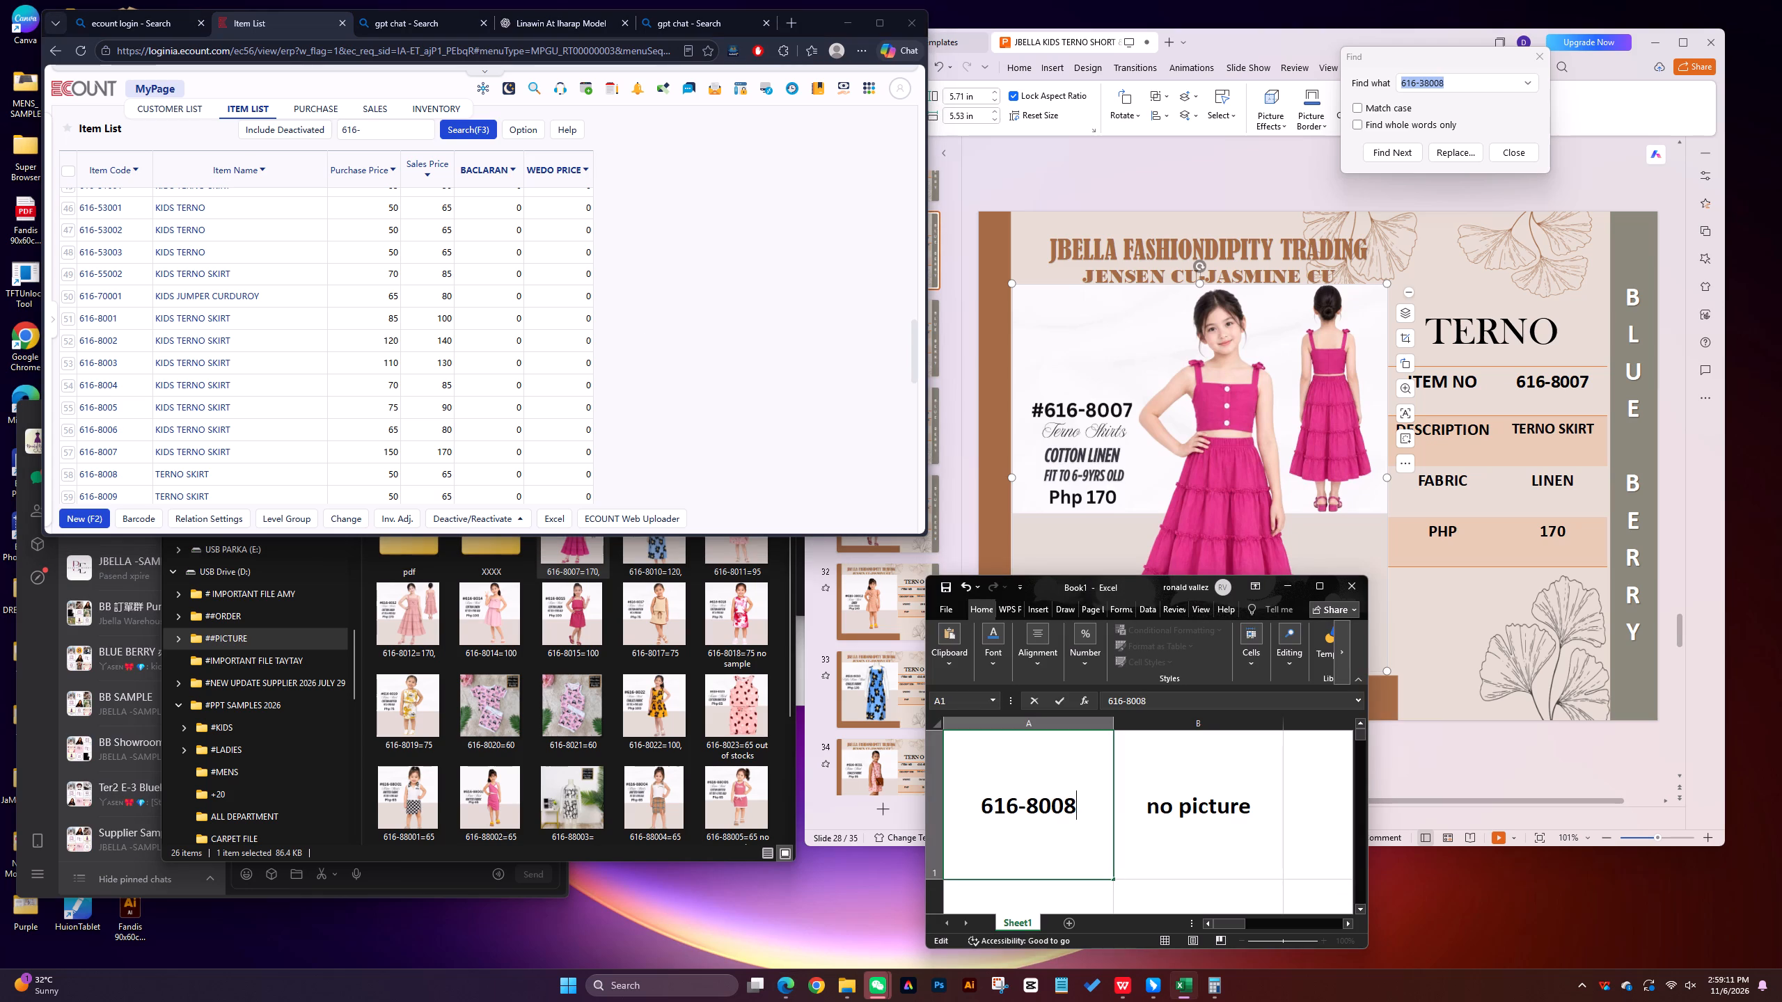
Capture the 616-8008 "no picture" cells as a screenshot and send it to the WeChat File Transfer chat.
left_click(23, 640)
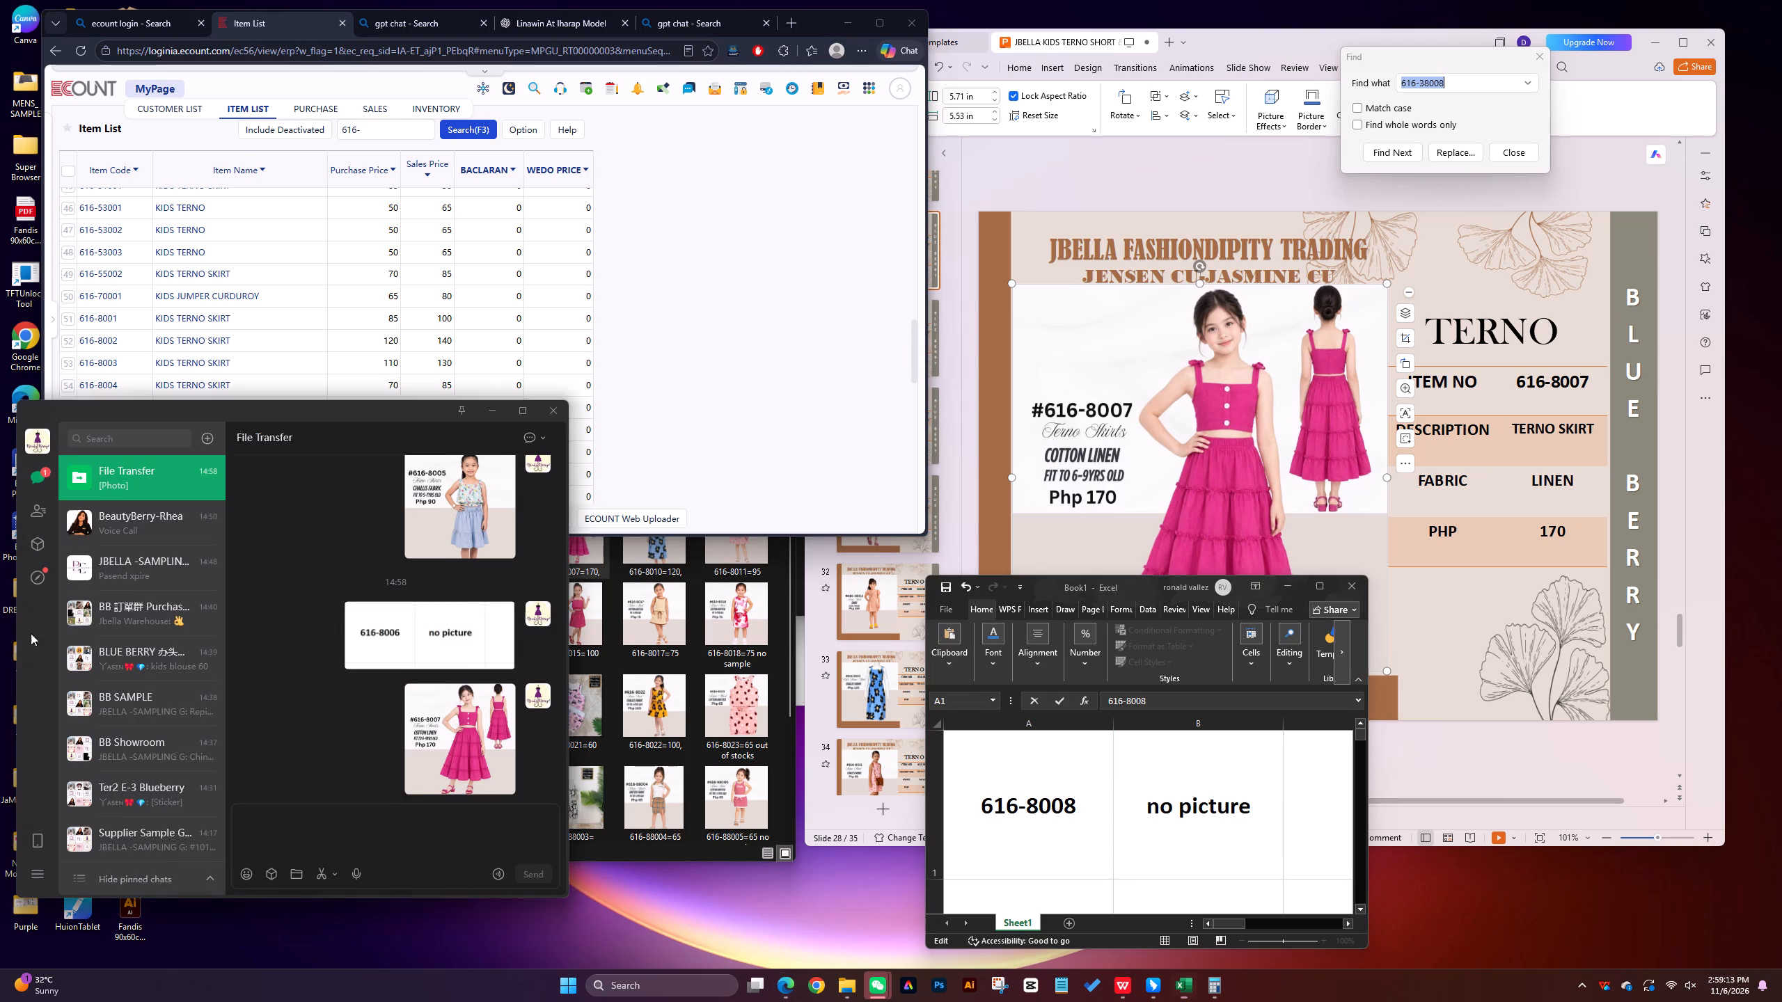
left_click(321, 871)
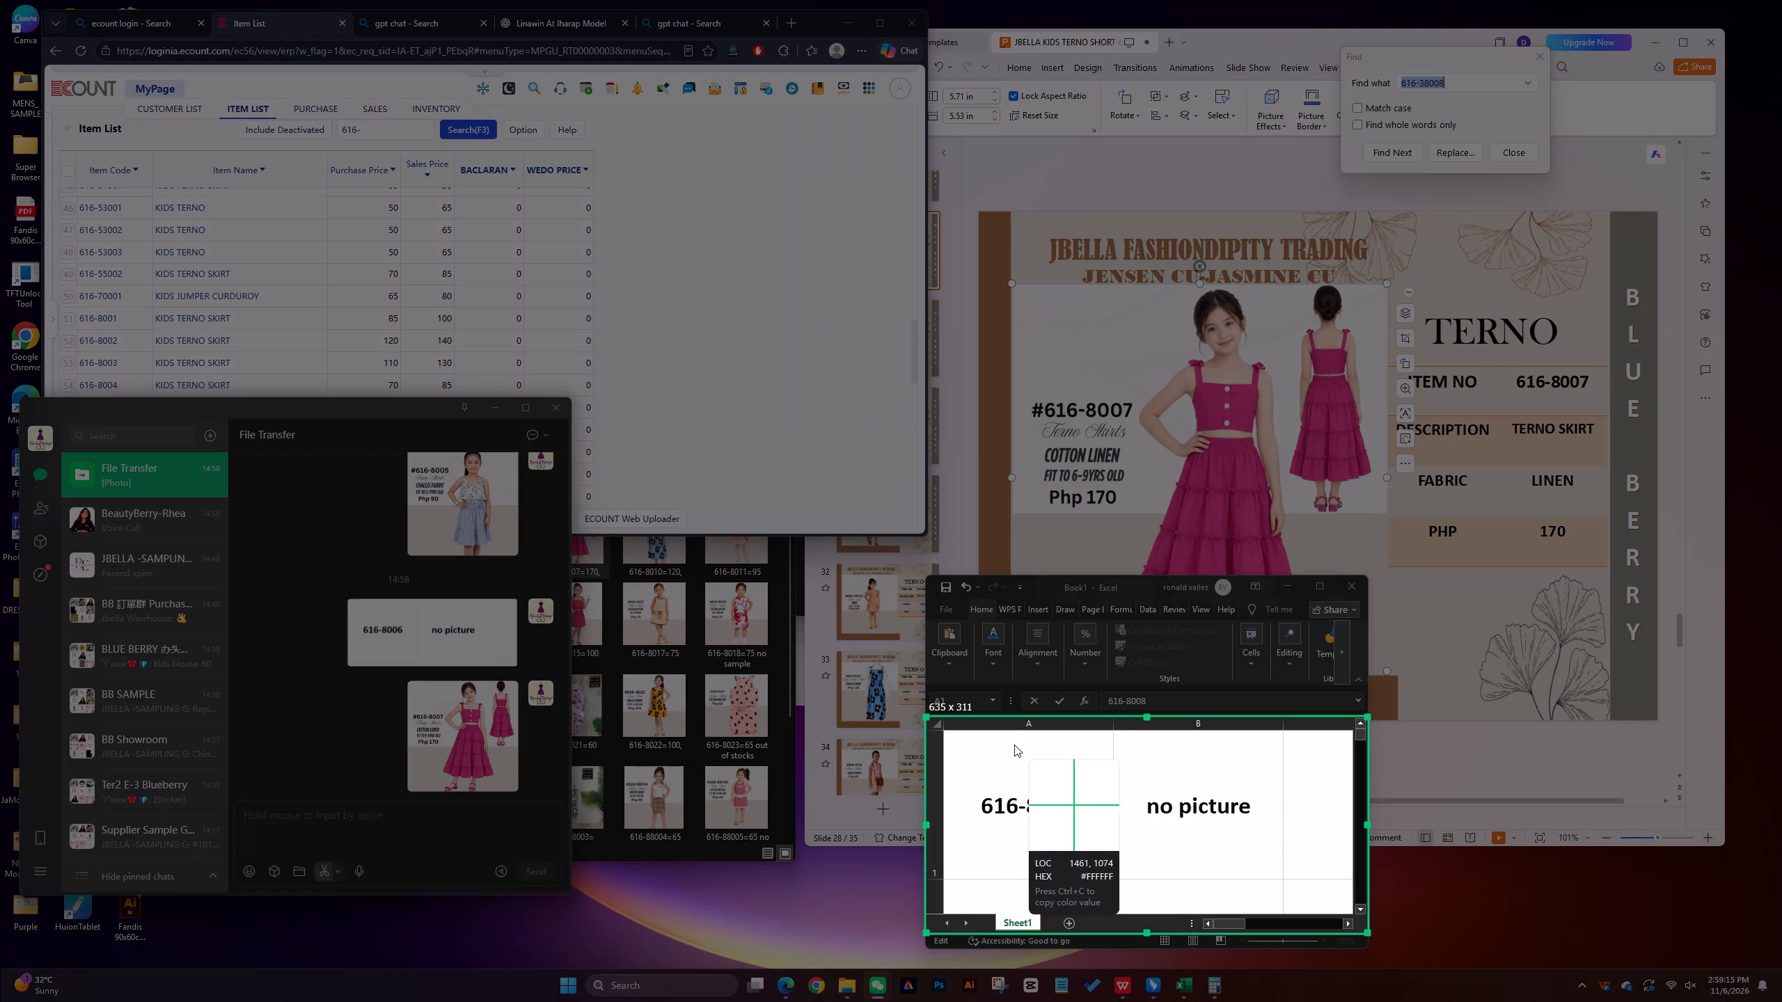
left_click_drag(945, 733, 1293, 889)
left_click(1275, 914)
left_click(549, 866)
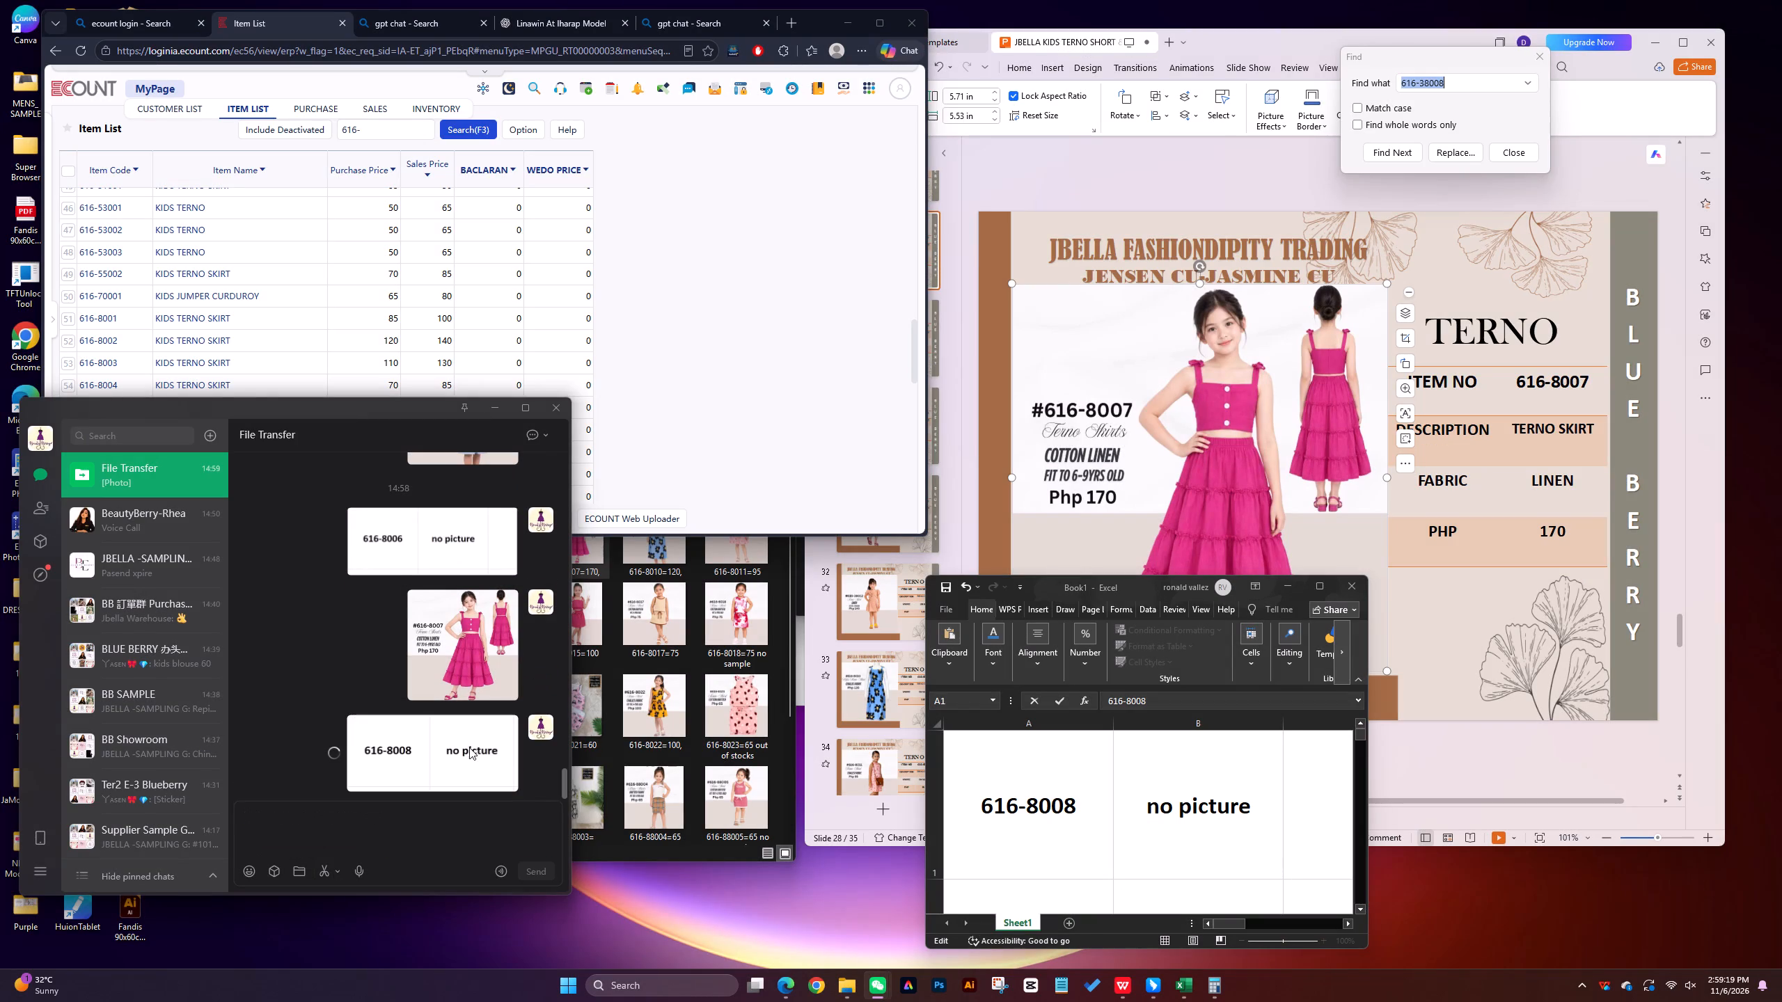
right_click(407, 745)
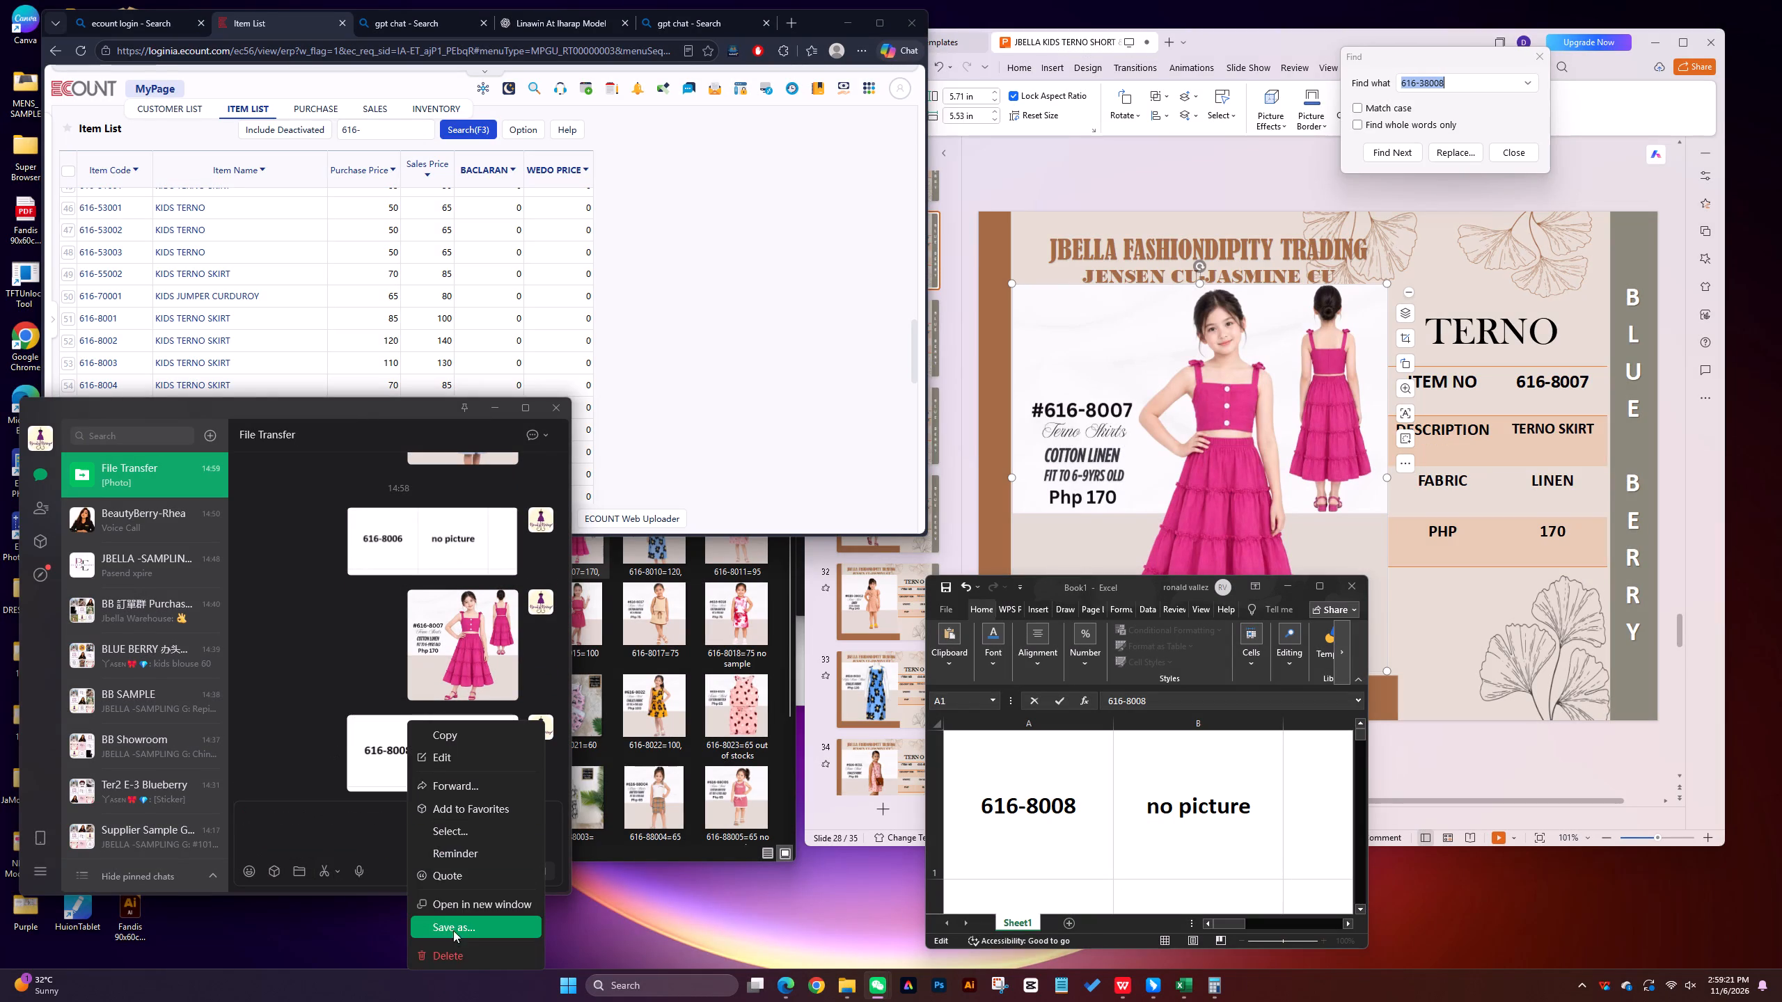
left_click(453, 927)
type("616-8008=")
type("xxxx")
key("Return")
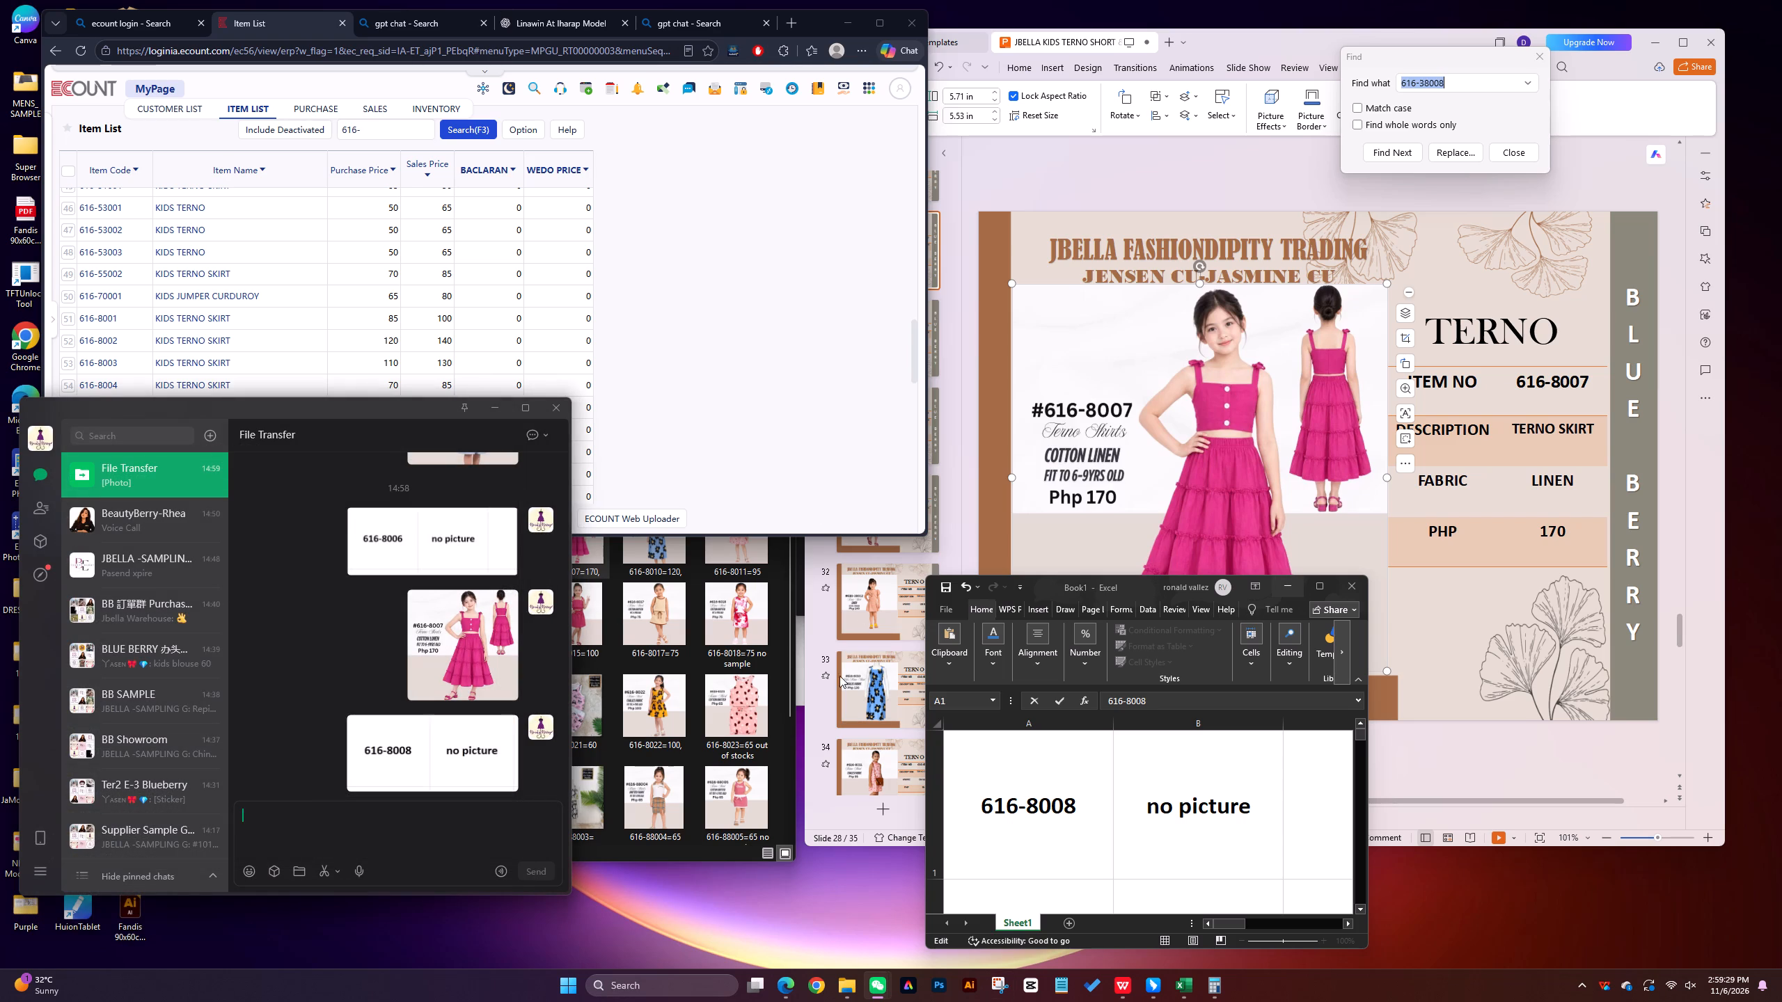
Move the 616-8007 picture from the #TERNO SKIRT KIDS folder into its pdf subfolder.
left_click(731, 589)
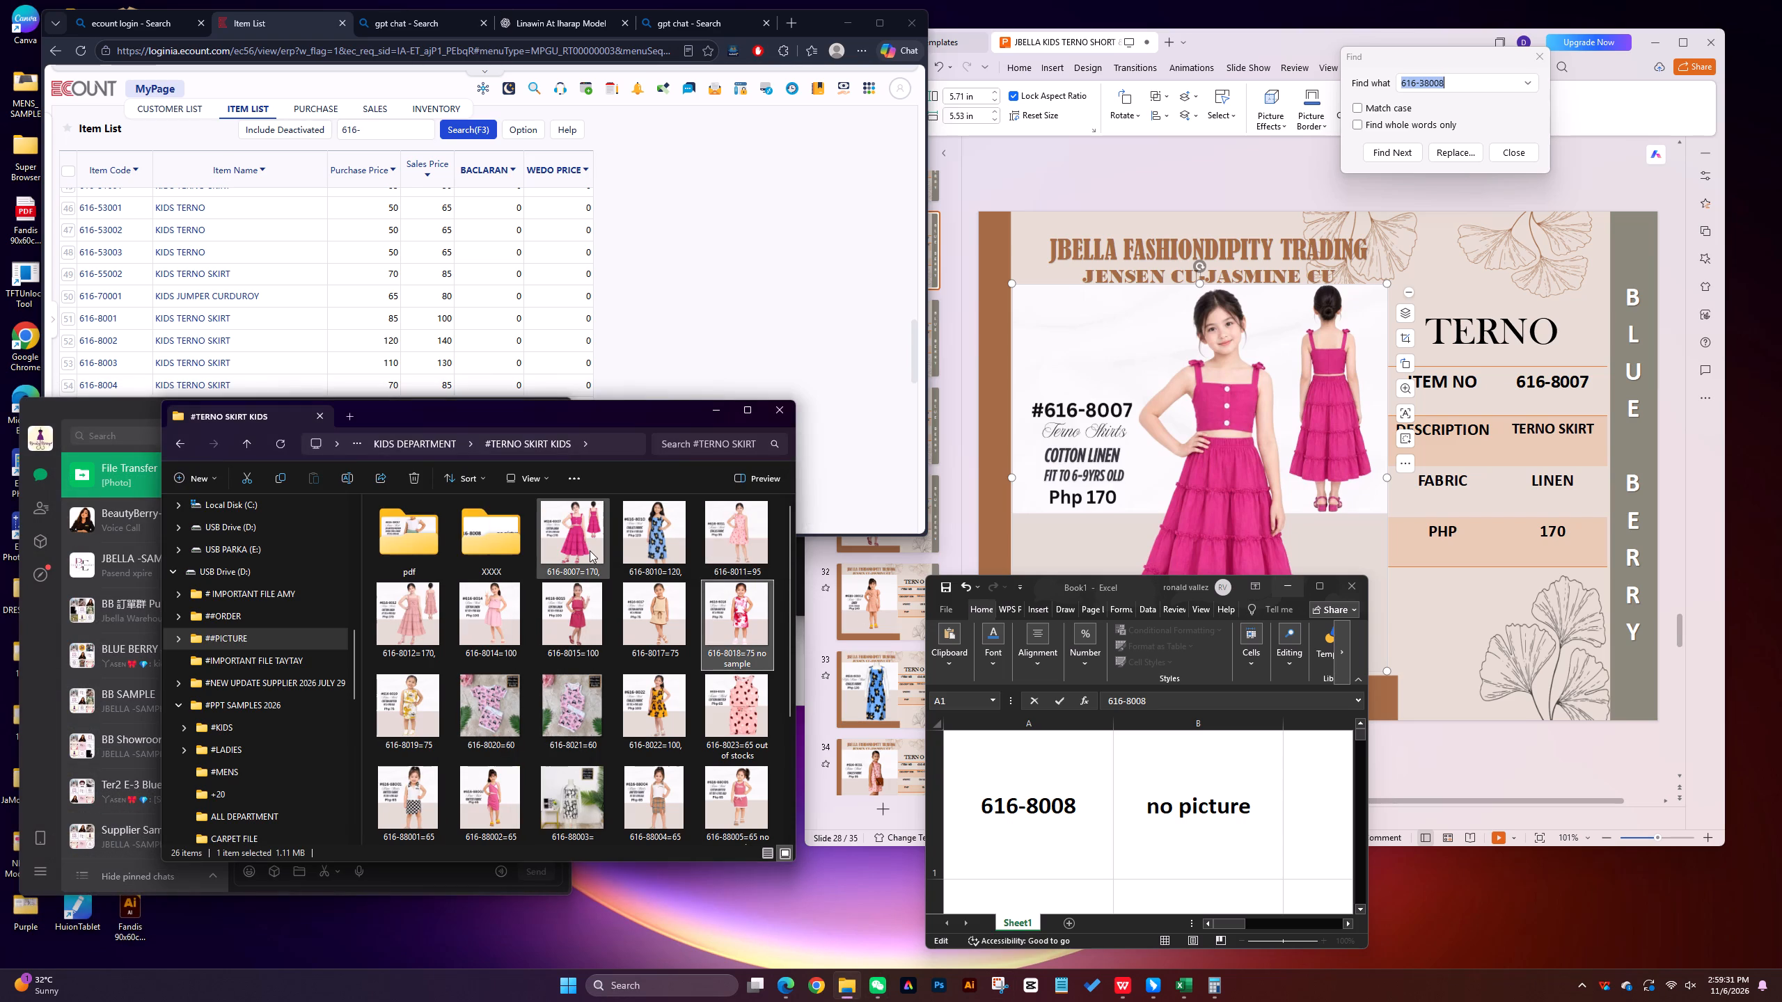
left_click_drag(573, 530, 402, 555)
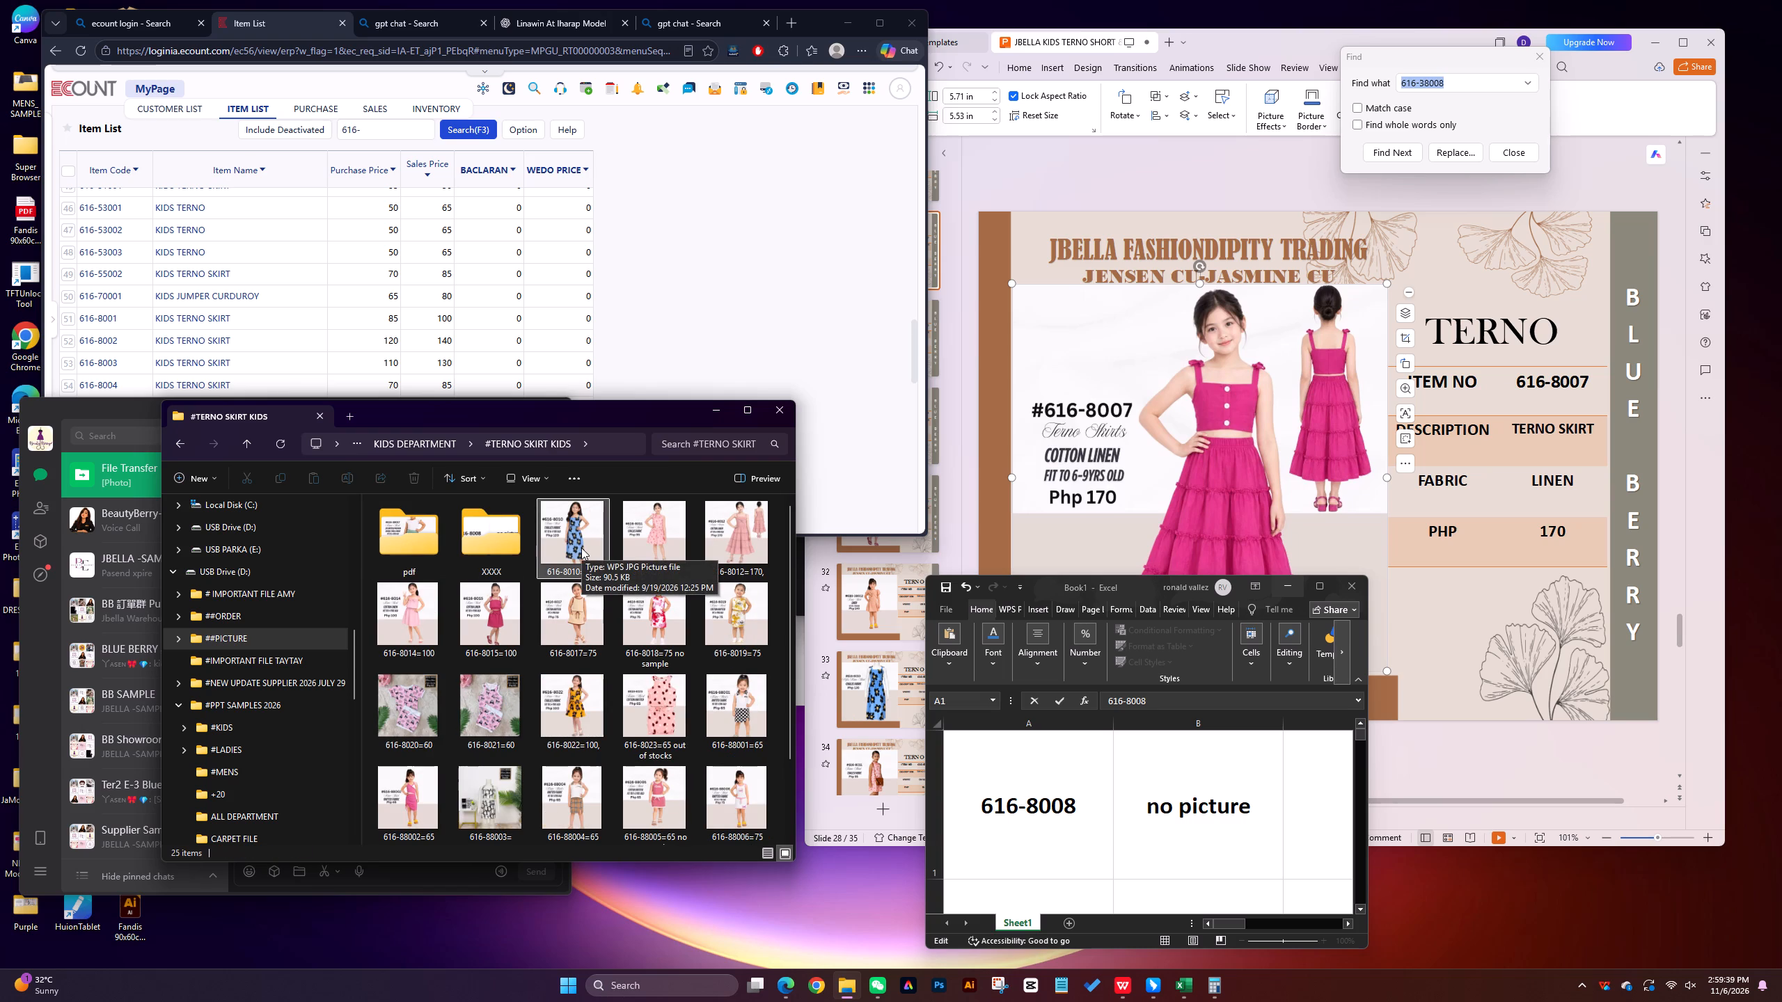
Change the Excel placeholder code in A1 to 616-8009.
left_click(1081, 806)
key("BackSpace")
key("9")
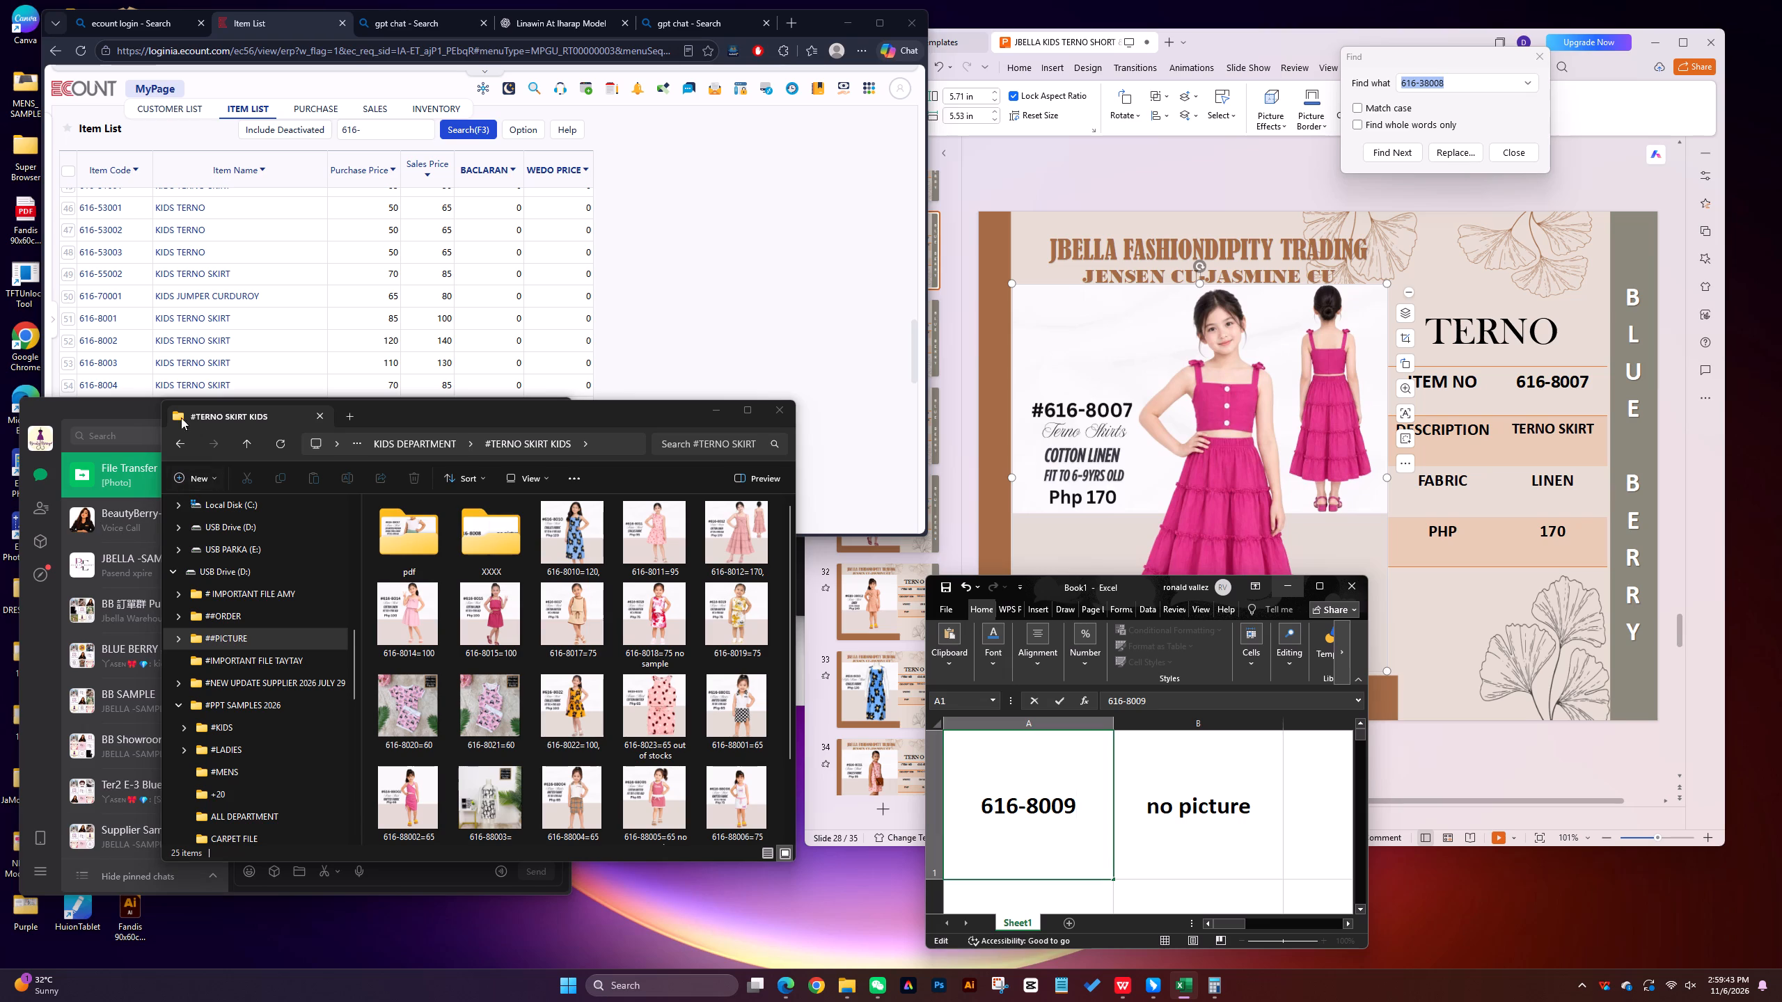
Uncover the WeChat File Transfer chat, capture the 616-8009 "no picture" cells as a screenshot and send it there.
left_click_drag(159, 507, 321, 557)
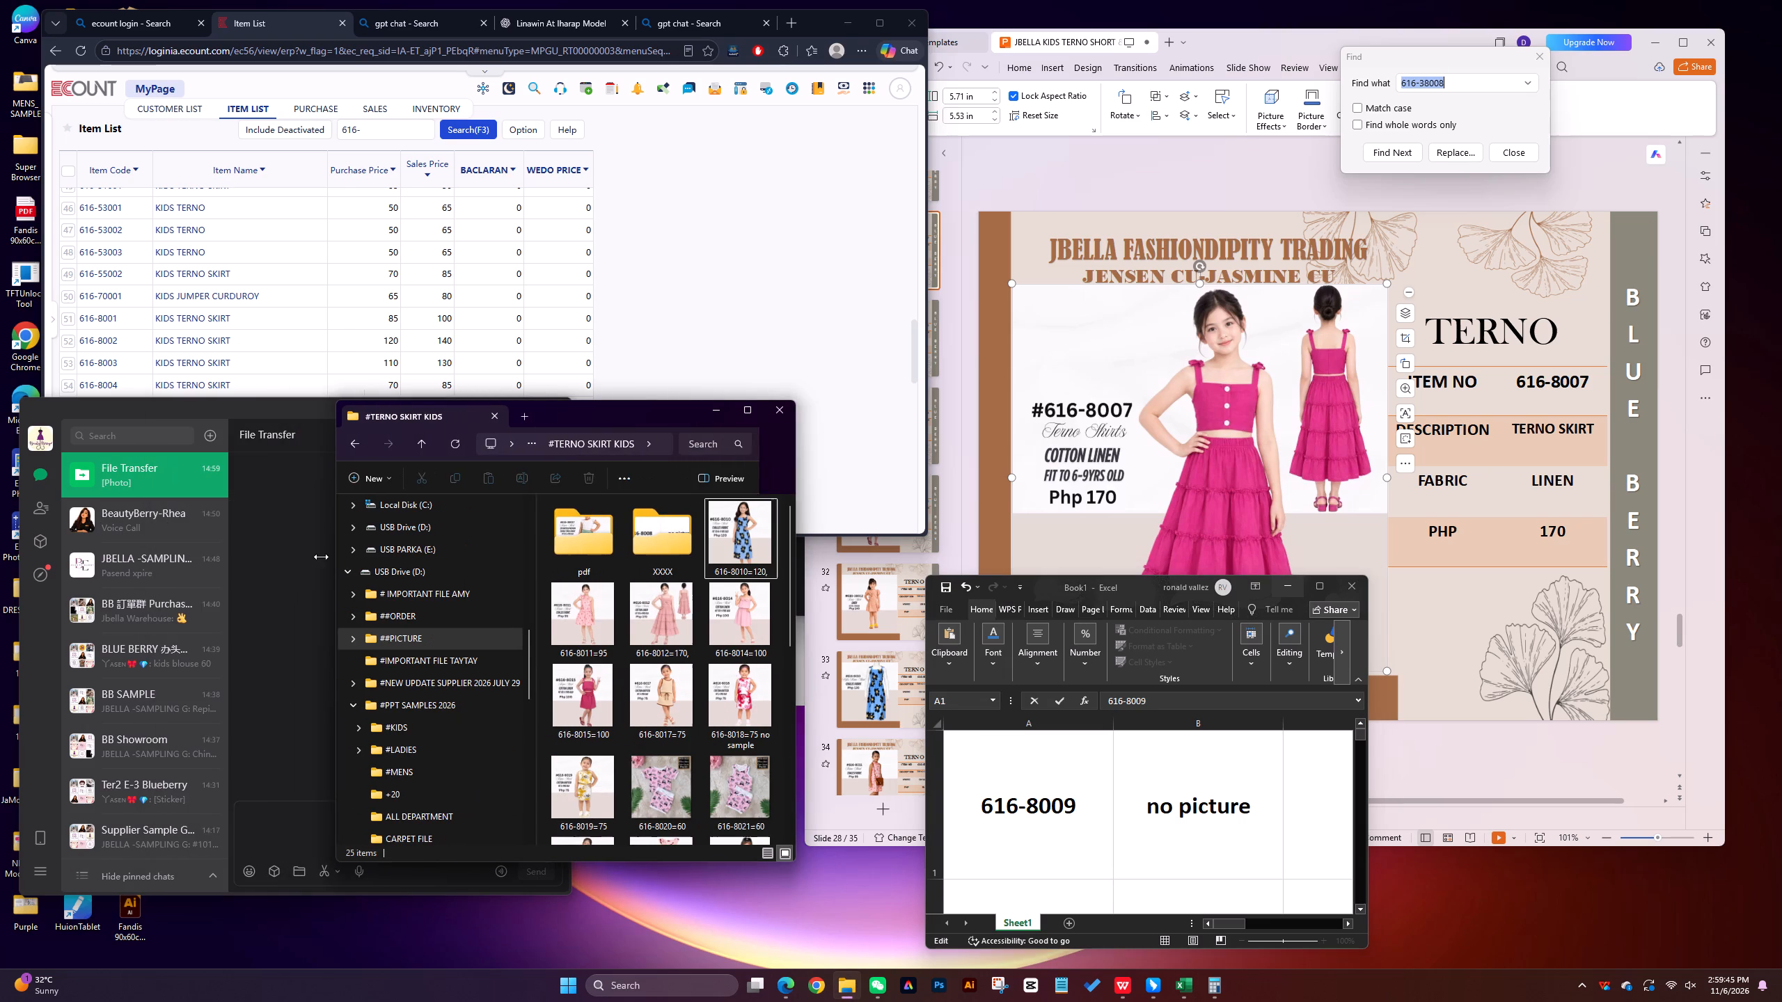
left_click_drag(321, 557, 315, 562)
left_click_drag(796, 581, 889, 610)
left_click(256, 507)
left_click(320, 870)
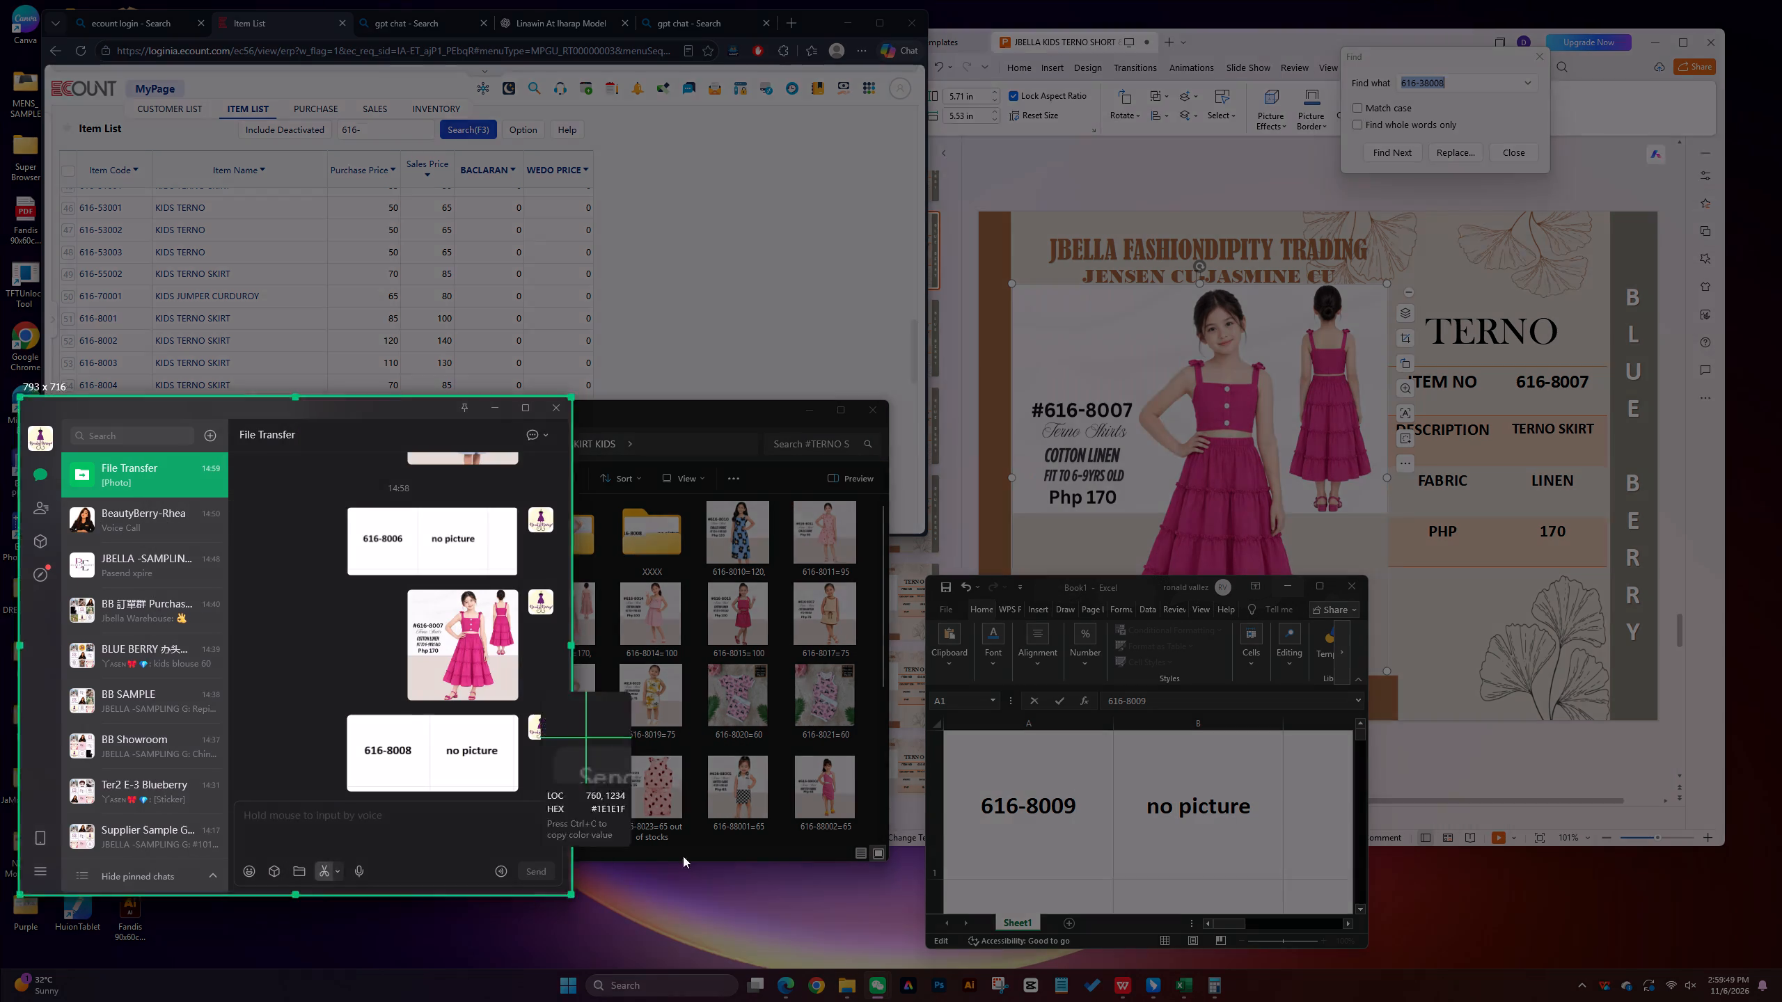
left_click_drag(945, 734, 976, 735)
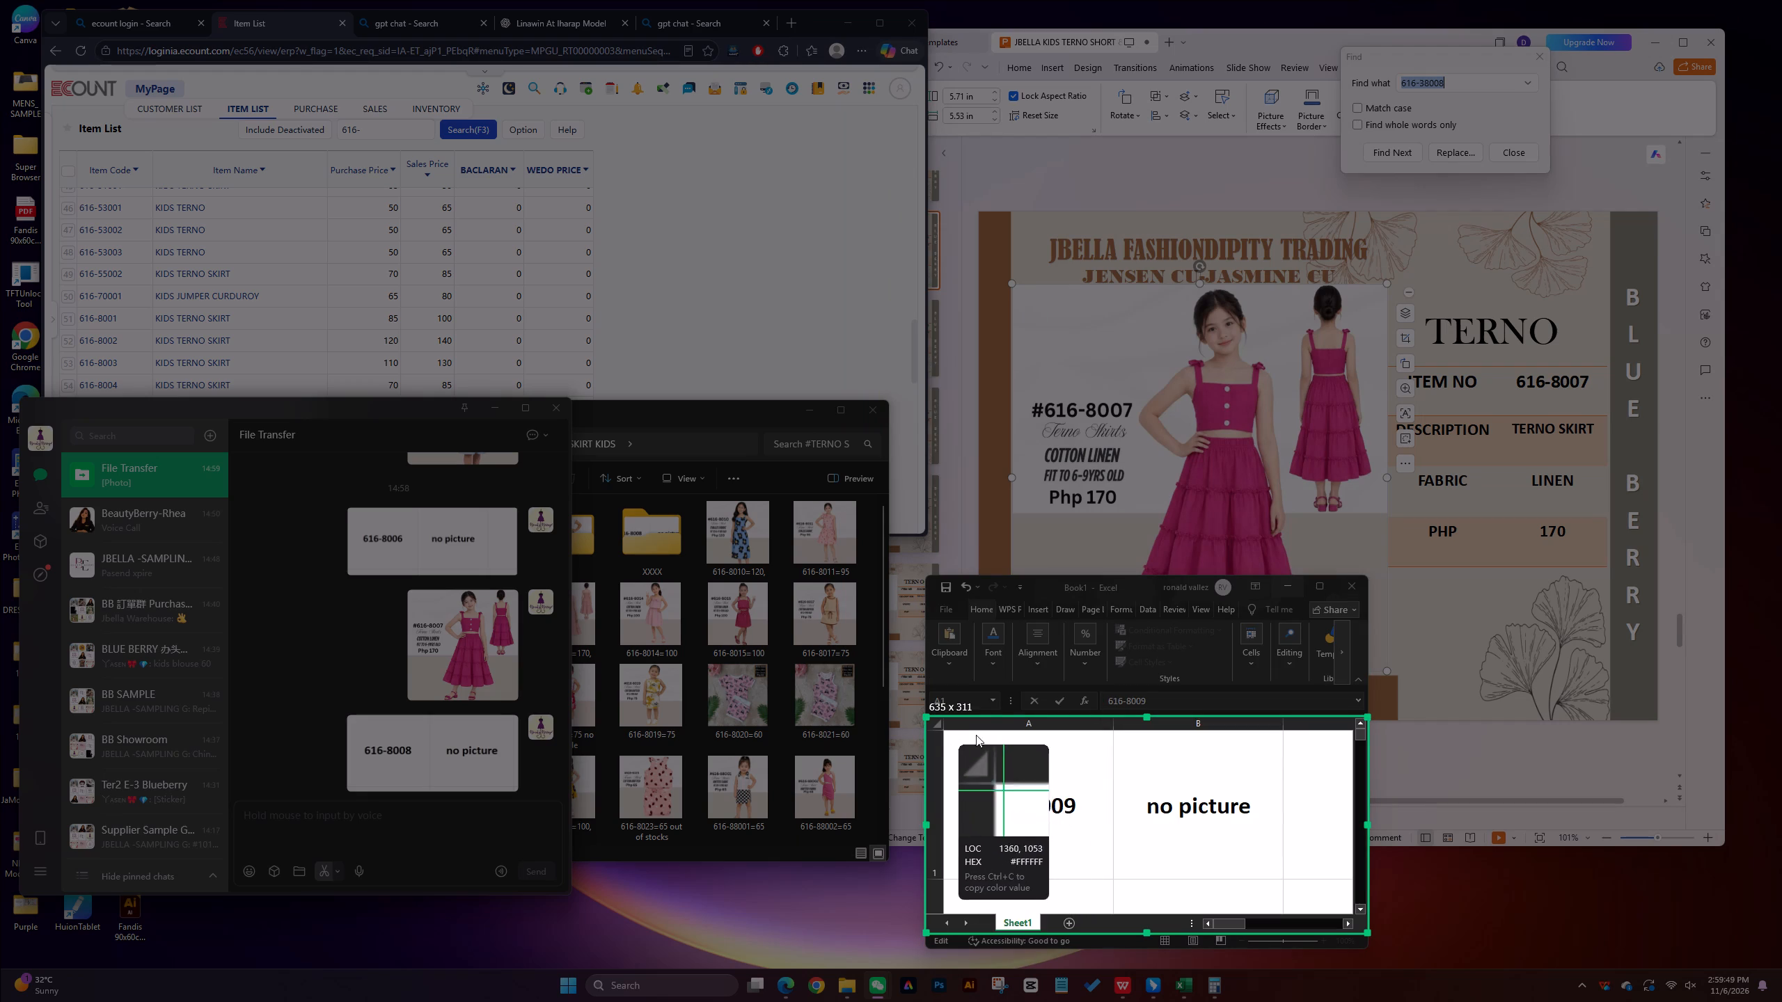
left_click_drag(976, 735, 1293, 888)
left_click(1277, 917)
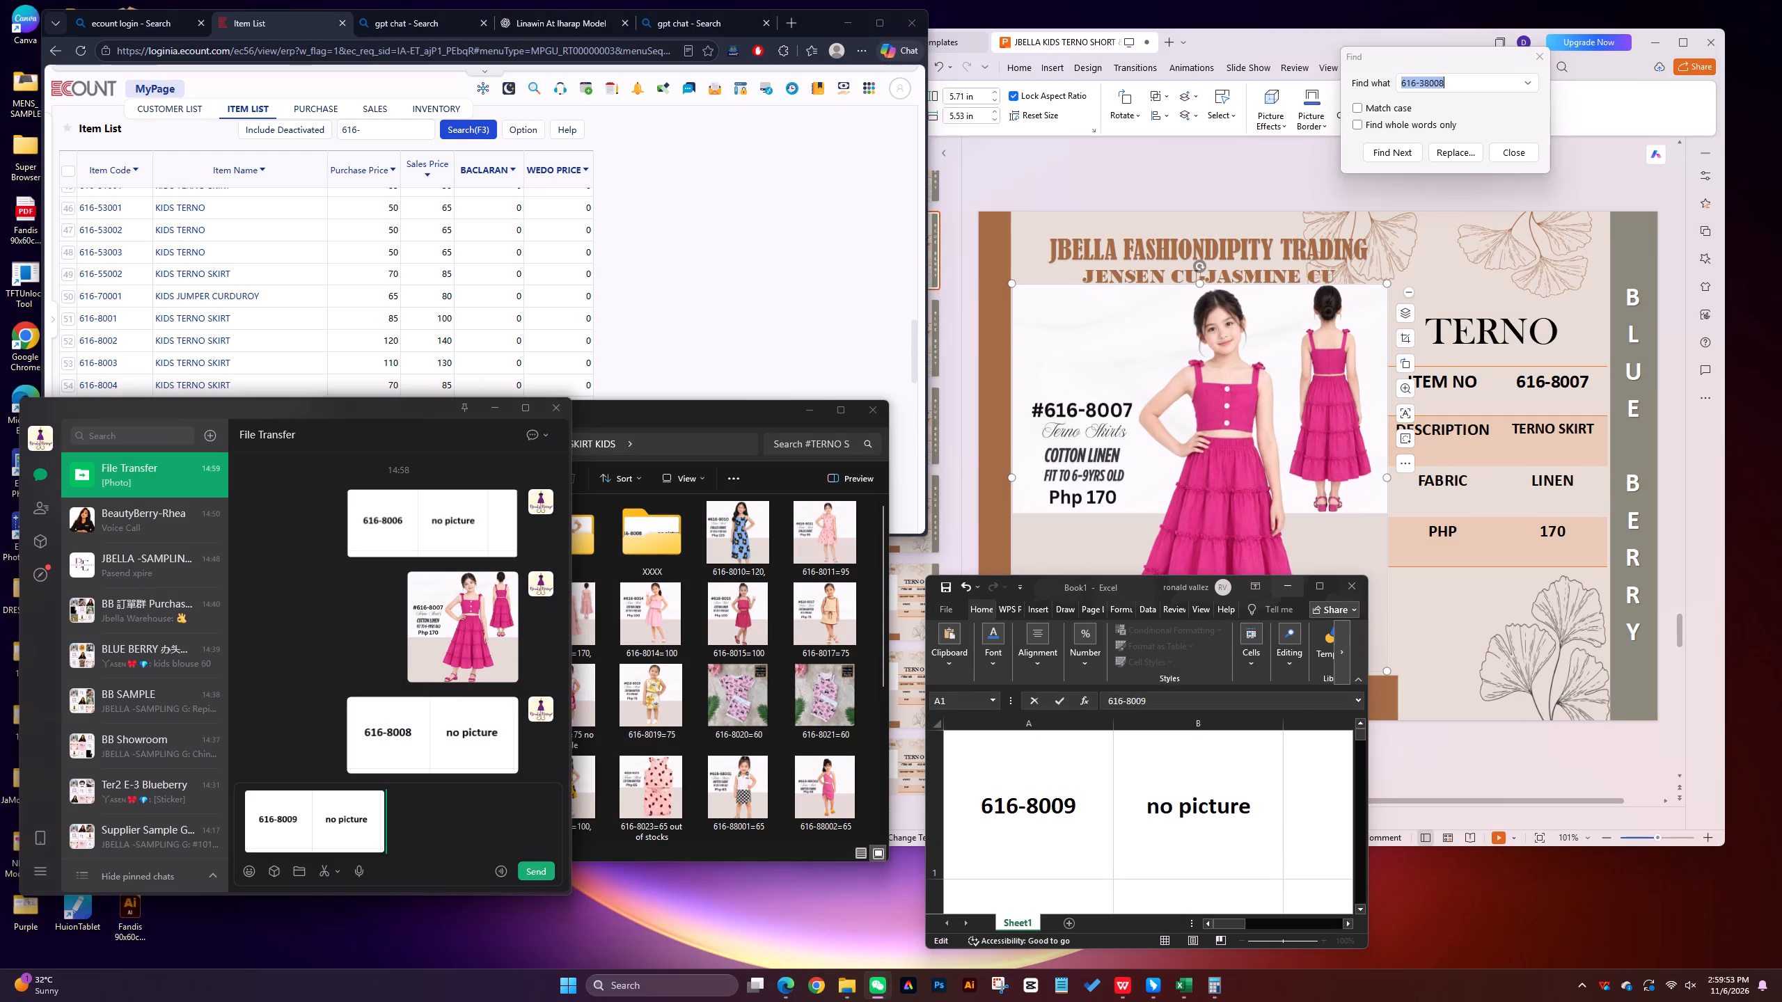
left_click(530, 872)
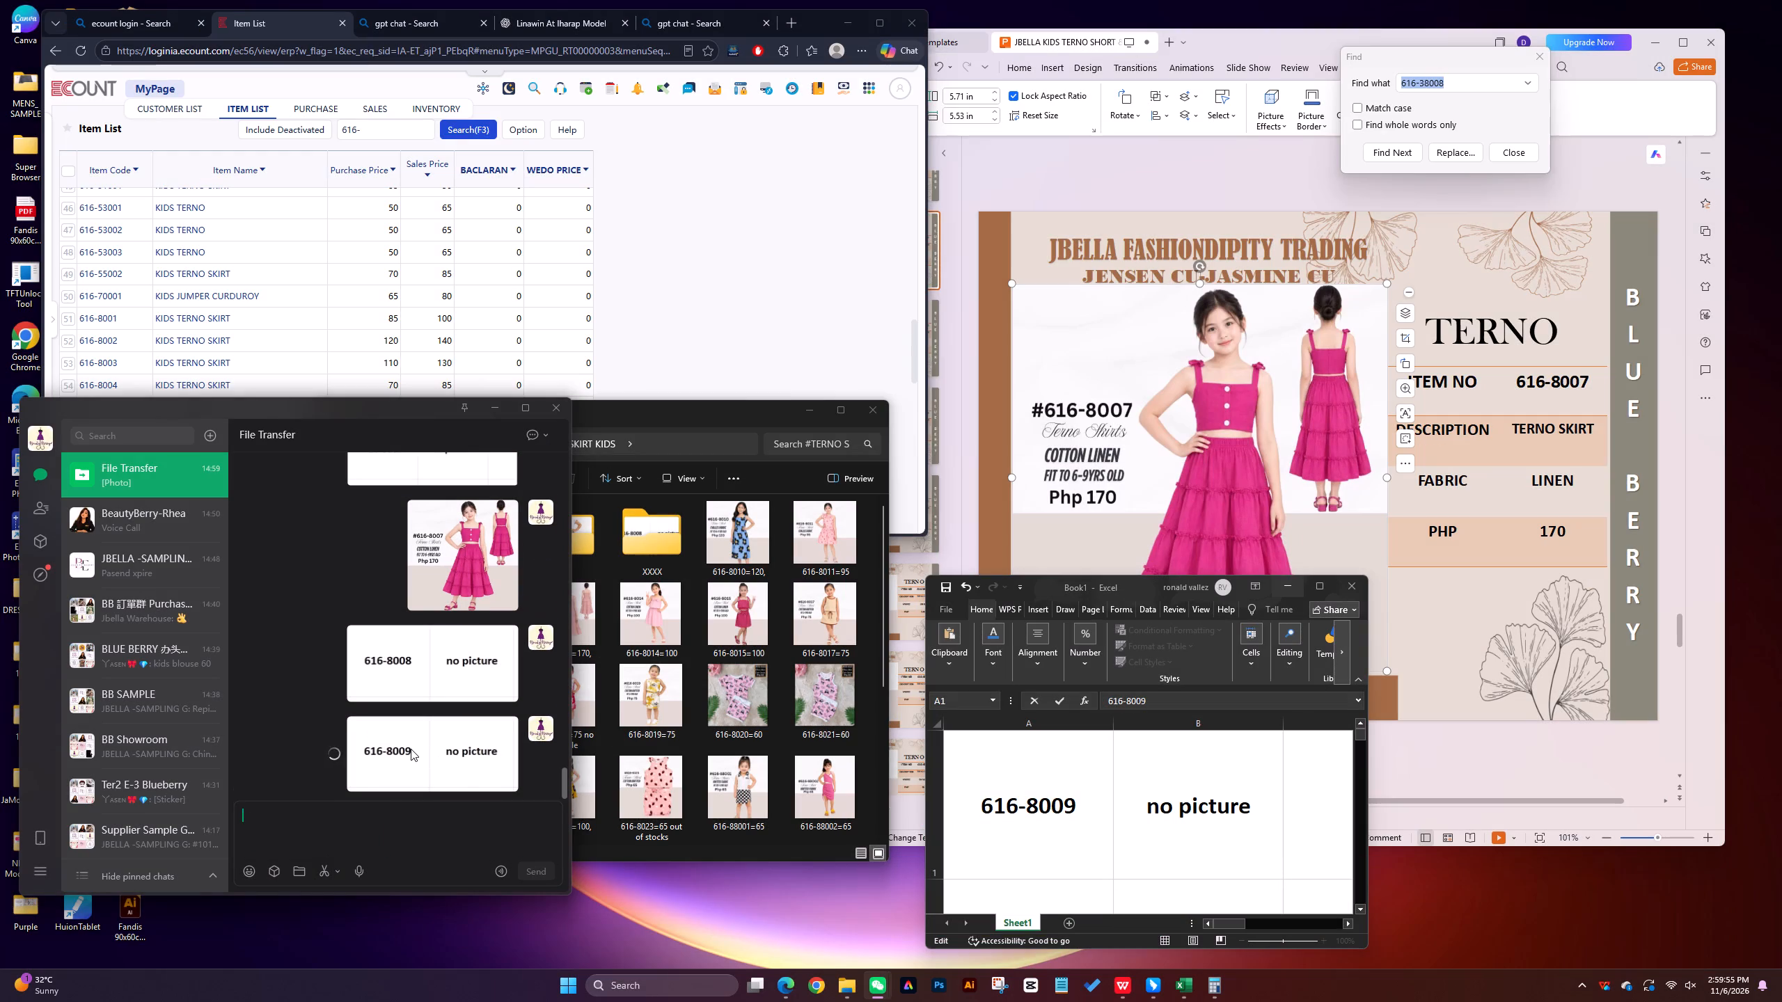
Save the sent 616-8009 placeholder image in the XXXX folder as 616-8009=xxx.
right_click(411, 749)
left_click(448, 930)
type("616-8009")
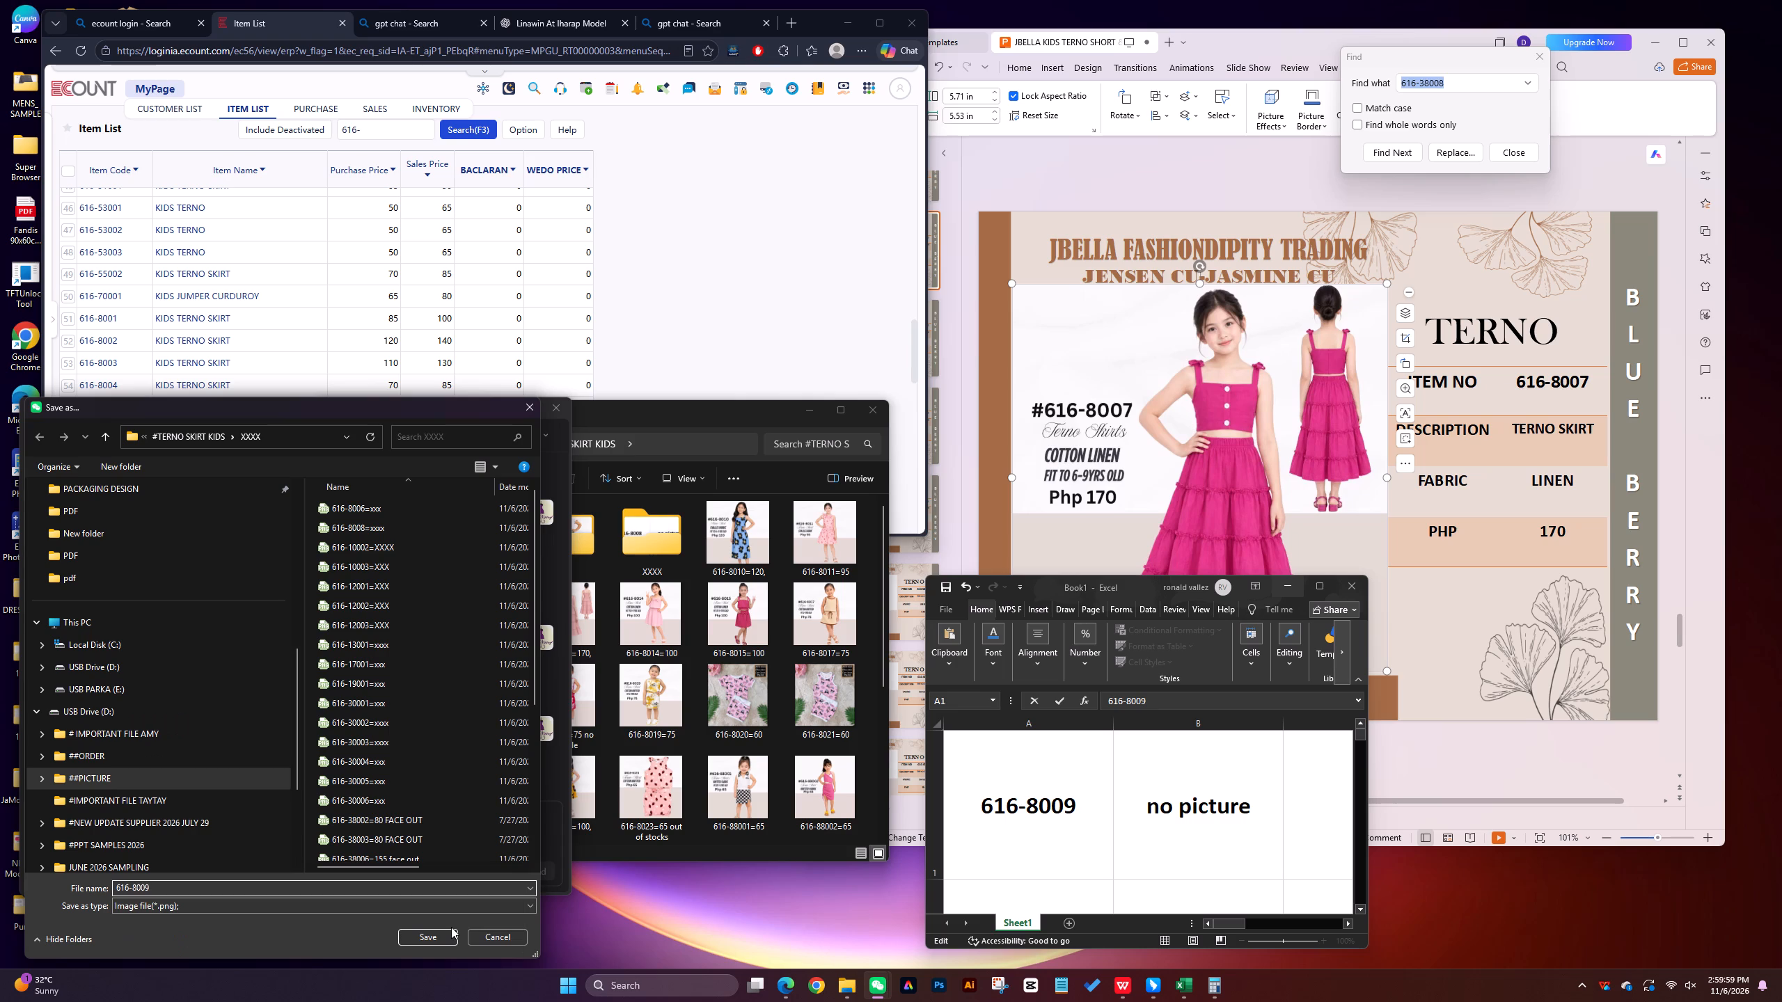
type("=xxx")
key("Return")
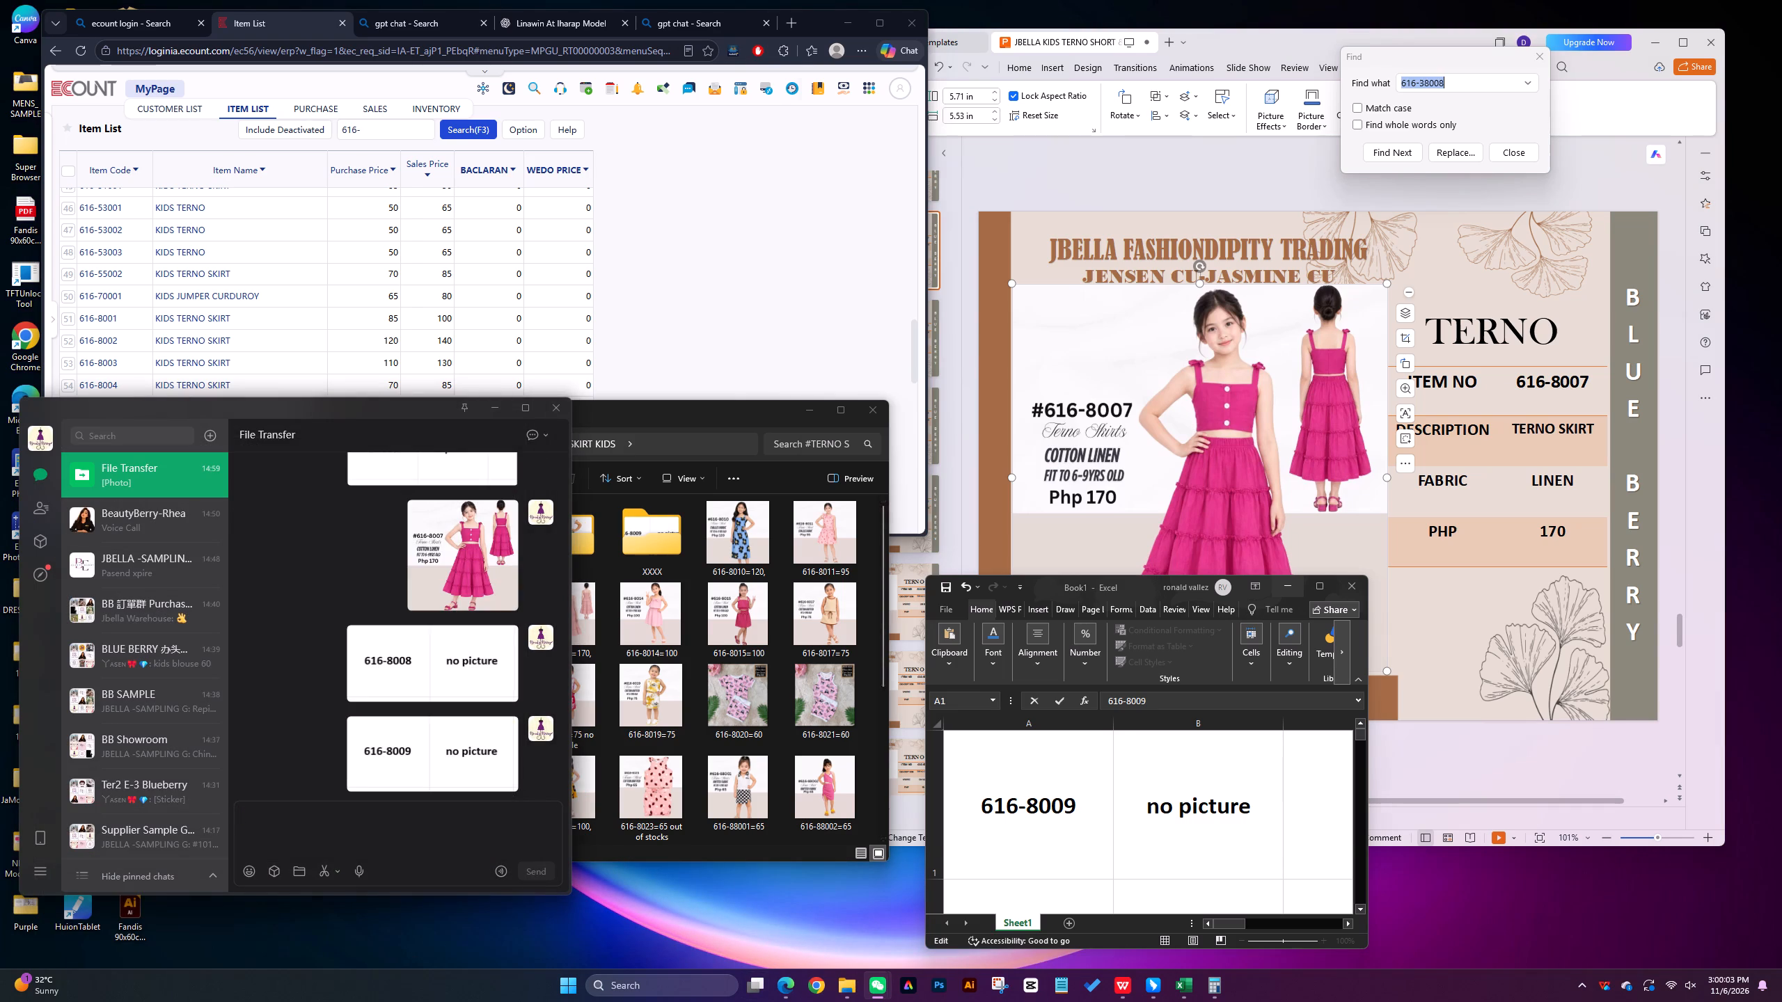
Move the 616-8010 slide in the presentation to directly after the 616-8007 slide, as slide 29.
left_click(1117, 198)
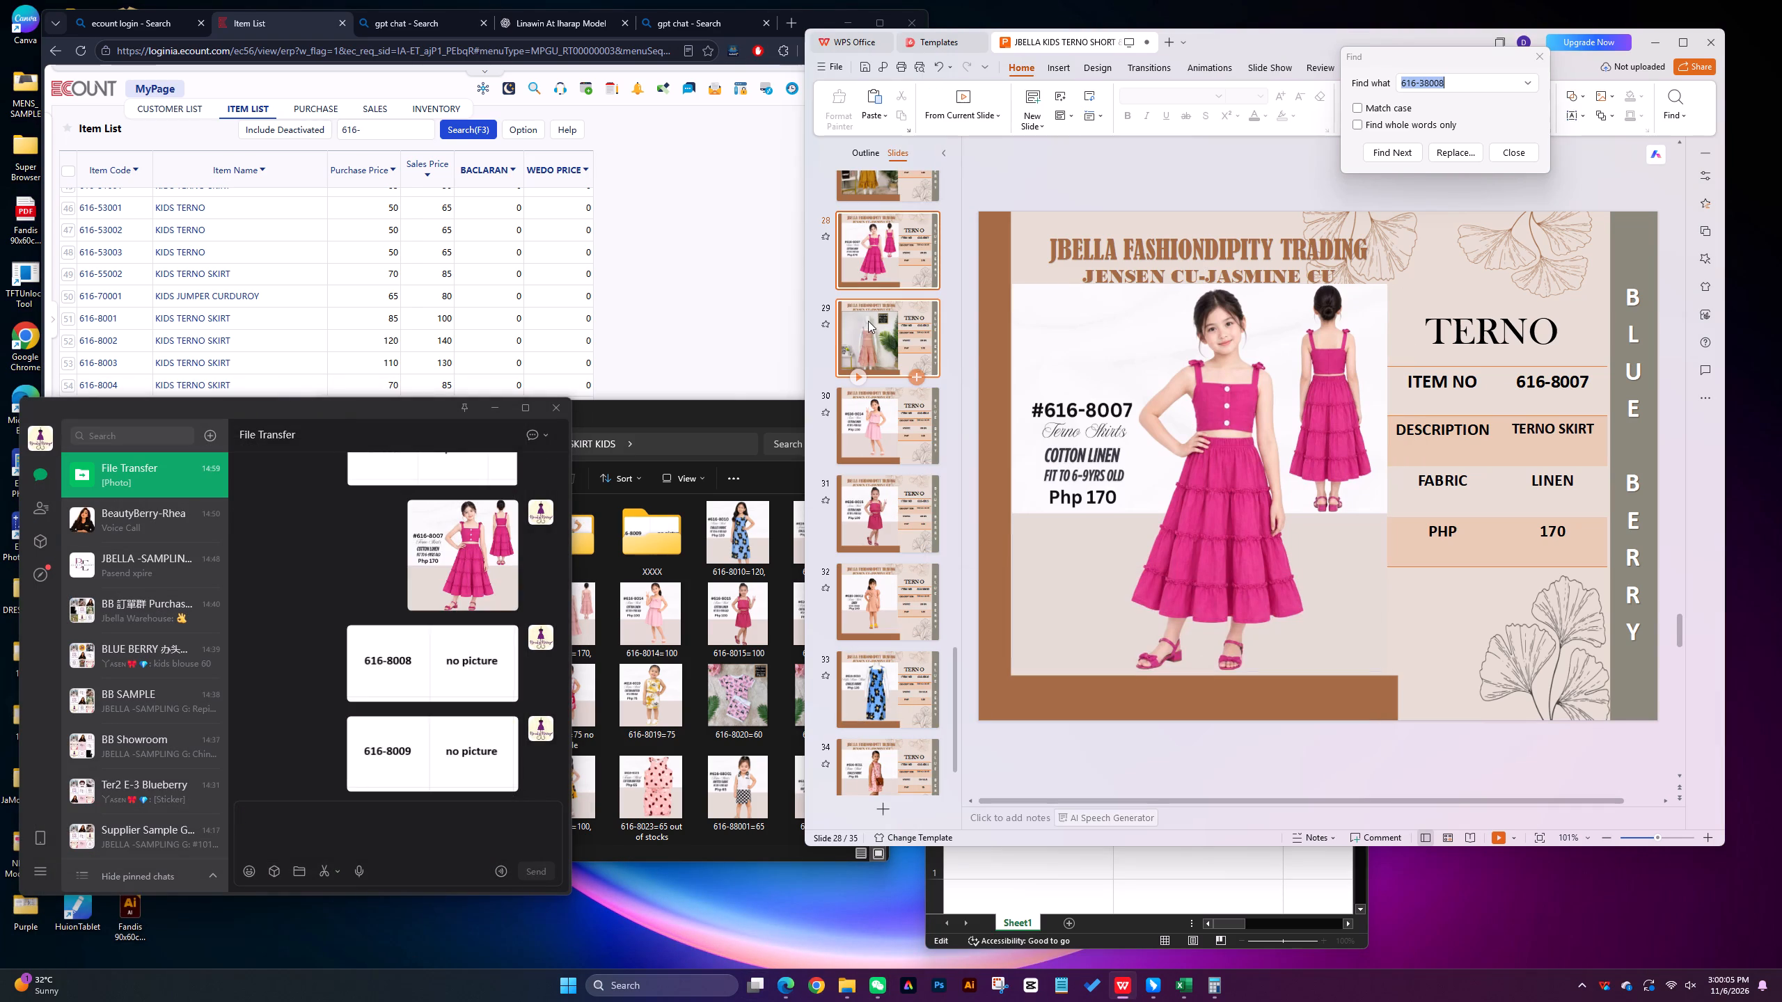
left_click(874, 324)
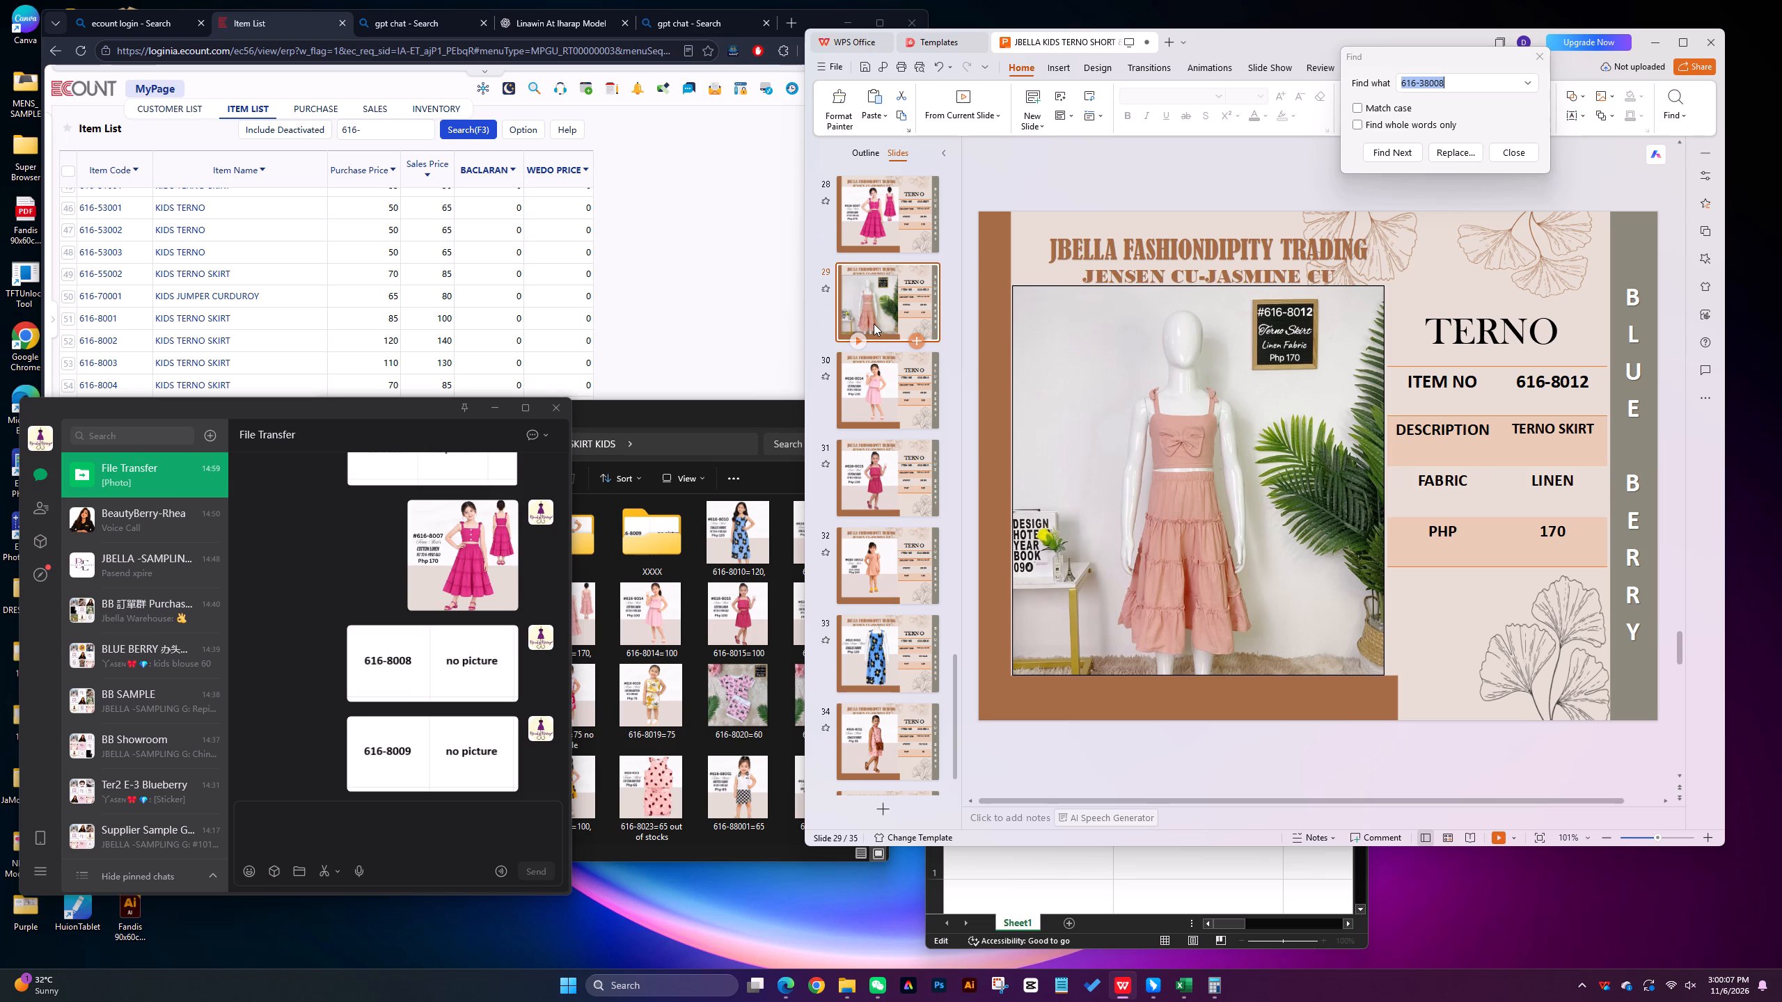
left_click(876, 223)
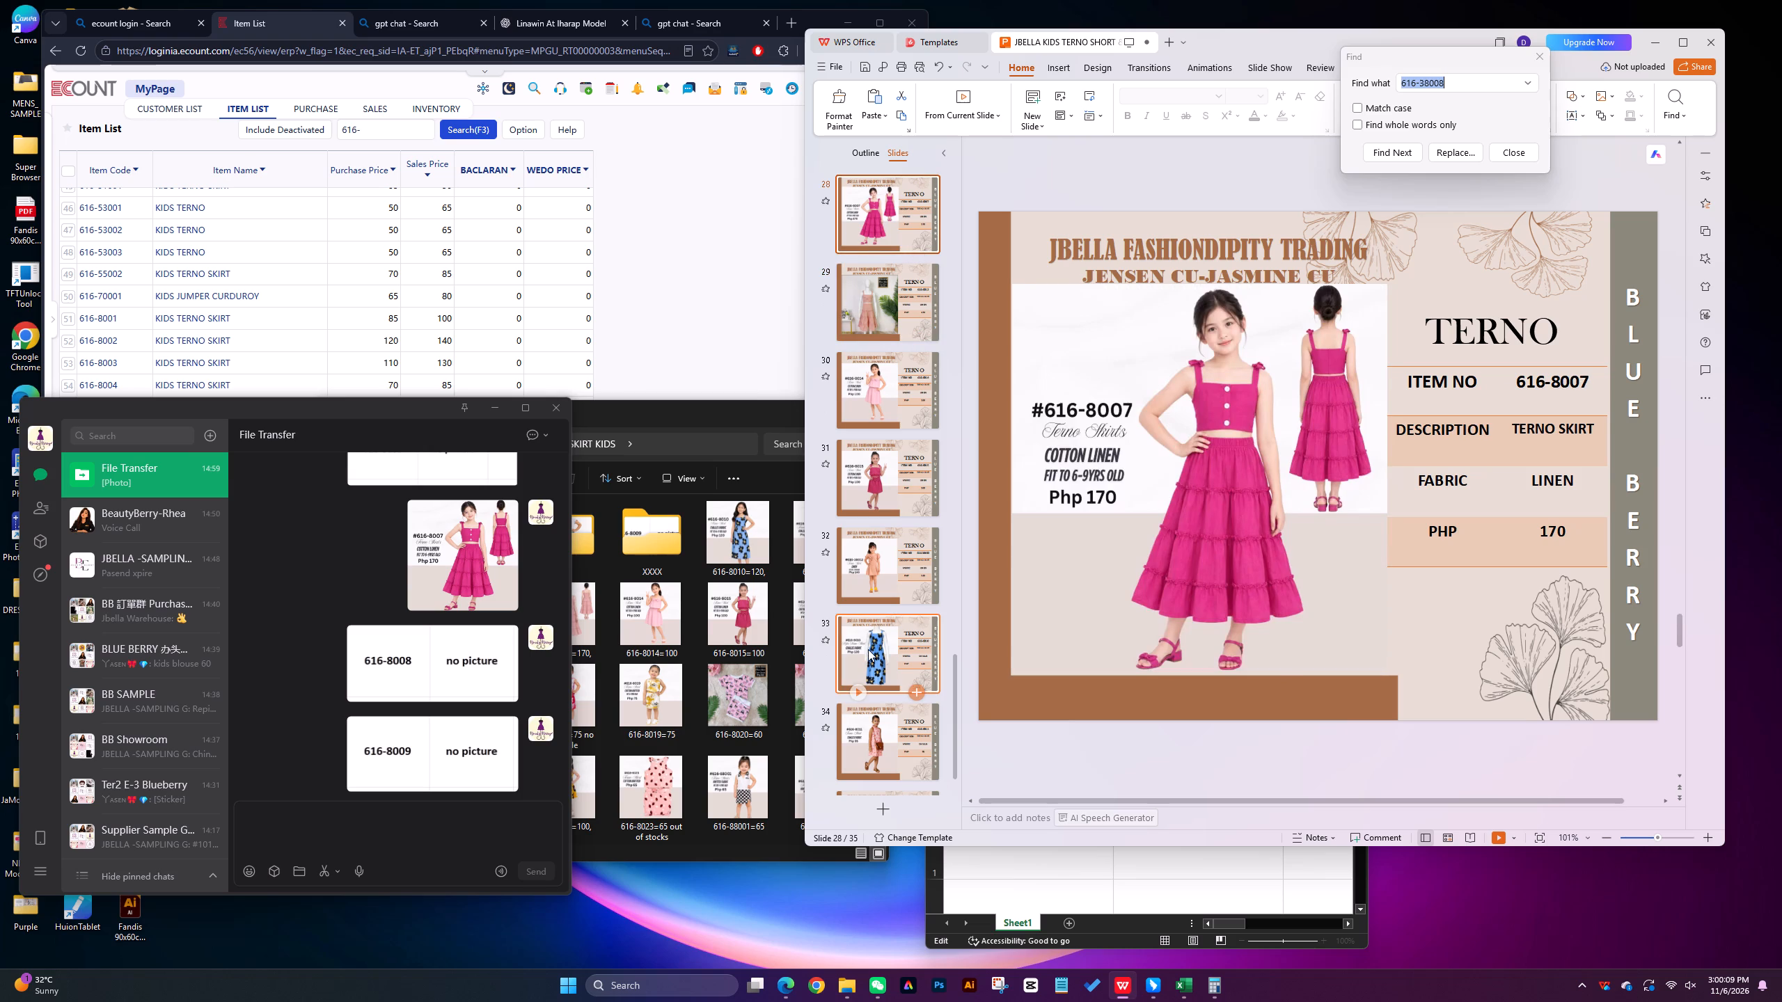
left_click(868, 648)
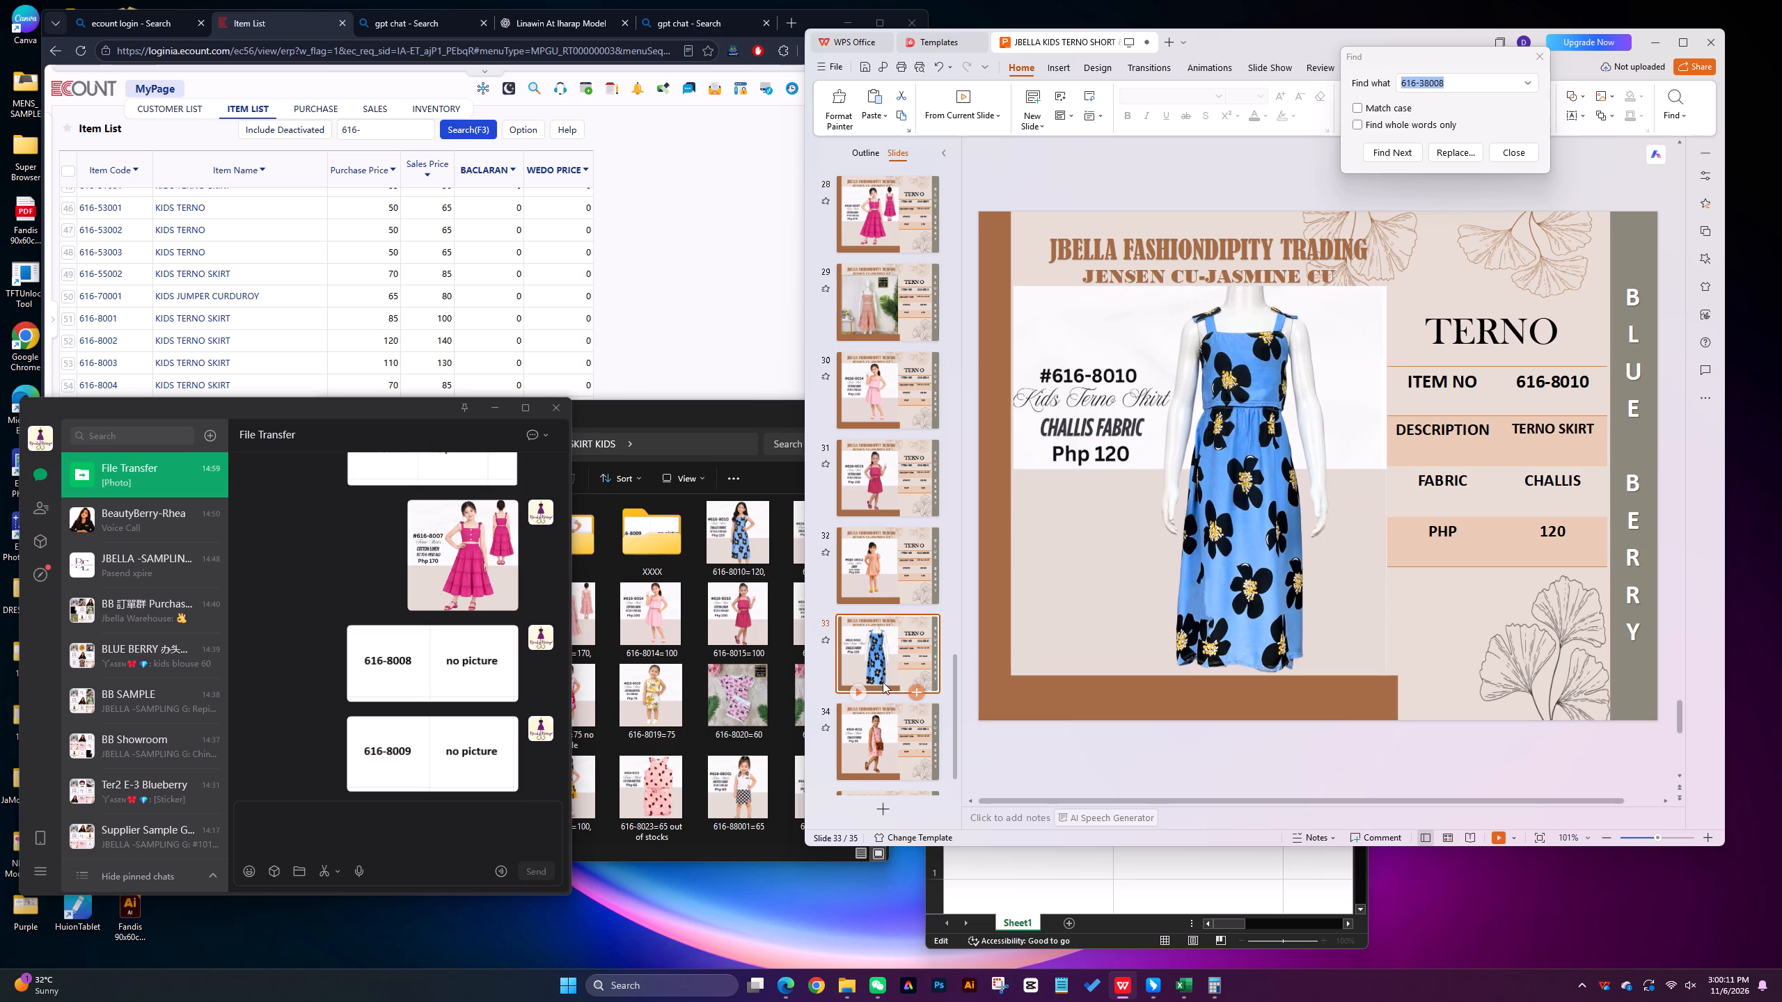
left_click_drag(880, 662, 874, 250)
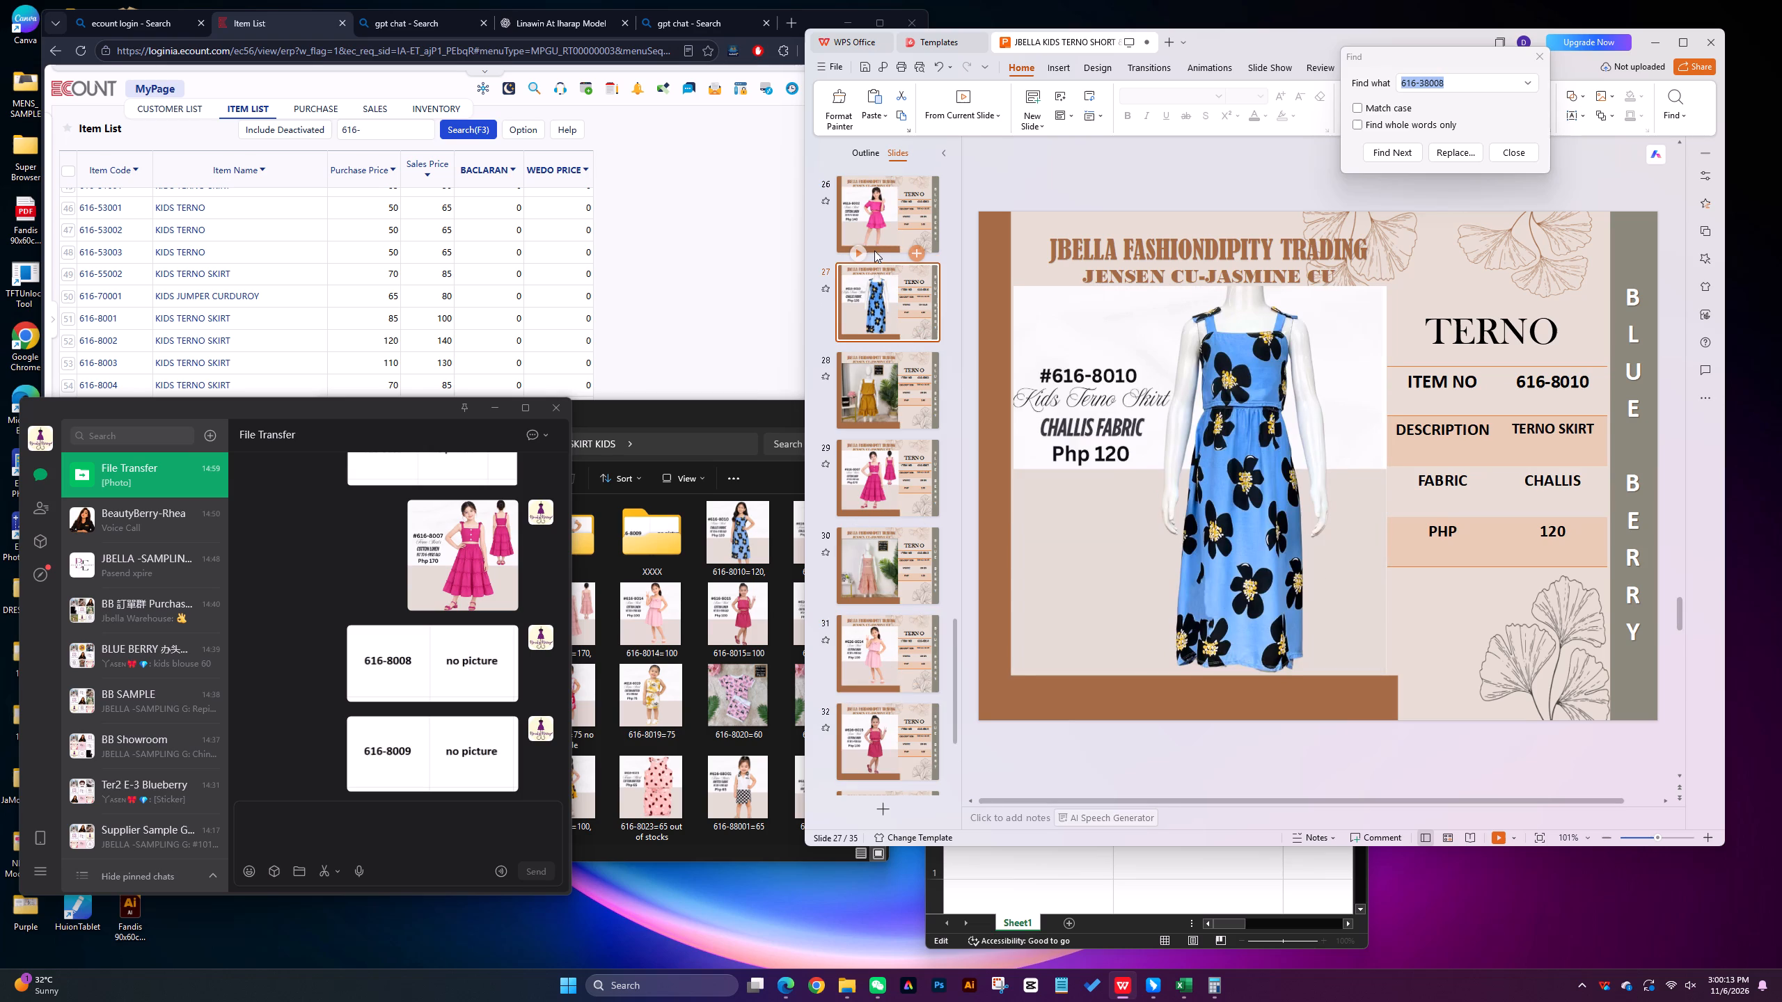
left_click_drag(874, 293, 878, 452)
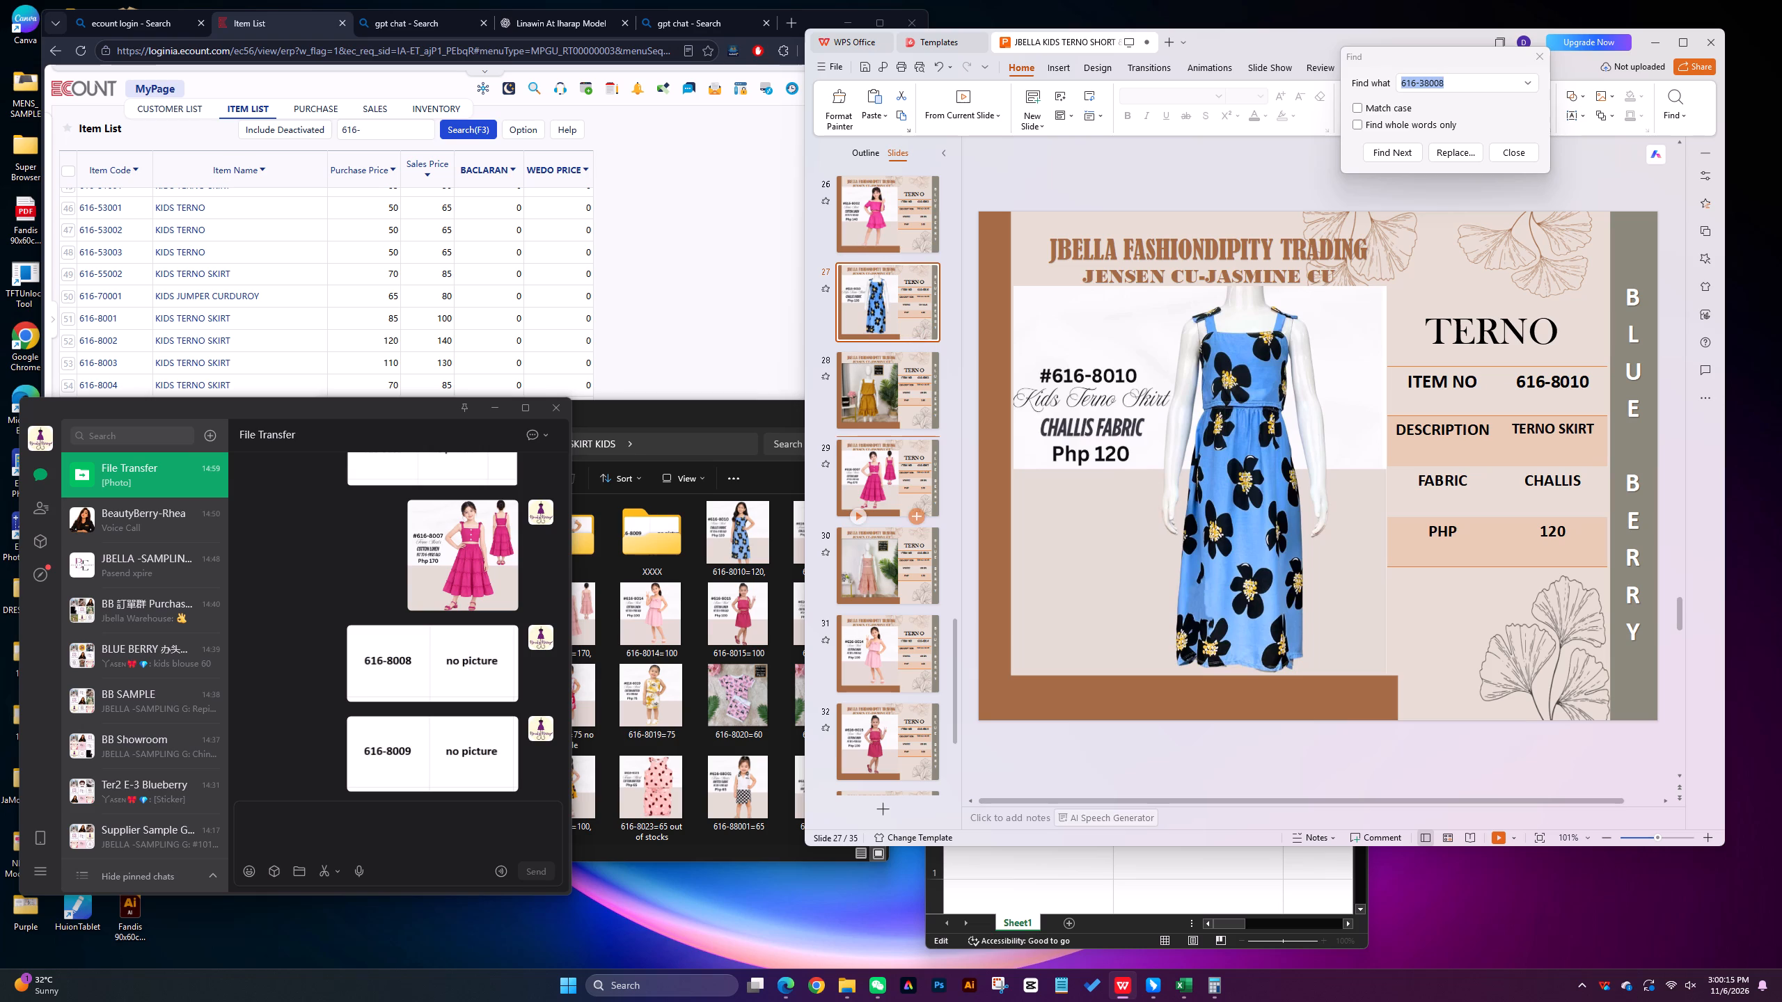
left_click_drag(878, 452, 874, 501)
left_click(869, 392)
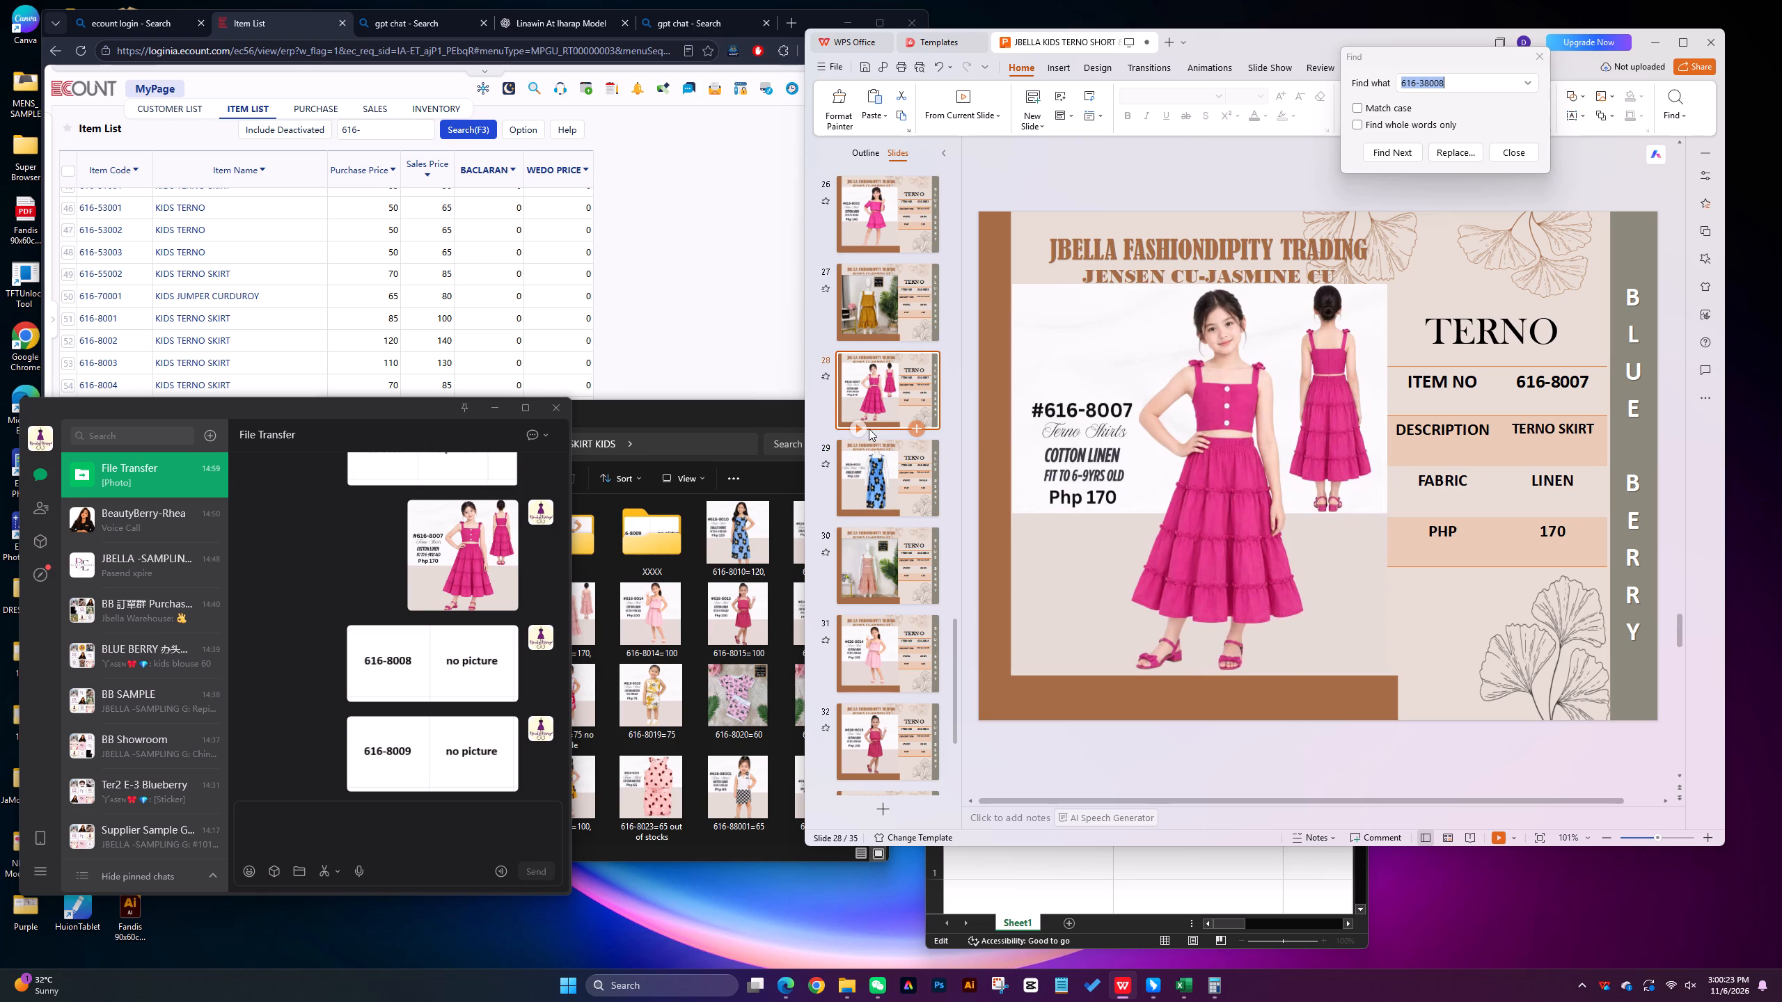
Replace the old picture on the 616-8010 slide with the 616-8010 photo from the #TERNO SKIRT KIDS folder.
left_click(872, 478)
left_click(1165, 413)
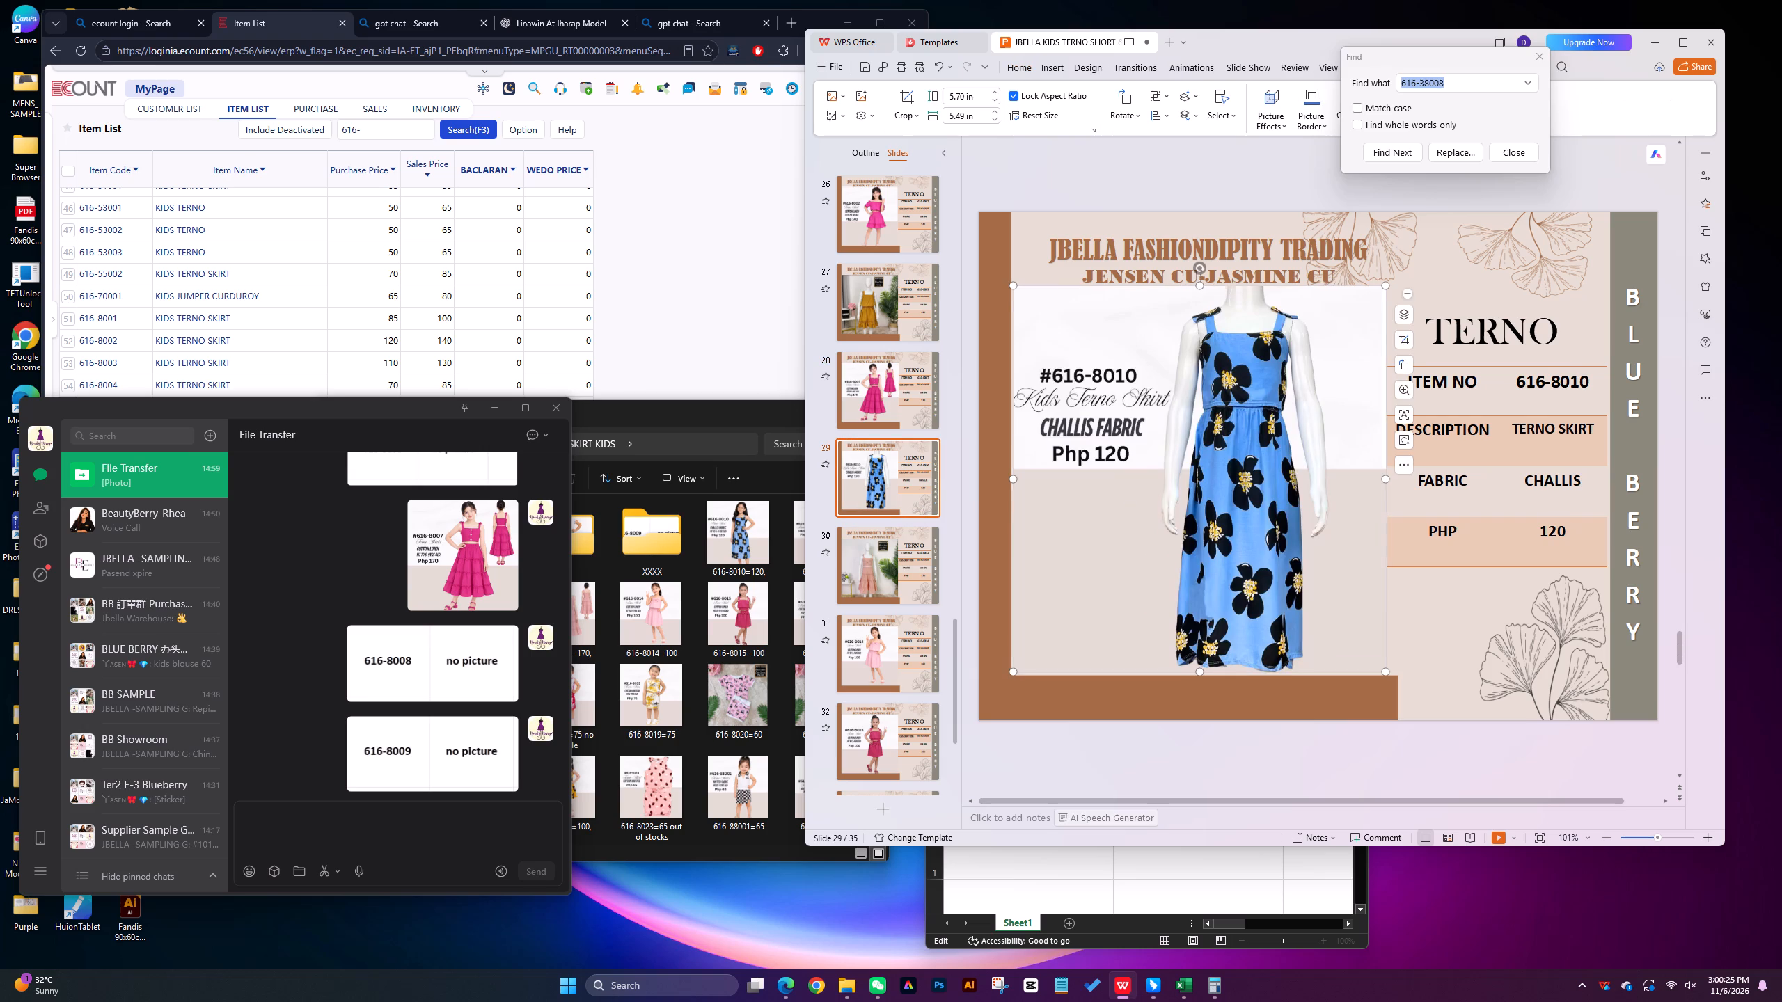
key("Delete")
left_click_drag(741, 527, 1044, 321)
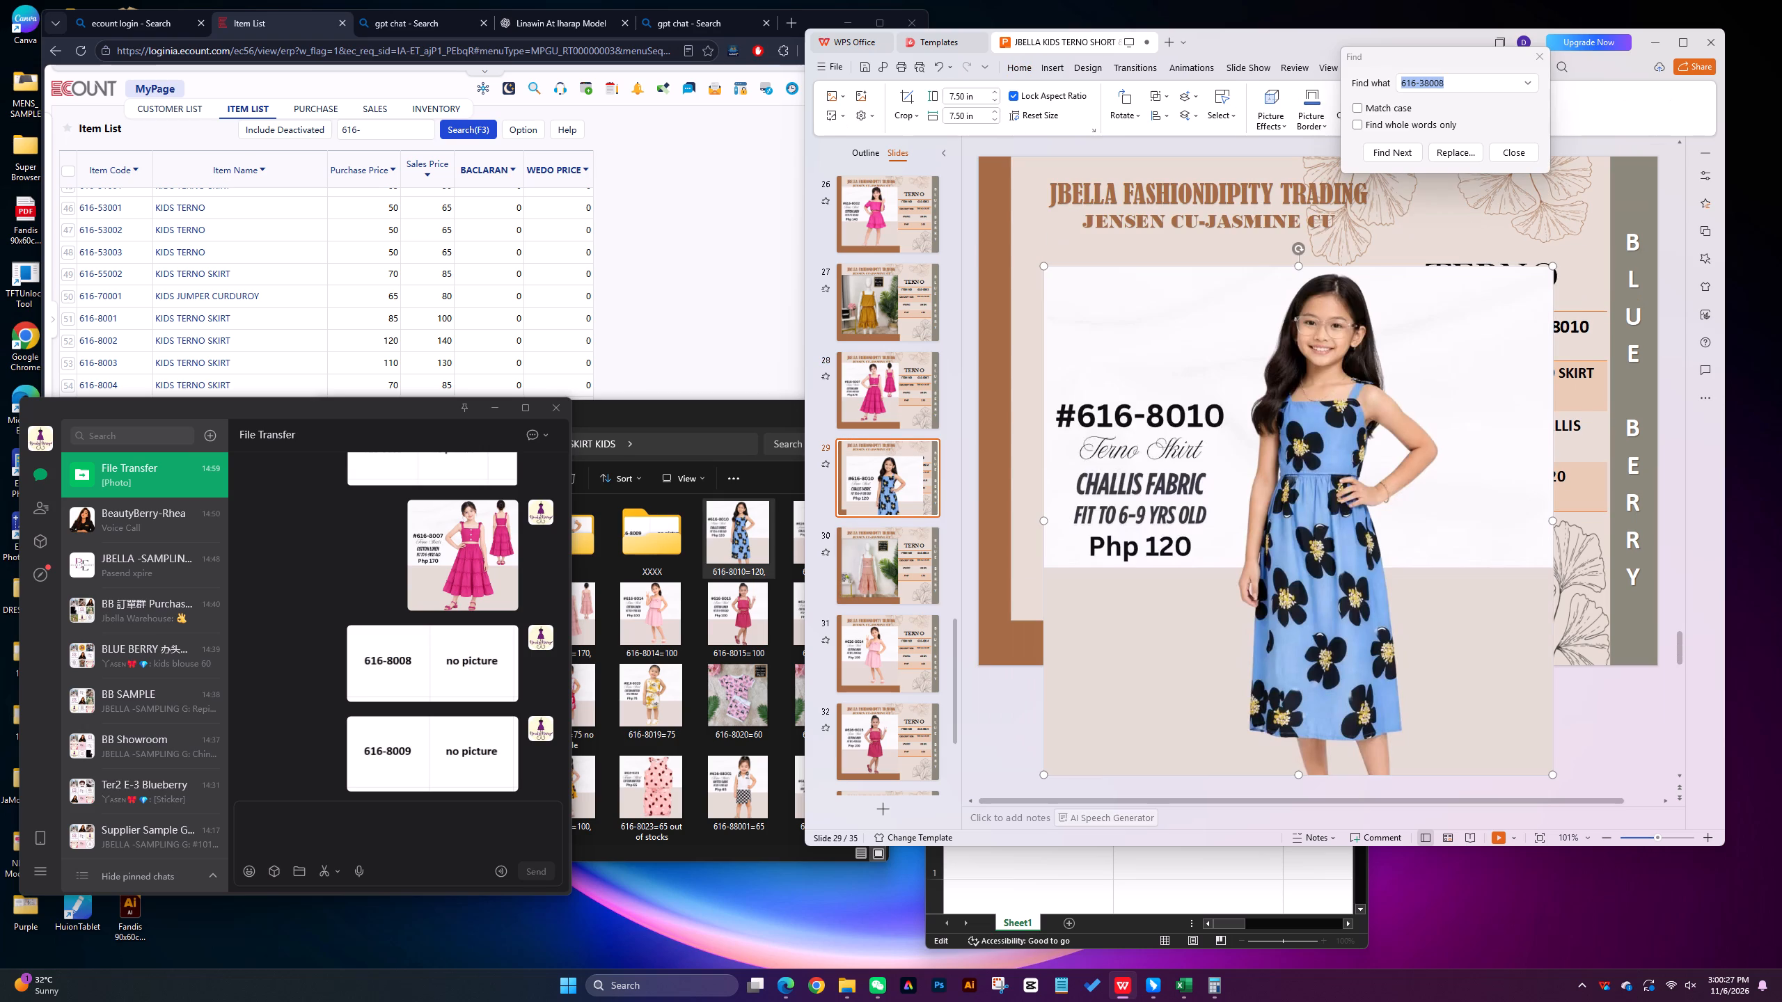
Resize and position the 616-8010 picture to fill slide 29's photo area, about 5.74 in high by 5.53 in wide.
left_click_drag(1555, 267, 1258, 495)
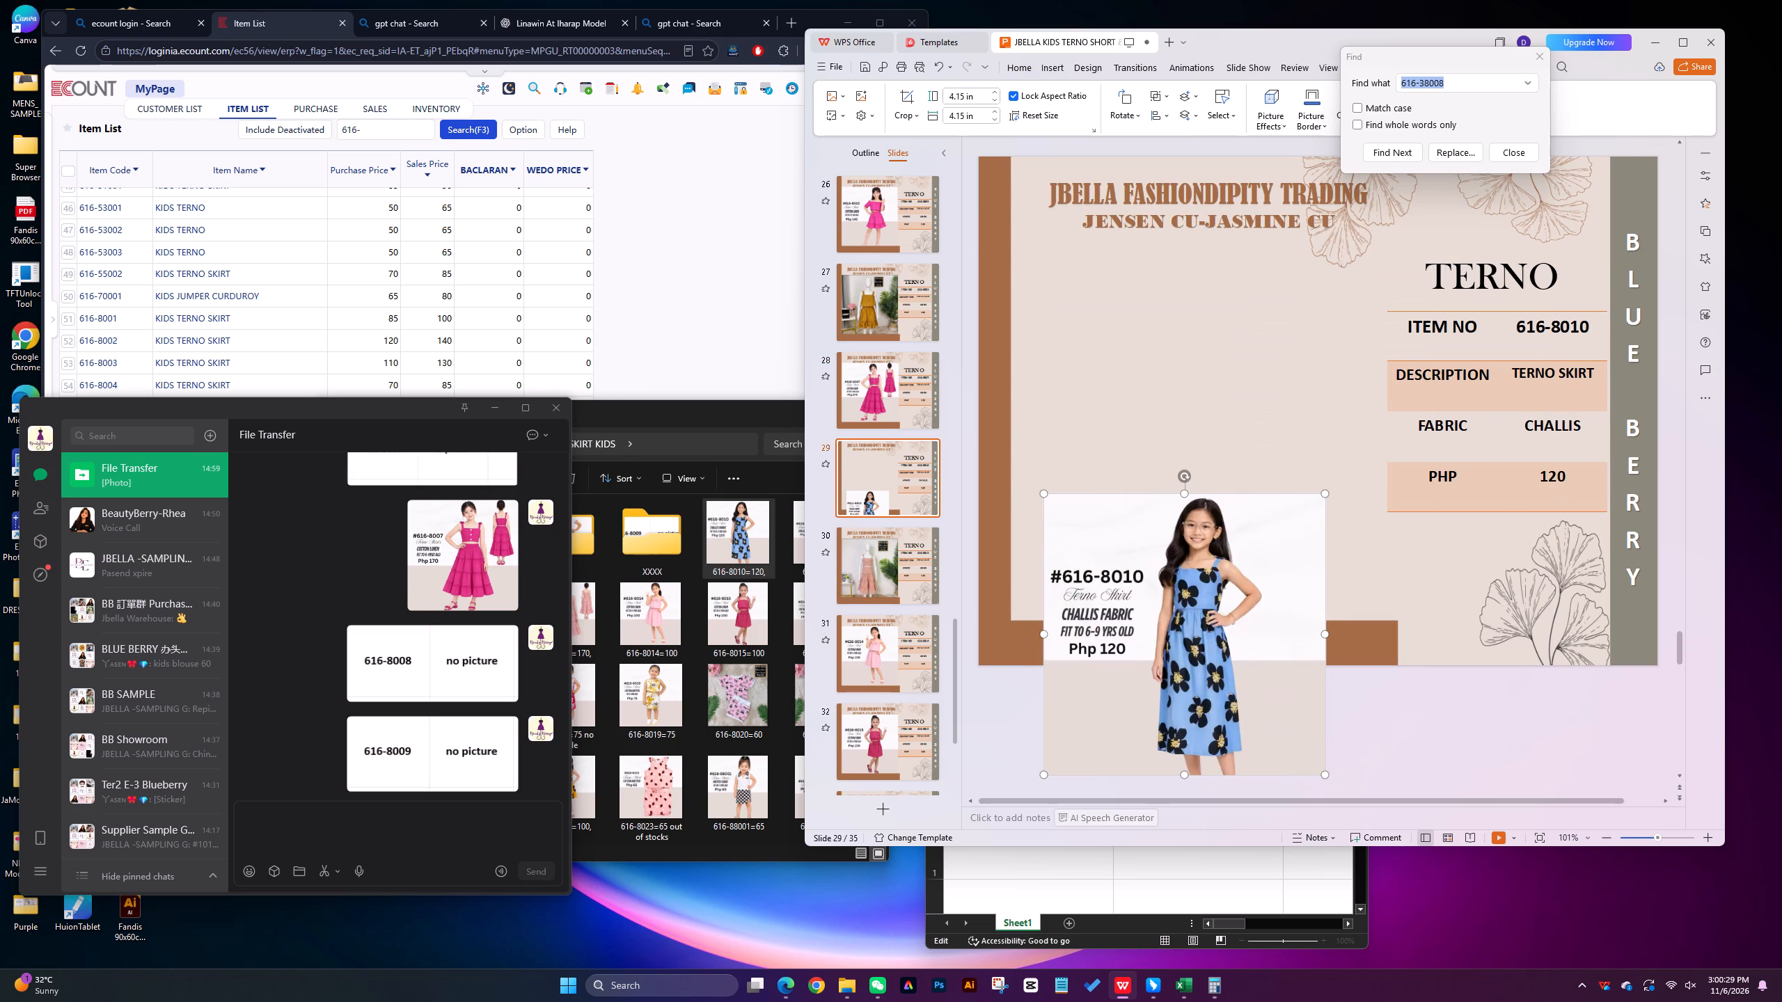
left_click_drag(1169, 644, 1145, 382)
key("Left")
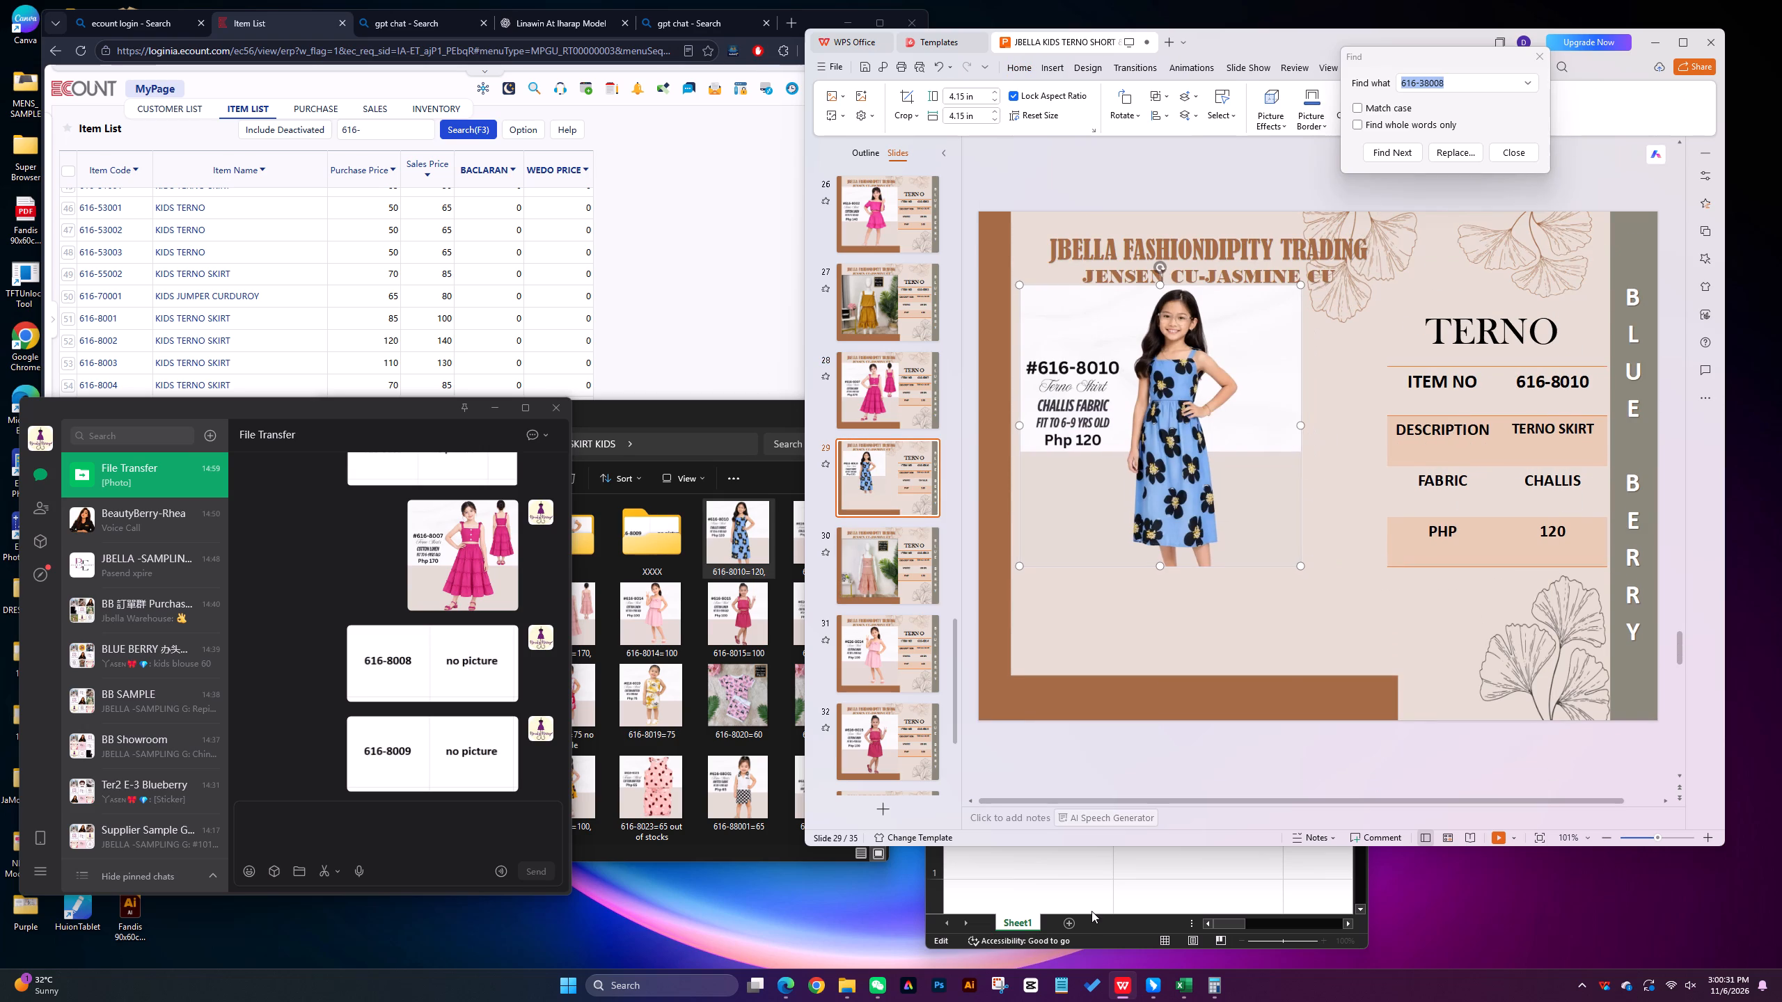
key("Left")
key("Left")
key("Left")
key("Left")
key("Left")
key("Left")
key("Left")
key("Left")
key("Left")
key("Left")
key("Left")
key("Left")
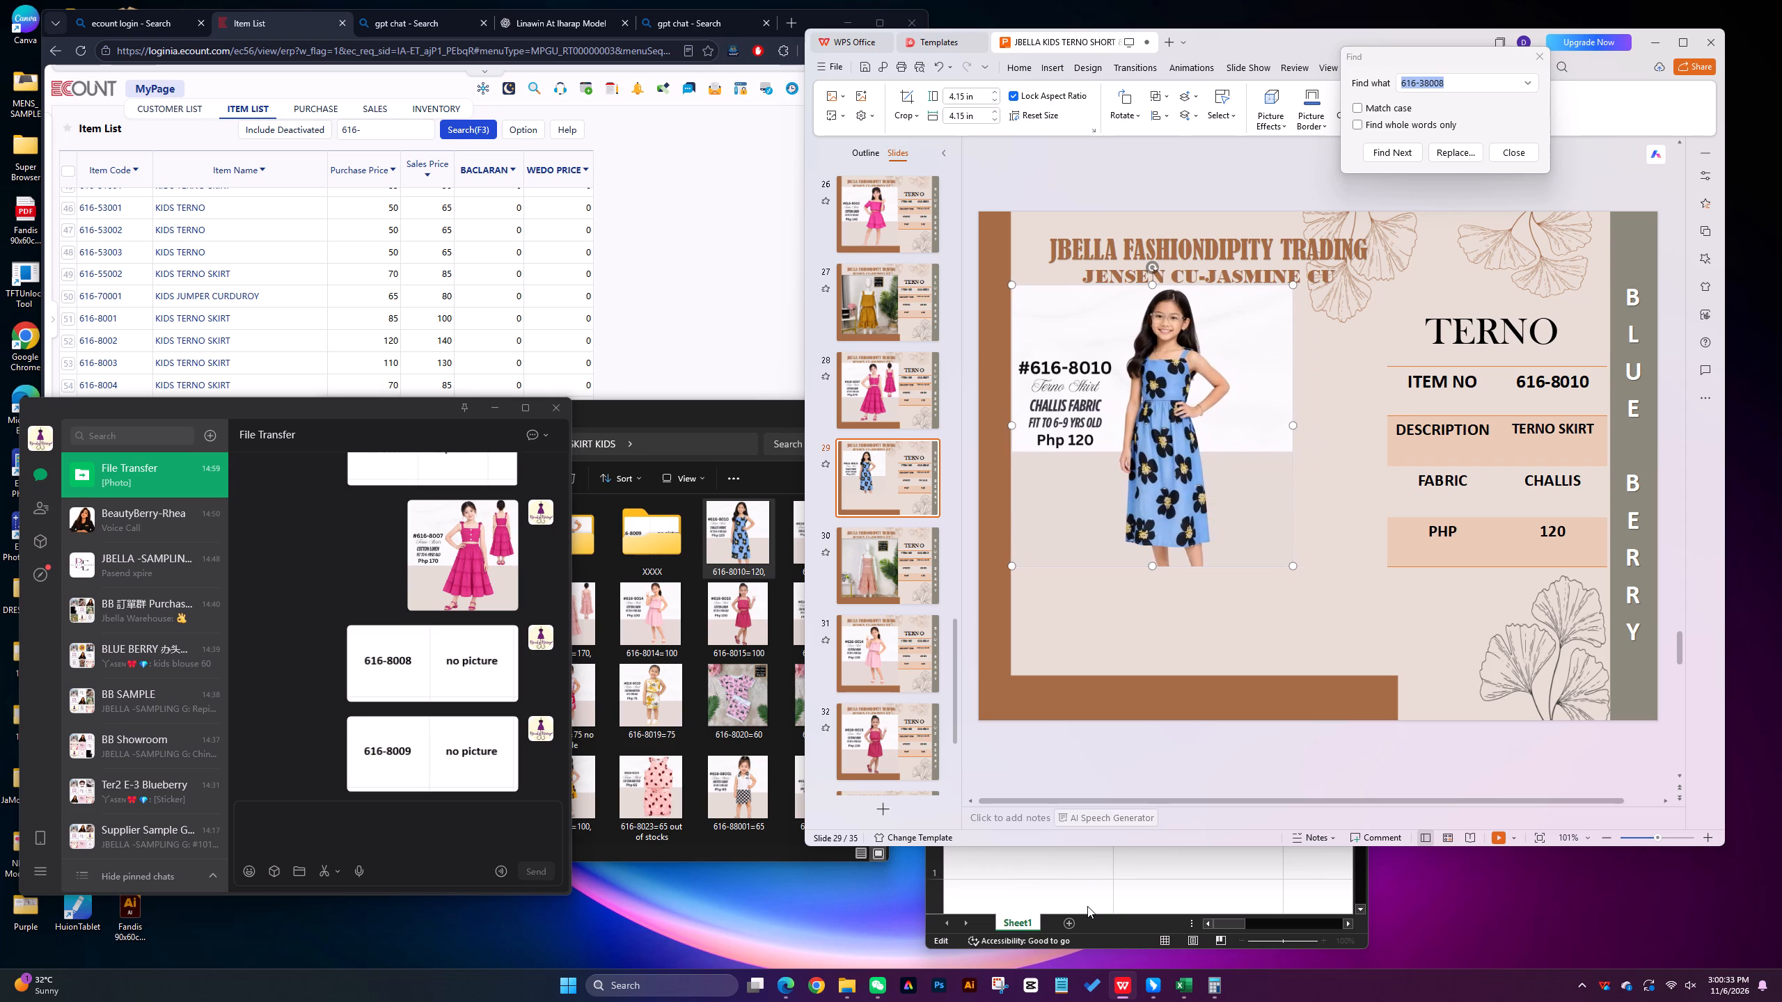
key("Up")
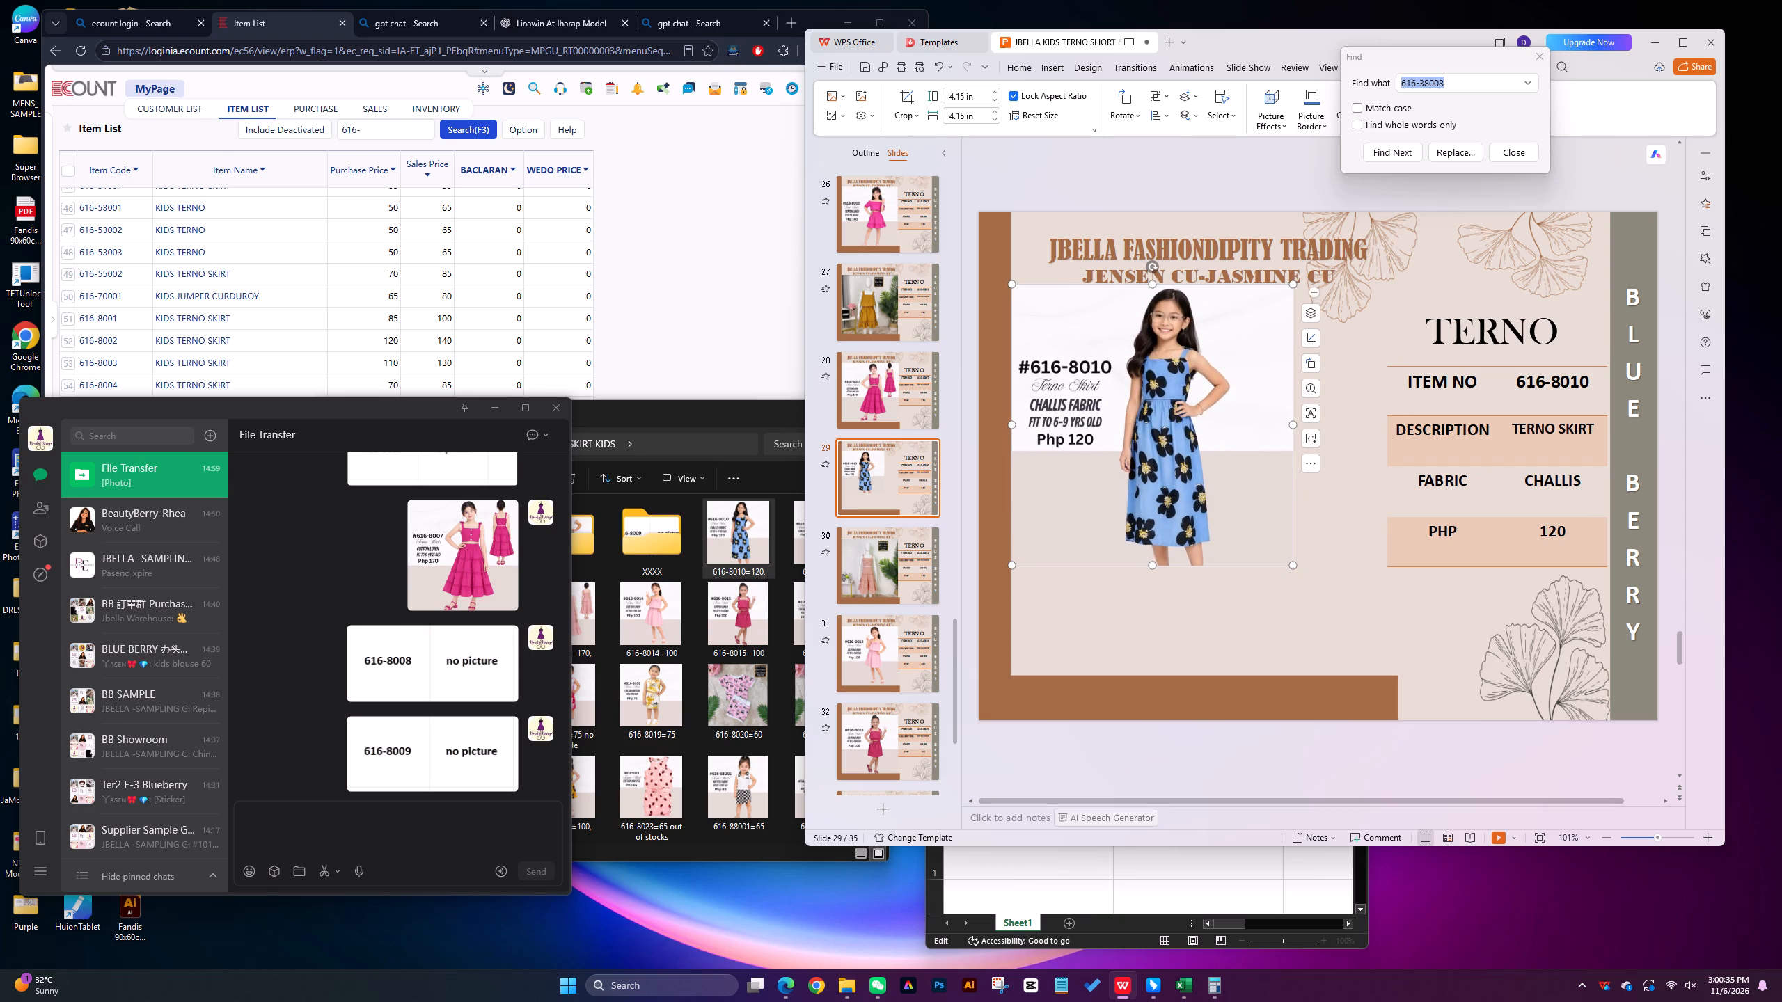
left_click_drag(1152, 564, 1155, 672)
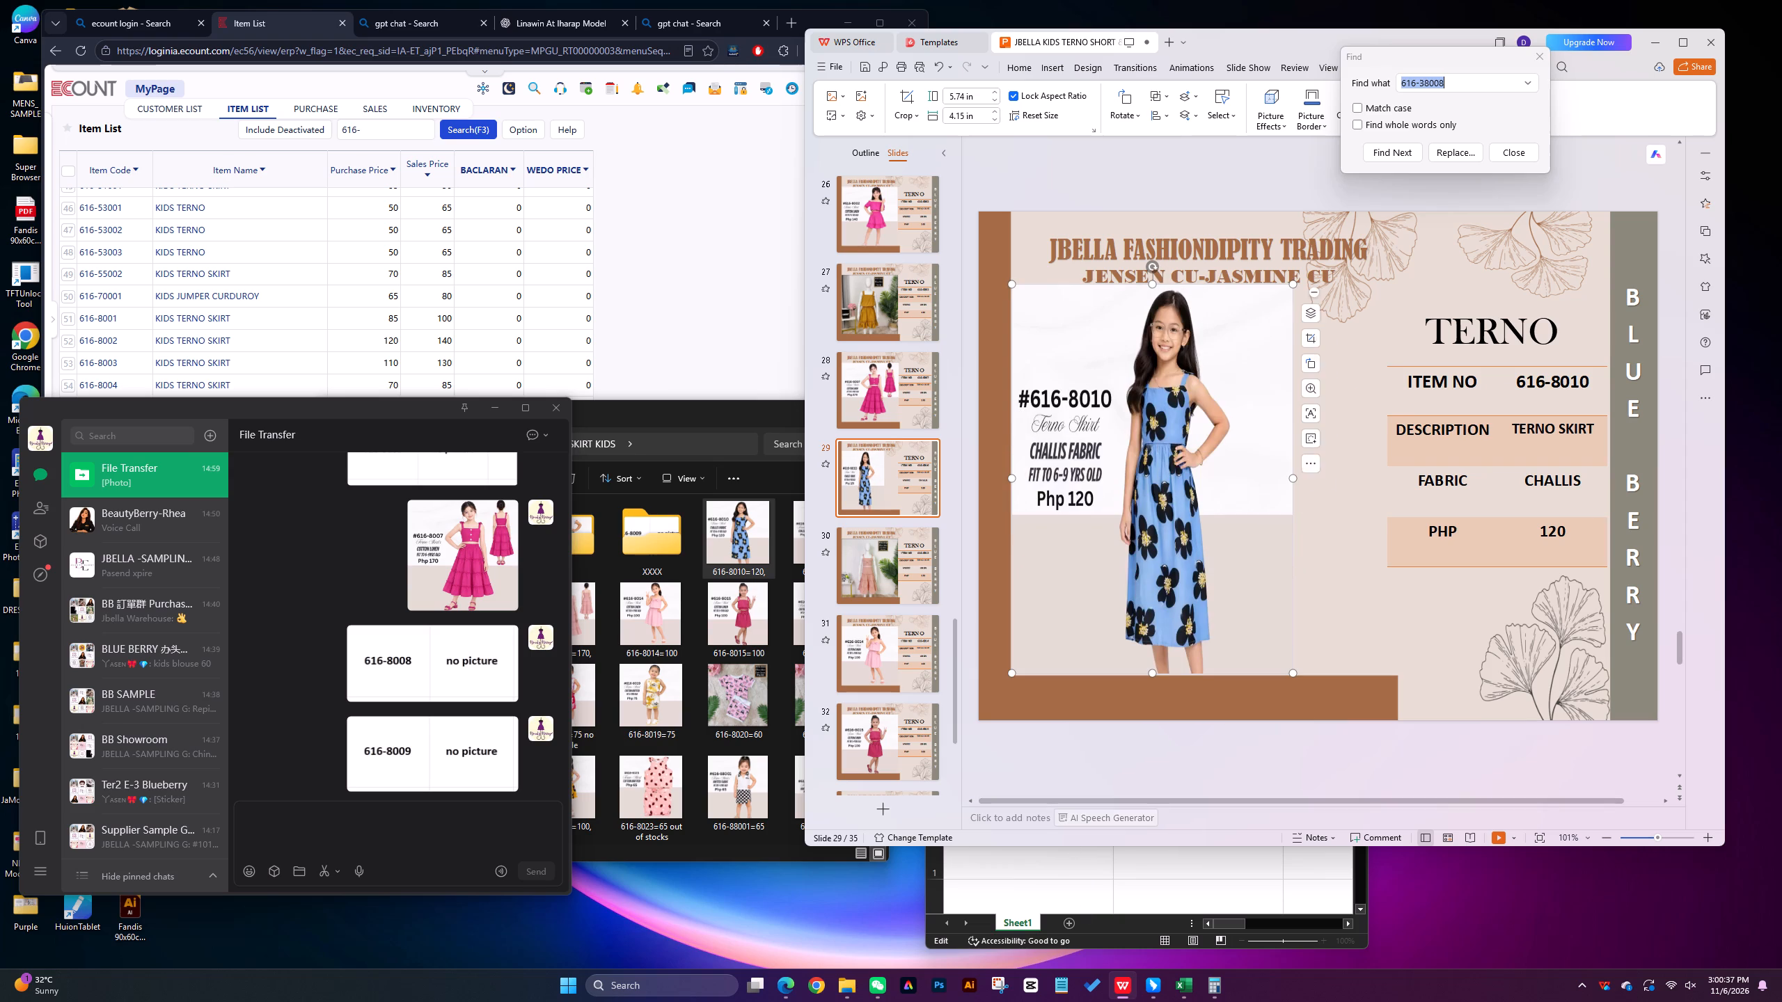
left_click_drag(1291, 480, 1378, 486)
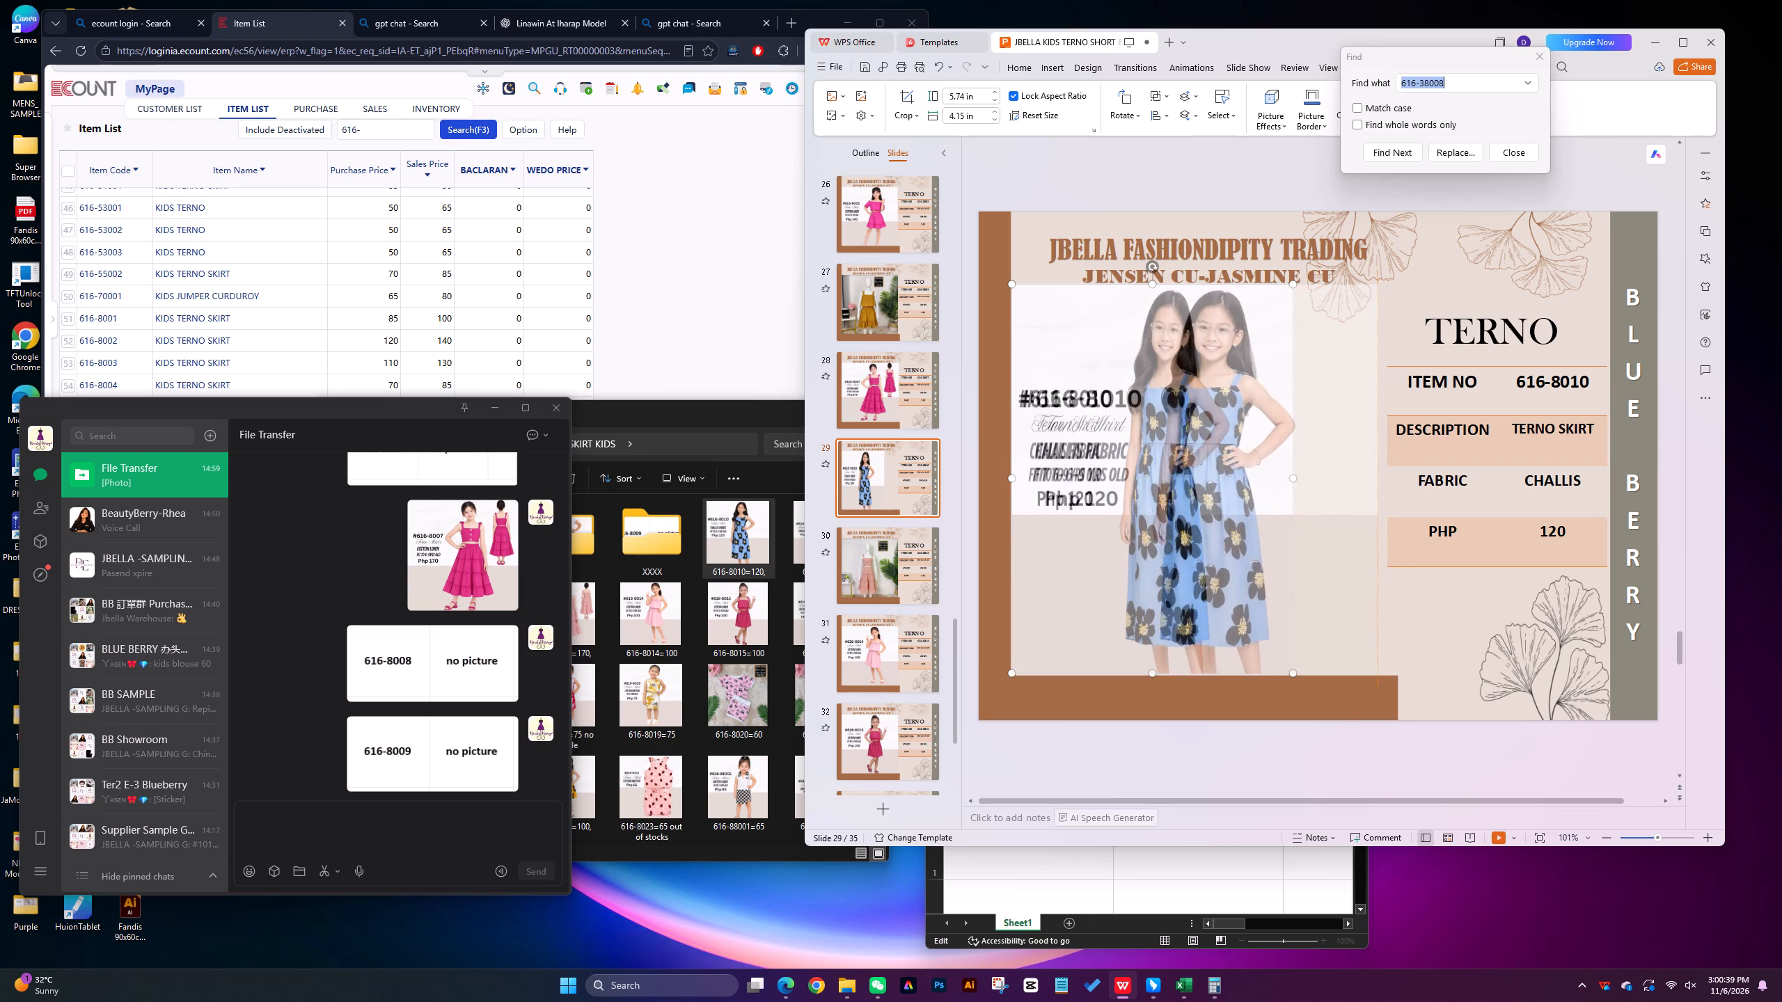
left_click_drag(1378, 486, 1384, 486)
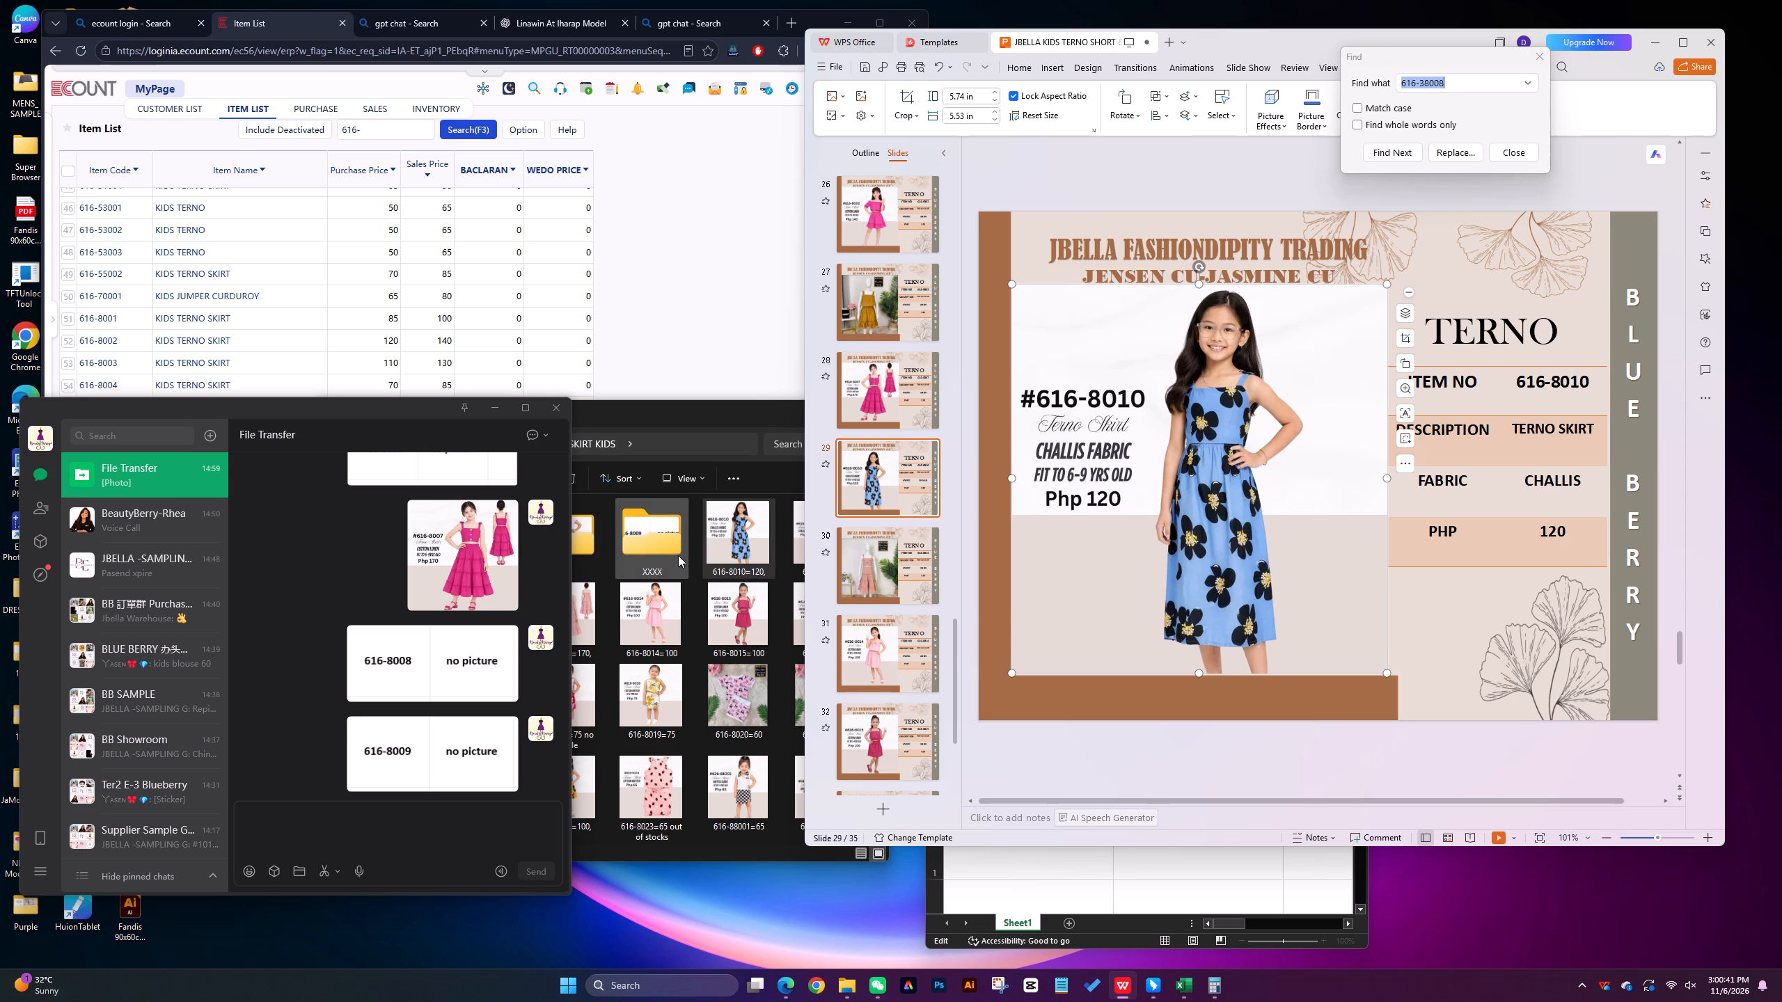
Move the 616-8010 picture from the #TERNO SKIRT KIDS folder into its pdf subfolder.
left_click(649, 411)
left_click_drag(733, 536, 560, 554)
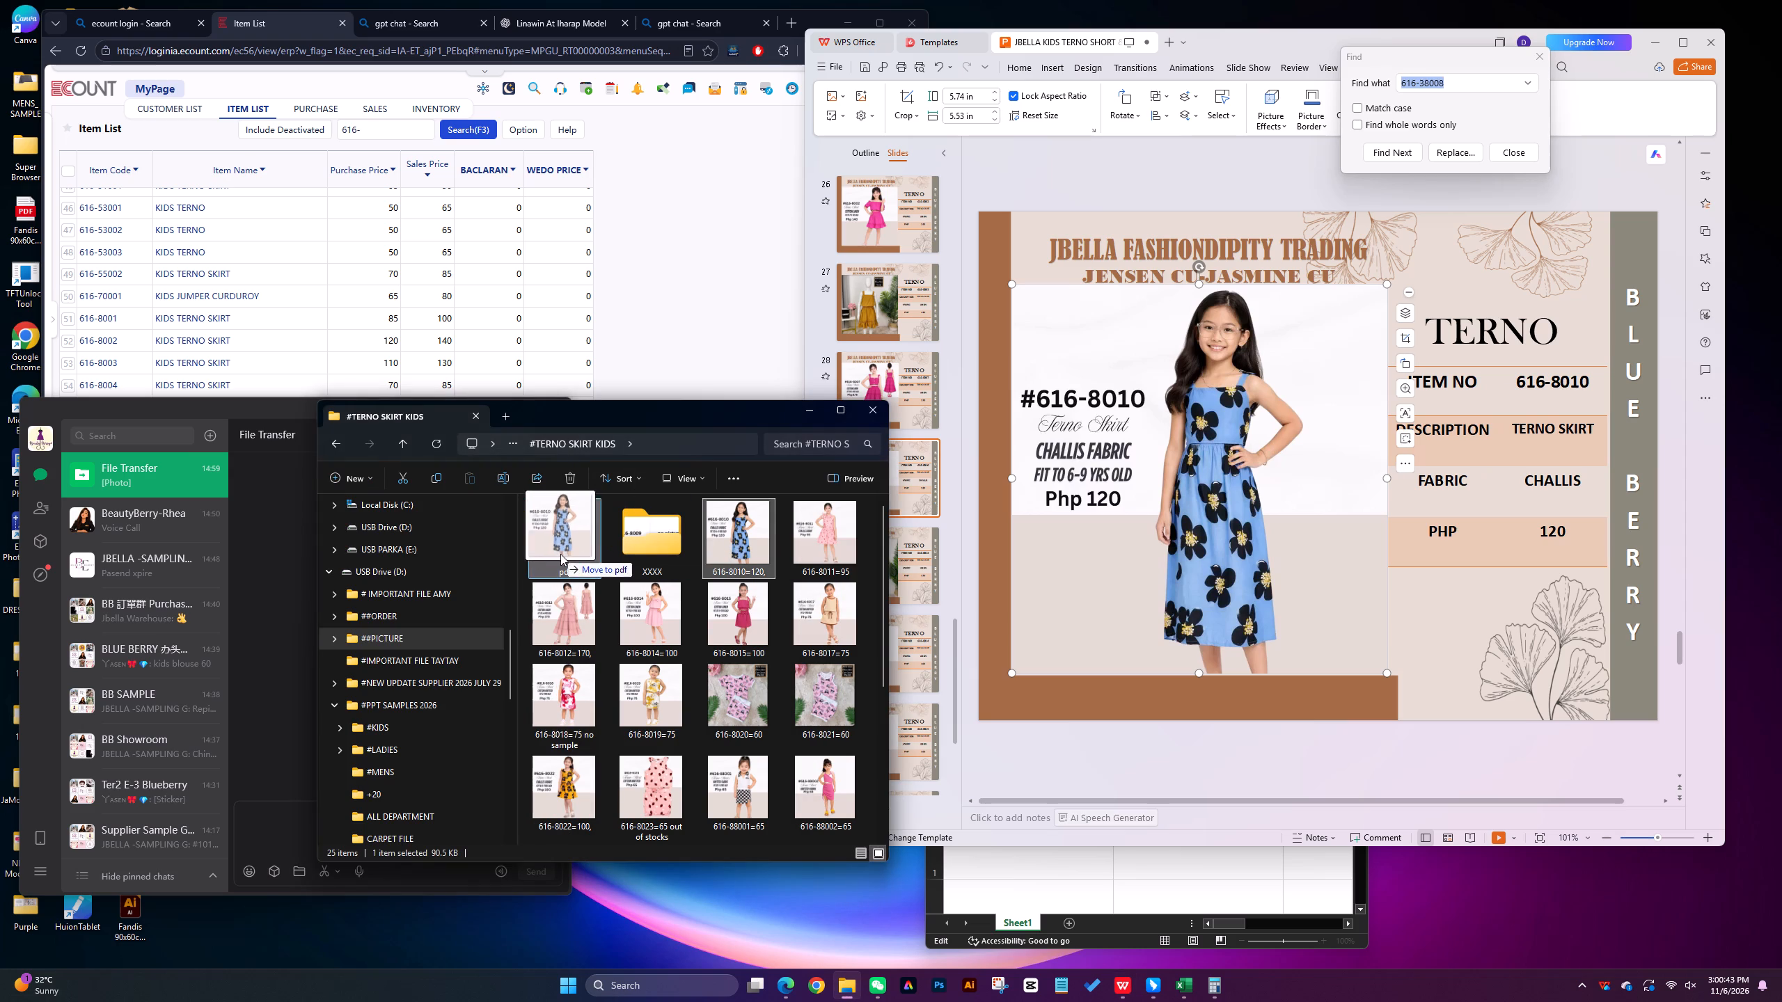
left_click_drag(560, 554, 560, 554)
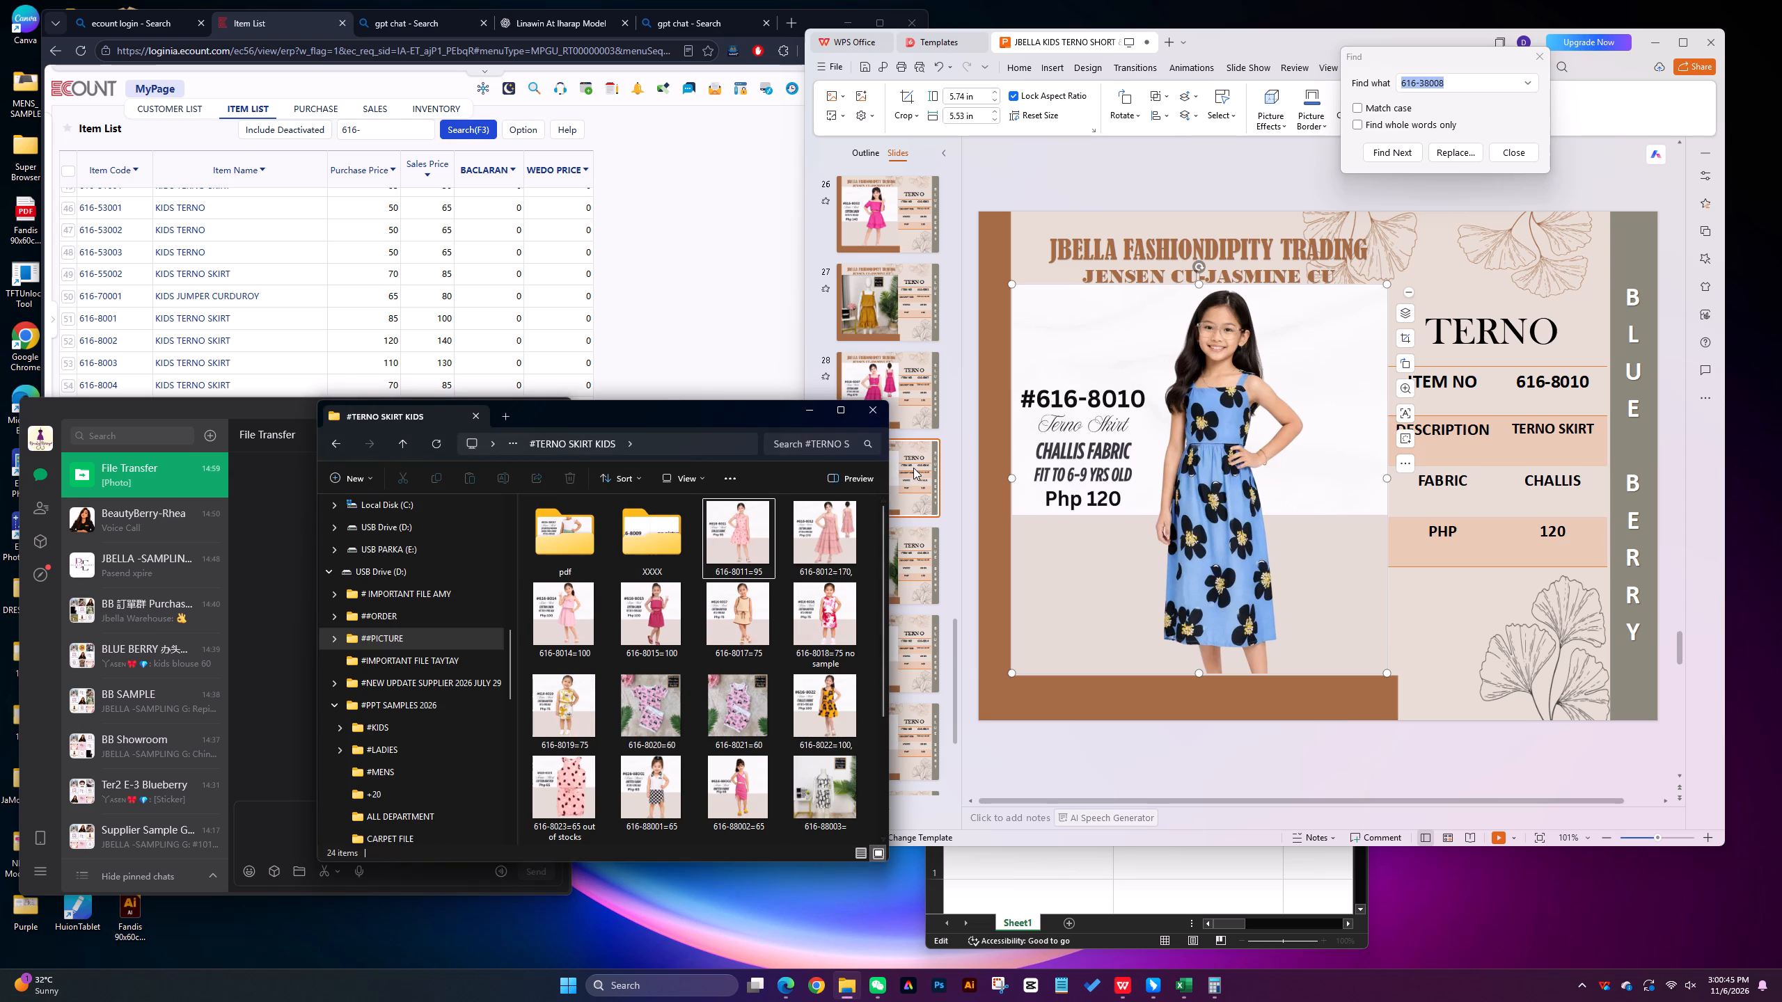
Move the 616-8011 slide to directly after the 616-8010 slide, as slide 30.
left_click(913, 465)
scroll(876, 701, "down", 1)
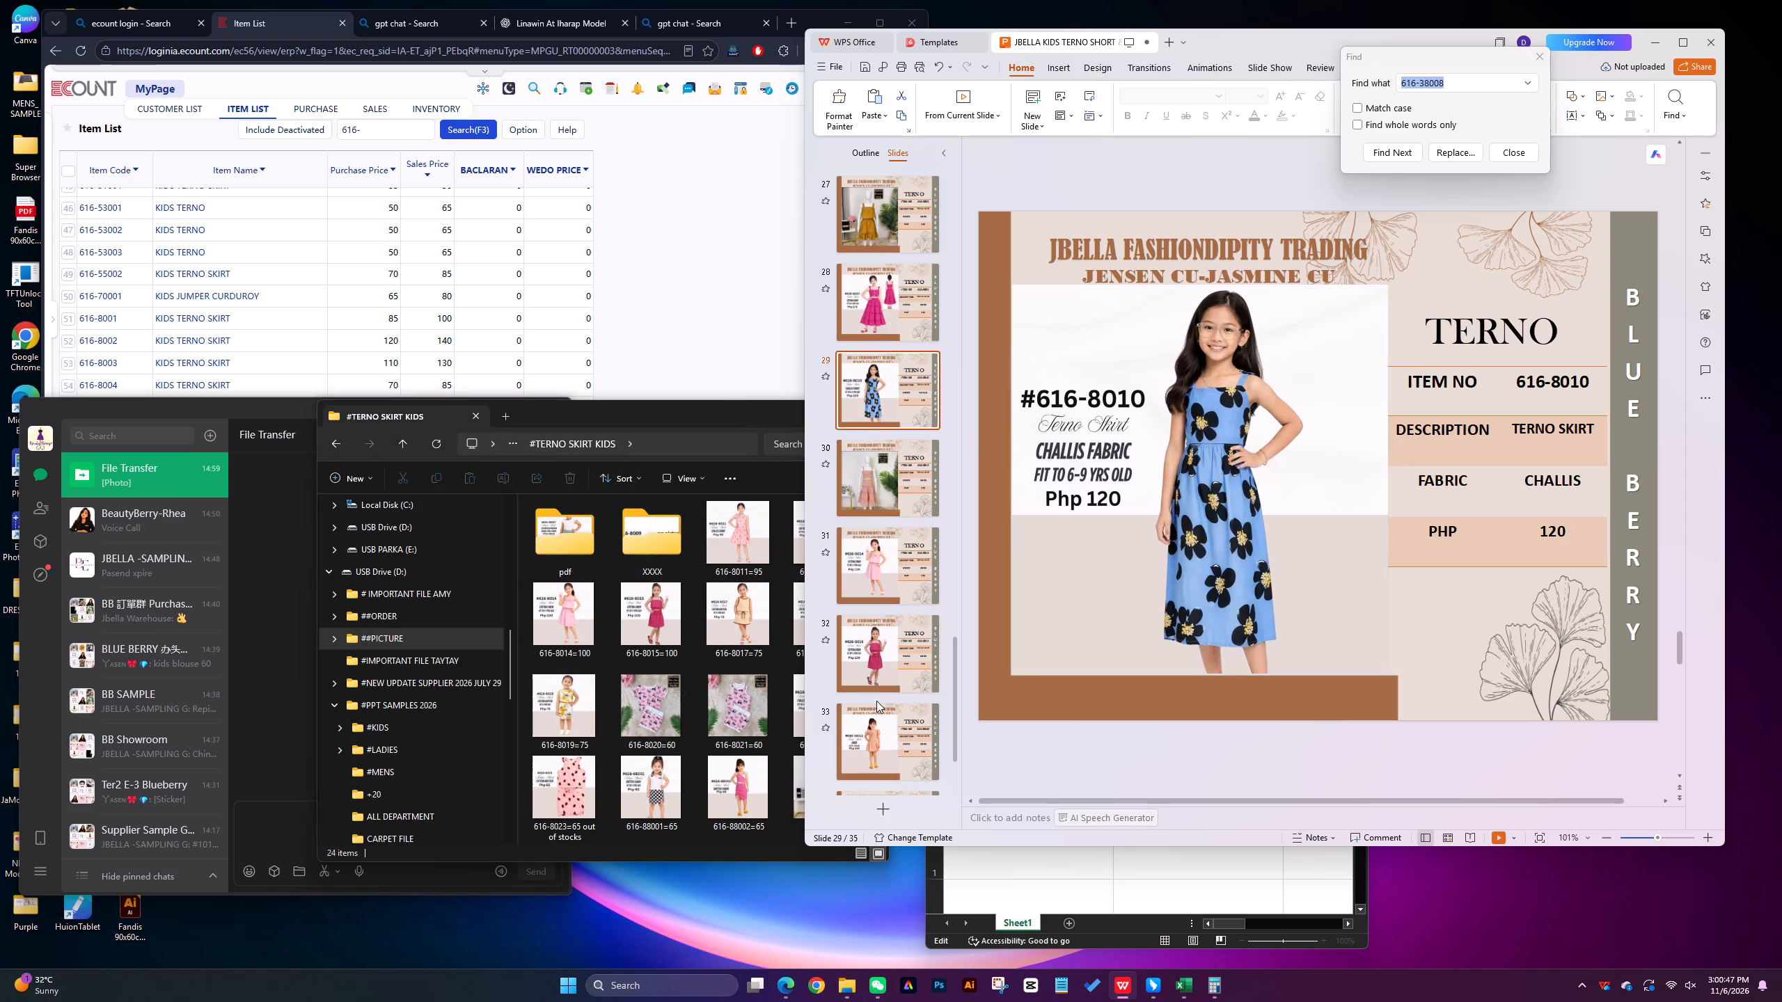
scroll(876, 701, "down", 1)
left_click(890, 742)
left_click_drag(881, 748, 867, 336)
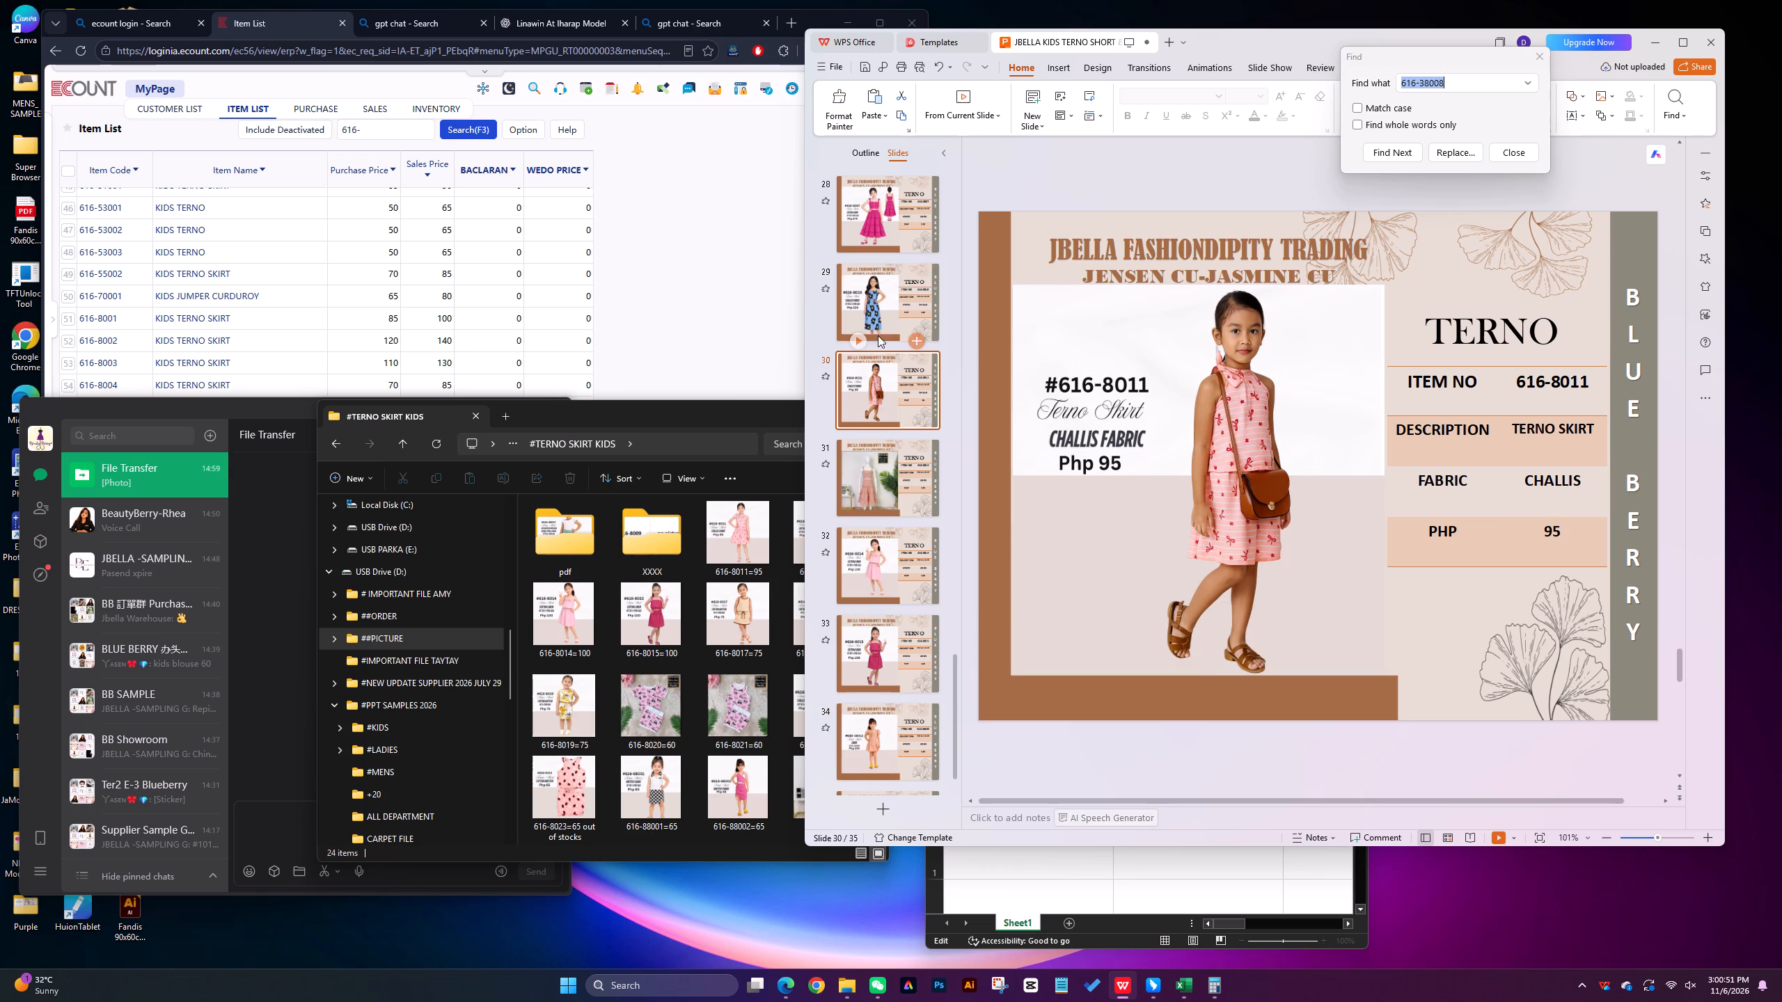
Replace the old picture on the 616-8011 slide with the 616-8011 photo from the #TERNO SKIRT KIDS folder.
left_click(1107, 381)
key("Delete")
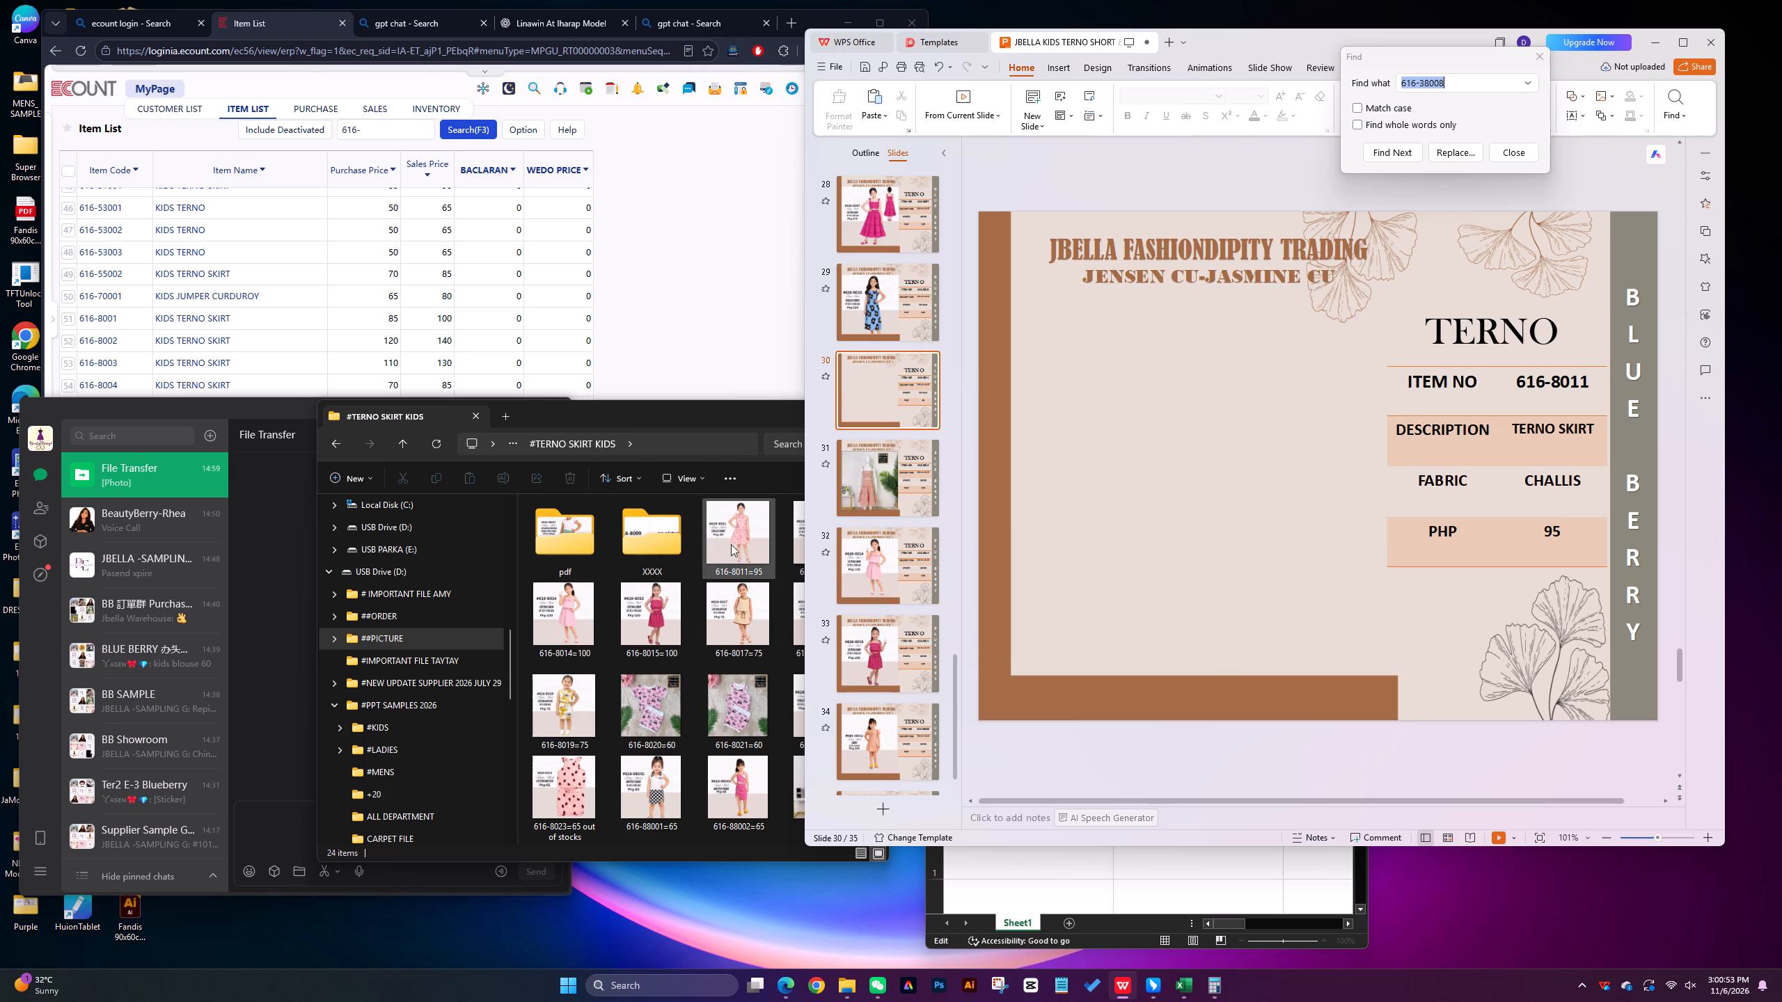
left_click_drag(736, 536, 1037, 315)
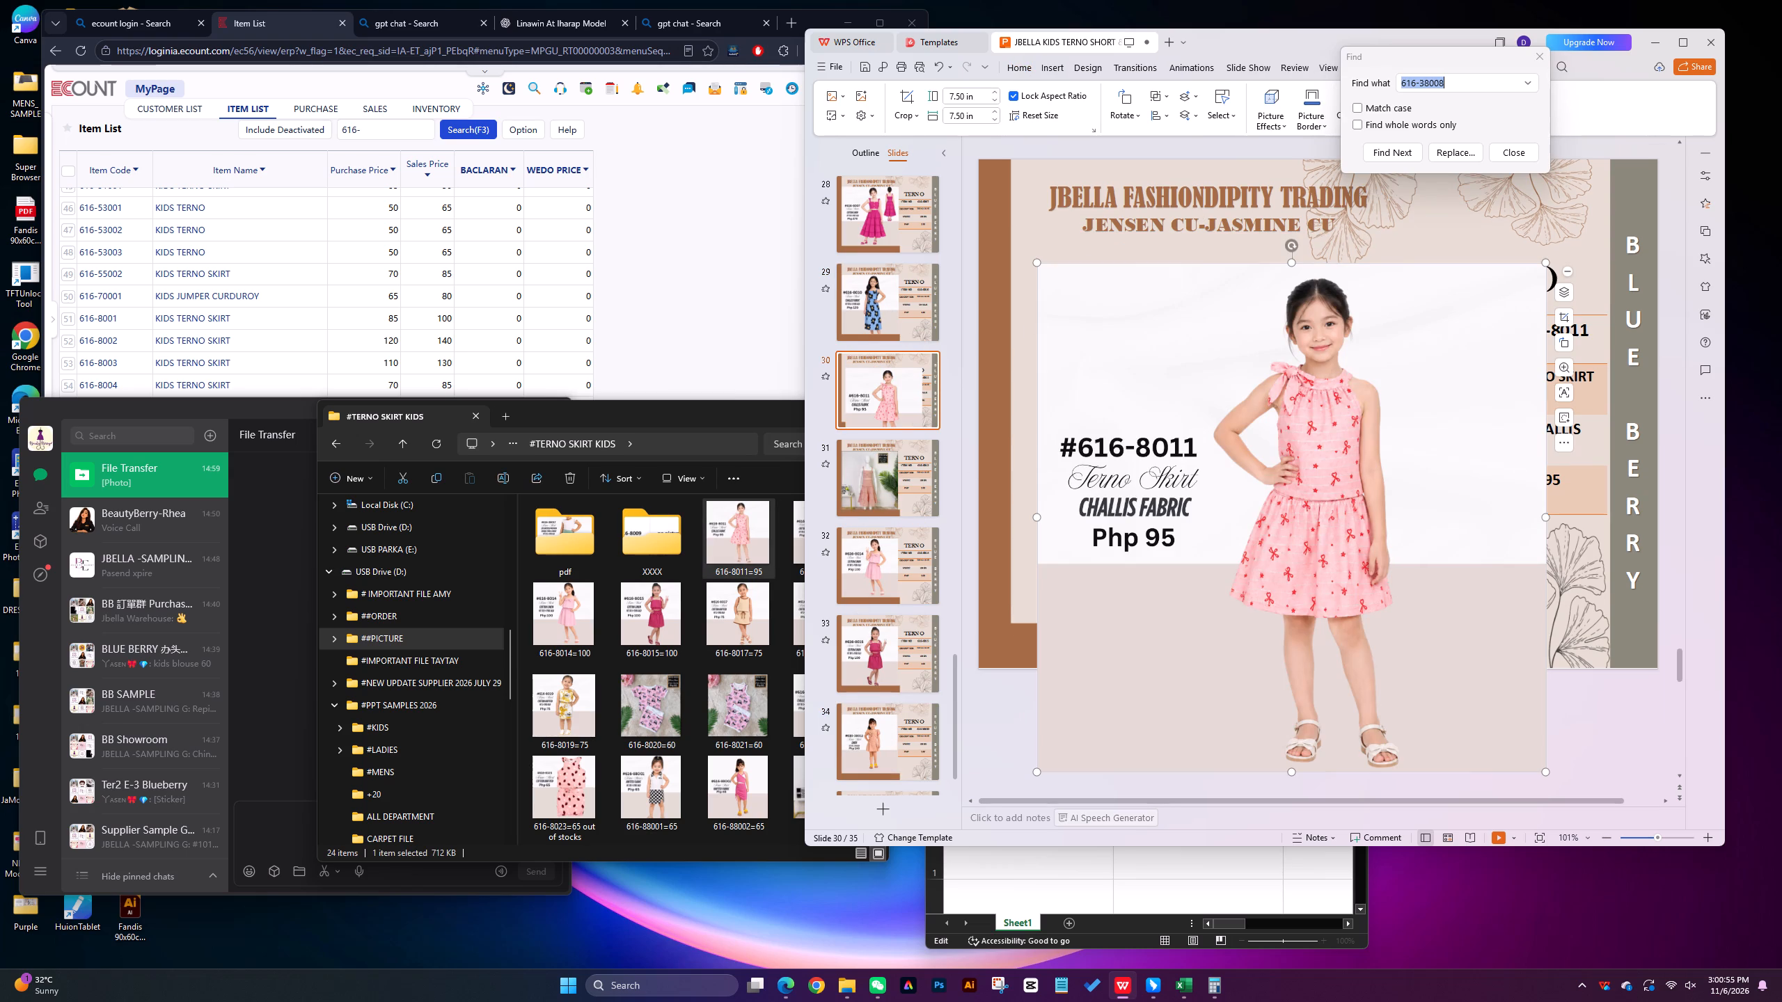
Resize and position the 616-8011 picture to fill slide 30's photo area, about 5.74 in high by 5.47 in wide.
left_click_drag(1545, 261, 1318, 486)
left_click_drag(1165, 635, 1146, 401)
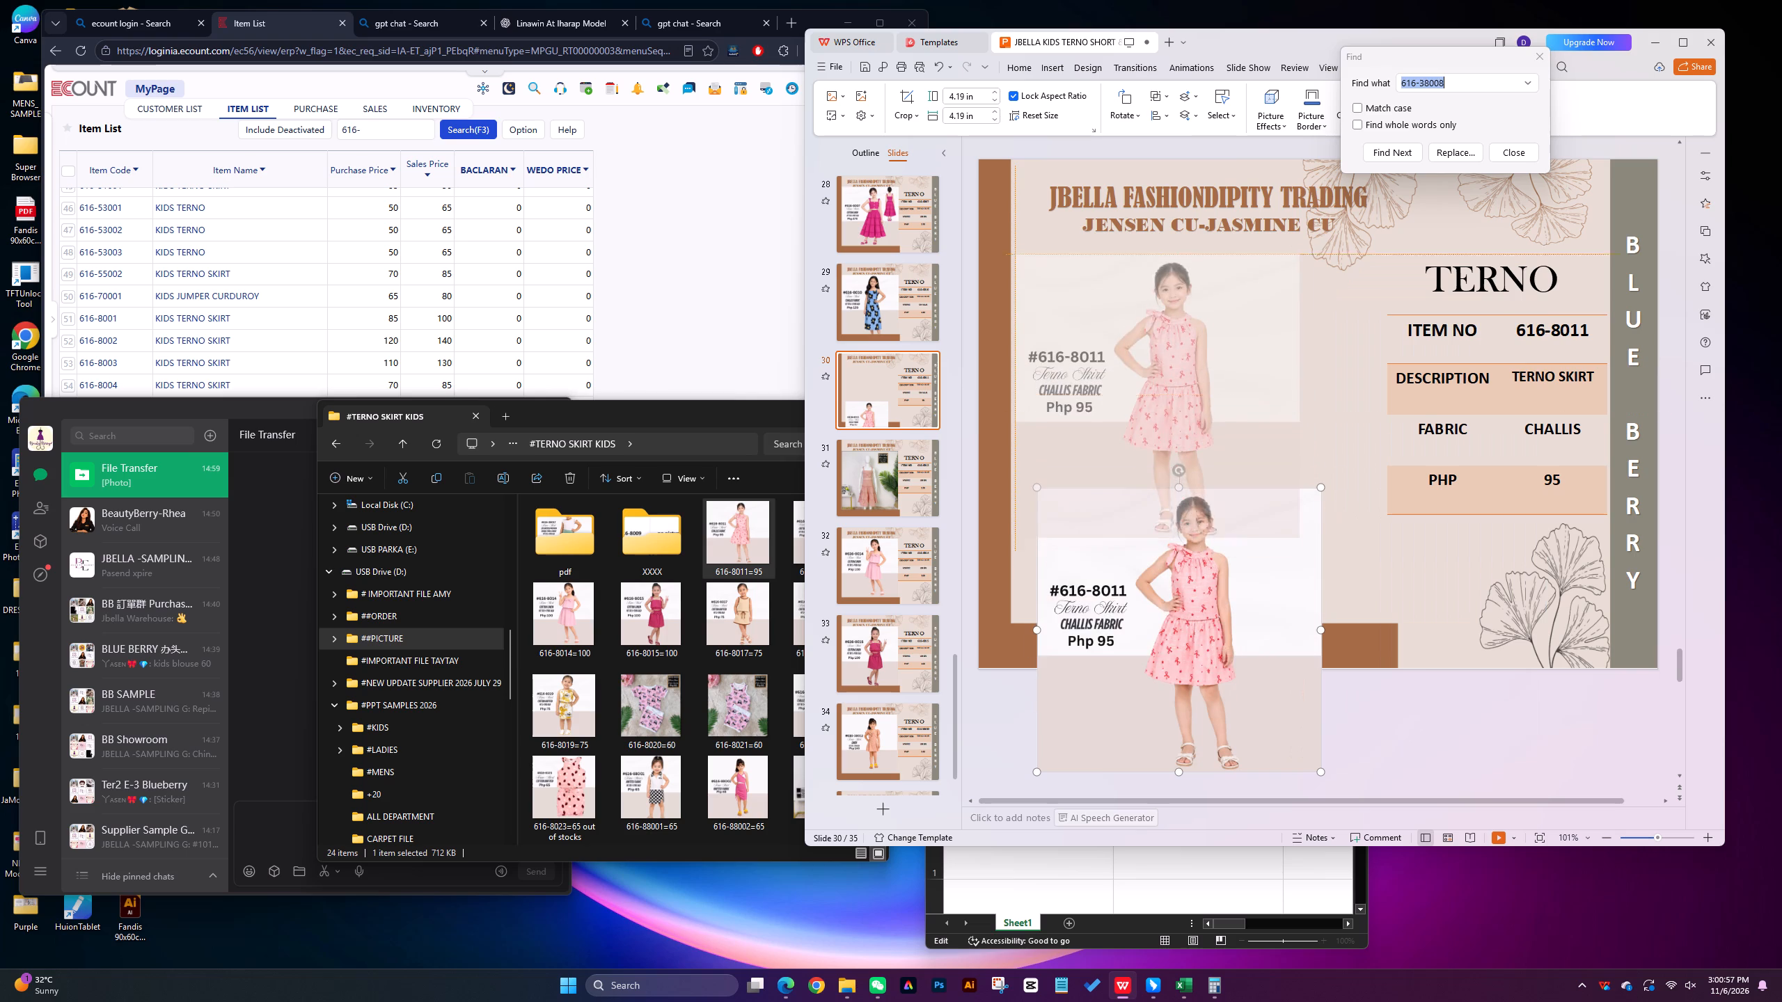
left_click_drag(1146, 401, 1146, 383)
key("Up")
key("Up")
key("Up")
key("Up")
key("Up")
key("Up")
key("Up")
key("Up")
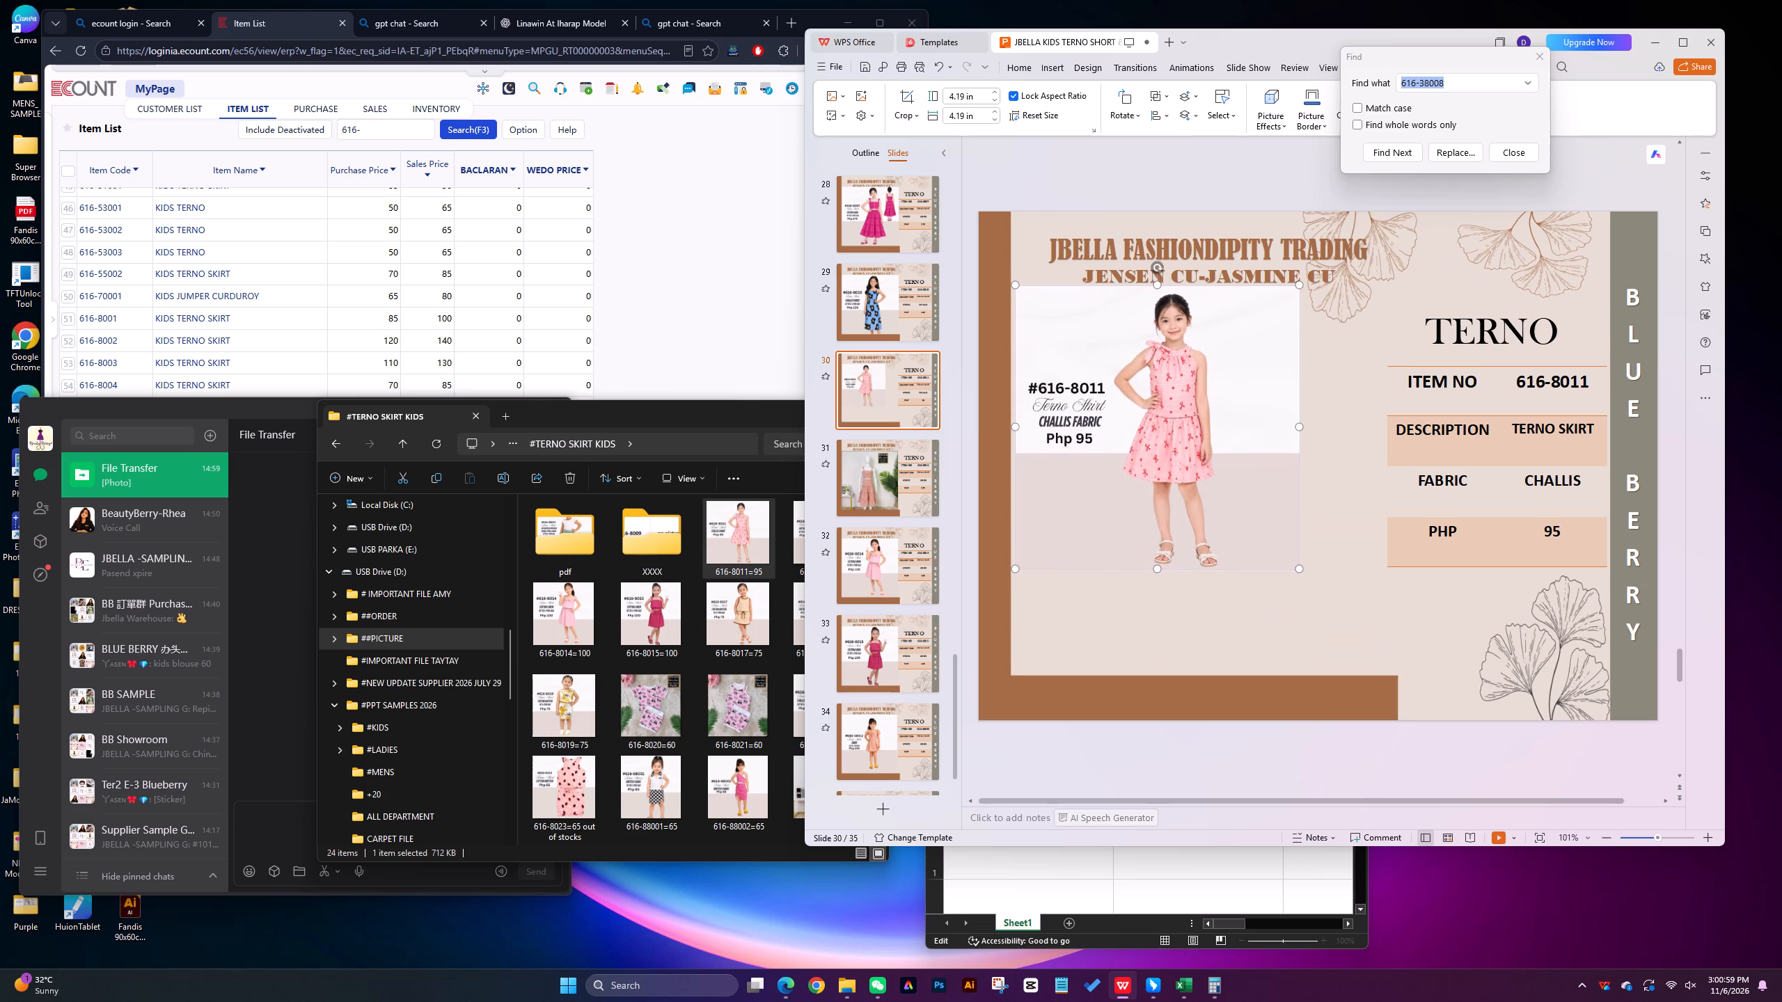
key("Up")
key("Left")
key("Left")
key("Left")
key("Left")
key("Left")
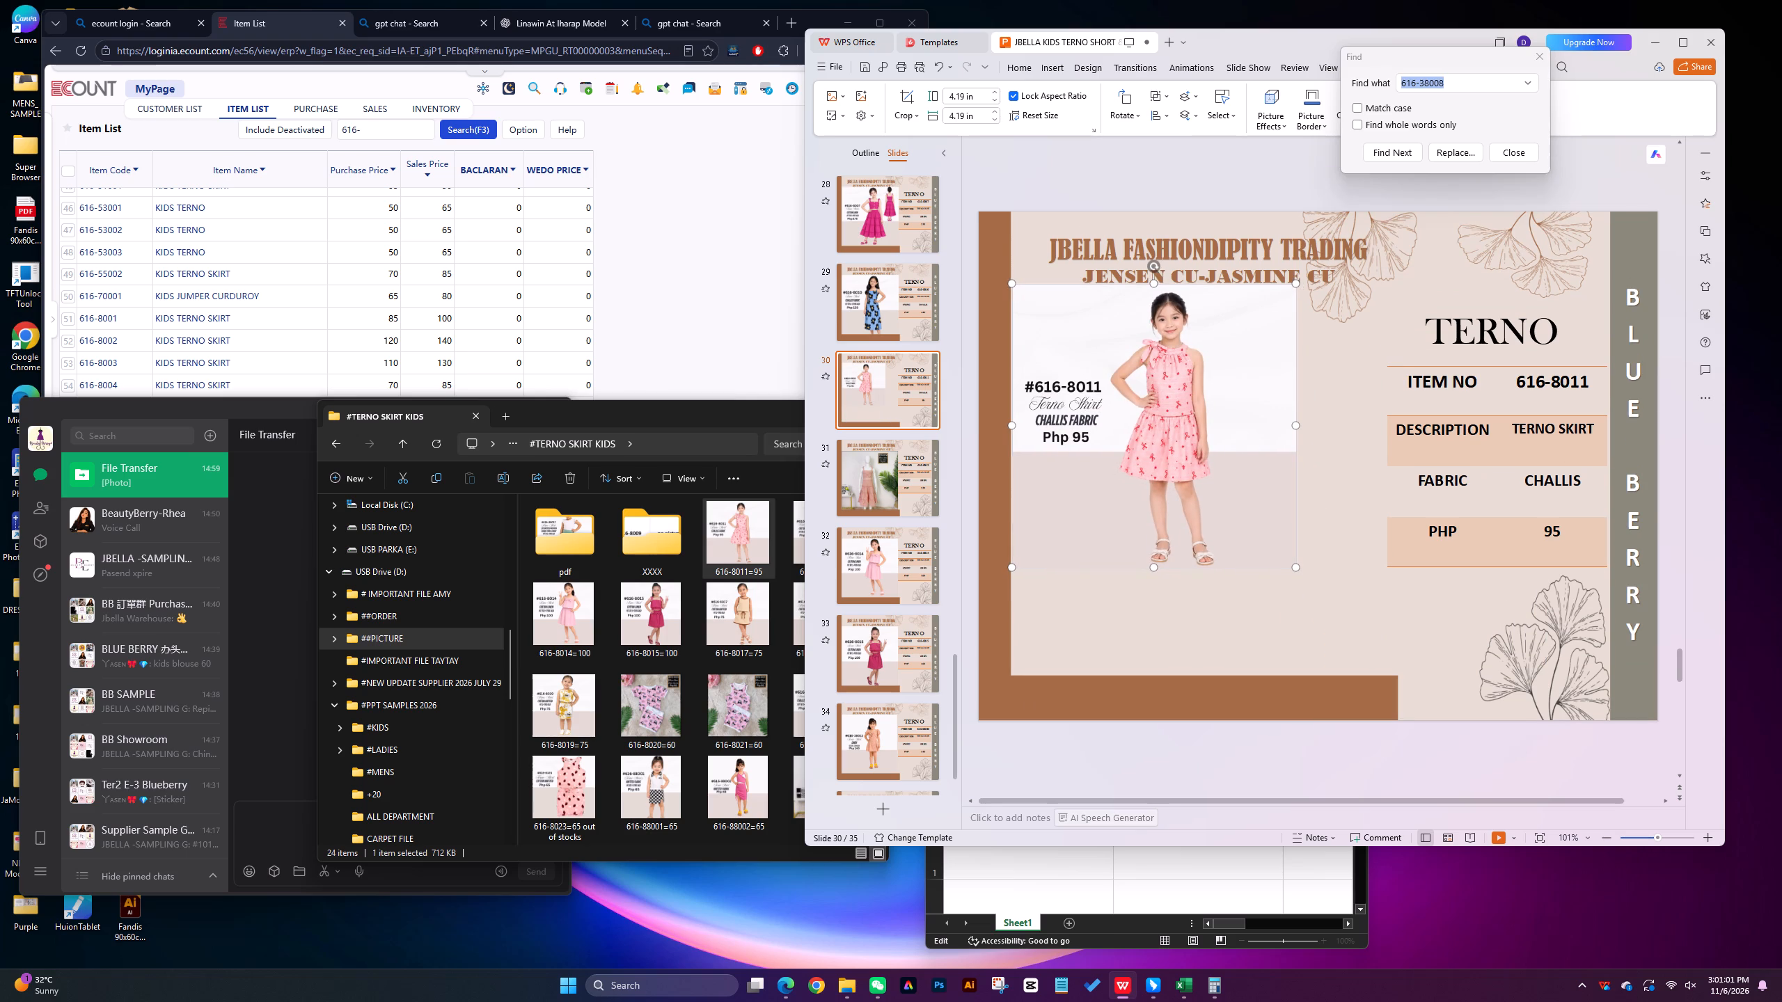
left_click_drag(1155, 568, 1162, 673)
left_click_drag(1295, 477, 1363, 478)
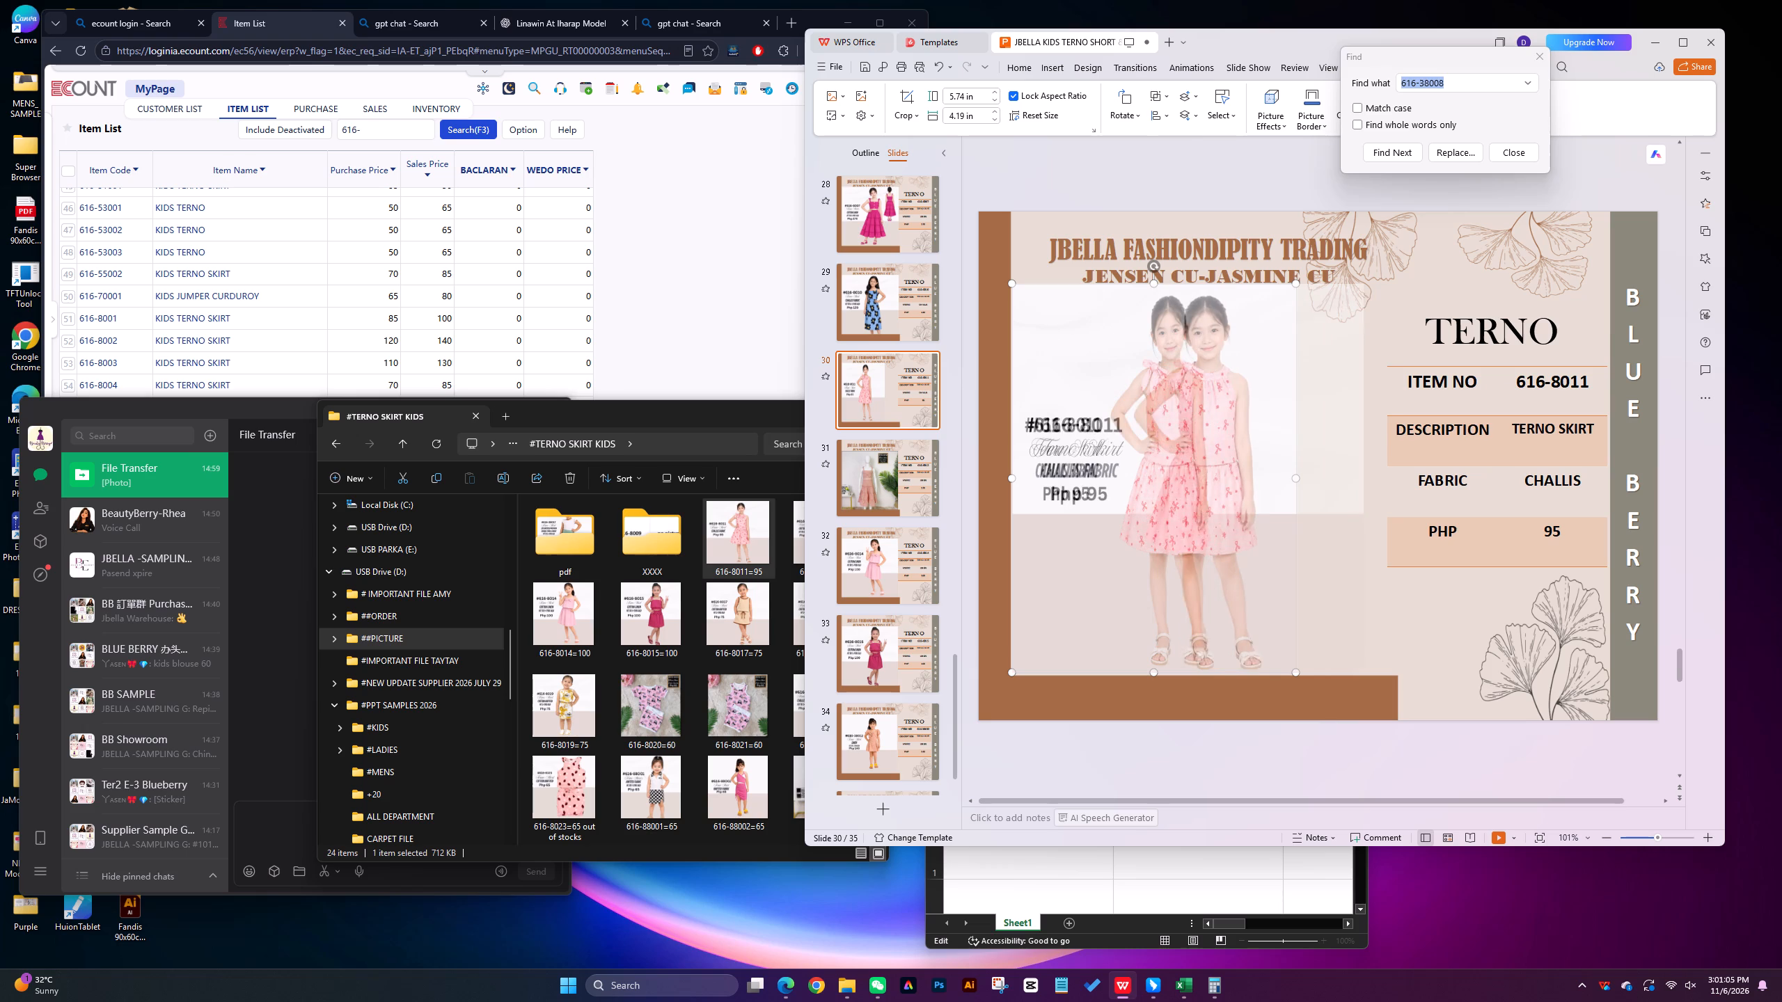
left_click_drag(1363, 478, 1382, 482)
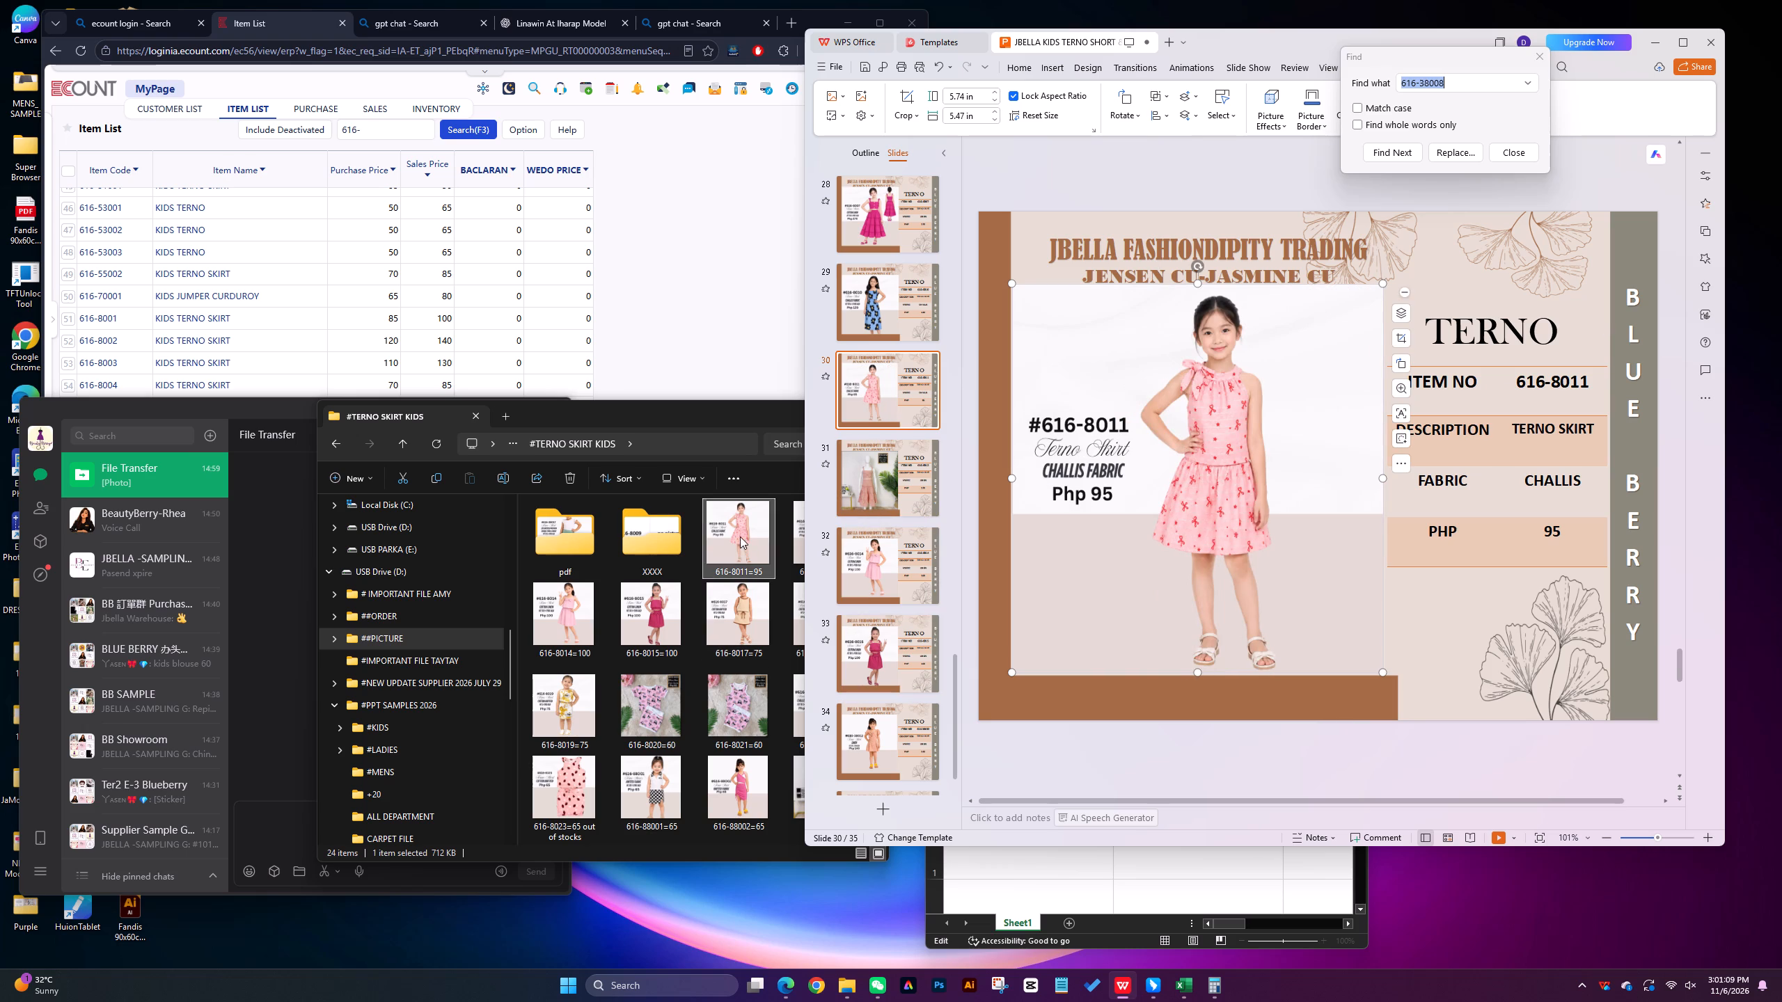
Move the 616-8011 picture from the #TERNO SKIRT KIDS folder into its pdf subfolder.
left_click_drag(740, 536, 567, 568)
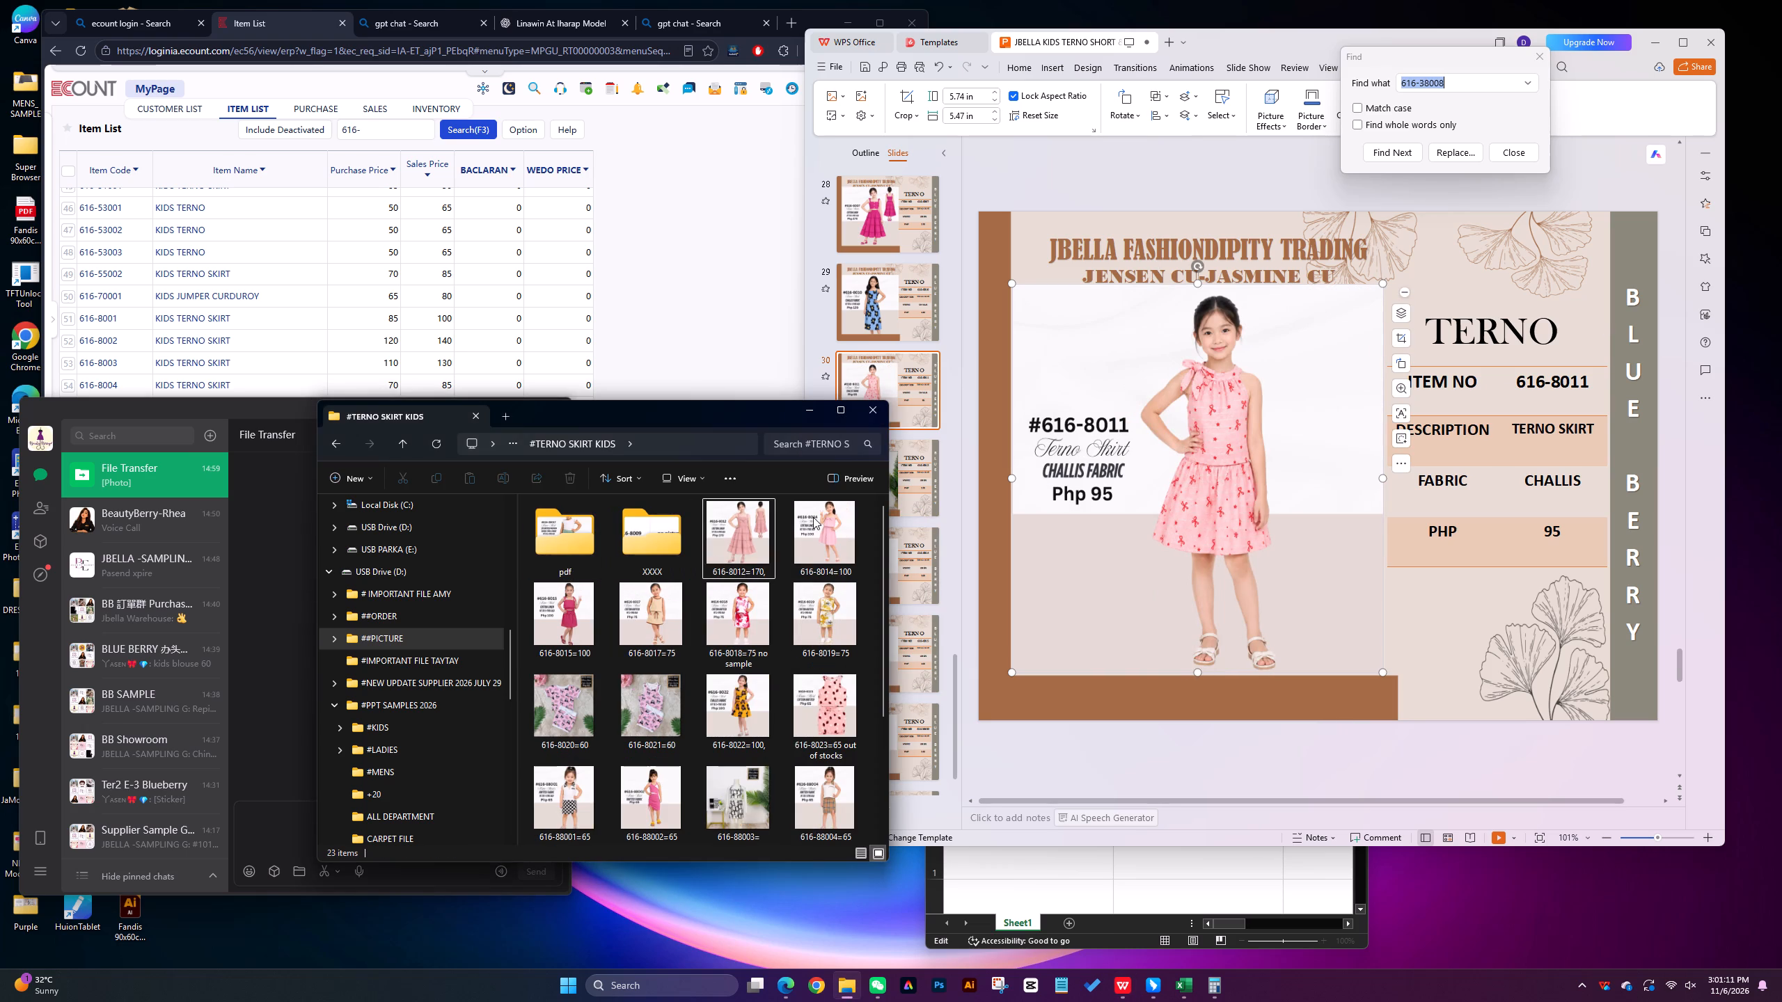
Replace the old picture on the 616-8012 slide with the 616-8012 photo from the #TERNO SKIRT KIDS folder.
left_click(914, 396)
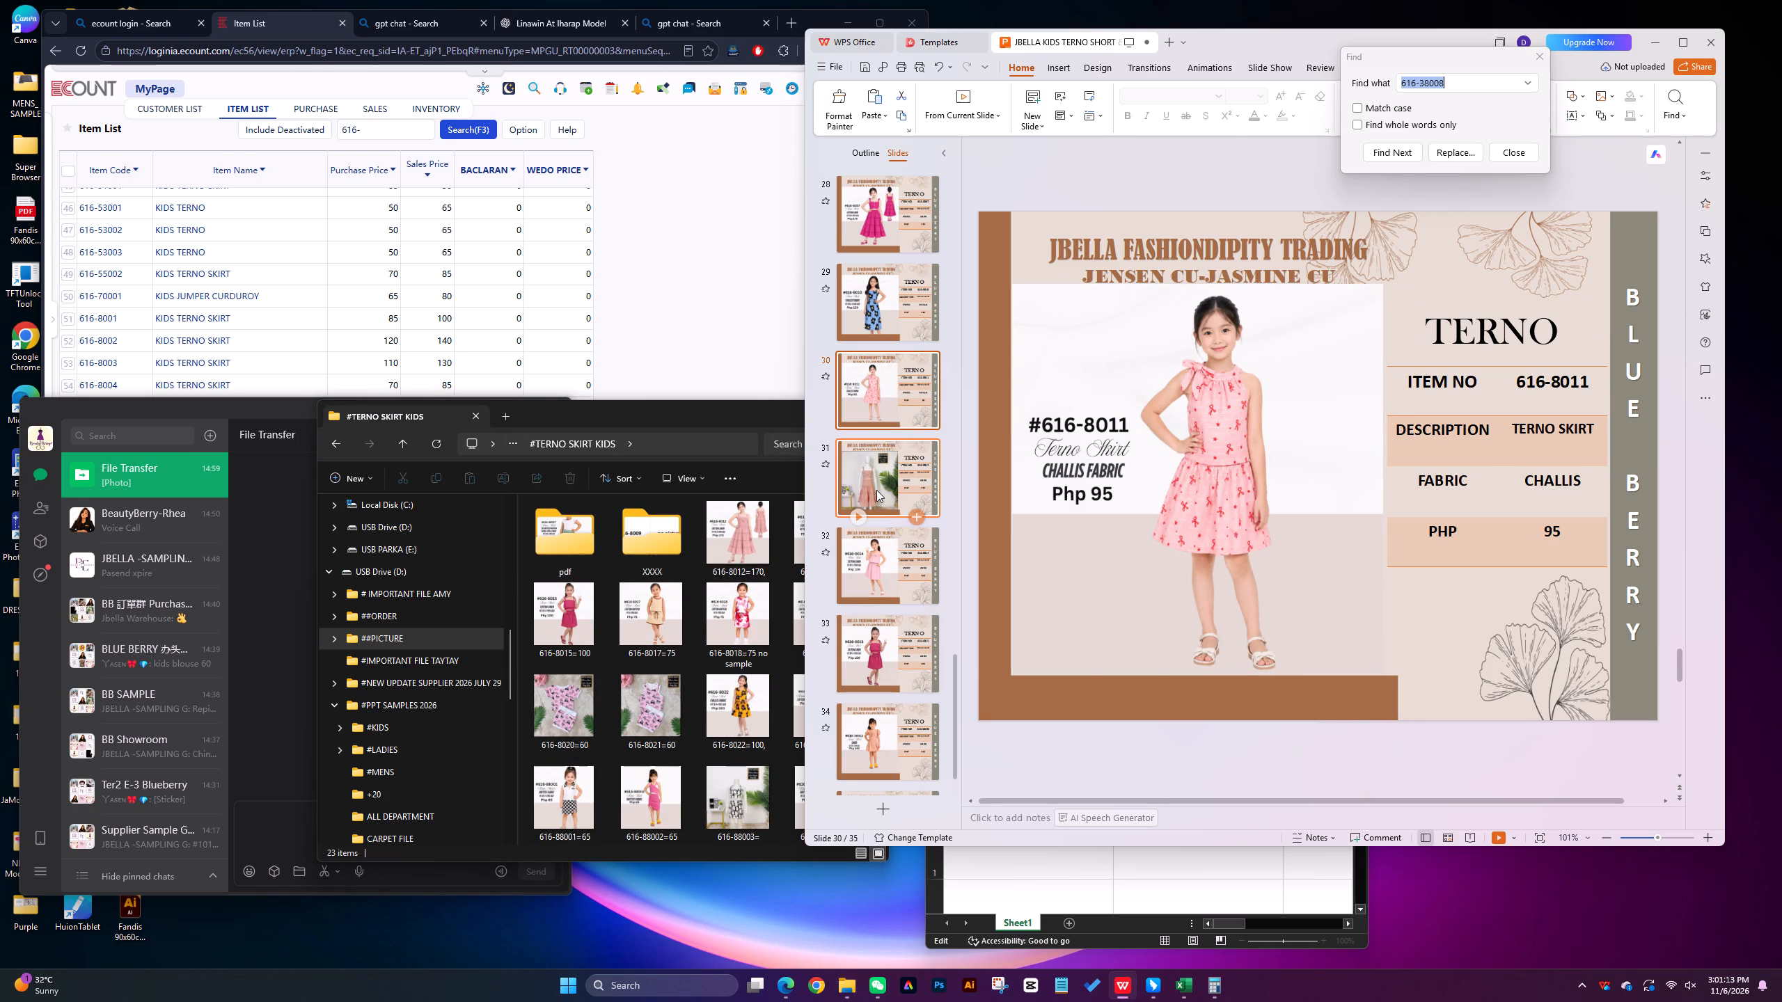
left_click(876, 490)
left_click(1158, 447)
key("Delete")
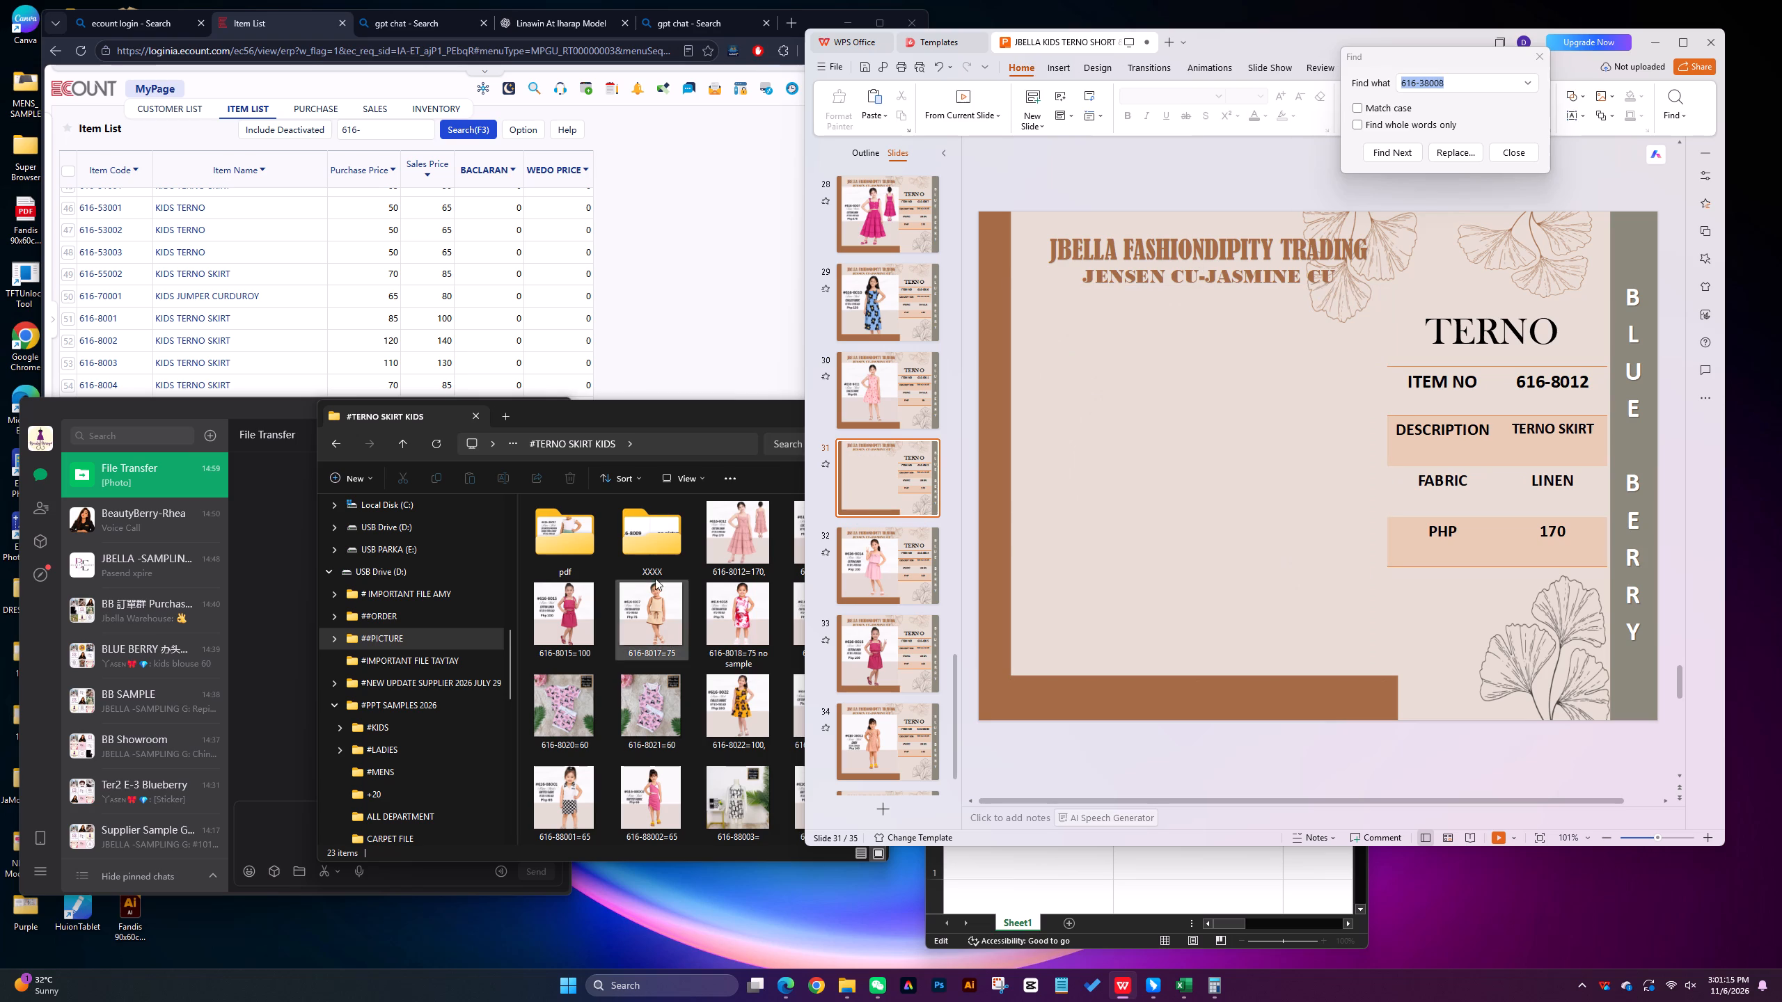
left_click_drag(737, 542, 1058, 340)
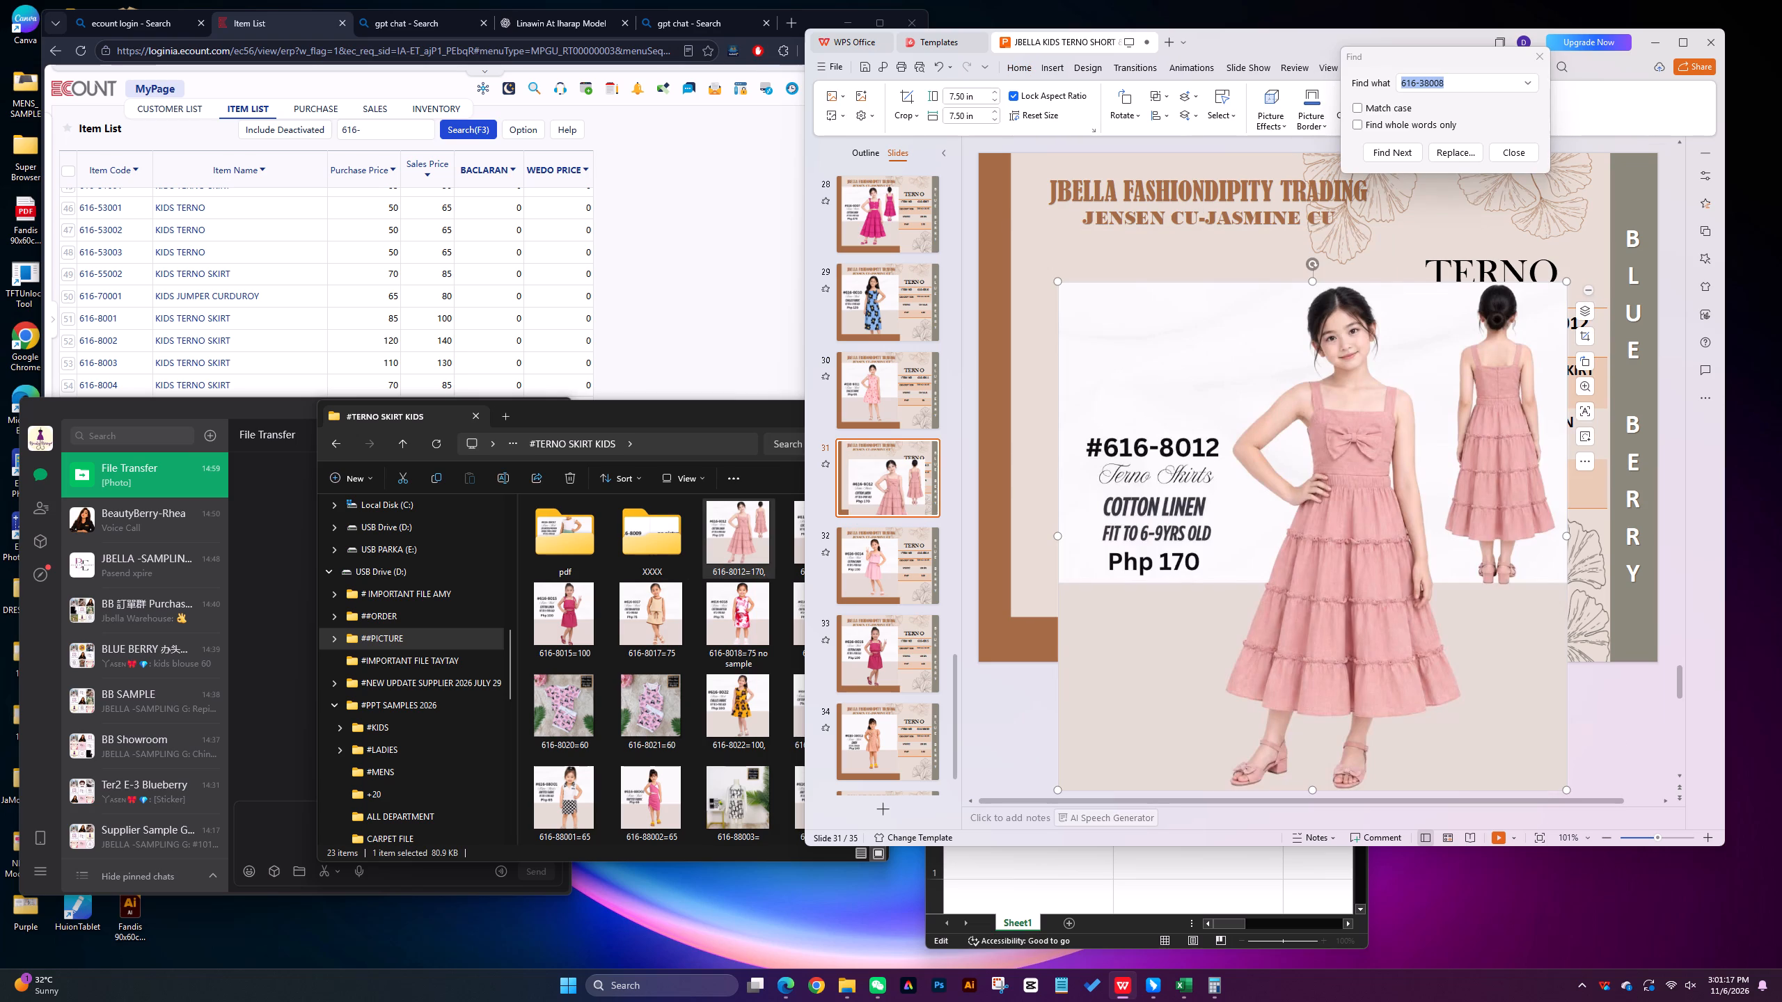
Resize and position the 616-8012 picture to fill slide 31's photo area, about 5.73 in high by 5.46 in wide.
left_click_drag(1565, 283, 1288, 516)
left_click_drag(1201, 685, 1156, 400)
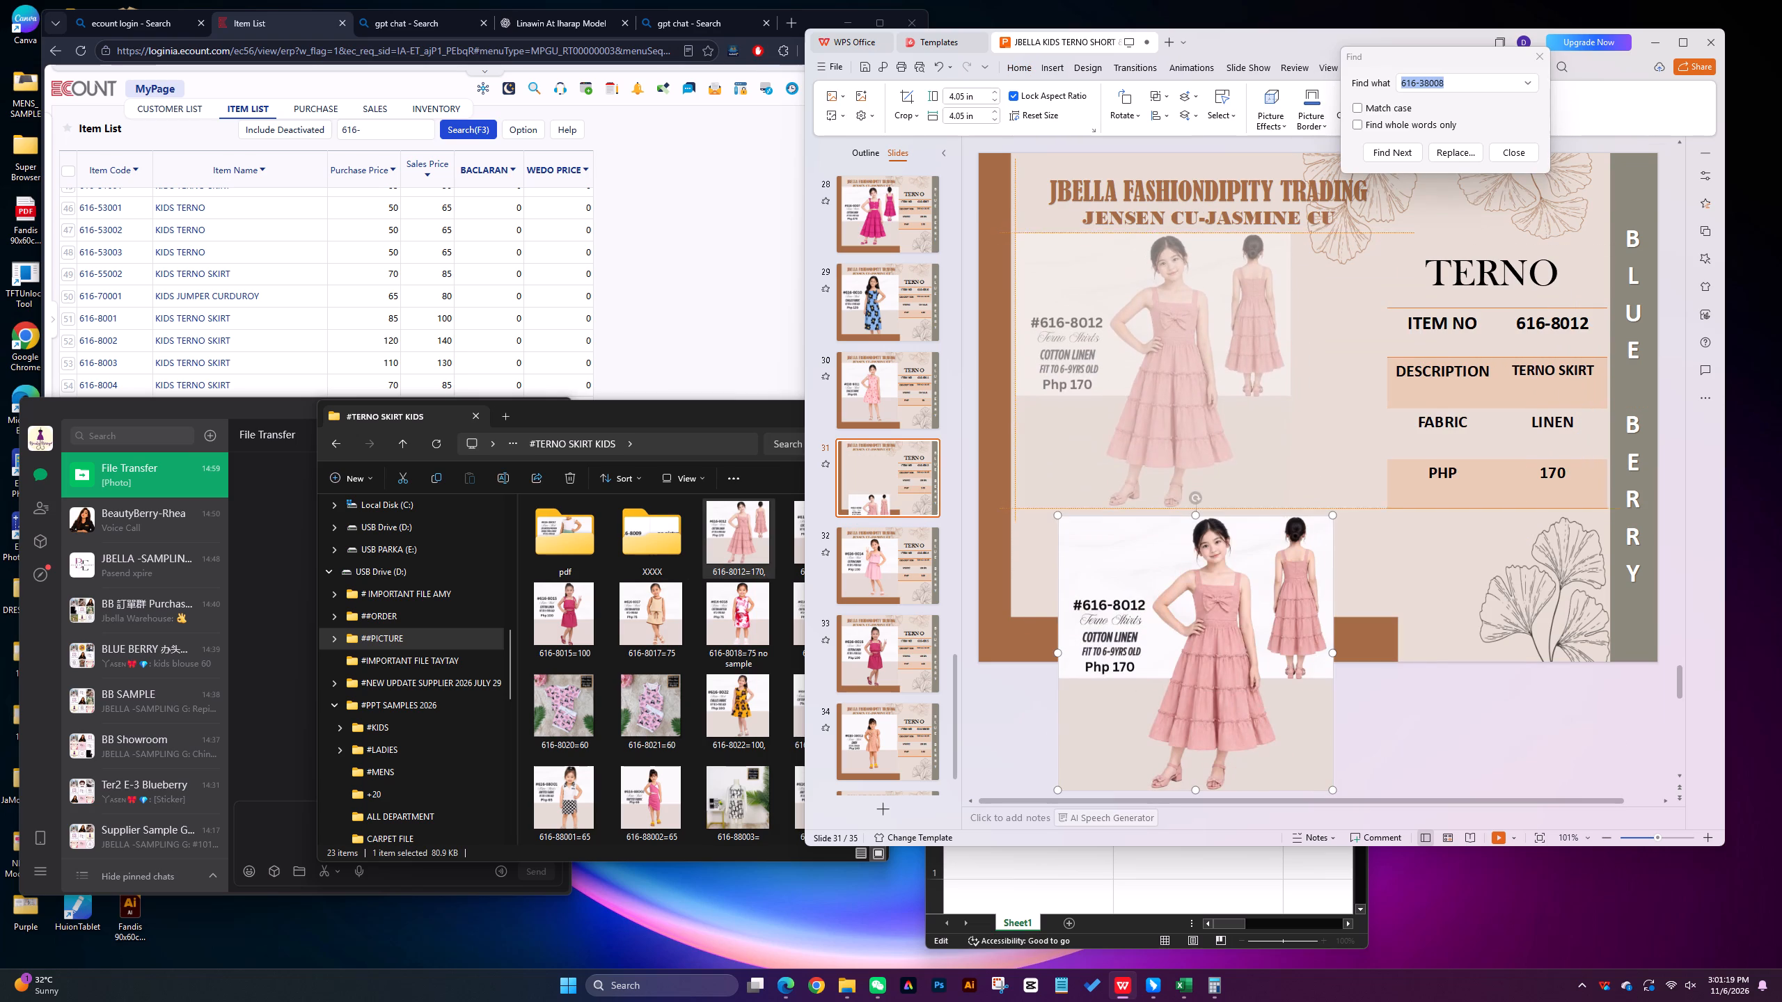
left_click_drag(1156, 400, 1158, 397)
key("Up")
key("Up")
key("Up")
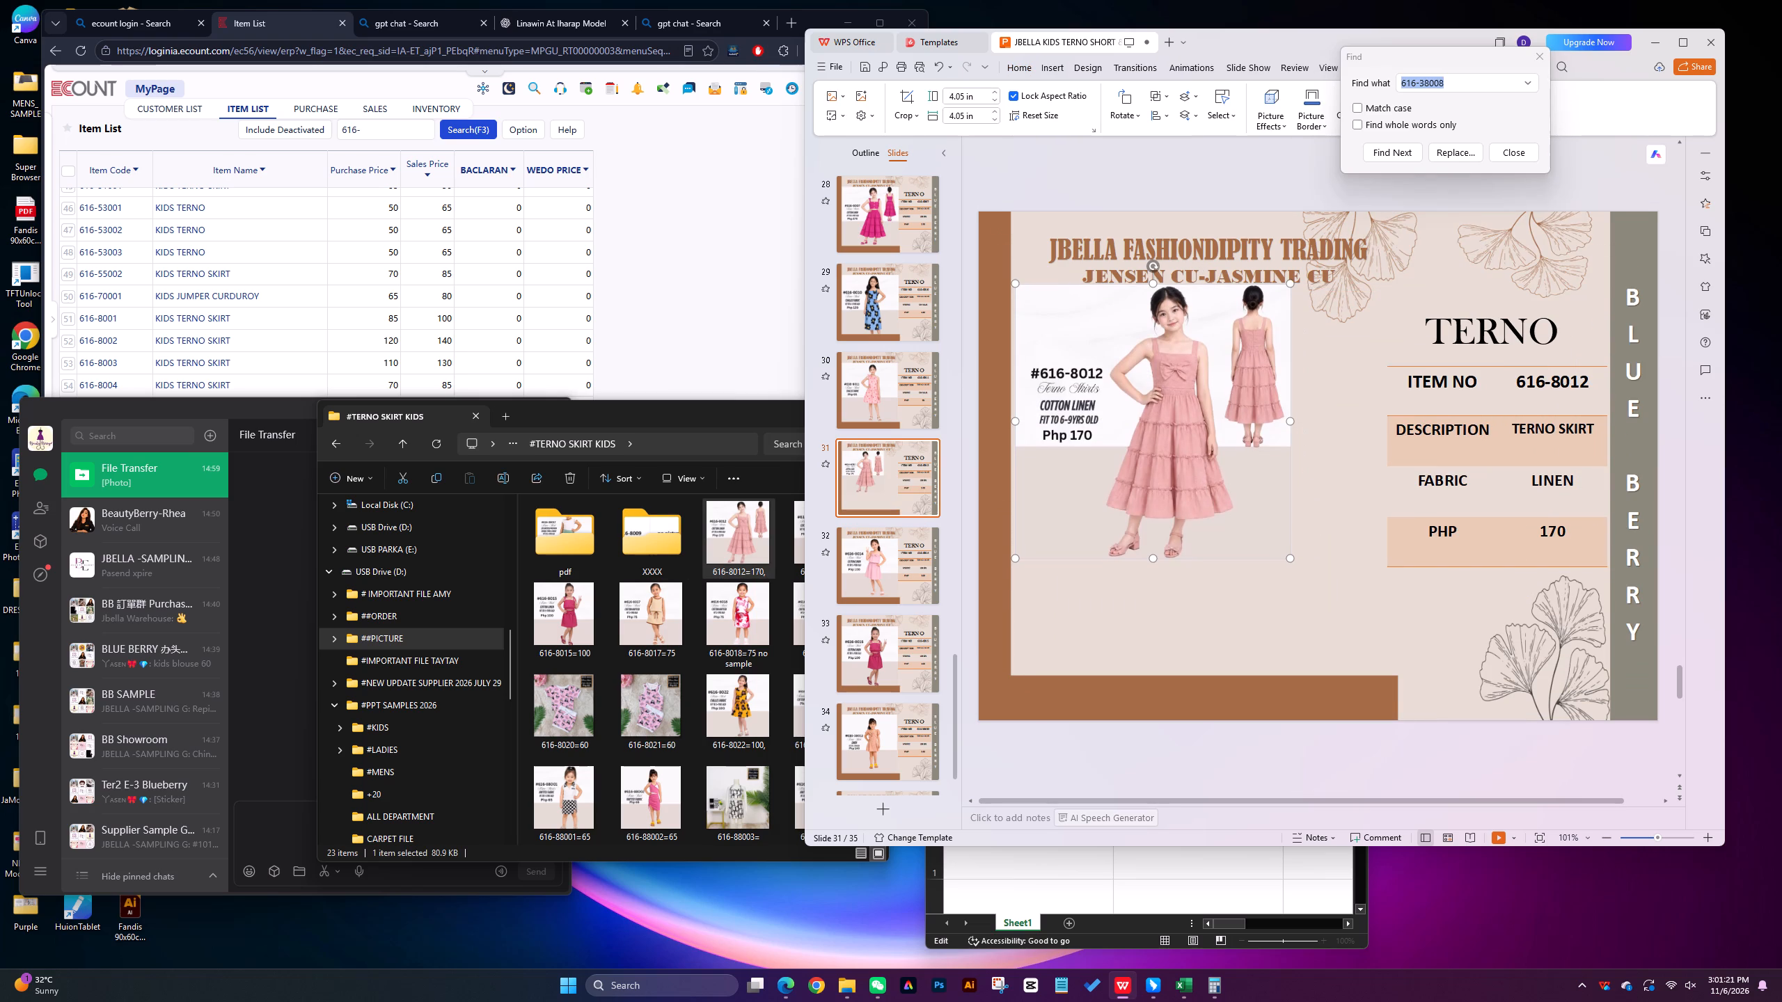
key("Left")
key("Left")
key("Left")
key("Left")
key("Left")
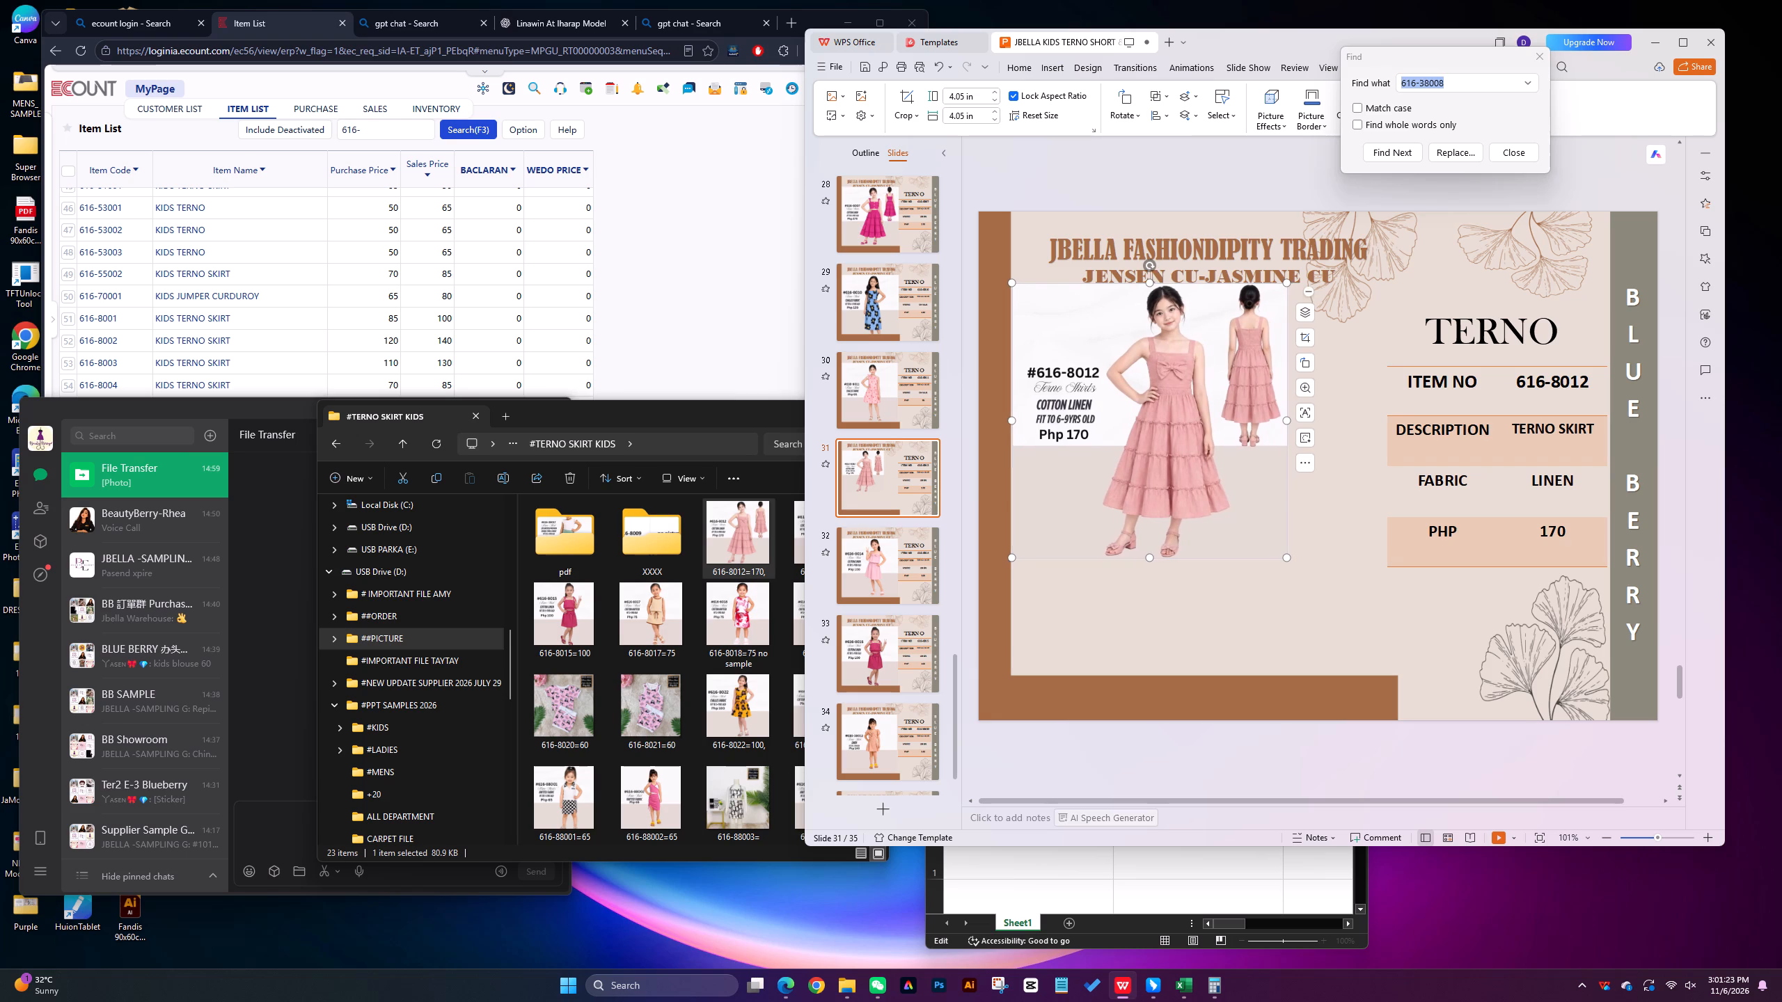
left_click_drag(1149, 557, 1165, 671)
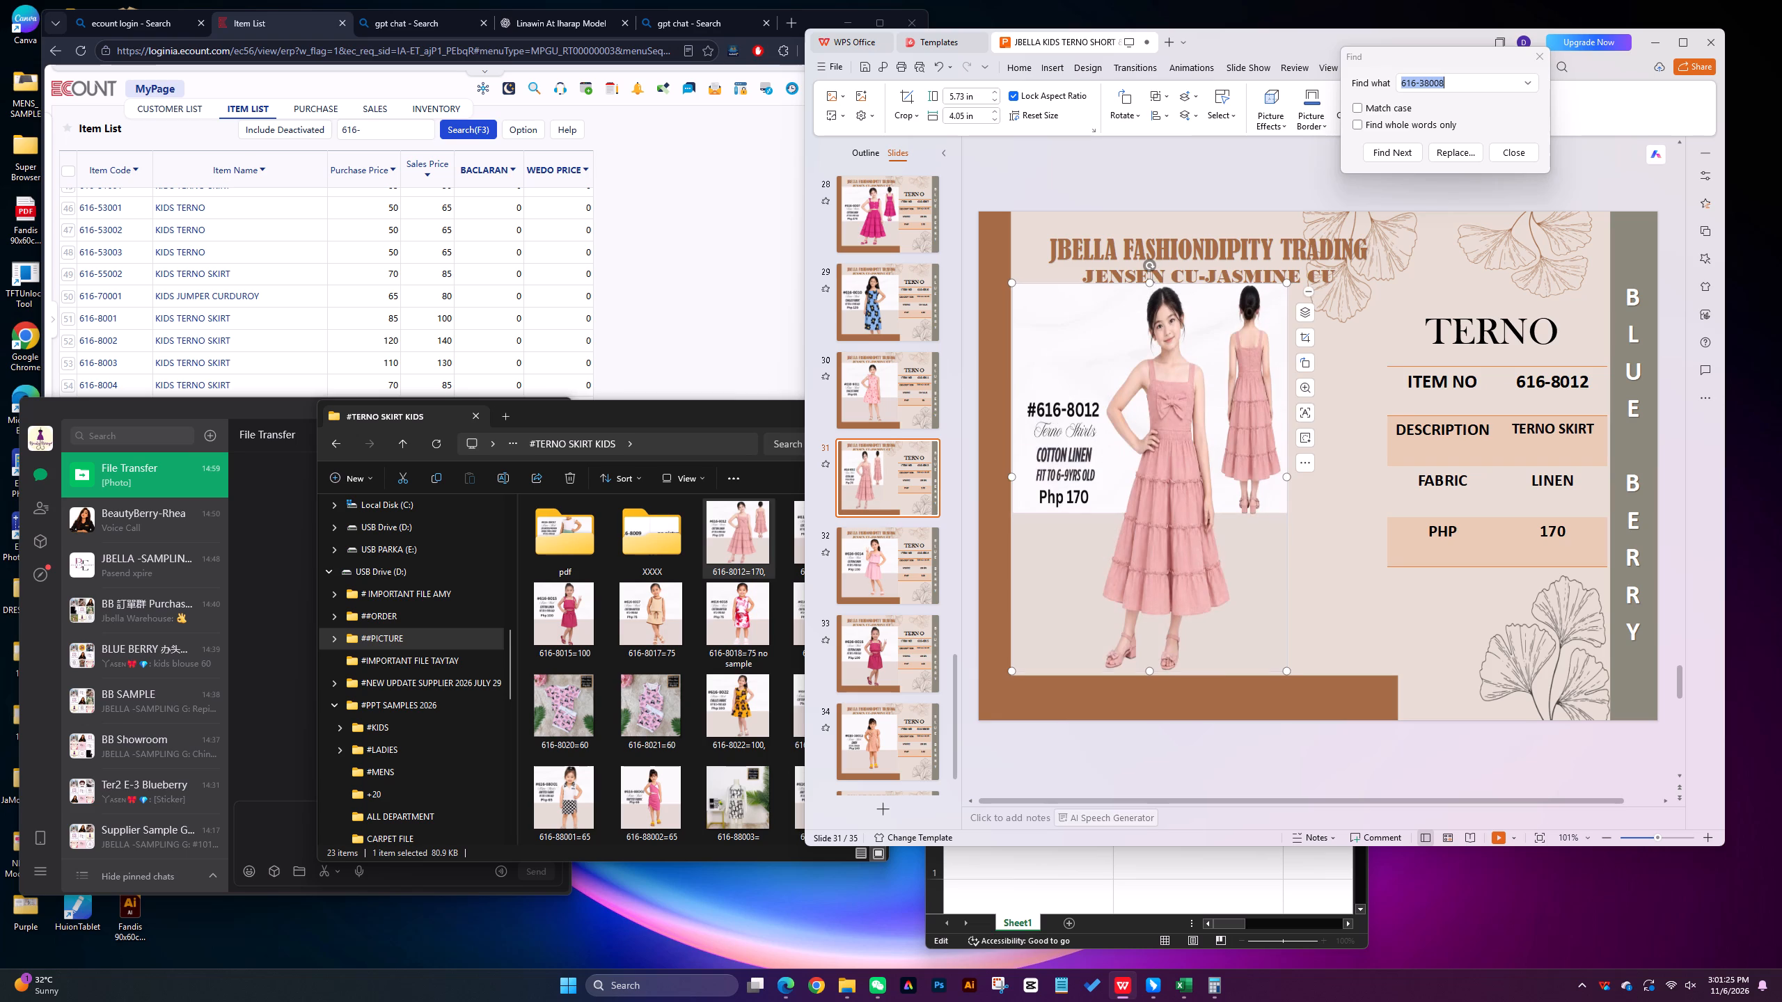
left_click_drag(1286, 476, 1375, 482)
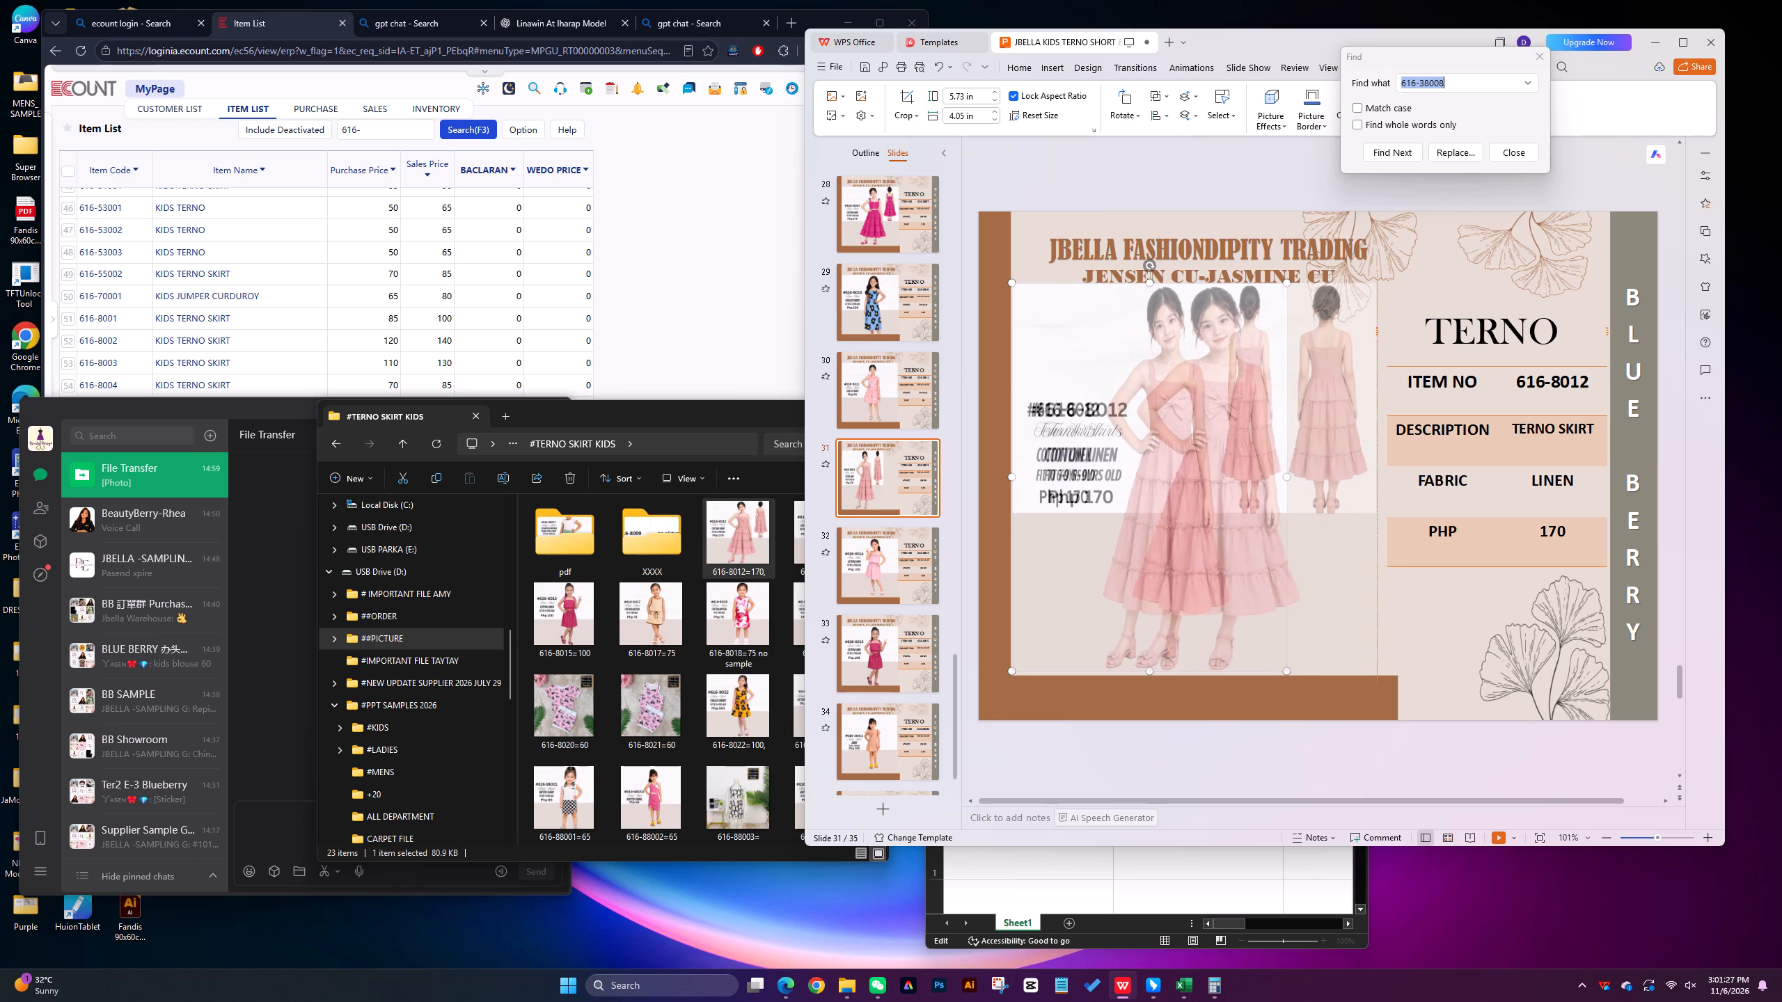
left_click_drag(1375, 482, 1381, 482)
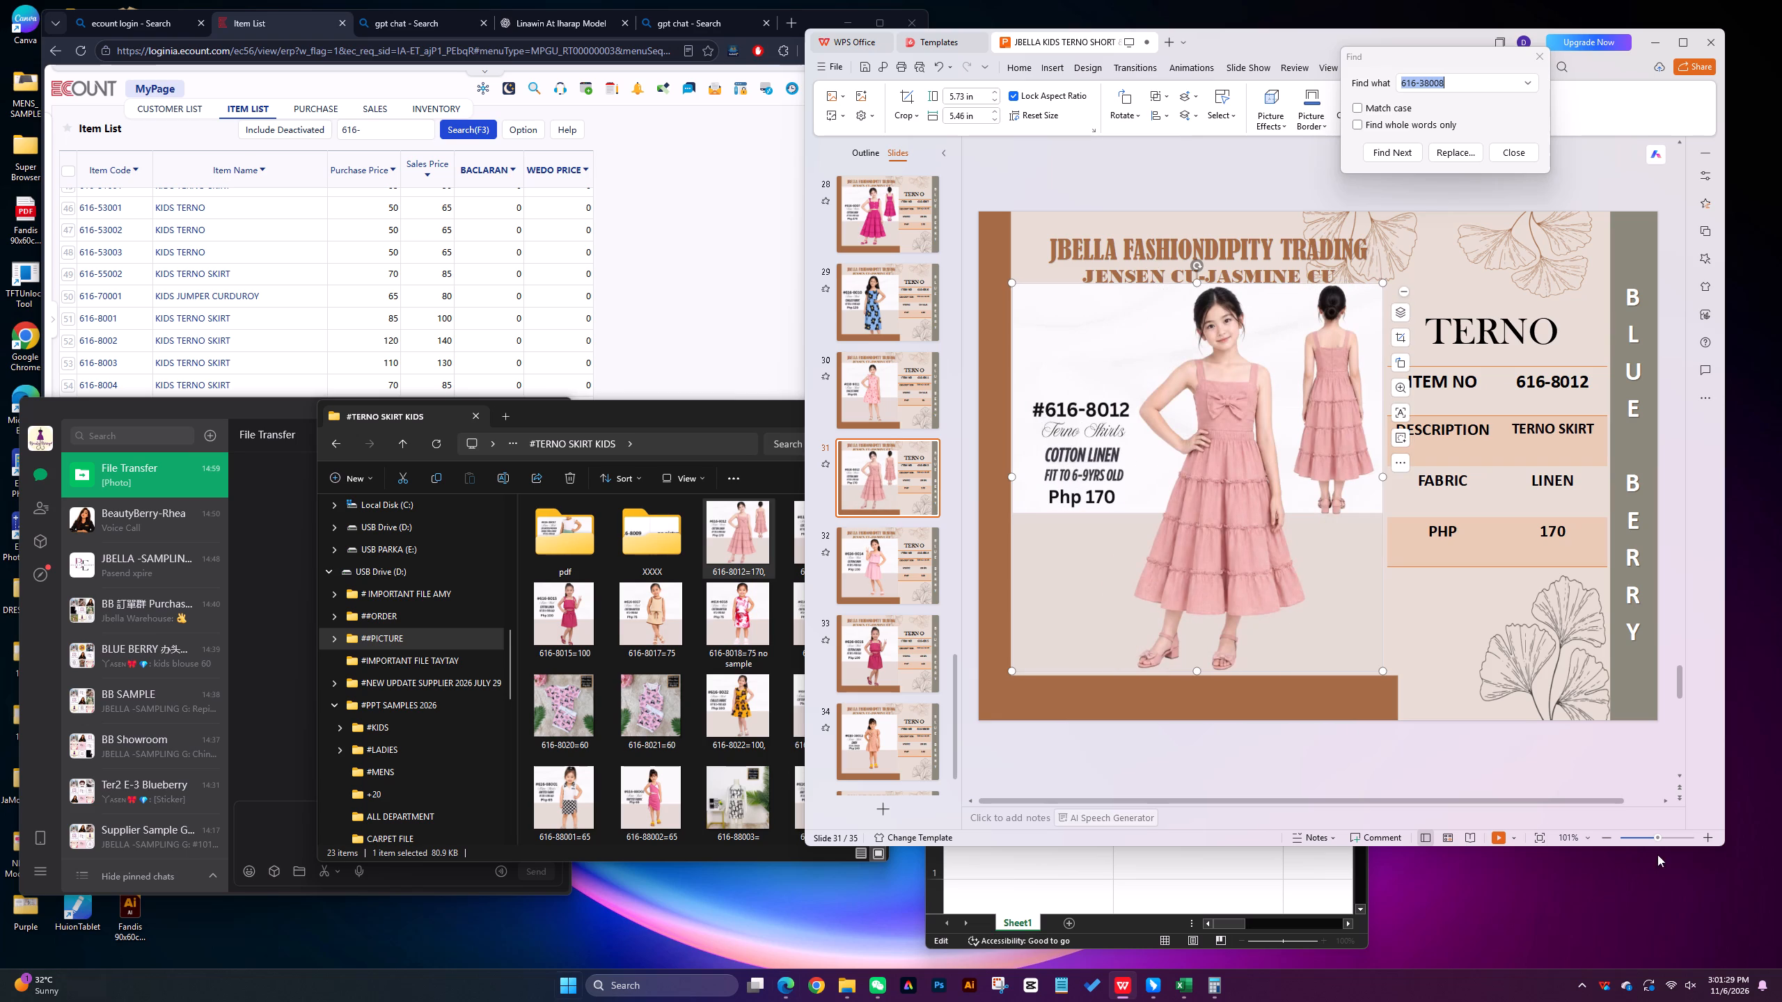
Move the 616-8012 picture from the #TERNO SKIRT KIDS folder into its pdf subfolder.
left_click(890, 551)
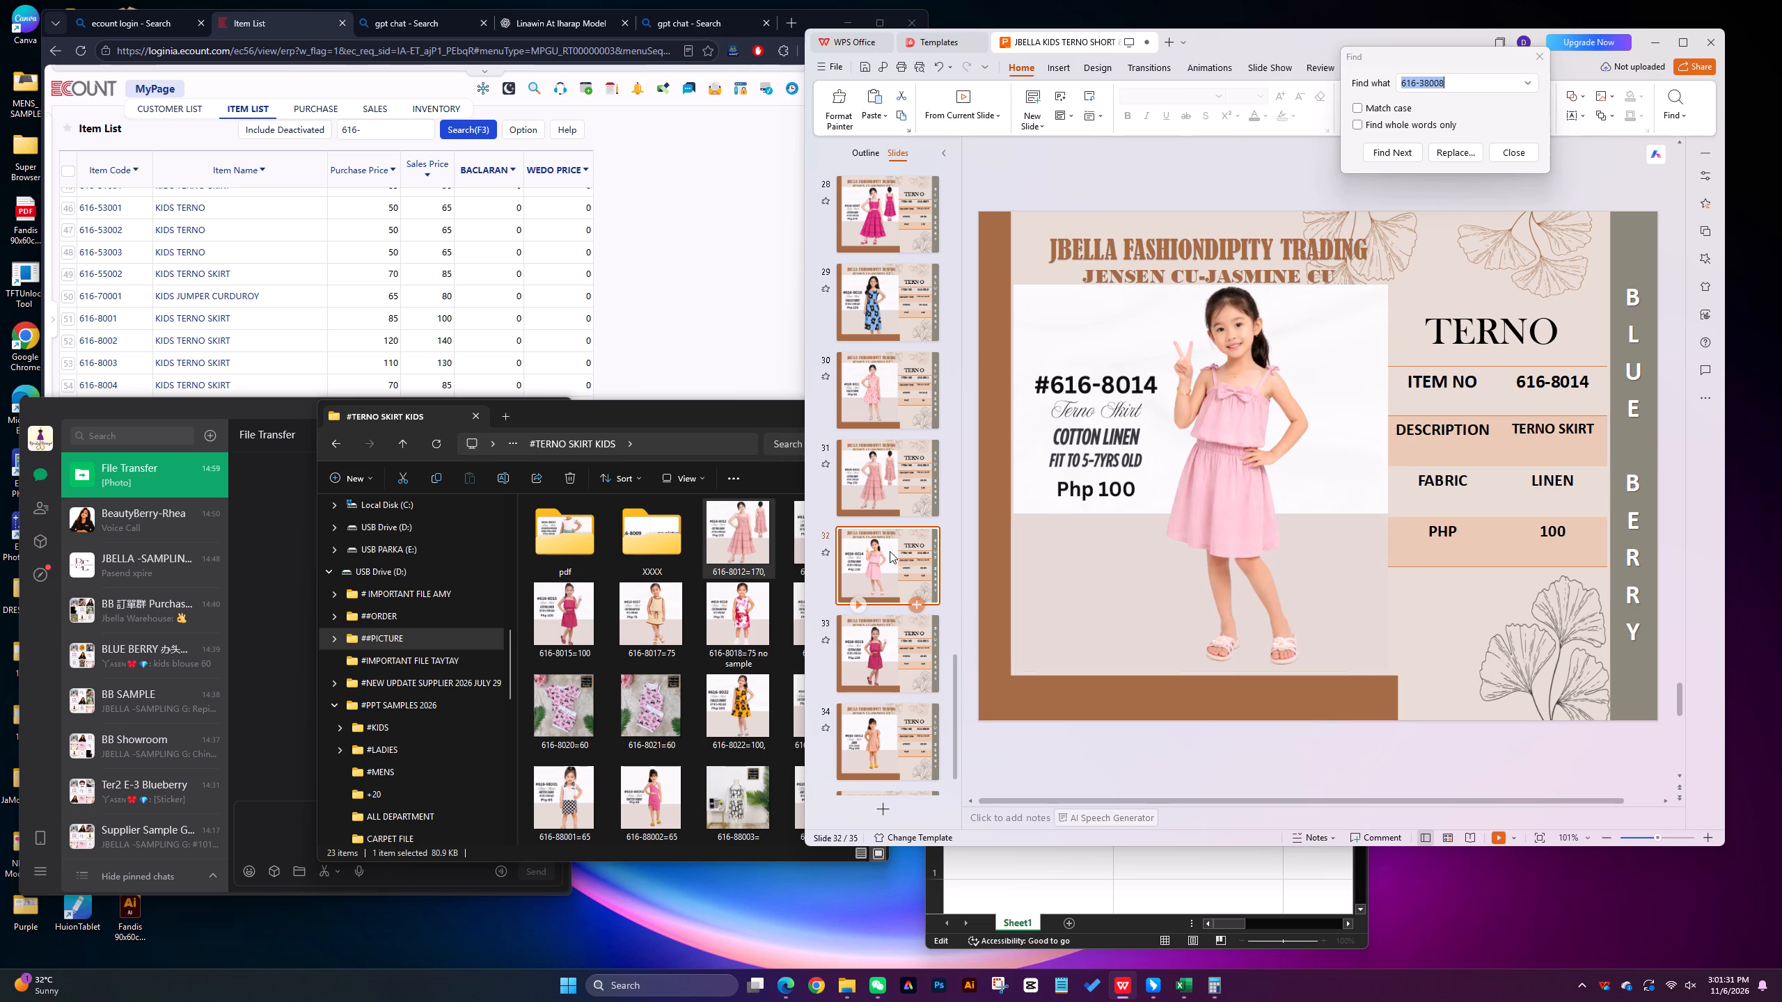
left_click_drag(745, 530, 573, 558)
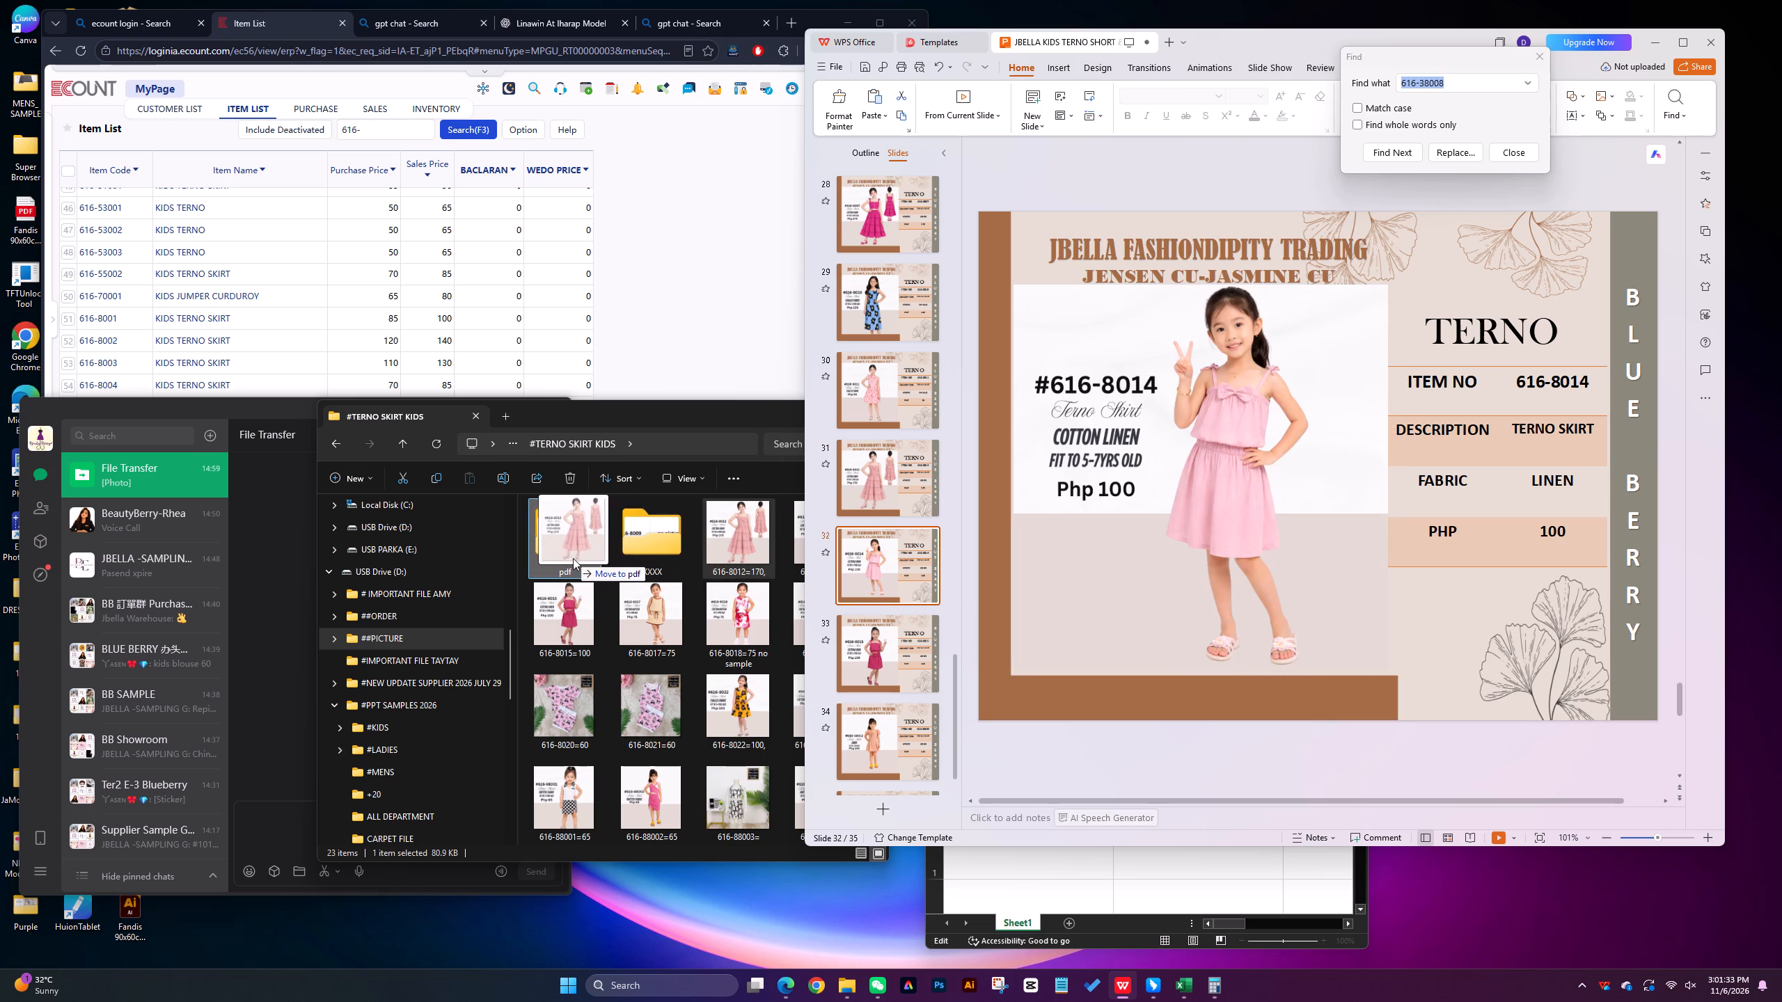
left_click_drag(573, 558, 572, 558)
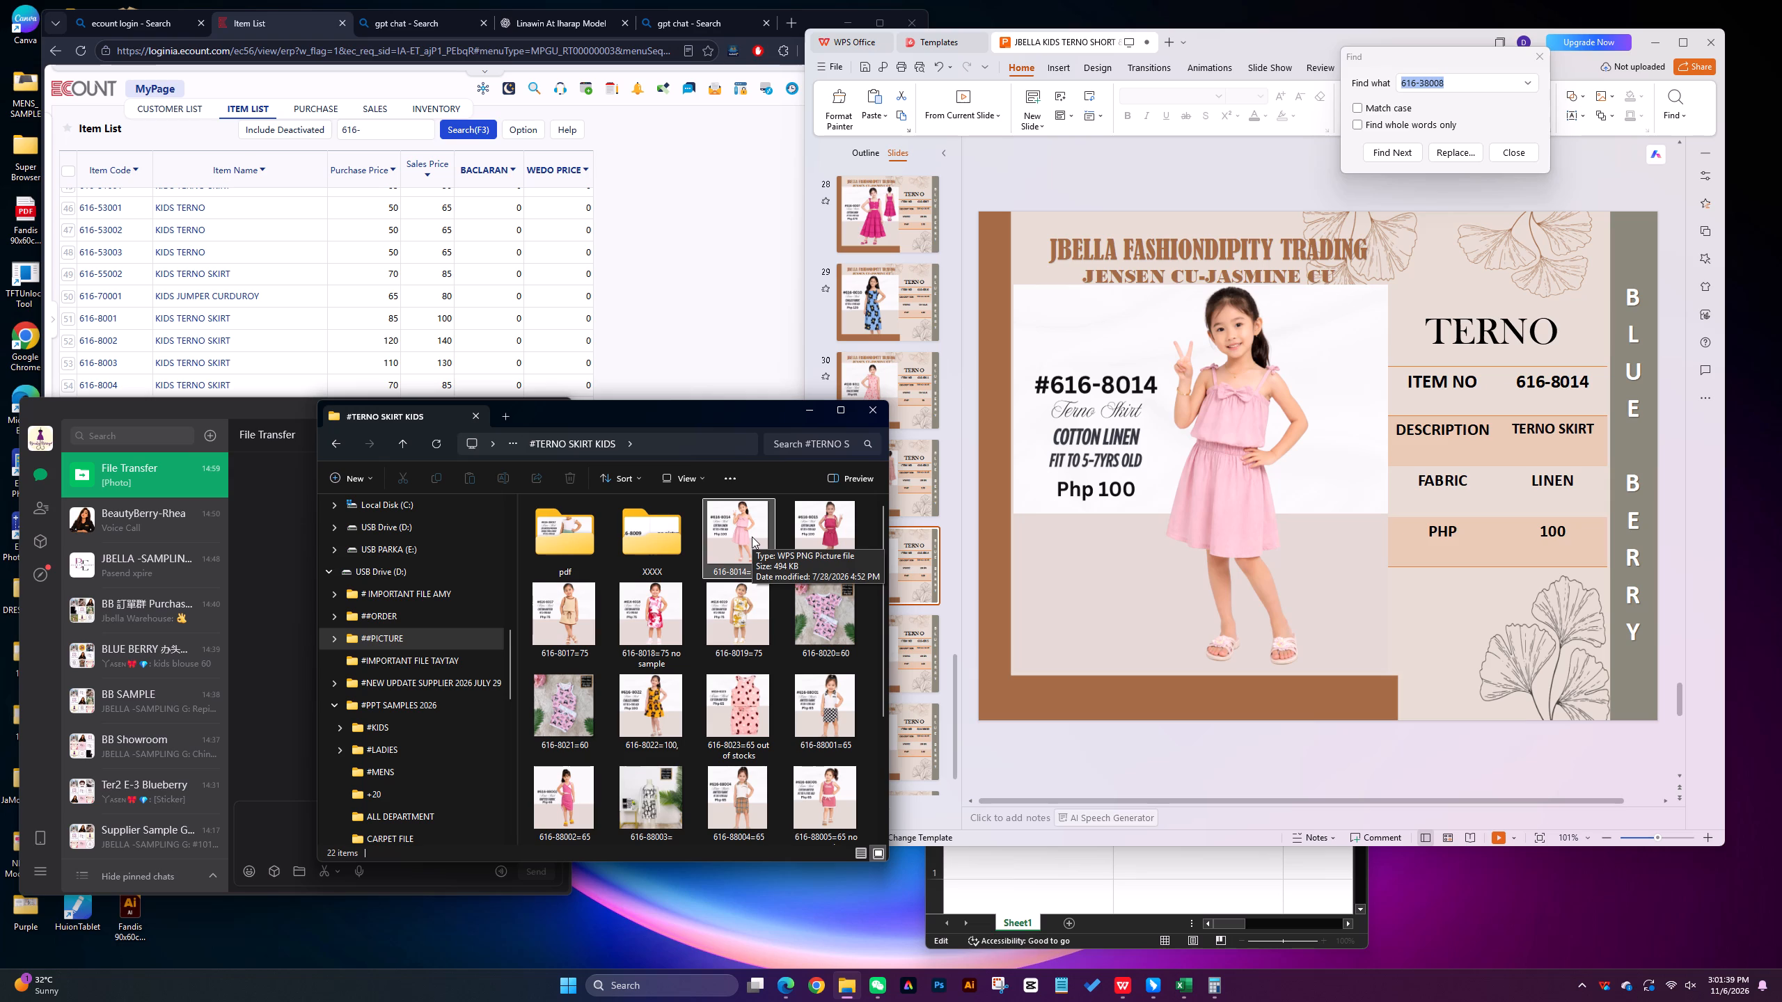
In the Excel placeholder sheet, change the item code beside "no picture" to 616-8013.
left_click(1084, 884)
left_click(1085, 817)
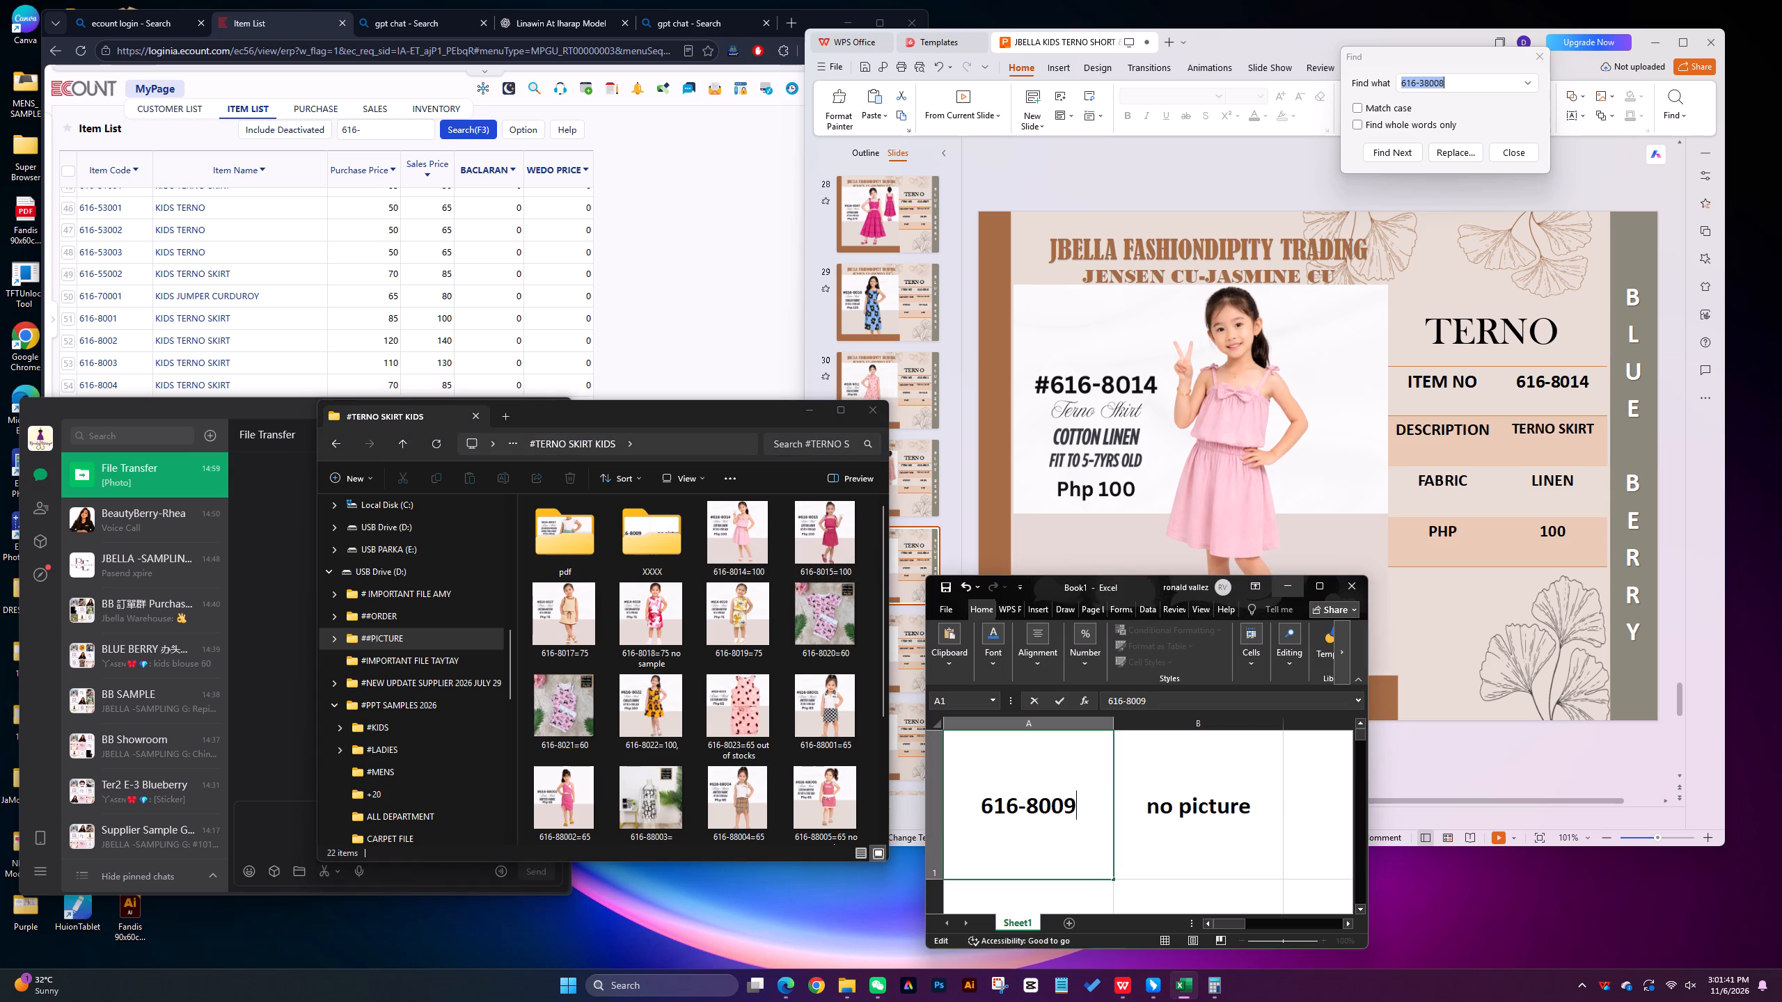
key("BackSpace")
key("BackSpace")
type("13")
Capture the 616-8013 "no picture" cells as a screenshot and send it to the File Transfer chat in Weixin.
left_click(289, 505)
left_click(322, 873)
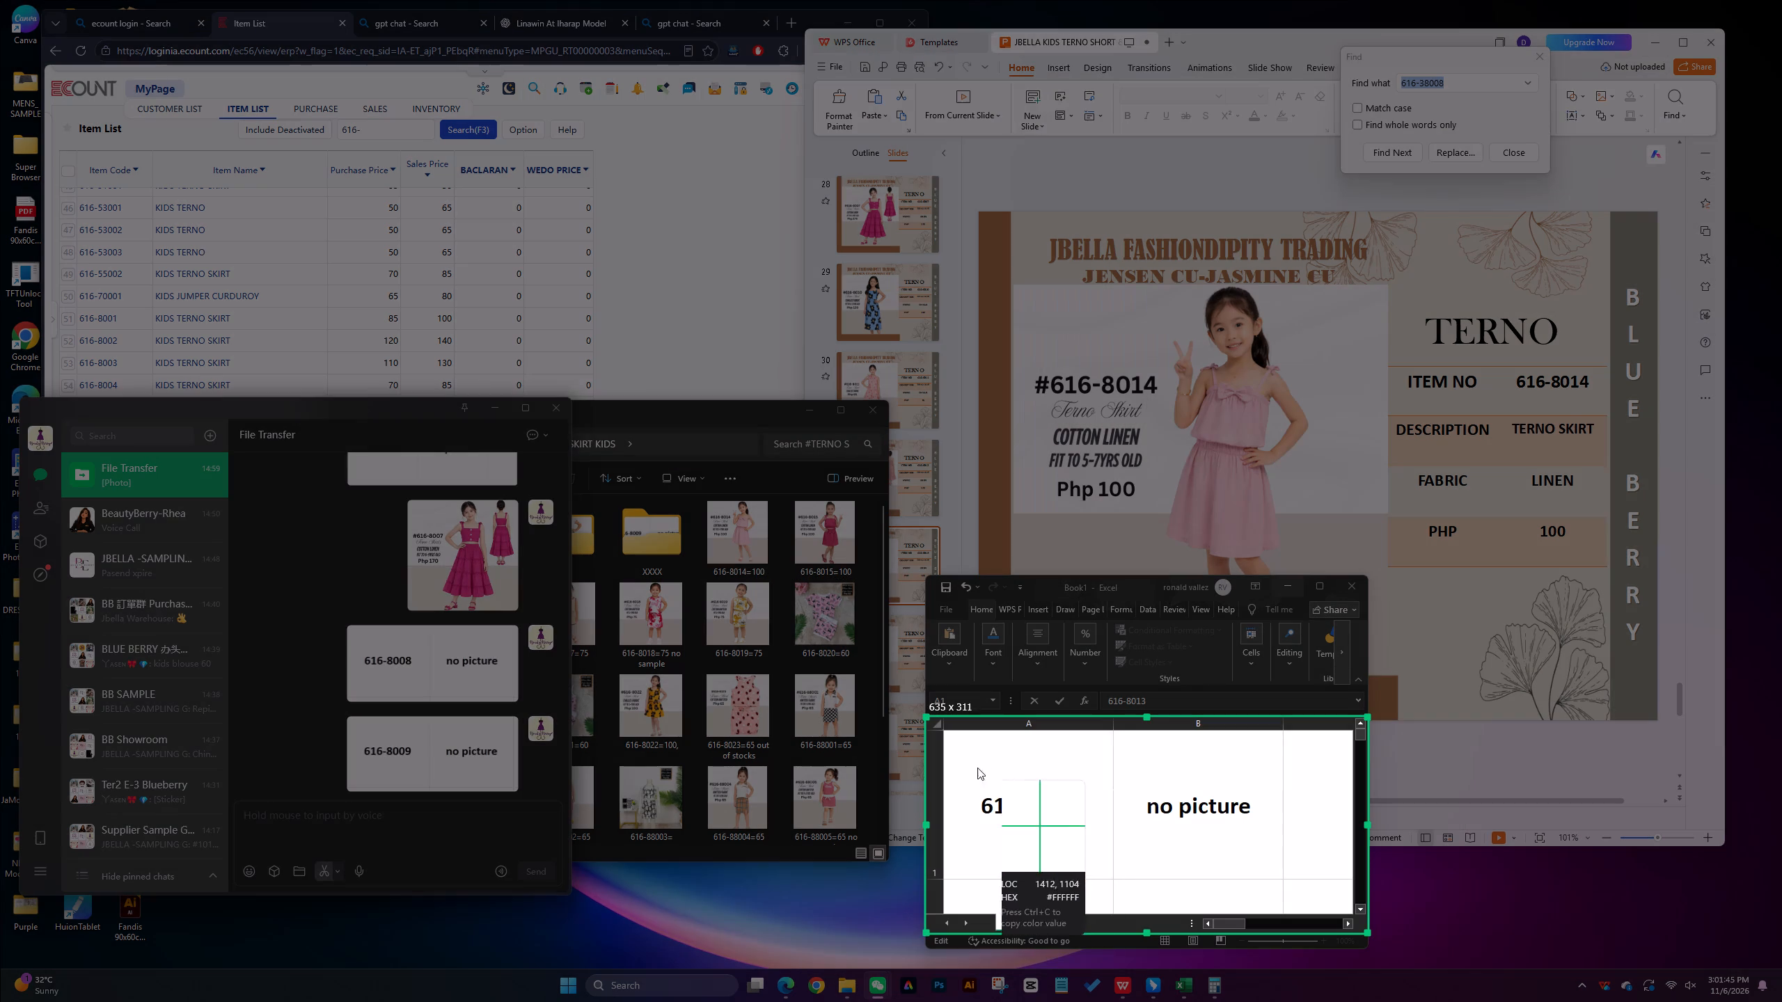
left_click_drag(945, 731, 1296, 898)
left_click(1278, 925)
left_click(528, 868)
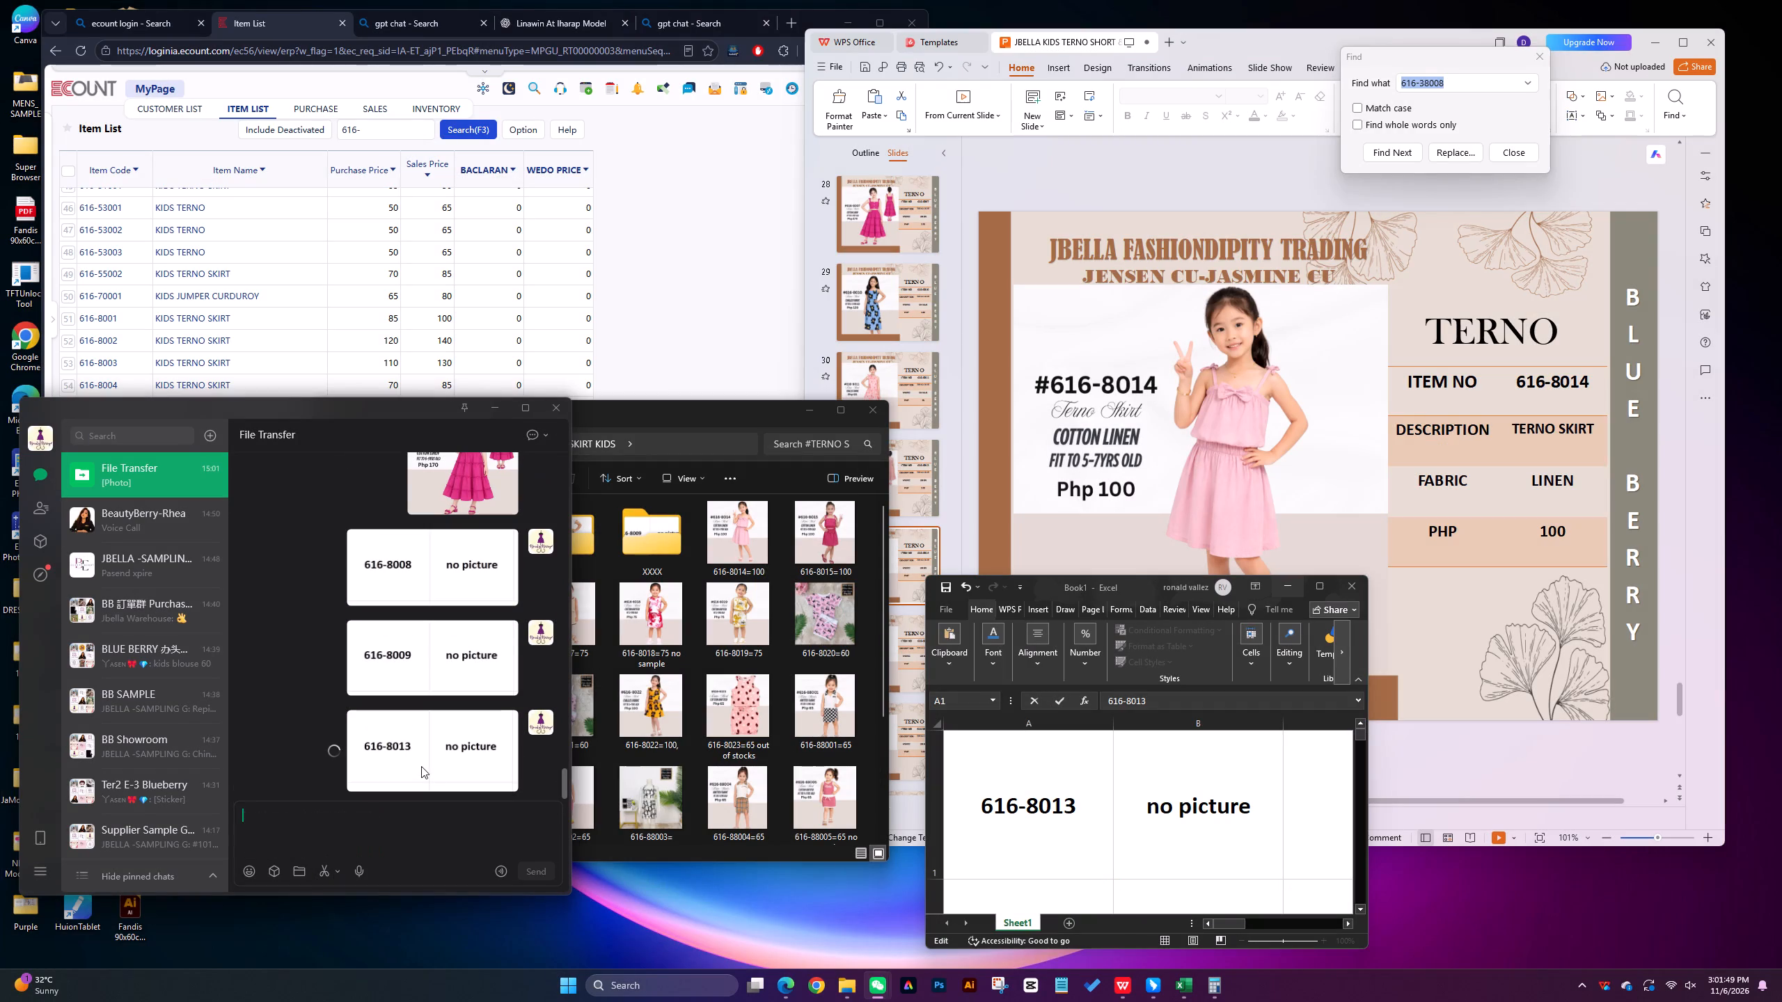
Save the sent 616-8013 placeholder image in the XXXX folder as 616-8013=xxxx.
right_click(397, 730)
left_click(446, 926)
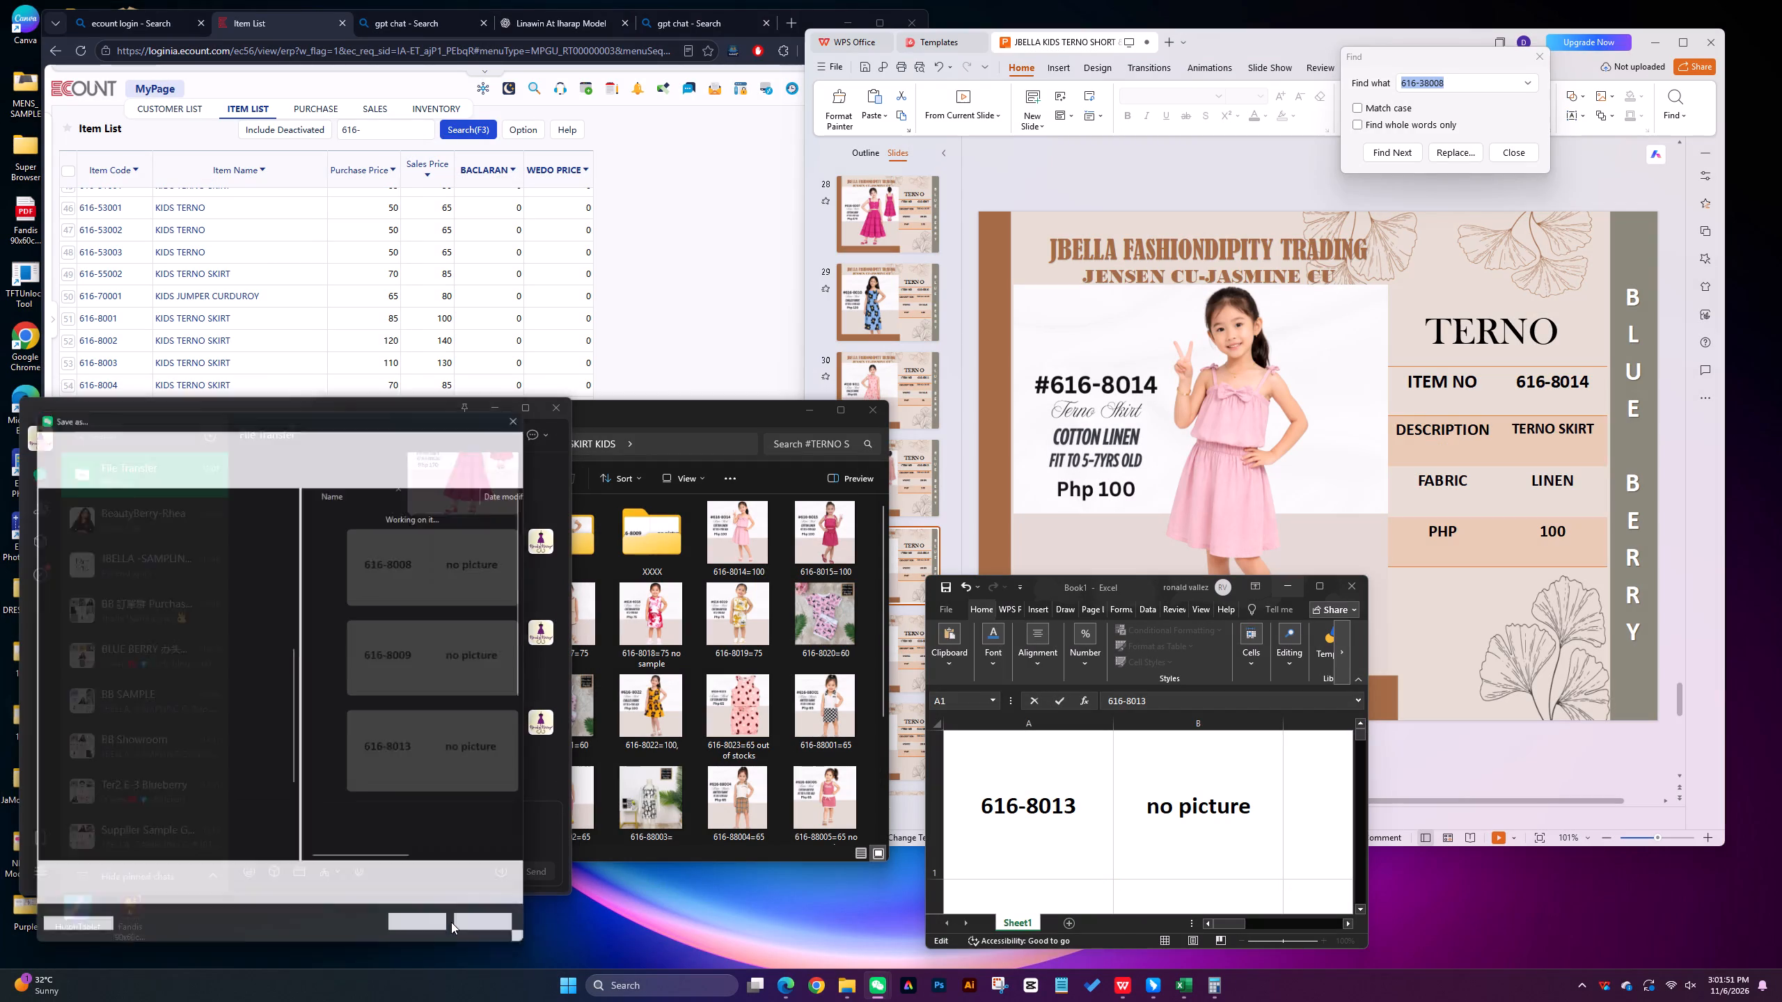
type("616-8013")
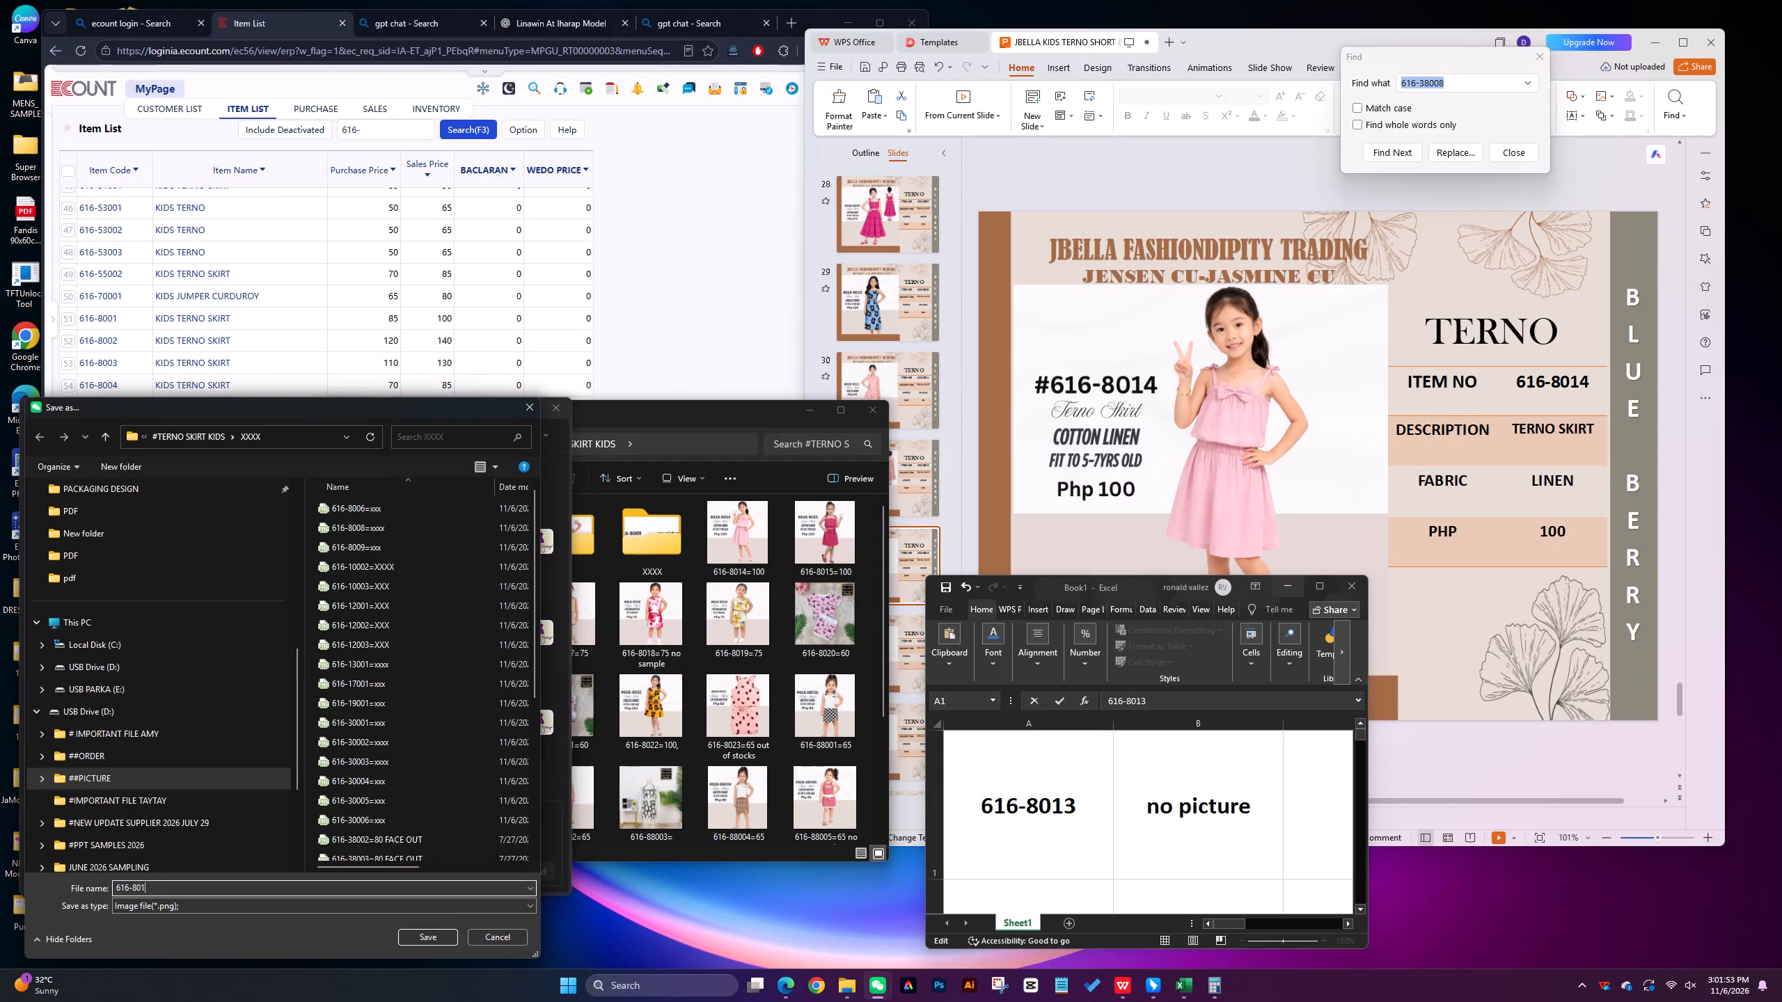
type("=xxxx")
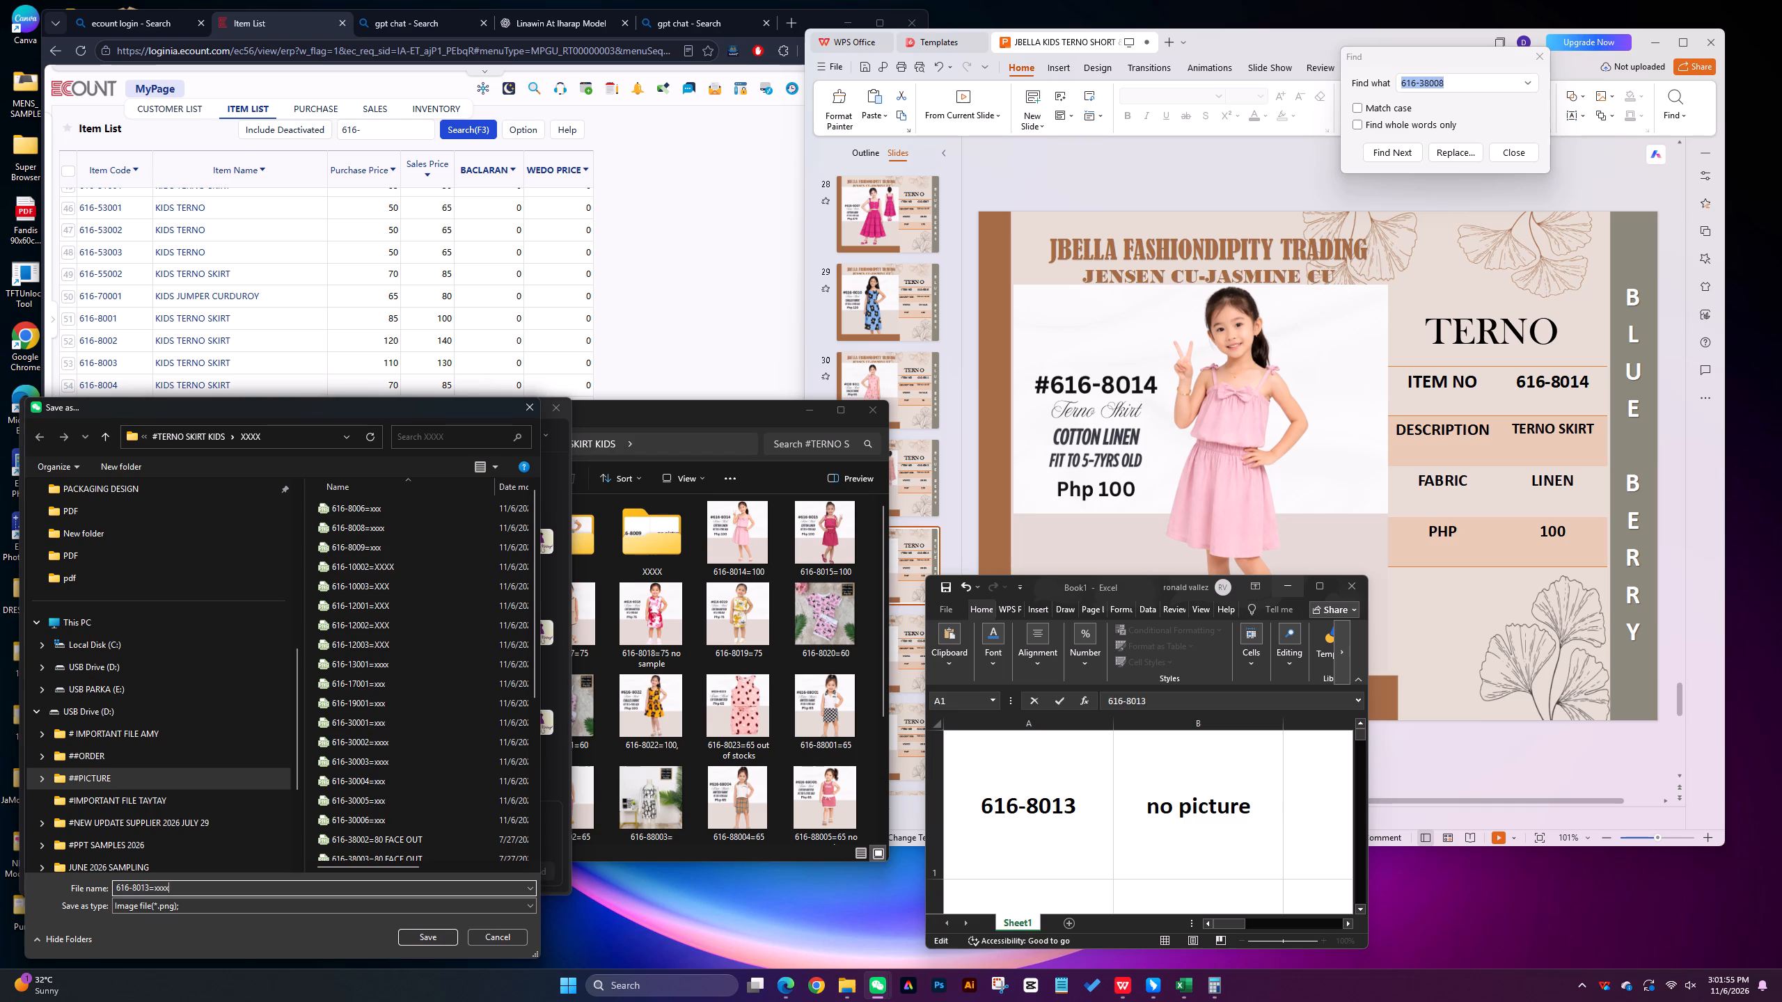
key("Return")
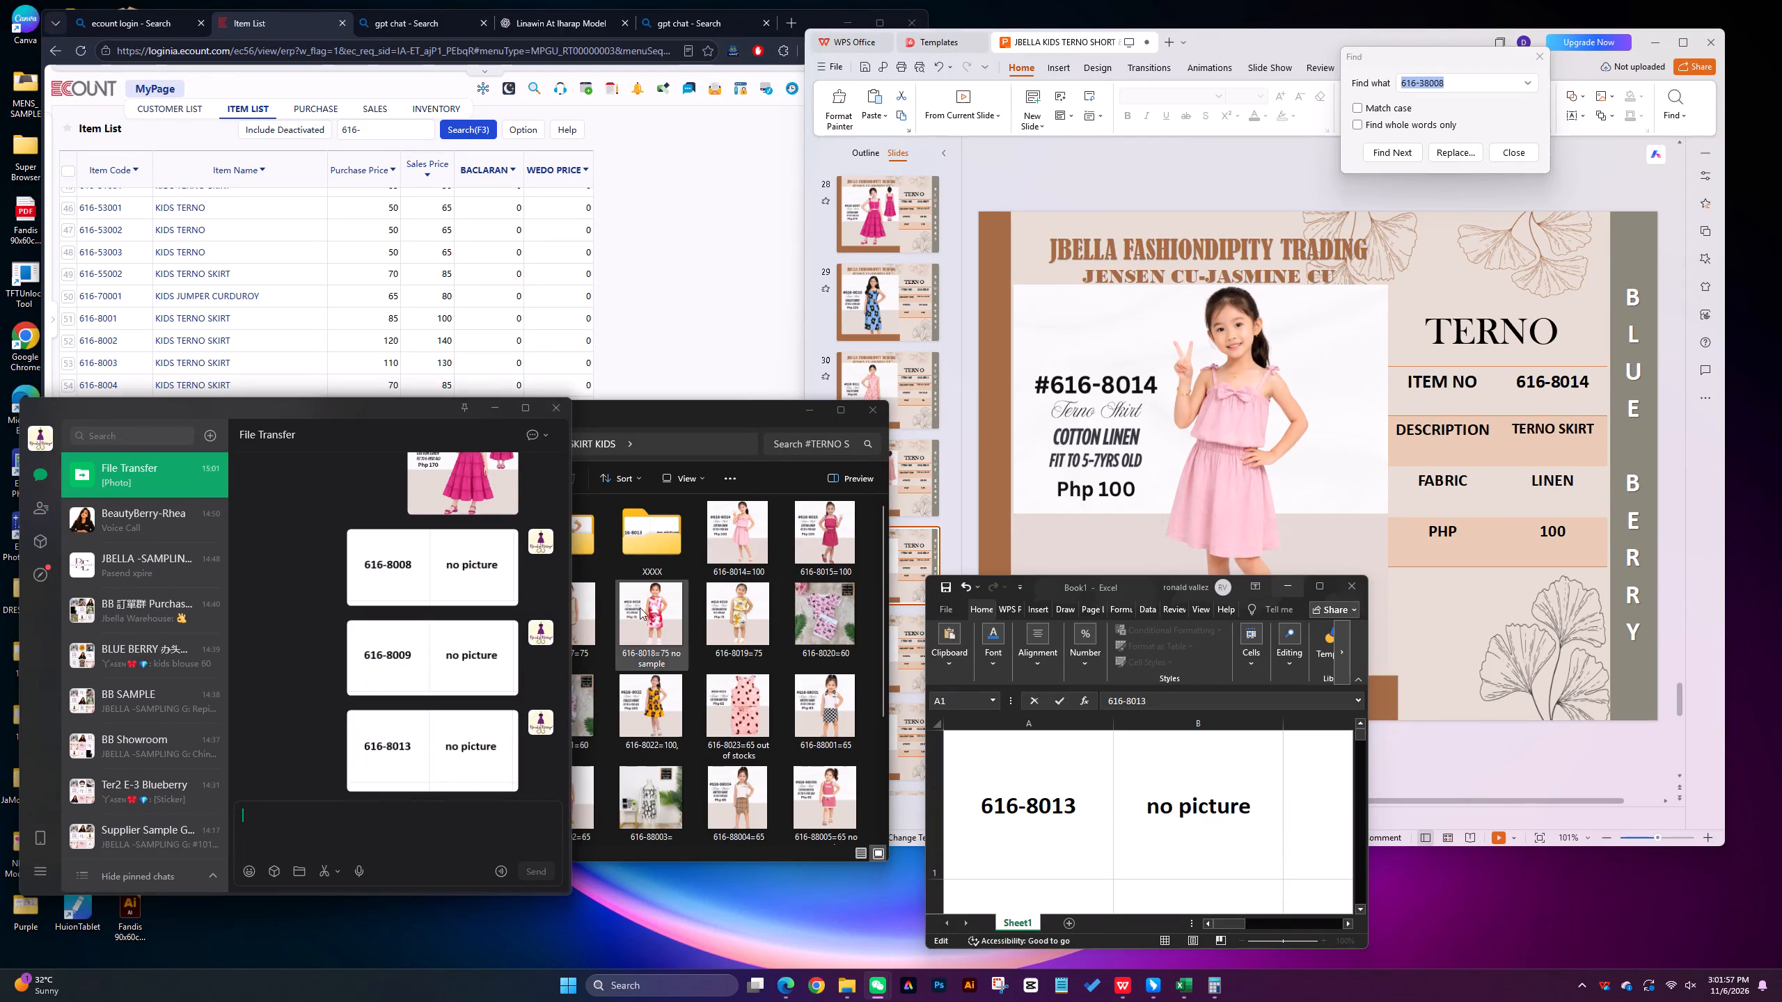
Shorten the ECOUNT browser window and move the 616-8014 picture from #TERNO SKIRT KIDS into the pdf subfolder.
left_click(677, 372)
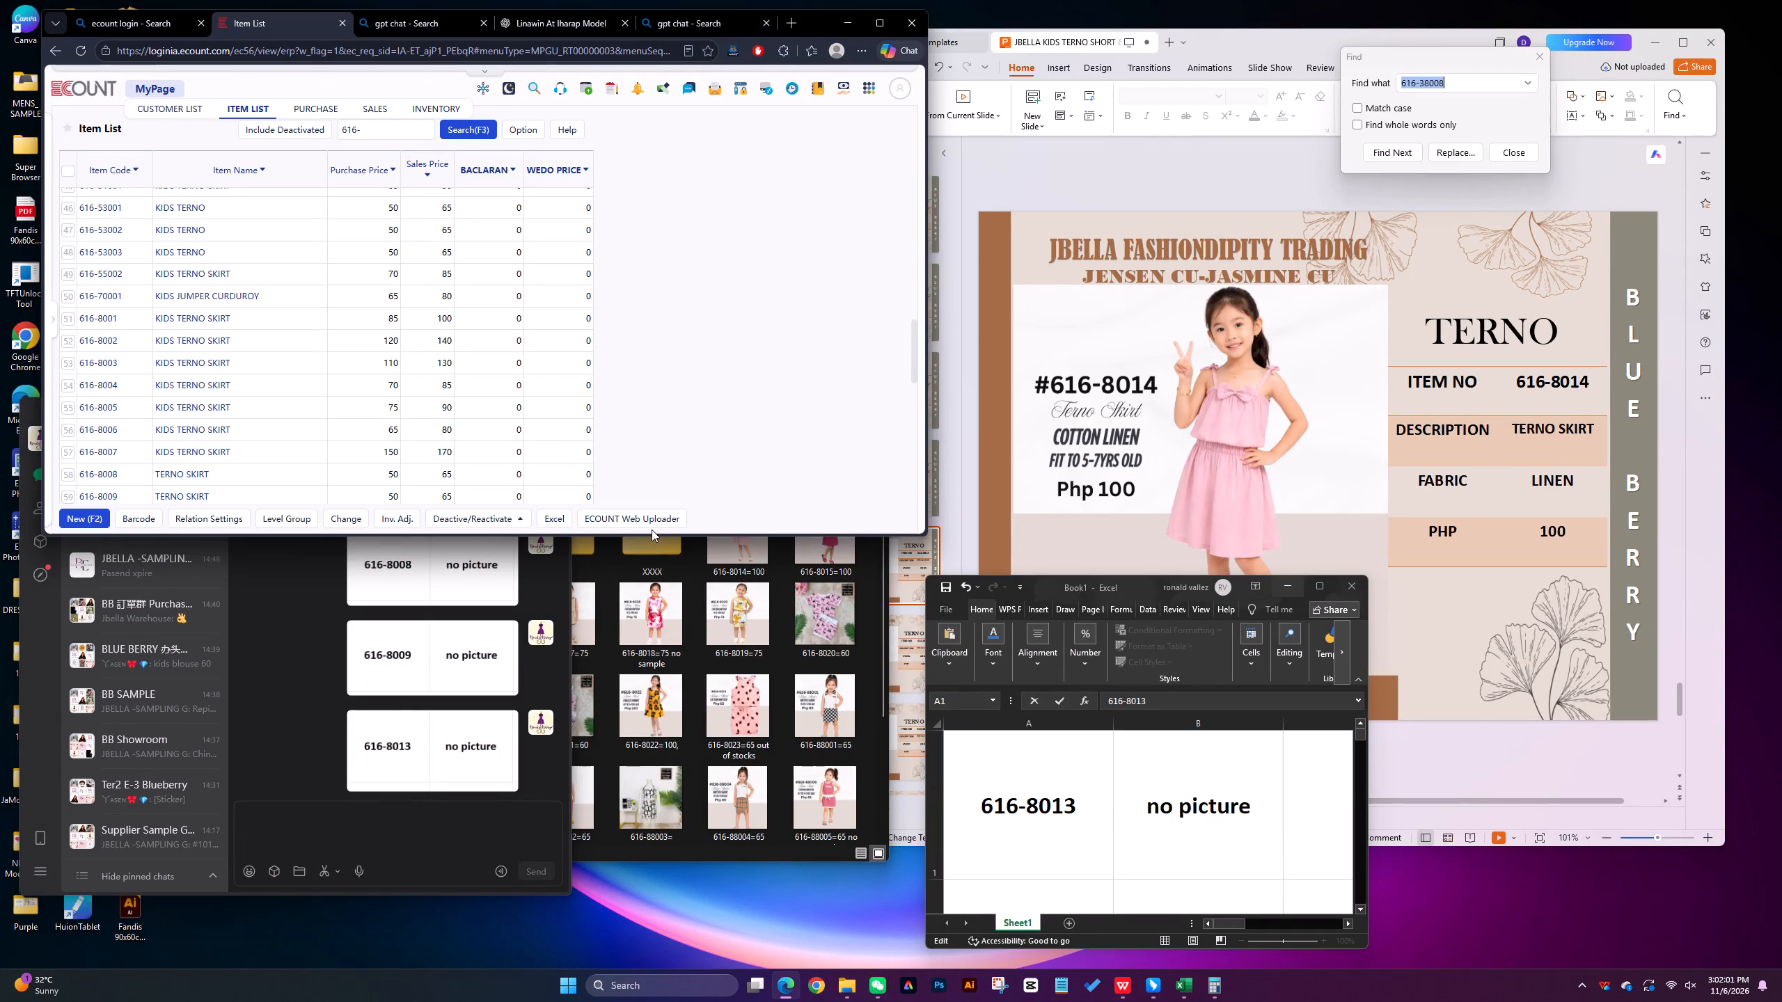
left_click_drag(645, 538, 650, 385)
left_click(743, 543)
left_click_drag(739, 540, 566, 568)
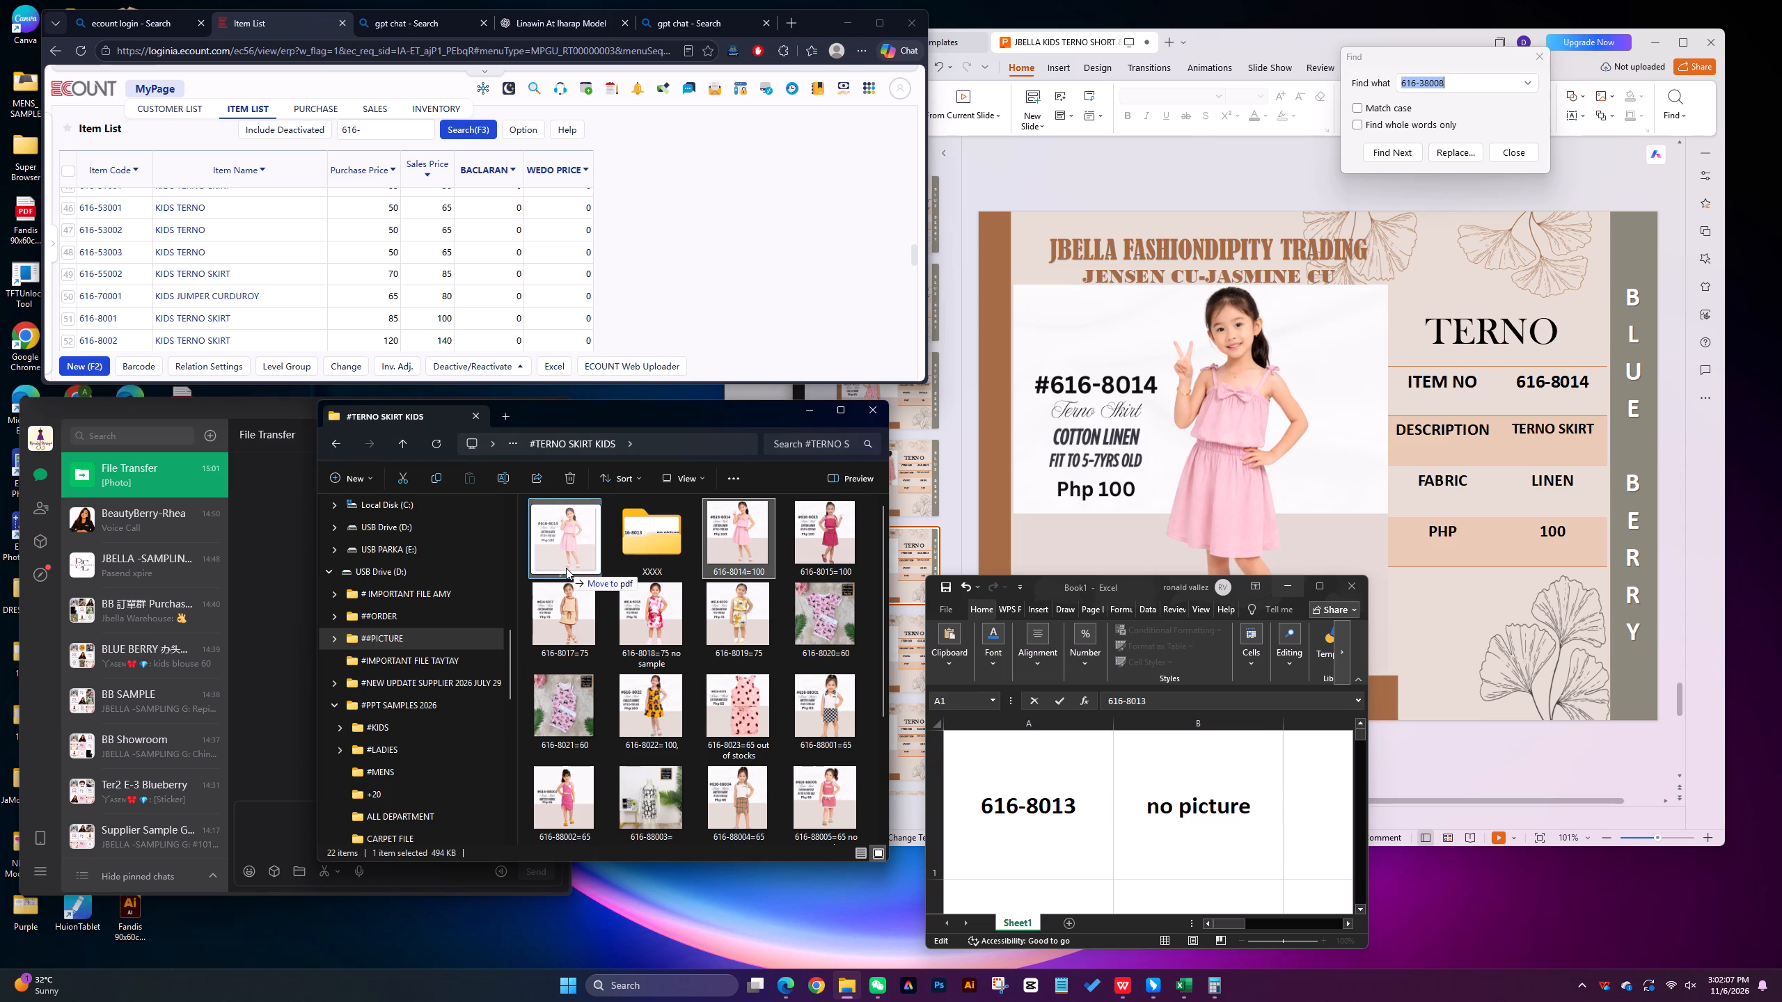
left_click_drag(566, 568, 566, 564)
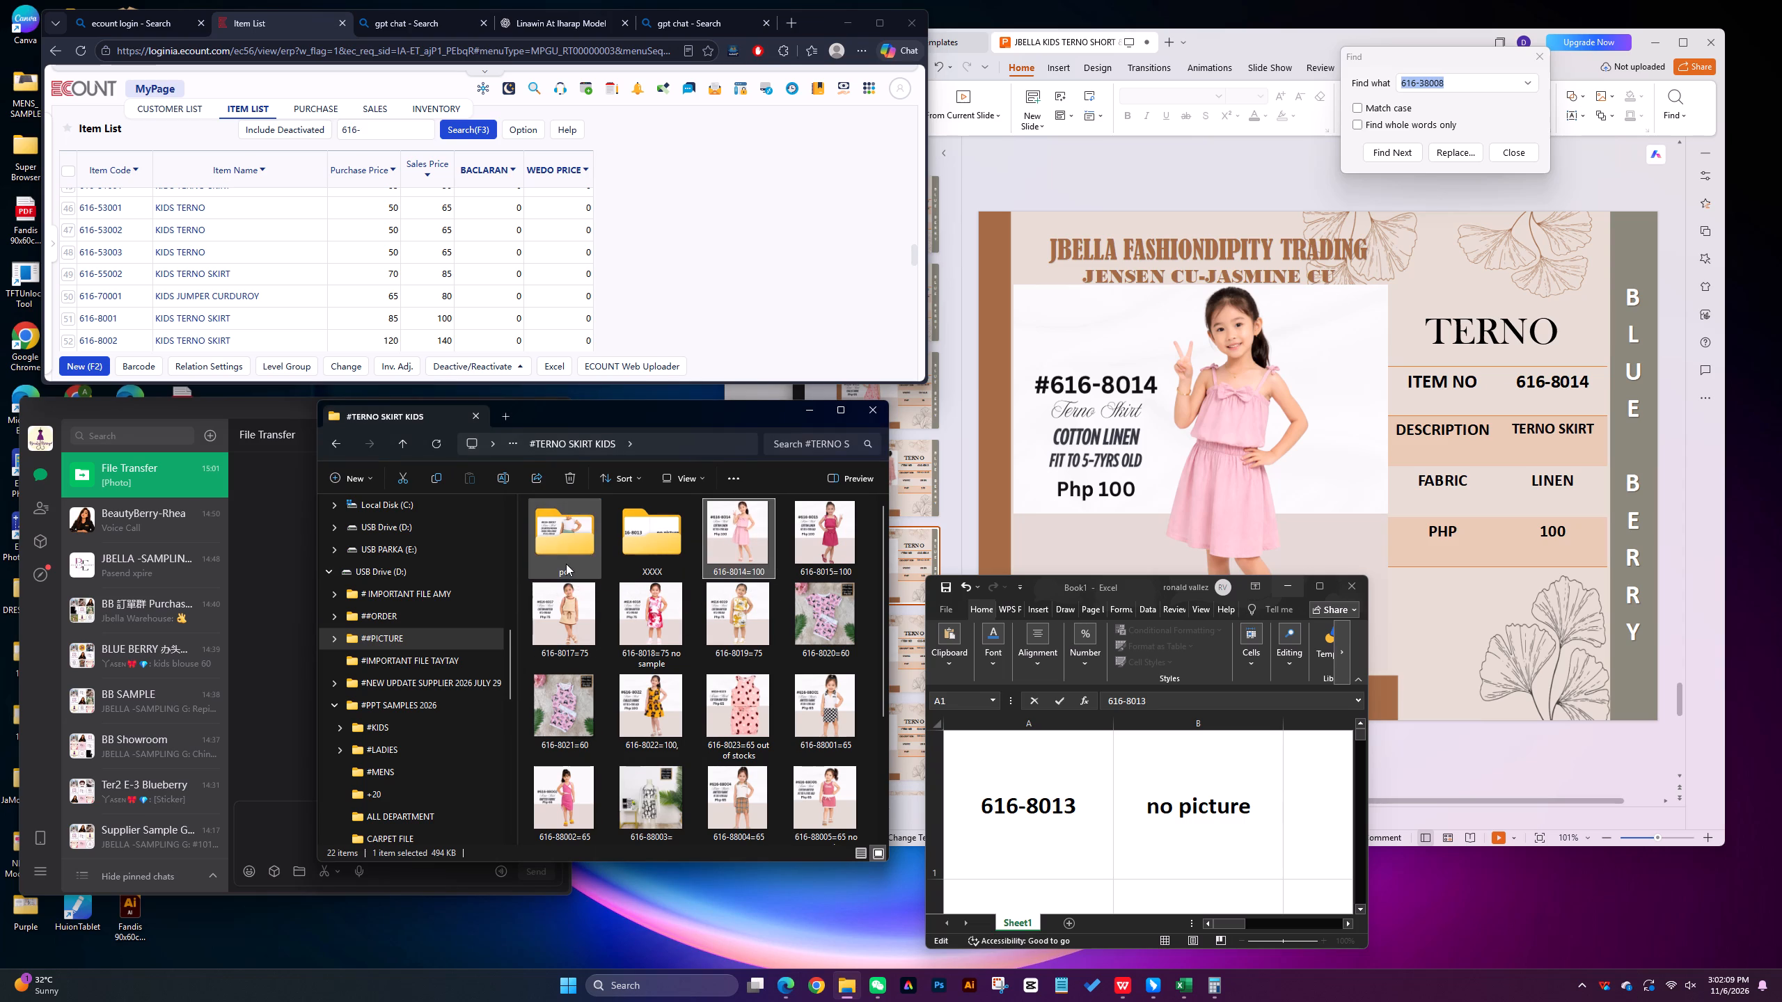
Check the 616-8015 slide and move the matching 616-8015 picture from #TERNO SKIRT KIDS into the pdf subfolder.
left_click(1075, 444)
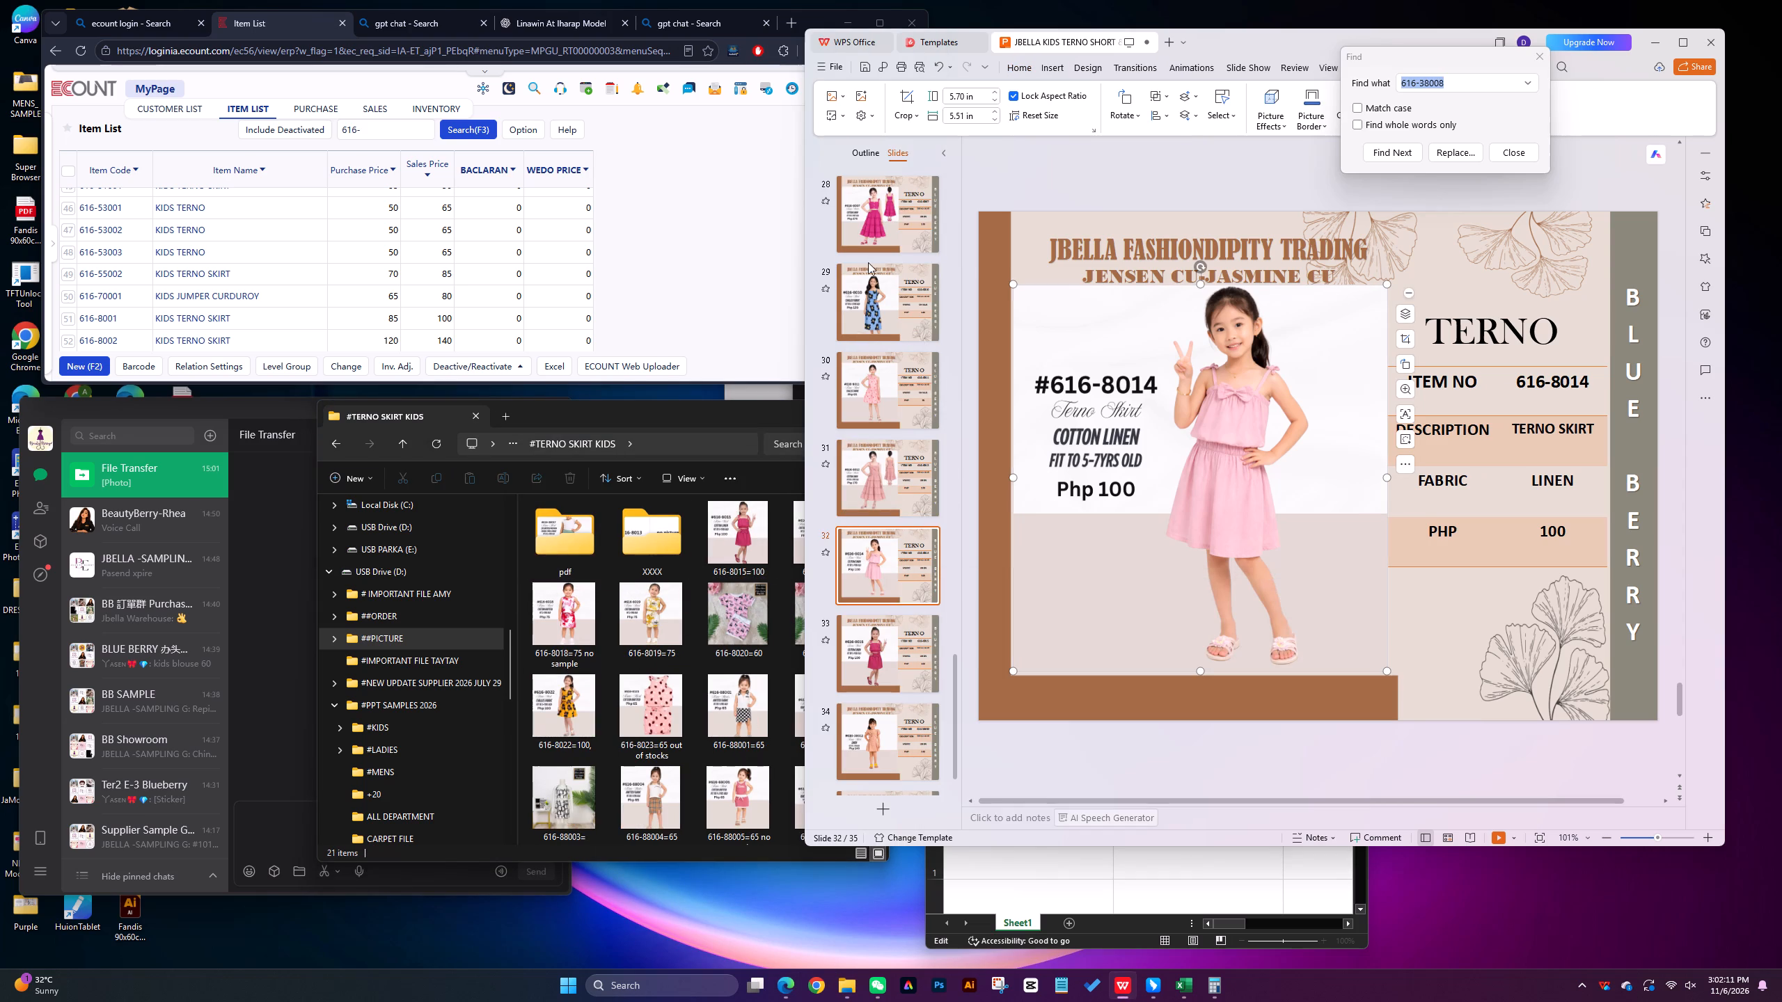
left_click(884, 562)
left_click(883, 655)
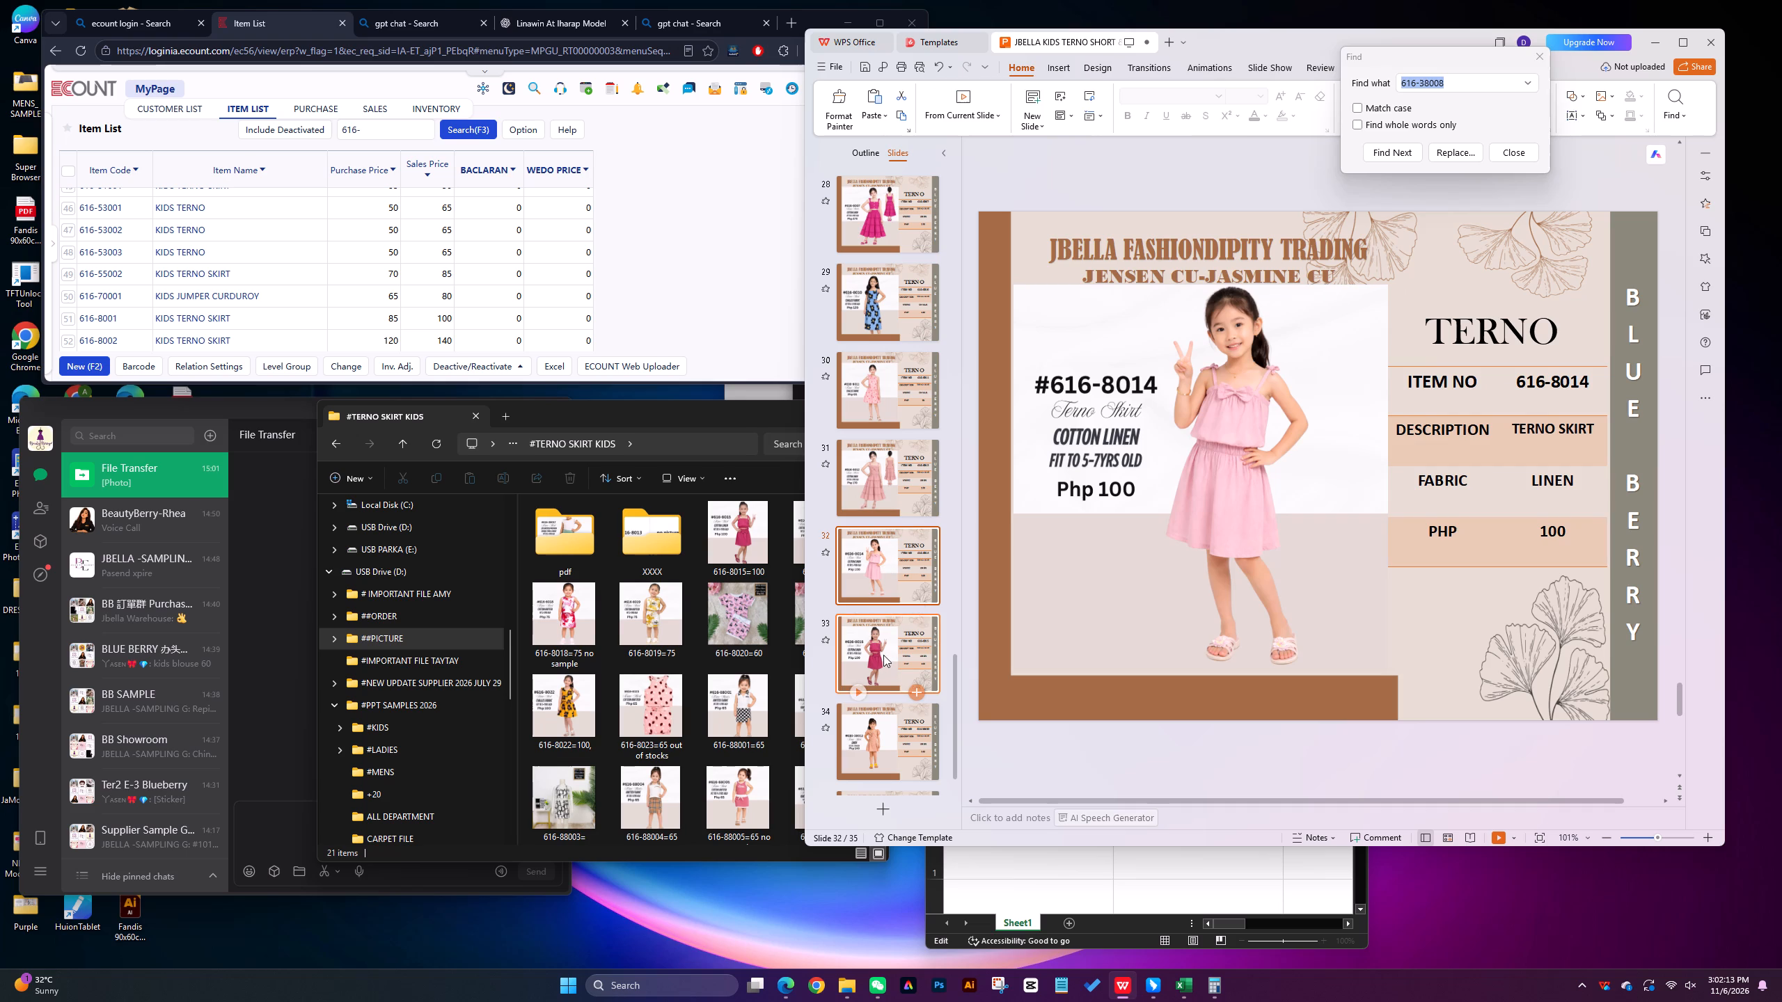
left_click_drag(752, 531, 582, 560)
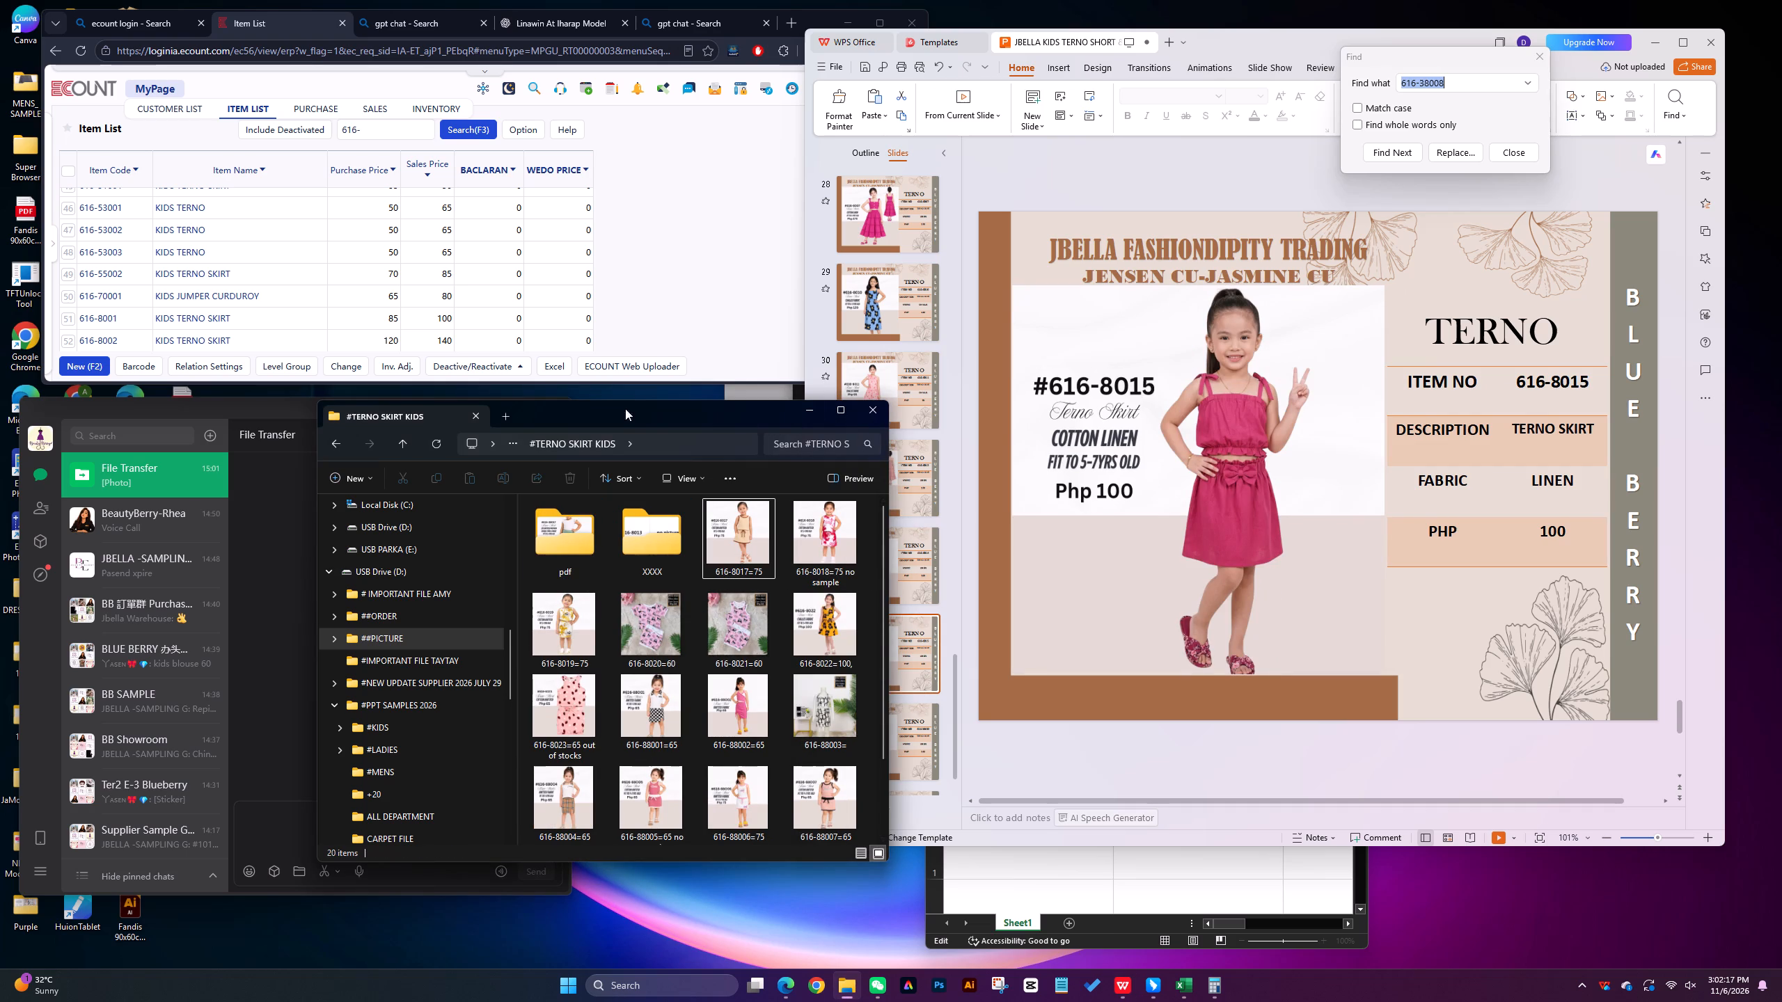
Move the #TERNO SKIRT KIDS window clear of the slides and delete the 616-38012 slide following 616-8015.
left_click_drag(579, 413, 482, 282)
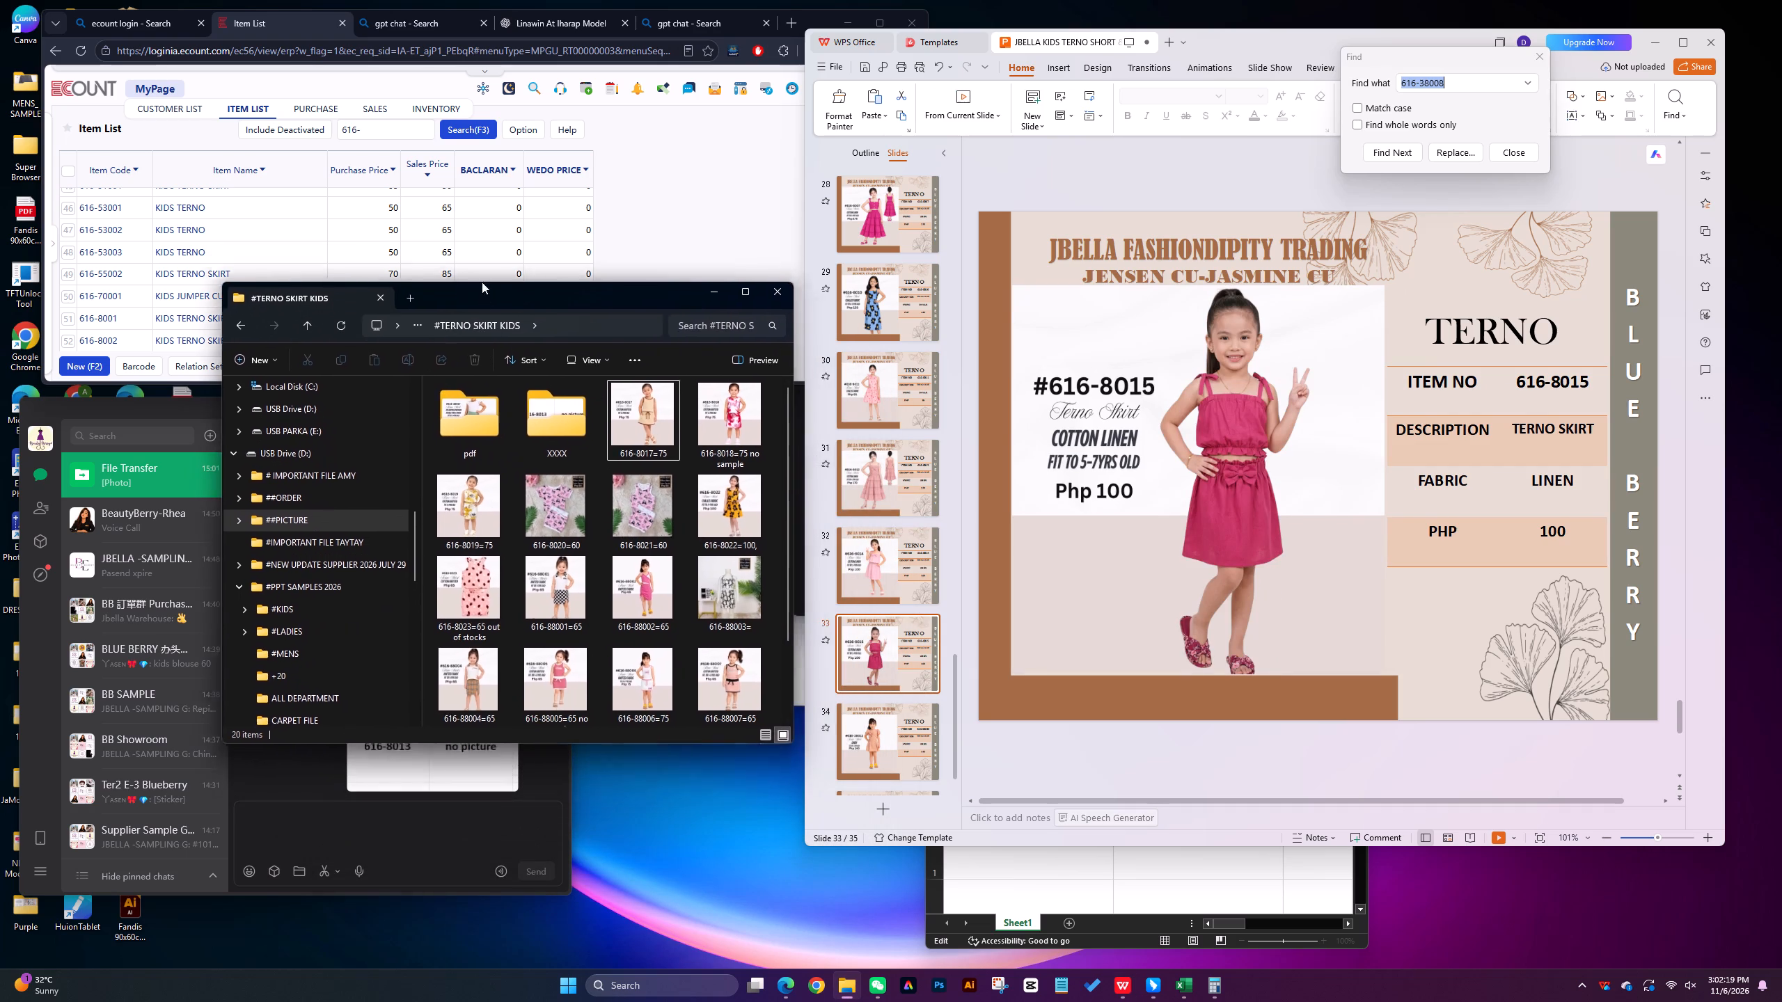
left_click_drag(482, 282, 487, 269)
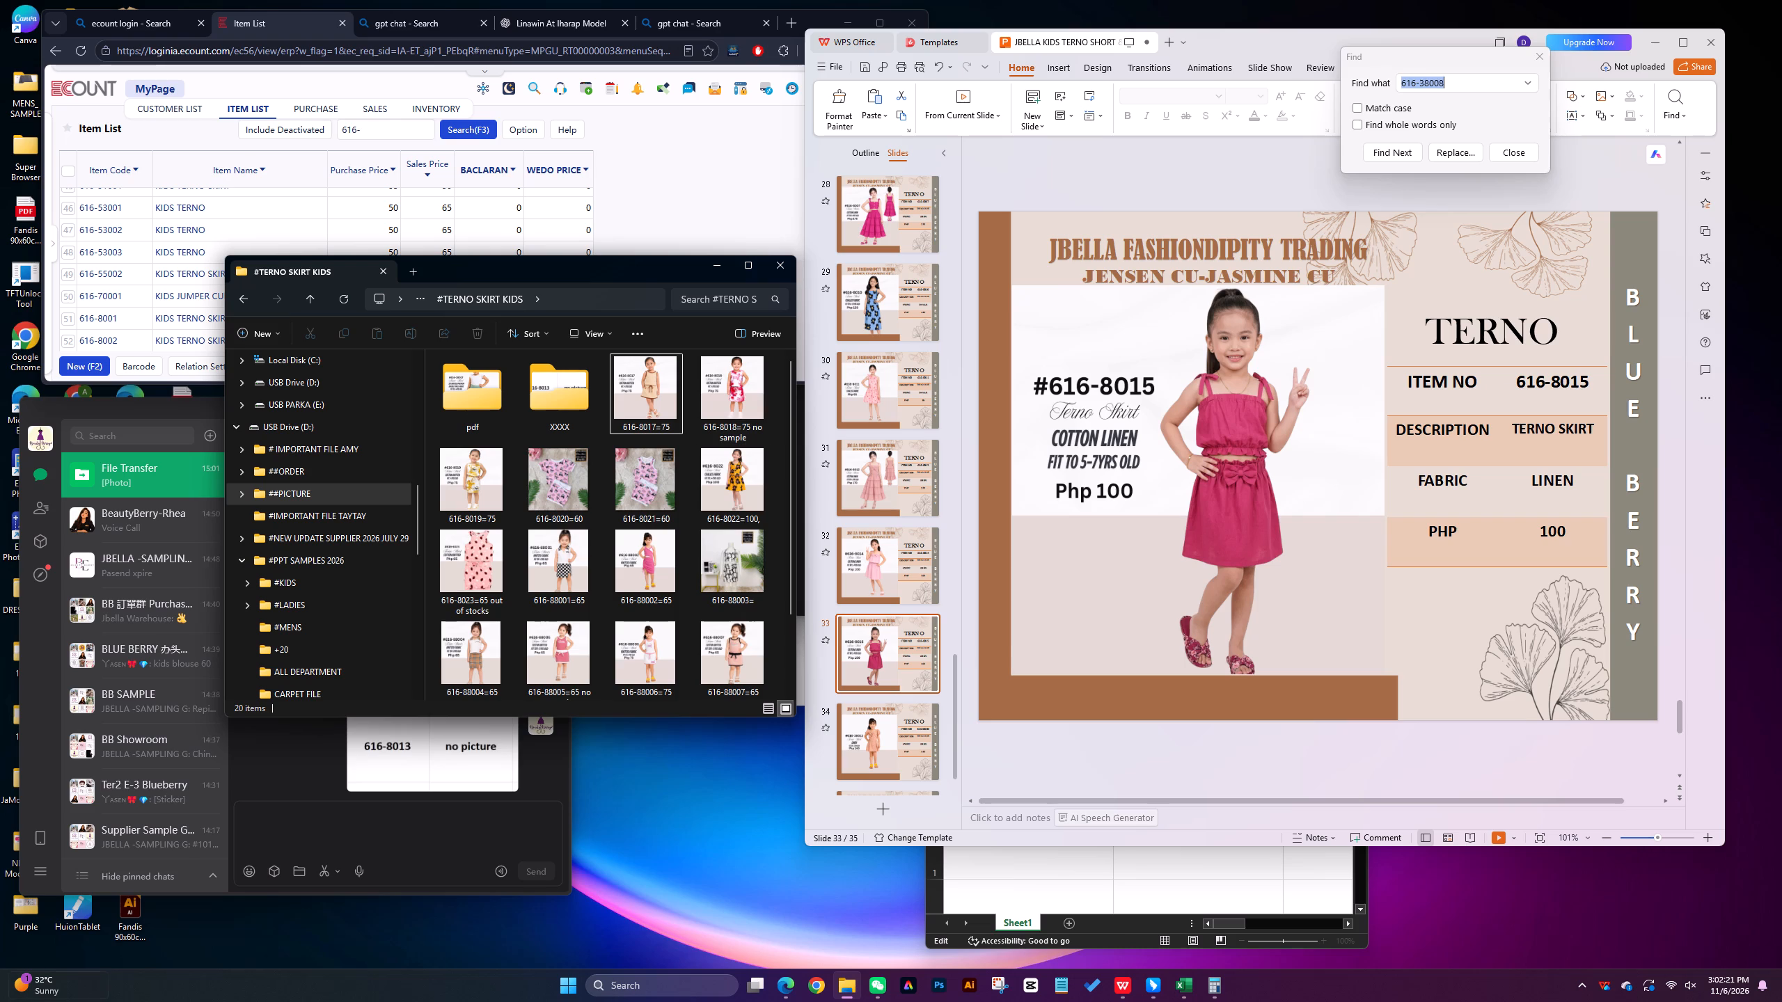
left_click(885, 735)
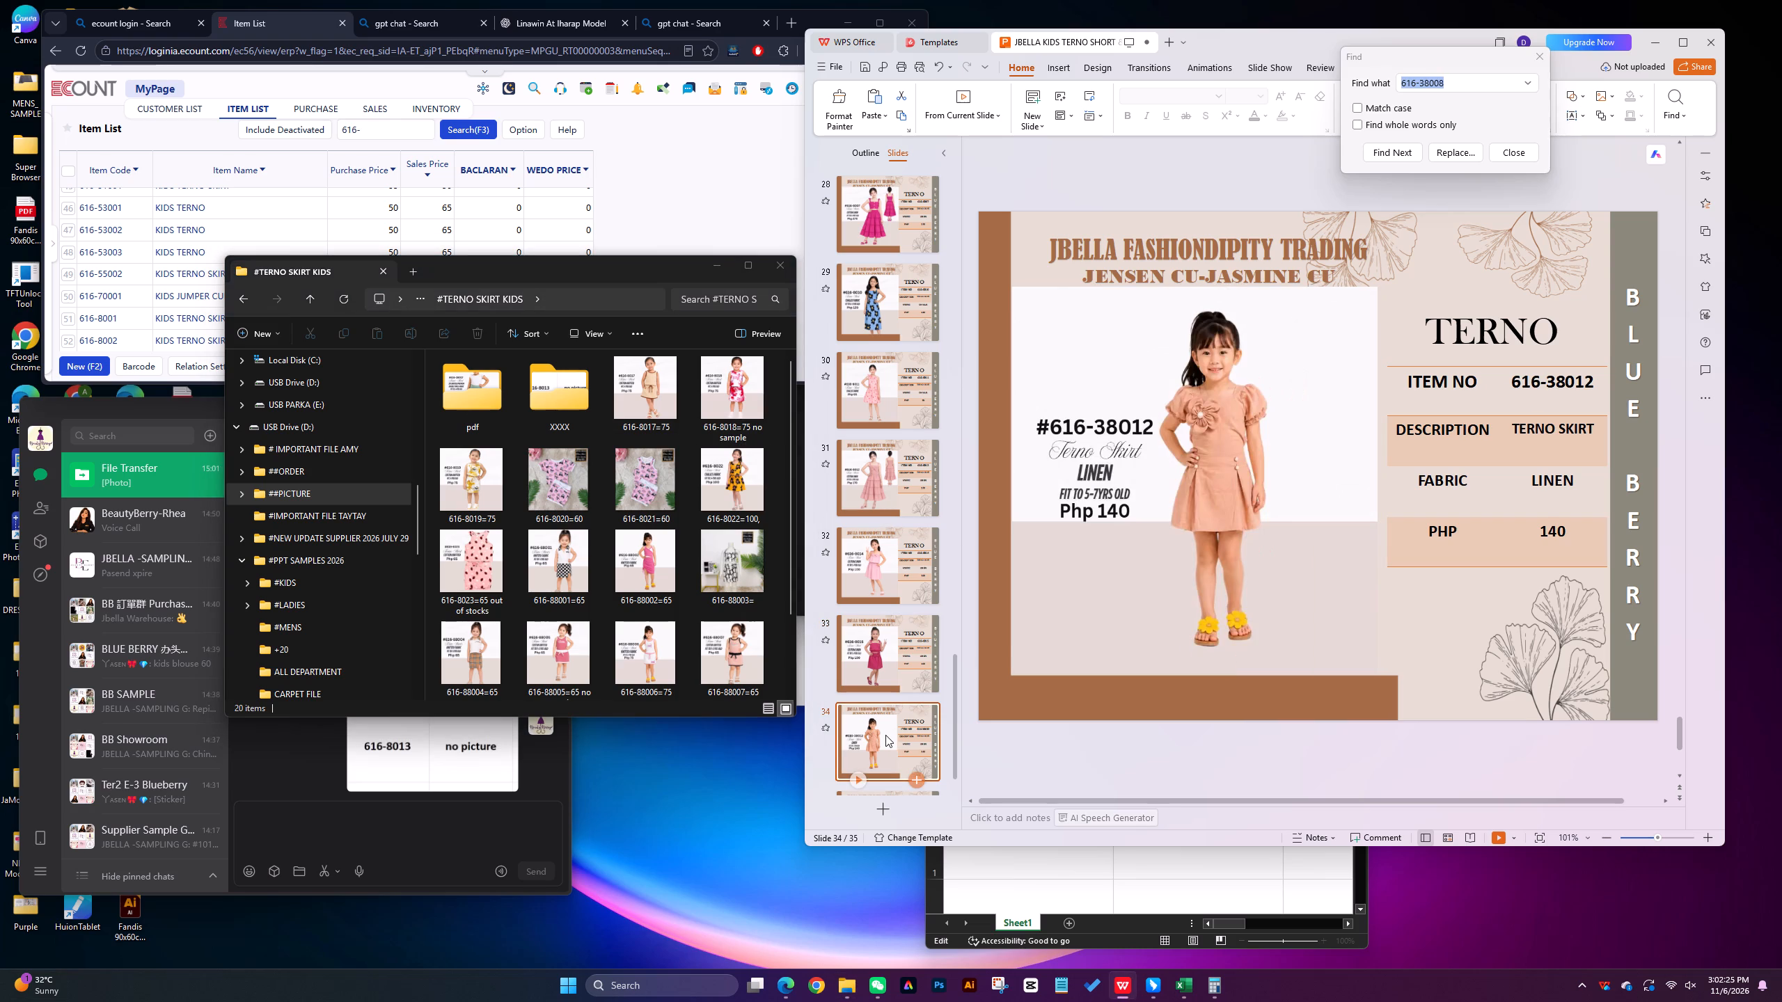
key("Delete")
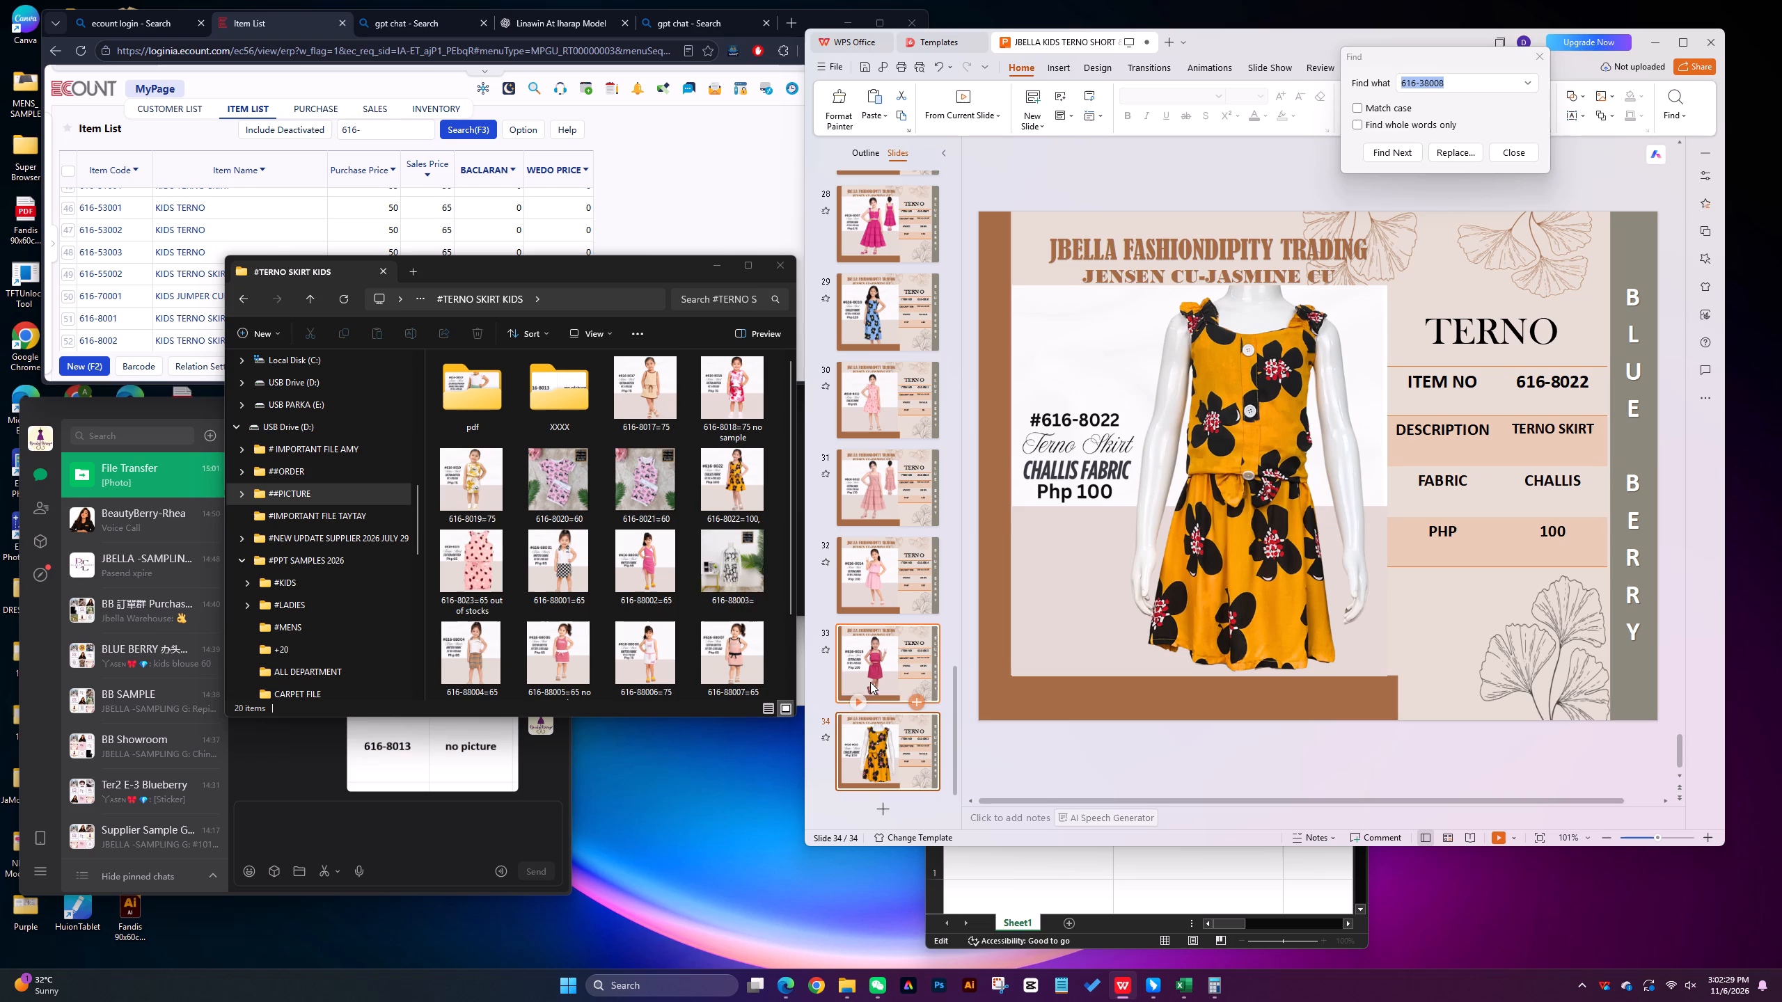
left_click(880, 657)
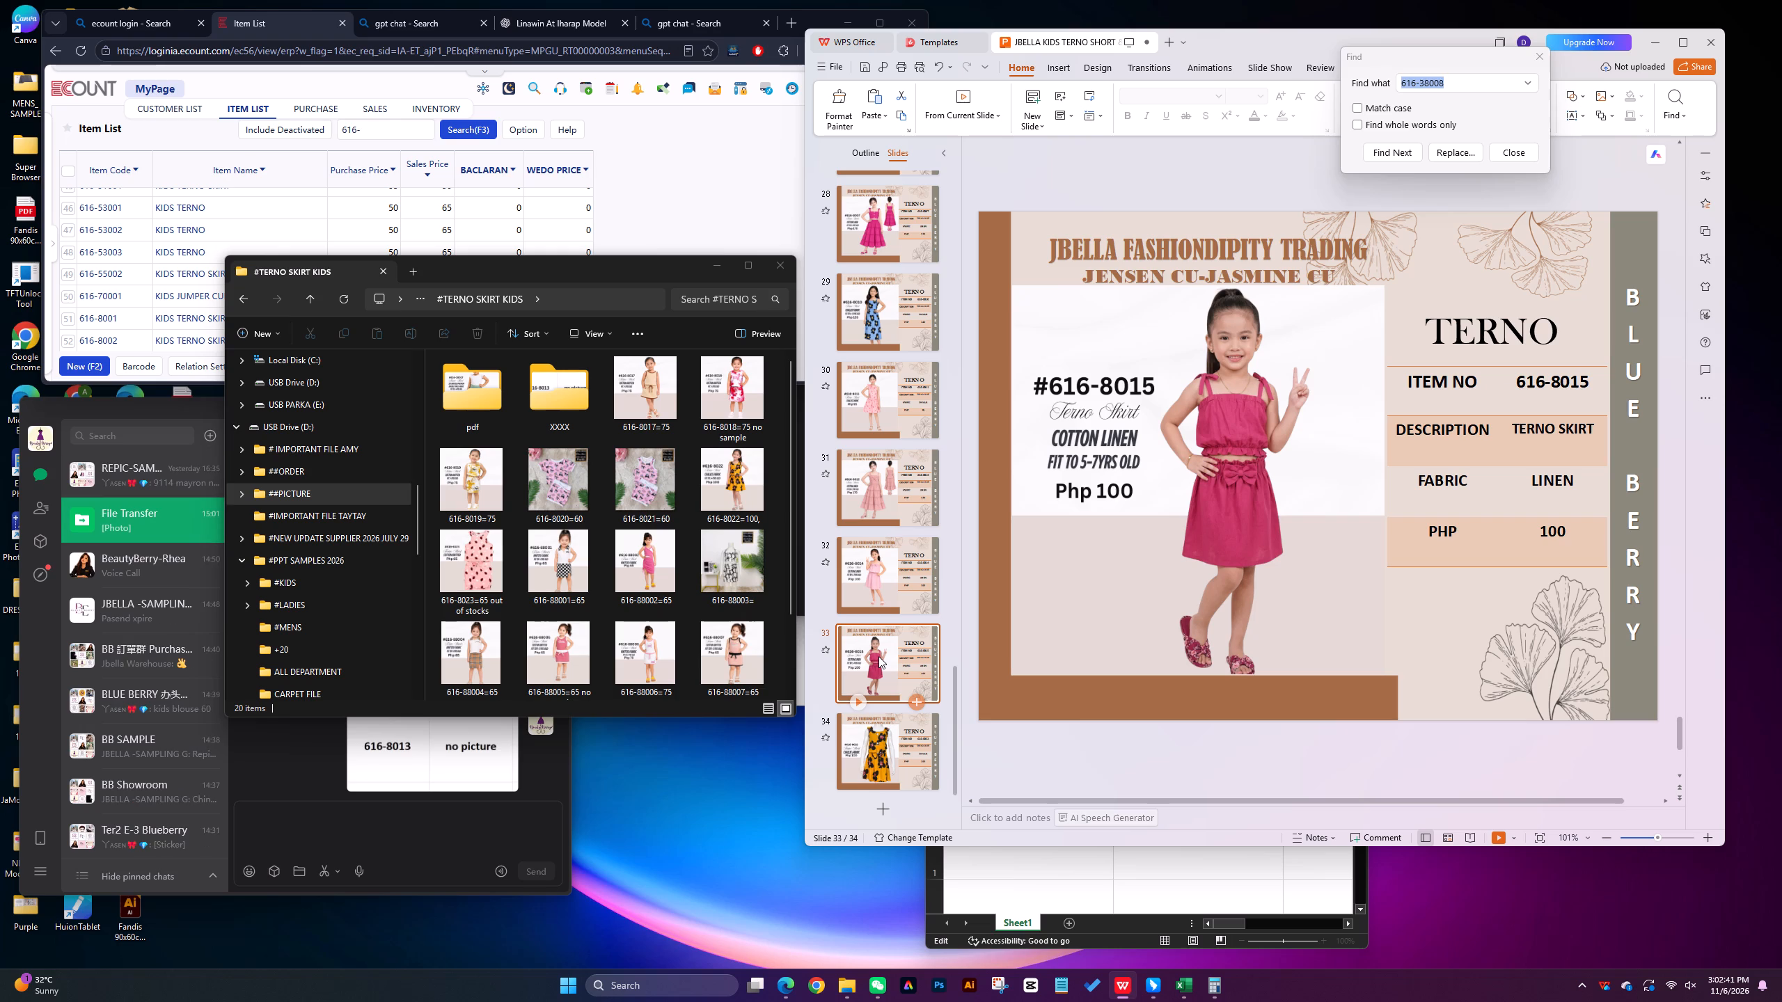
Change the item number in the Excel "no picture" placeholder to 616-8016.
left_click(1095, 864)
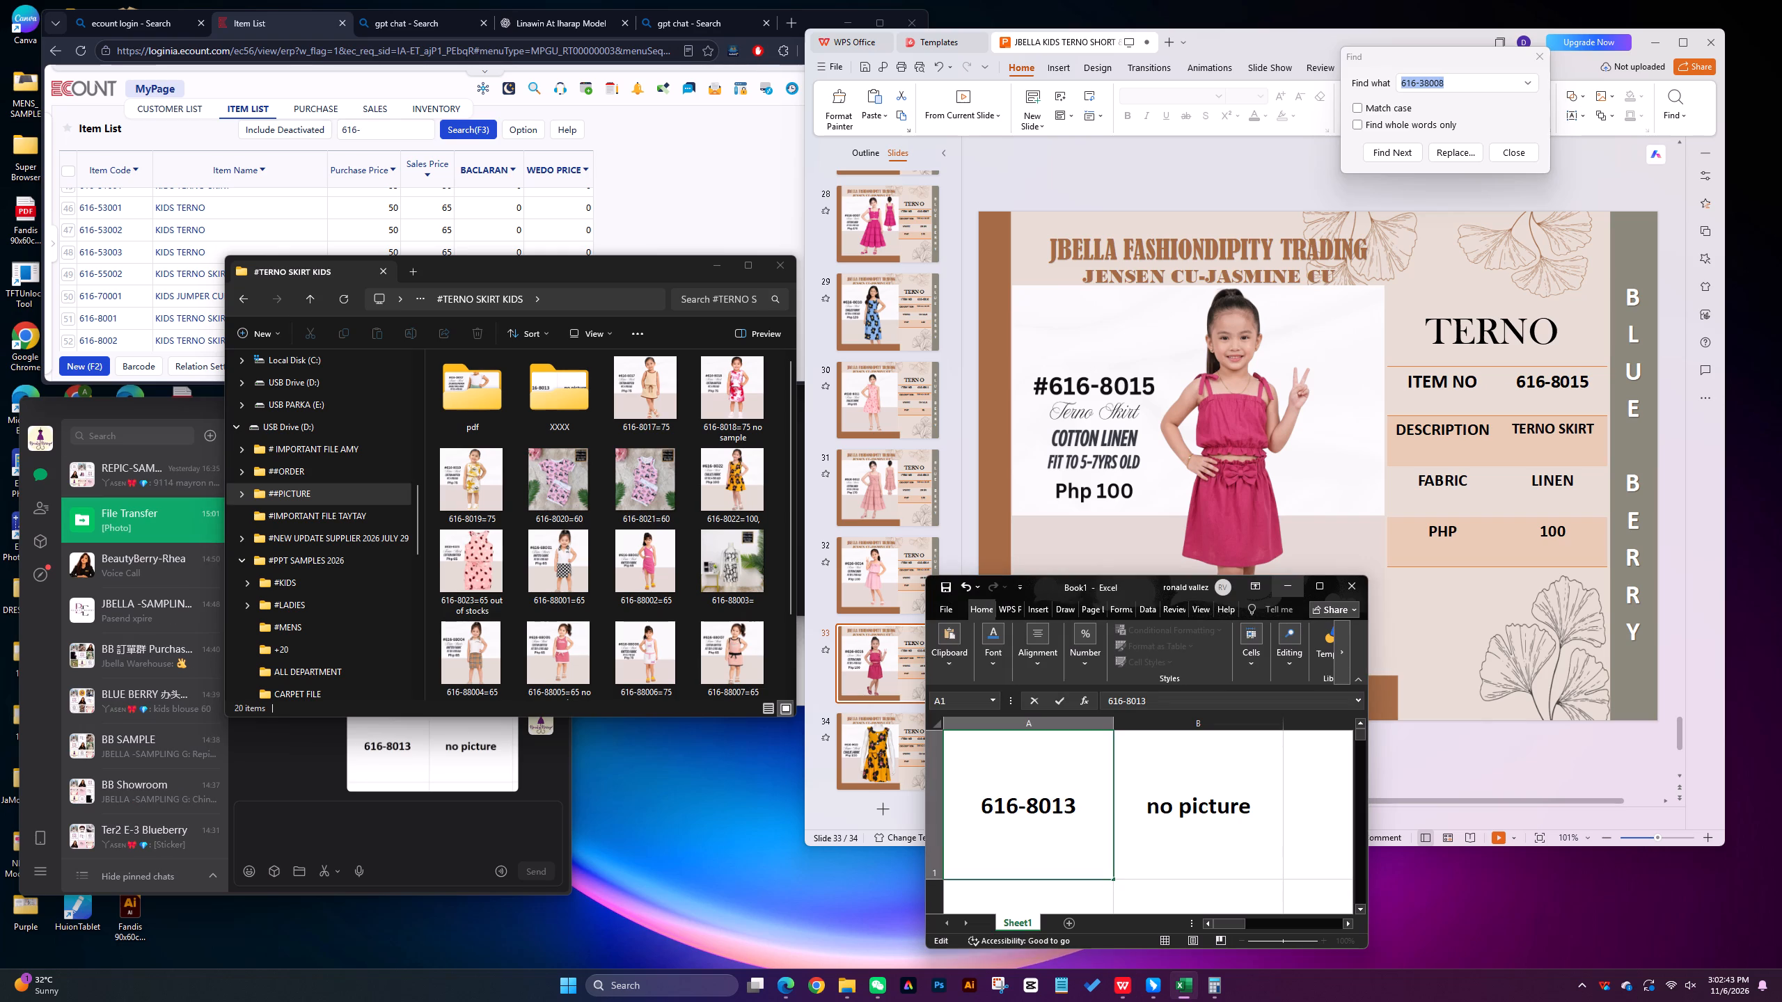
key("BackSpace")
key("6")
Capture the 616-8016 "no picture" cells as a screenshot and send it to the File Transfer chat in Weixin.
left_click(320, 872)
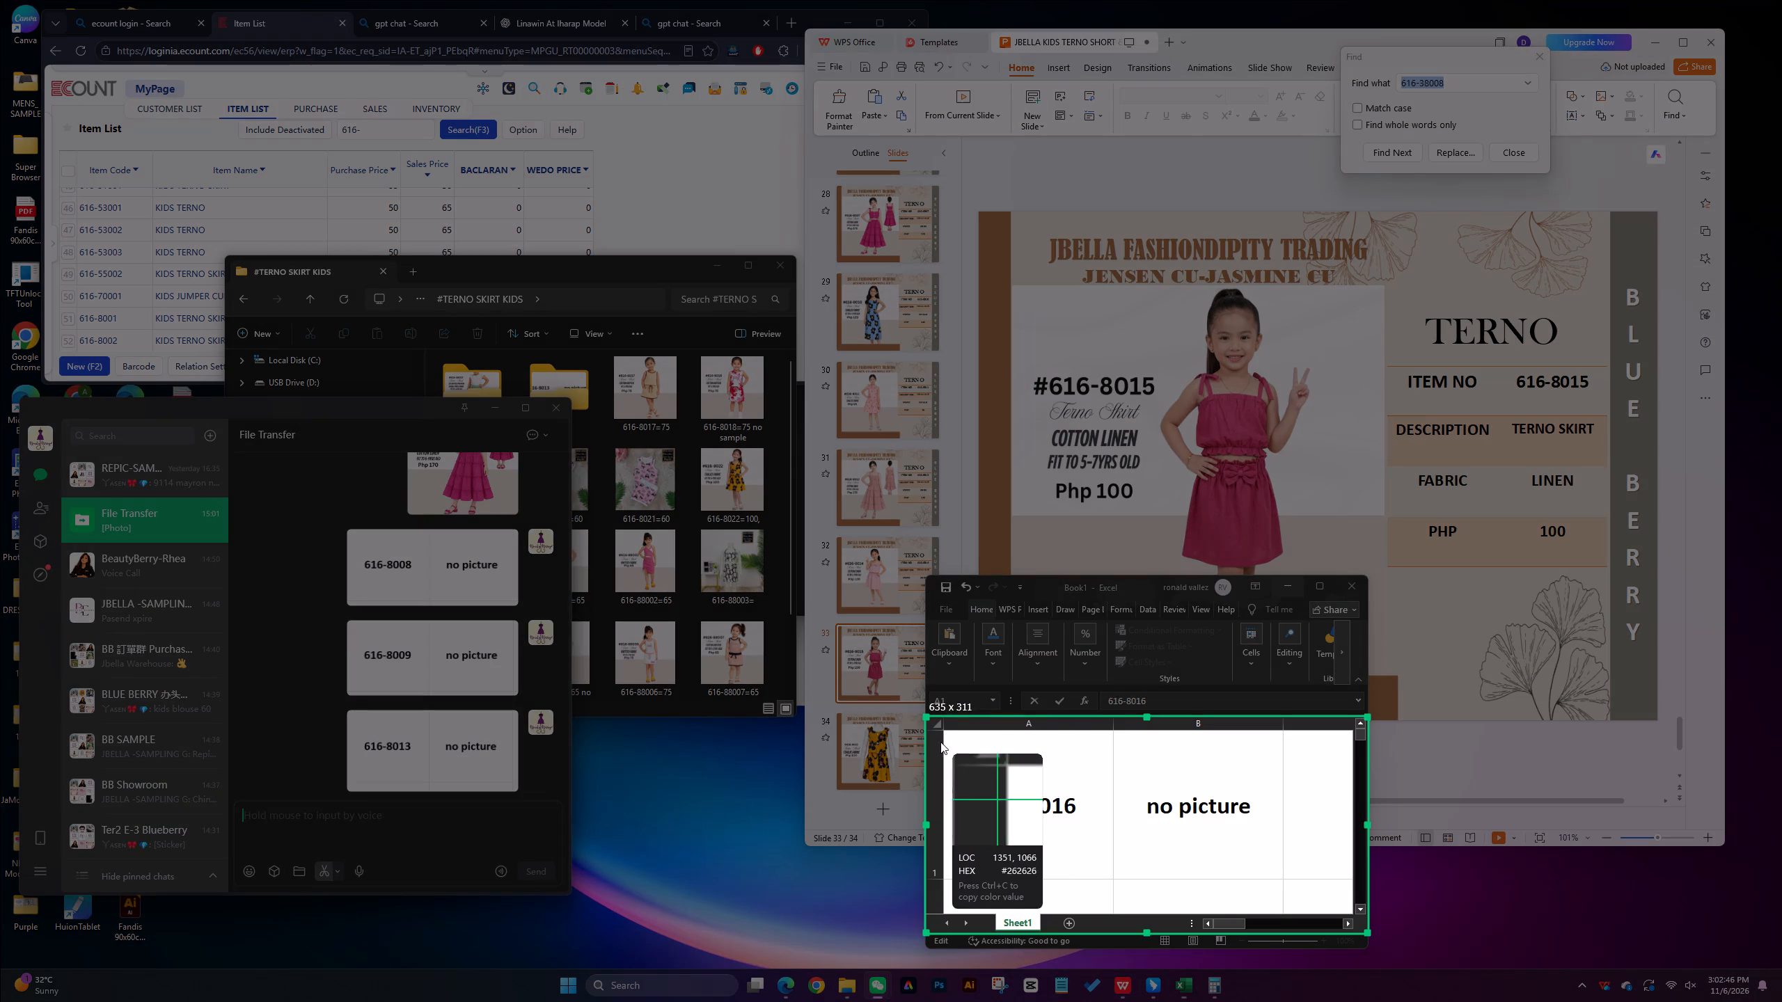
left_click_drag(945, 732, 1306, 898)
left_click(1284, 929)
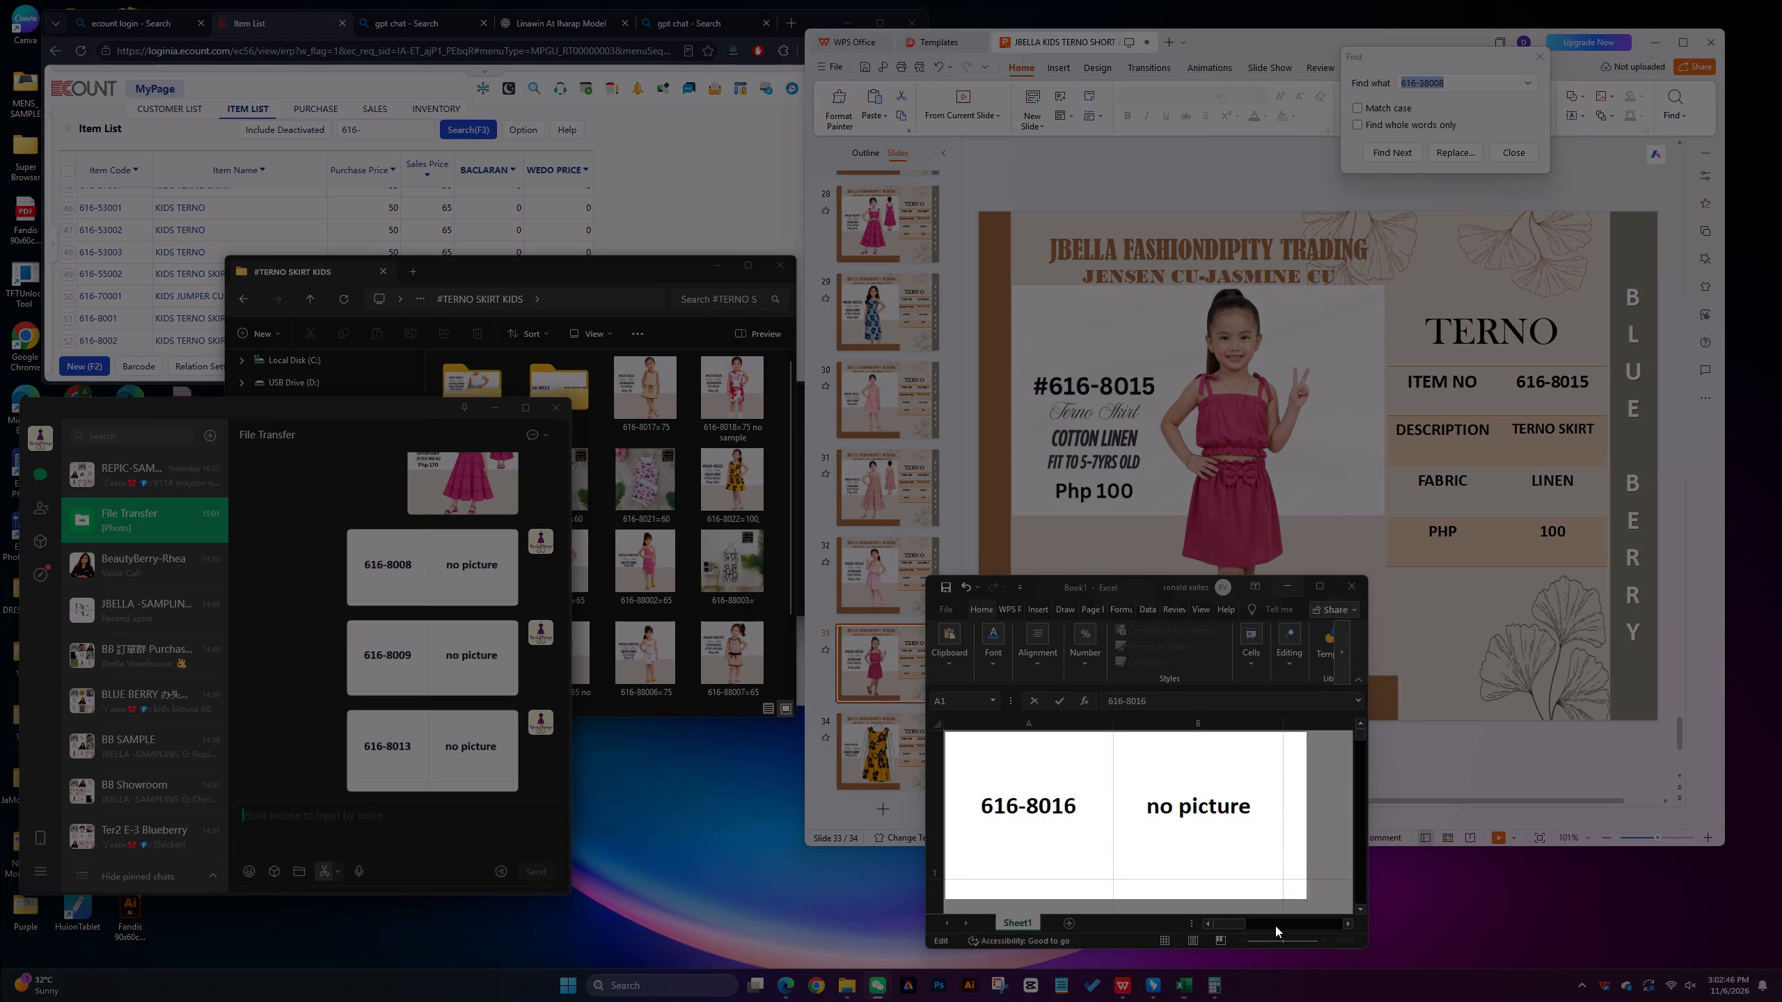
left_click(543, 871)
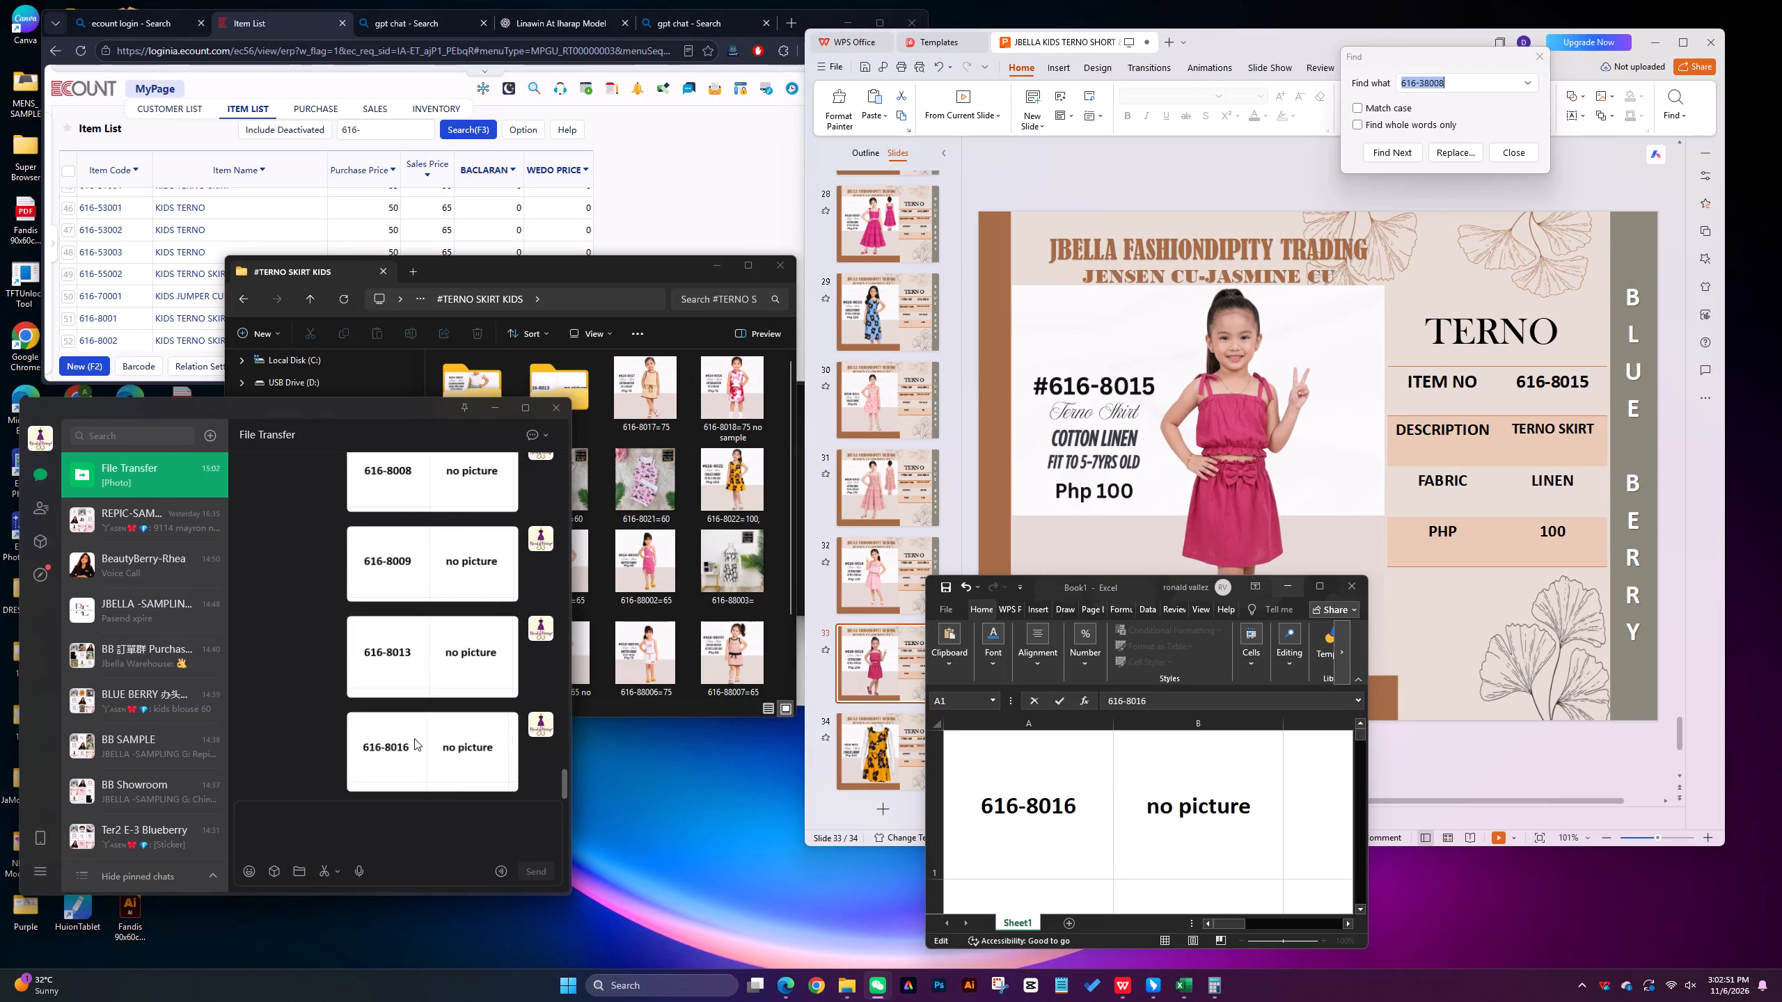
Save the sent 616-8016 placeholder image in the XXXX folder as 616-8016=xxx.
right_click(414, 738)
left_click(441, 923)
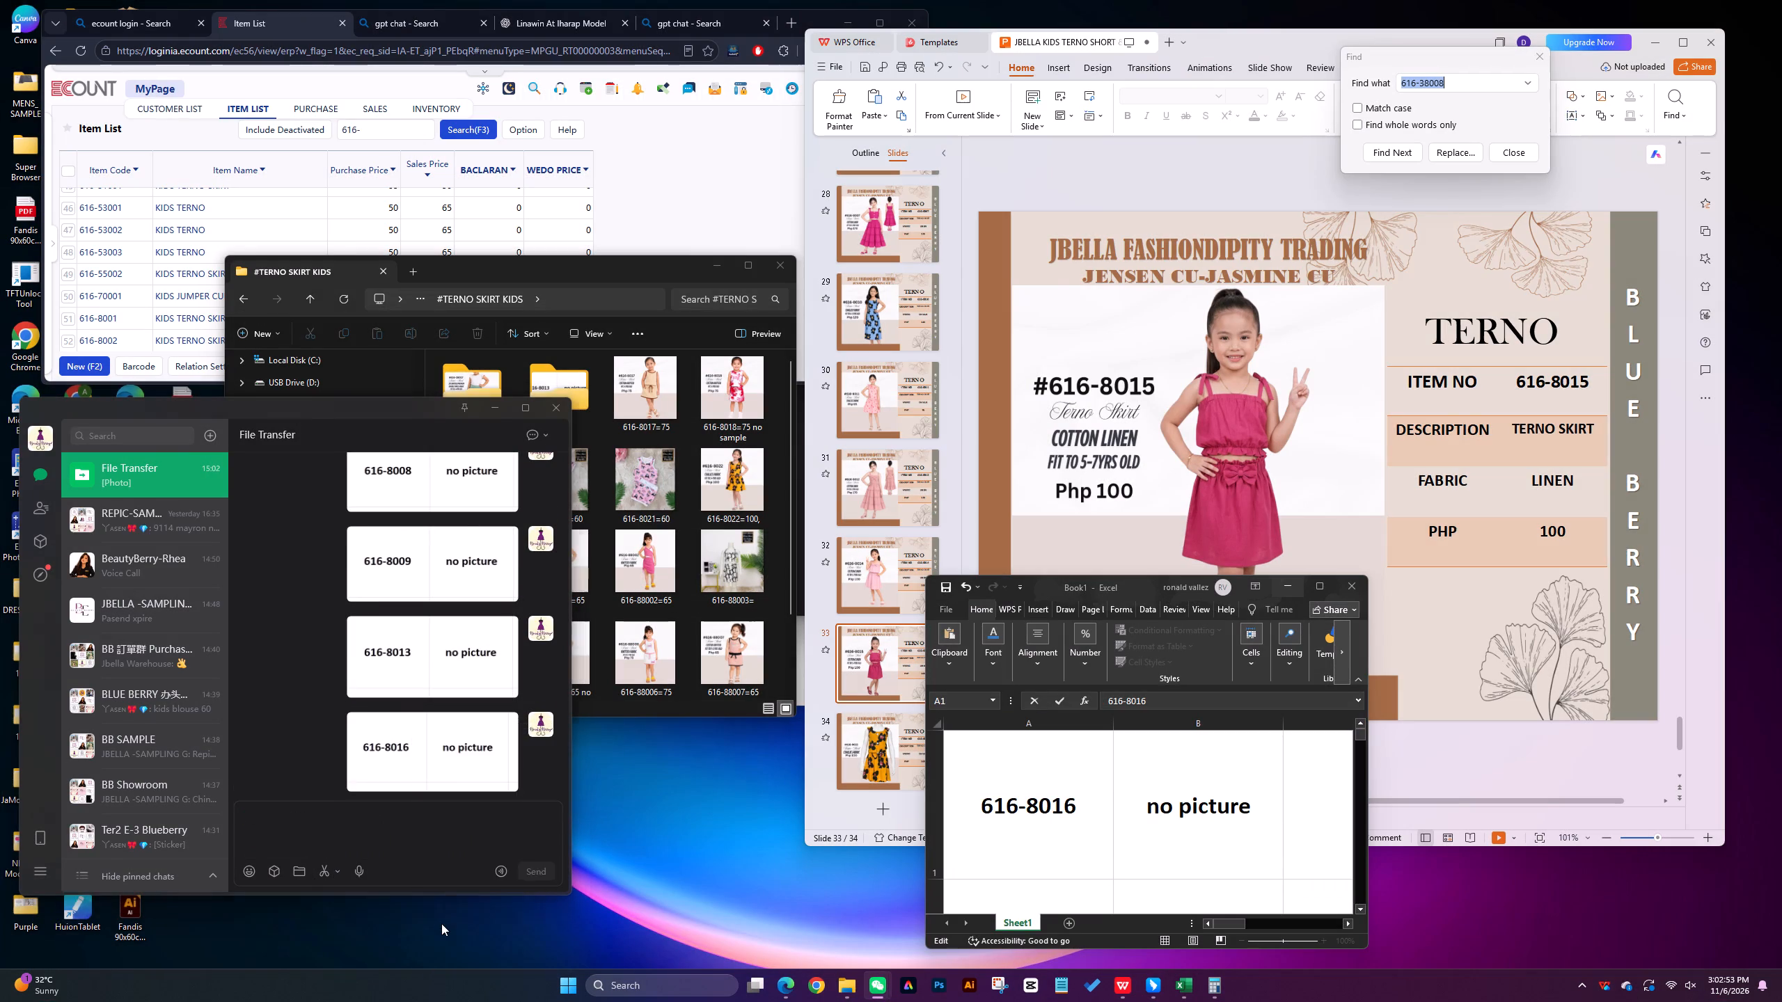
type("616-8")
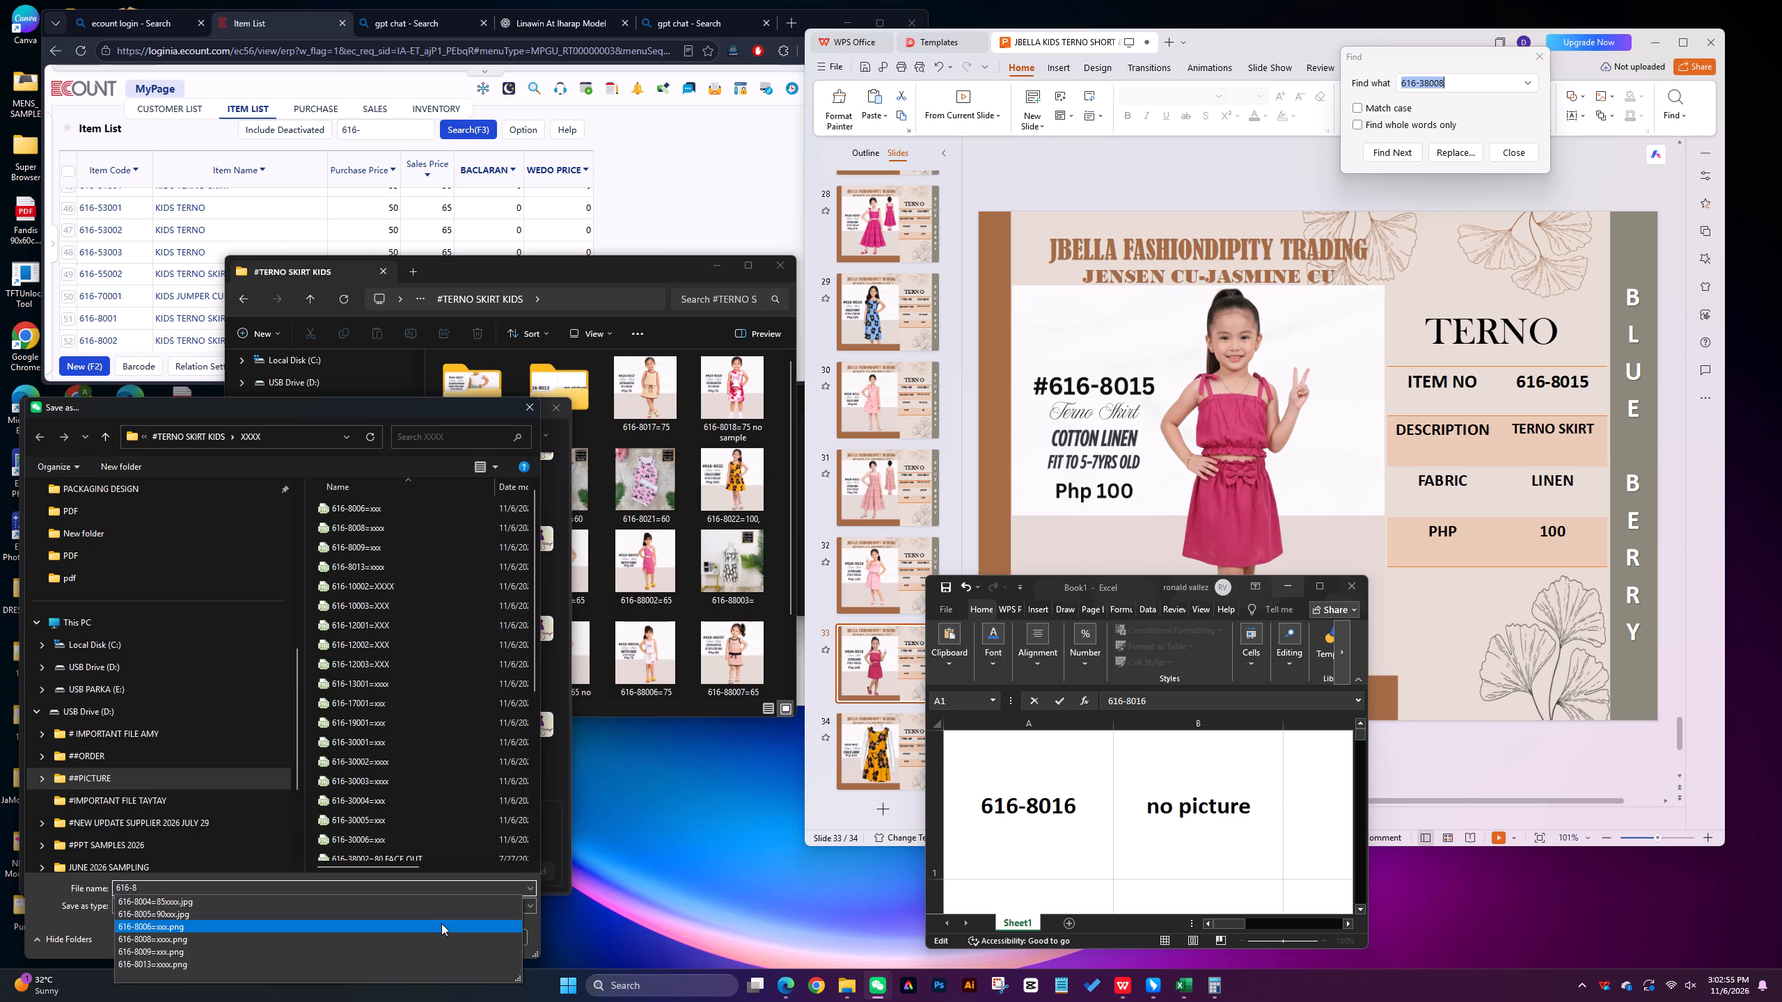
type("016")
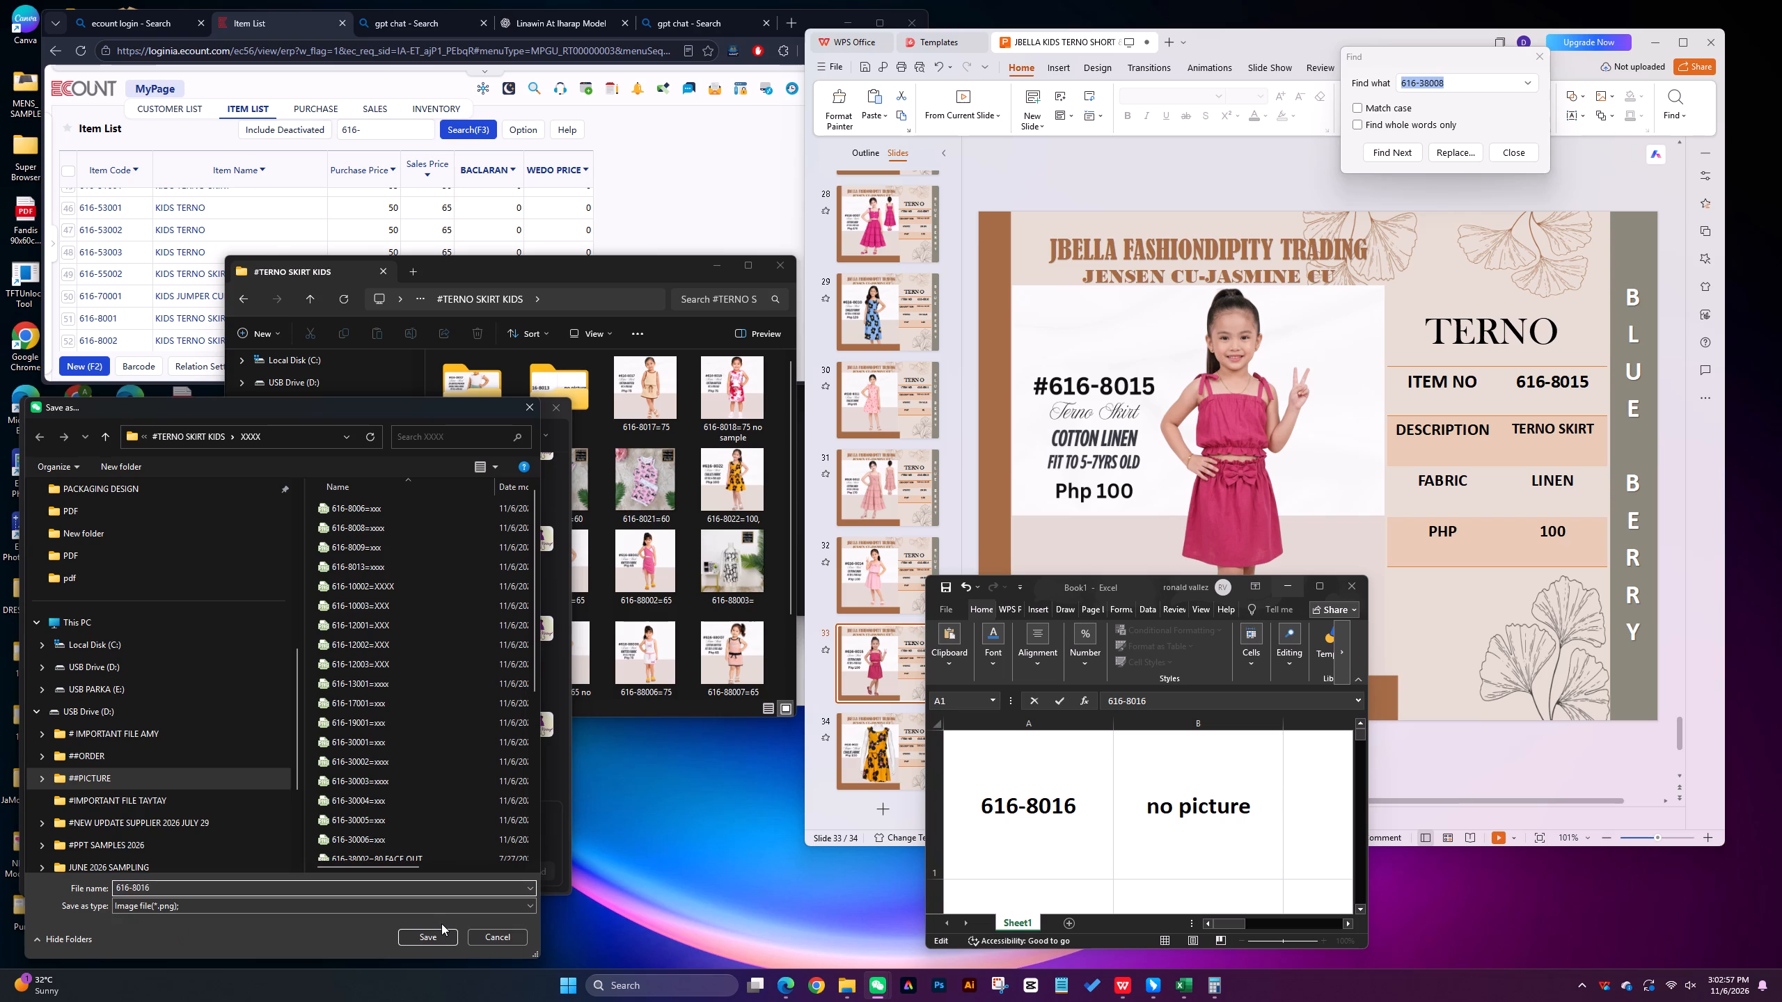
type("=xxx")
key("Return")
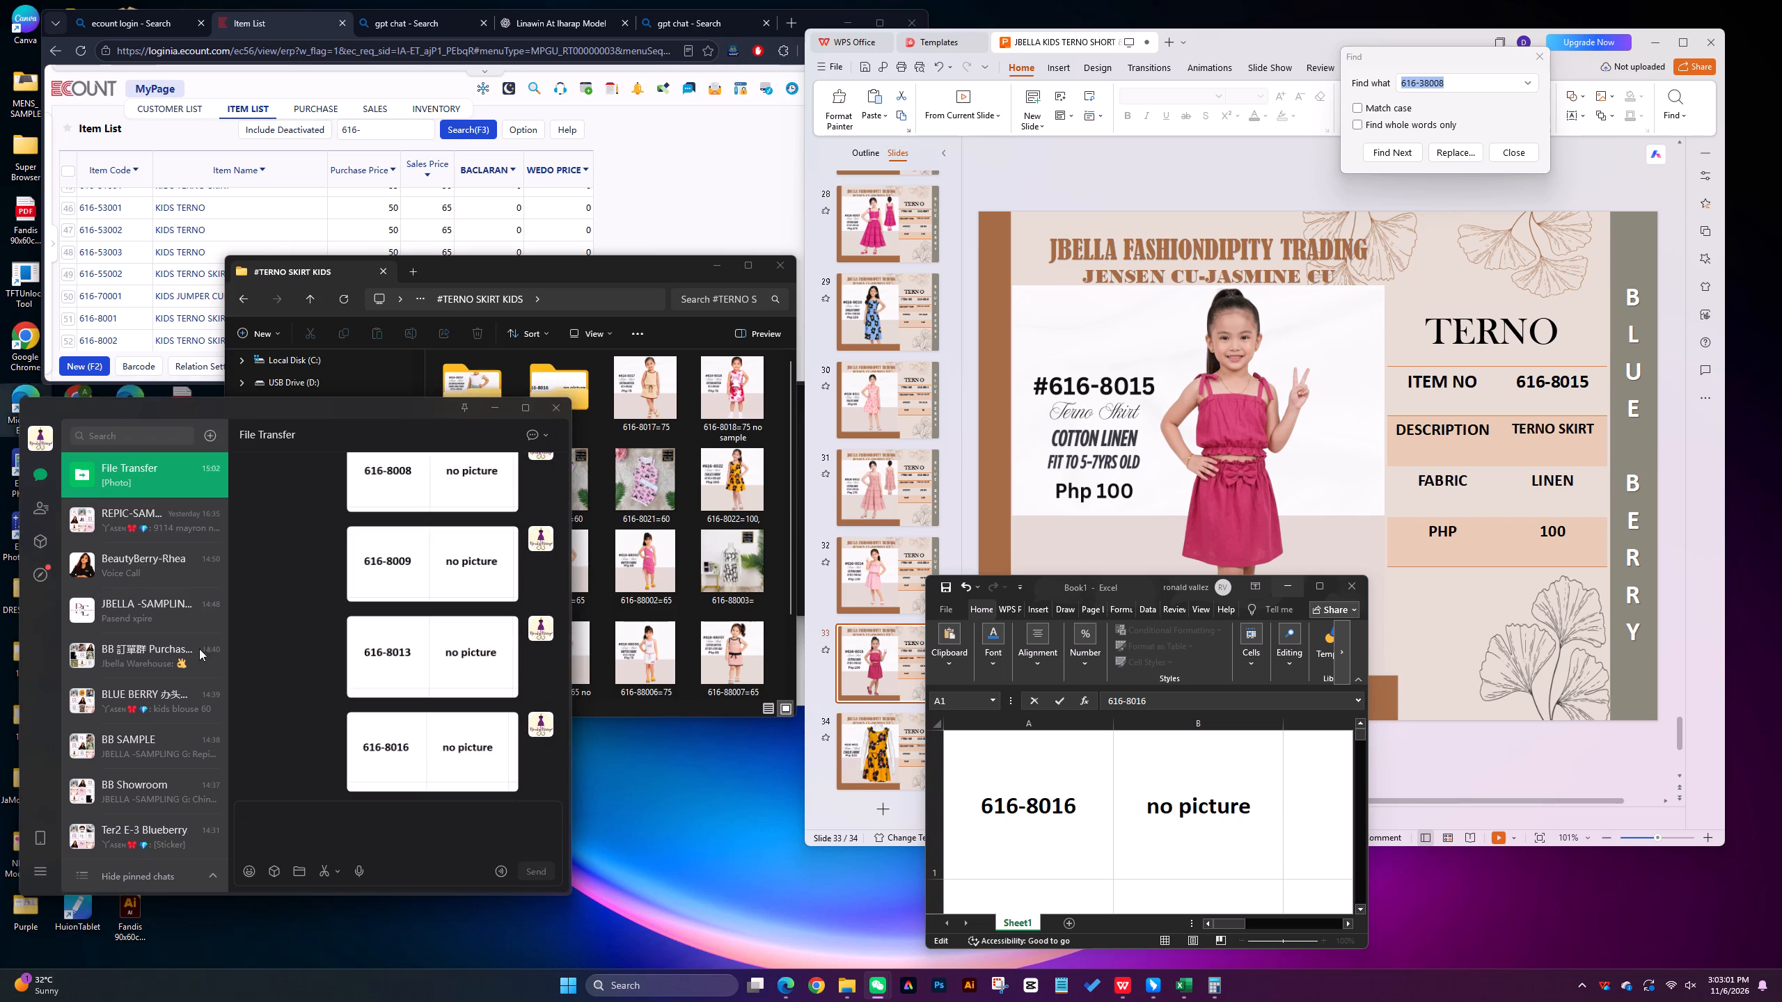
Duplicate the 616-8015 slide in the WPS presentation and remove the picture from the copy.
left_click(1029, 173)
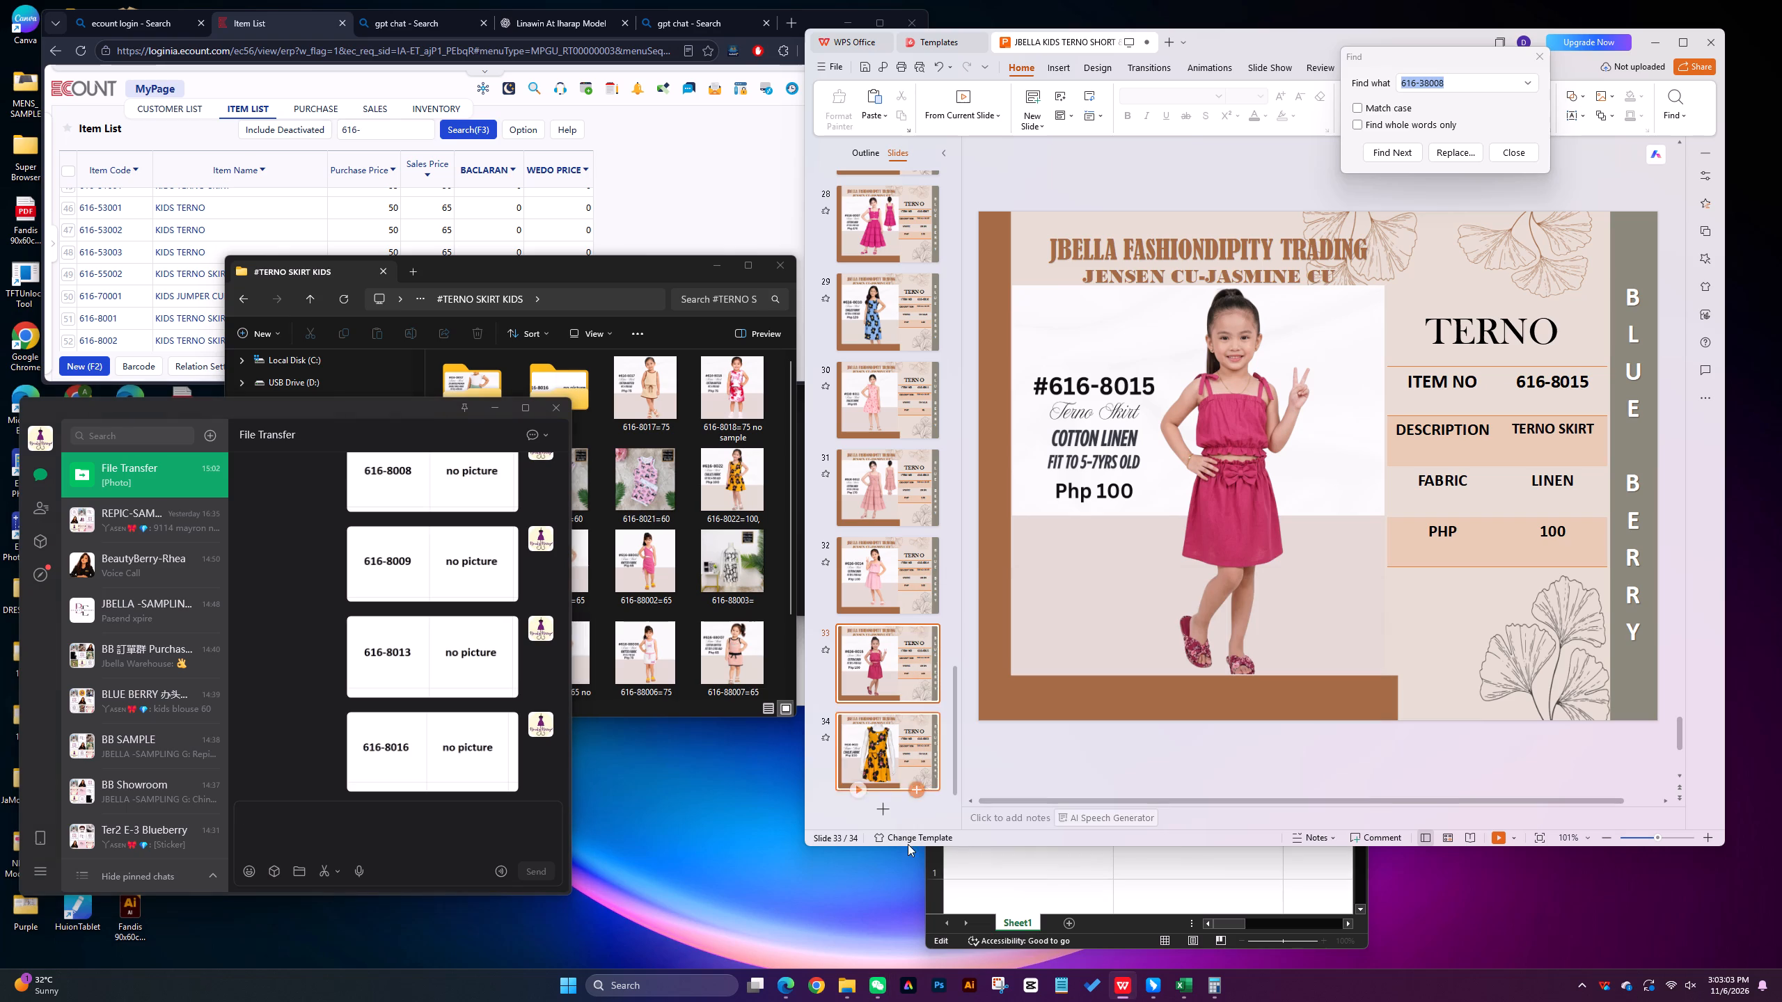
left_click(869, 656)
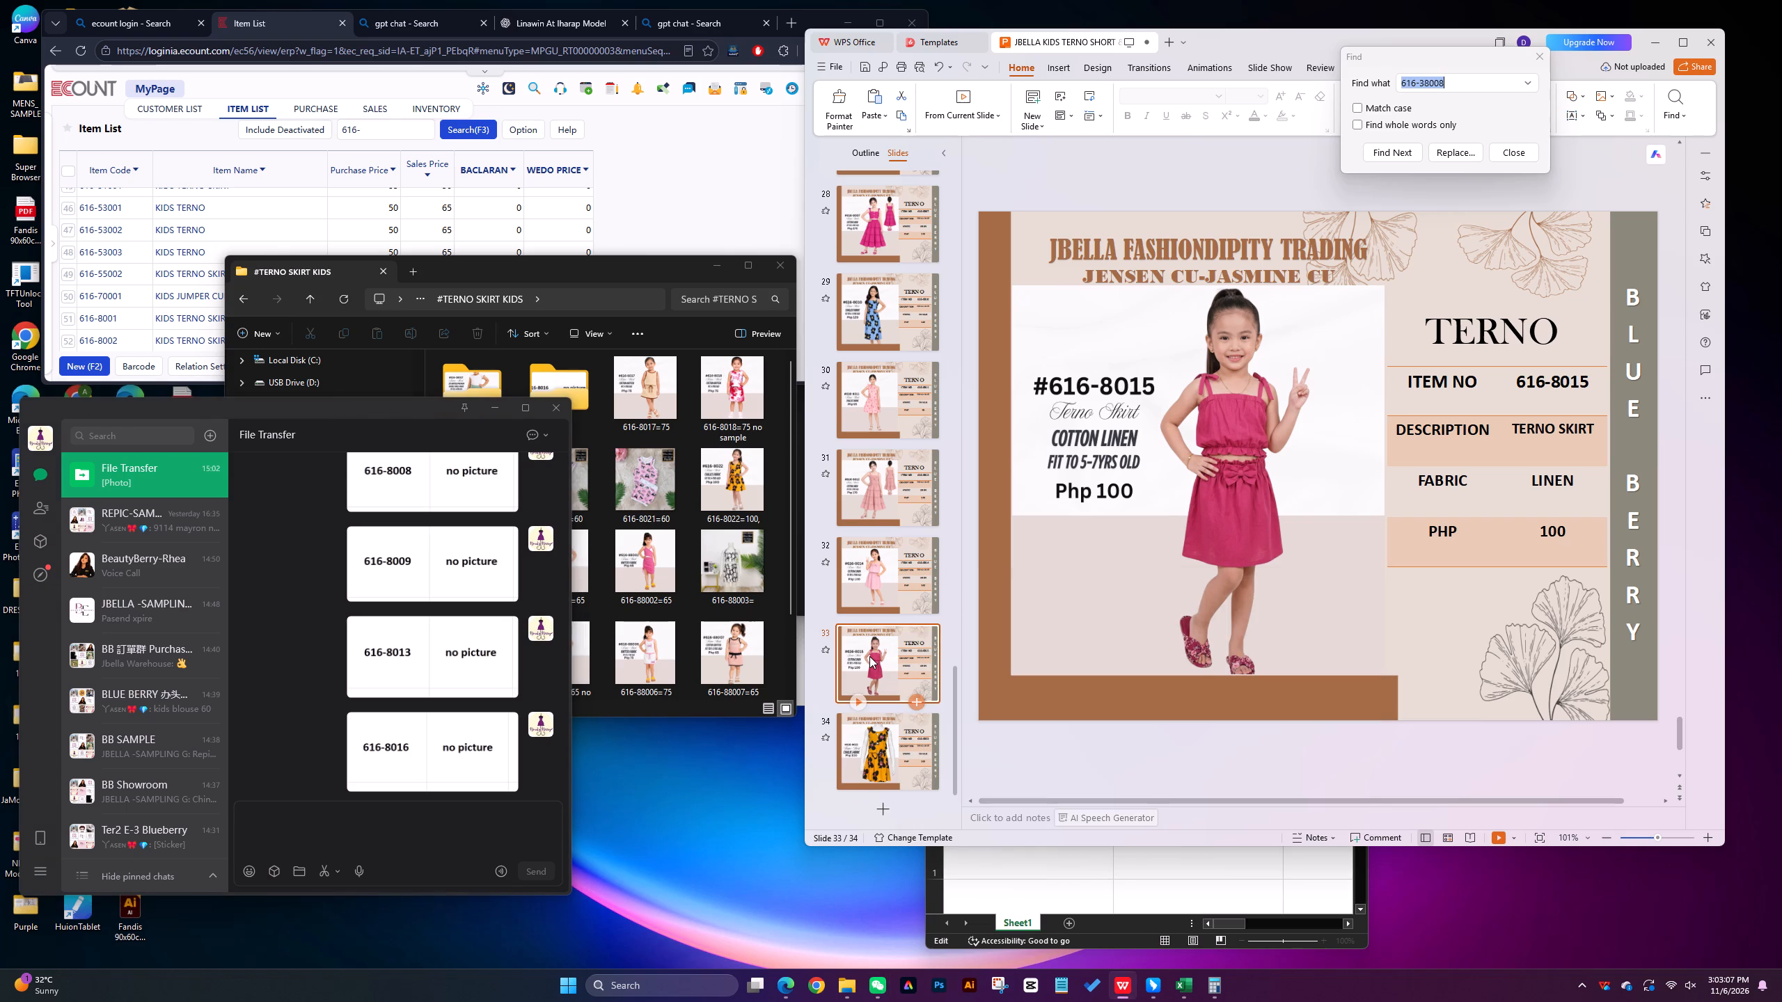
scroll(869, 656, "down", 2)
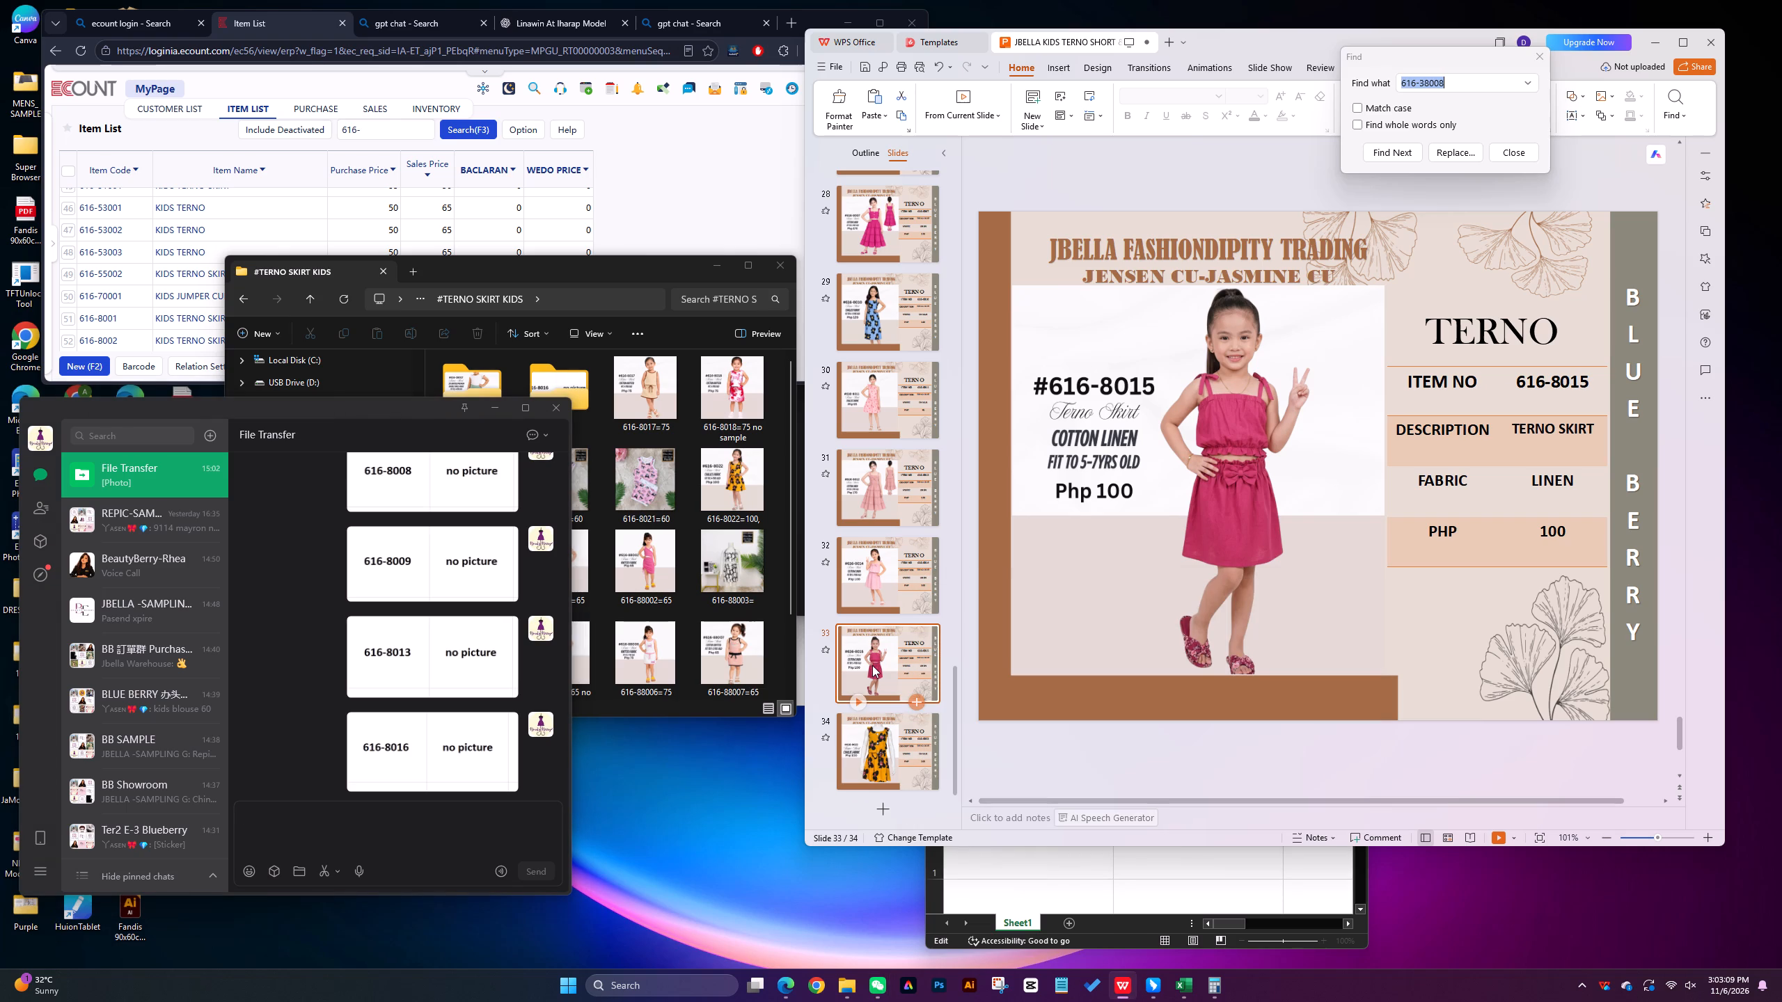
left_click(885, 658)
right_click(885, 658)
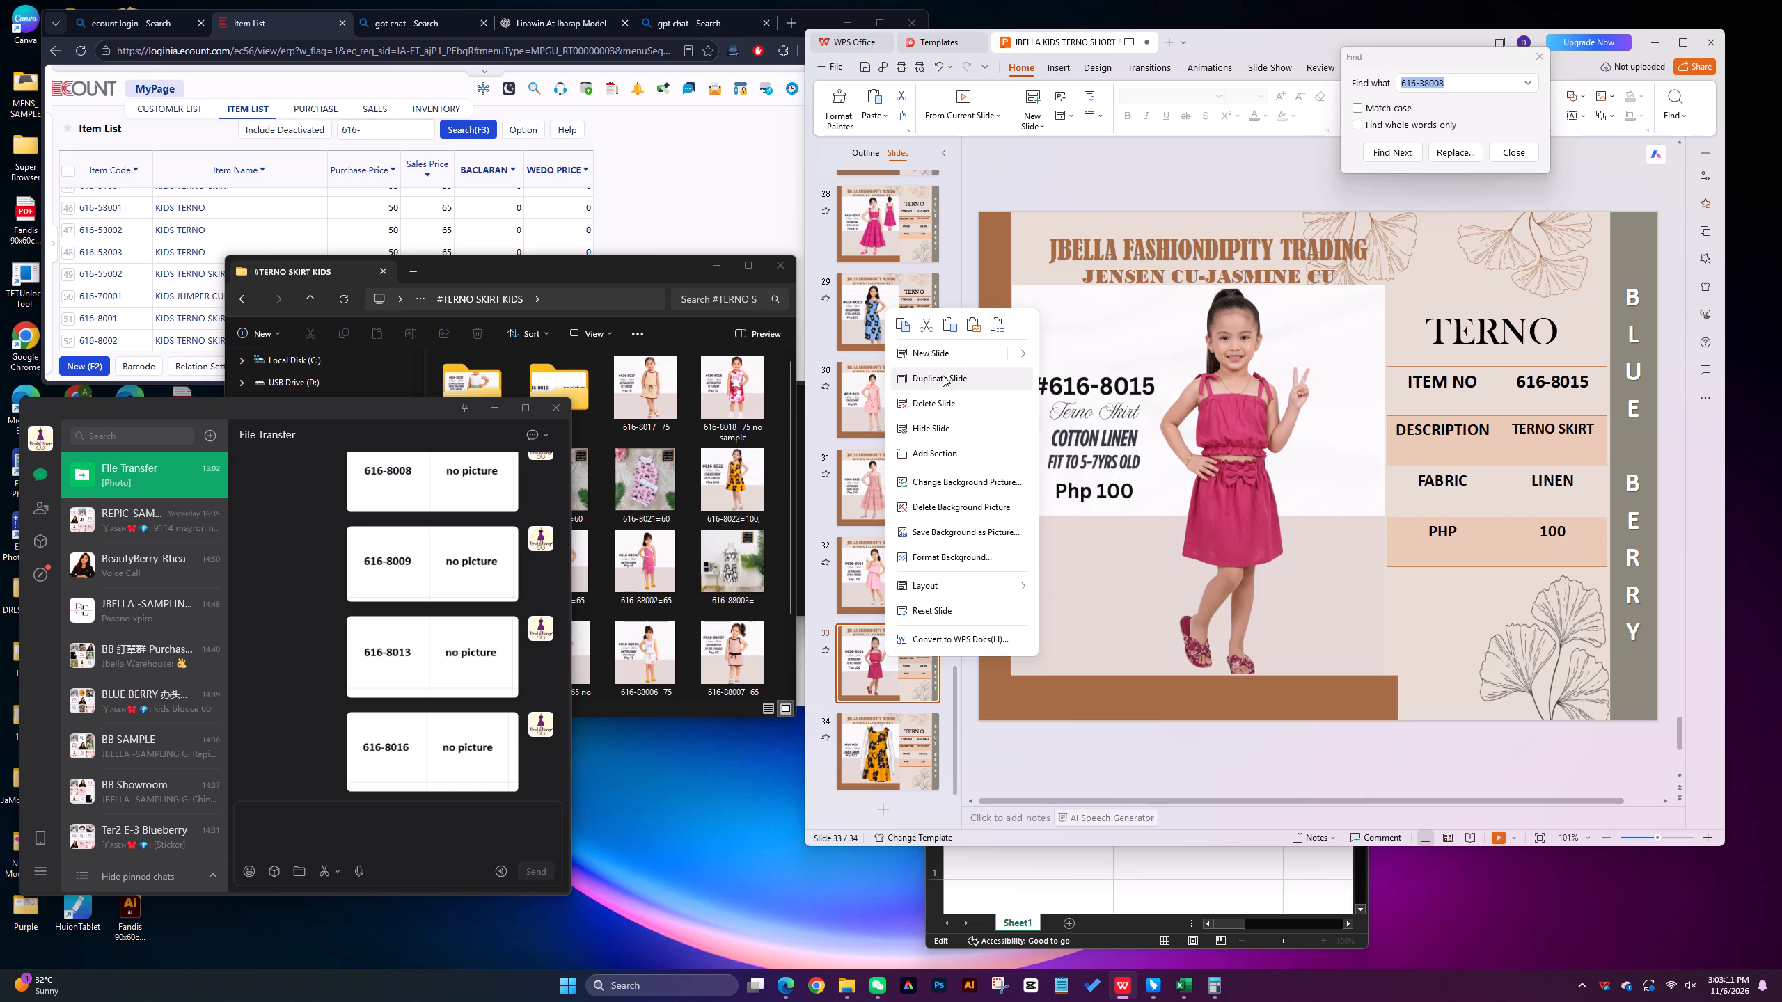
left_click(943, 375)
left_click(1128, 432)
key("Delete")
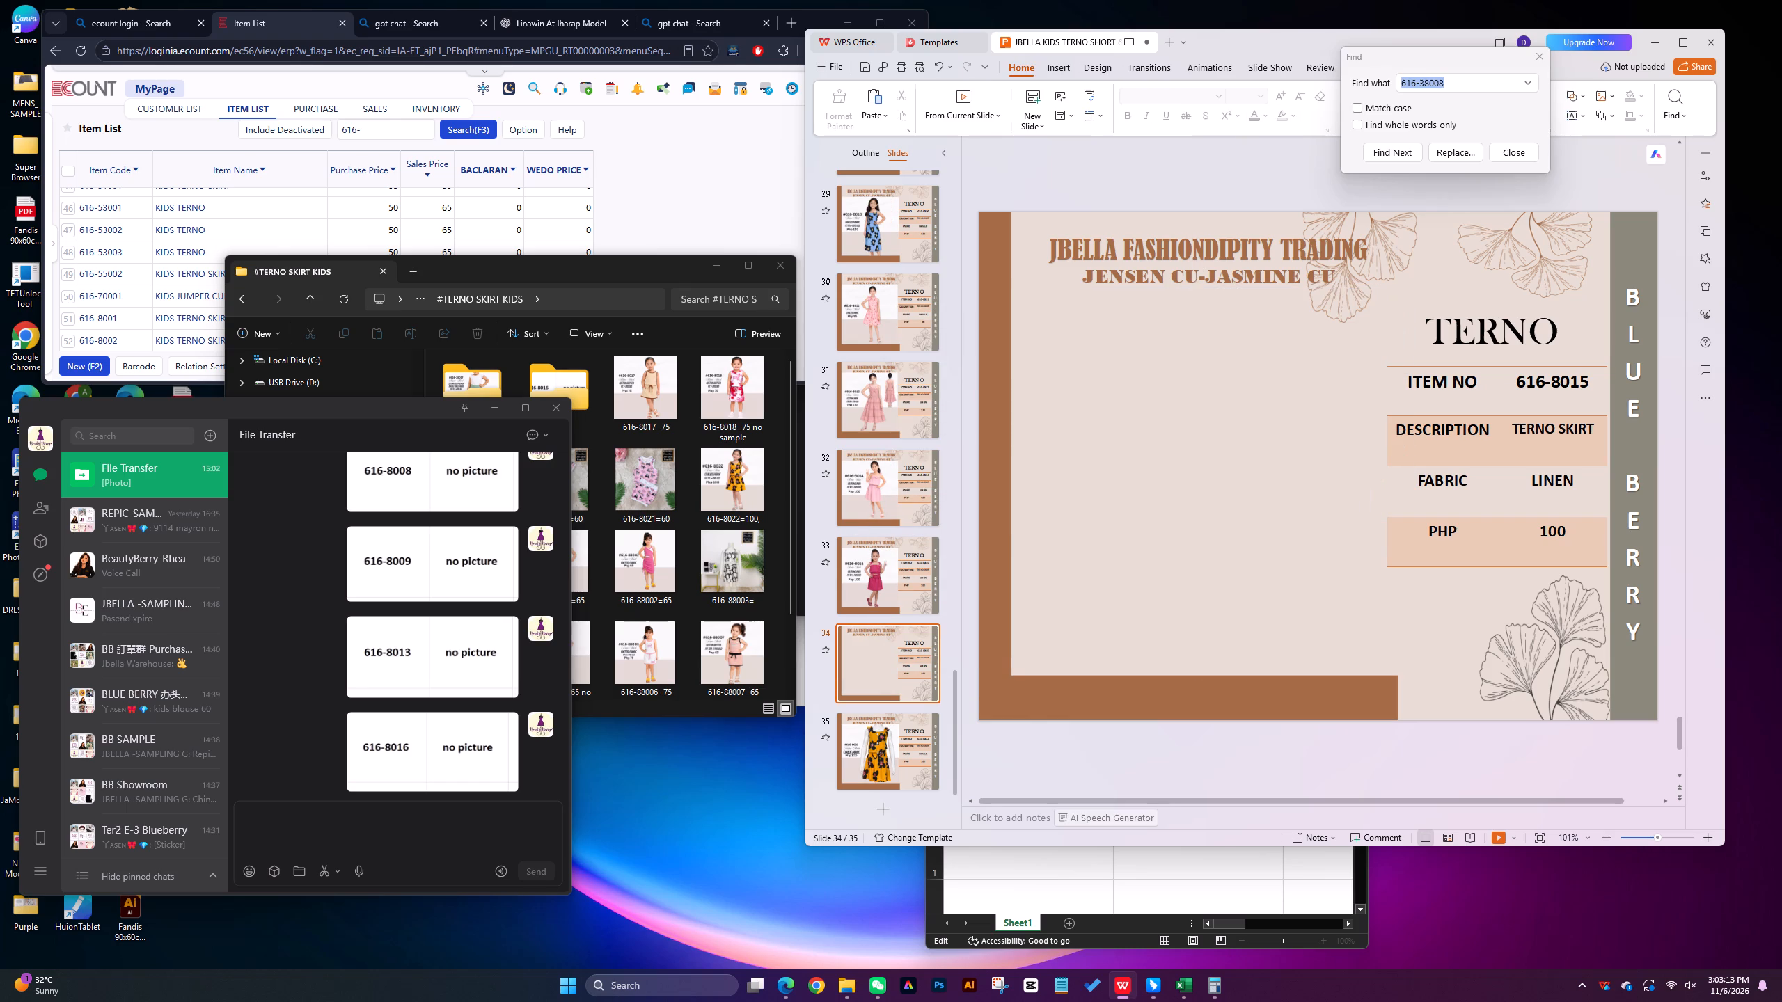
Insert the 616-8017 picture from #TERNO SKIRT KIDS into the copied slide and stretch it to fill the picture area, about 5.72 in tall.
left_click_drag(656, 397, 1087, 353)
left_click_drag(1595, 296, 1368, 468)
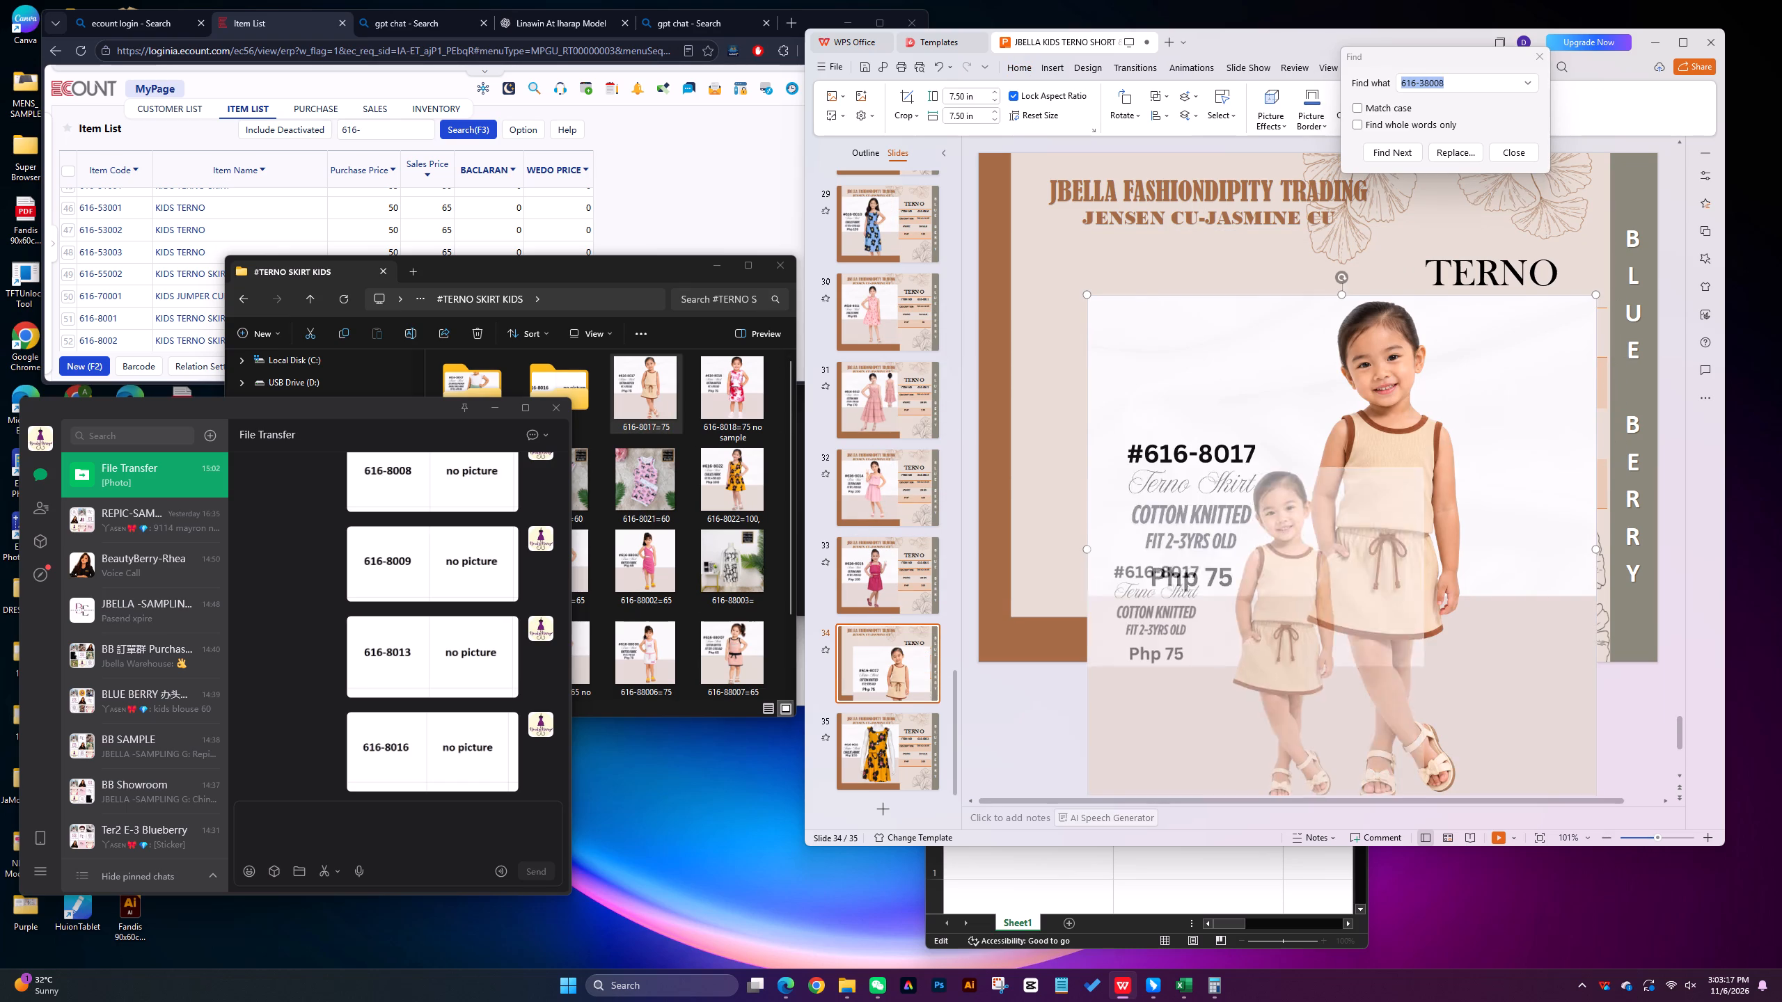
left_click_drag(1368, 468, 1355, 481)
left_click_drag(1248, 663, 1175, 410)
key("Down")
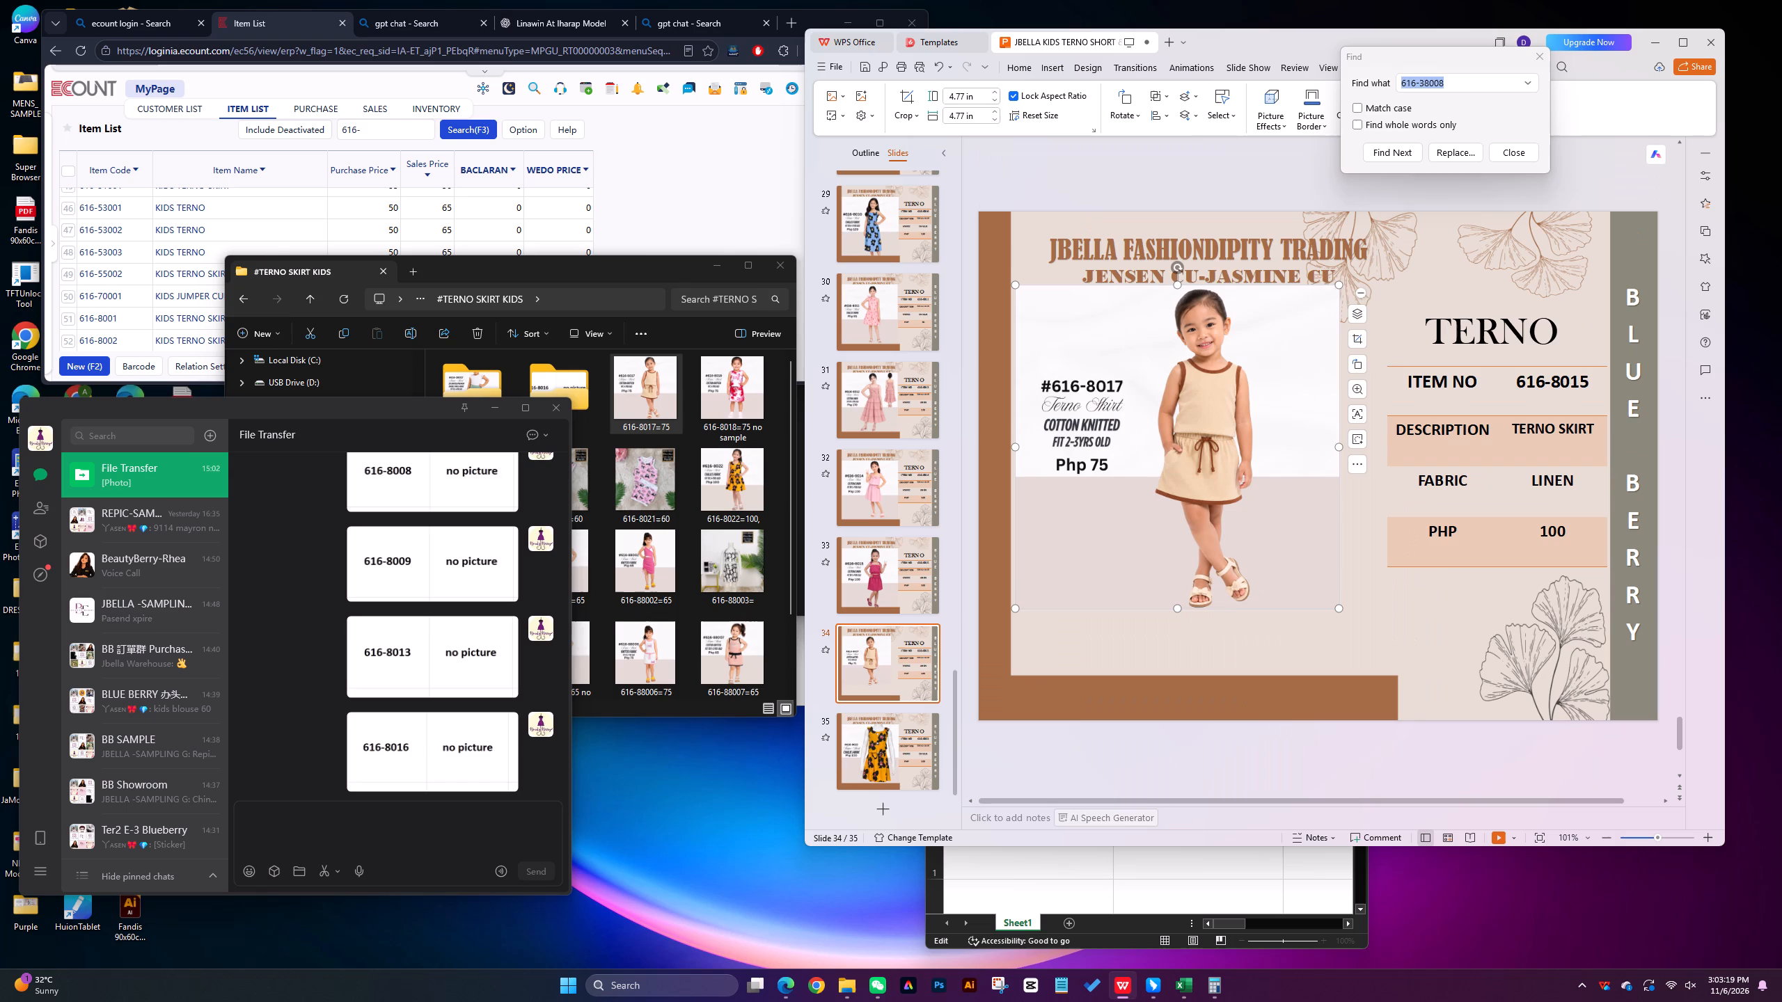
key("Up")
key("Left")
key("Left")
key("Left")
key("Left")
key("Left")
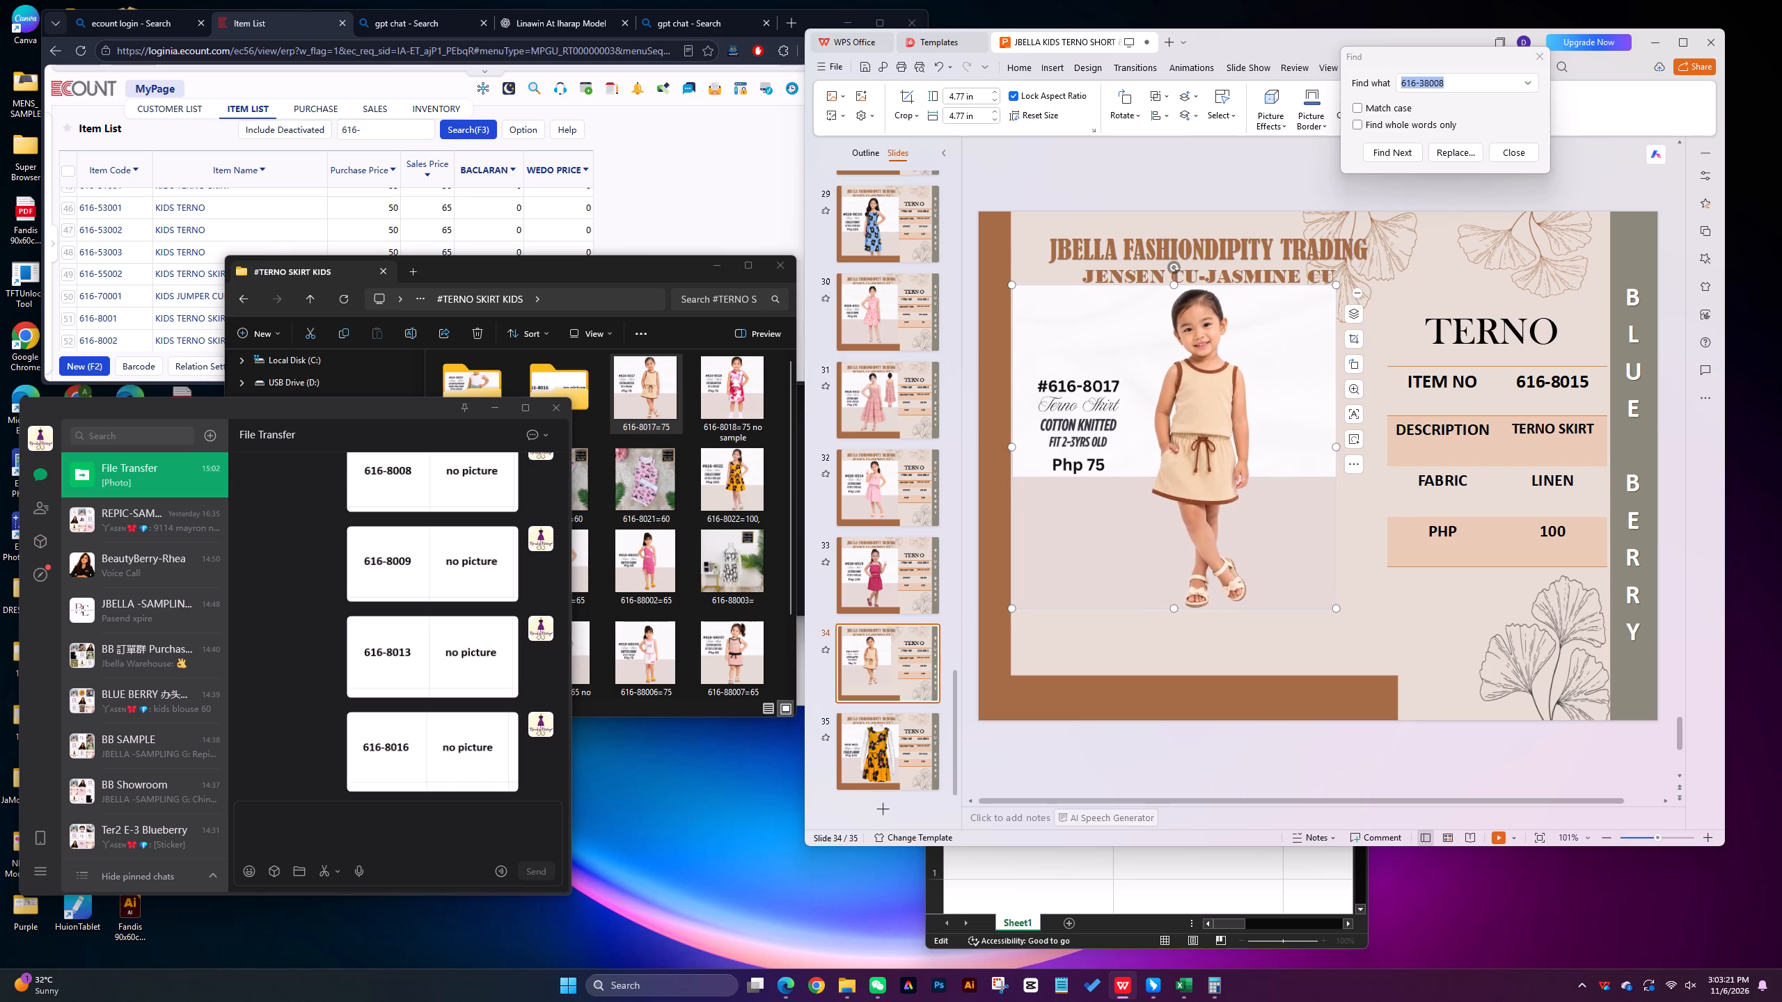
left_click_drag(1176, 610, 1176, 674)
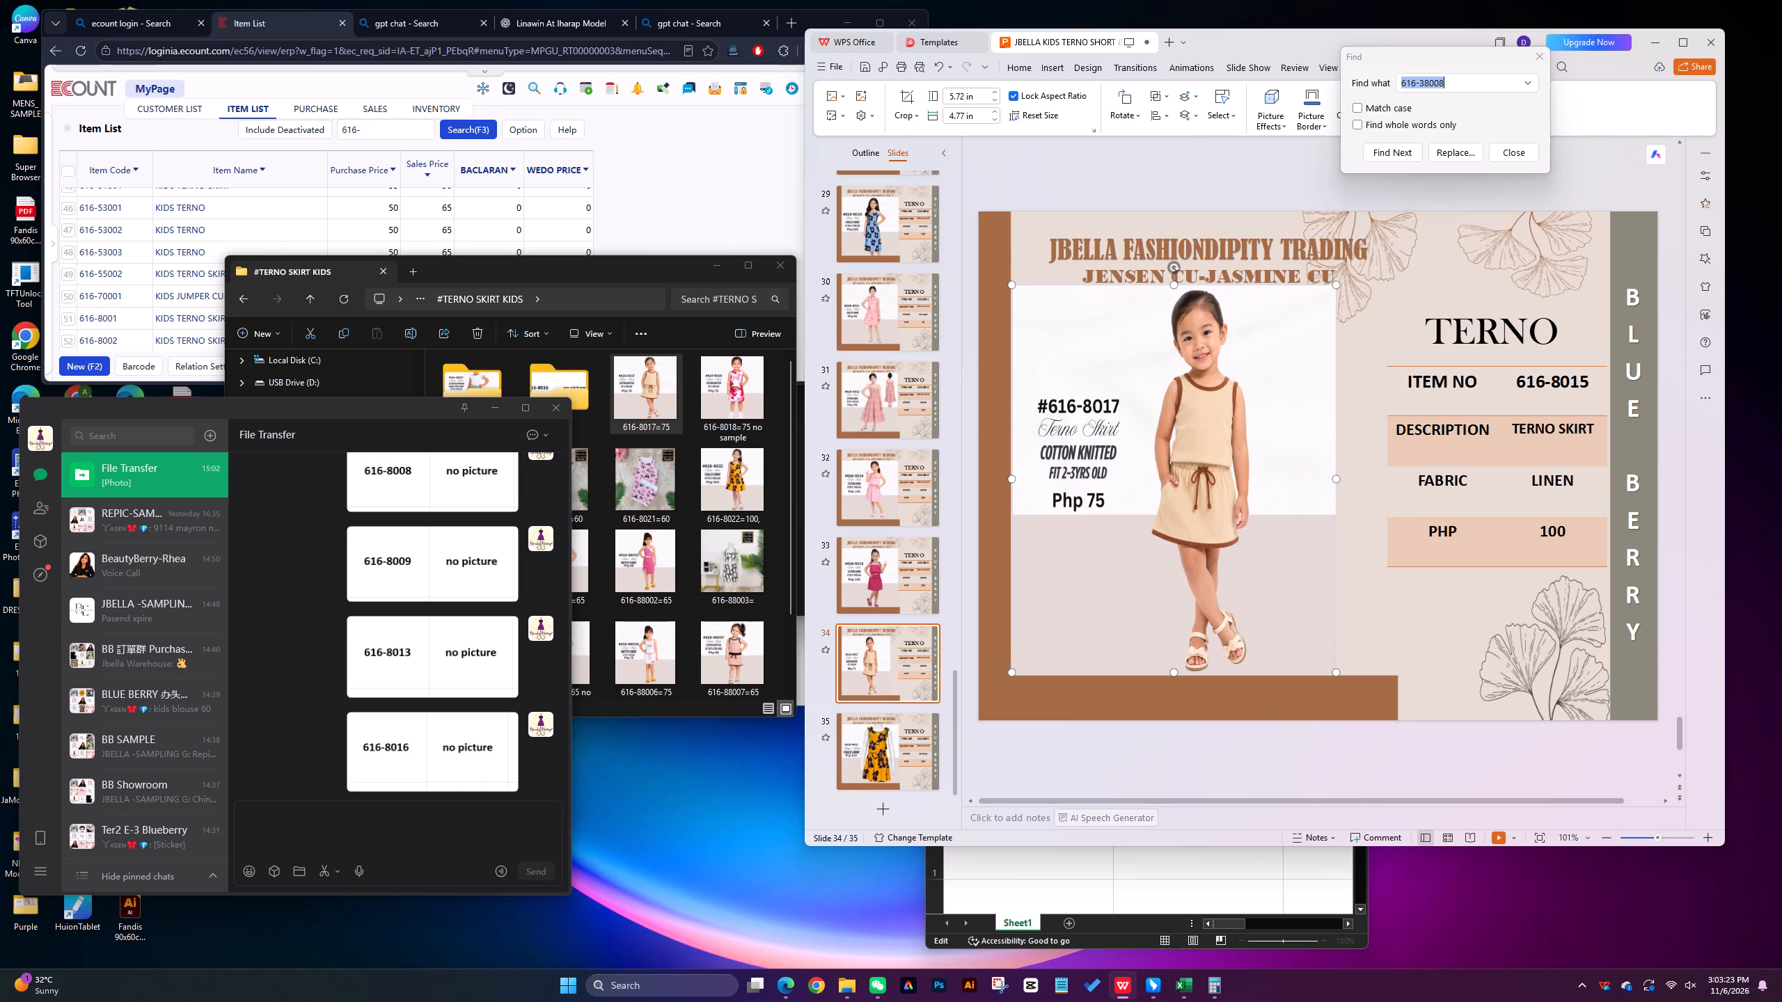
left_click_drag(1335, 479, 1380, 484)
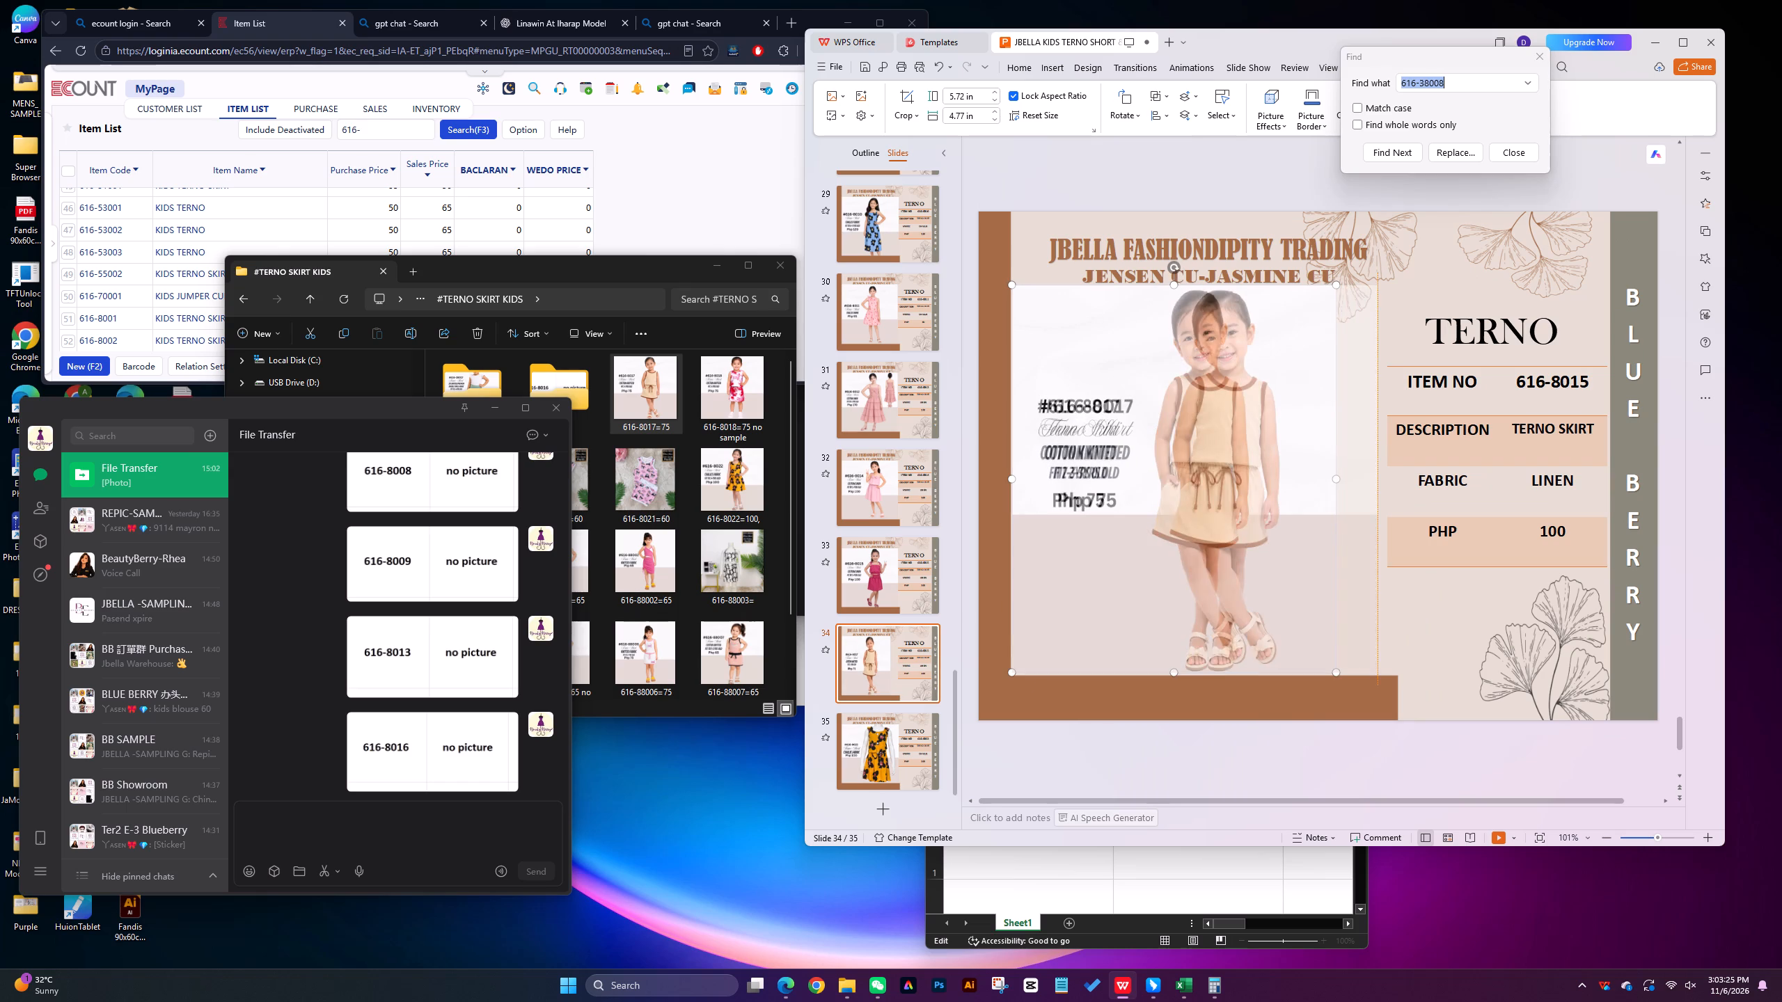
left_click_drag(1380, 484, 1382, 485)
Set the item number in the copied slide's table to 616-8017.
left_click(1584, 376)
key("BackSpace")
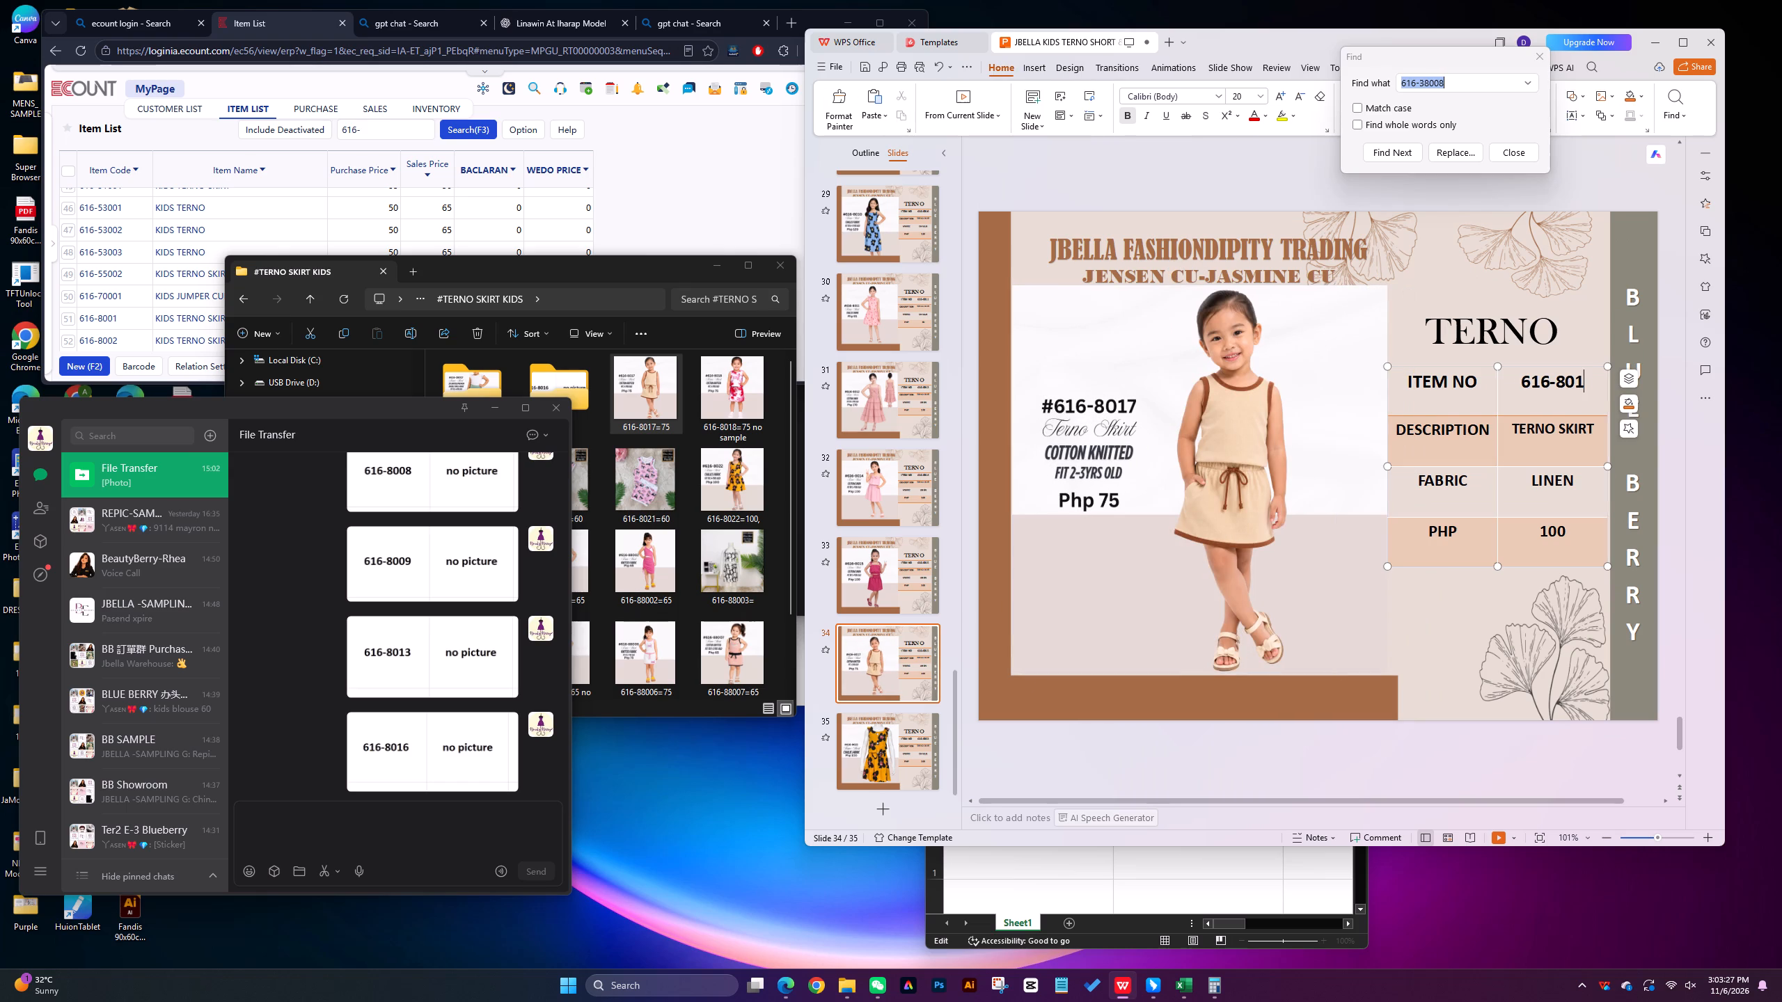
key("7")
Replace the fabric entry in the 616-8017 slide's table with KNITTED in capitals.
left_click(1583, 480)
key("BackSpace")
key("BackSpace")
key("BackSpace")
key("BackSpace")
key("BackSpace")
key("BackSpace")
type("knitted")
key("BackSpace")
key("BackSpace")
key("BackSpace")
key("BackSpace")
key("BackSpace")
key("BackSpace")
key("BackSpace")
key("BackSpace")
key("BackSpace")
key("BackSpace")
key("BackSpace")
key("BackSpace")
key("BackSpace")
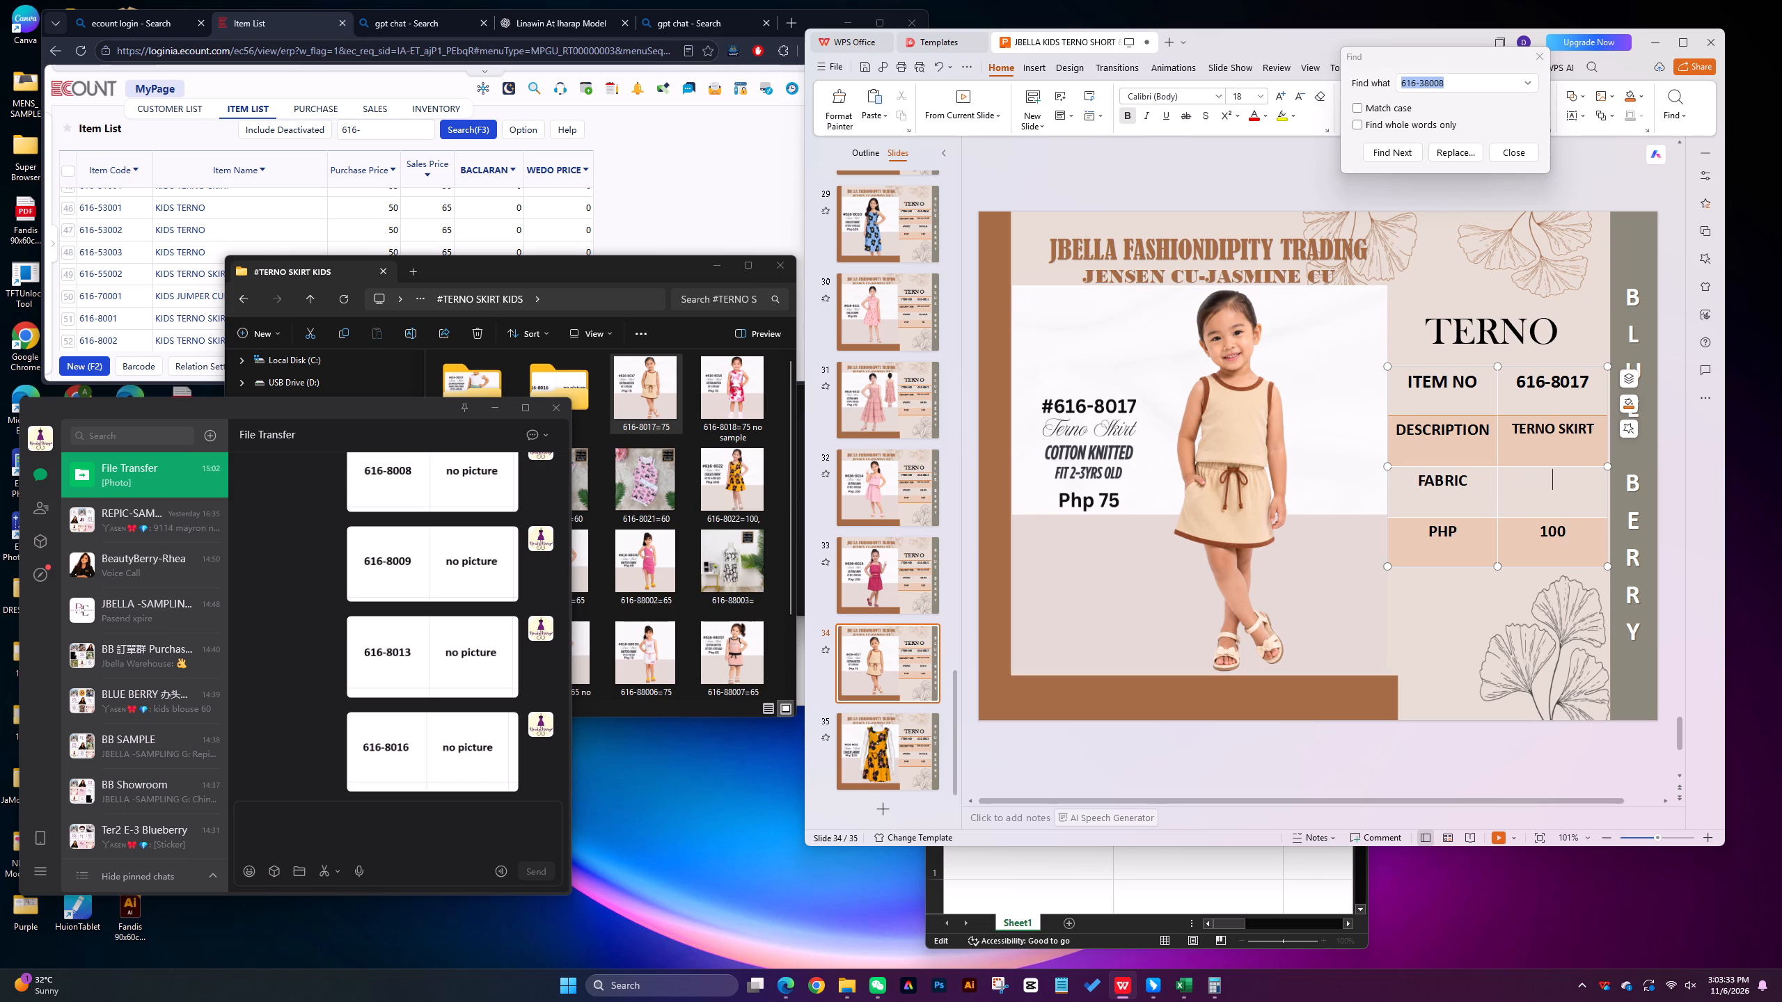
type("KNITTED")
Set the PHP price in the 616-8017 slide's table to 75.
left_click(1593, 539)
key("BackSpace")
key("BackSpace")
key("BackSpace")
type("75")
Move the 616-8017 picture from #TERNO SKIRT KIDS into the pdf subfolder.
left_click(637, 387)
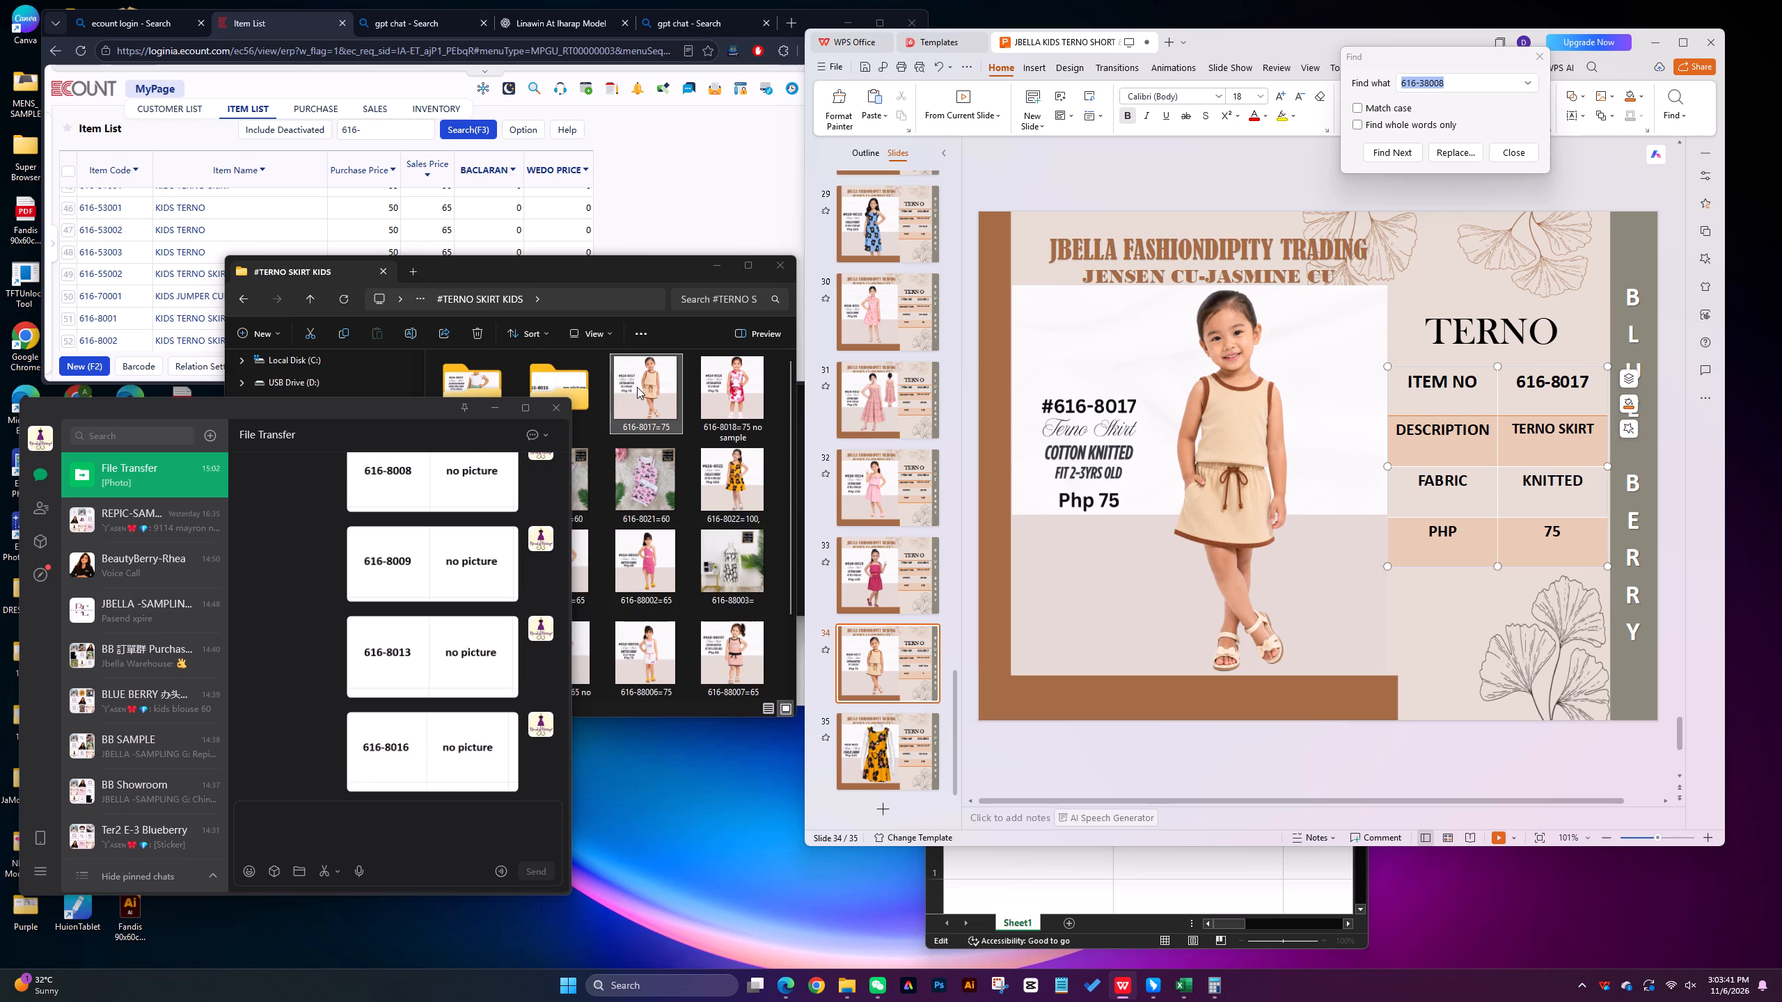
left_click_drag(646, 392, 472, 404)
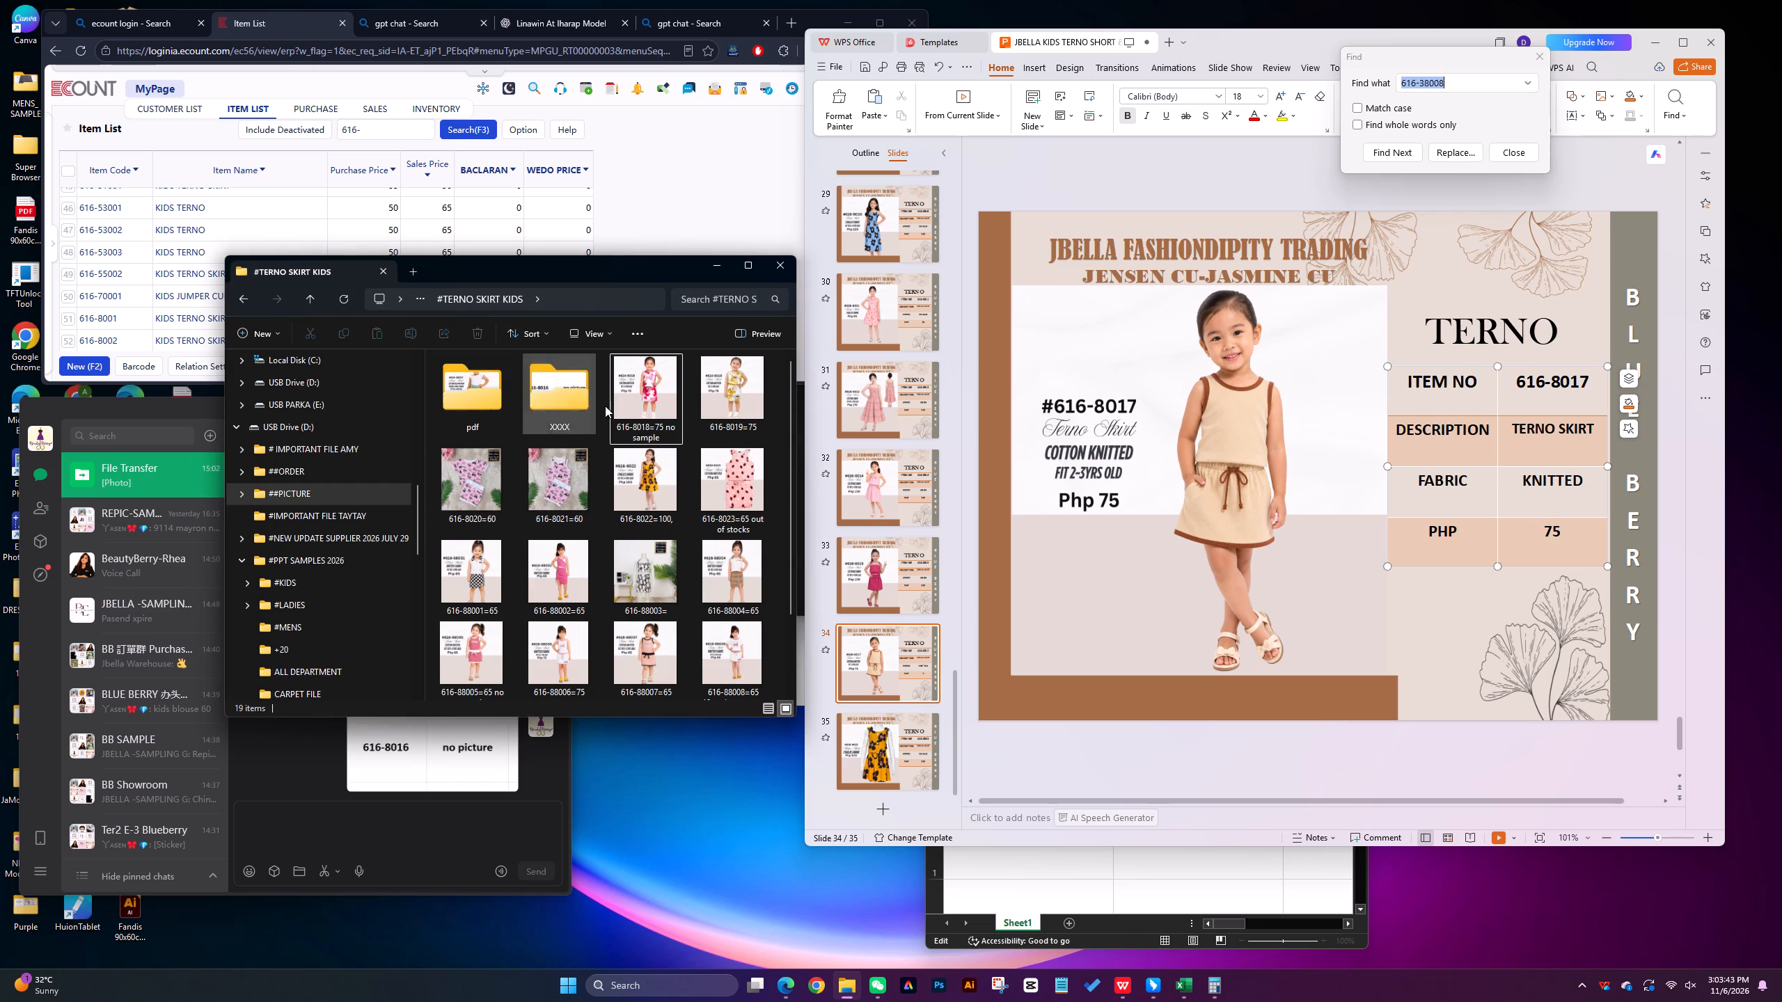
Duplicate the 616-8017 slide and remove the picture from the copy.
left_click(875, 666)
right_click(875, 664)
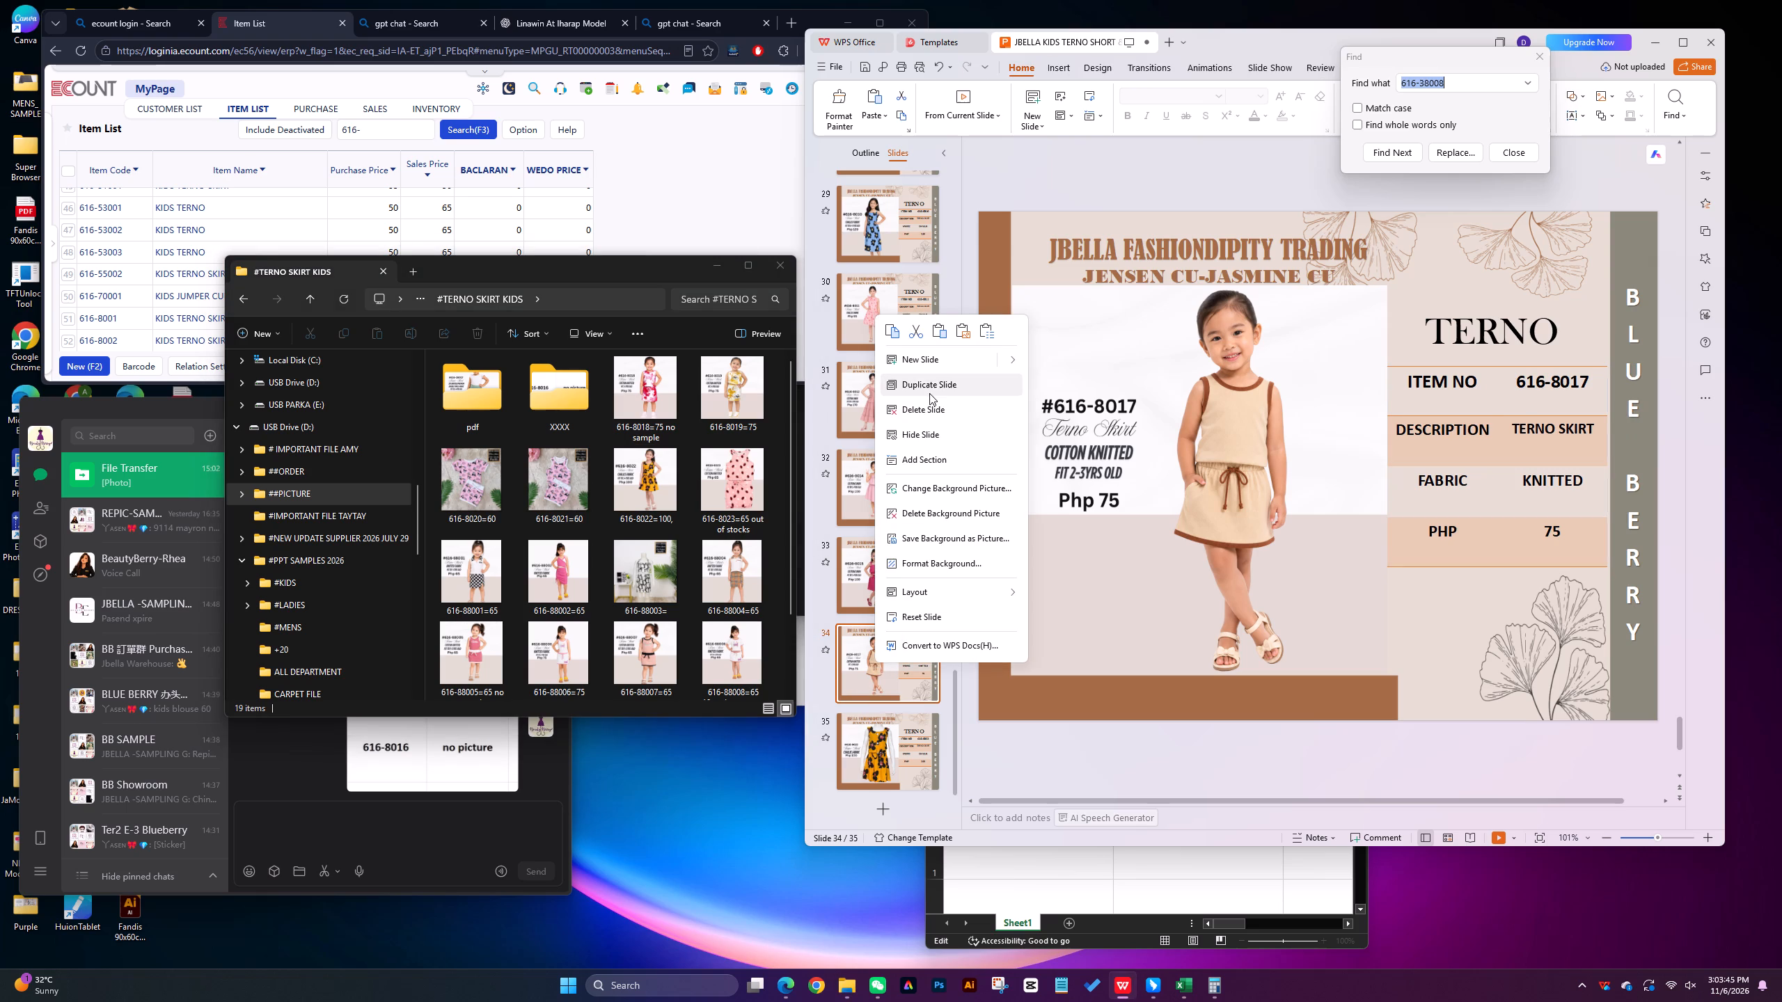
left_click(927, 387)
left_click(1105, 437)
key("Delete")
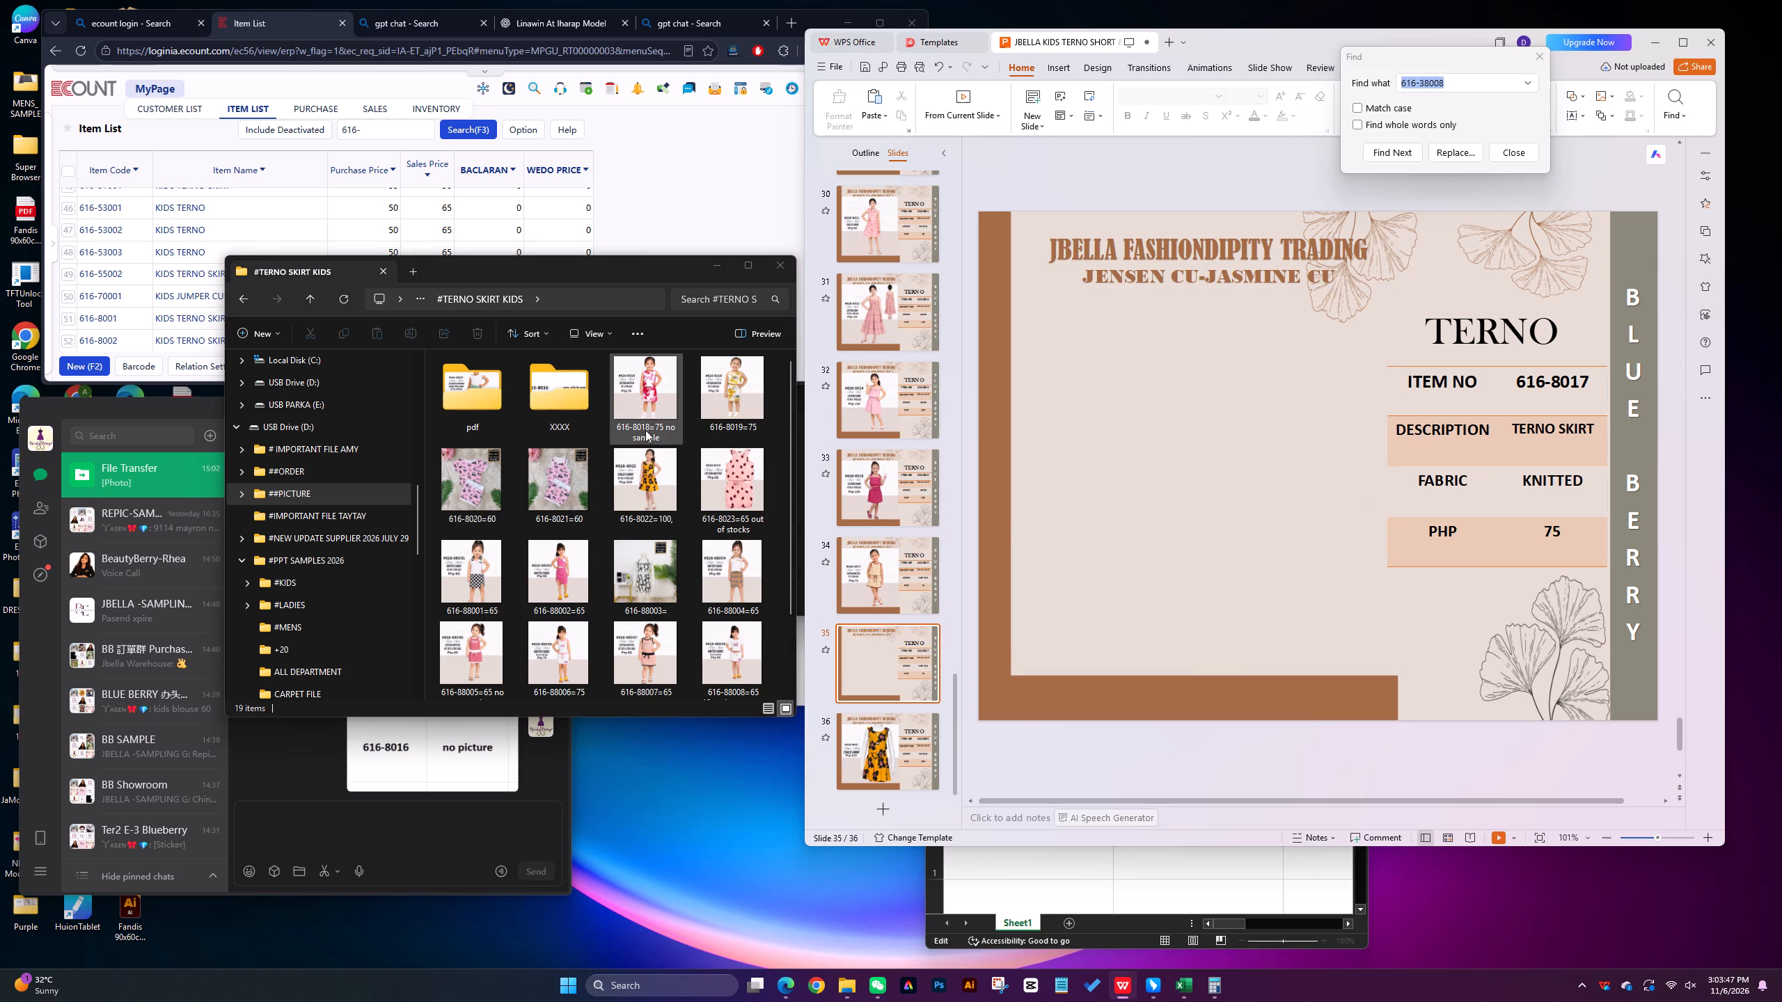
Place the 616-8018 picture on the empty slide, scale it to about 4.34 in square, and align it with the brown border's inner edge.
left_click_drag(650, 391, 1036, 321)
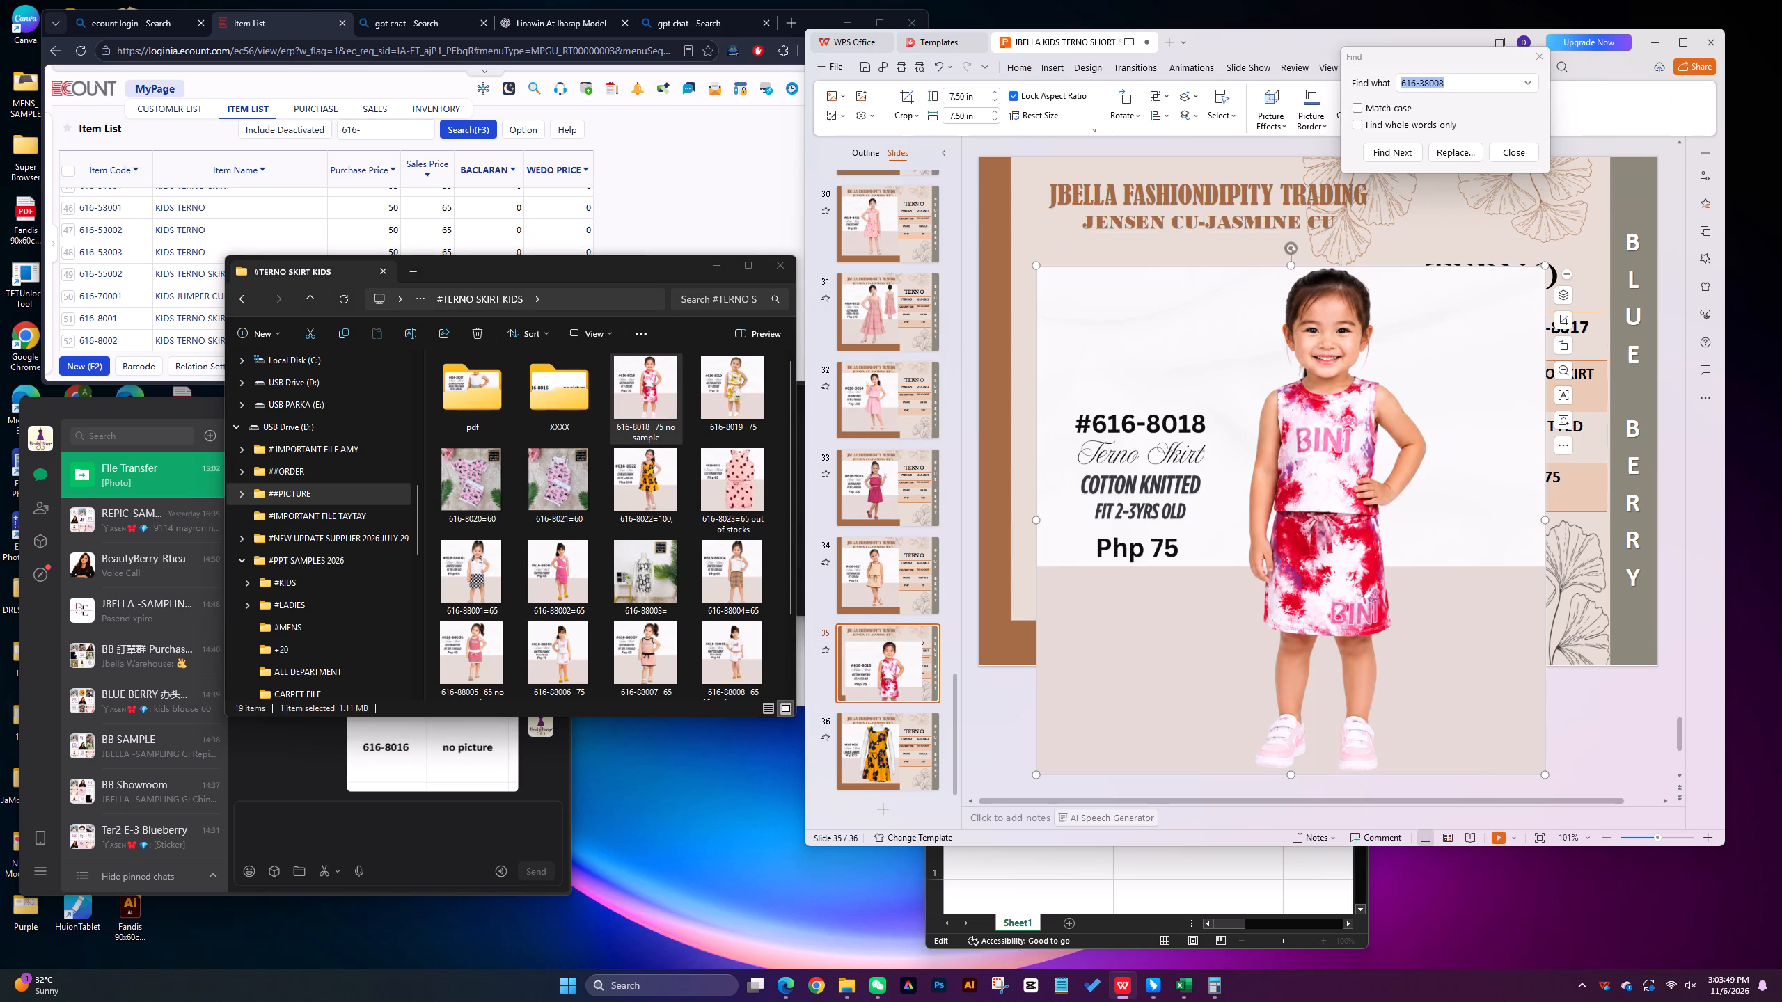
left_click_drag(1543, 266, 1291, 480)
left_click_drag(1215, 665, 1187, 429)
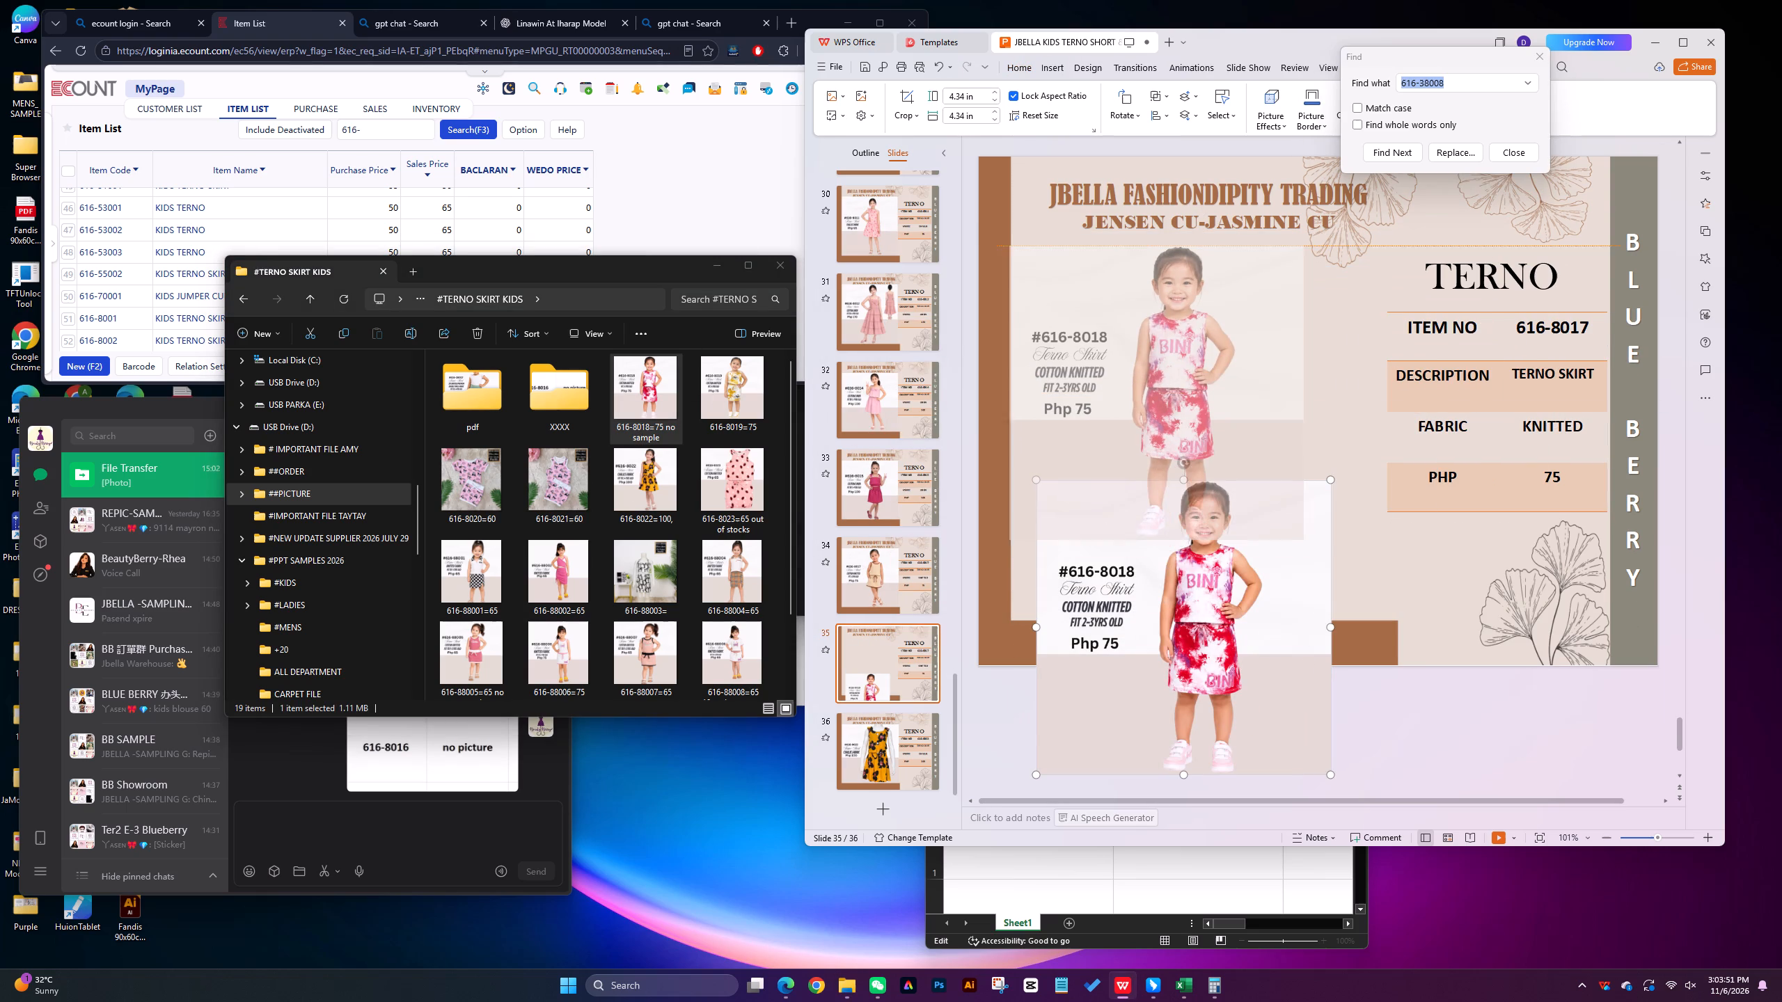
left_click_drag(1187, 429, 1192, 416)
key("Up")
key("Up")
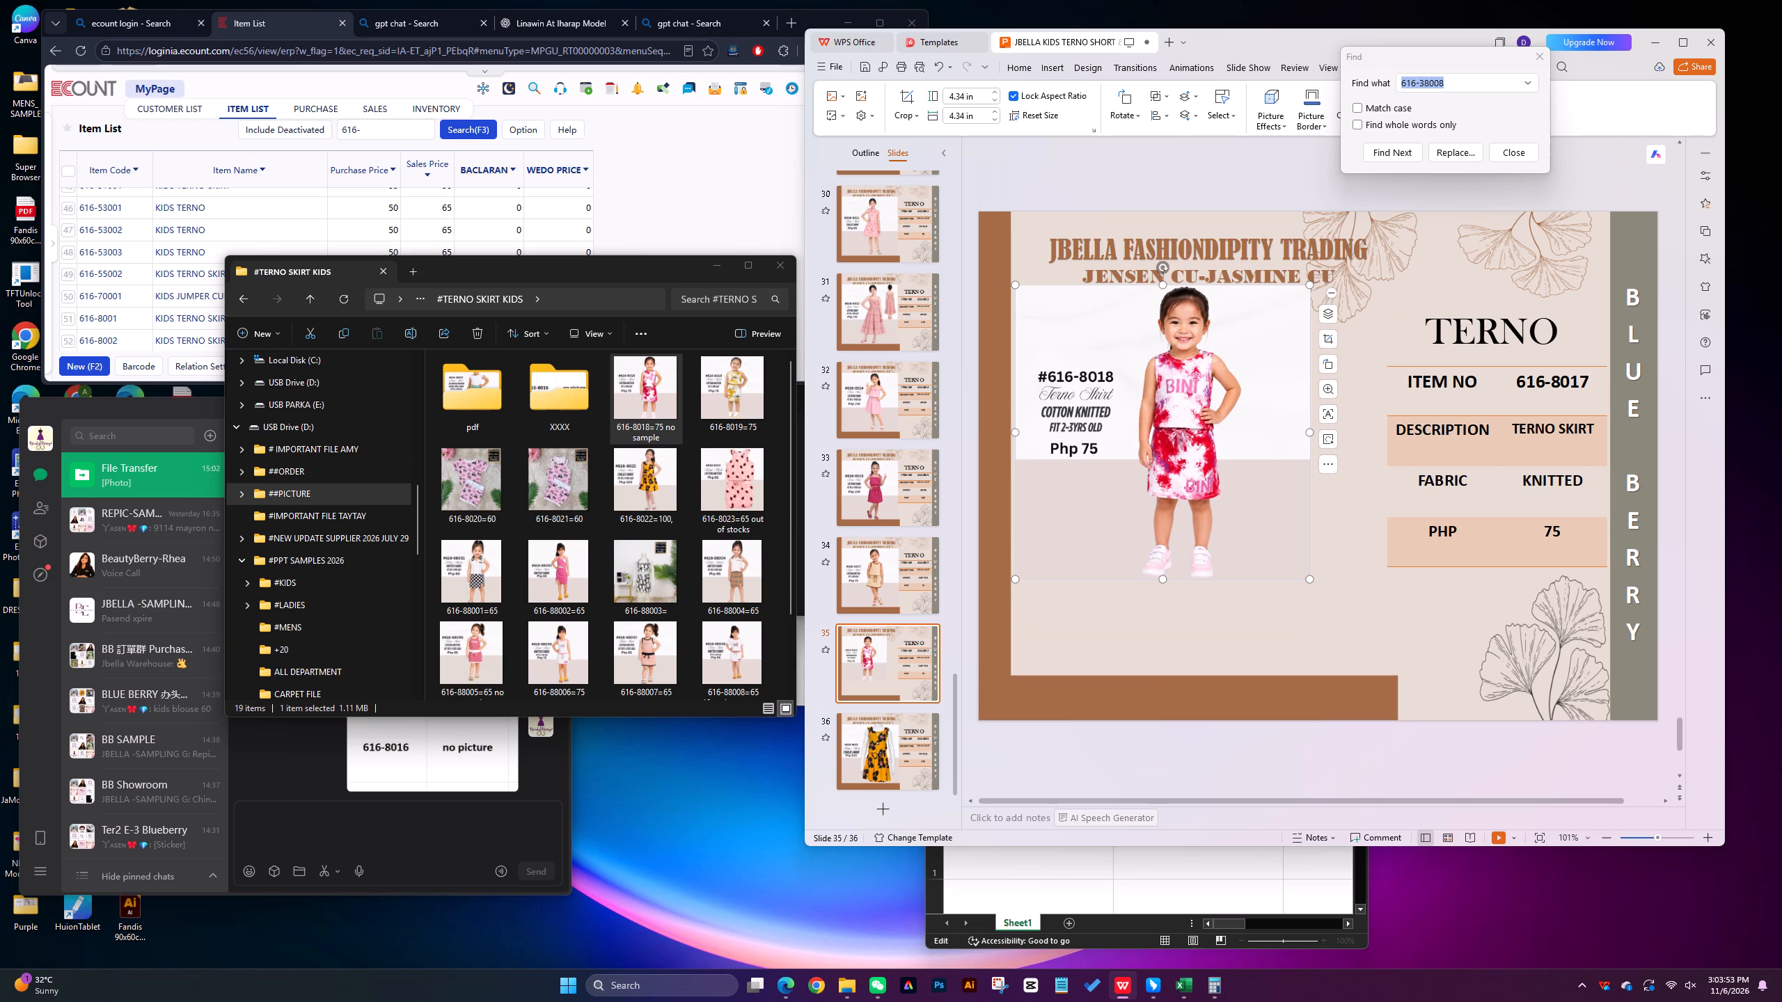
key("Up")
key("Up")
key("Left")
key("Left")
key("Left")
key("Left")
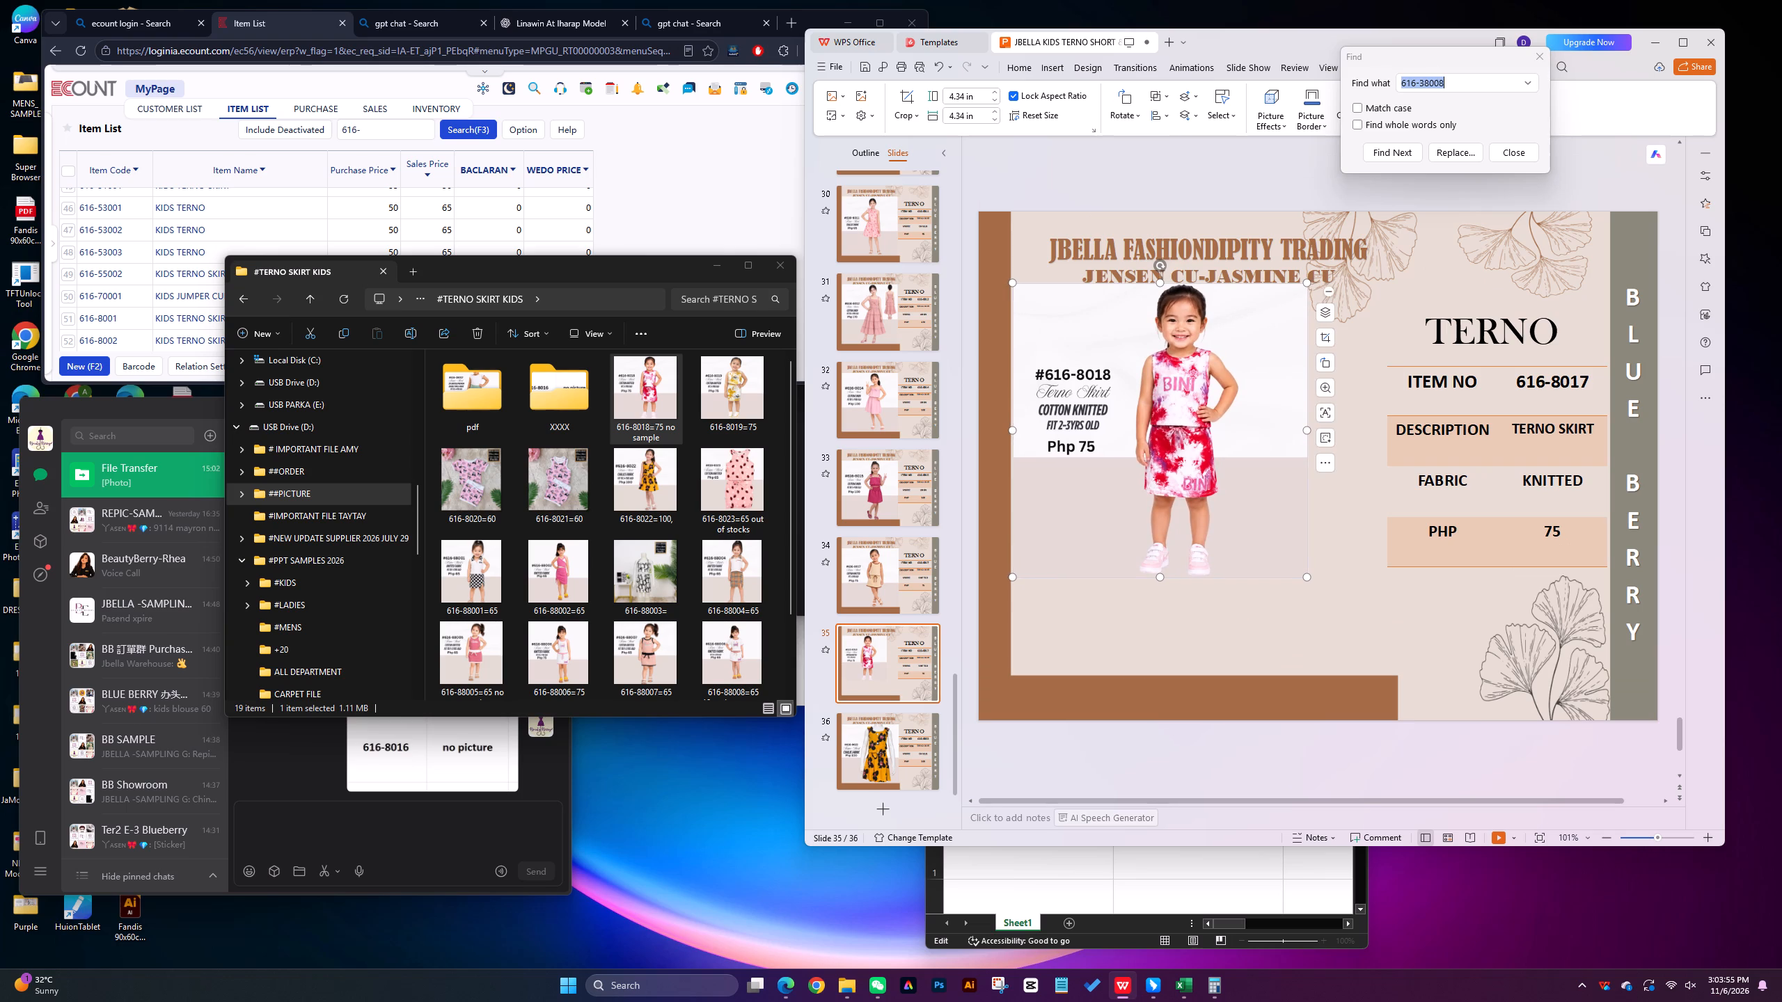
Stretch the 616-8018 picture to about 5.74 in high by 5.52 in wide, filling the area beside the table.
left_click_drag(1162, 579, 1167, 674)
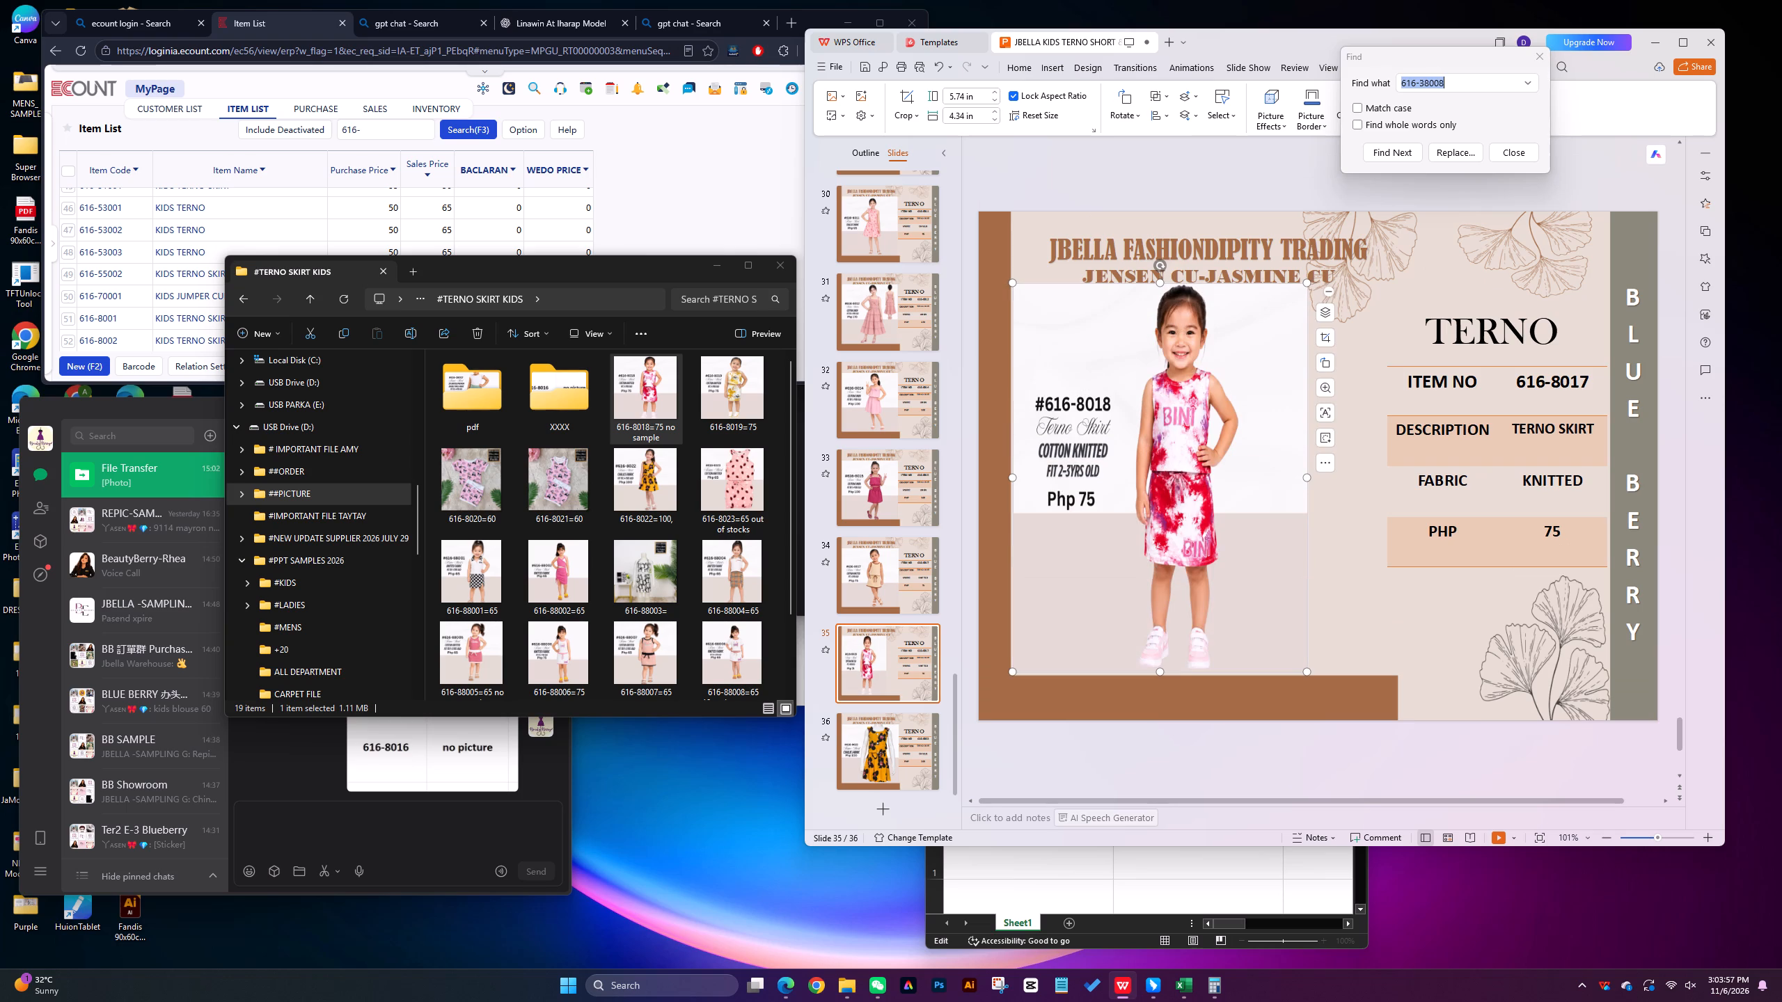
left_click_drag(1306, 475, 1384, 482)
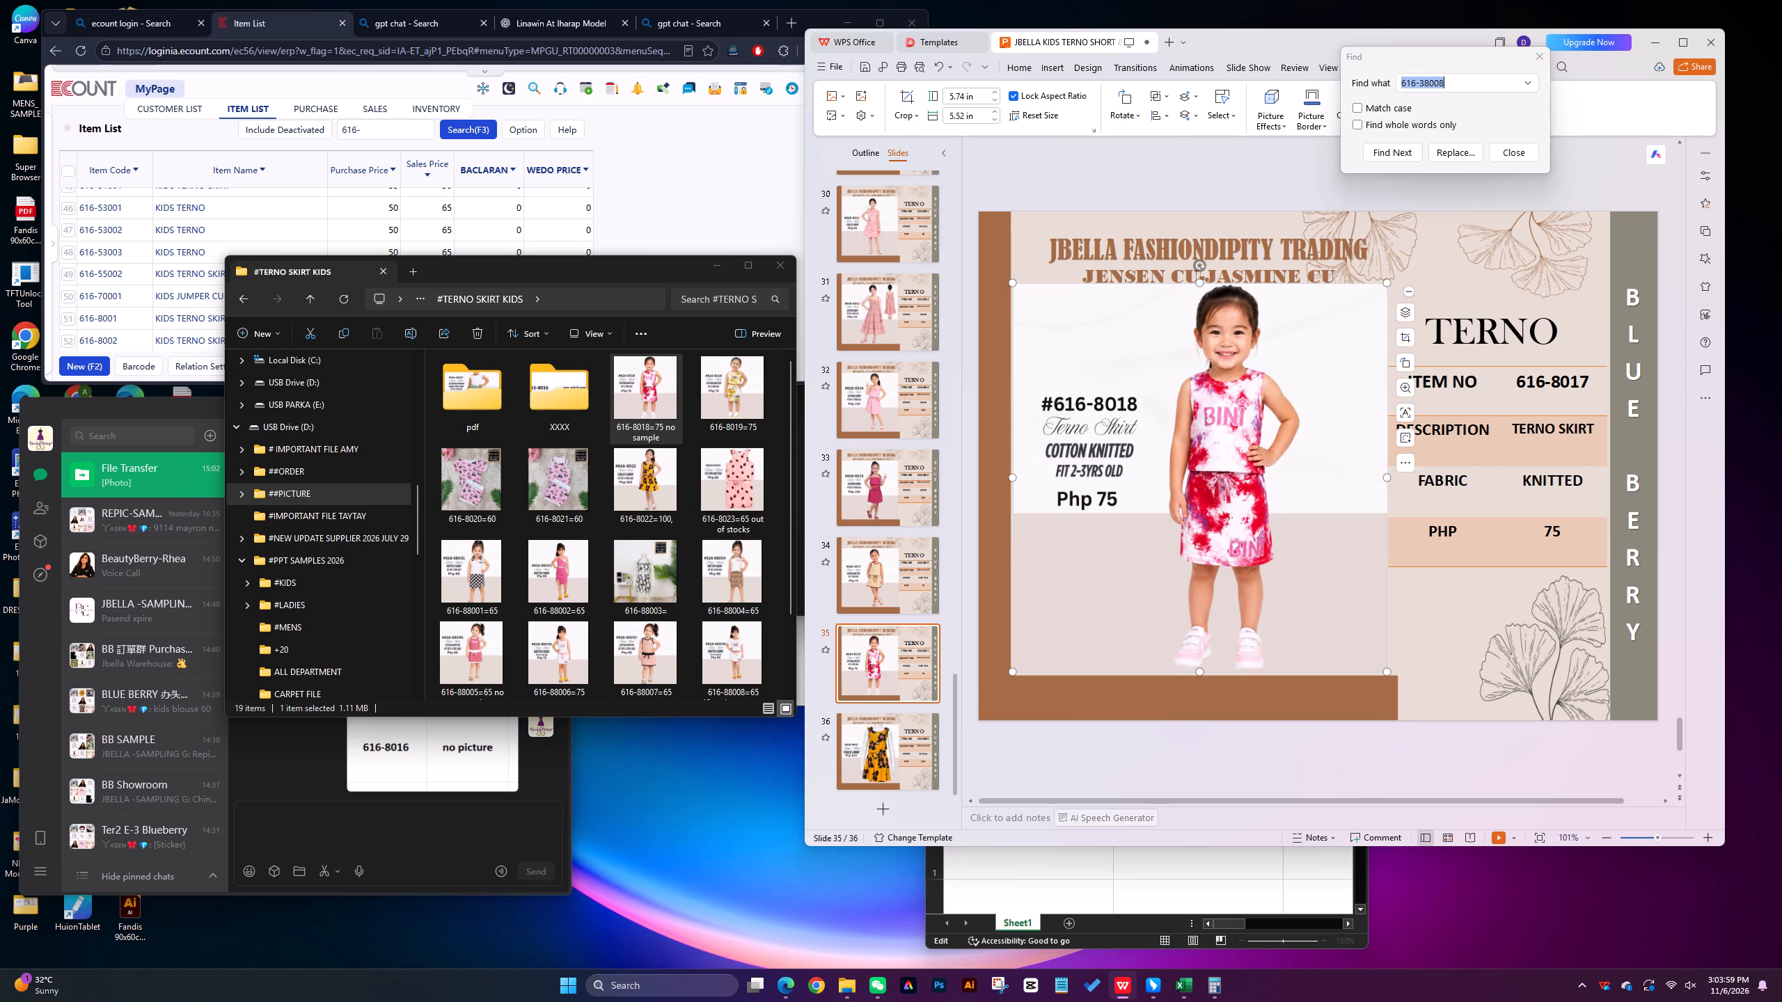
Change the item number in the slide's table to 616-8018.
left_click(1596, 378)
key("BackSpace")
key("8")
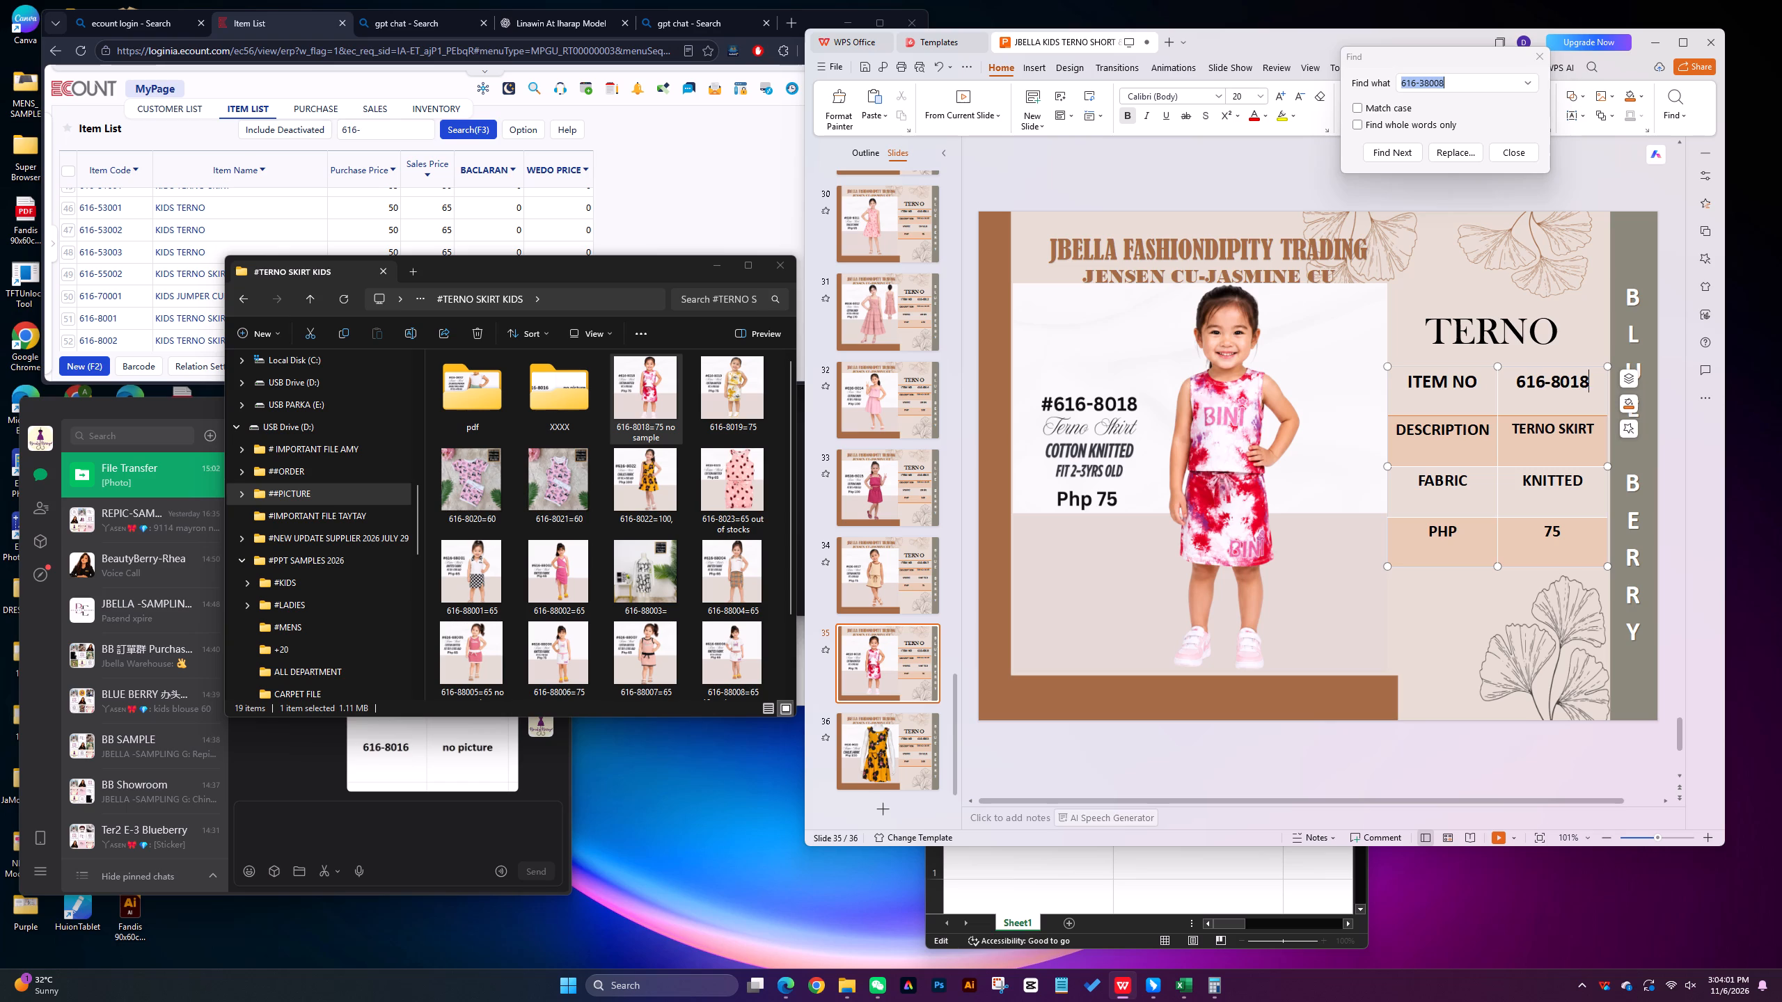
Duplicate the 616-8018 slide and remove the picture from the copy.
left_click(885, 649)
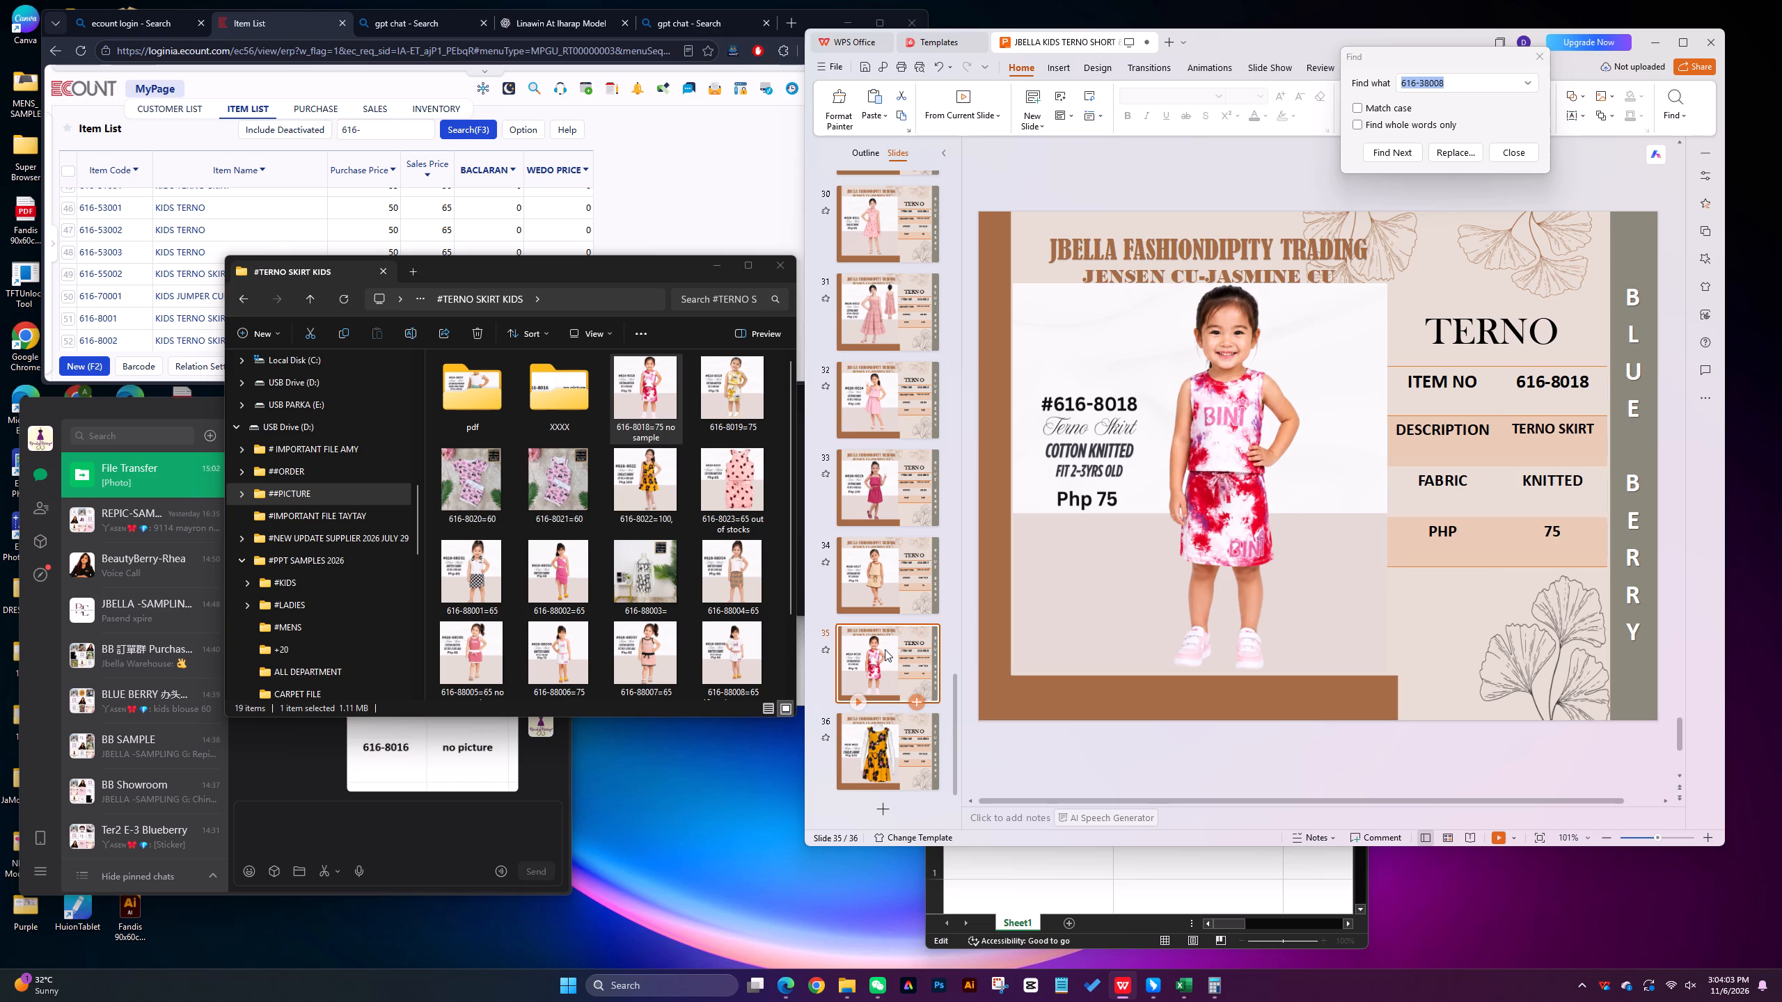
right_click(874, 650)
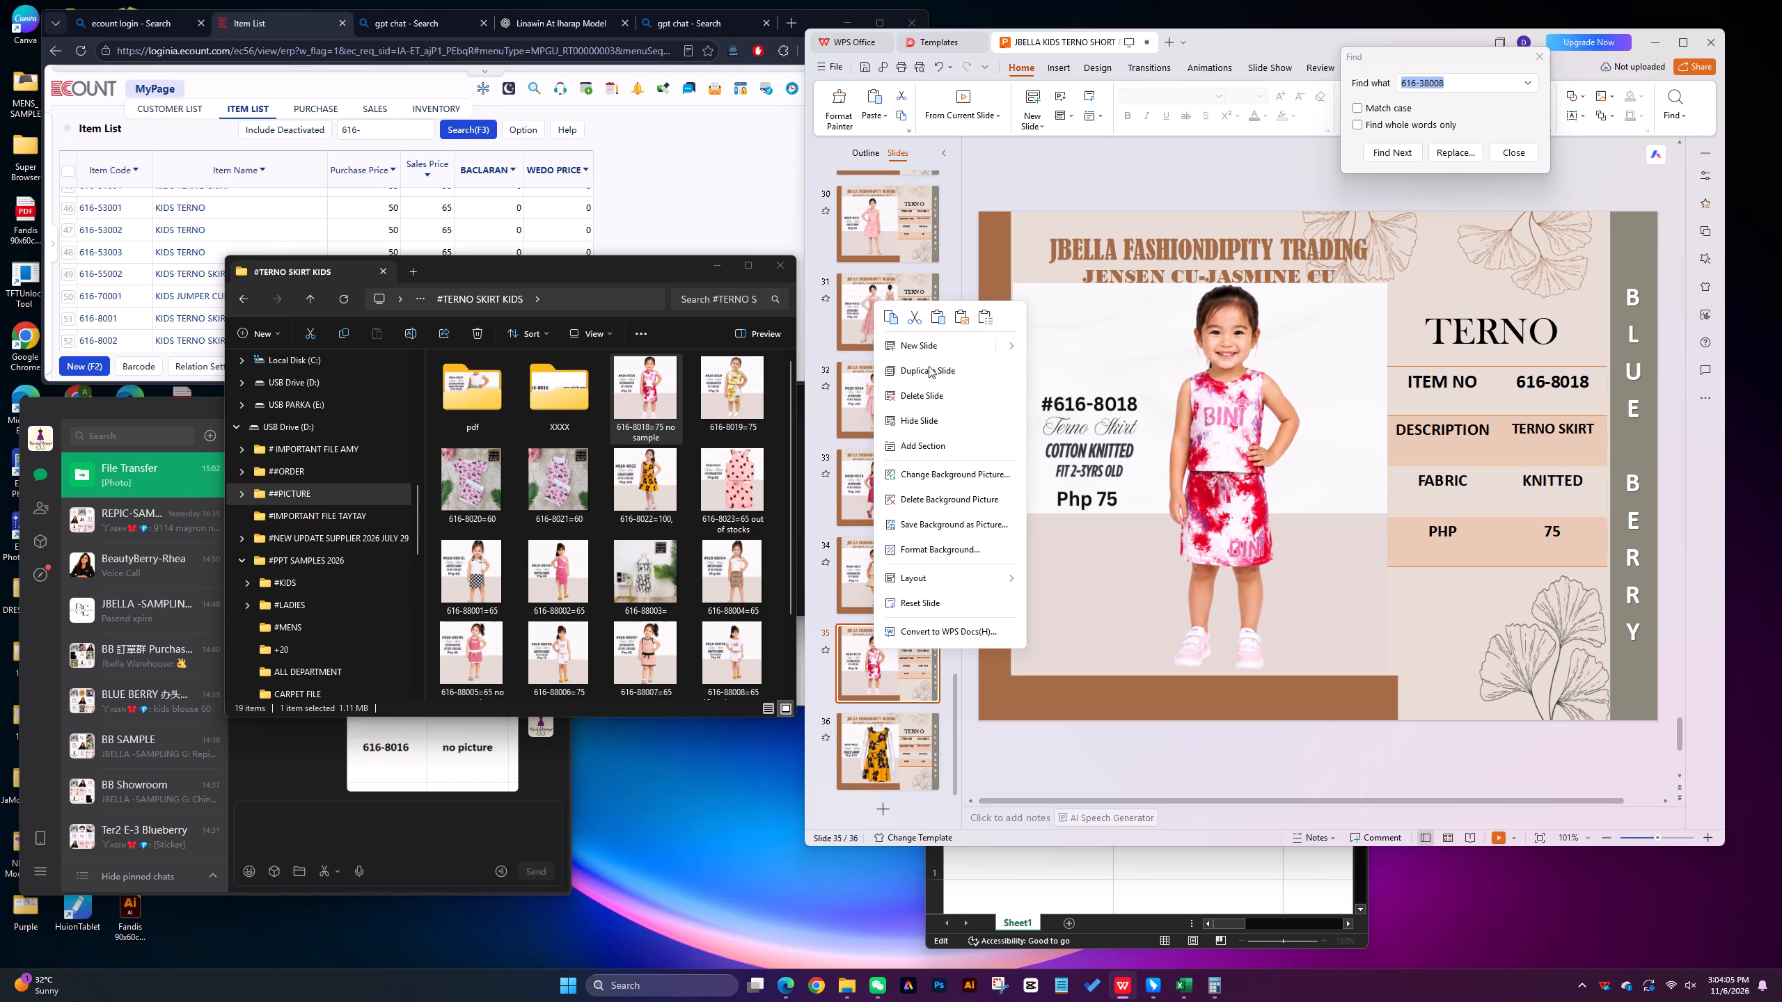
left_click(927, 371)
left_click(1125, 450)
key("Delete")
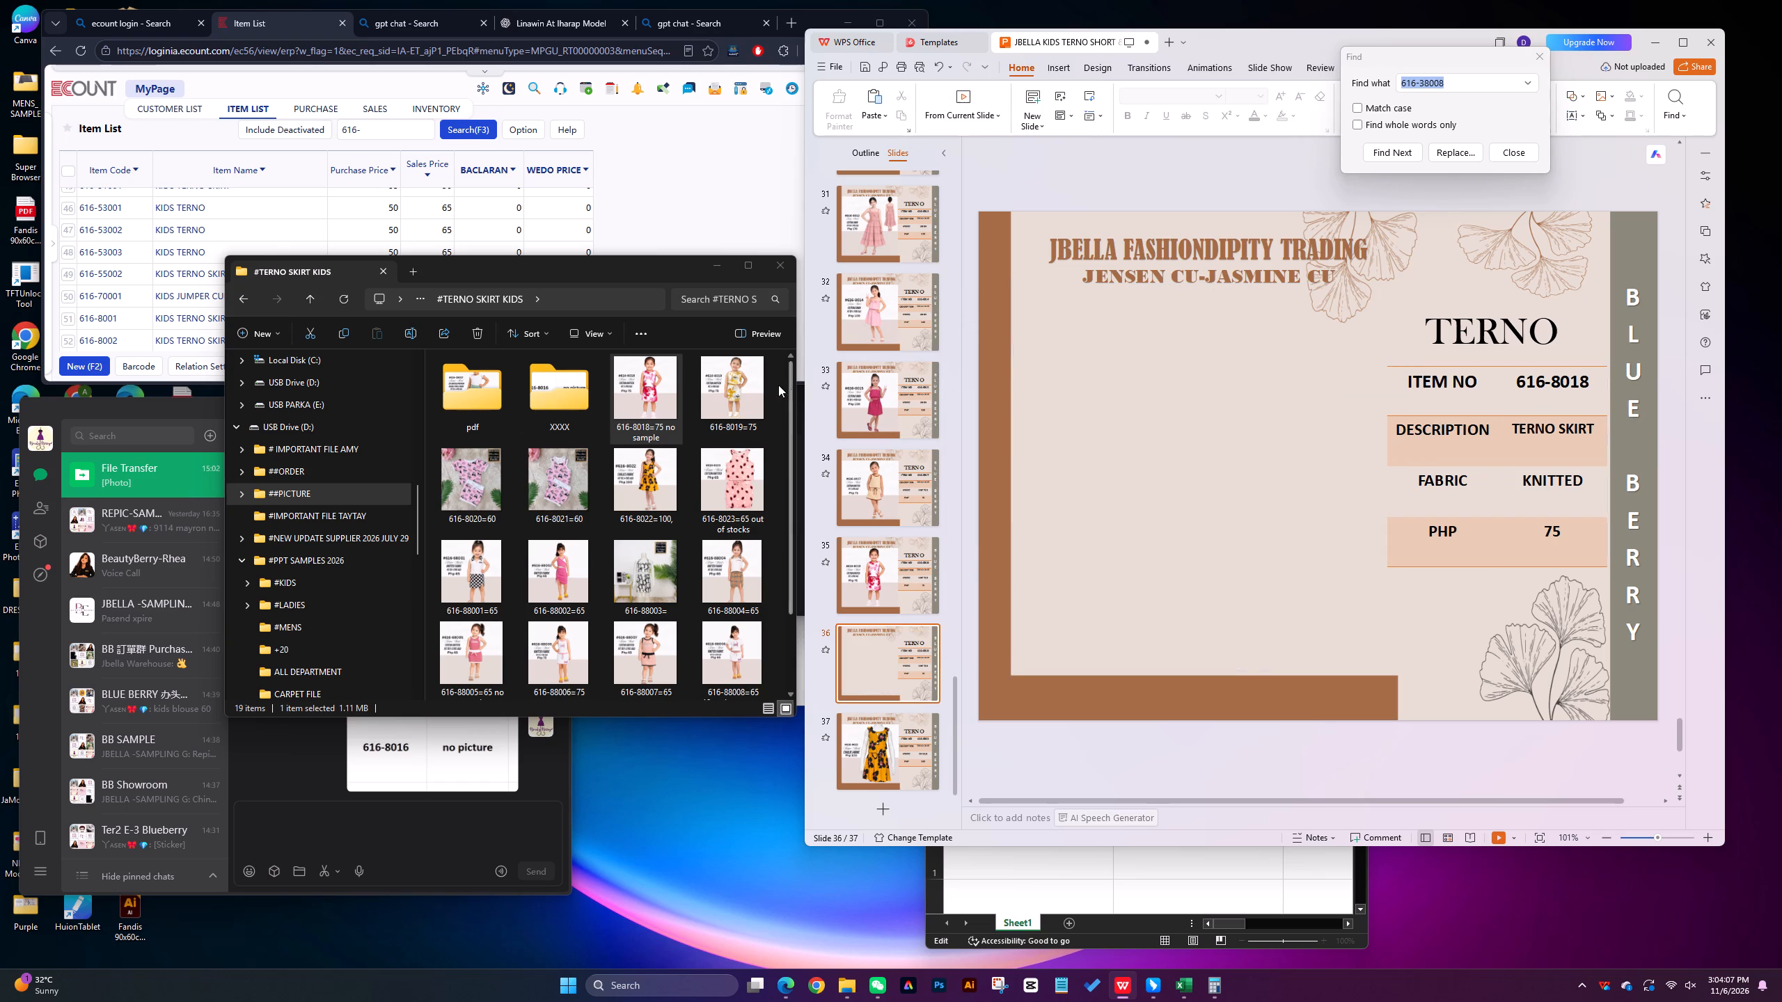
Place the 616-8019 picture on the empty slide, scaled down to about 4.88 in square, near the brown border.
left_click_drag(727, 385, 1049, 308)
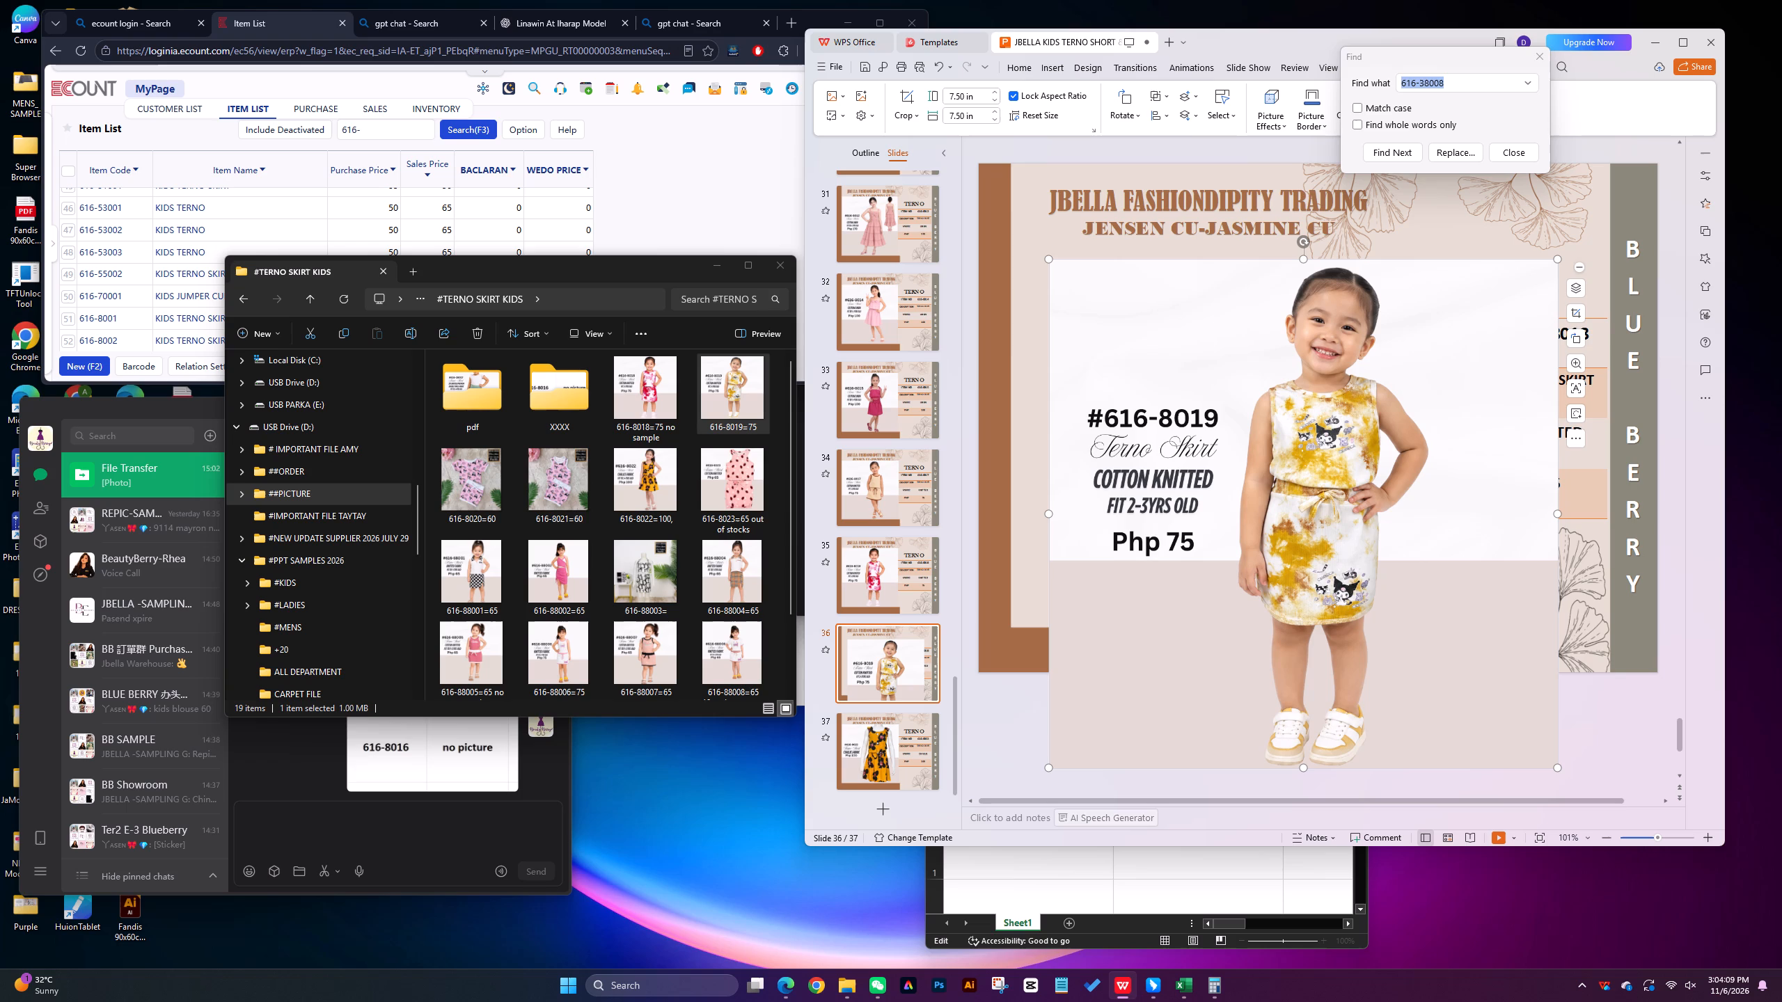
left_click_drag(1558, 258, 1326, 436)
left_click_drag(1211, 624, 1180, 440)
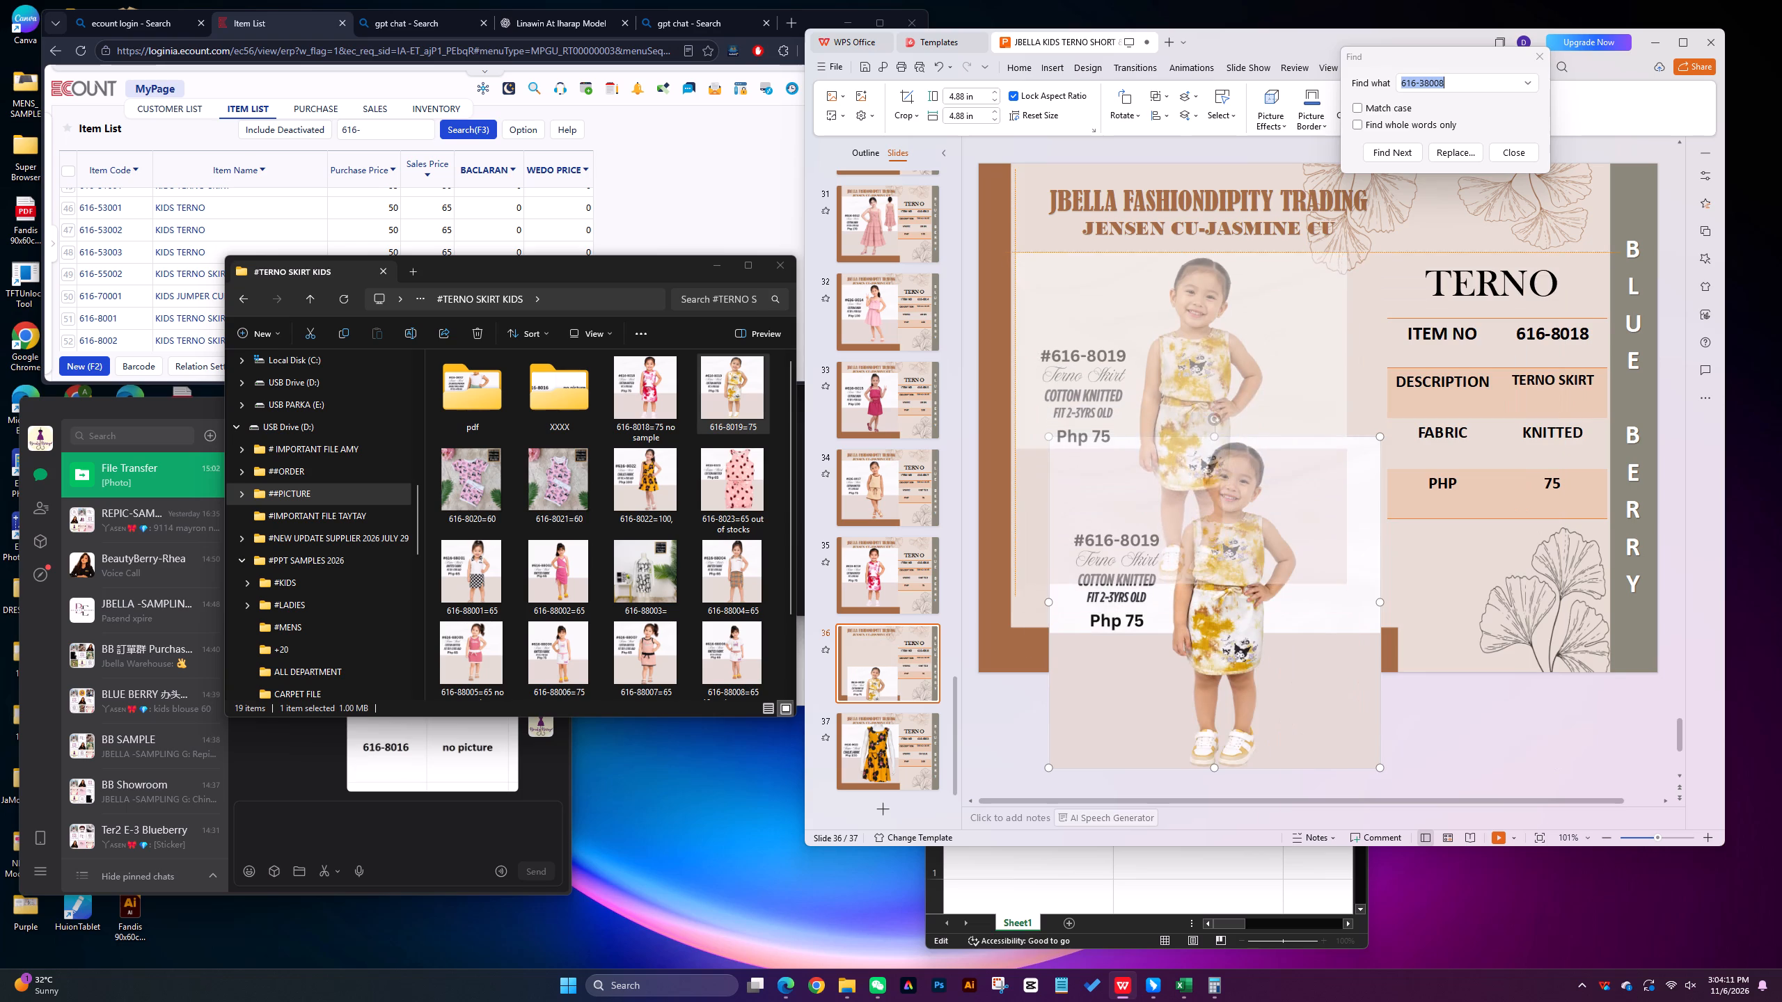
left_click_drag(1180, 440, 1179, 427)
Nudge the 616-8019 picture up beneath the company heading and flush against the brown border's inner edge.
key("Up")
key("Up")
key("Up")
key("Up")
key("Up")
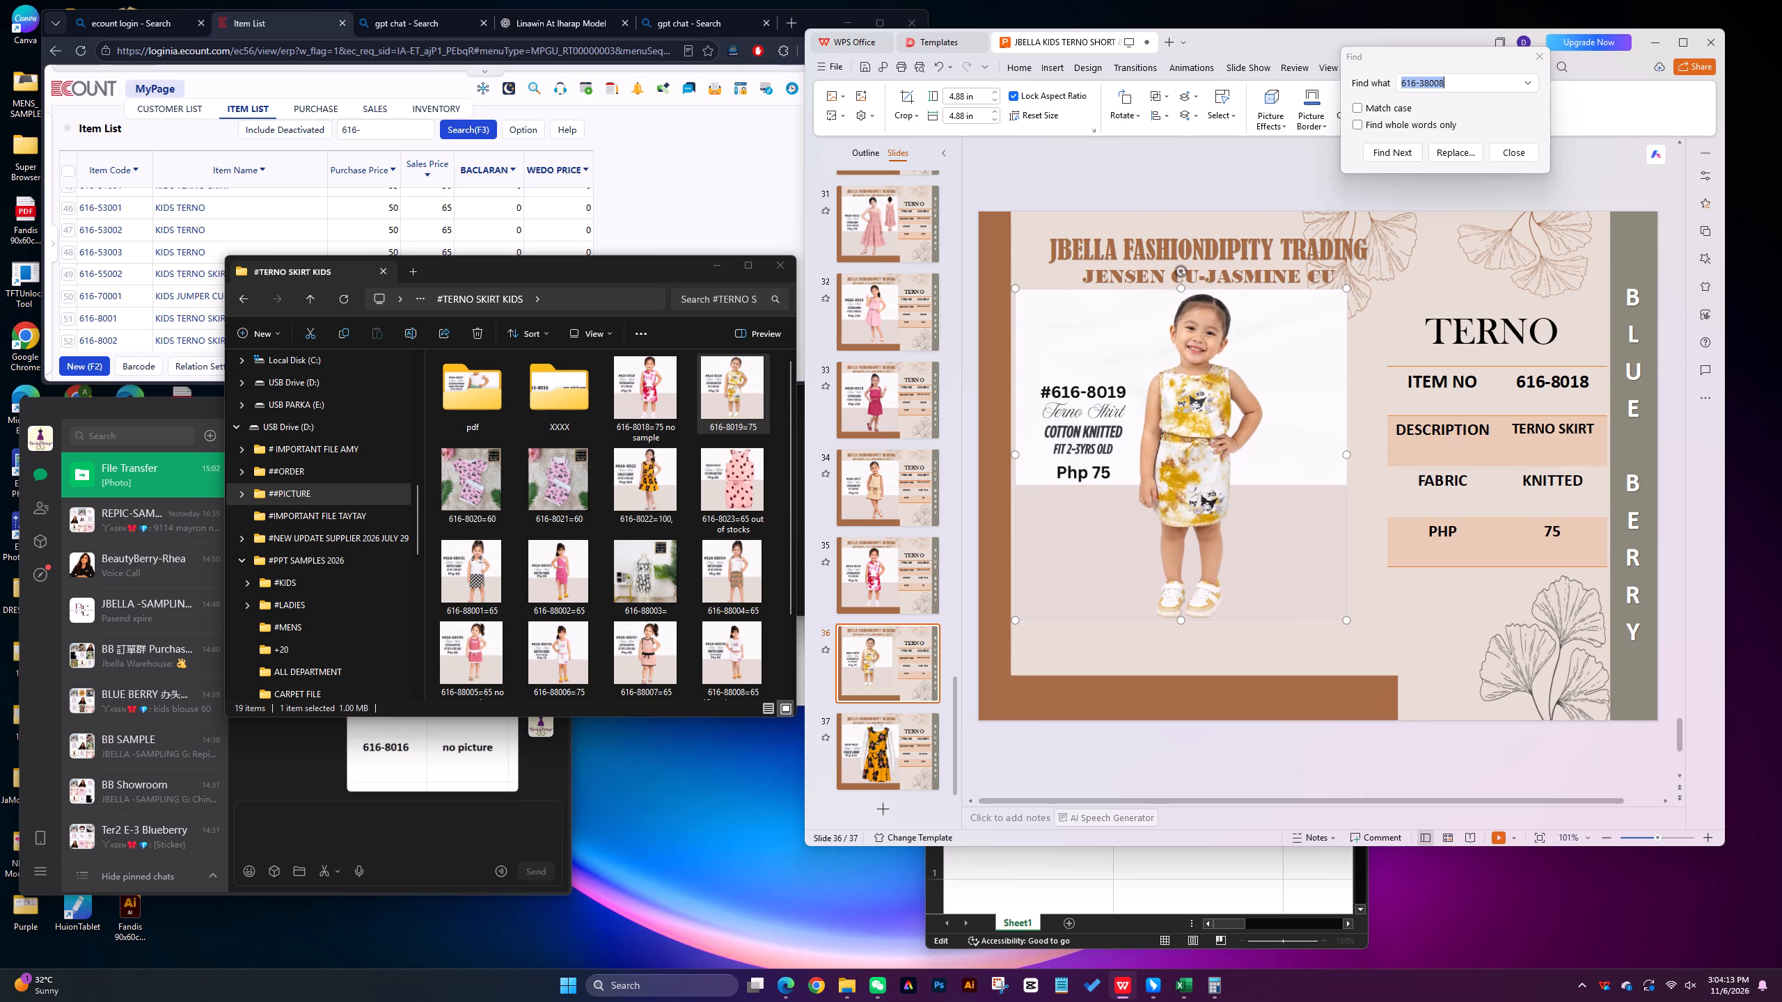
key("Up")
key("Up")
key("Up")
key("Up")
key("Up")
key("Up")
key("Up")
key("Left")
key("Left")
key("Left")
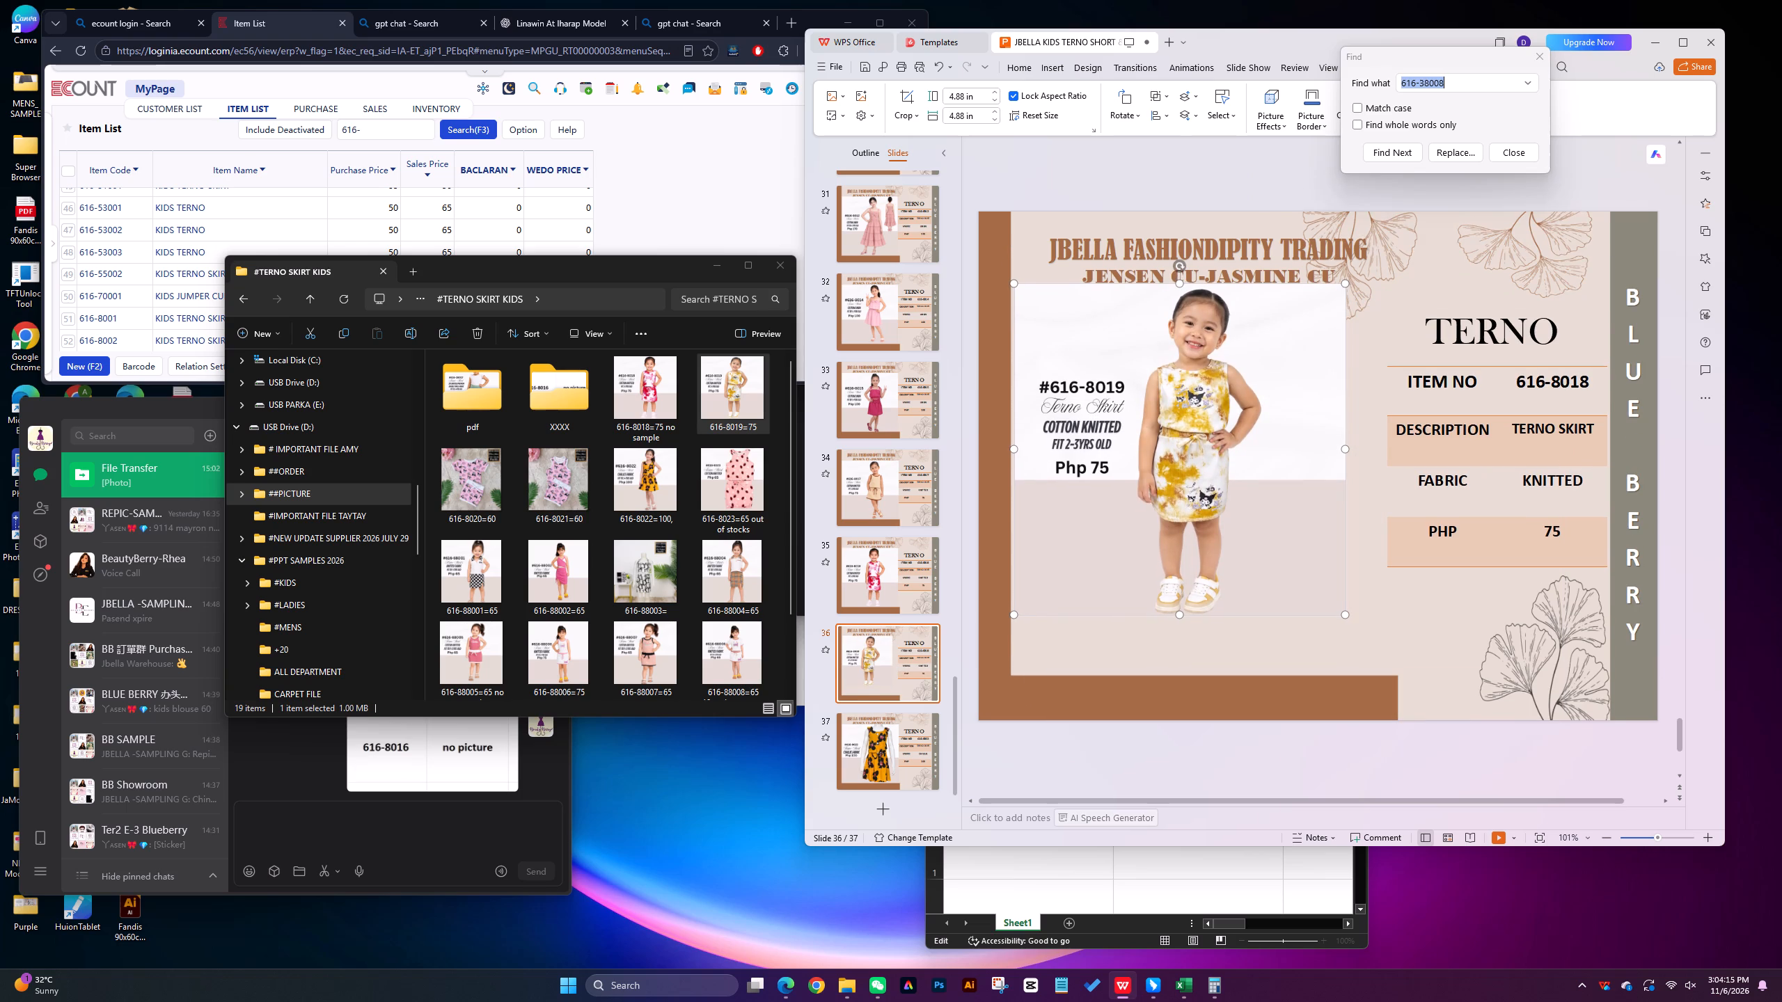
key("Left")
key("Left")
Stretch the 616-8019 picture to about 5.78 in high by 5.53 in wide, filling the area beside the table.
left_click_drag(1176, 614, 1181, 662)
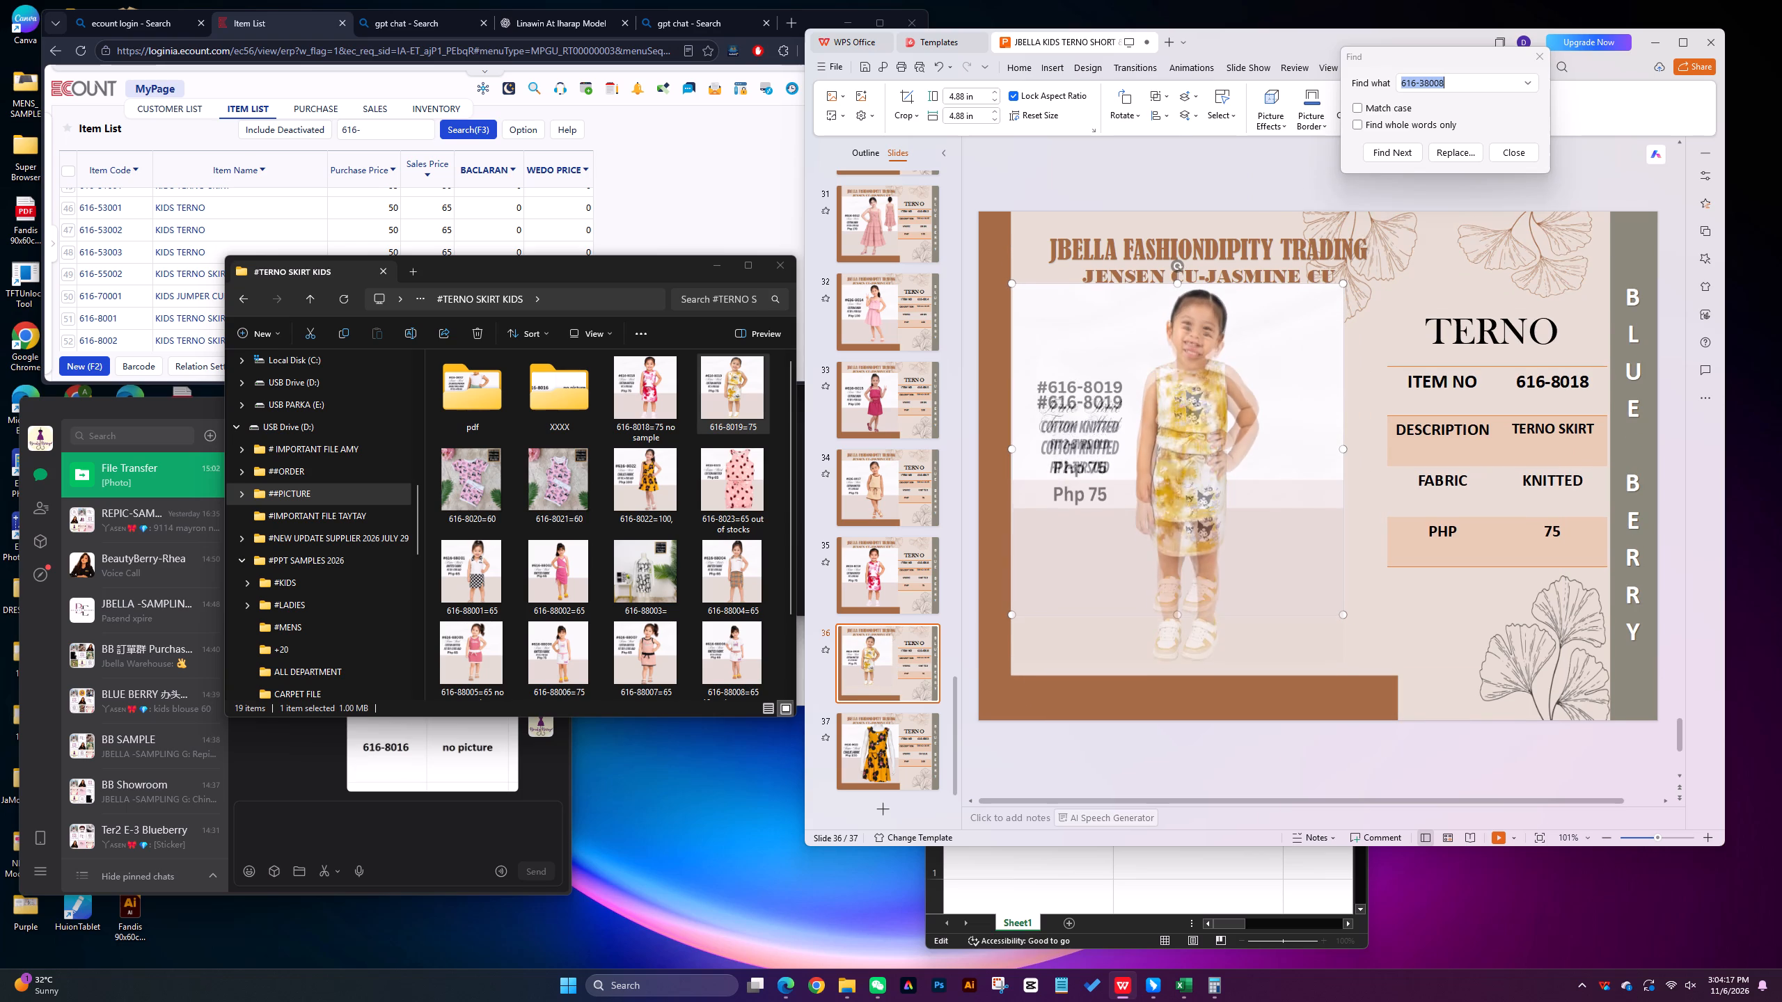
left_click_drag(1181, 662, 1183, 675)
left_click_drag(1342, 479, 1371, 477)
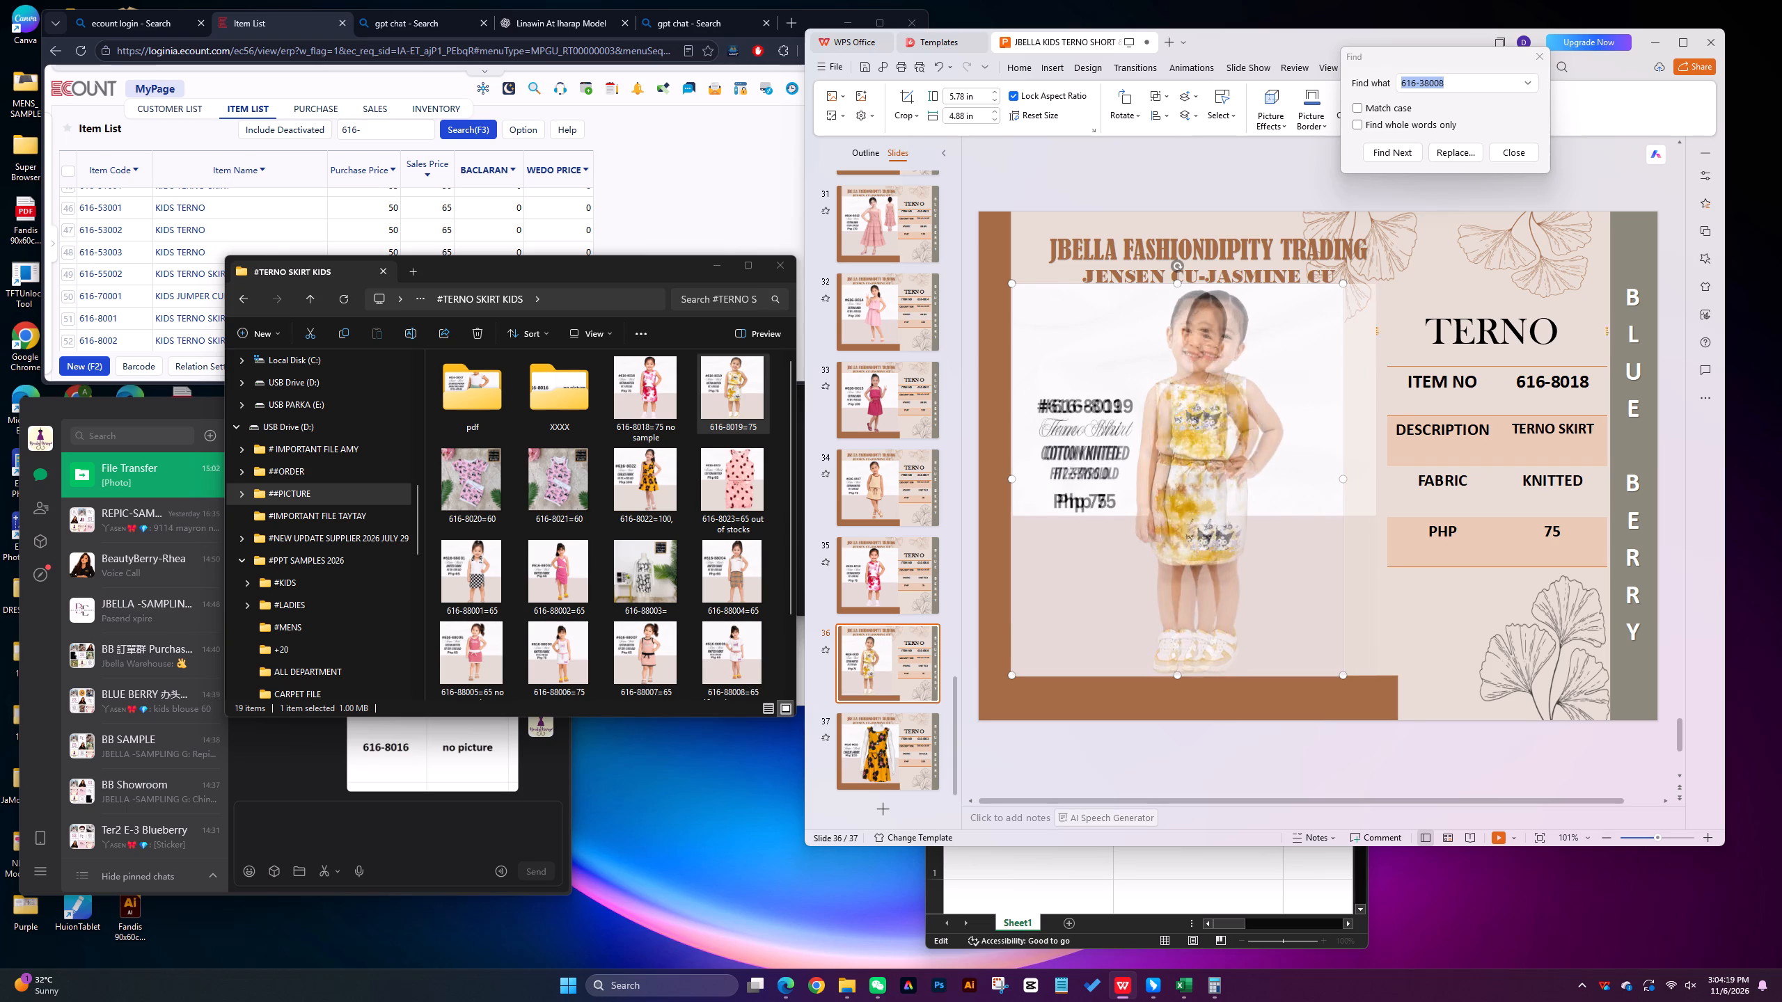
left_click_drag(1371, 477, 1386, 479)
Change the item number in the slide's table to 616-8019.
left_click(1596, 381)
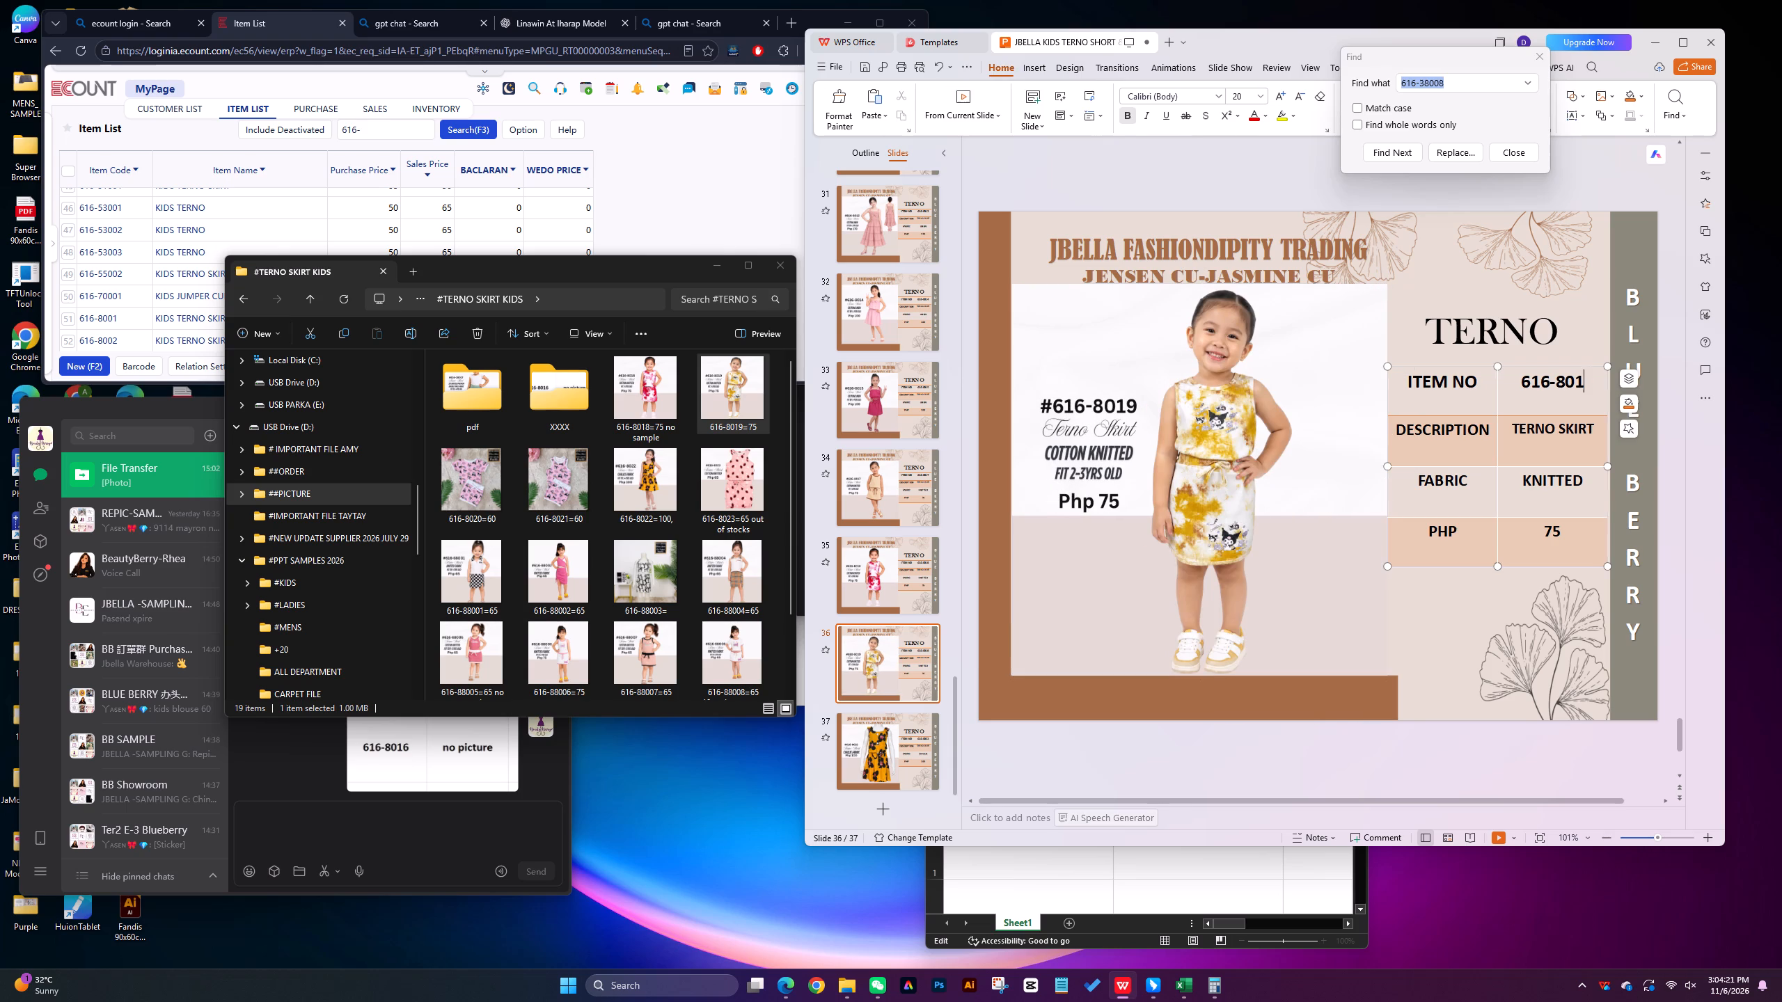
key("BackSpace")
key("9")
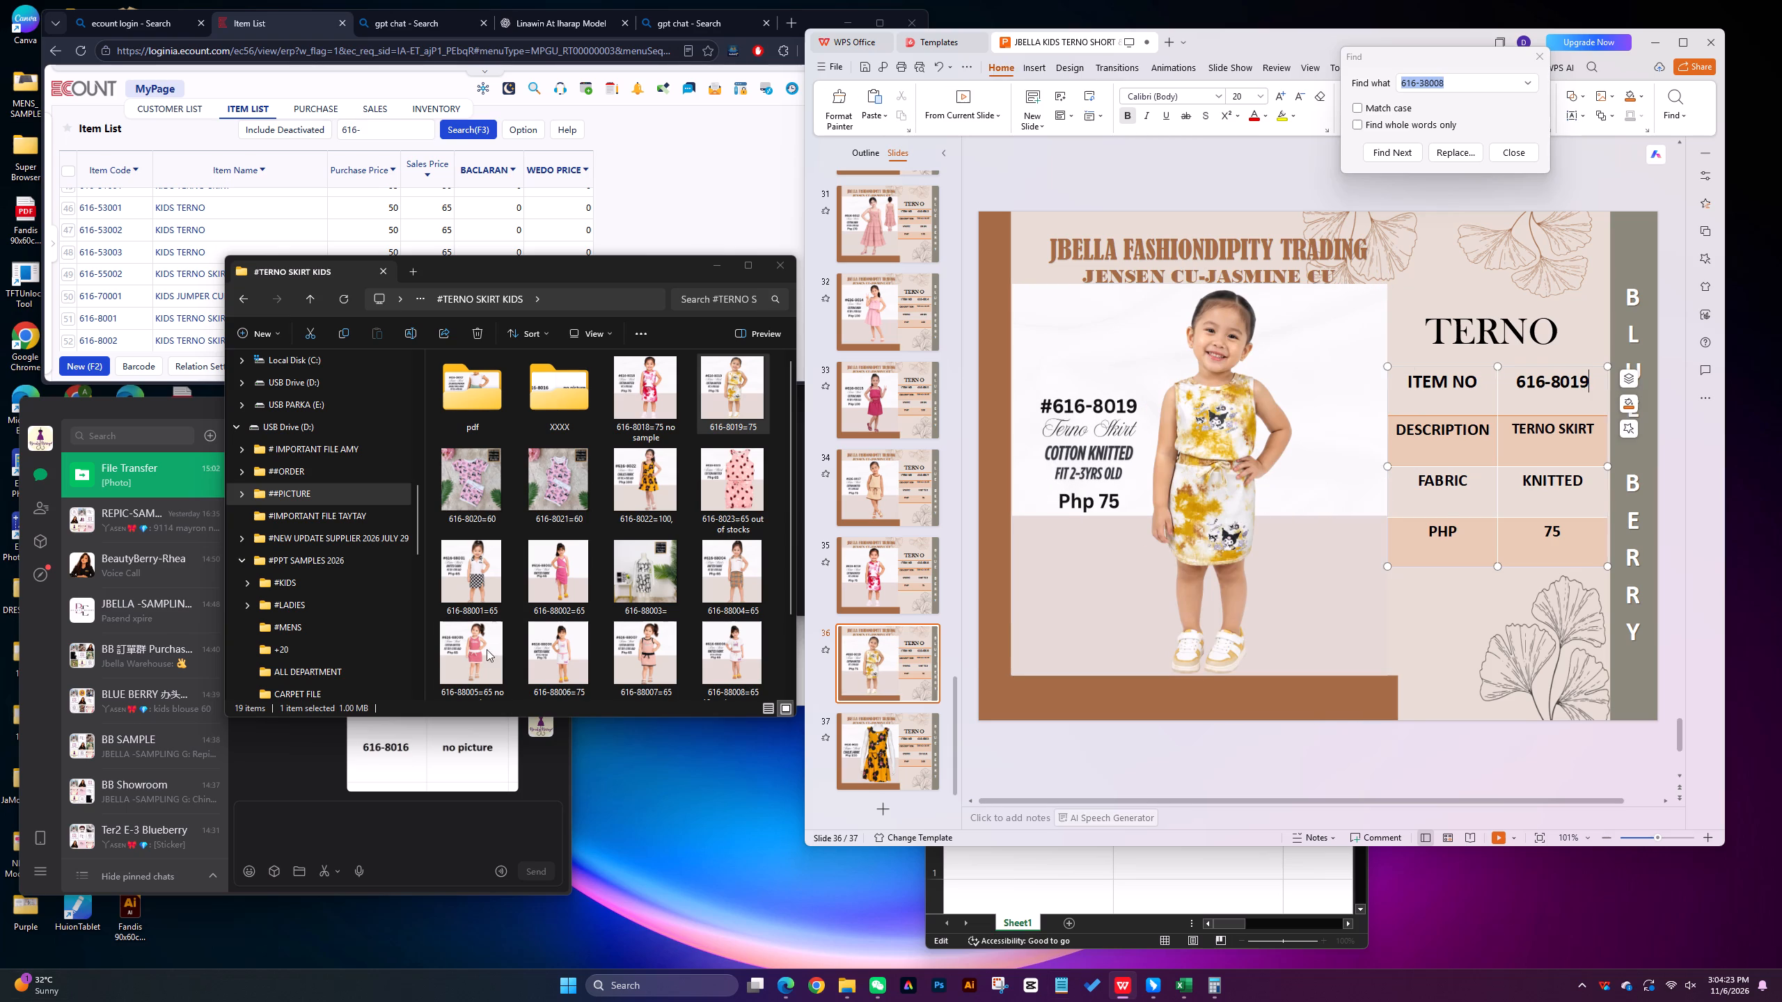
Move the 616-8018 and 616-8019 pictures from #TERNO SKIRT KIDS into the pdf subfolder.
left_click_drag(656, 395, 477, 421)
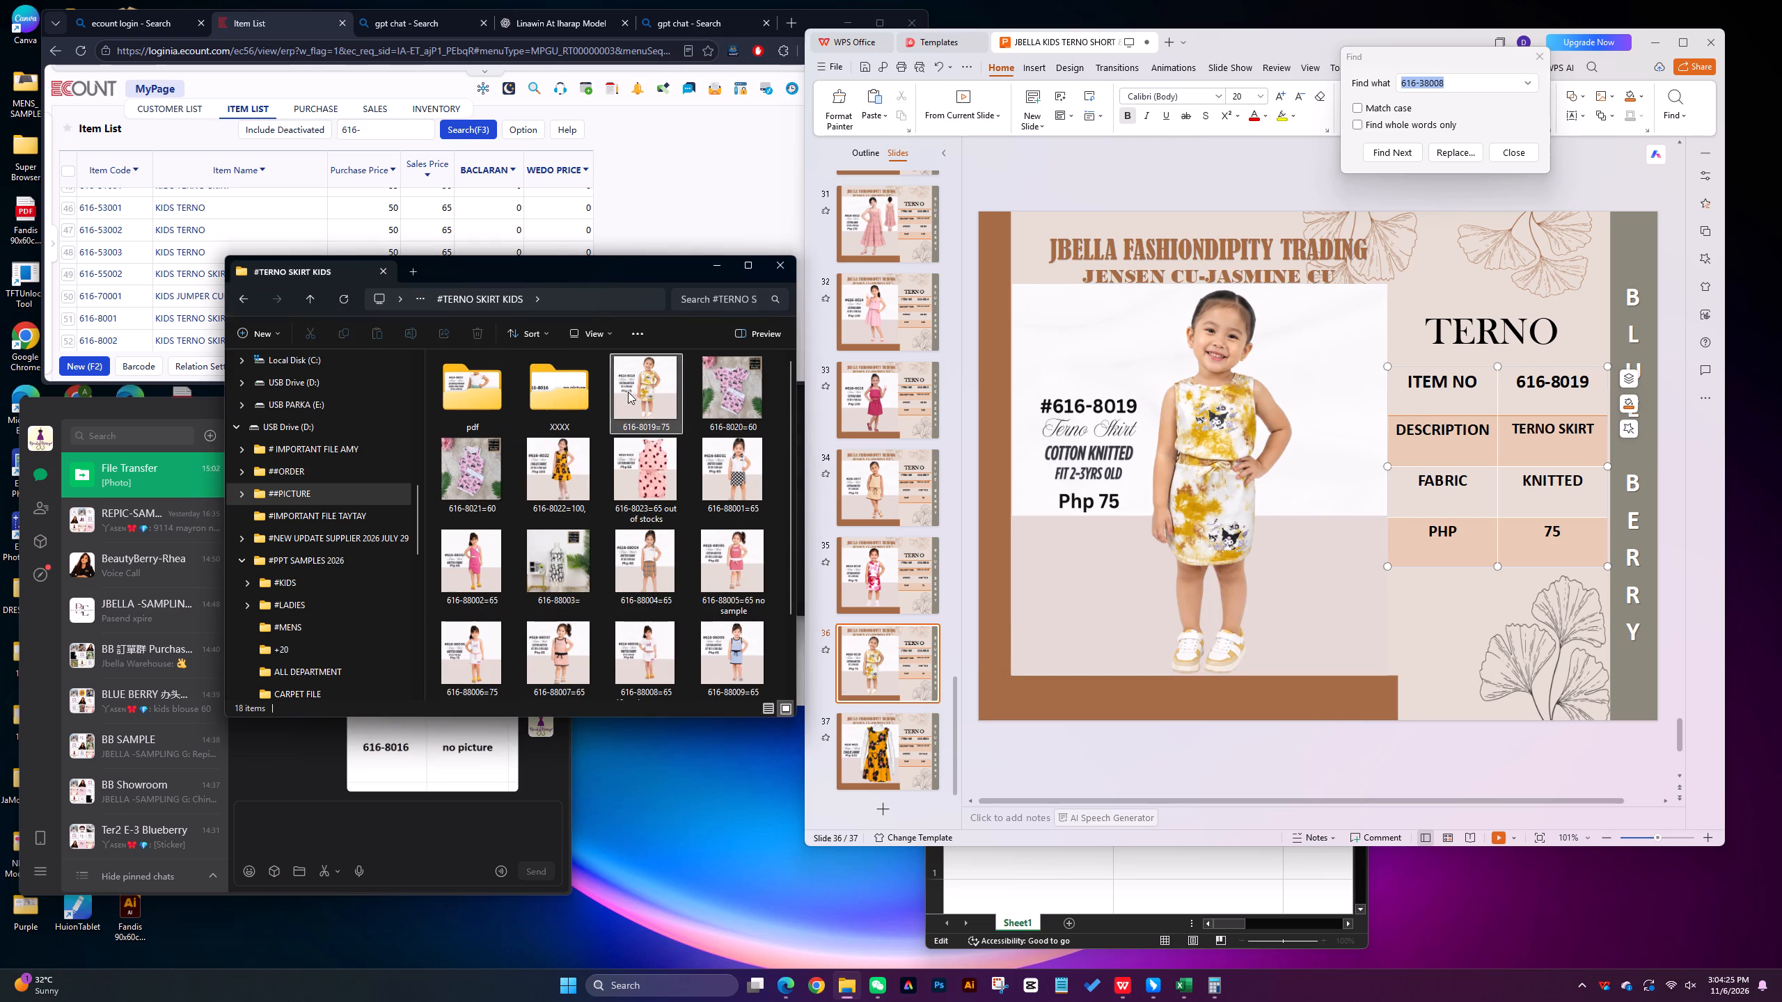
left_click_drag(646, 387, 476, 418)
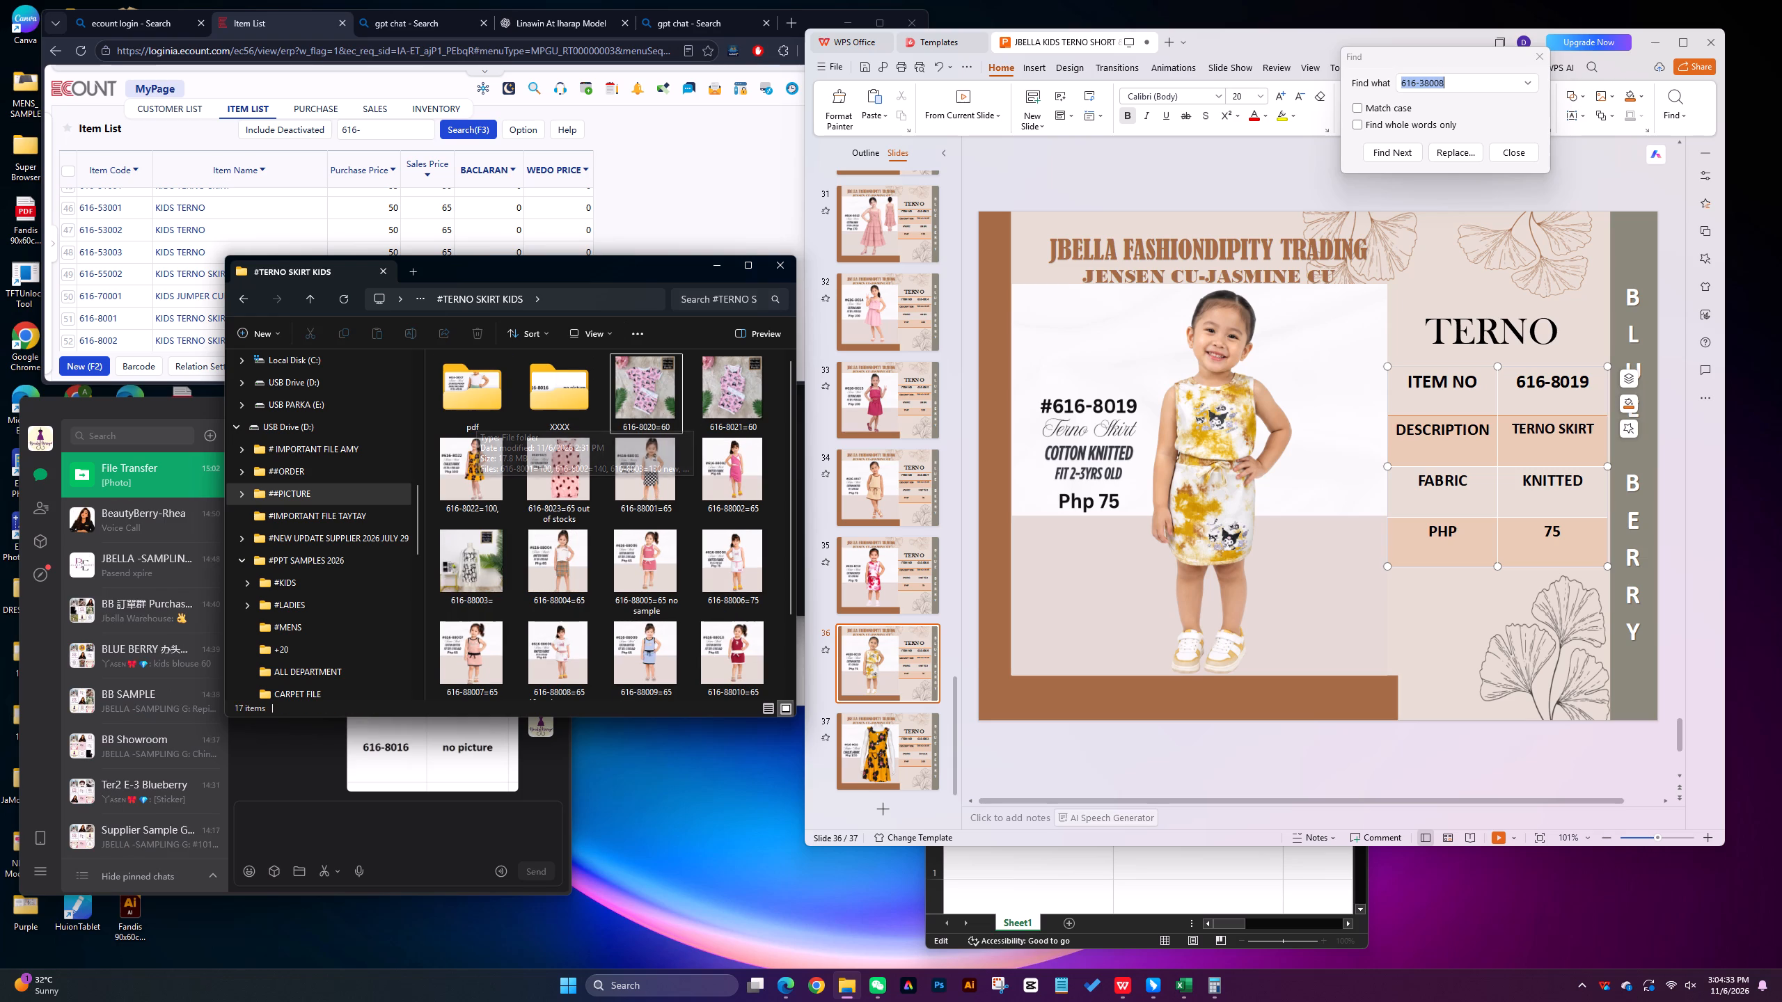
Duplicate the 616-8019 slide and remove the picture from the copy.
scroll(917, 620, "down", 2)
left_click(885, 654)
right_click(885, 653)
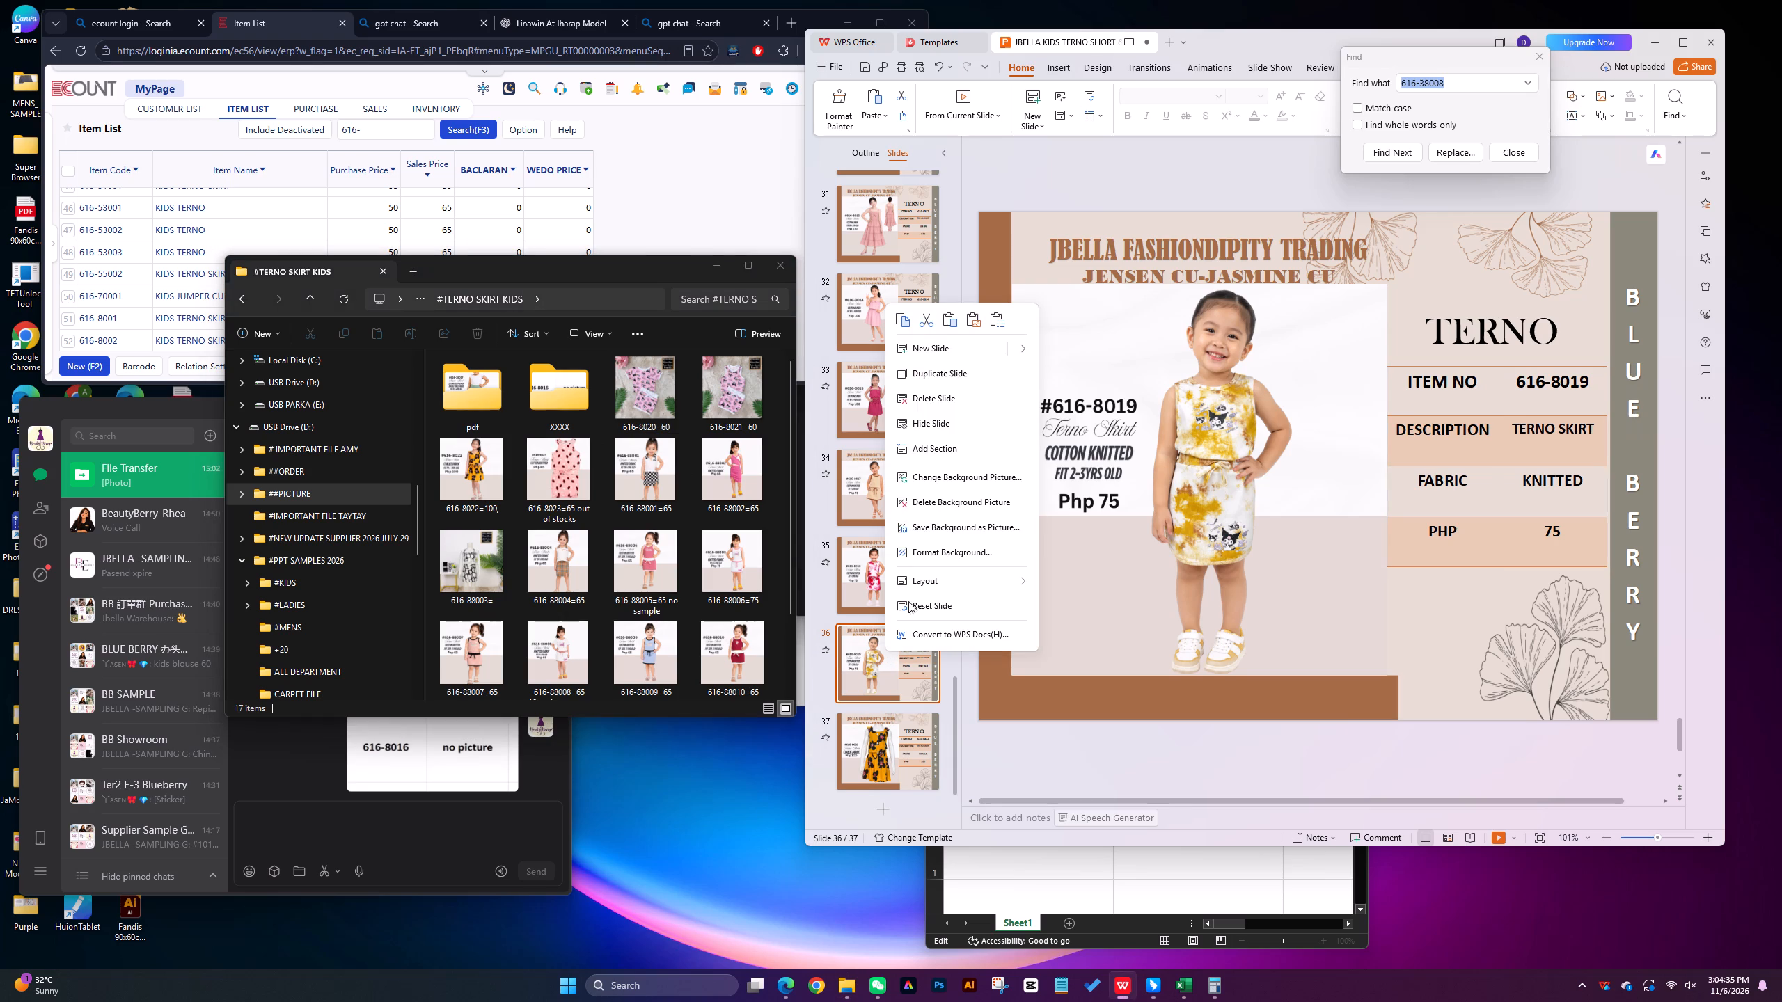
left_click(929, 372)
left_click(1094, 415)
key("Delete")
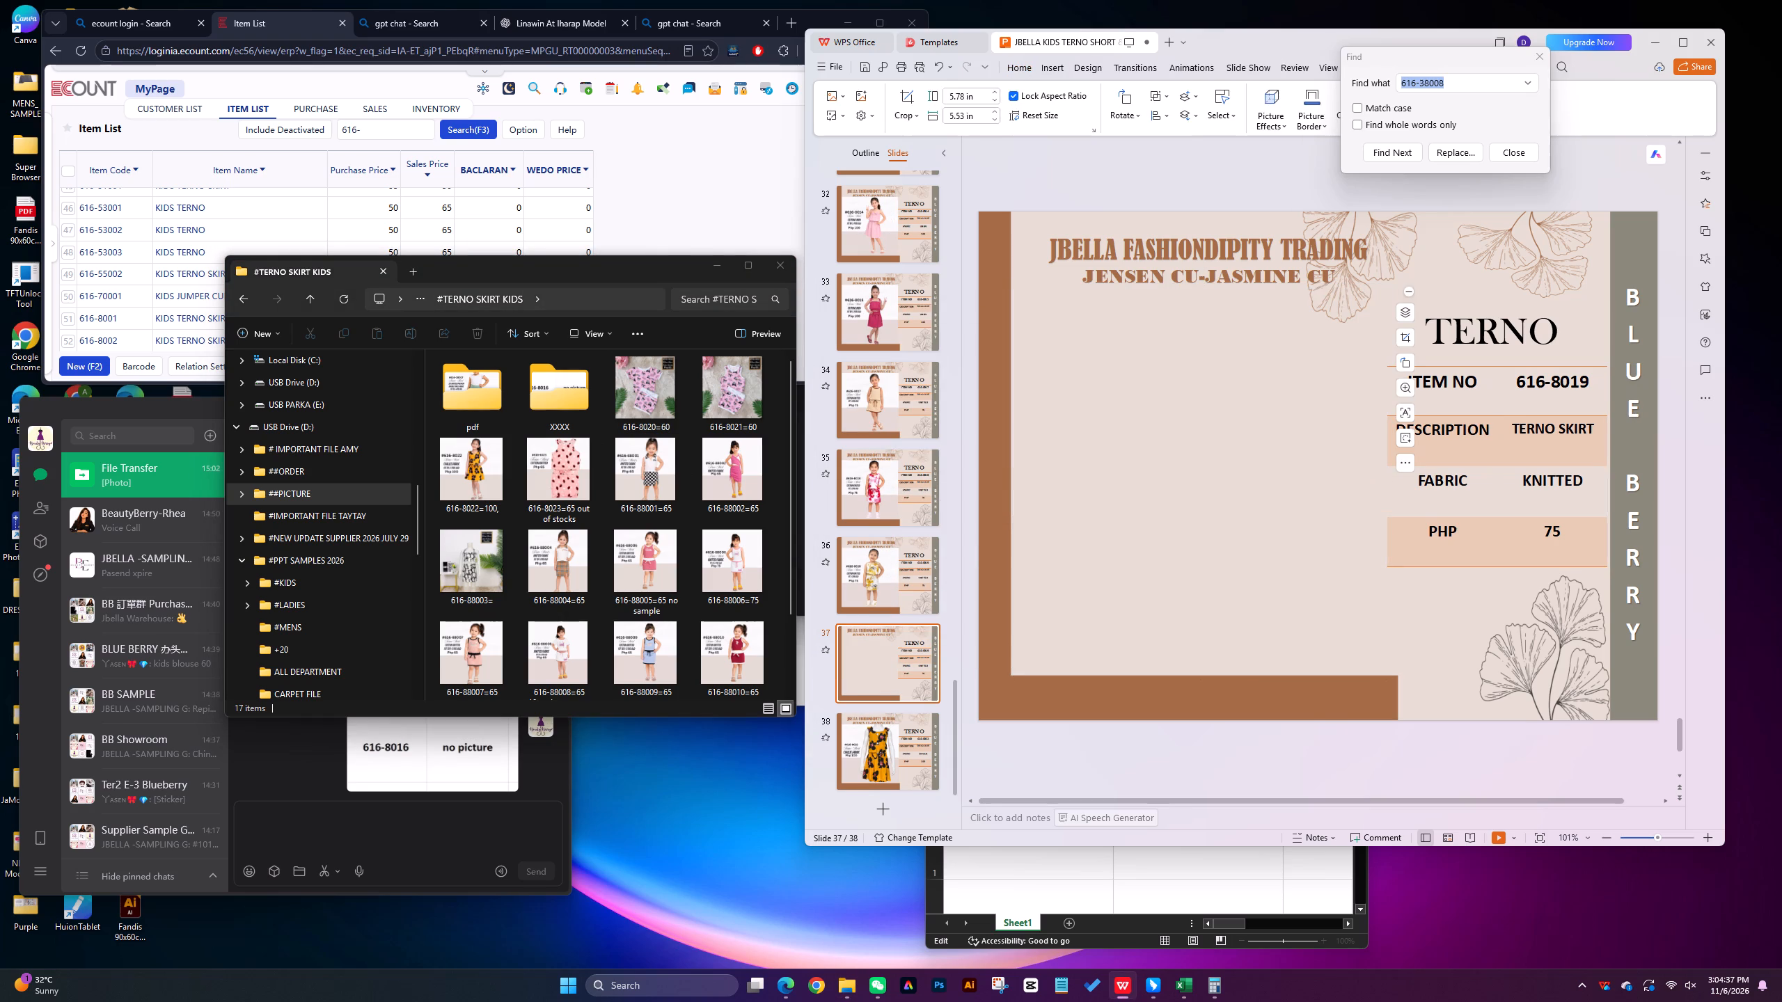
Place the 616-8020 picture on the empty slide, scaled down to about 4.58 in high by 4.37 in wide.
left_click_drag(638, 396, 1061, 303)
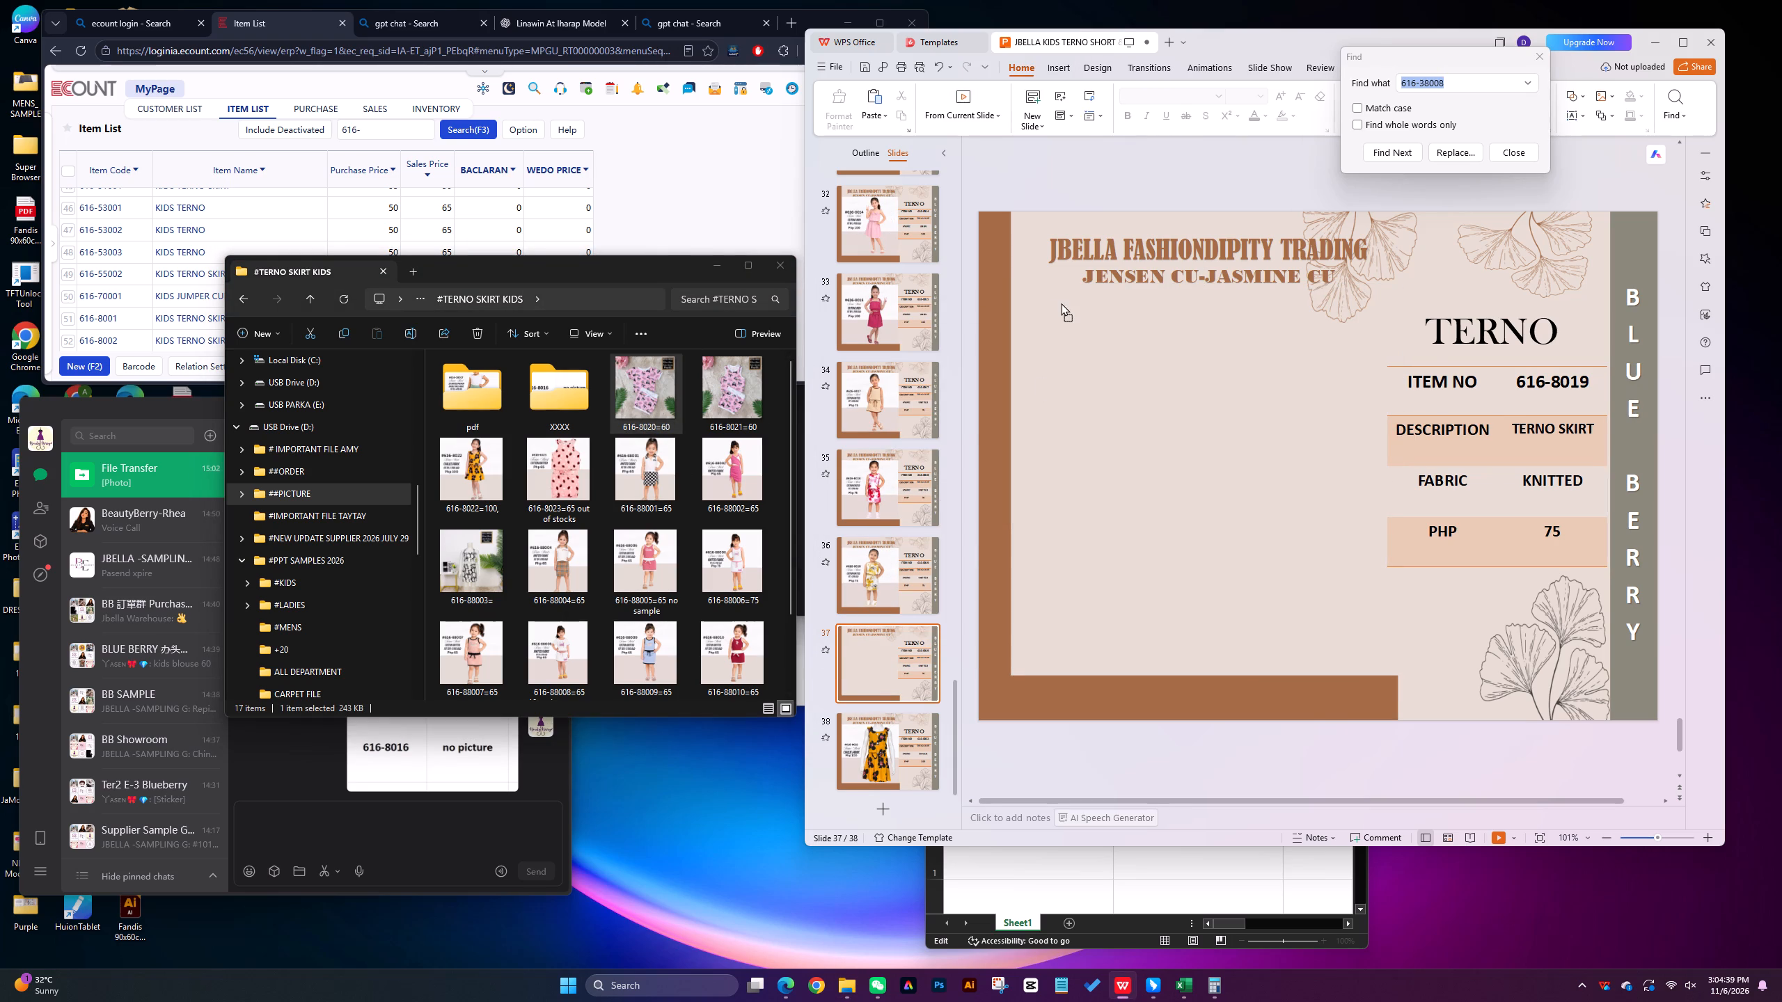
left_click_drag(1061, 303, 1039, 311)
left_click_drag(1233, 518, 1173, 499)
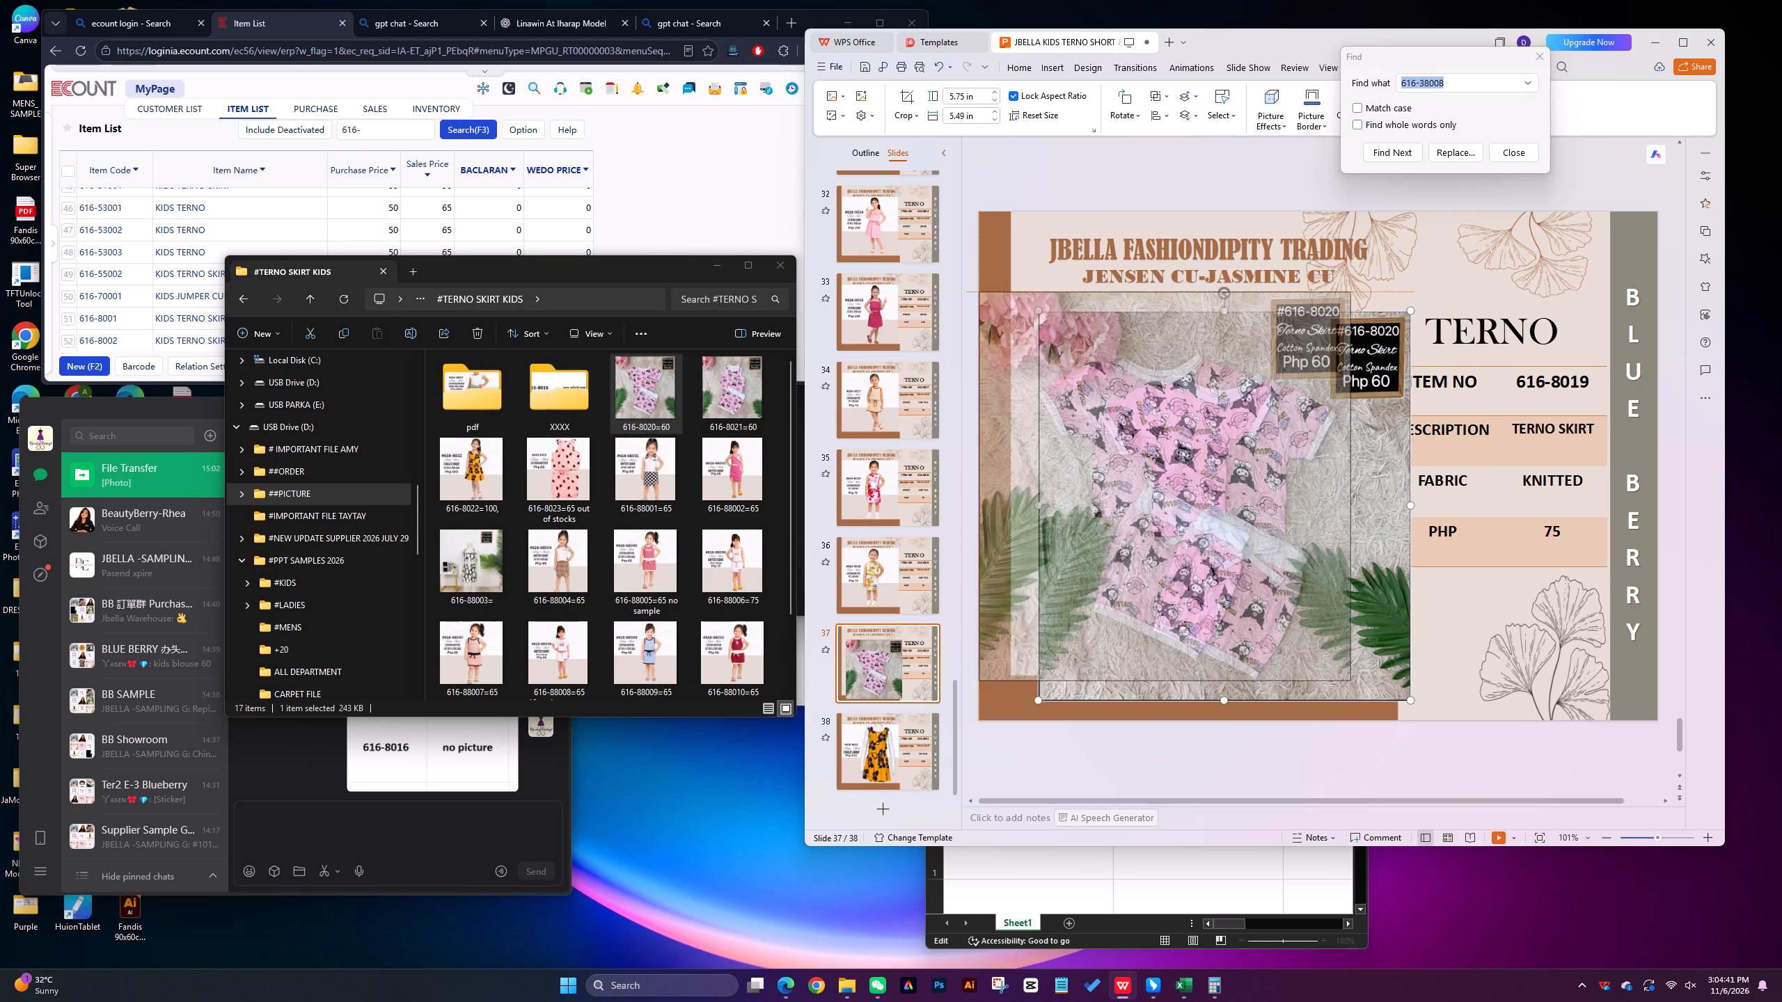
left_click_drag(1173, 499, 1206, 486)
left_click_drag(1385, 282, 1309, 380)
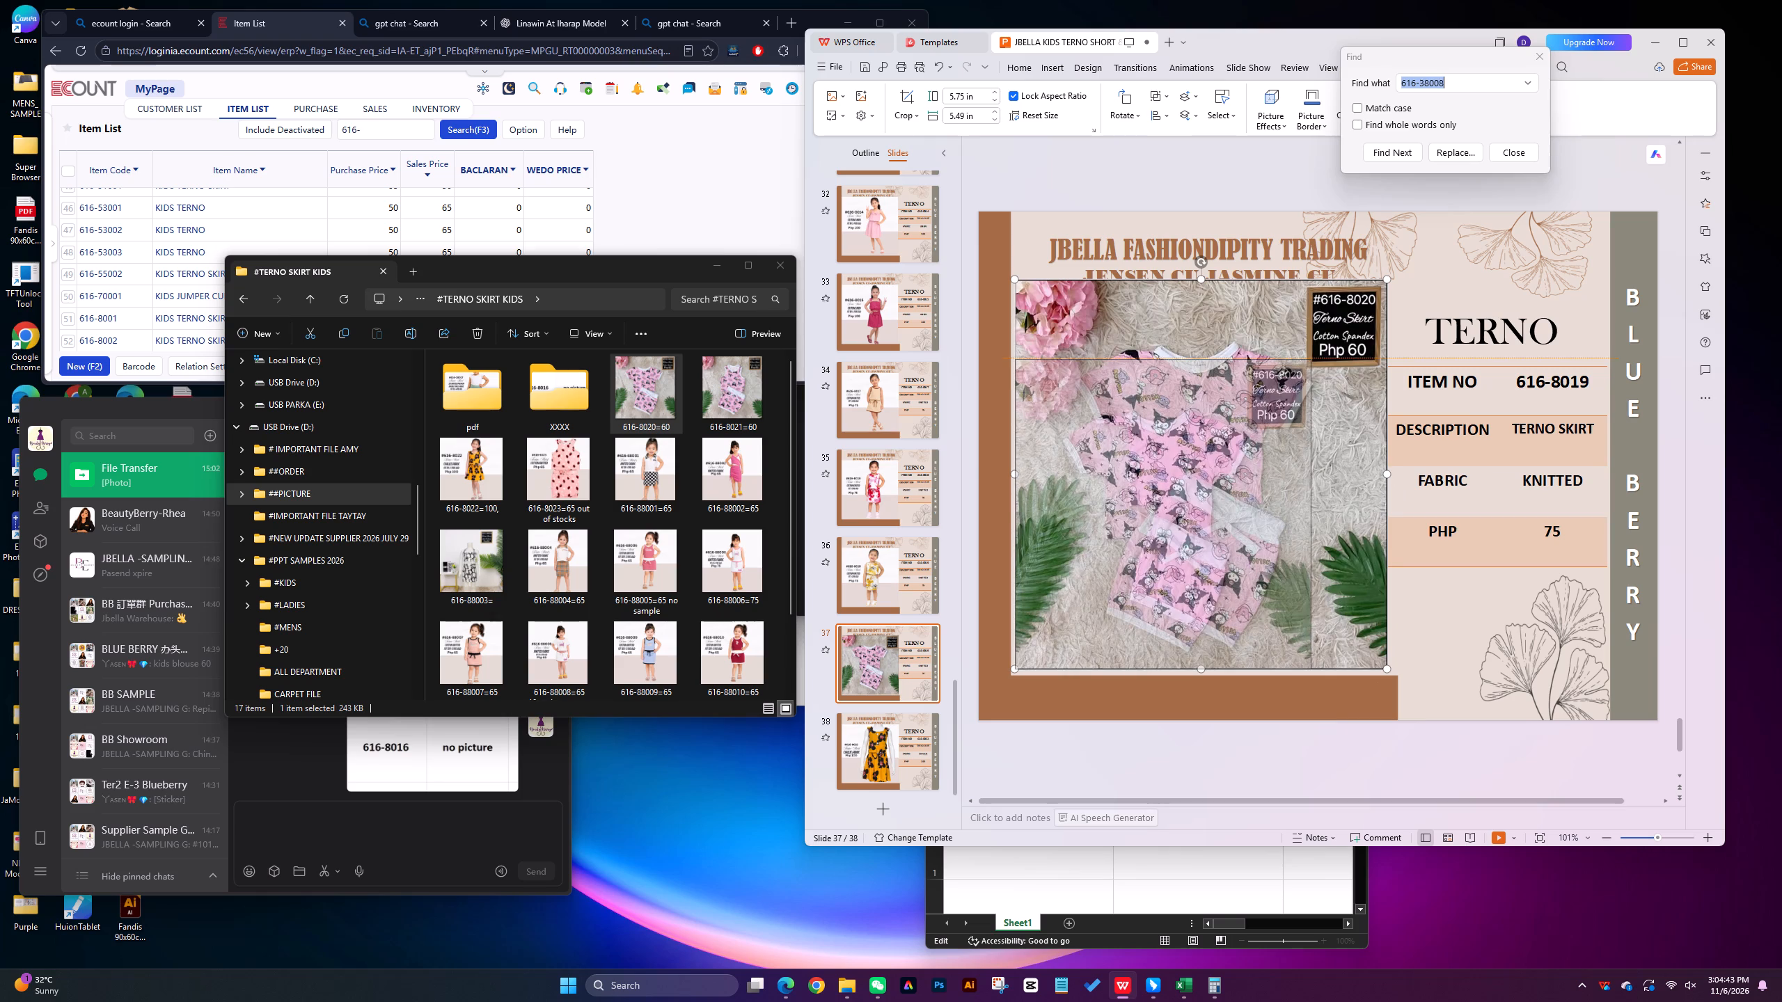
left_click_drag(1221, 479, 1226, 408)
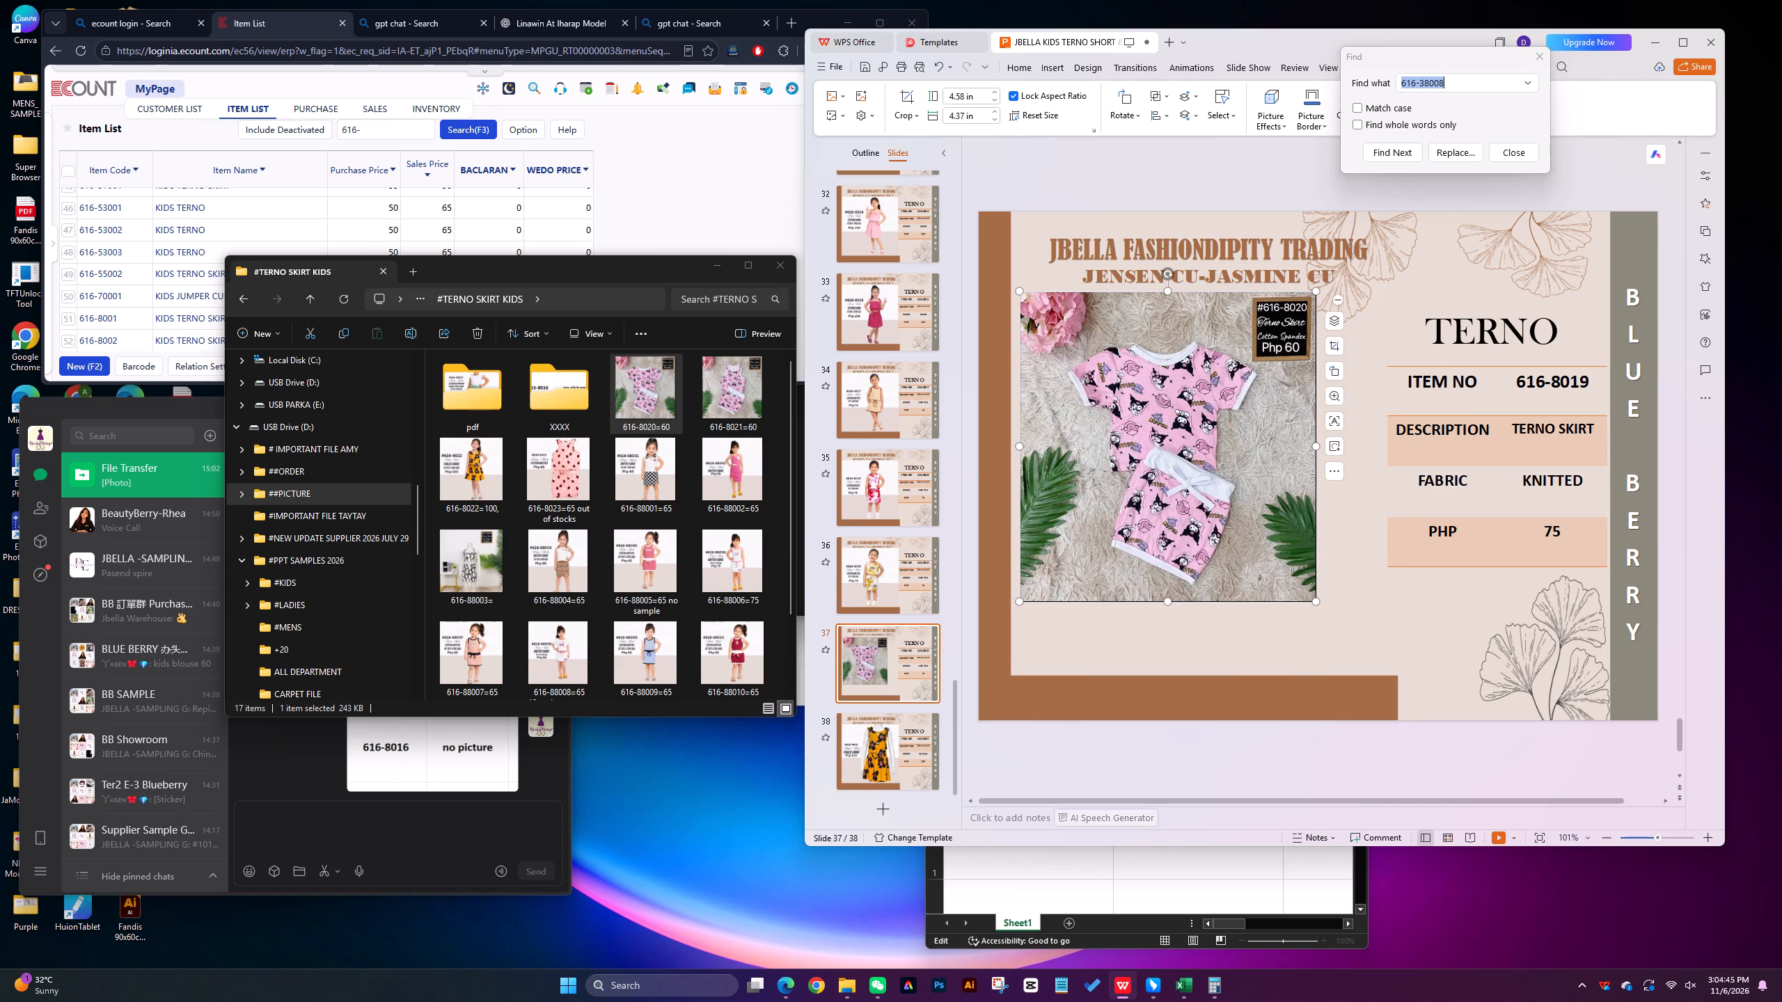
Nudge the 616-8020 picture flush against the brown border's inner edge and up beneath the company heading.
key("Left")
key("Left")
key("Left")
key("Left")
key("Left")
key("Left")
key("Left")
key("Left")
key("Left")
key("Left")
key("Left")
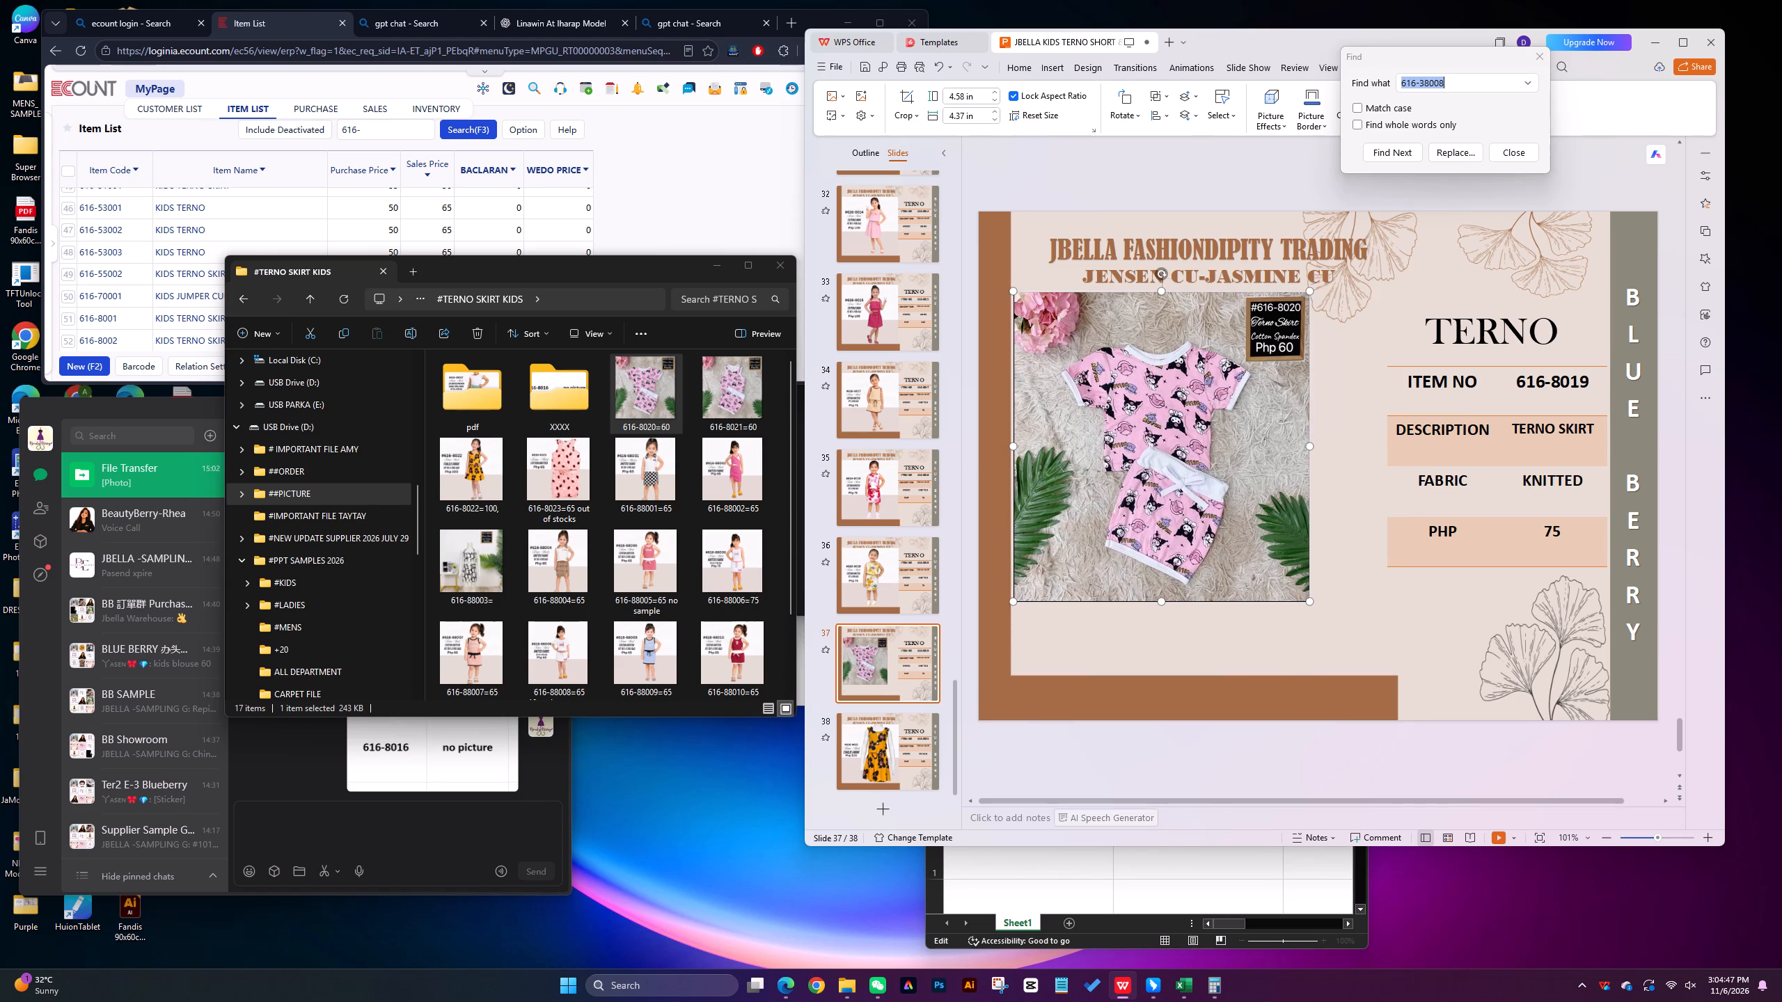
key("Left")
key("Up")
key("Up")
key("Up")
key("Up")
key("Up")
key("Up")
key("Up")
key("Up")
key("Up")
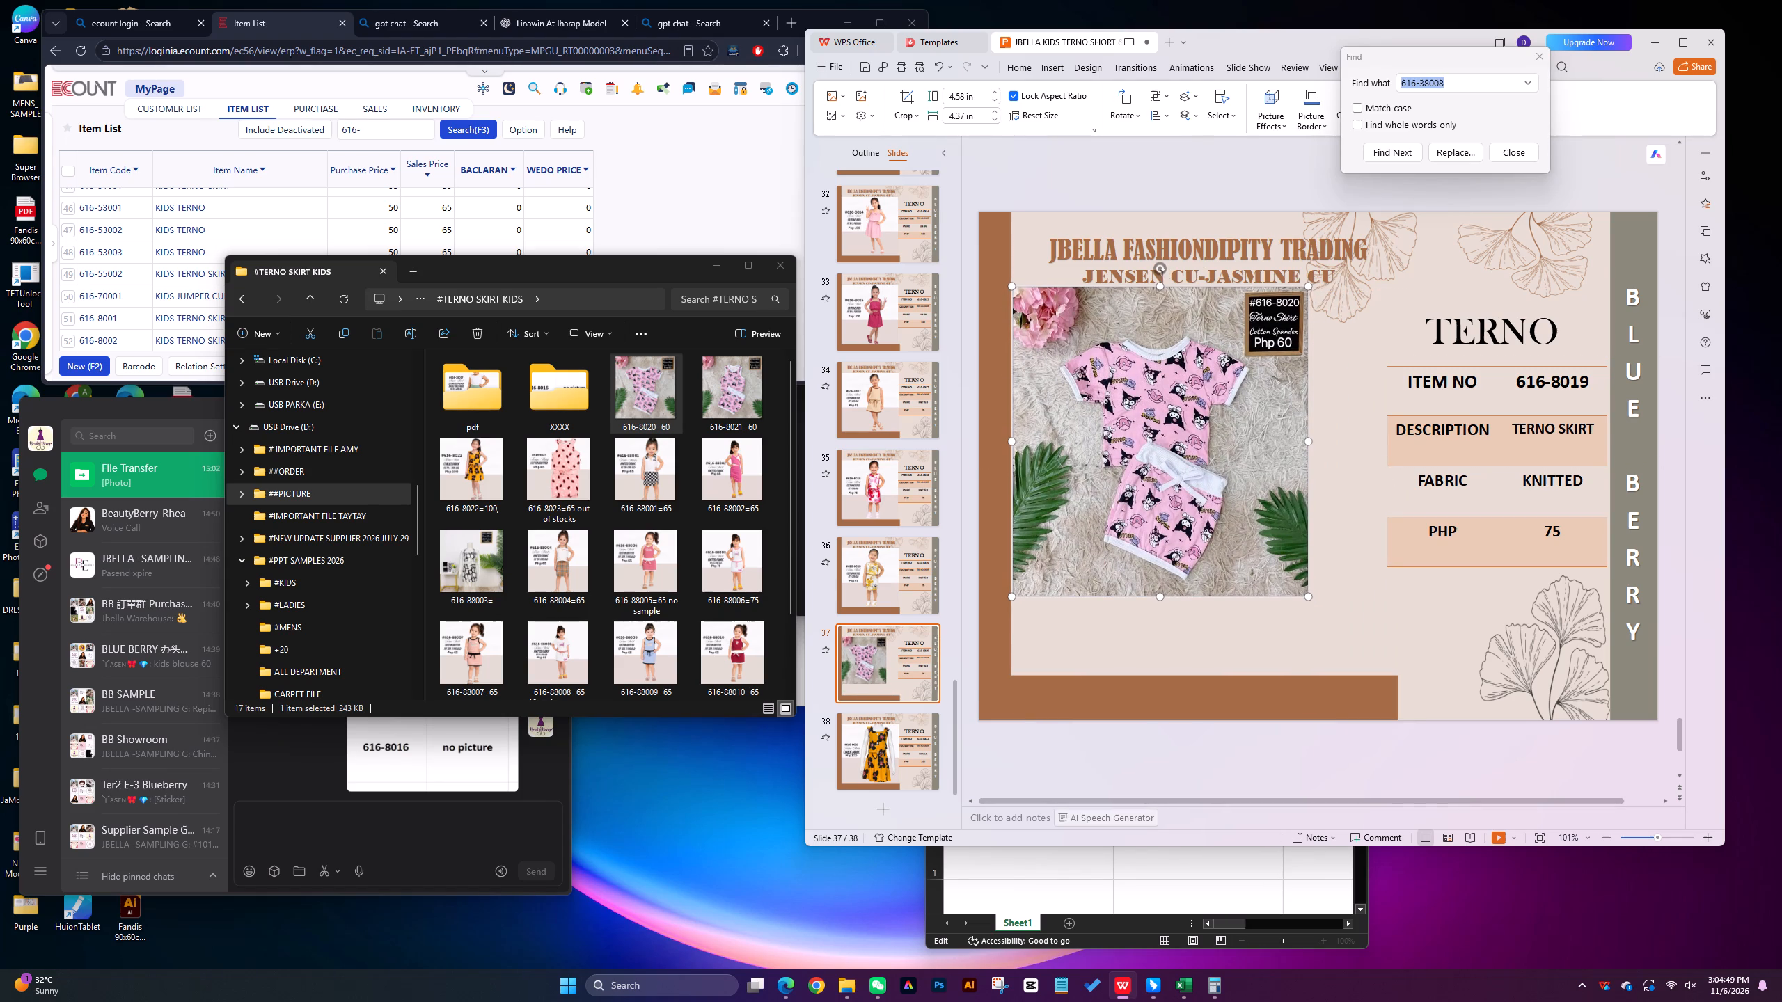
key("Up")
key("Up")
key("Up")
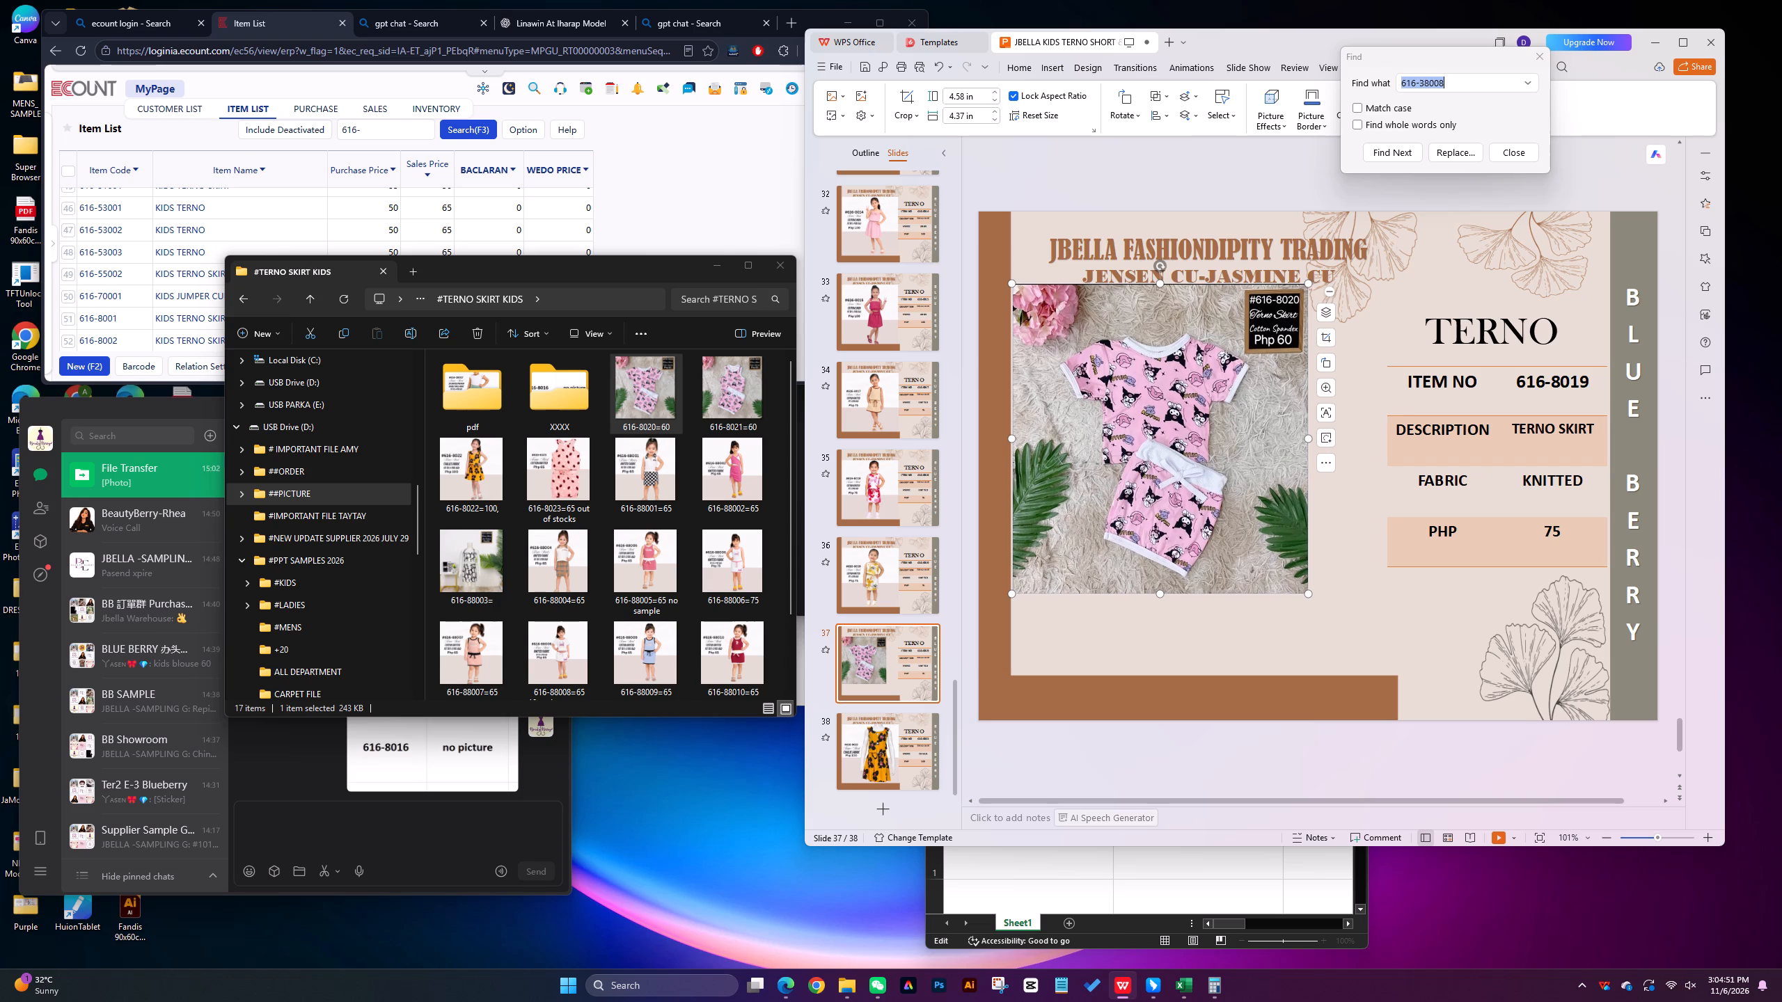
Stretch the 616-8020 picture to about 5.74 in high by 5.53 in wide, filling the area beside the table.
left_click_drag(1158, 594, 1163, 673)
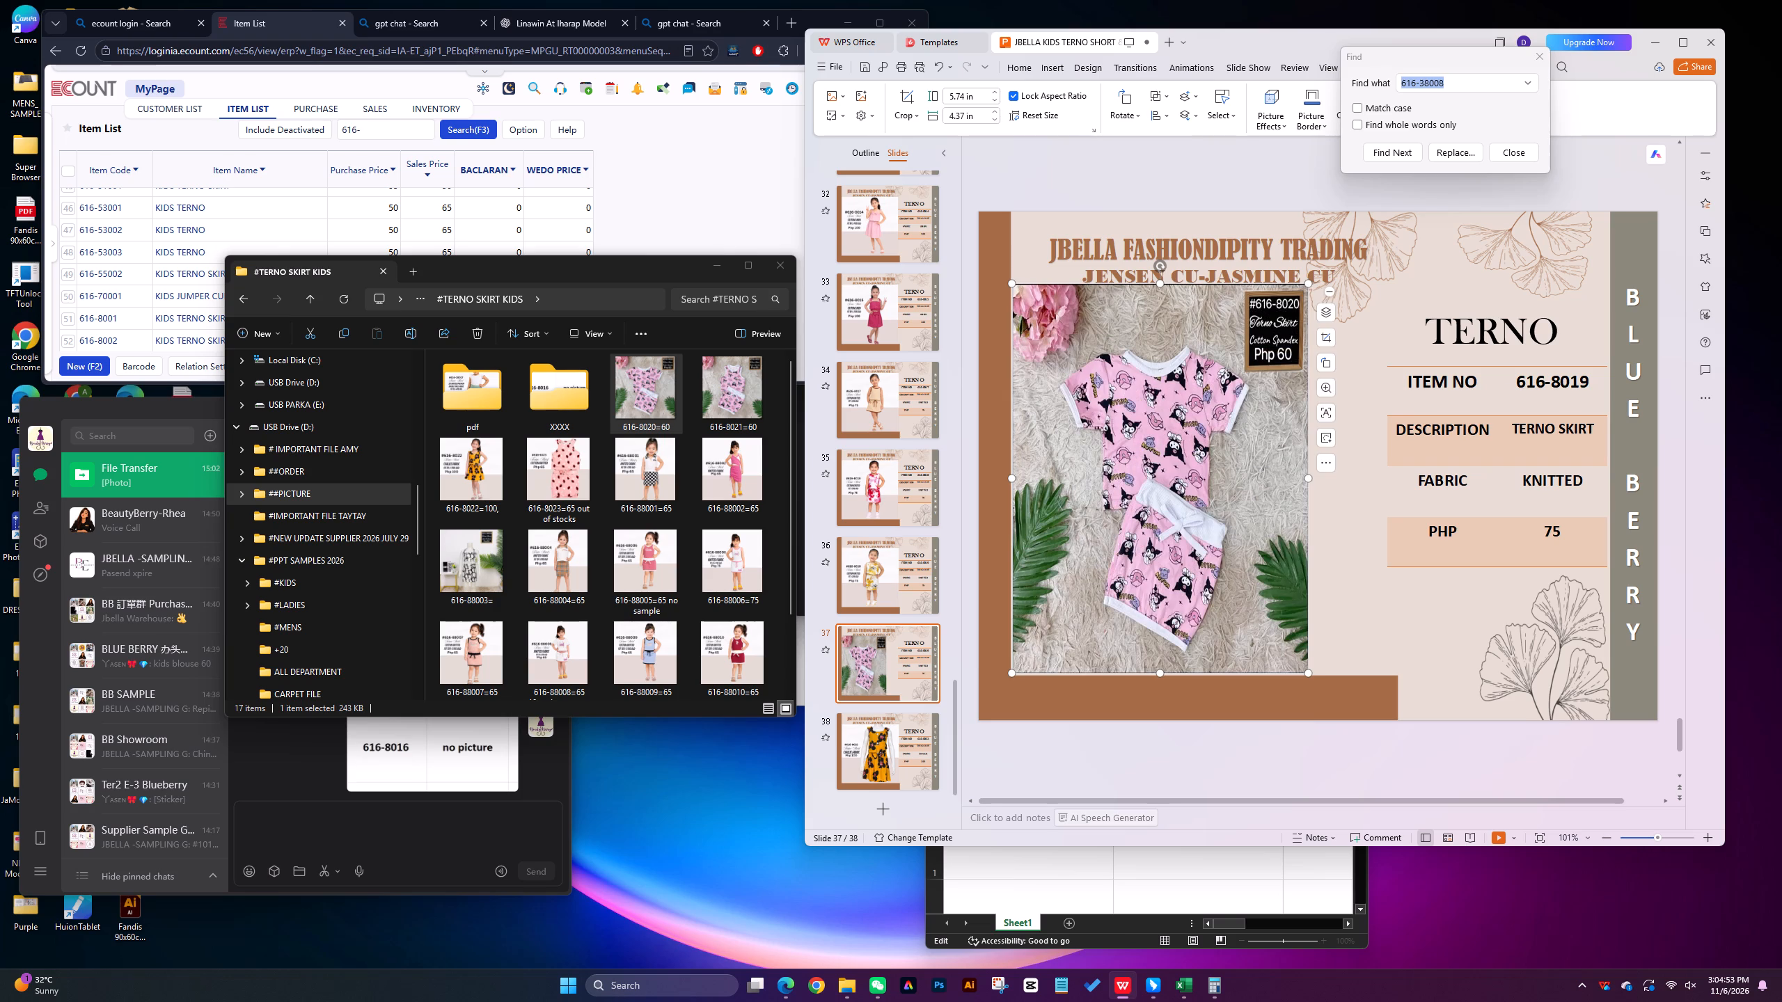
left_click_drag(1306, 479, 1383, 481)
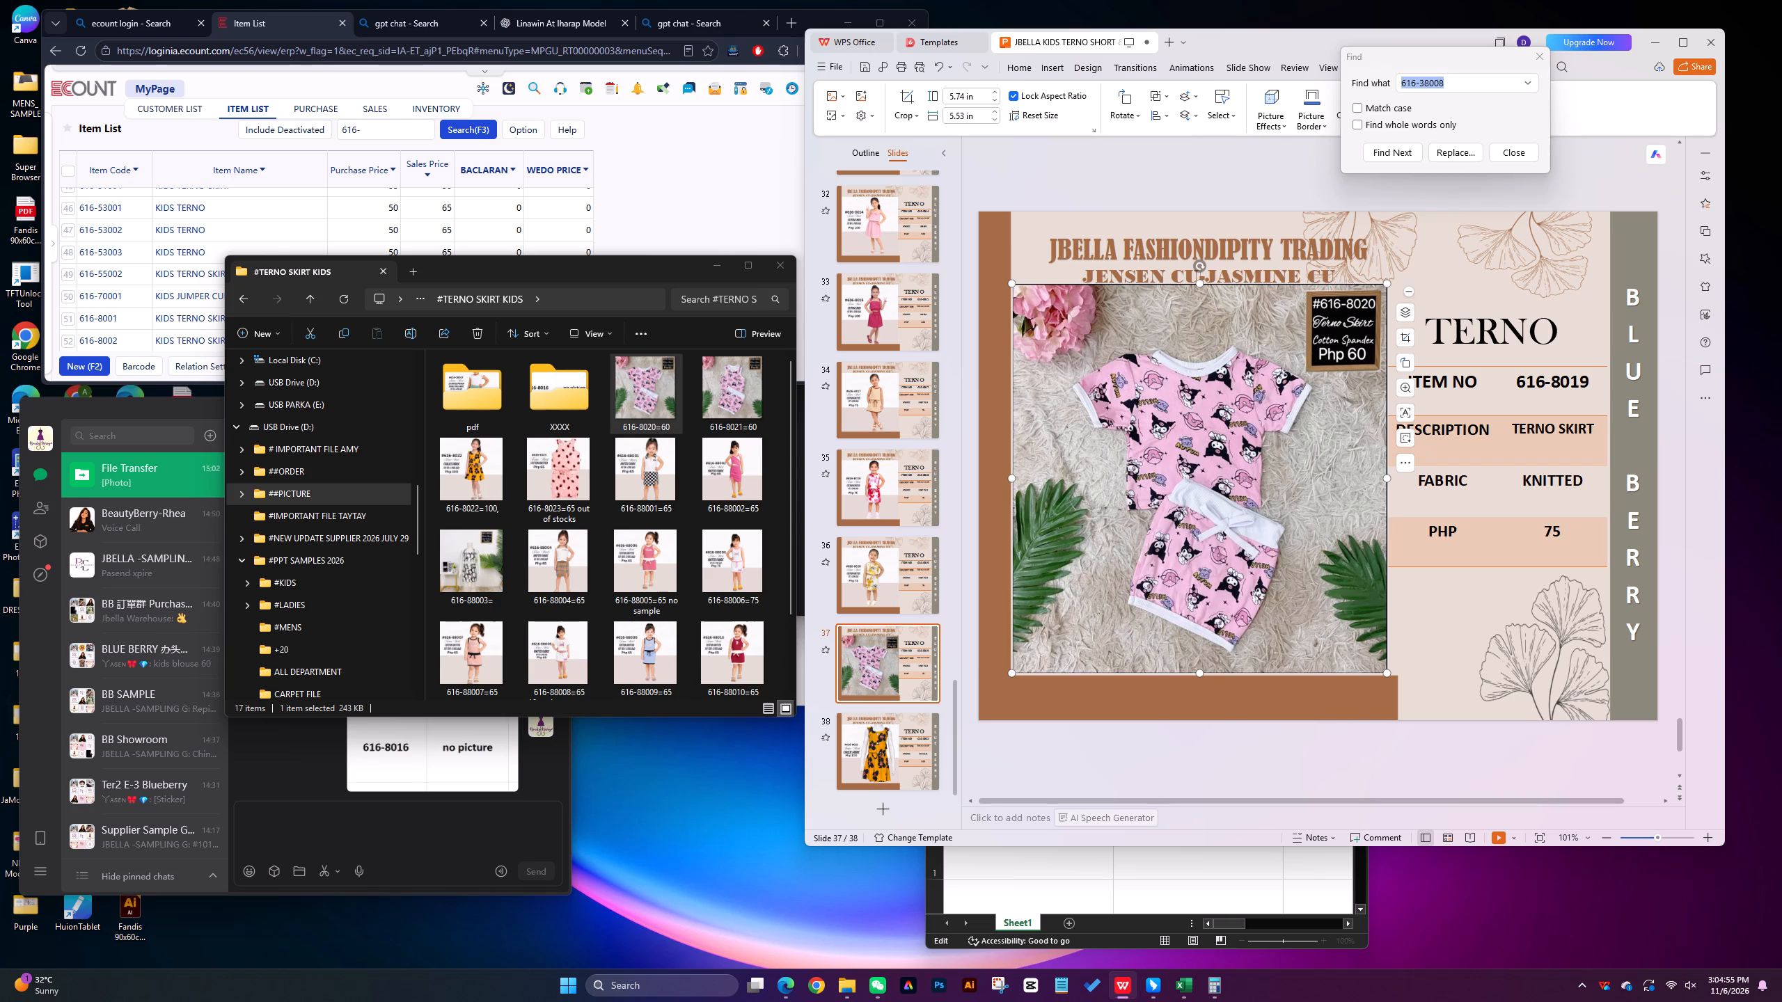
Change the item number in the slide's table to 616-8020.
left_click(1595, 379)
key("BackSpace")
key("BackSpace")
type("20")
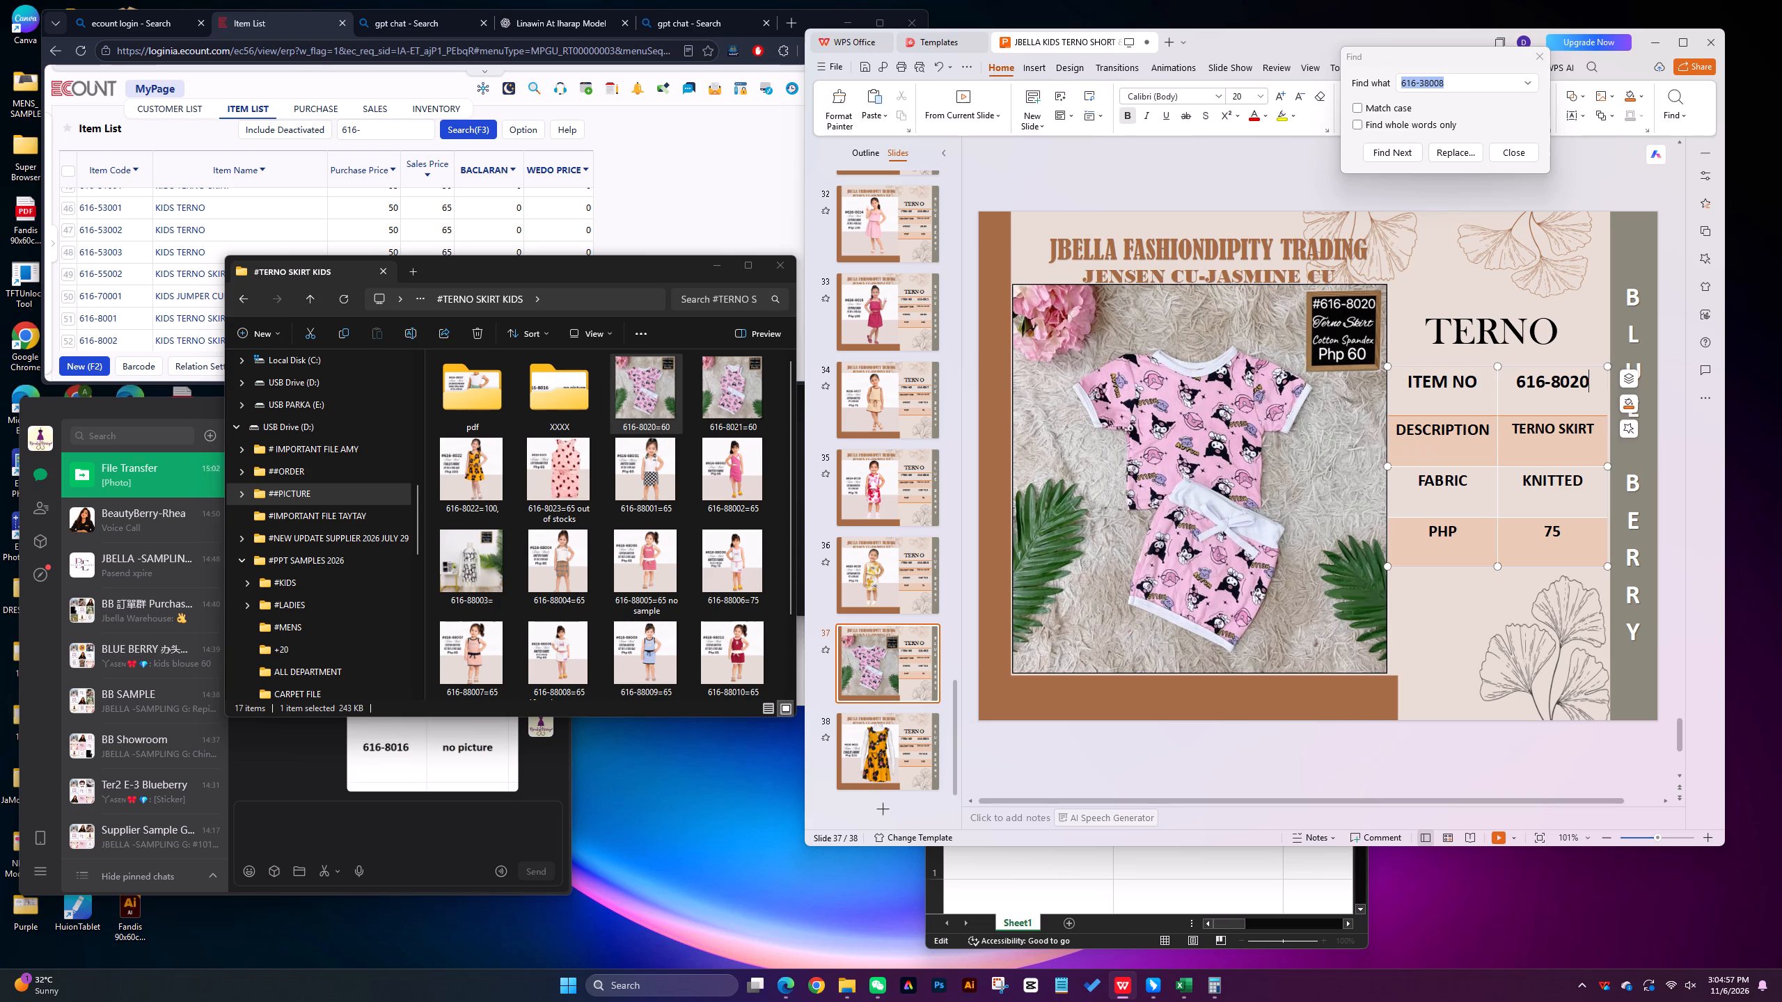
Set the PHP price in the 616-8020 slide's table to 60.
left_click(1577, 543)
key("BackSpace")
key("BackSpace")
type("60")
Replace the fabric entry in the 616-8020 slide's table with COTTON SPANDEX in capitals.
left_click(1582, 479)
key("BackSpace")
key("BackSpace")
key("BackSpace")
key("BackSpace")
key("BackSpace")
key("BackSpace")
key("BackSpace")
key("BackSpace")
key("BackSpace")
key("BackSpace")
key("BackSpace")
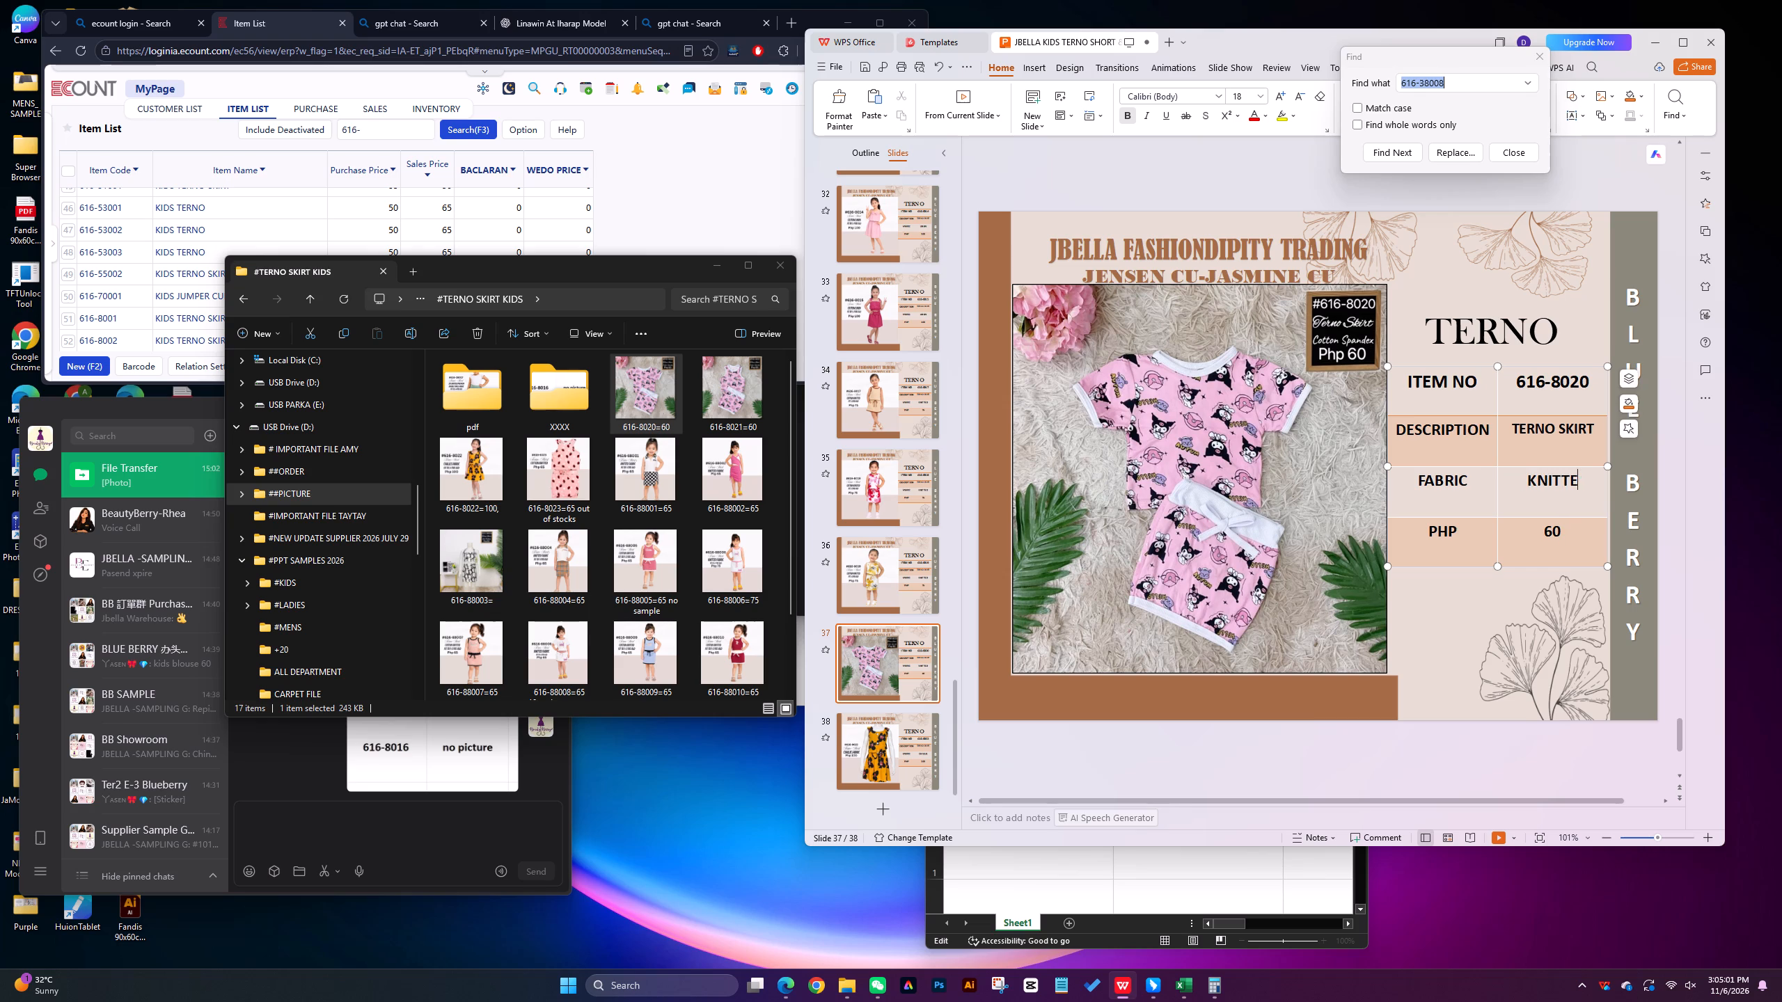
type("COTTON SPANDEX")
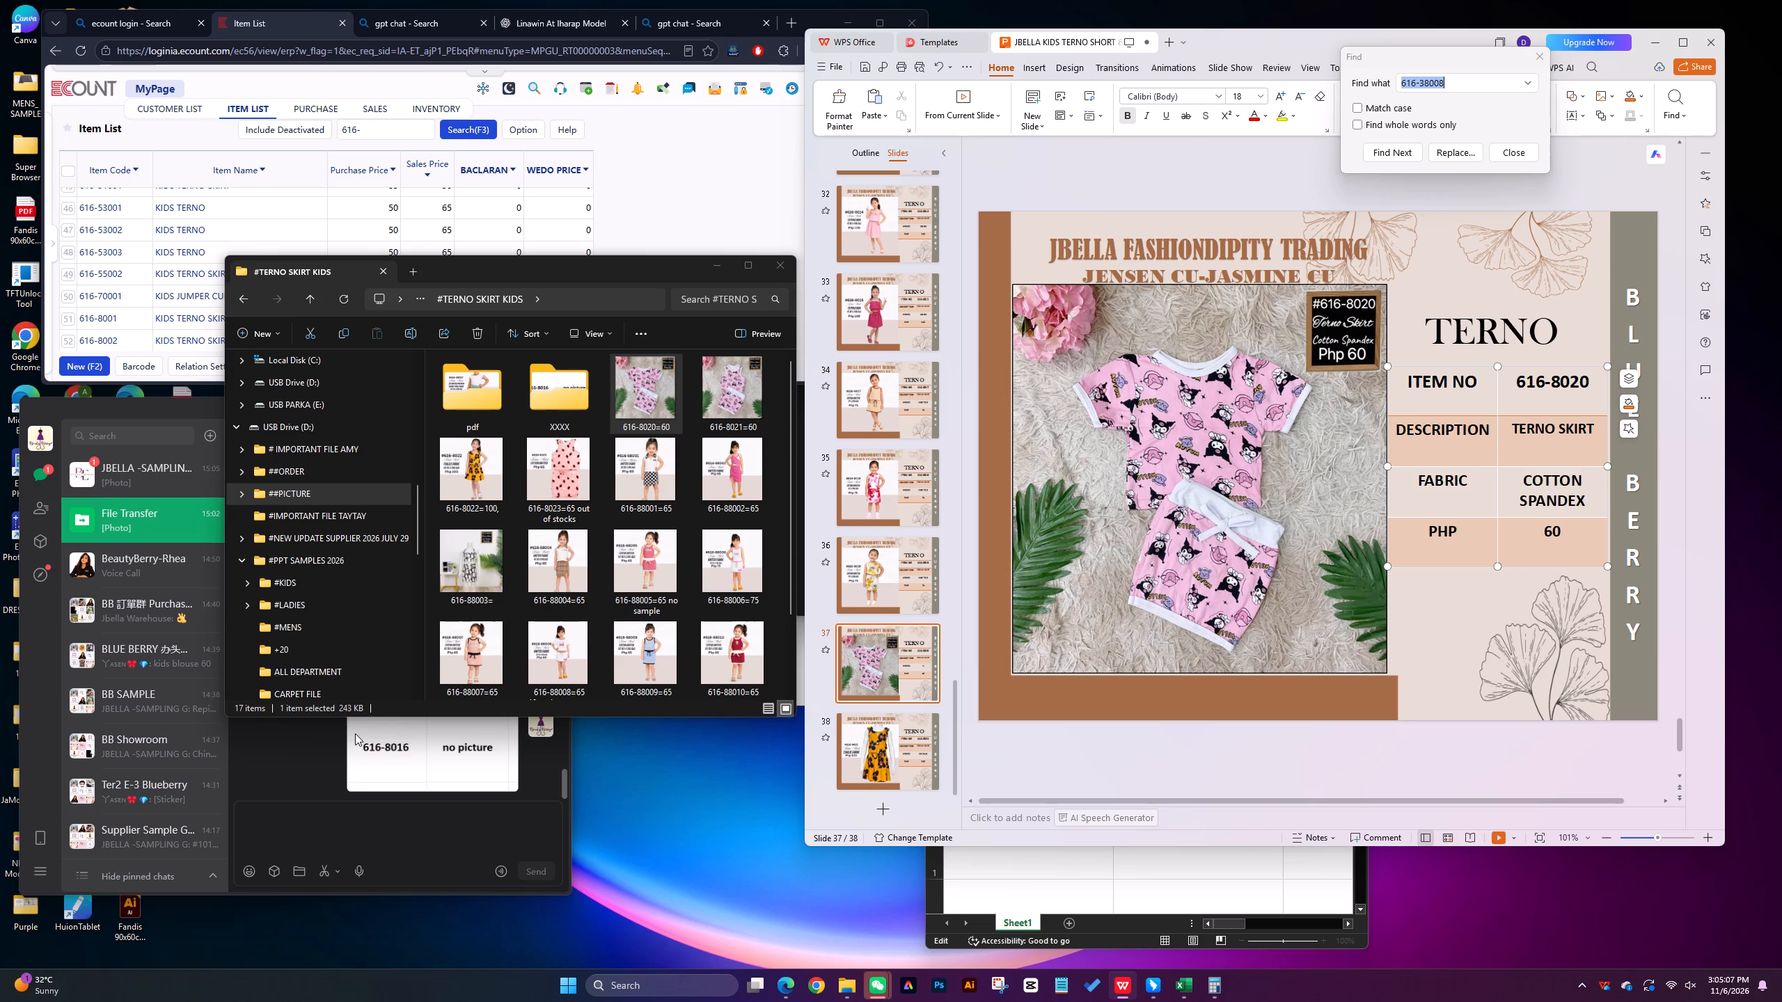
Save the latest 616-8003 photo from the JBELLA -SAMPLING G chat into the pdf folder as "616-8003=130,".
left_click(129, 482)
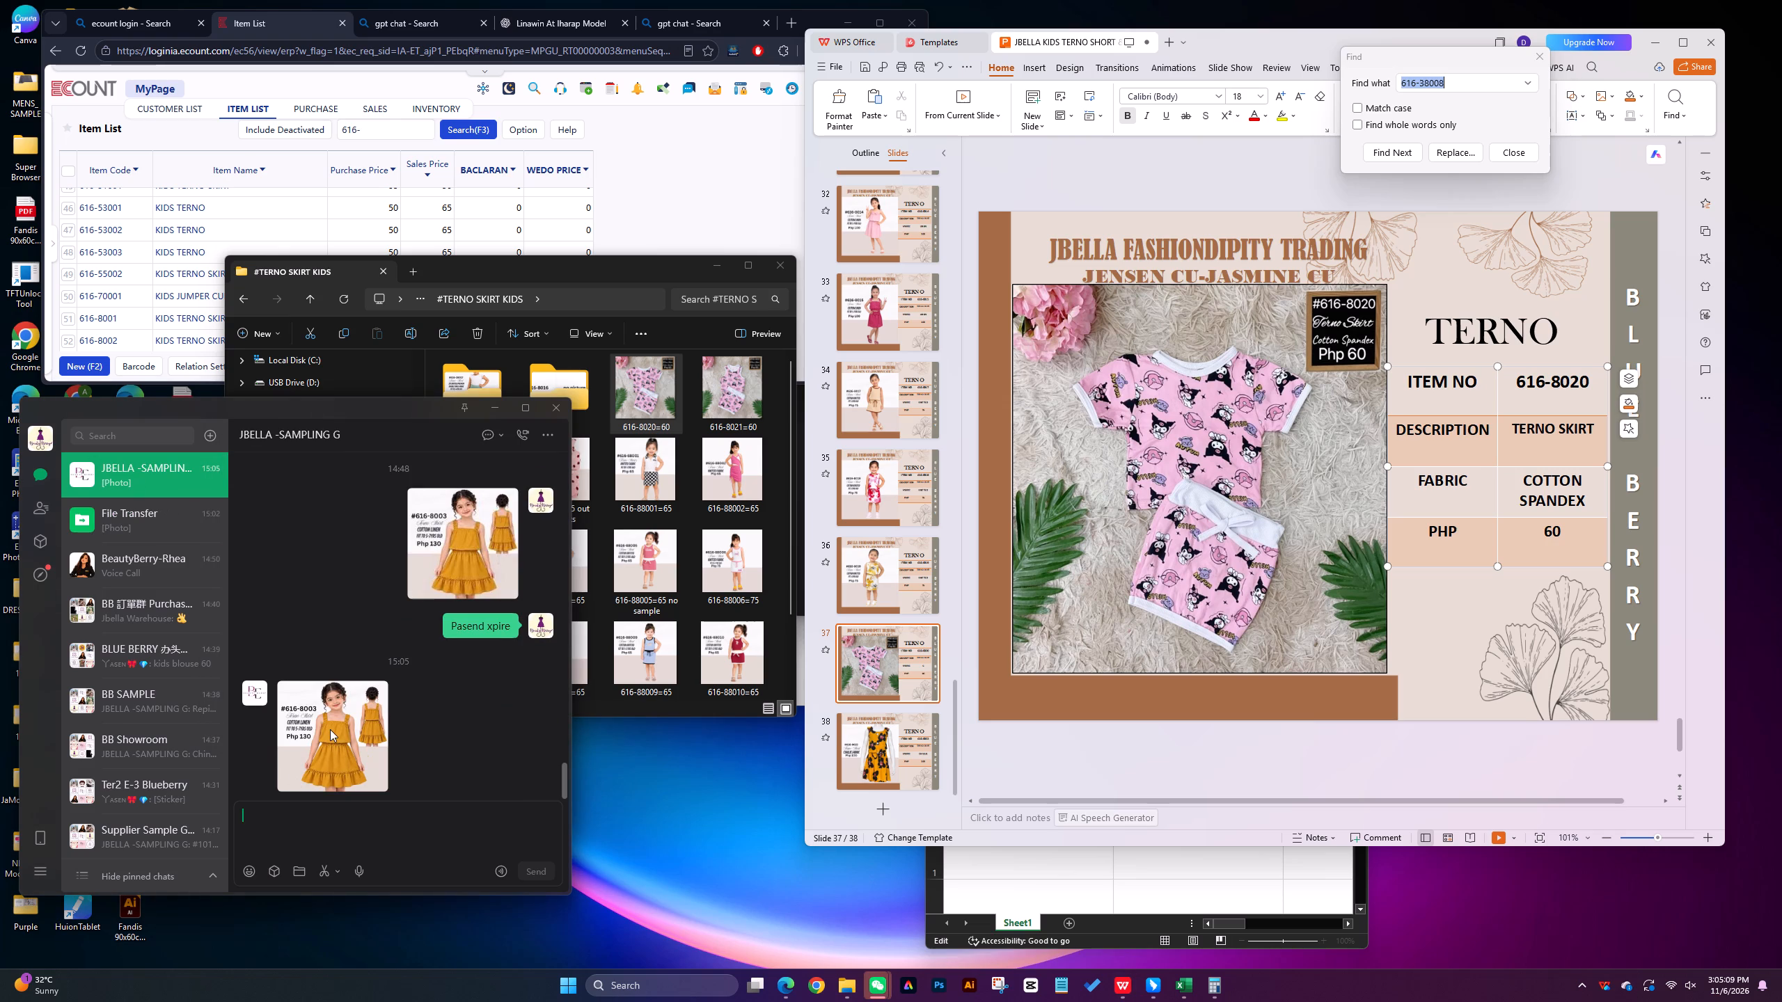
right_click(327, 724)
left_click(368, 930)
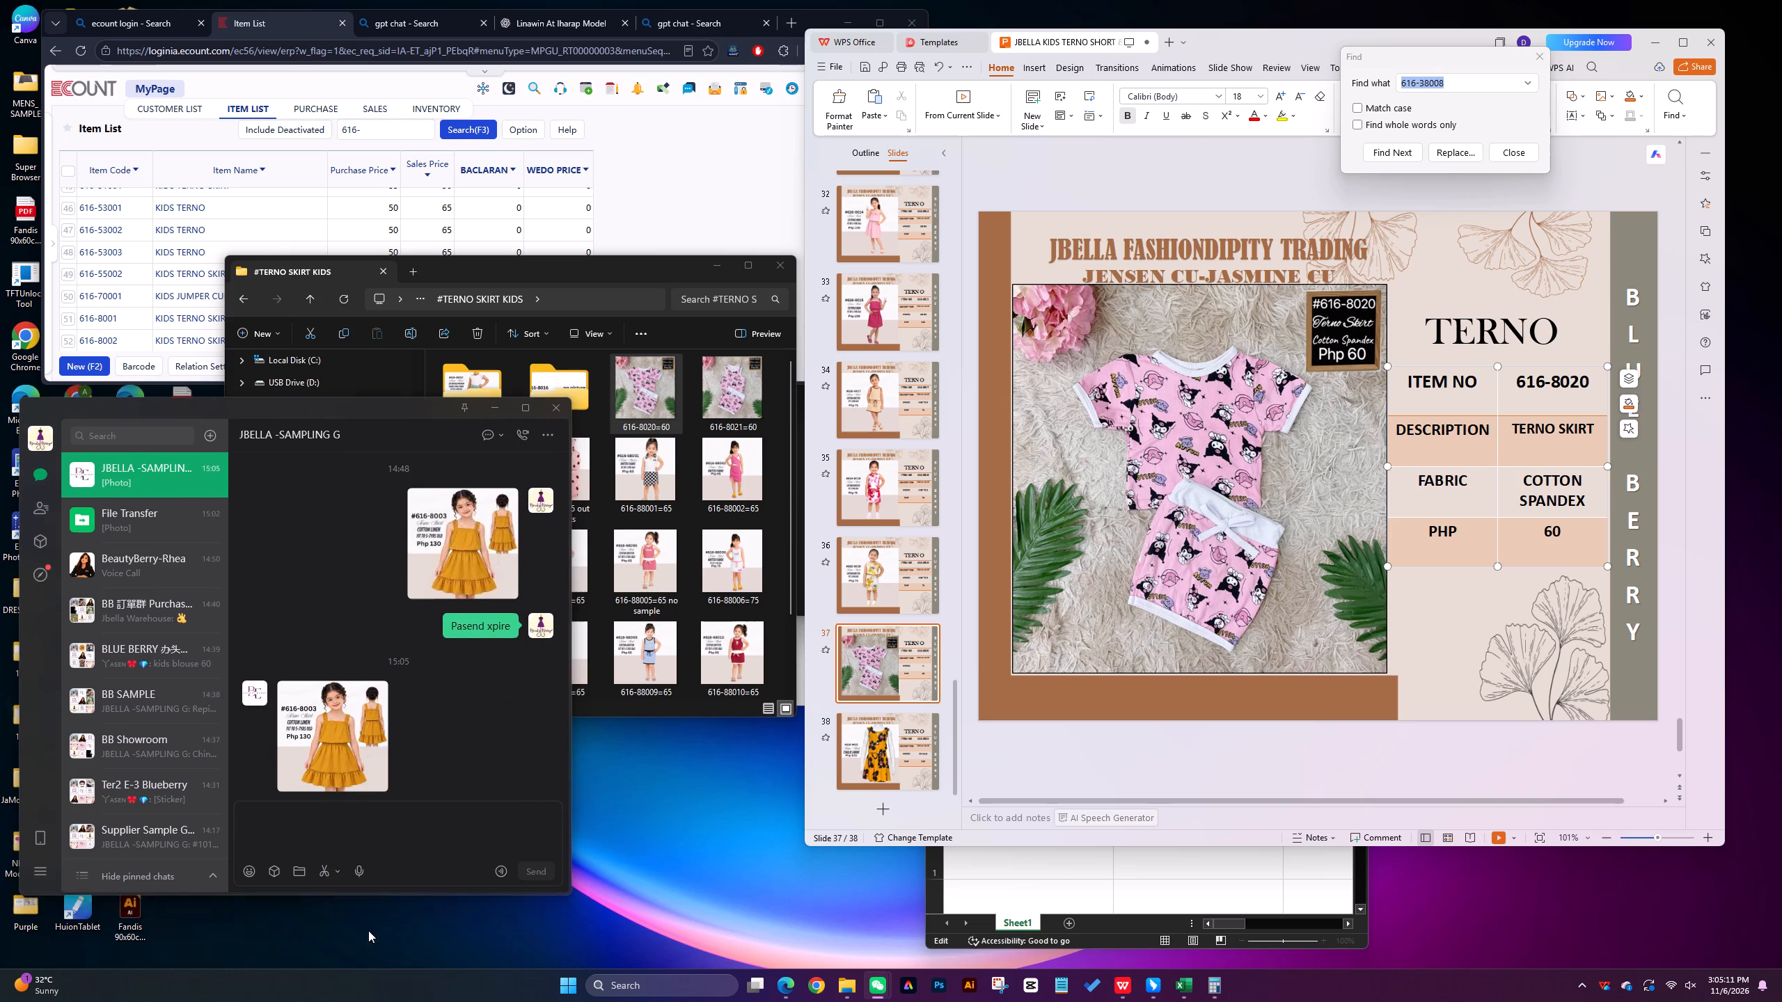
left_click(108, 437)
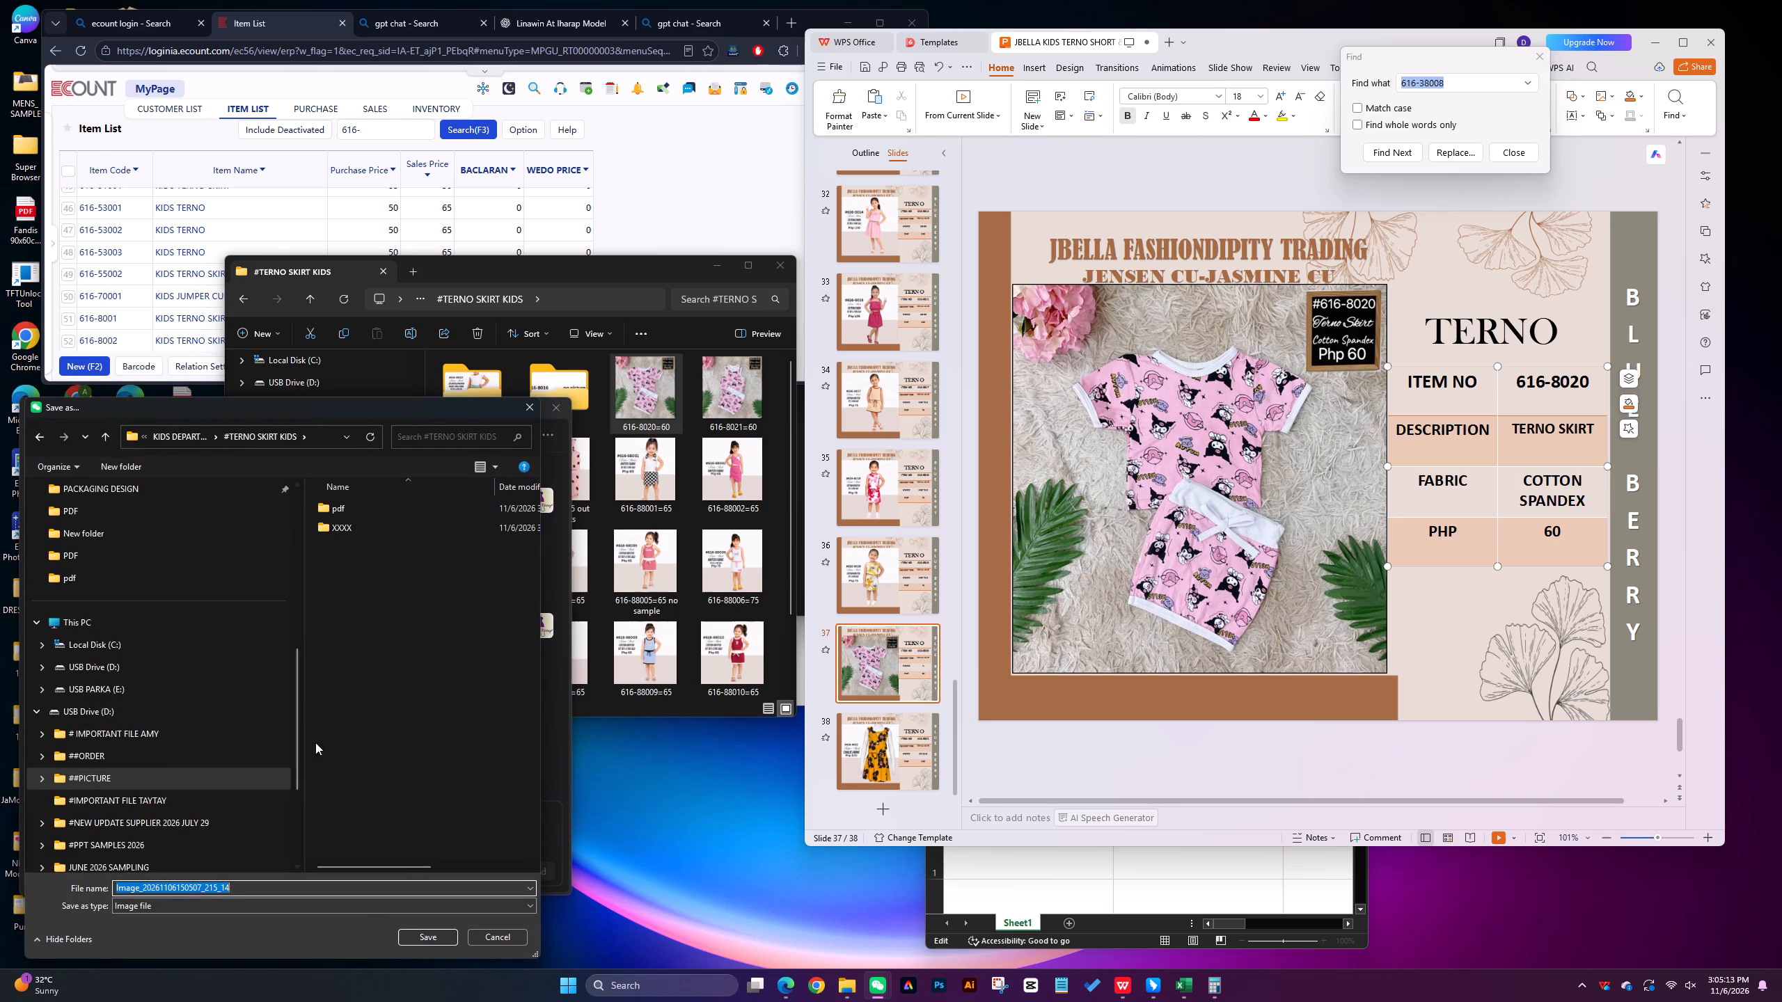
double_click(347, 502)
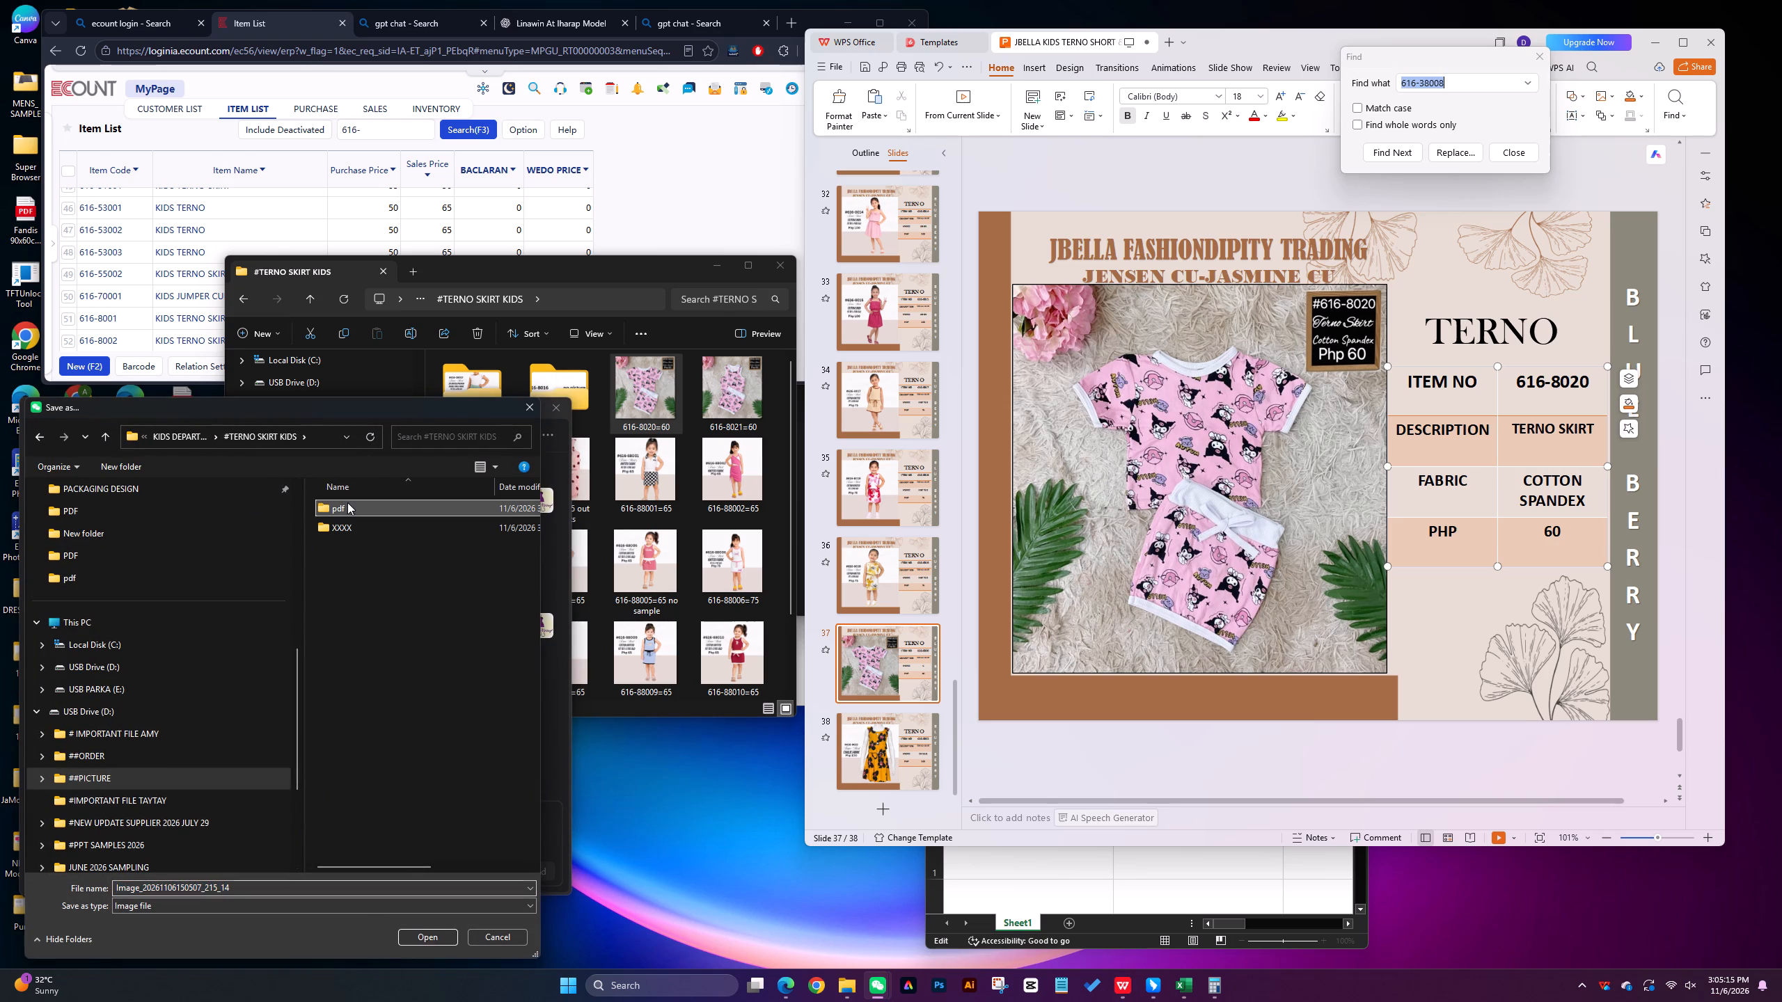
left_click(253, 891)
type("616-8003=")
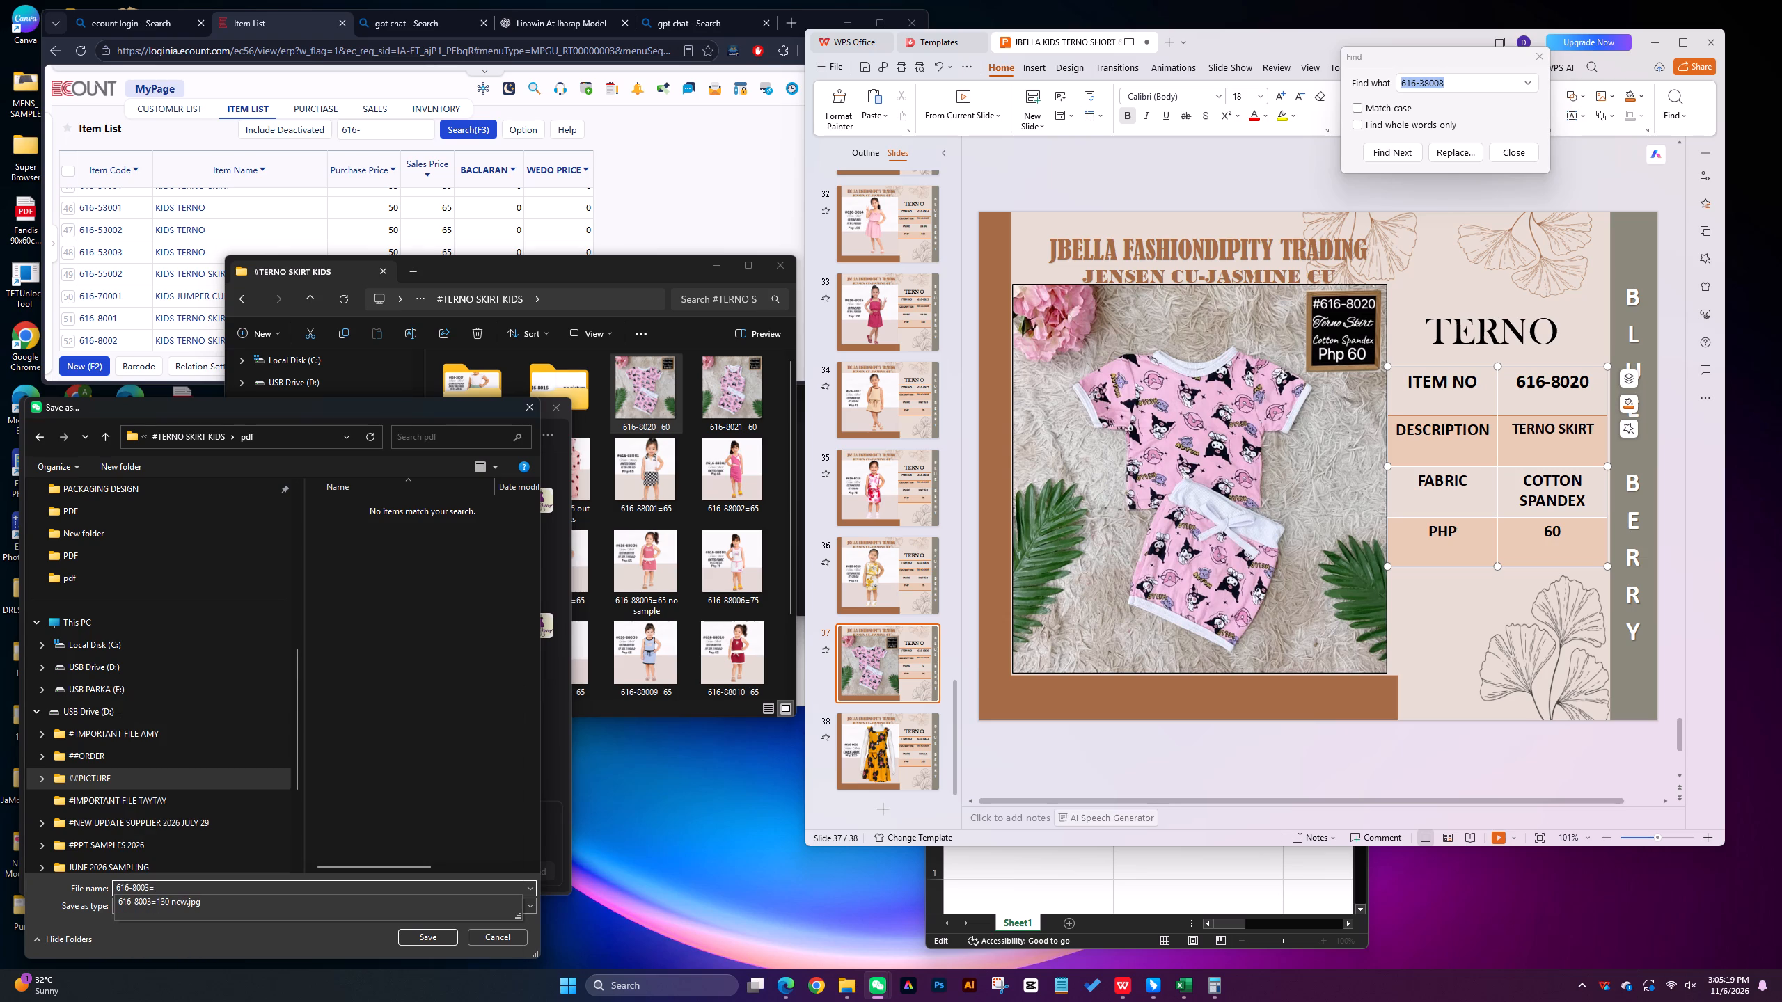
type("130,")
key("Return")
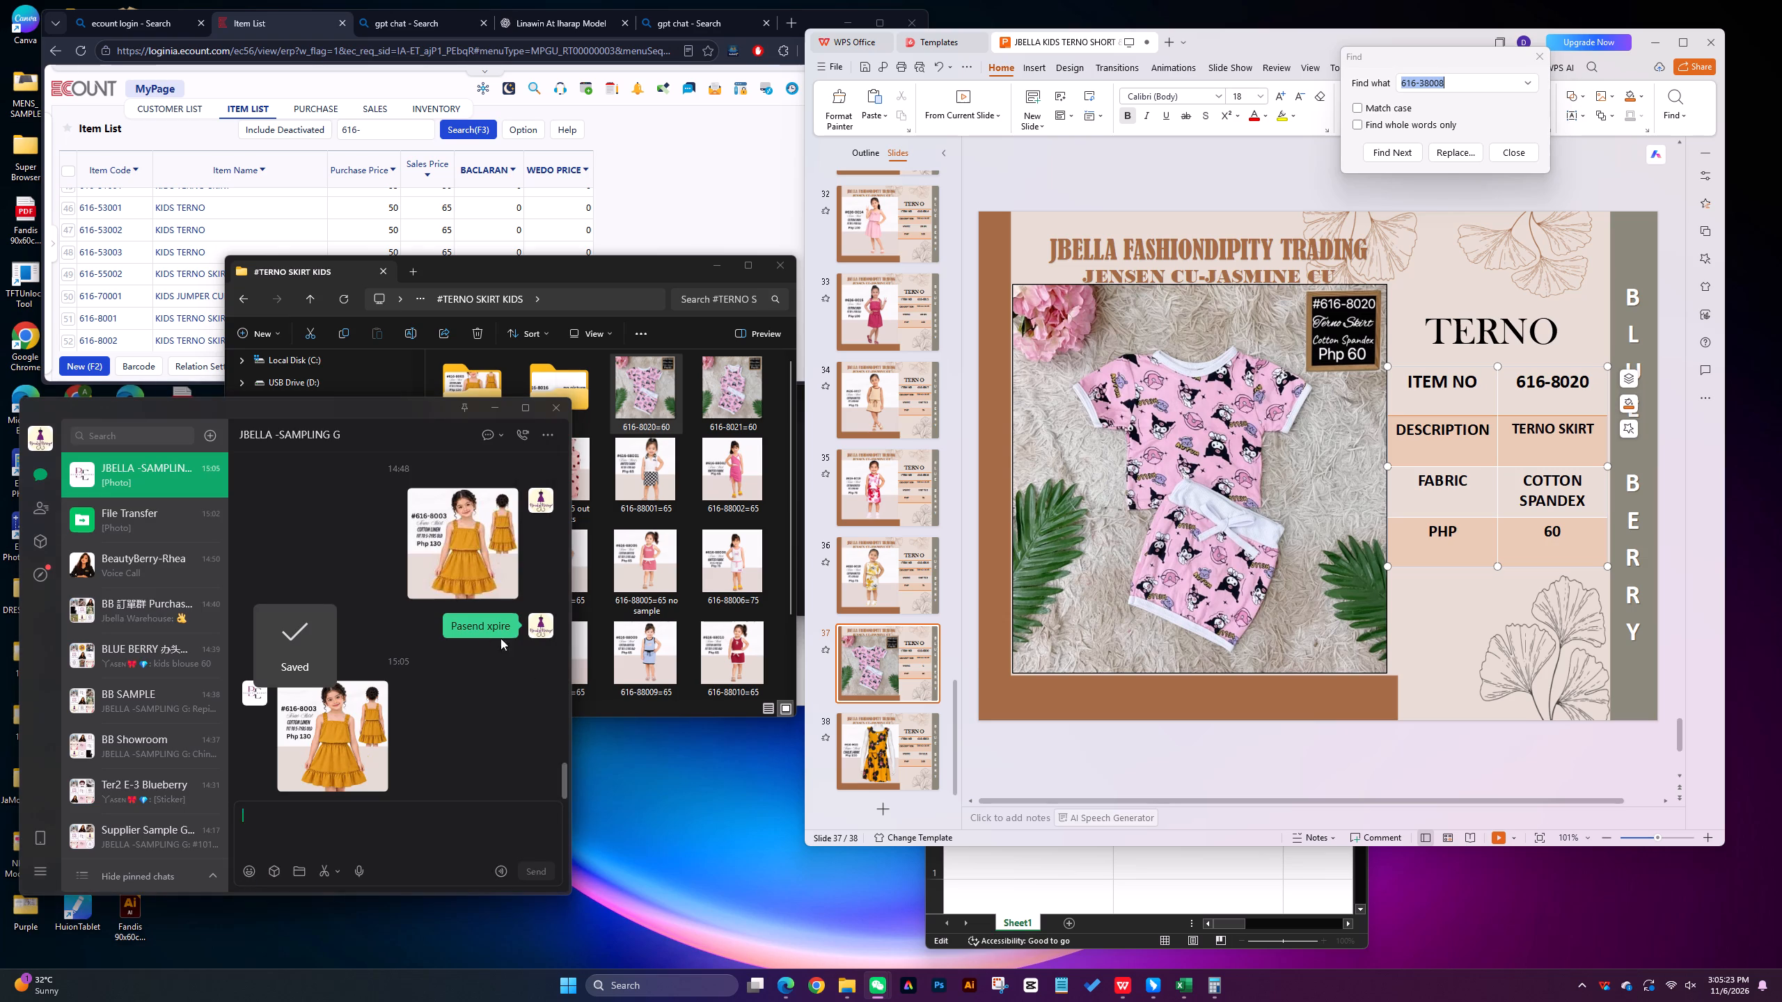
Delete the superseded "616-8003=130 new" picture from the #TERNO SKIRT KIDS pdf folder, viewed as large thumbnails.
left_click(593, 274)
double_click(469, 397)
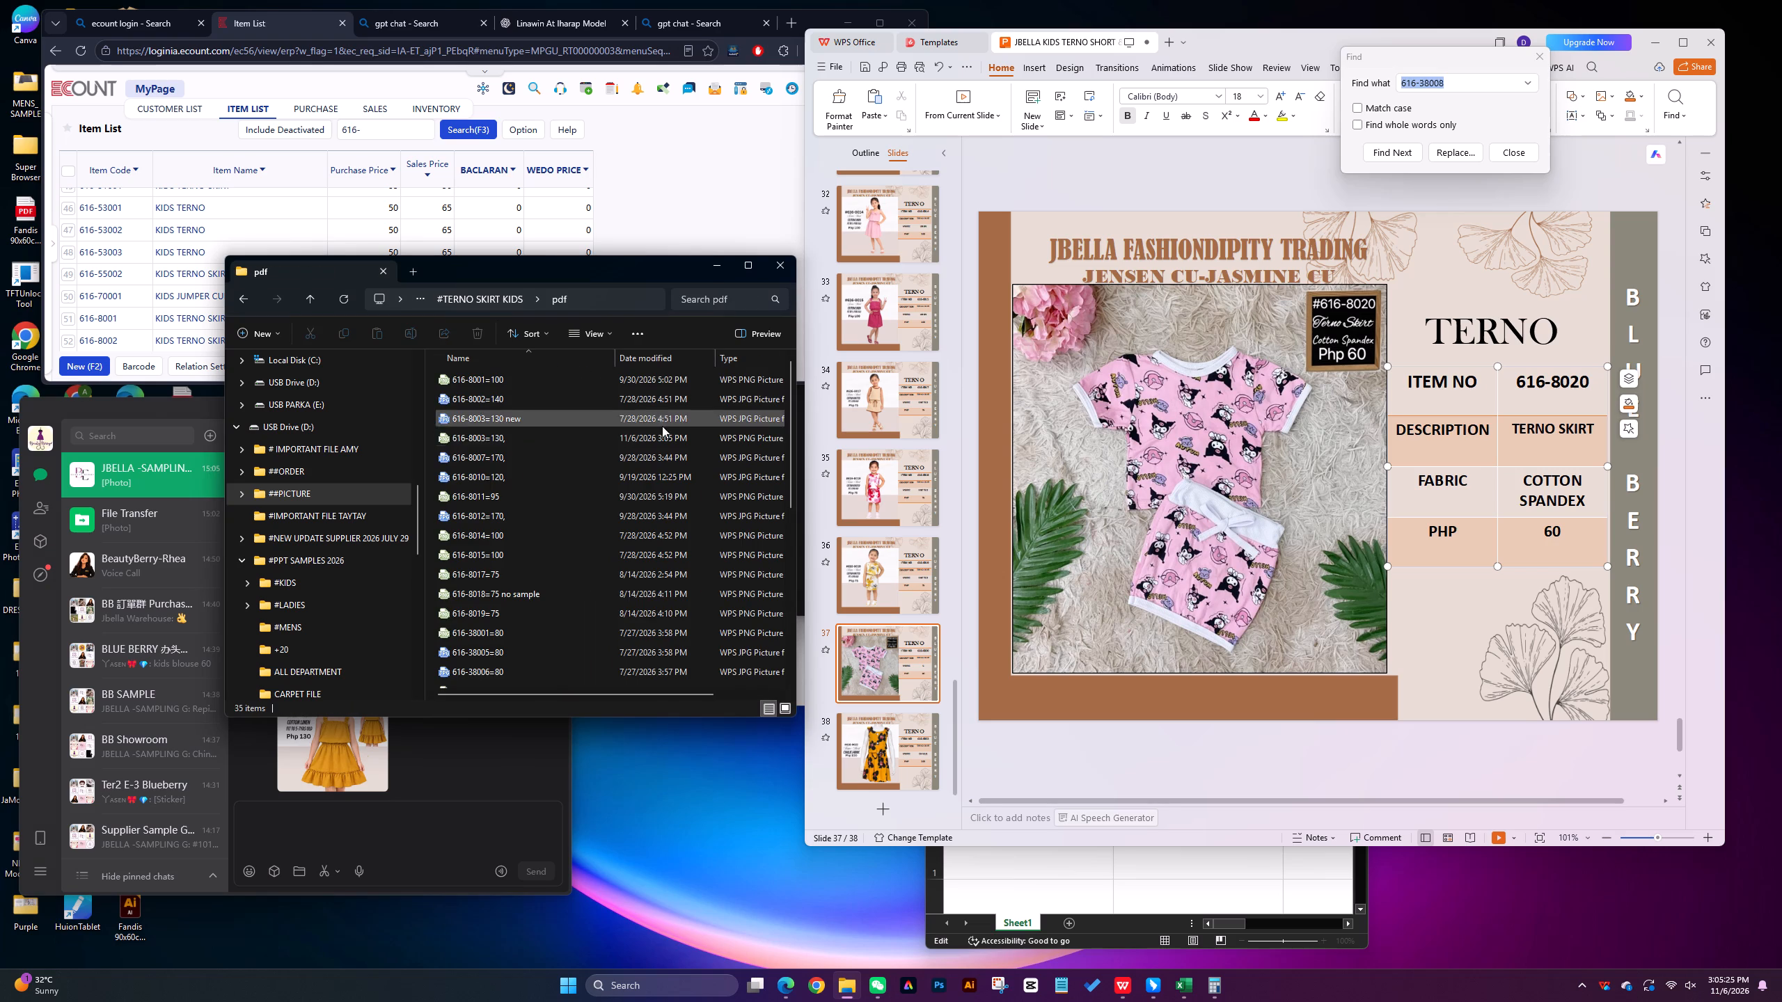
left_click(788, 709)
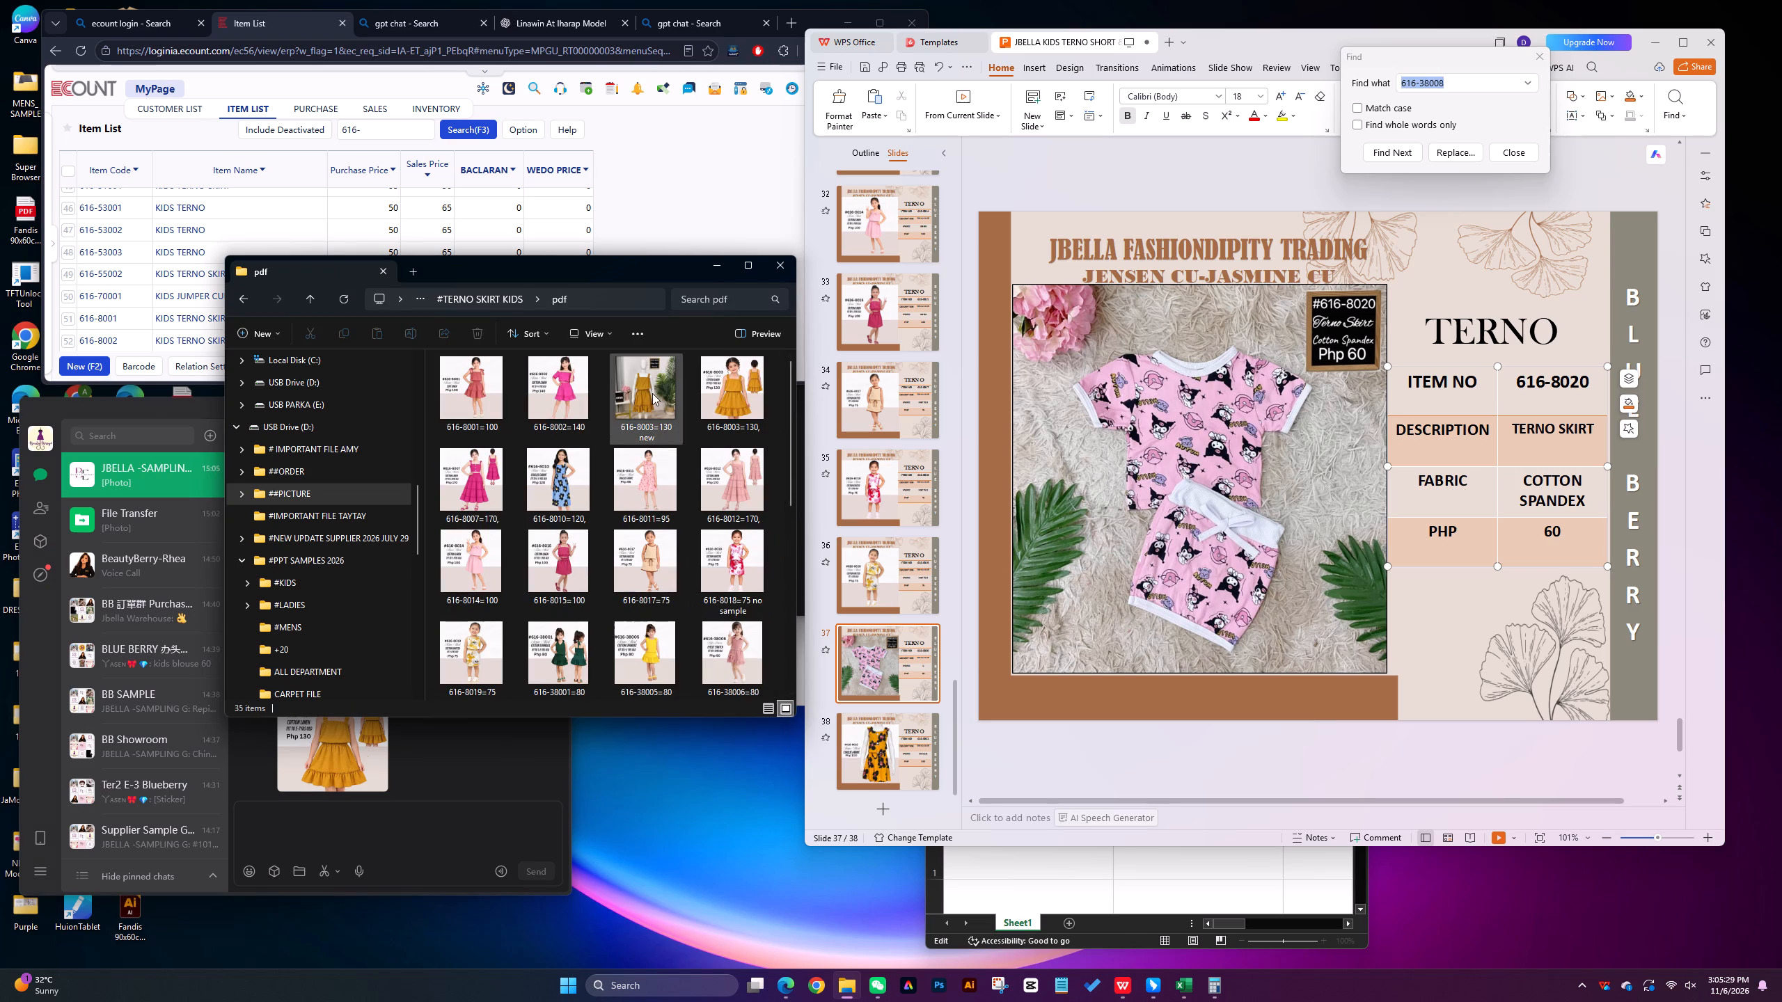
right_click(649, 385)
left_click(855, 390)
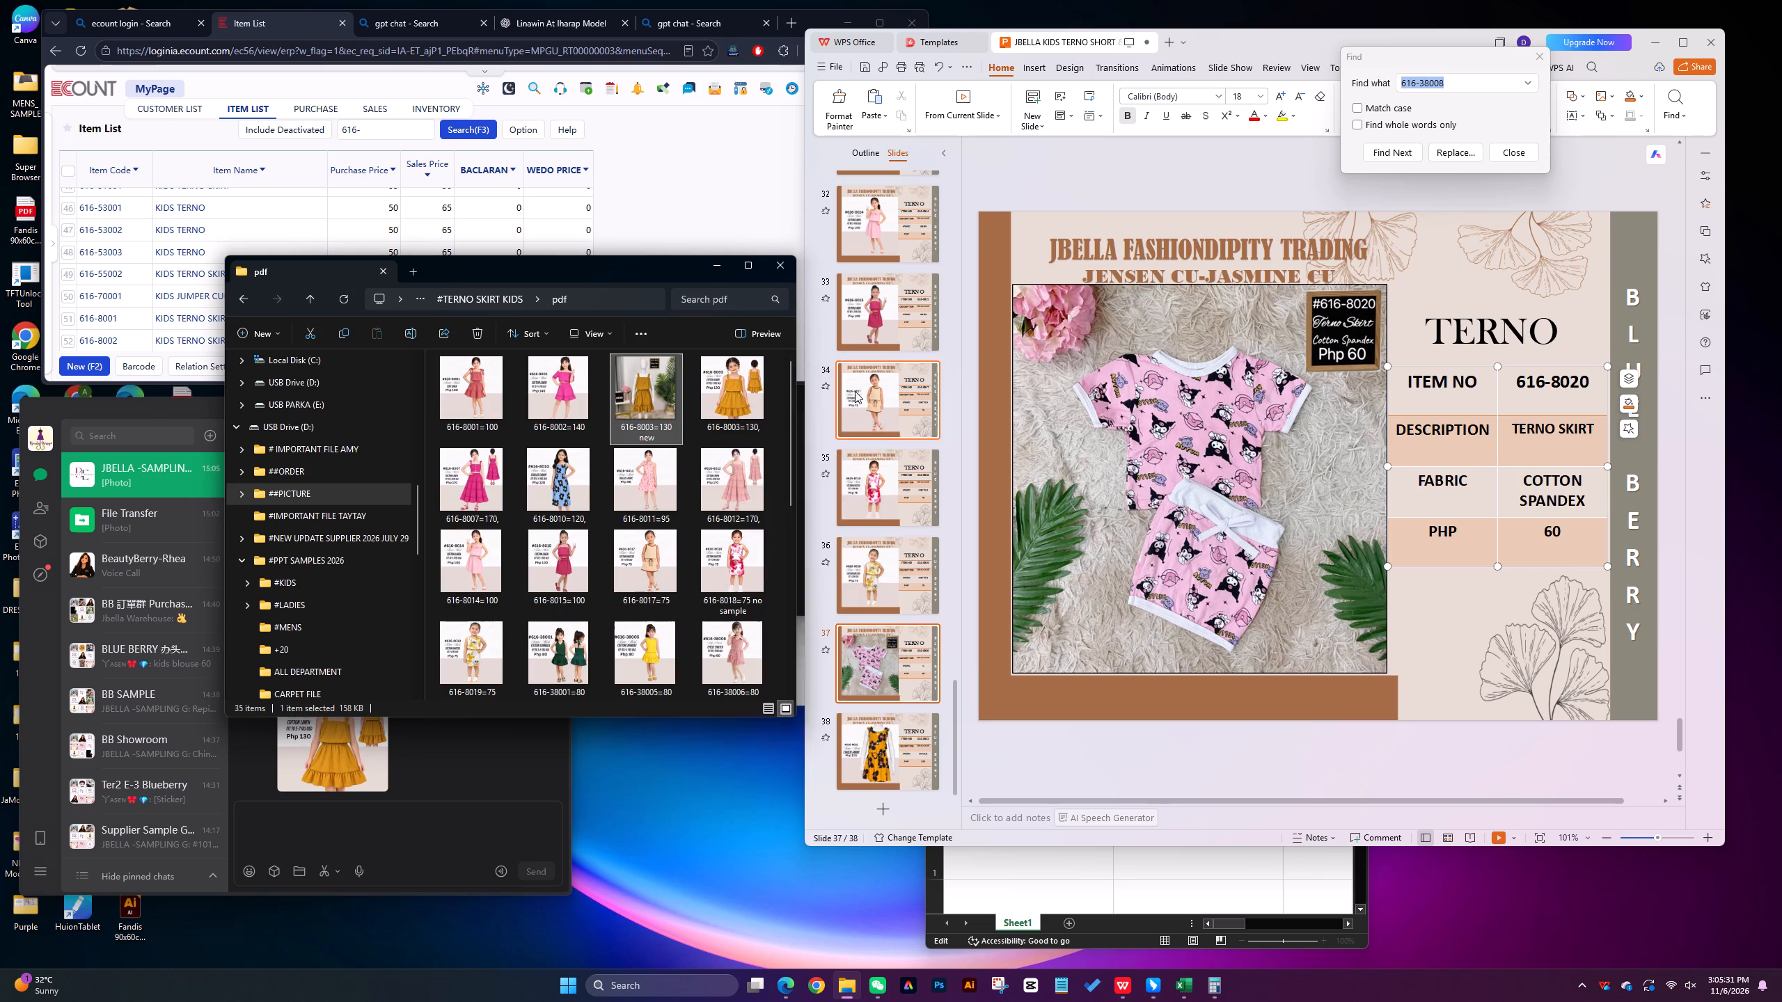
left_click(938, 526)
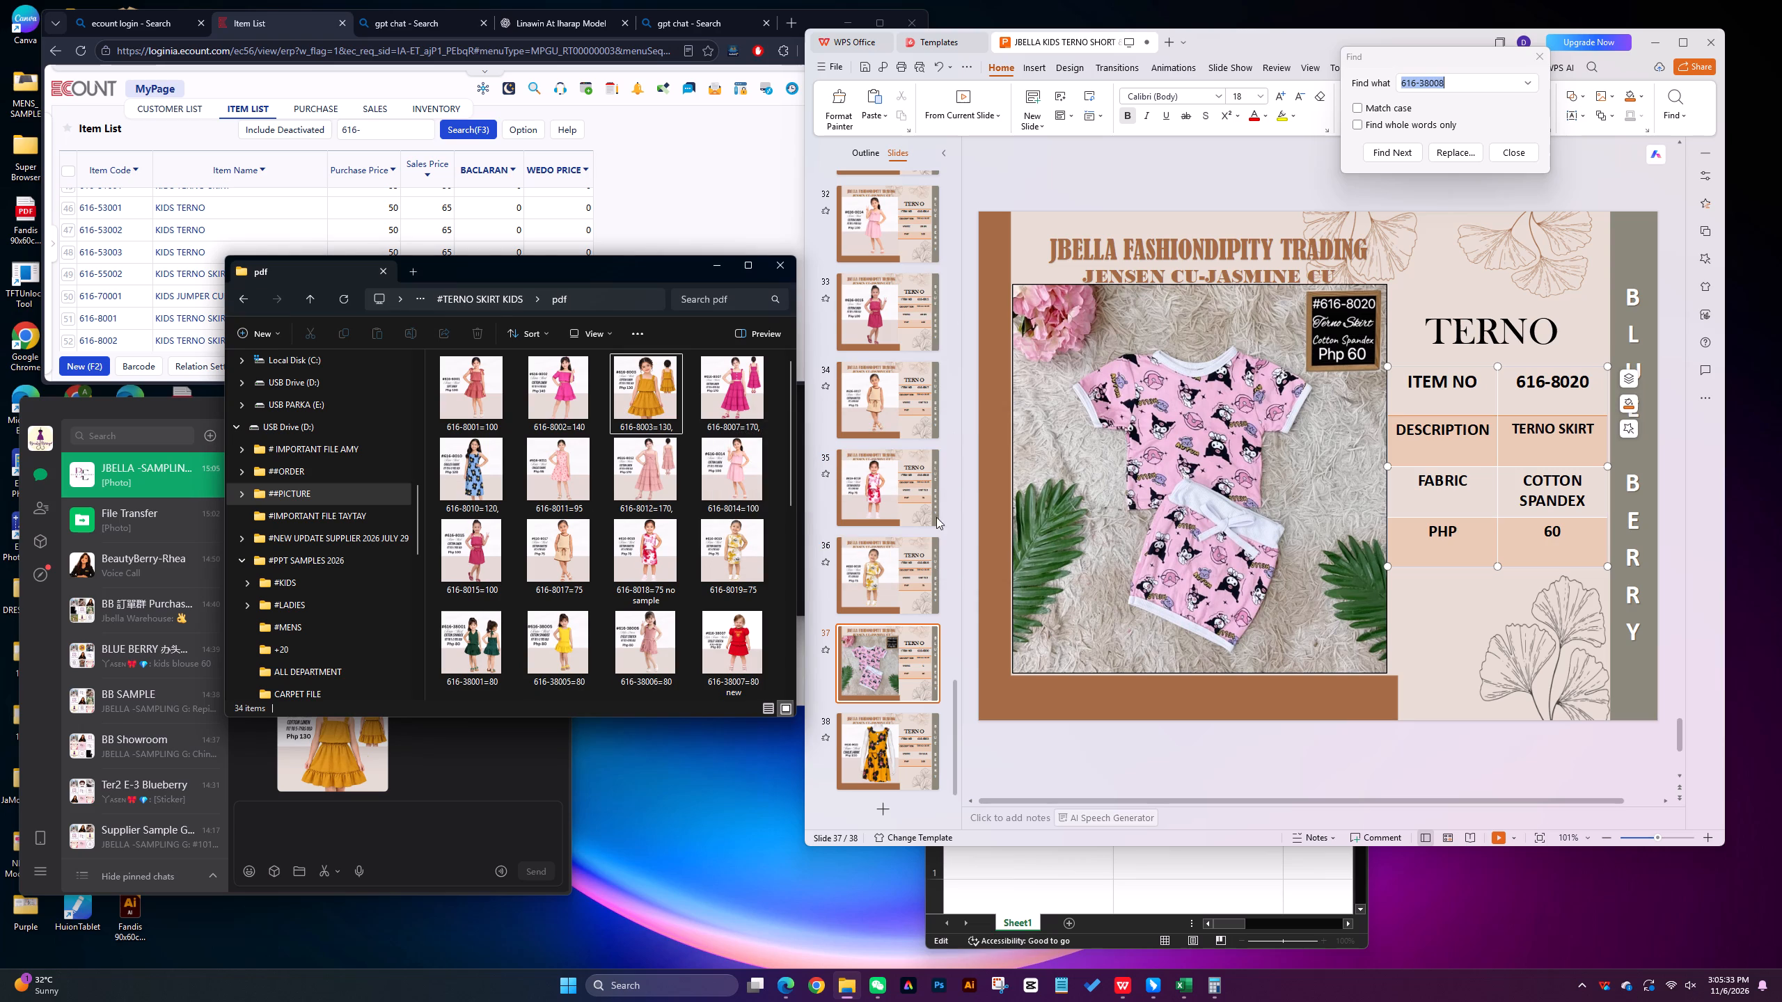
Replace the mannequin picture on the 616-8003 slide with the "616-8003=130," picture from the pdf folder.
left_click_drag(954, 707, 963, 543)
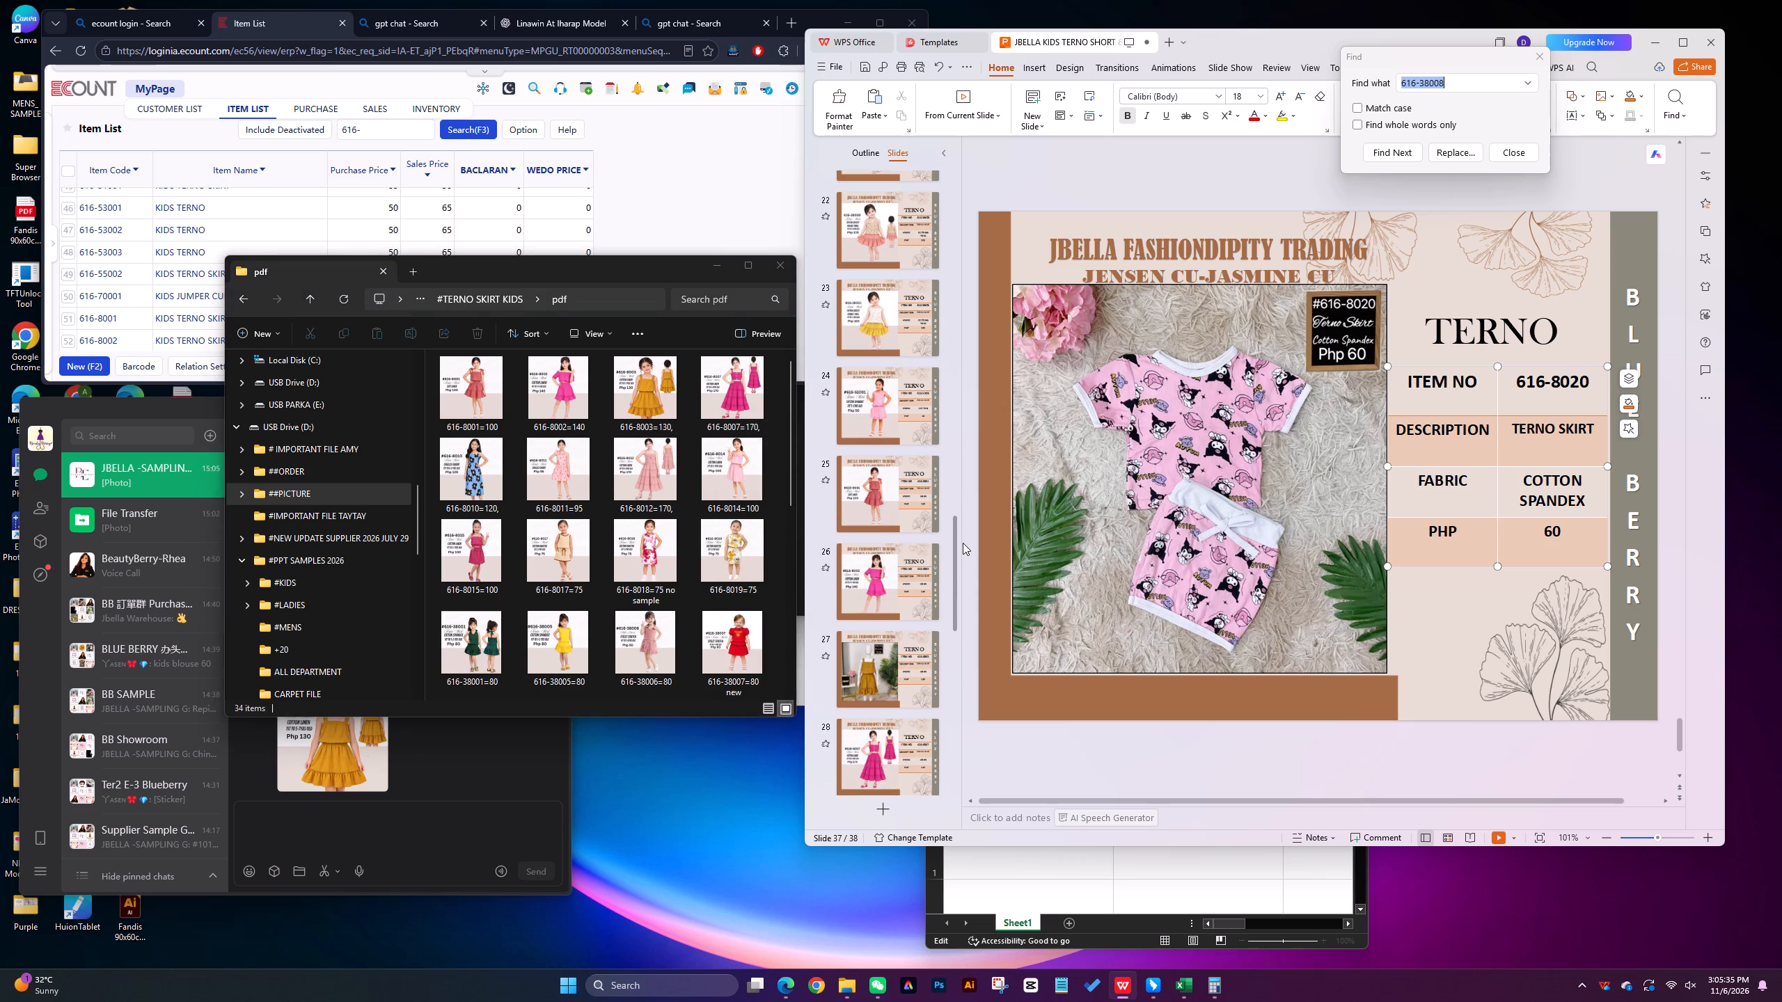
left_click_drag(963, 543, 963, 575)
left_click(881, 514)
left_click(1155, 400)
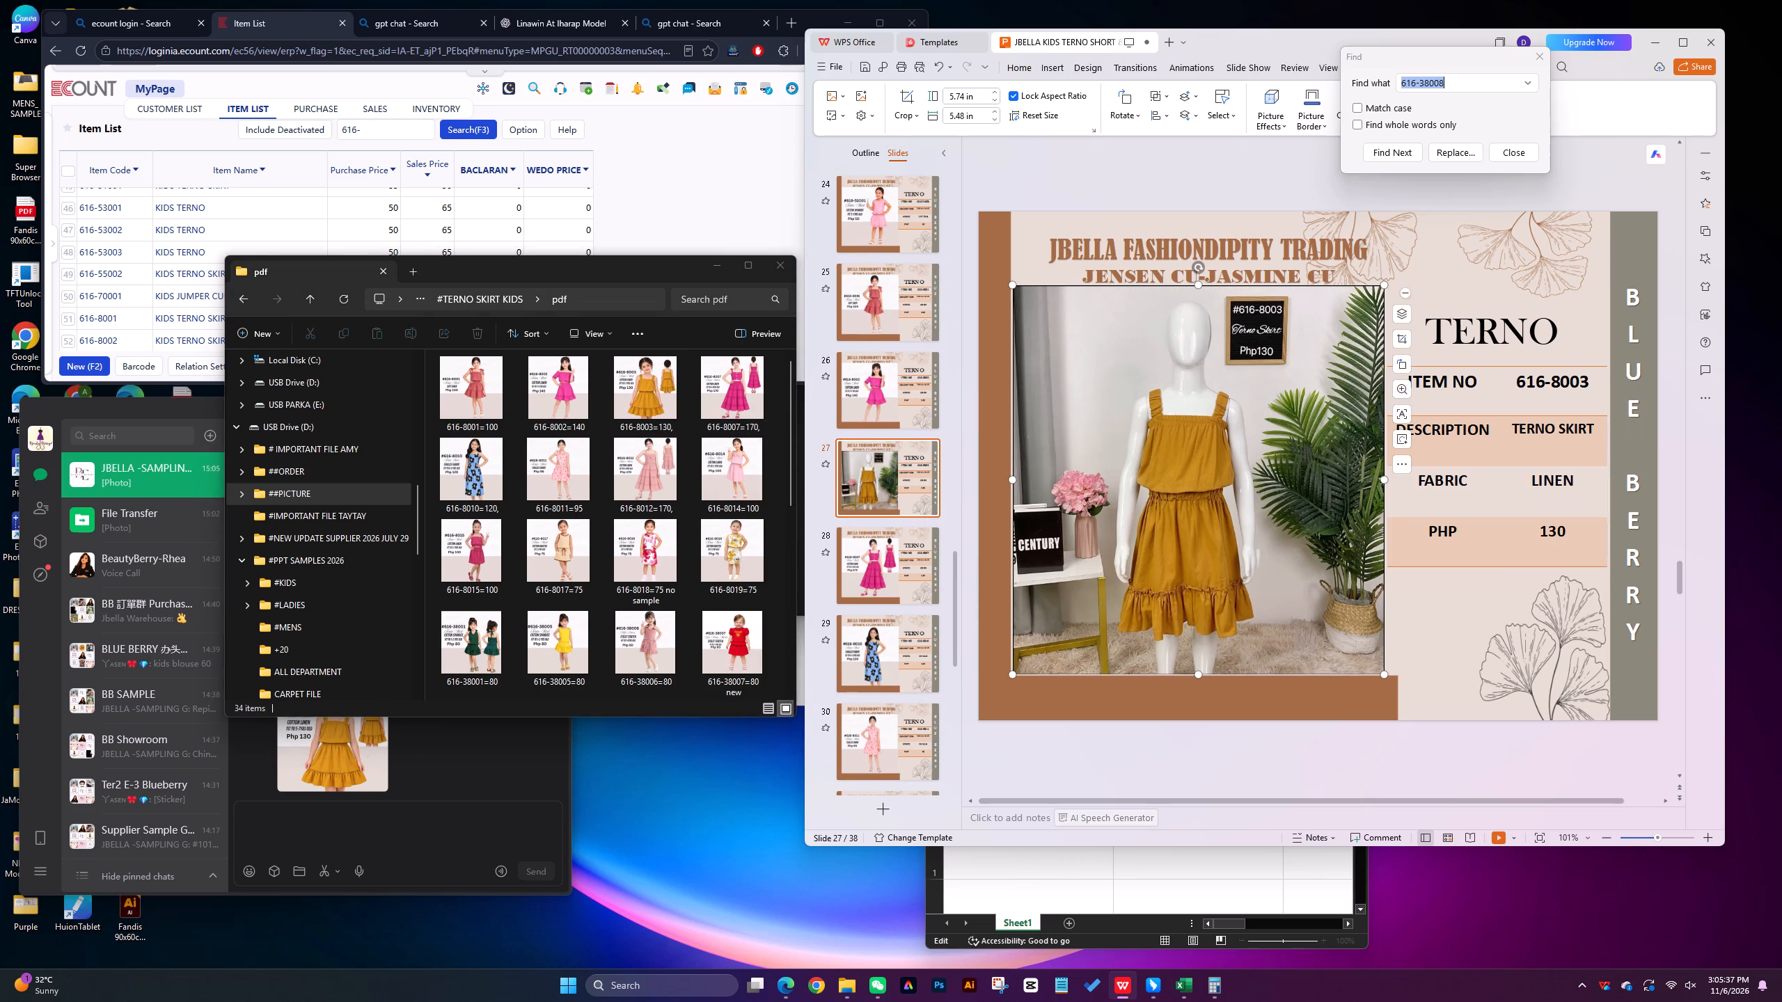
key("Delete")
left_click_drag(647, 377, 1052, 292)
Fit the new 616-8003 picture into the blank area beside the table, about 5.76 in high by 5.53 in wide.
left_click_drag(1559, 253, 1271, 417)
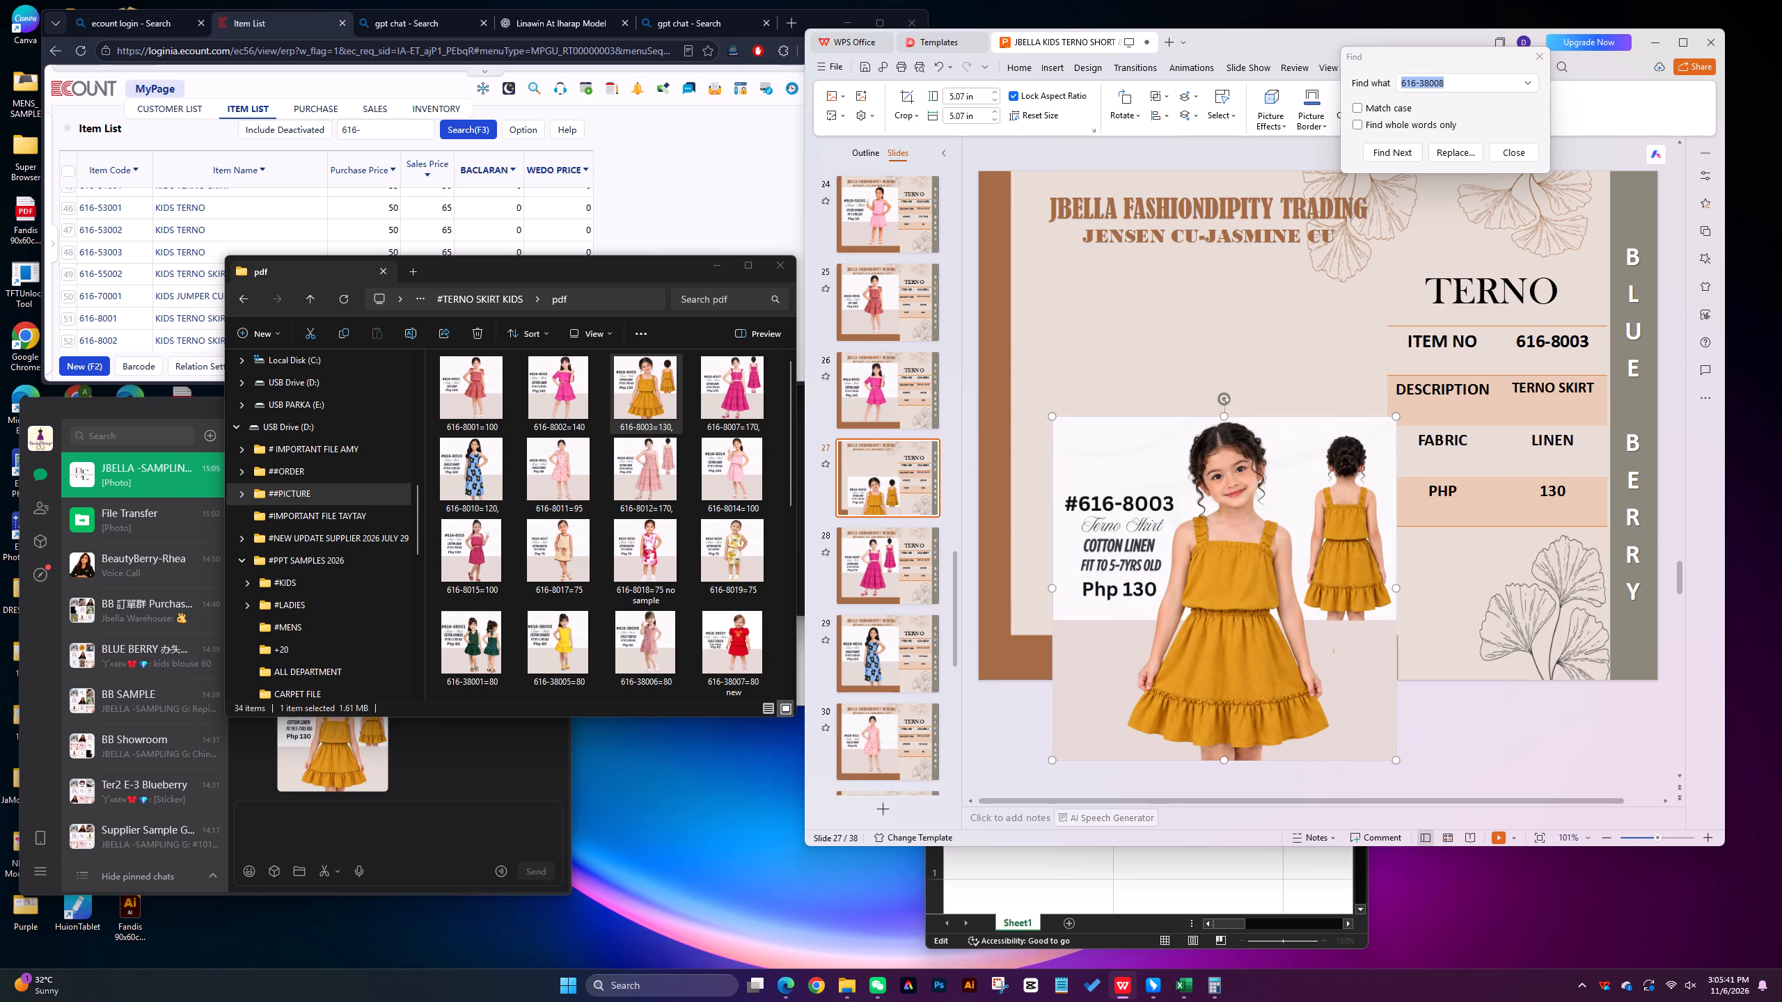
left_click_drag(1186, 584, 1145, 411)
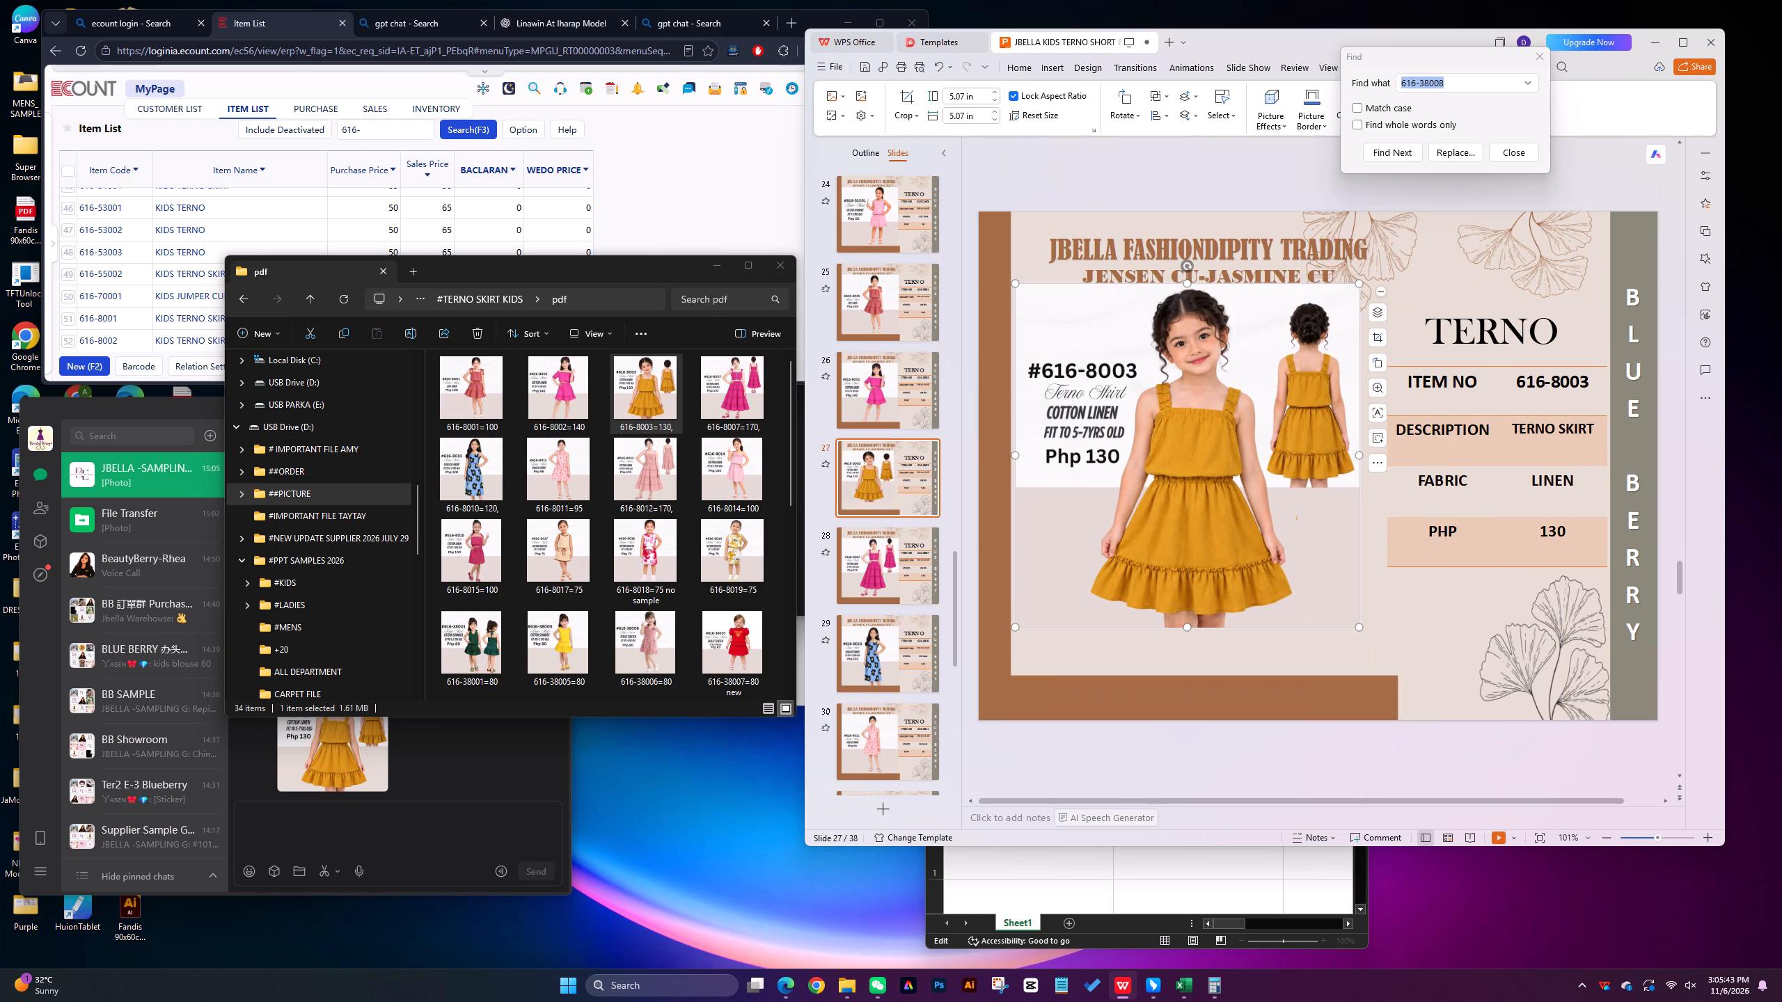
key("Down")
key("Up")
key("Left")
key("Left")
key("Left")
key("Left")
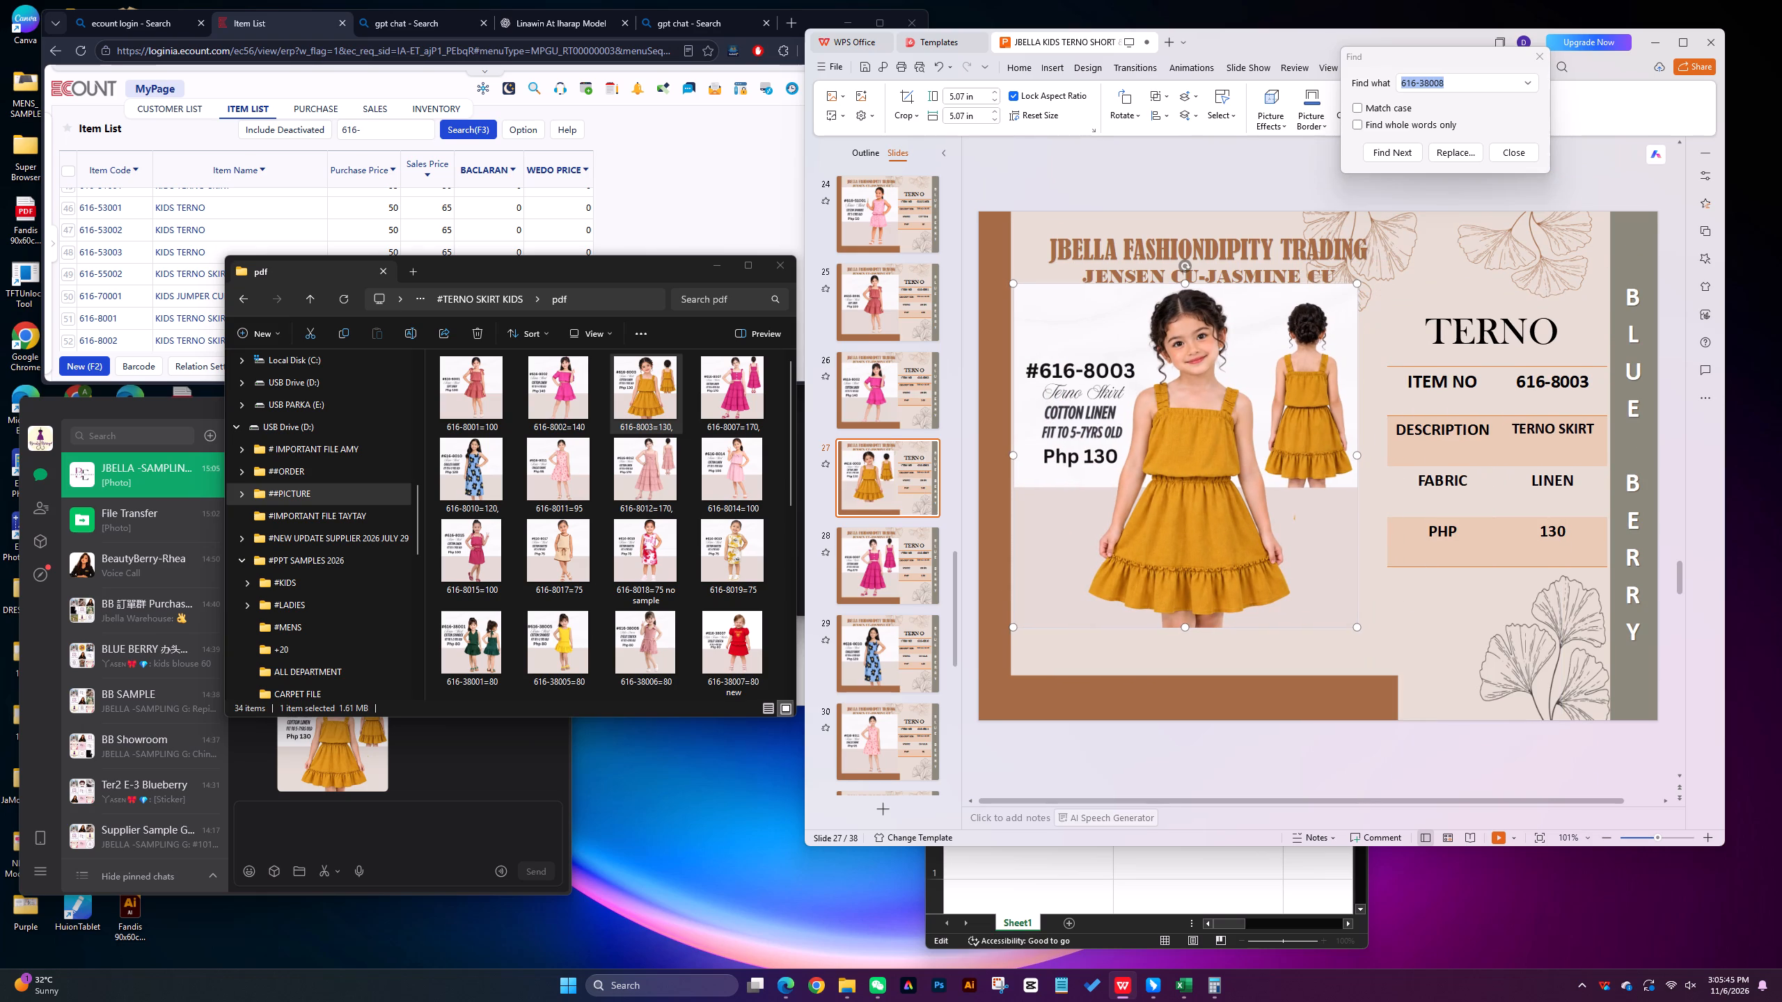
key("Left")
left_click_drag(1183, 628, 1188, 674)
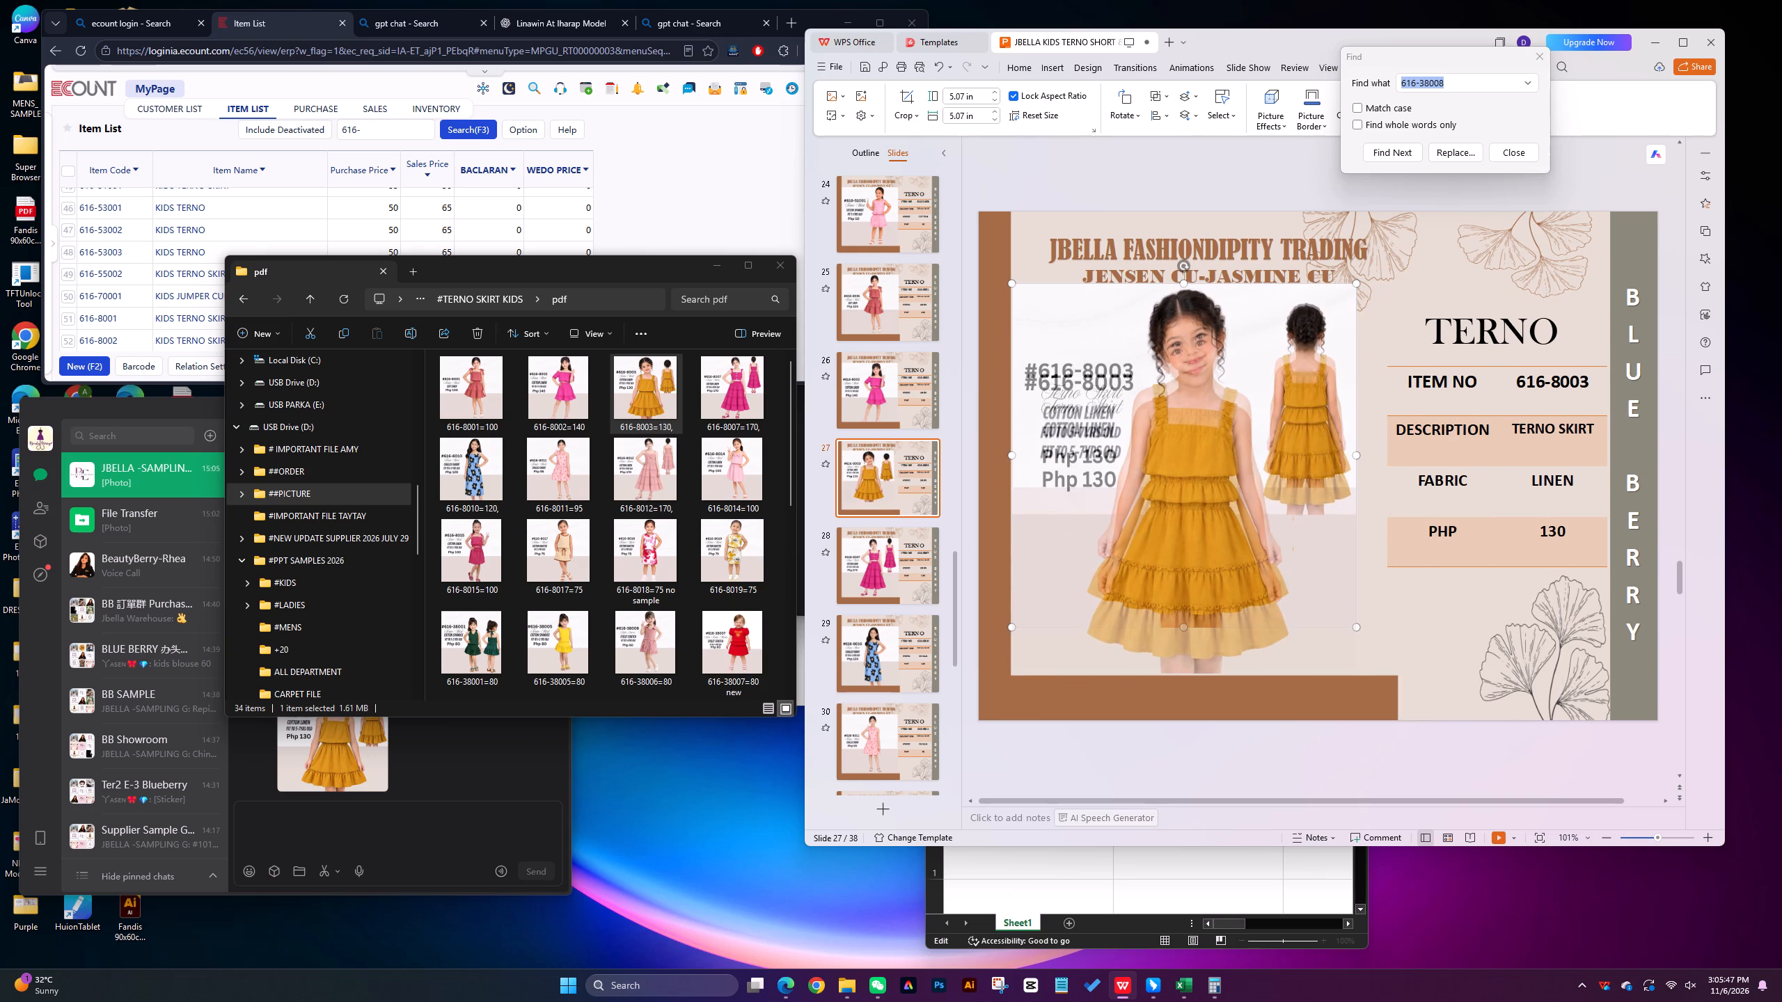
left_click_drag(1188, 674, 1188, 675)
left_click_drag(1354, 481, 1383, 481)
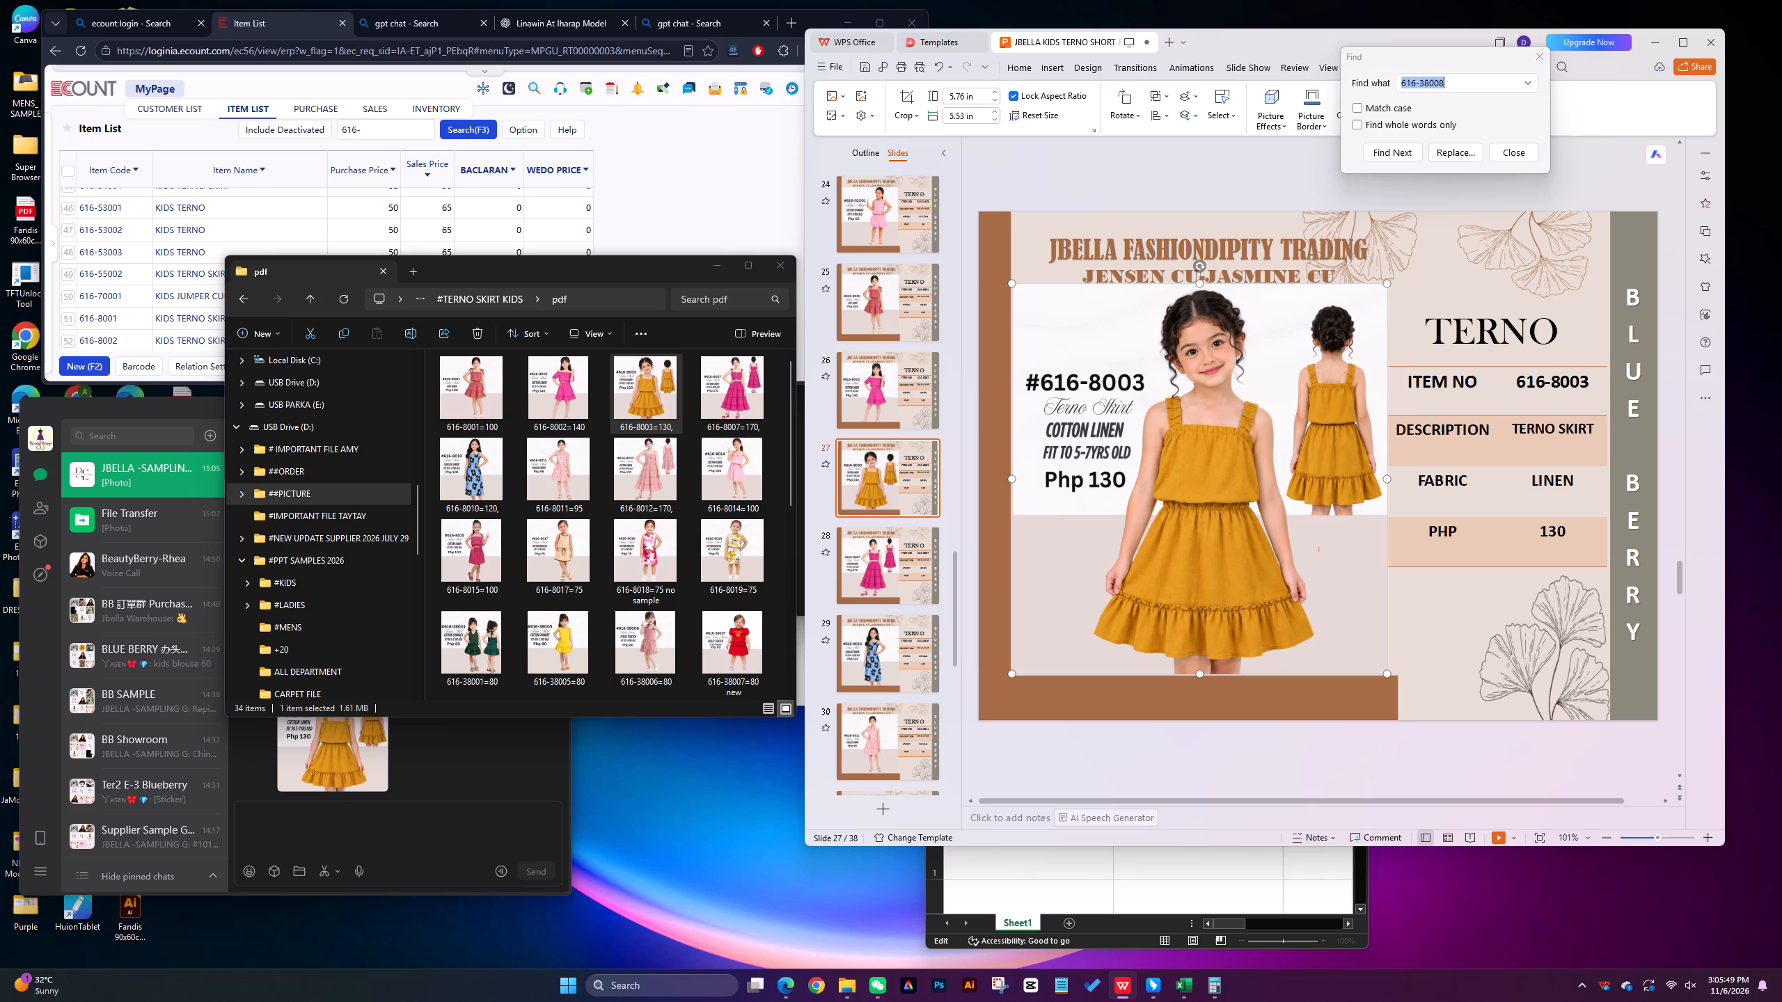
Duplicate the 616-8020 slide and delete the picture from the copy.
left_click_drag(953, 564, 954, 621)
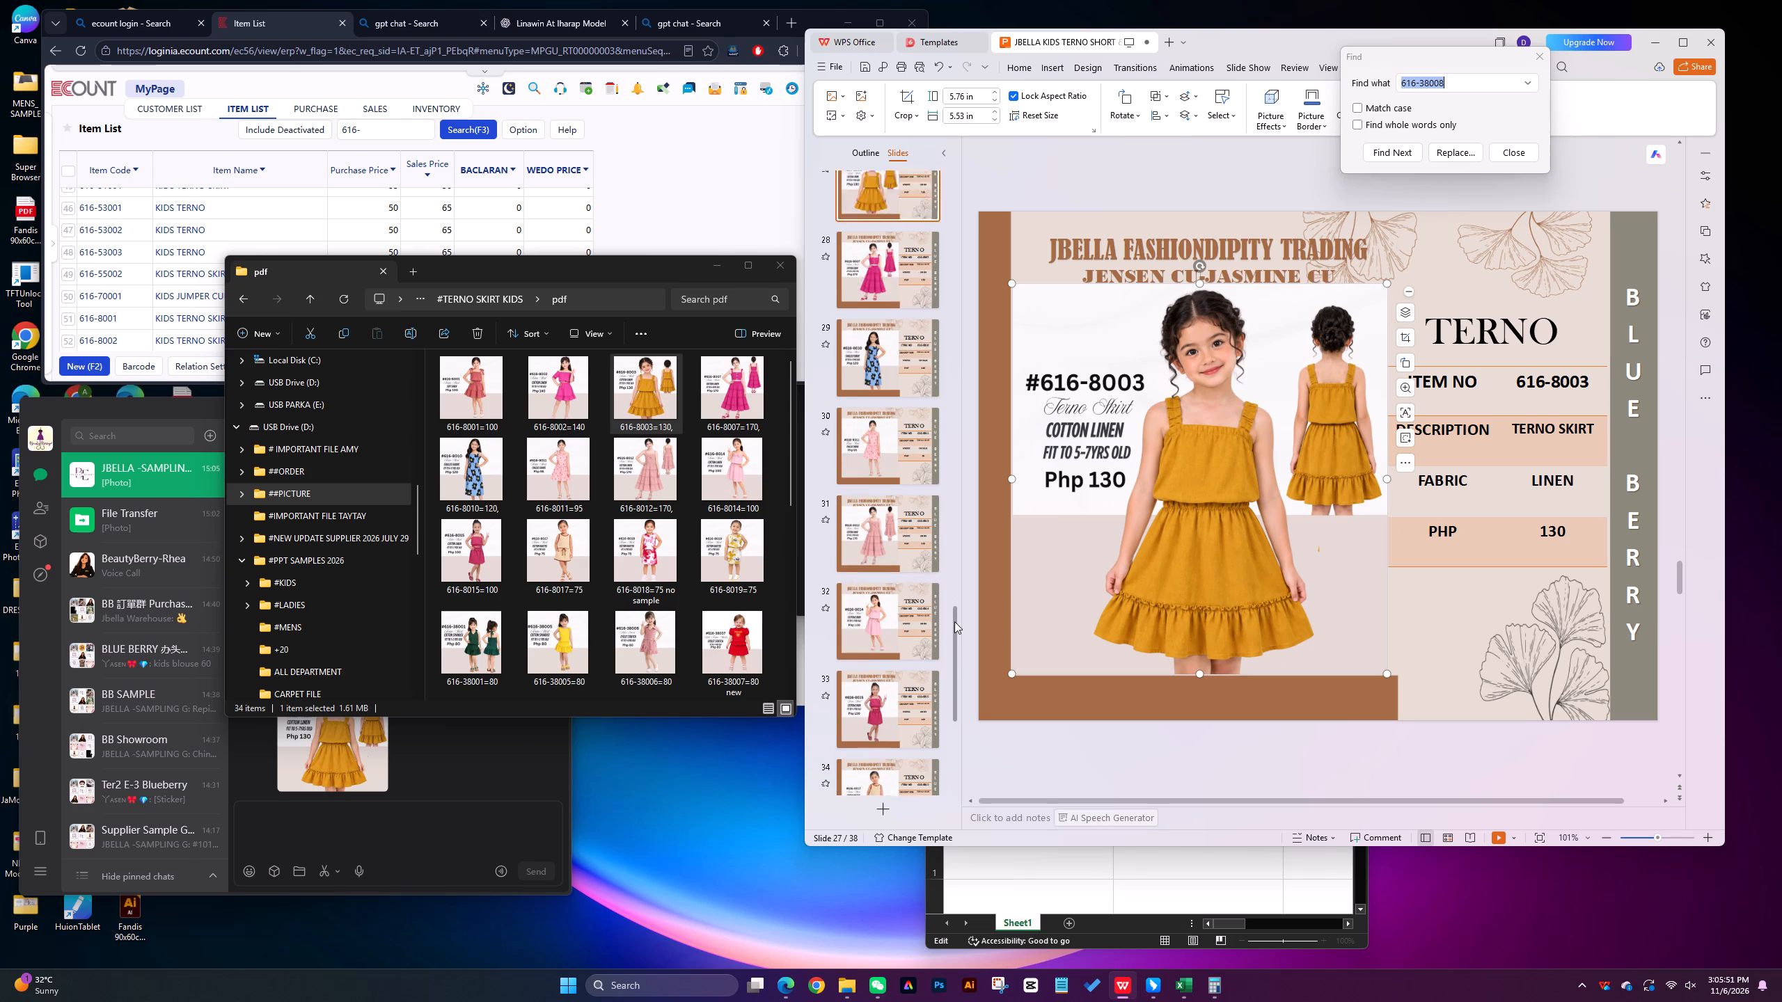
left_click_drag(954, 621, 950, 717)
left_click(851, 658)
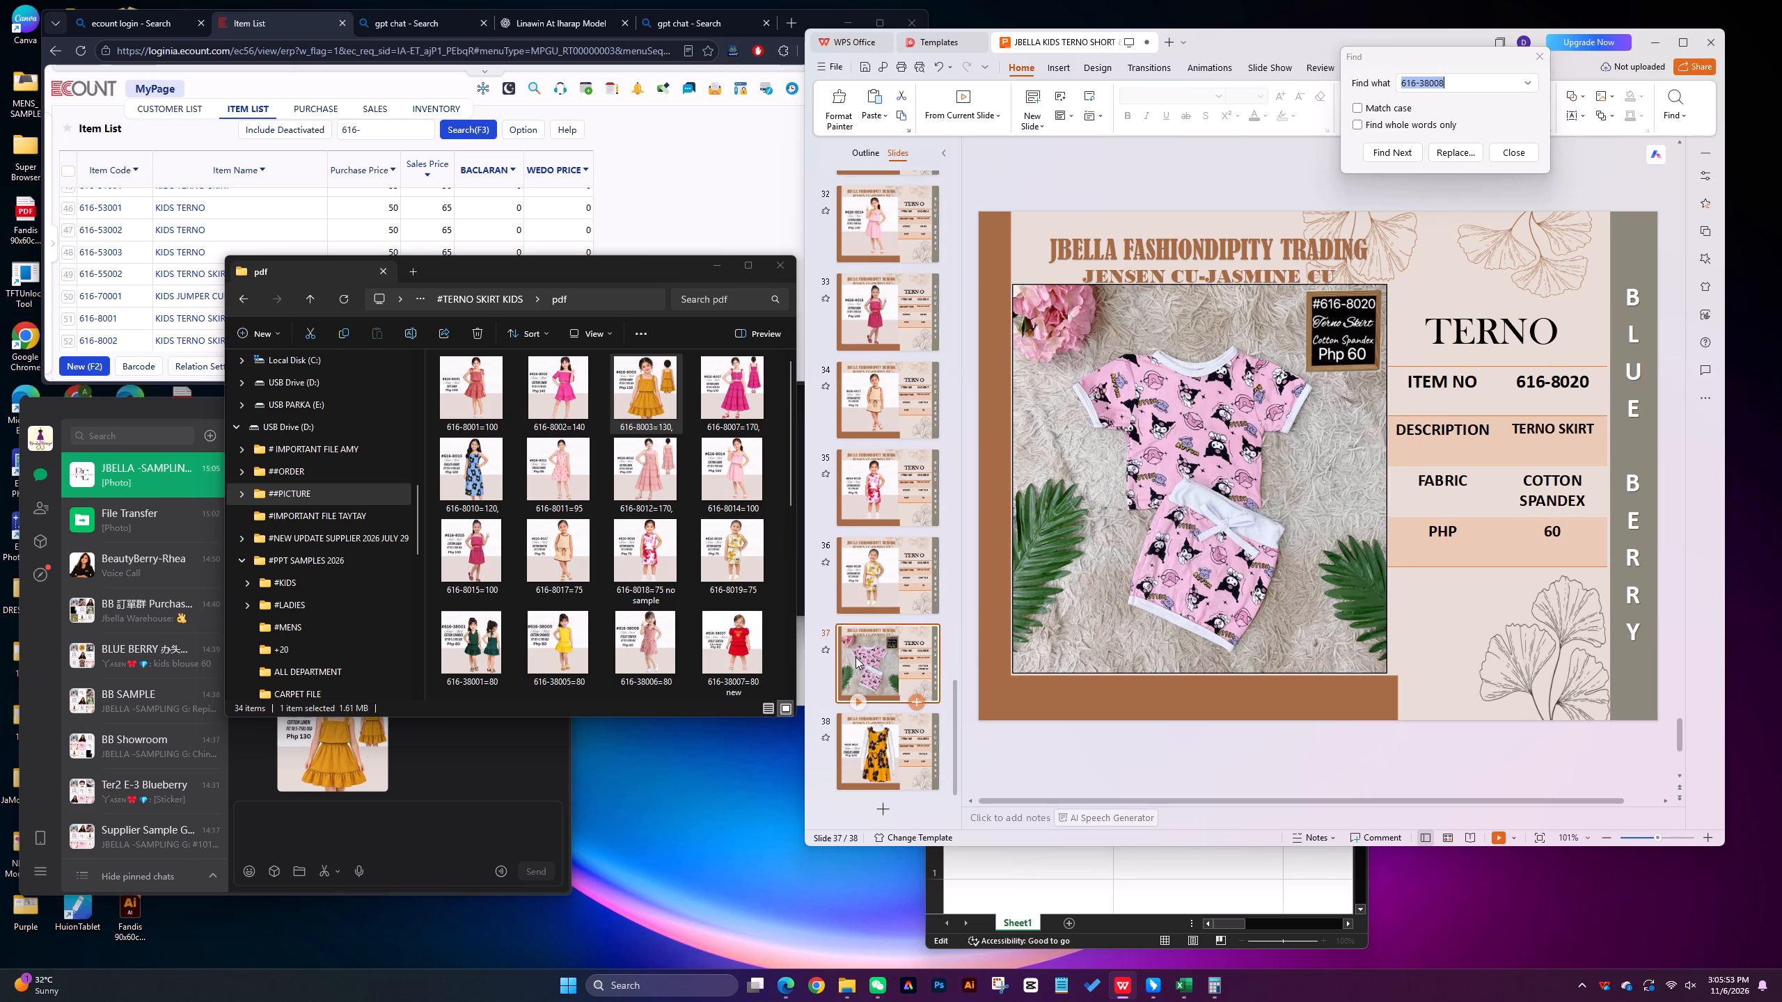
right_click(855, 657)
left_click(908, 374)
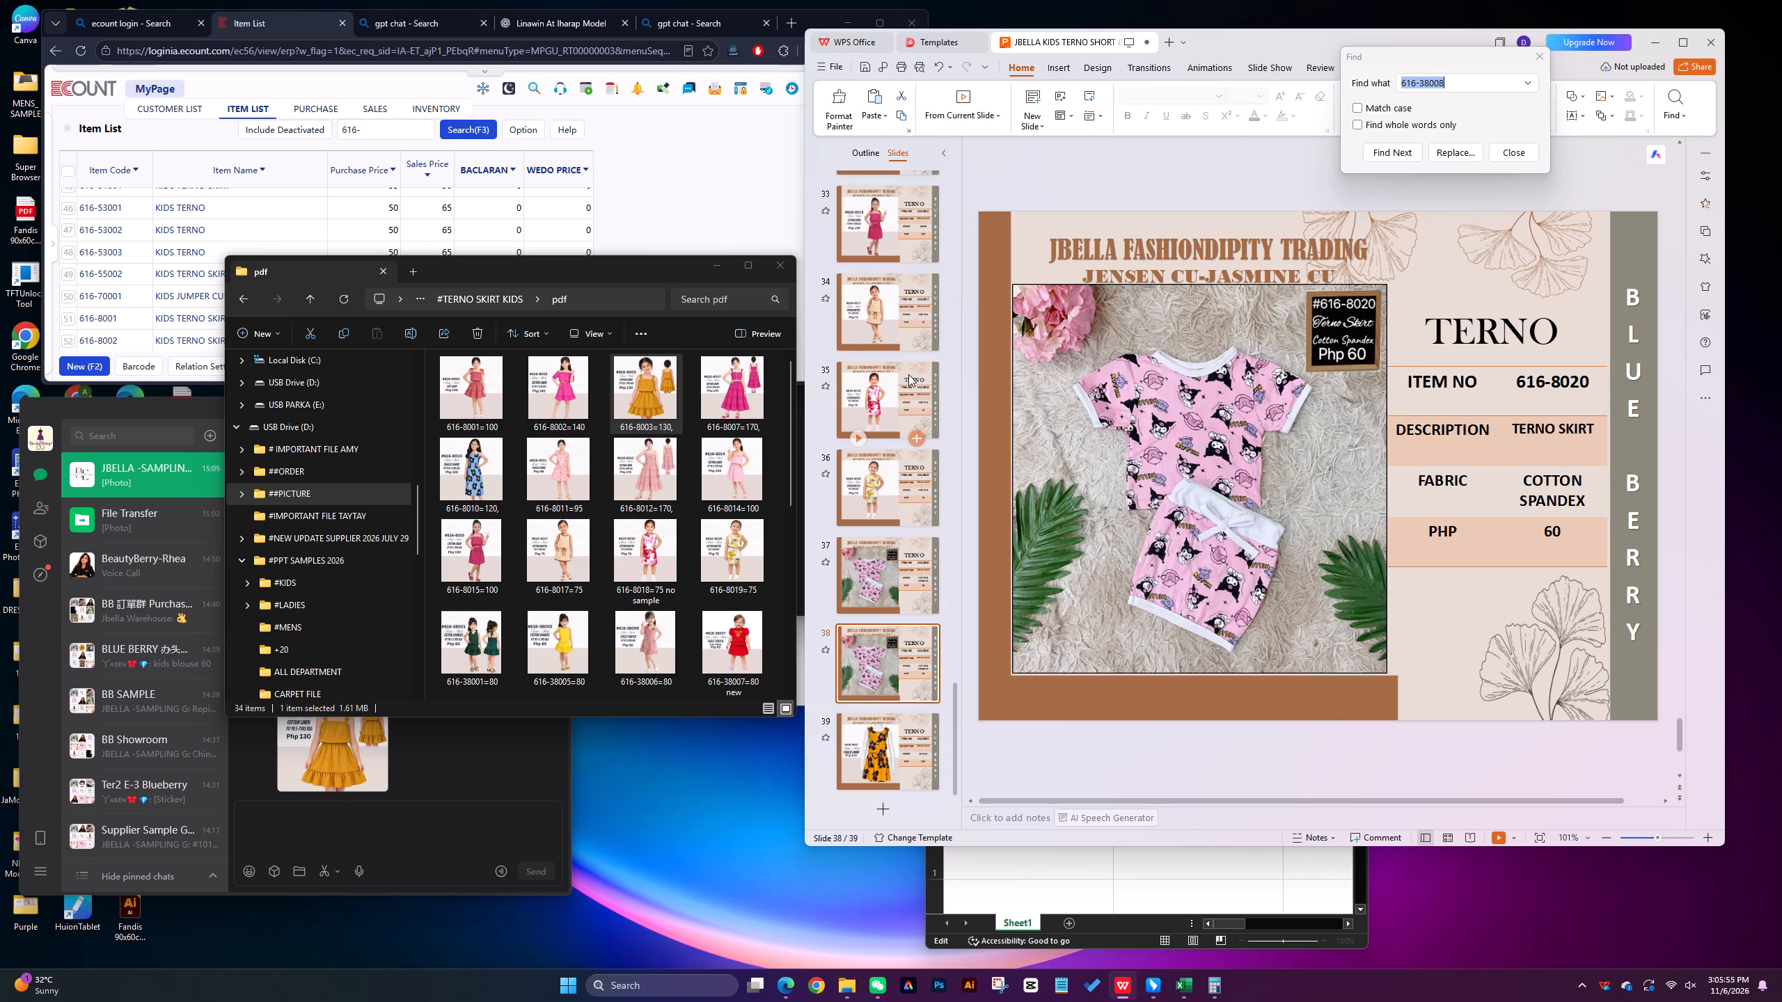
left_click(1115, 505)
key("Delete")
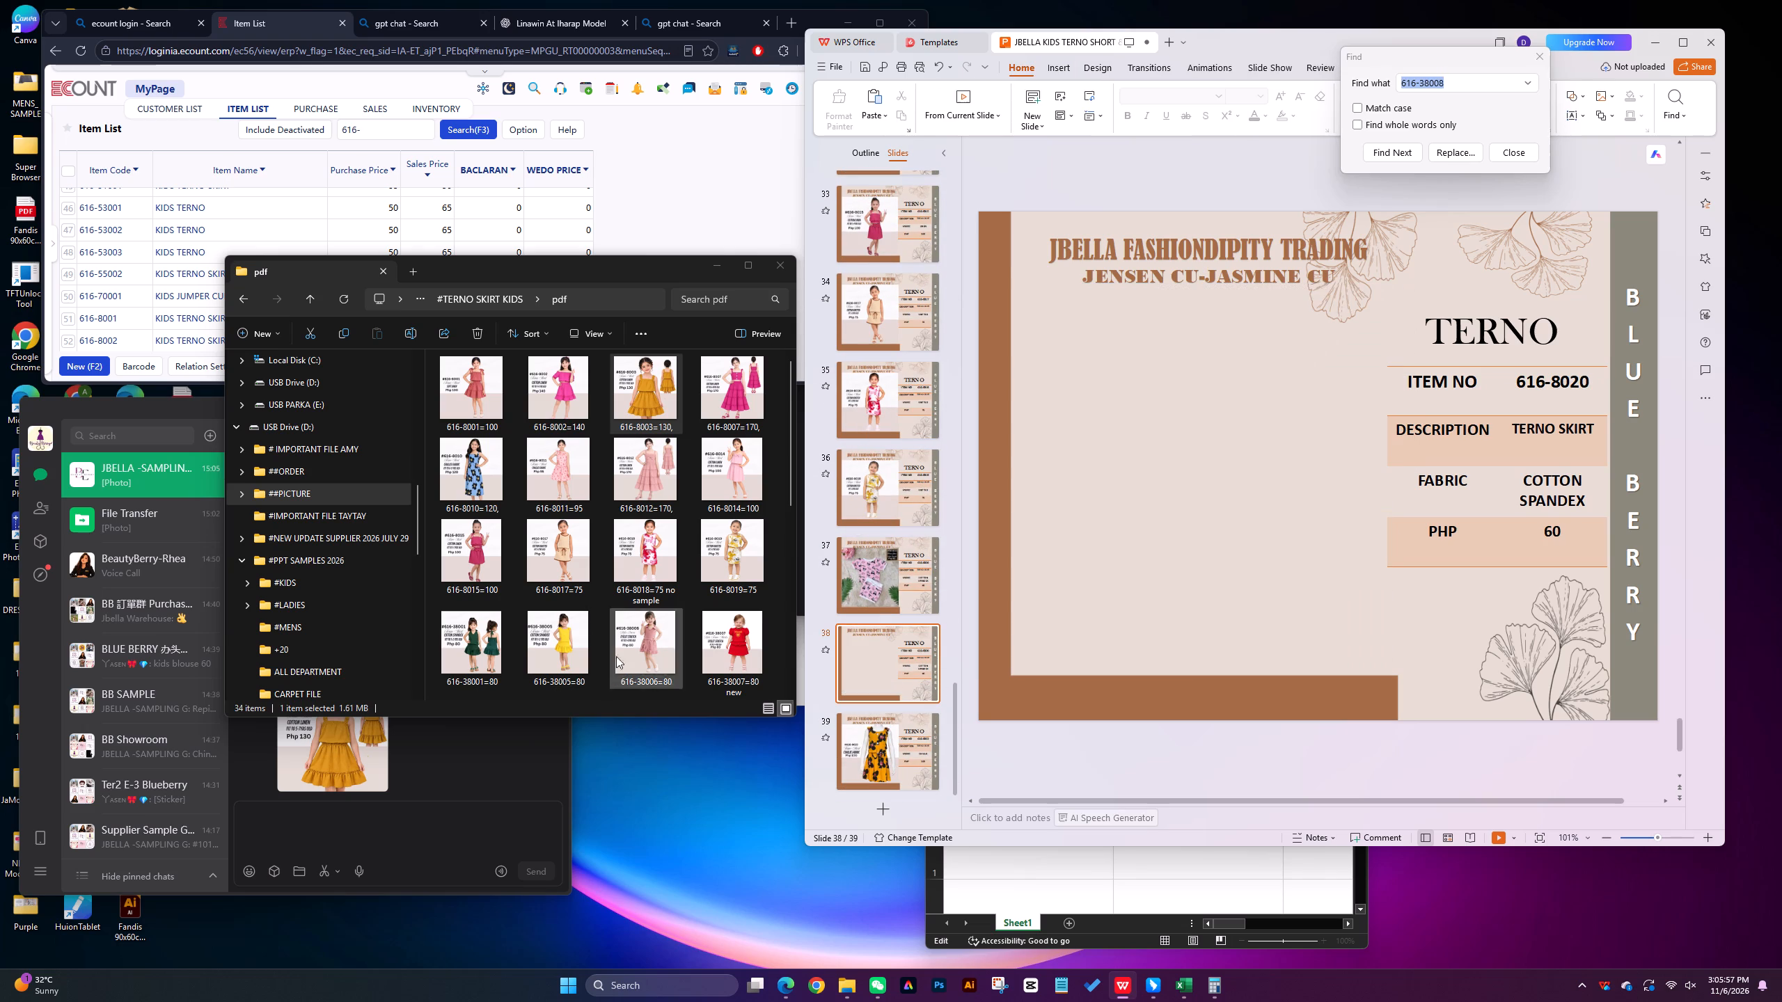
Move the 616-8020=60 picture from #TERNO SKIRT KIDS into its pdf folder.
left_click(315, 294)
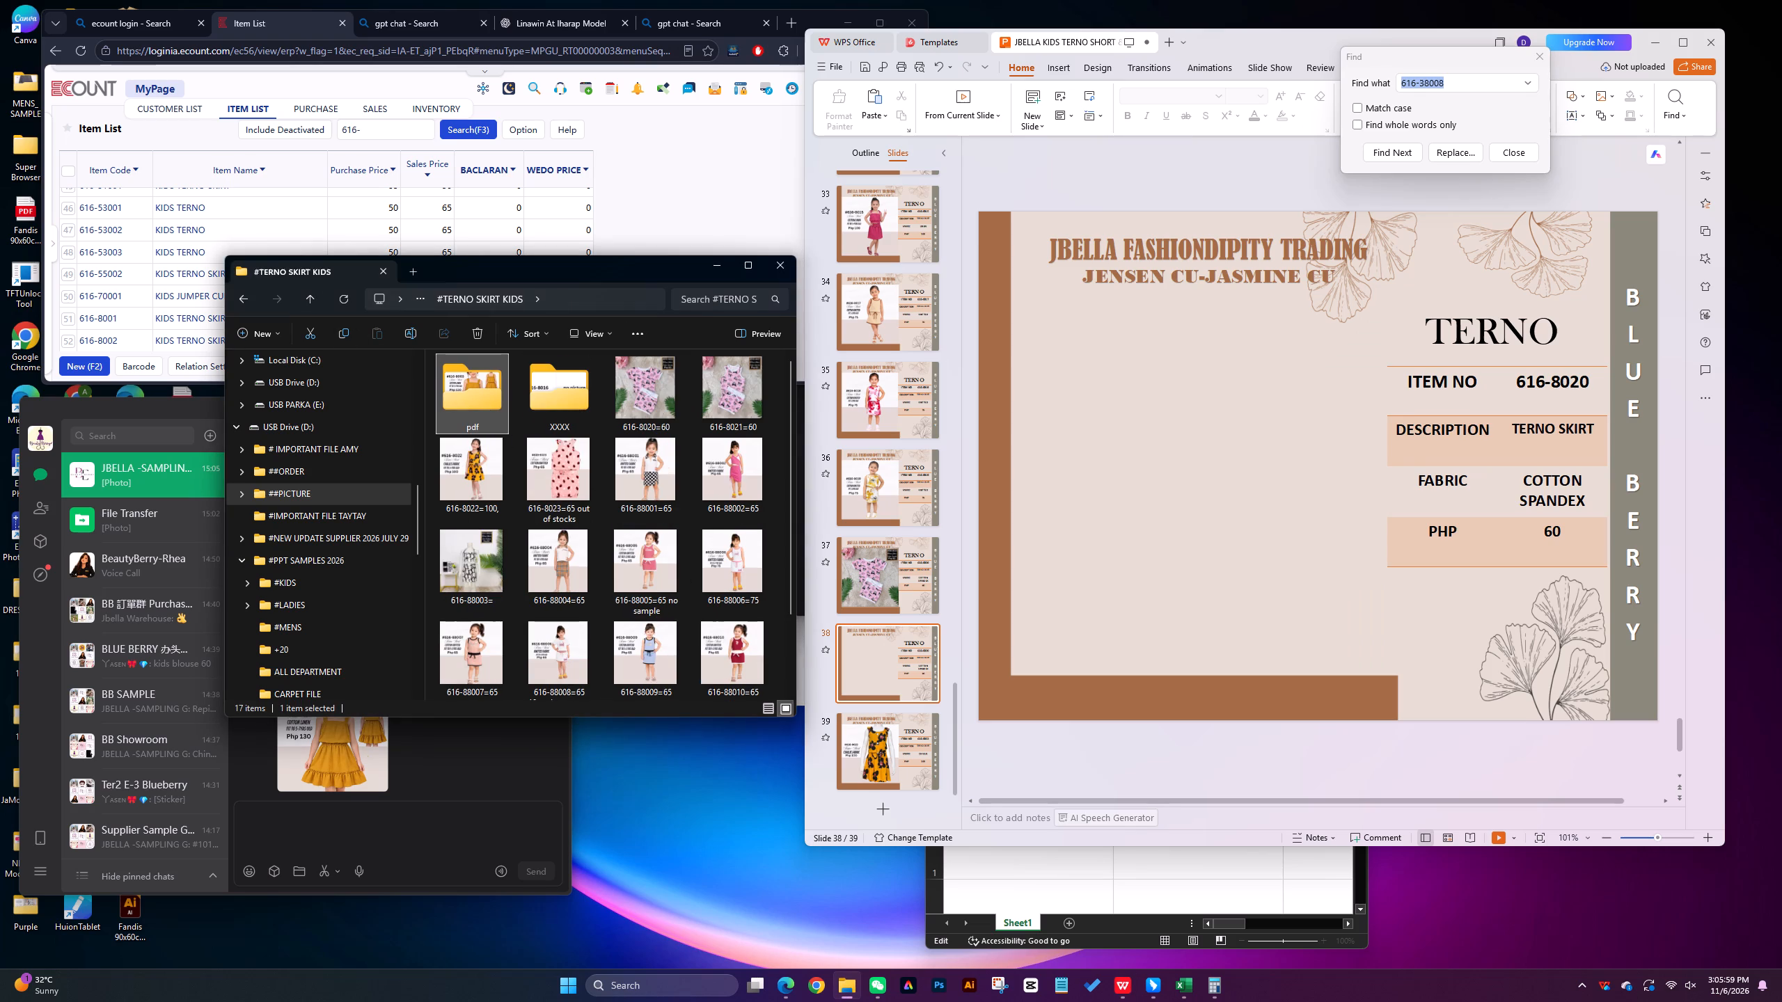
left_click_drag(661, 399, 489, 424)
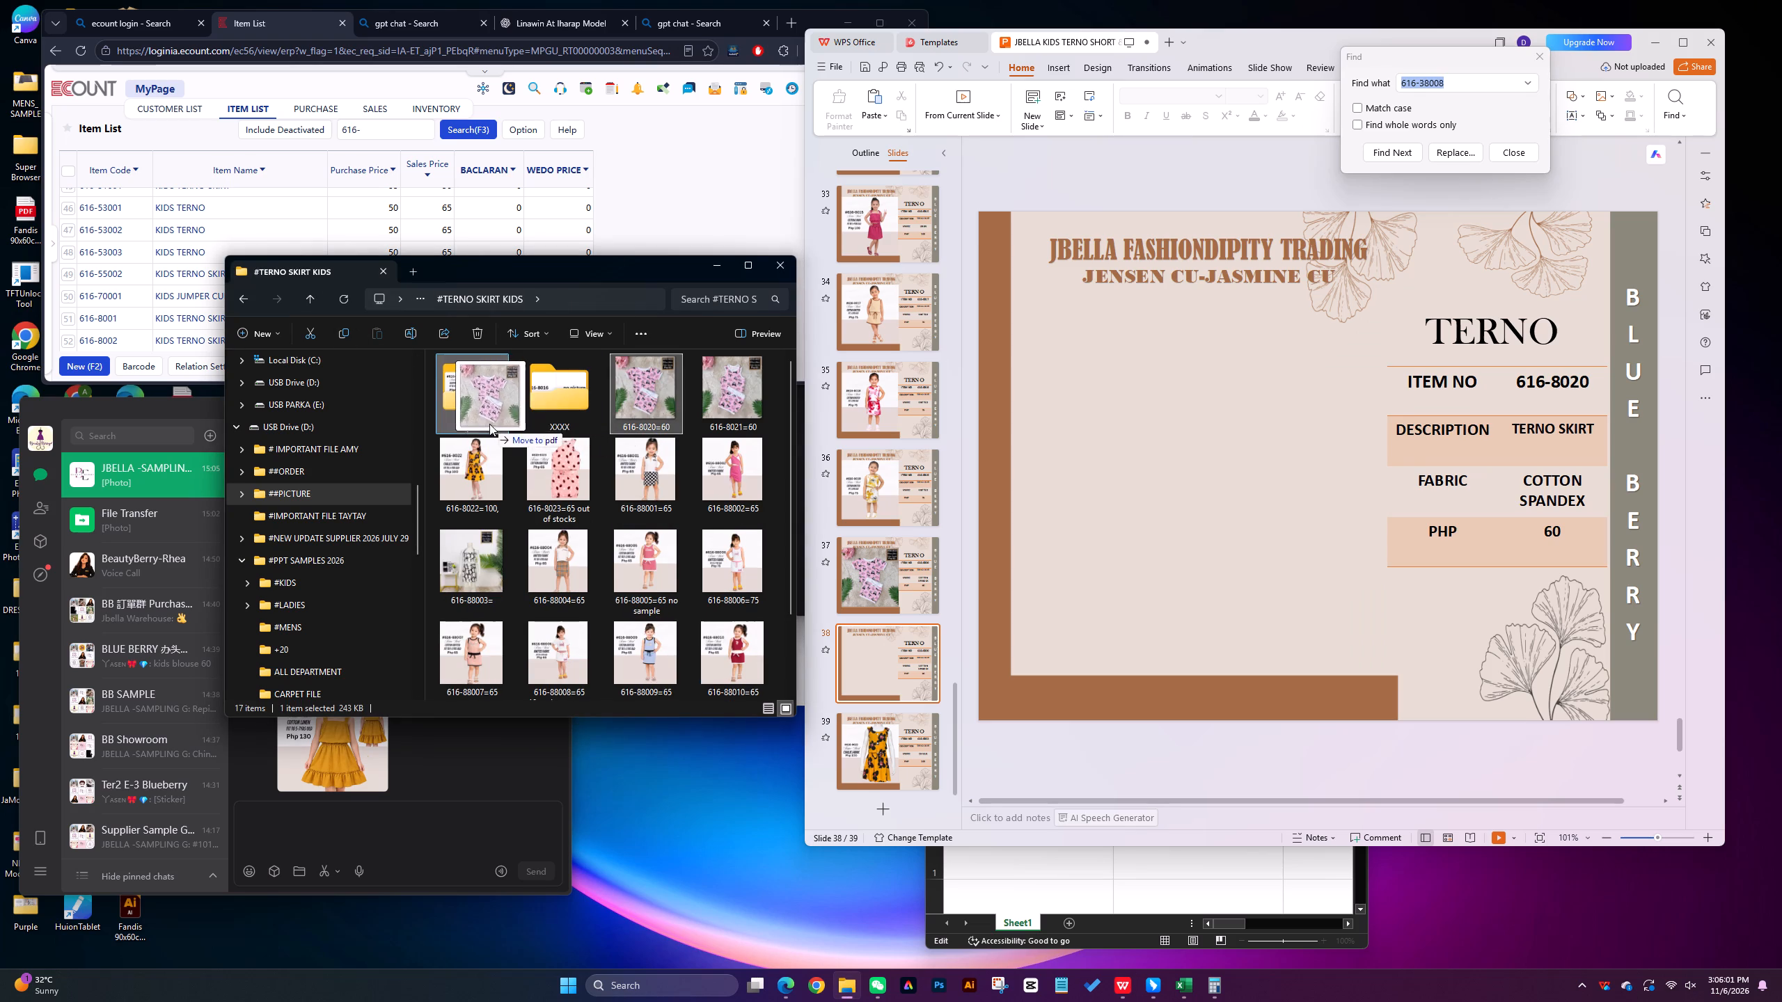
left_click_drag(489, 424, 488, 416)
Insert the 616-8021=60 picture on the duplicated slide, scale it to about 4.24 by 4.05 in and align it to the blank area's upper-left corner.
left_click_drag(643, 388, 1039, 326)
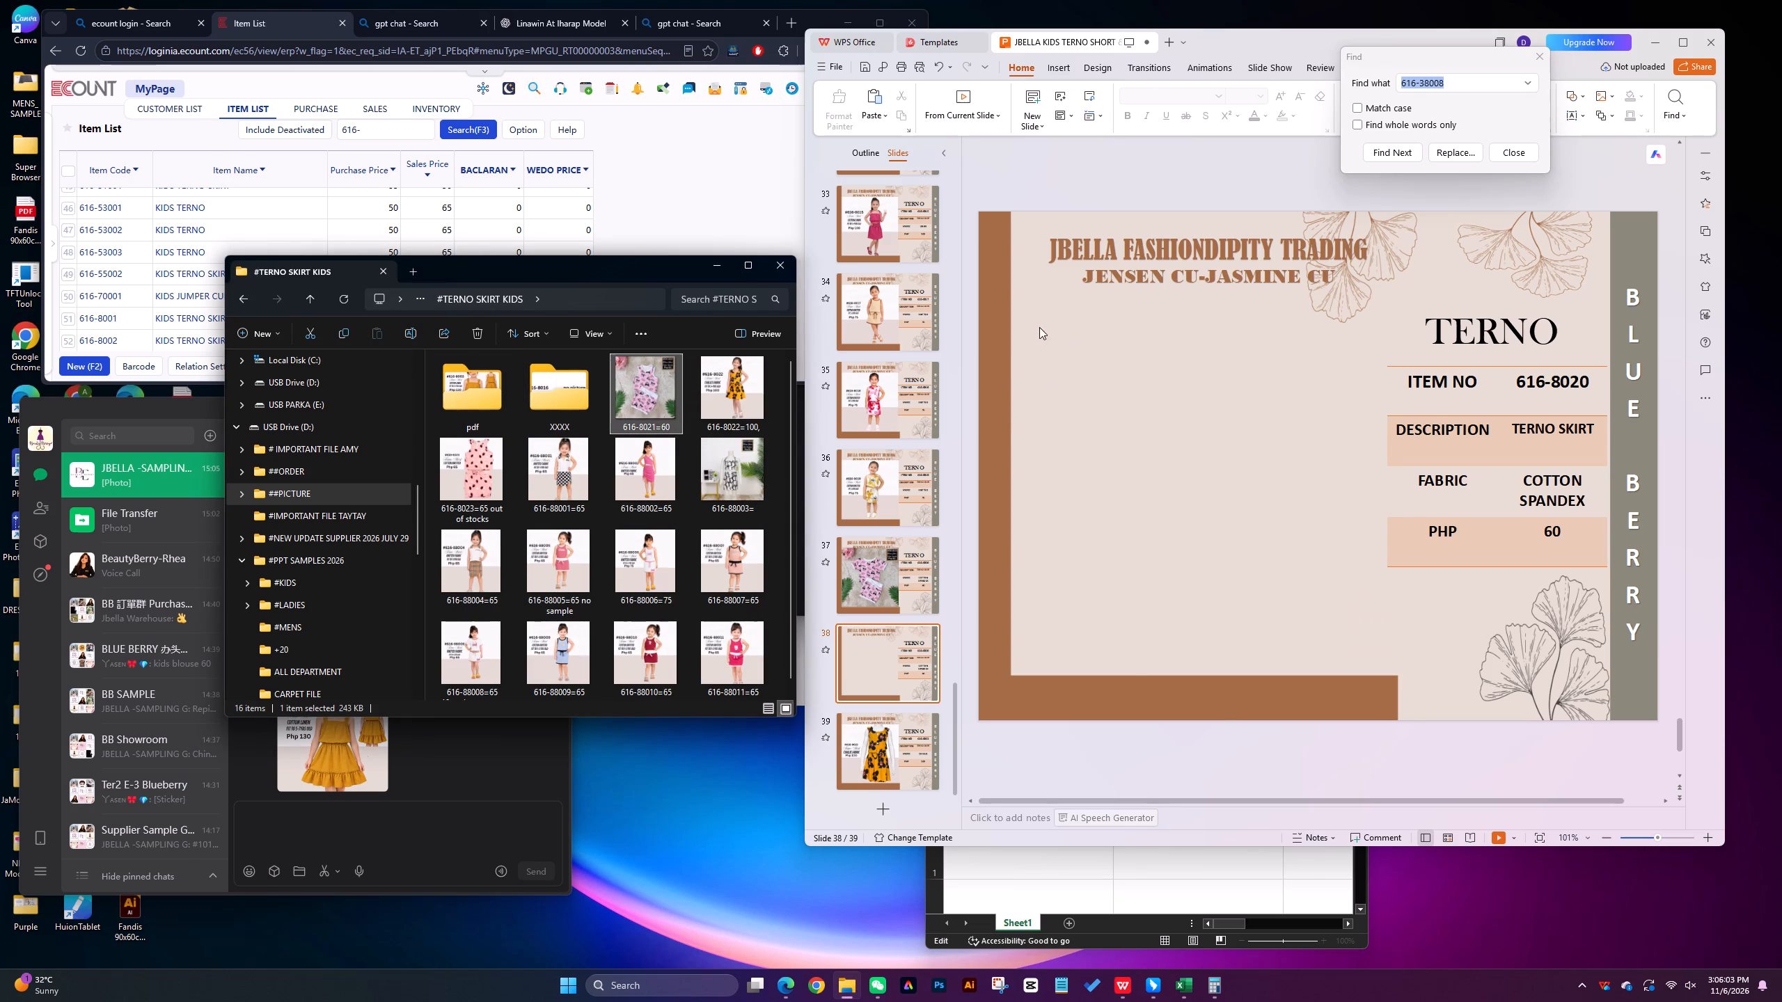
left_click_drag(1254, 420, 1251, 408)
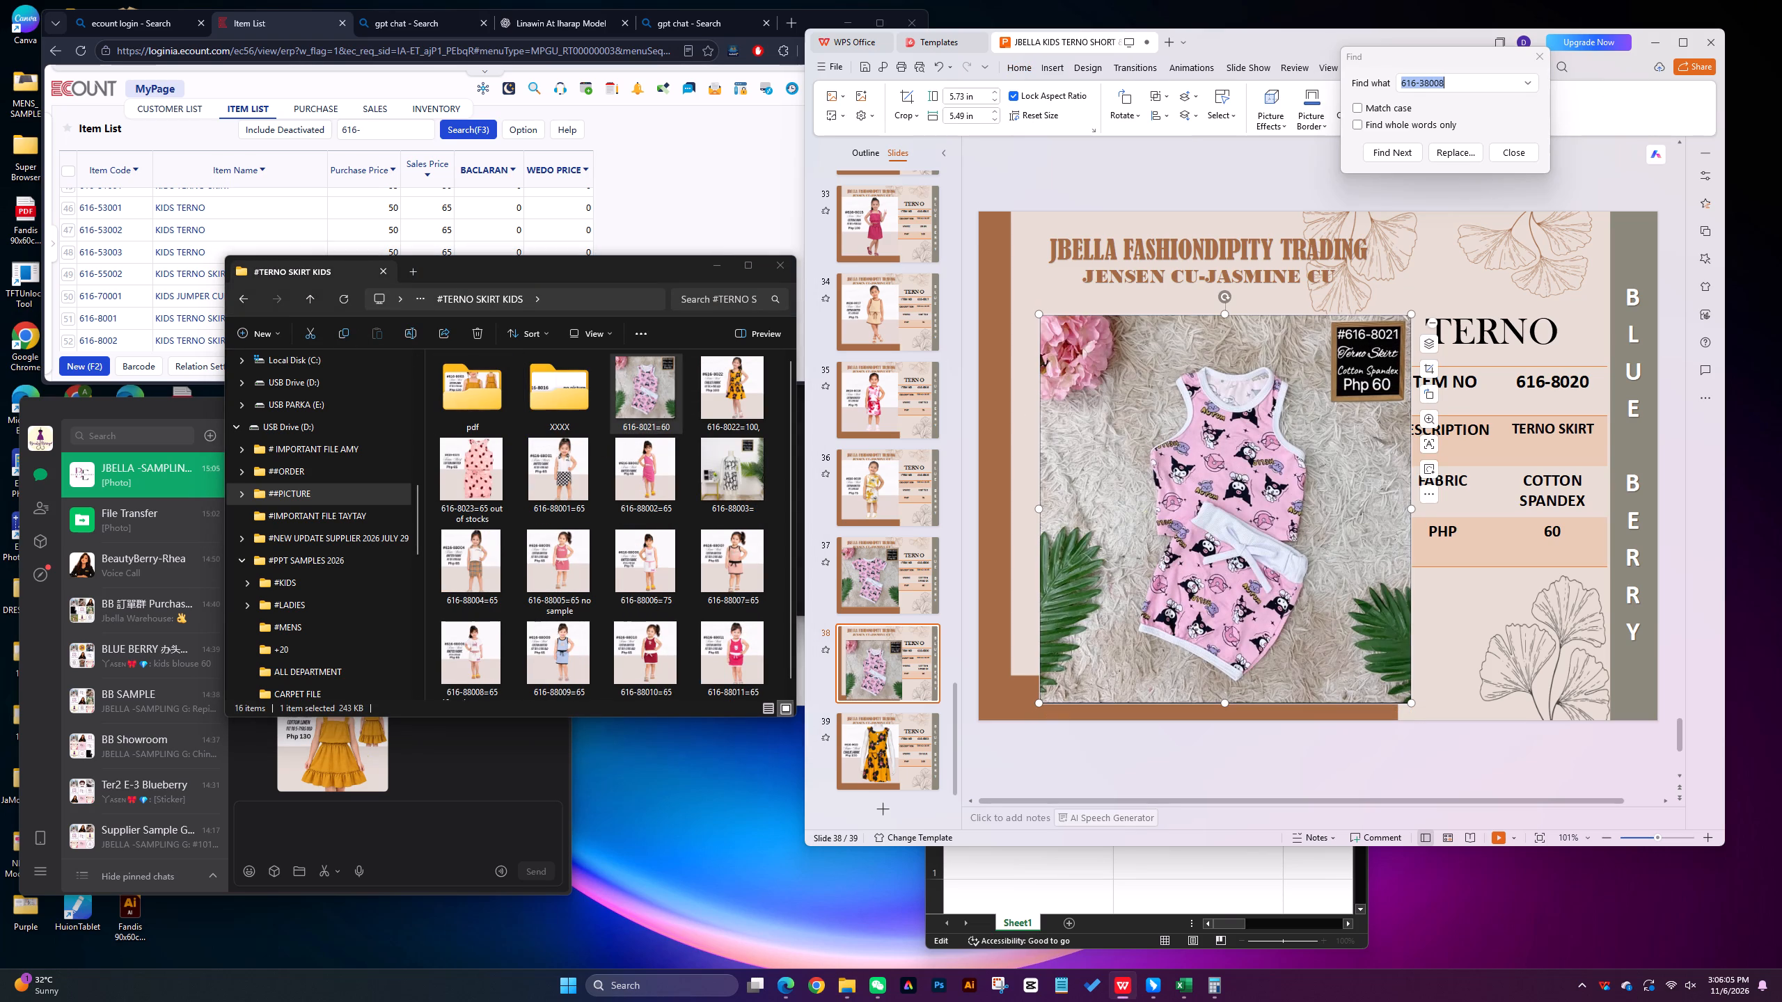
left_click_drag(1411, 316, 1300, 417)
left_click_drag(1223, 584, 1203, 452)
key("Up")
key("Up")
key("Up")
key("Up")
key("Left")
key("Left")
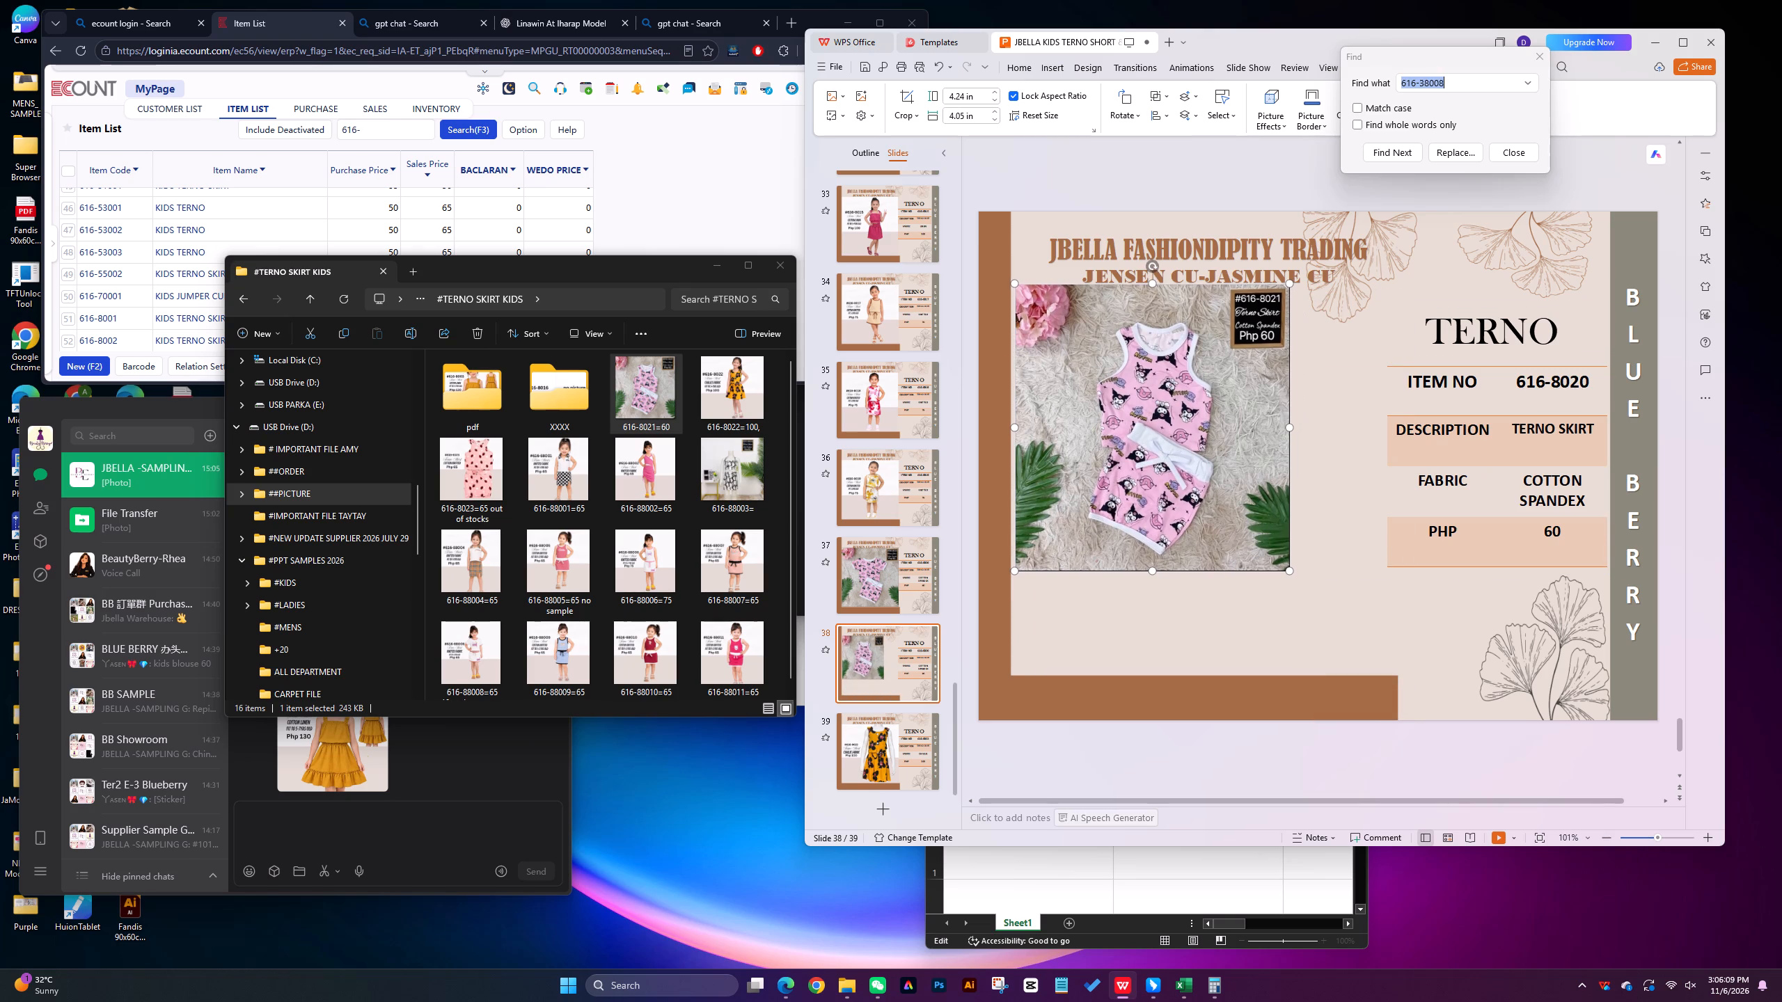
key("Left")
key("Left")
key("Left")
key("Left")
Stretch the 616-8021 picture to about 5.74 in high by 5.54 in wide, filling the area beside the table.
left_click_drag(1148, 573, 1153, 640)
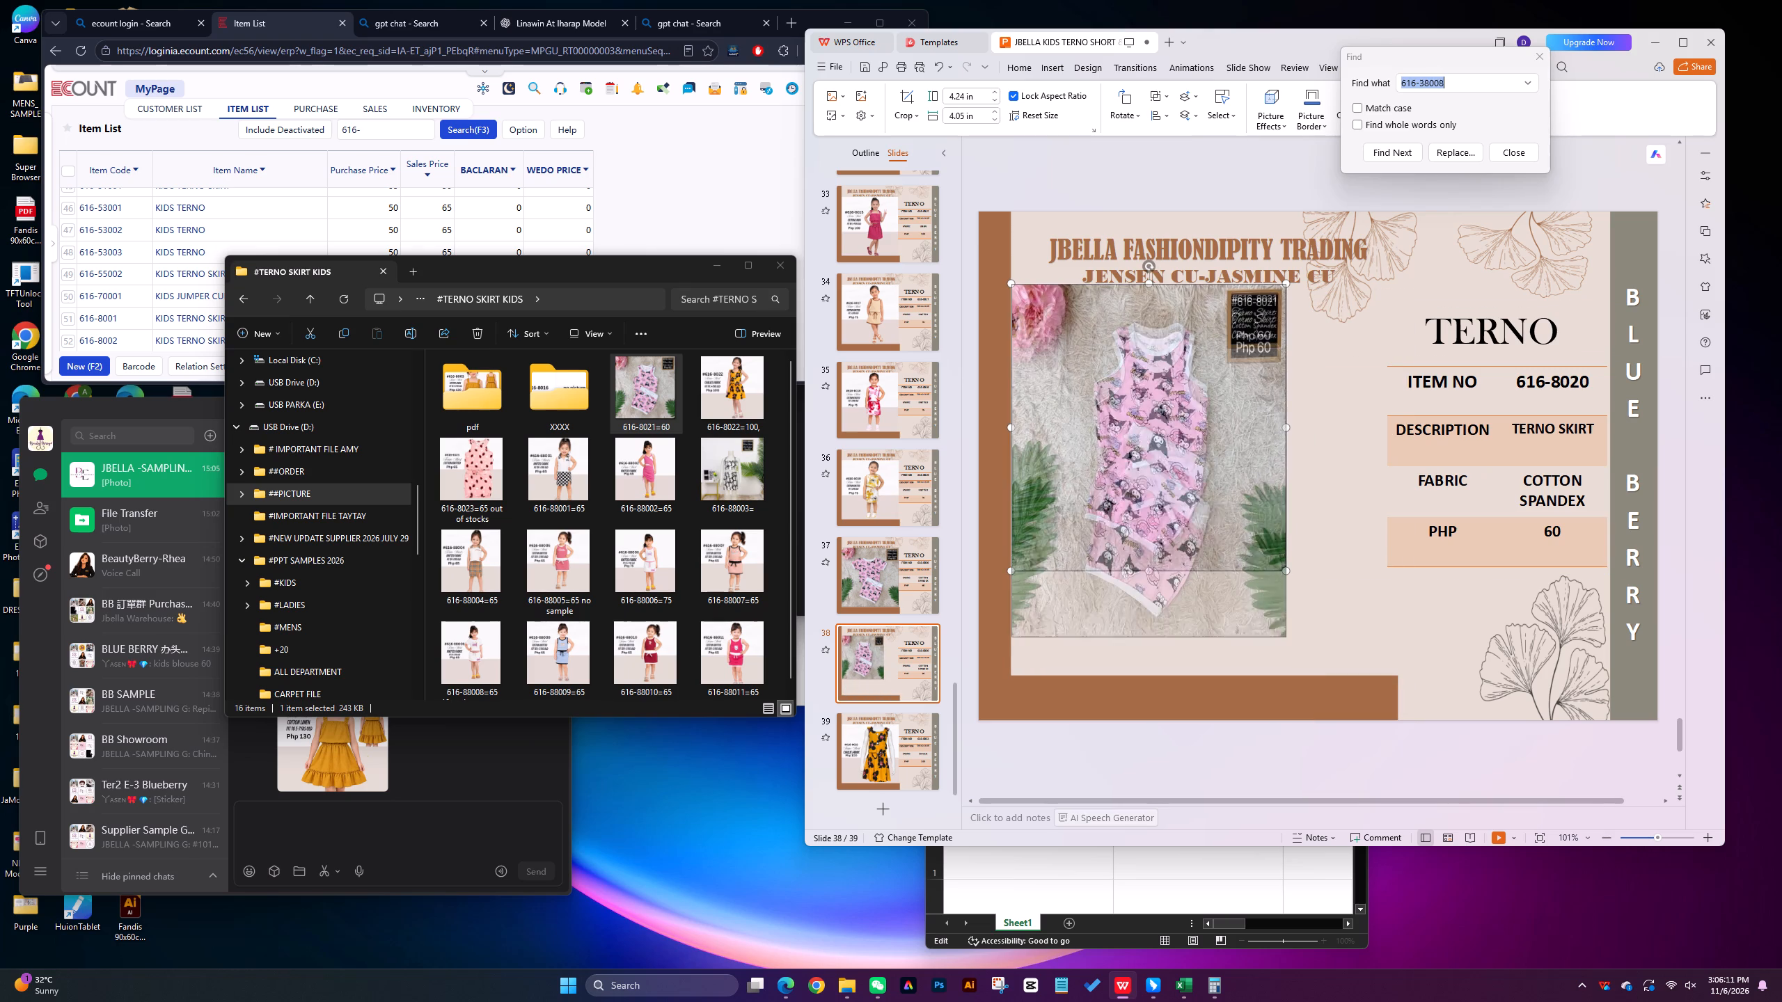
left_click_drag(1153, 640, 1154, 675)
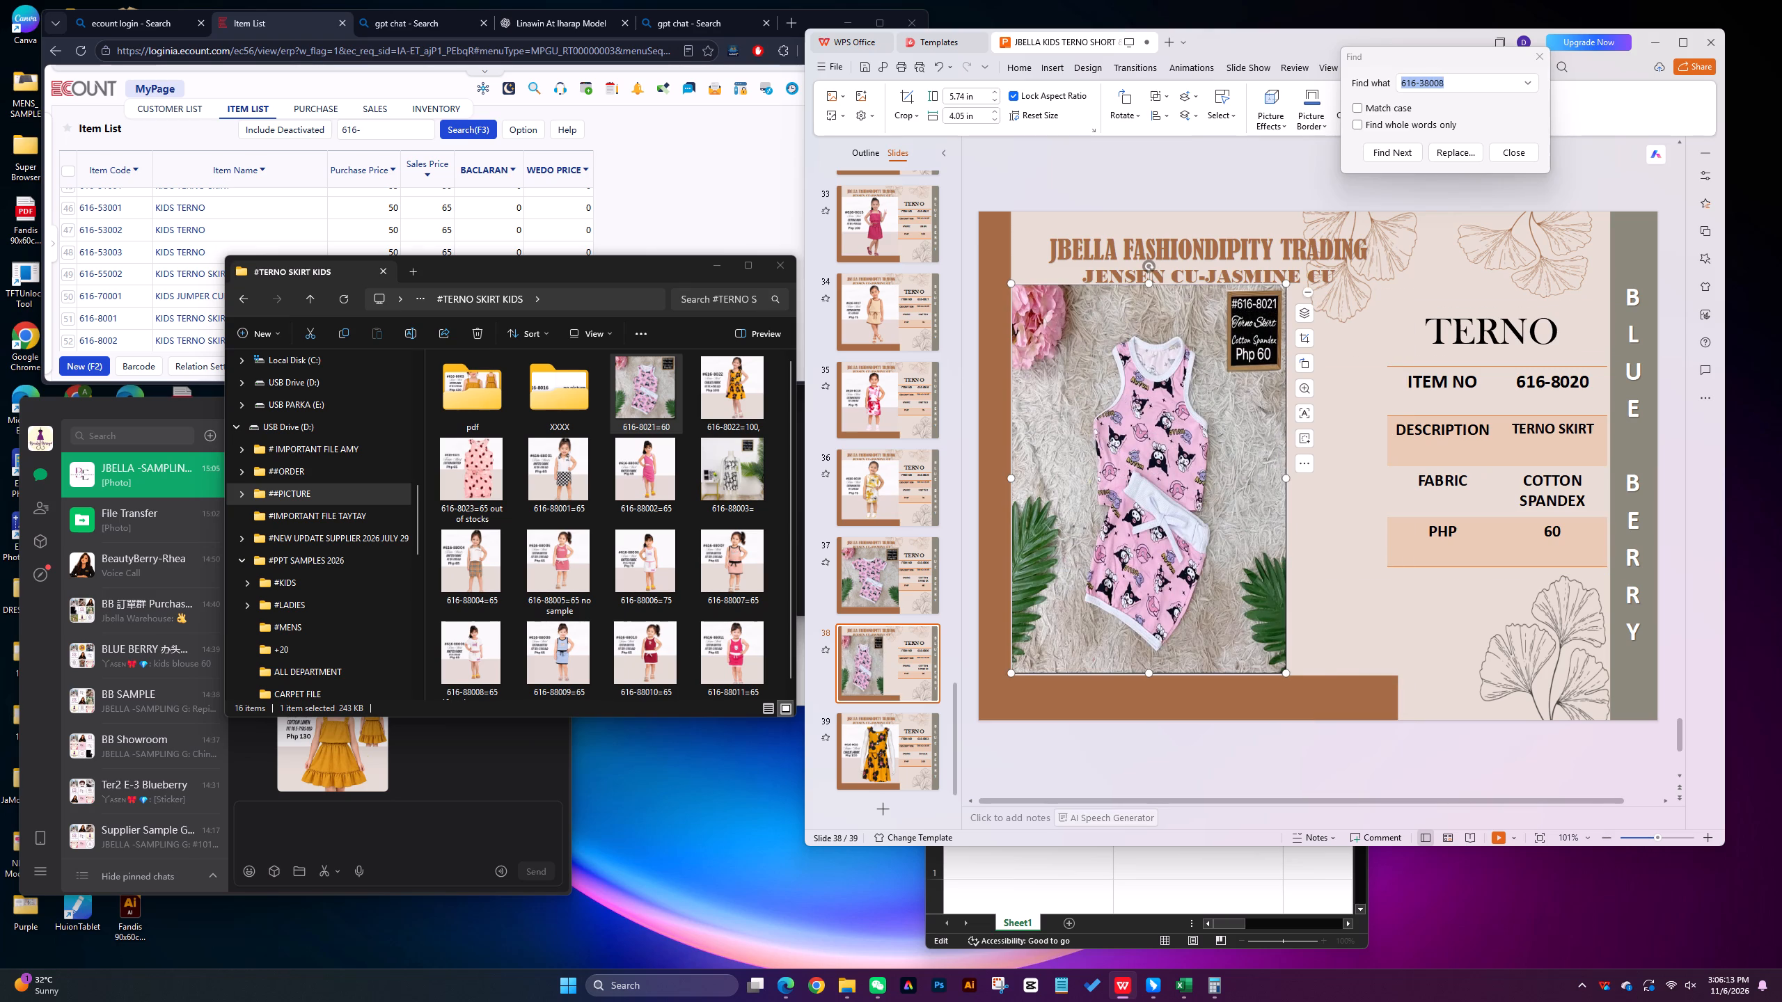
left_click_drag(1286, 477, 1382, 486)
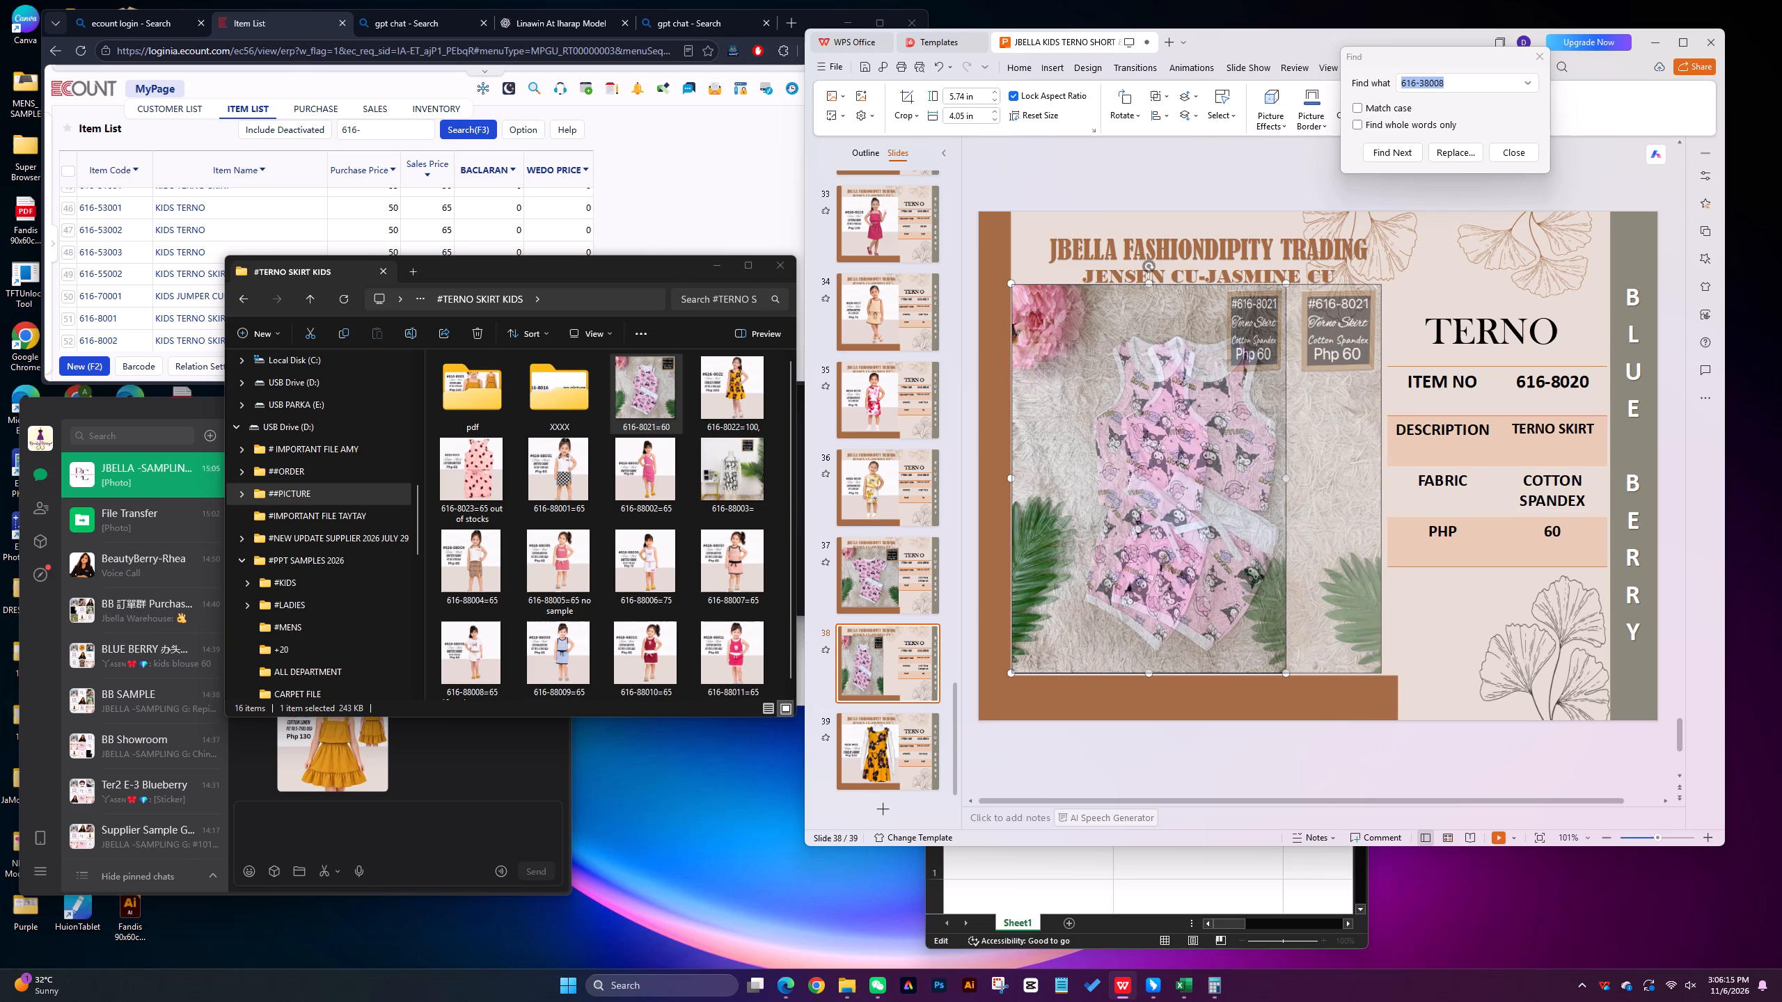
left_click_drag(1382, 486, 1384, 486)
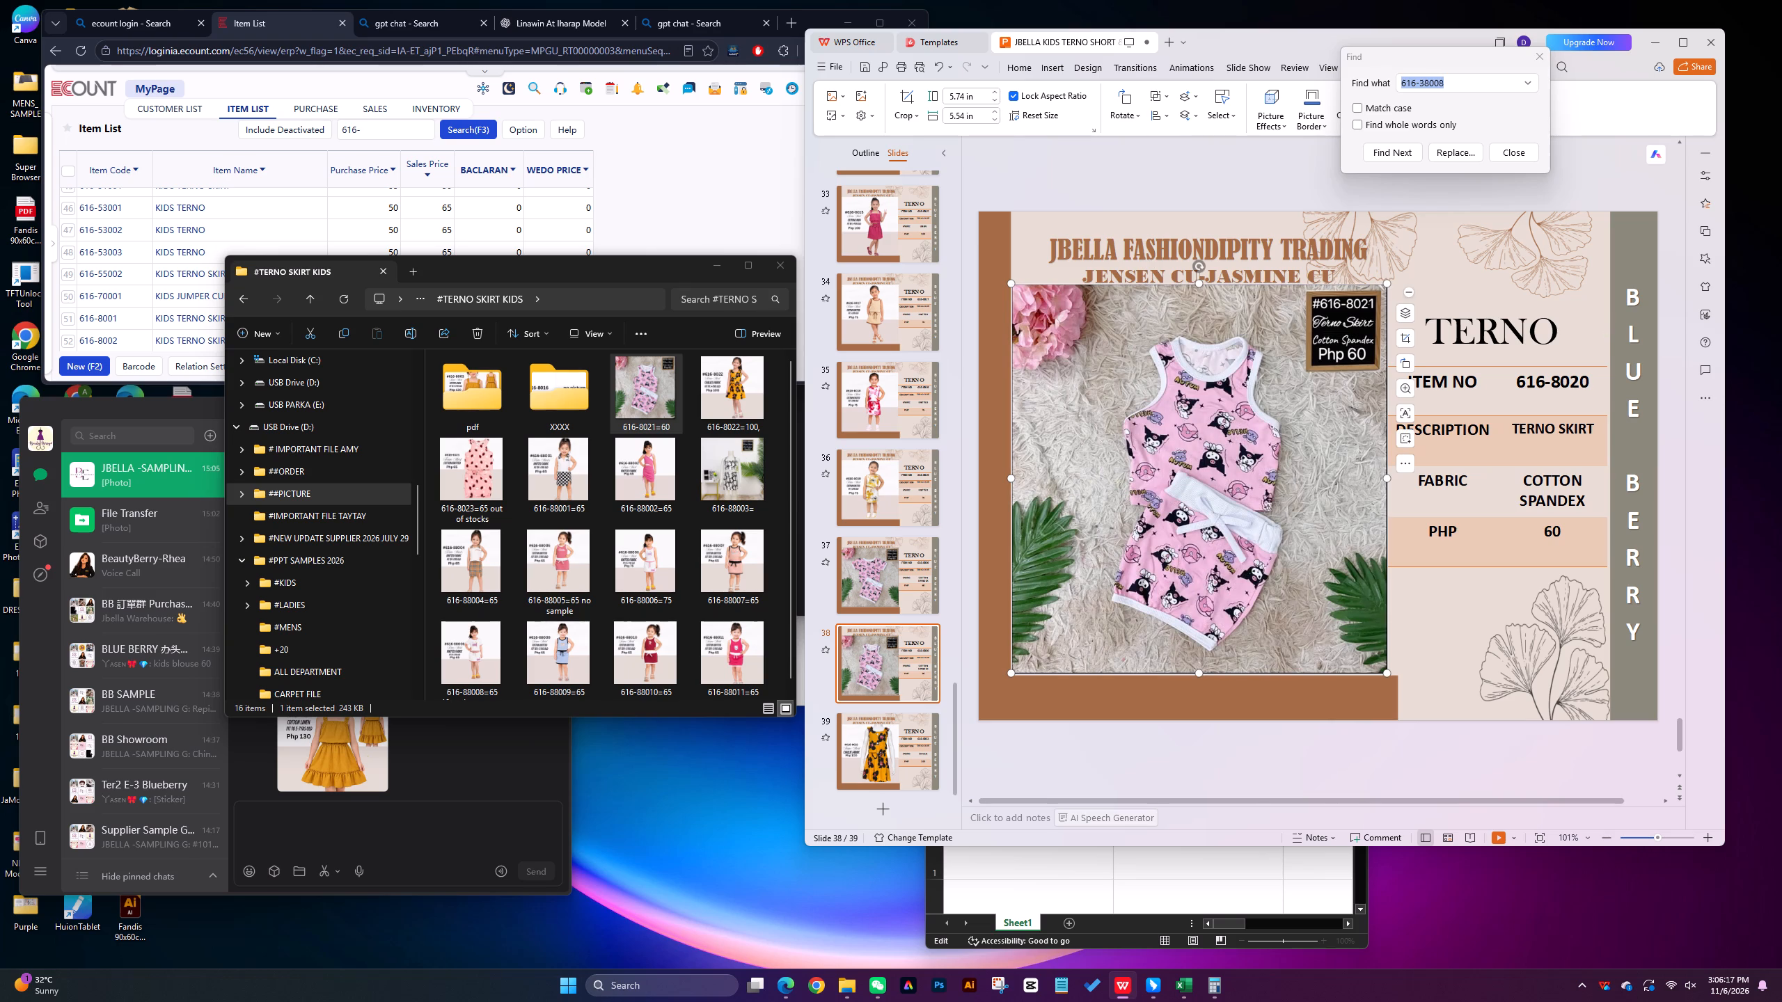
Change the item number in the duplicated slide's table to 616-8021.
left_click(1591, 382)
key("BackSpace")
key("1")
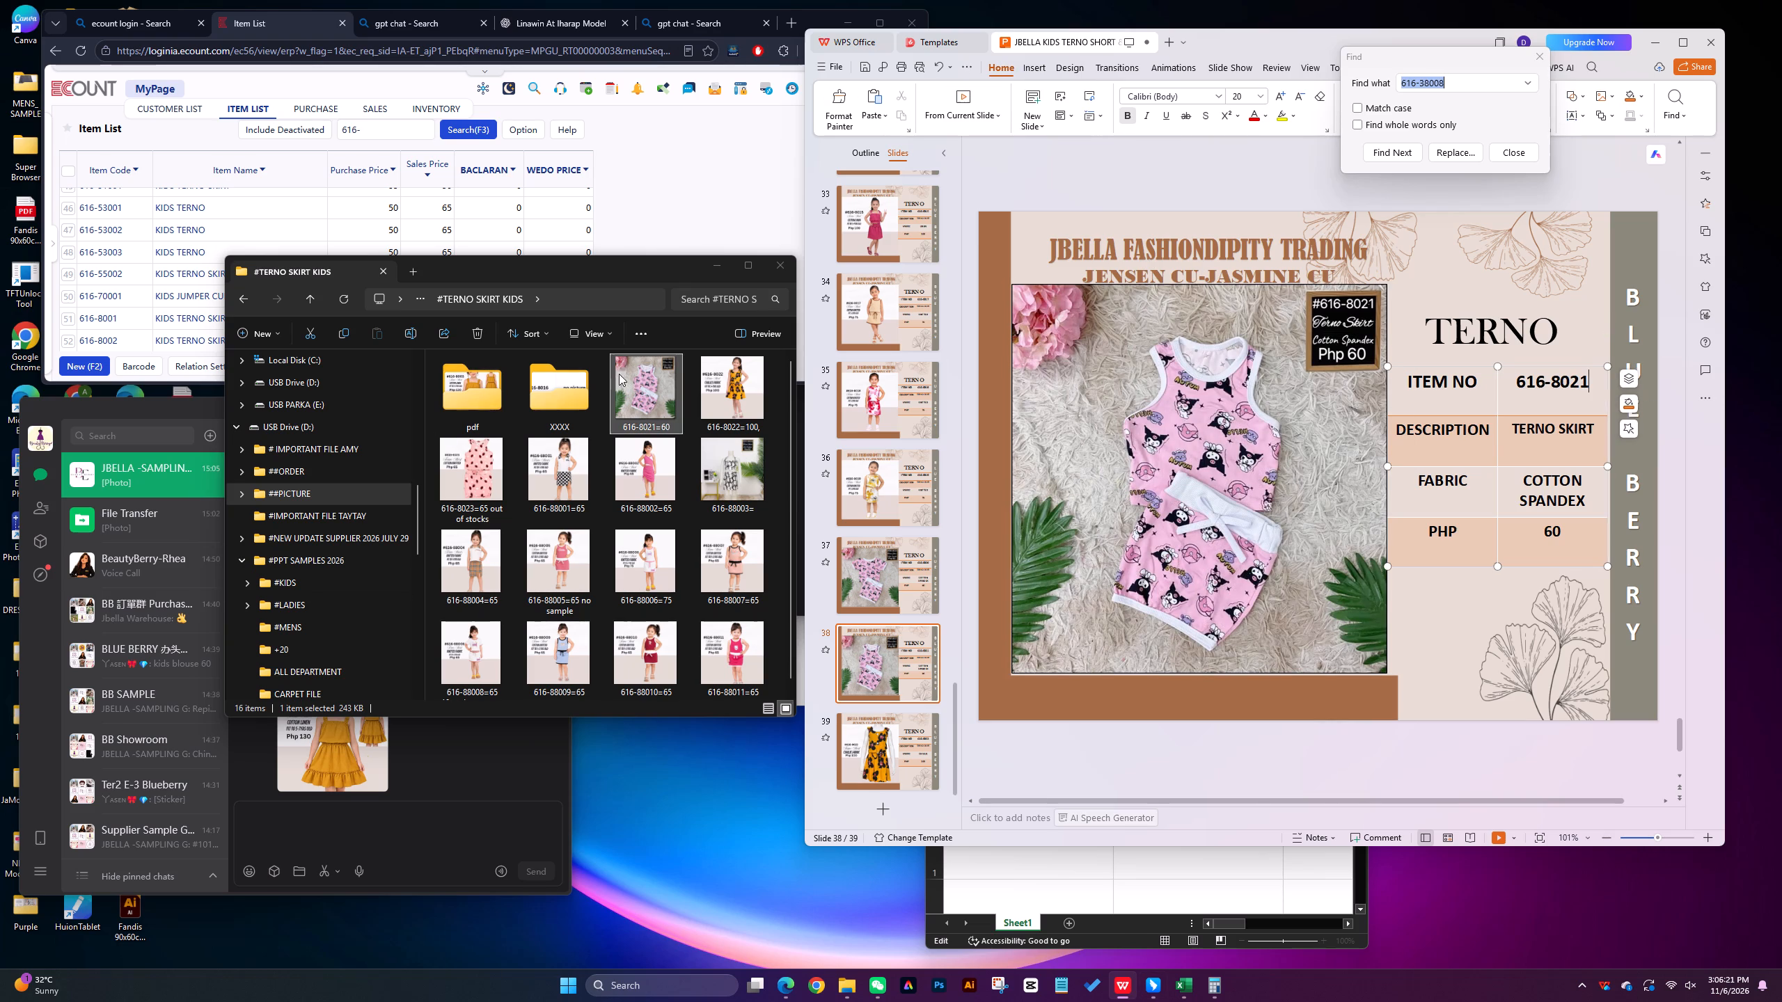
Move the 616-8021=60 picture into the pdf folder.
left_click_drag(636, 383, 479, 424)
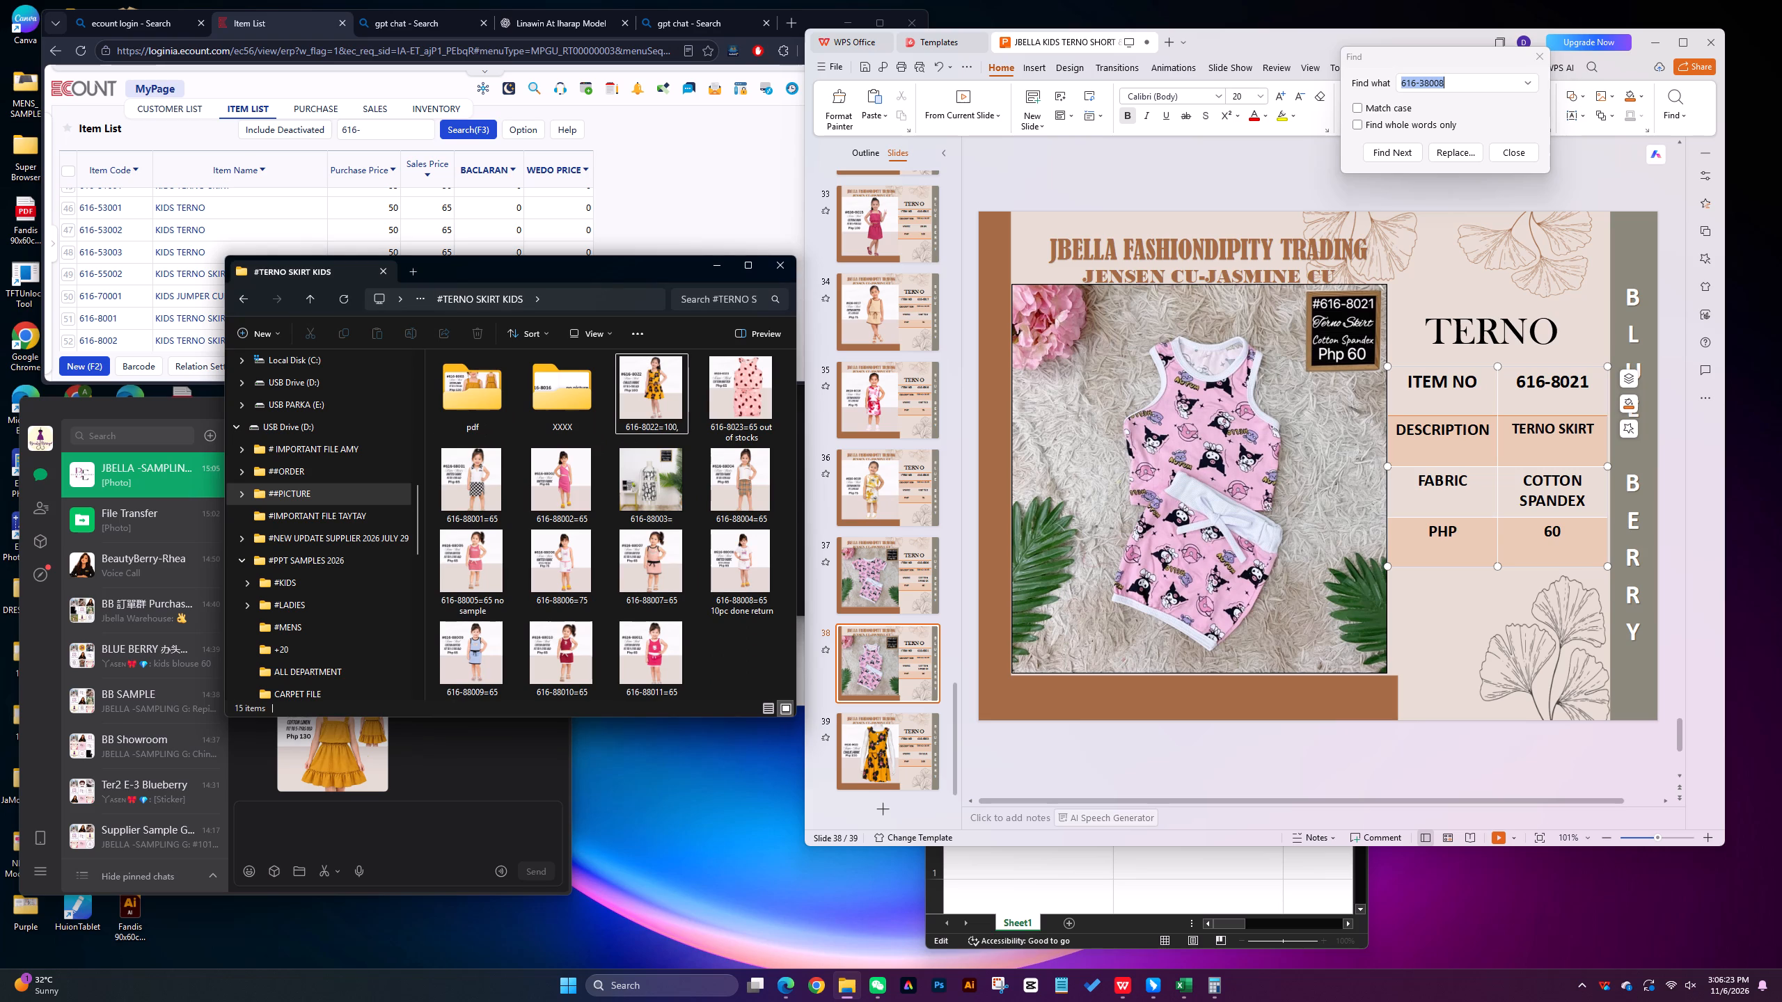
Replace the mannequin picture on the 616-8022 slide with the "616-8022=100," picture from #TERNO SKIRT KIDS.
left_click(884, 761)
left_click(1094, 474)
key("Delete")
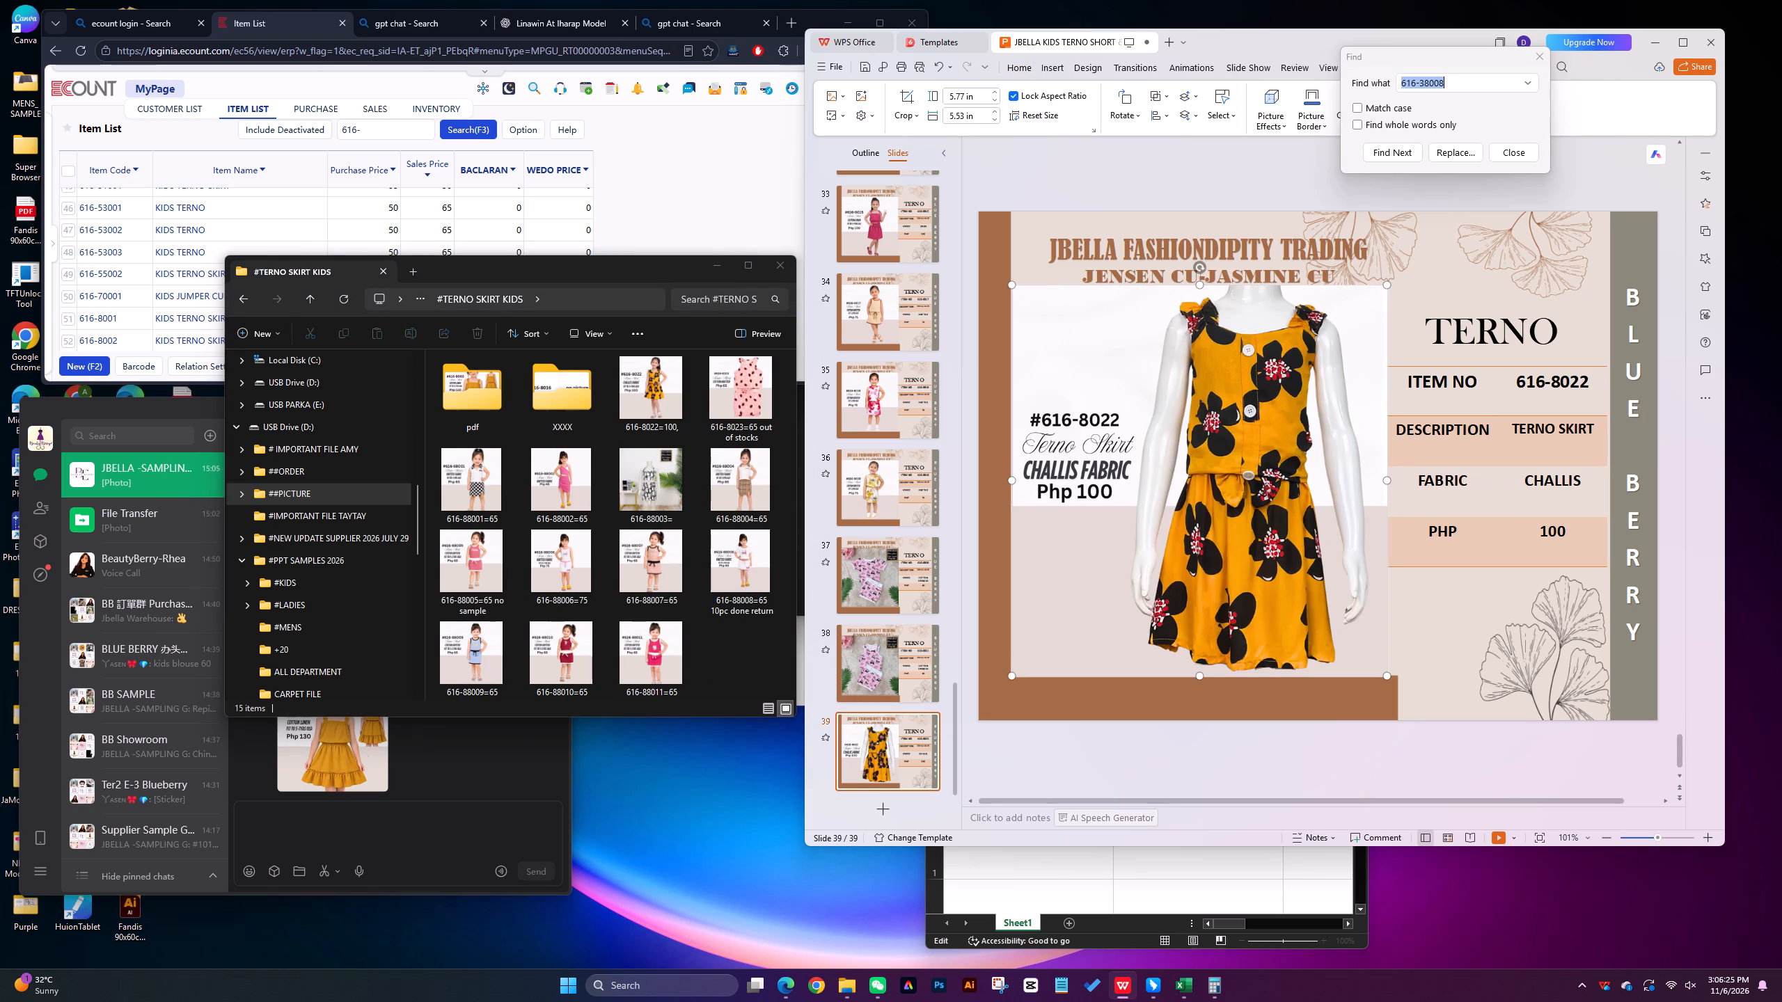
left_click_drag(640, 391, 1051, 335)
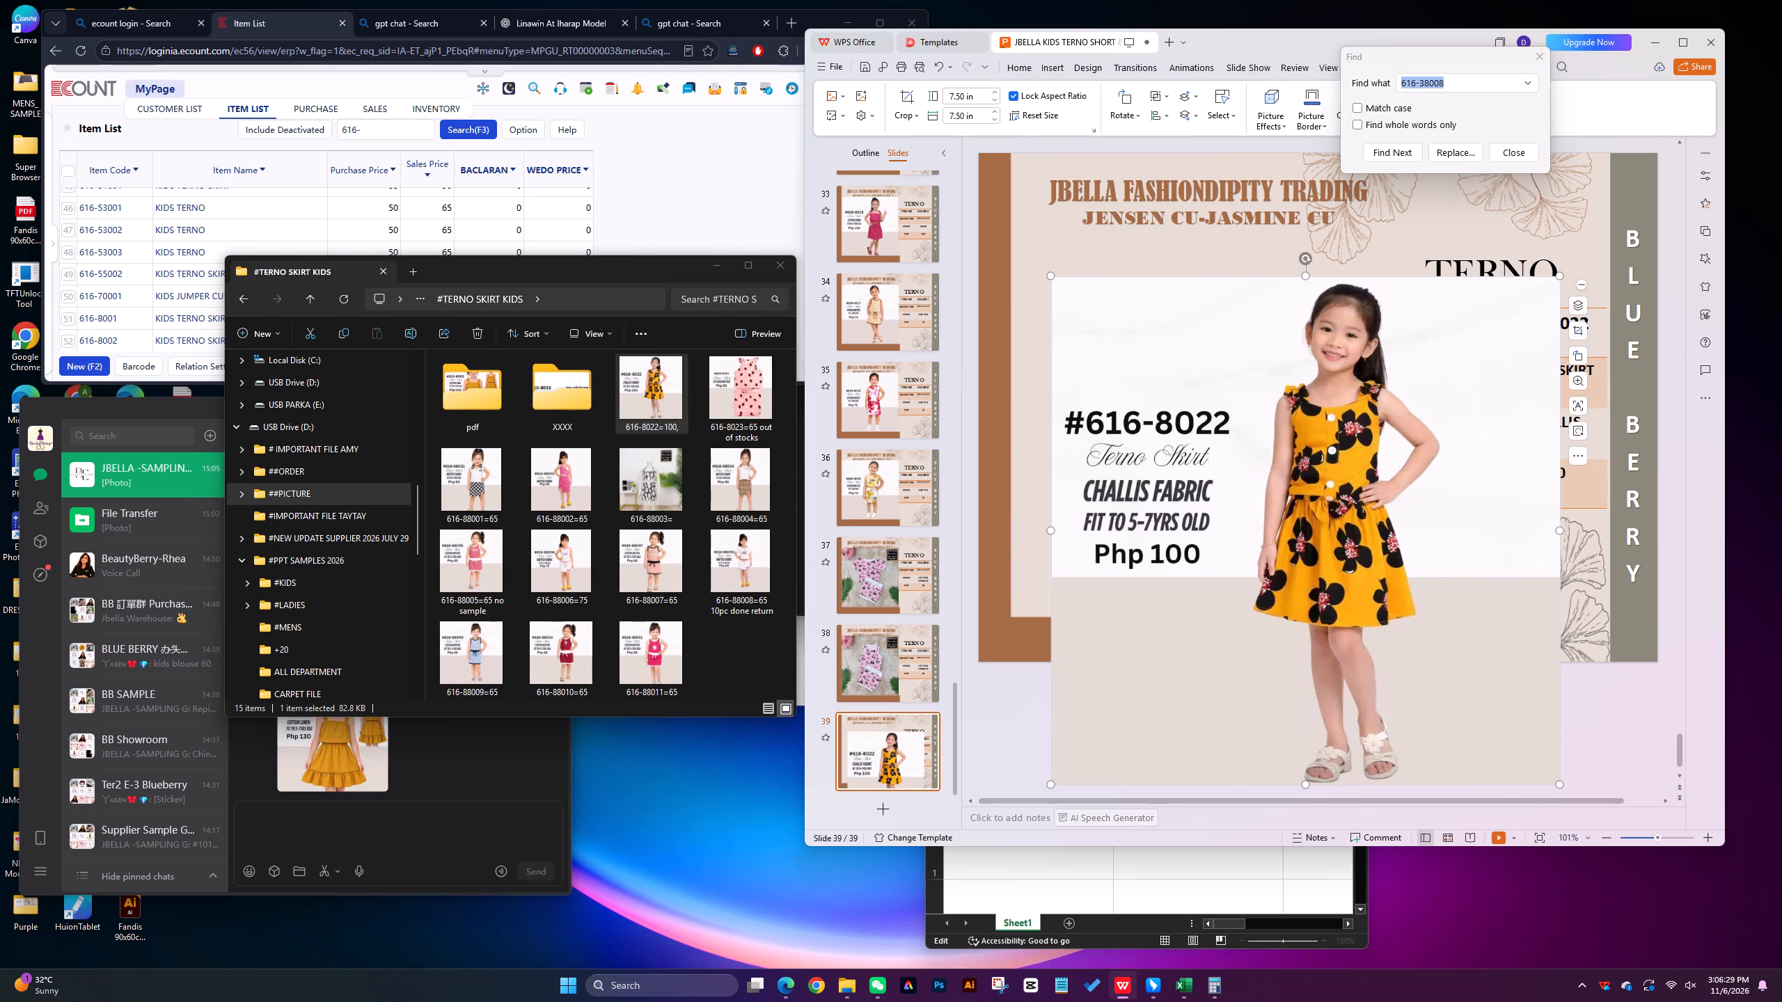
Shrink the 616-8022 picture to about 4.73 in square and align it with the brown frame's inner edge beneath the title.
left_click_drag(1561, 276, 1344, 464)
left_click_drag(1241, 612, 1208, 427)
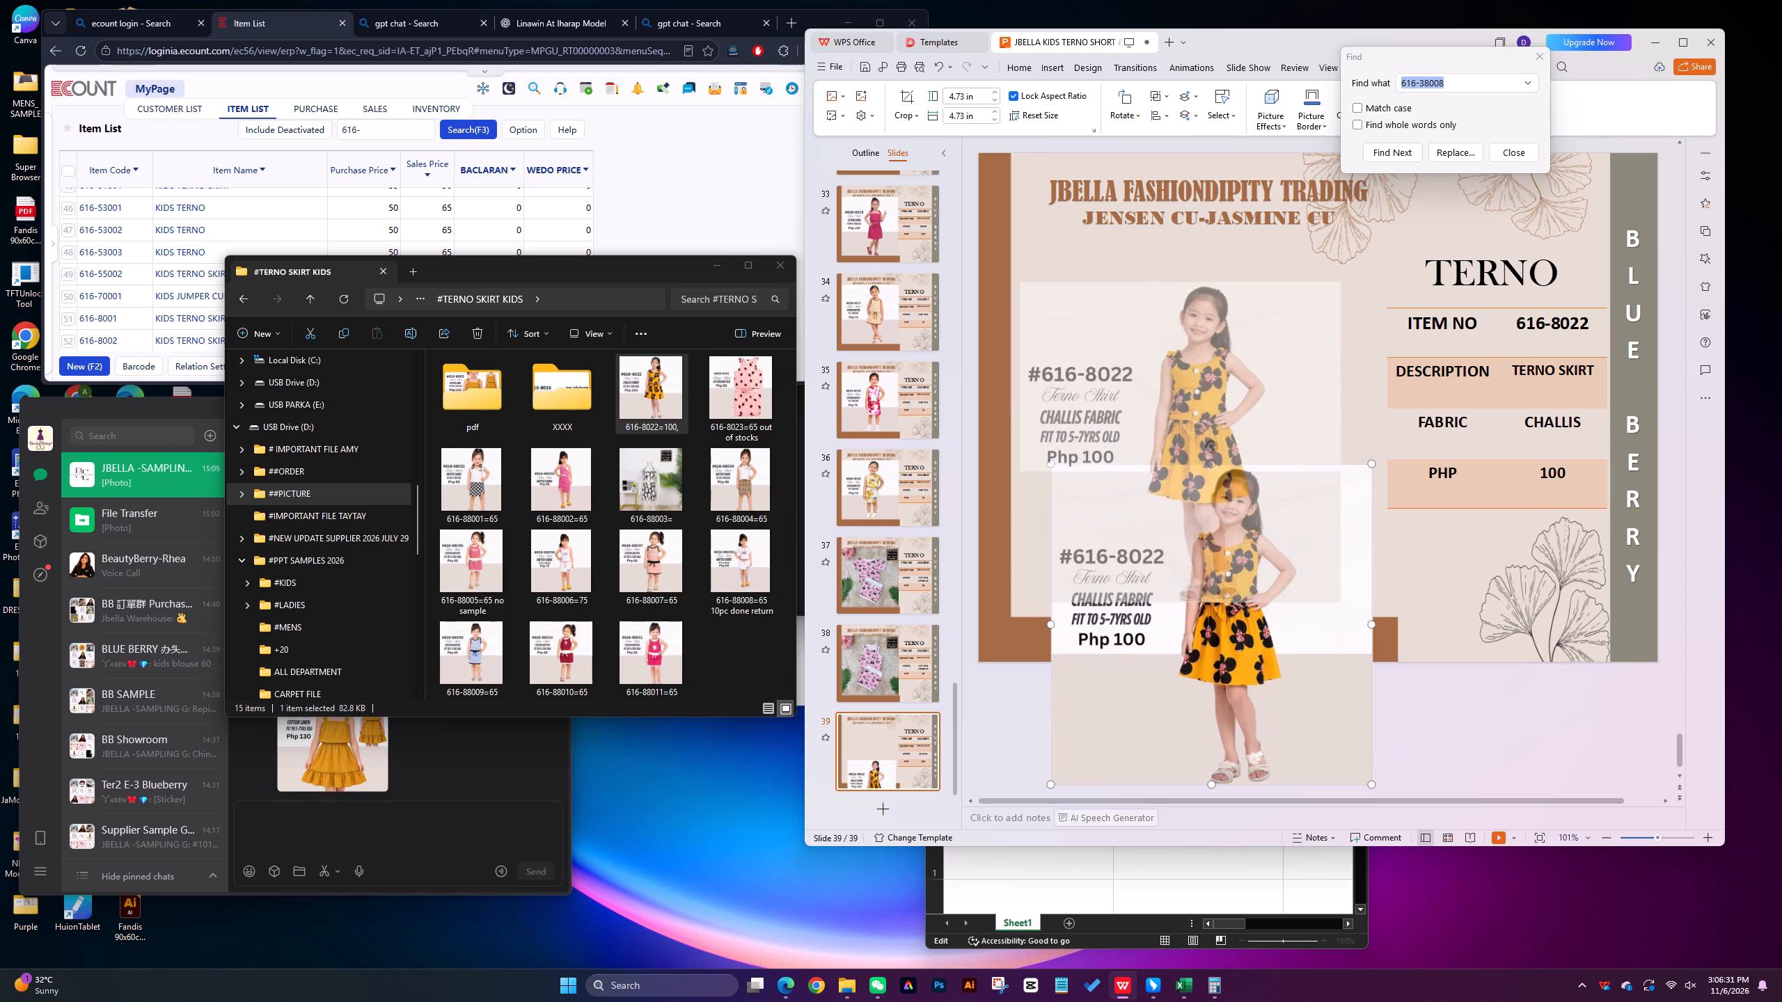
left_click_drag(1208, 427, 1200, 376)
key("Up")
key("Up")
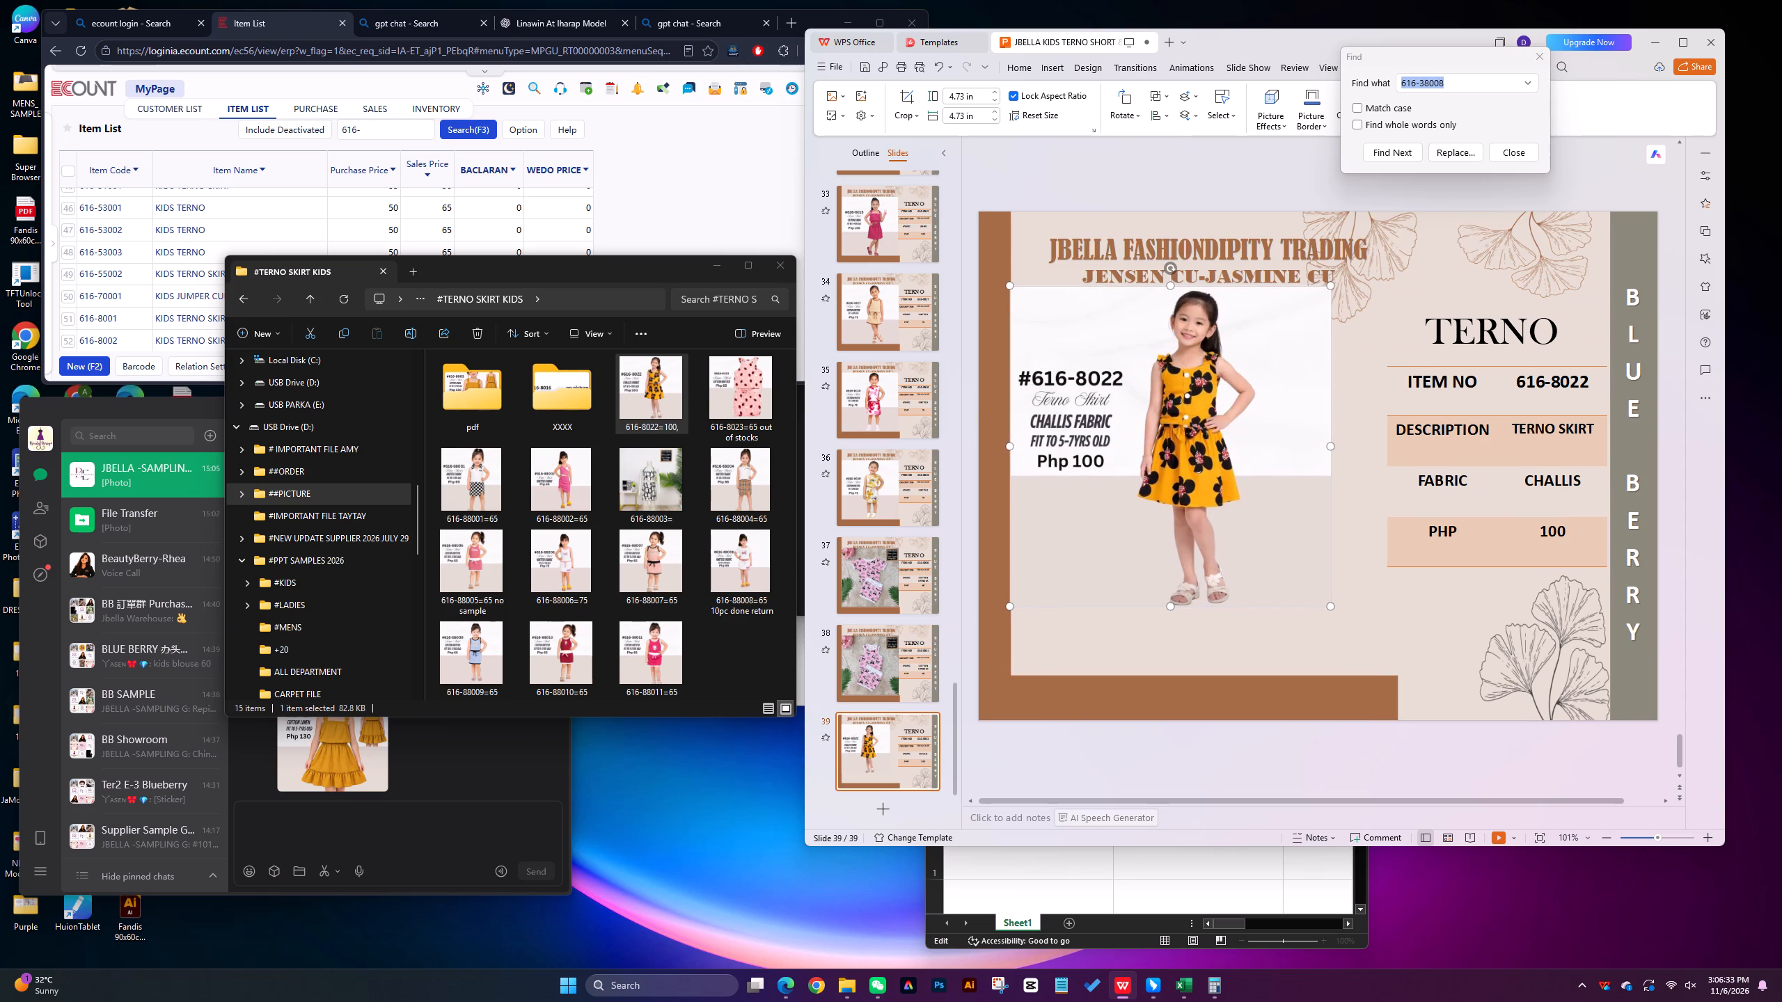
key("Up")
key("Up")
key("Up")
key("Right")
key("Right")
key("Right")
key("Right")
key("Right")
key("Down")
key("Down")
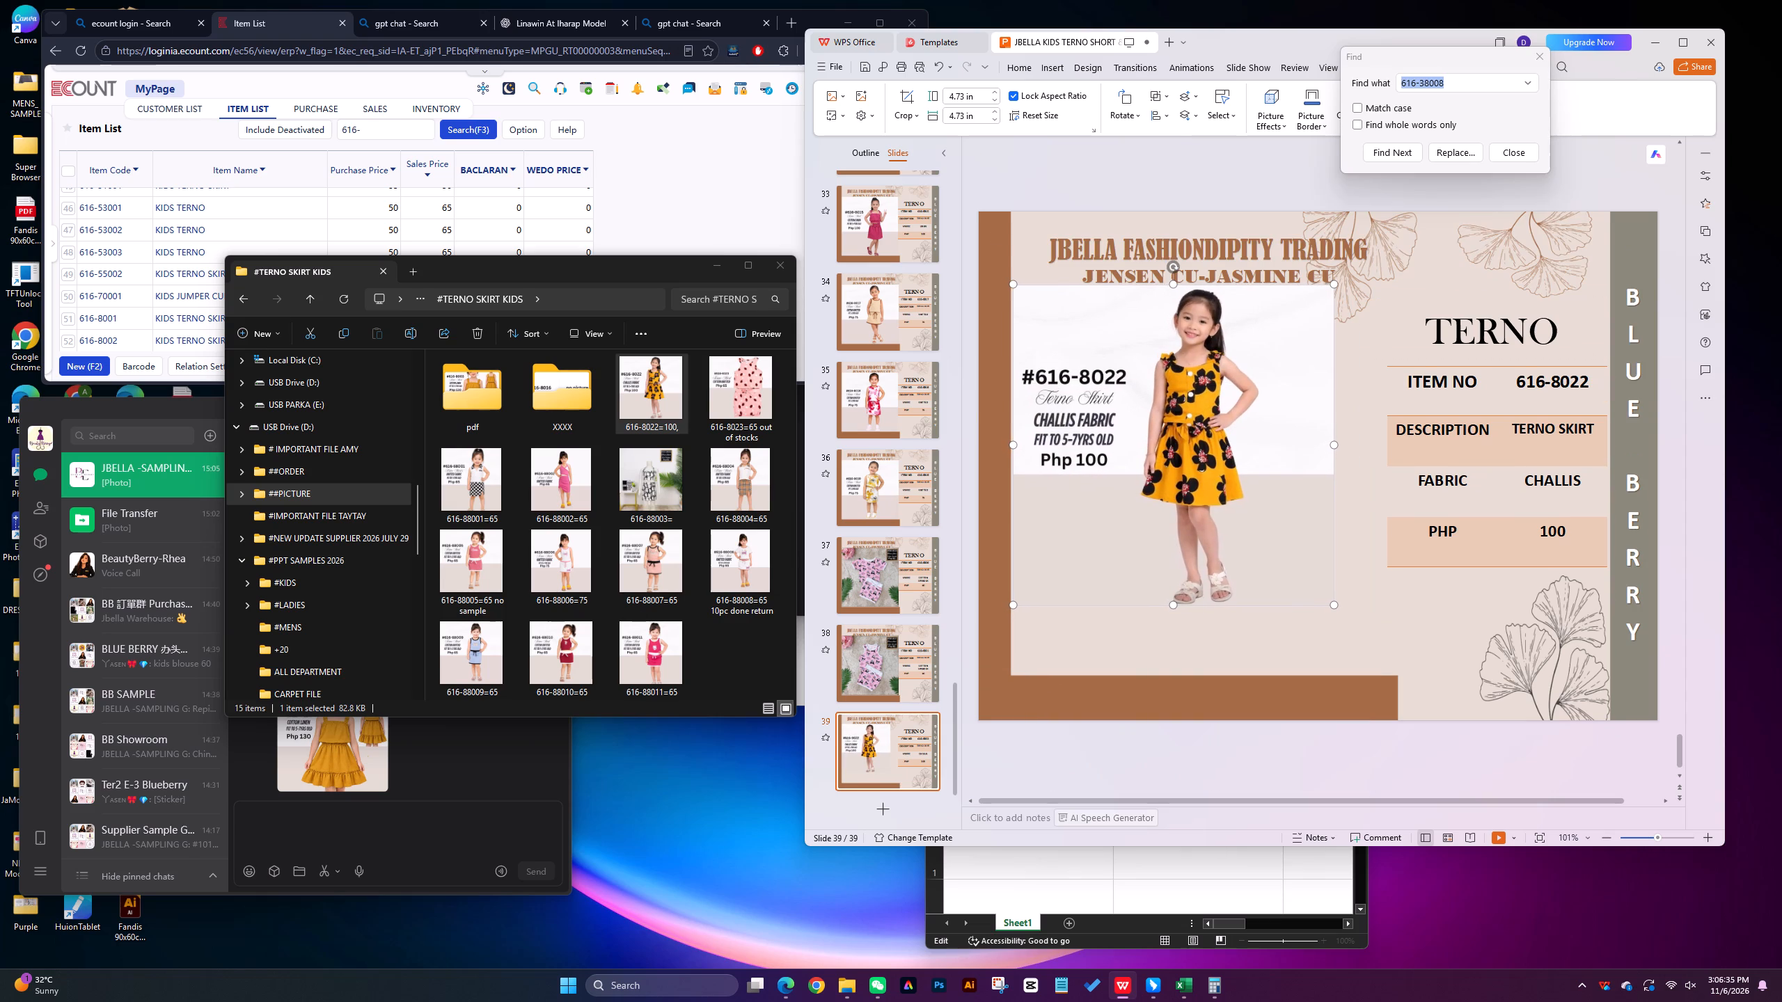
key("Left")
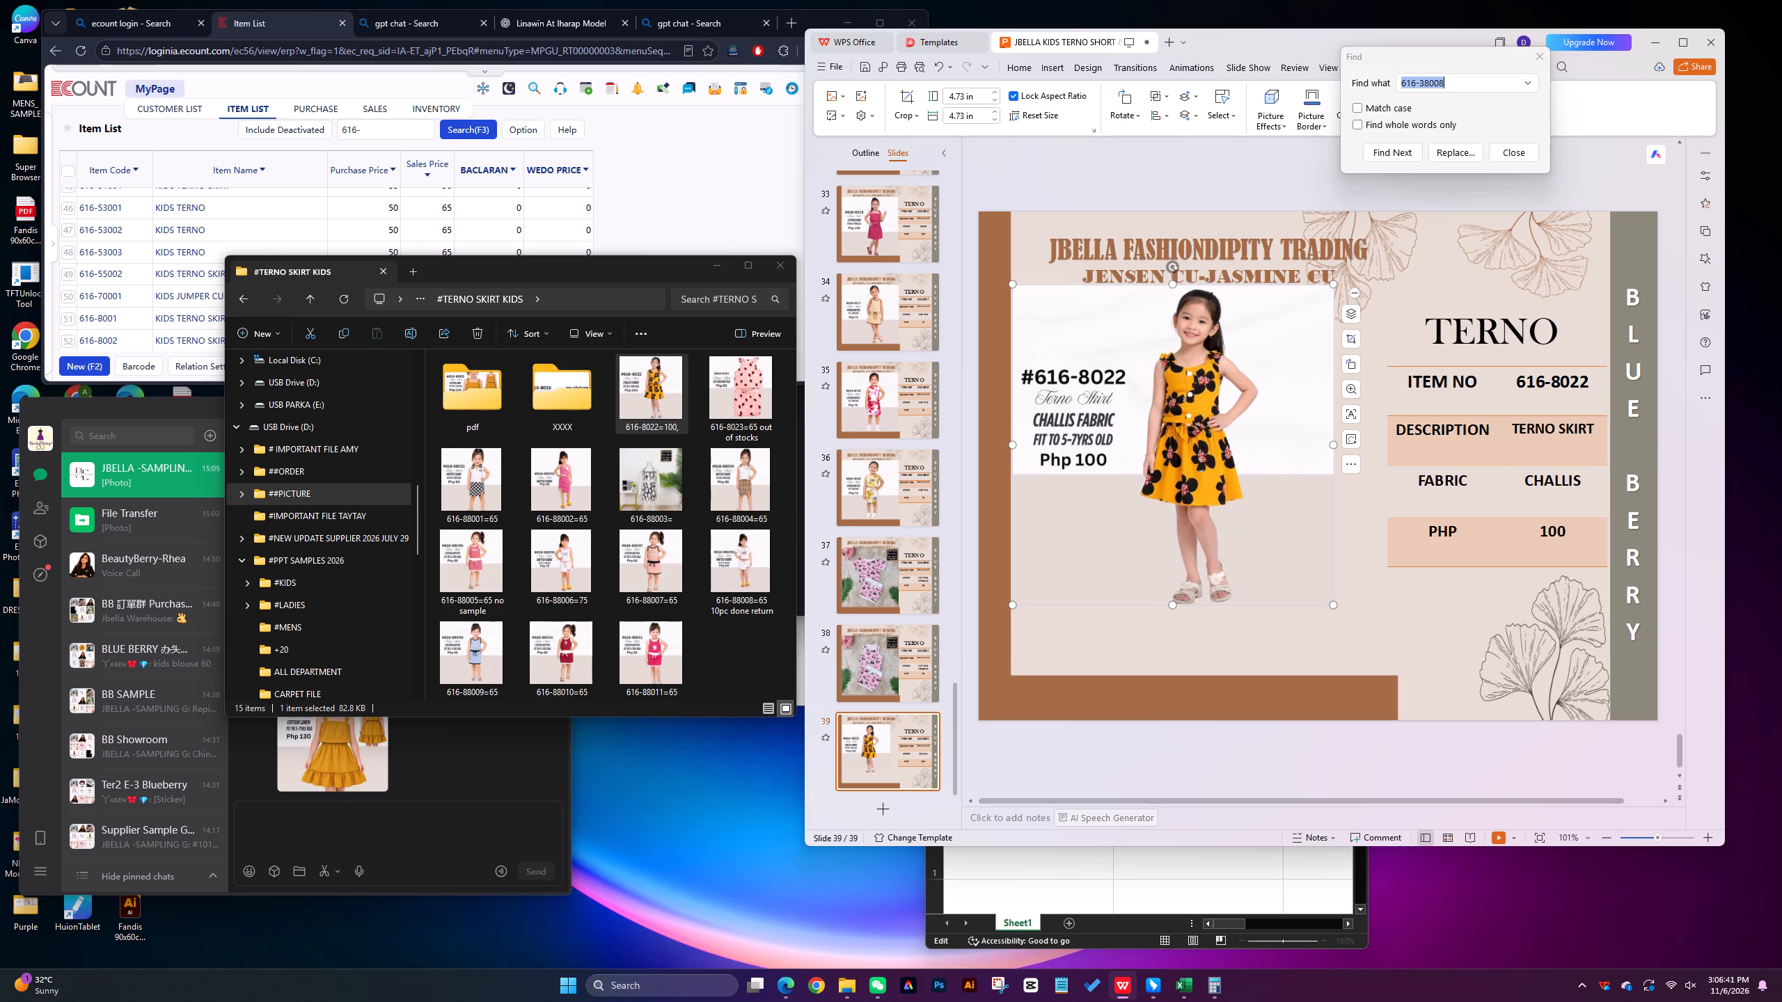
Stretch the 616-8022 picture to about 5.76 in high by 5.52 in wide, filling the area beside the table.
left_click_drag(1172, 608, 1176, 670)
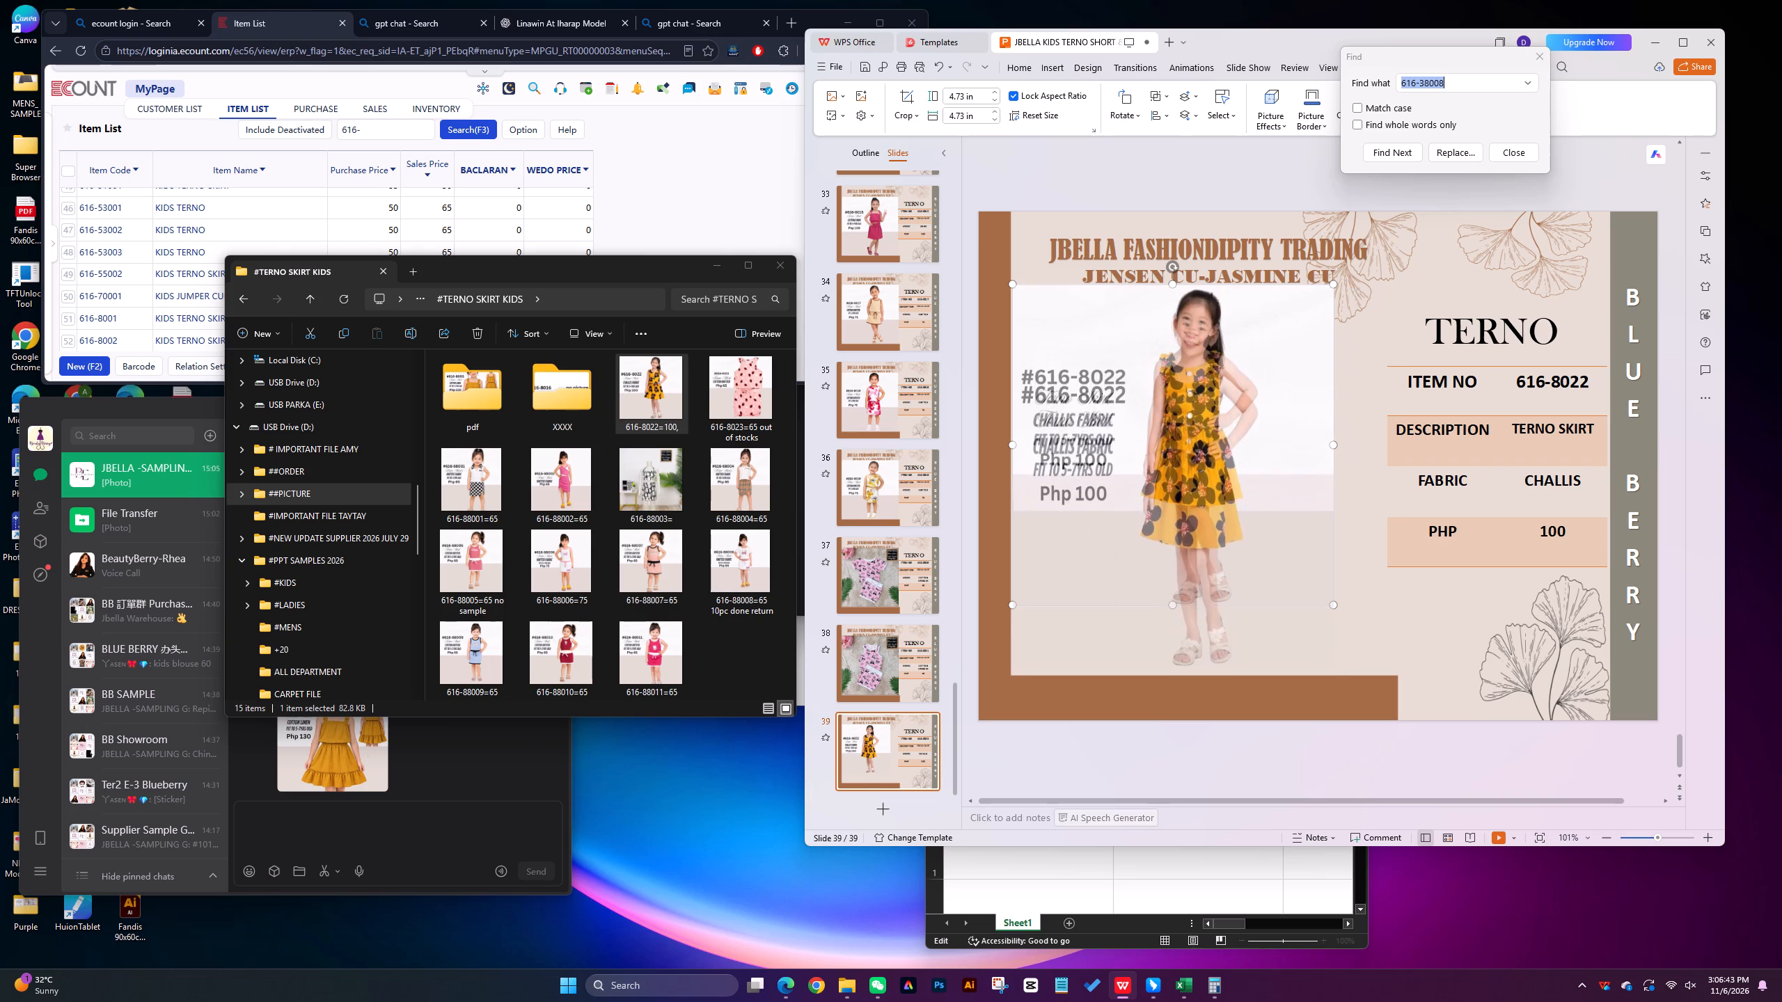
left_click_drag(1176, 670, 1177, 673)
left_click(1175, 671)
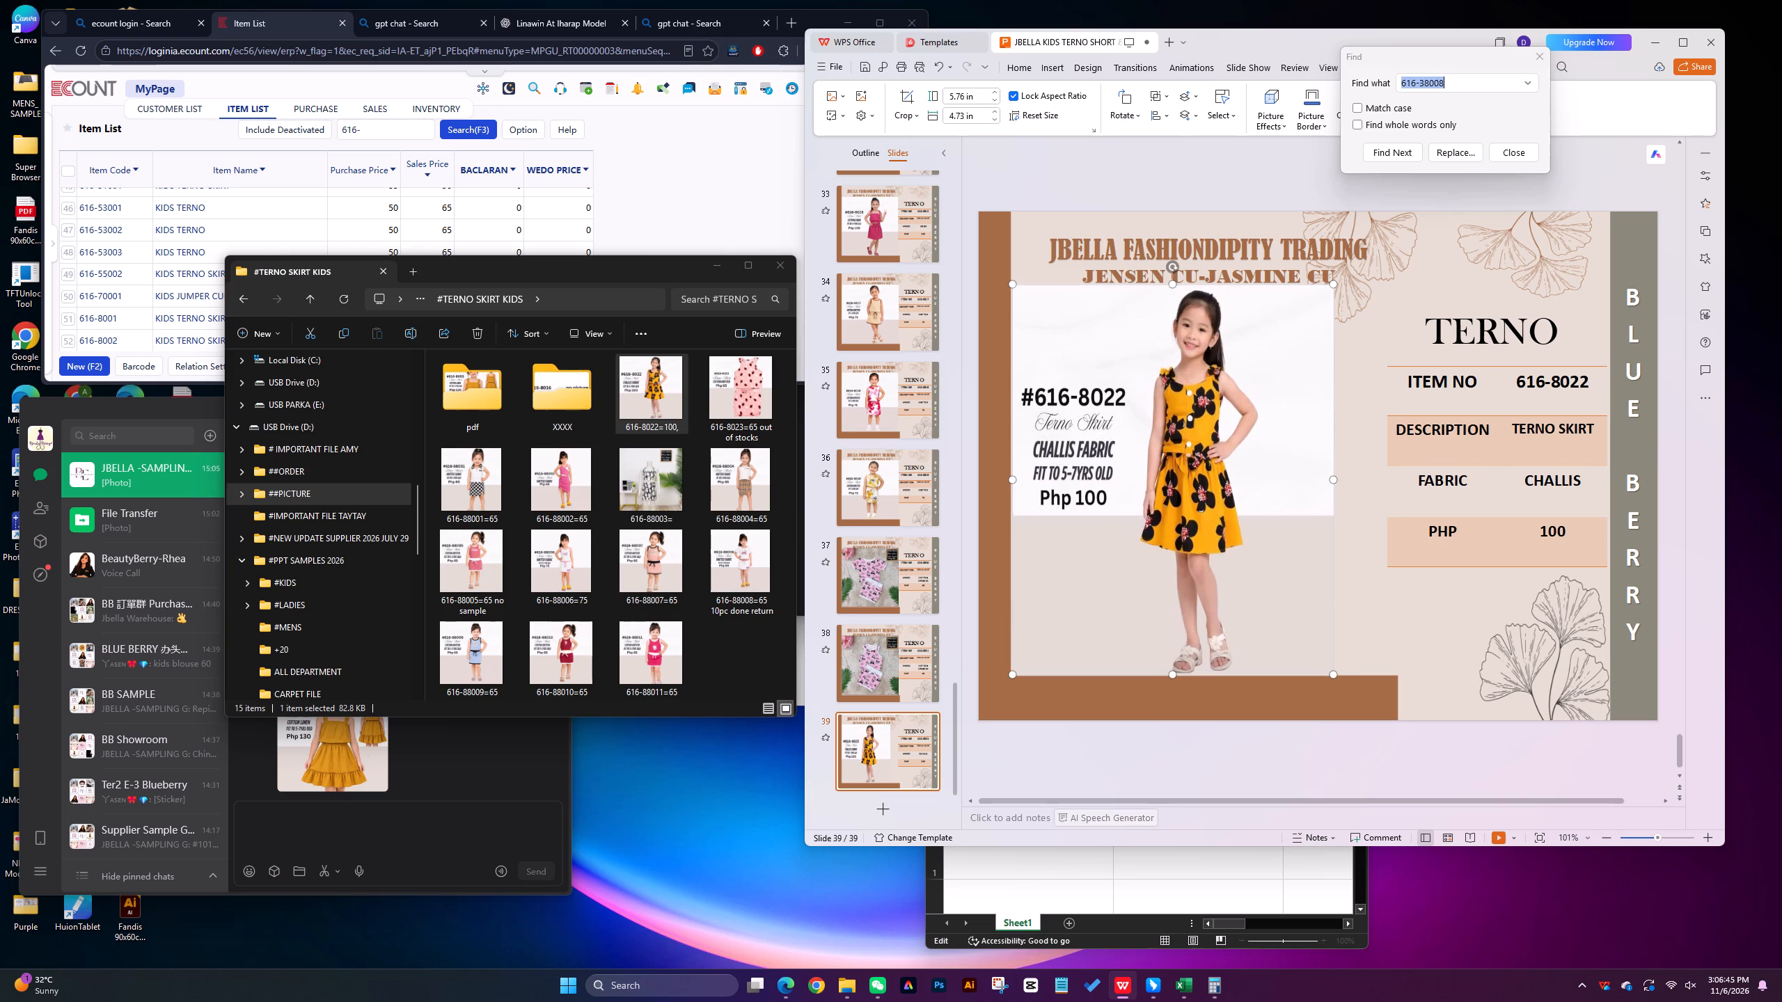
left_click_drag(1333, 482, 1387, 481)
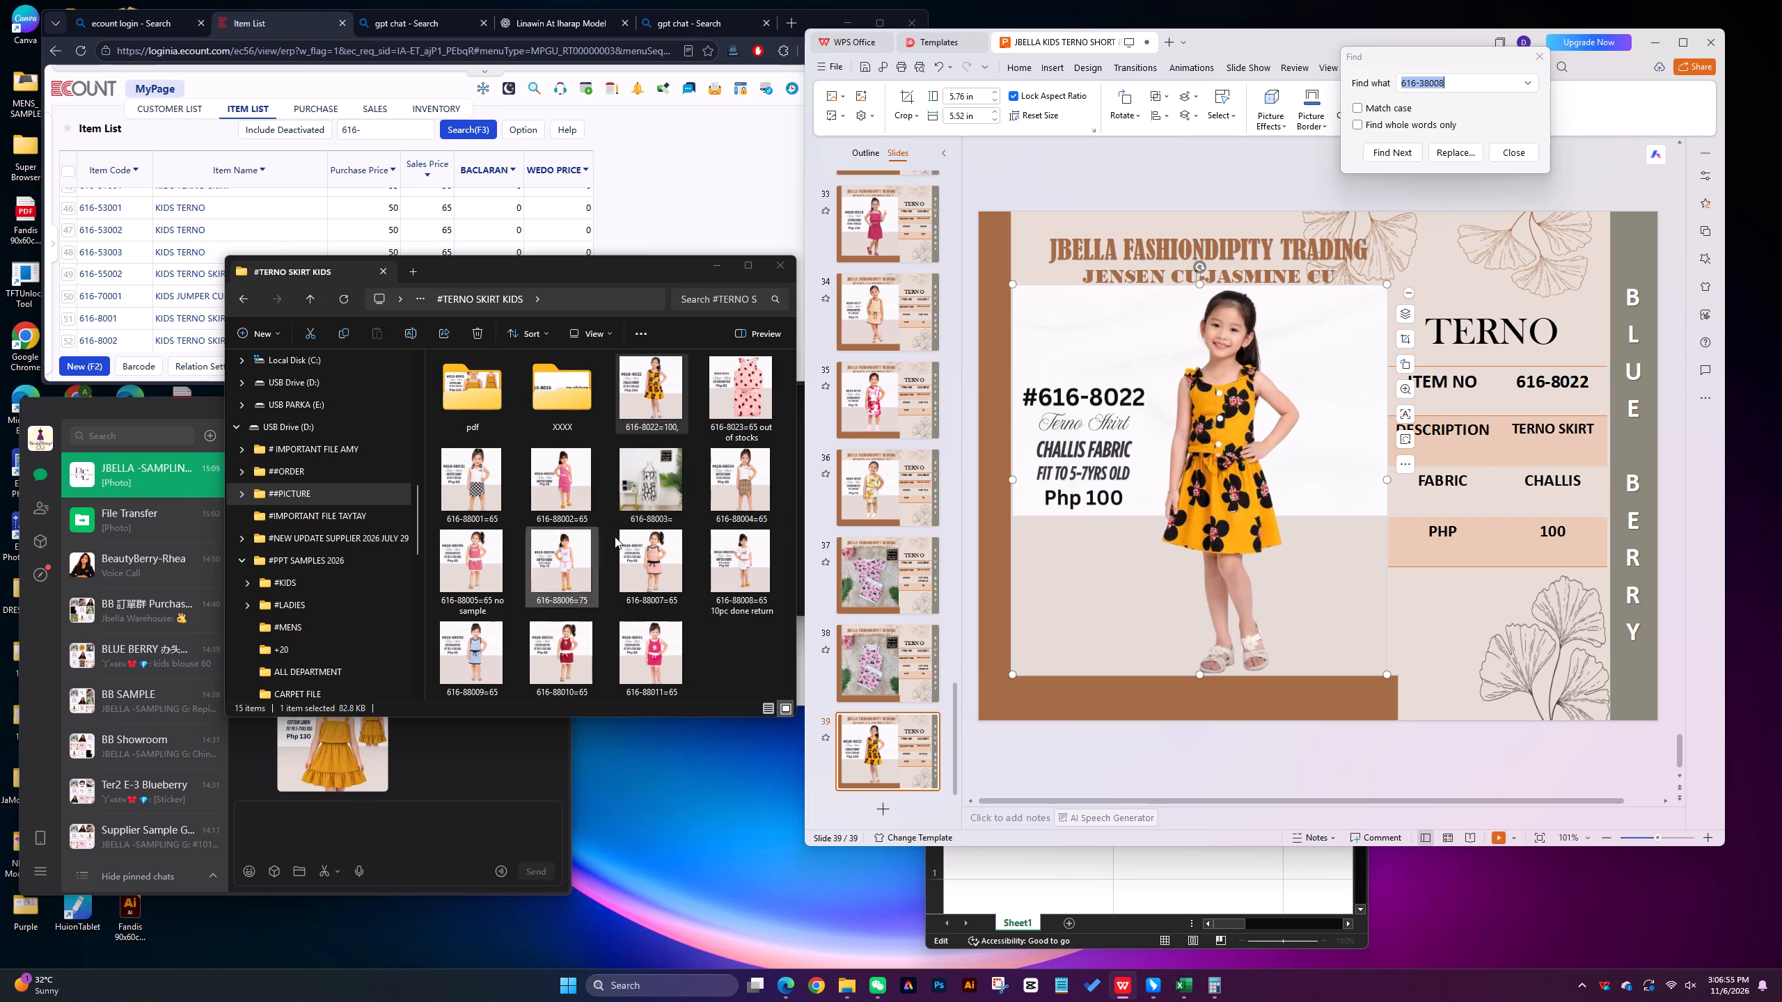
Move the "616-8022=100," picture into the pdf folder.
left_click_drag(645, 381, 496, 417)
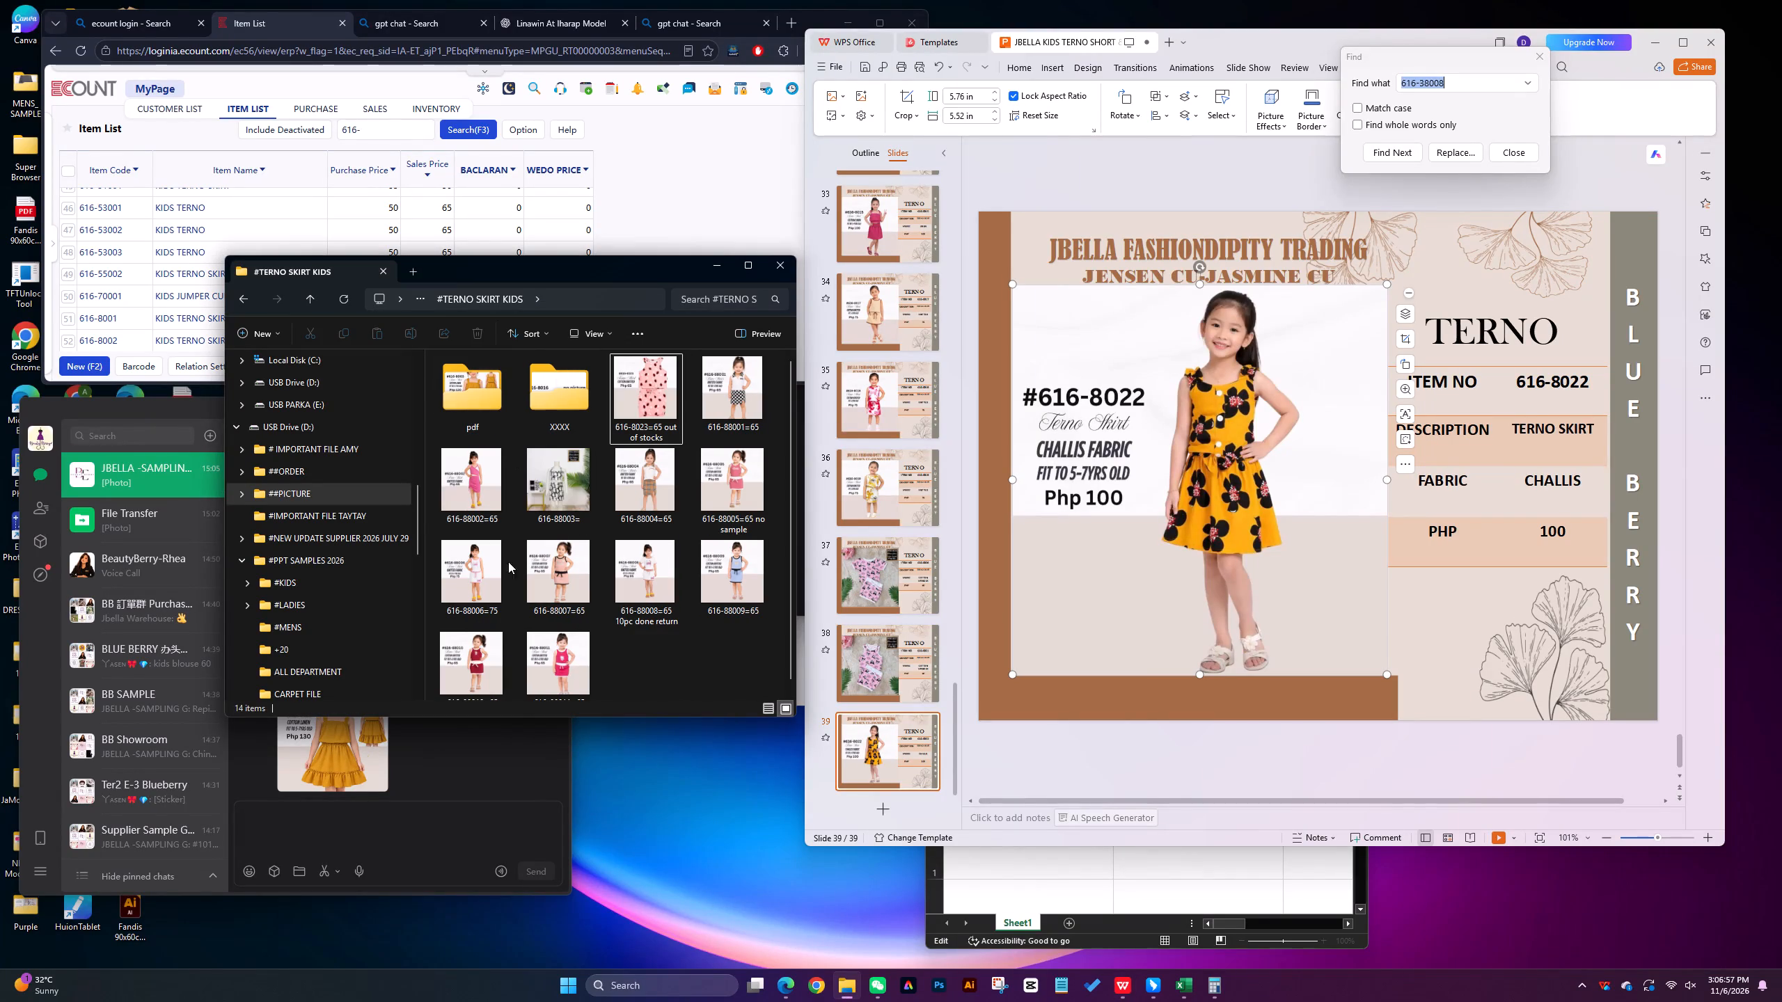
Duplicate the 616-8022 slide and replace the copy's picture with "616-8023=65 out of stocks" from #TERNO SKIRT KIDS.
left_click(876, 735)
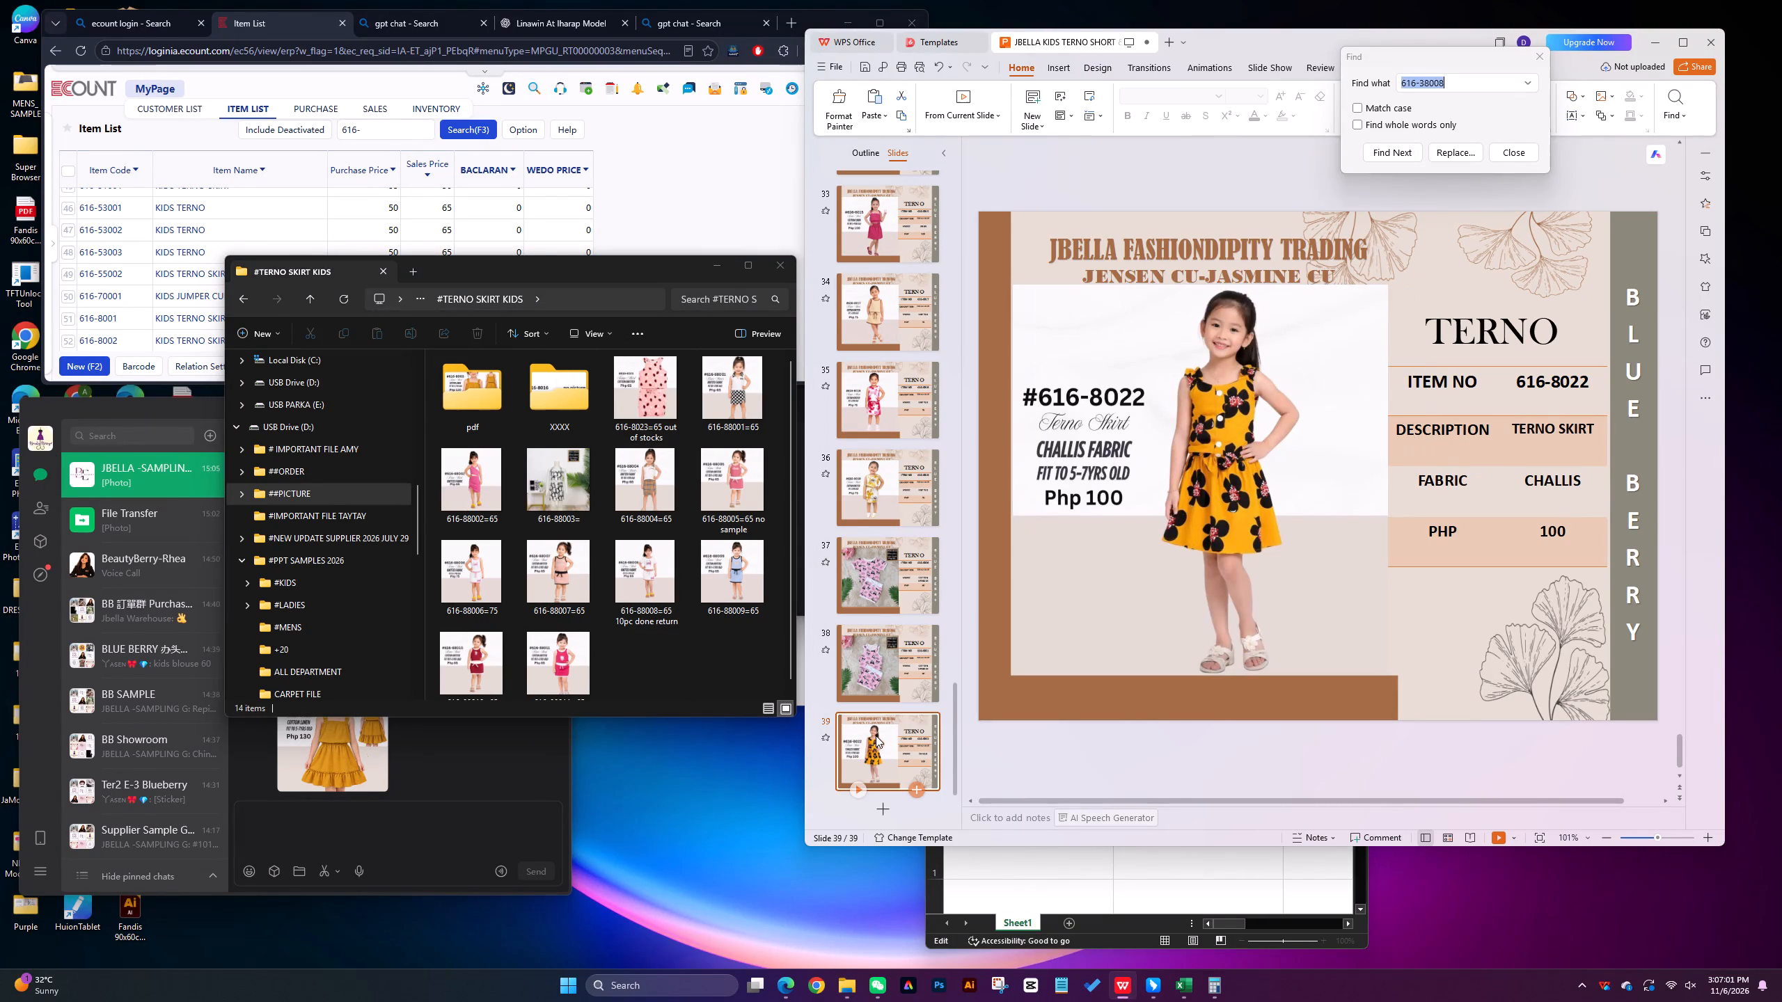
right_click(876, 735)
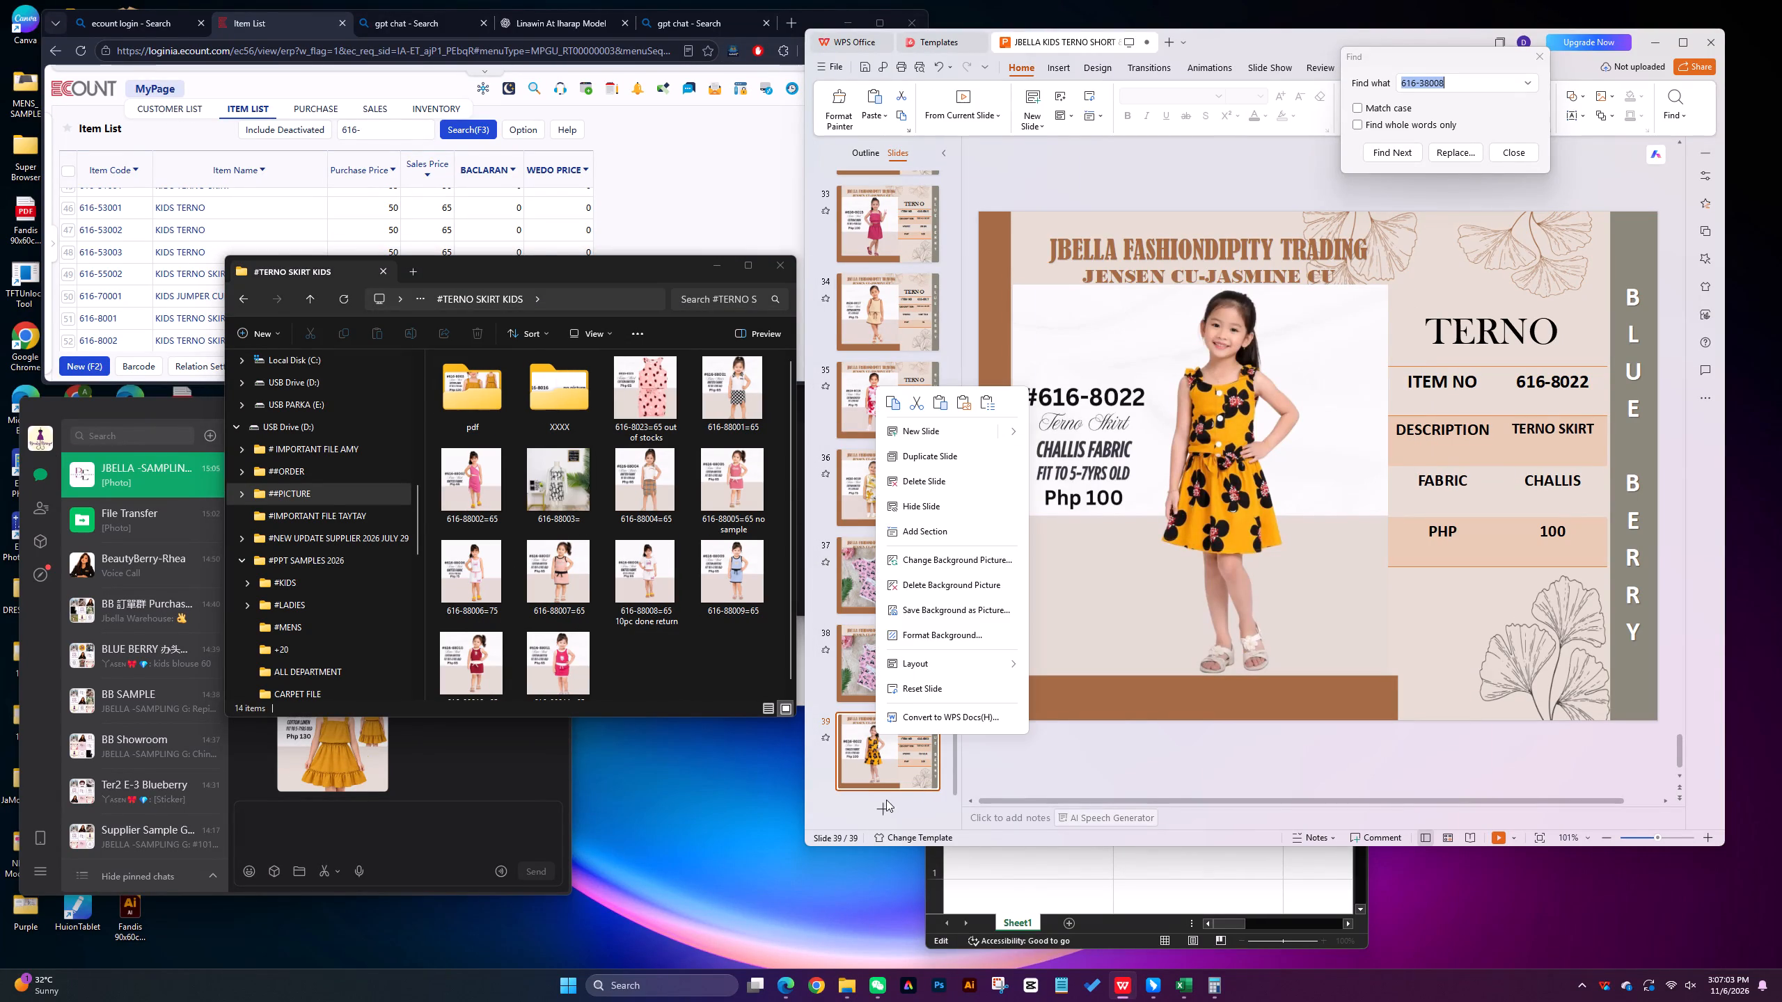
left_click(924, 454)
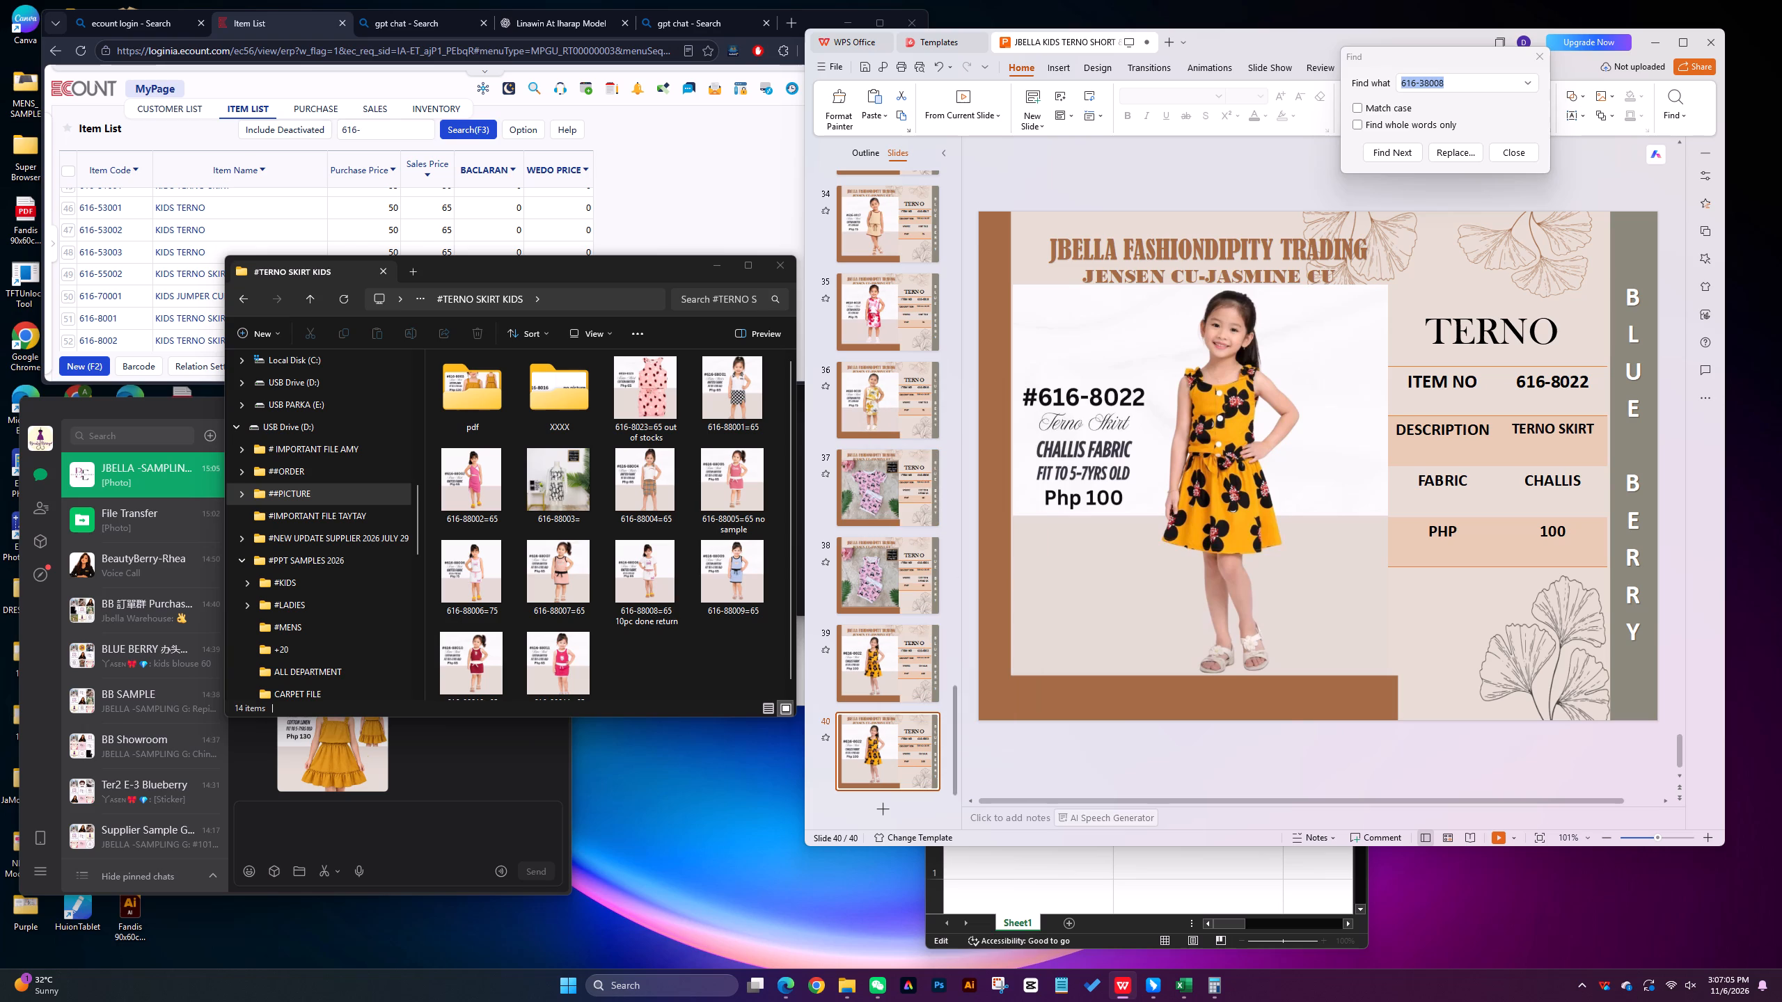
left_click(1050, 389)
key("Delete")
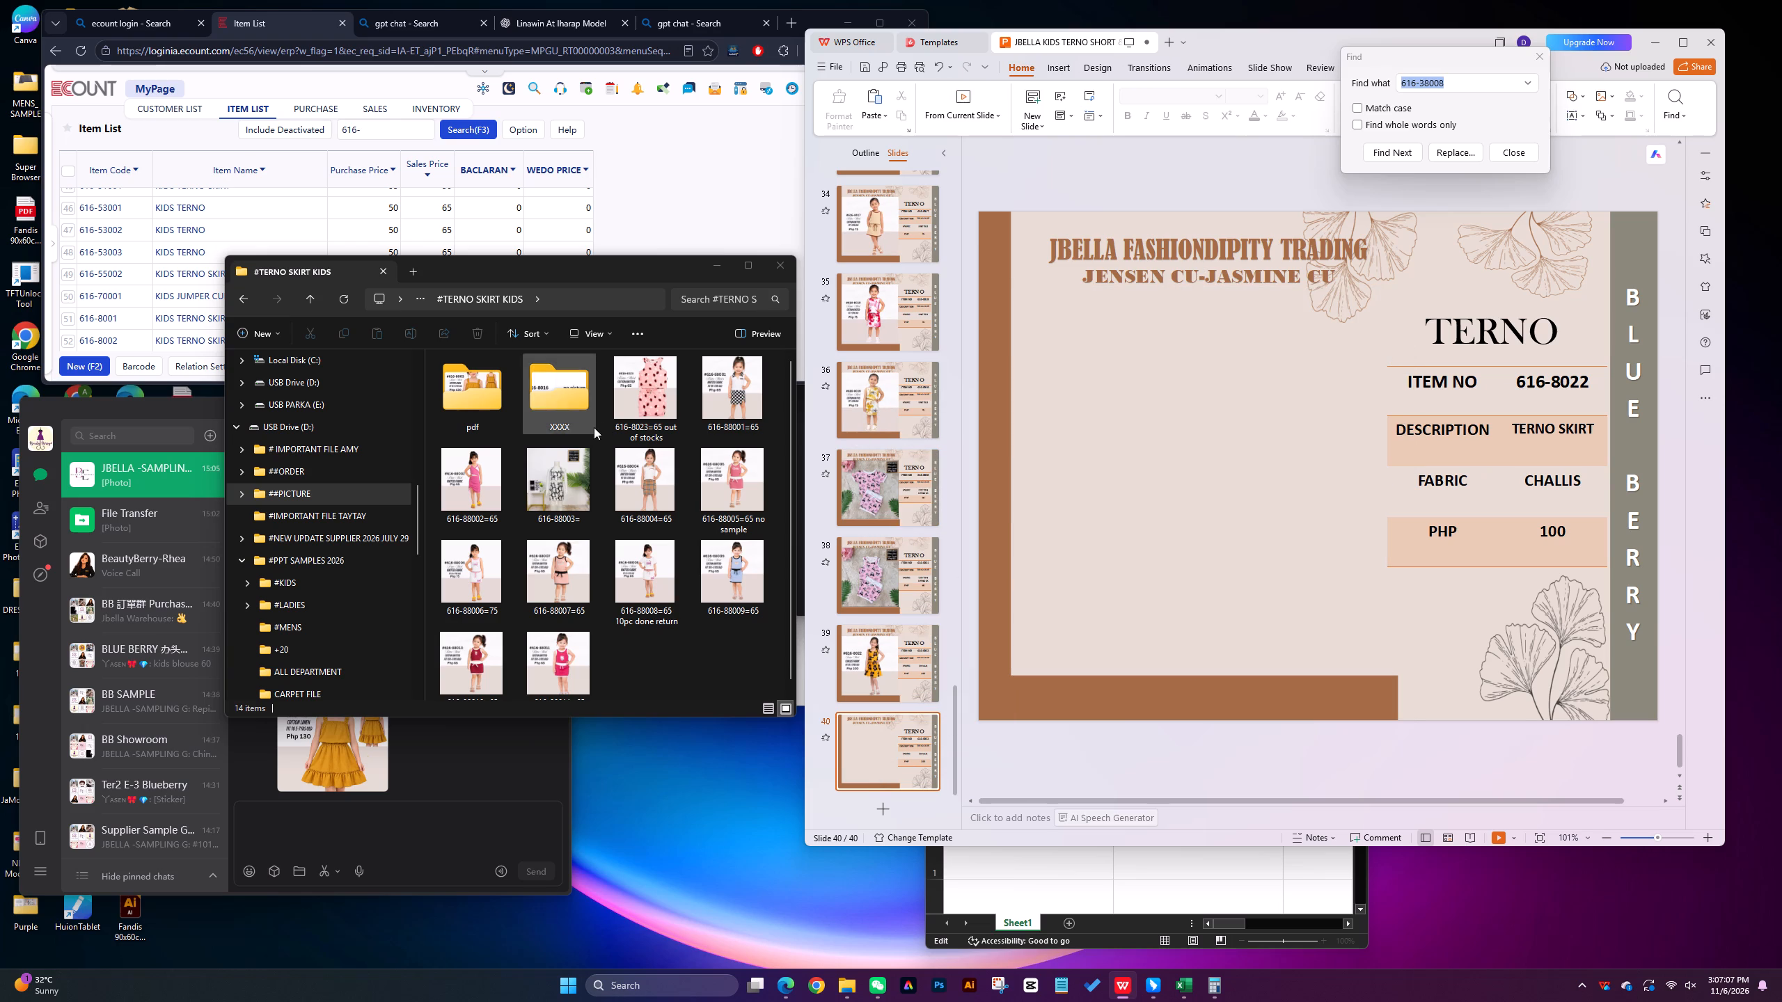
left_click_drag(661, 382, 1046, 303)
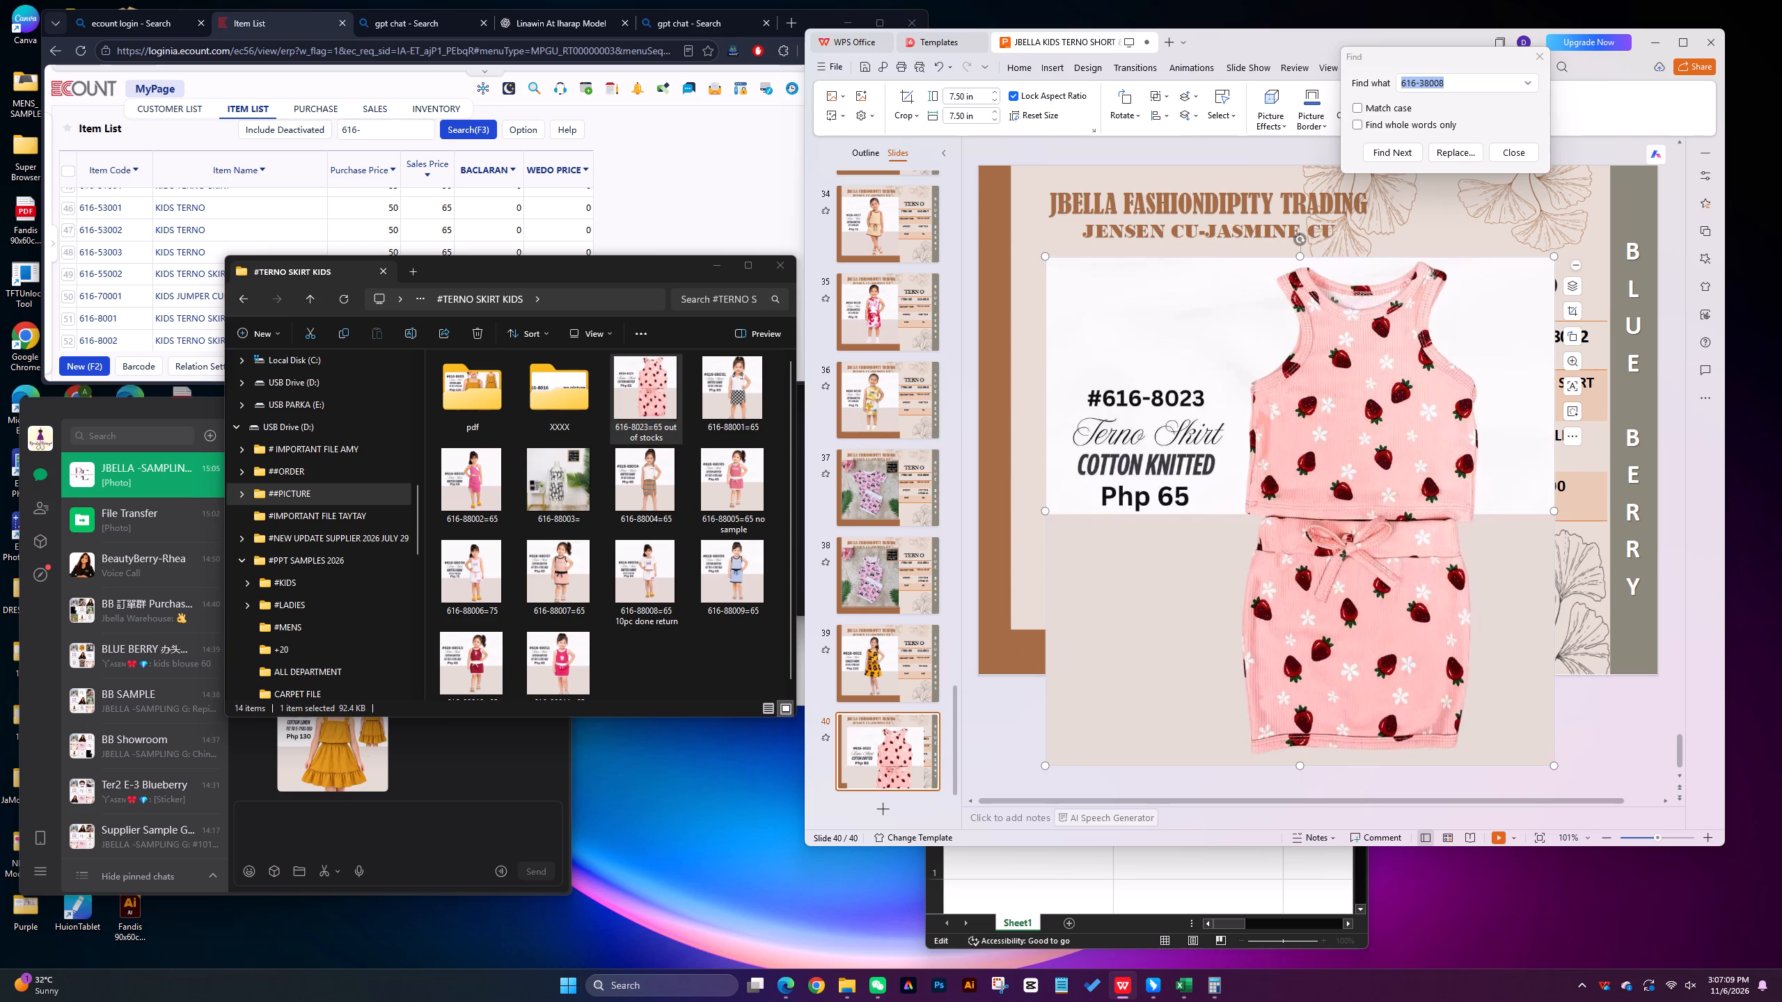
Shrink the 616-8023 picture to about 5.74 in square and align it with the brown frame's inner edge beneath the title.
left_click_drag(1554, 258, 1332, 378)
left_click_drag(1224, 548, 1167, 439)
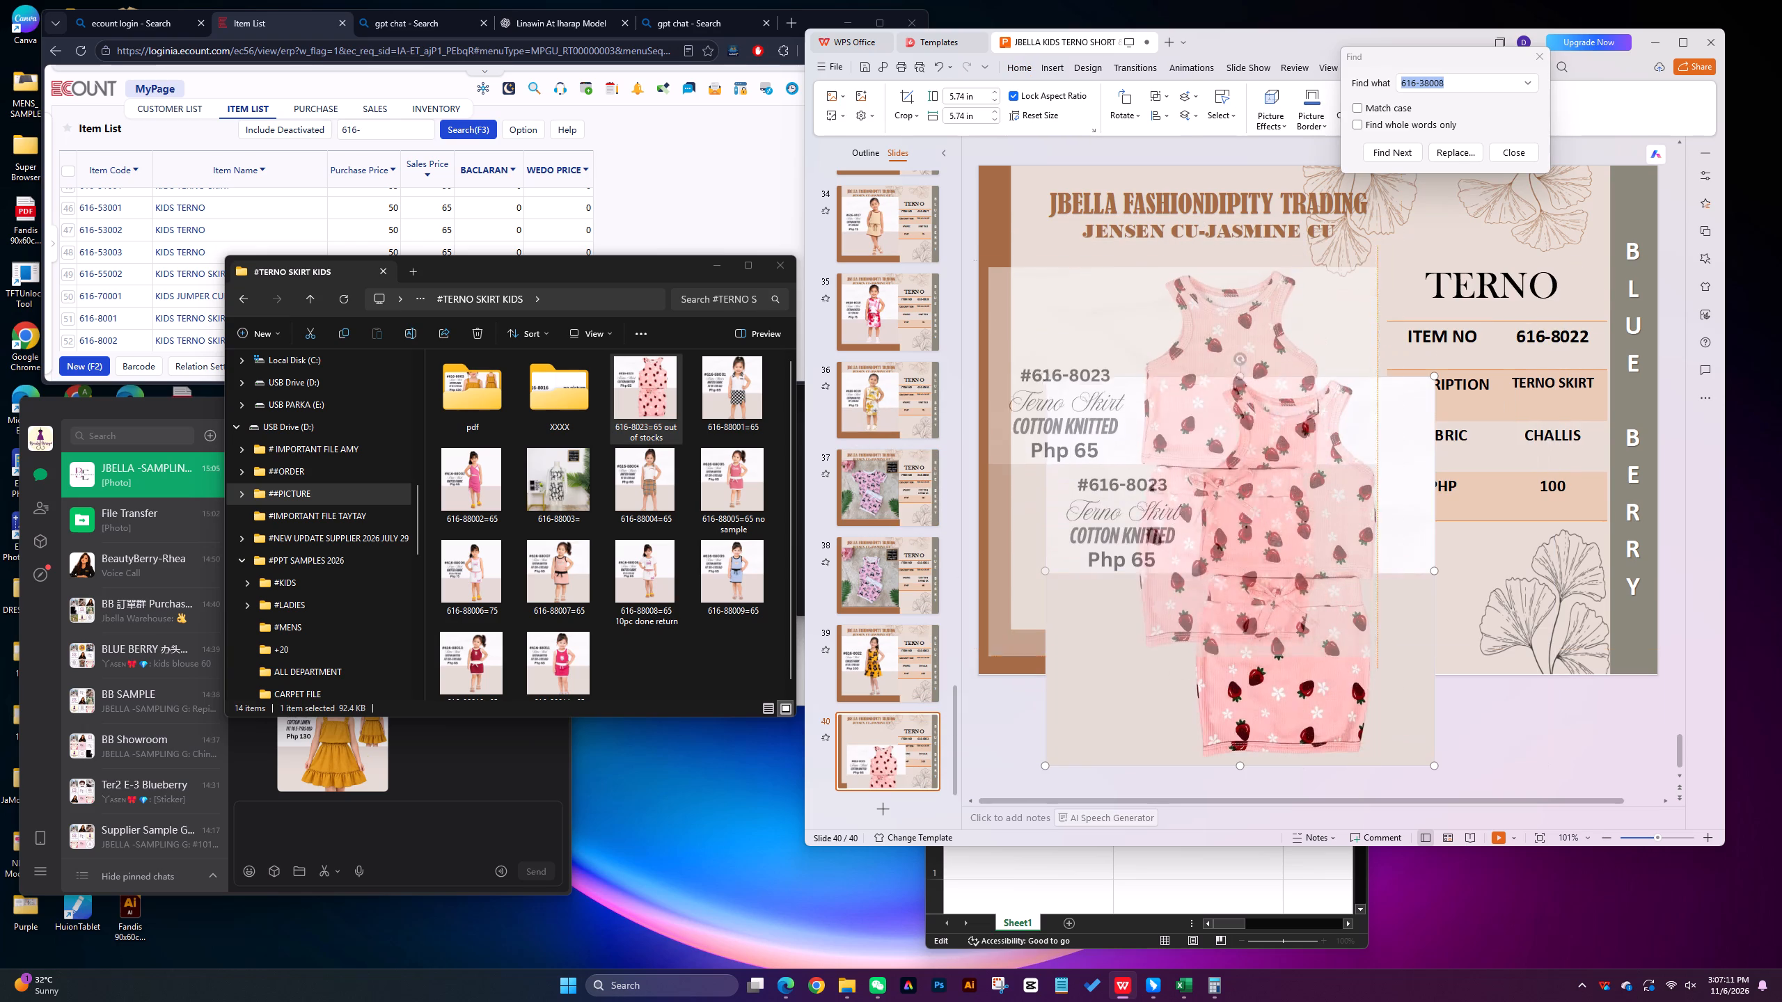
left_click_drag(1167, 439, 1192, 411)
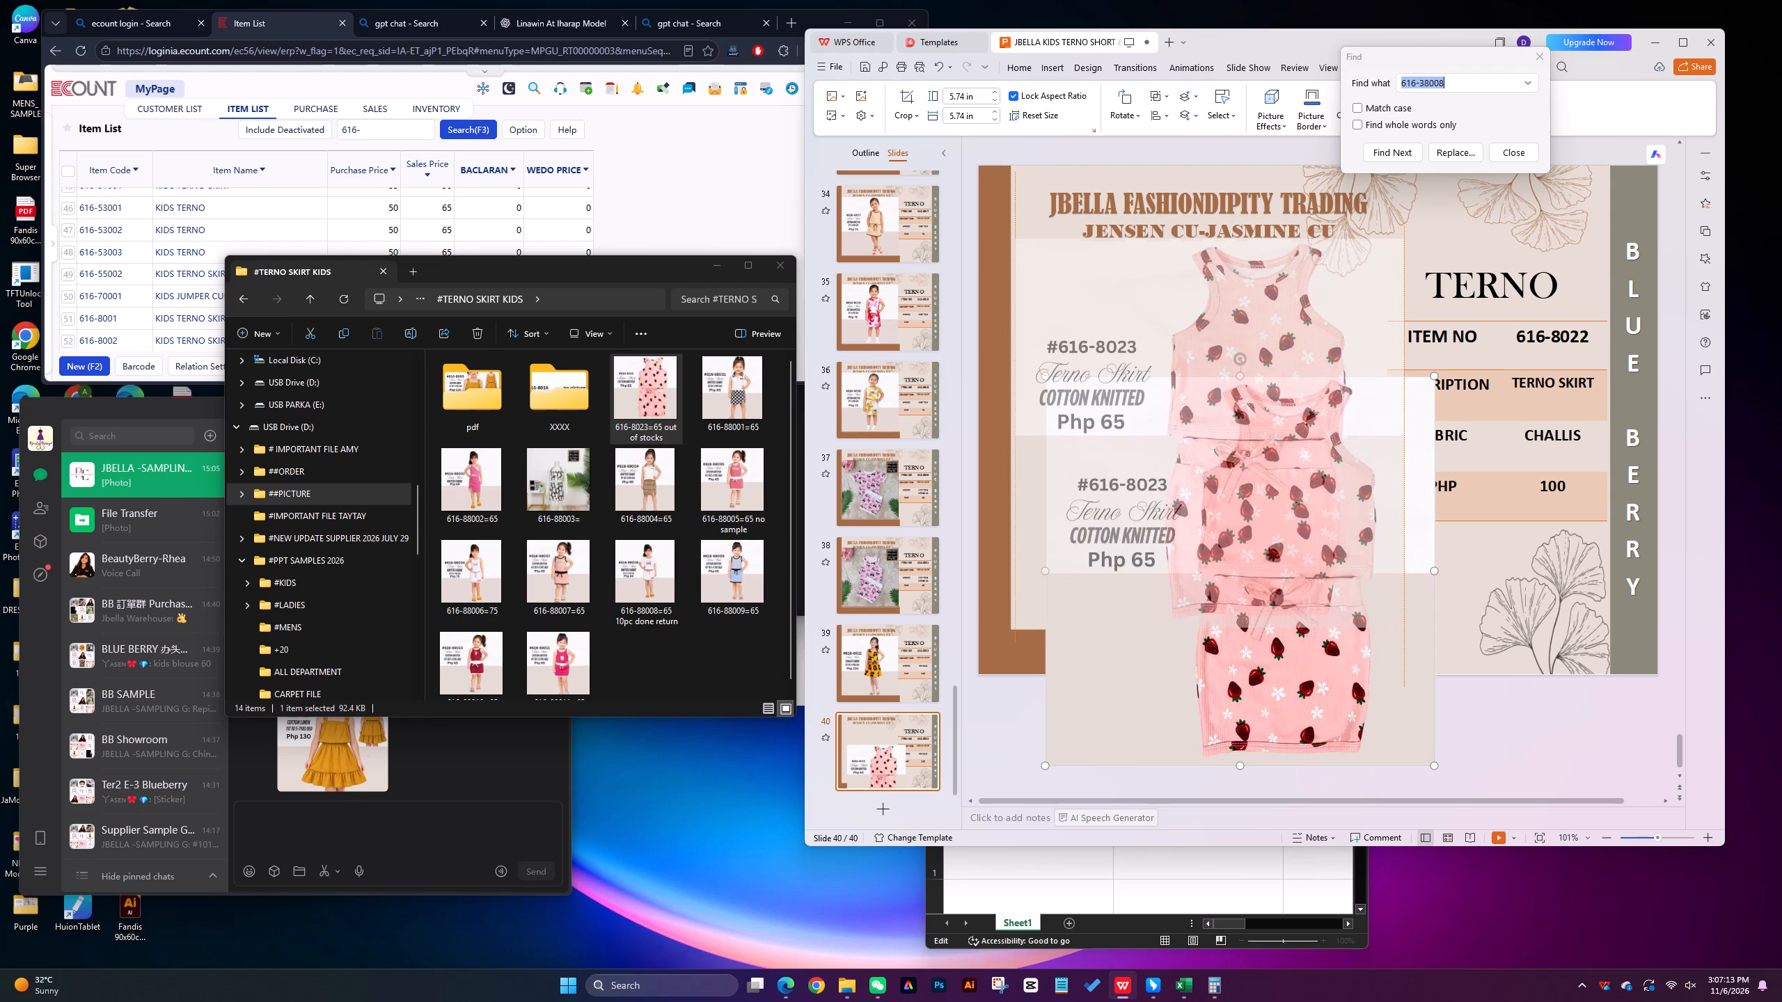
left_click_drag(1192, 411, 1193, 413)
key("Up")
key("Up")
key("Up")
key("Up")
key("Up")
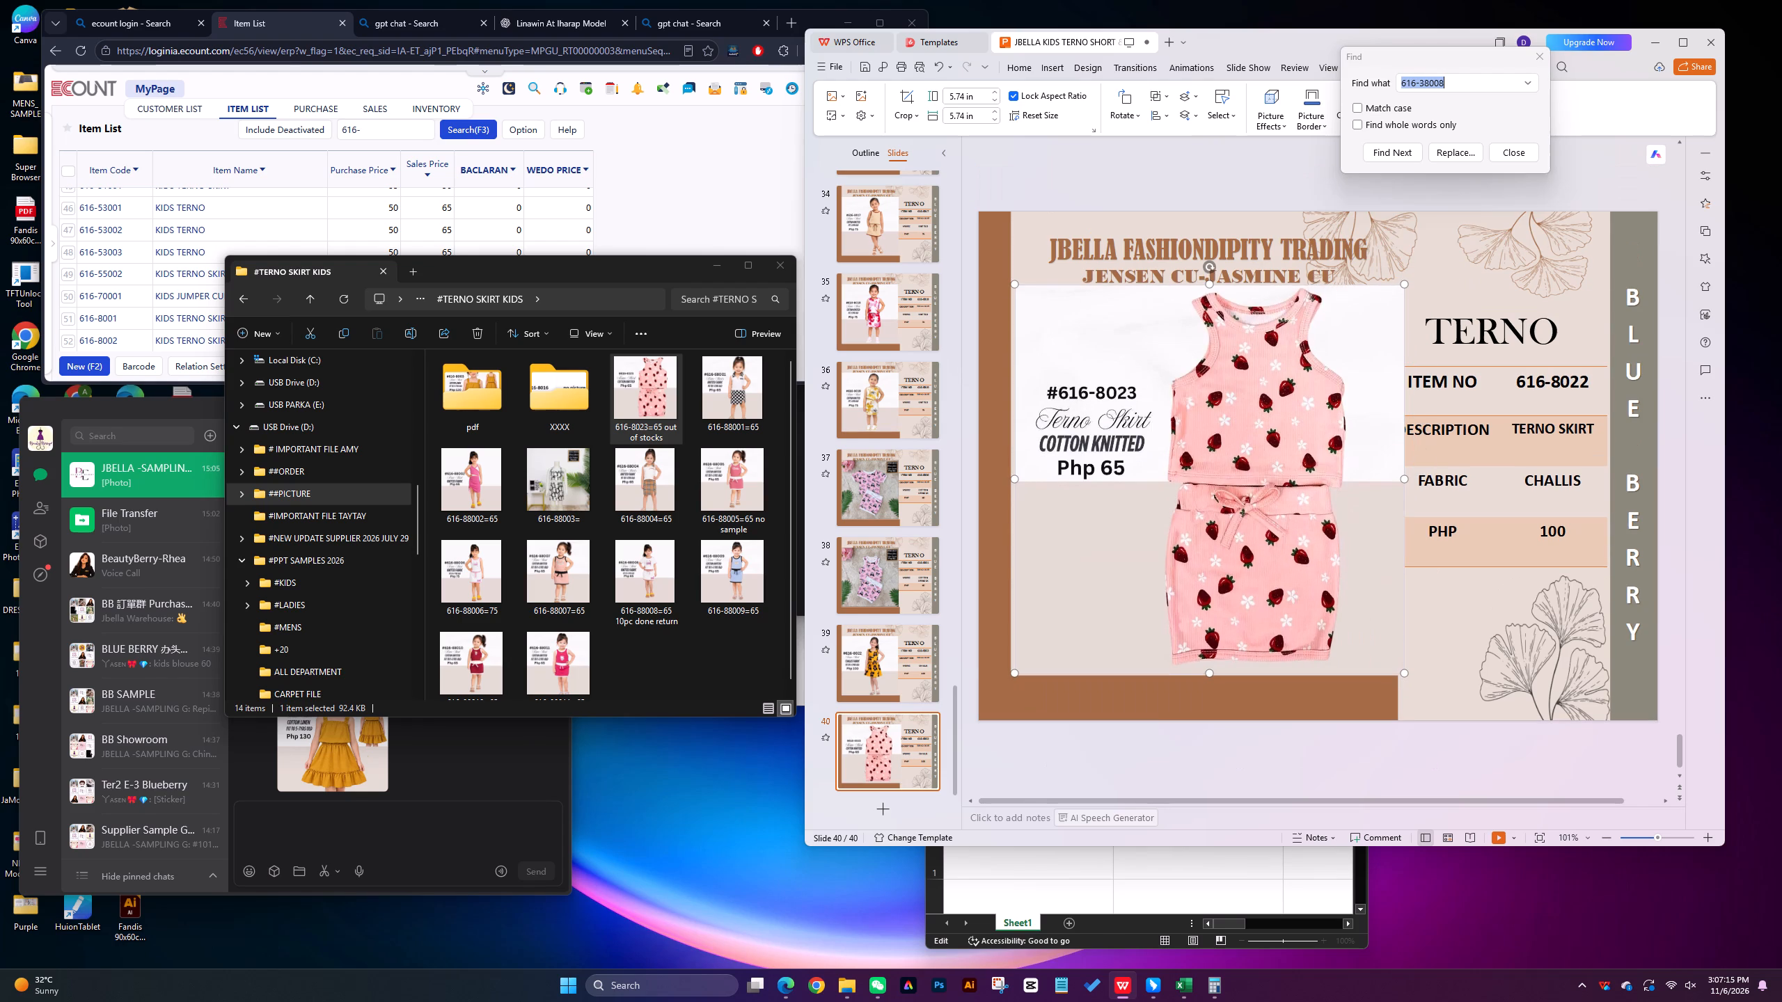
key("Up")
key("Left")
key("Left")
key("Left")
key("Left")
key("Left")
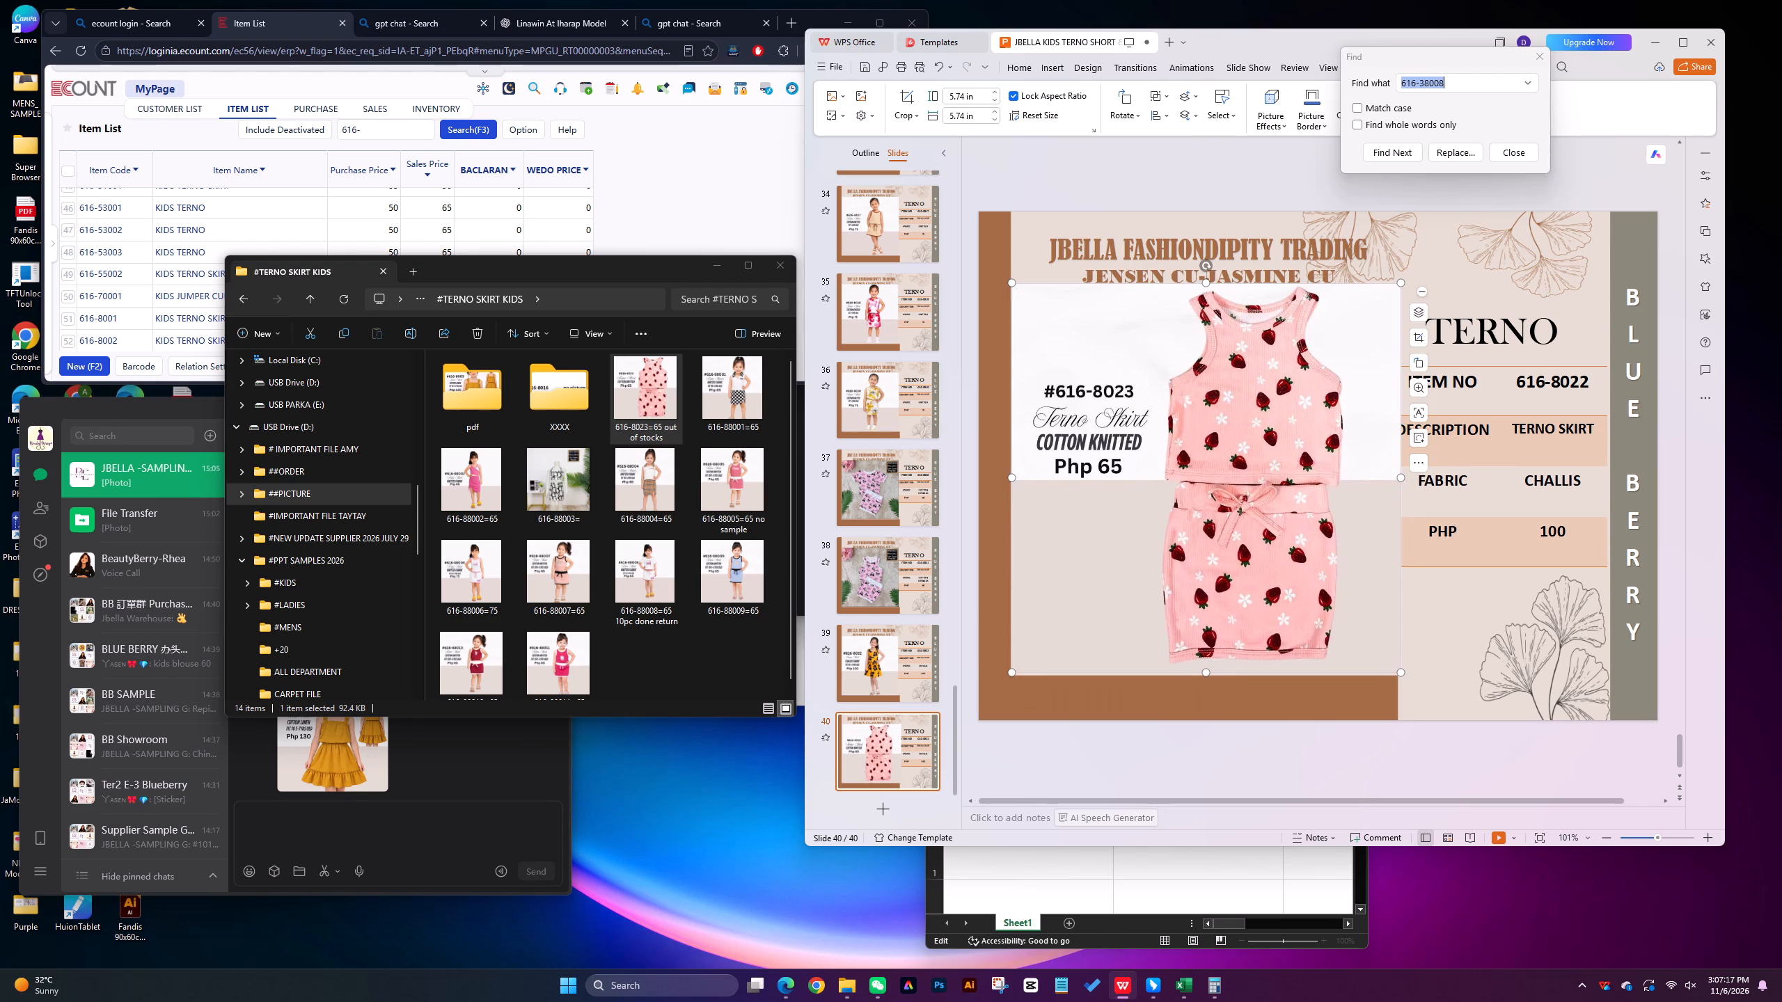
Narrow the 616-8023 picture so its side edge meets the edge of the item table.
left_click_drag(1403, 477, 1375, 488)
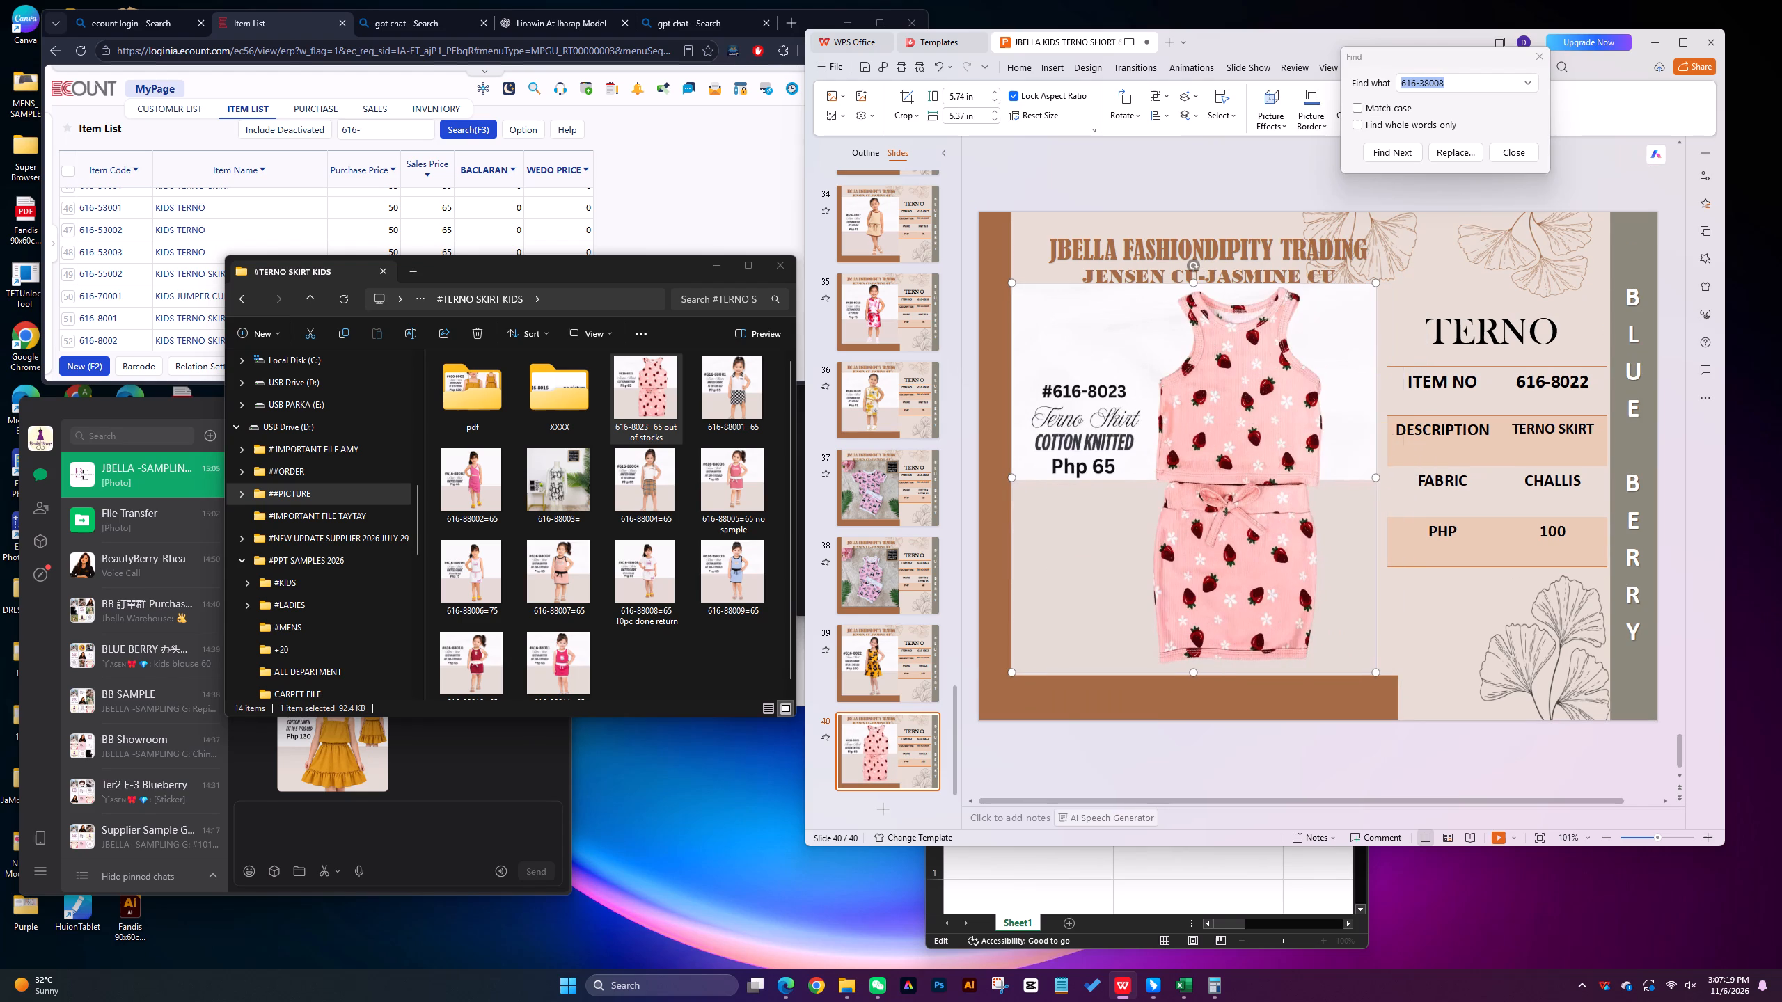
left_click_drag(1380, 478, 1384, 482)
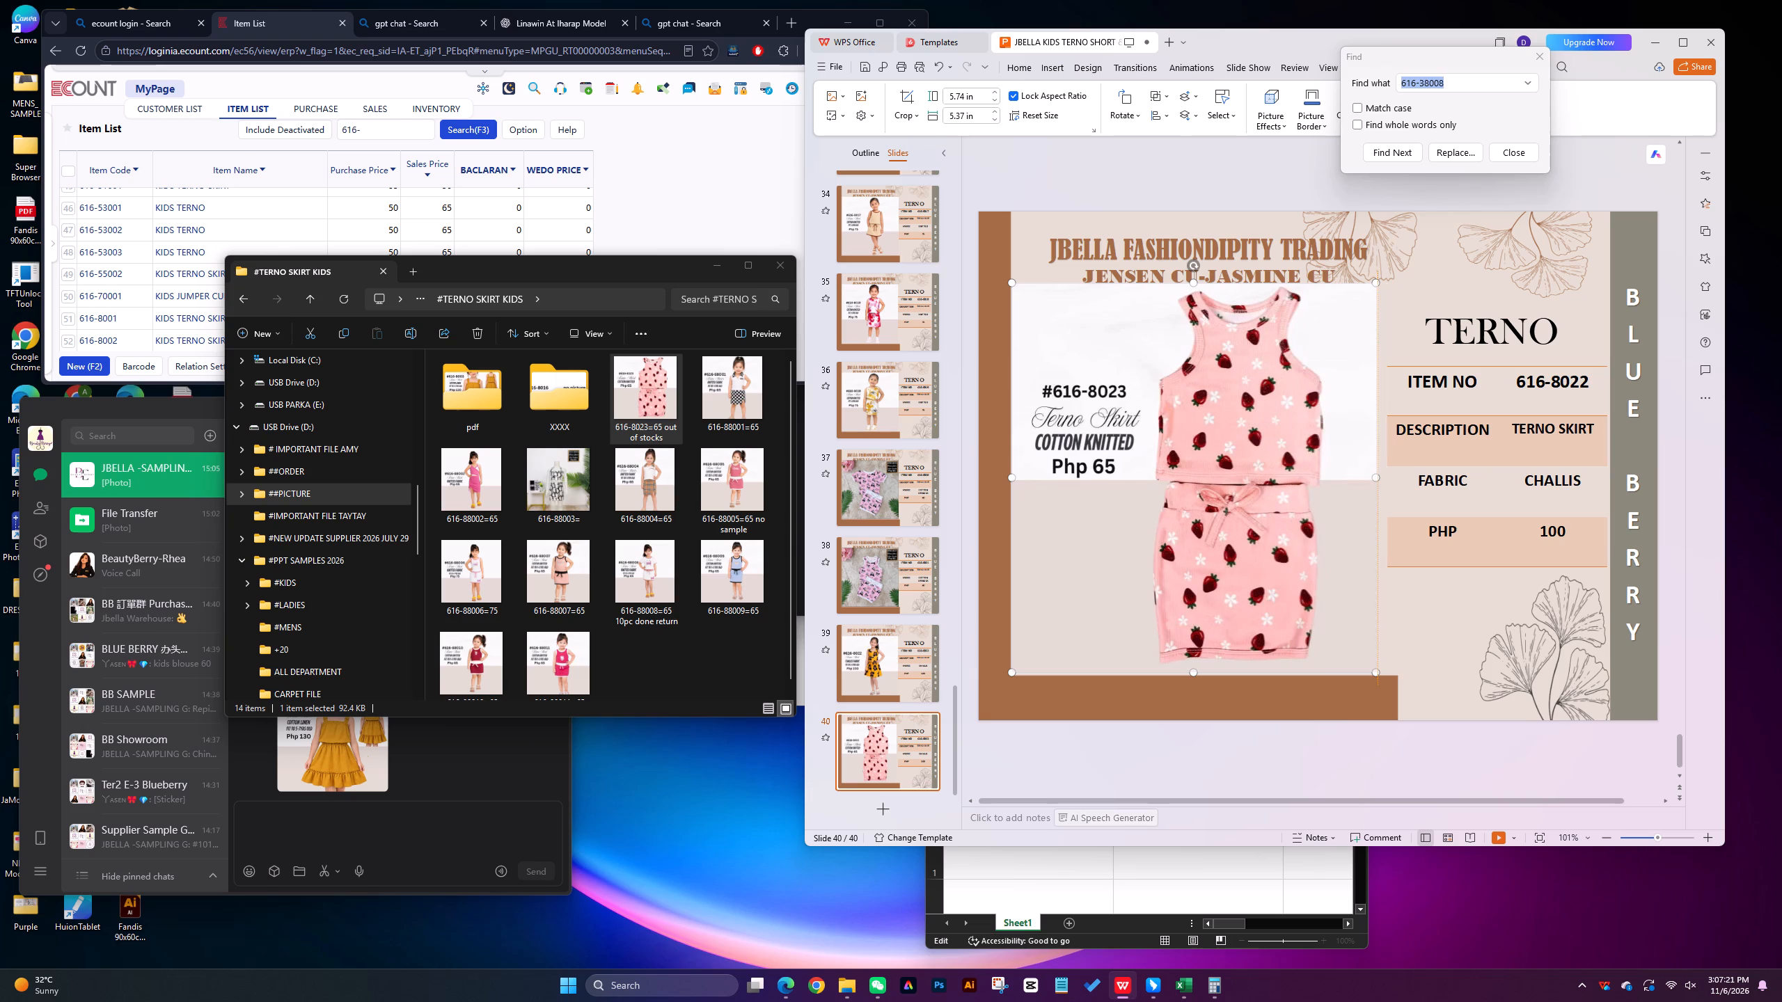
left_click_drag(1384, 482, 1387, 483)
Change the item number in the duplicated slide's table to 616-8023.
left_click(1599, 383)
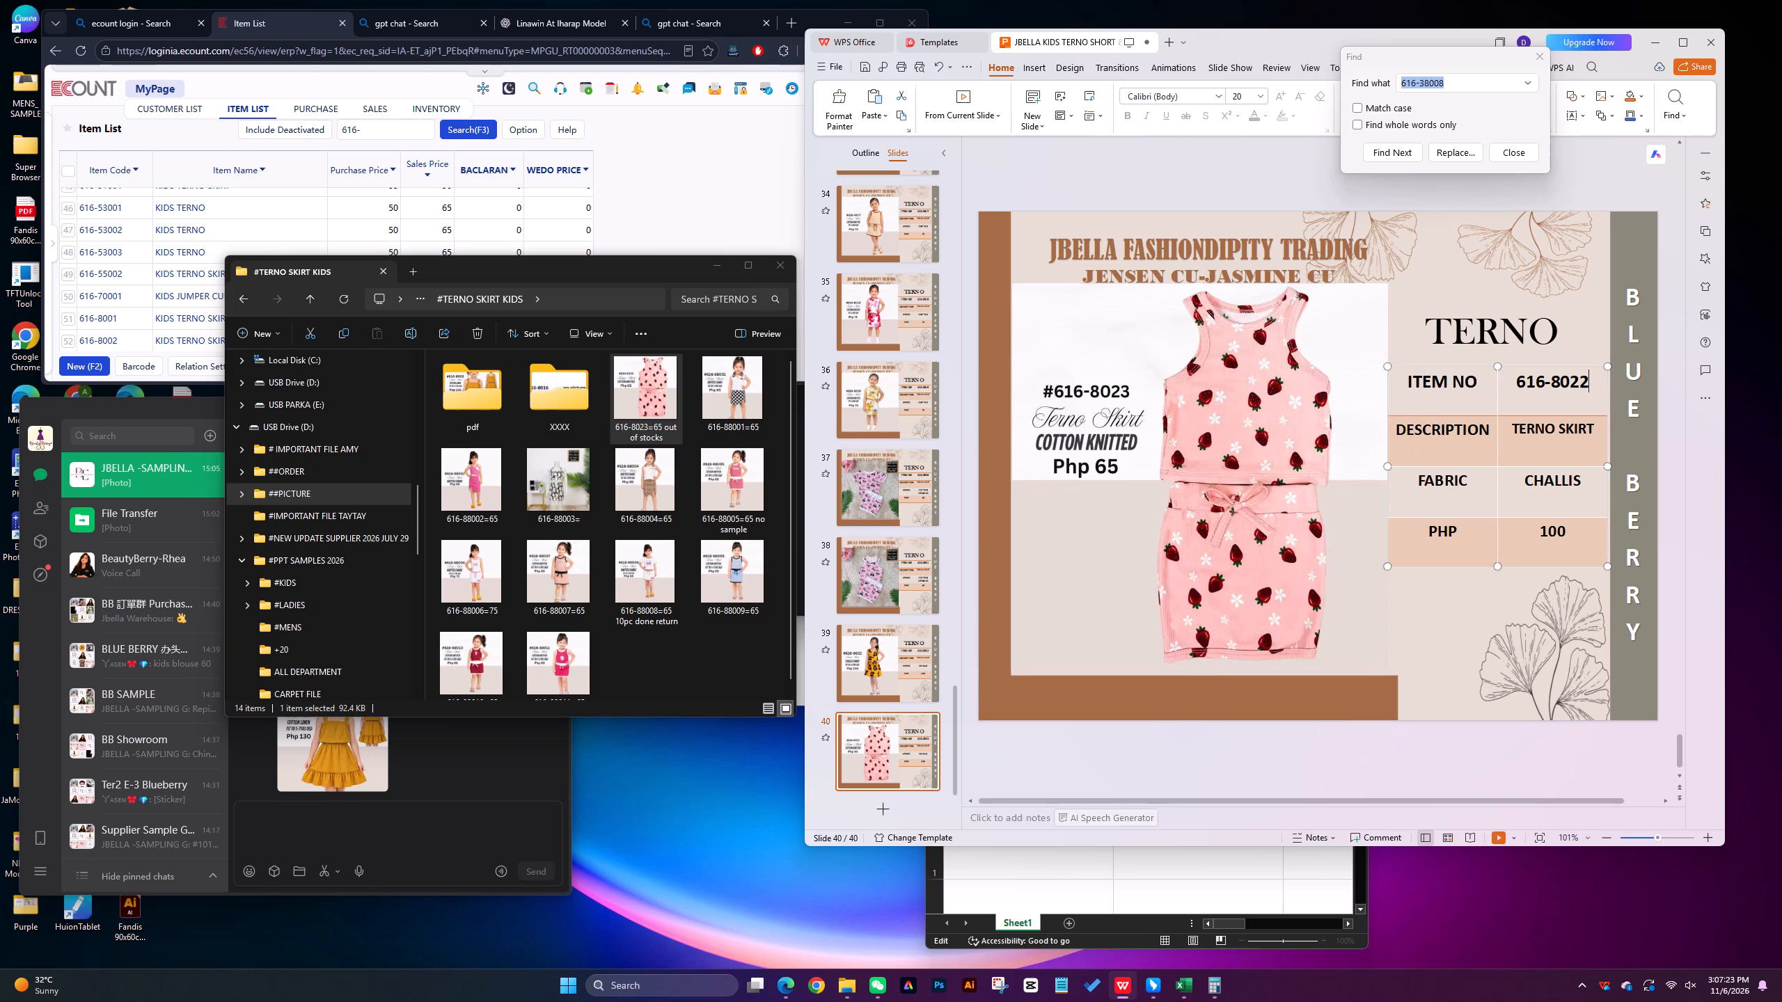
key("BackSpace")
key("3")
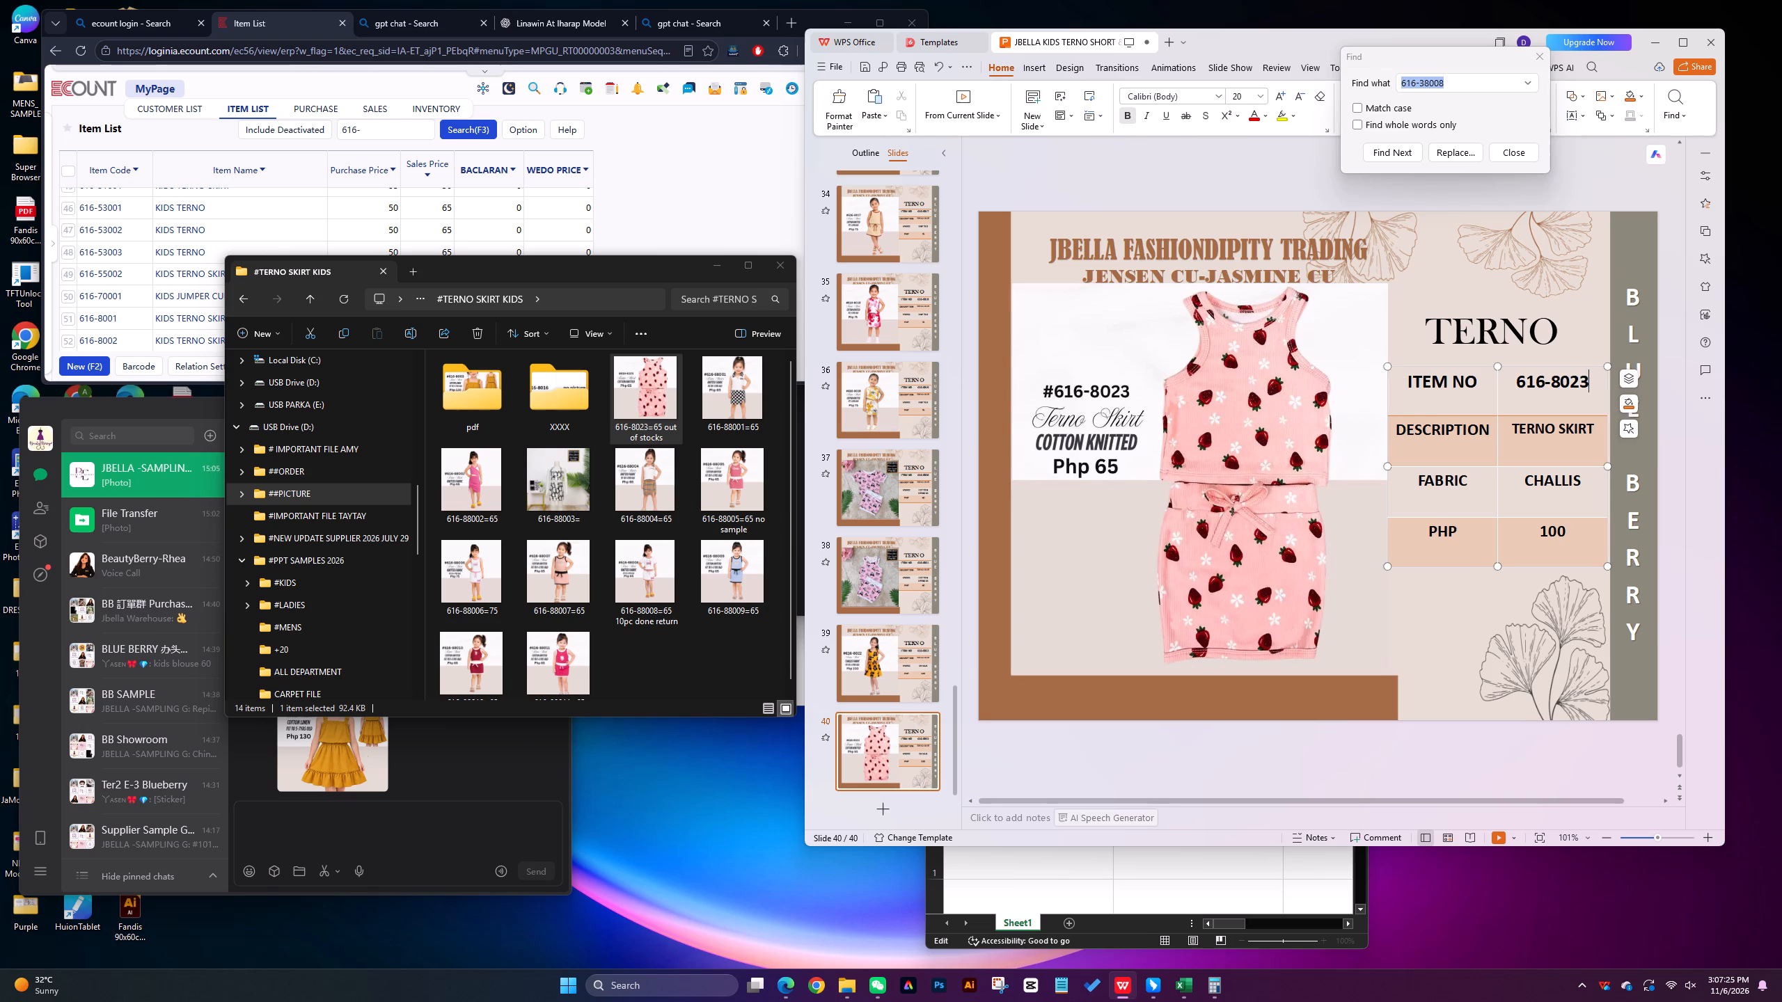
Set the PHP price in the 616-8023 slide's table to 65.
left_click(1584, 538)
key("BackSpace")
key("BackSpace")
key("BackSpace")
key("5")
key("BackSpace")
type("65")
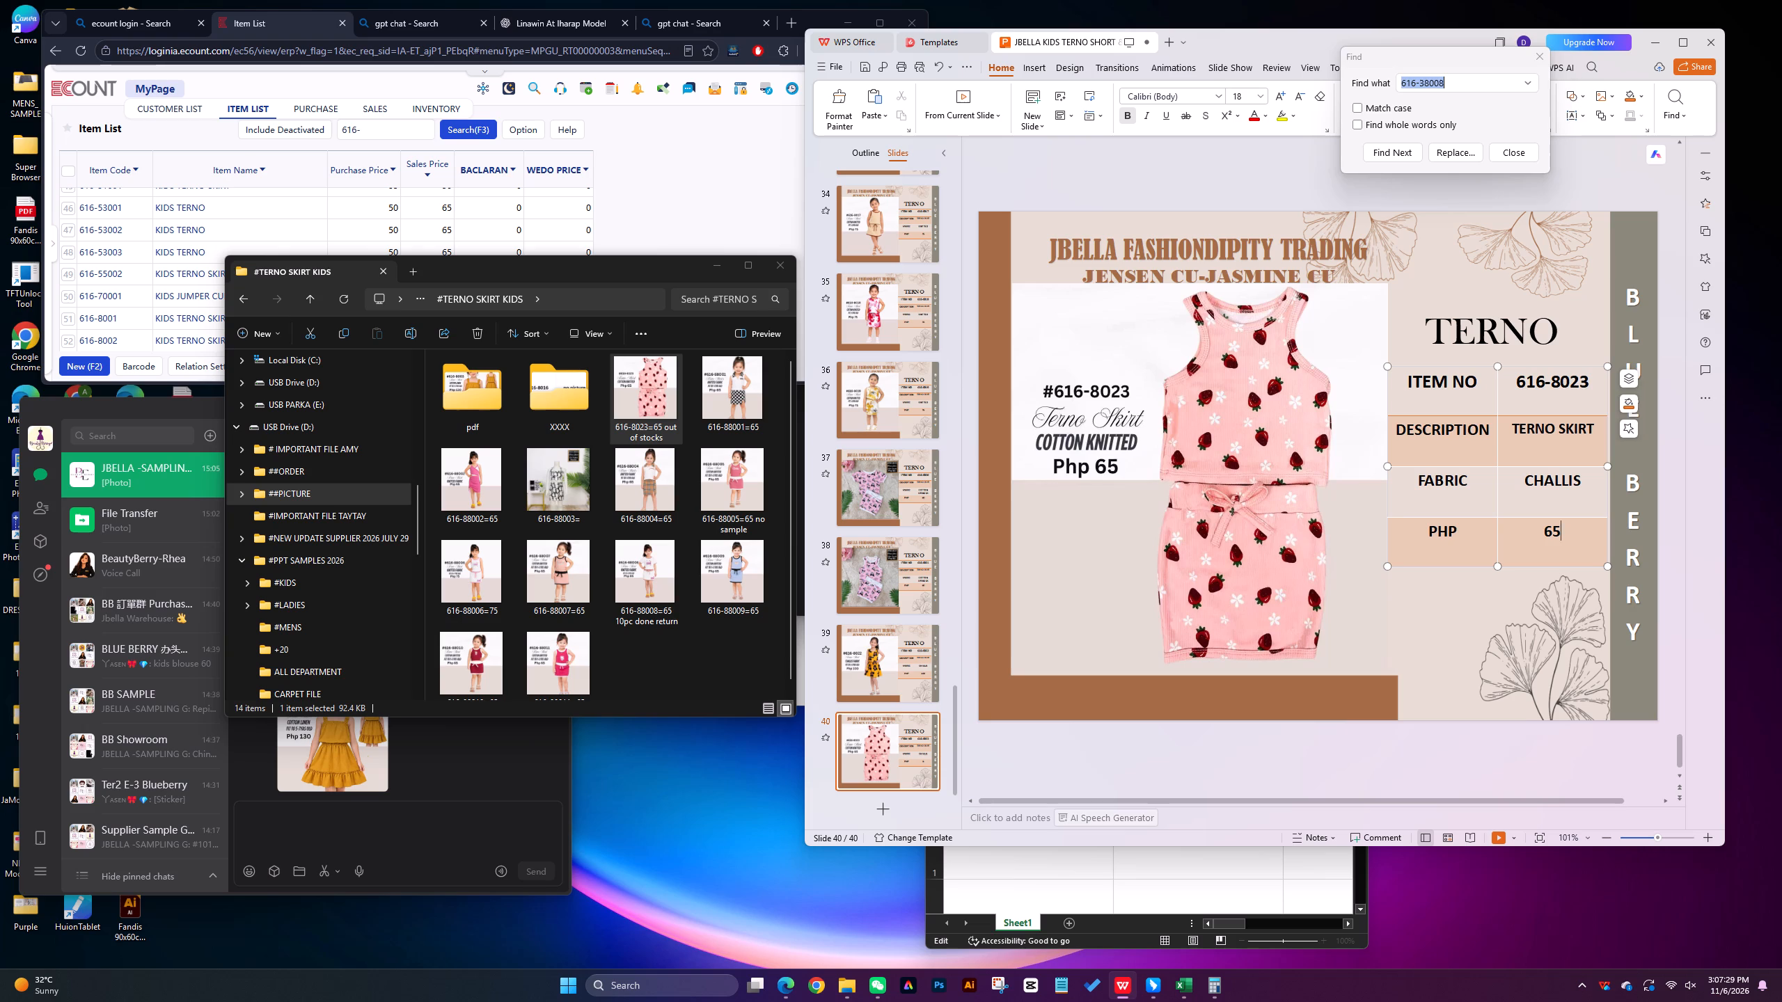
Change the fabric in the 616-8023 slide's table to KNITTED.
left_click(1590, 482)
key("BackSpace")
key("BackSpace")
key("BackSpace")
key("BackSpace")
key("BackSpace")
key("BackSpace")
key("BackSpace")
type("KNITTED")
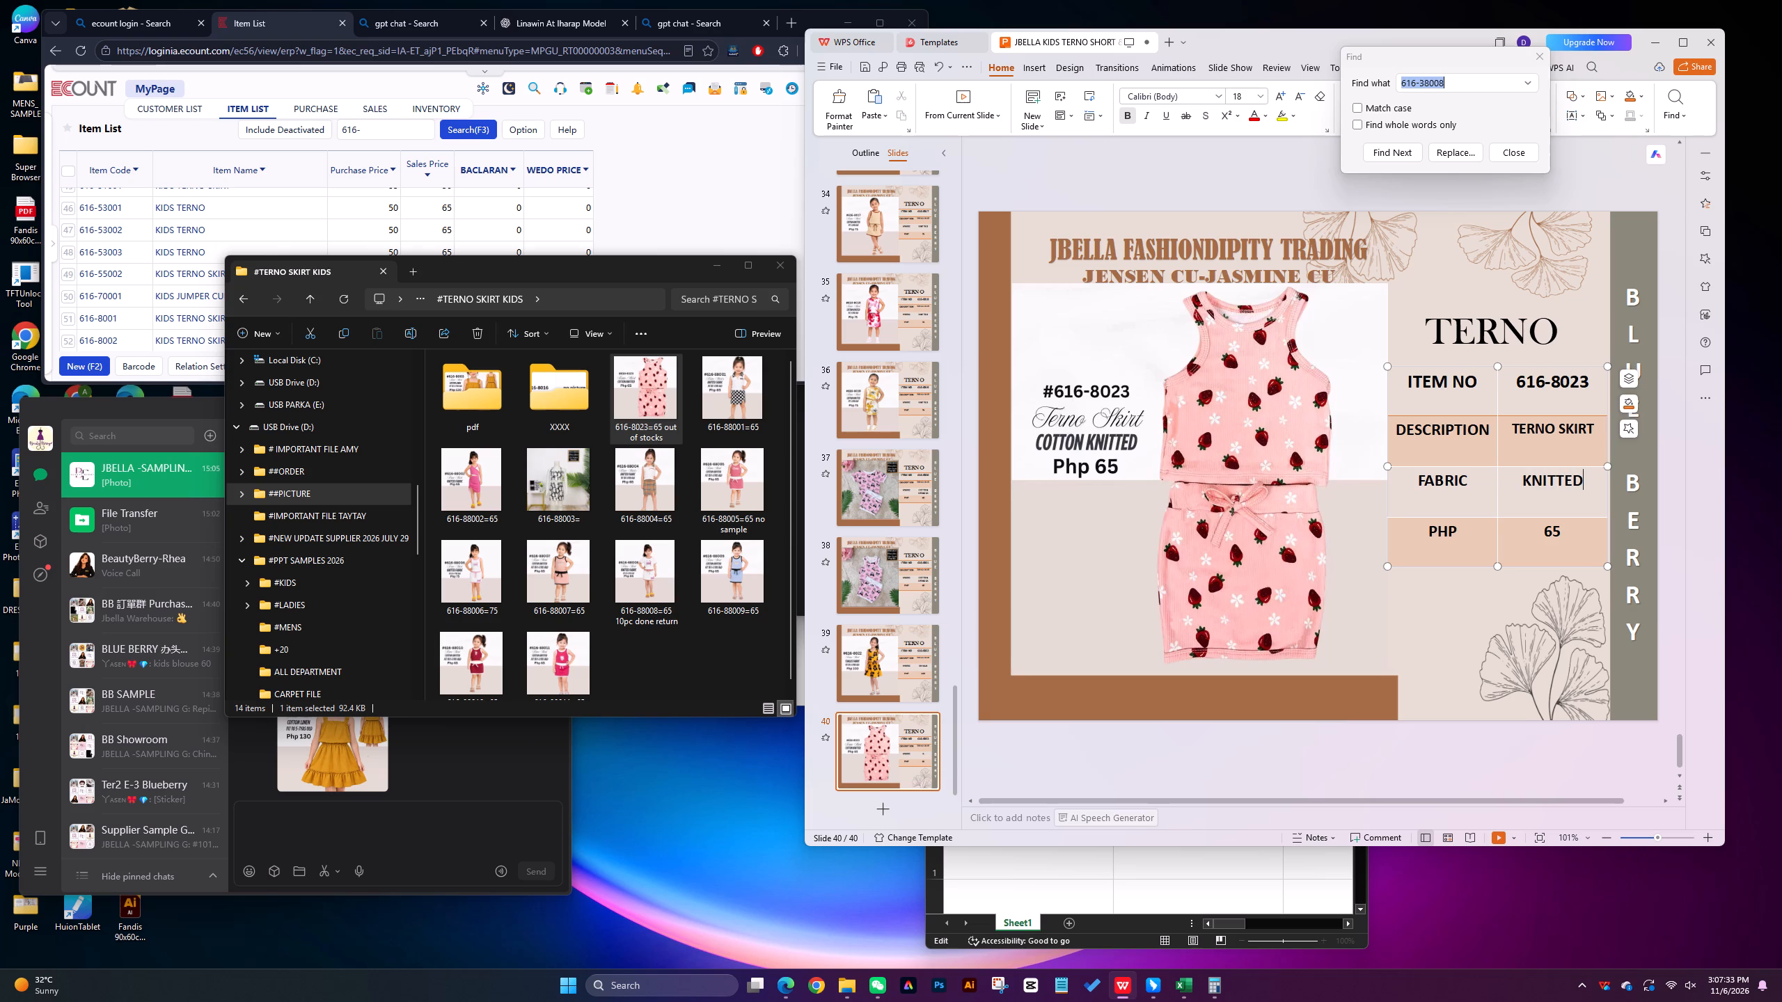
Move the "616-8023=65 out of stocks" picture into the pdf folder.
left_click_drag(650, 392, 476, 430)
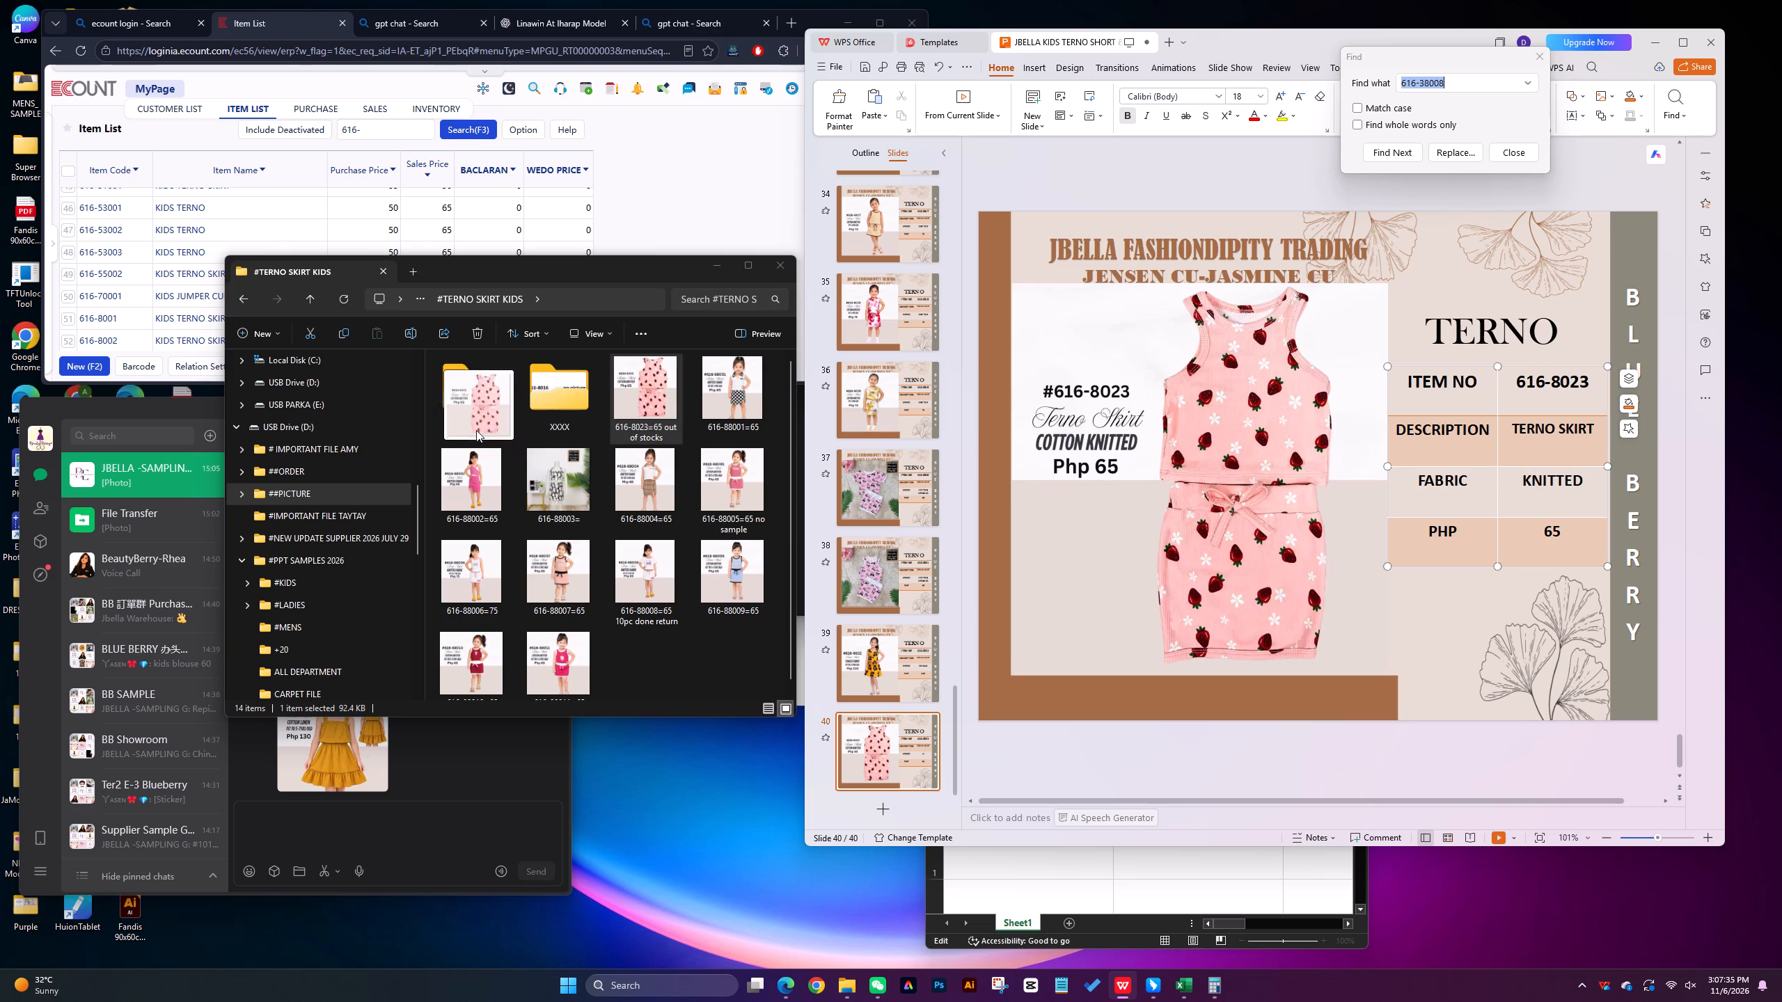
left_click_drag(476, 430, 473, 418)
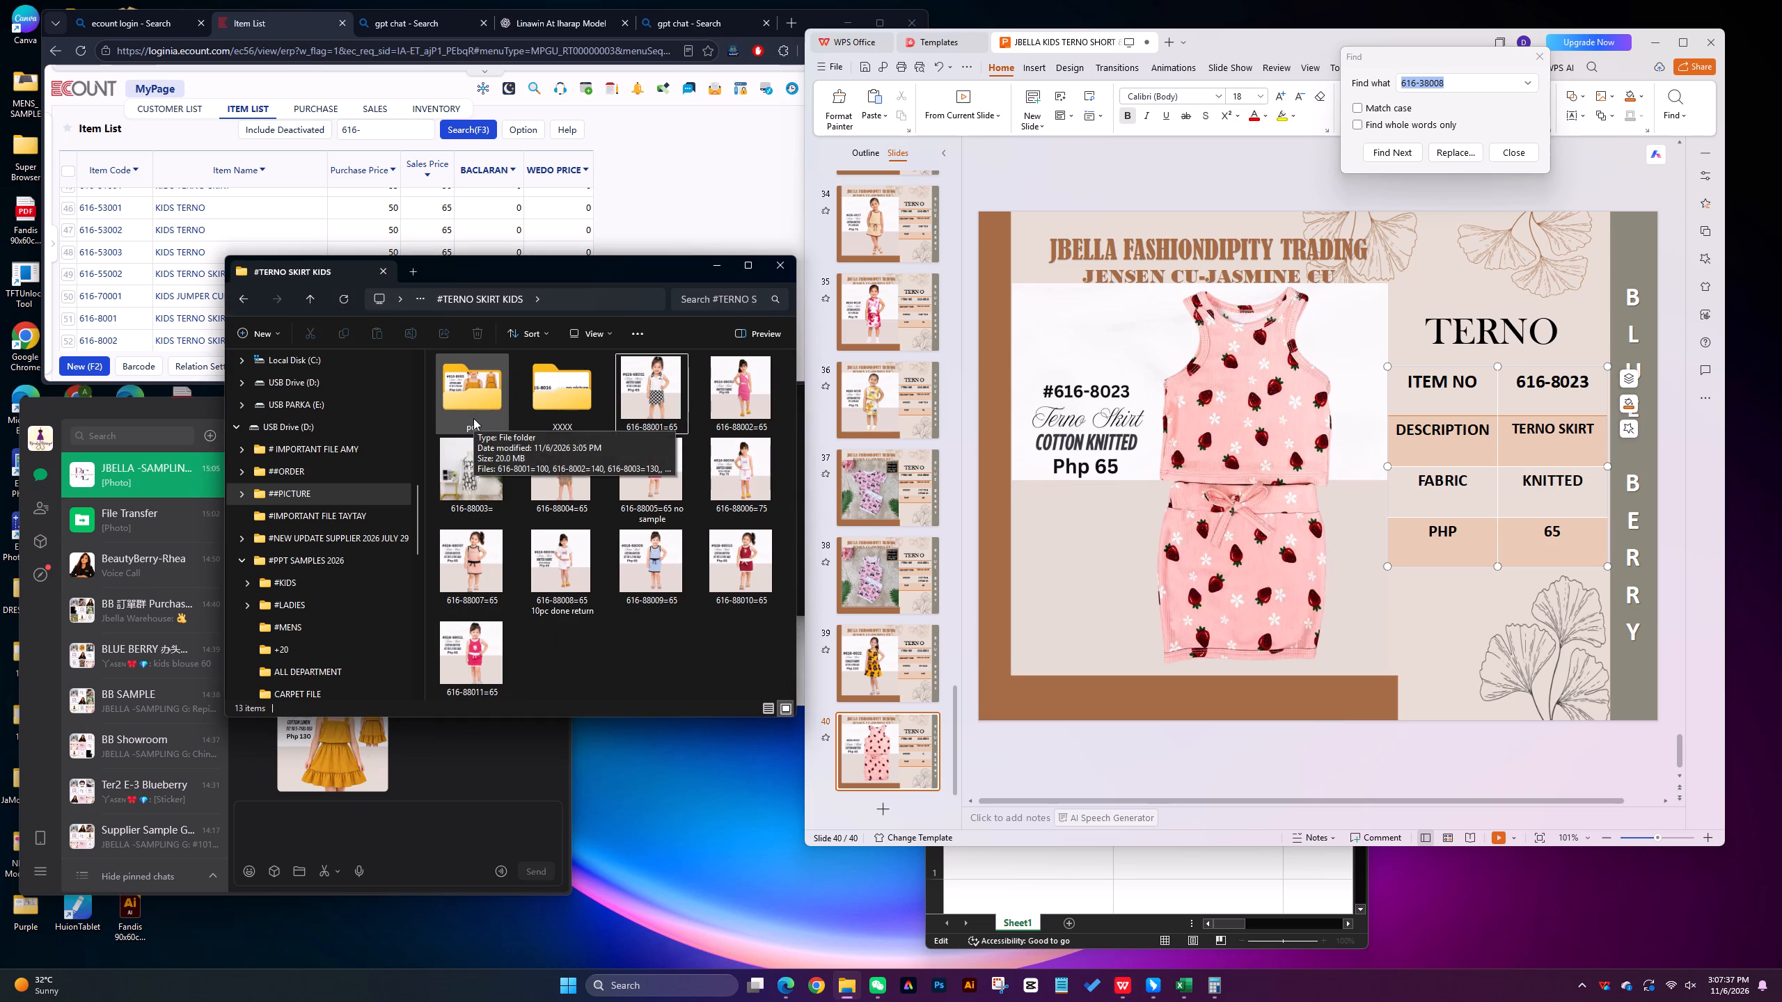
Save the presentation.
left_click(865, 64)
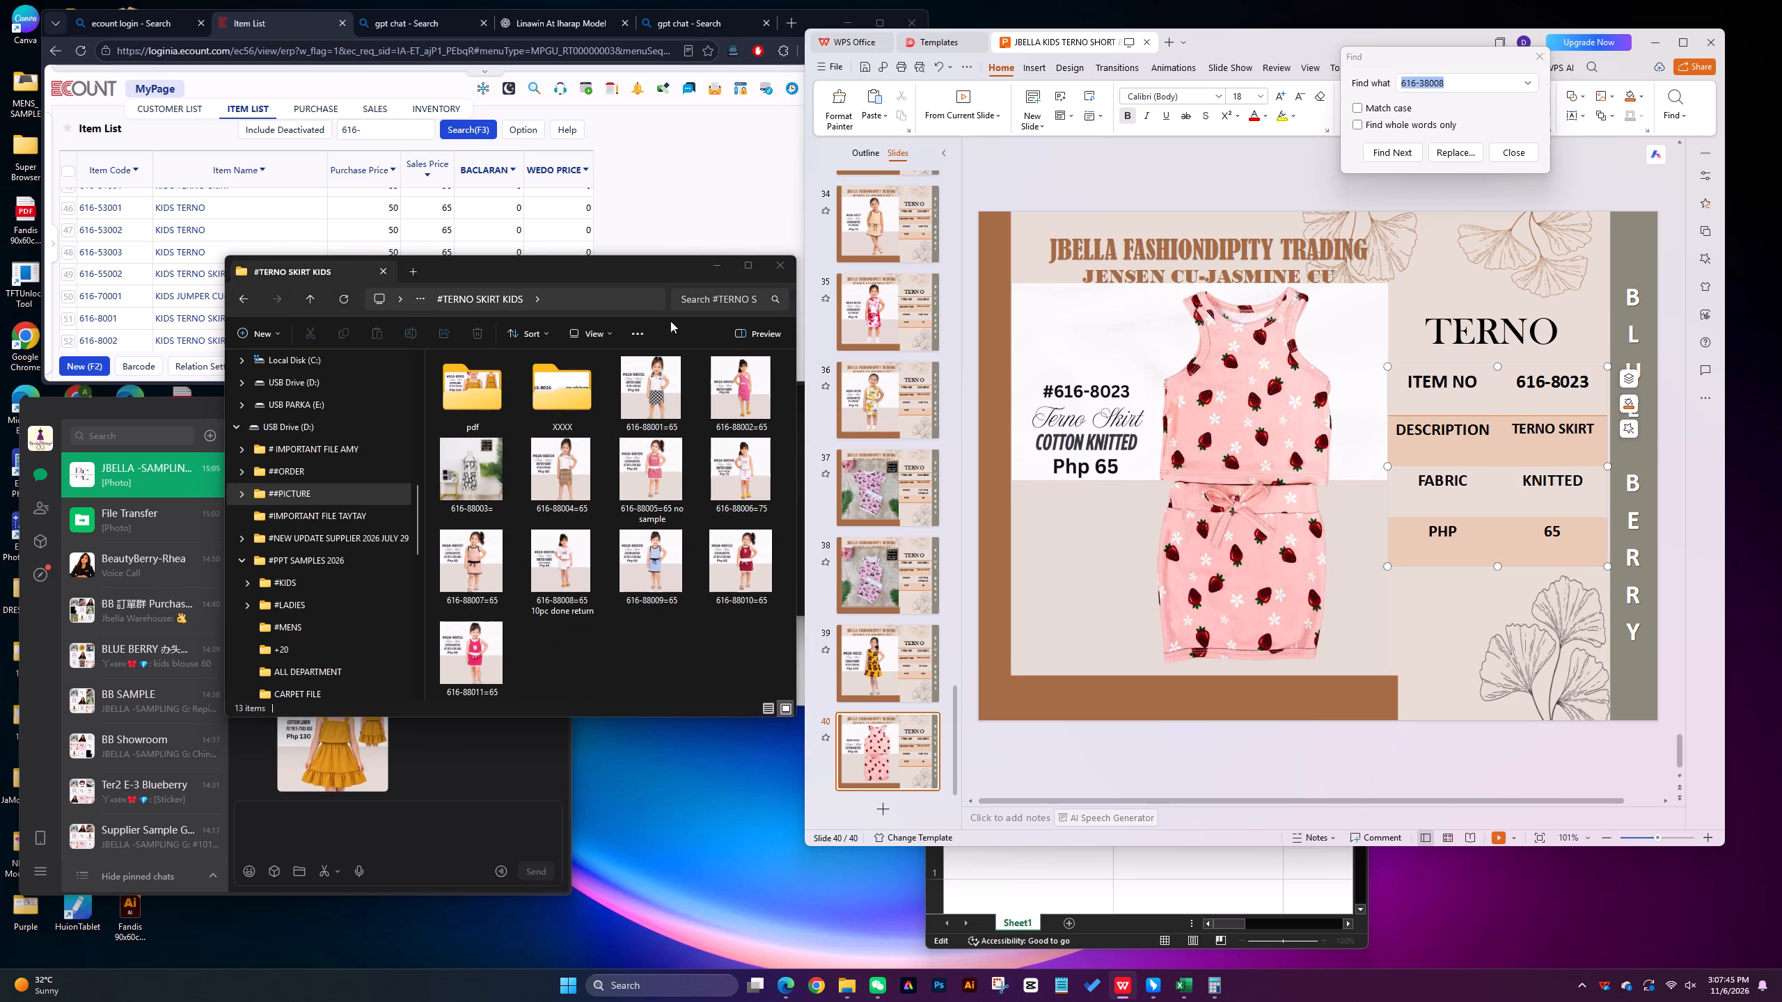
Duplicate the 616-8023 slide and delete the strawberry-print picture from the copy.
left_click(897, 750)
right_click(896, 747)
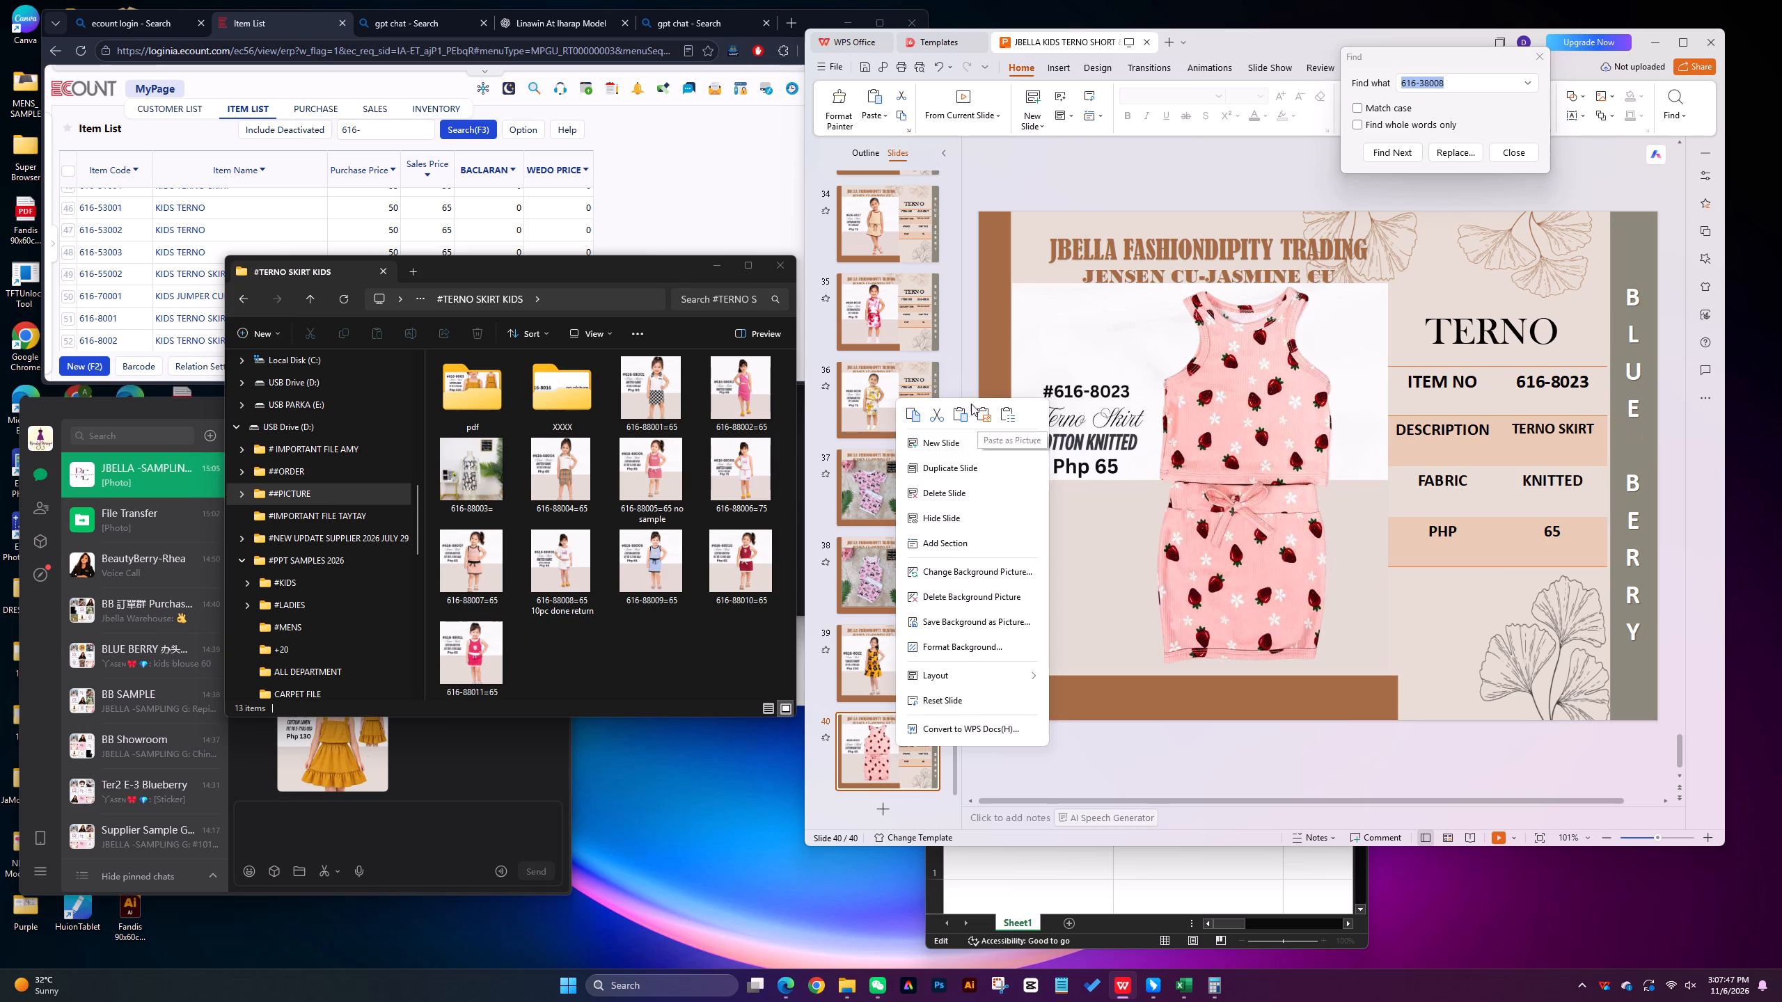
left_click(954, 468)
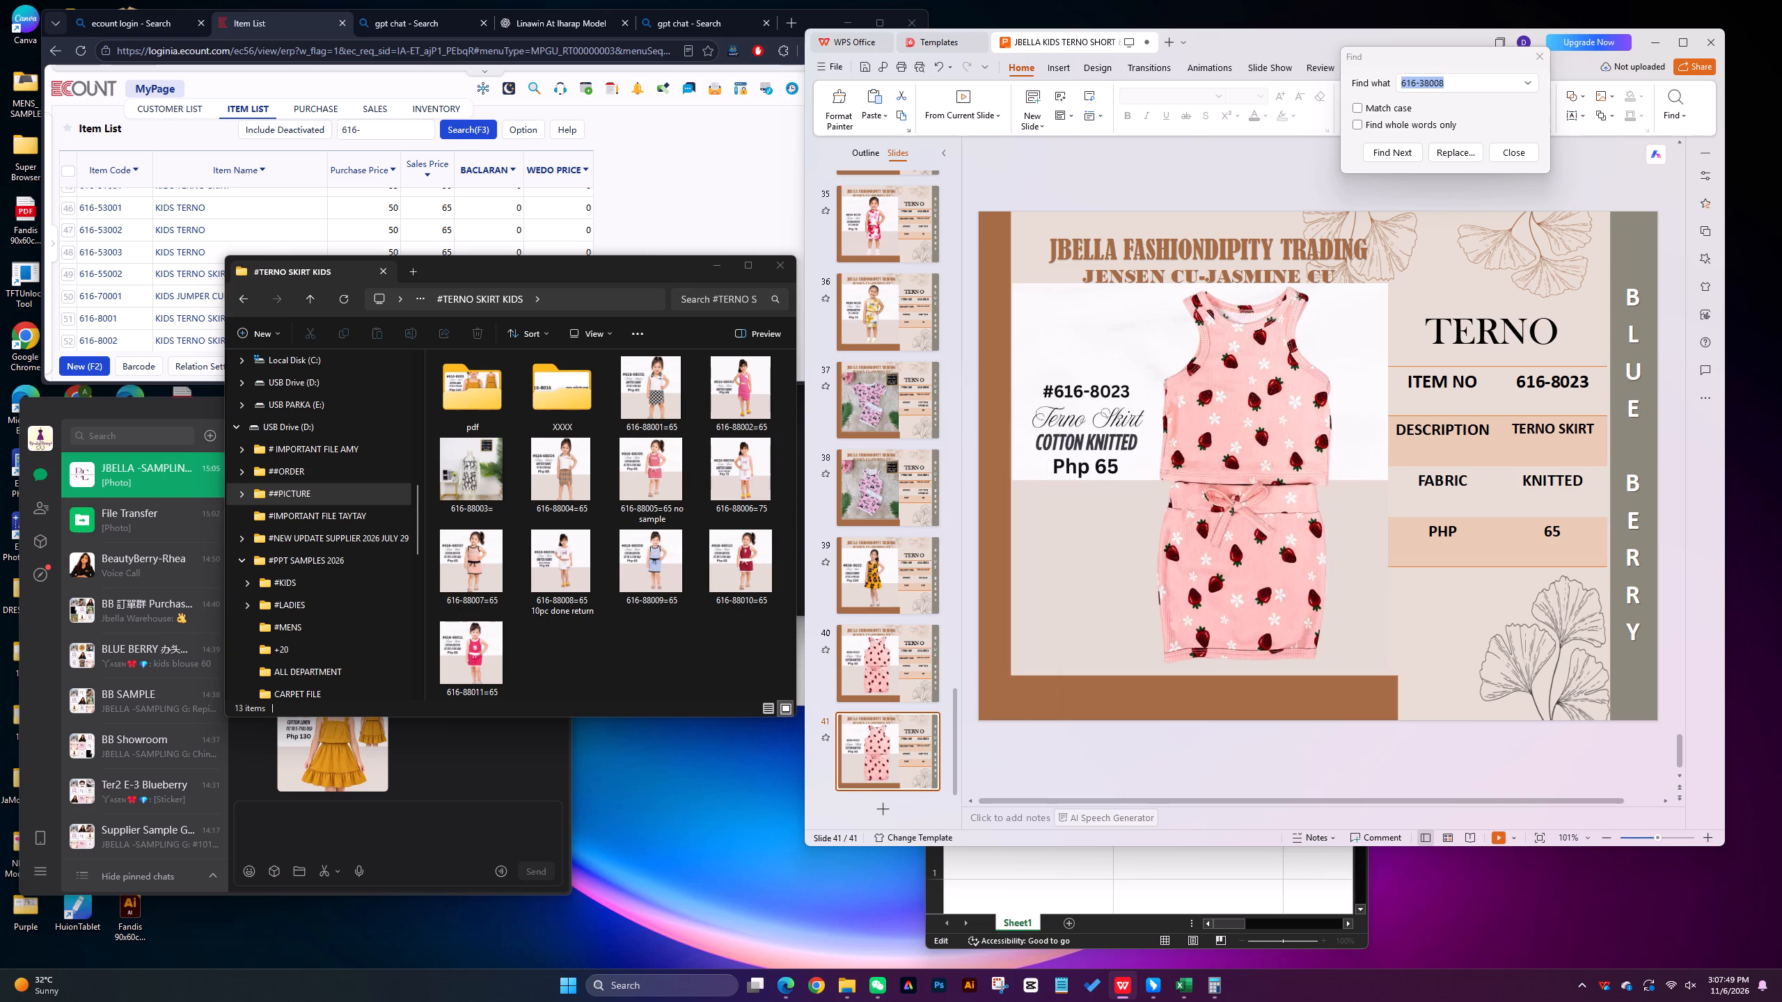
left_click(1075, 414)
key("Delete")
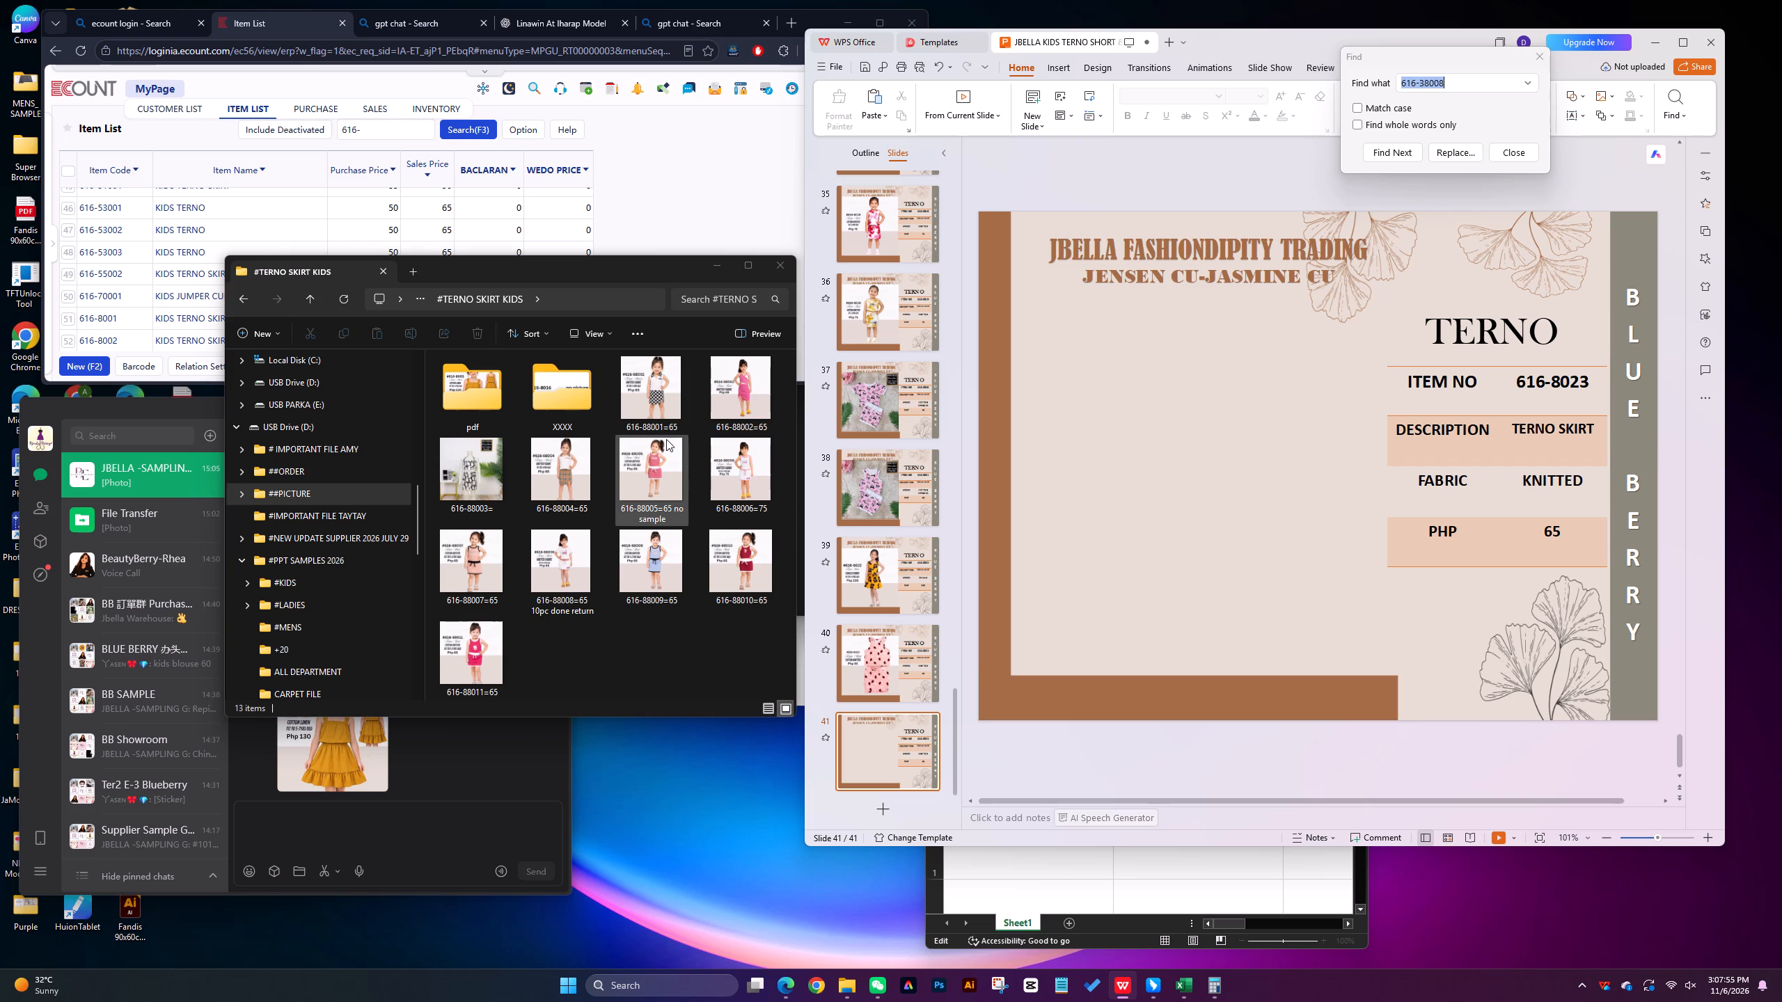
Find the ECOUNT item after 616-8023 and save the blue dress photo from File Transfer into XXXX as 616-83001=155XXXX.
left_click(665, 202)
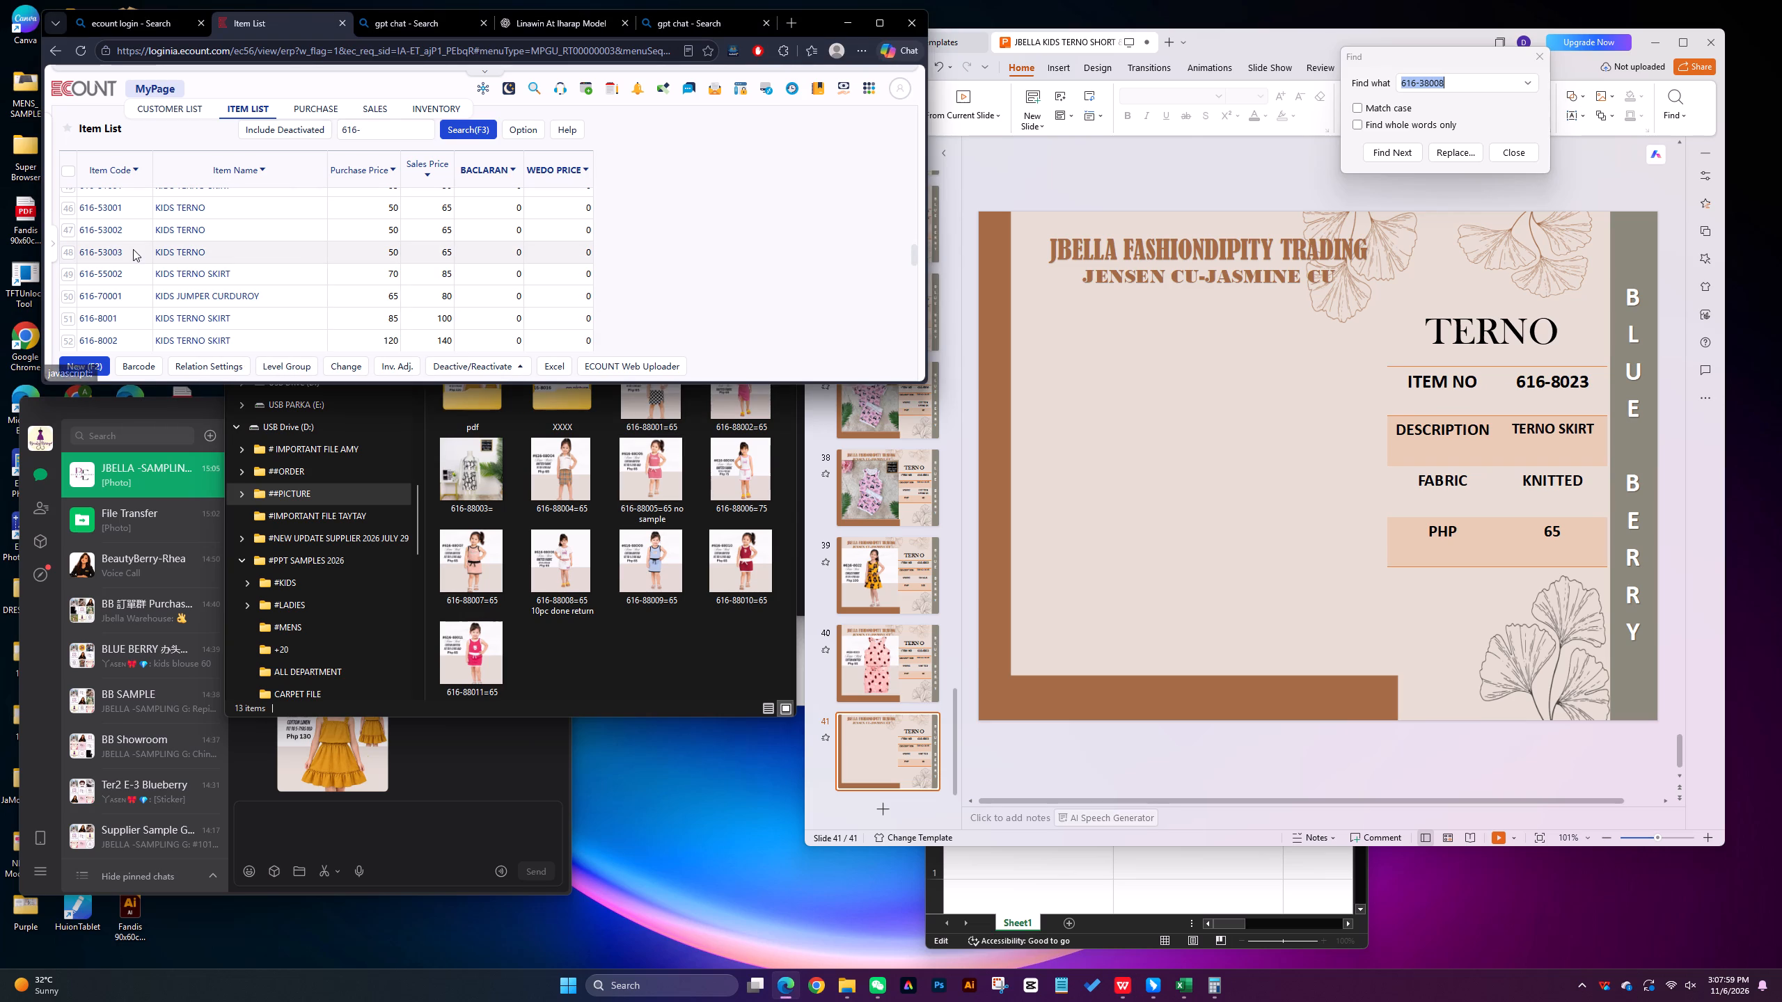
scroll(134, 266, "down", 2)
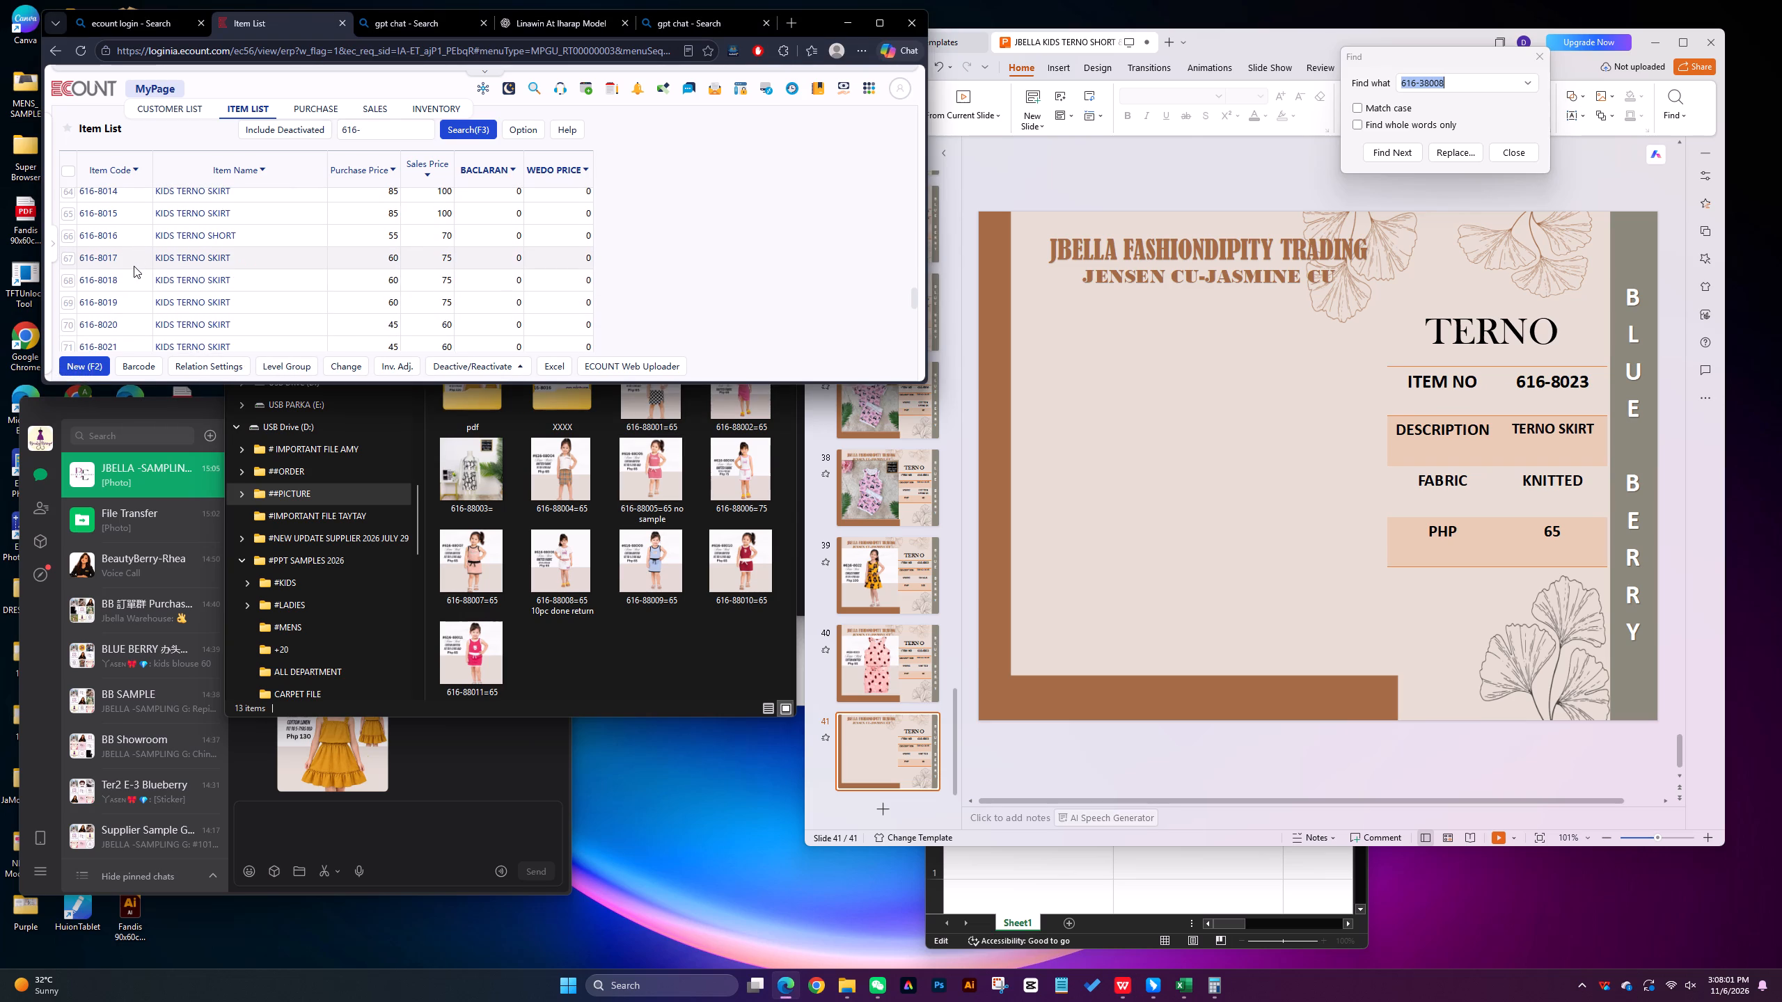
scroll(134, 266, "down", 2)
scroll(135, 267, "up", 1)
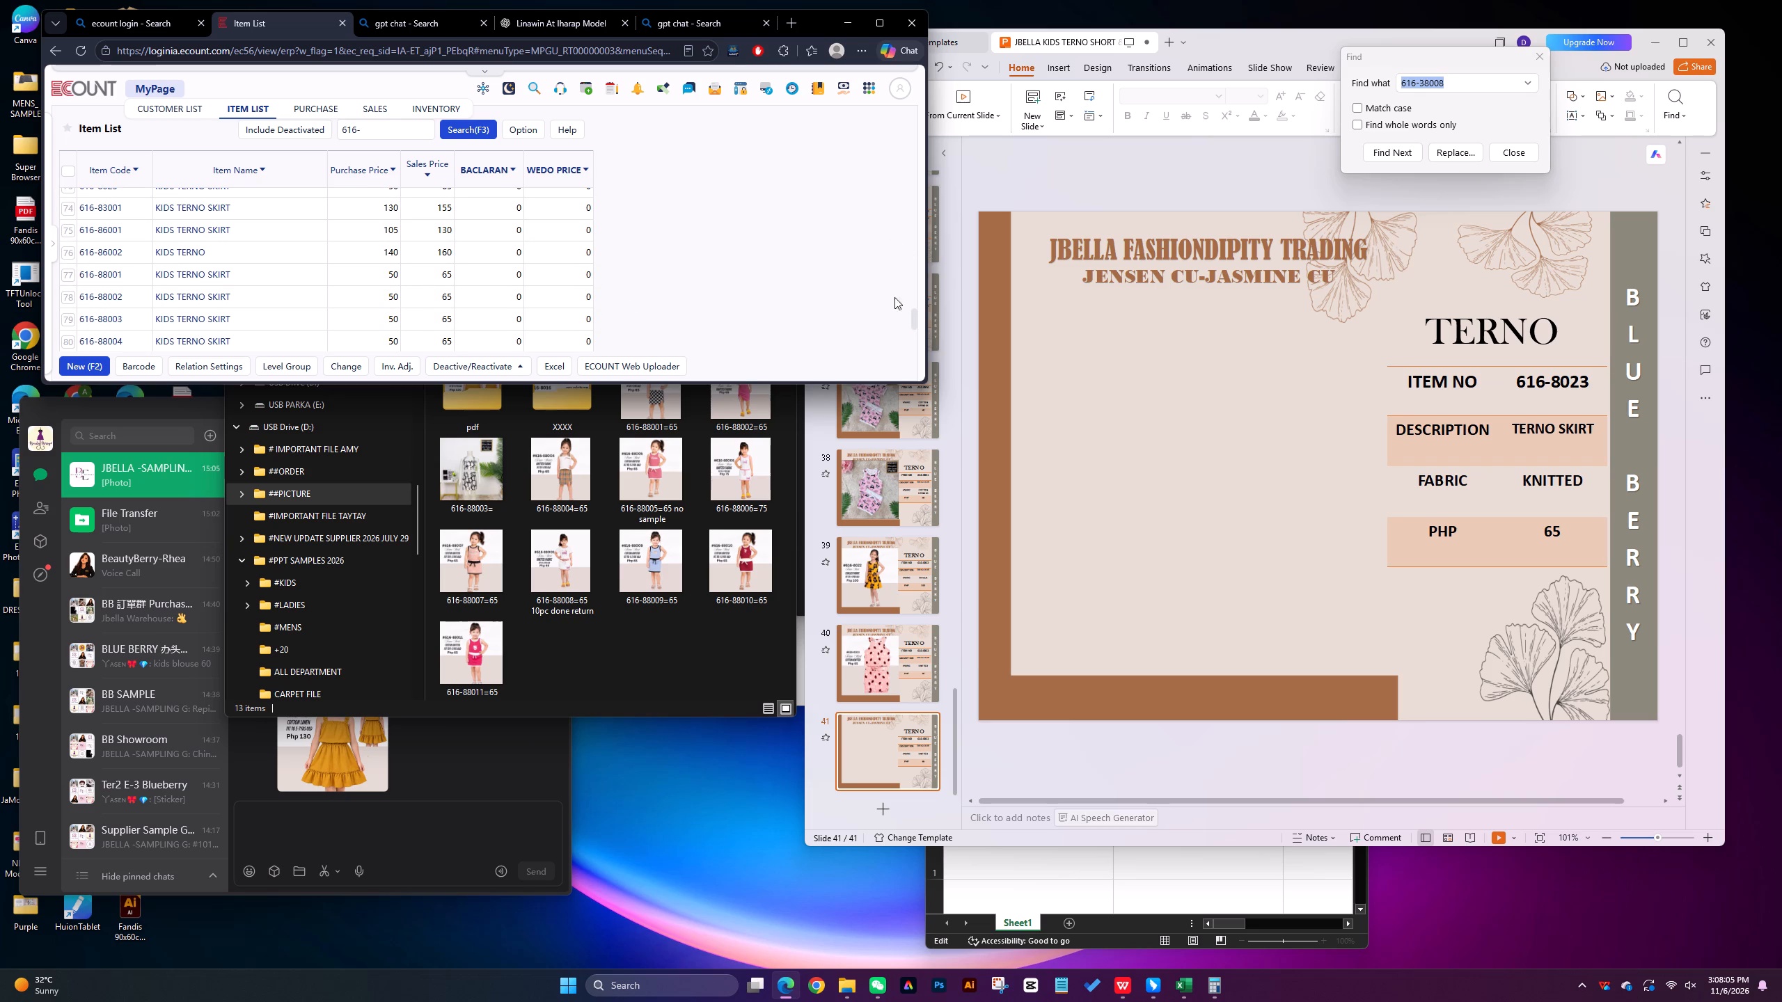
left_click(913, 317)
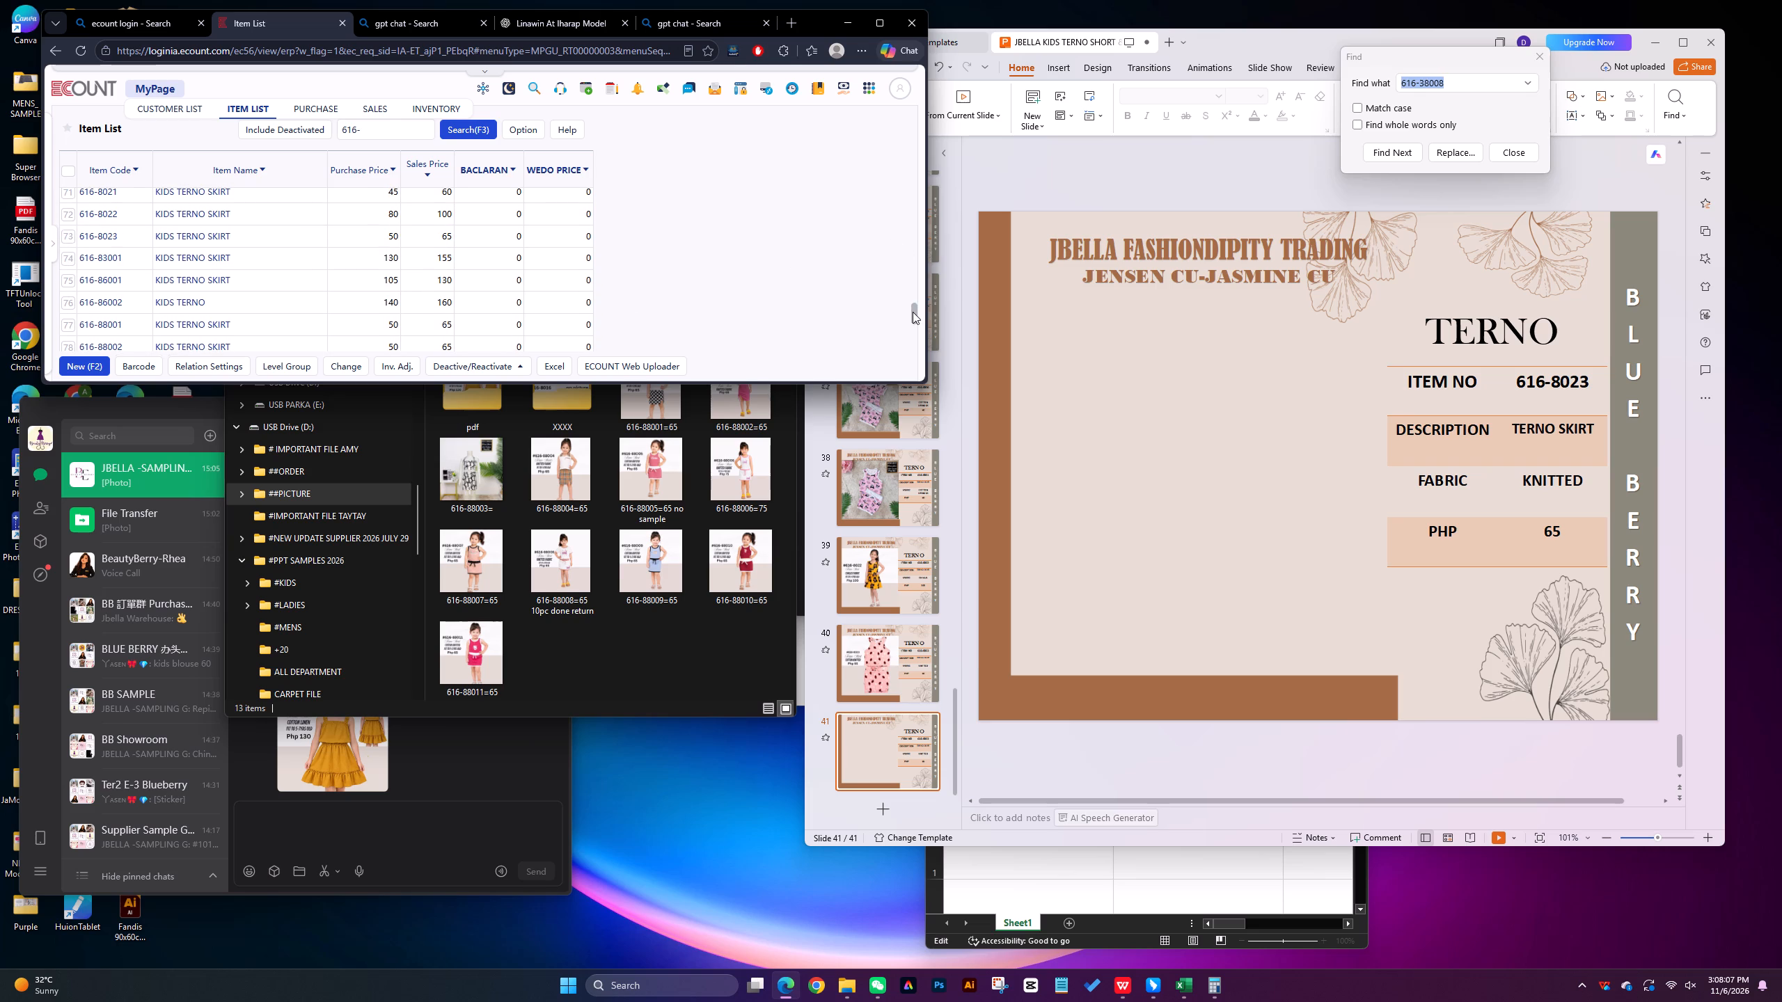
left_click(884, 666)
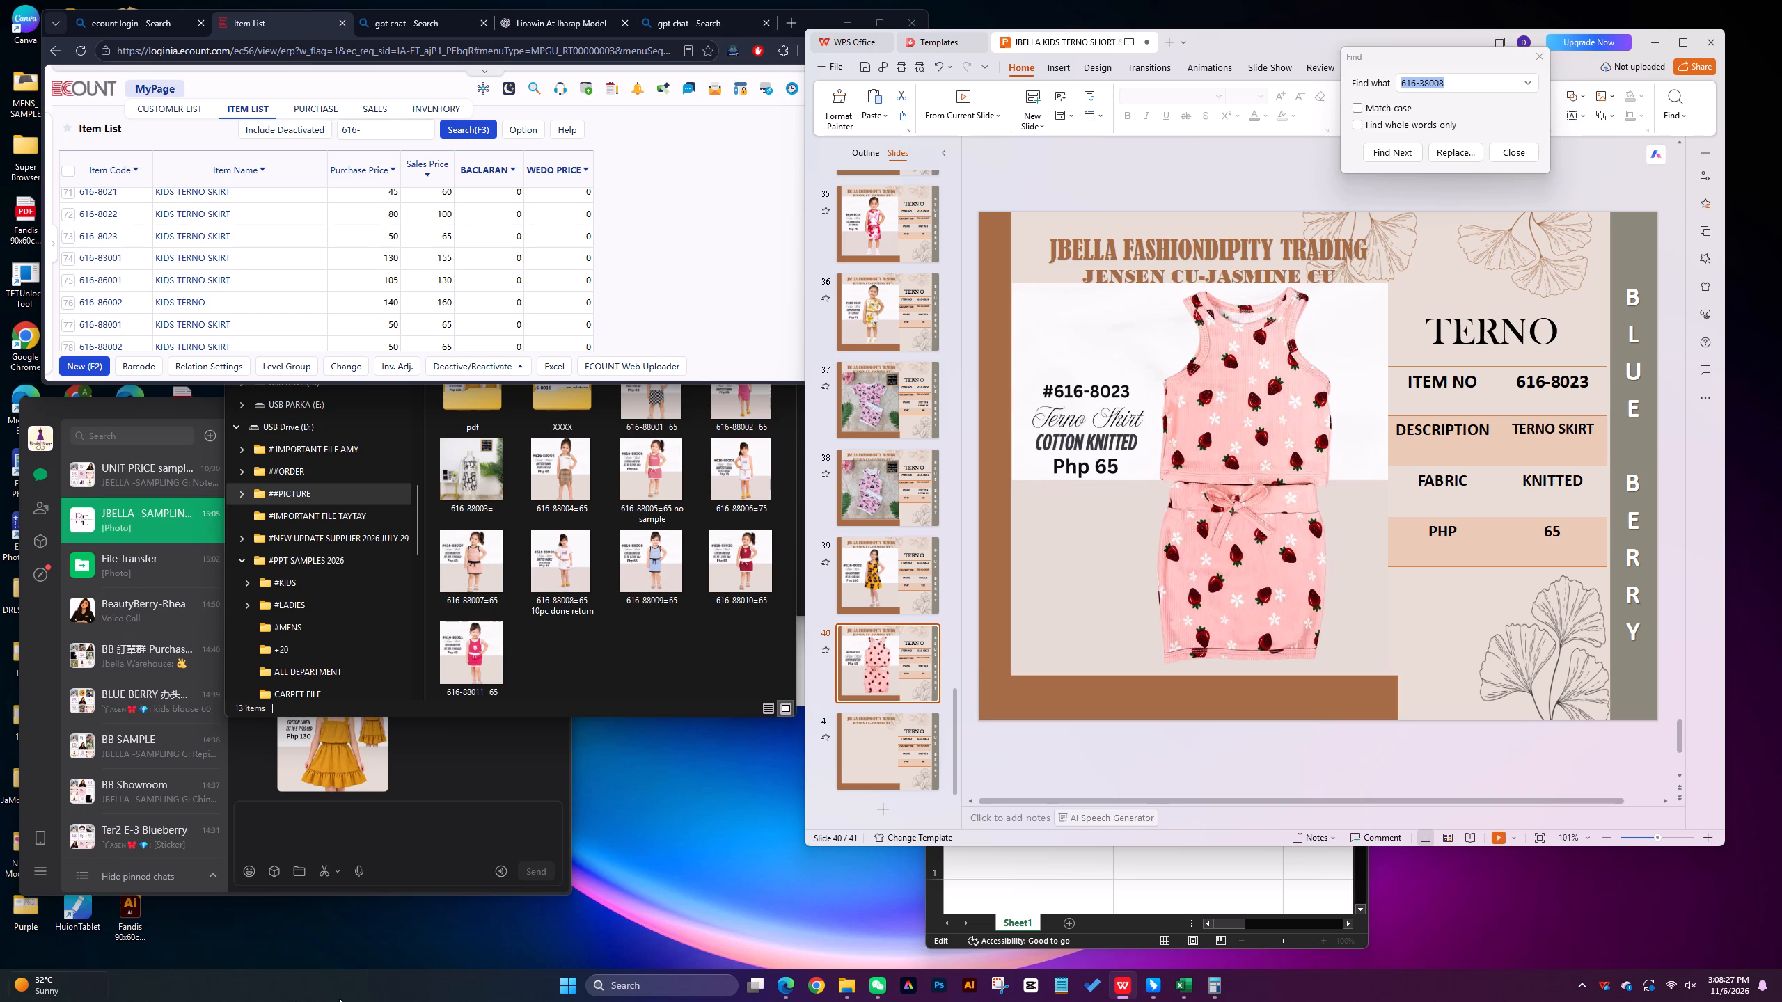
left_click(127, 477)
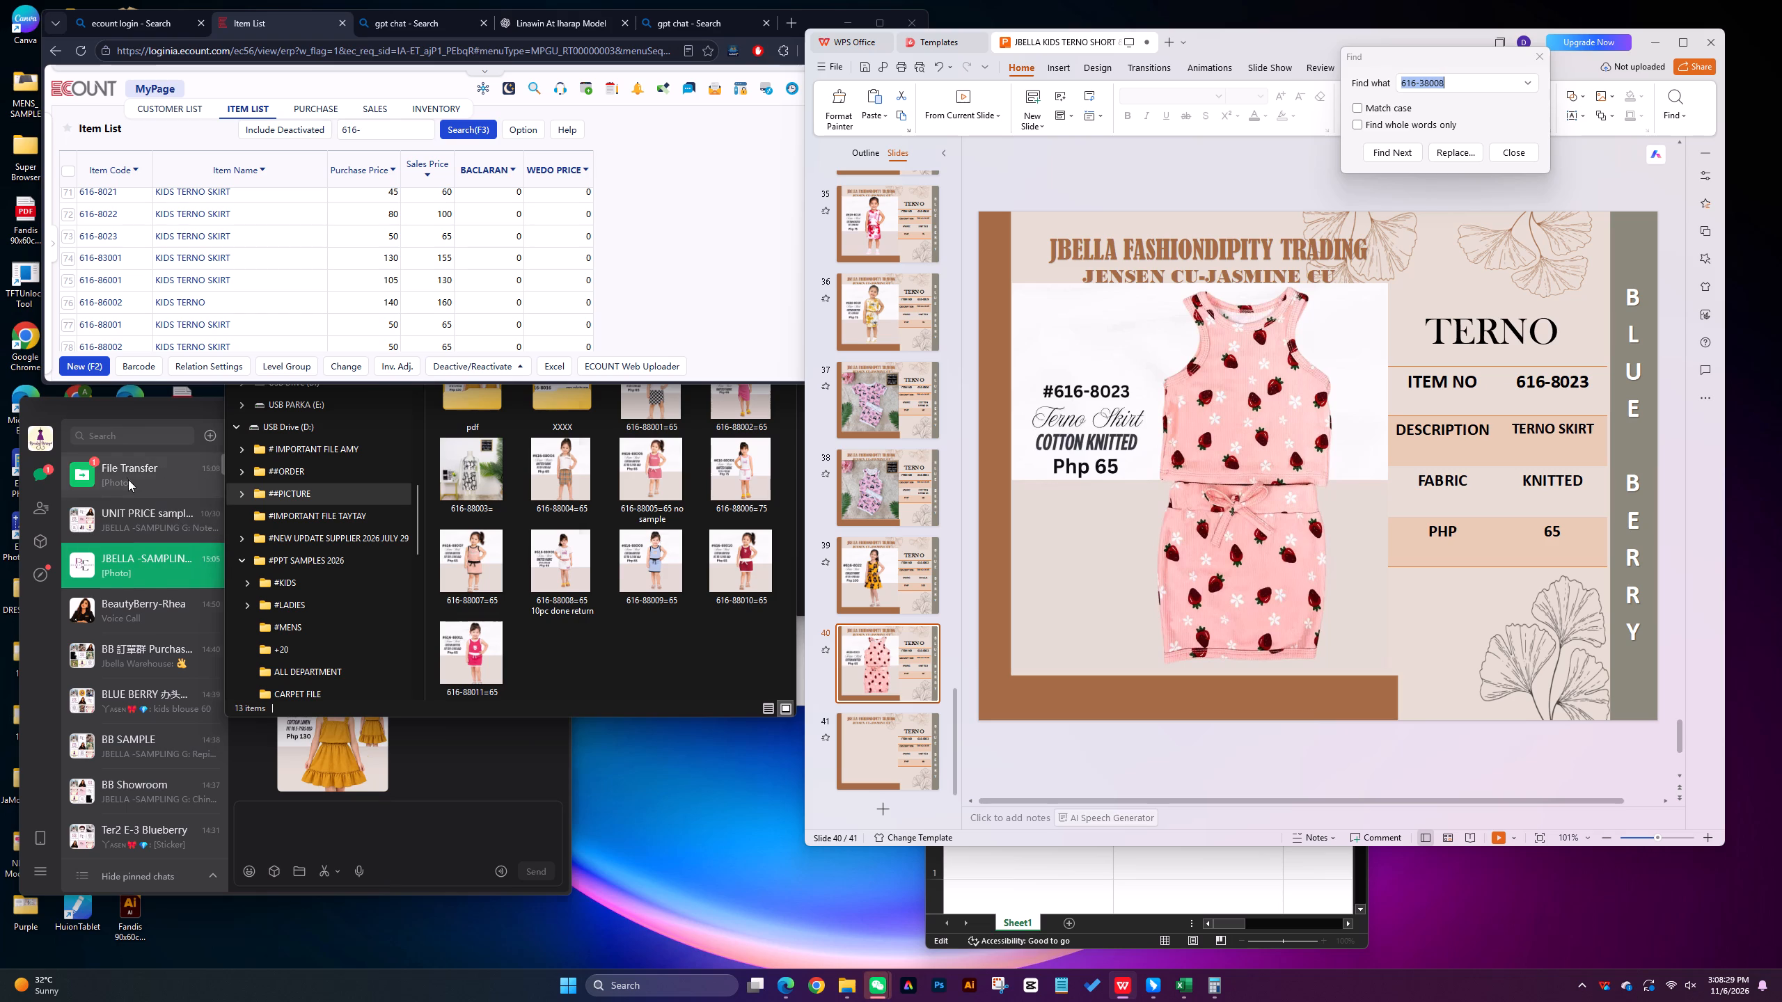
right_click(475, 720)
left_click(522, 927)
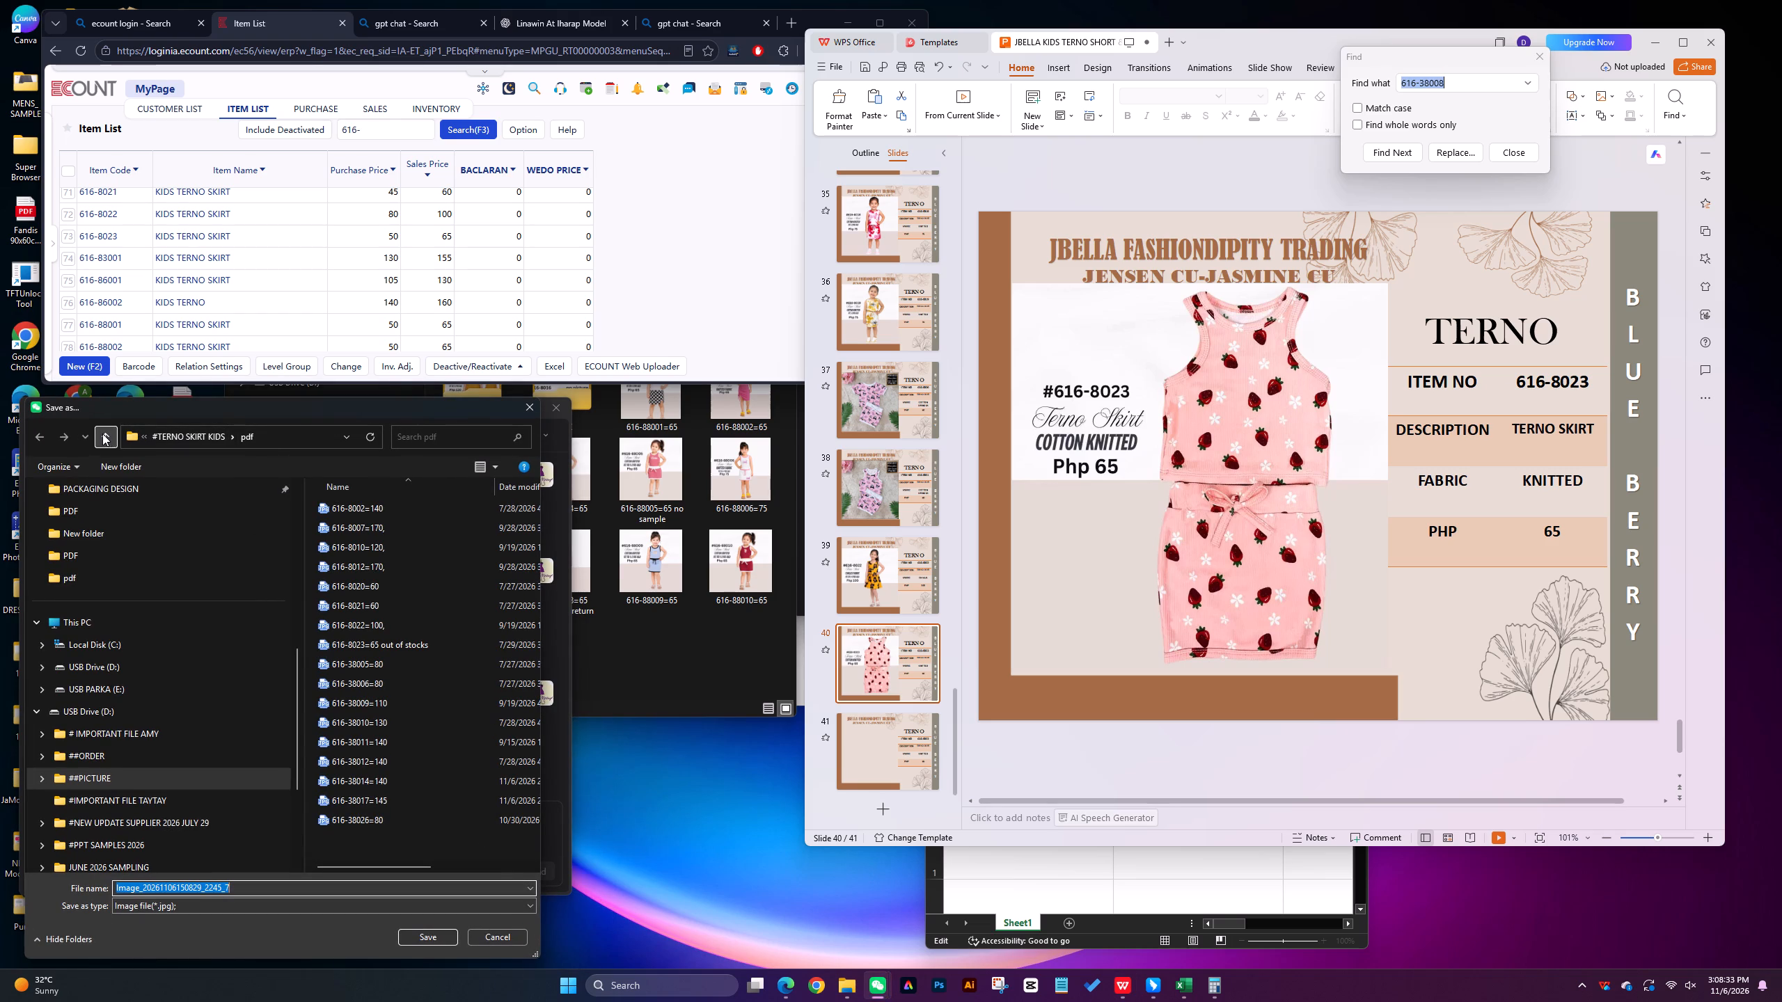
left_click(102, 434)
double_click(335, 528)
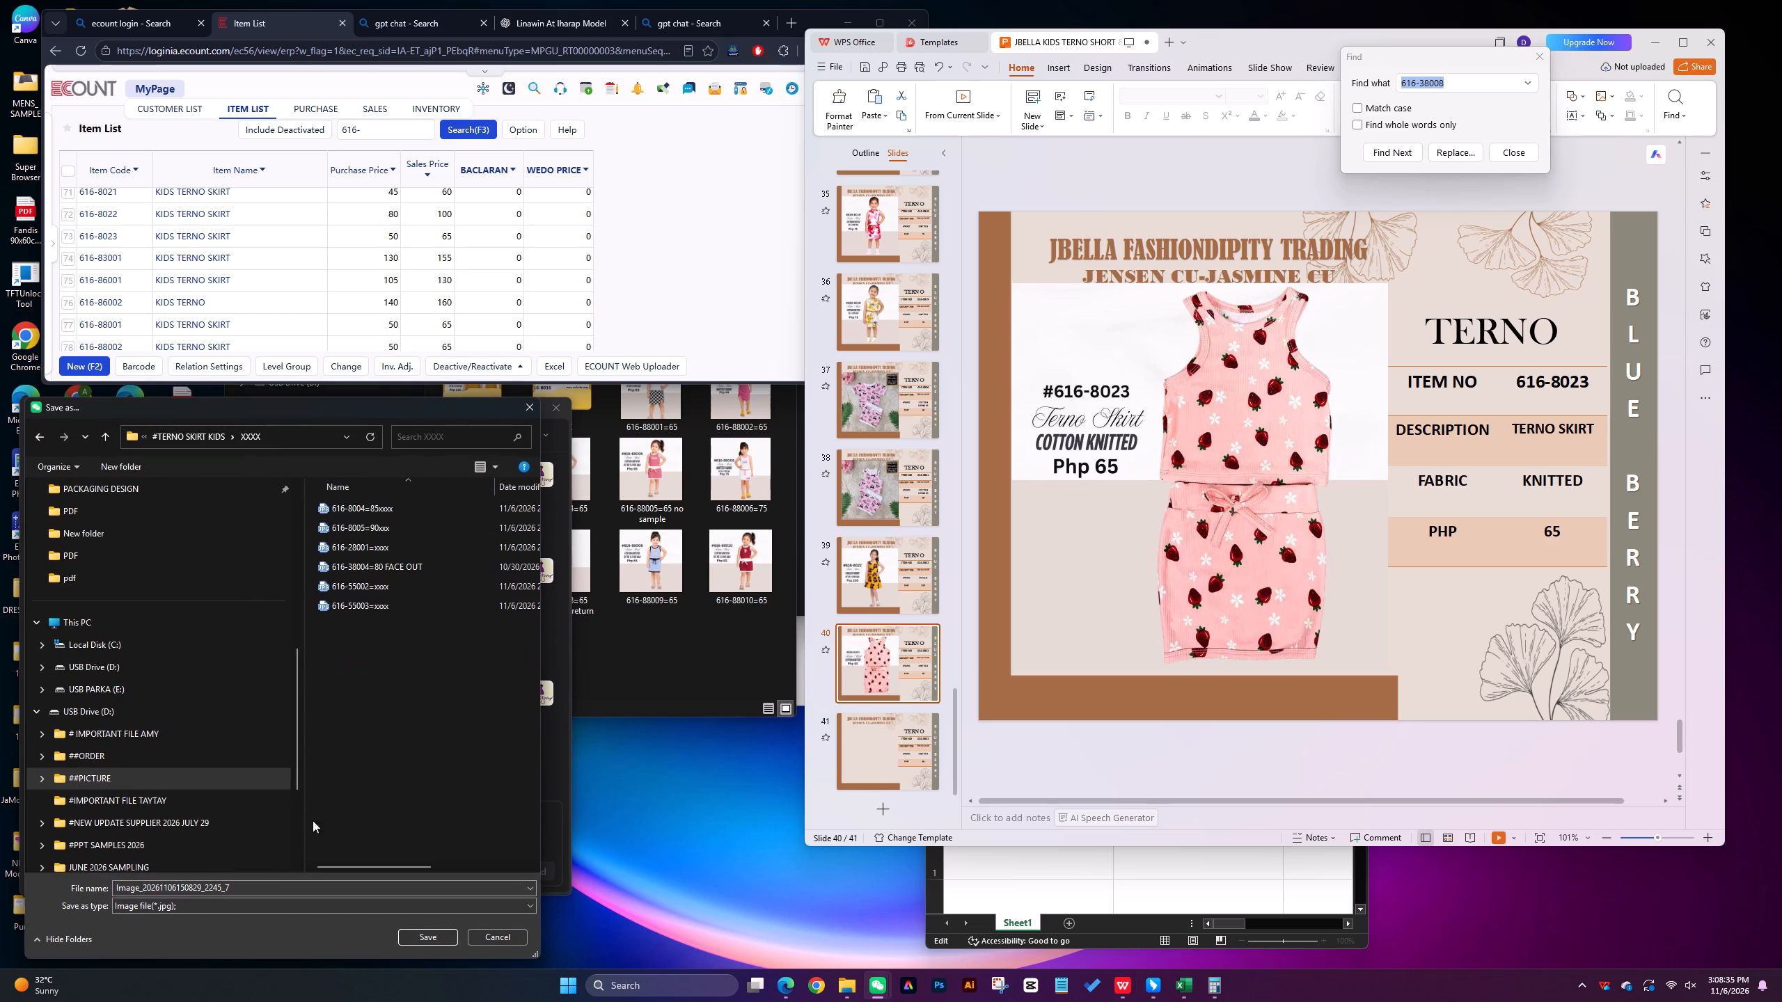
left_click(263, 892)
type("616-83001=")
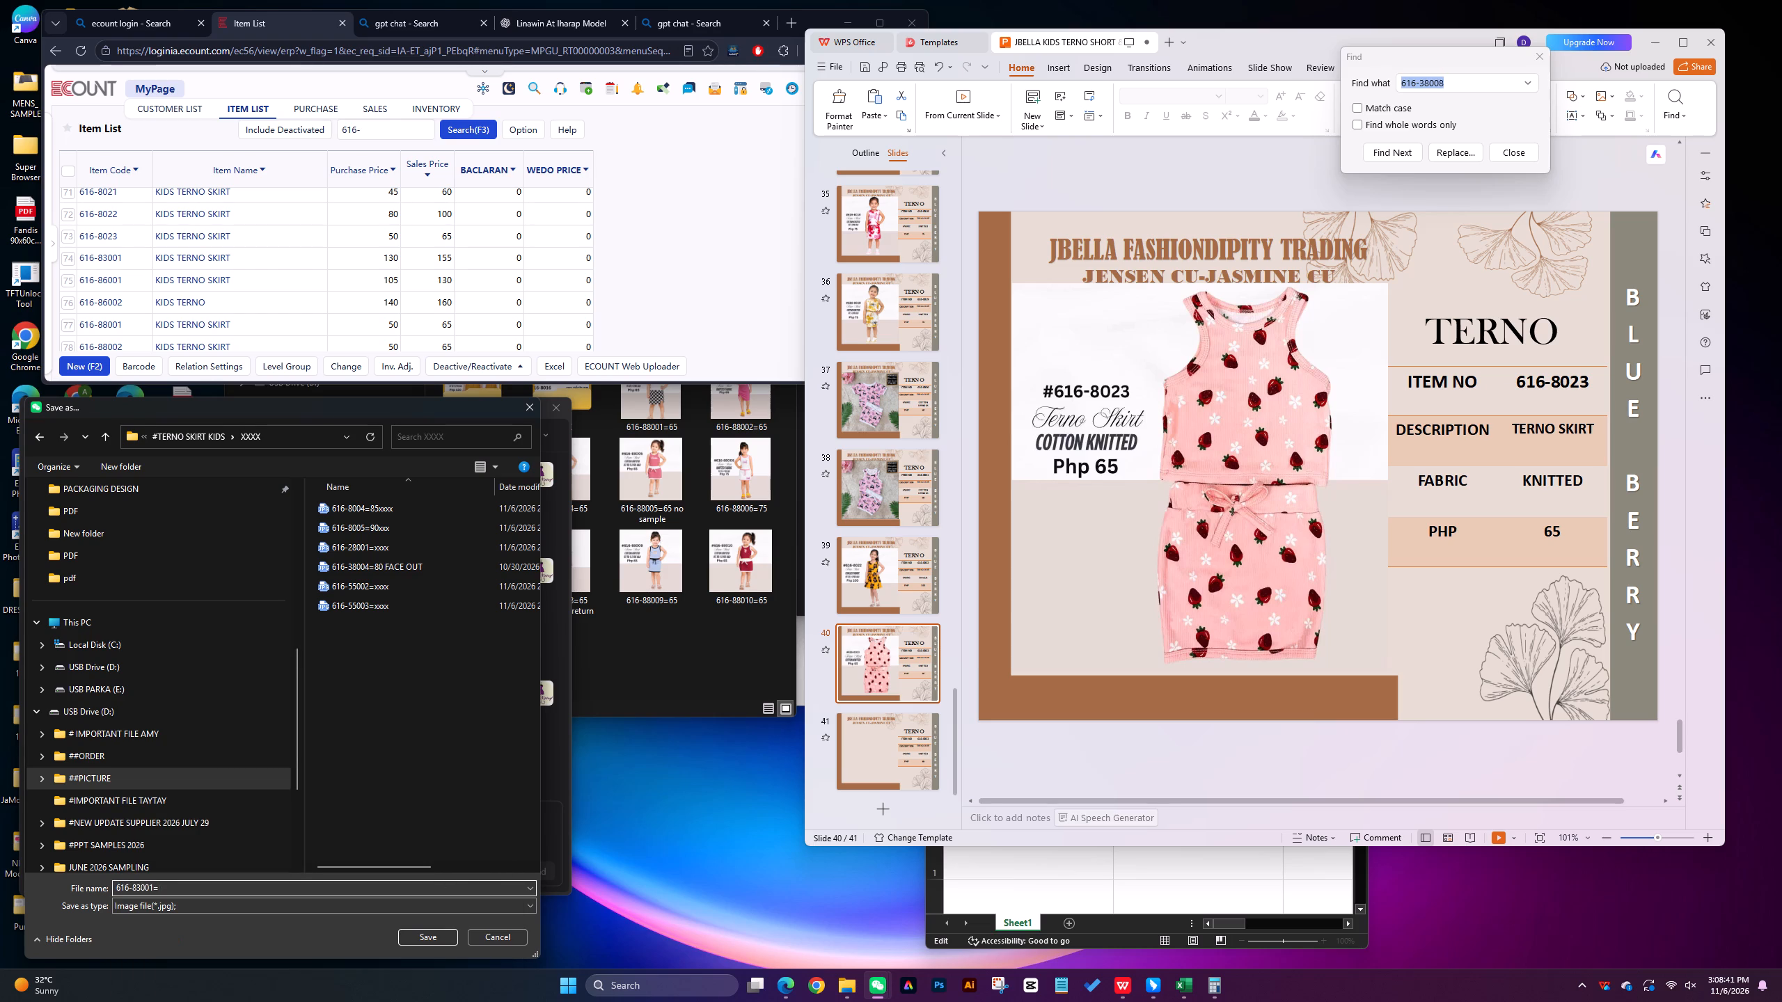
type("155")
type("XXXX")
key("Return")
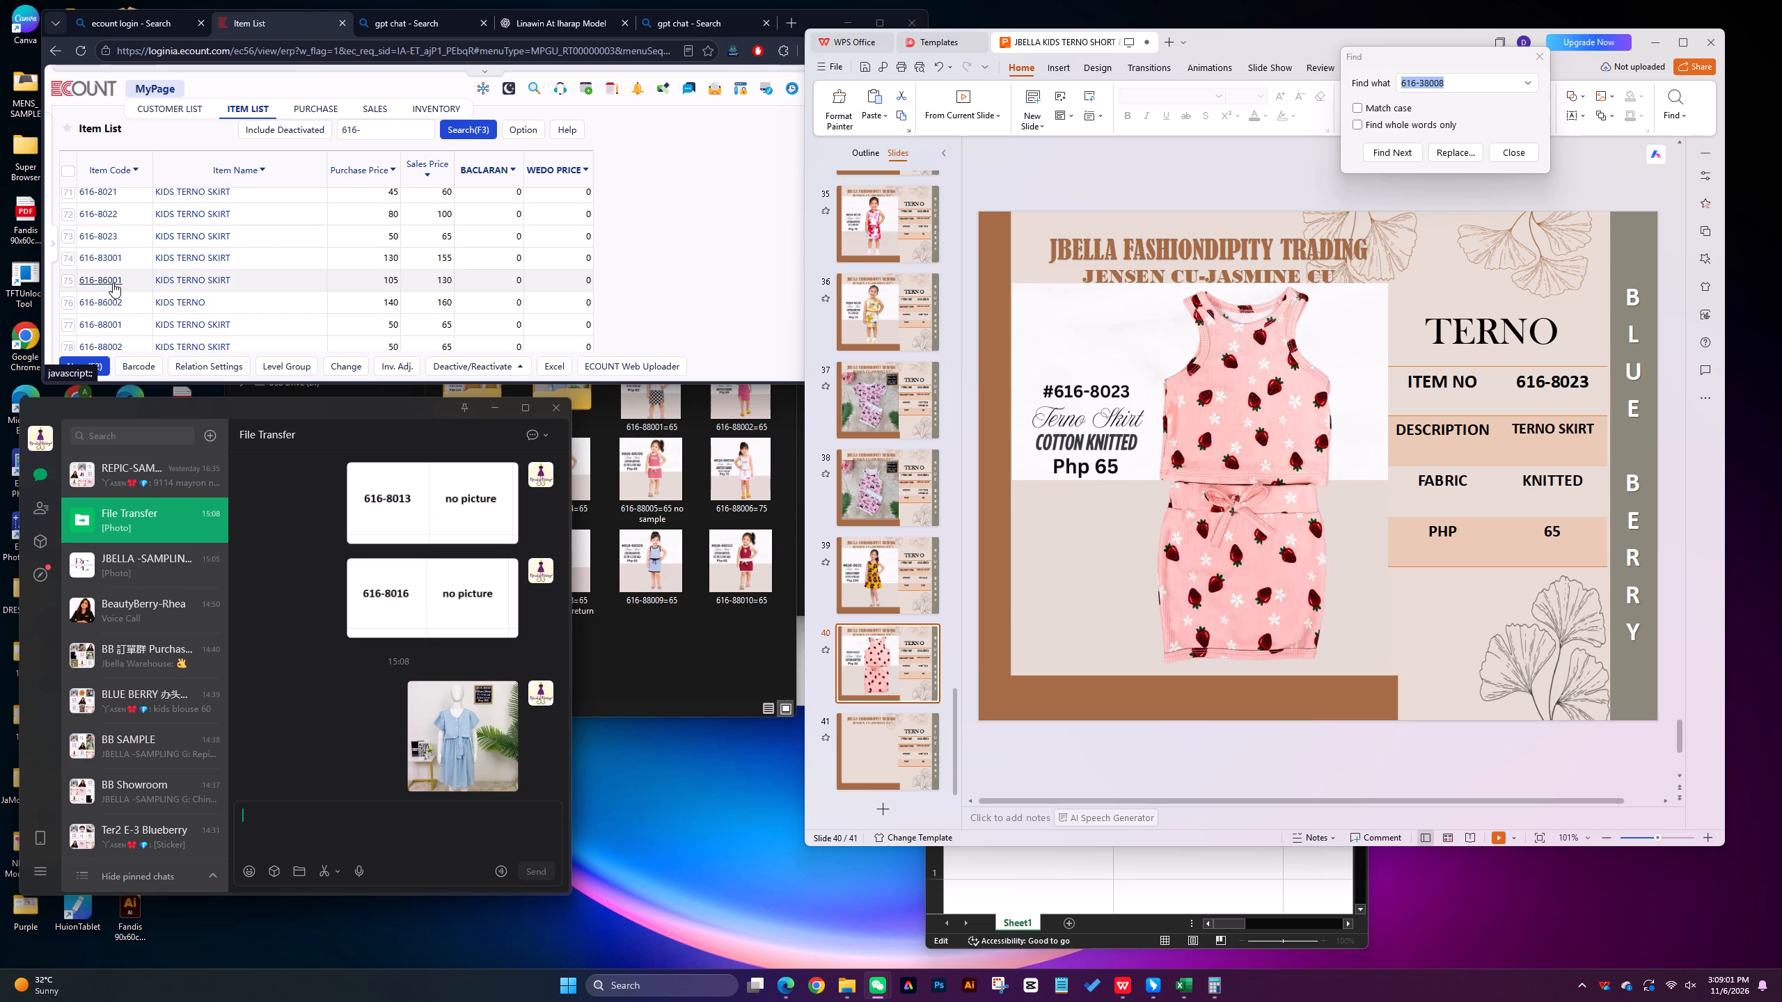
Change the spreadsheet's placeholder code to 616-86001 and send a capture of the "no picture" cells to File Transfer.
left_click(1016, 868)
key("BackSpace")
key("BackSpace")
key("BackSpace")
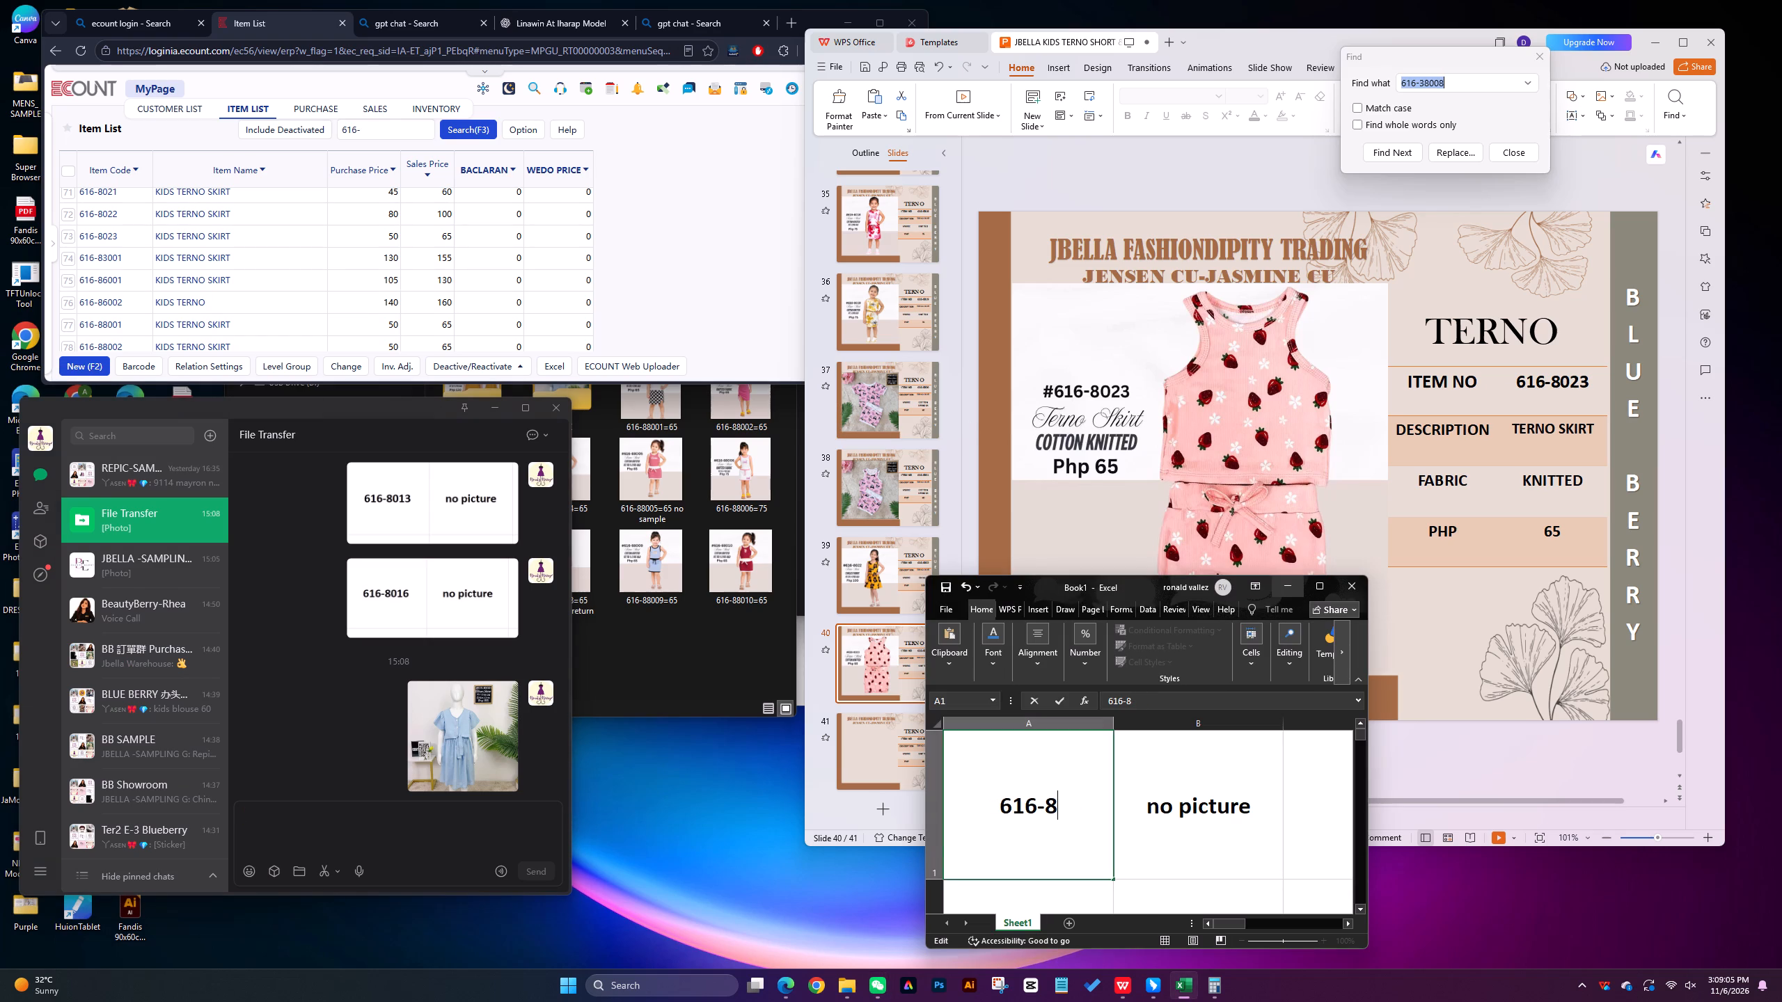
type("6001")
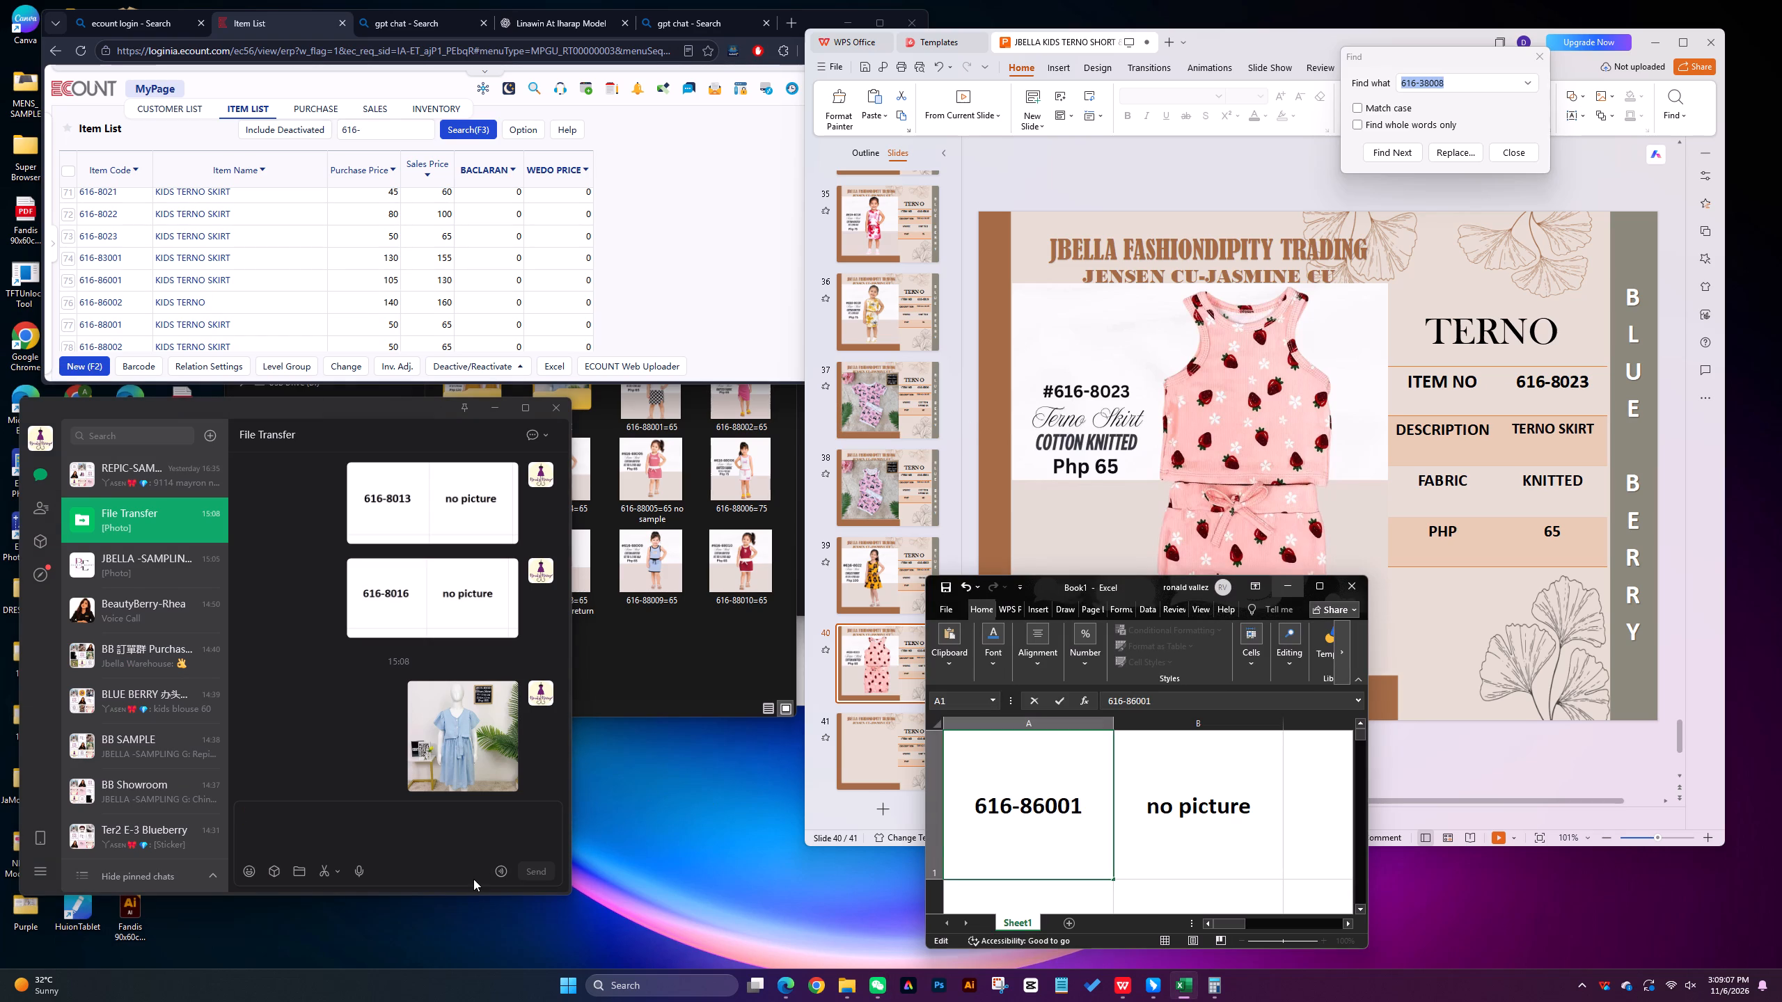
left_click(320, 869)
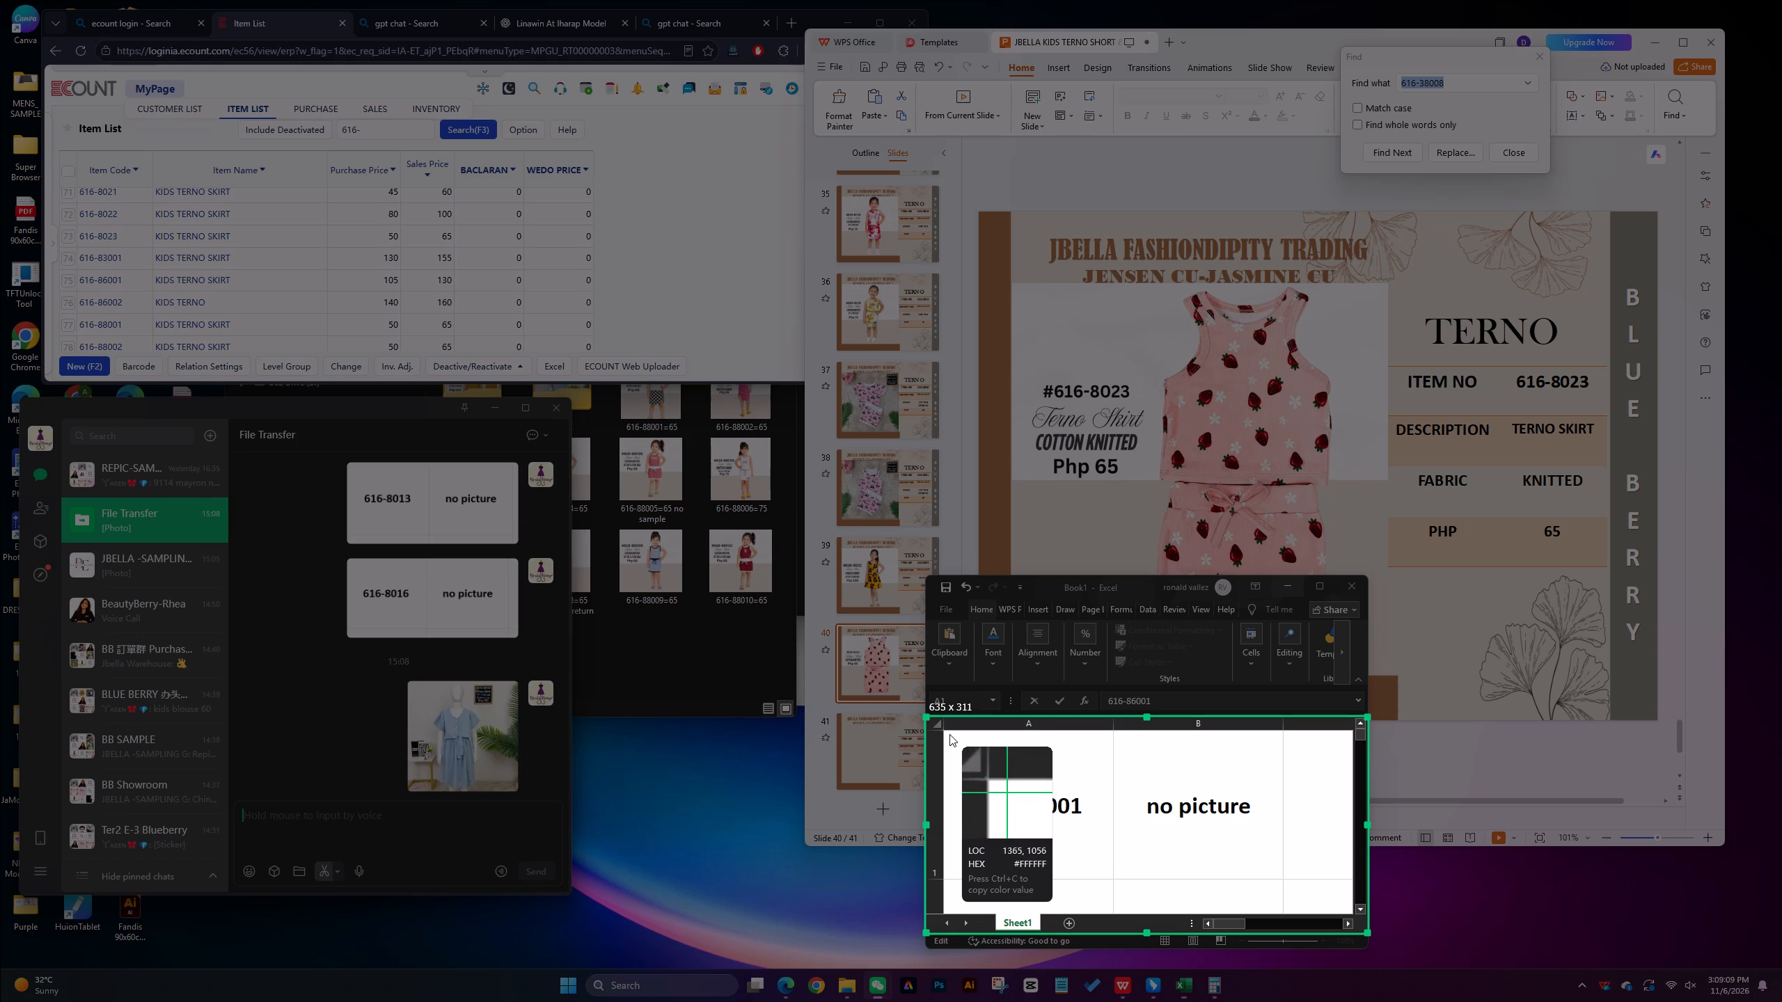
left_click_drag(945, 731, 1297, 891)
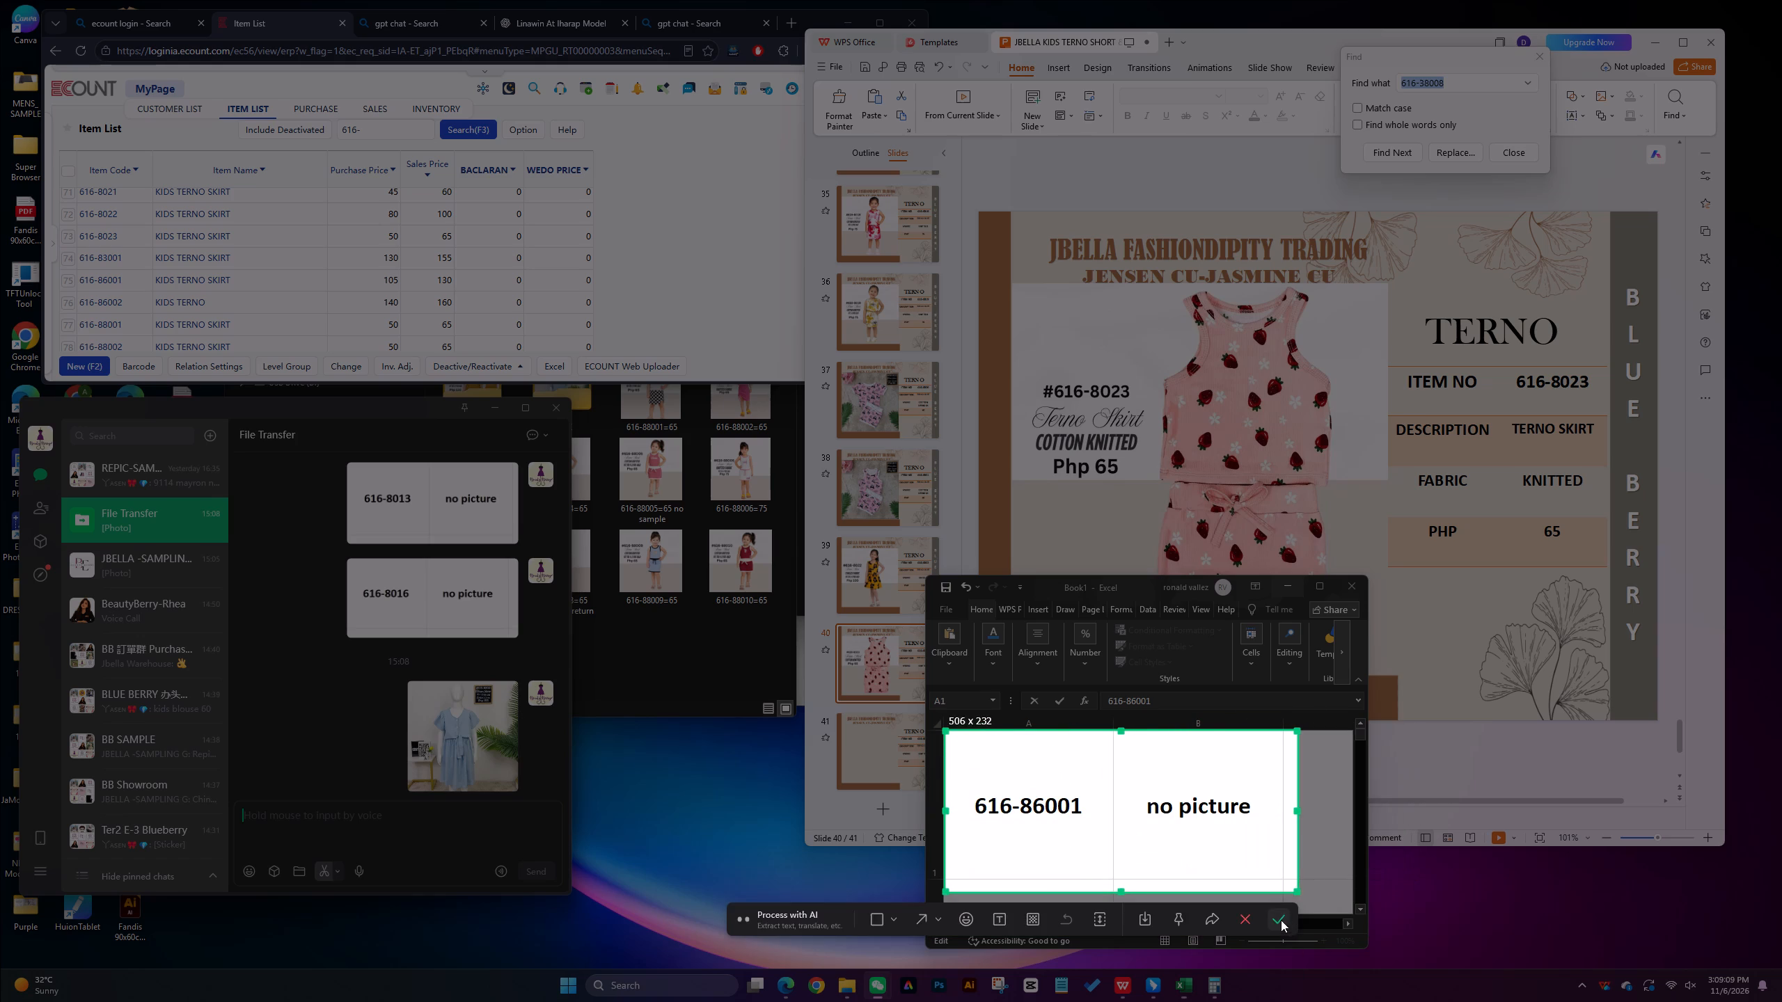
left_click(1281, 919)
left_click(531, 870)
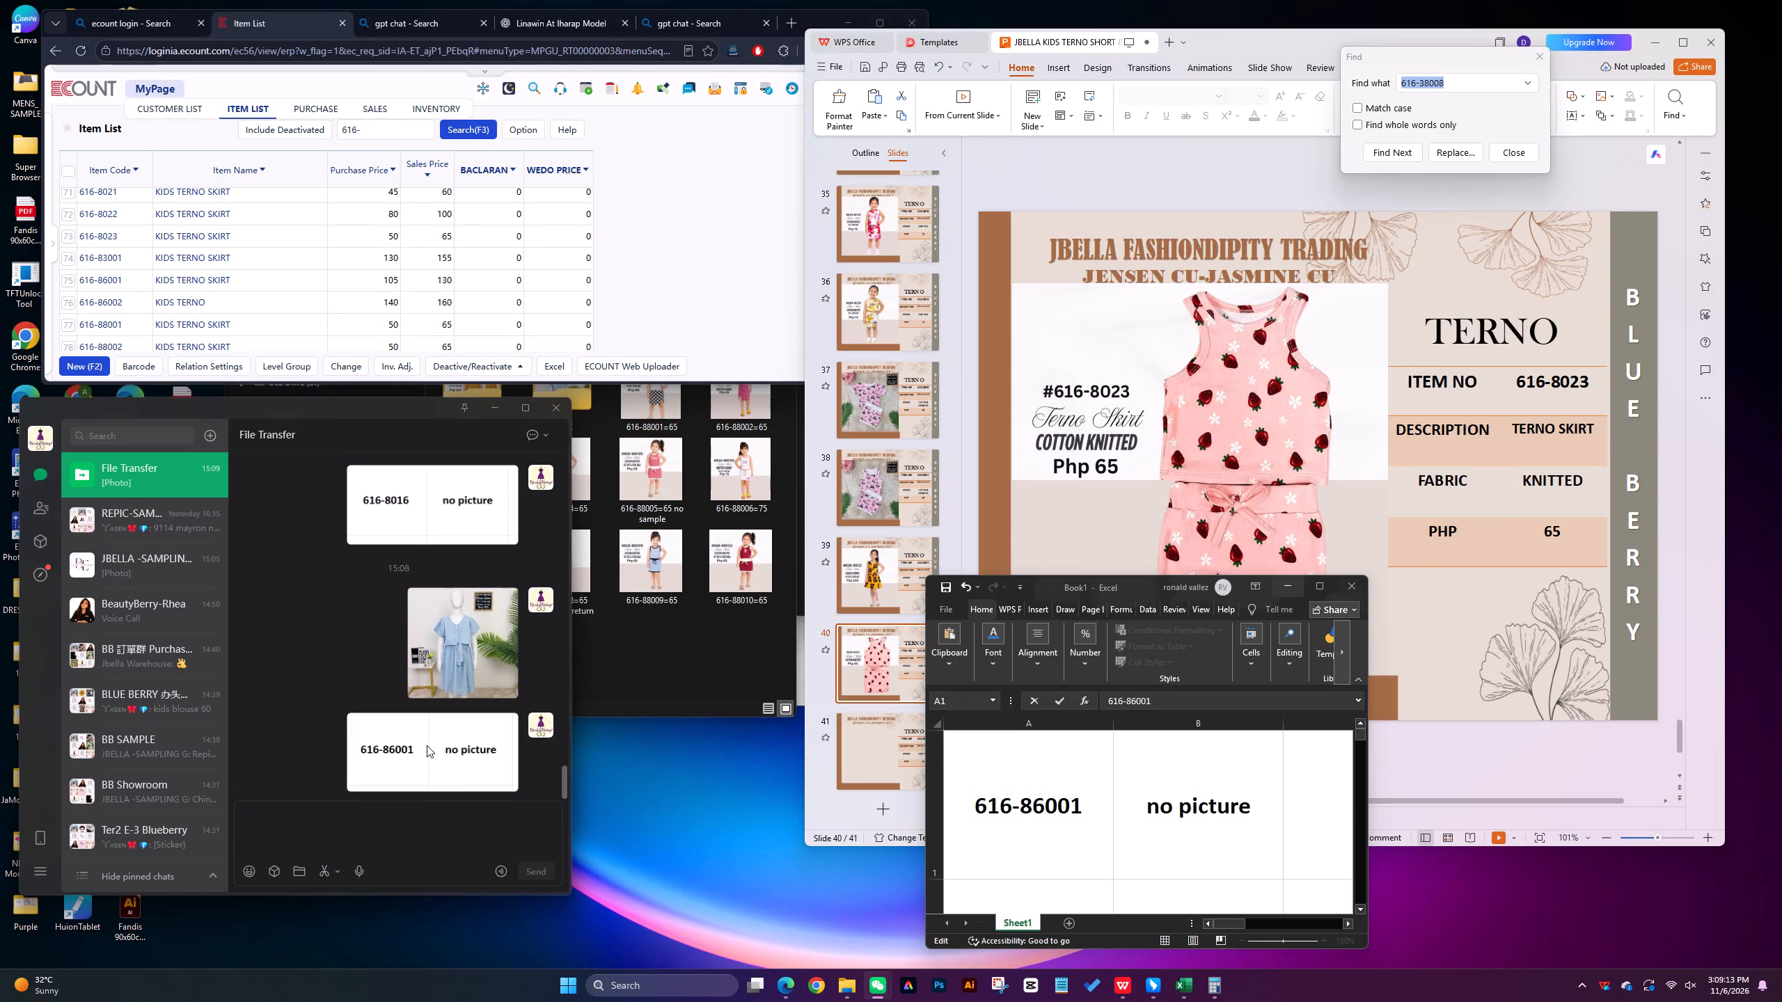
Save the 616-86001 placeholder image from the chat into the XXXX folder as 616-86001=XXX.
right_click(427, 745)
left_click(484, 926)
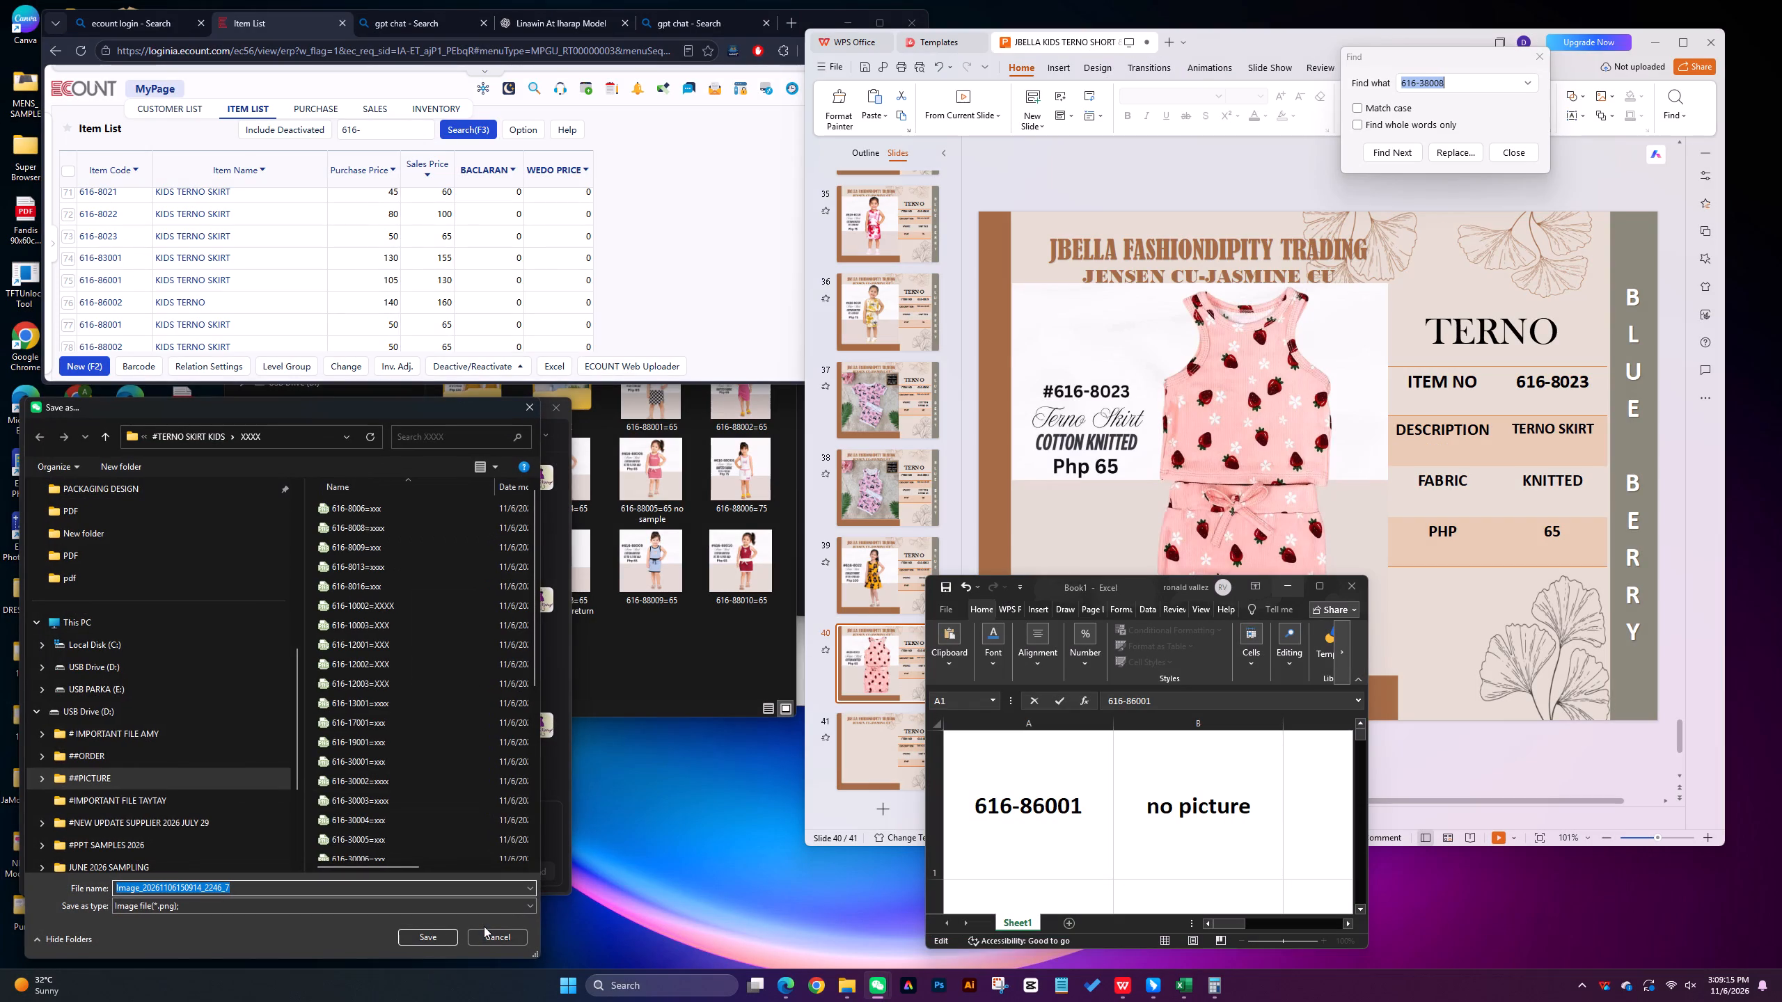
type("616-86001=XXX")
key("Return")
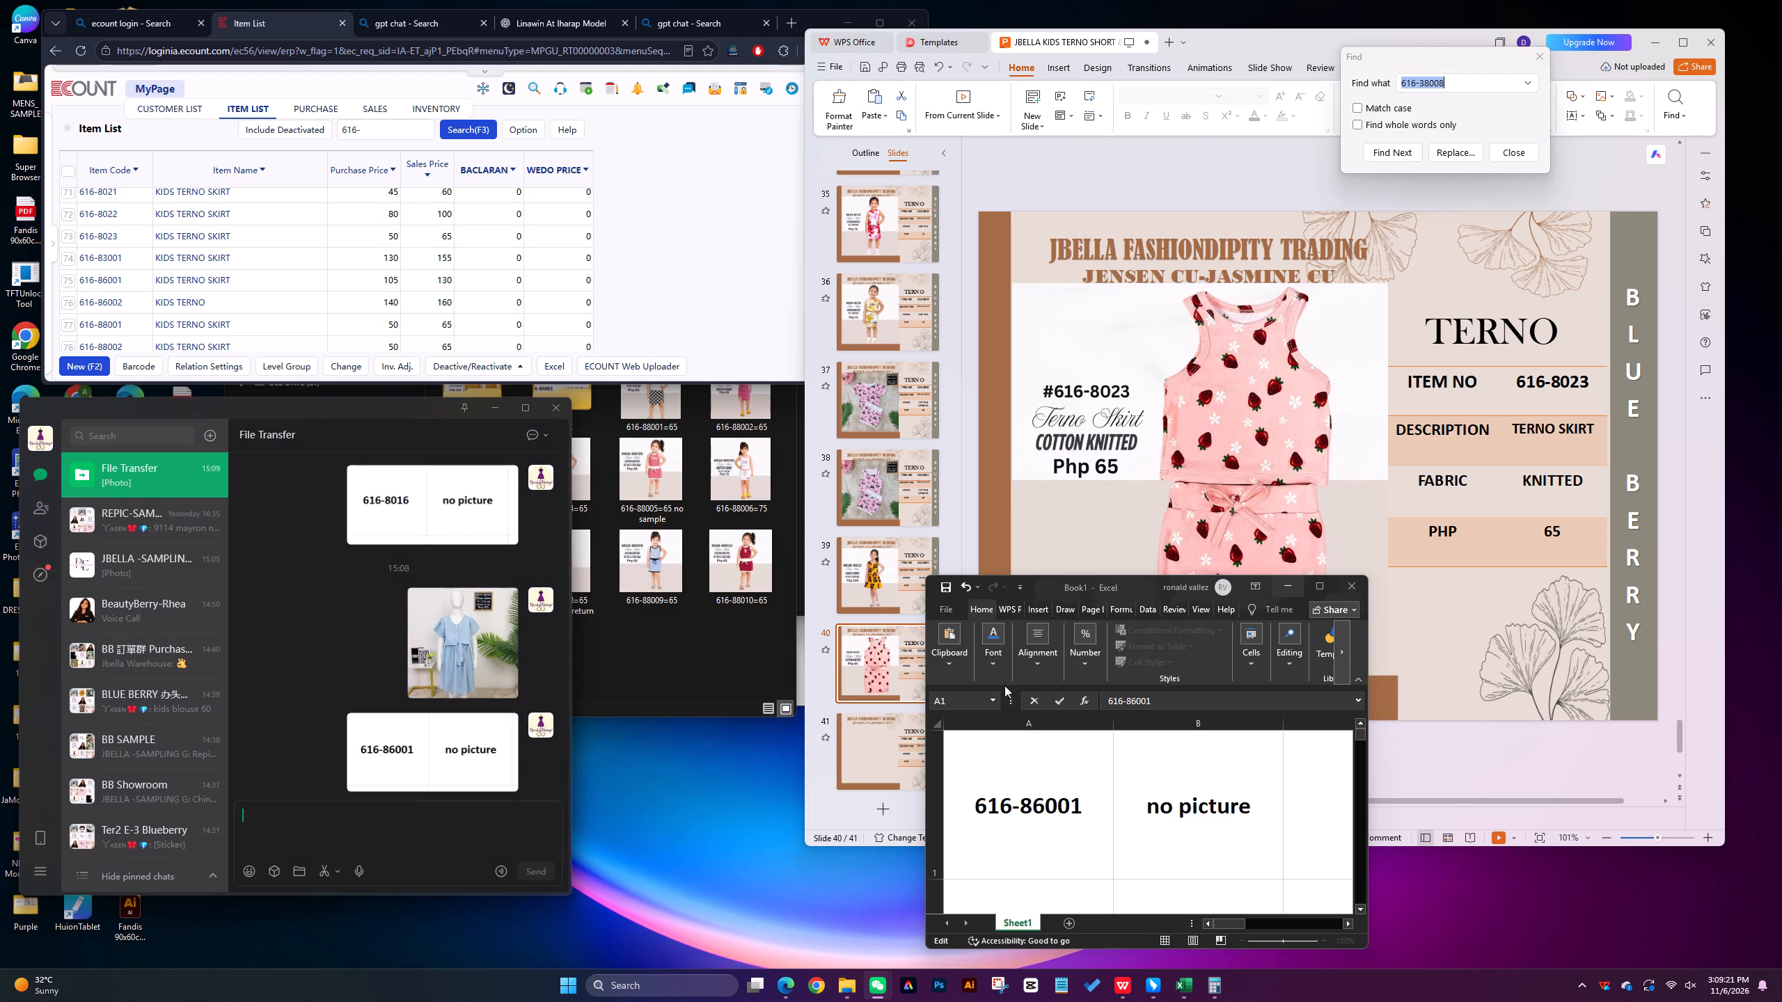
Change the spreadsheet's placeholder code to 616-86002 and send a capture of the "no picture" cells to File Transfer.
left_click(1095, 809)
key("BackSpace")
key("2")
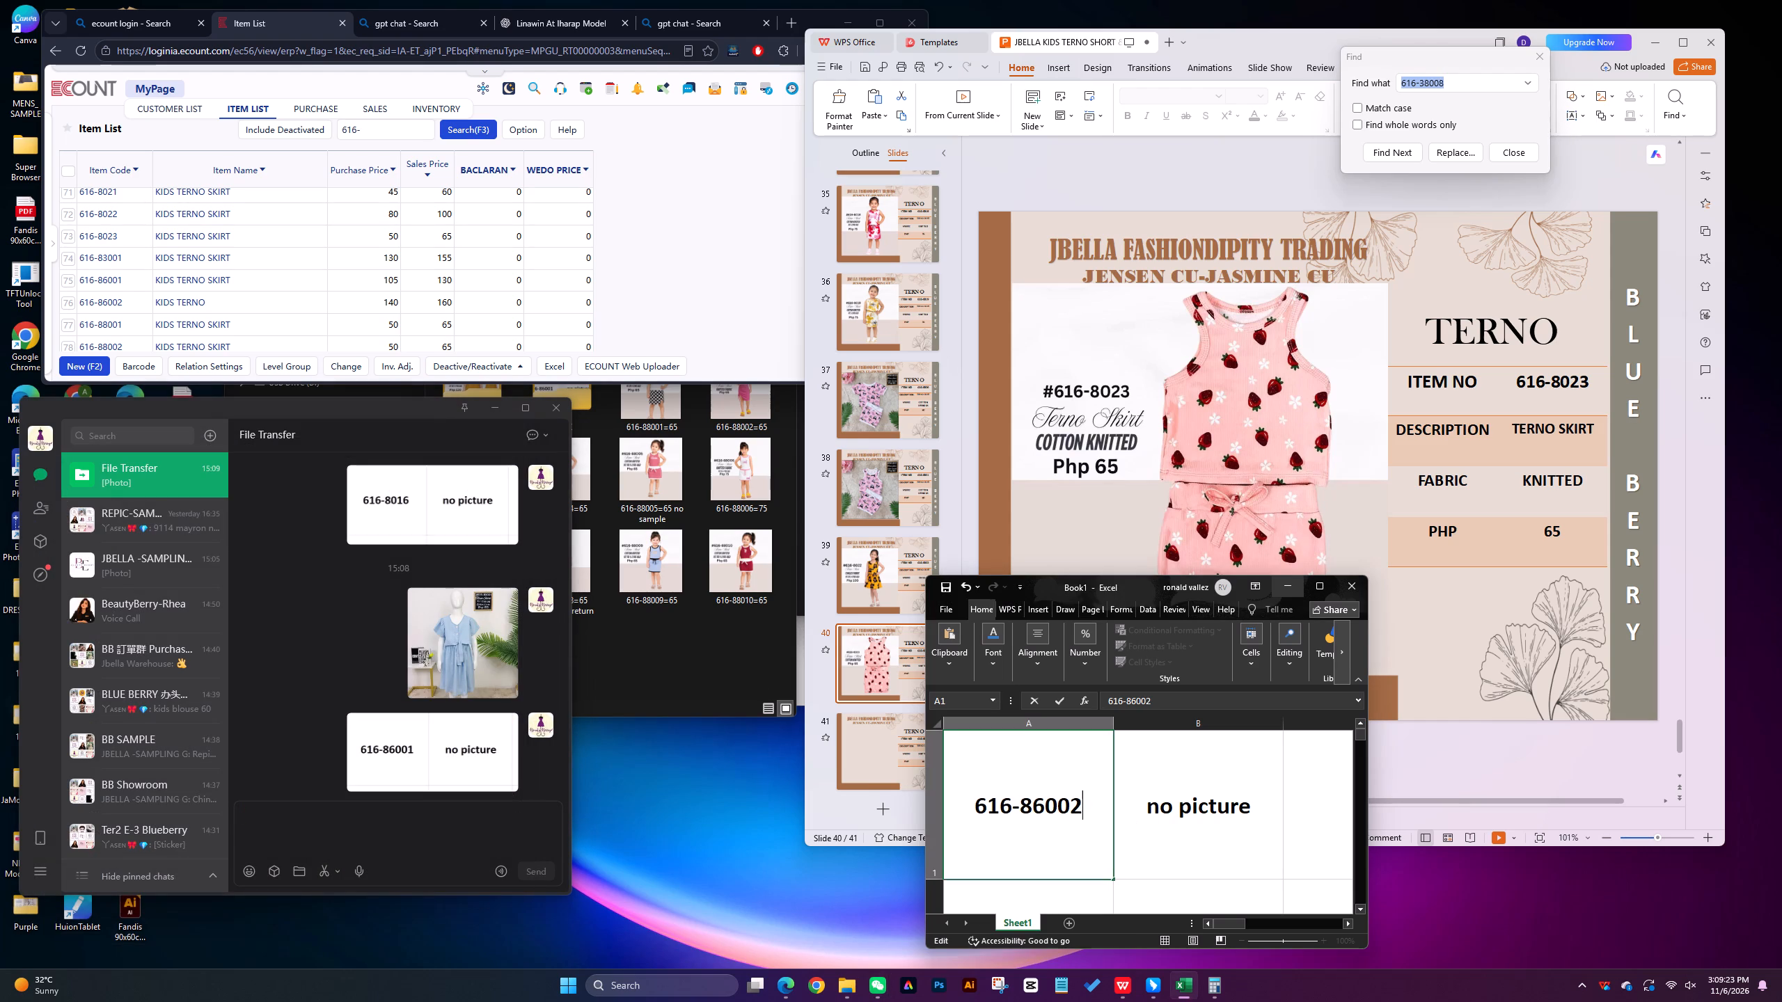
left_click(324, 874)
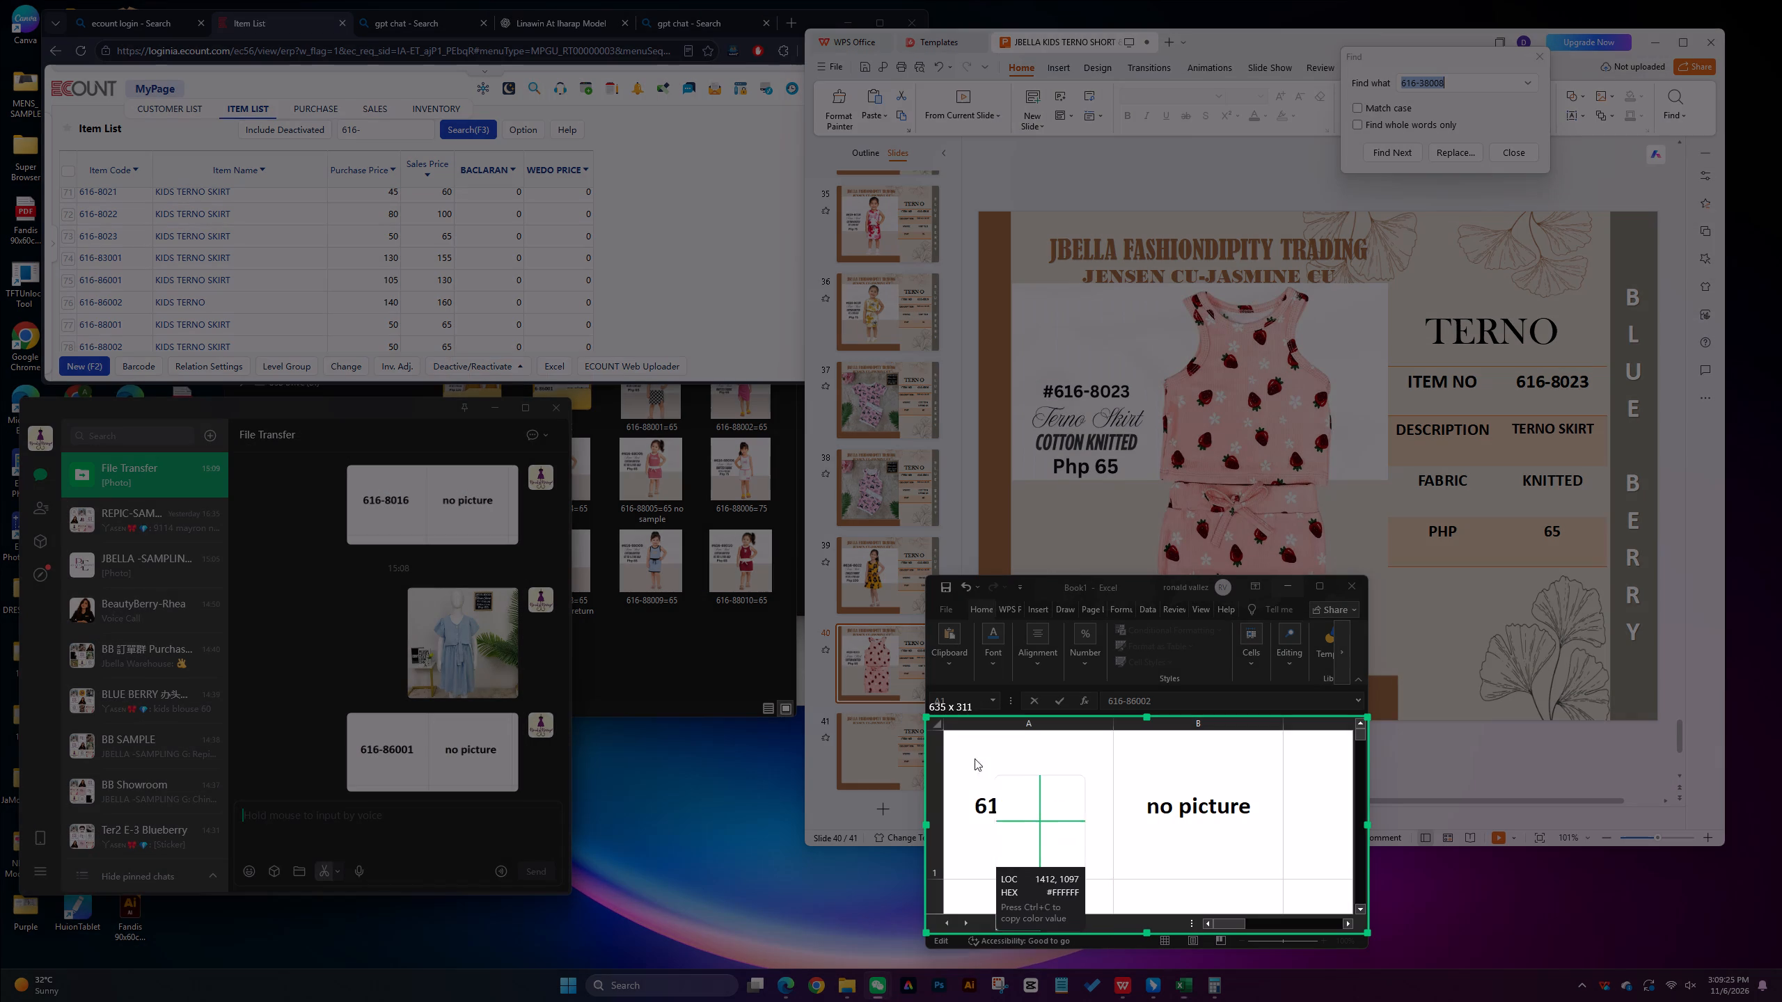
left_click_drag(944, 733, 1295, 894)
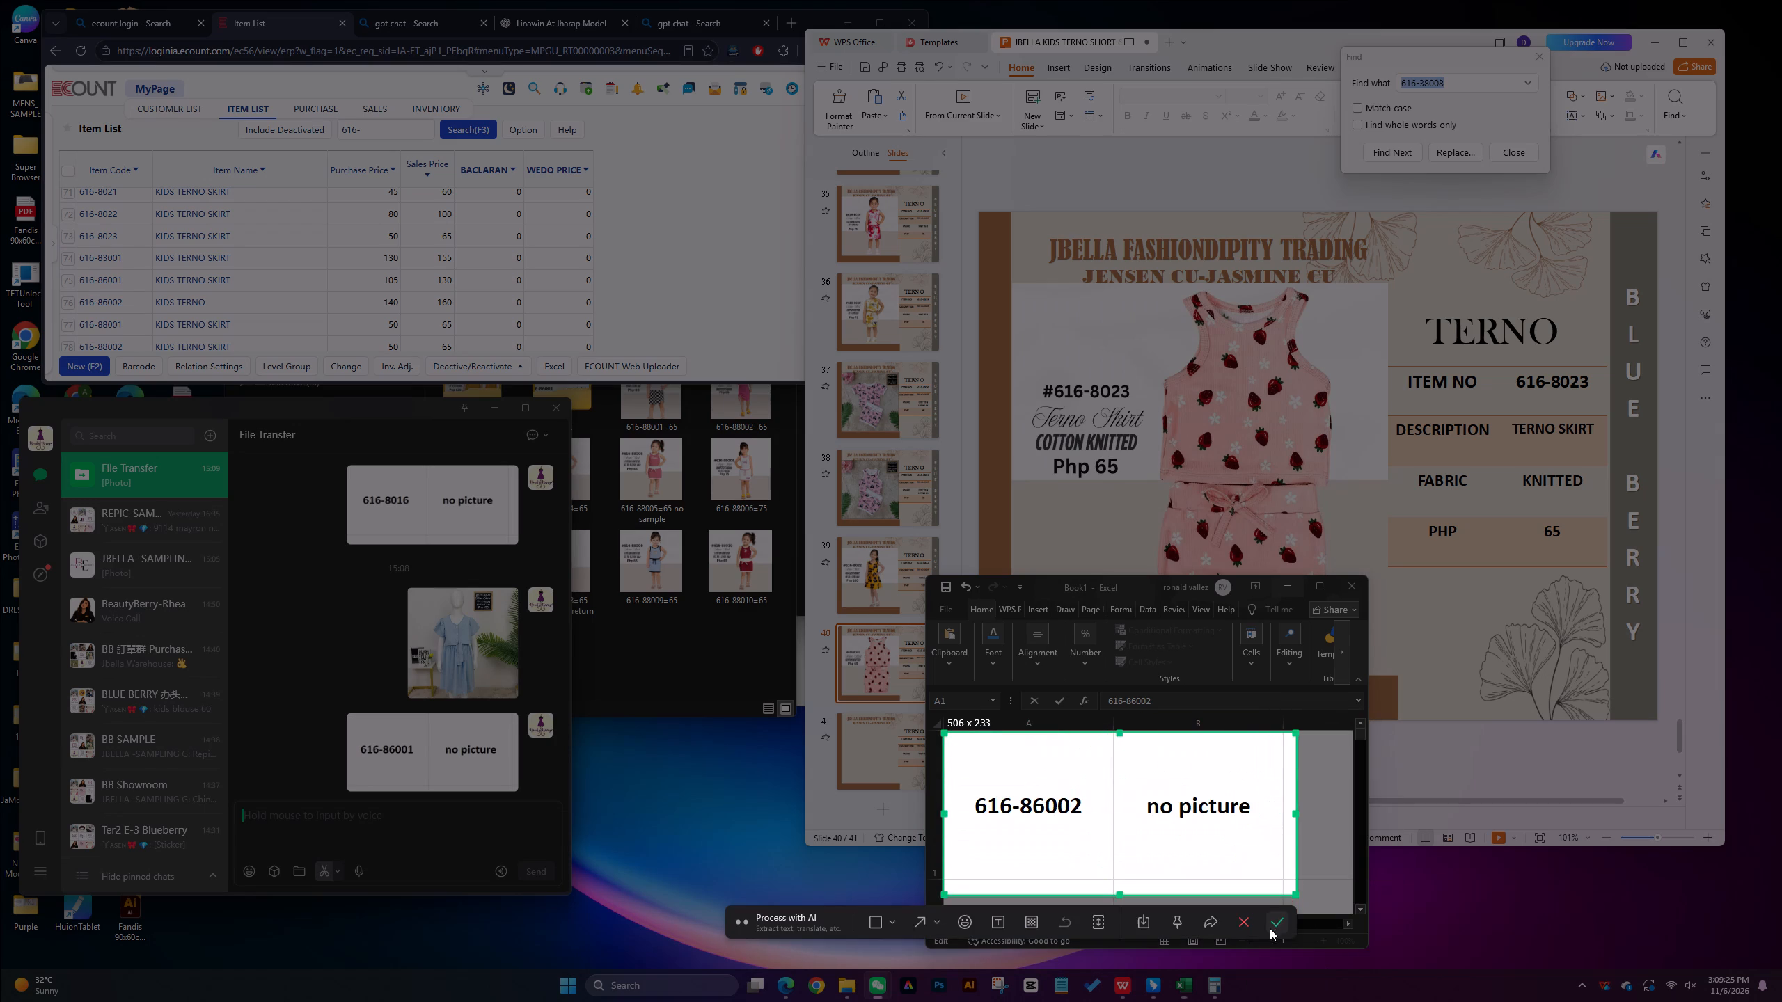
left_click(1274, 921)
left_click(539, 868)
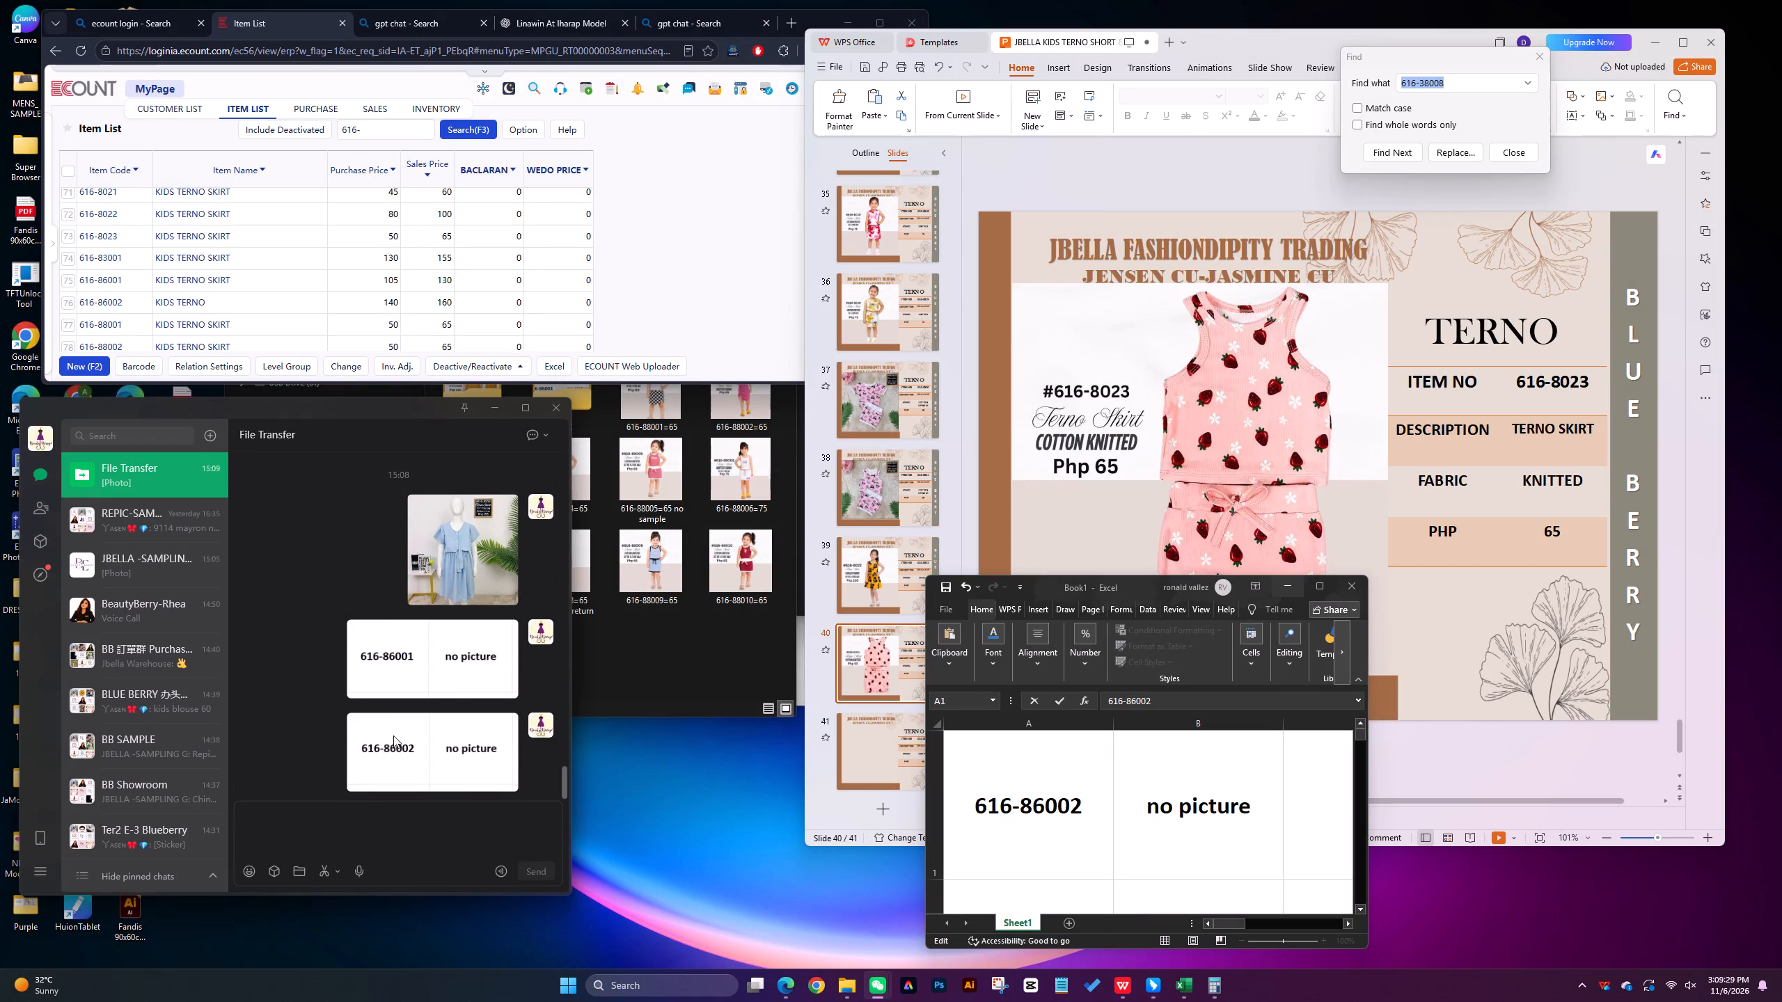
Save the 616-86002 placeholder image from the chat into the XXXX folder as 616-86002=XXX.
right_click(393, 735)
left_click(433, 927)
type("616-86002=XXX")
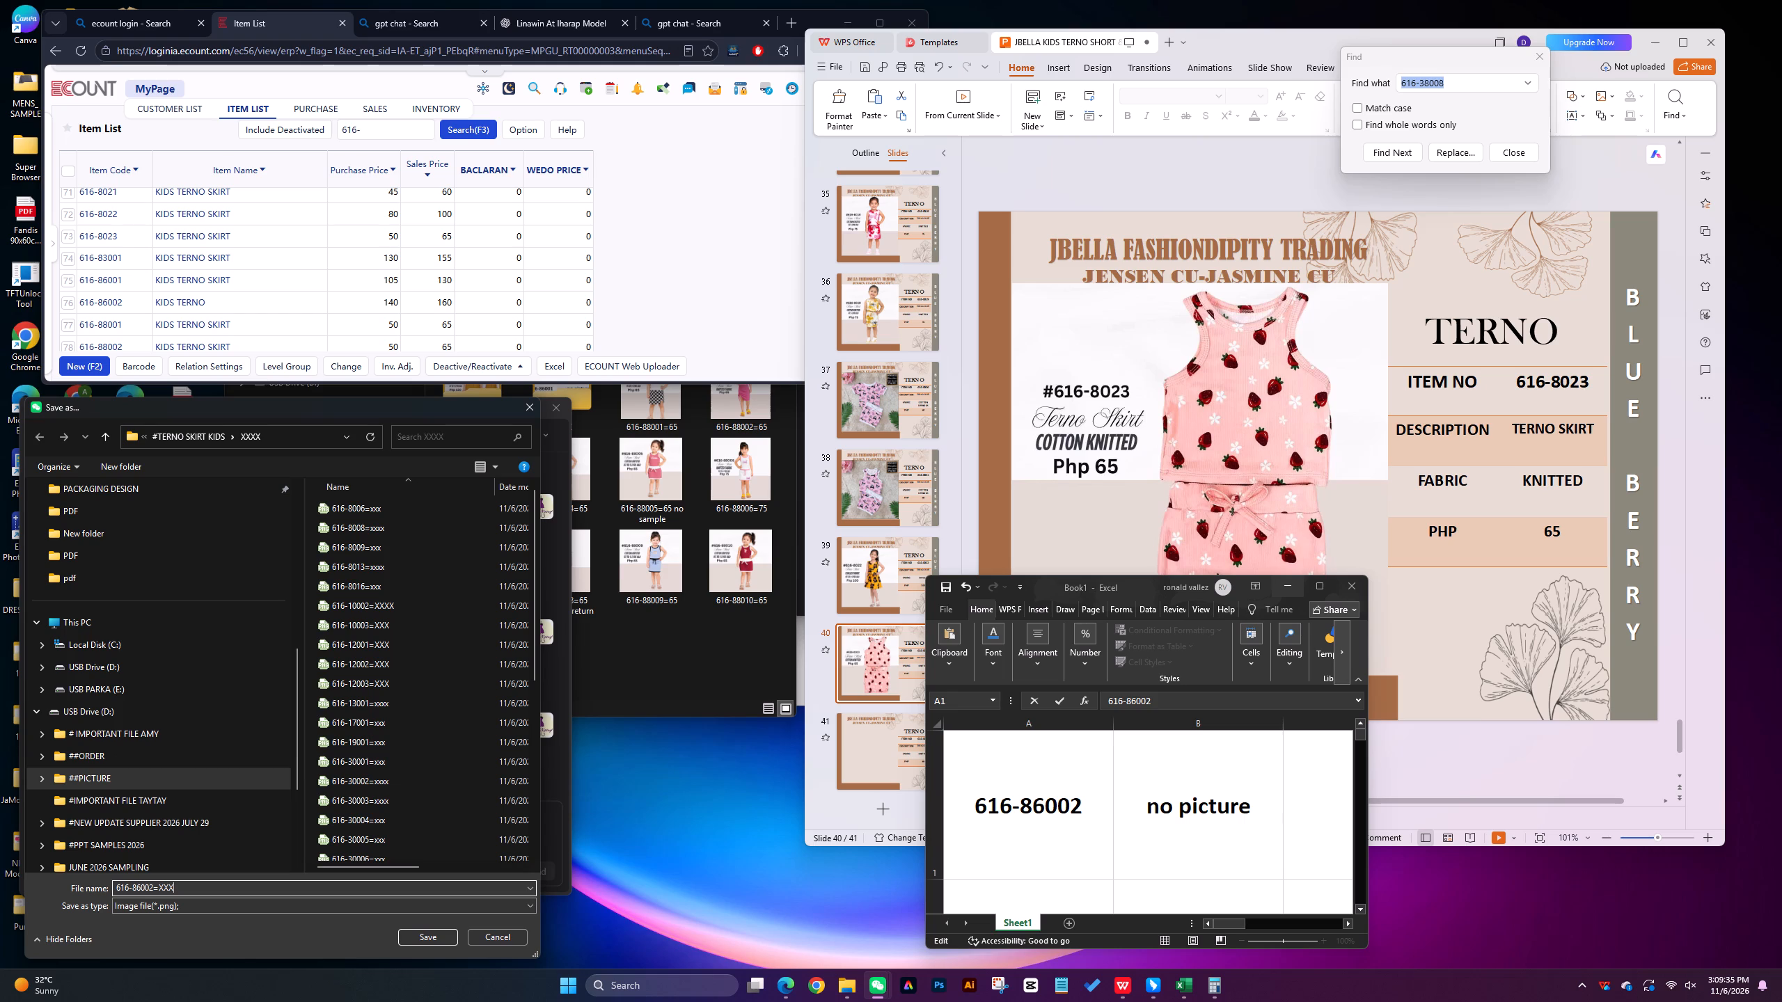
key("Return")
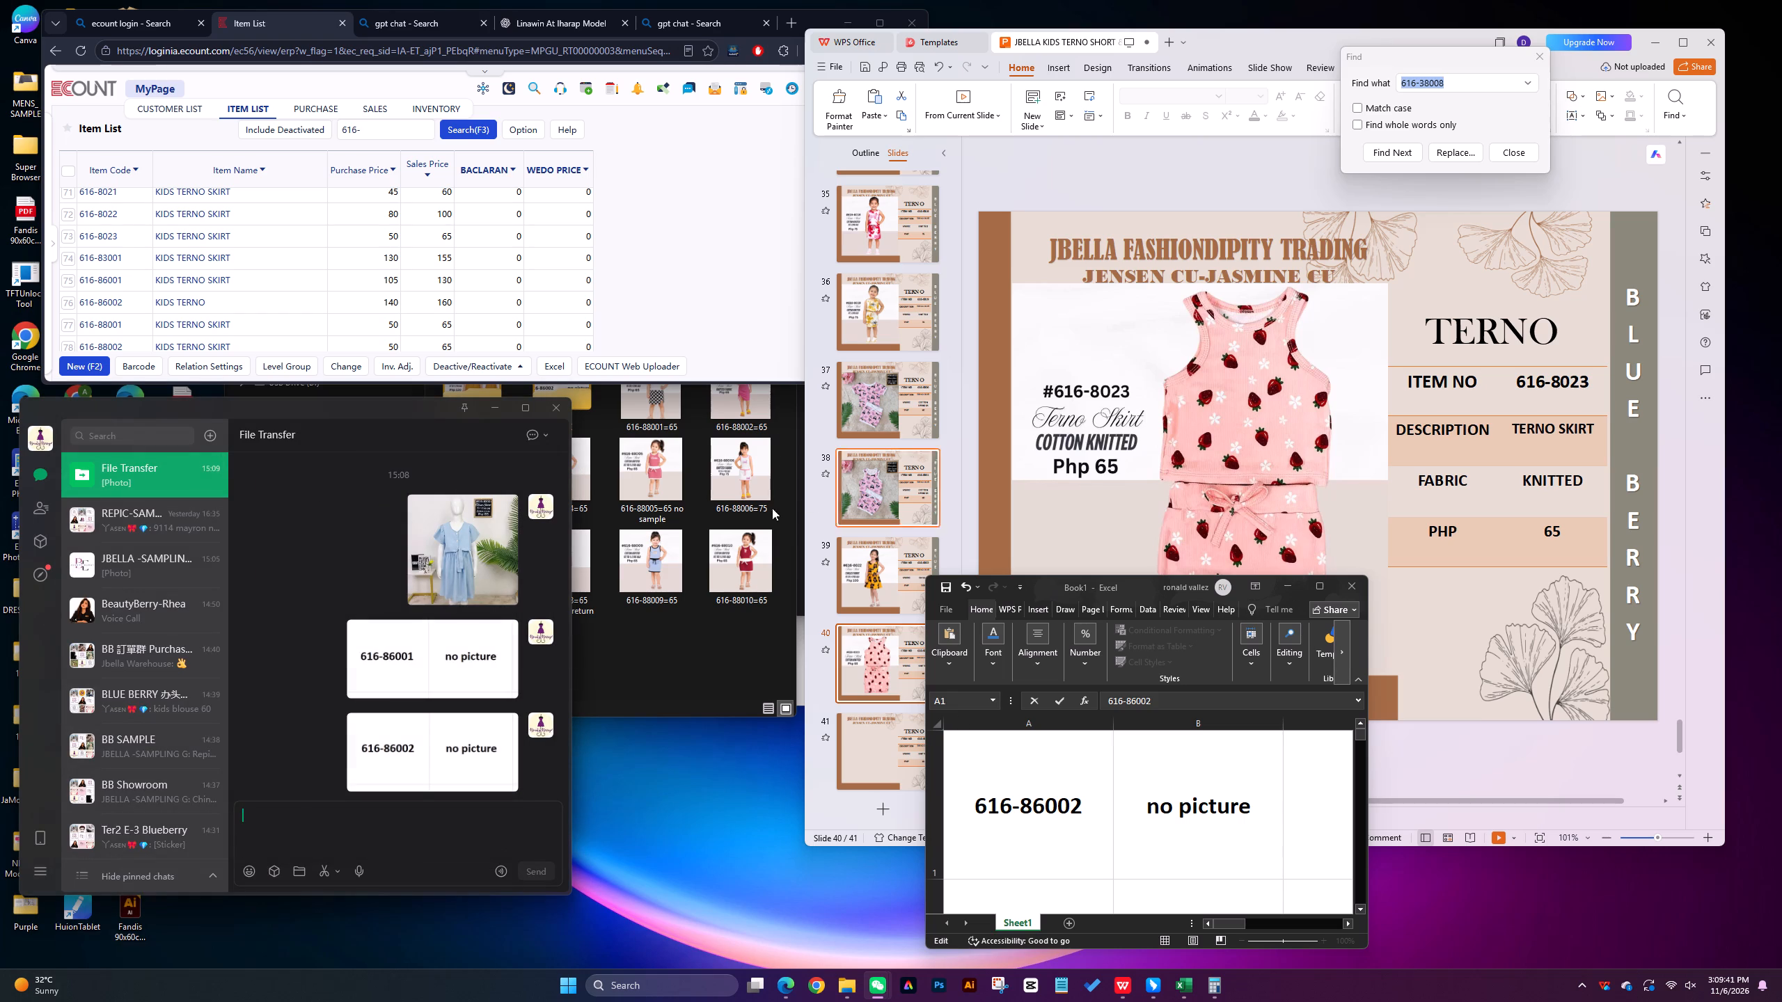
Insert the 616-88001=65 picture on slide 41, scale it to about 4.65 by 4.46 in and place it below the heading.
left_click(715, 651)
left_click(1048, 366)
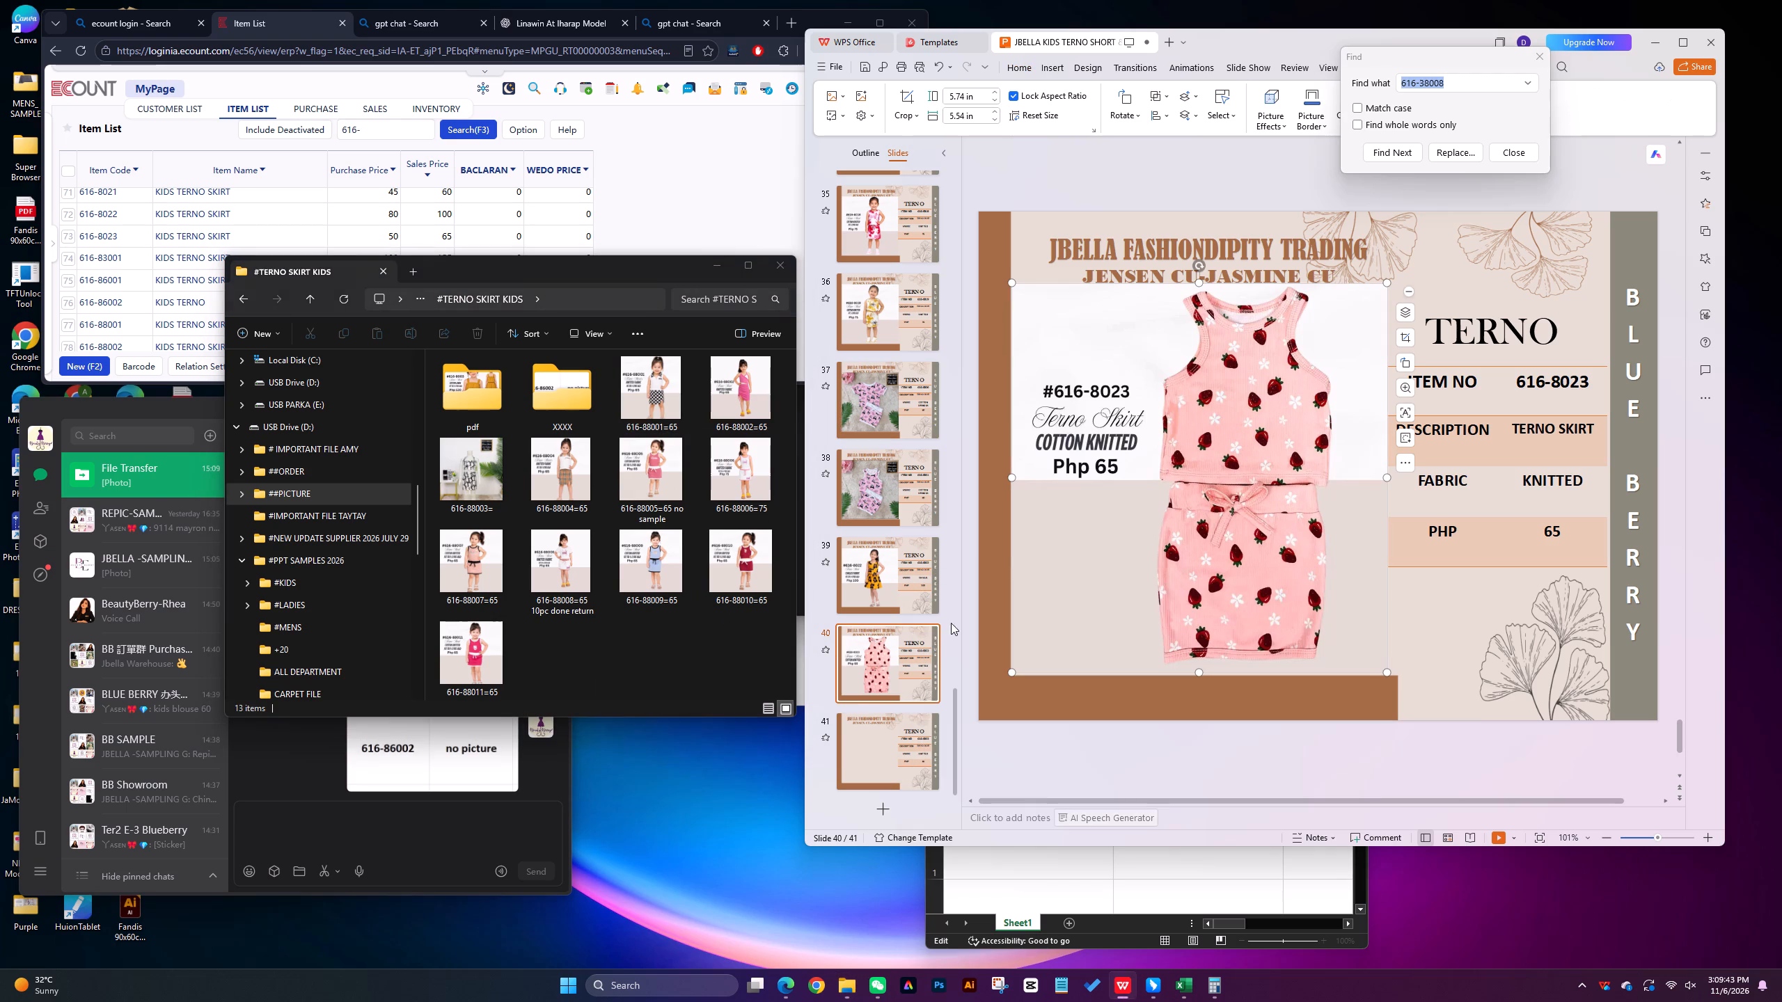
left_click(854, 736)
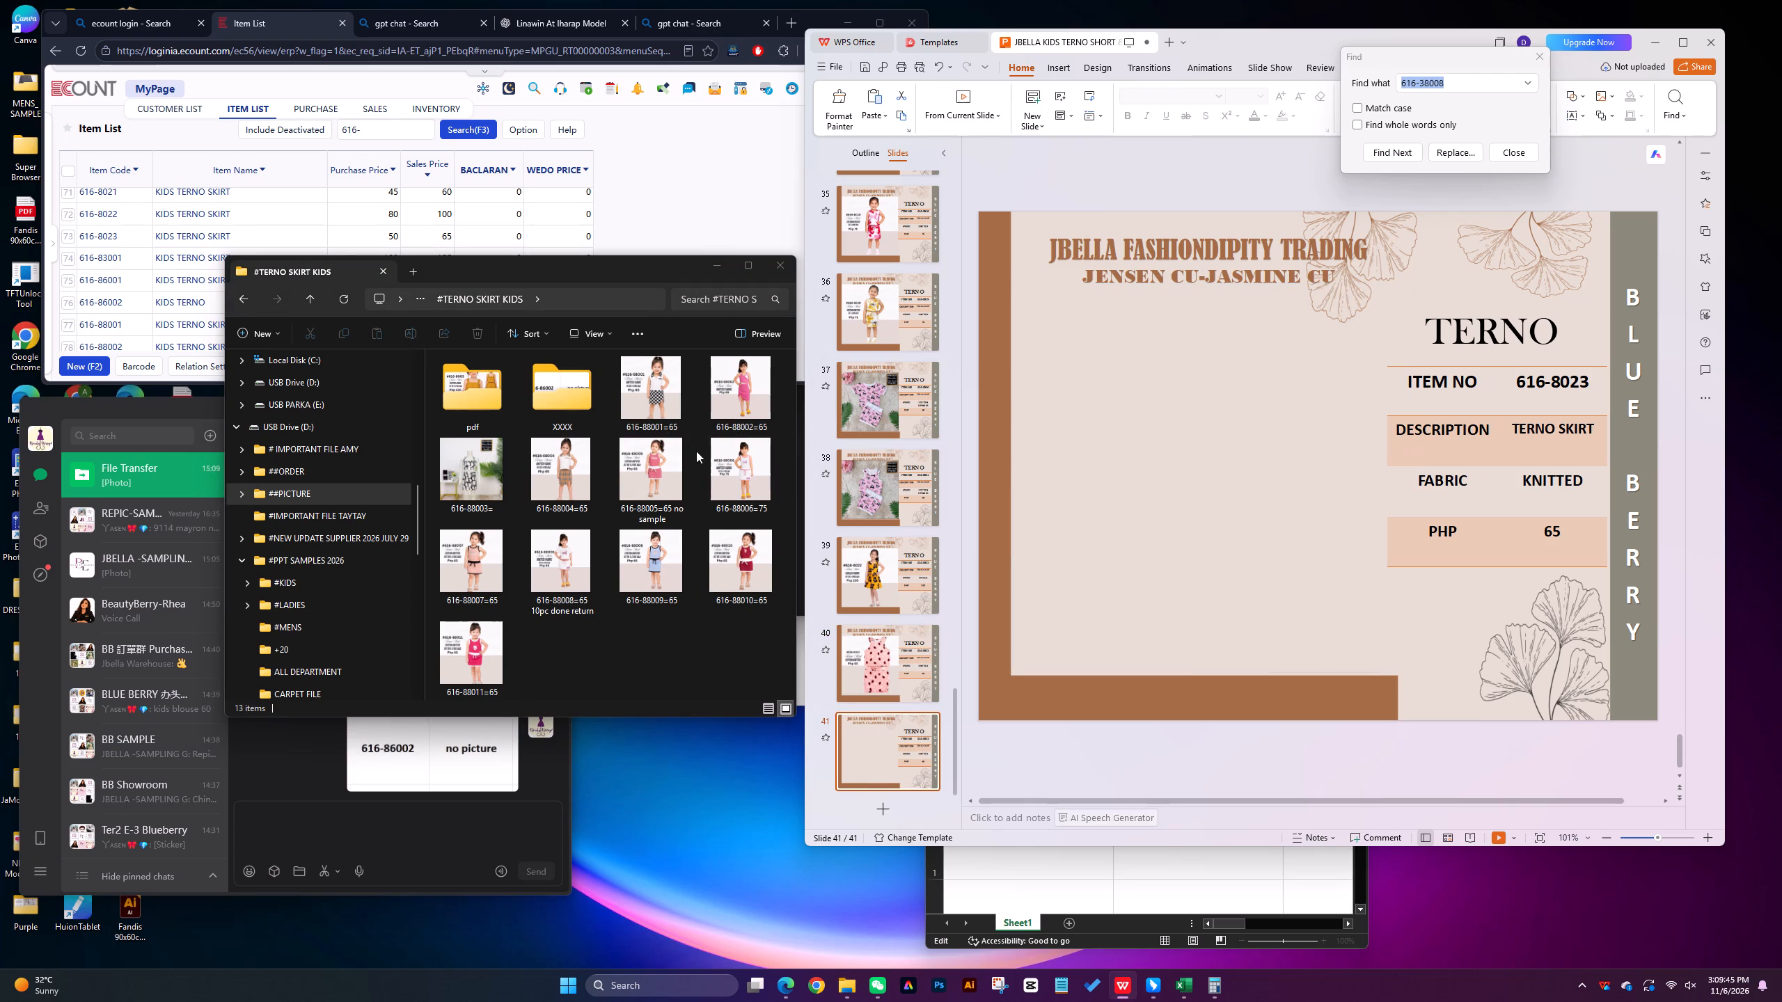
left_click_drag(651, 388, 1051, 326)
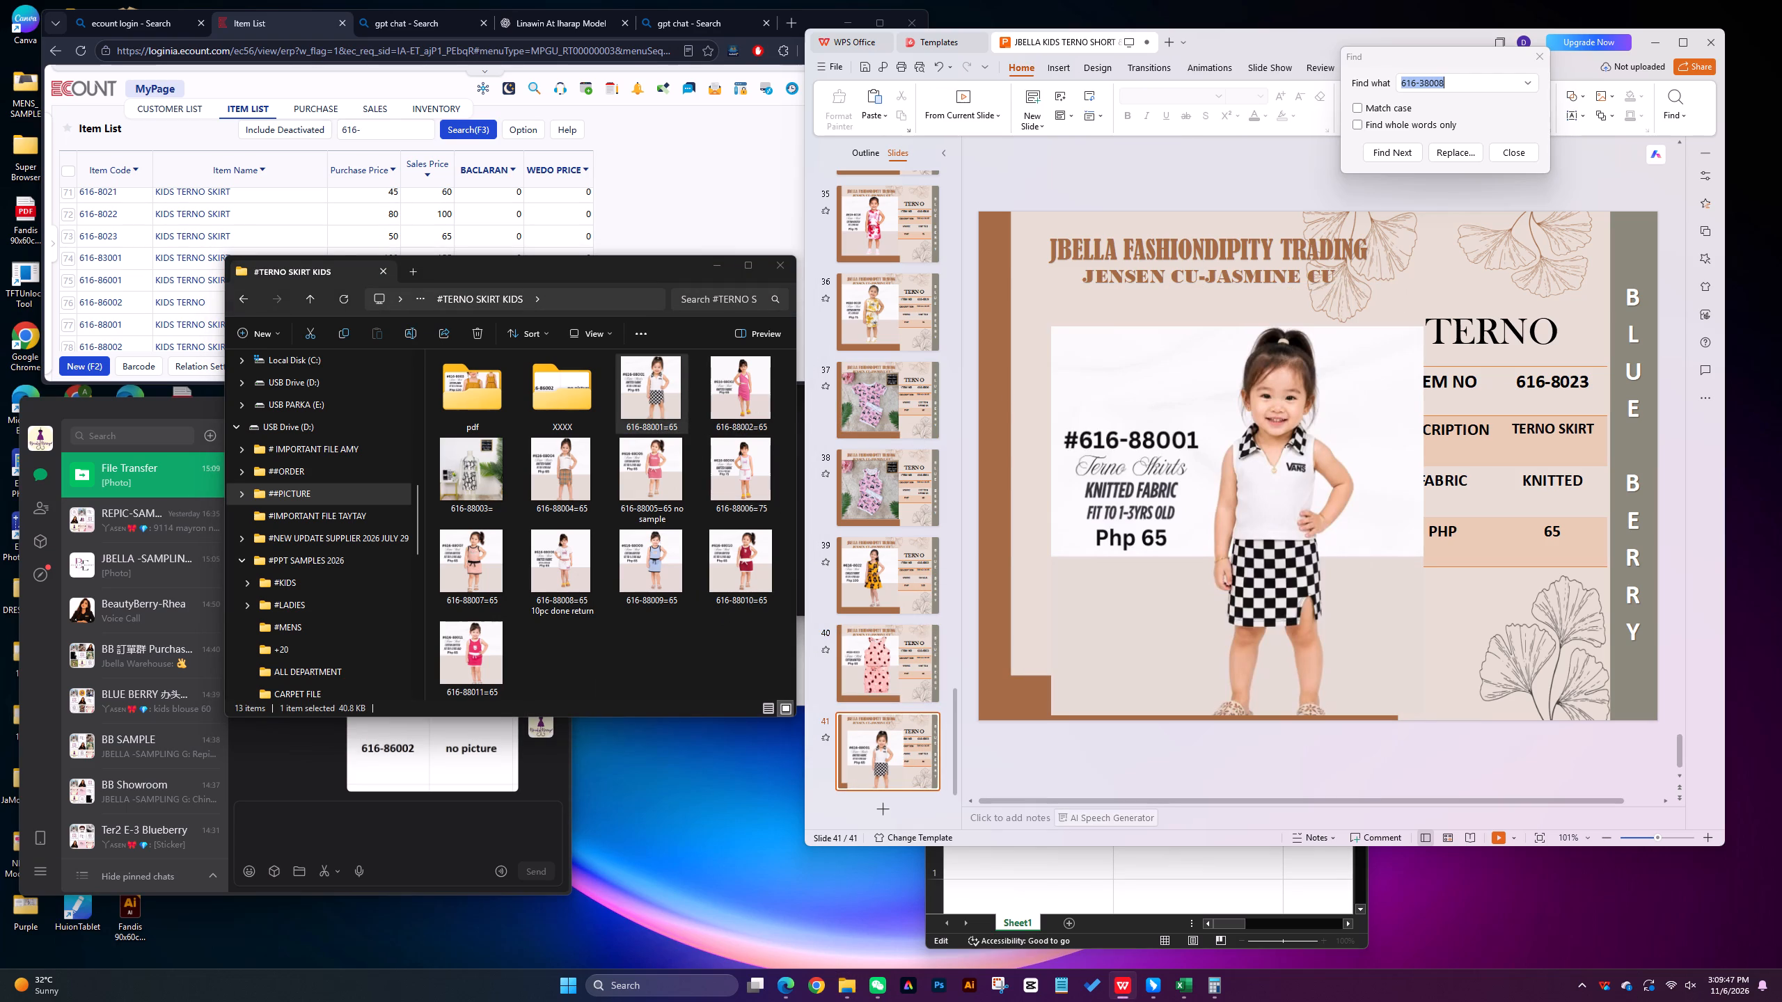
left_click(1364, 379)
left_click_drag(1423, 322, 1309, 395)
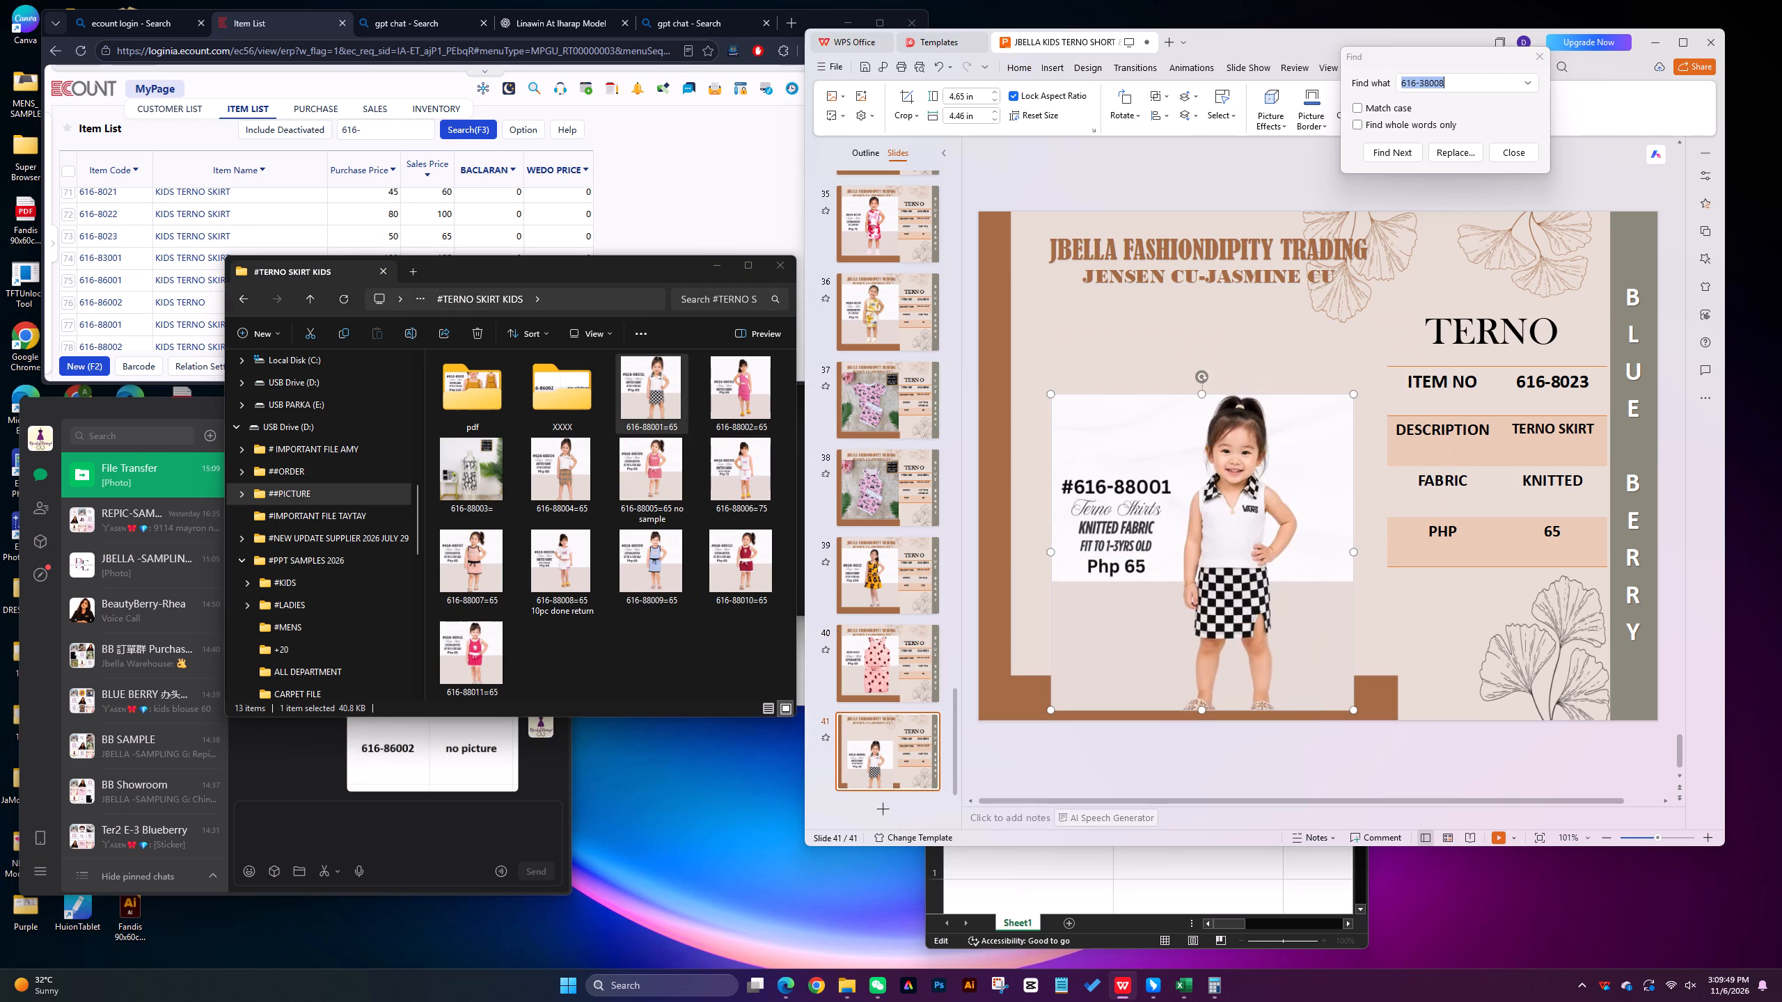
left_click_drag(1210, 544, 1172, 434)
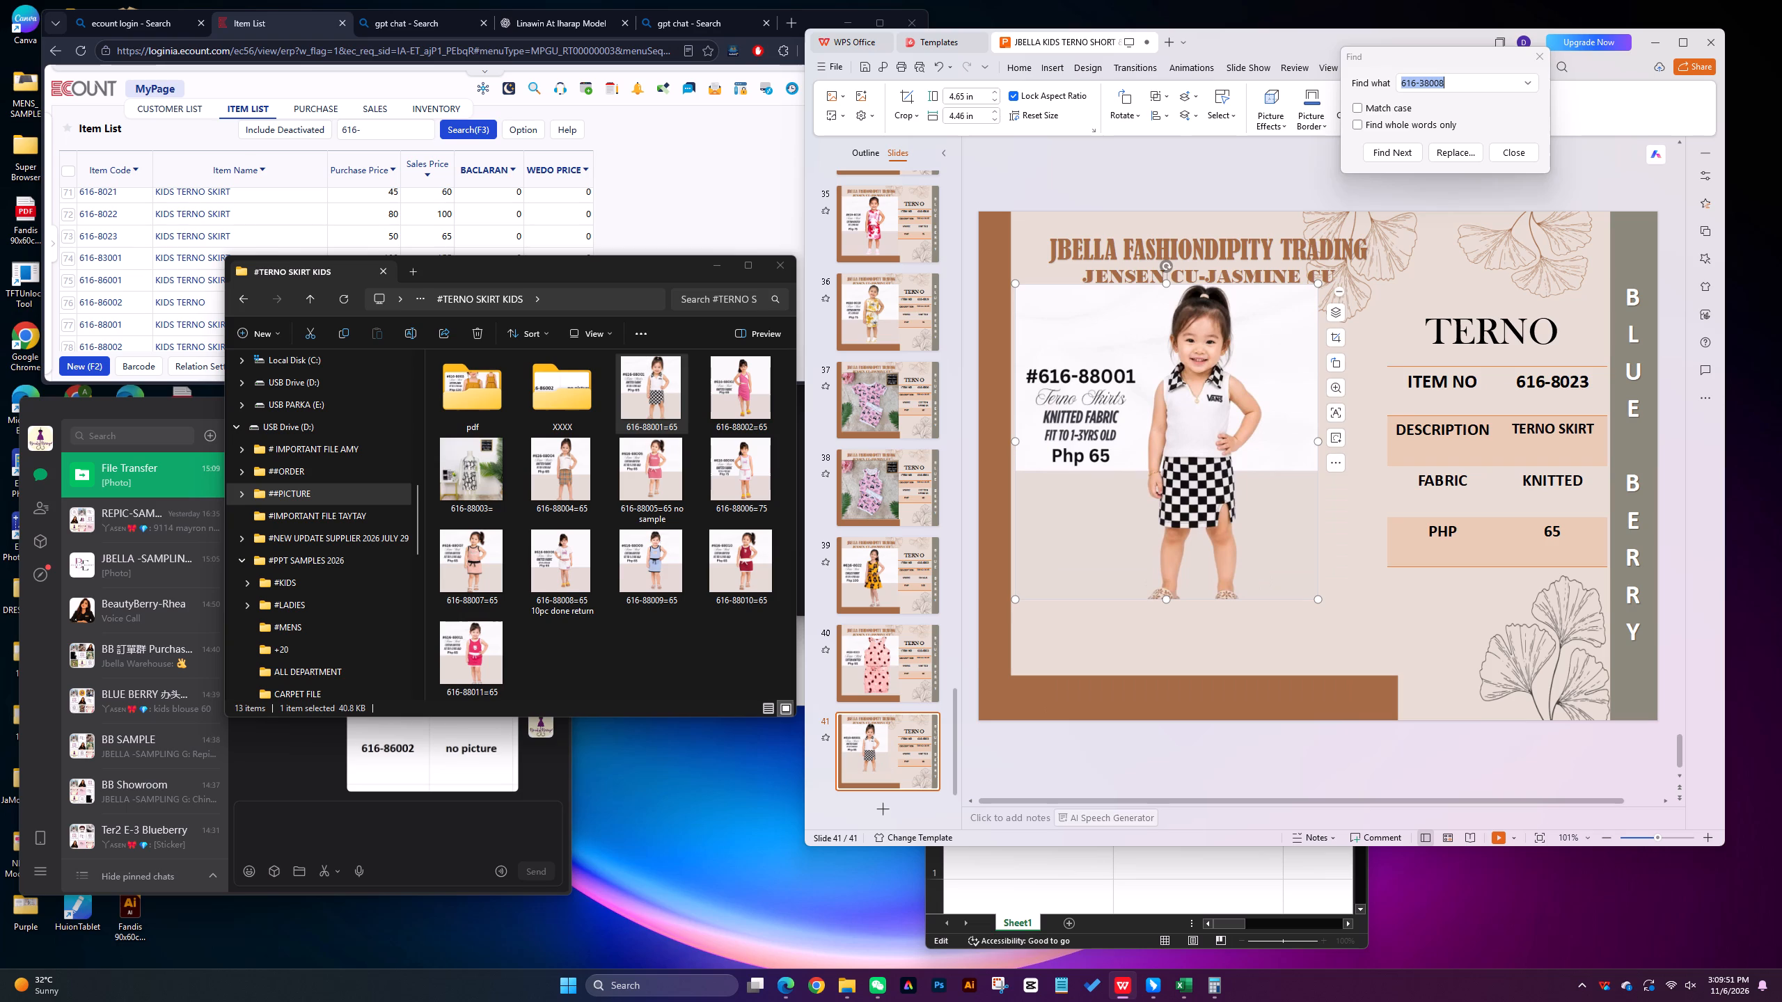
Align the 616-88001 picture with the brown frame's inner edge and stretch it to fill the space beside the table.
key("Down")
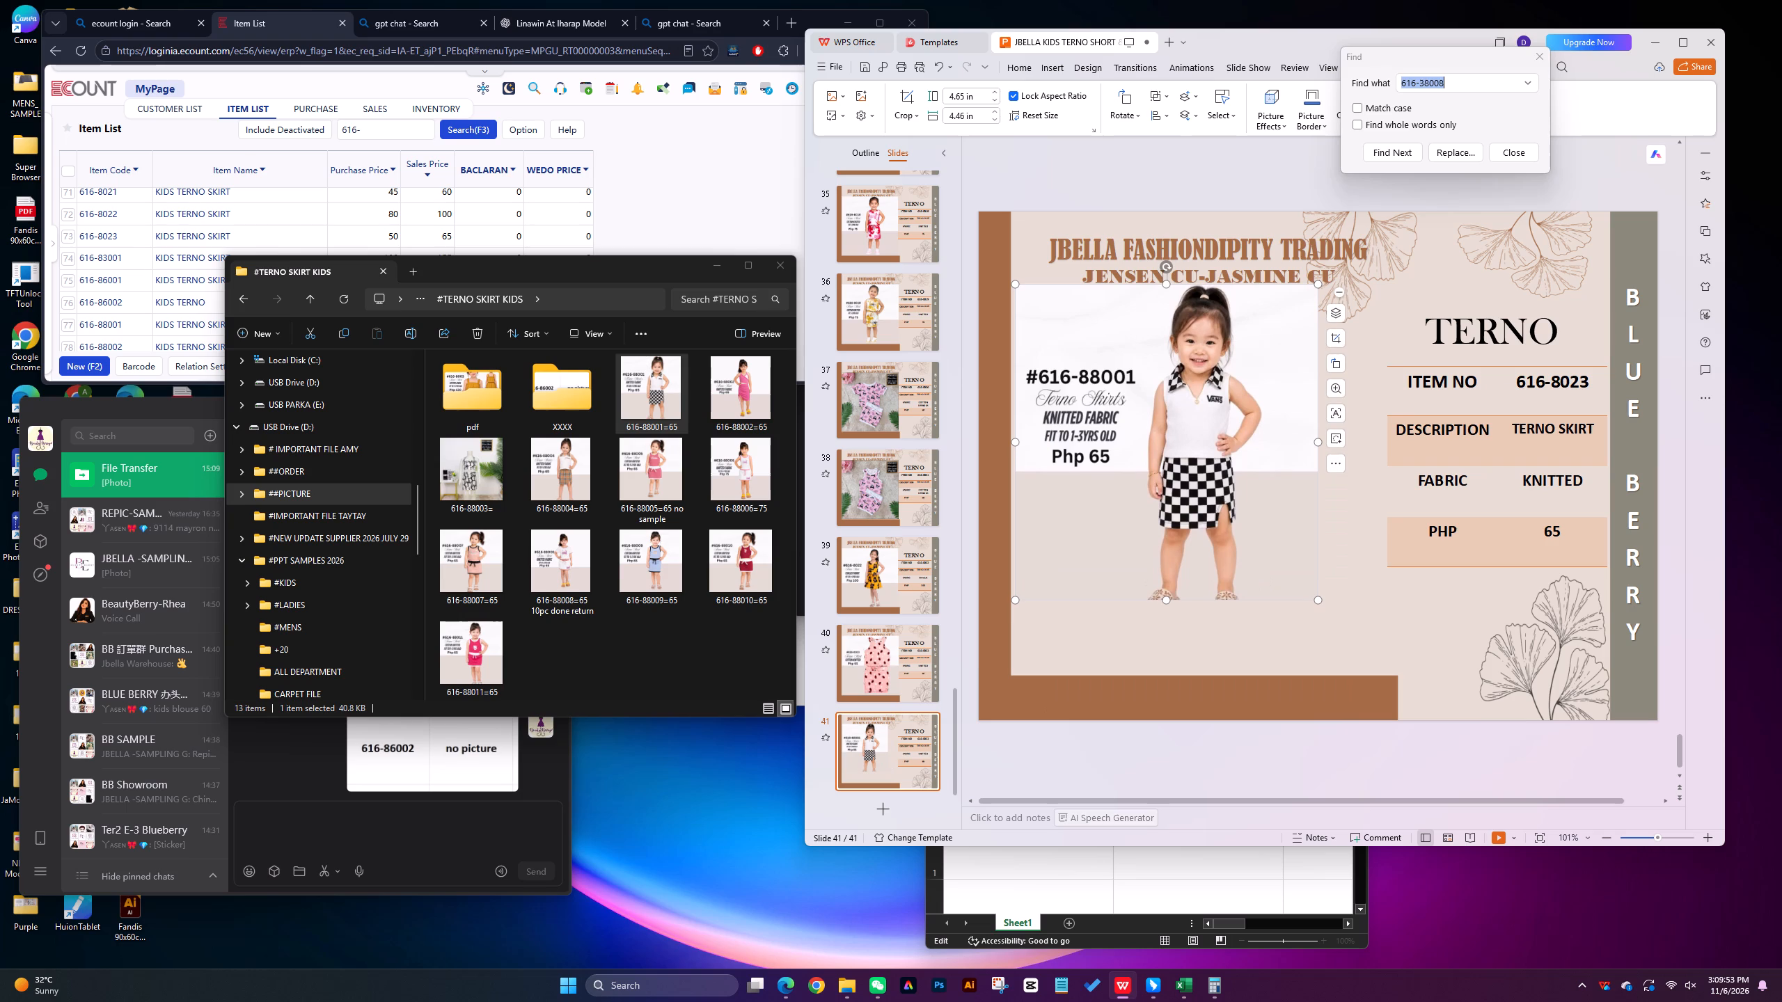
key("Down")
key("Up")
key("Up")
key("Left")
key("Left")
key("Left")
key("Left")
key("Left")
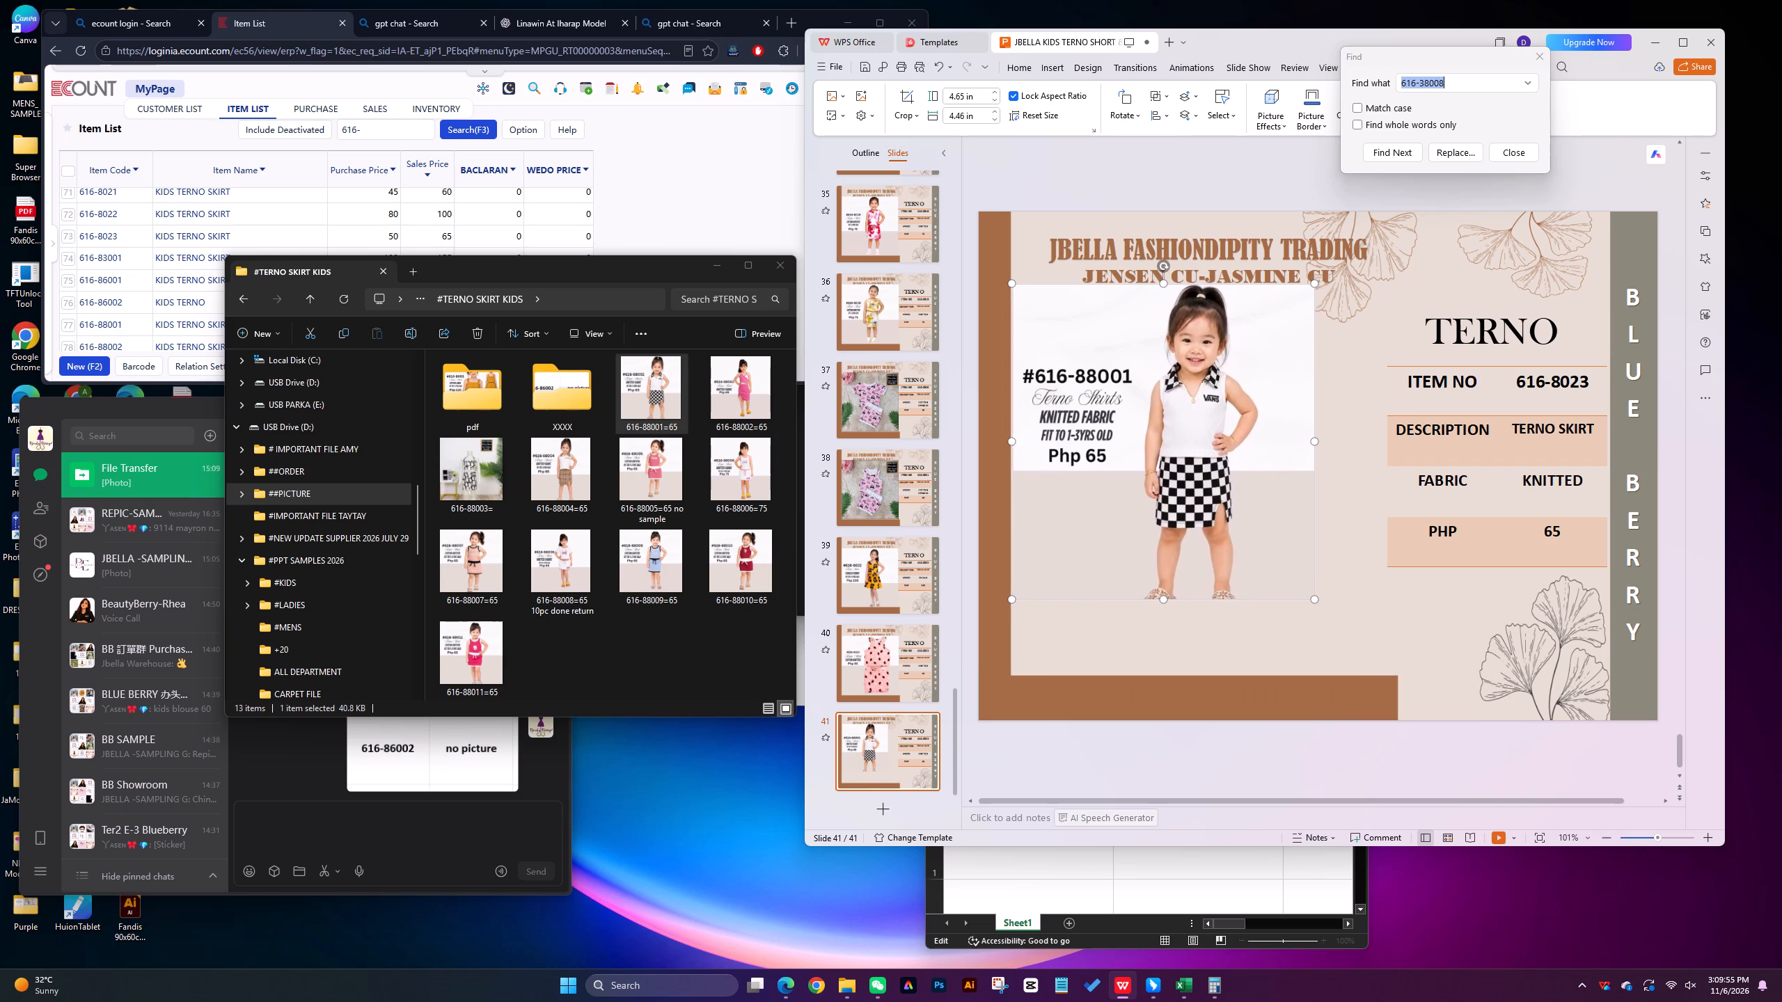
left_click_drag(1163, 600, 1171, 671)
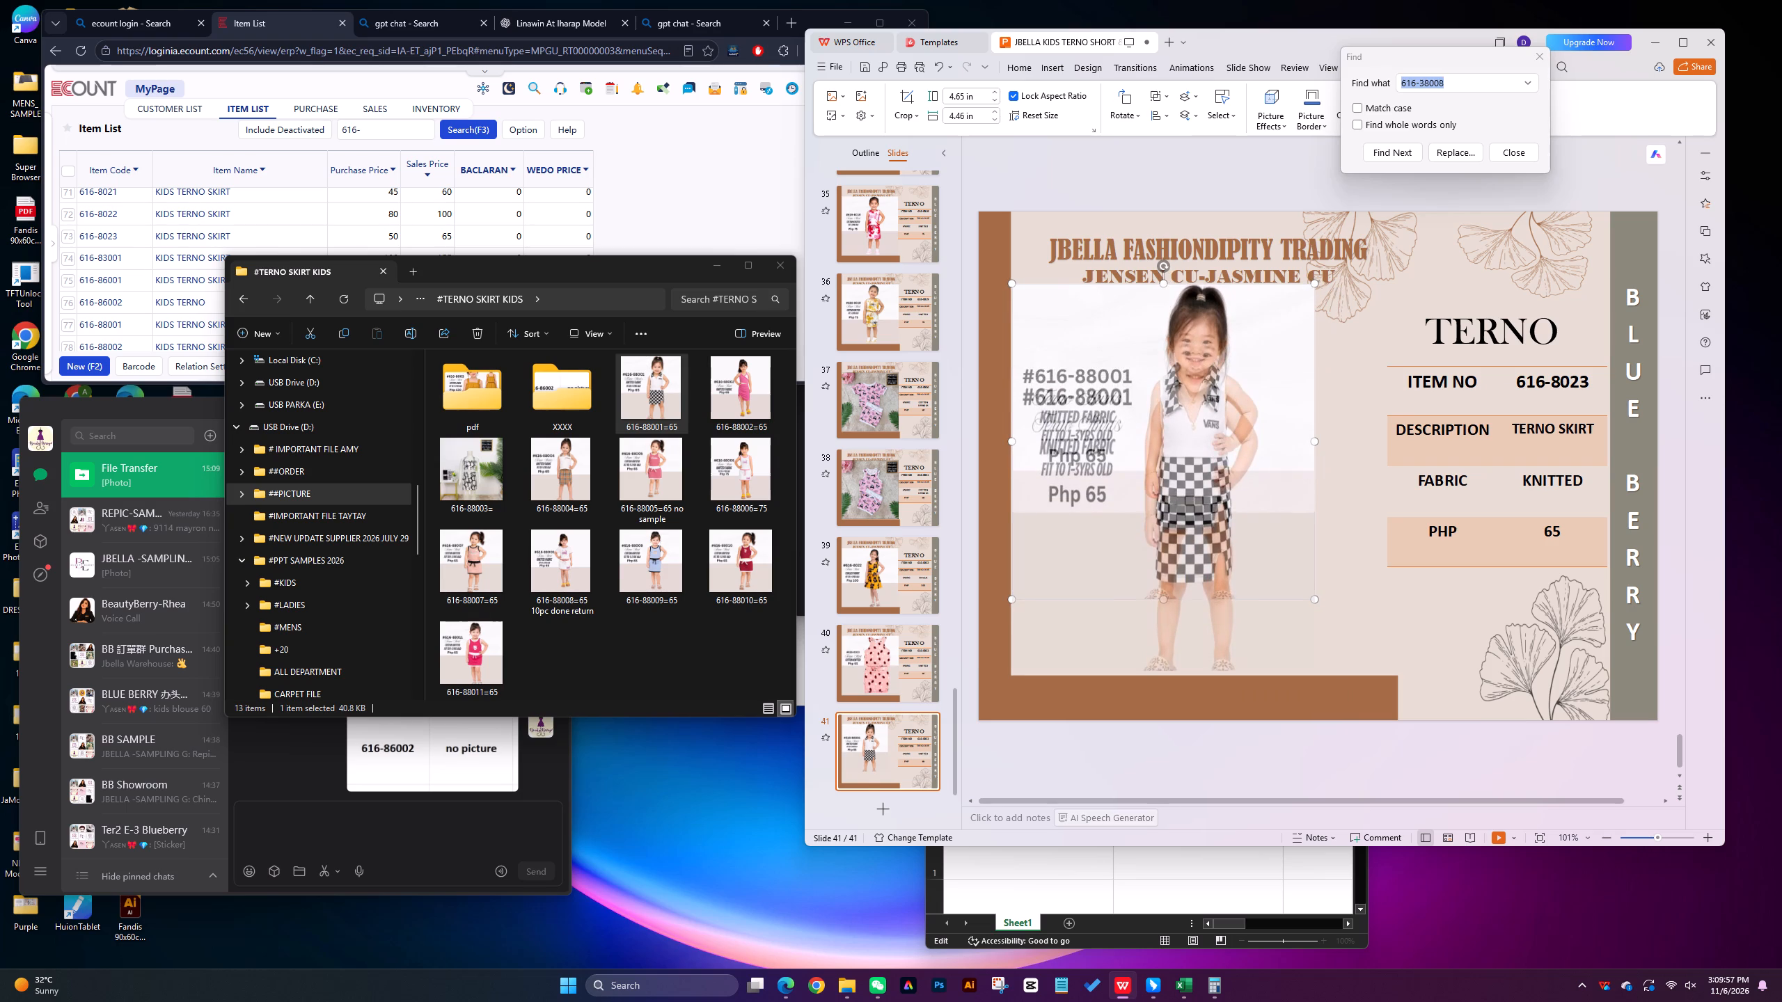
left_click_drag(1171, 671, 1172, 672)
left_click_drag(1316, 477, 1369, 472)
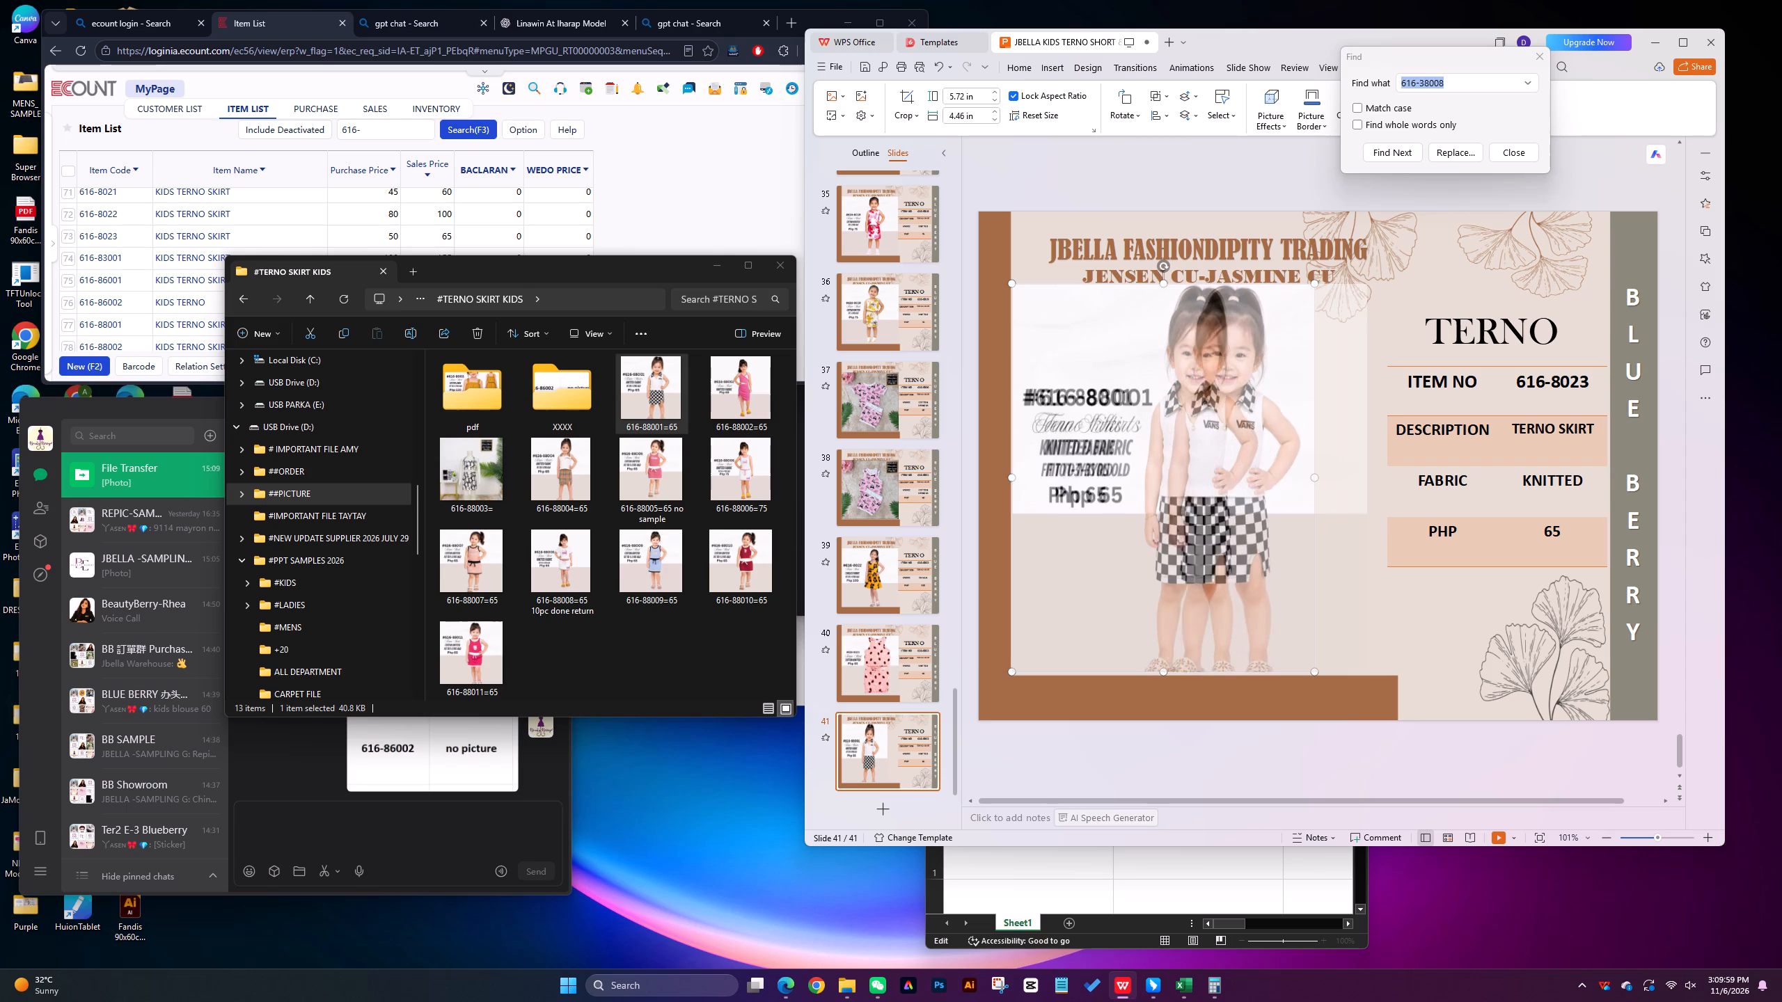
left_click_drag(1369, 472, 1387, 474)
Change the item number in slide 41's table to 616-88001.
left_click(1588, 379)
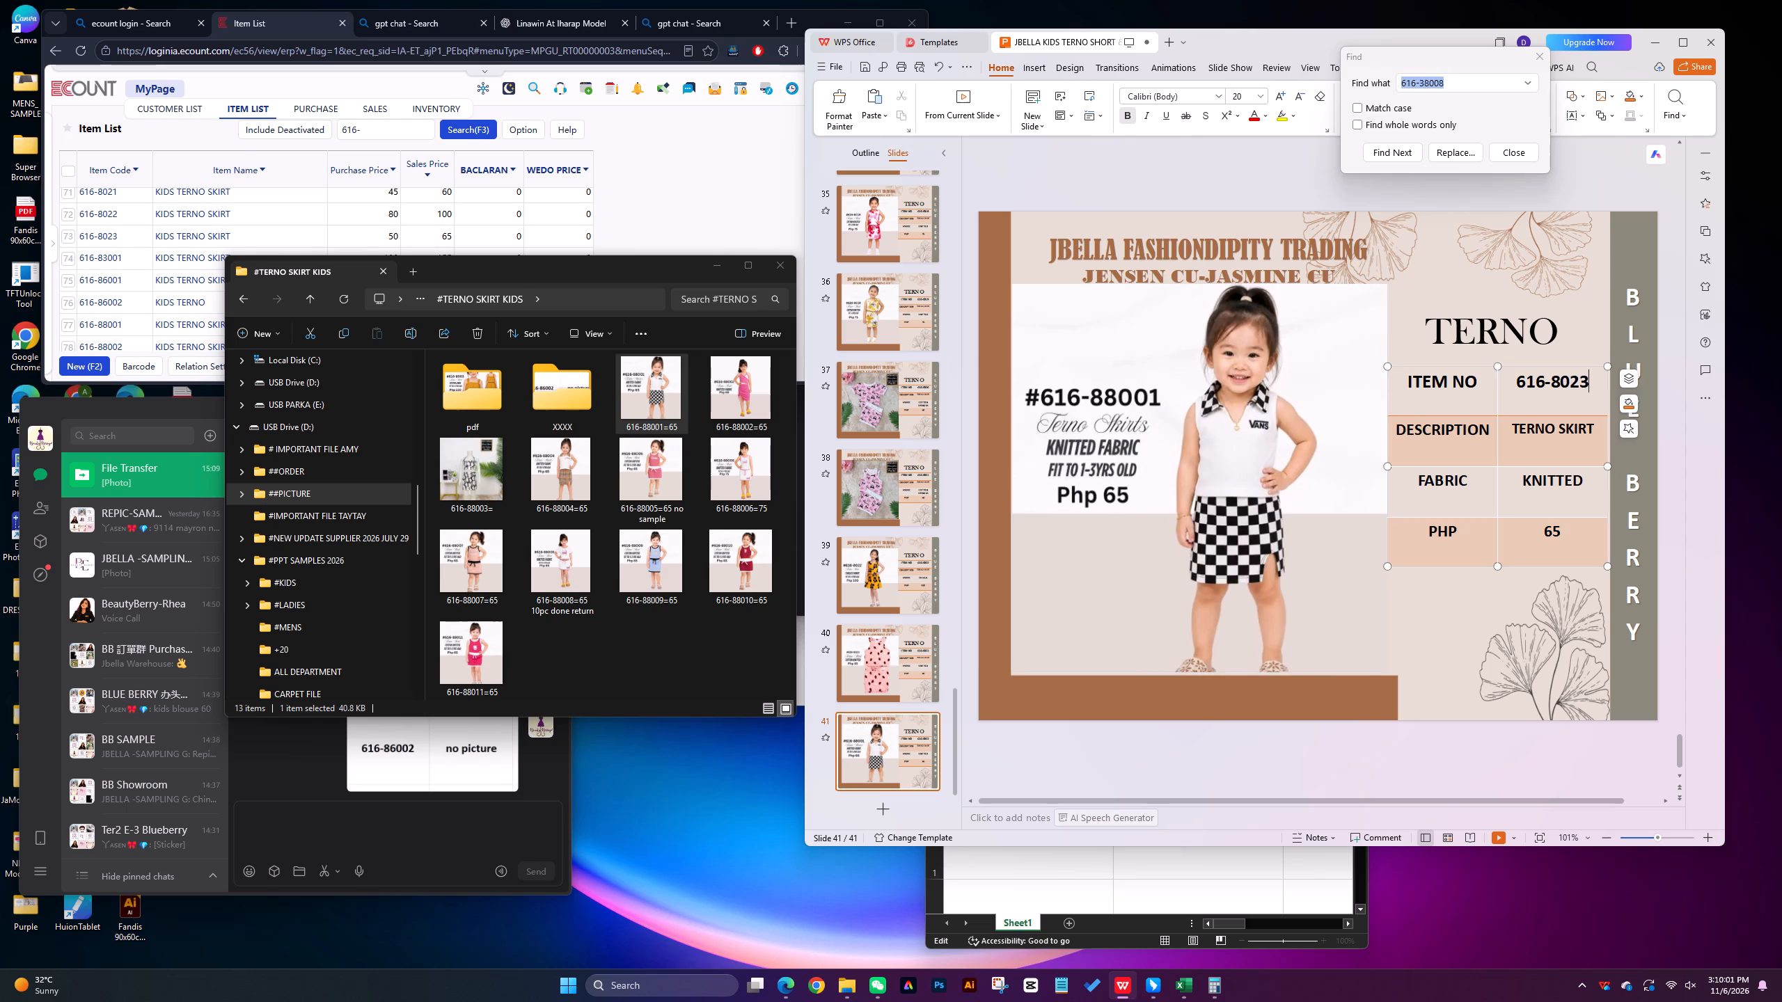
key("equal")
key("equal")
key("BackSpace")
key("BackSpace")
key("BackSpace")
key("BackSpace")
key("BackSpace")
type("8001")
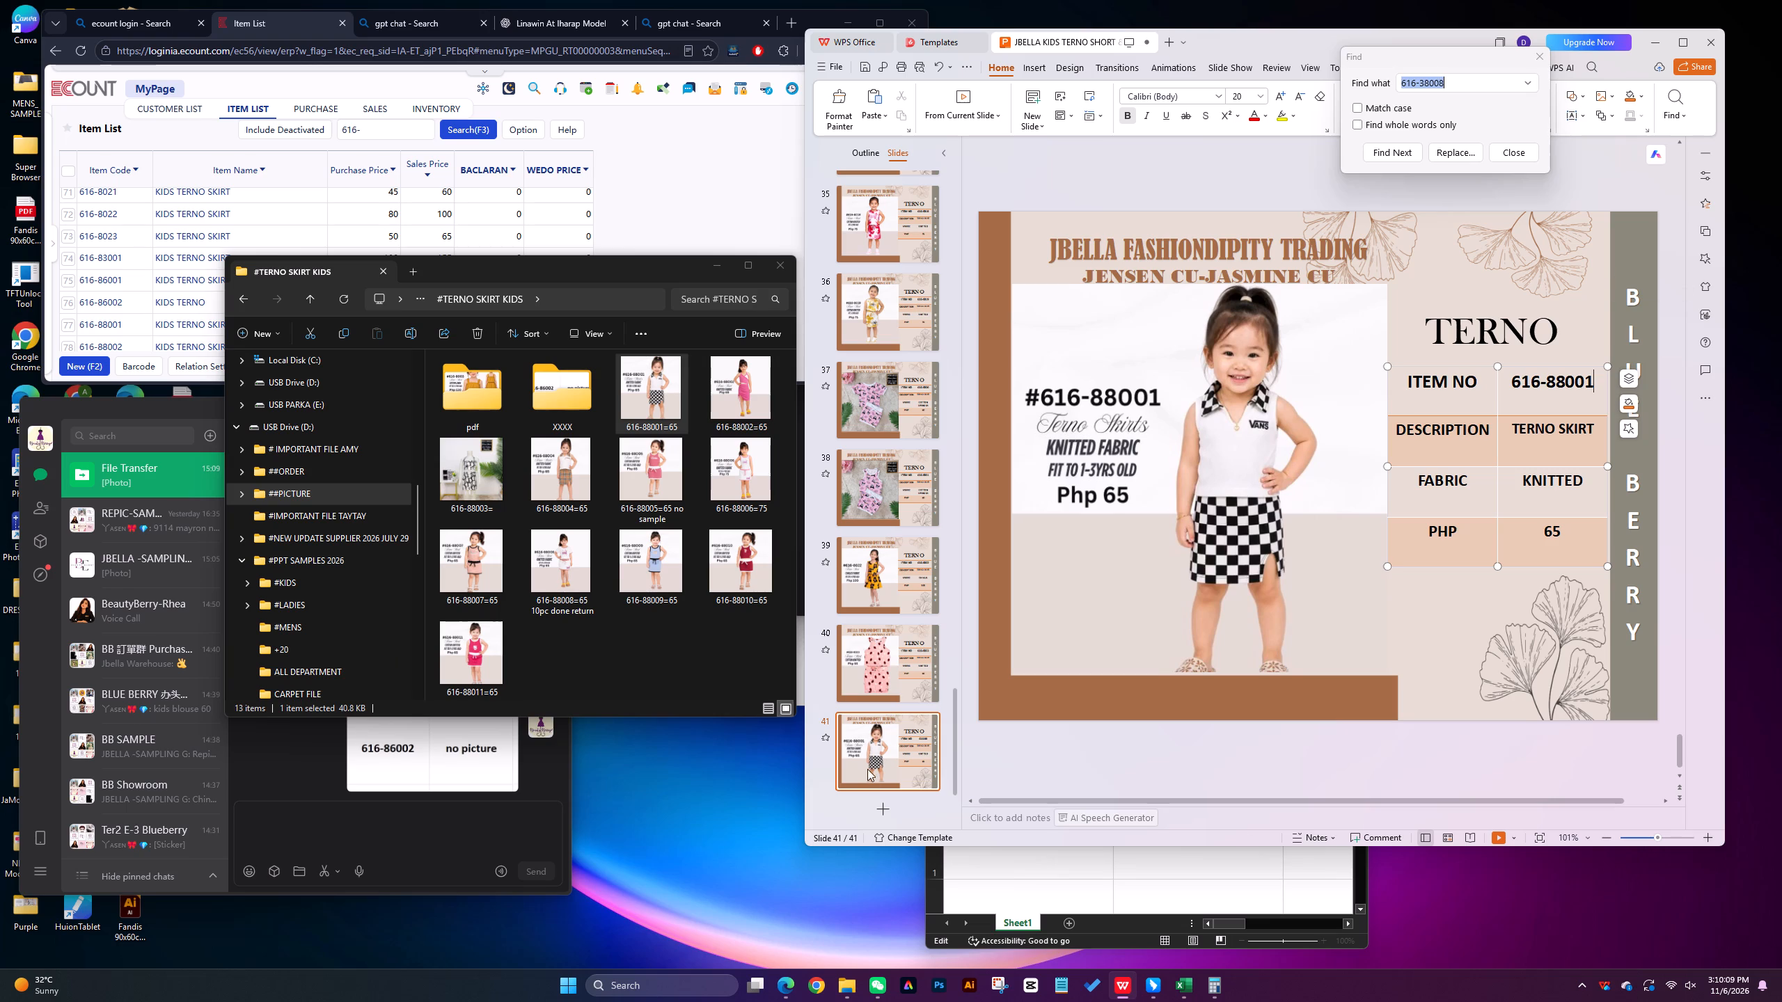
Move the 616-88001=65 picture into the pdf folder.
left_click_drag(652, 383, 488, 426)
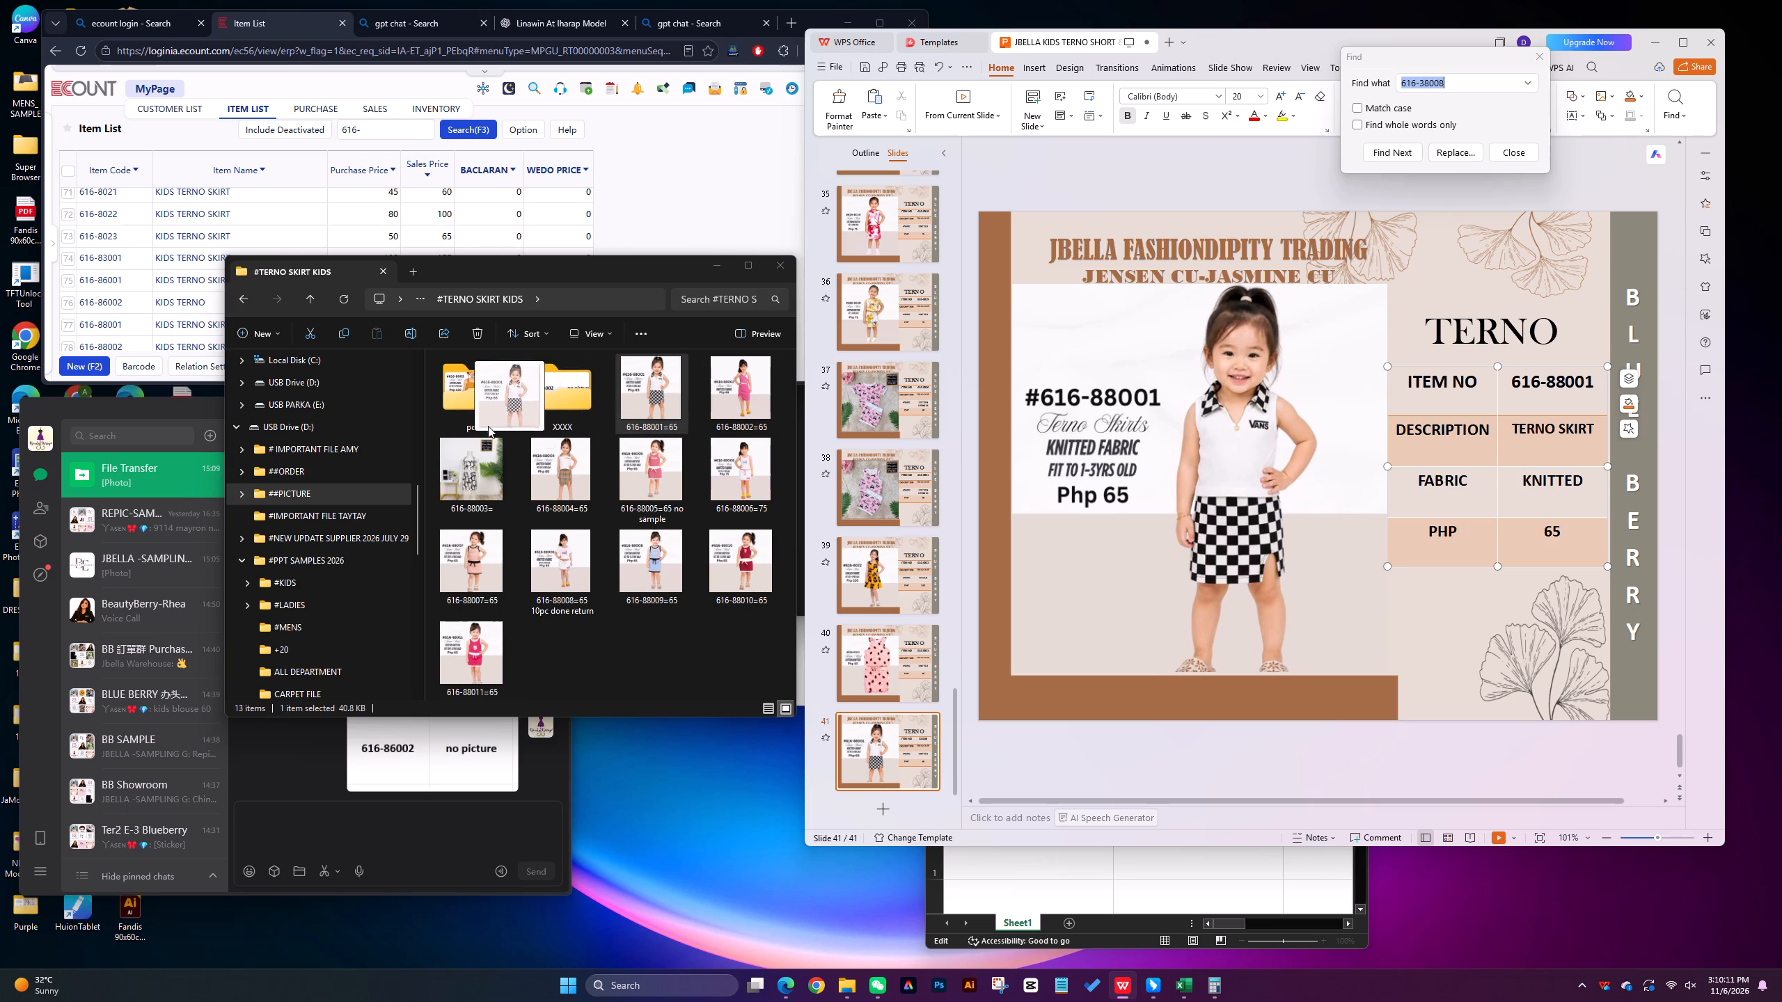
left_click_drag(488, 426, 477, 425)
Duplicate slide 41 and delete the 616-88001 picture from the copy, slide 42.
left_click(866, 748)
right_click(866, 748)
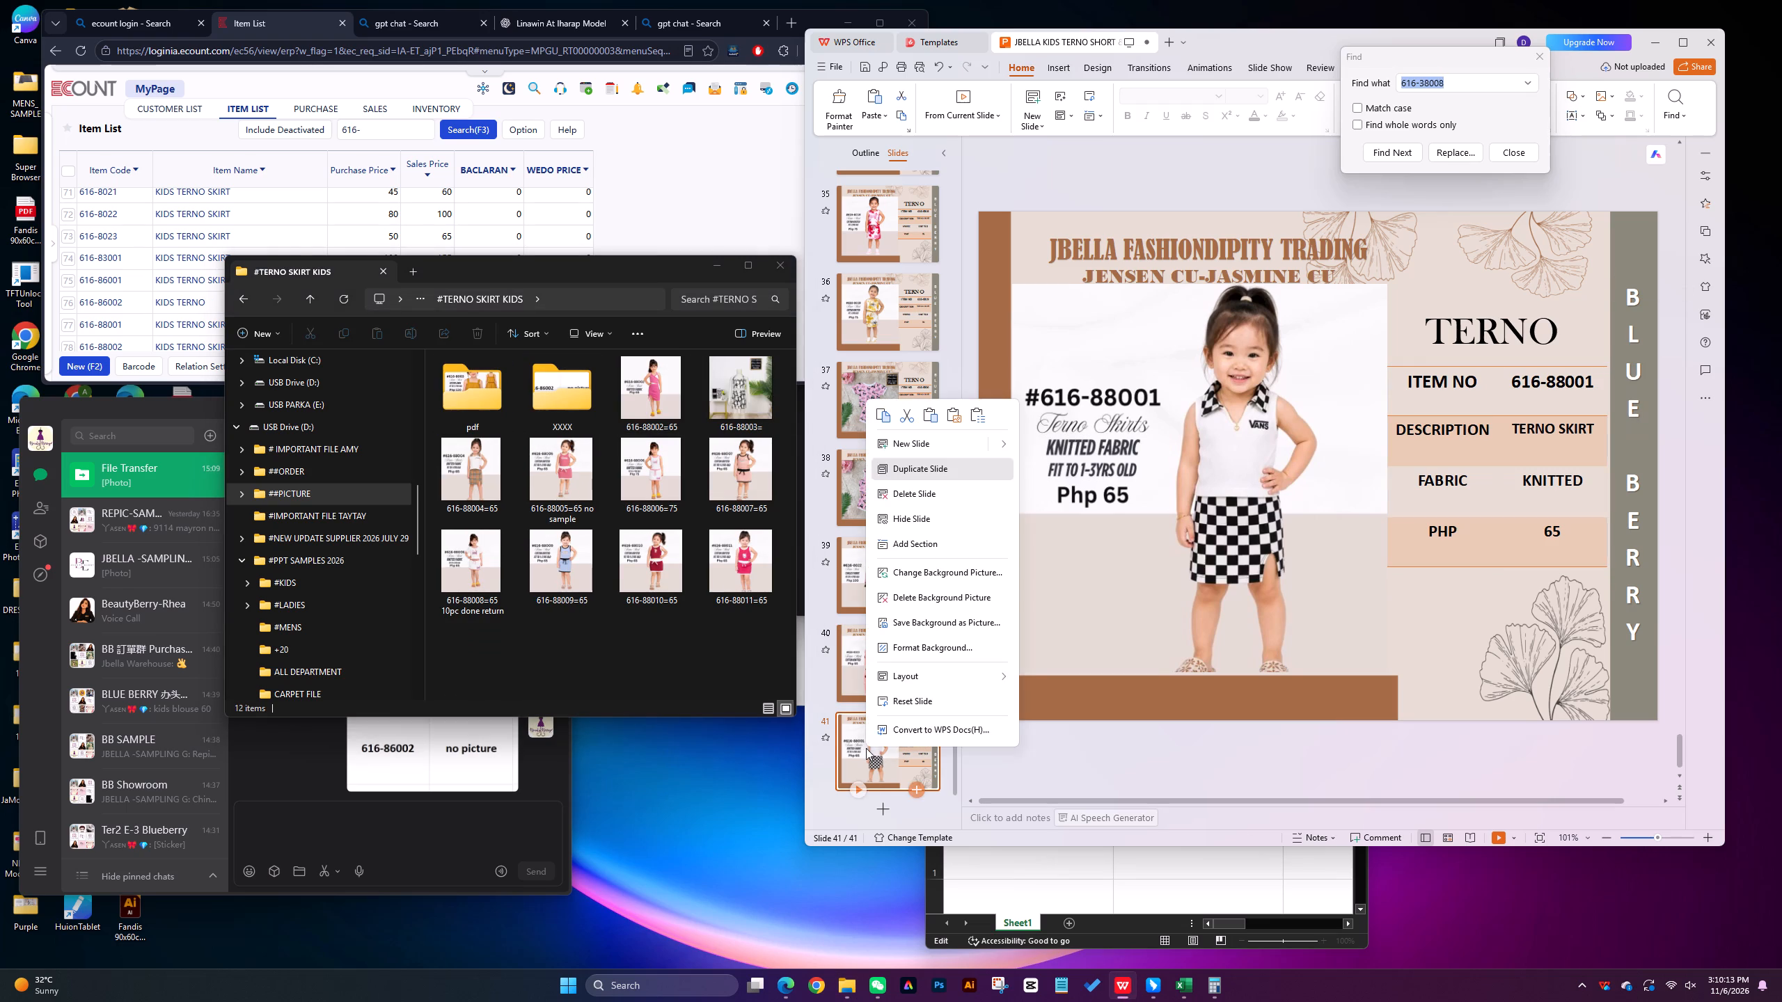
left_click(911, 468)
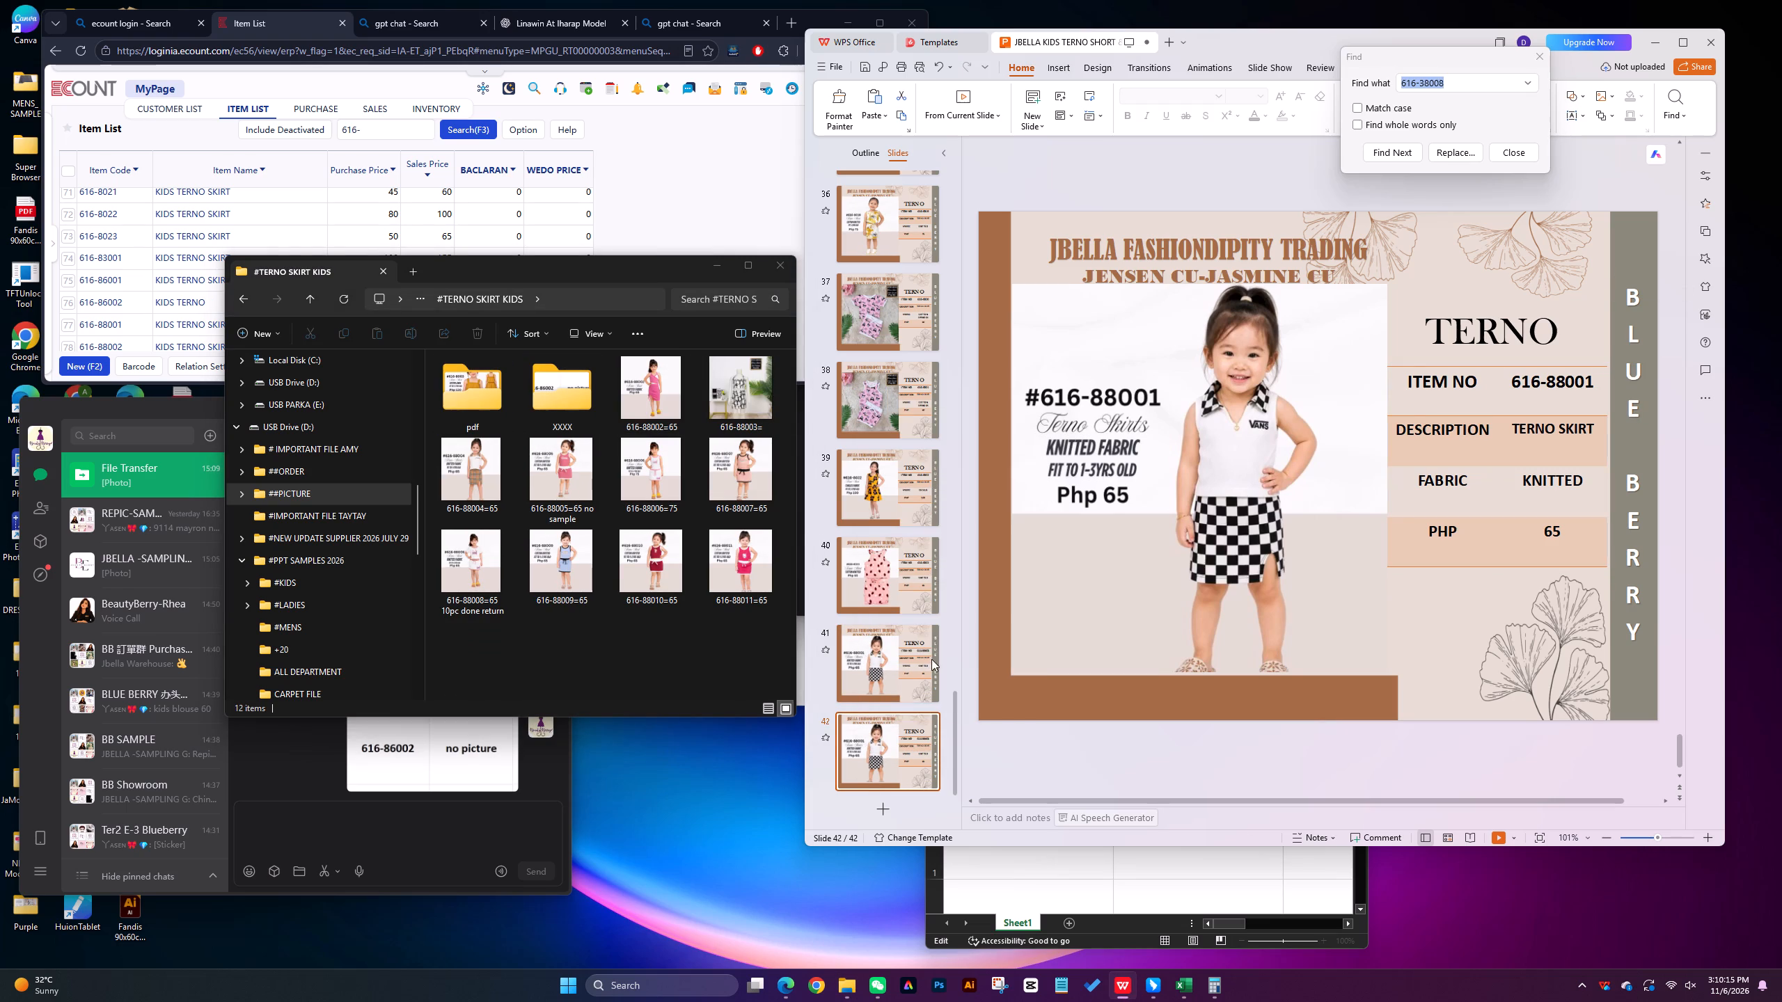
left_click(1098, 384)
key("Delete")
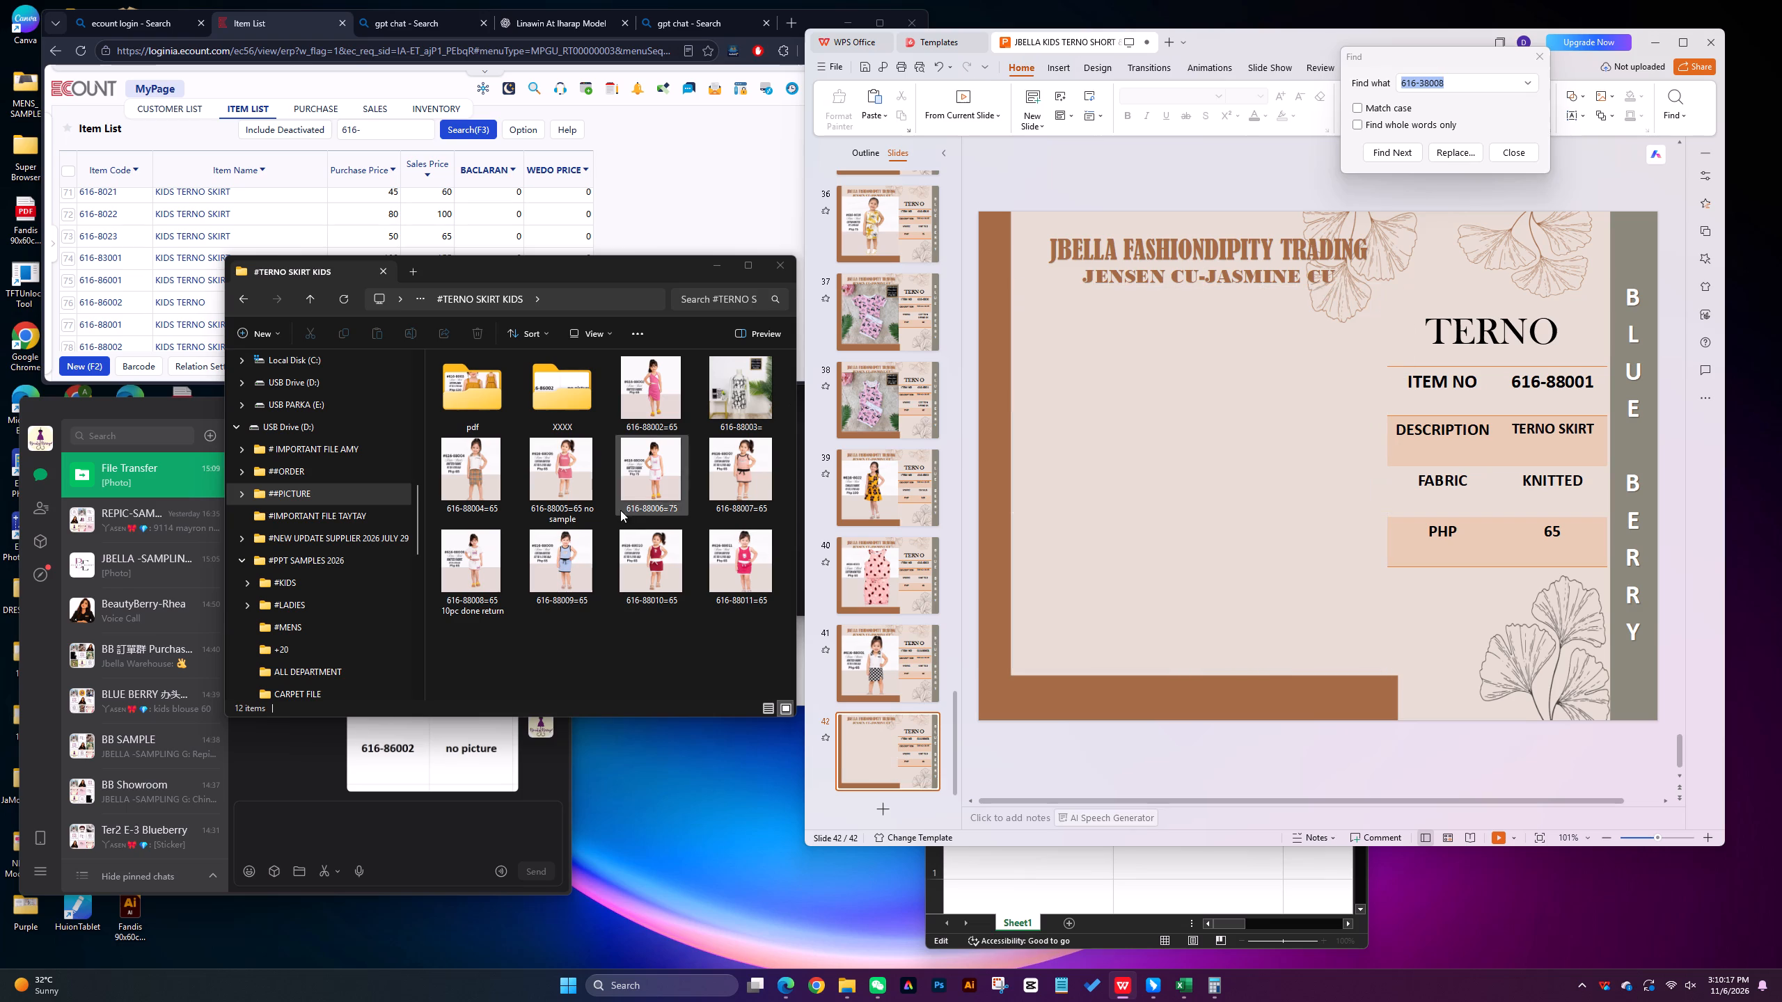
Insert the 616-88002=65 picture on slide 42, scale it to about 4.85 by 4.64 in and place it below the heading.
left_click_drag(656, 381, 1034, 315)
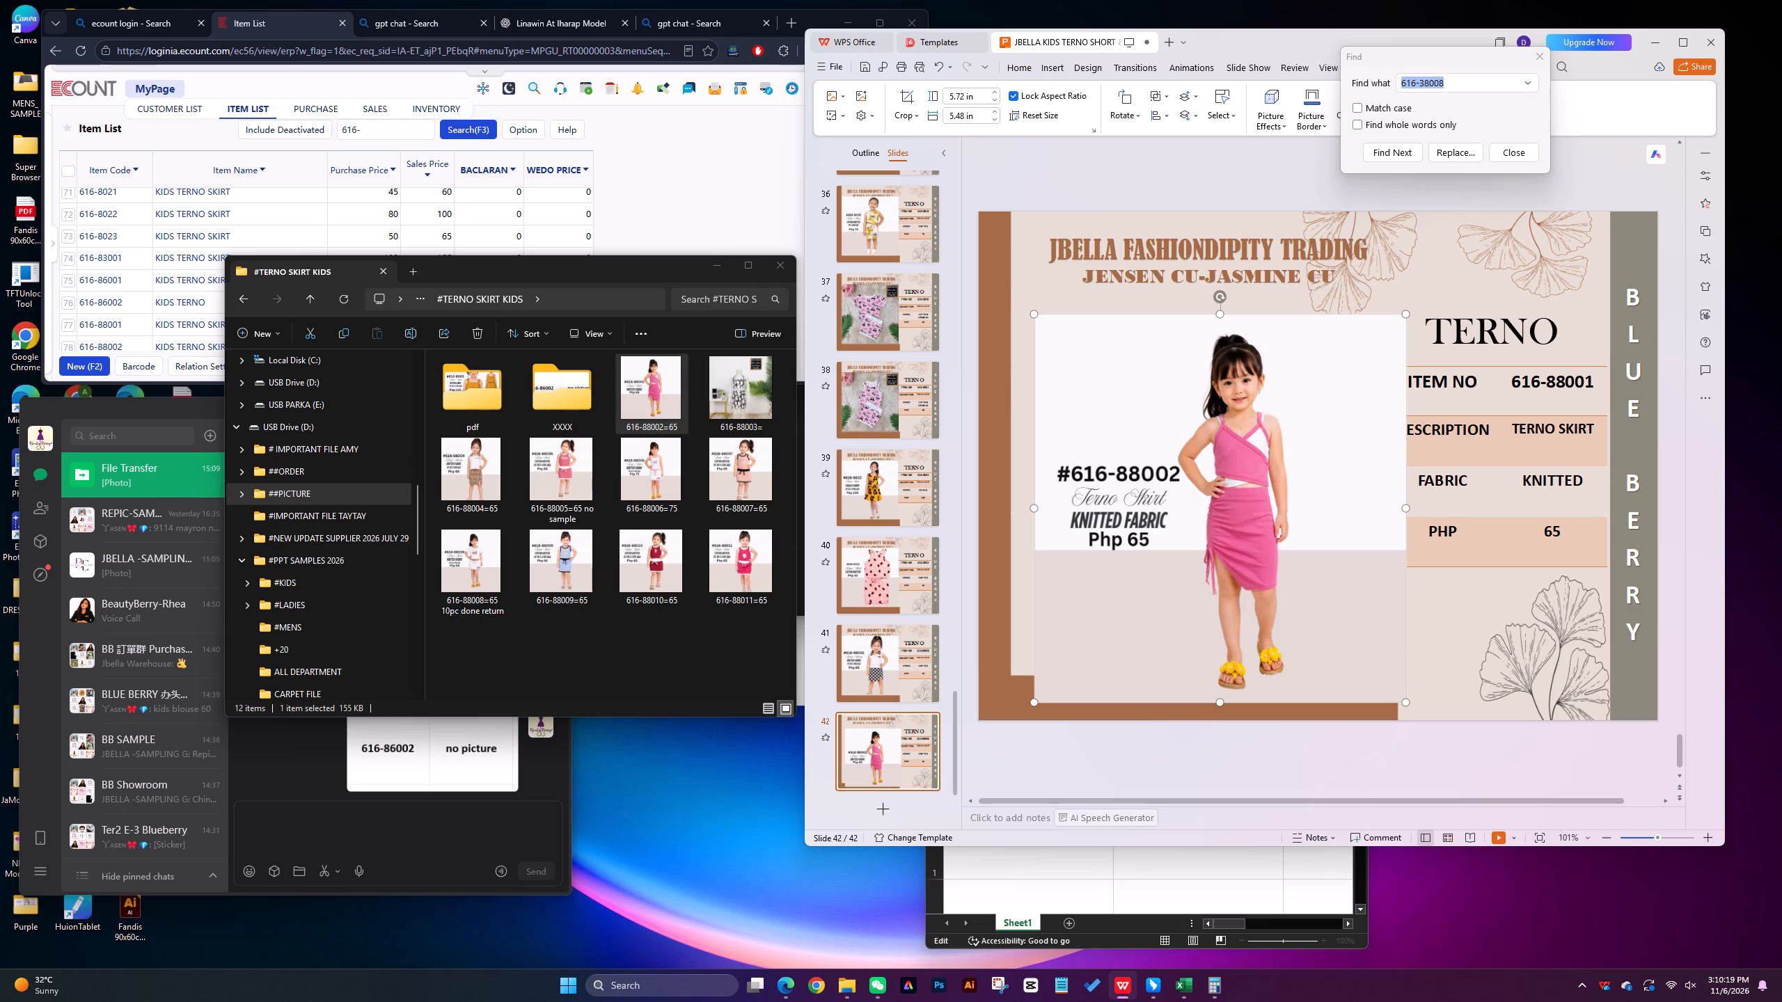
left_click_drag(1406, 313, 1343, 372)
left_click_drag(1176, 572, 1153, 491)
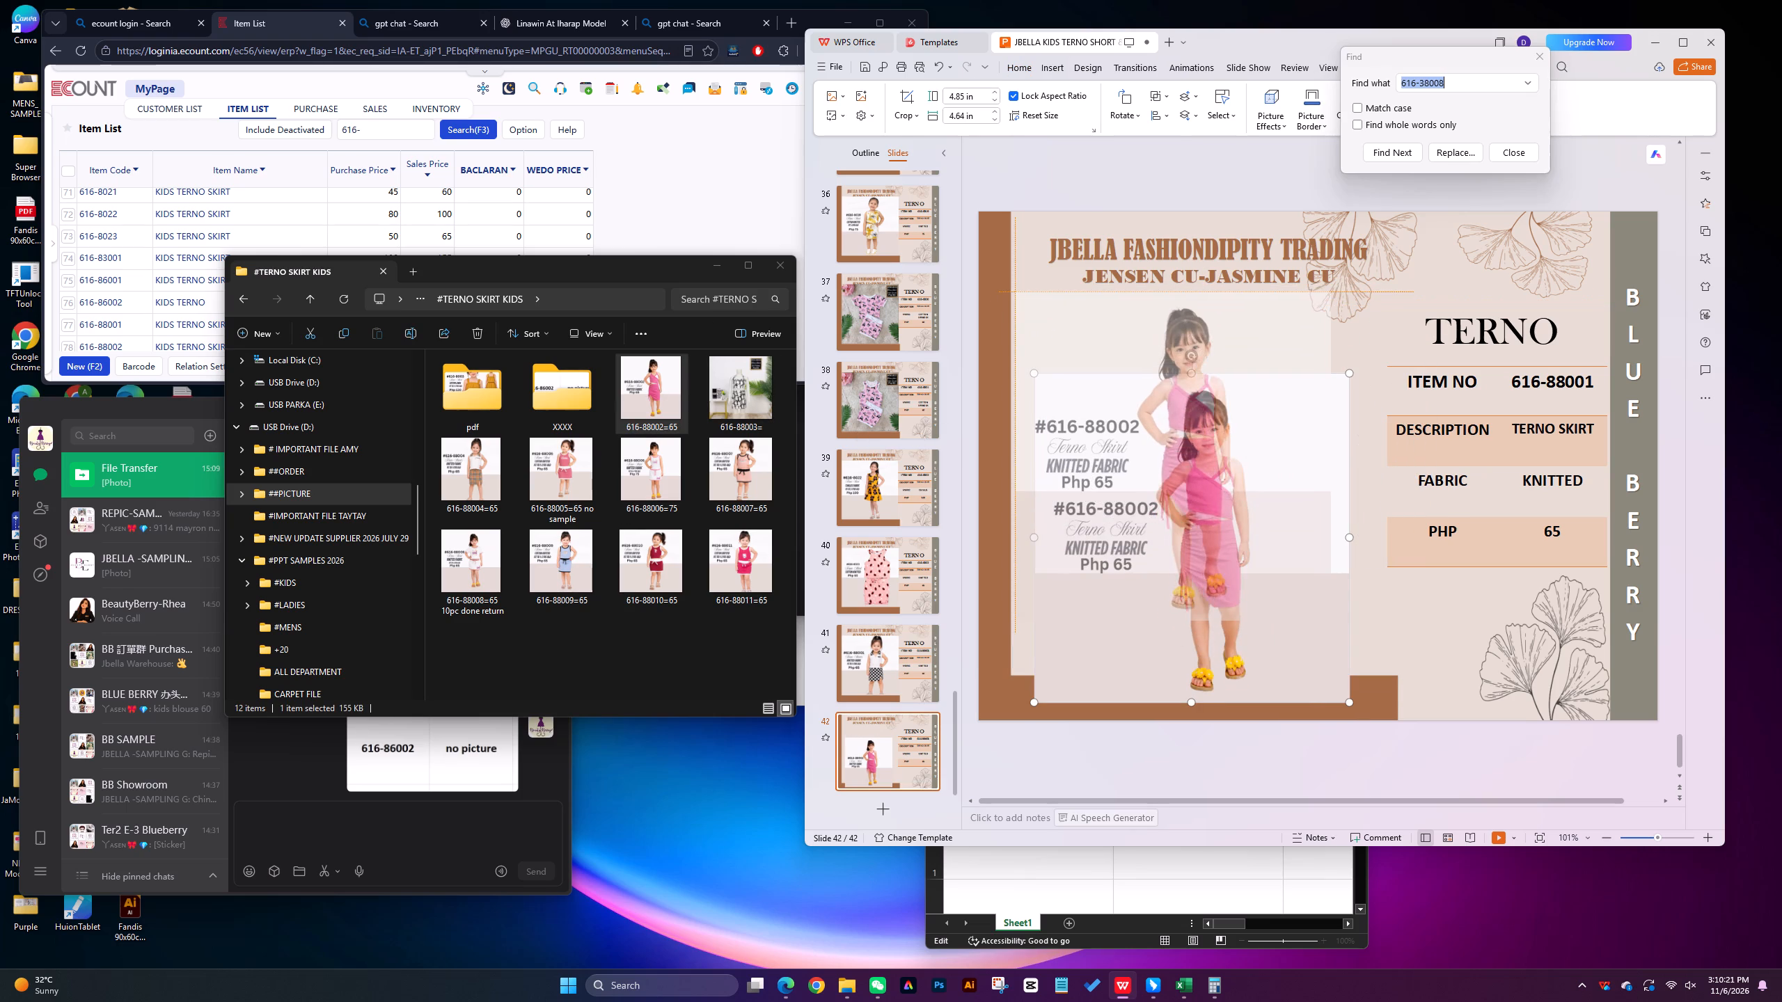
left_click_drag(1153, 491, 1153, 491)
Nudge the 616-88002 picture up and sideways until it sits just below the heading, flush with the brown frame's inner edge.
key("Up")
key("Up")
key("Up")
key("Up")
key("Up")
key("Up")
key("Up")
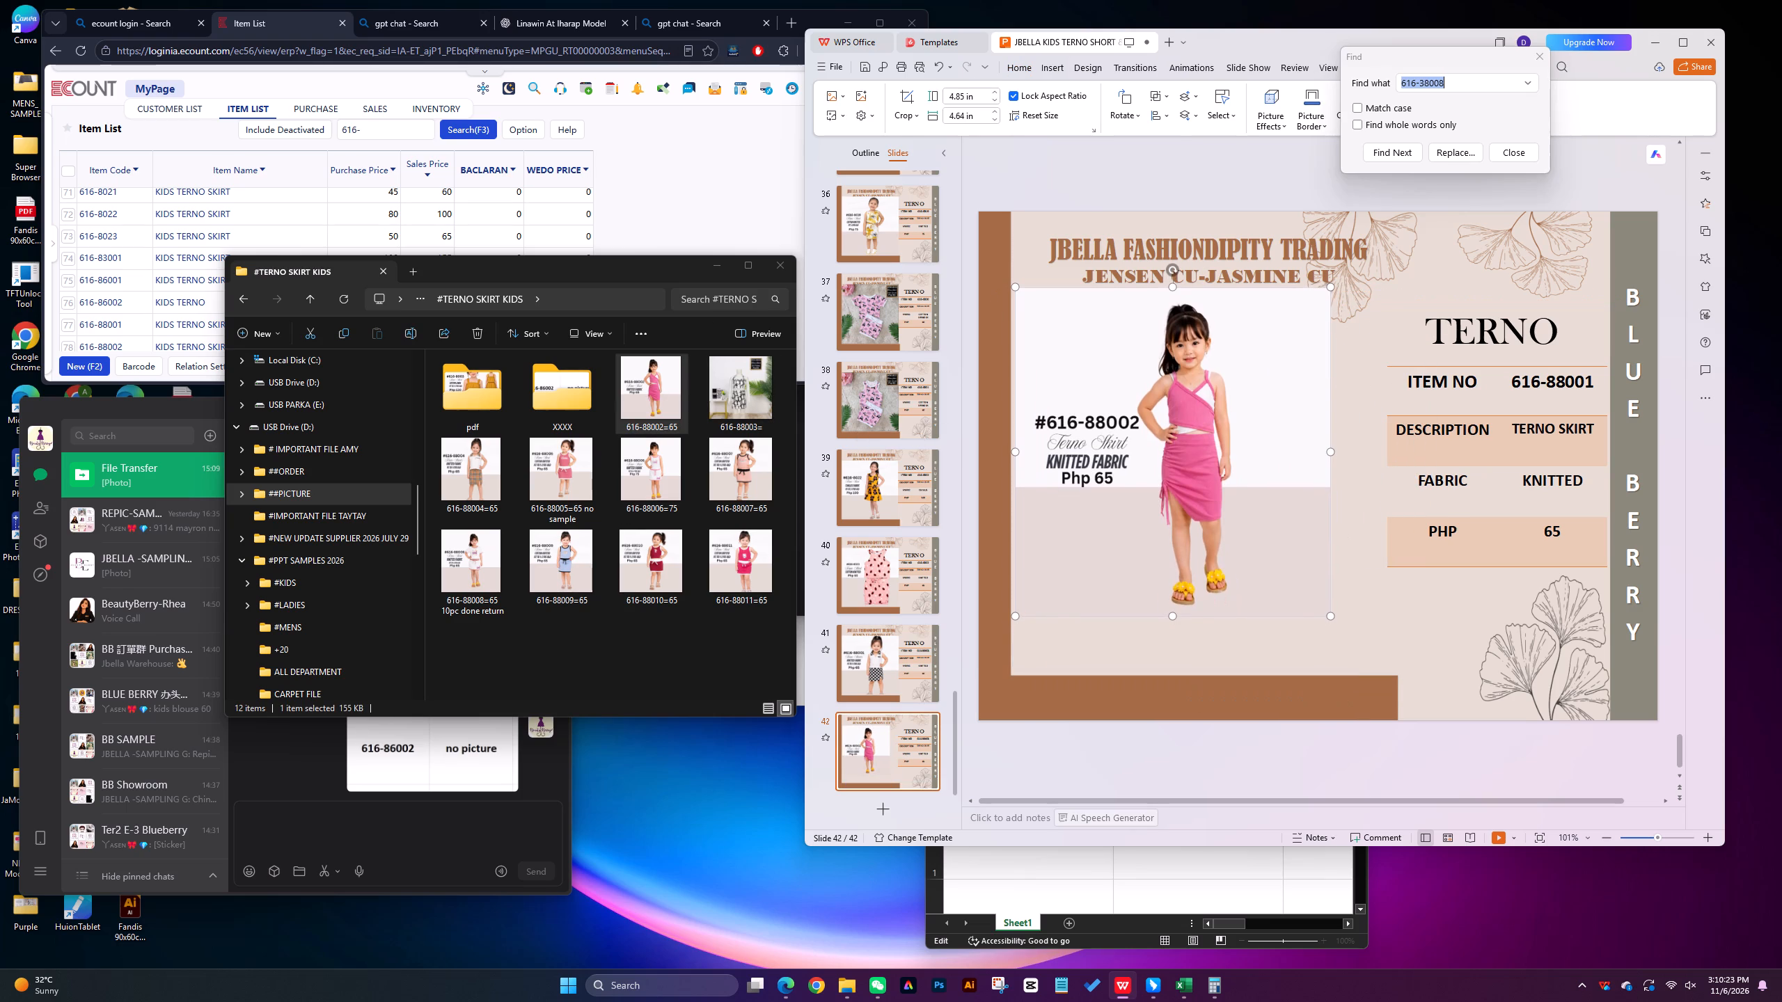
key("Up")
key("Up")
key("Up")
key("Up")
key("Down")
key("Down")
key("Down")
key("Down")
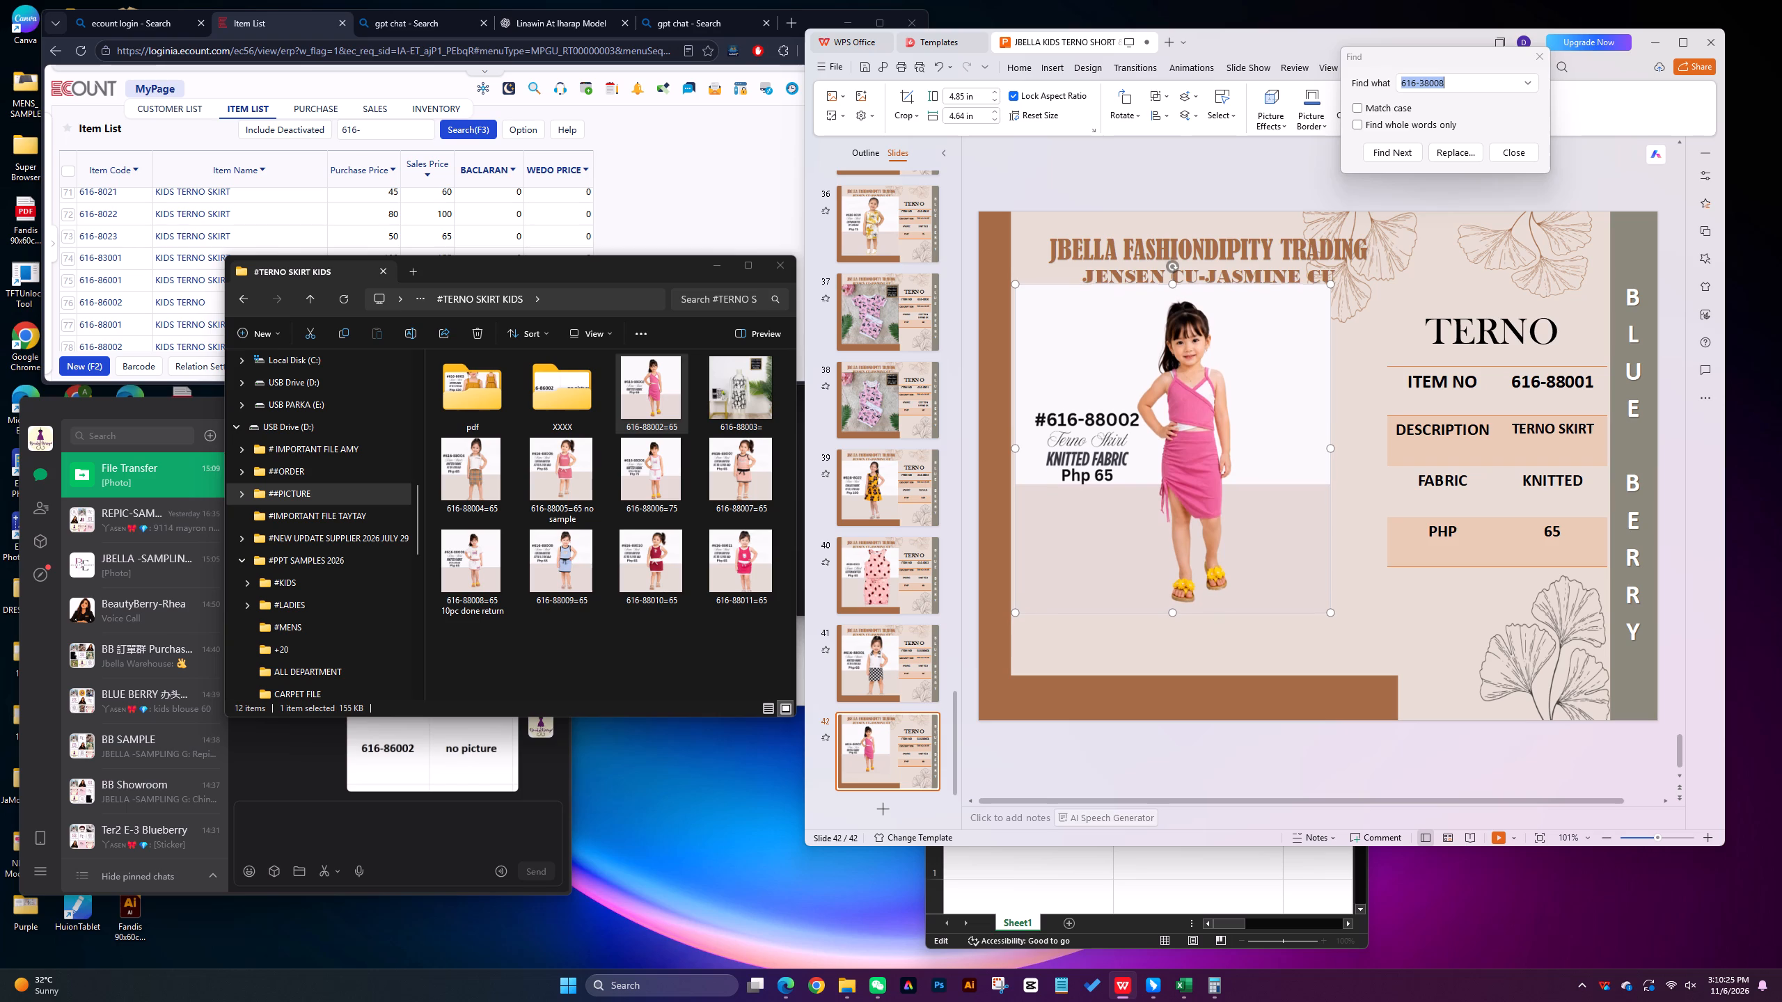
key("Up")
key("Left")
key("Left")
key("Left")
key("Left")
key("Down")
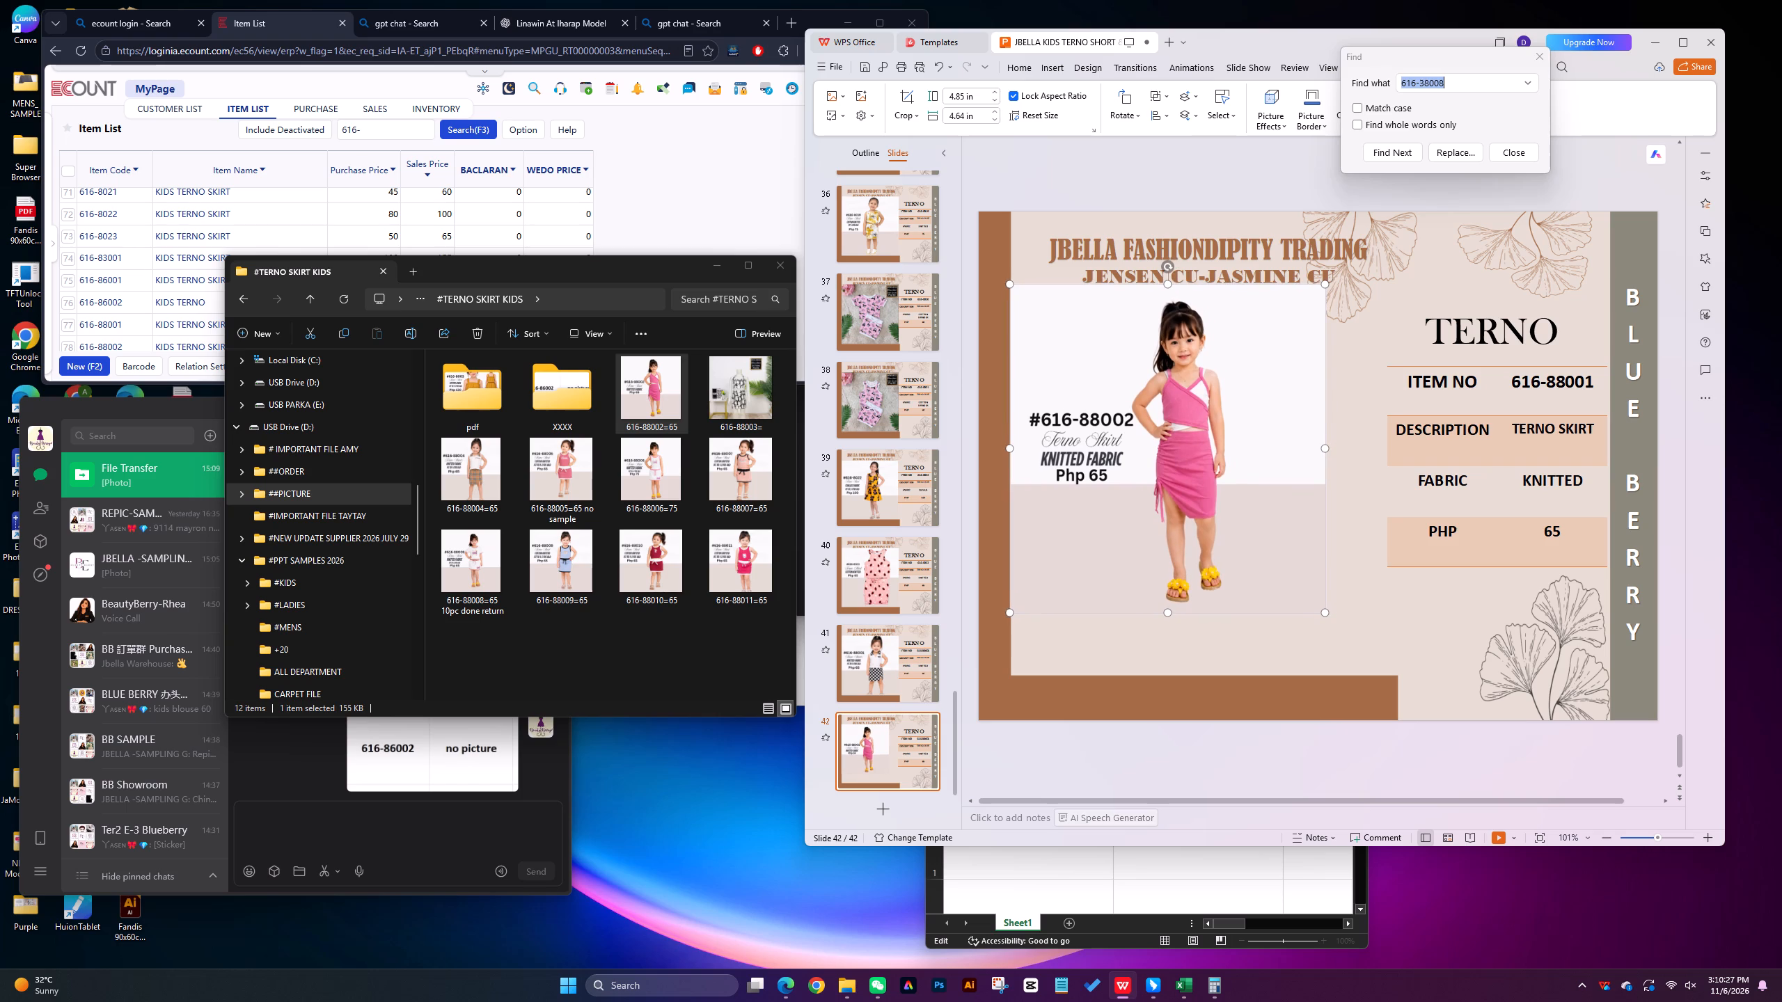
key("Right")
key("Right")
key("Right")
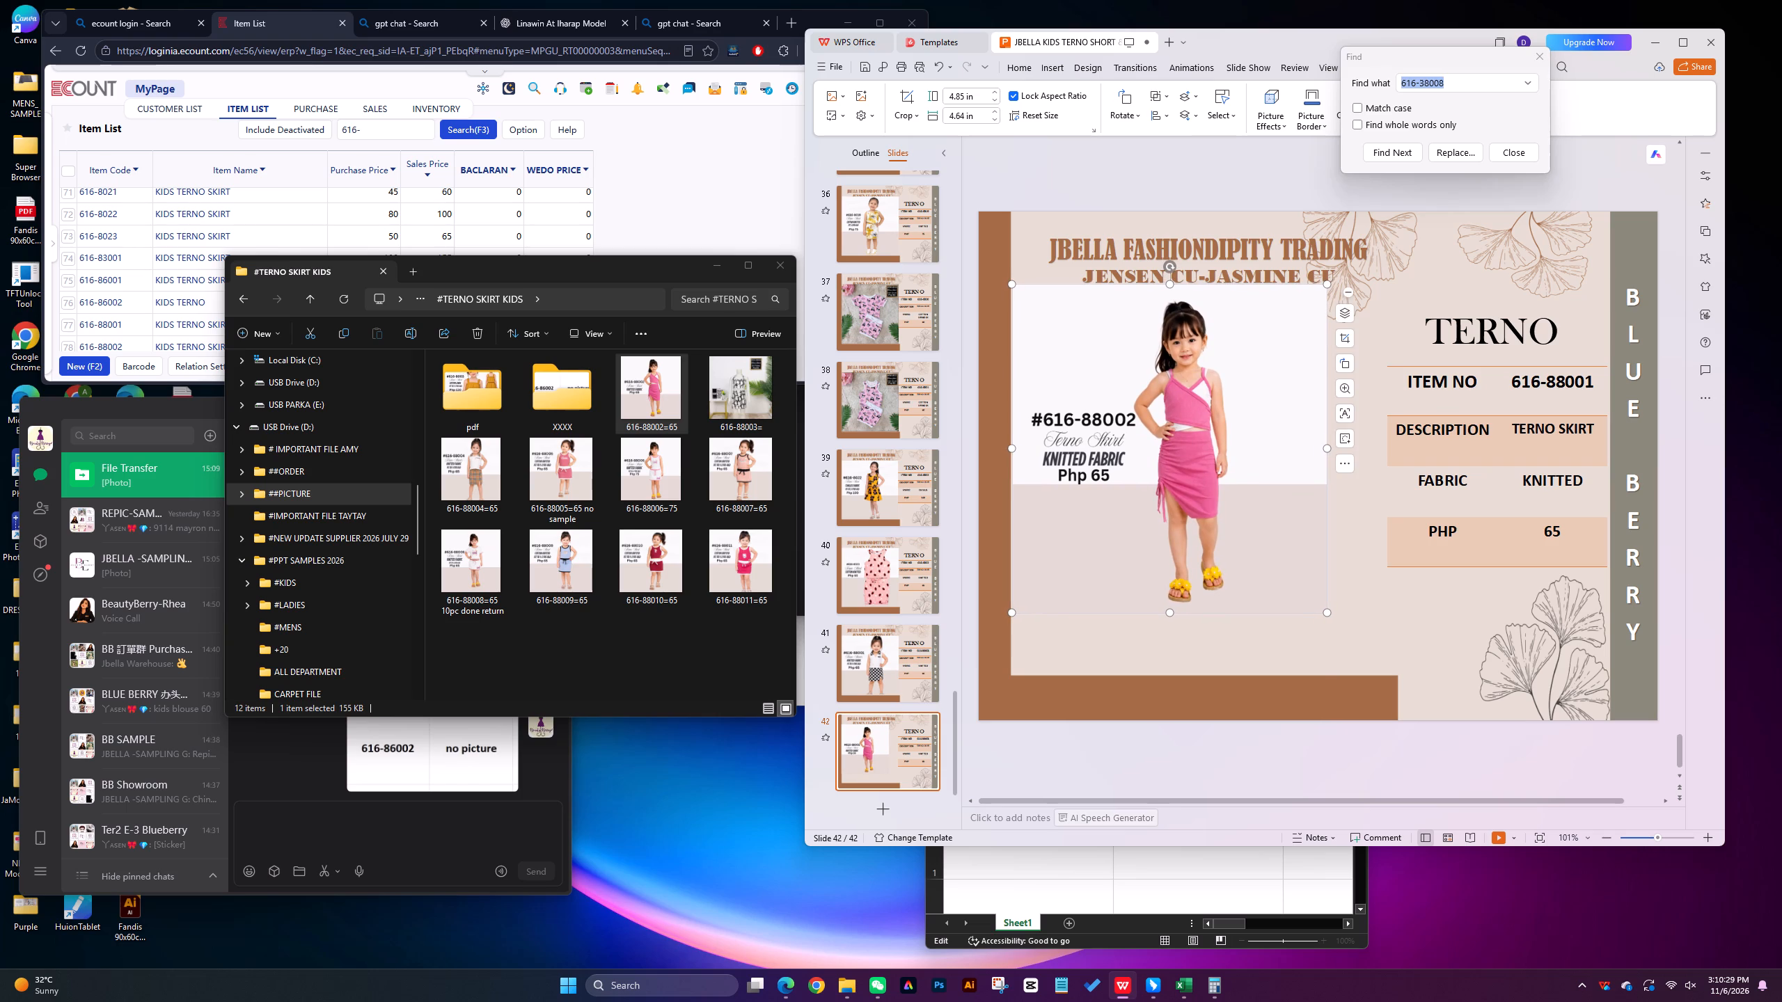
Stretch the 616-88002 picture to about 5.75 in high and widen it to fill the space beside the table.
left_click_drag(1169, 610, 1178, 671)
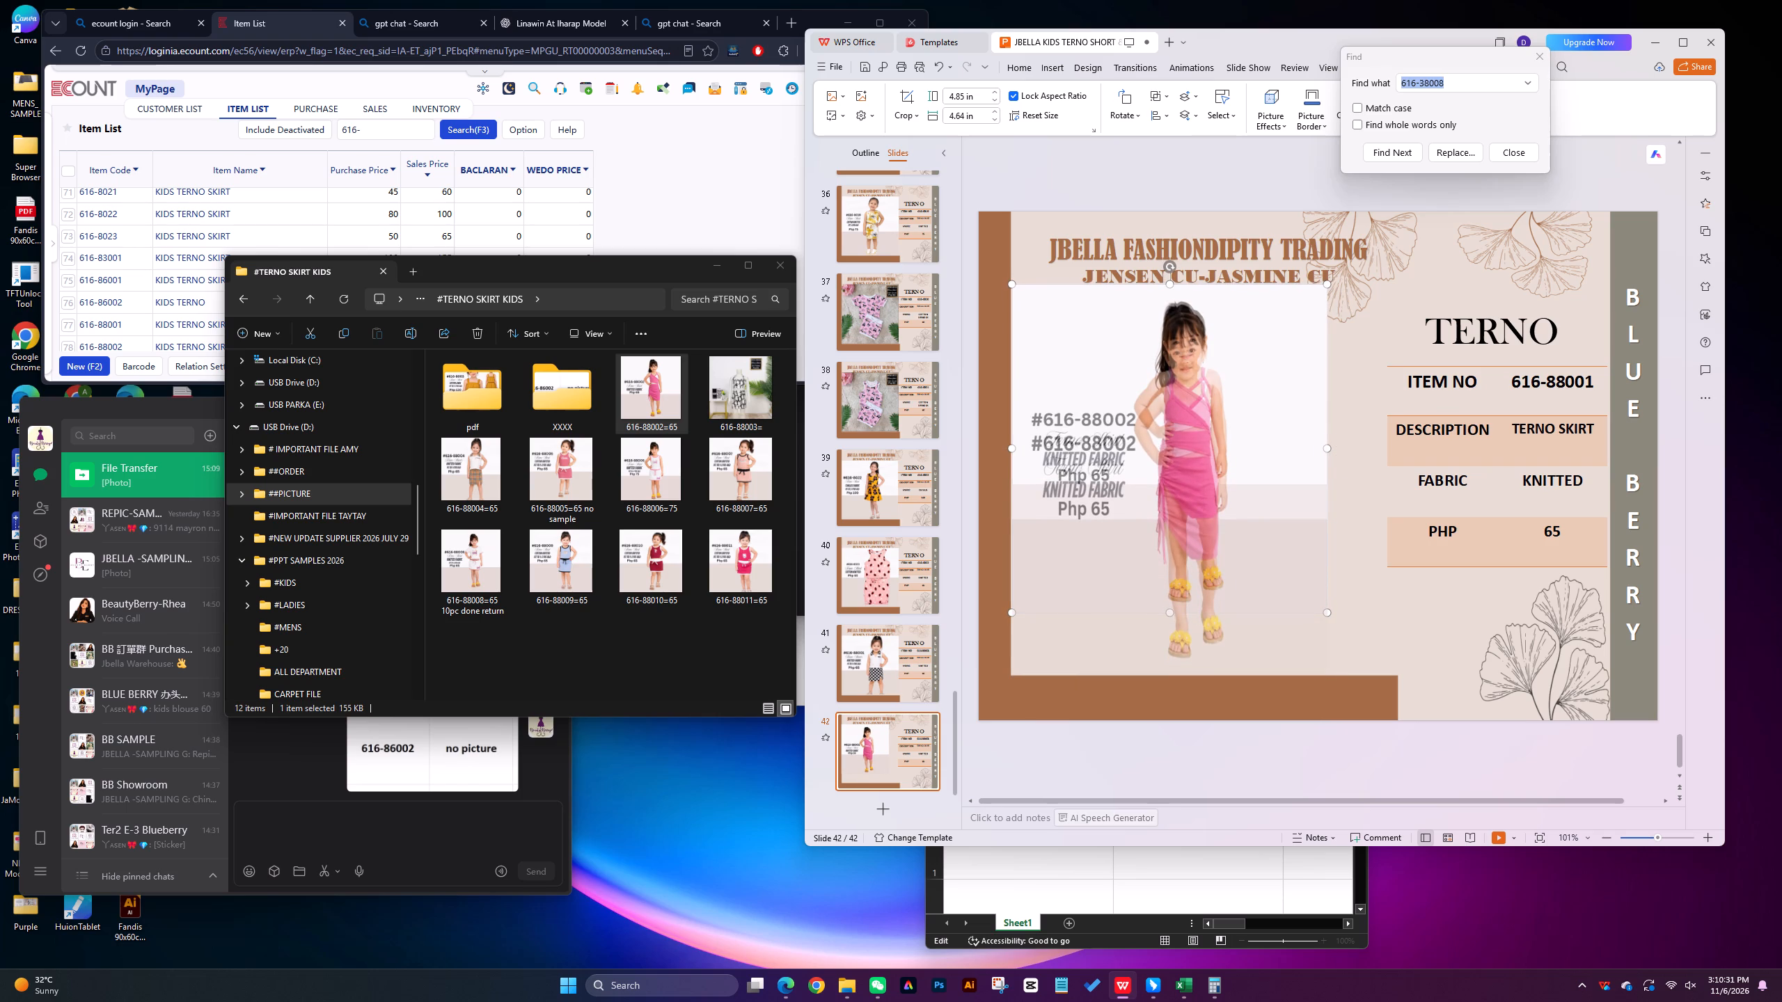
left_click_drag(1178, 671, 1178, 671)
left_click_drag(1330, 479, 1378, 479)
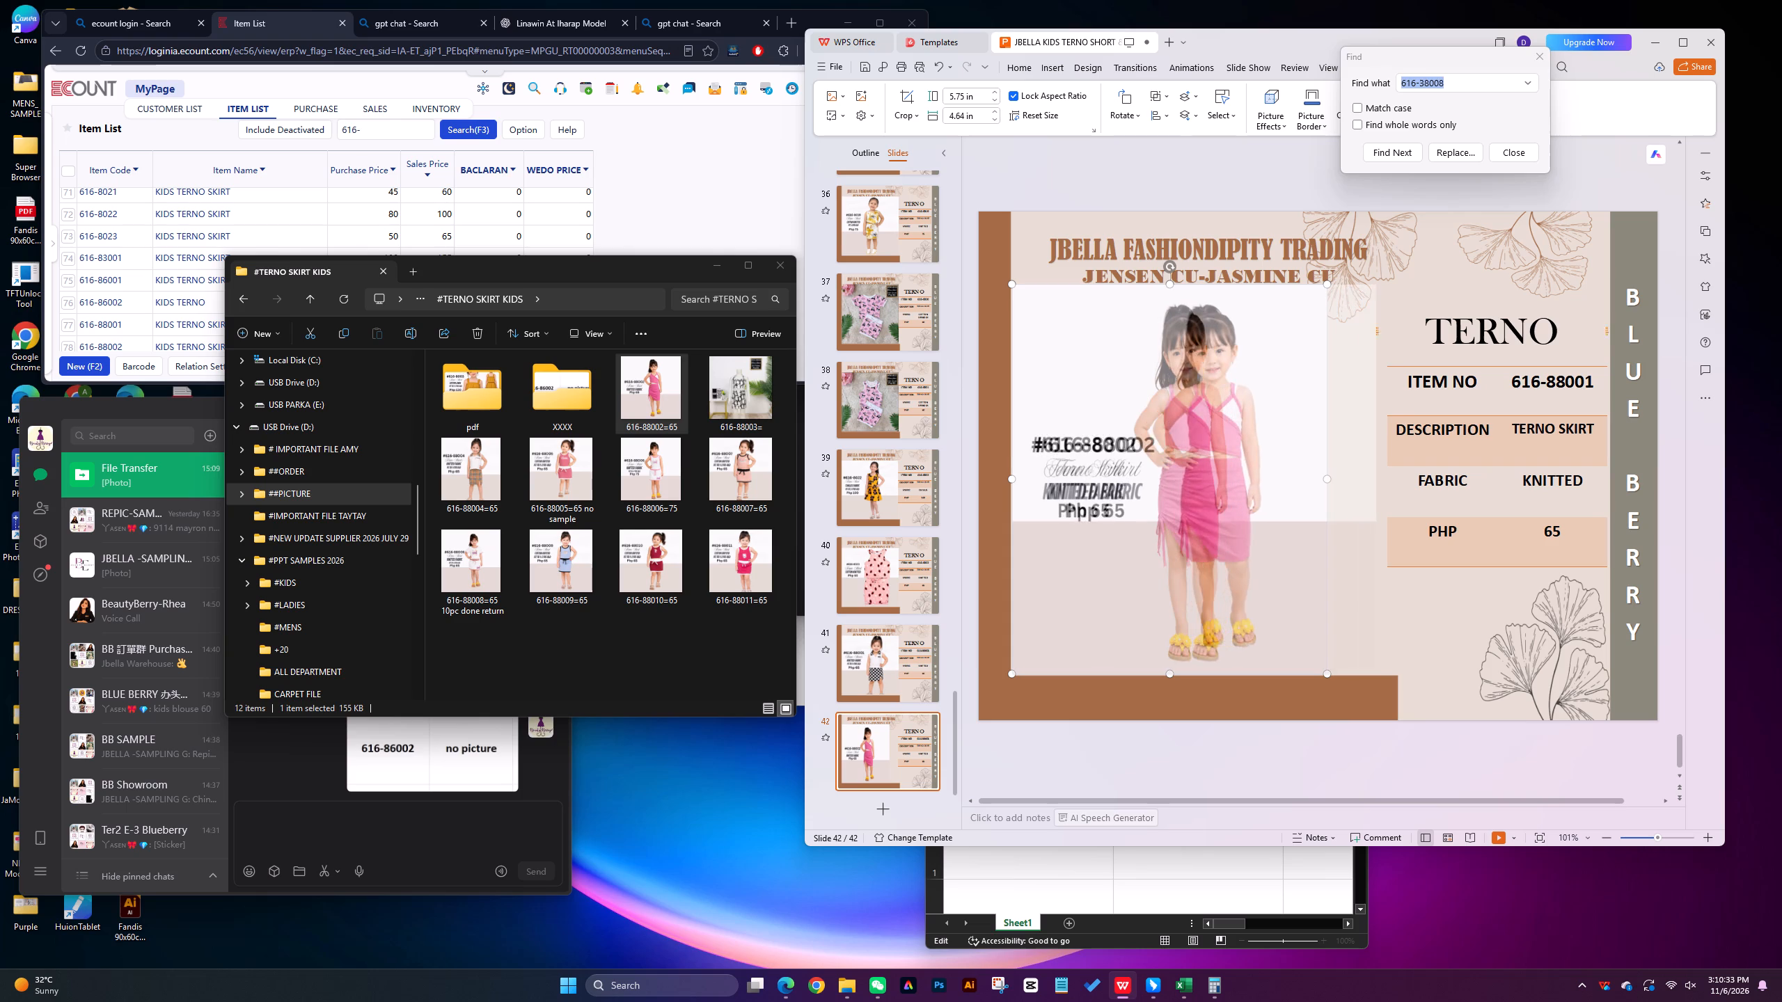
left_click_drag(1378, 479, 1387, 477)
Change the item number in slide 42's table to 616-88002.
left_click(1591, 381)
key("BackSpace")
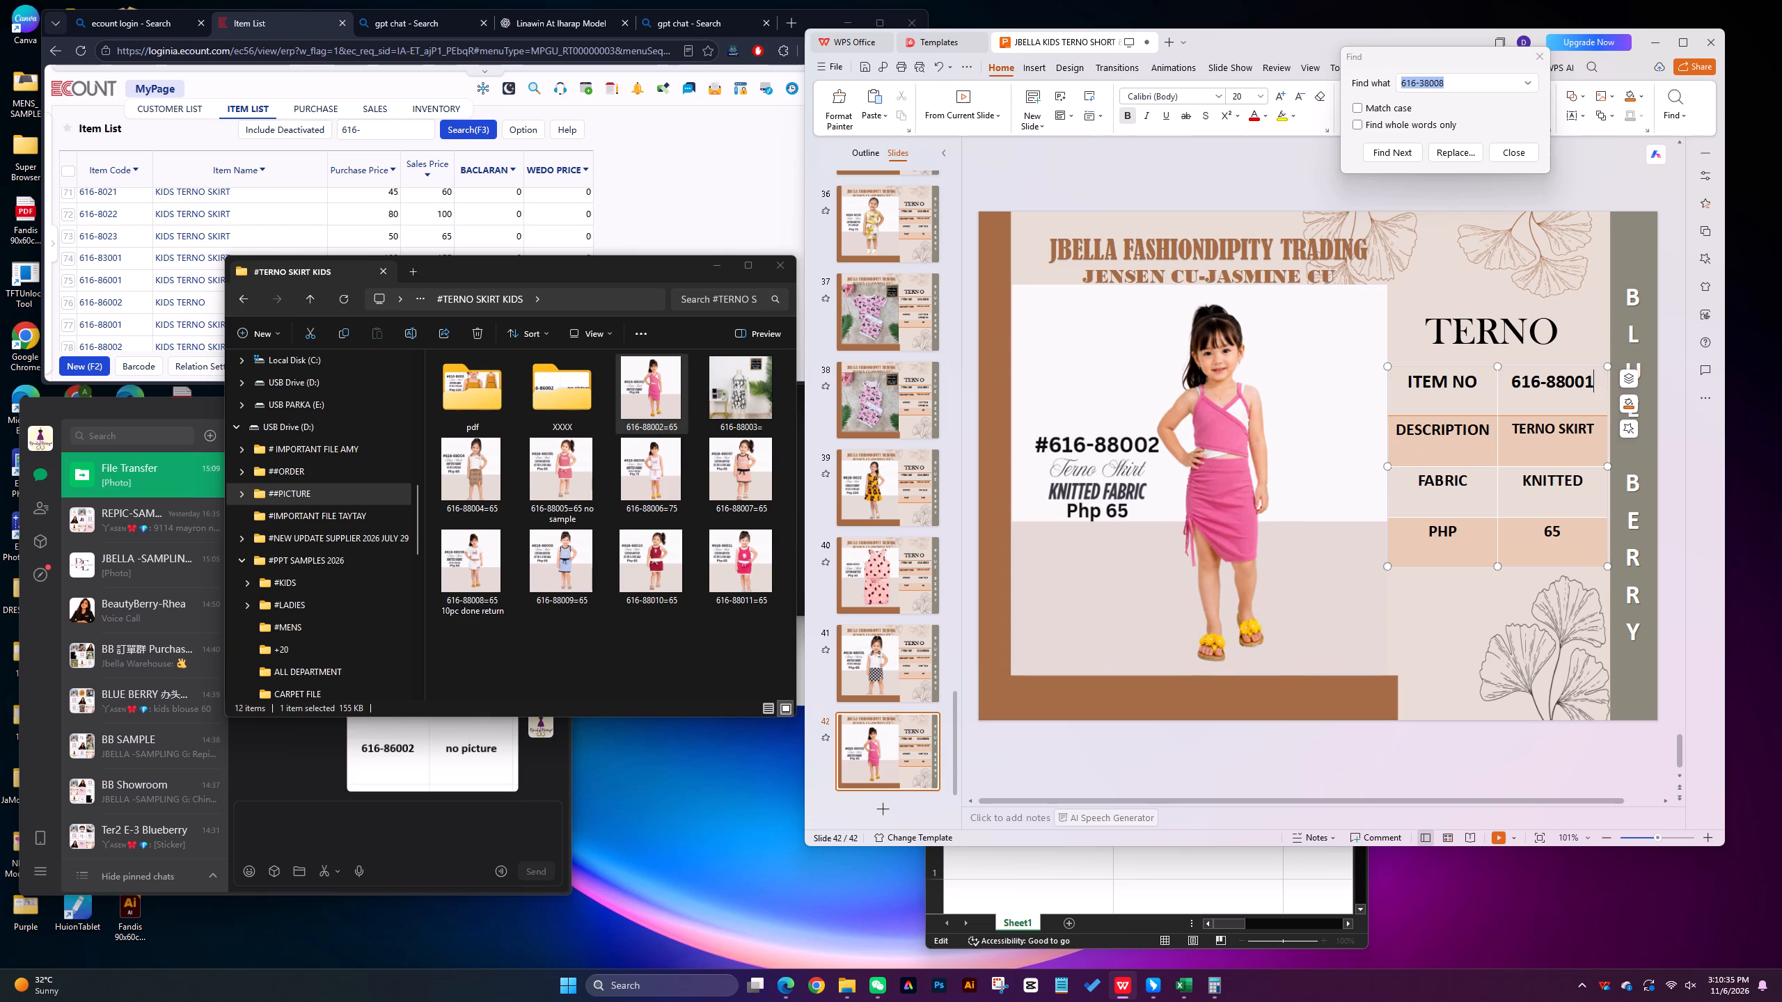
key("2")
Move the 616-88002=65 picture into the pdf folder.
left_click_drag(648, 403, 479, 415)
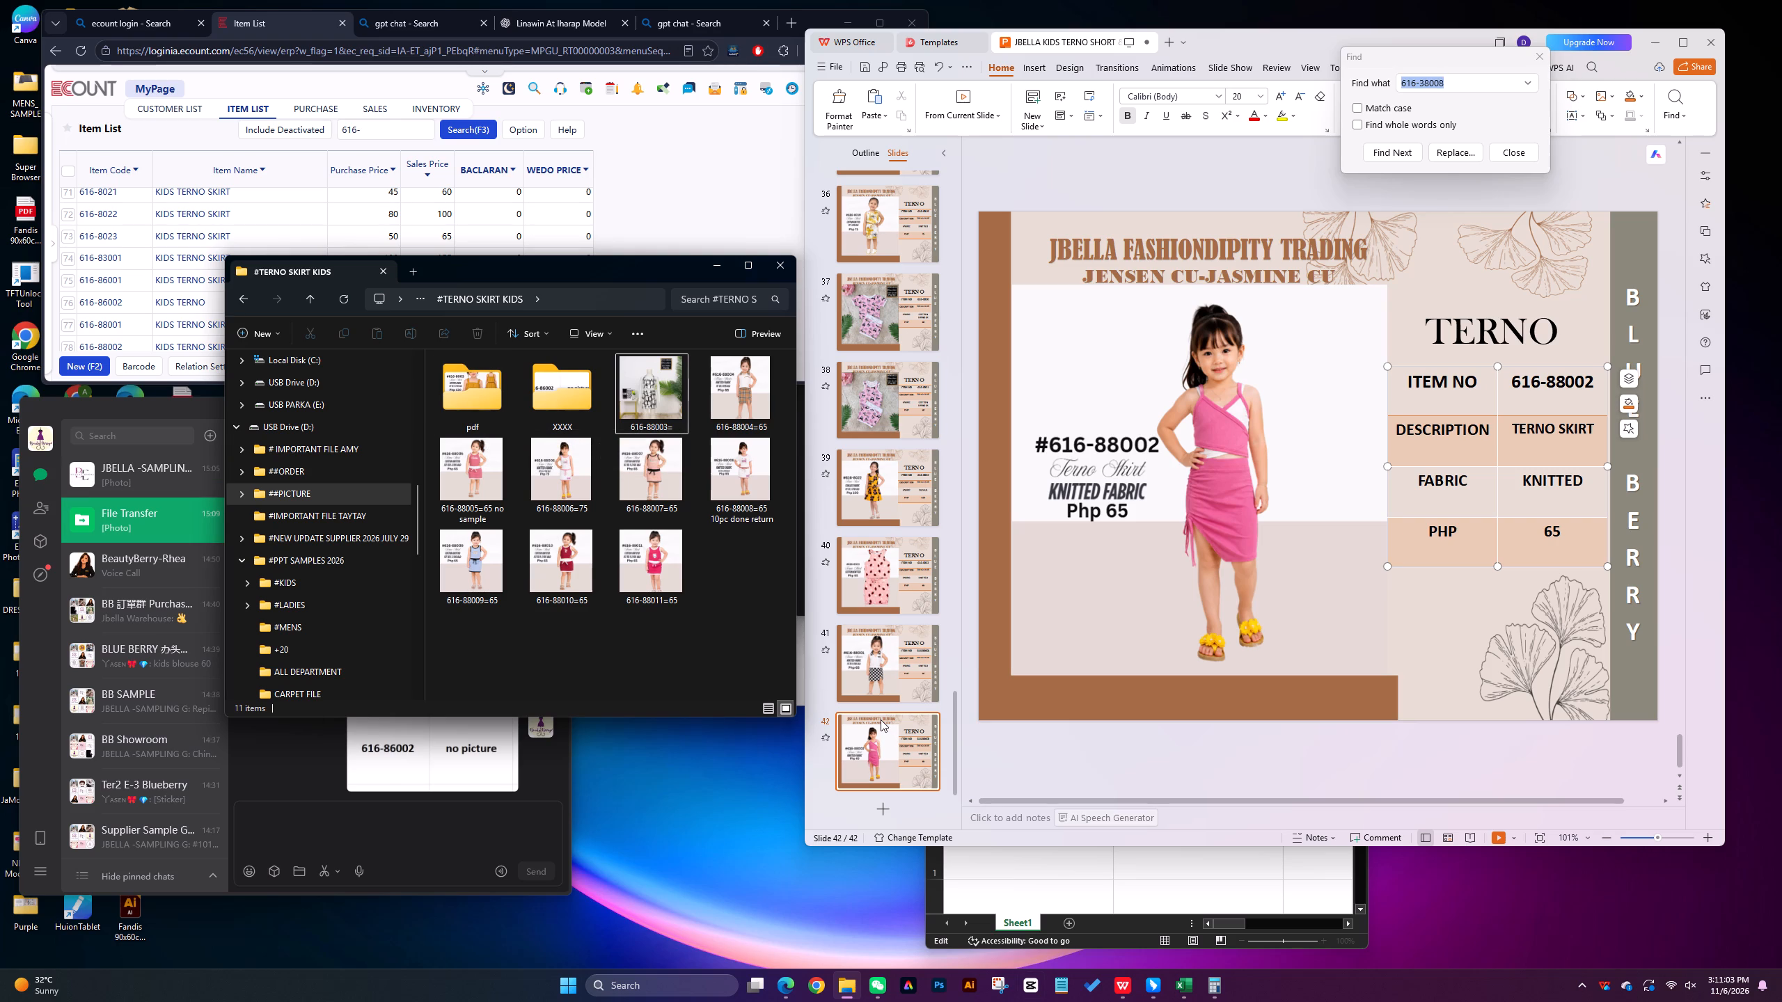
Check the ECOUNT inventory balance for location 19 TENDIDO WH / 103 U BULACAN, searching for 616-88.
left_click(681, 177)
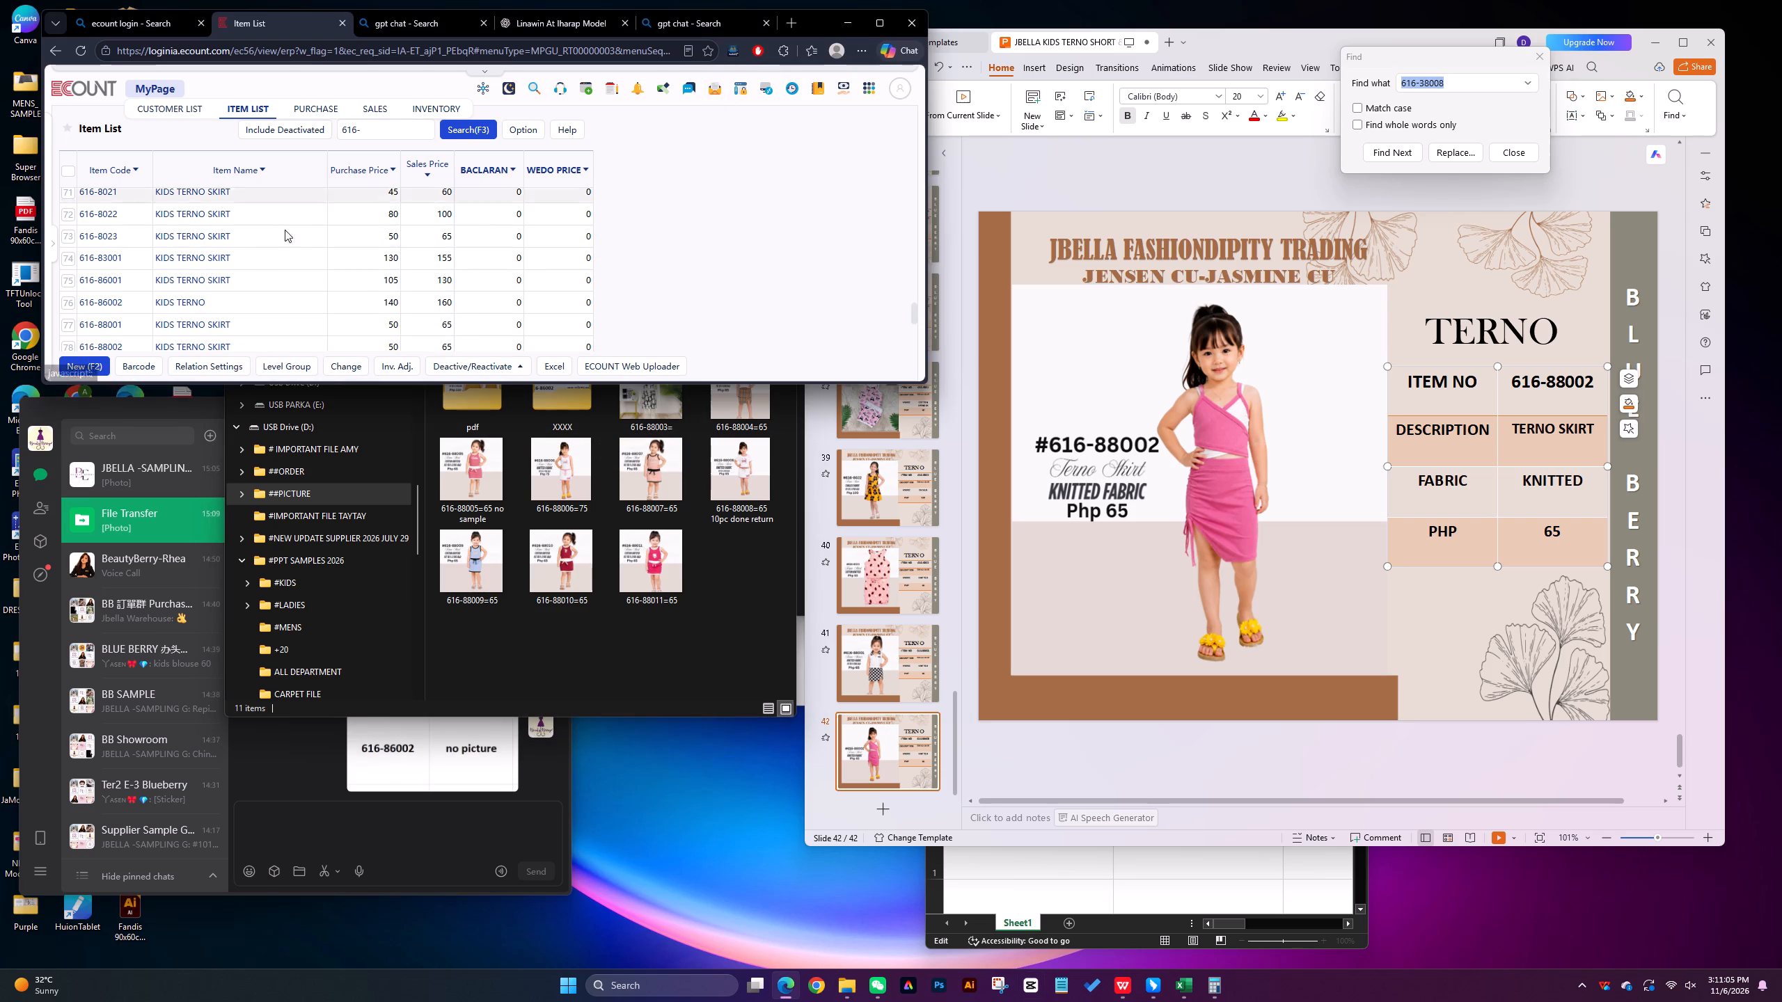
scroll(267, 247, "down", 2)
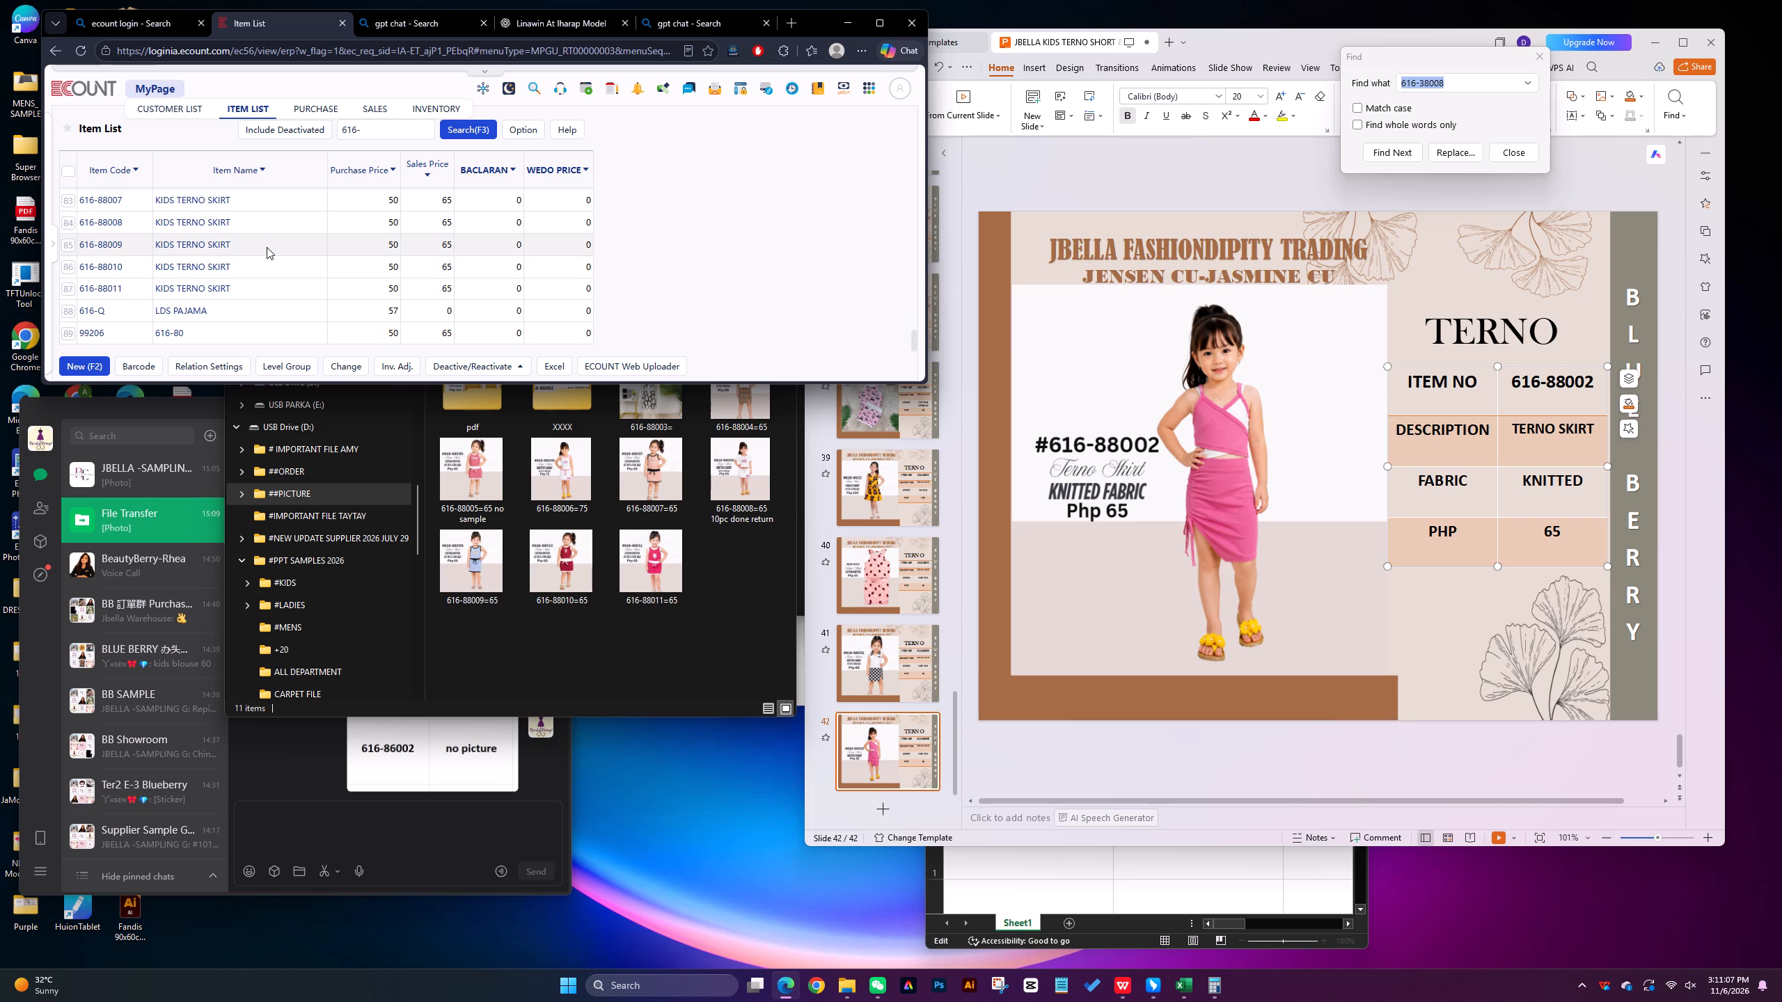
scroll(267, 247, "up", 2)
left_click(418, 111)
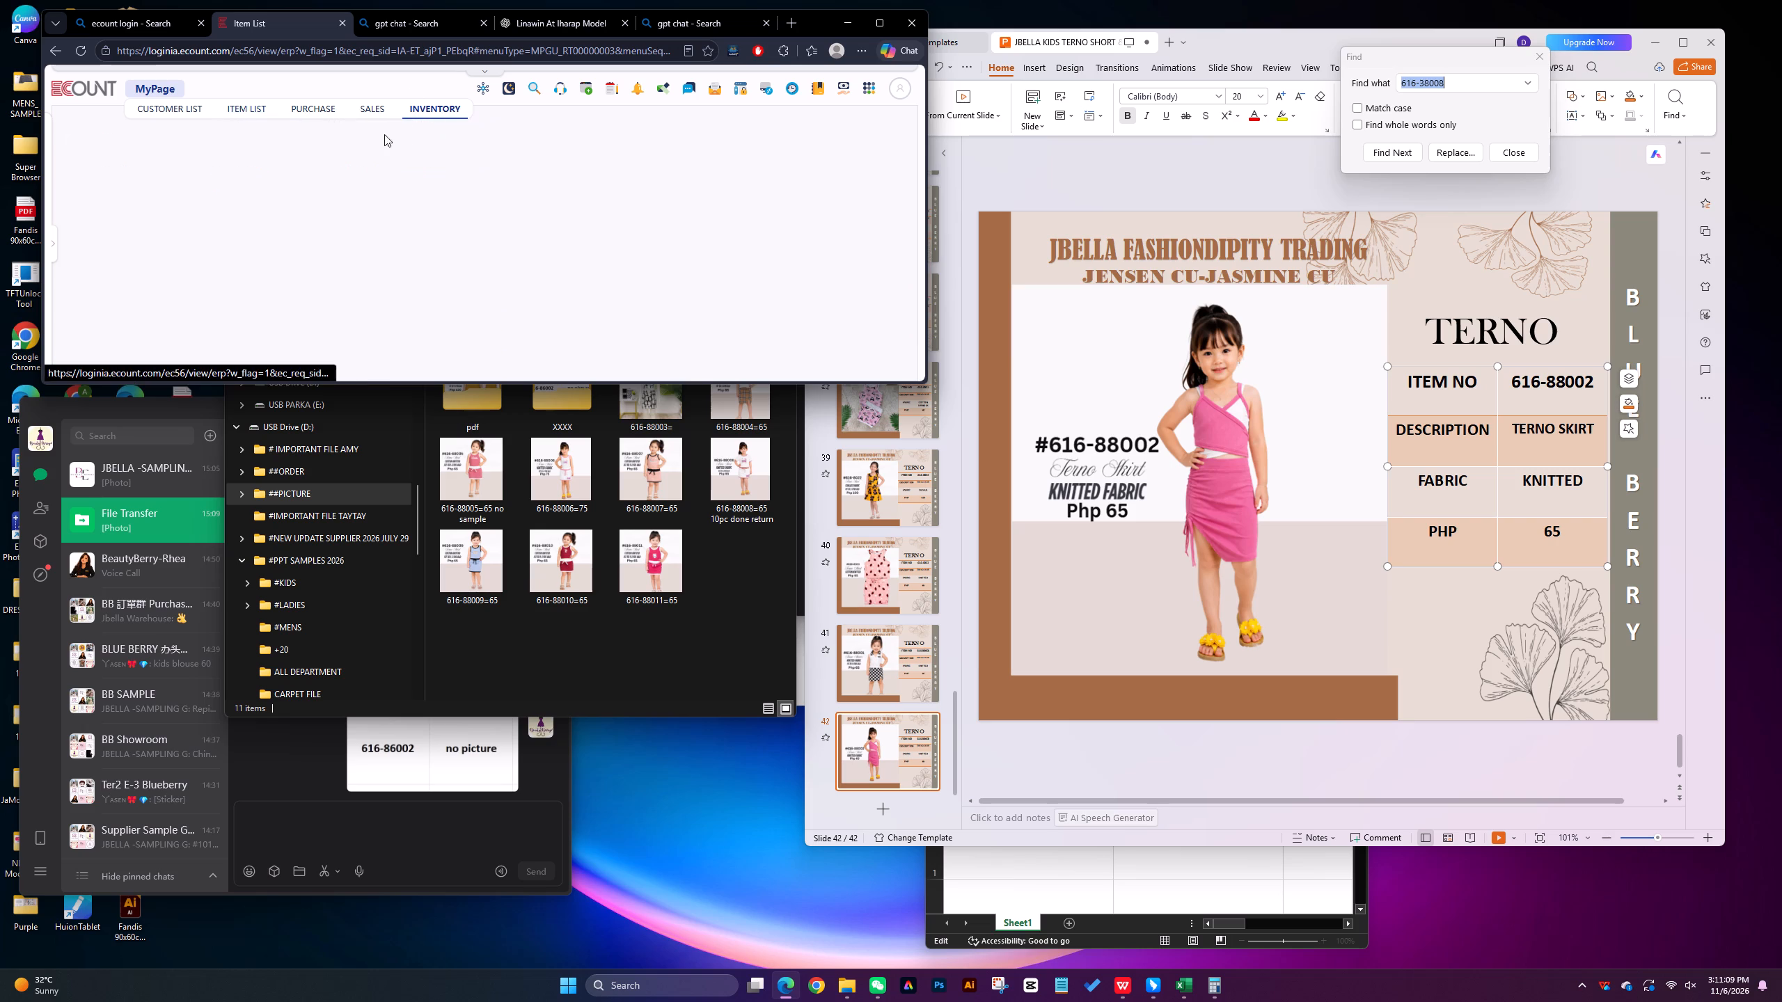
left_click(237, 215)
type("19")
key("Return")
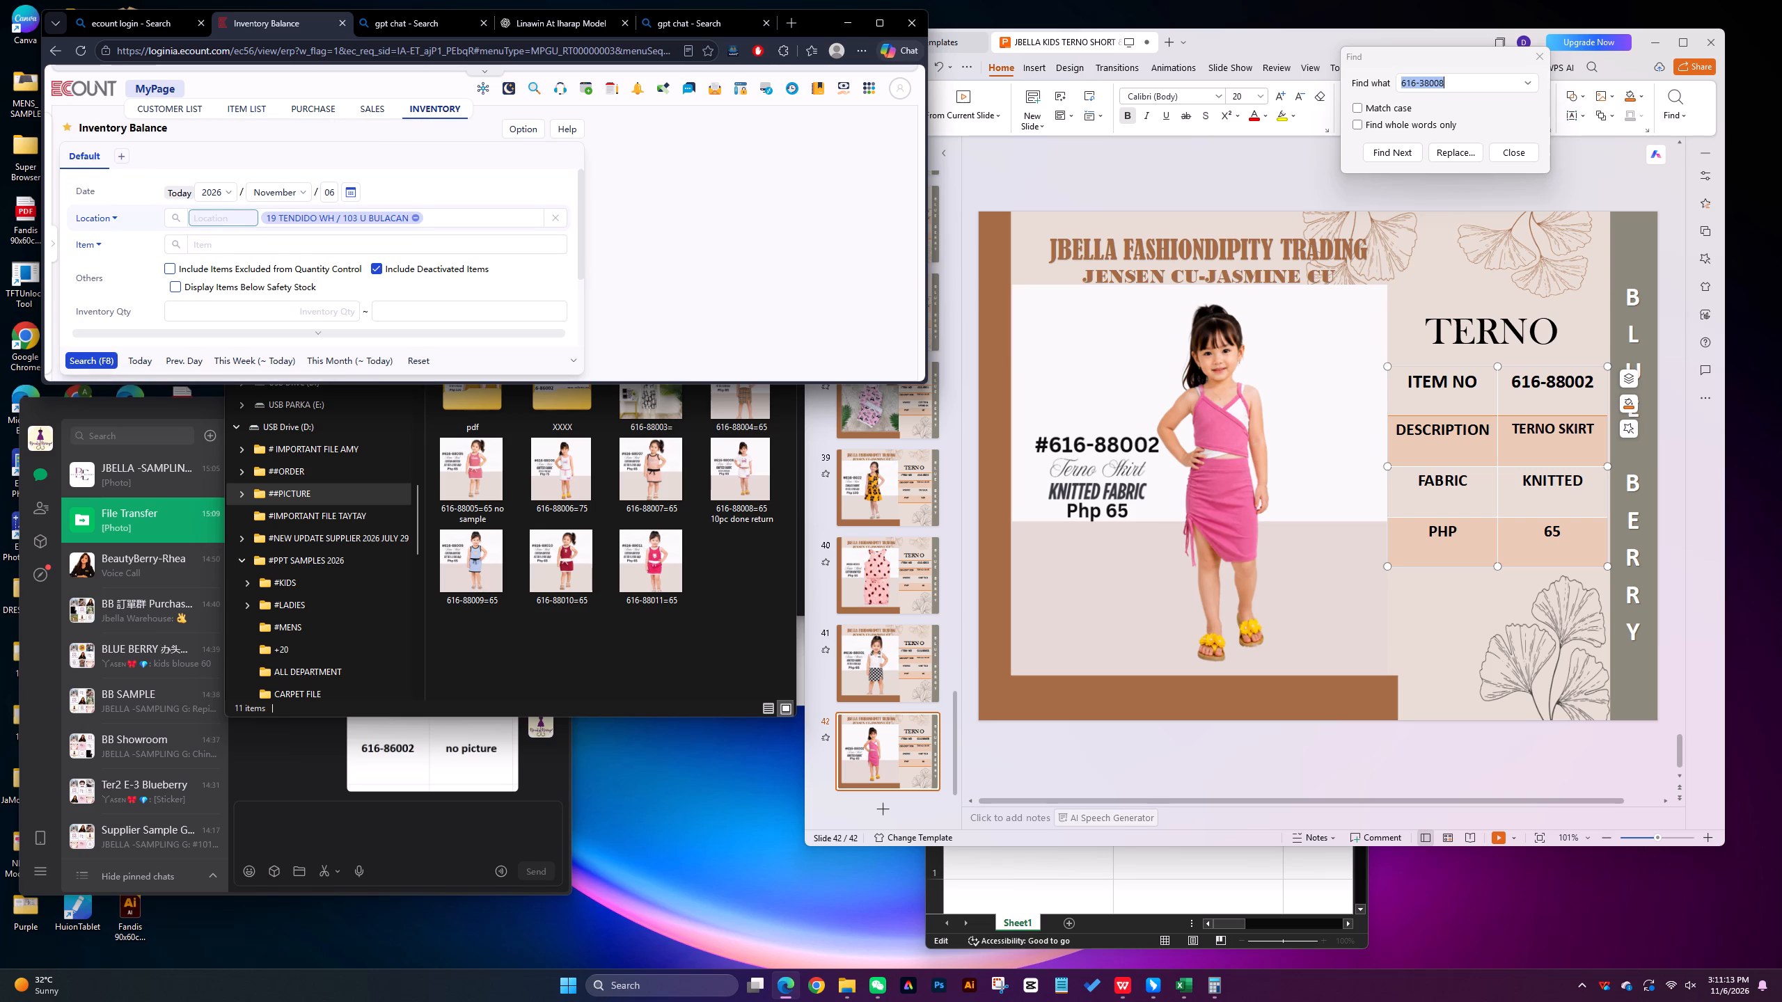
left_click(74, 356)
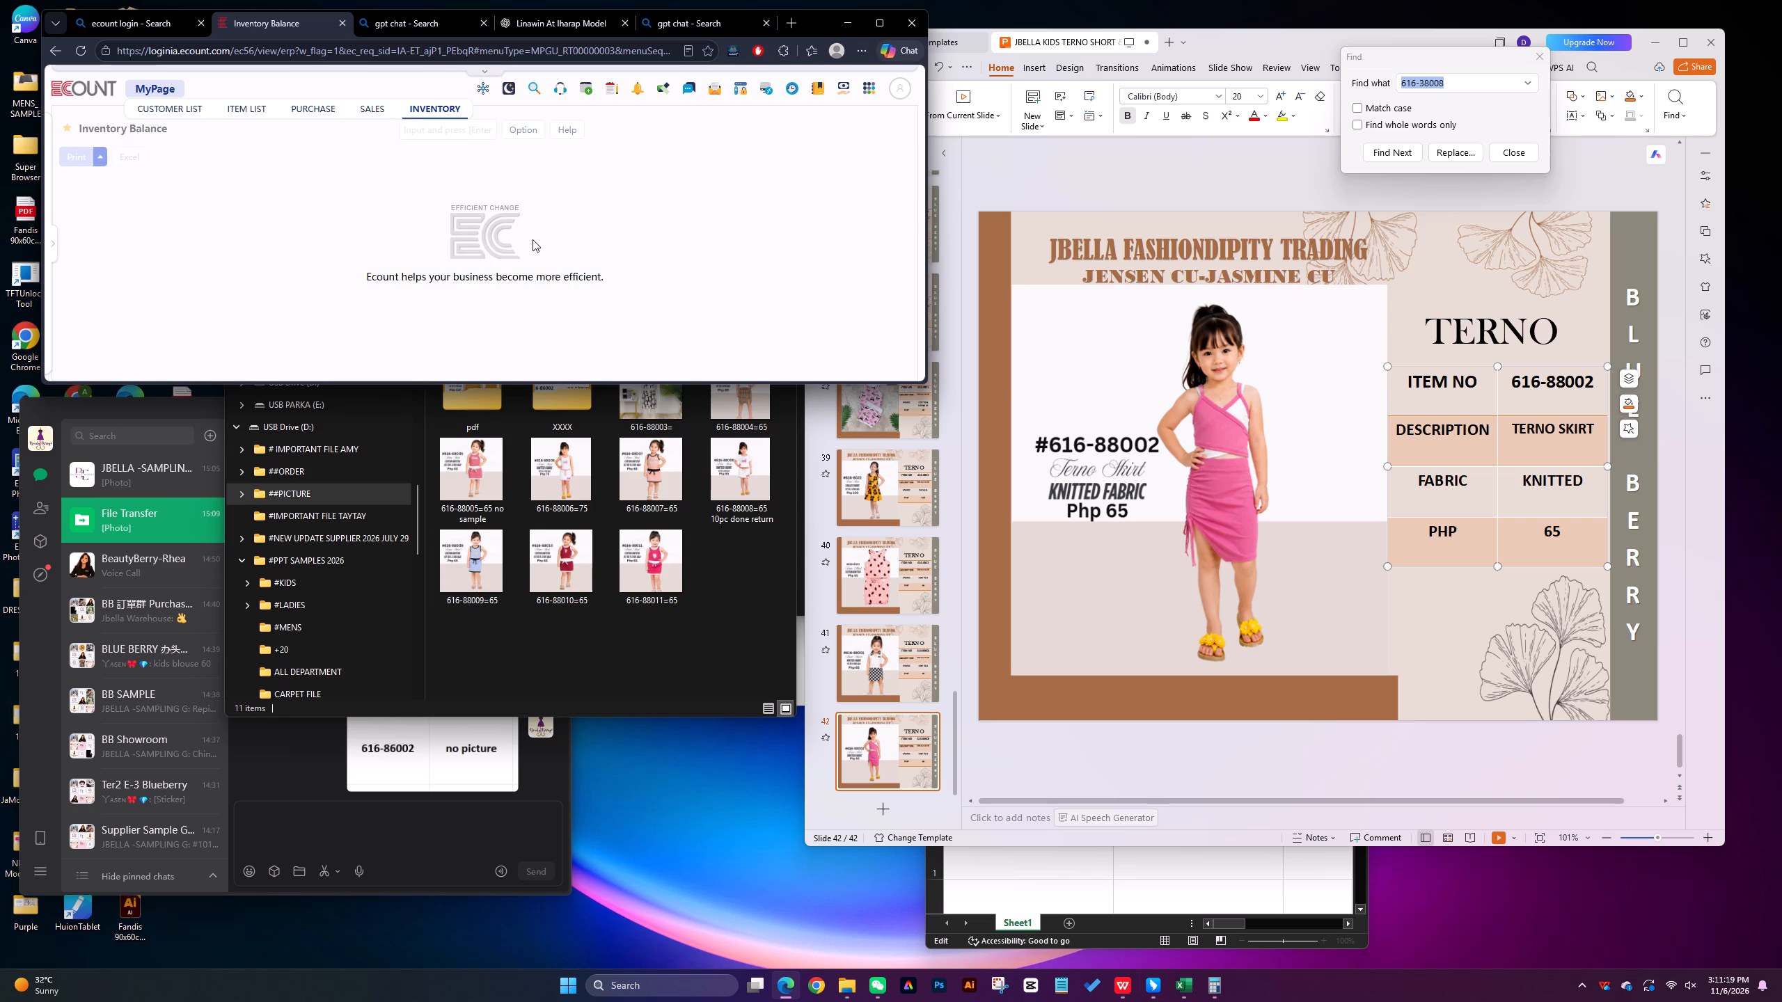
left_click(365, 129)
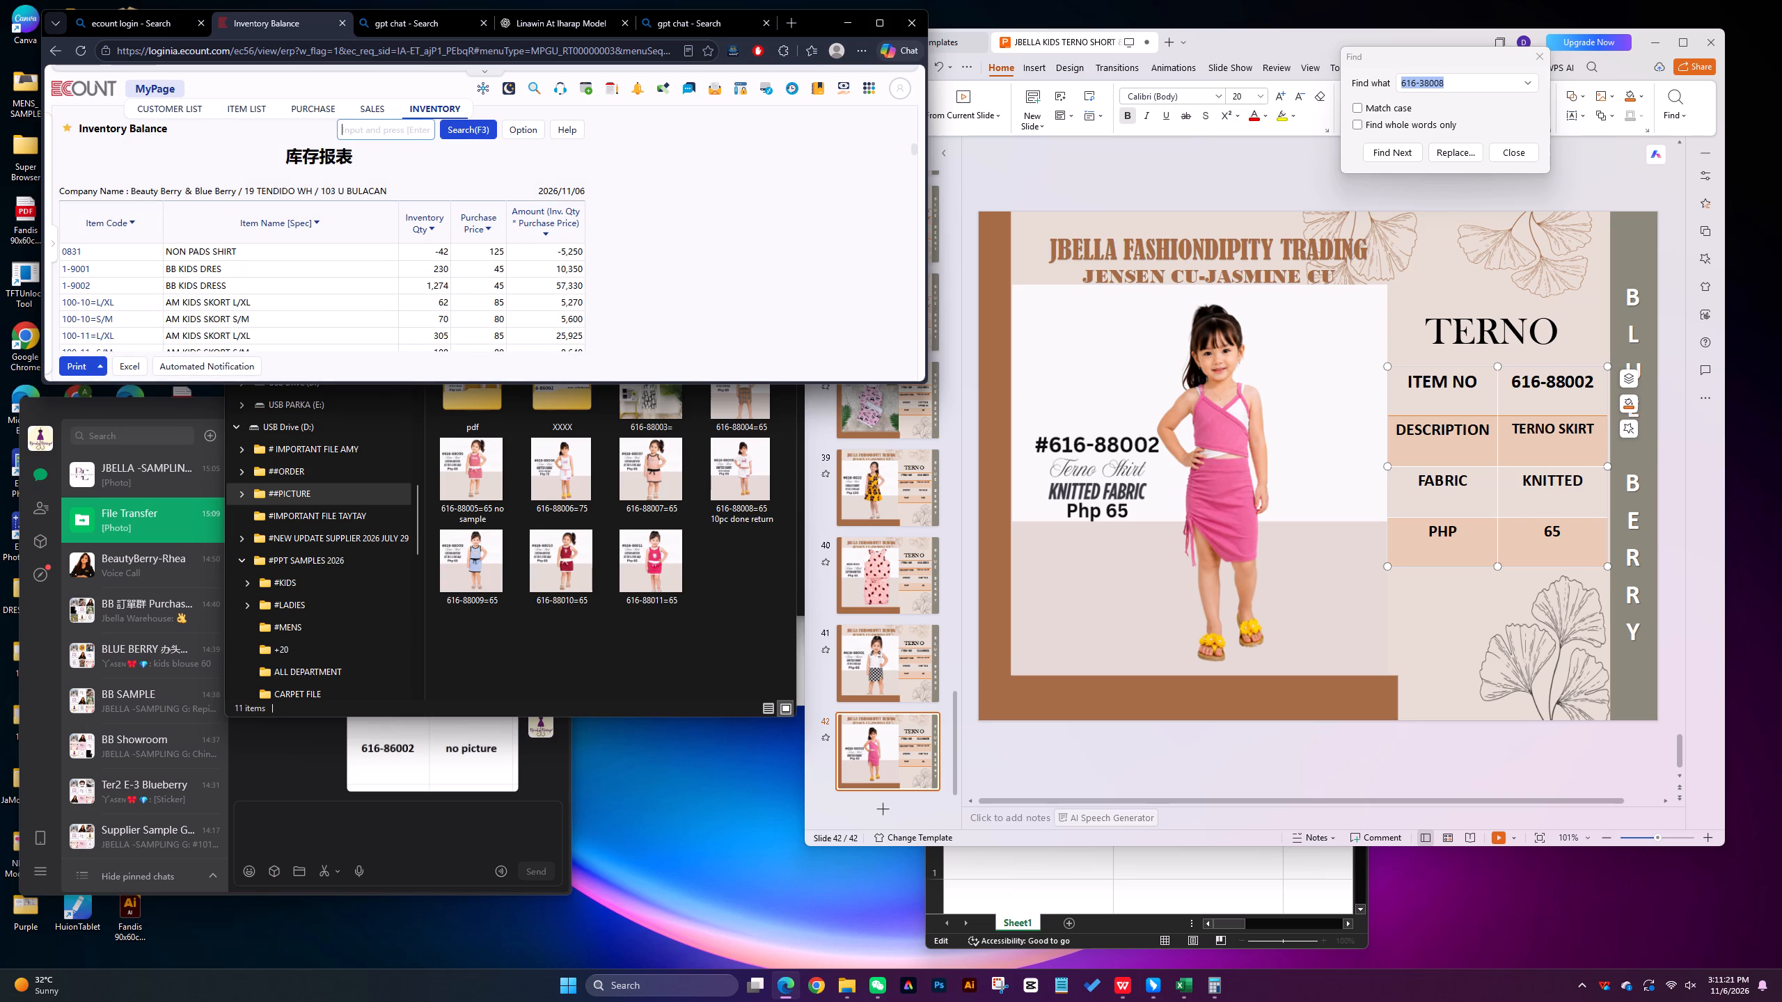
type("616-88")
key("Return")
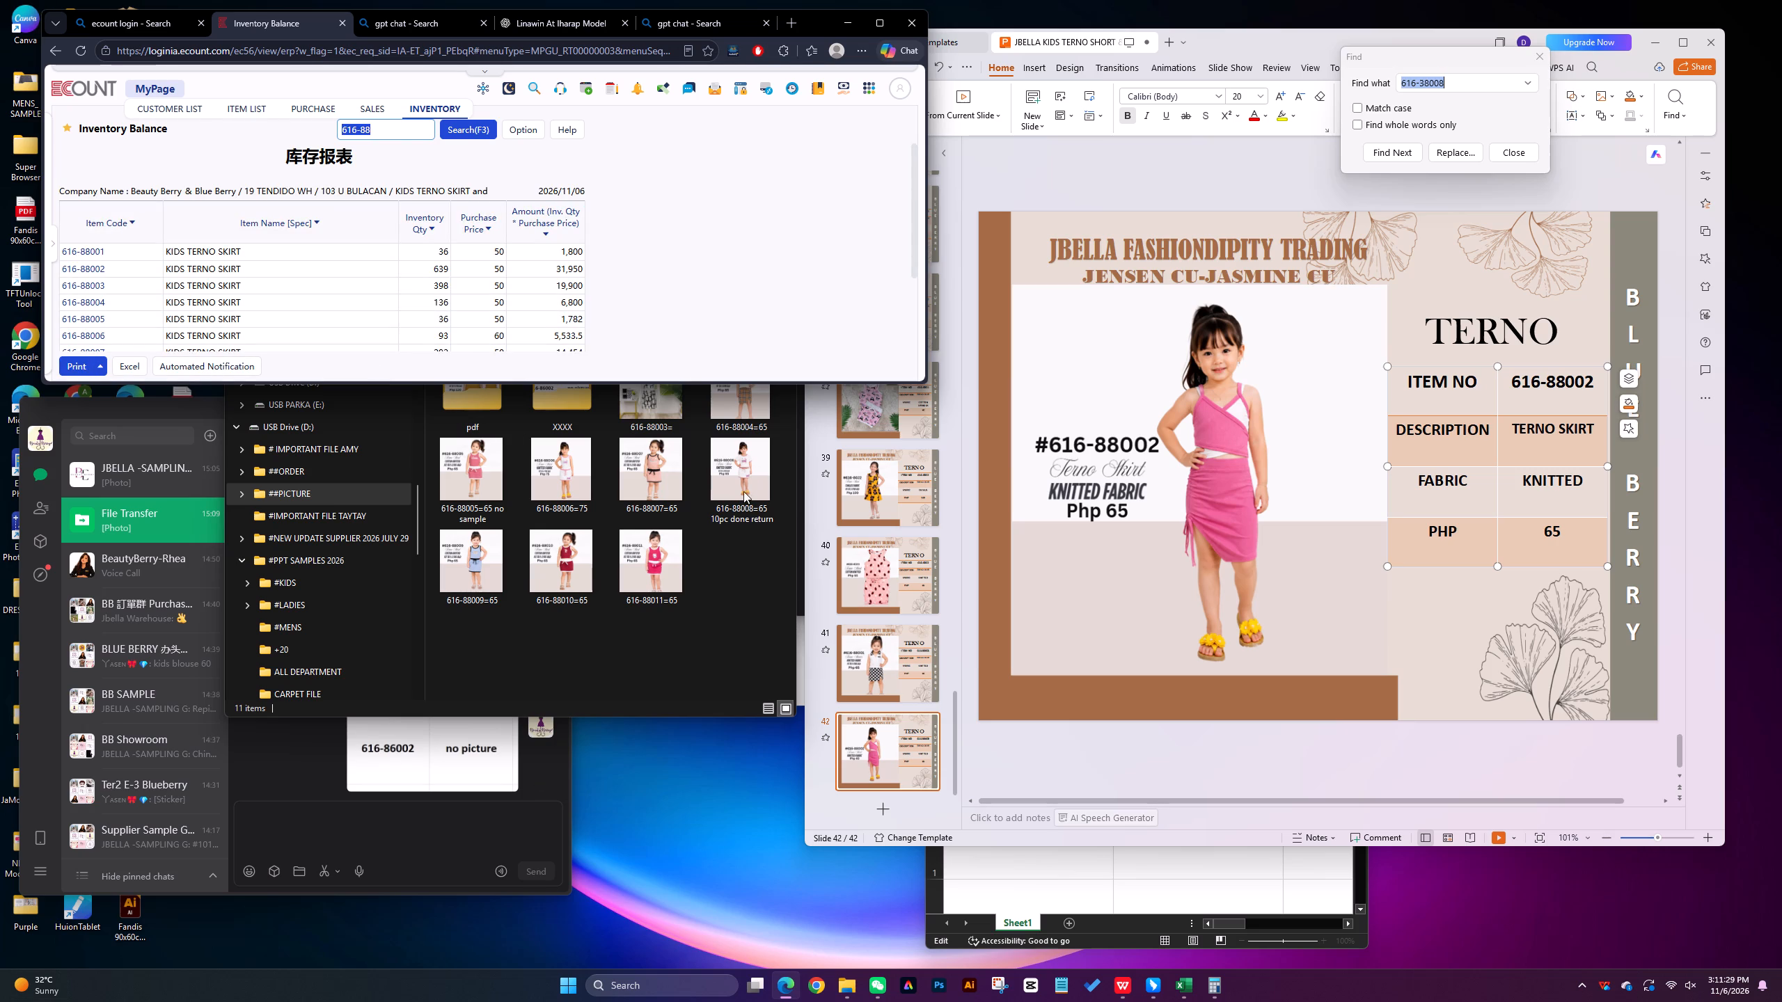
Duplicate slide 42 and delete the 616-88002 picture from the copy, slide 43.
left_click(724, 602)
left_click(872, 749)
right_click(872, 749)
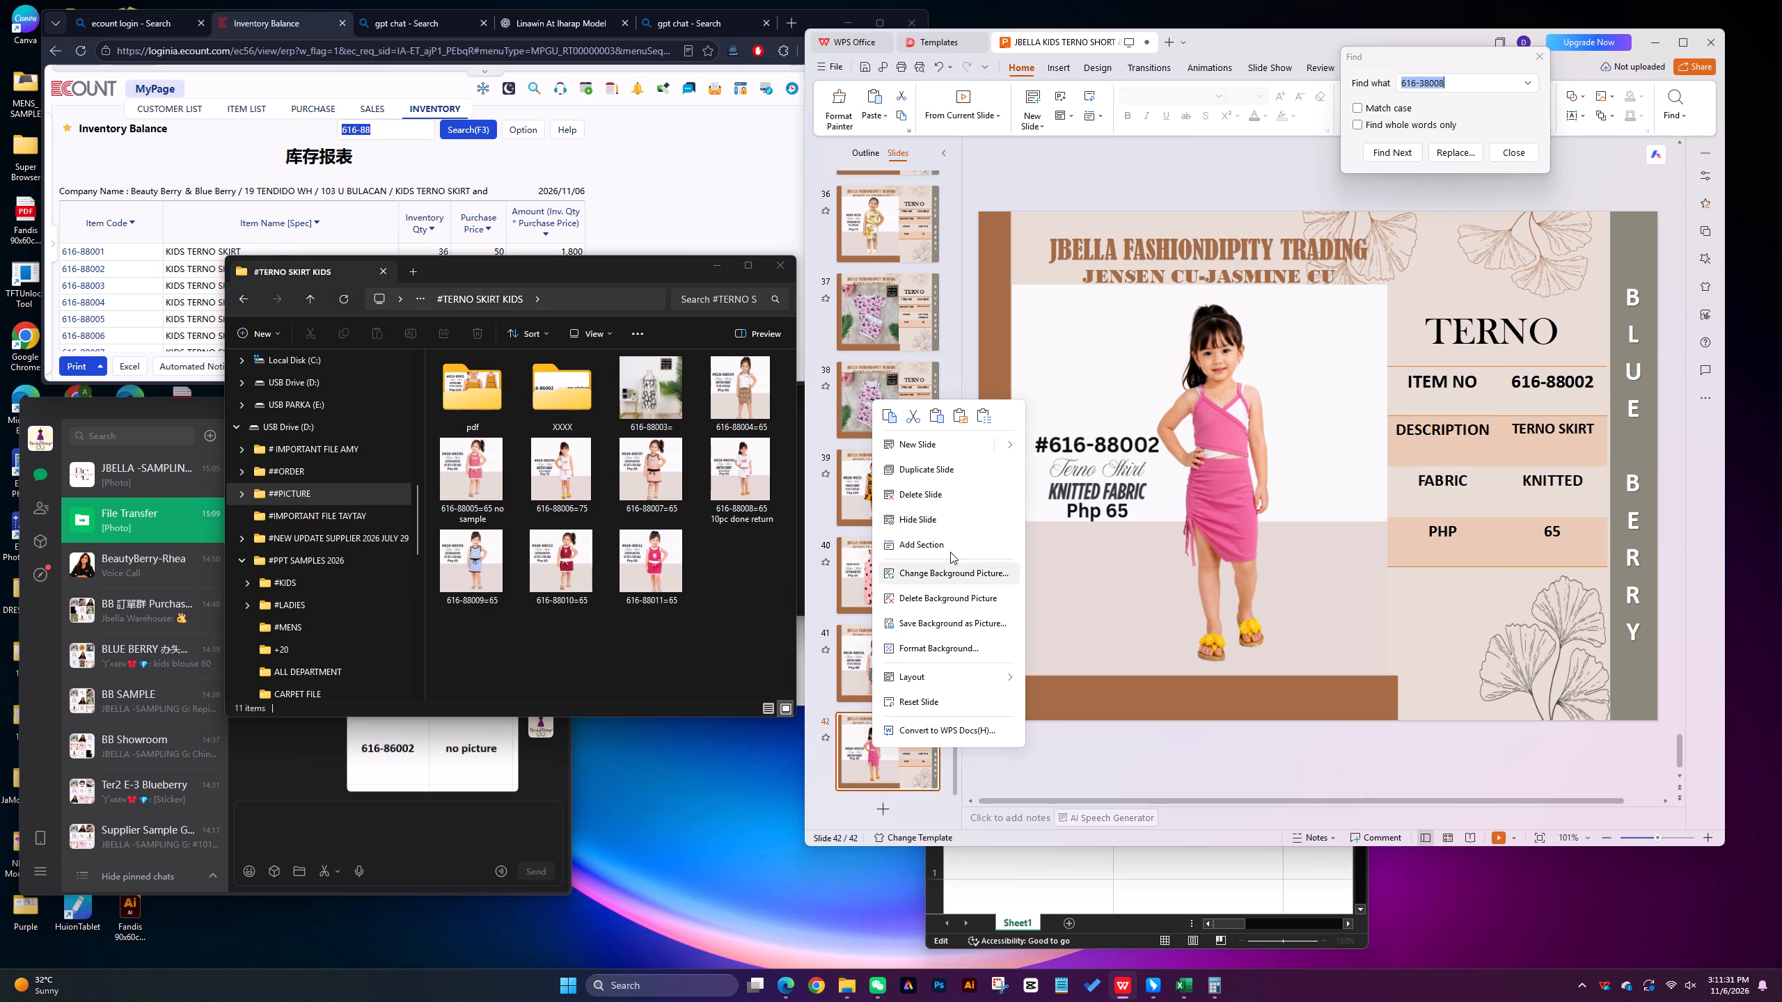
left_click(913, 464)
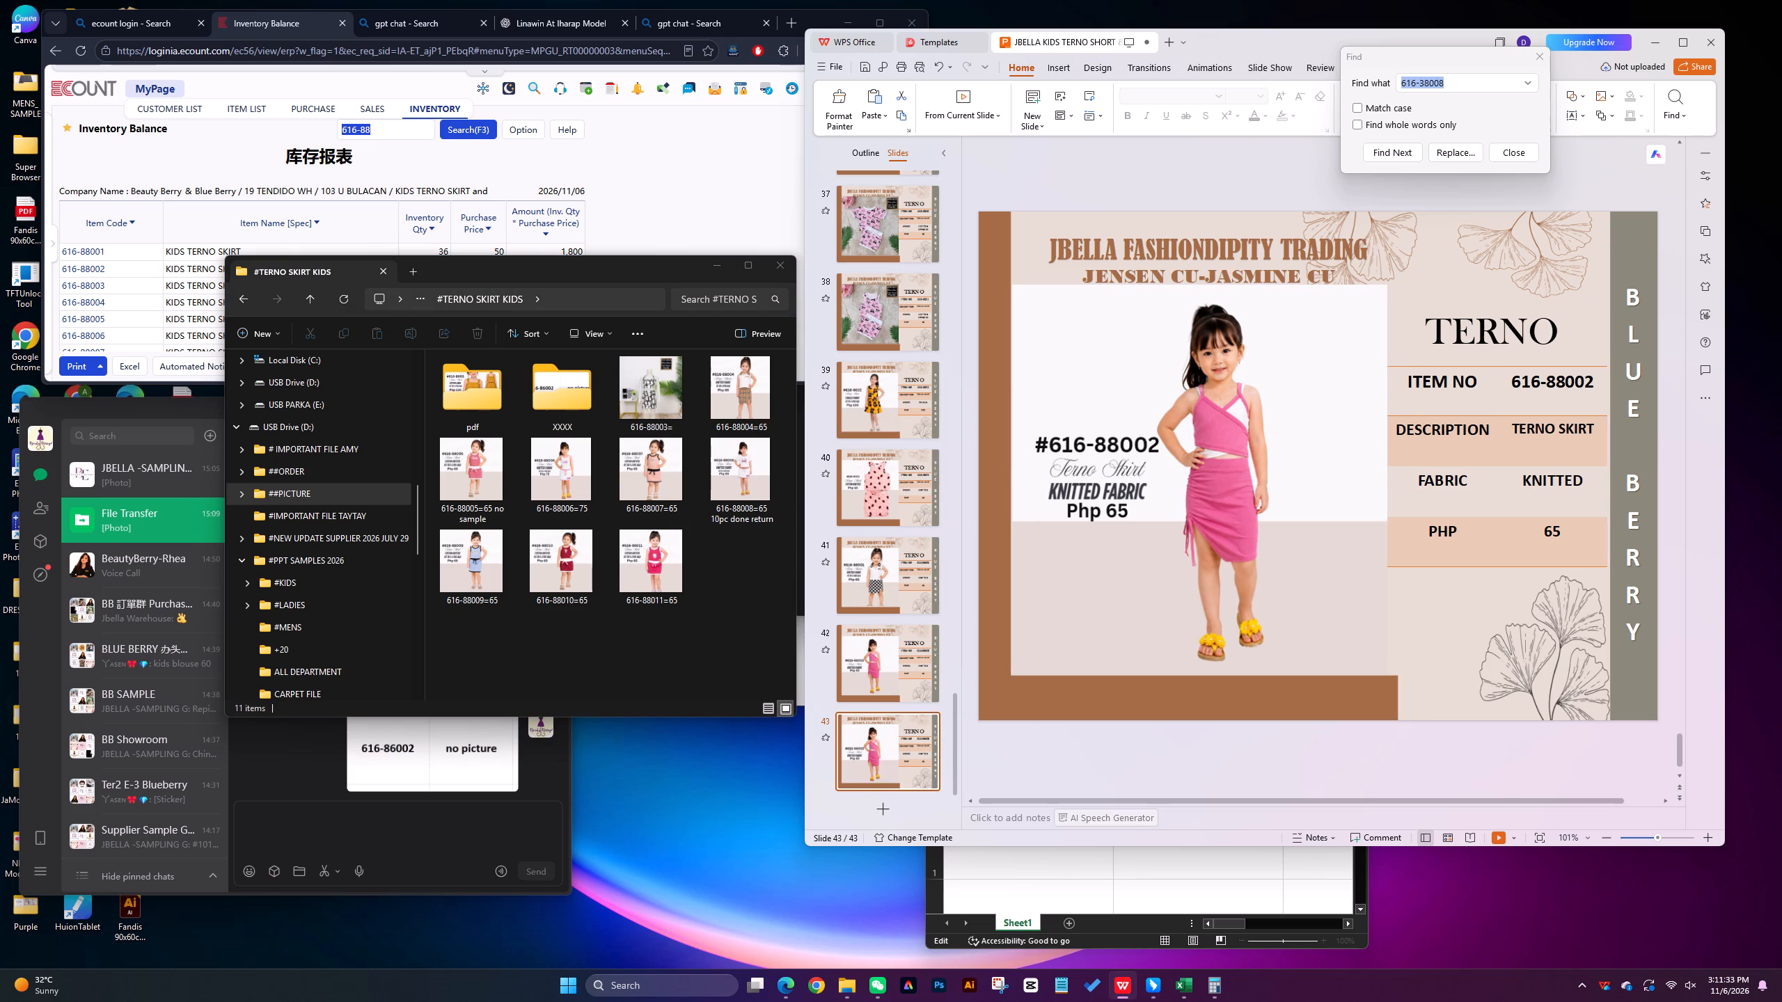
left_click(1031, 411)
key("Delete")
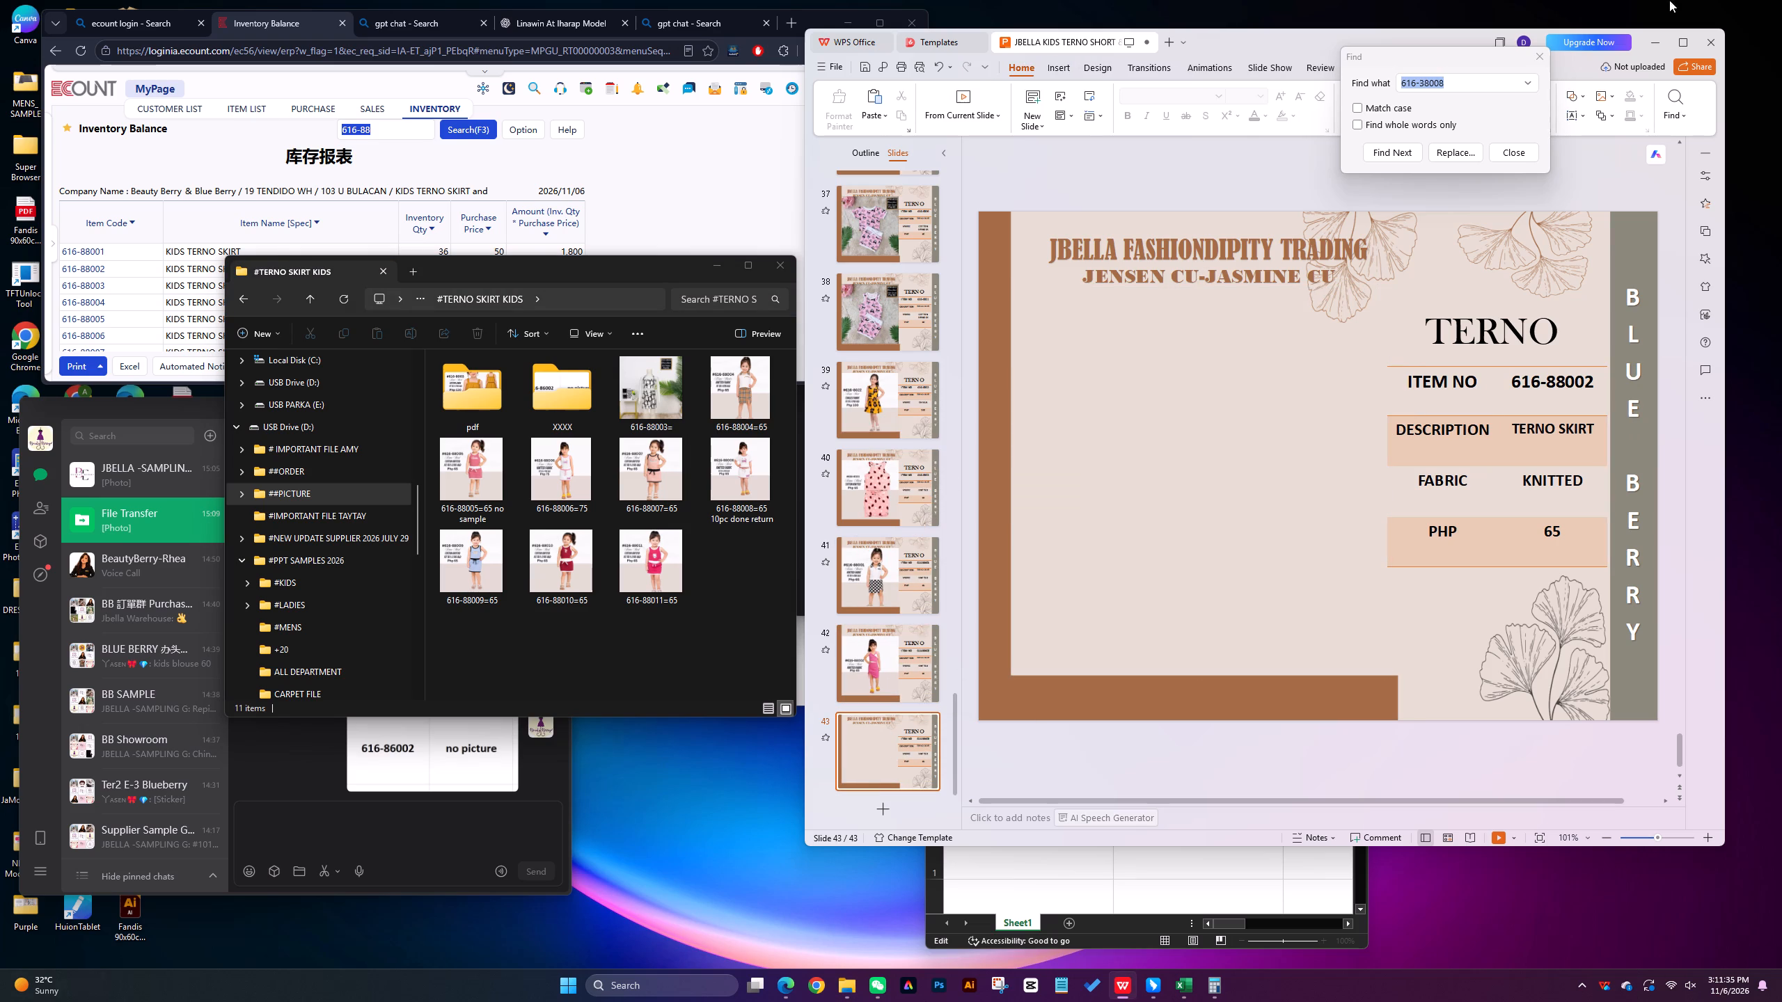
Insert the 616-88003= picture on slide 43, scale it to about 4.93 by 4.93 in and place it below the heading.
left_click_drag(654, 387, 1053, 323)
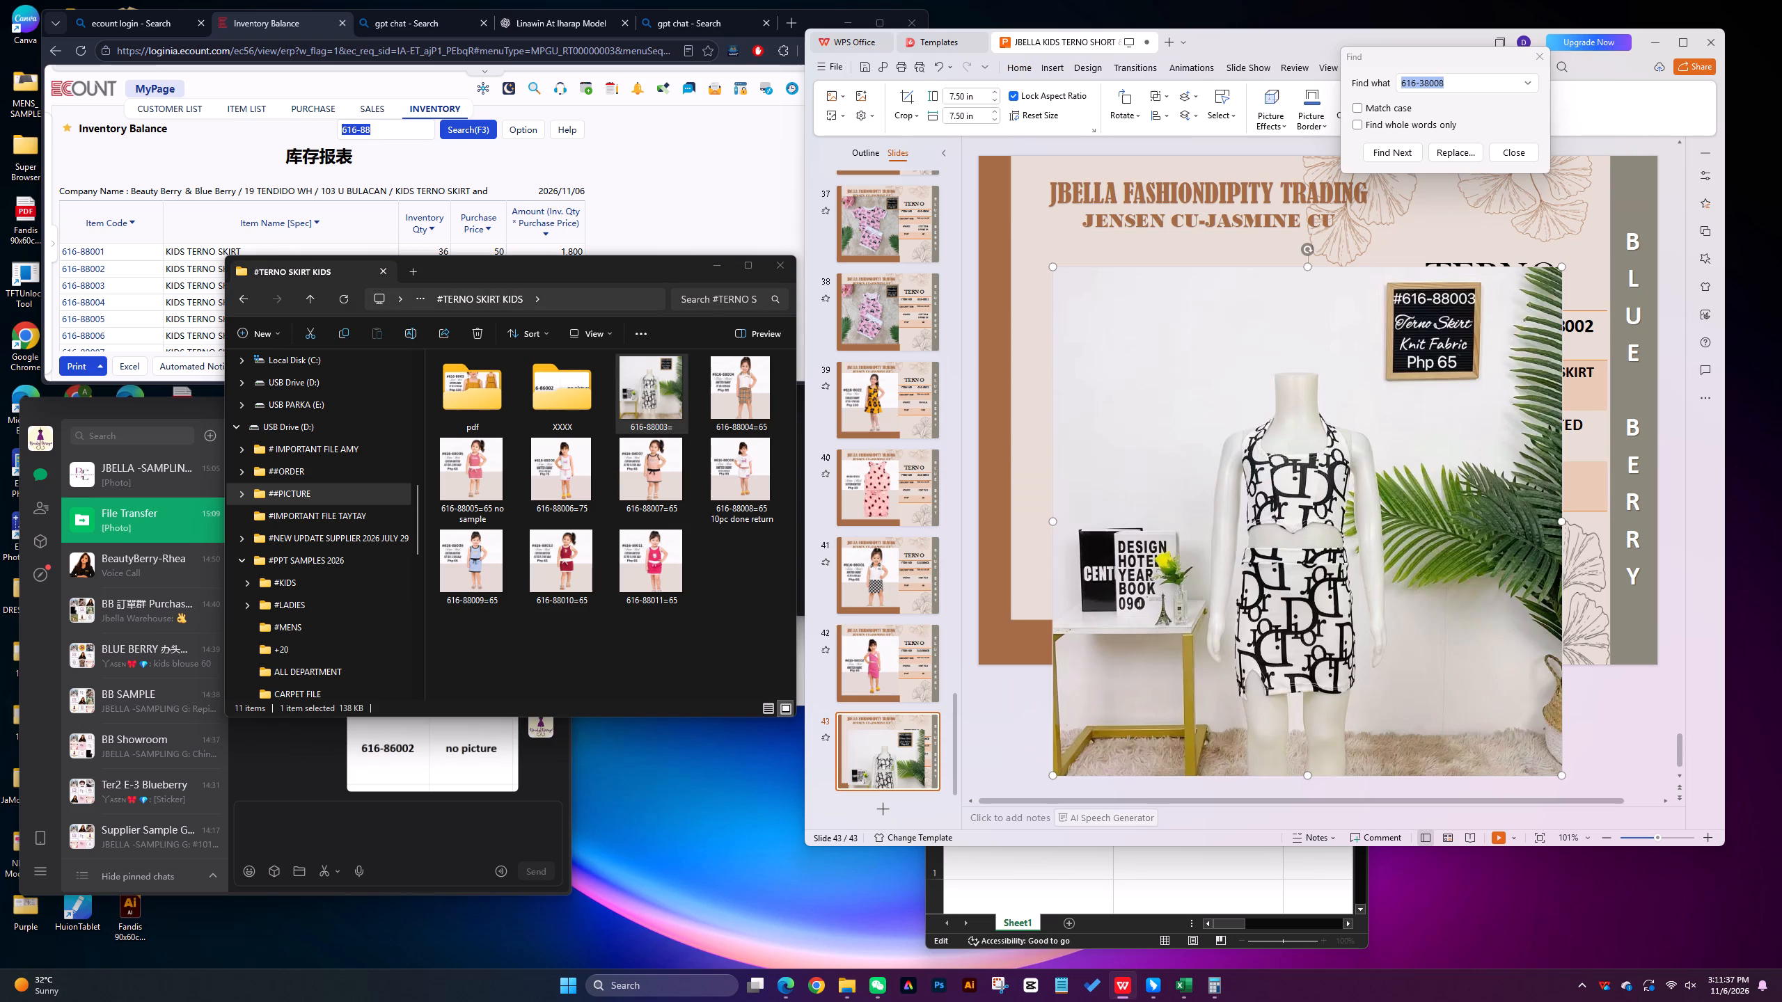
left_click_drag(1561, 265, 1355, 440)
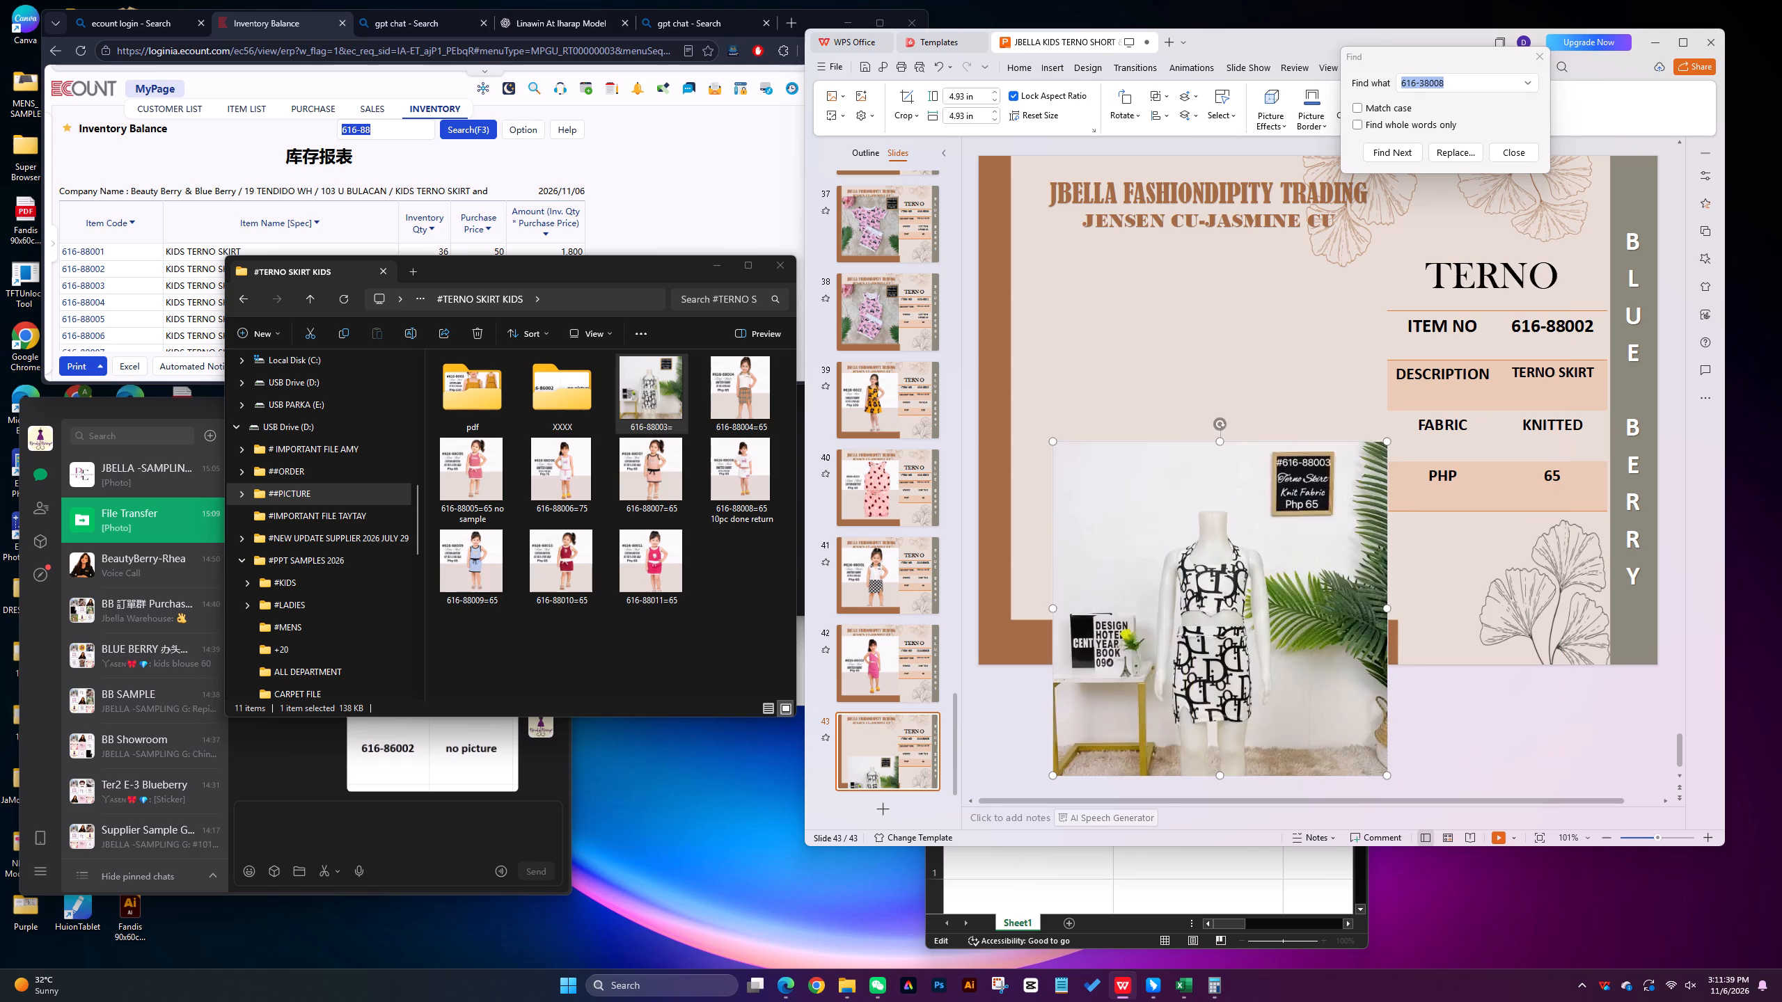
left_click_drag(1245, 668, 1212, 460)
Nudge the 616-88003 picture up to the heading and flush with the brown frame's inner edge.
key("Up")
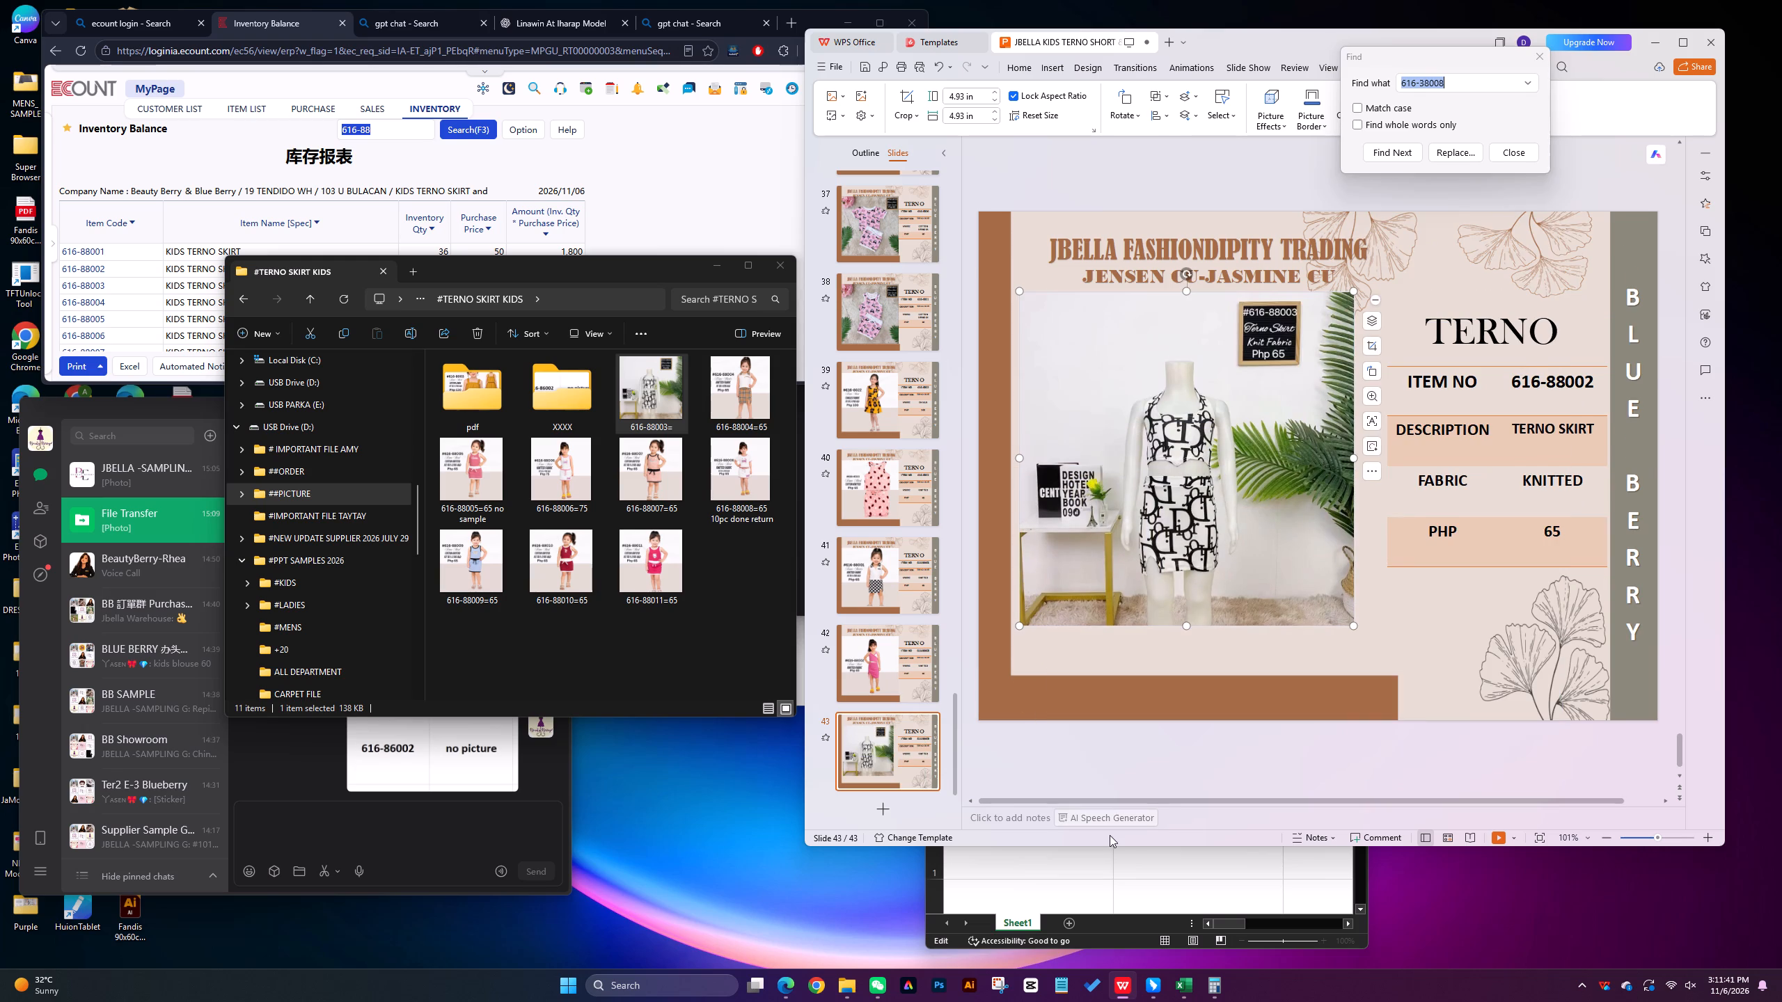
key("Up")
key("Up")
key("Up")
key("Up")
key("Up")
key("Up")
key("Up")
key("Up")
key("Up")
key("Up")
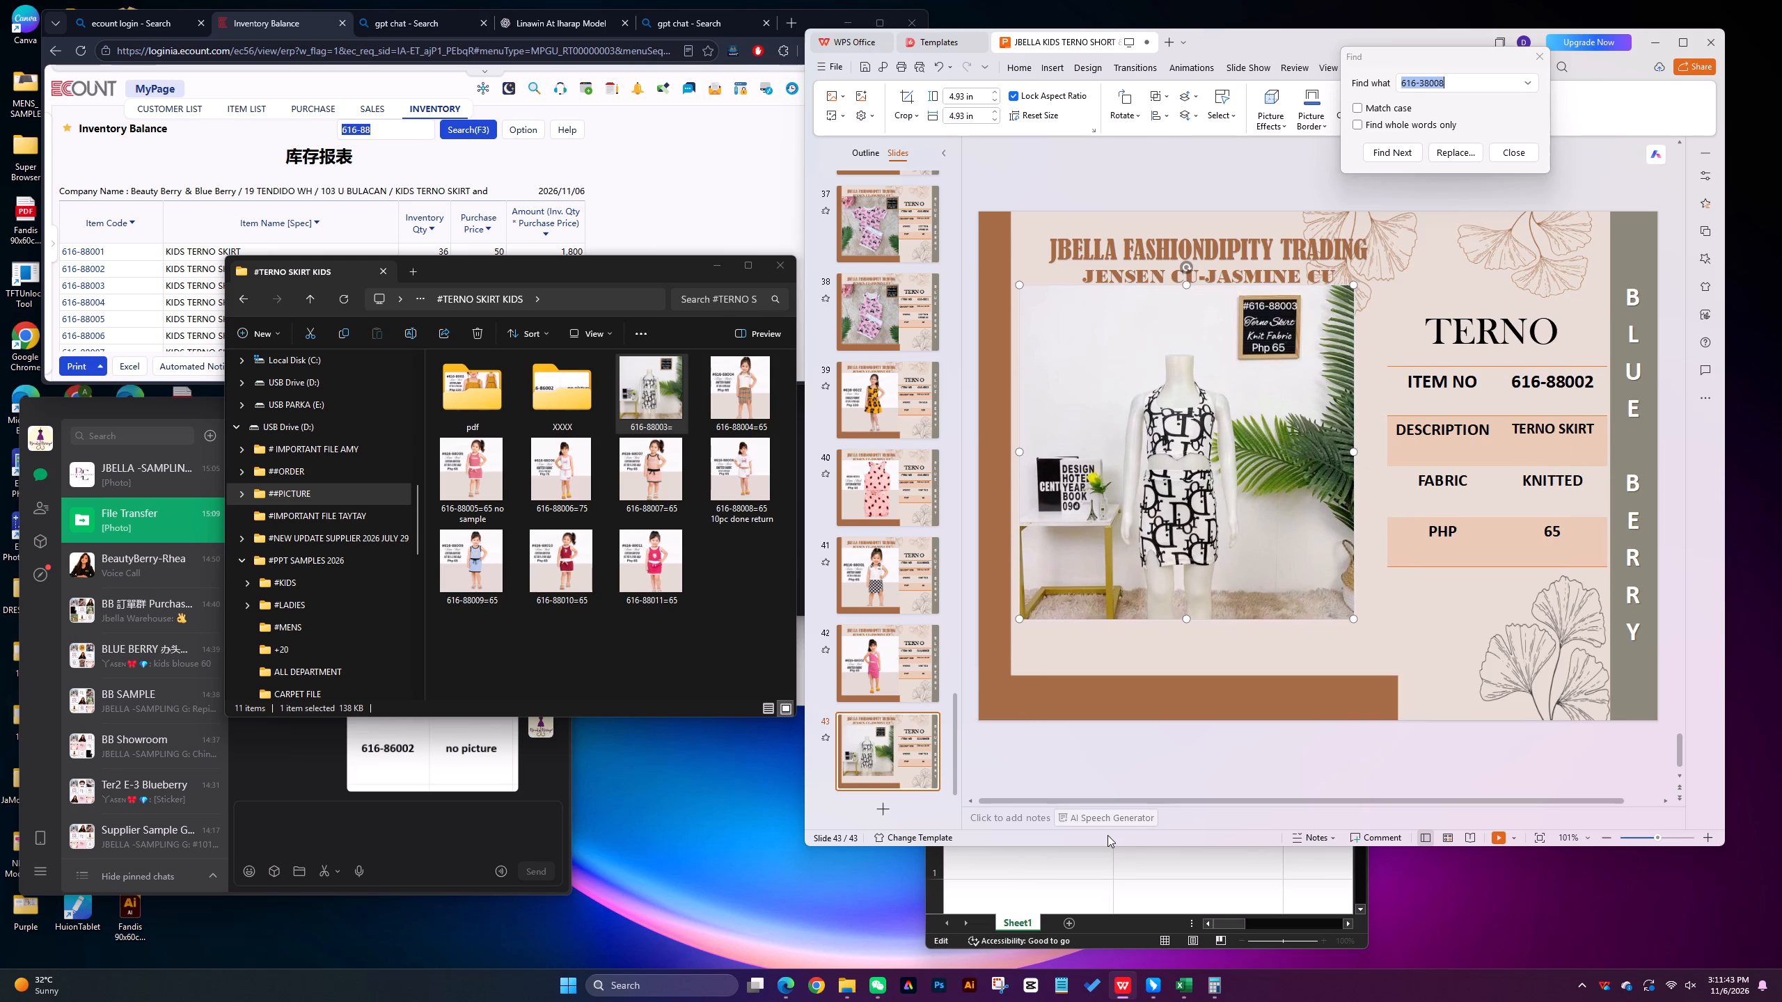
key("Left")
key("Left")
key("Left")
key("Left")
key("Left")
key("Left")
key("Left")
key("Left")
key("Left")
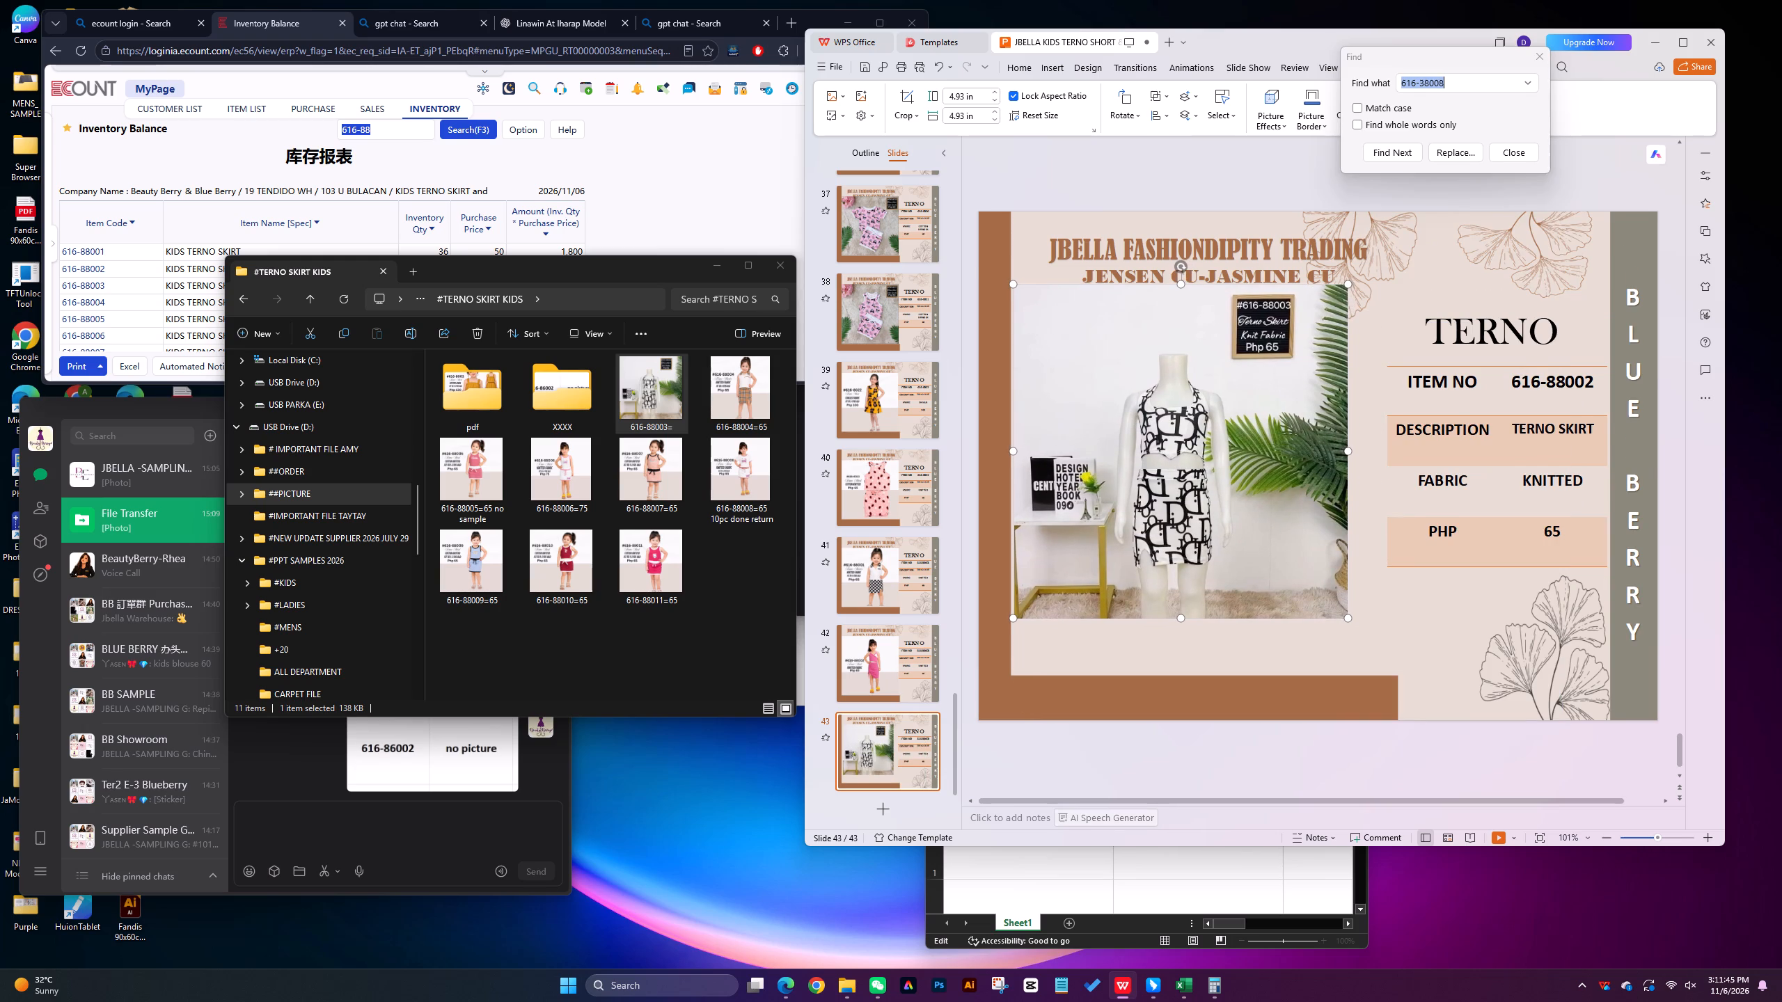
key("Left")
Stretch the 616-88003 picture to about 5.77 in high and 5.52 in wide, filling the space beside the table.
left_click_drag(1179, 618, 1179, 658)
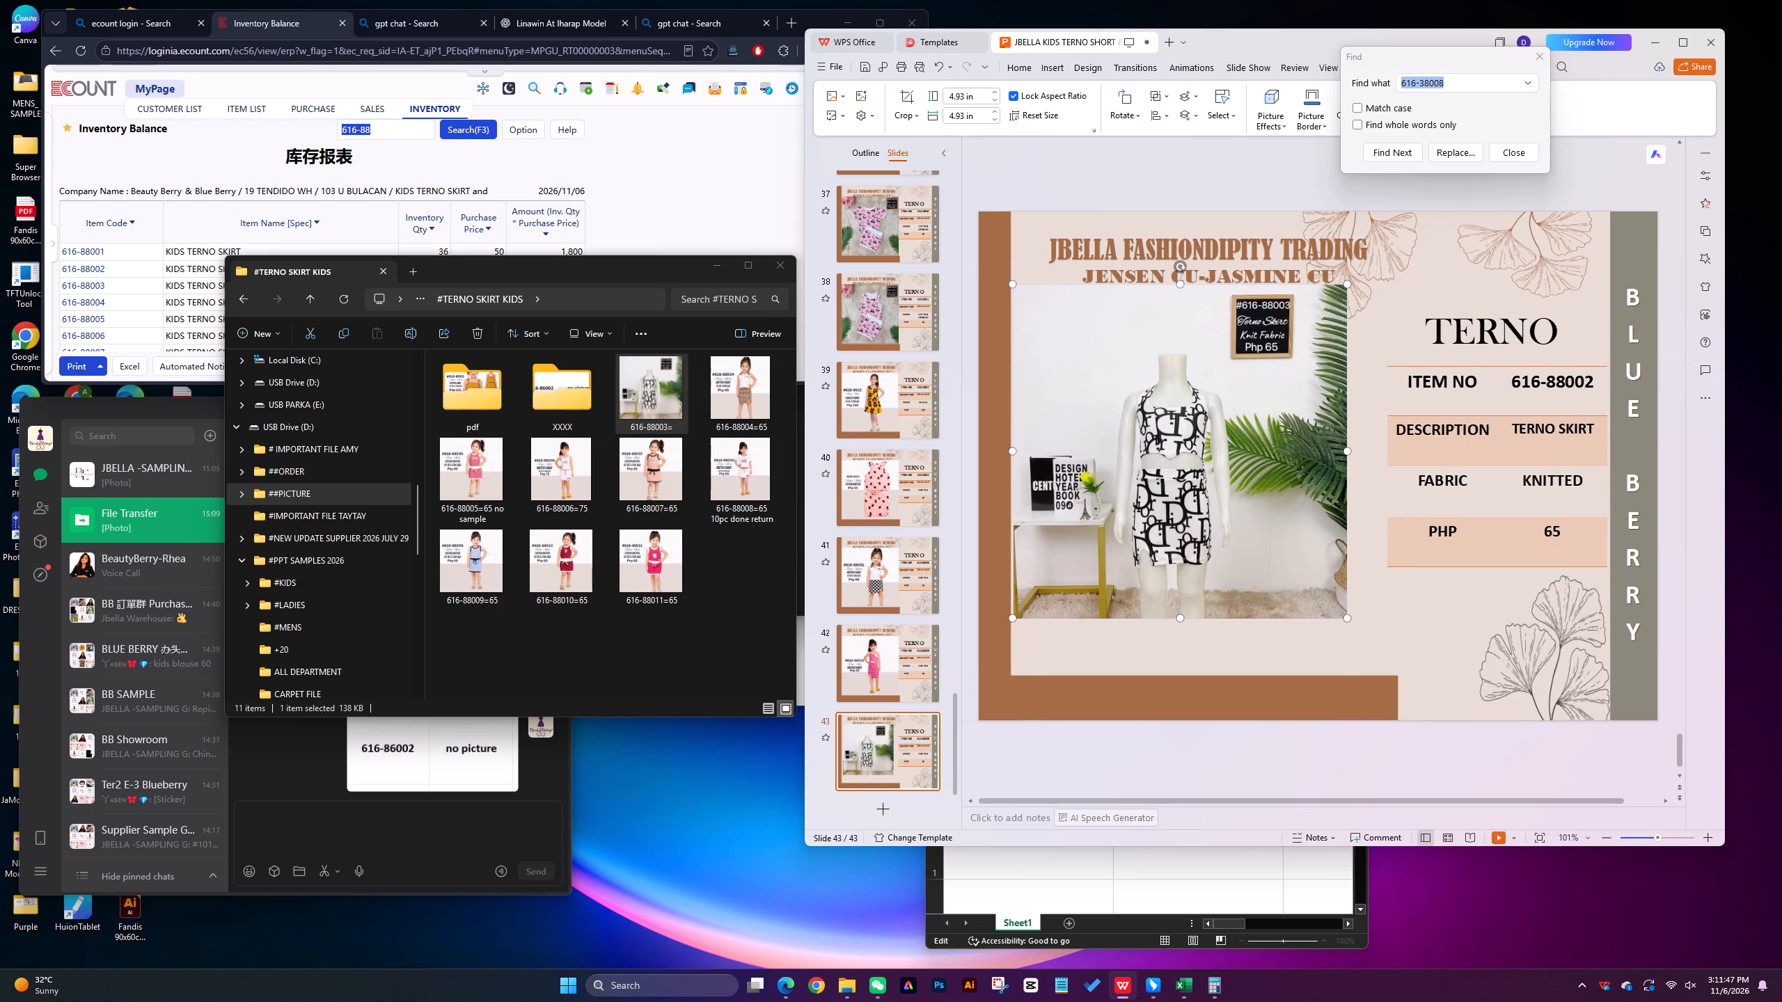
left_click_drag(1179, 658, 1179, 675)
left_click_drag(1346, 479, 1361, 479)
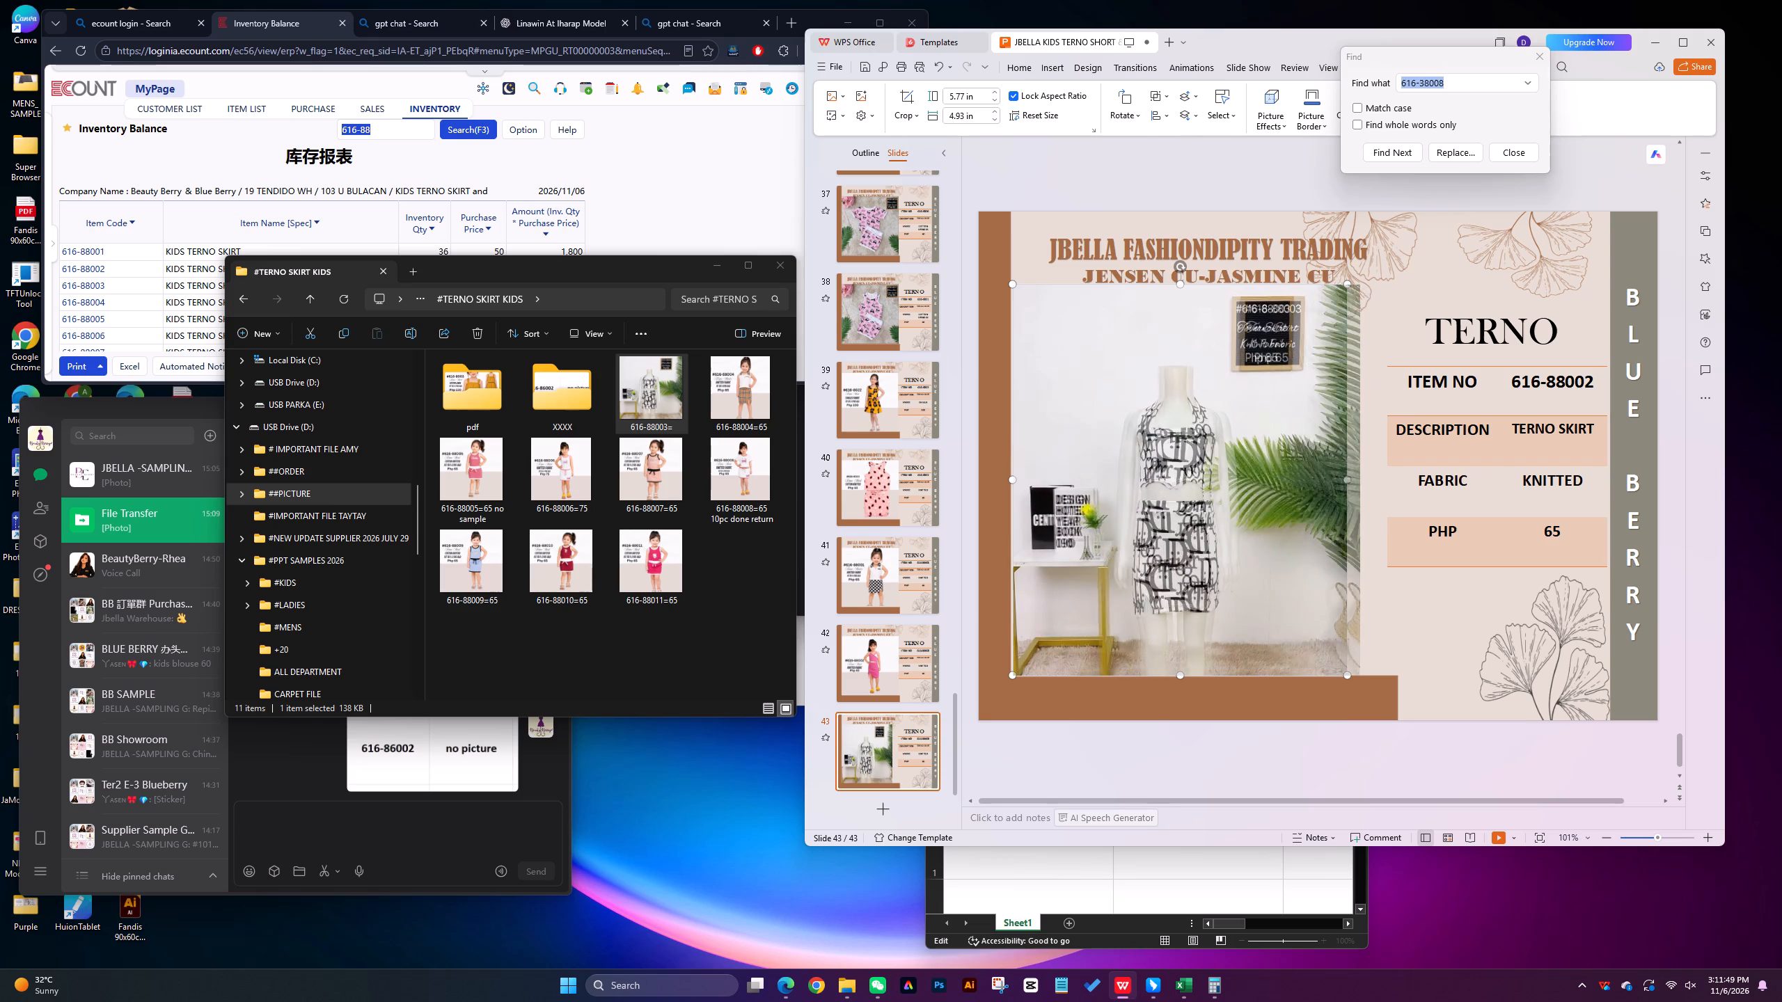
left_click_drag(1361, 479, 1382, 479)
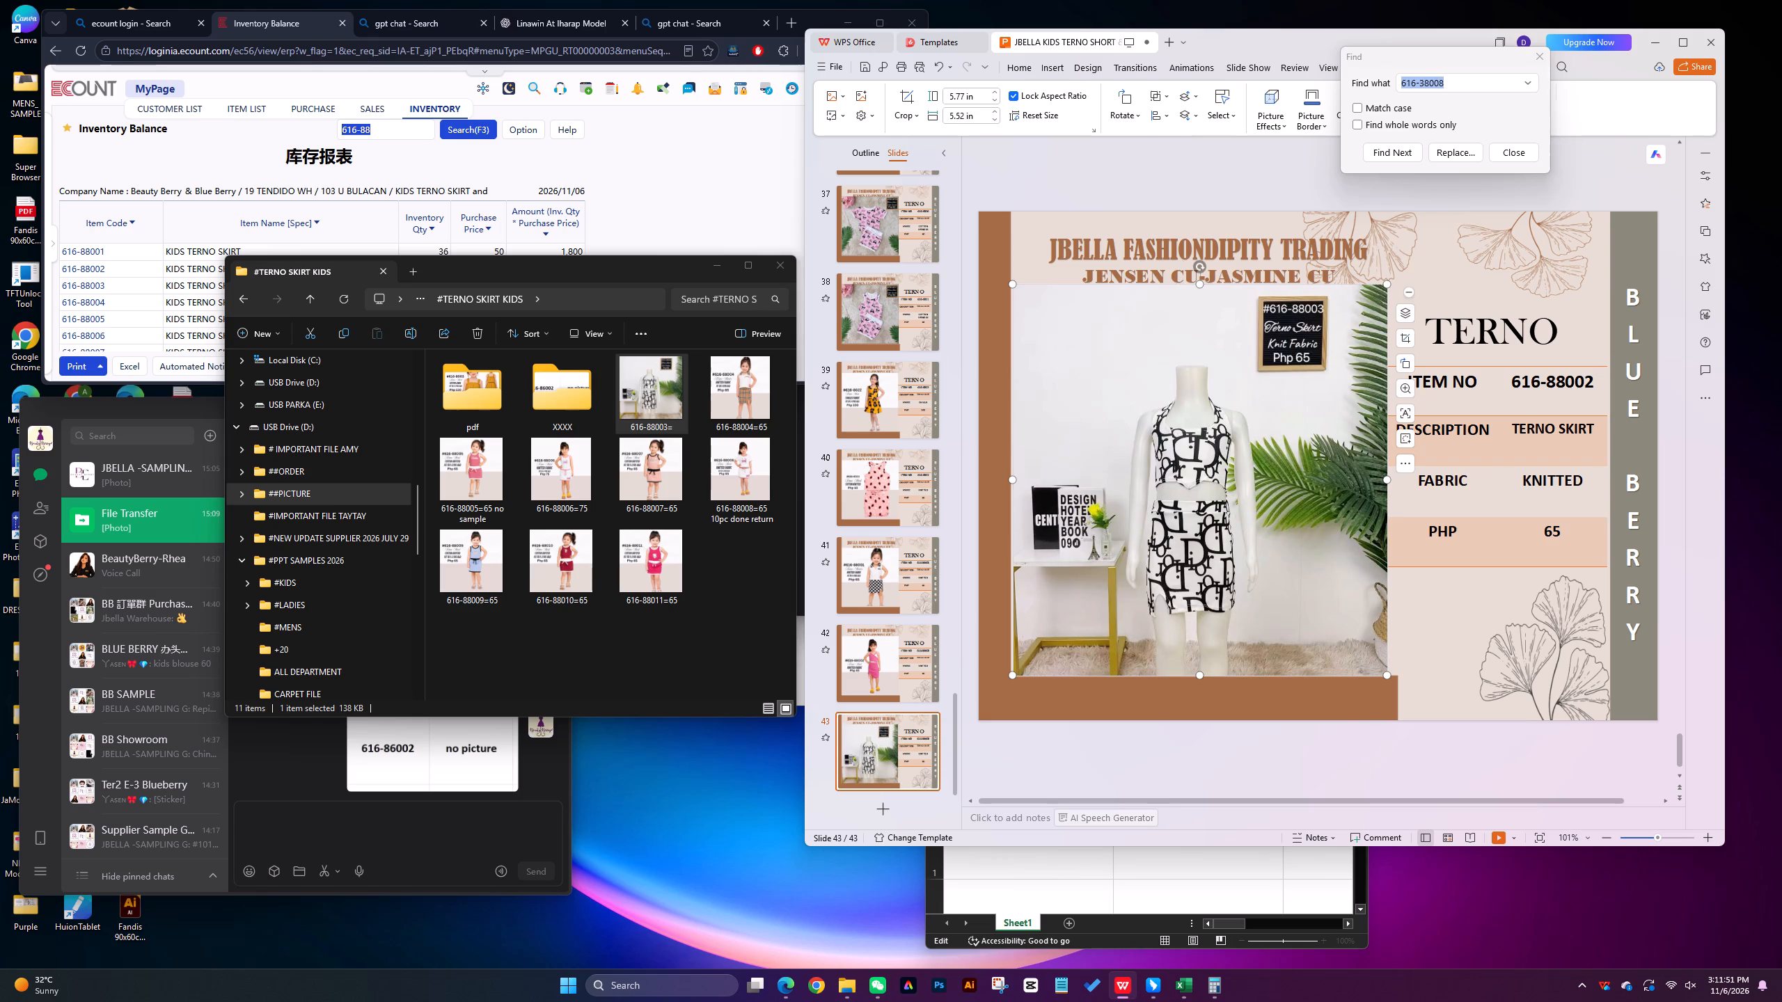
Change the item number in slide 43's table to 616-88003.
left_click(1588, 376)
left_click(1593, 382)
key("BackSpace")
key("3")
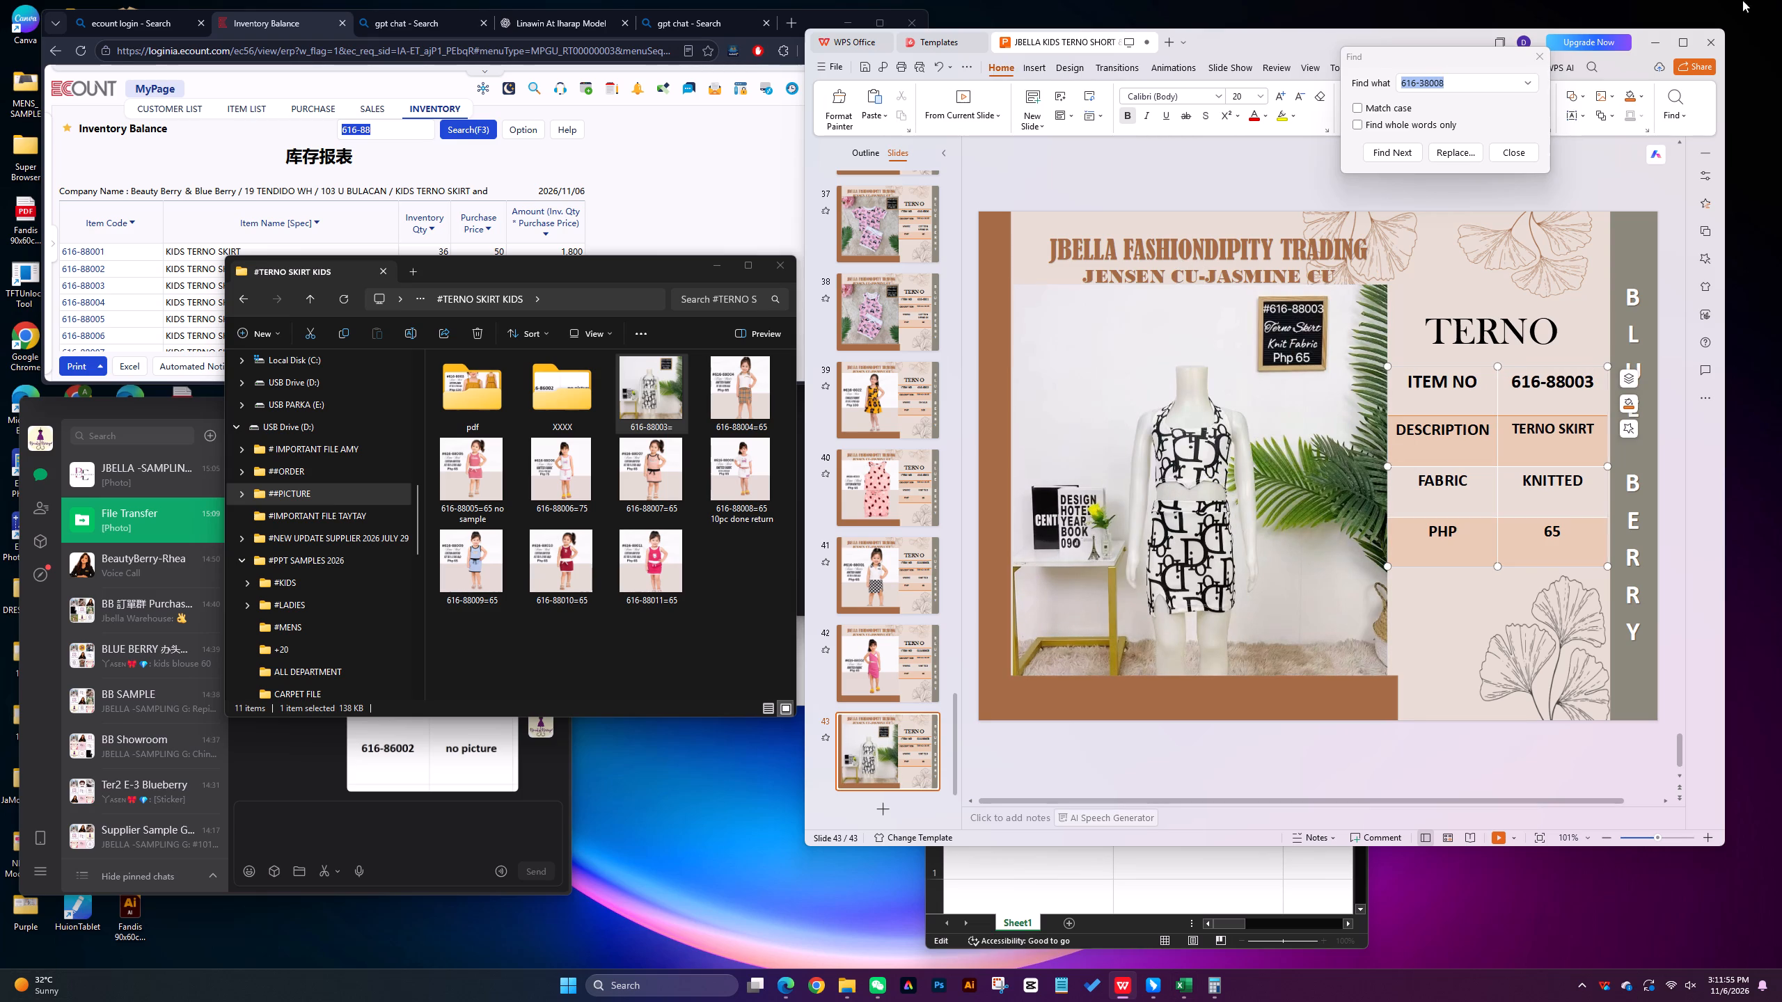
Move the 616-88003= picture file into the pdf folder.
left_click_drag(645, 386, 590, 433)
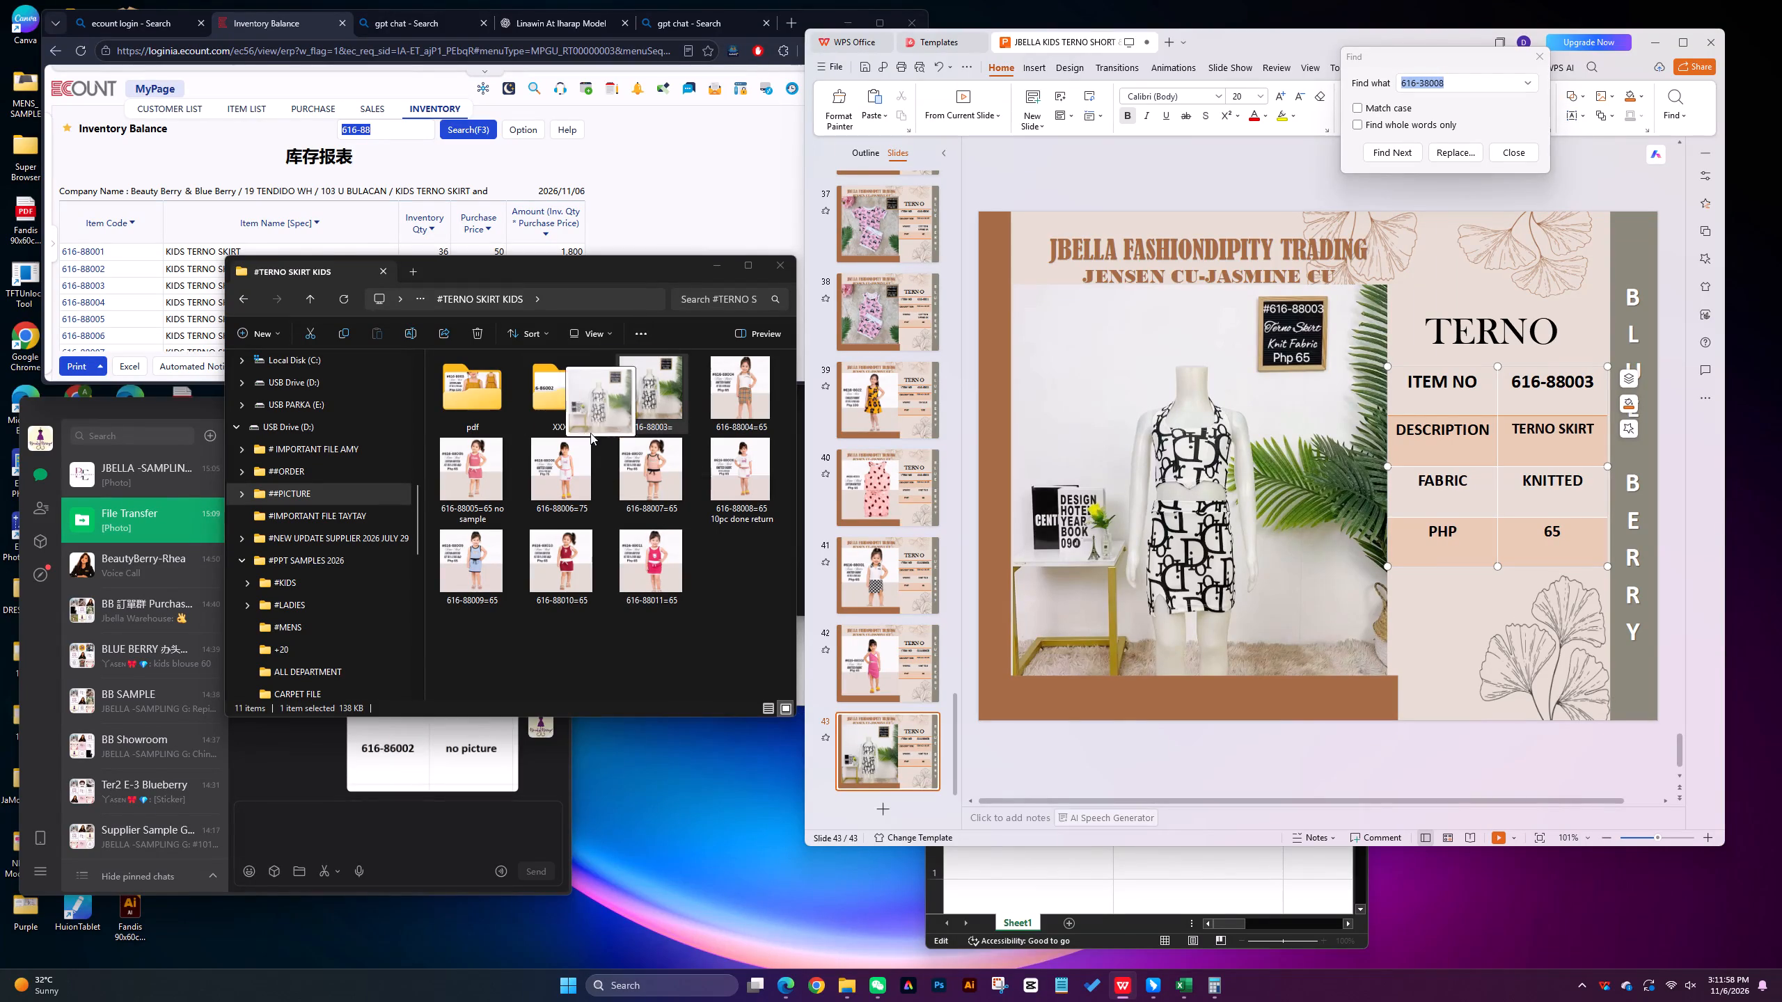
left_click_drag(590, 433, 475, 421)
Check the remaining 616-88 items in ECOUNT, duplicate slide 43 and delete the picture from the copy.
left_click(864, 765)
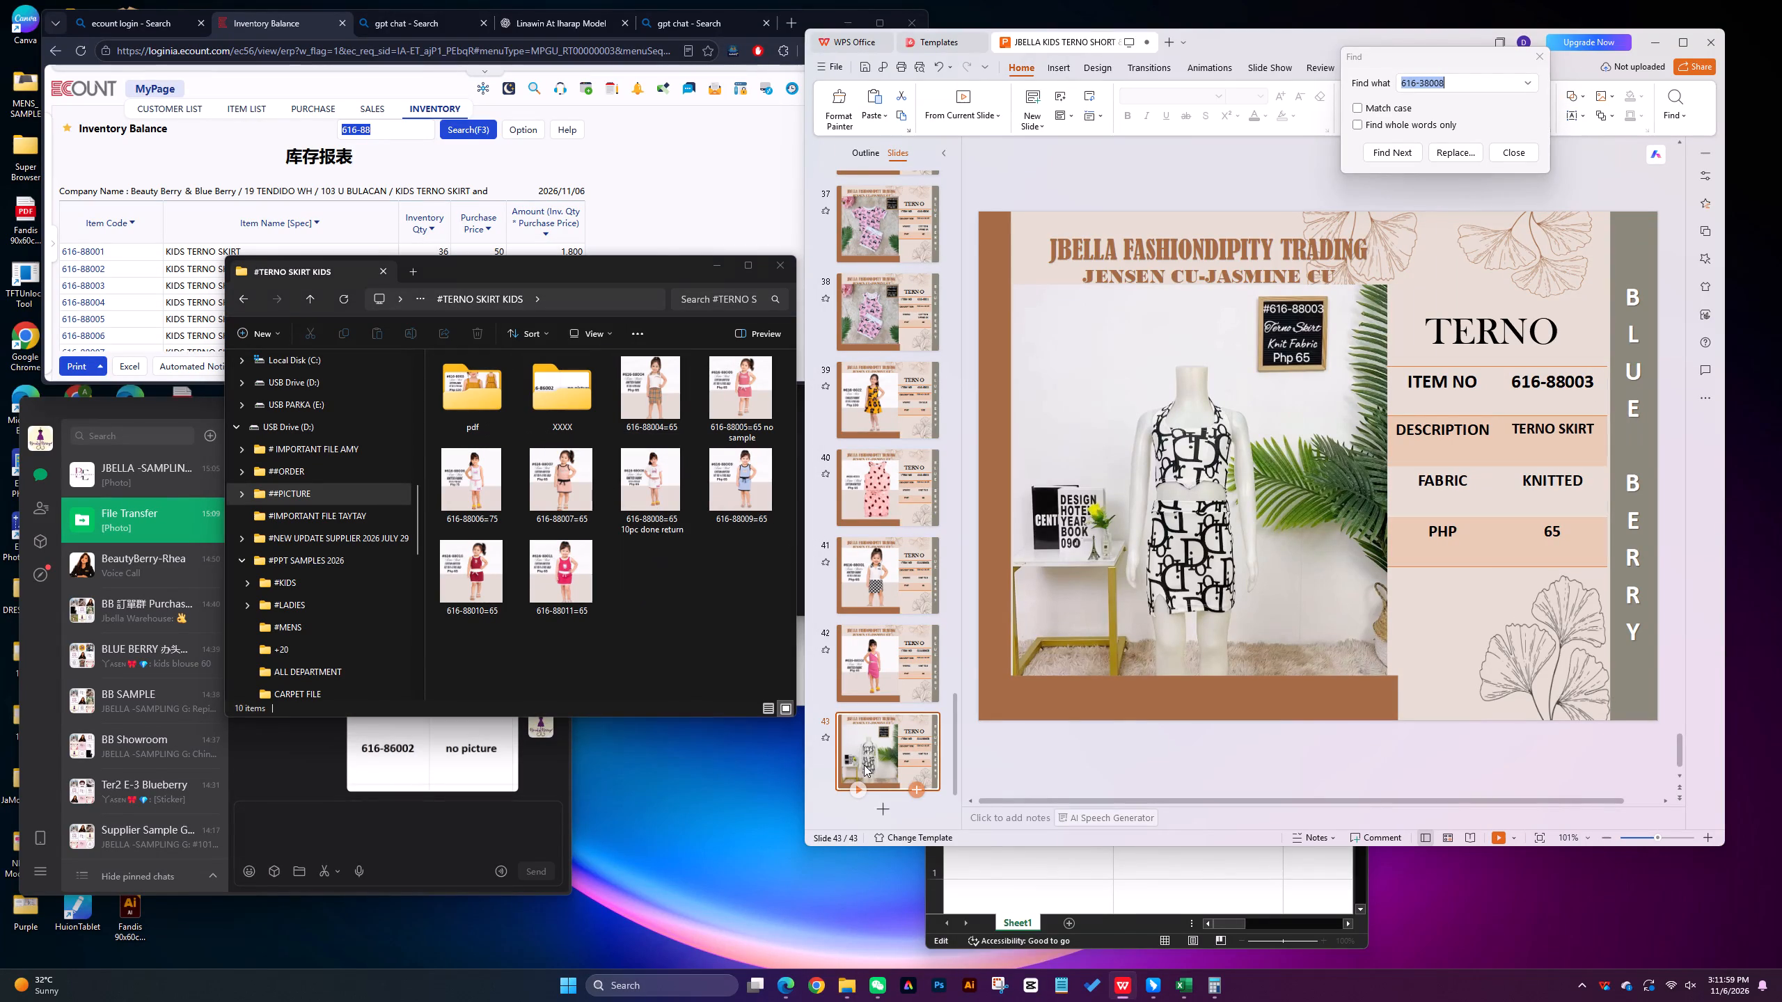
left_click(650, 195)
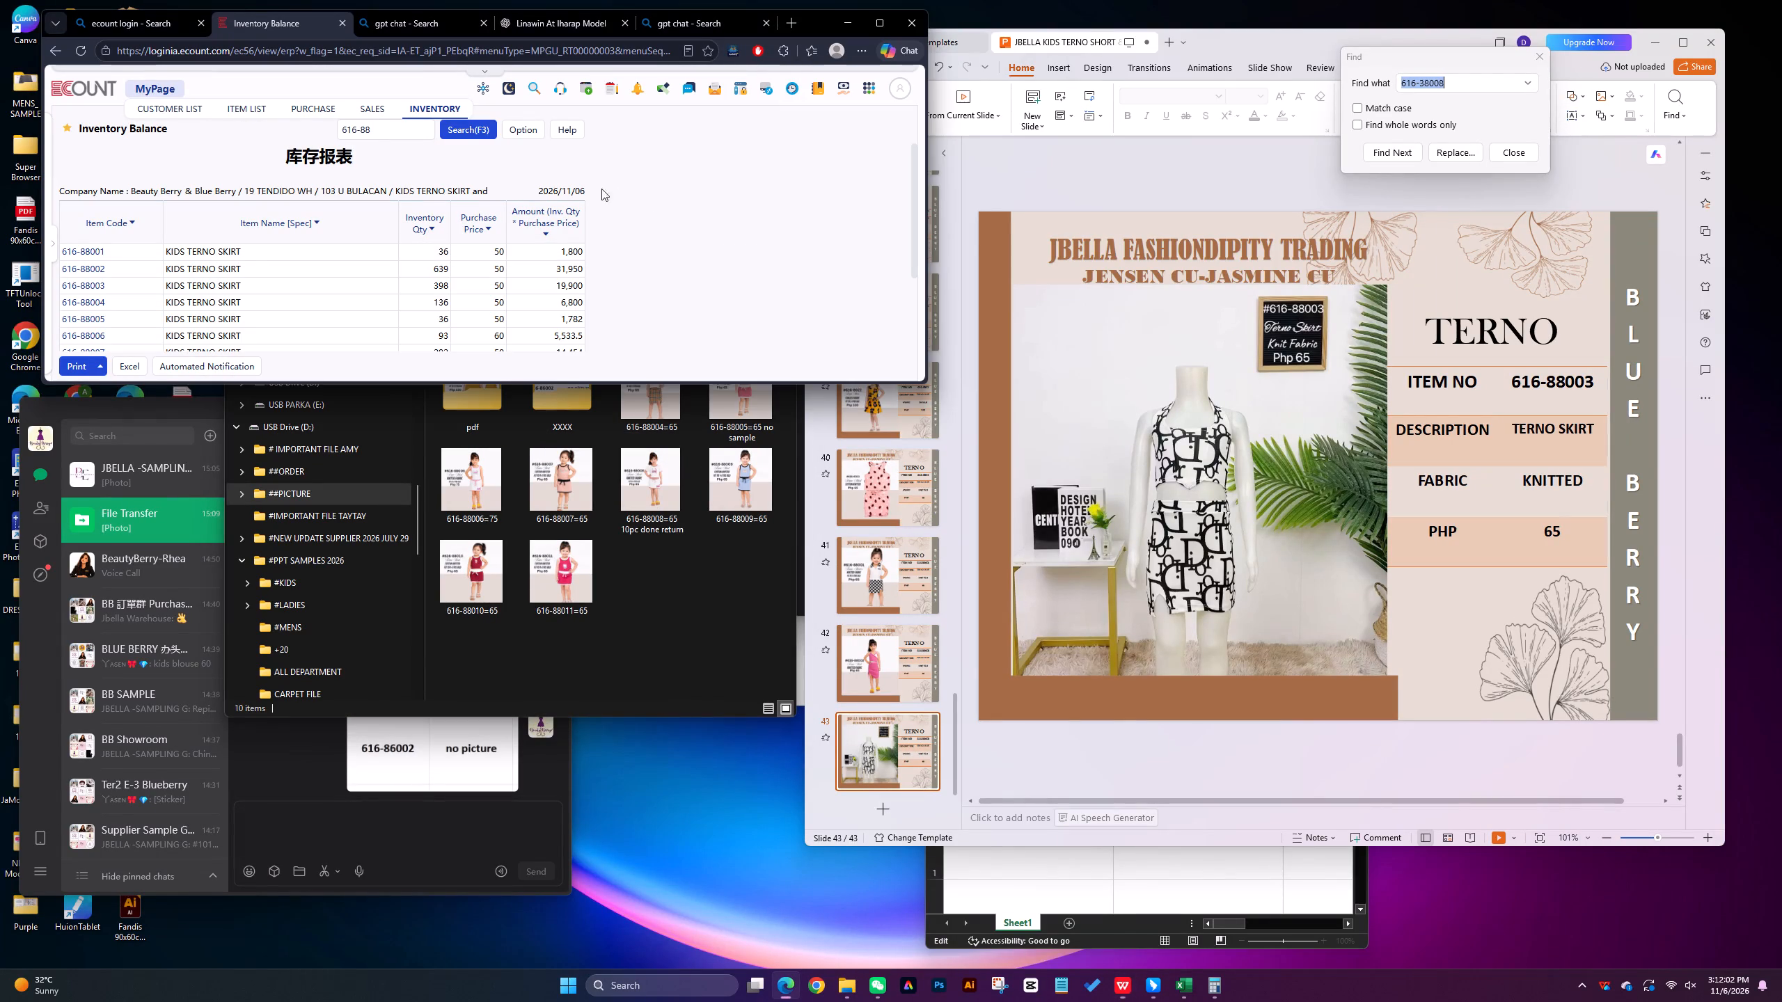
scroll(449, 303, "down", 1)
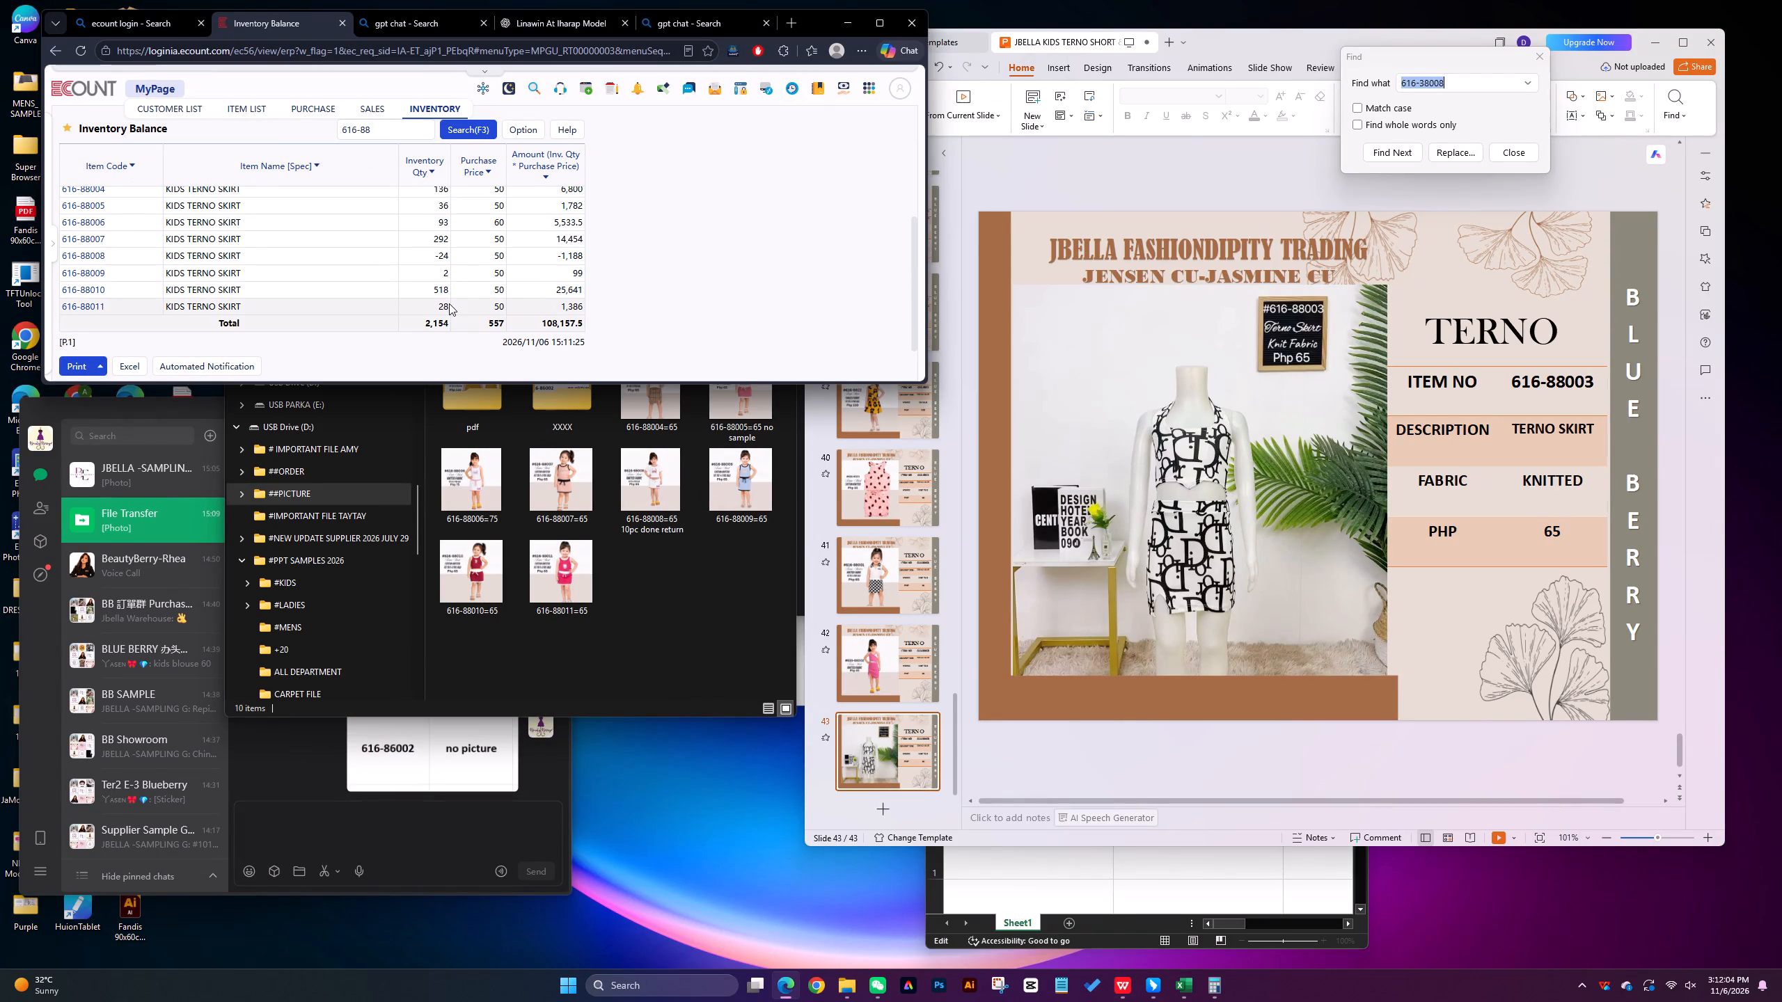
left_click(678, 592)
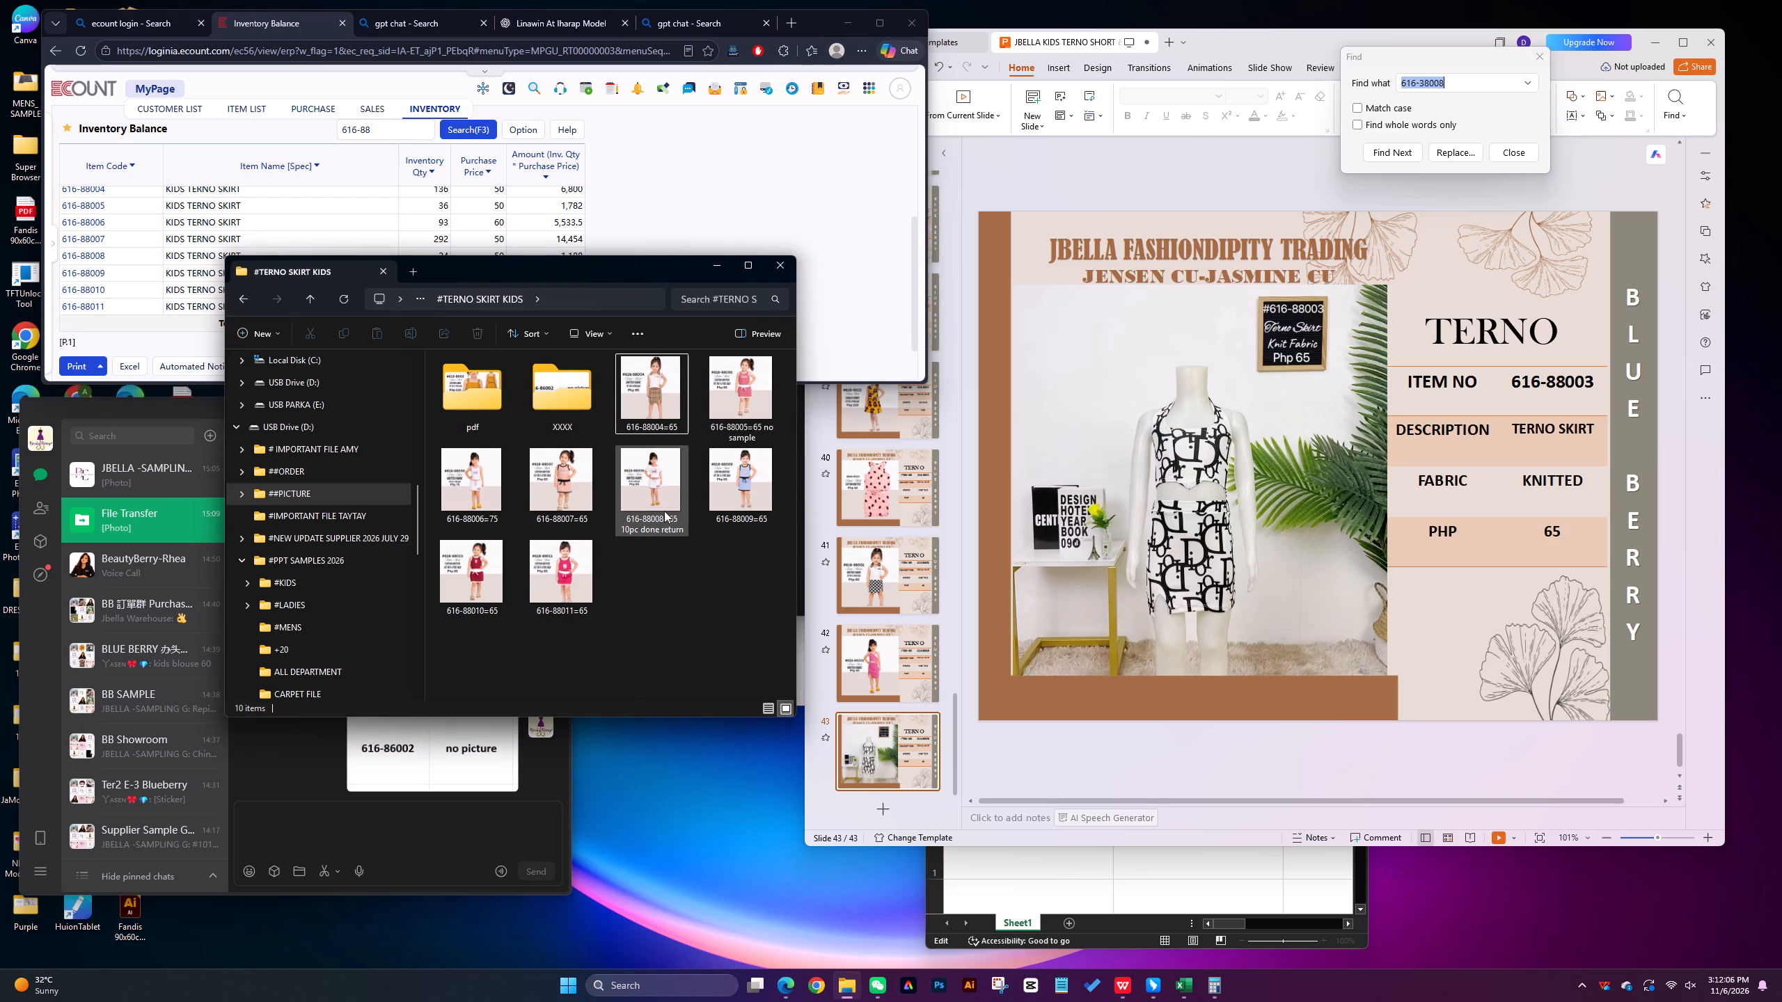
left_click(898, 749)
right_click(898, 742)
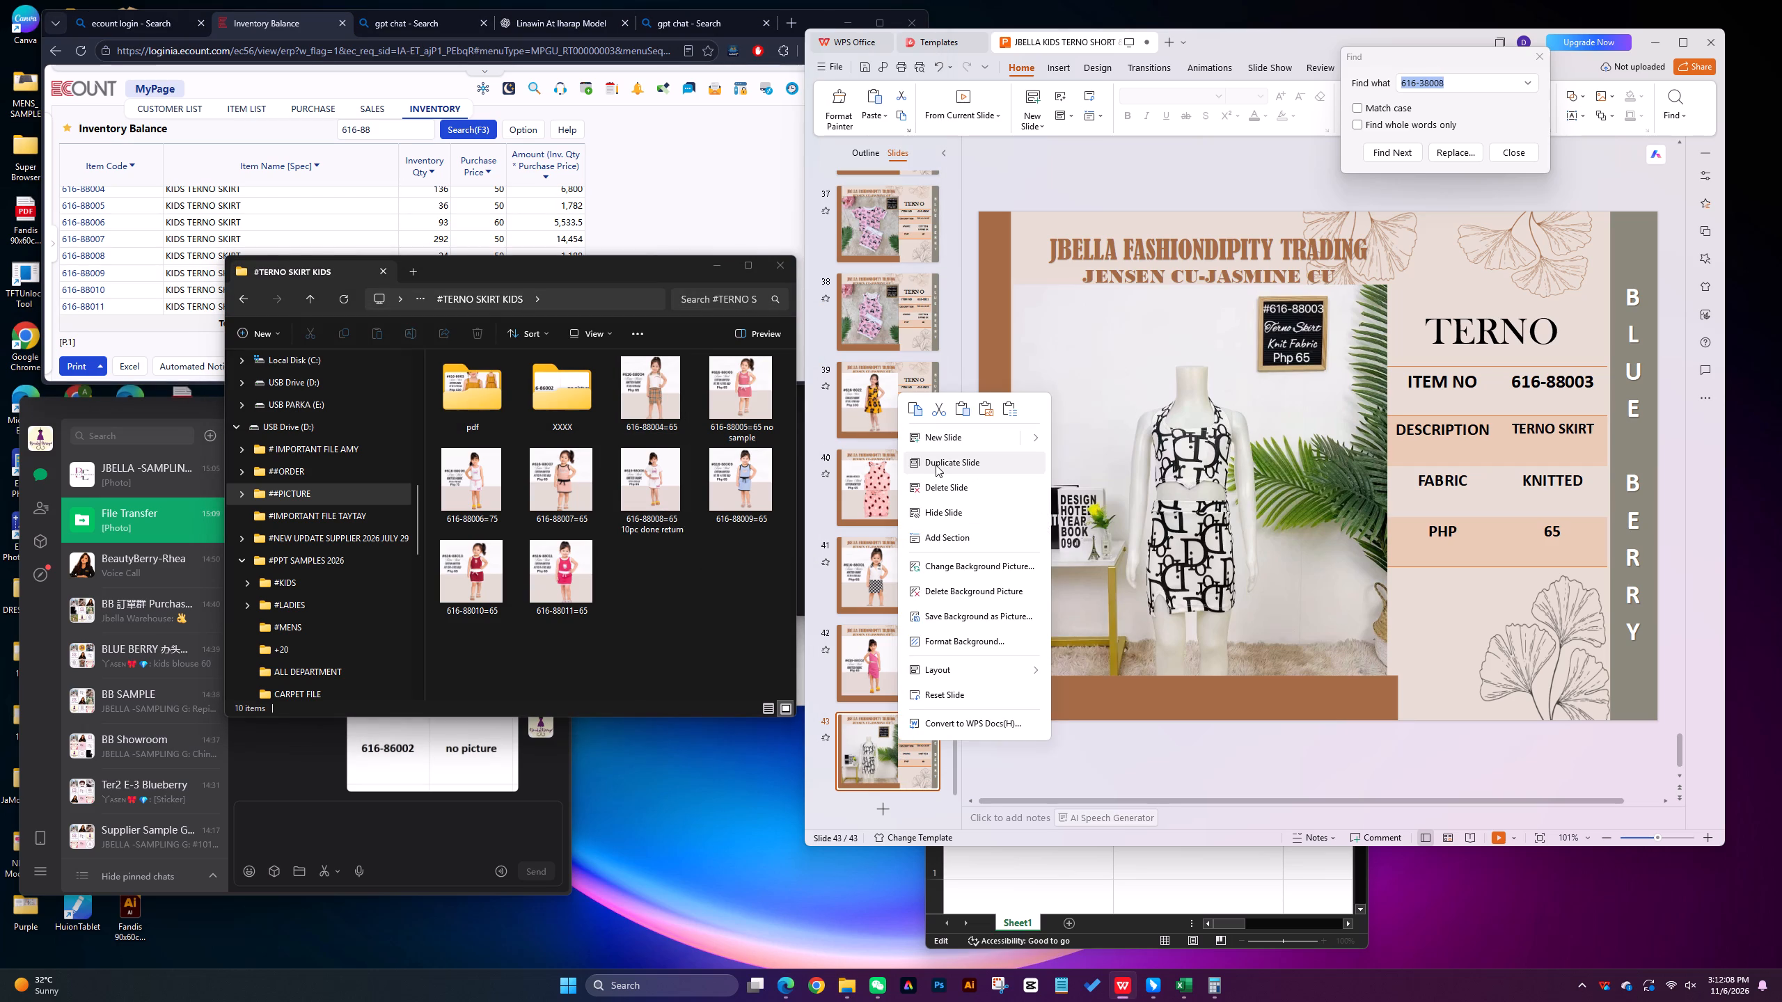
left_click(938, 461)
left_click(1126, 379)
key("Delete")
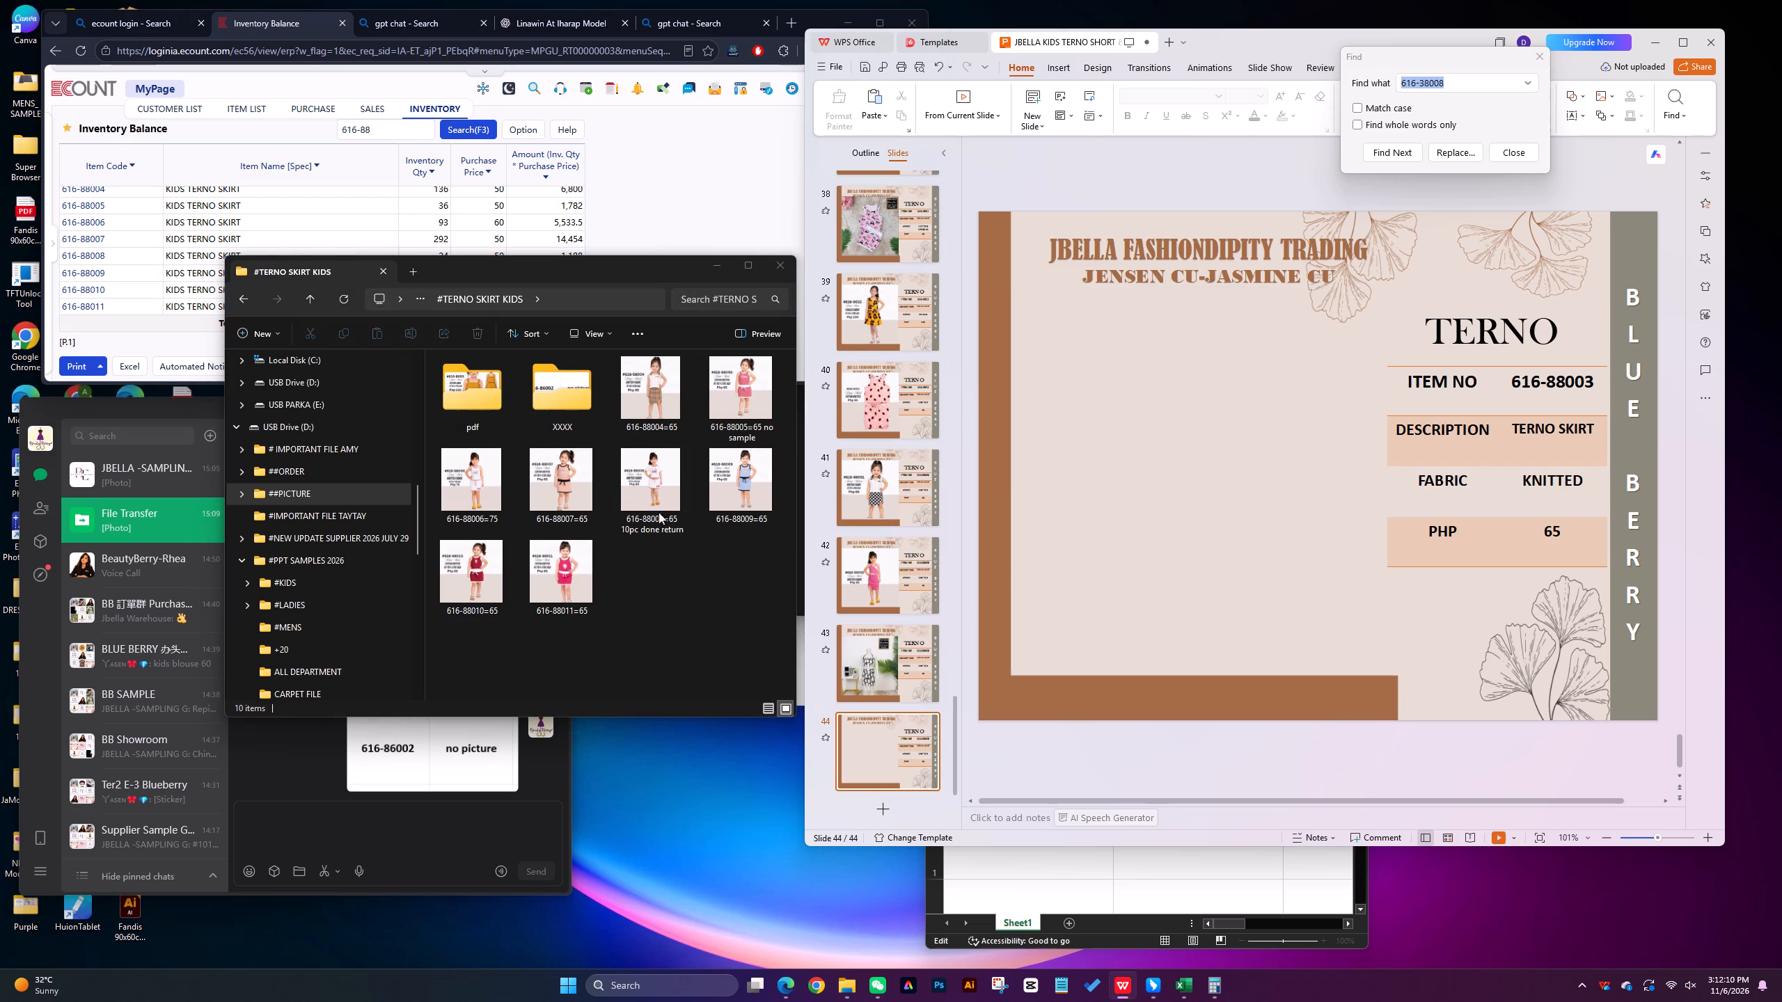
Insert the 616-88004=65 picture on slide 44 and align it below the heading, flush with the brown frame's inner edge.
left_click_drag(647, 401, 1045, 313)
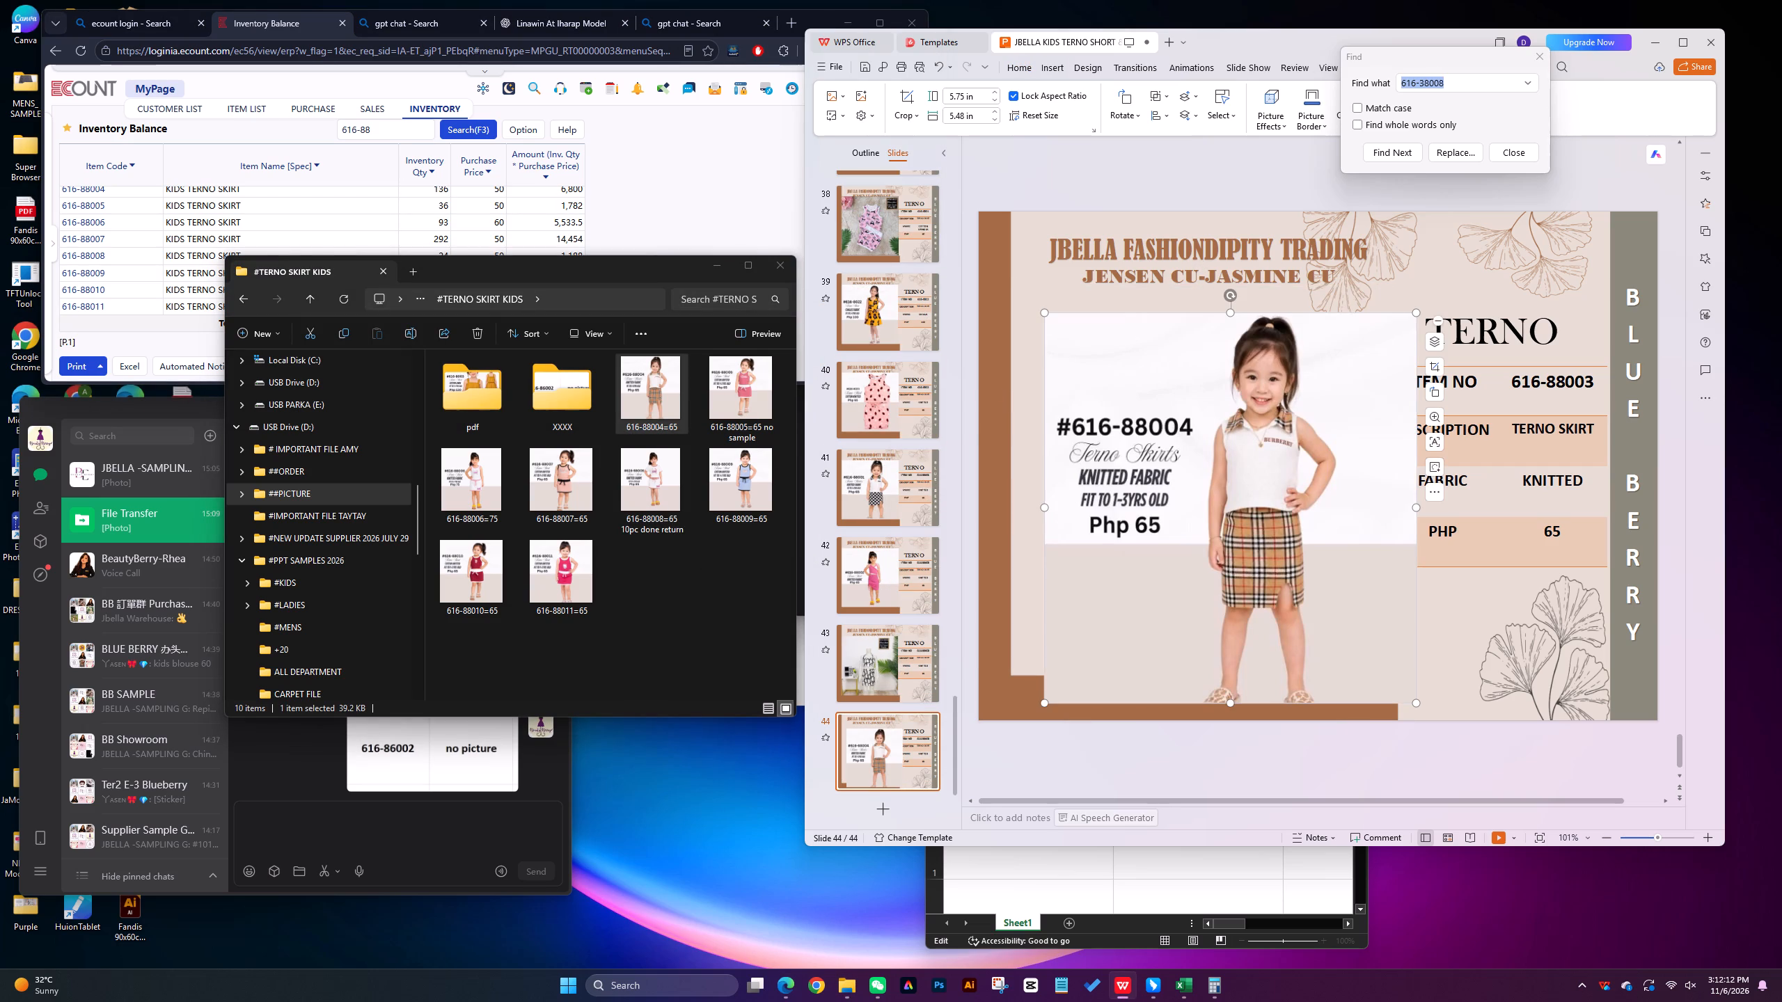
left_click_drag(1239, 418, 1211, 390)
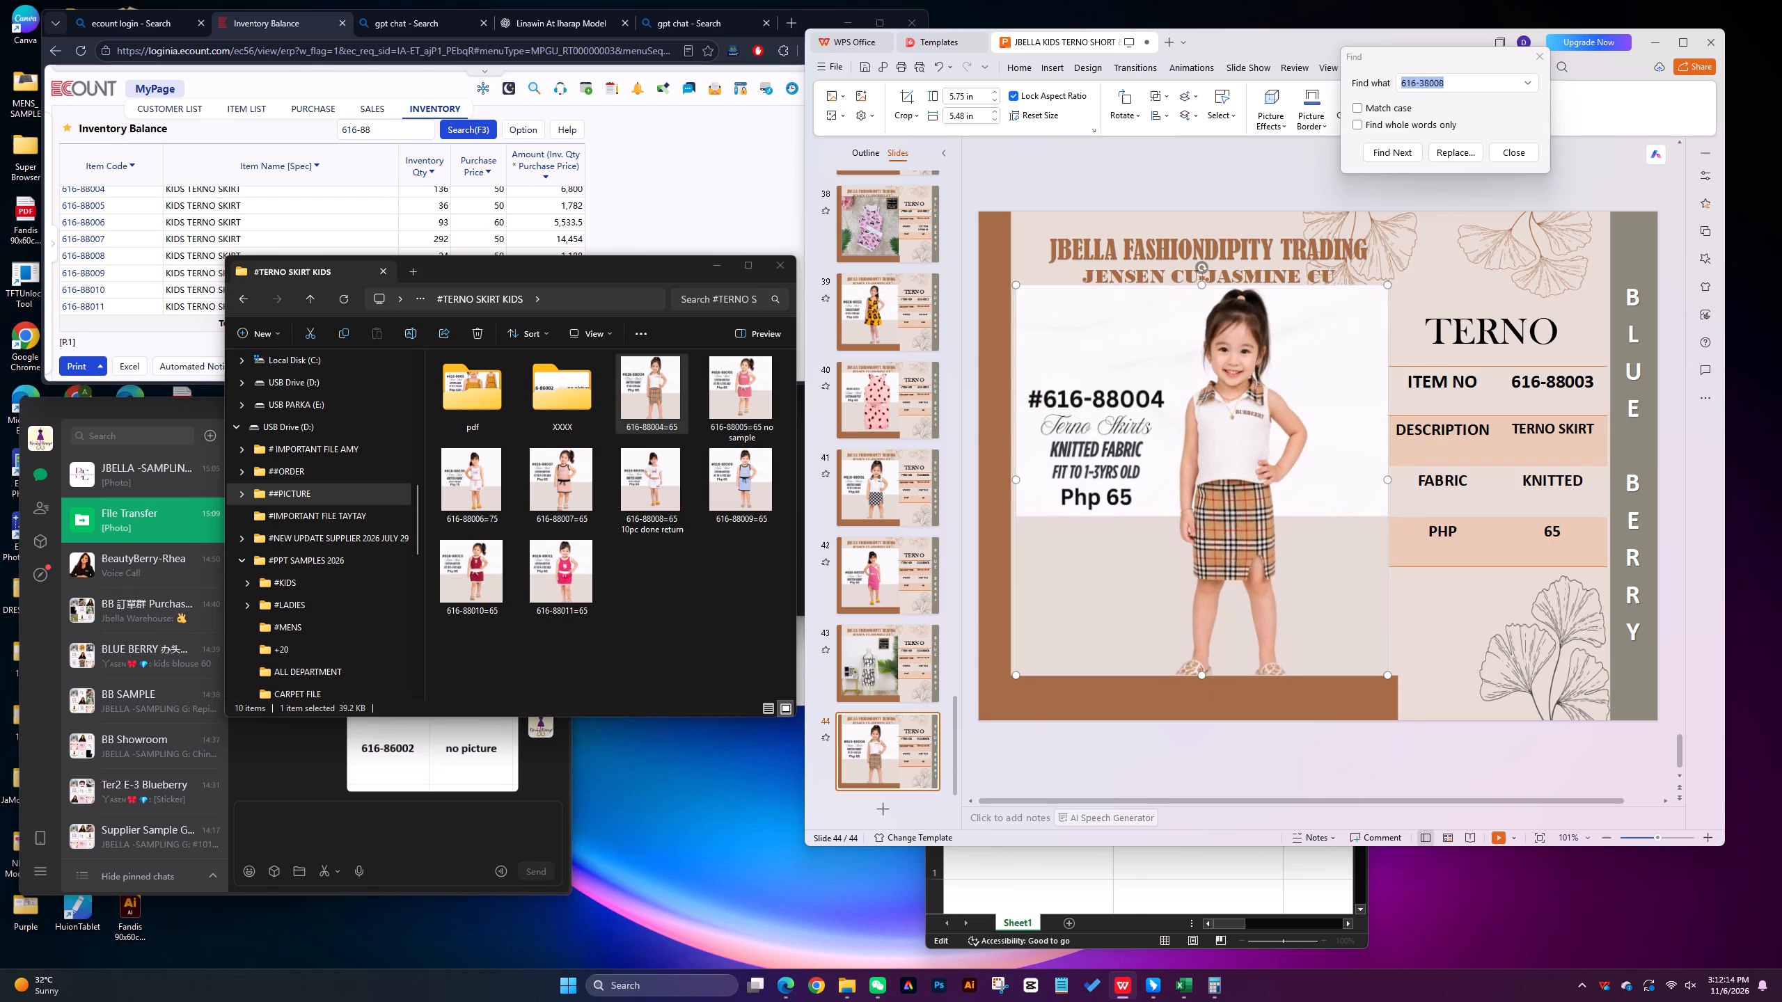
key("Up")
key("Up")
key("Left")
key("Left")
key("Left")
key("Left")
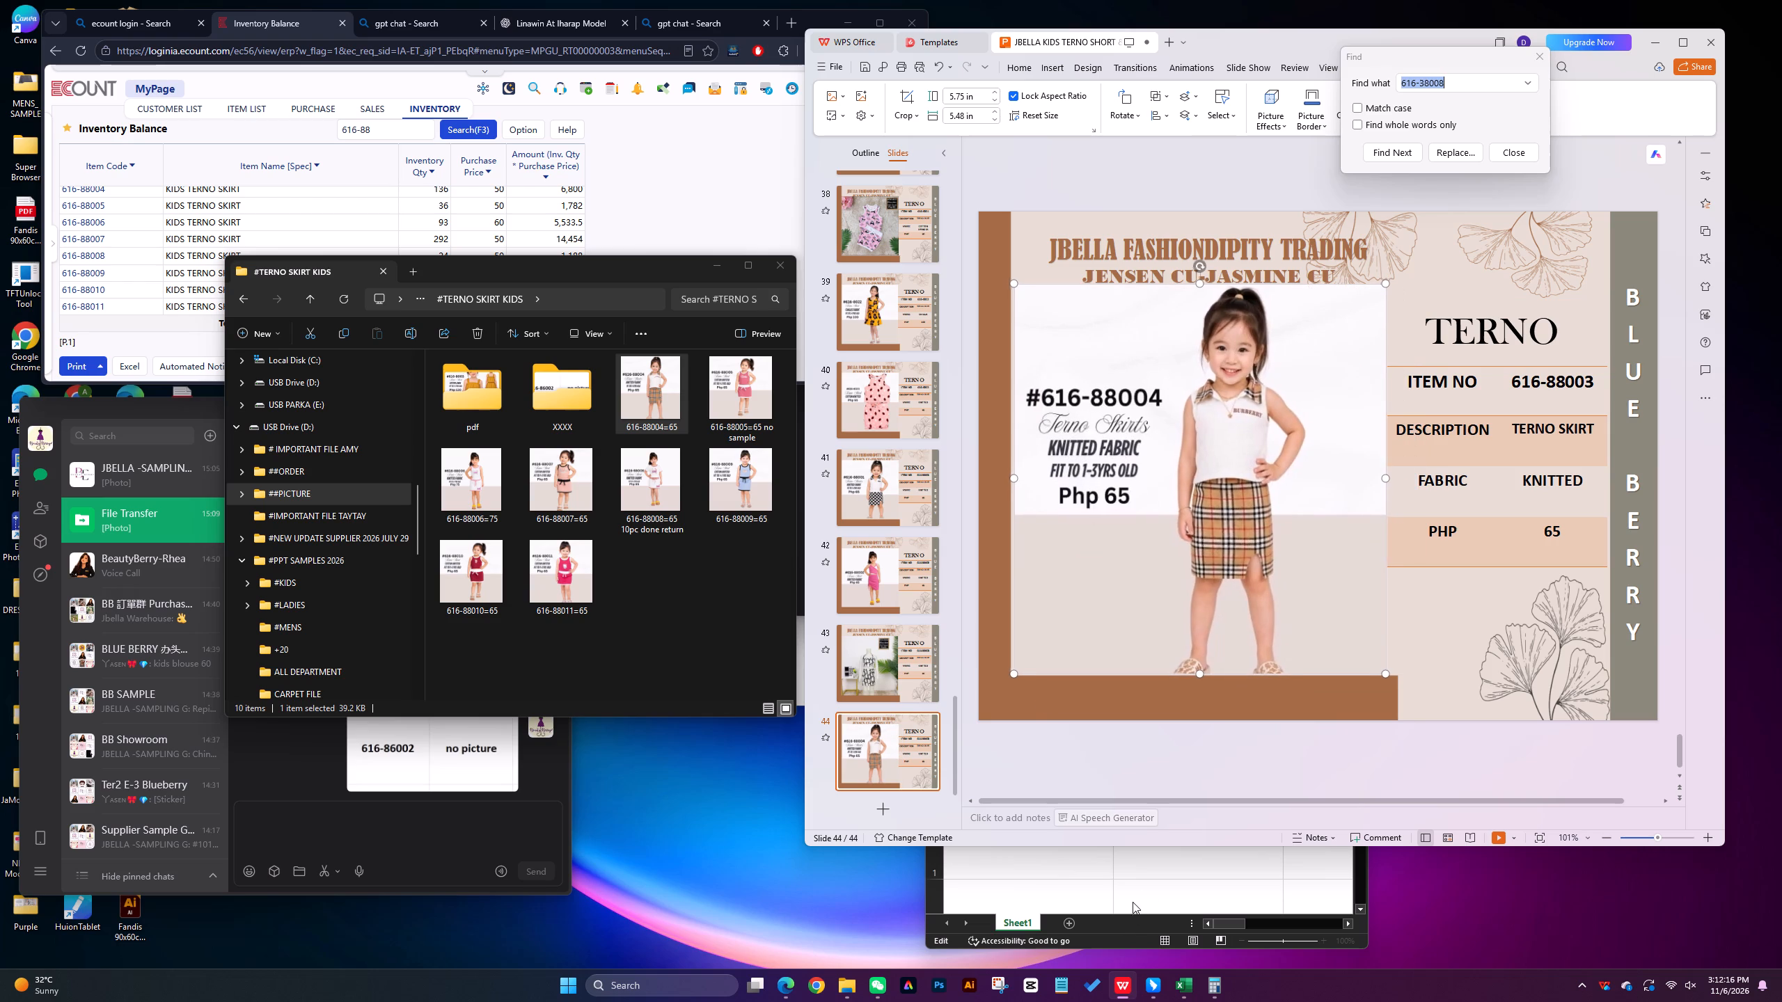
key("Left")
key("Left")
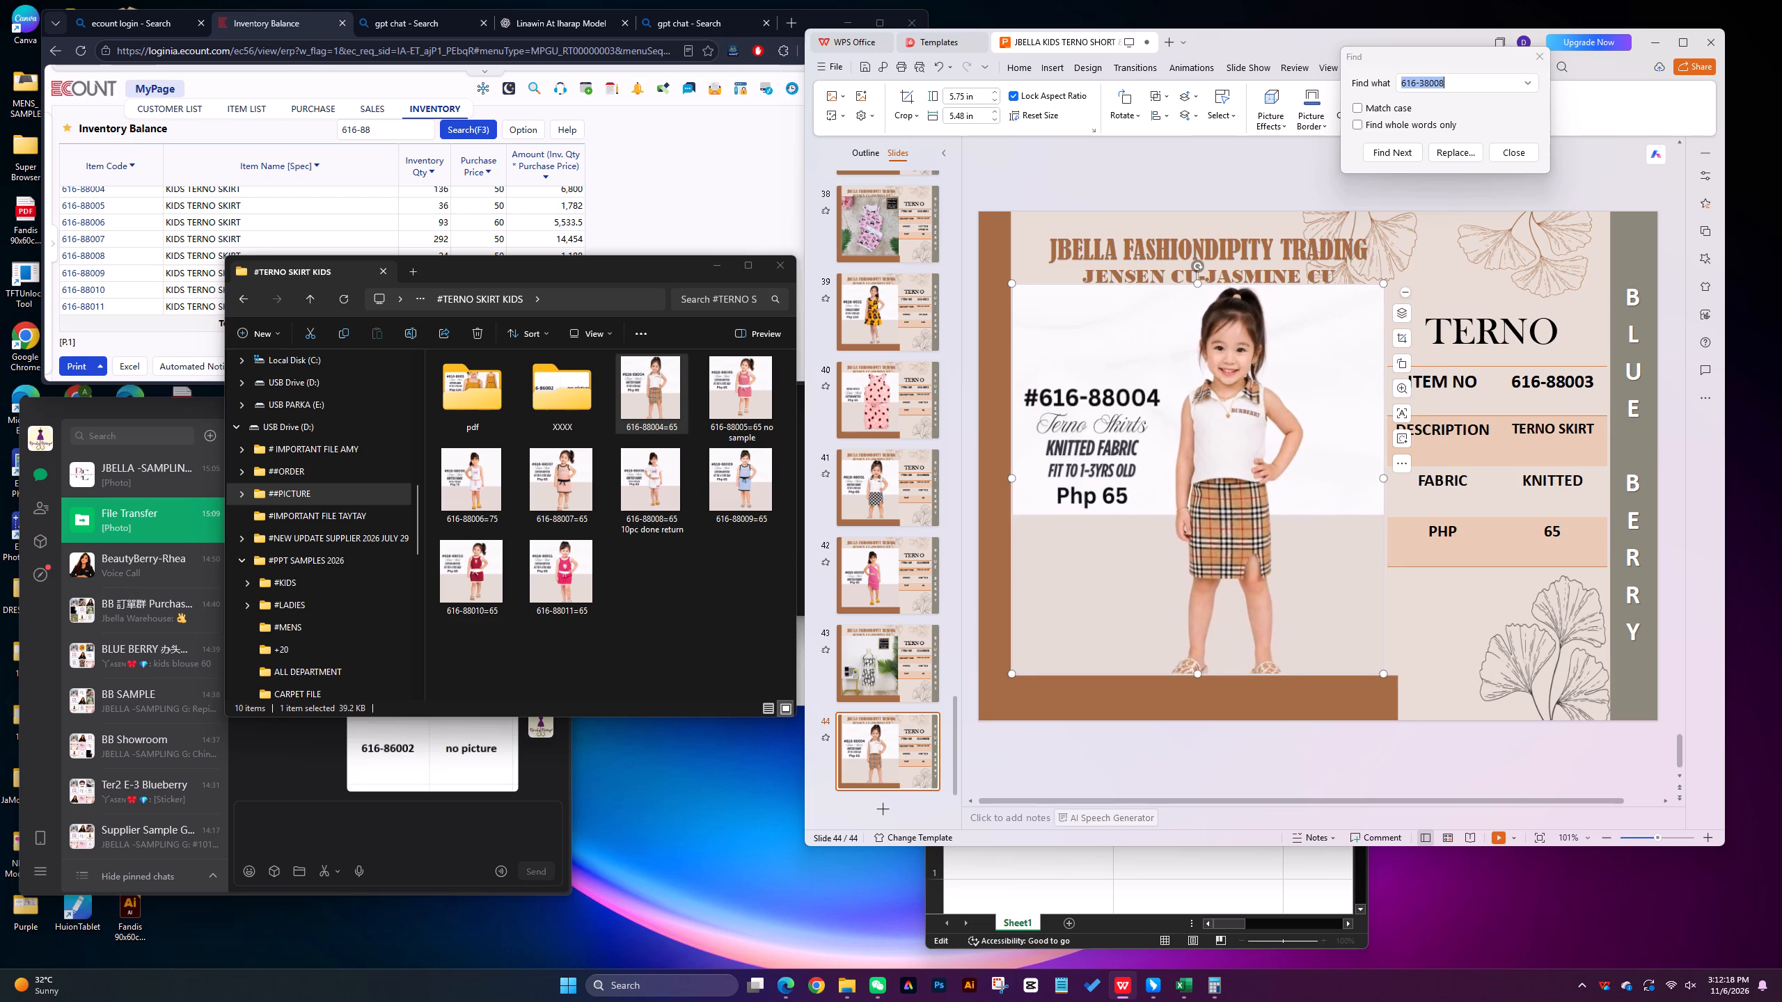
Change the item number in slide 44's table to 616-88004.
left_click(1595, 379)
key("BackSpace")
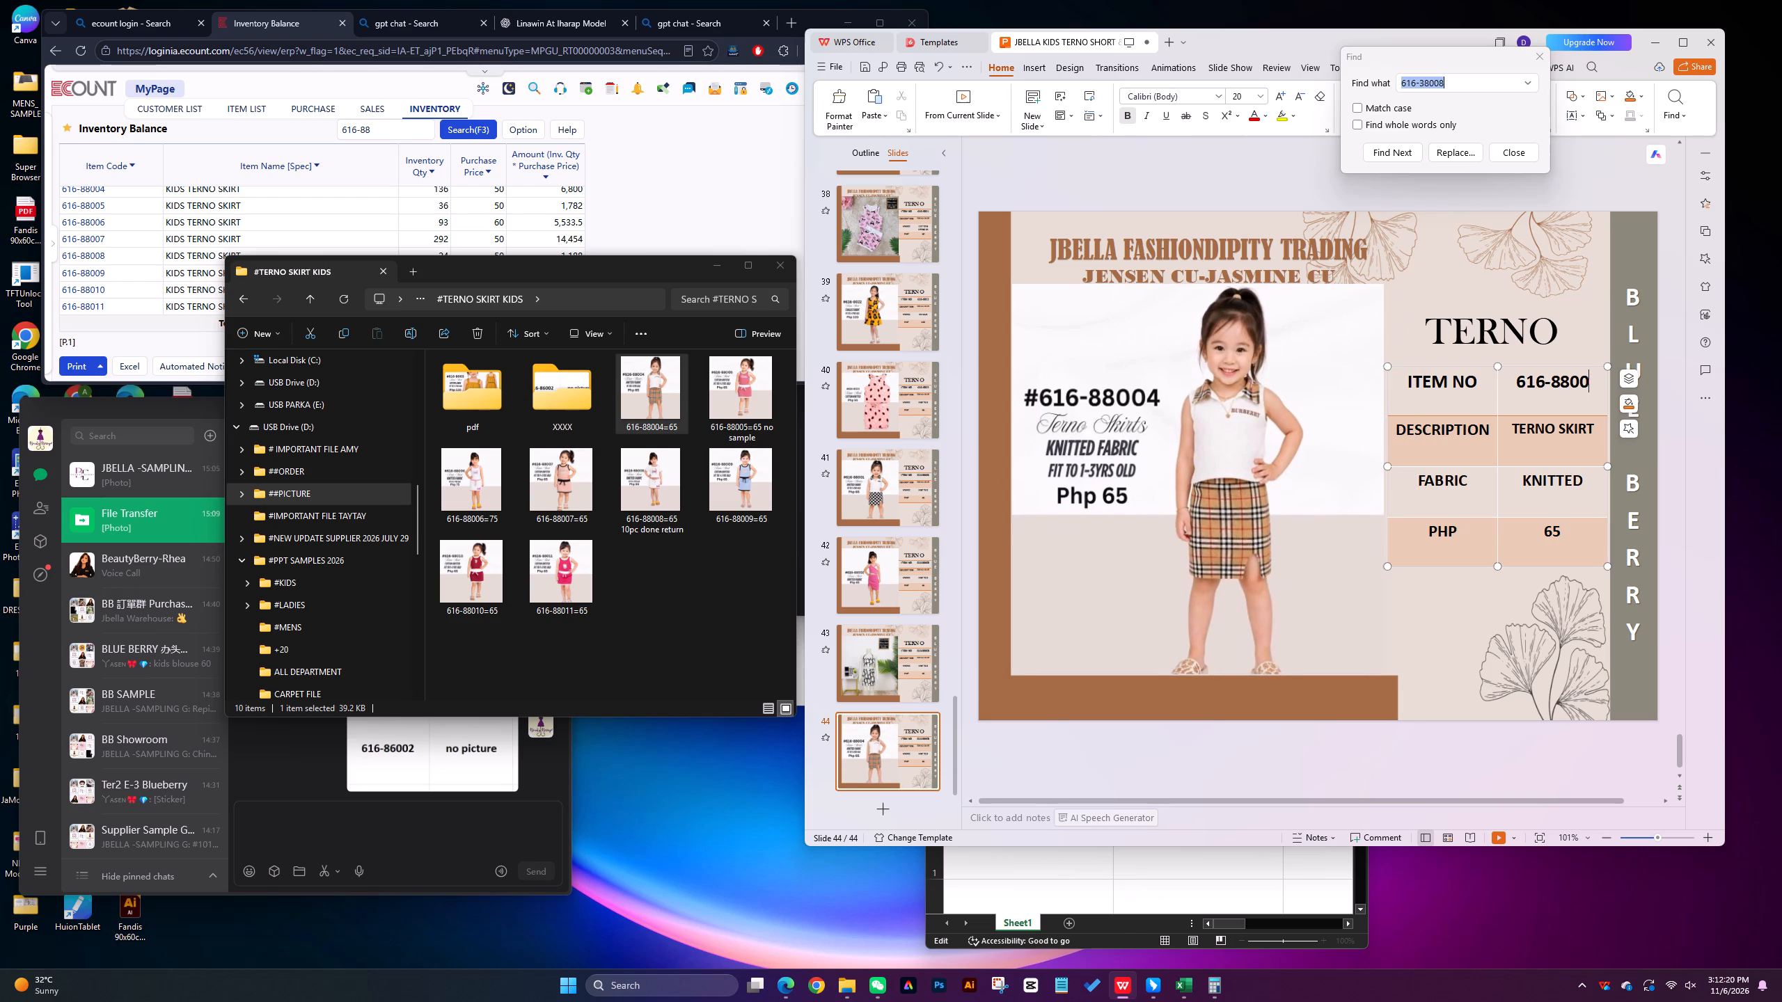
key("4")
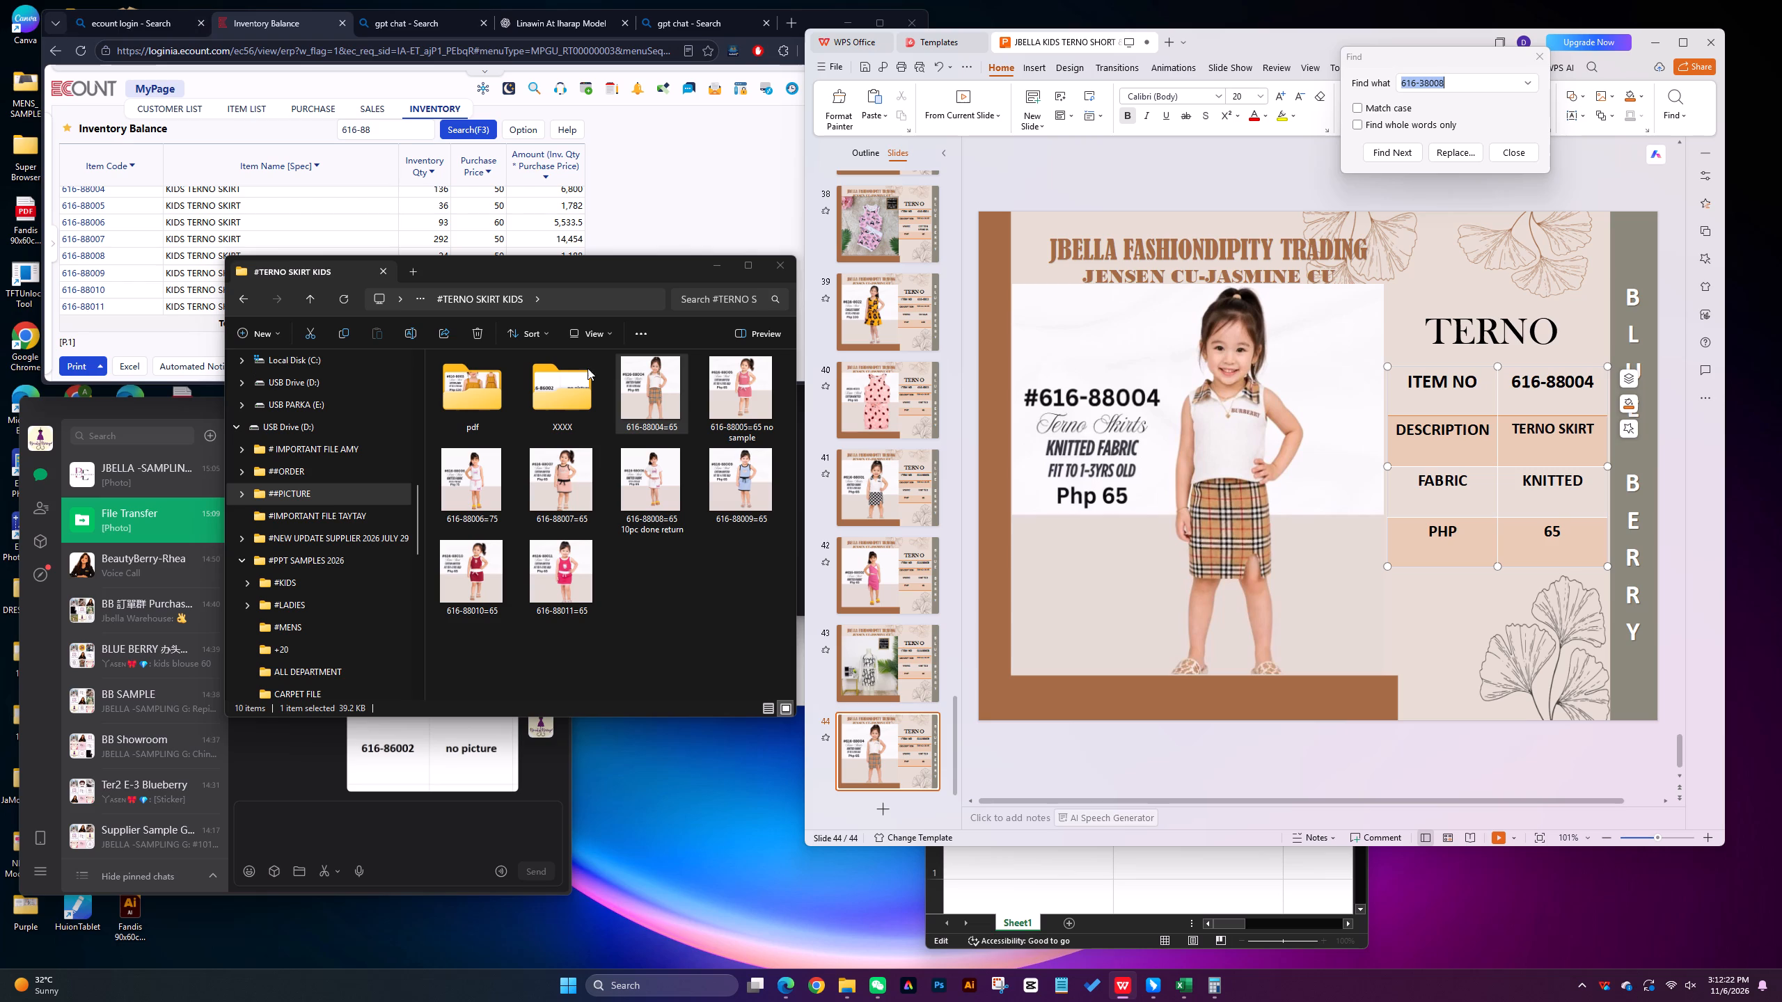
Move the 616-88004=65 picture file into the pdf folder.
left_click_drag(640, 383, 471, 410)
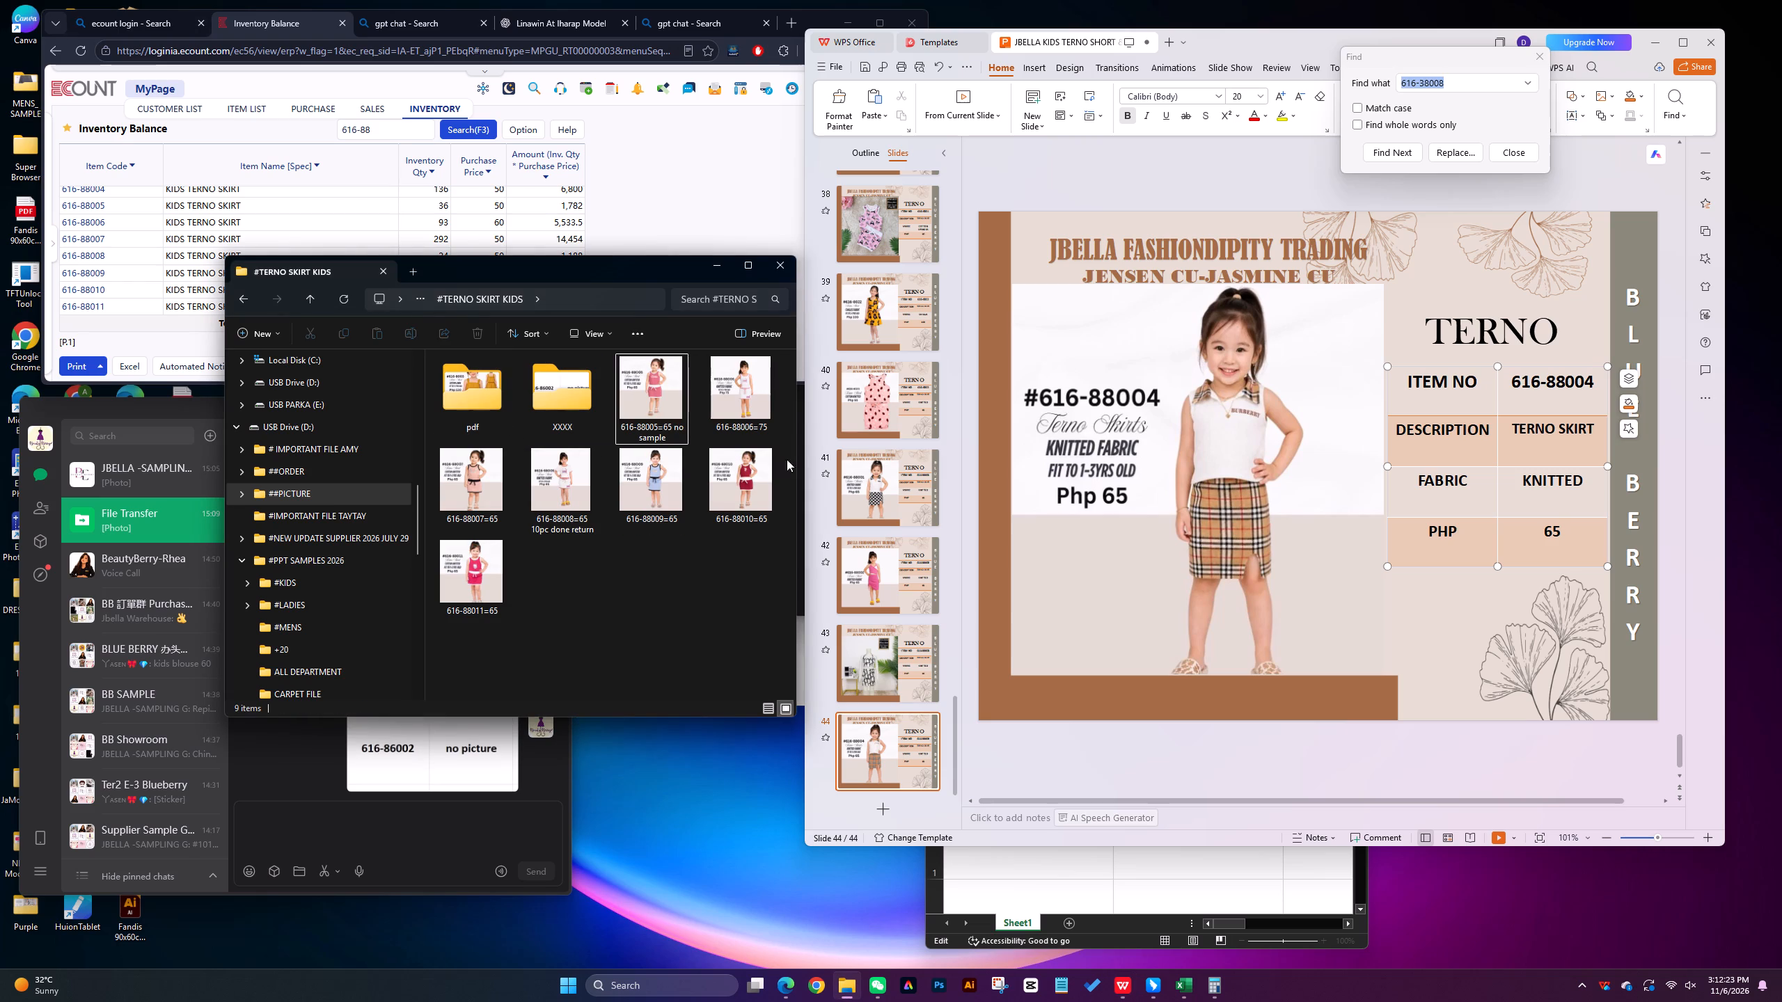
Duplicate slide 44 and delete the picture from the copy.
left_click(874, 772)
right_click_drag(874, 767, 874, 757)
left_click(914, 477)
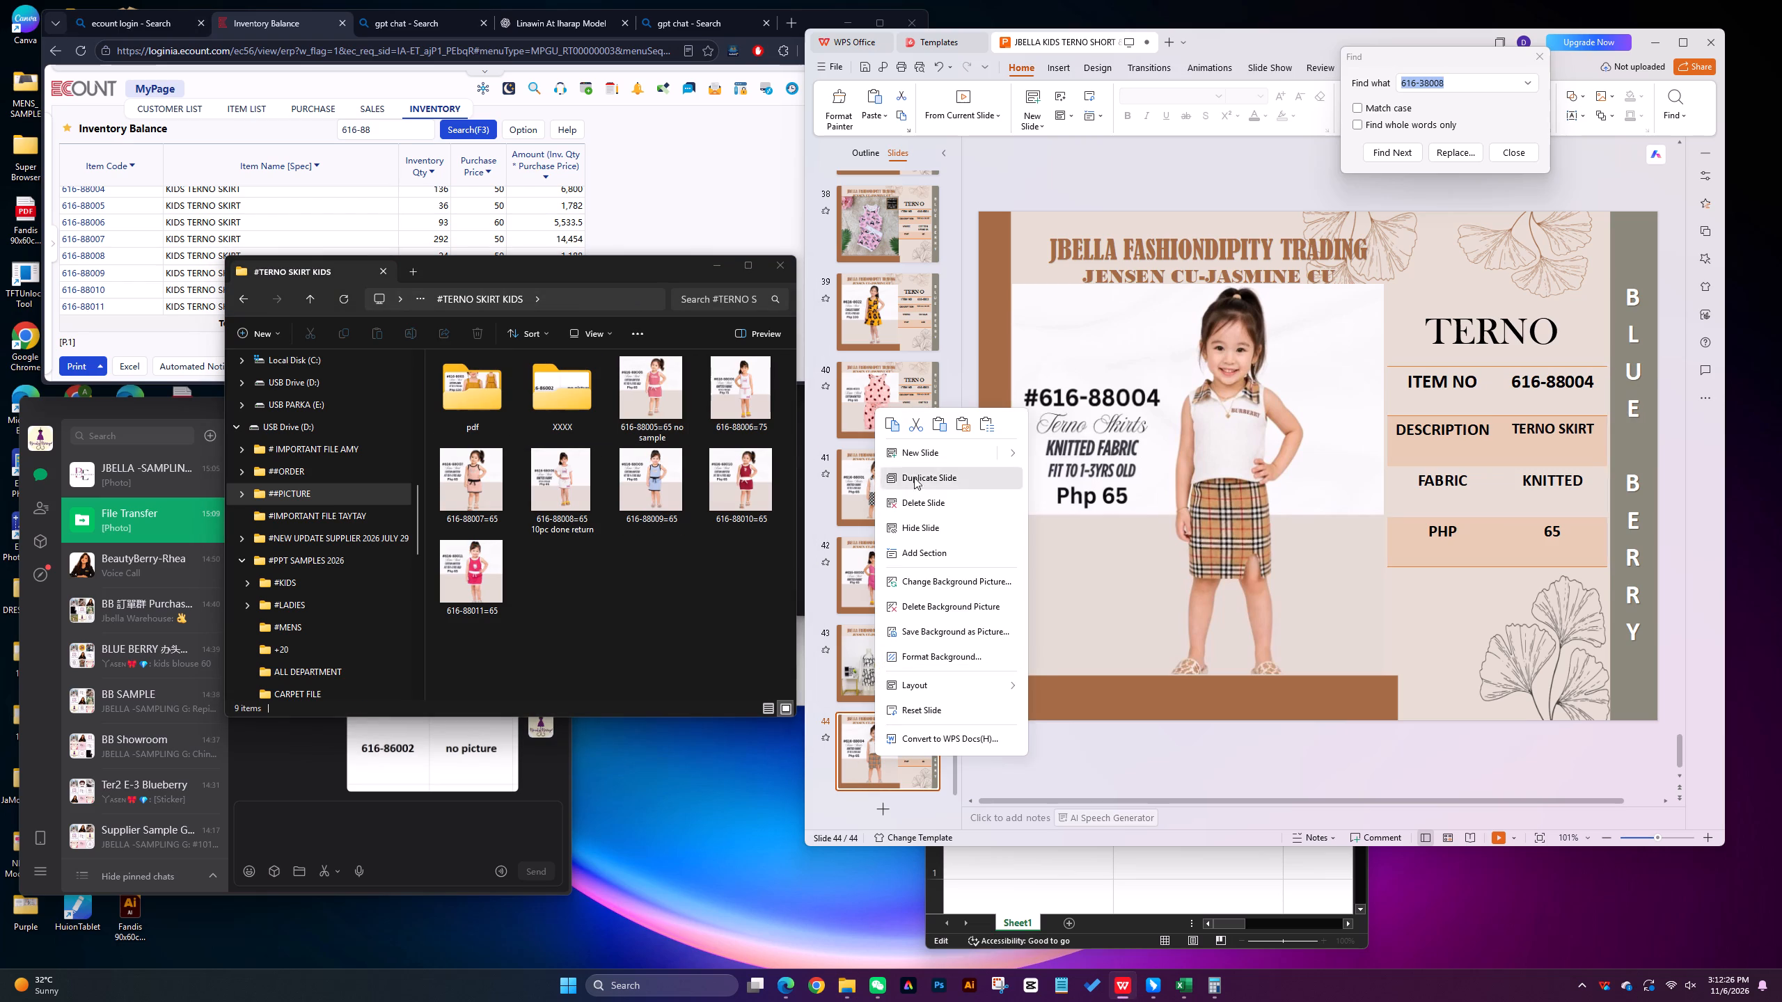
left_click(1119, 401)
key("Delete")
Insert the 616-88005=65 no sample picture on slide 45, scale it to about 5.60 by 5.60 in and place it below the heading.
left_click_drag(654, 387, 694, 385)
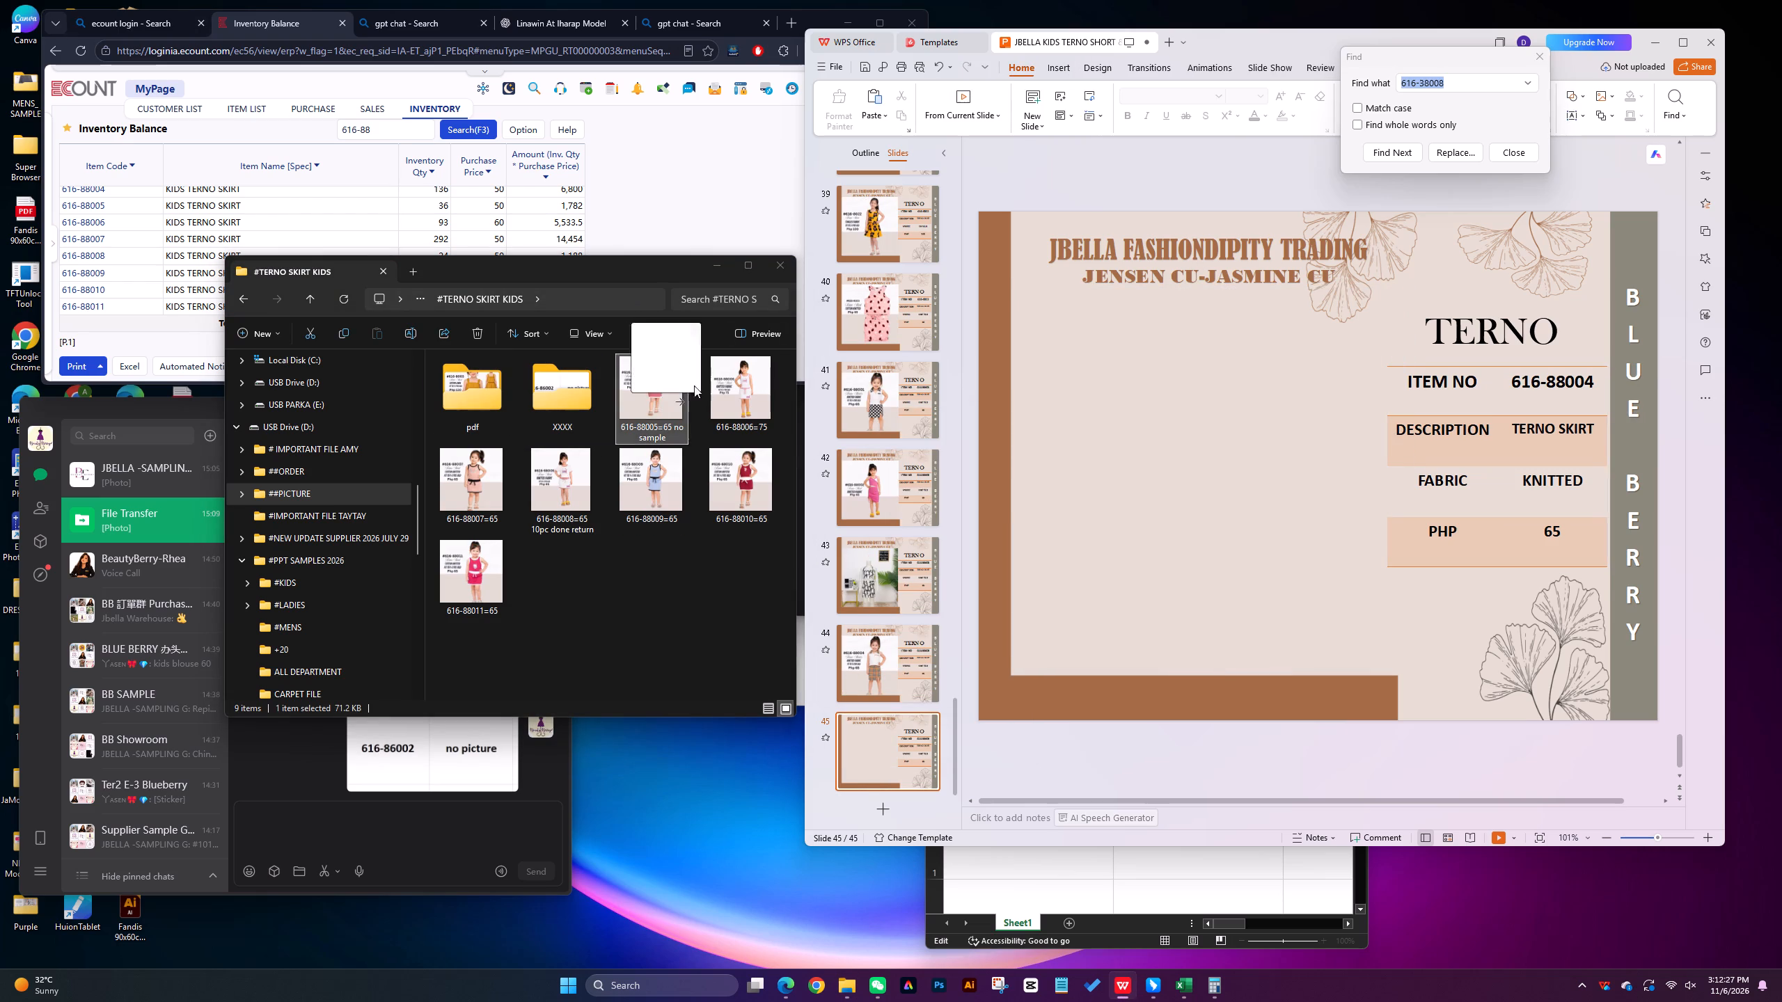
left_click_drag(694, 385, 1047, 301)
left_click_drag(1553, 256, 1550, 258)
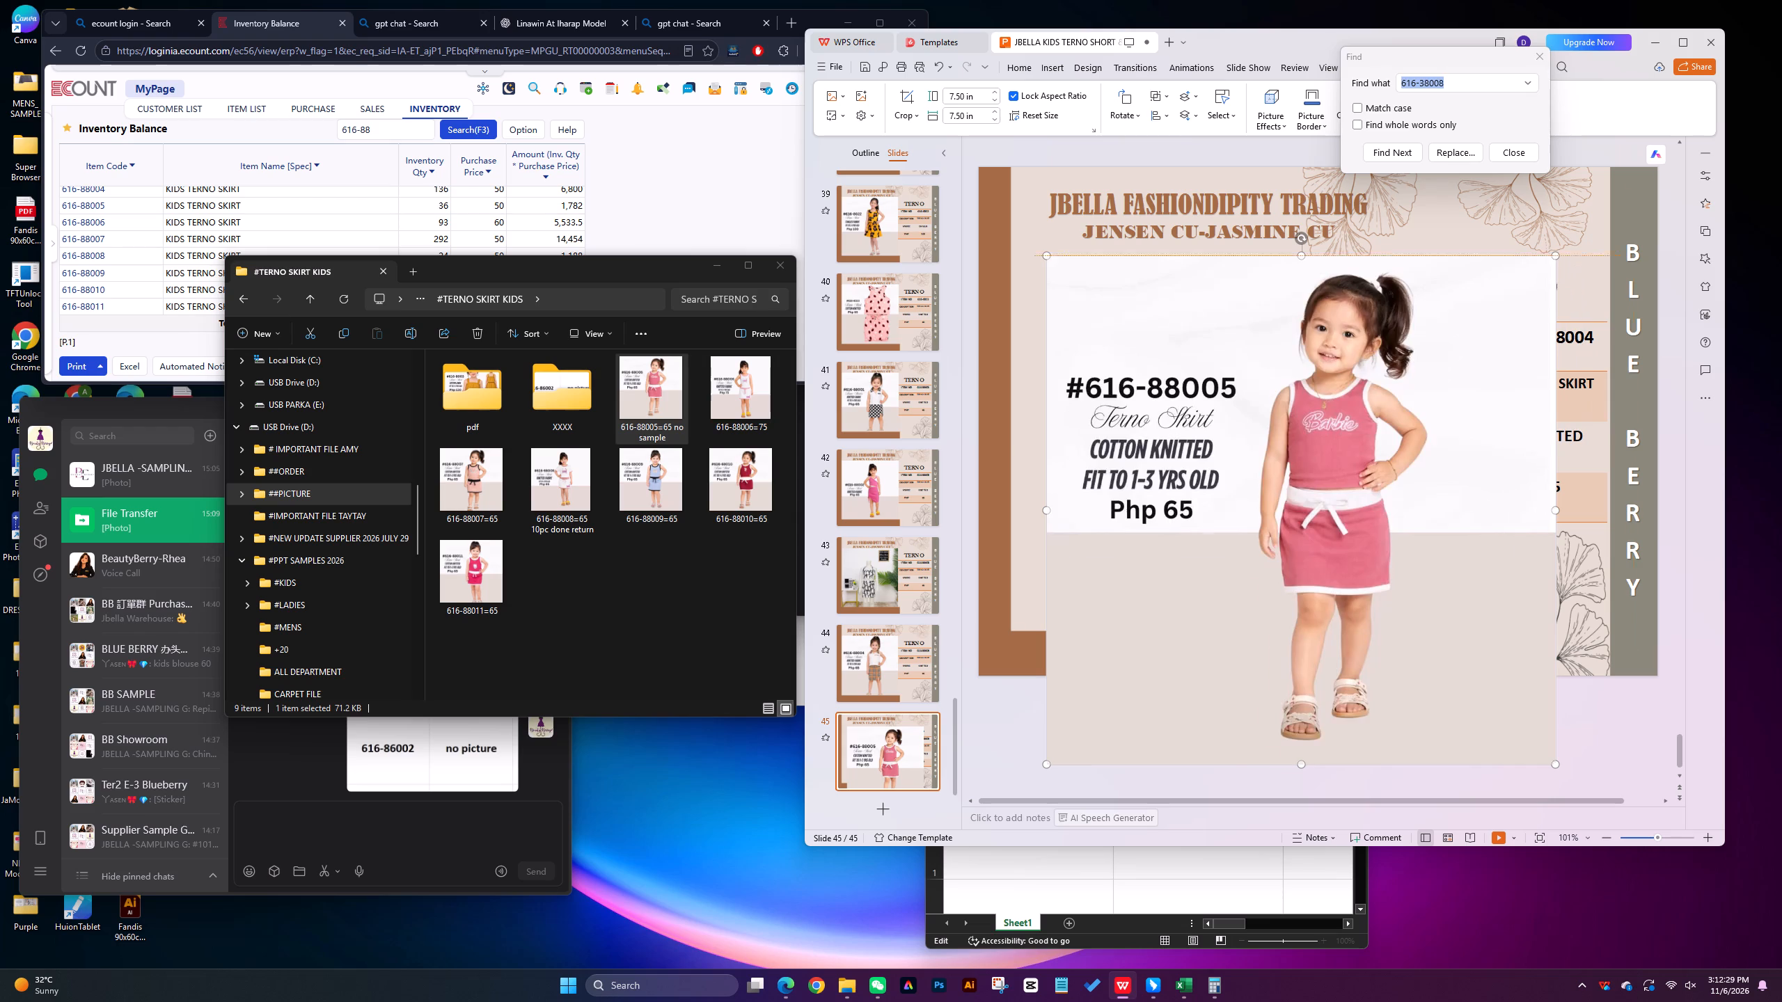
left_click_drag(1550, 258, 1327, 385)
left_click_drag(1205, 574, 1174, 432)
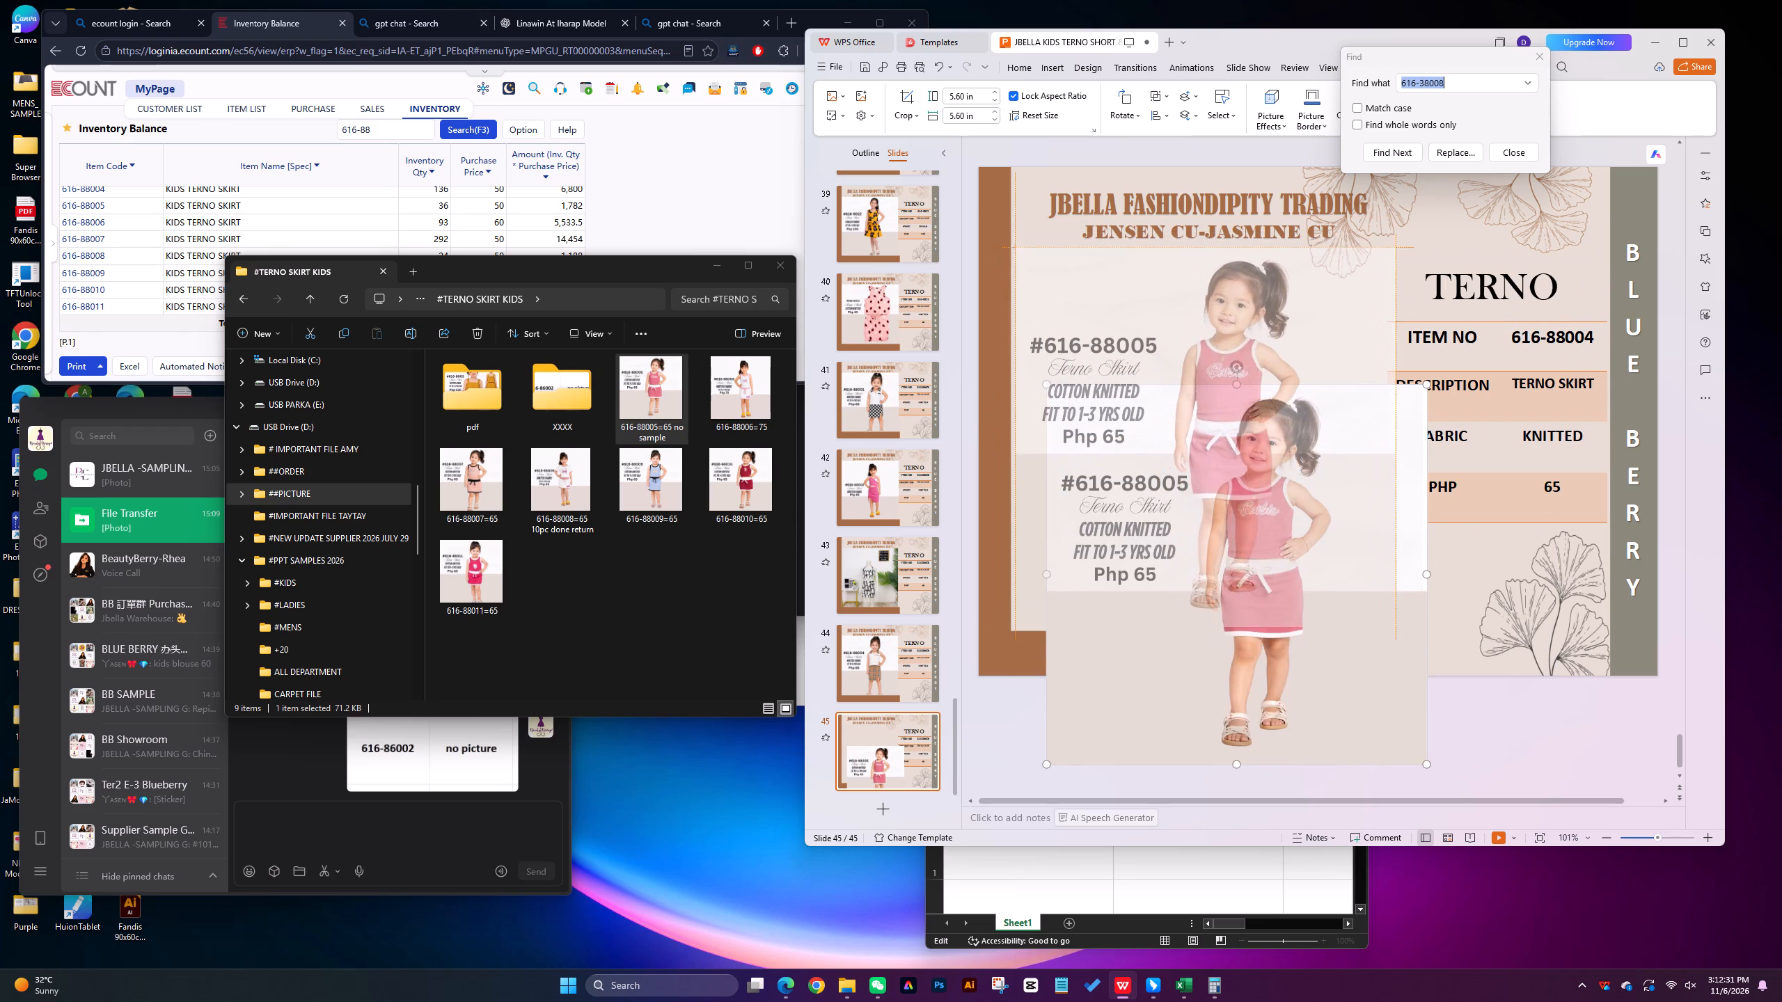
left_click_drag(1174, 432, 1175, 431)
Nudge the 616-88005 picture up to the heading and flush with the brown frame's inner edge.
key("Up")
key("Up")
key("Up")
key("Up")
key("Left")
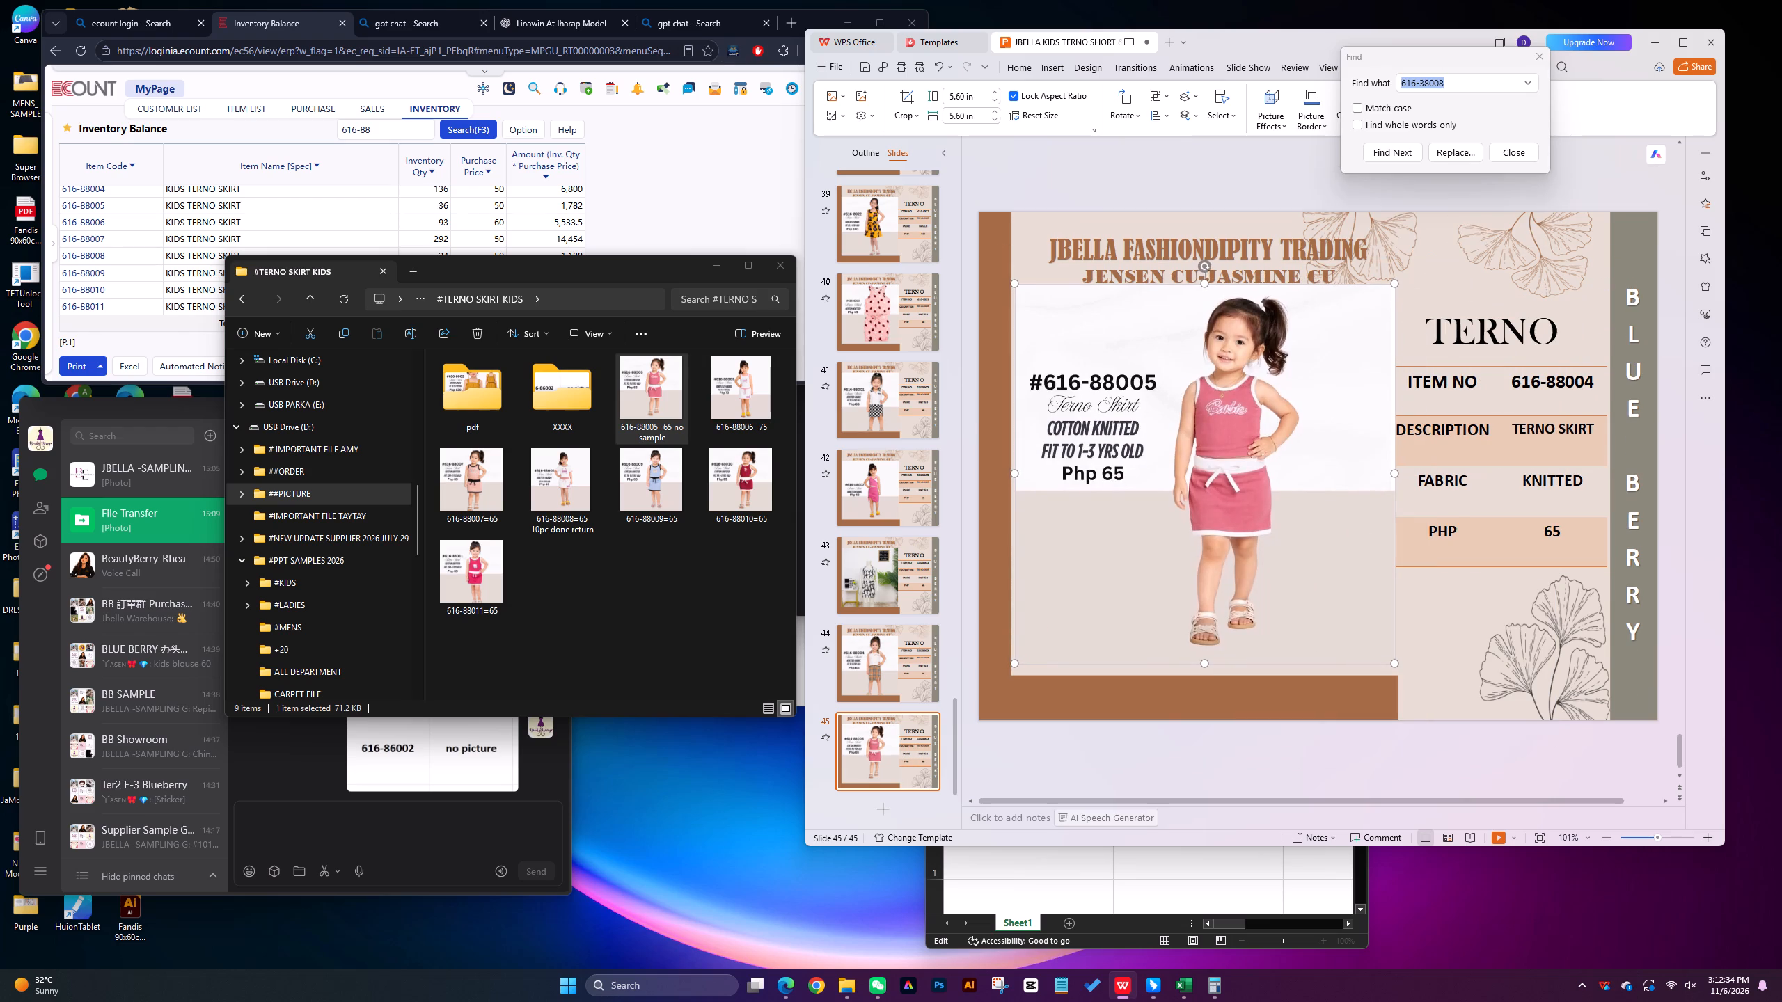
key("Left")
key("Left")
key("Left")
key("Left")
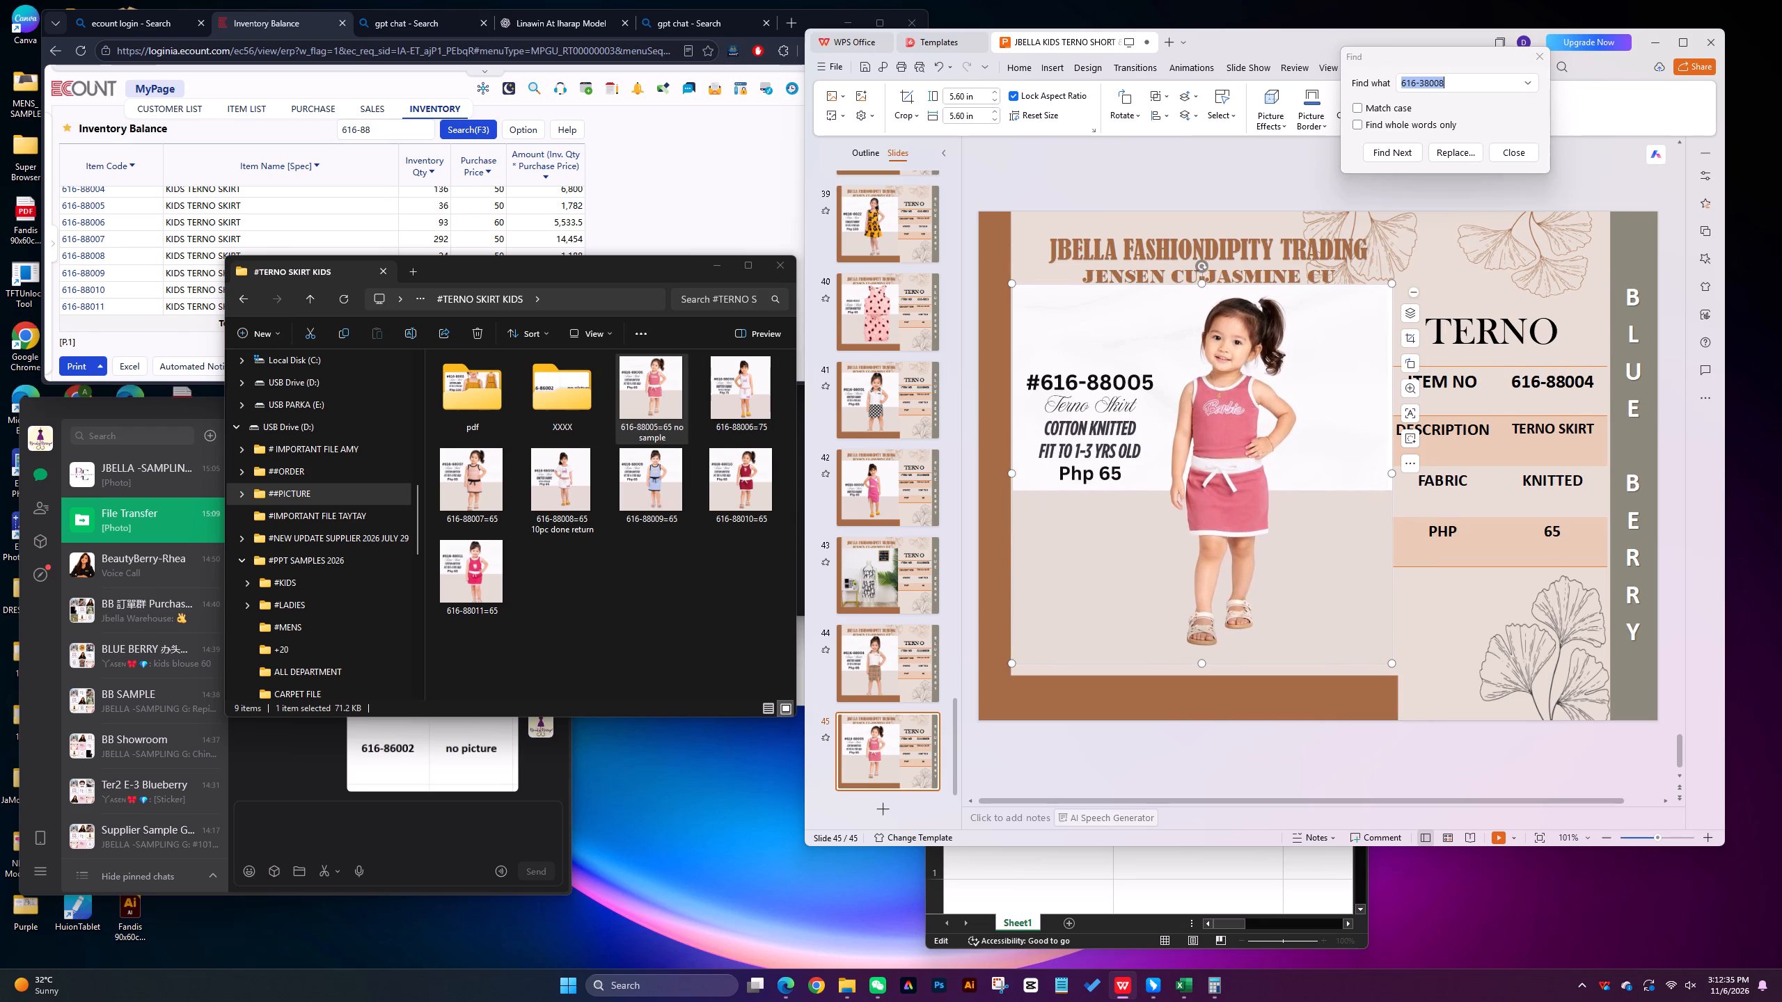
Resize the 616-88005 picture to about 5.8 in high and 5.5 in wide, filling the space beside the table.
left_click_drag(1200, 664, 1200, 674)
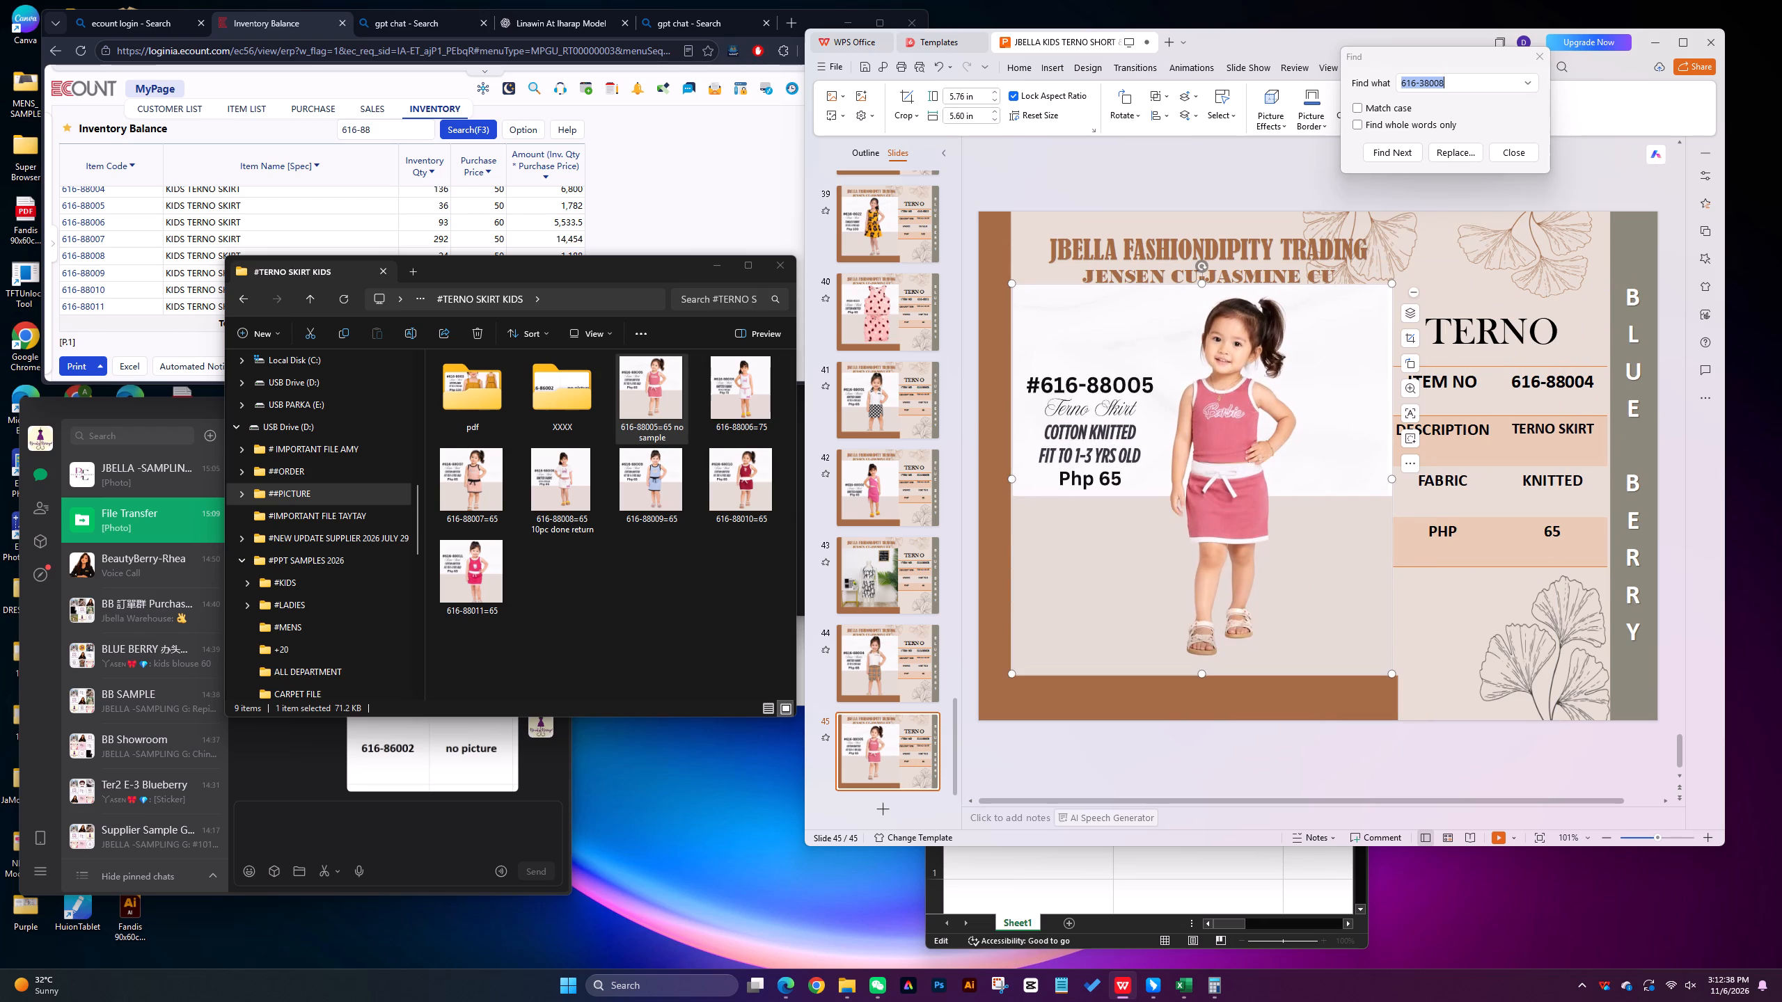
left_click_drag(1391, 478, 1373, 485)
left_click_drag(1376, 479, 1386, 478)
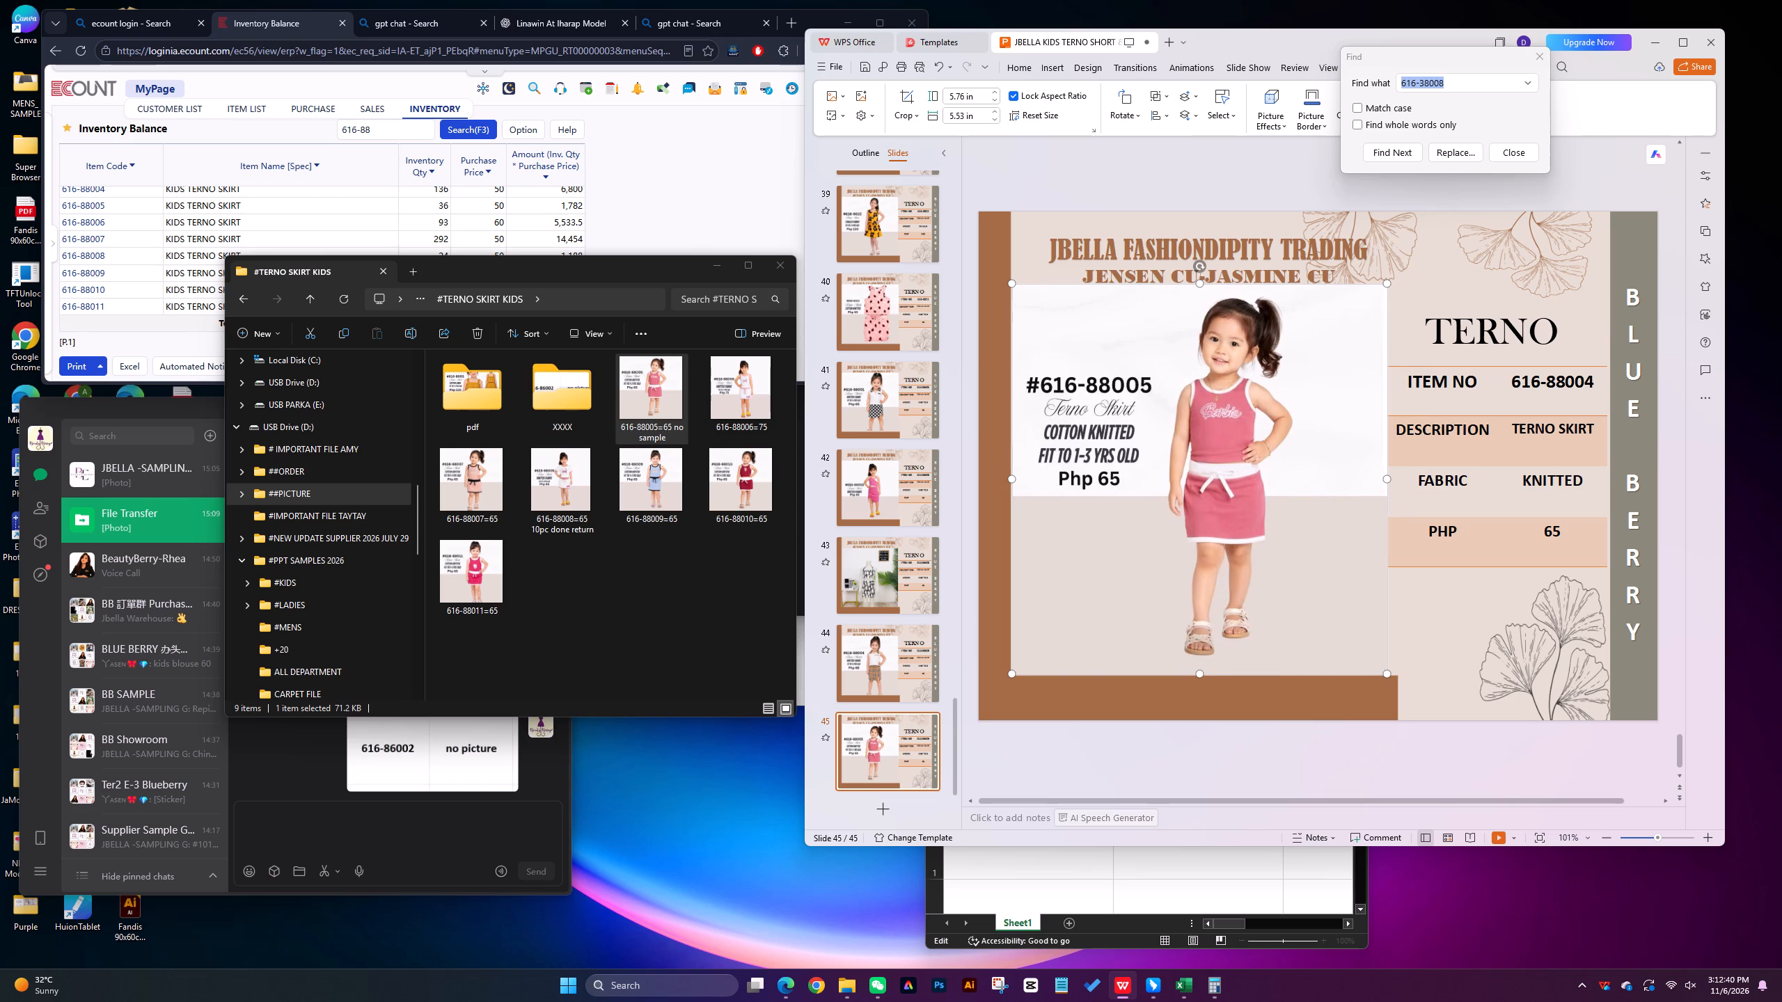
Change the item number in slide 45's table to 616-88005.
left_click(1593, 387)
key("BackSpace")
key("5")
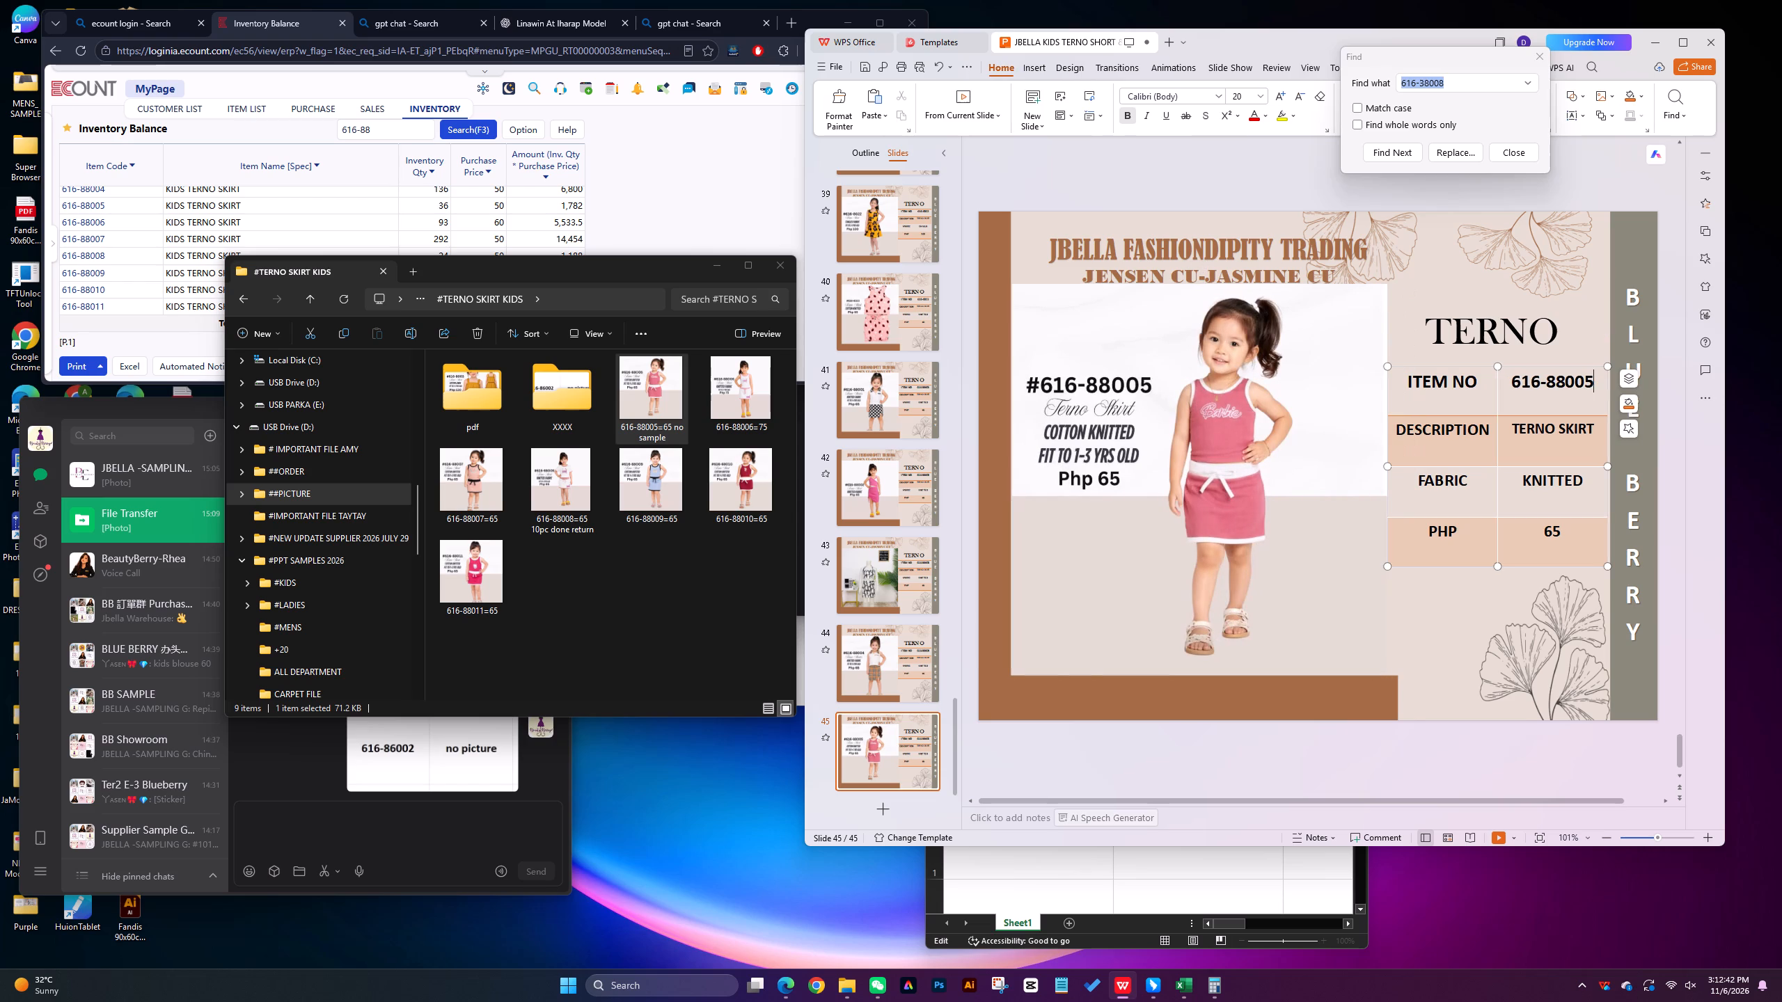
Move the 616-88005=65 no sample picture file into the pdf folder.
left_click_drag(662, 388, 464, 419)
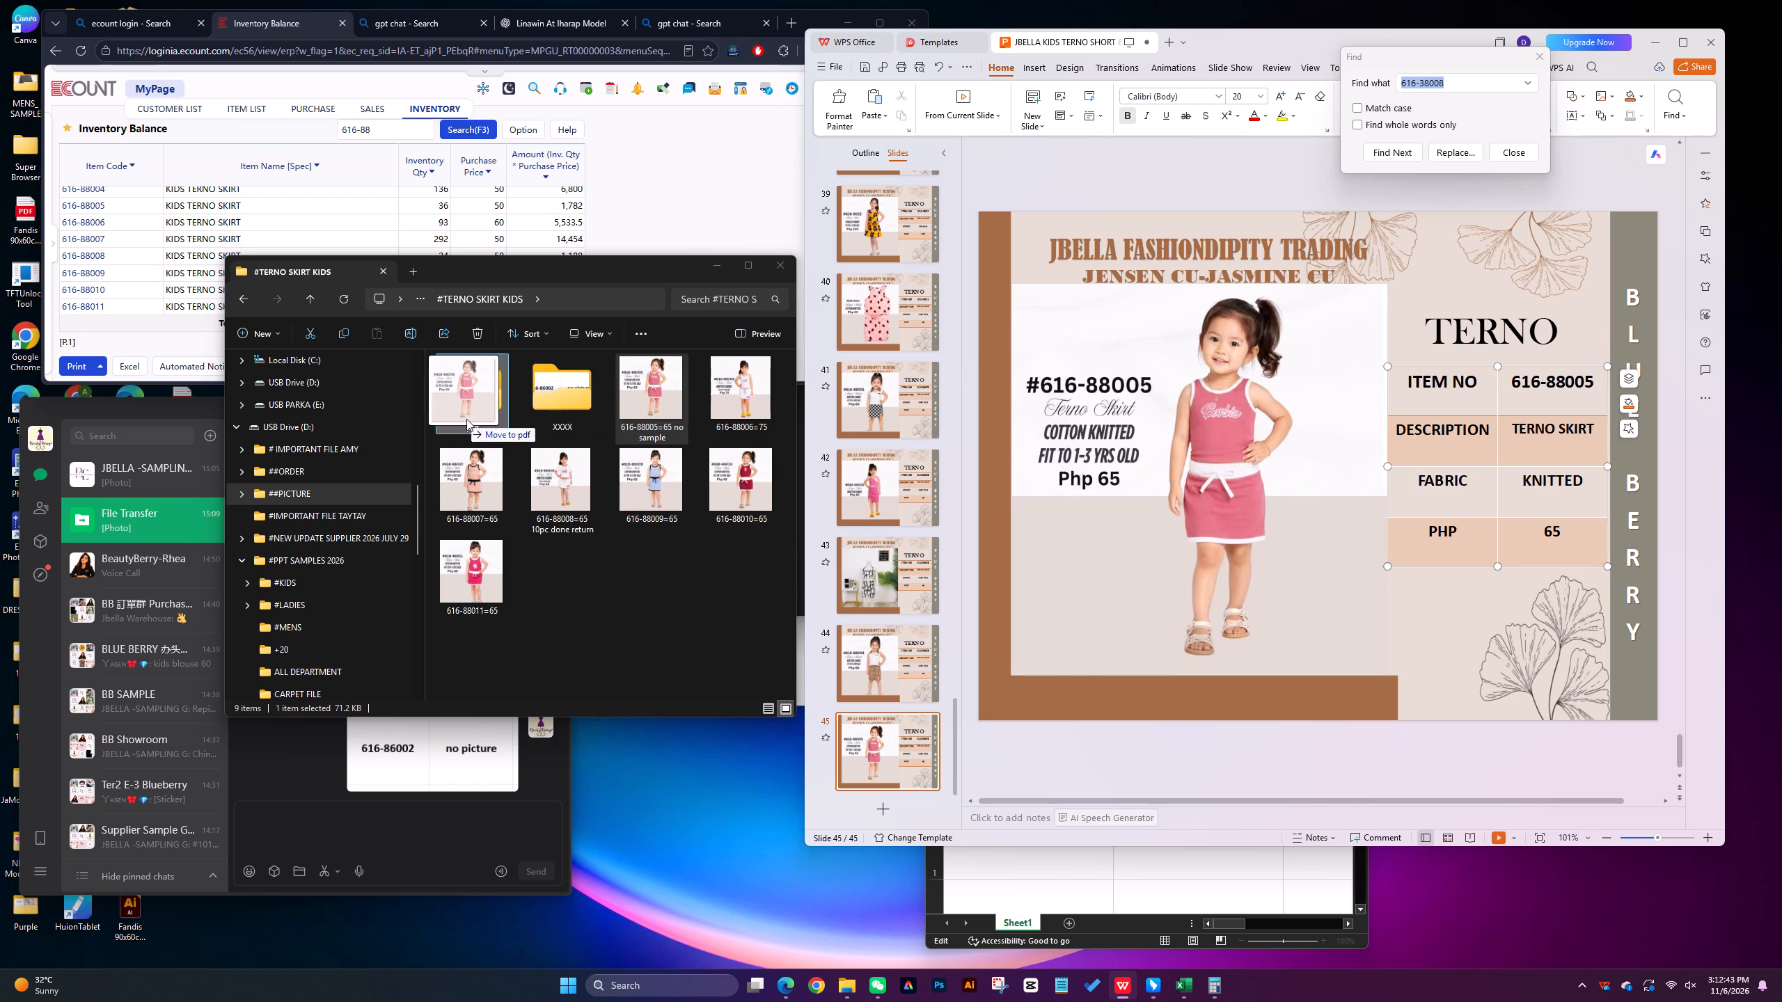
Duplicate slide 45 and delete the picture from the copy.
left_click(888, 751)
right_click(888, 750)
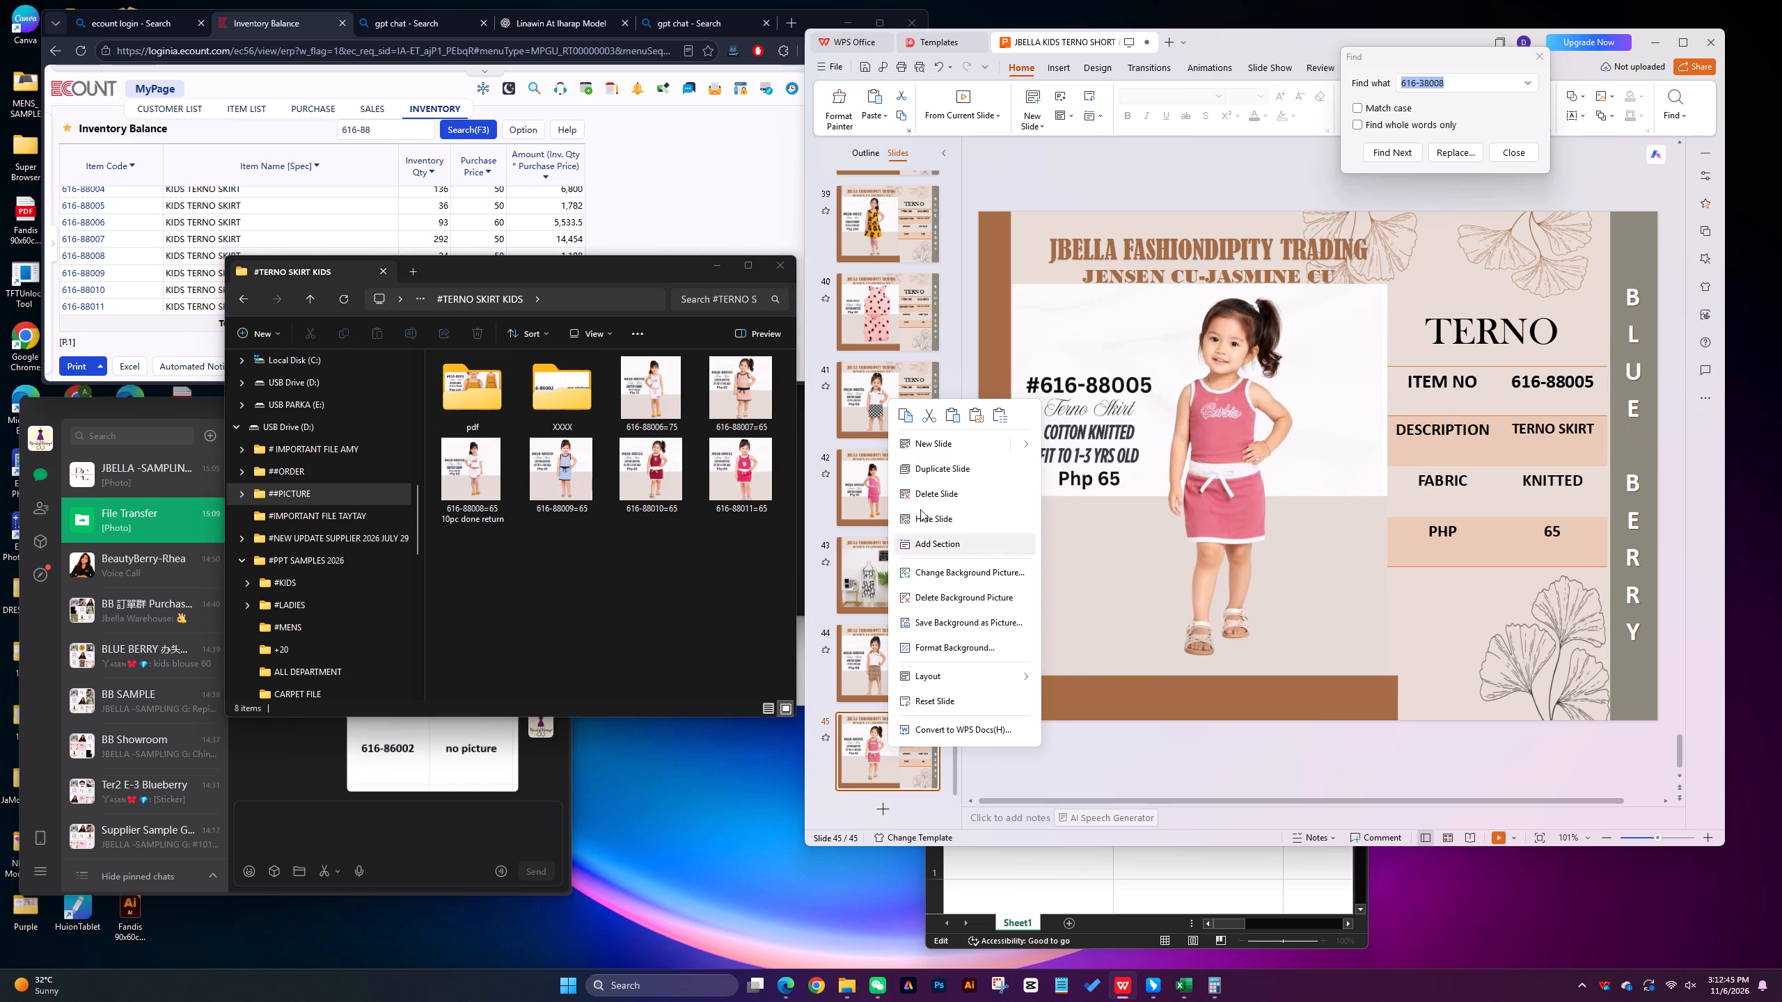
left_click(926, 470)
left_click(1142, 415)
key("Delete")
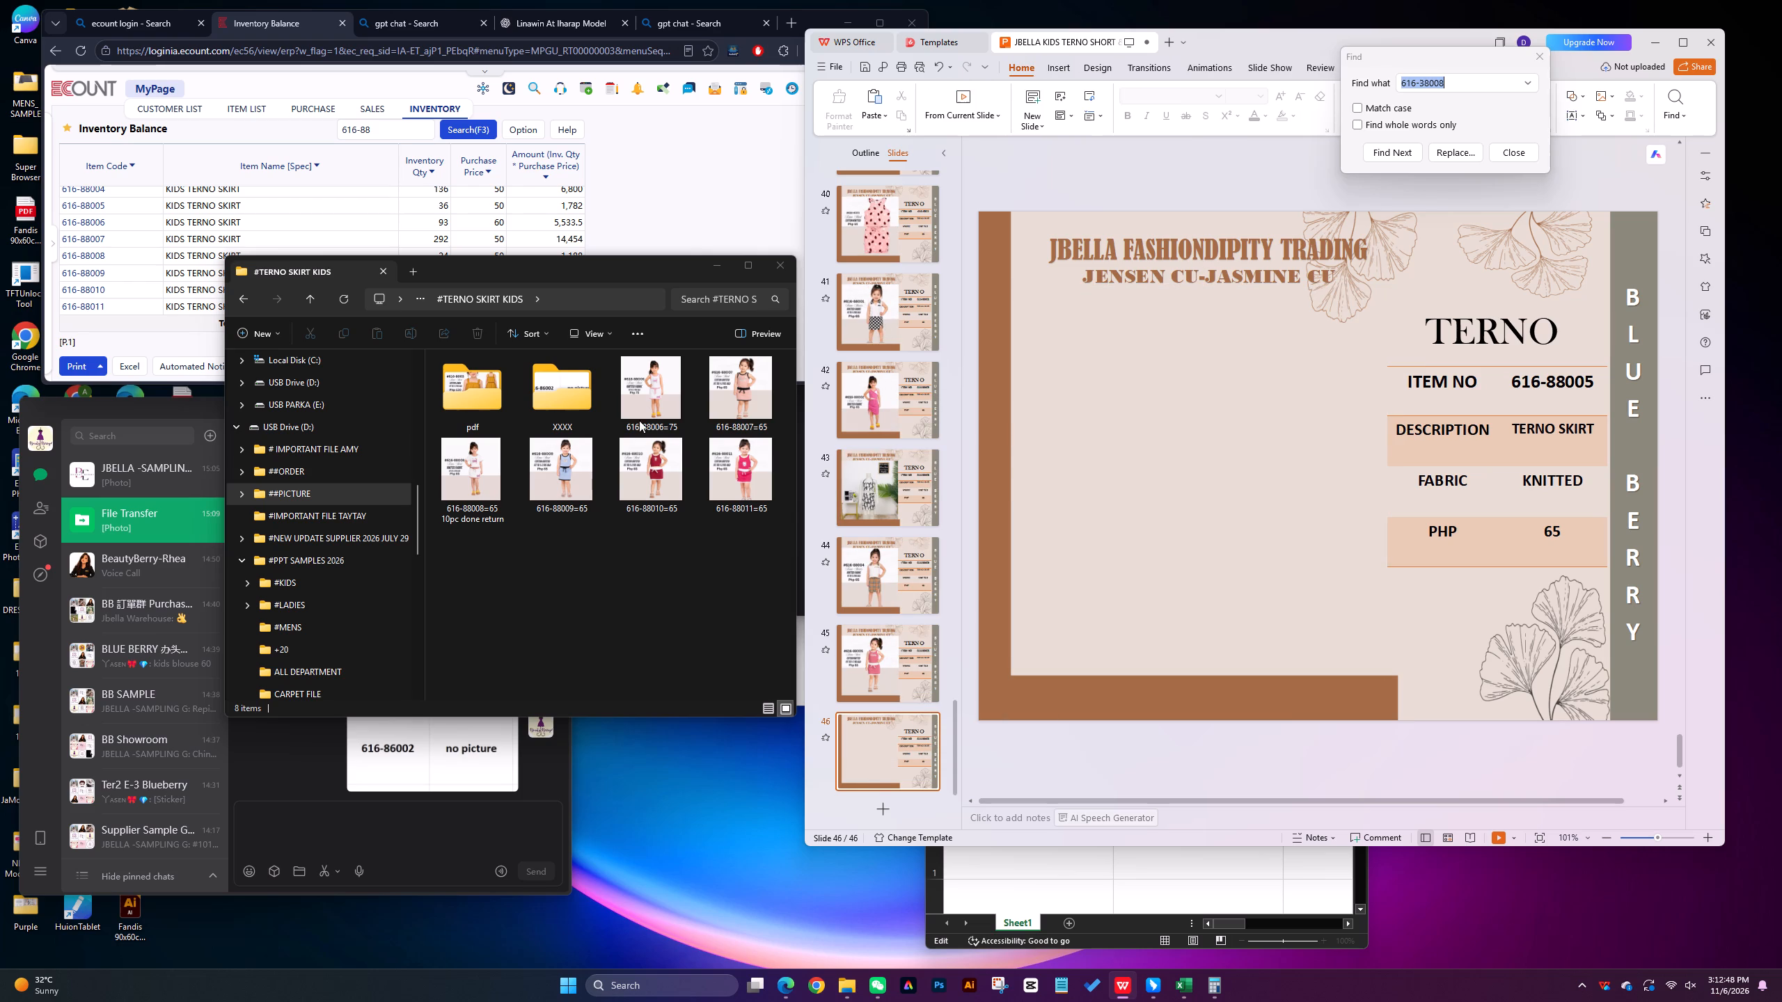
Insert the 616-88006=75 picture on slide 46, scale it to about 4.95 by 4.76 in and place it below the heading.
left_click_drag(648, 390, 1031, 307)
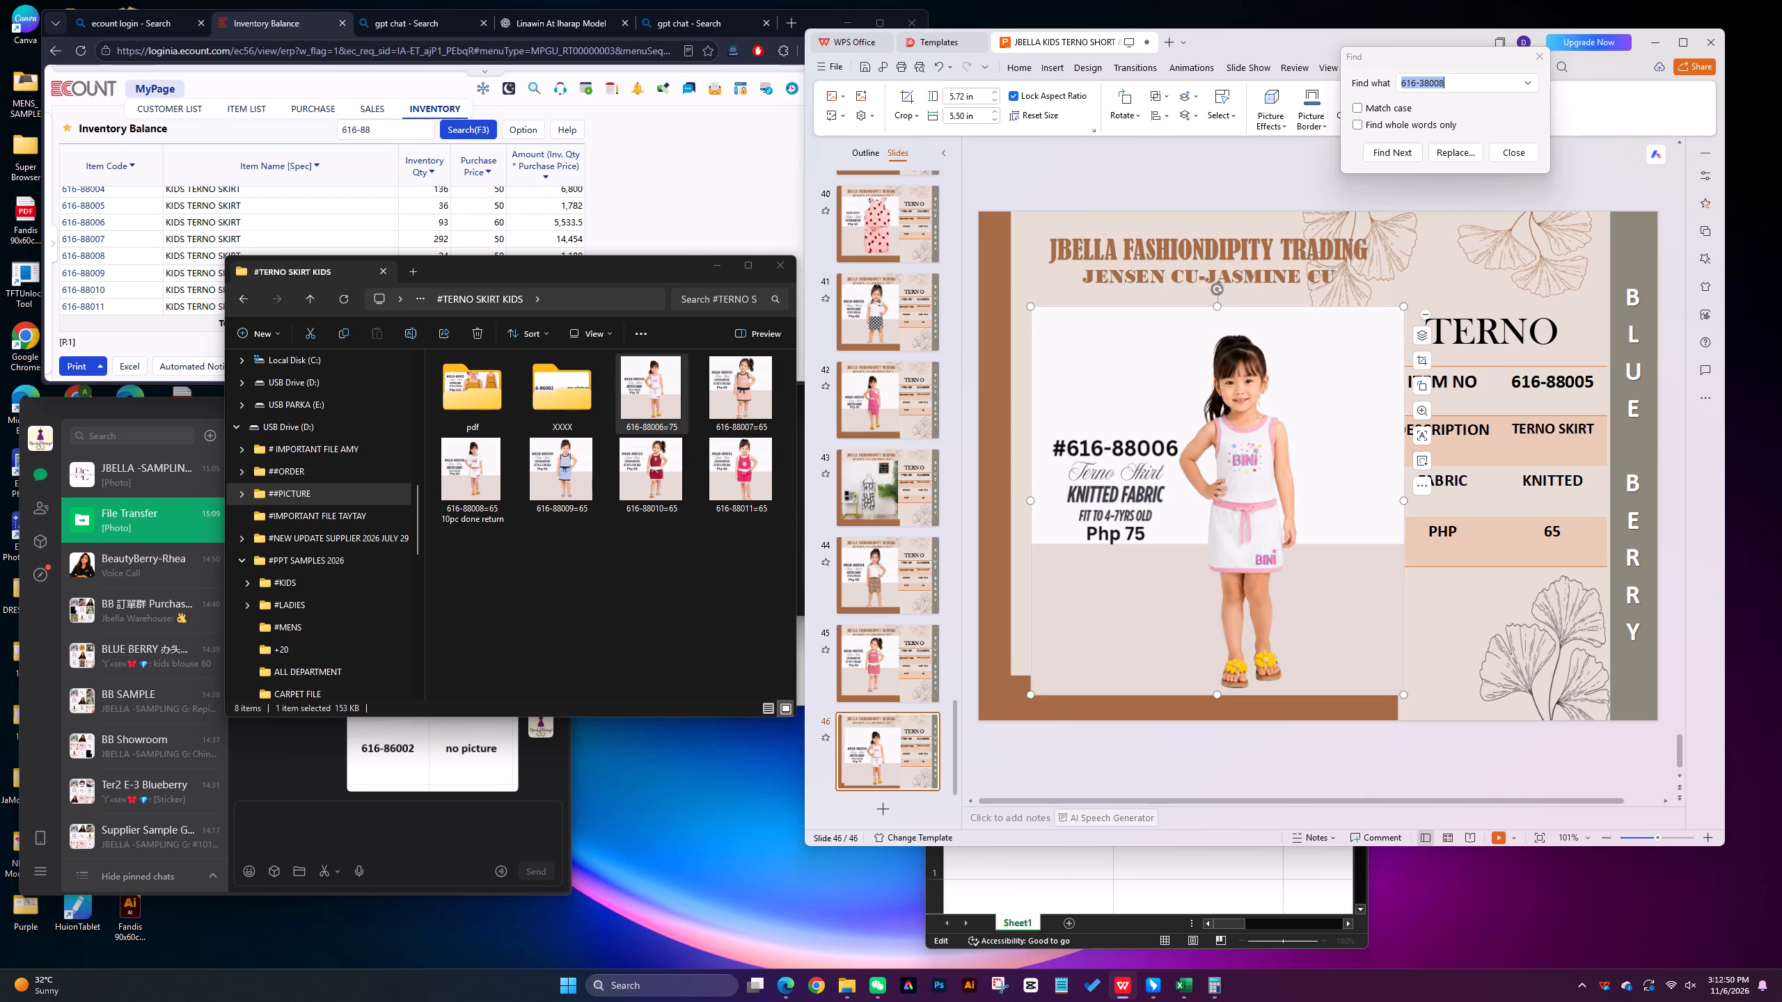
left_click_drag(1402, 306, 1352, 364)
left_click_drag(1194, 553, 1180, 475)
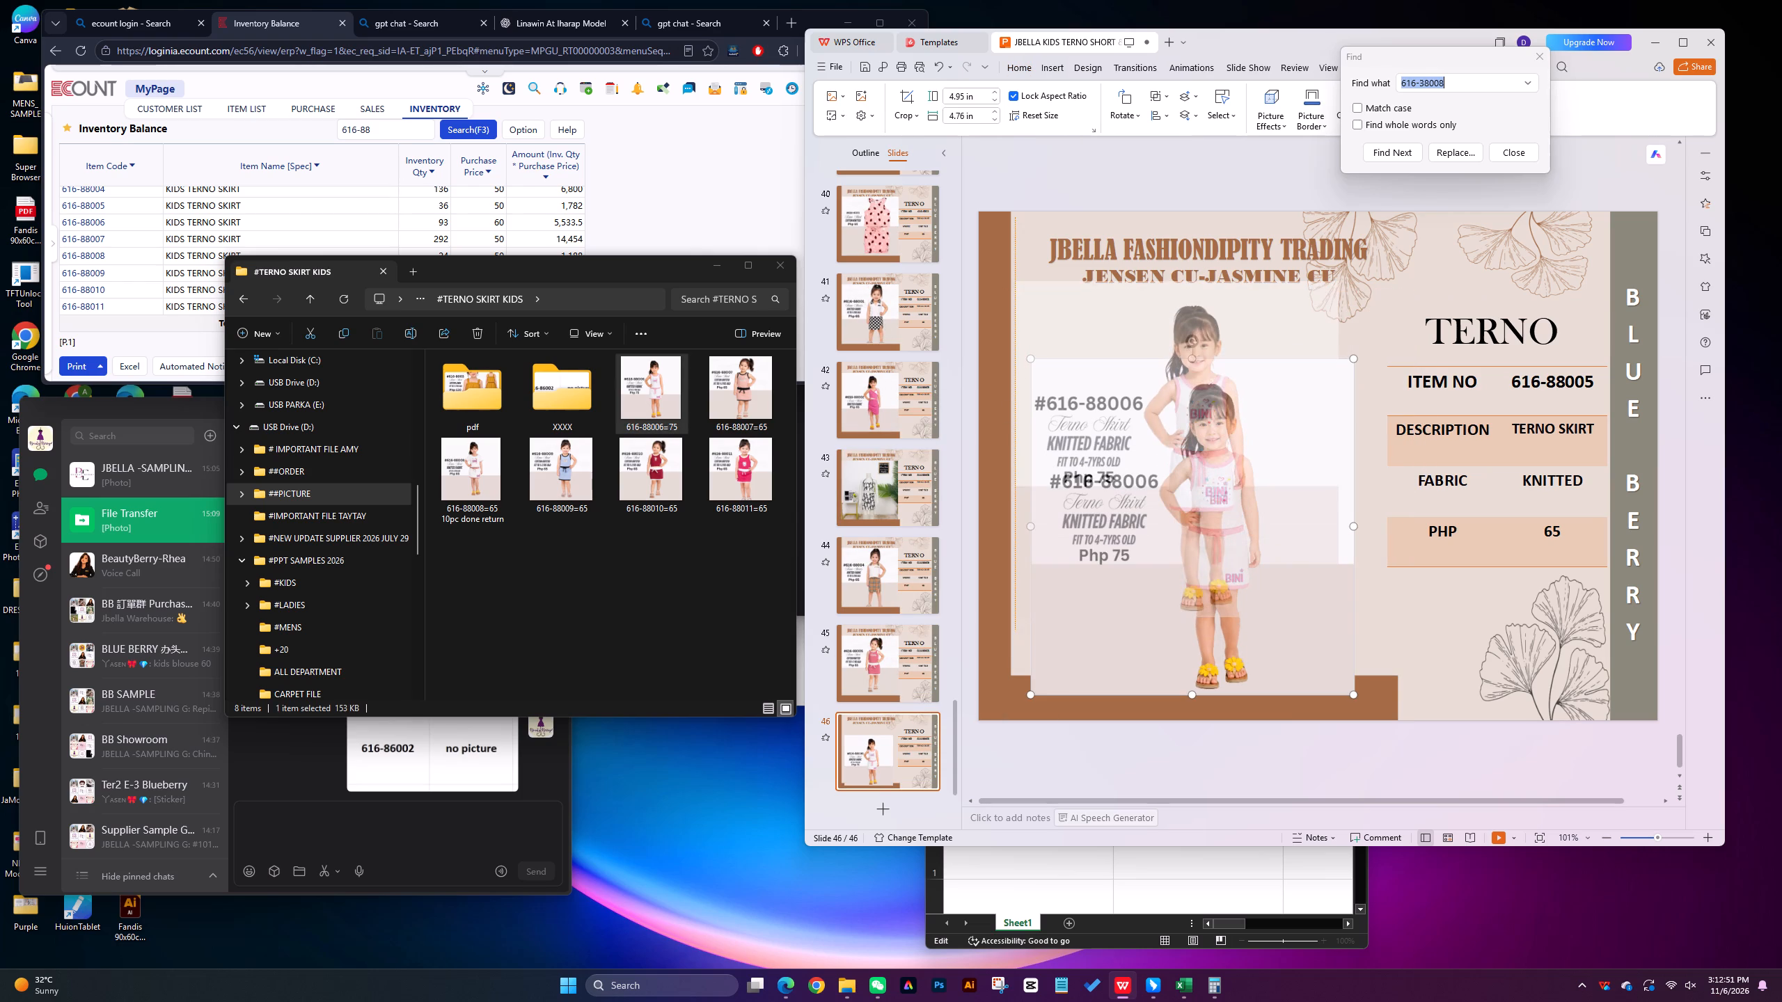
left_click_drag(1180, 475, 1180, 479)
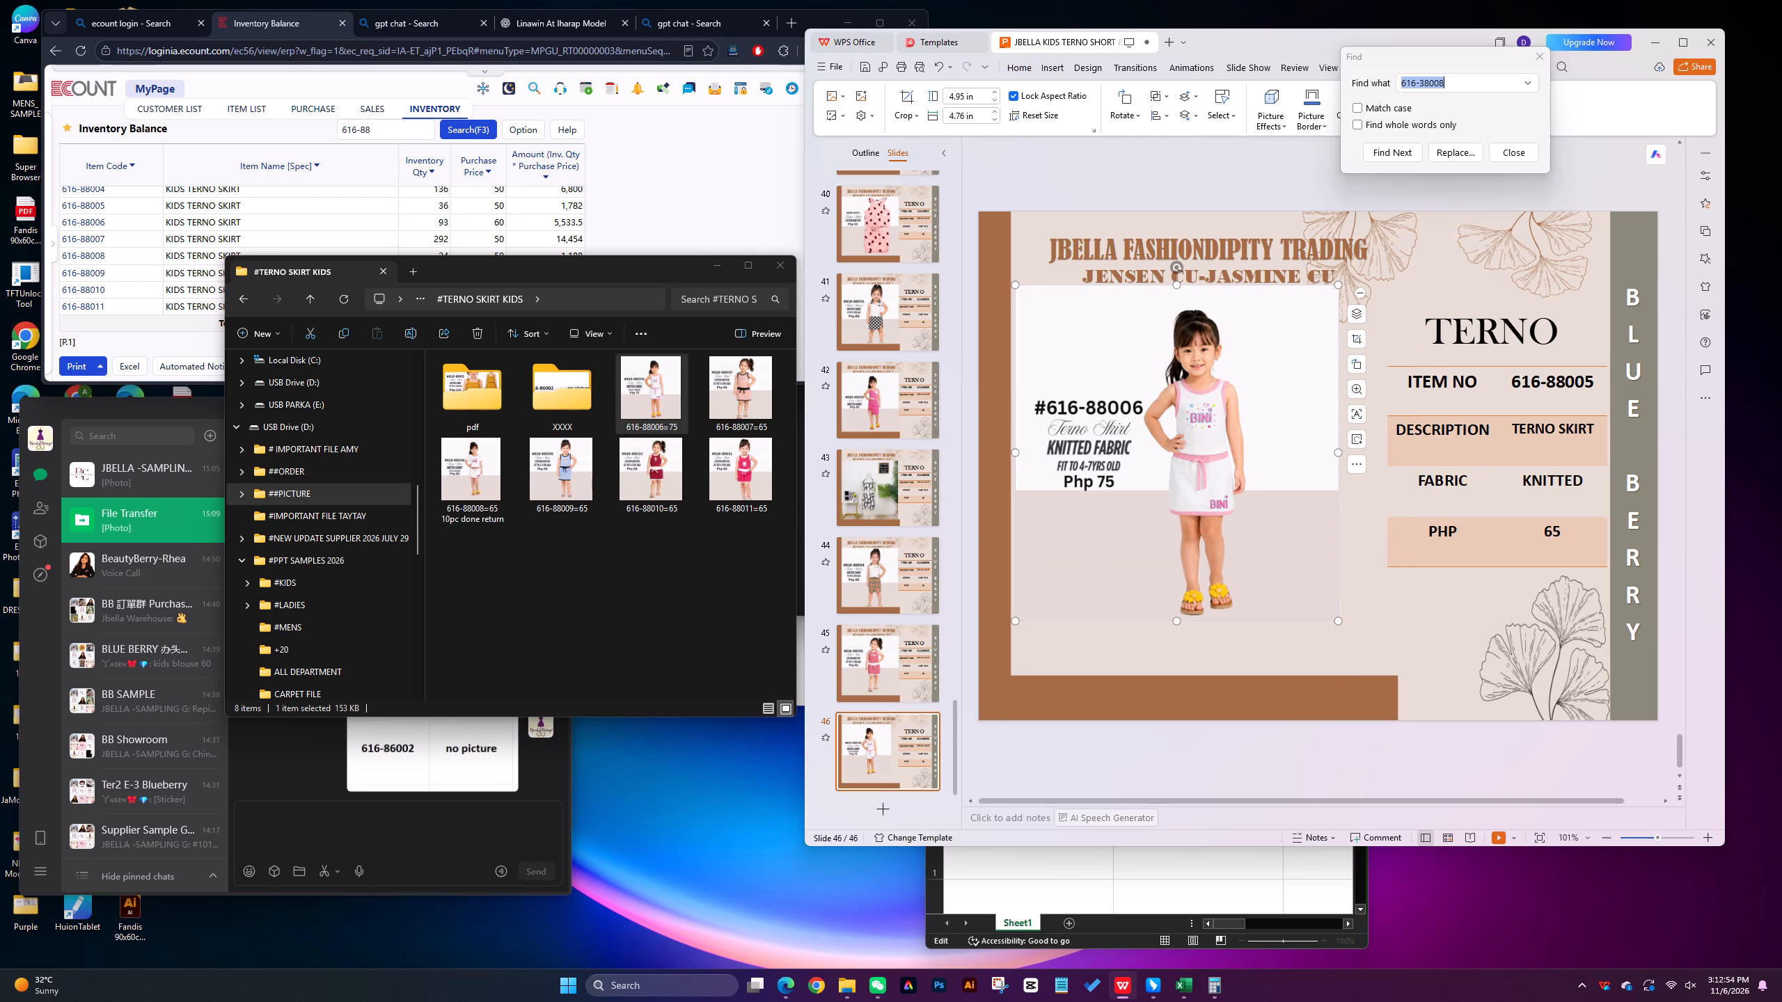
Nudge the 616-88006 picture up to the heading and flush with the brown frame's inner edge.
key("Up")
key("Left")
key("Left")
key("Left")
key("Left")
key("Left")
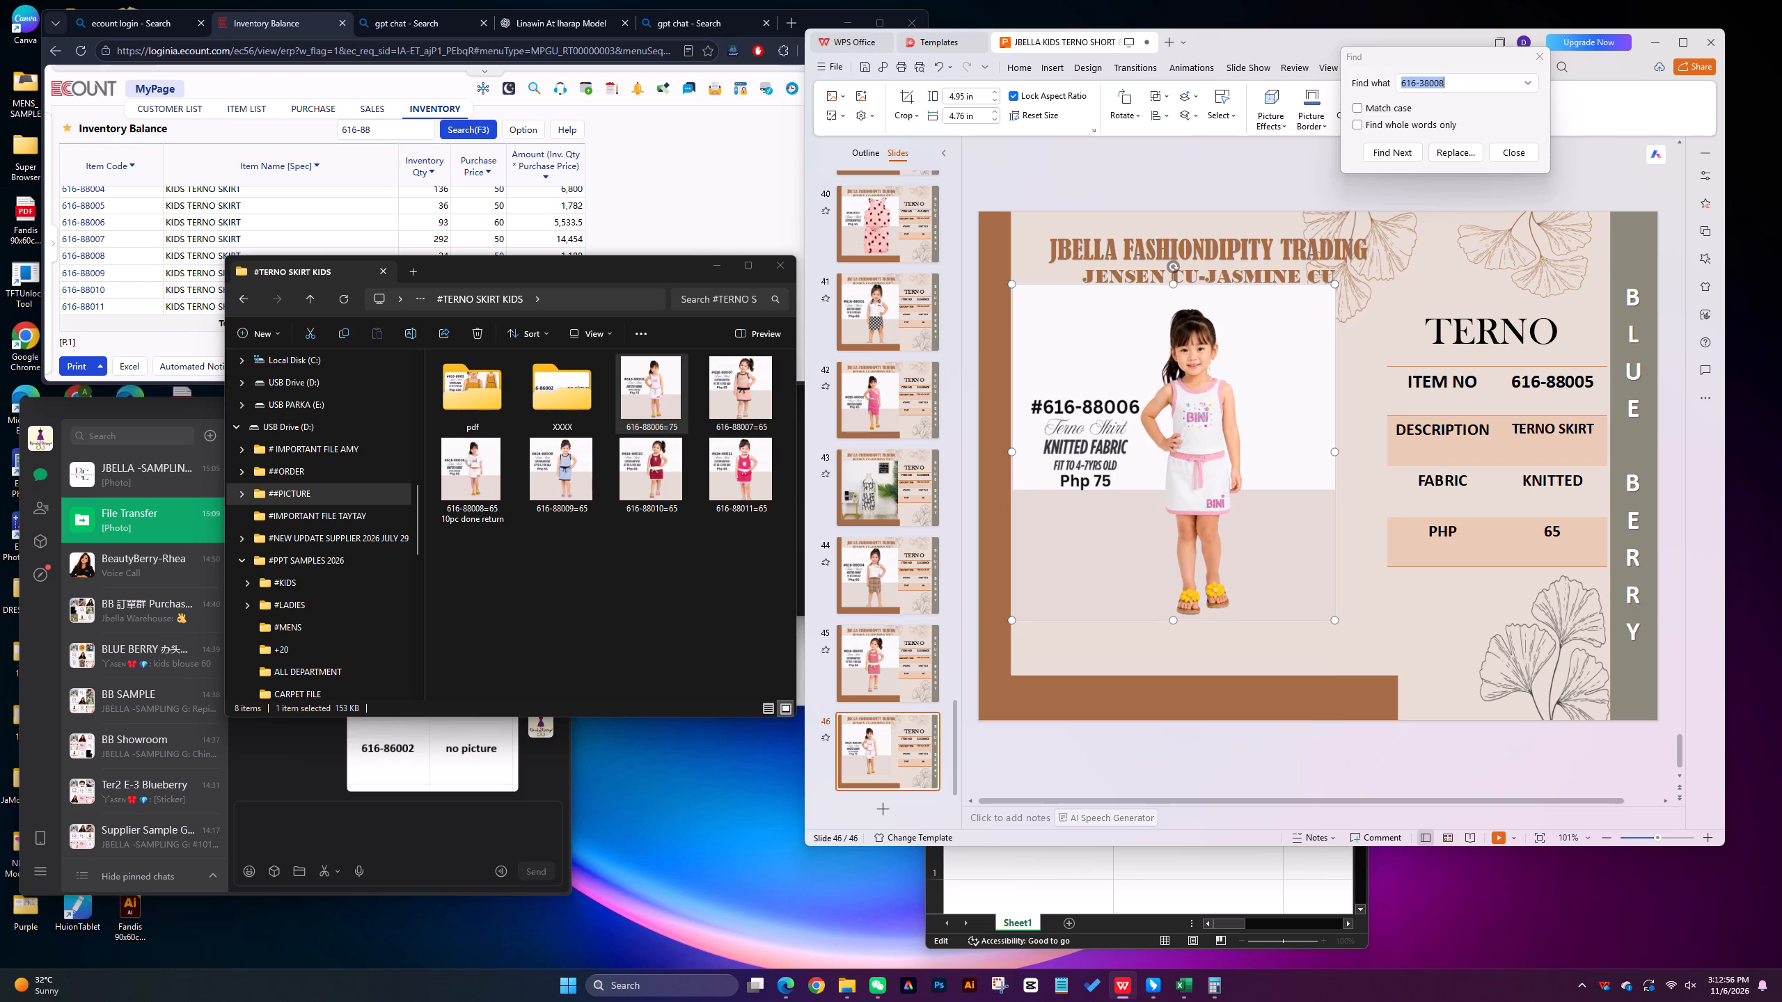
Stretch the 616-88006 picture down to the brown frame and across to the table, filling the space between them.
left_click_drag(1173, 622, 1175, 671)
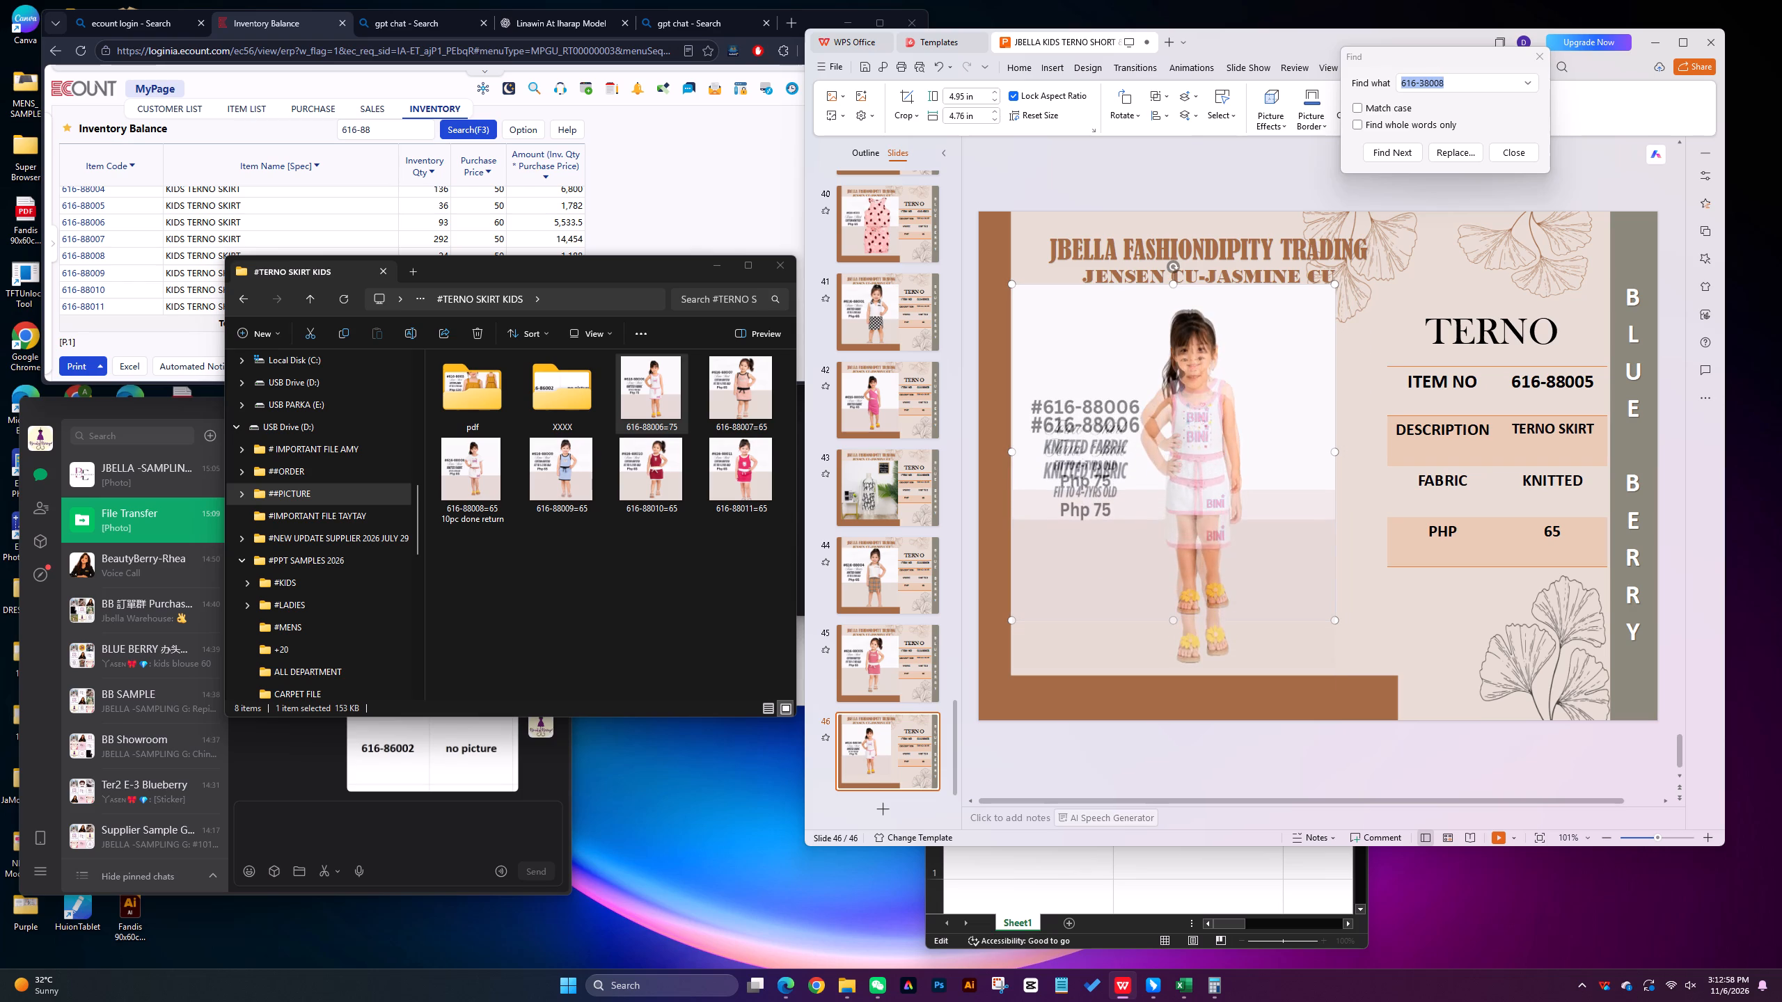
left_click_drag(1175, 671, 1175, 674)
left_click_drag(1332, 479, 1380, 484)
Change the item number in slide 46's table to 616-88006 and the PHP price to 75.
left_click(1598, 385)
key("BackSpace")
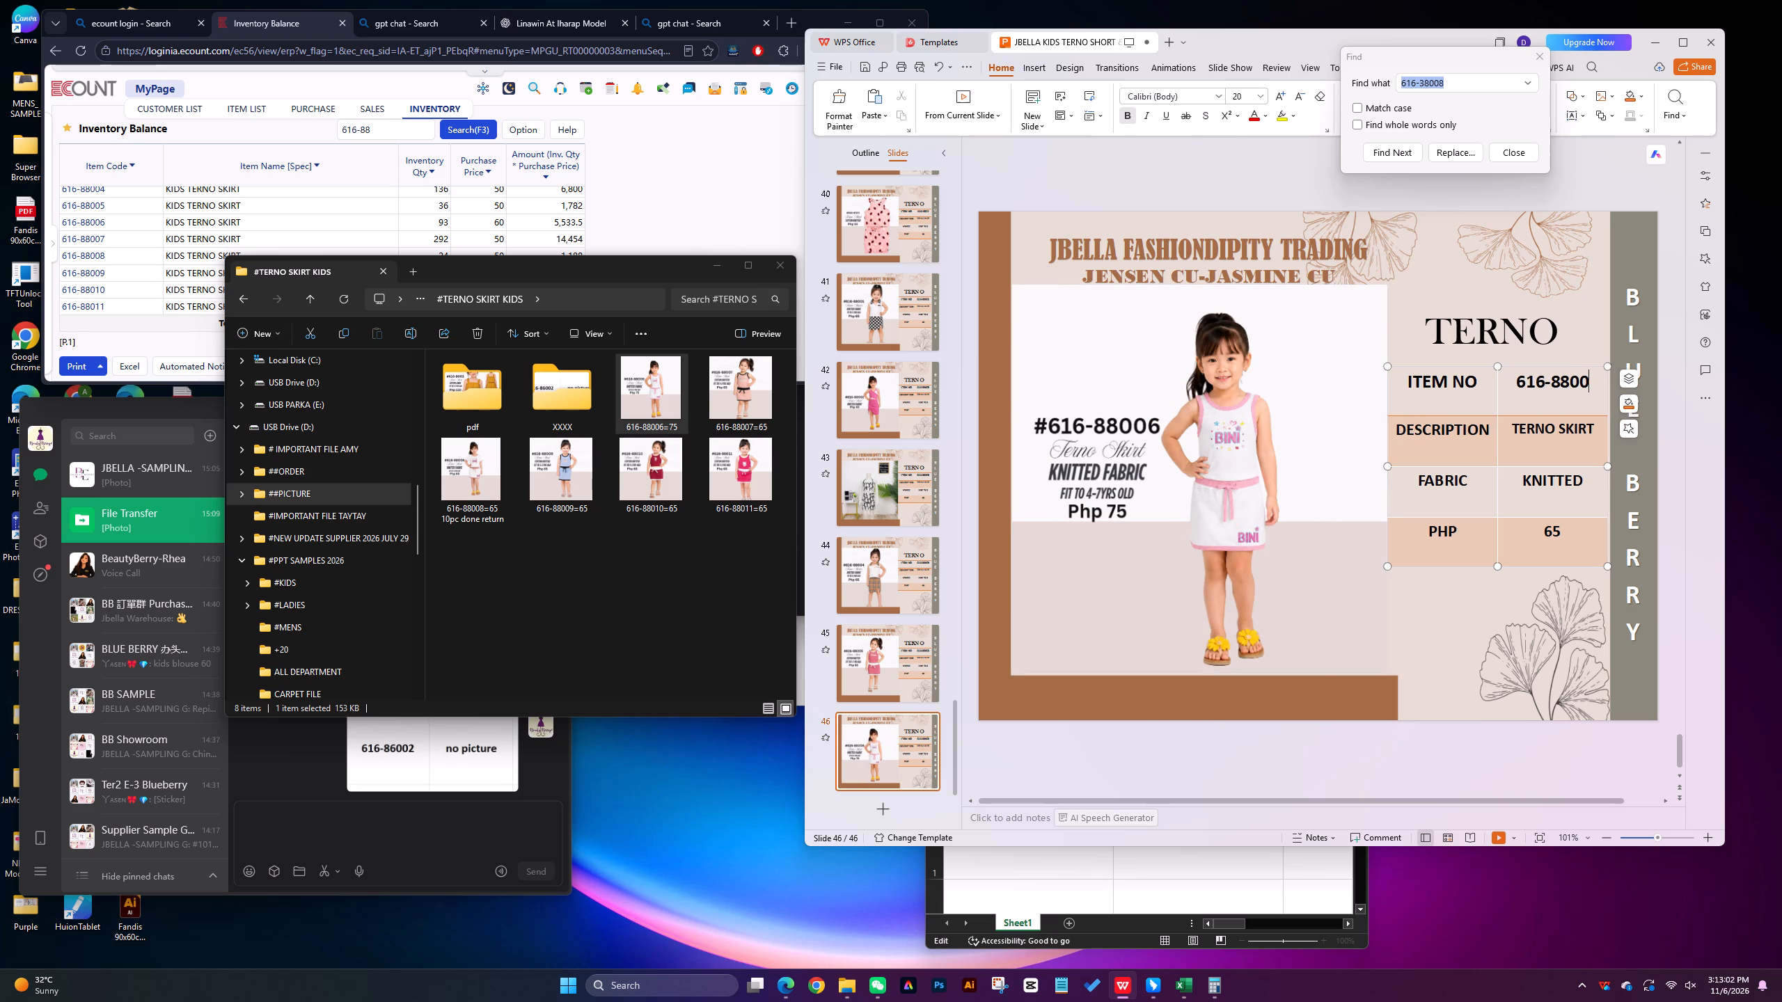
key("6")
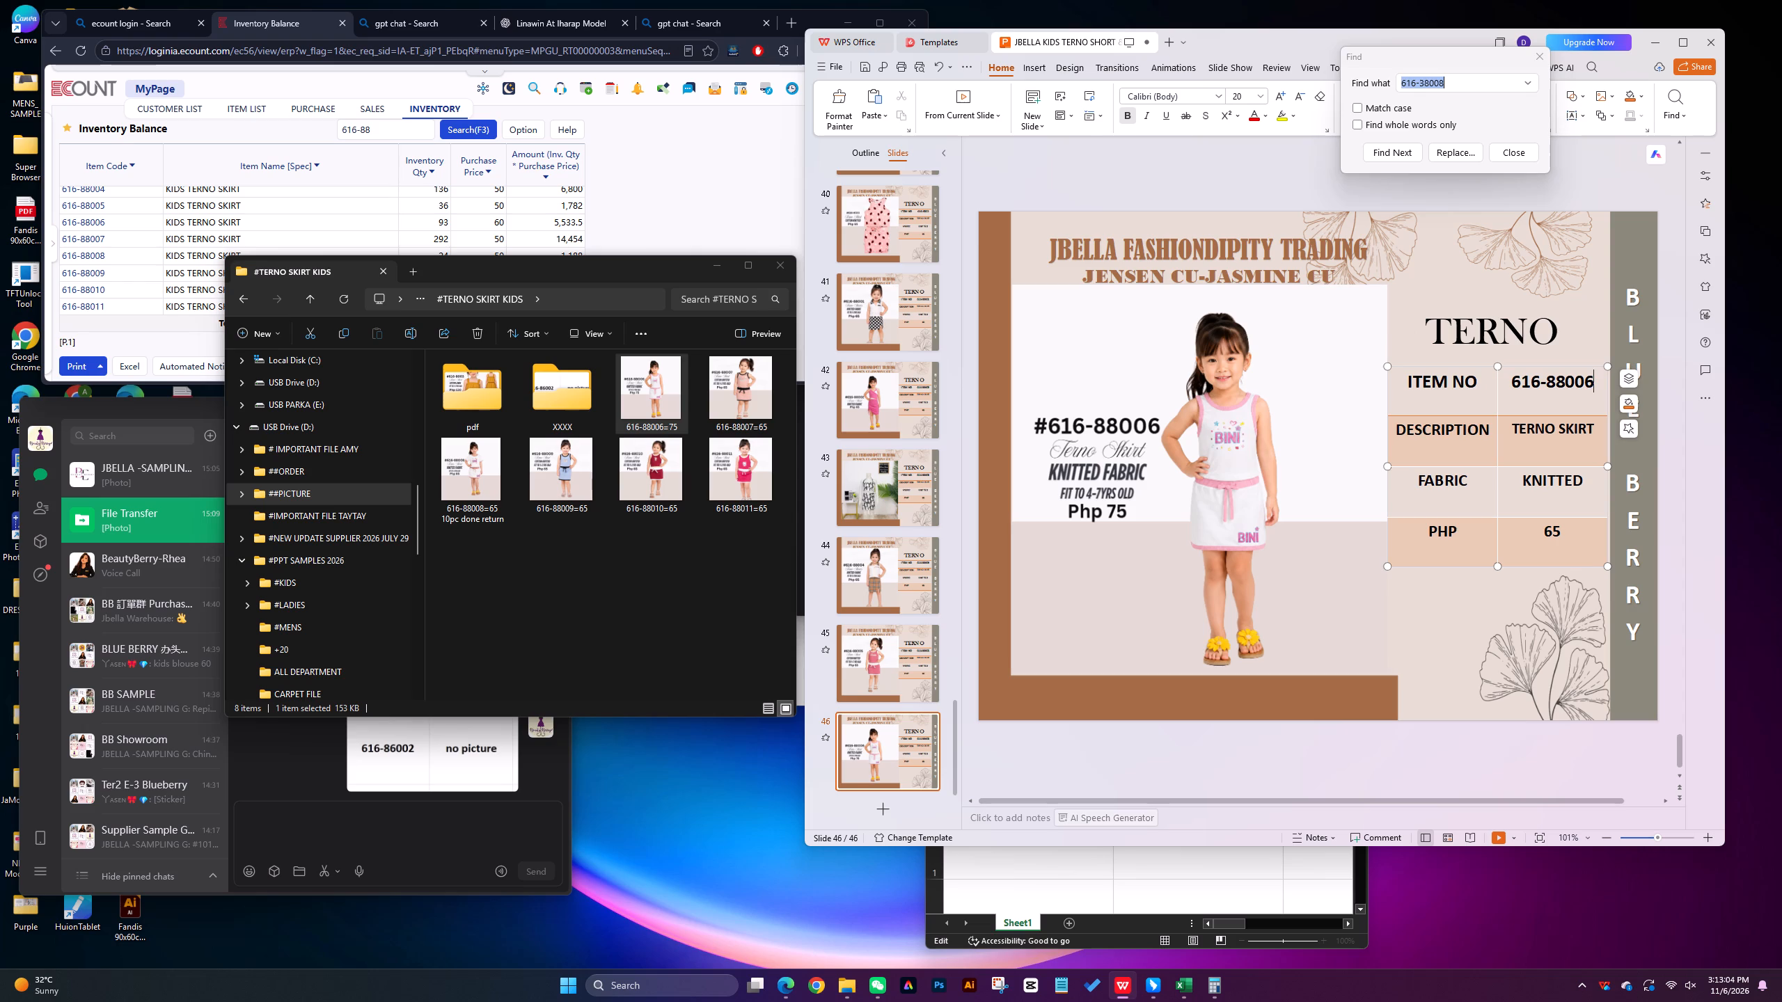
left_click(1550, 534)
key("BackSpace")
key("7")
left_click(892, 751)
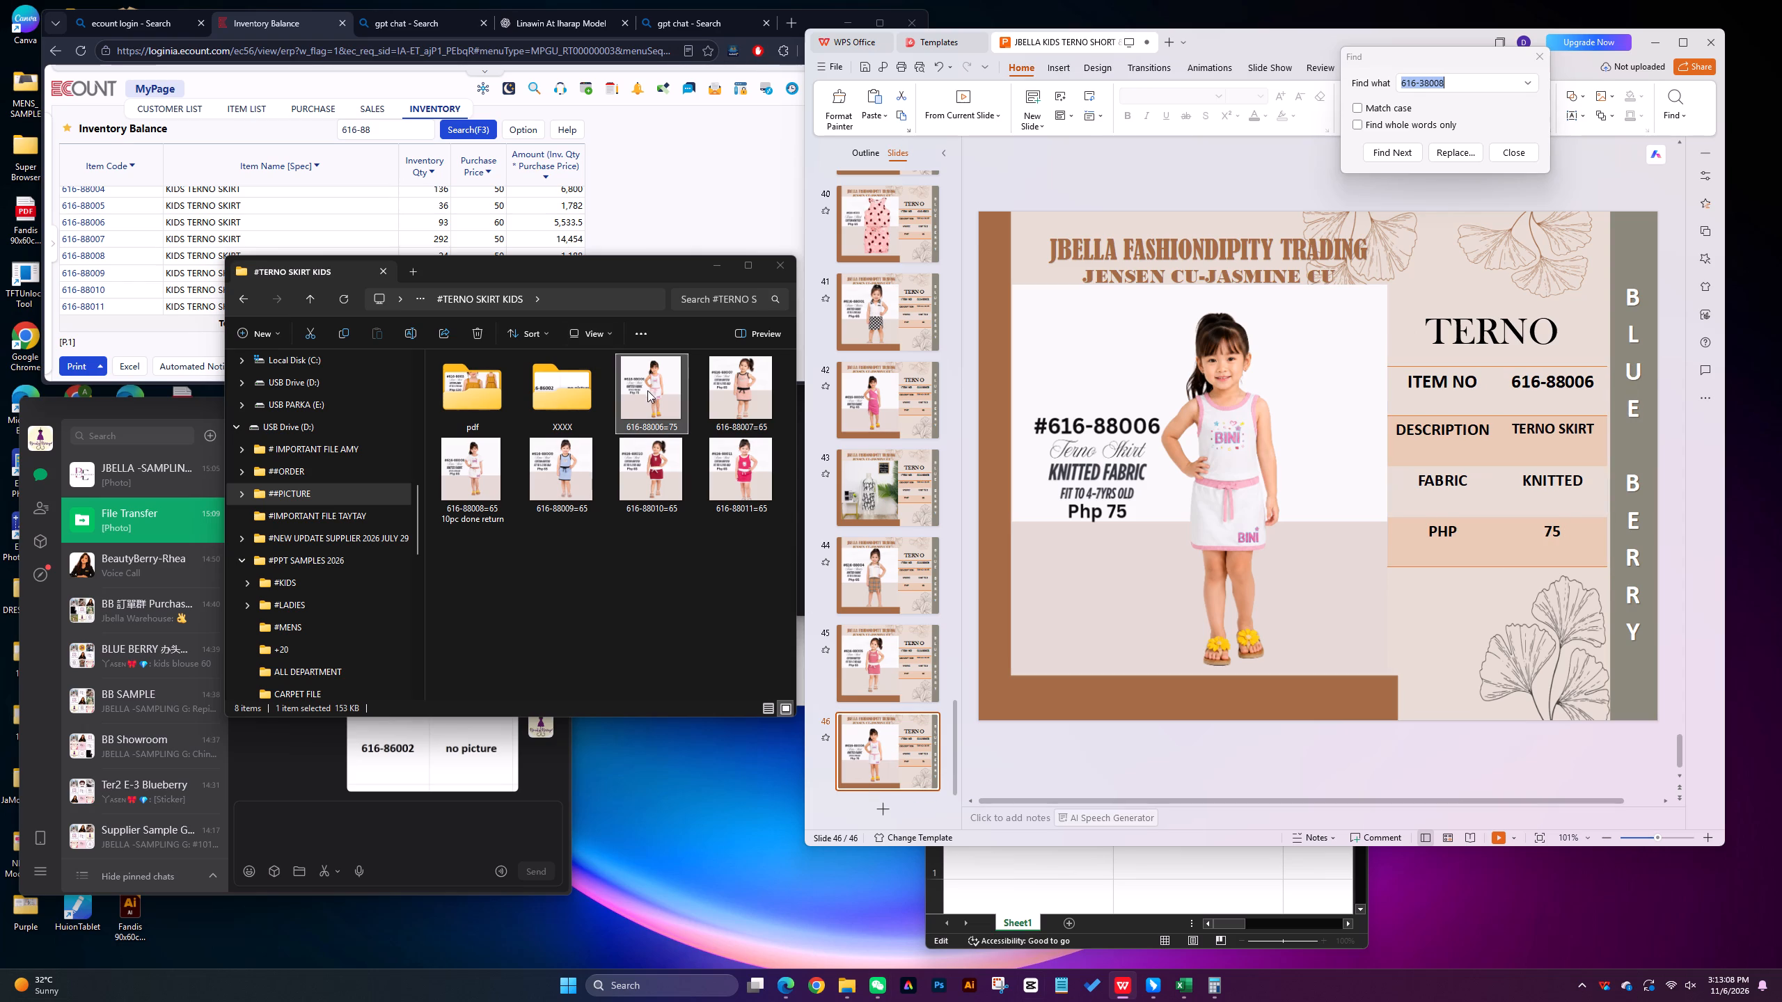
Move the 616-88006=75 picture file into the pdf folder.
left_click_drag(648, 387, 468, 413)
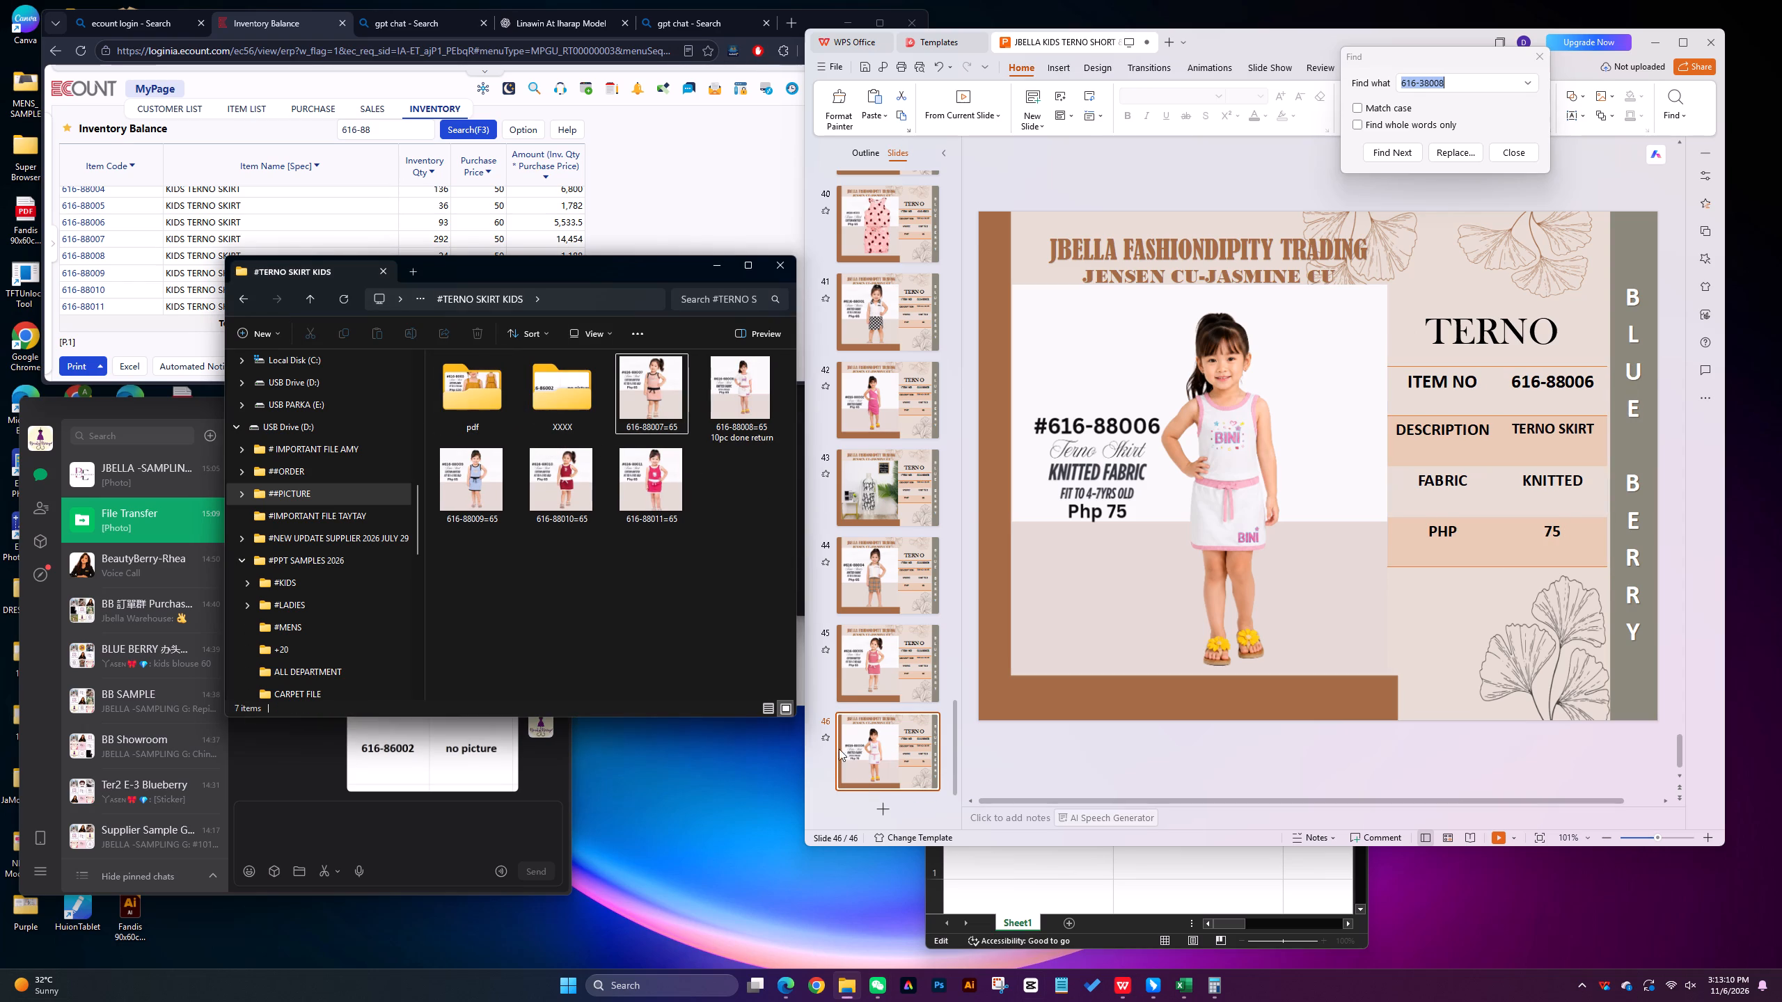
Duplicate slide 46 and delete the 616-88006 picture from the copy, slide 47.
right_click(876, 747)
left_click(921, 466)
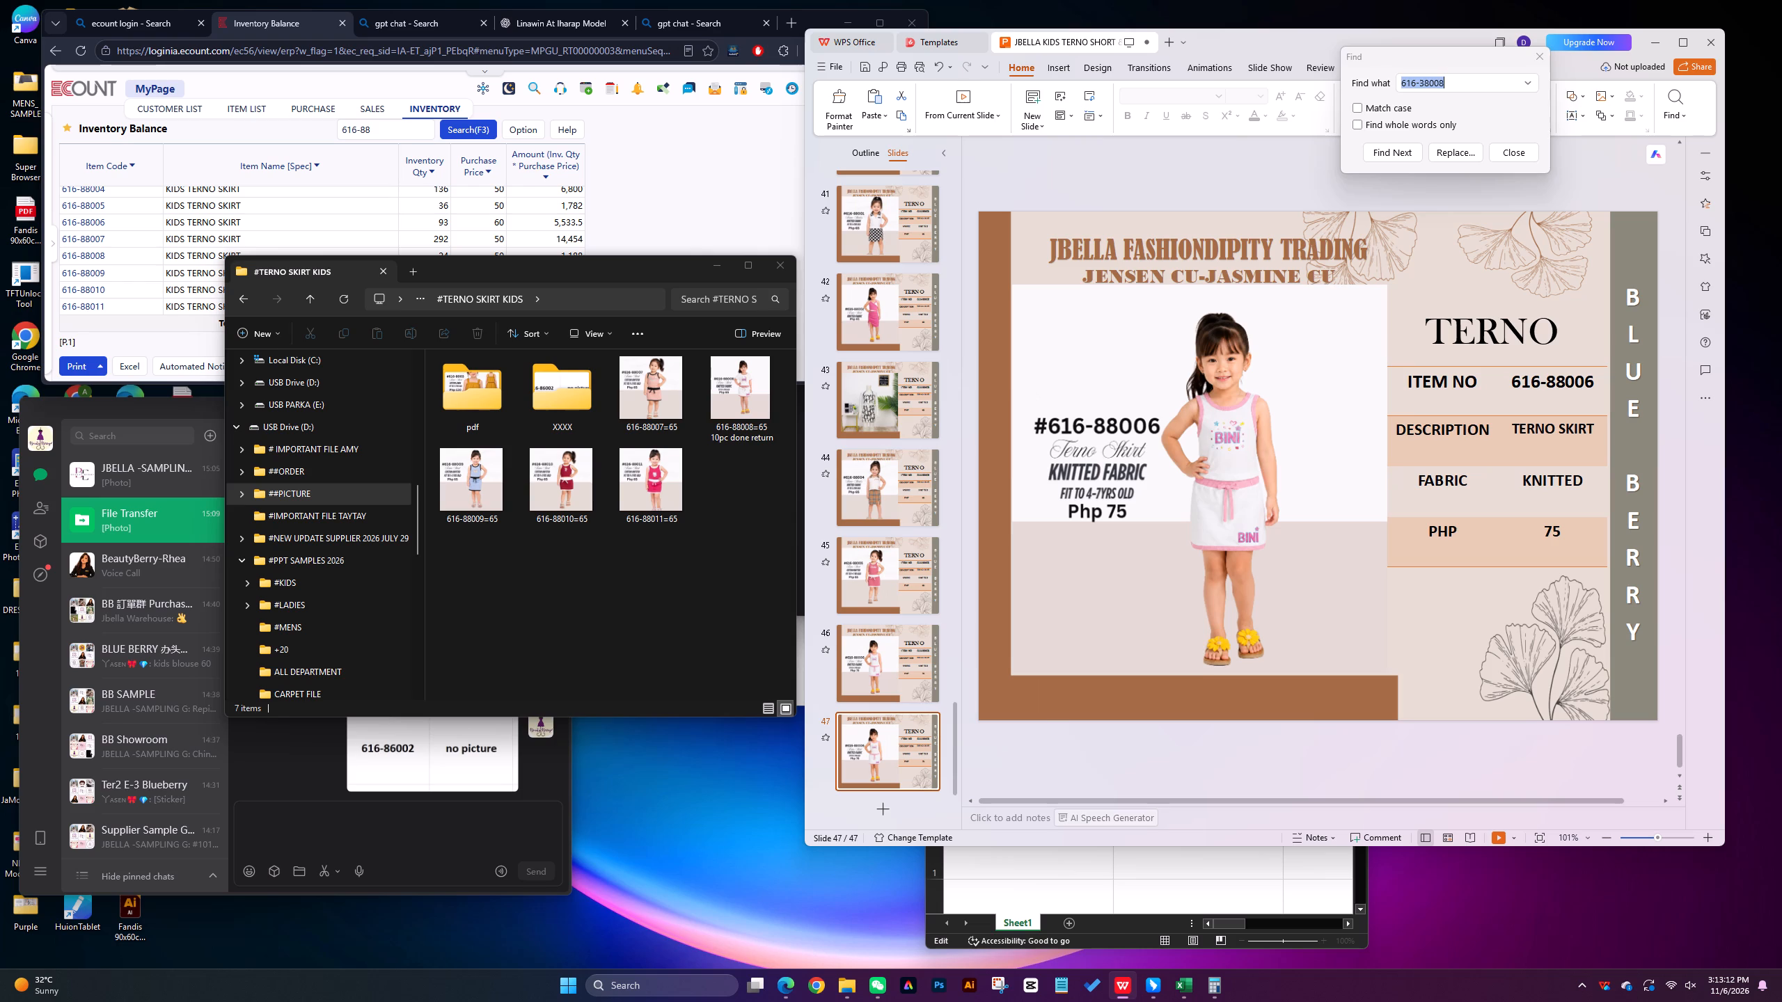
left_click(1097, 367)
key("BackSpace")
Insert the 616-88007=65 picture on slide 47, scale it to about 5.10 by 5.10 in and place it below the heading.
left_click_drag(663, 392, 1093, 342)
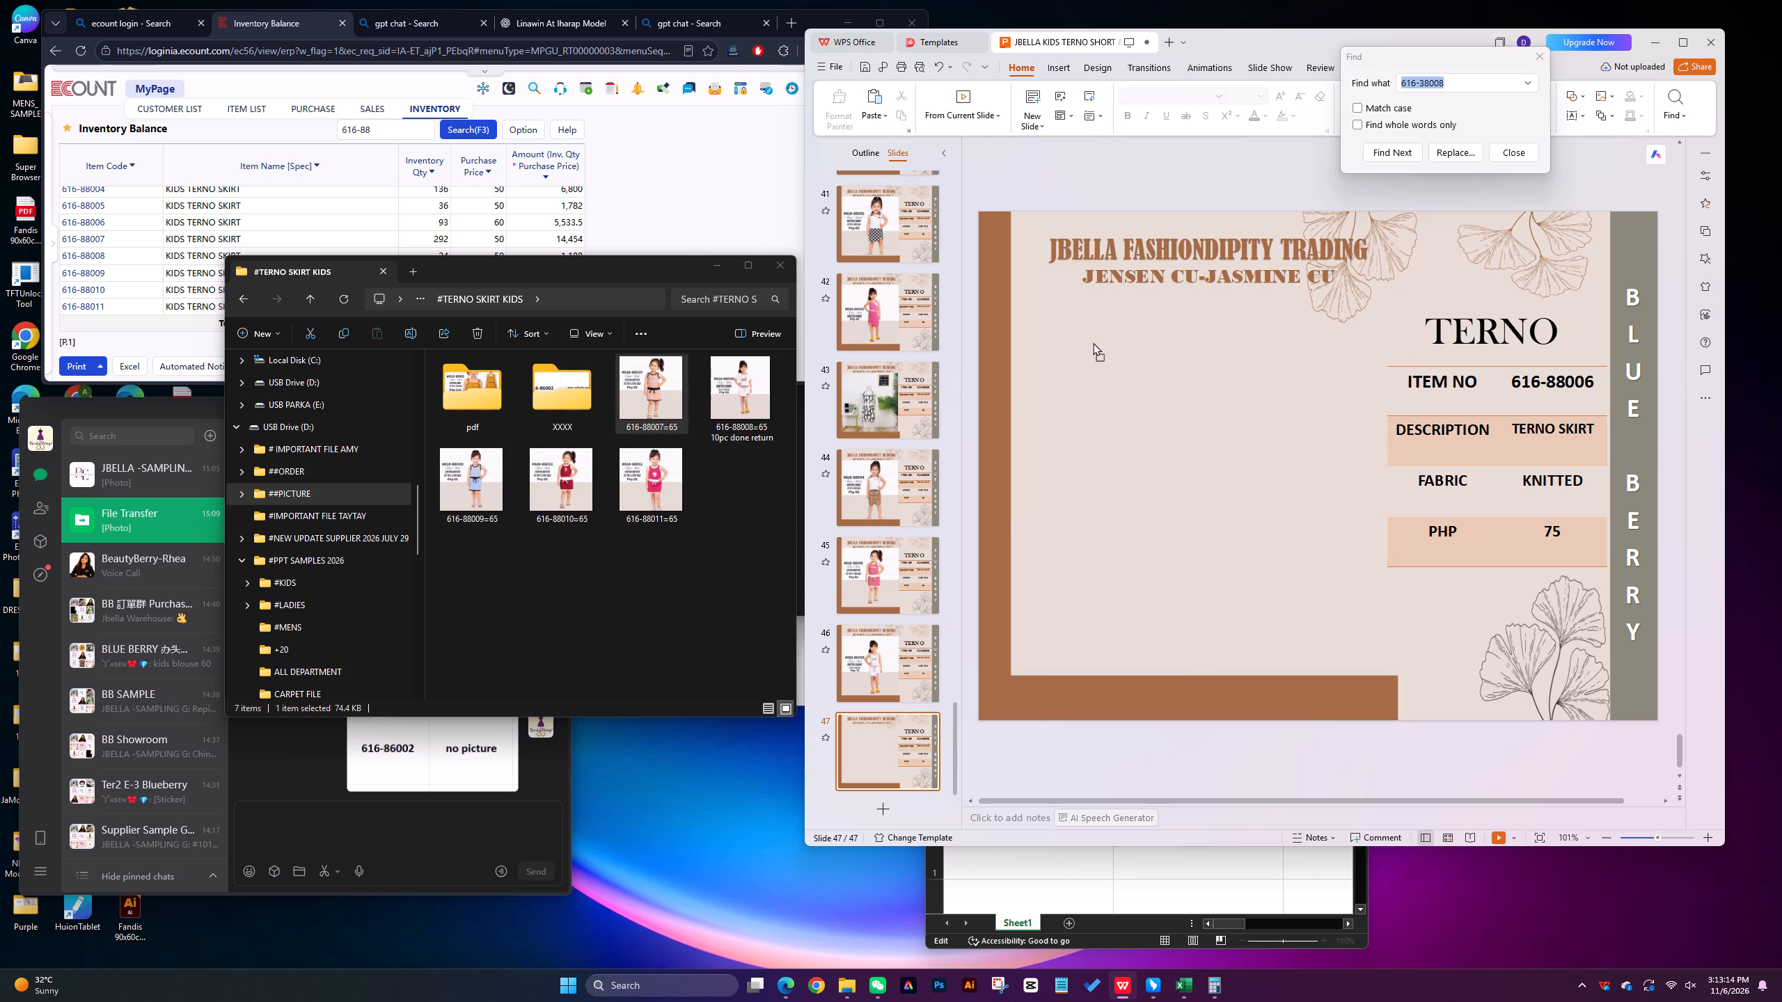
left_click_drag(1093, 342, 1023, 326)
left_click_drag(1529, 269, 1342, 399)
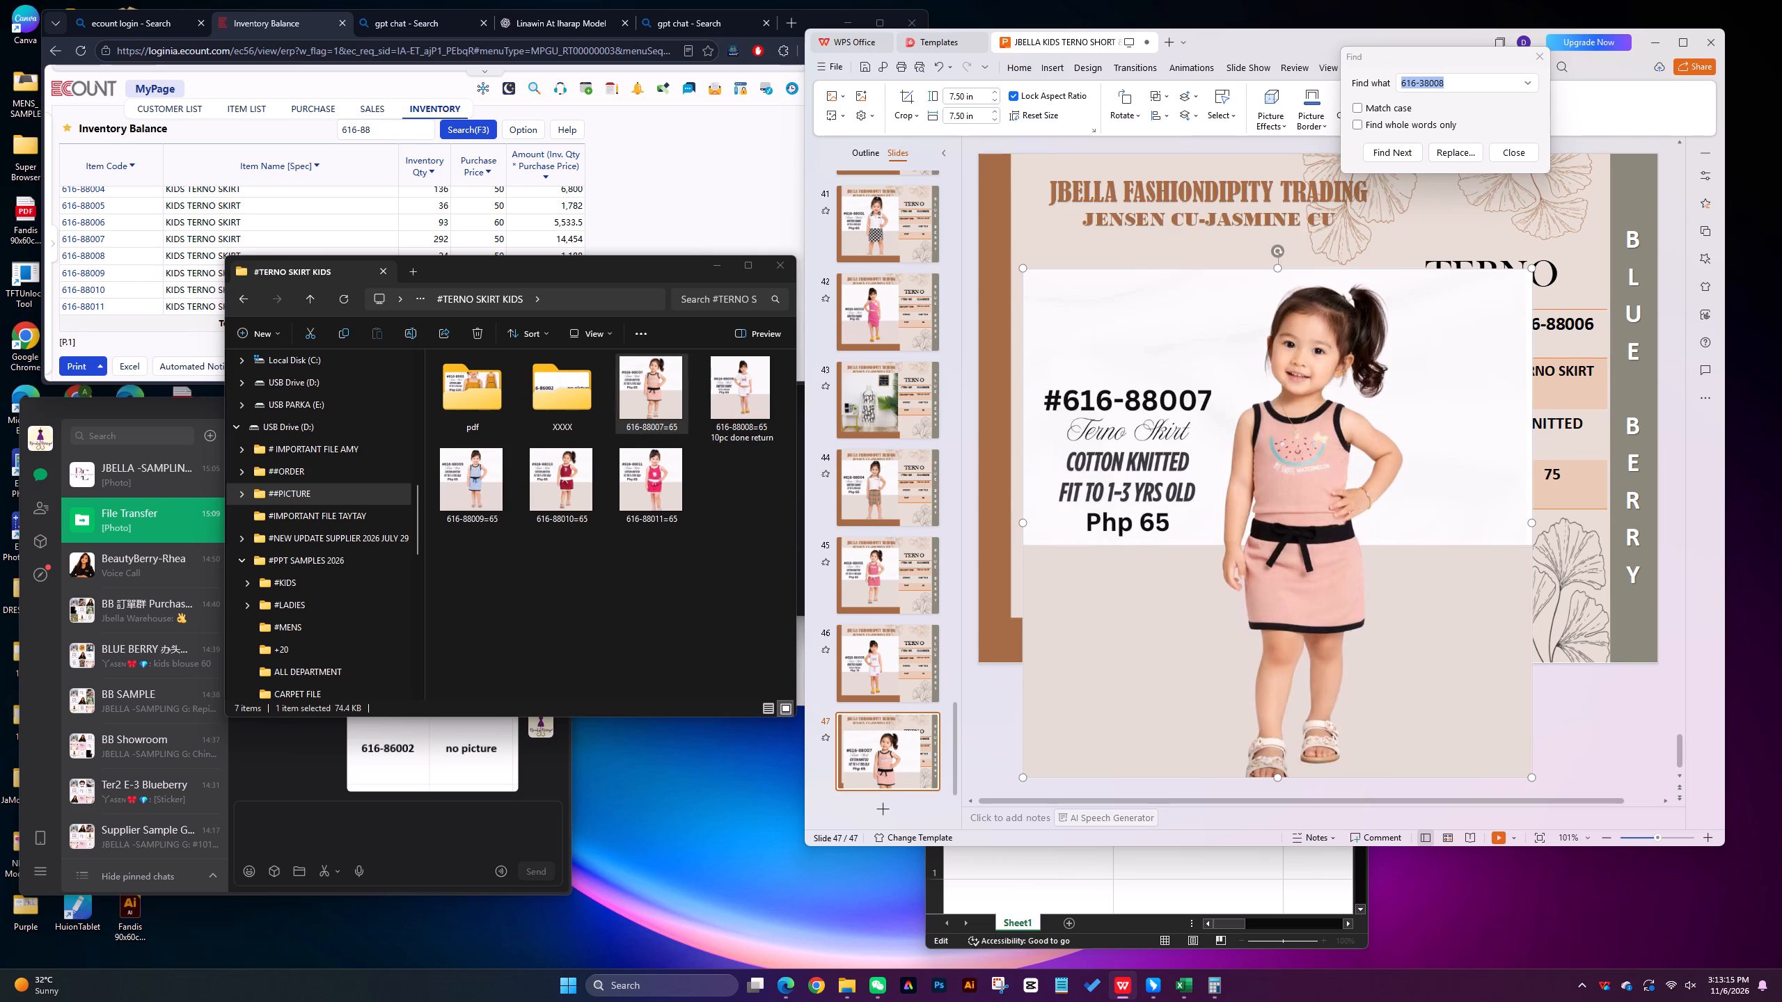
left_click_drag(1342, 399, 1302, 431)
left_click_drag(1185, 601, 1172, 396)
Nudge the 616-88007 picture flush with the brown frame's inner edge, just under the heading.
key("Down")
key("Down")
key("Right")
key("Right")
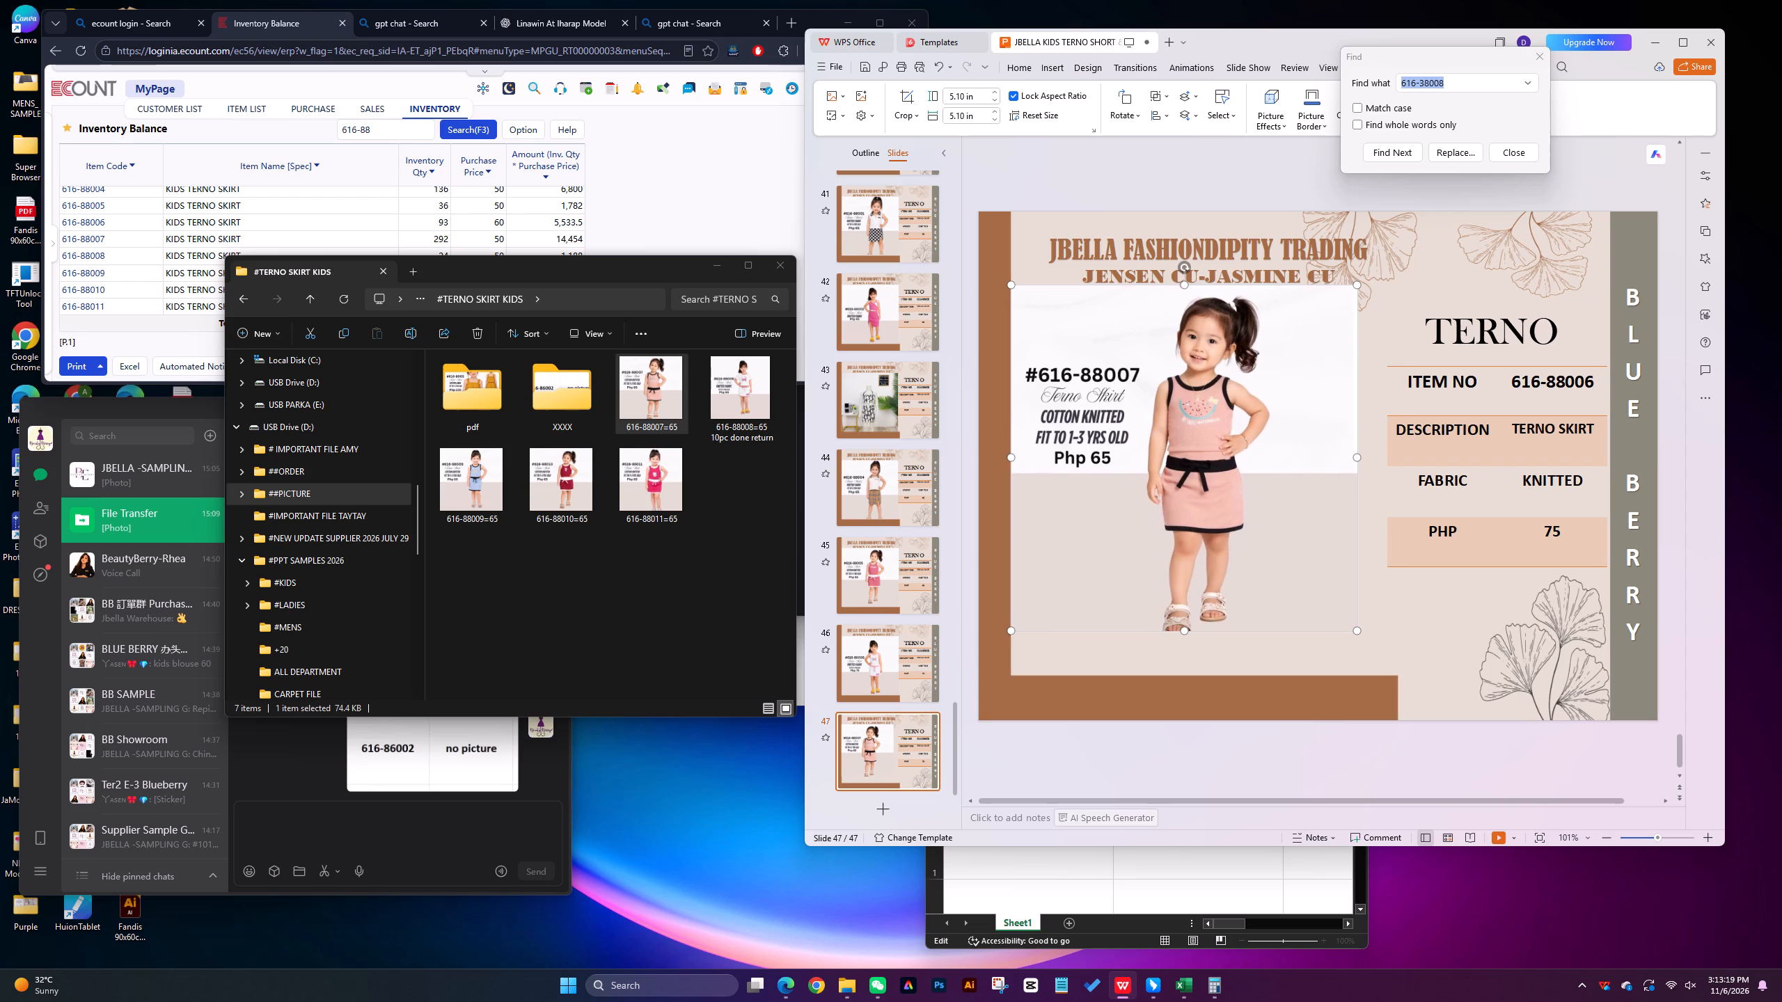
key("Right")
key("Right")
key("Up")
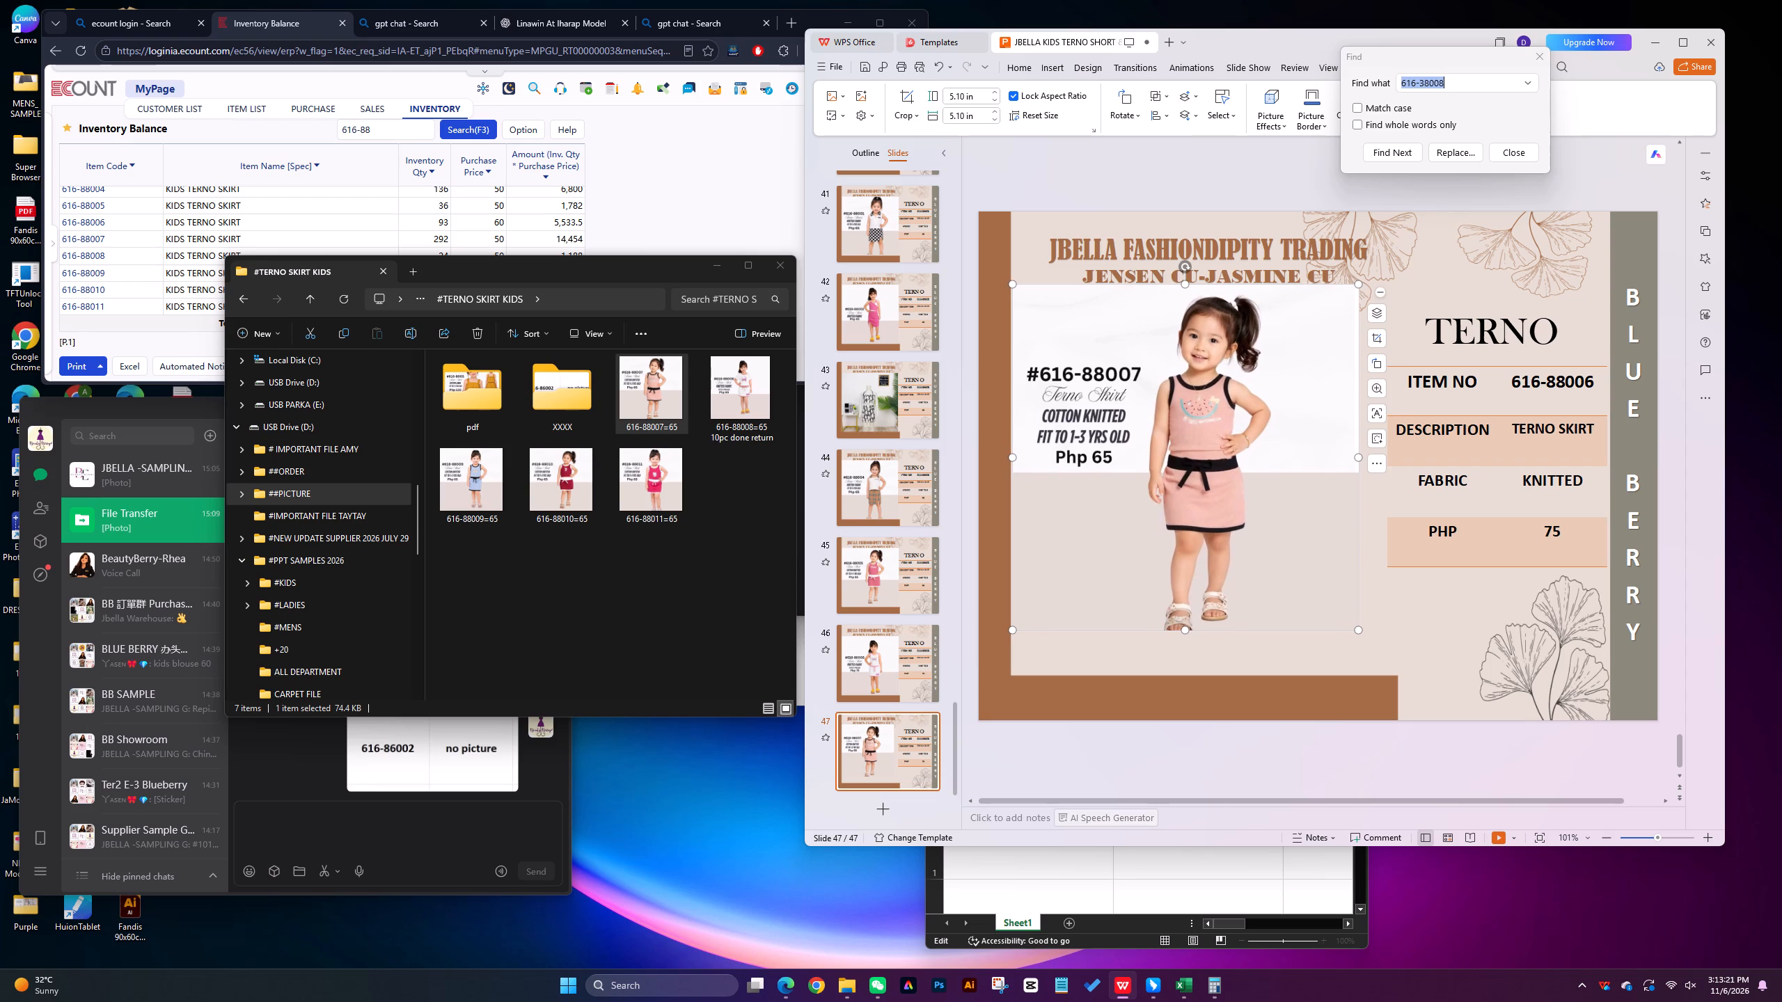
Stretch the 616-88007 picture down to the brown frame and across to the table, about 5.77 in high and 5.52 in wide.
left_click_drag(1185, 633, 1187, 676)
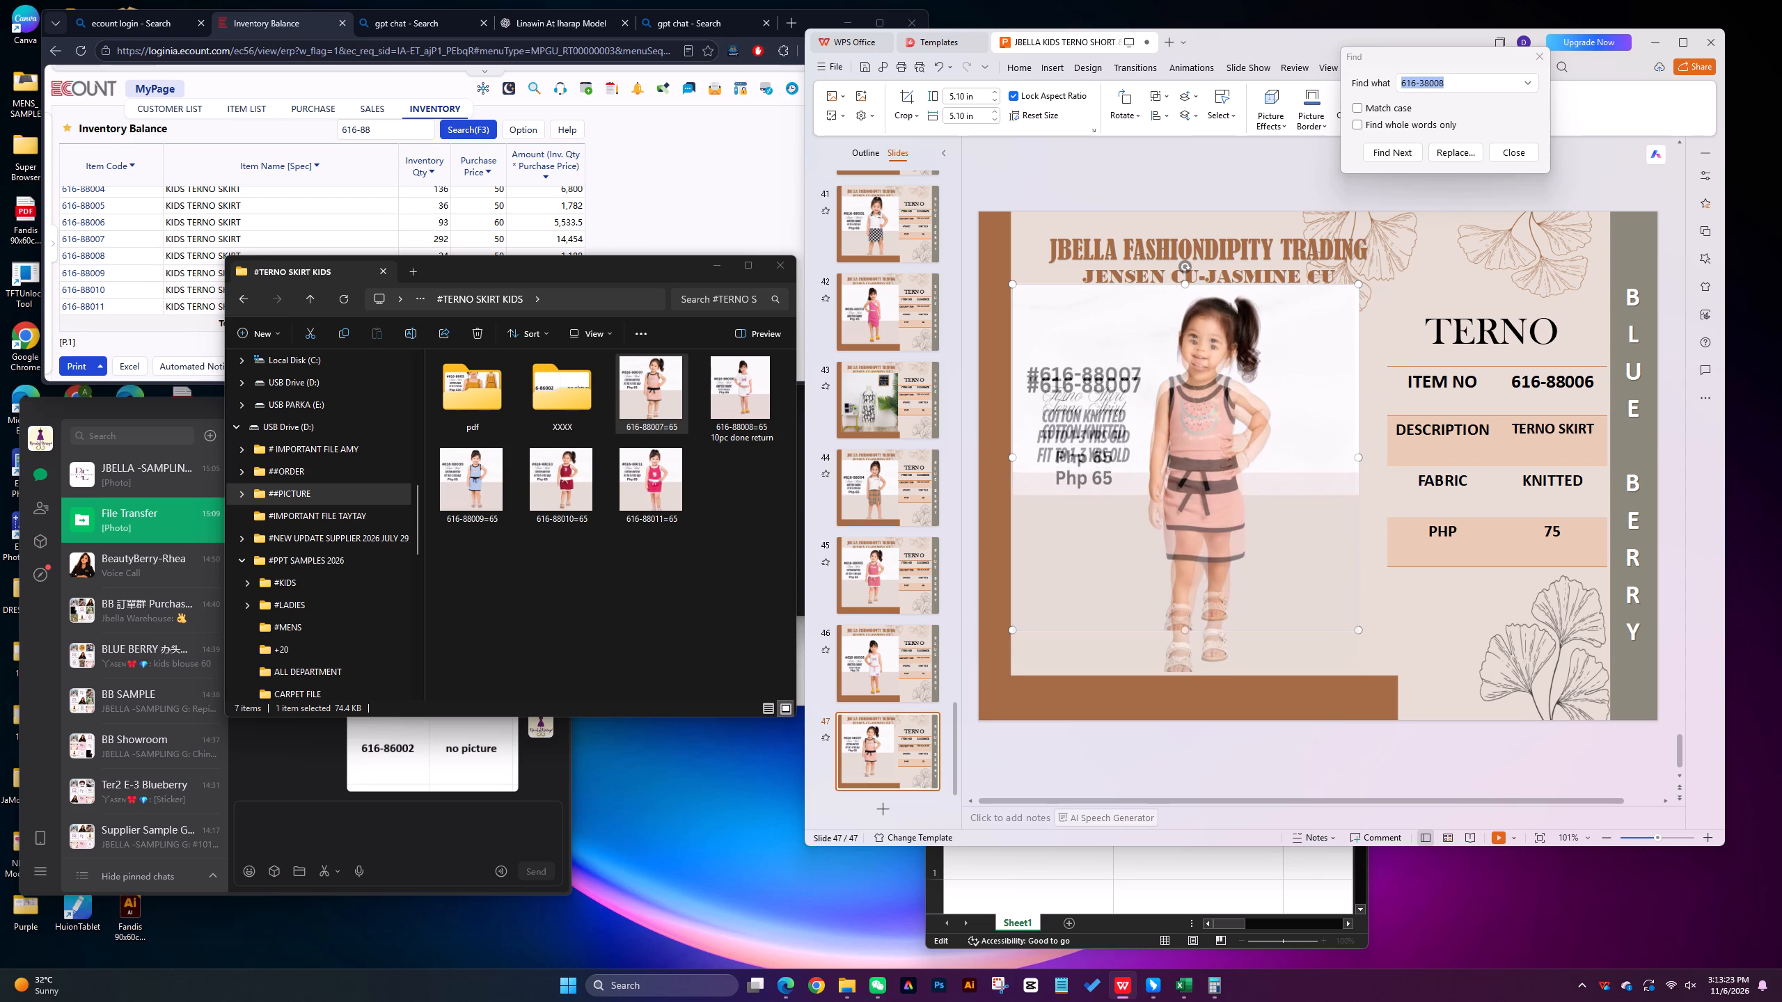
left_click_drag(1187, 676, 1187, 678)
left_click_drag(1358, 481, 1387, 479)
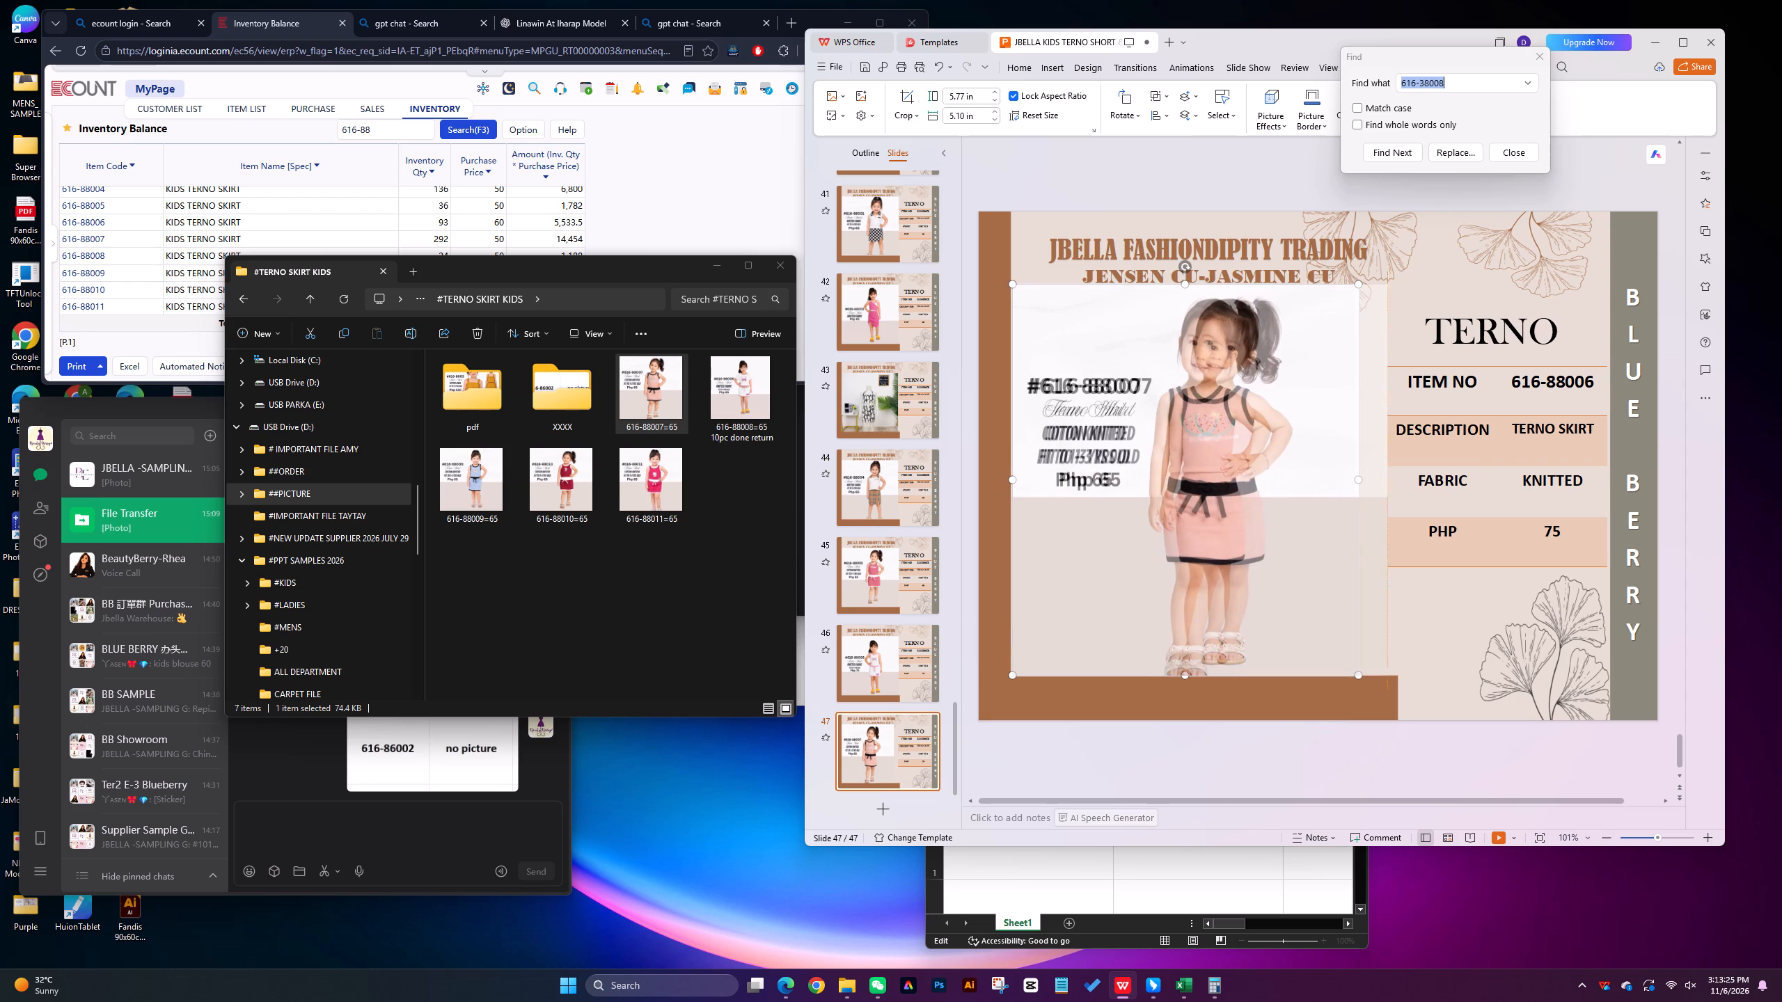
left_click_drag(1387, 479, 1384, 479)
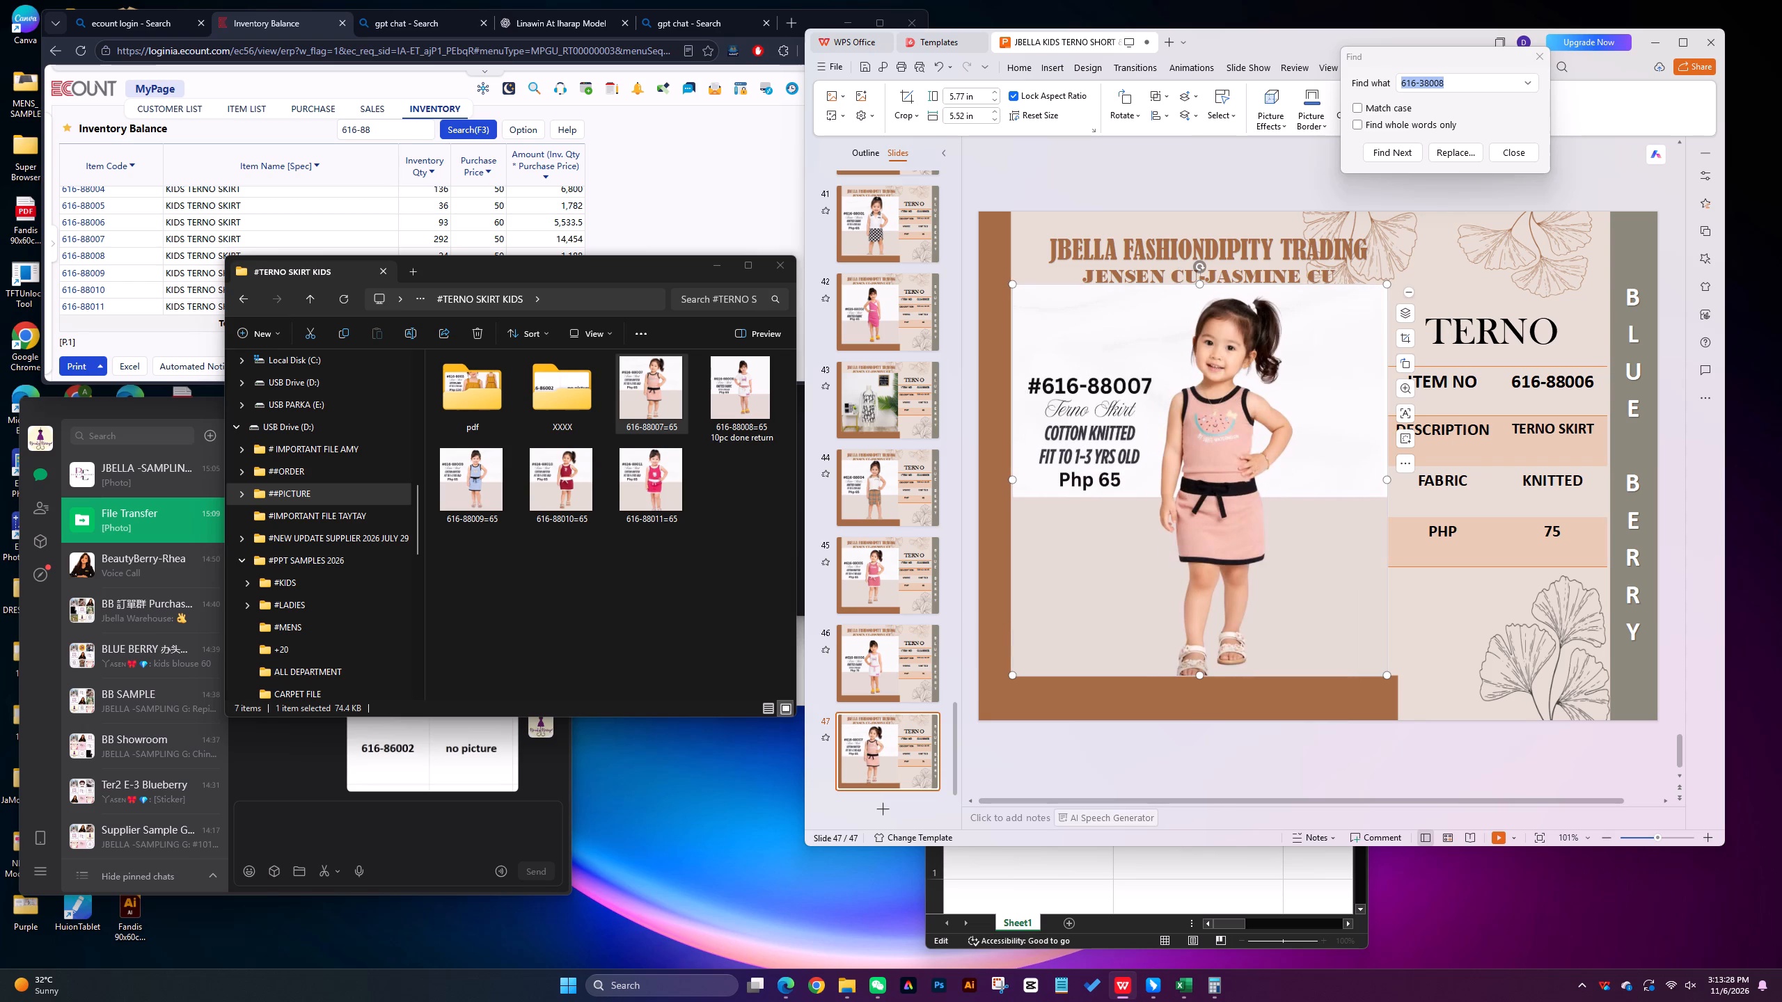
Change the item number in slide 47's table to 616-88007 and the PHP price to 65.
left_click(1595, 380)
key("BackSpace")
key("7")
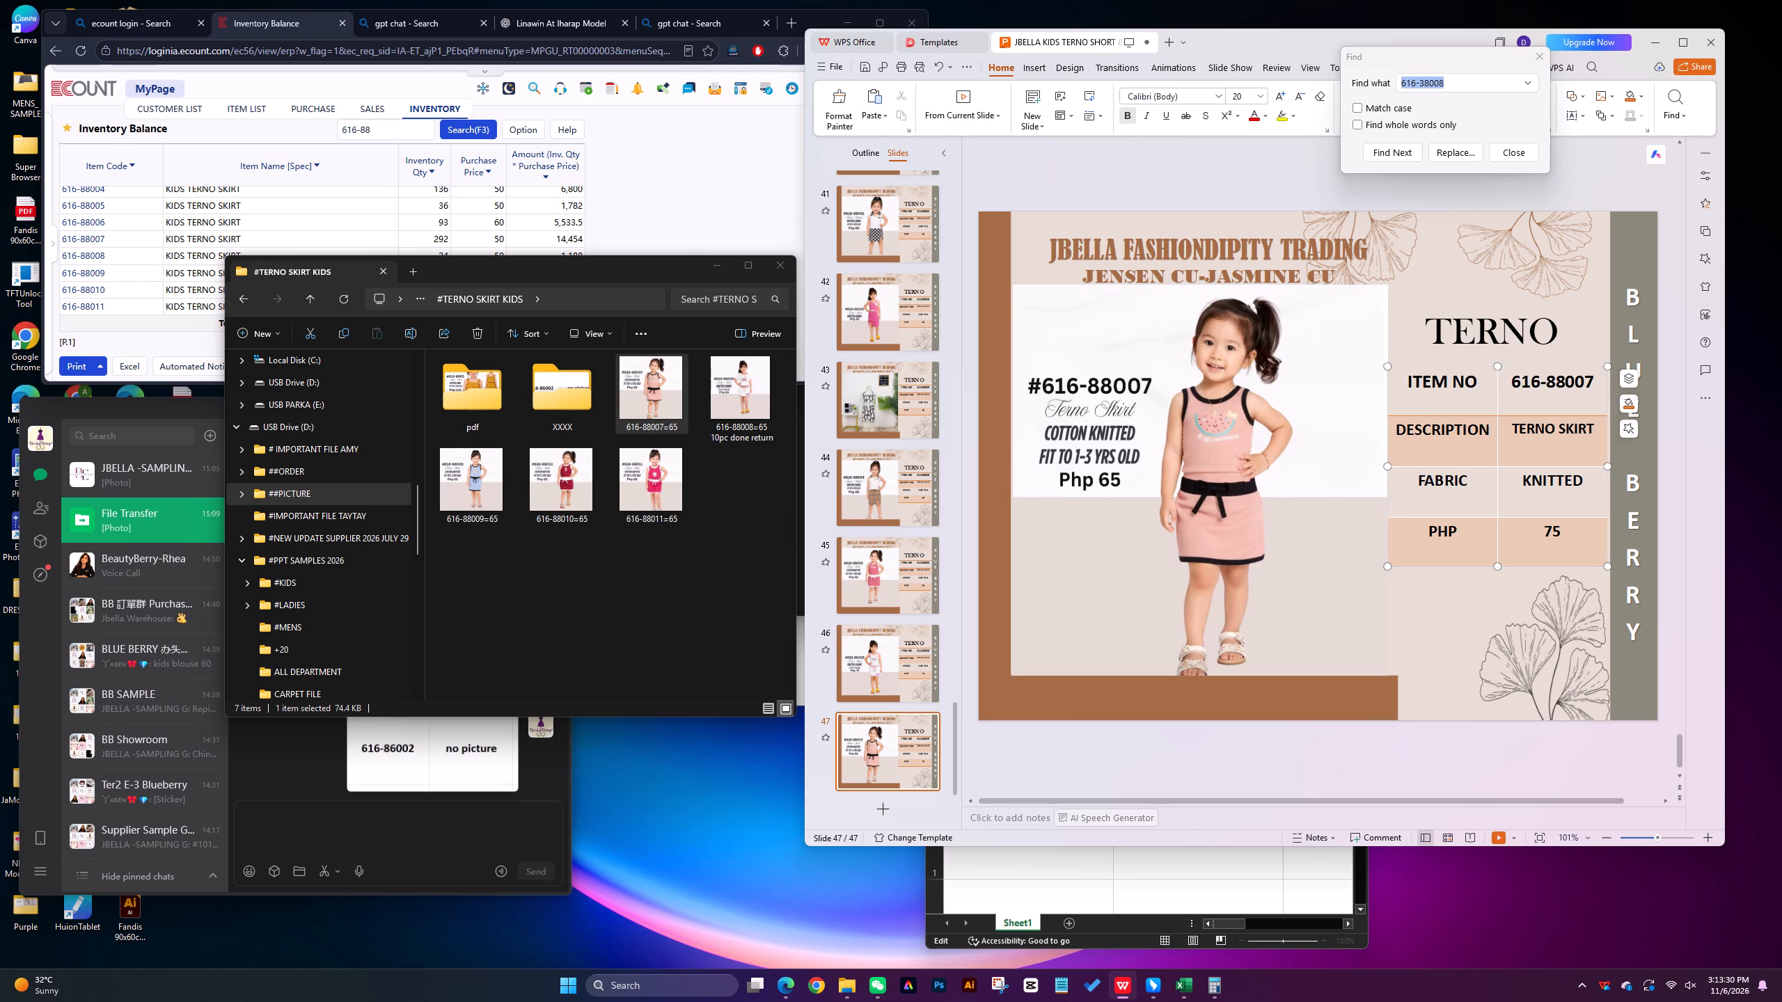
left_click(1551, 533)
key("BackSpace")
key("6")
Move the 616-88007=65 picture file into the pdf folder.
left_click_drag(678, 580, 686, 555)
left_click_drag(652, 385, 604, 422)
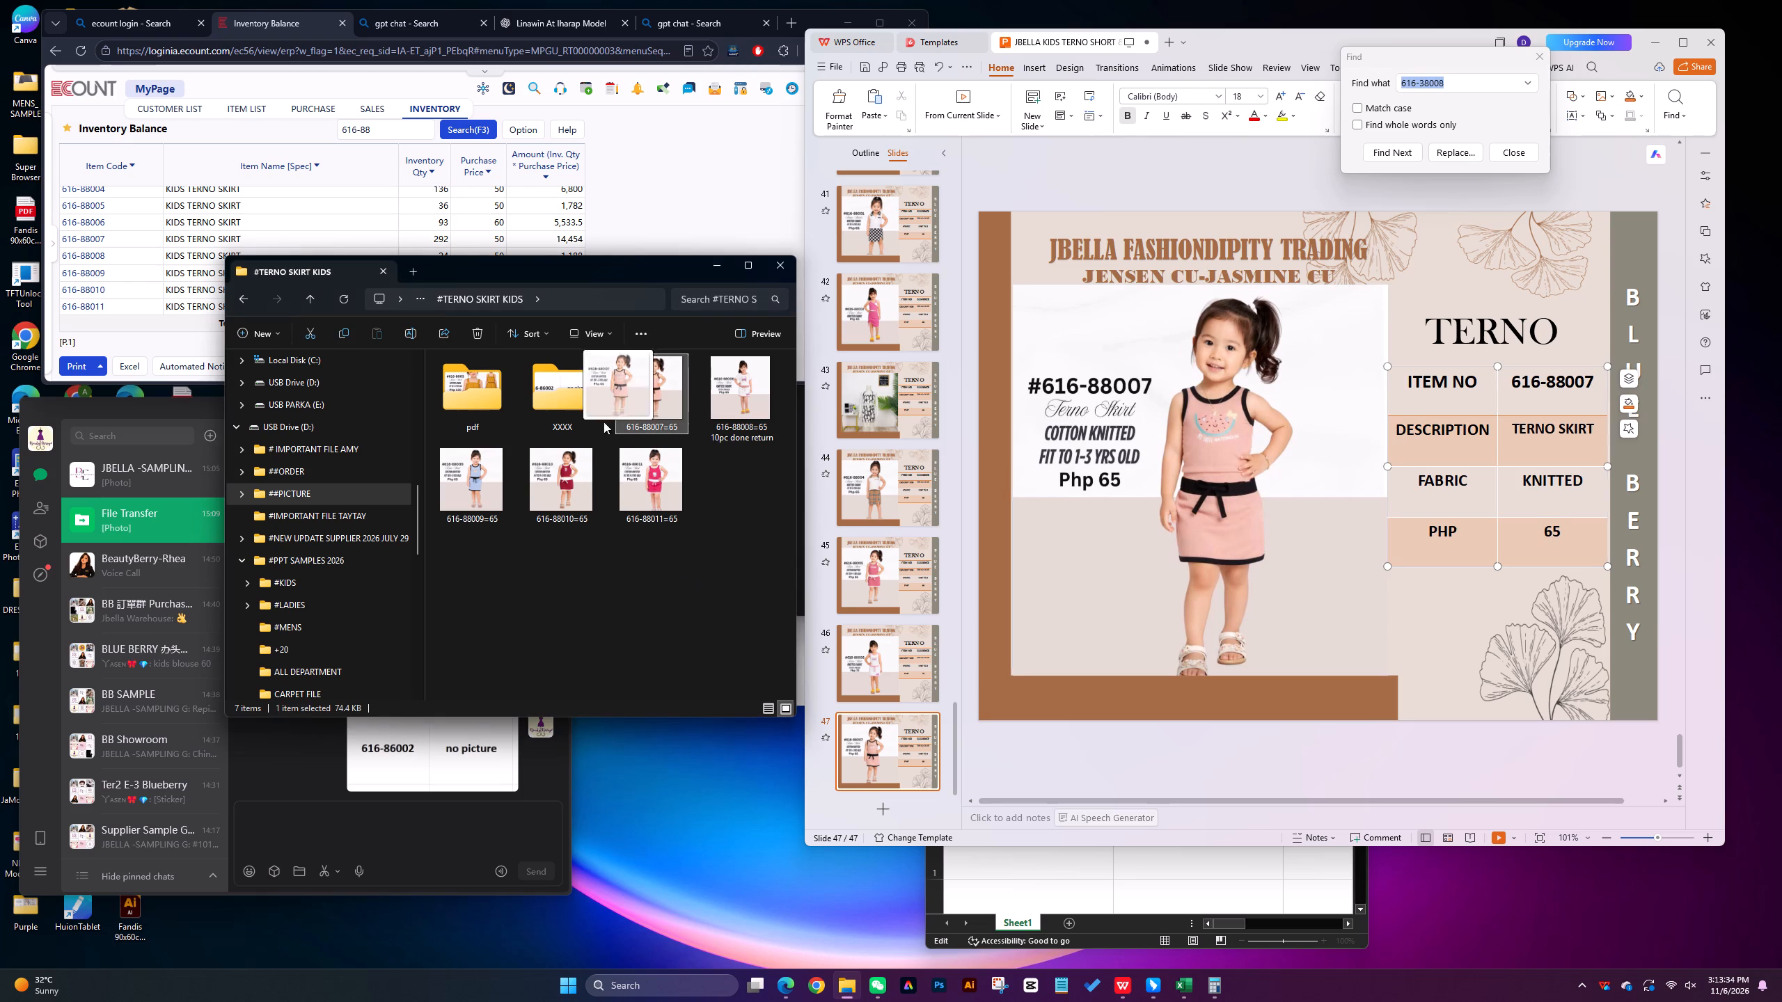
left_click_drag(604, 422, 455, 422)
Duplicate slide 47 and delete the 616-88007 picture from the copy, slide 48.
left_click(894, 745)
right_click(888, 739)
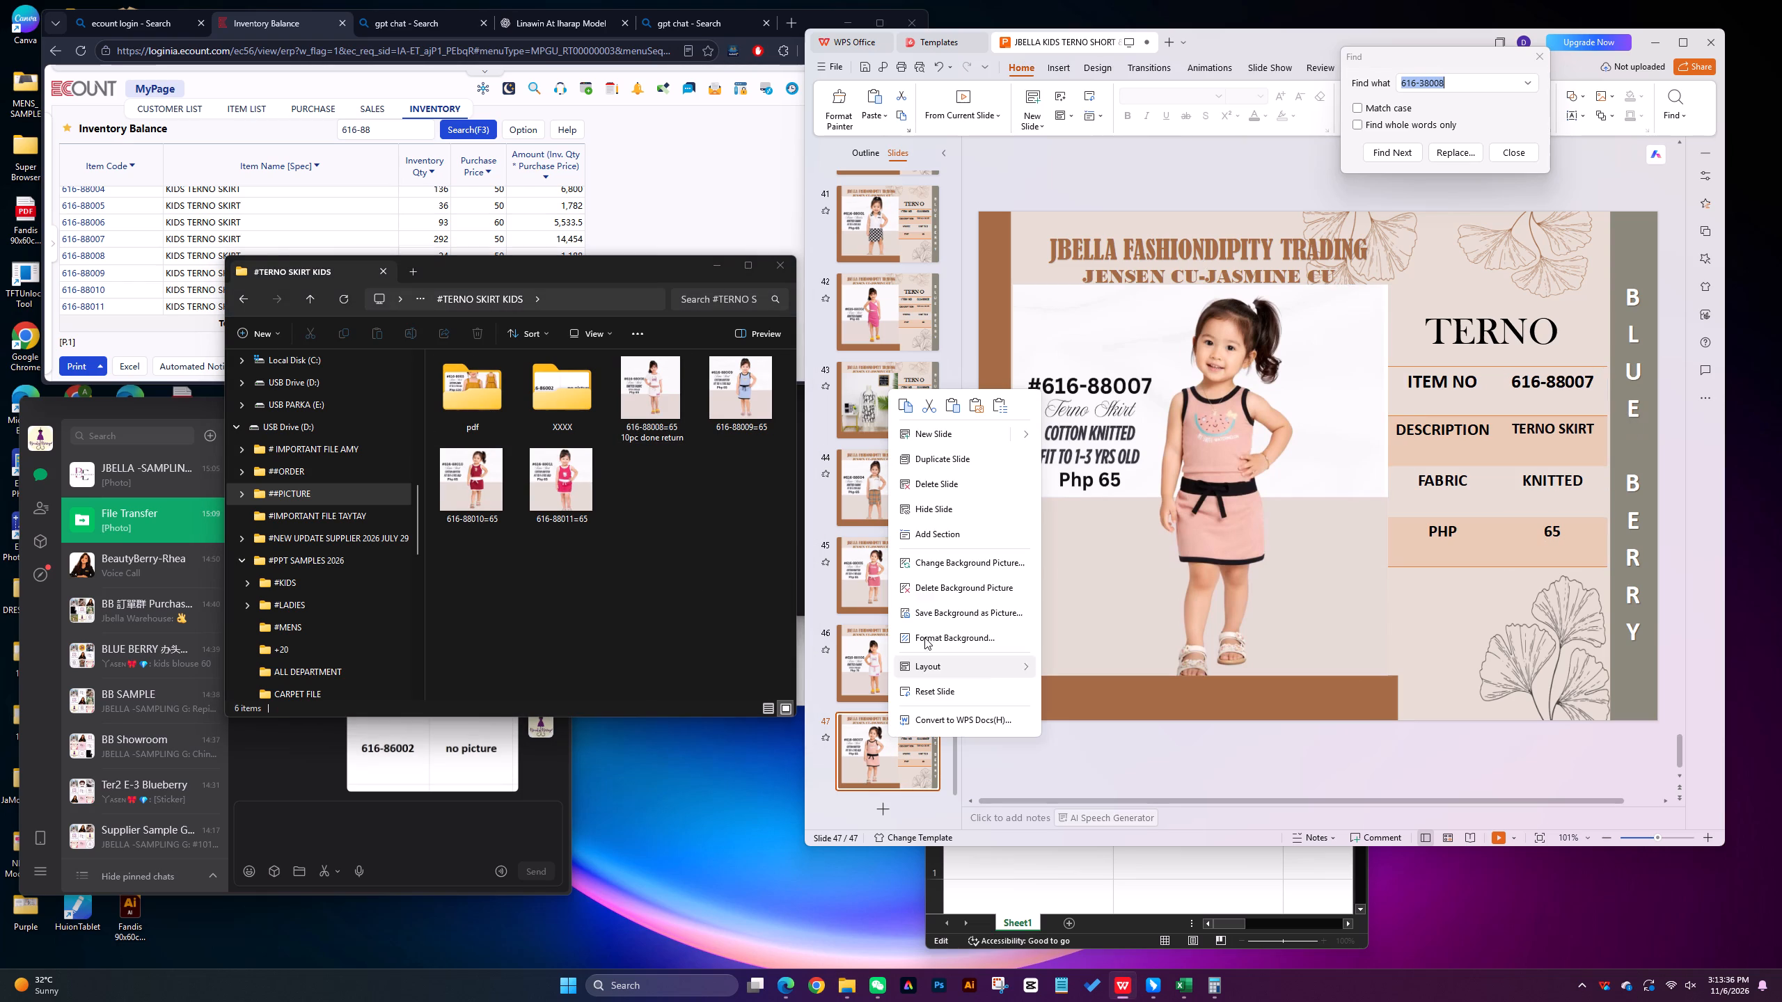
left_click(936, 456)
left_click(1206, 422)
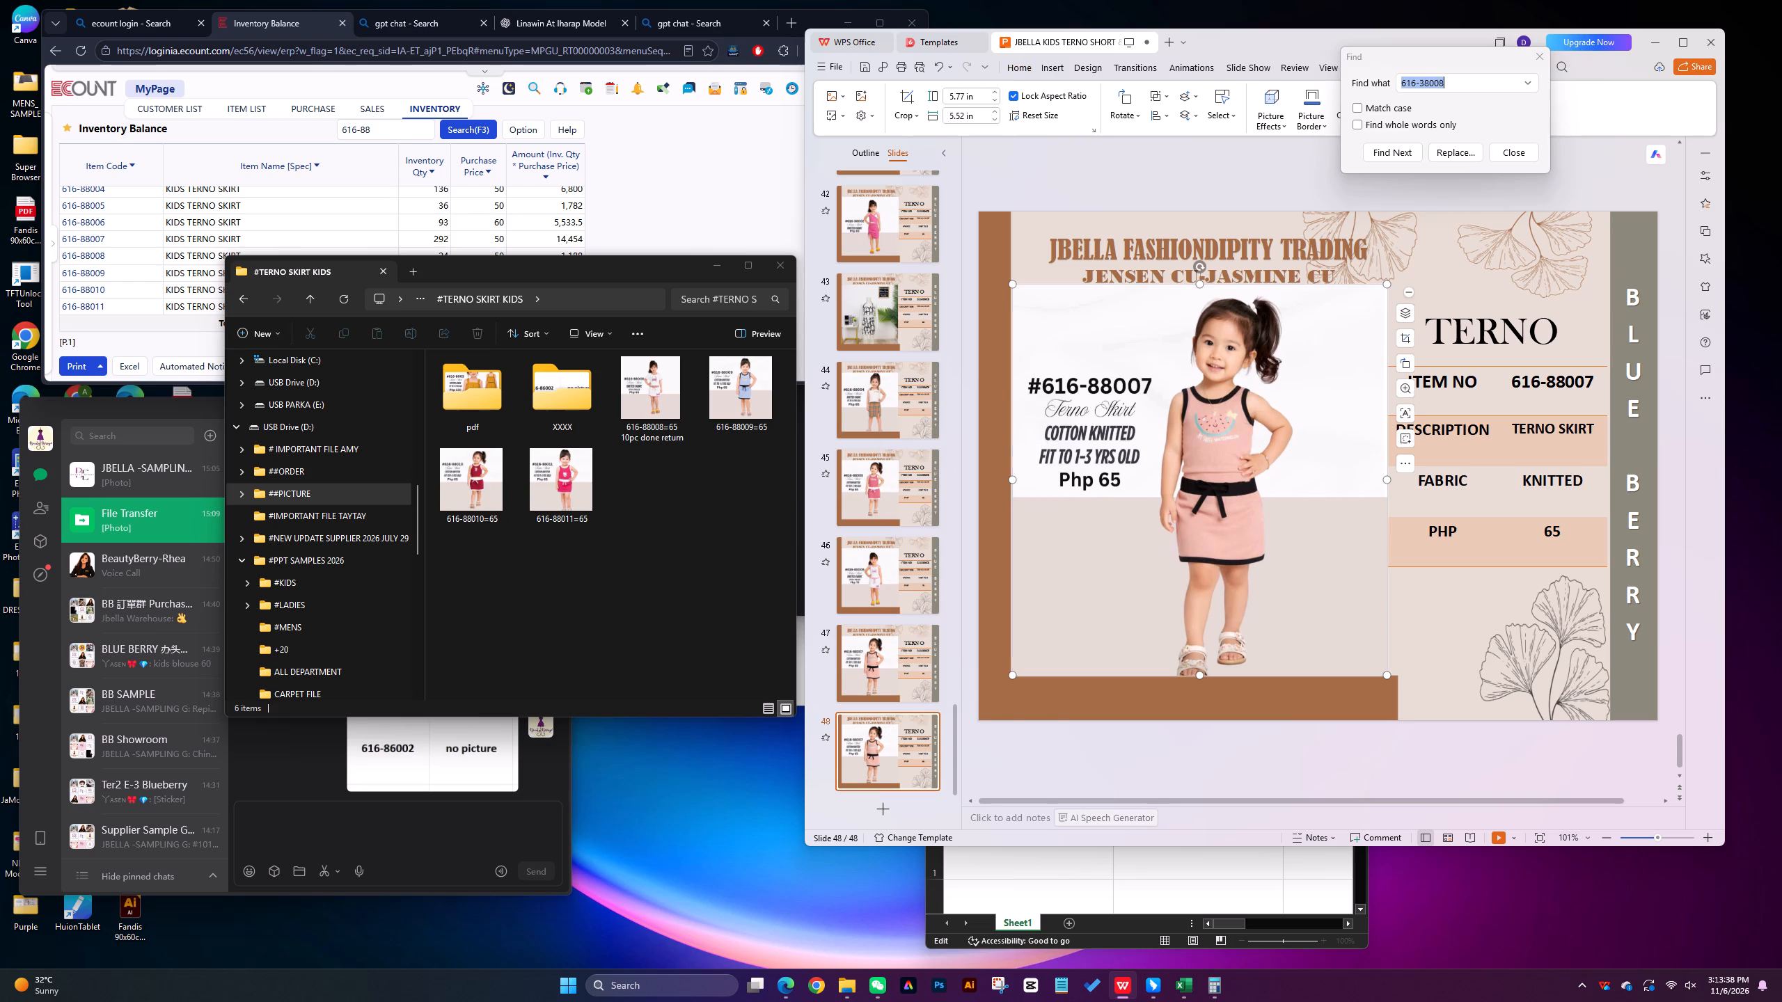
key("Delete")
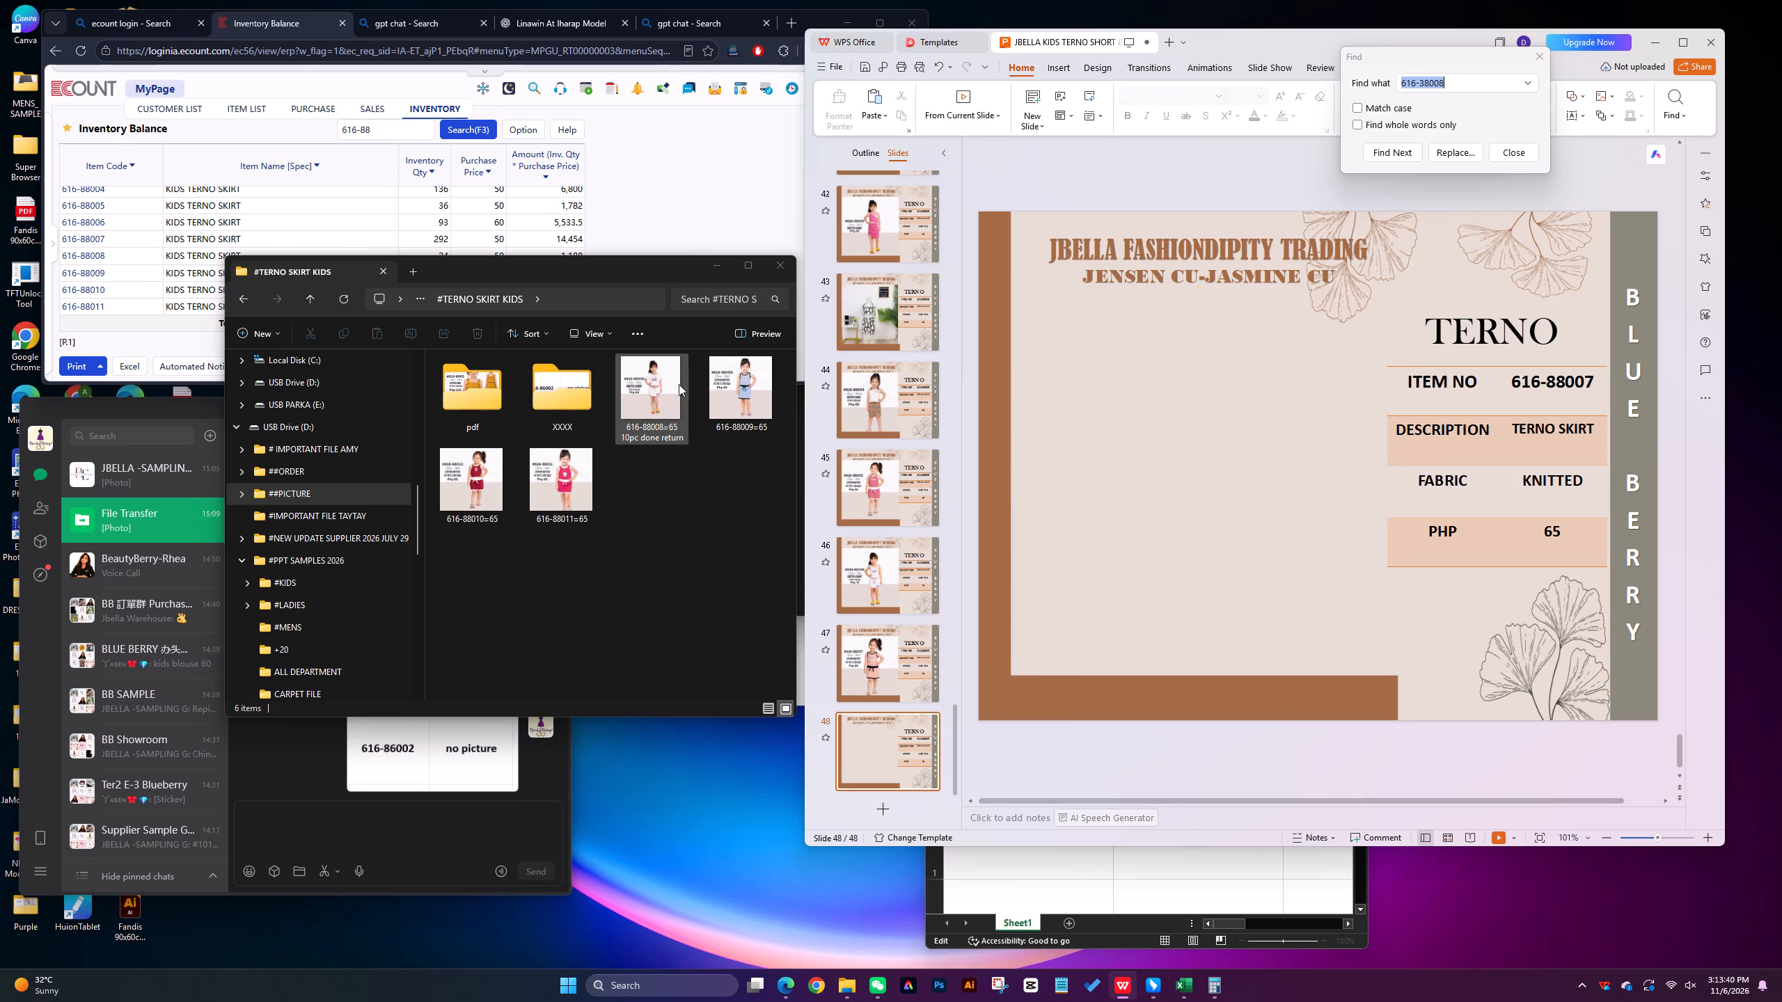
Insert the 616-88008=65 picture on slide 48 and align it below the heading, flush with the brown frame's inner edge.
left_click_drag(649, 386, 1028, 296)
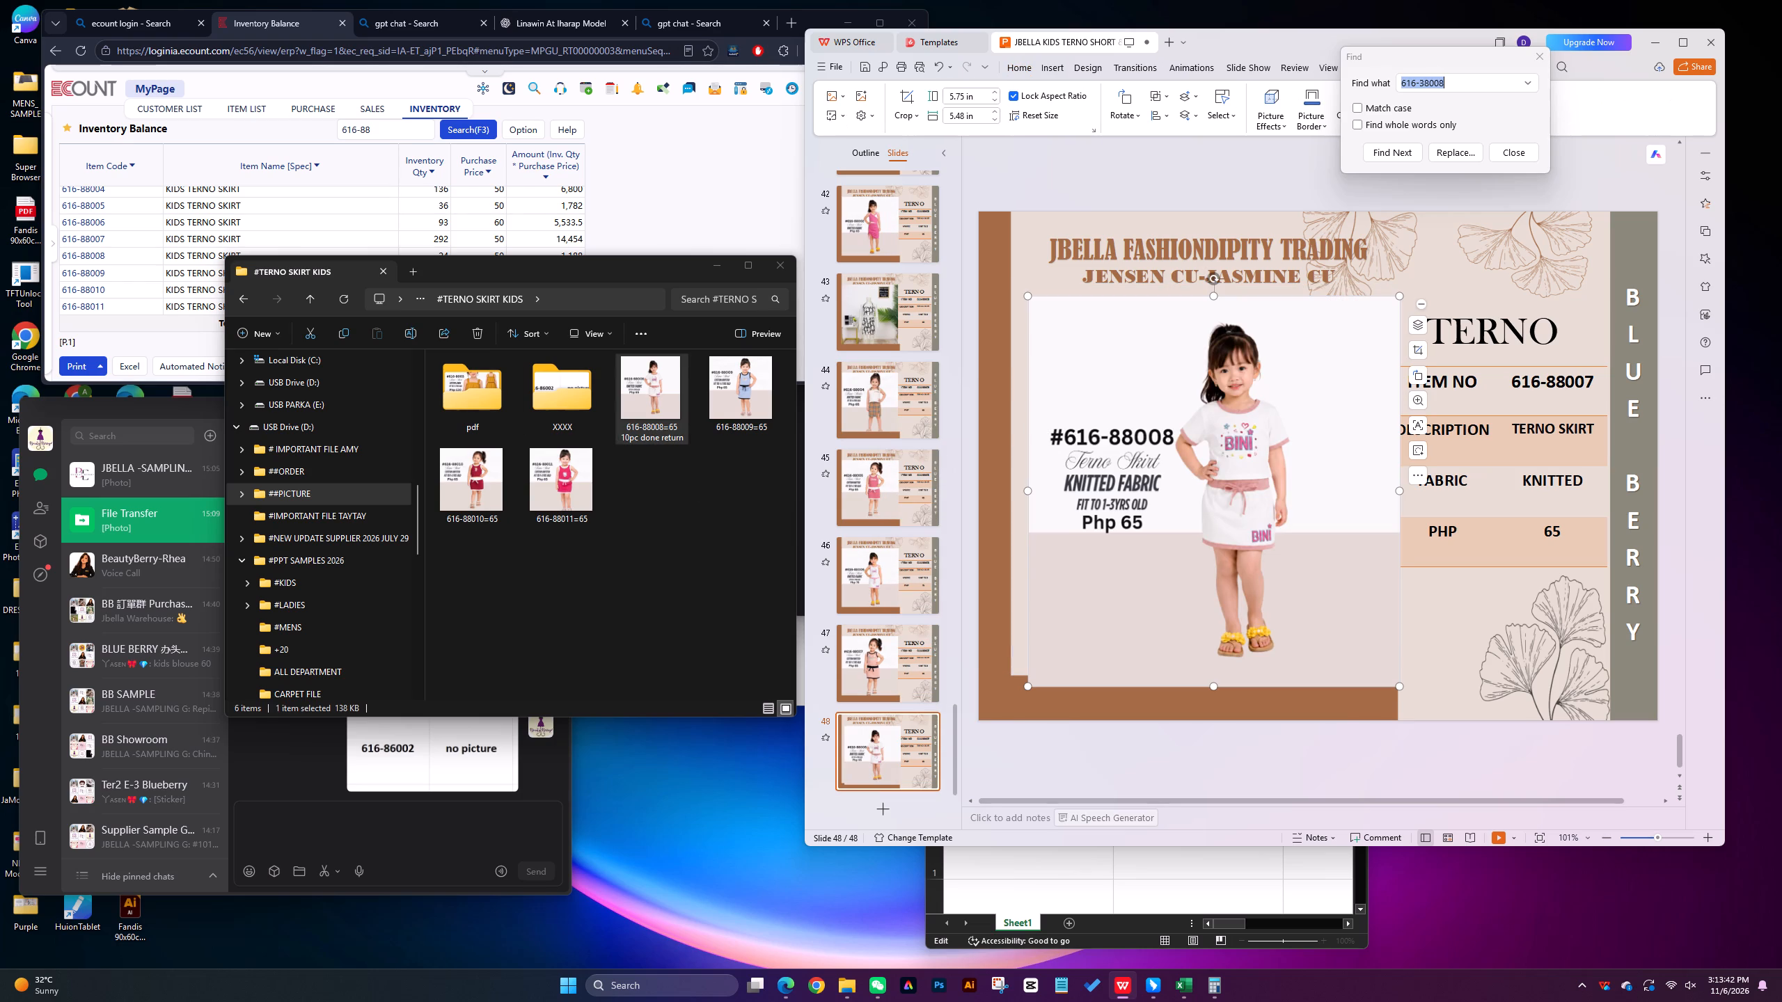
left_click_drag(1118, 420, 1107, 406)
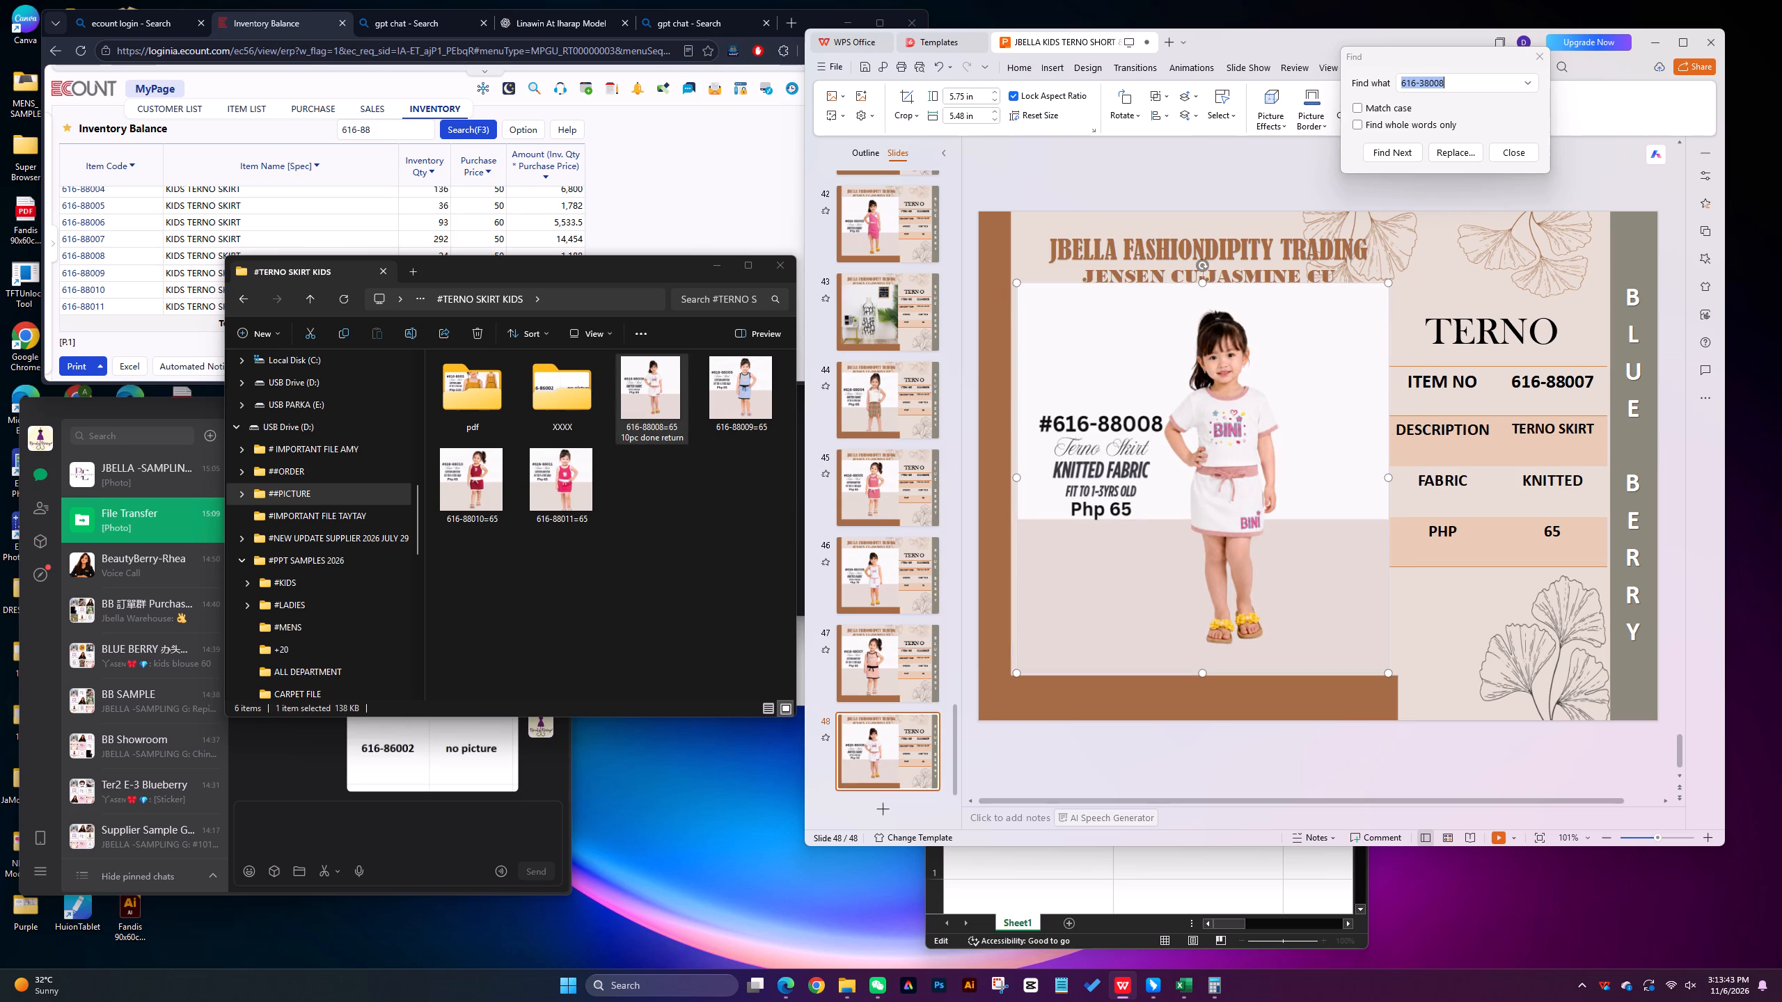
key("Down")
key("Down")
key("Left")
key("Left")
key("Left")
key("Left")
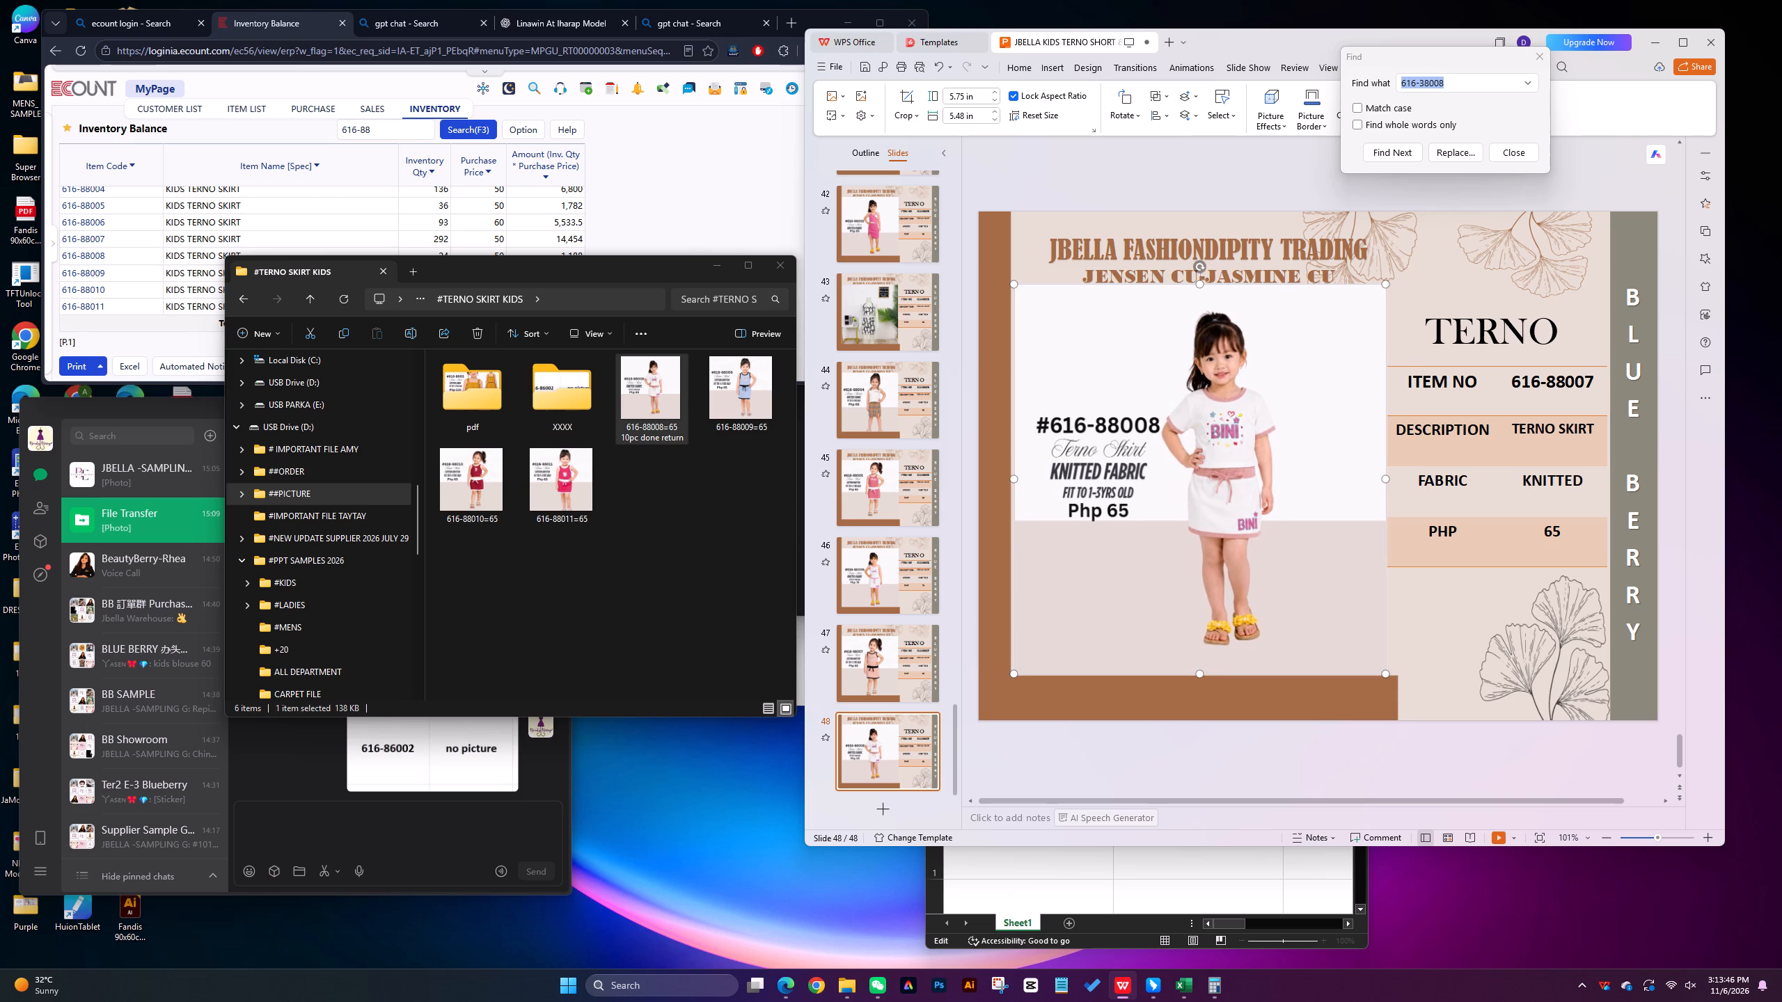
key("Left")
key("Left")
key("Left")
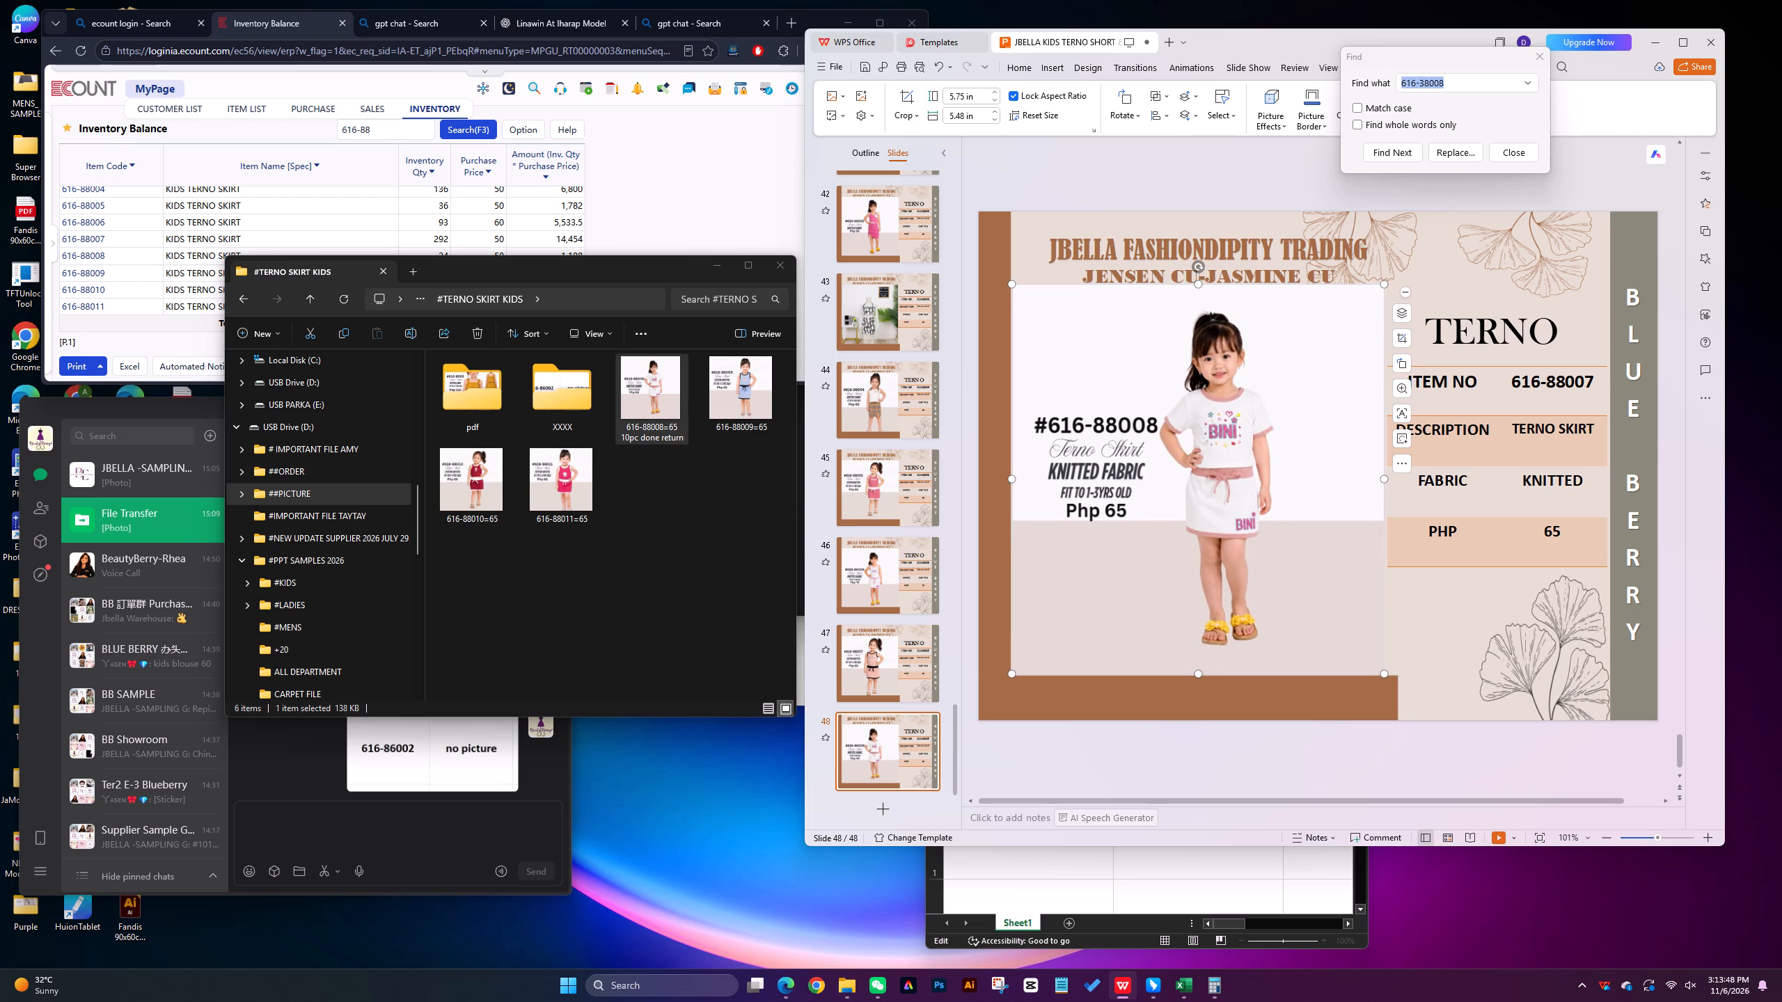
Adjust the 616-88008 picture's height to about 5.73 in so it ends at the brown frame's bottom bar.
left_click_drag(1197, 672, 1197, 665)
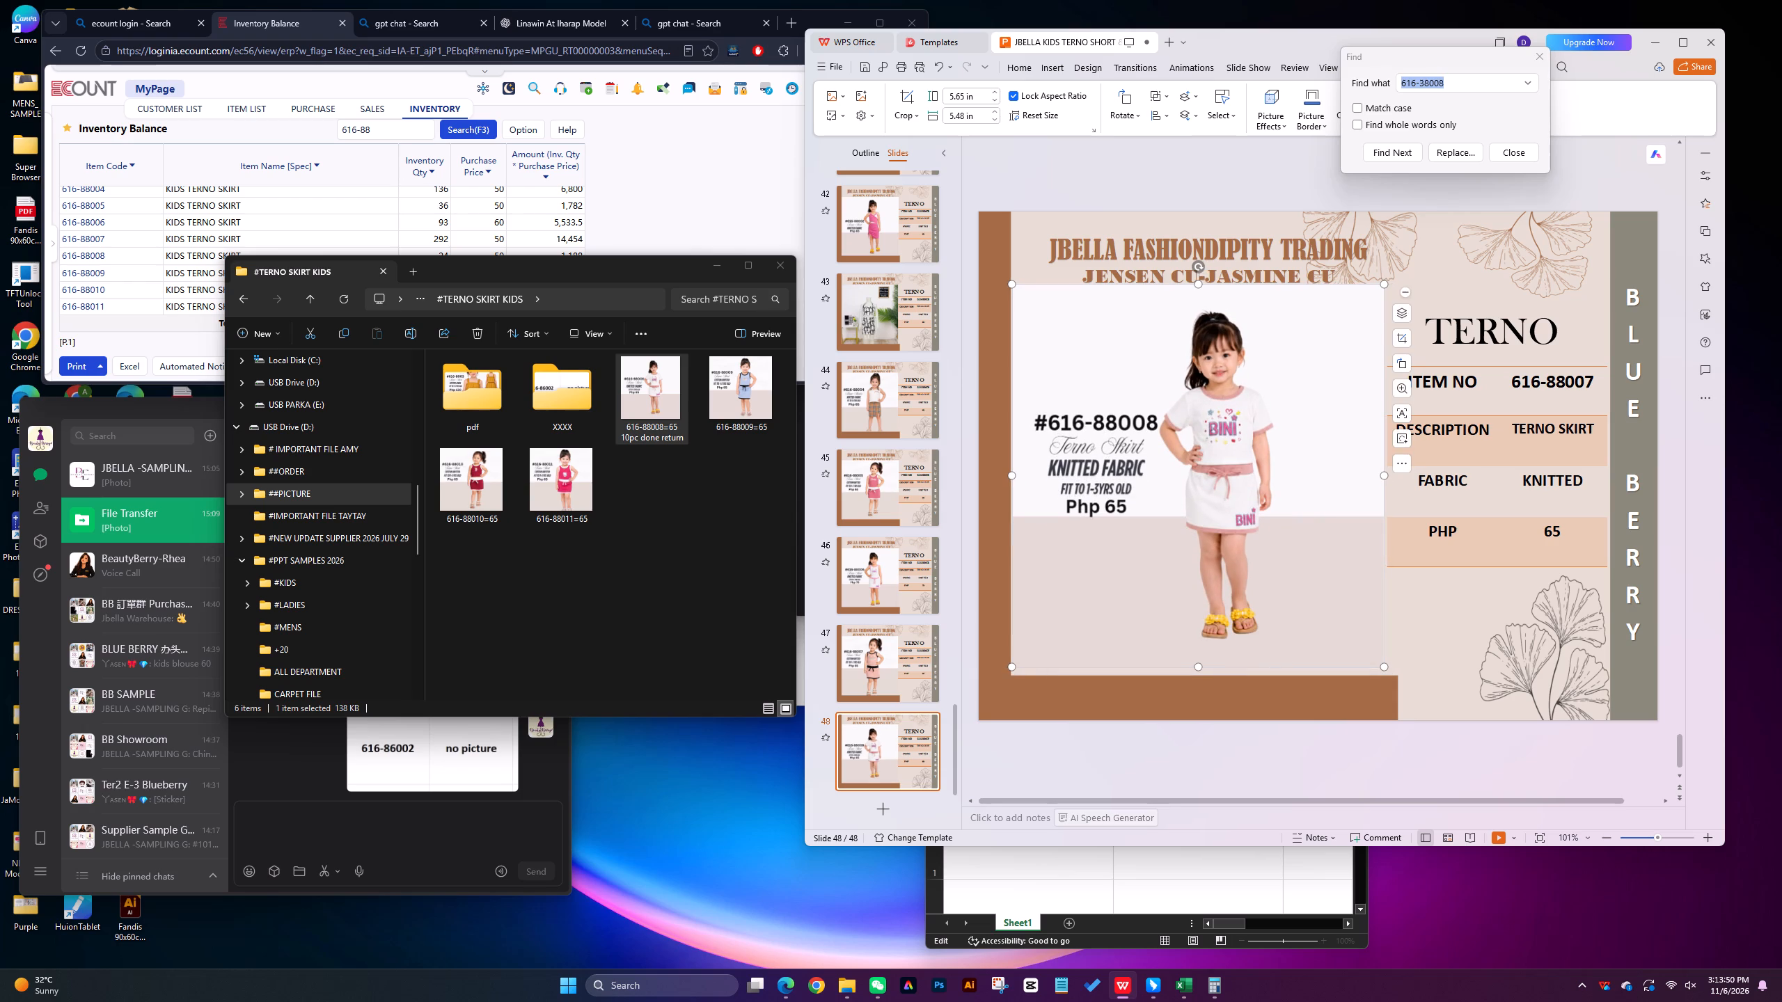
left_click(1199, 669)
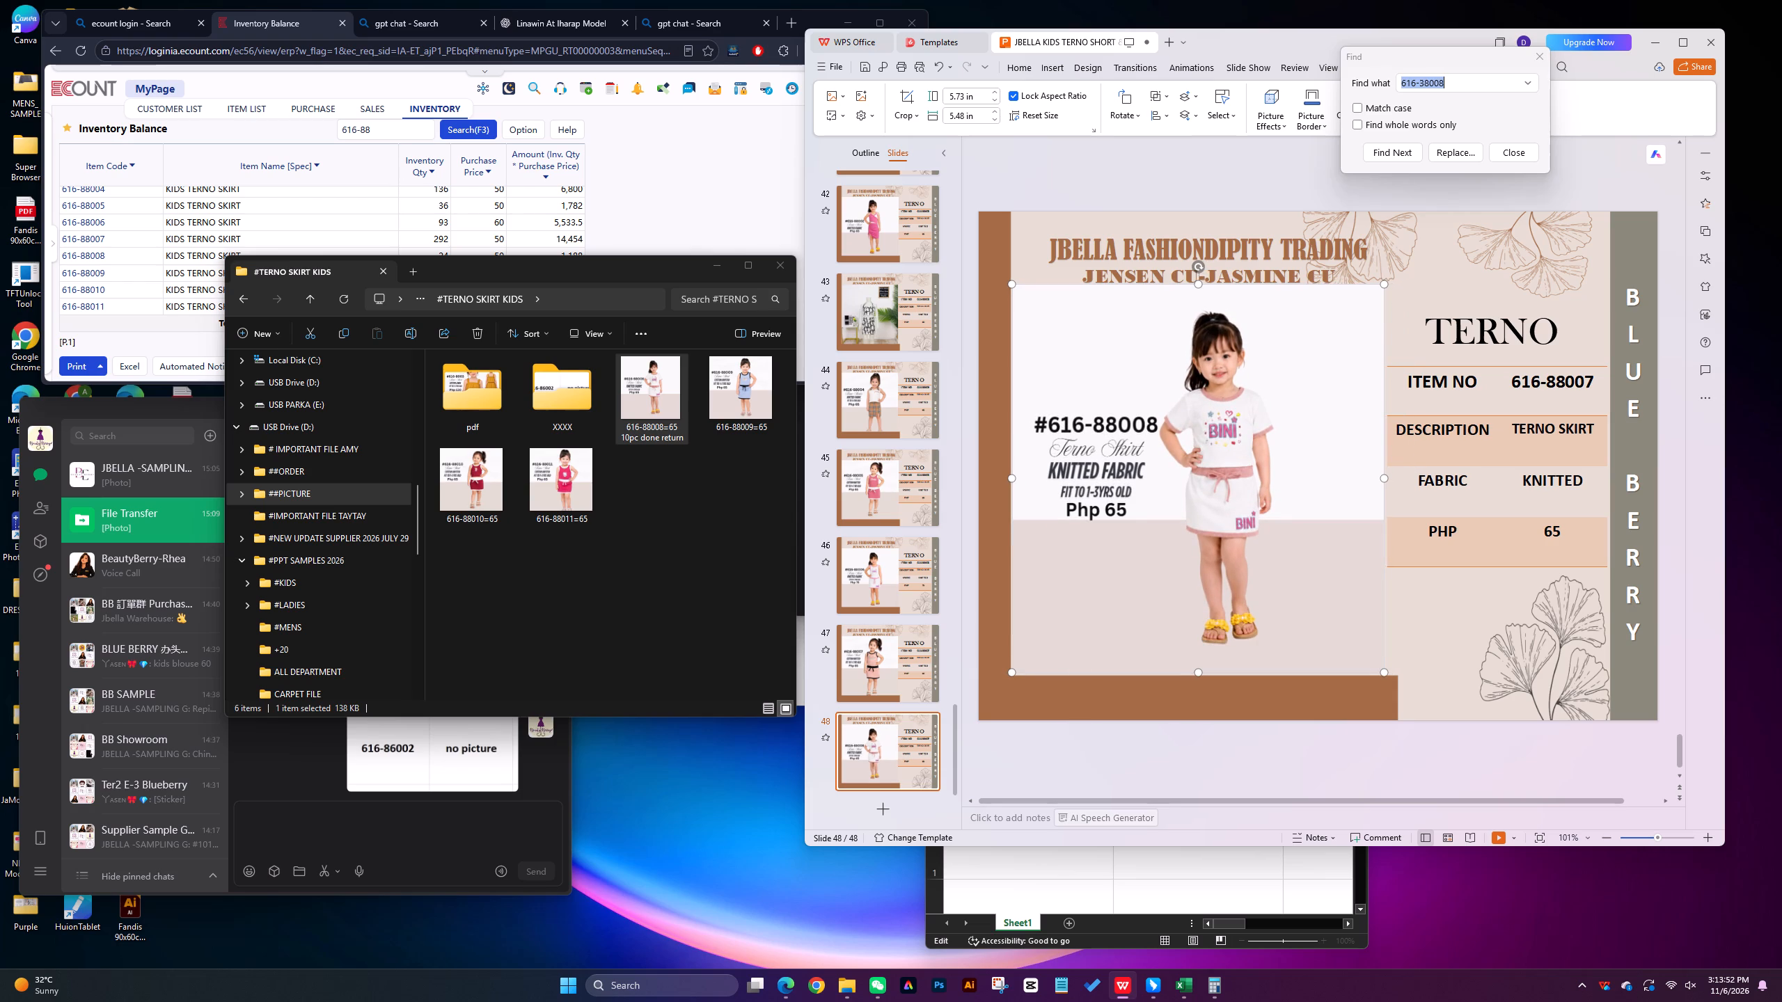
Change the item number in slide 48's table to 616-88008.
left_click(1593, 378)
key("BackSpace")
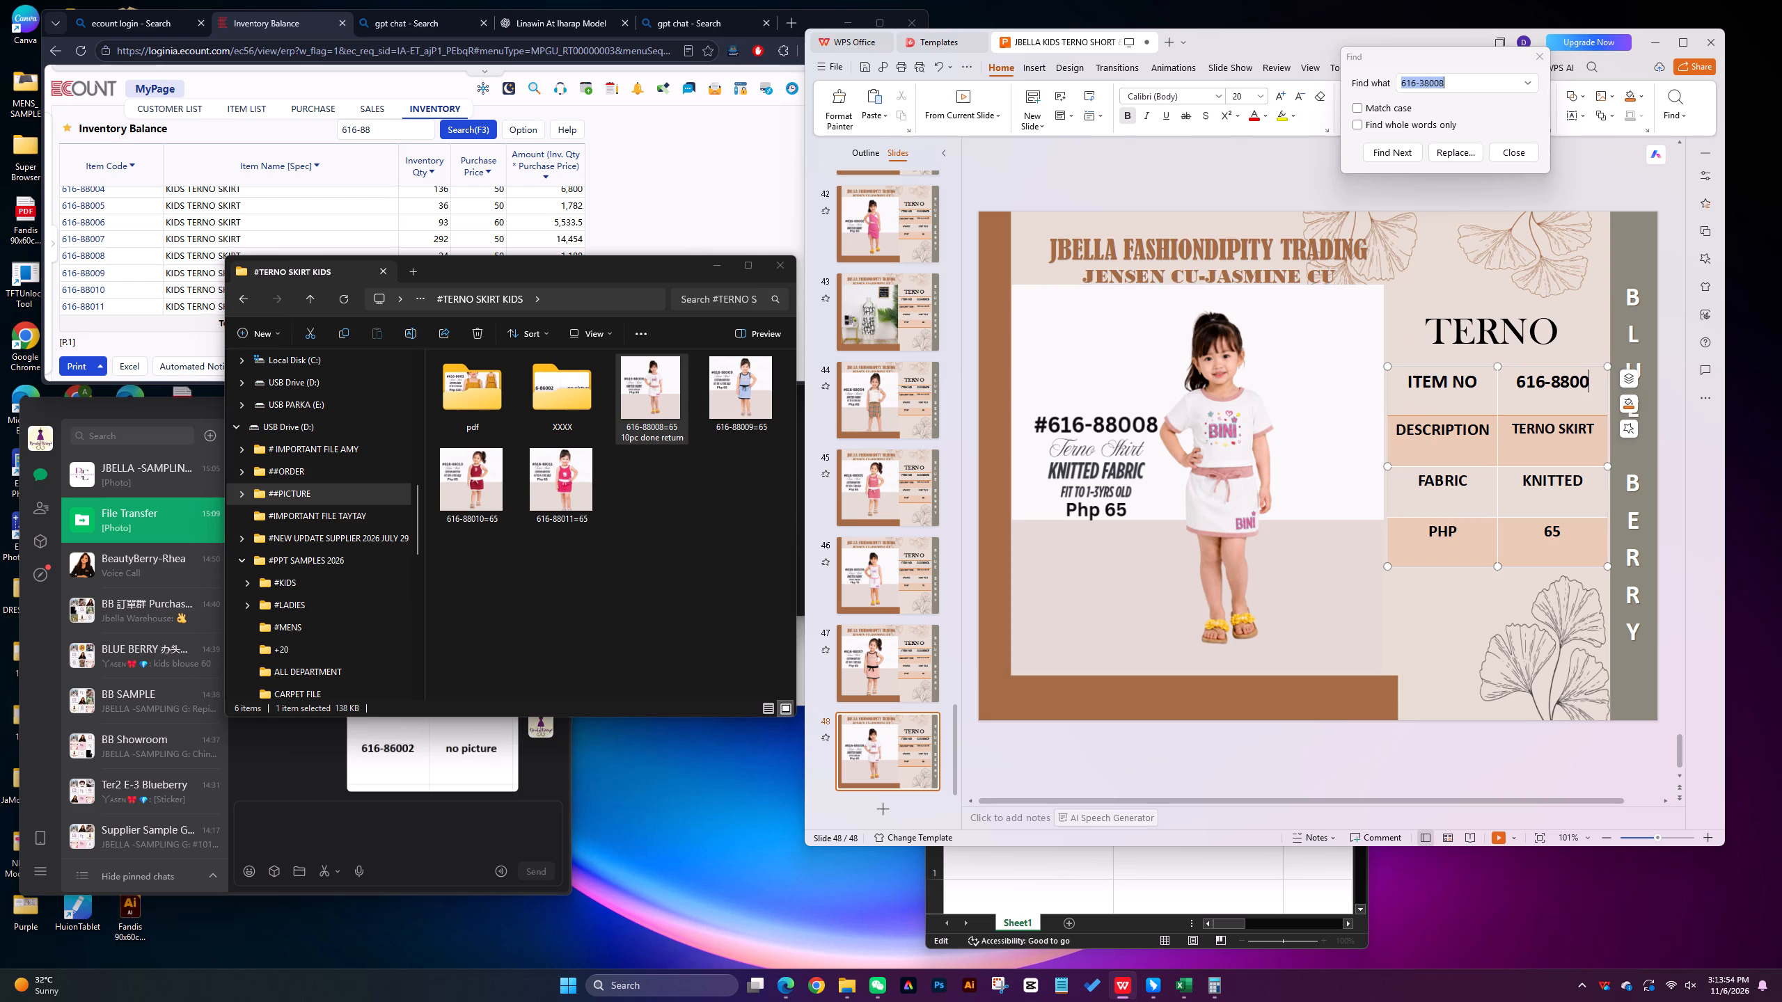
key("8")
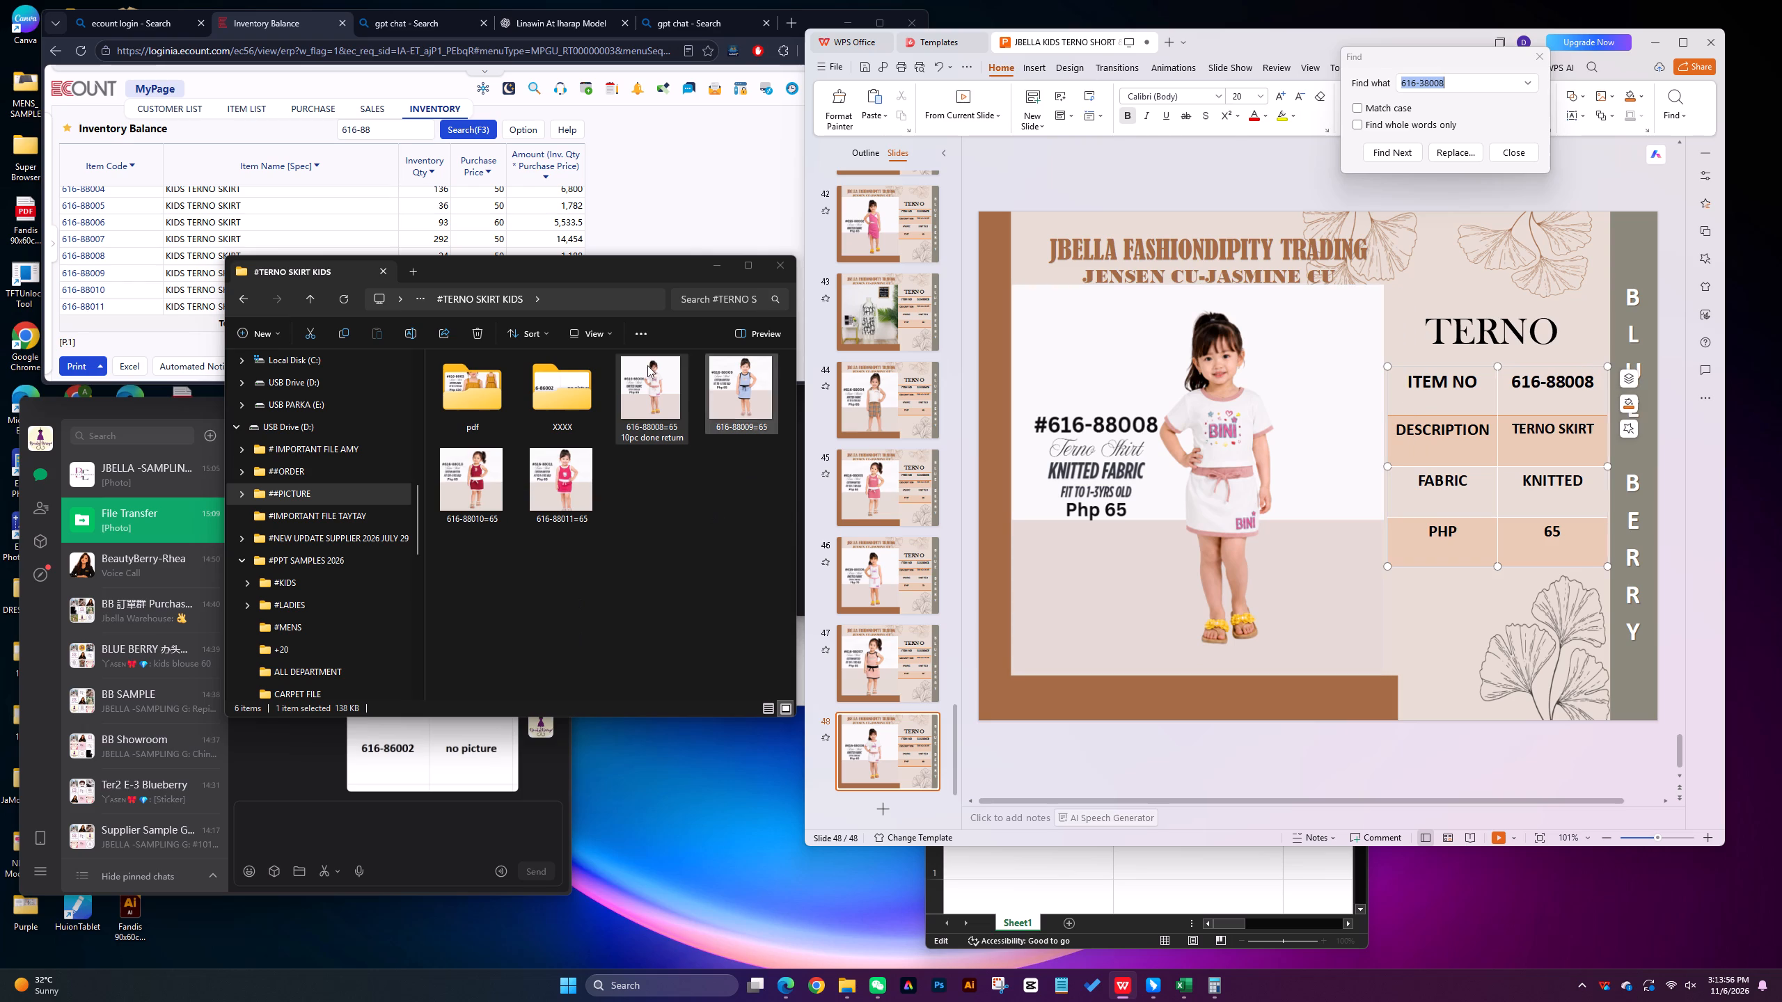
Move the 616-88008=65 picture file into the pdf folder.
left_click_drag(654, 383, 461, 420)
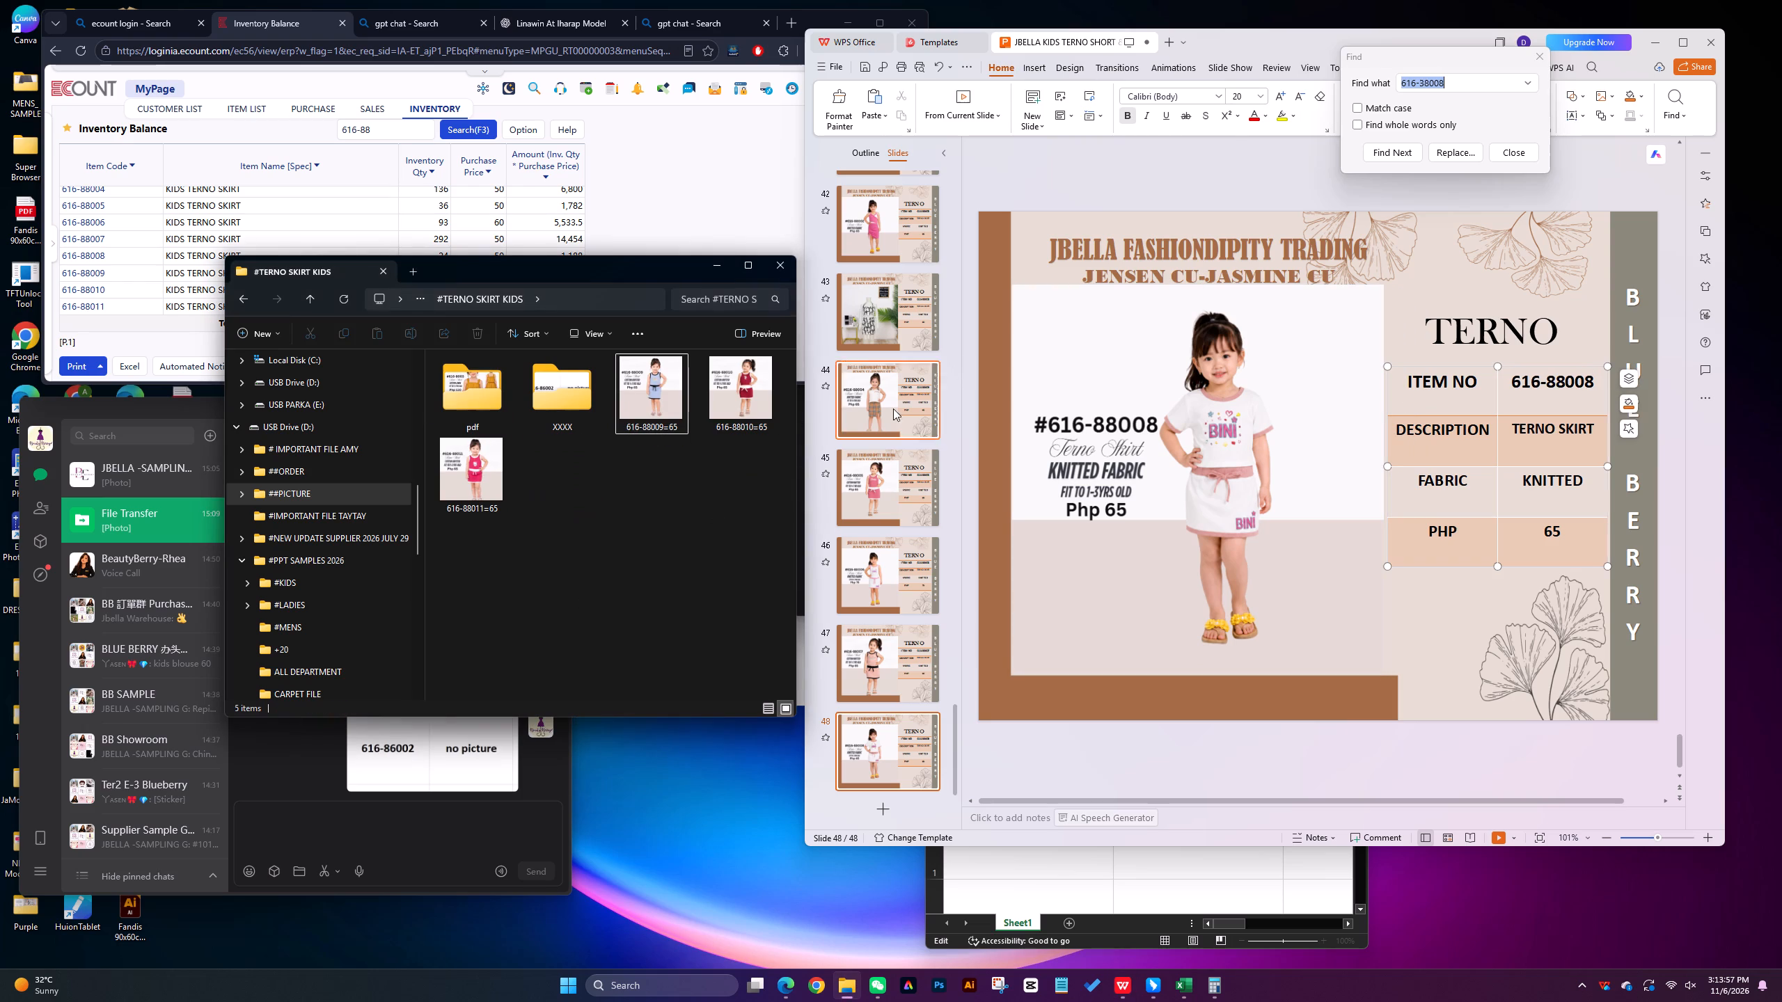
Duplicate slide 48 and delete the 616-88008 picture from the copy, slide 49.
left_click(870, 734)
right_click(869, 735)
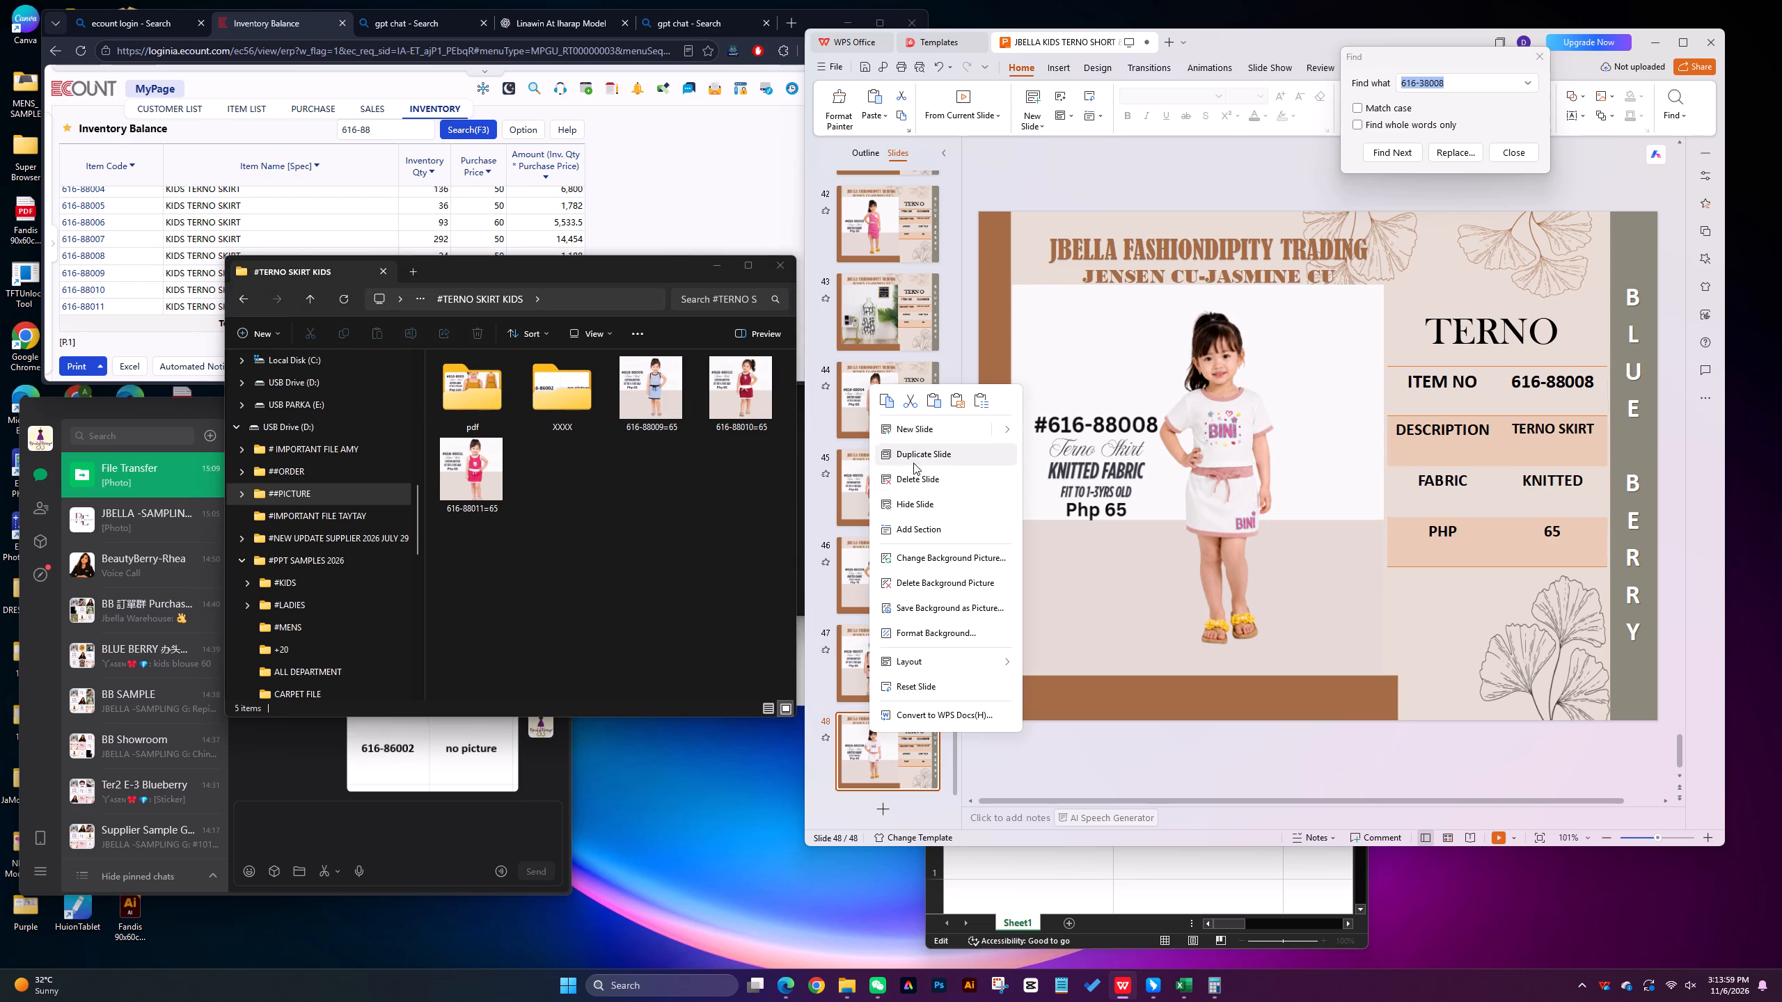
left_click(913, 450)
left_click(1197, 403)
key("Delete")
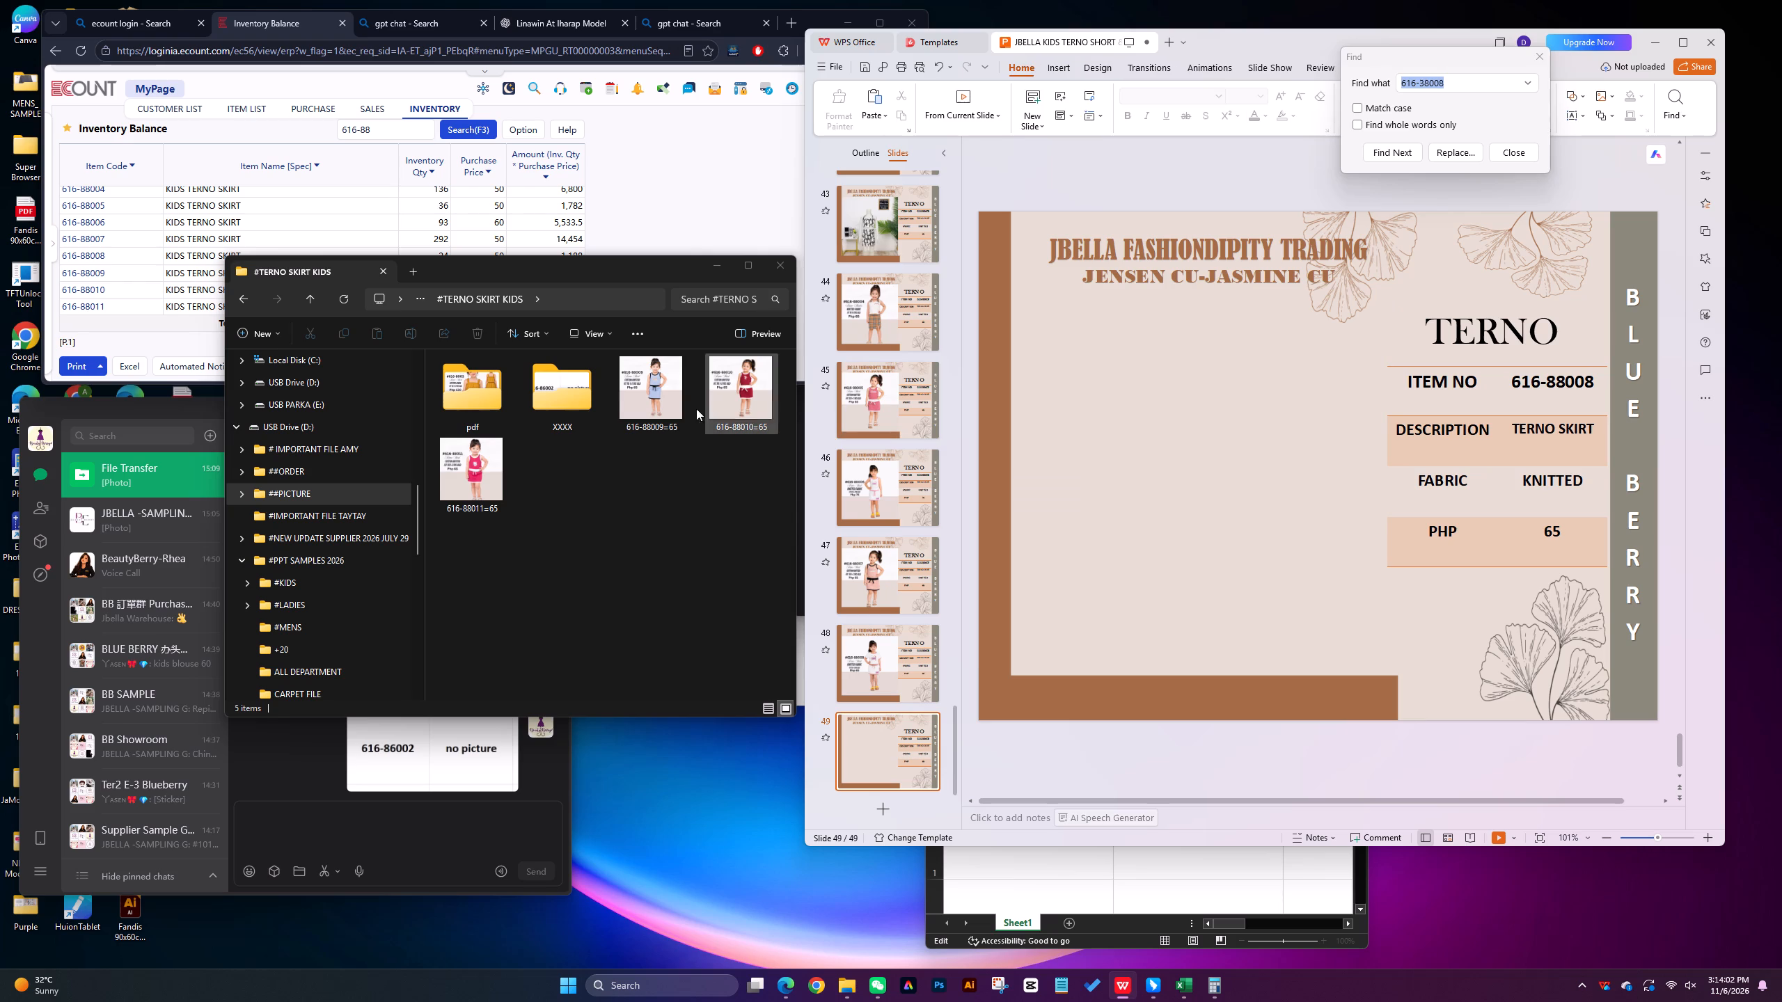
Insert the 616-88009=65 picture on slide 49, scale it to about 4.83 by 4.83 in and place it below the heading.
left_click_drag(652, 390, 1042, 310)
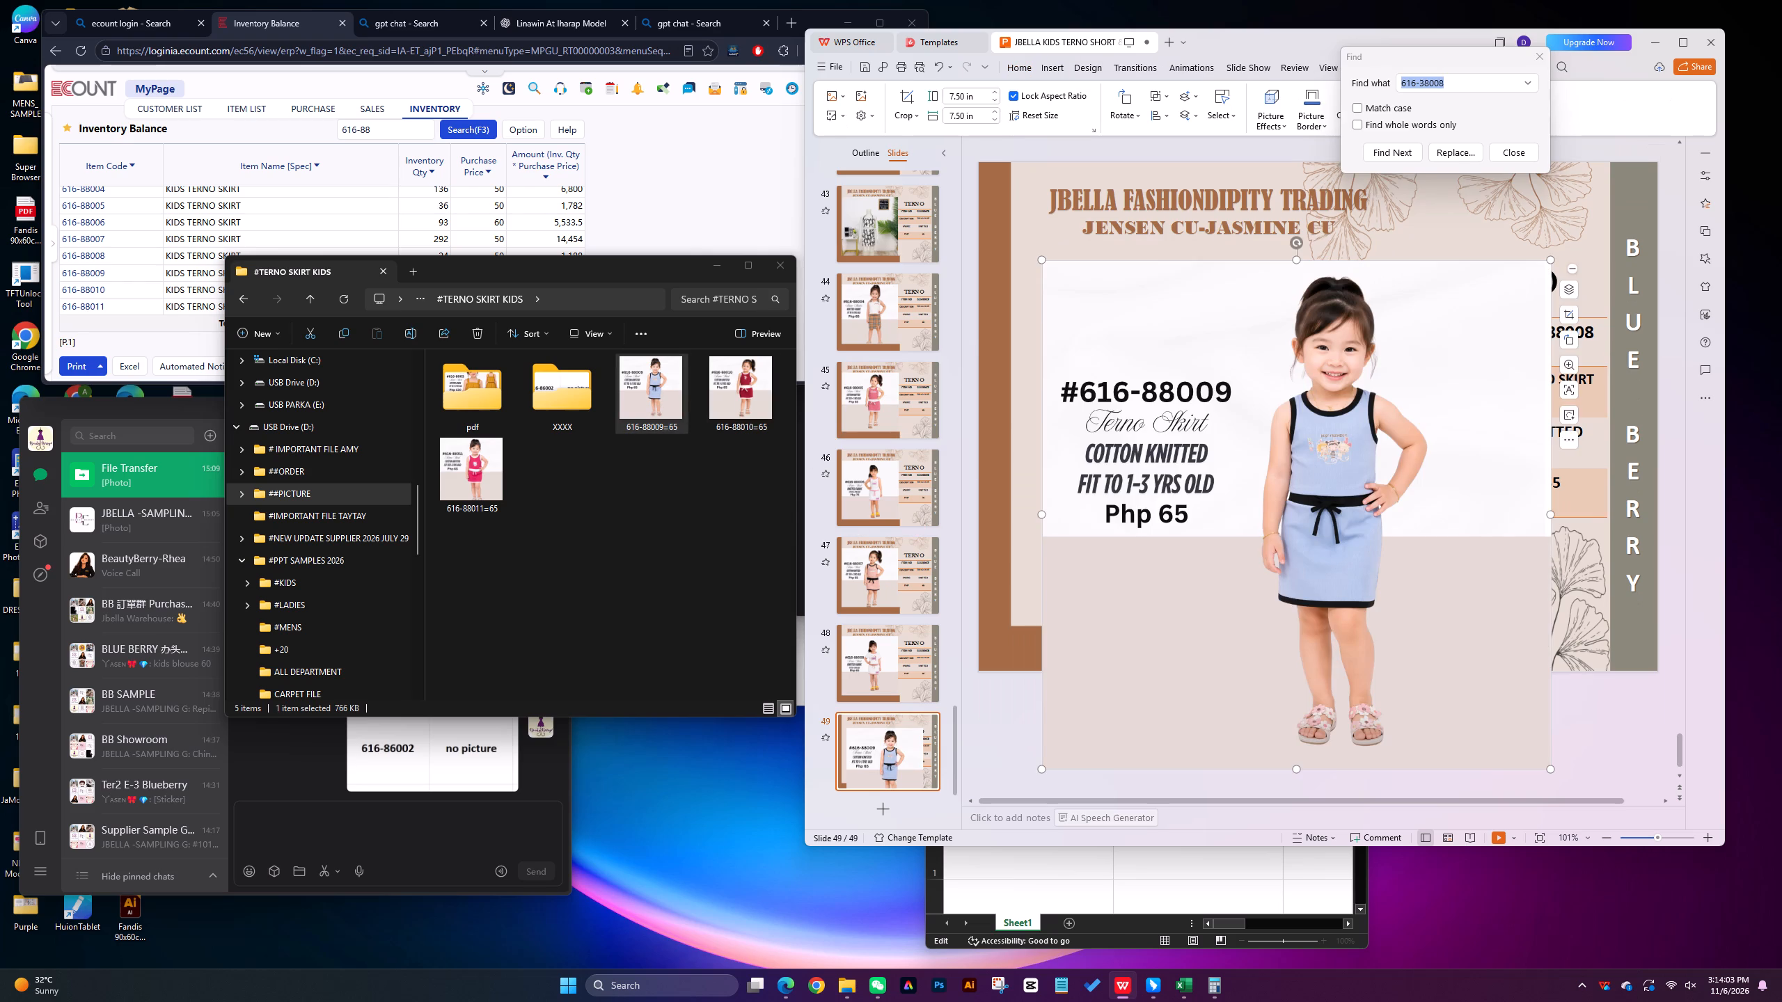
left_click_drag(1549, 262, 1310, 443)
left_click_drag(1197, 579, 1167, 388)
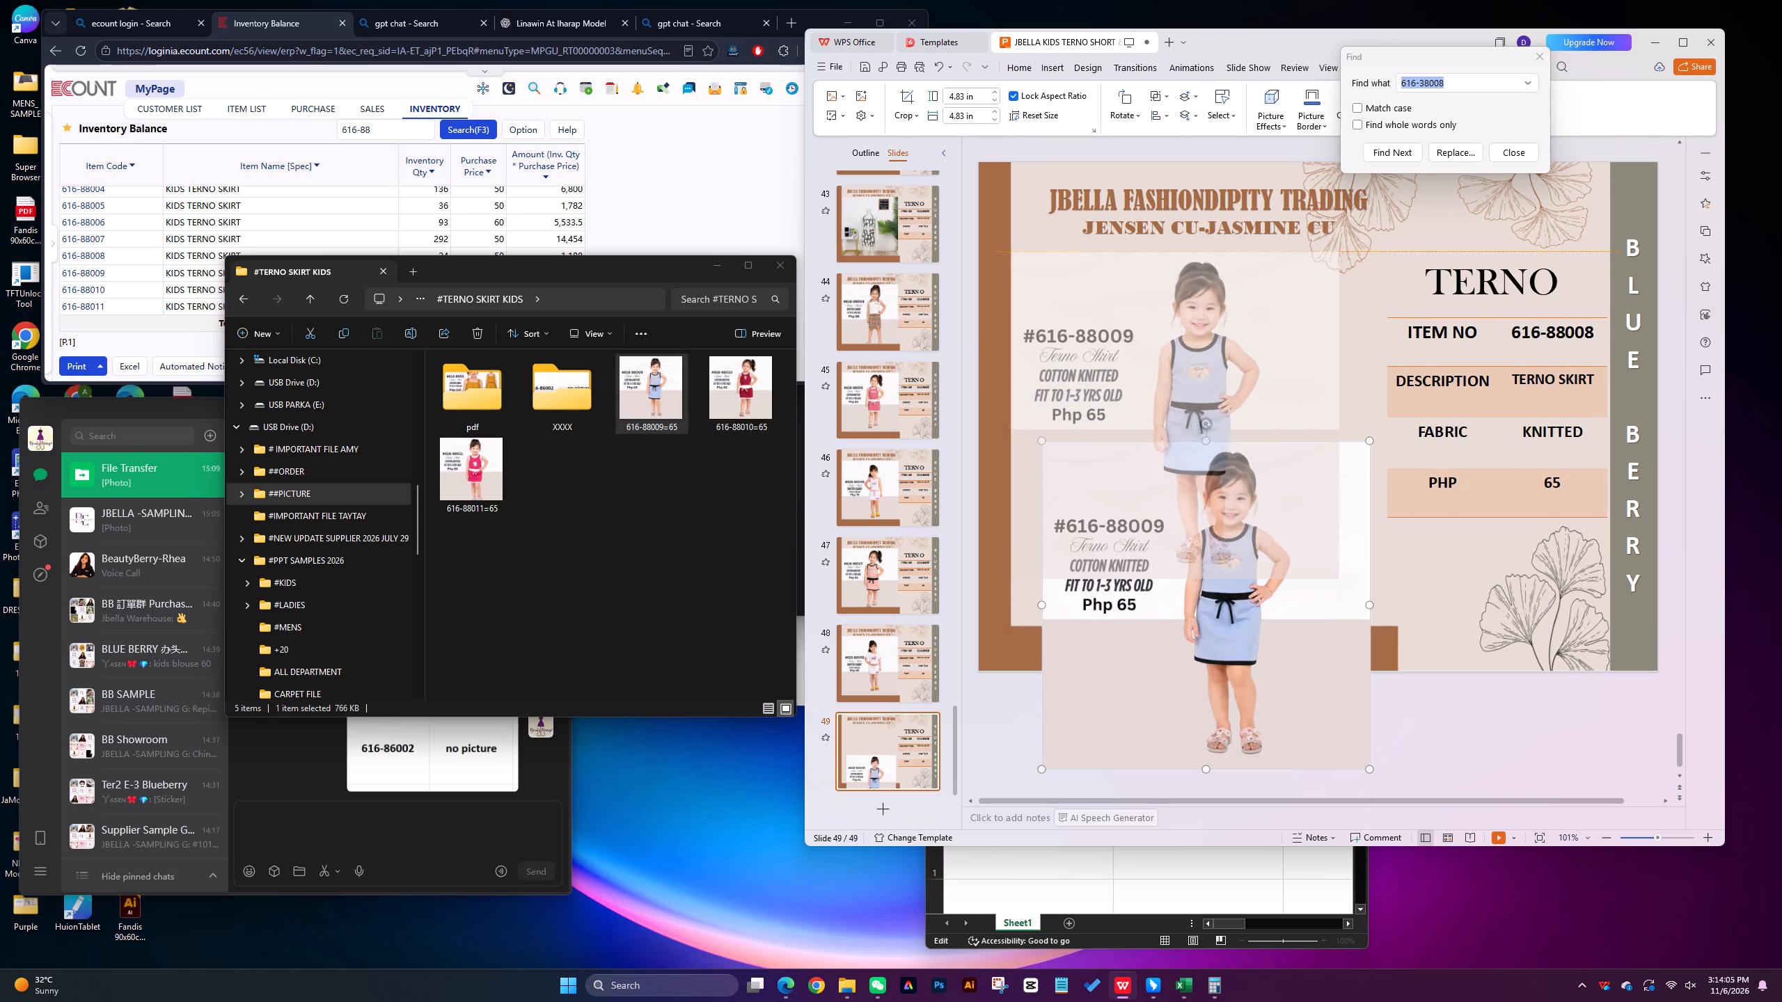
left_click_drag(1167, 388, 1176, 371)
Nudge the 616-88009 picture slightly down and over until it is flush with the brown frame's inner edge.
key("Down")
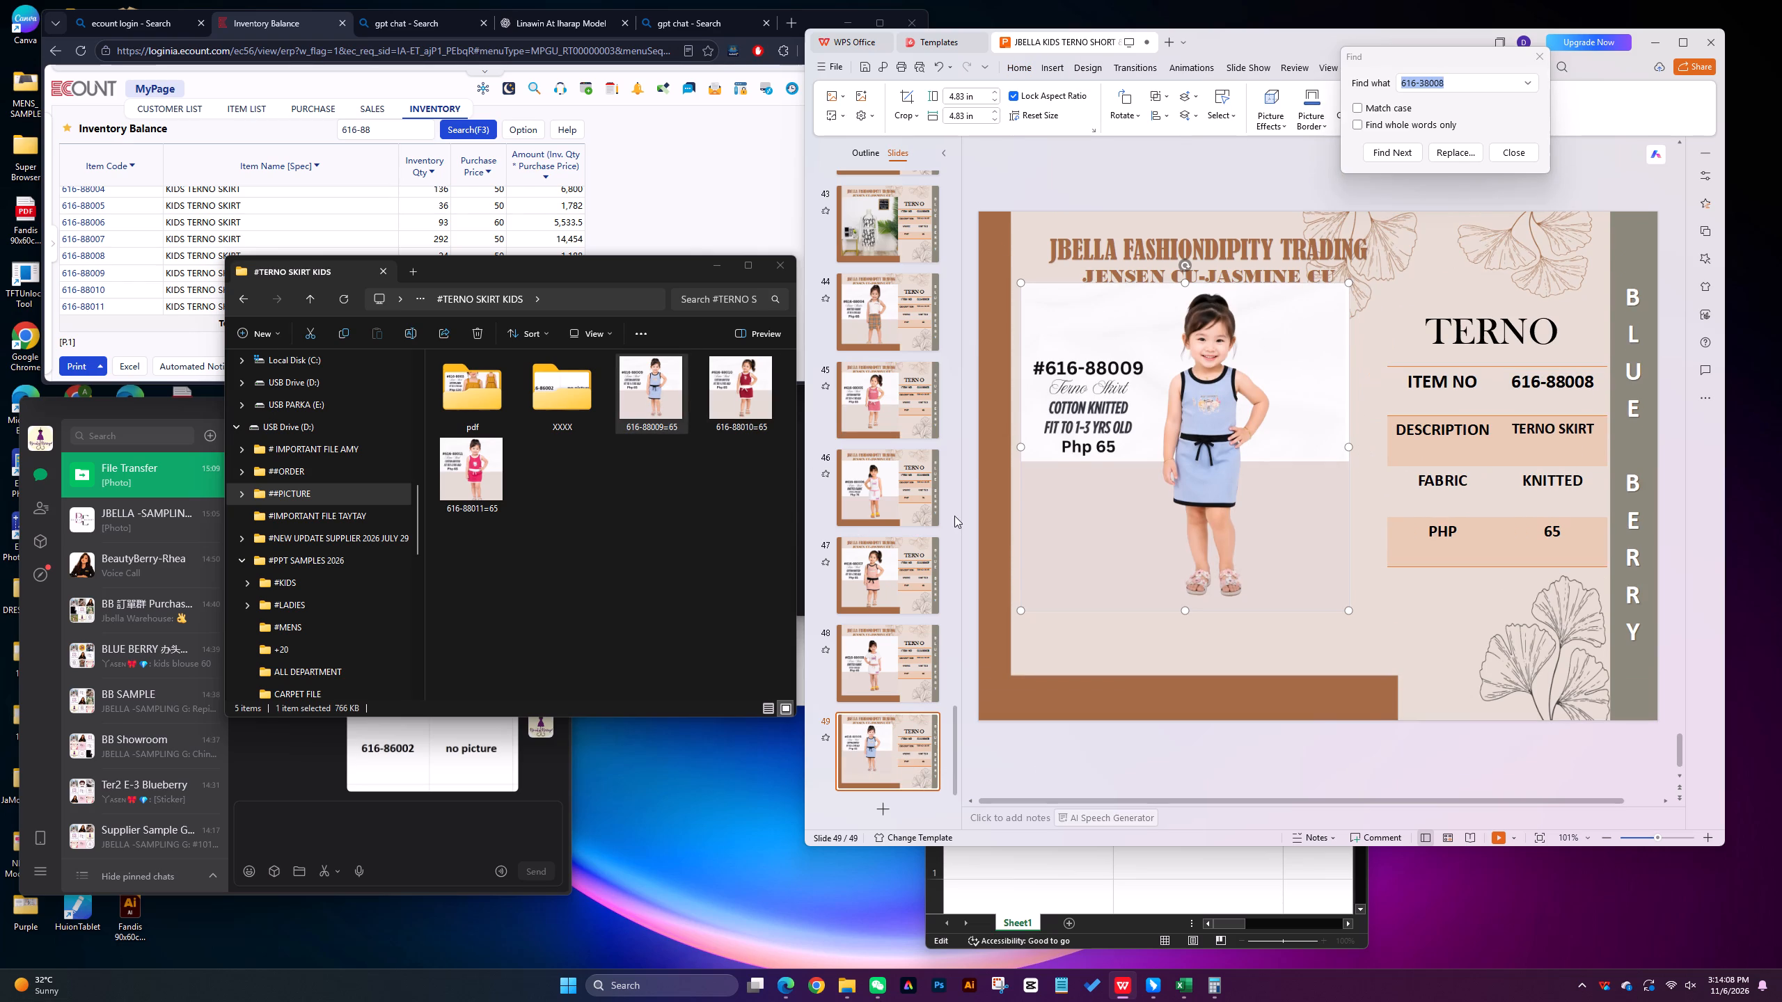
key("Down")
key("Down")
key("Left")
key("Left")
key("Left")
key("Left")
key("Left")
key("Left")
key("Left")
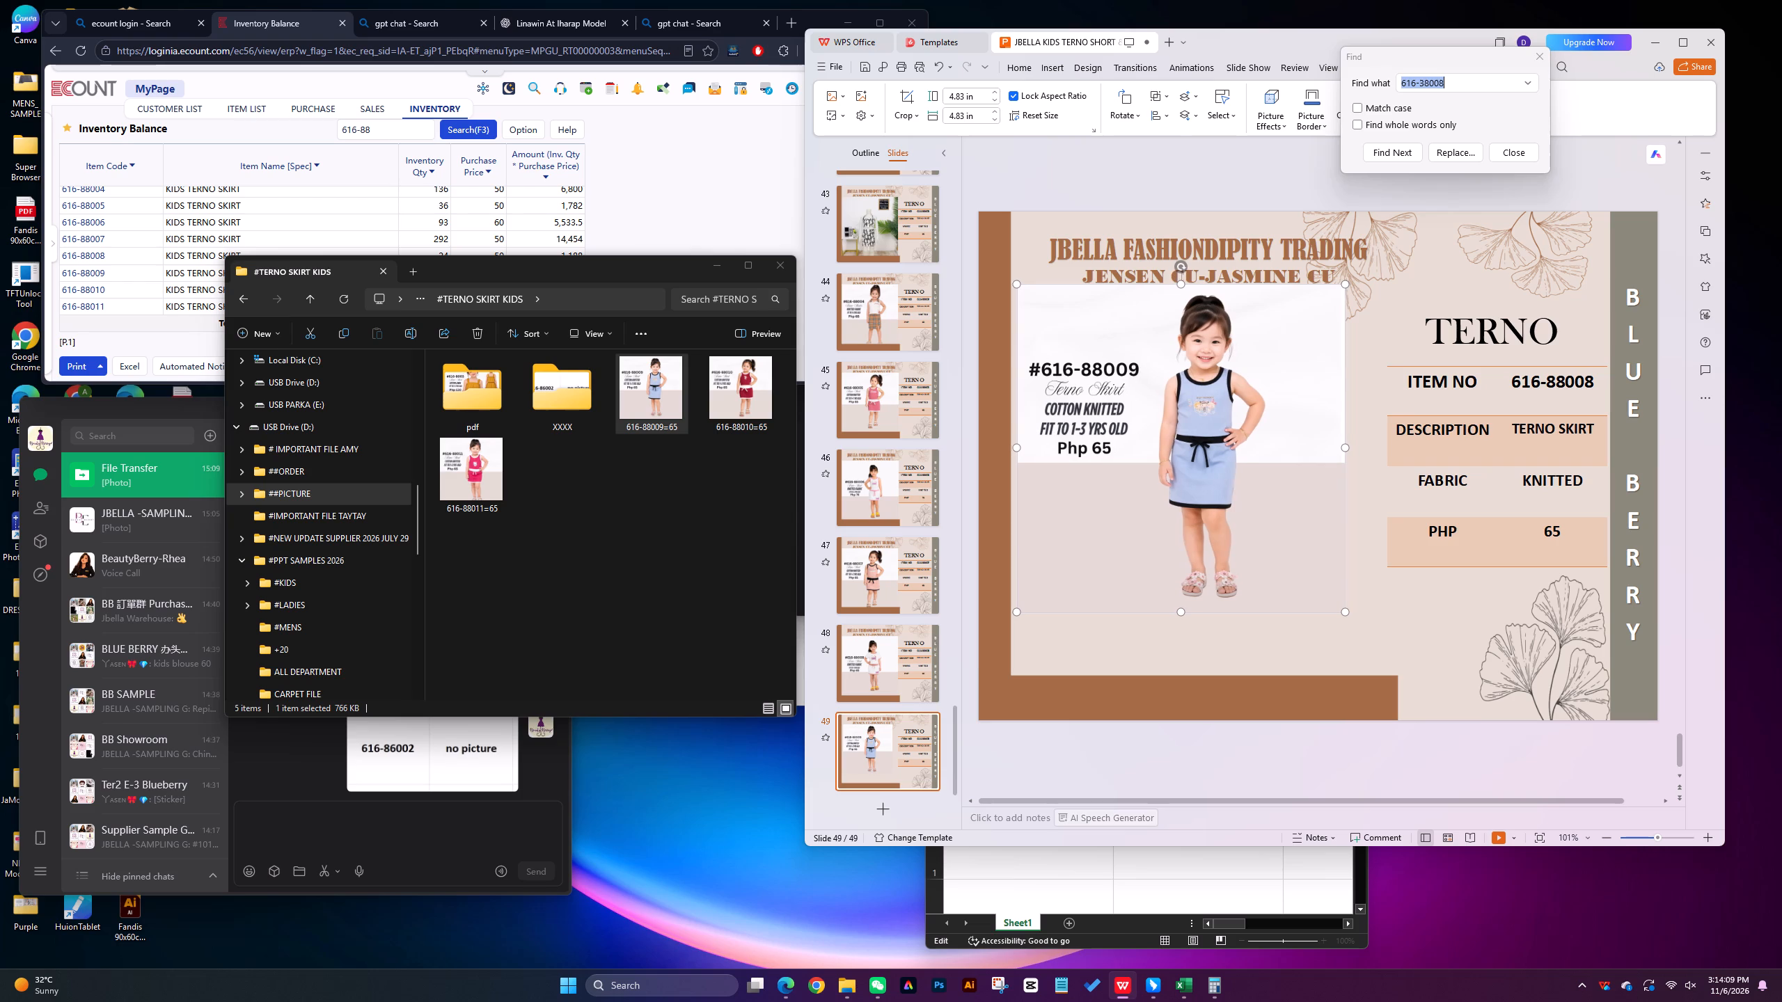
key("Left")
key("Left")
key("Left")
key("Left")
key("Left")
key("Left")
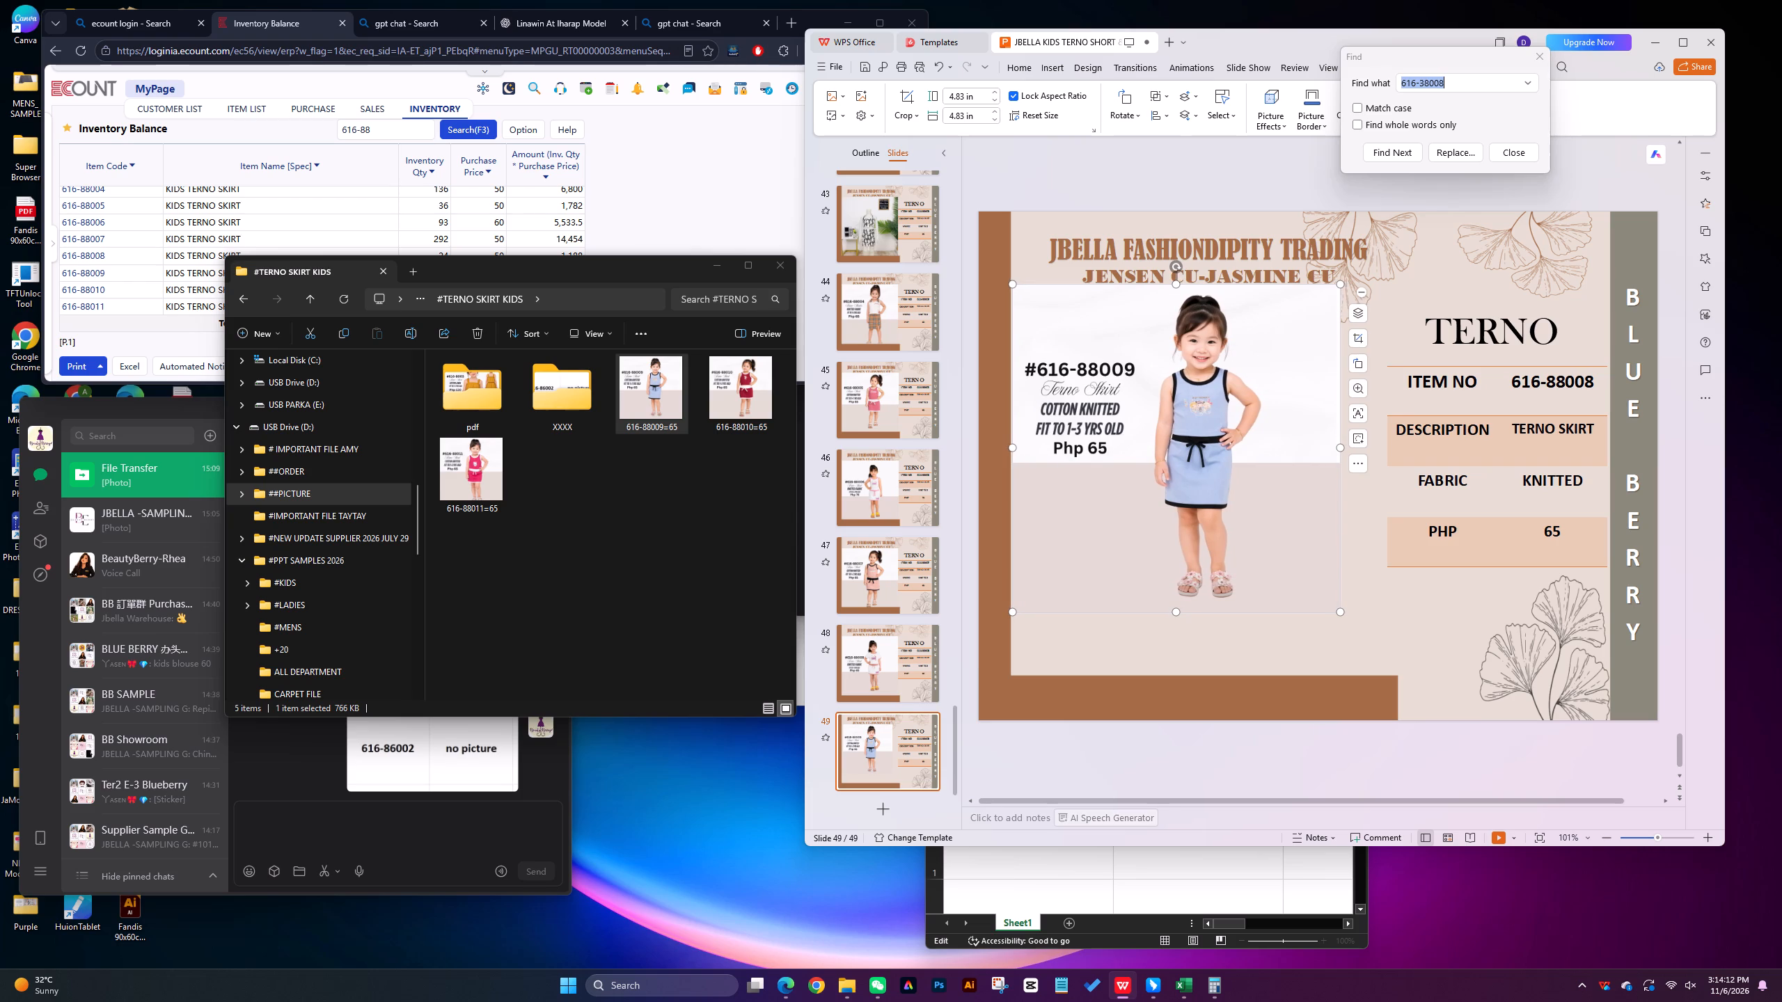
Stretch the 616-88009 picture down to the brown frame and across to the table, about 5.70 in high and 5.53 in wide.
left_click_drag(1177, 615, 1179, 671)
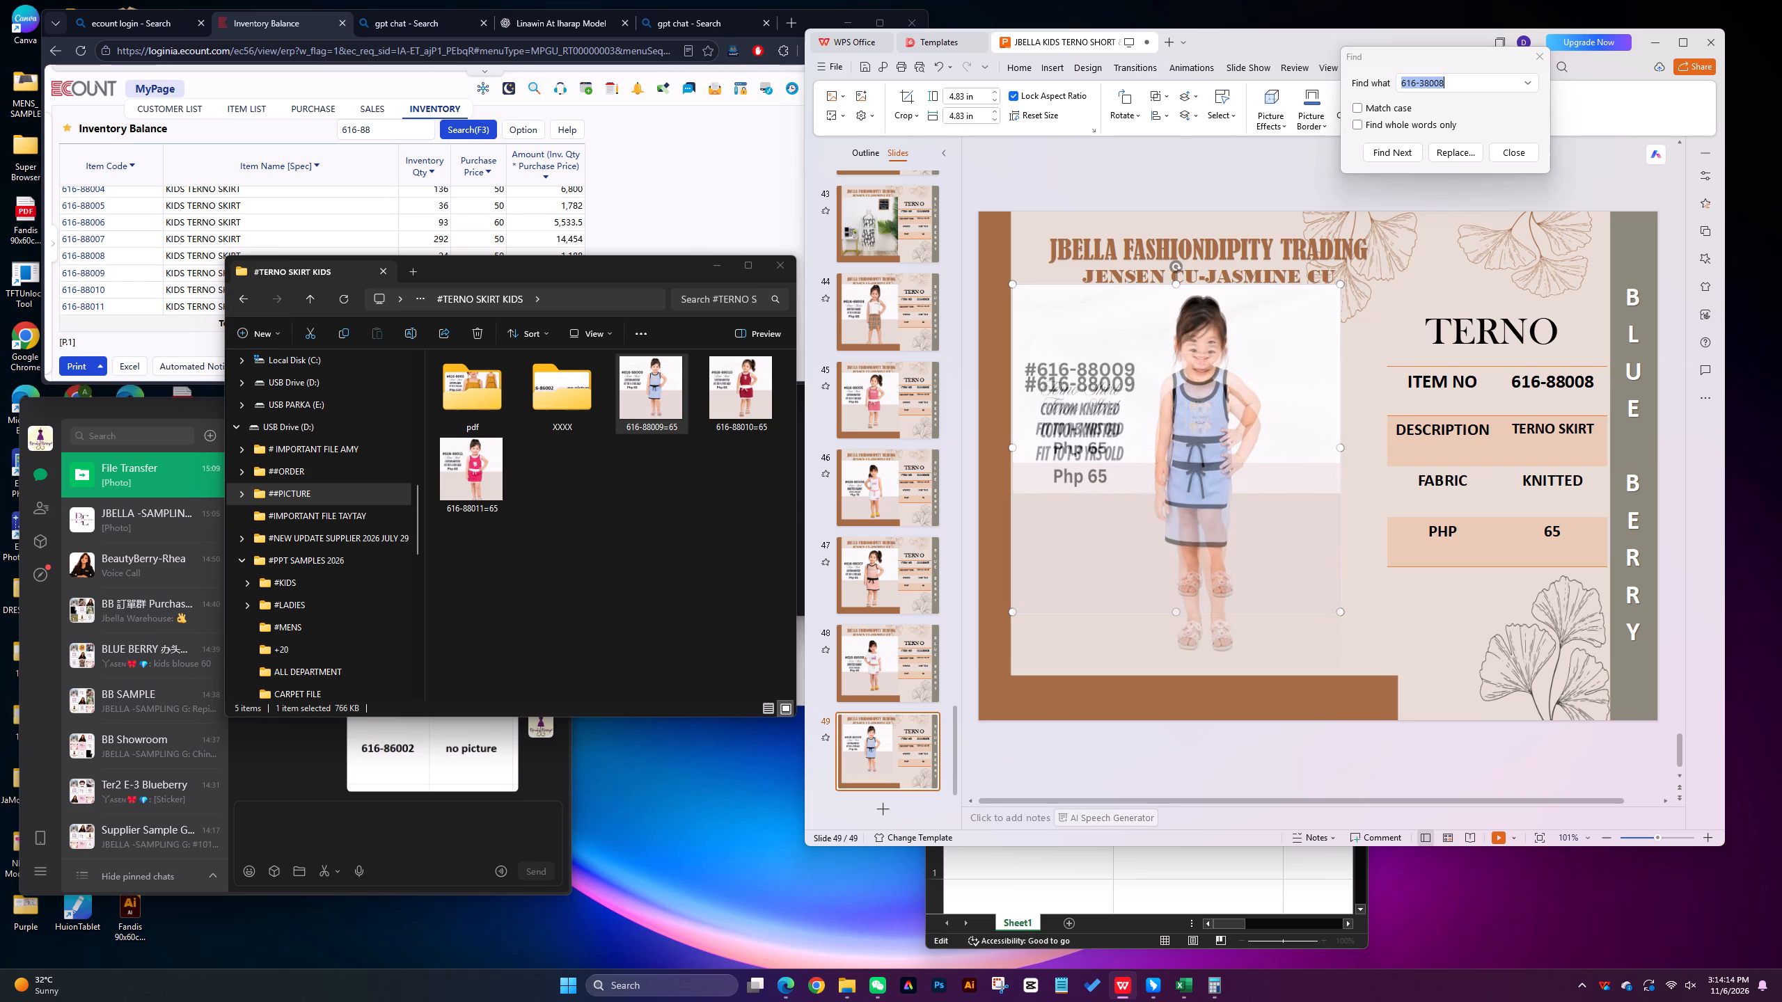
left_click_drag(1179, 671, 1180, 674)
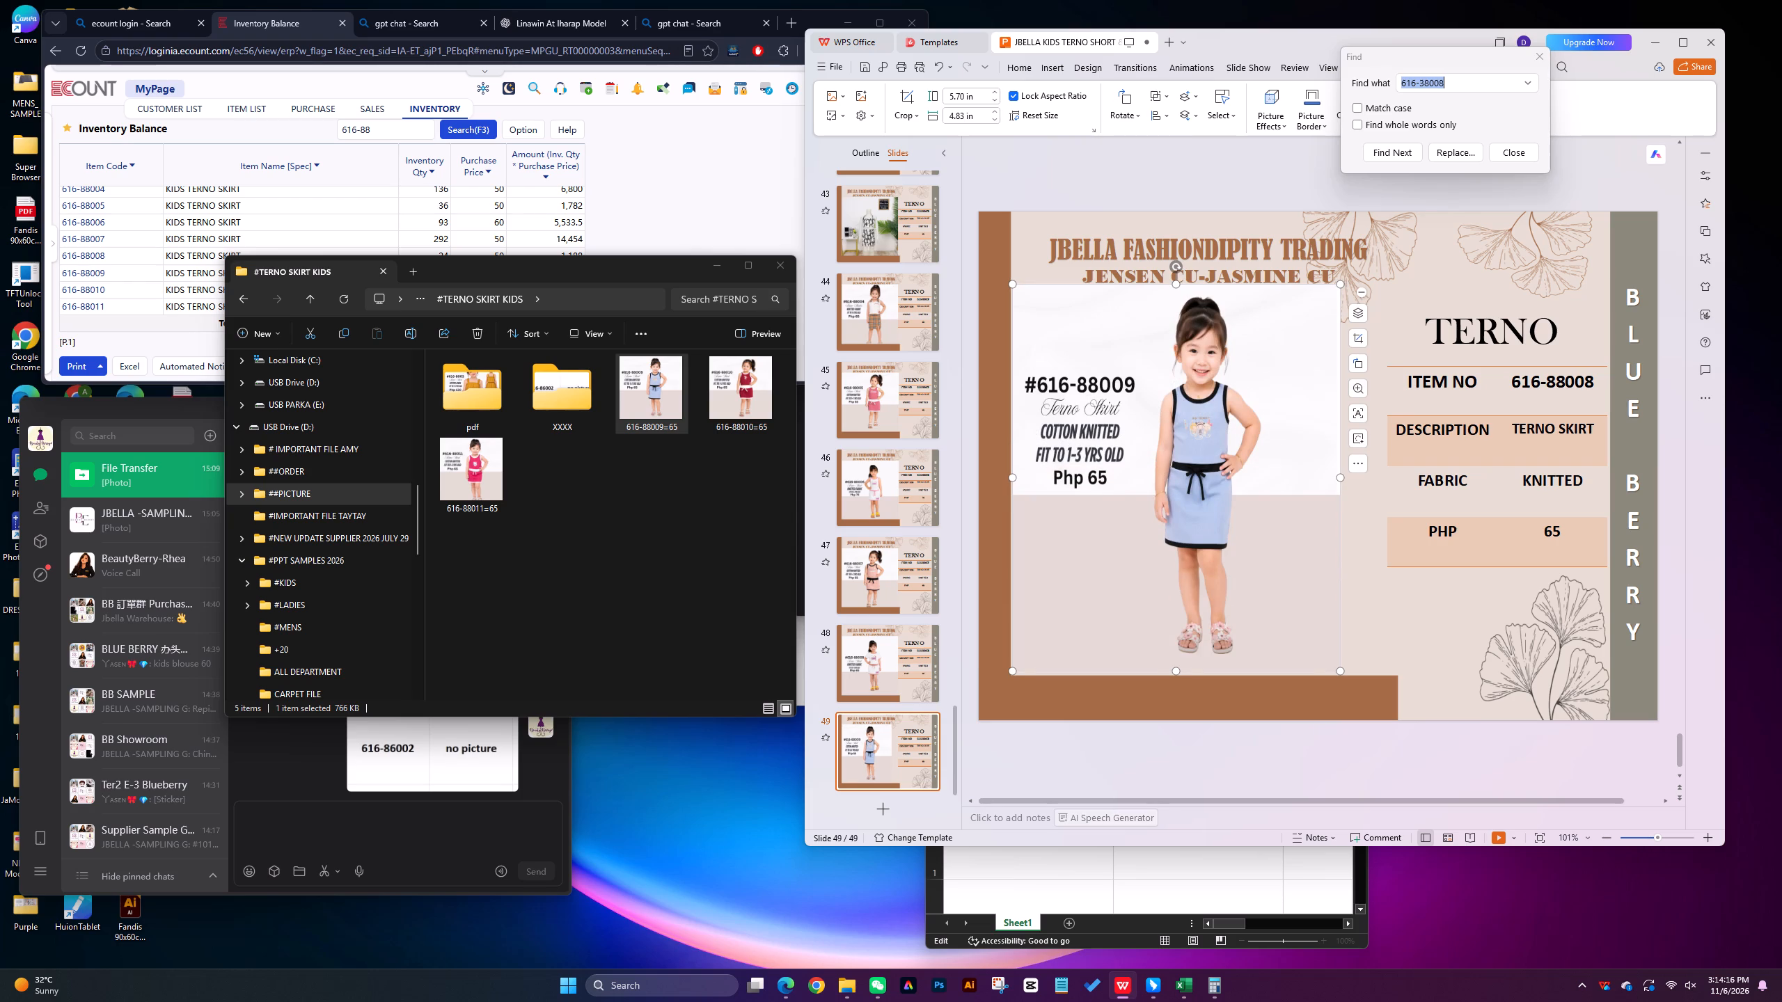
left_click_drag(1343, 479, 1387, 482)
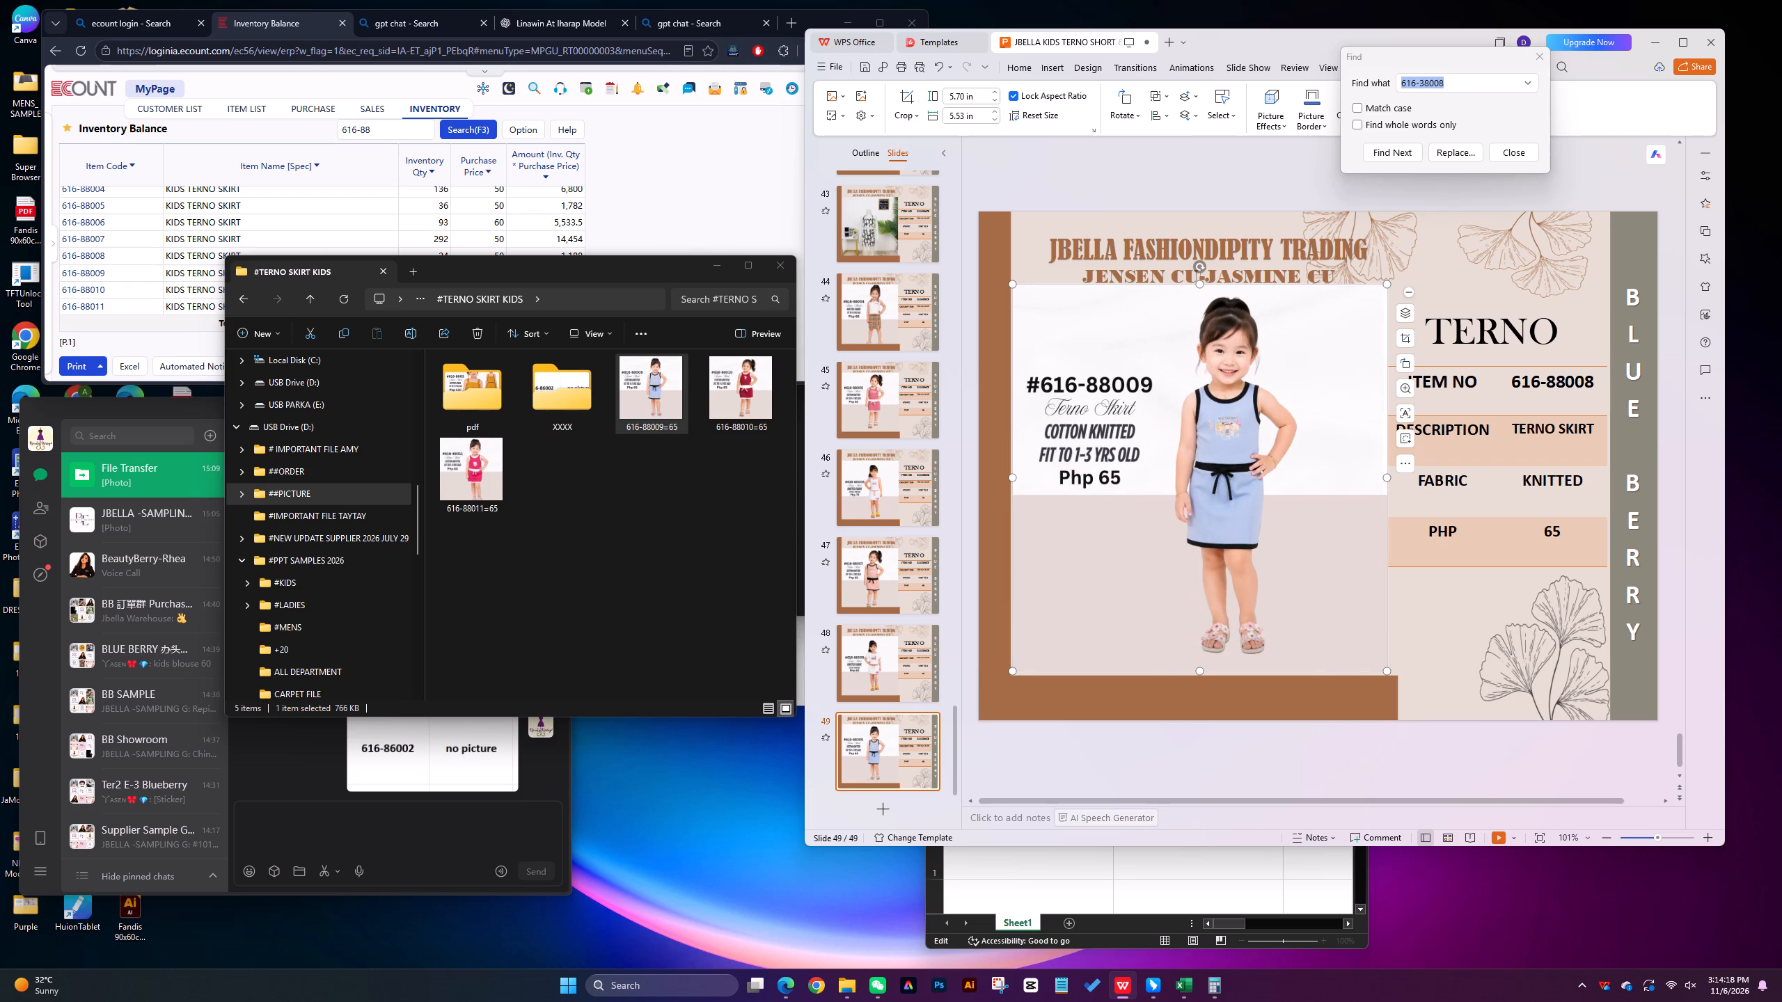
Change the item number in slide 49's table to 616-88009.
left_click(1593, 380)
key("BackSpace")
key("9")
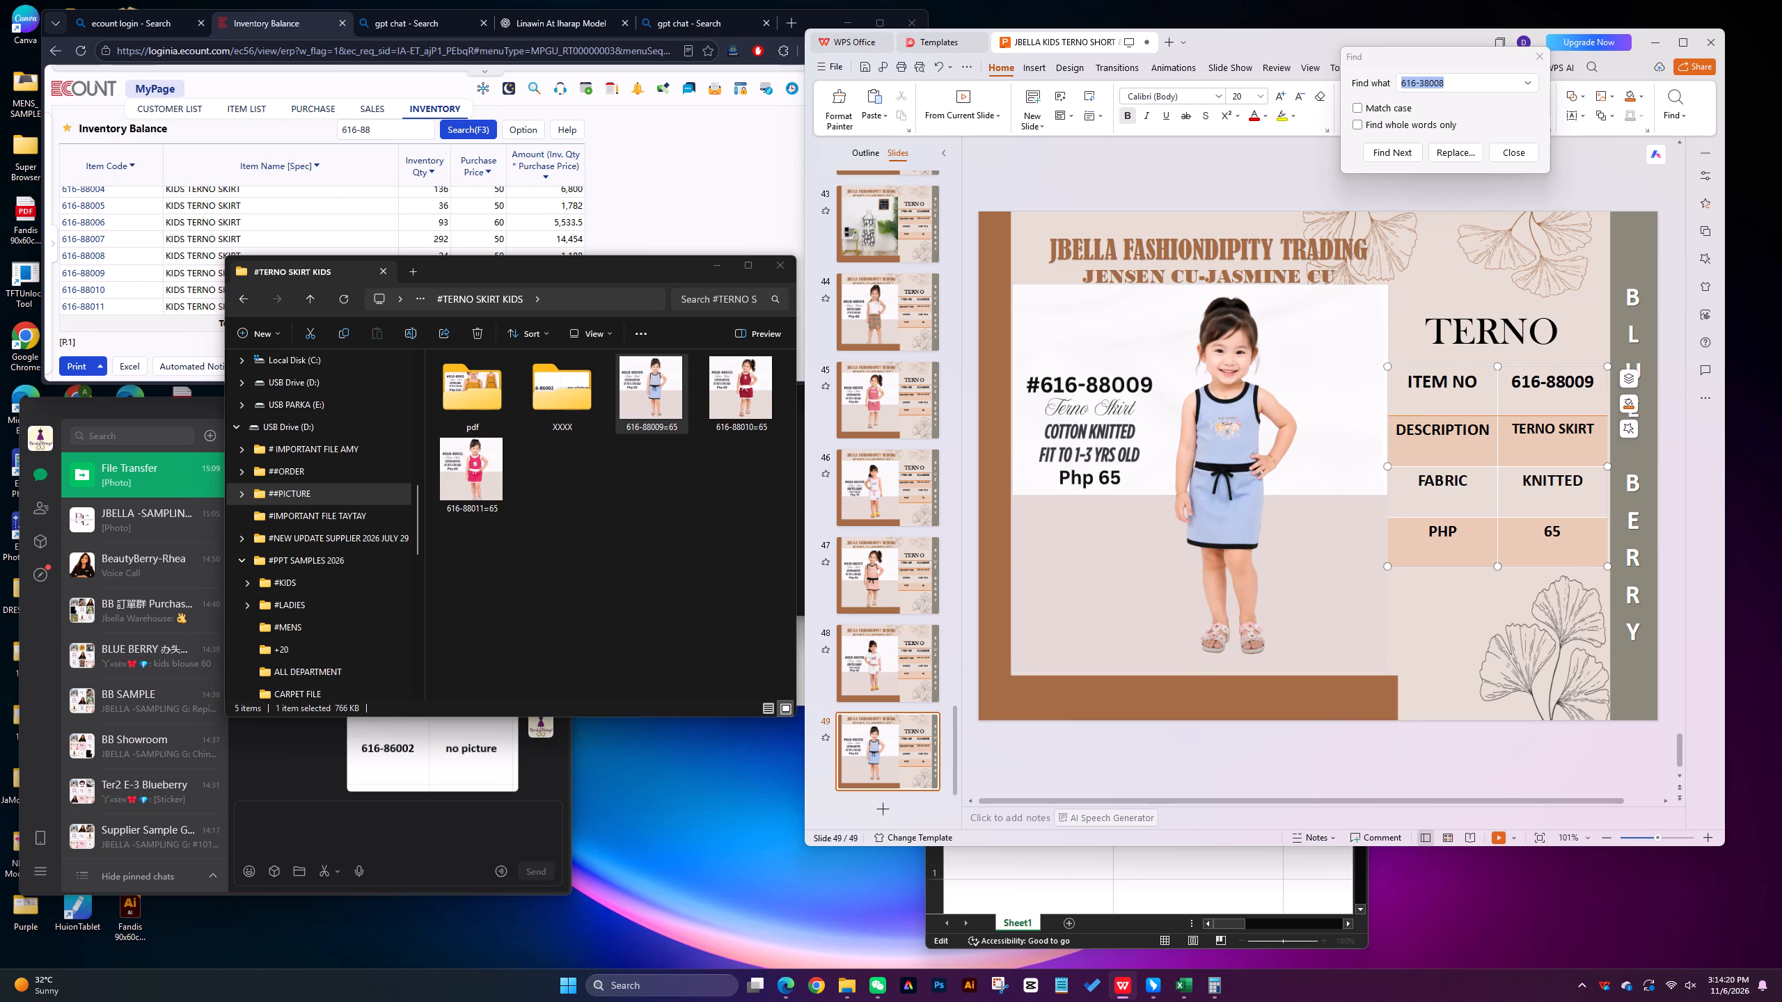
Duplicate slide 49 and delete the 616-88009 picture from the new slide 50.
left_click(889, 749)
right_click(889, 741)
left_click(938, 462)
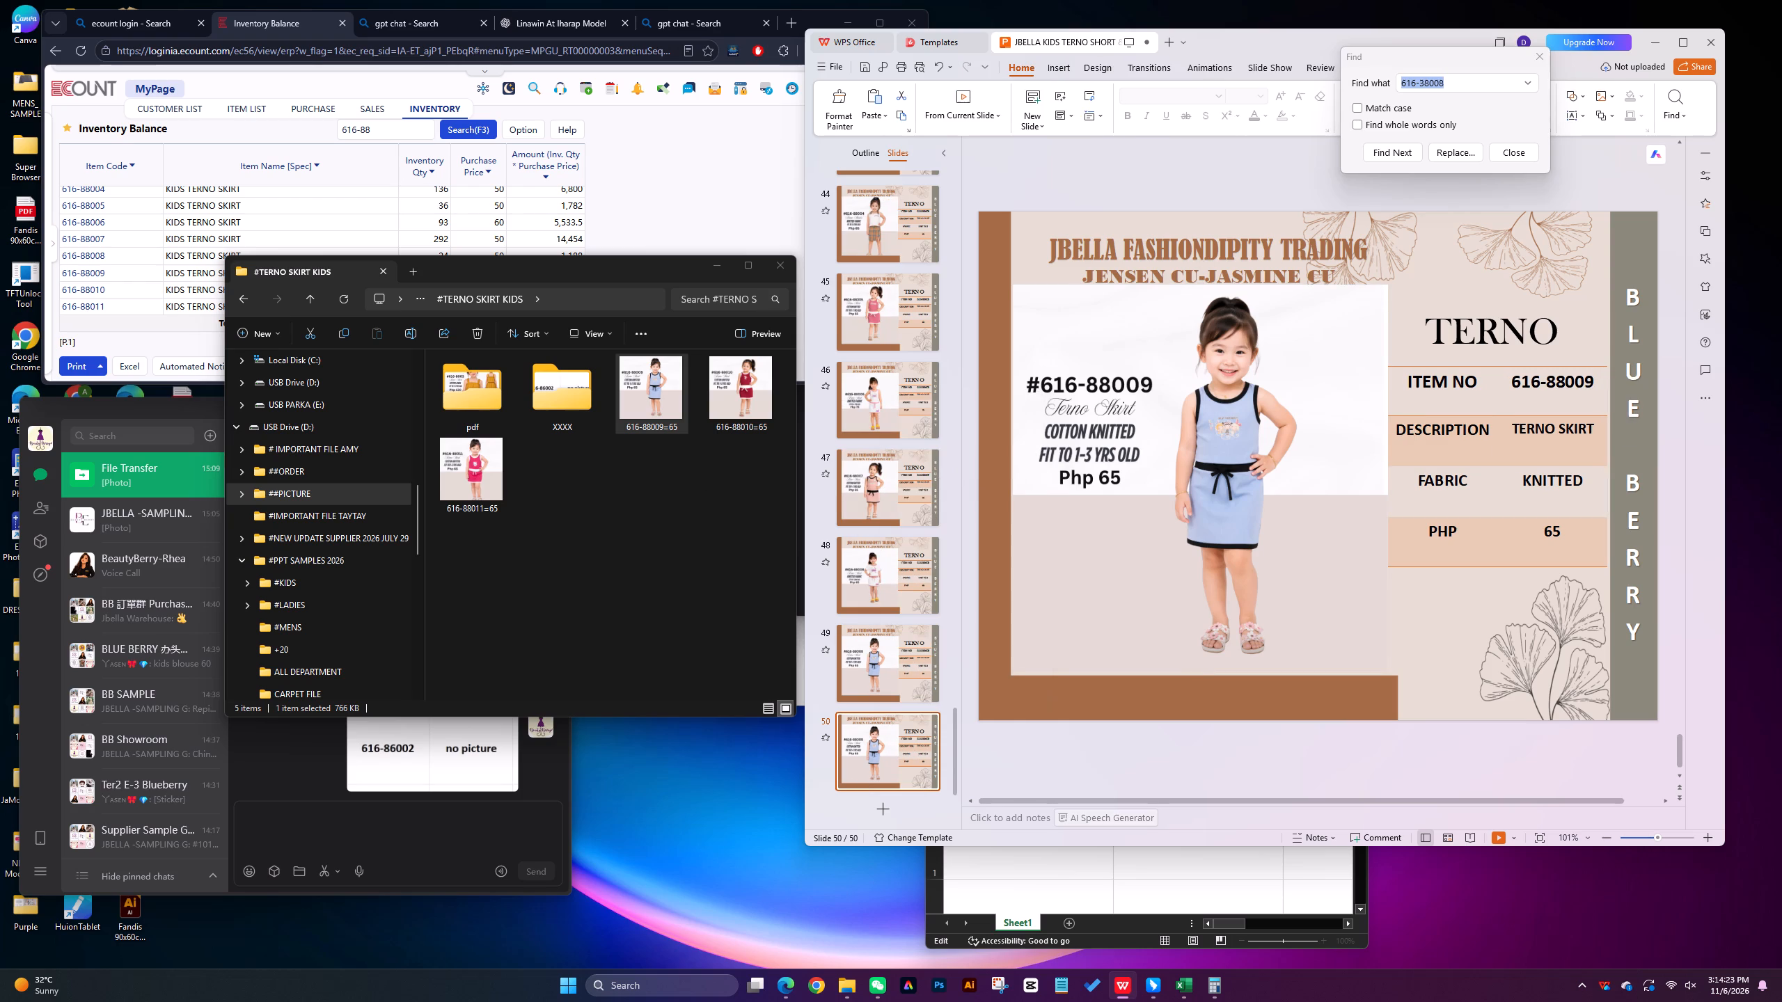
left_click(1085, 455)
key("Delete")
Move the 616-88009=65 picture file into the pdf folder.
left_click_drag(641, 399, 496, 428)
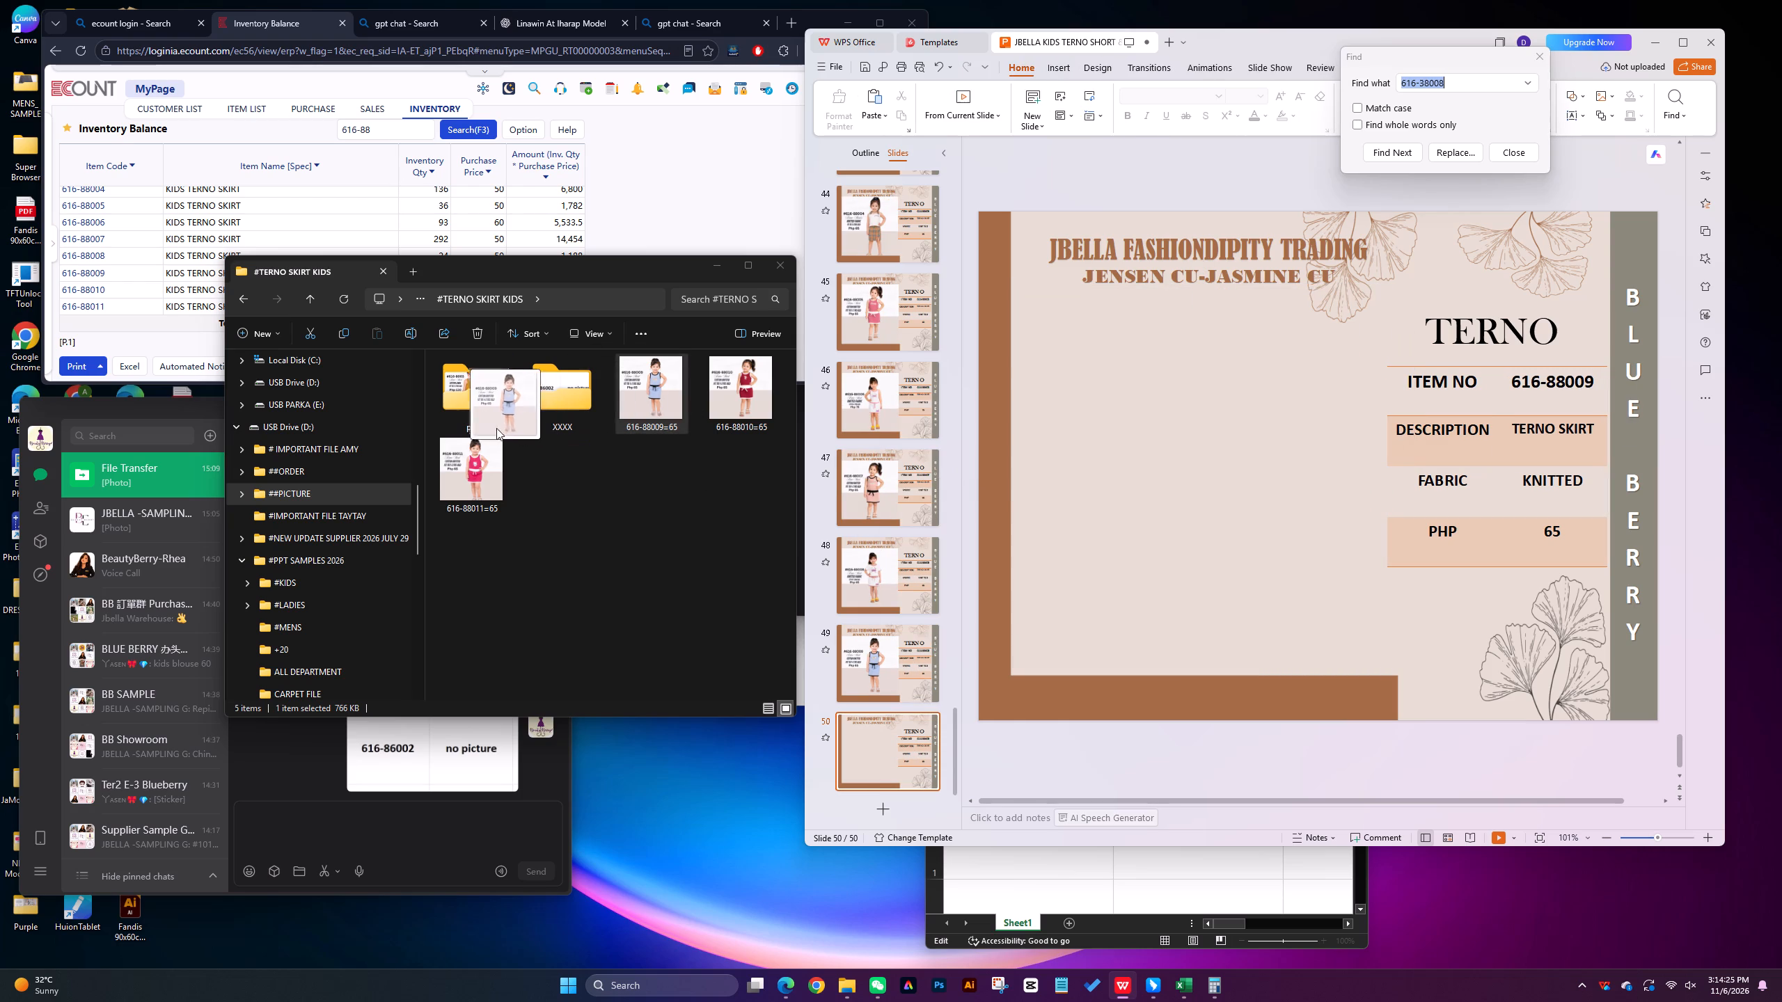
left_click_drag(496, 428, 493, 417)
Insert the 616-88010=65 picture on slide 50, scale it to about 5.07 by 5.07 in and place it below the heading.
left_click_drag(659, 386, 1053, 296)
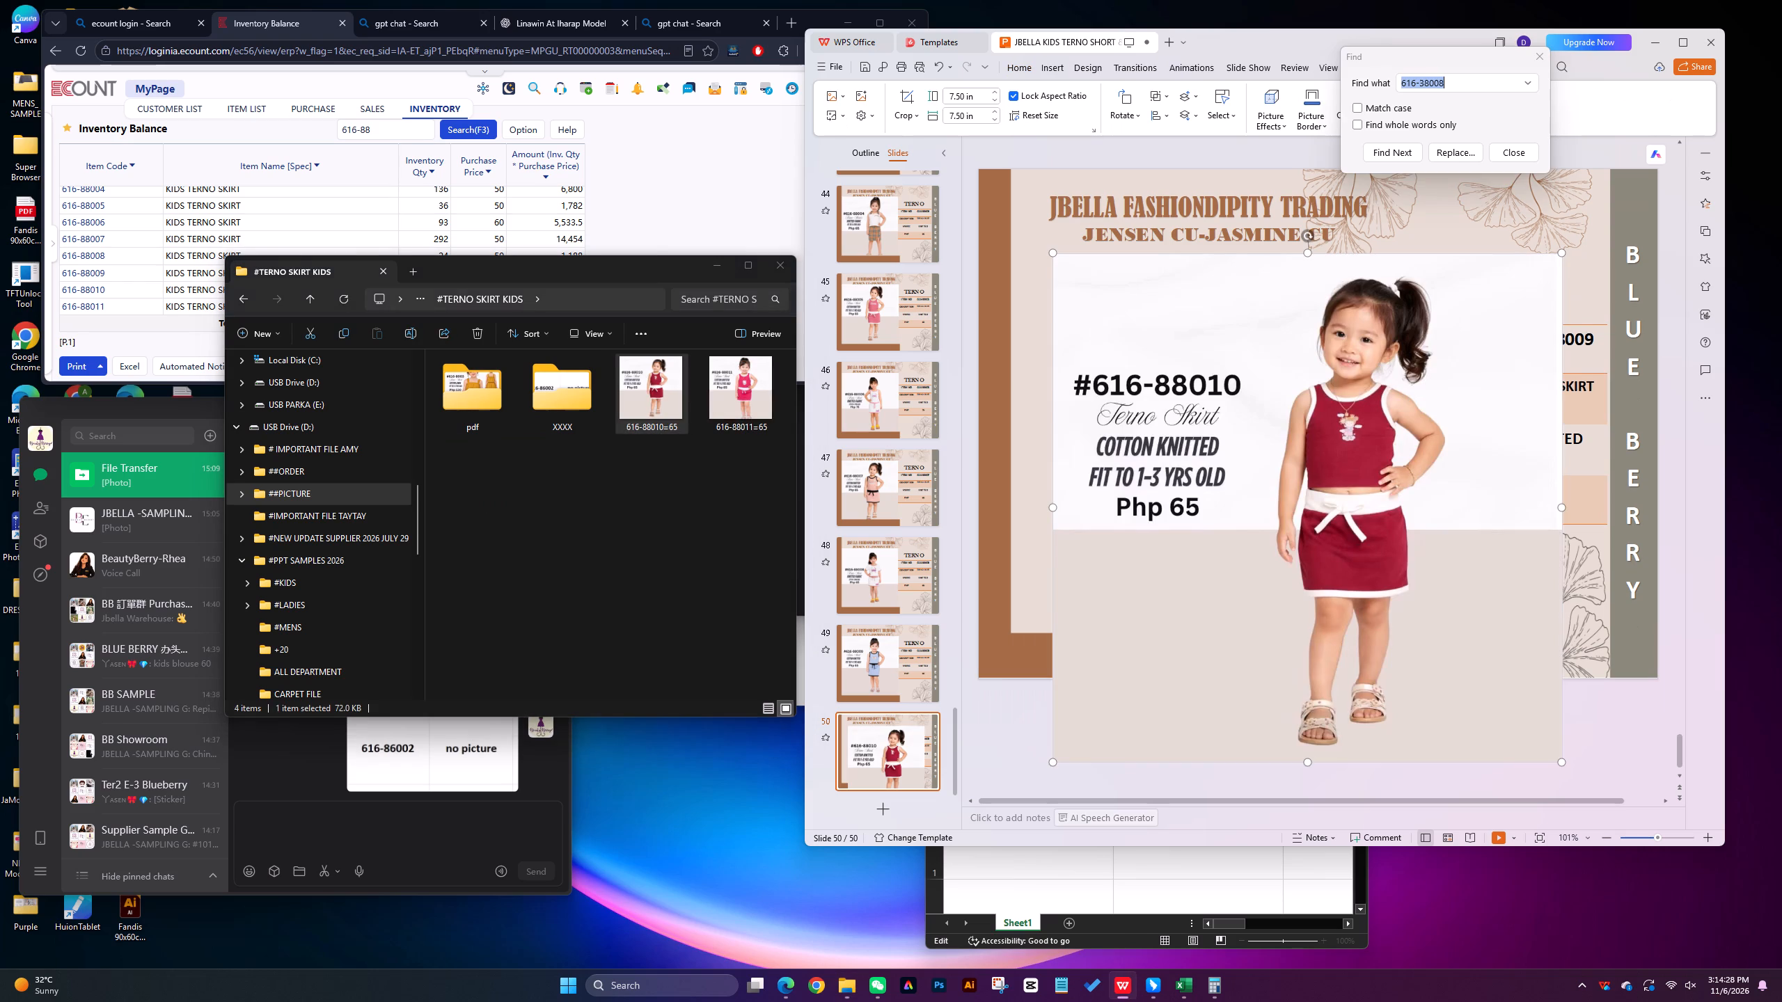
left_click_drag(1561, 254, 1385, 419)
left_click_drag(1269, 608, 1231, 462)
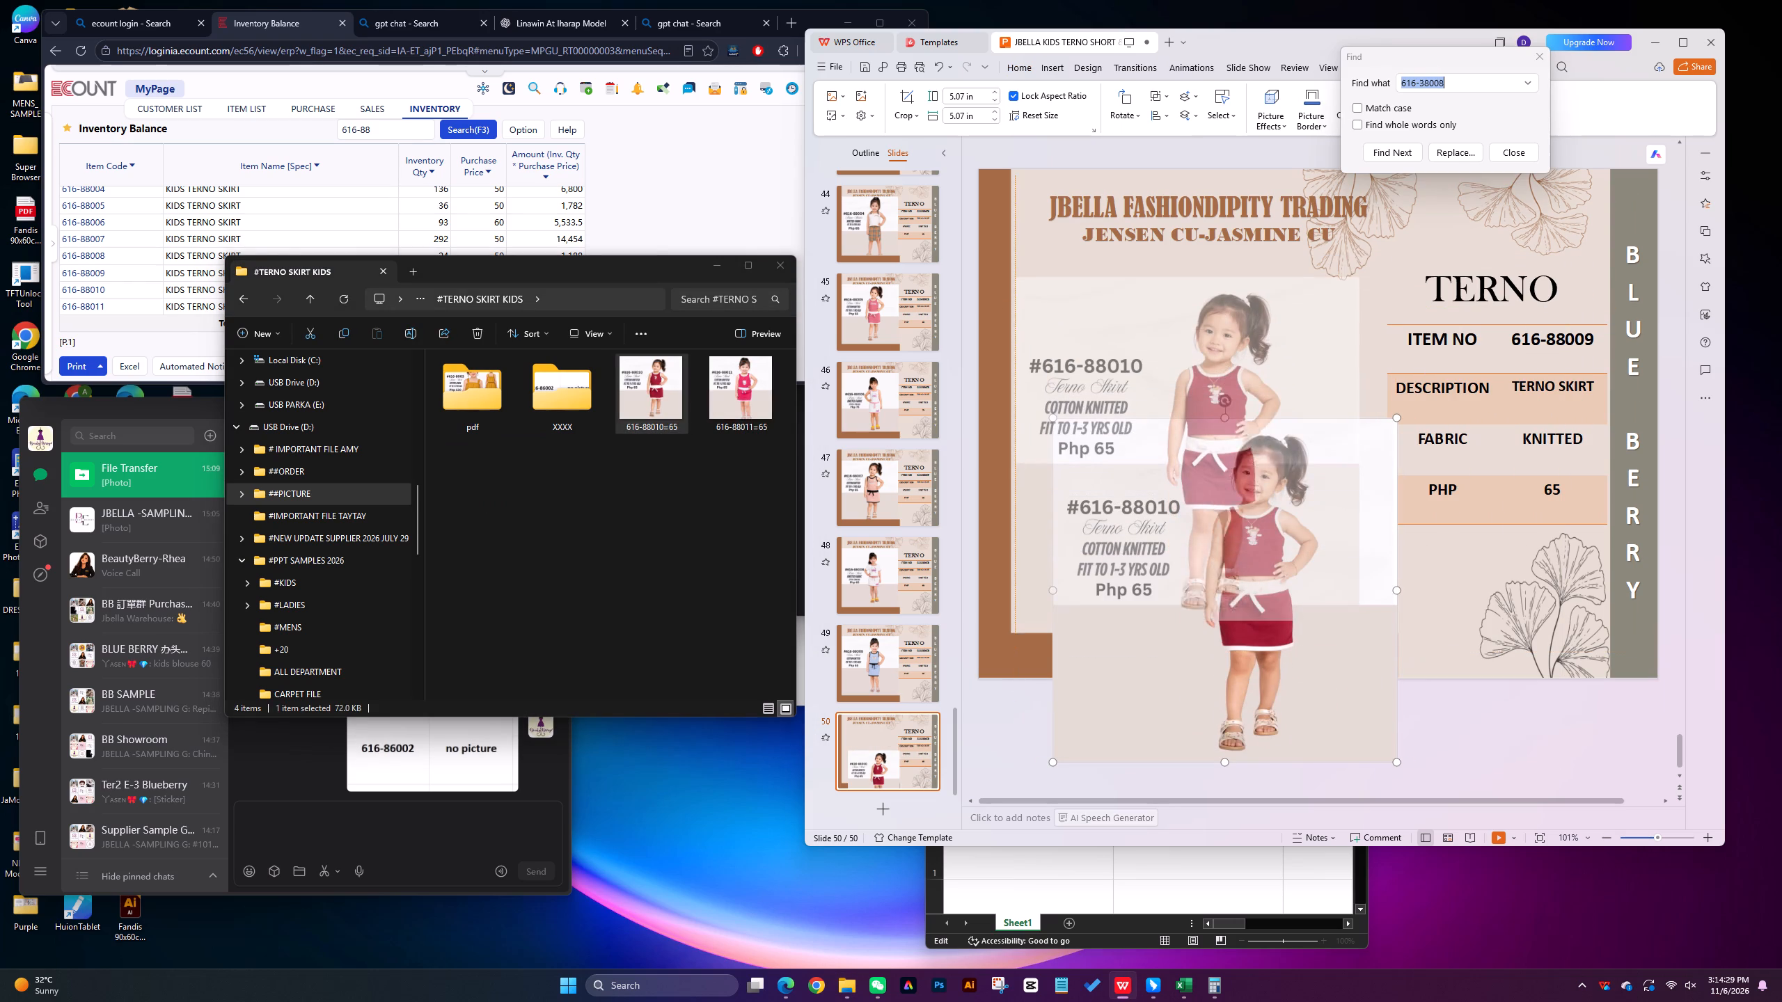
left_click_drag(1231, 462, 1229, 433)
Nudge the 616-88010 picture slightly up and over until it is flush with the brown frame's inner edge.
key("Up")
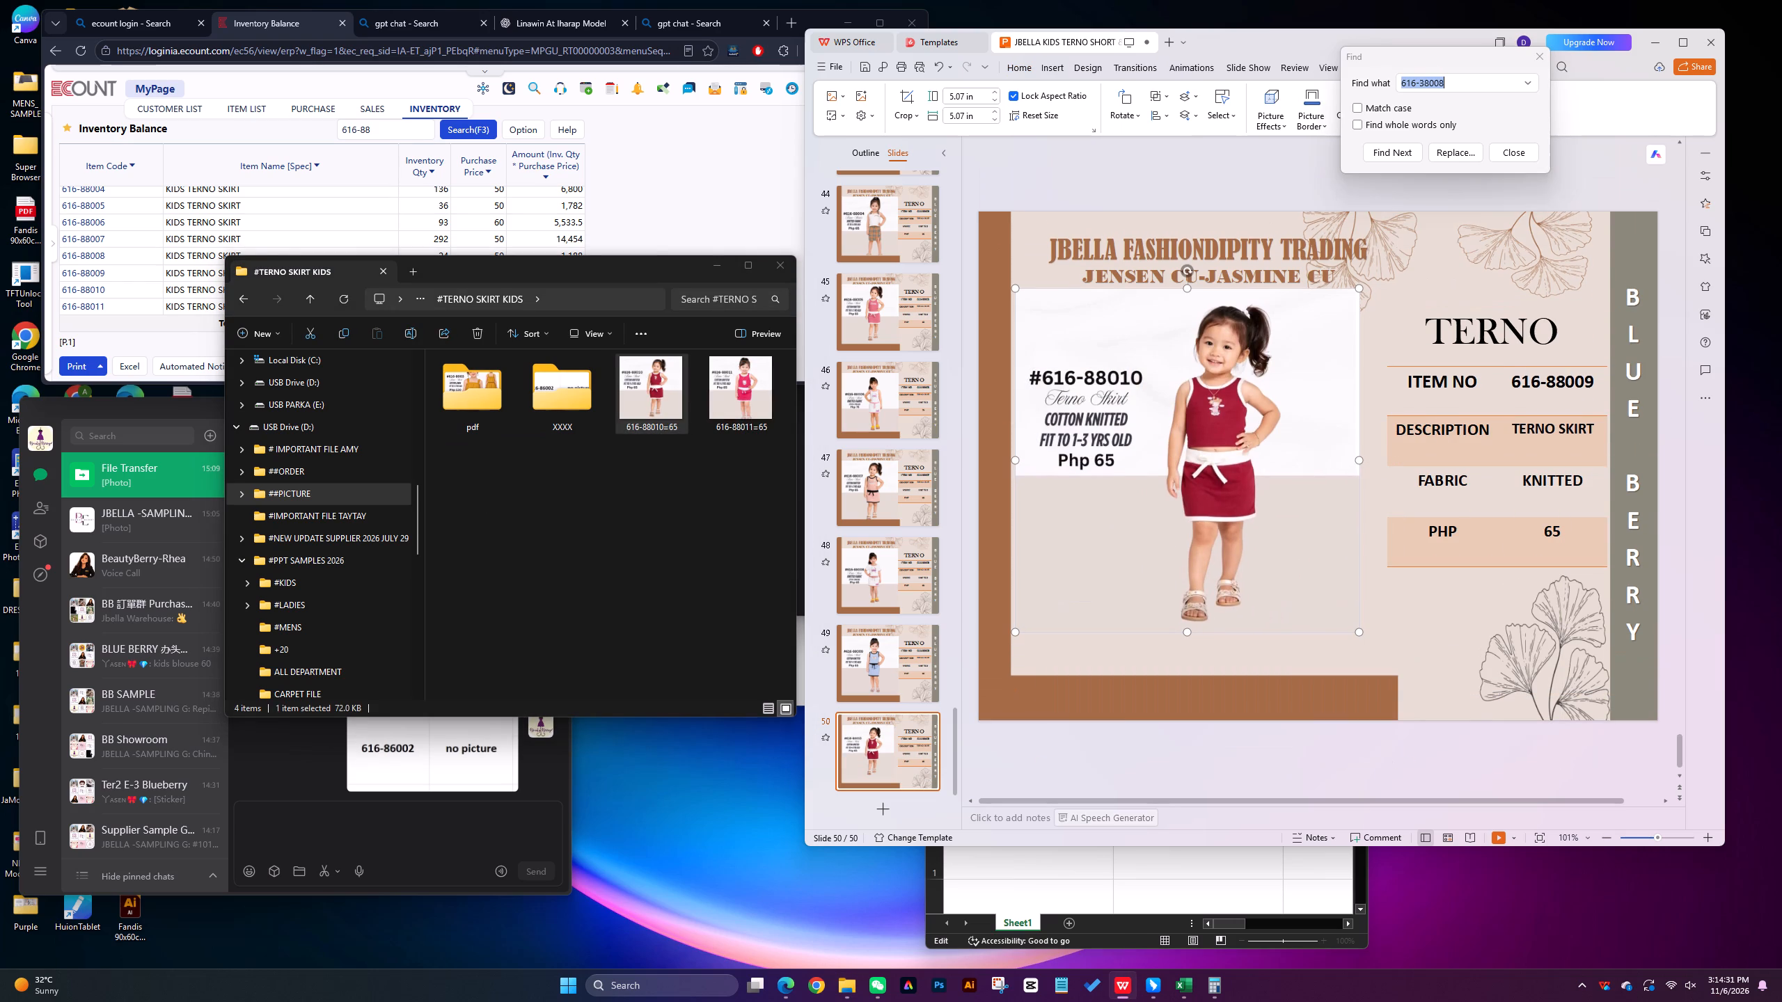
key("Up")
key("Up")
key("Up")
key("Up")
key("Up")
key("Up")
key("Up")
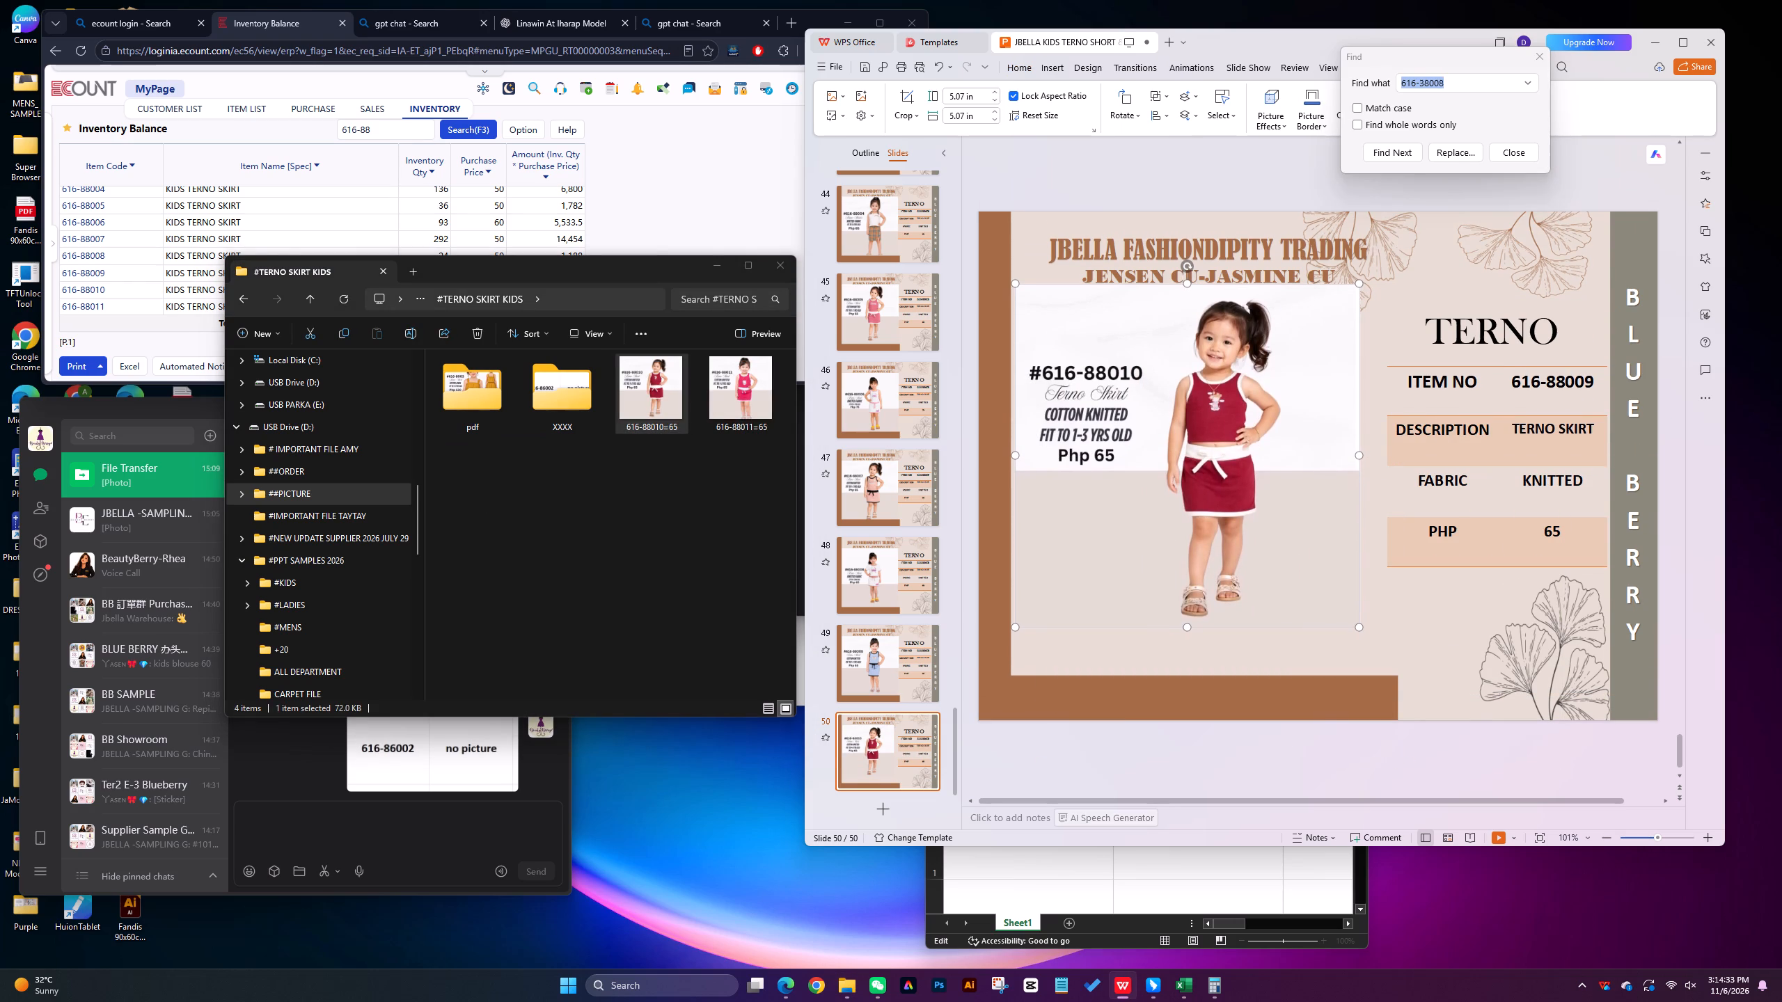
key("Left")
key("Left")
key("Left")
key("Left")
key("Left")
Stretch the 616-88010 picture down to the brown frame and across to the table, about 5.72 in high and 5.53 in wide.
left_click_drag(1184, 630, 1186, 674)
left_click(1183, 673)
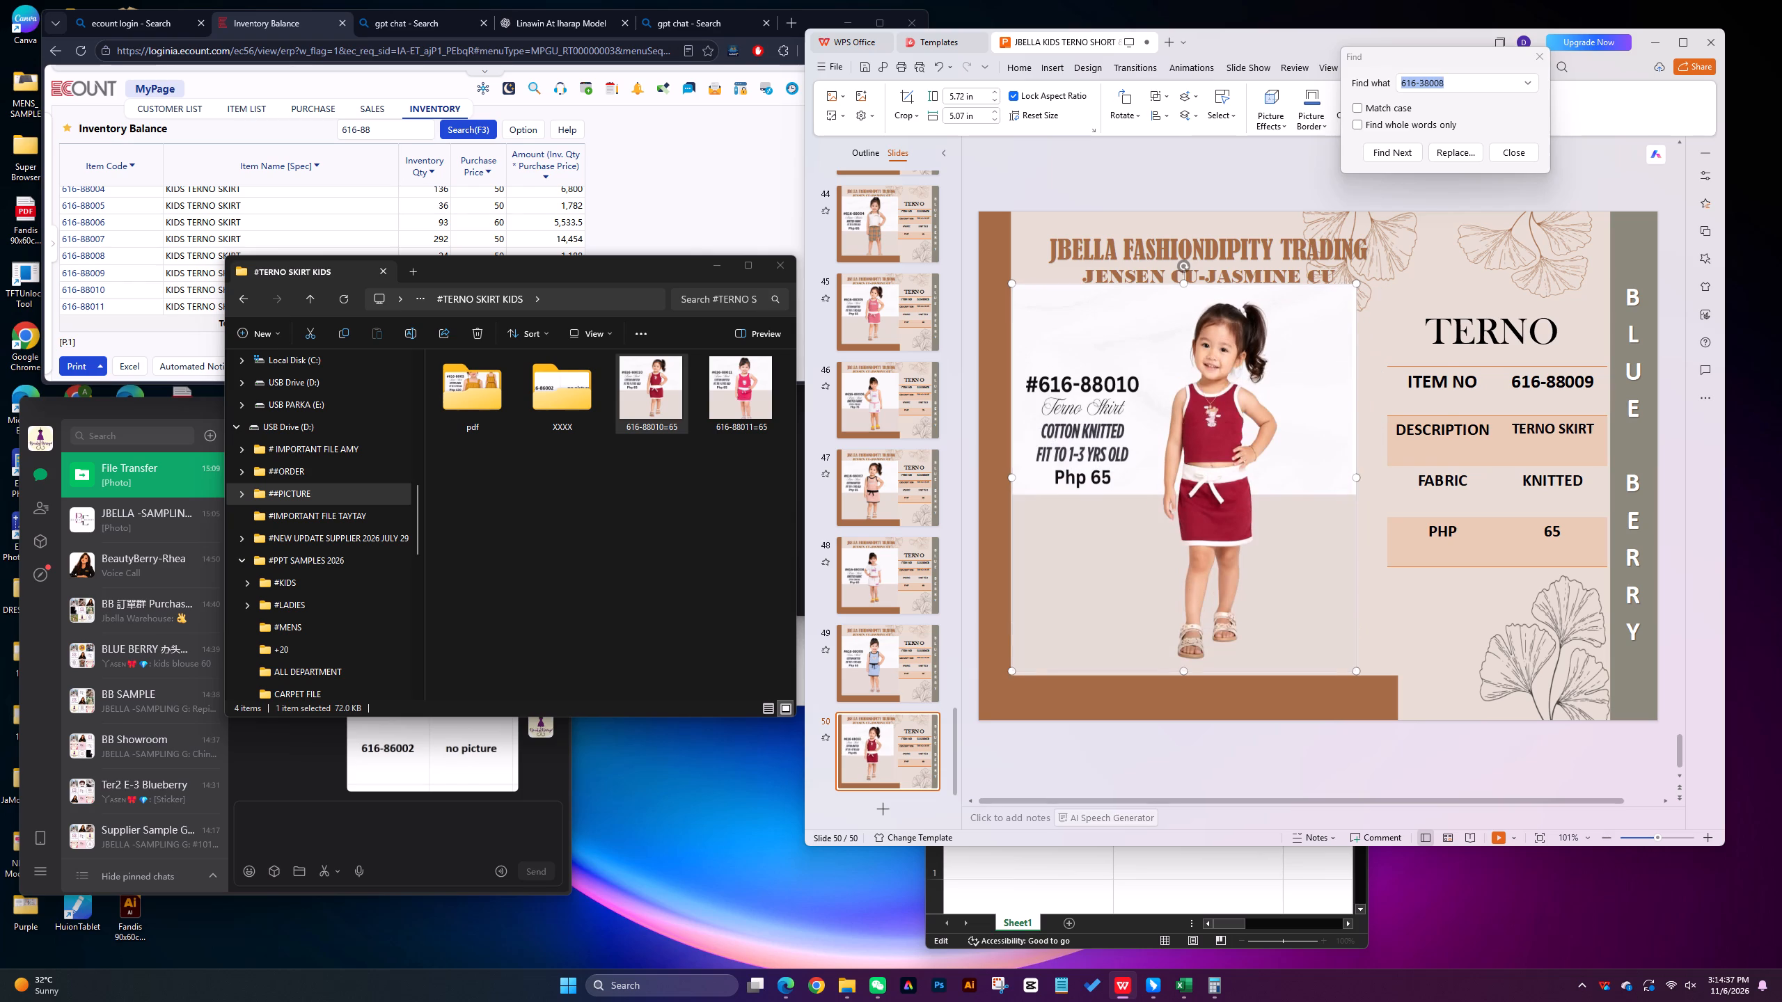
left_click_drag(1355, 479, 1385, 477)
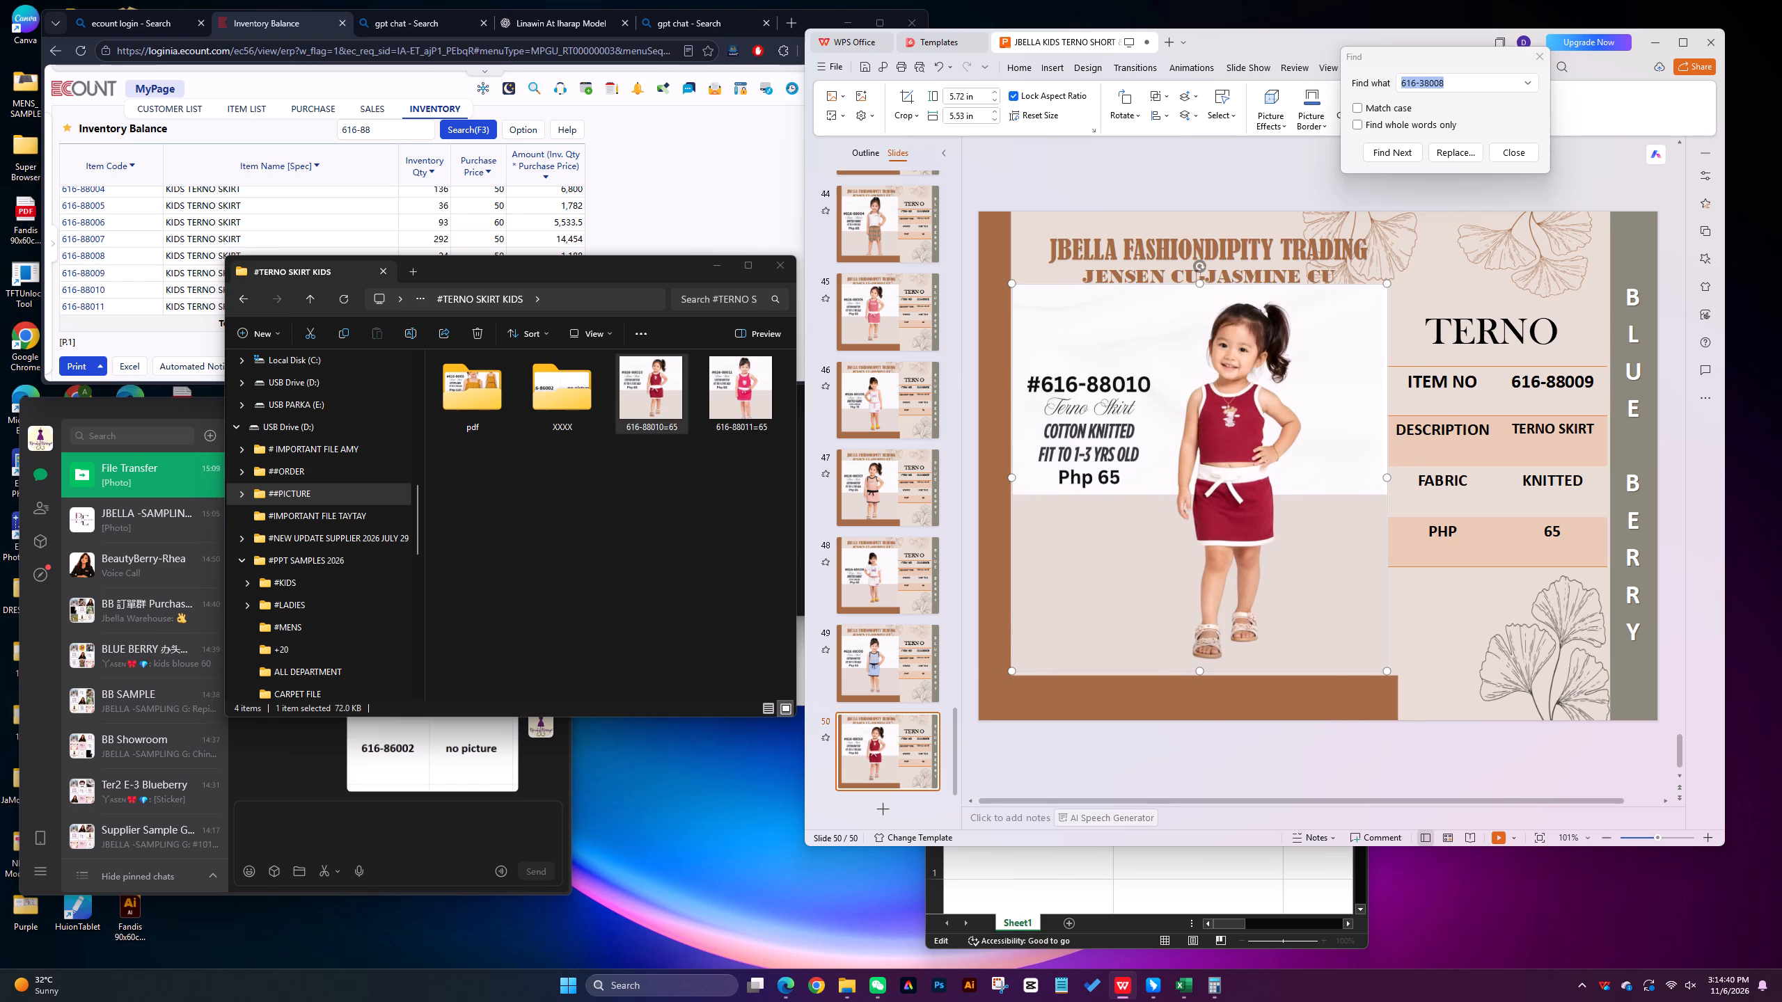
Change the item number in slide 50's table to 616-88010.
left_click(1597, 374)
key("BackSpace")
key("BackSpace")
type("10")
Move the 616-88010=65 picture file into the pdf folder.
left_click_drag(652, 489, 652, 481)
left_click_drag(653, 395, 471, 429)
Duplicate slide 50 and delete the 616-88010 picture from the new slide 51.
left_click(872, 763)
right_click(872, 762)
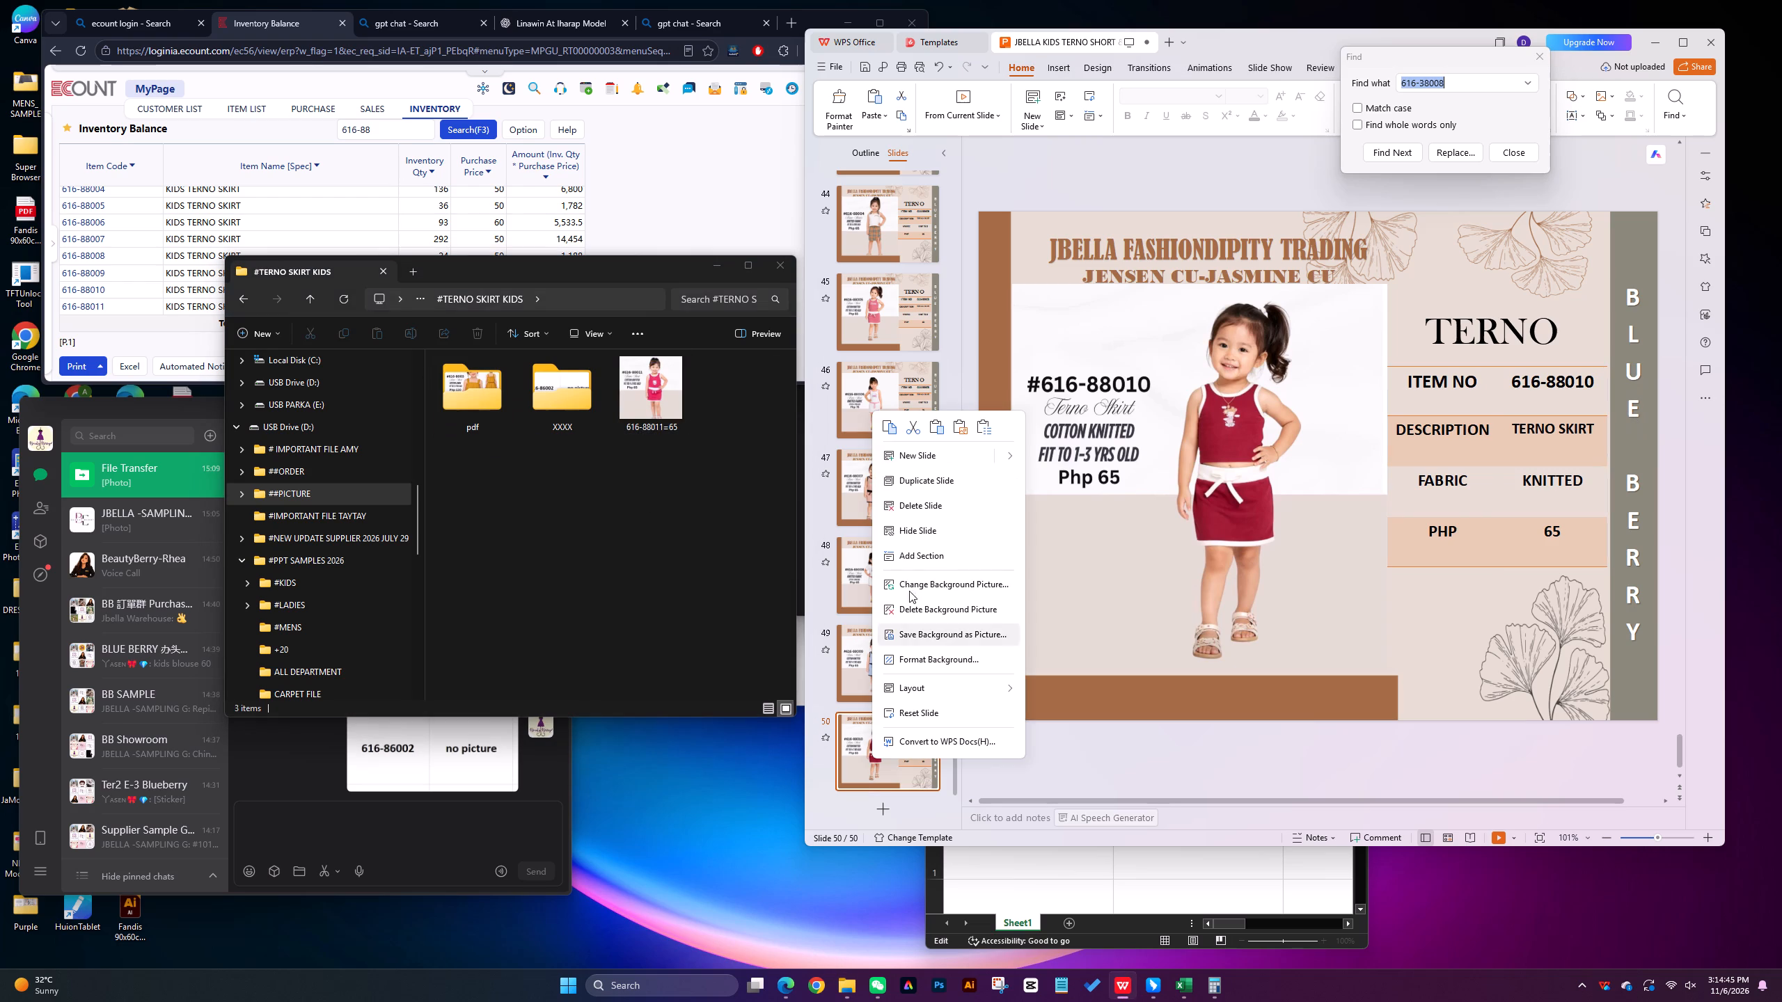
left_click(916, 485)
left_click(1126, 373)
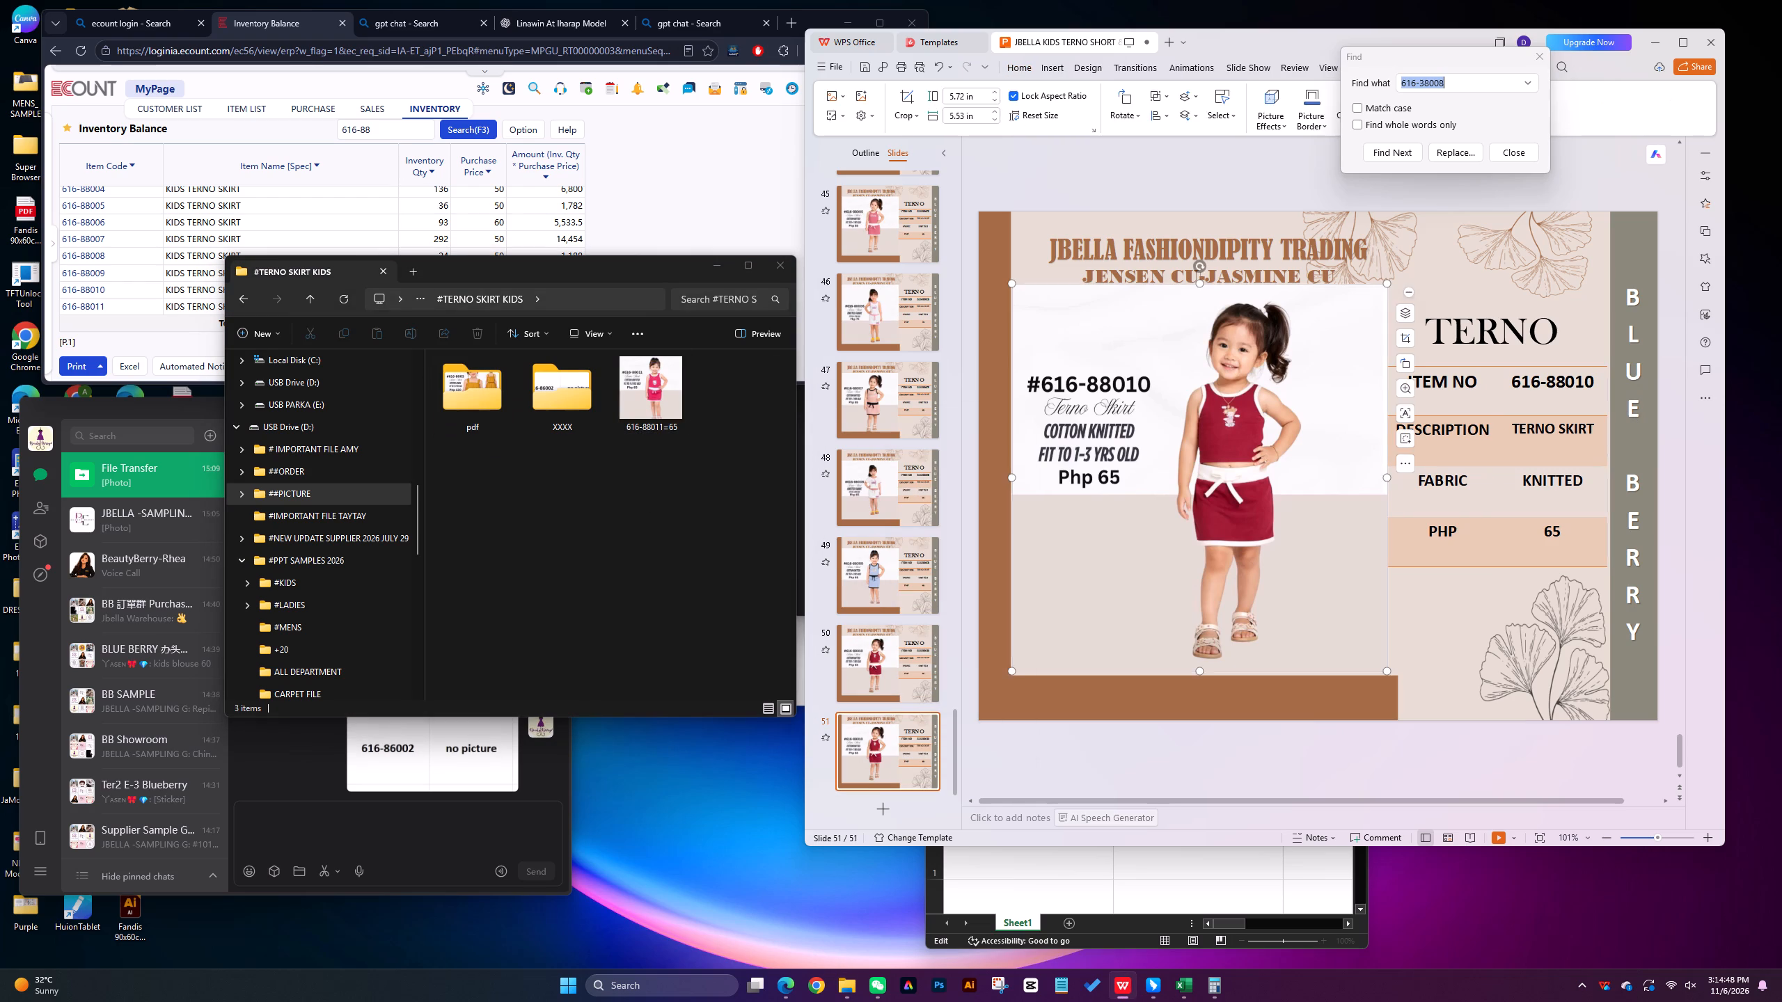
key("Delete")
Insert the 616-88011=65 picture on slide 51, scale it to about 5.15 by 5.15 in and place it below the heading.
left_click_drag(663, 390, 1030, 312)
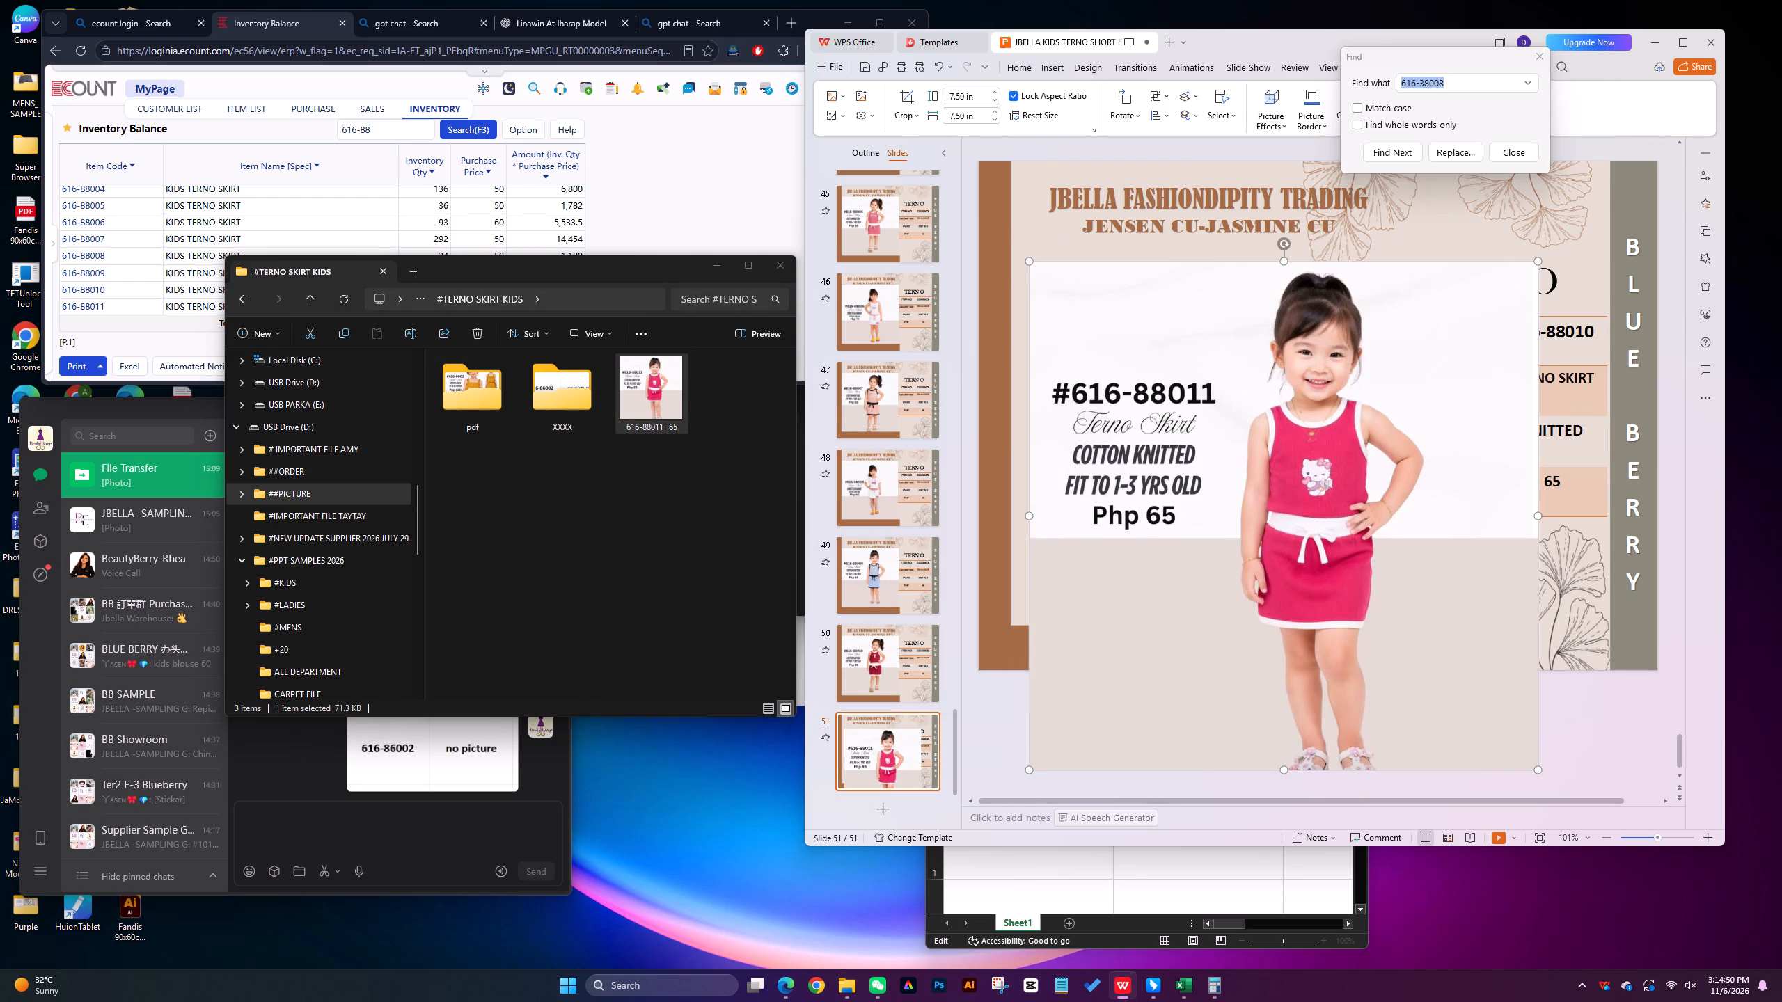
left_click_drag(1537, 262, 1329, 422)
left_click_drag(1220, 662, 1199, 495)
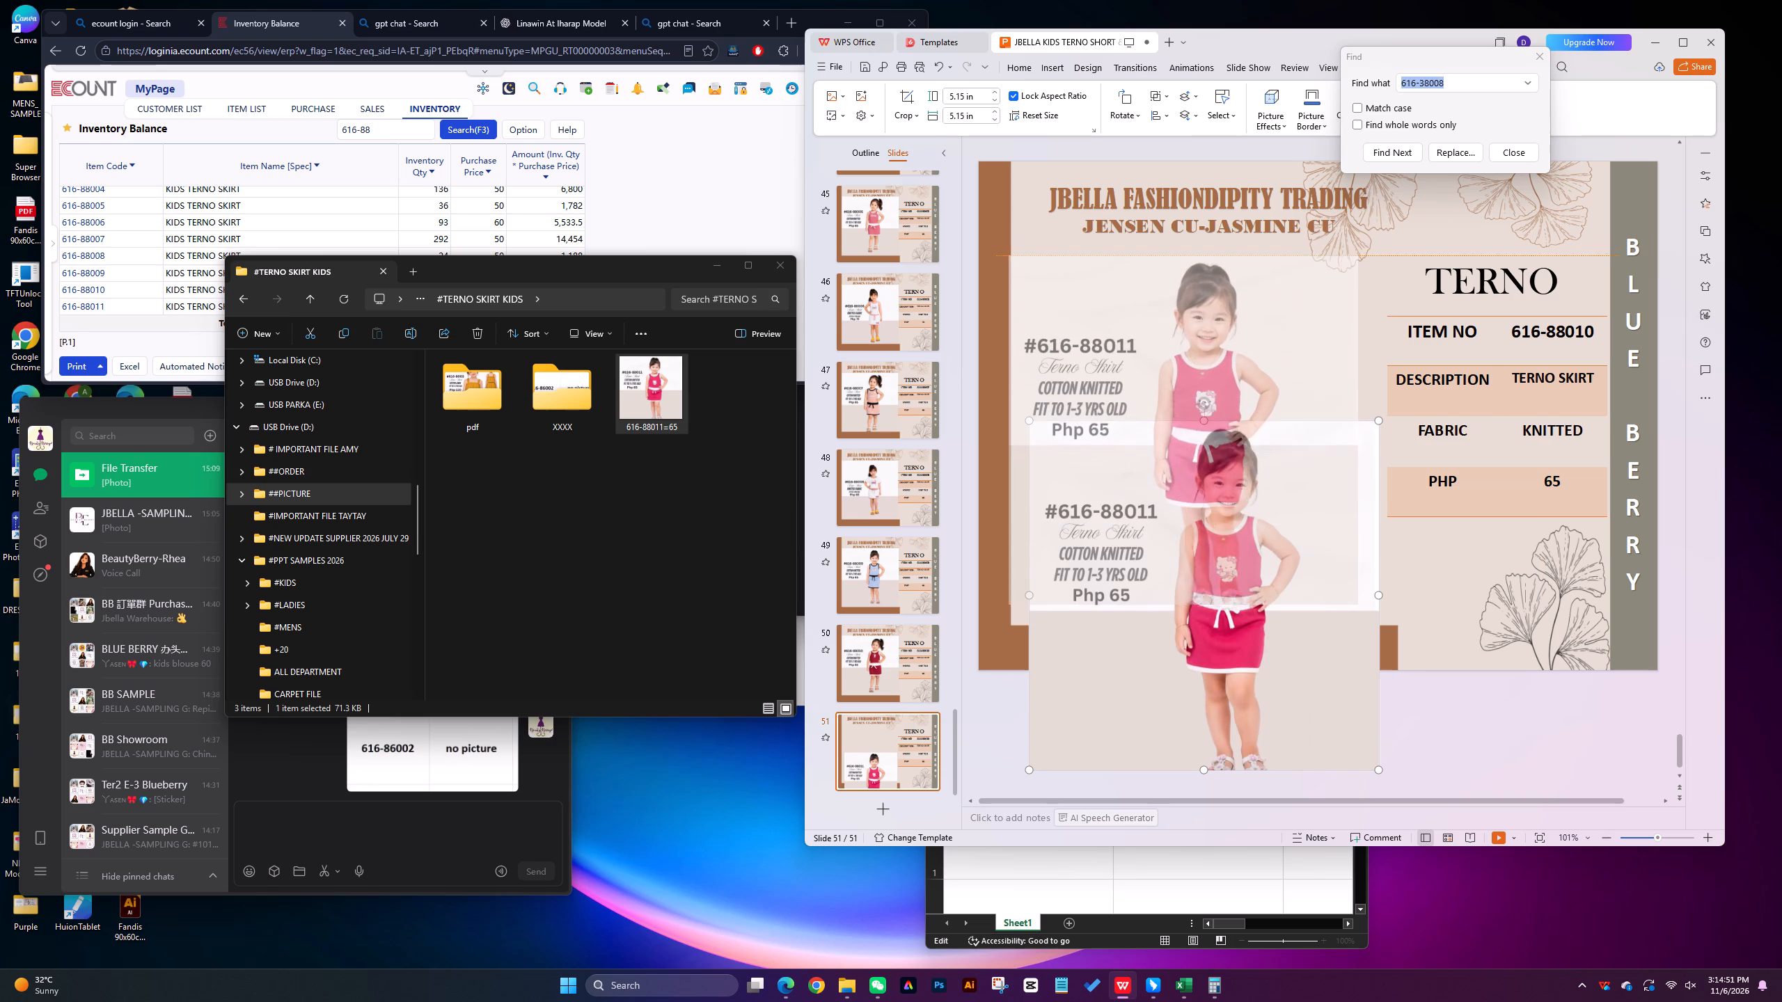
left_click_drag(1199, 495, 1204, 479)
Nudge the 616-88011 picture slightly up and over until it is flush with the brown frame's inner edge.
key("Up")
key("Up")
key("Up")
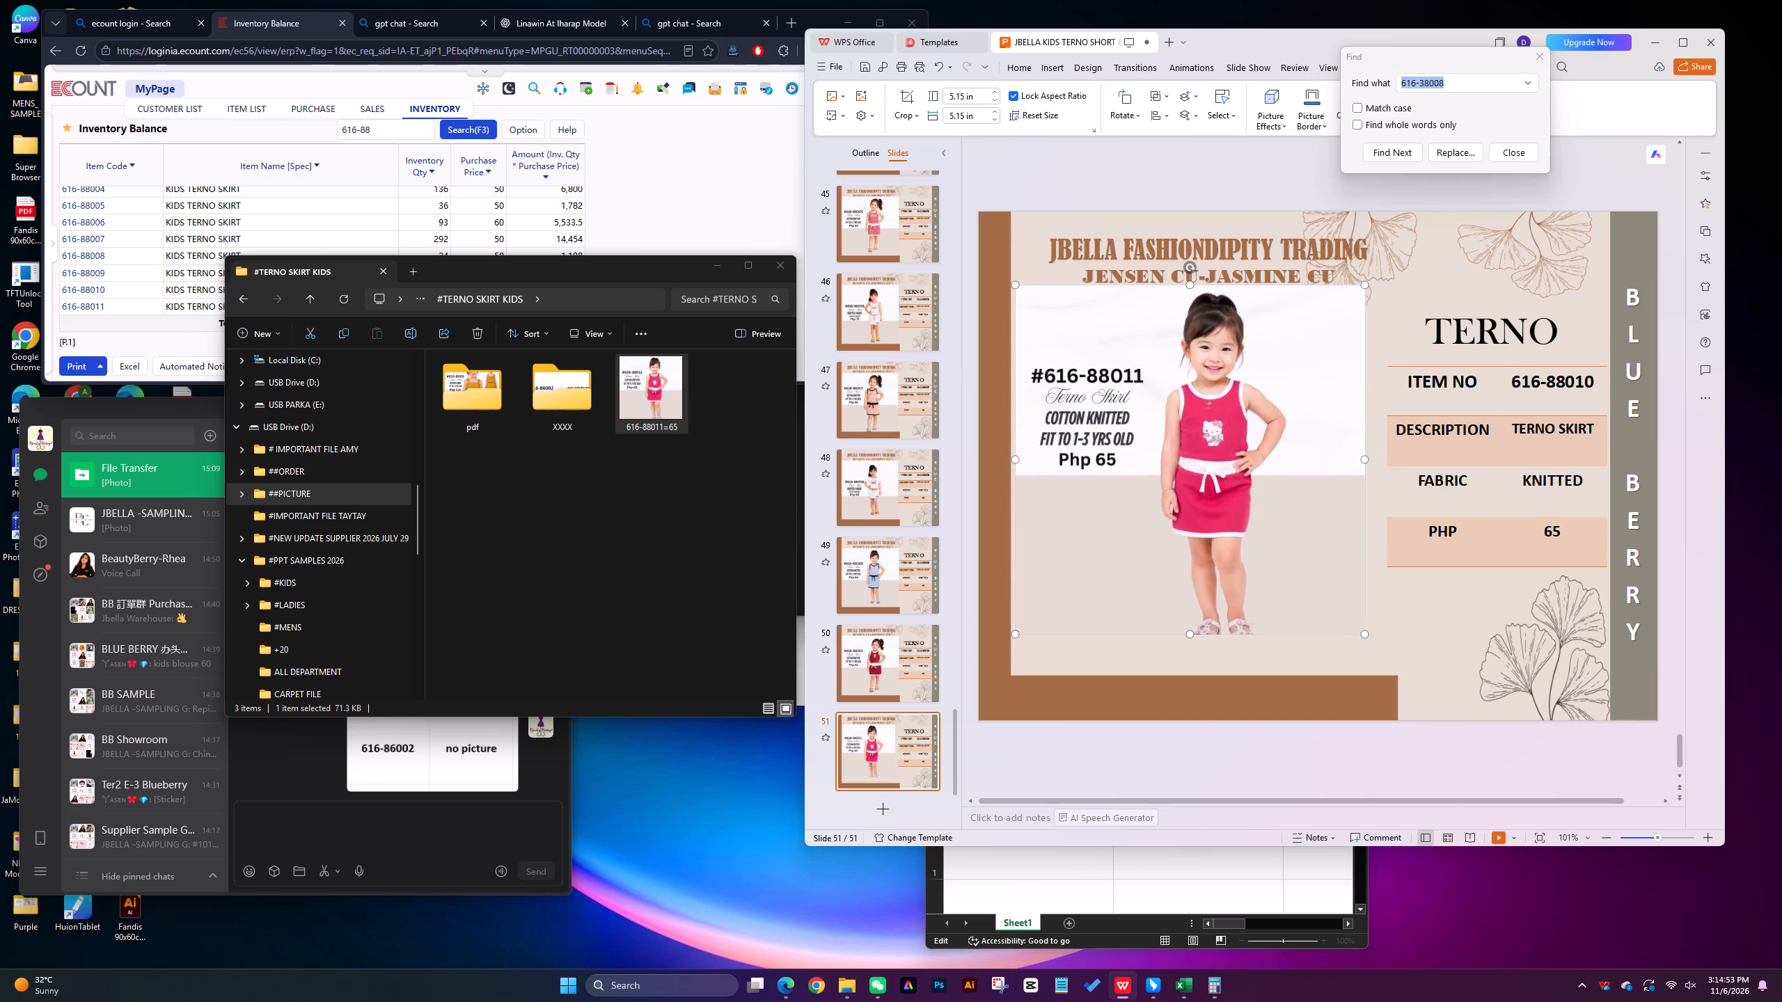
key("Up")
key("Left")
key("Left")
key("Left")
key("Left")
key("Left")
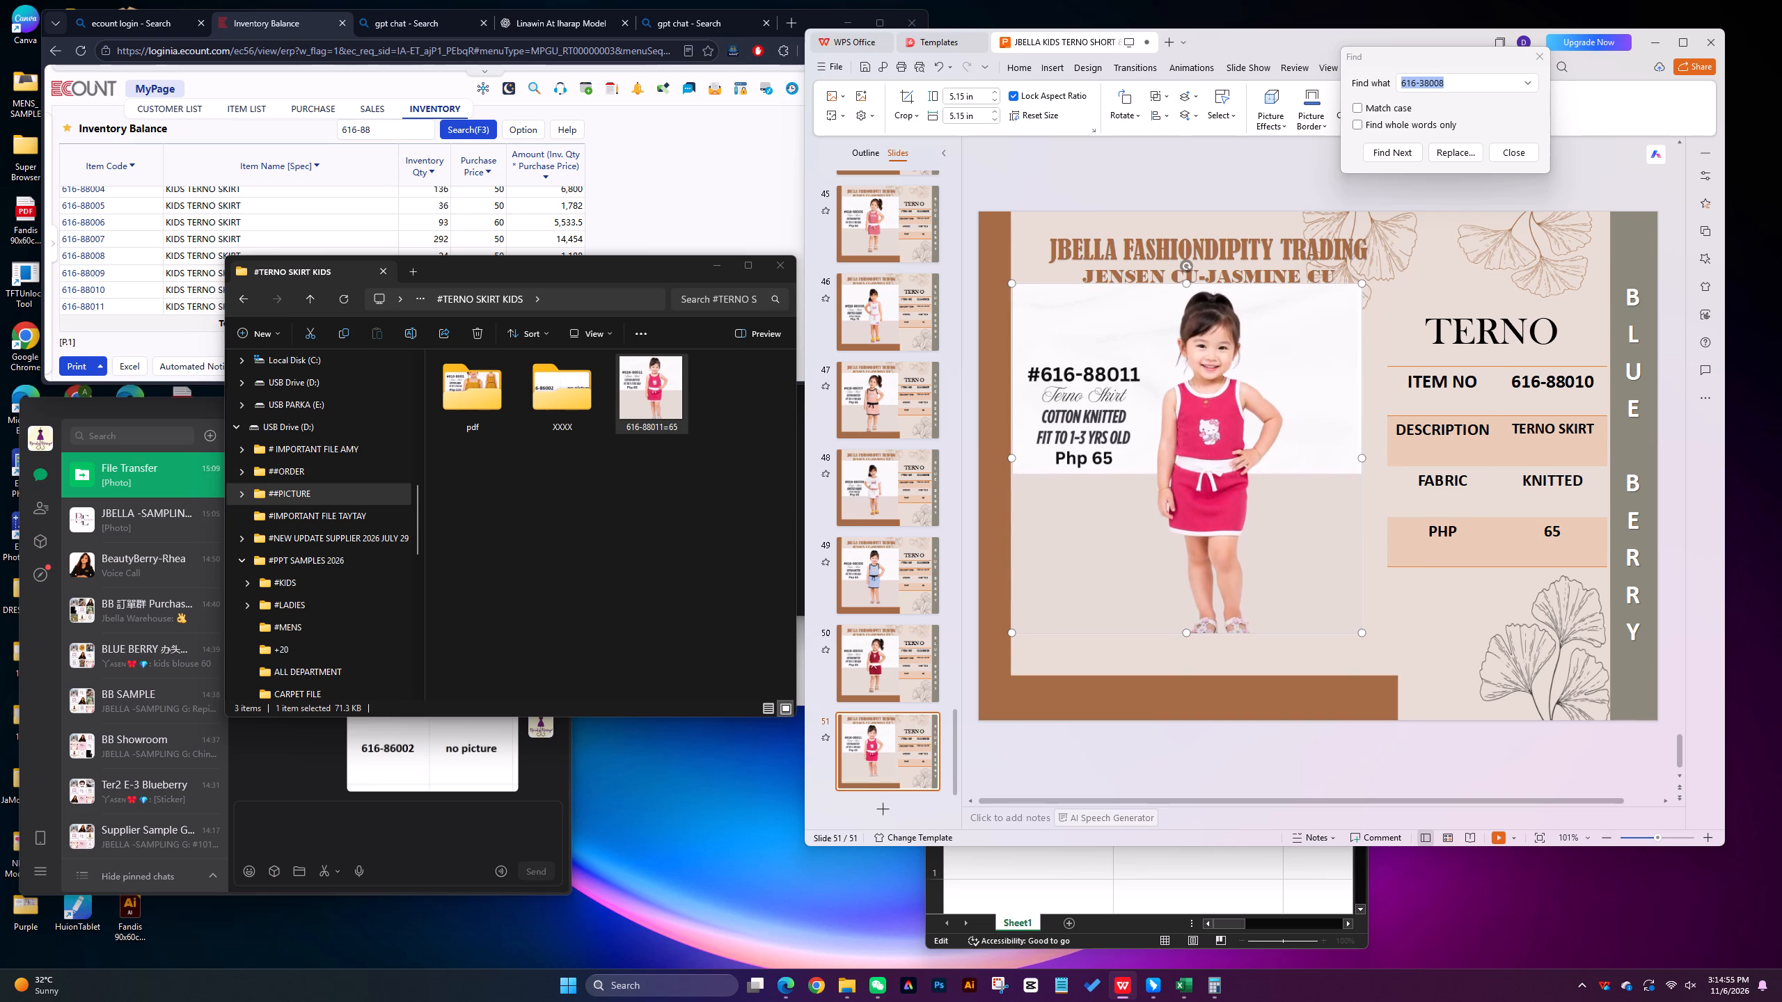
Stretch the 616-88011 picture down to the brown frame and across to the table, about 5.76 in high and 5.53 in wide.
left_click_drag(1187, 635, 1191, 676)
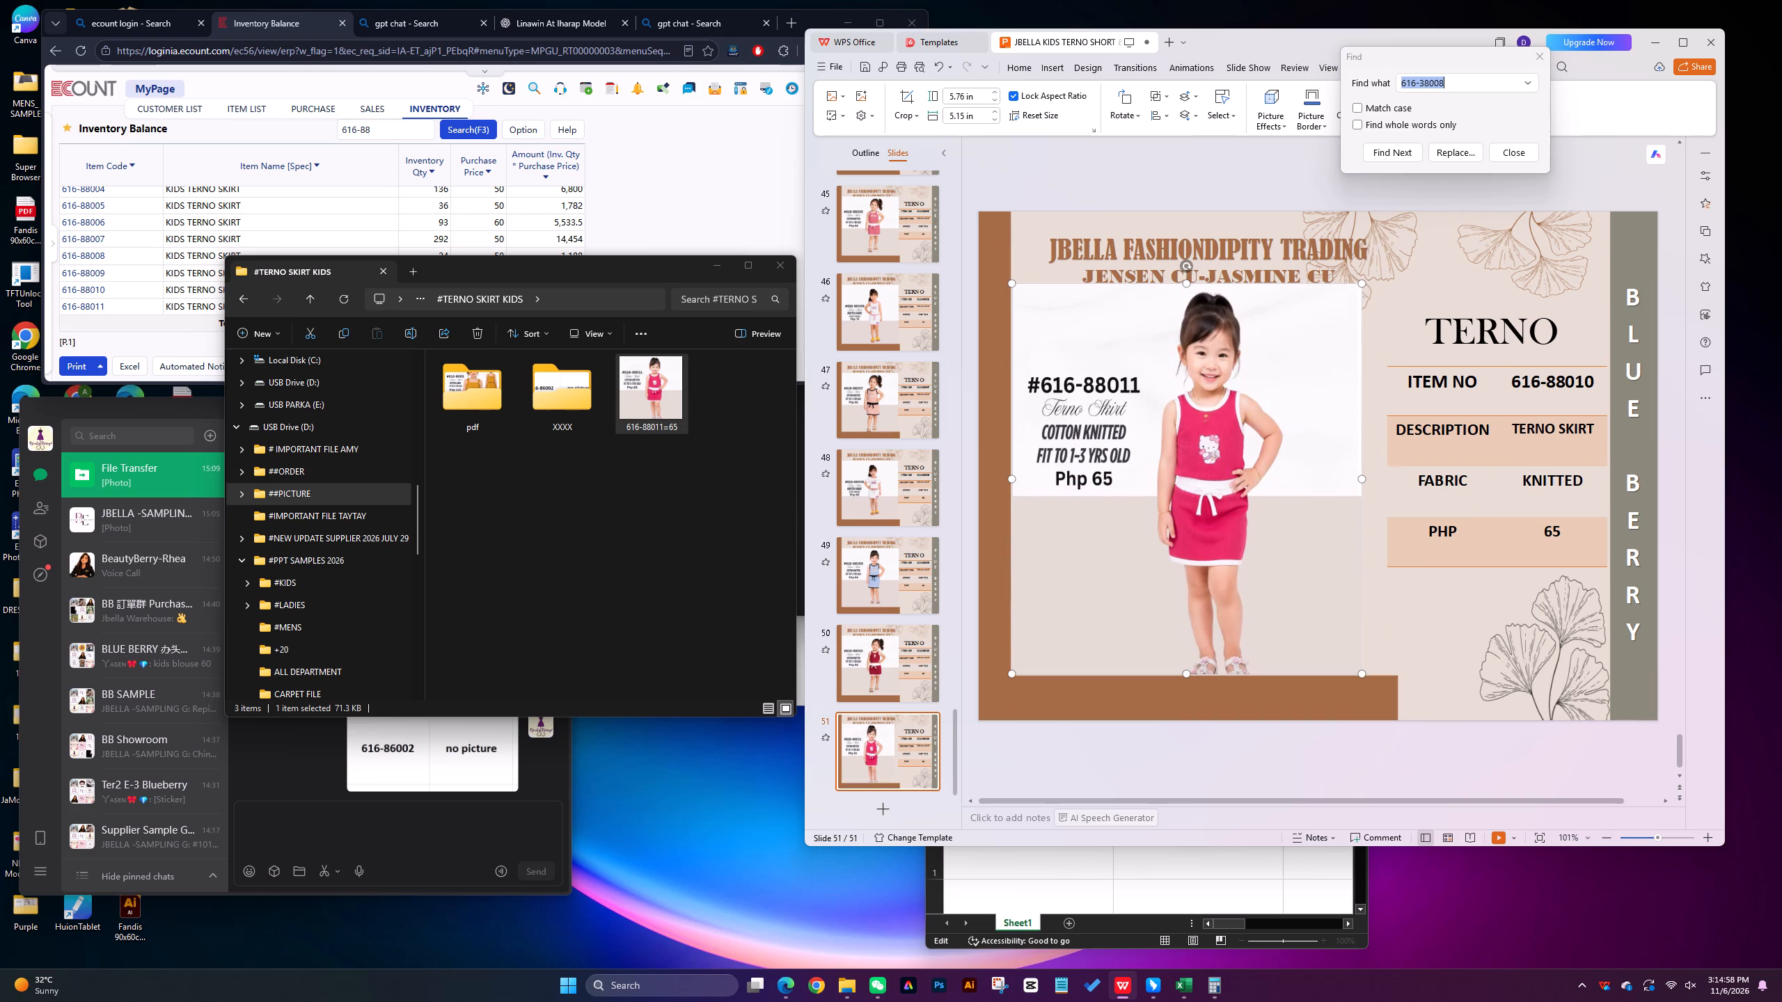
left_click_drag(1364, 479, 1387, 481)
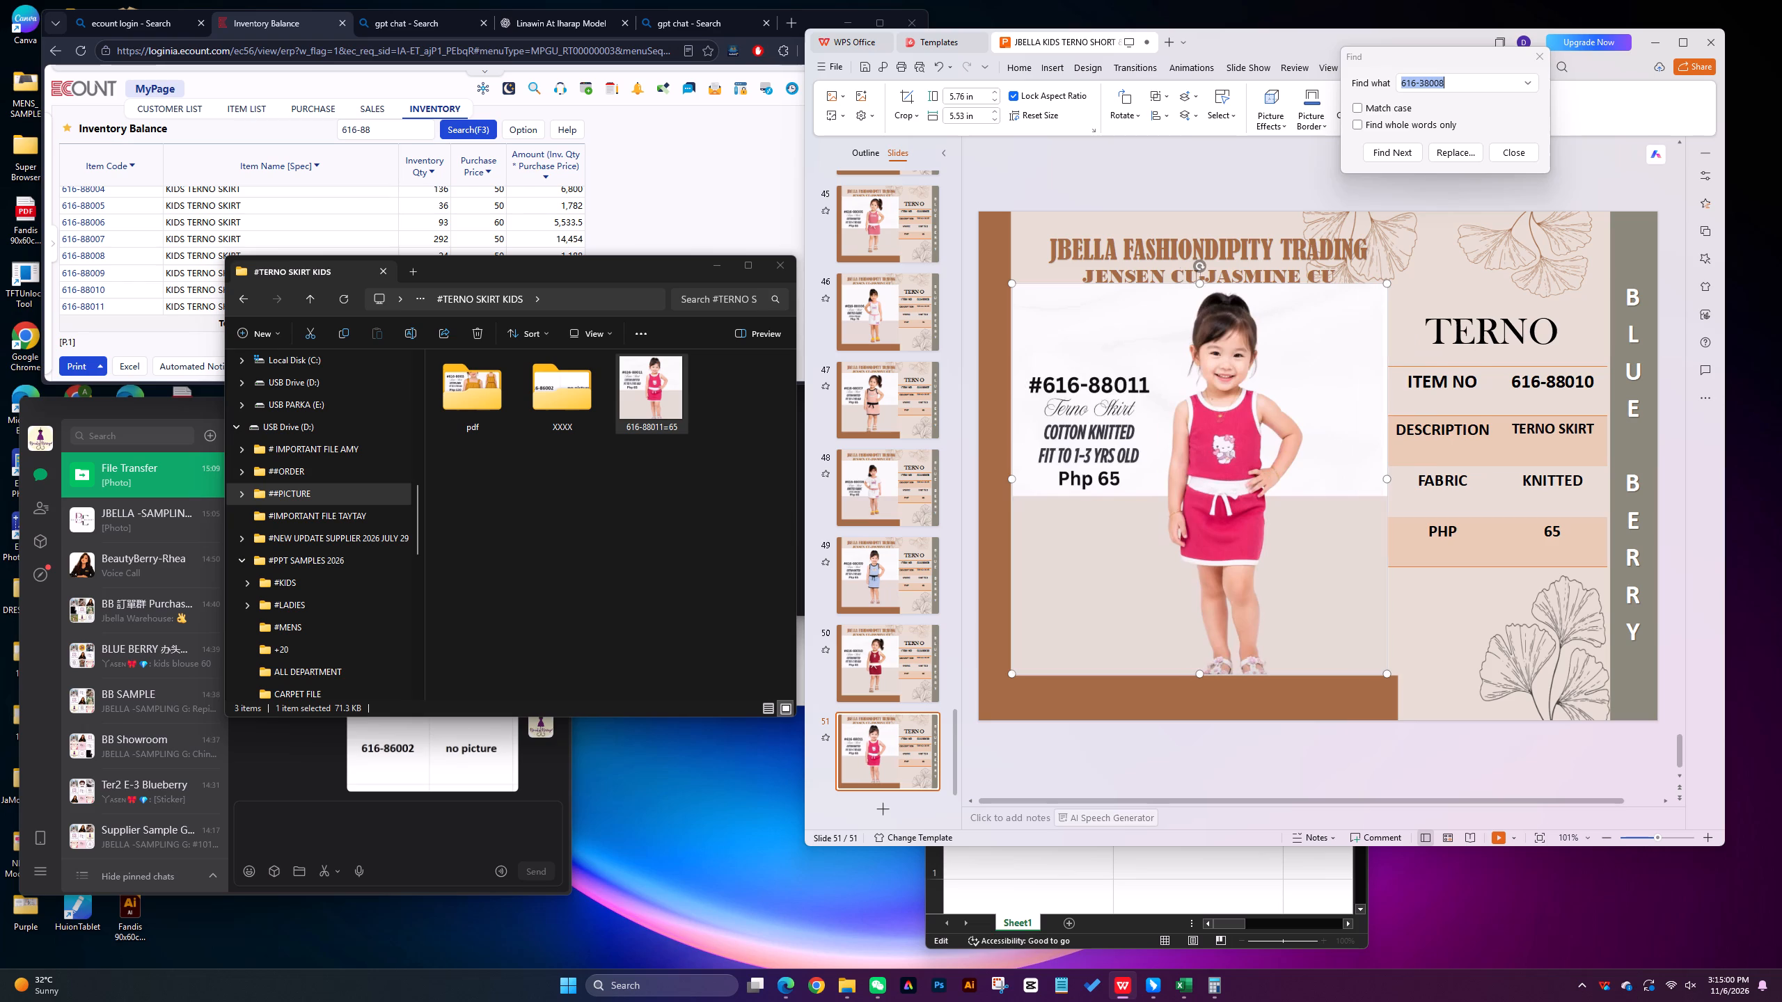
Change the item number in slide 51's table to 616-88011.
left_click(1592, 385)
key("BackSpace")
key("1")
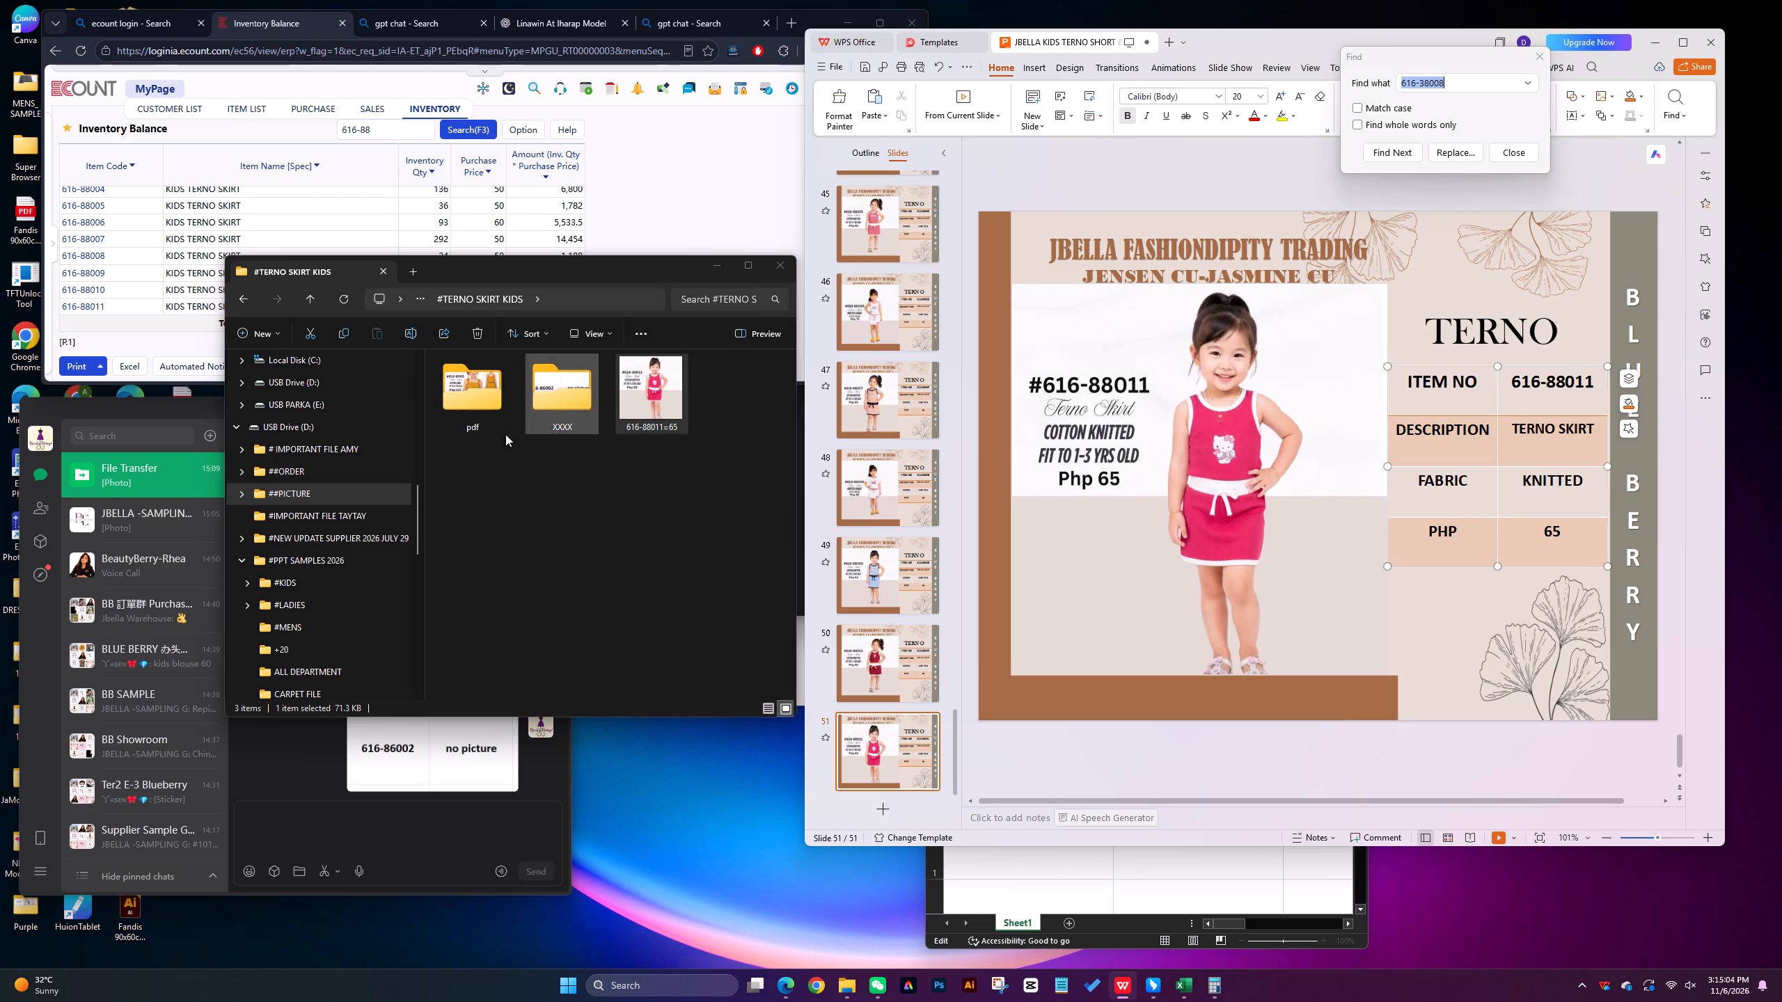
Move the 616-88011=65 picture file into the pdf folder.
left_click(627, 515)
left_click_drag(645, 403, 473, 420)
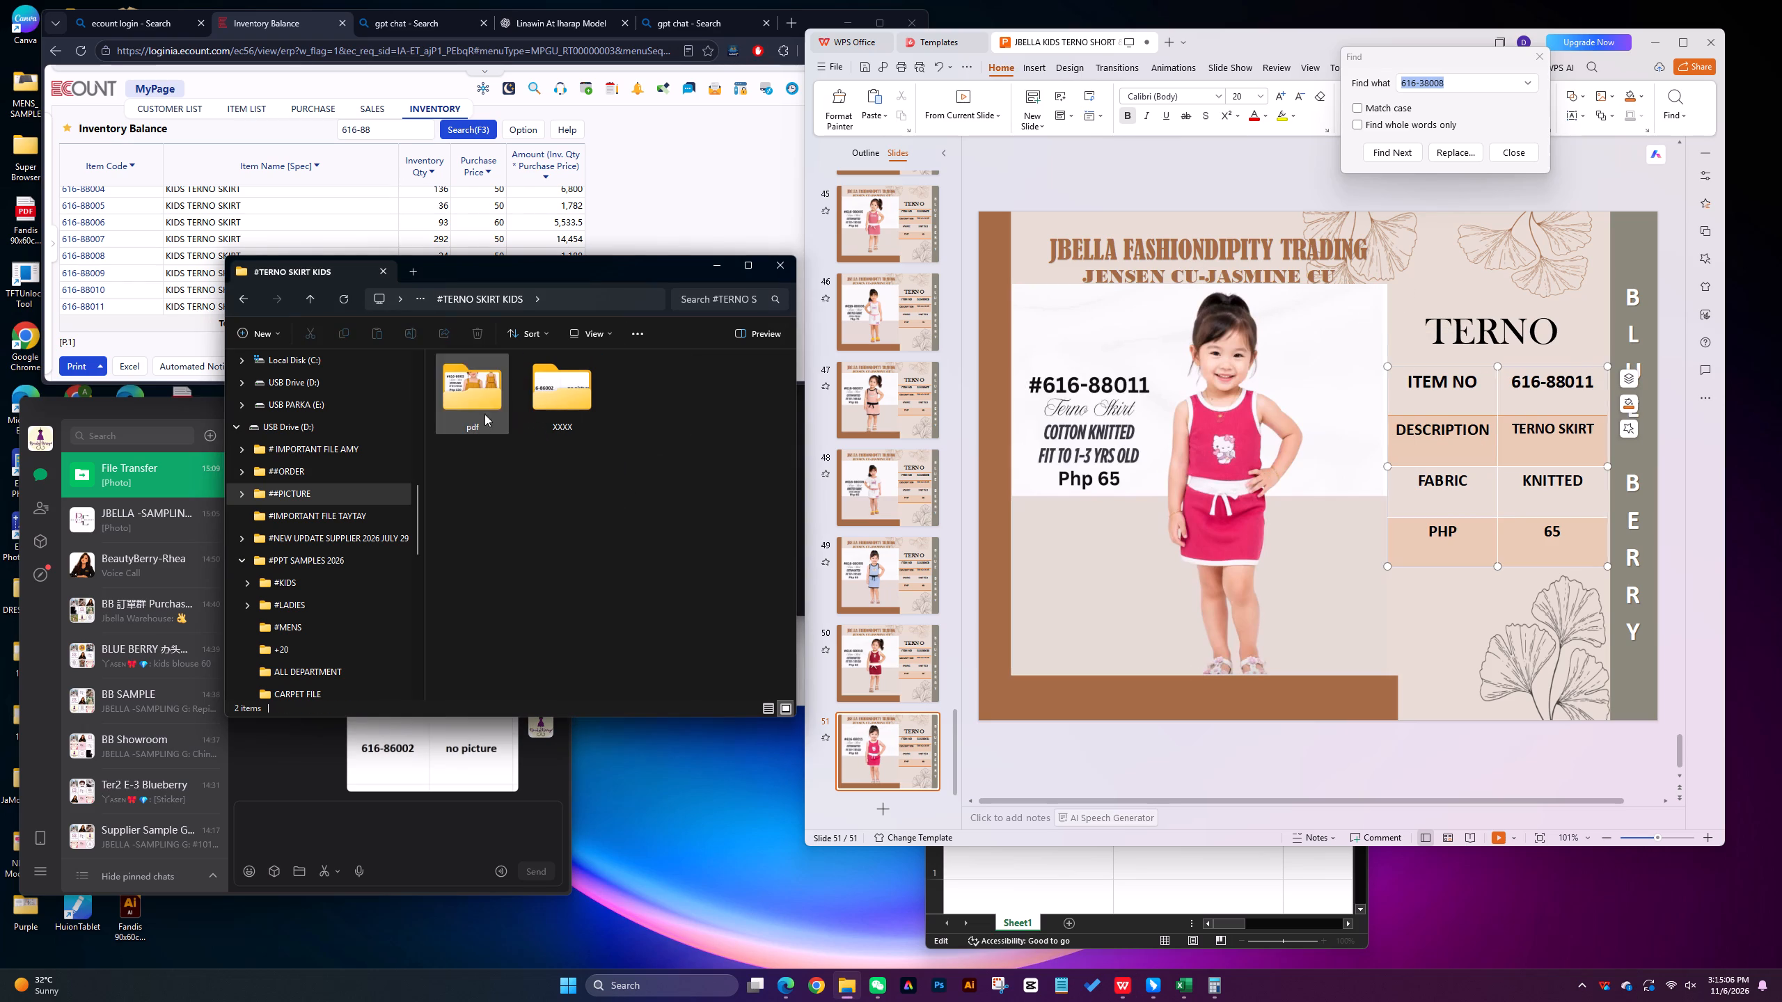
Search ECOUNT's item list for 616- and check the final entries for any remaining kids terno items.
left_click_drag(639, 189, 624, 189)
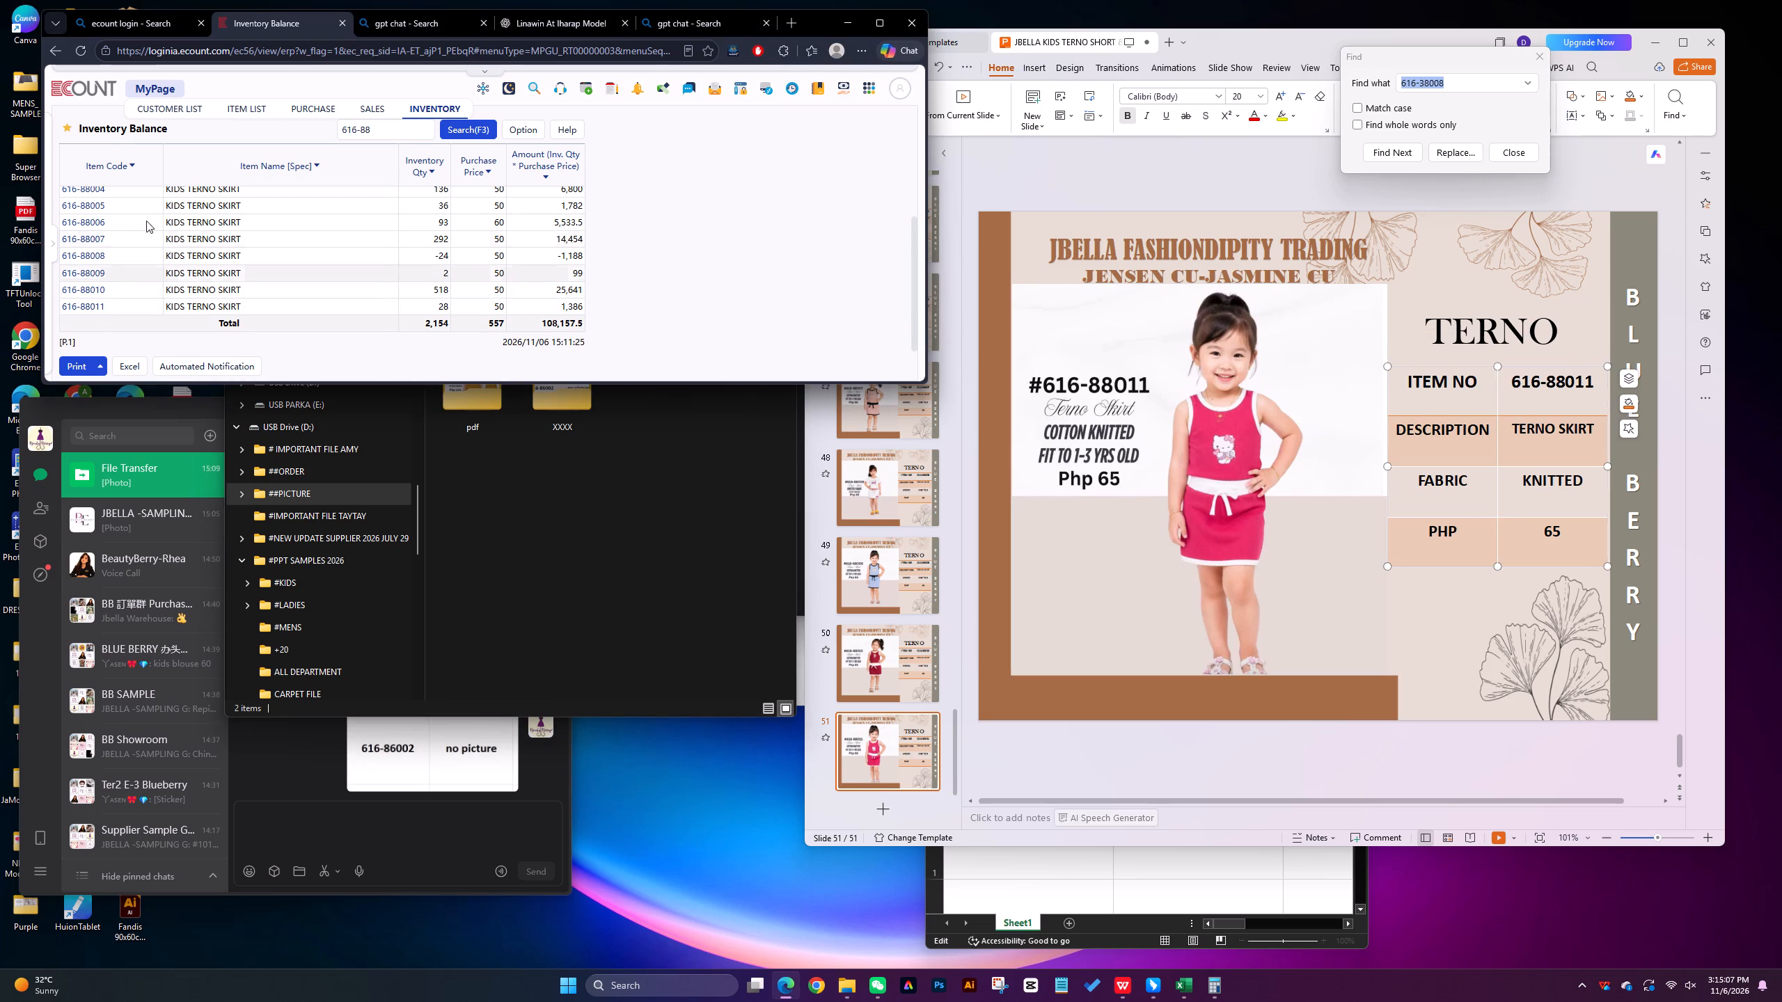
left_click(244, 103)
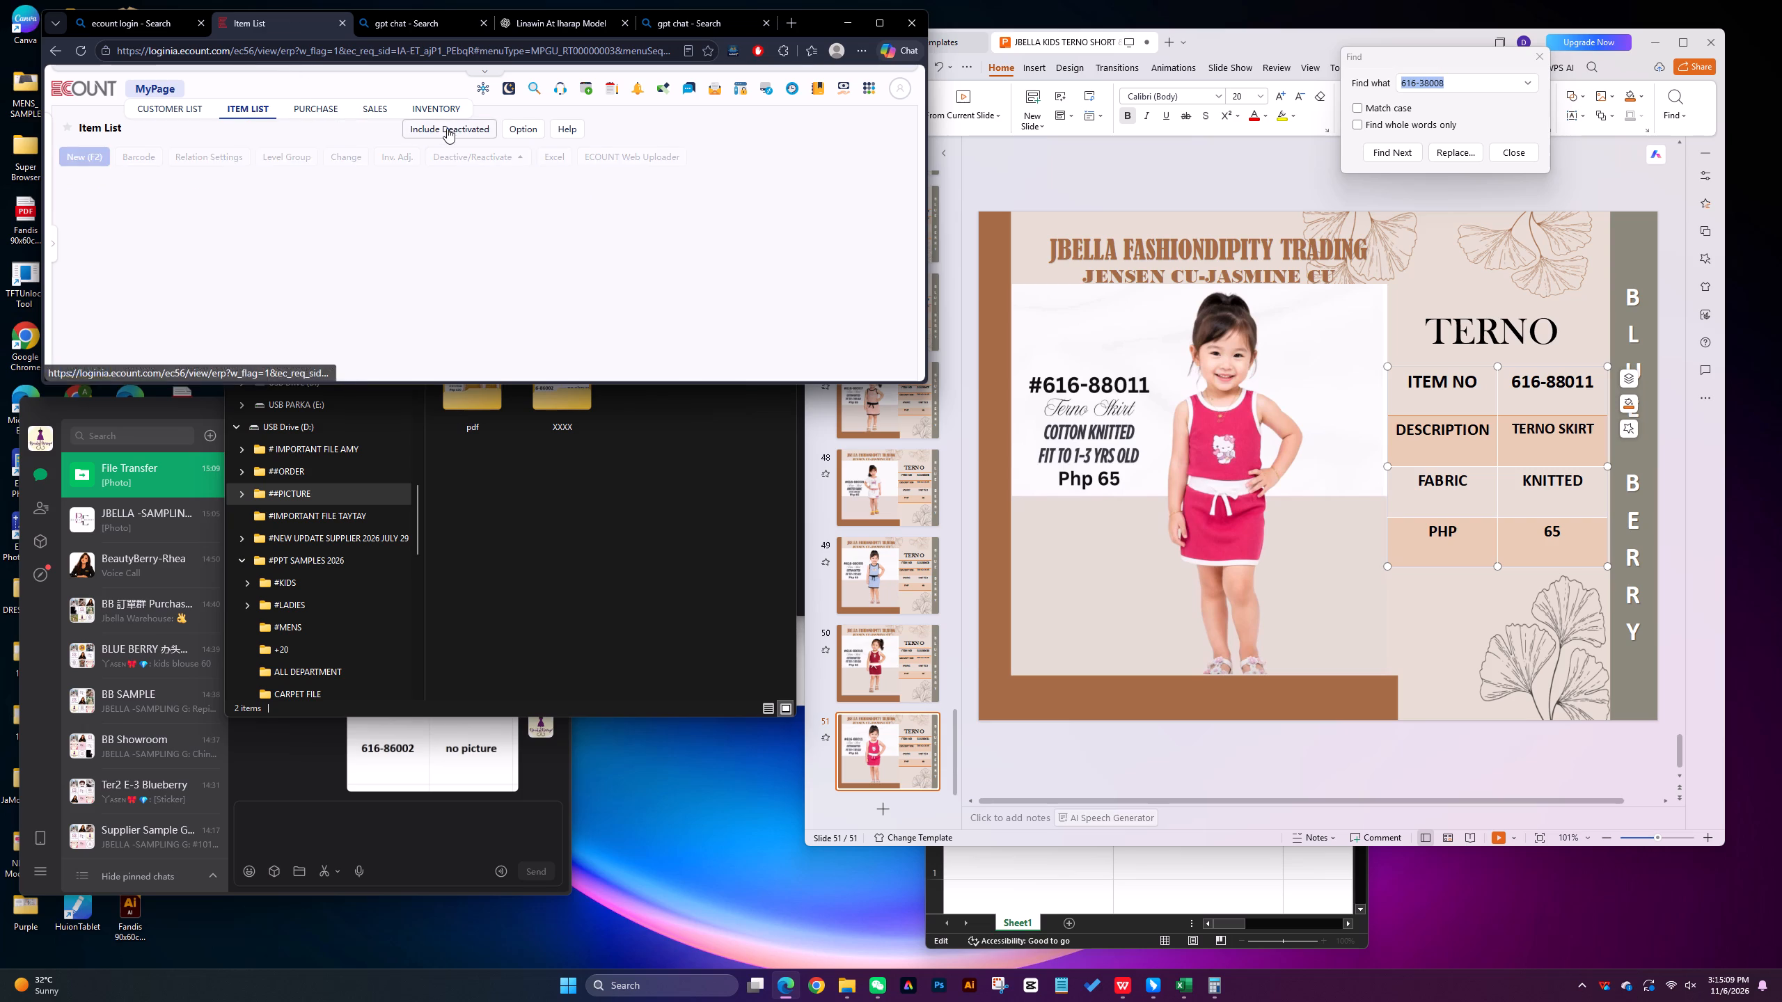
left_click(386, 124)
type("616-")
key("BackSpace")
key("minus")
key("Return")
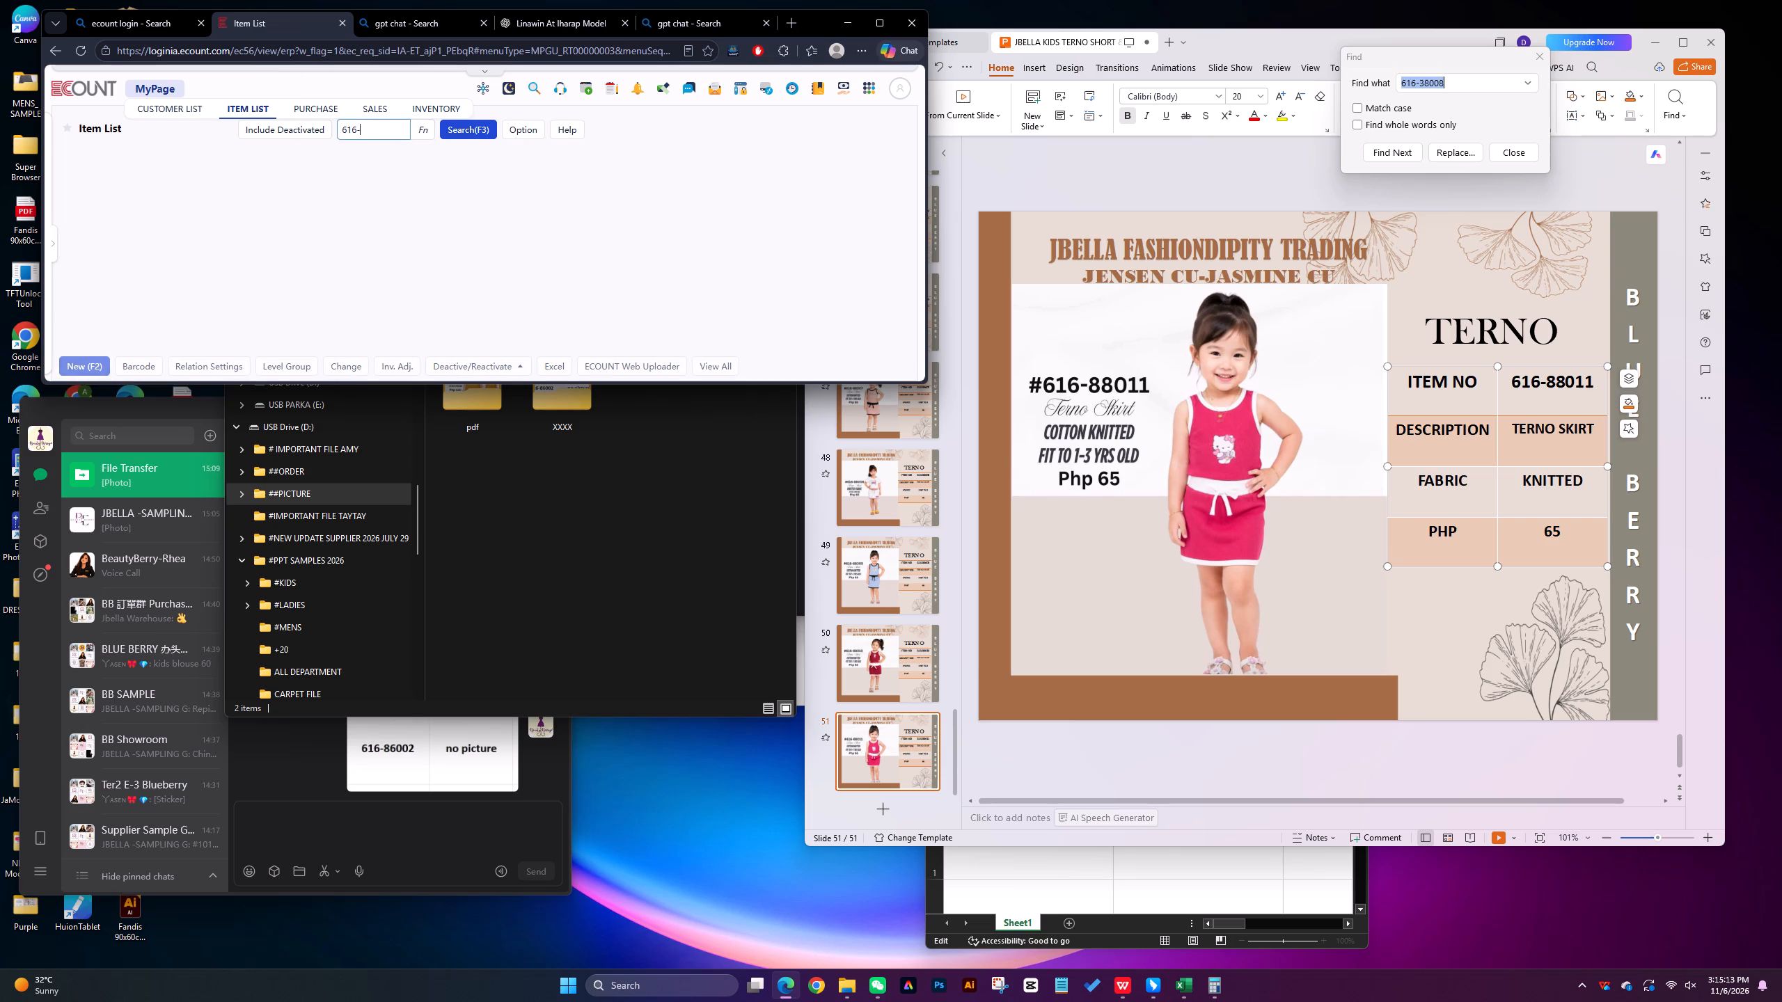
scroll(265, 287, "down", 9)
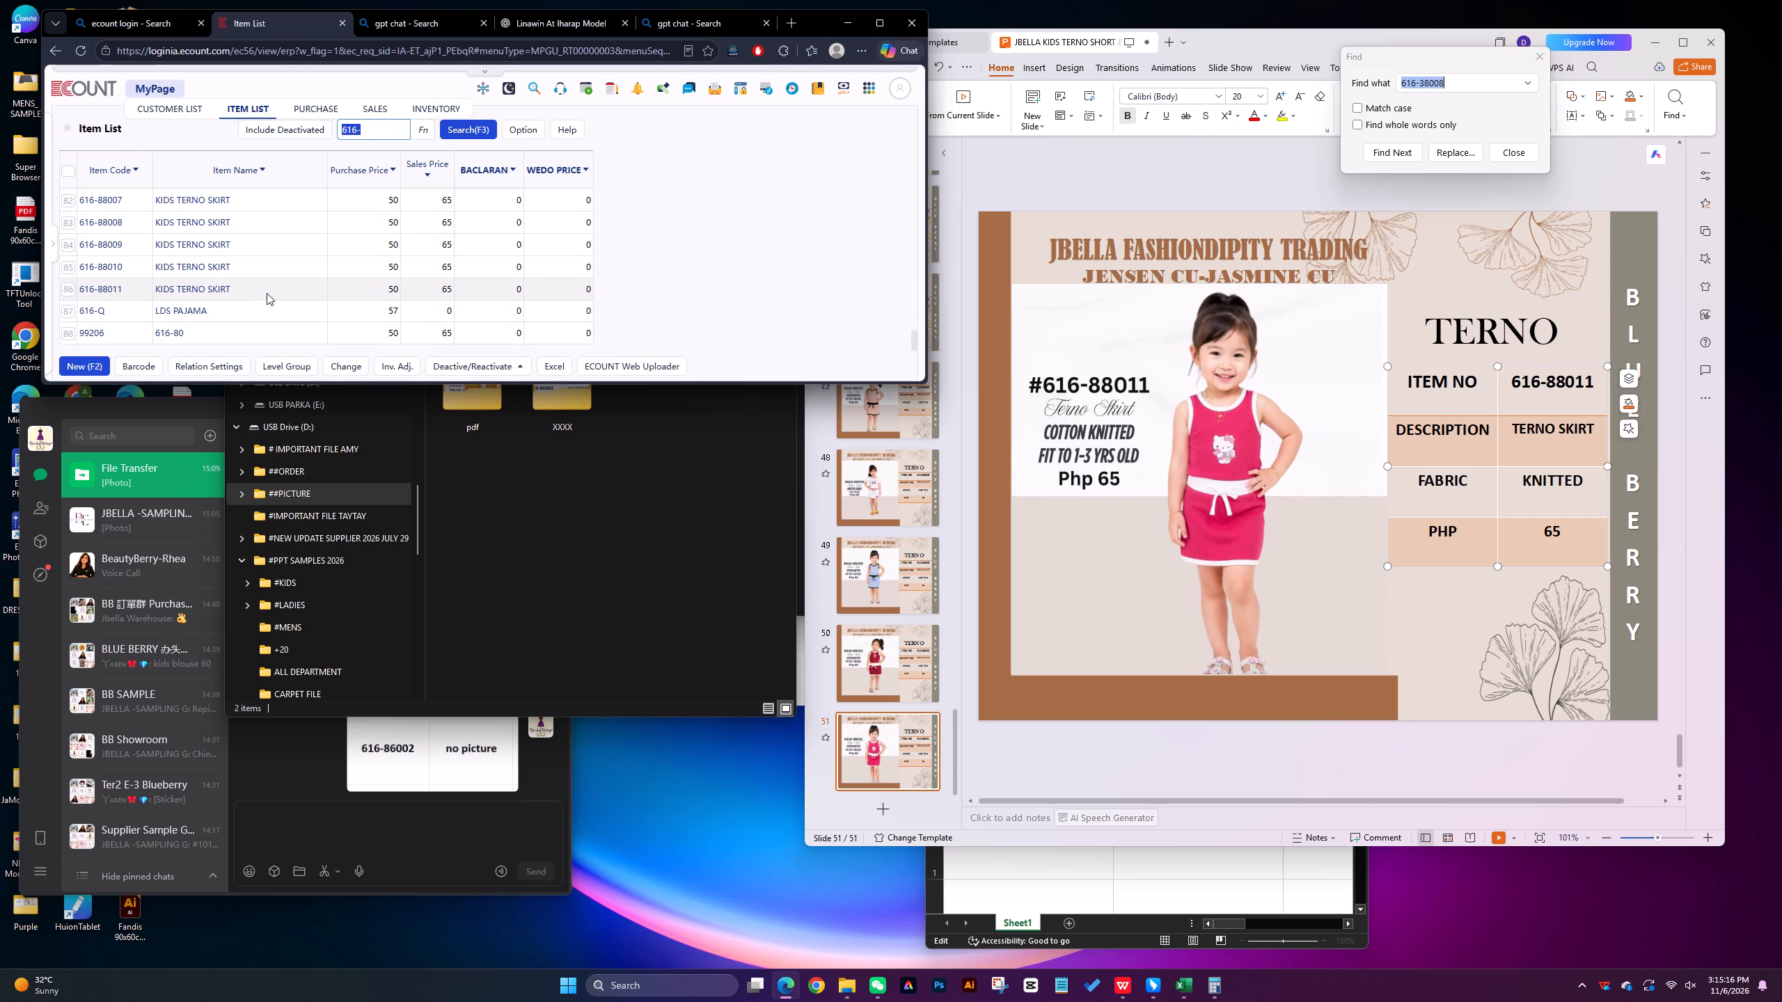
left_click(696, 244)
Save the kids terno presentation.
left_click(1087, 463)
left_click(1025, 181)
left_click(866, 67)
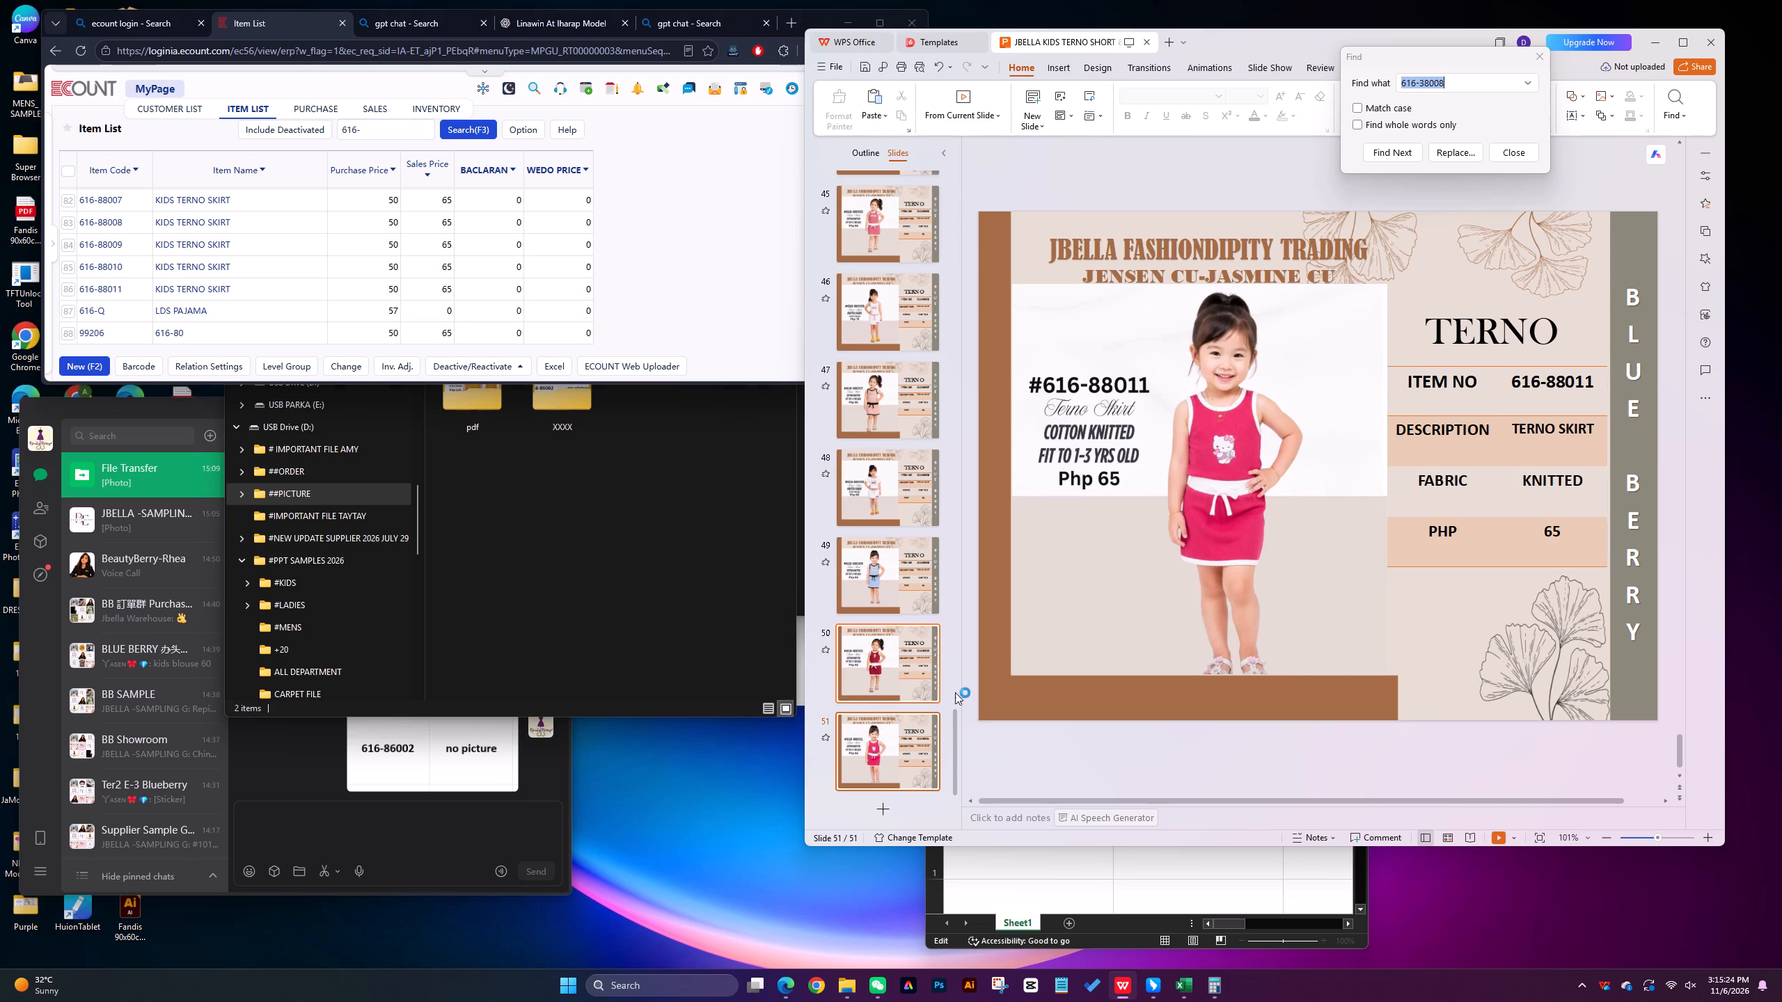
Delete the third category line, below TERNO SKIRT TODDLER, from the cover slide's CHILDRENS WEAR list.
left_click_drag(957, 738, 959, 61)
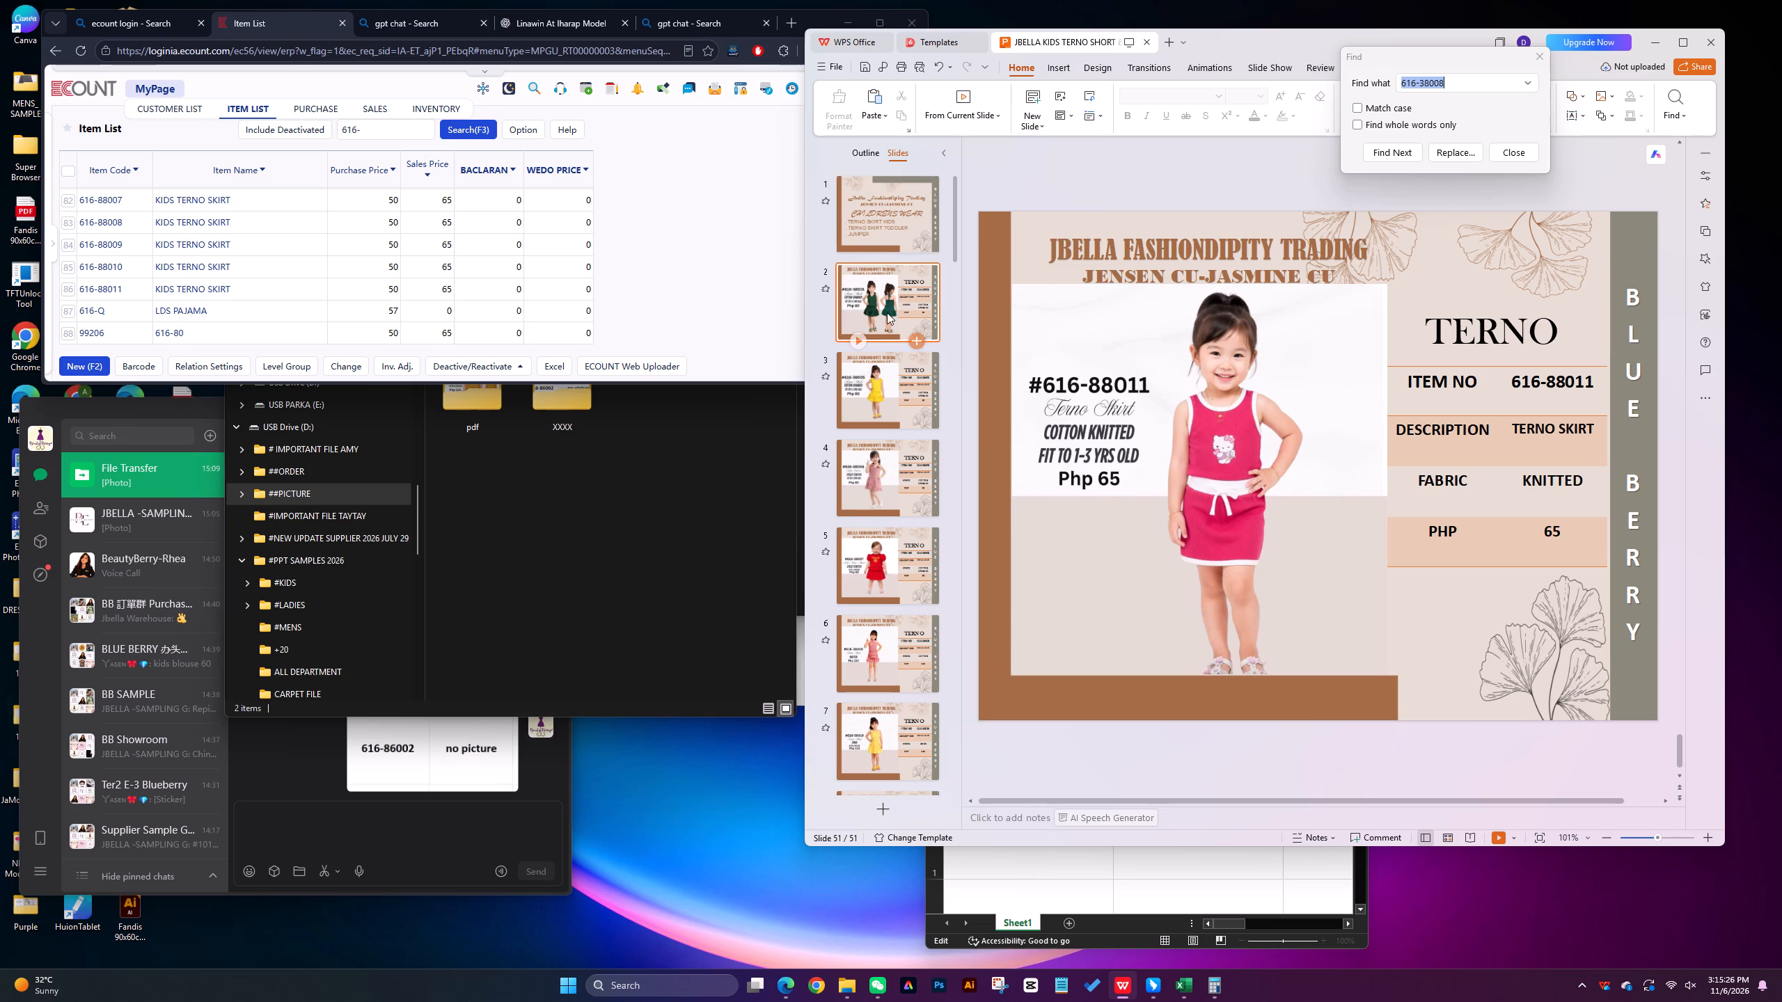
left_click(898, 234)
left_click(1207, 599)
key("BackSpace")
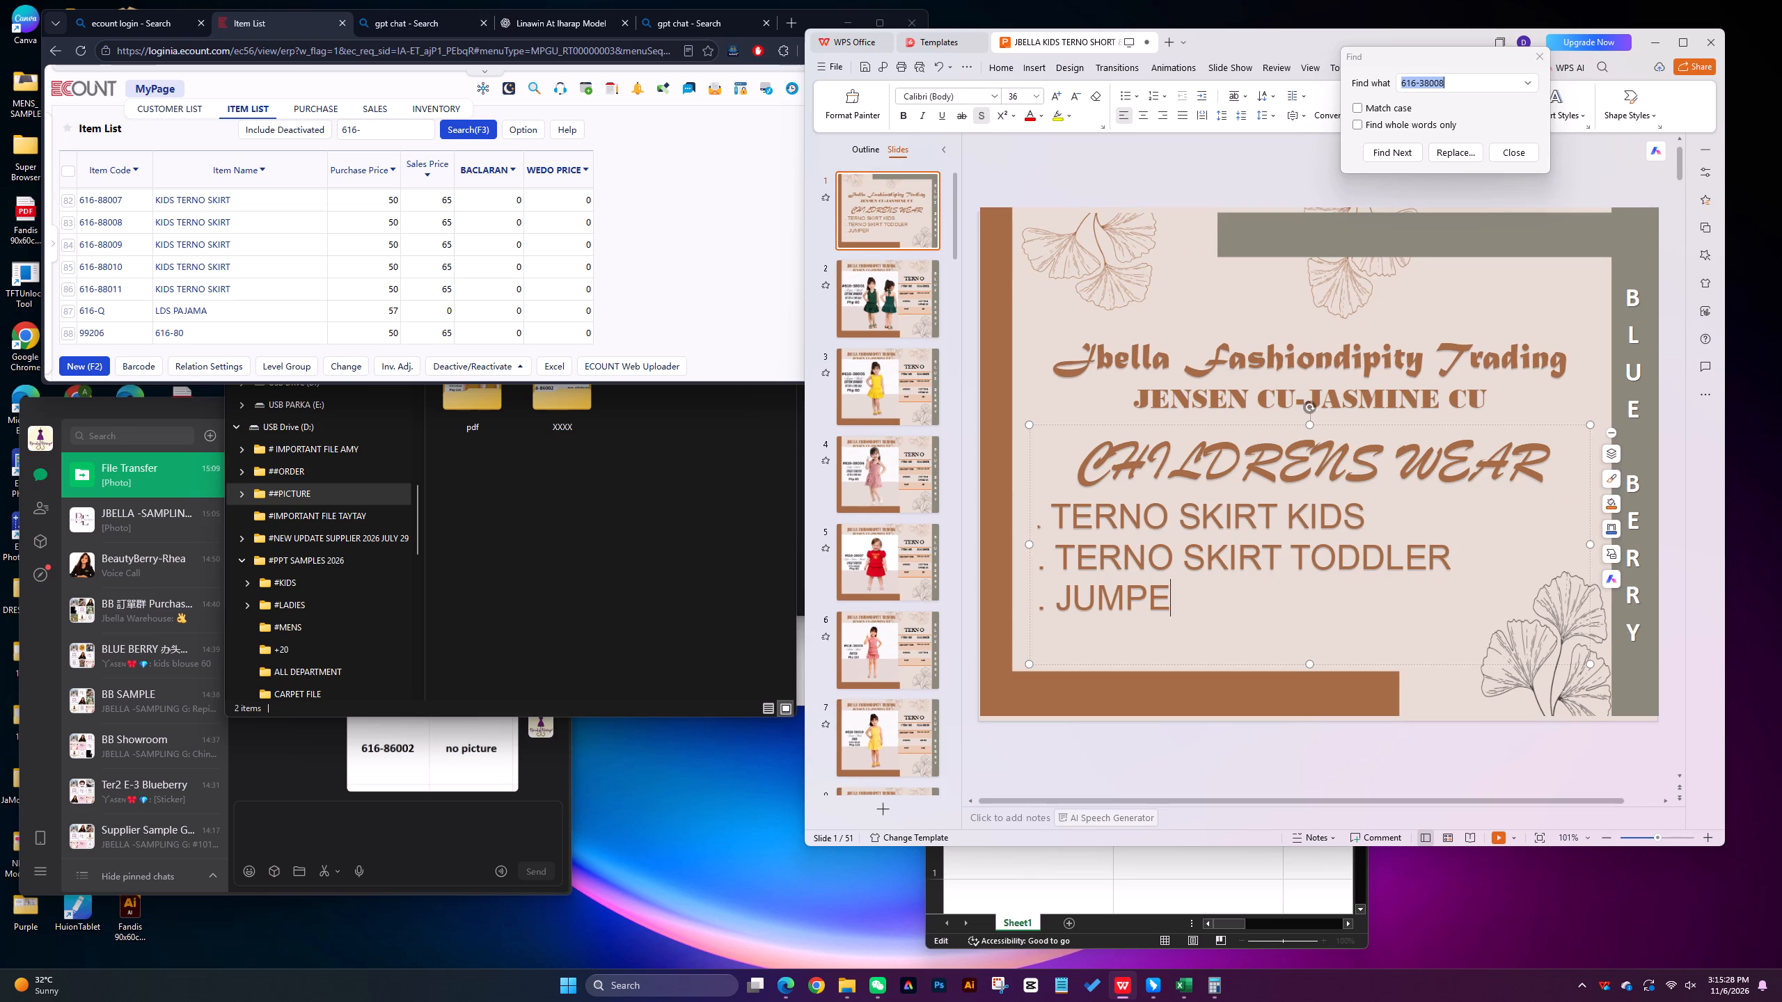
key("BackSpace")
key("BackSpace")
key("BackSpace")
key("BackSpace")
key("BackSpace")
key("BackSpace")
key("BackSpace")
key("BackSpace")
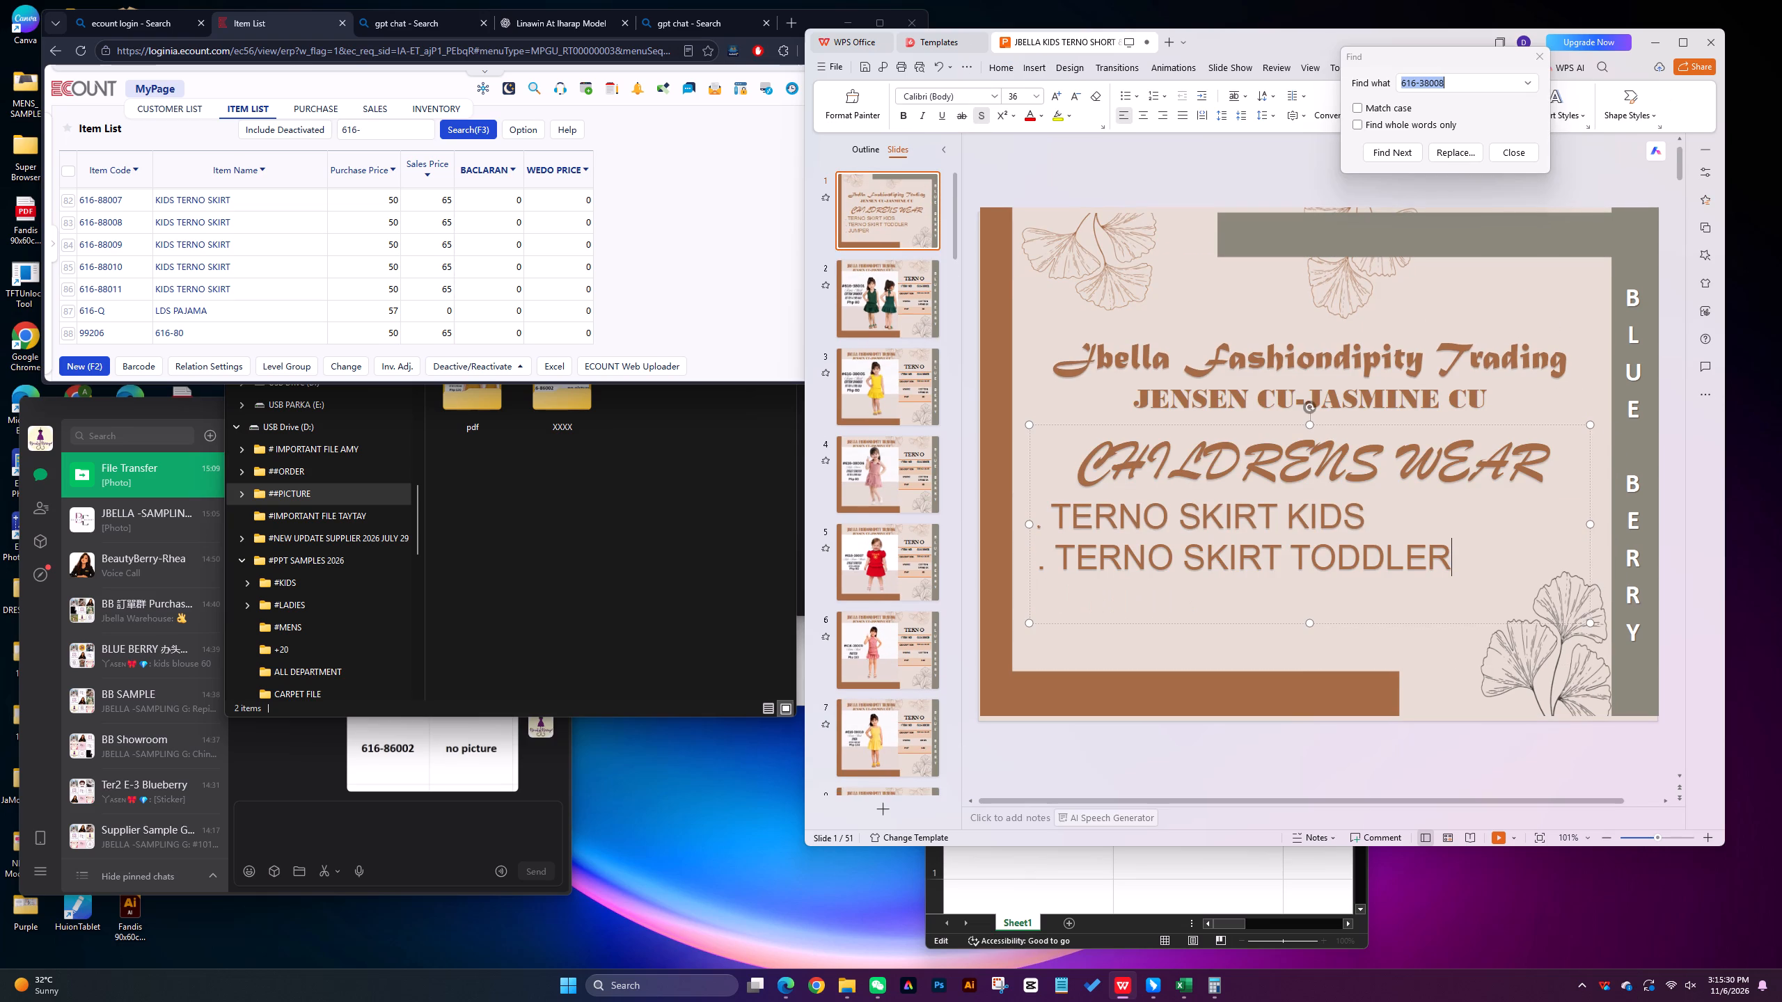
left_click(1007, 155)
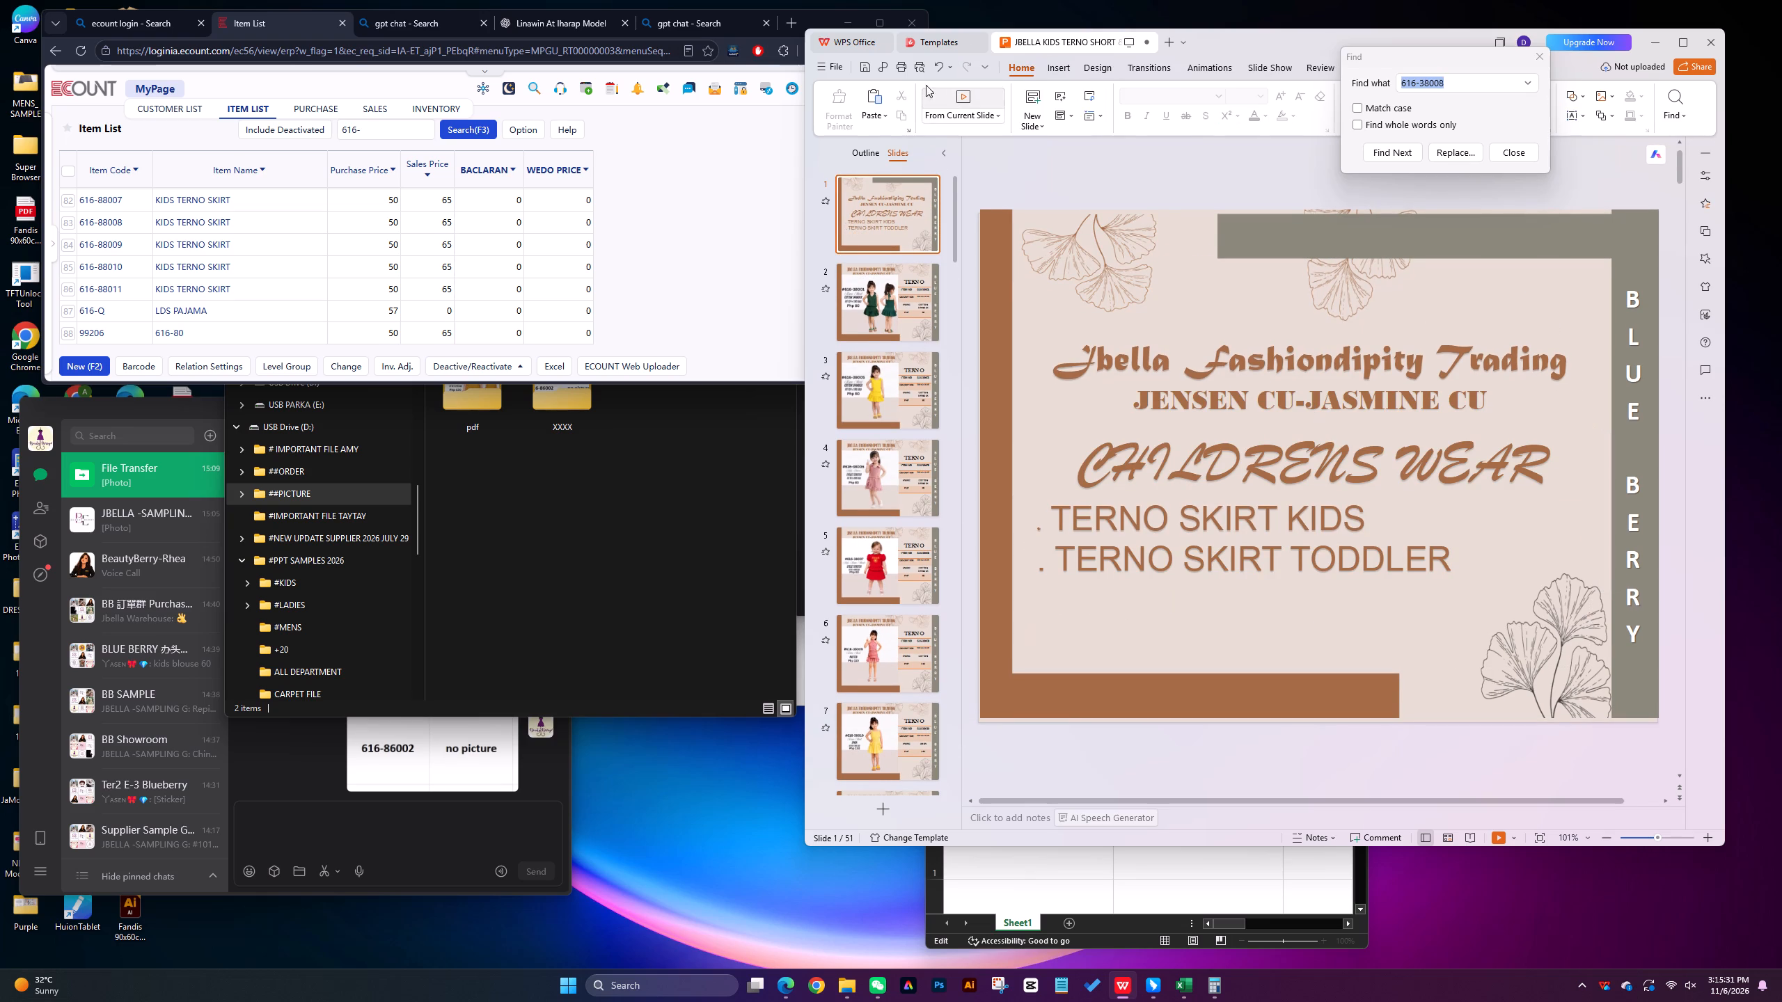
Save the presentation with the edited cover slide.
left_click(868, 70)
Save a copy of the presentation as JBELLA TERNO SKIRT & TODDLER in D:, #PPT SAMPLES 2026, #KIDS, LOCAL, NEW.
left_click(824, 65)
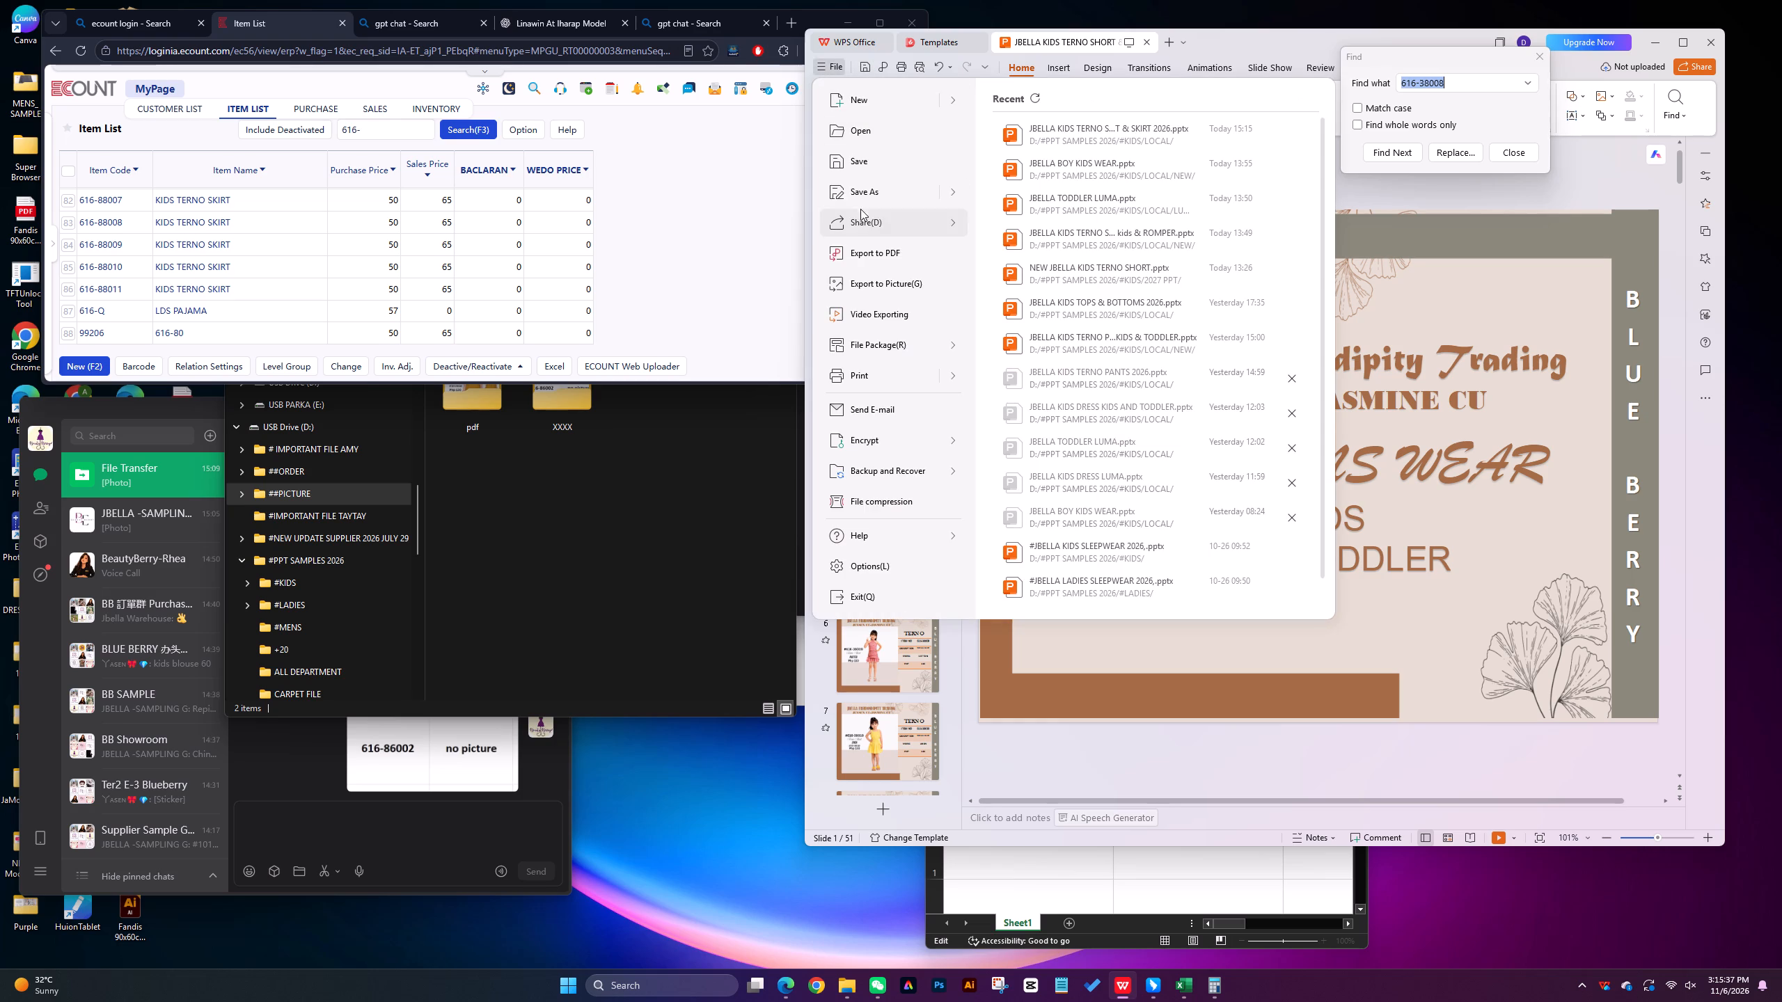
left_click(864, 193)
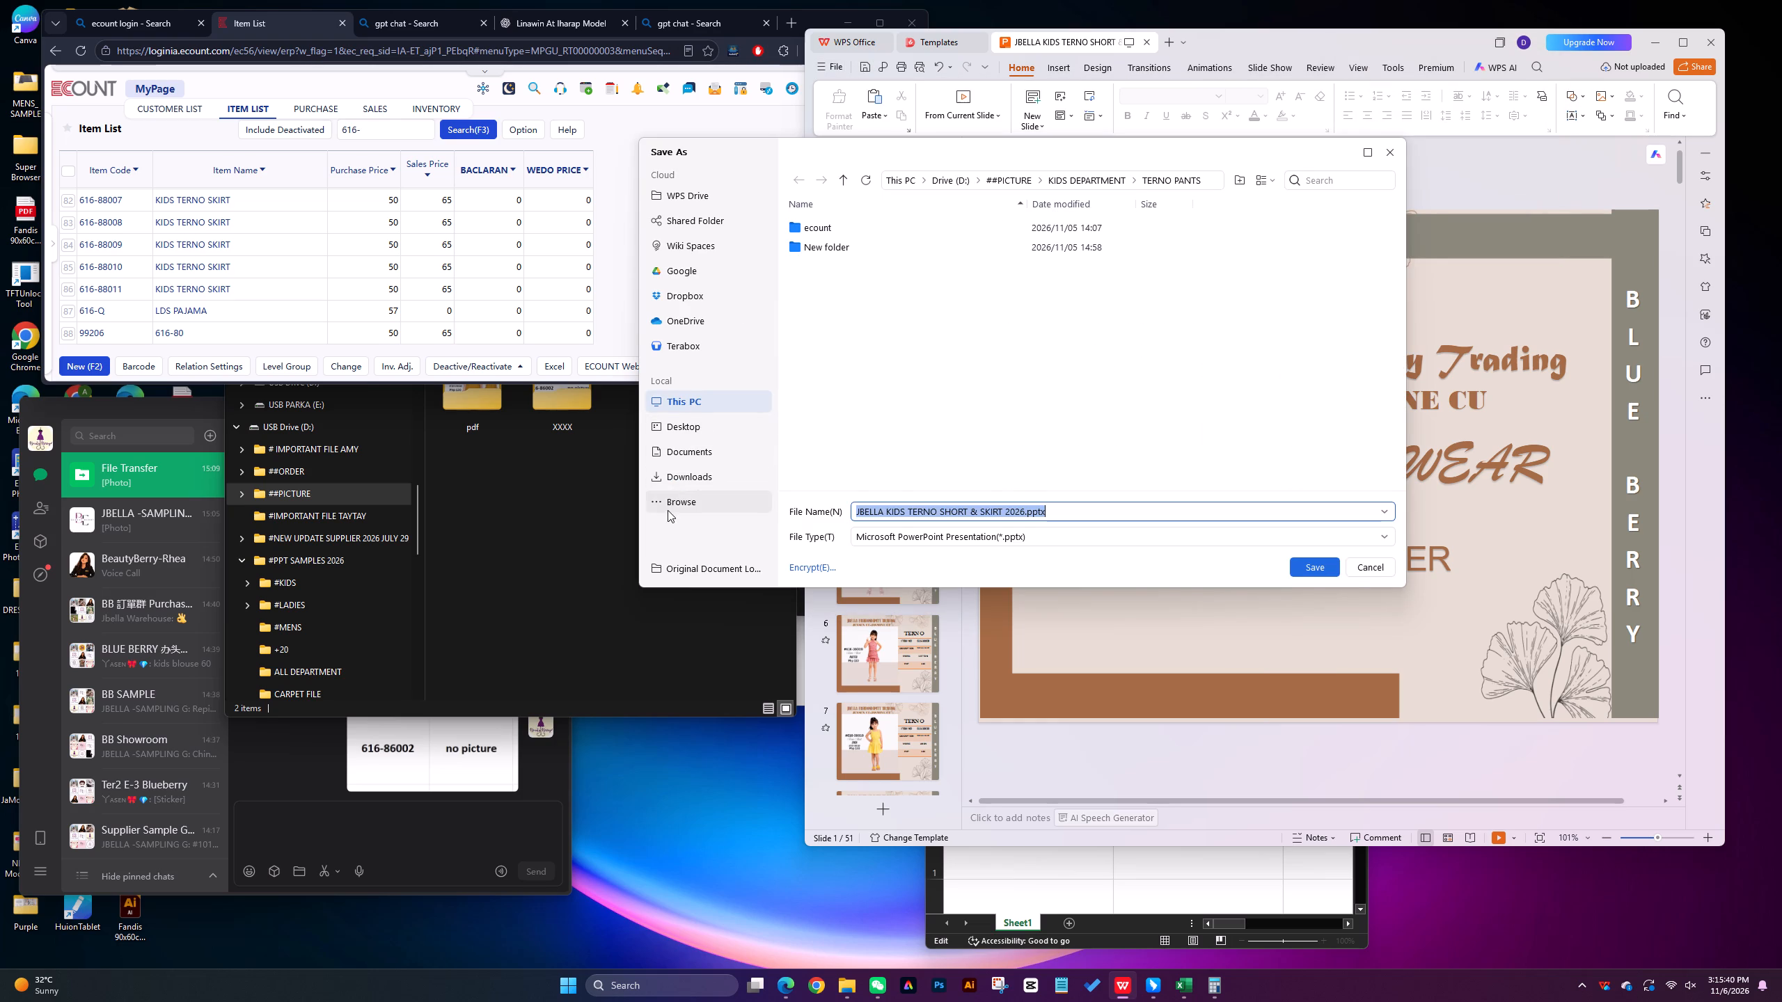
left_click(672, 505)
left_click(865, 228)
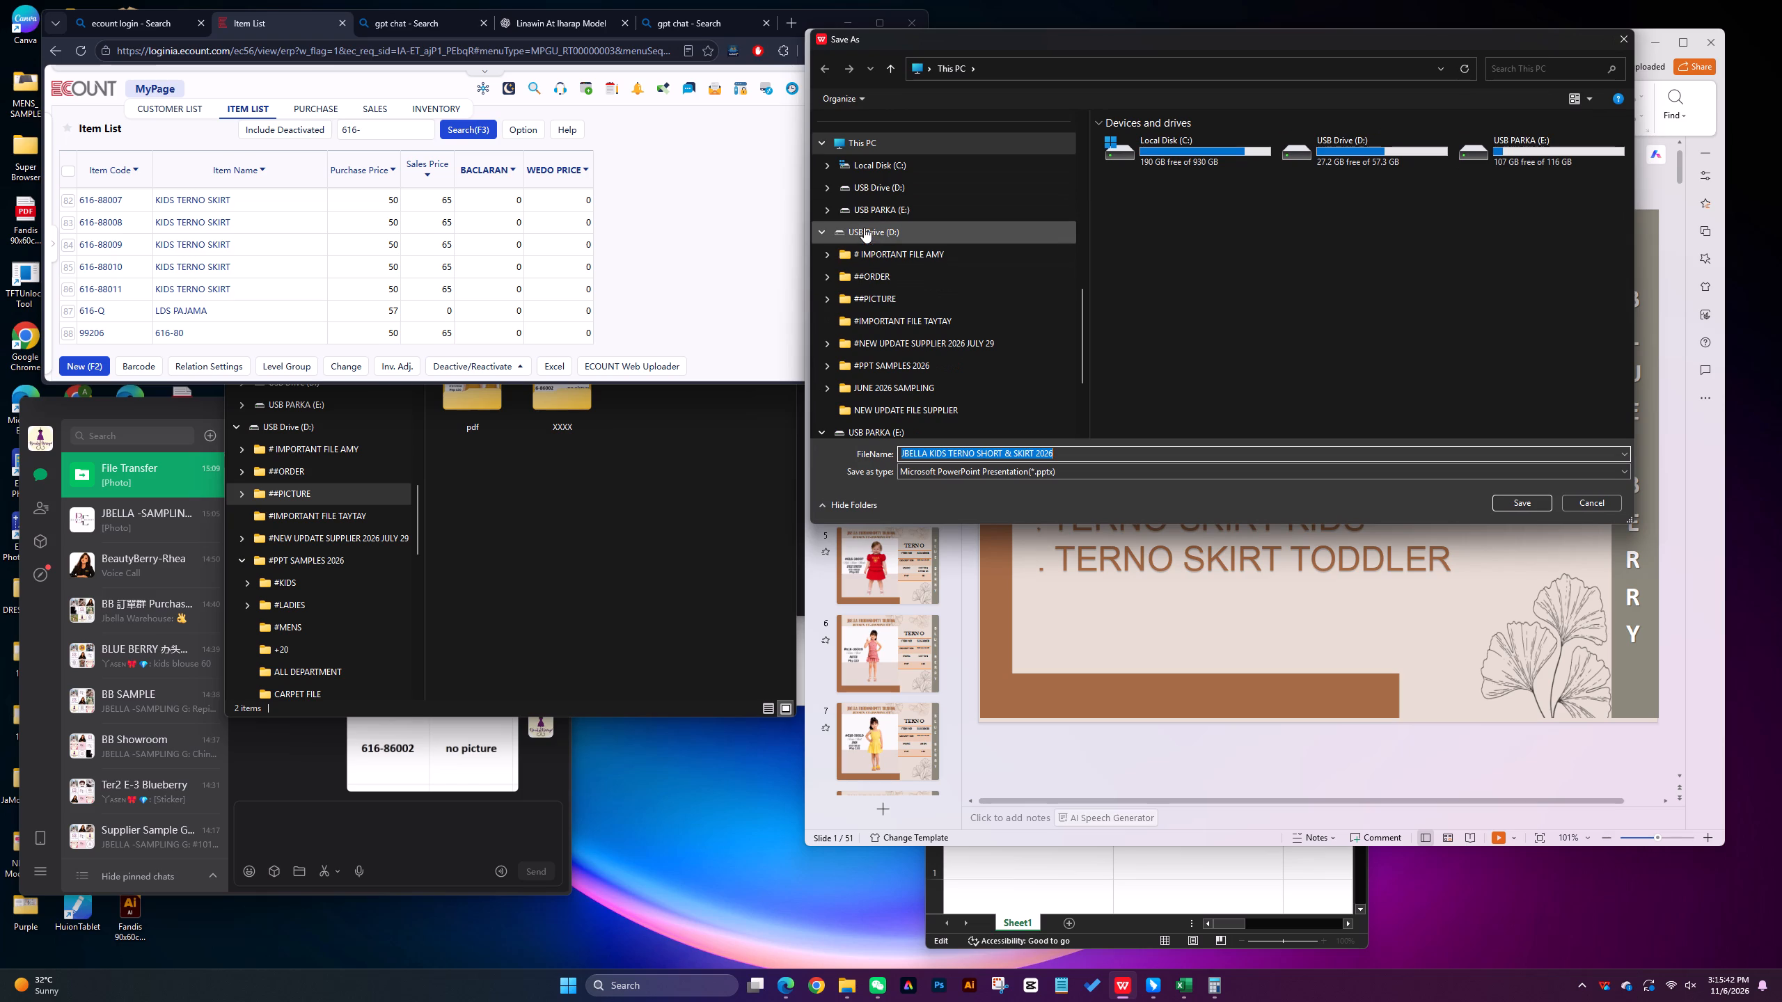
double_click(1135, 239)
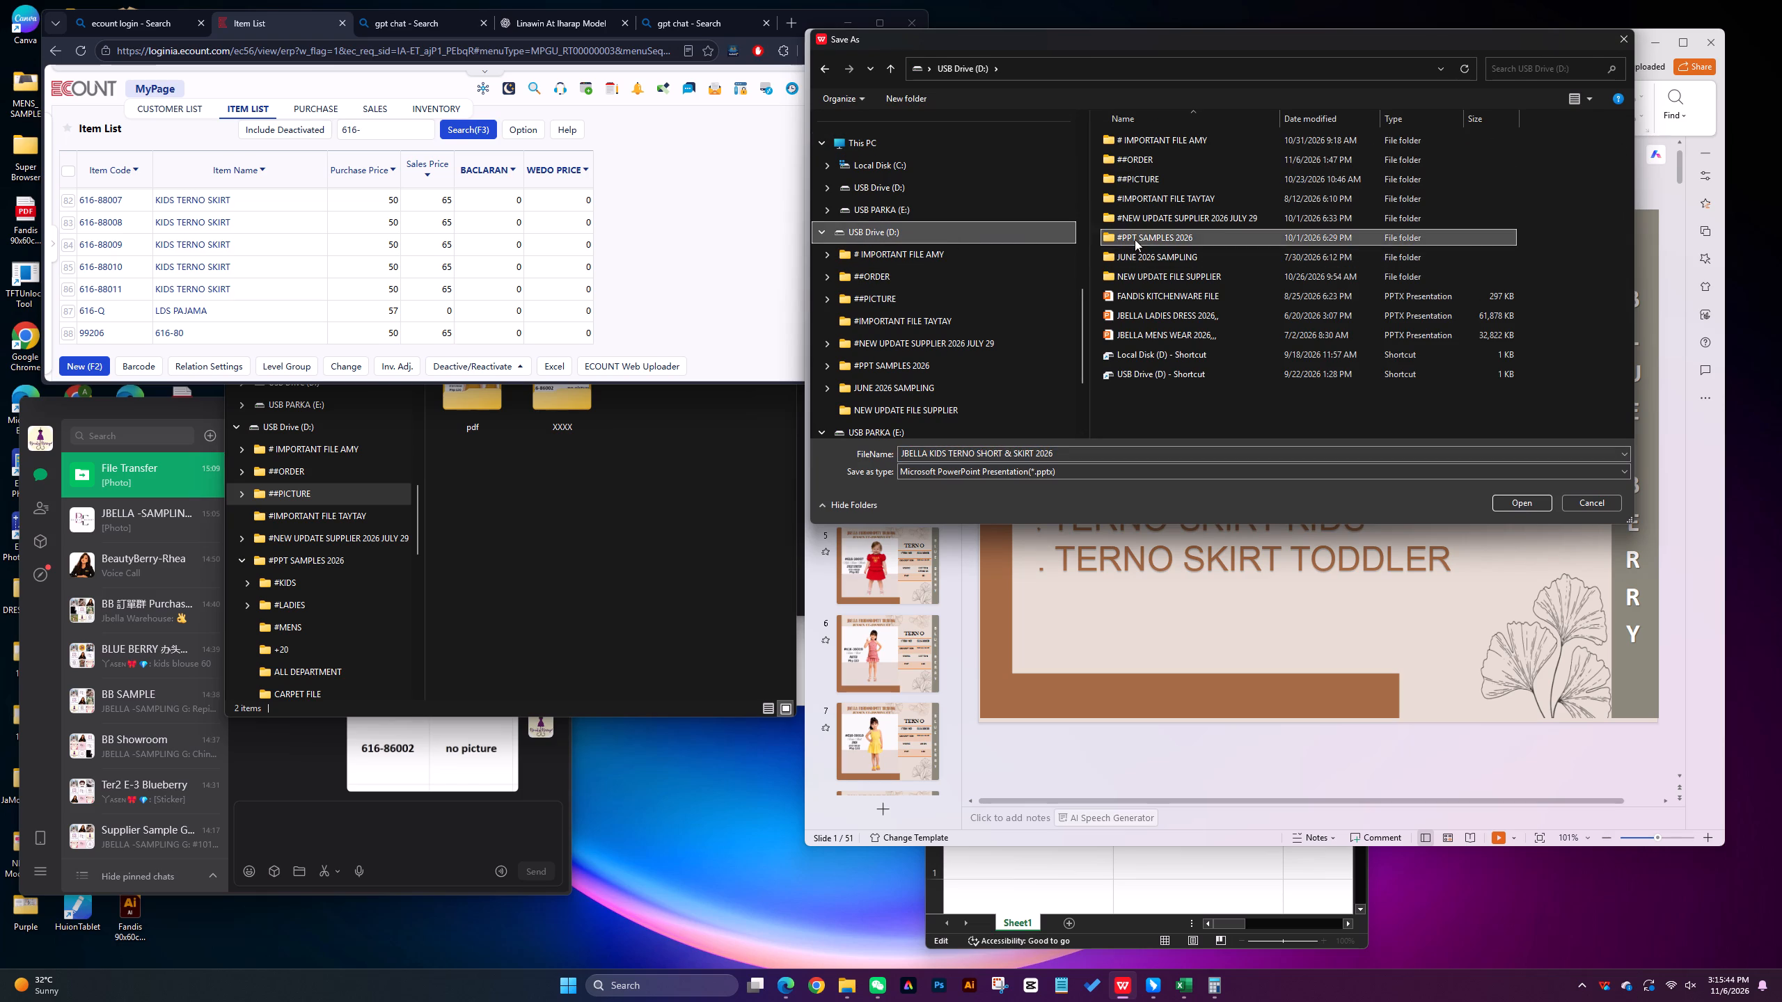
double_click(1133, 140)
double_click(1132, 158)
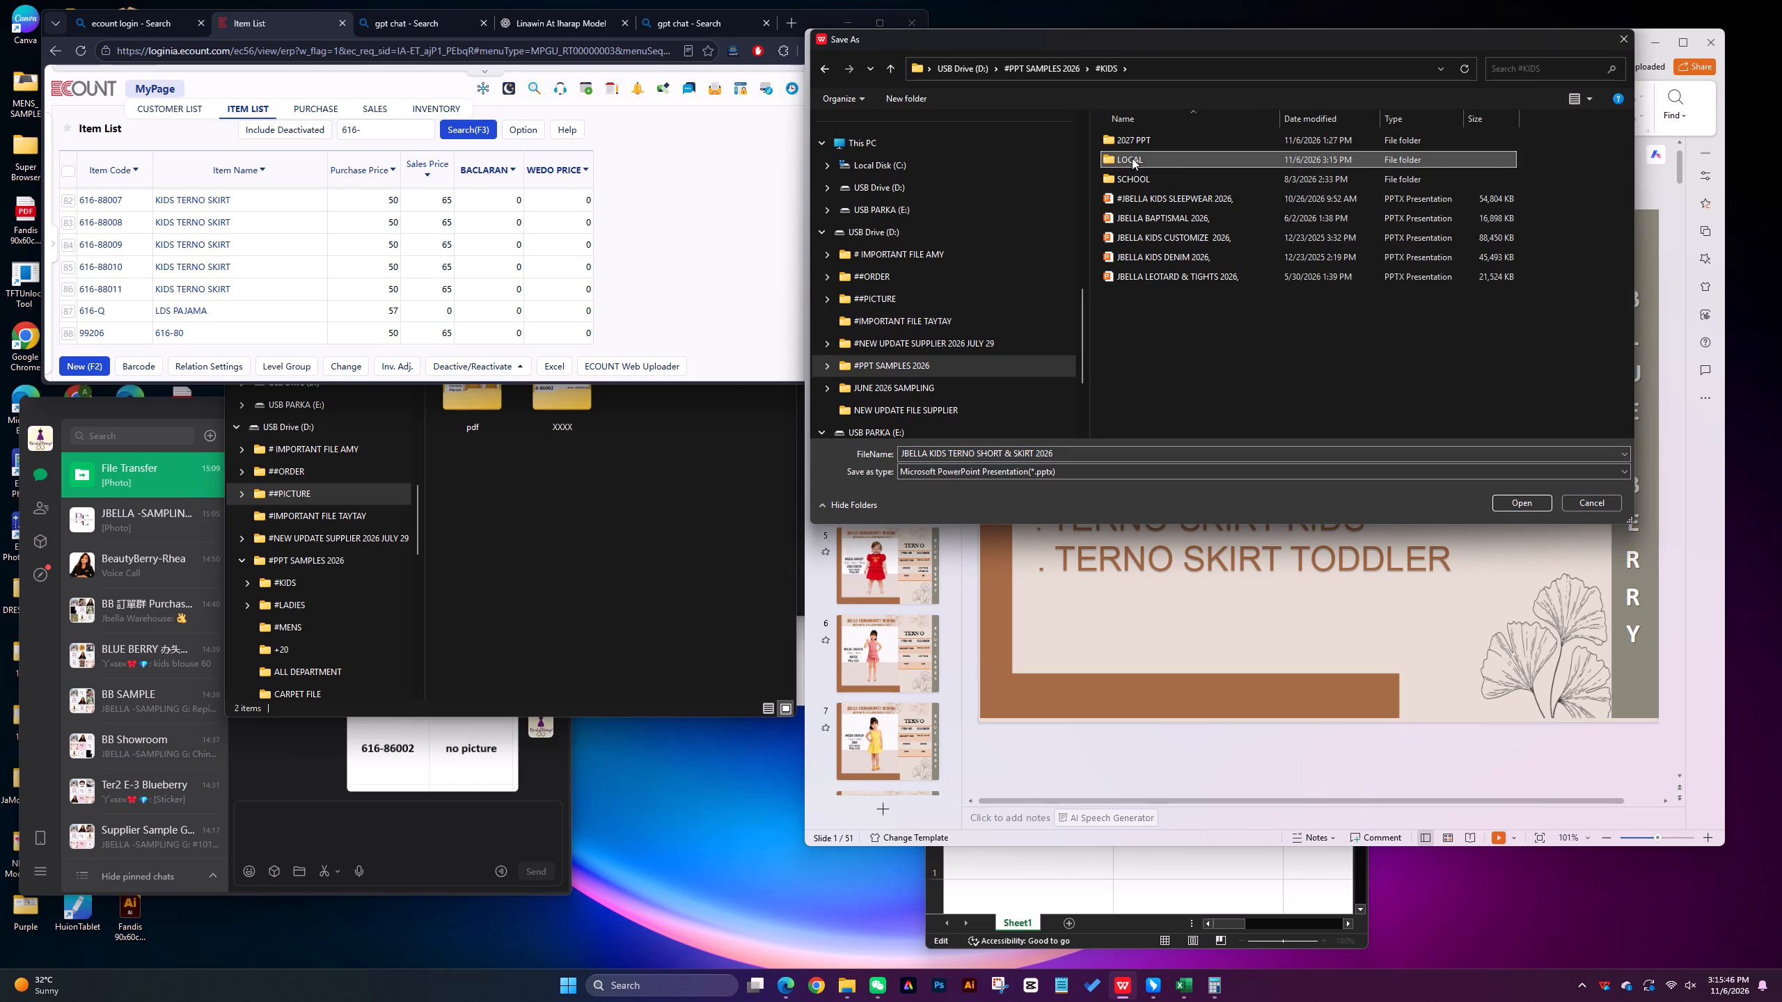
double_click(1126, 159)
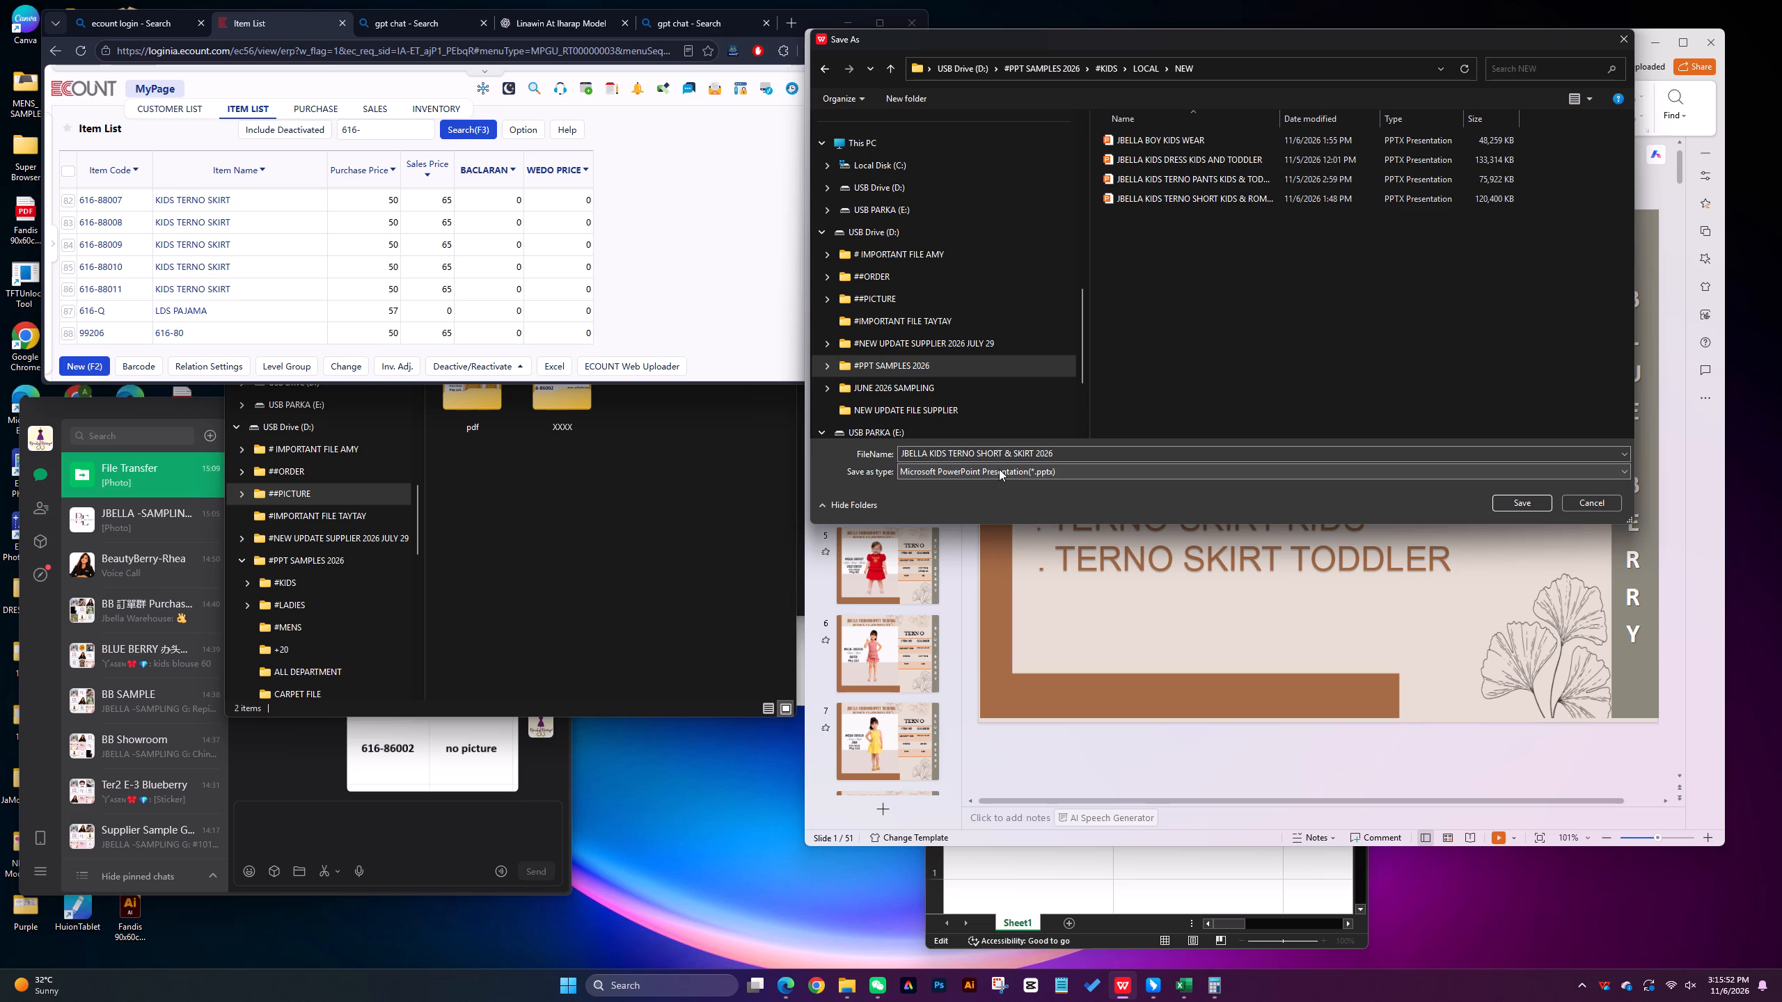
left_click(1072, 456)
key("Right")
key("BackSpace")
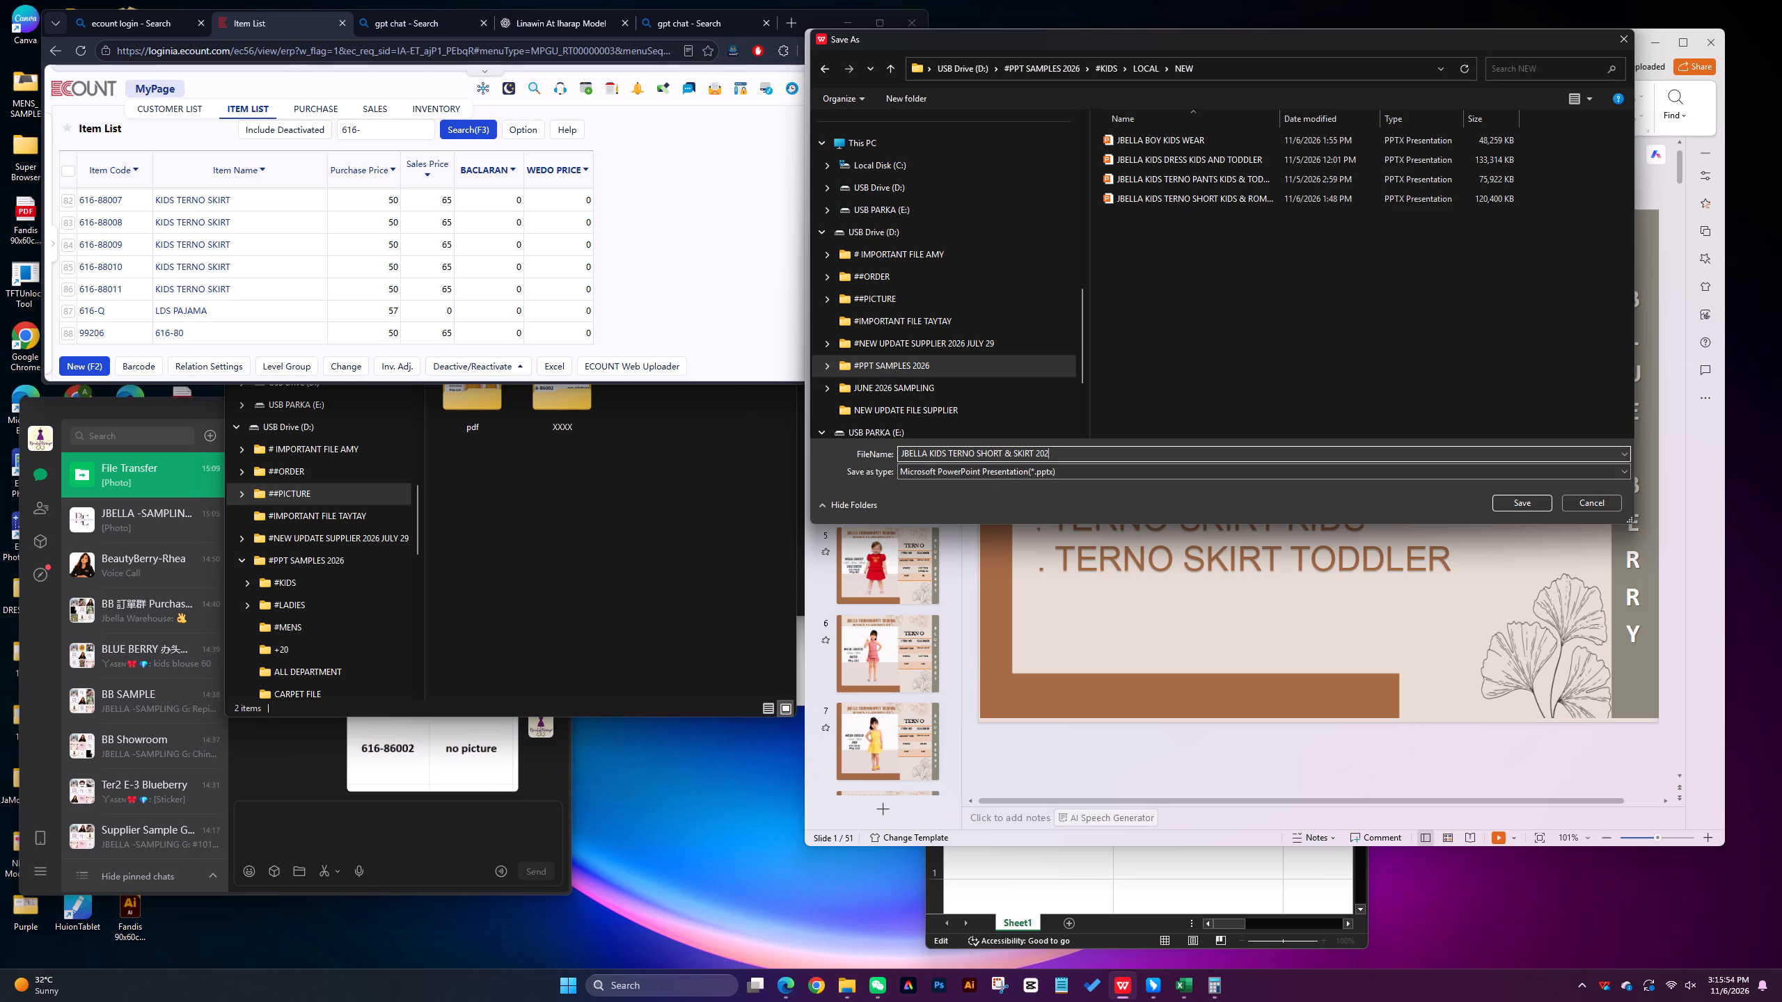
key("BackSpace")
key("BackSpace")
key("BackSpace")
key("BackSpace")
key("BackSpace")
key("BackSpace")
key("BackSpace")
key("BackSpace")
key("BackSpace")
key("BackSpace")
key("BackSpace")
key("BackSpace")
key("BackSpace")
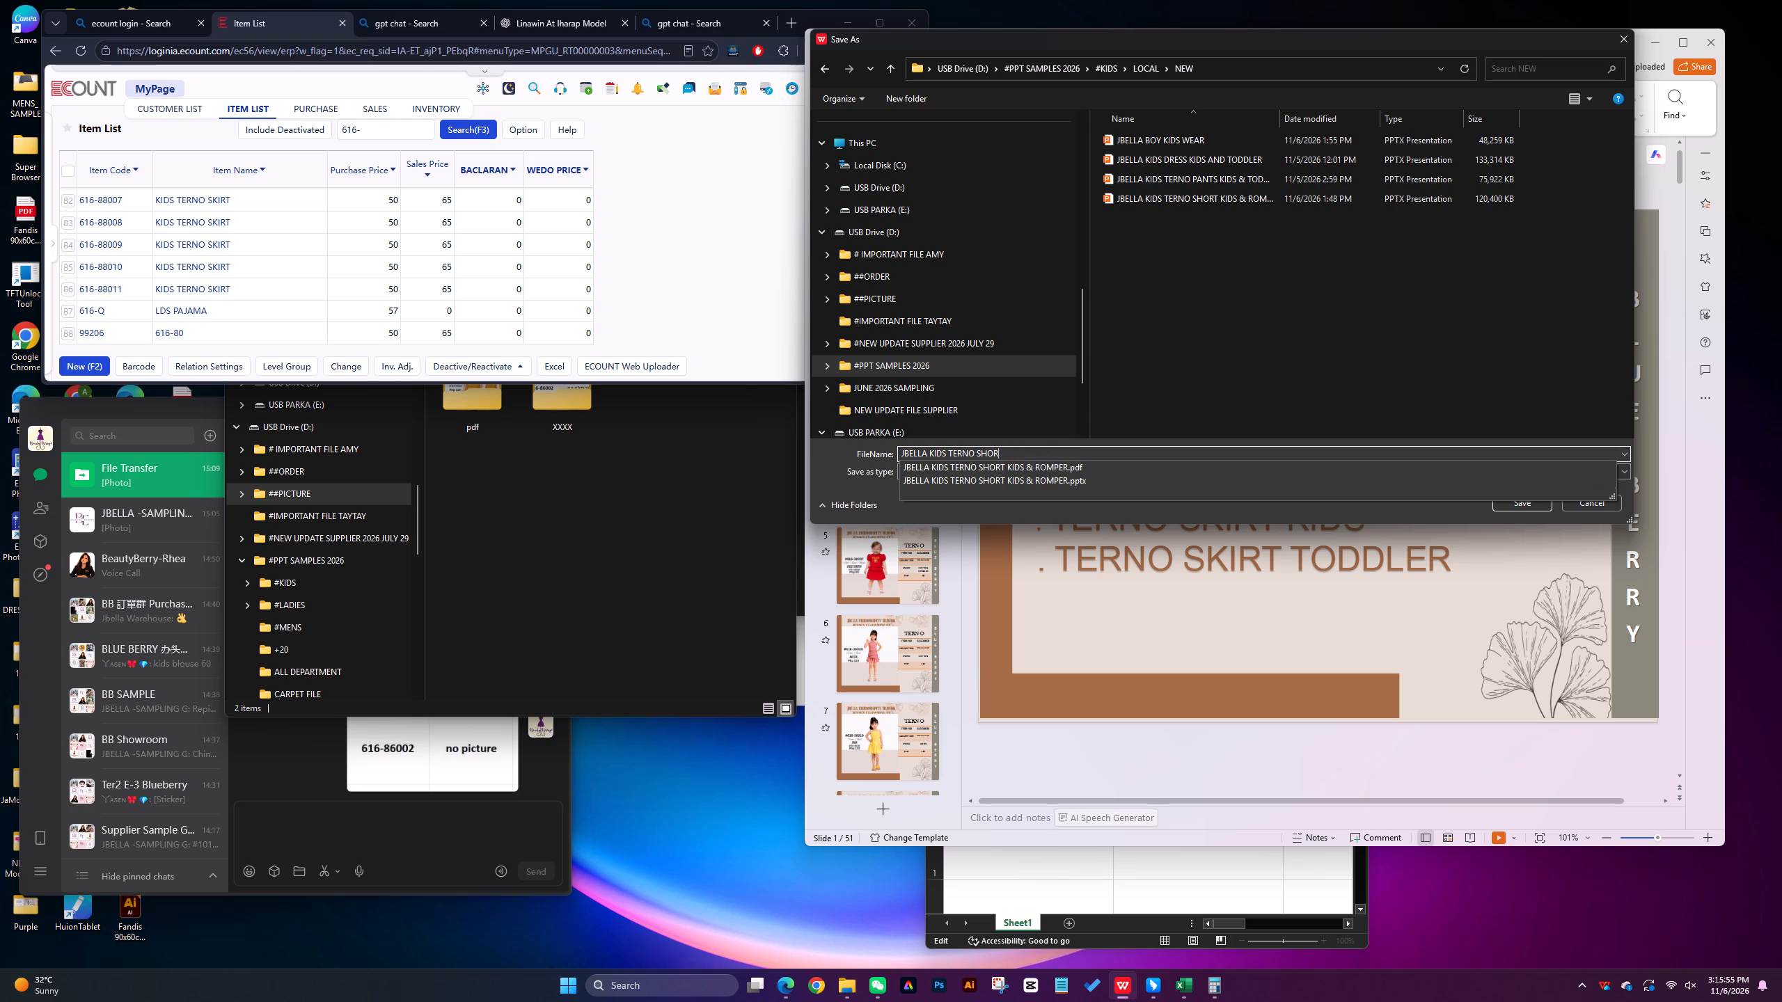
key("BackSpace")
key("BackSpace")
key("BackSpace")
key("BackSpace")
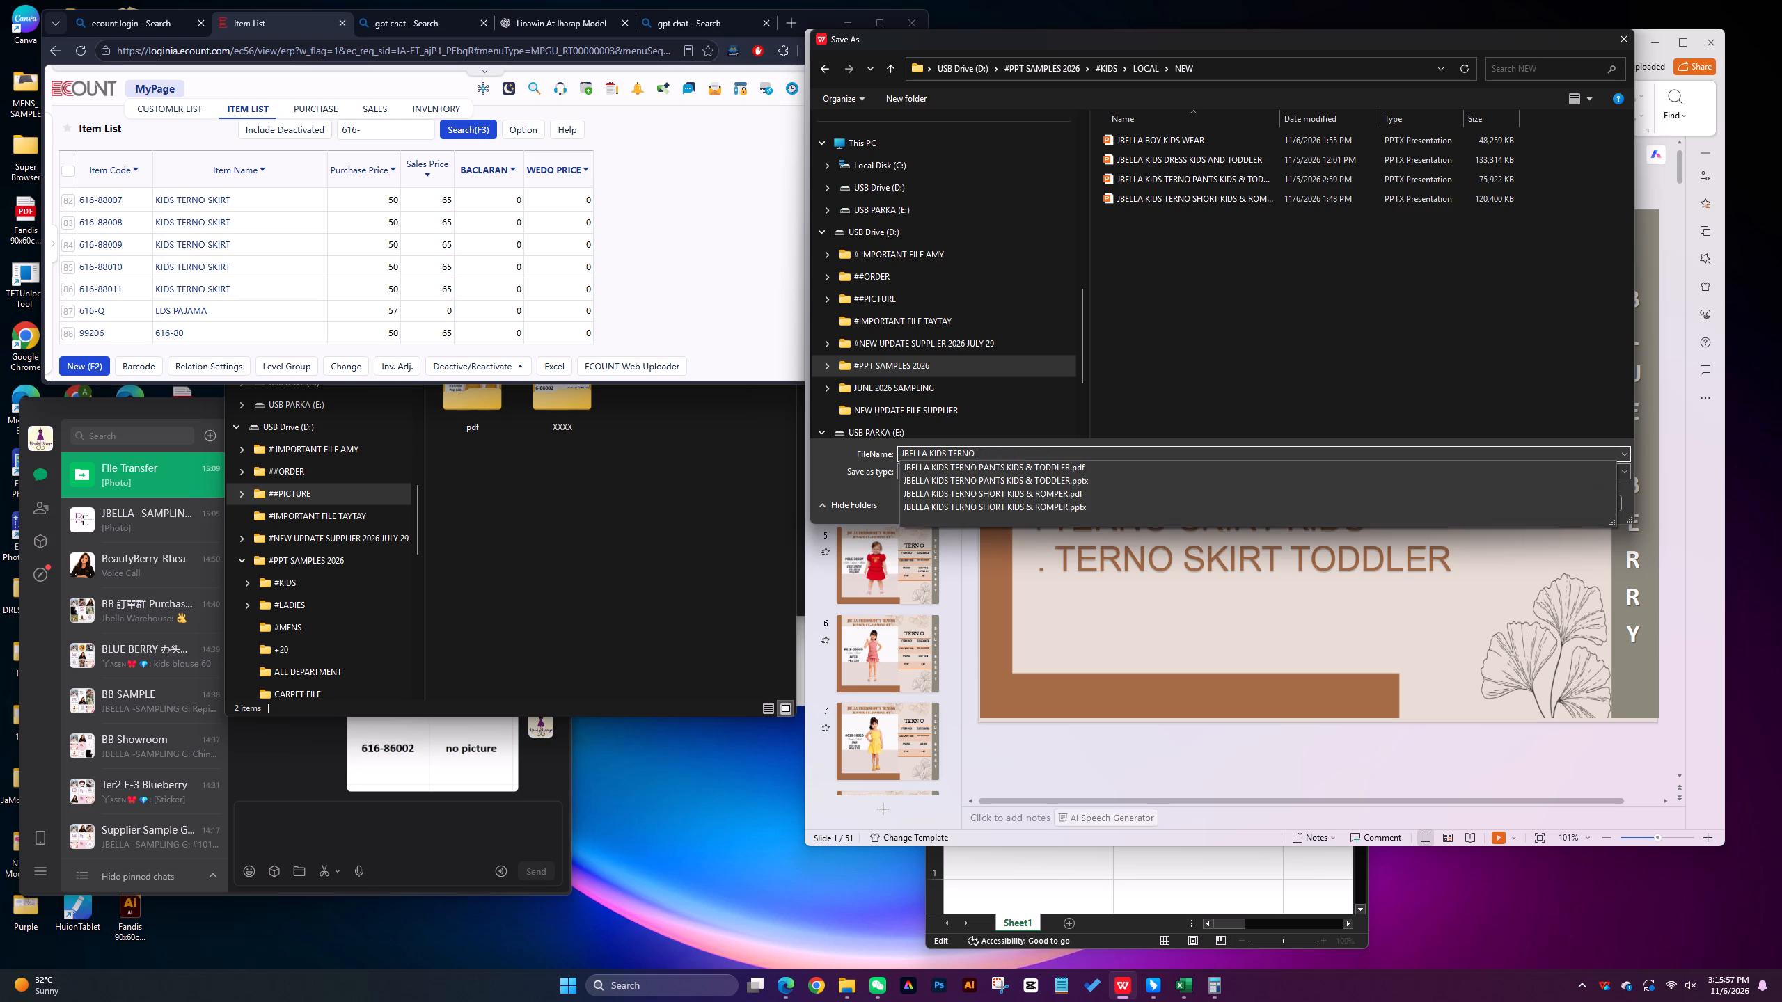
key("BackSpace")
key("BackSpace")
key("BackSpace")
key("BackSpace")
key("BackSpace")
key("BackSpace")
key("BackSpace")
key("BackSpace")
key("BackSpace")
key("BackSpace")
key("BackSpace")
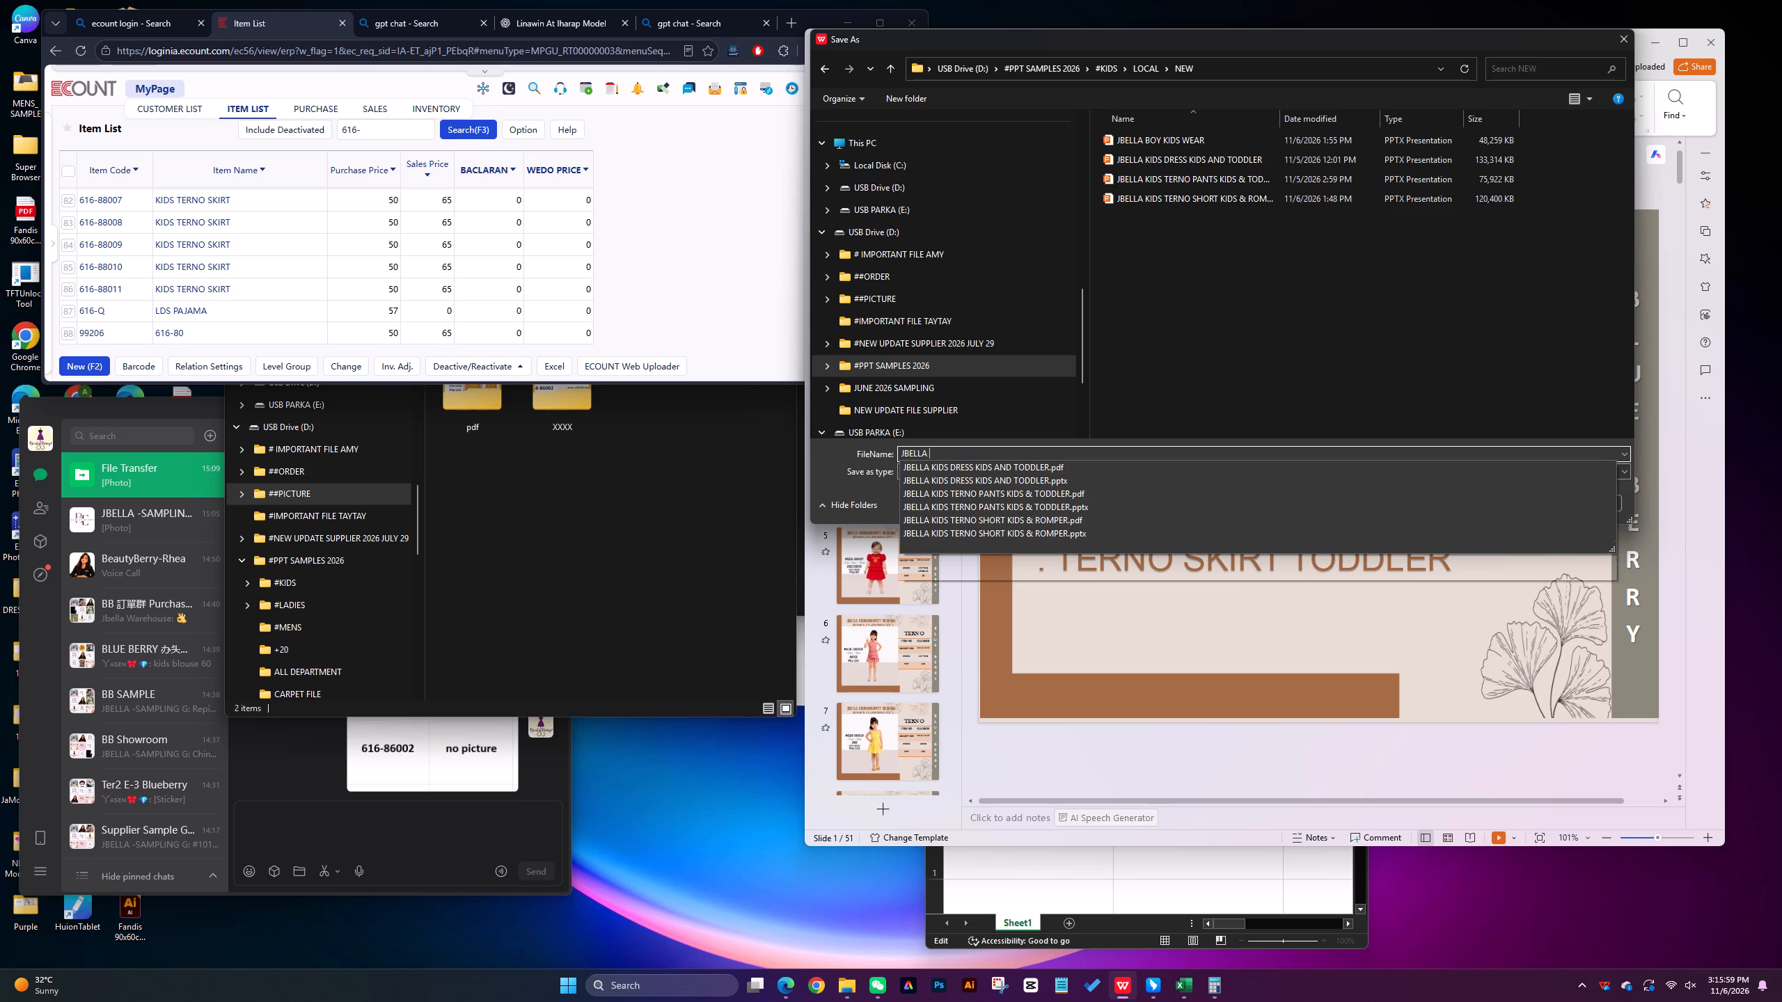
type("TERNO SKIRT")
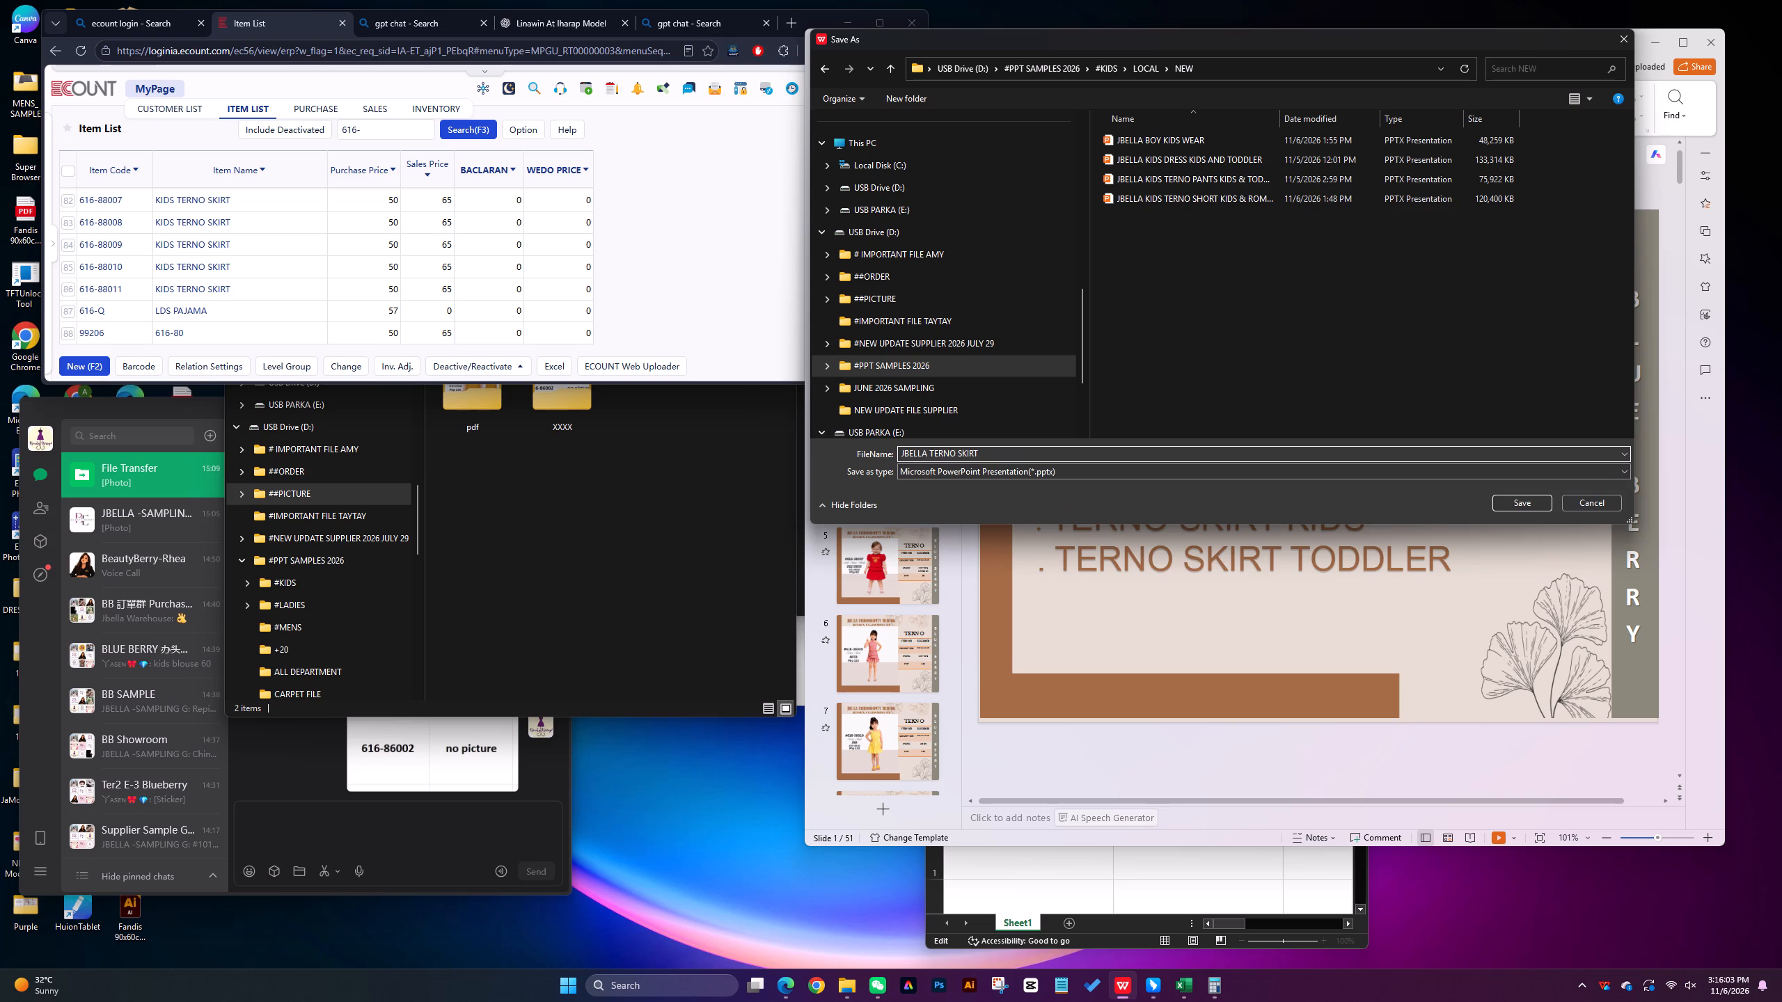
key("space")
type("&")
key("space")
type("TODLLER")
key("BackSpace")
key("BackSpace")
key("BackSpace")
key("BackSpace")
type("DLER")
left_click(1520, 499)
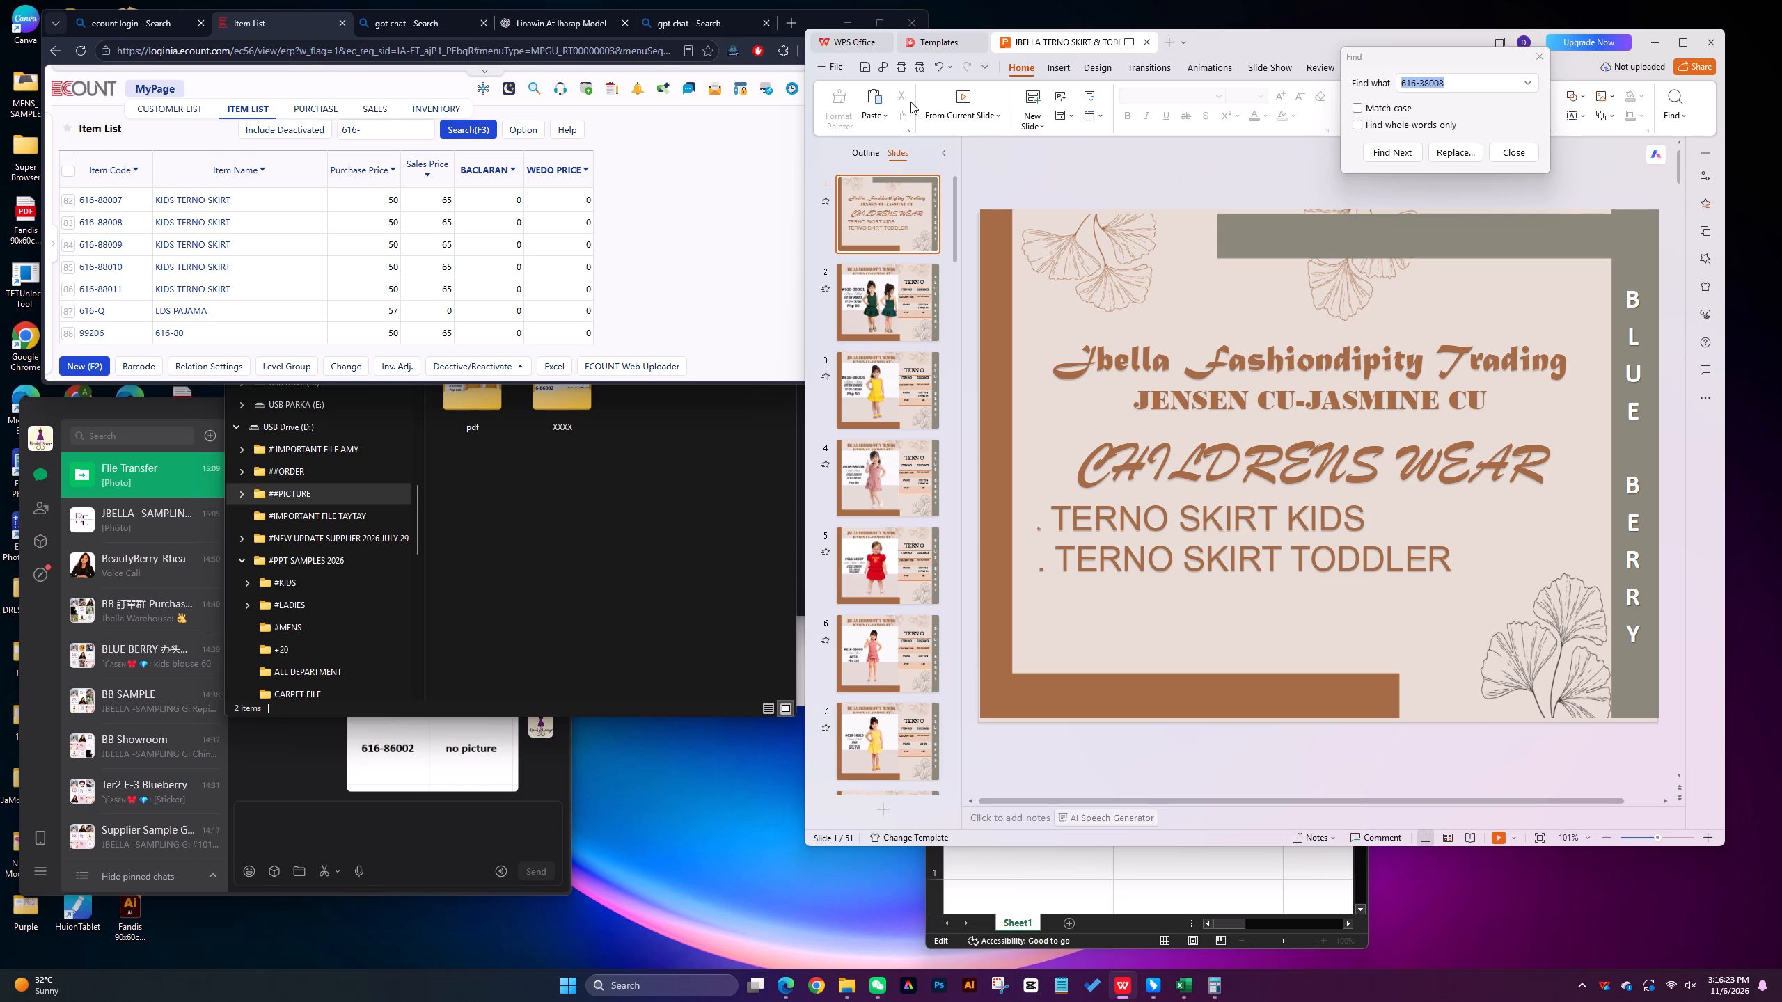
Save the presentation in PDF format as JBELLA TERNO SKIRT & TODDLER in the same #KIDS, LOCAL, NEW folder.
left_click(823, 63)
left_click(846, 190)
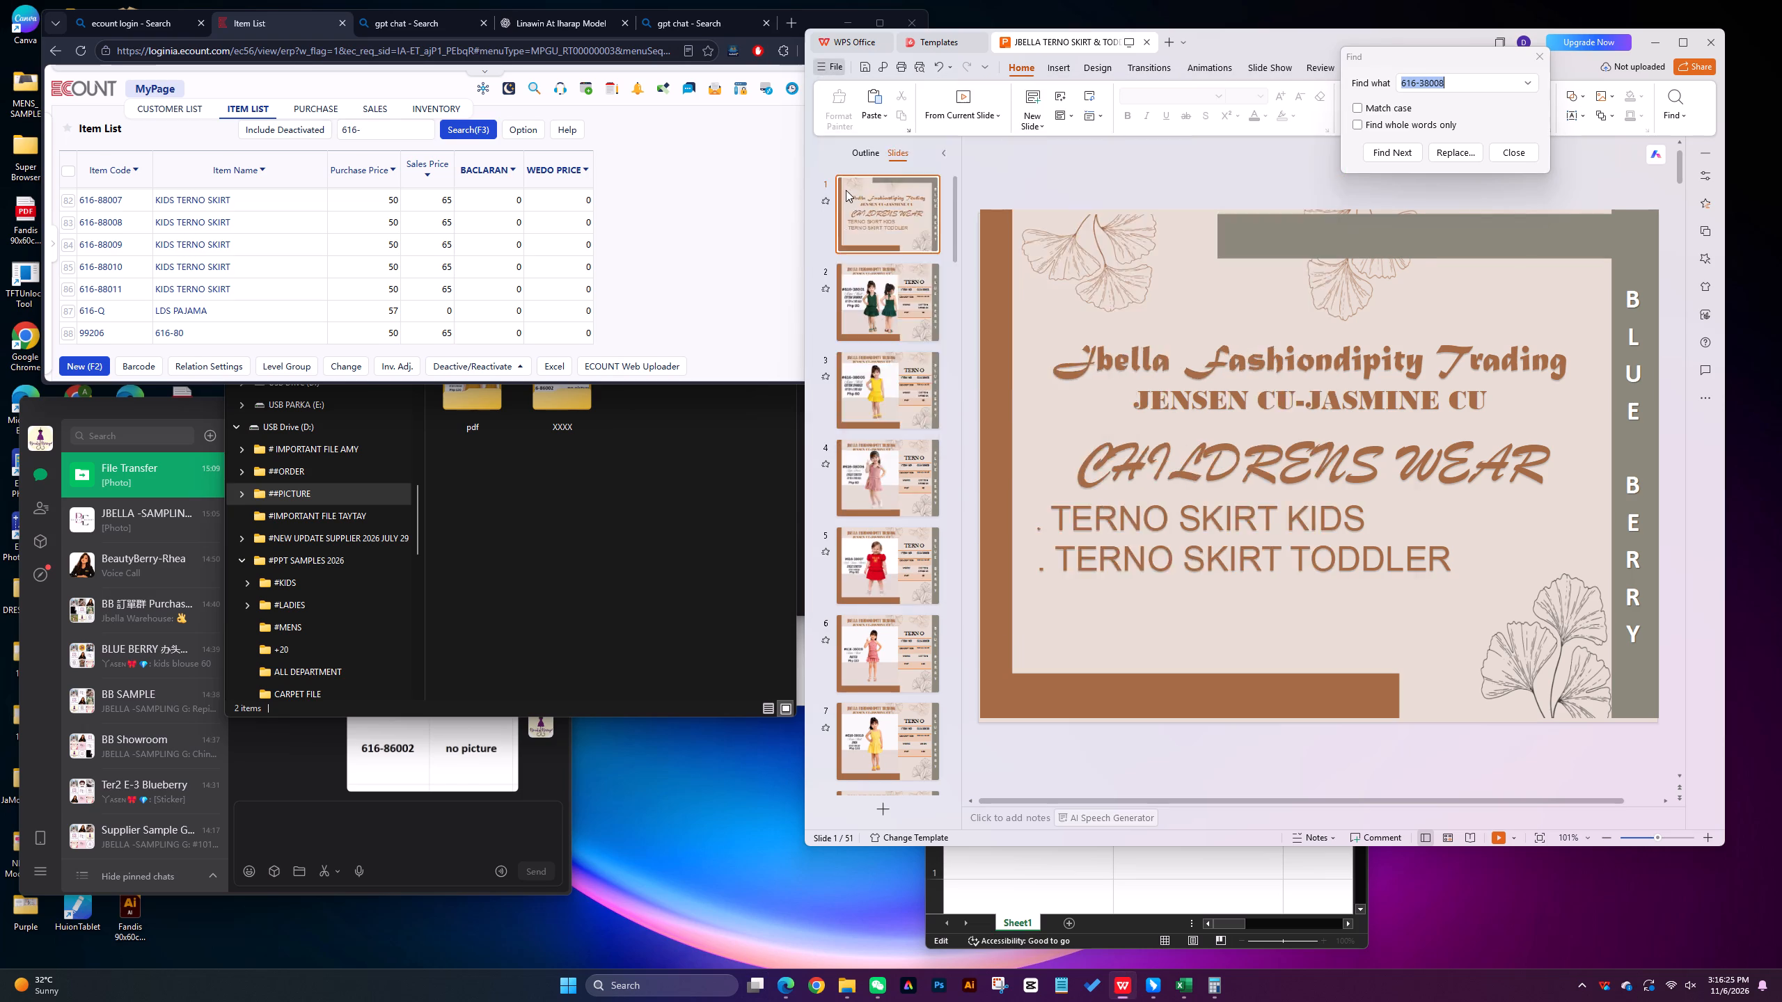
left_click(692, 500)
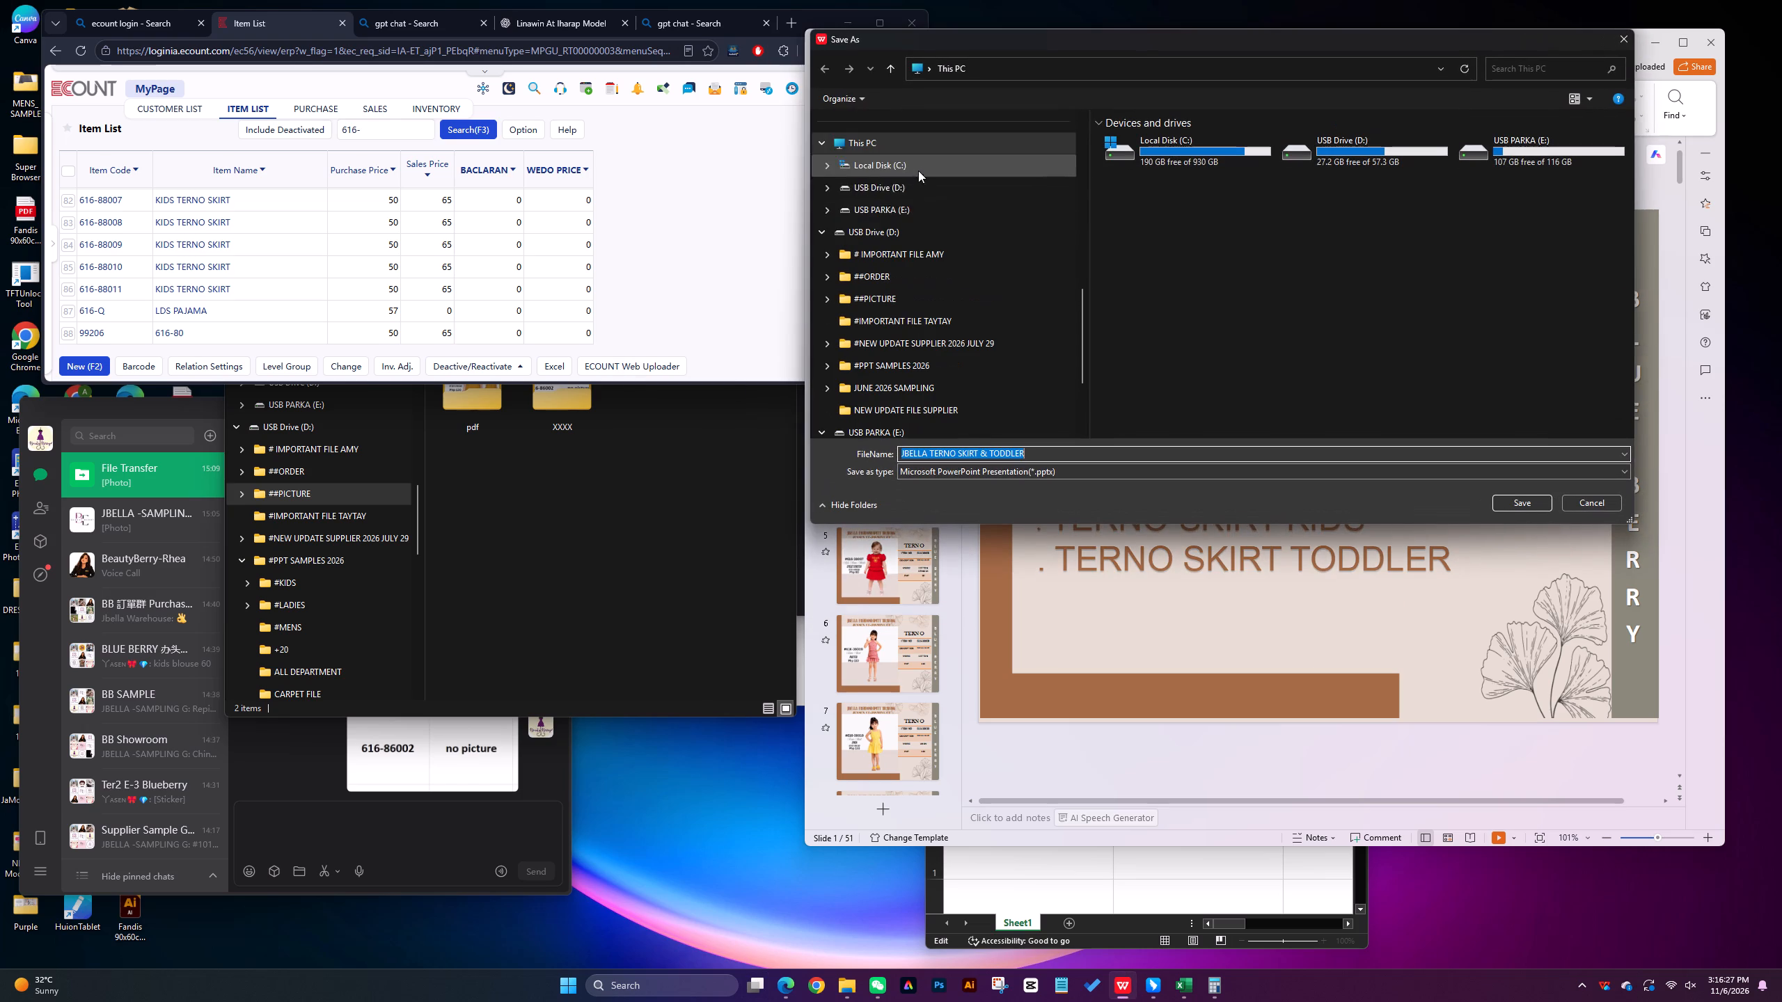
left_click(864, 229)
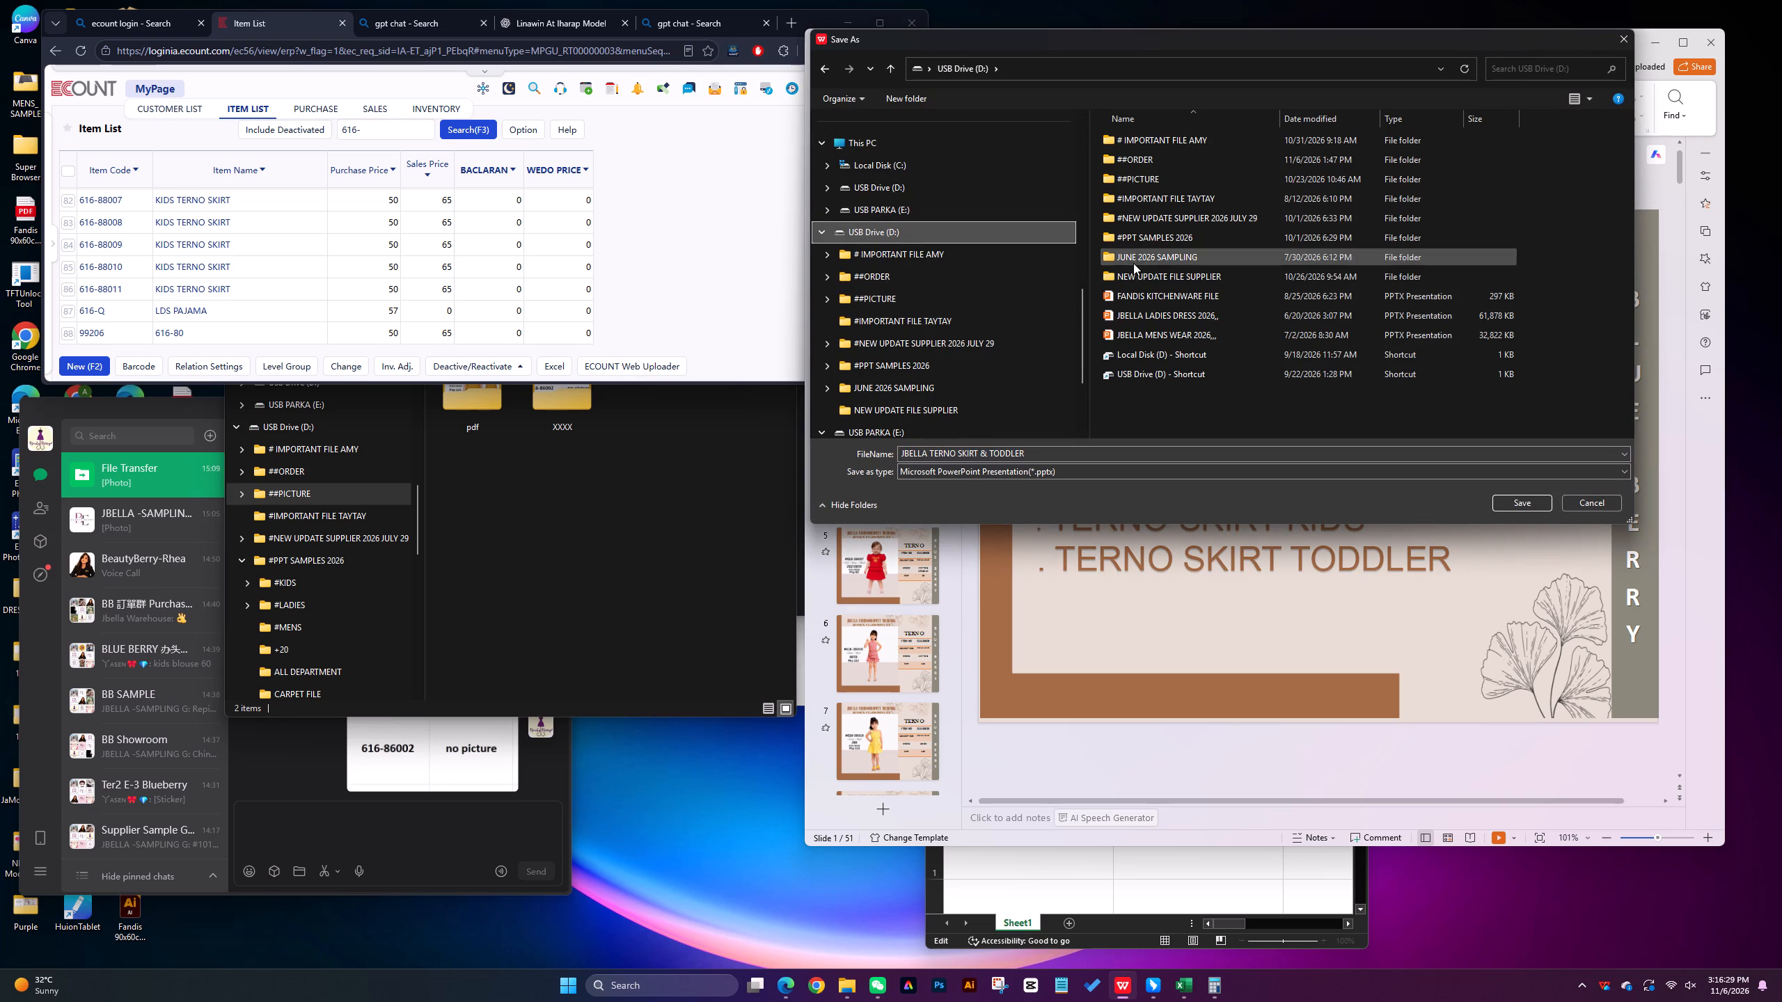
double_click(1133, 235)
double_click(1133, 140)
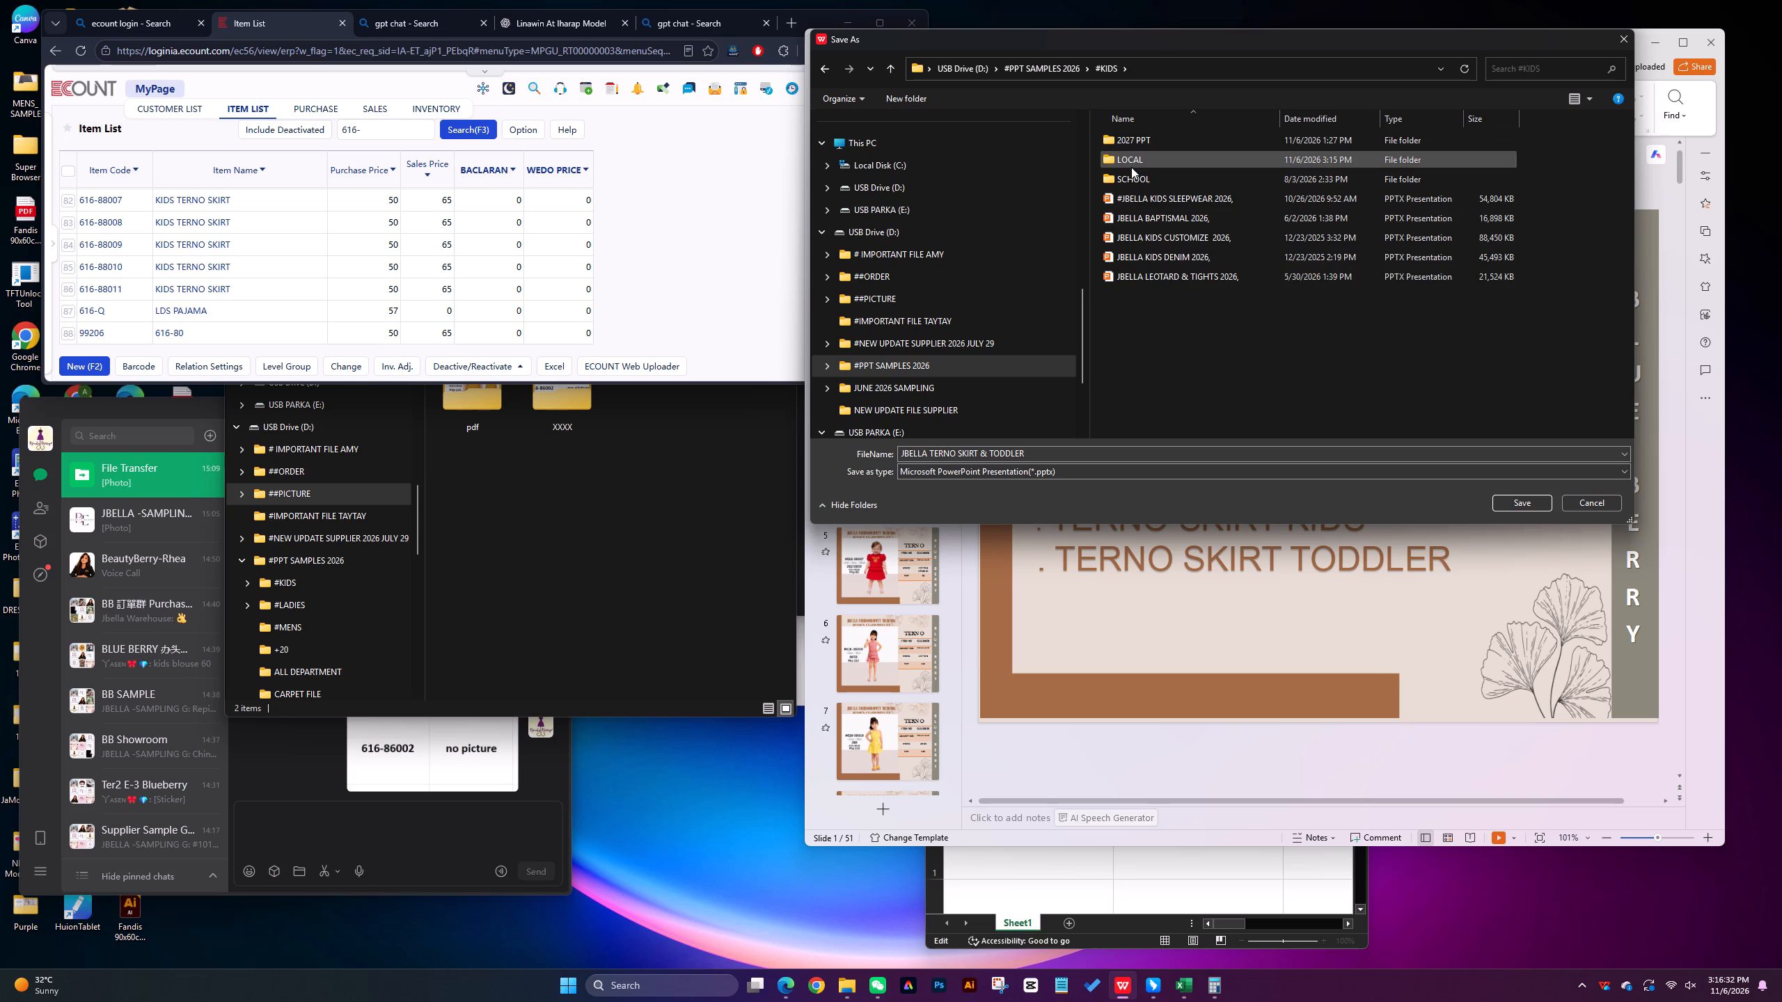
double_click(1131, 159)
double_click(1130, 160)
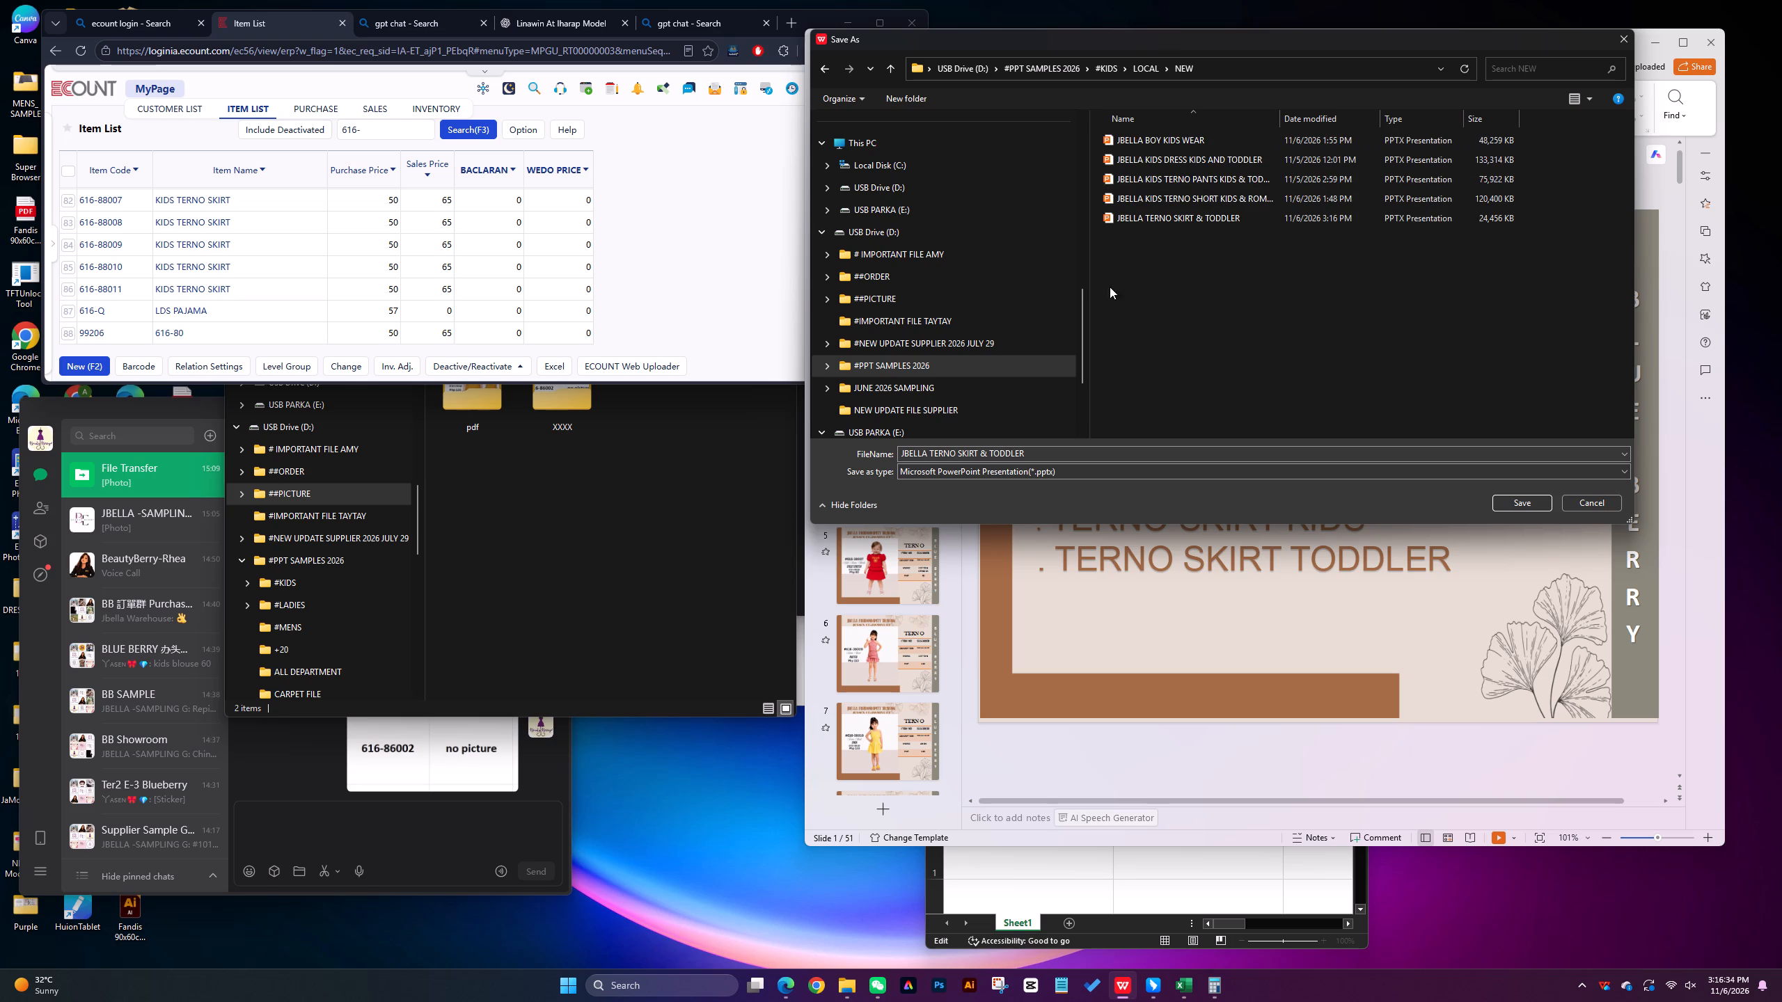
left_click(938, 471)
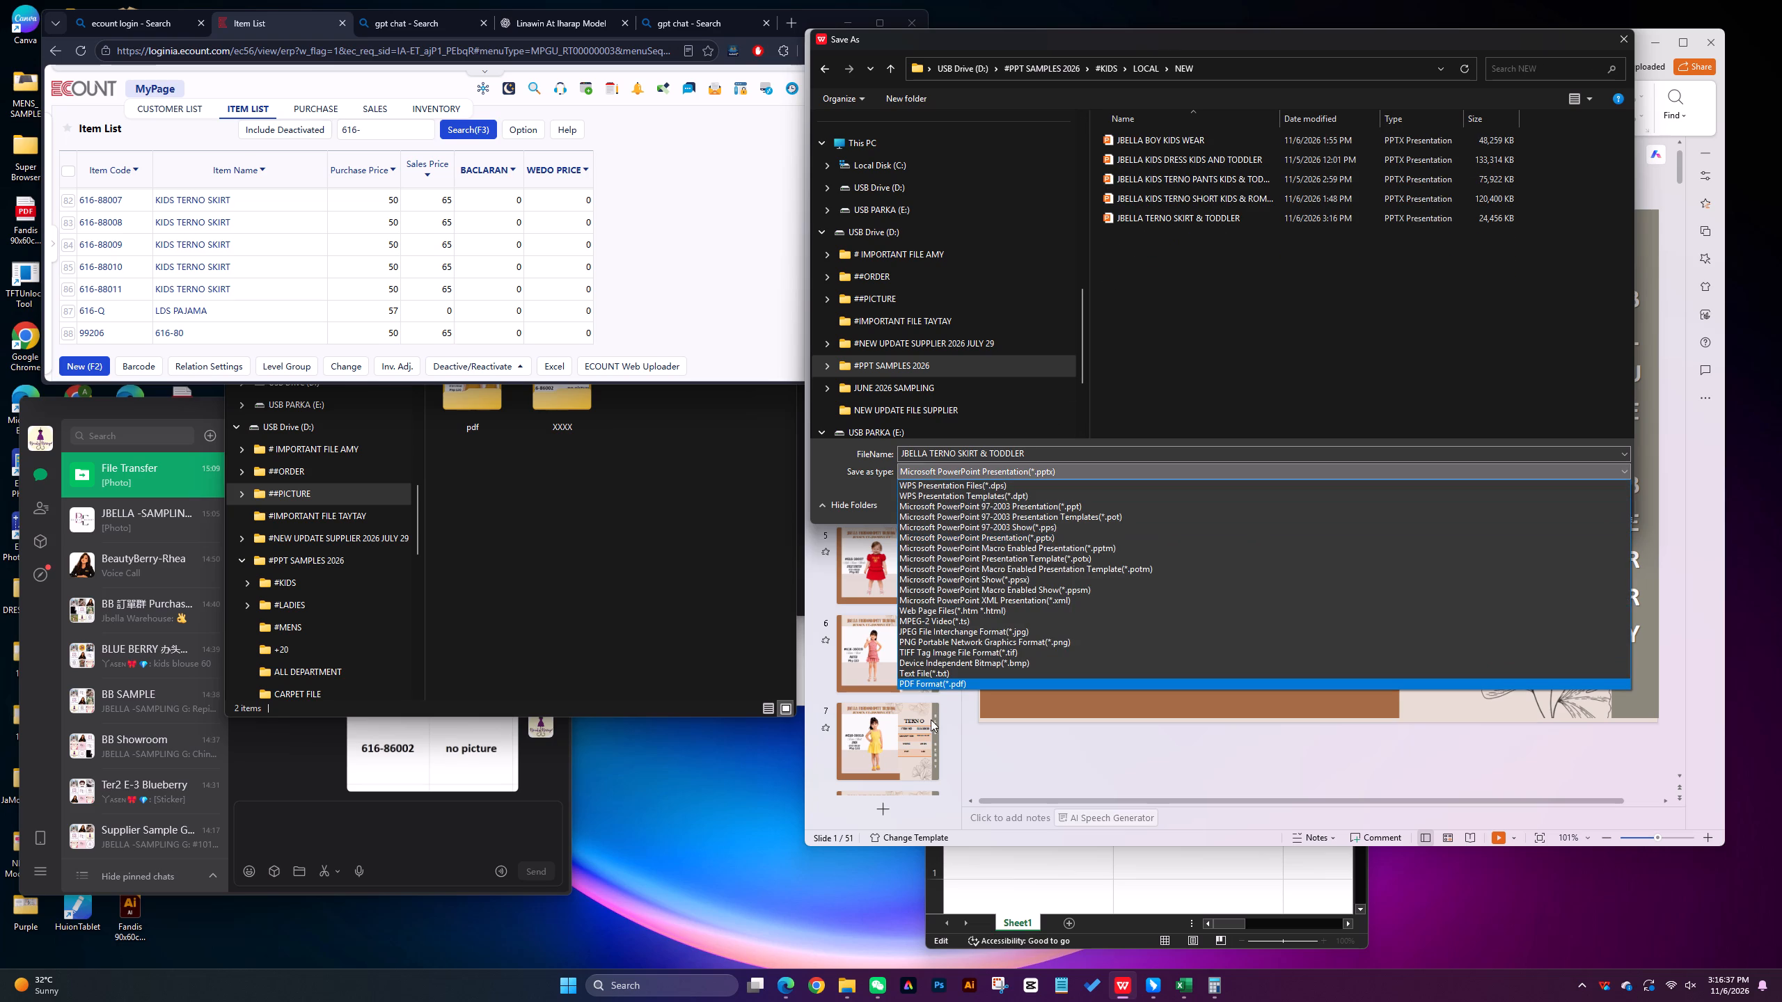
left_click(929, 683)
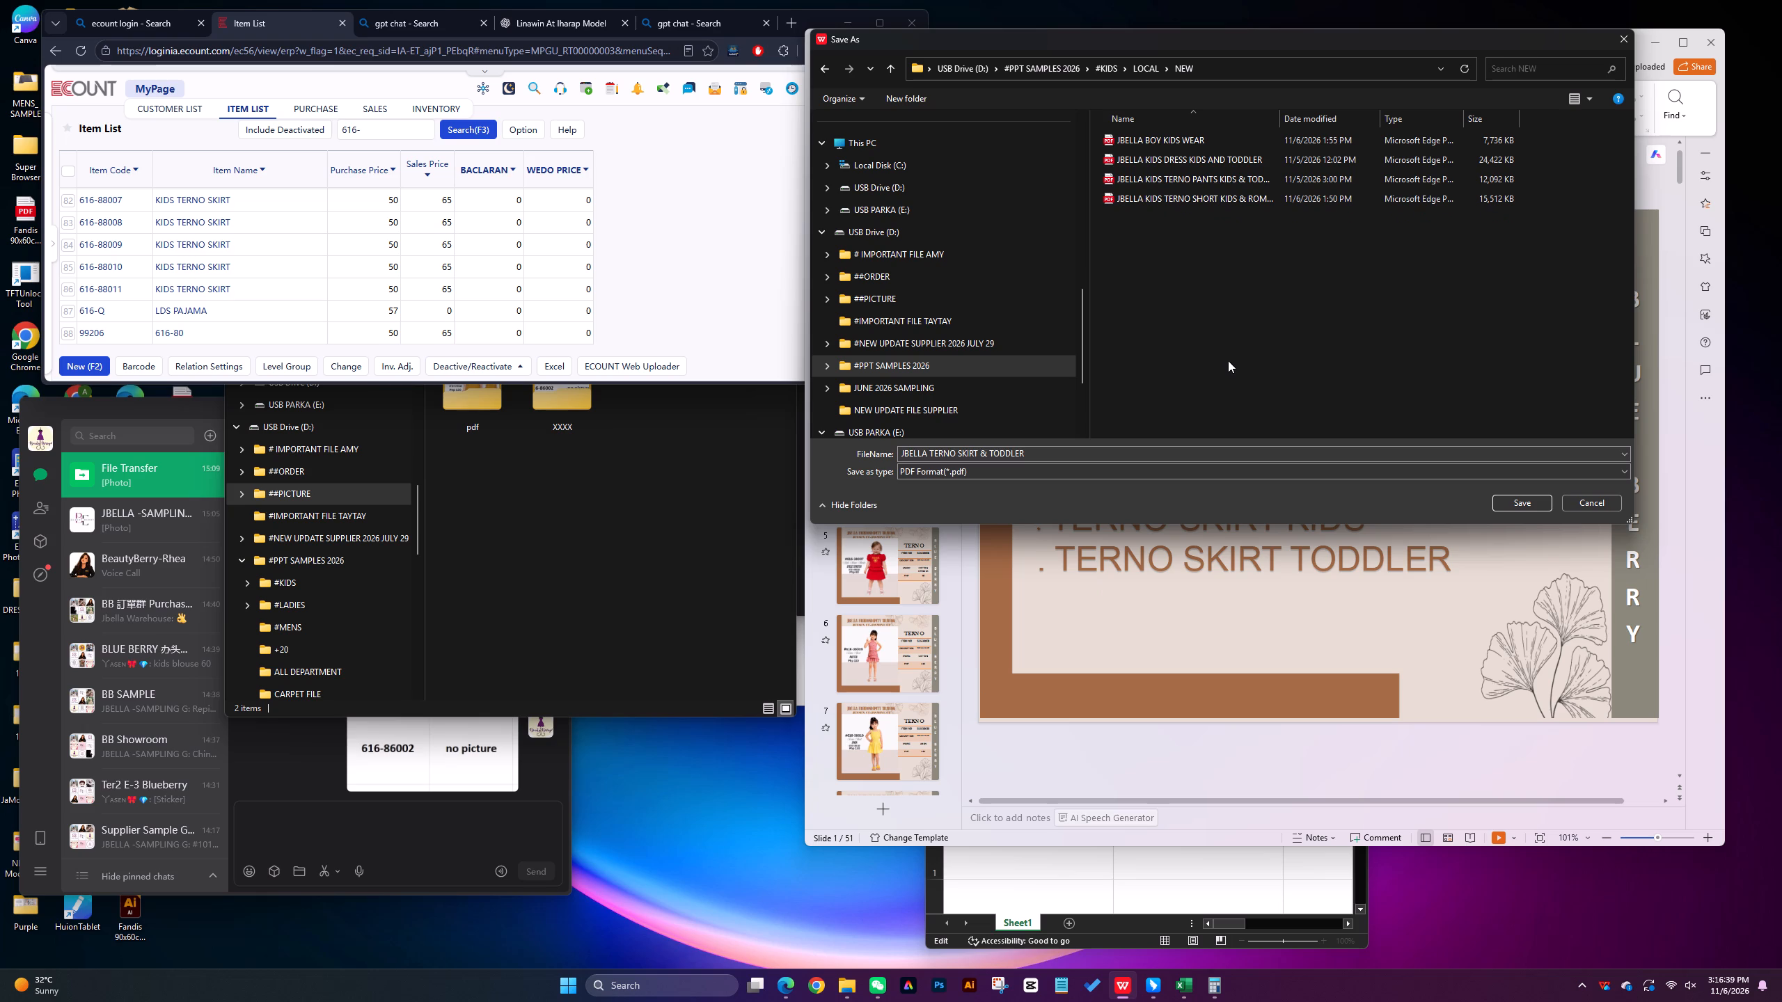
left_click(1515, 498)
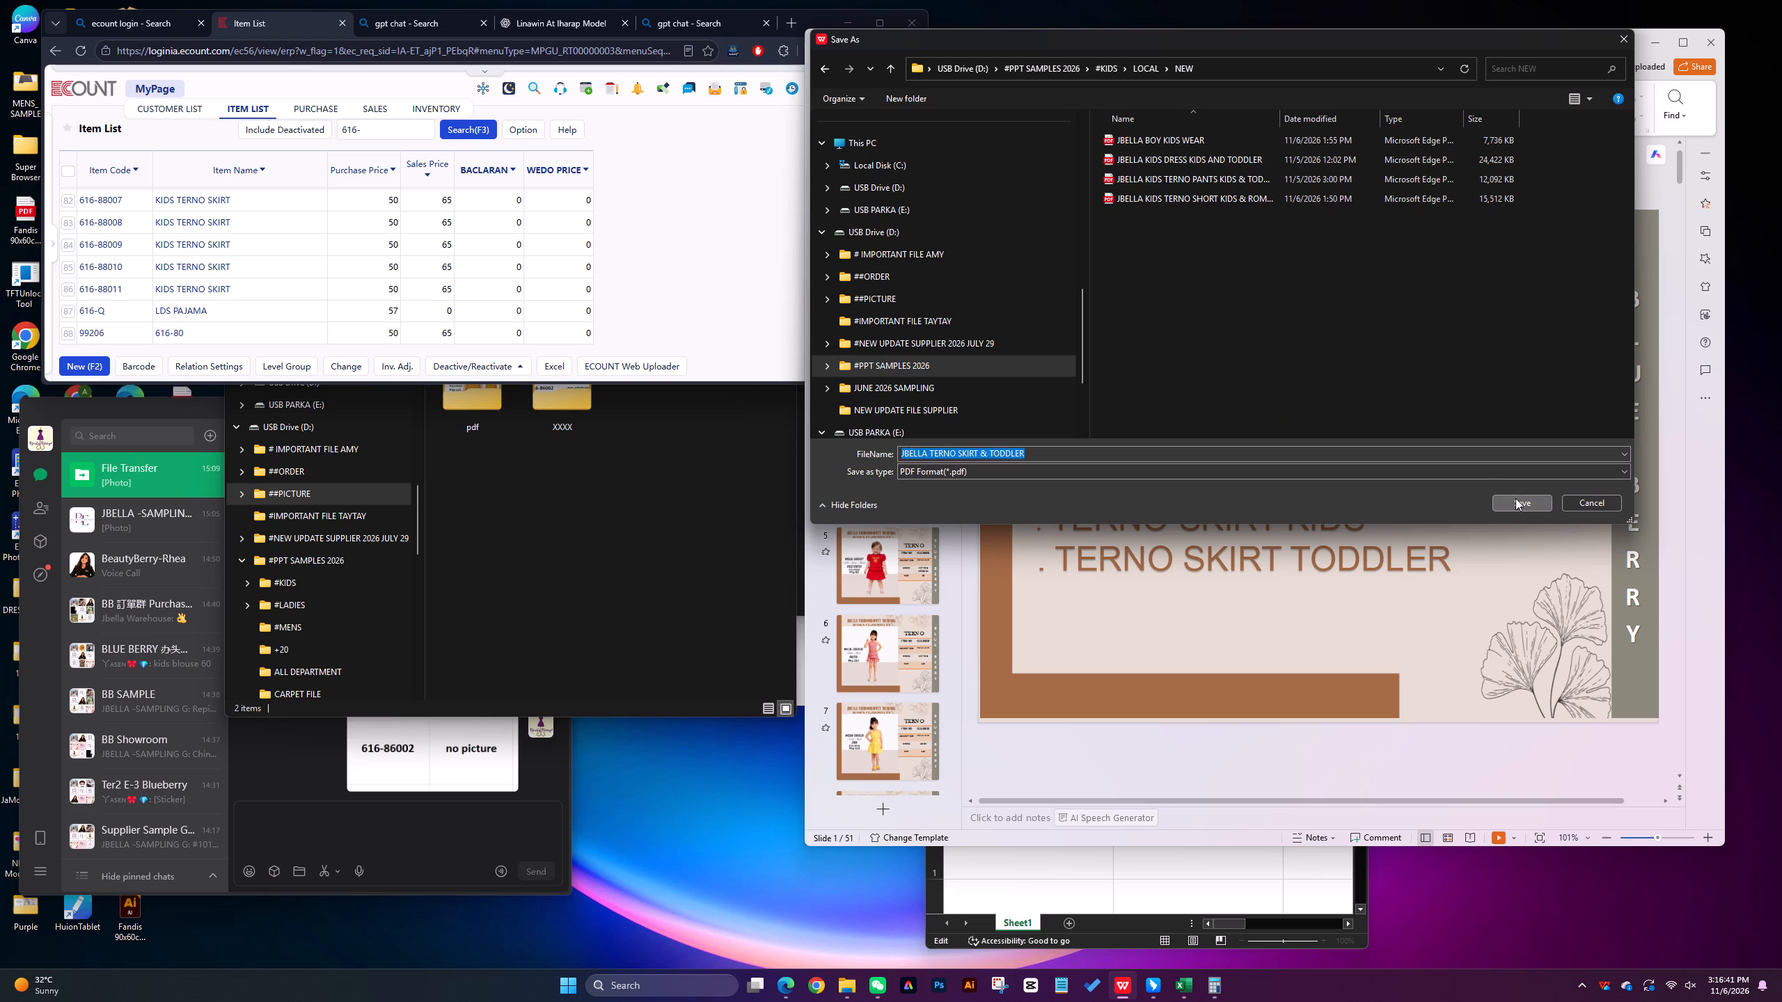
Switch to File Explorer and open the LOCAL folder under D:, #PPT SAMPLES 2026, #KIDS.
left_click(515, 557)
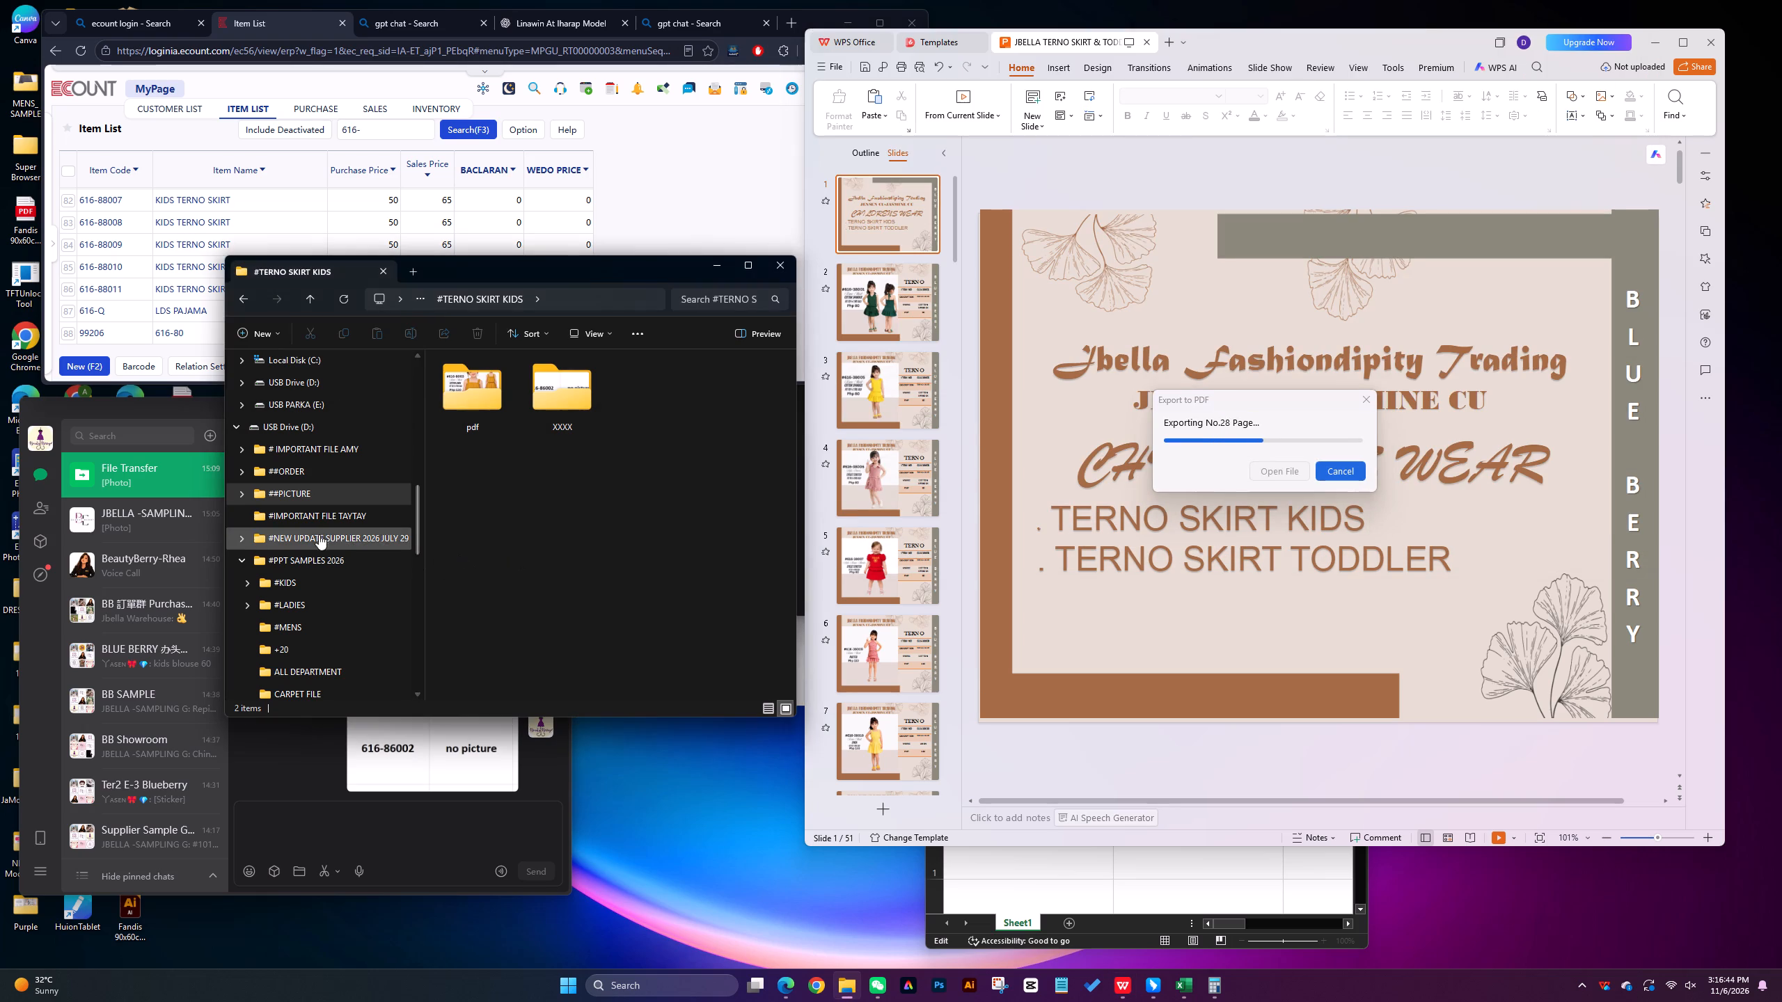
left_click(278, 423)
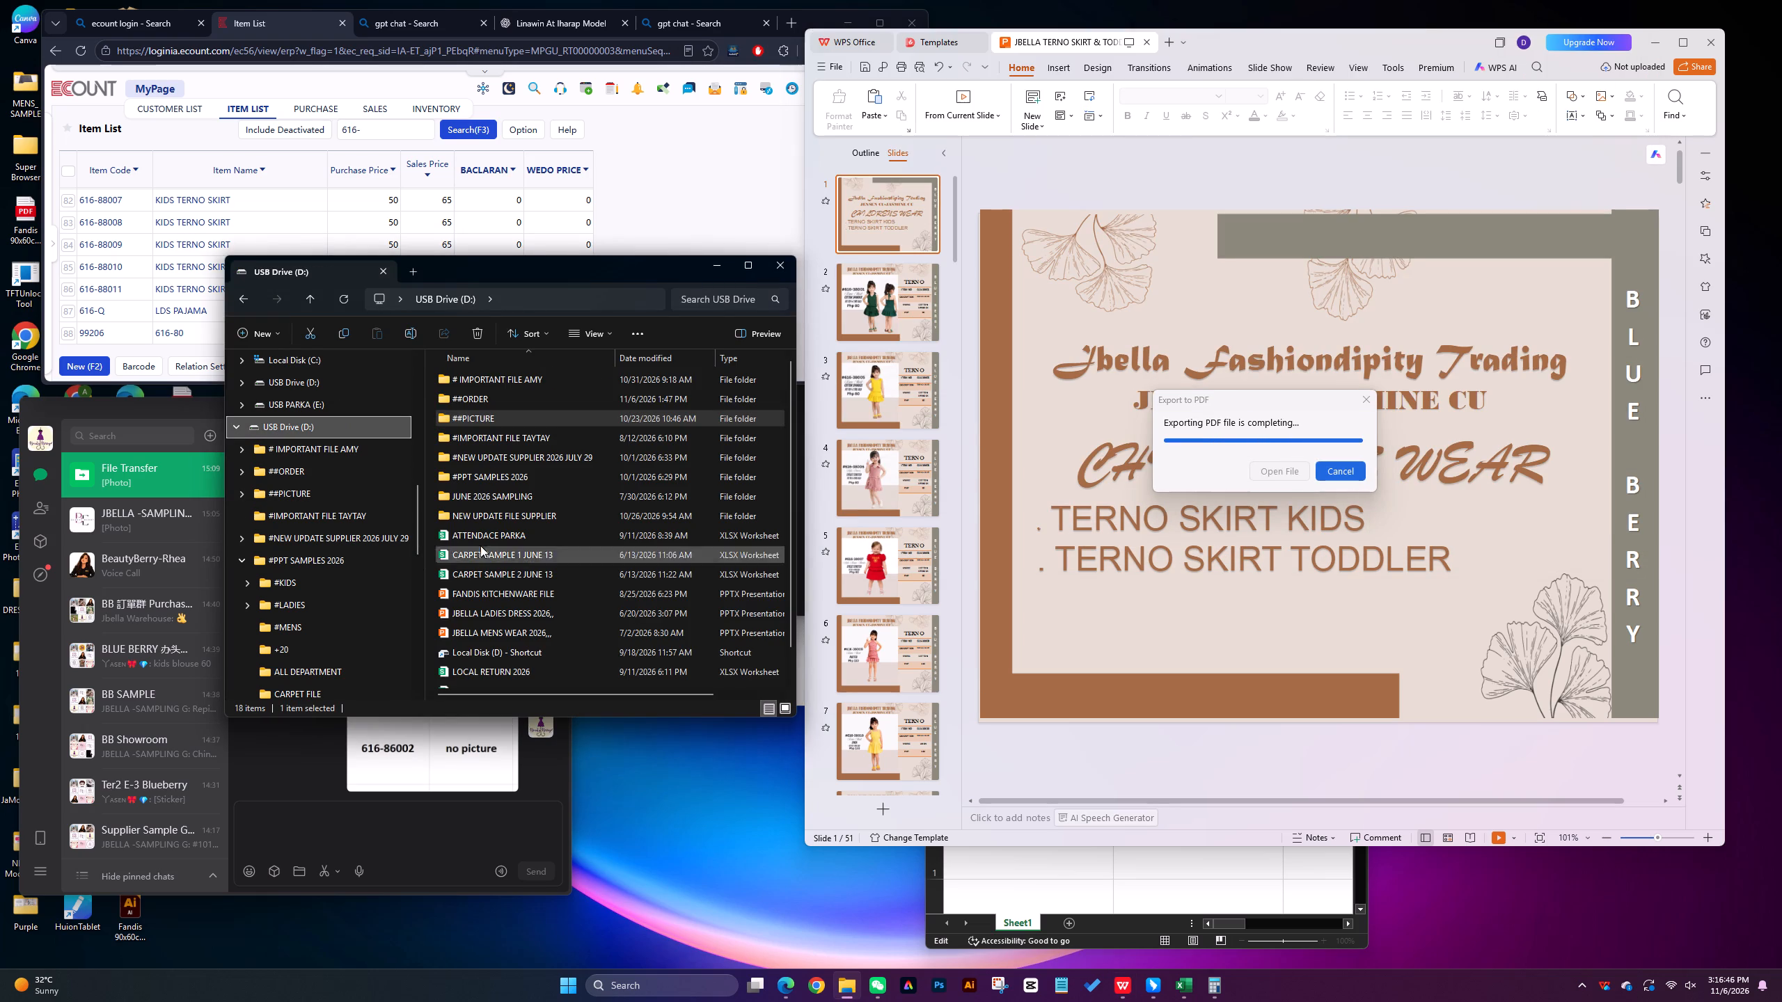
double_click(474, 478)
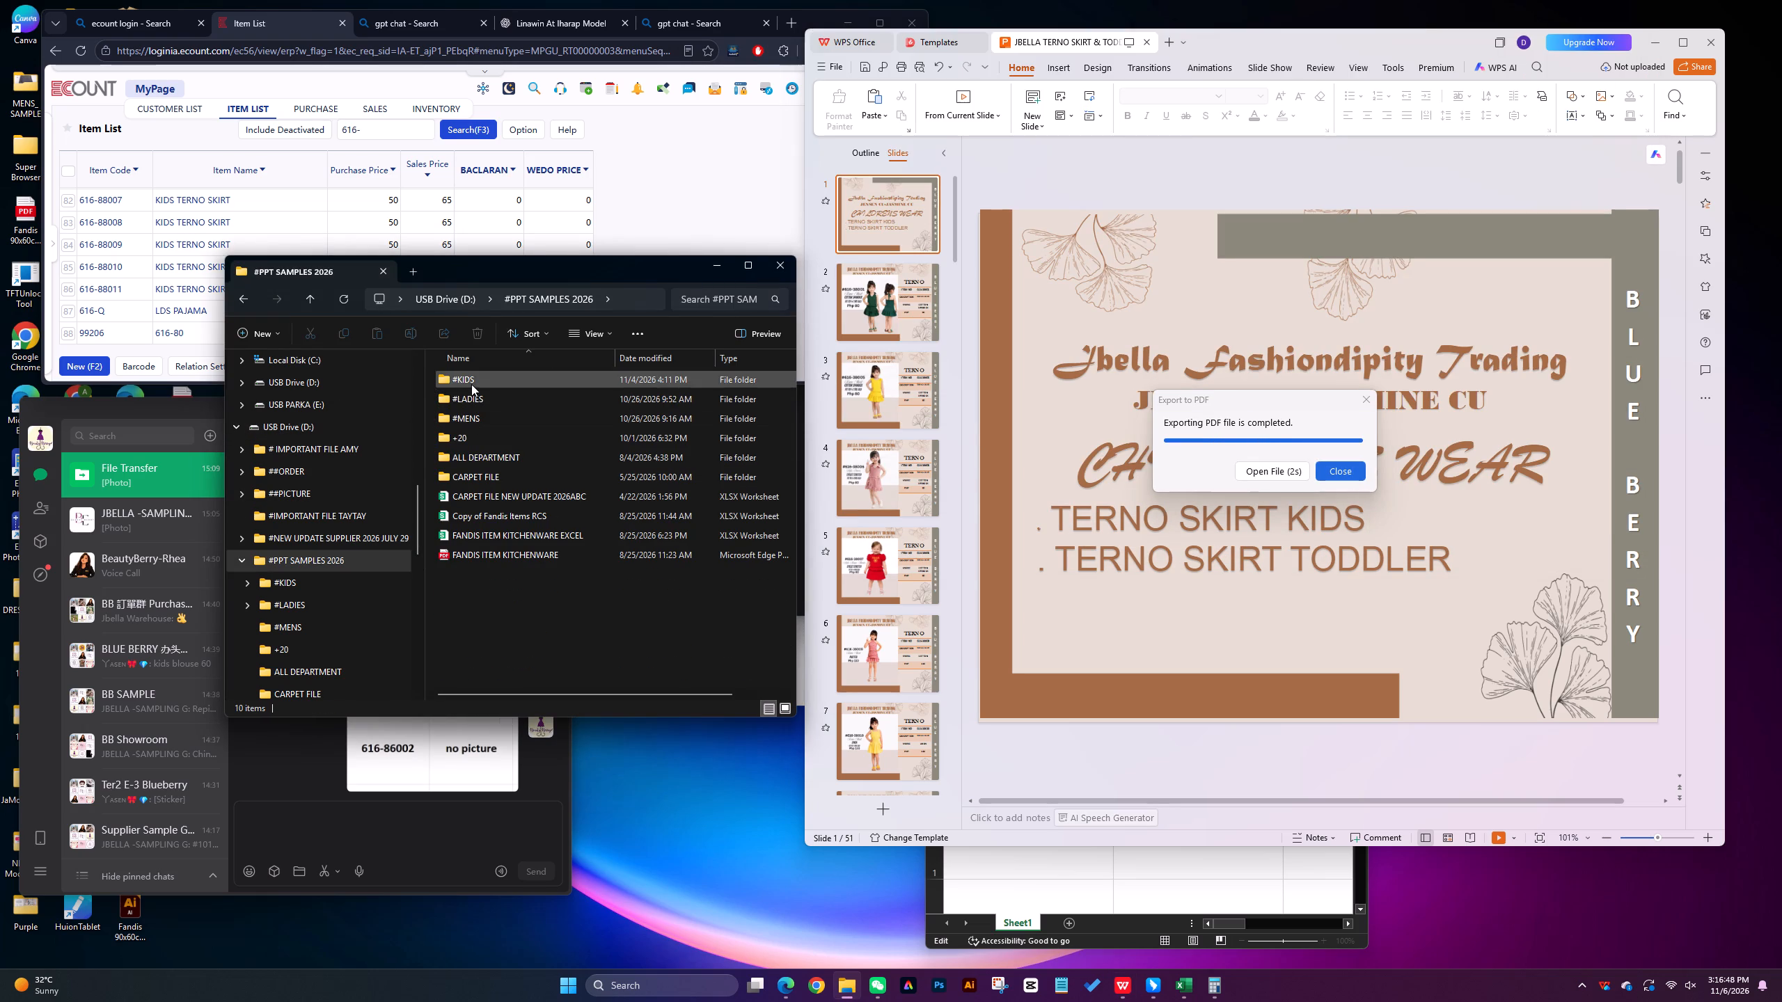
double_click(471, 384)
double_click(474, 397)
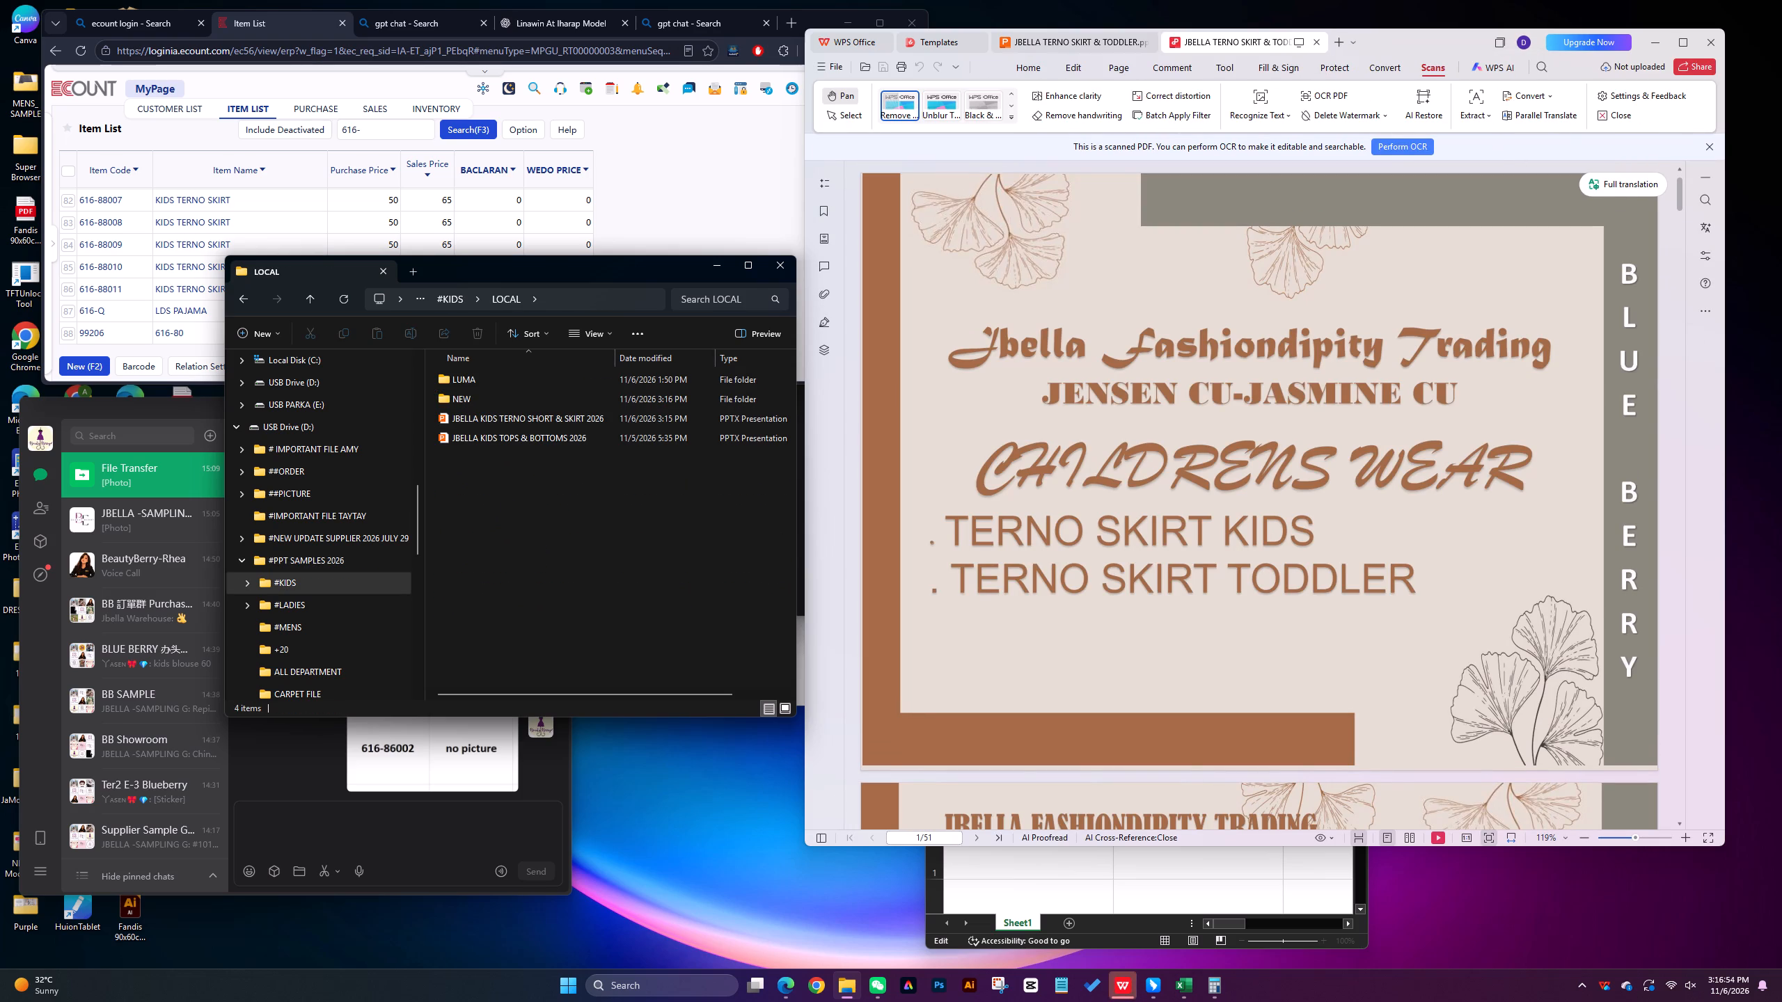
Review the pages of the exported terno skirt PDF.
scroll(1217, 485, "down", 15)
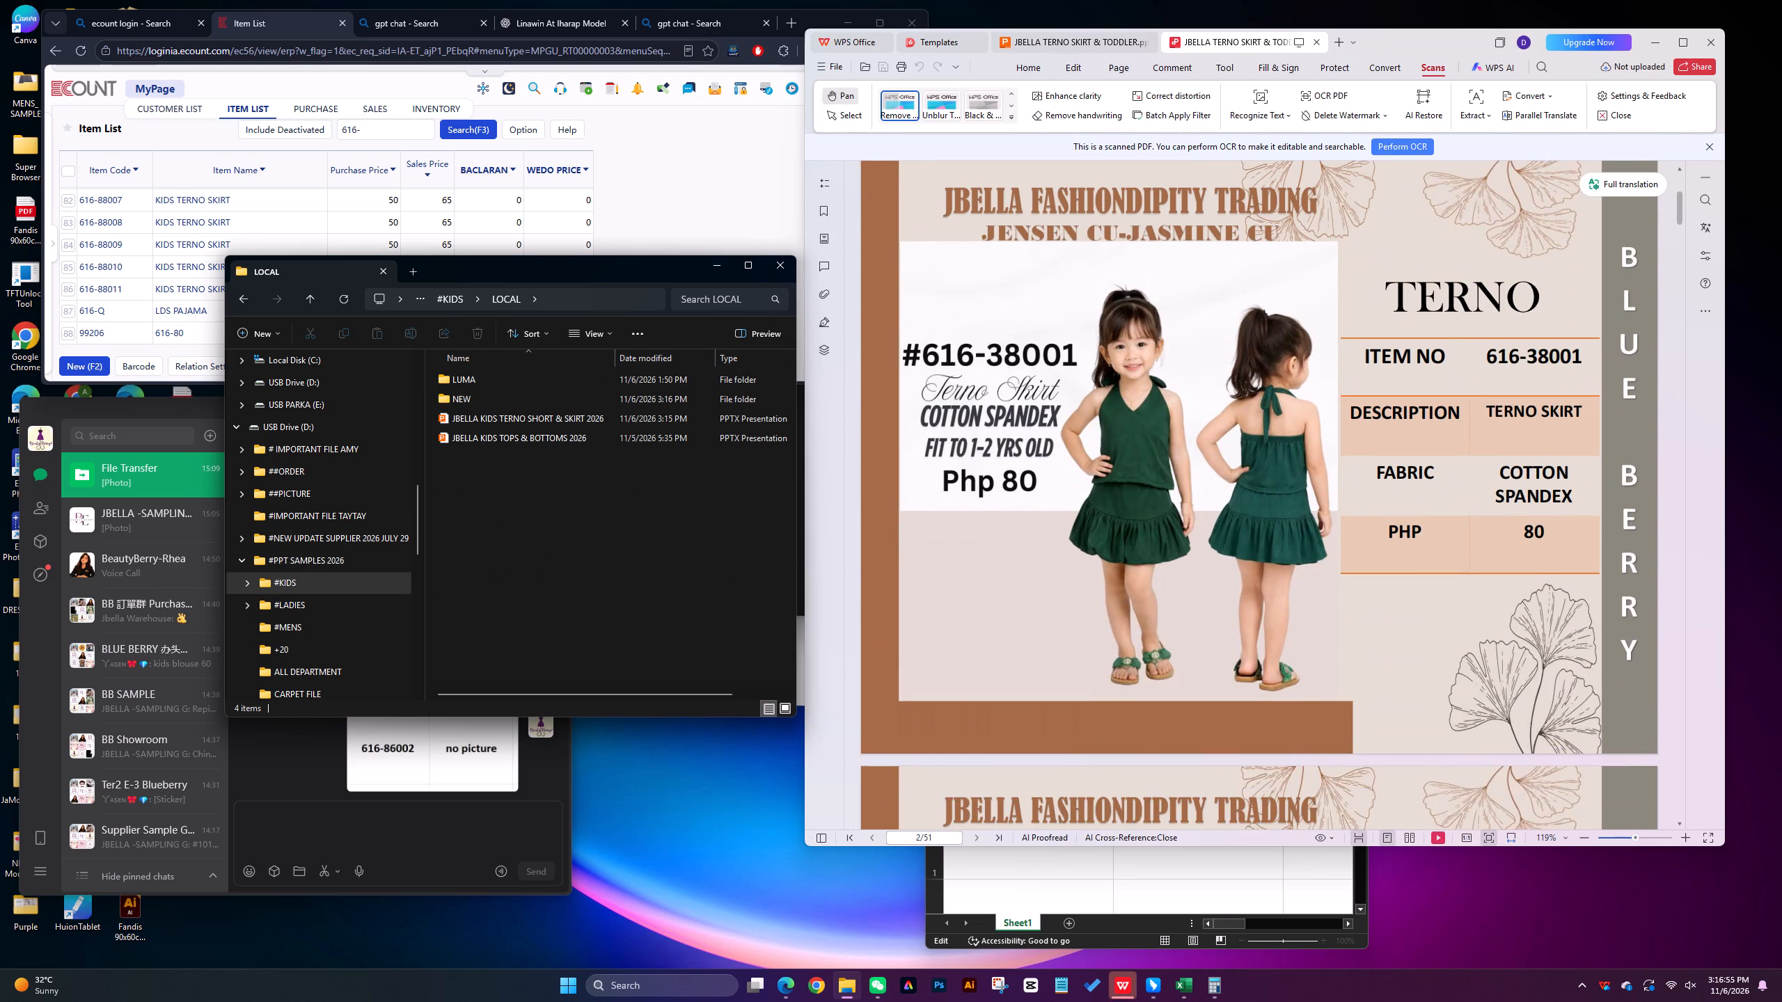